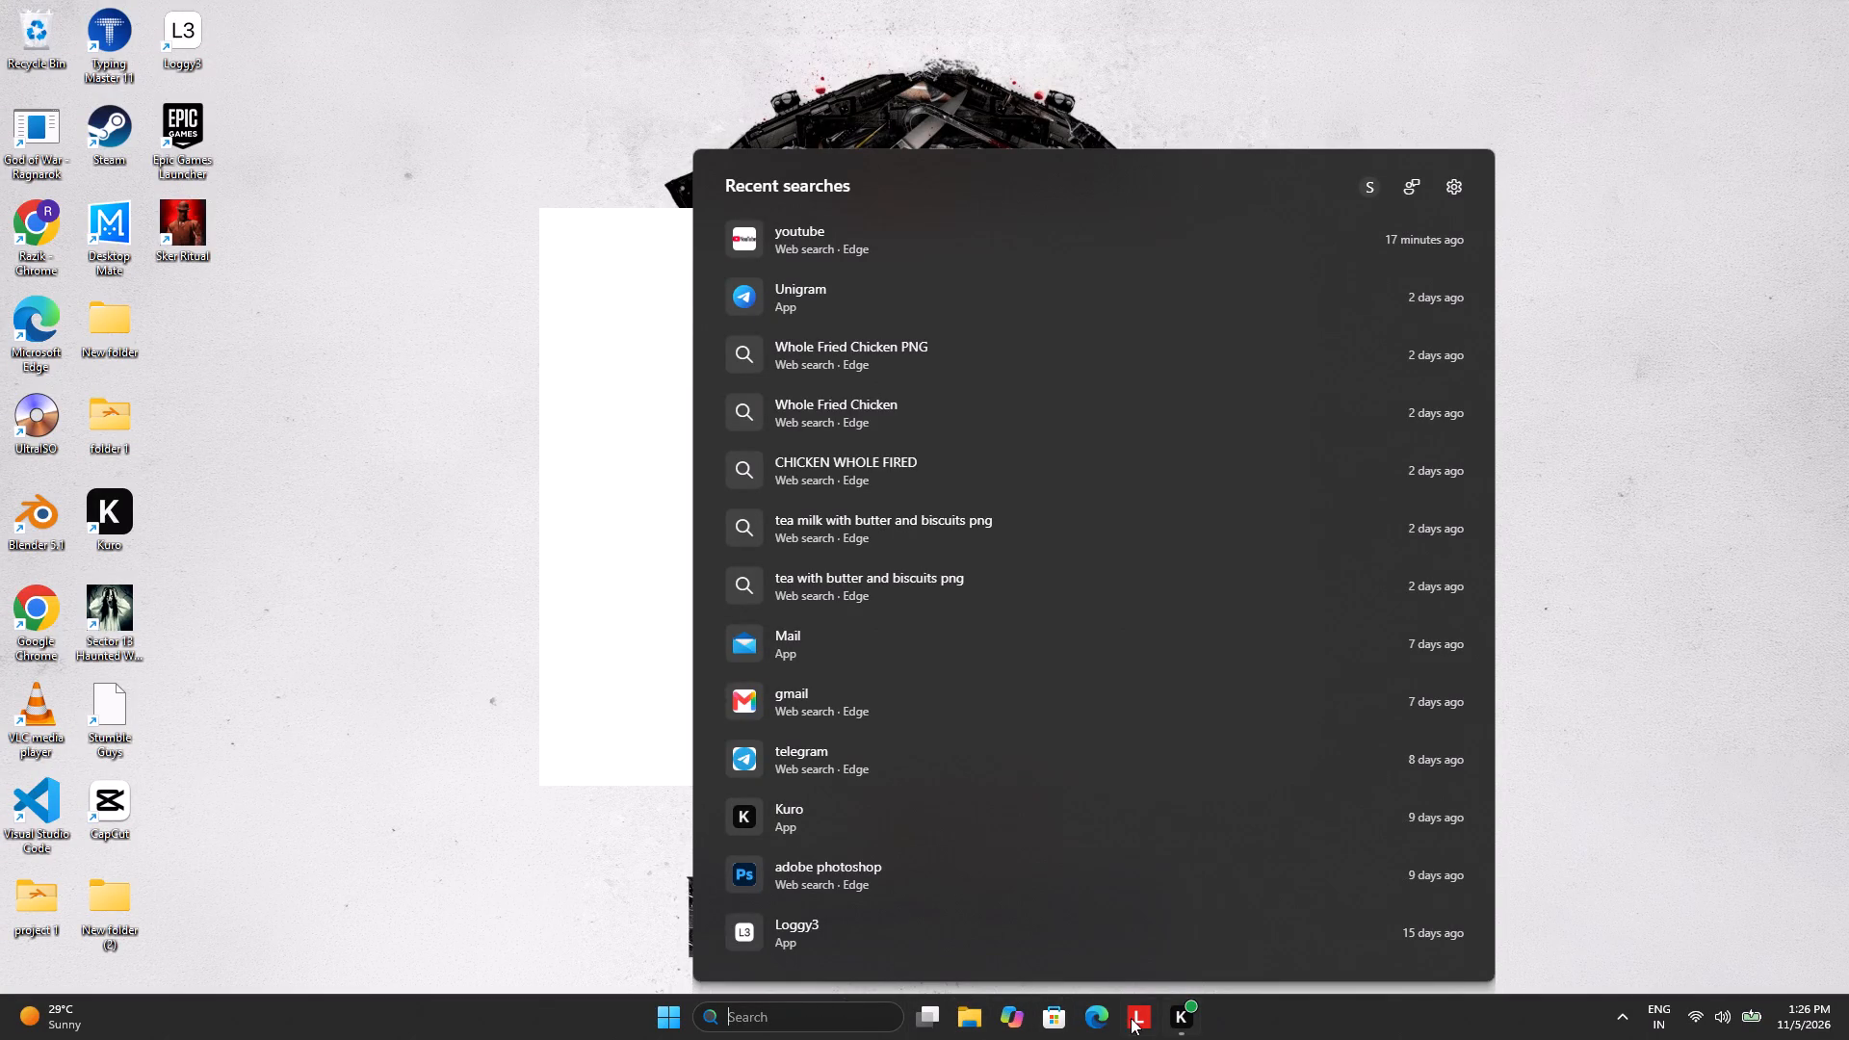
Launch Microsoft Edge, search the web for canva.com and open Canva's Log In page from the results.
click(1100, 1015)
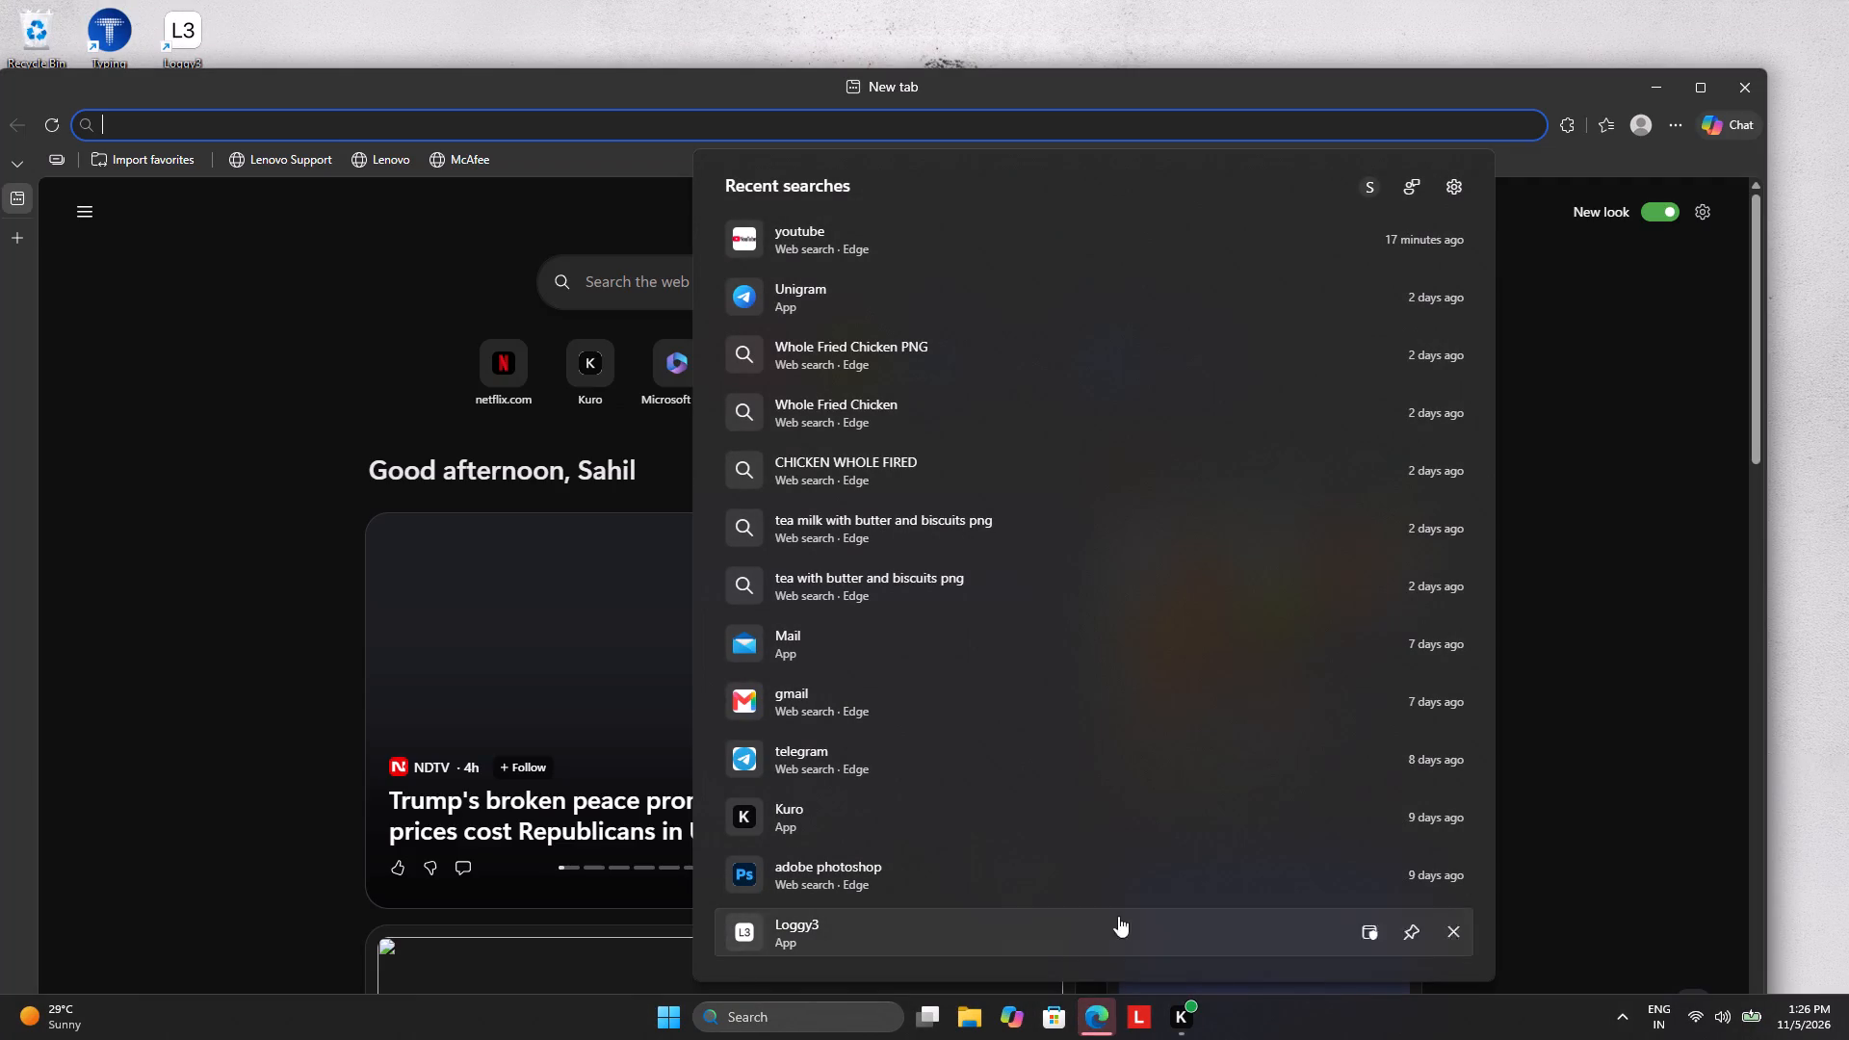
click(1510, 598)
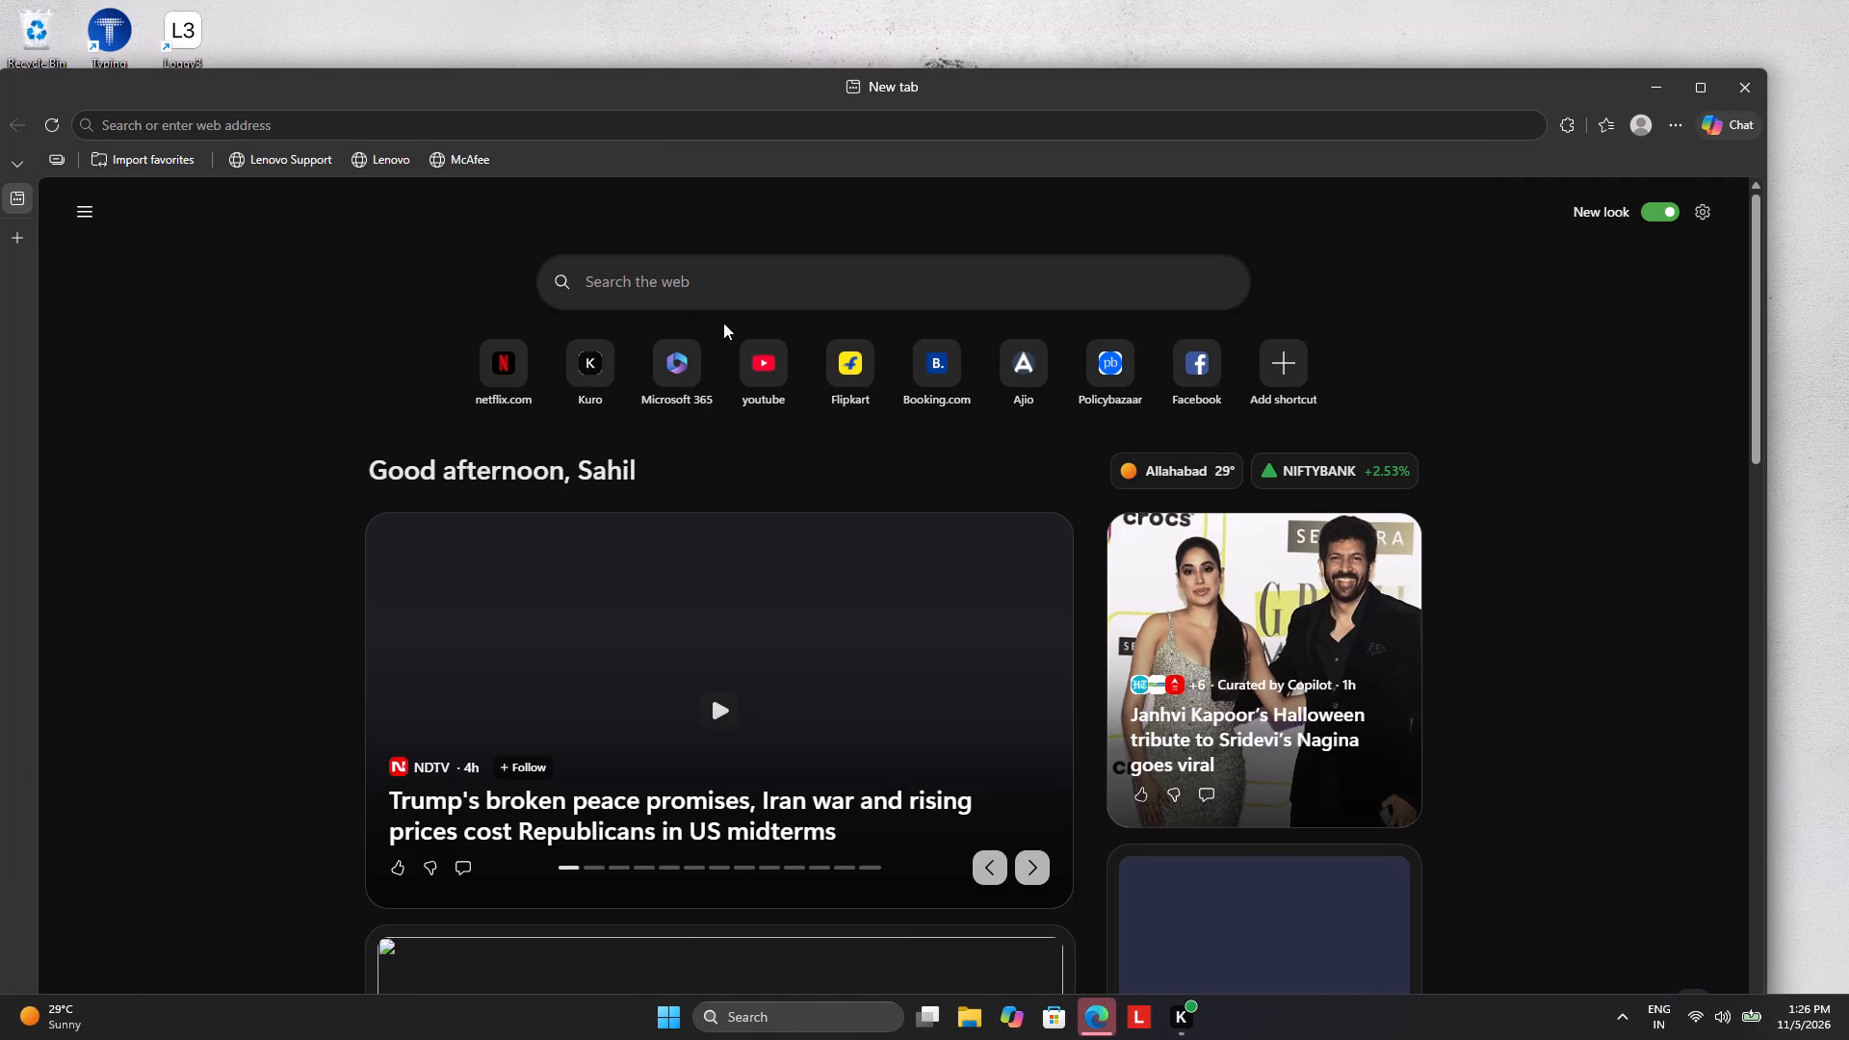
click(212, 119)
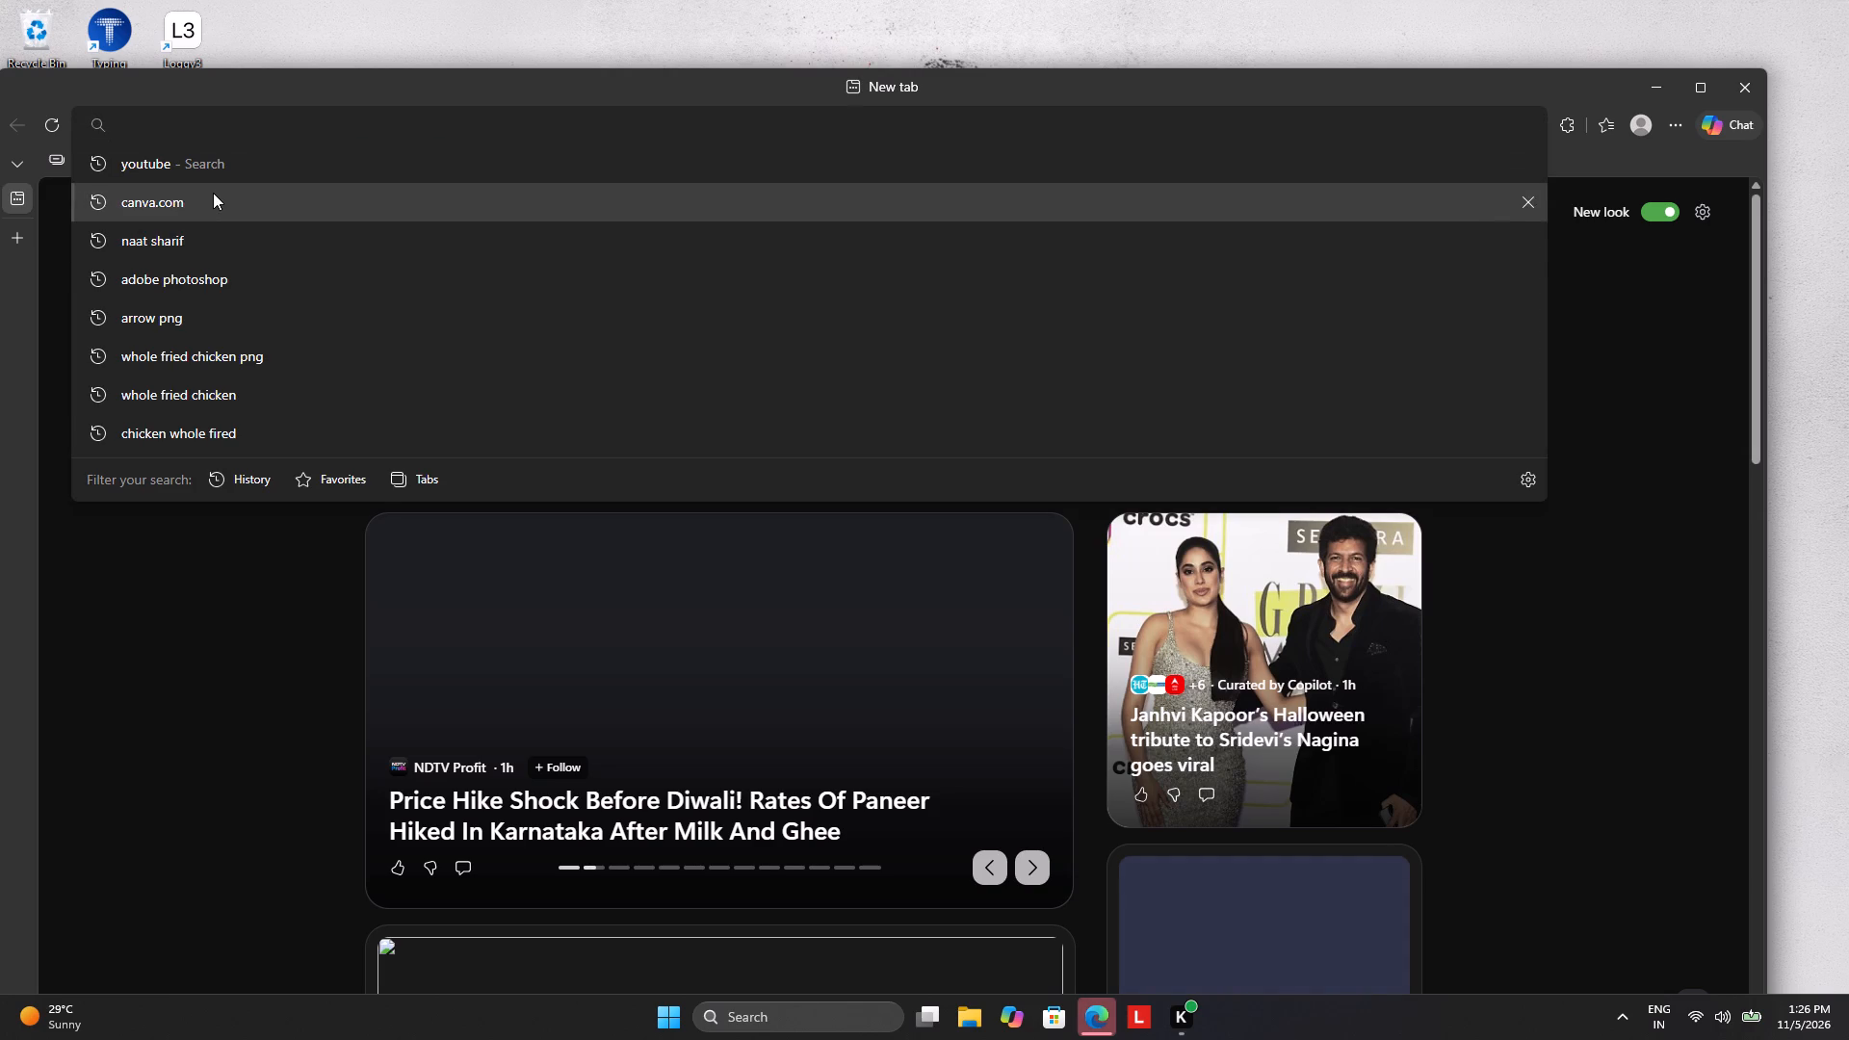
click(213, 193)
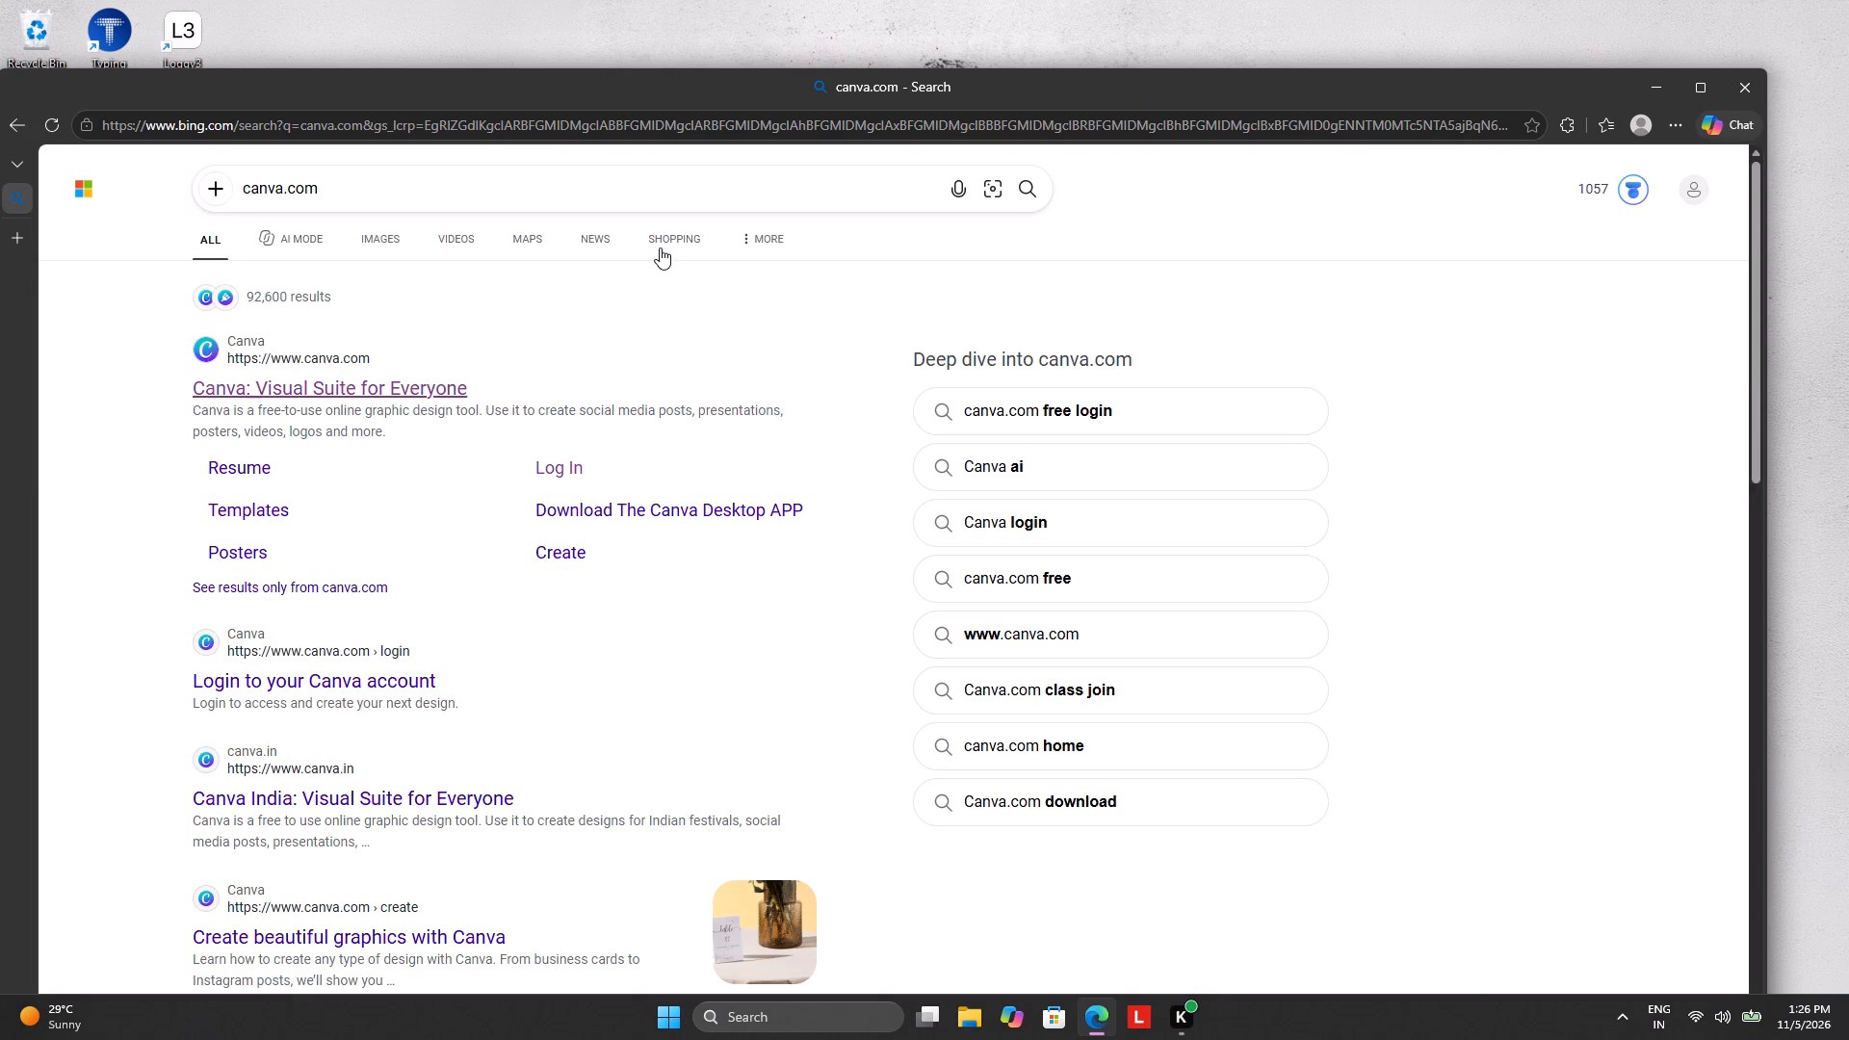
click(561, 466)
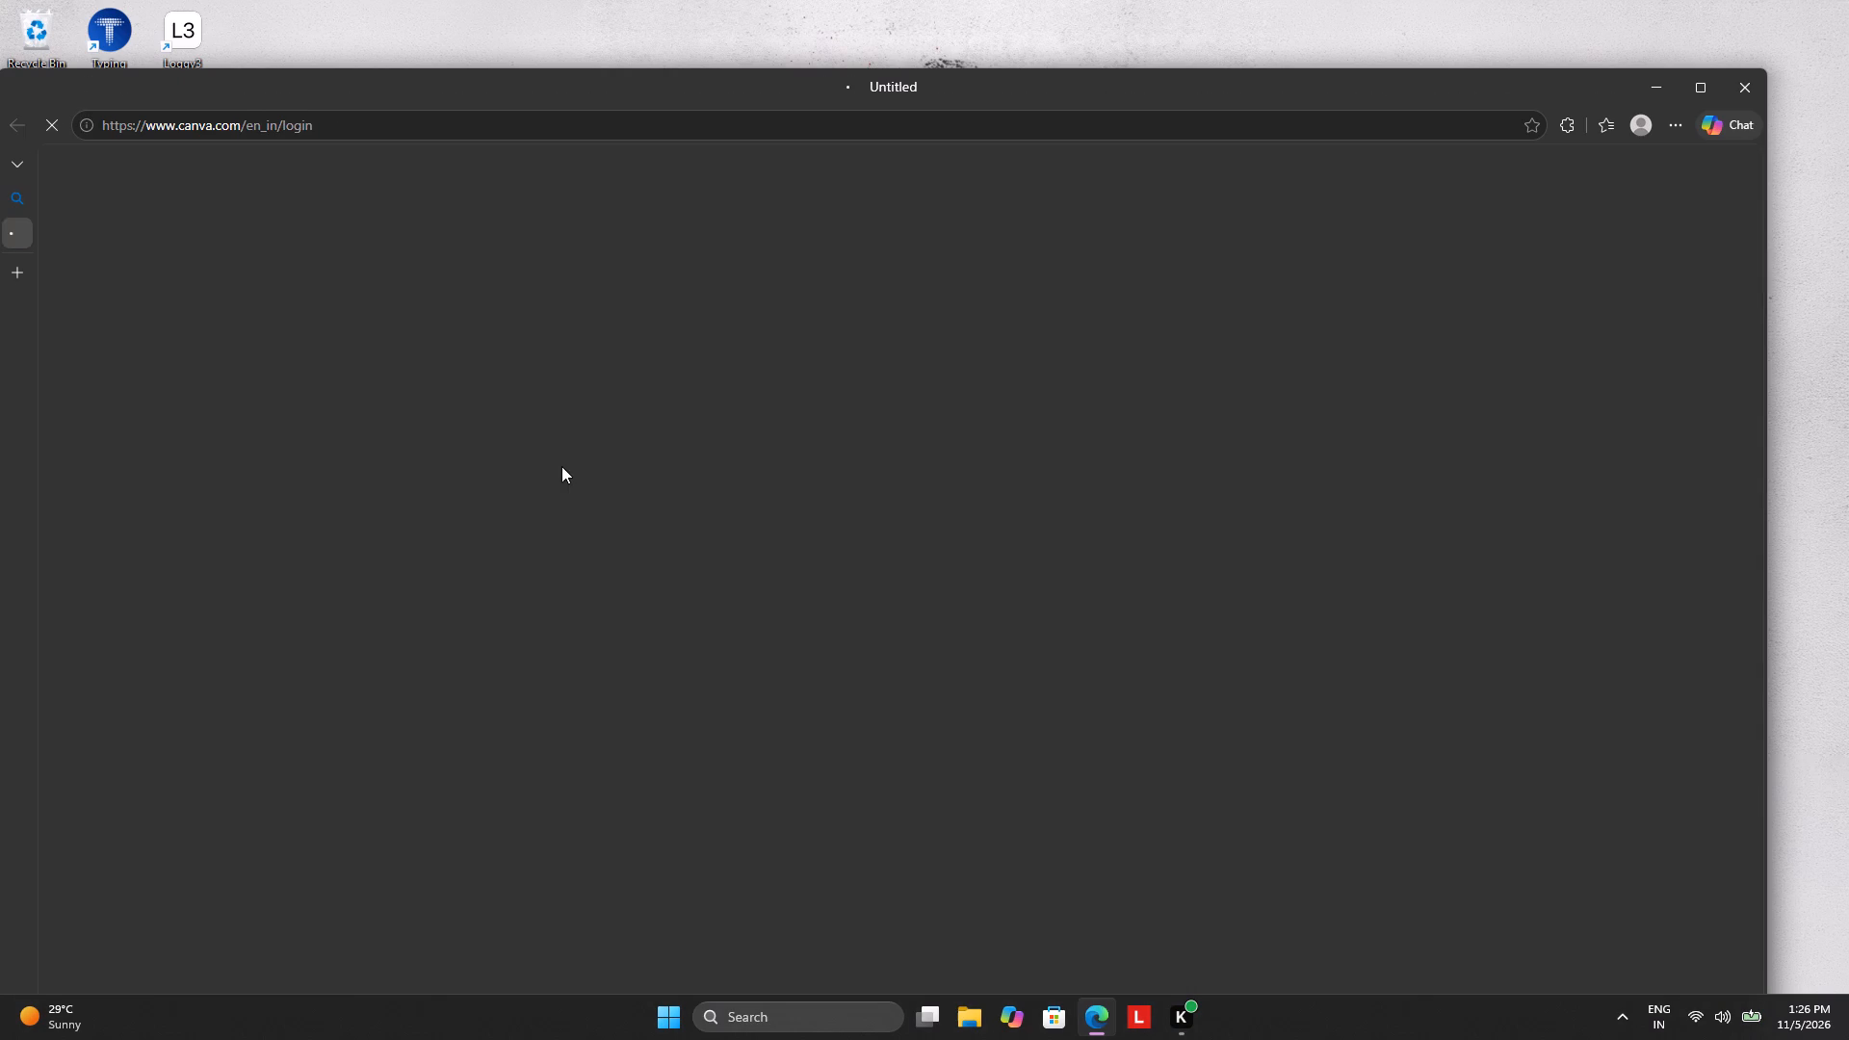
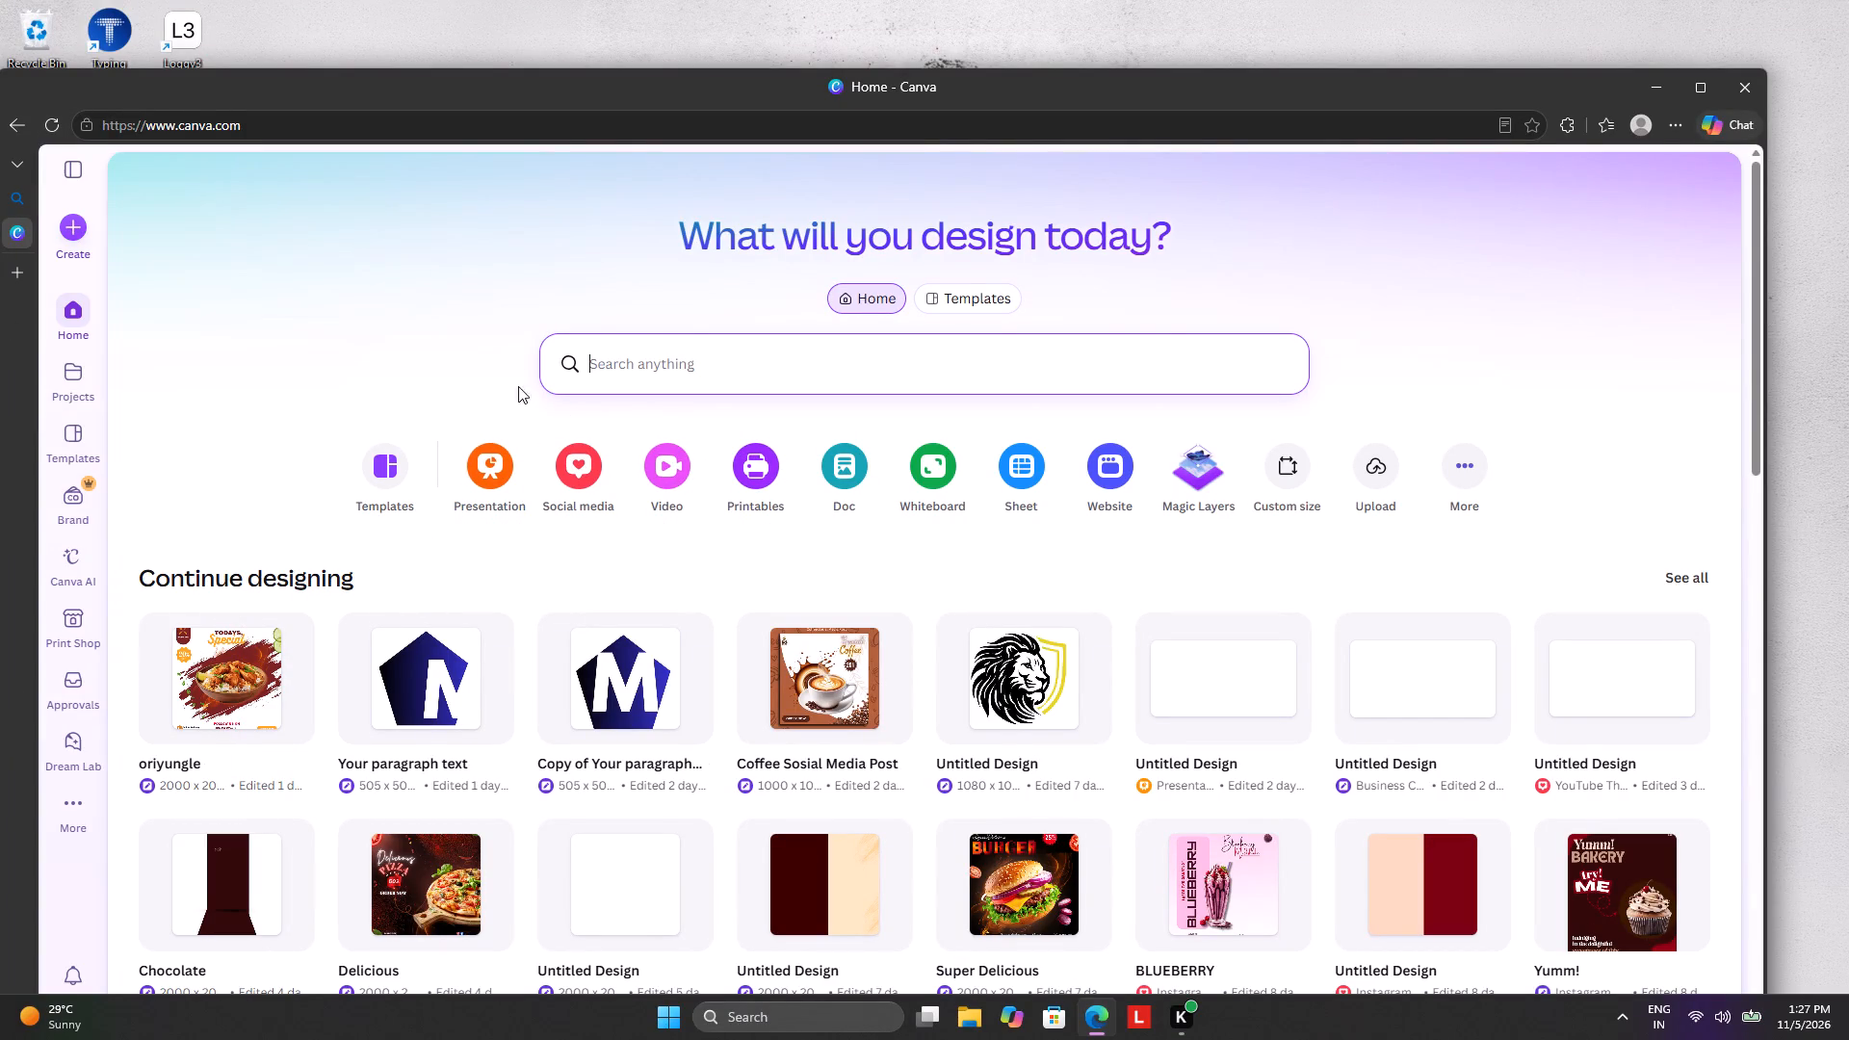
Open the Coffee Sosial Media Post design from the recent projects.
click(77, 377)
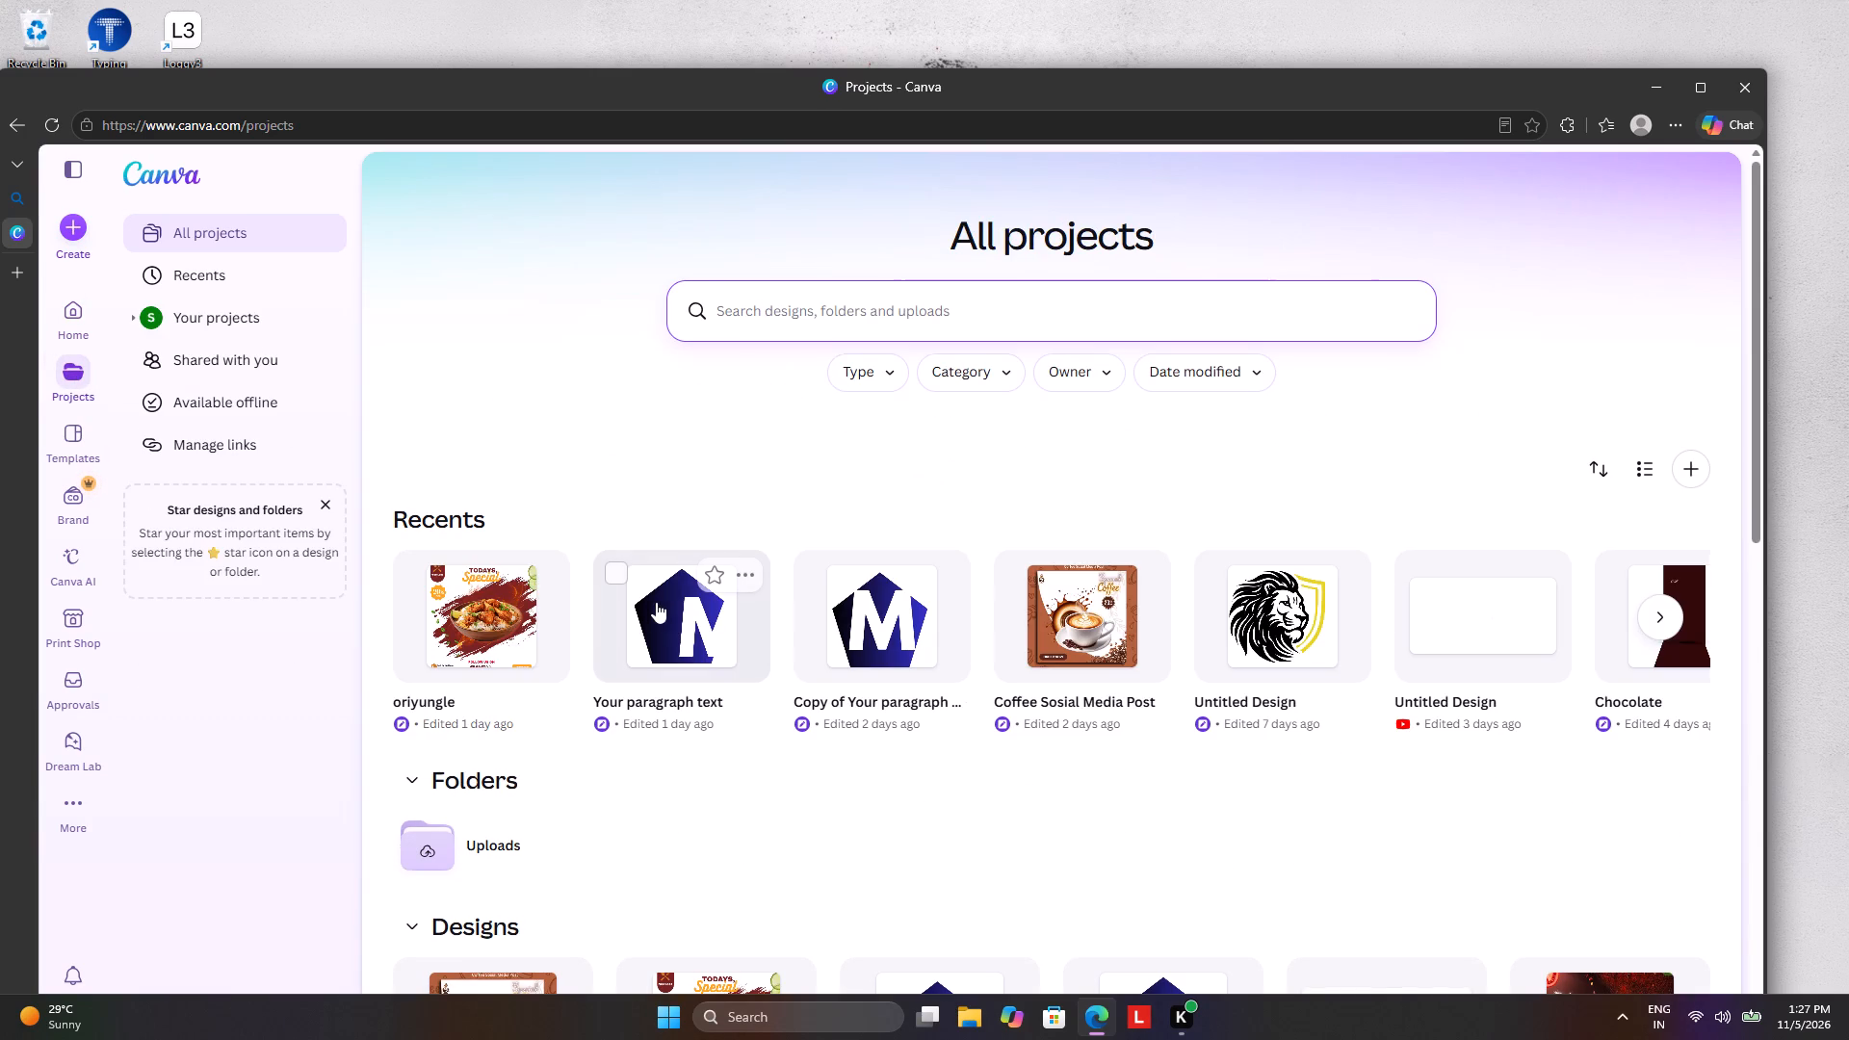
scroll(1146, 728, down, 3)
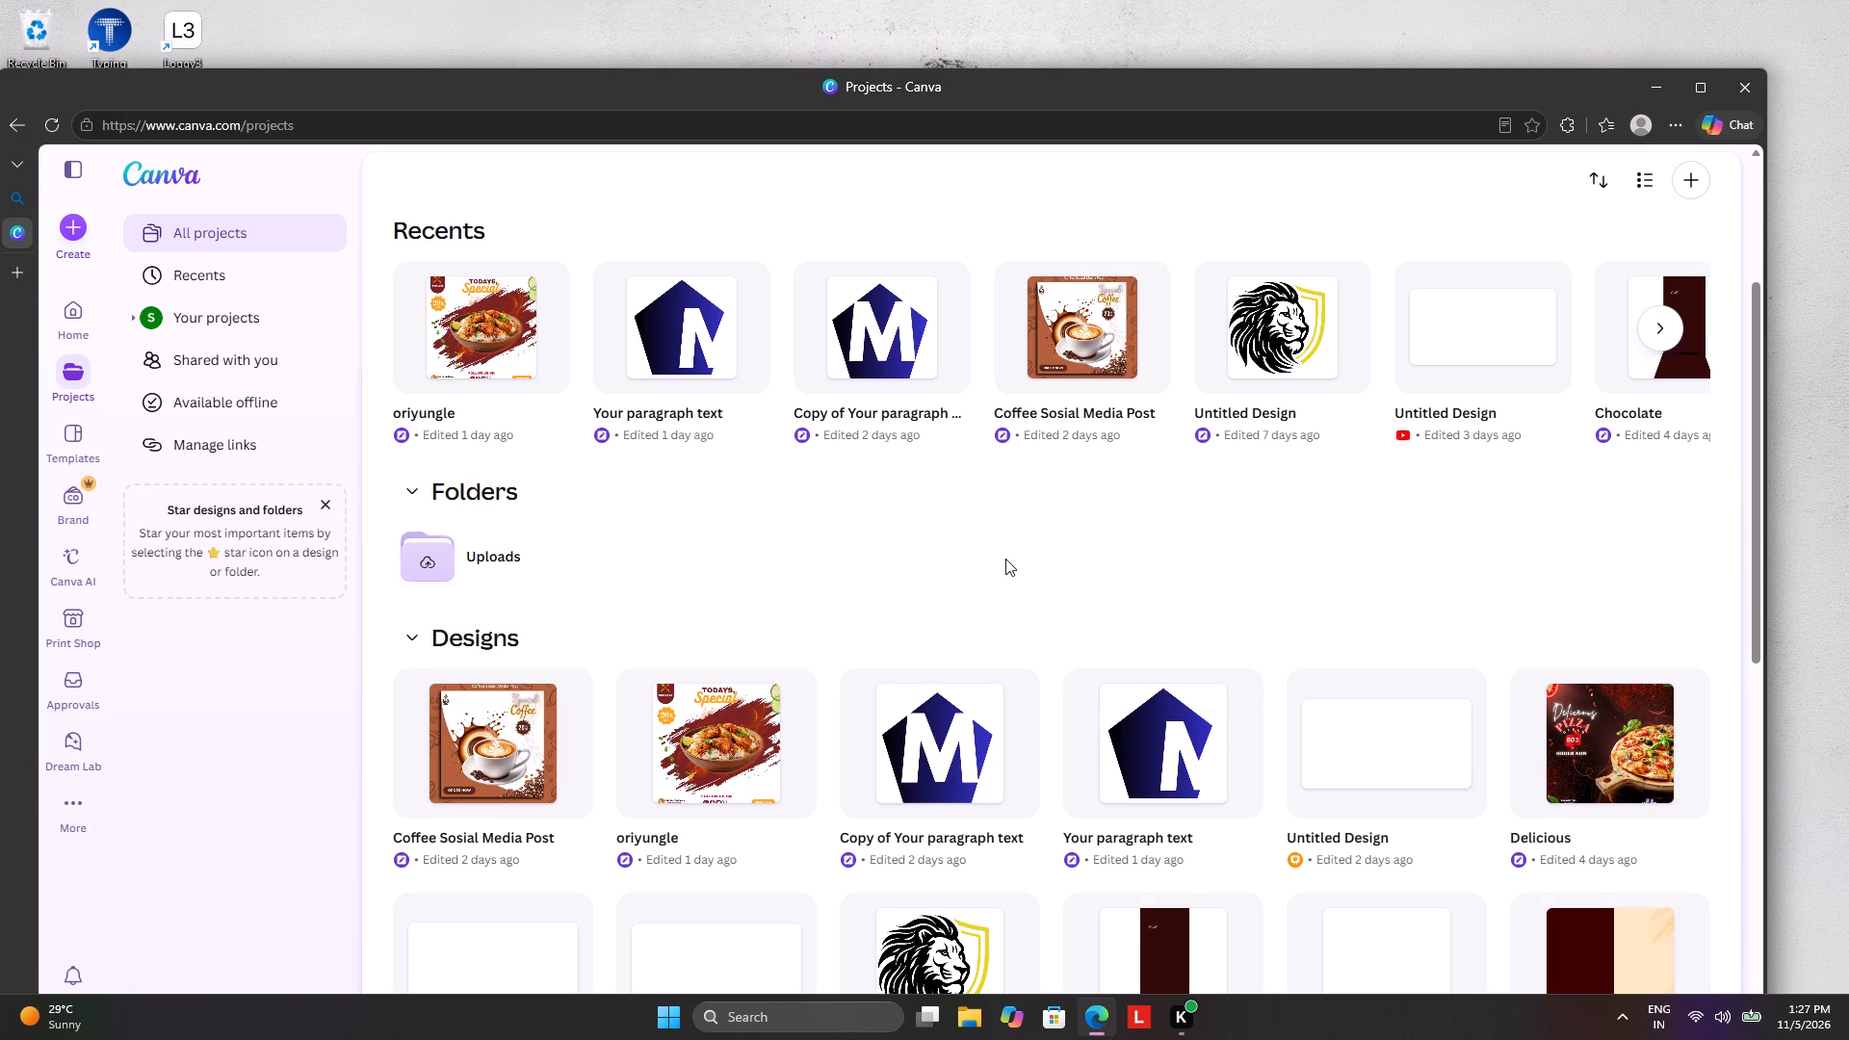
click(1069, 351)
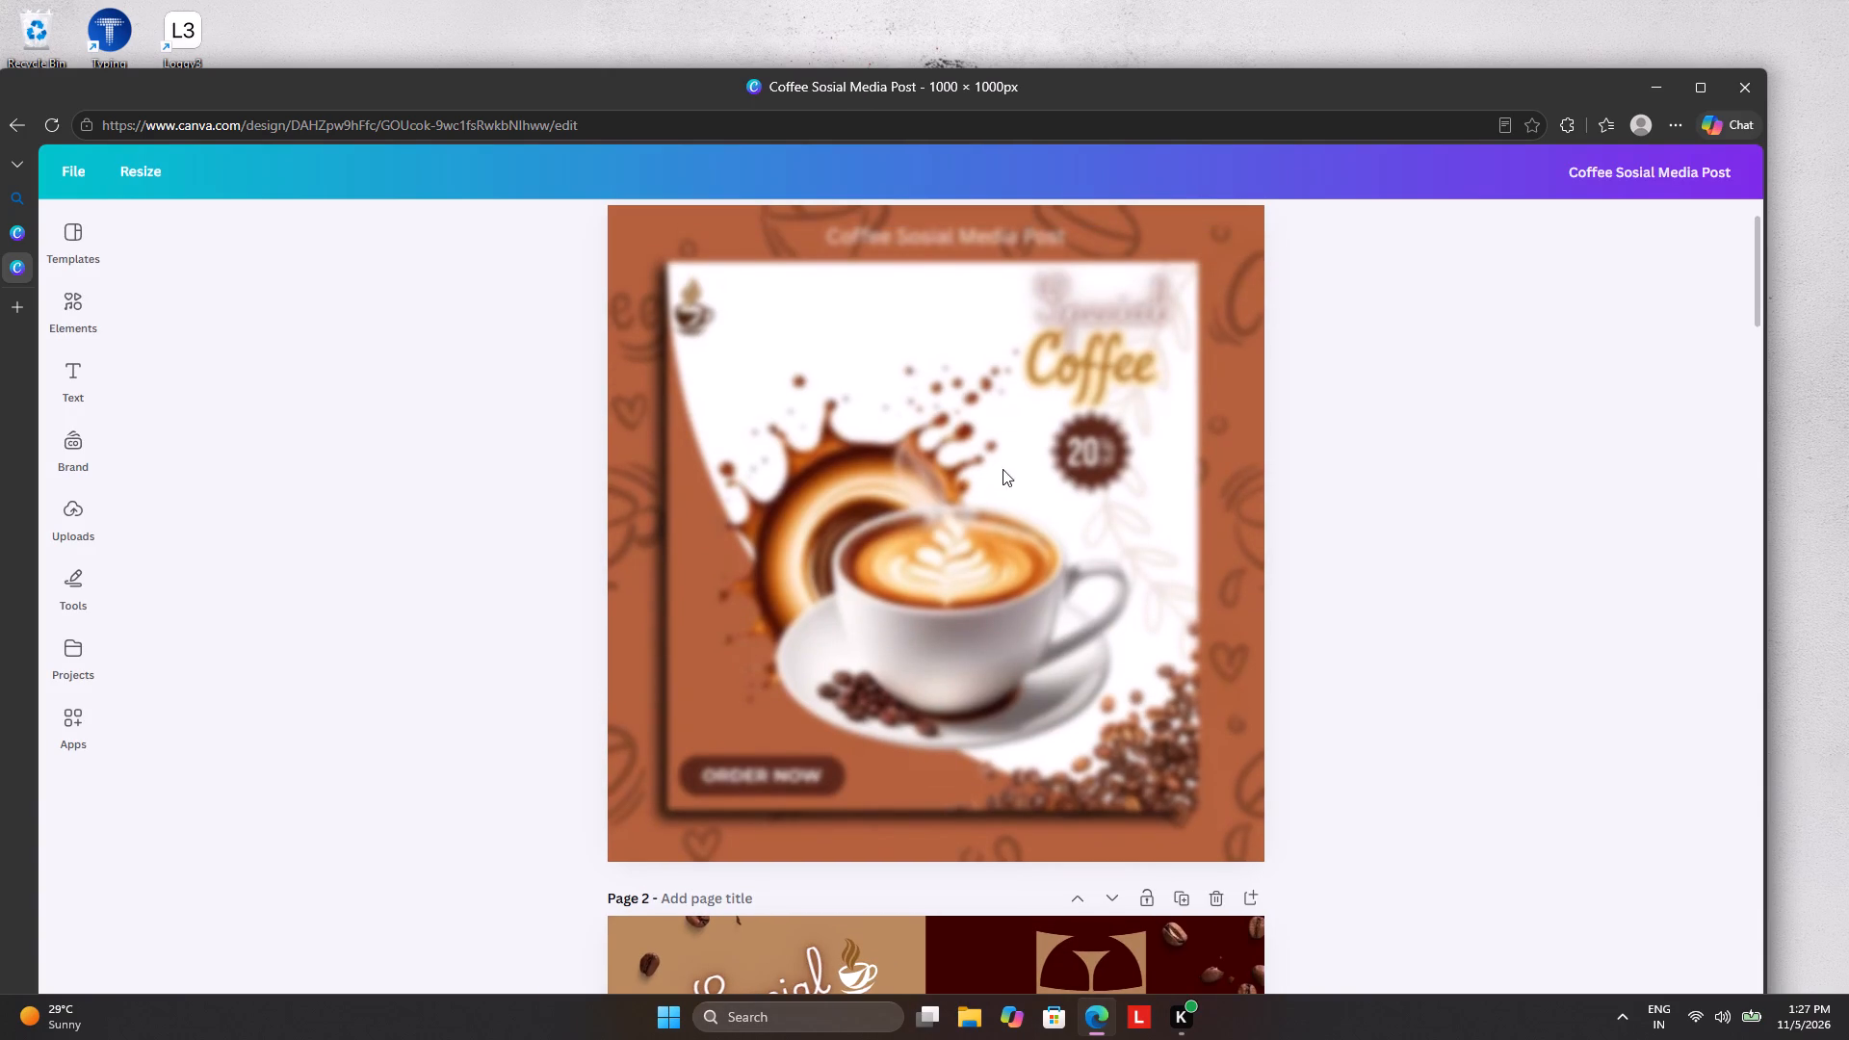
Look through the design's existing pages, from the coffee posters down to the Chola Special poster on page 7.
scroll(931, 774, down, 2)
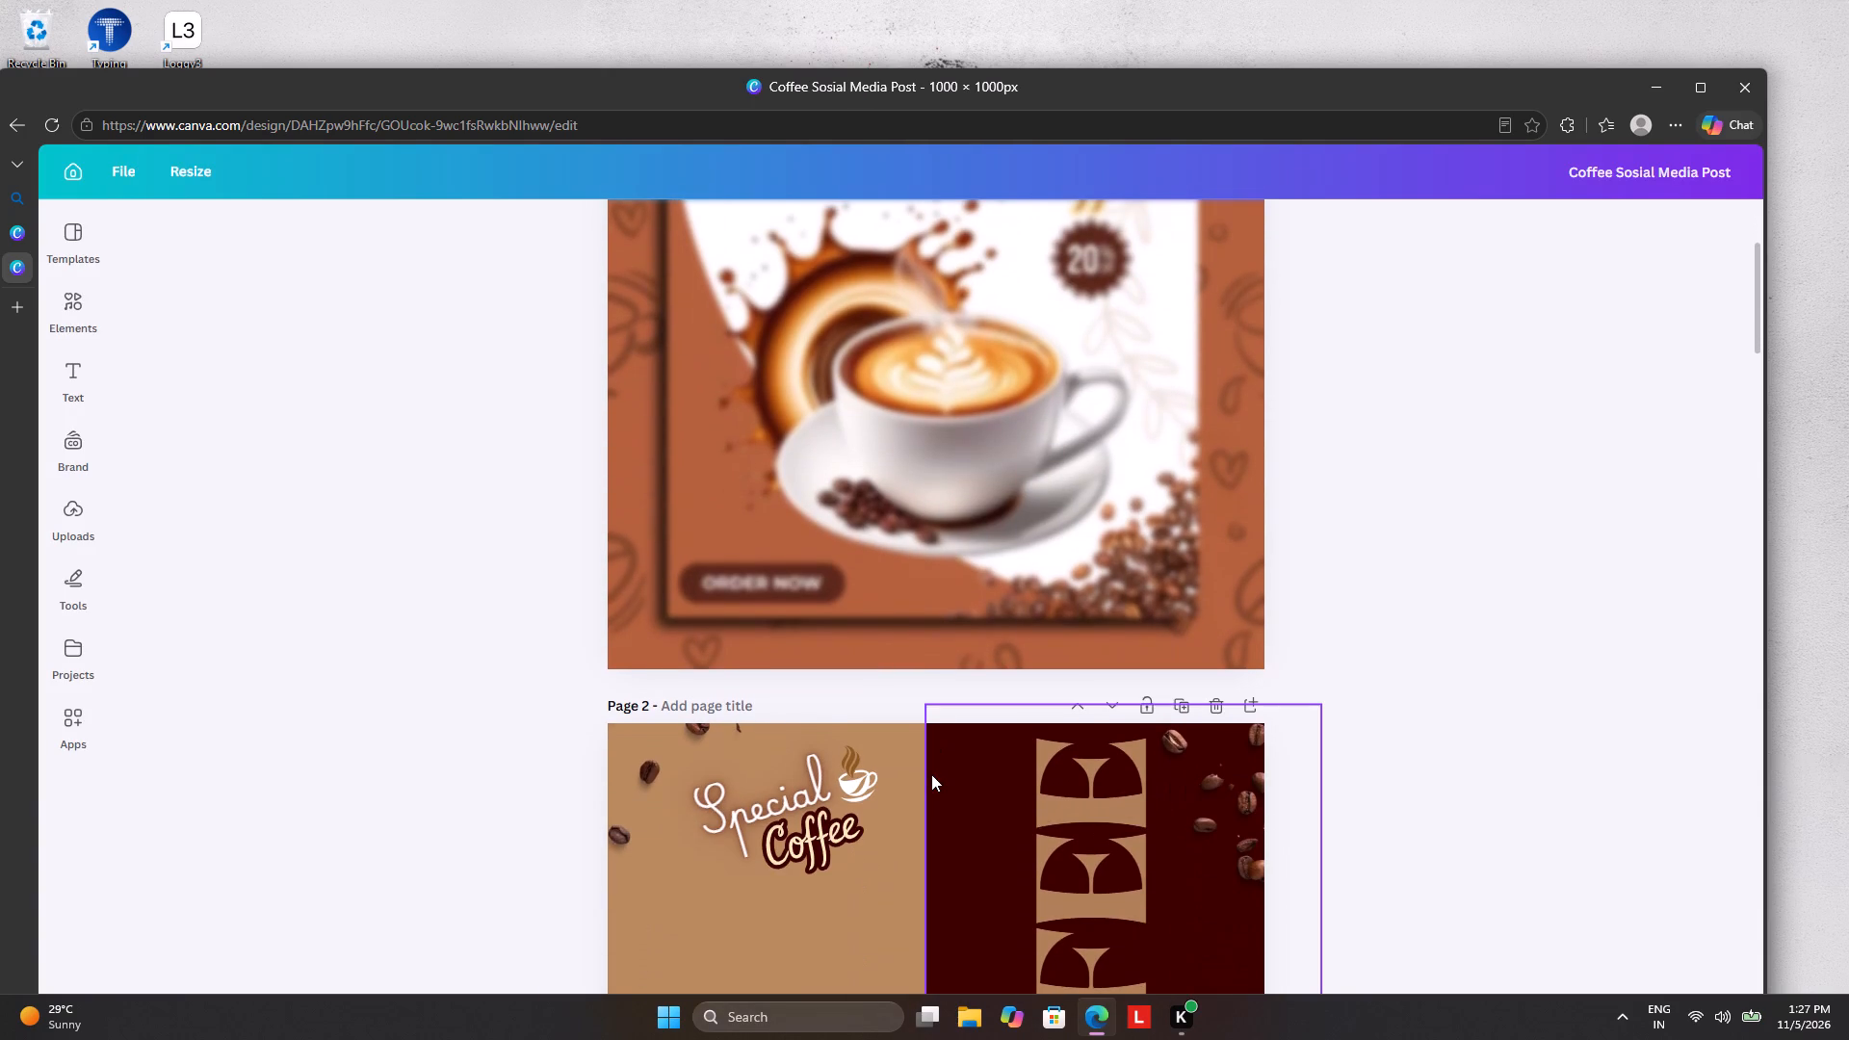
scroll(931, 774, down, 5)
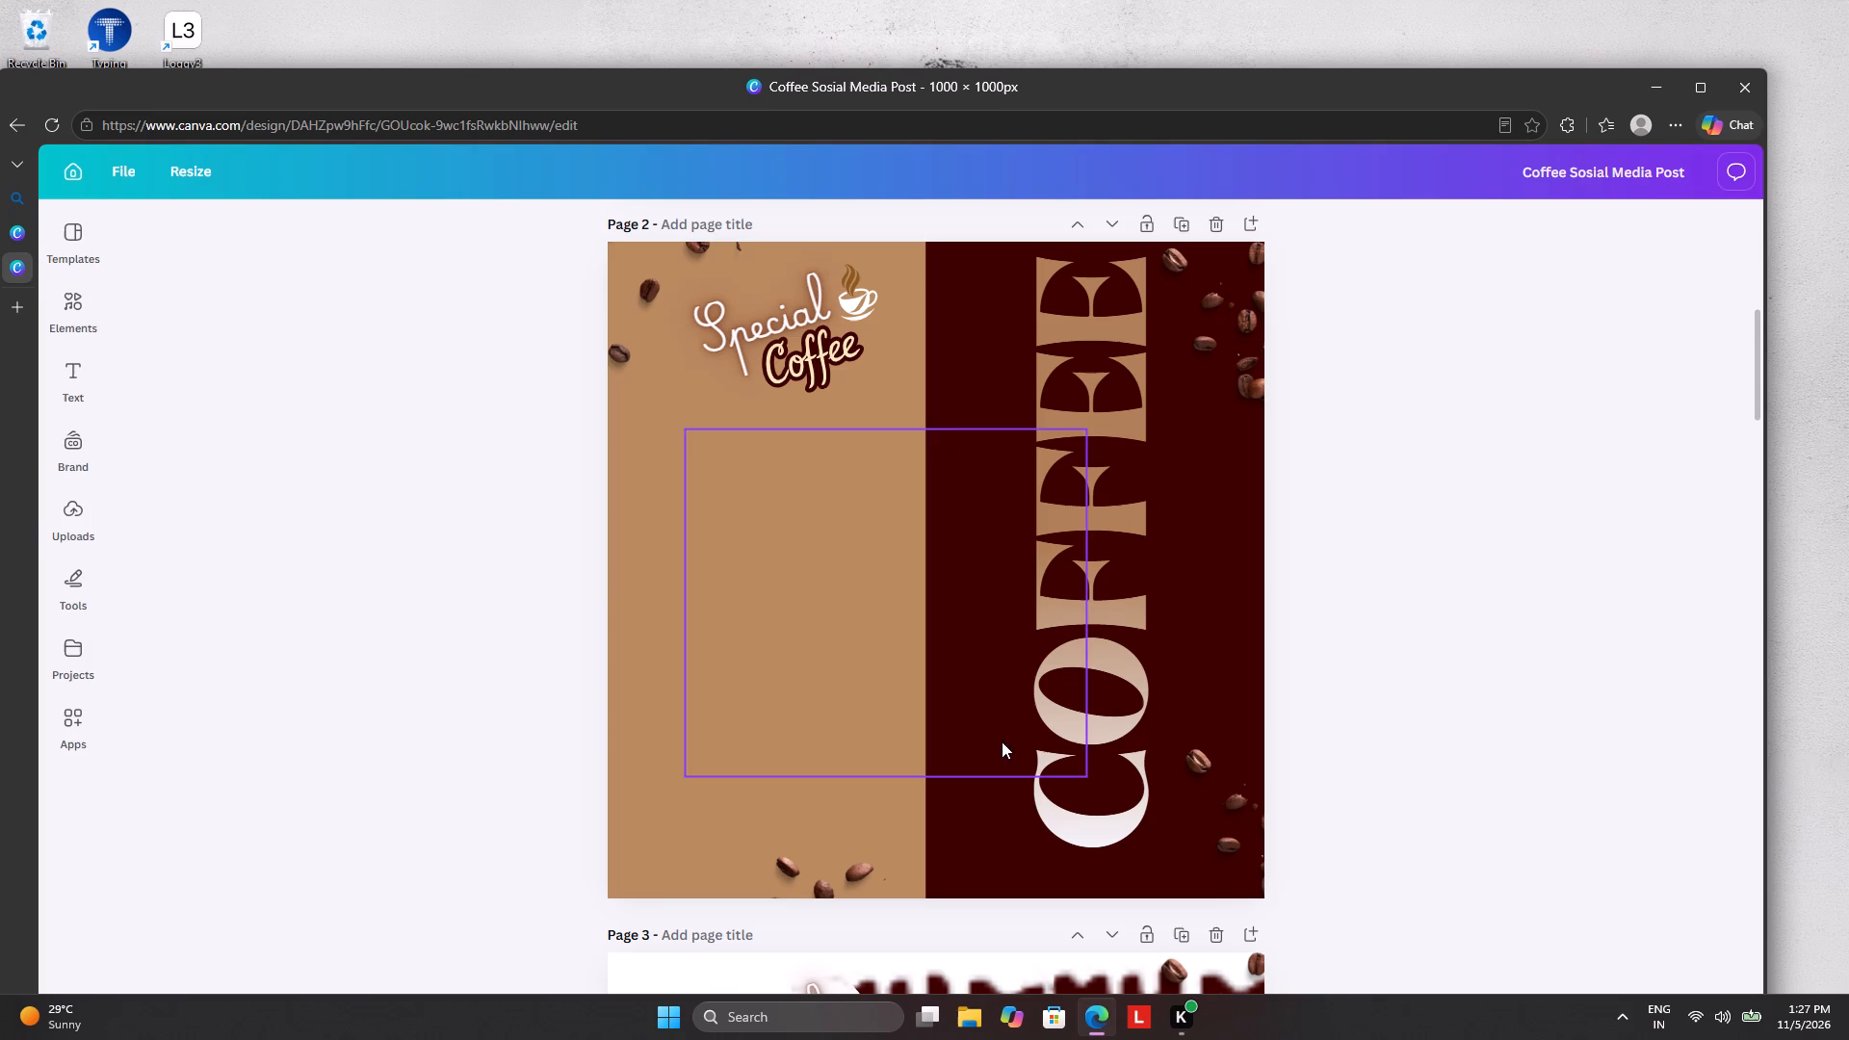
scroll(1350, 635, down, 9)
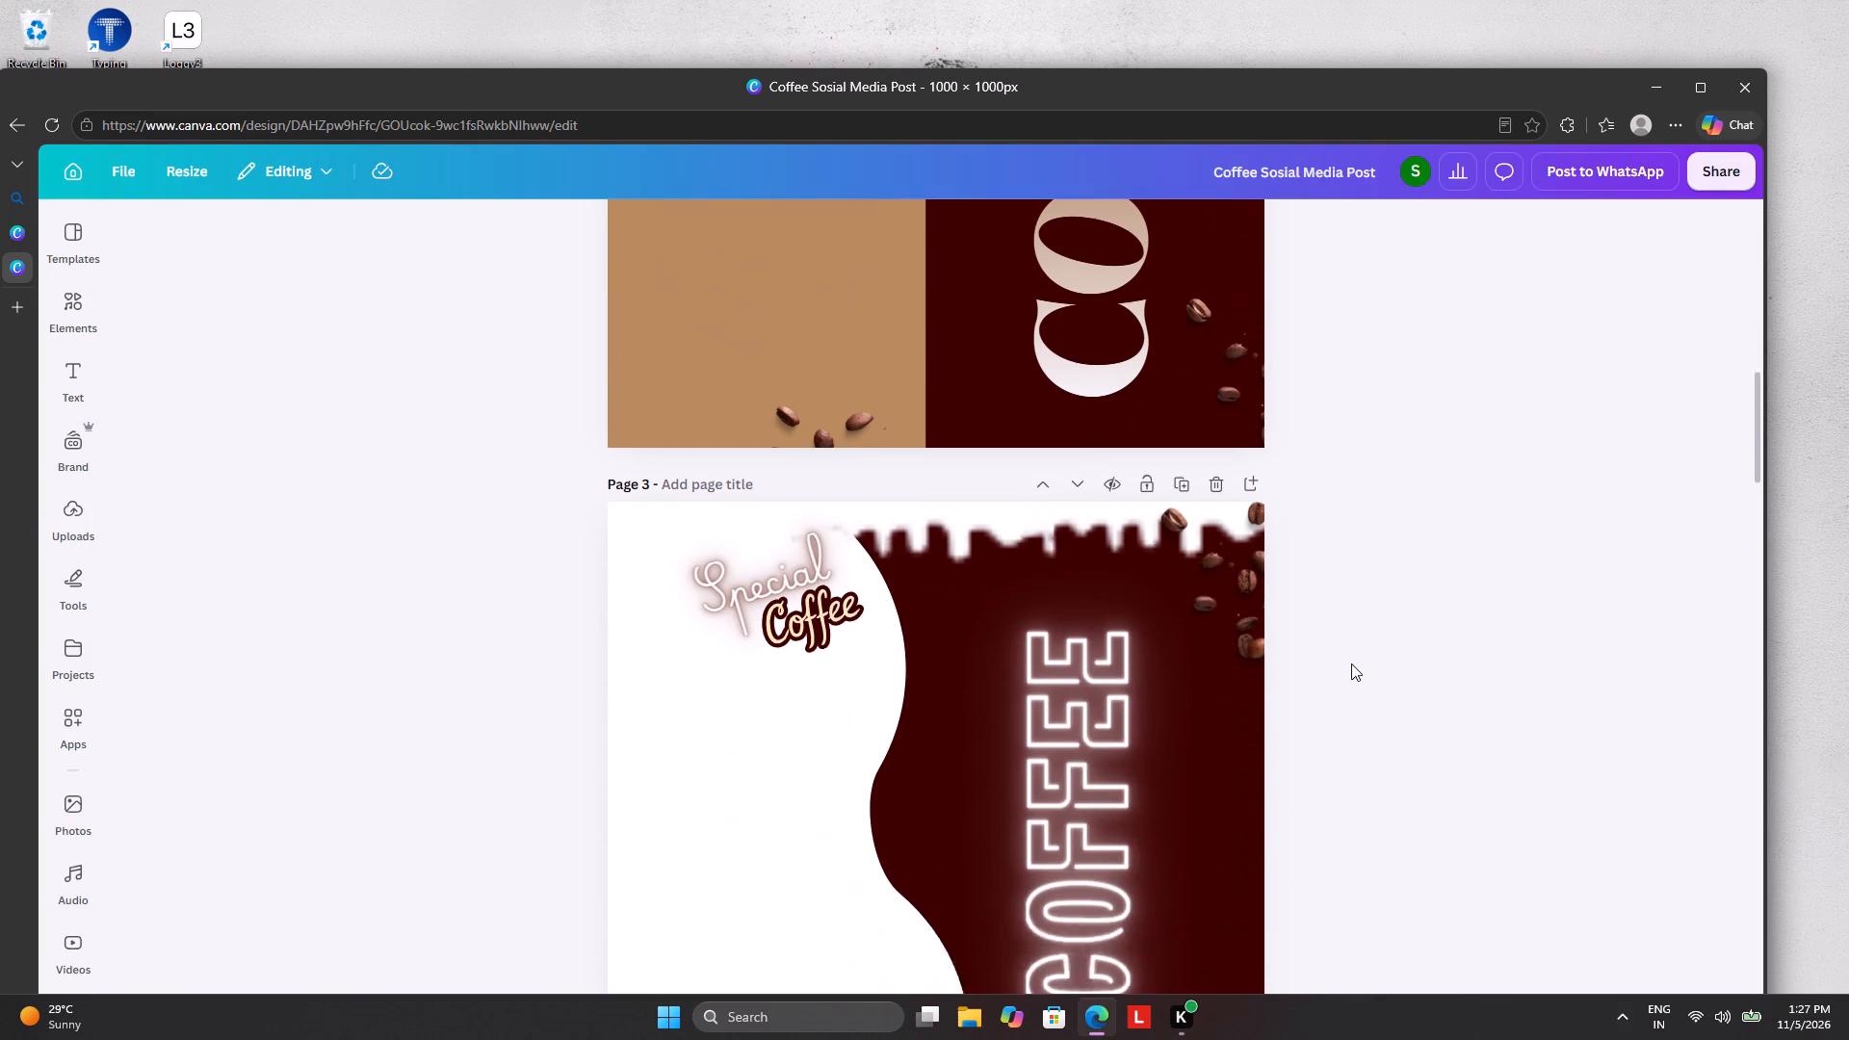
scroll(1351, 664, down, 5)
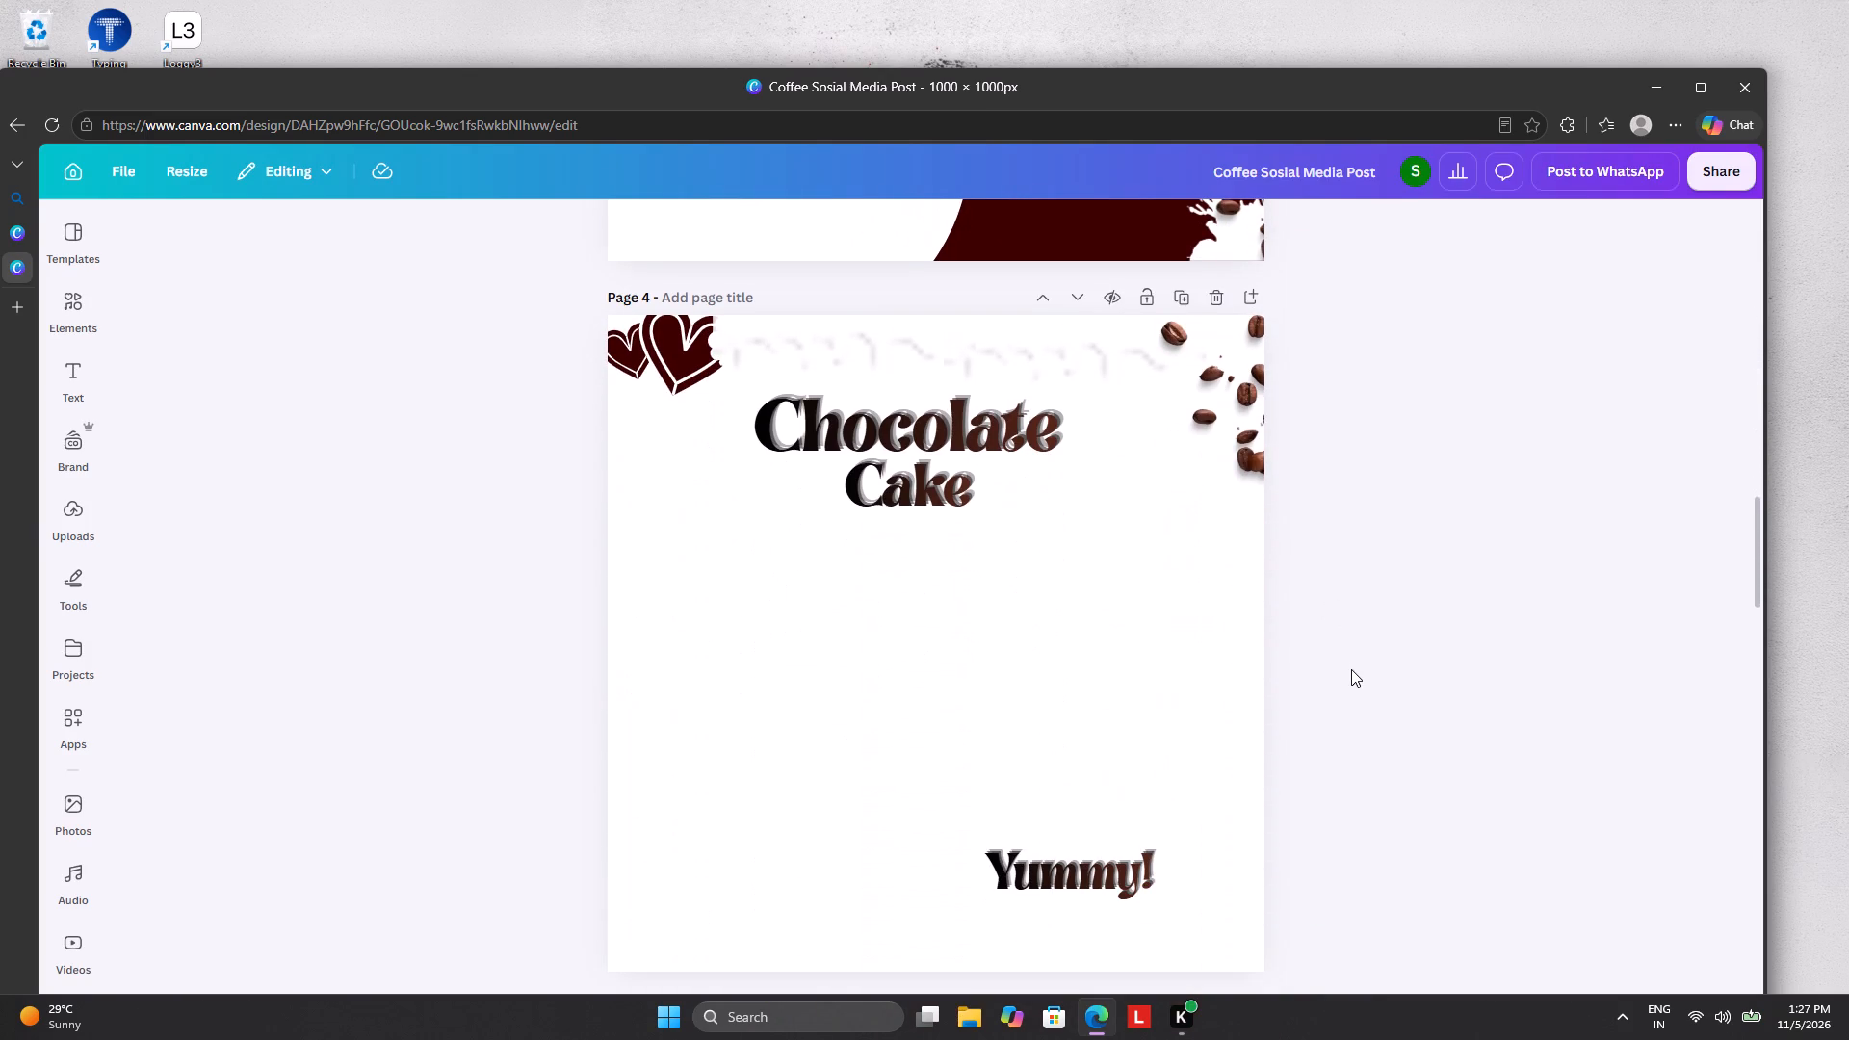
scroll(1351, 669, down, 3)
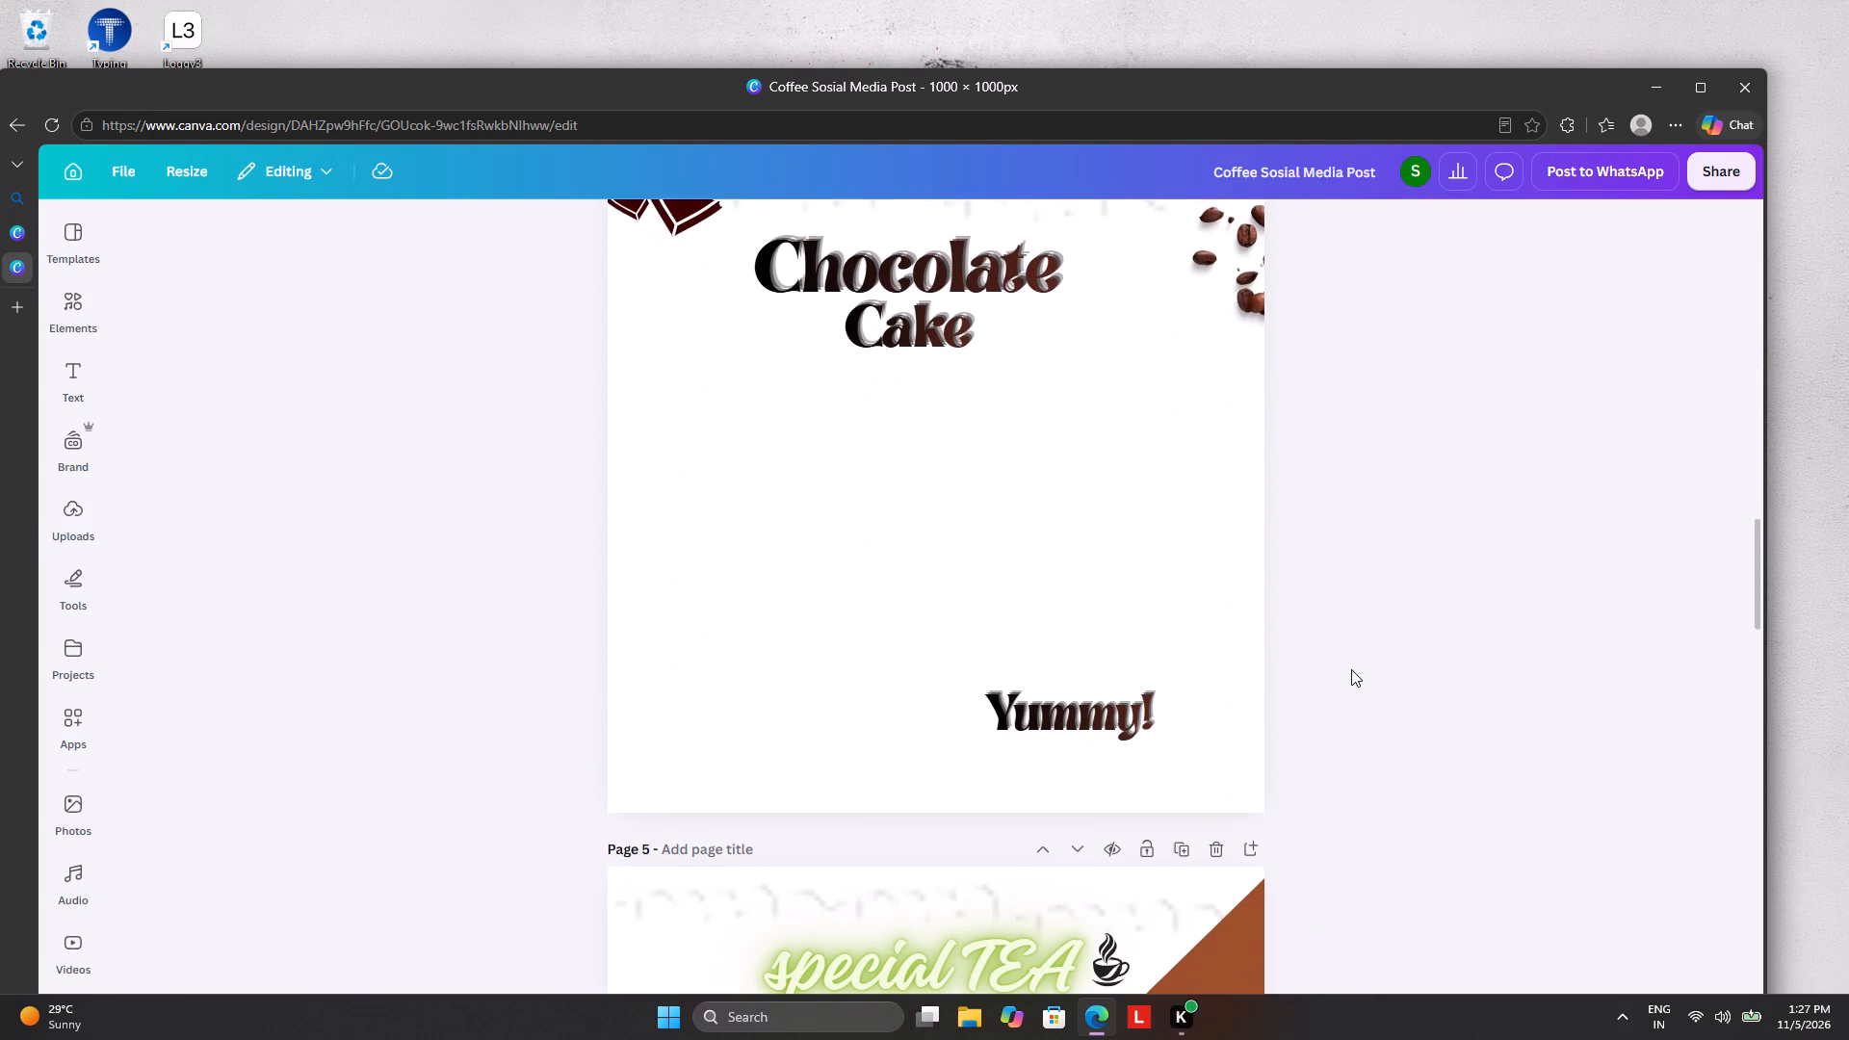
scroll(1351, 669, down, 5)
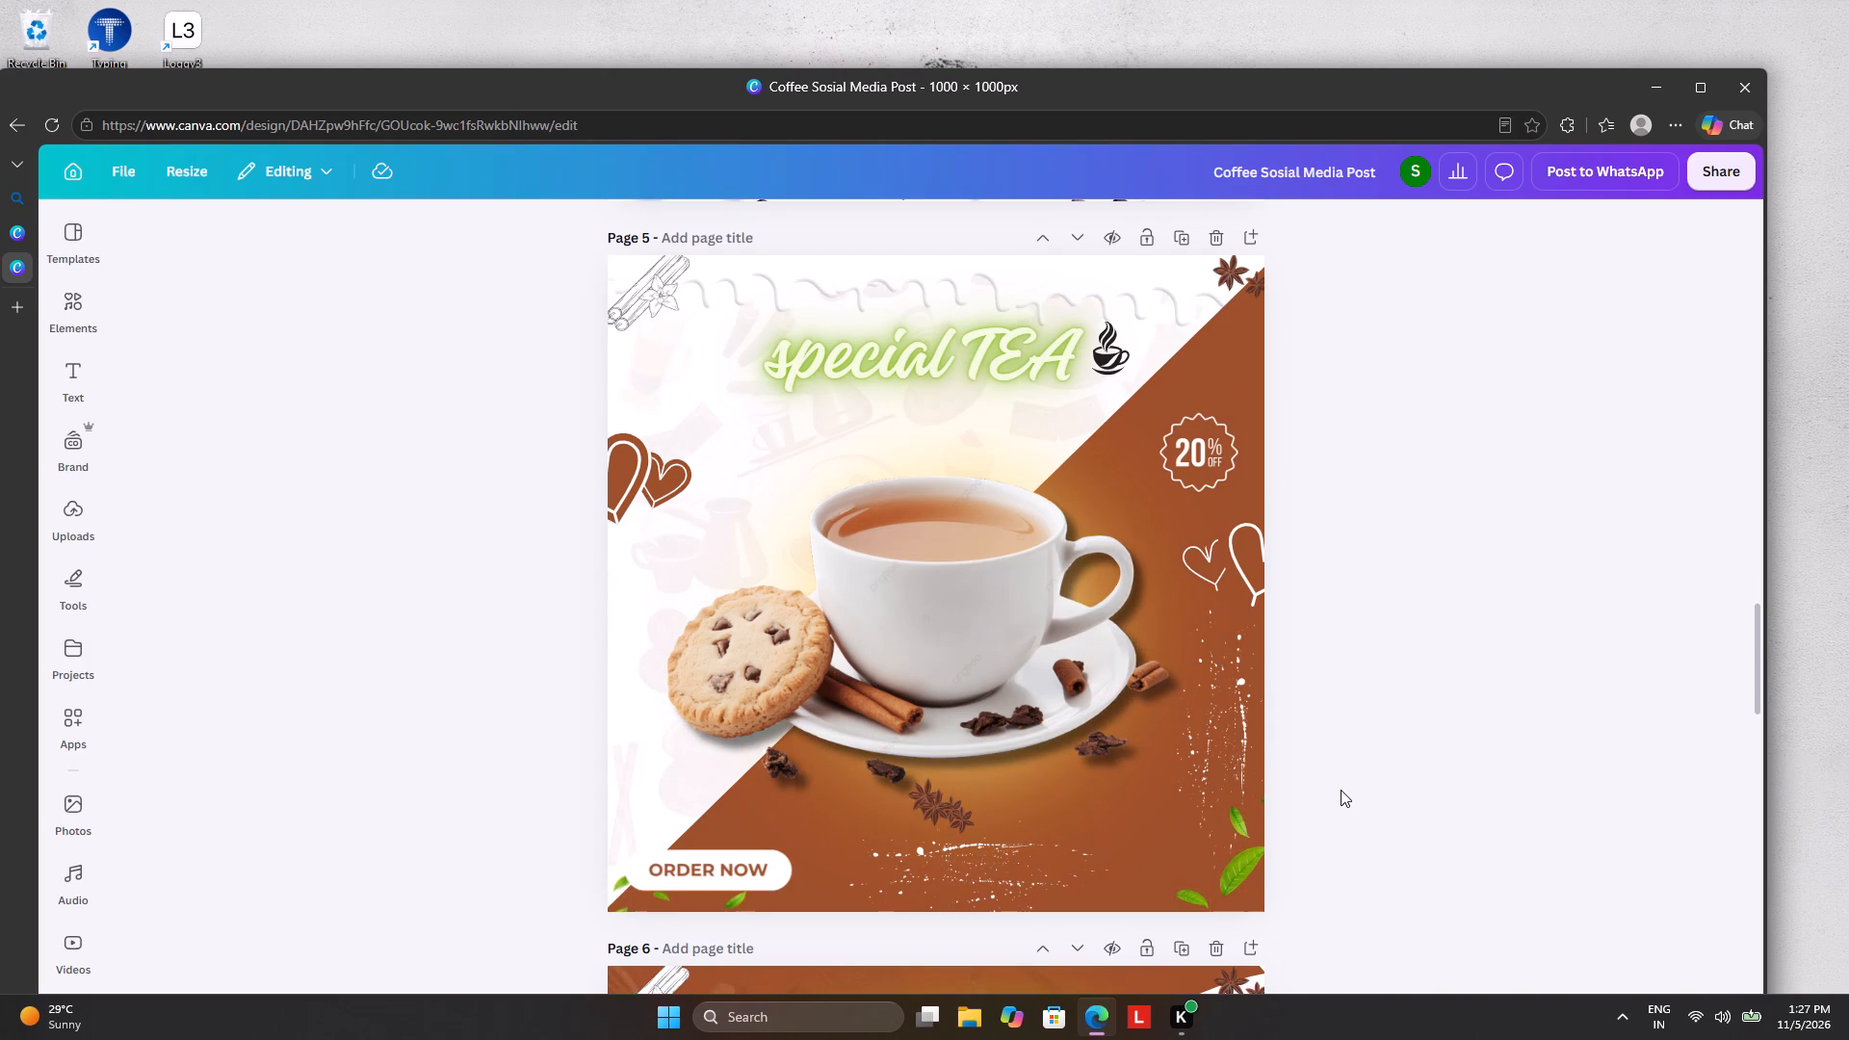
scroll(1329, 786, down, 13)
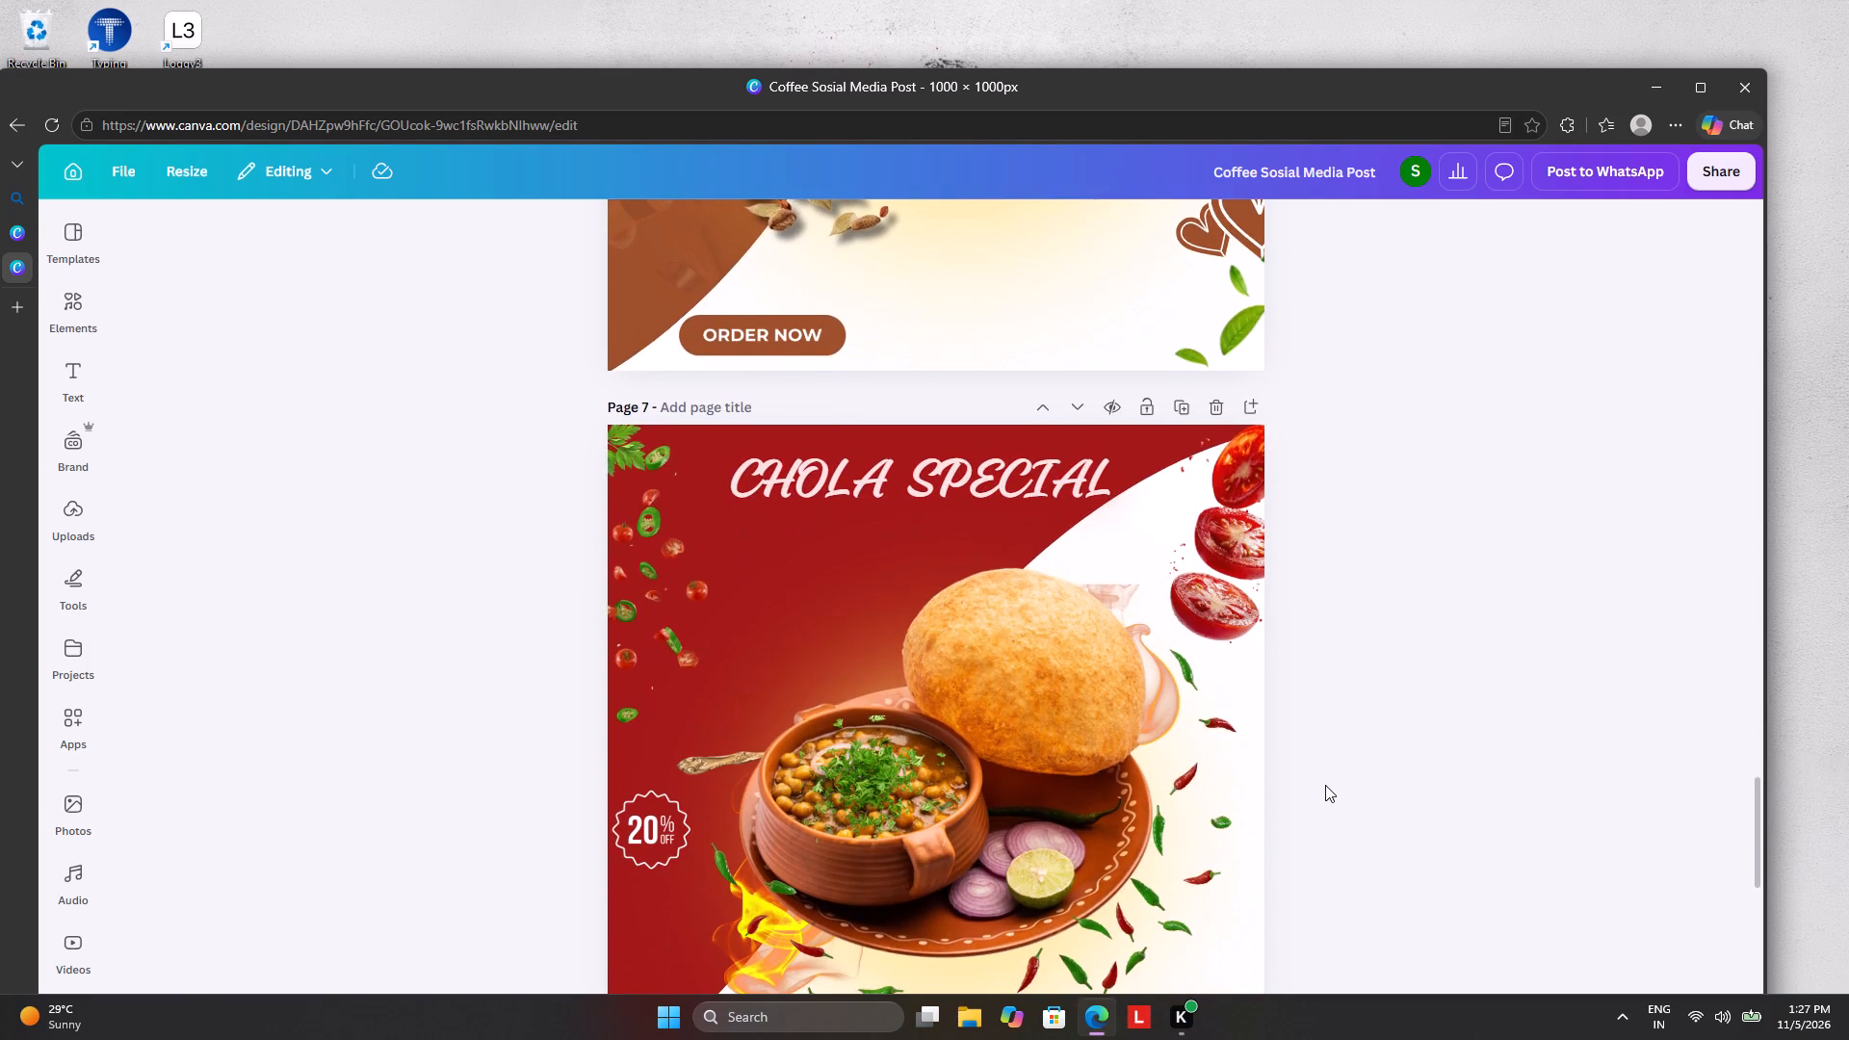
scroll(1325, 785, down, 6)
scroll(1321, 779, up, 3)
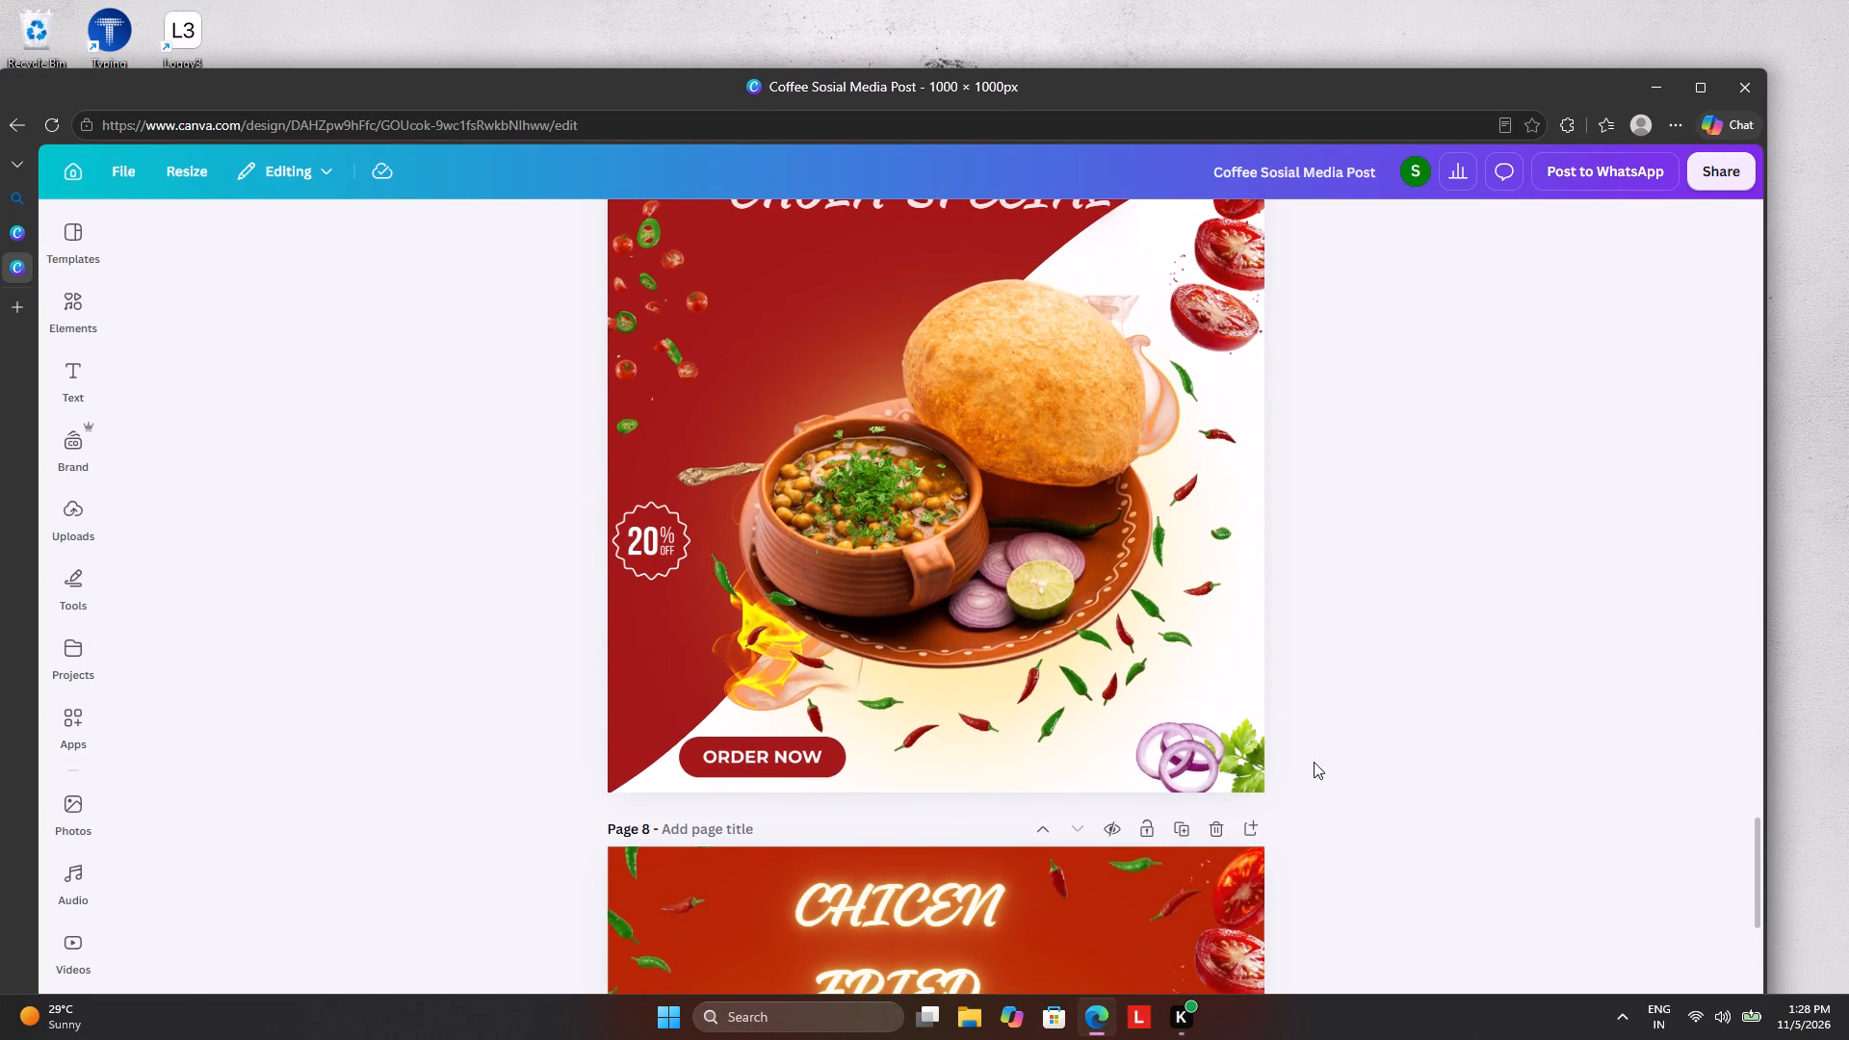
scroll(1354, 578, up, 2)
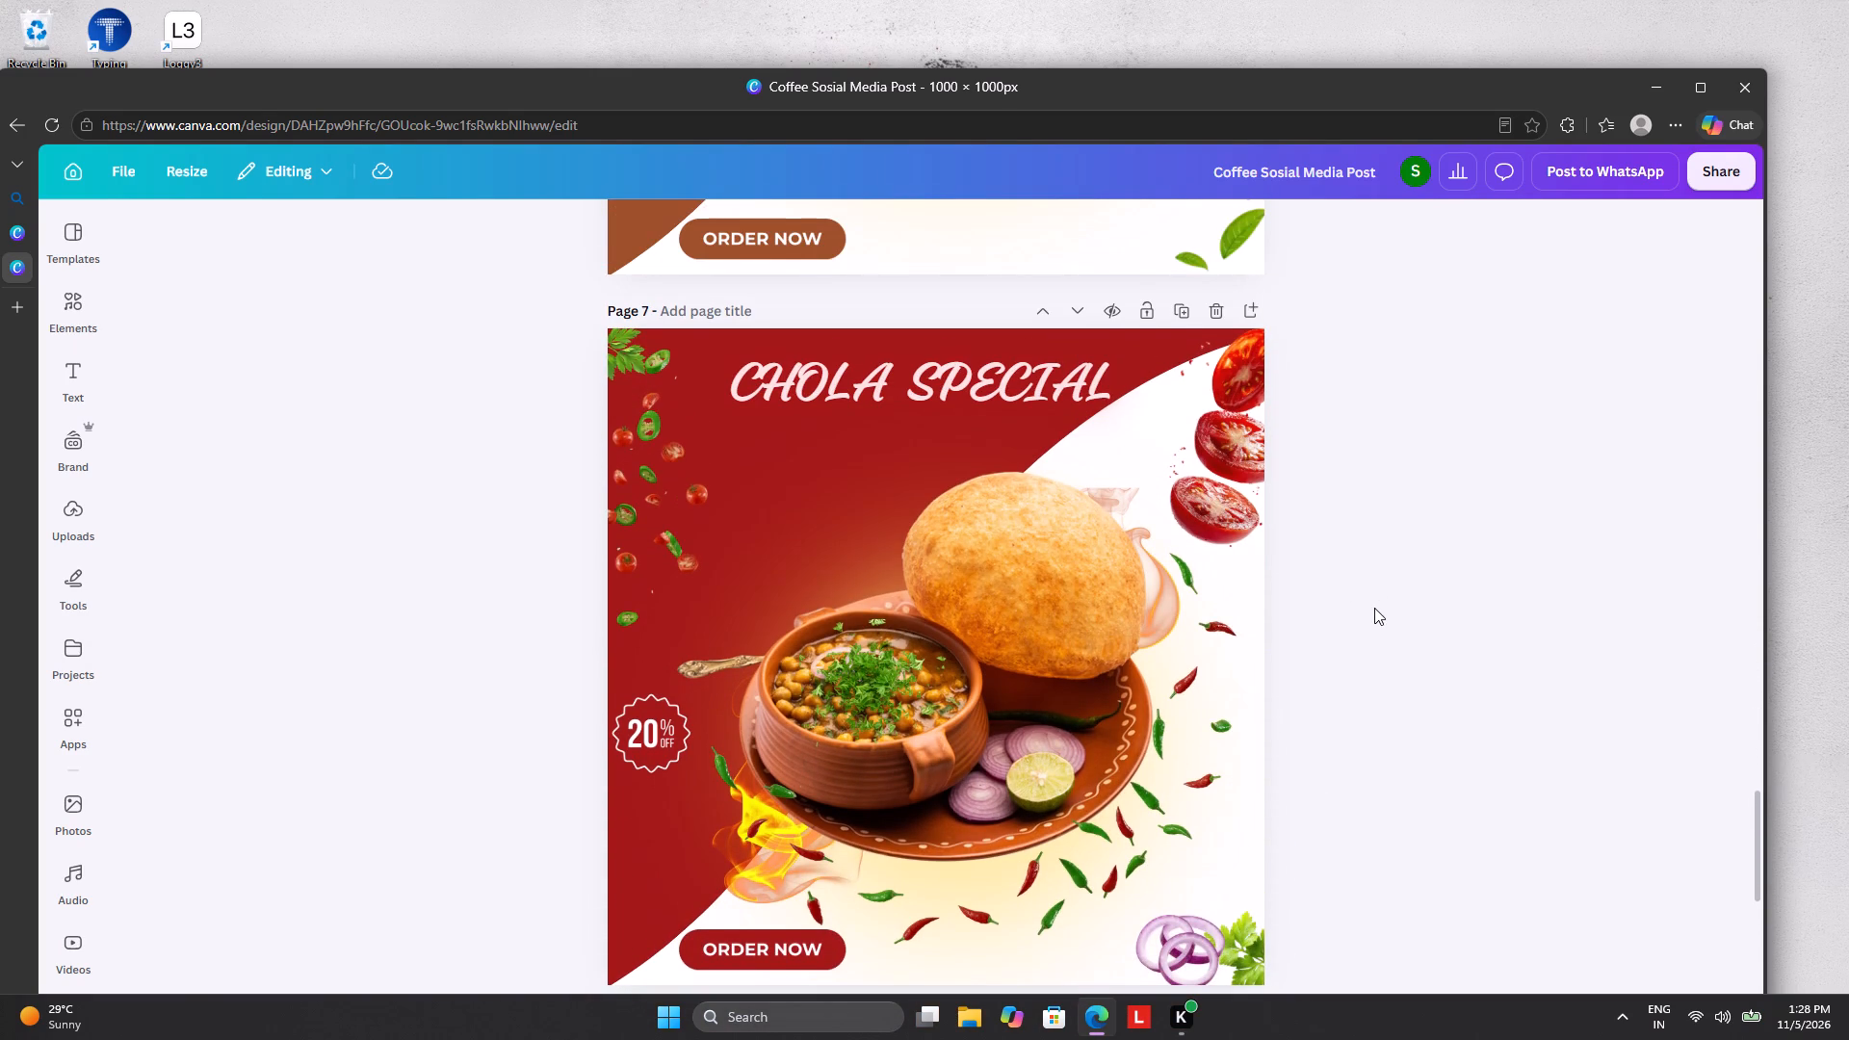
scroll(1374, 608, down, 1)
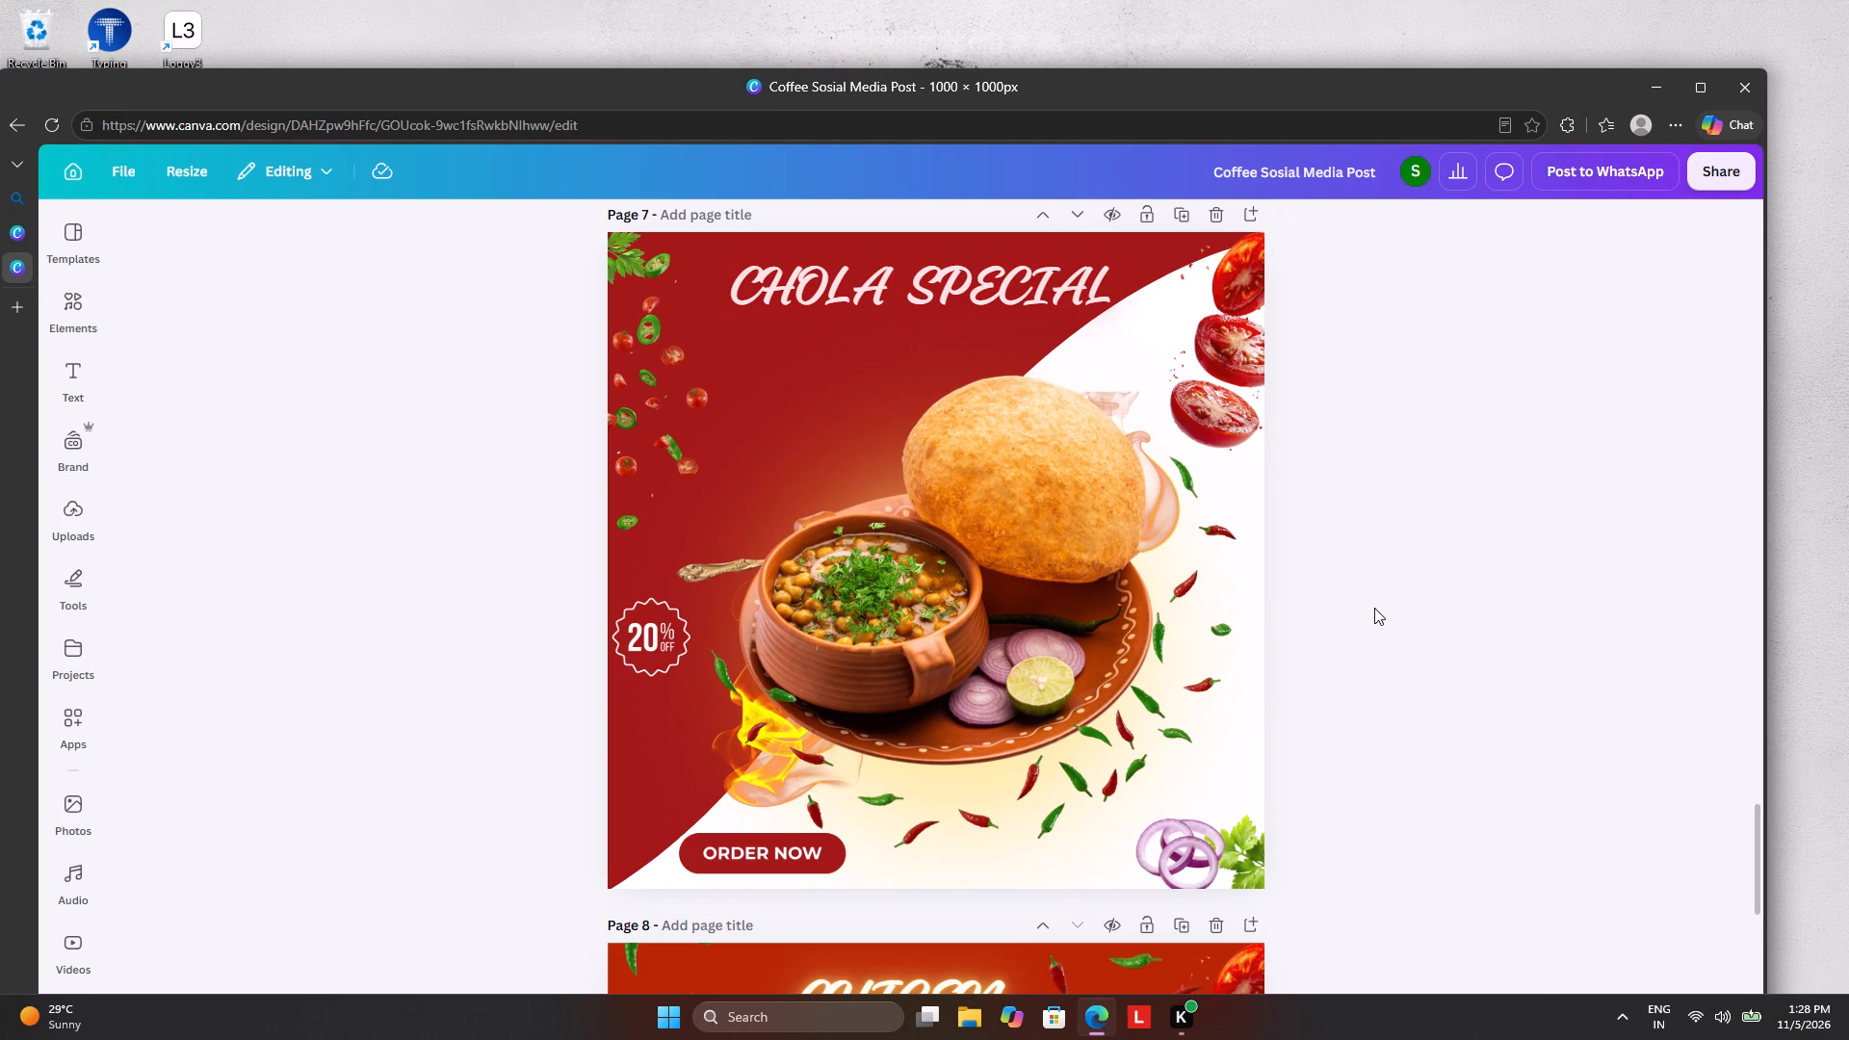
Move the scattered chillies graphic on page 7 slightly up and to the left over the plate of food.
drag(1142, 771, 1129, 736)
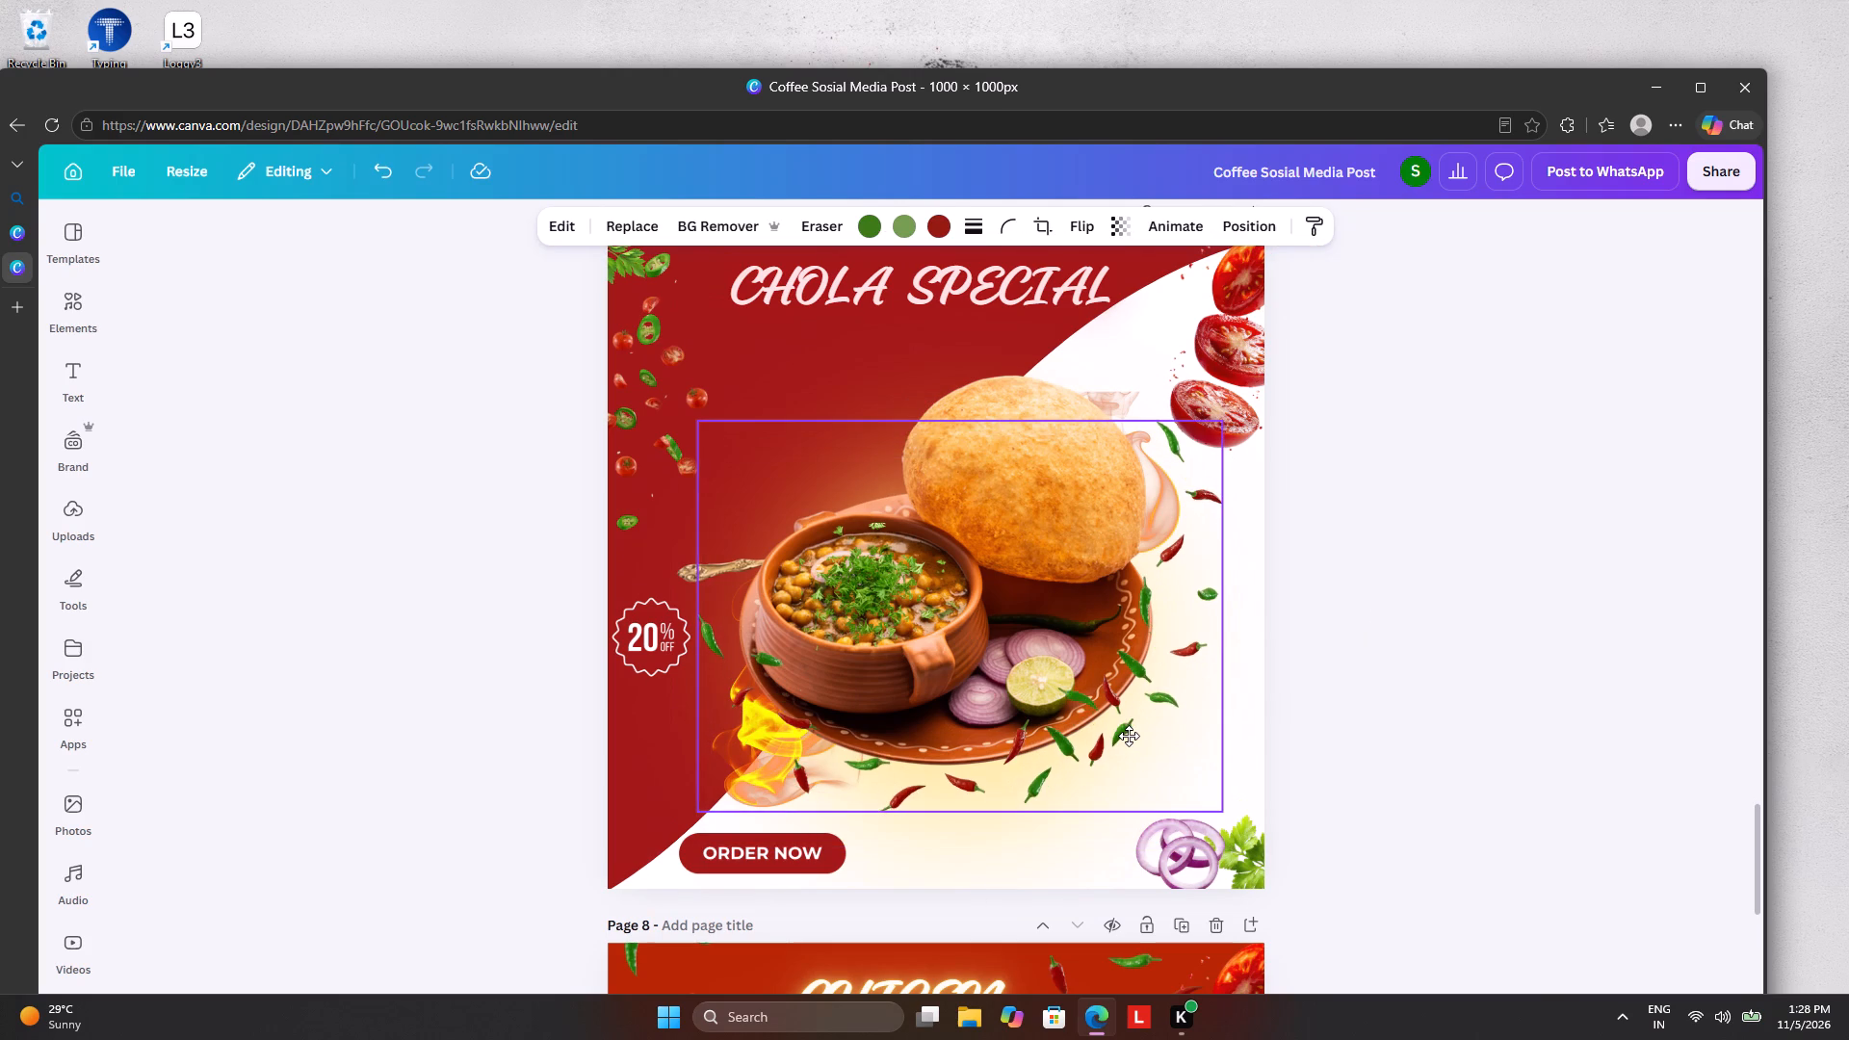
drag(1129, 736, 1130, 743)
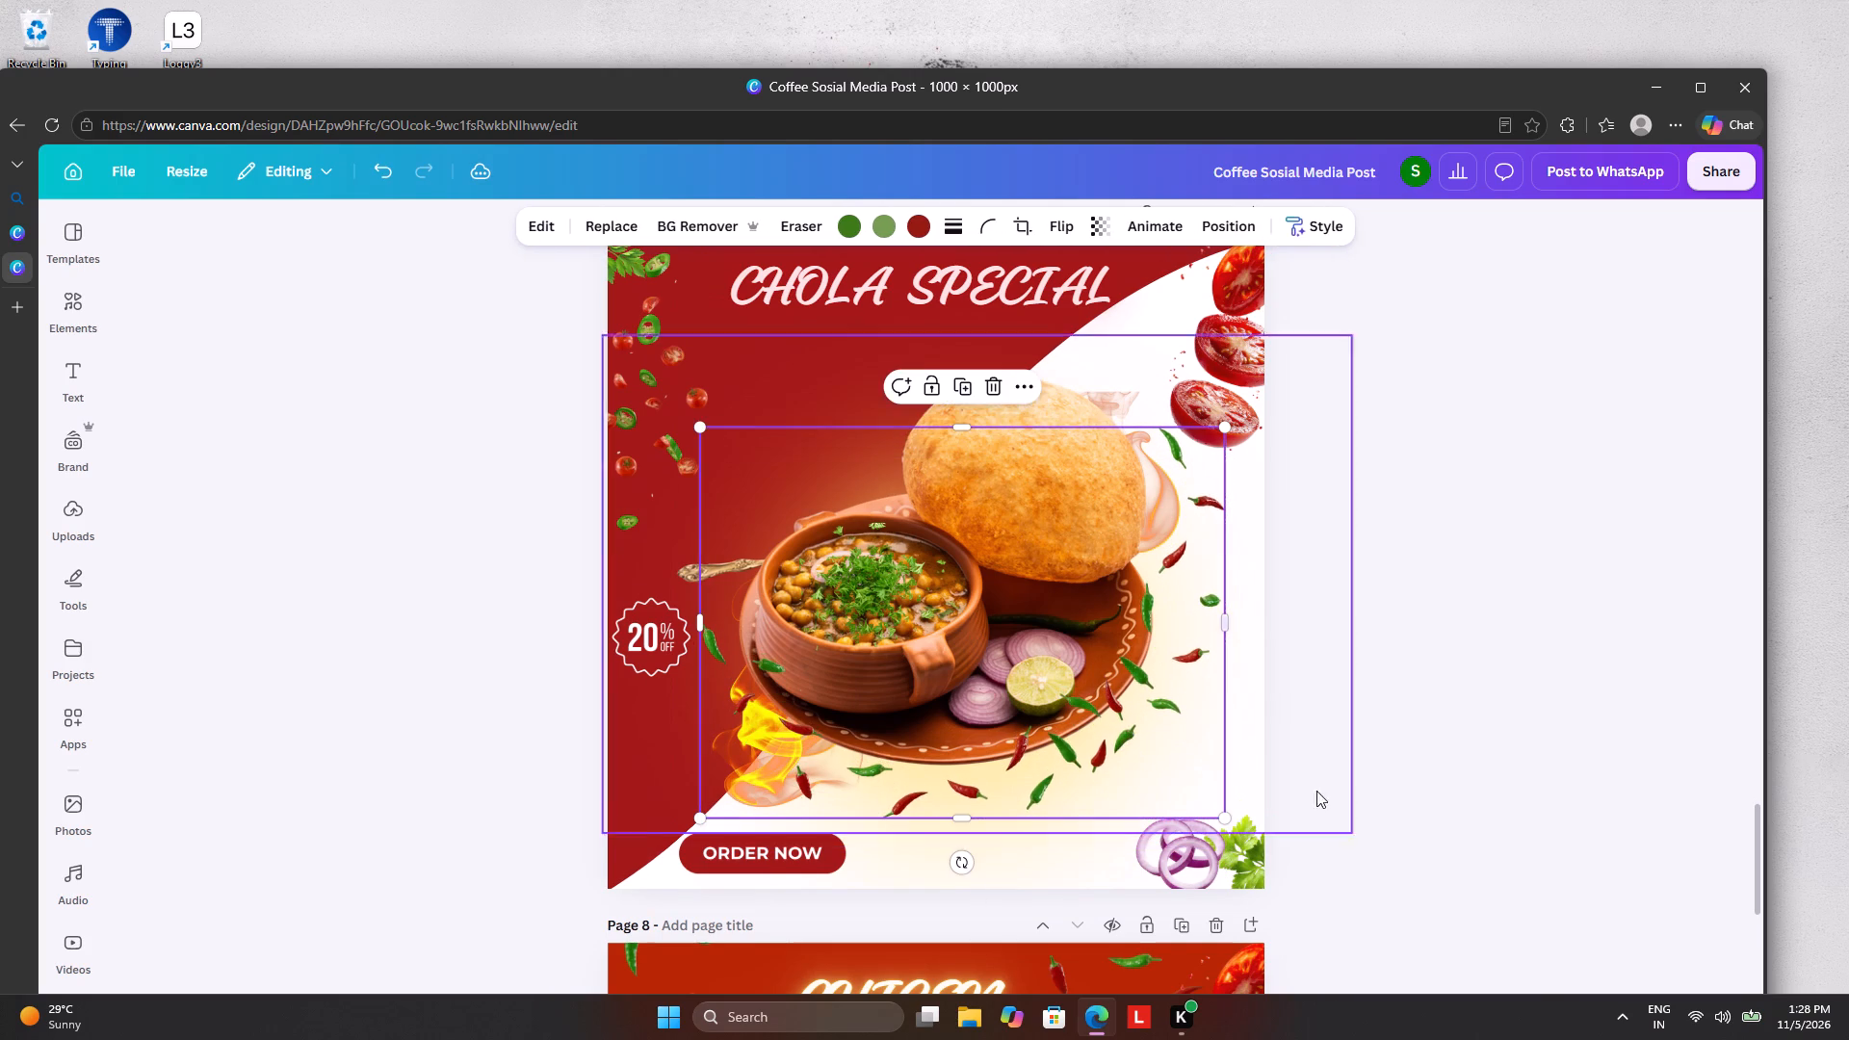
Add a new page at the end of the design, after the fried chicken poster on page 8.
scroll(1390, 812, down, 7)
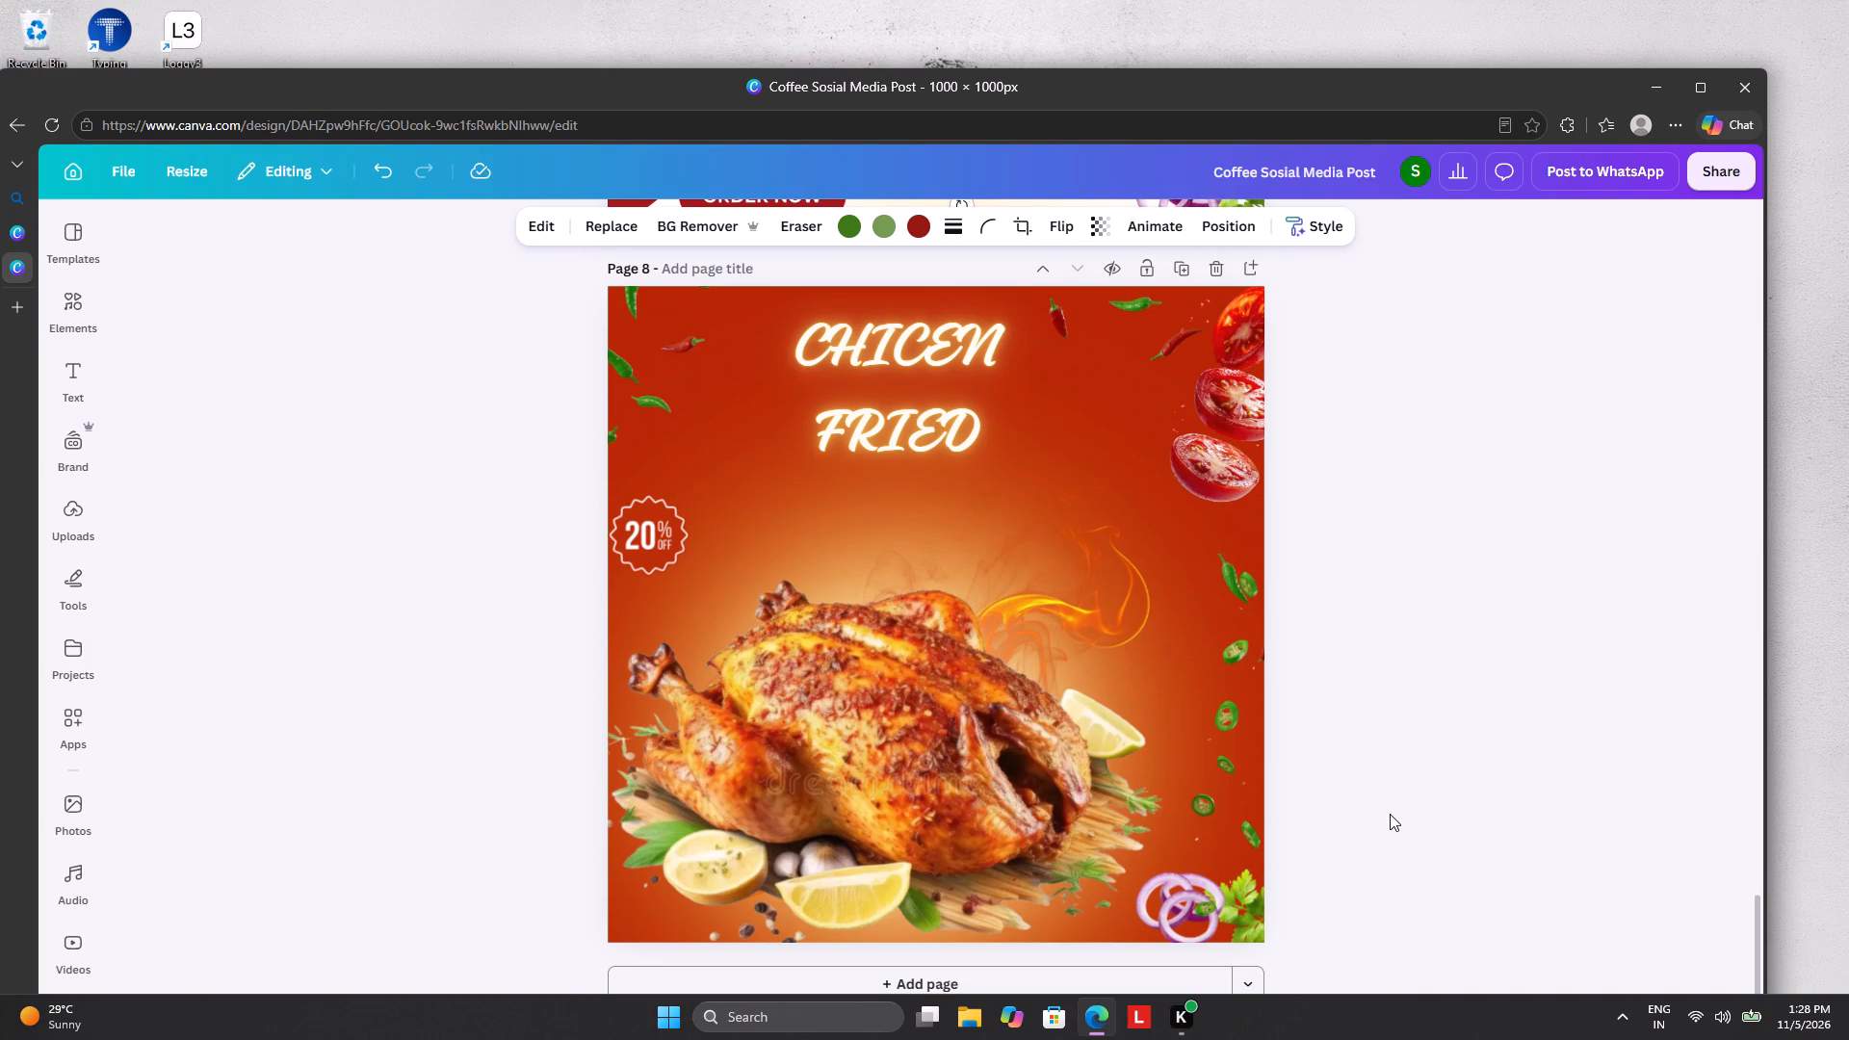
scroll(1390, 814, down, 5)
scroll(1367, 740, down, 4)
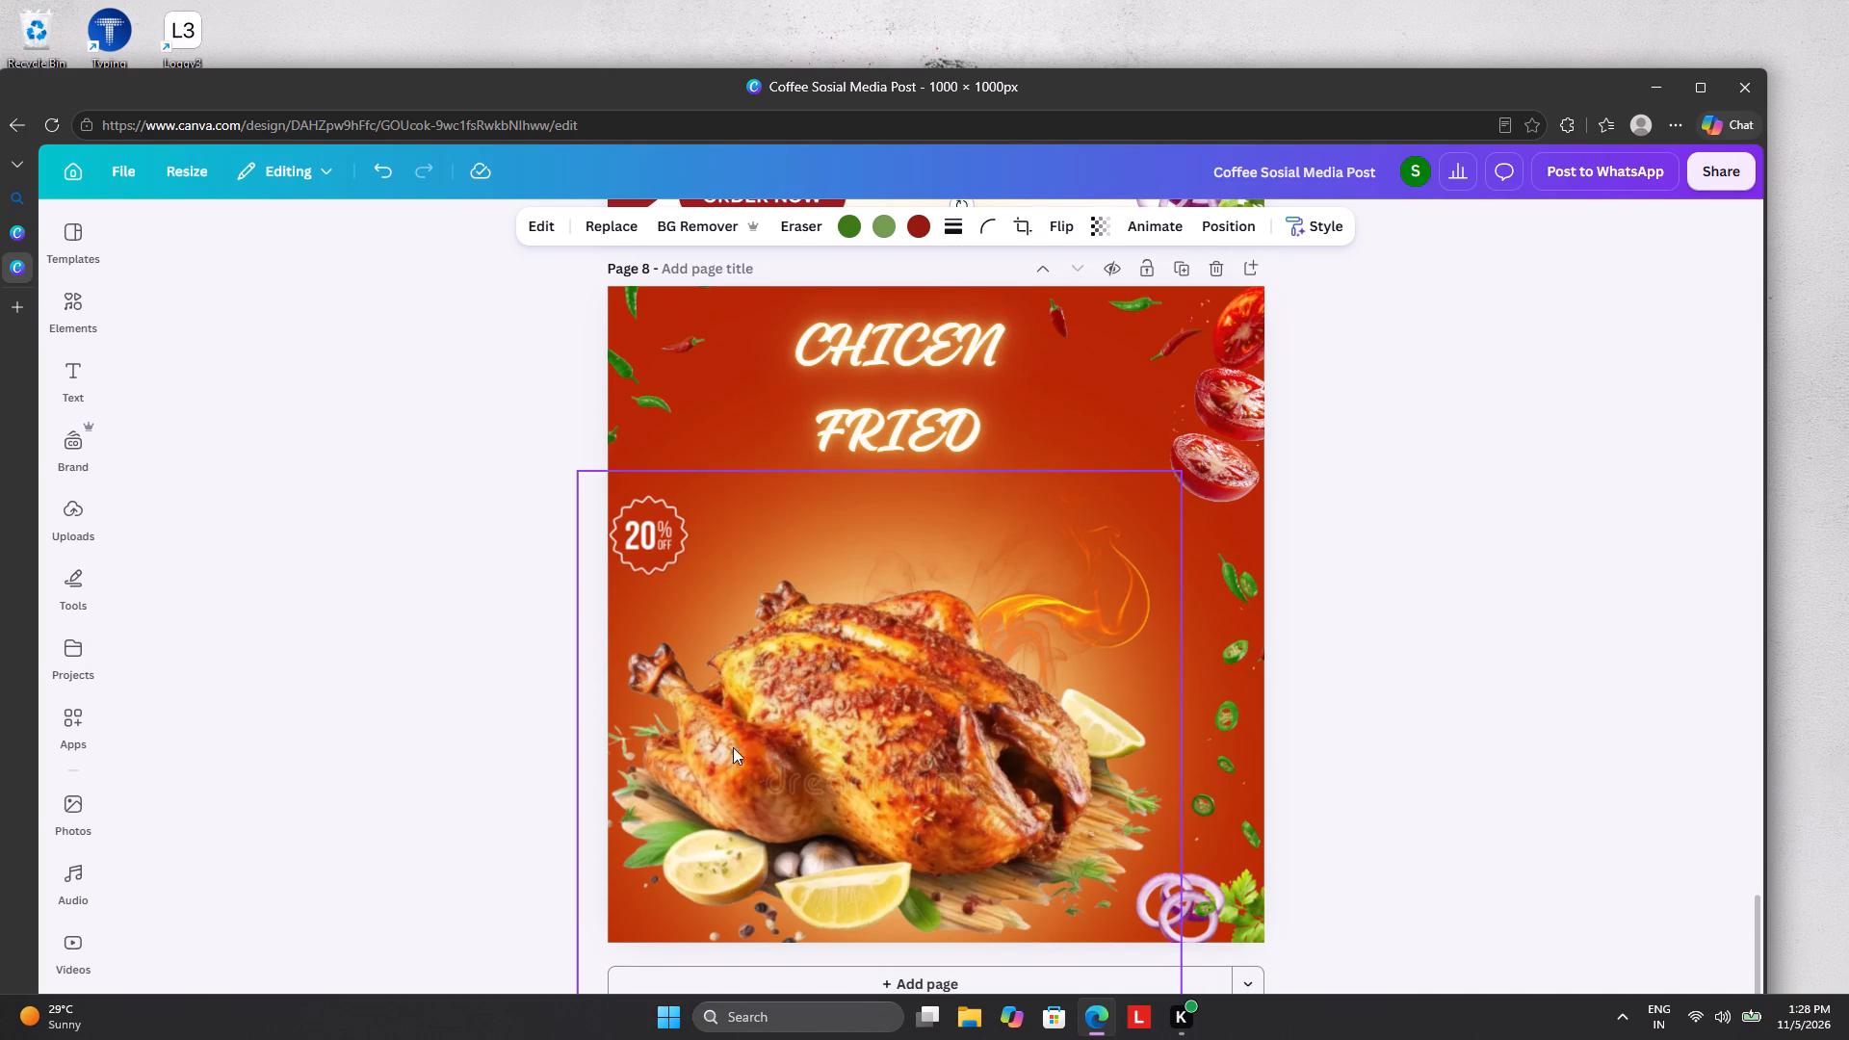
scroll(1533, 631, down, 1)
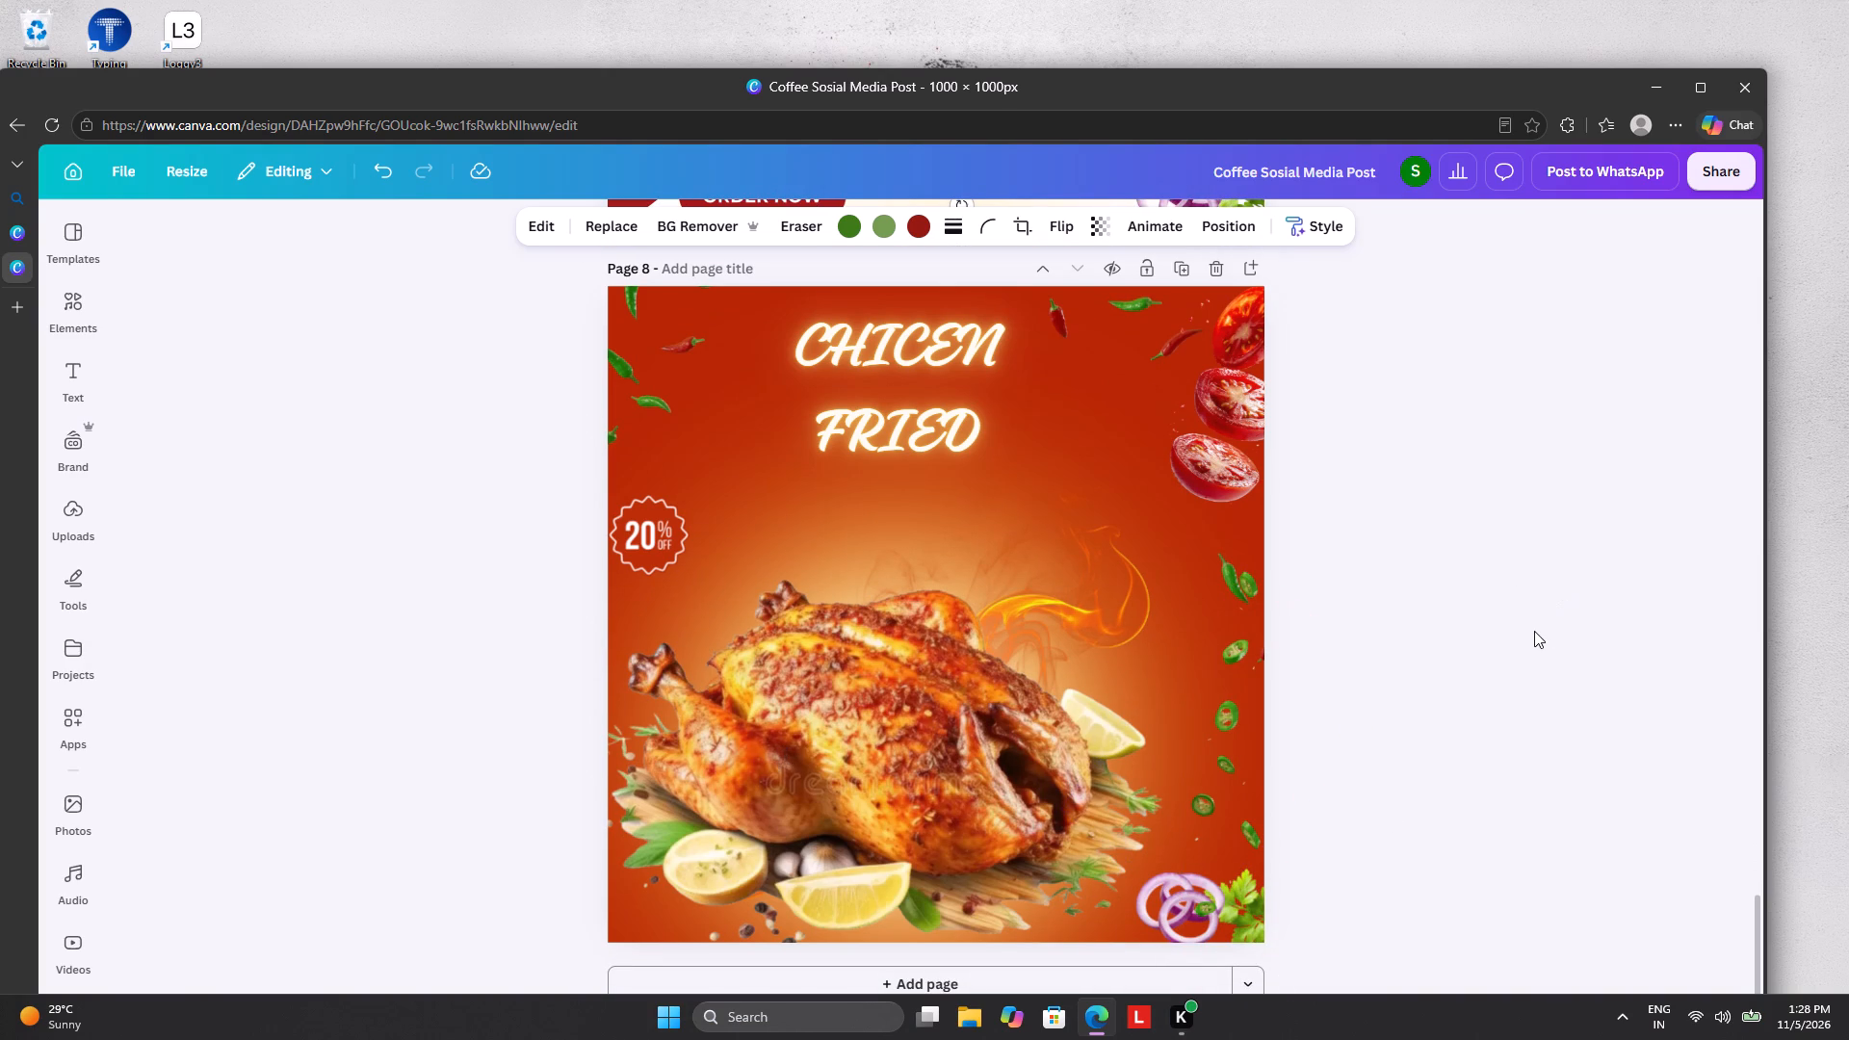
scroll(1534, 631, down, 2)
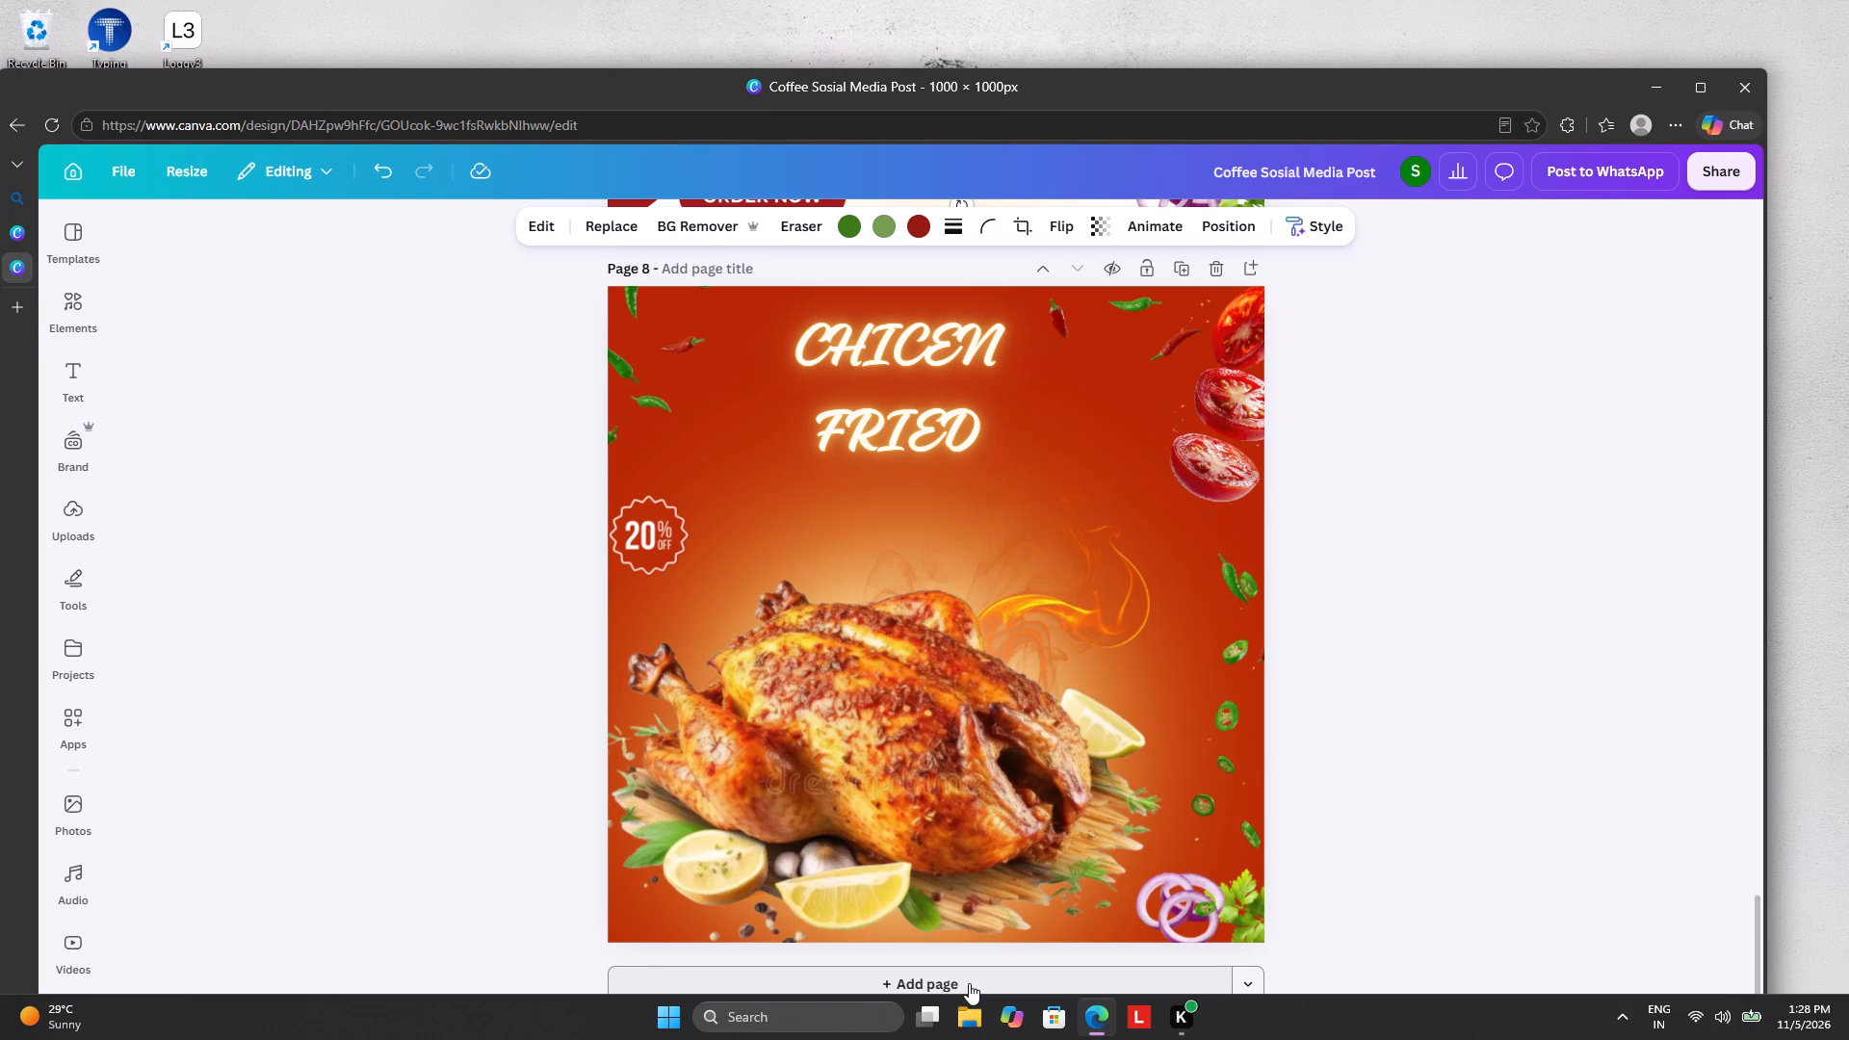
click(969, 983)
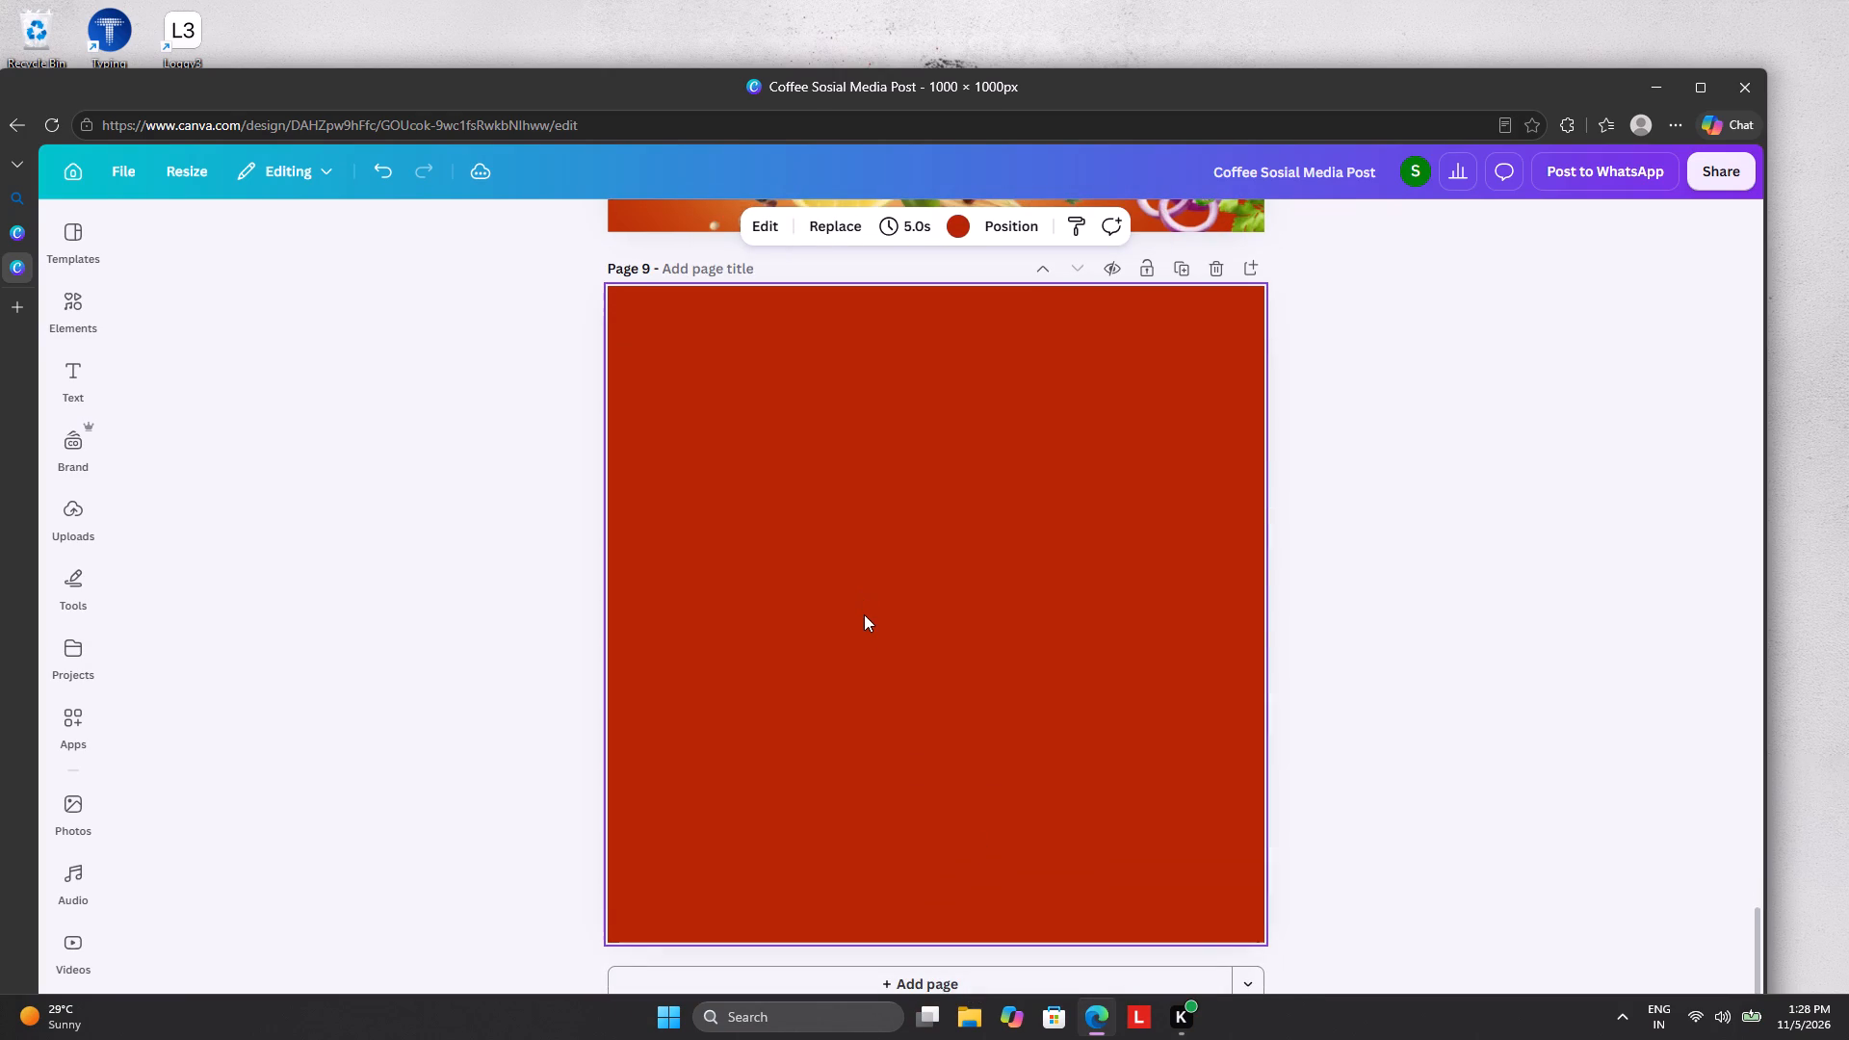
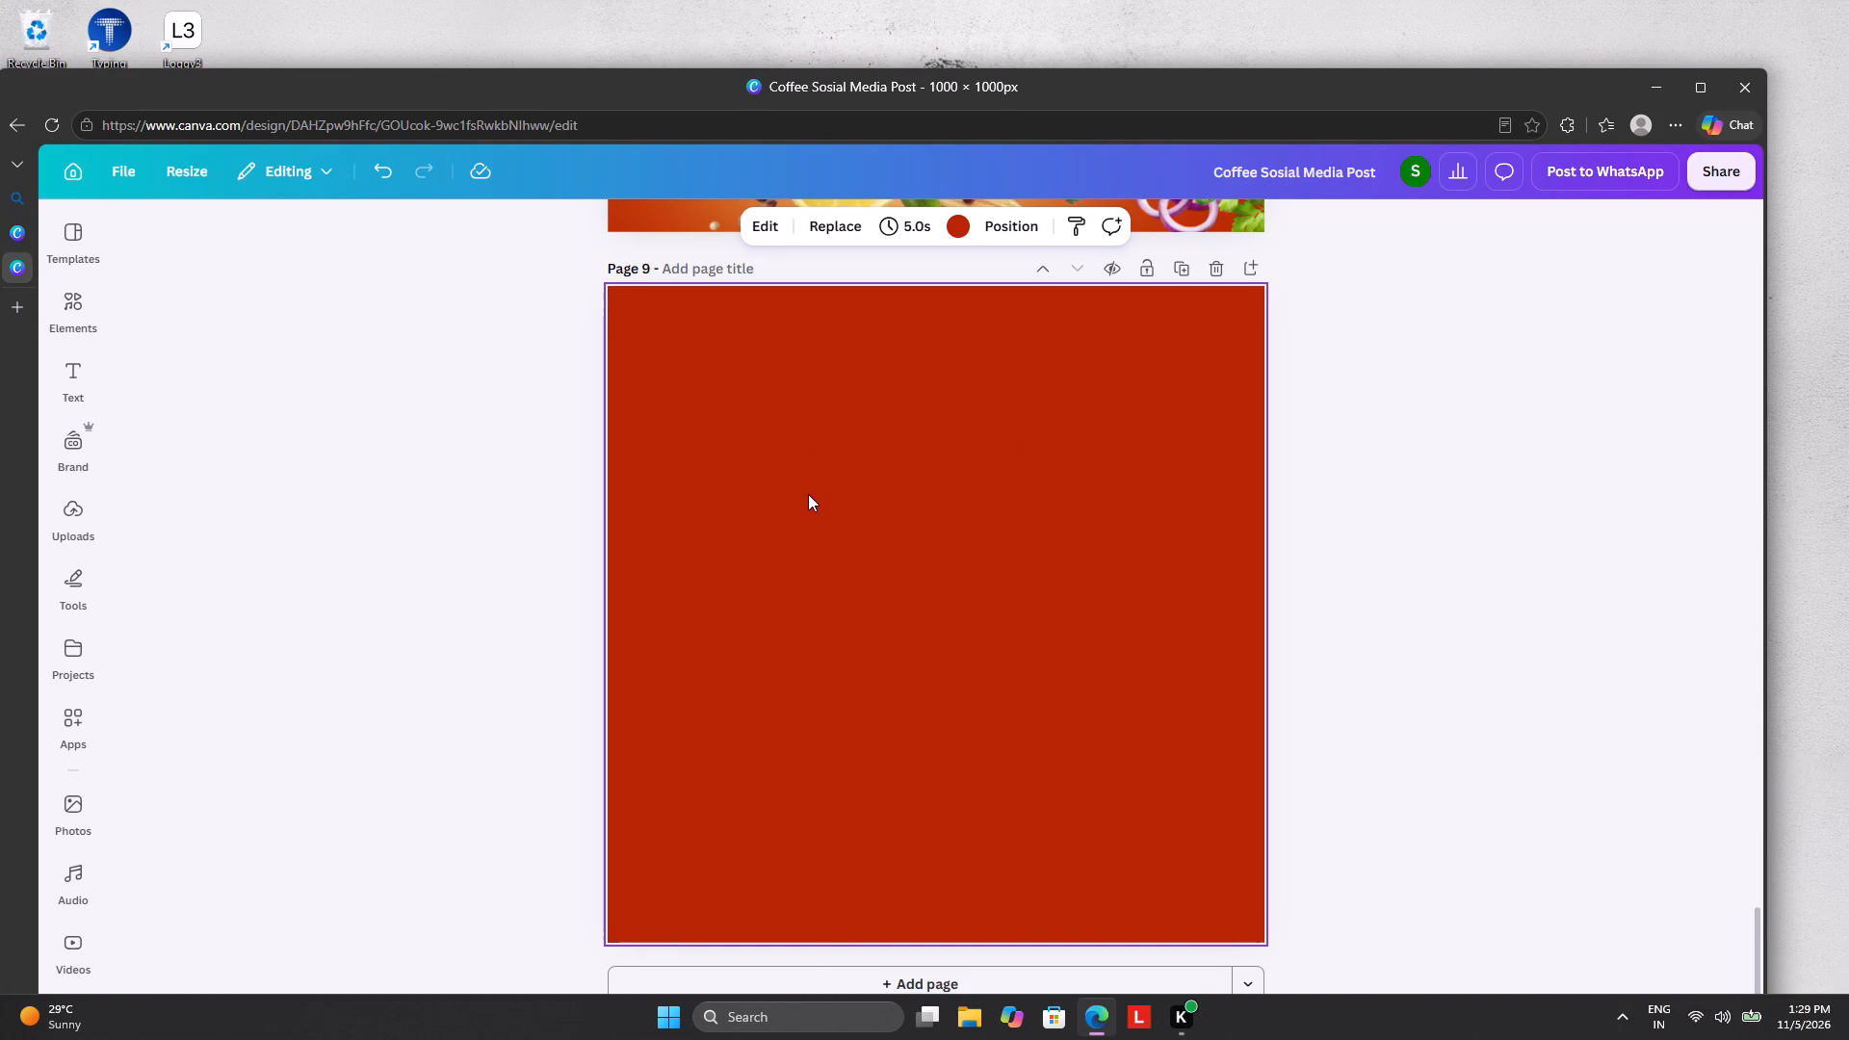
Set the background colour of the empty page 9 to solid black.
scroll(807, 499, down, 5)
click(958, 222)
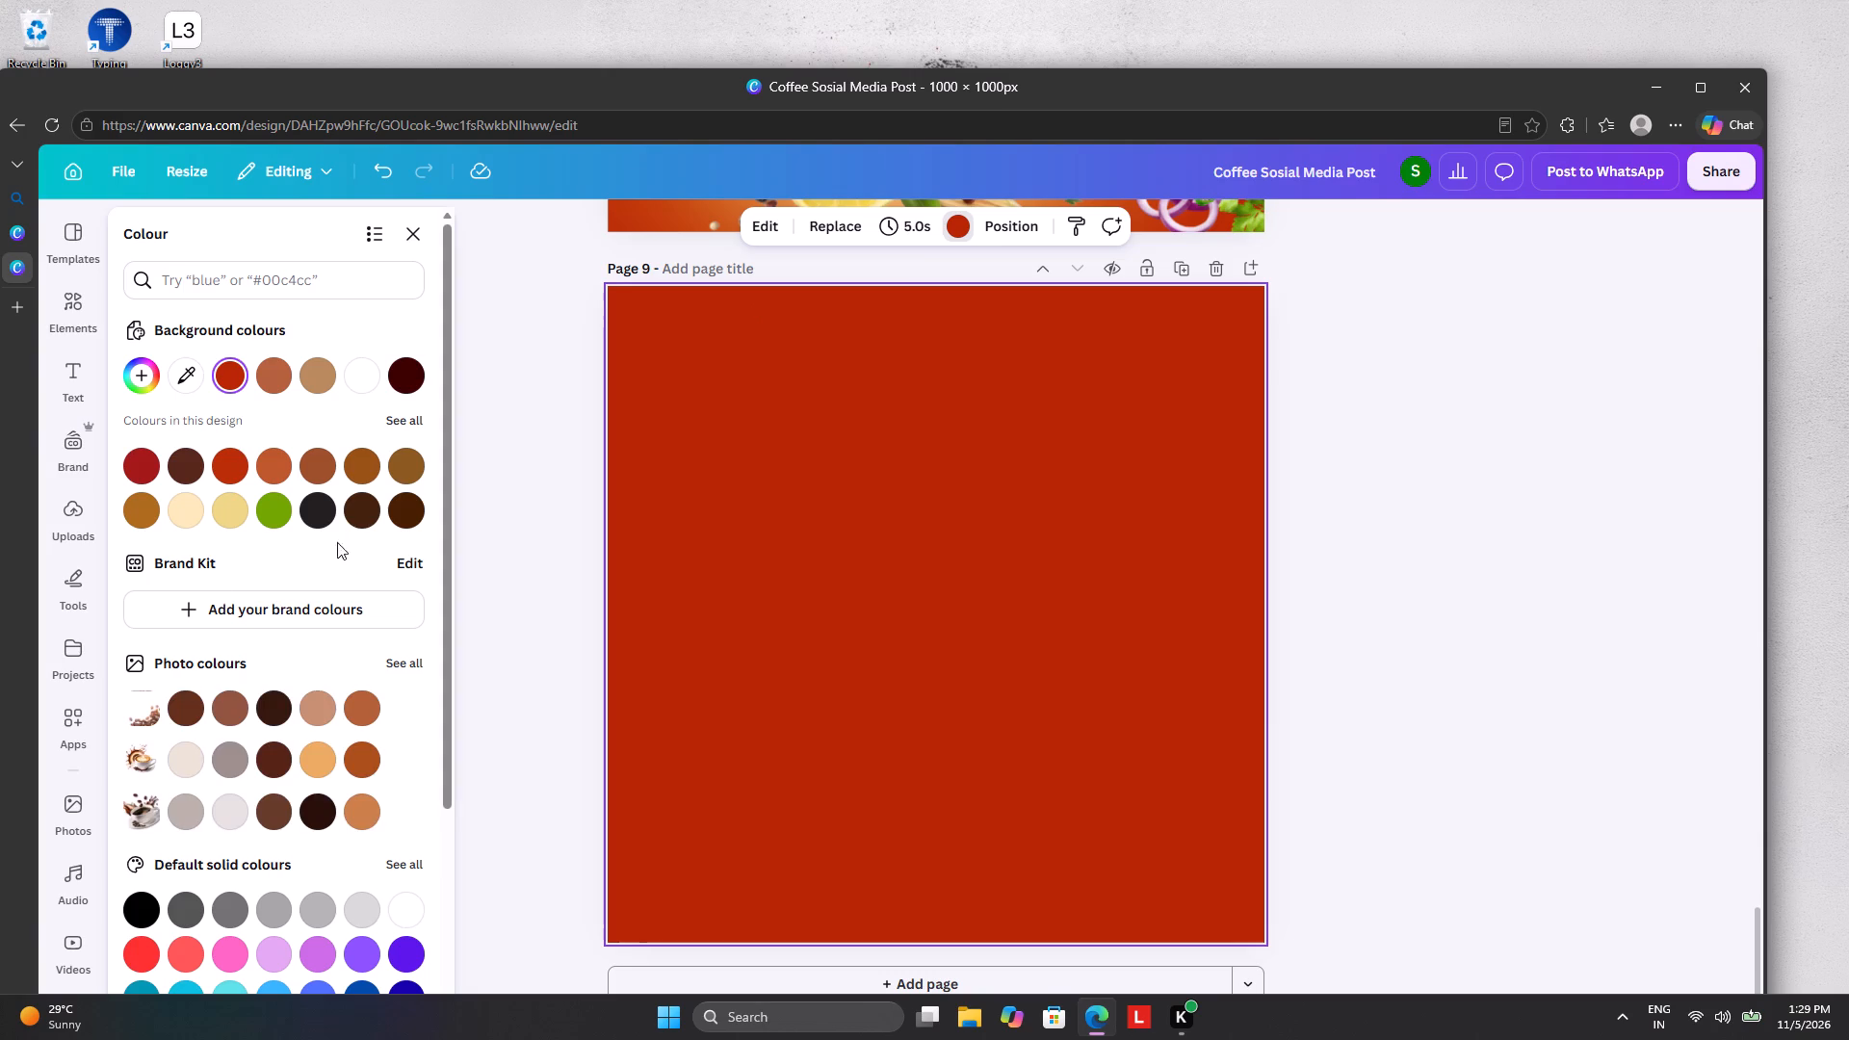
click(313, 822)
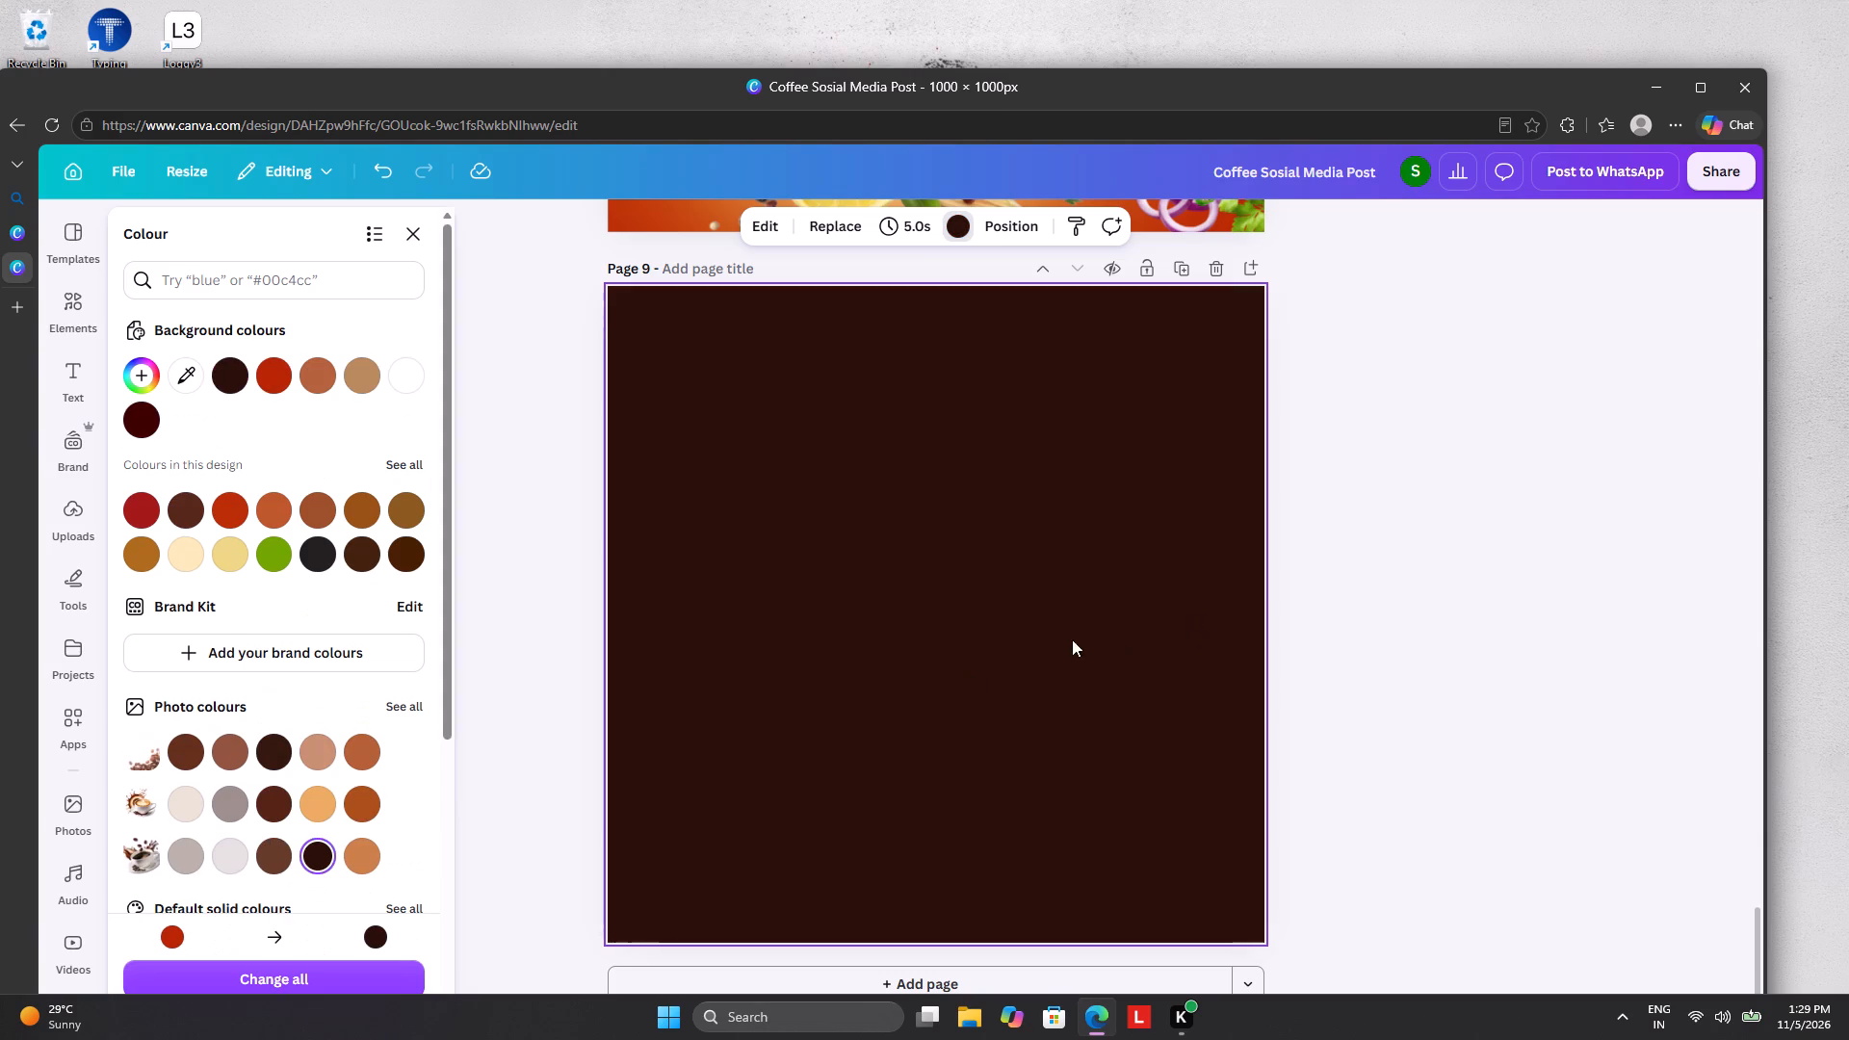
scroll(271, 730, down, 5)
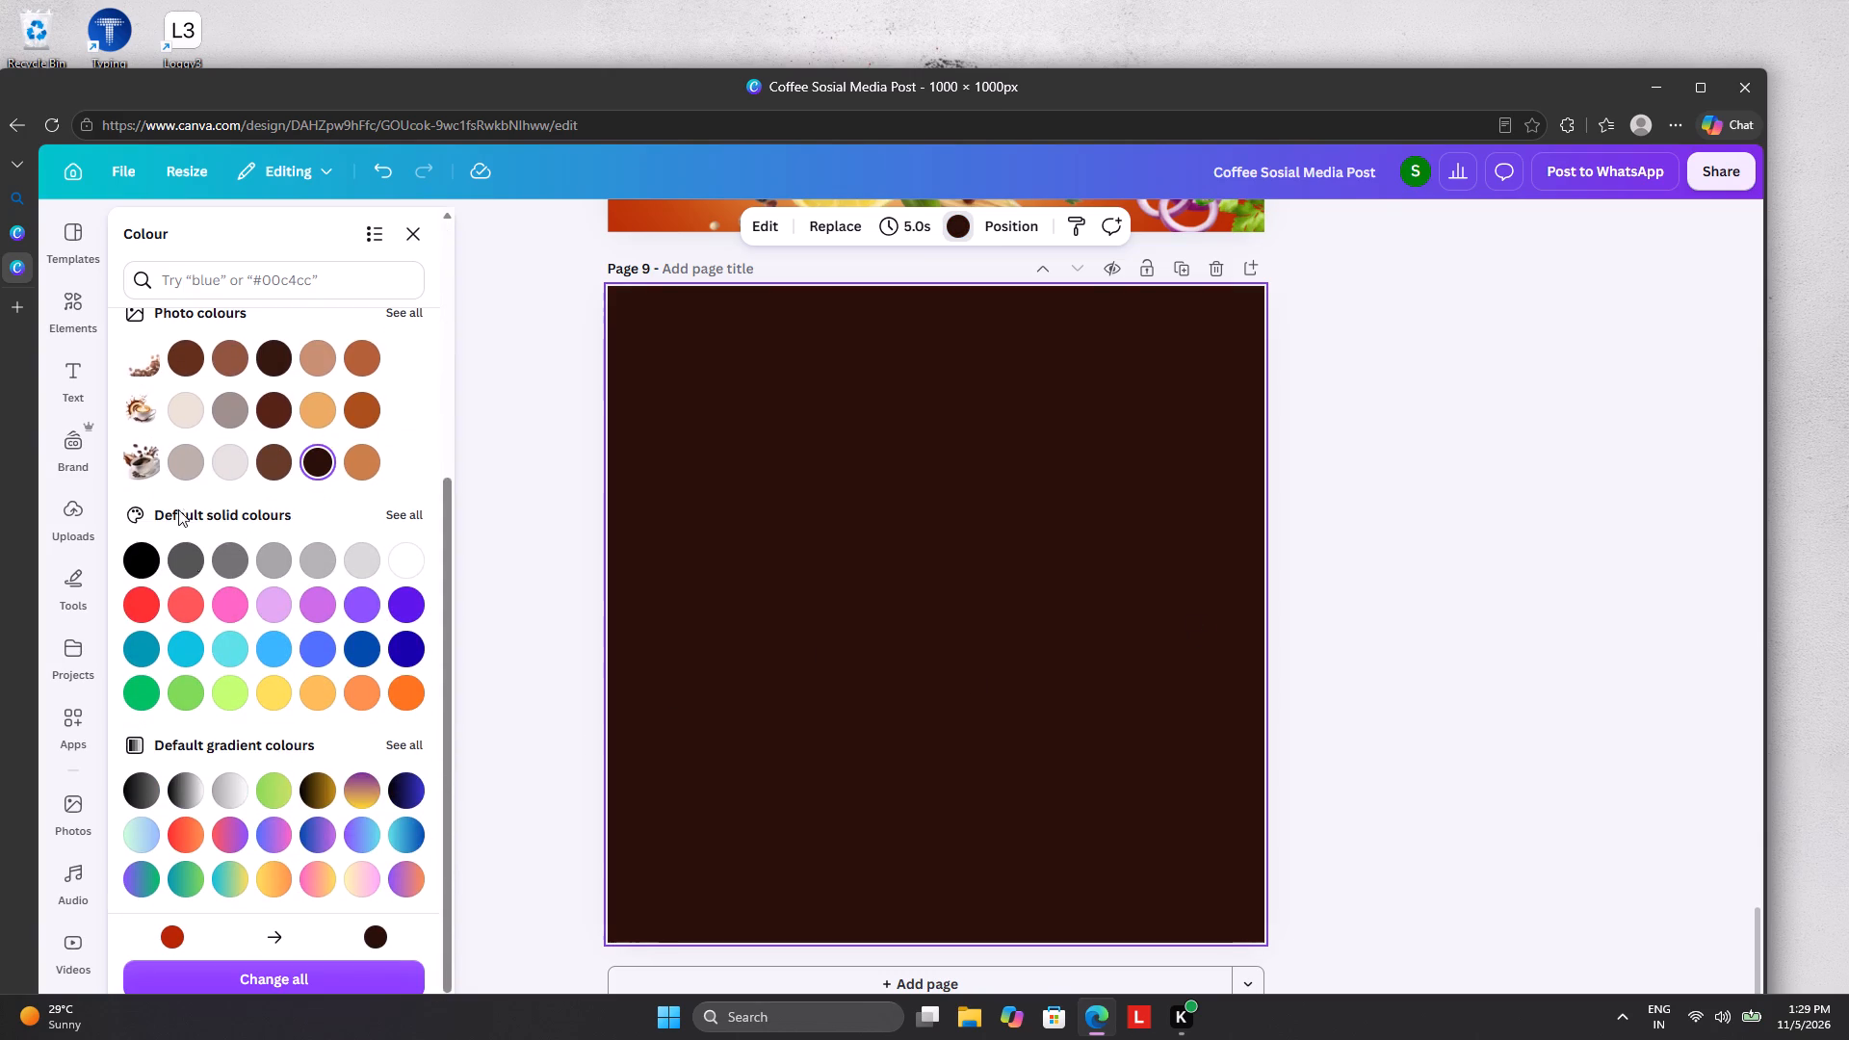
click(137, 550)
click(1492, 584)
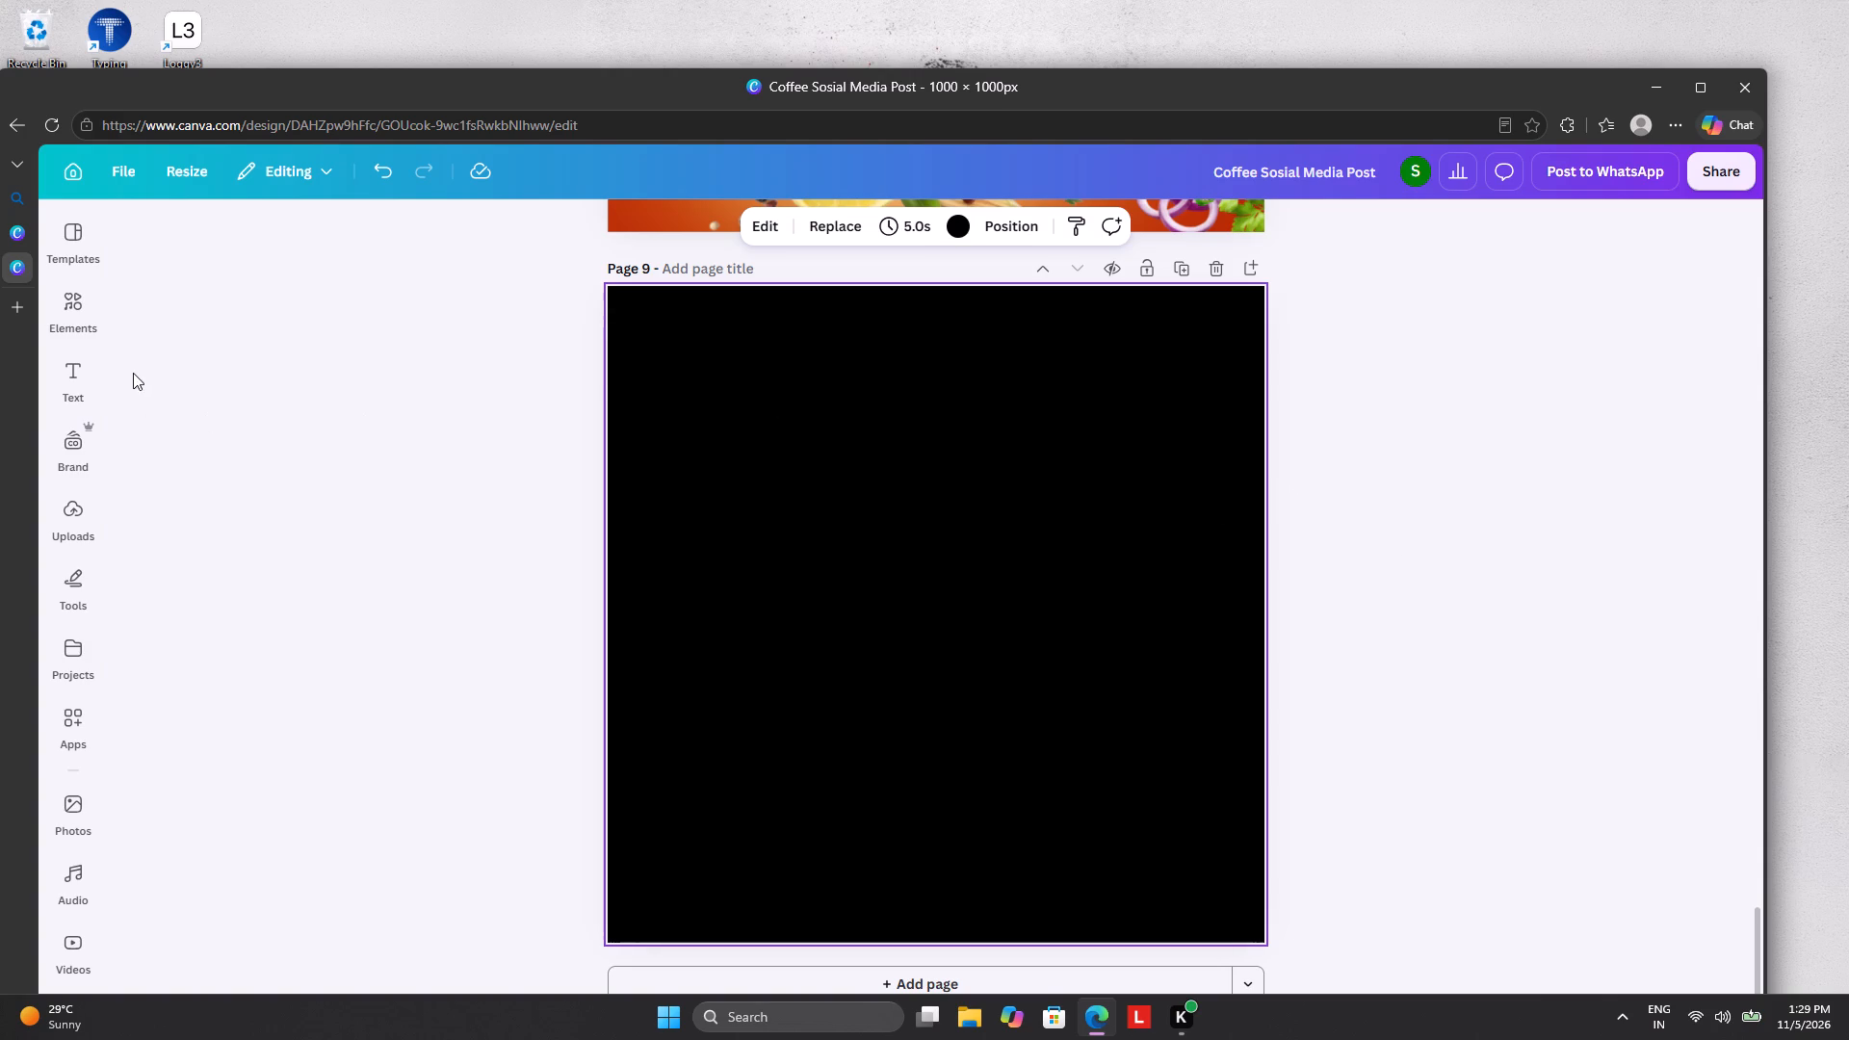
Search the design elements for "samosha tea" and look through all the matching graphics.
click(63, 310)
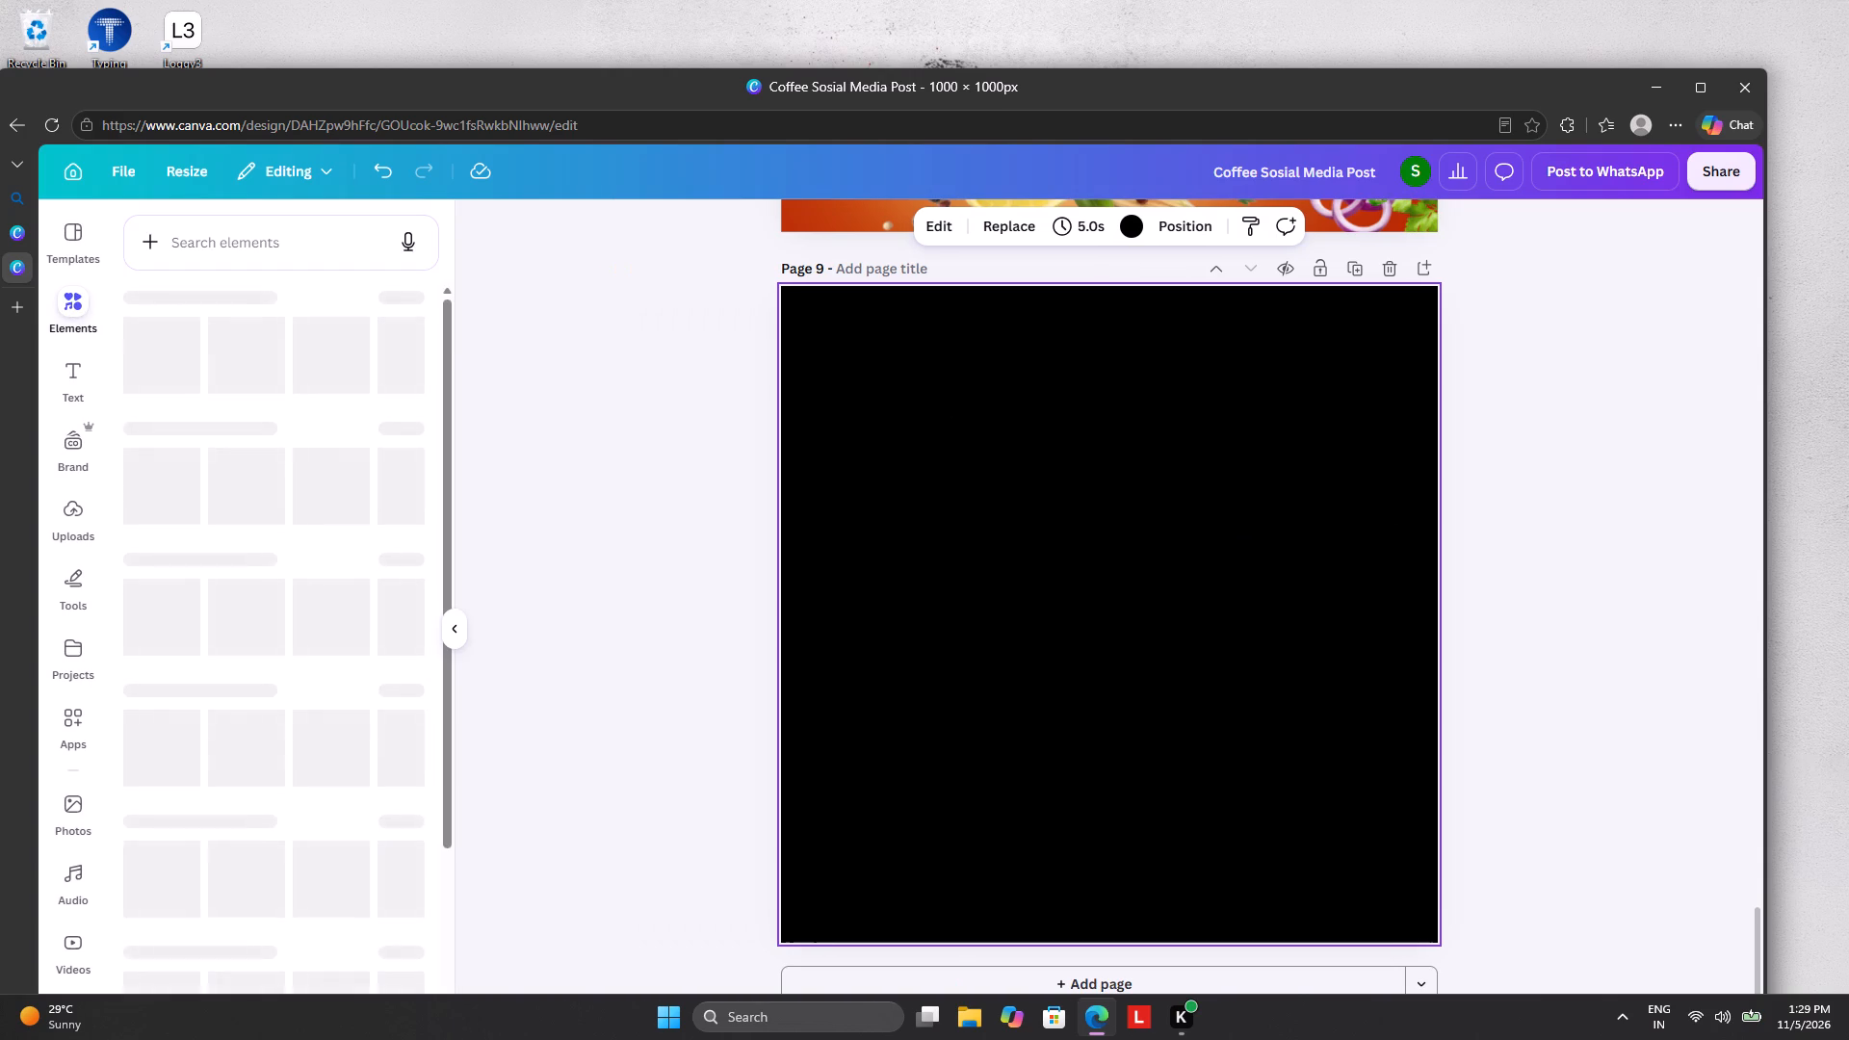
click(244, 241)
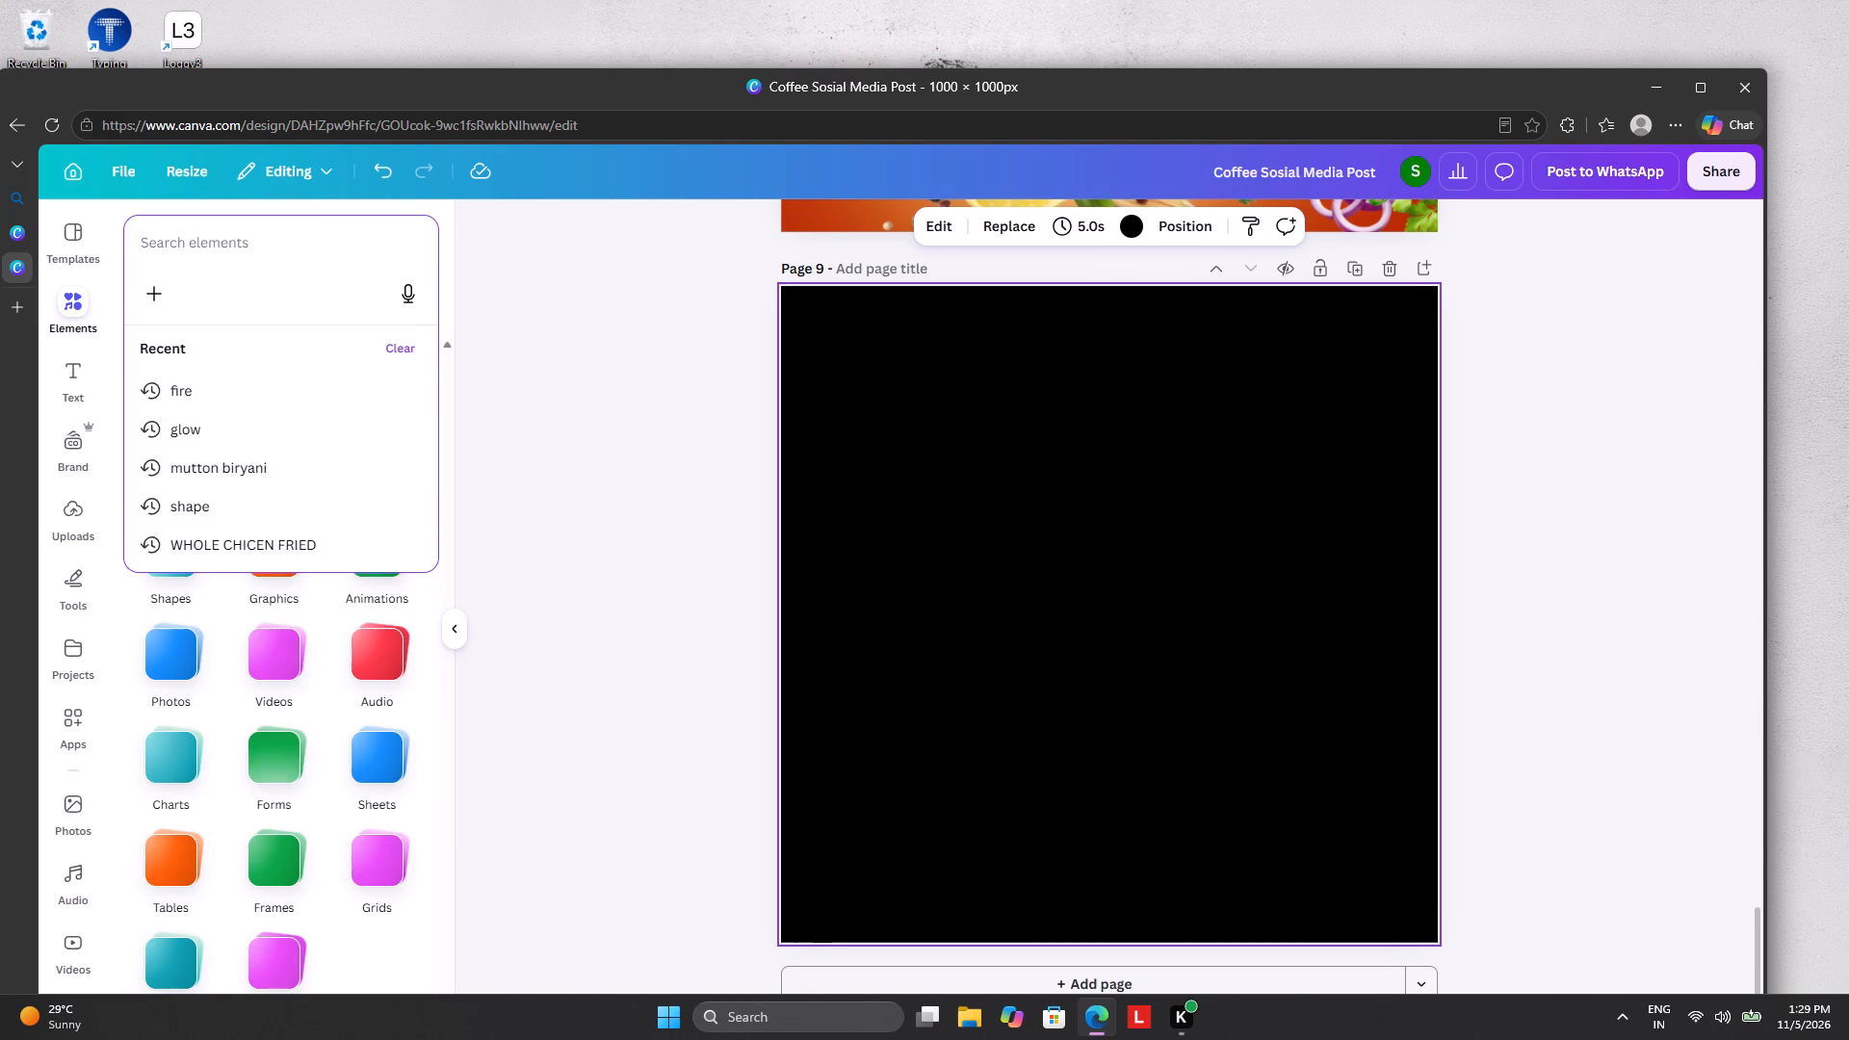
text(sa)
text(mo)
text(sha)
key(space)
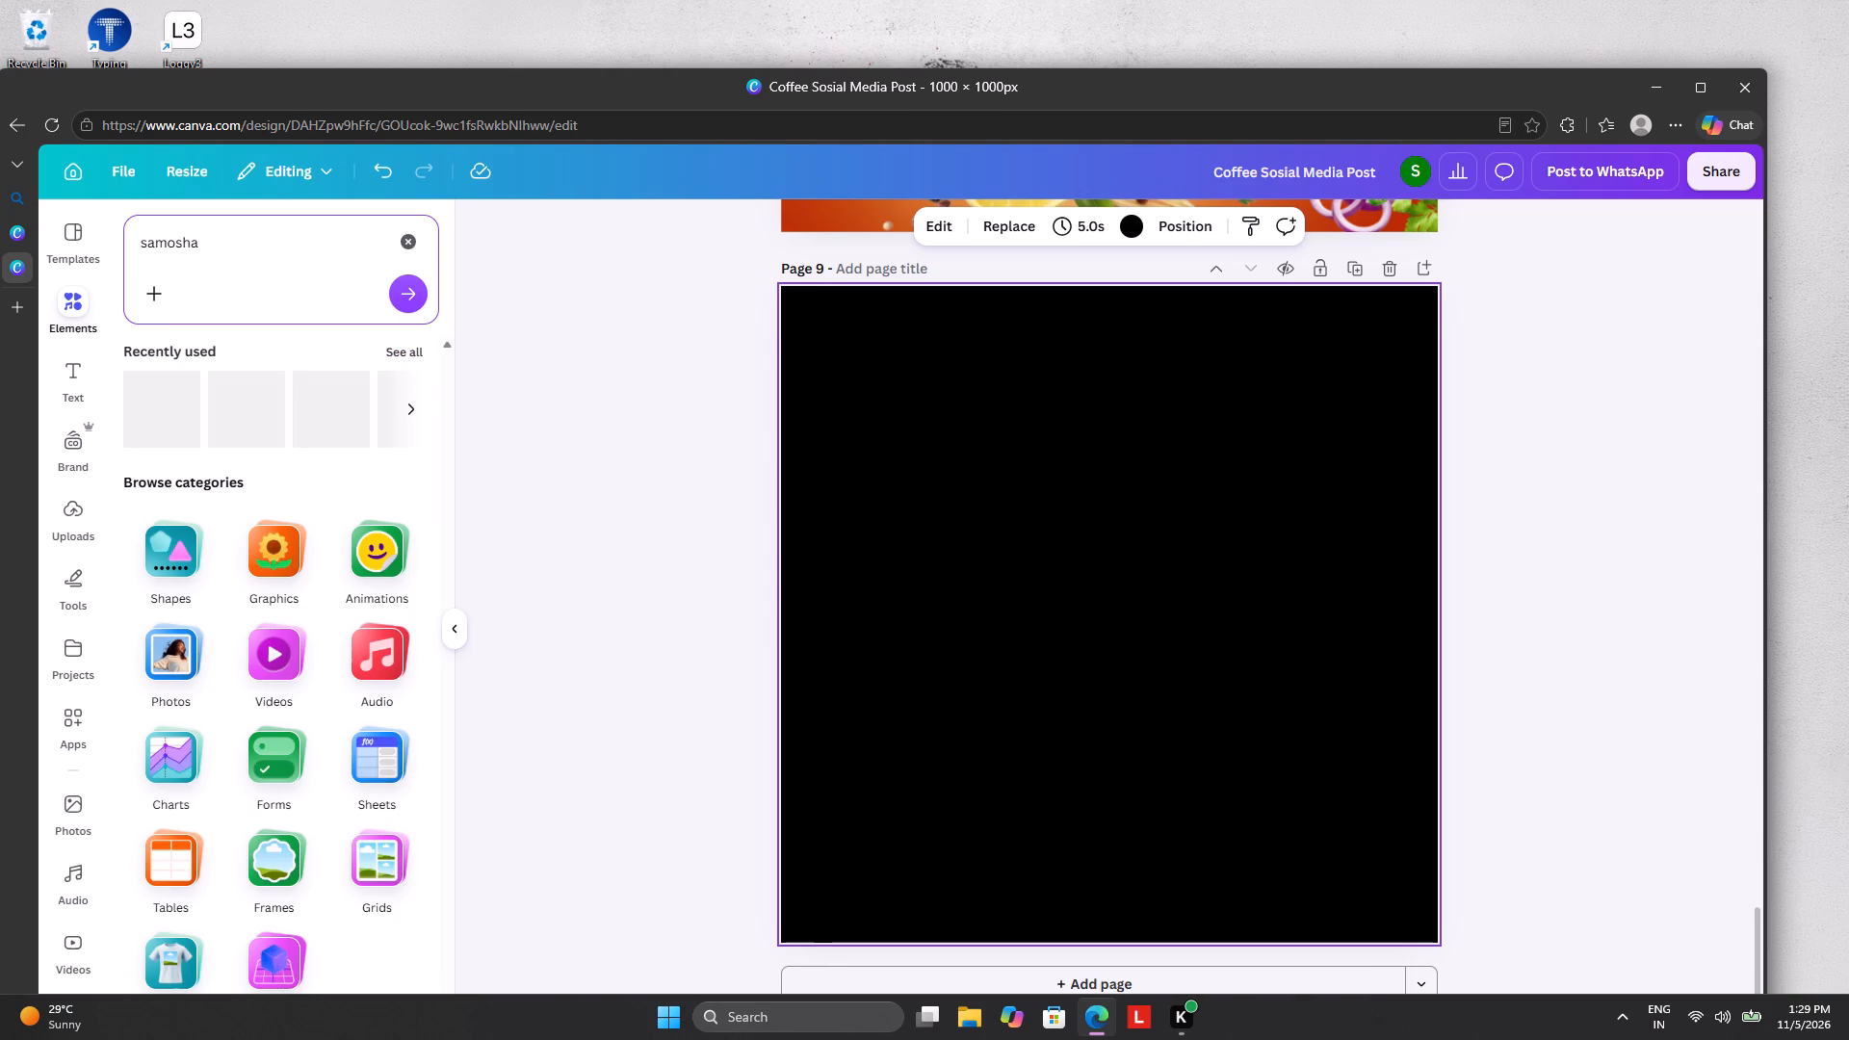
key(t)
text(ea)
key(space)
key(Return)
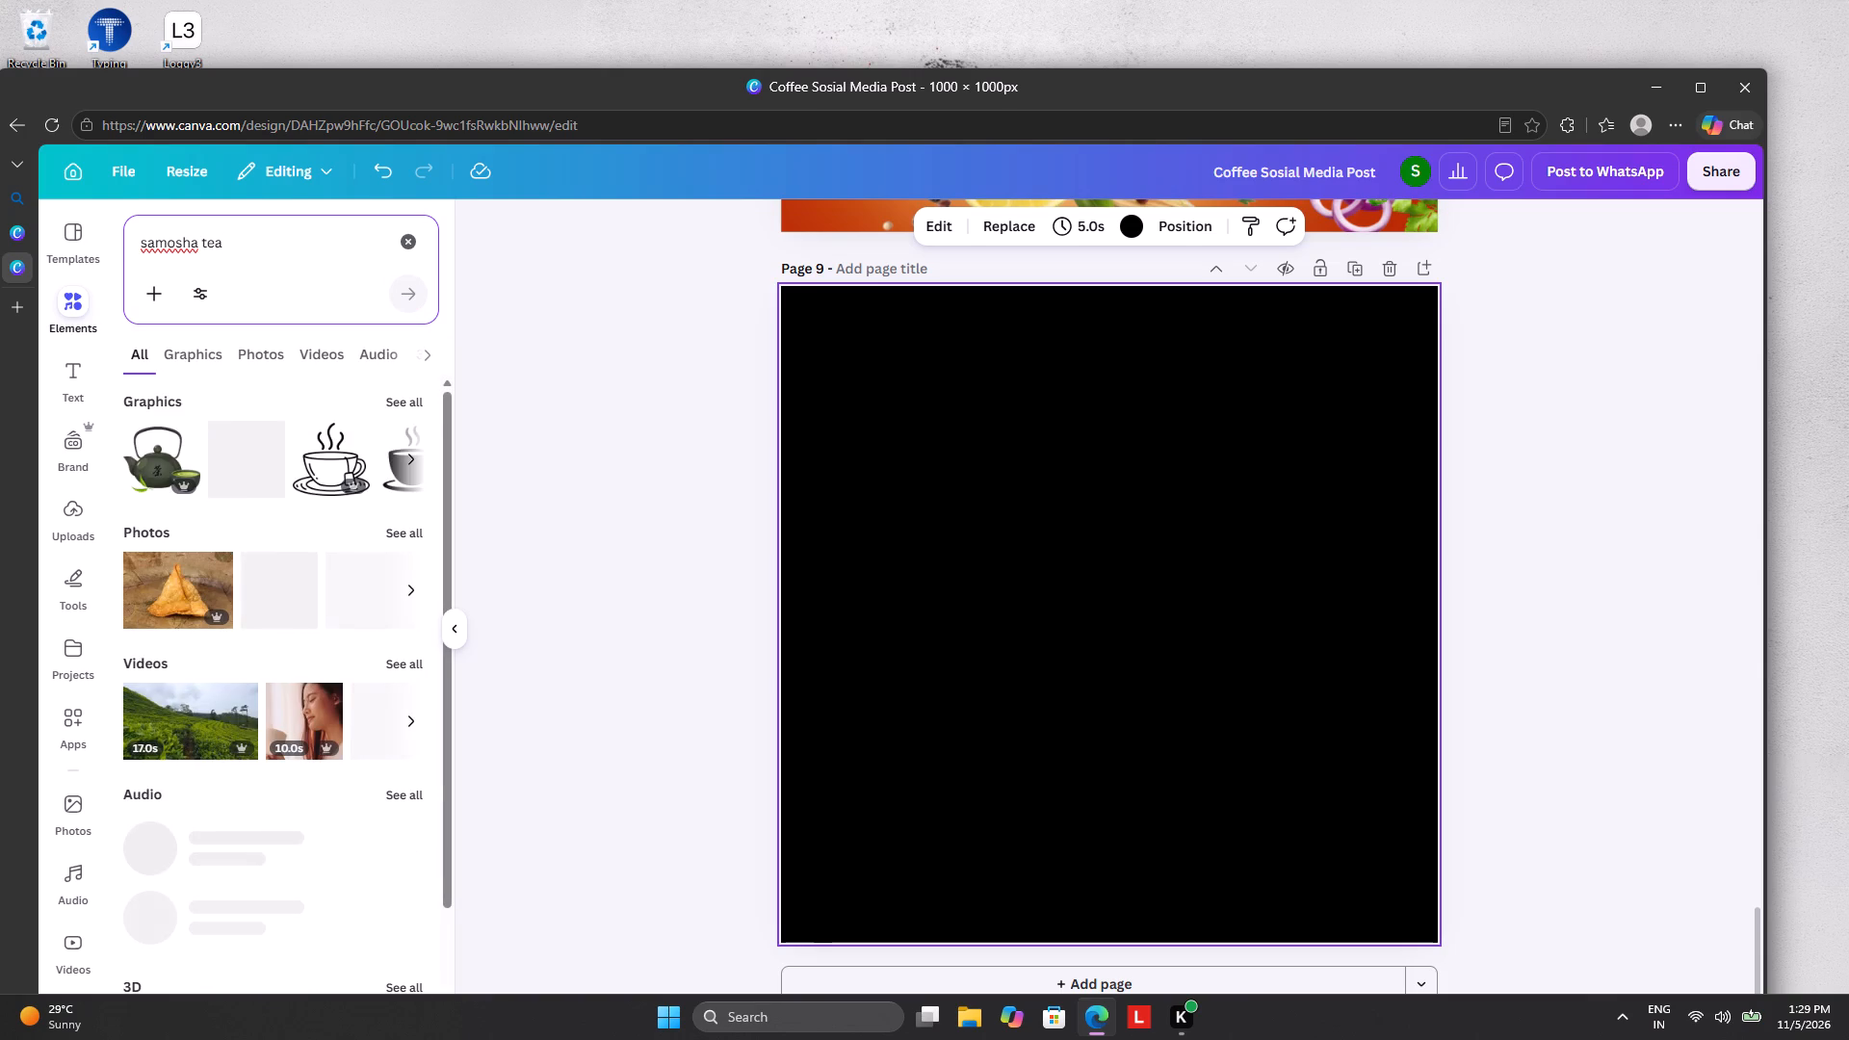
click(396, 403)
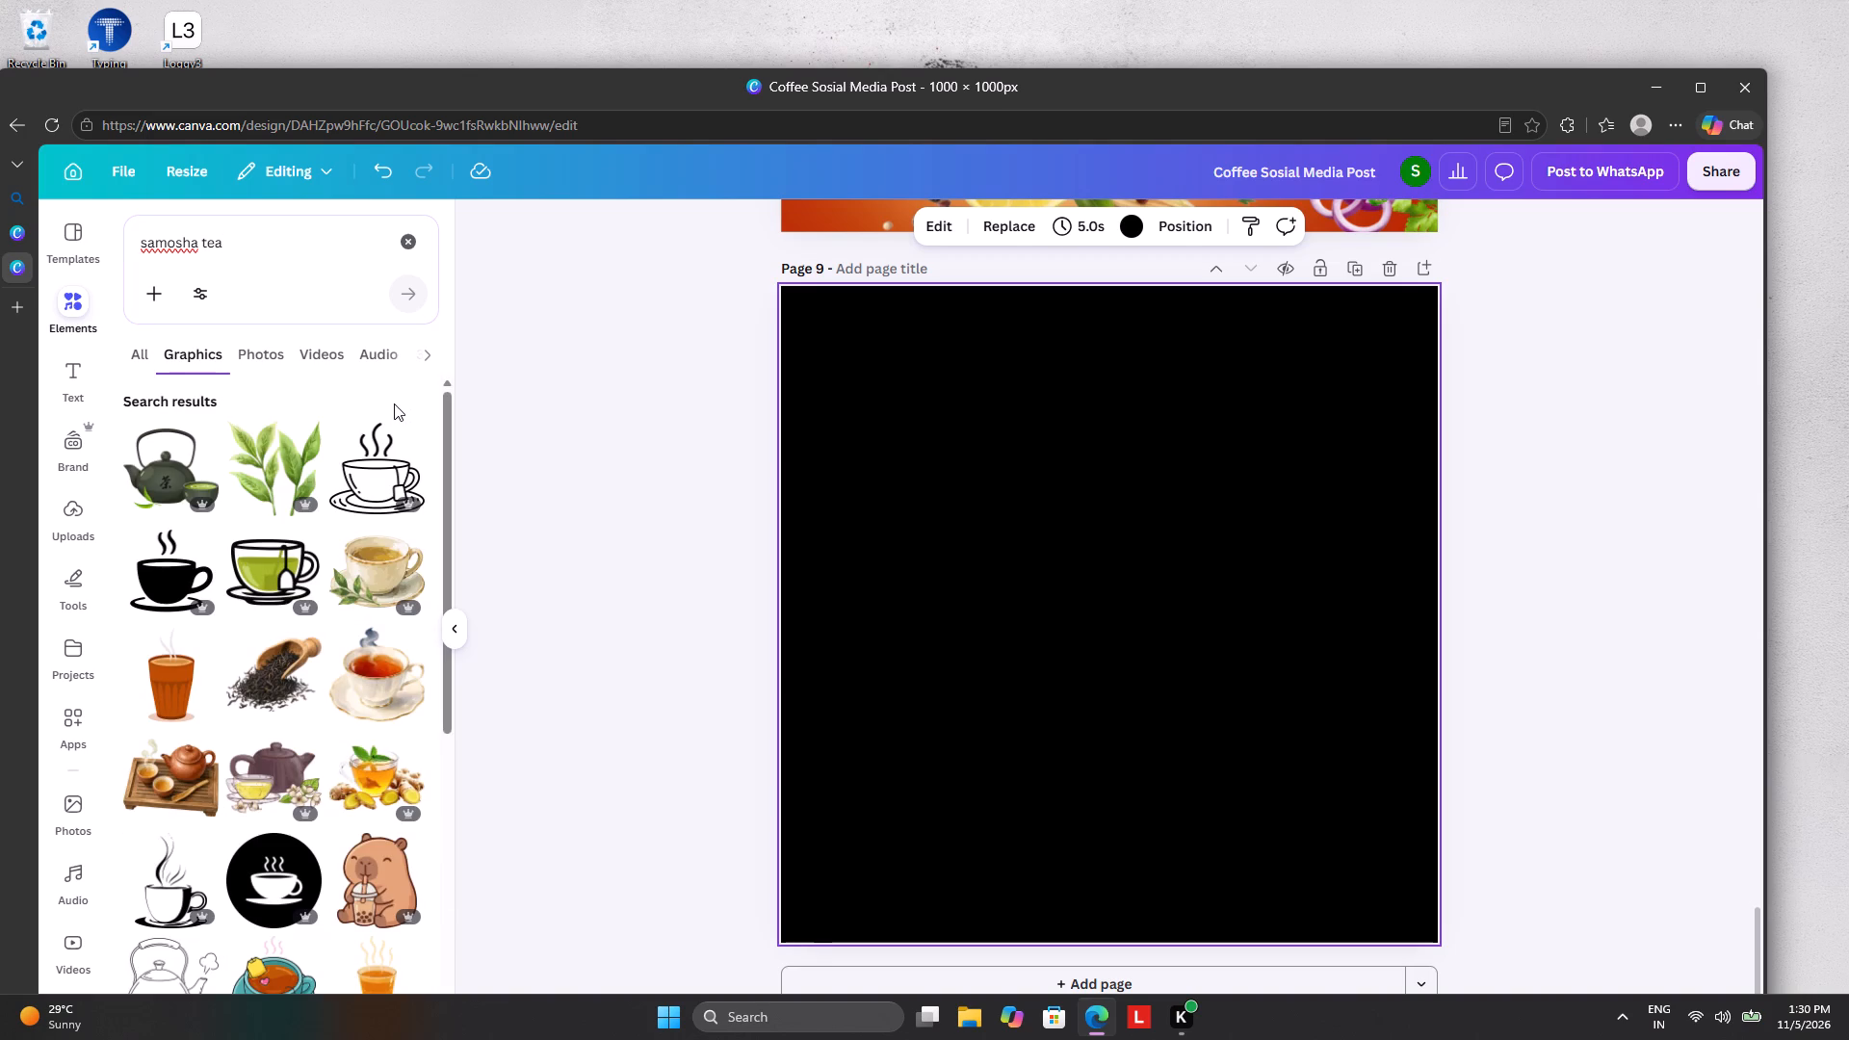
scroll(243, 655, down, 5)
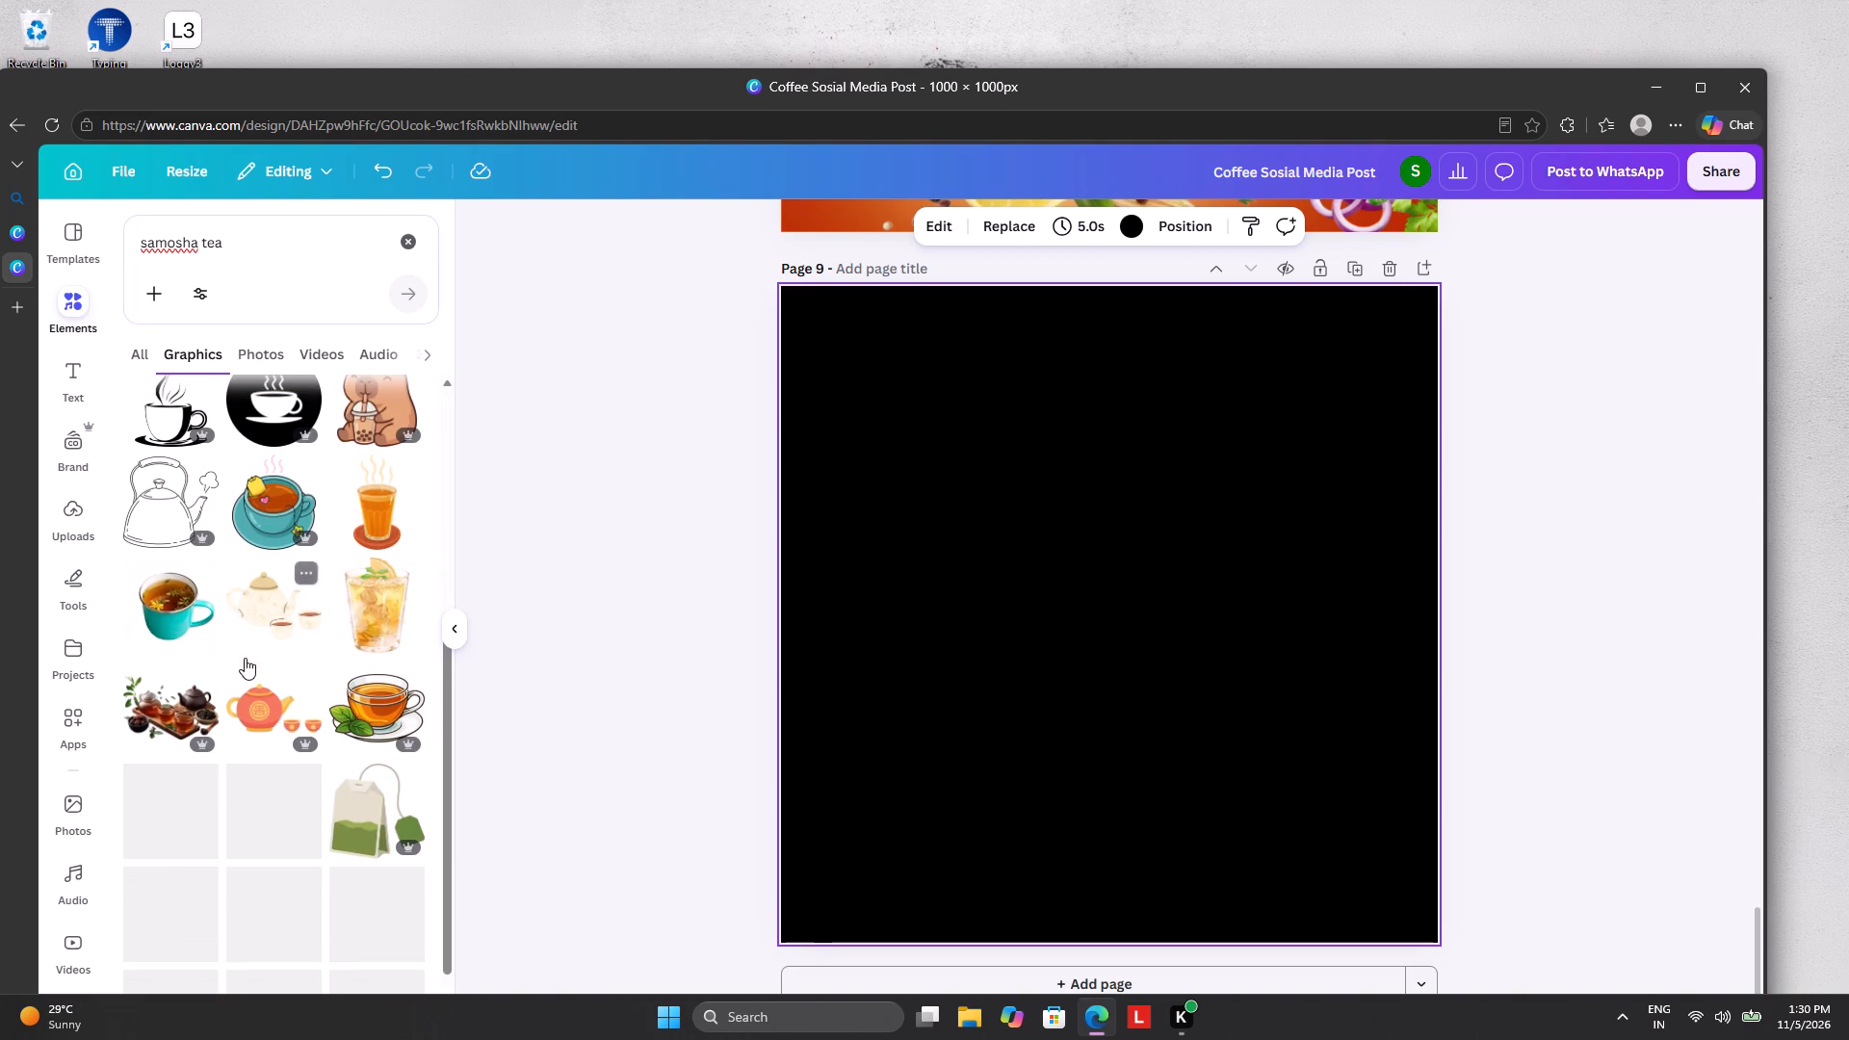
Search the web for "samosha tea png" in a new browser tab.
click(38, 312)
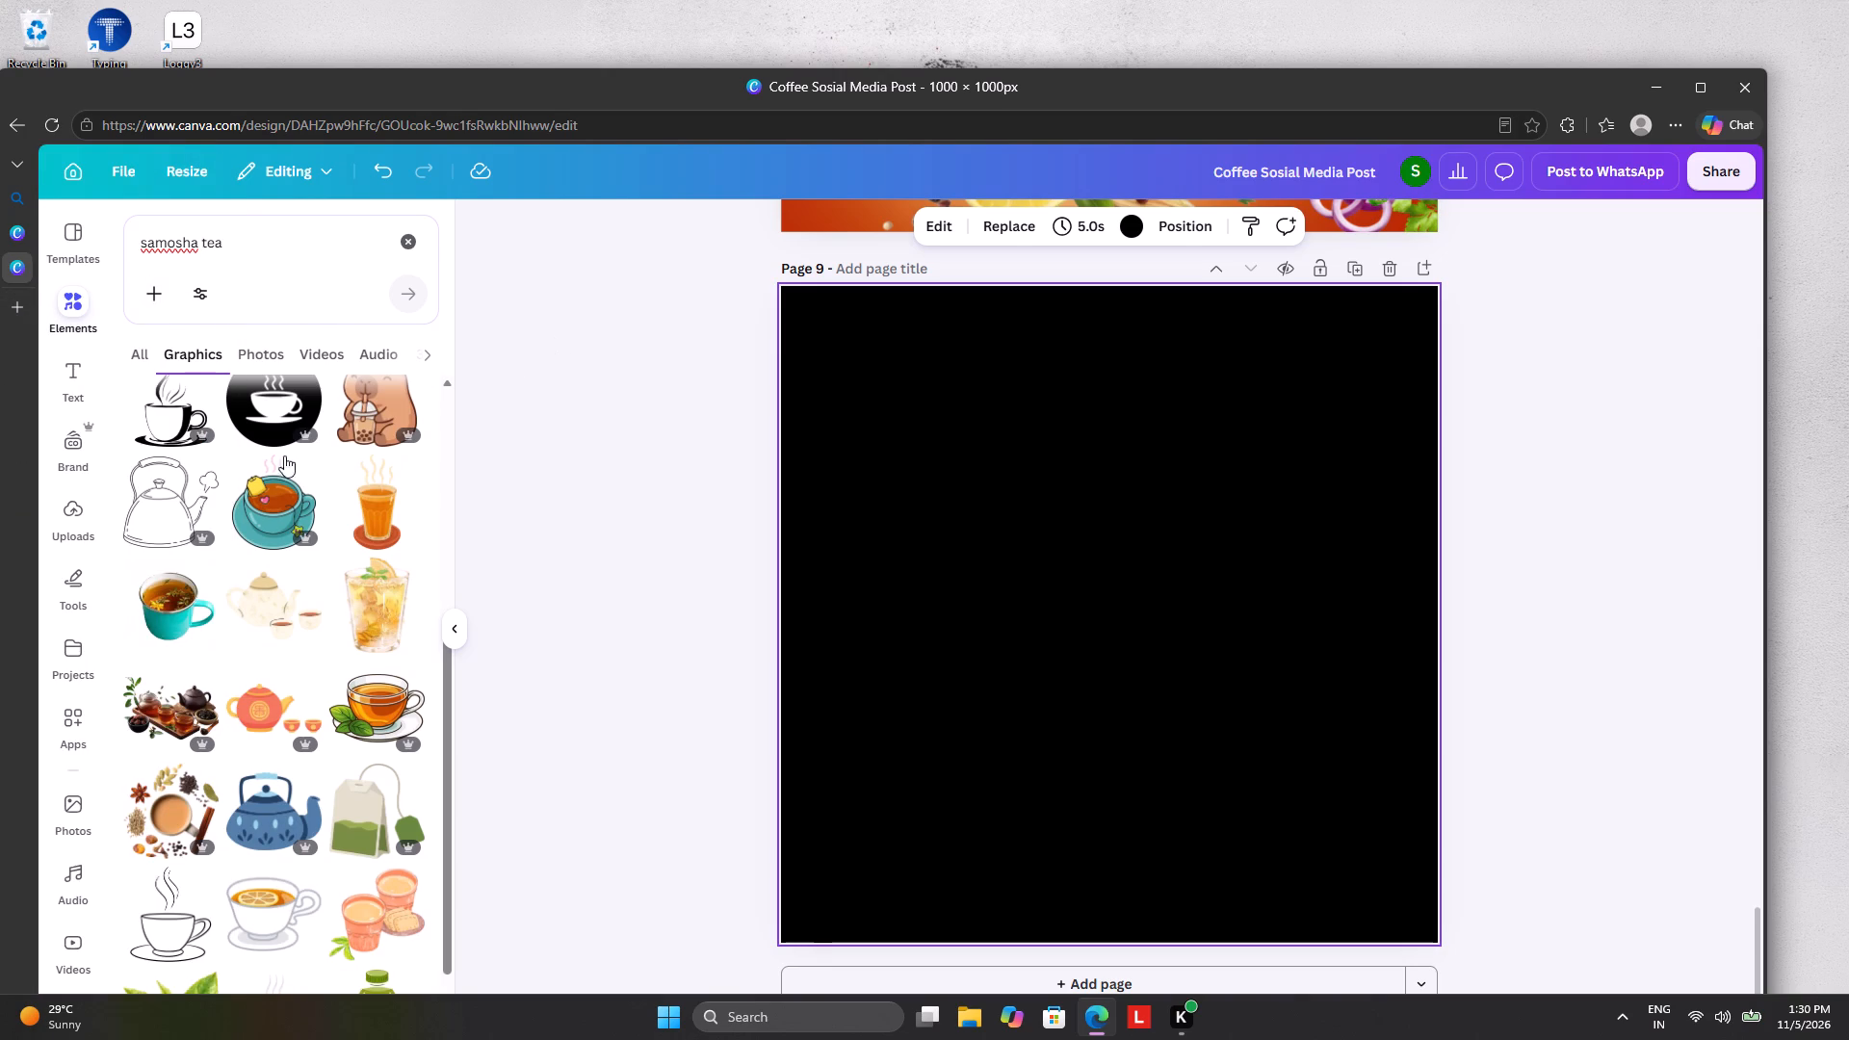
click(26, 304)
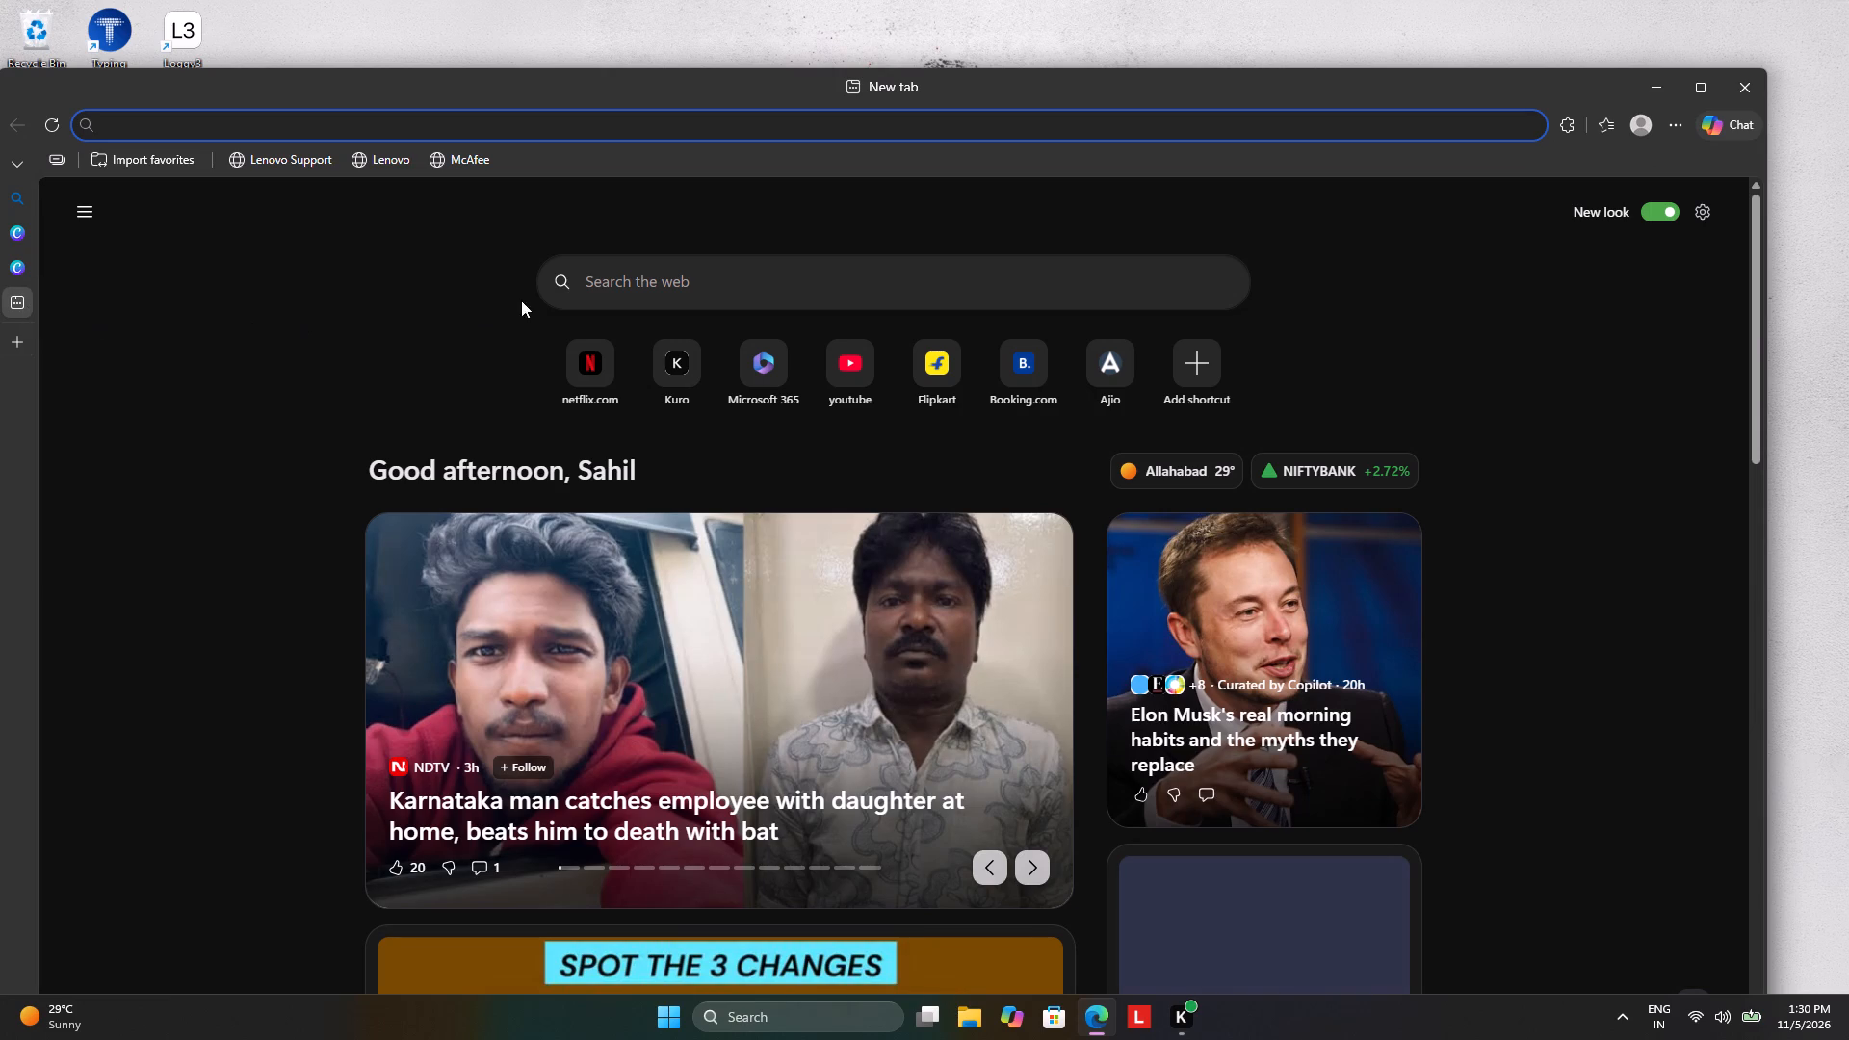
click(606, 284)
key(s)
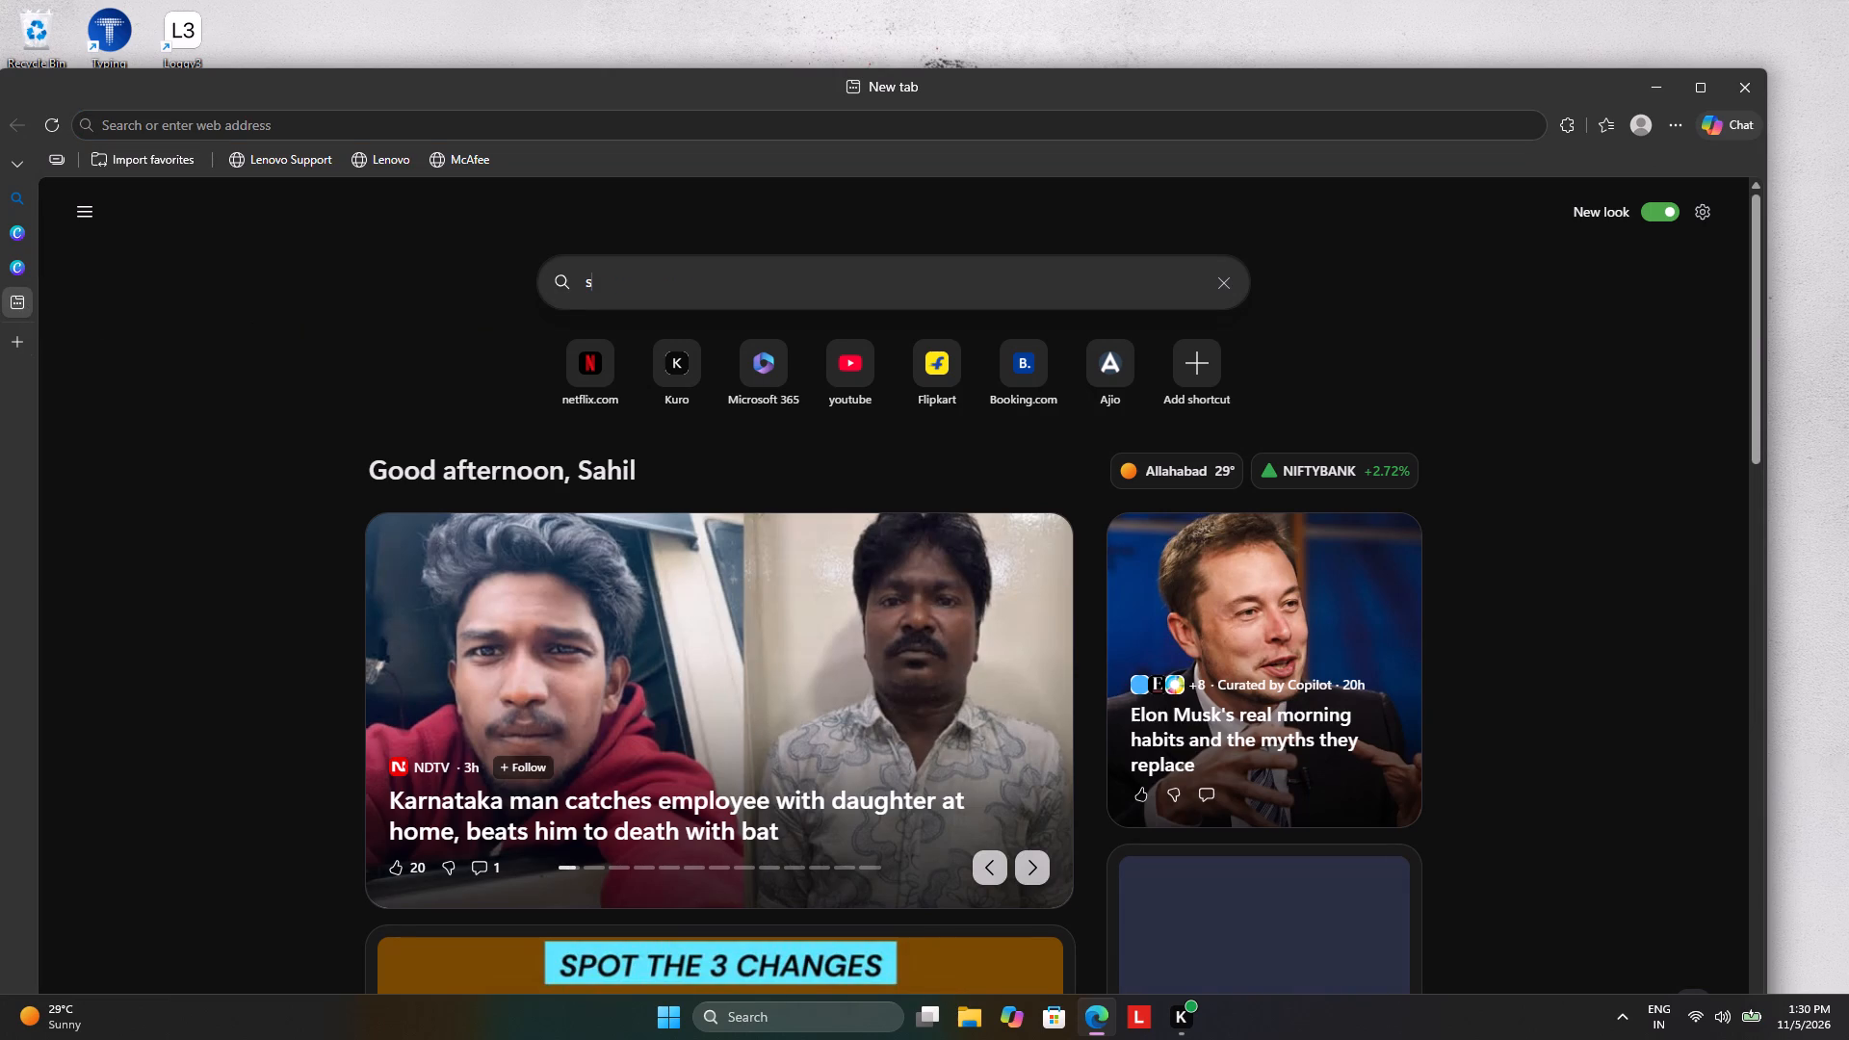
key(a)
key(m)
key(o)
key(s)
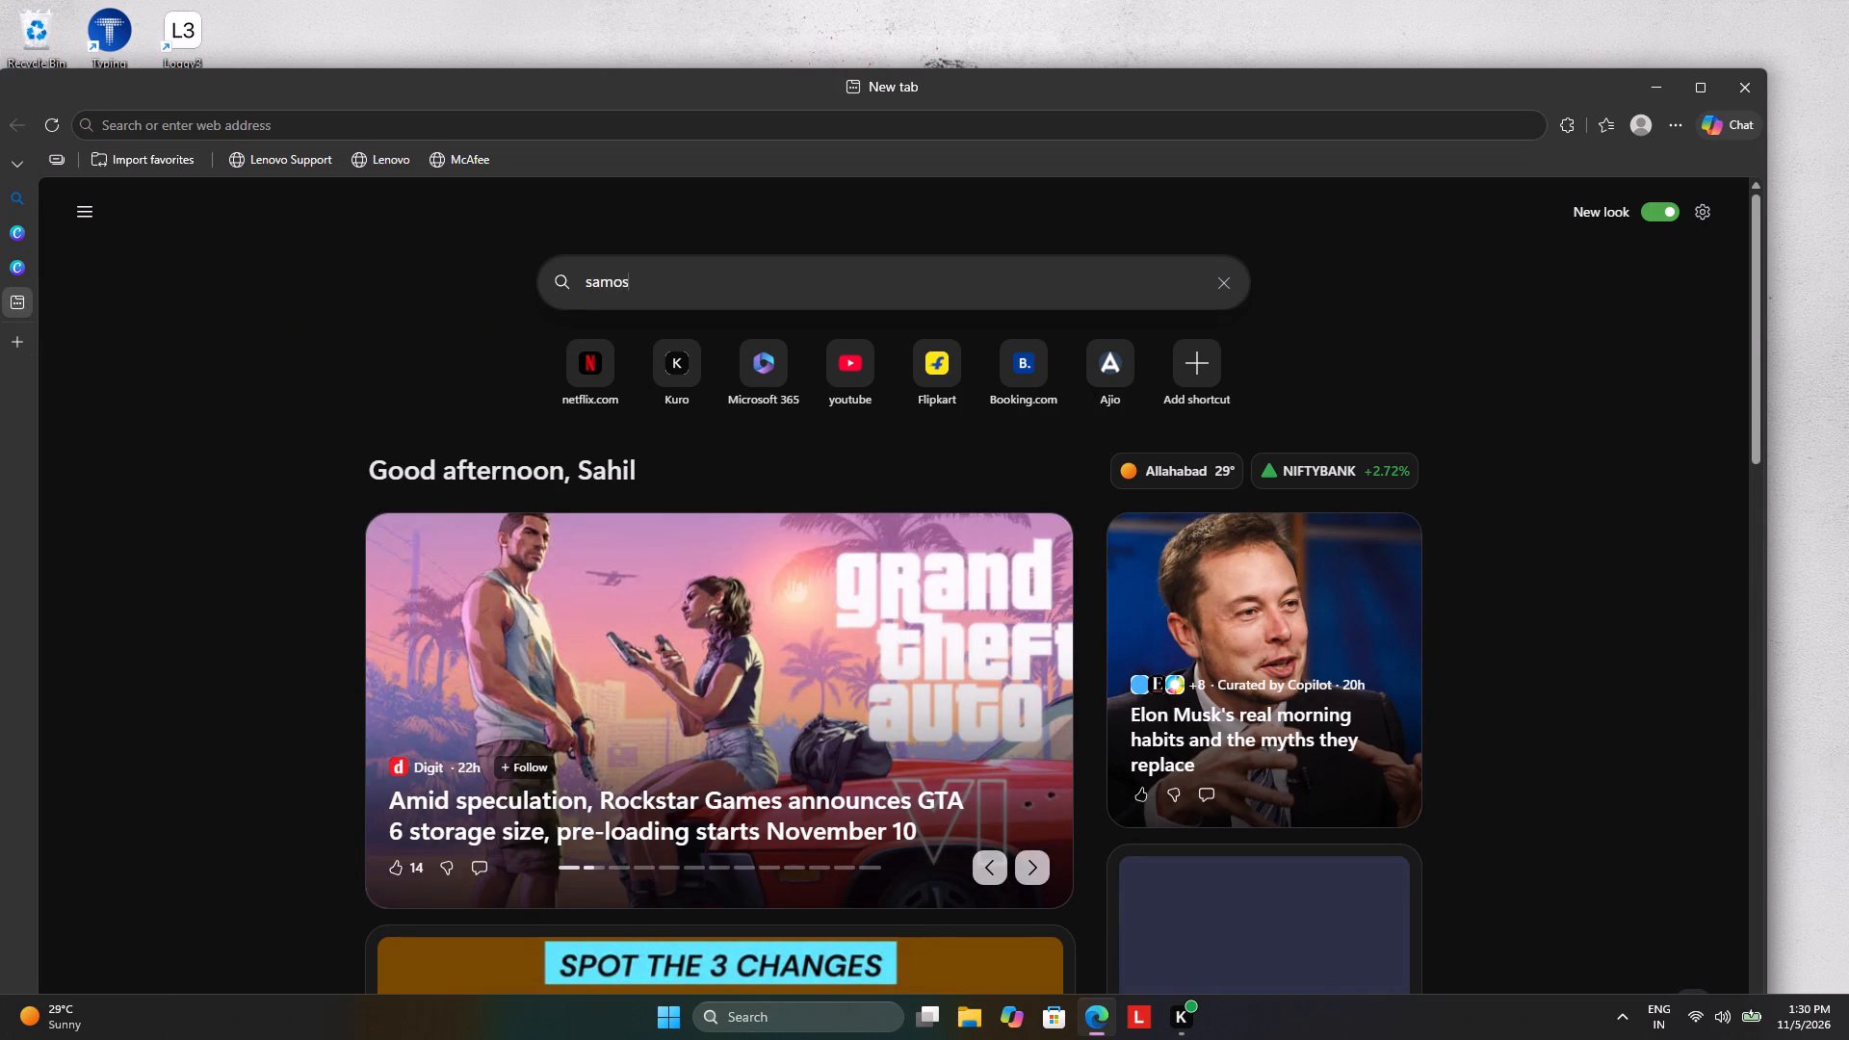
text(ha)
key(space)
text(tea p)
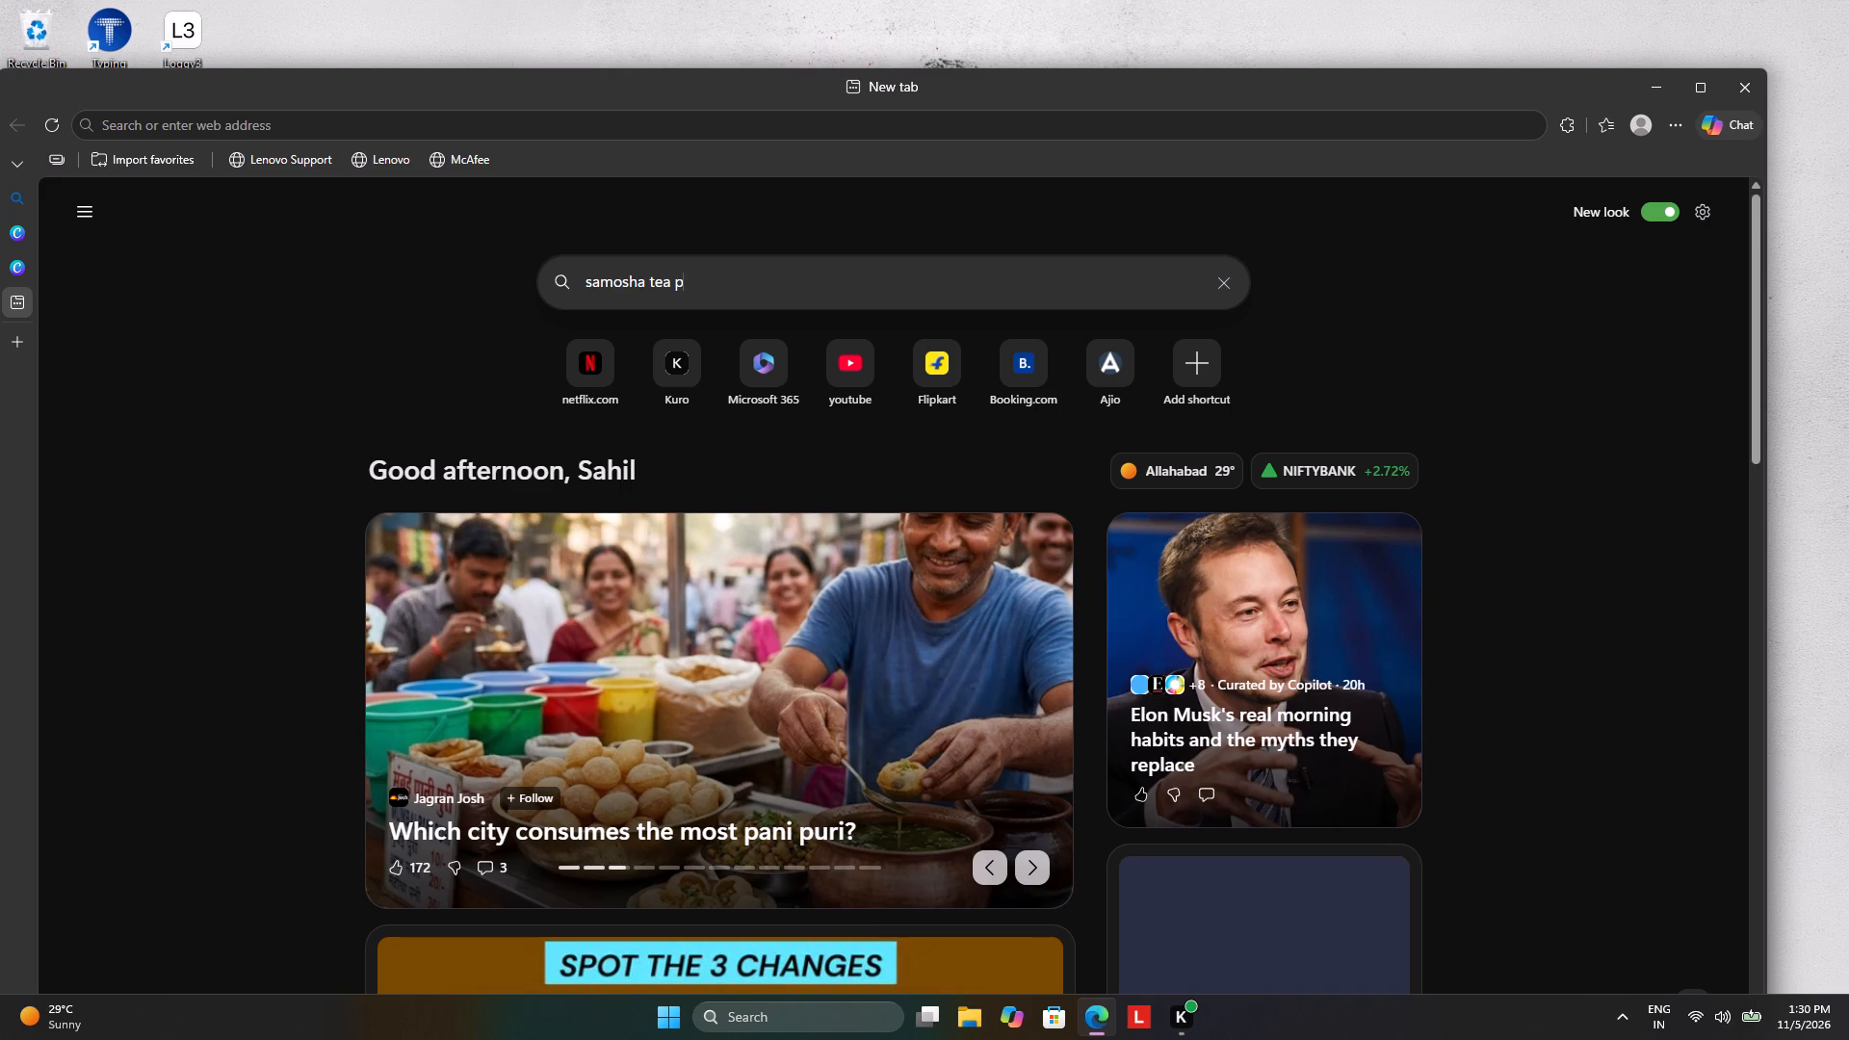
text(ng)
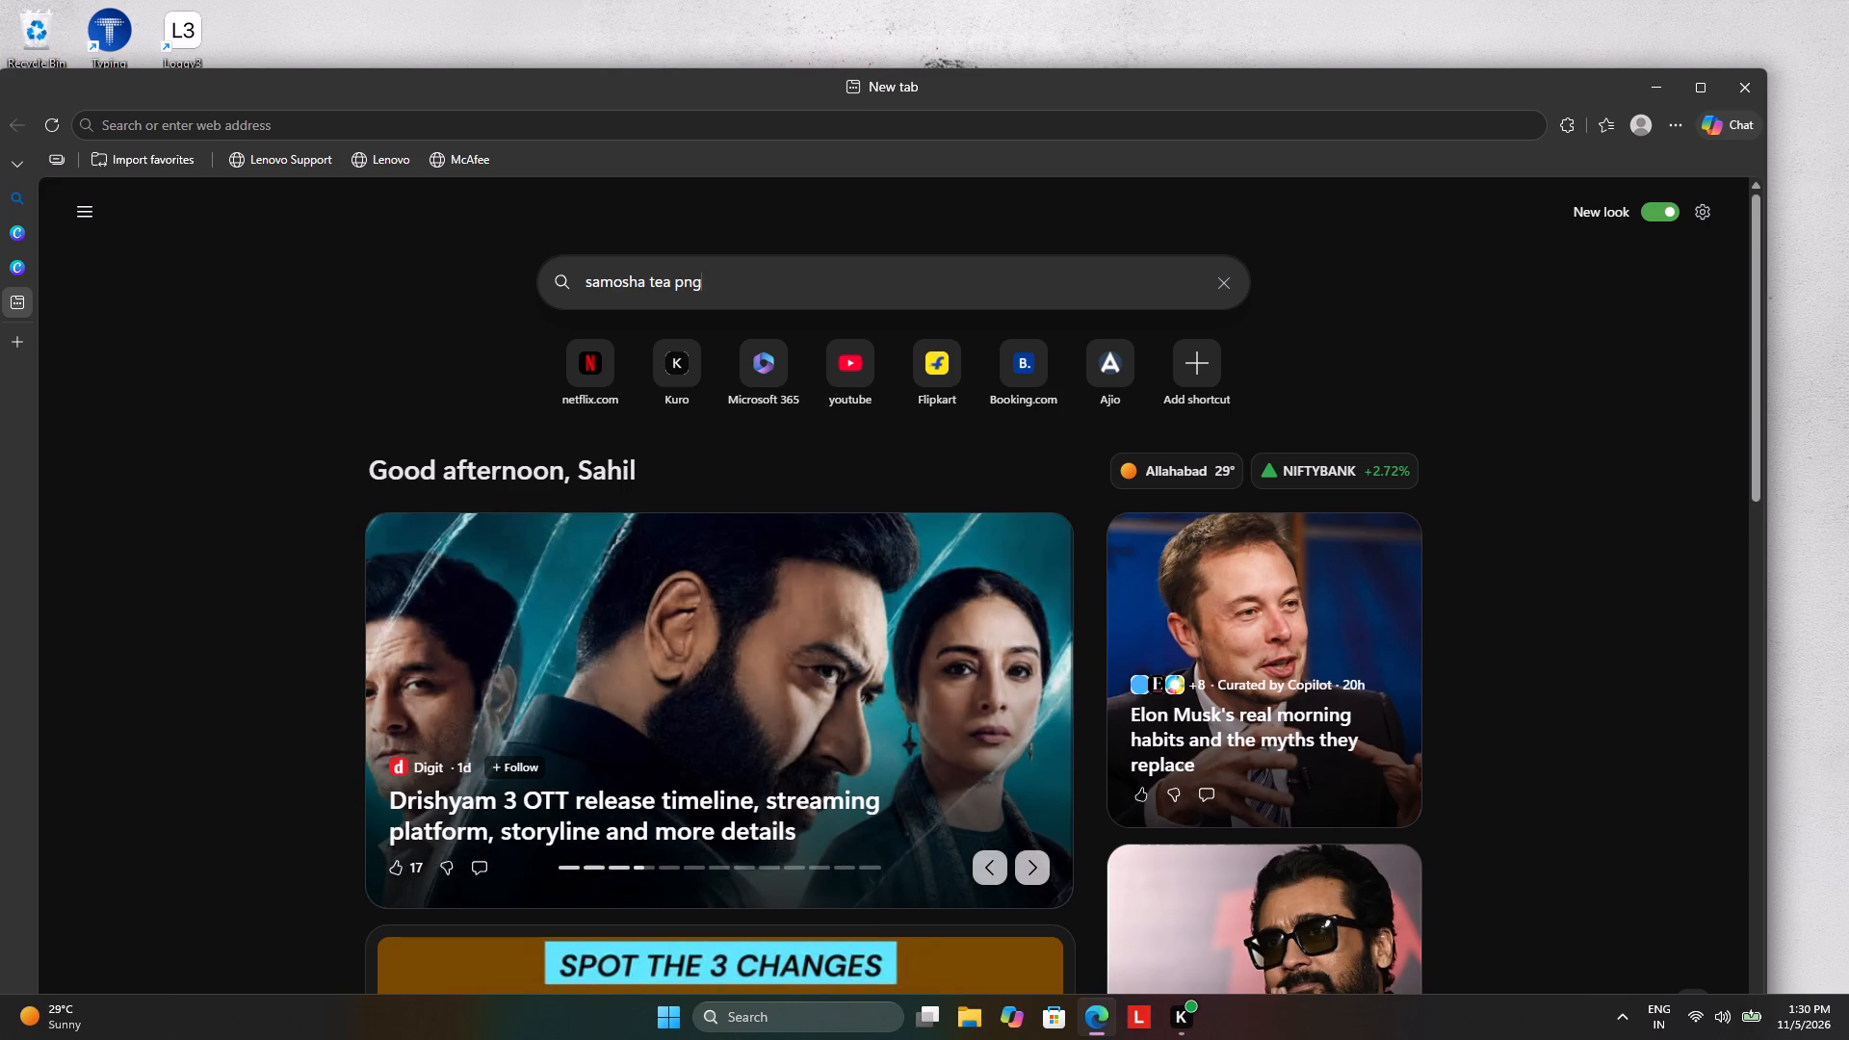
key(Return)
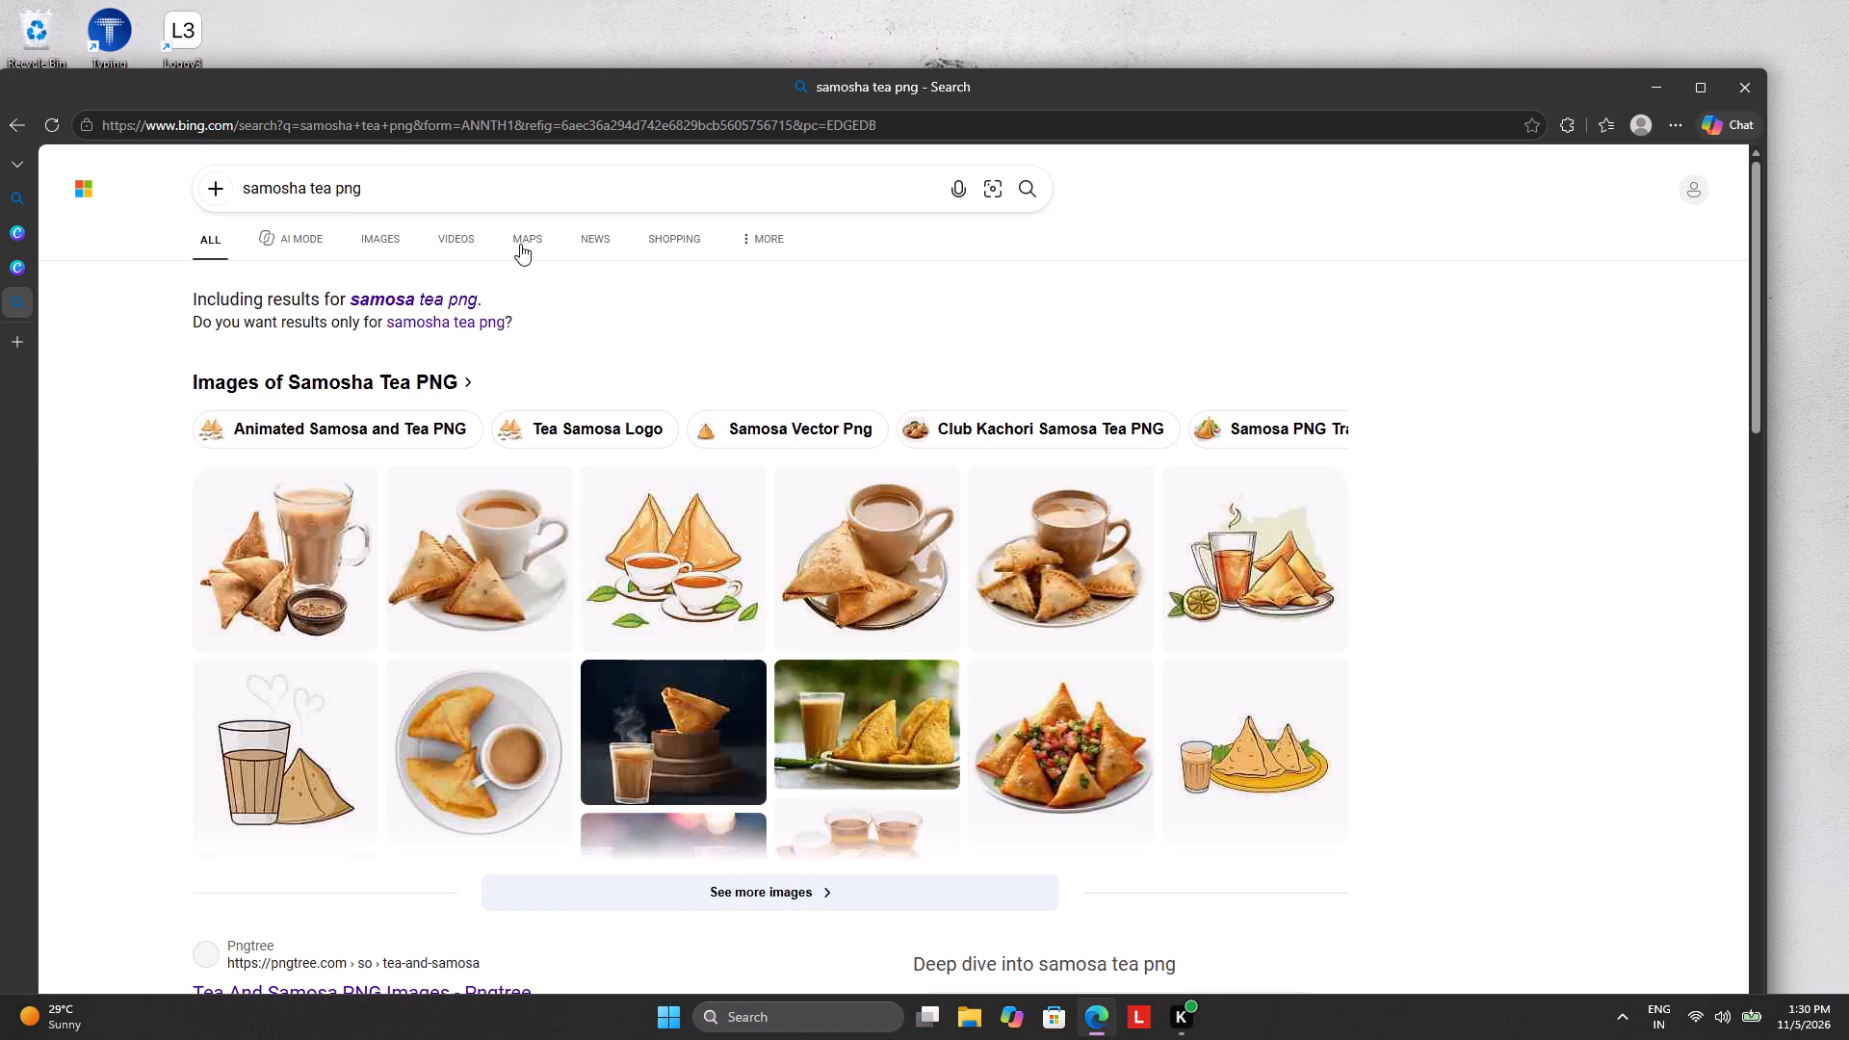
Expand the samosa and tea pictures to the full image results and look through them for a suitable picture.
click(738, 892)
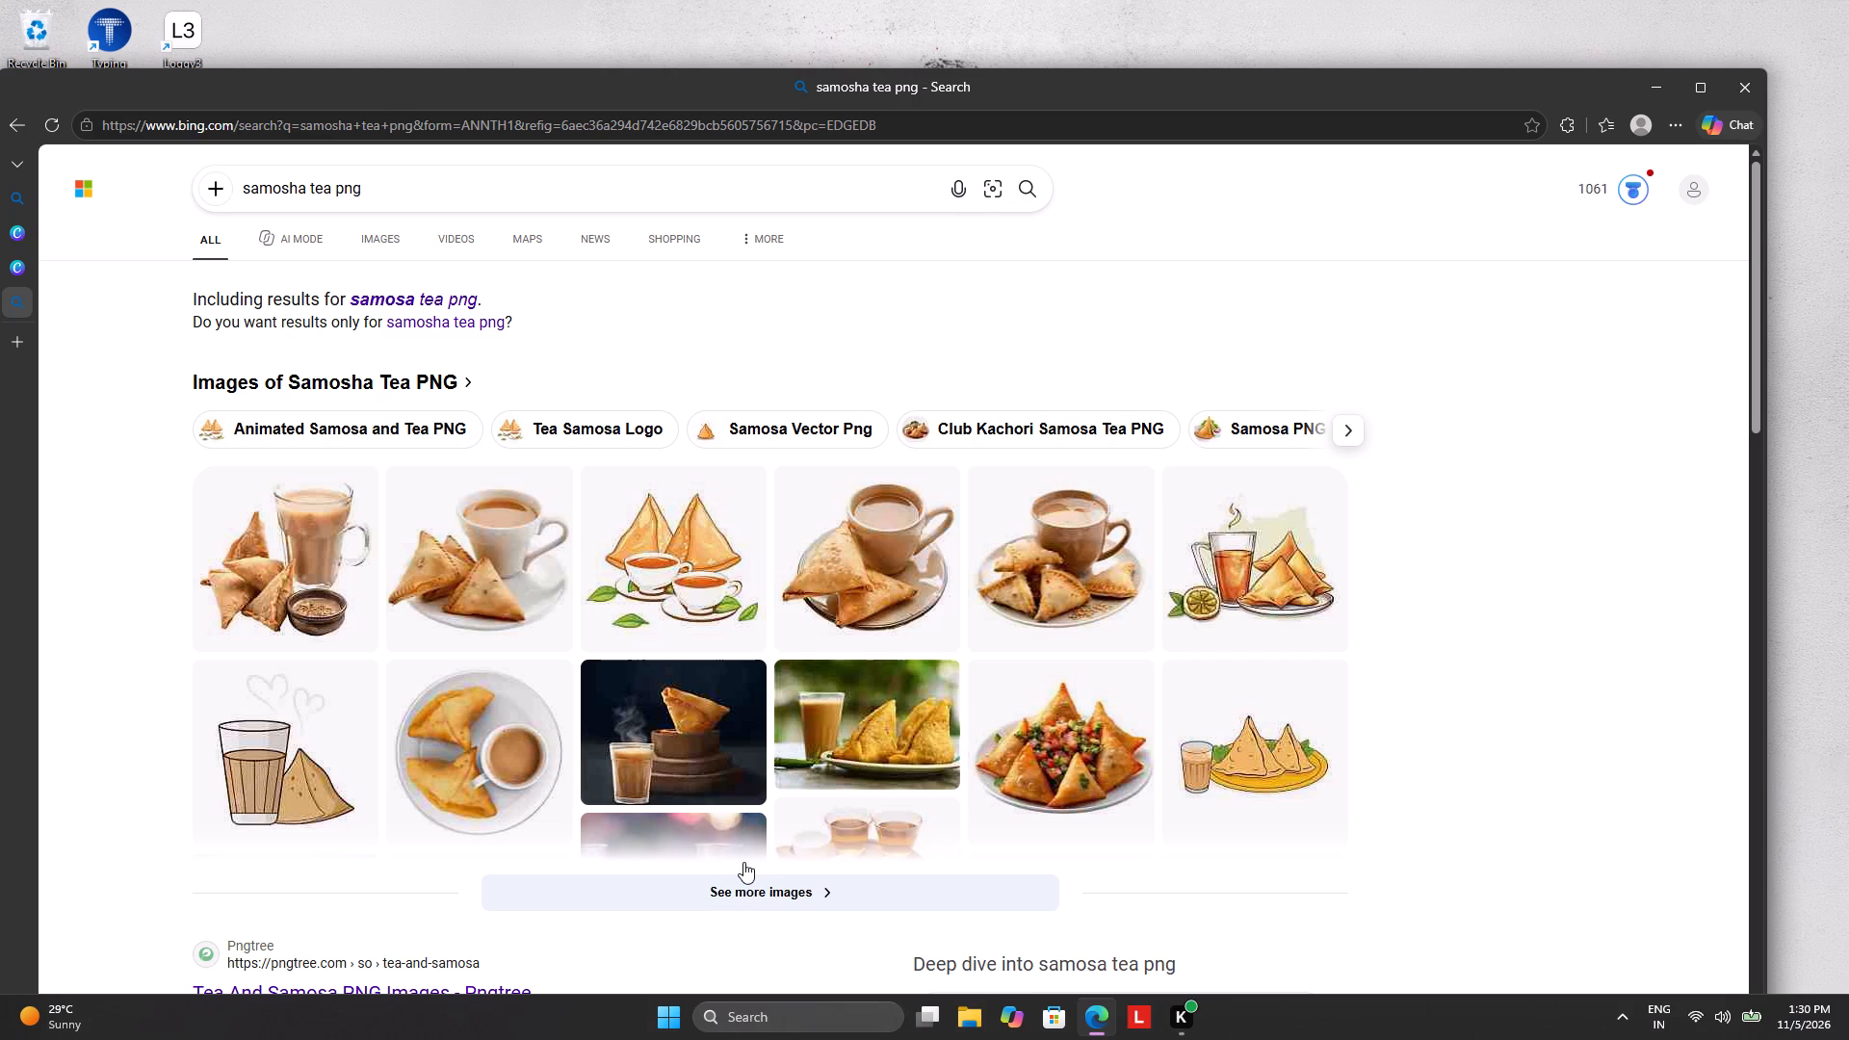
click(794, 887)
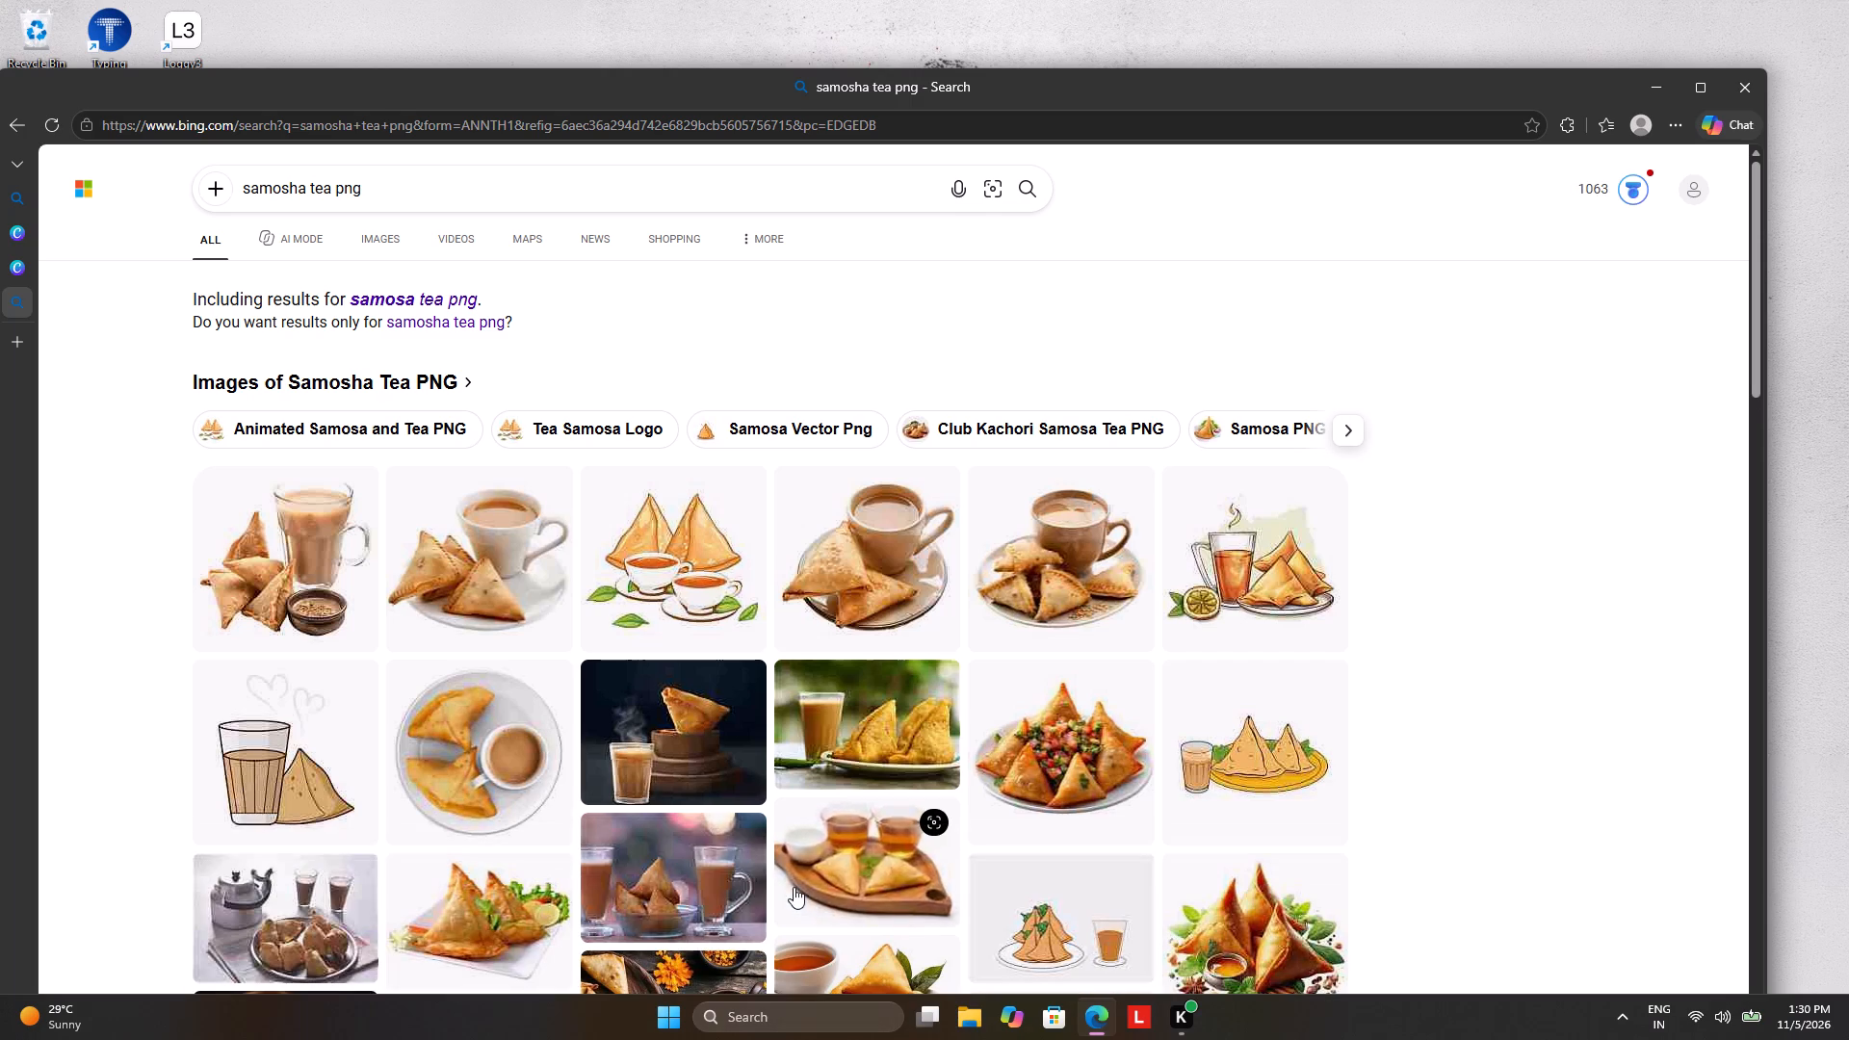
scroll(784, 766, down, 5)
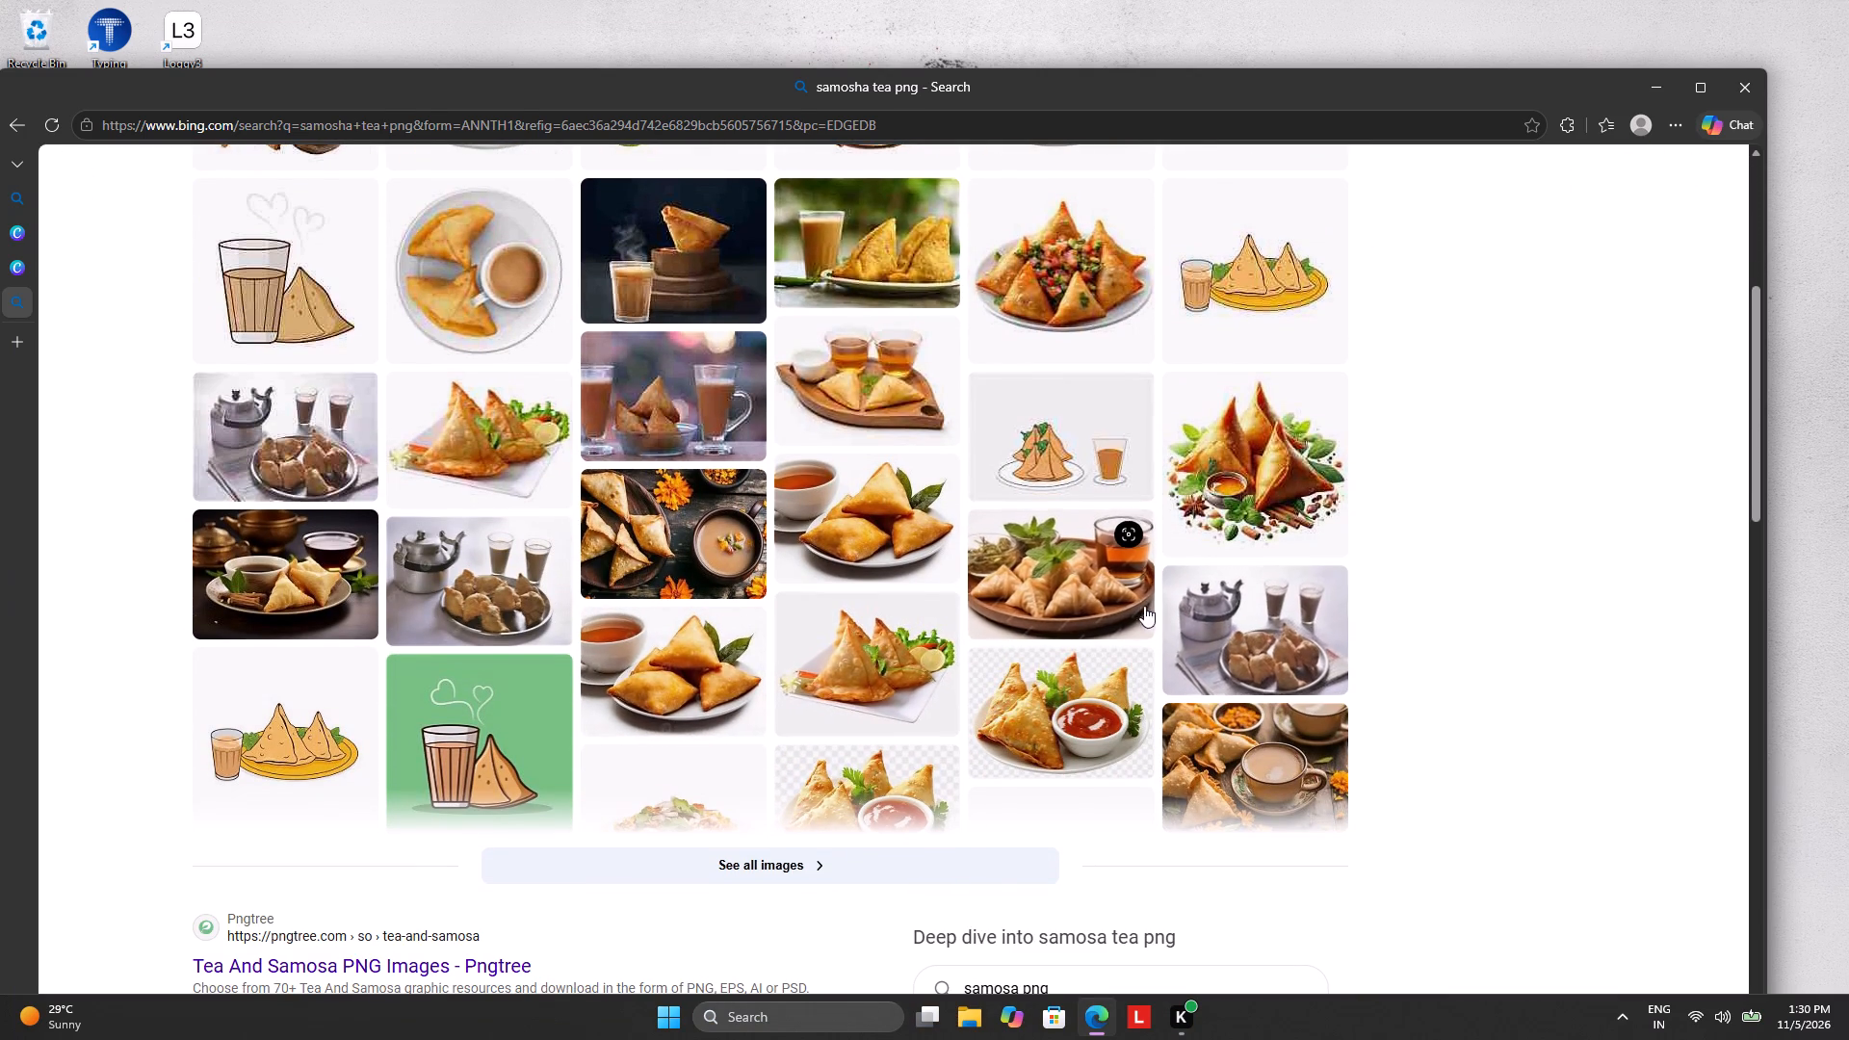
scroll(1083, 698, down, 3)
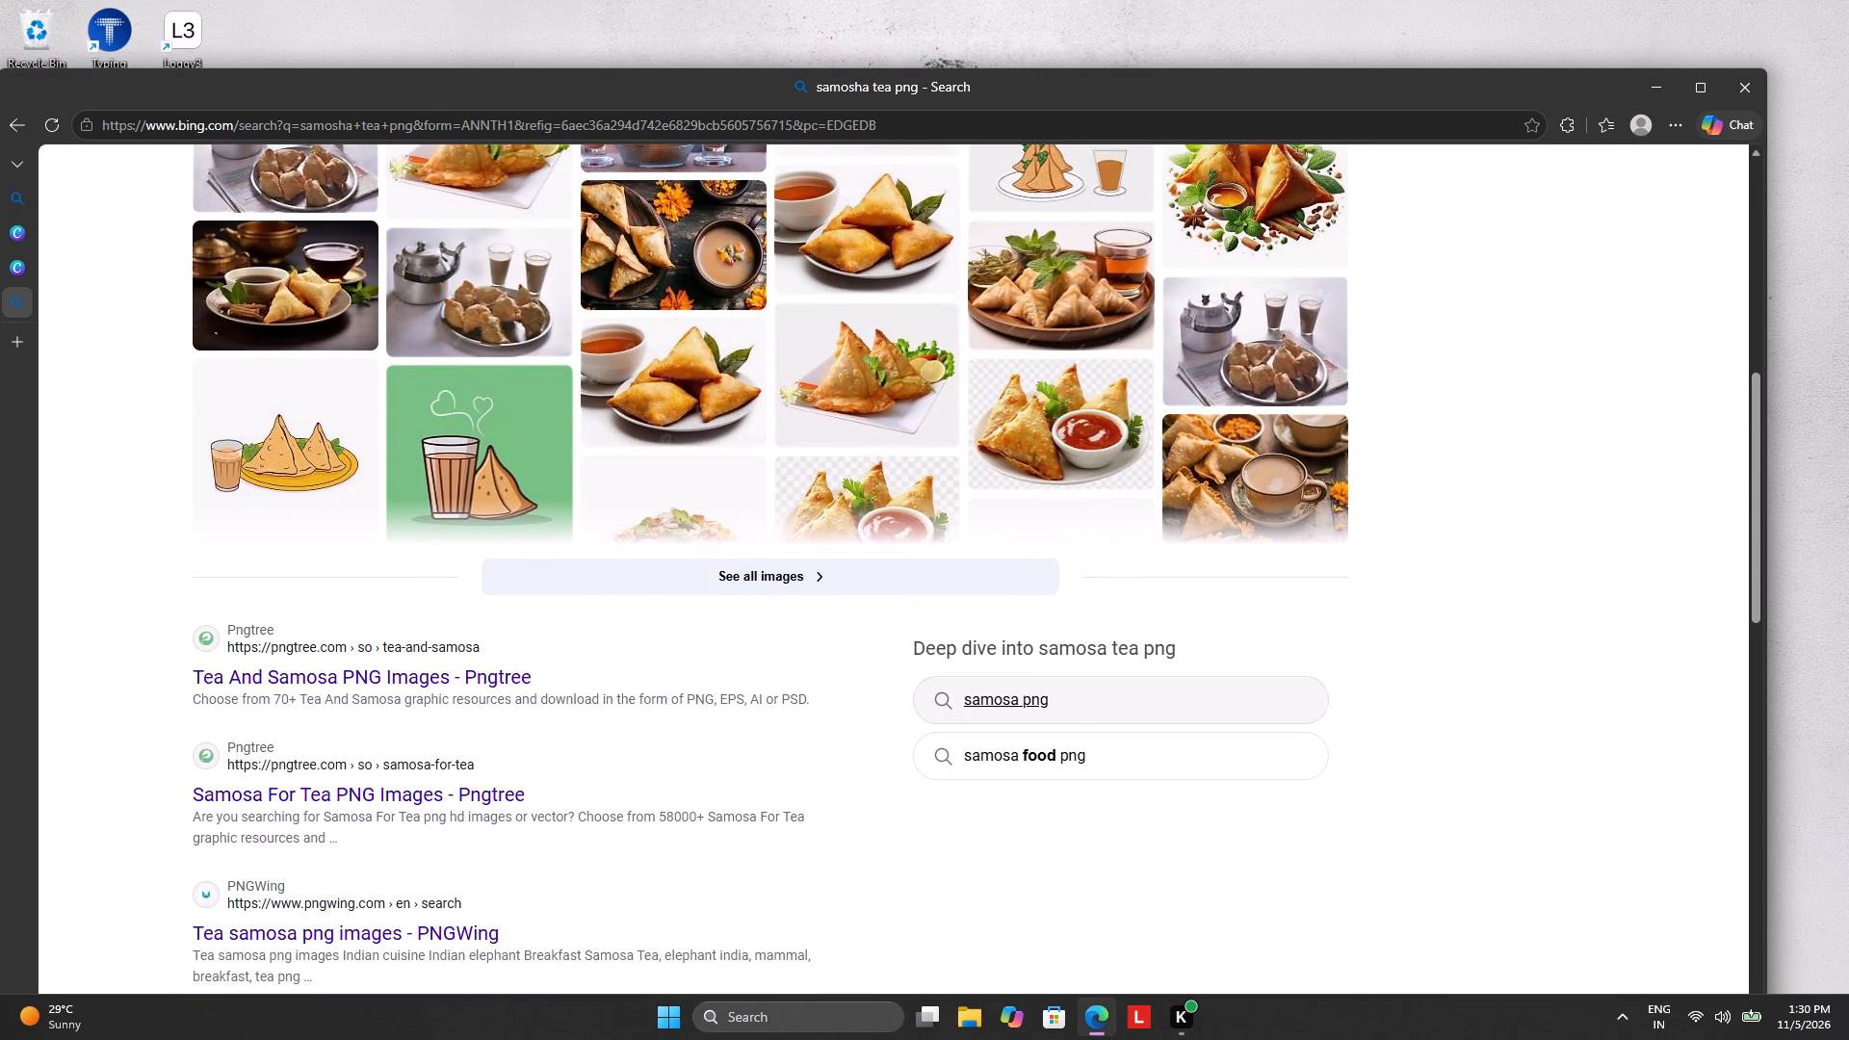
click(918, 580)
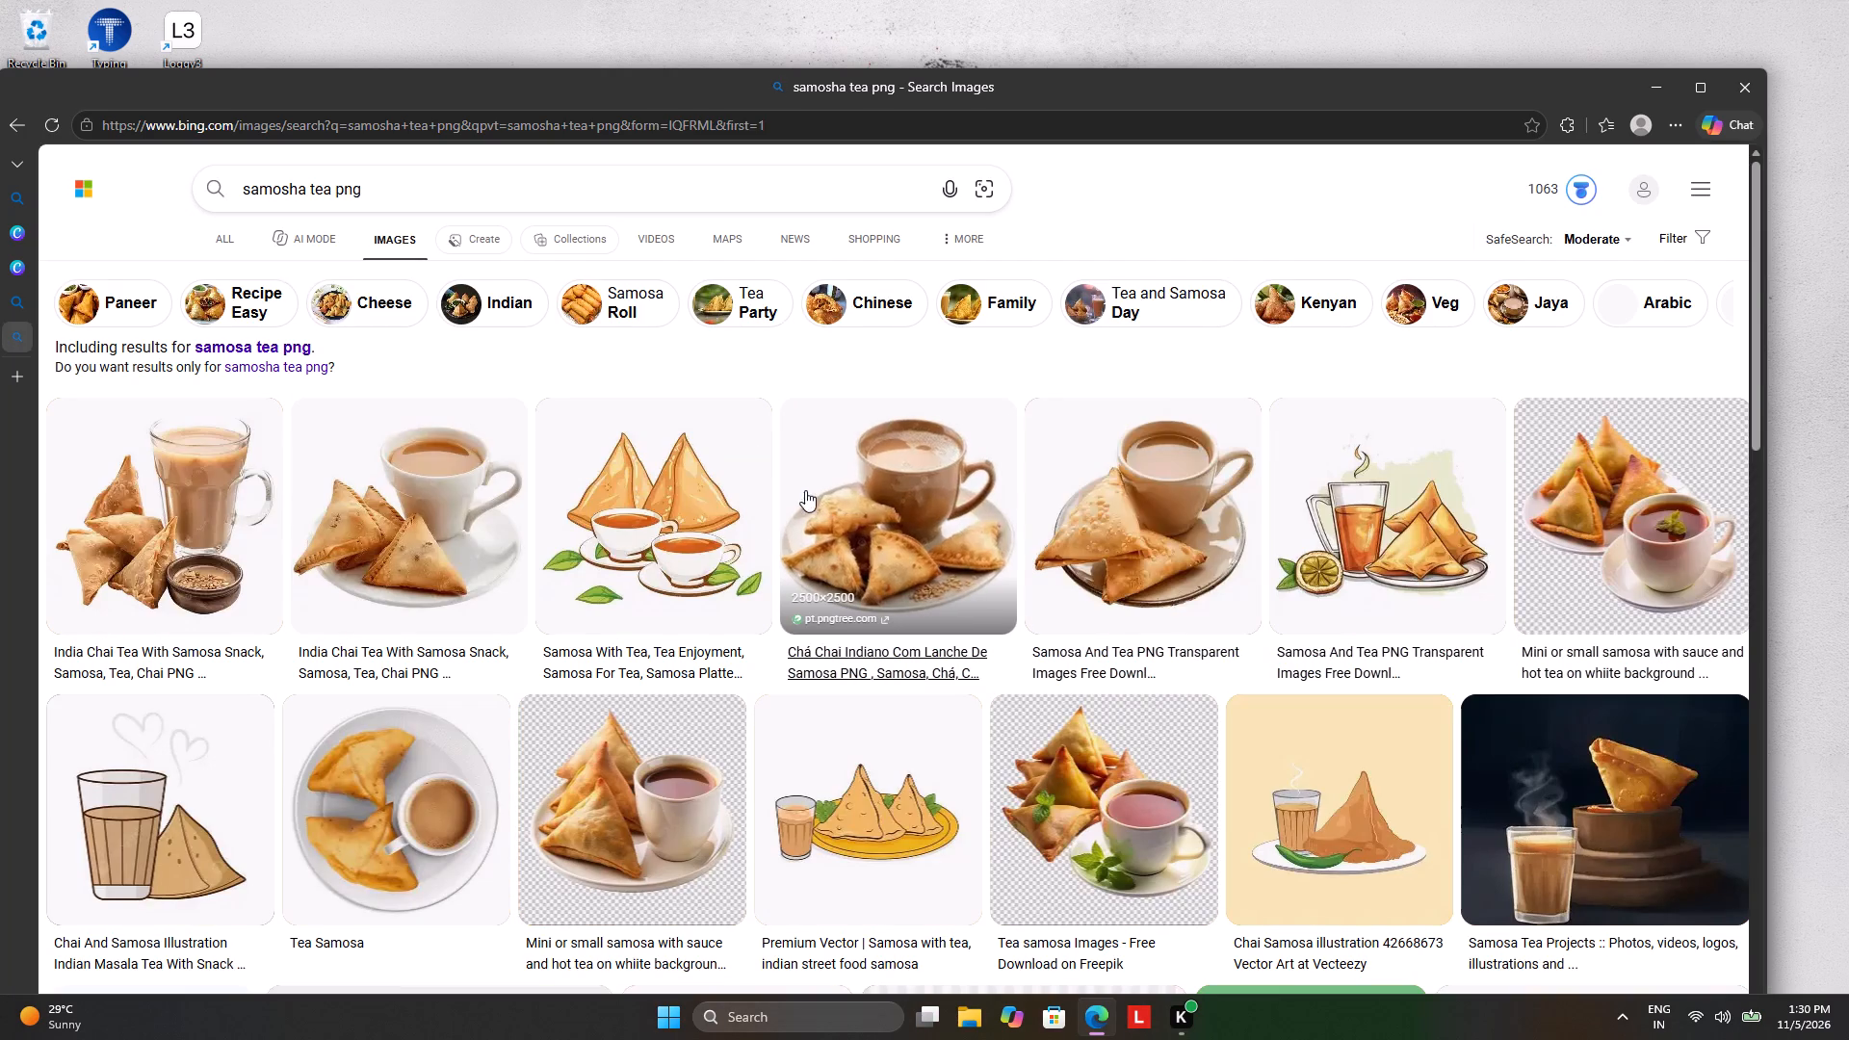
scroll(1052, 683, down, 4)
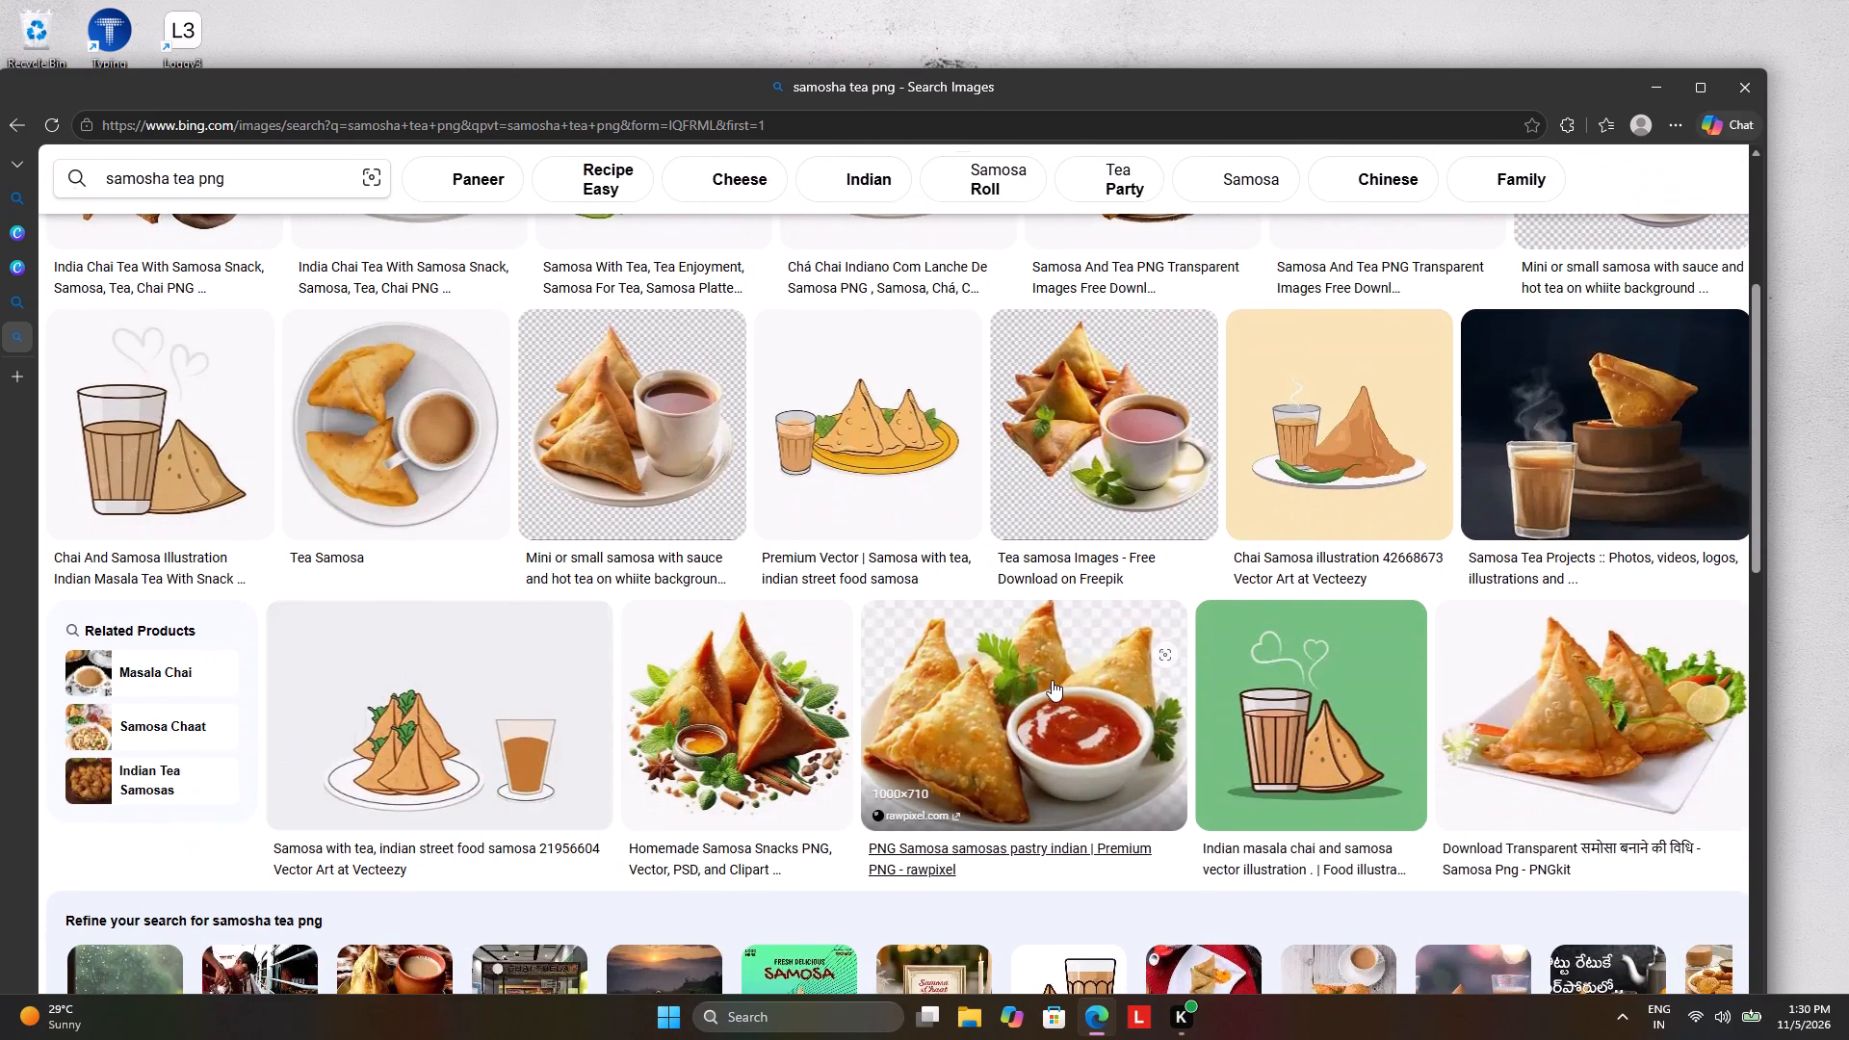
scroll(951, 697, down, 1)
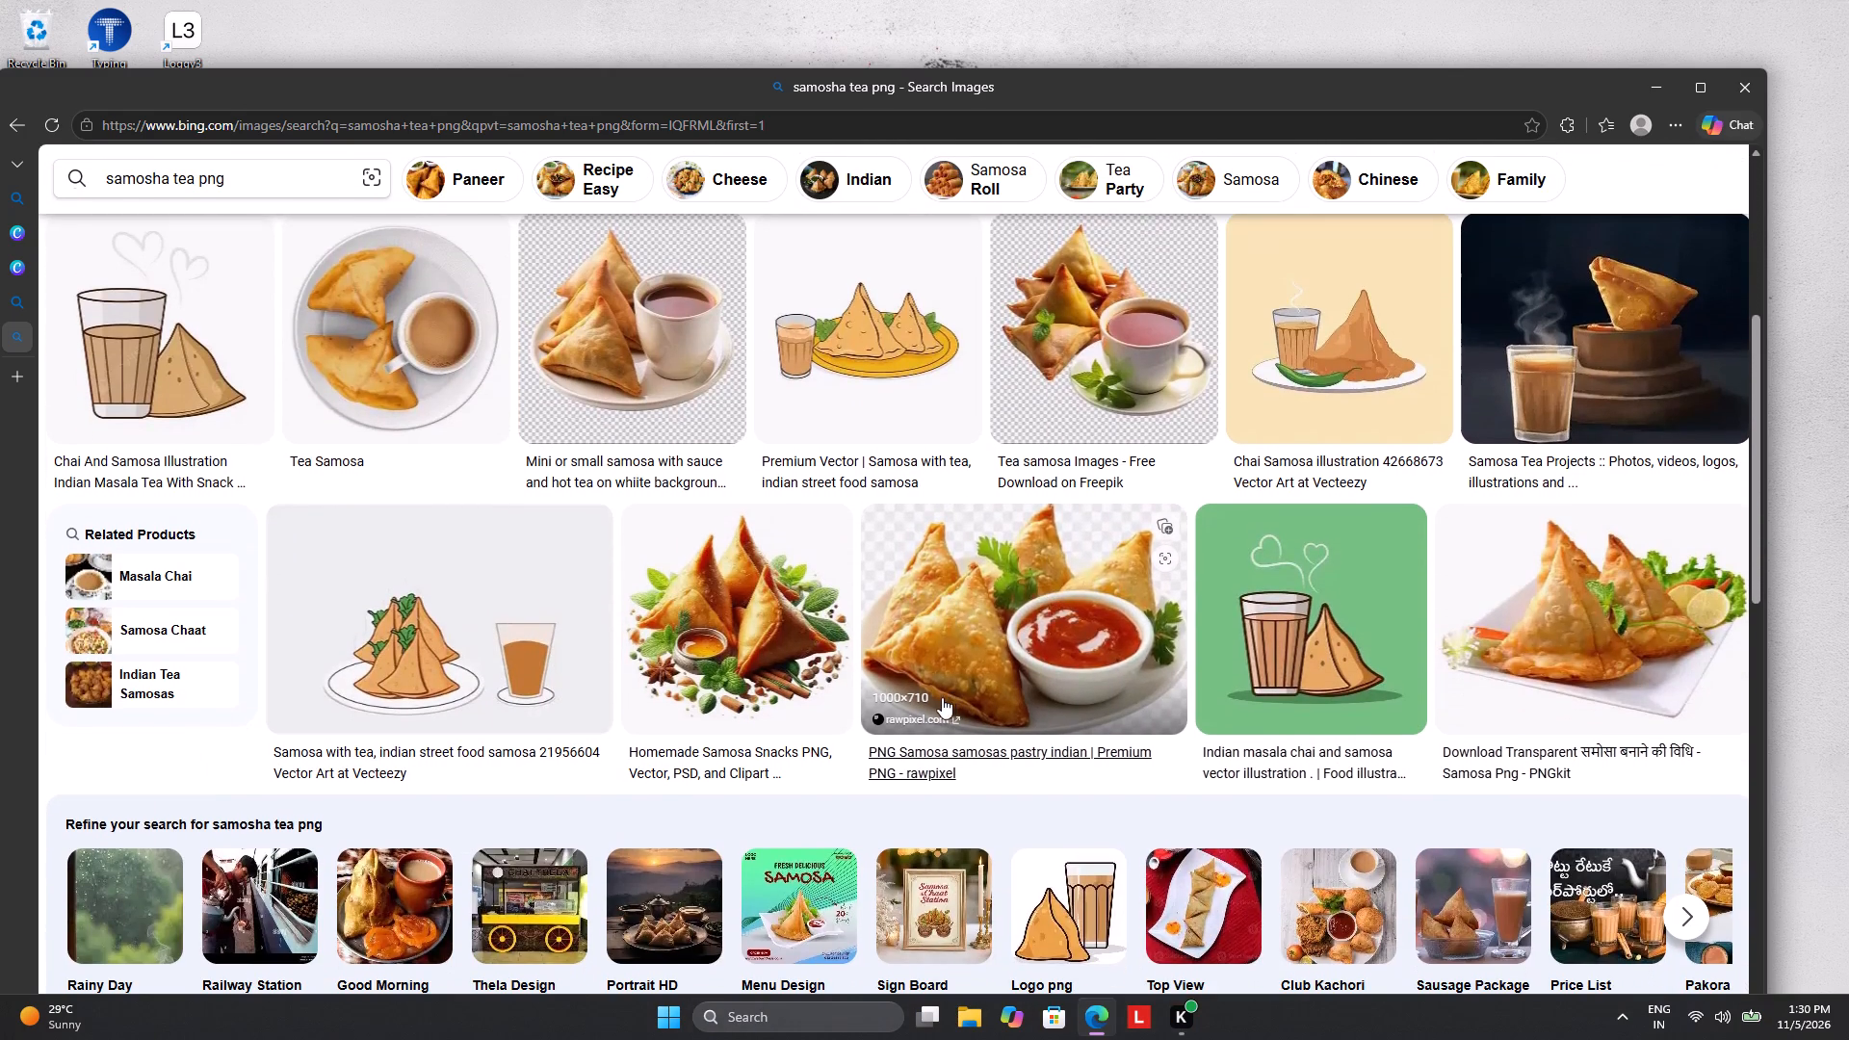
scroll(840, 689, down, 1)
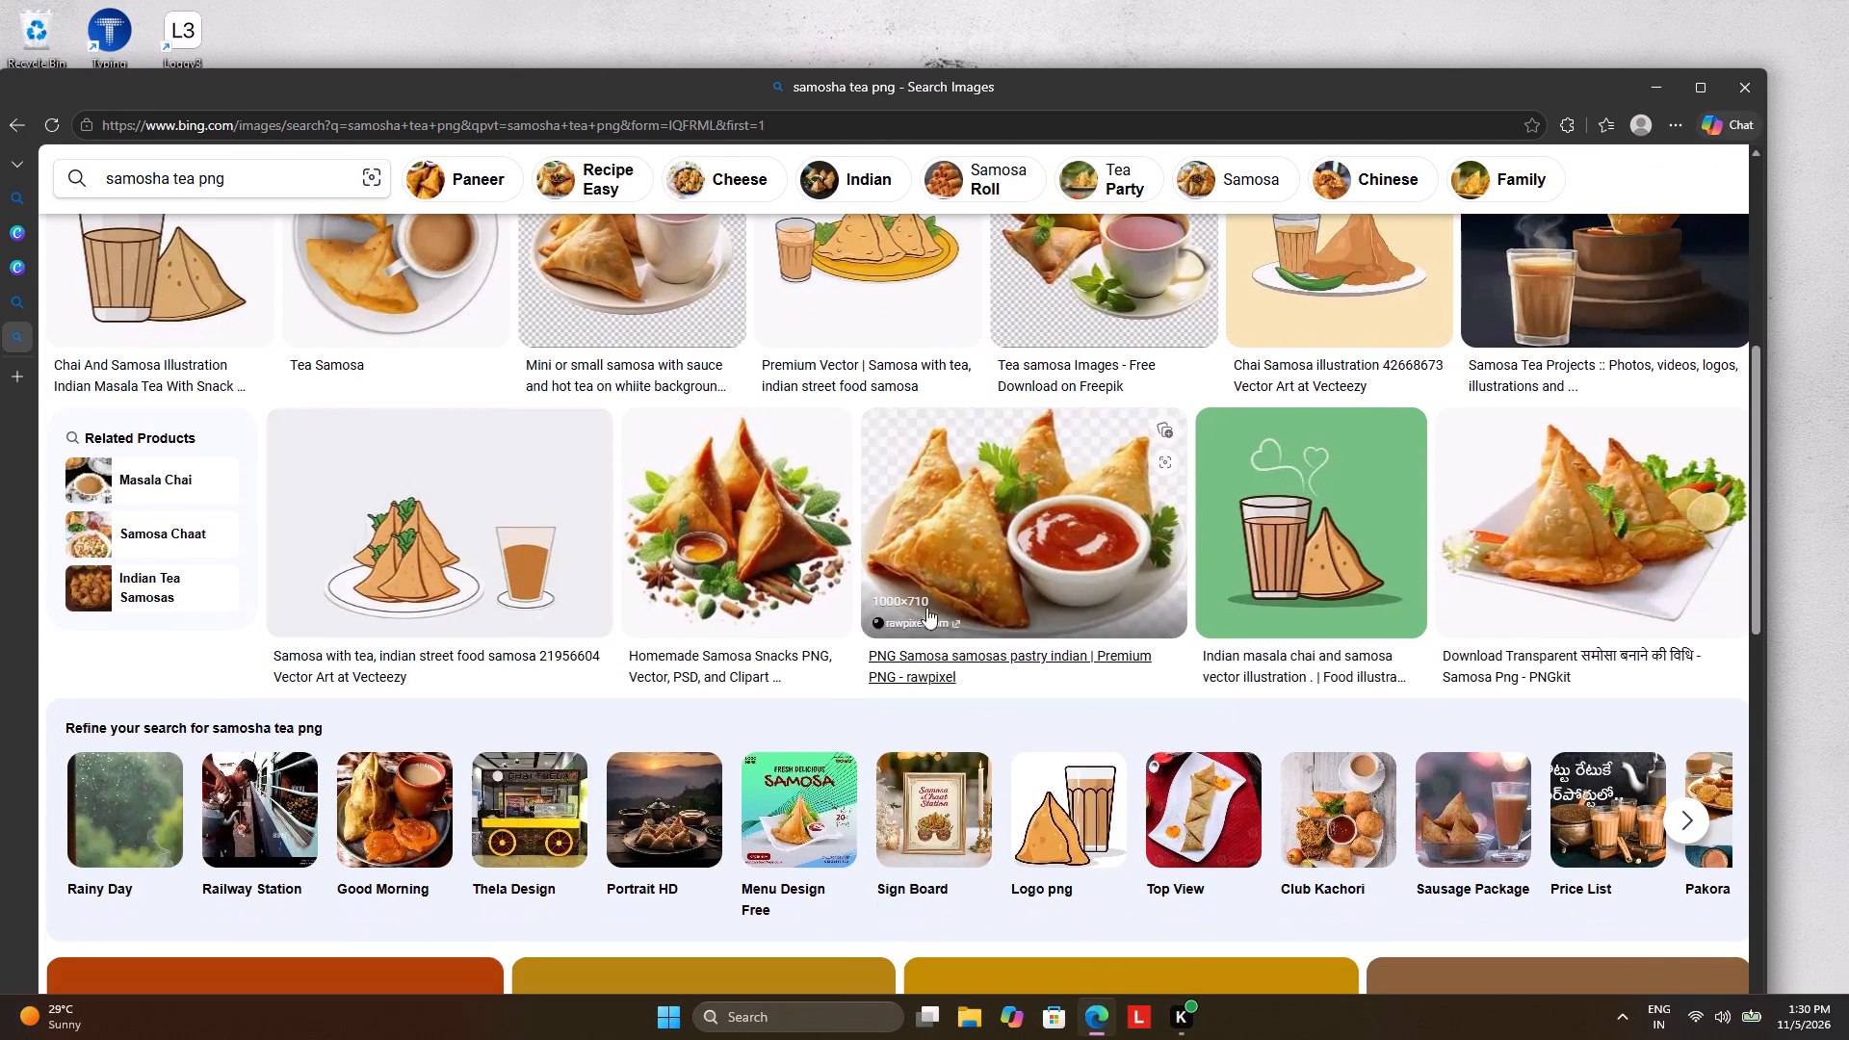
Open the rawpixel picture of samosas with red sauce and look through its related images for a suitable picture.
click(946, 552)
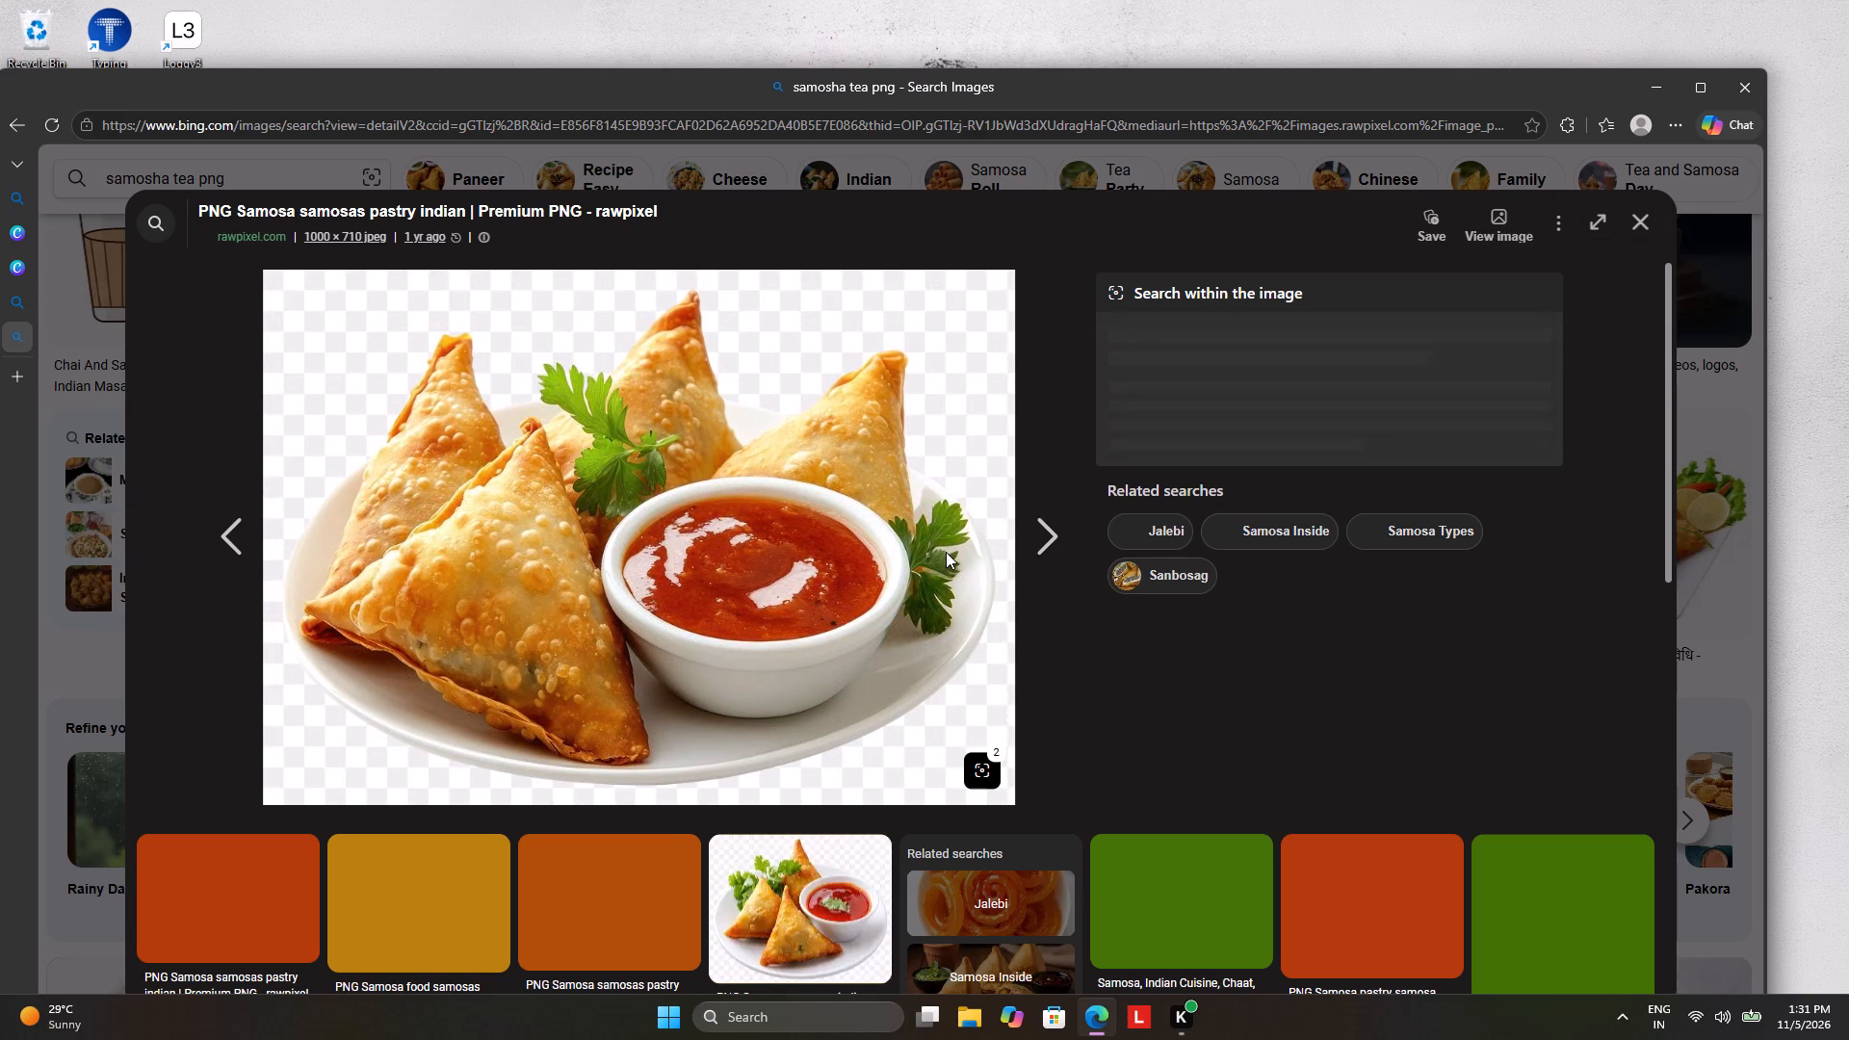
scroll(799, 624, down, 4)
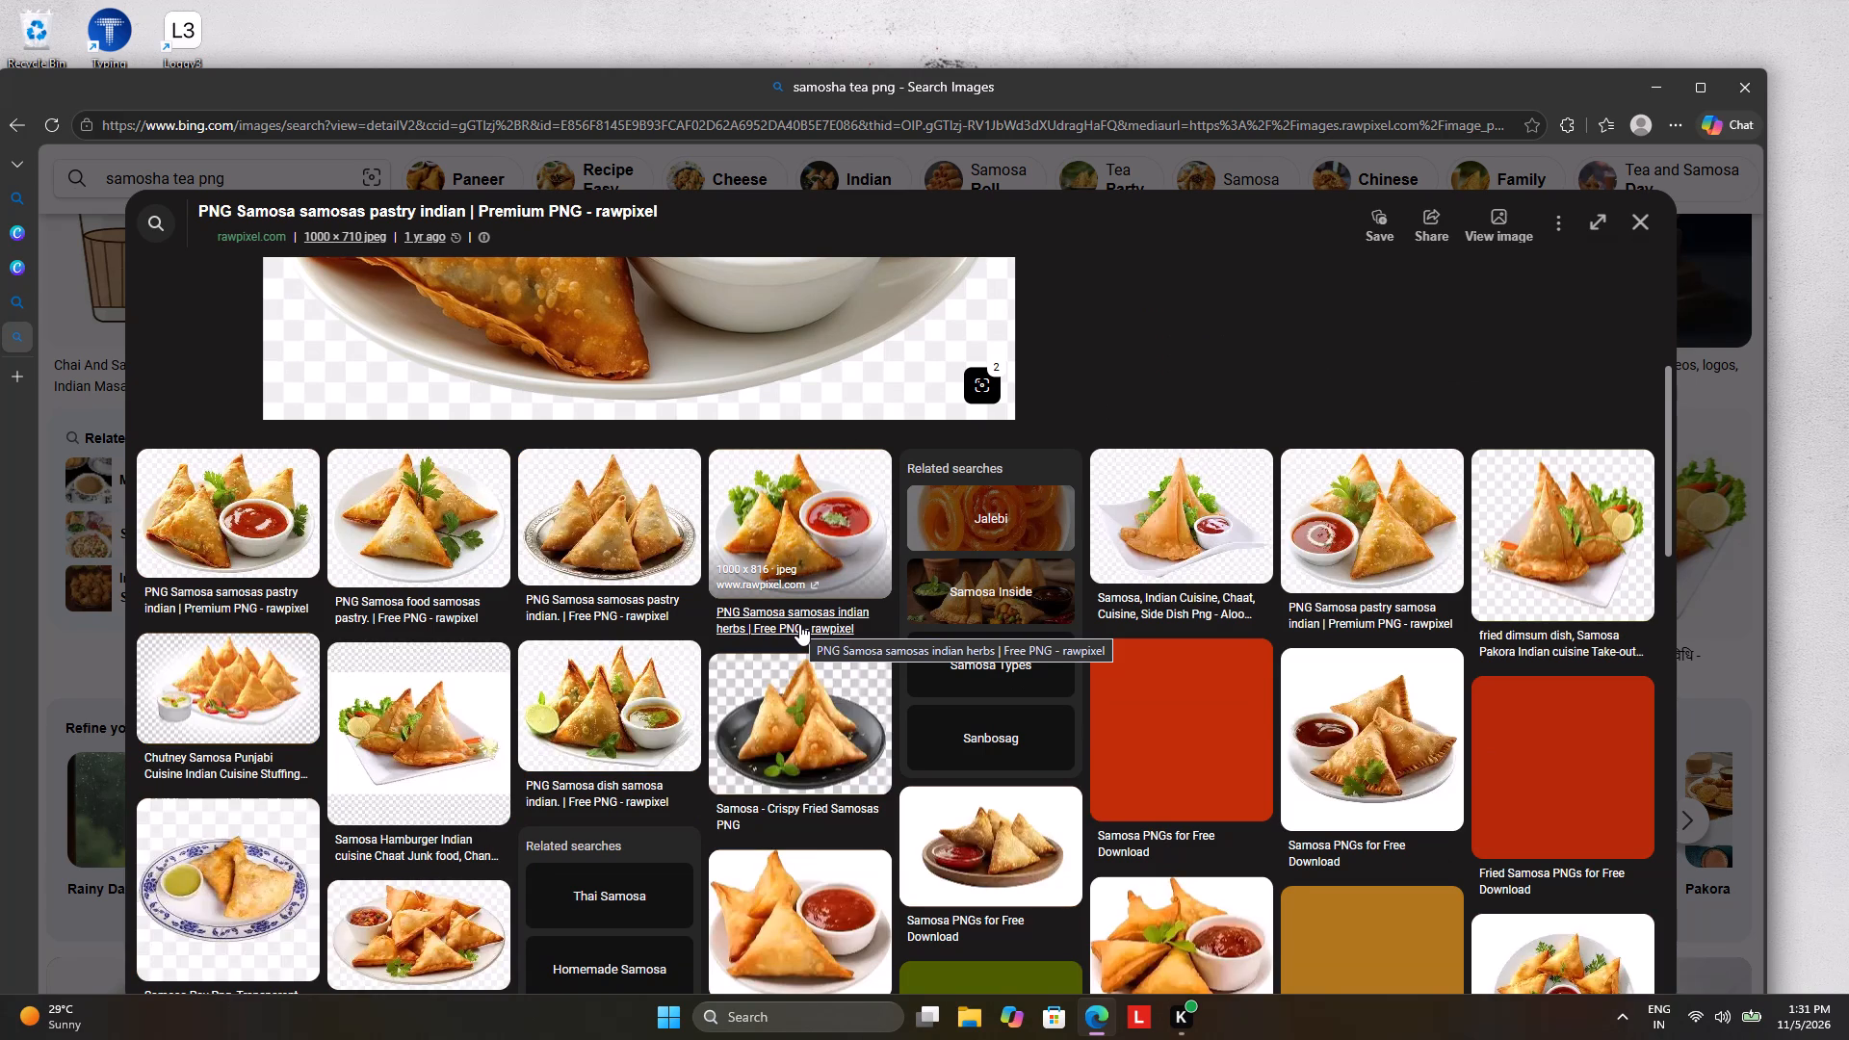
scroll(799, 624, down, 1)
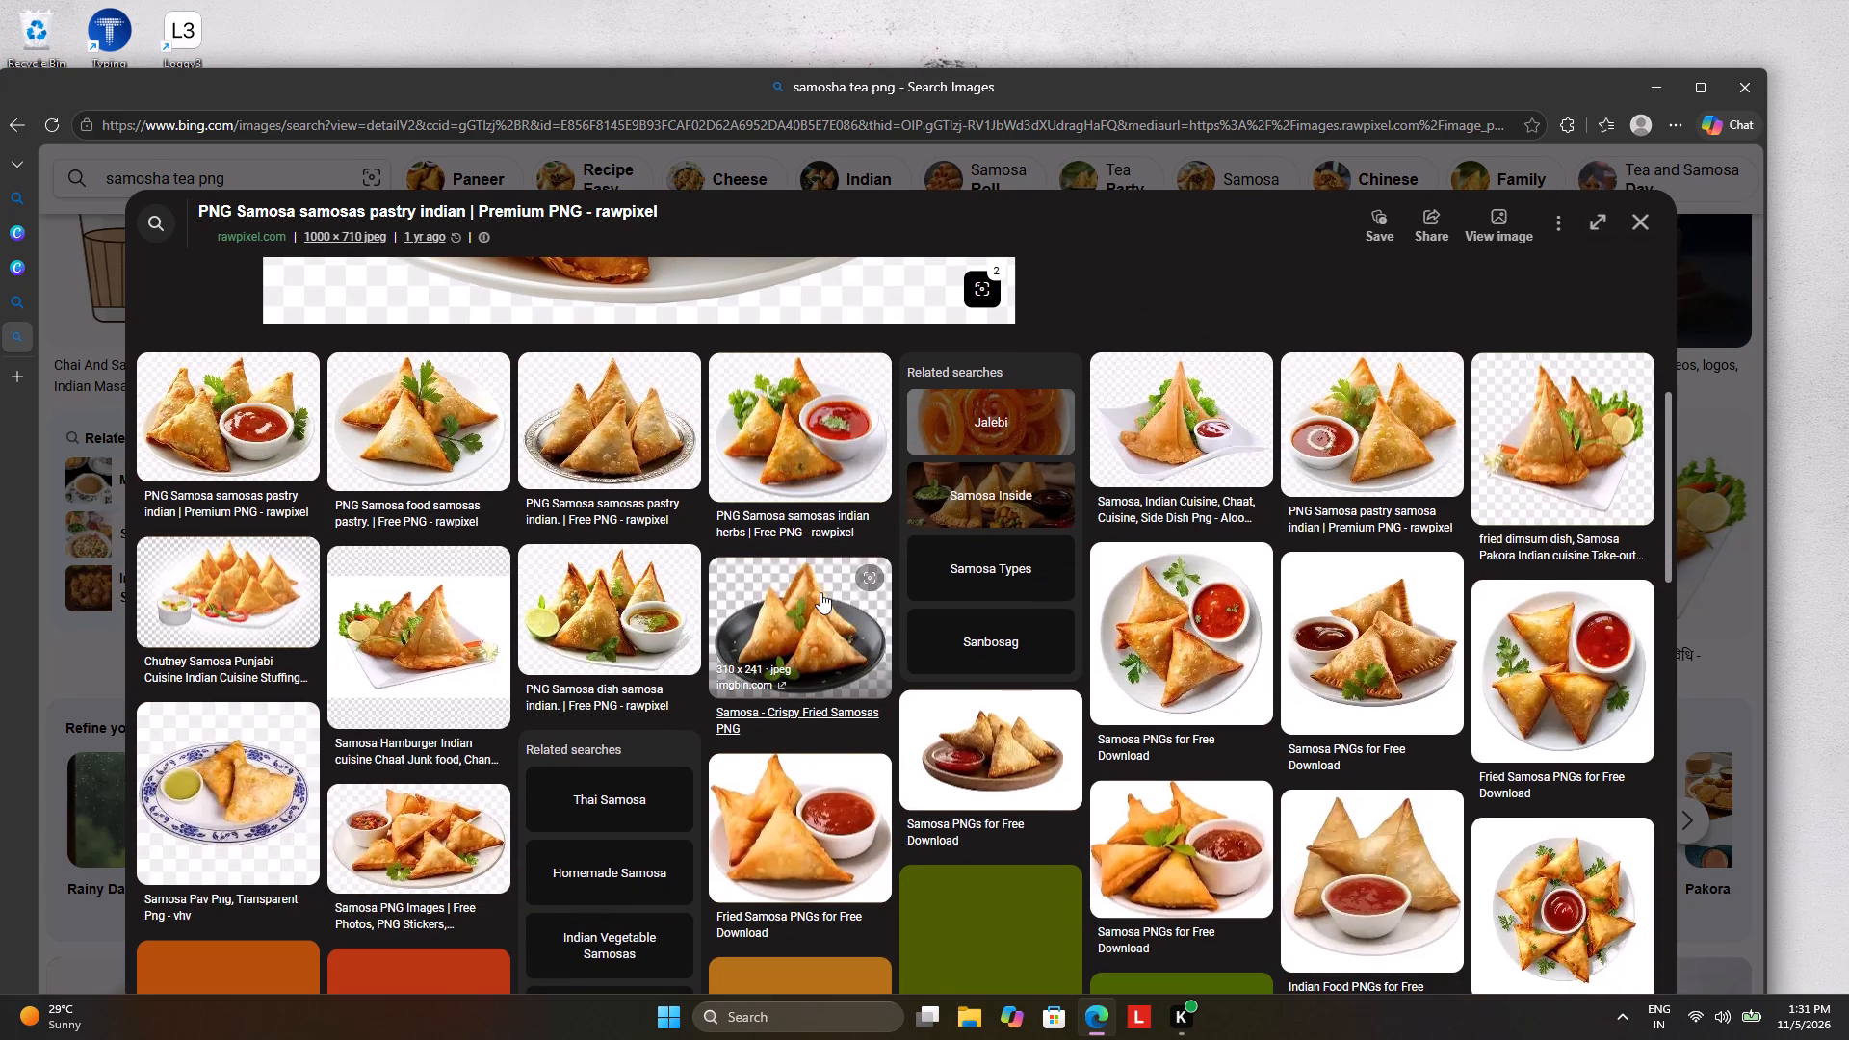
scroll(800, 723, down, 2)
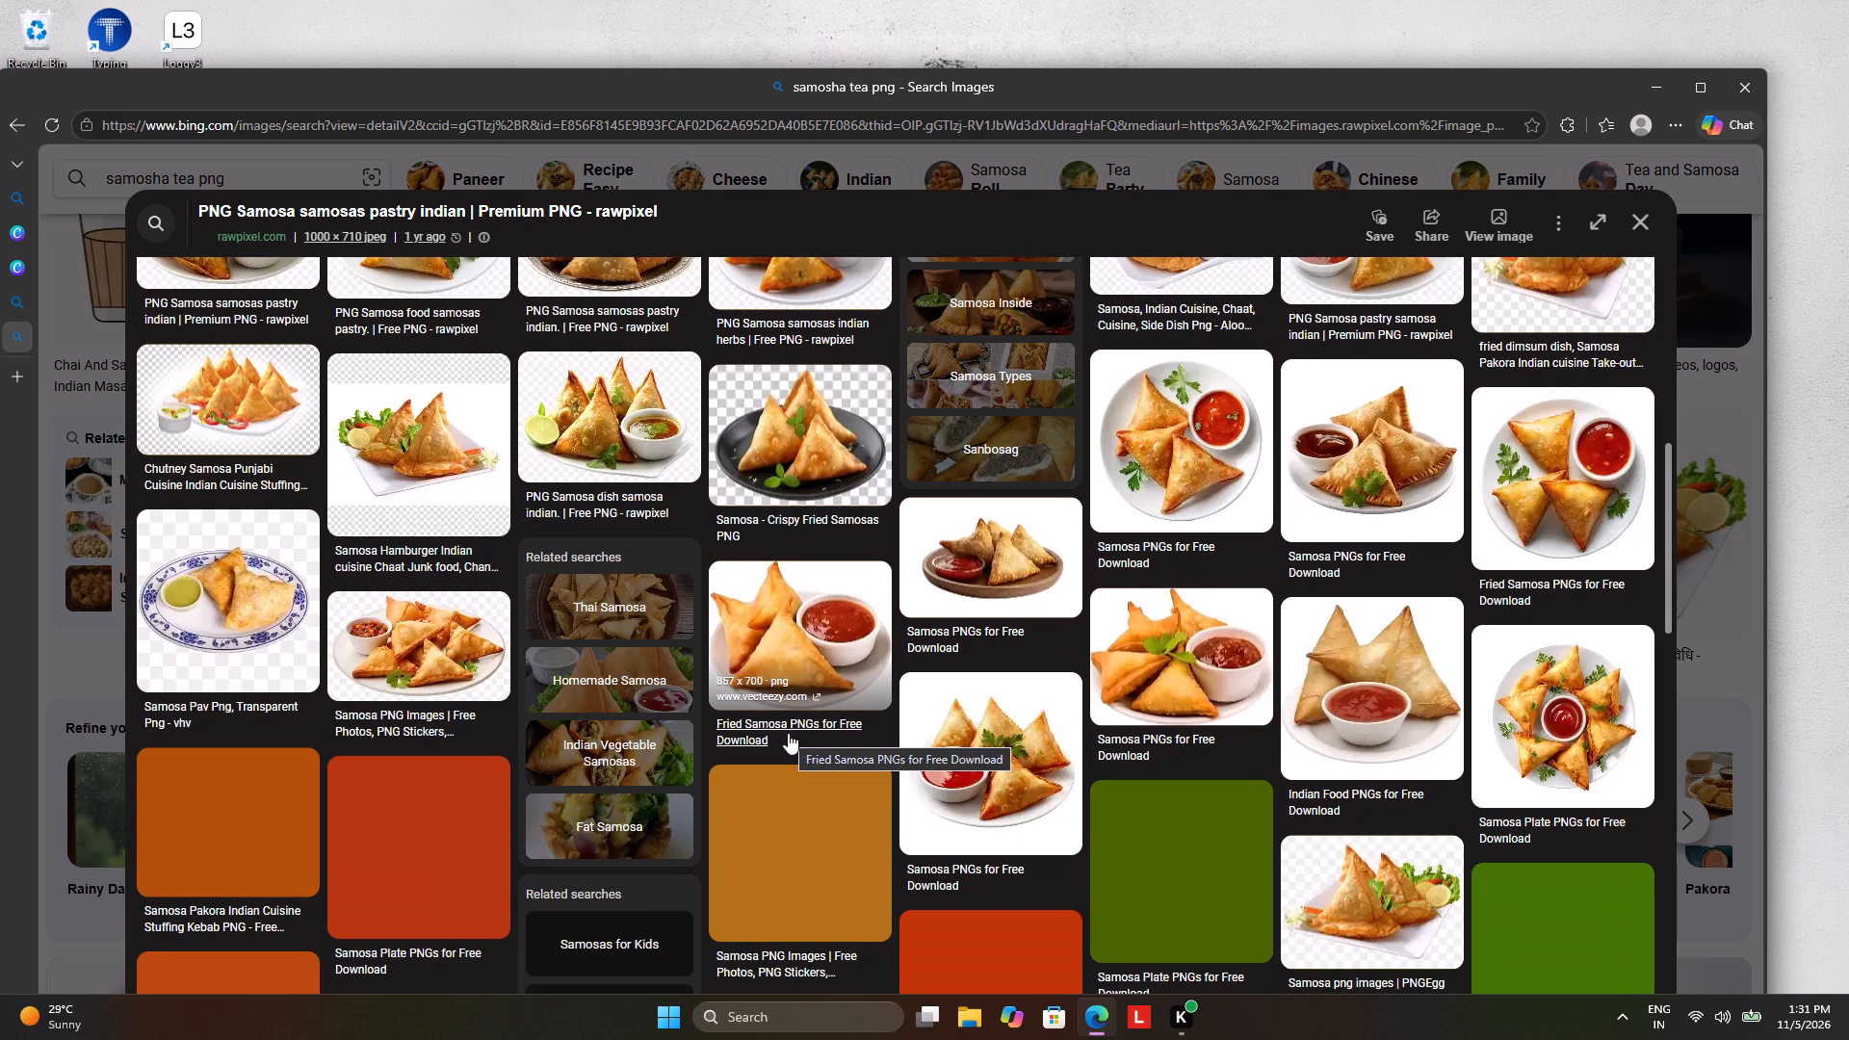
scroll(784, 734, down, 1)
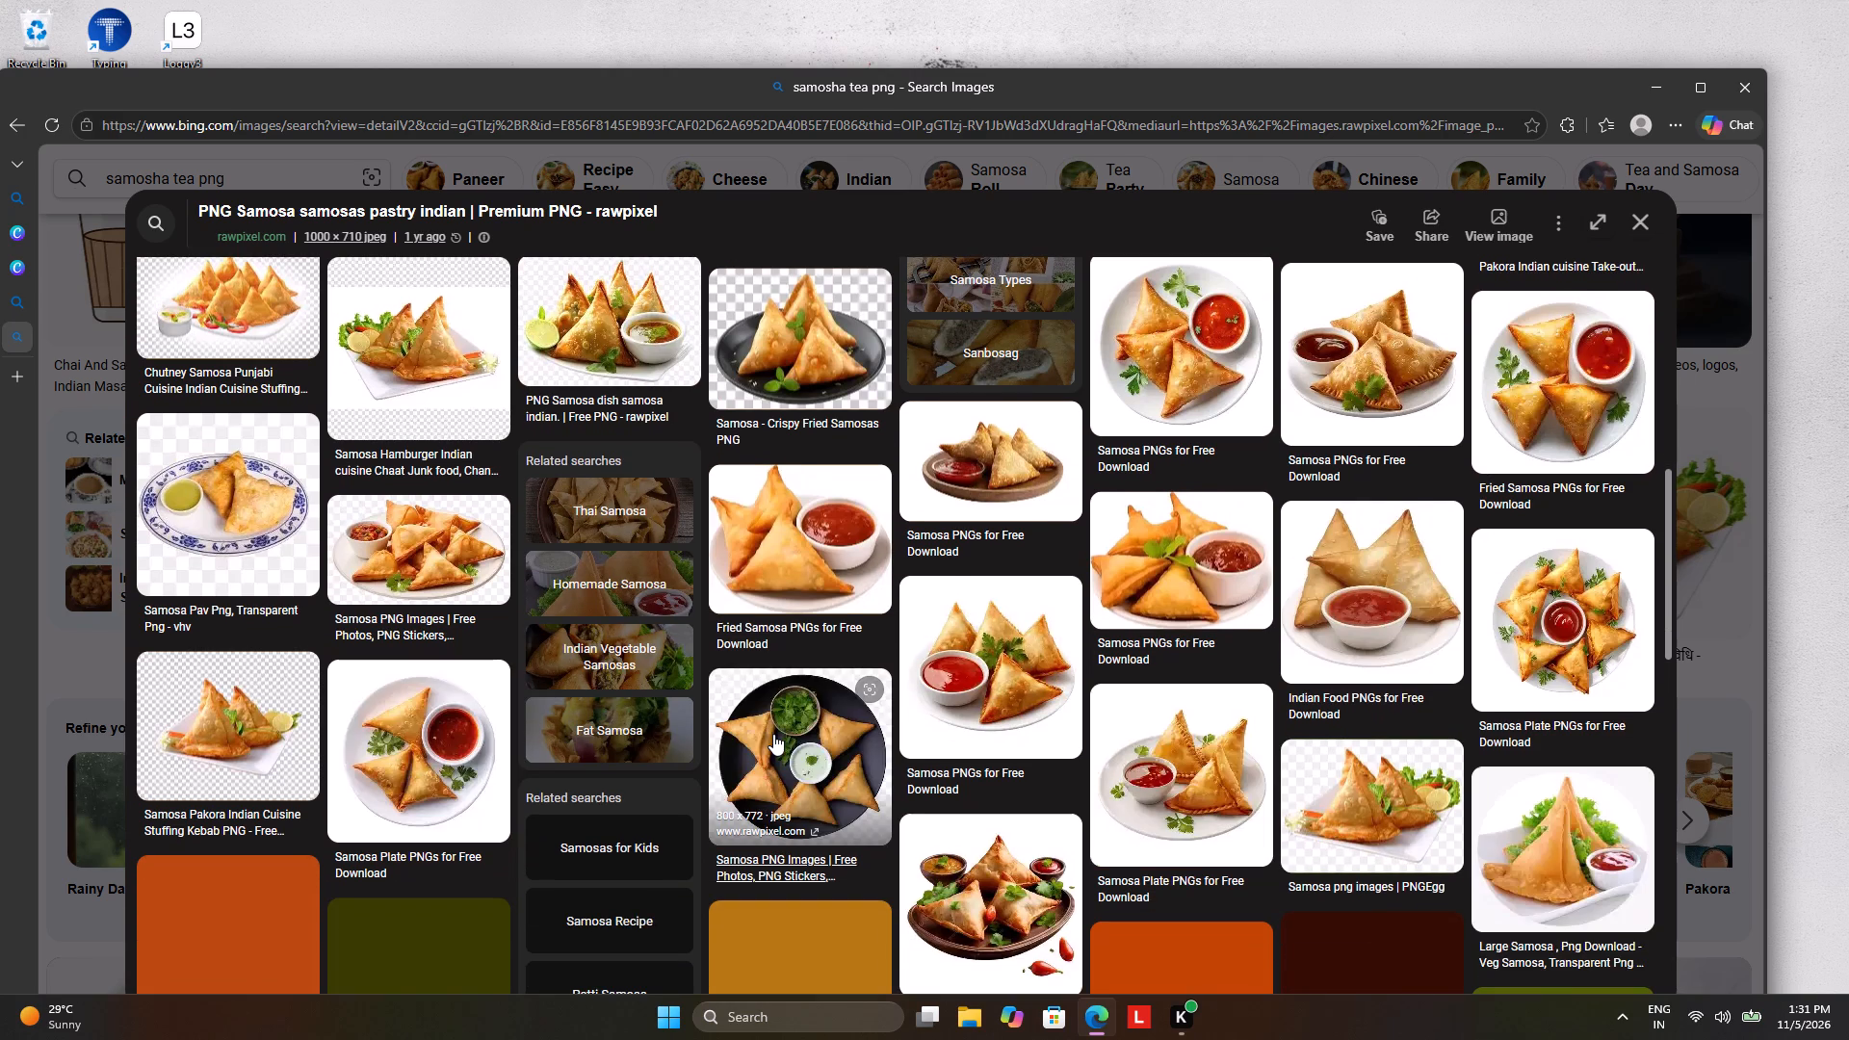
scroll(768, 734, down, 1)
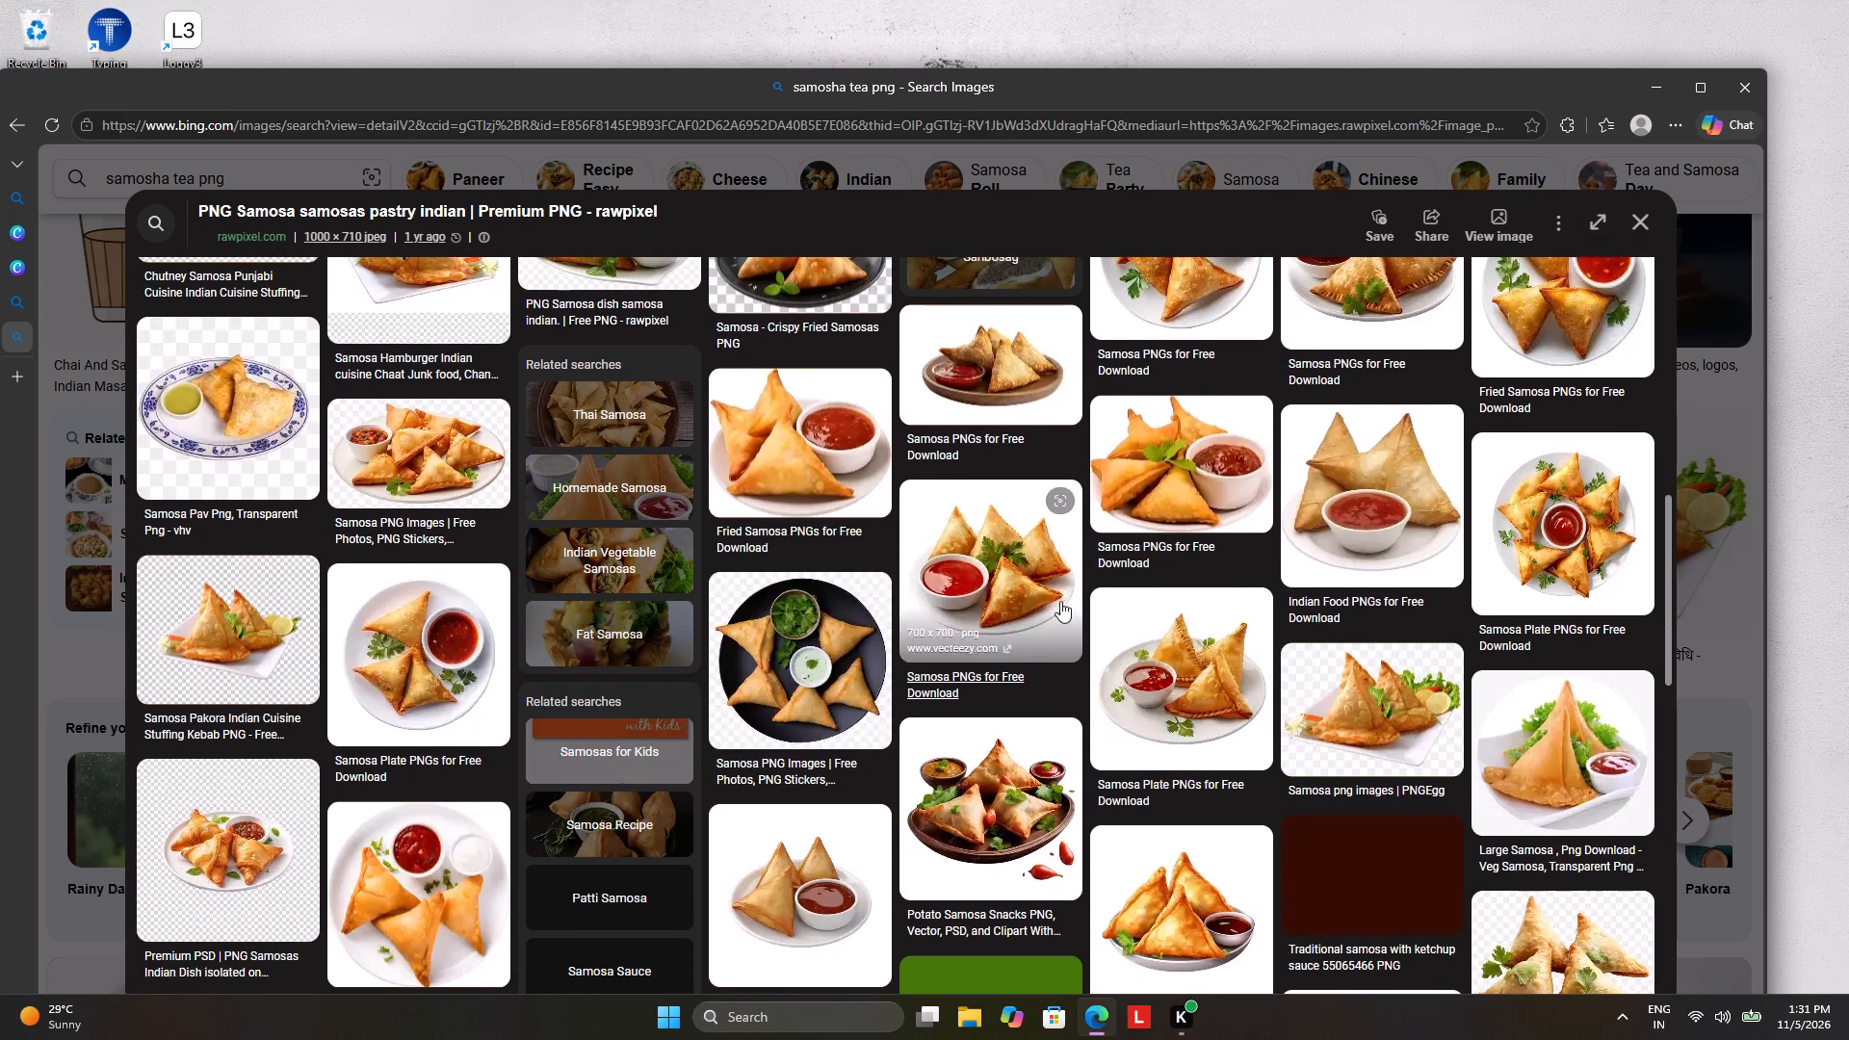
scroll(1034, 797, down, 1)
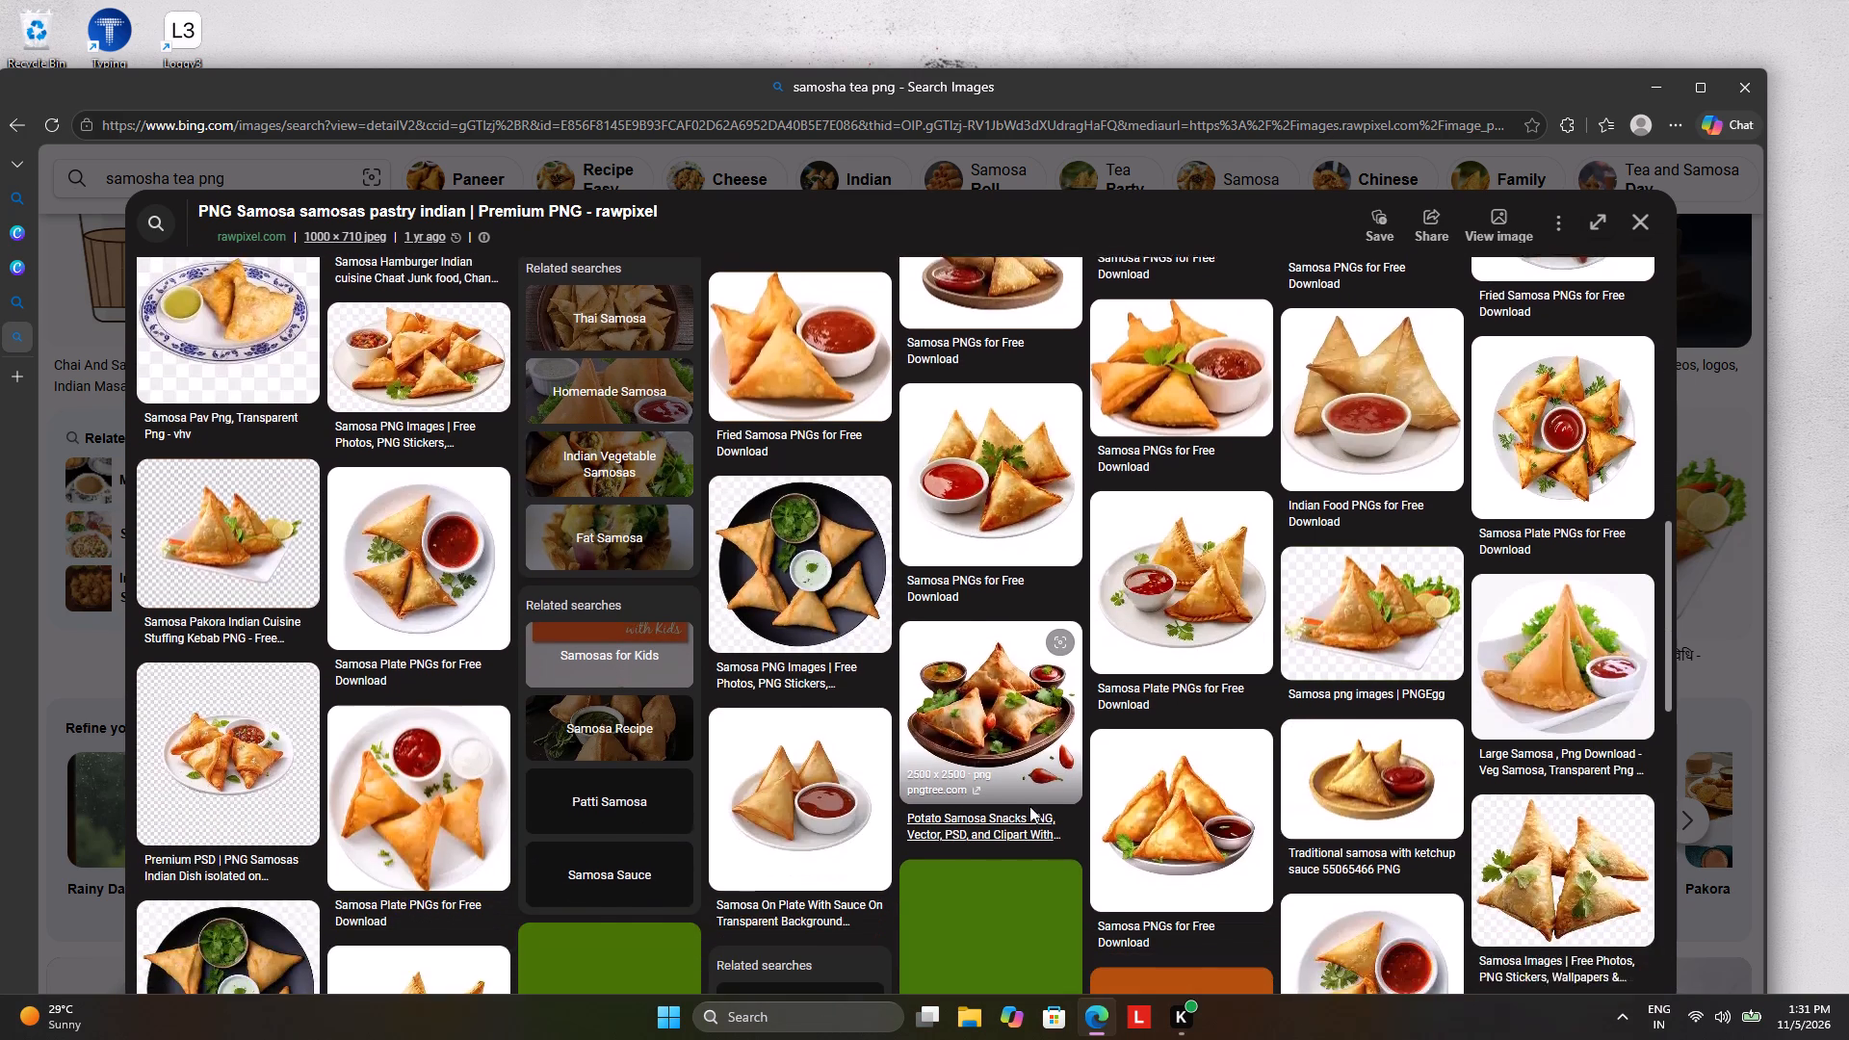
scroll(1029, 806, down, 3)
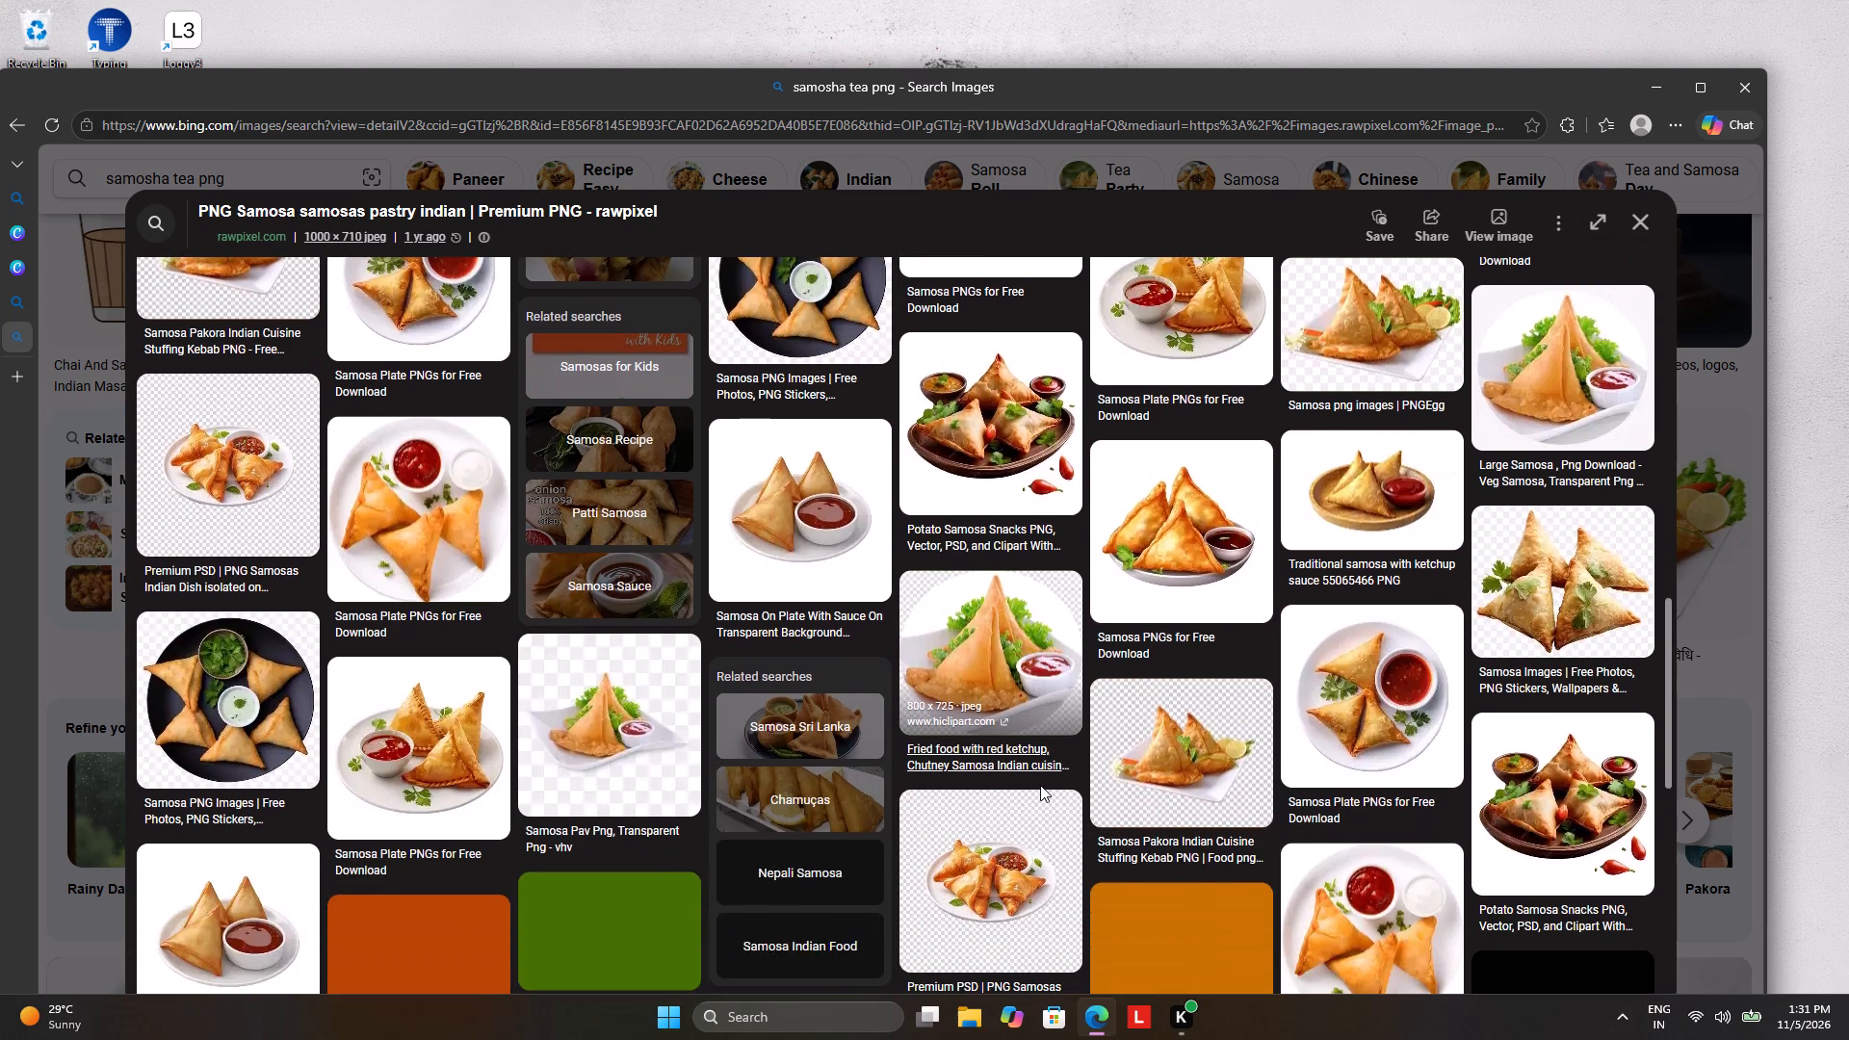
scroll(1040, 783, down, 2)
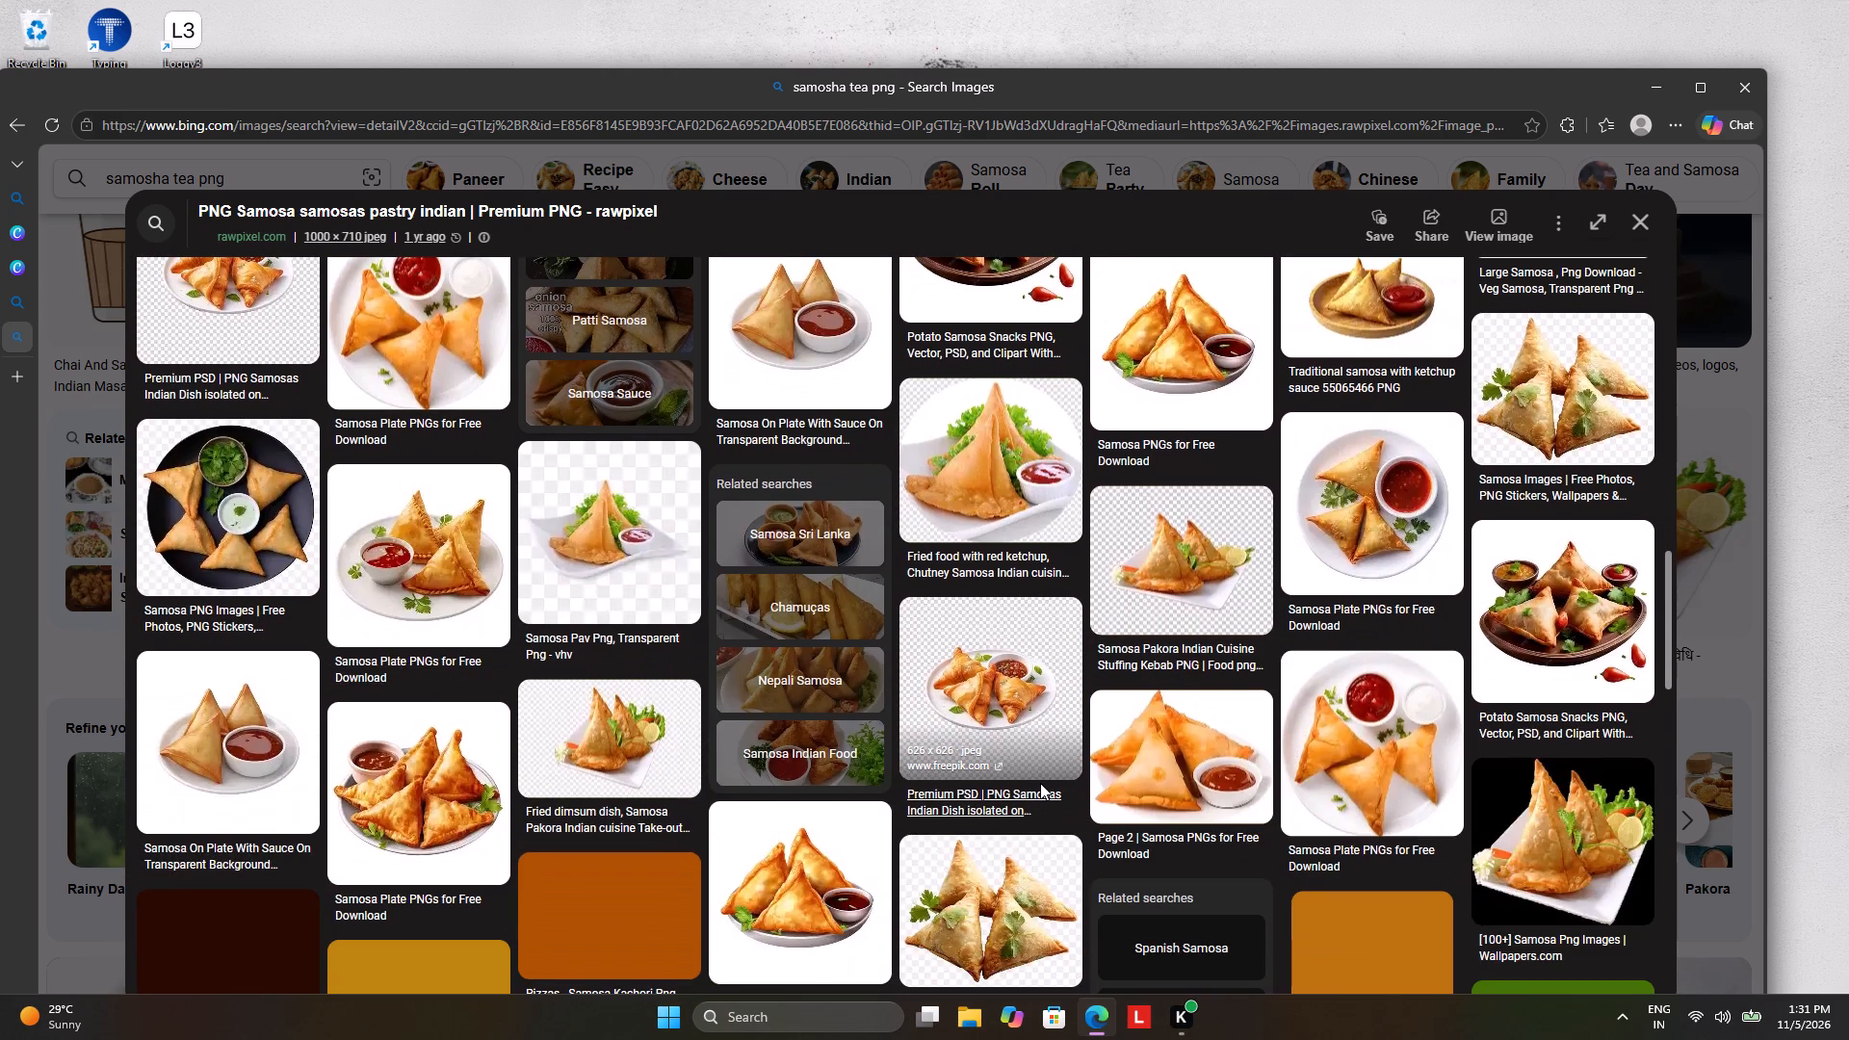
scroll(1040, 783, down, 2)
scroll(1040, 783, up, 1)
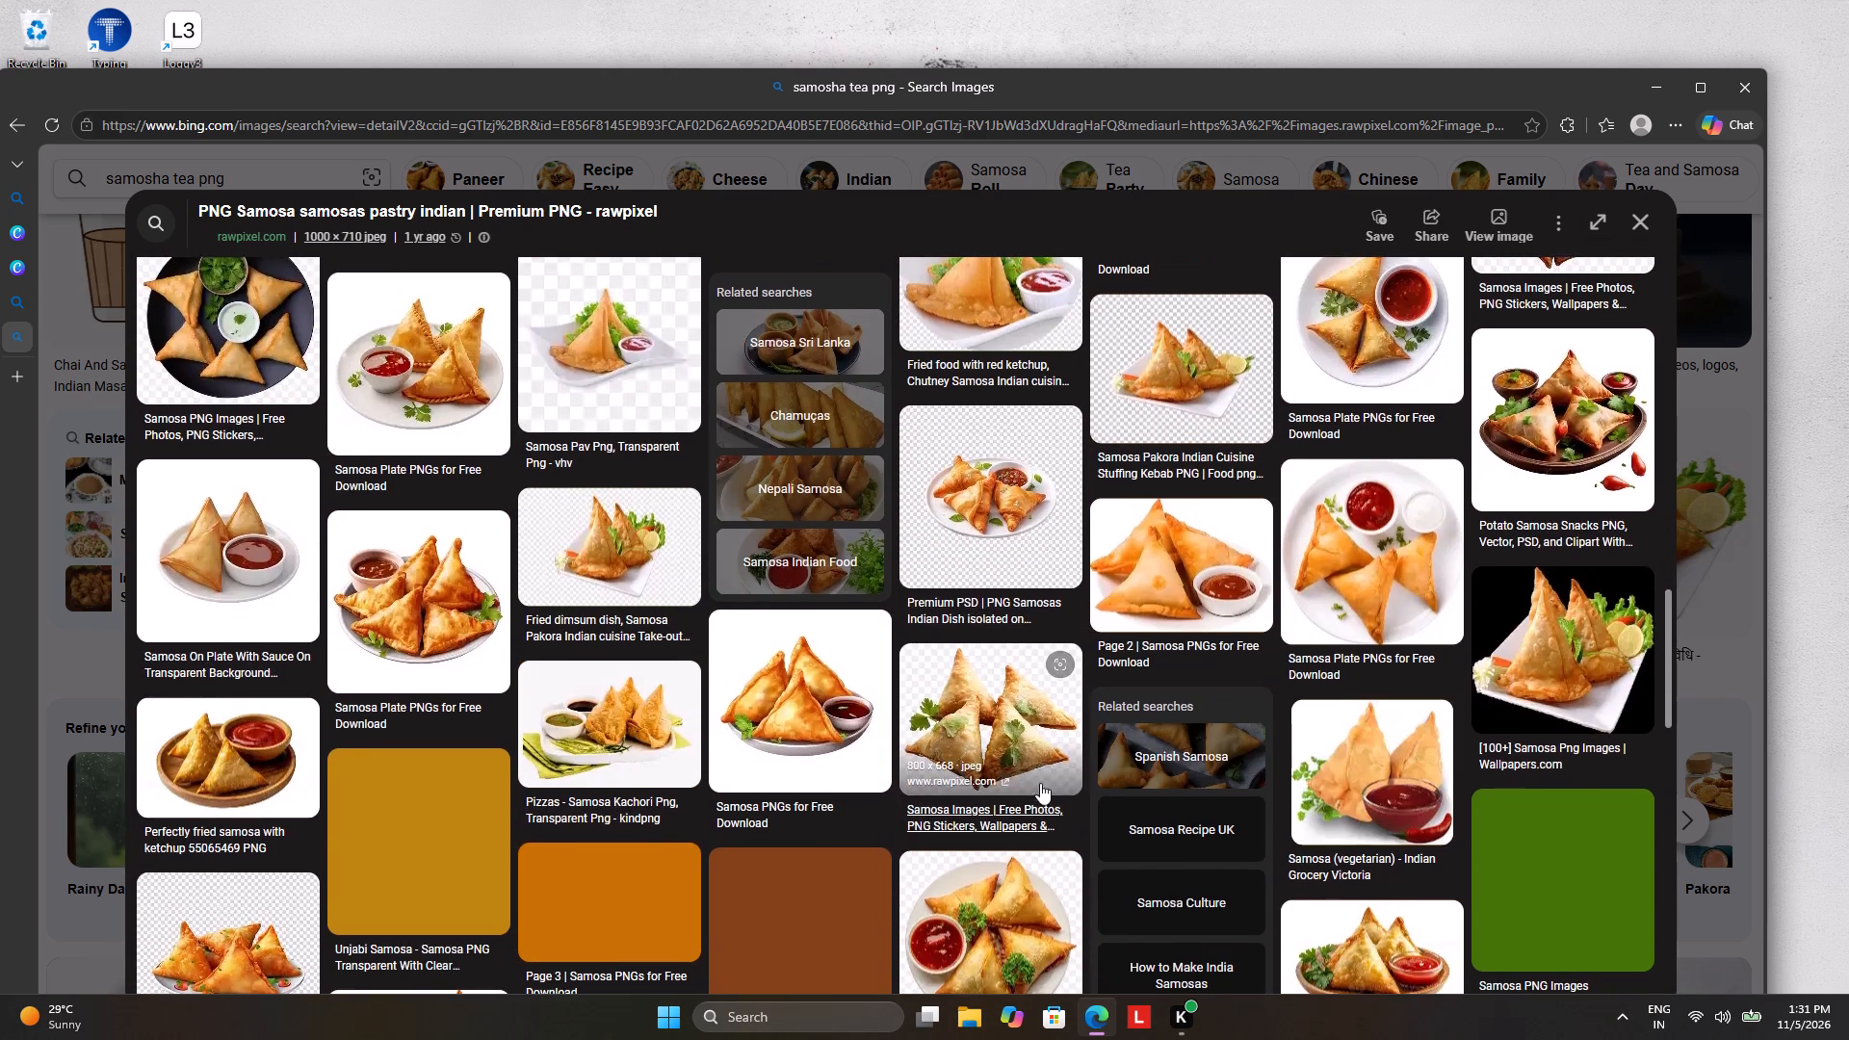
scroll(1040, 783, up, 2)
scroll(1040, 775, down, 2)
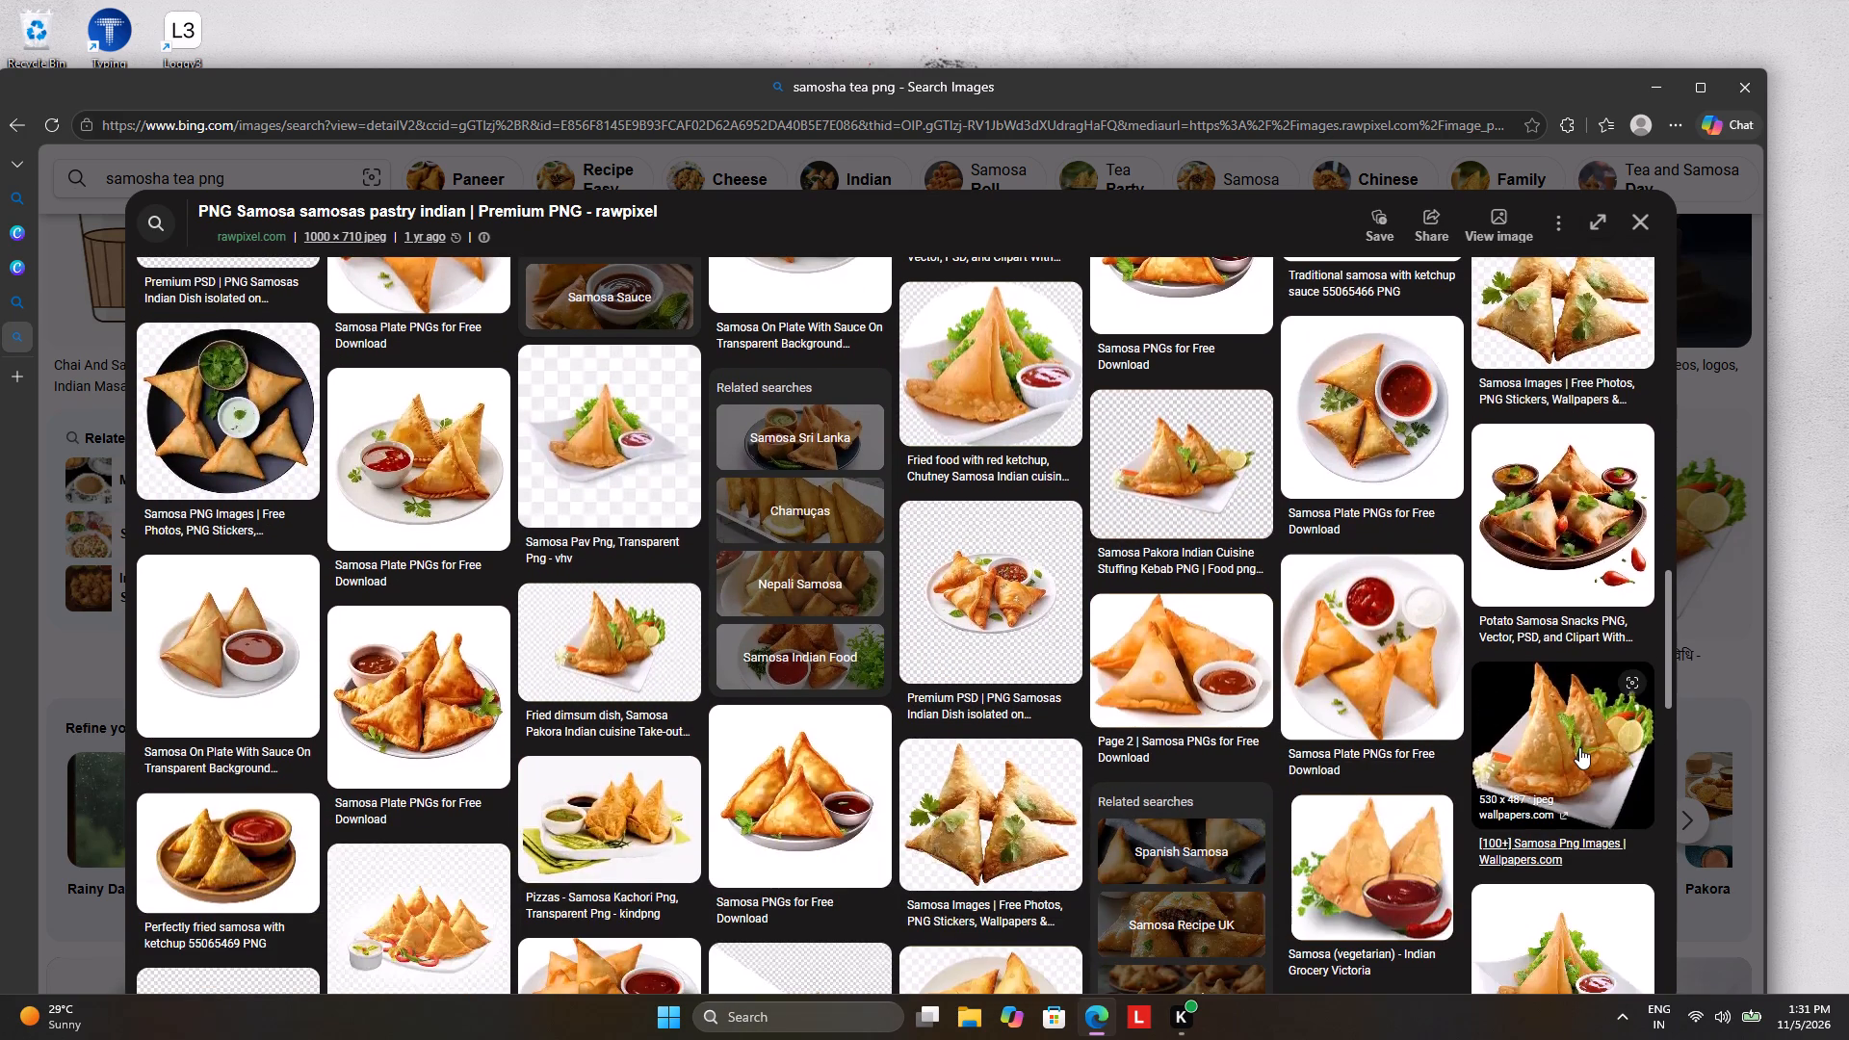
Open the Wallpapers.com samosa plate picture on black, look through its related images, and close the image view.
click(1579, 747)
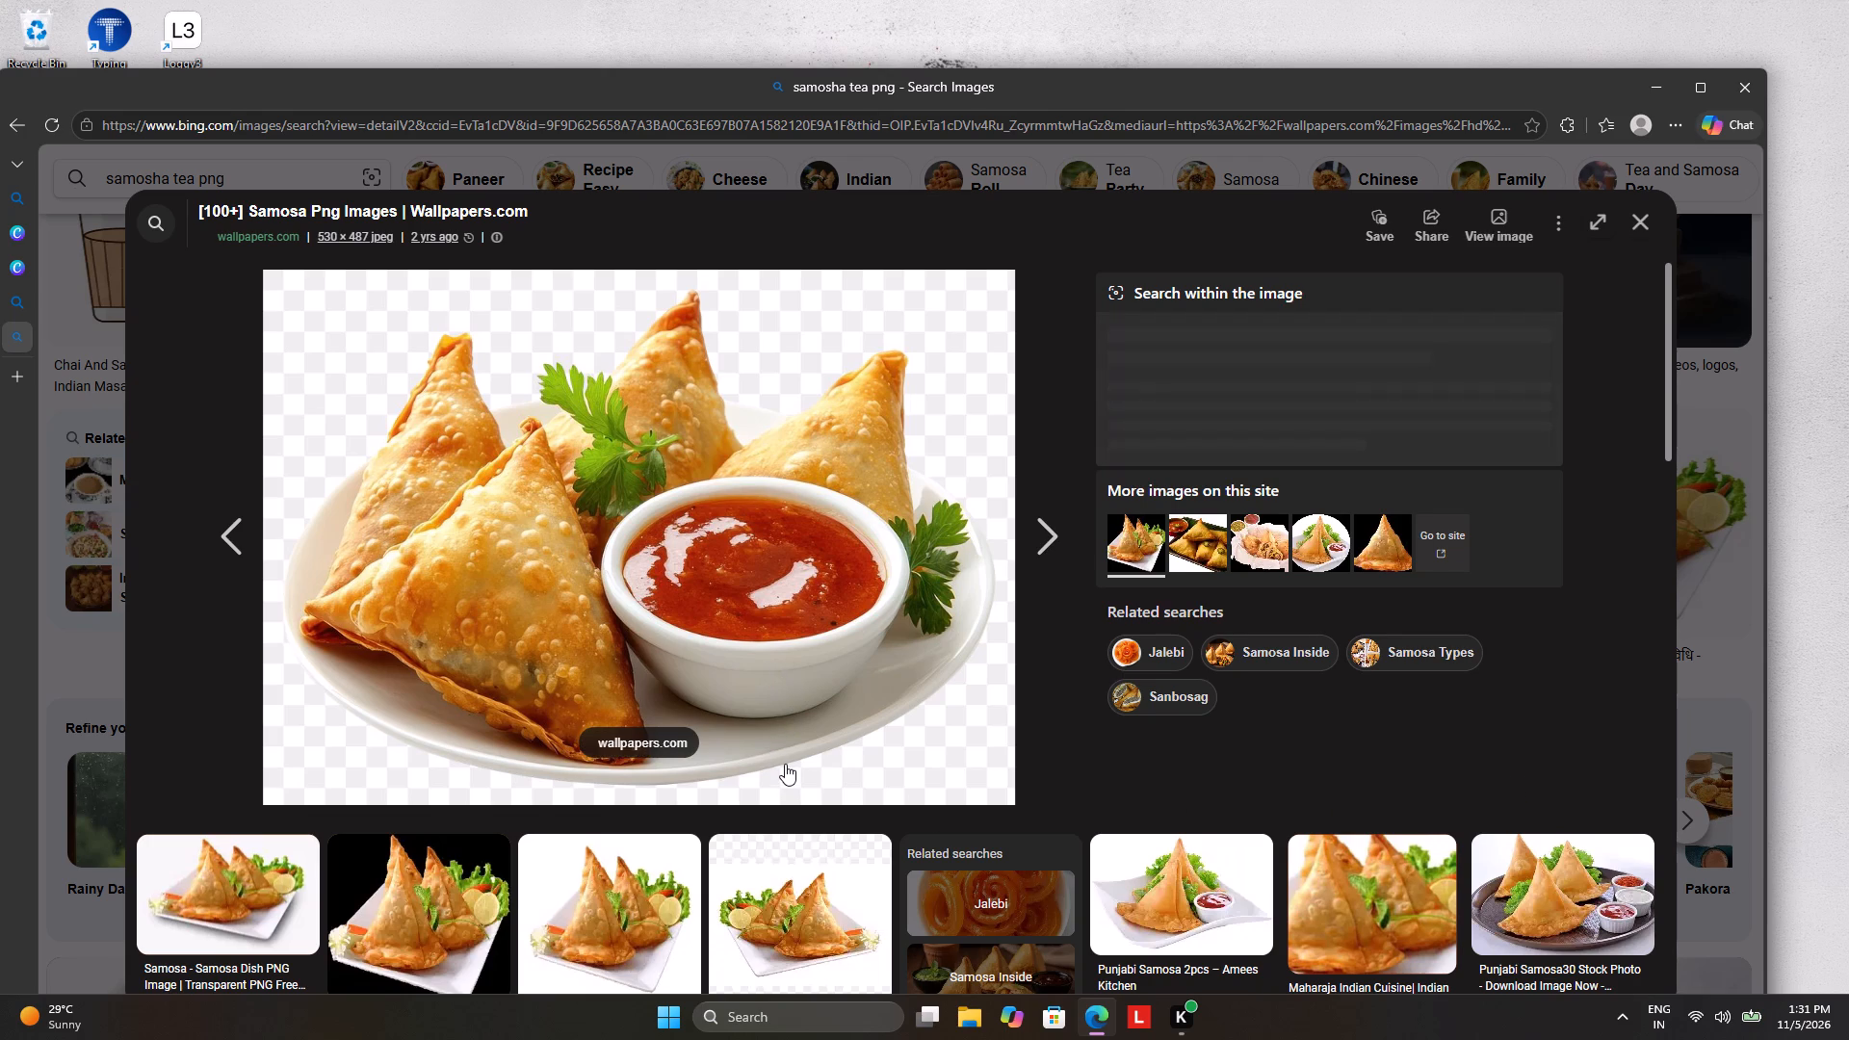
scroll(781, 764, down, 1)
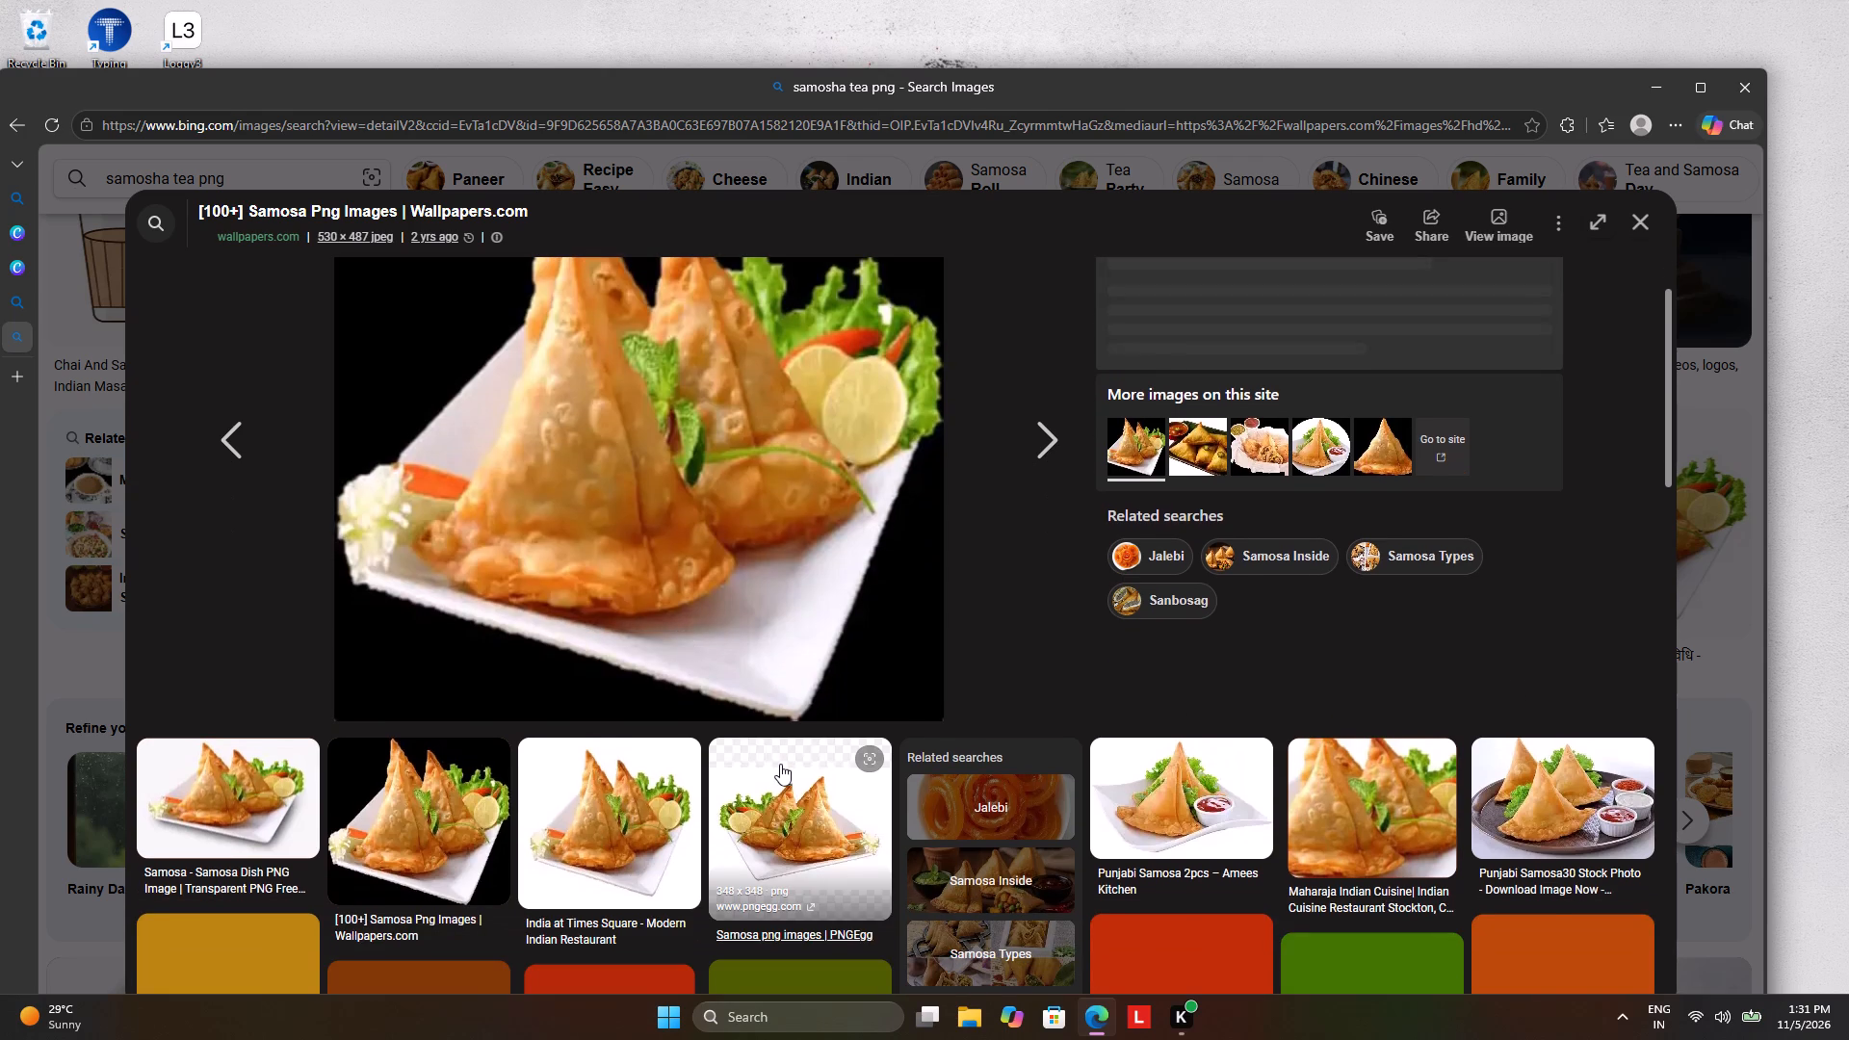
scroll(780, 764, down, 4)
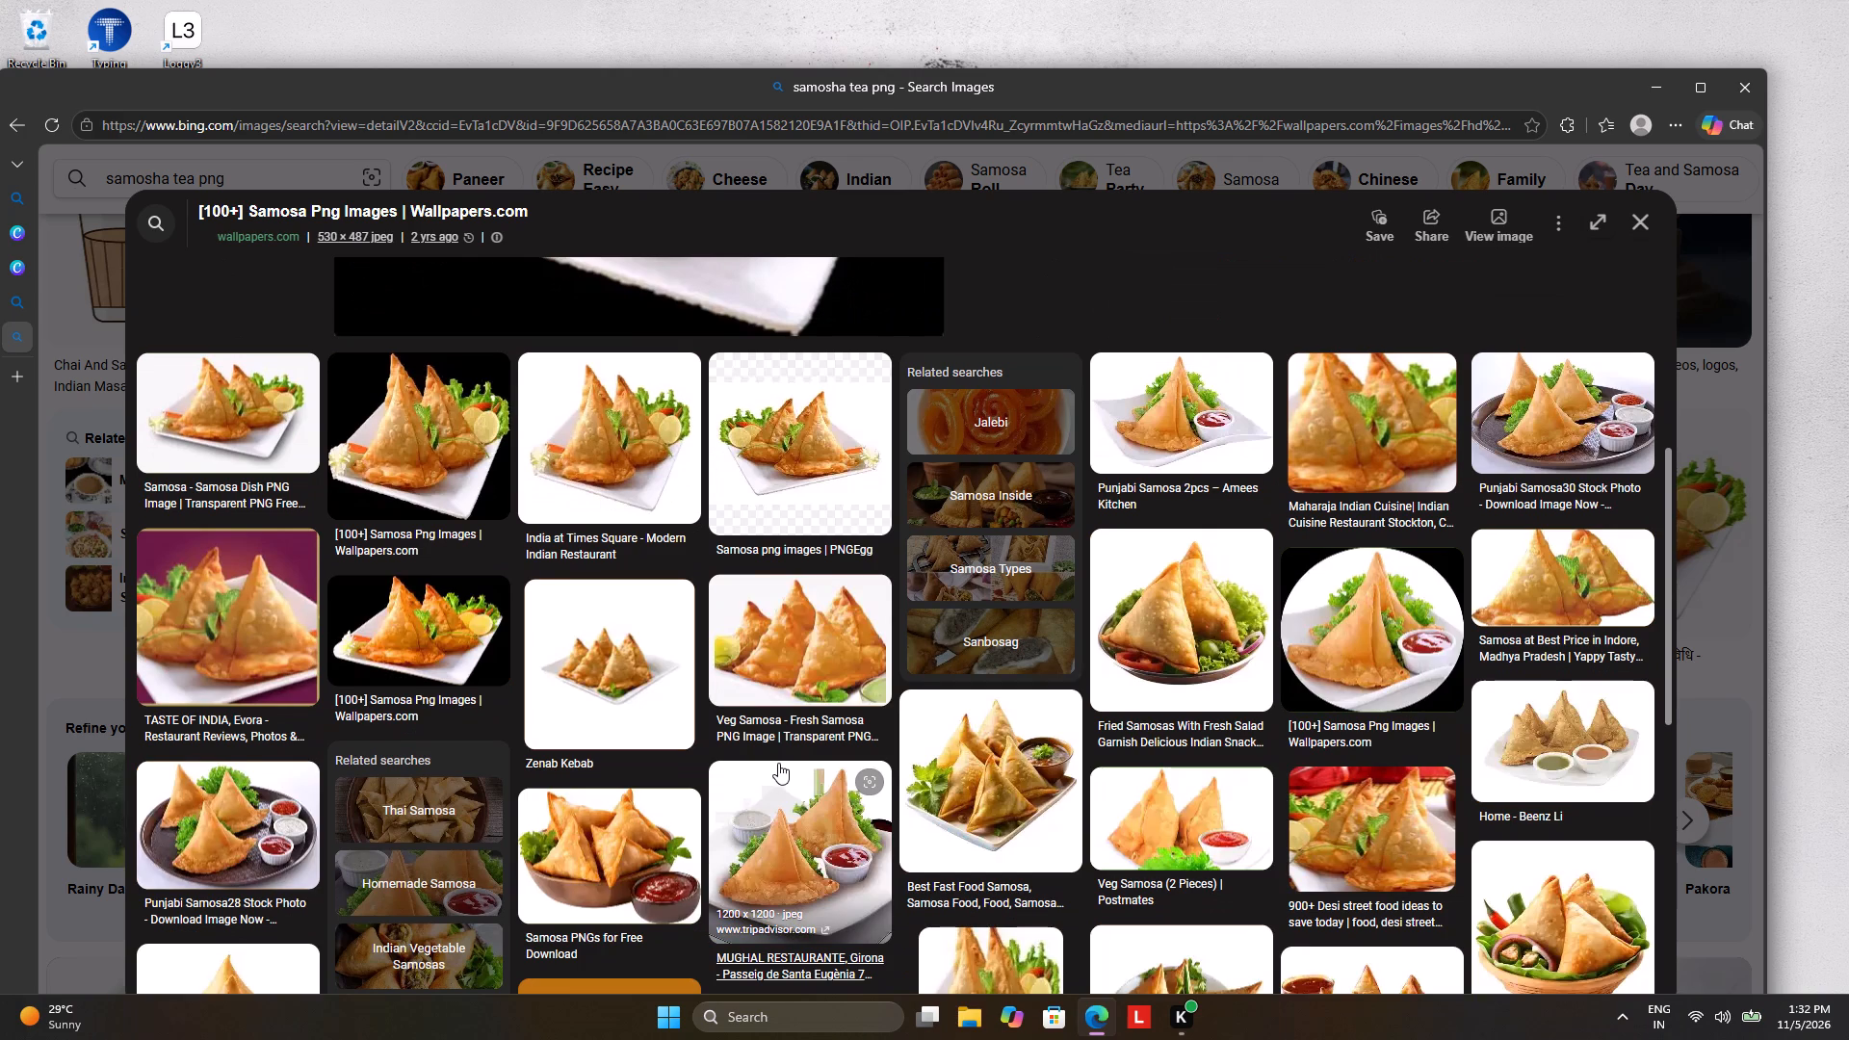
scroll(778, 763, down, 3)
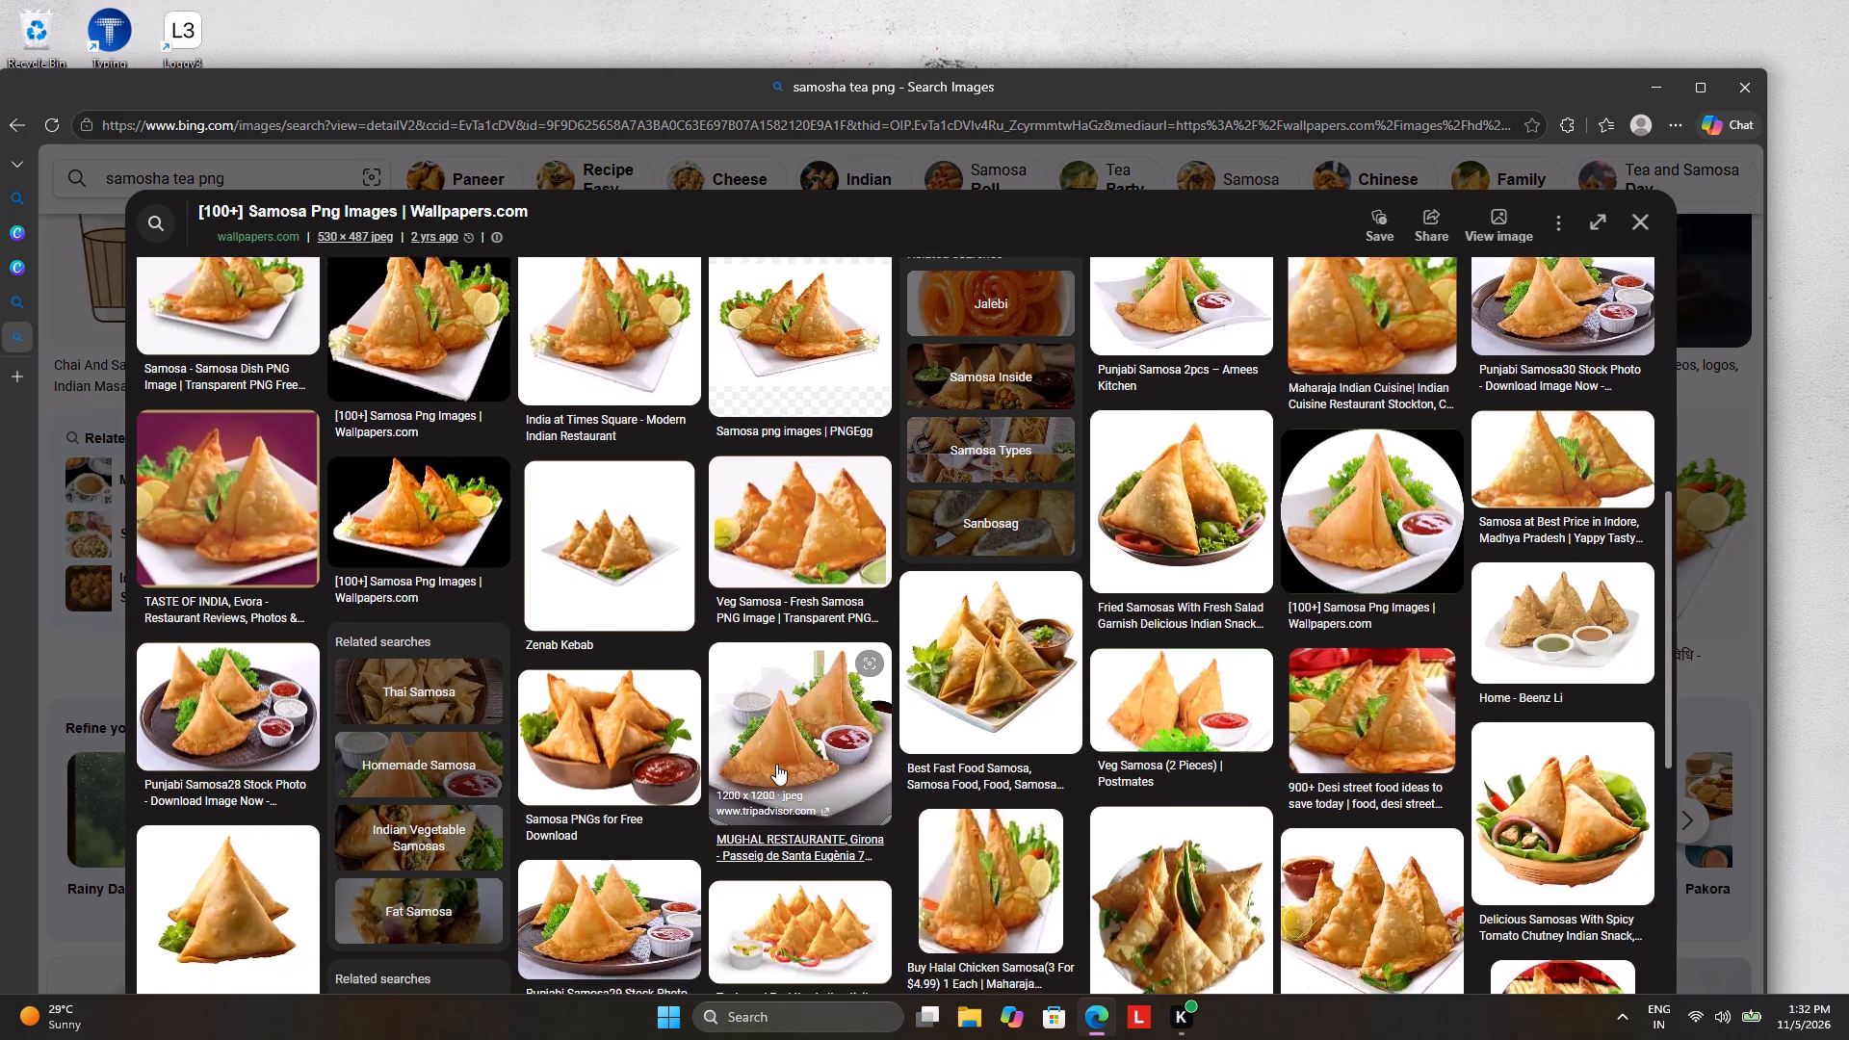
scroll(772, 764, down, 2)
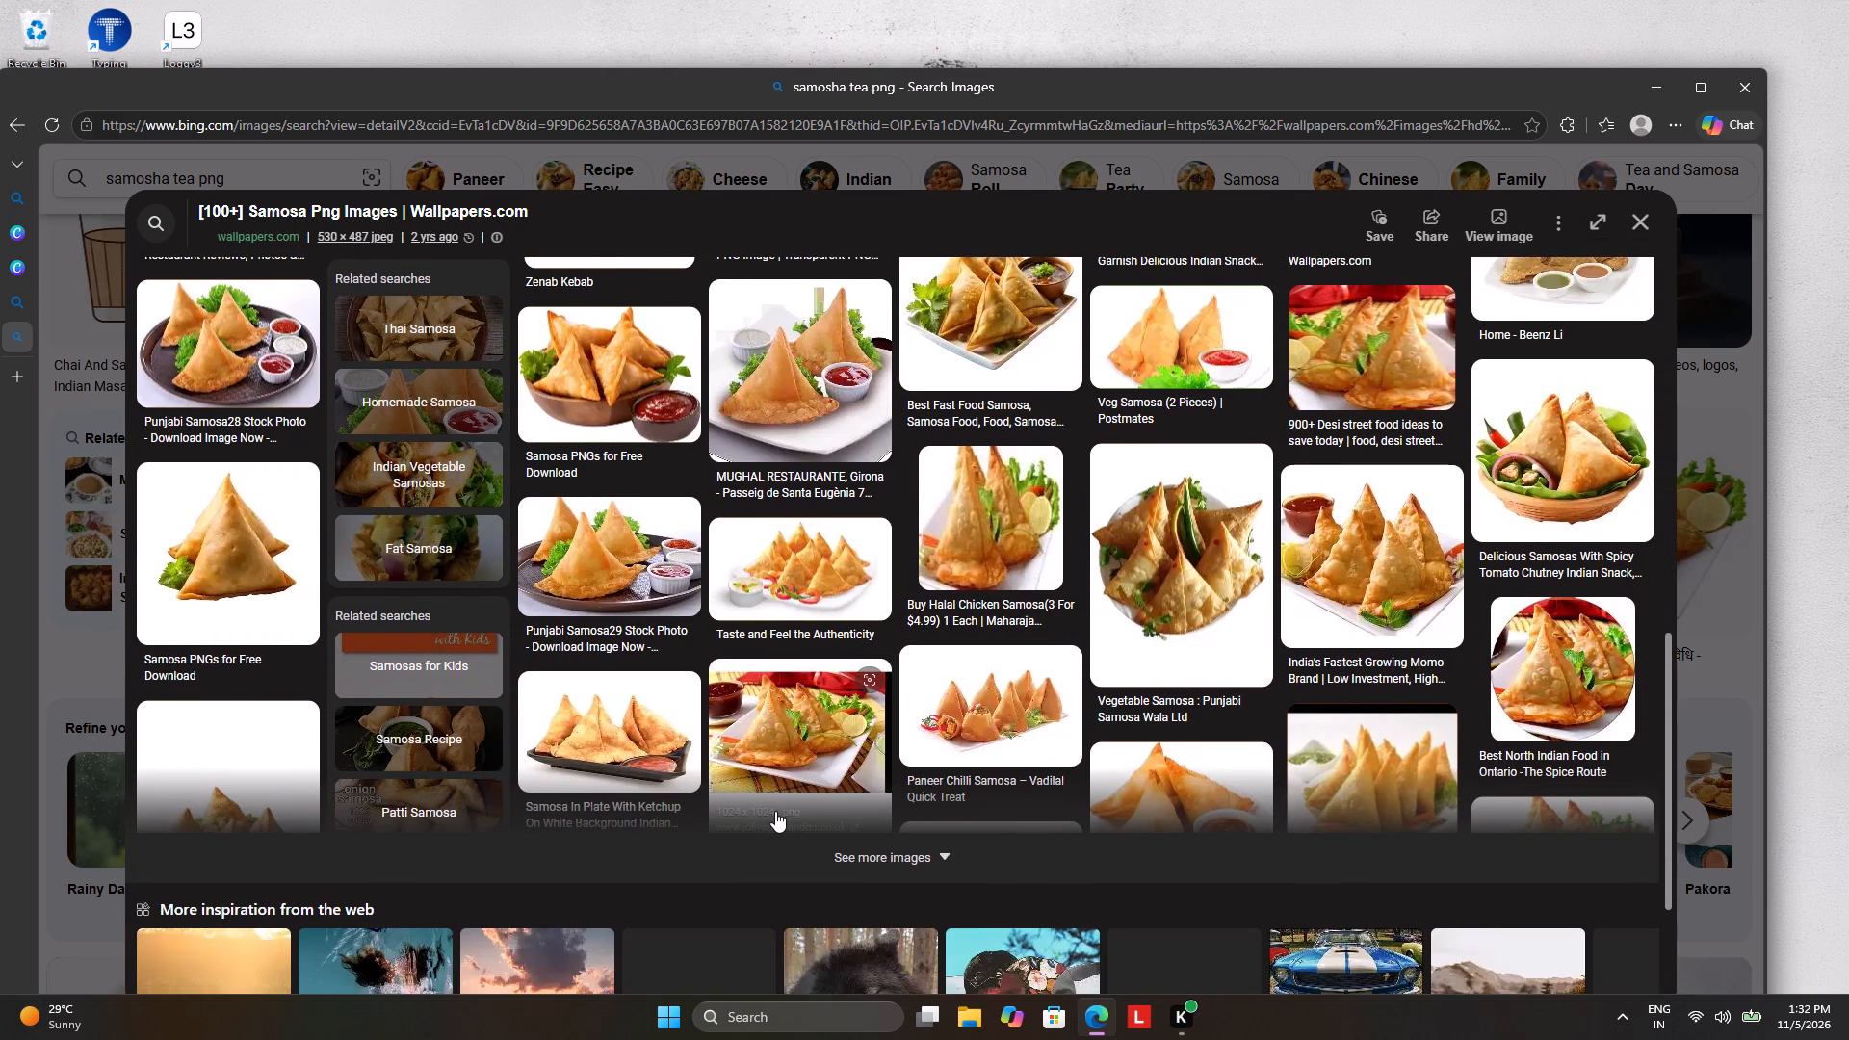
drag(821, 856, 820, 845)
scroll(806, 828, down, 4)
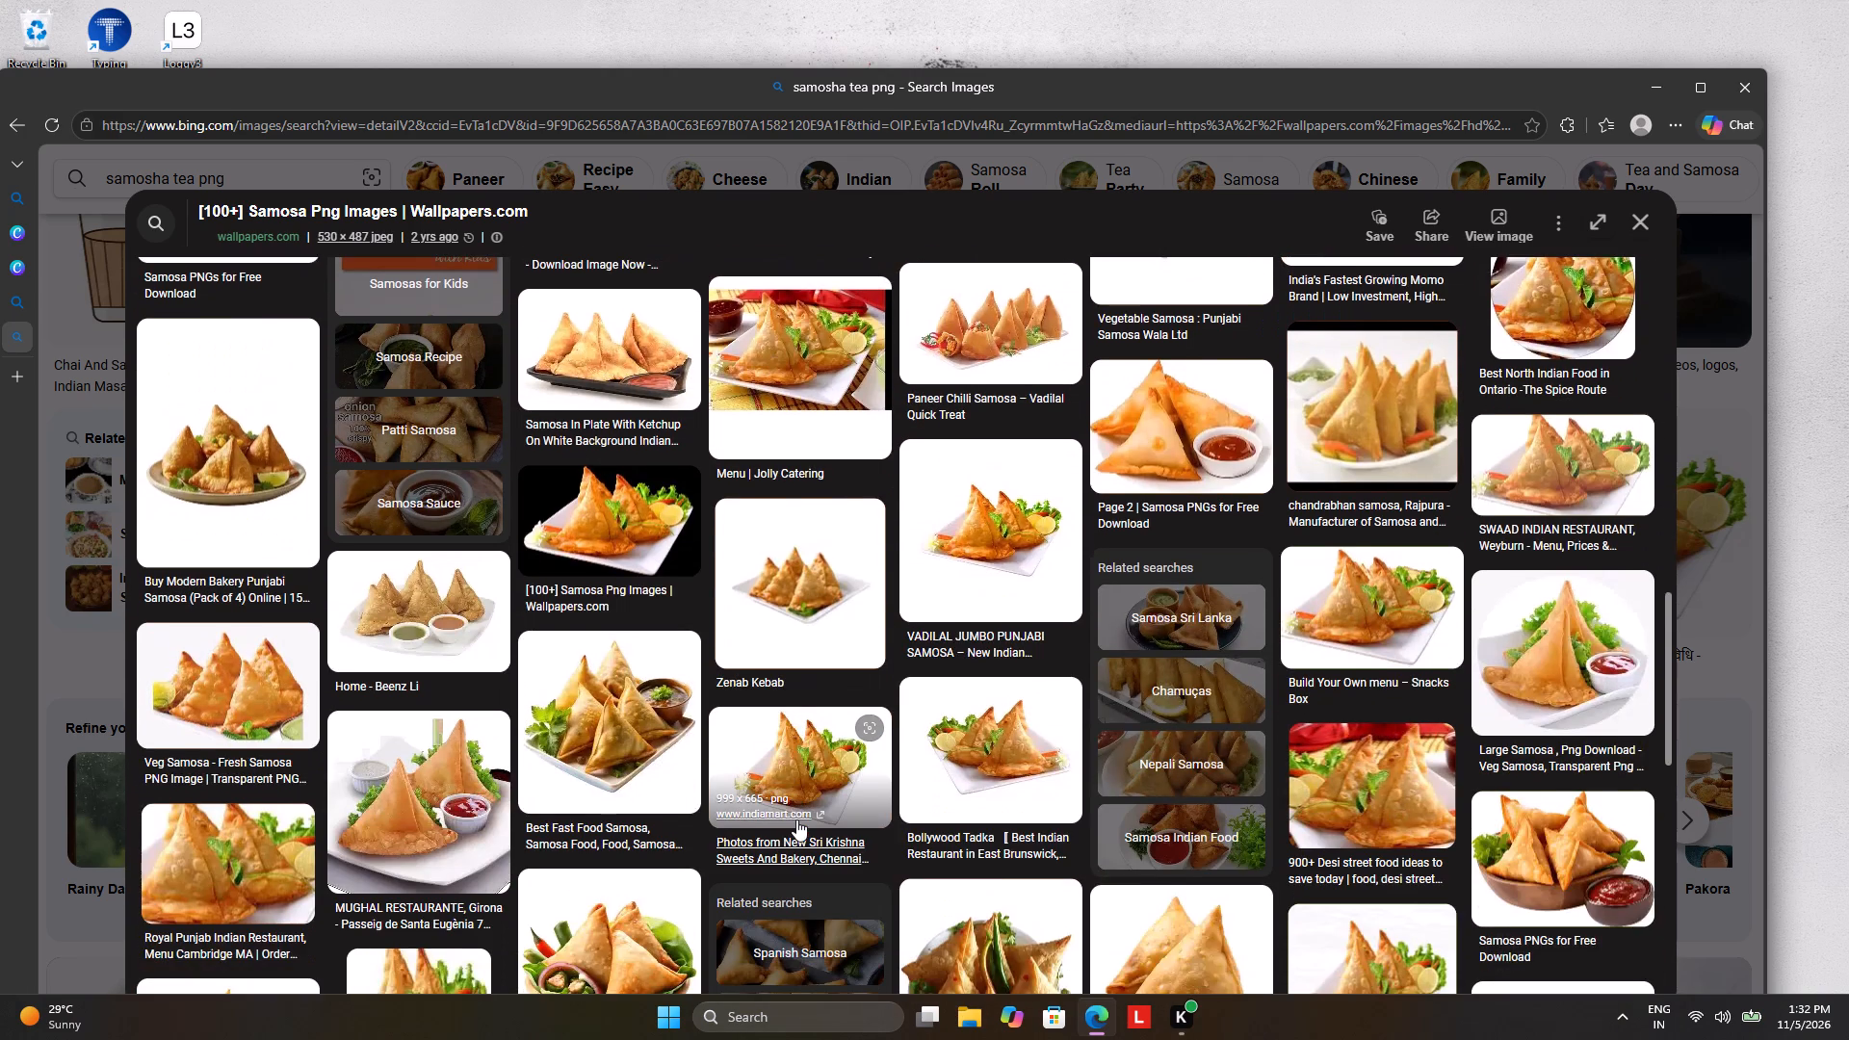
scroll(794, 810, down, 3)
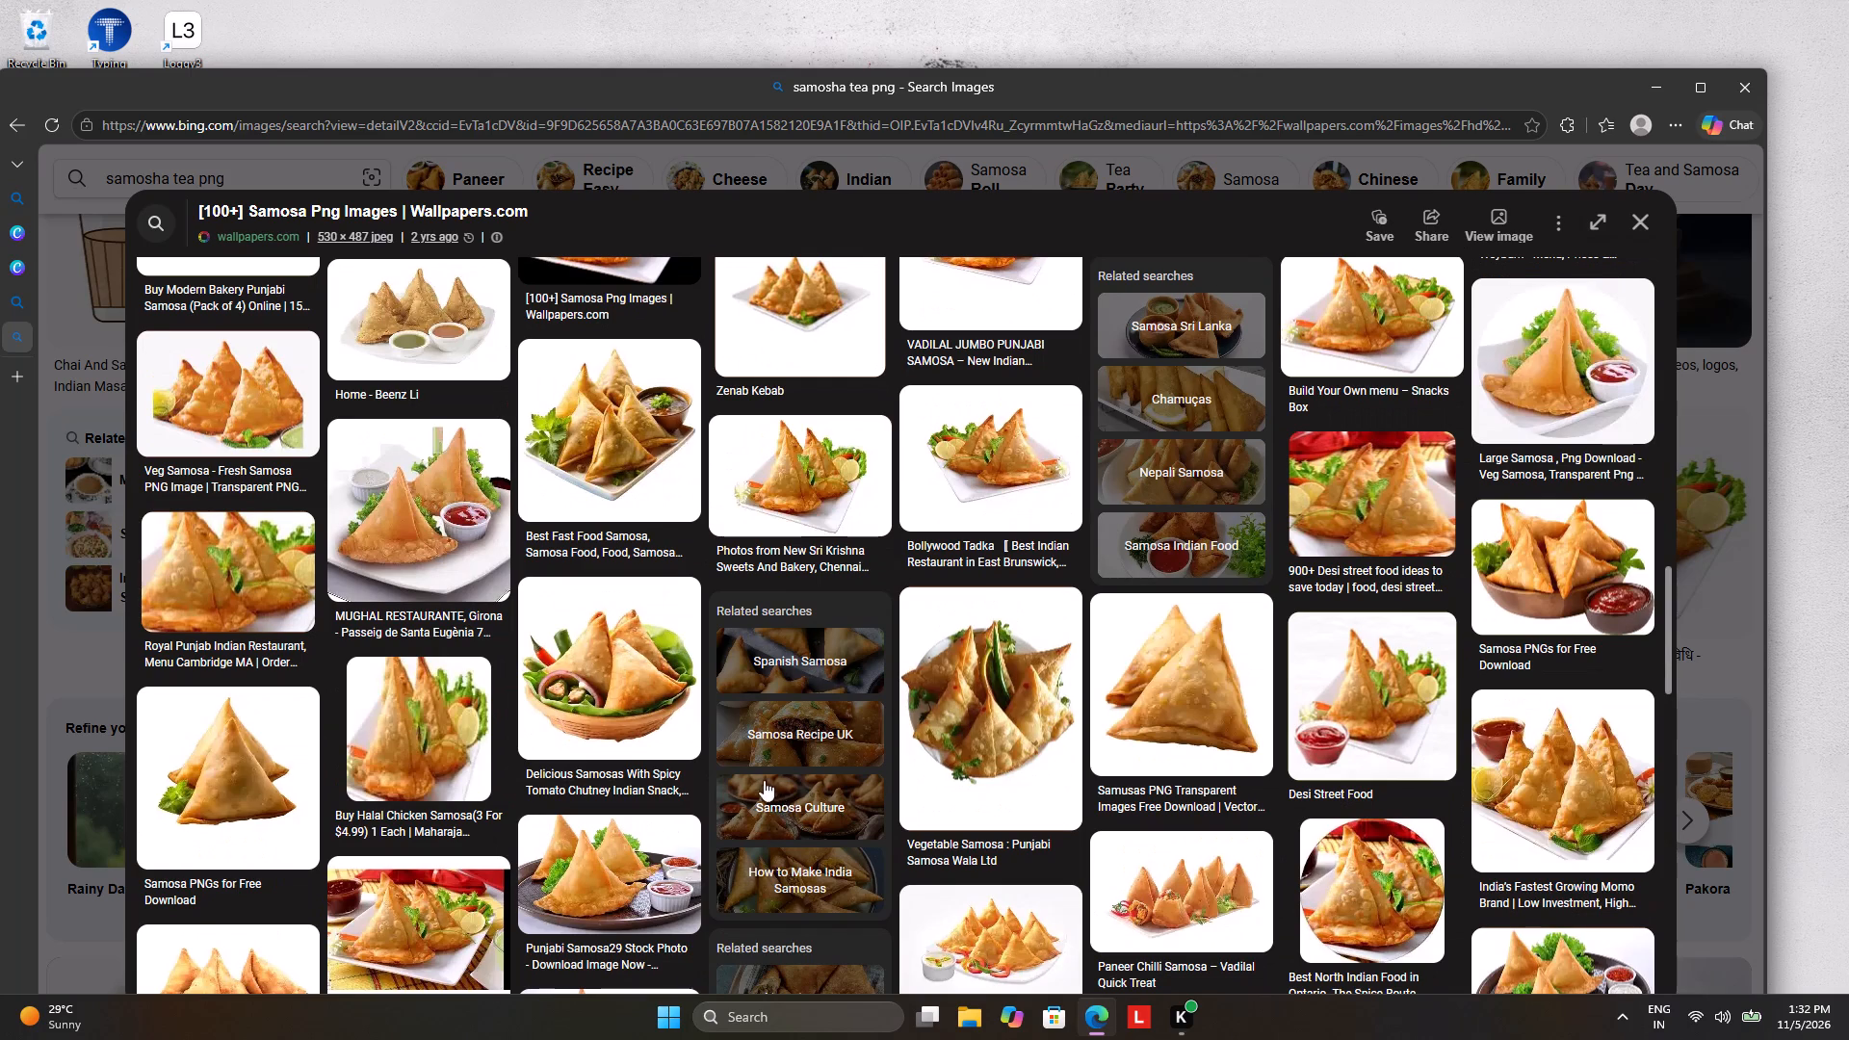
scroll(699, 802, down, 4)
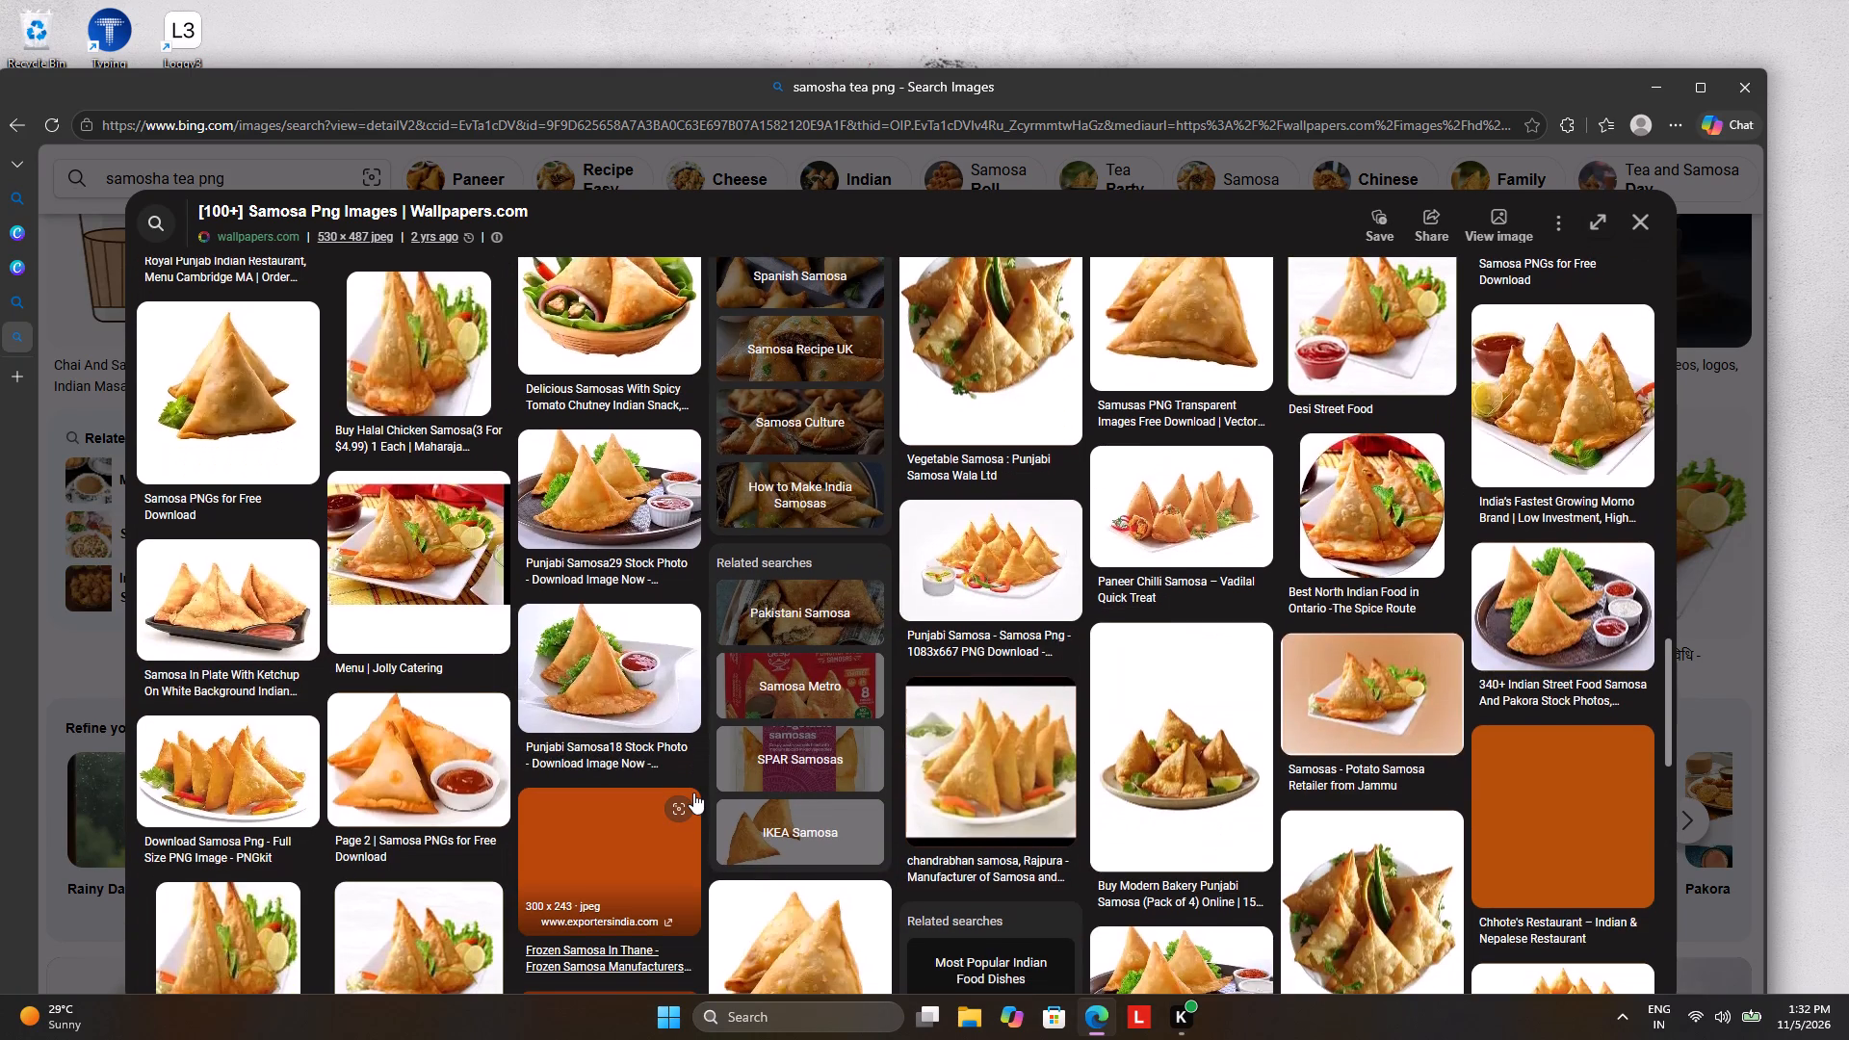
scroll(1249, 750, down, 4)
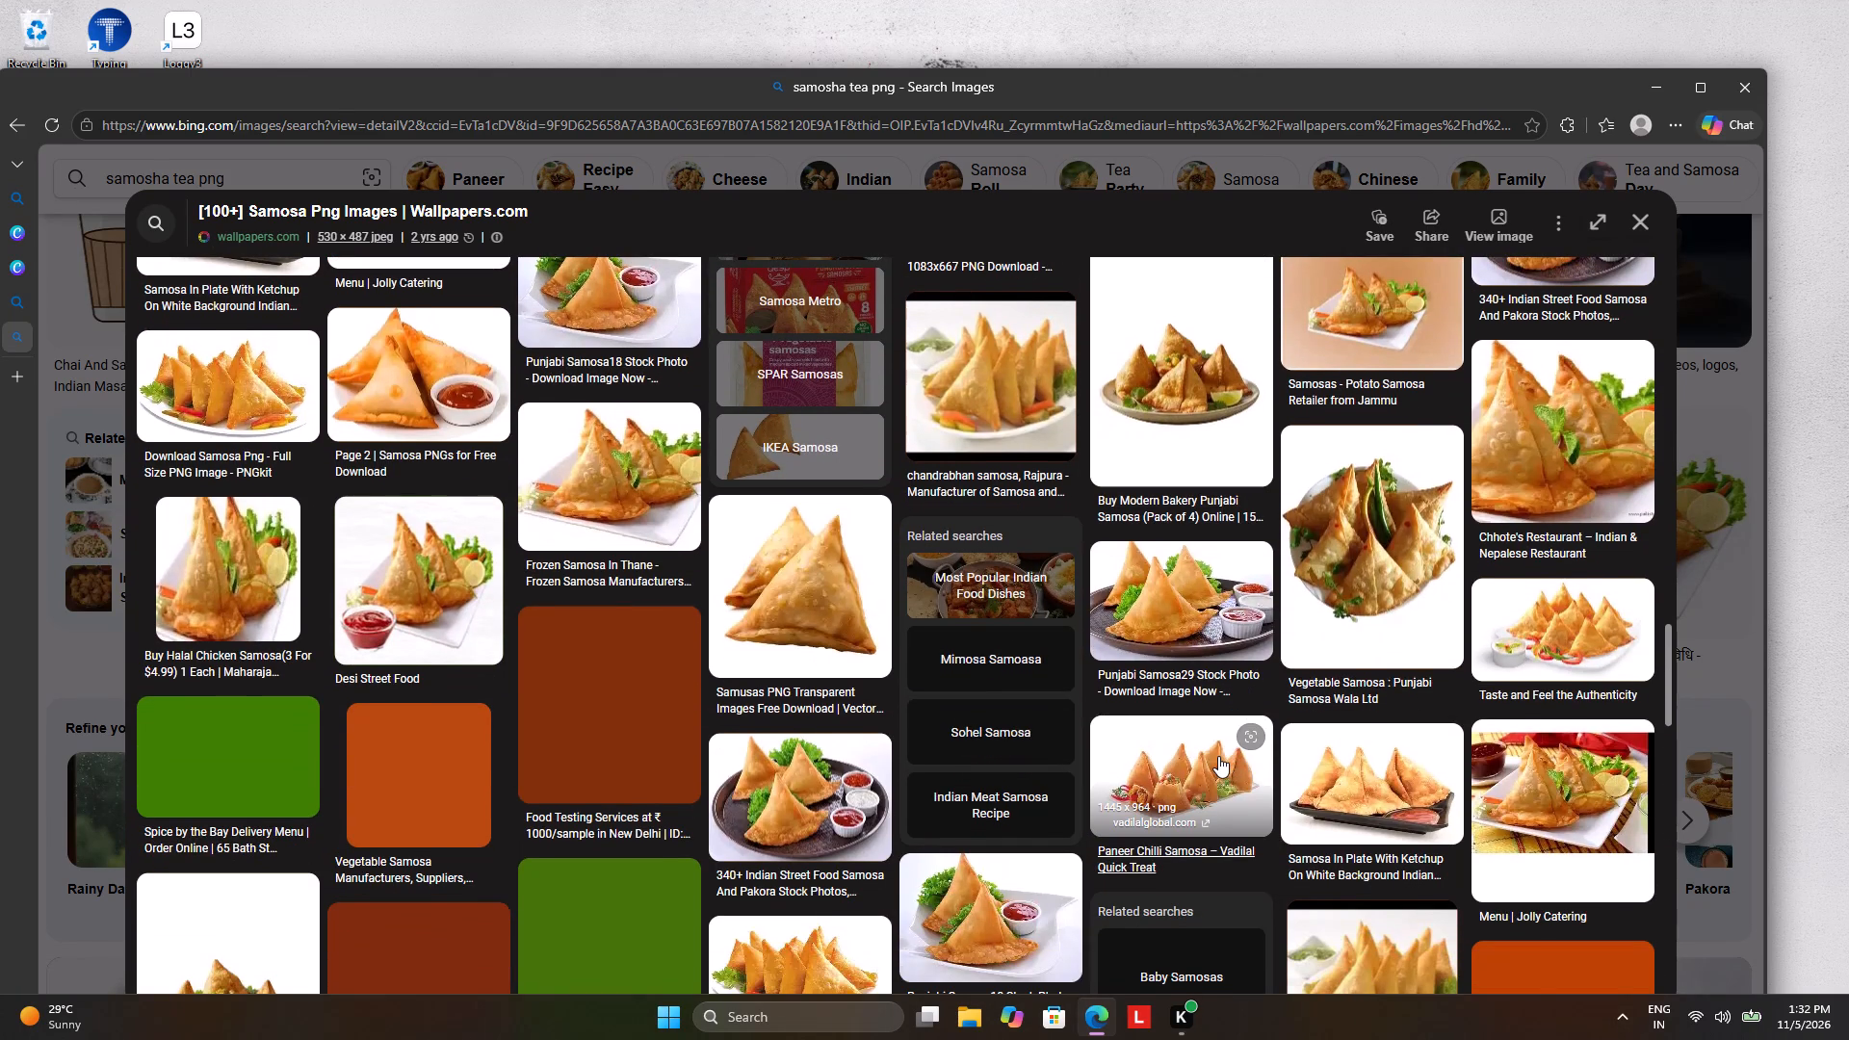
scroll(1206, 763, down, 3)
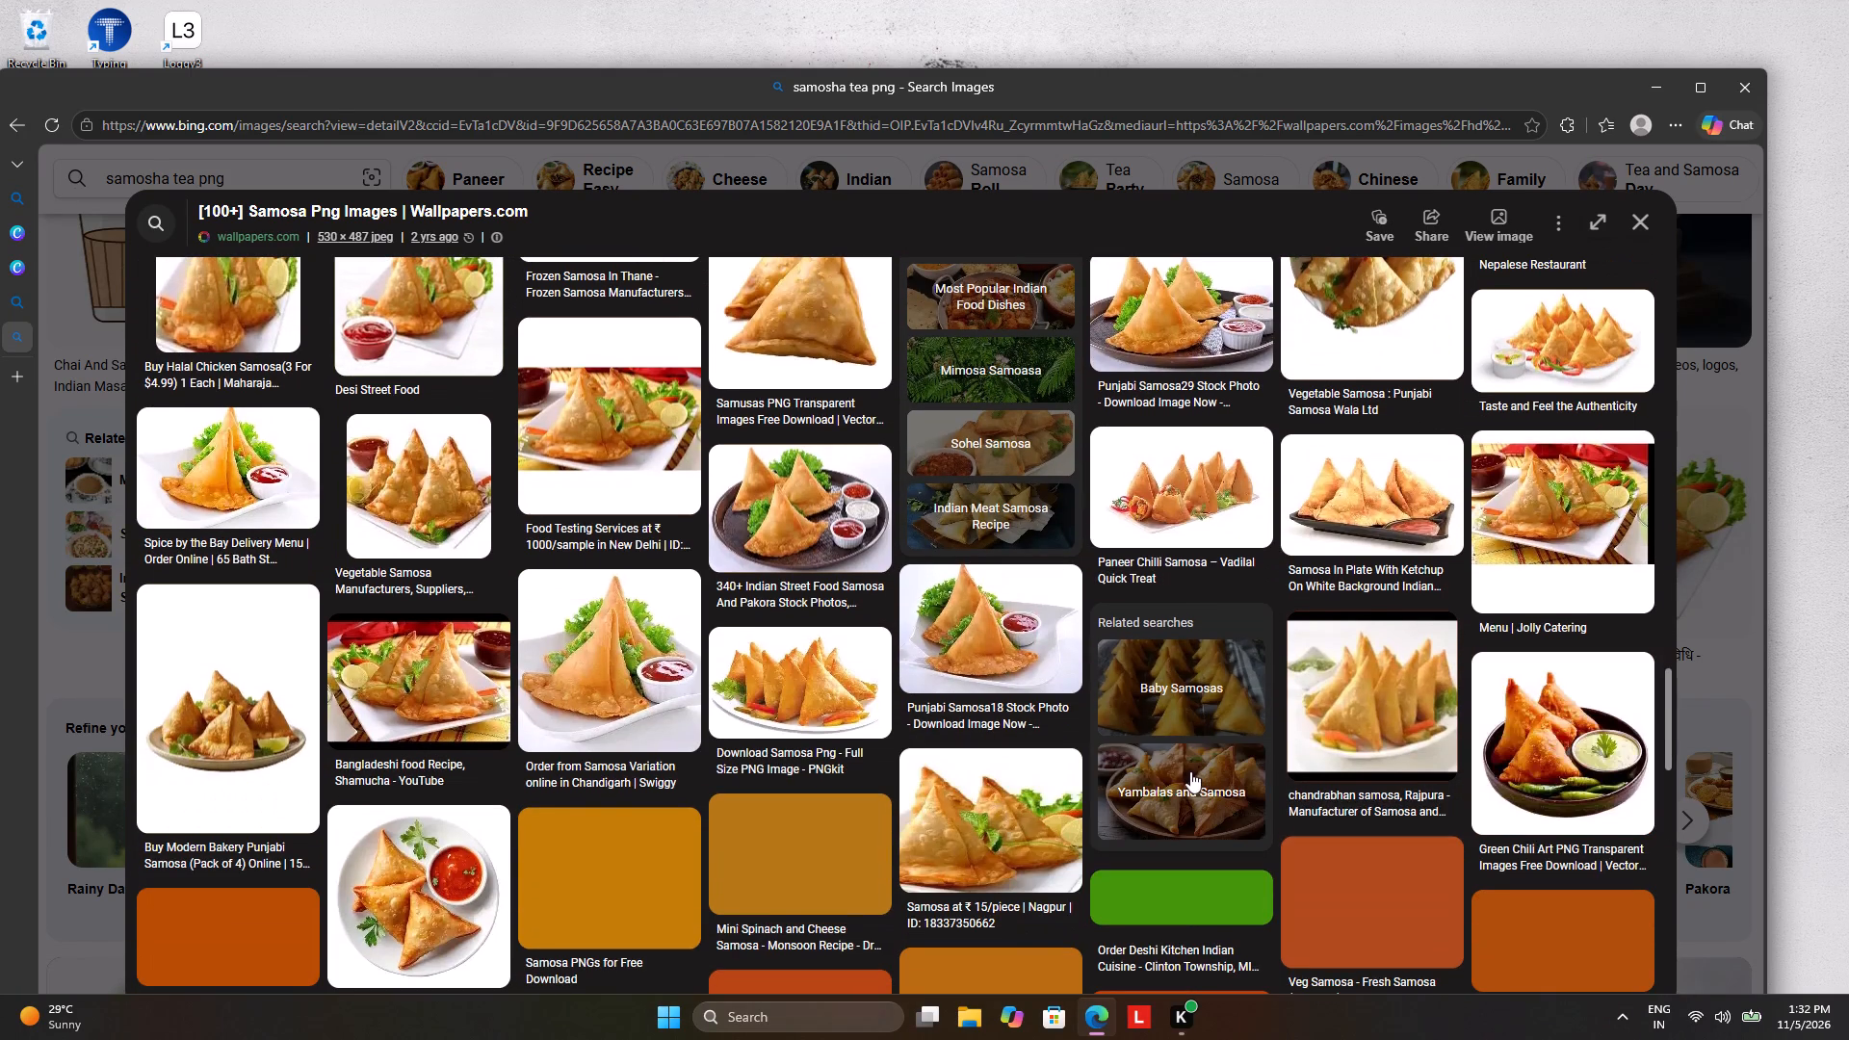
click(1636, 211)
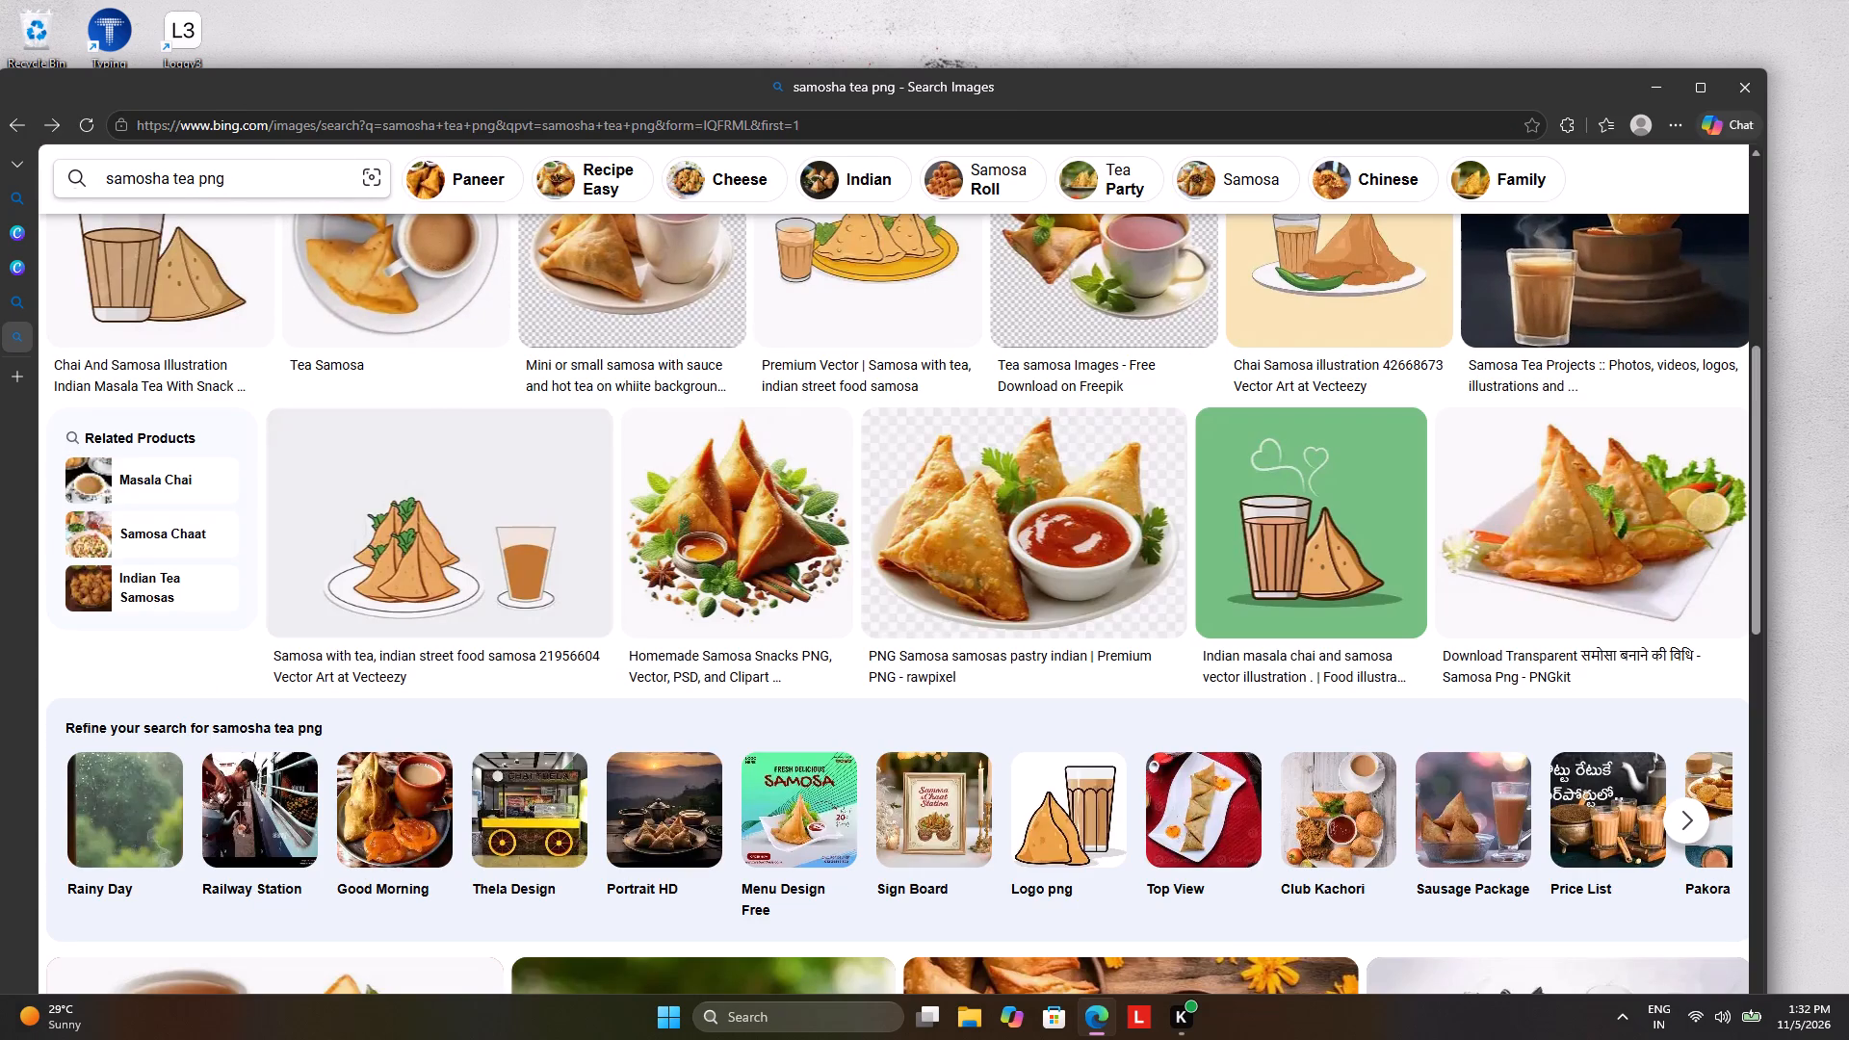
Refine the image search to "samosha with tea png".
click(171, 179)
key(space)
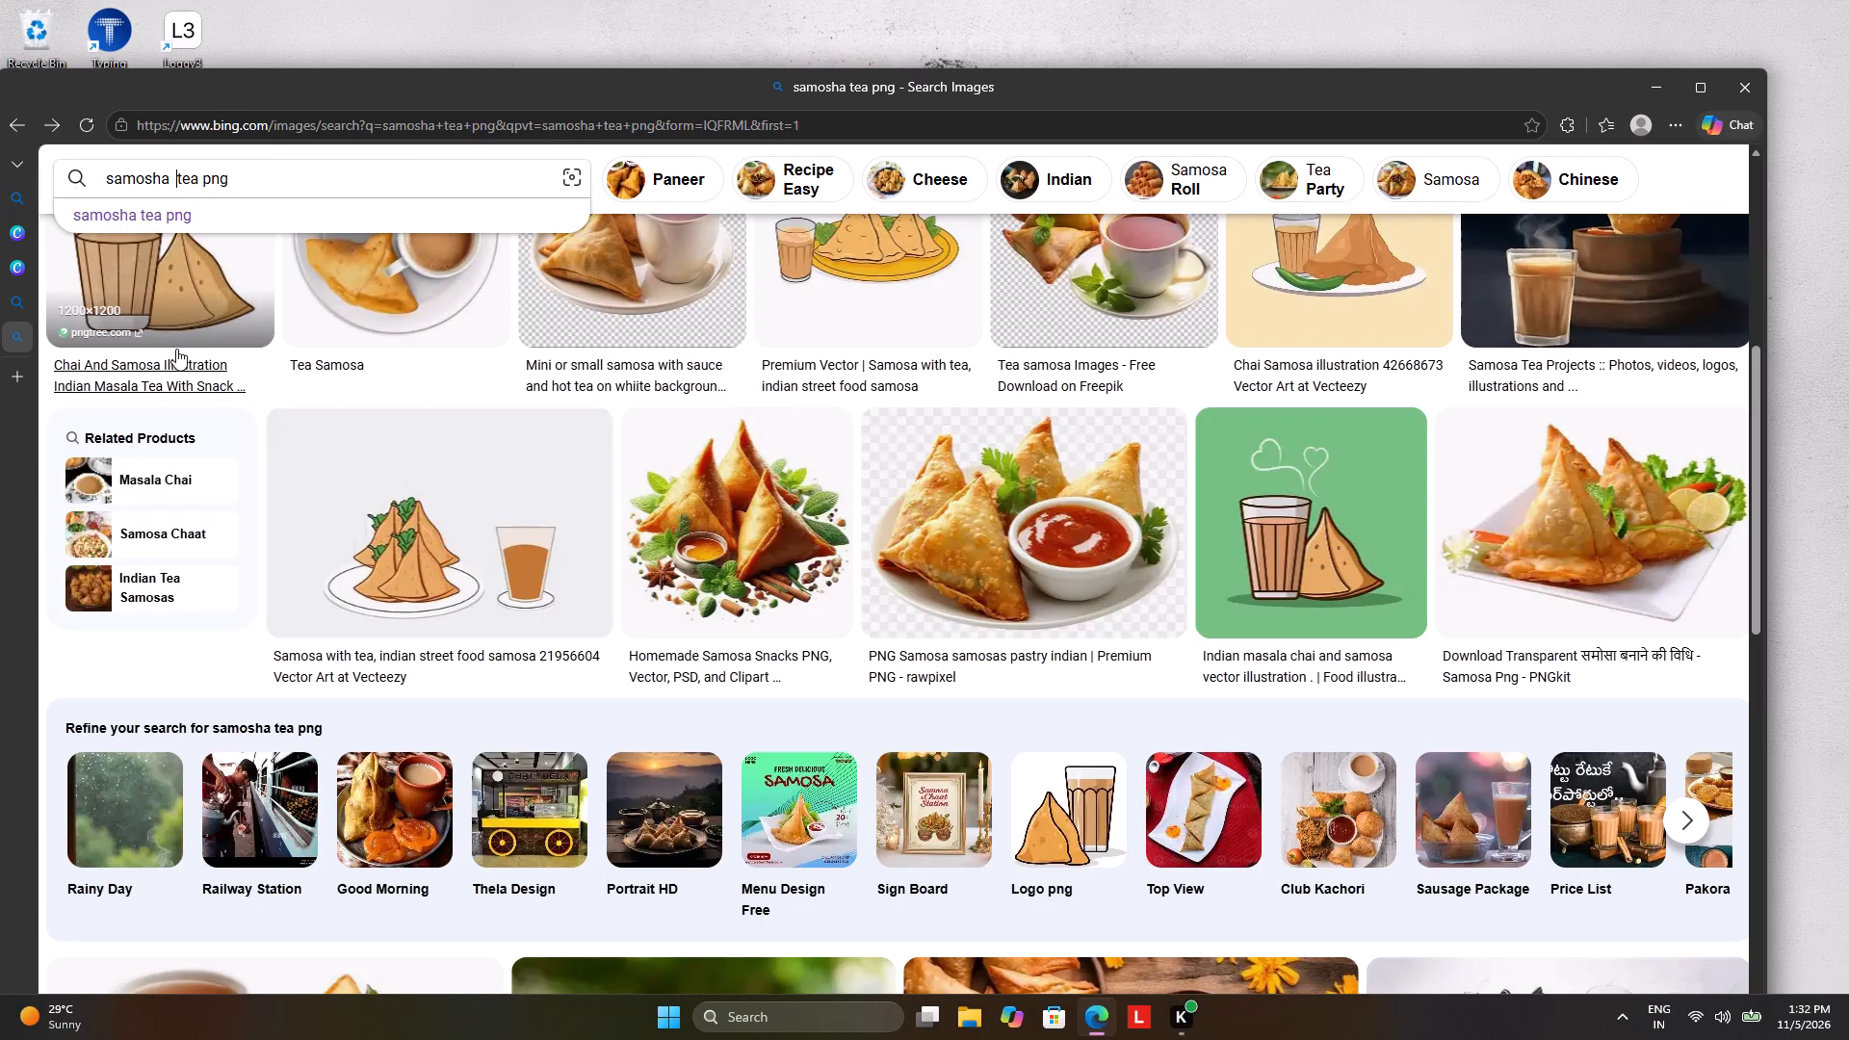
key(w)
text(it)
text(h)
key(space)
key(Return)
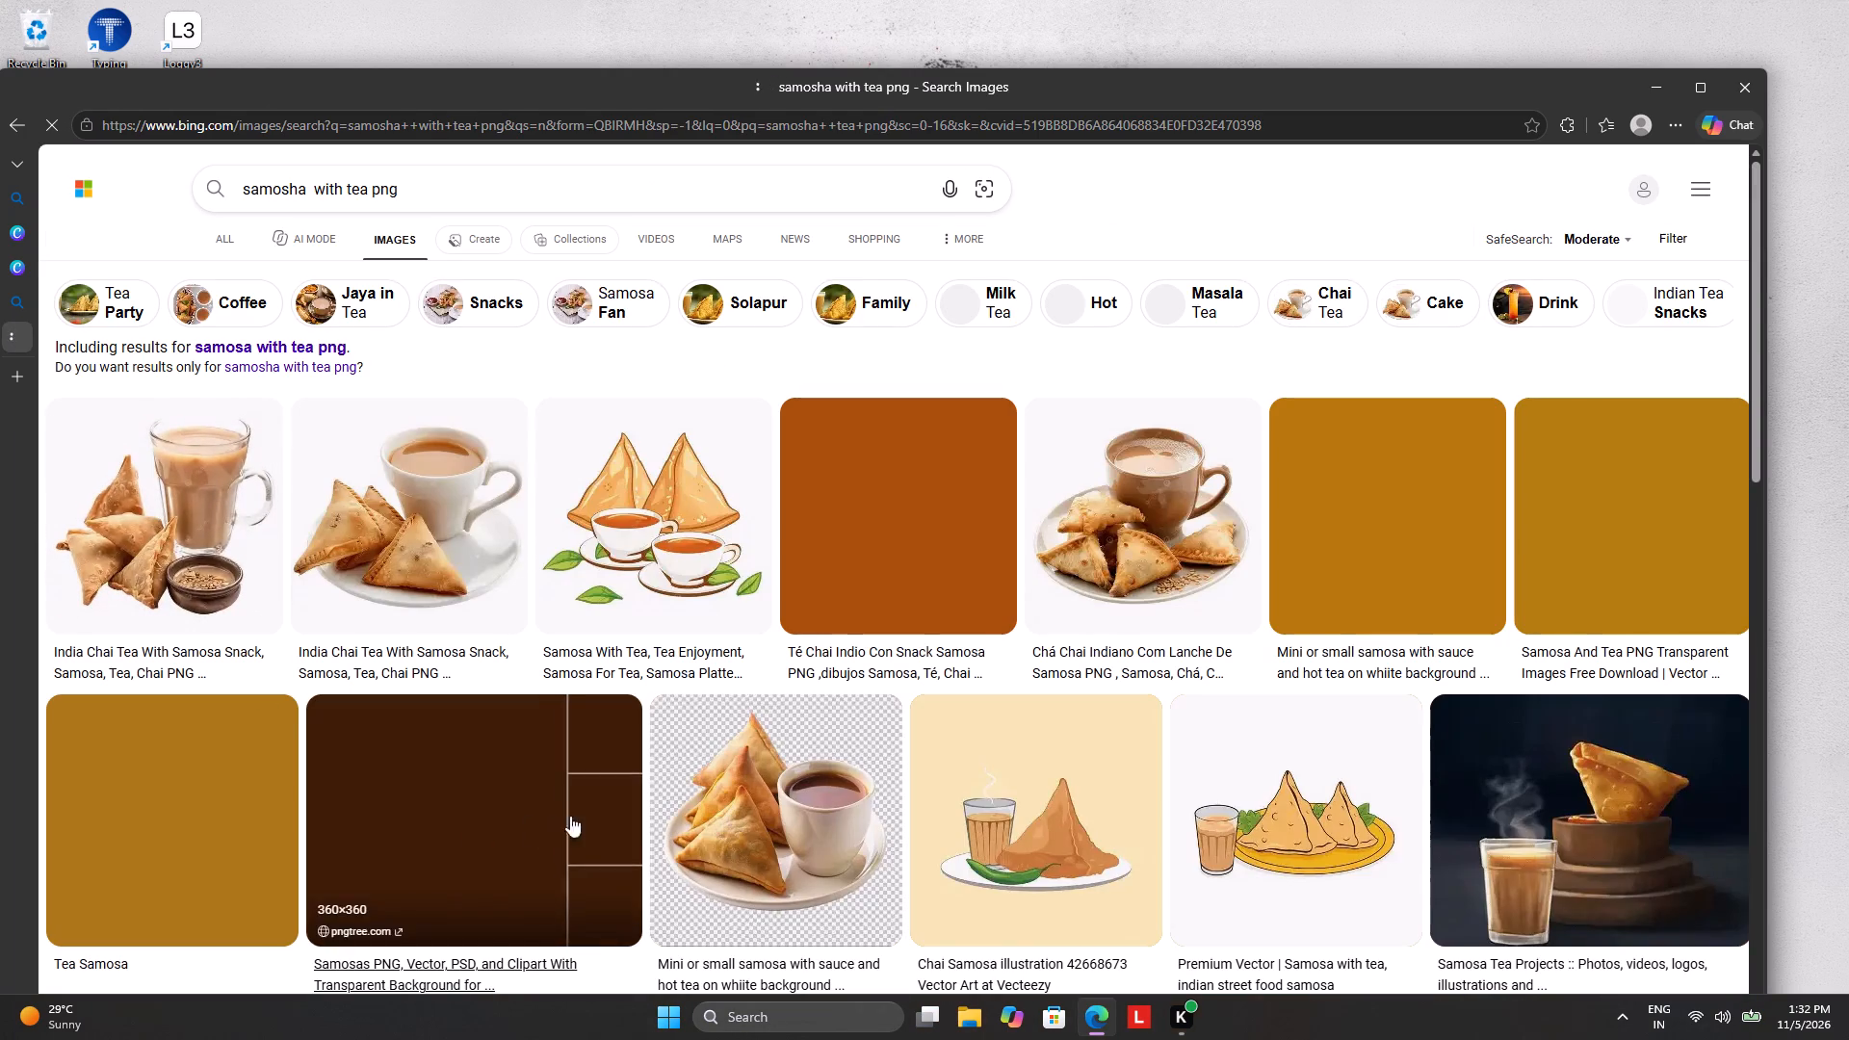
Open the Freepik picture of samosas with a mint tea cup from the results and look through its related images.
scroll(672, 808, down, 4)
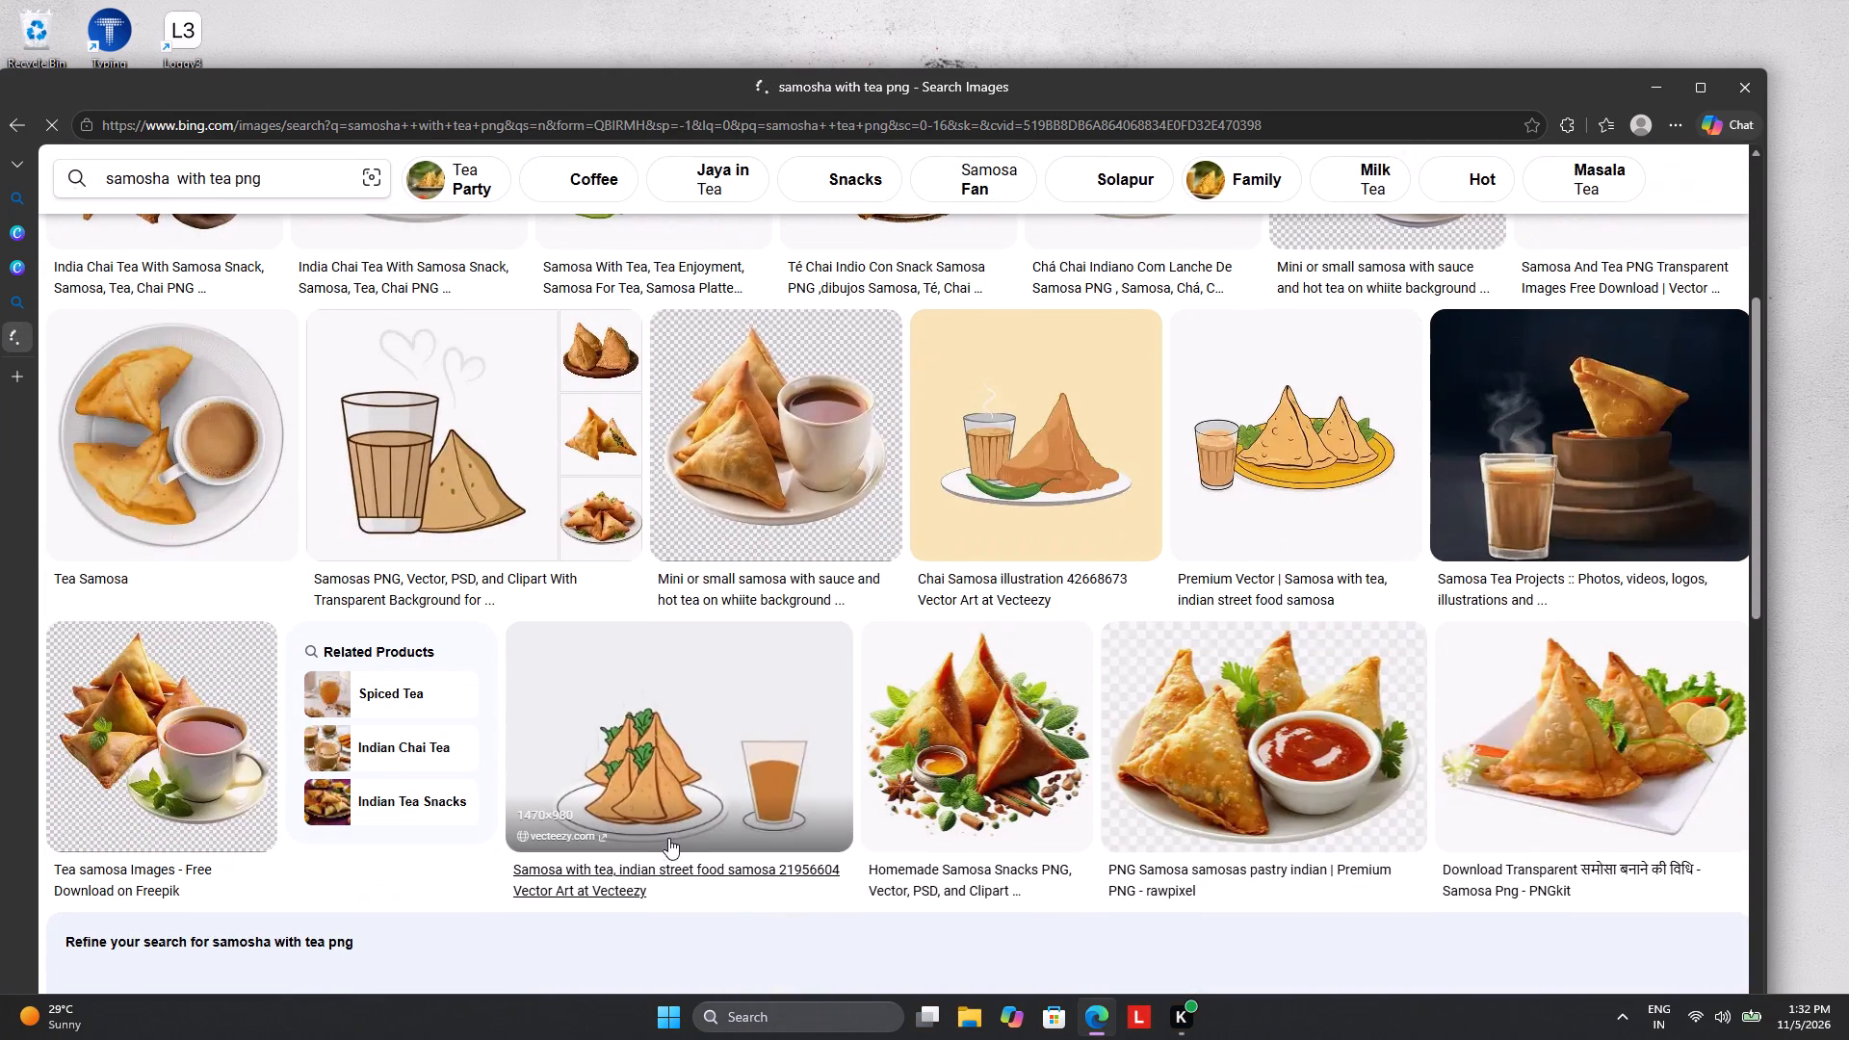
scroll(801, 823, down, 4)
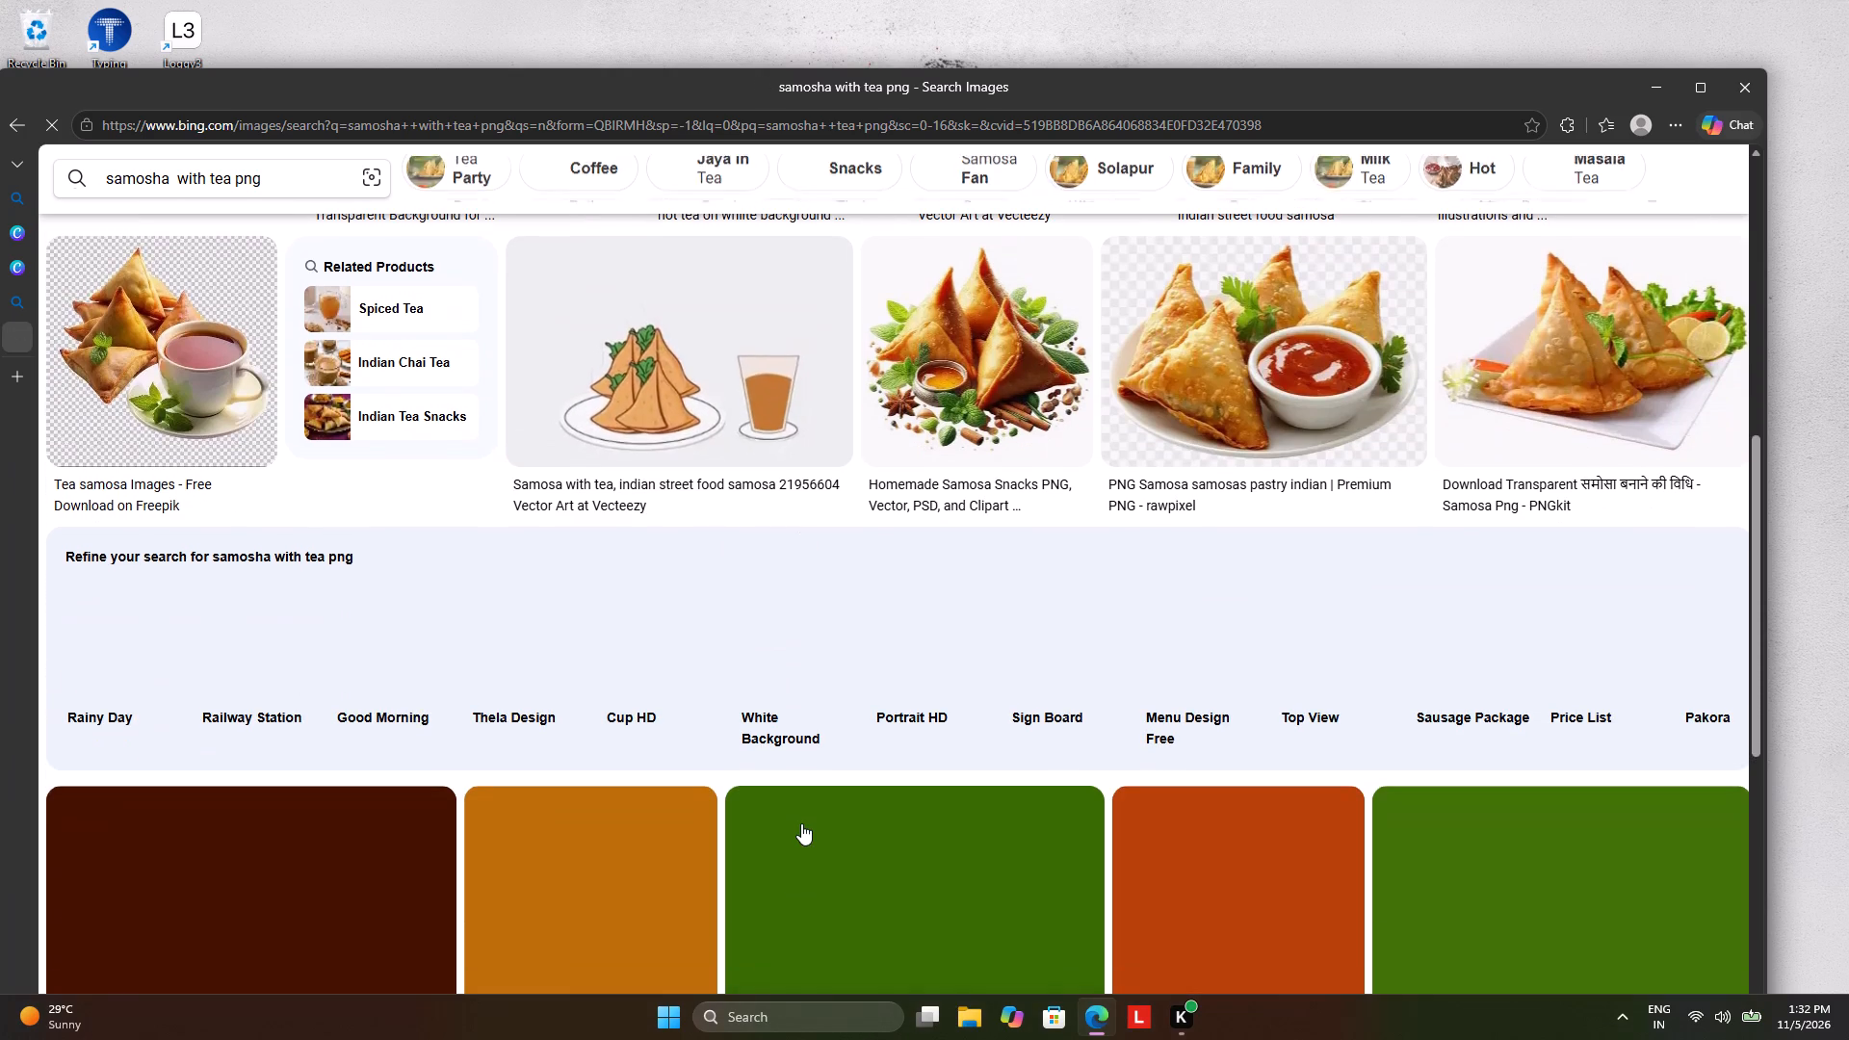
click(109, 364)
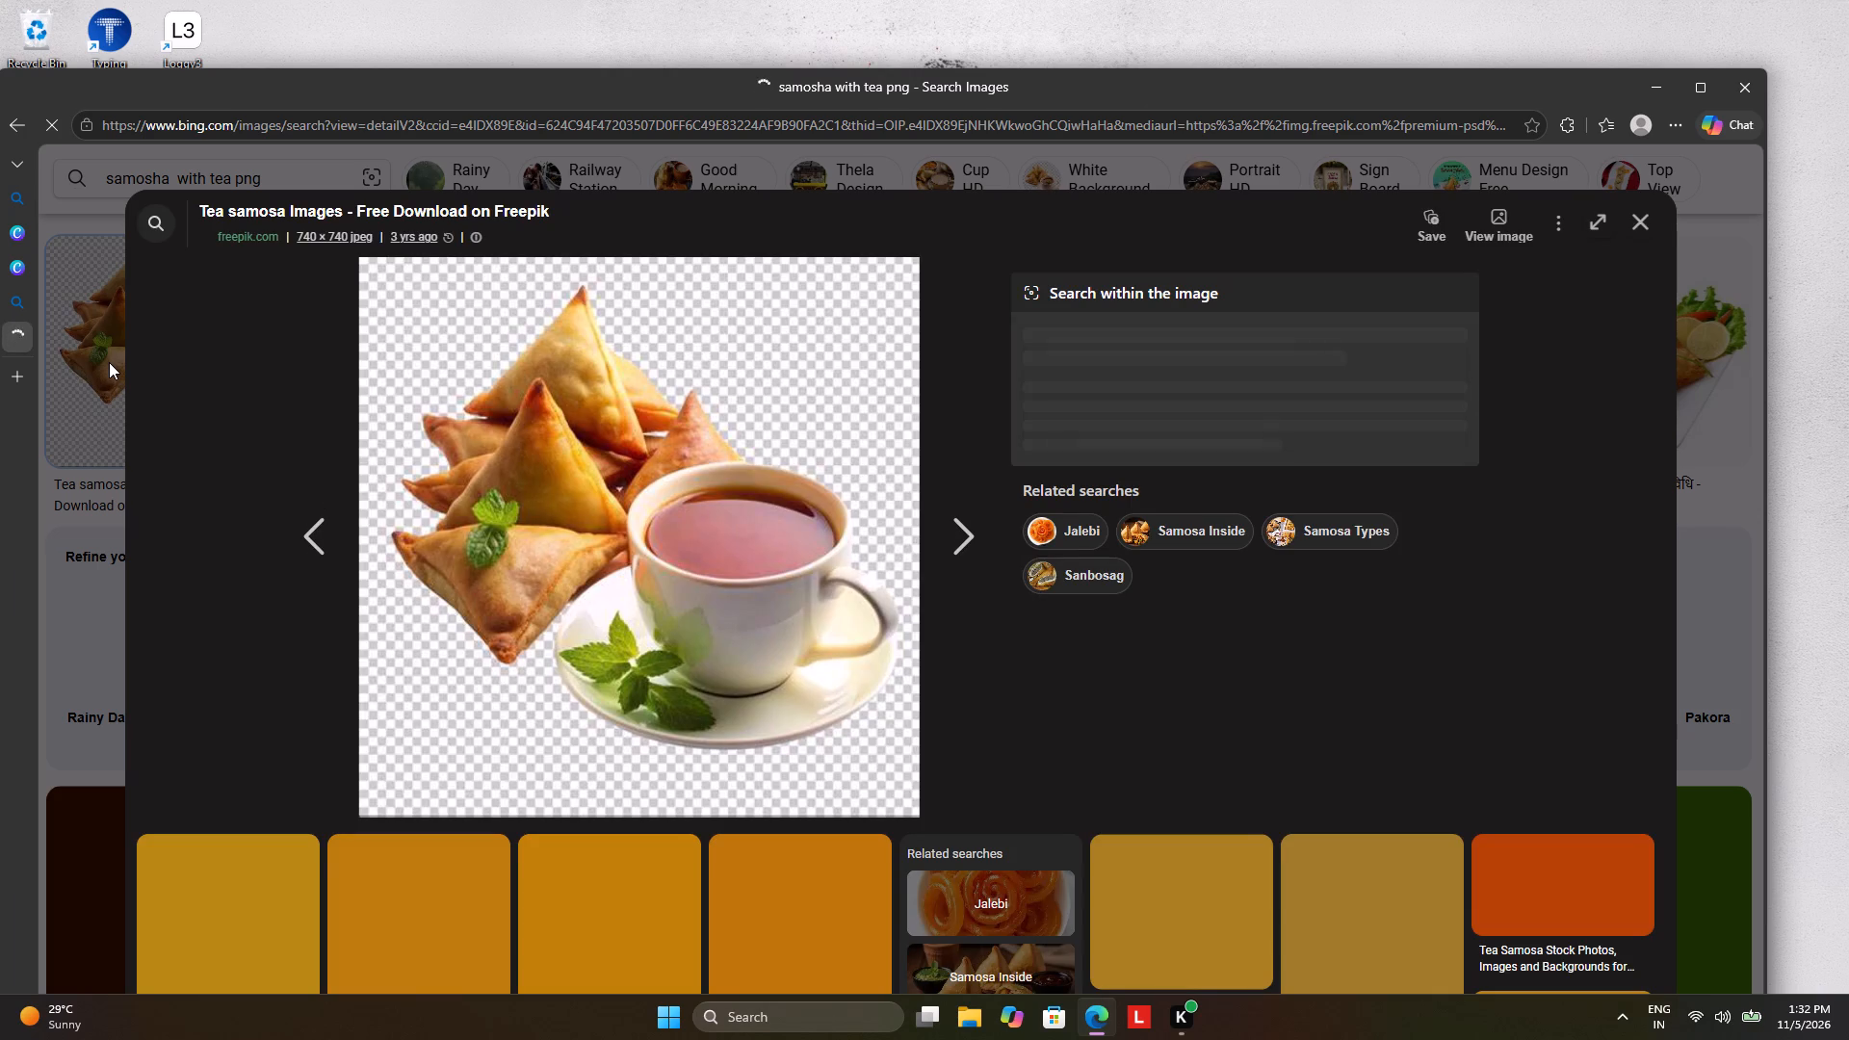
scroll(104, 414, down, 3)
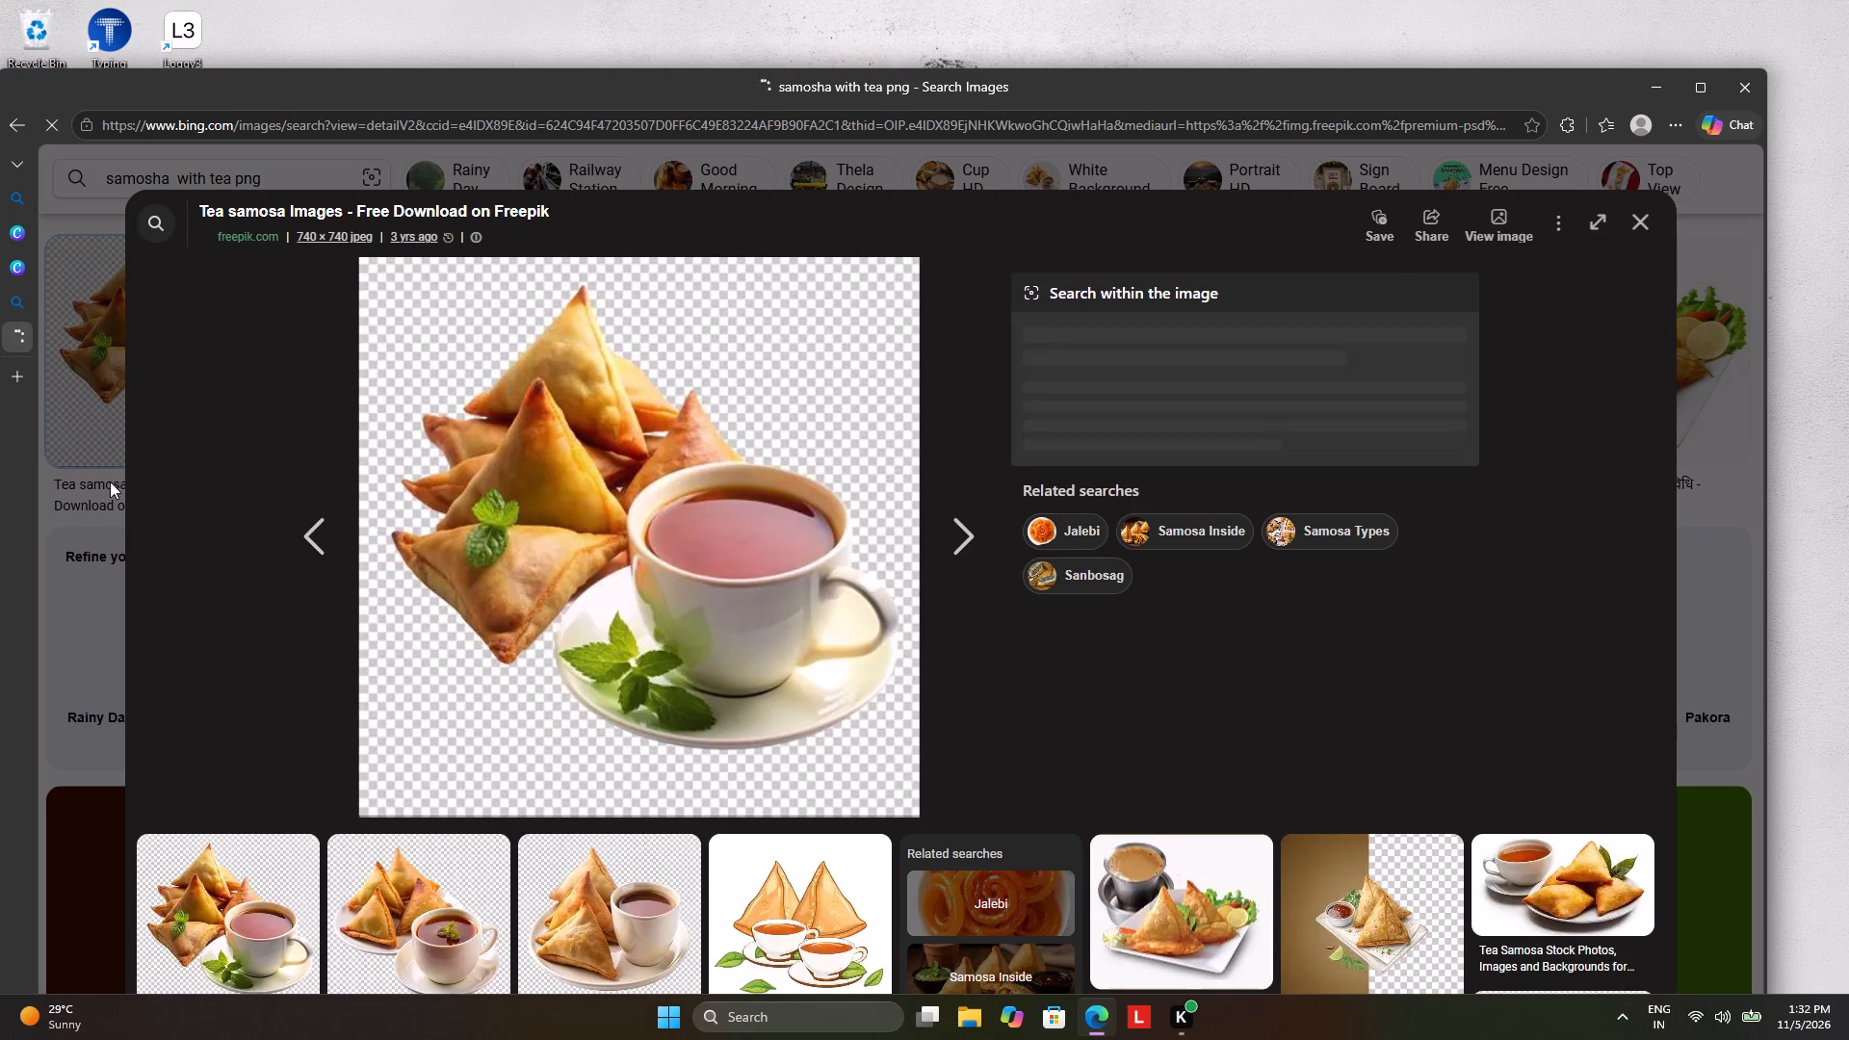
scroll(110, 481, down, 1)
scroll(440, 651, down, 3)
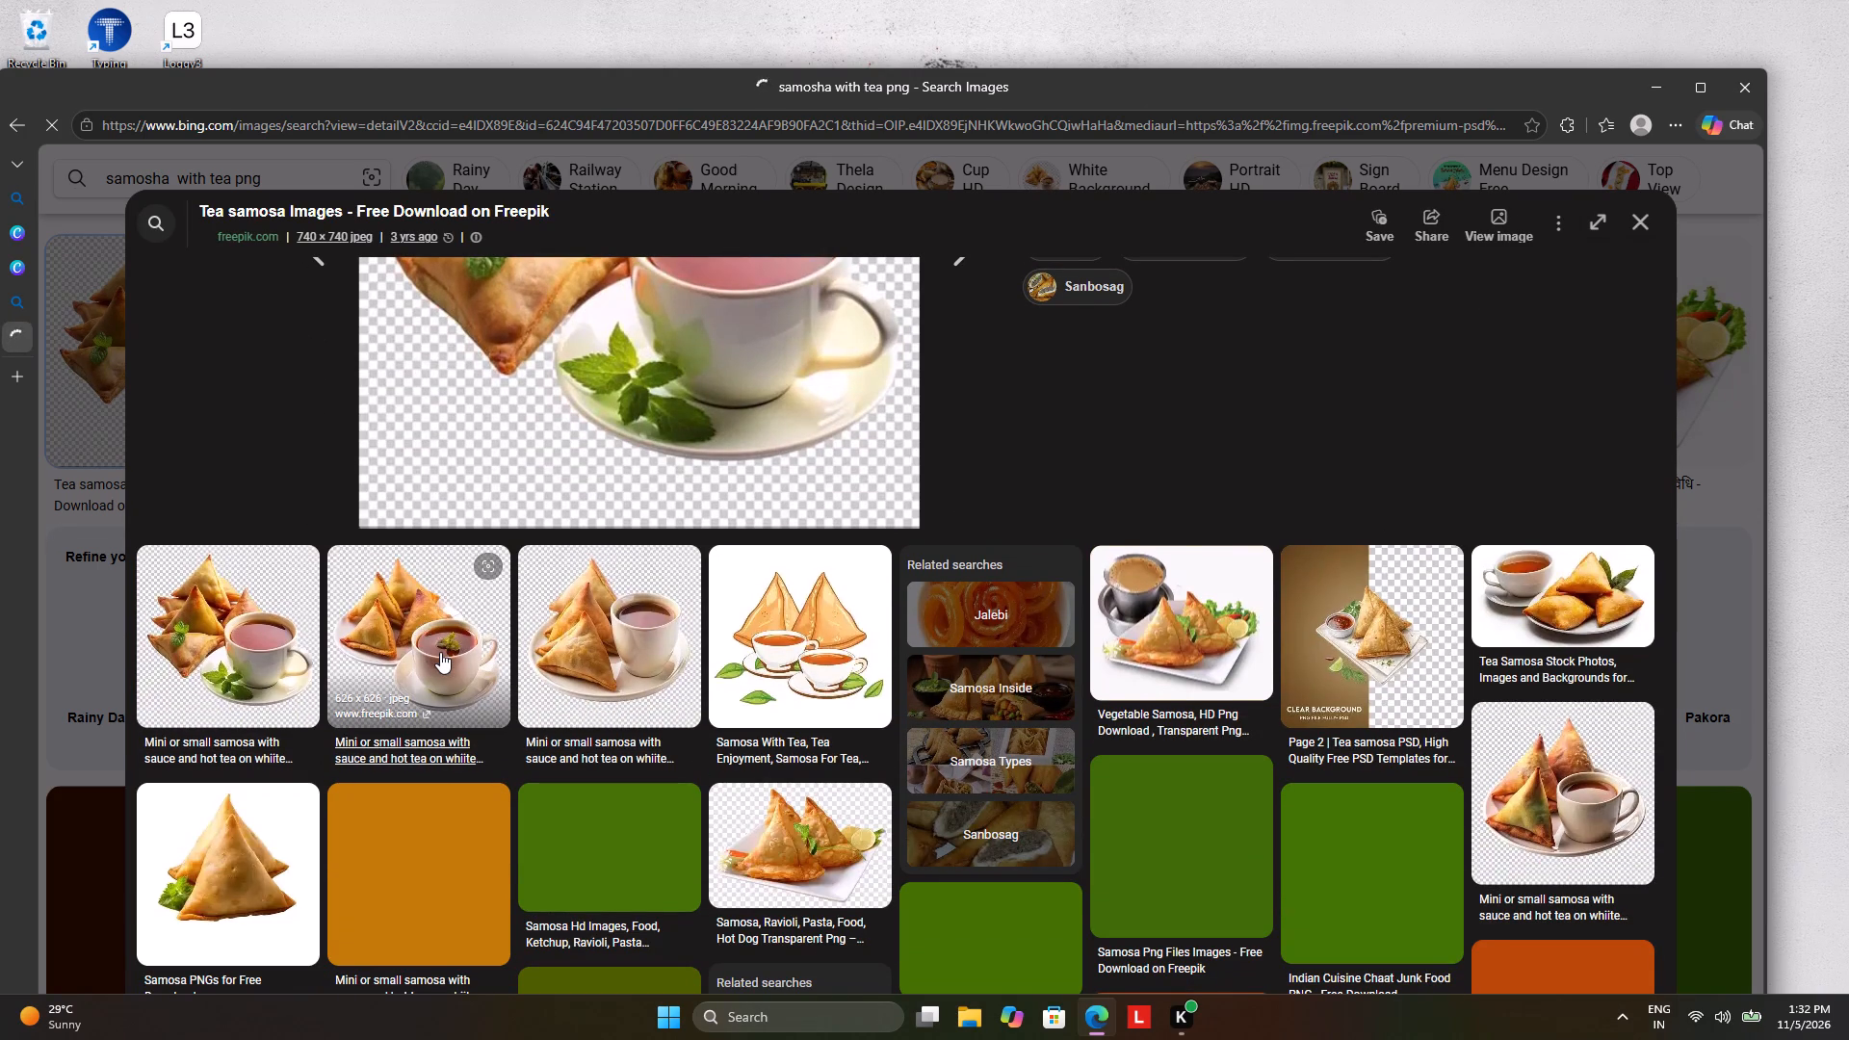
scroll(777, 514, down, 3)
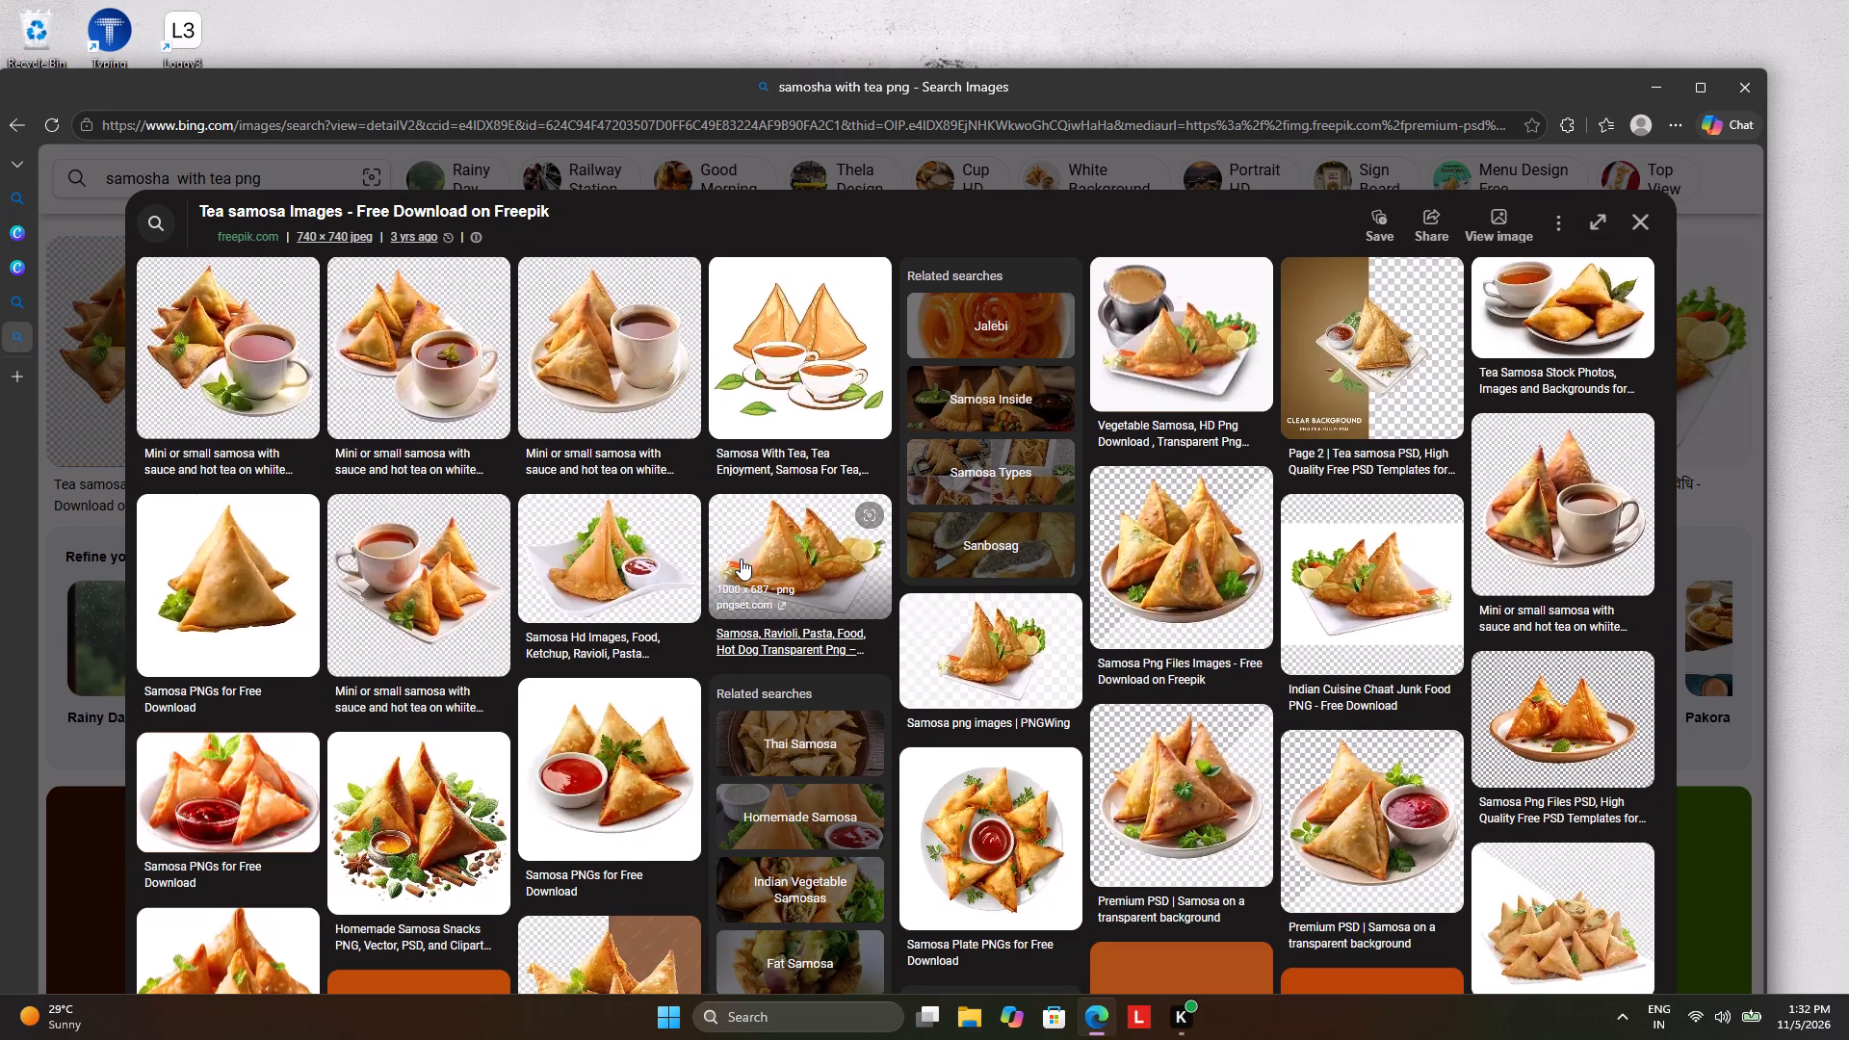
Open the PNGitem samosa and tea picture, and from its related images open the Pinterest picture of samosas in a basket.
click(1163, 368)
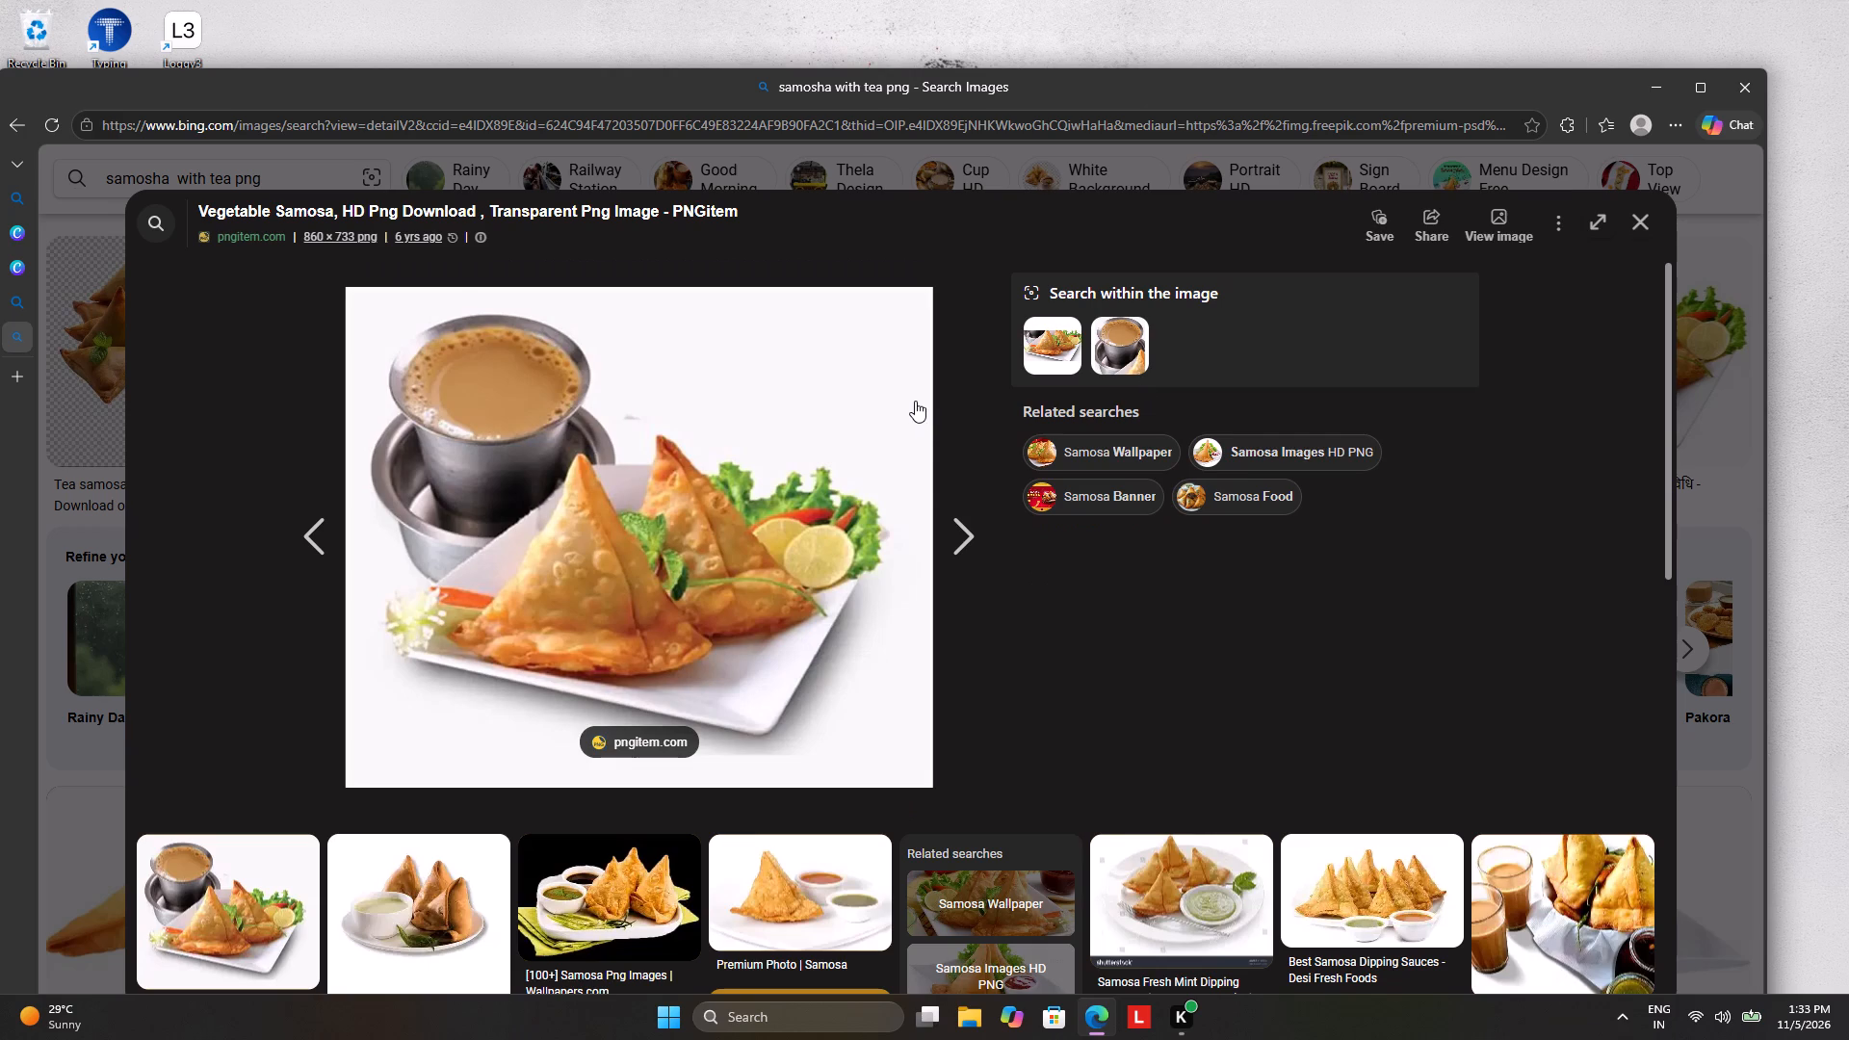
scroll(692, 636, down, 2)
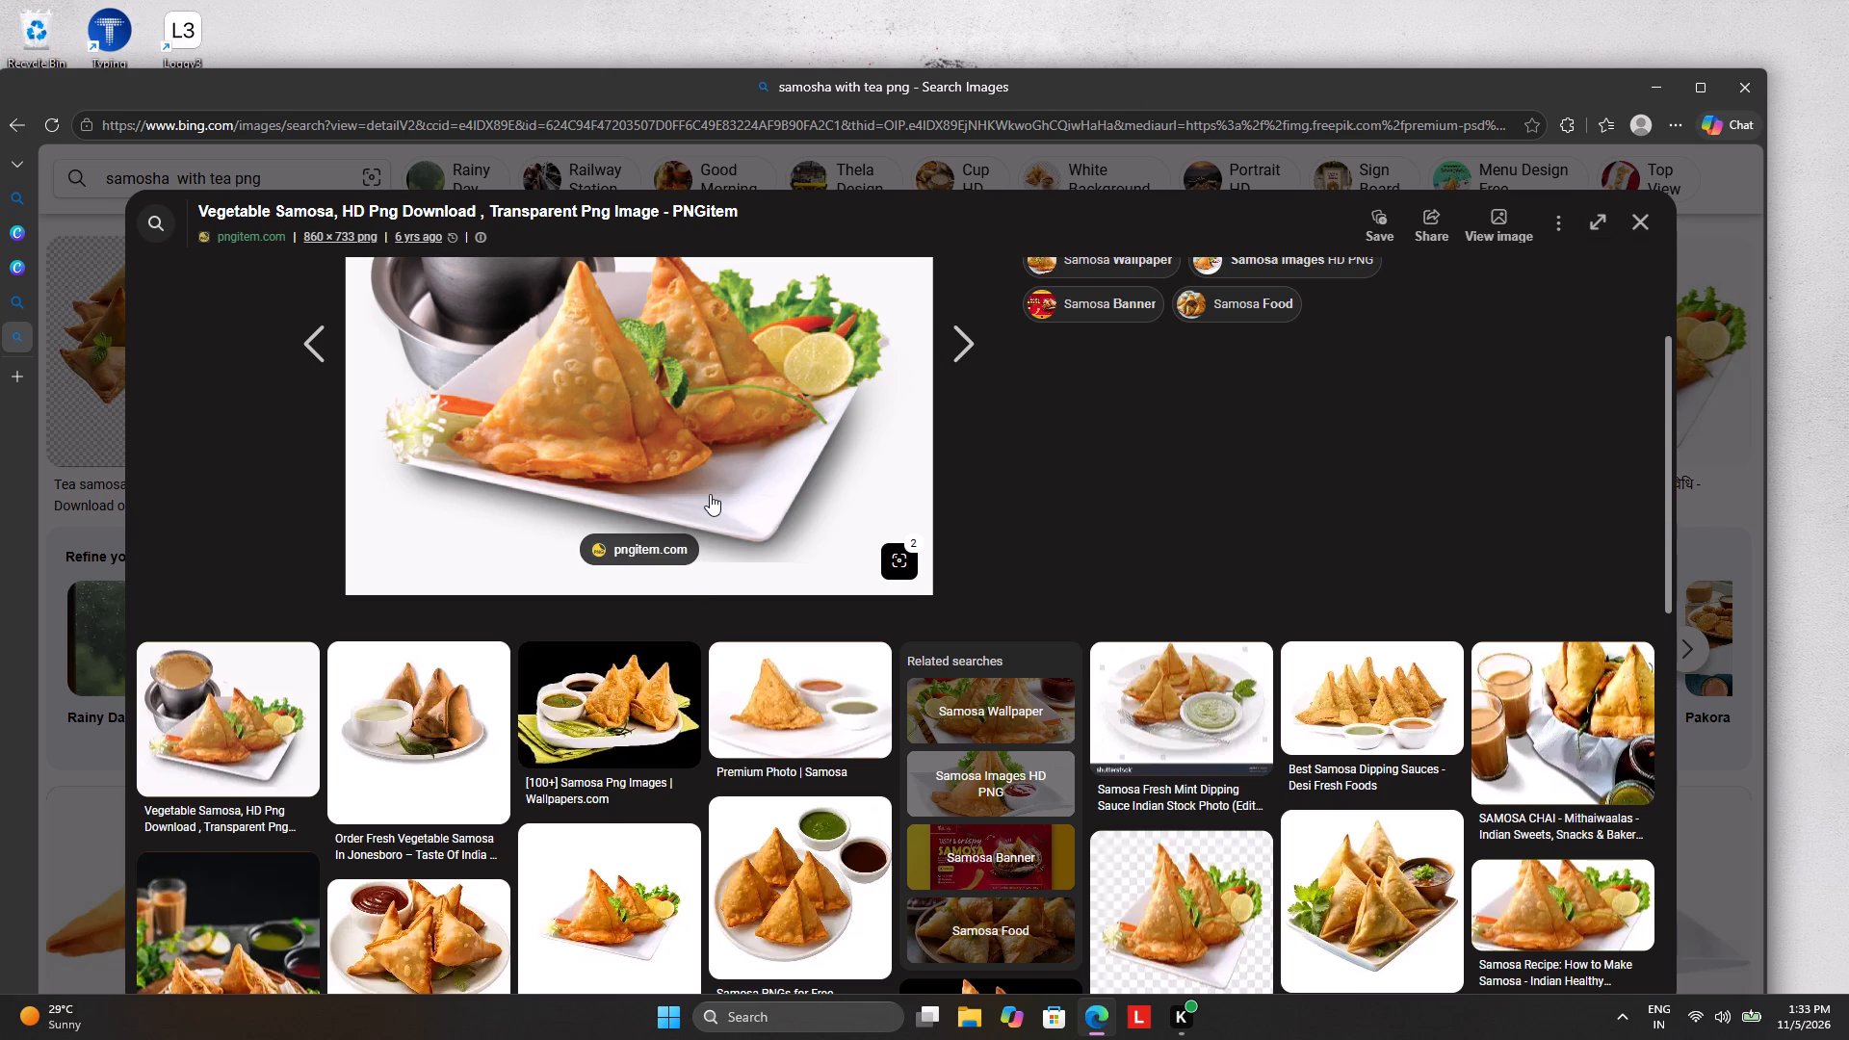
scroll(638, 449, down, 3)
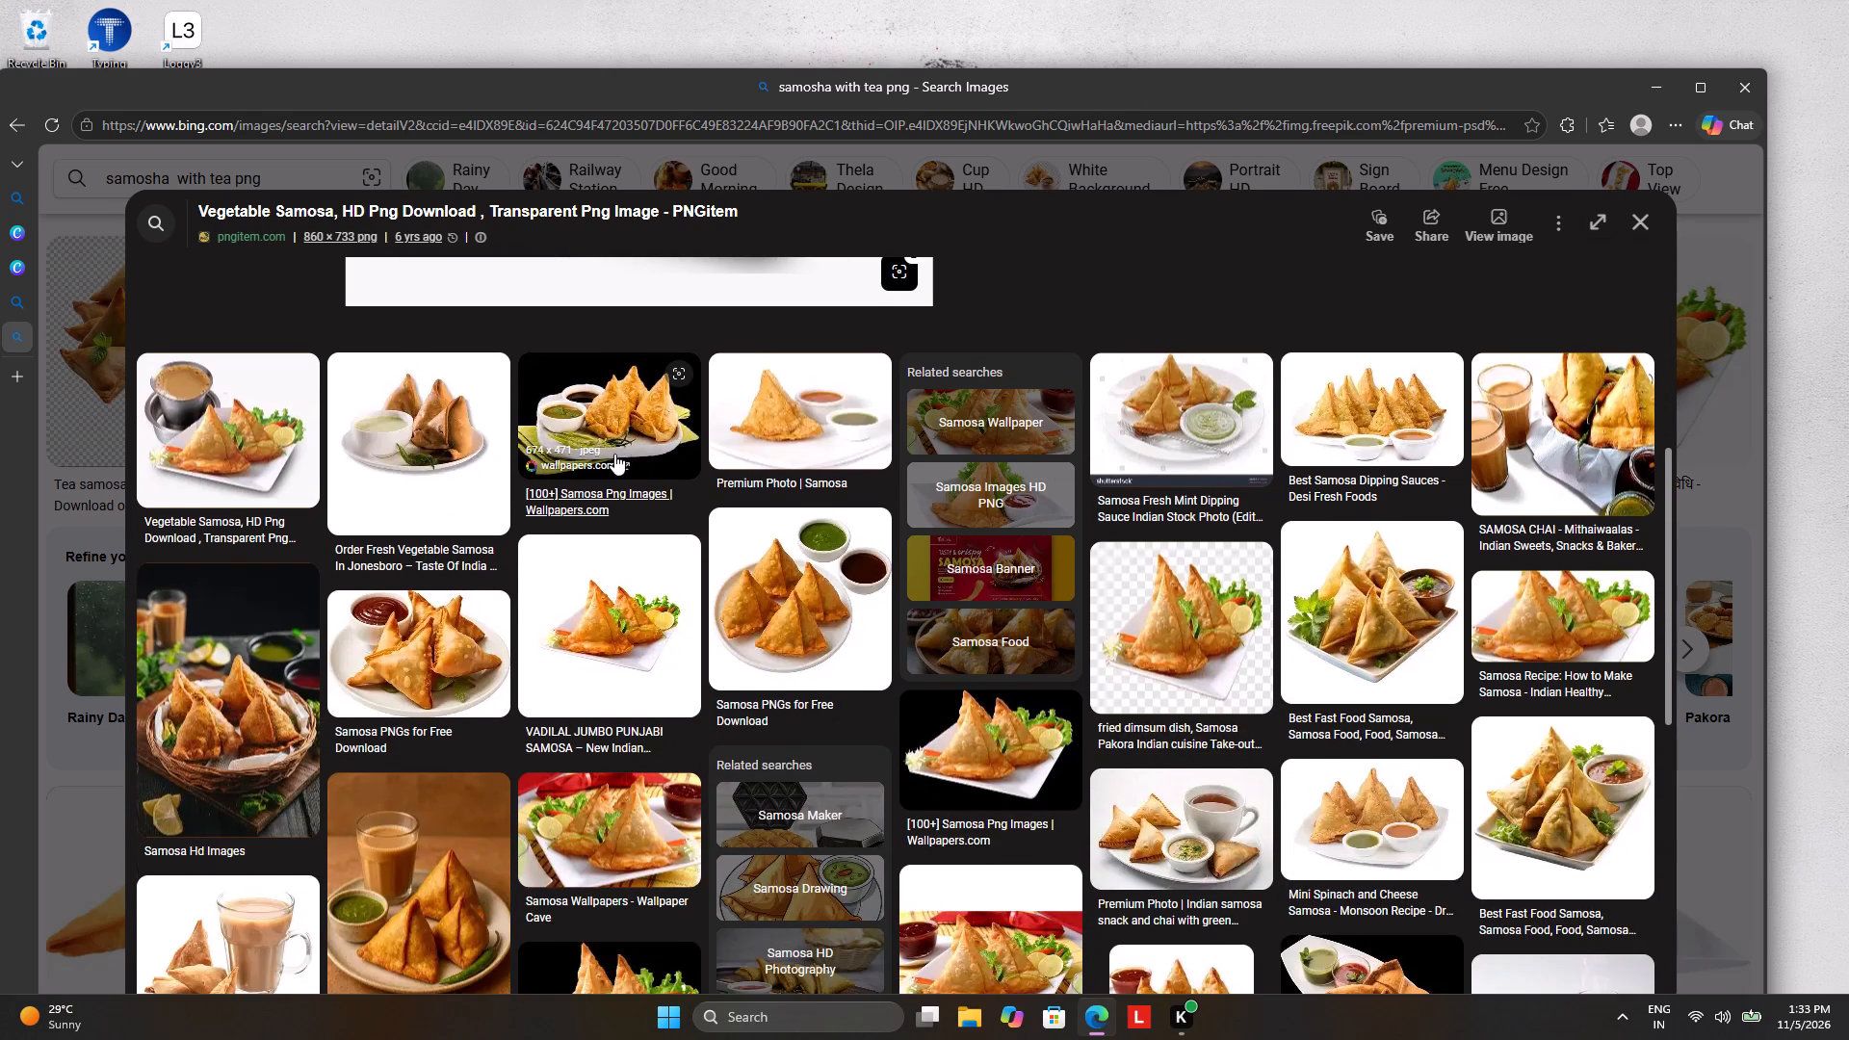
click(193, 714)
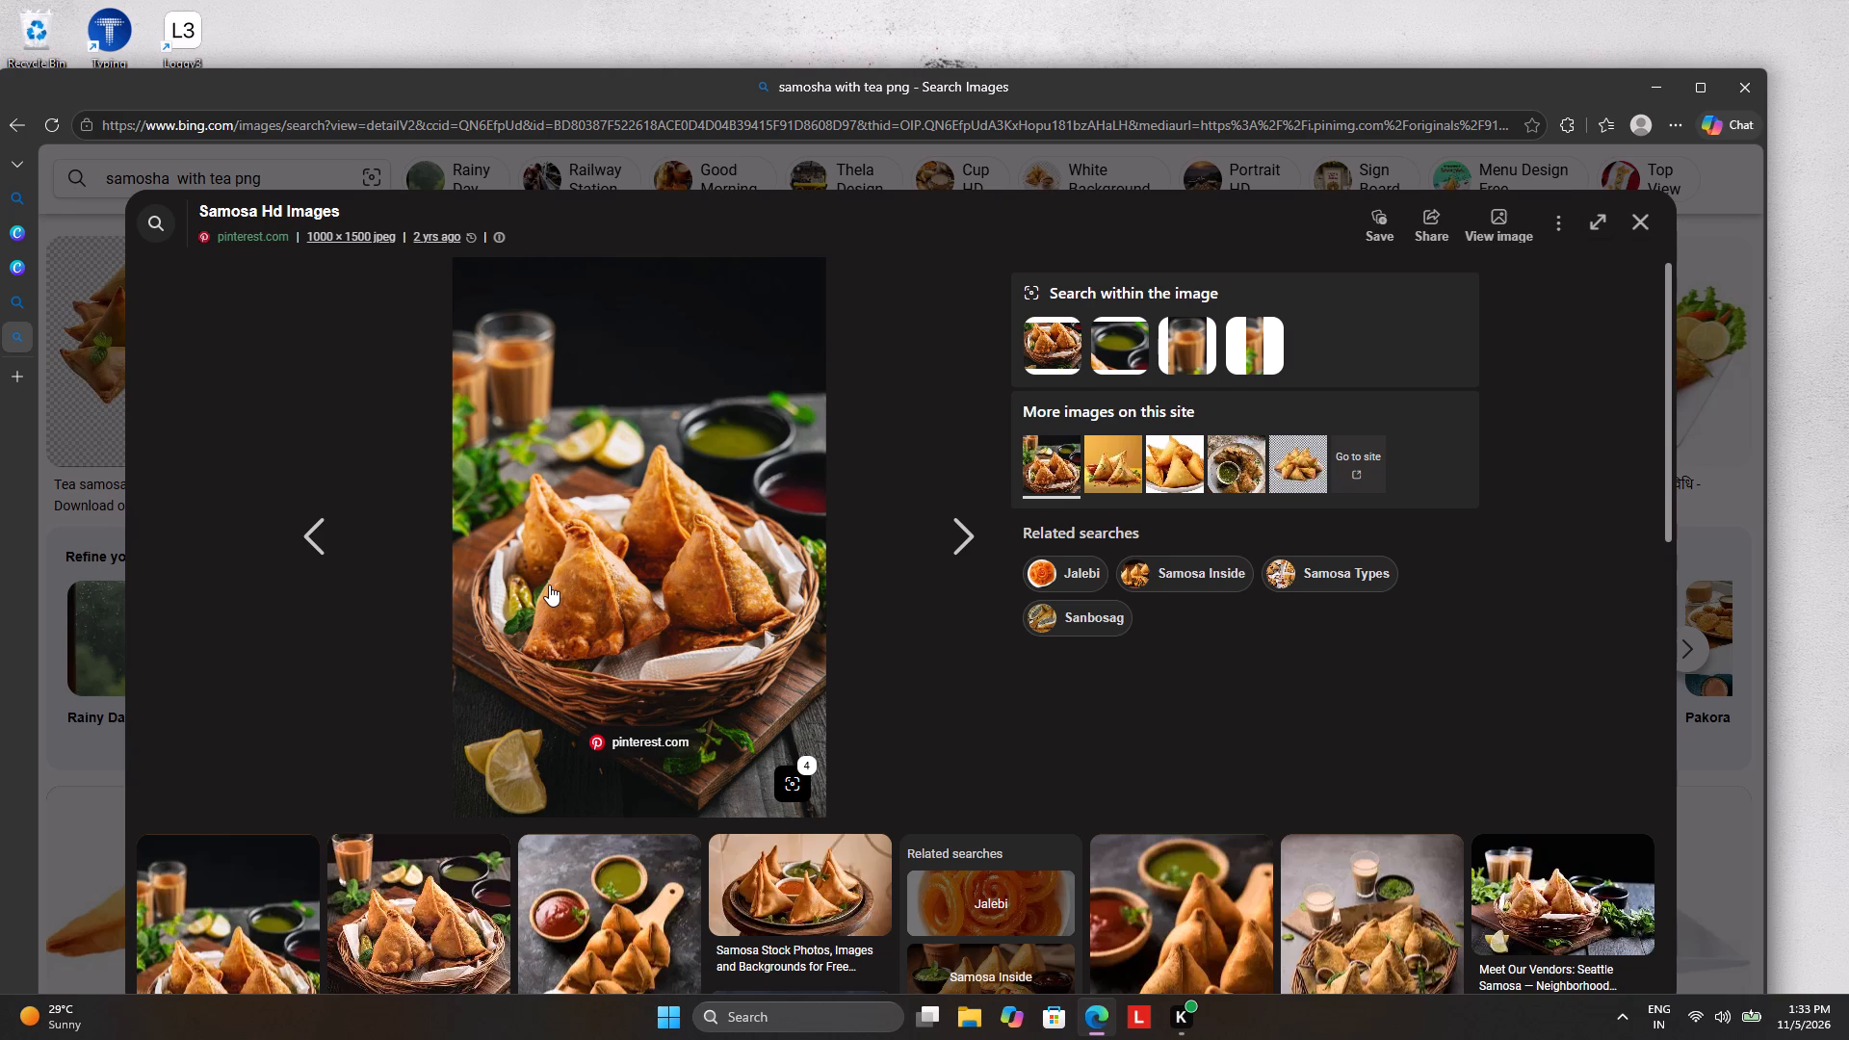
From the related images, open the Seattle Samosa picture with two tea glasses on black and look through its related images.
scroll(549, 585, down, 2)
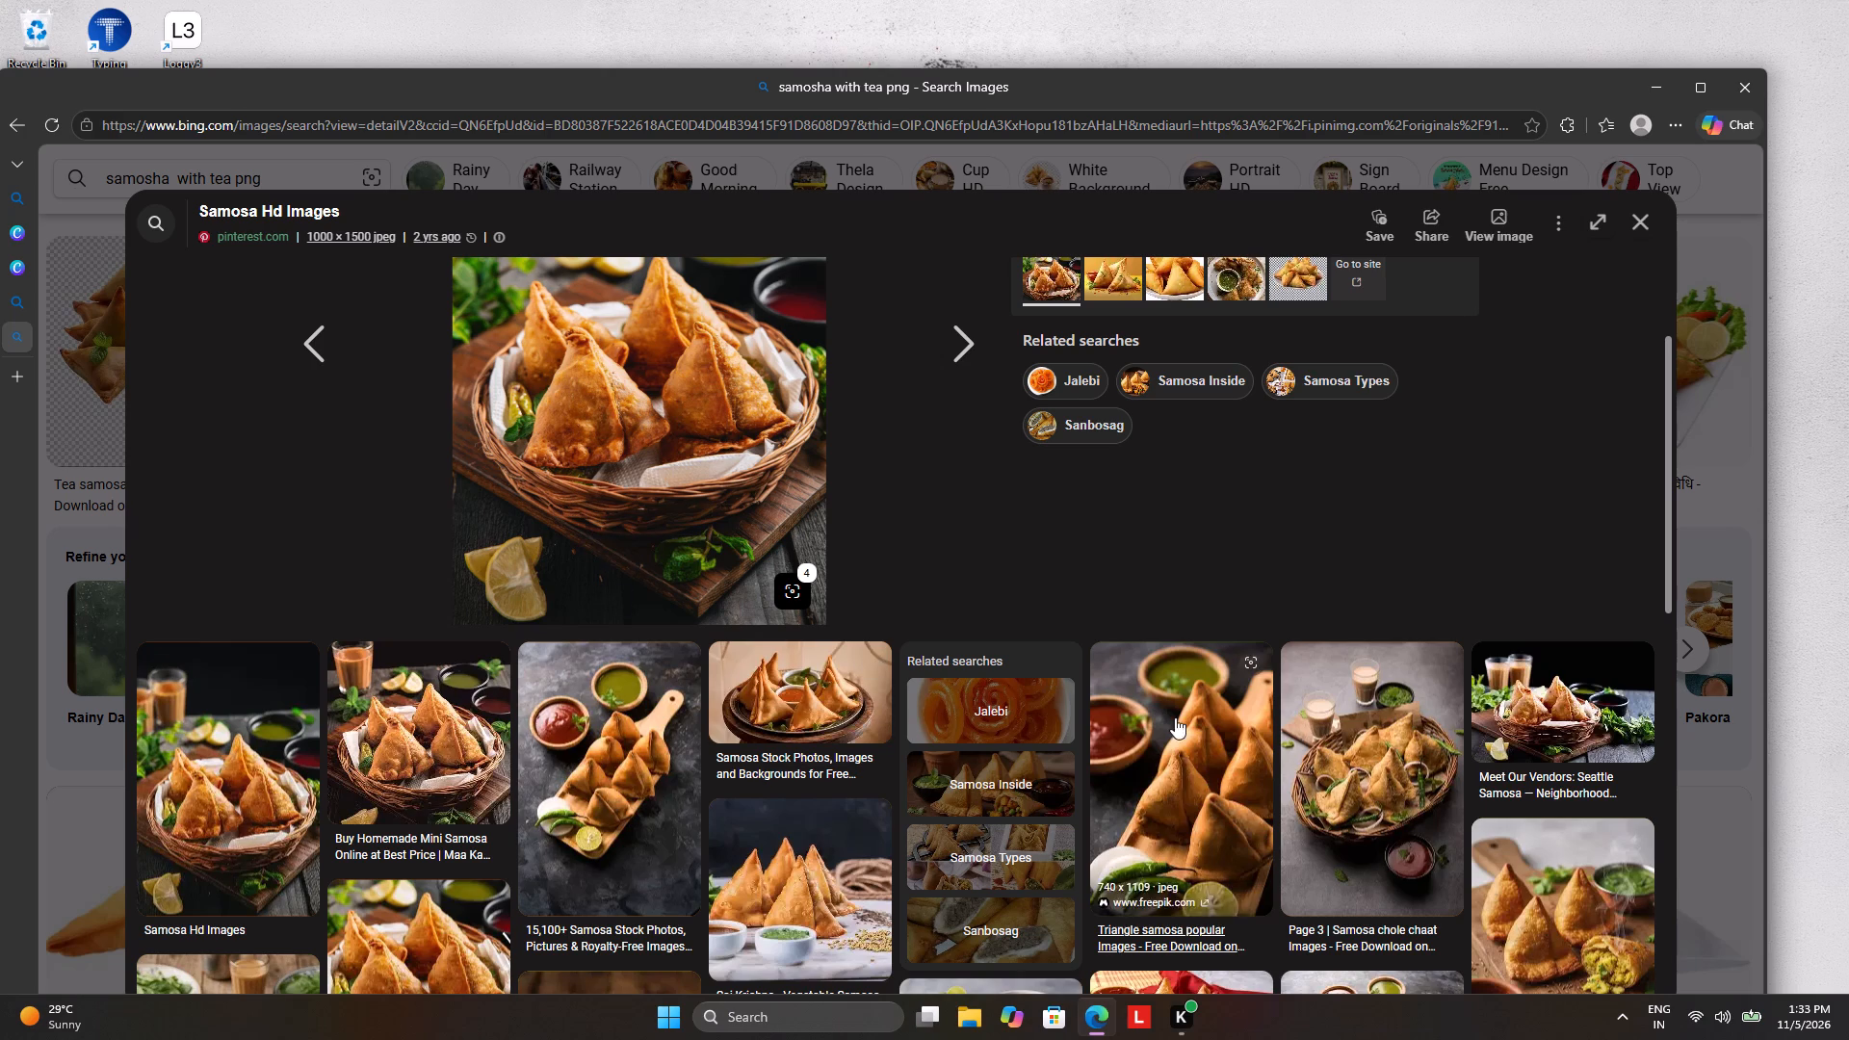
click(1531, 704)
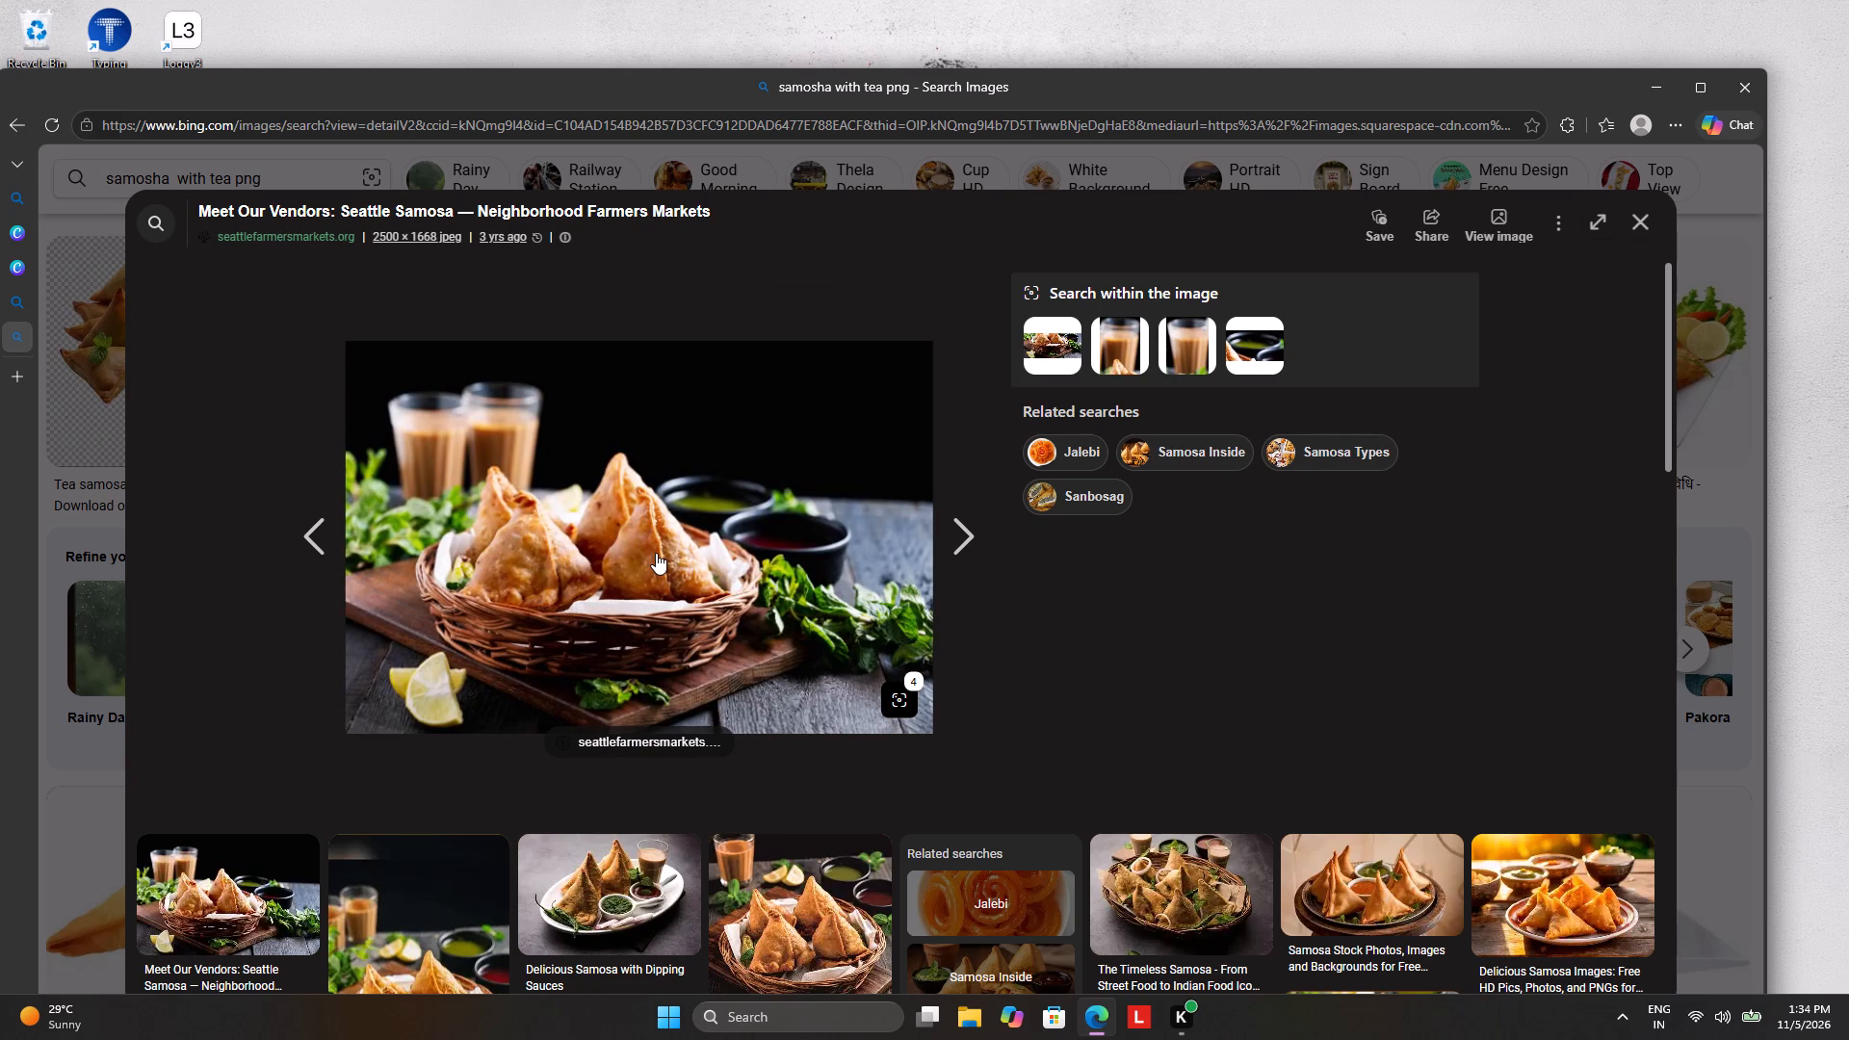
scroll(657, 746, down, 3)
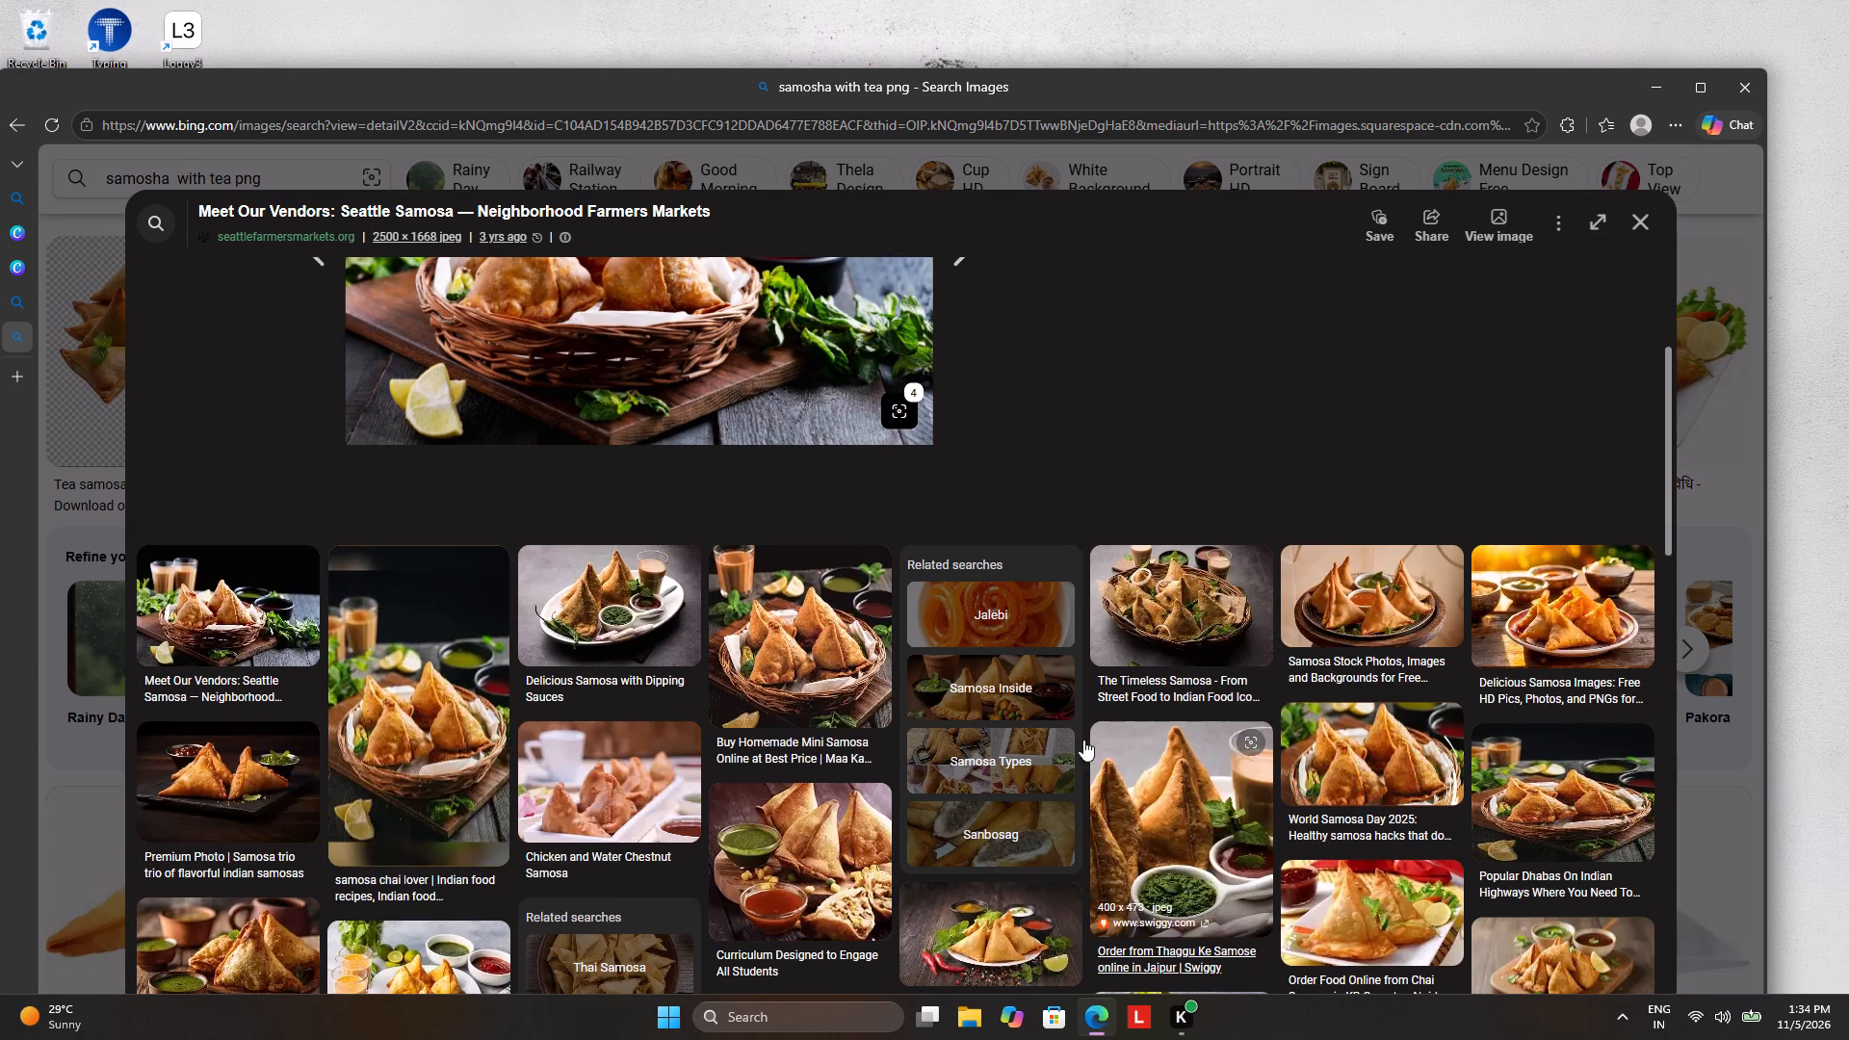
scroll(765, 754, down, 3)
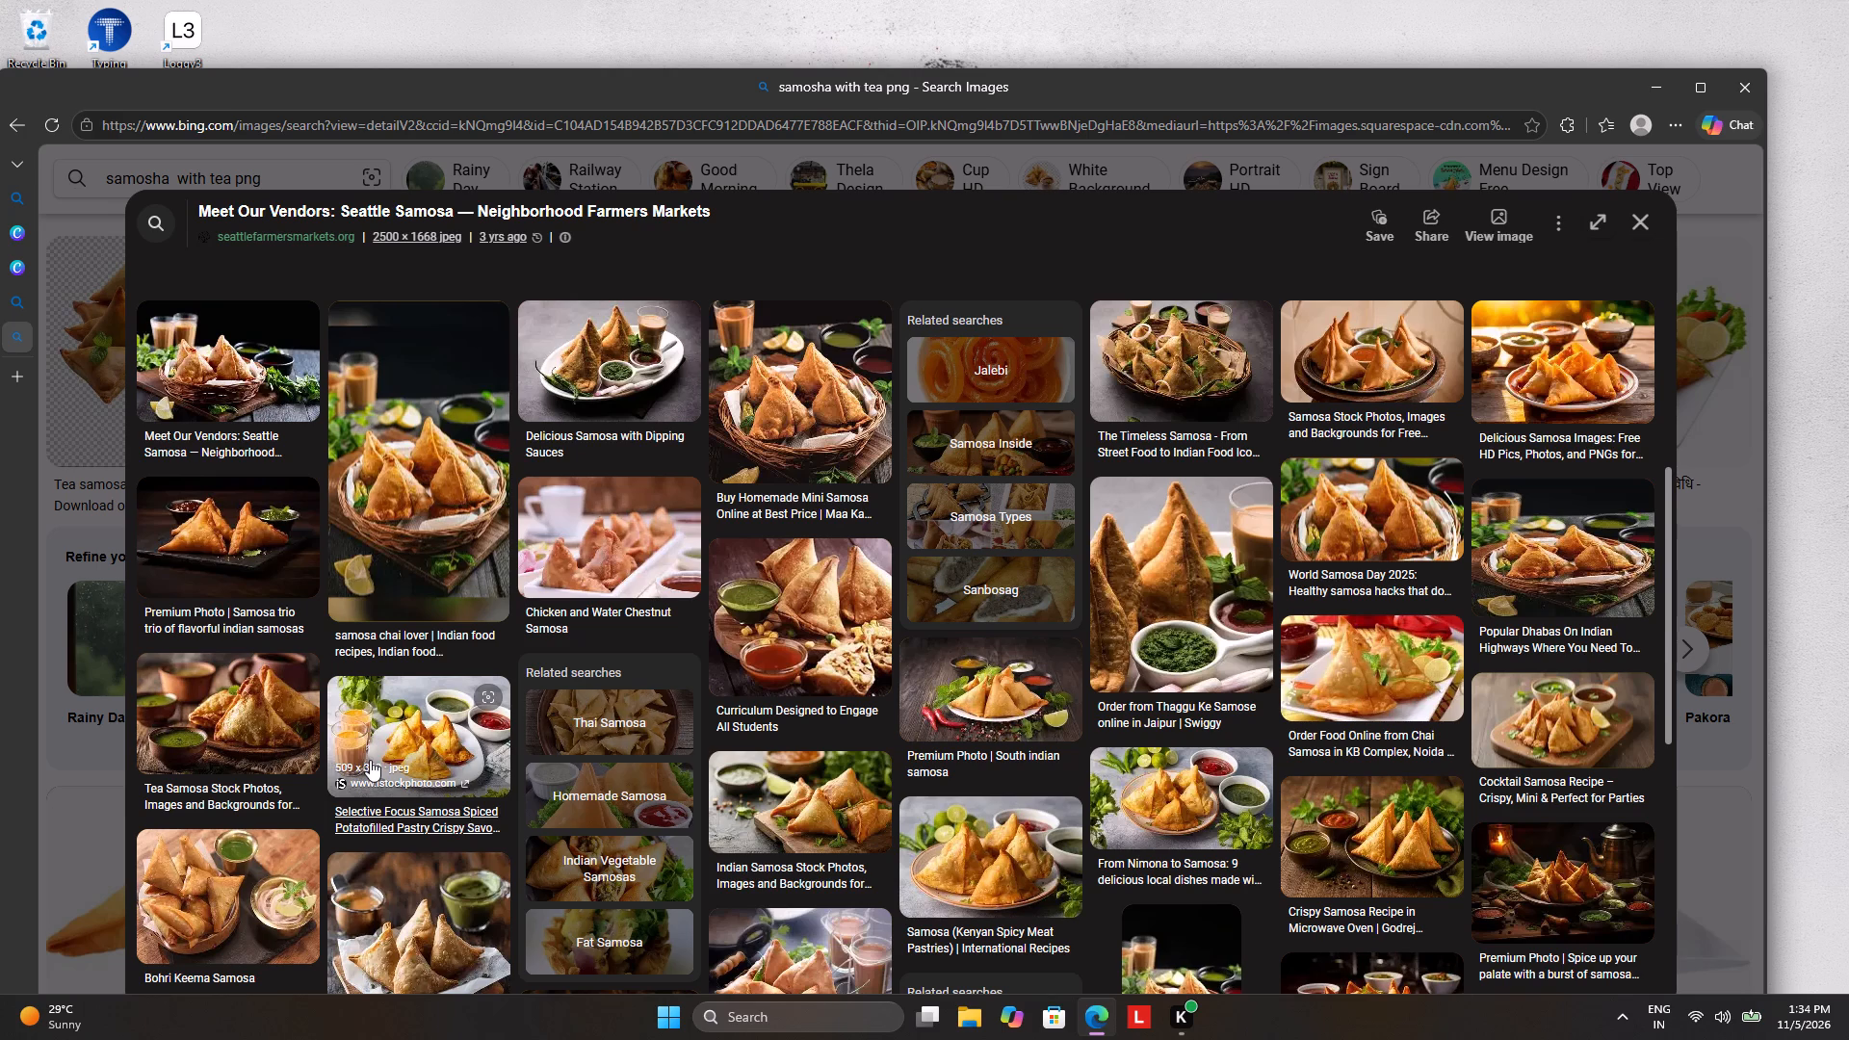
scroll(370, 760, up, 8)
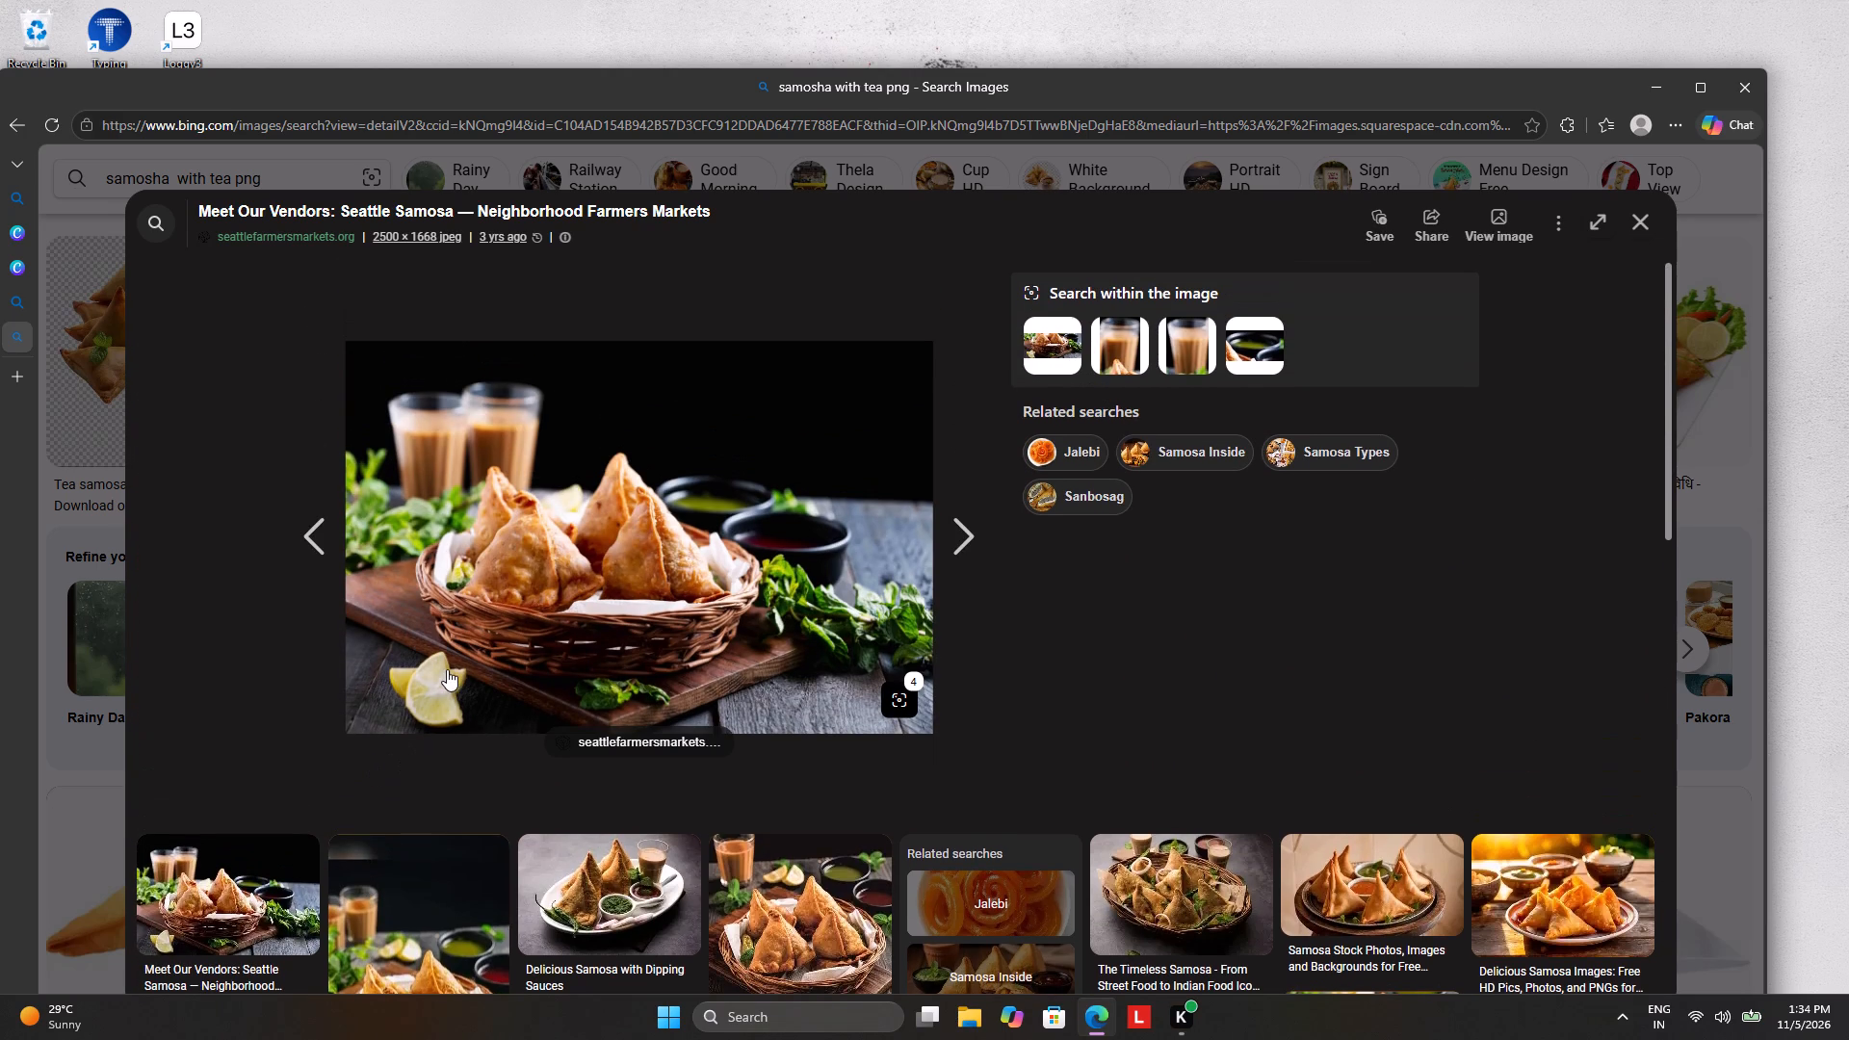
Copy the Seattle Samosa picture and paste it onto black page 9 of the Coffee Sosial Media Post design in Canva.
right_click(447, 669)
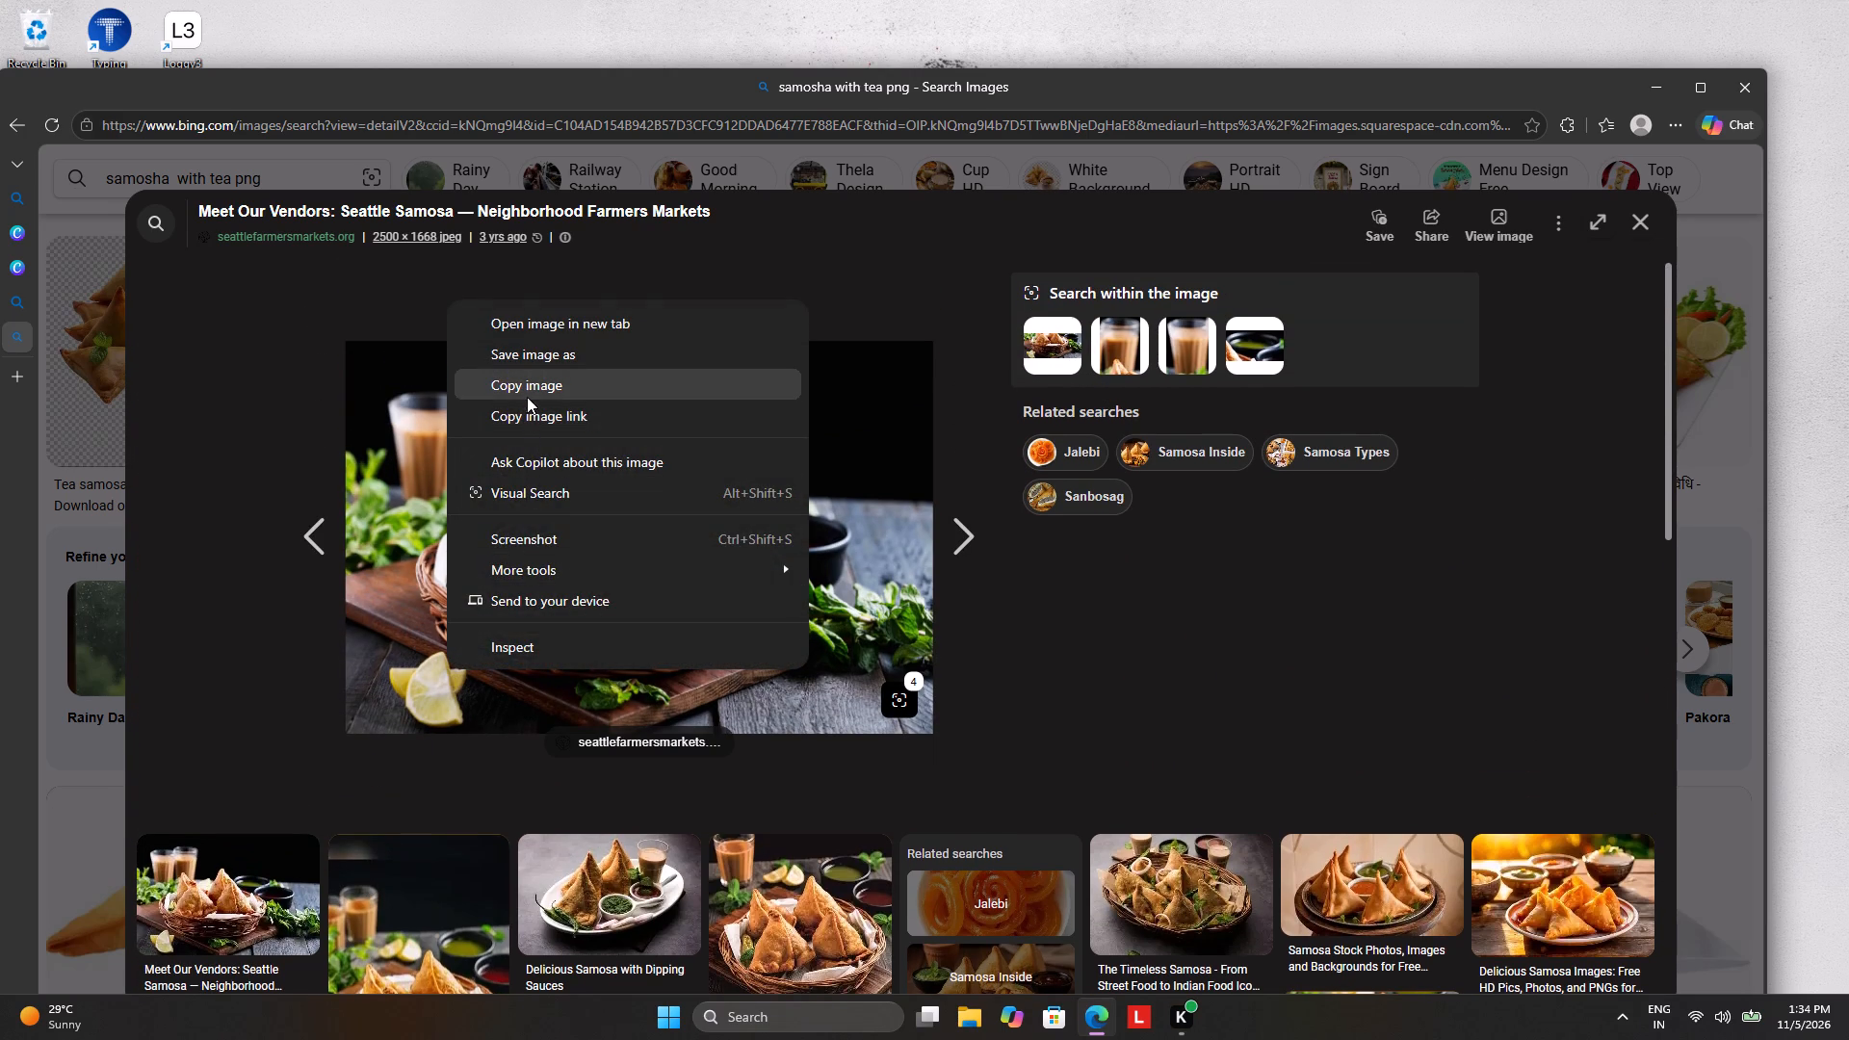
click(527, 397)
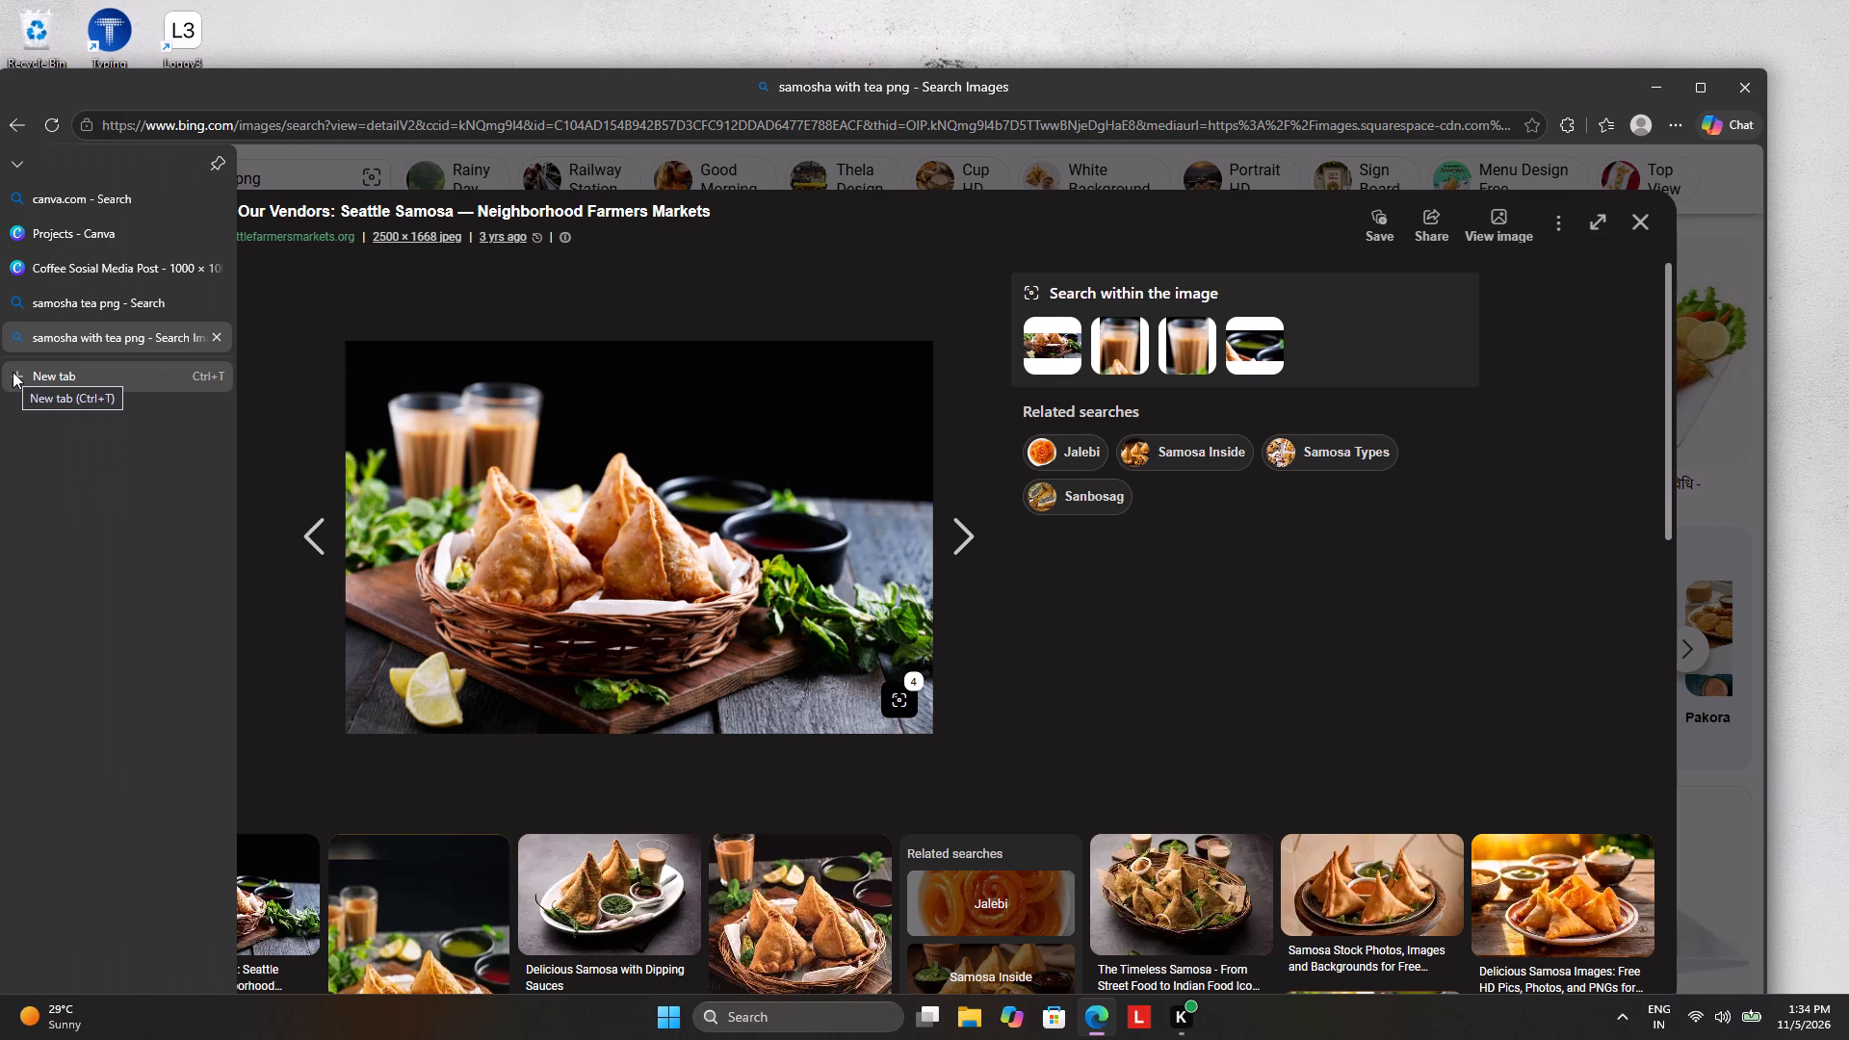
click(83, 275)
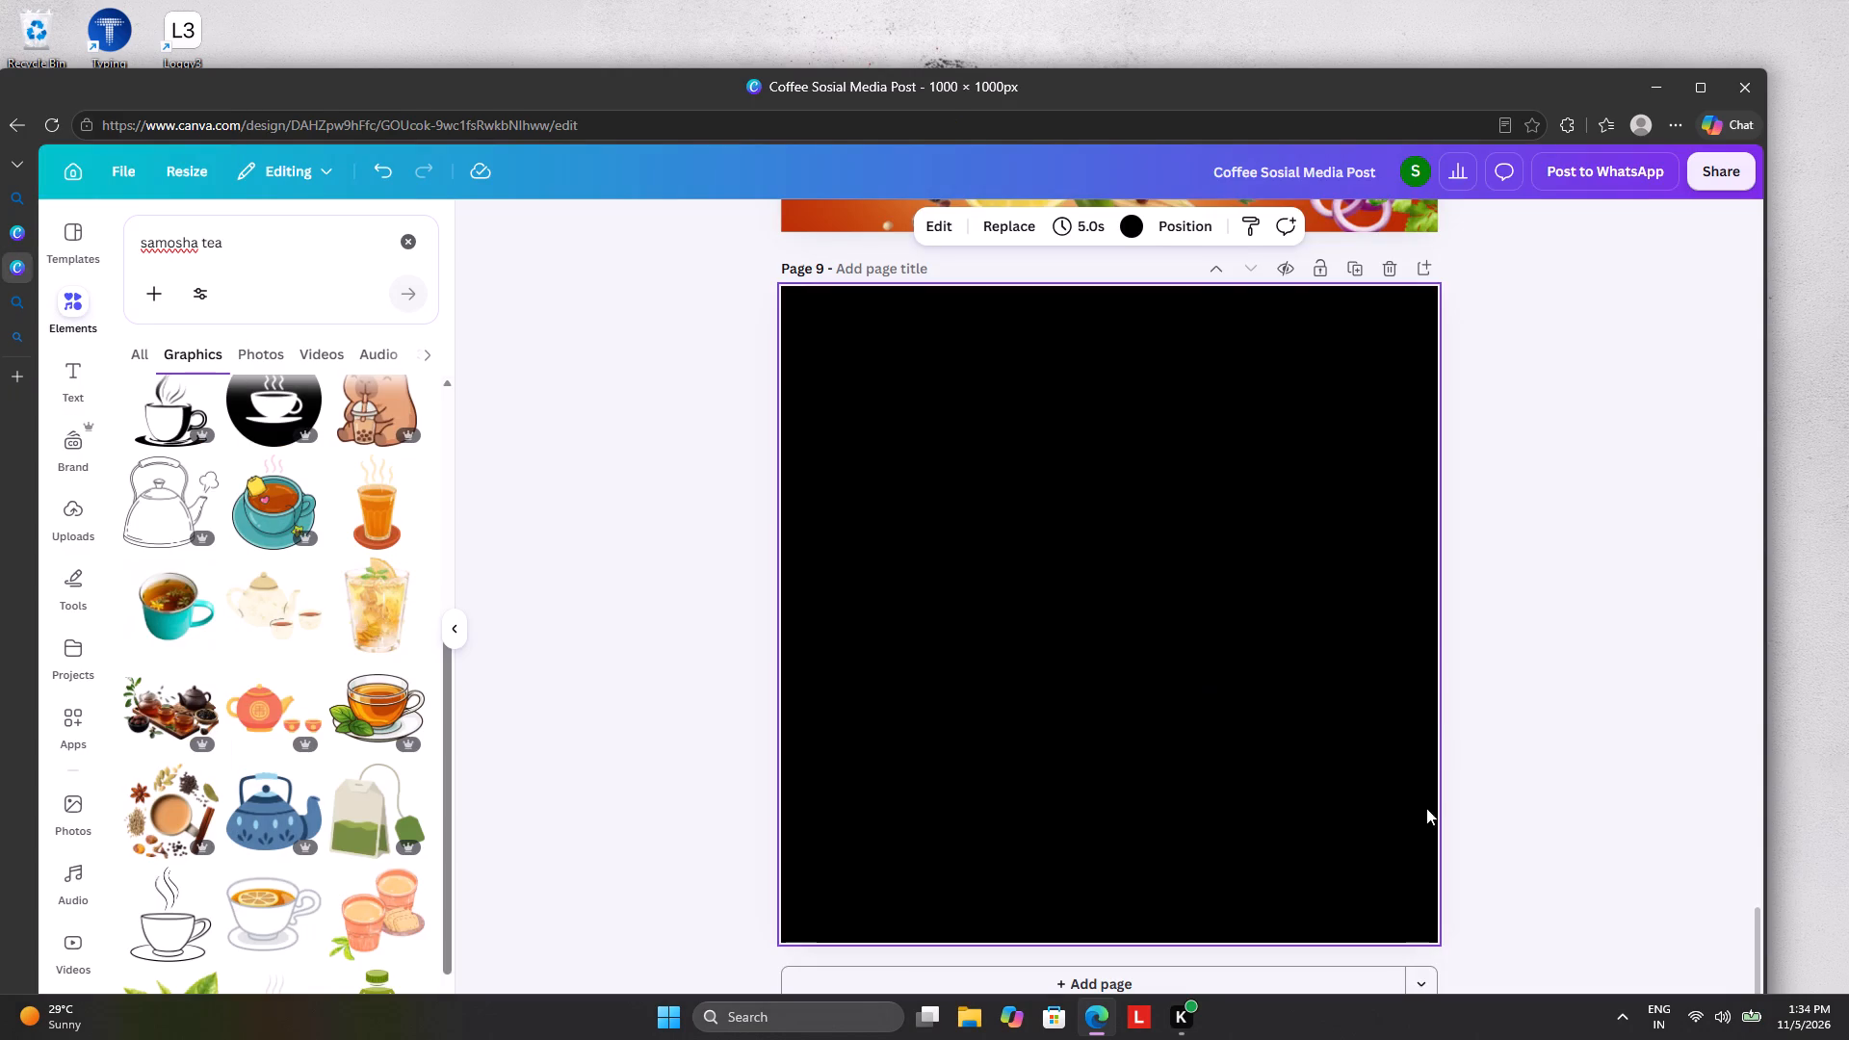
key(ctrl+v)
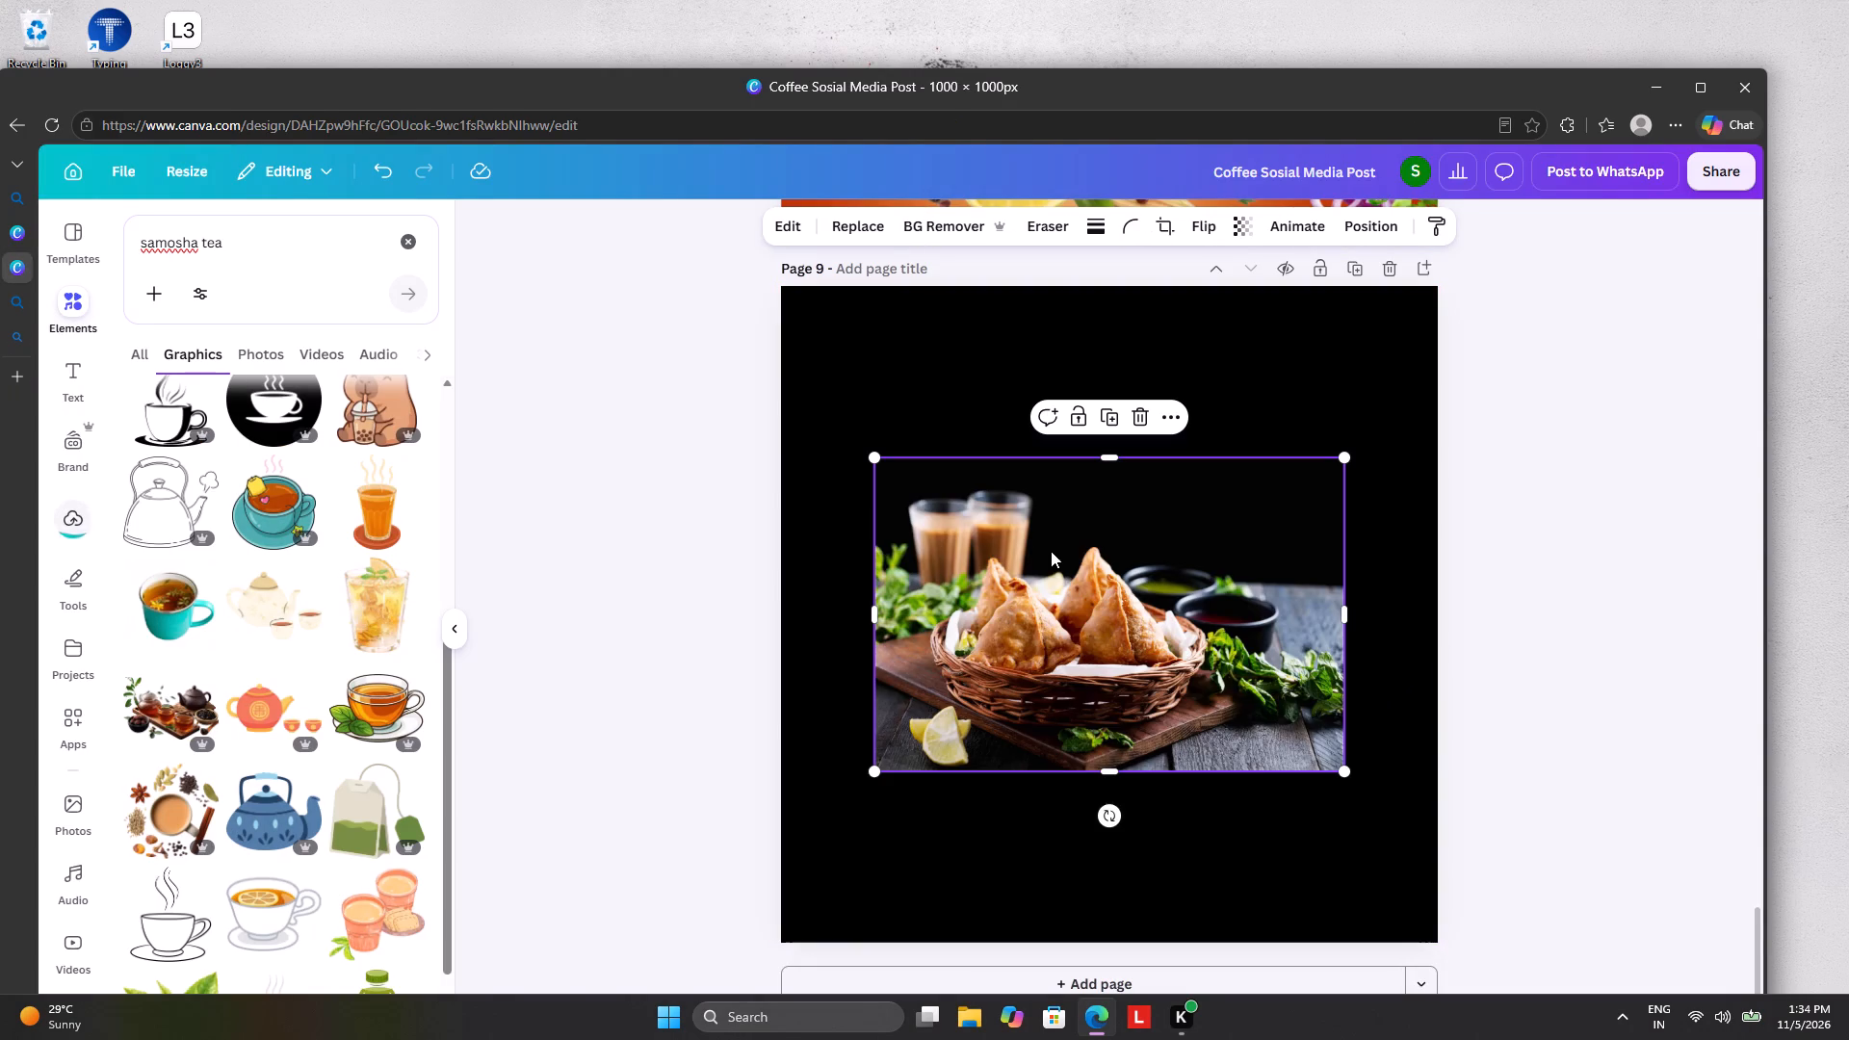
Enlarge the samosa and tea picture to about 882 × 589 px and place it across the lower part of page 9.
drag(1060, 579, 1040, 659)
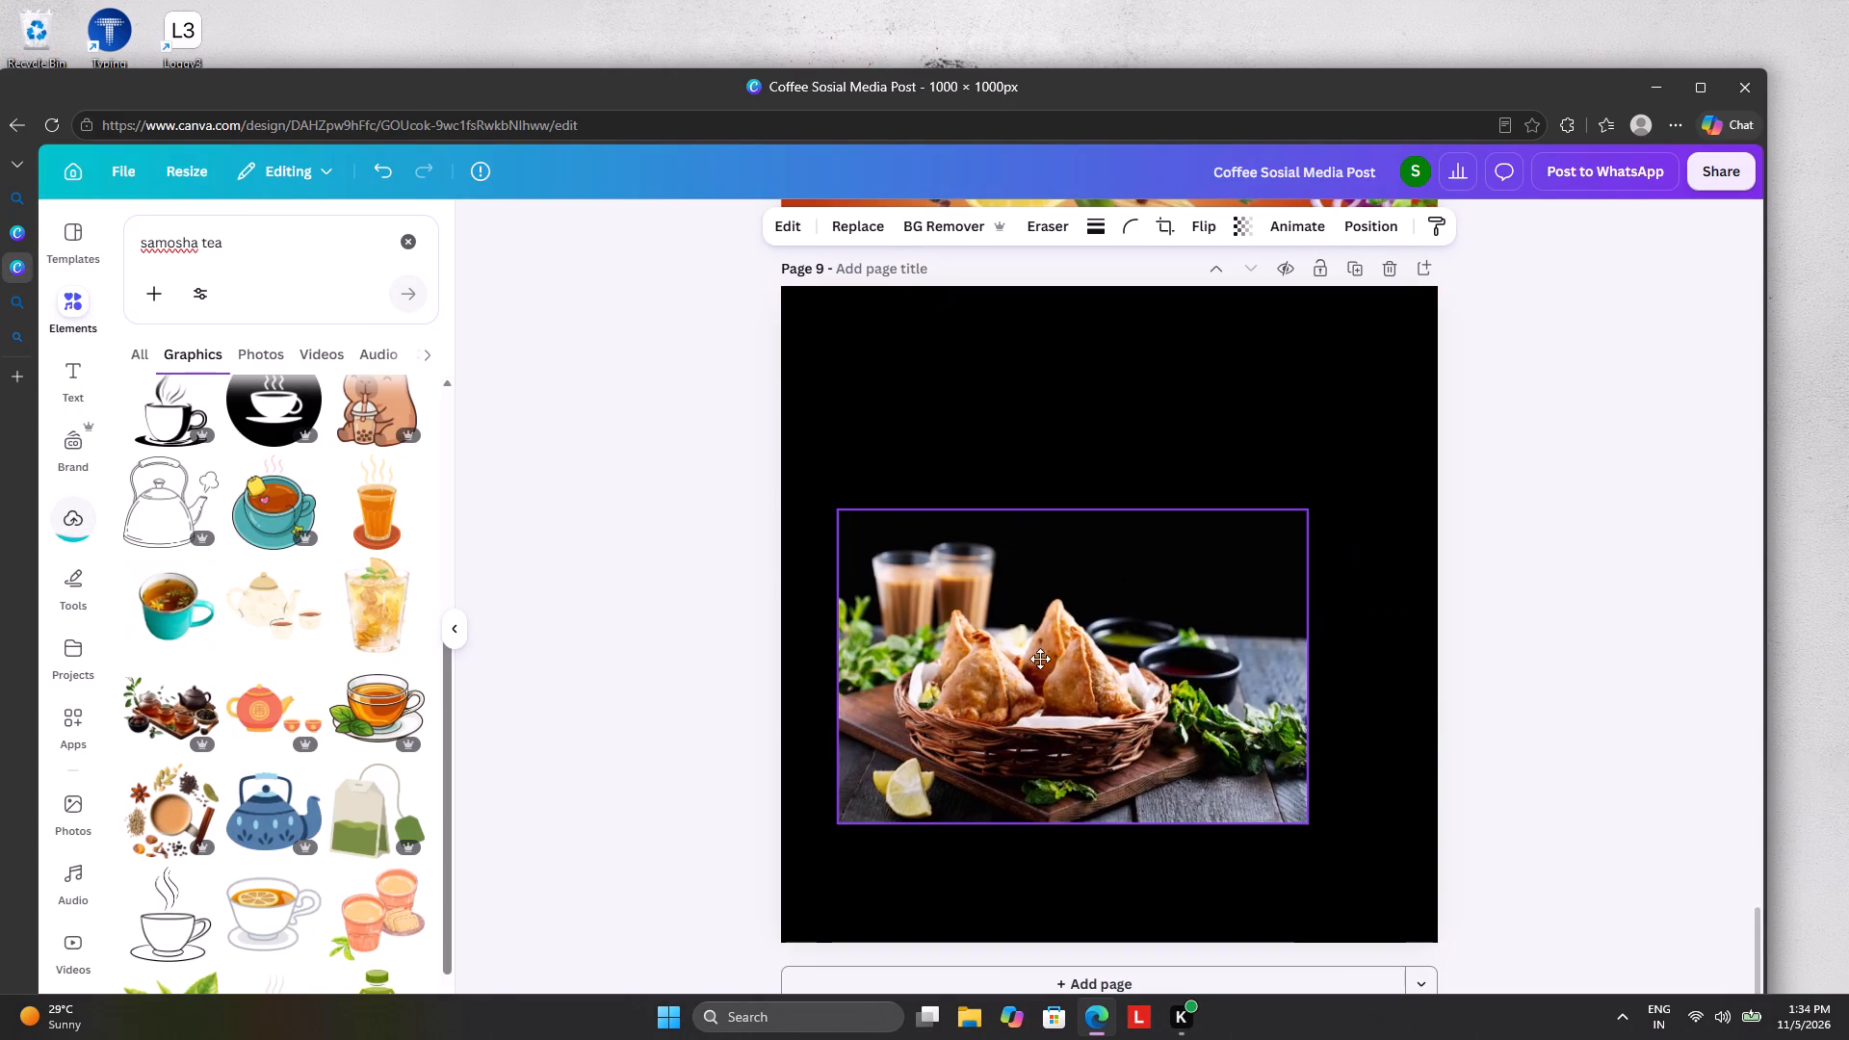
drag(1040, 659, 1055, 633)
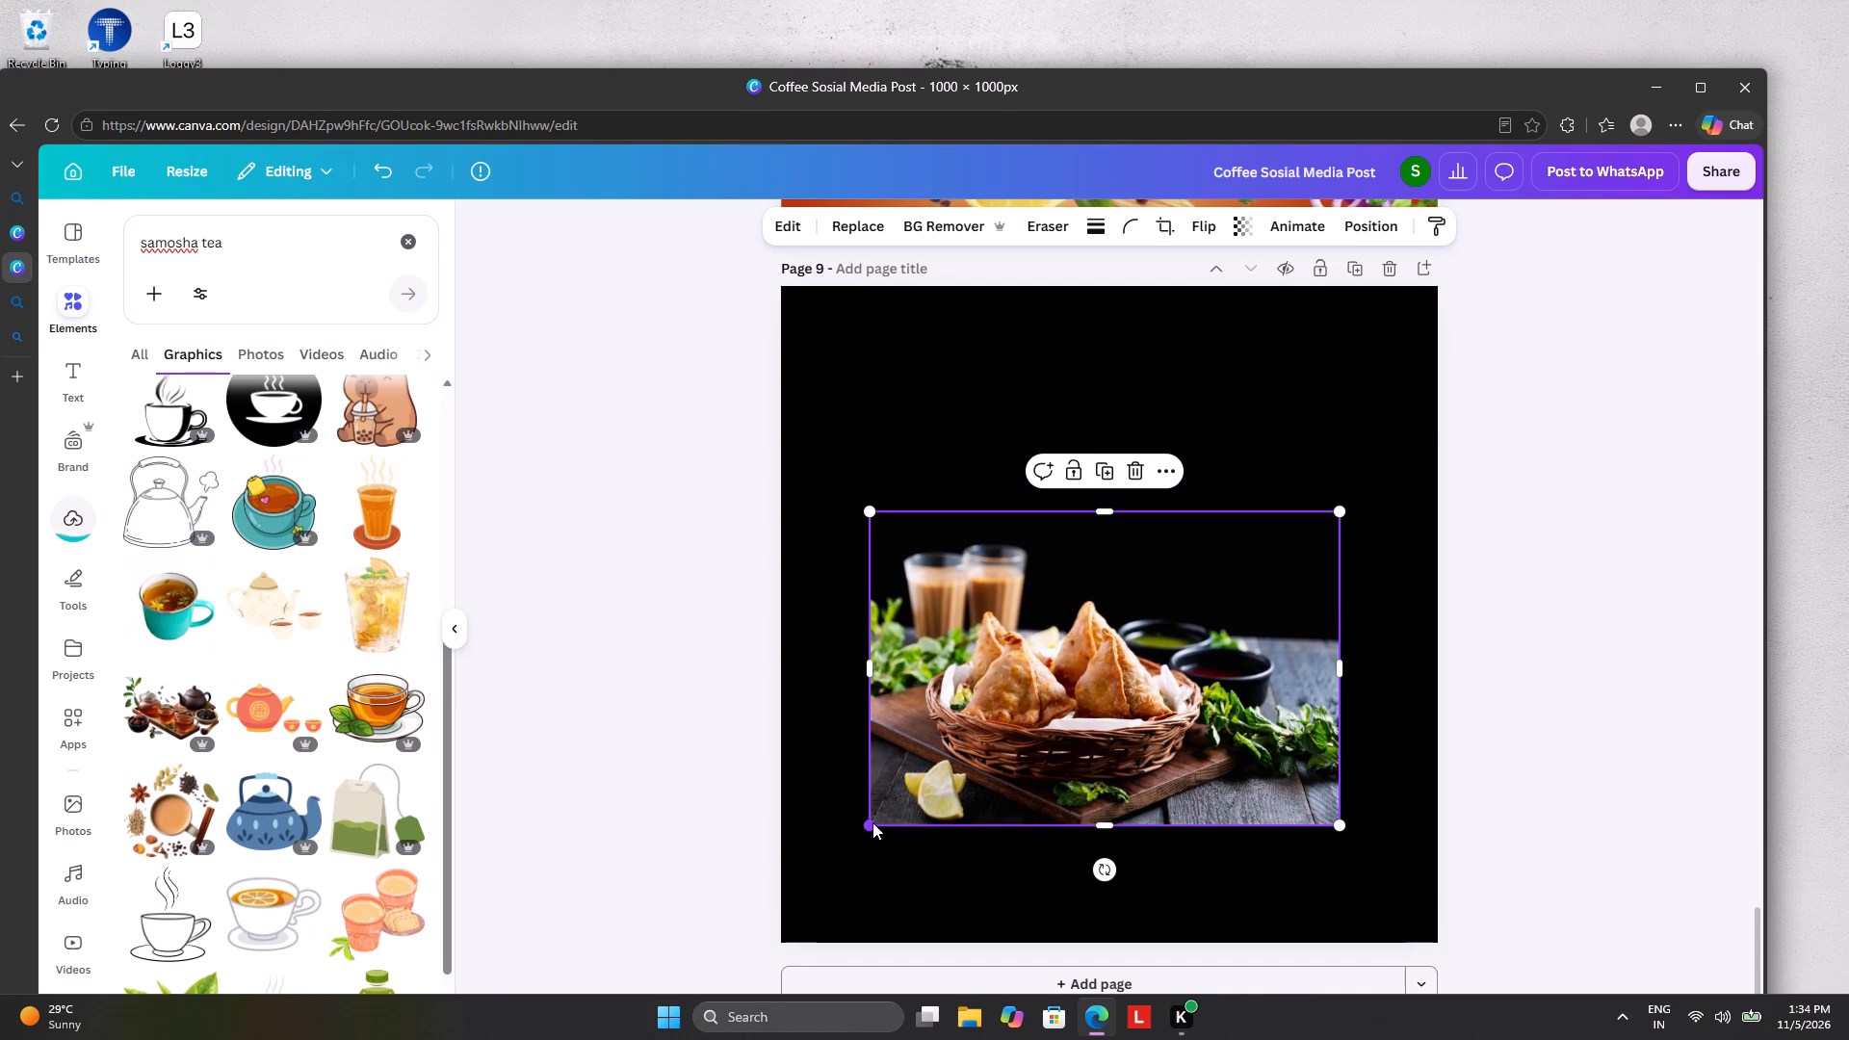
drag(866, 826, 737, 872)
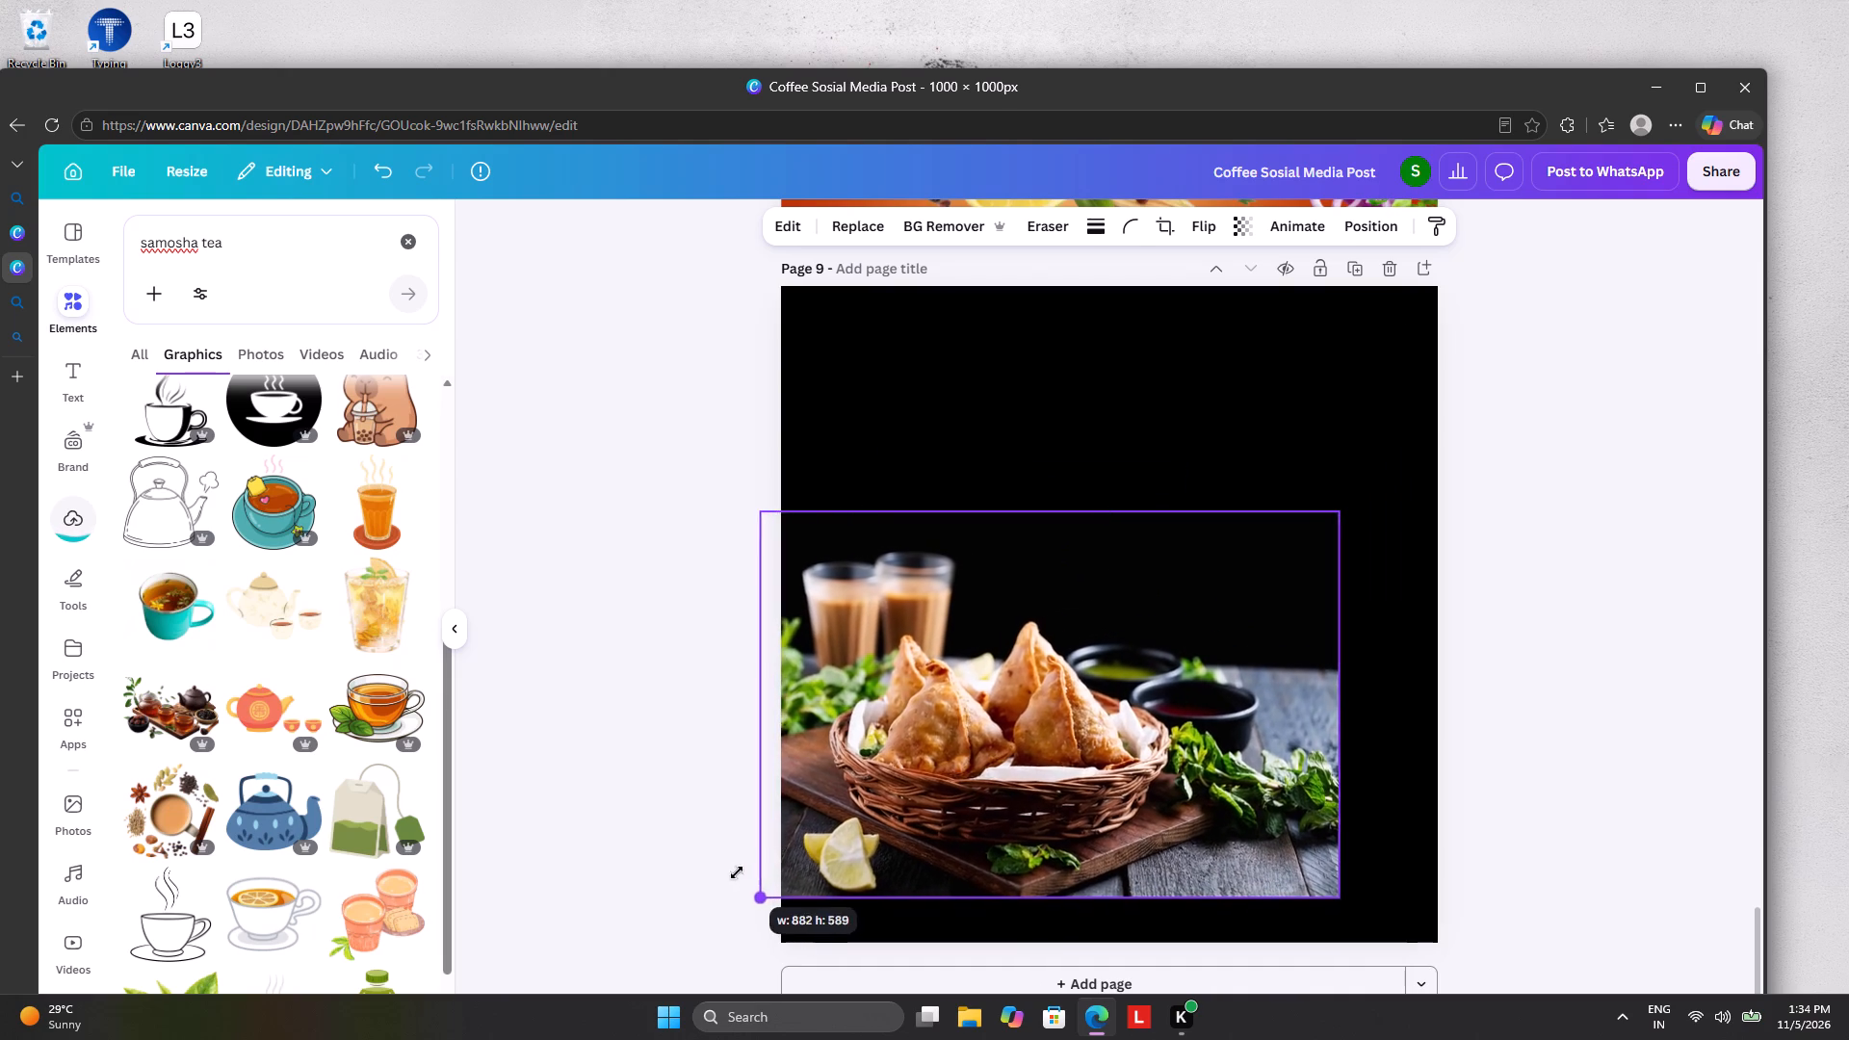
drag(737, 872, 736, 871)
drag(910, 789, 975, 830)
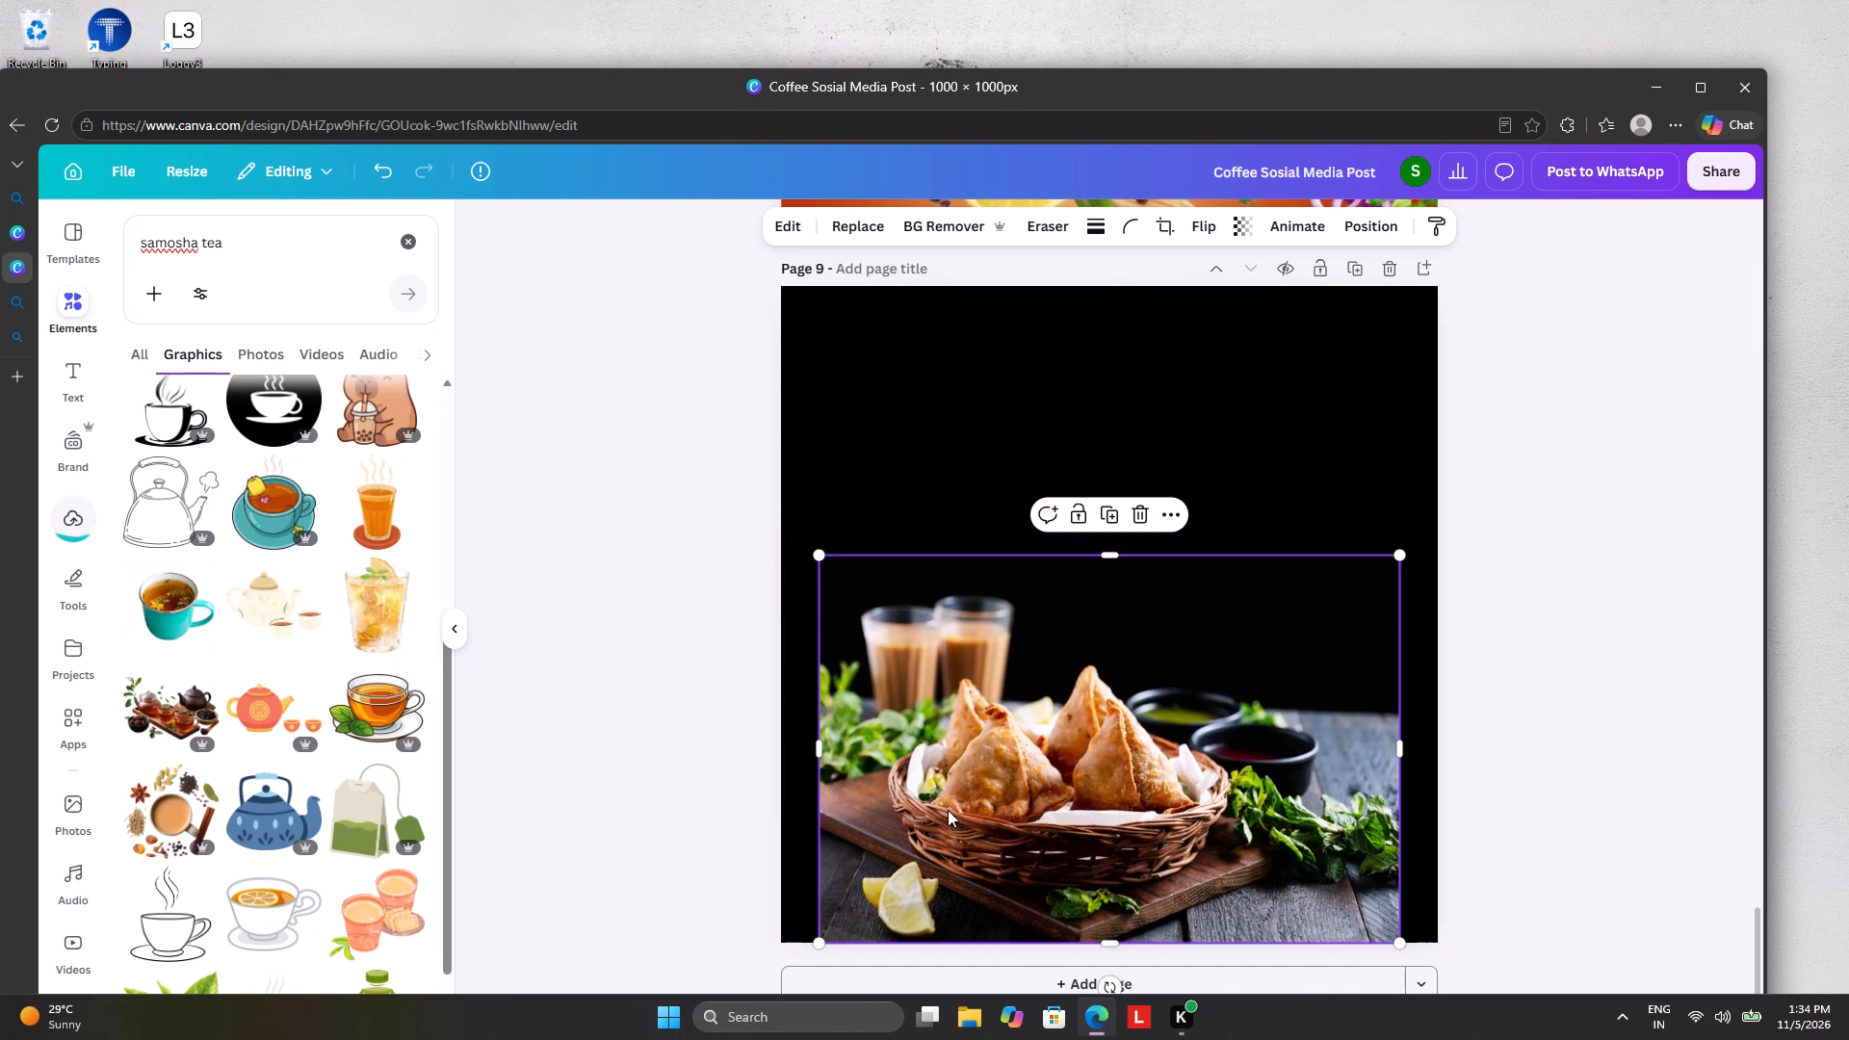
drag(944, 848, 934, 825)
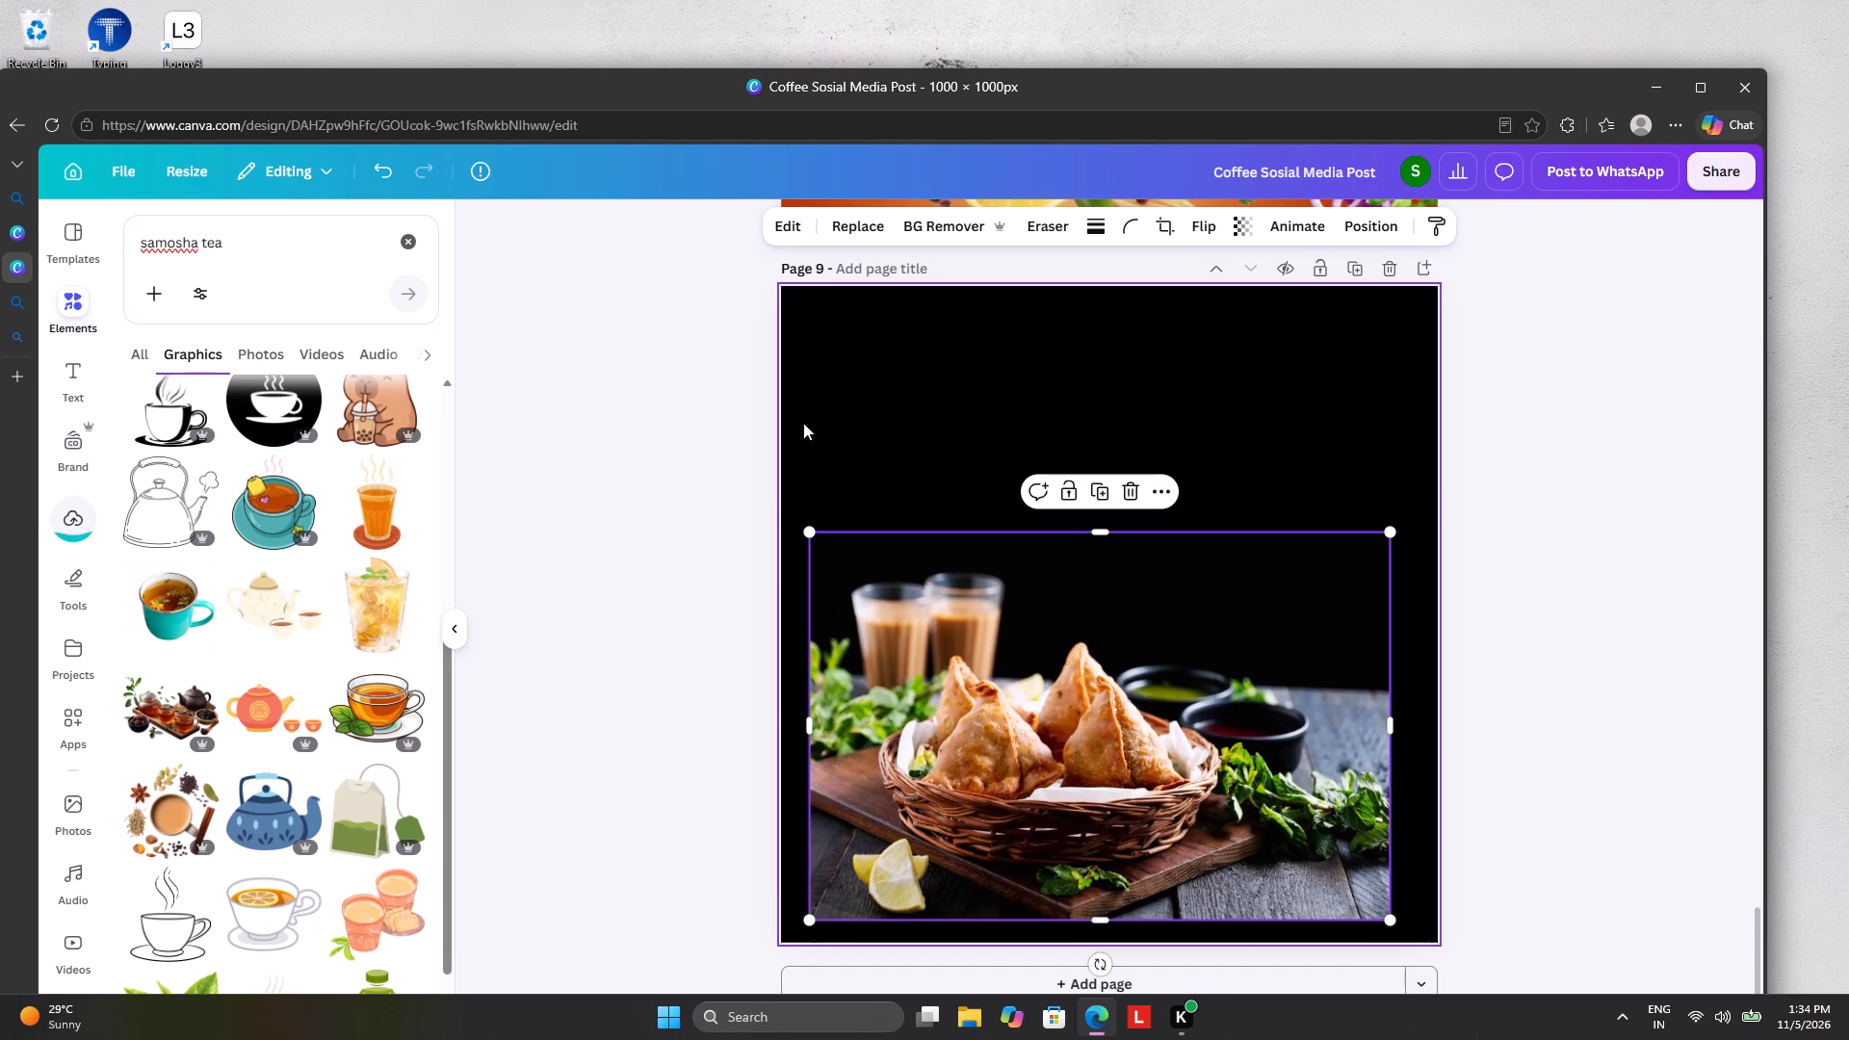
Try to remove the background of the samosa and tea picture on page 9.
click(942, 229)
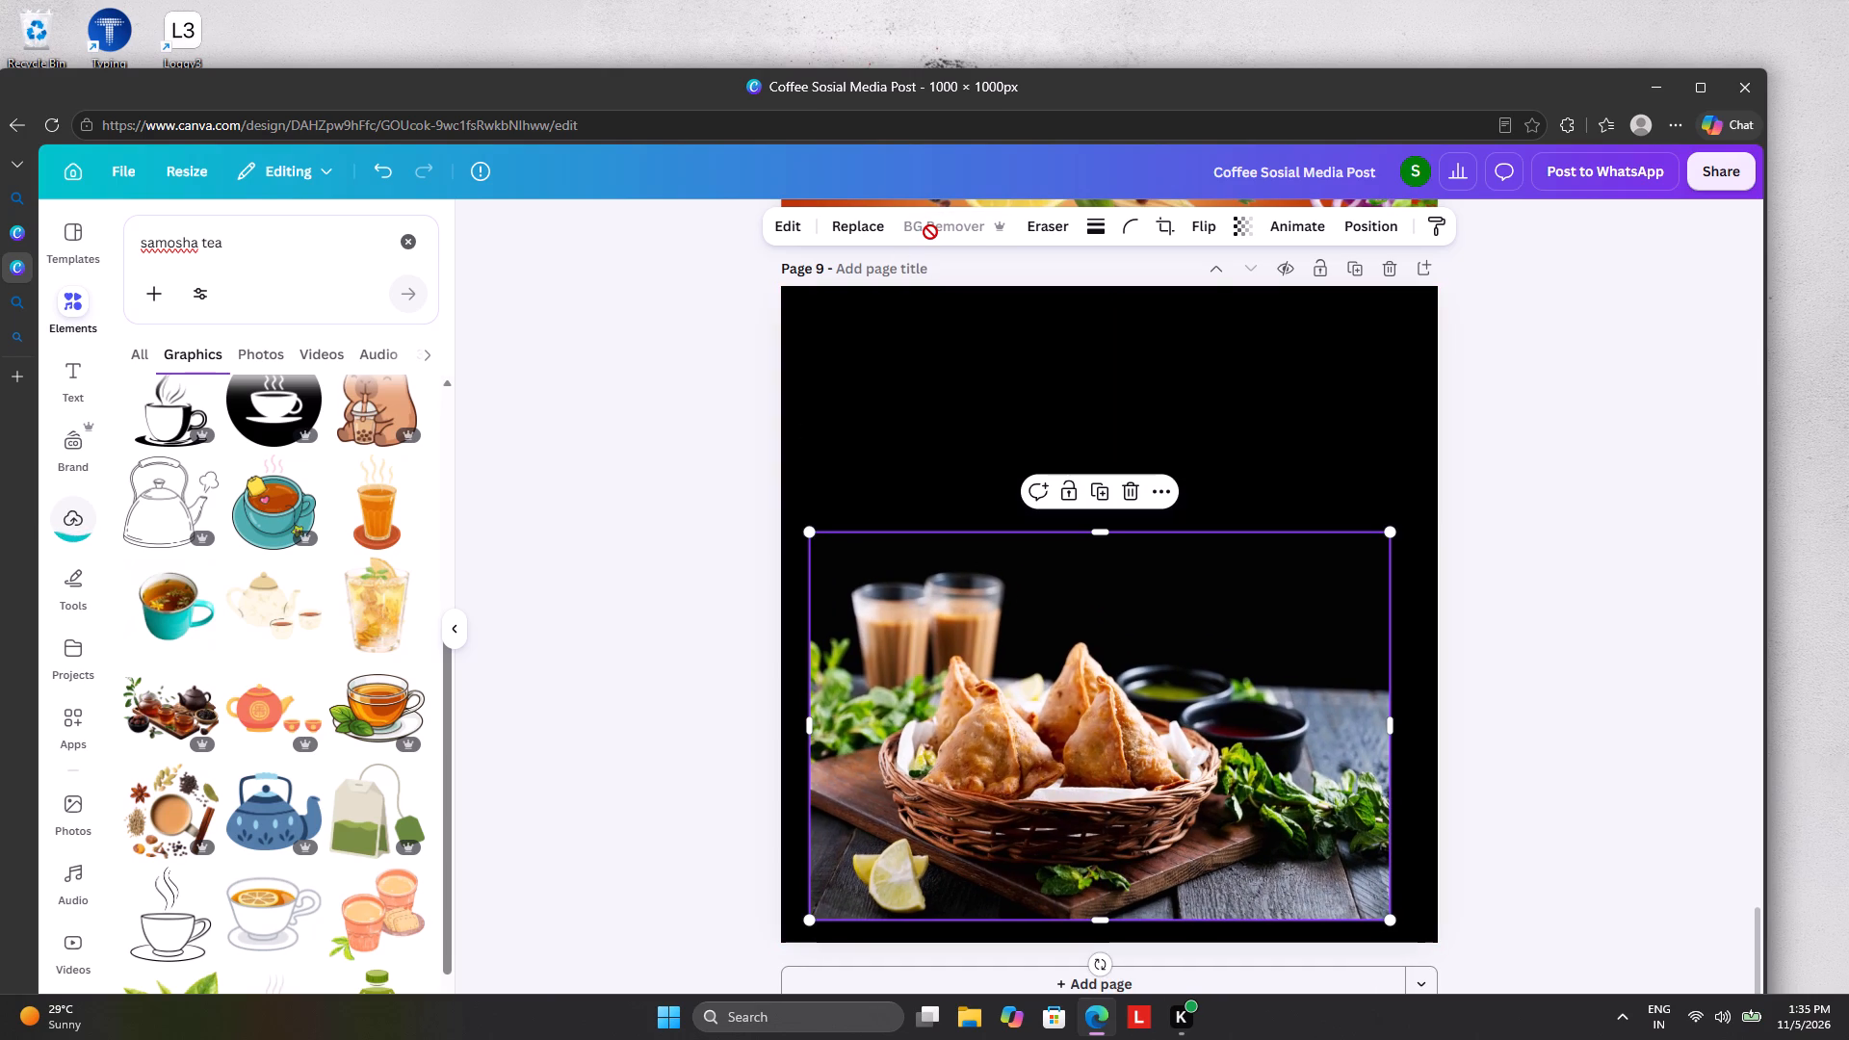
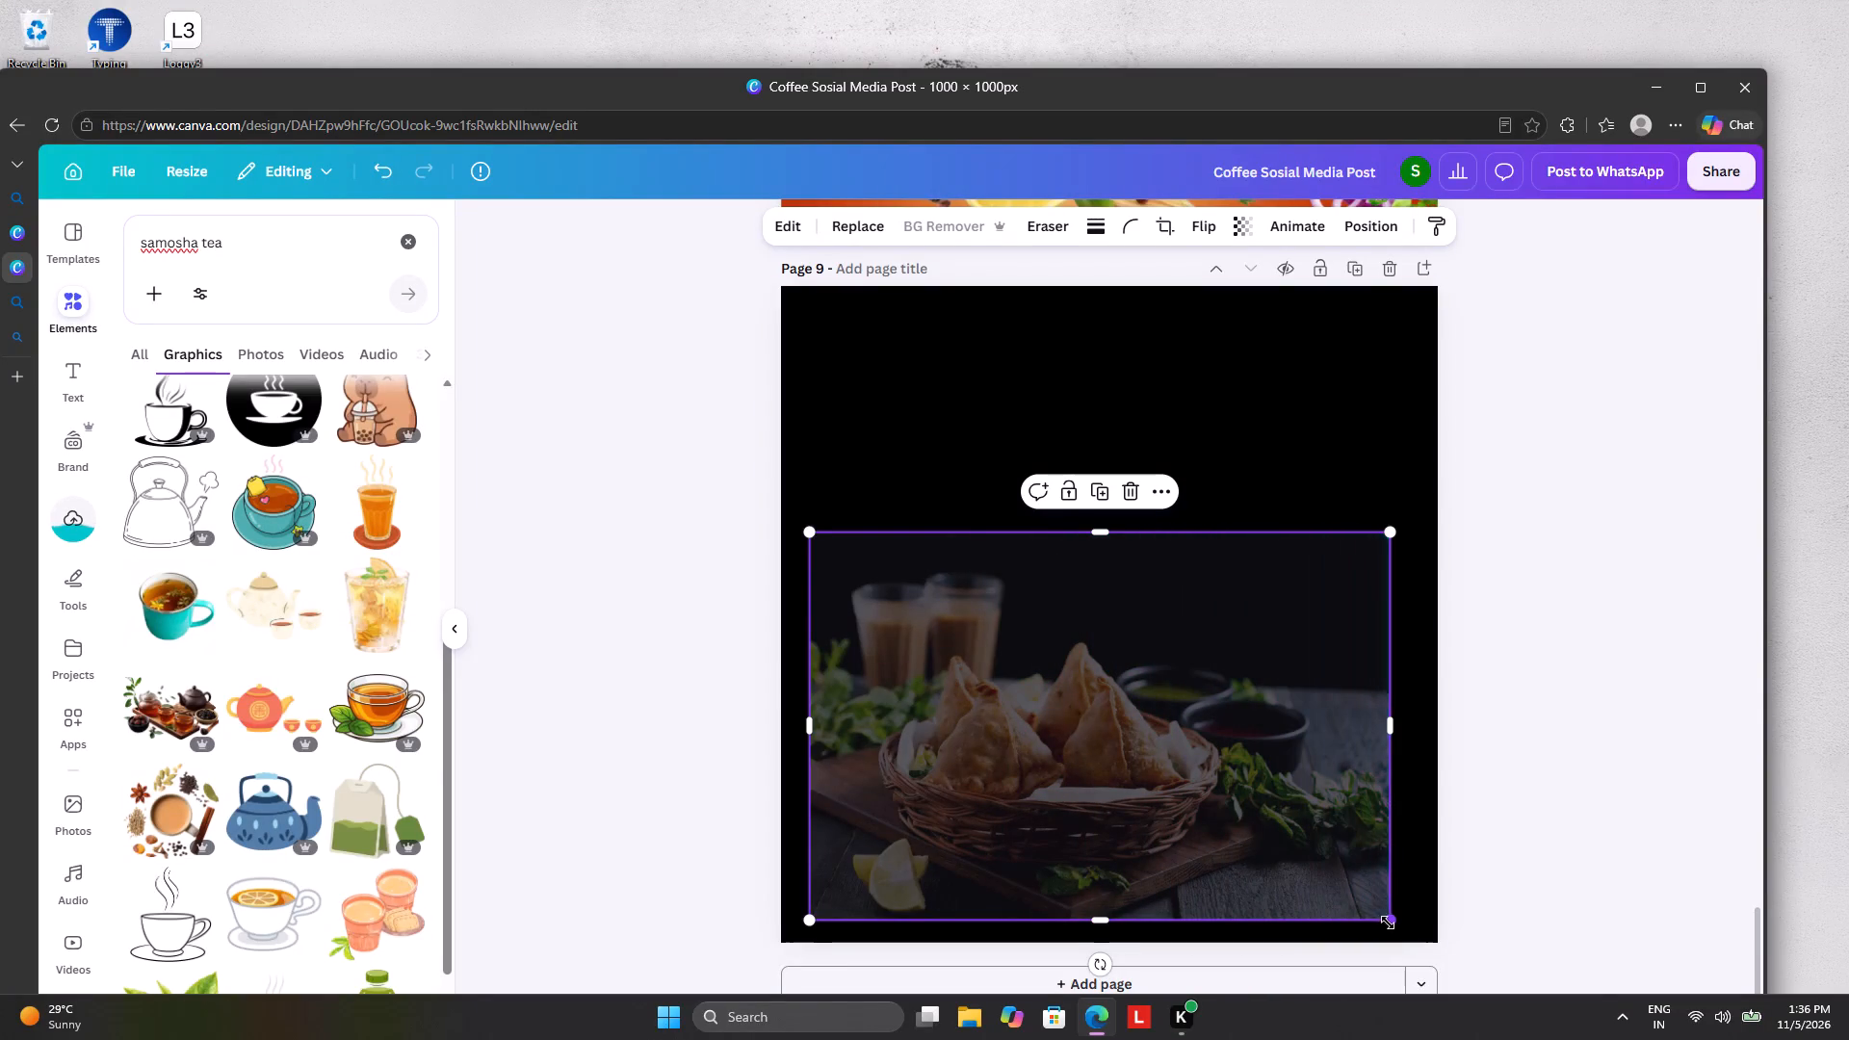
Enlarge the samosa and tea picture beyond the page width and position it to fill the lower part of page 9 edge to edge.
drag(1388, 925, 1509, 976)
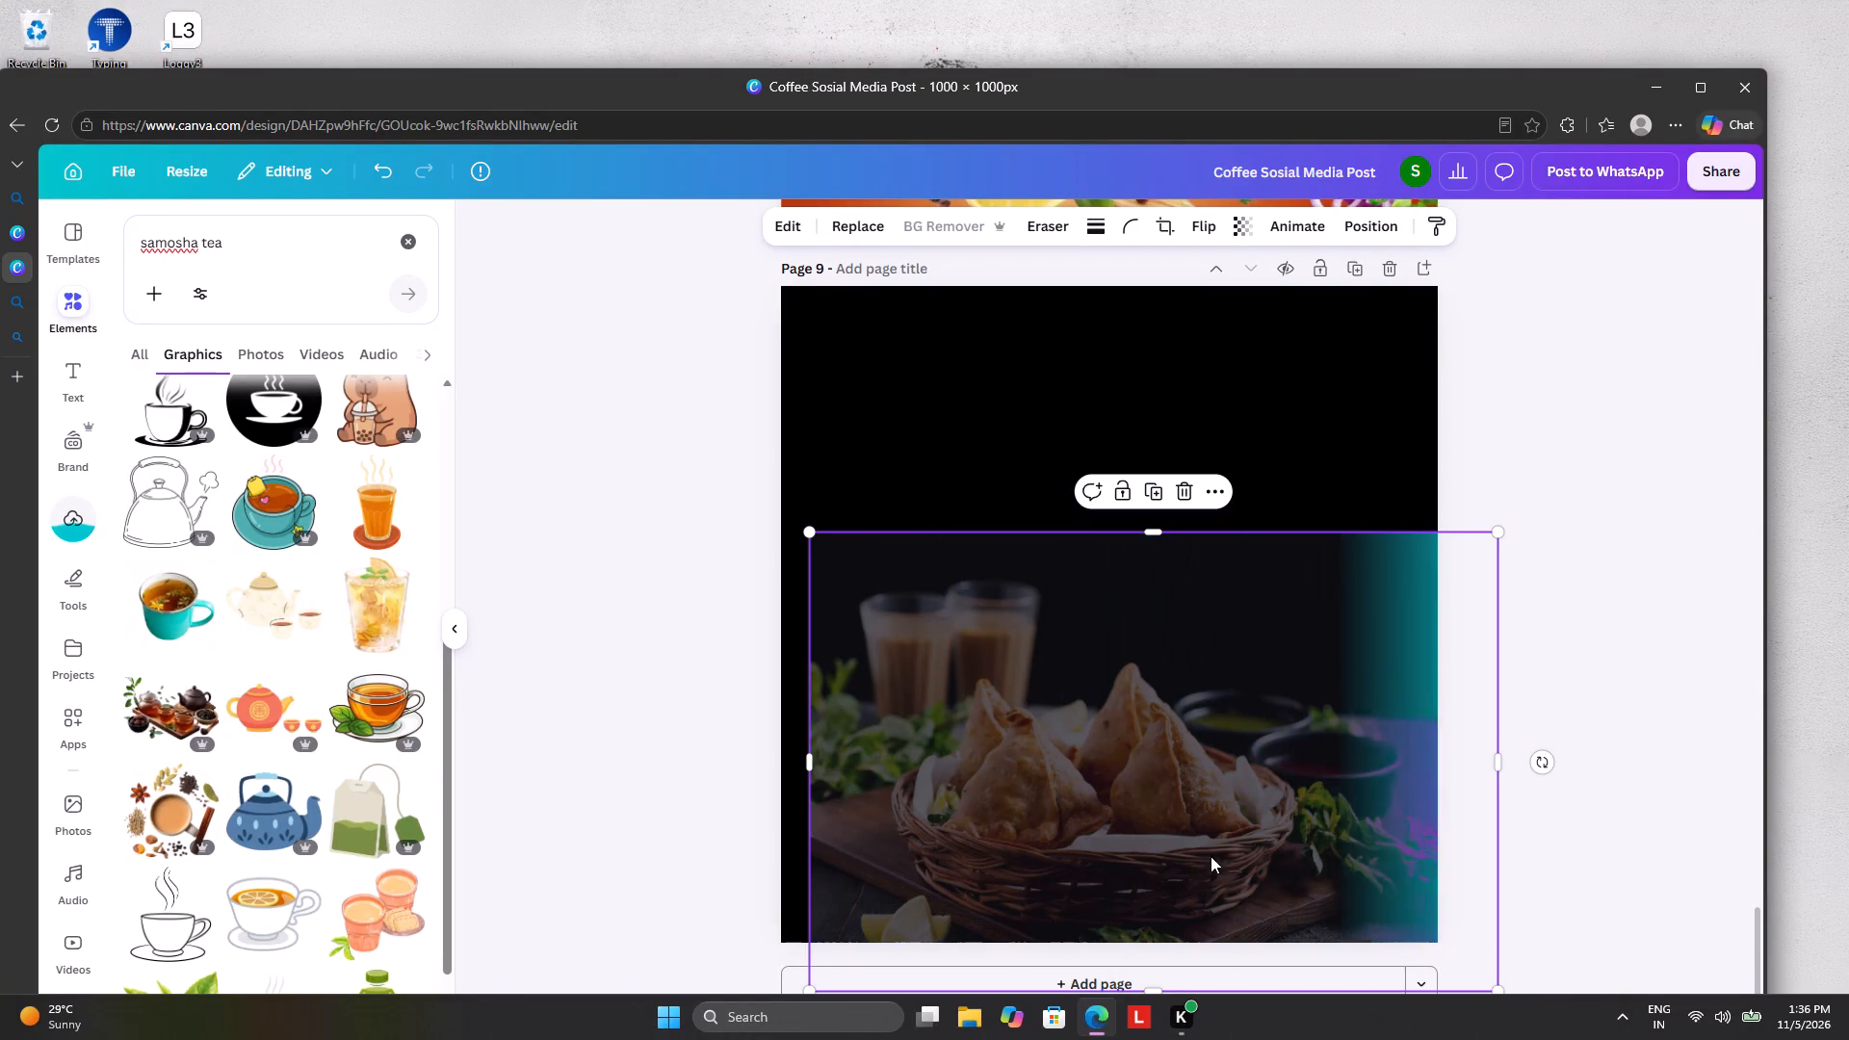
drag(1219, 842, 1140, 828)
drag(1153, 826, 1171, 837)
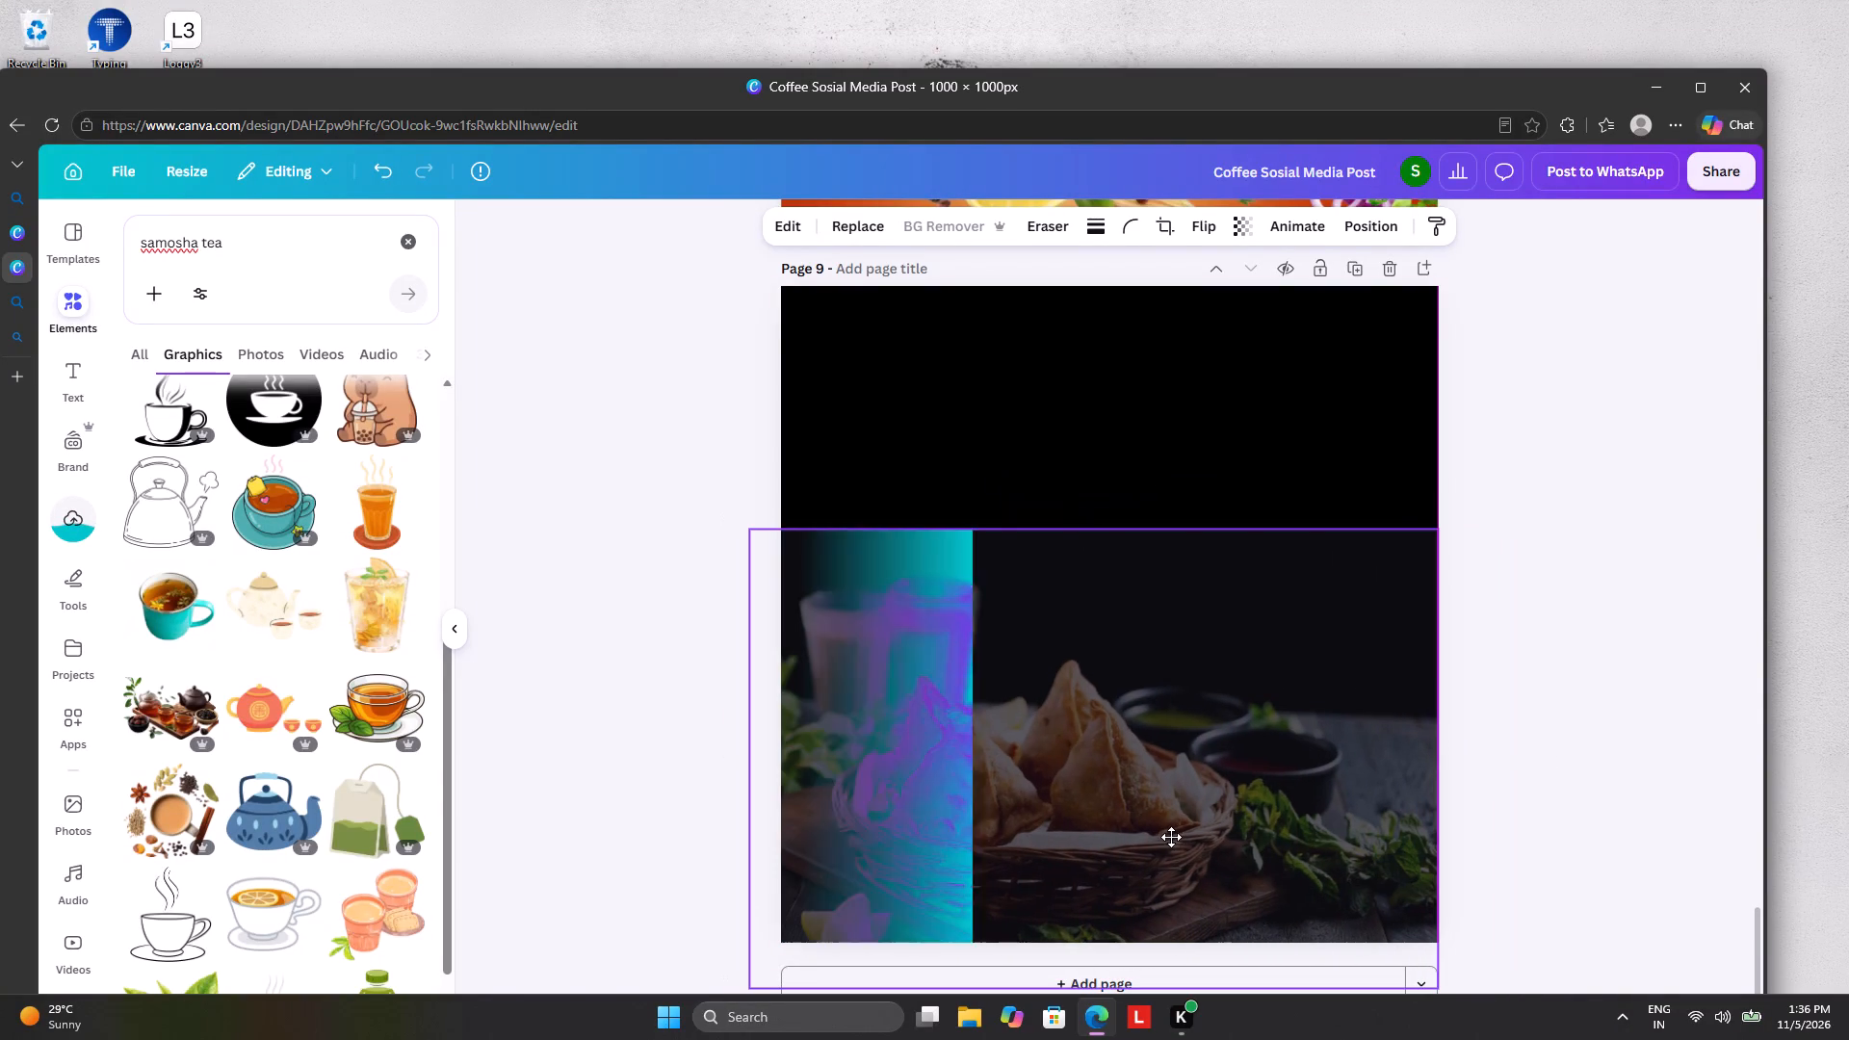
drag(1171, 837, 1177, 837)
click(1229, 454)
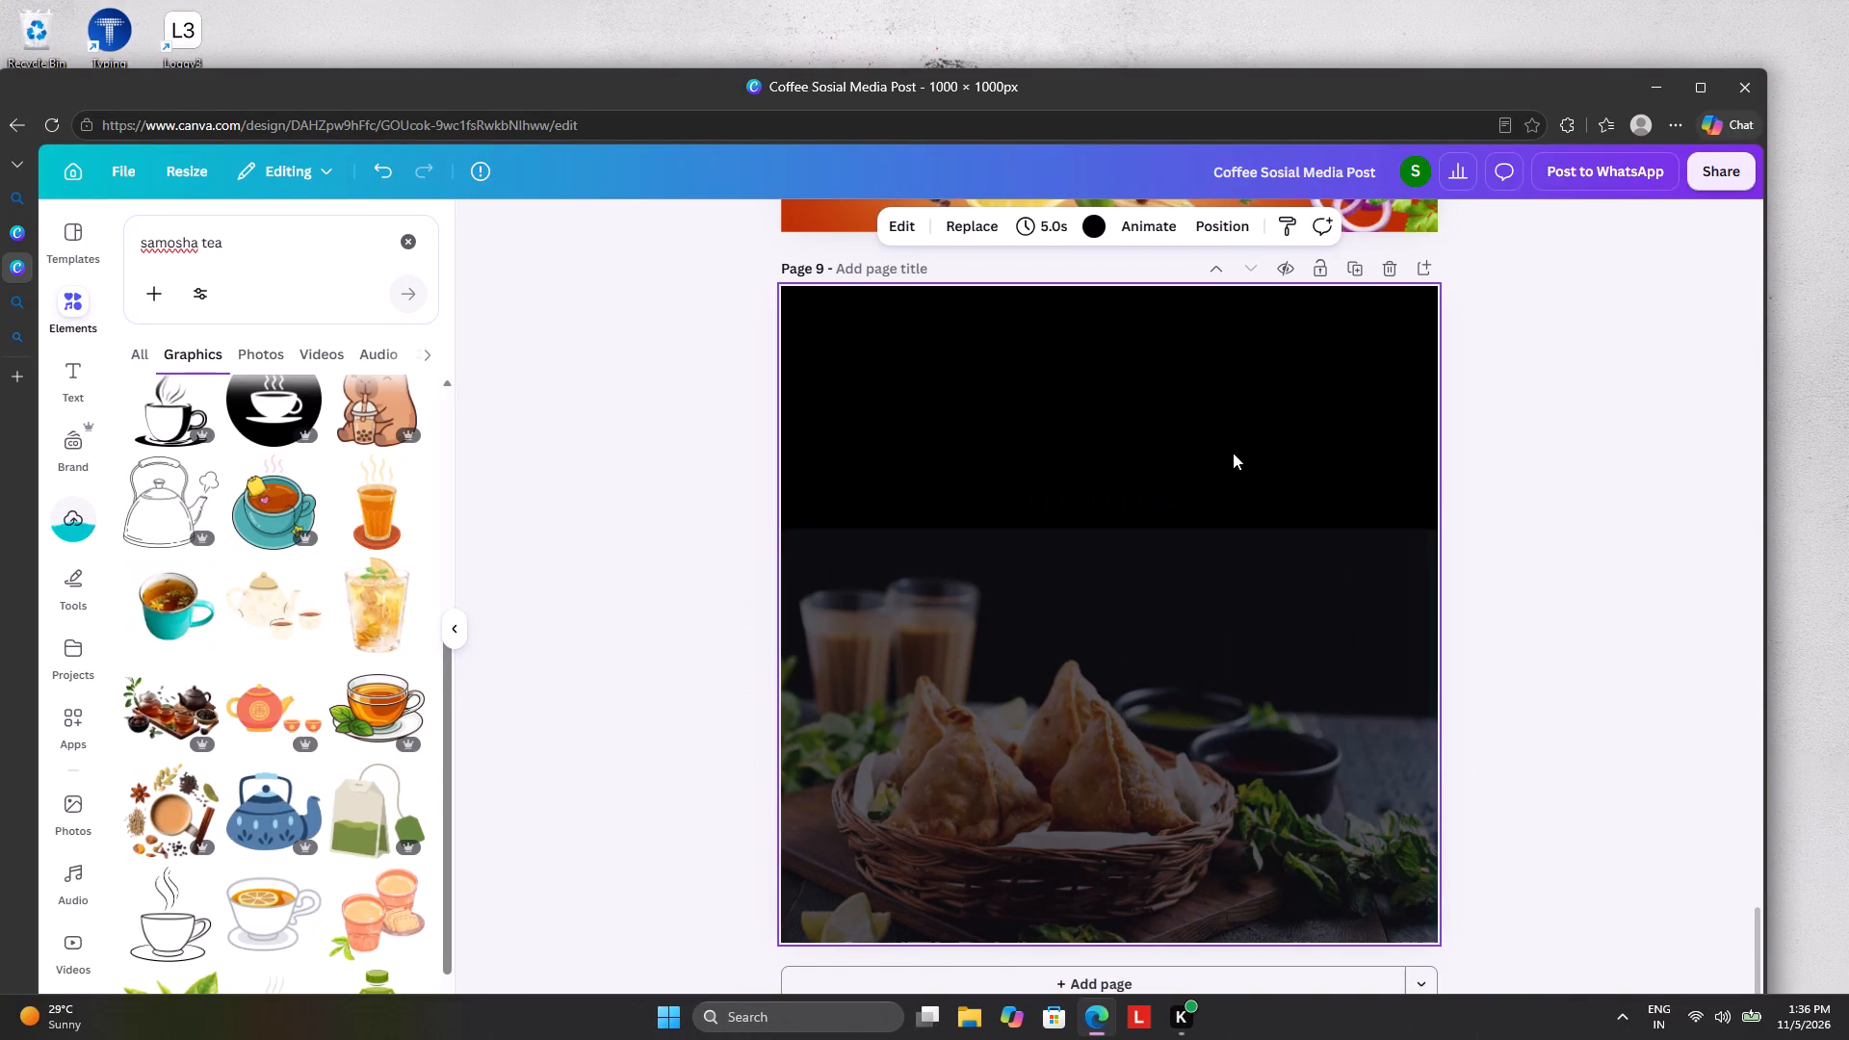
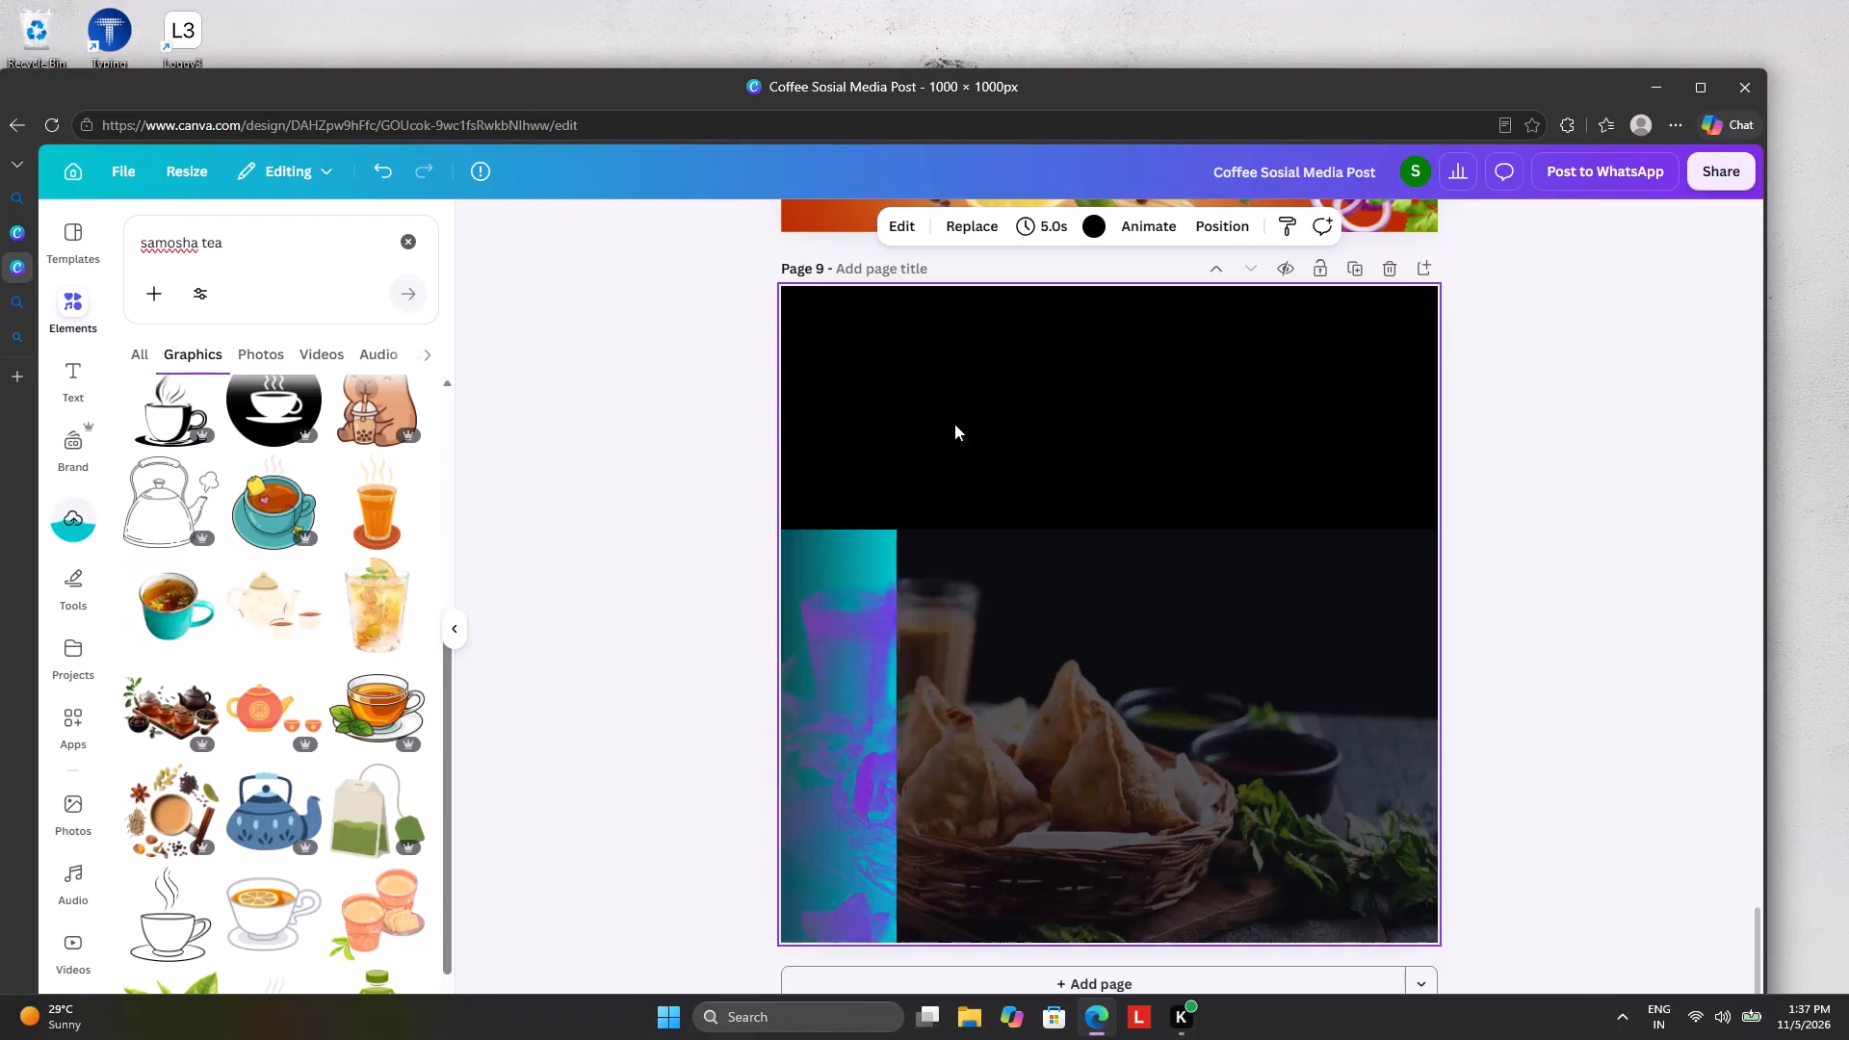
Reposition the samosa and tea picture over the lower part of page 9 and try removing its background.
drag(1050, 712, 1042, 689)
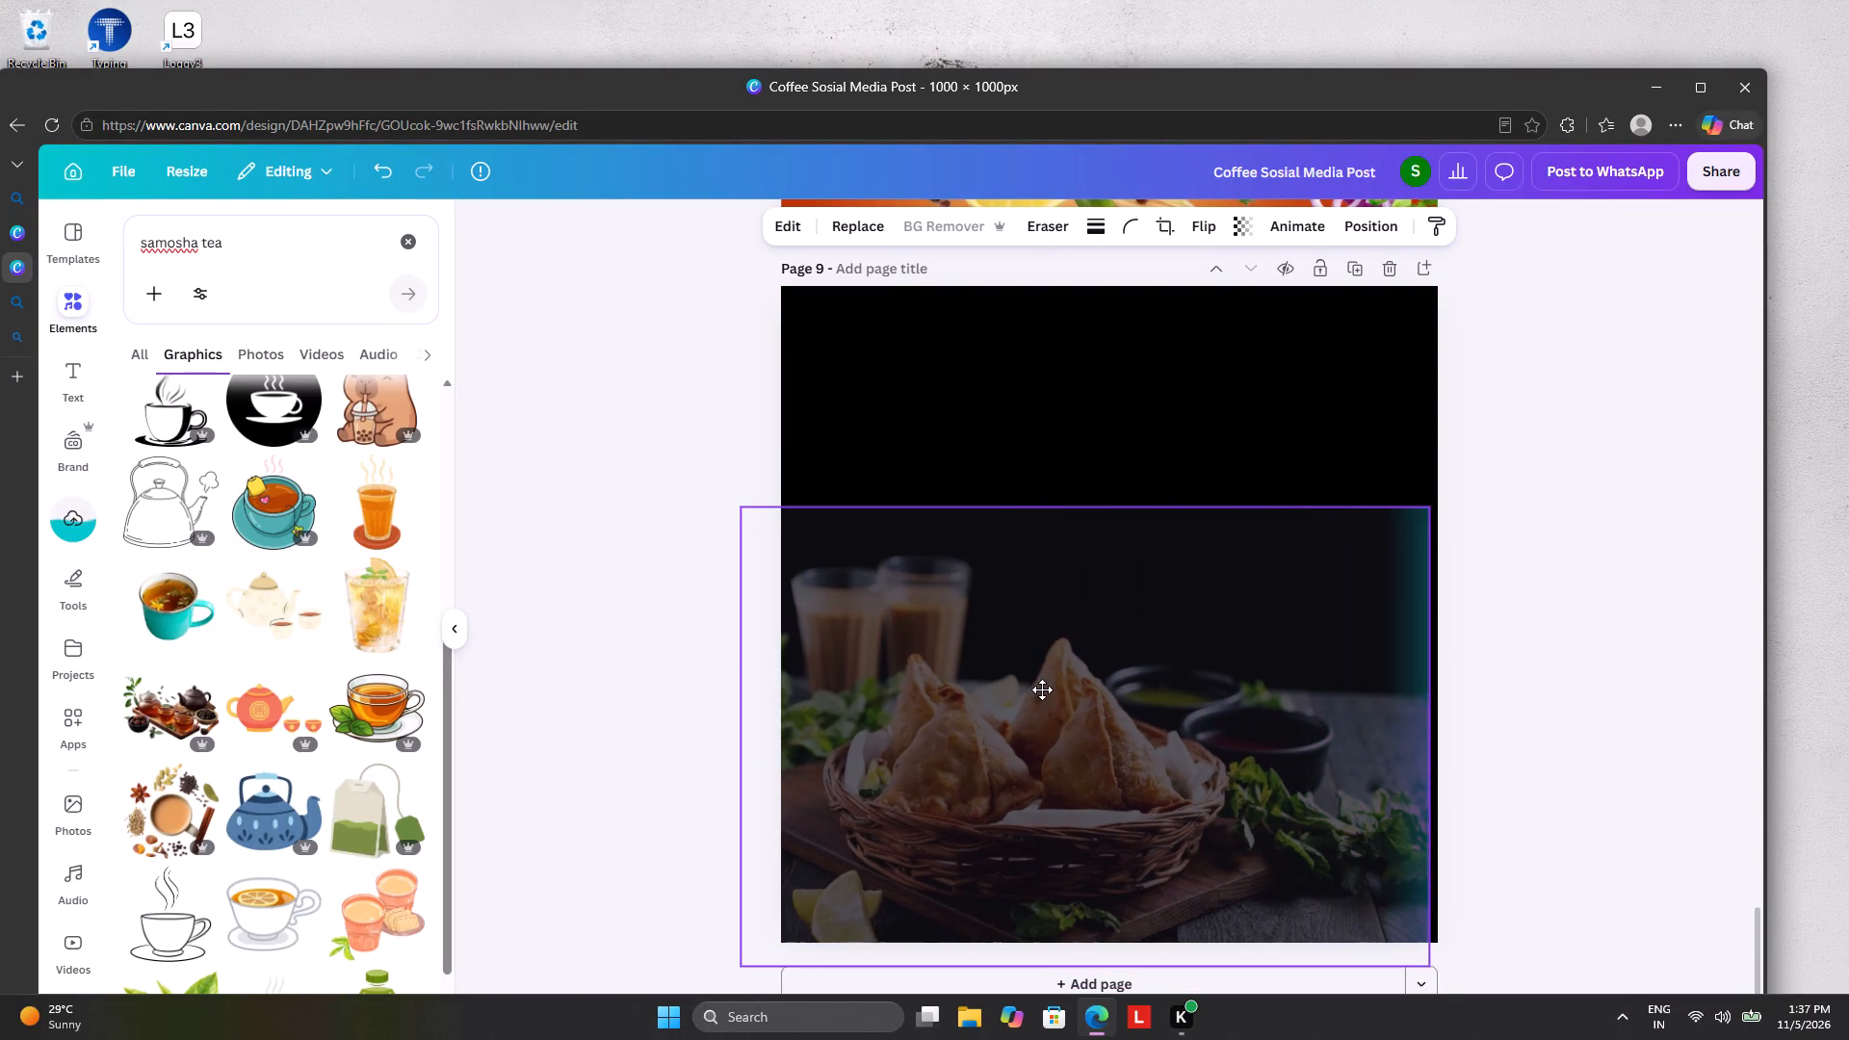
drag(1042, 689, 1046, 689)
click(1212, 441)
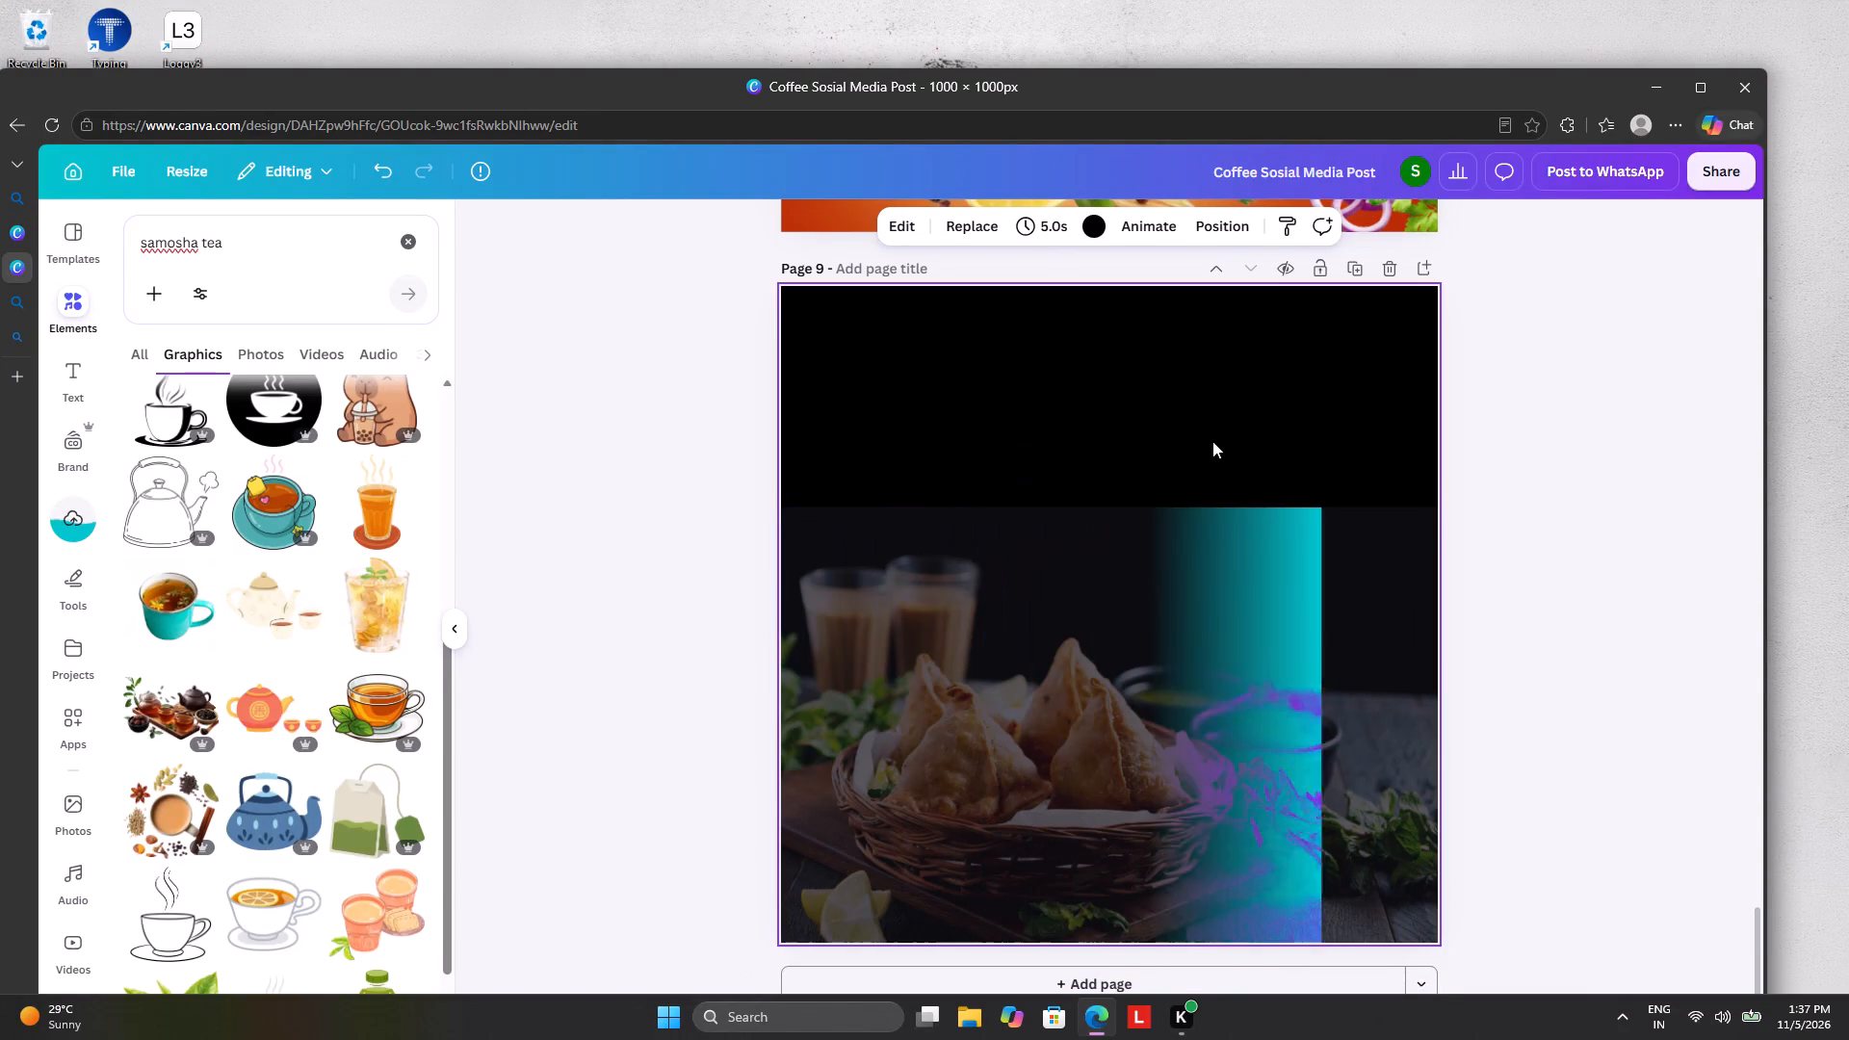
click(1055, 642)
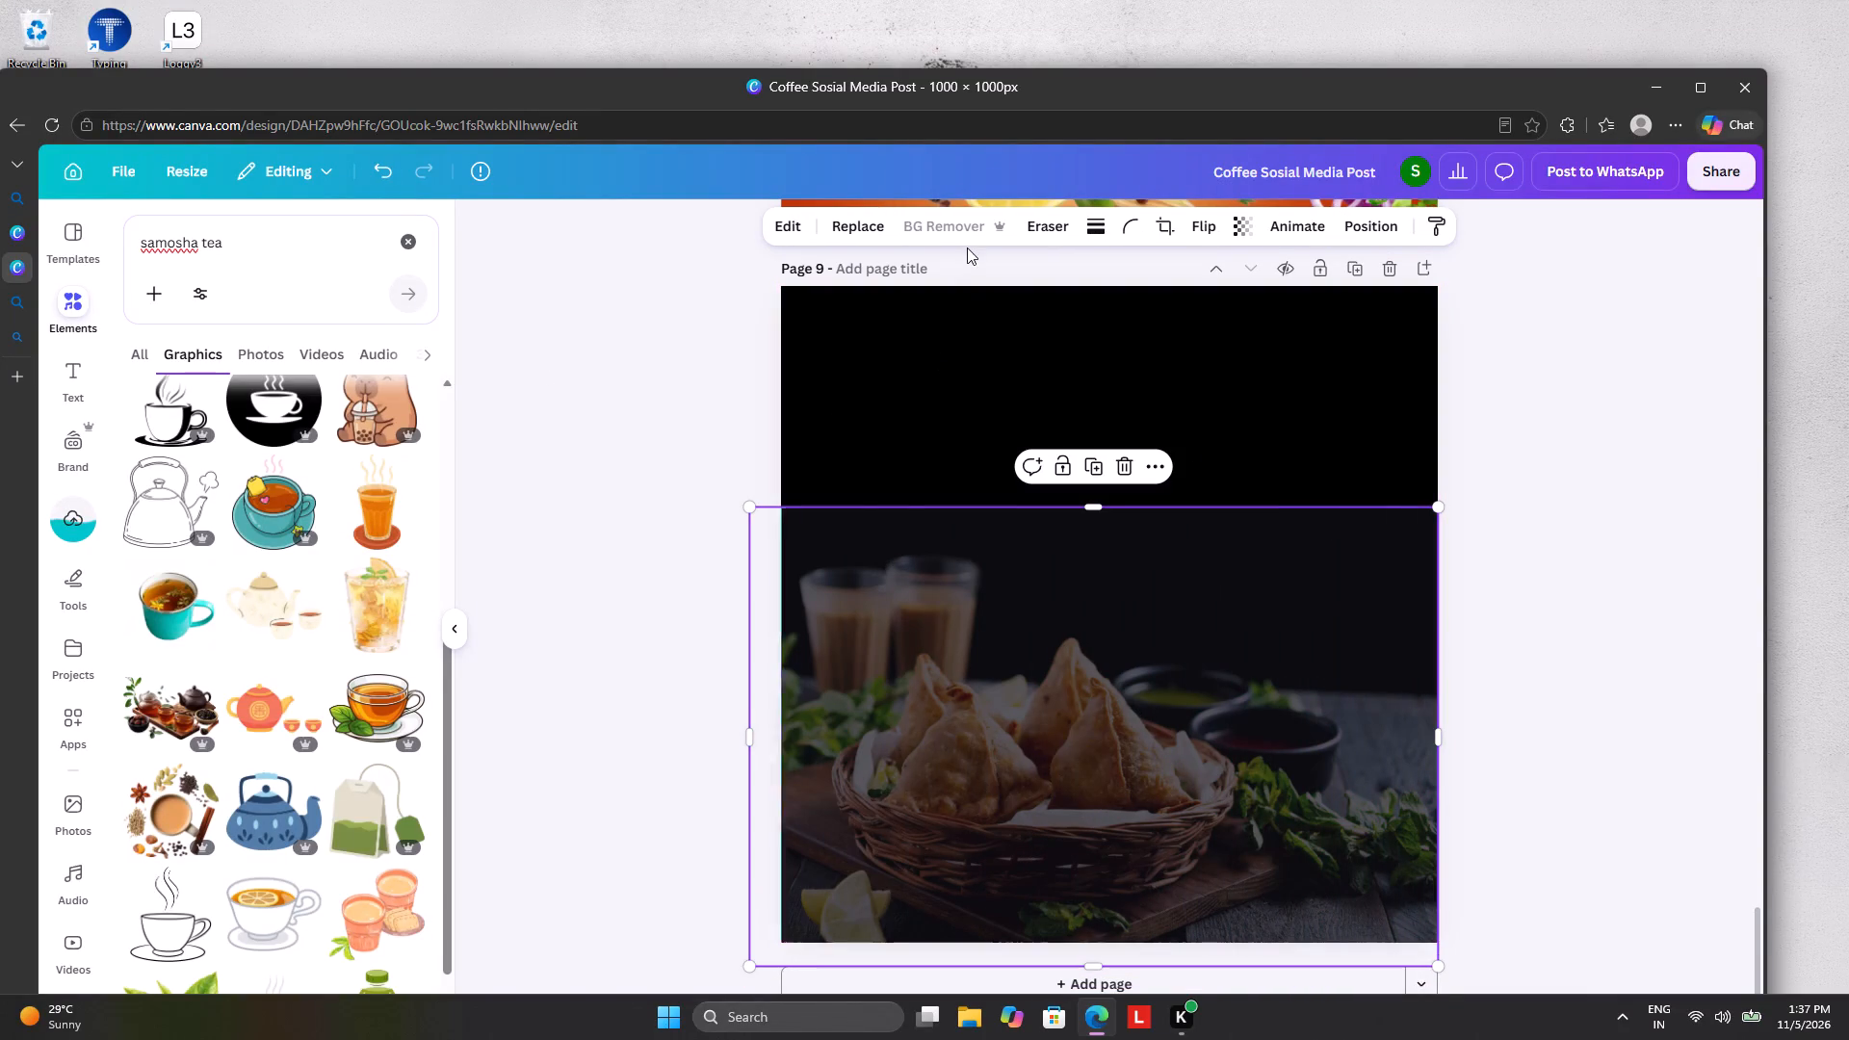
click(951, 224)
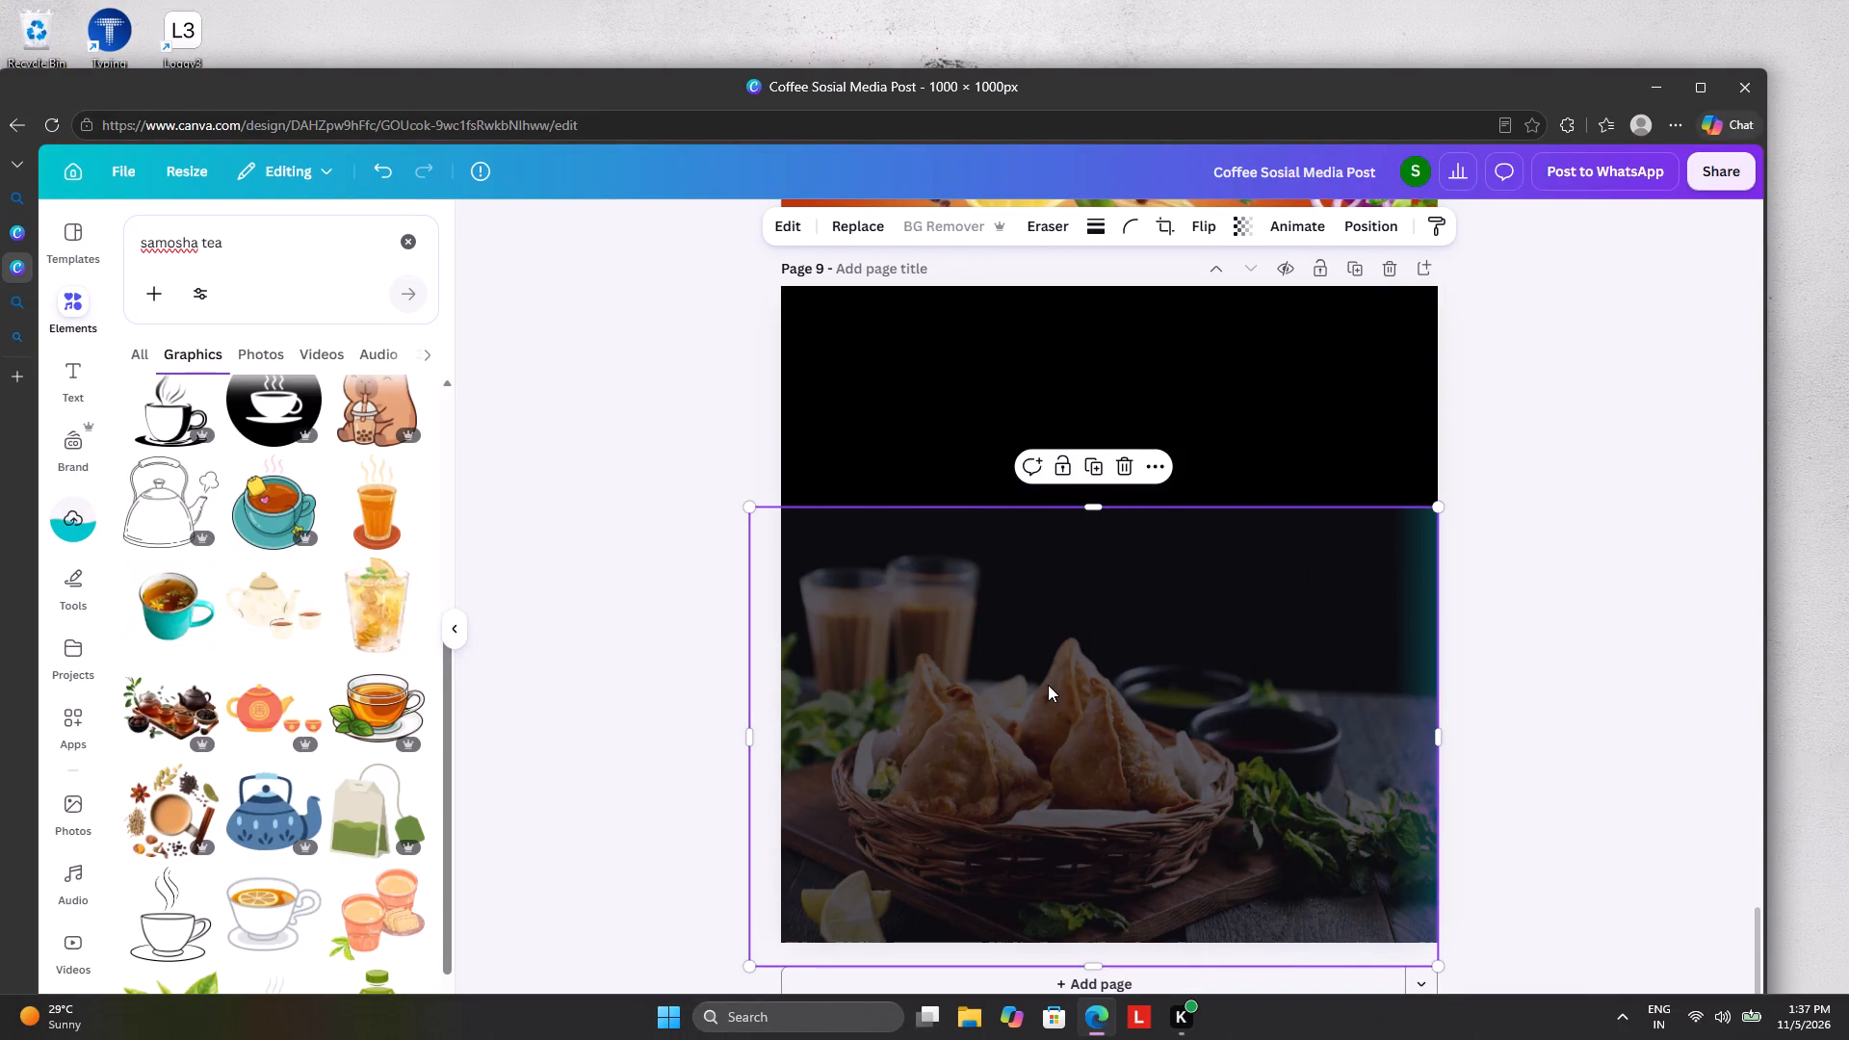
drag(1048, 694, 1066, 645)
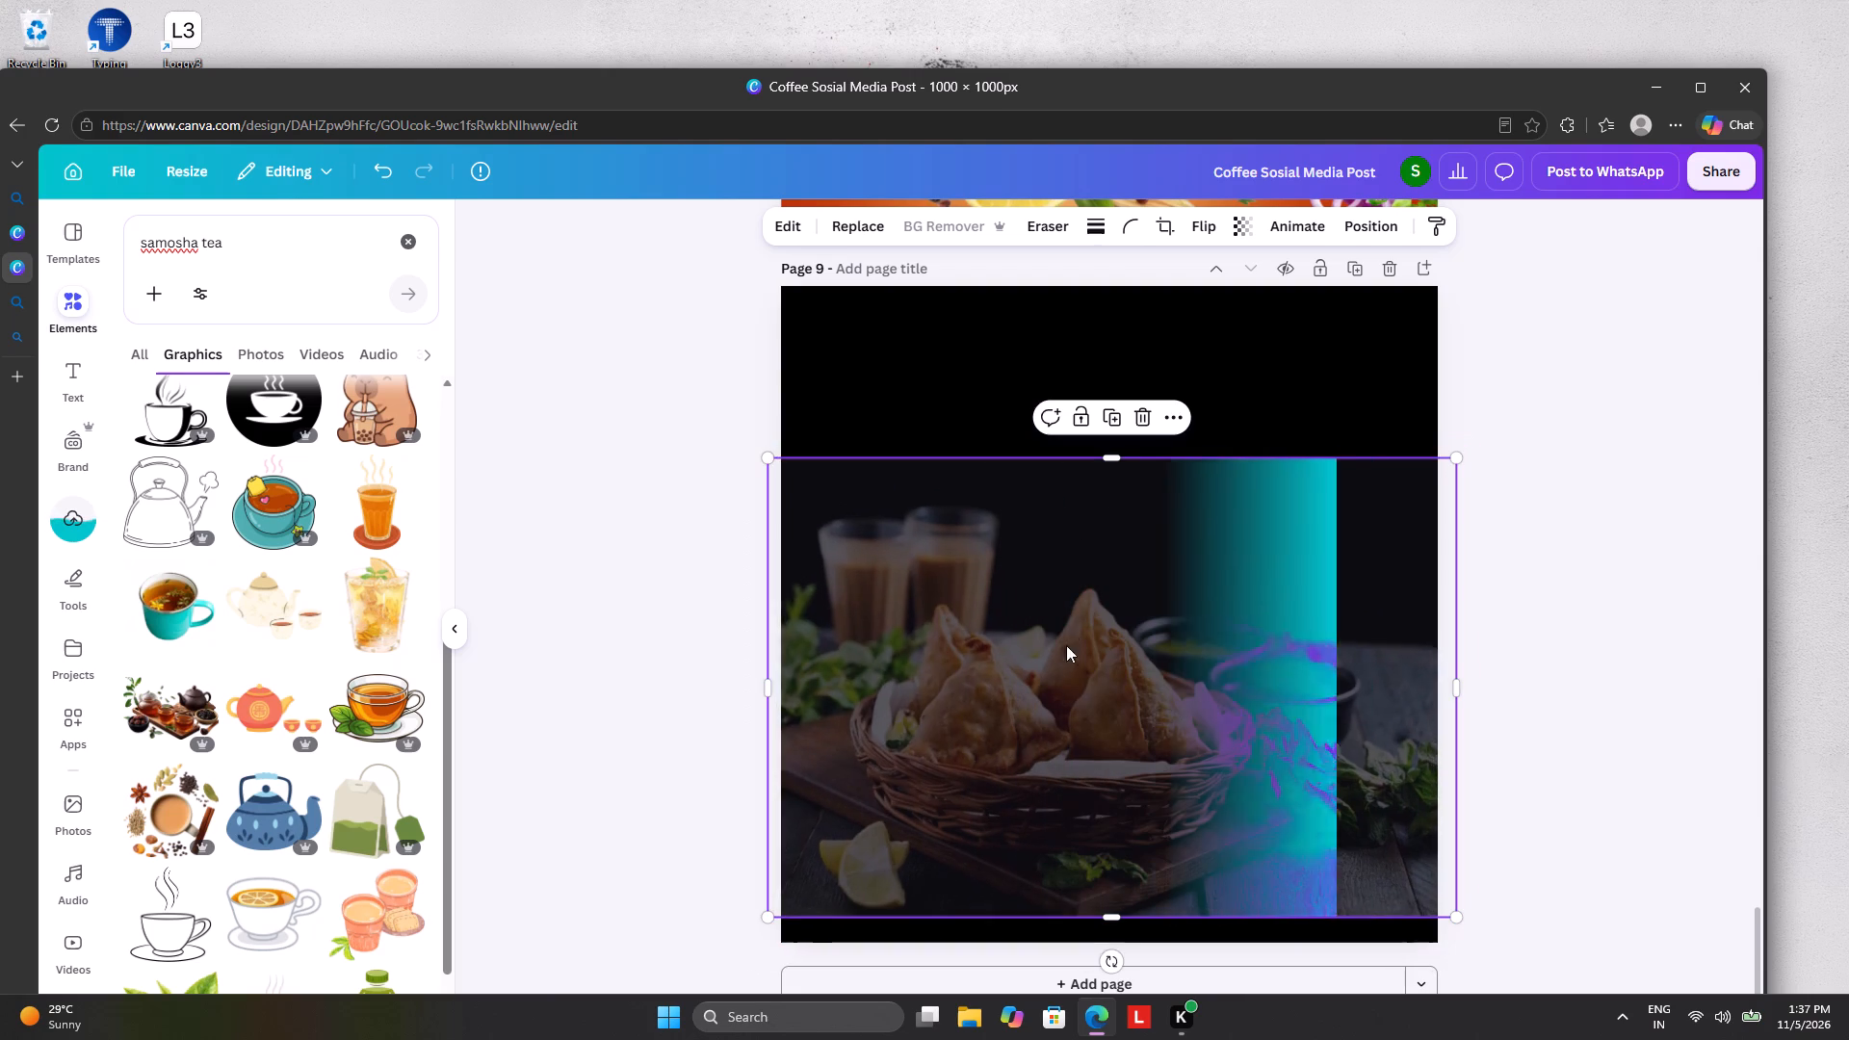
Replace the samosa and tea picture on page 9 by deleting it and pasting it in again.
click(1146, 412)
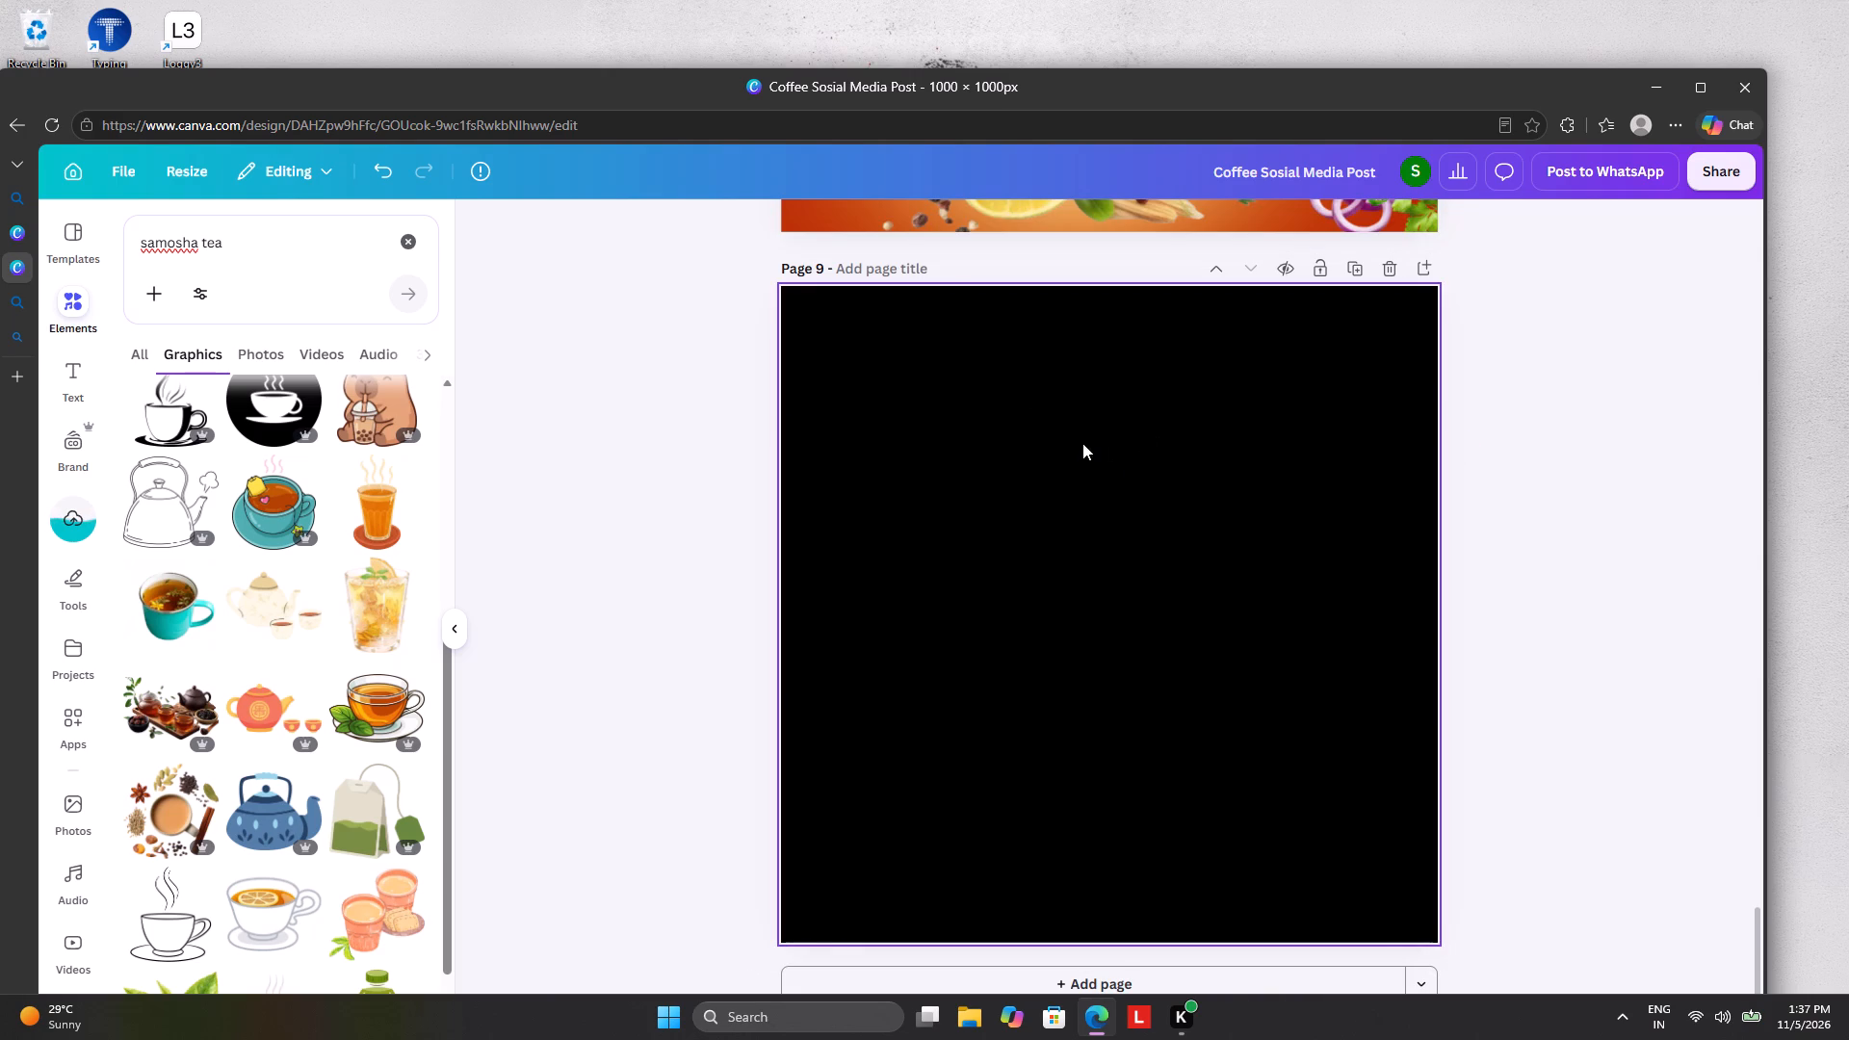
key(ctrl+v)
key(ctrl+v)
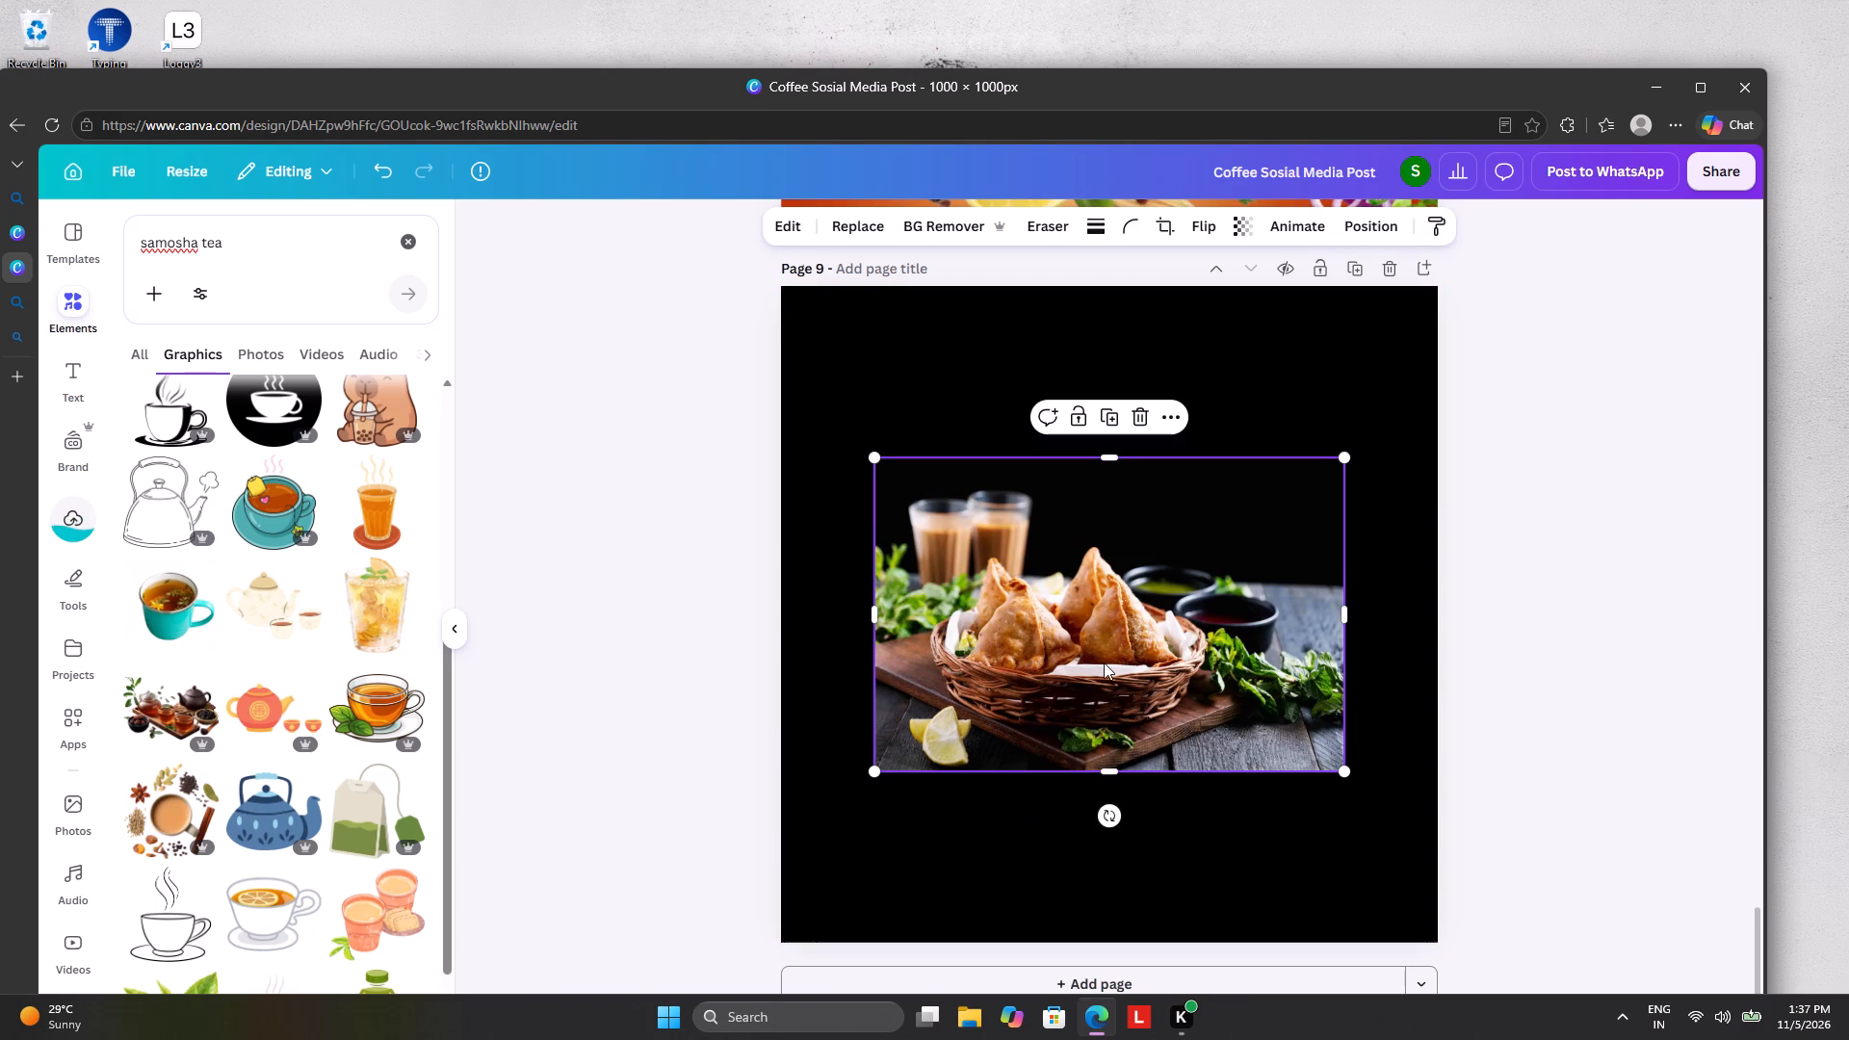
Enlarge the pasted samosa and tea picture to nearly the page width and move it to the bottom of page 9.
drag(1104, 666, 1070, 724)
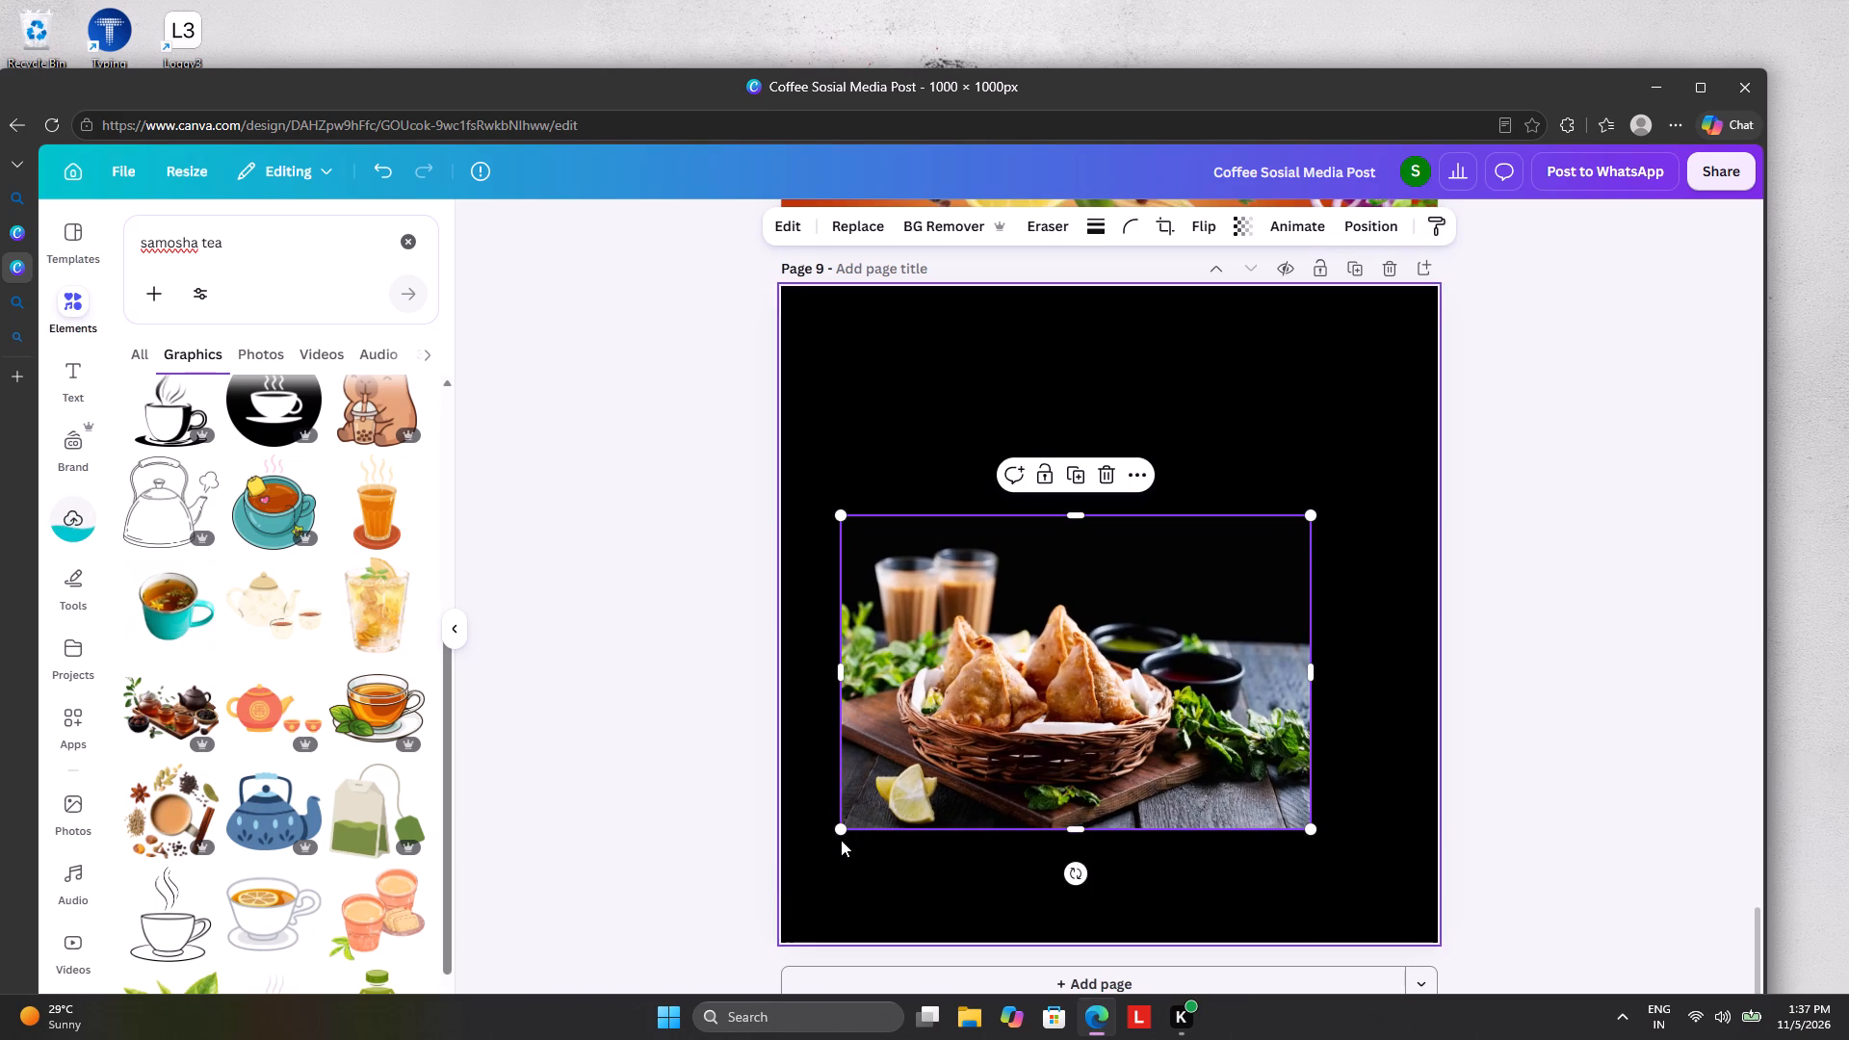
drag(841, 831, 638, 919)
drag(972, 784, 974, 784)
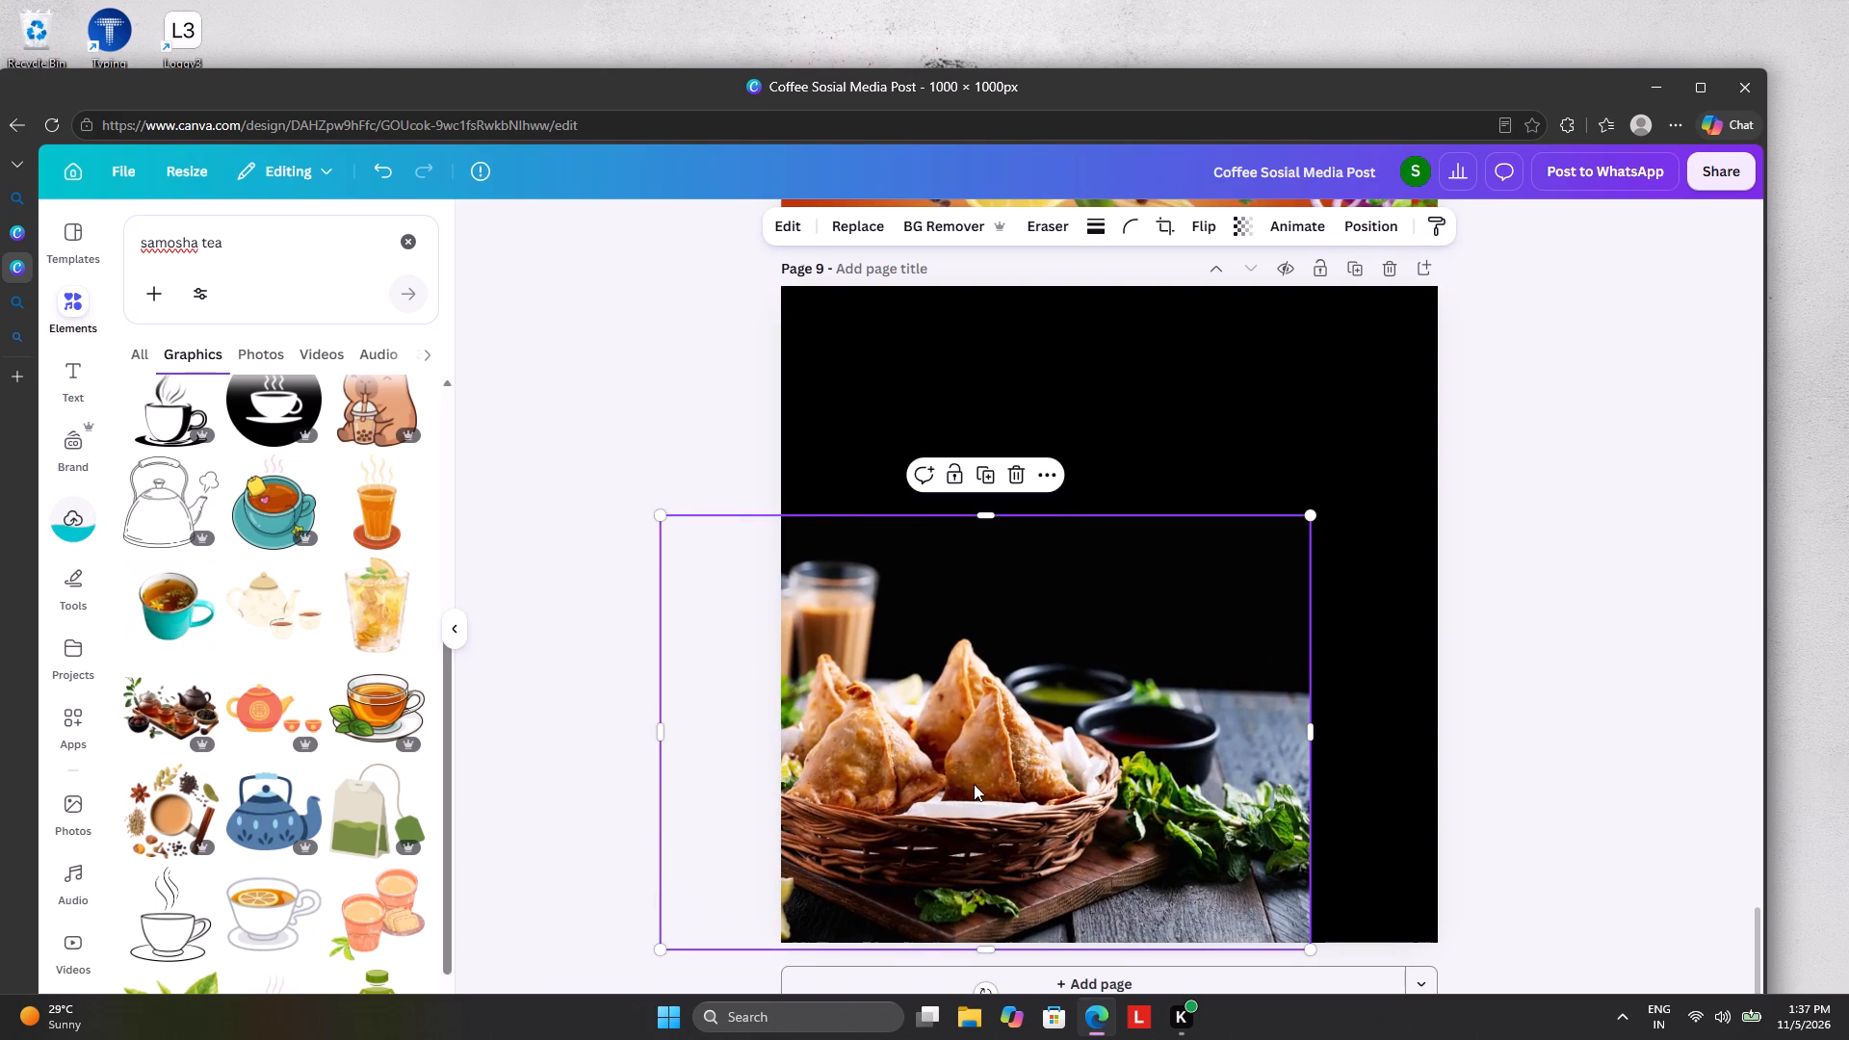
drag(974, 784, 1083, 789)
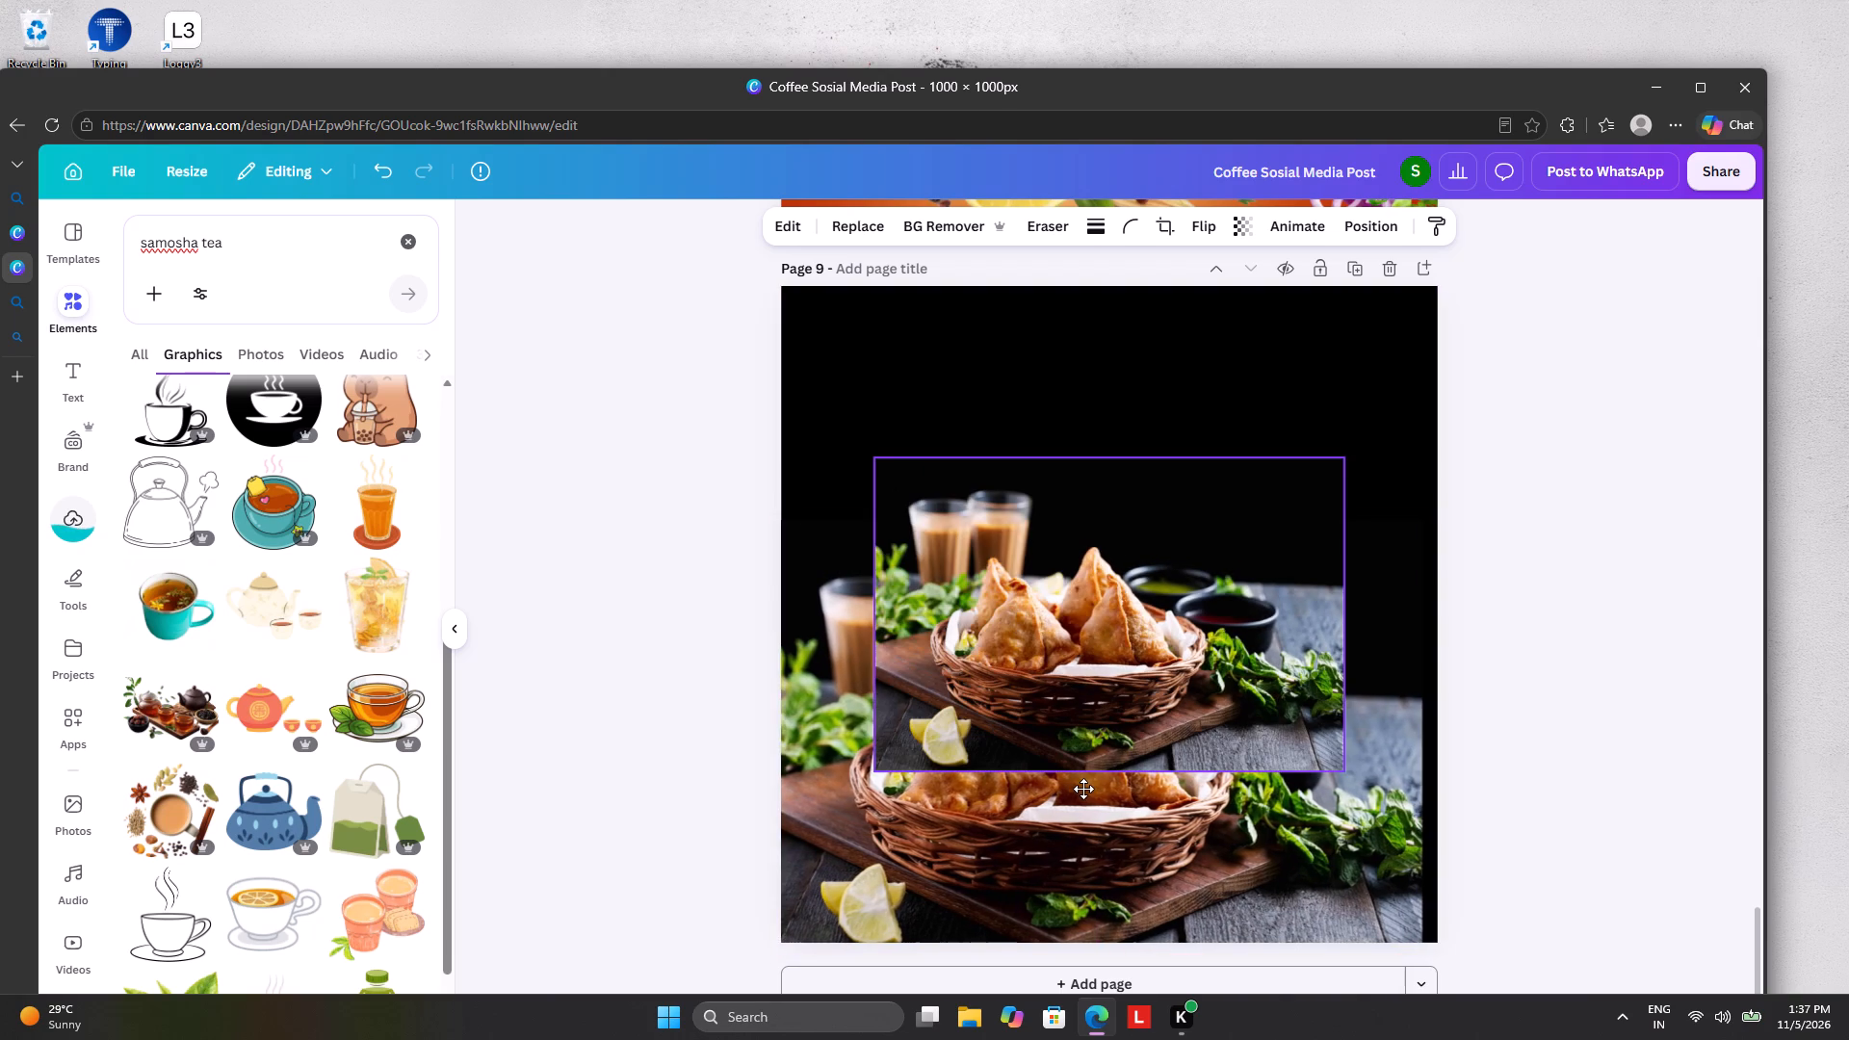
drag(1083, 789, 1088, 787)
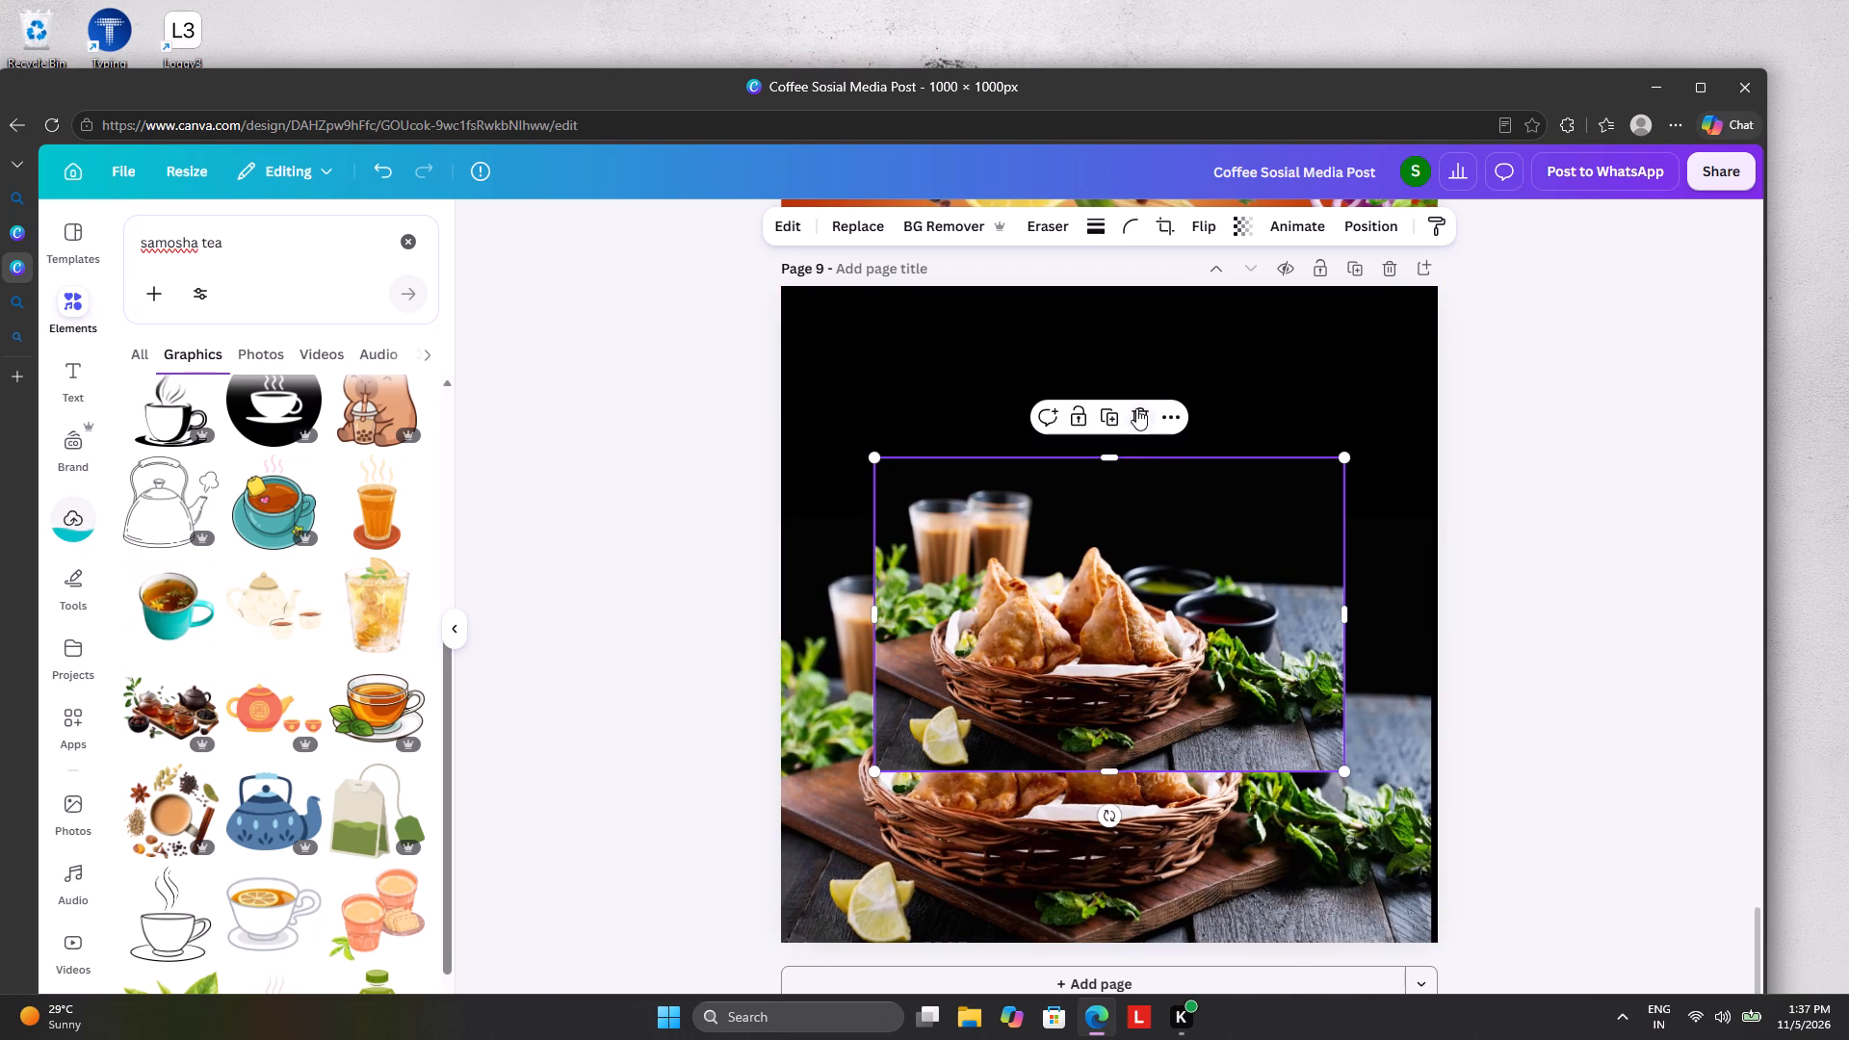
Delete the extra smaller copy of the samosa and tea picture from the middle of page 9.
click(1137, 408)
Widen the remaining samosa and tea picture slightly so it spans page 9 from edge to edge.
click(1260, 767)
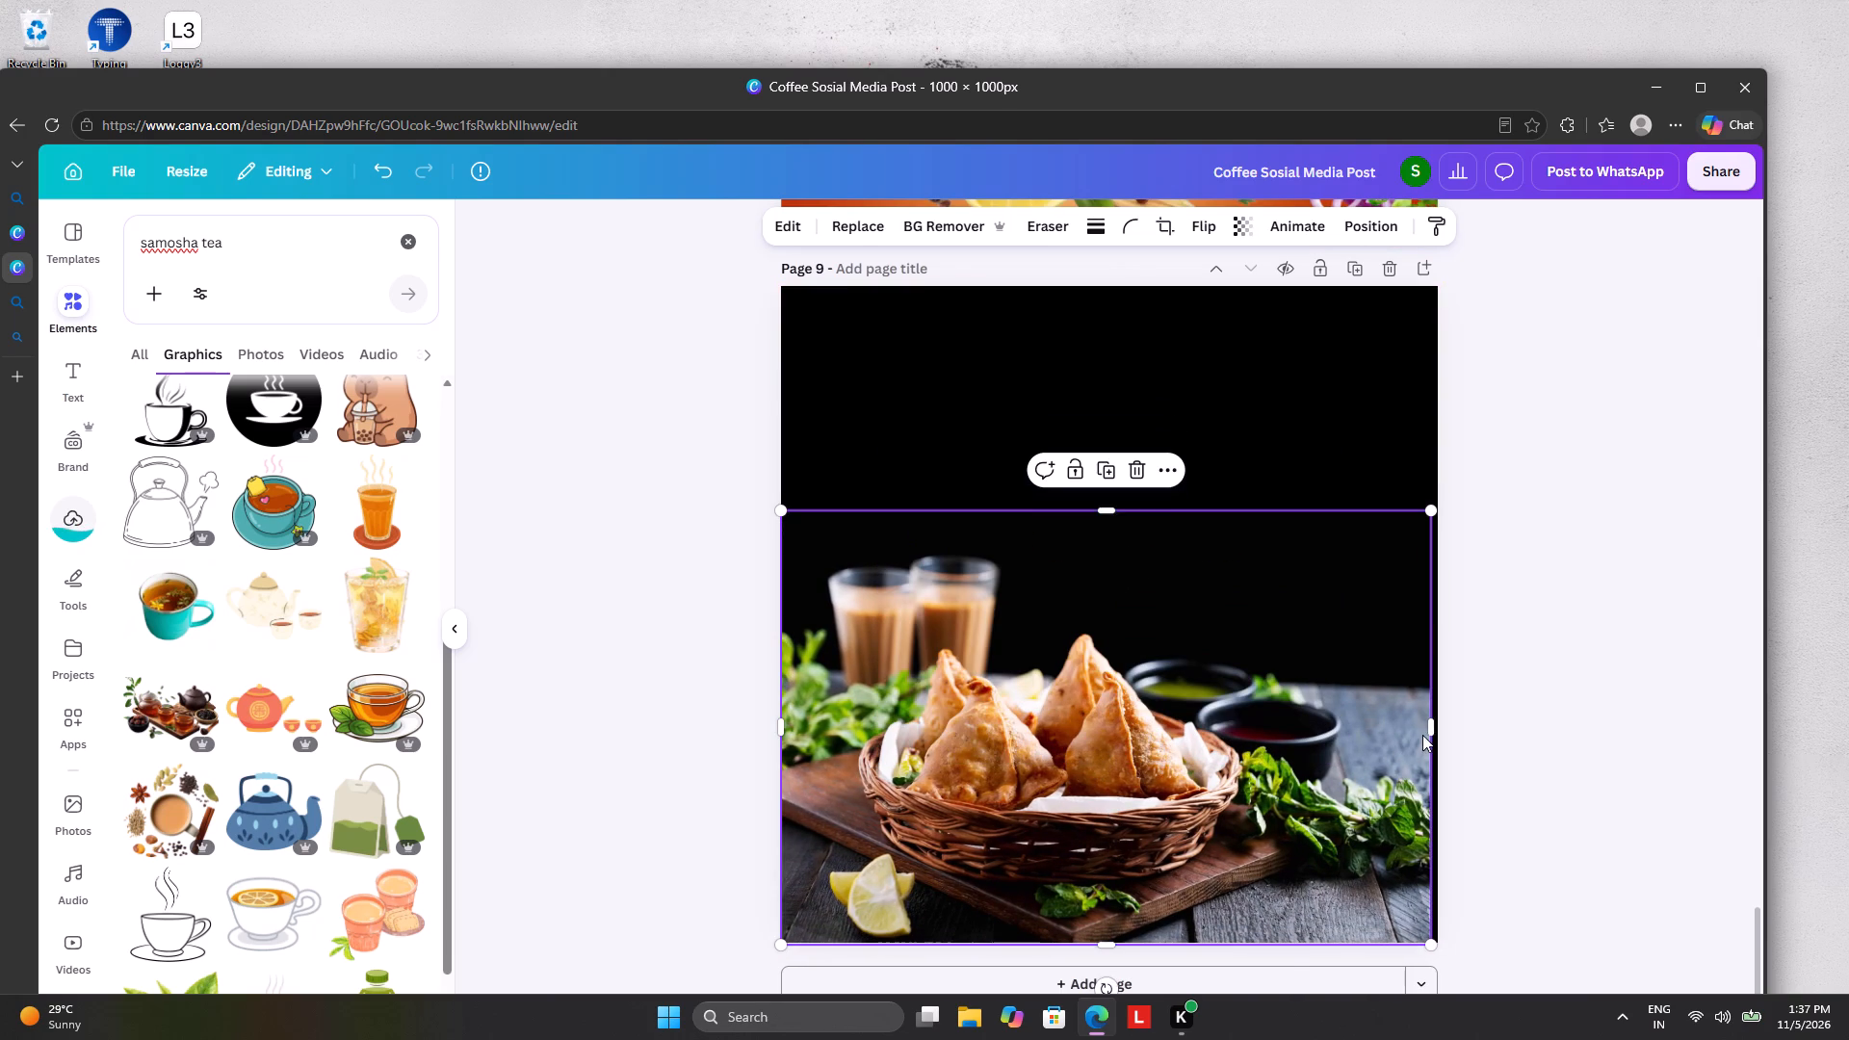
click(1424, 726)
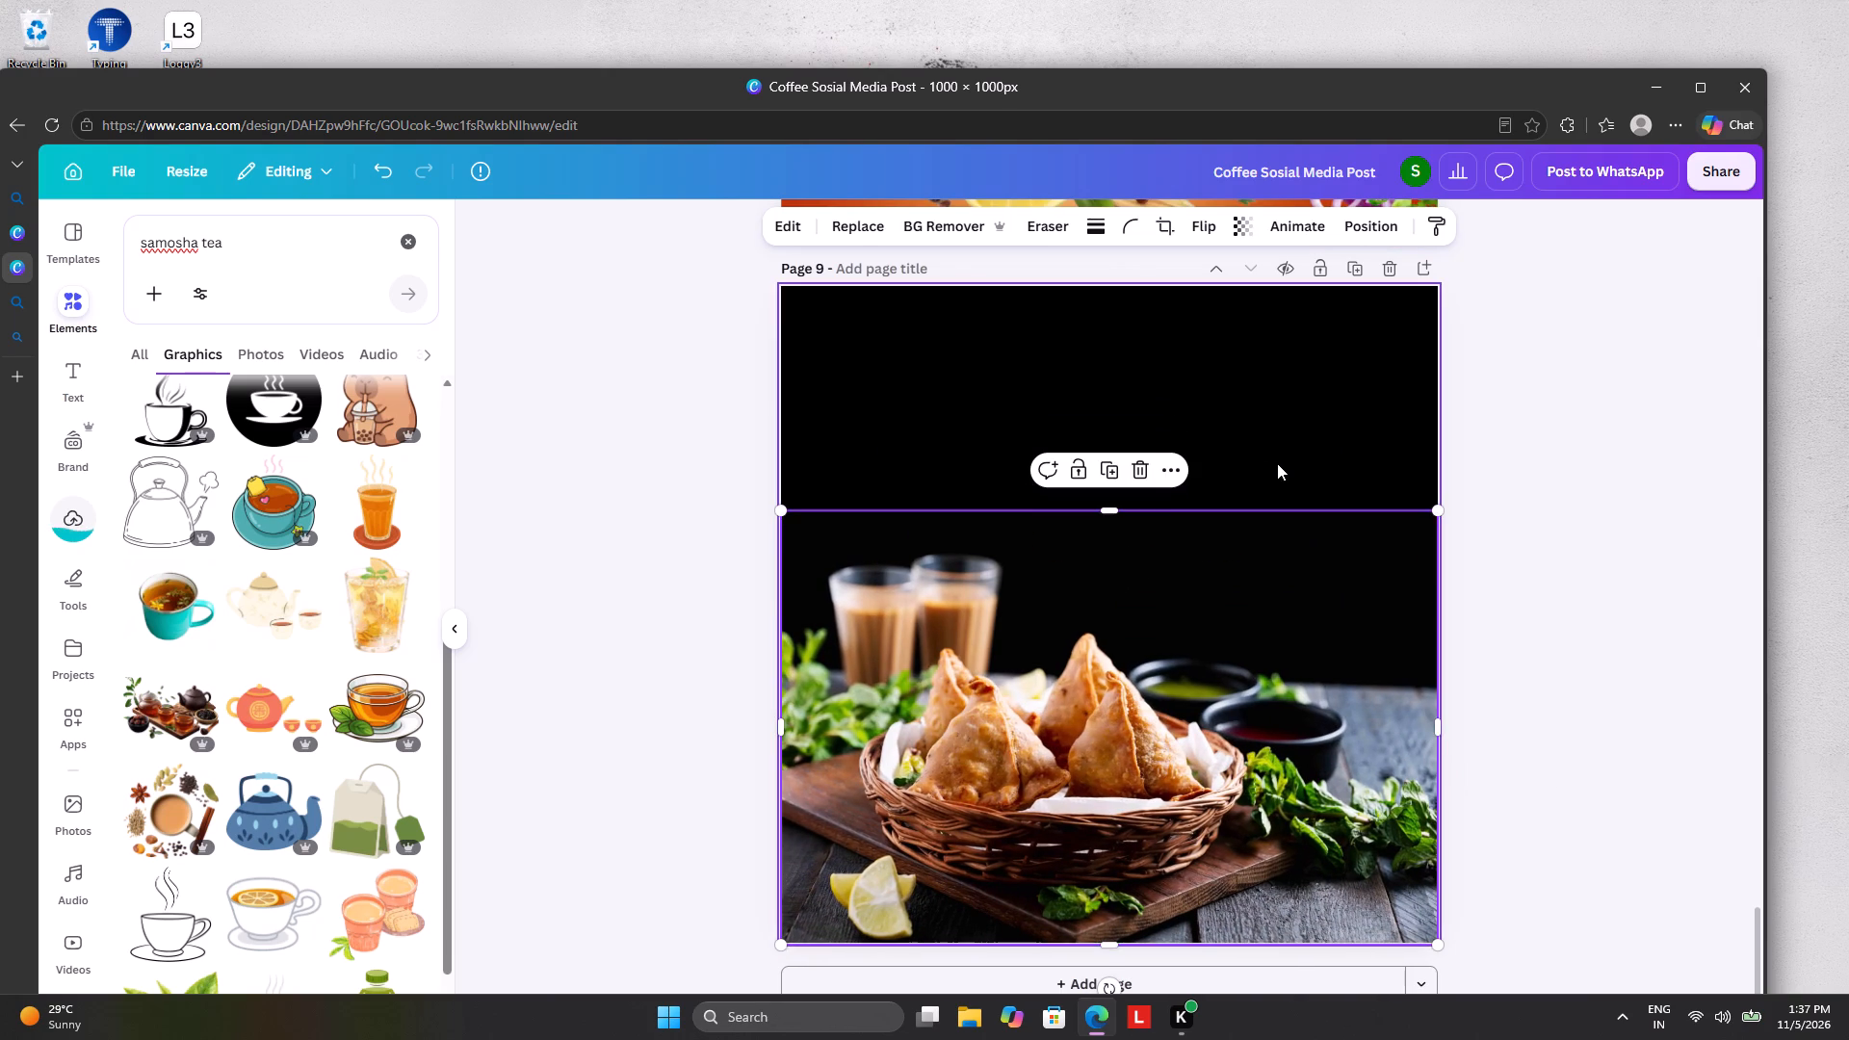
click(1277, 463)
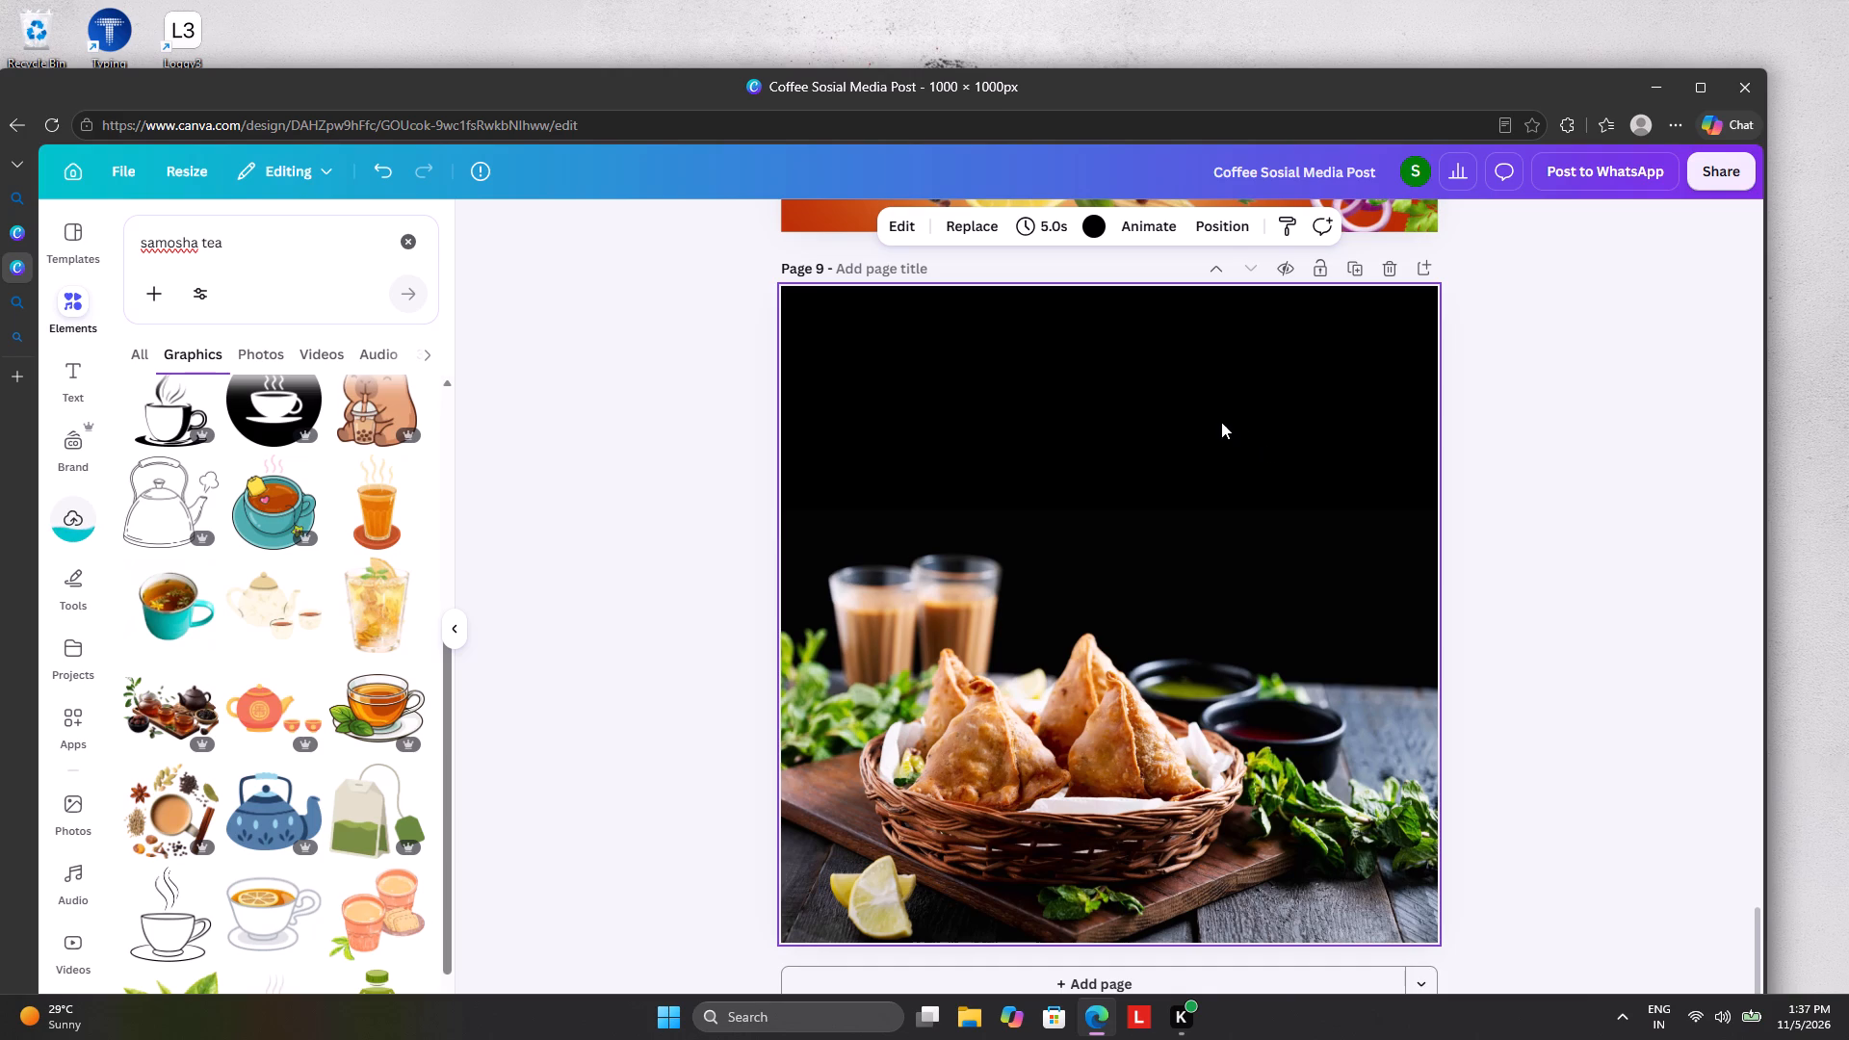
Look through the graphics and photo results for "samosha tea" for further poster elements.
scroll(317, 569, down, 2)
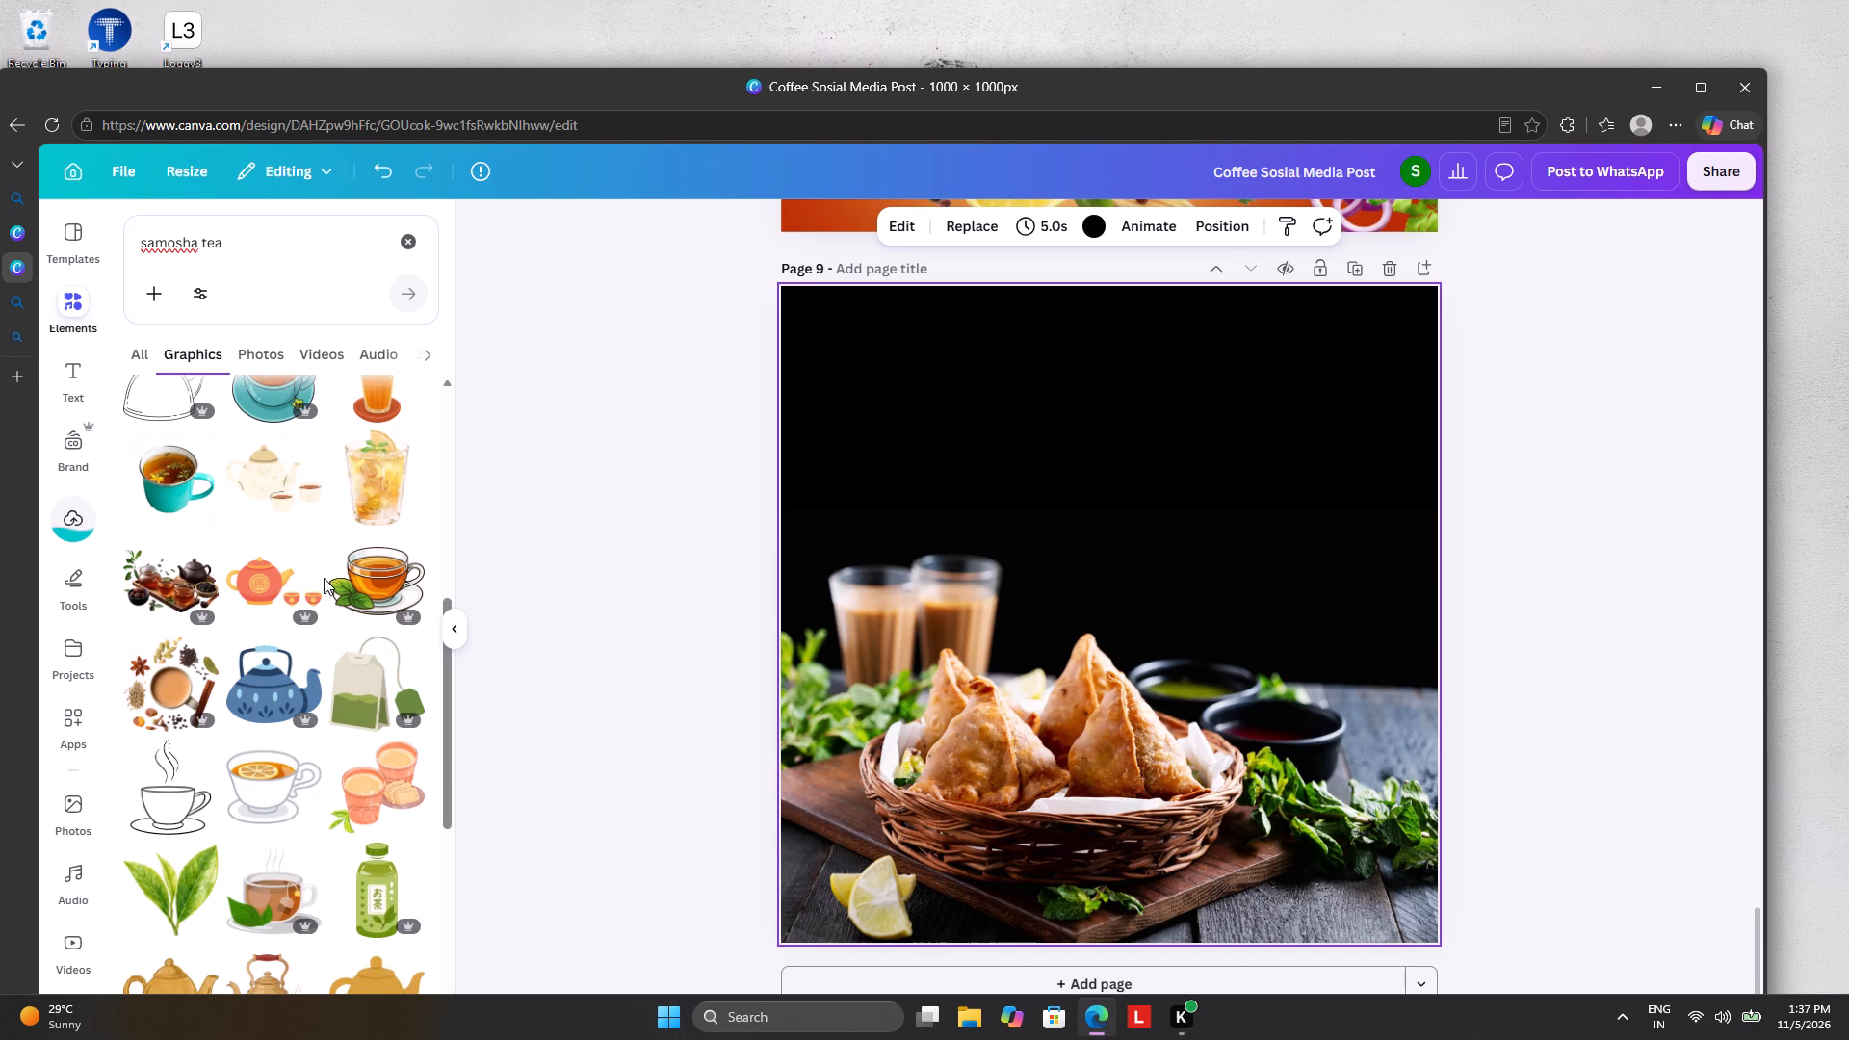
scroll(320, 585, down, 3)
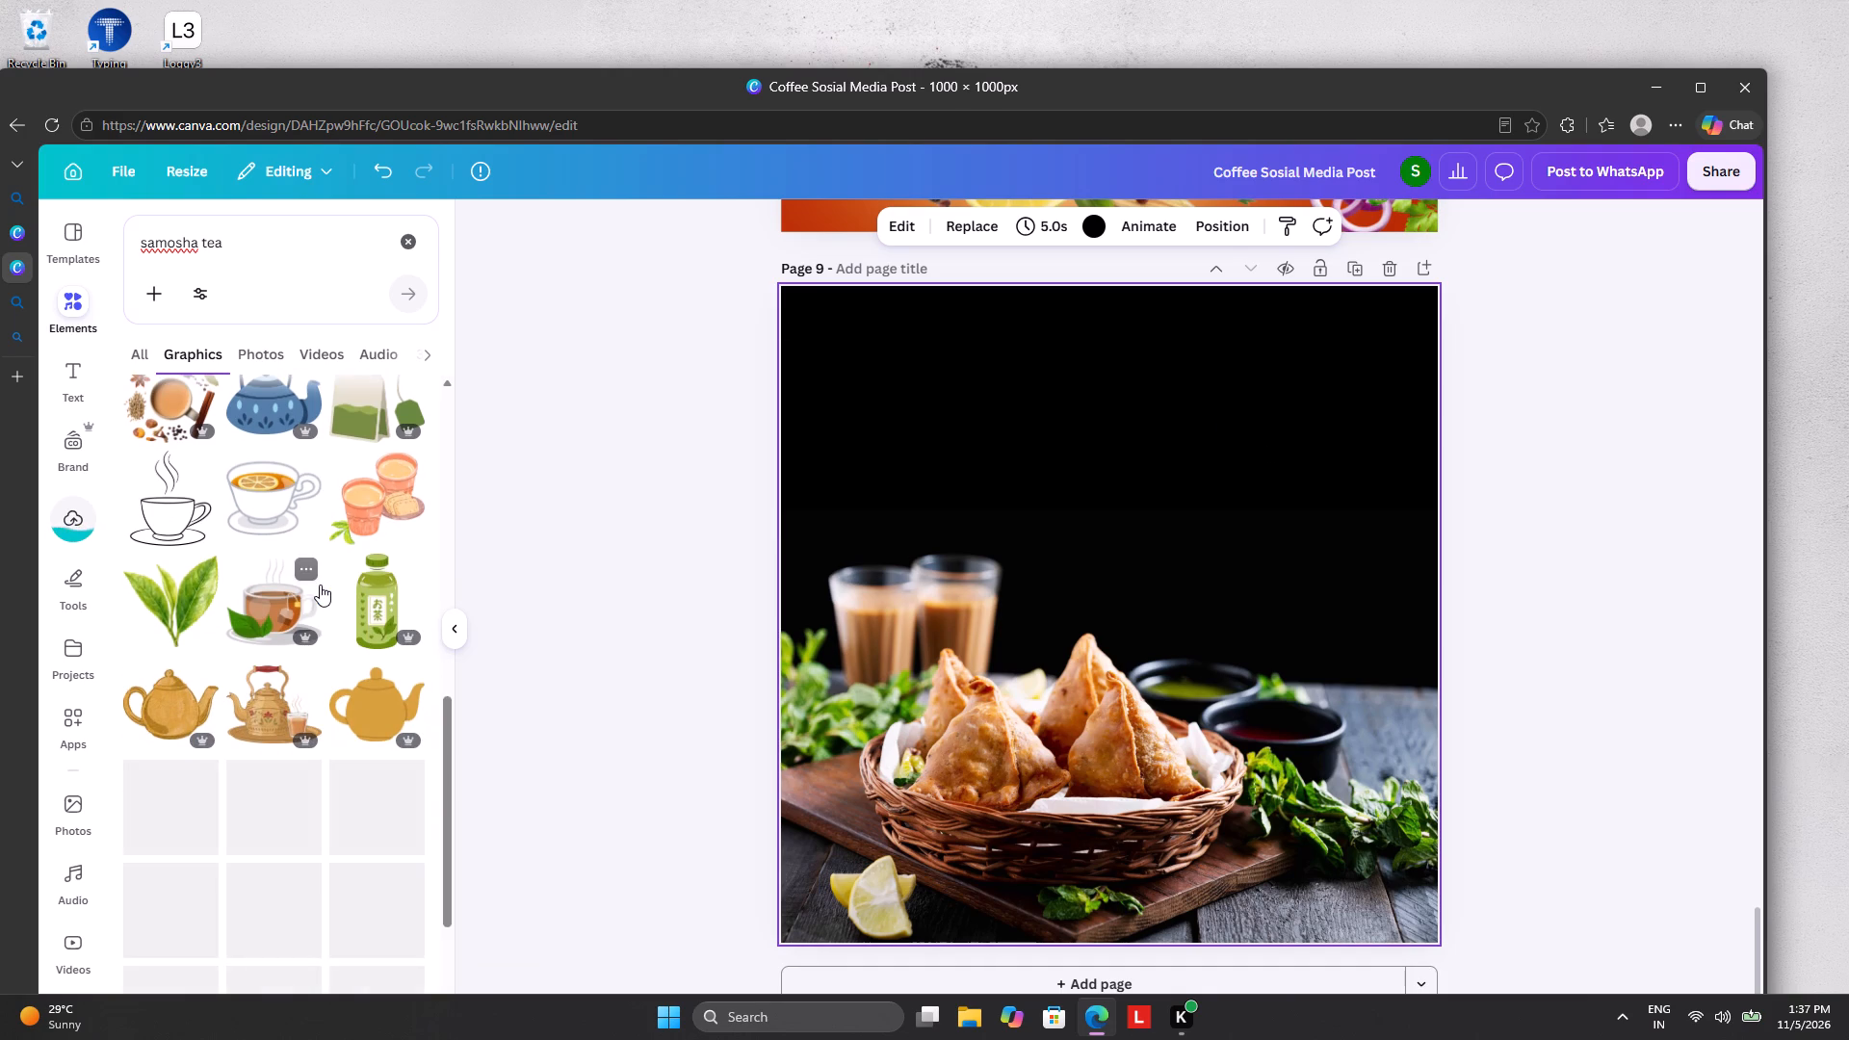
scroll(320, 585, up, 7)
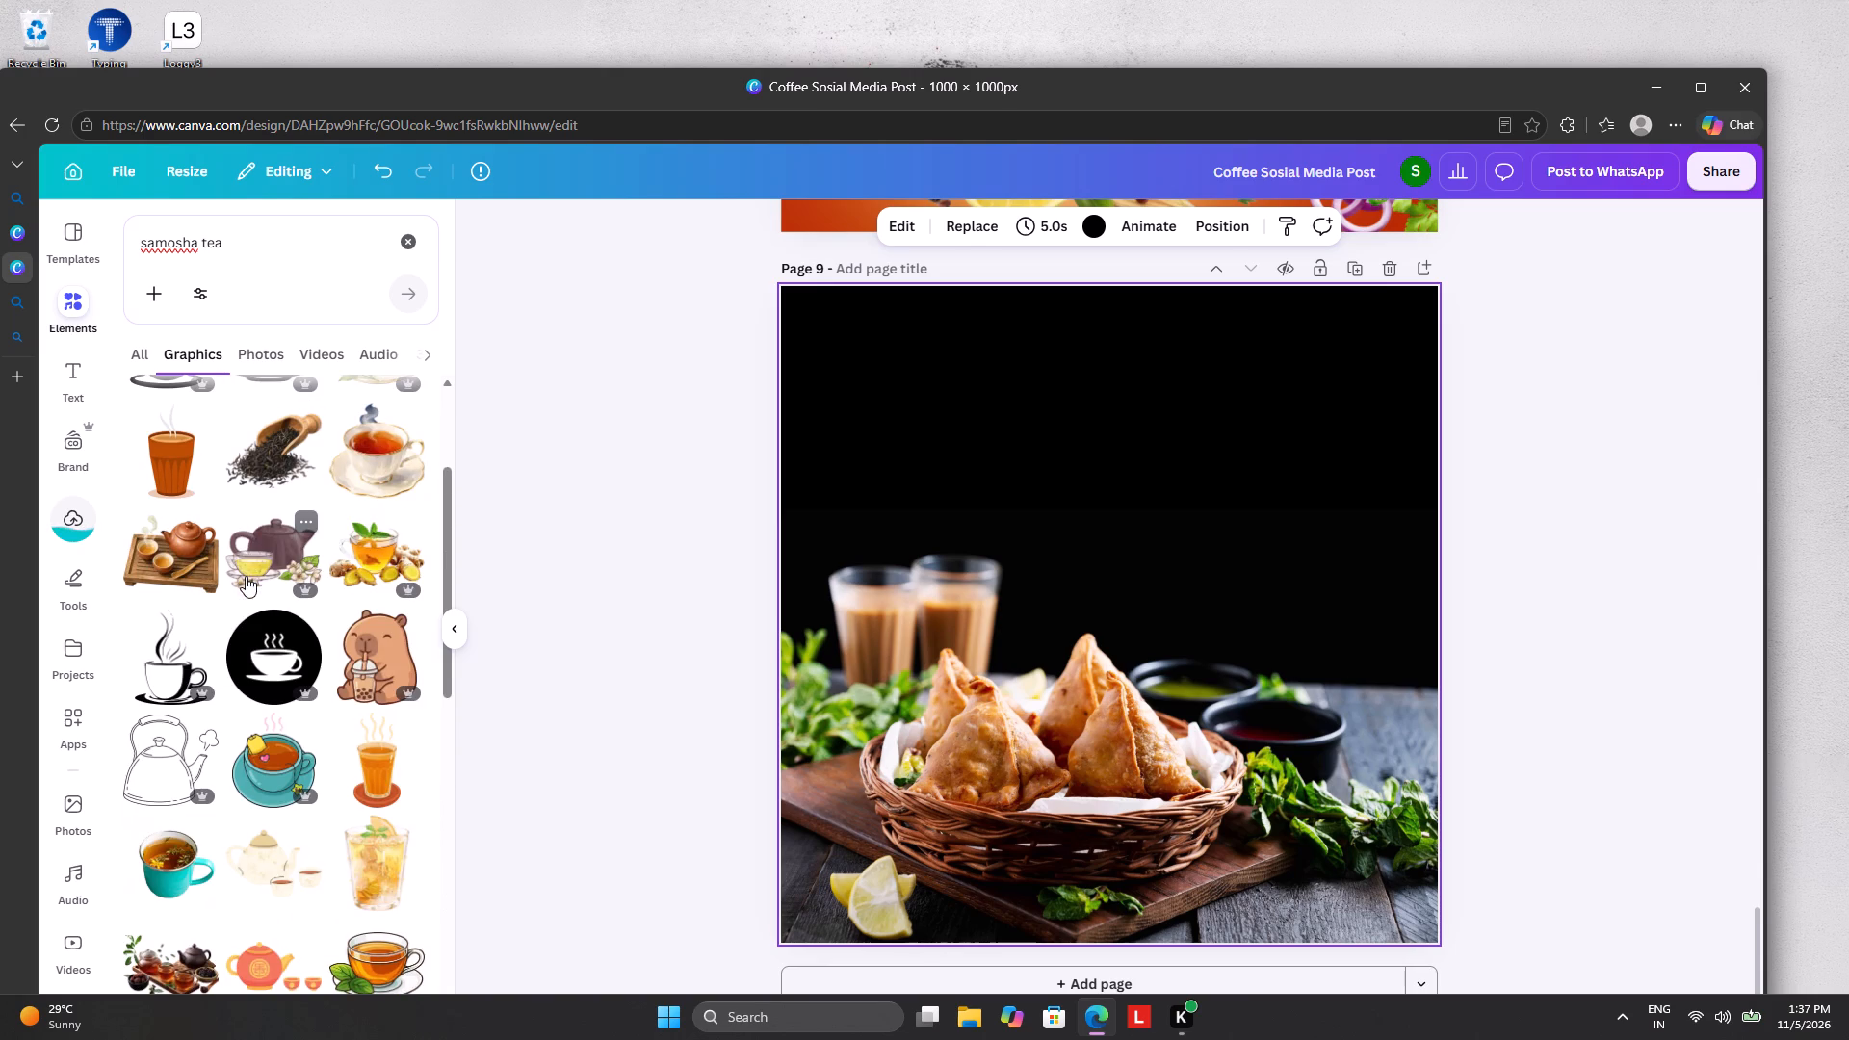
scroll(246, 572, up, 2)
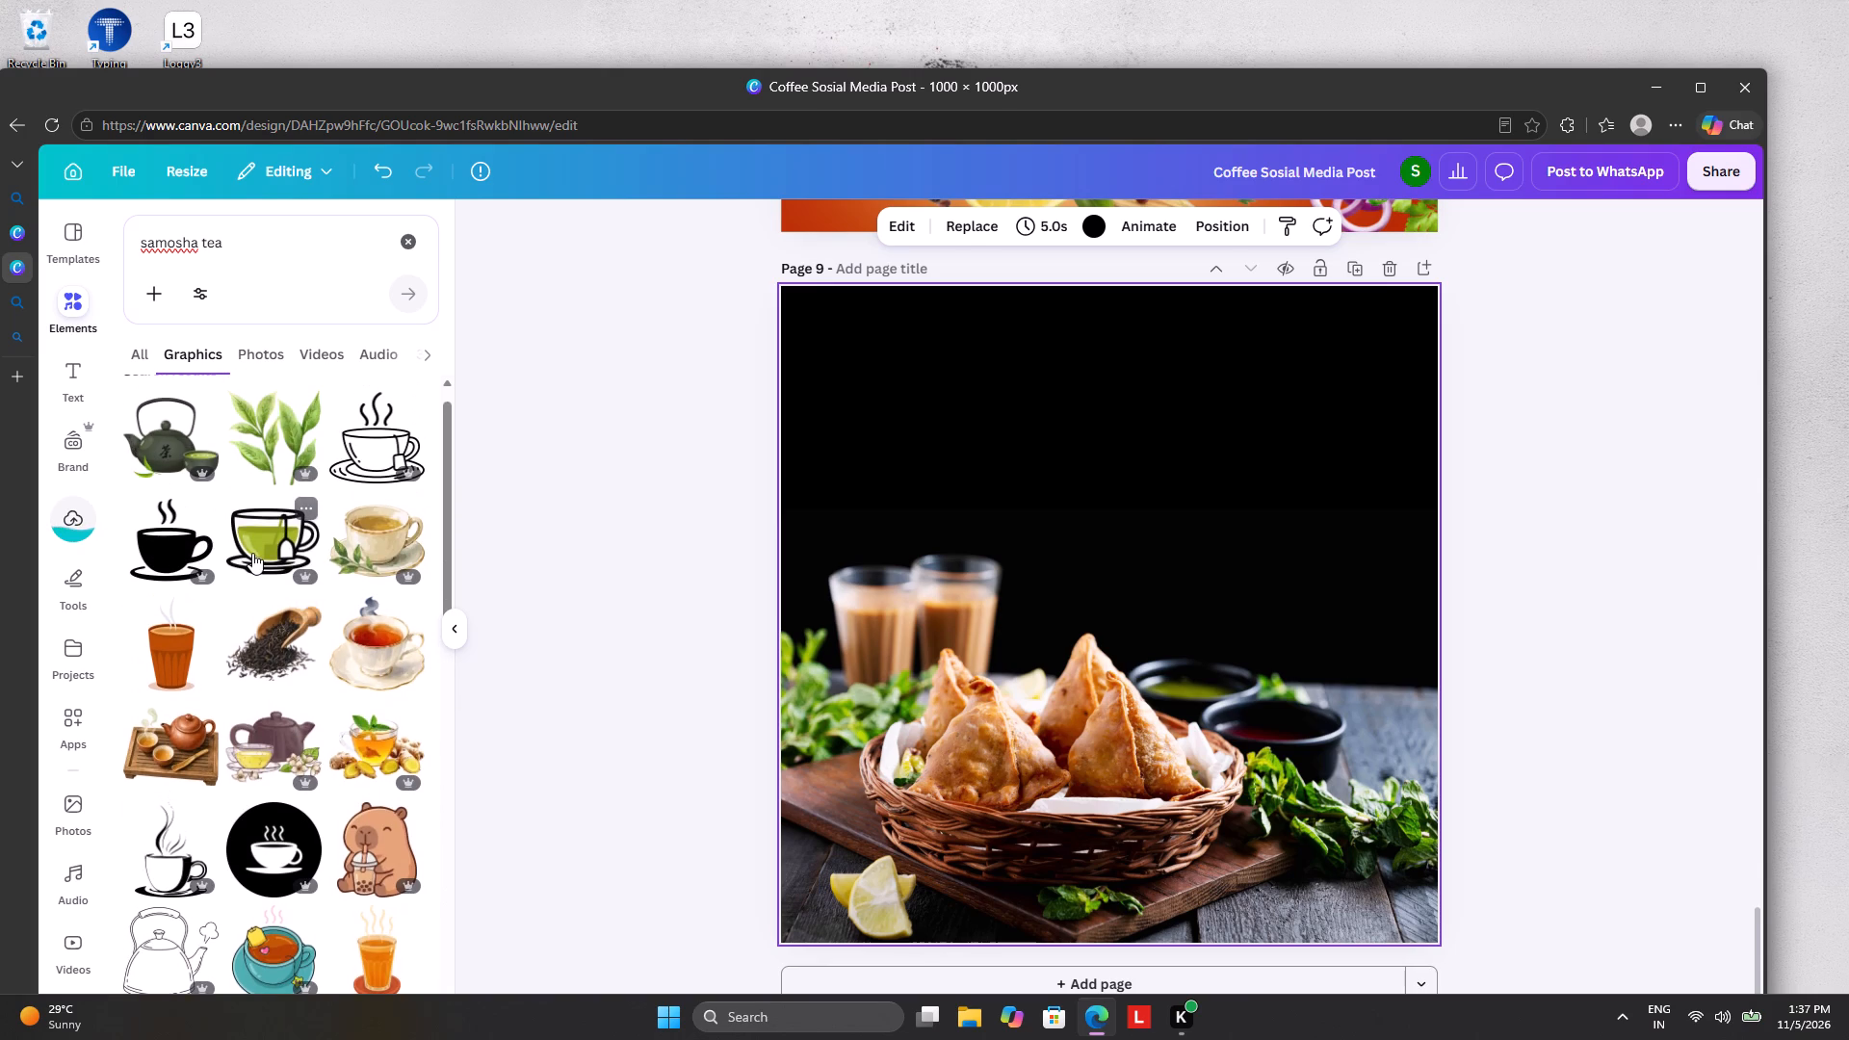
scroll(252, 553, up, 5)
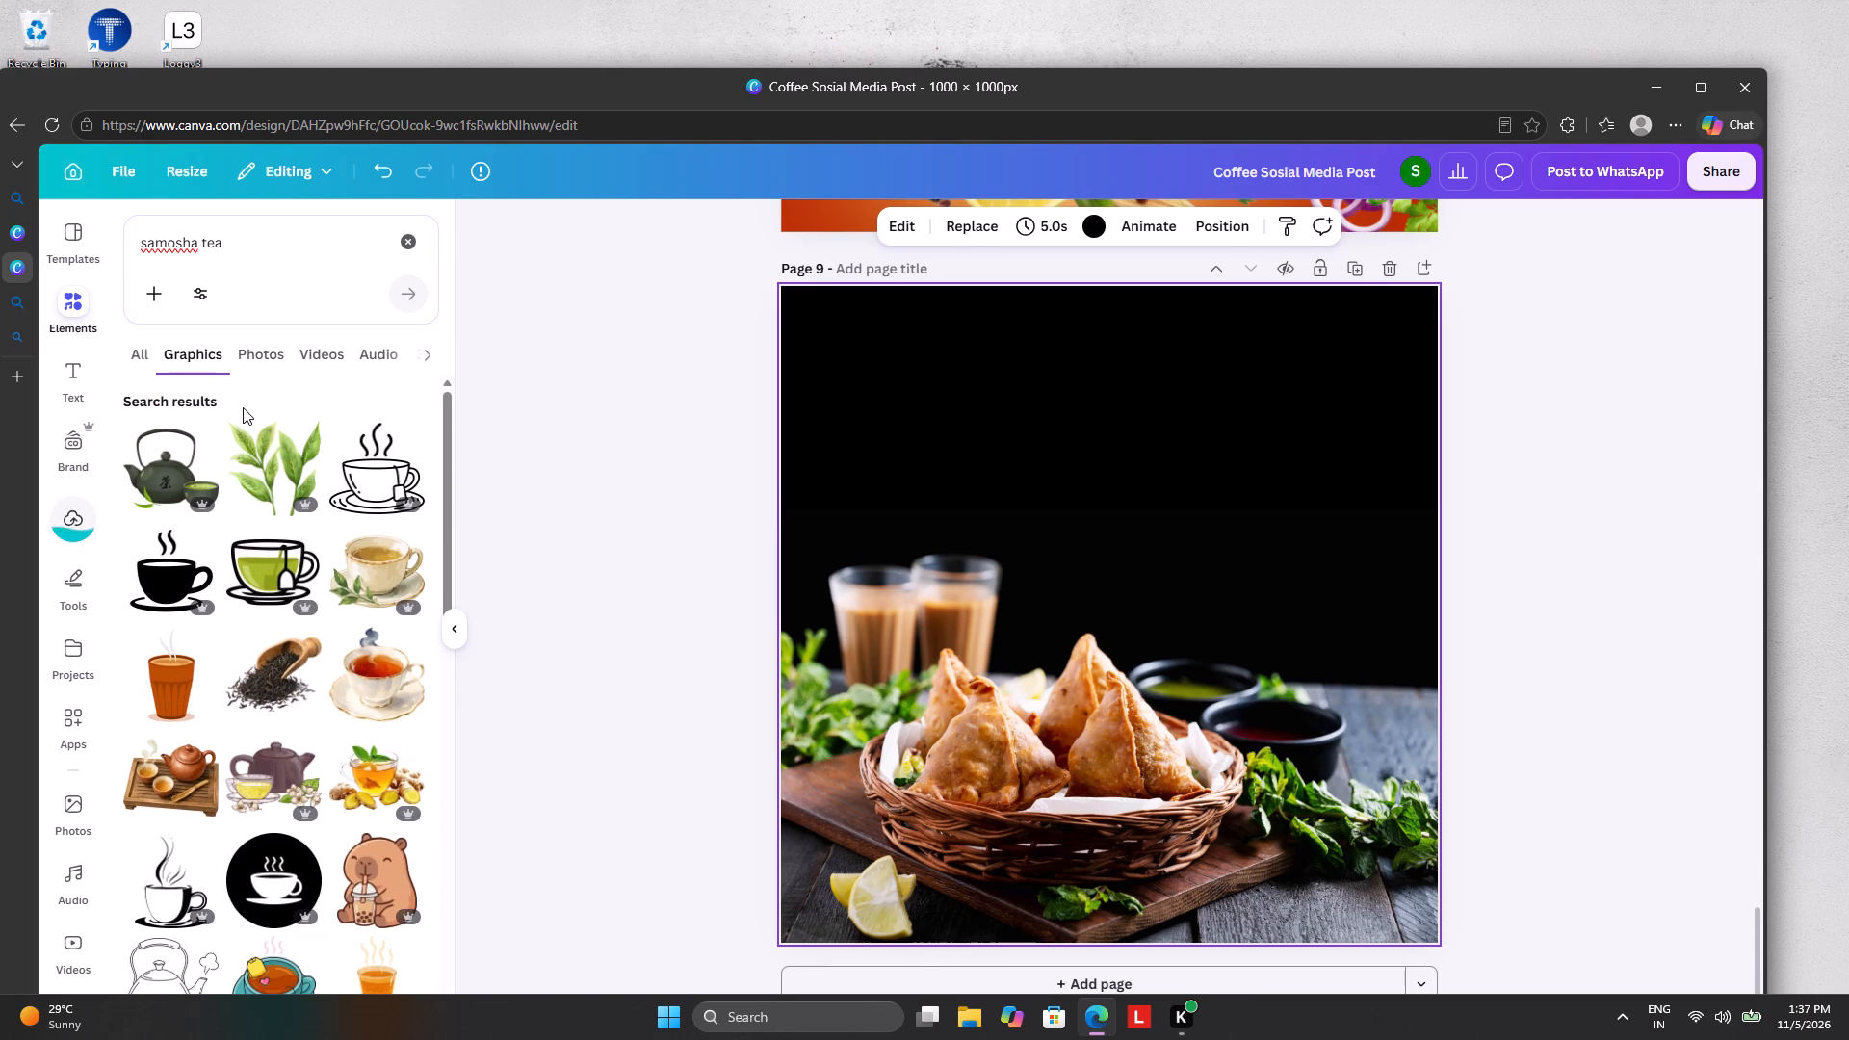
click(263, 353)
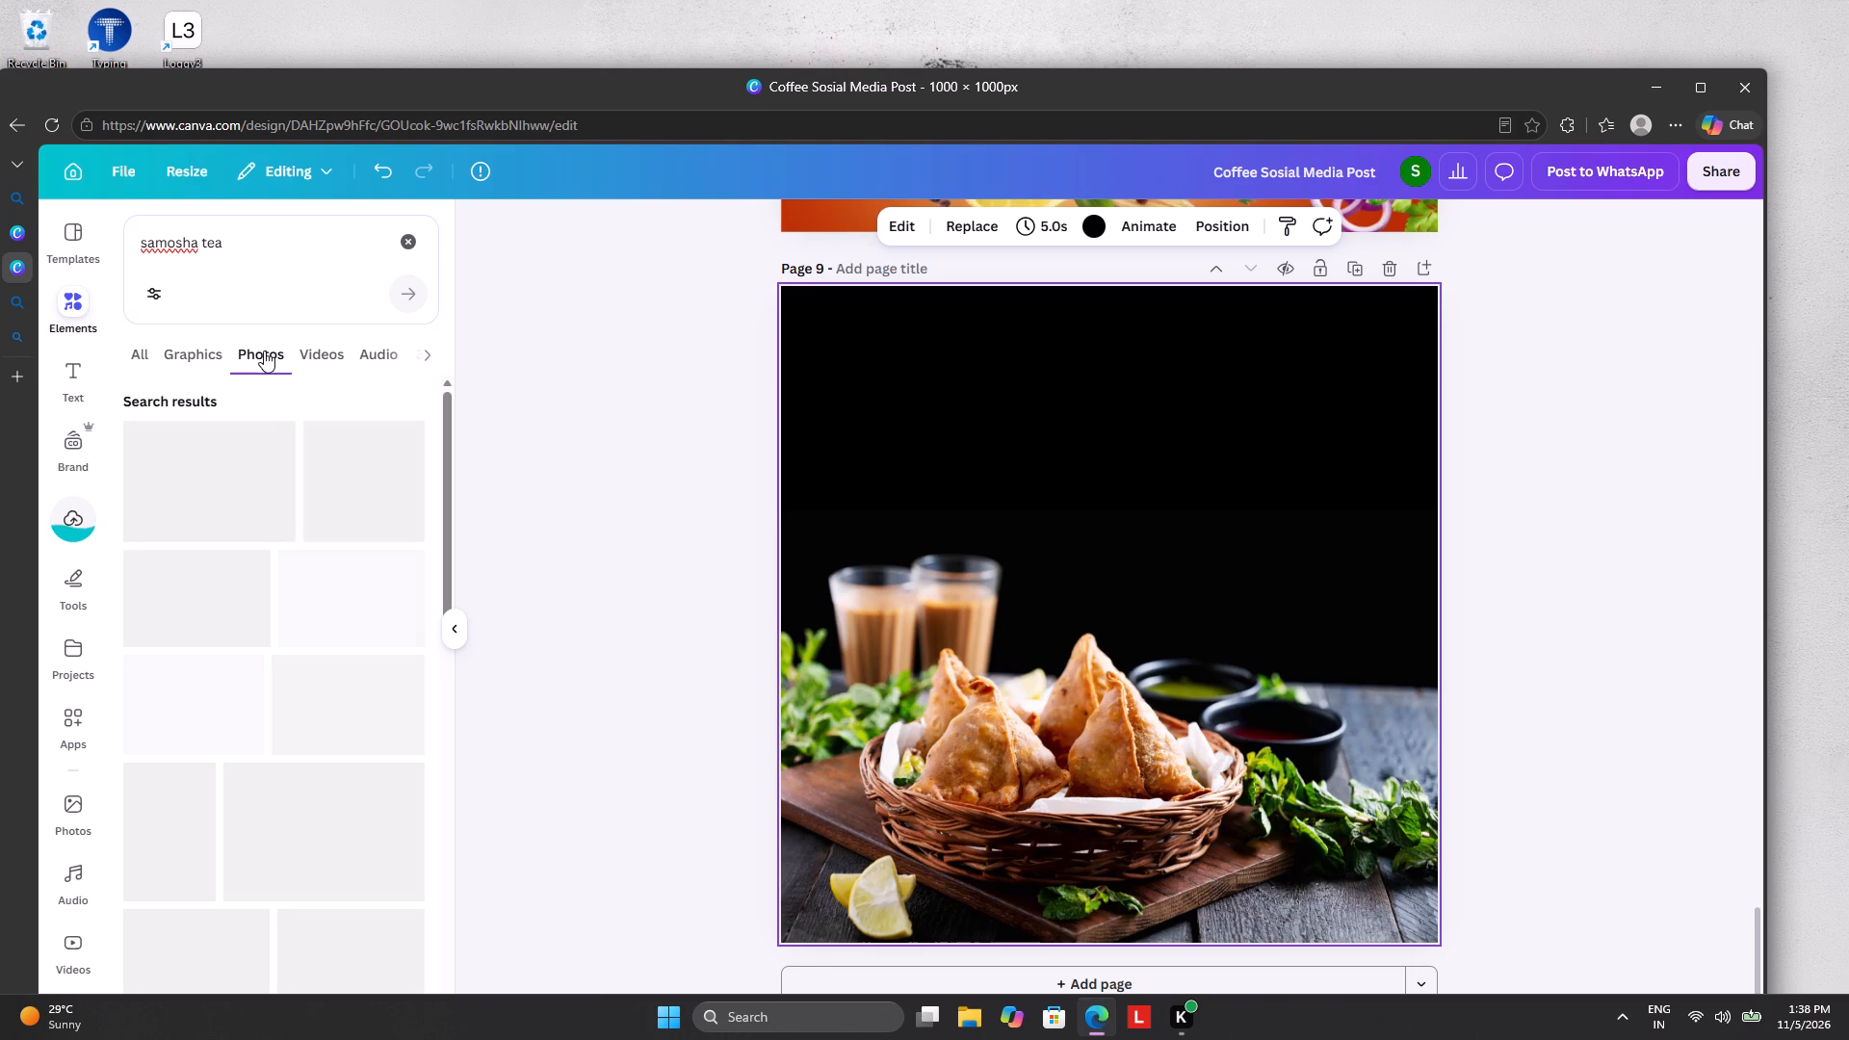
scroll(229, 527, up, 2)
scroll(229, 527, down, 3)
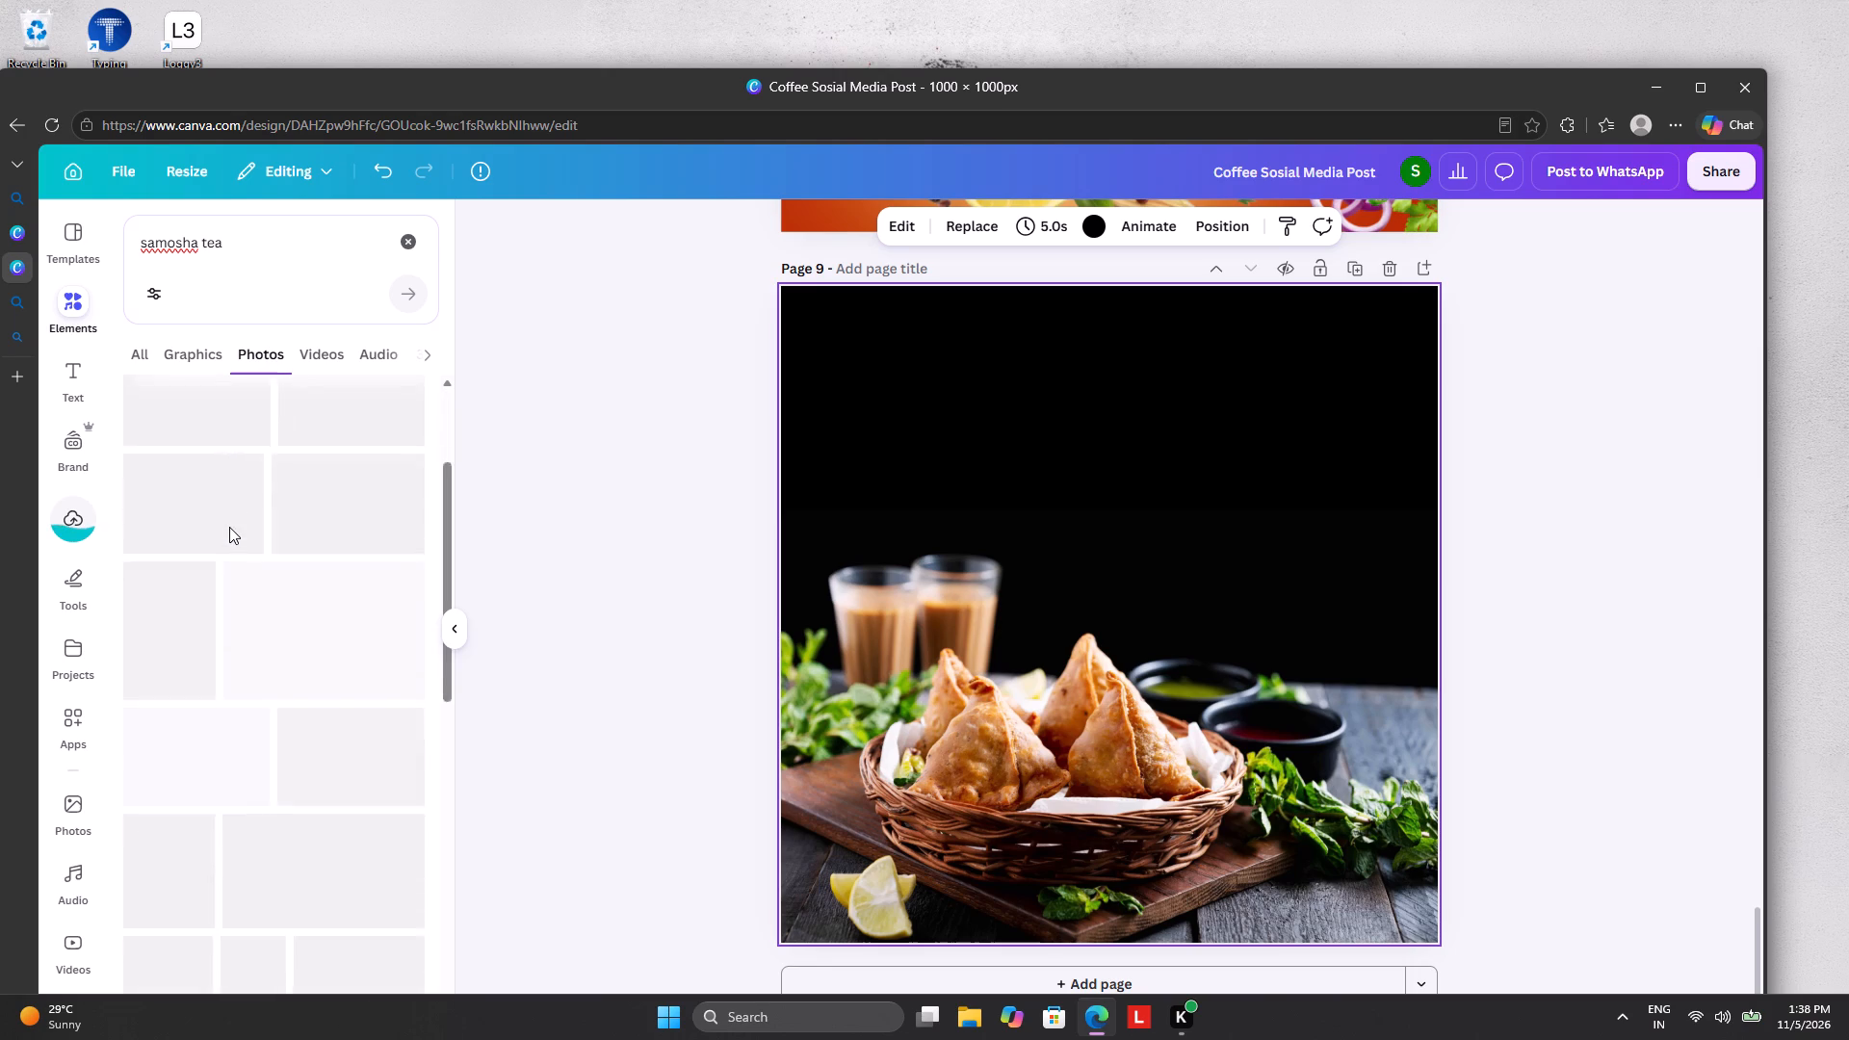
scroll(229, 527, up, 4)
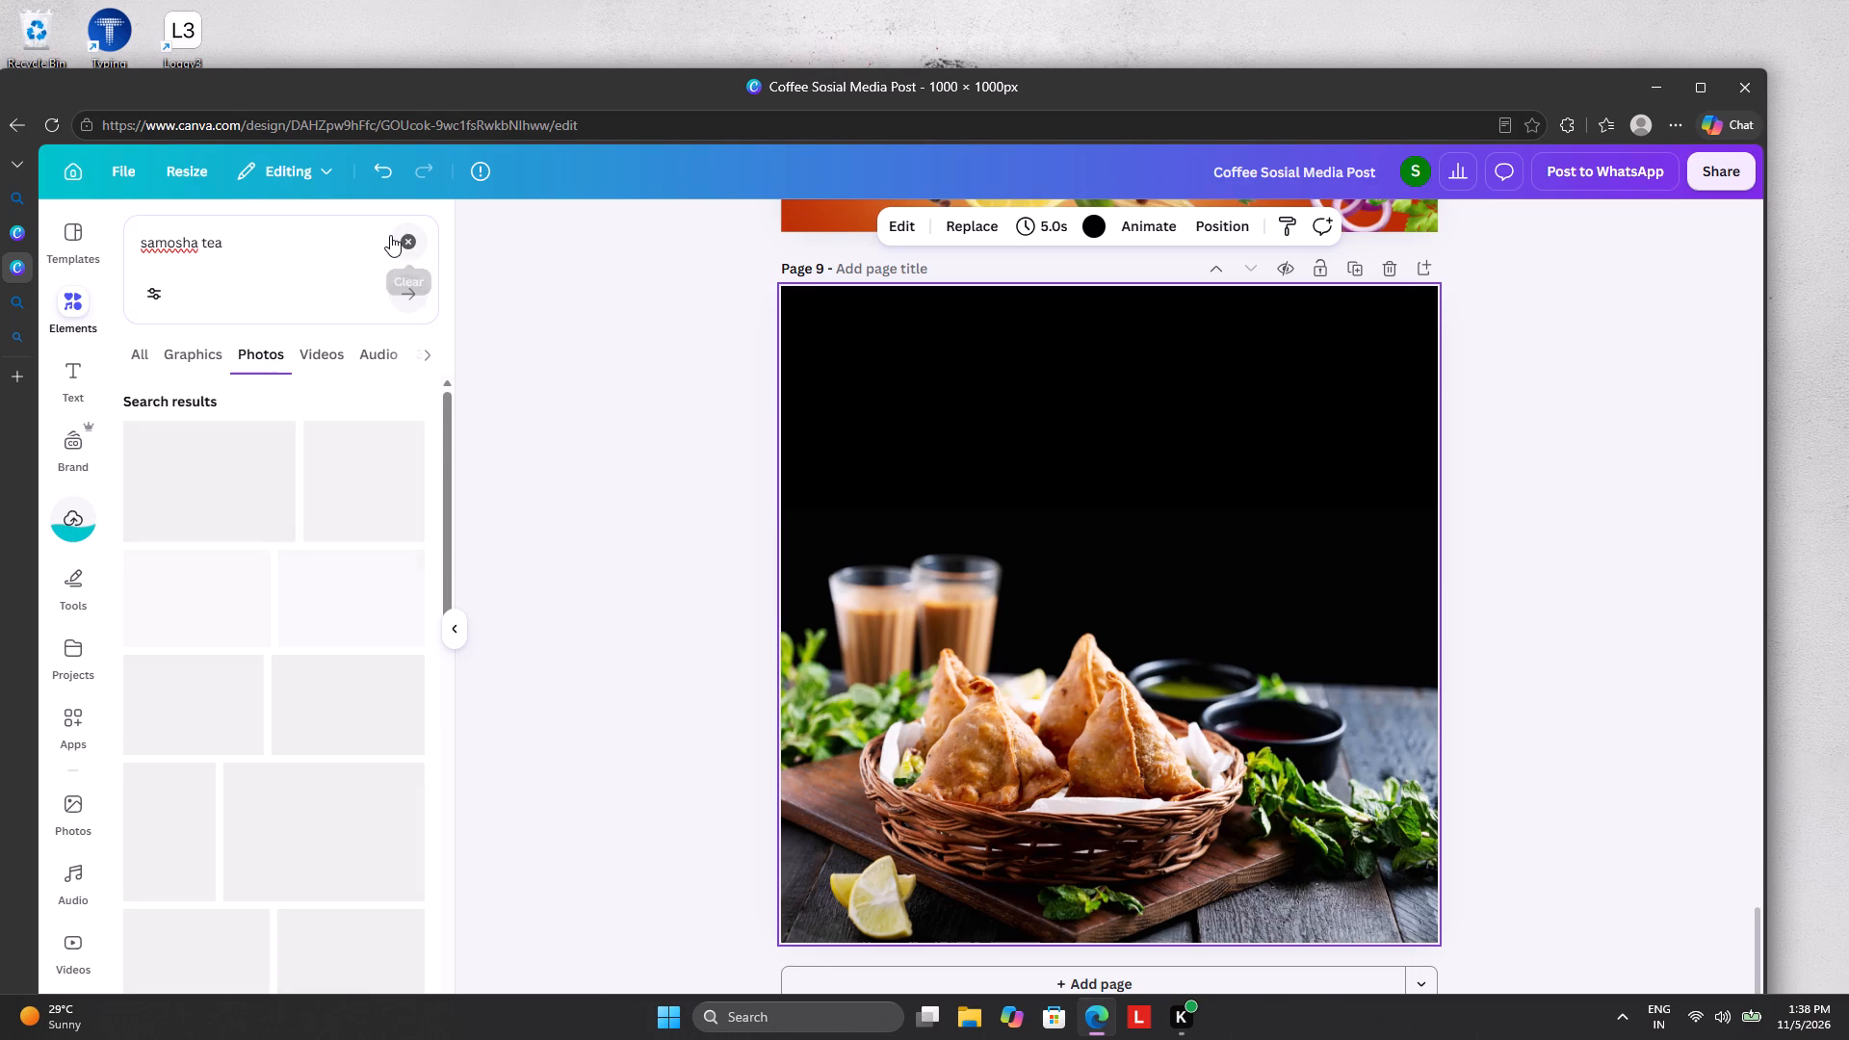
Search the elements library for "glow".
click(416, 232)
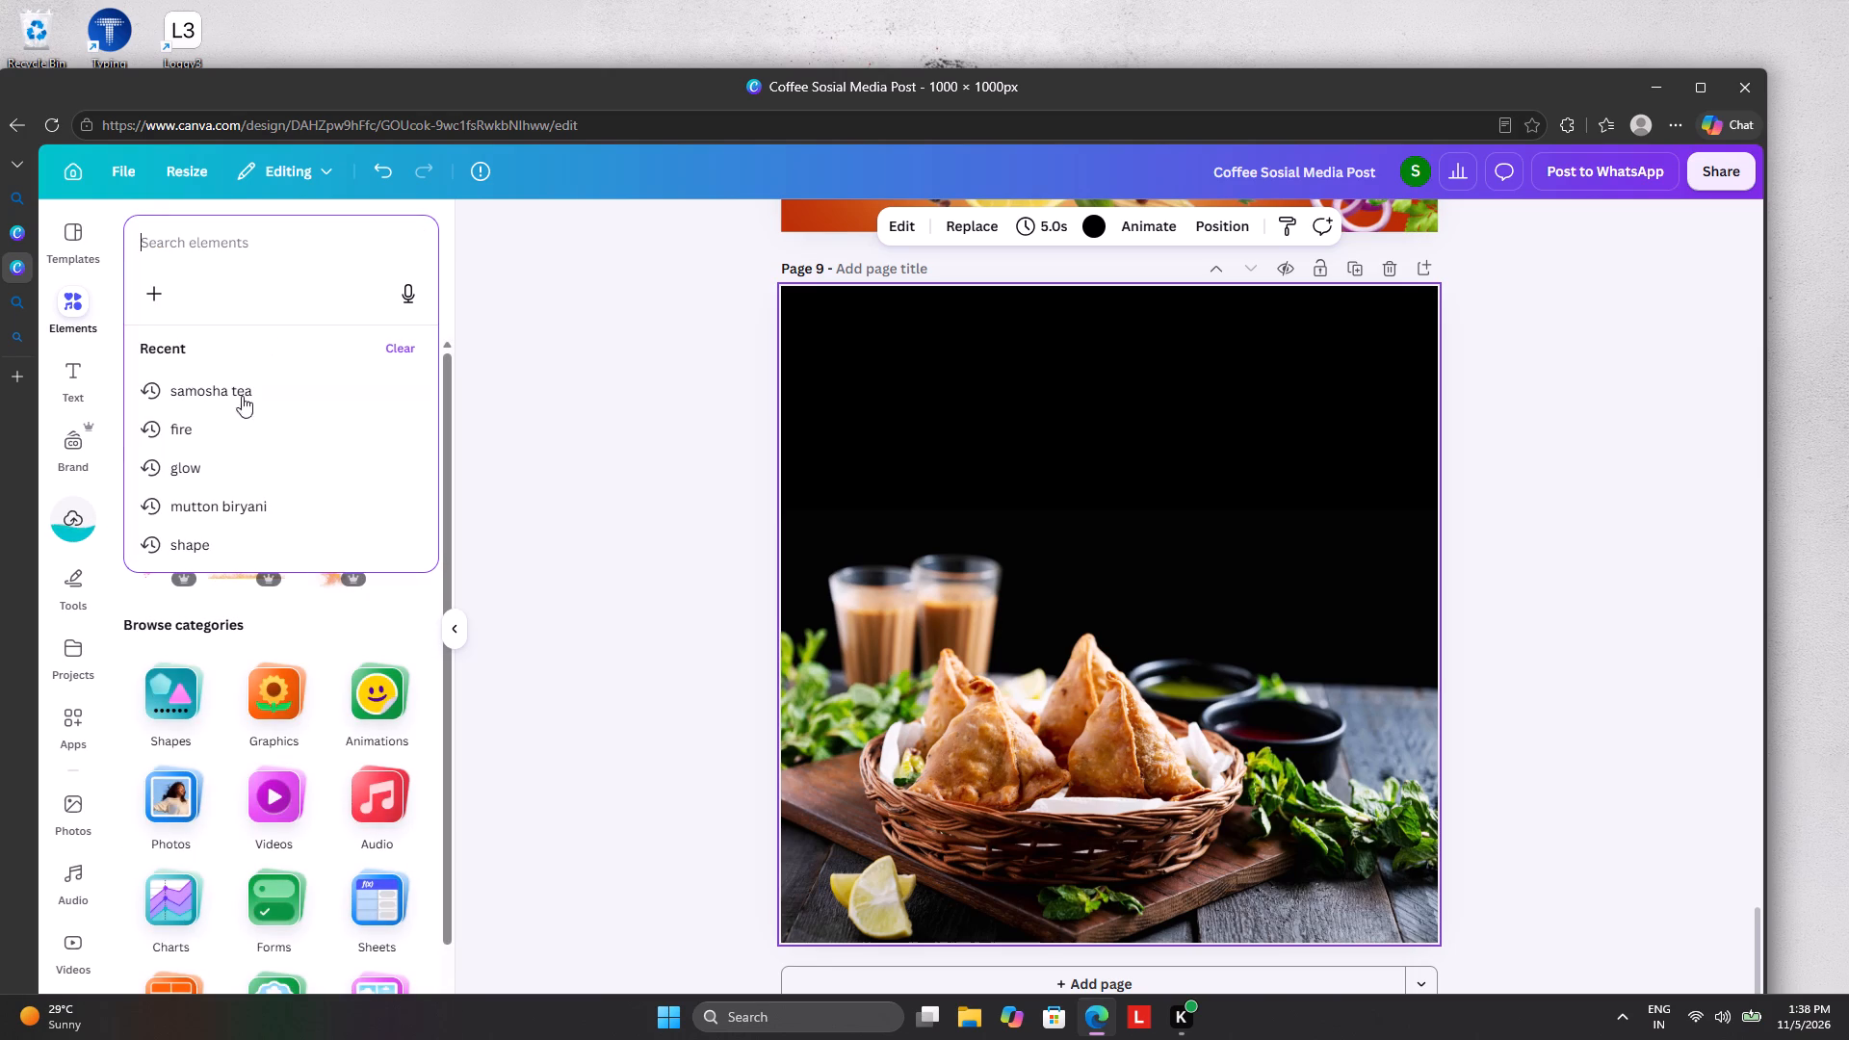
click(216, 466)
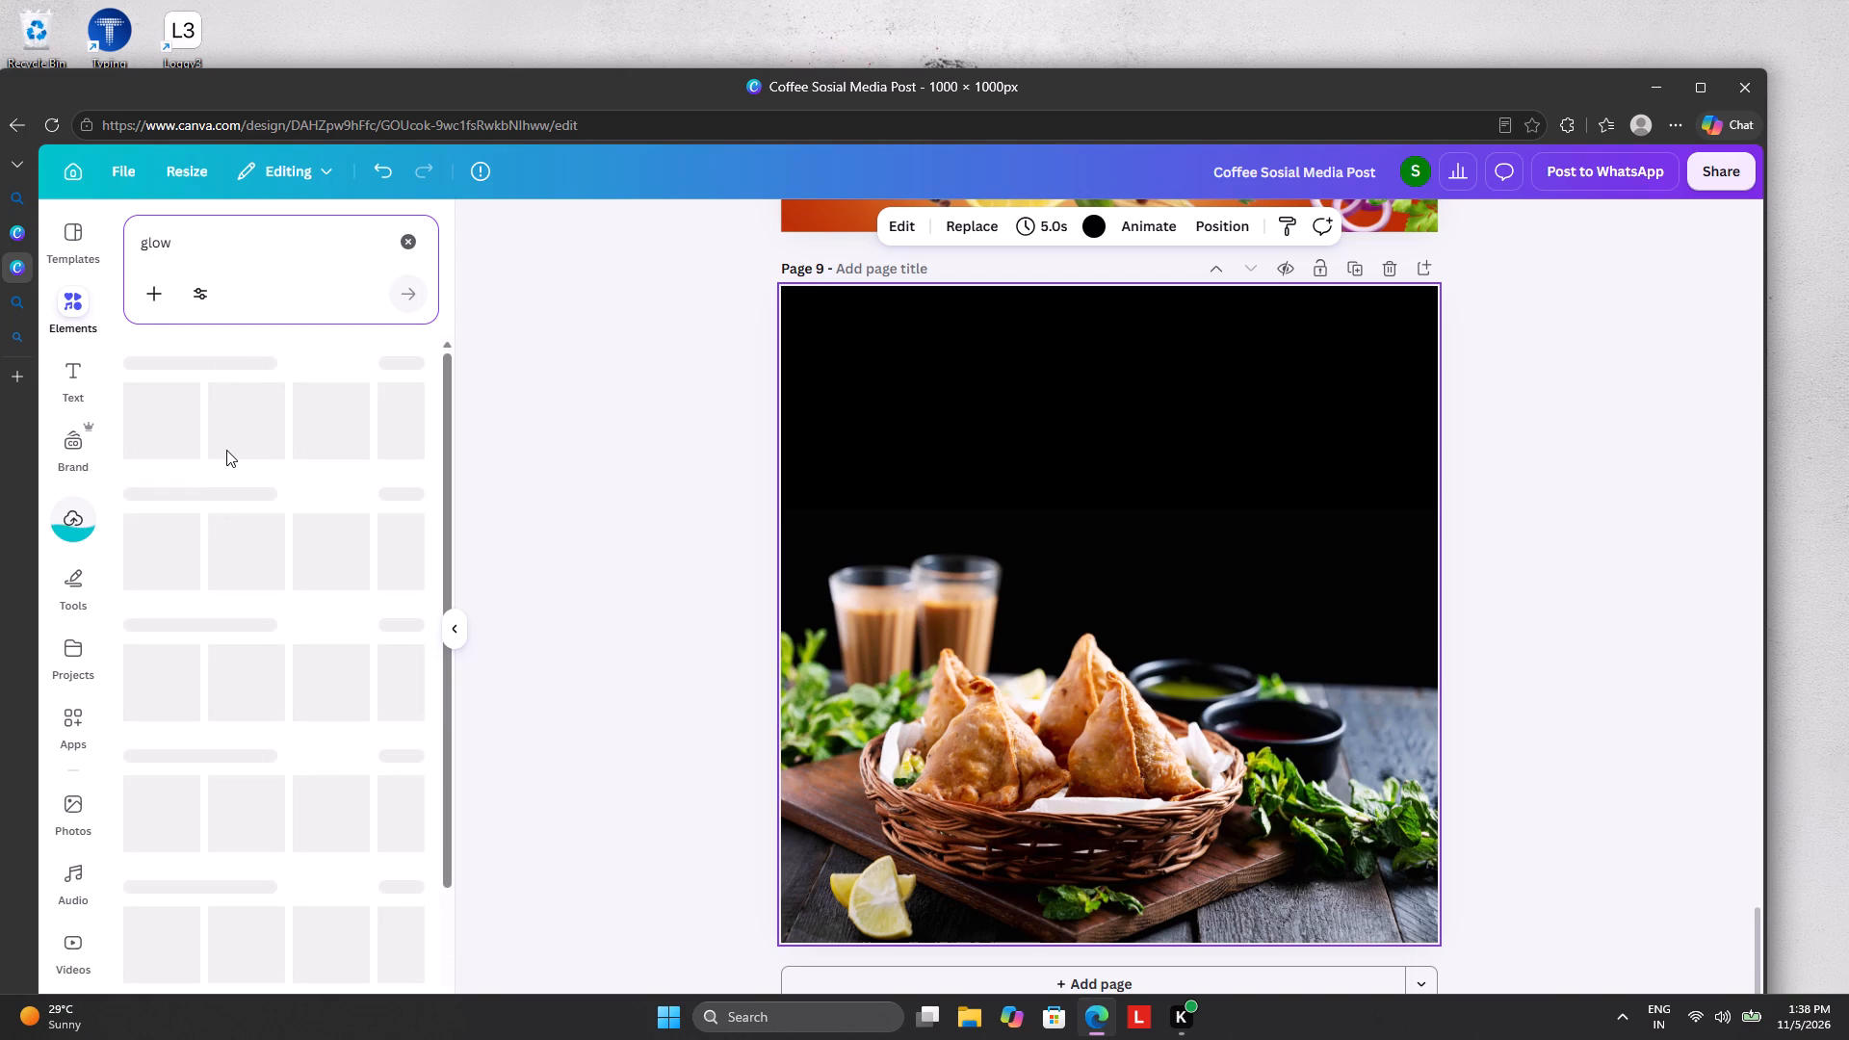
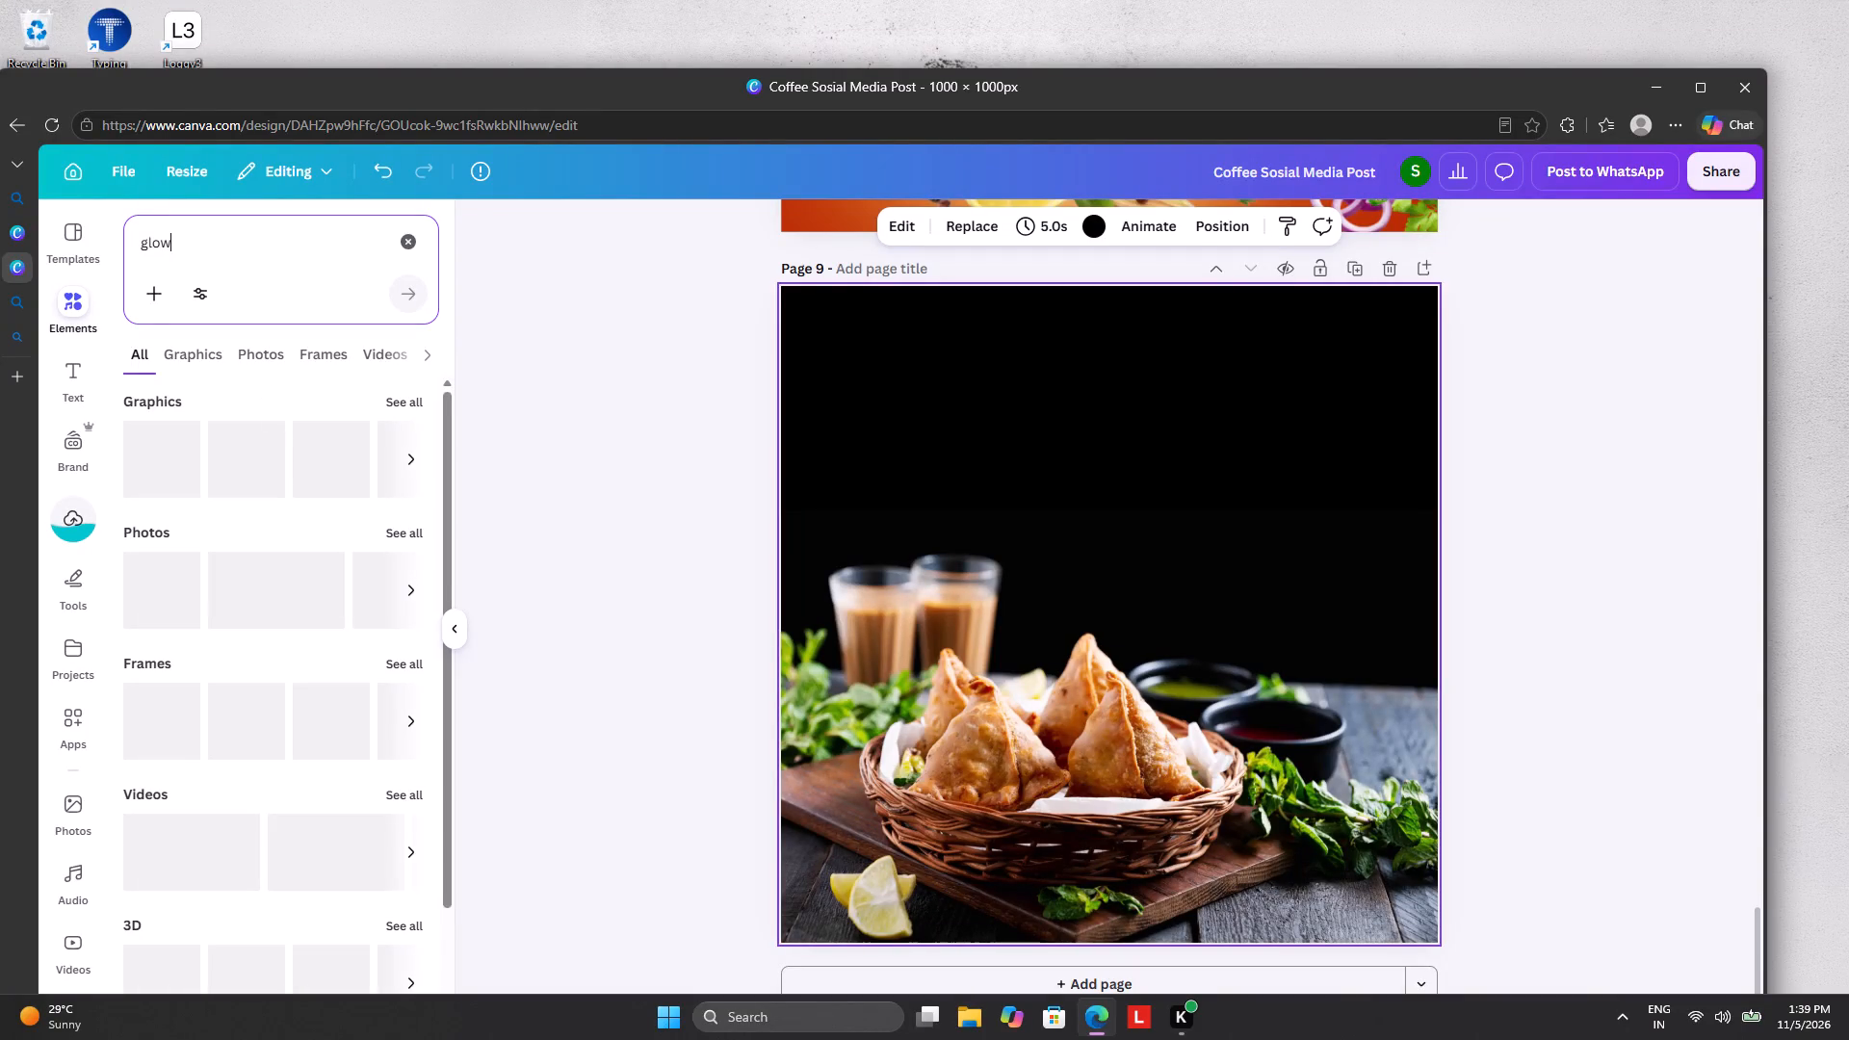
Rerun the elements library search for "glow", clearing the query and picking it again from the recent searches.
key(Return)
key(Return)
click(175, 258)
key(Return)
click(406, 243)
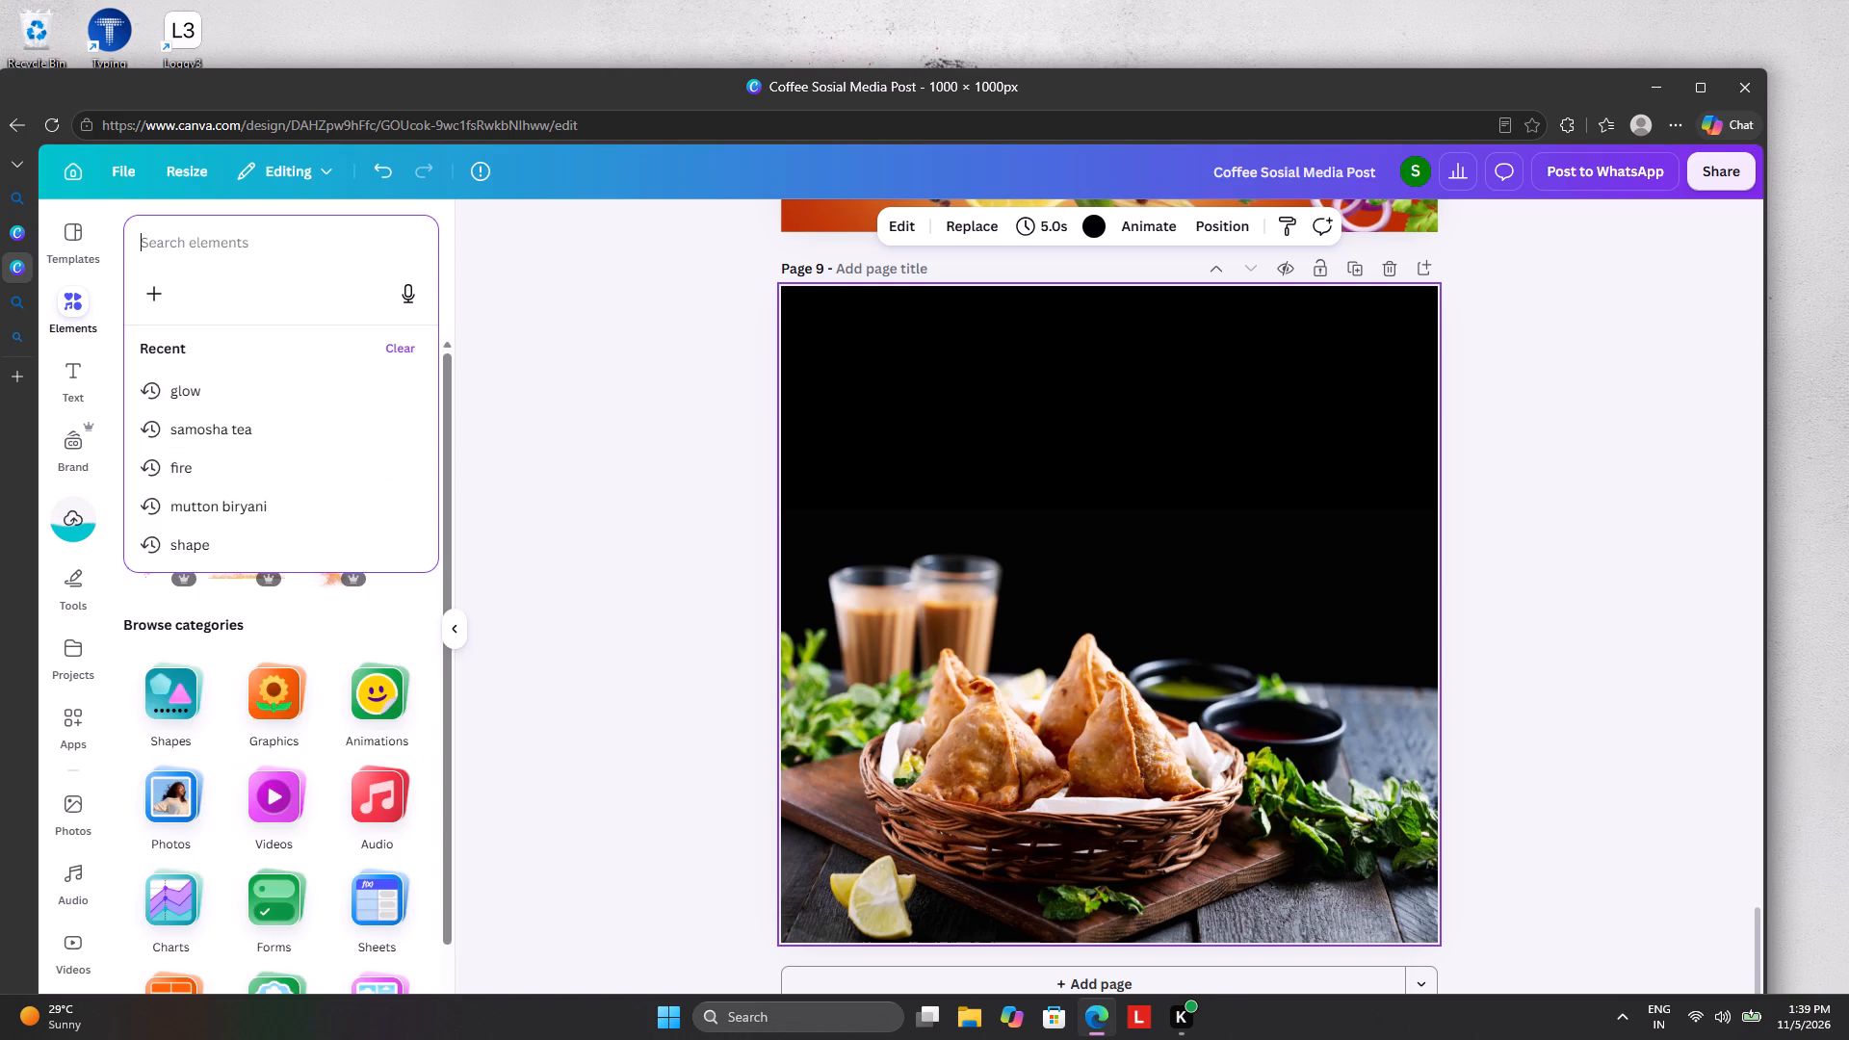
click(278, 393)
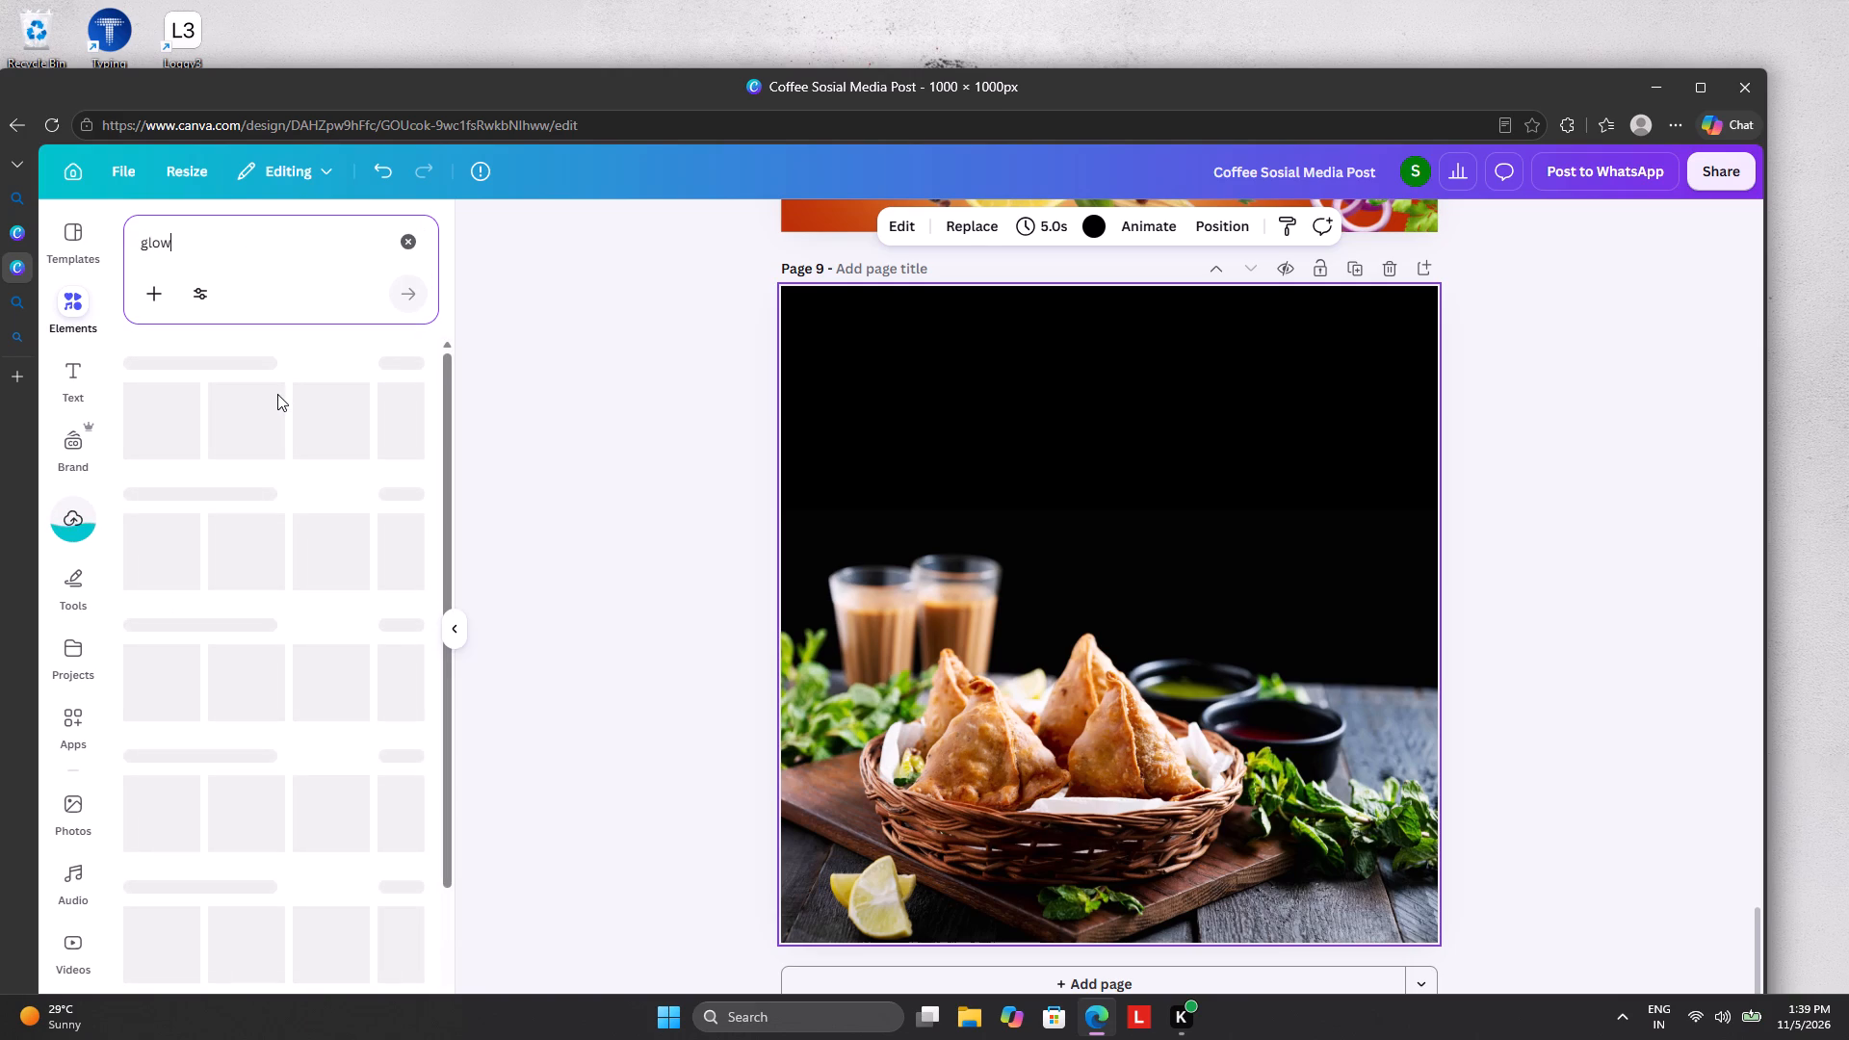
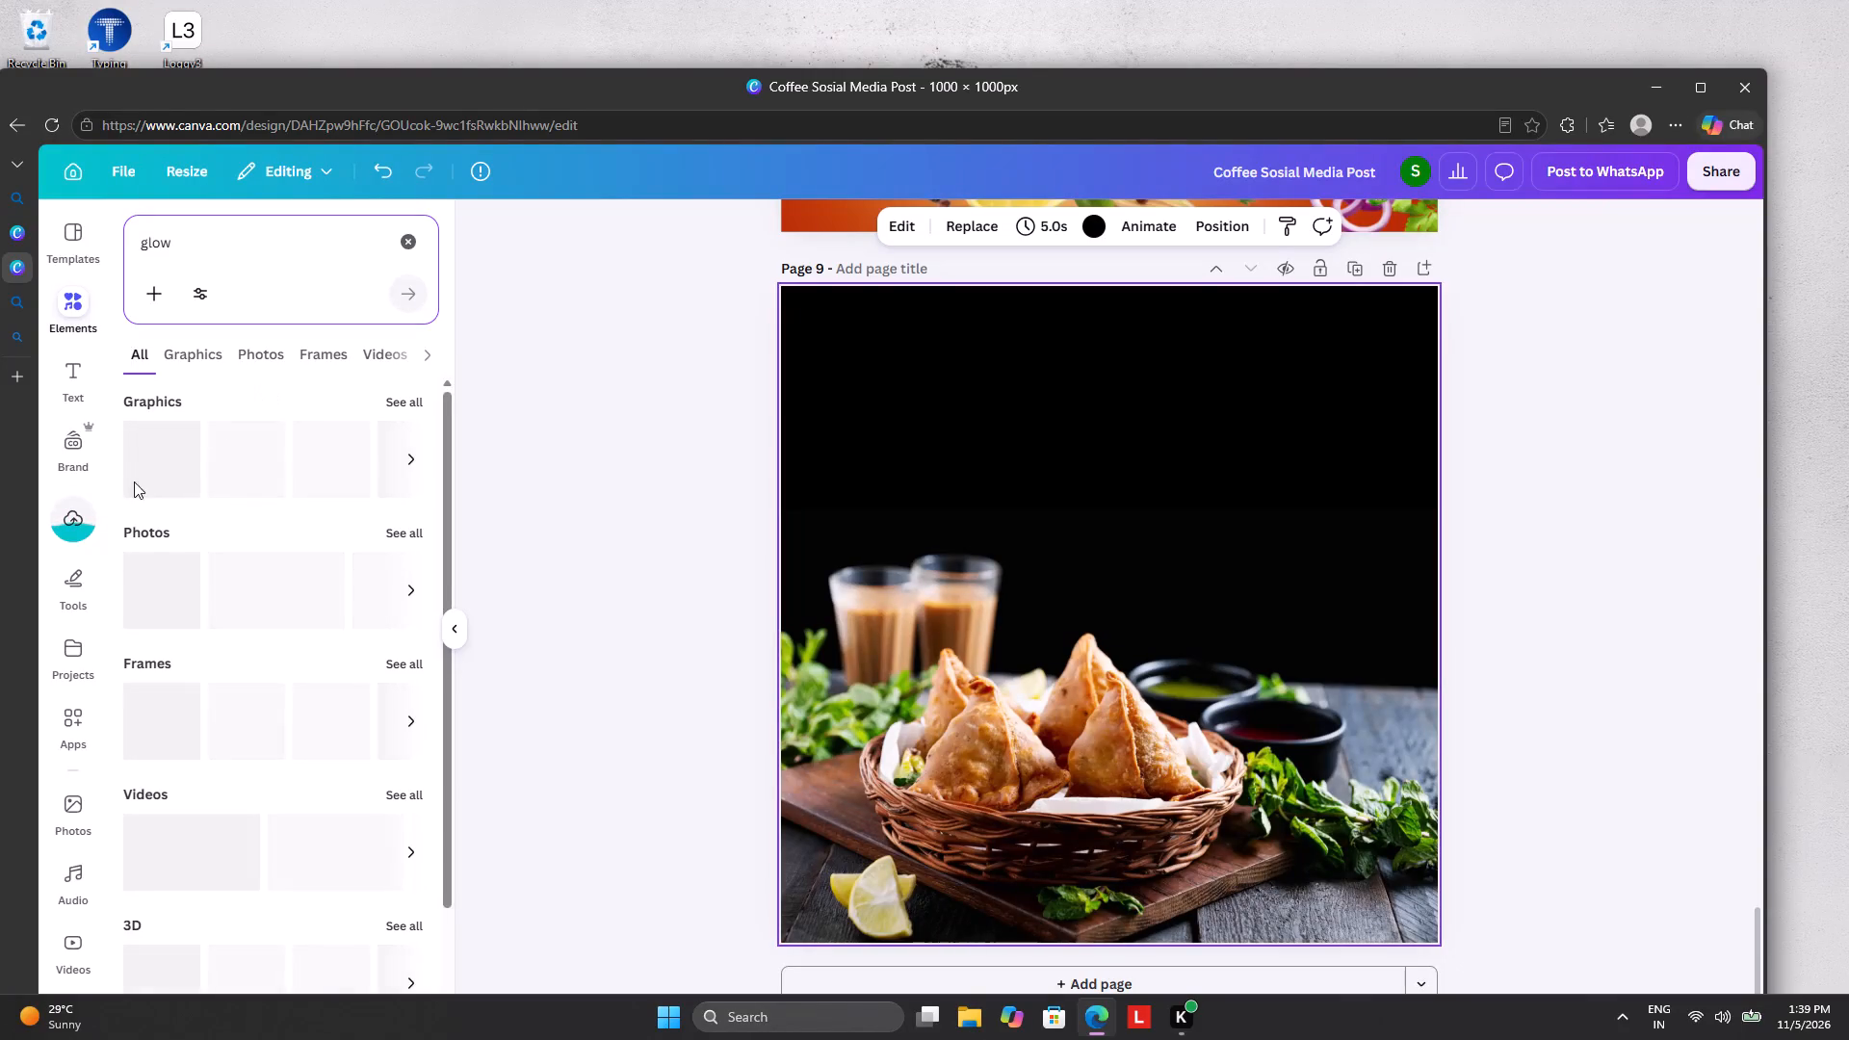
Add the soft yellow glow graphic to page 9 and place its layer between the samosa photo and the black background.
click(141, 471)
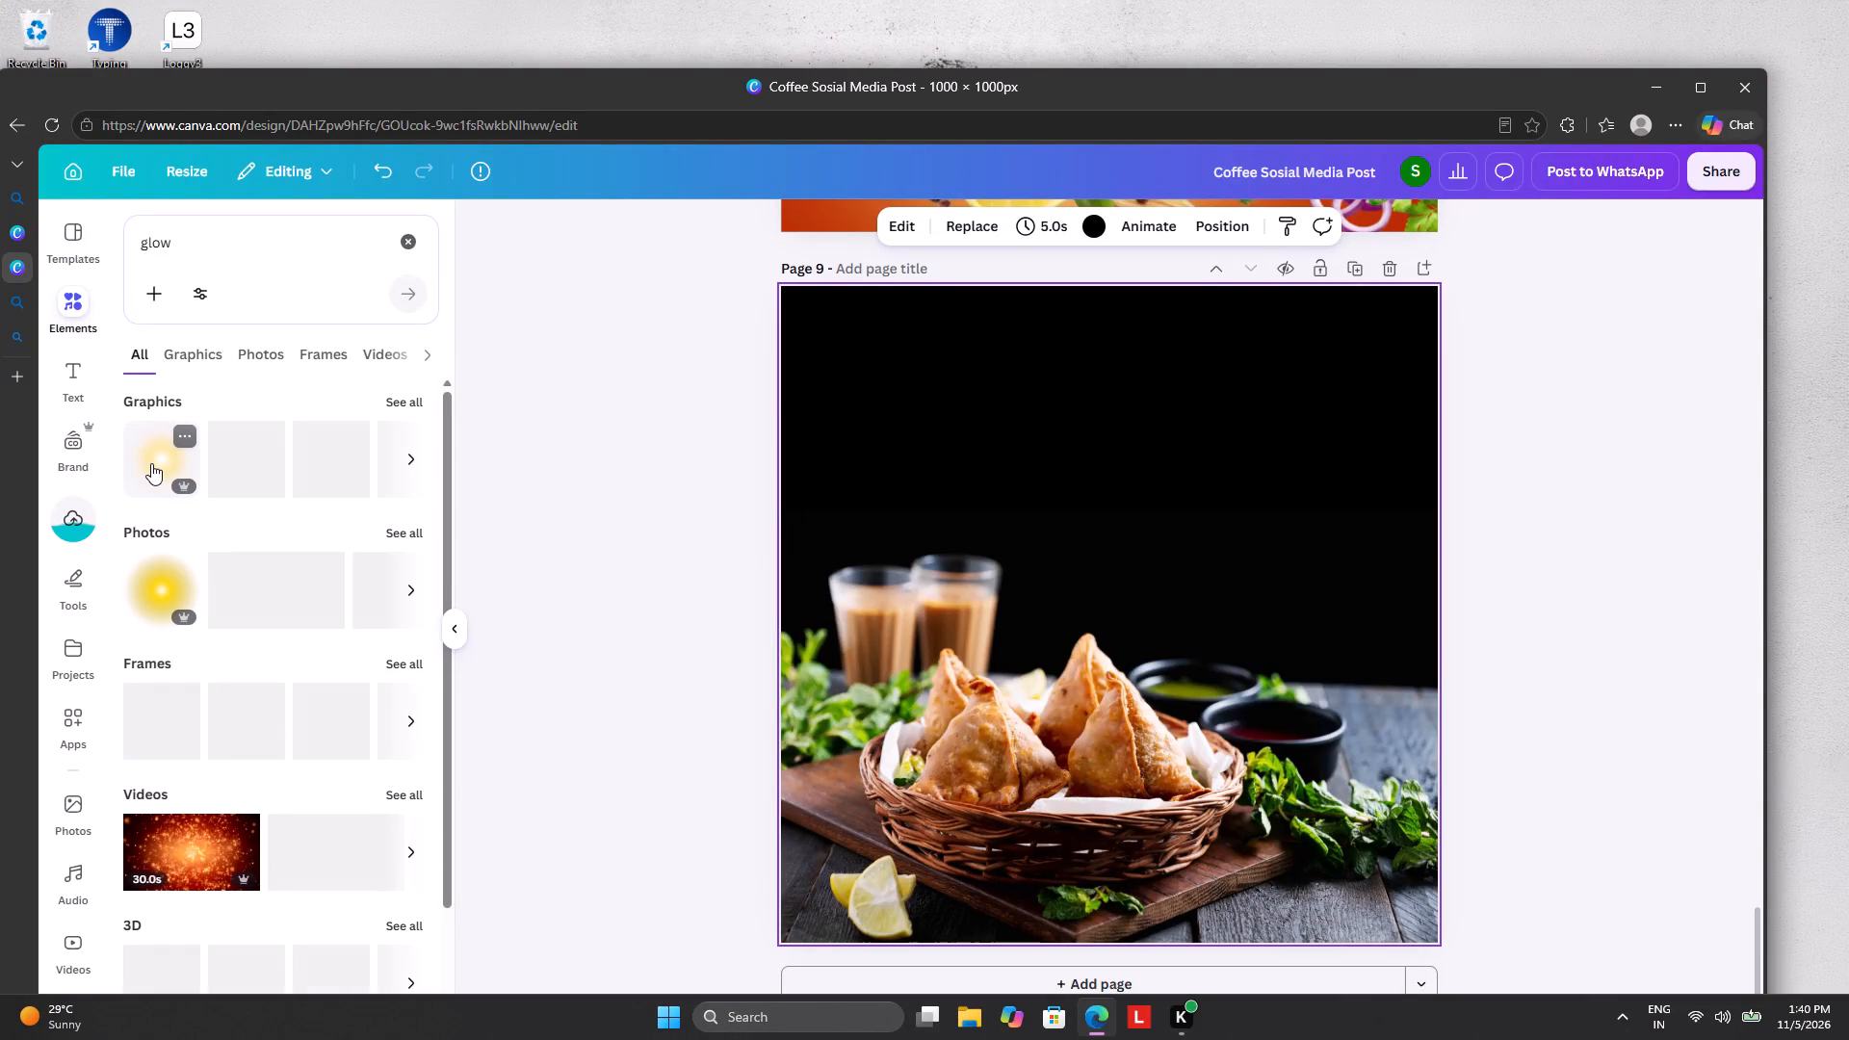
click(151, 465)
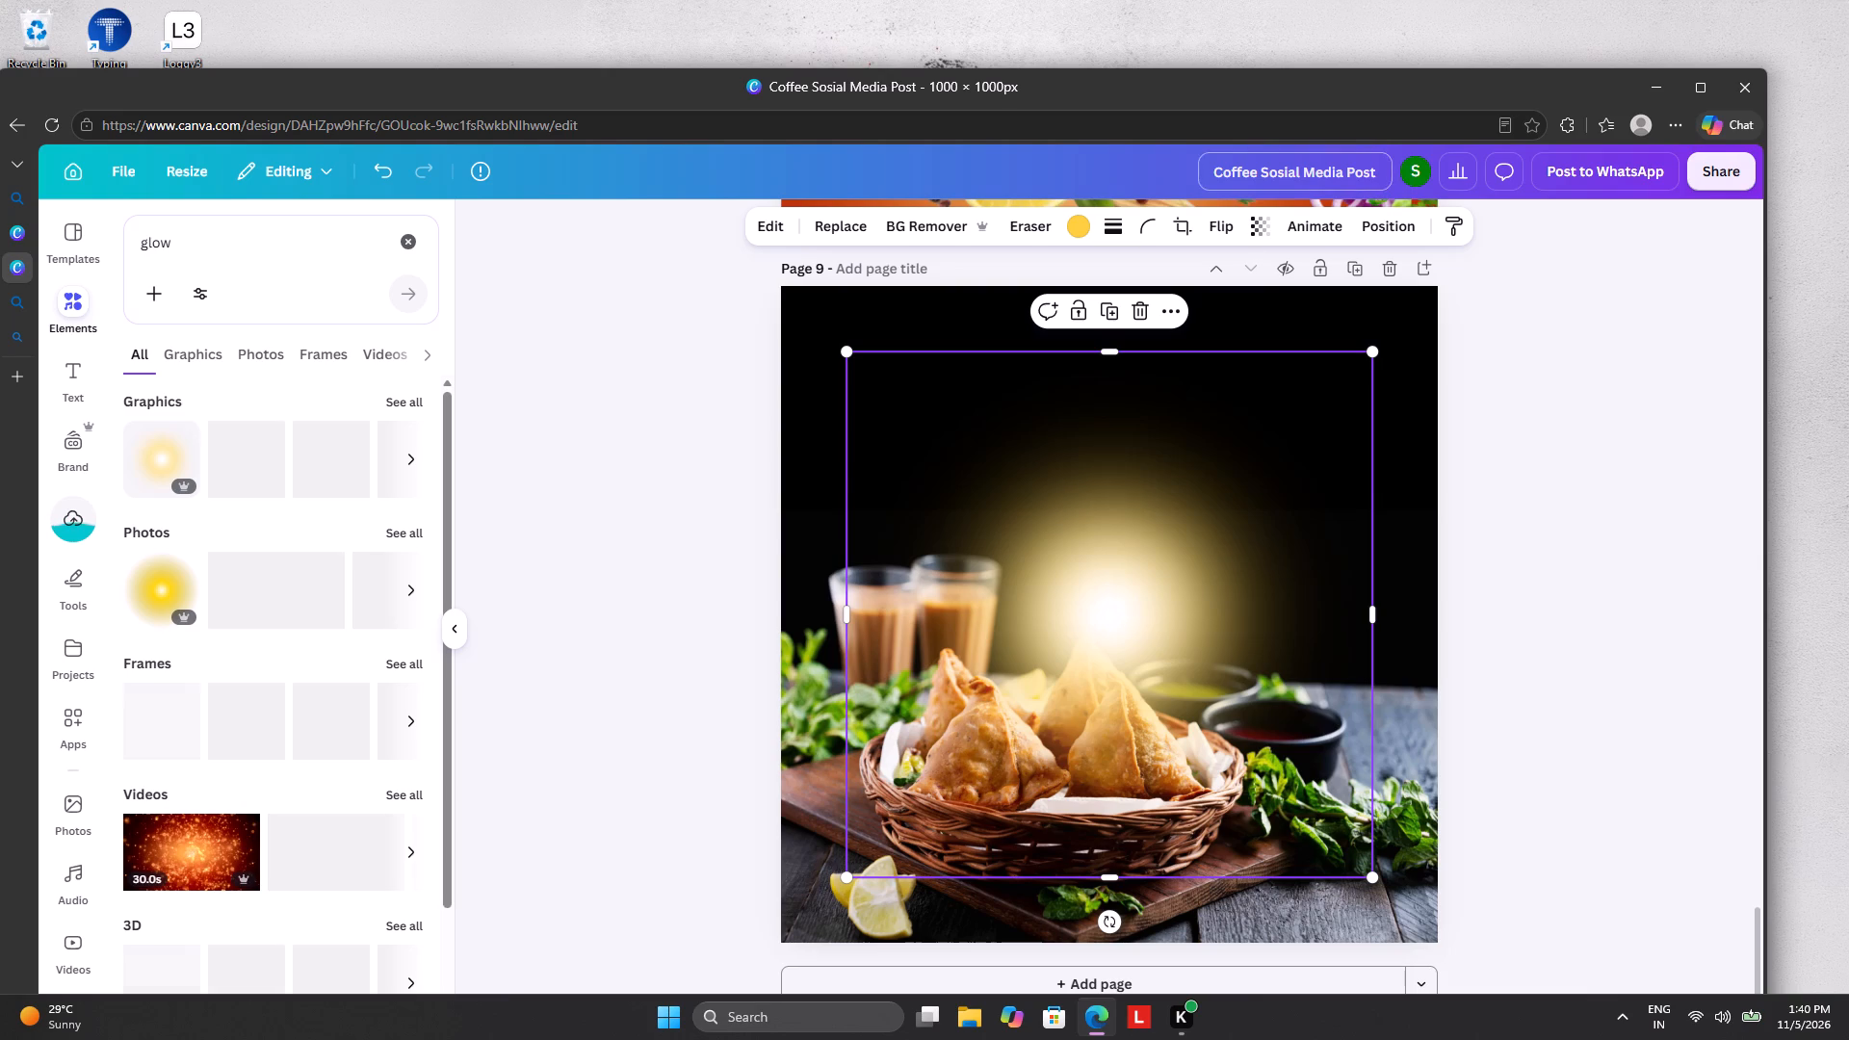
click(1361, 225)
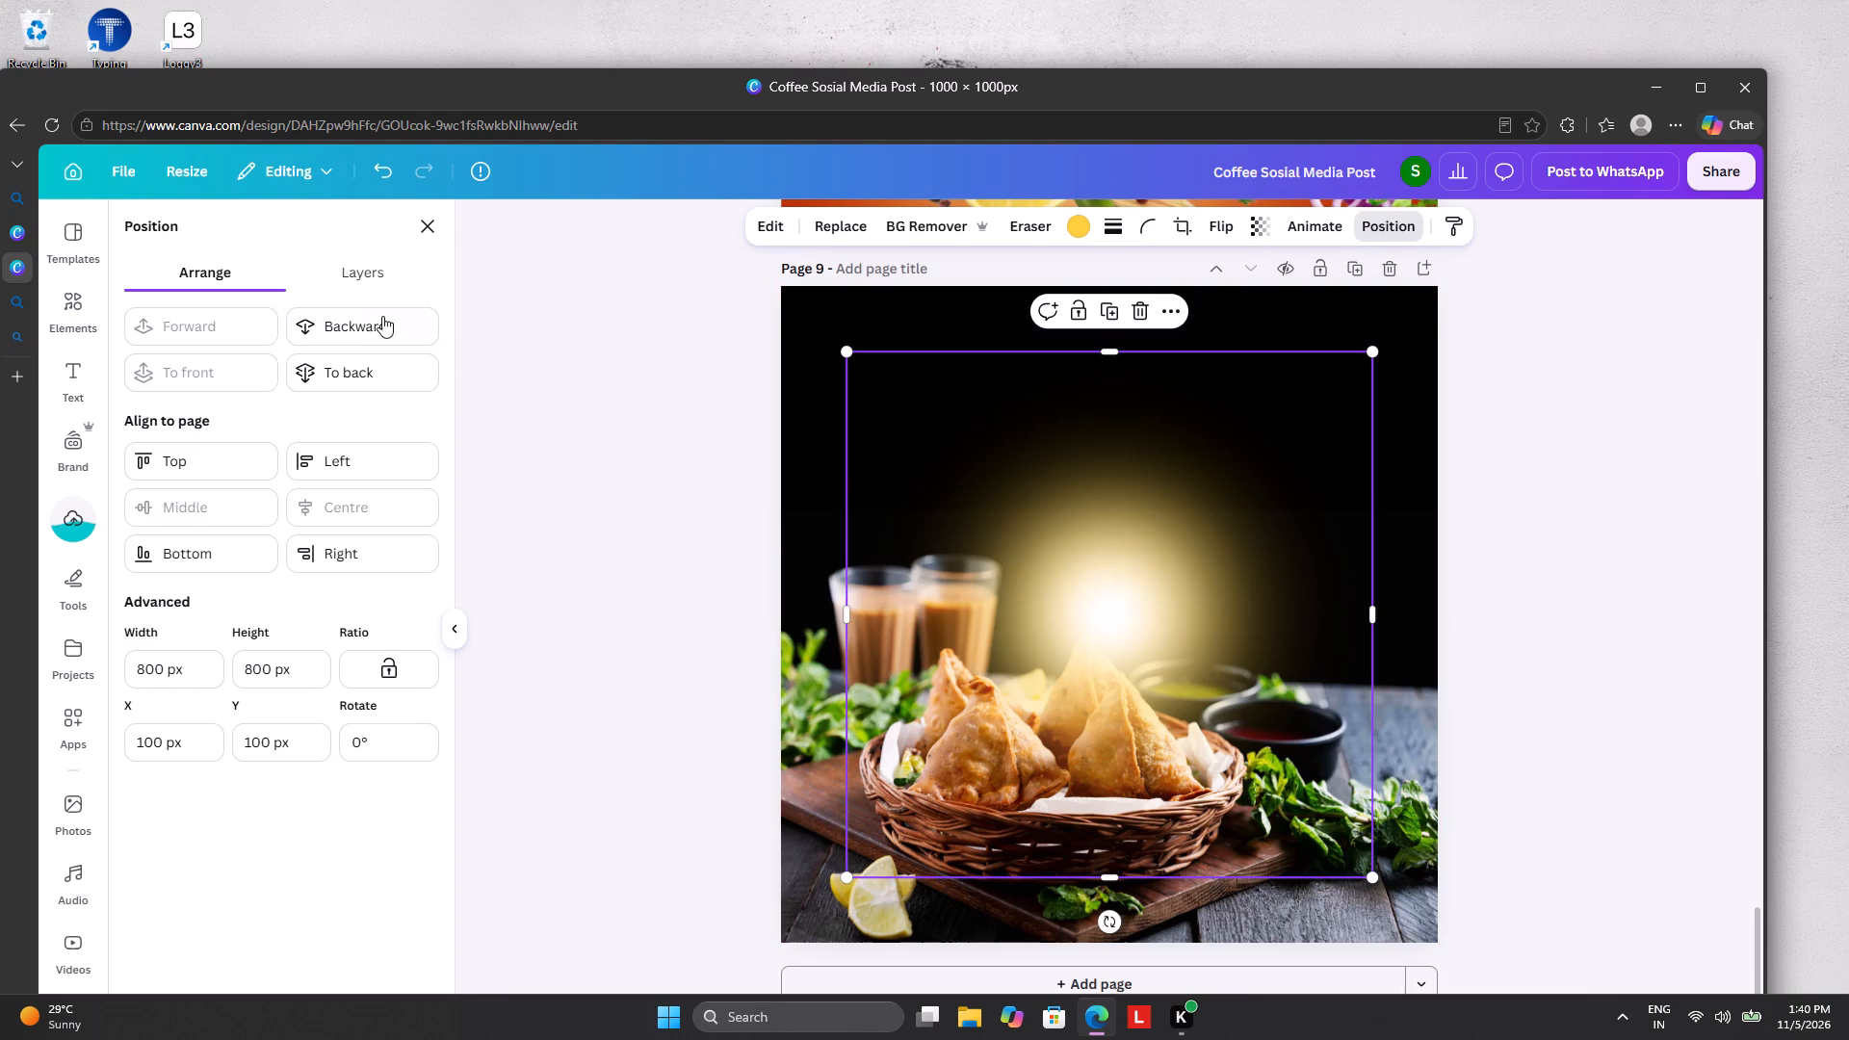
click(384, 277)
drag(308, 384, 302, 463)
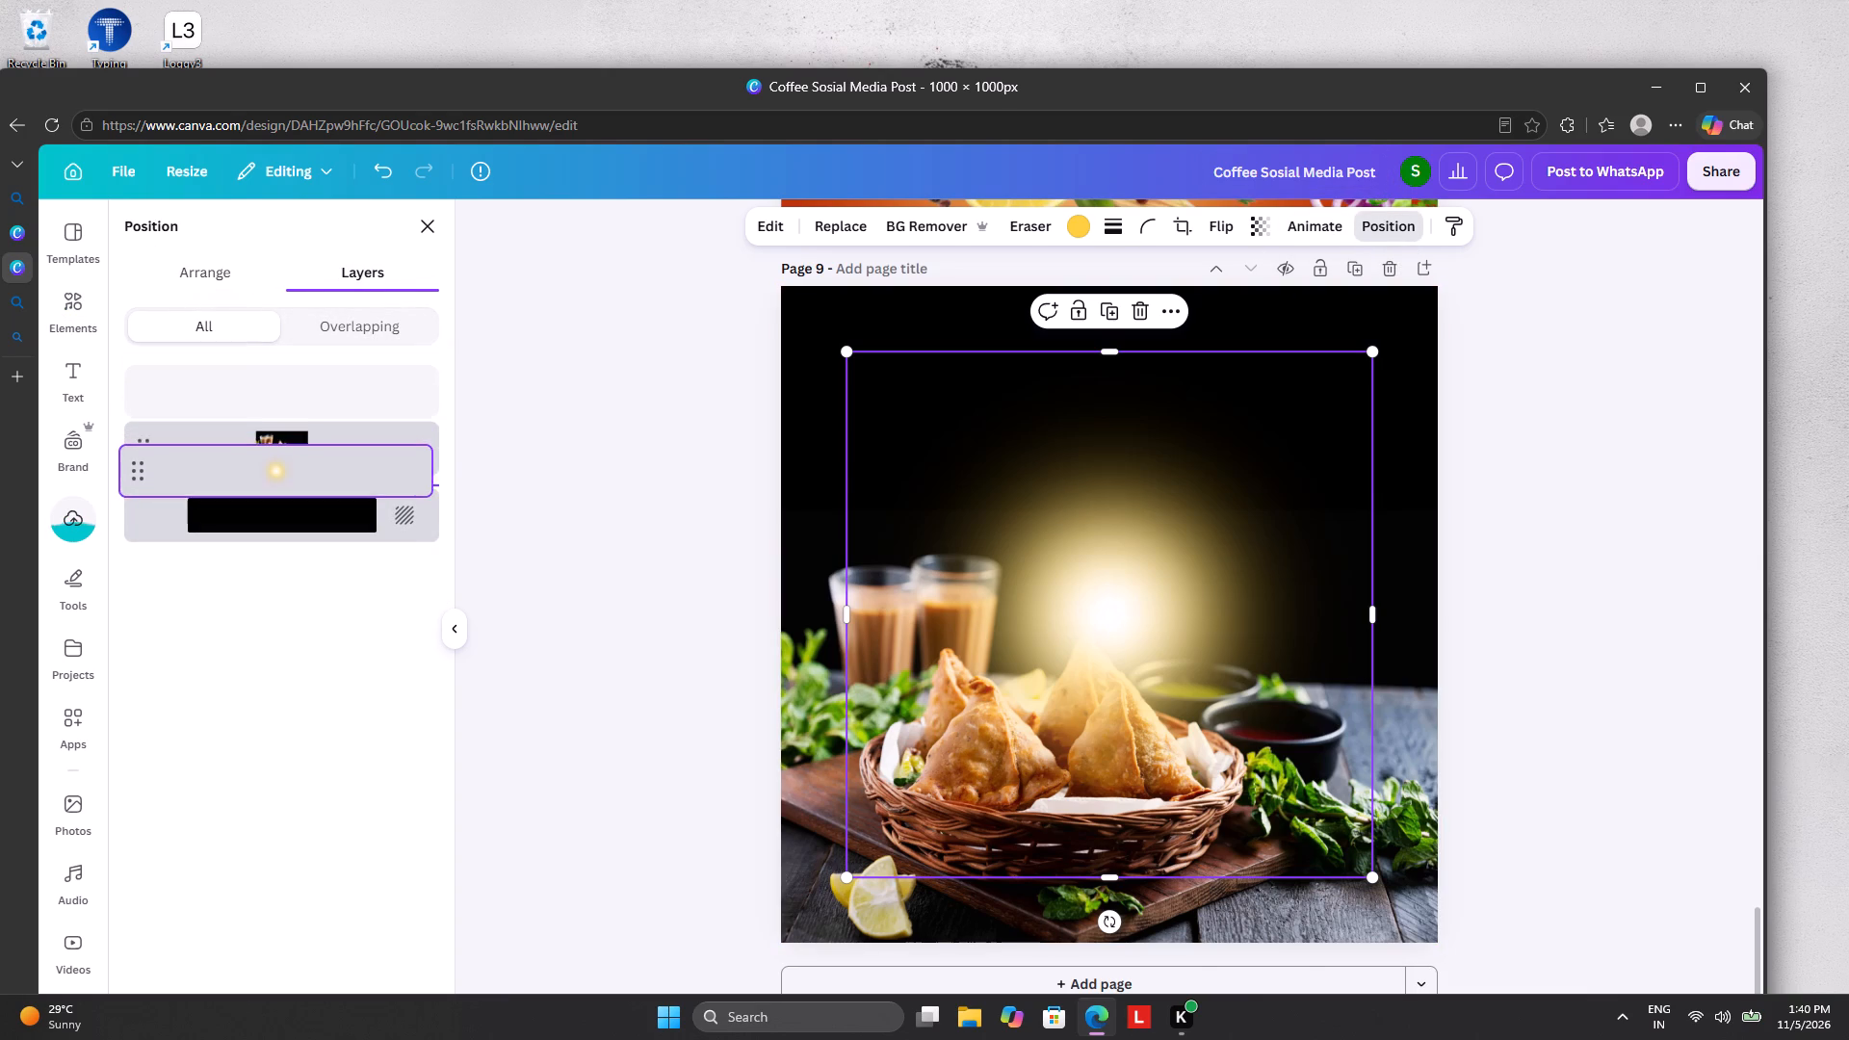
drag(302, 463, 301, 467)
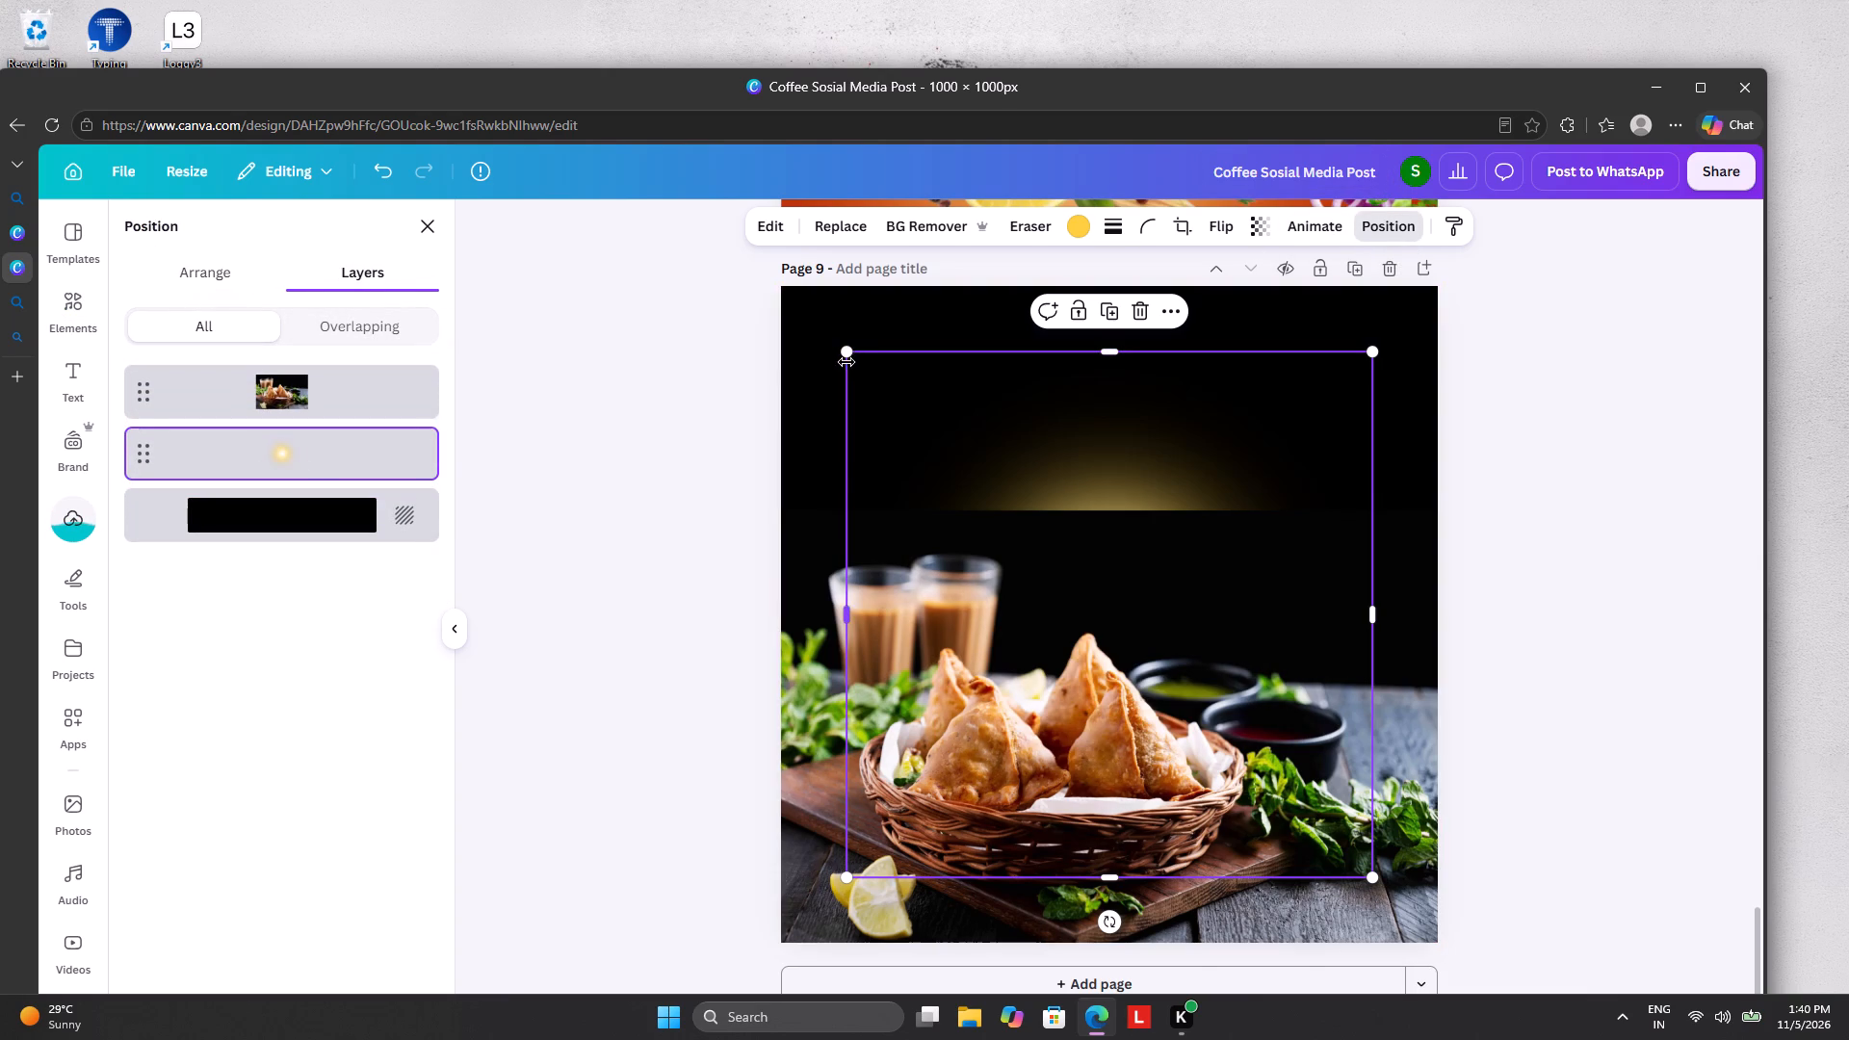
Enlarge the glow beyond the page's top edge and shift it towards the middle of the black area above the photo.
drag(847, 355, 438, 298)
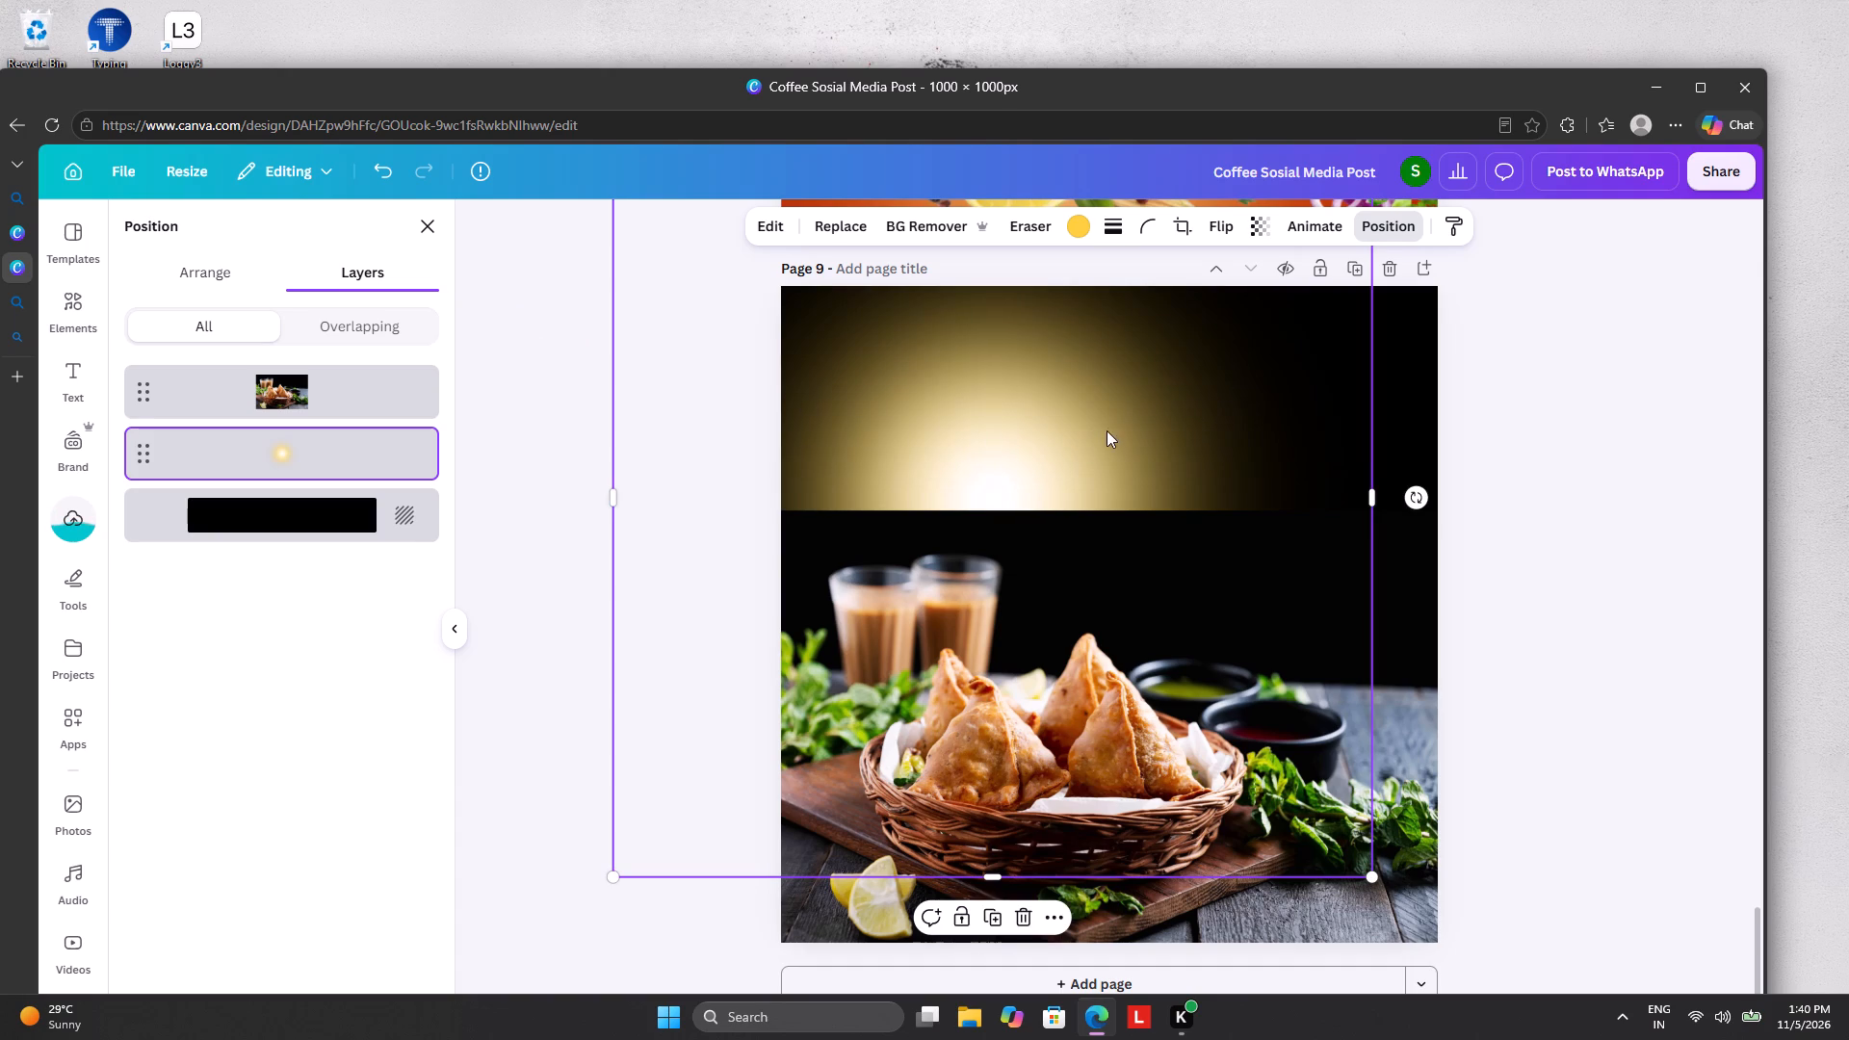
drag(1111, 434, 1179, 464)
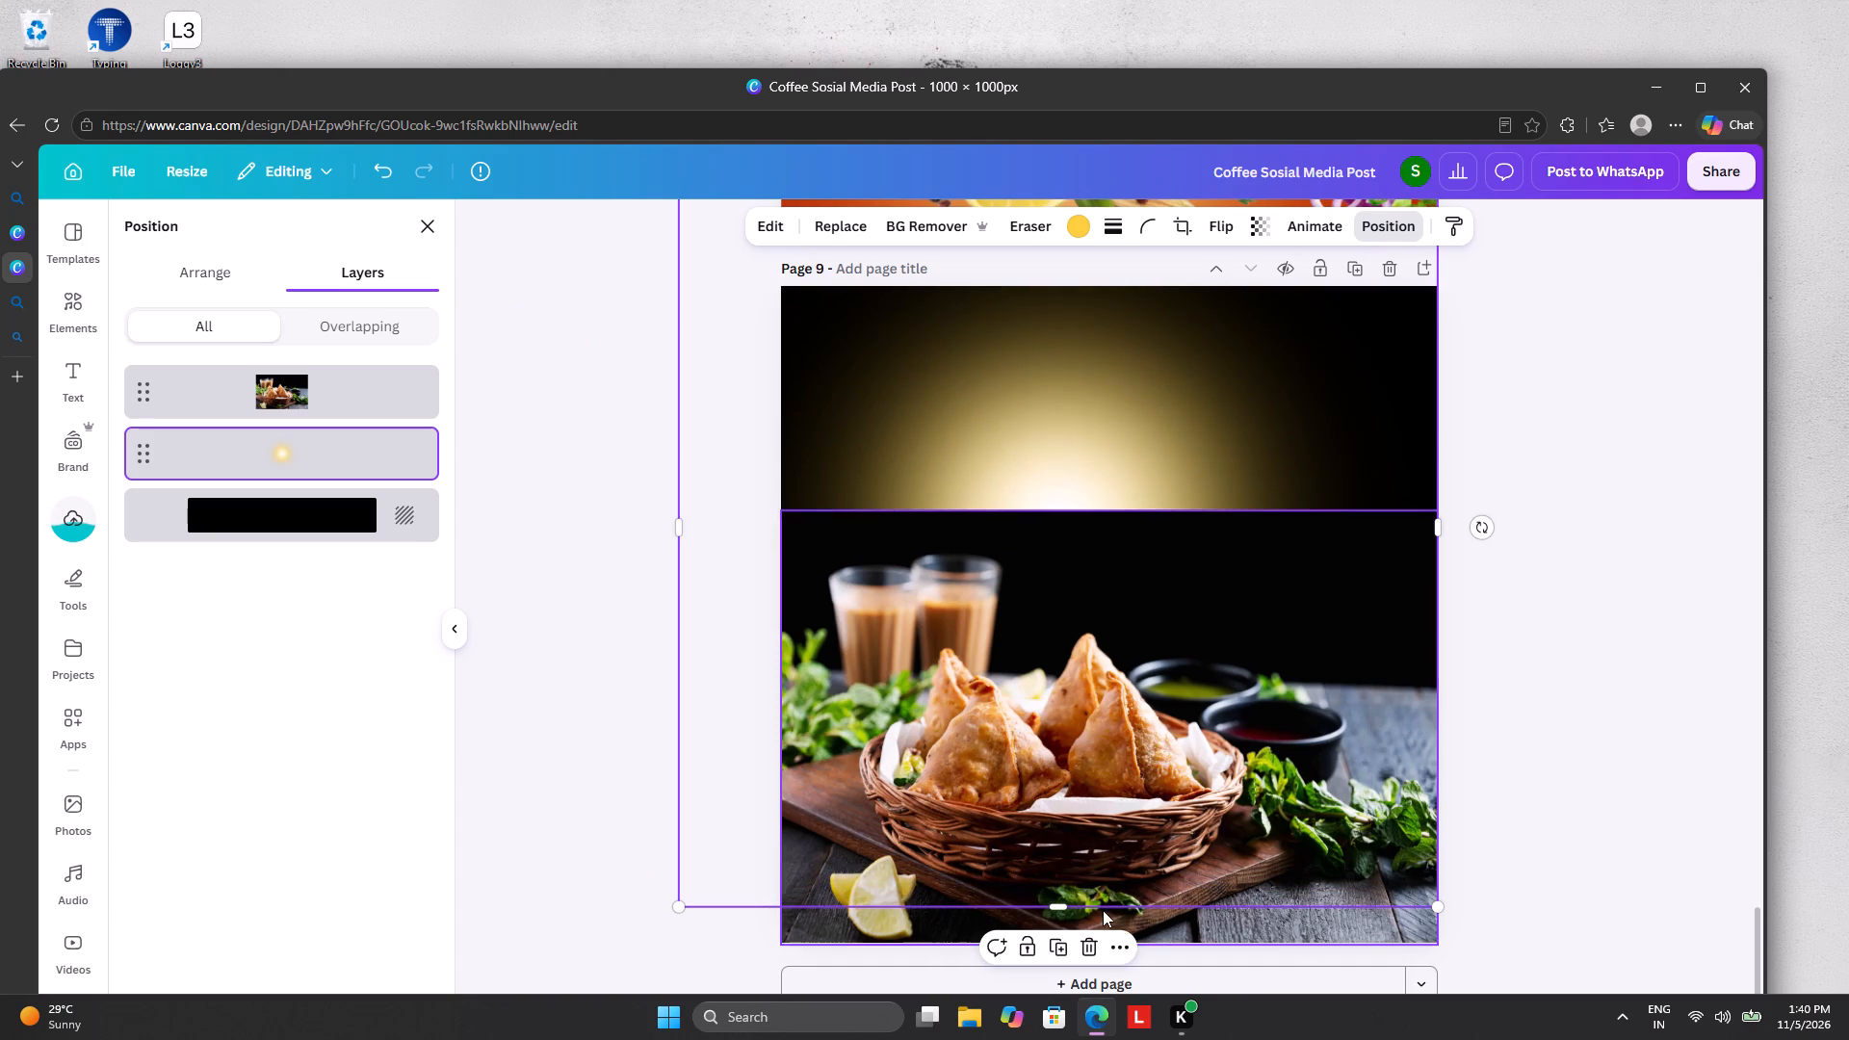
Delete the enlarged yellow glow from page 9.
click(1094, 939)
Remove the background from the samosa and tea photo on page 9 with BG Remover.
click(1110, 751)
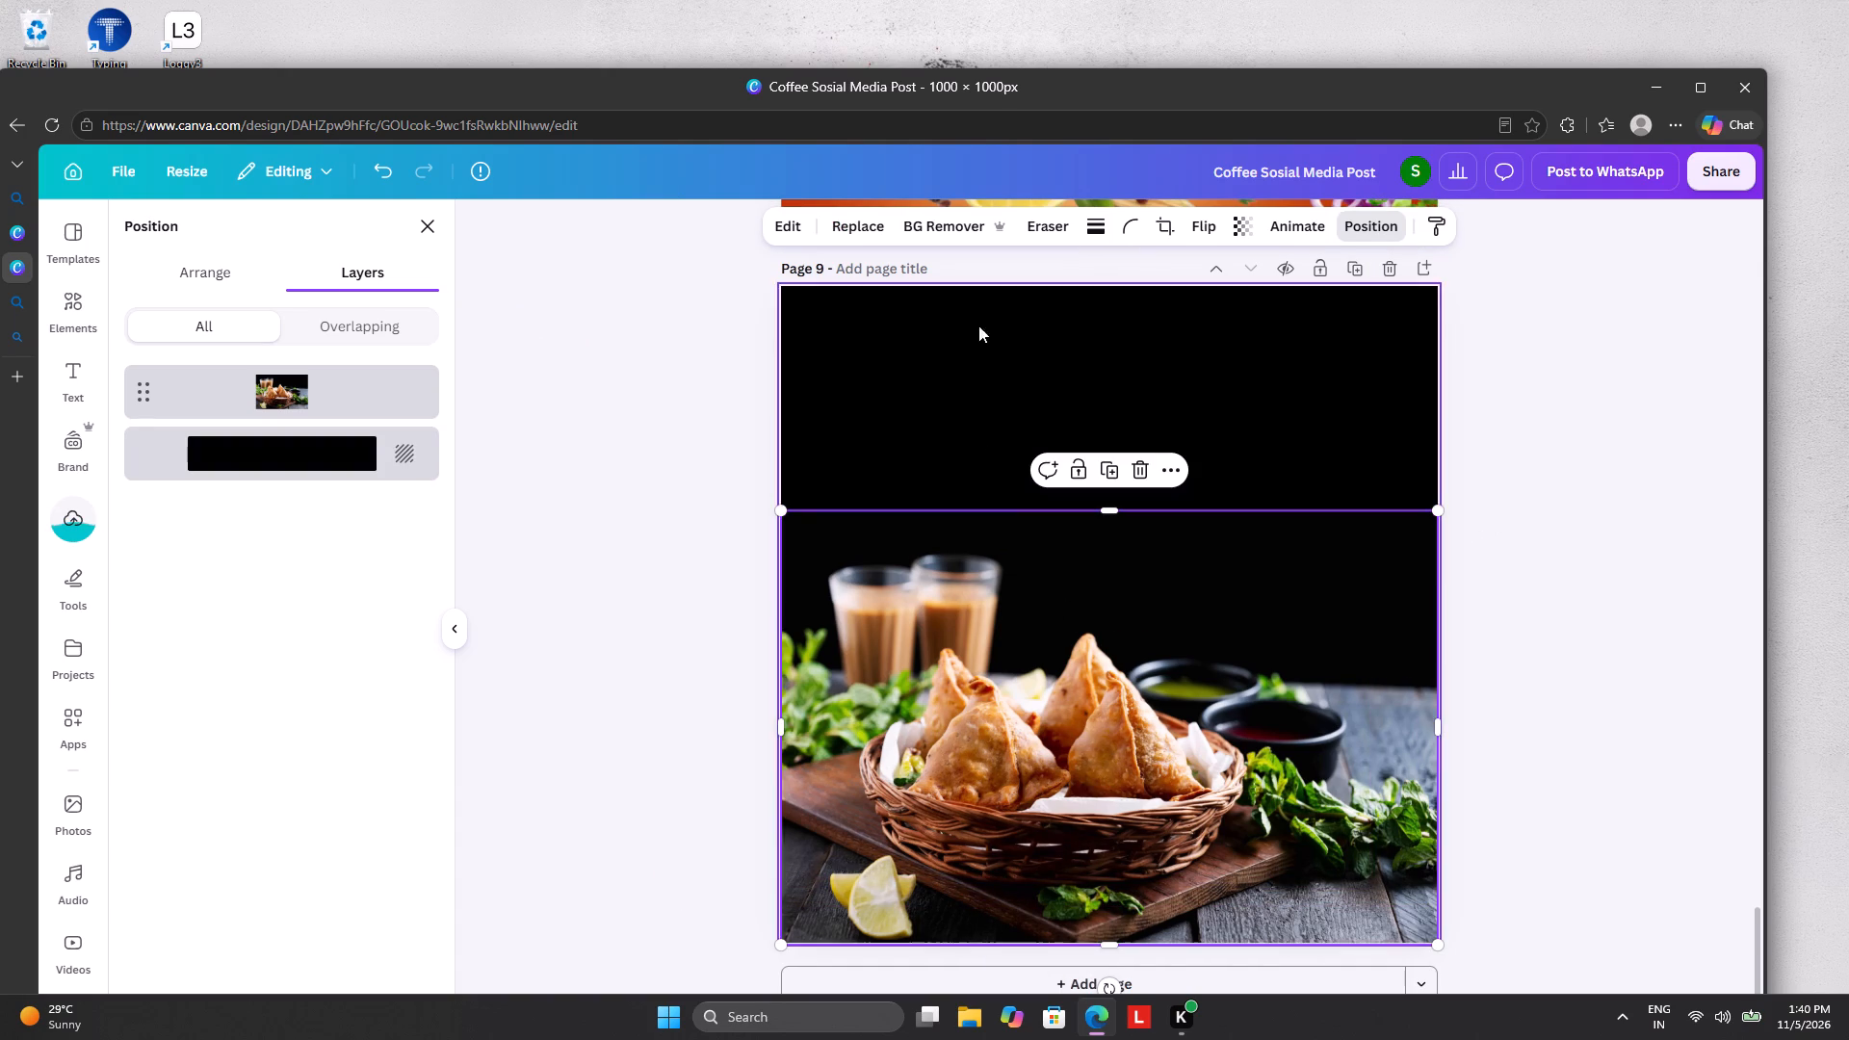
click(930, 224)
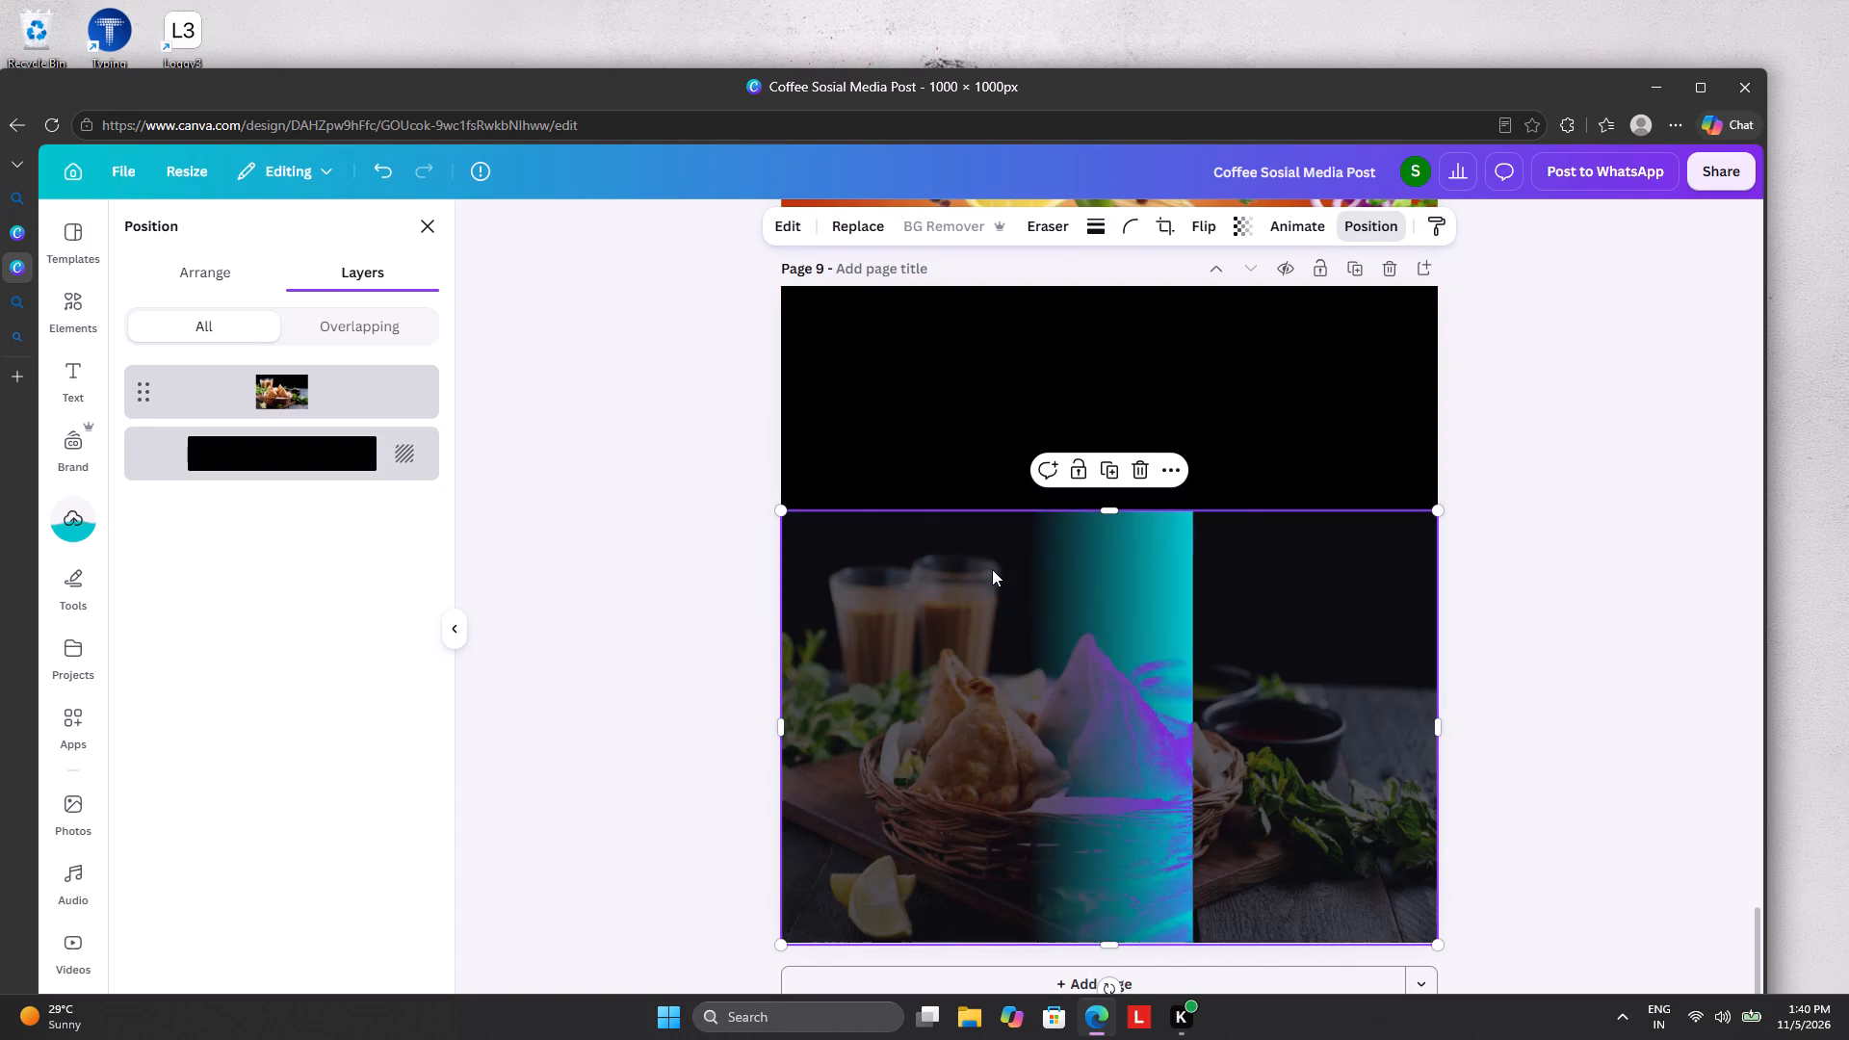
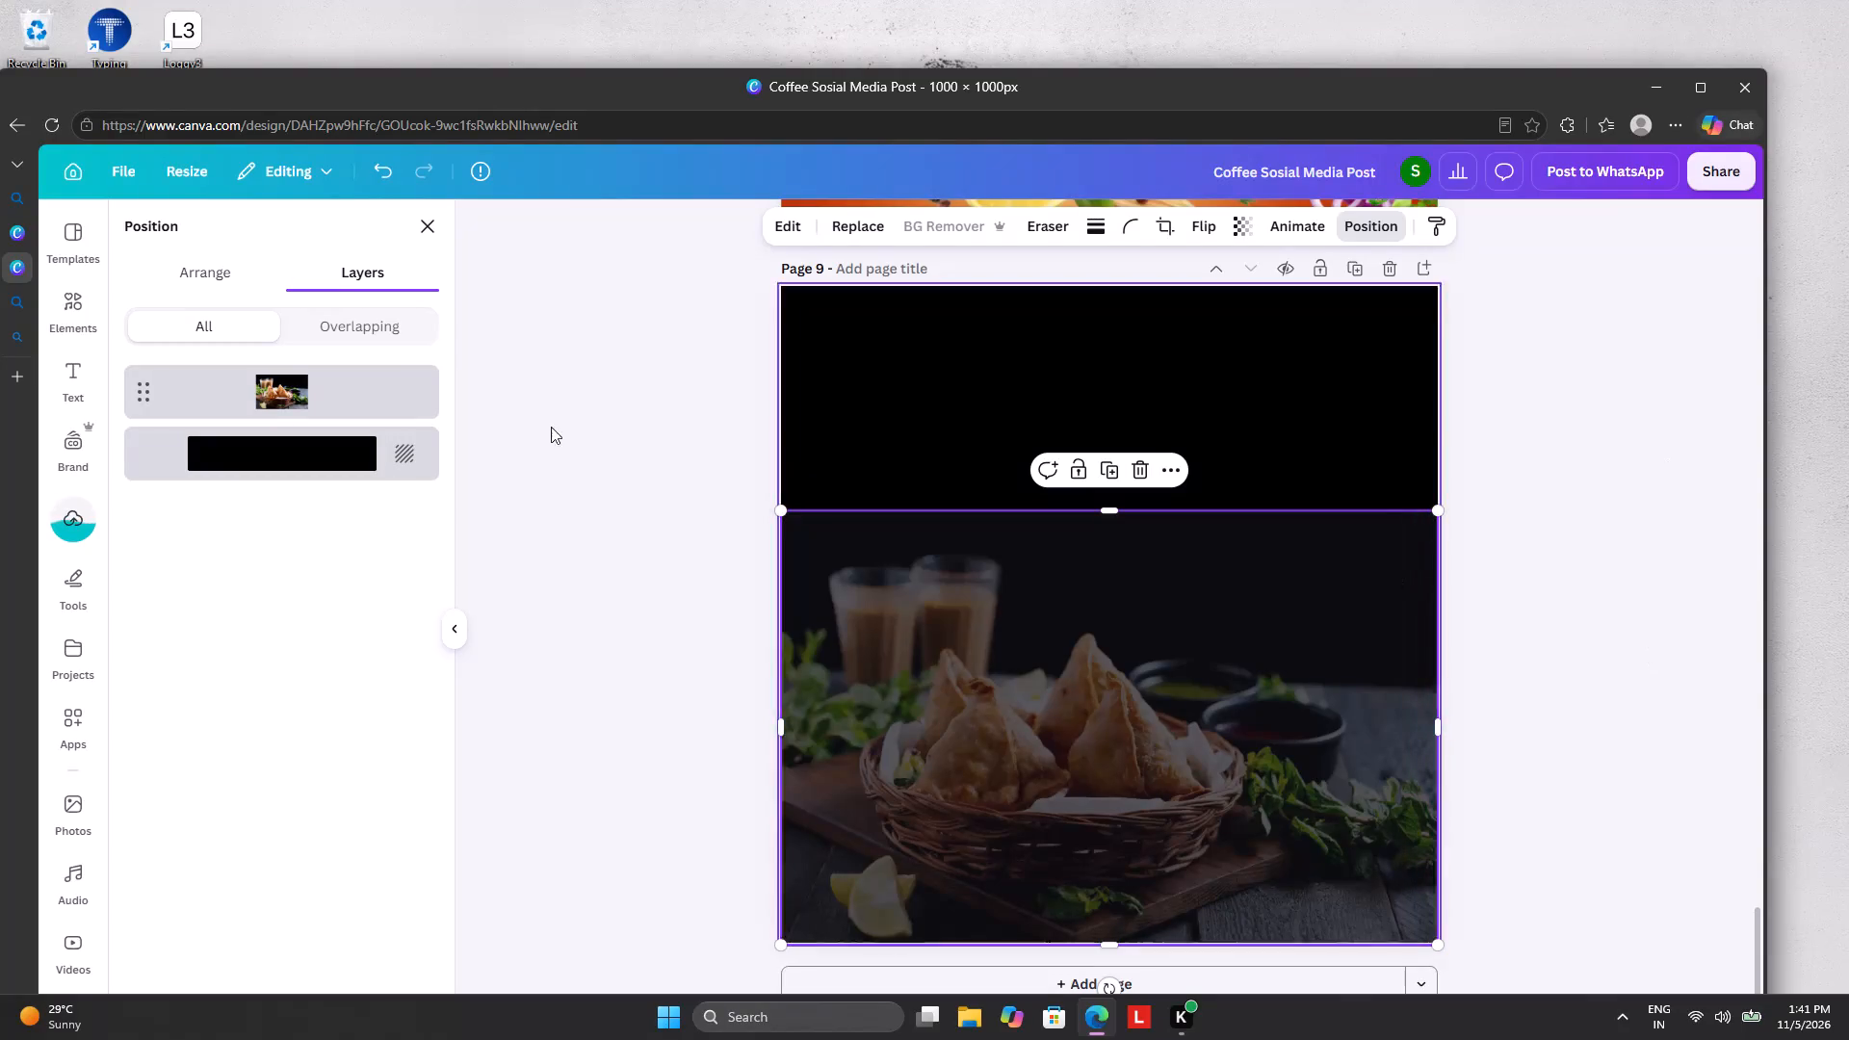
Delete the samosa and tea photo from page 9.
click(1141, 460)
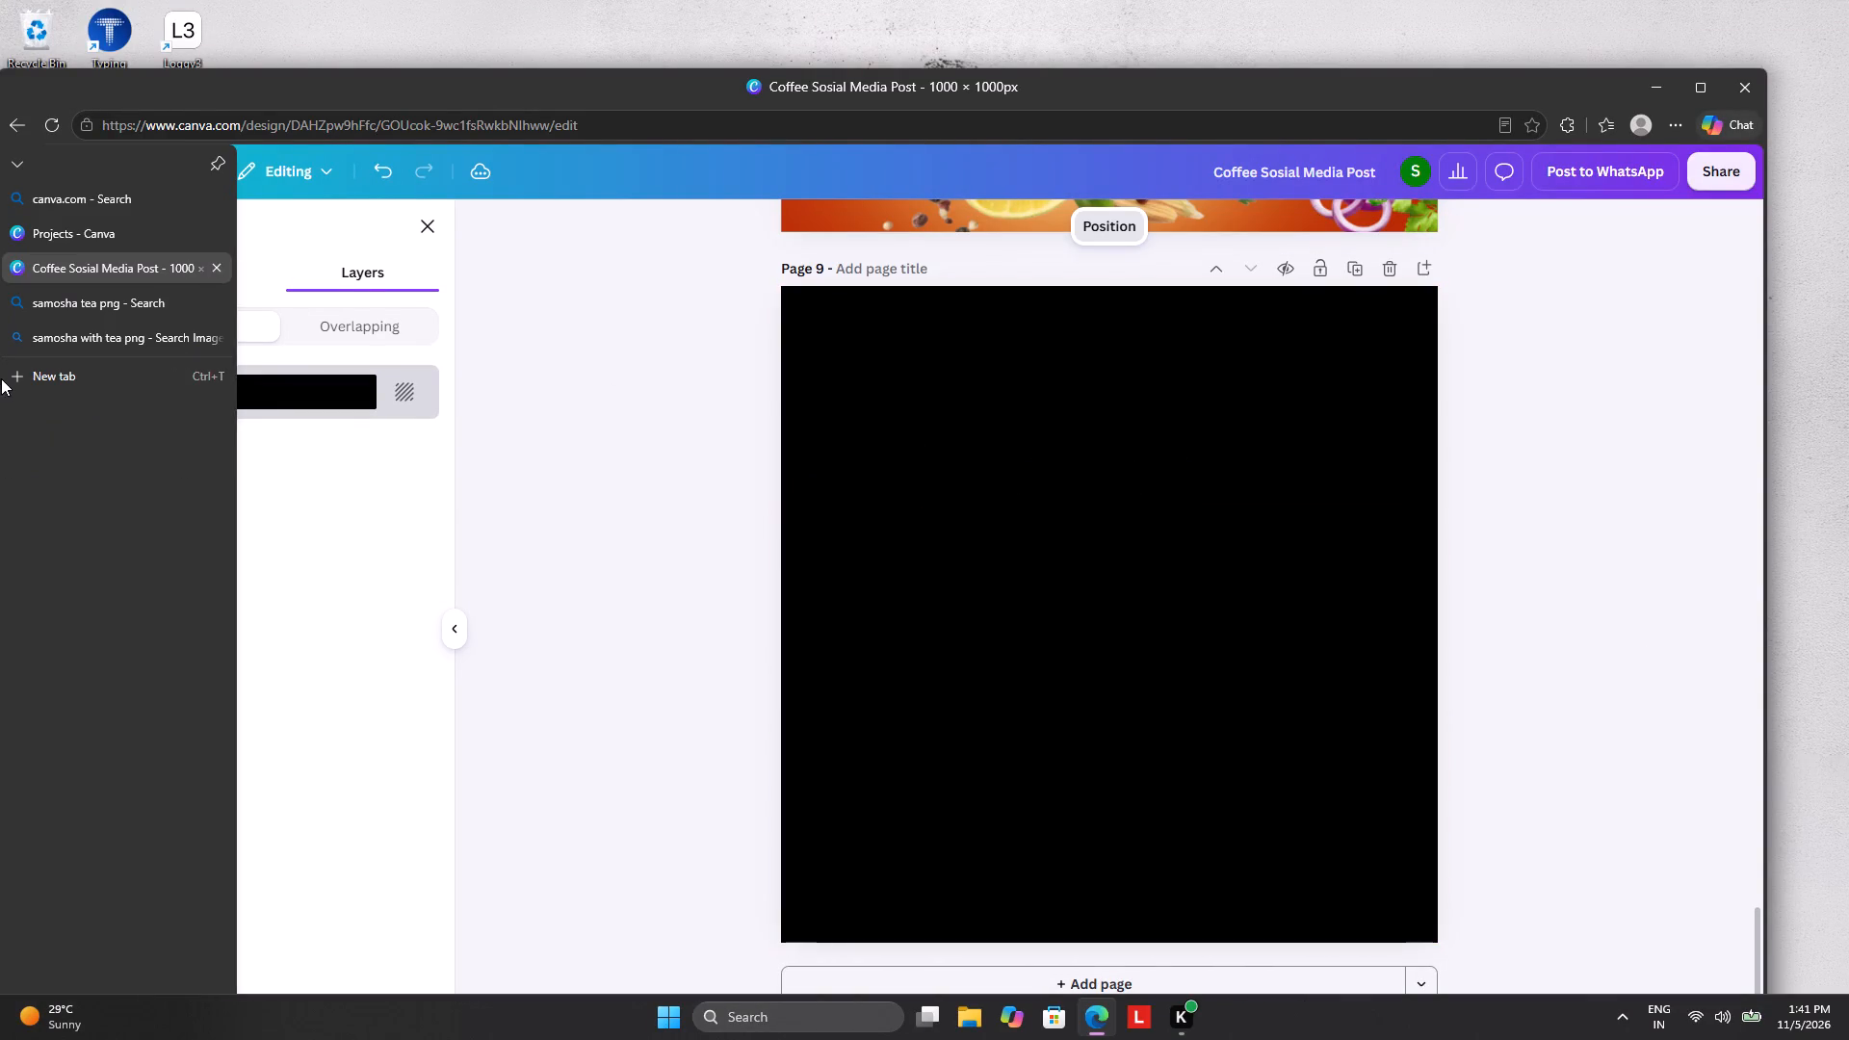
In the Bing image results for samosha with tea png, find and copy the iStock photo of samosas lined up on a white plate beside tea glasses.
click(143, 348)
scroll(578, 575, down, 4)
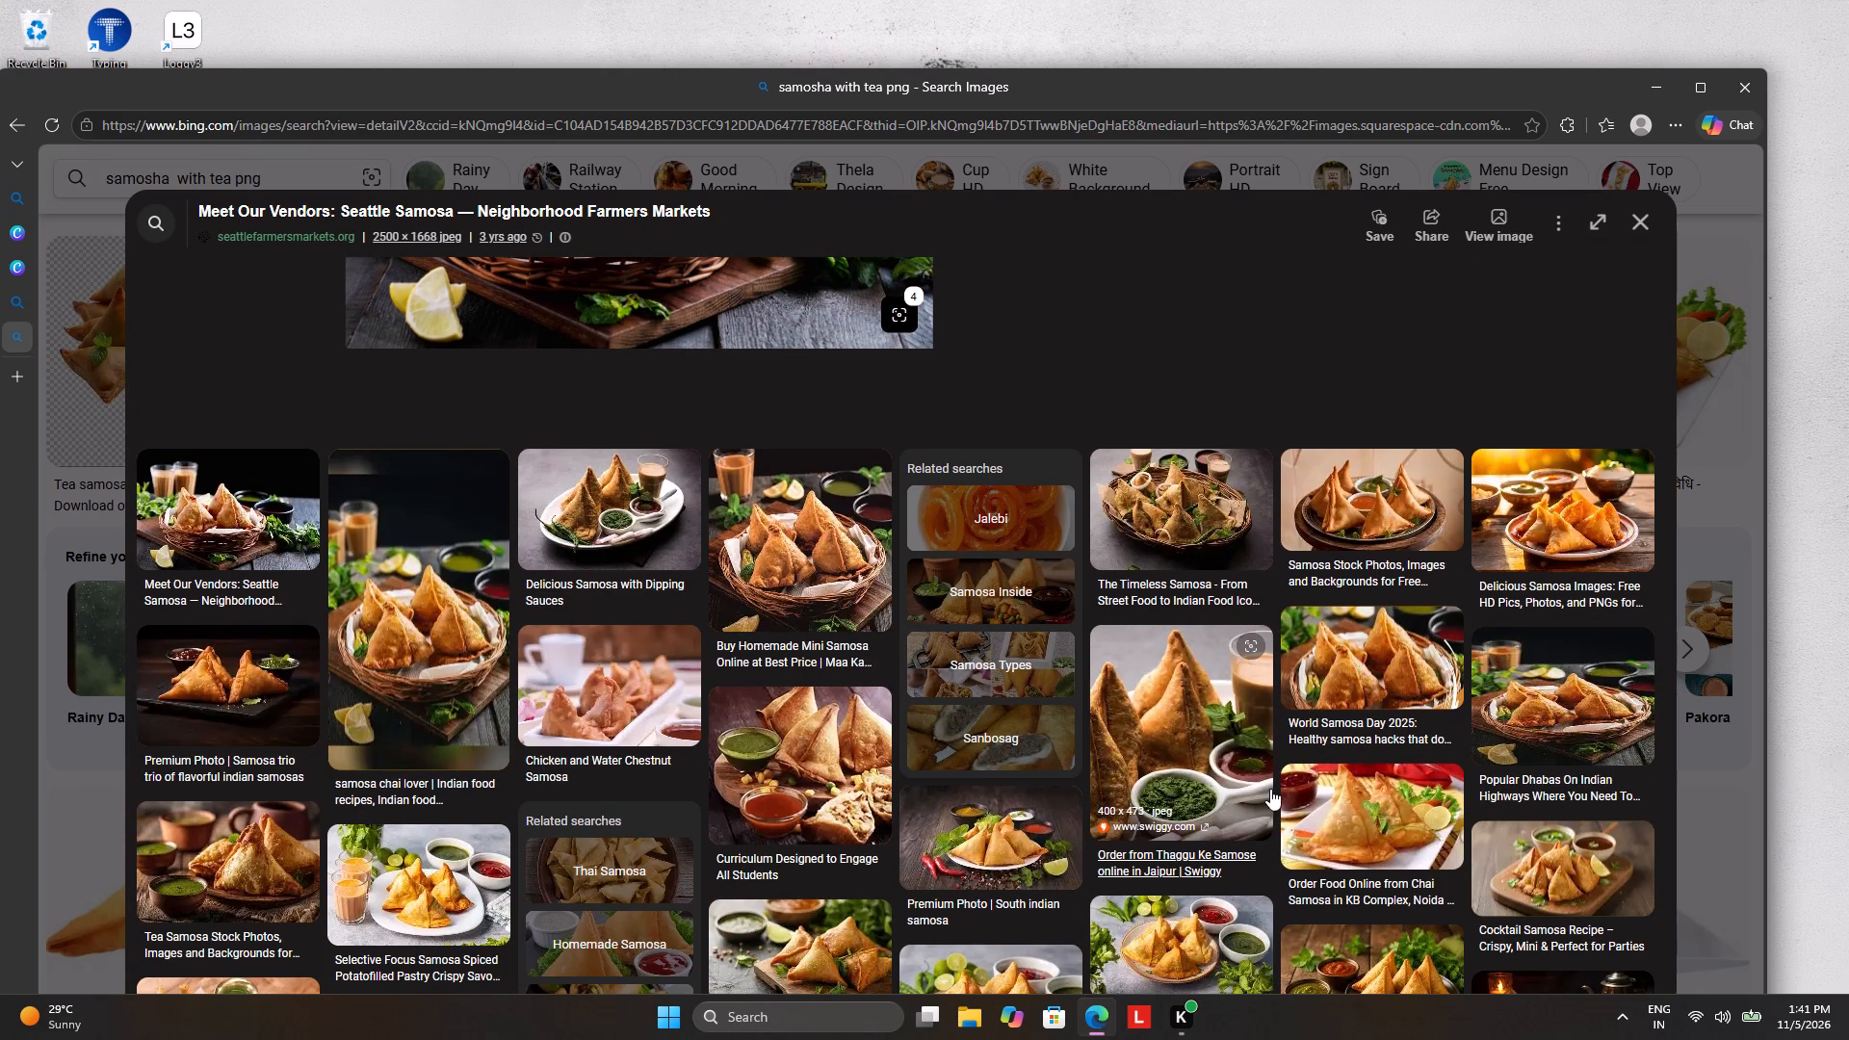
scroll(1300, 806, down, 2)
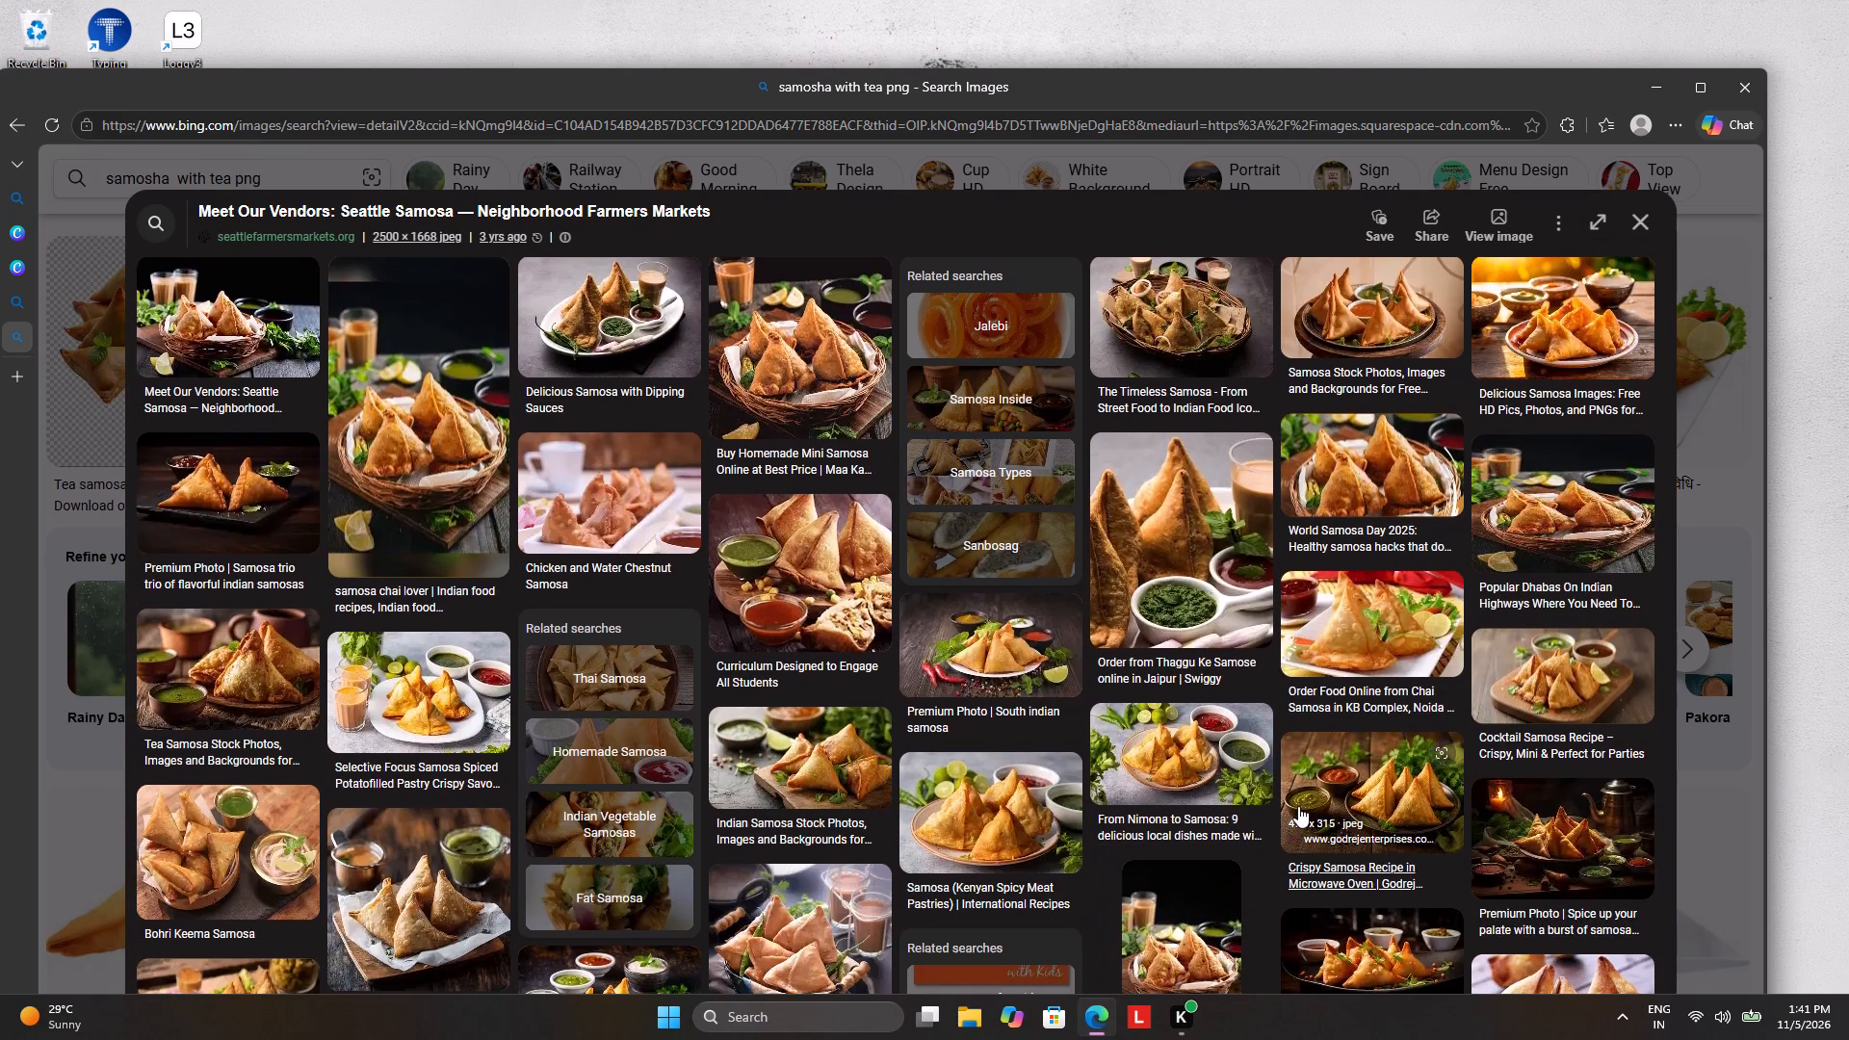
scroll(435, 836, down, 3)
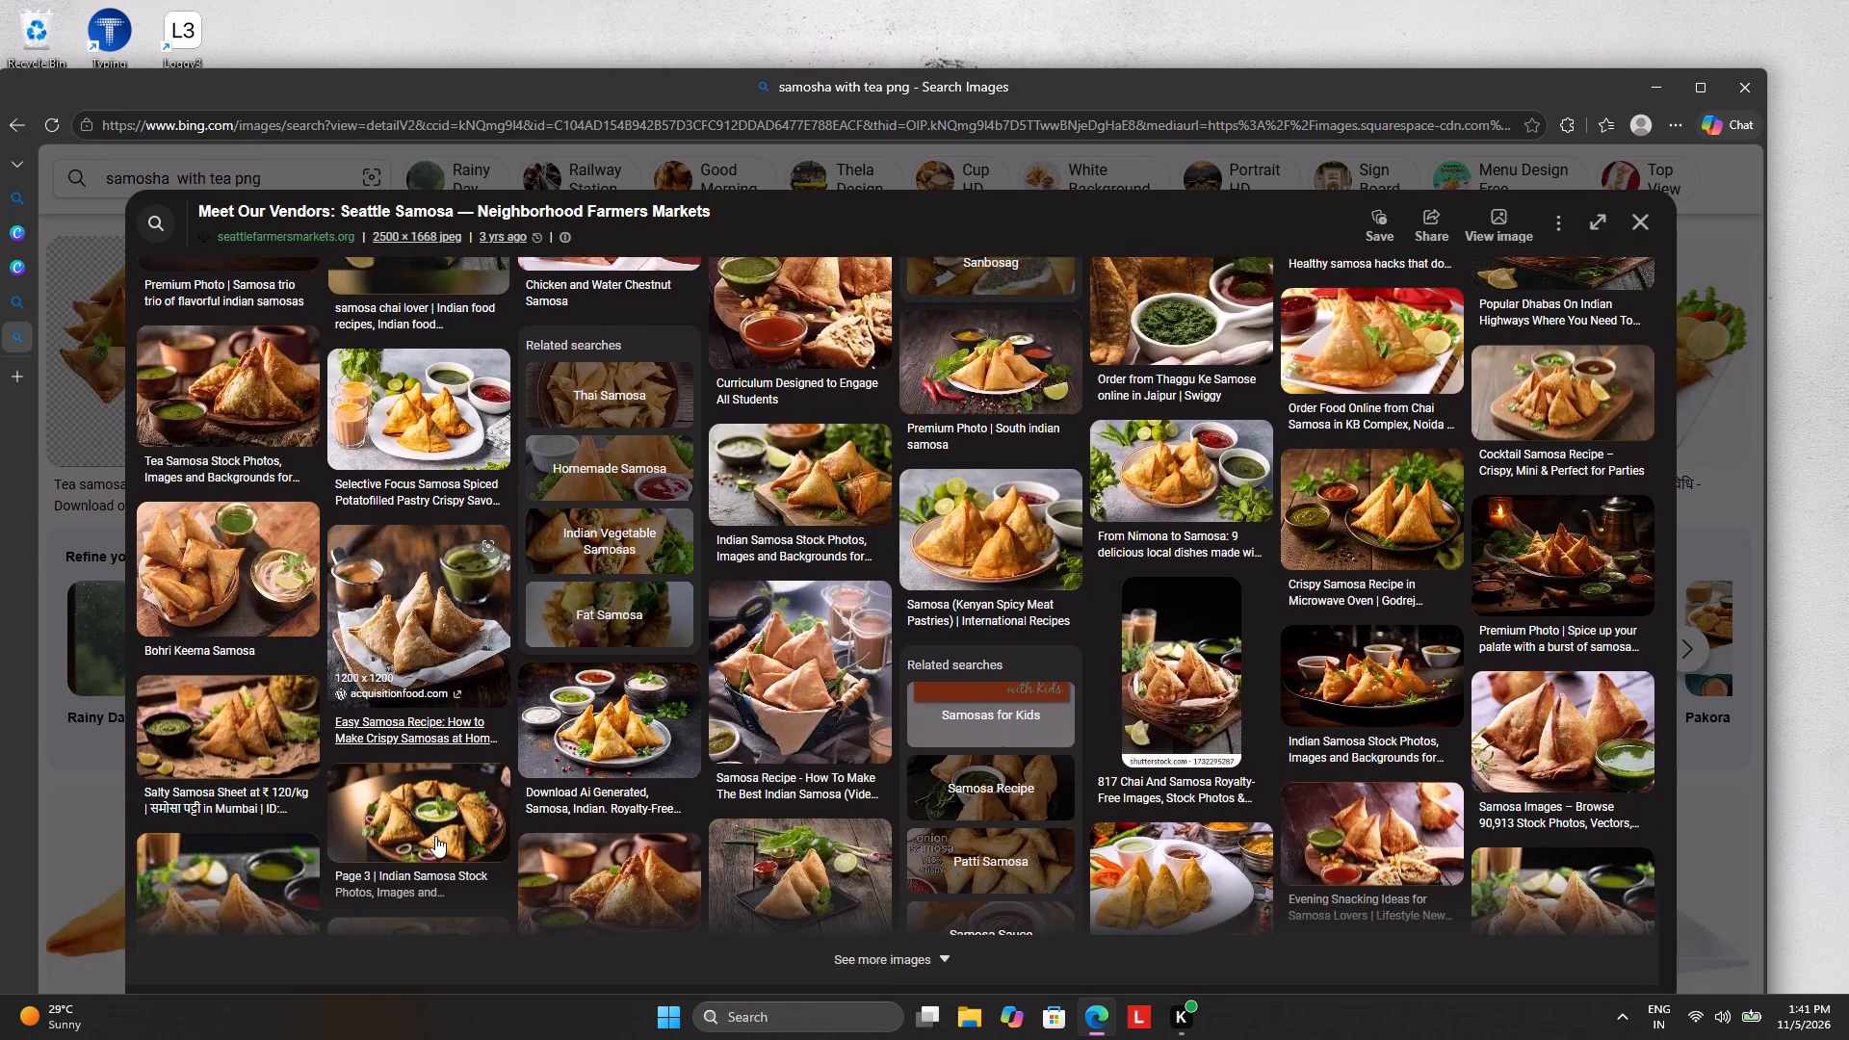
click(787, 676)
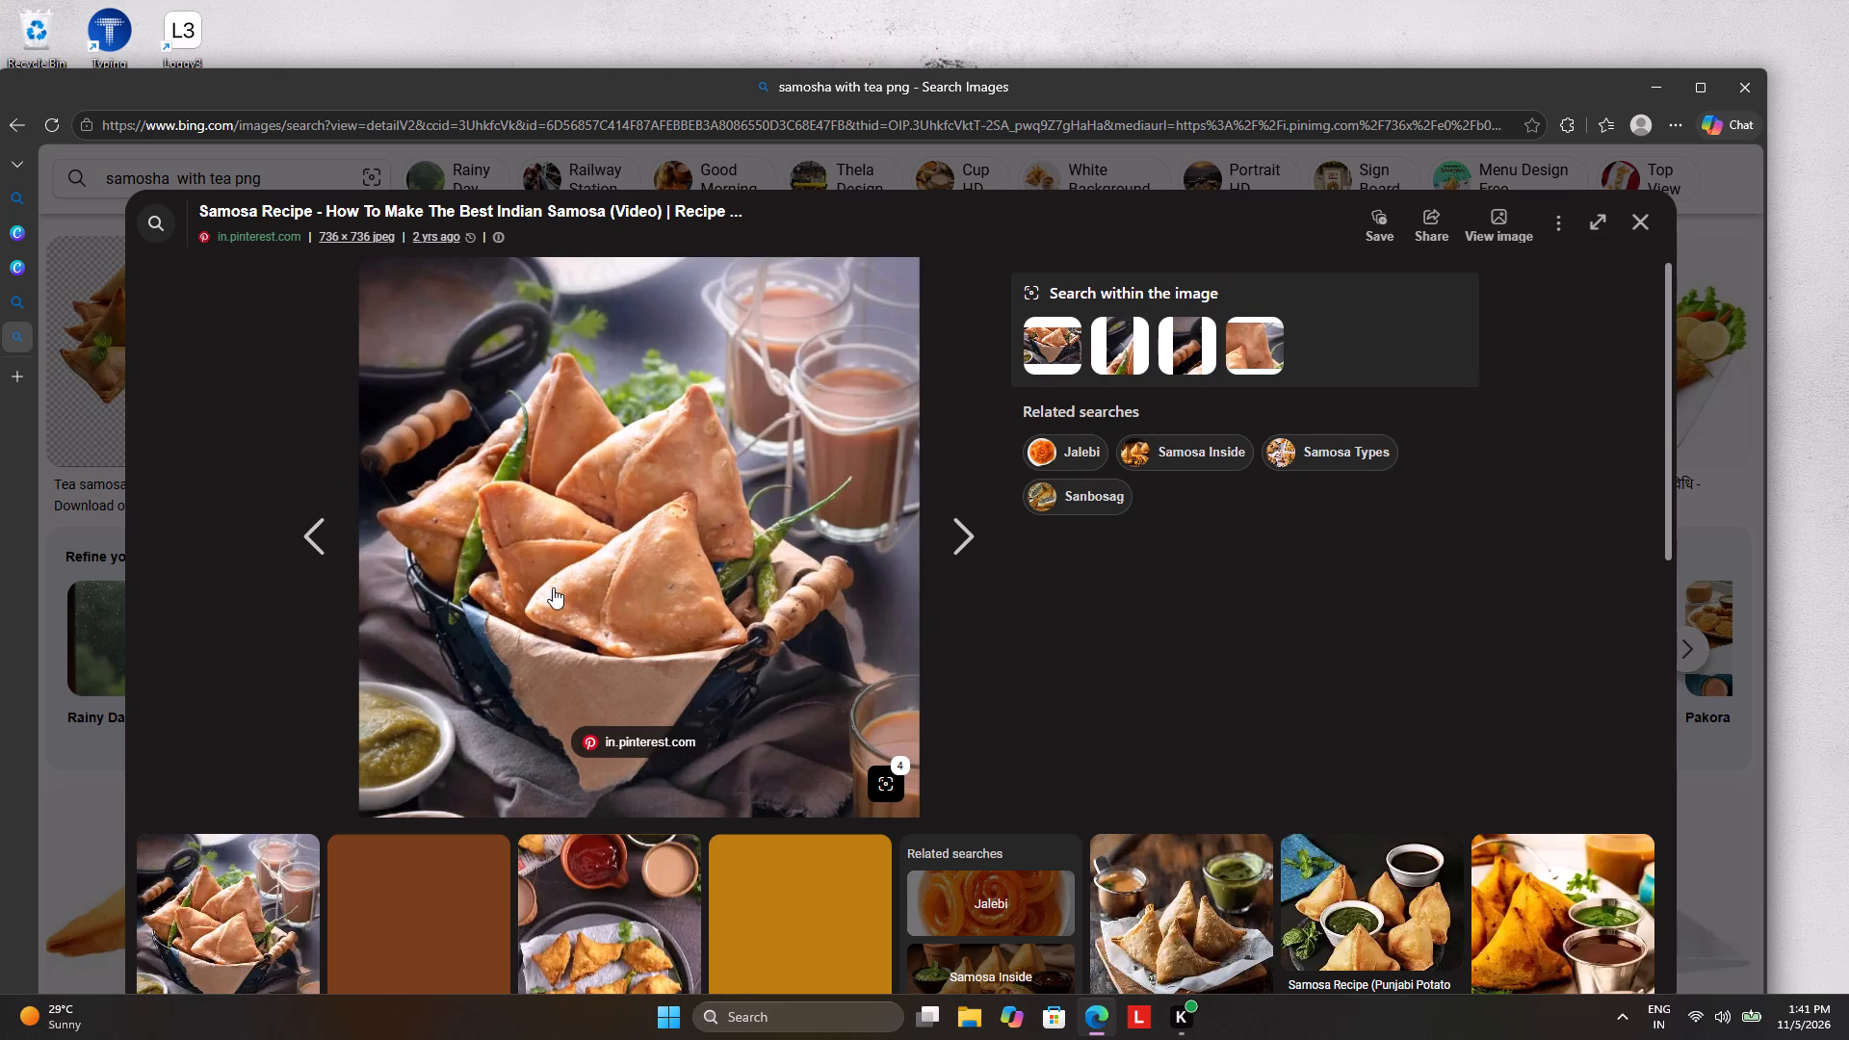
scroll(474, 805, down, 3)
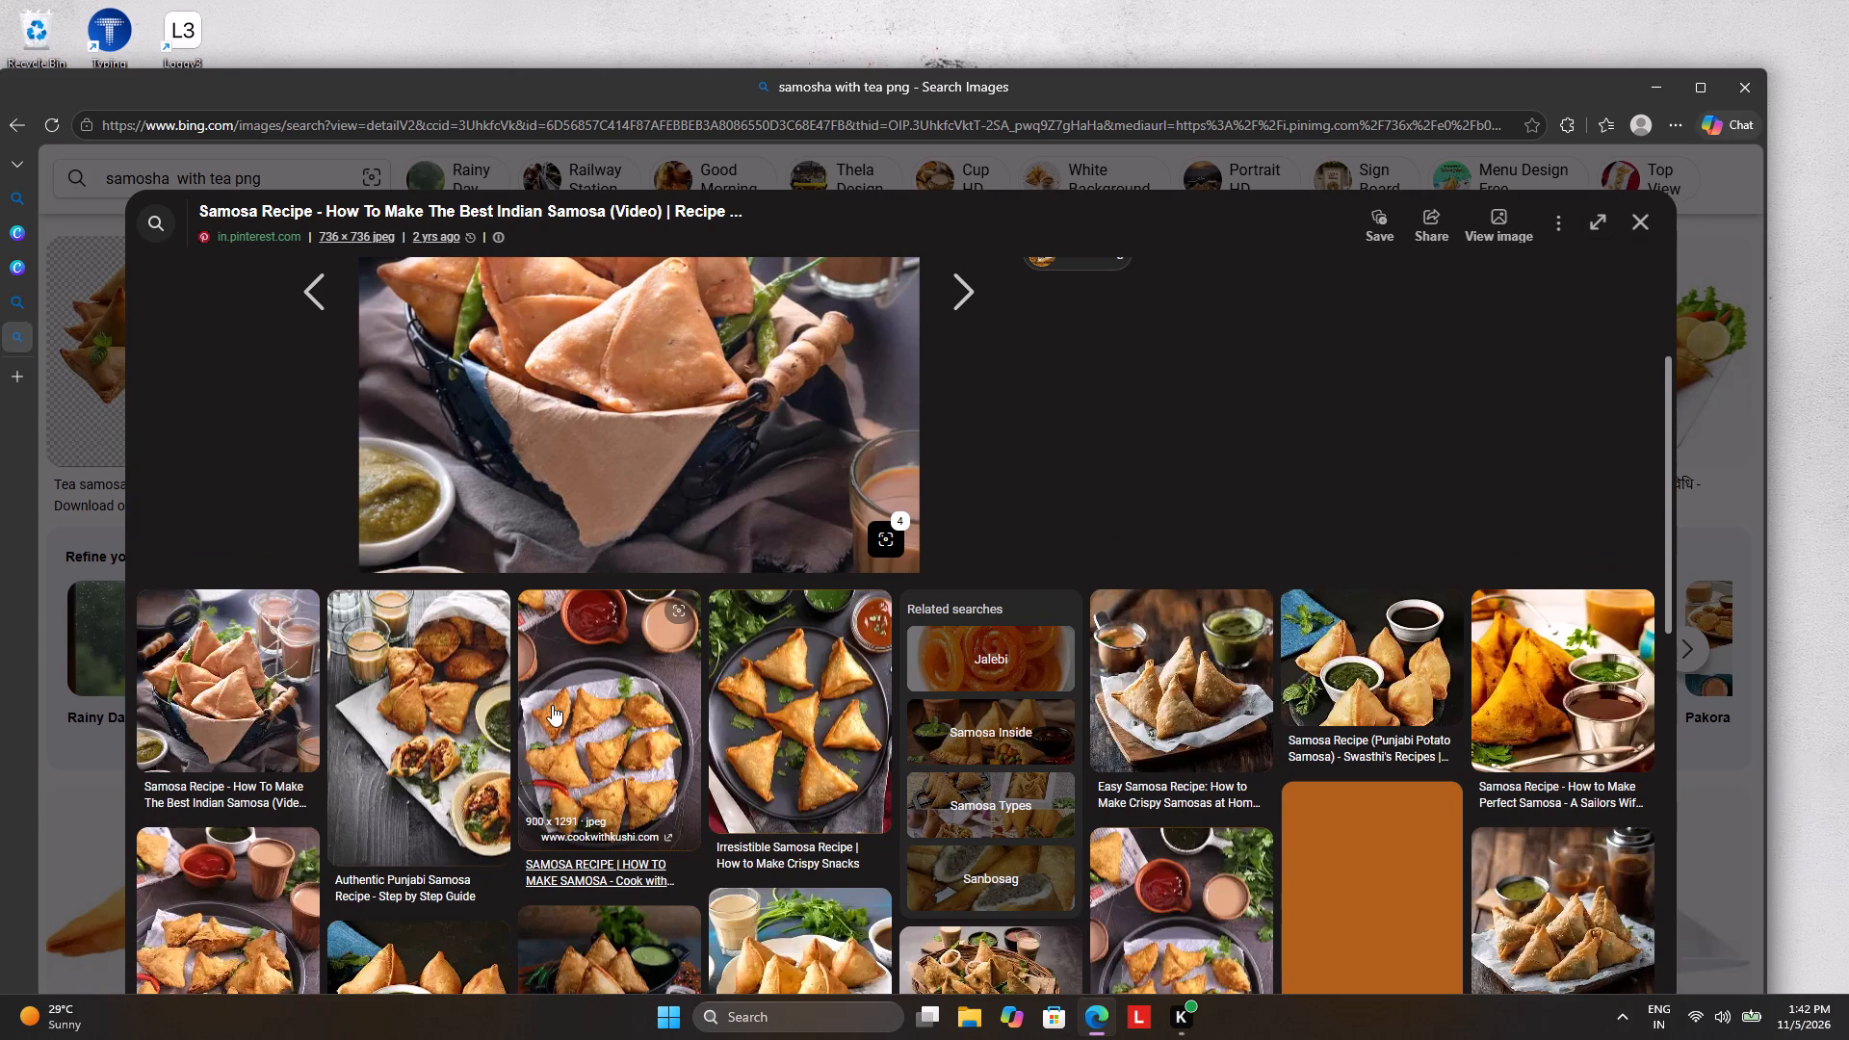
scroll(599, 715, down, 3)
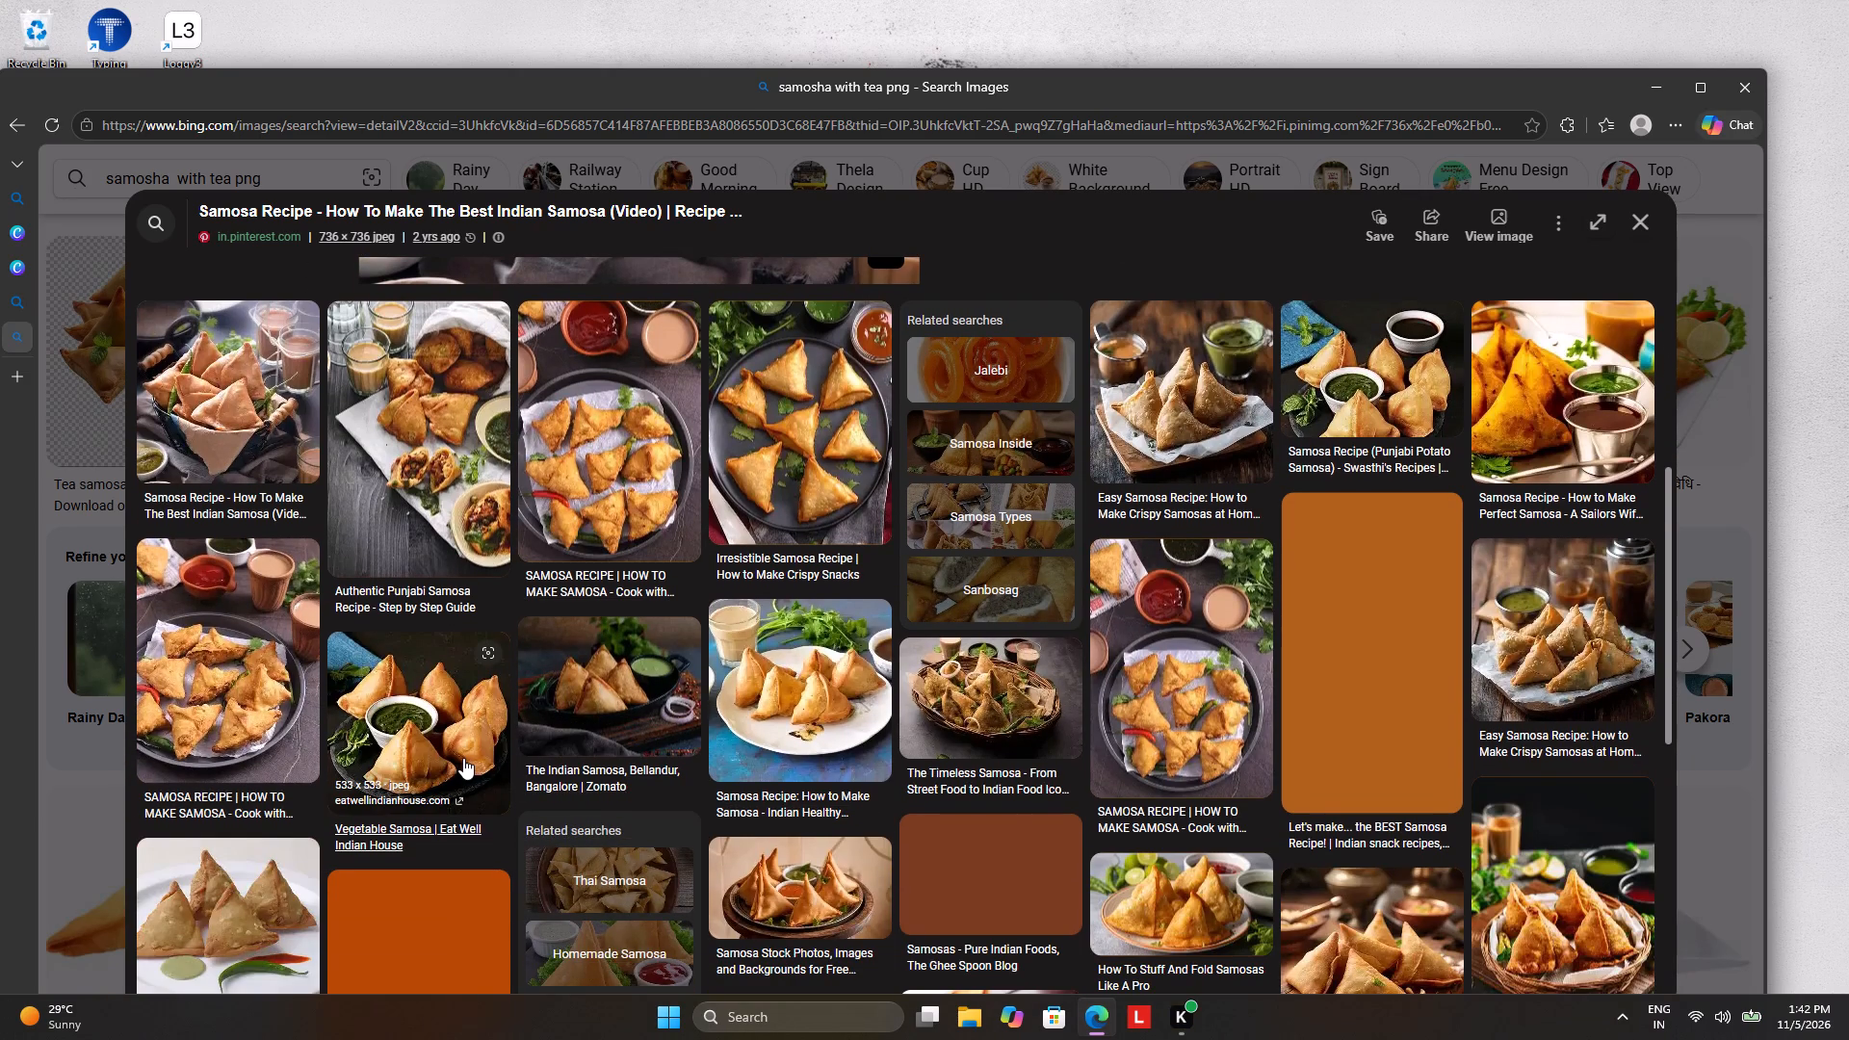
scroll(1123, 716, down, 2)
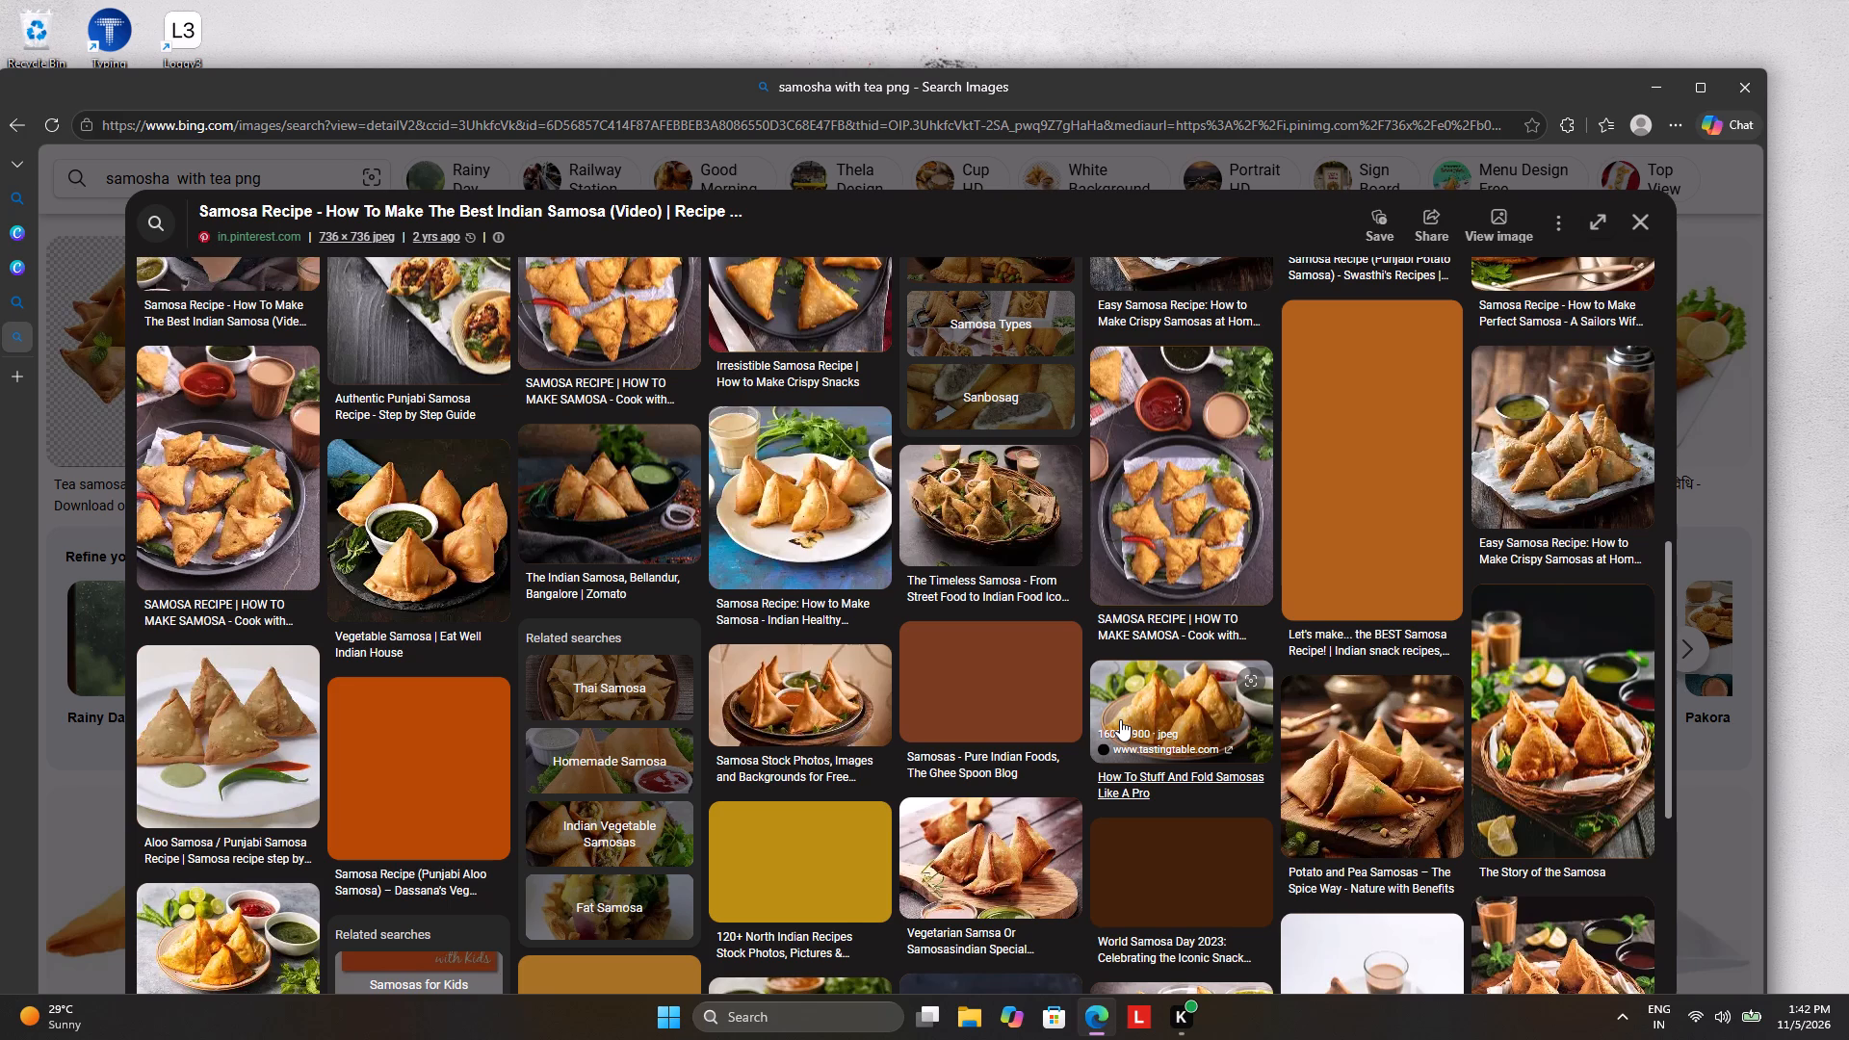
scroll(1120, 719, down, 1)
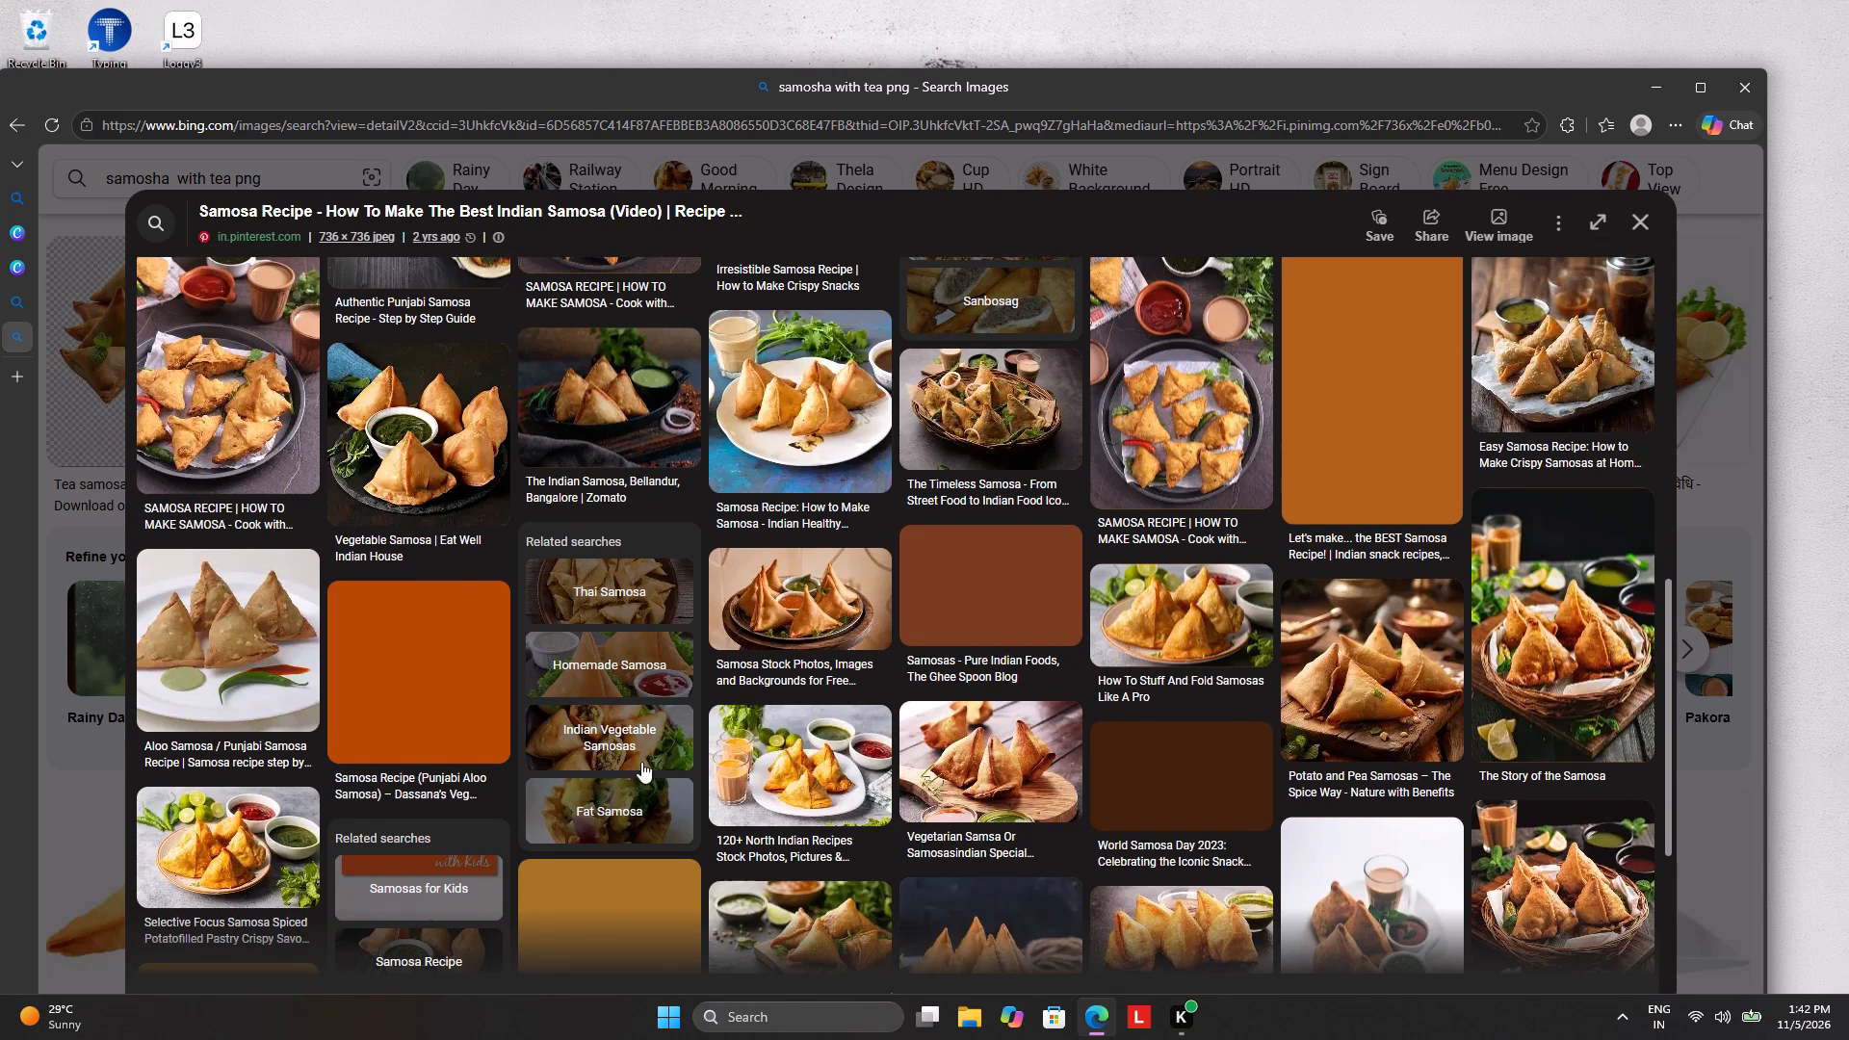
click(764, 755)
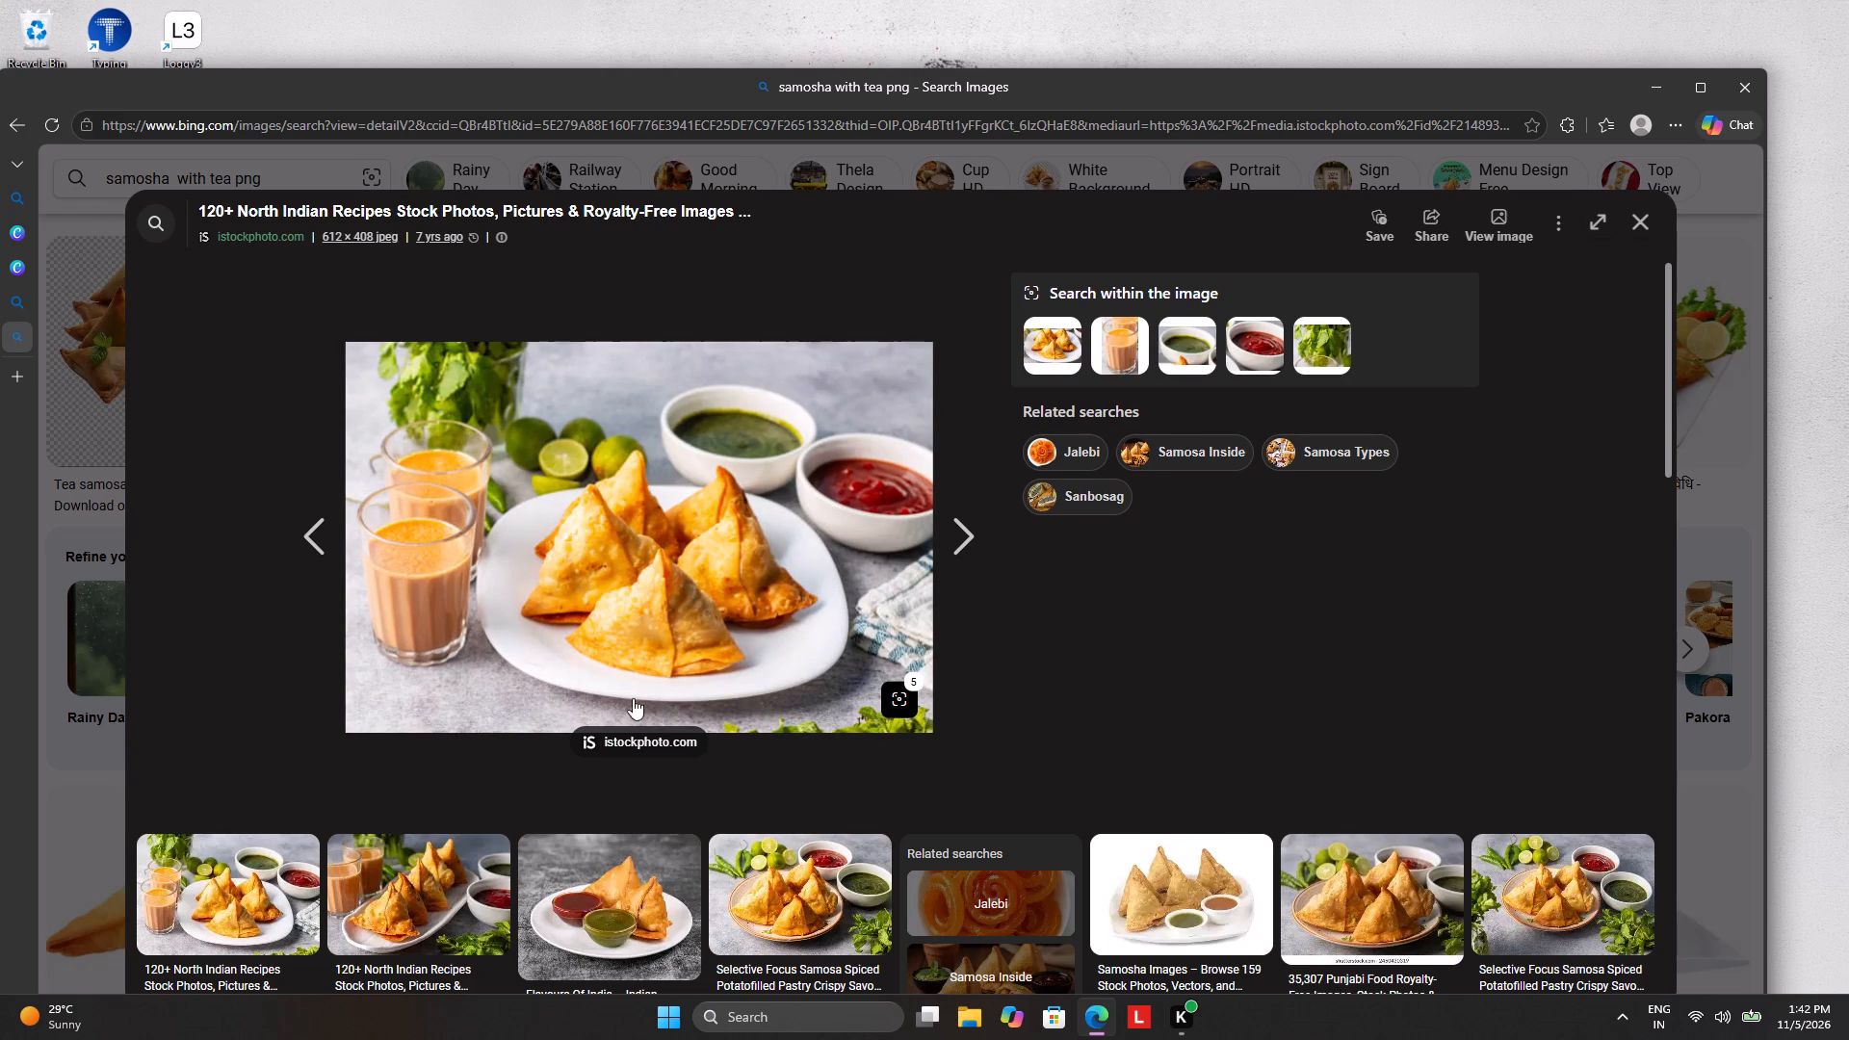
click(405, 873)
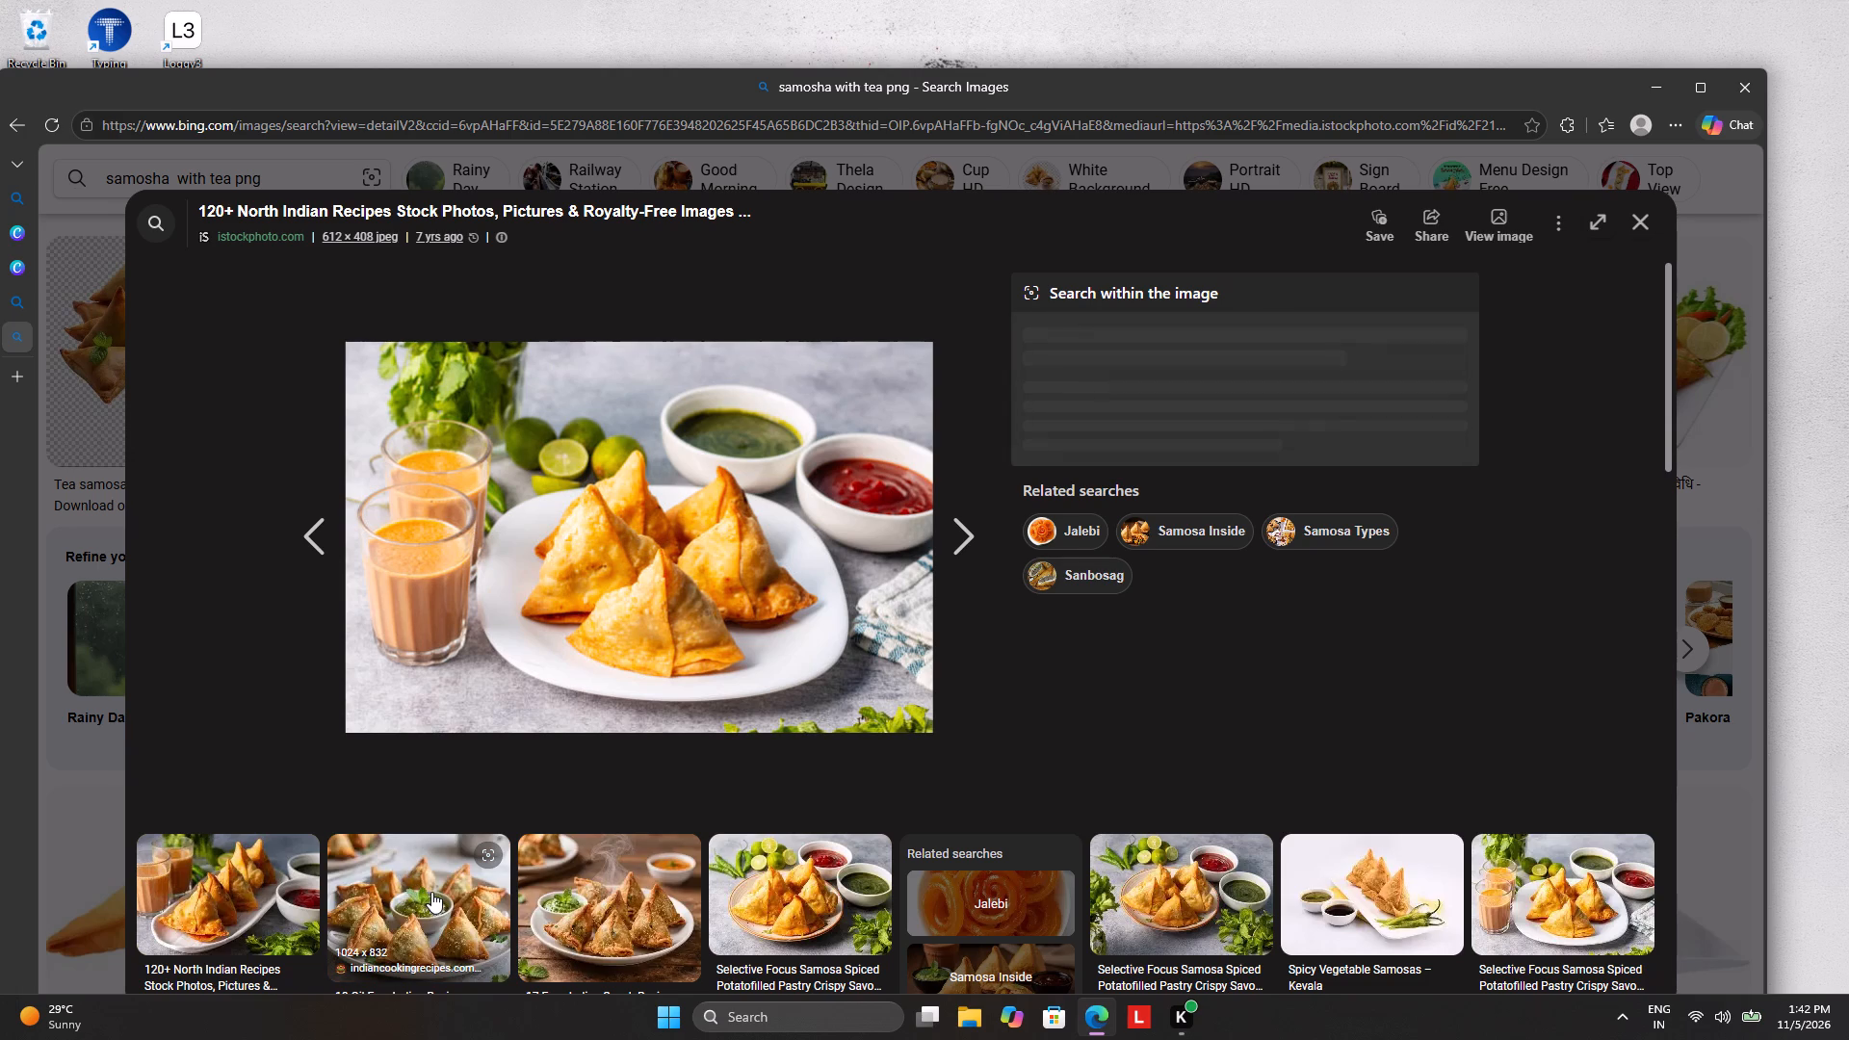
click(260, 876)
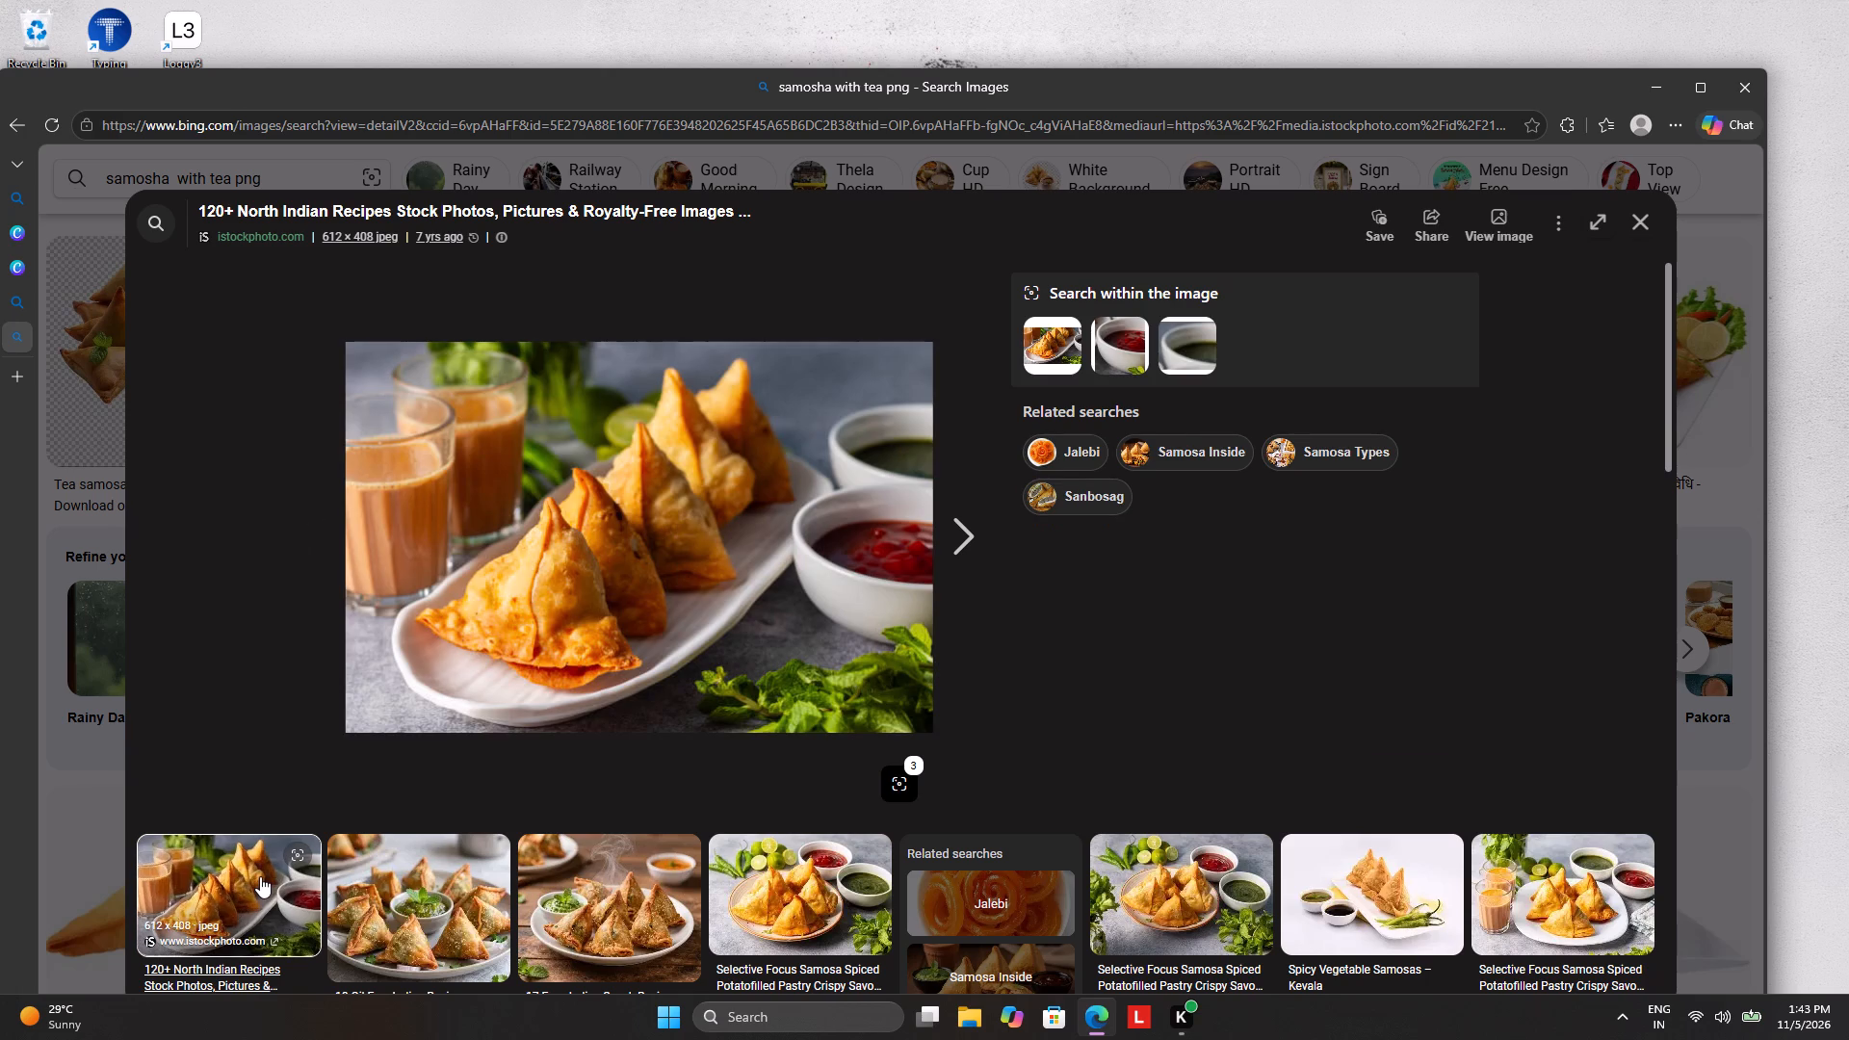
right_click(407, 544)
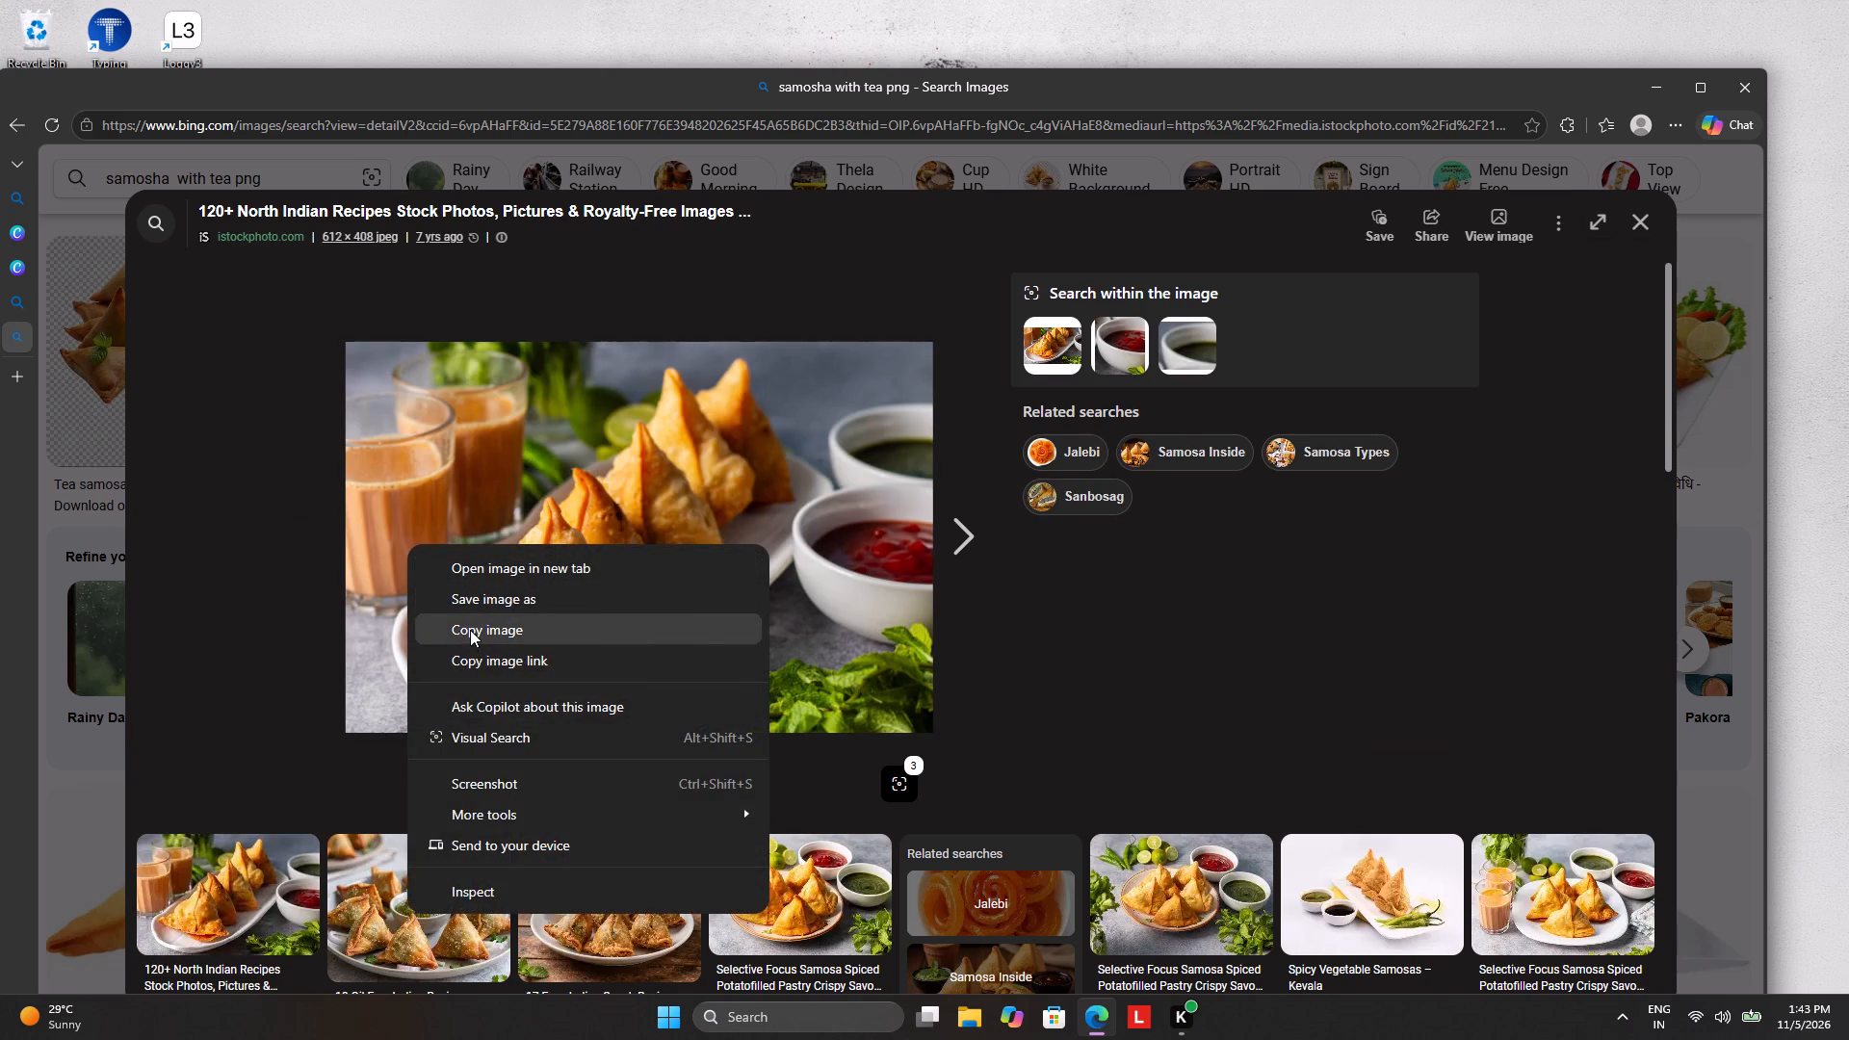
click(470, 630)
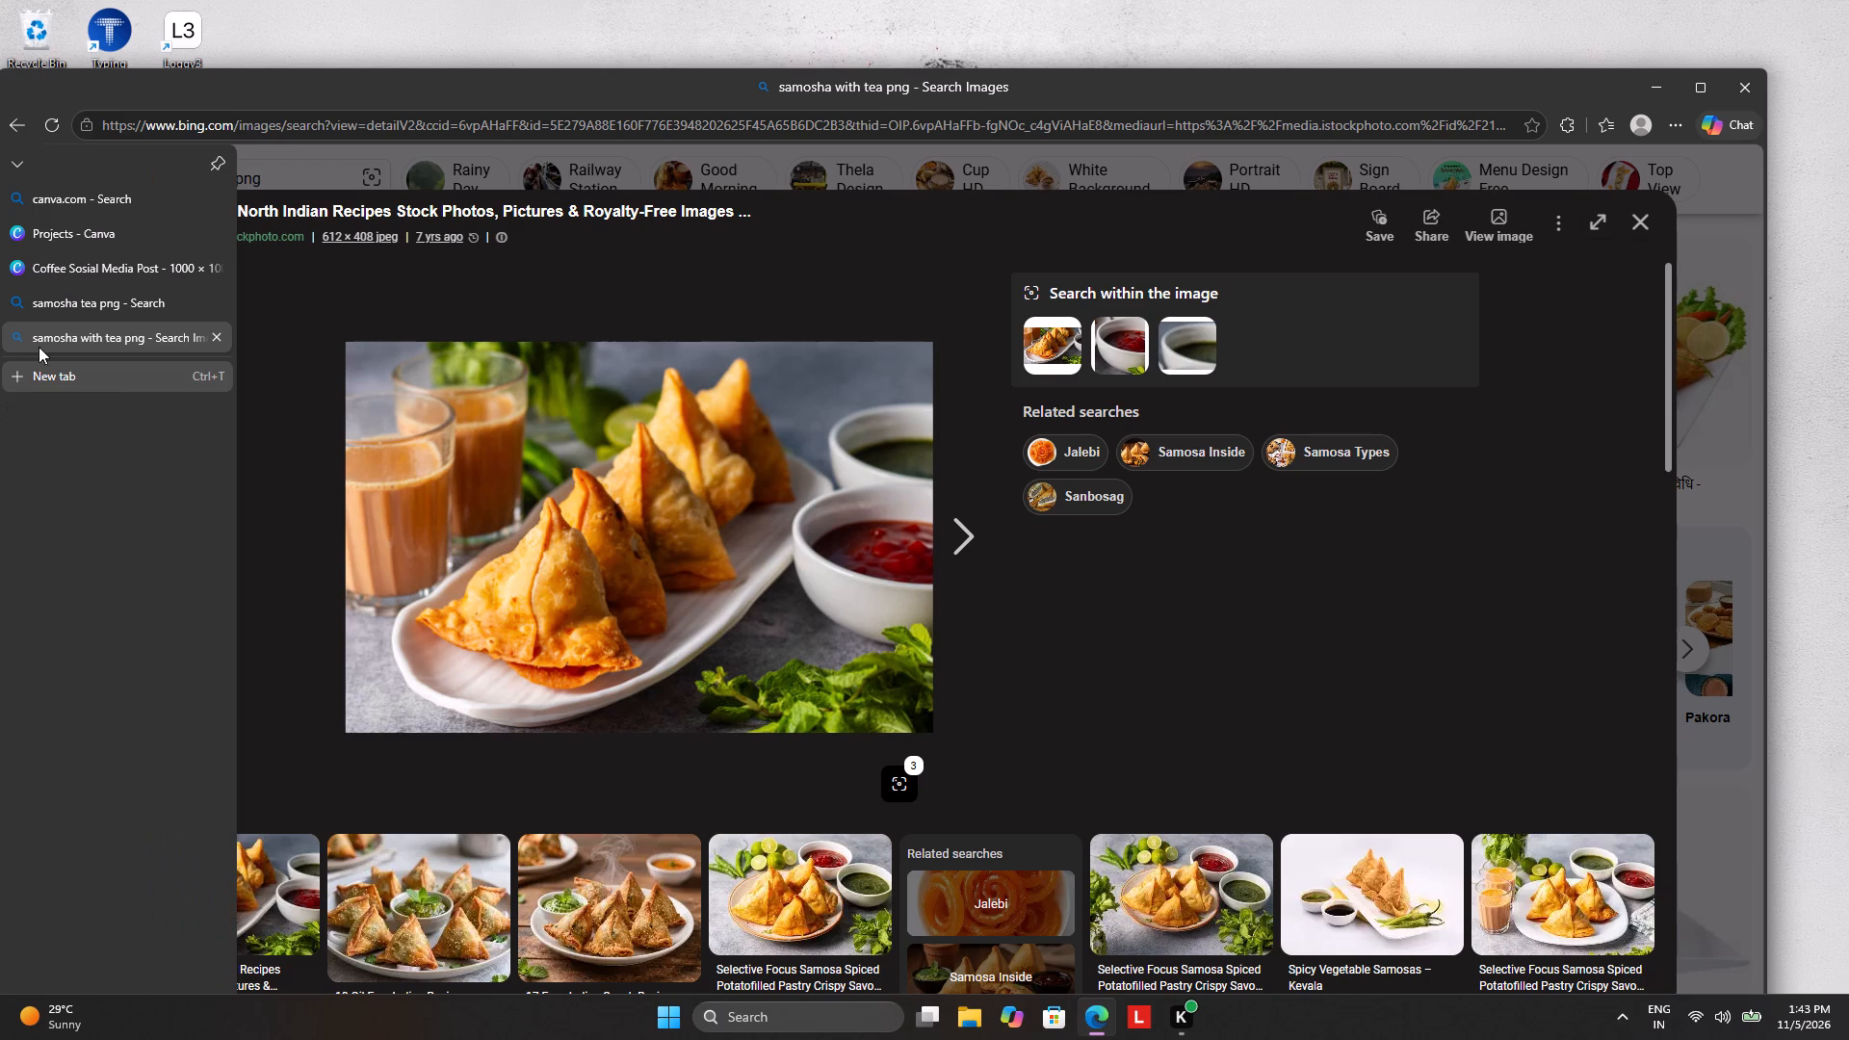
Return to the Coffee Sosial Media Post design in Canva and paste the copied samosa photo onto black page 9.
click(90, 259)
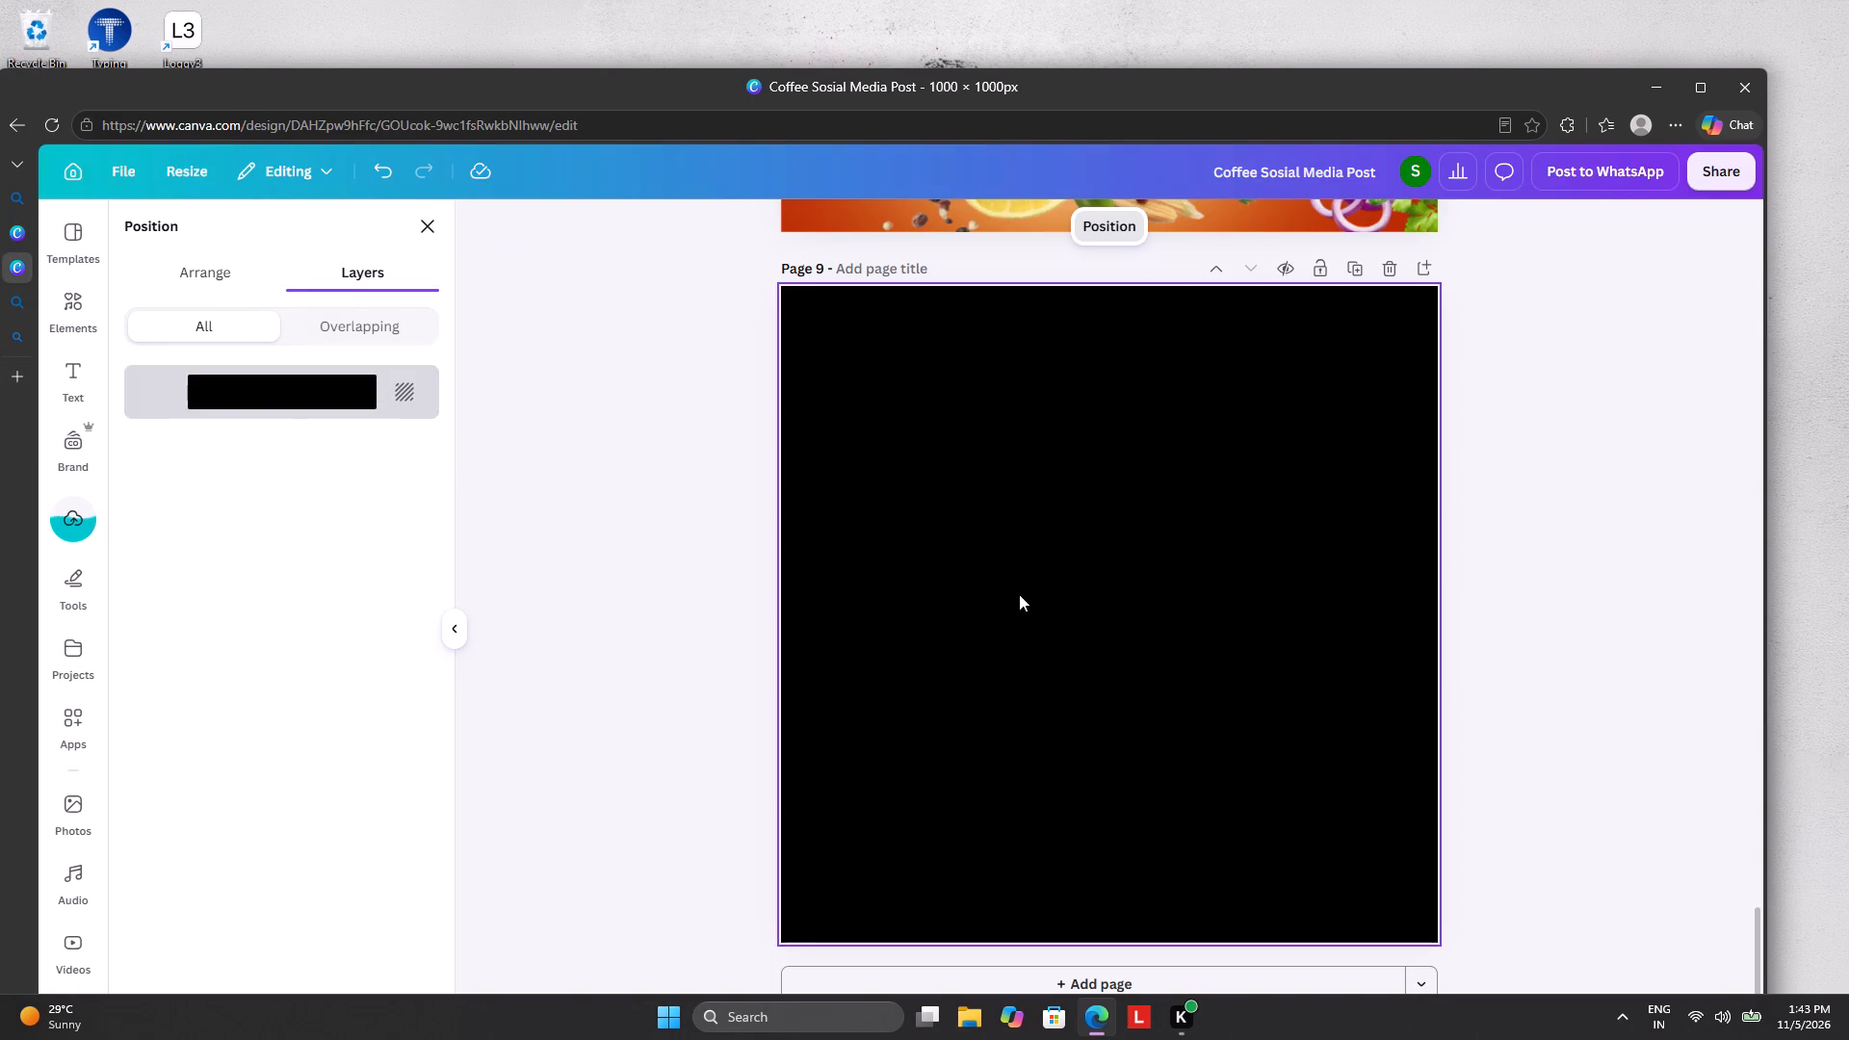
key(ctrl+v)
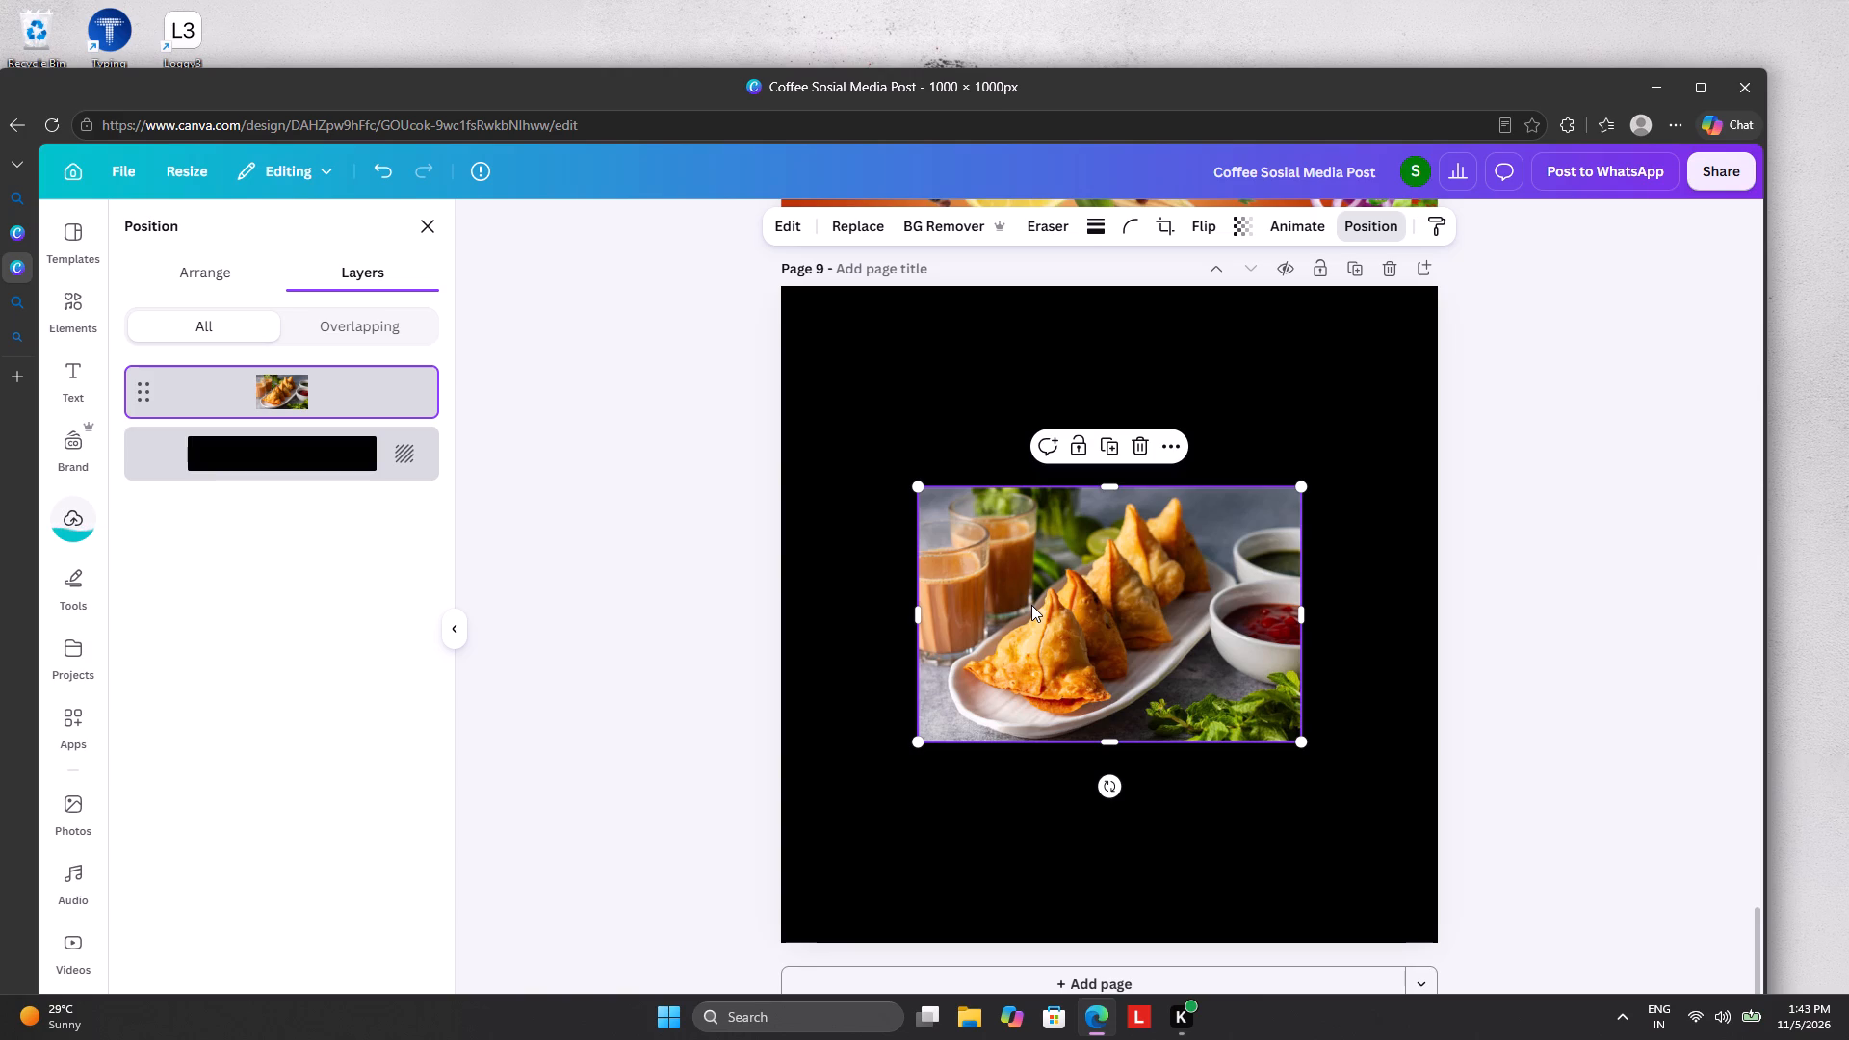
Remove the background from the pasted samosa plate photo on page 9 with BG Remover.
click(1046, 664)
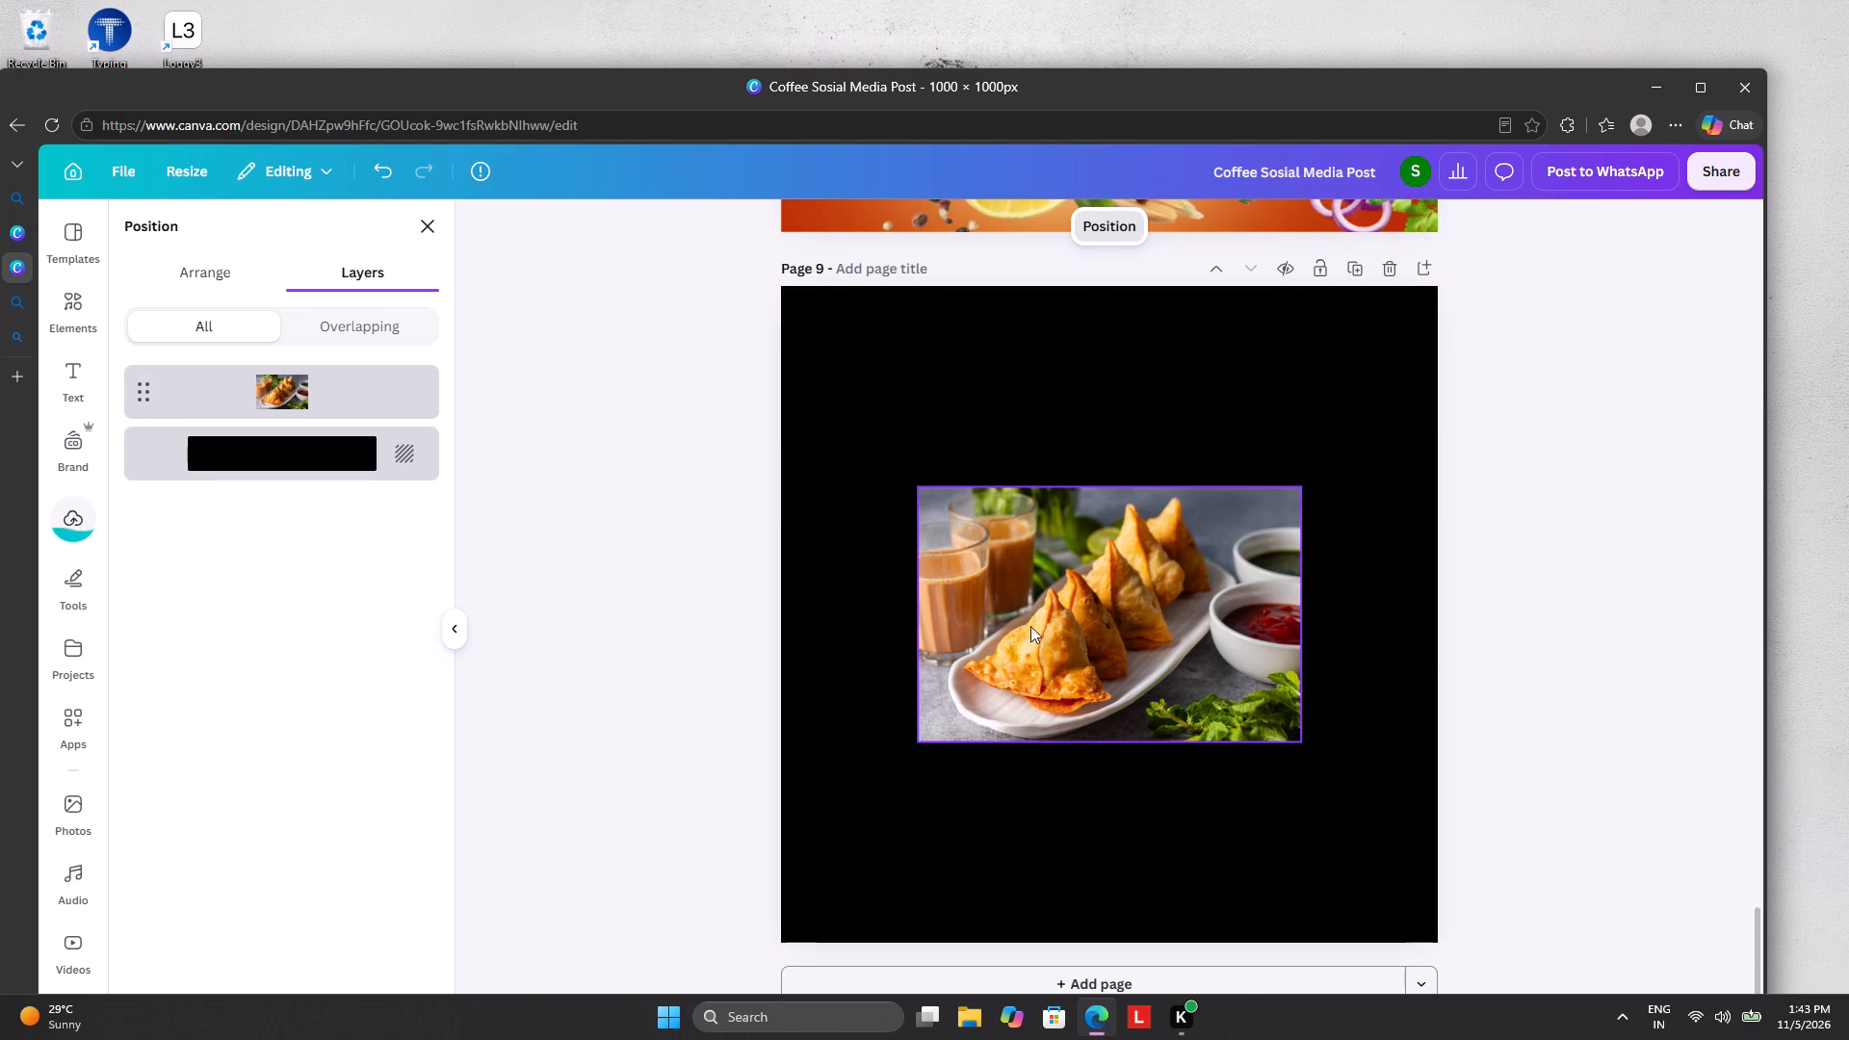
click(1035, 645)
click(953, 230)
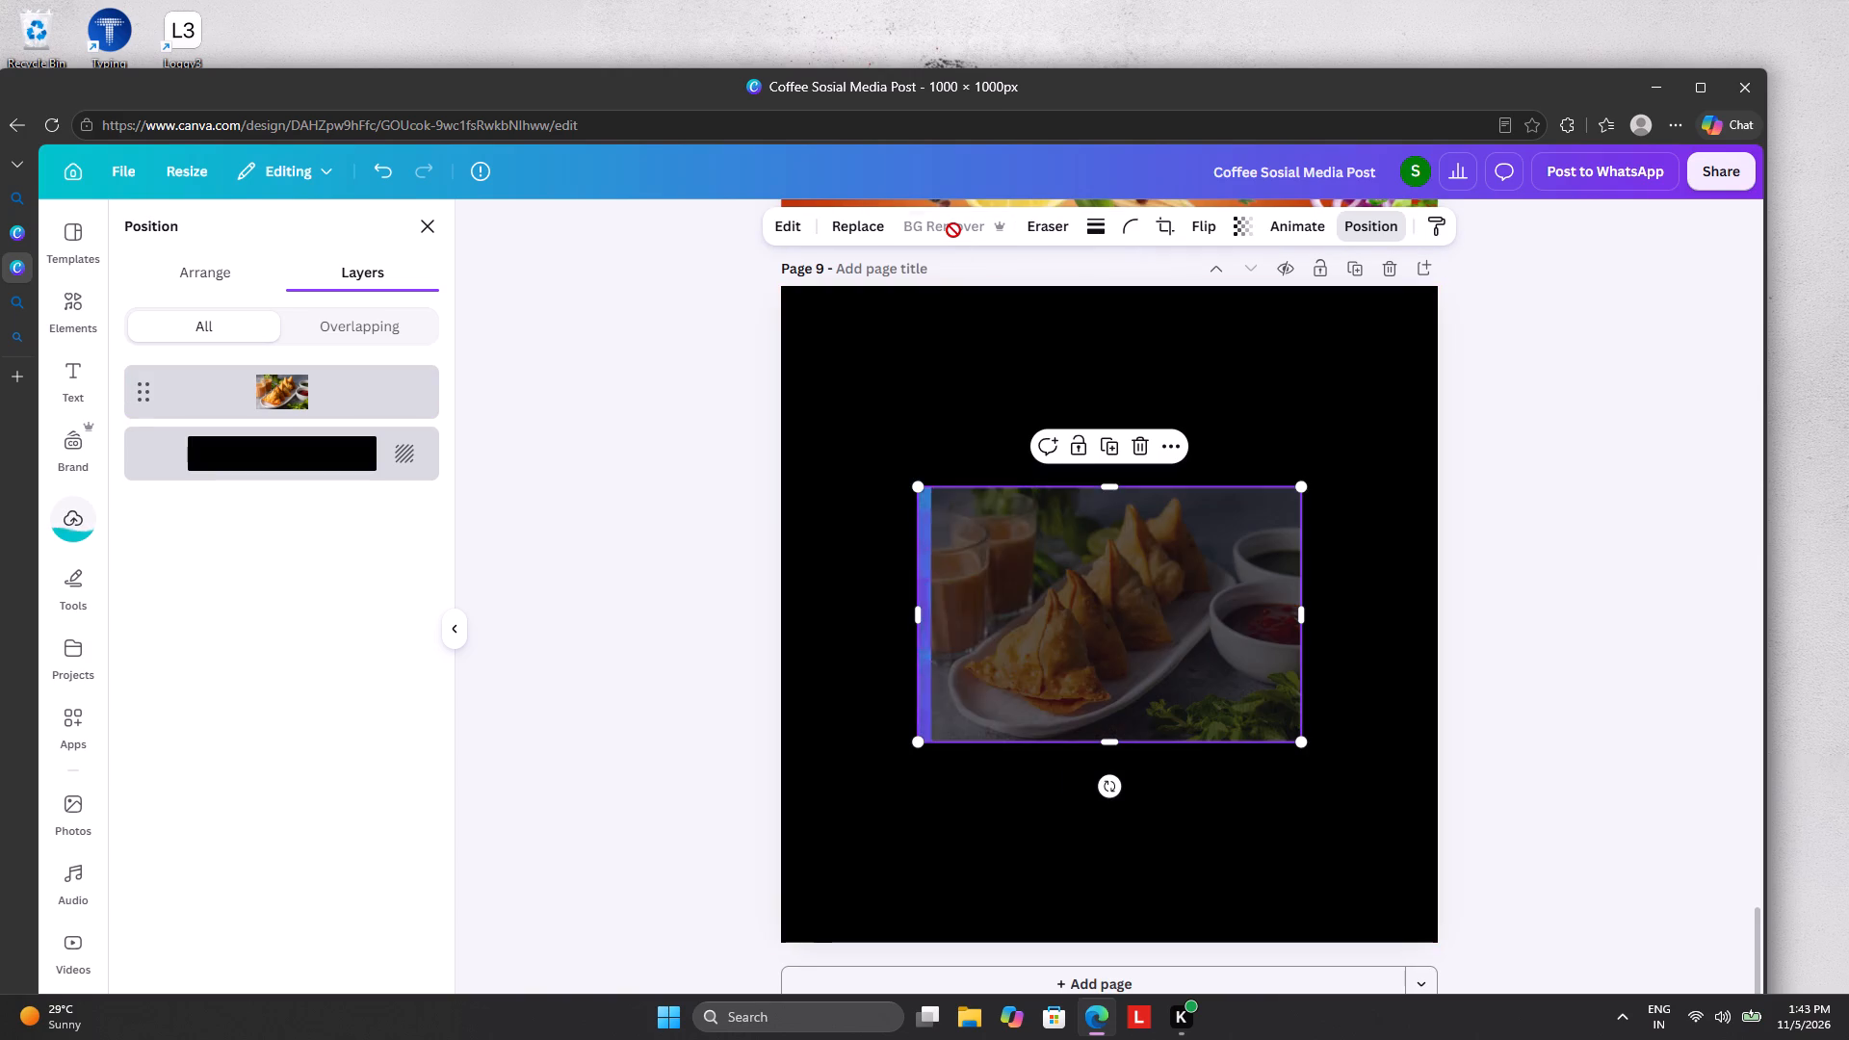
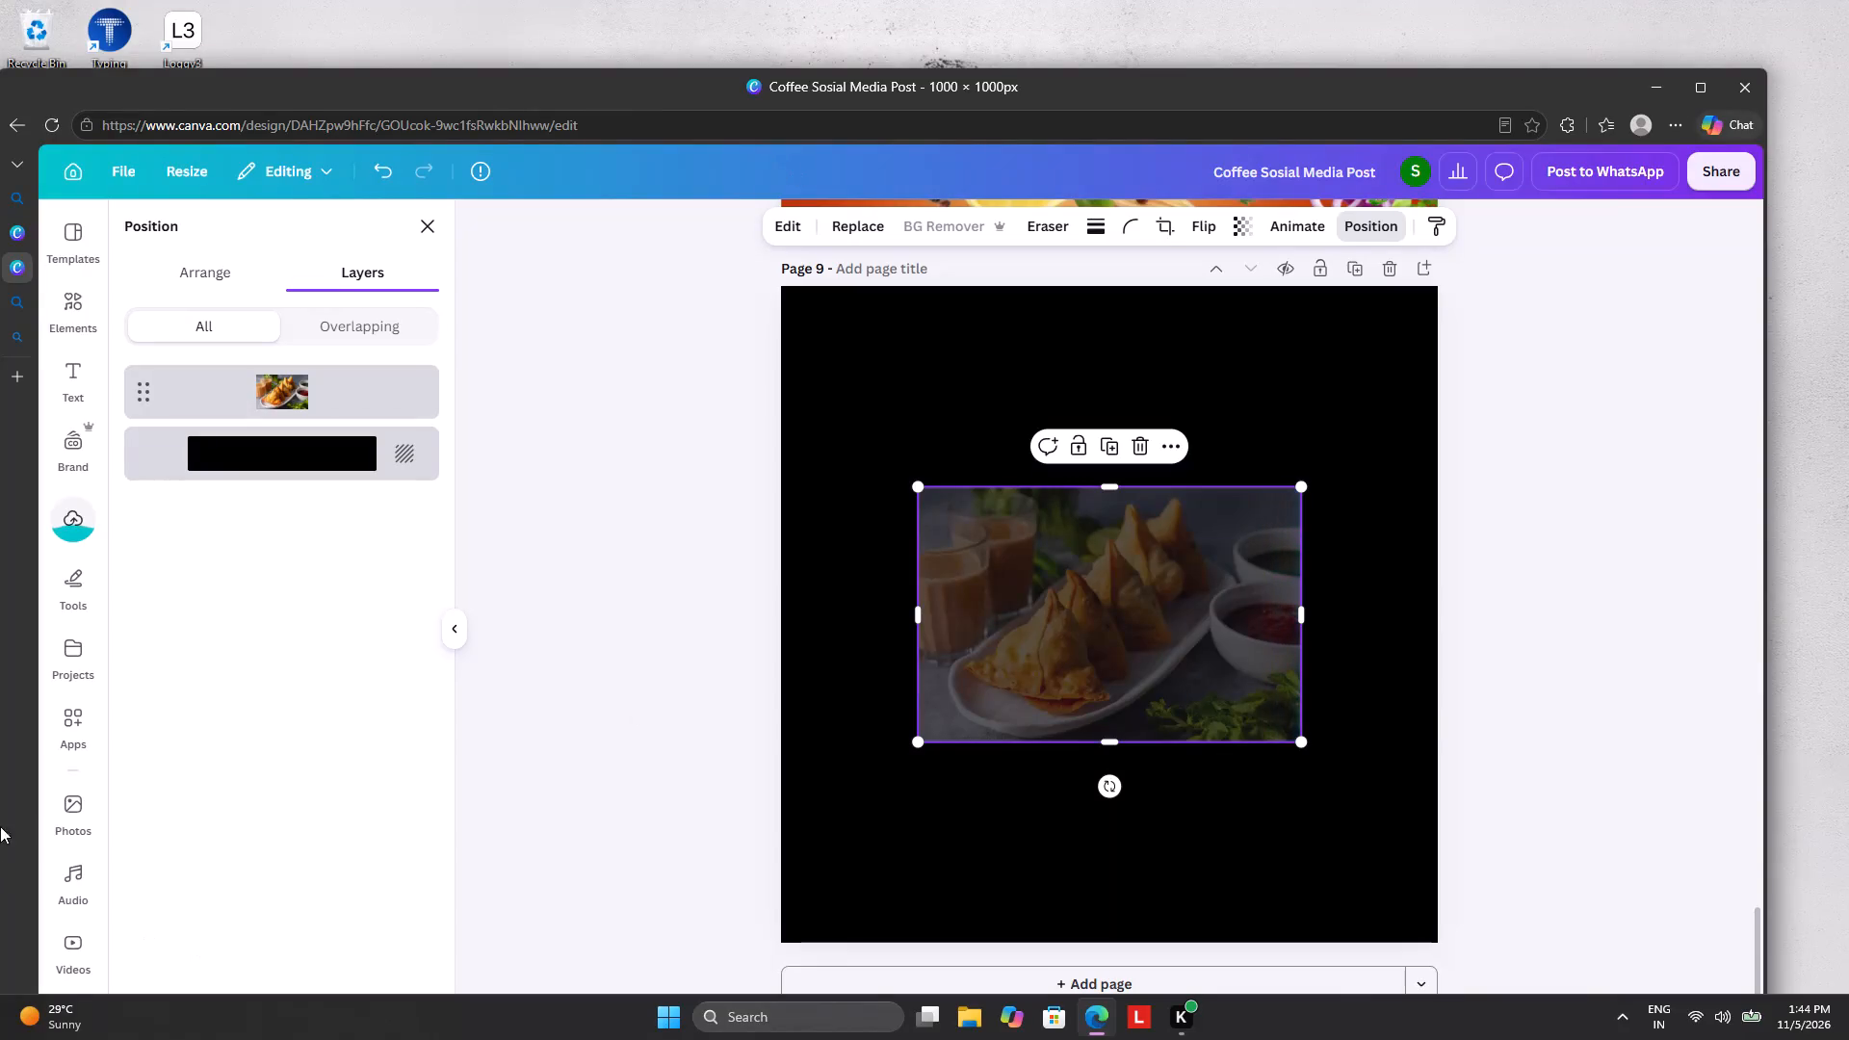
Return to the Bing results for samosha with tea png and browse images related to the iStock samosa photo for an alternative.
click(12, 374)
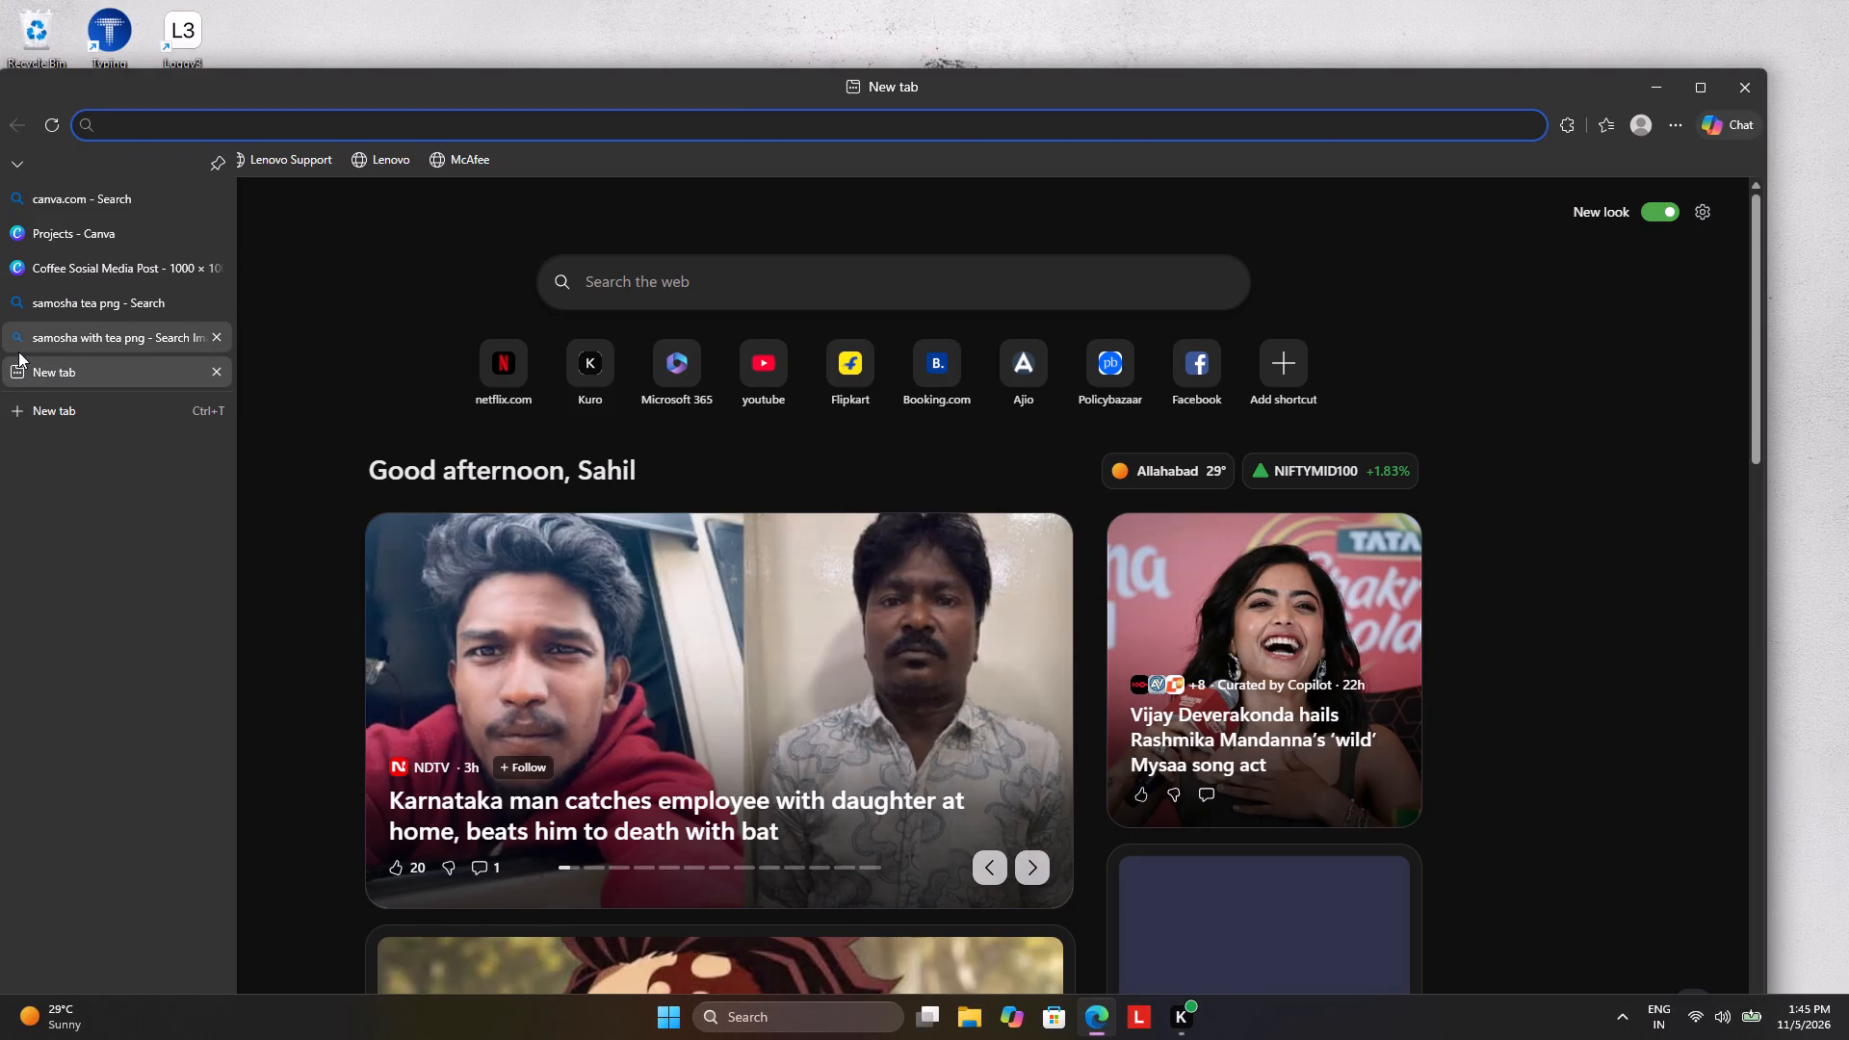
click(46, 345)
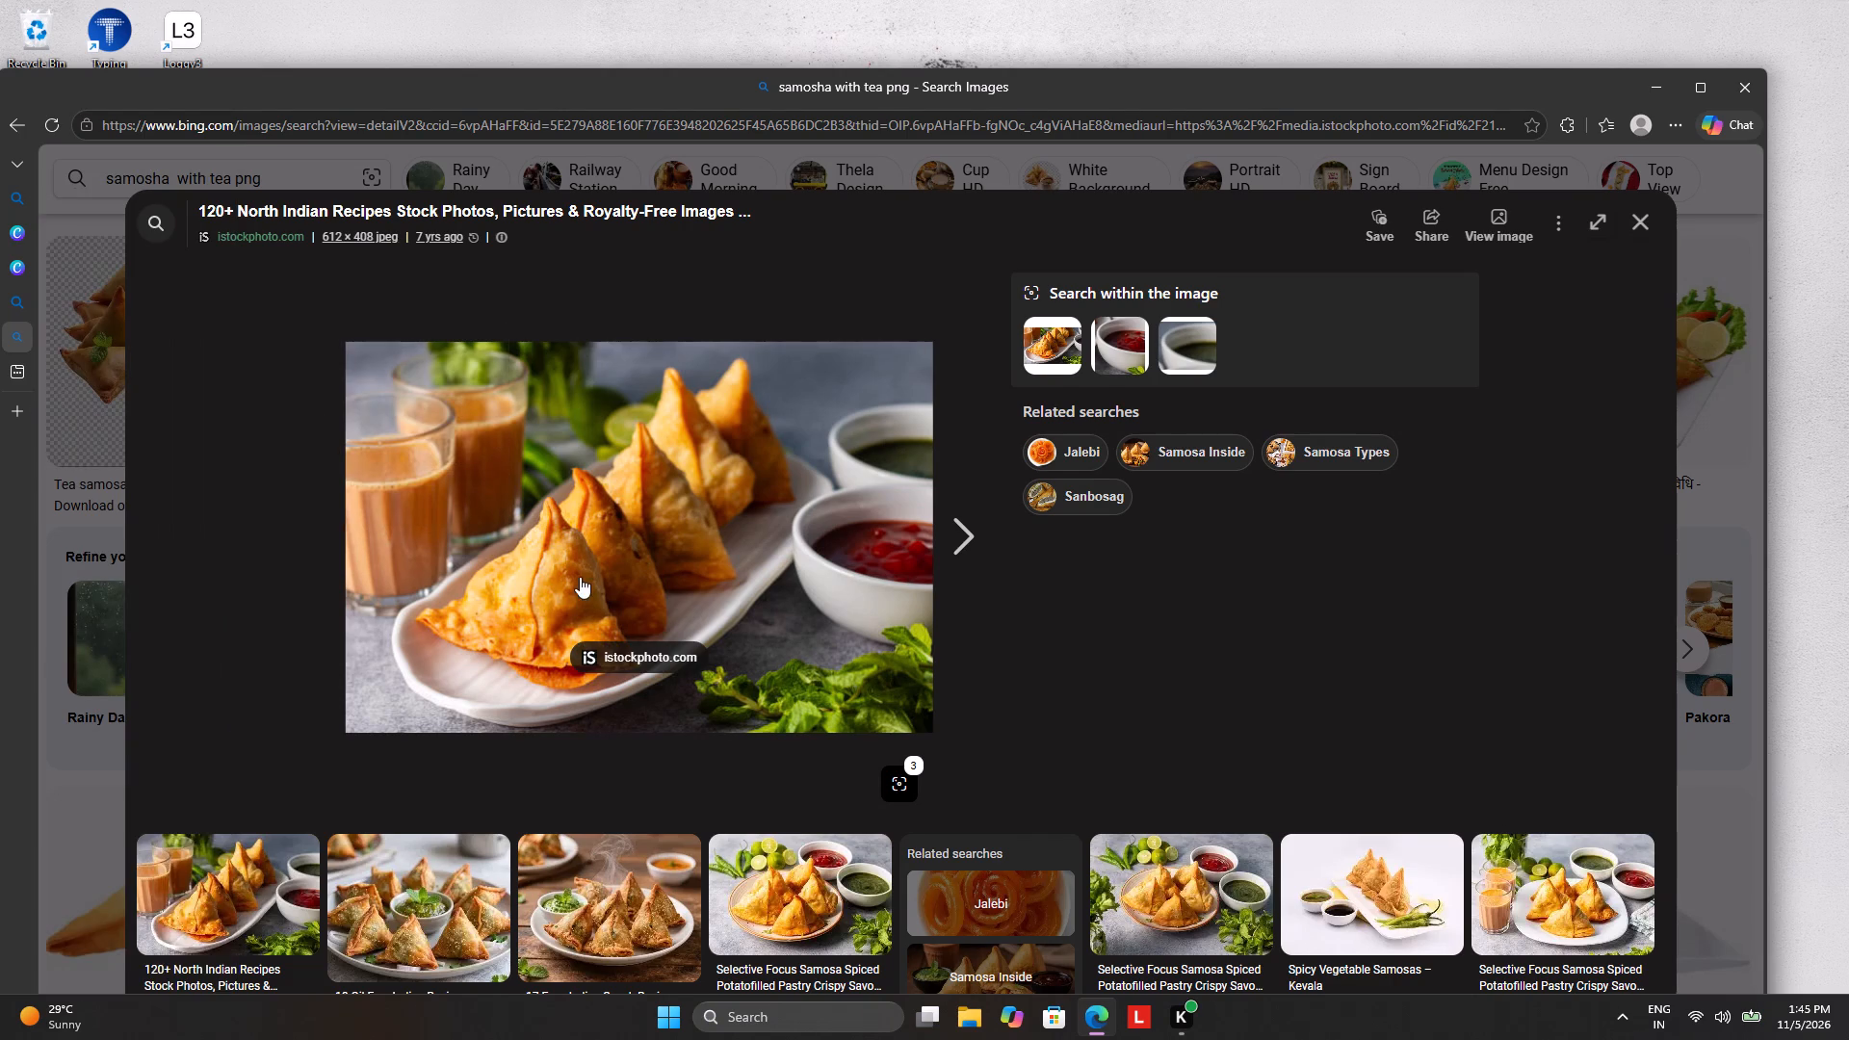
scroll(611, 585, down, 3)
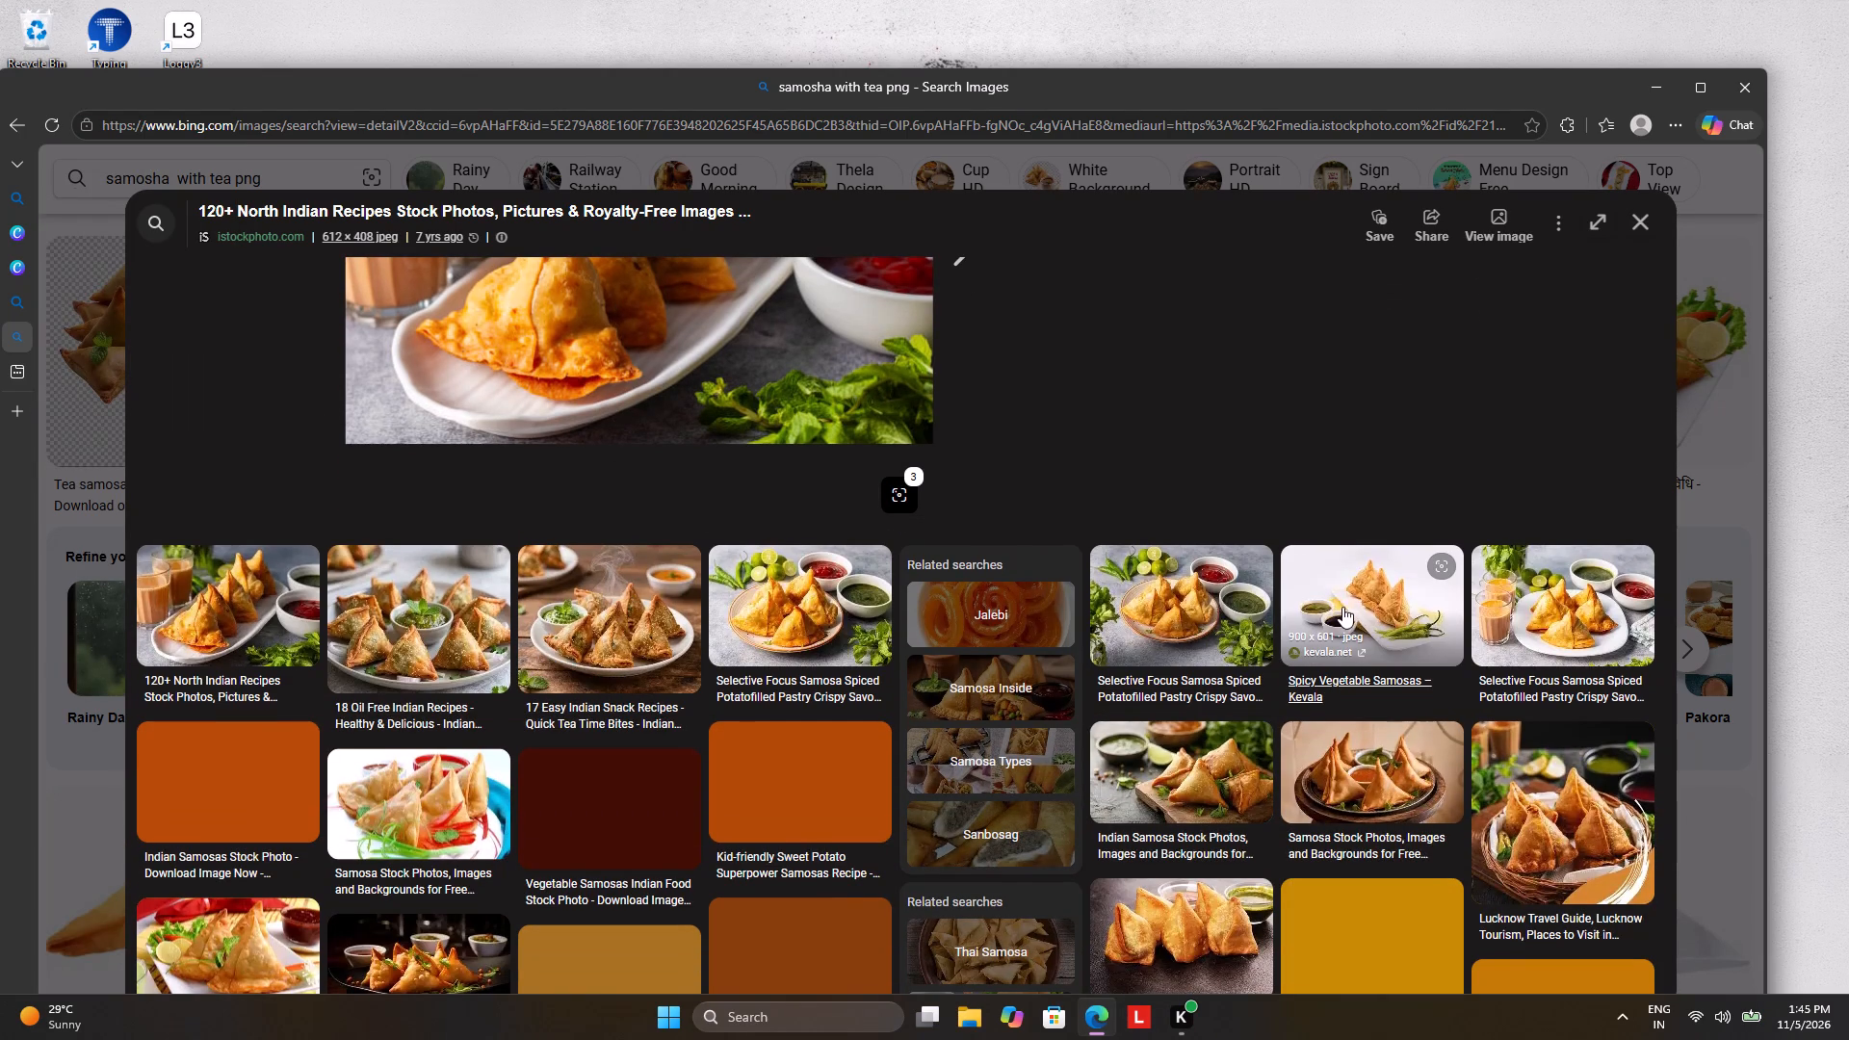
scroll(1295, 741, down, 3)
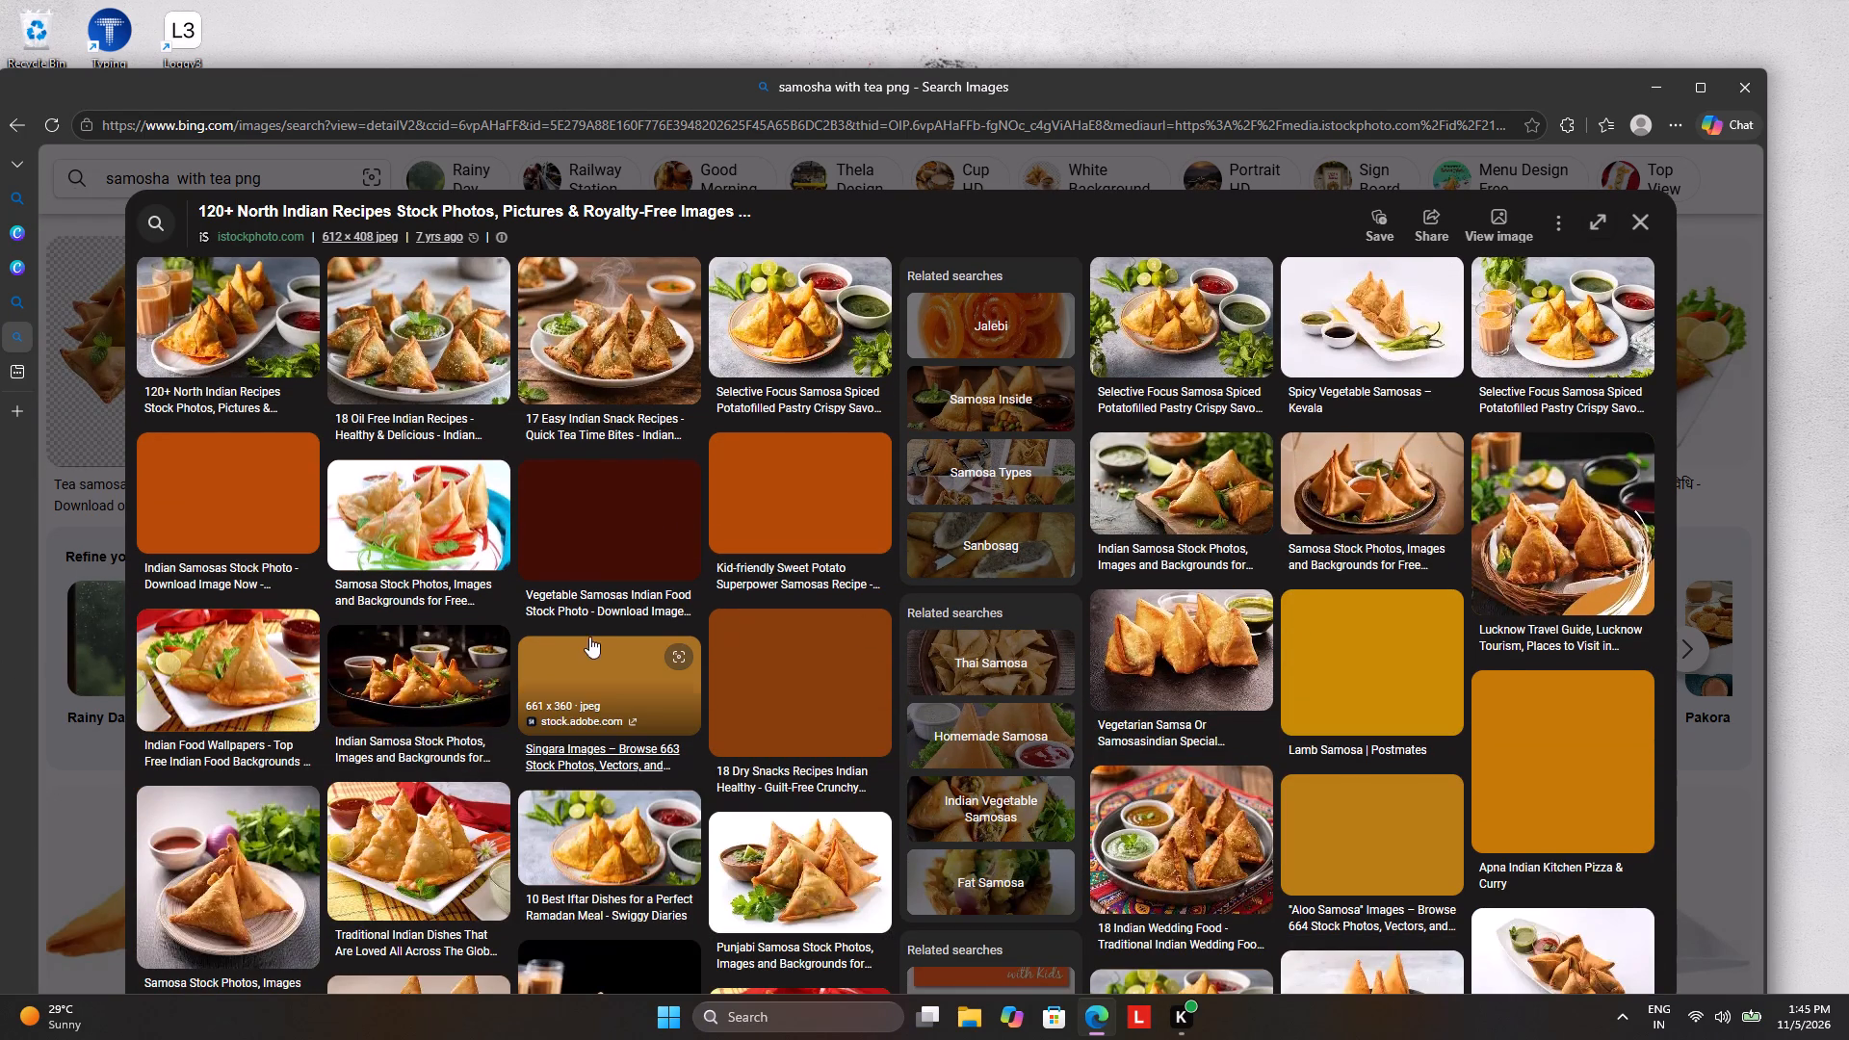
scroll(504, 751, down, 1)
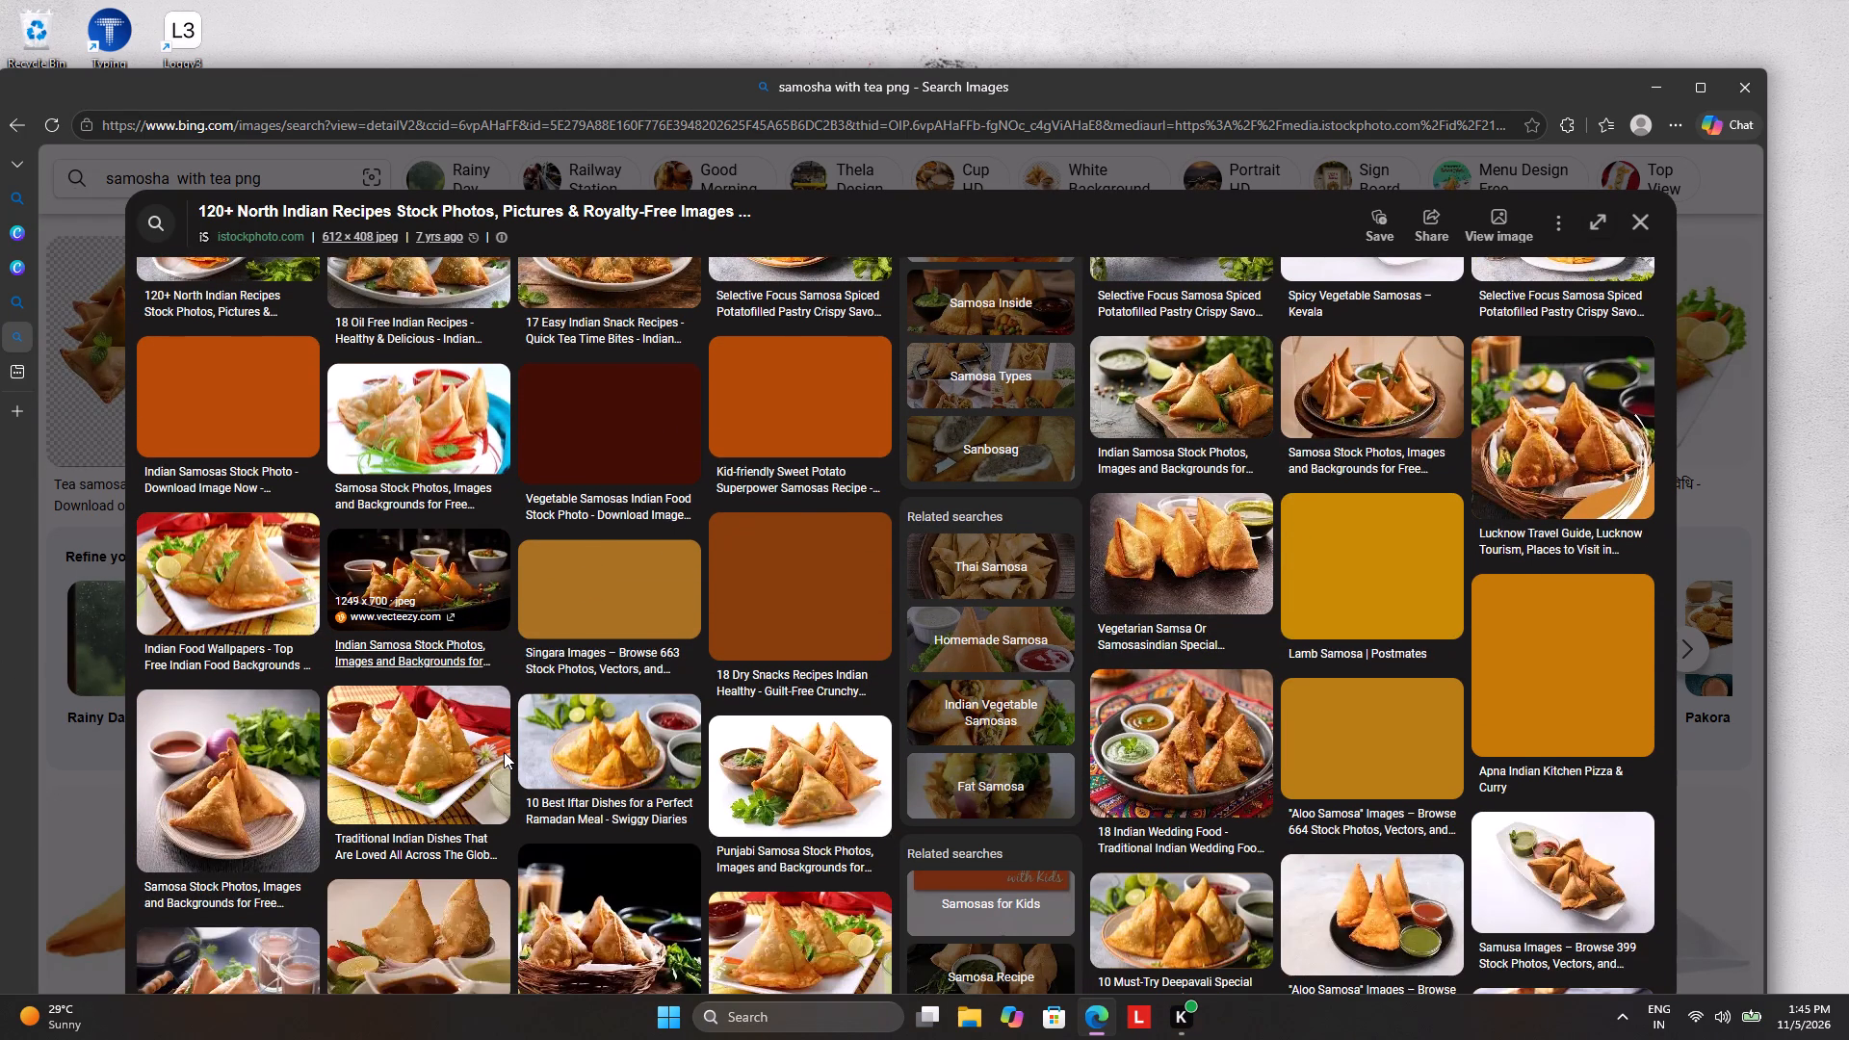
scroll(504, 752, down, 2)
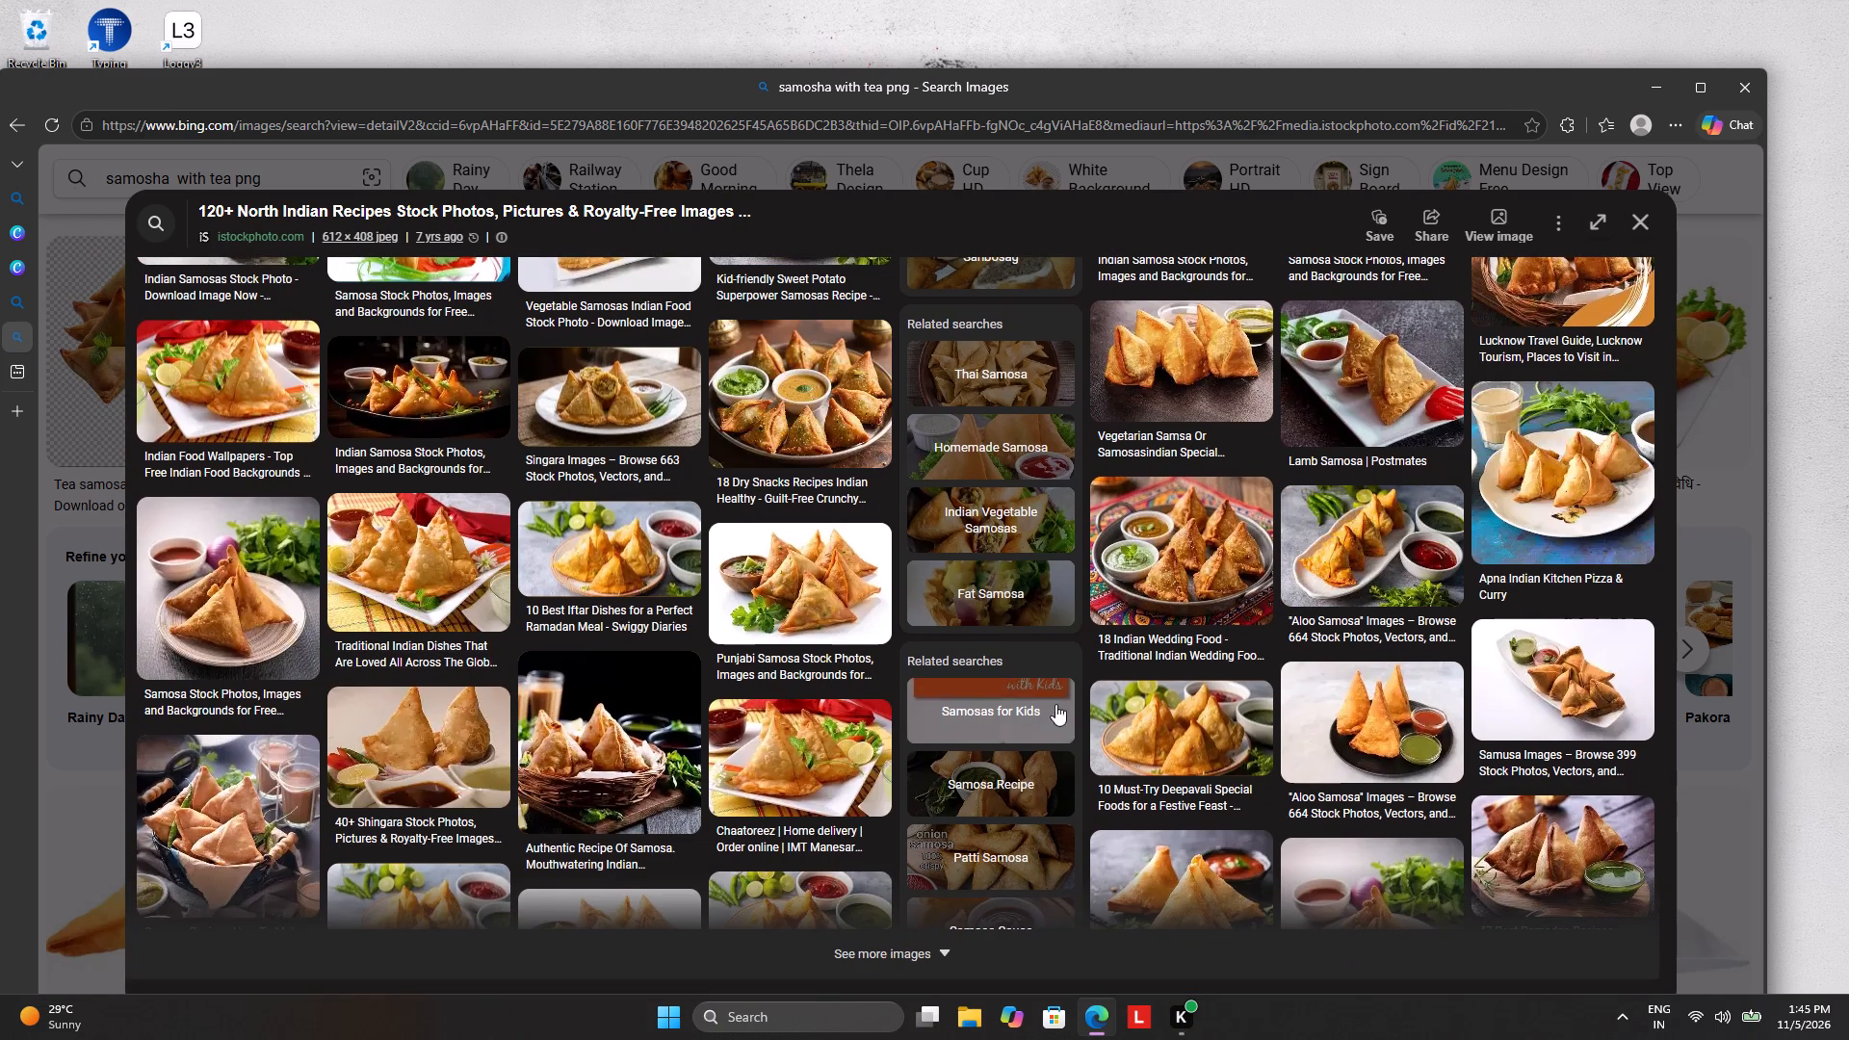
scroll(1039, 732, down, 4)
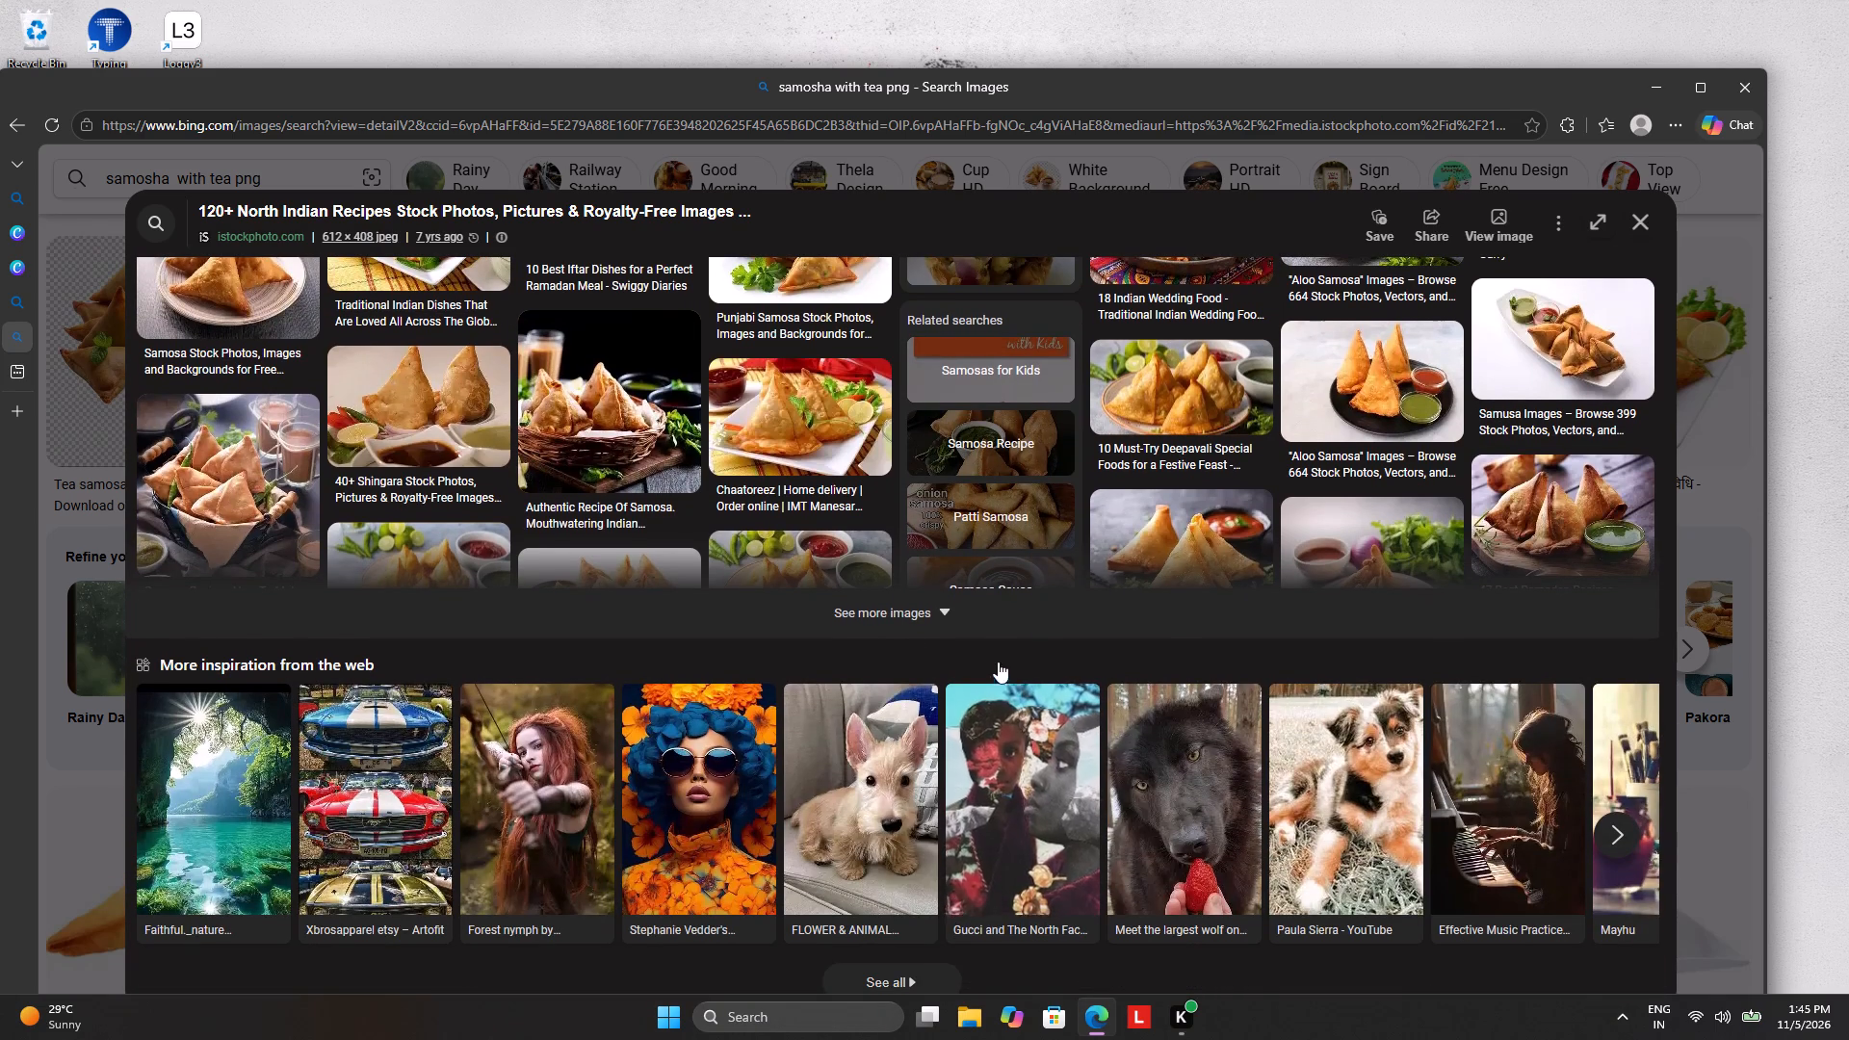
click(841, 615)
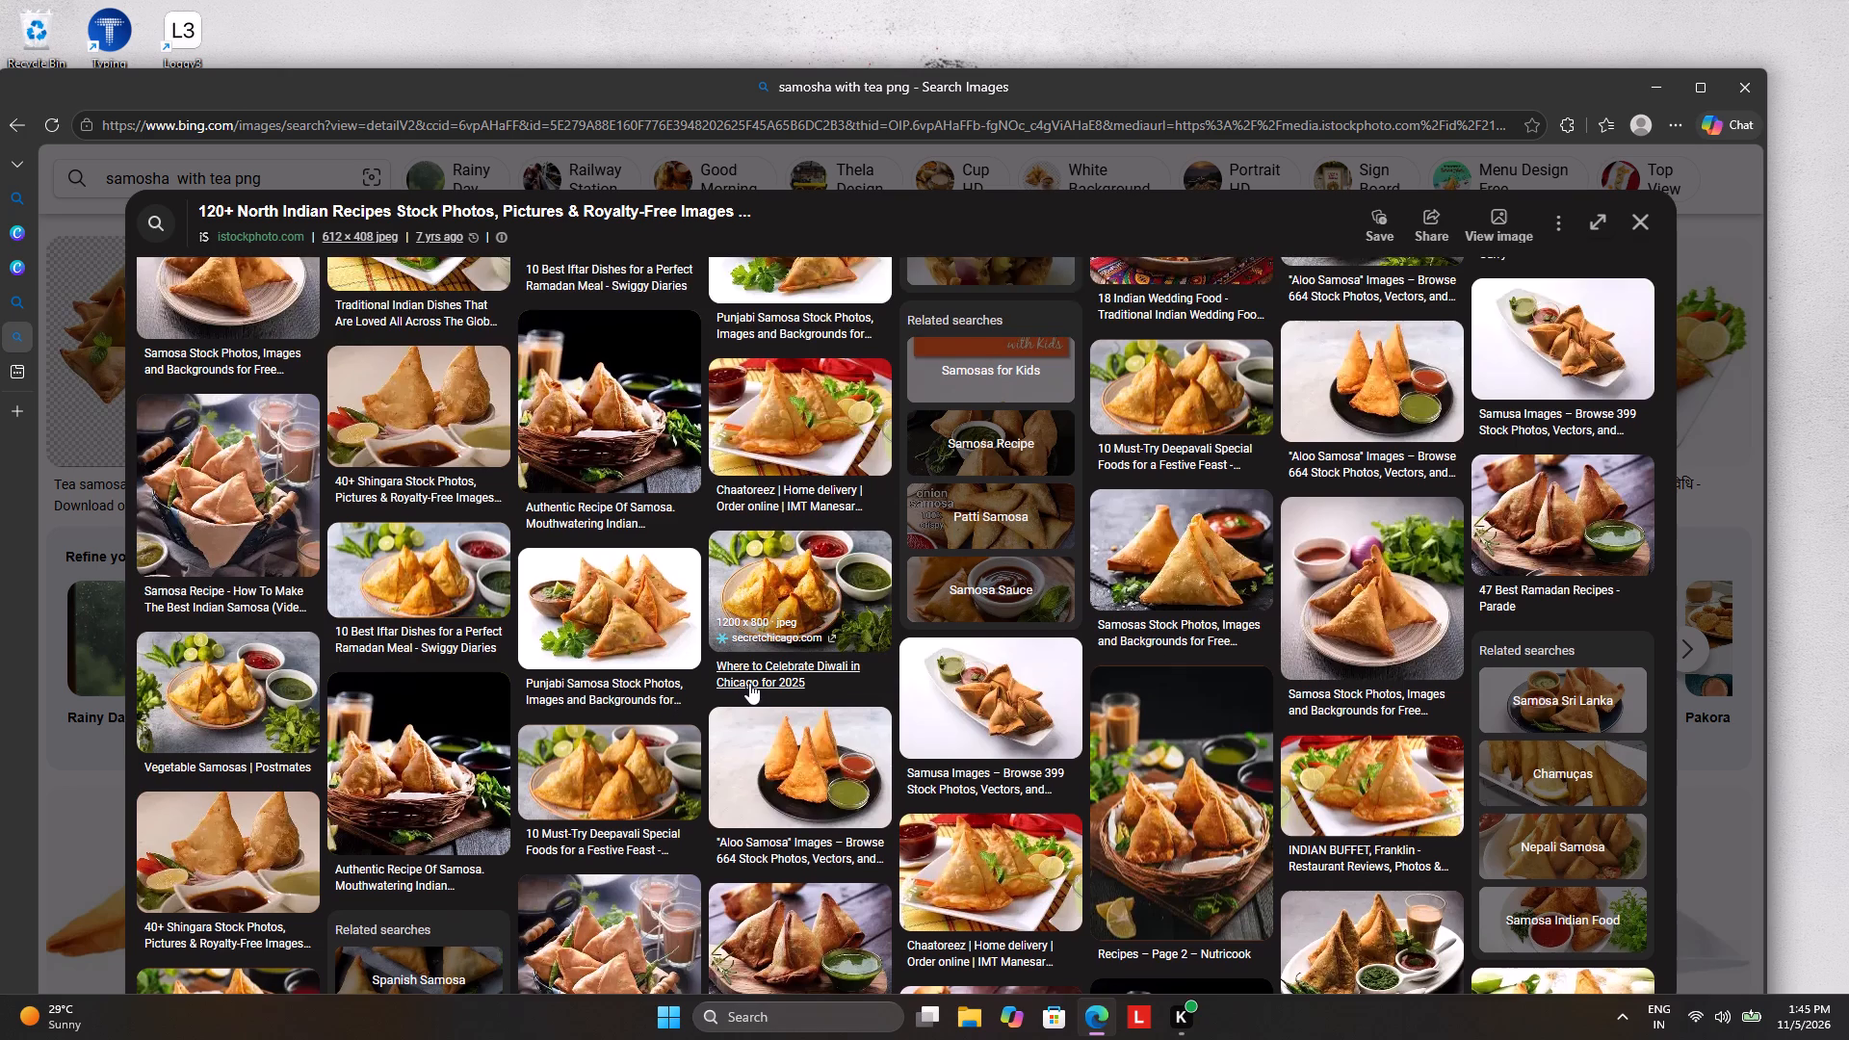
scroll(751, 688, down, 3)
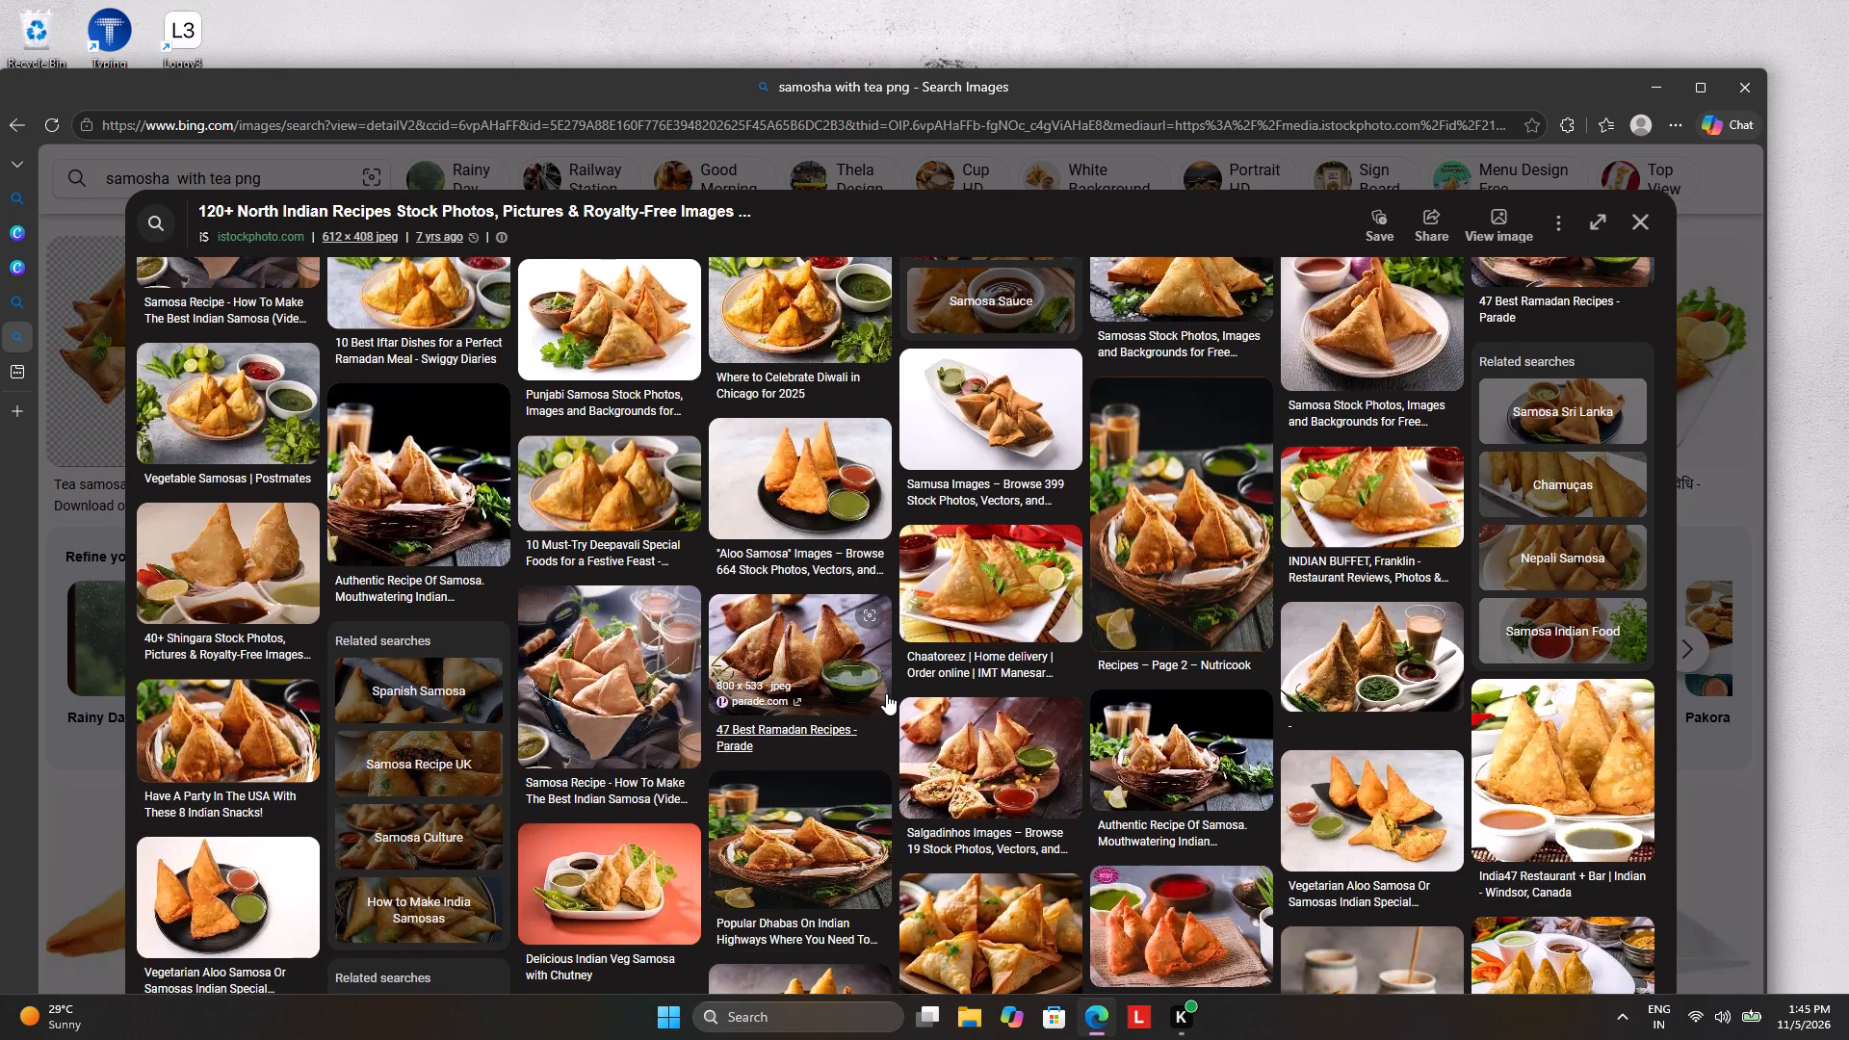
scroll(886, 693, down, 4)
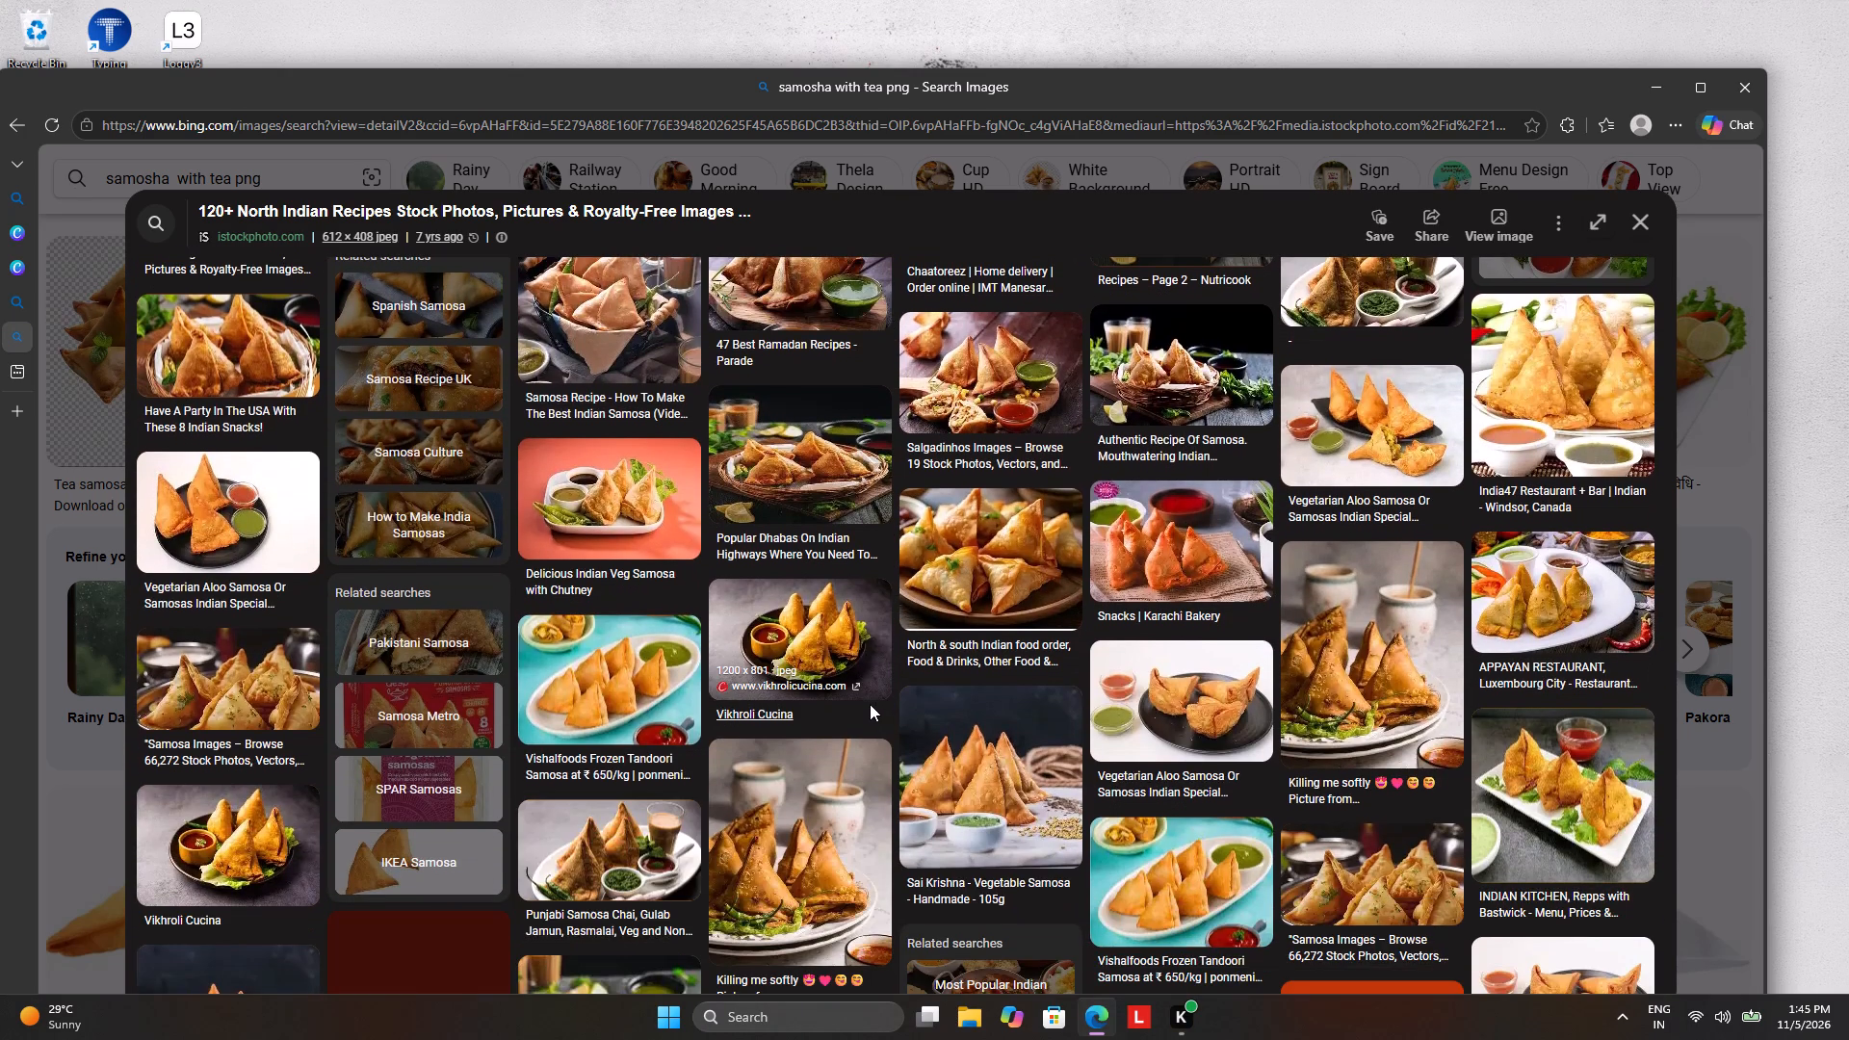
scroll(918, 681, down, 2)
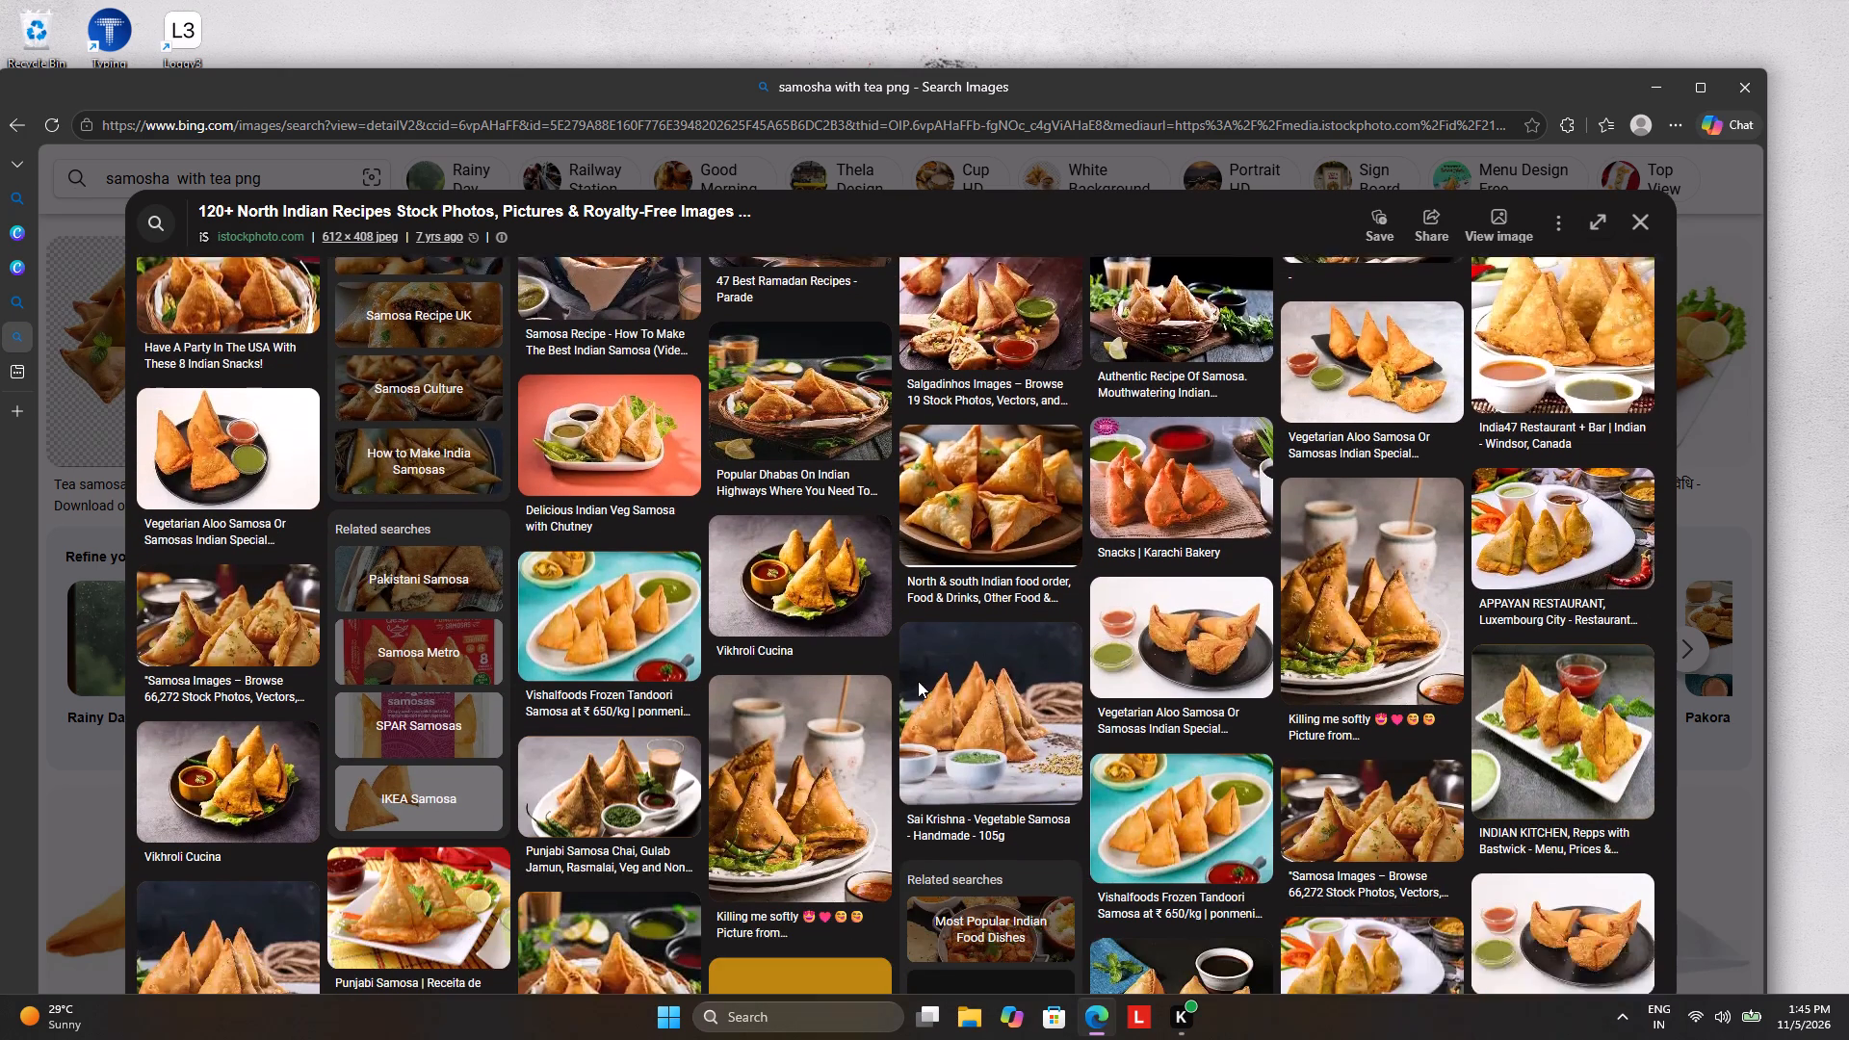
scroll(918, 681, down, 1)
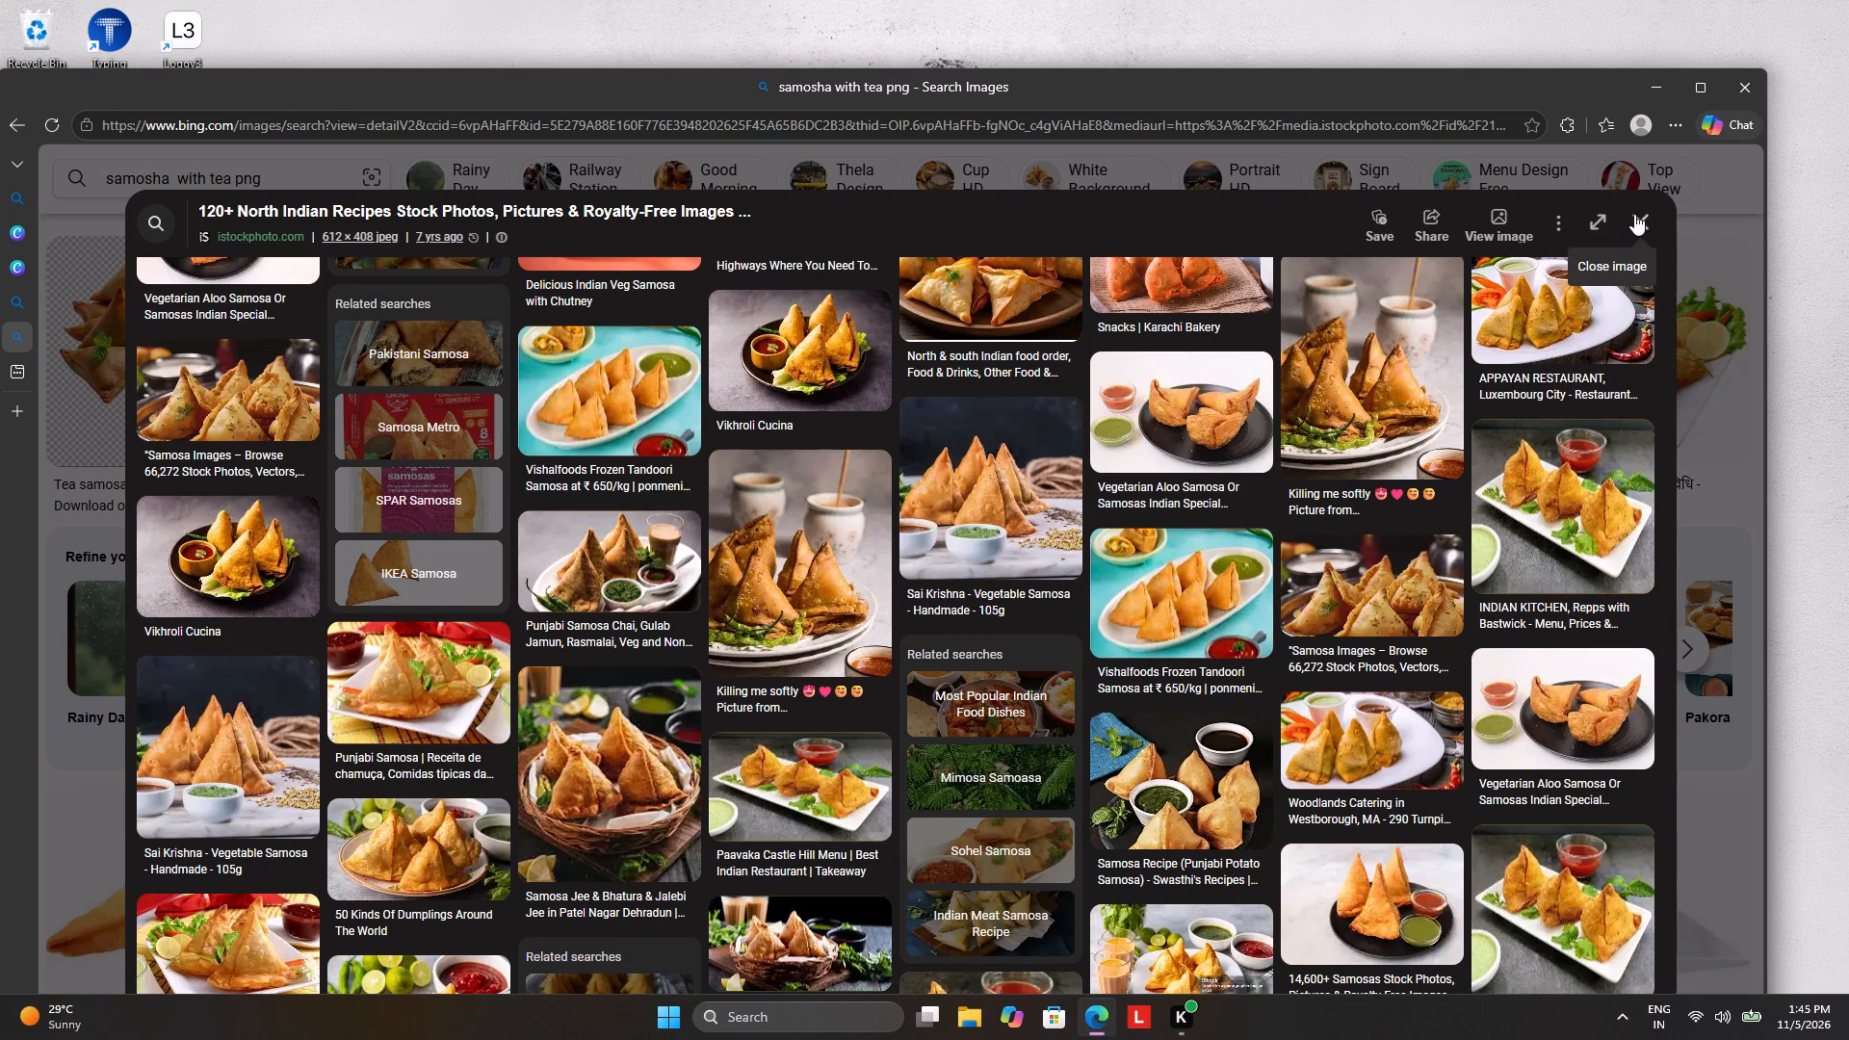
scroll(713, 810, down, 4)
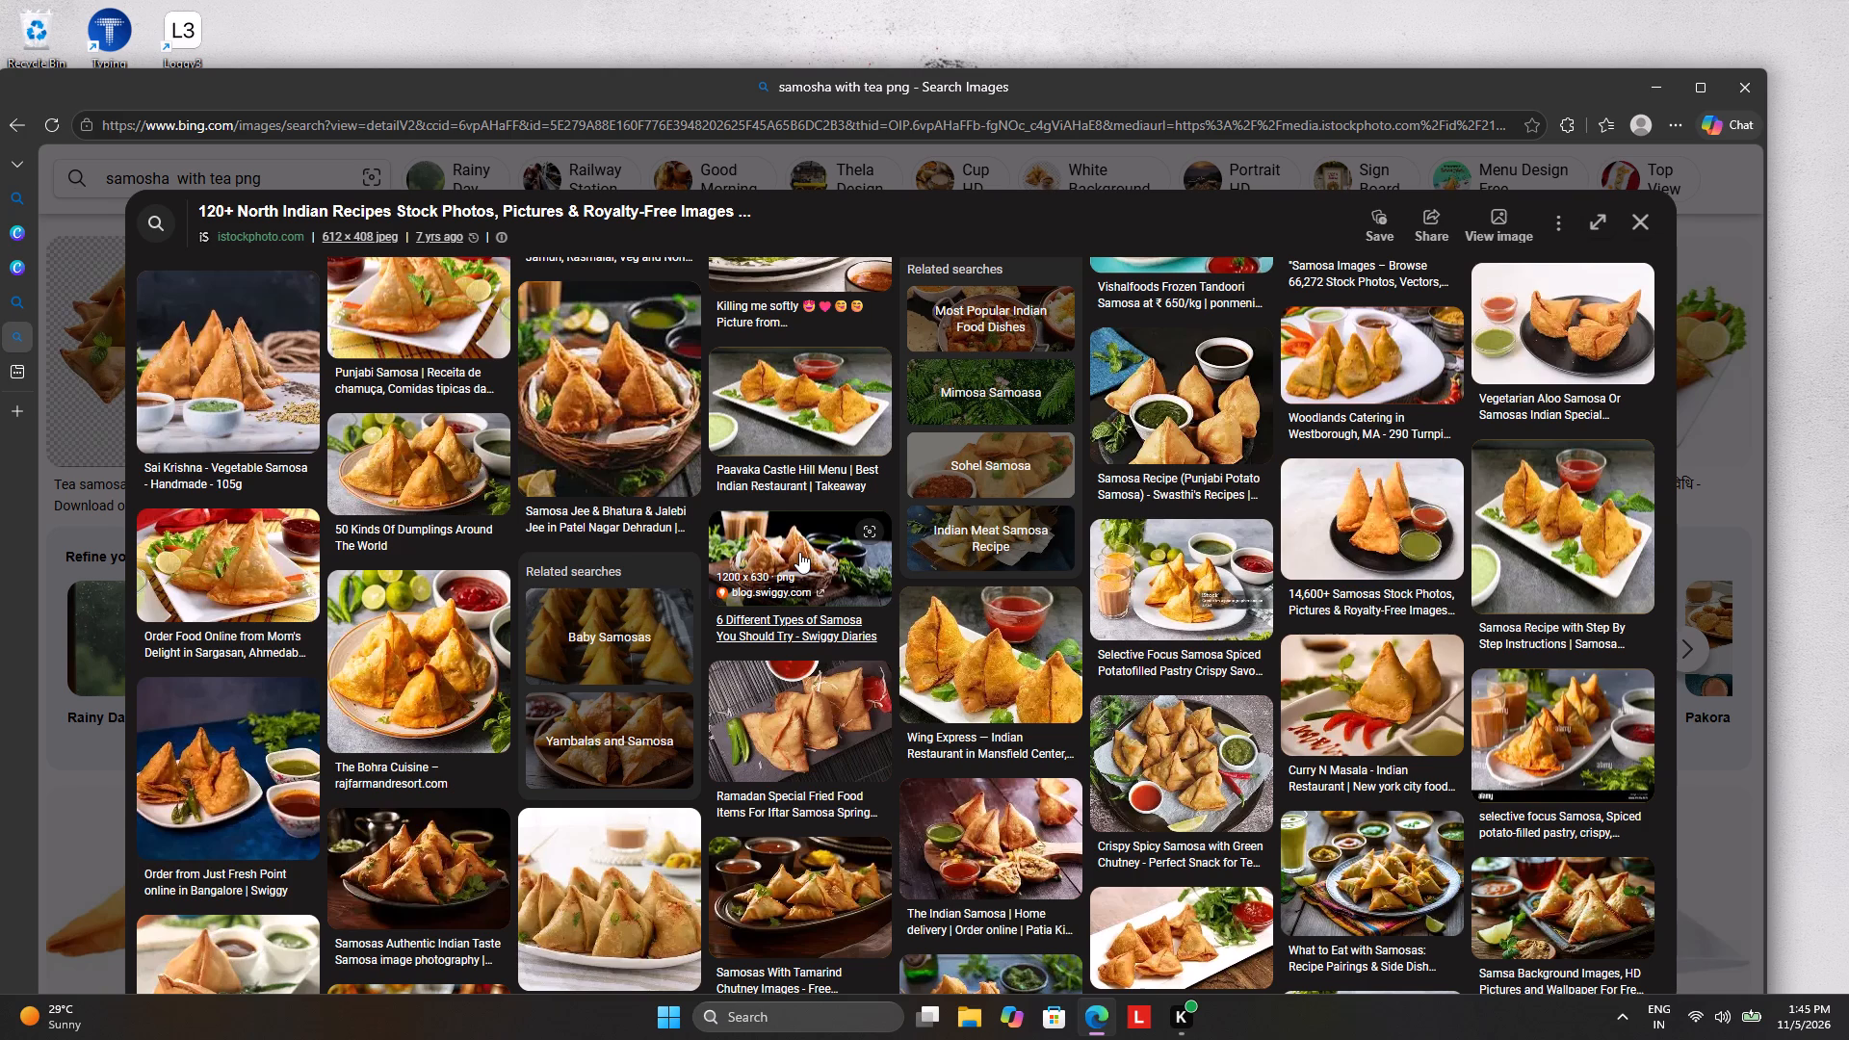
scroll(626, 876, down, 2)
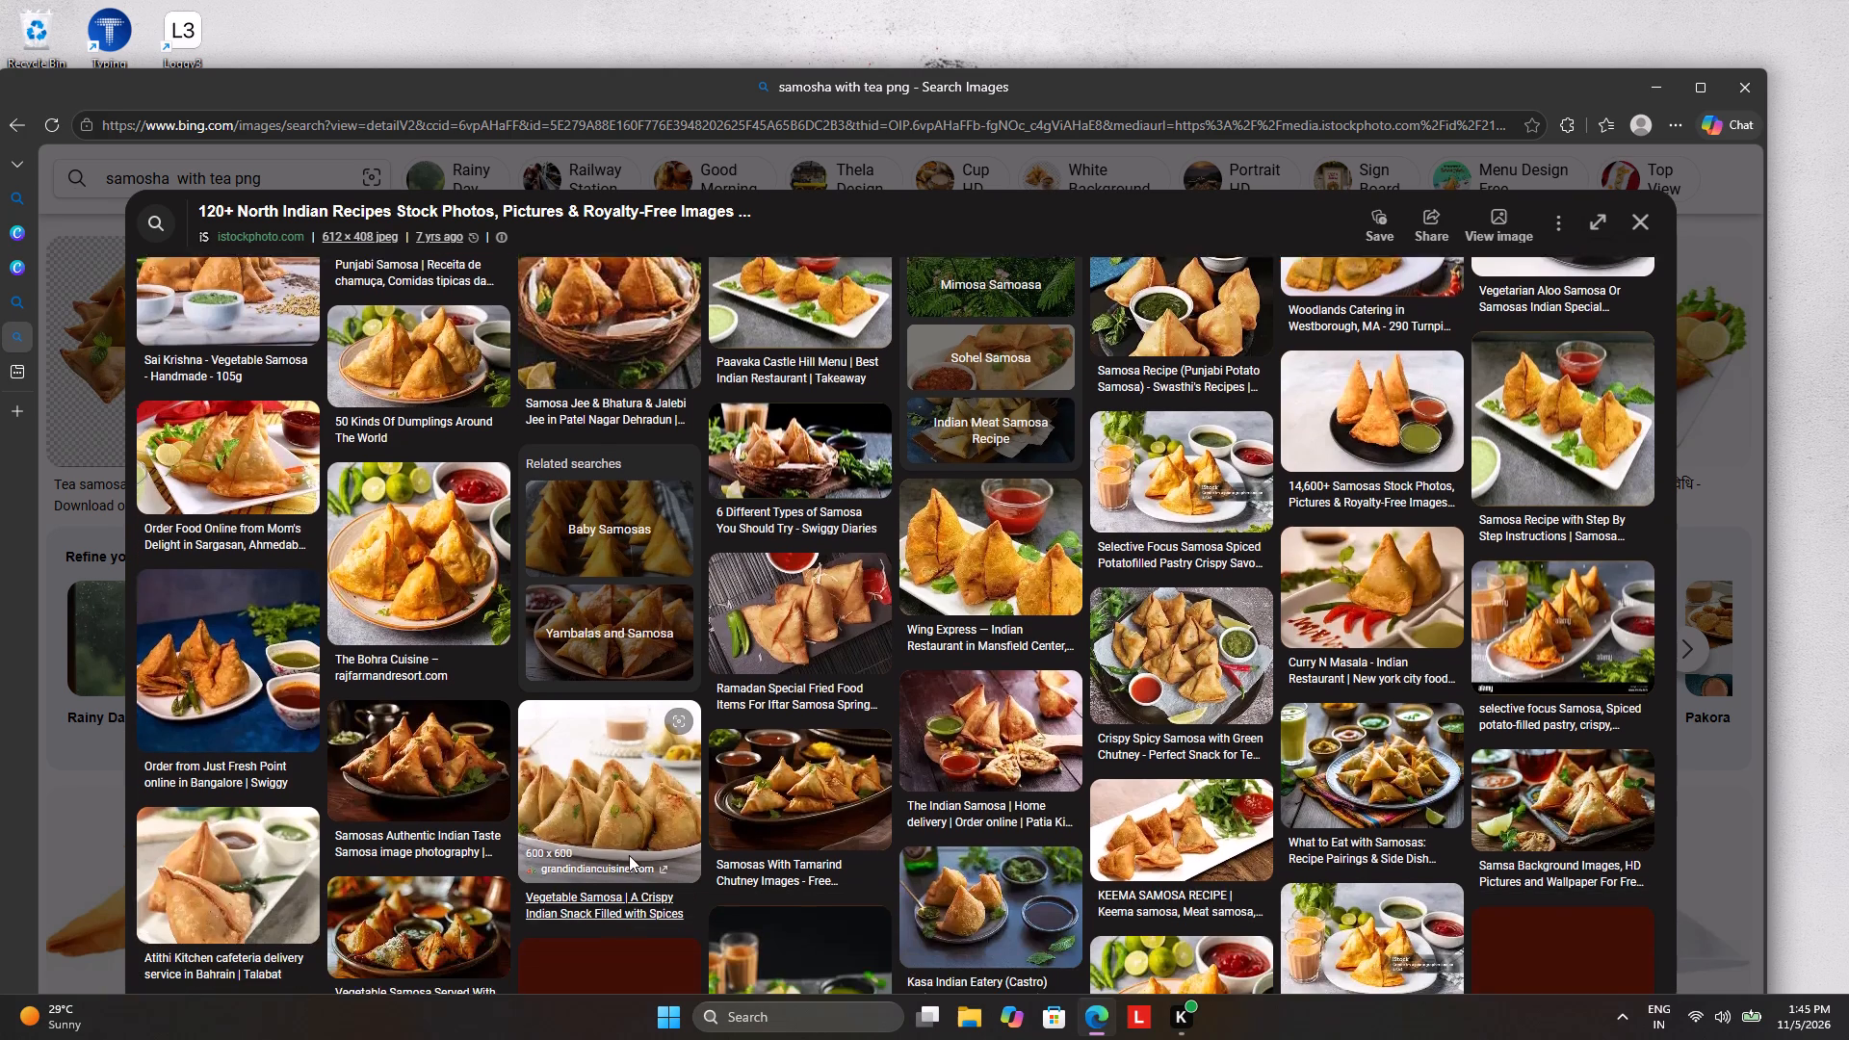
Open the grandindiancuisine.com Vegetable Samosa photo and examine its related images for a suitable samosa and tea picture.
click(626, 720)
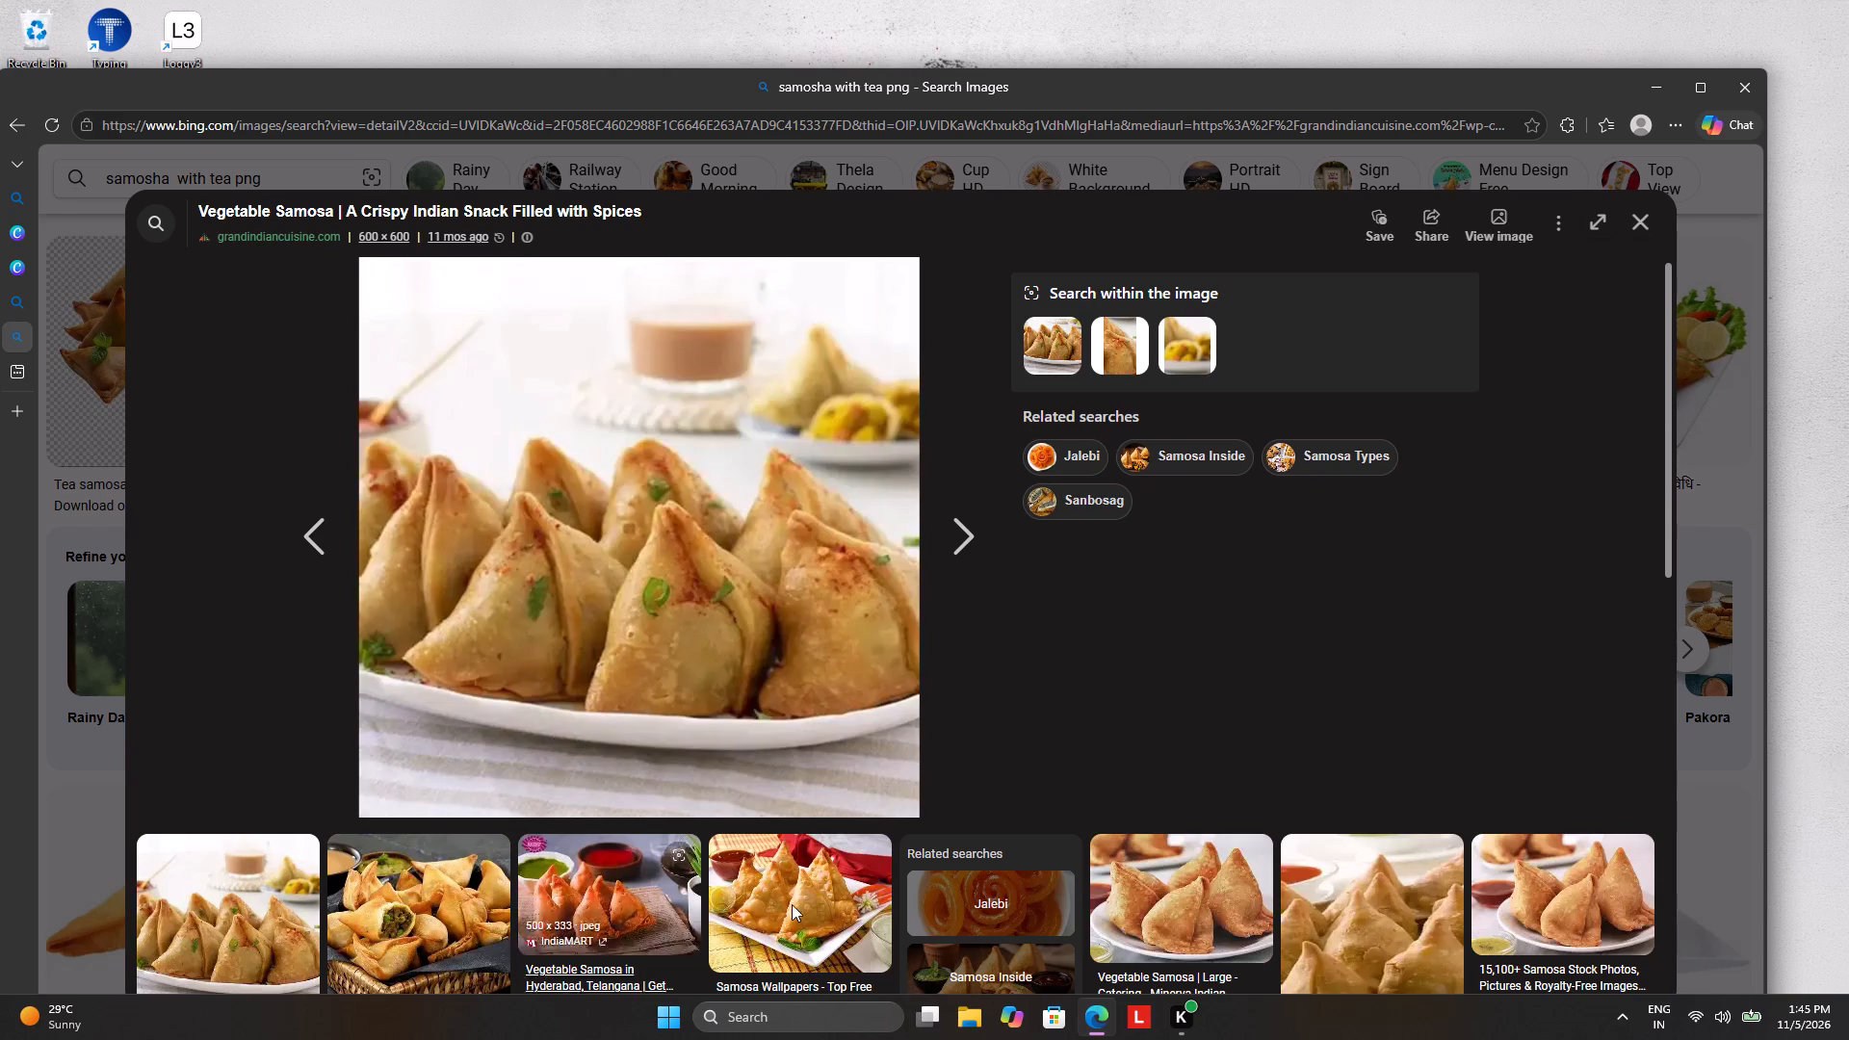
scroll(1236, 886, down, 3)
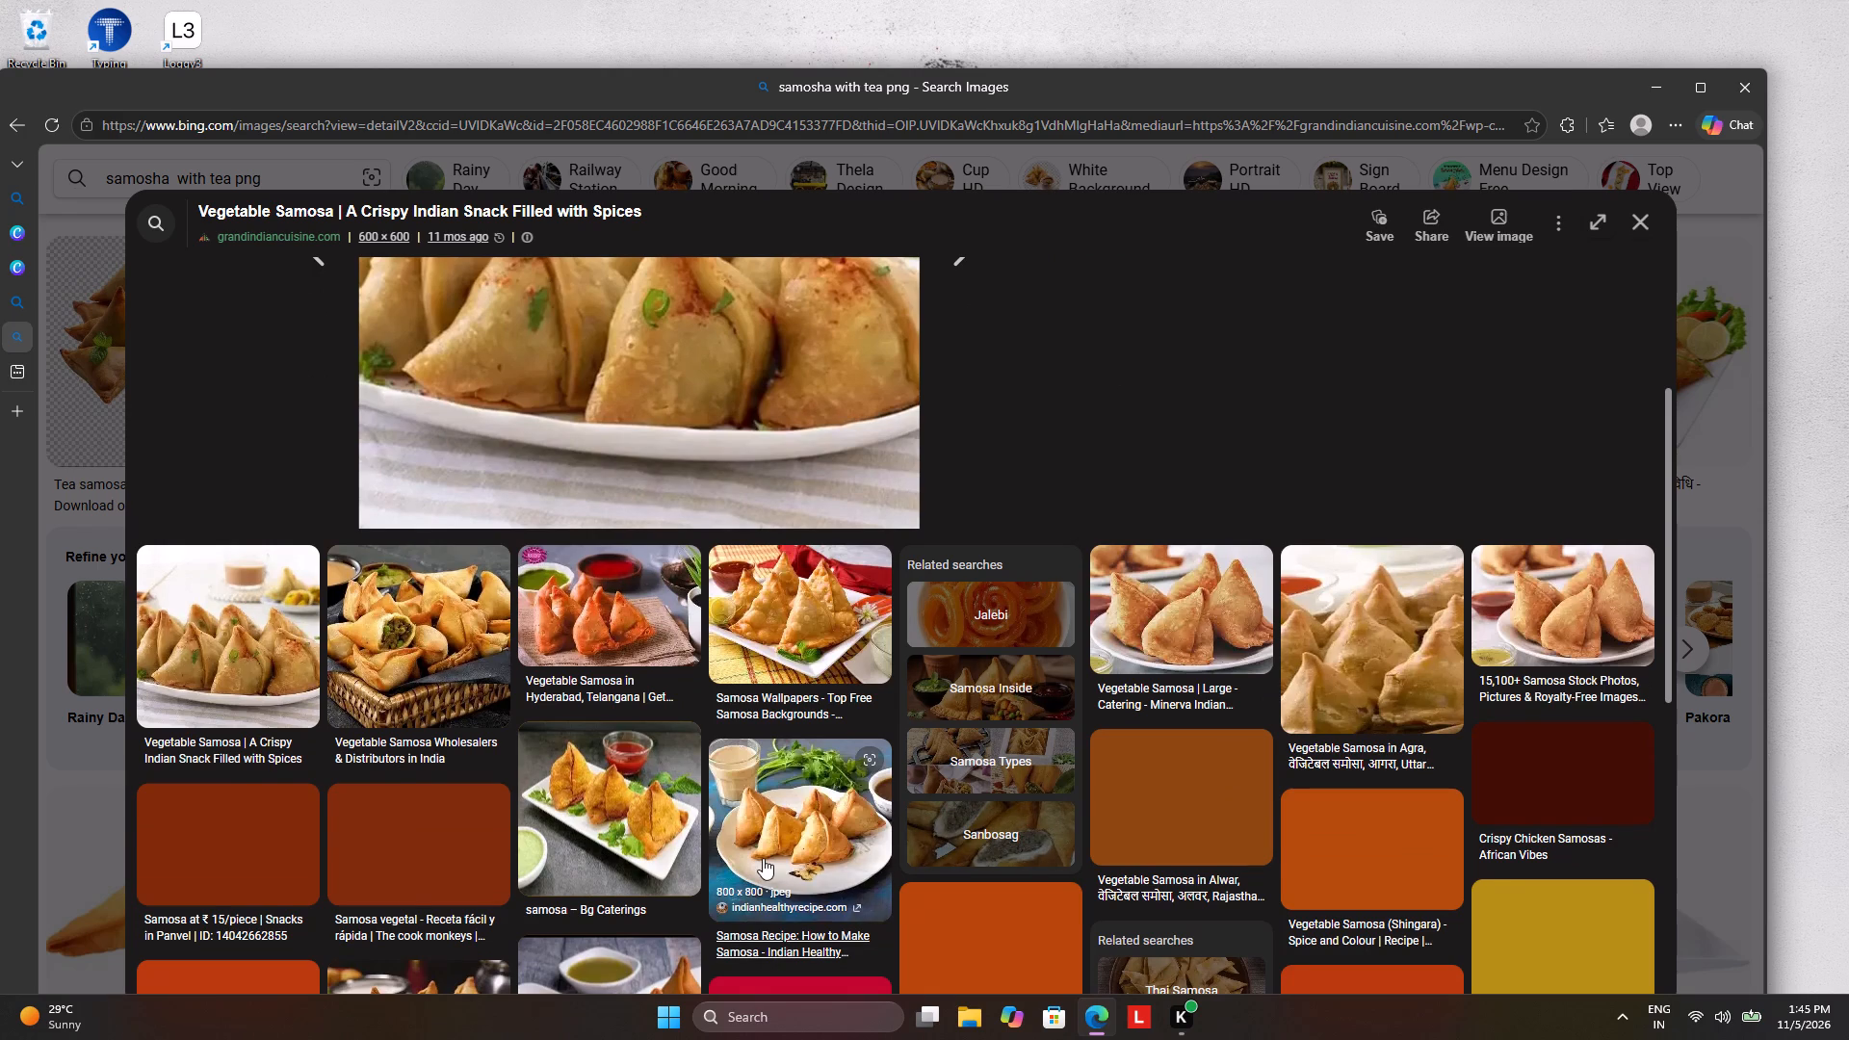
scroll(671, 807, down, 4)
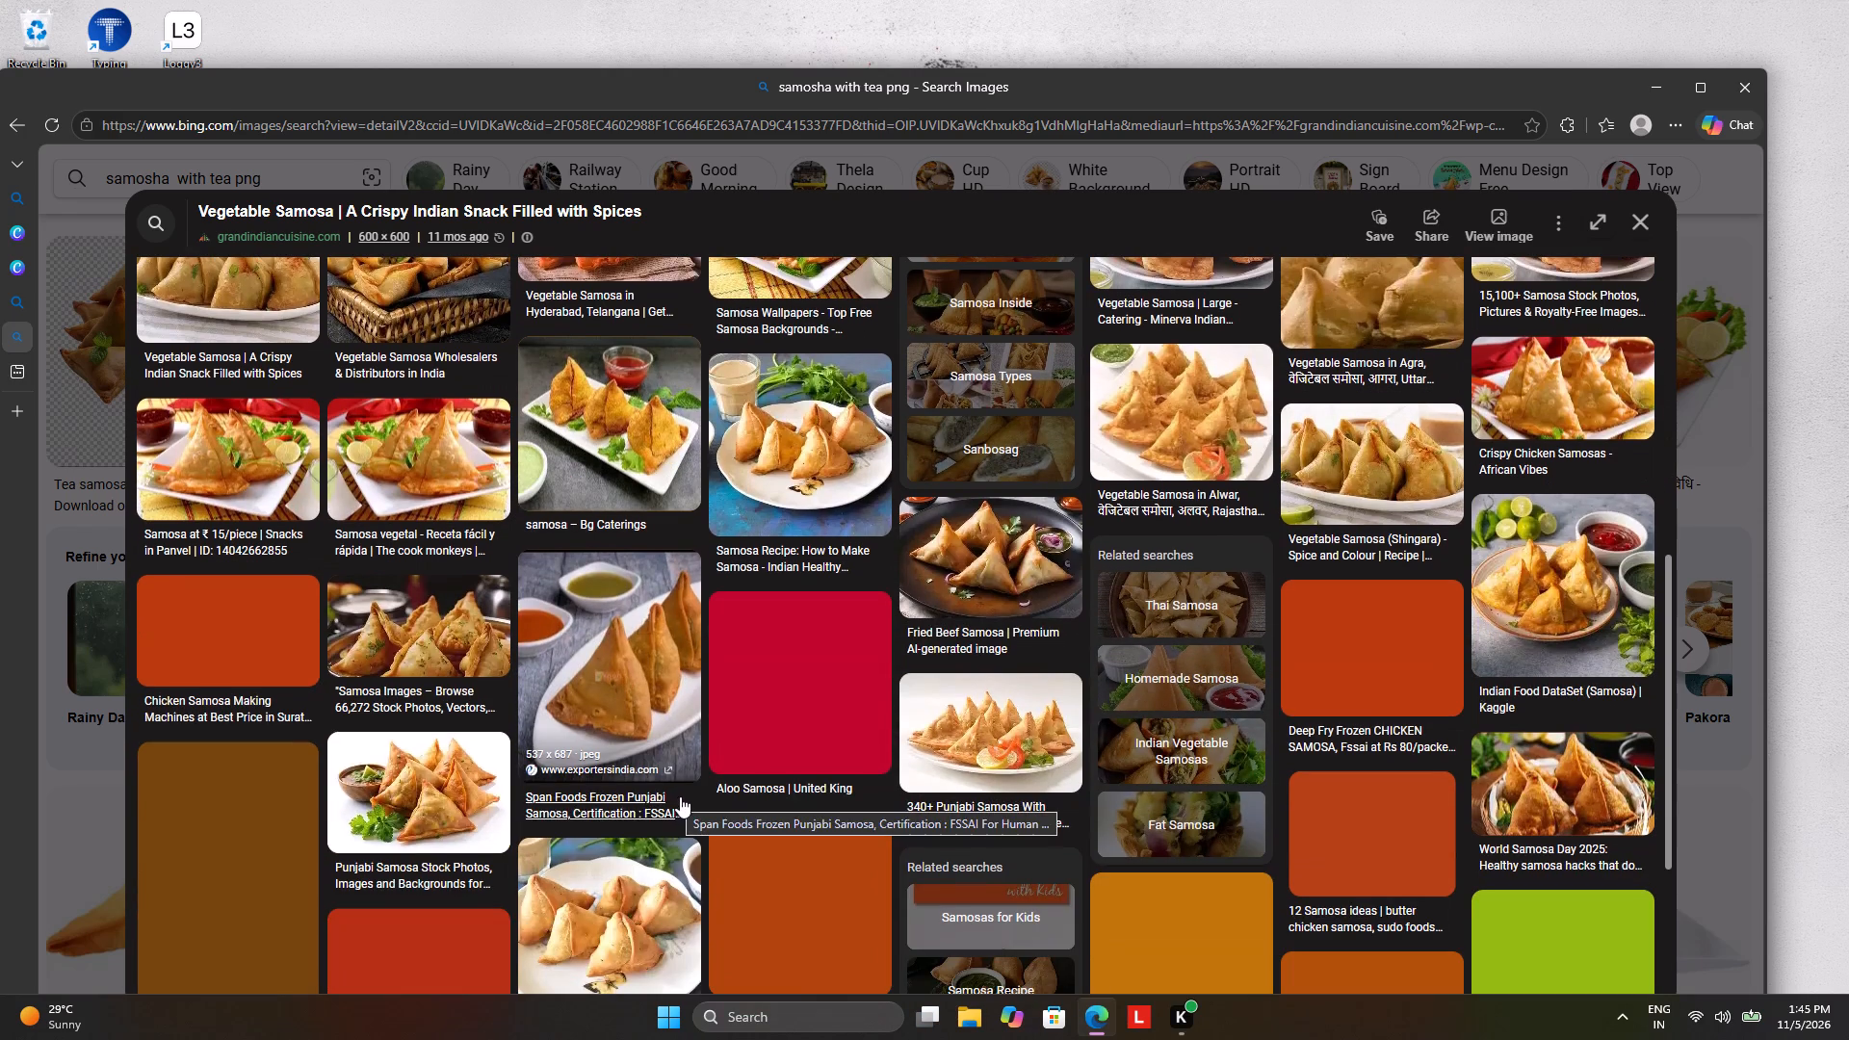
scroll(686, 757, down, 3)
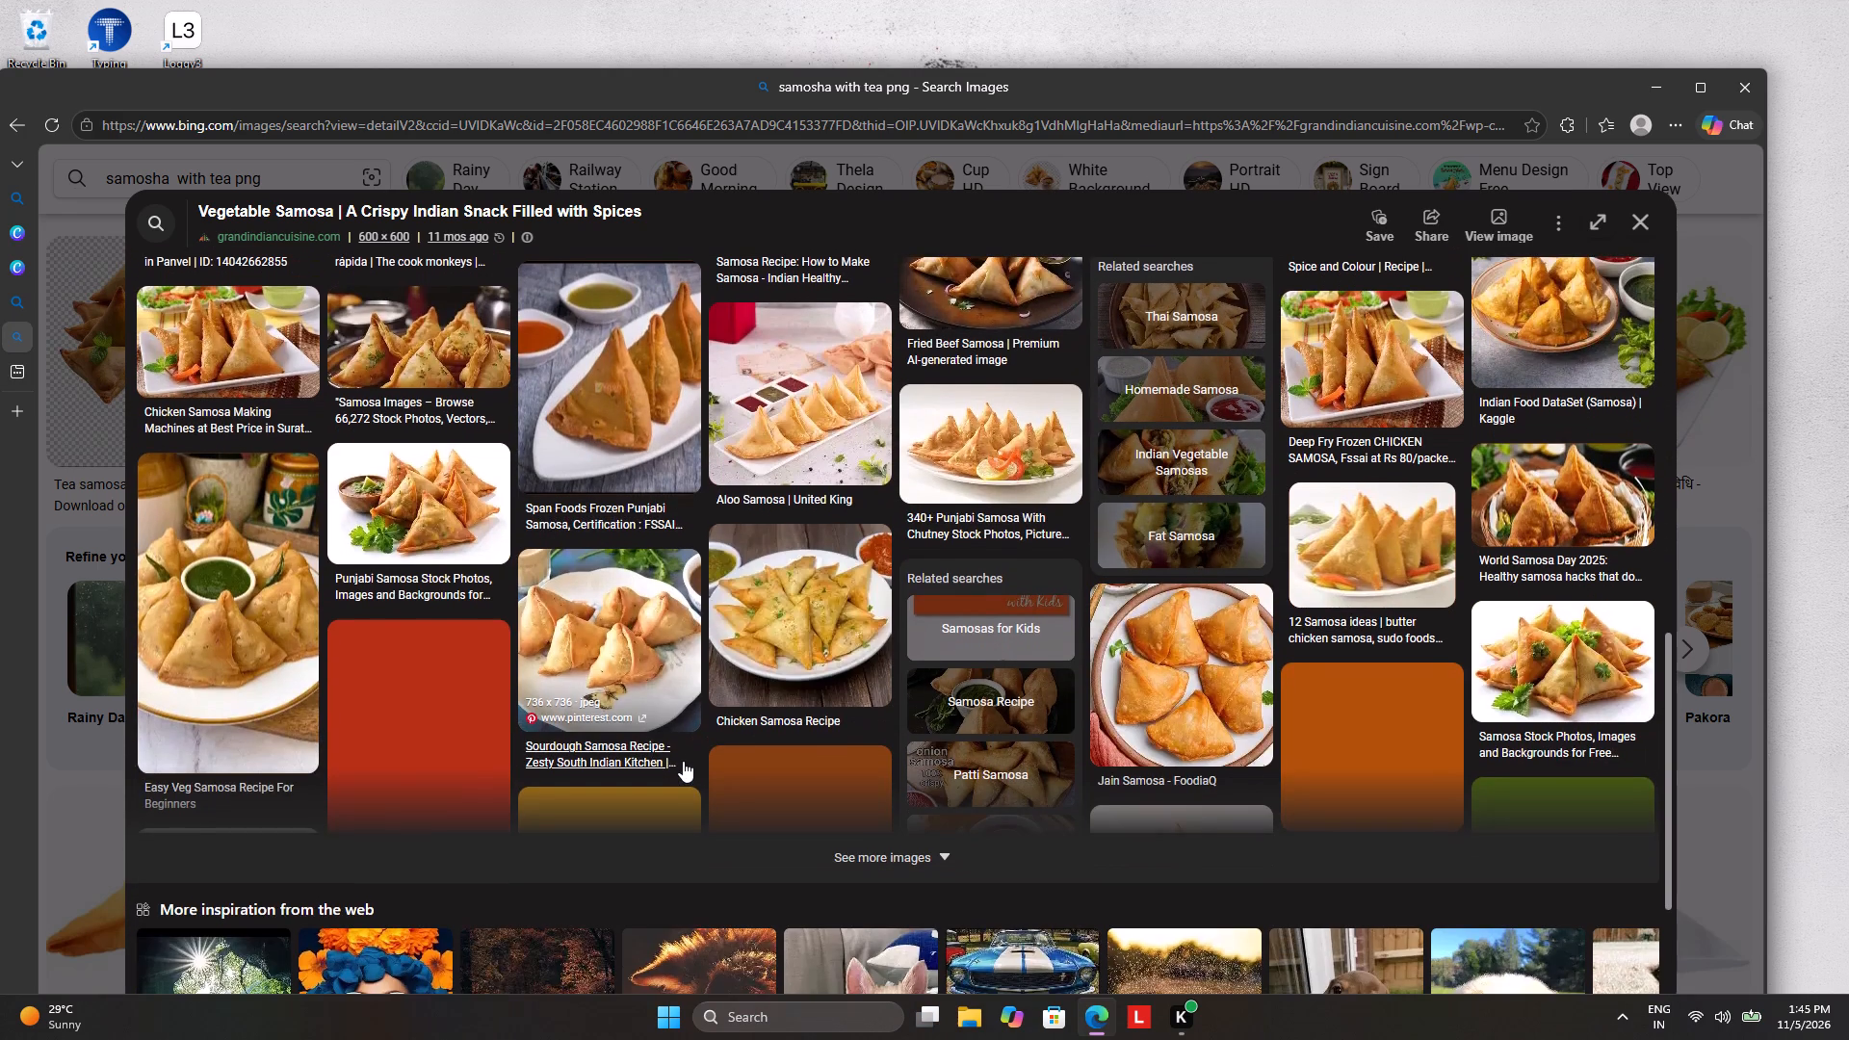
scroll(794, 668, down, 3)
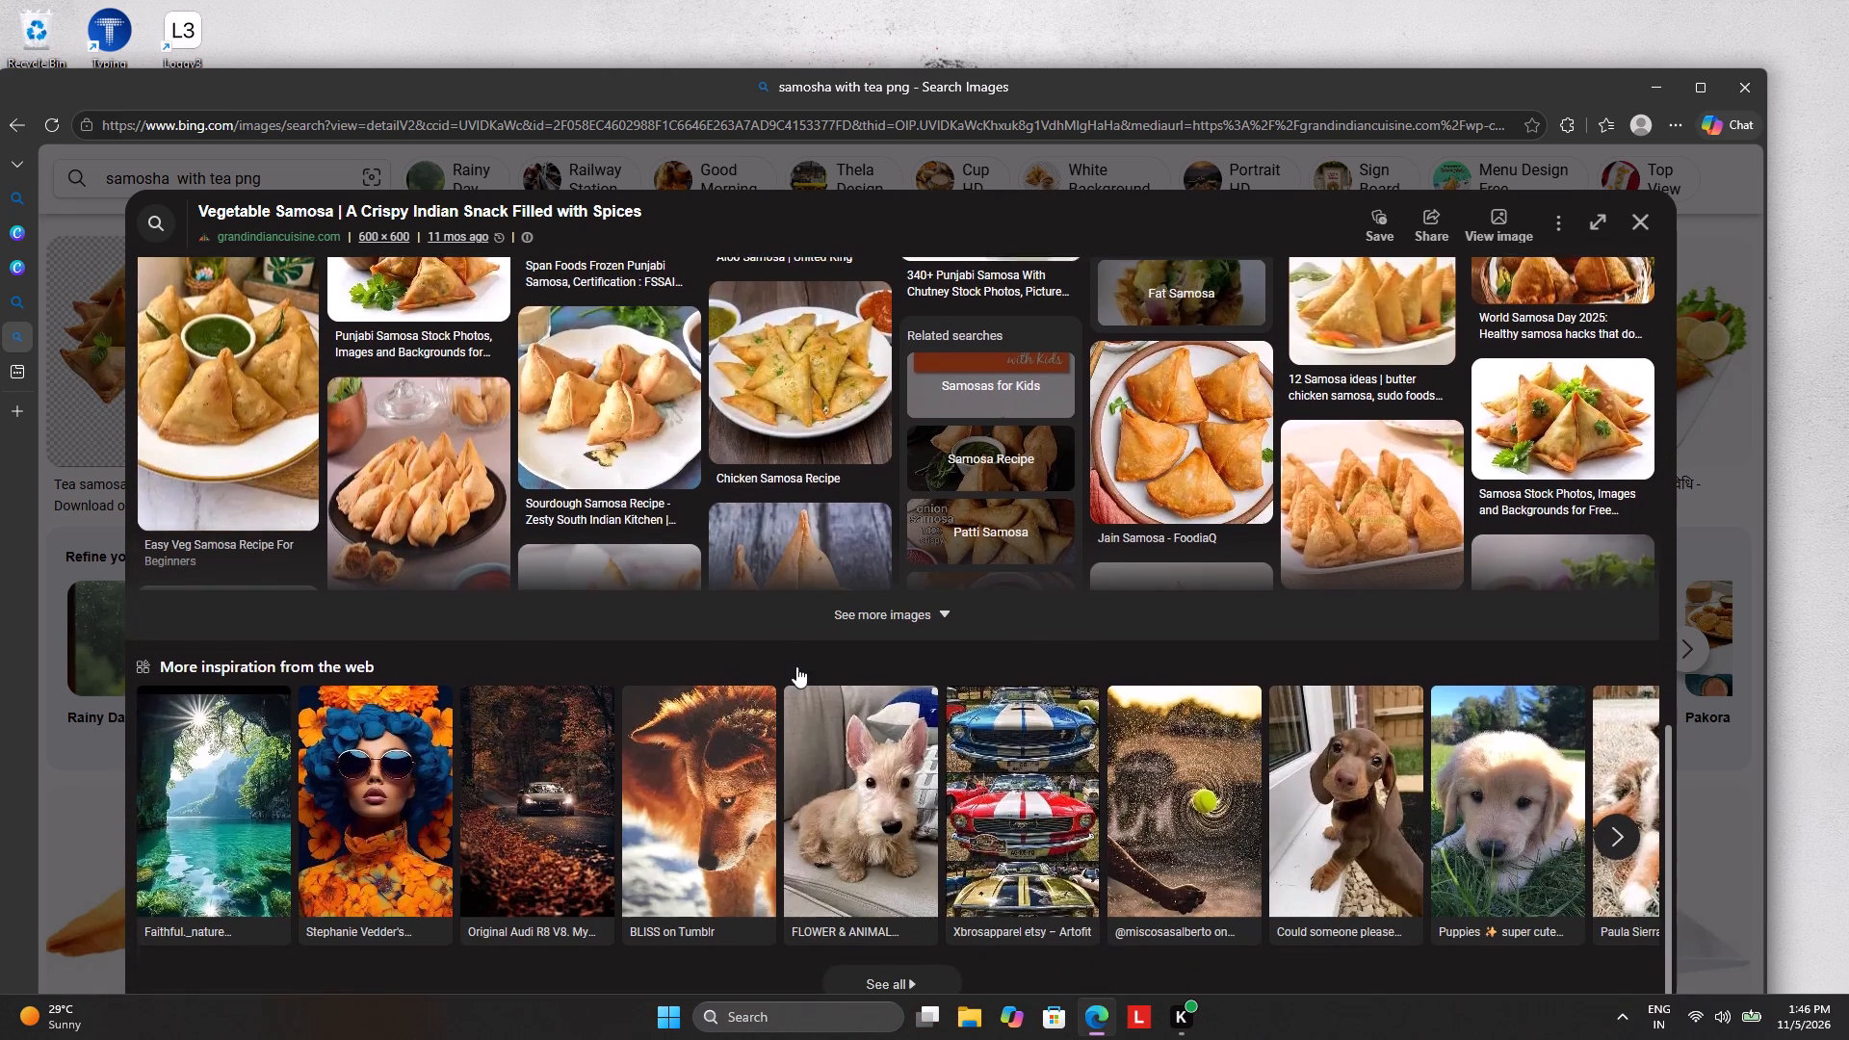
click(891, 623)
scroll(586, 767, down, 2)
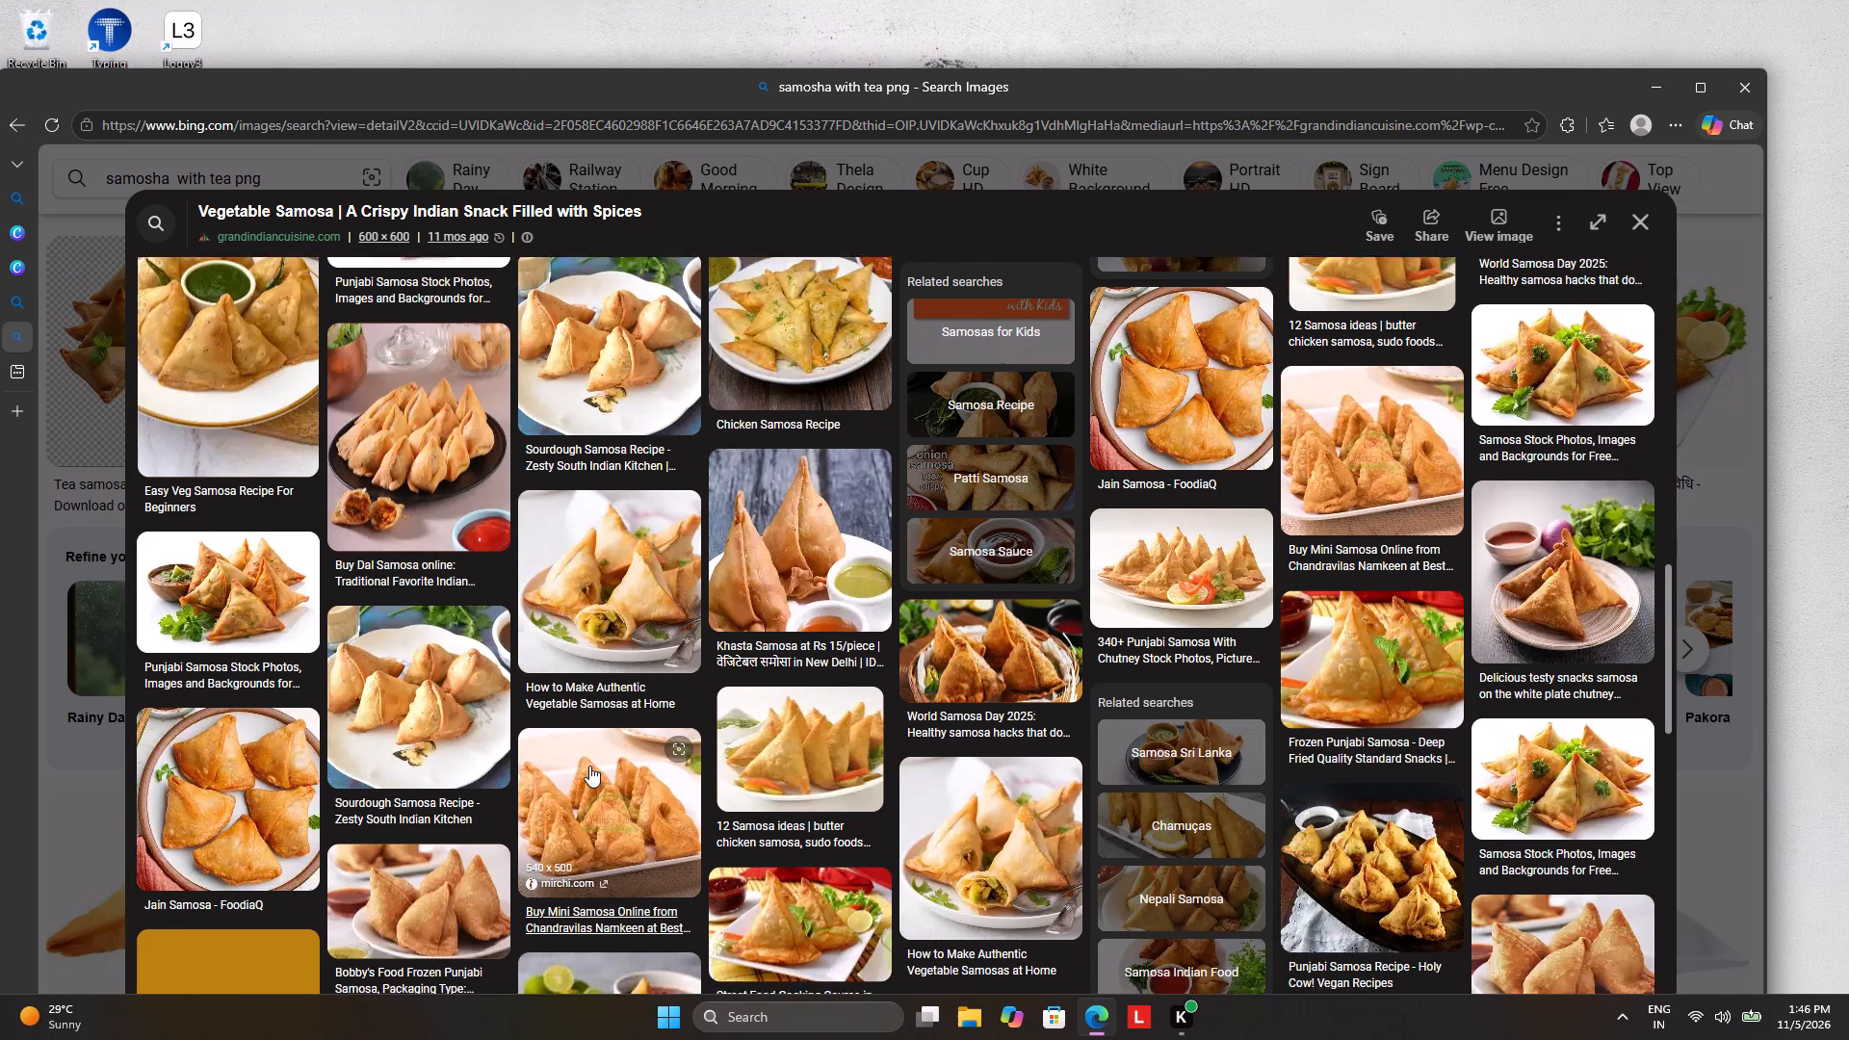
scroll(600, 753, down, 4)
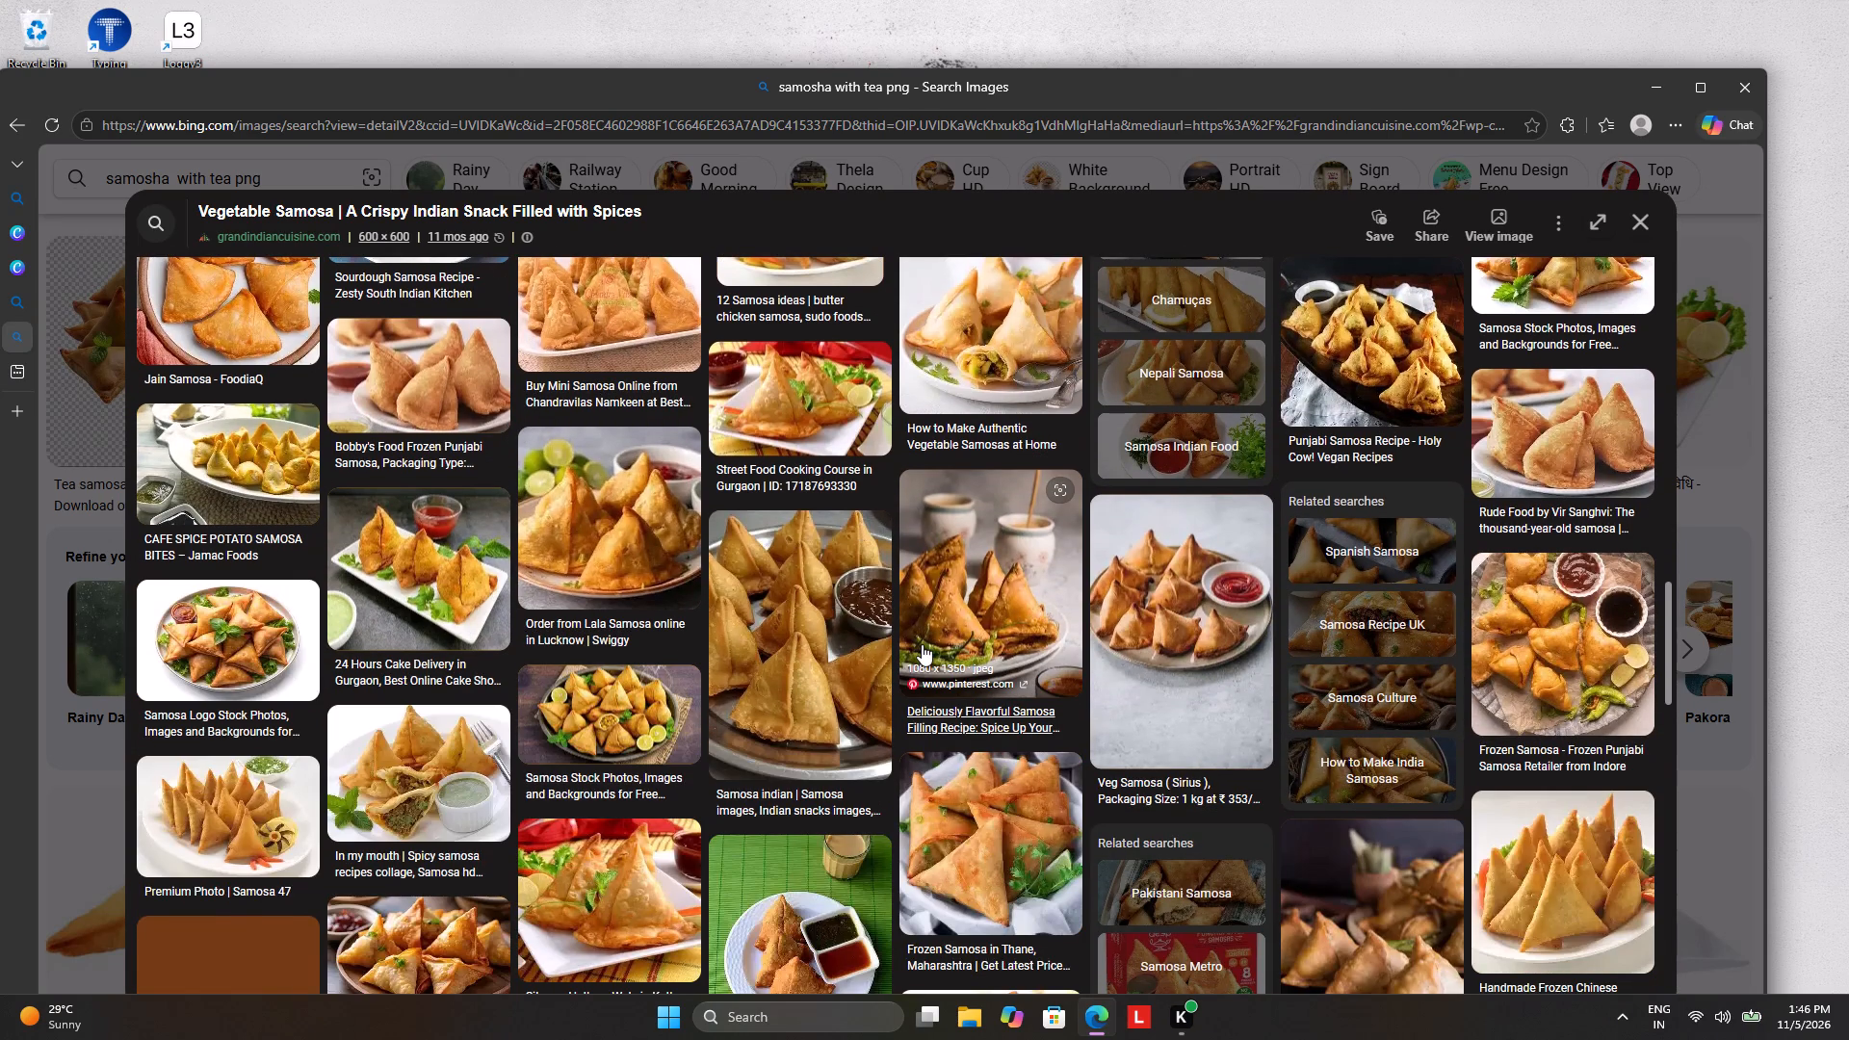
scroll(921, 644, down, 2)
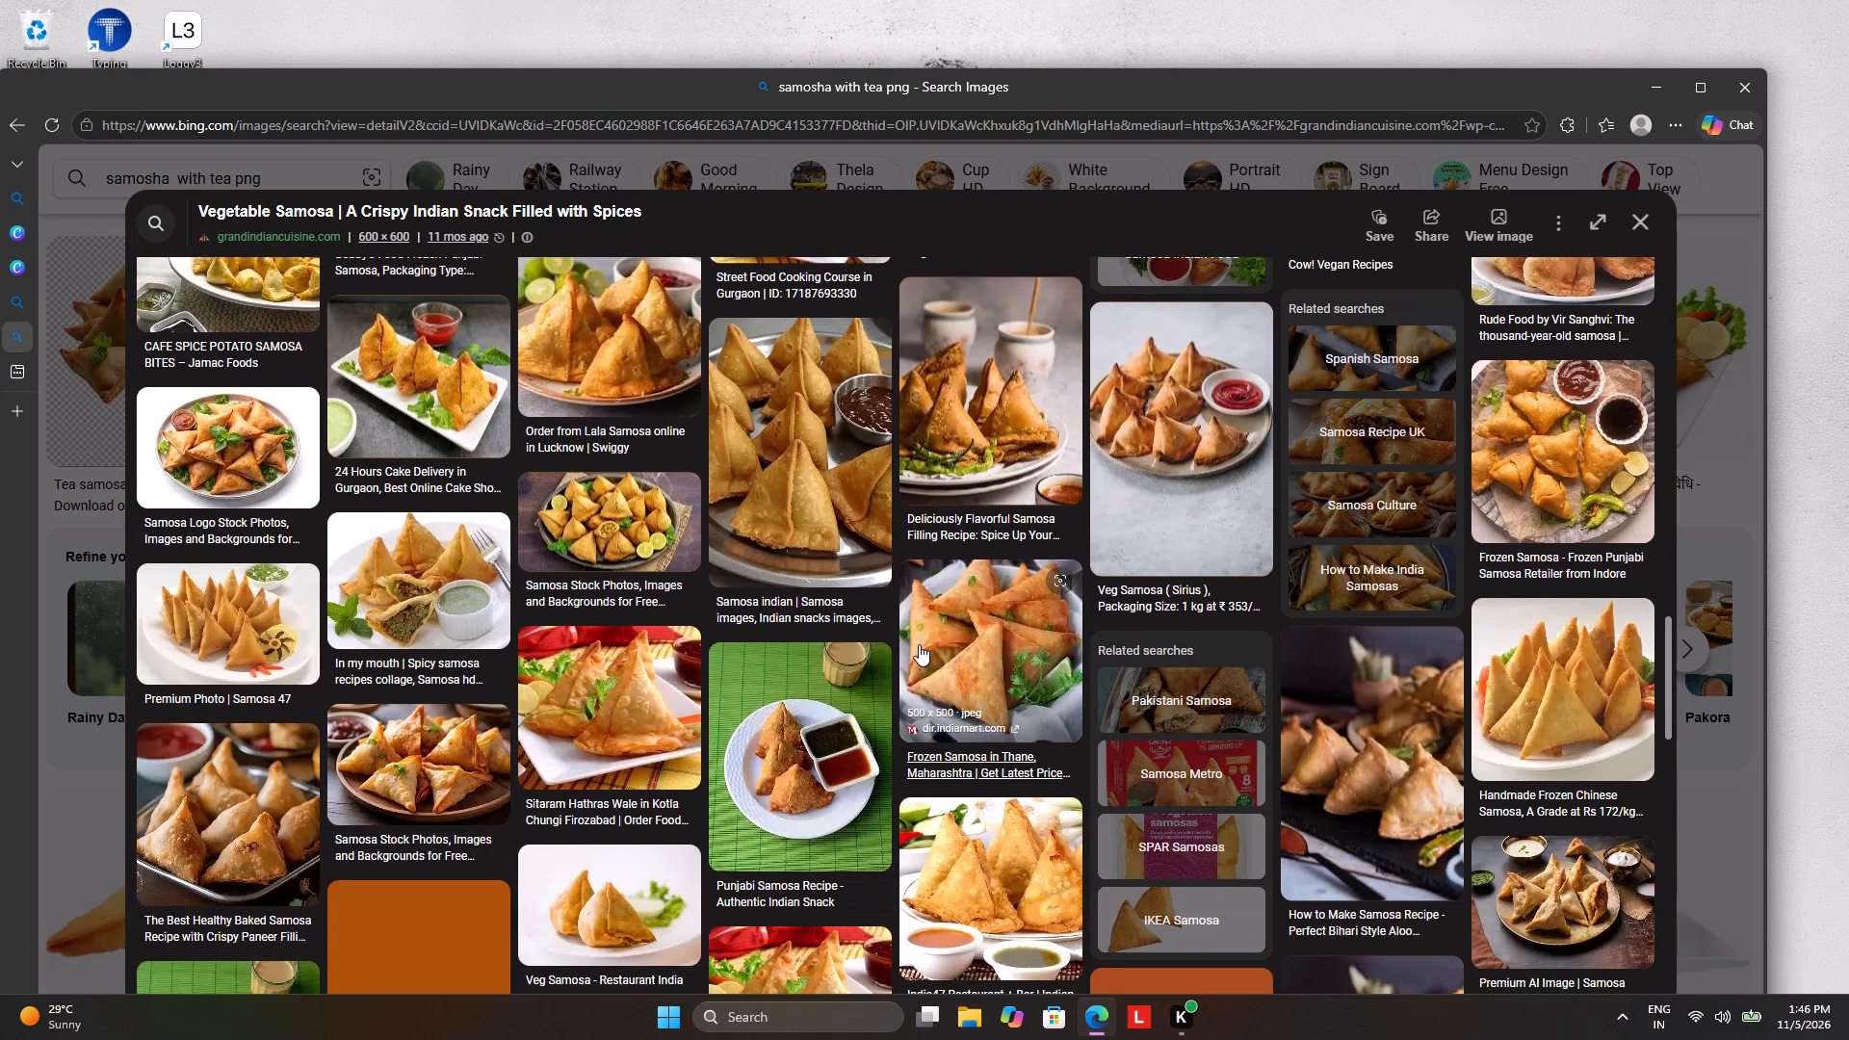
scroll(919, 644, down, 1)
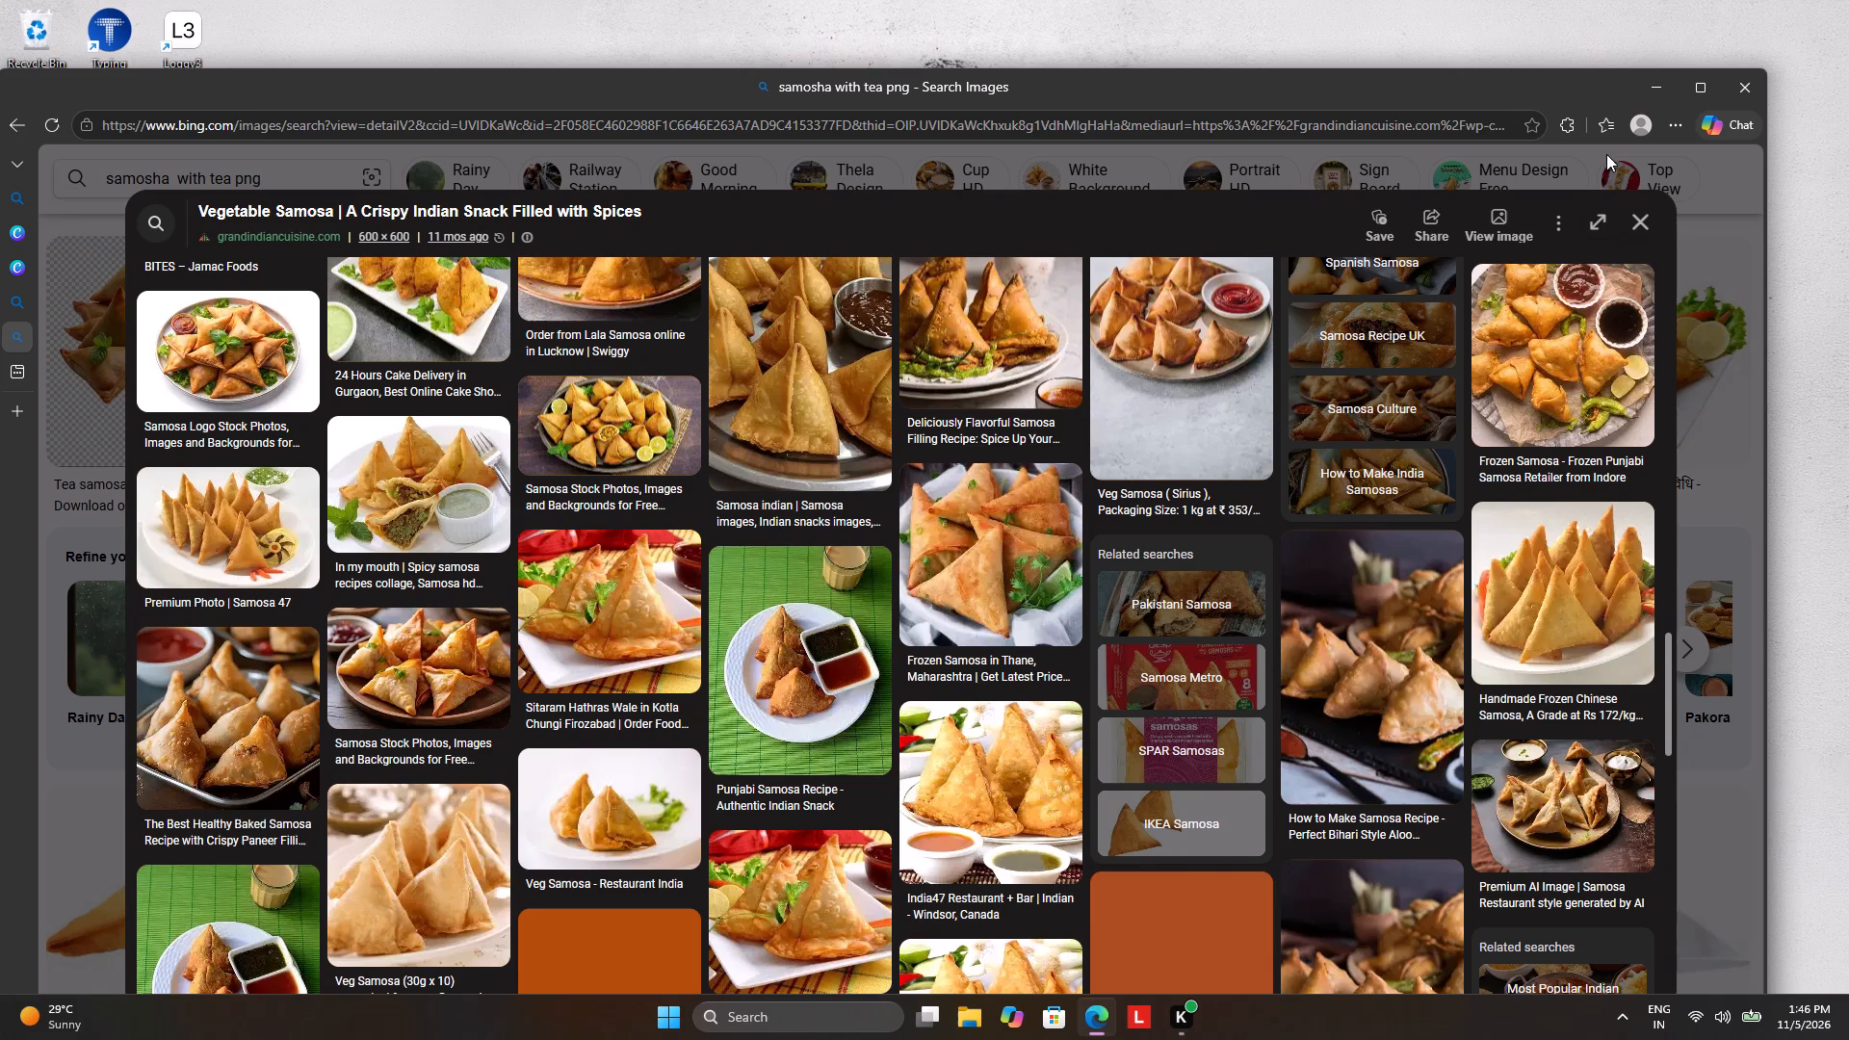
Close the image preview and search Bing Images for "samosha with tea png backgrund white".
click(1640, 225)
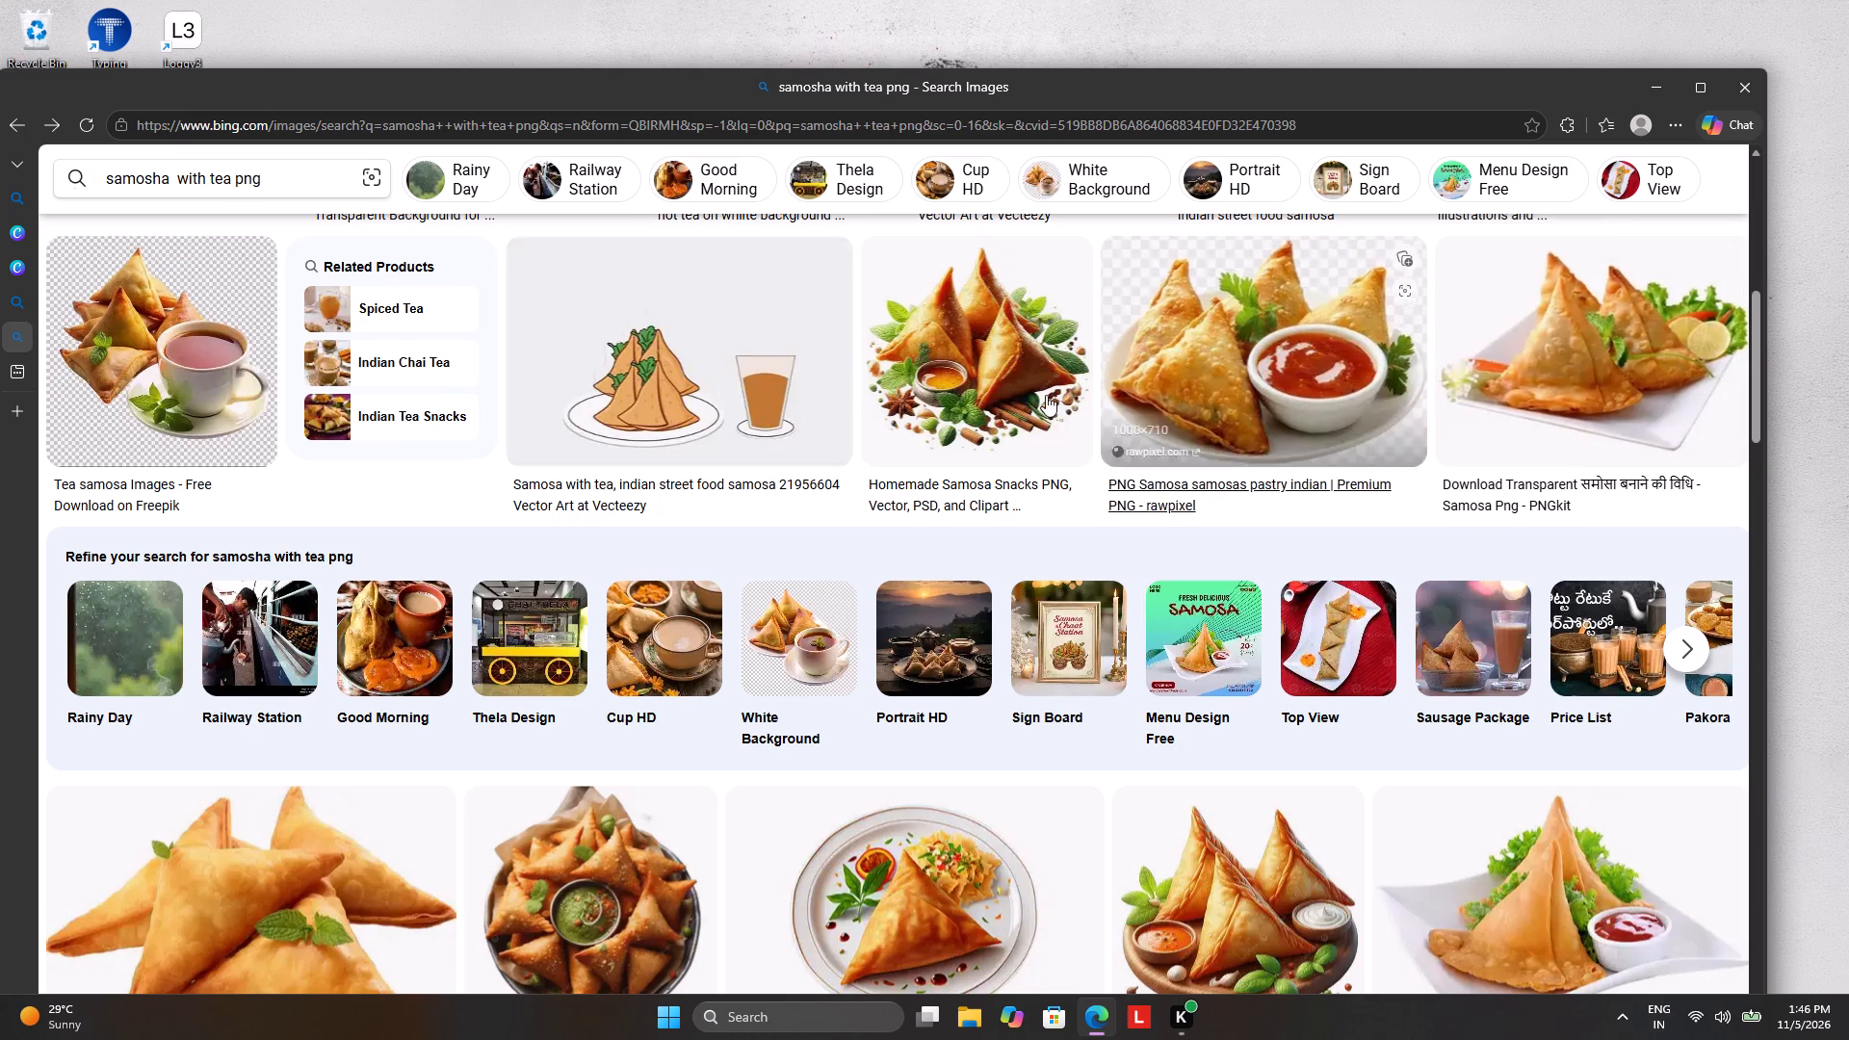
scroll(801, 454, up, 2)
scroll(613, 455, up, 2)
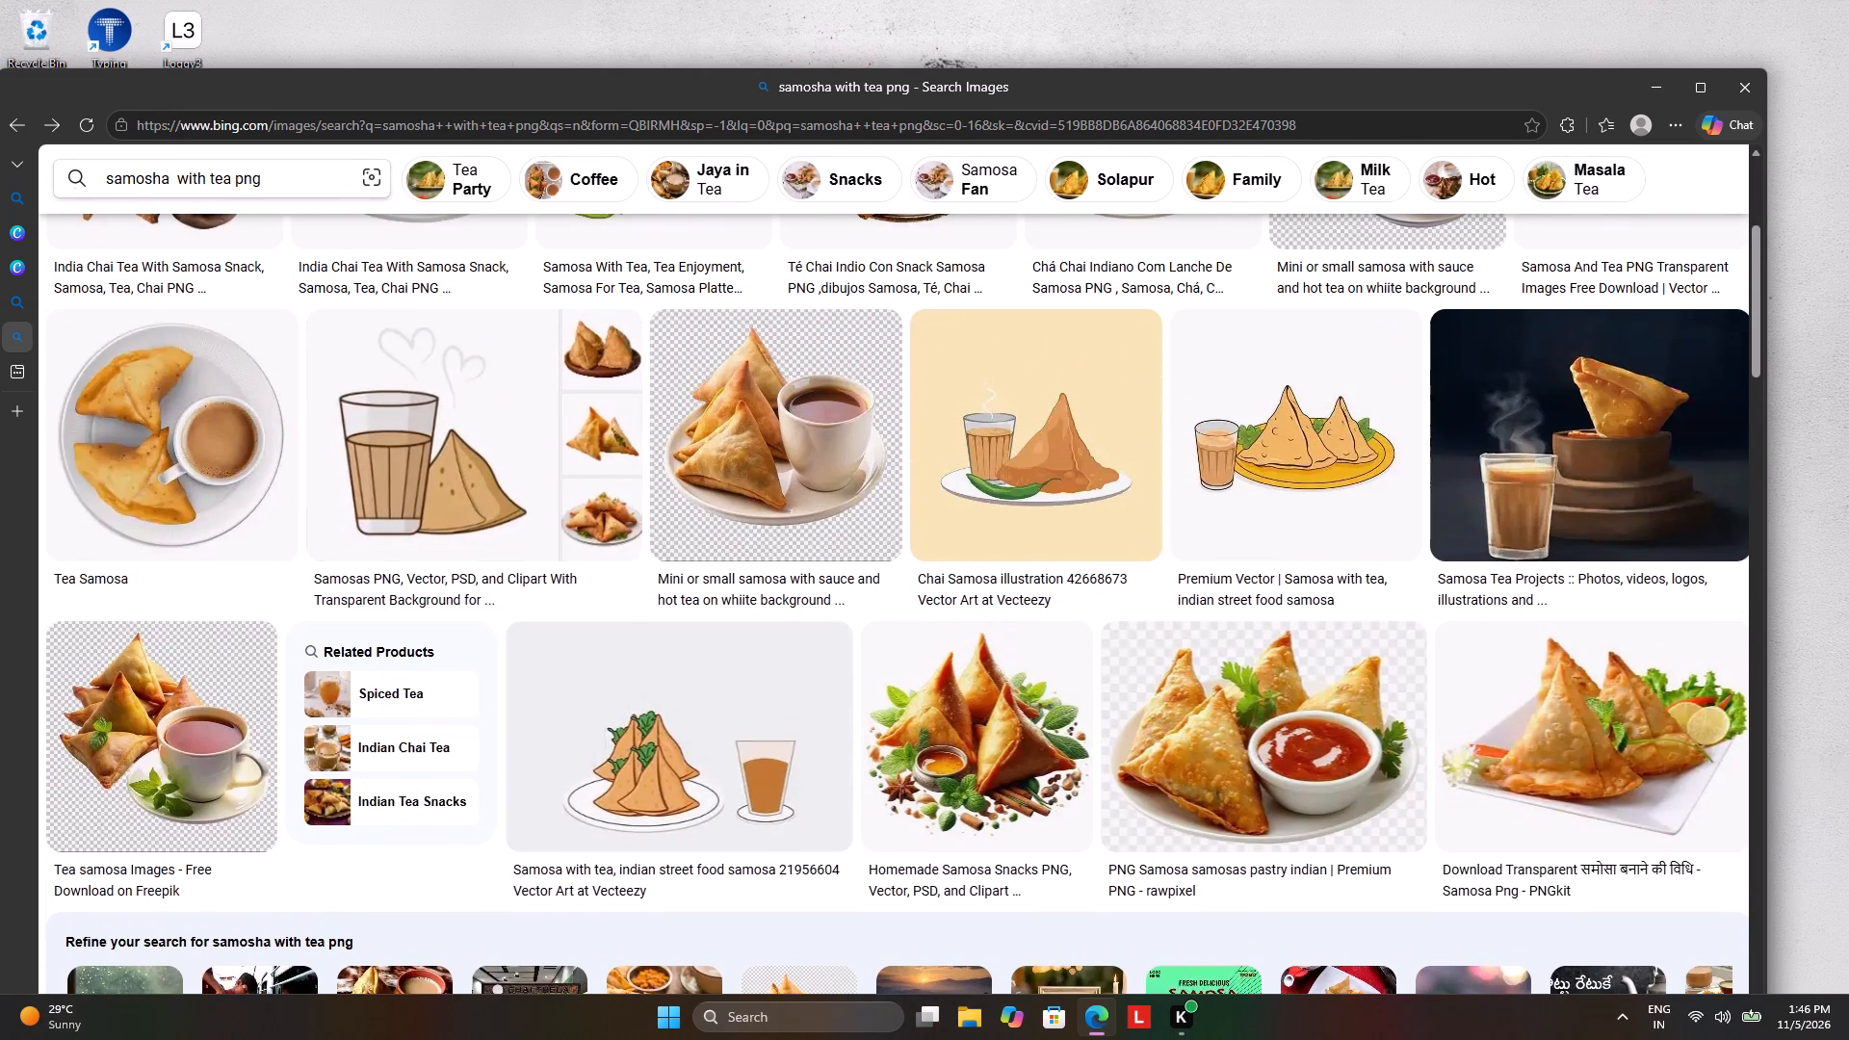
click(264, 178)
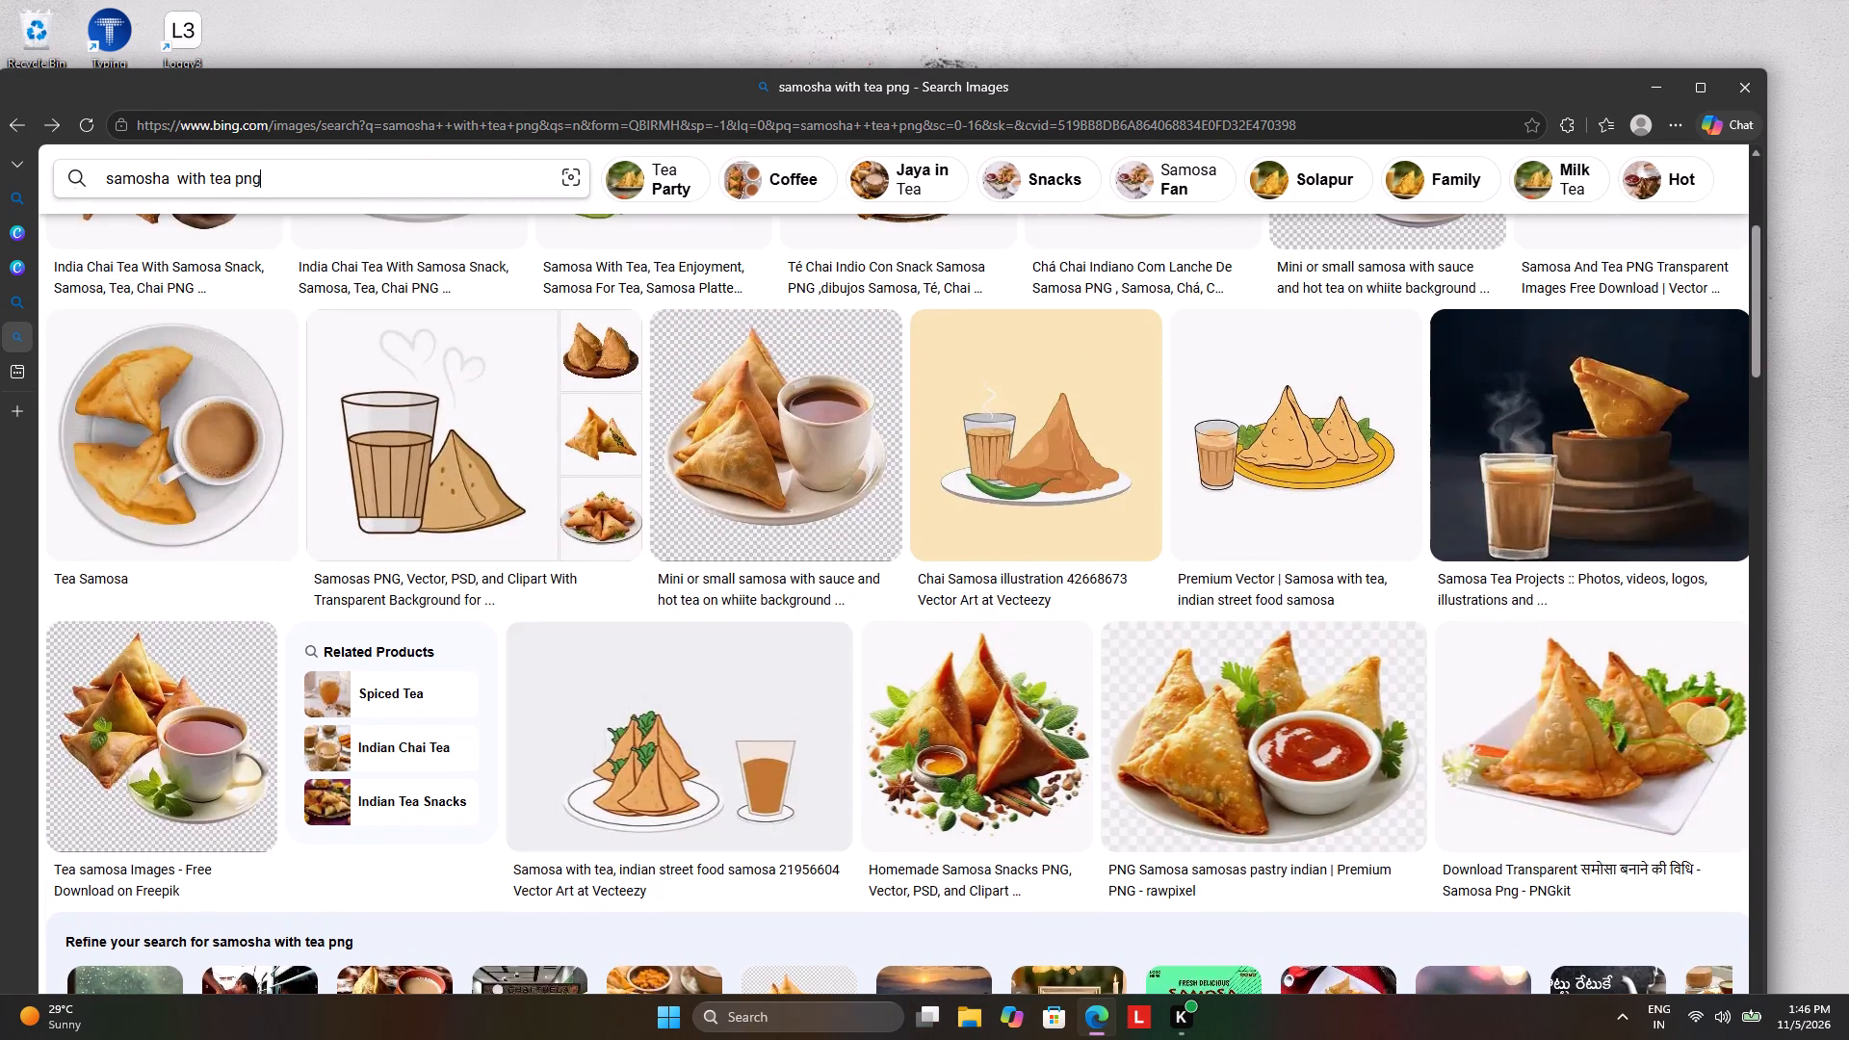
key(space)
text(backgru)
text(nd white)
key(Return)
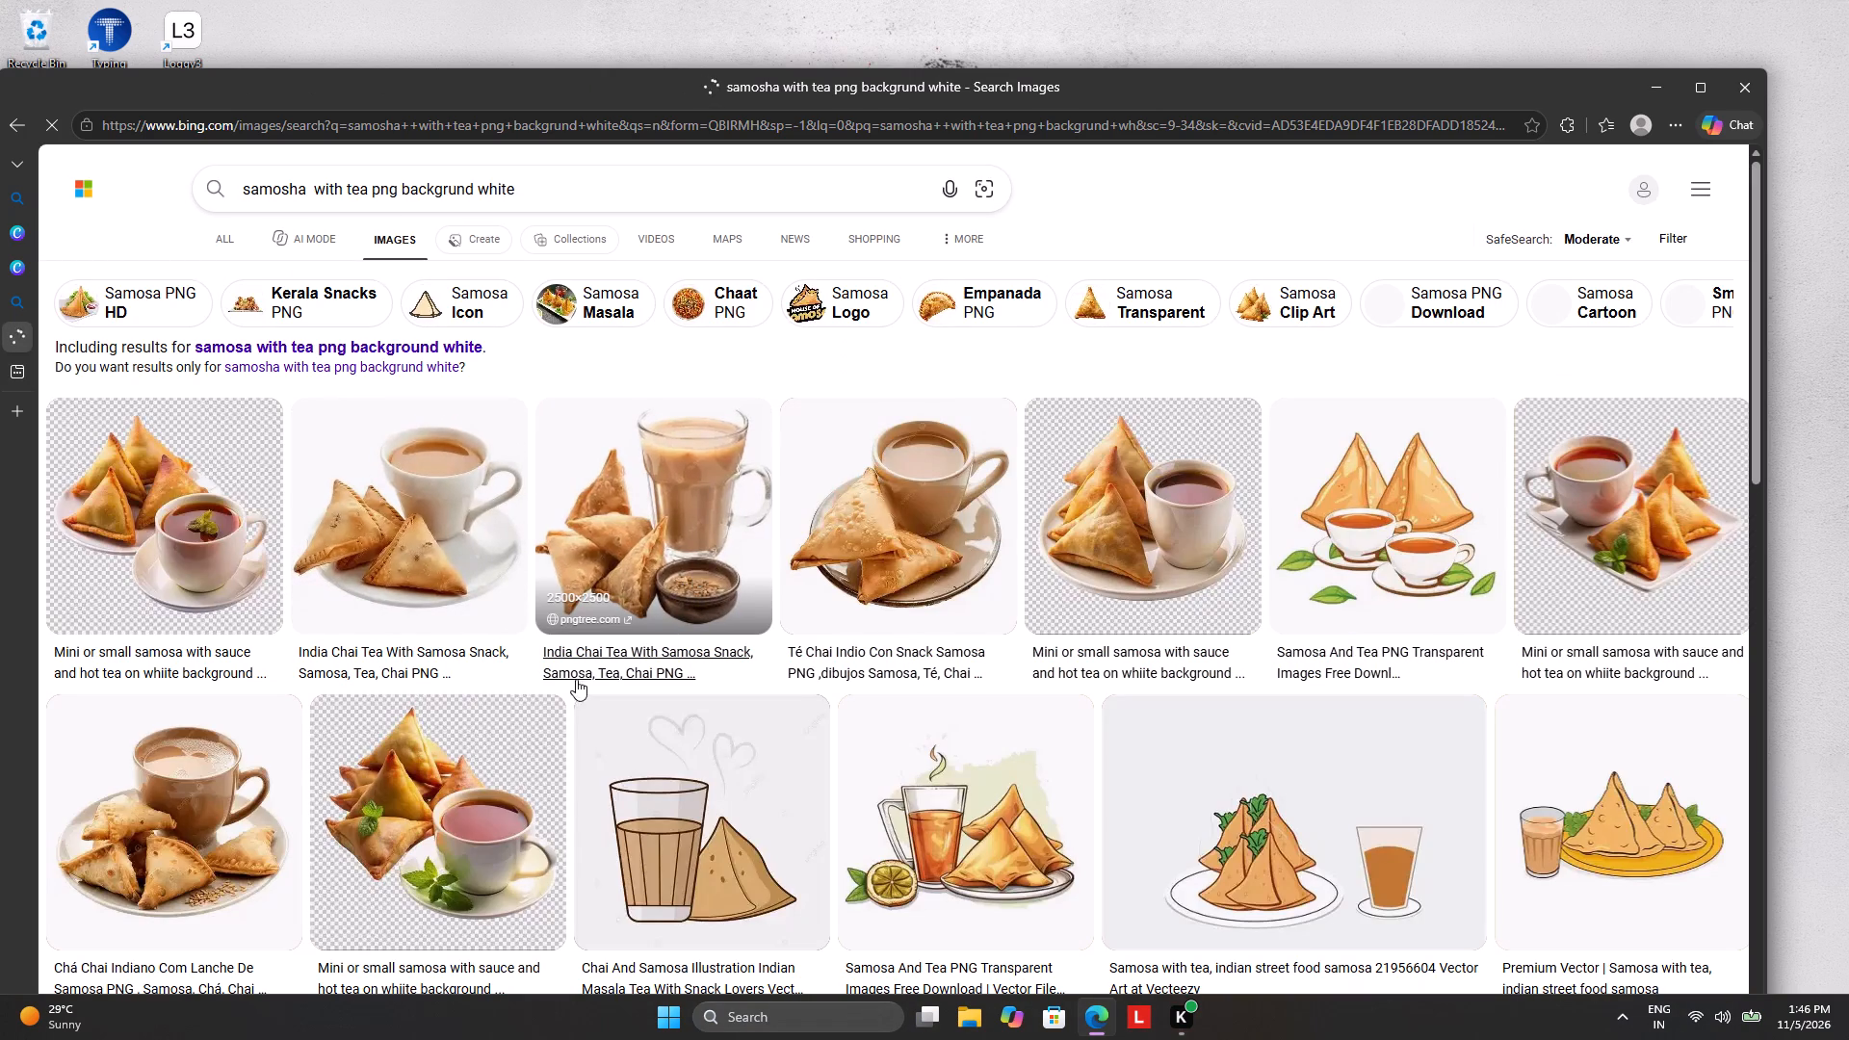
Open the pngtree chai-and-samosa plate picture and the pngitem Vegetable Samosa picture, examining their related images for a suitable photo.
click(206, 772)
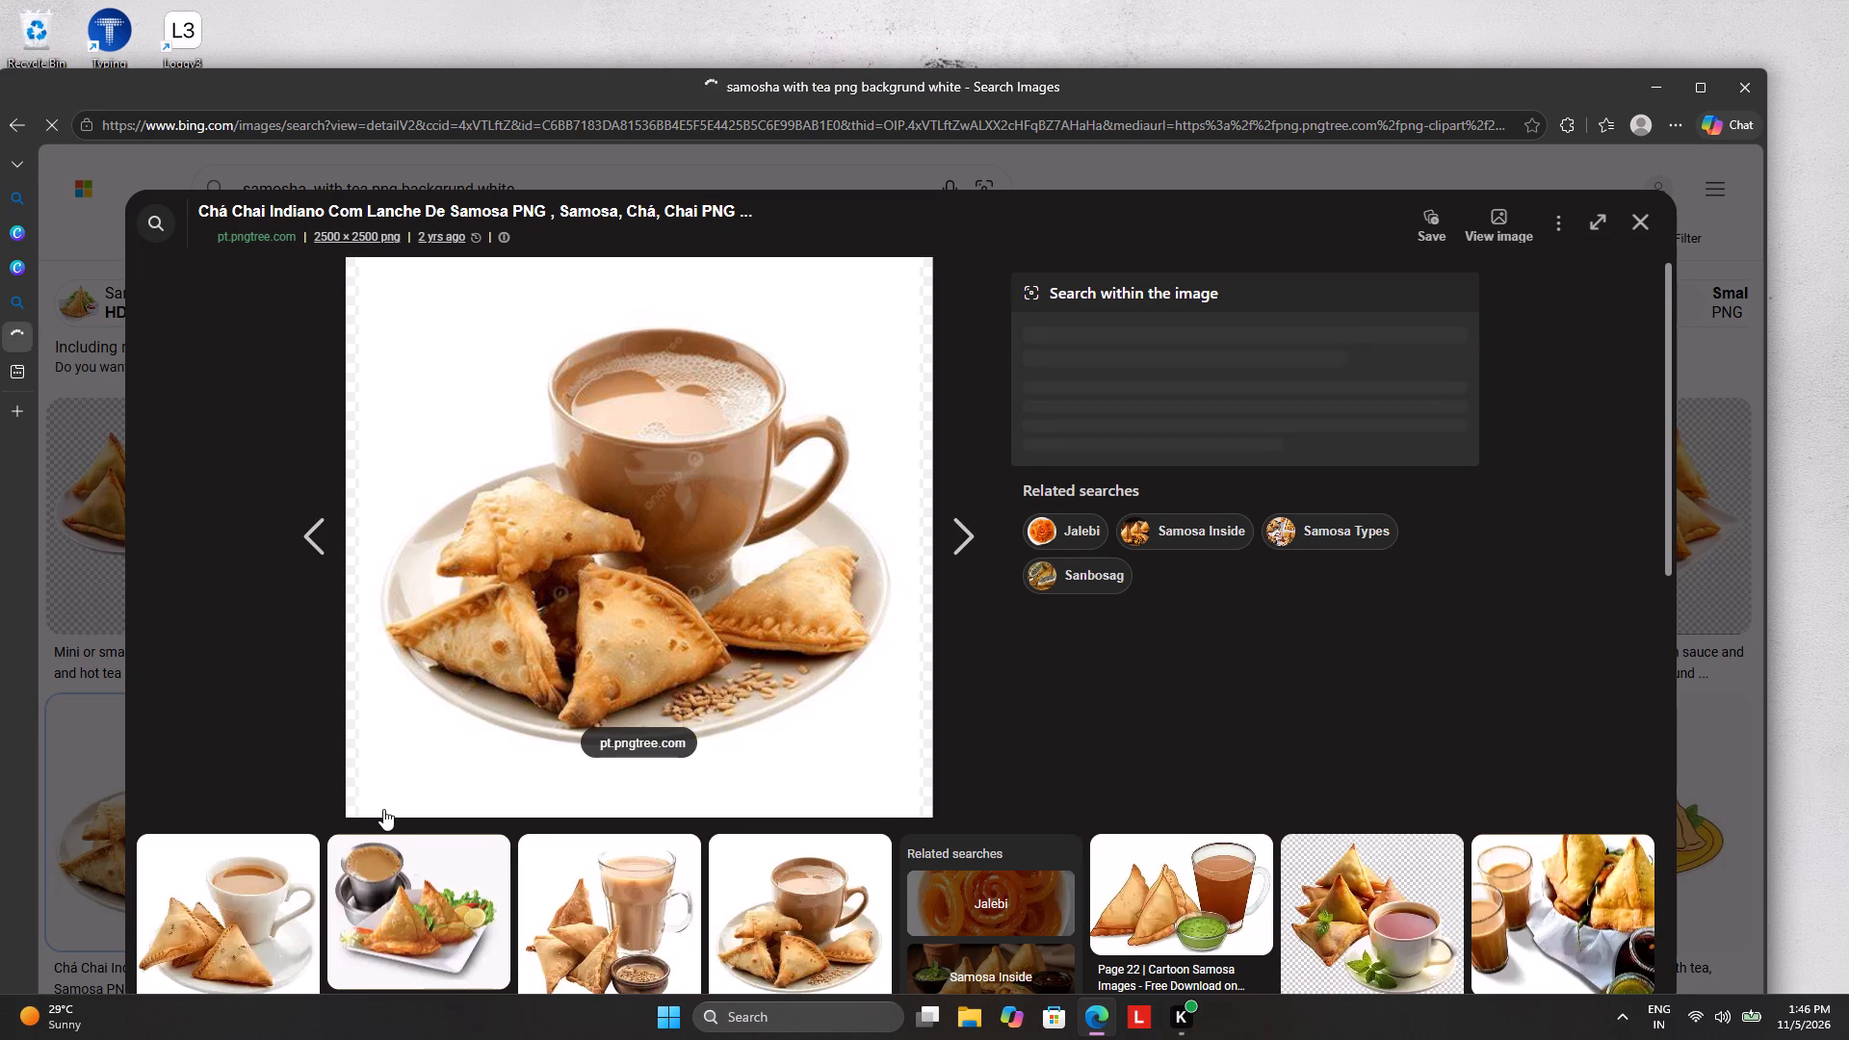
scroll(383, 811, down, 3)
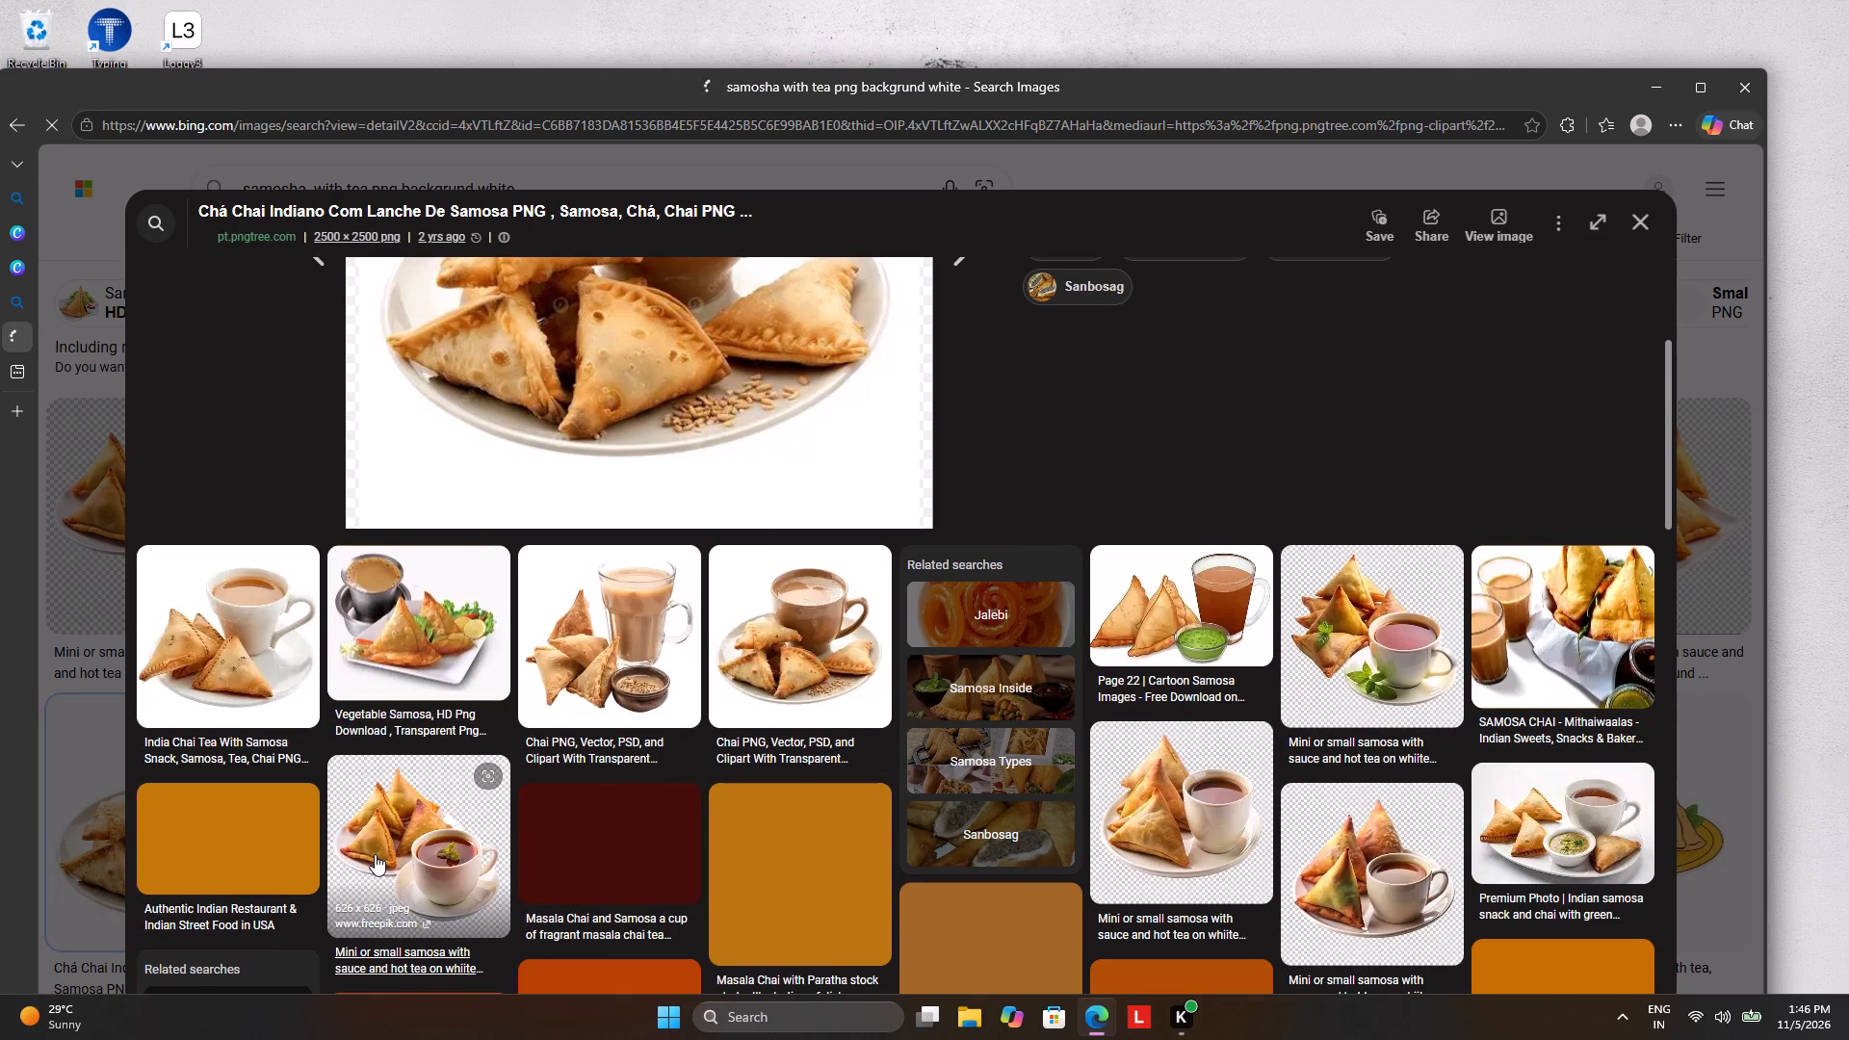
click(421, 598)
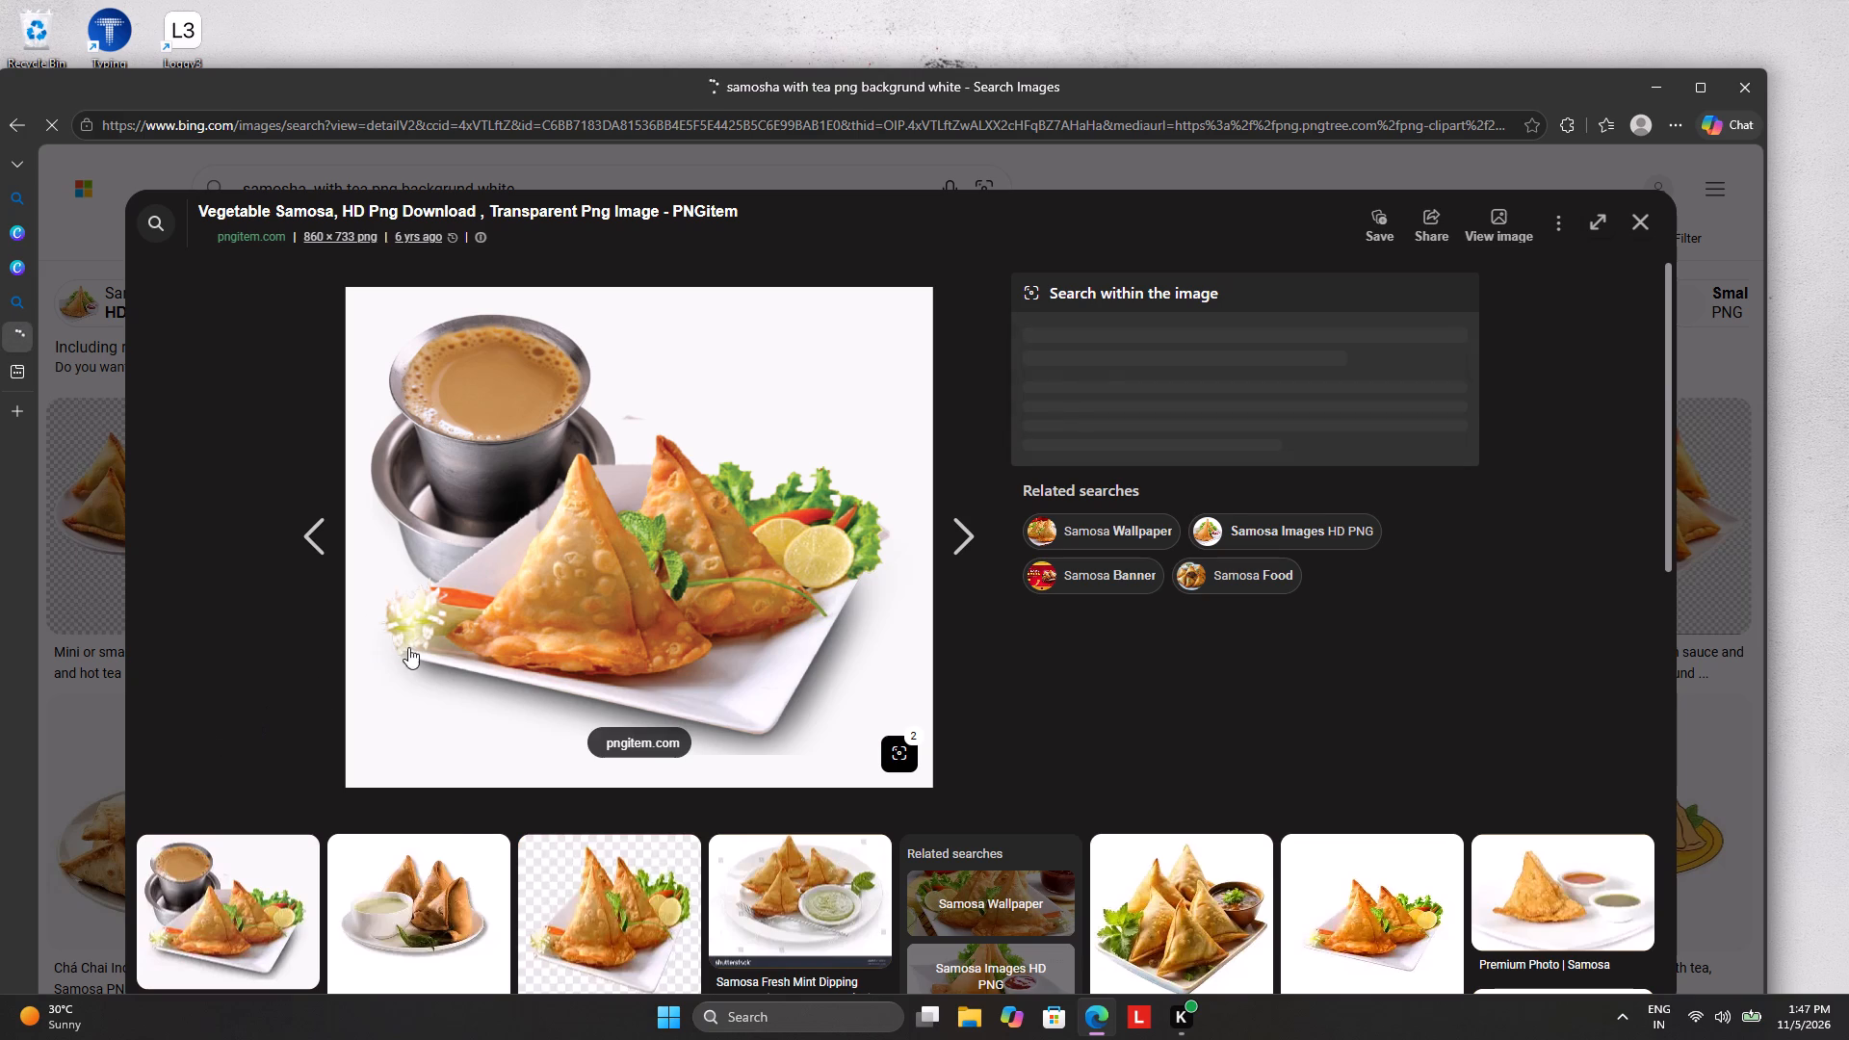
scroll(413, 731, down, 4)
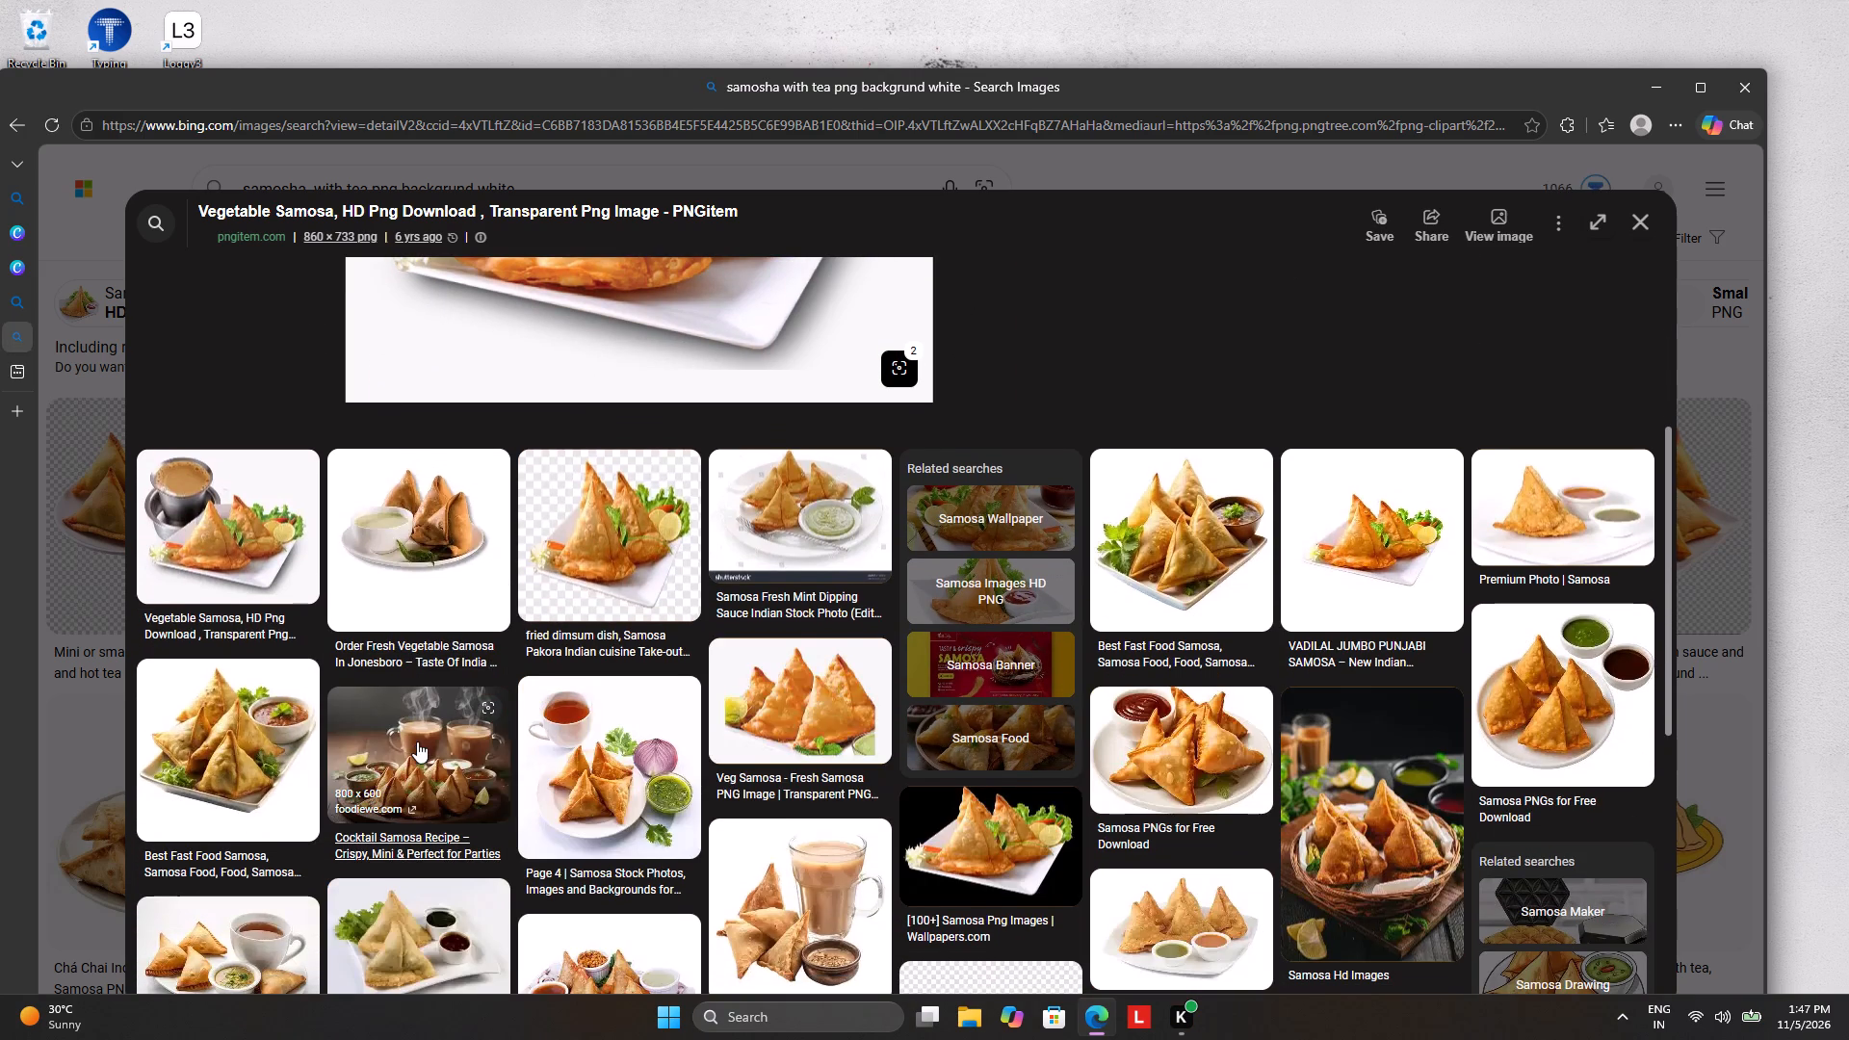
scroll(417, 741, down, 2)
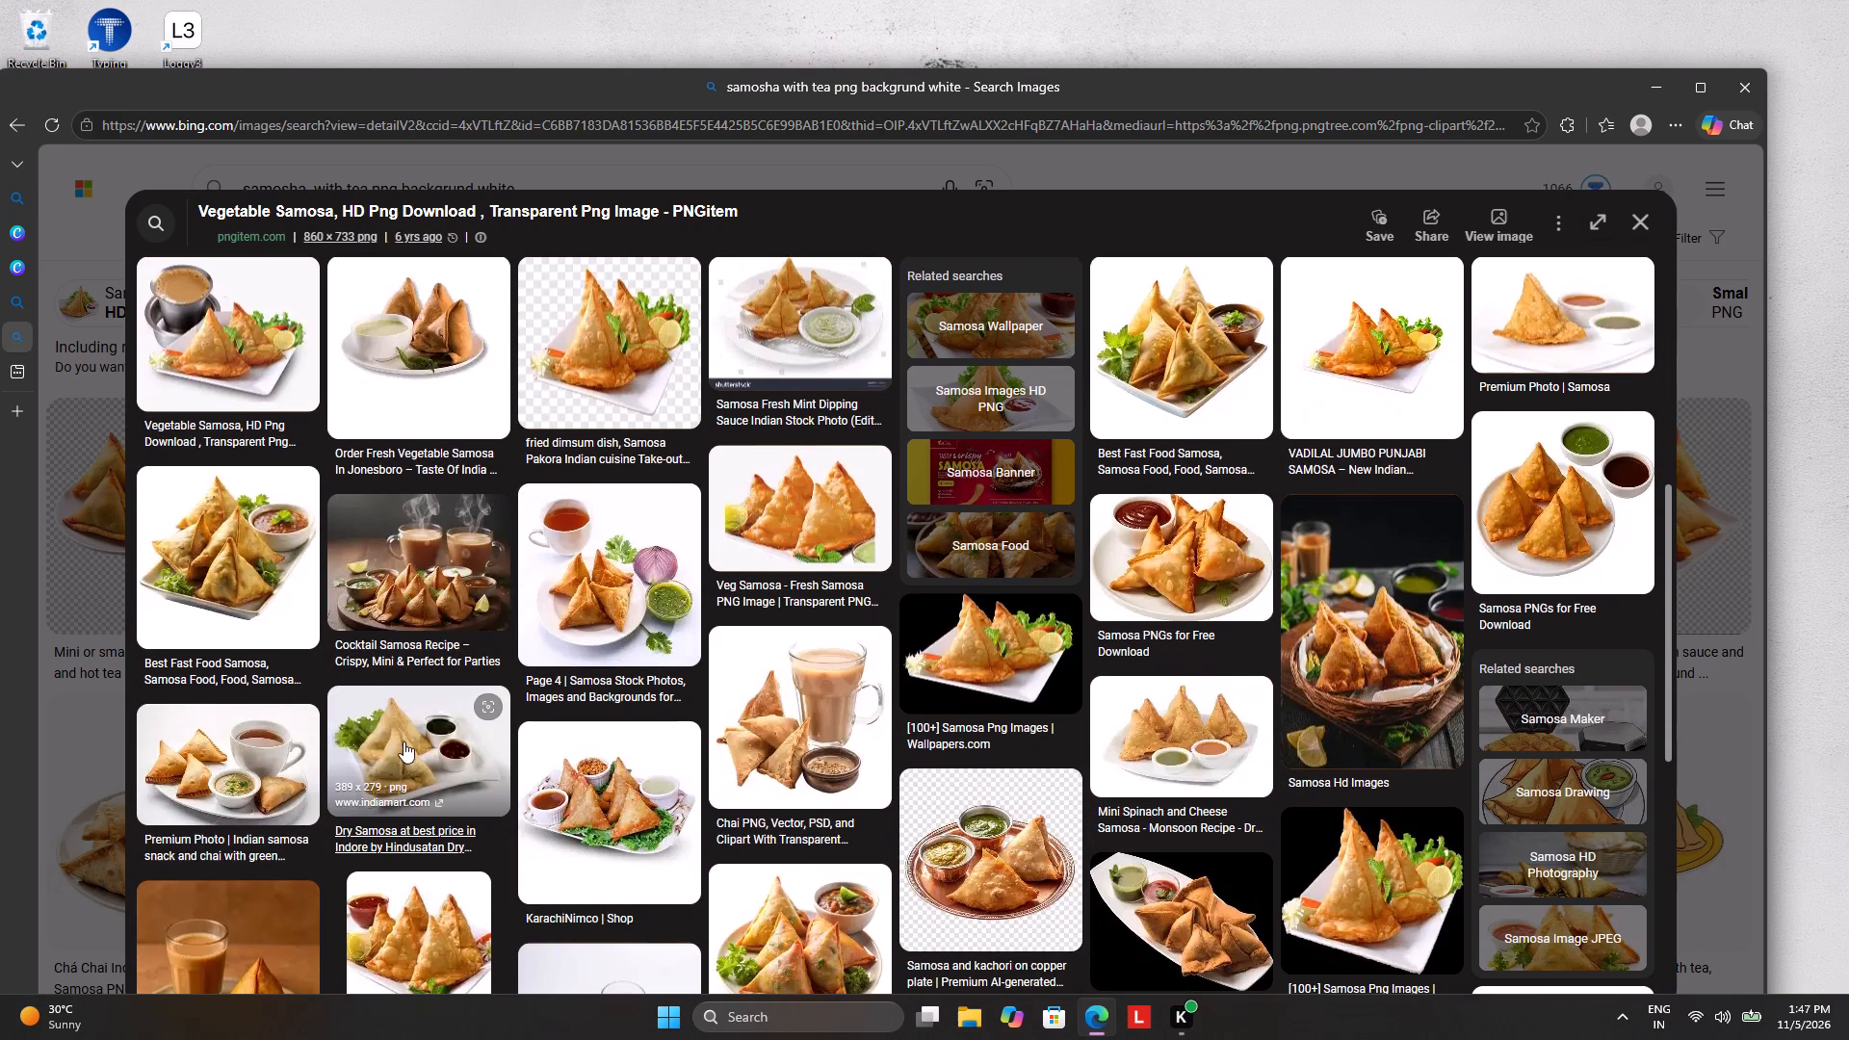
scroll(672, 635, down, 3)
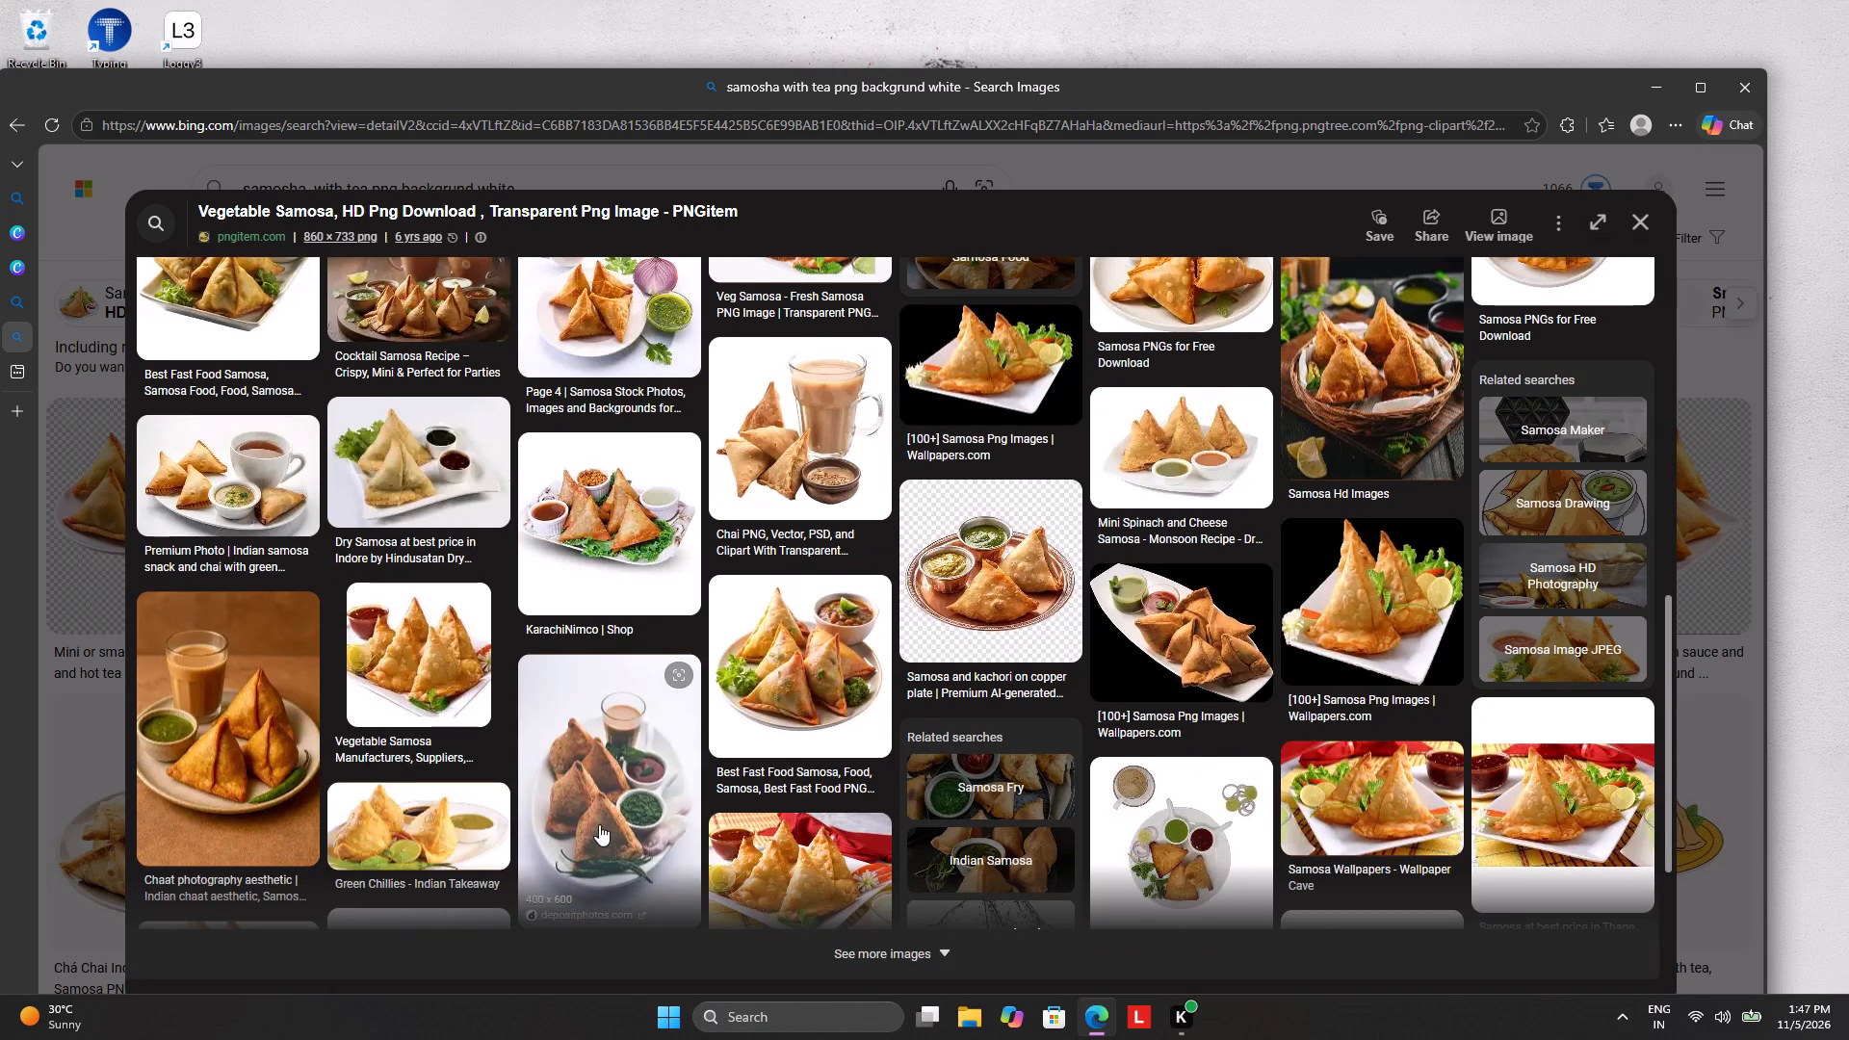
Open the depositphotos Rajasthani samosa photo and examine its related images for a samosa and tea picture on white.
click(602, 794)
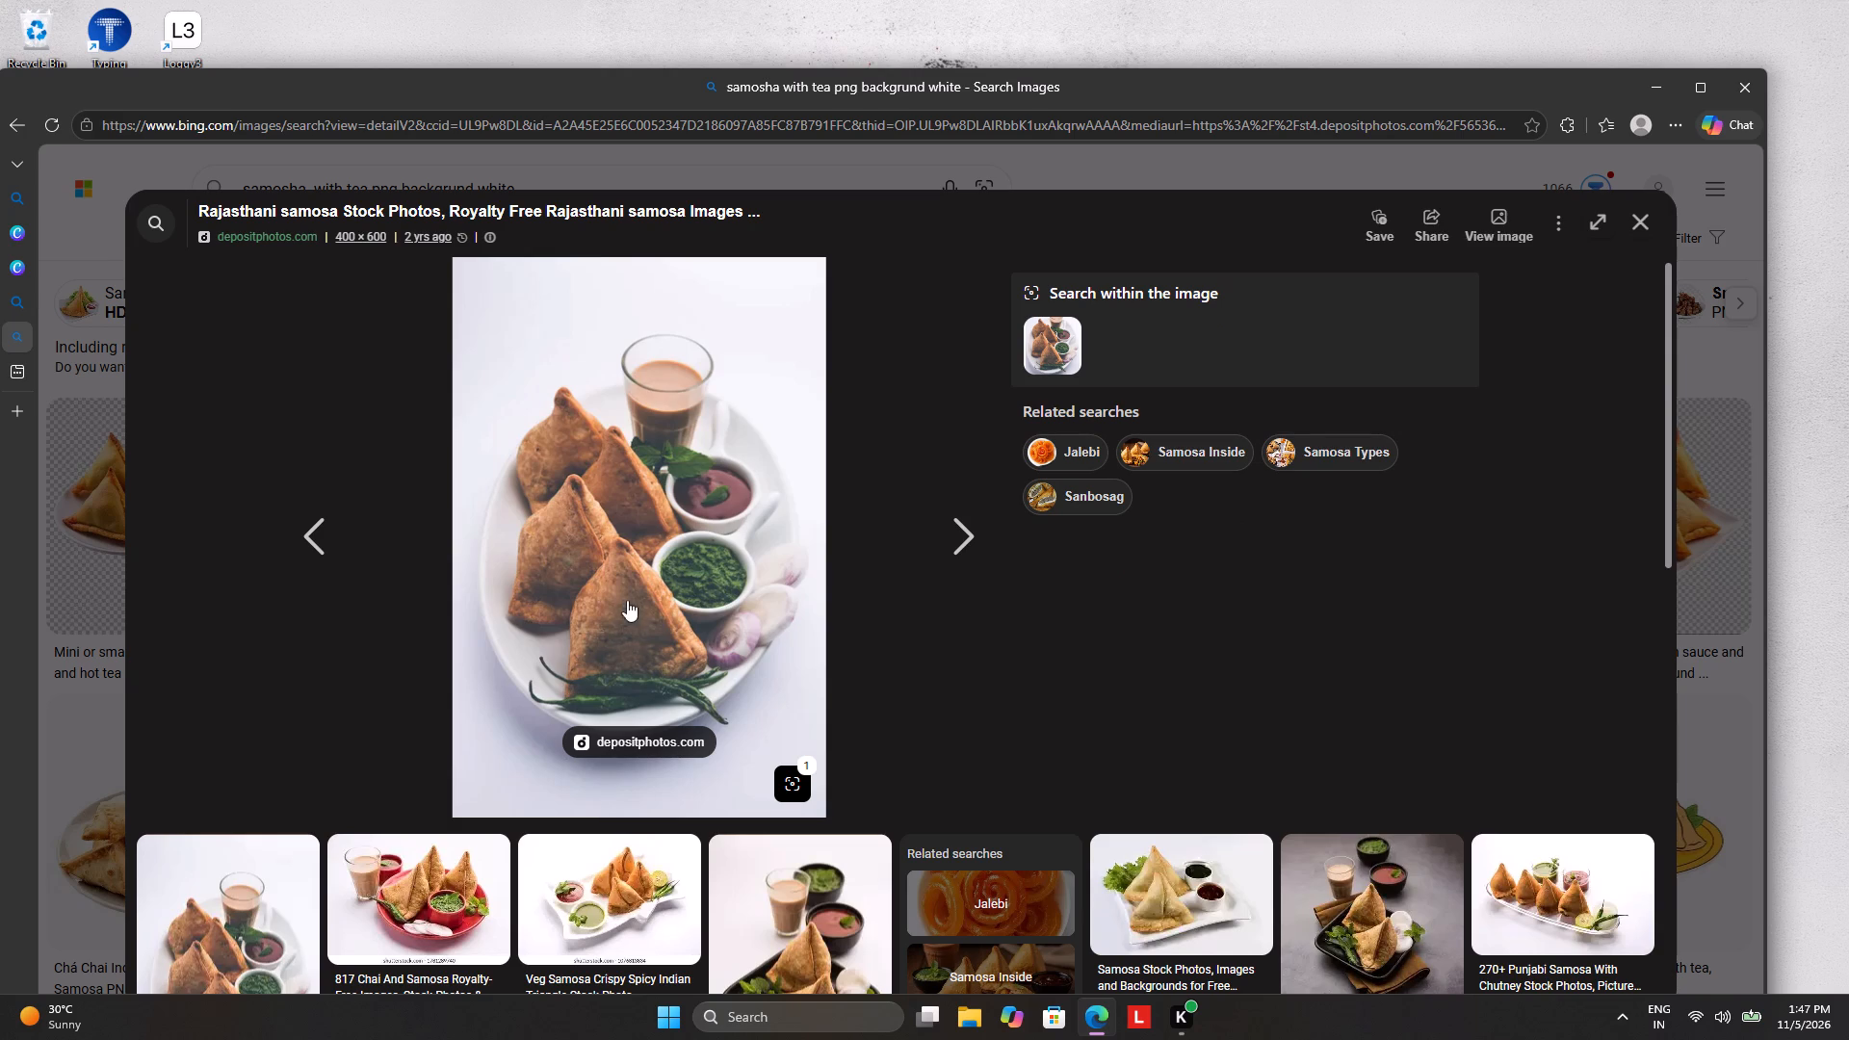
scroll(525, 915, down, 2)
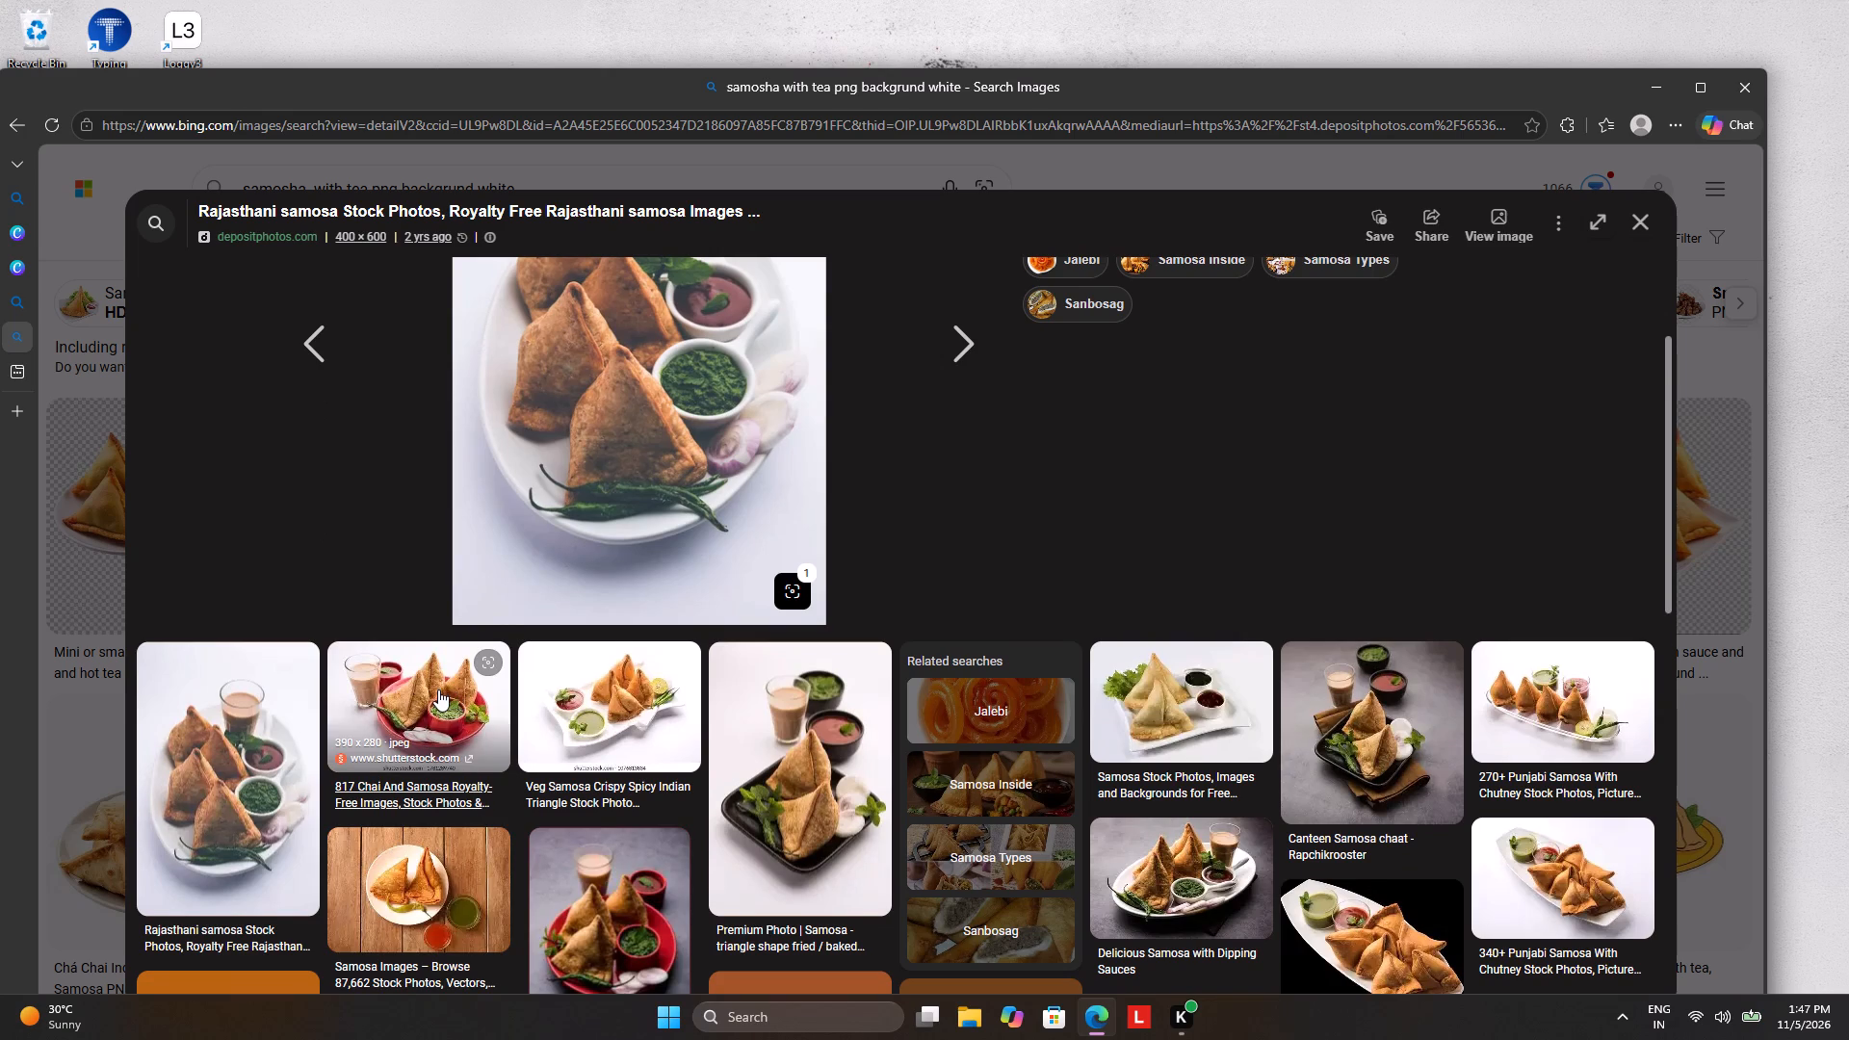
scroll(440, 690, down, 1)
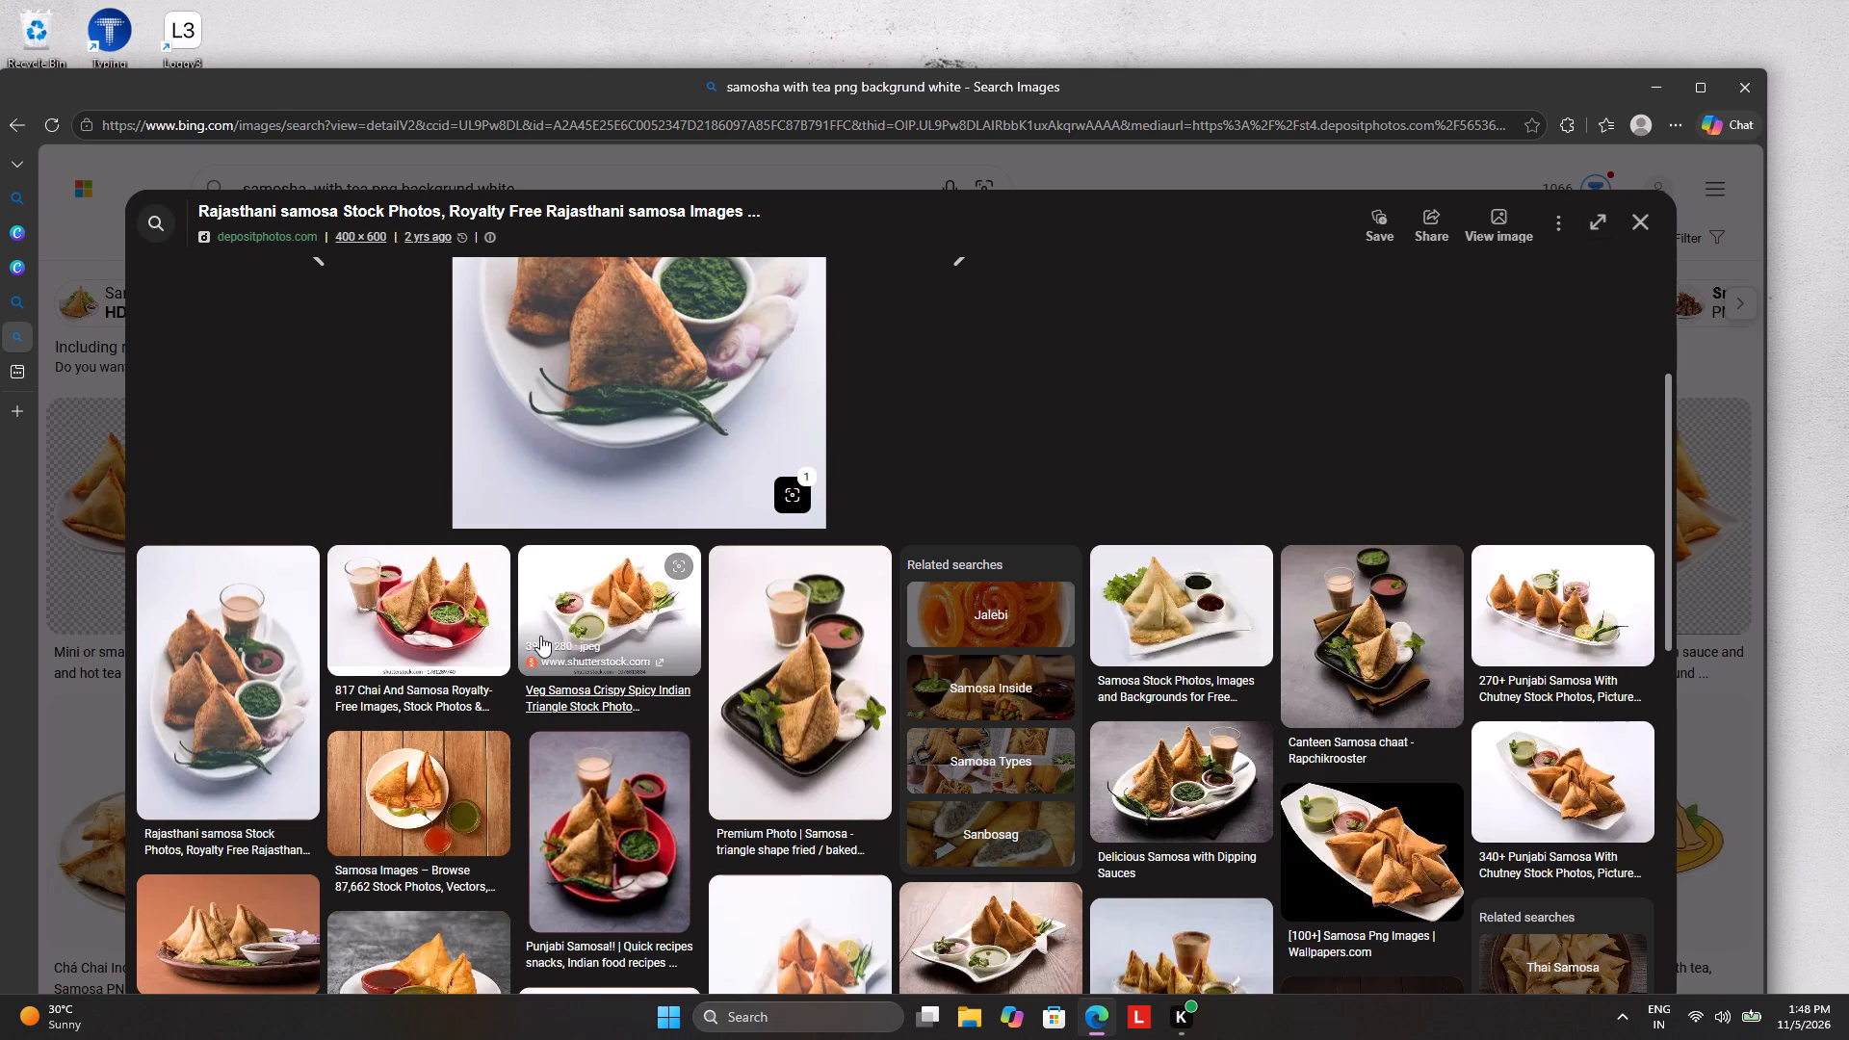
scroll(540, 637, down, 4)
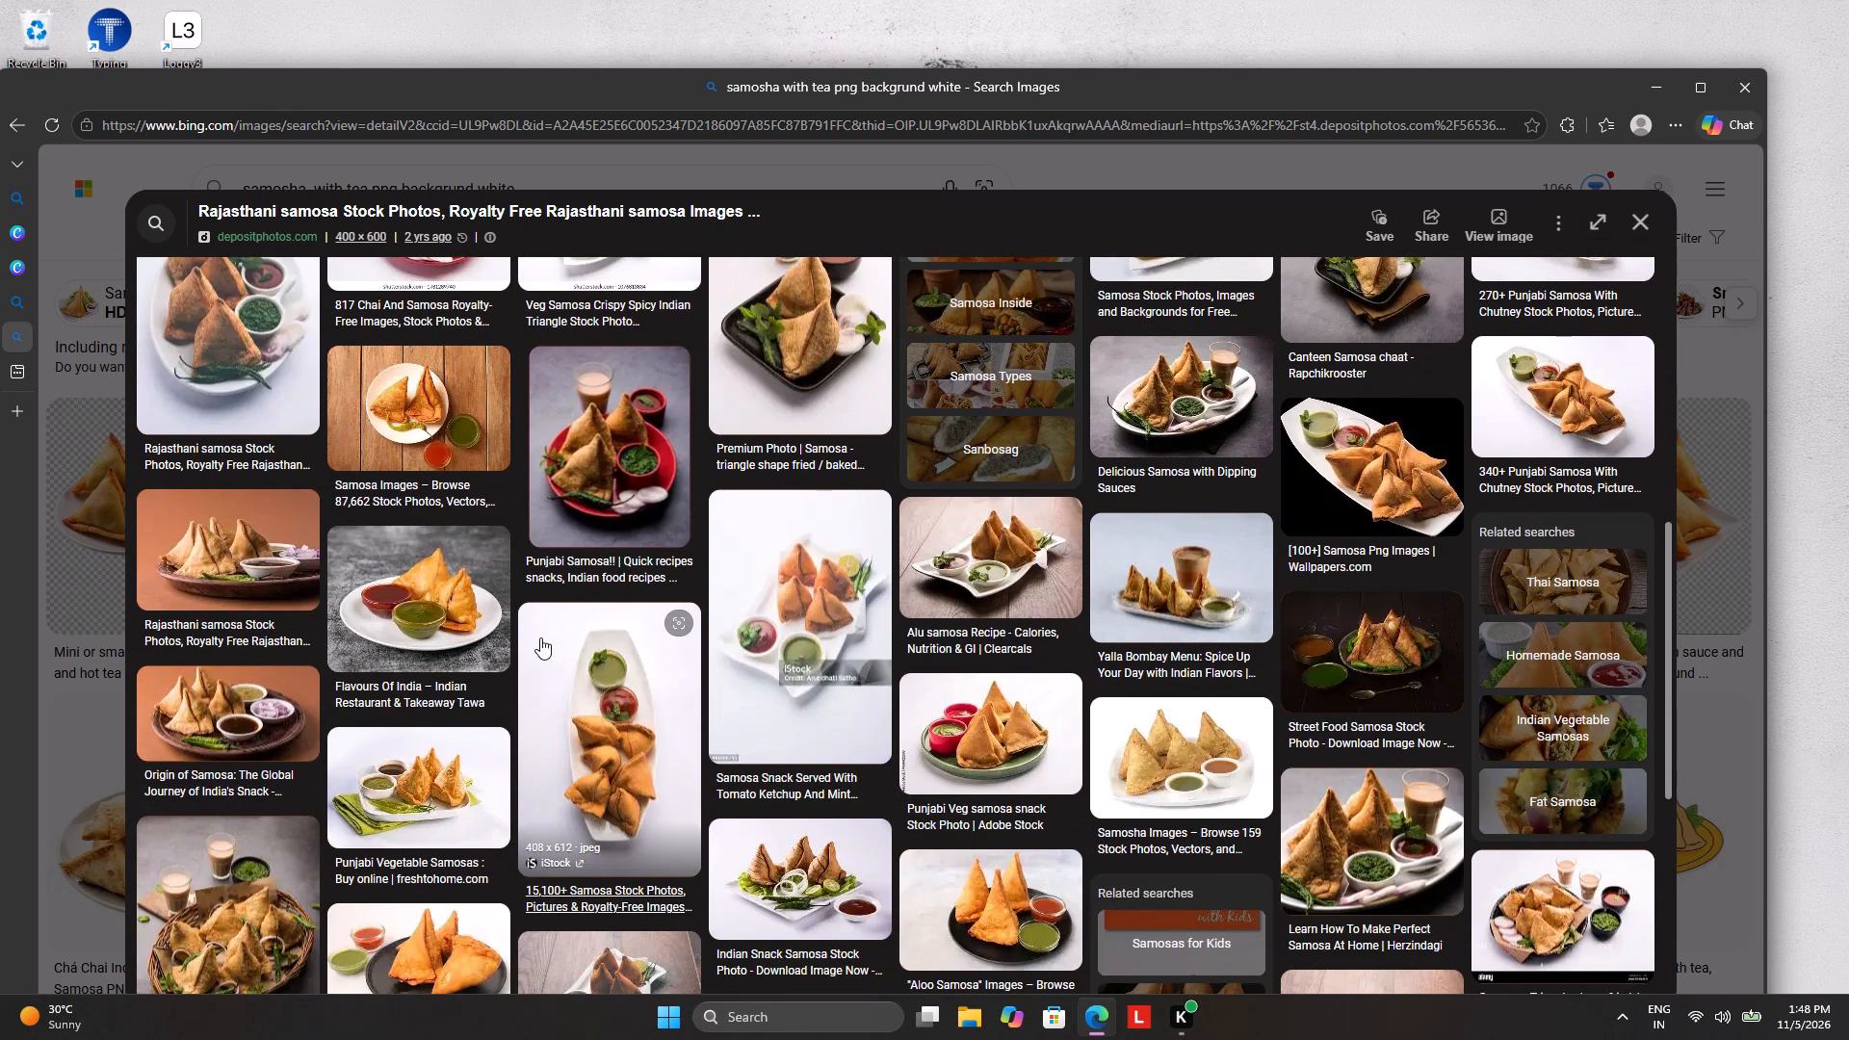
scroll(540, 637, down, 1)
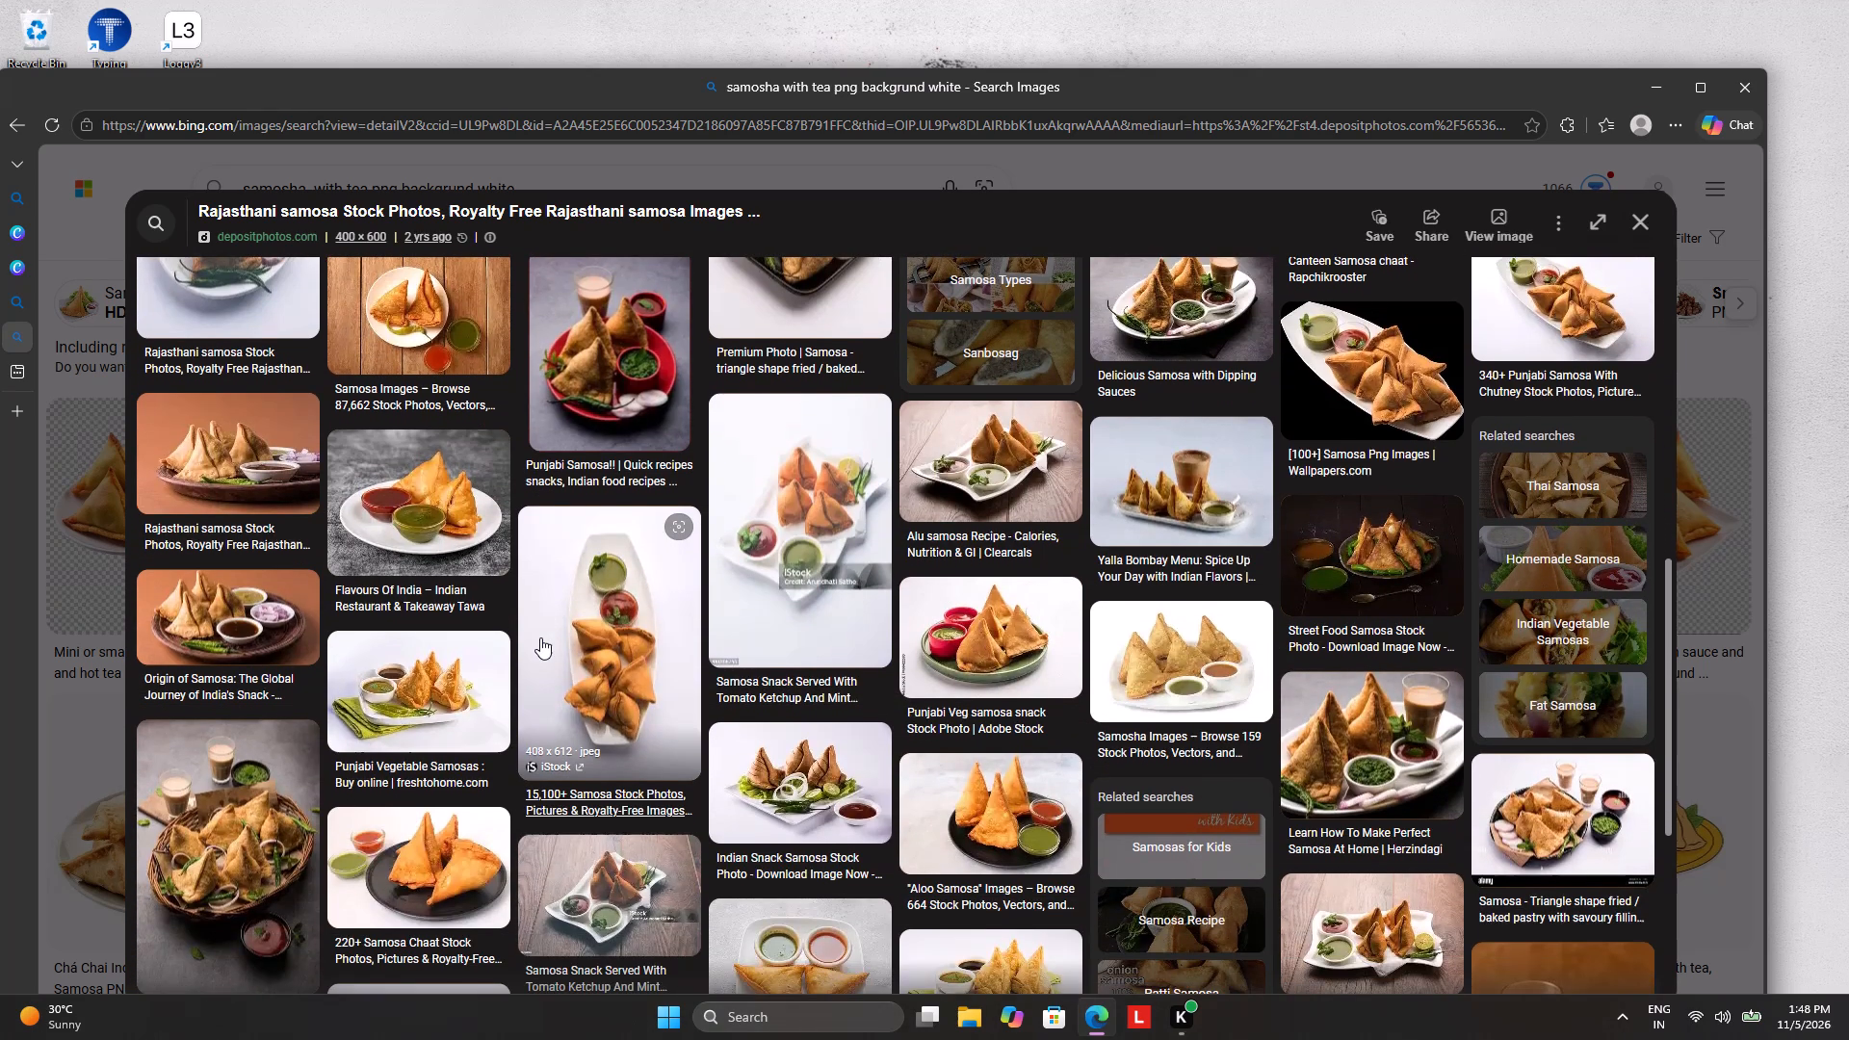
scroll(540, 637, up, 4)
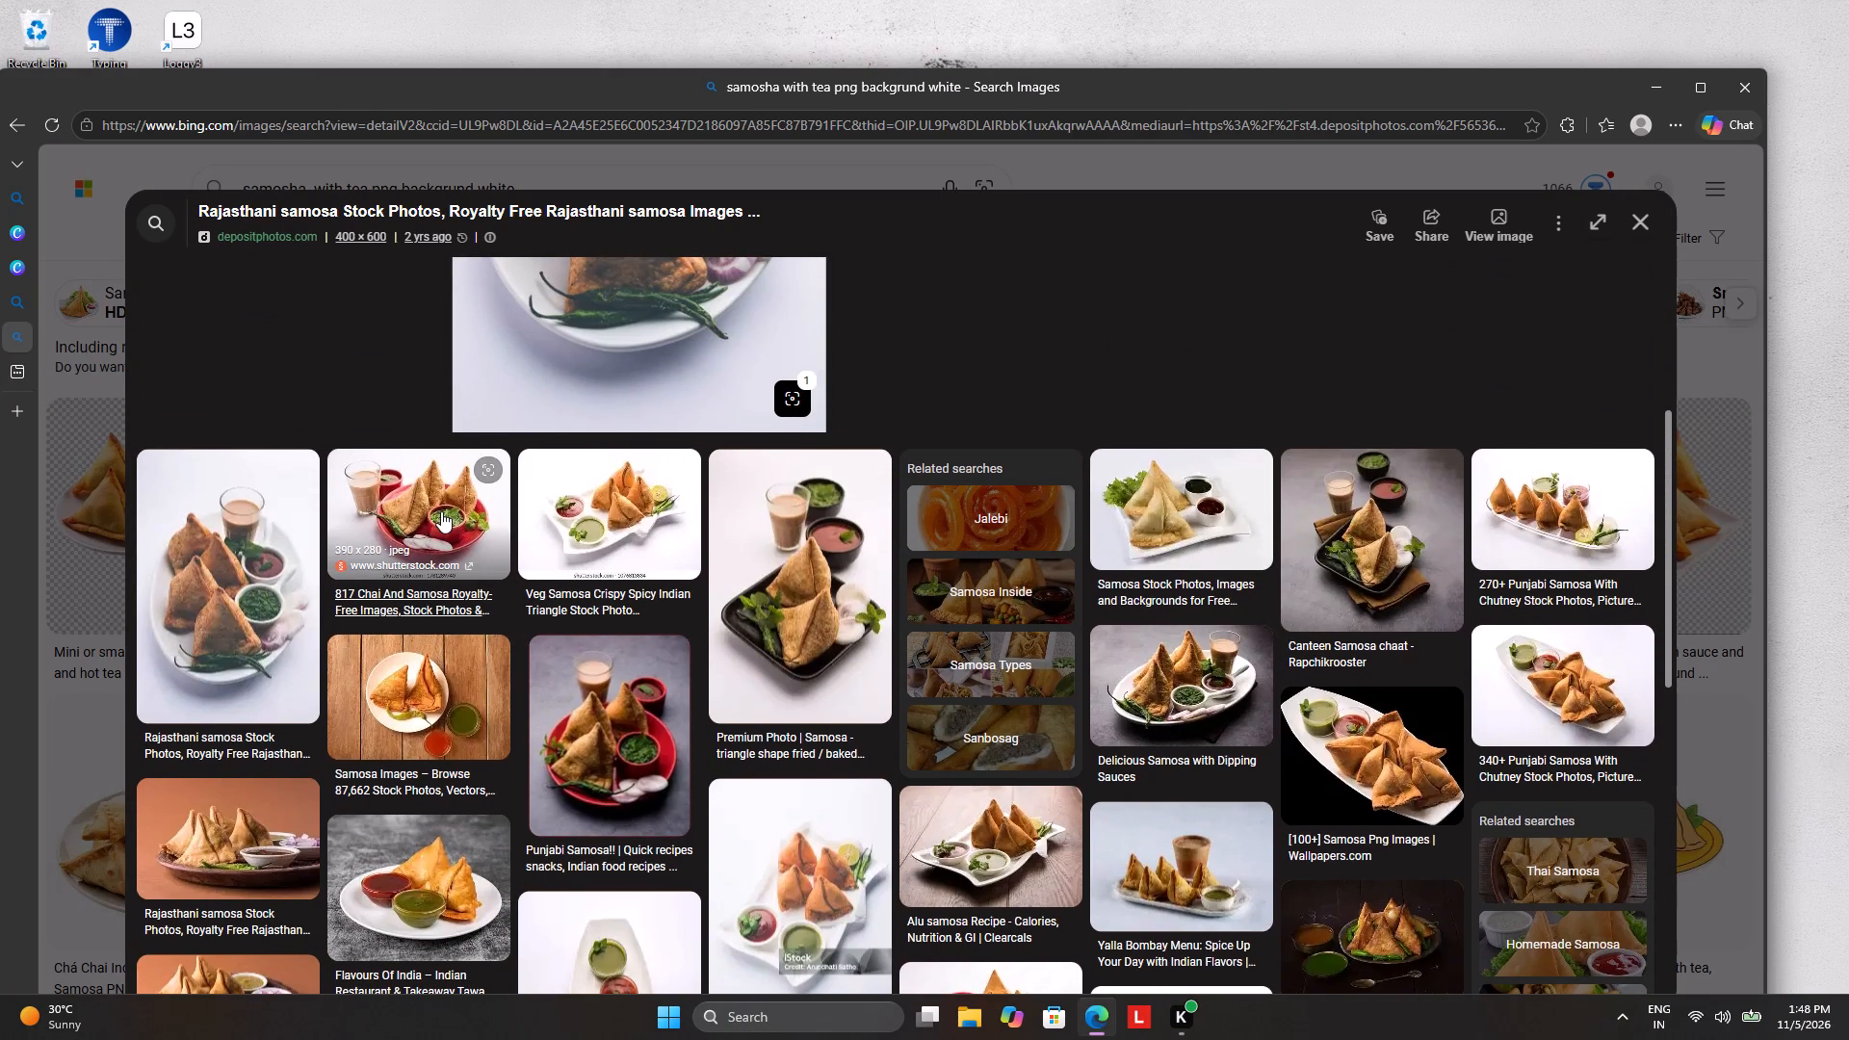
Go through the Shutterstock Chai And Samosa photo to the pngitem Vegetable Samosa picture with the steel tea cup and copy it.
click(431, 499)
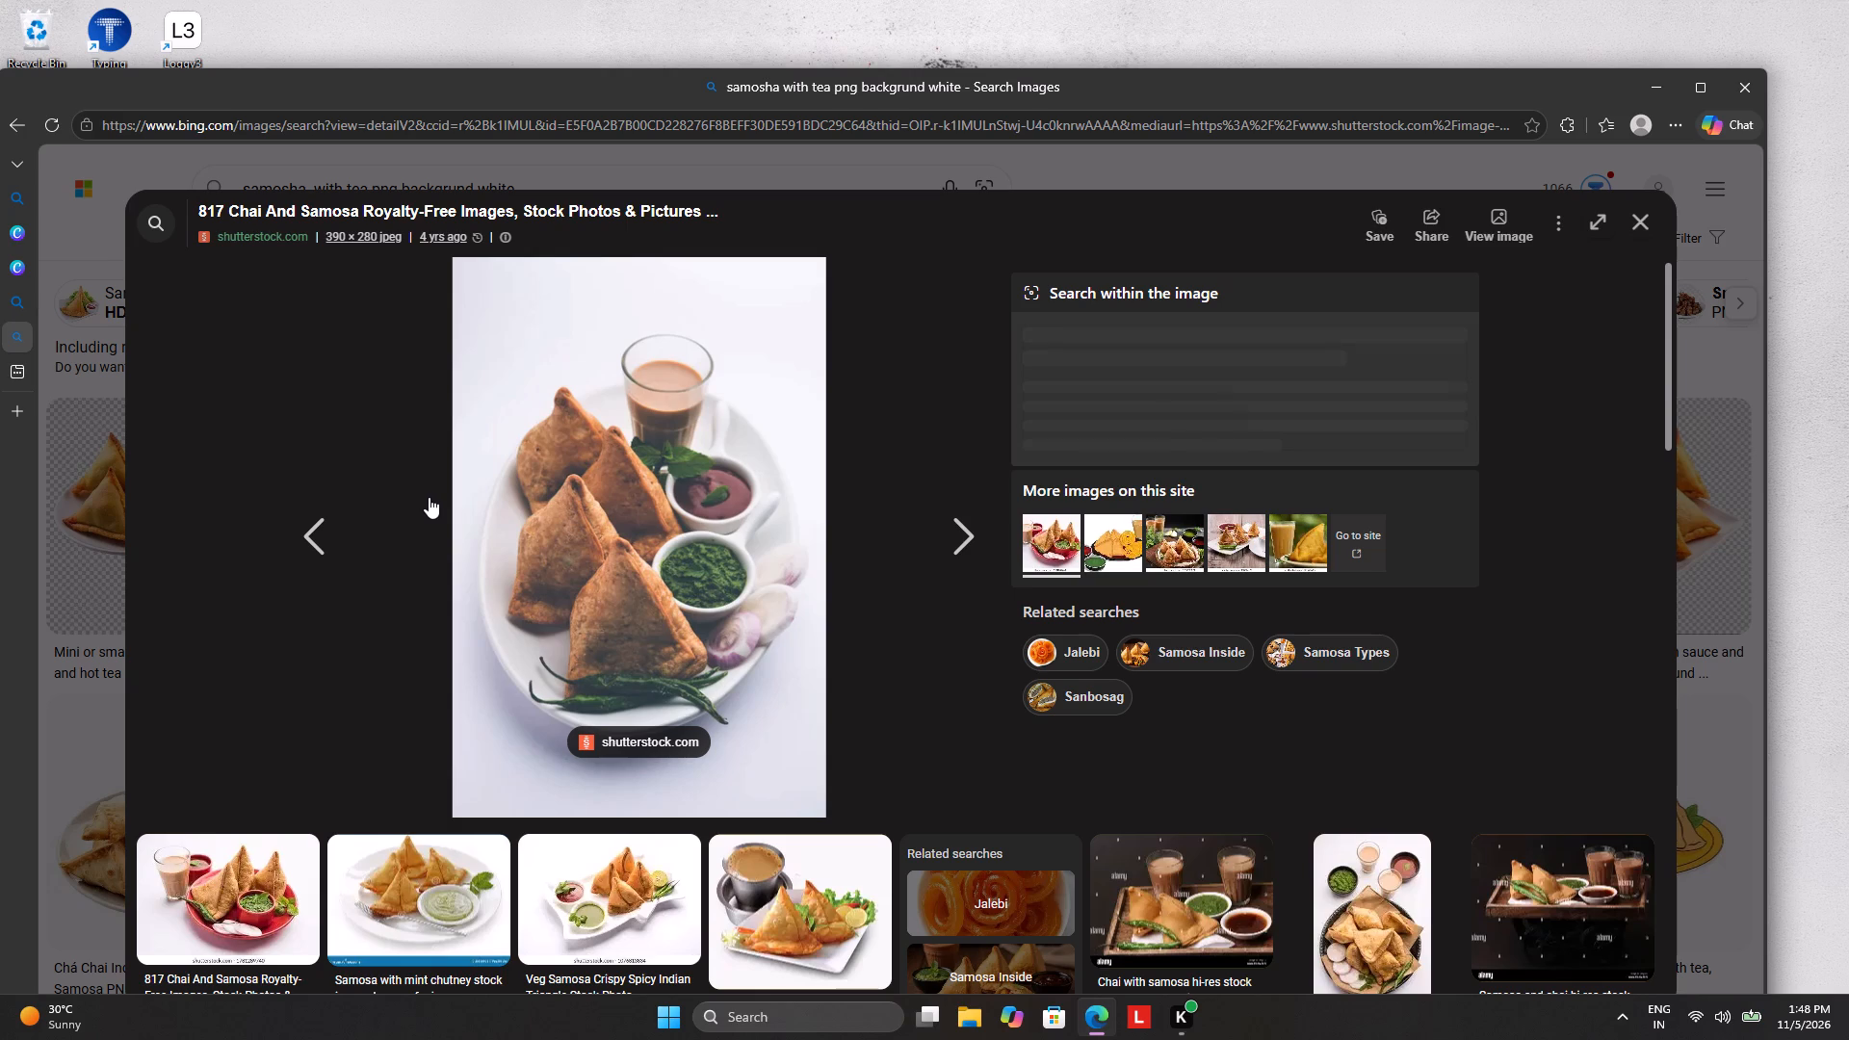
click(789, 893)
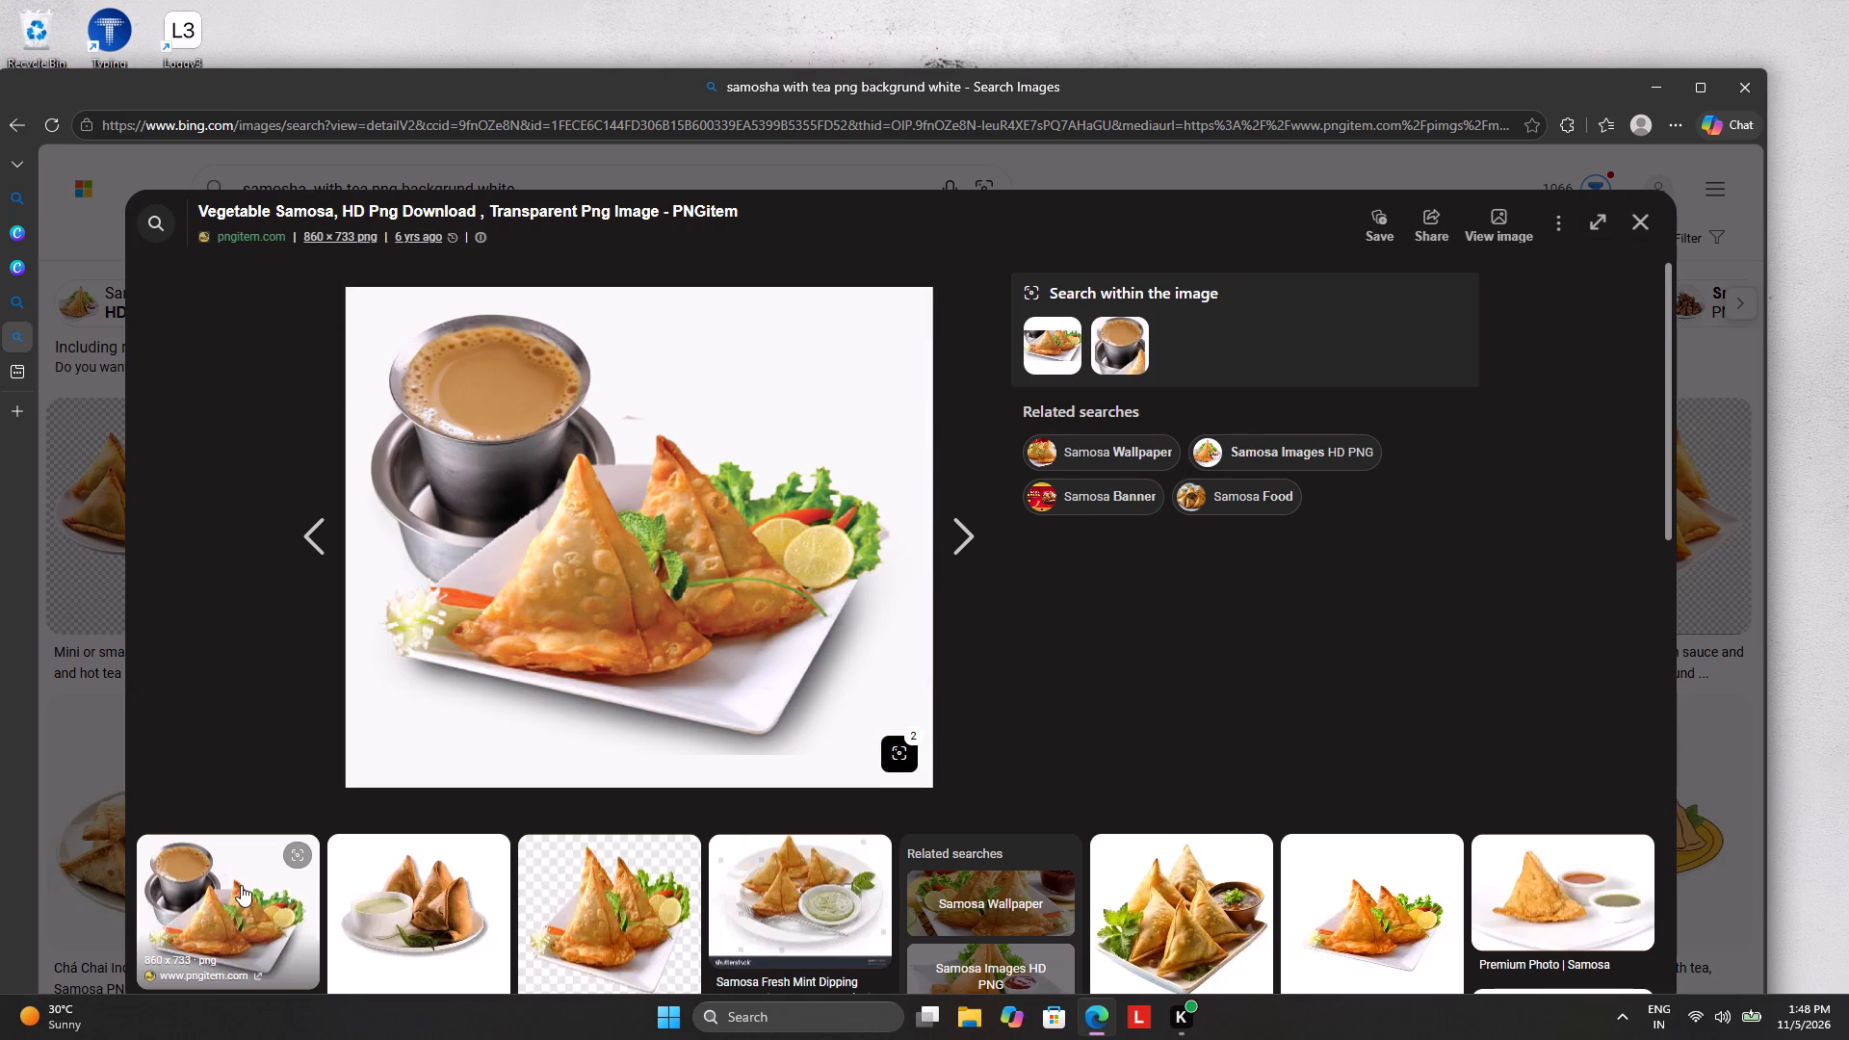
right_click(641, 661)
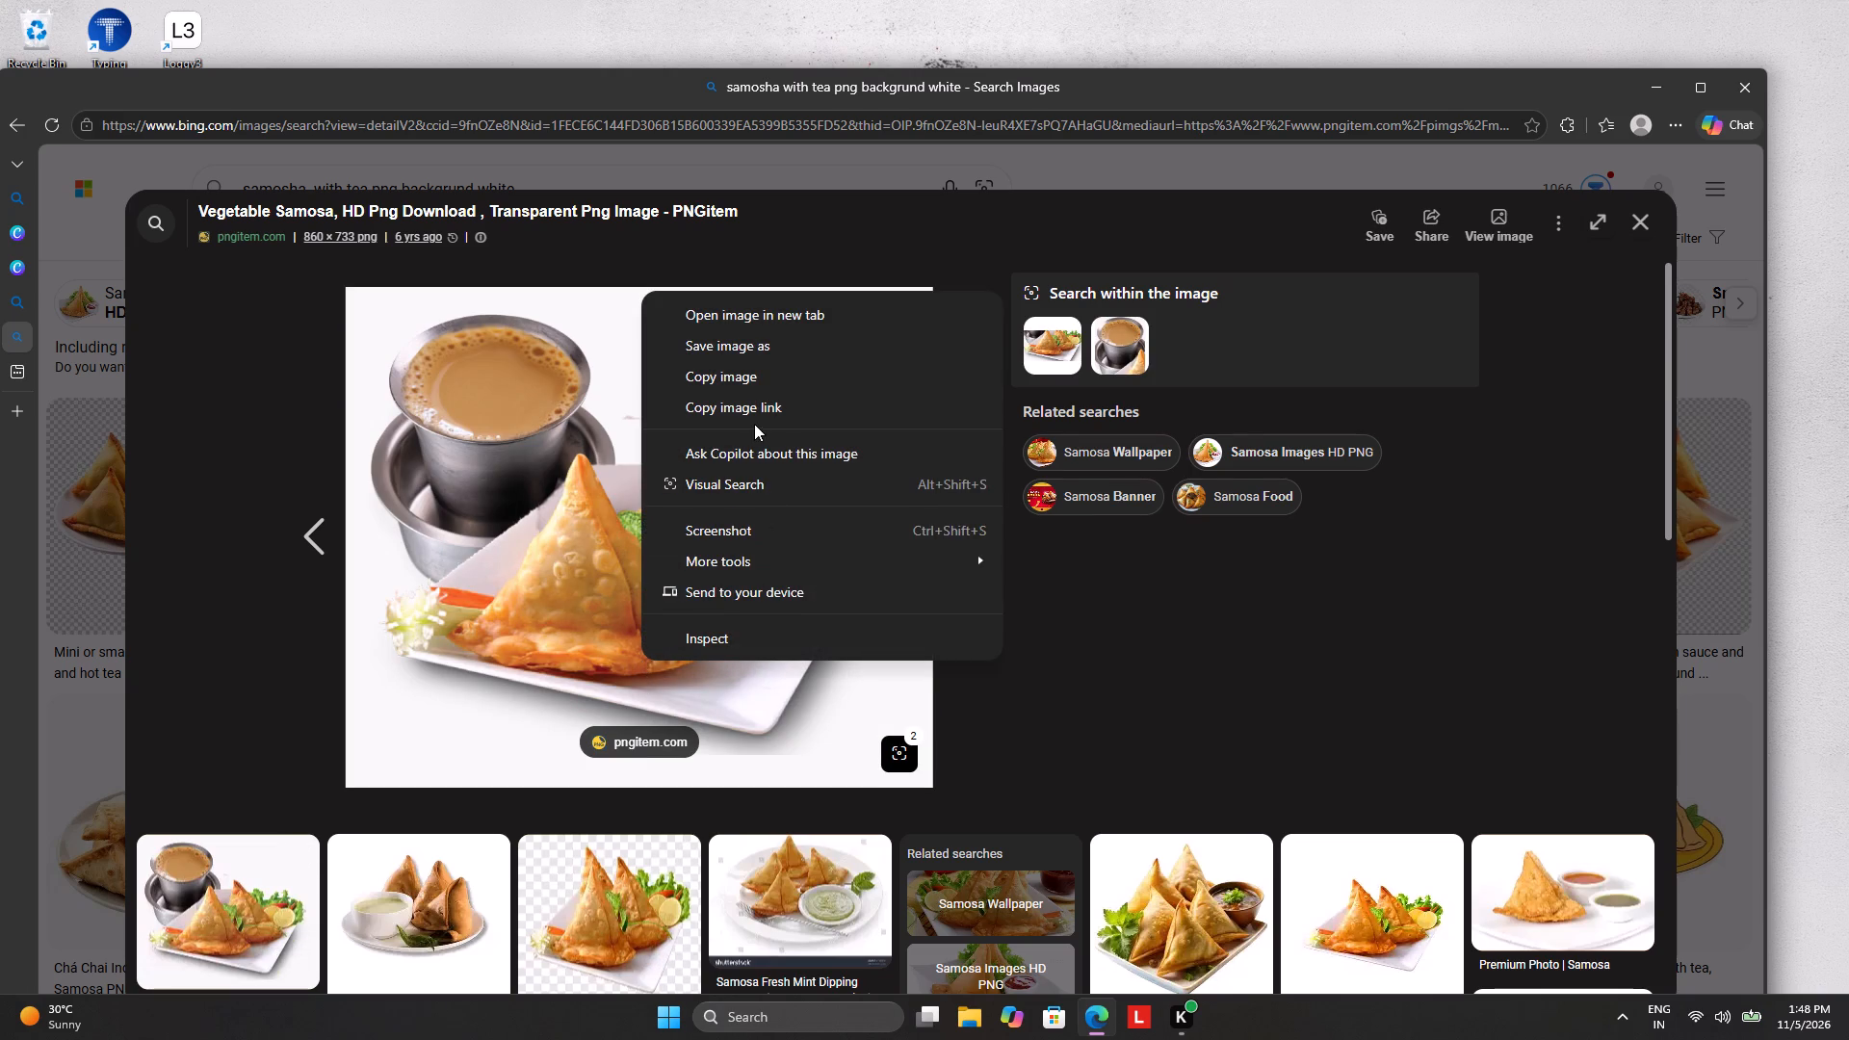
click(754, 374)
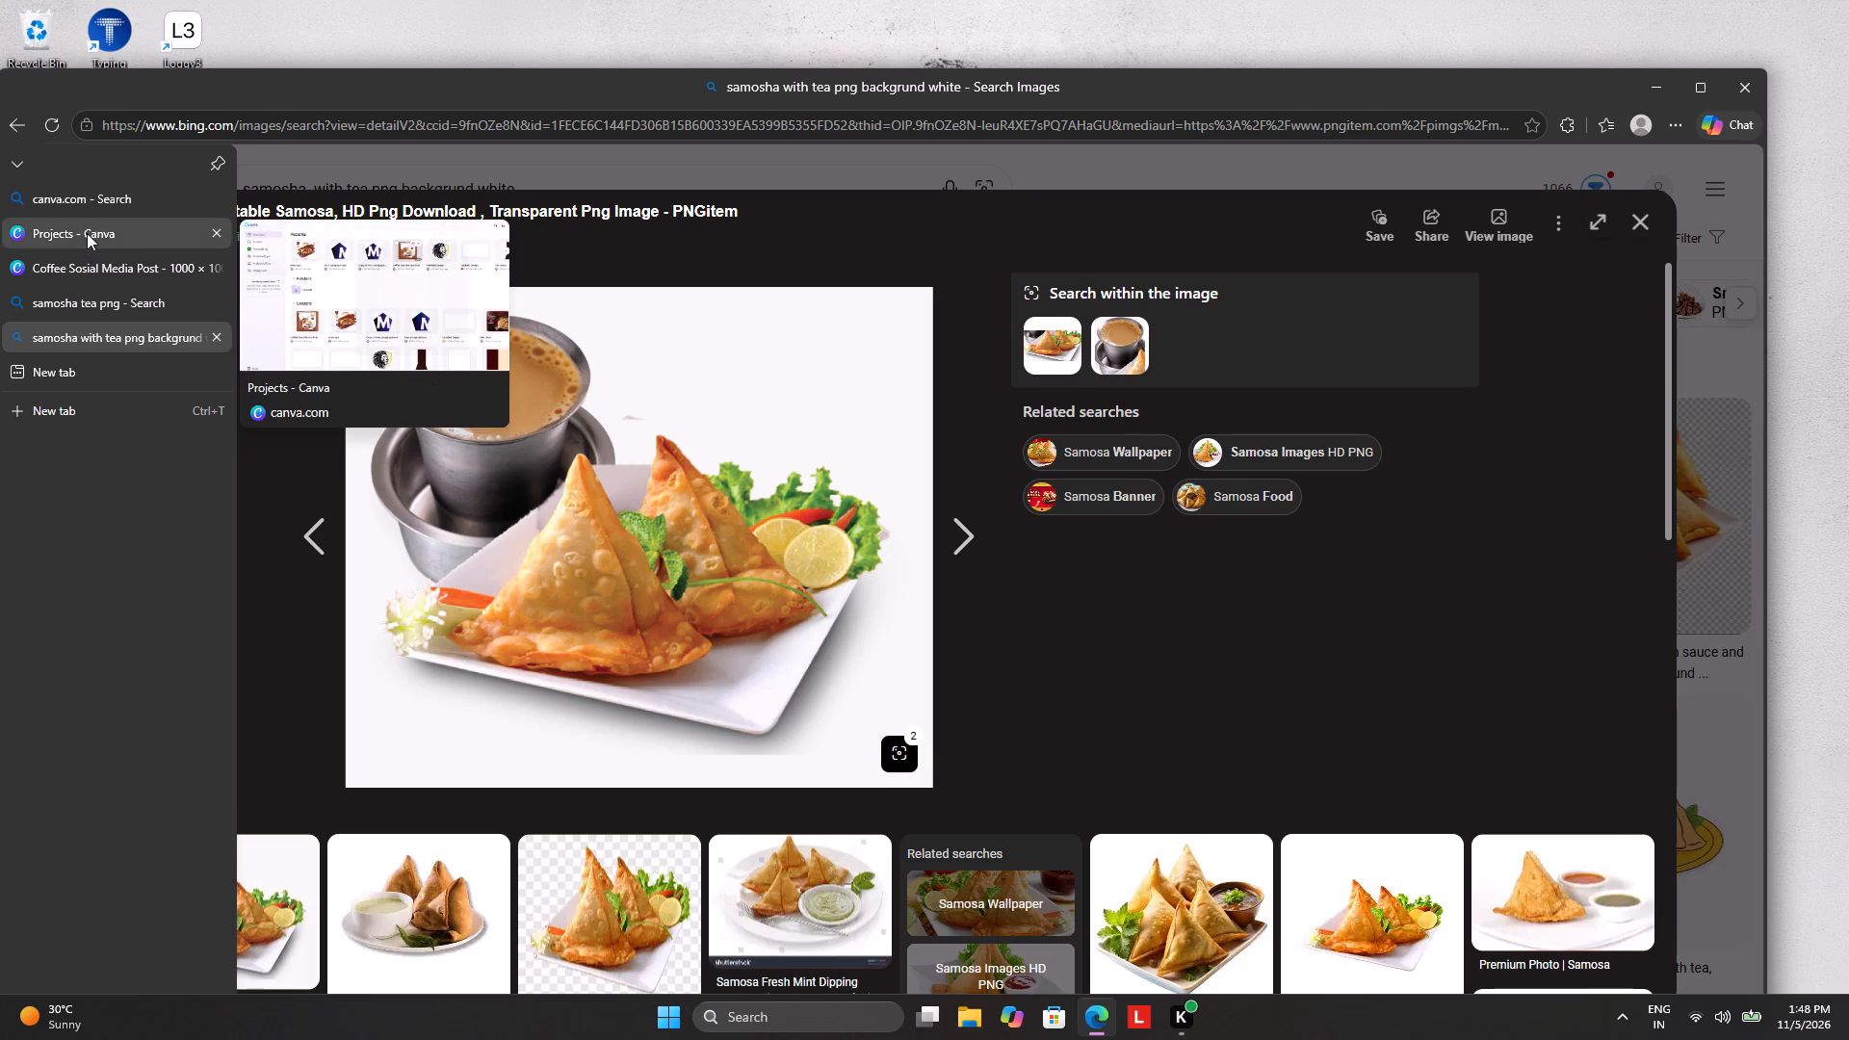
Switch to the Coffee Sosial Media Post design in Canva and delete the old samosa plate photo from page 9.
click(90, 256)
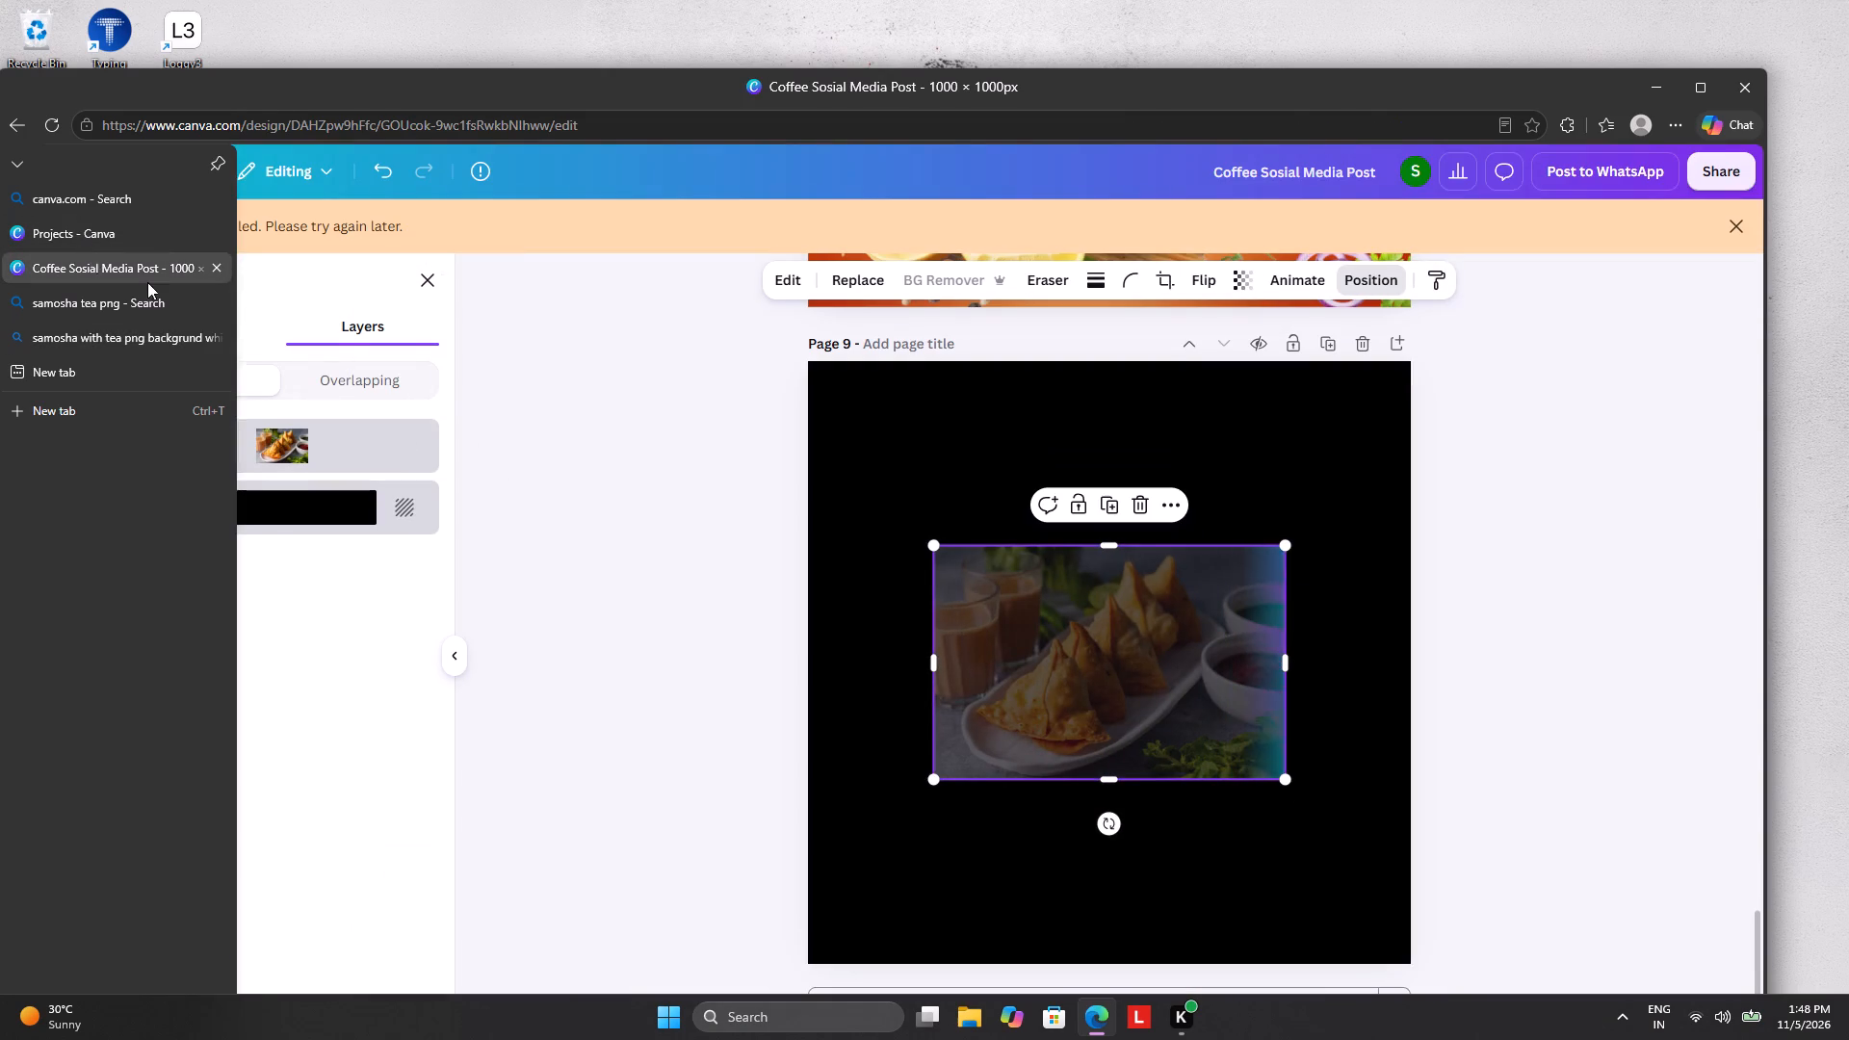
click(1129, 492)
click(1137, 503)
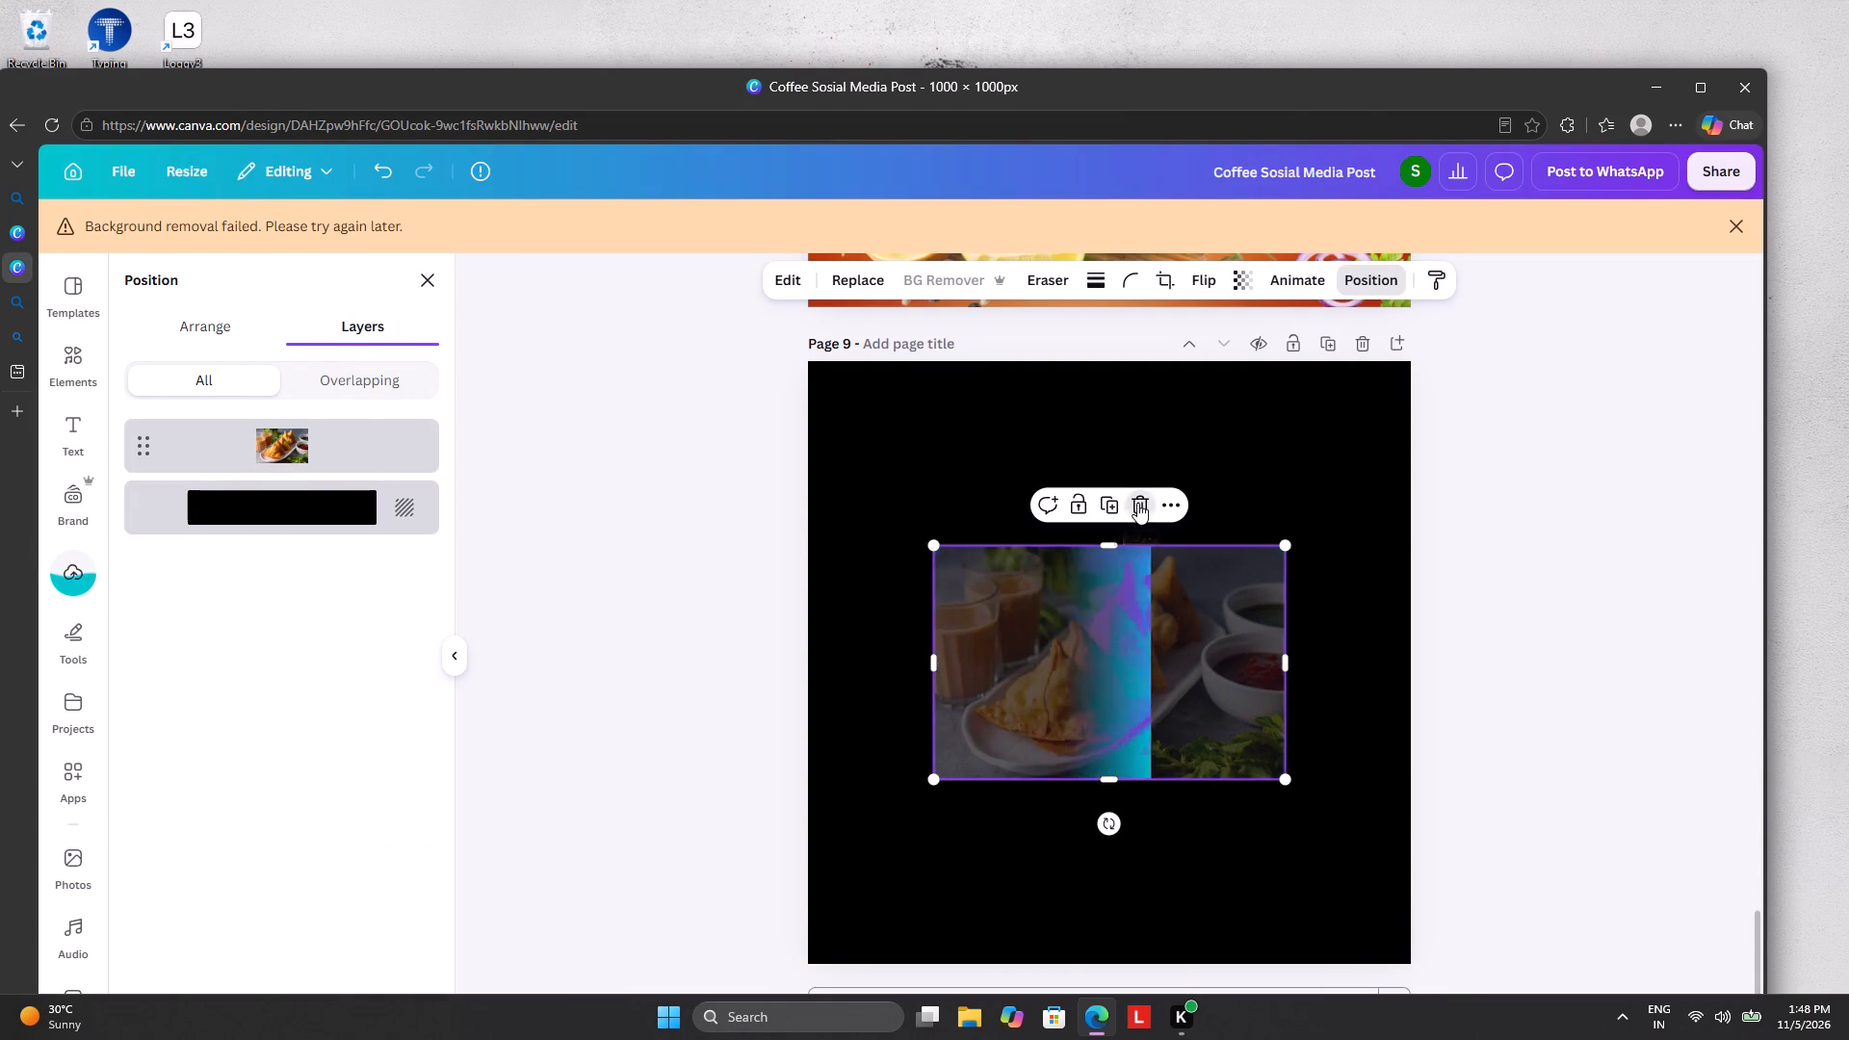
Paste the copied samosa and tea picture onto black page 9 and dismiss the background removal notice.
key(ctrl+v)
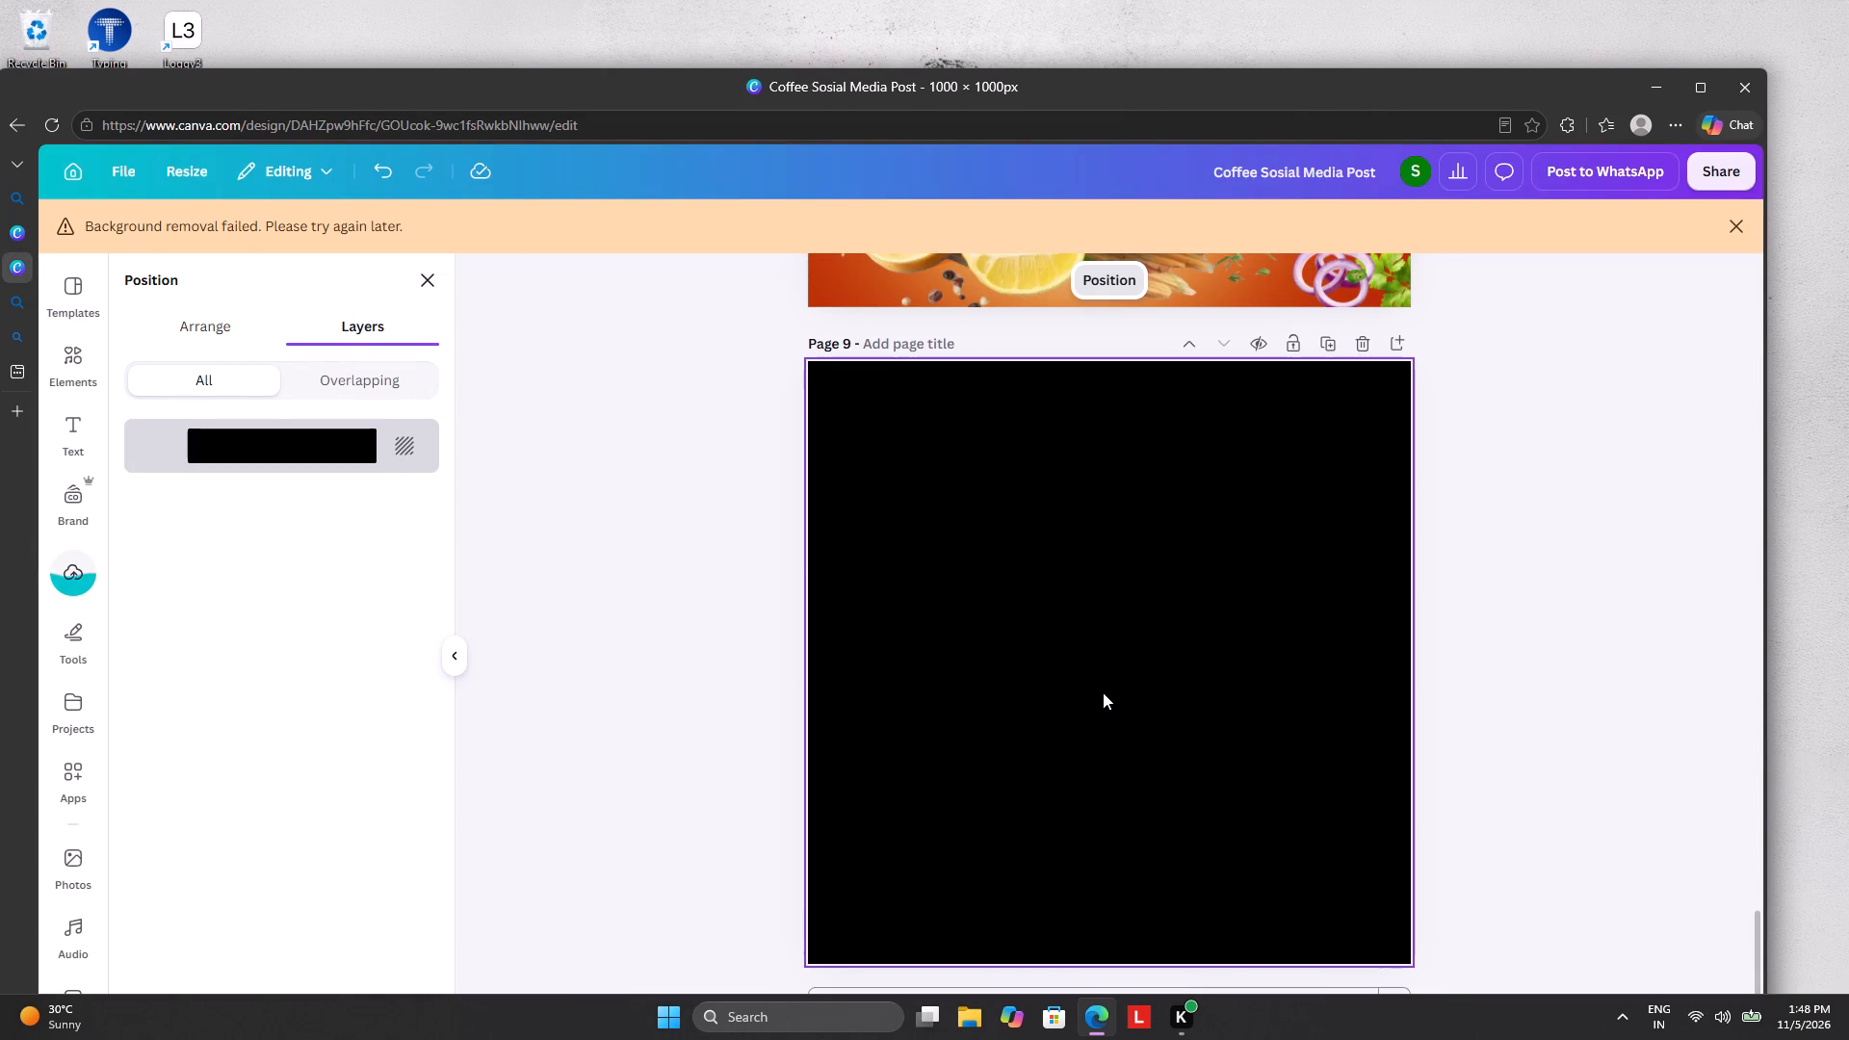
scroll(1103, 692, down, 2)
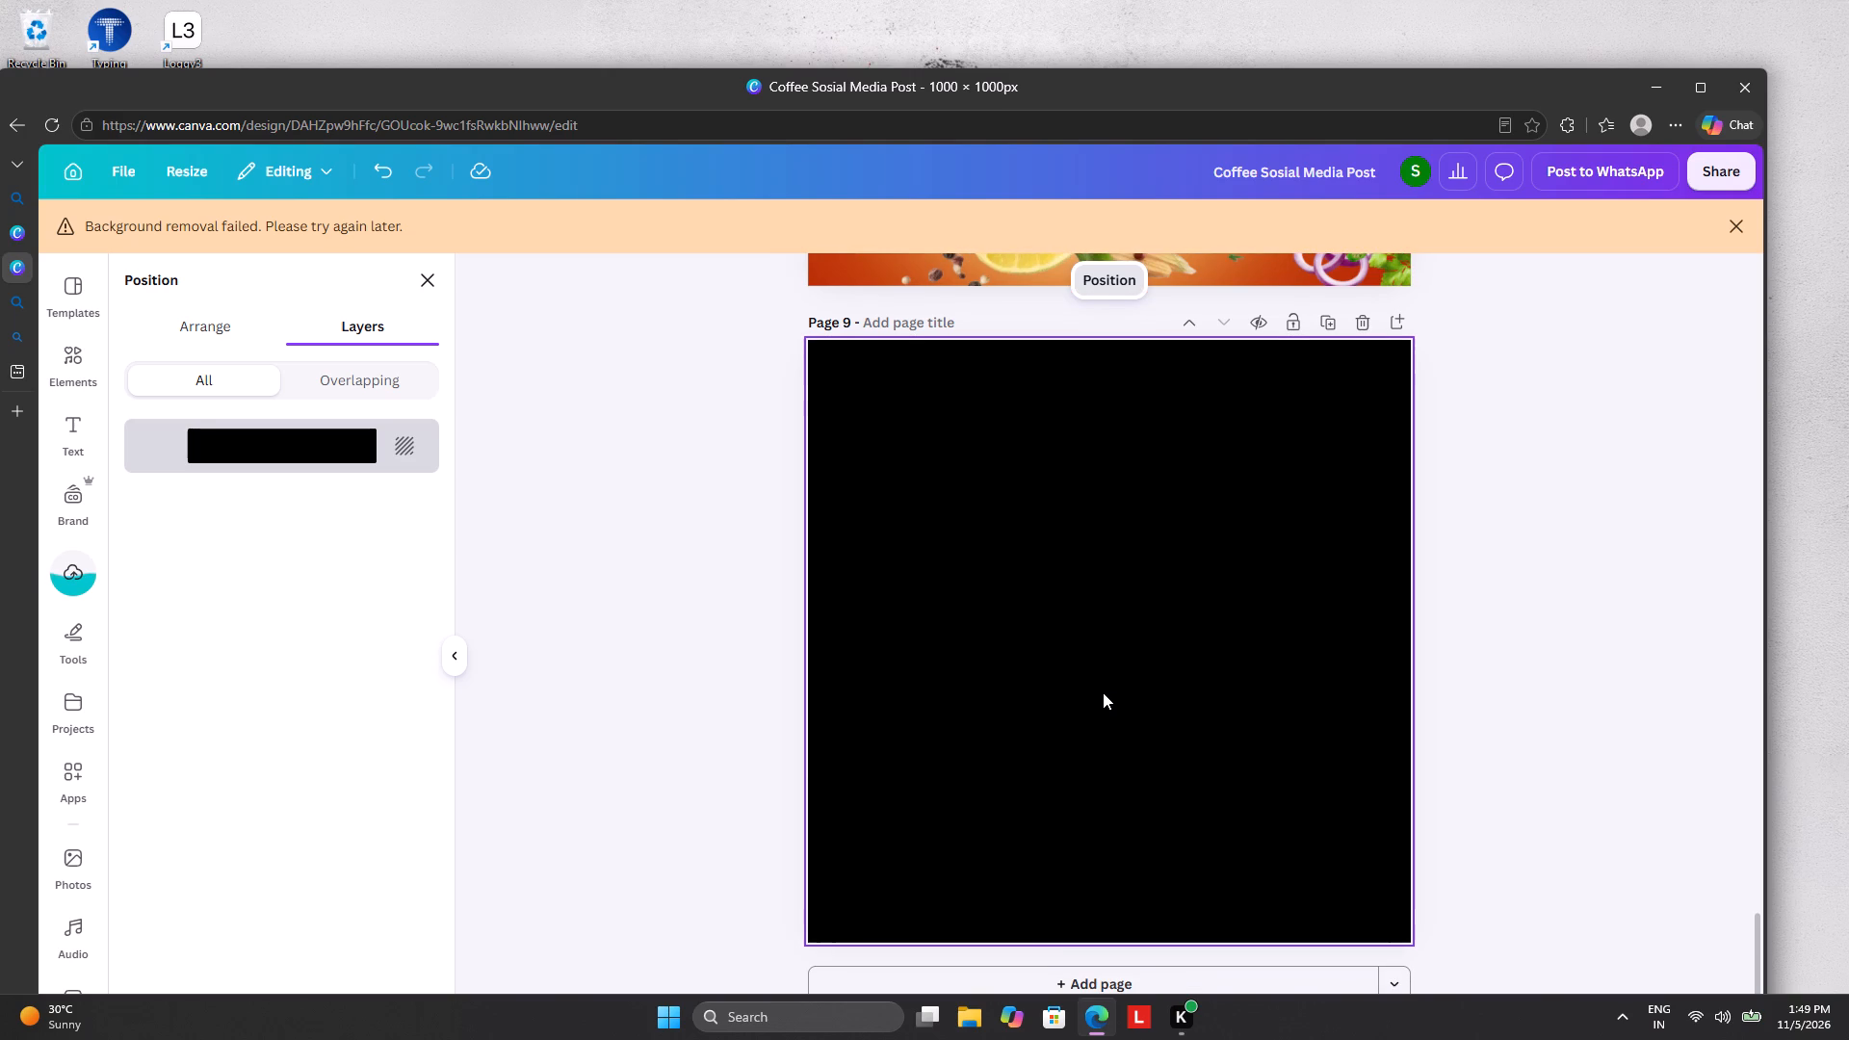
click(1736, 231)
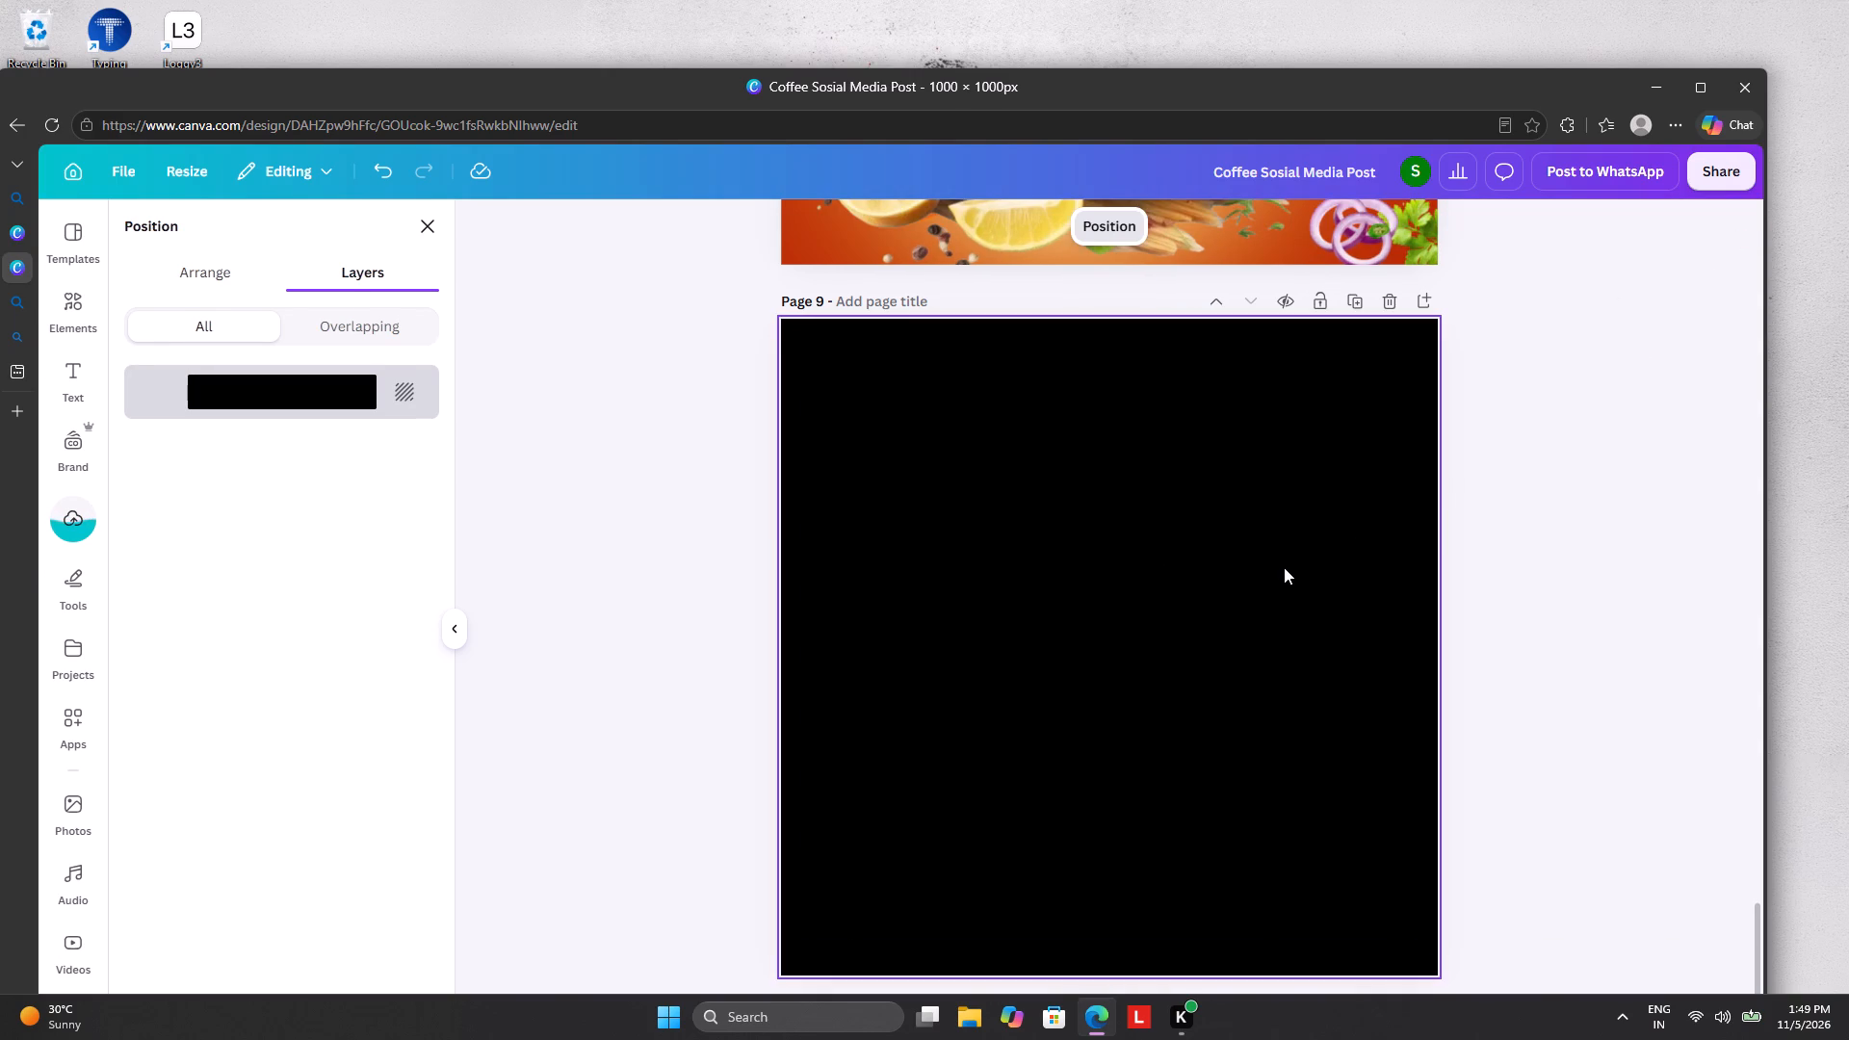
key(ctrl+v)
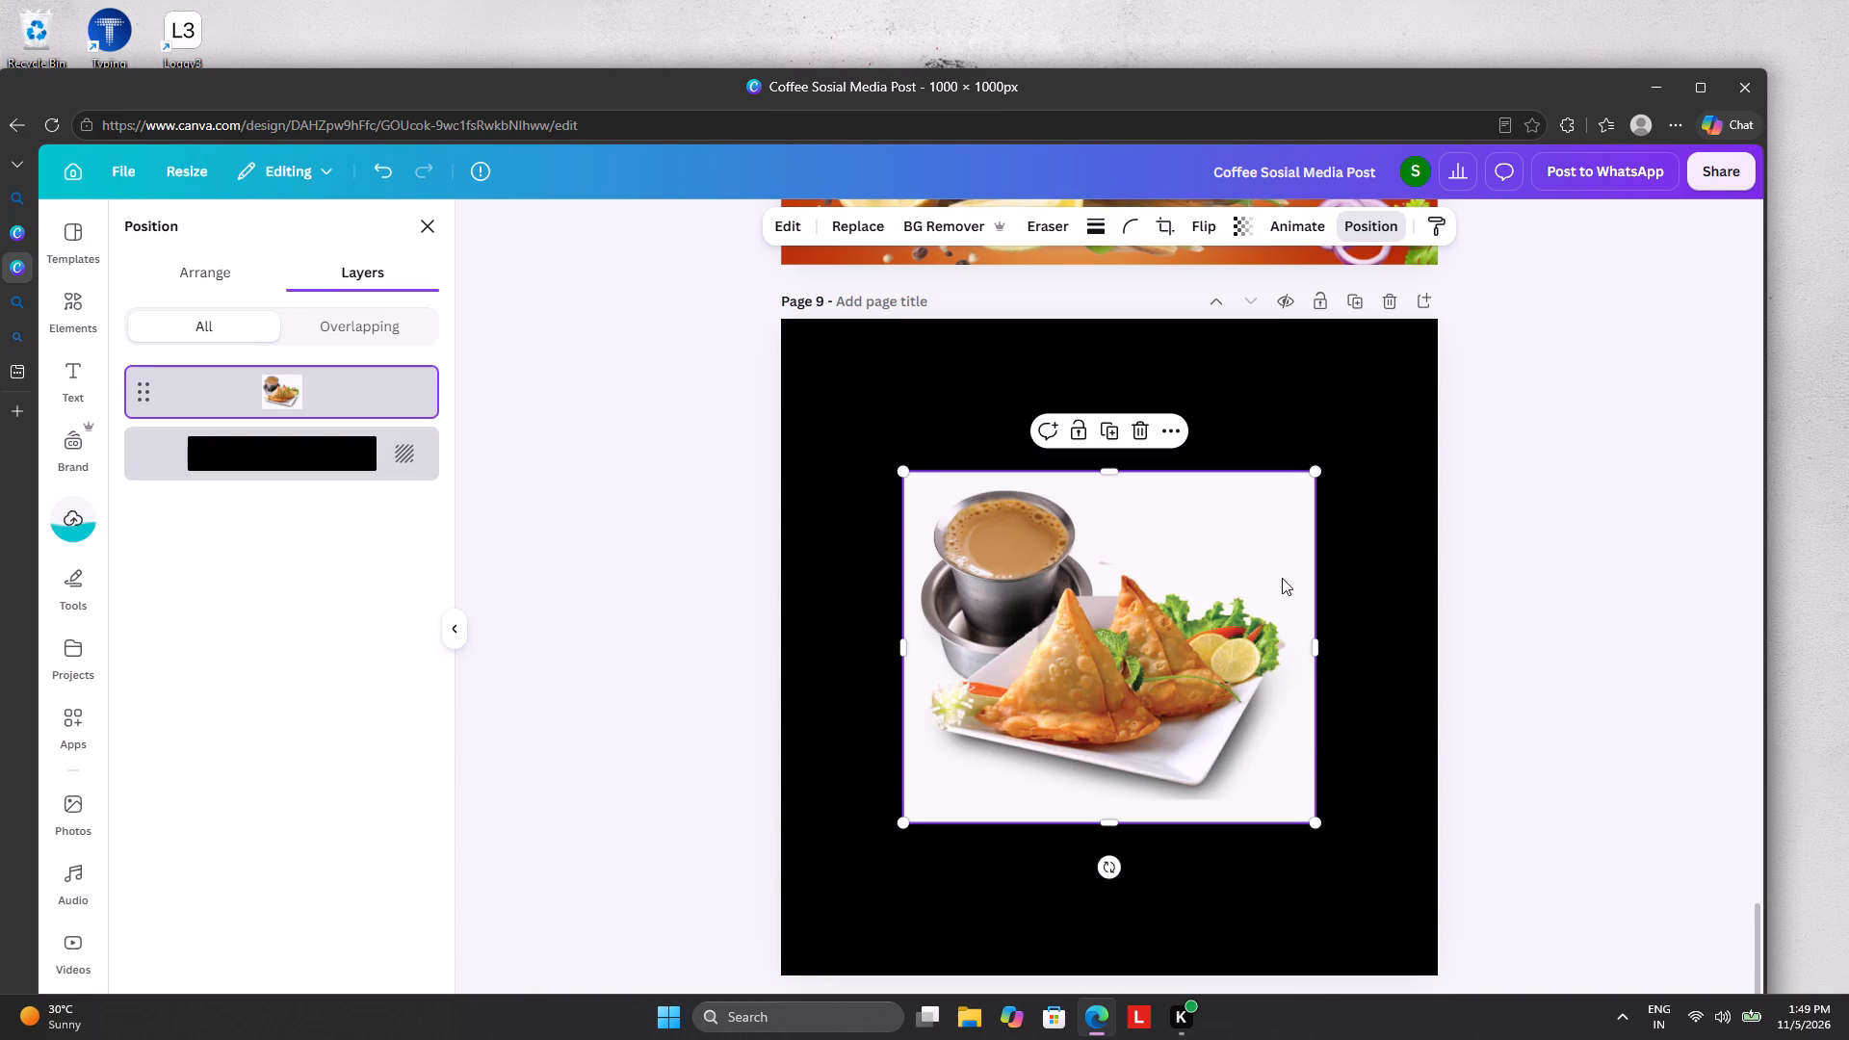
Apply BG Remover to the pasted samosa and tea picture on page 9.
click(1042, 672)
click(1079, 626)
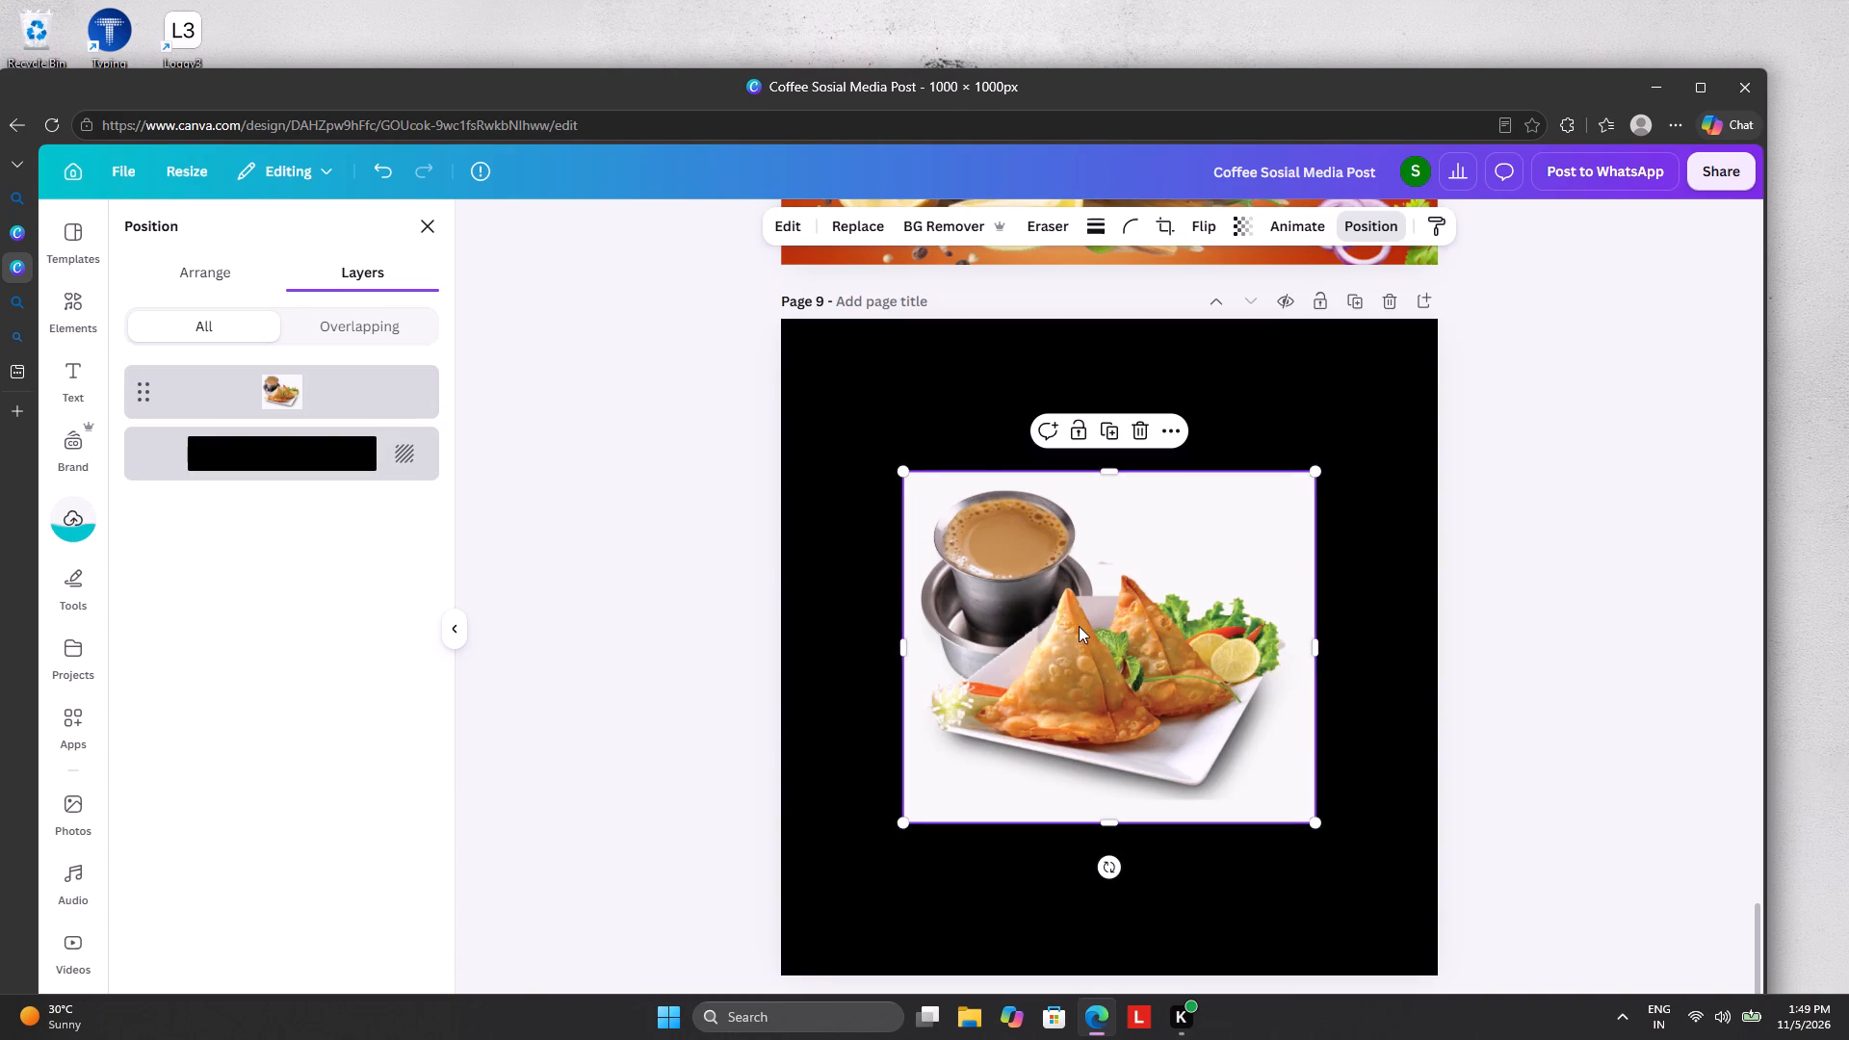
click(957, 226)
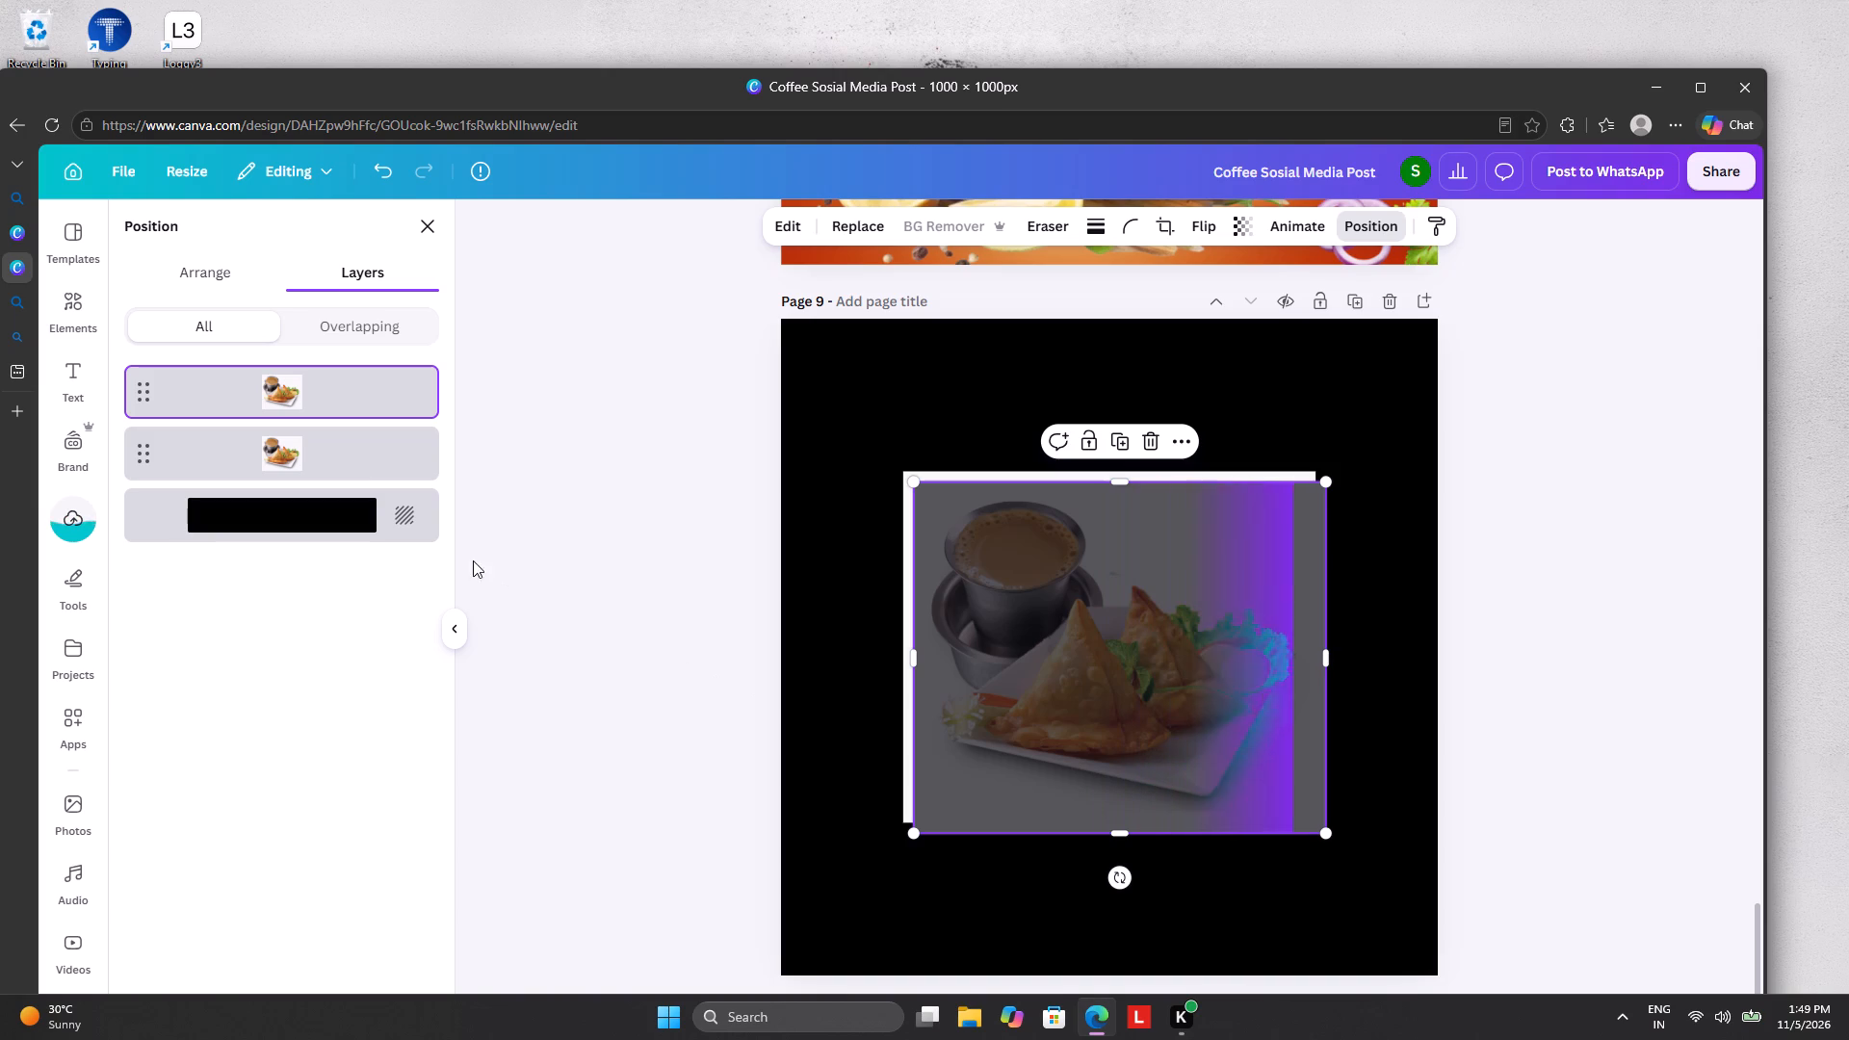
Delete the duplicate samosa picture from the lower image layer and move the remaining picture slightly up on page 9.
click(427, 455)
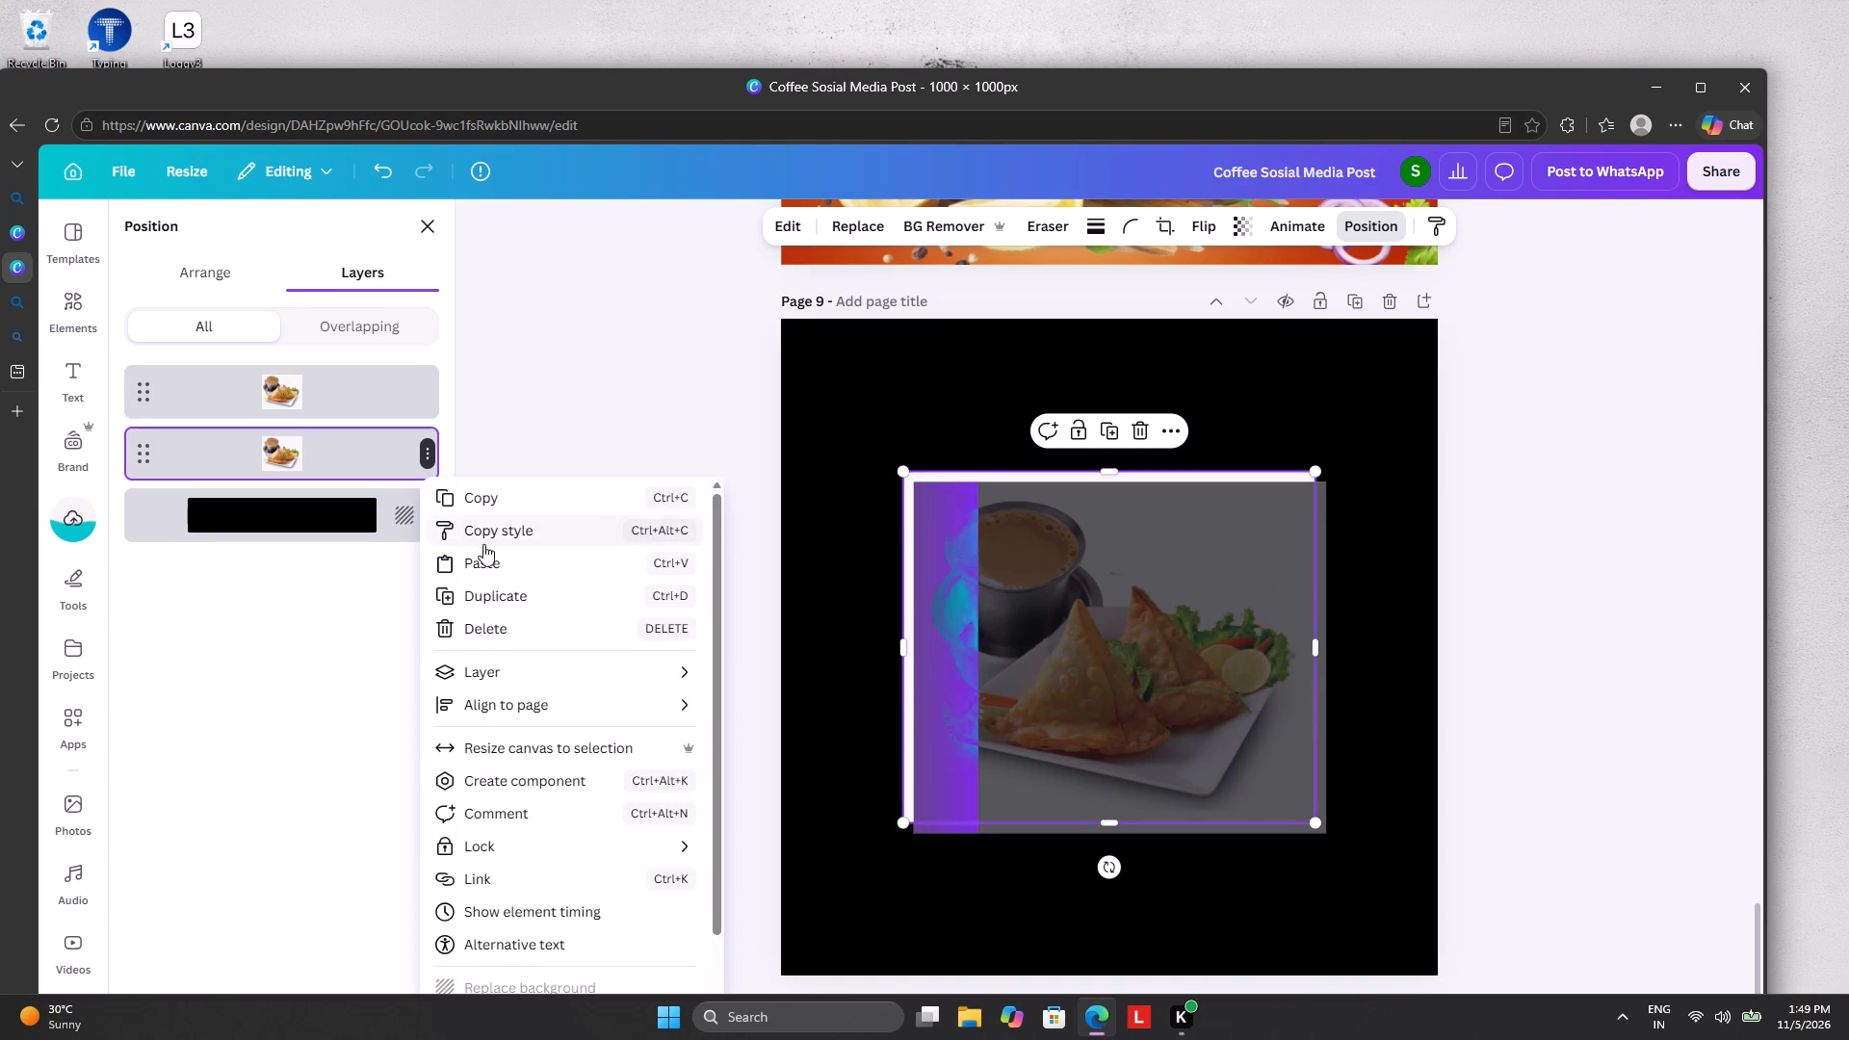
click(521, 629)
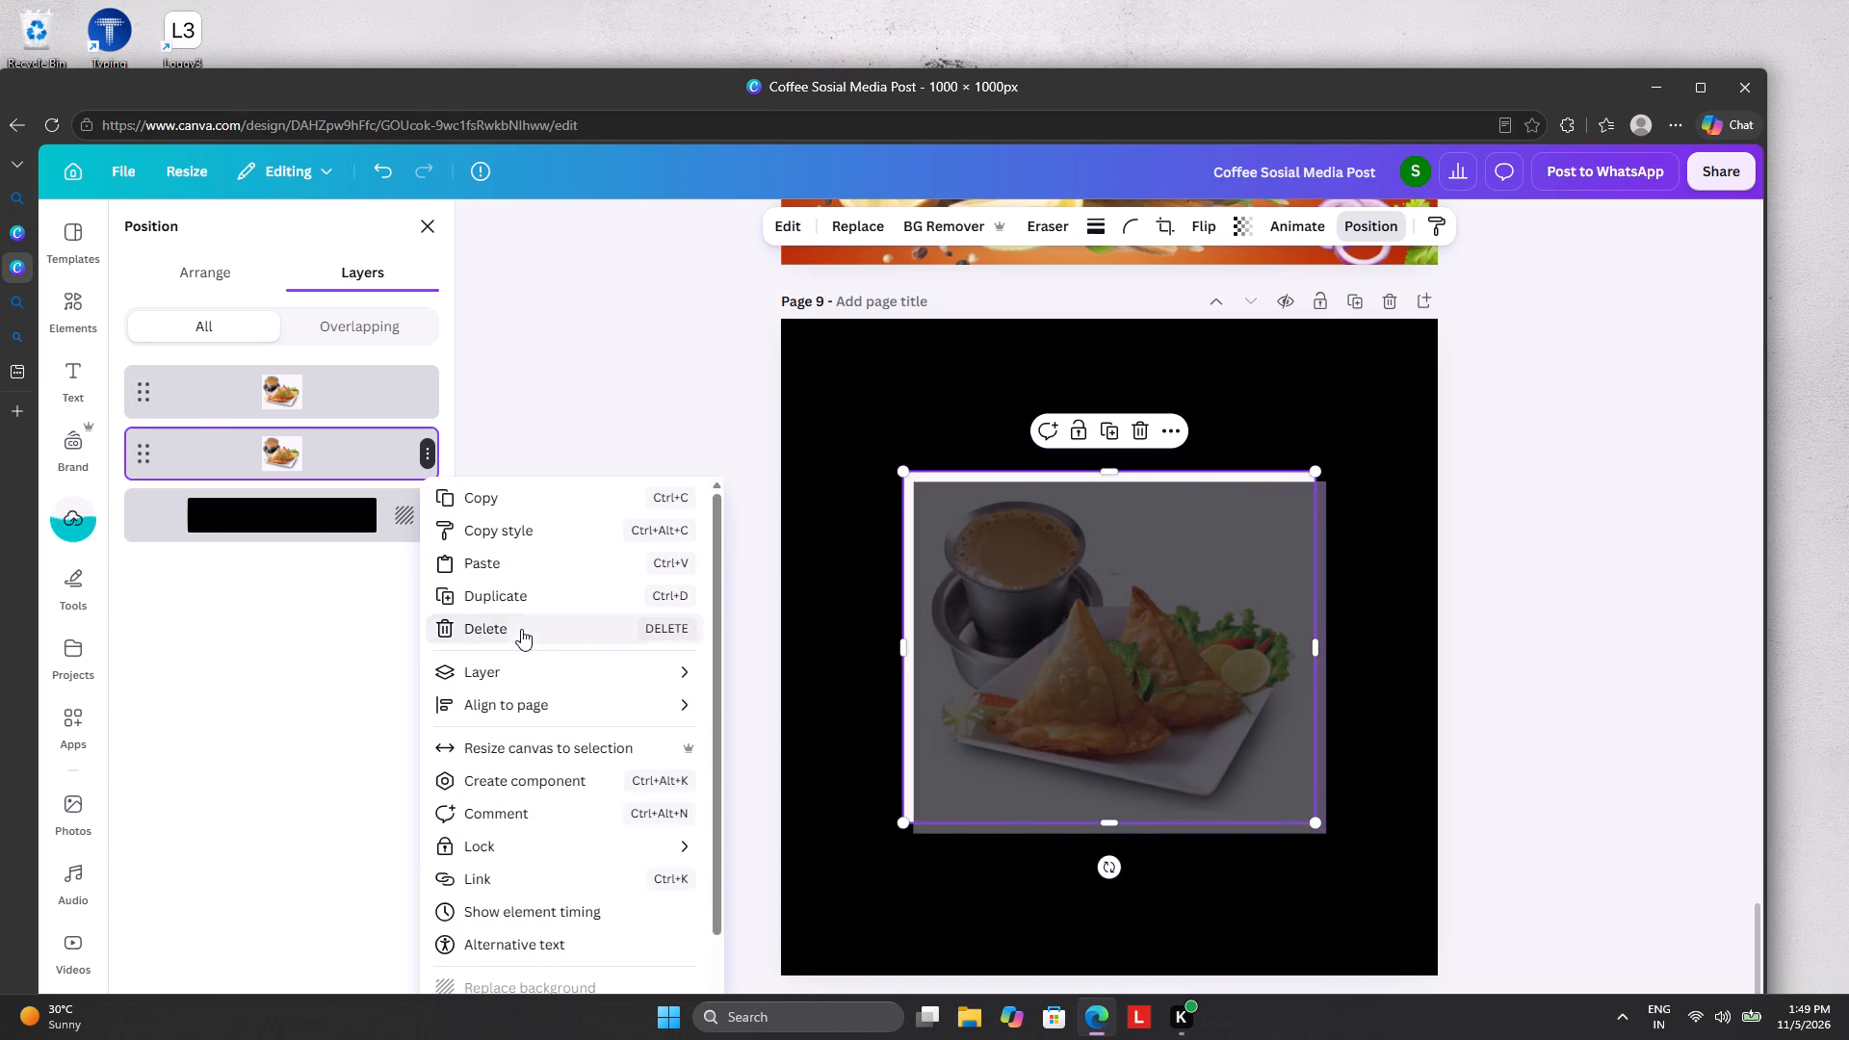
drag(1044, 673, 1044, 638)
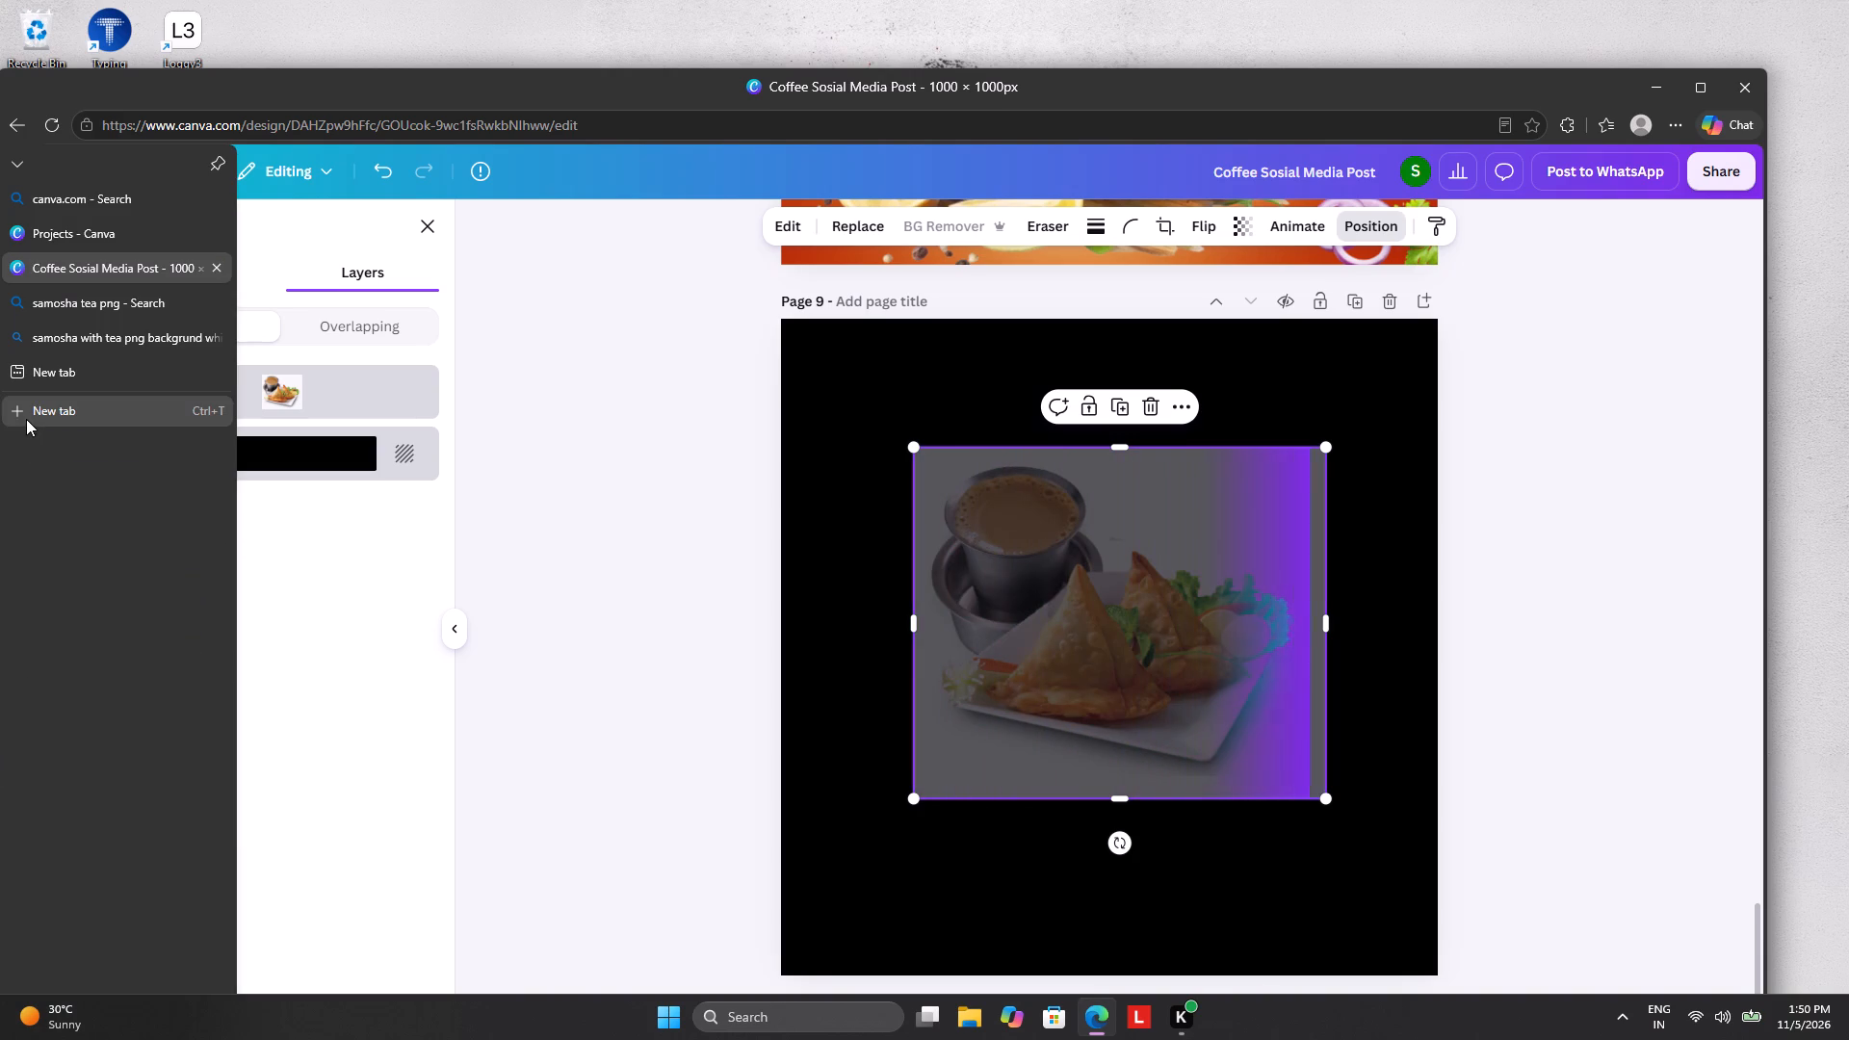
Return to the Bing image results, examine more images related to Vegetable Samosa, and open the Shutterstock Samosa And Tea photo.
click(101, 336)
scroll(724, 646, down, 4)
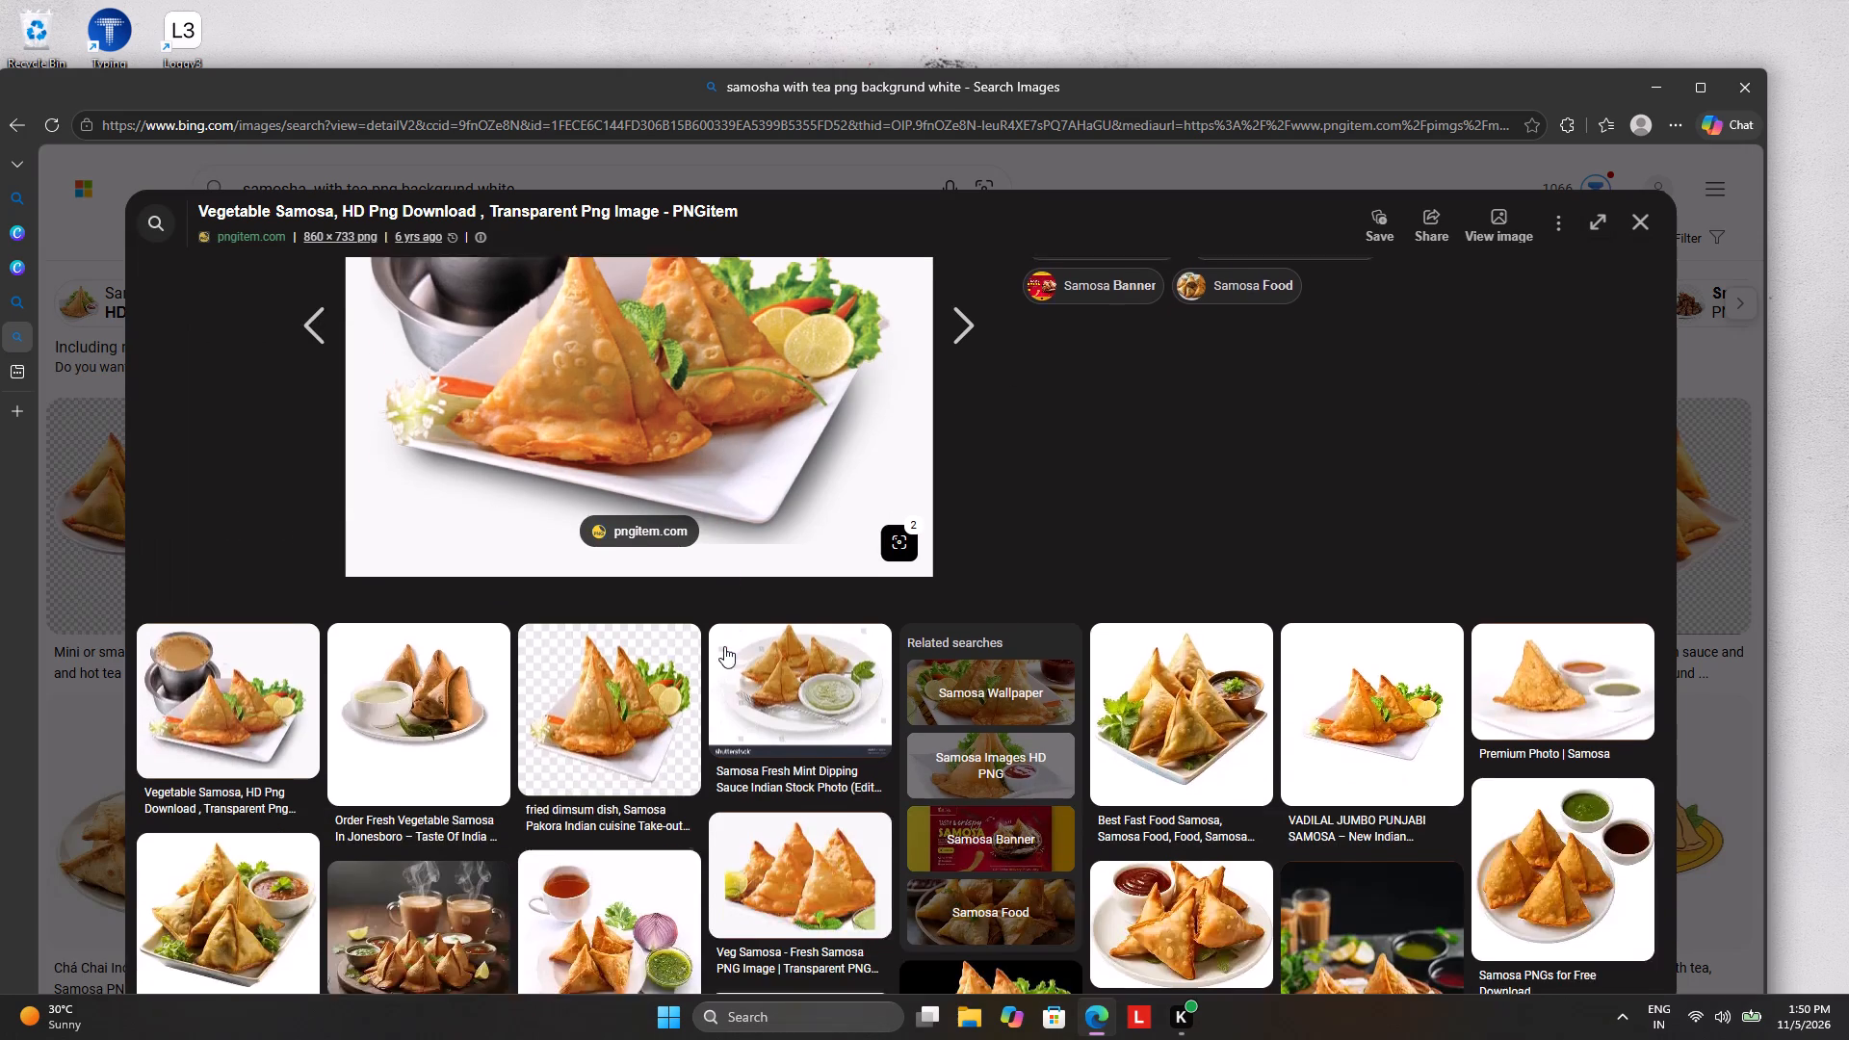
scroll(544, 659, down, 3)
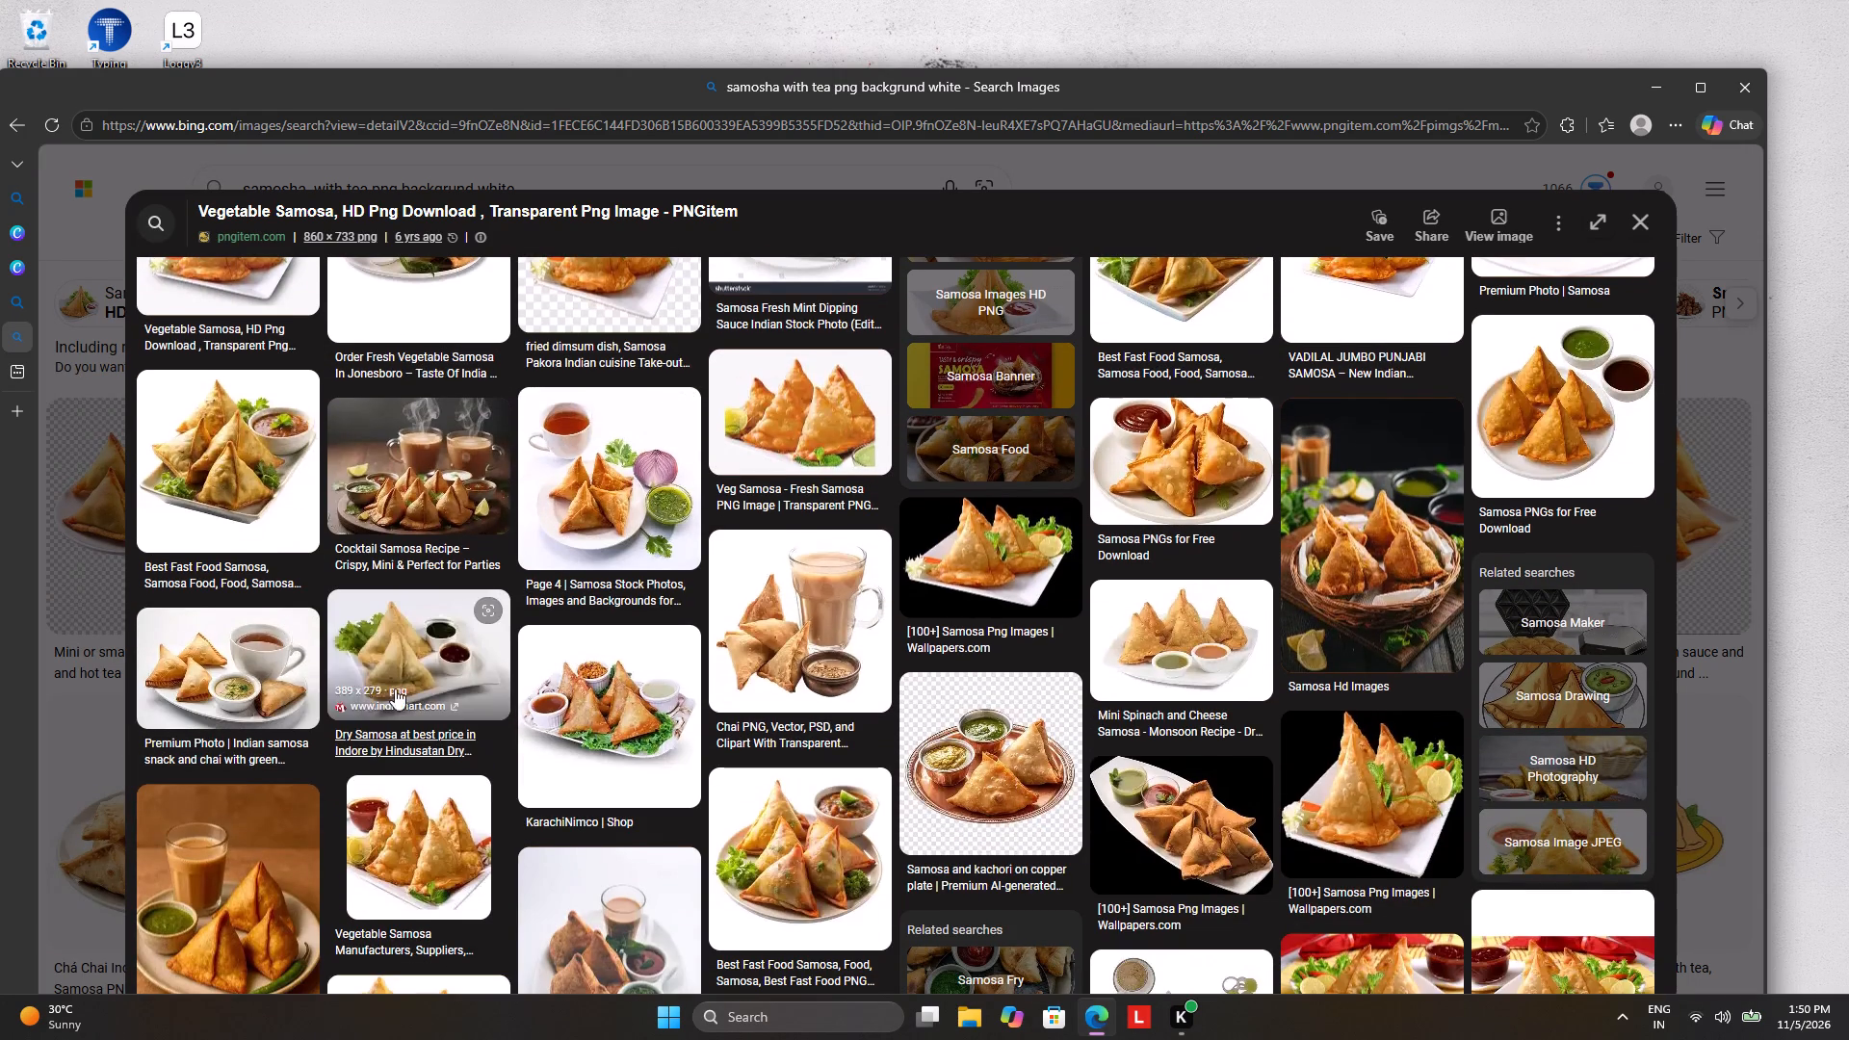
scroll(778, 696, down, 3)
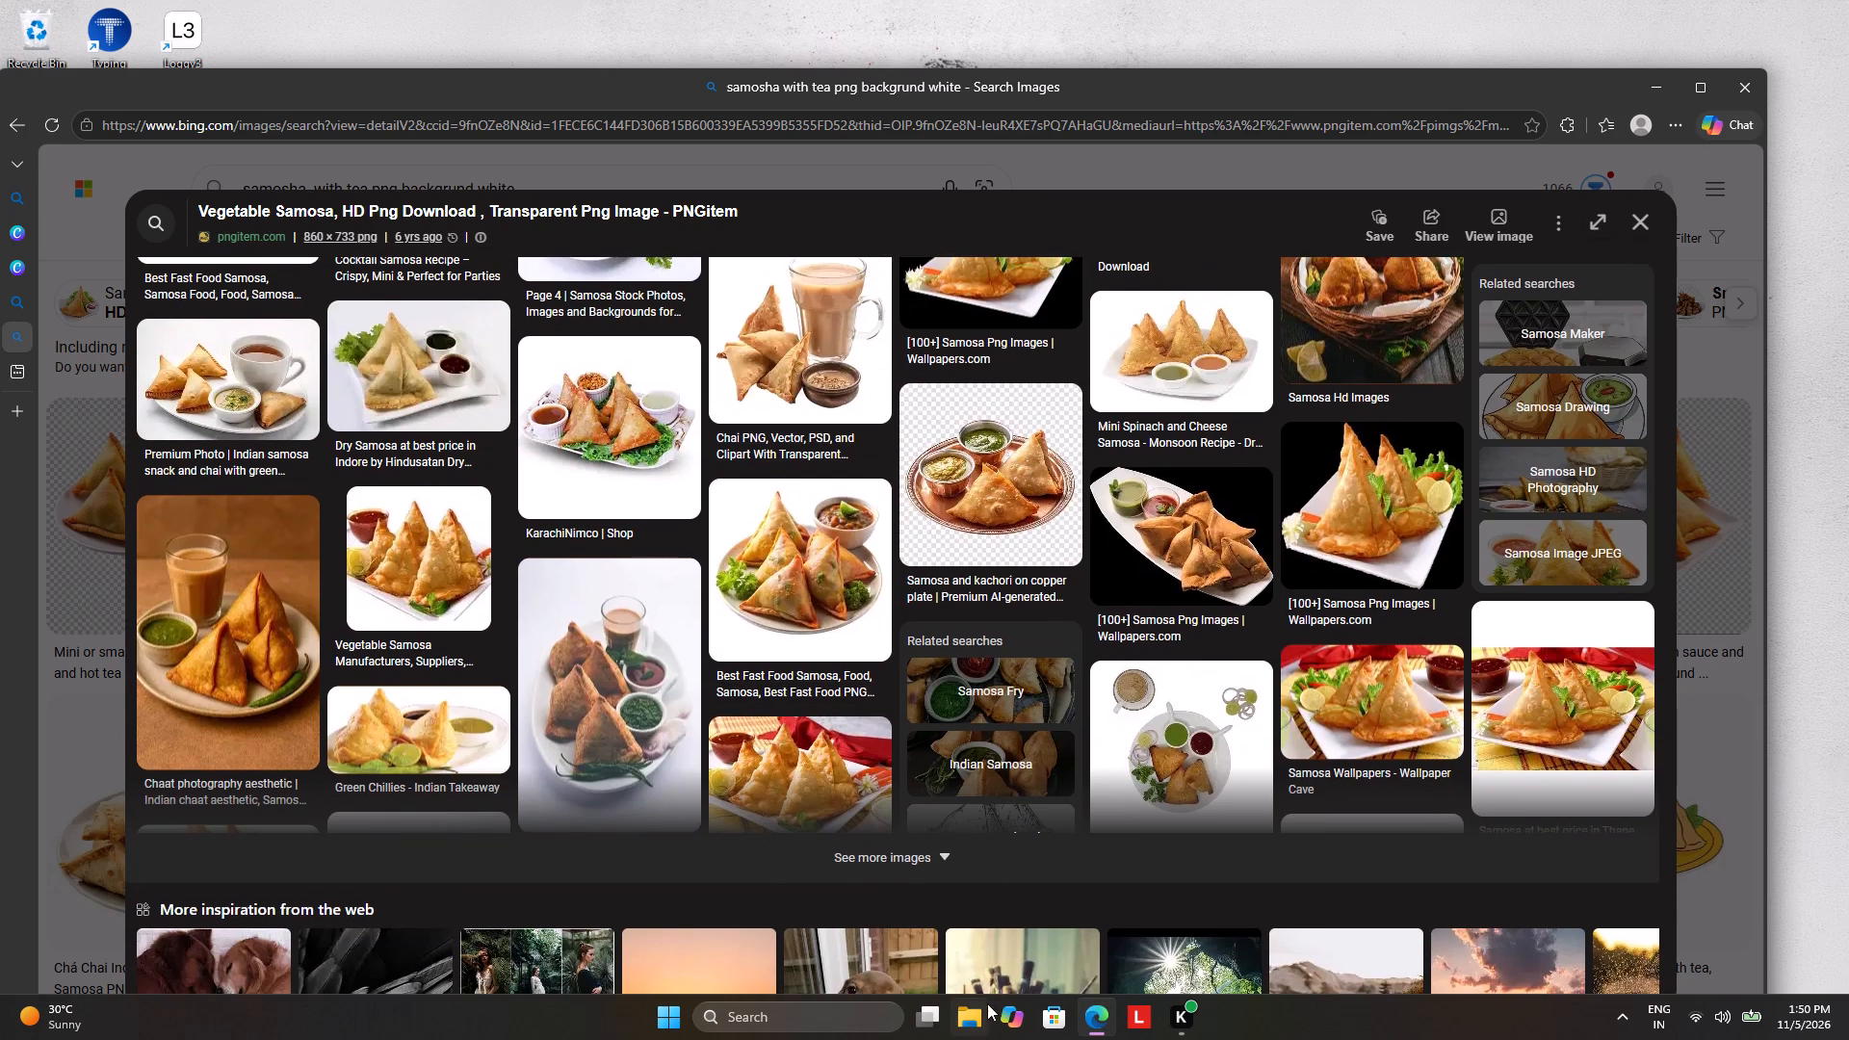
click(947, 850)
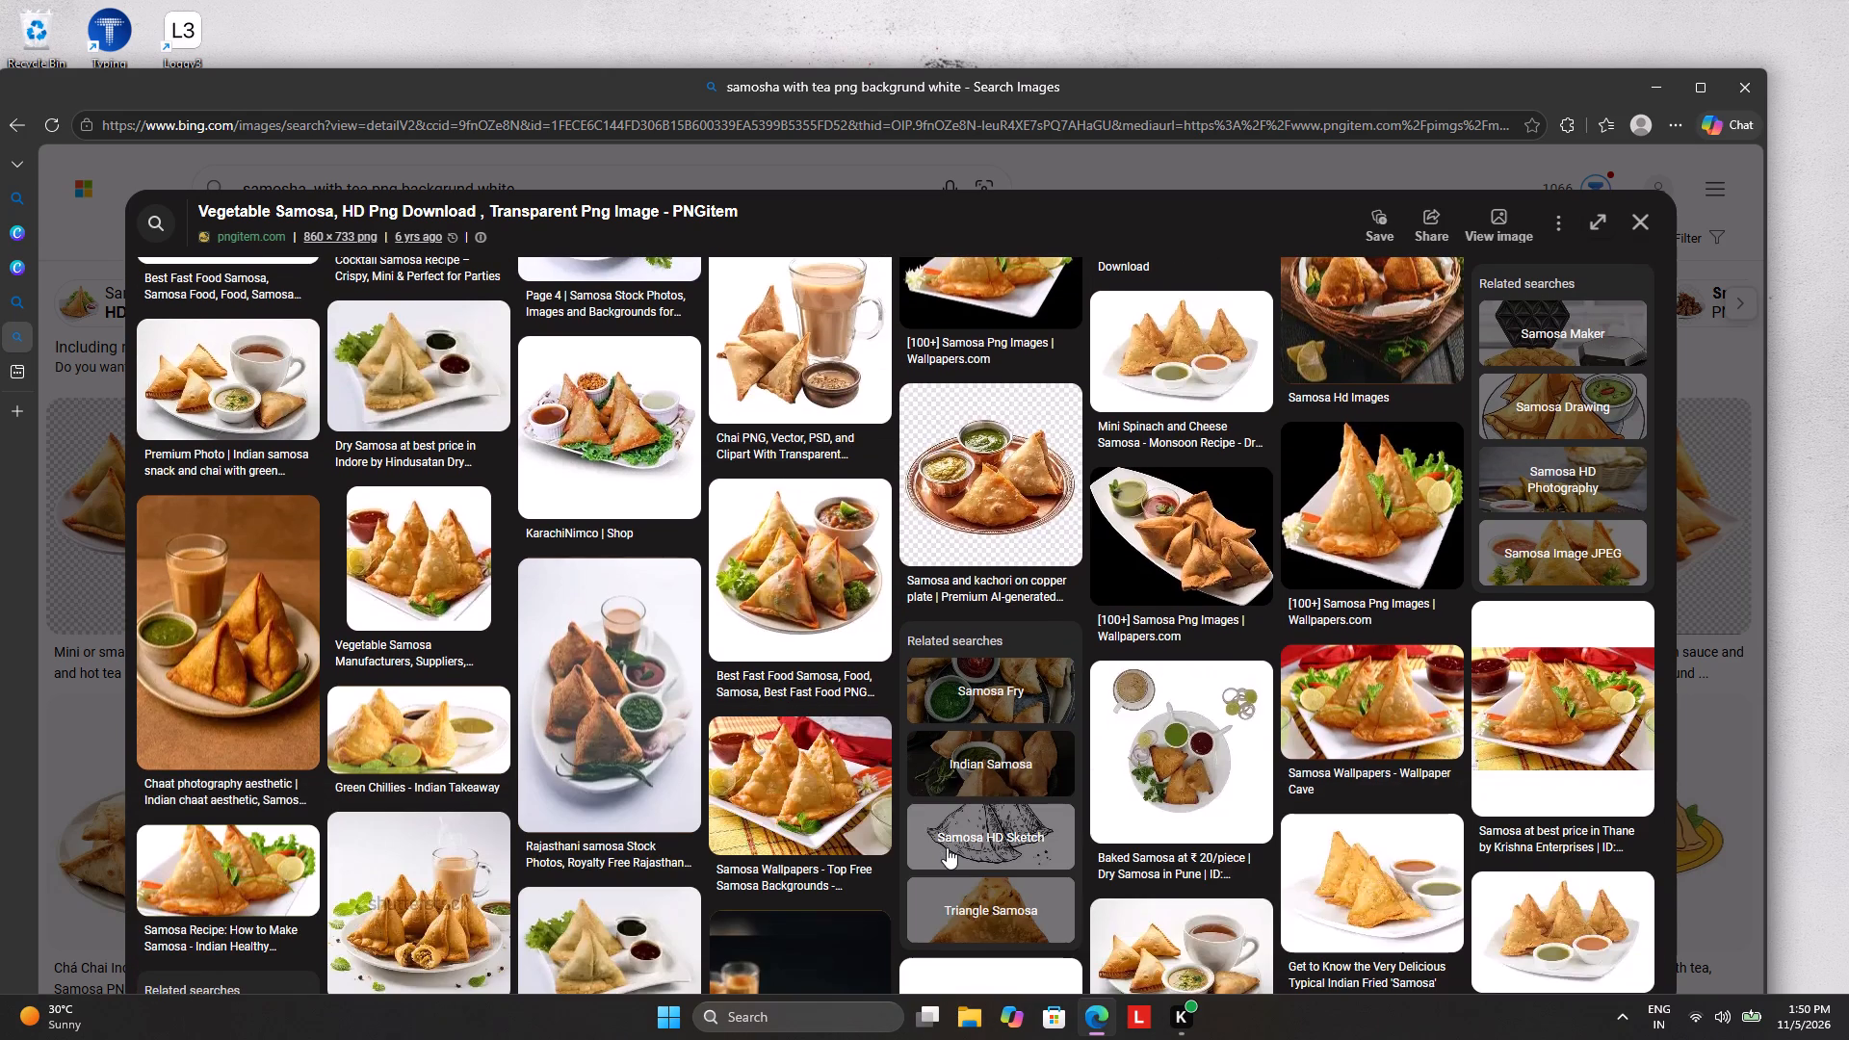
scroll(947, 846, down, 3)
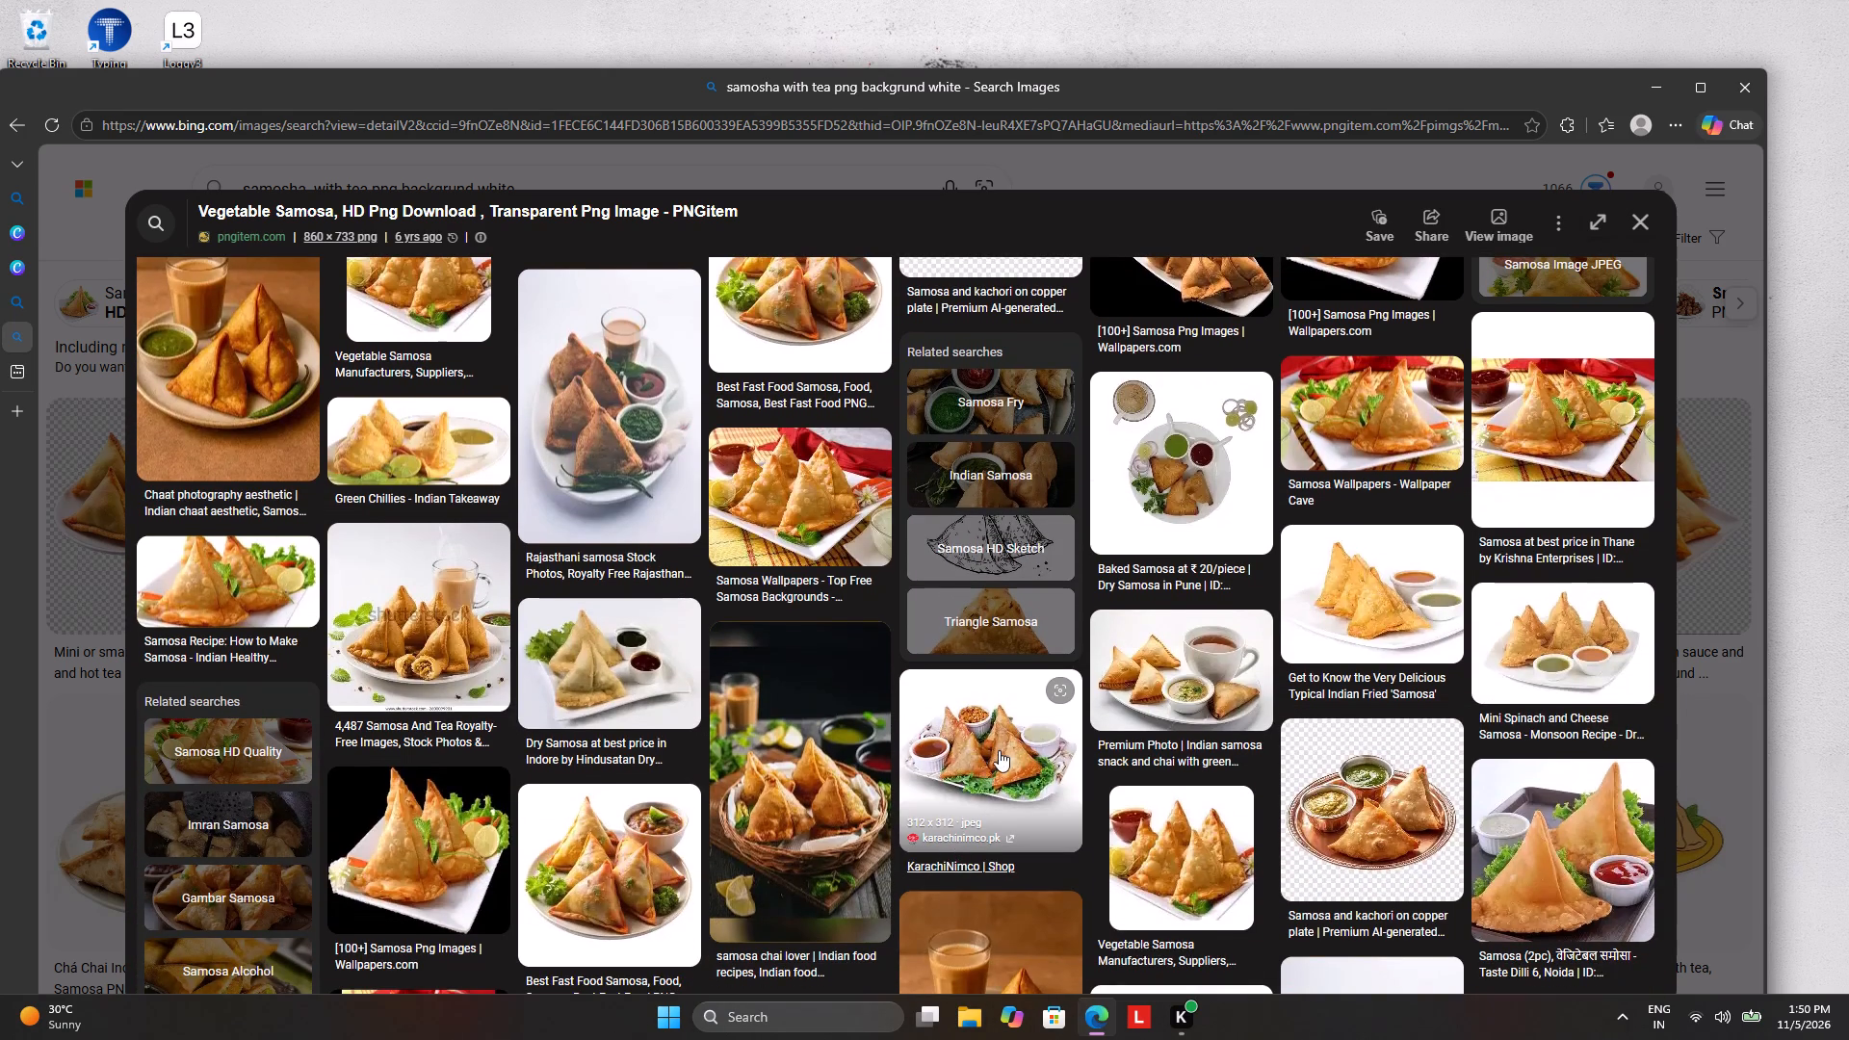
scroll(1085, 748, down, 2)
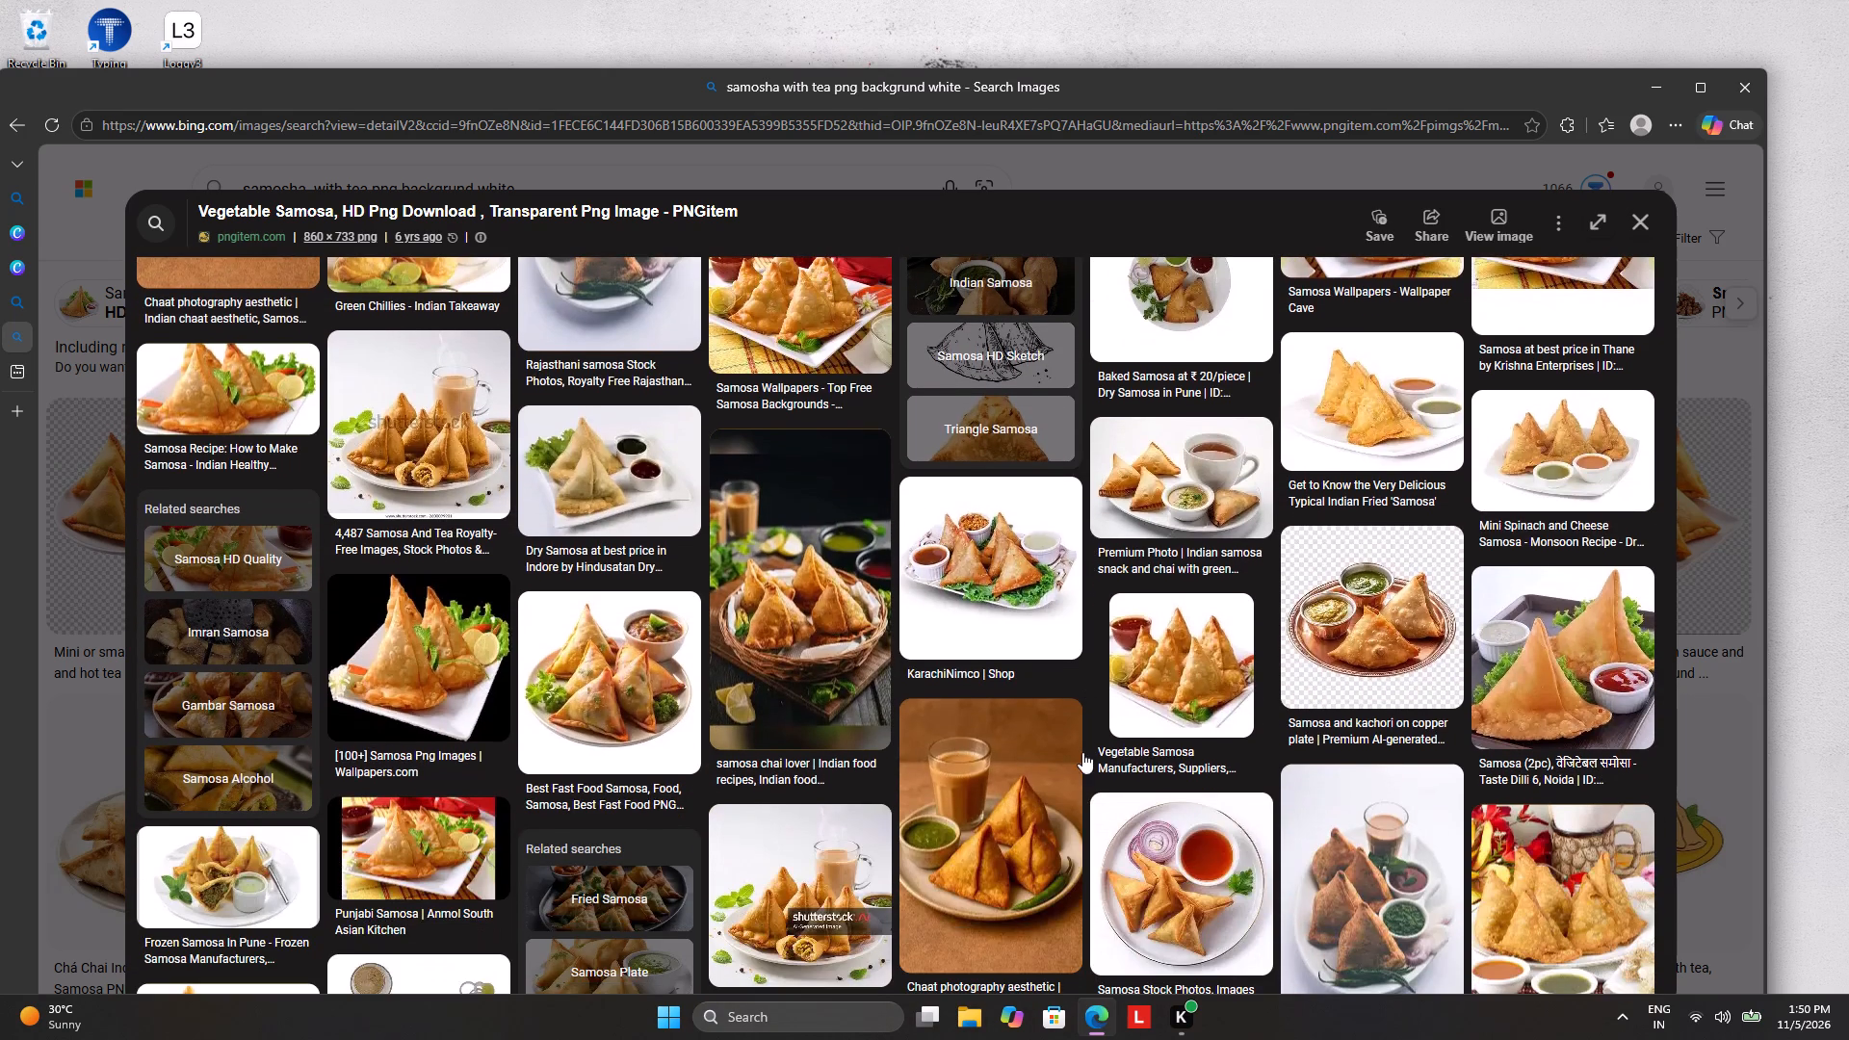
scroll(1077, 752, down, 2)
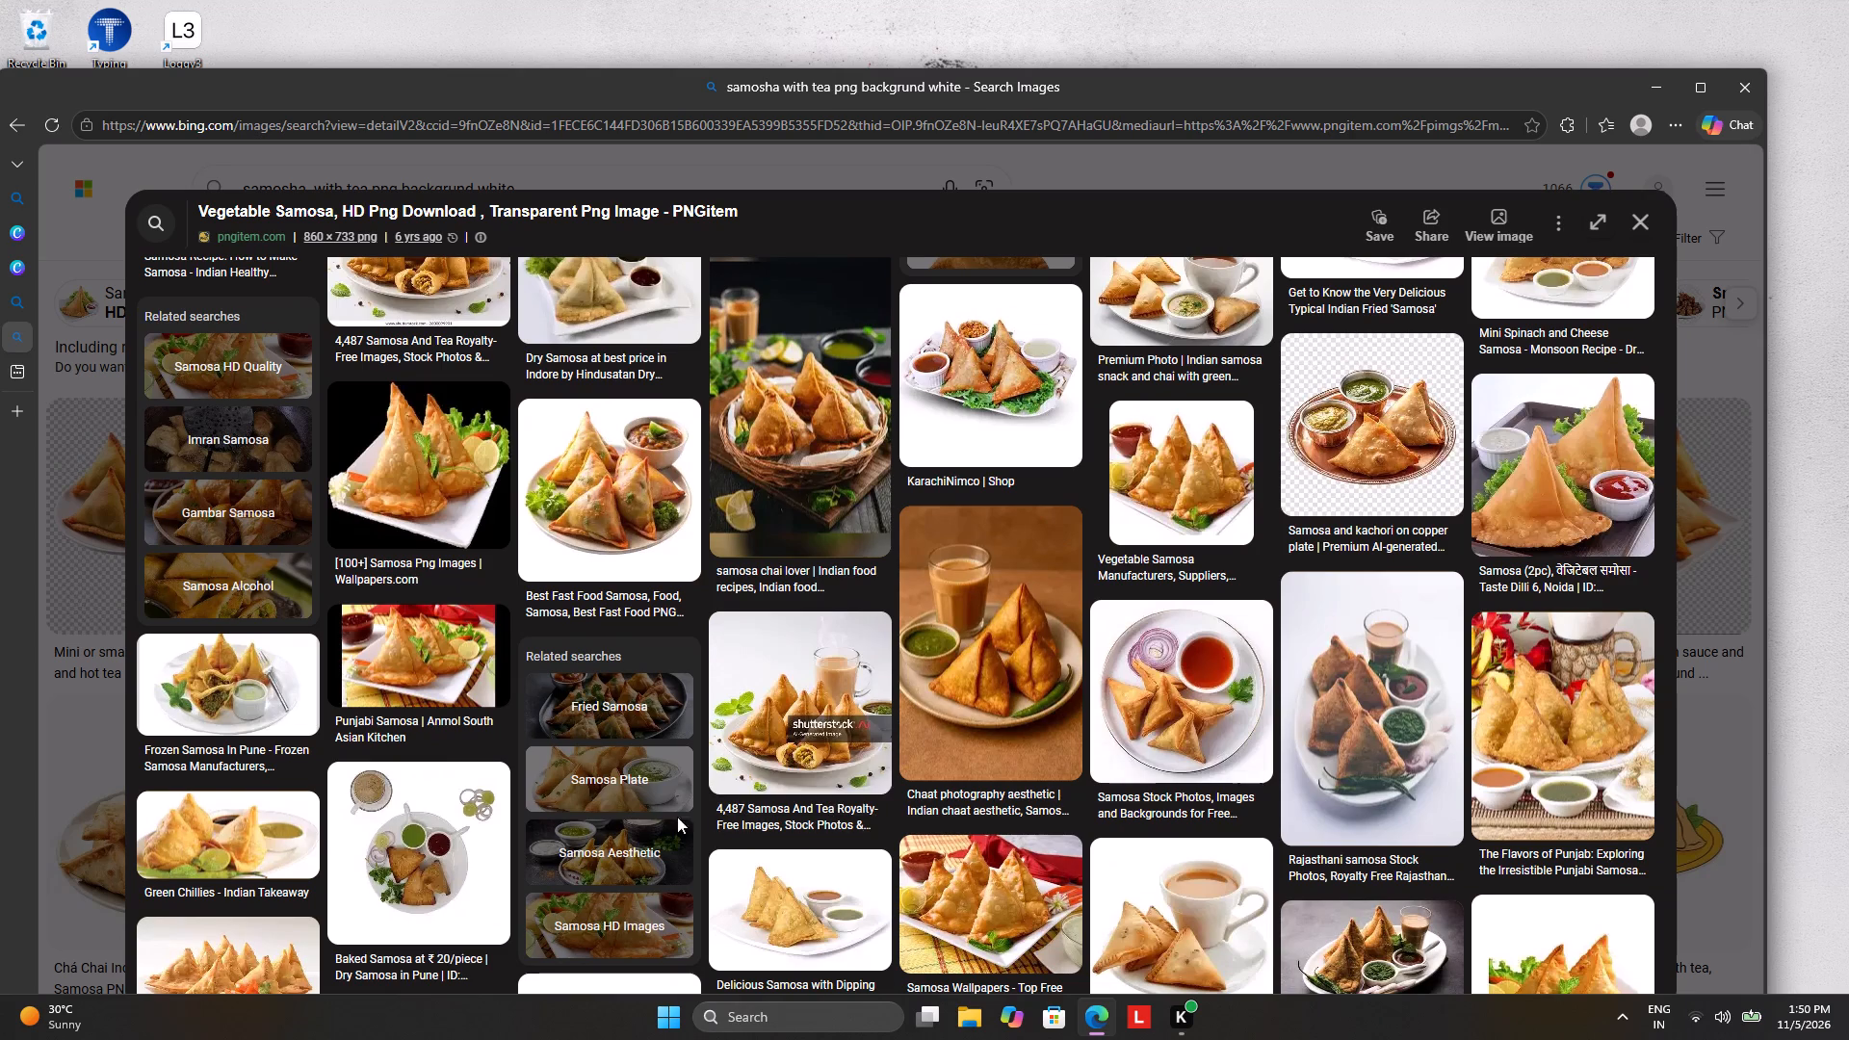
click(801, 680)
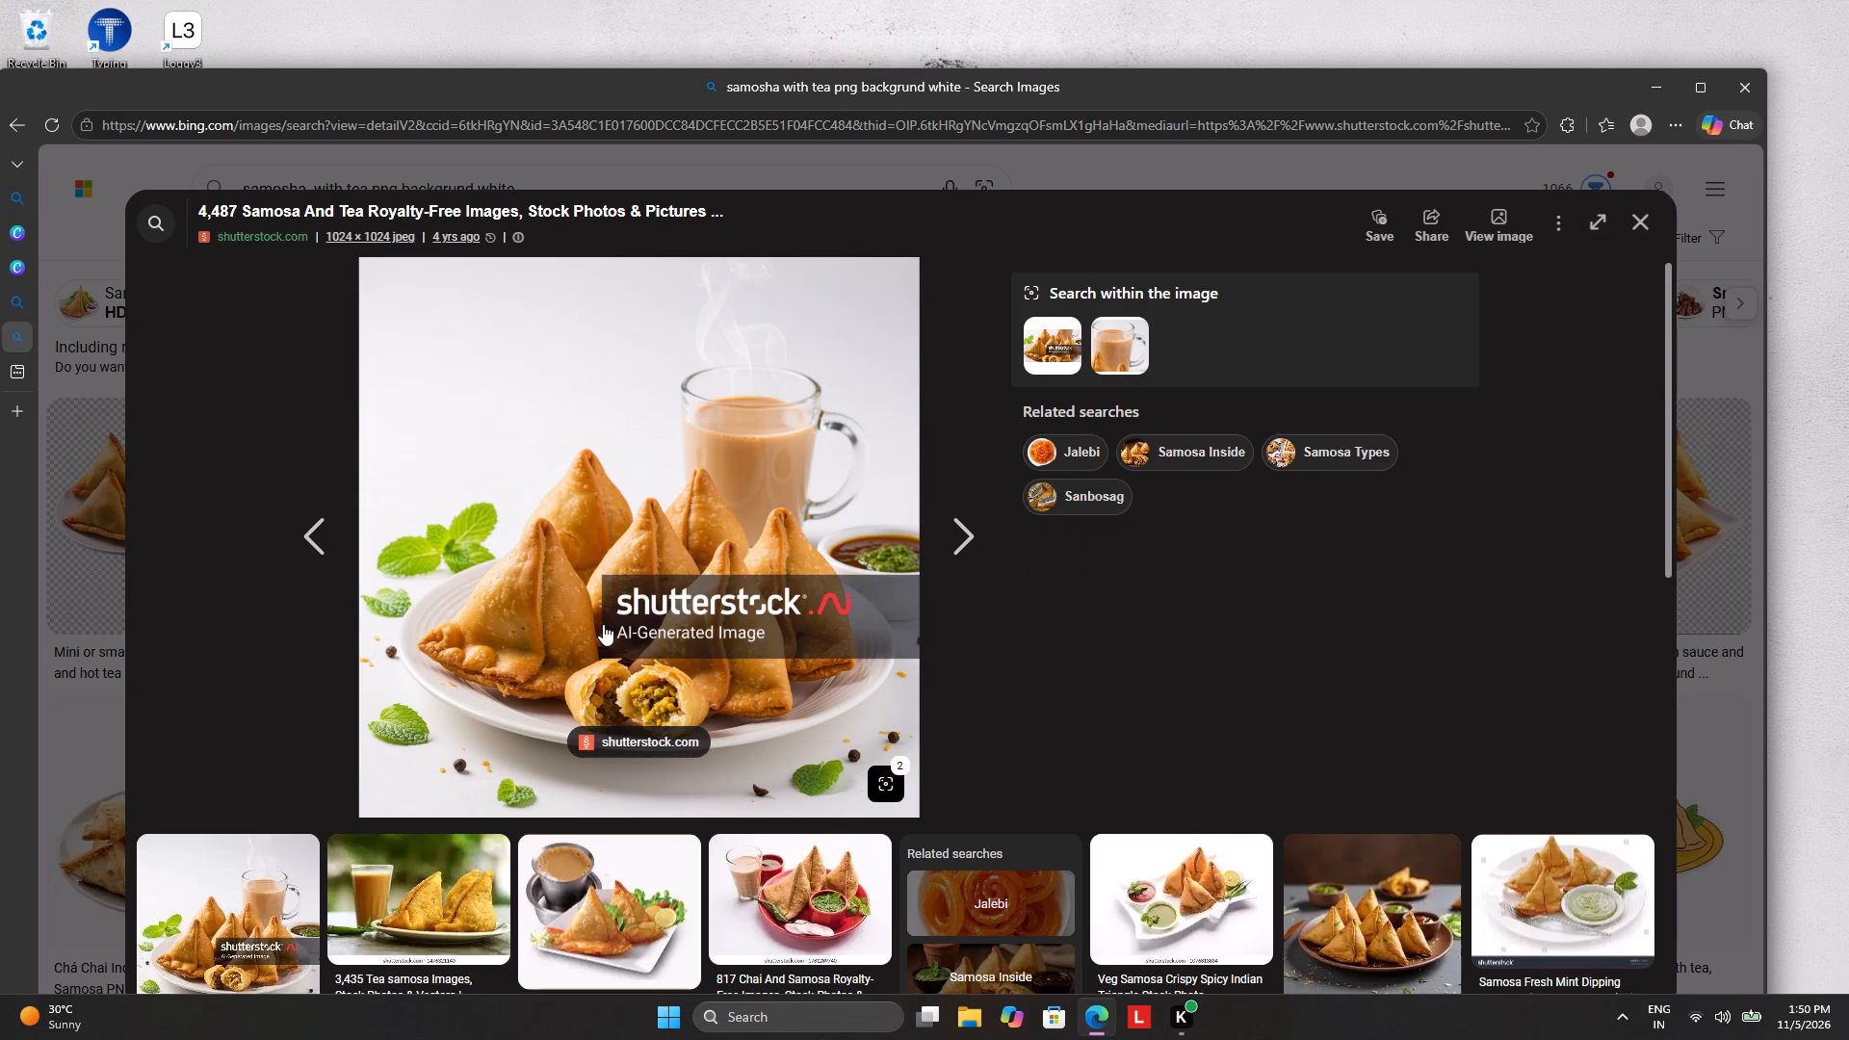
Copy the Shutterstock samosa and tea photo, return to the Canva design, shift the existing picture up on page 9 and paste the photo there.
right_click(408, 566)
click(461, 645)
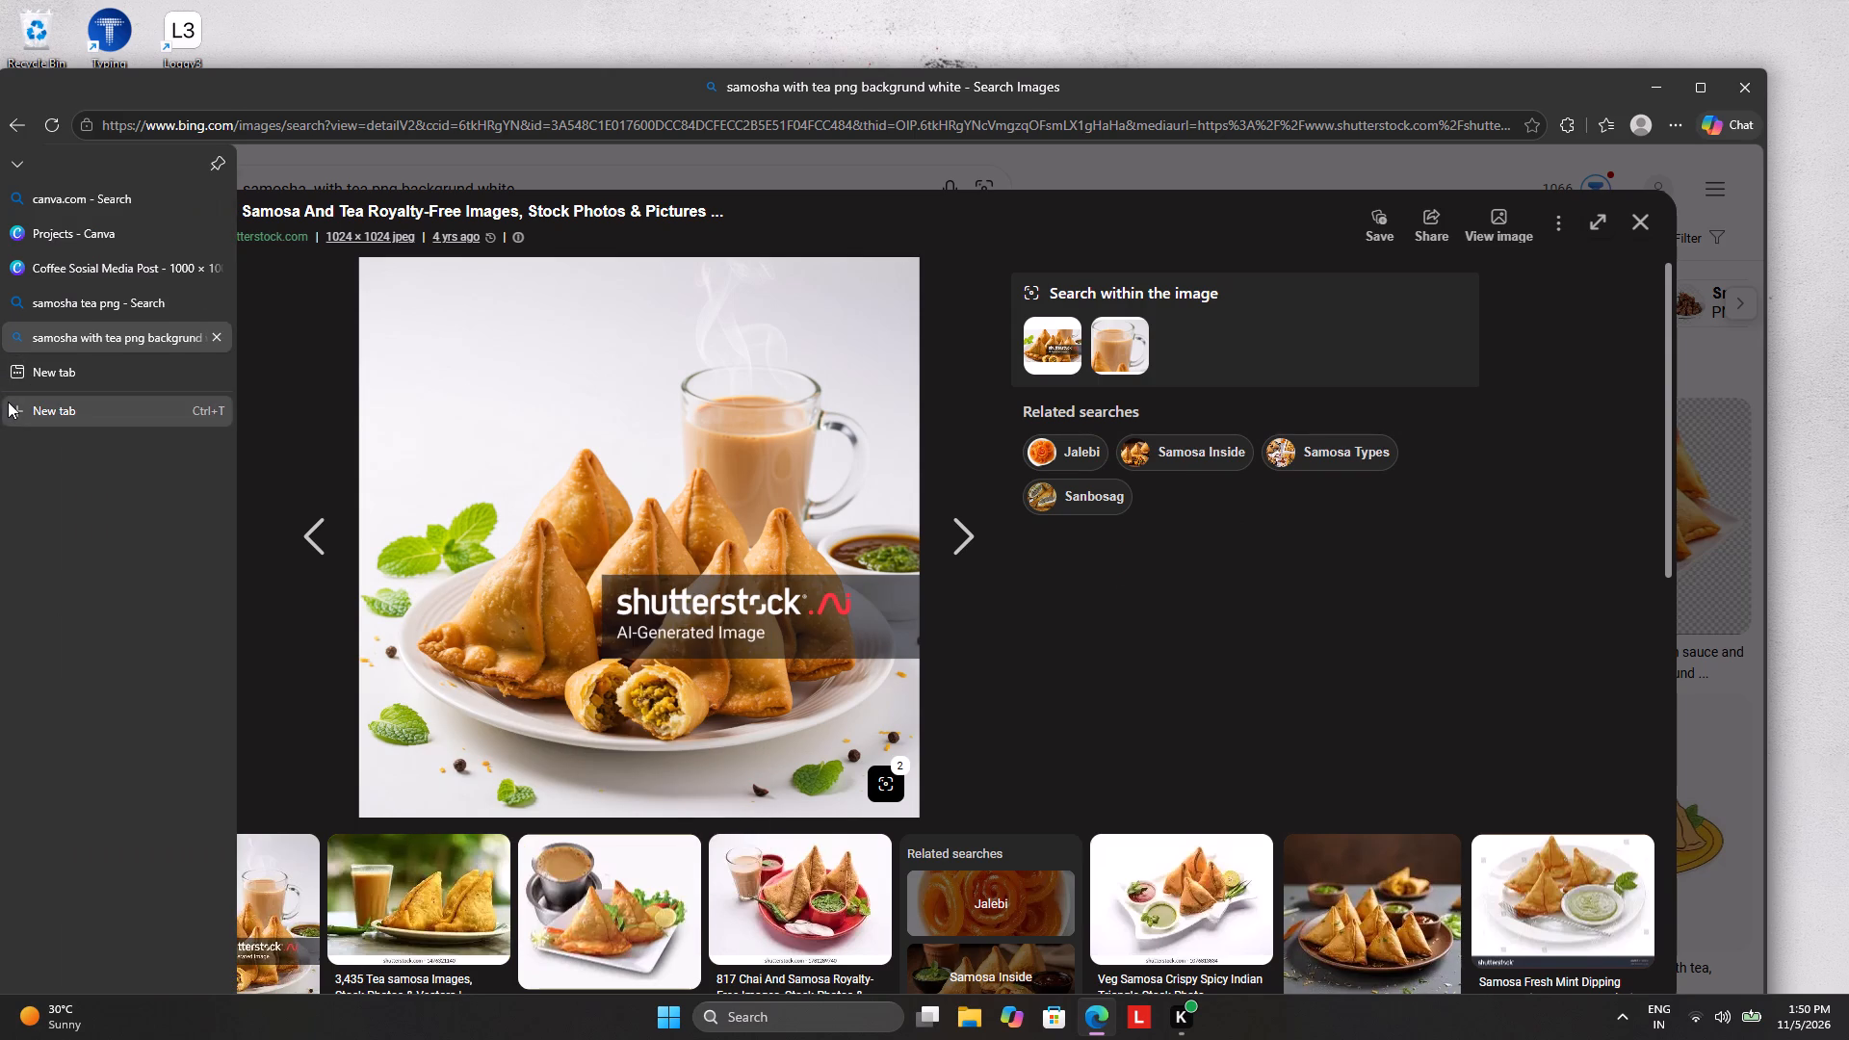
click(89, 262)
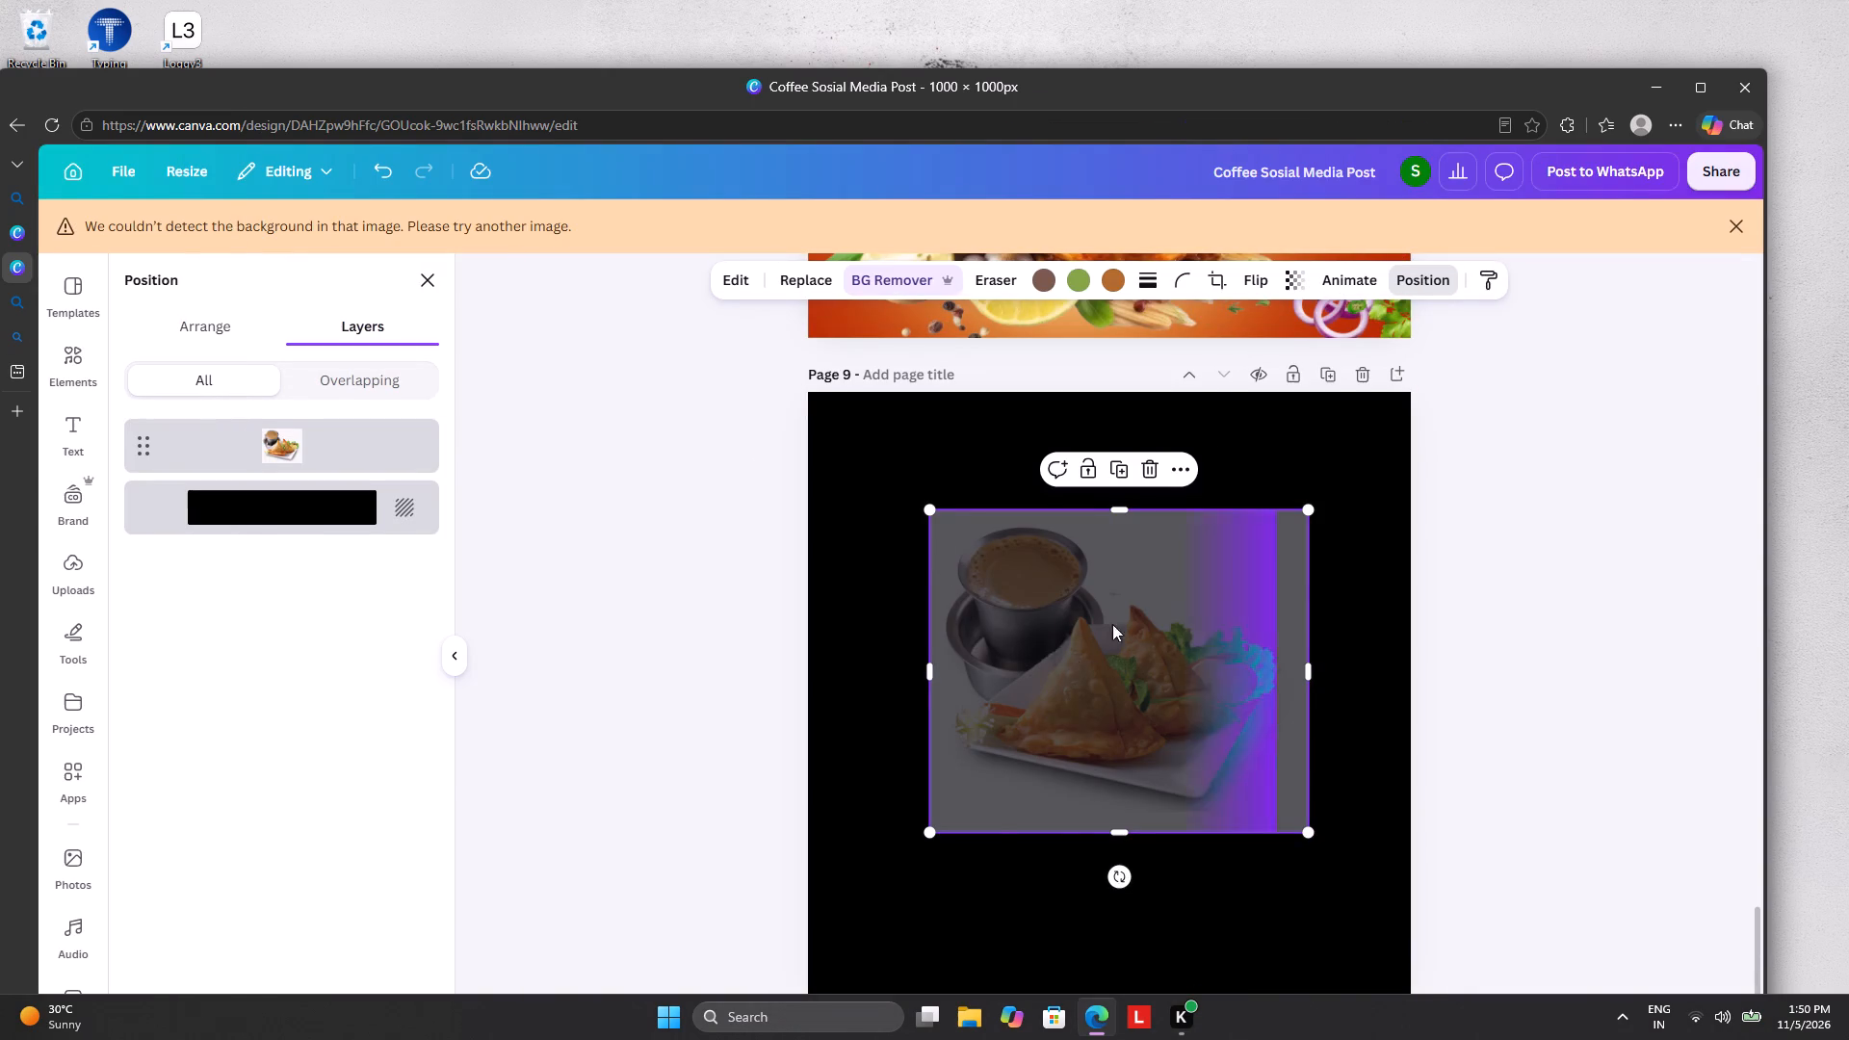
scroll(1129, 611, down, 3)
drag(1122, 632, 1168, 533)
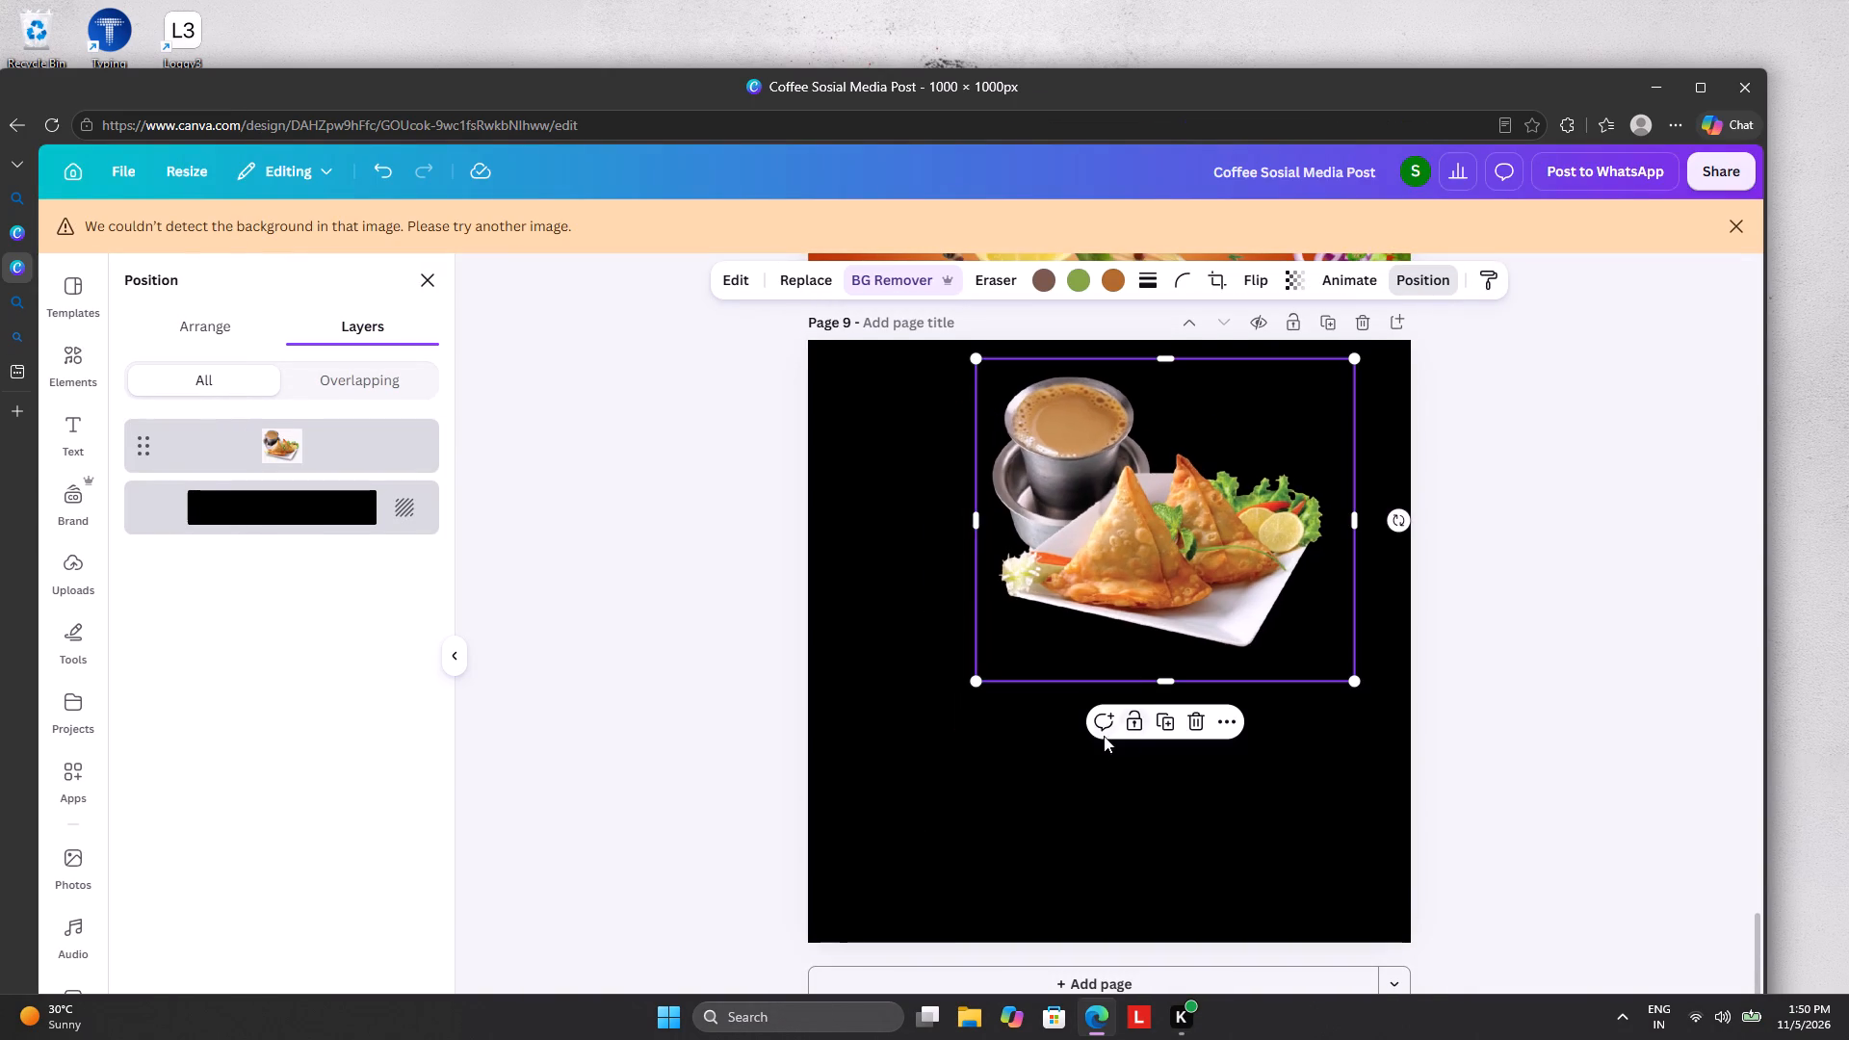
key(ctrl+v)
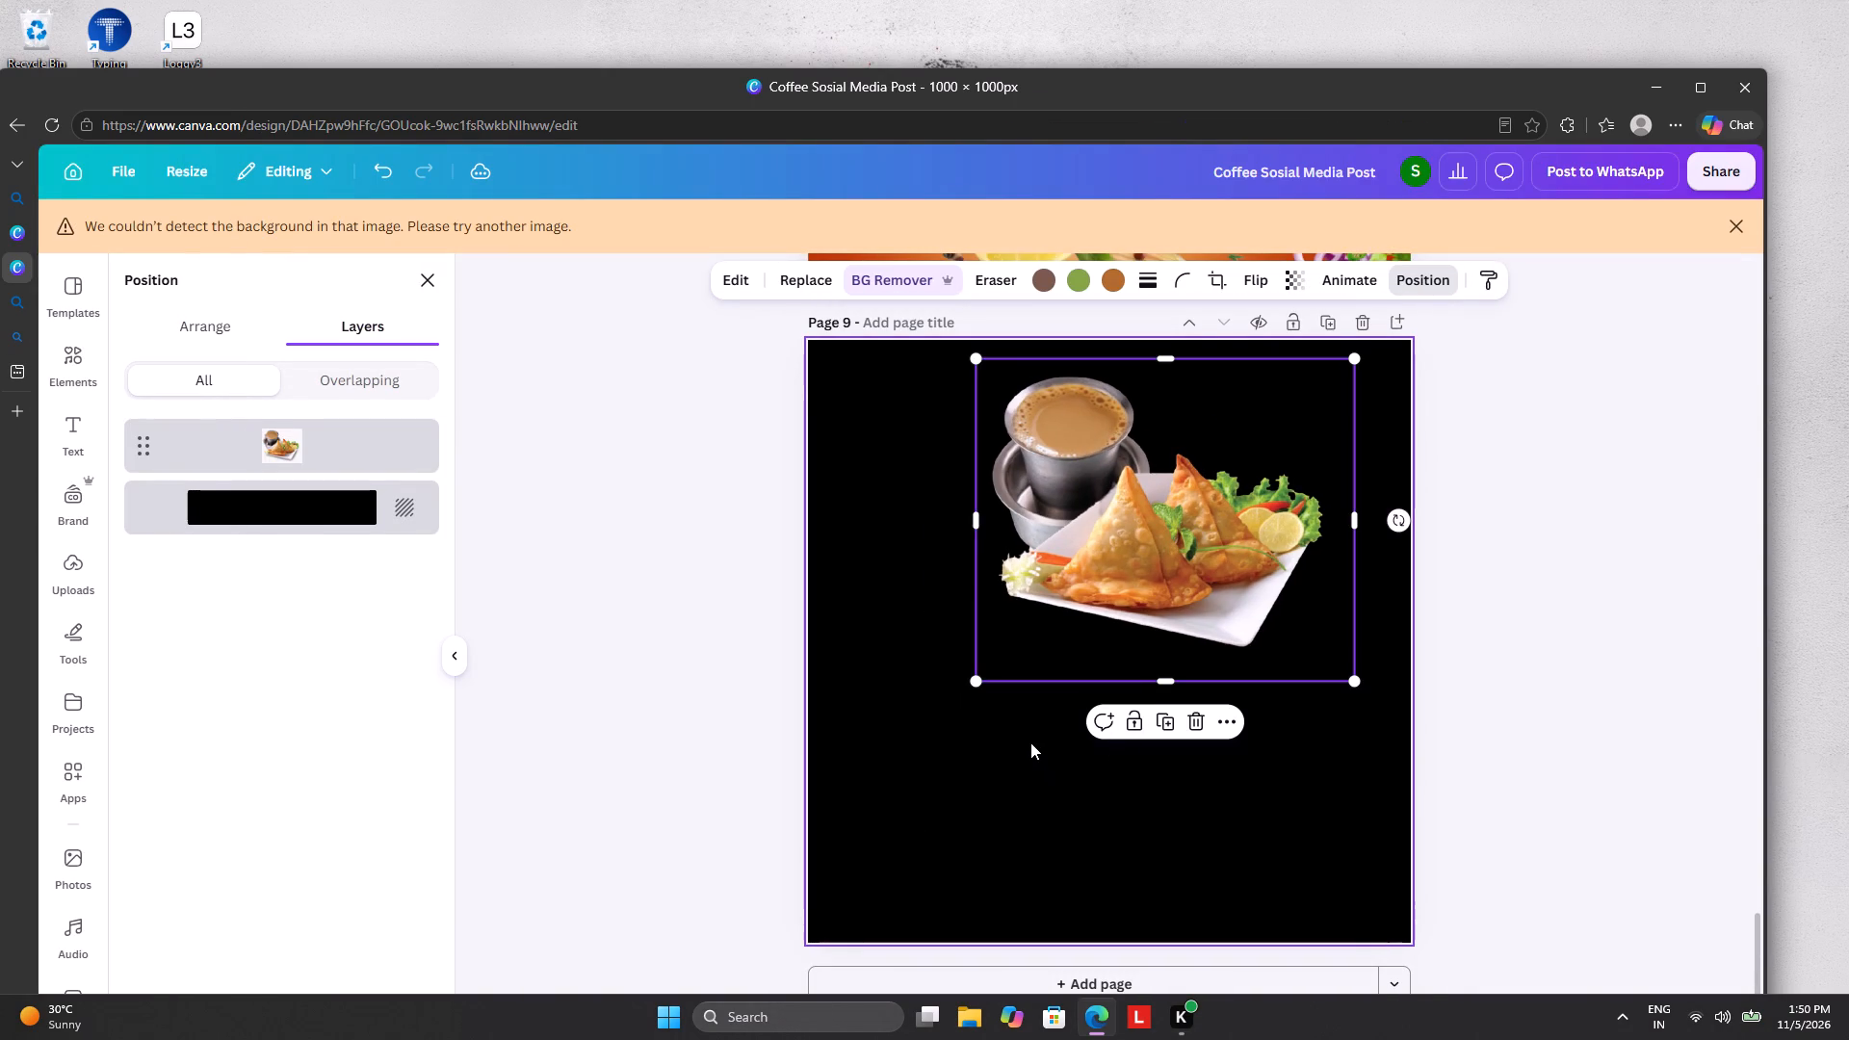
click(1741, 222)
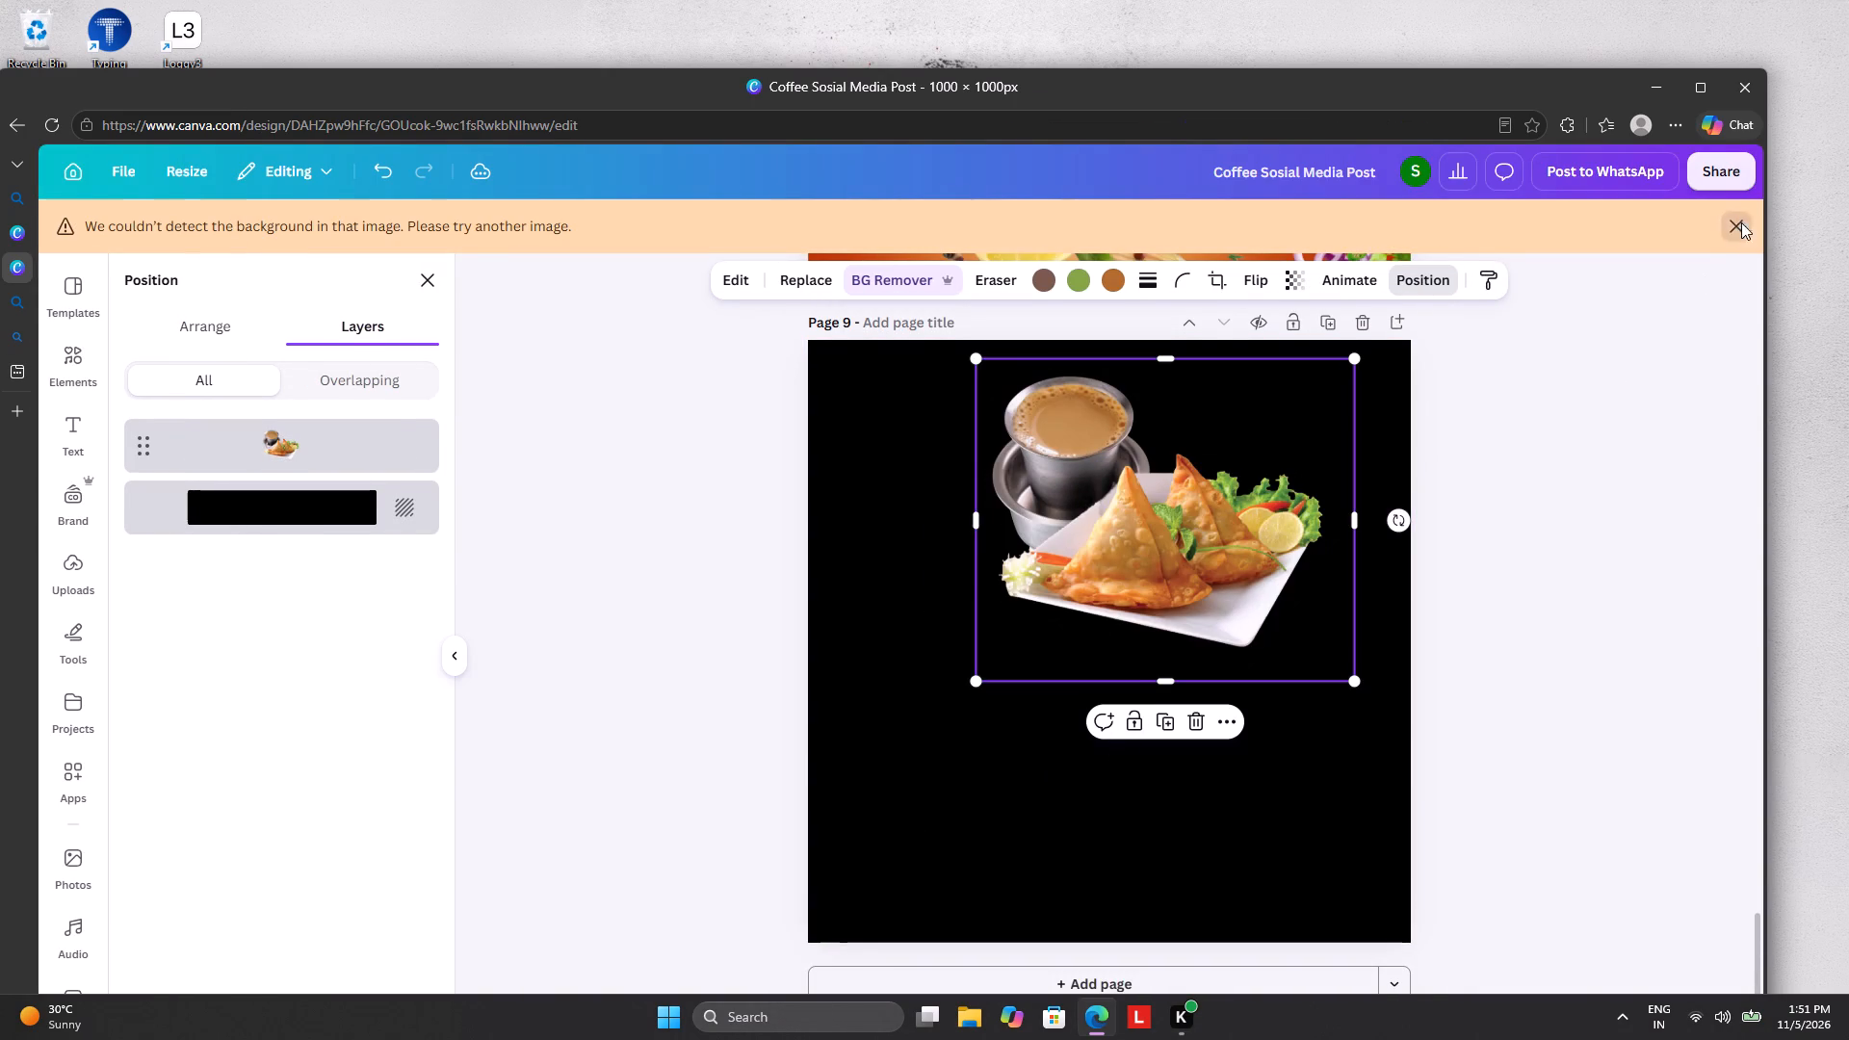
drag(1077, 695, 1067, 613)
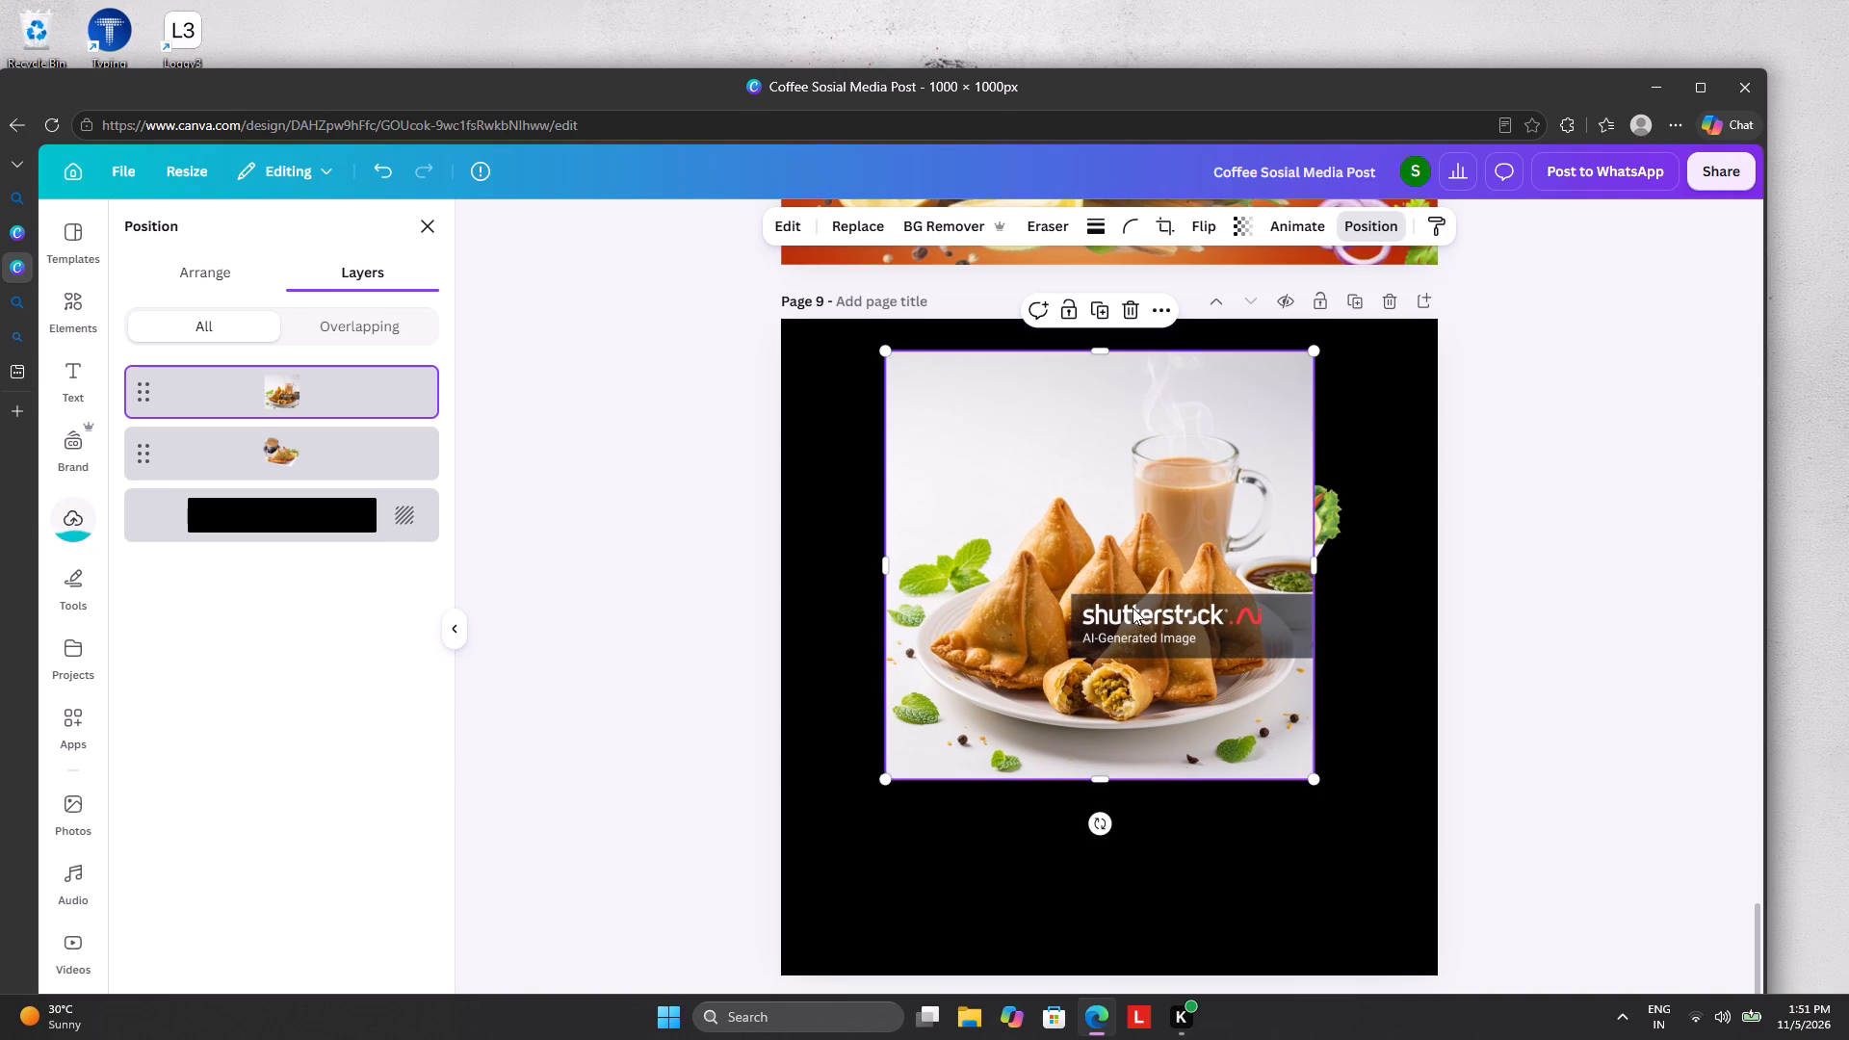
Apply BG Remover to the pasted Shutterstock samosa photo and nudge it slightly down on page 9.
click(952, 218)
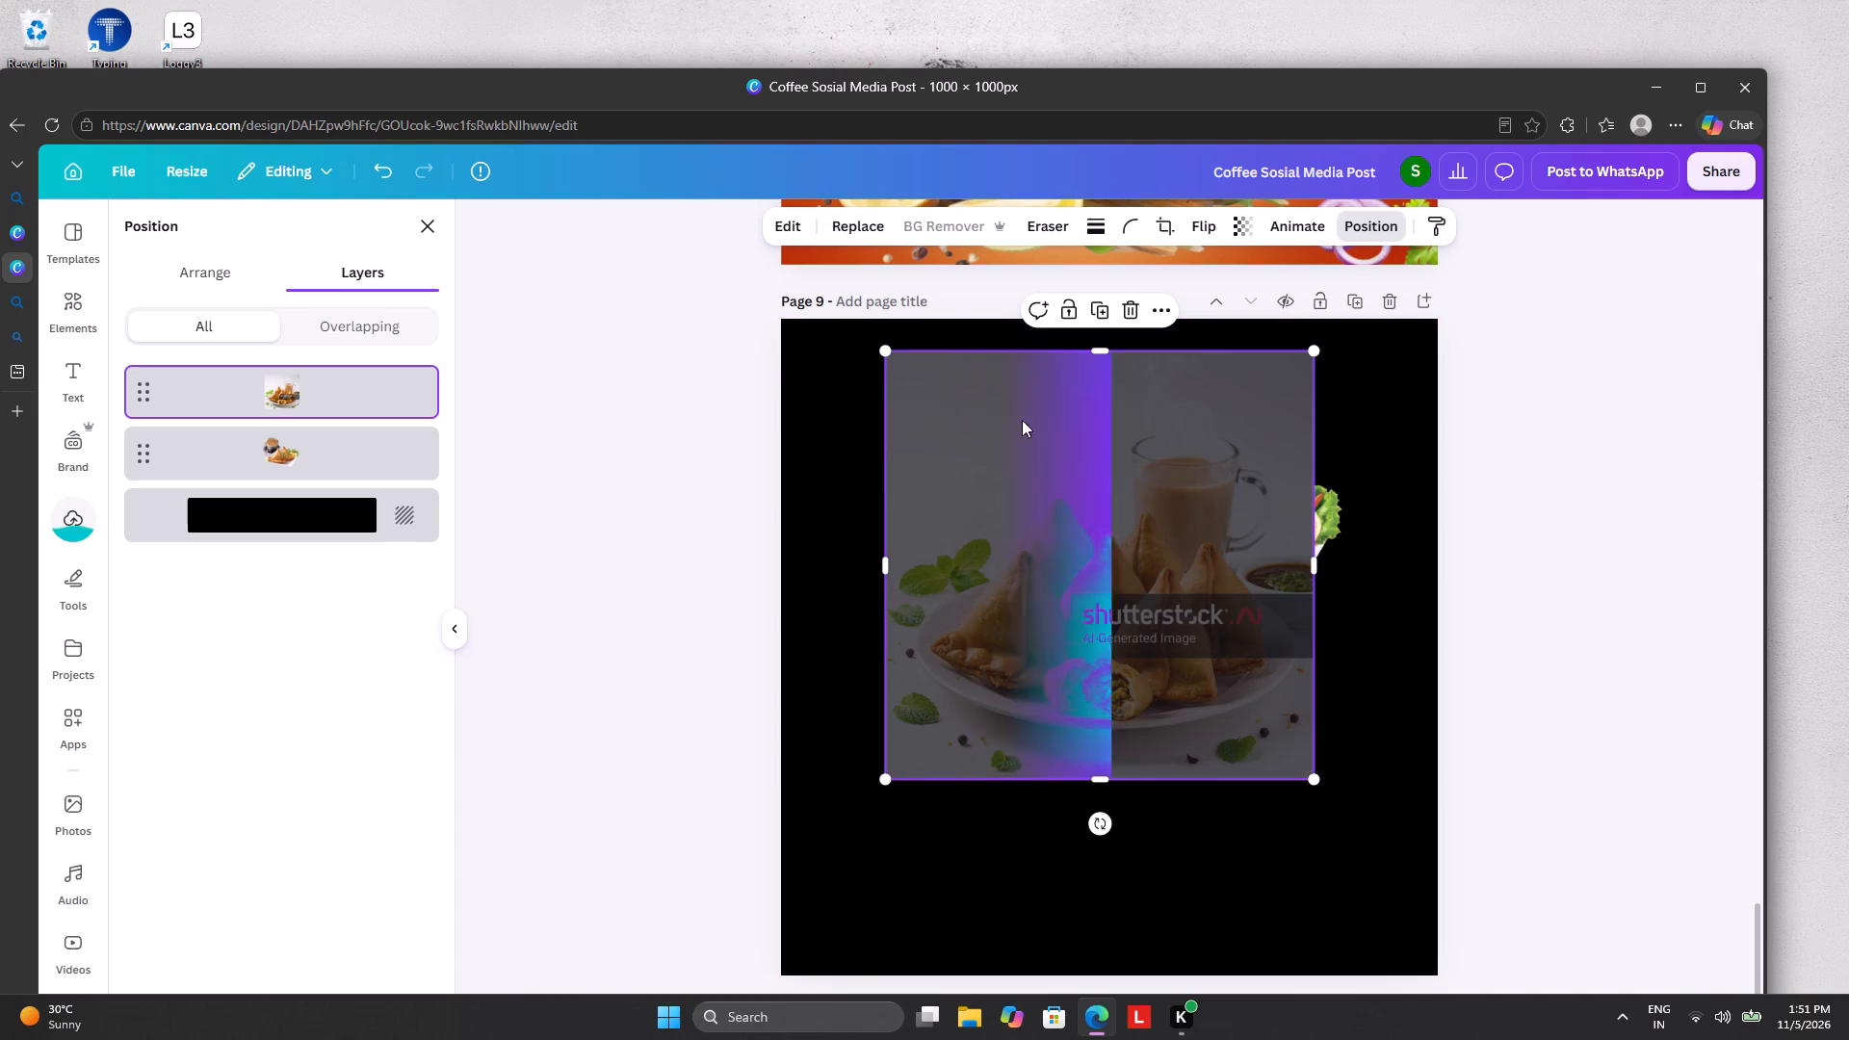
drag(1043, 481, 1050, 508)
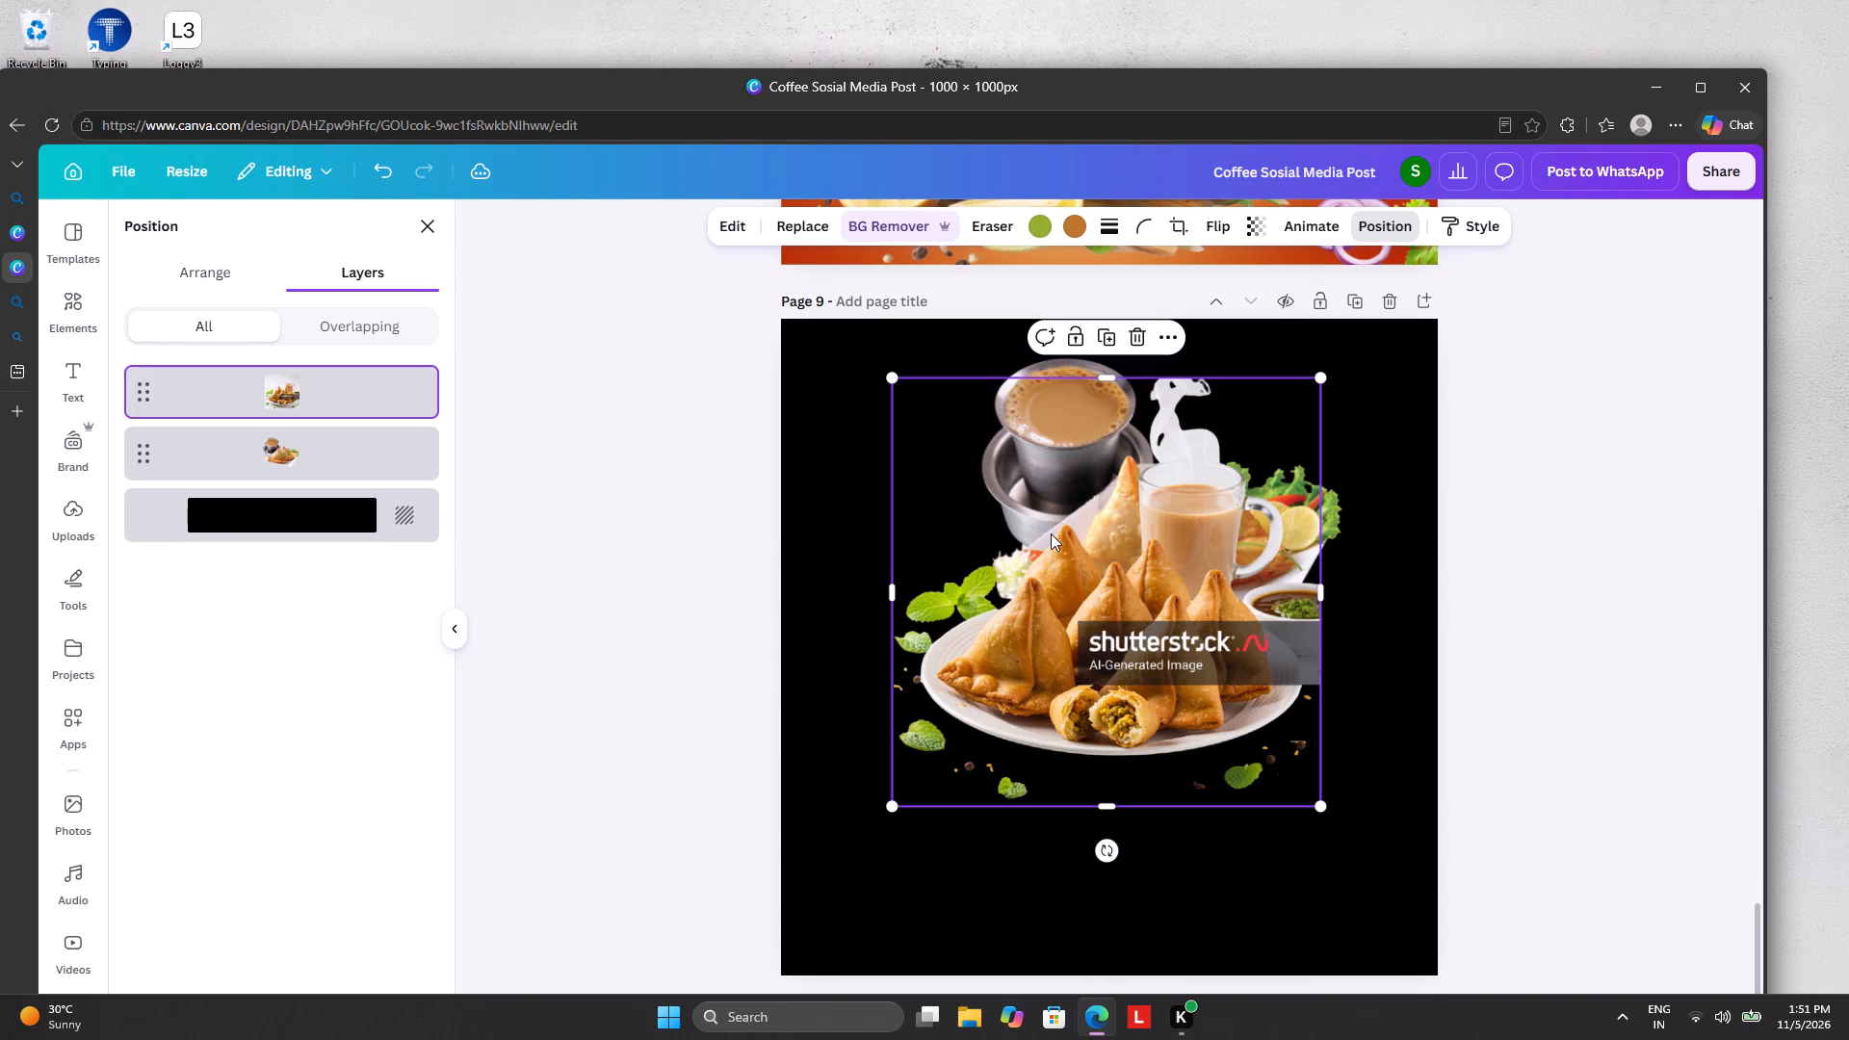
Copy the background-removed Shutterstock samosa picture and paste it onto a newly added page 10.
right_click(1040, 604)
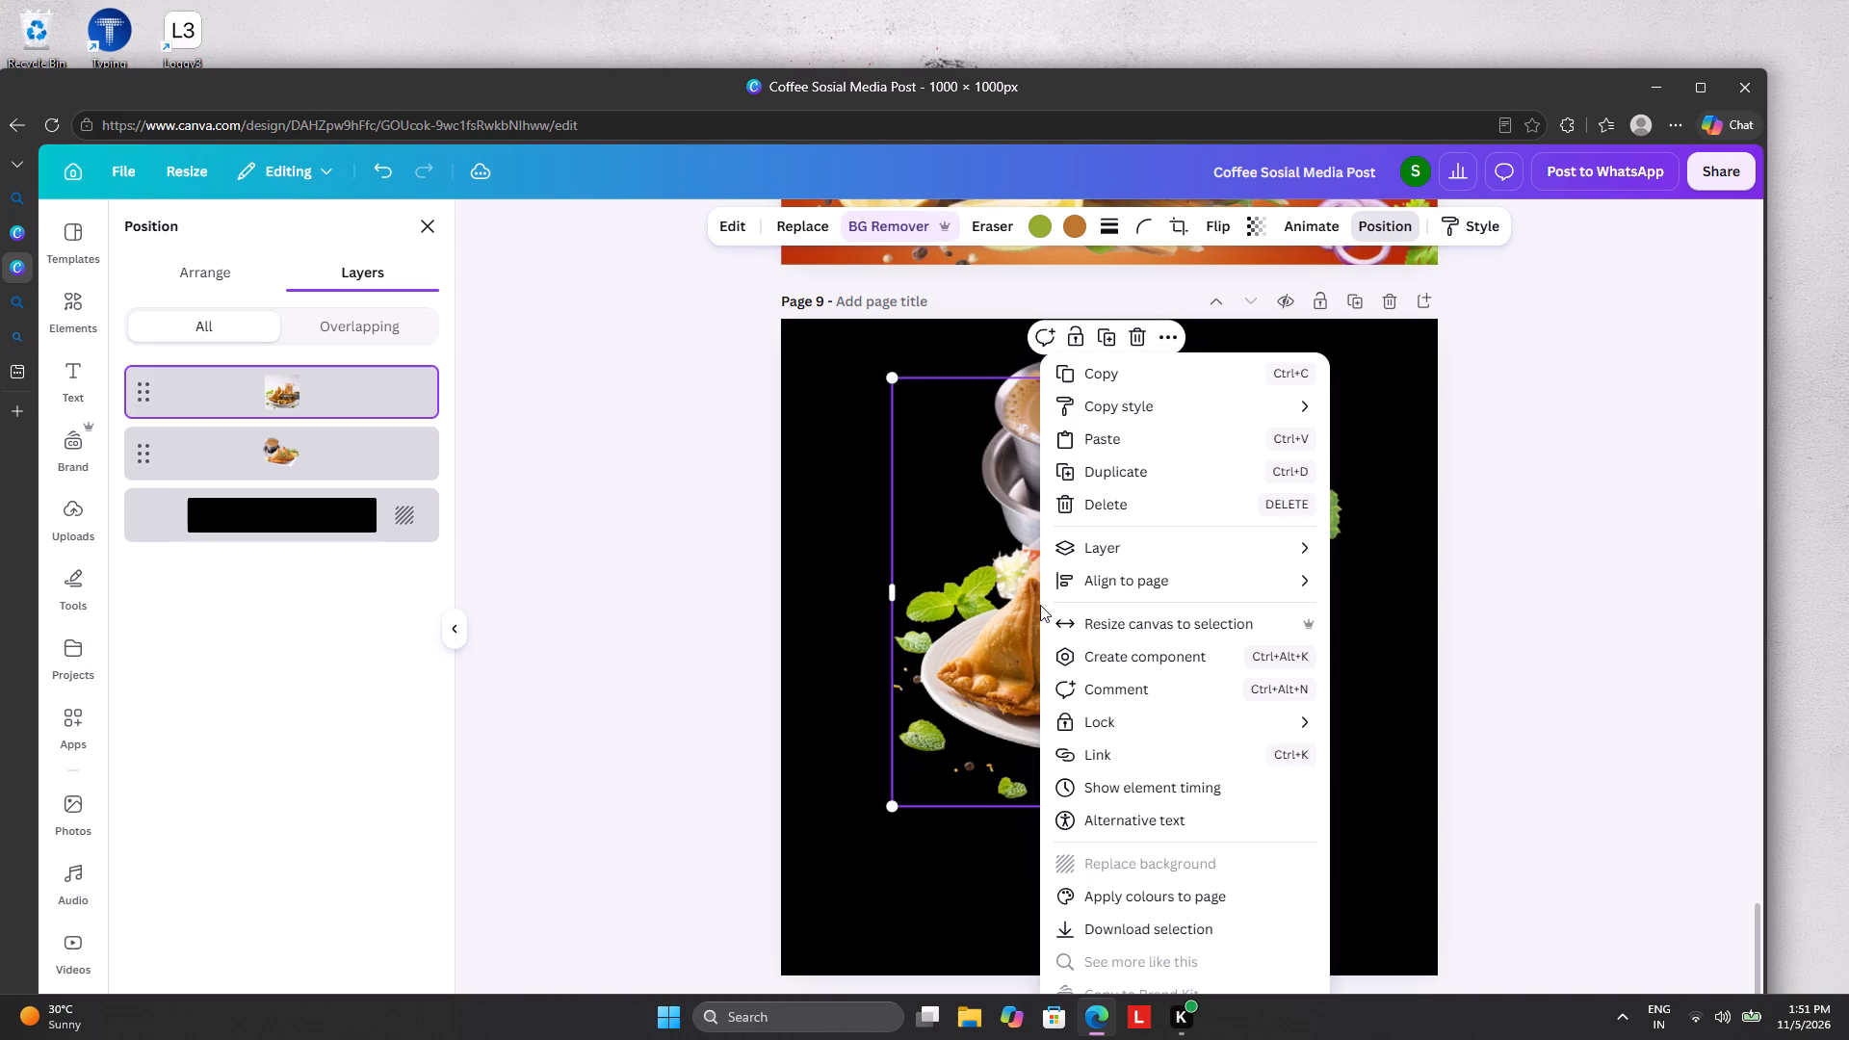
click(1129, 383)
scroll(1094, 764, down, 4)
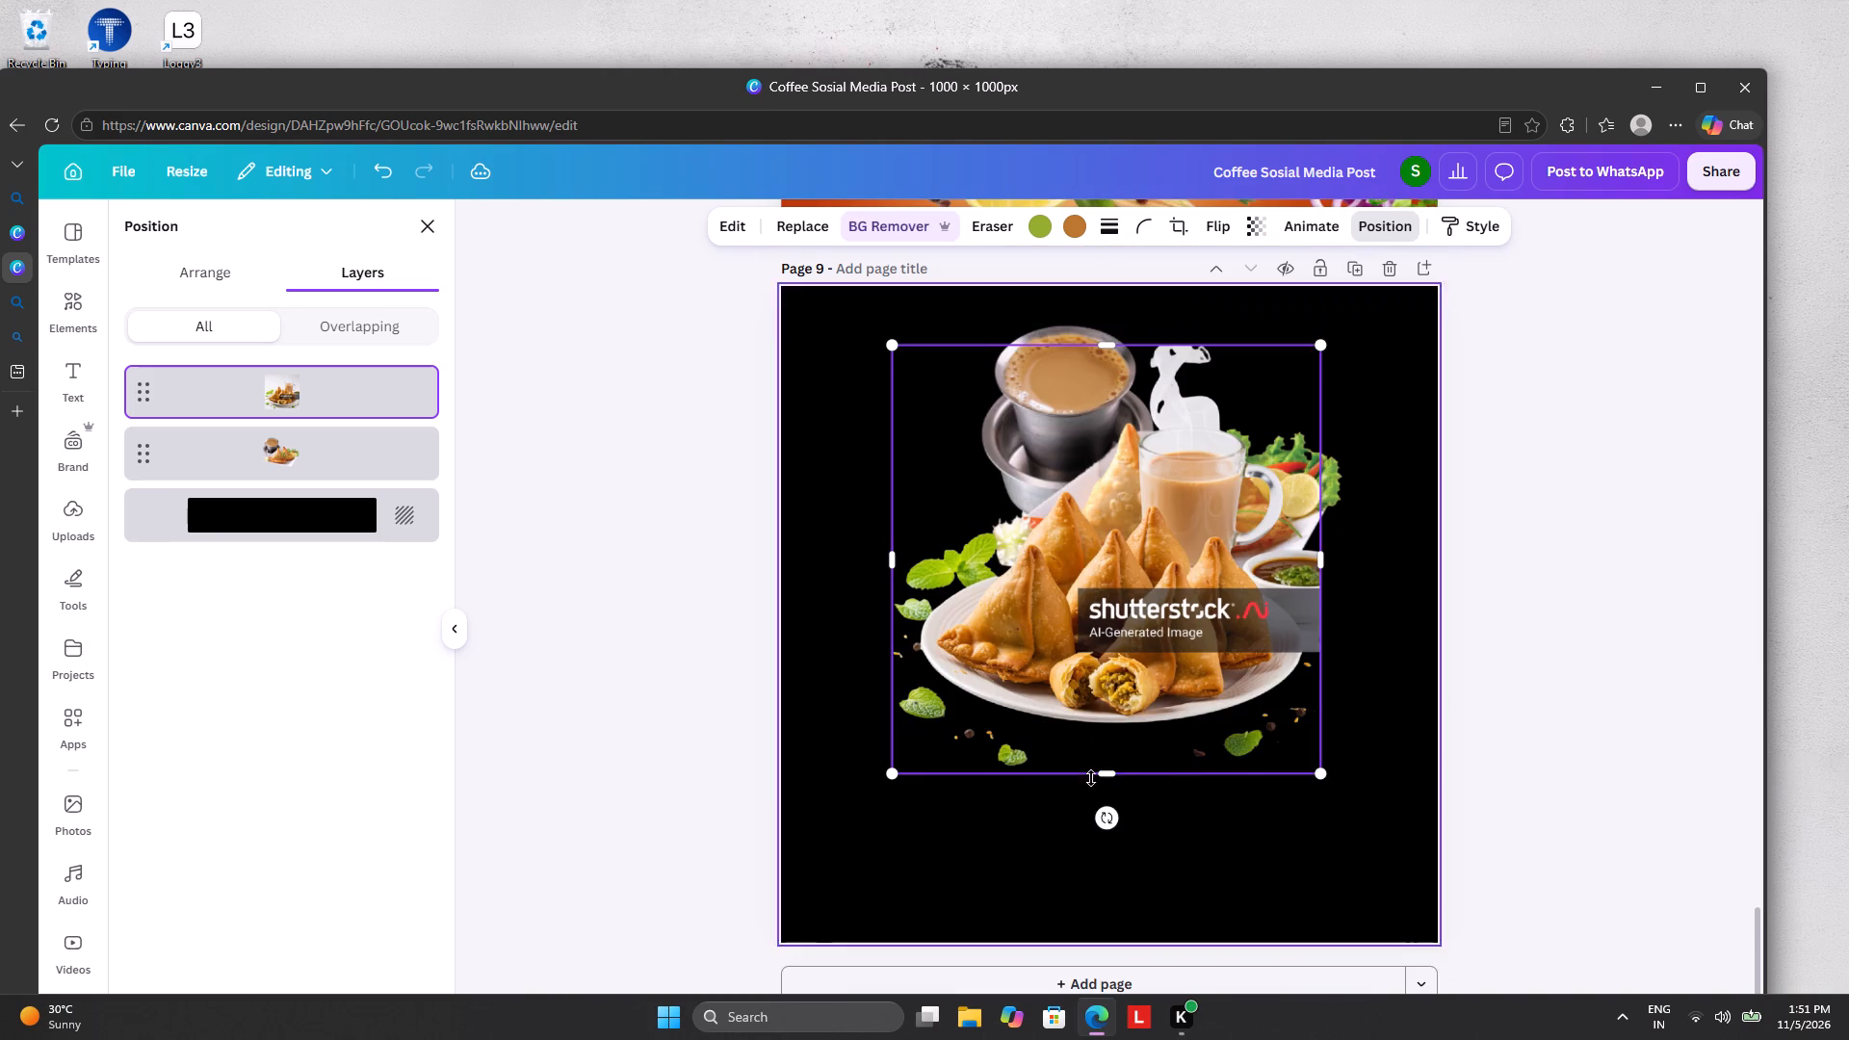
scroll(1093, 723, down, 1)
click(986, 980)
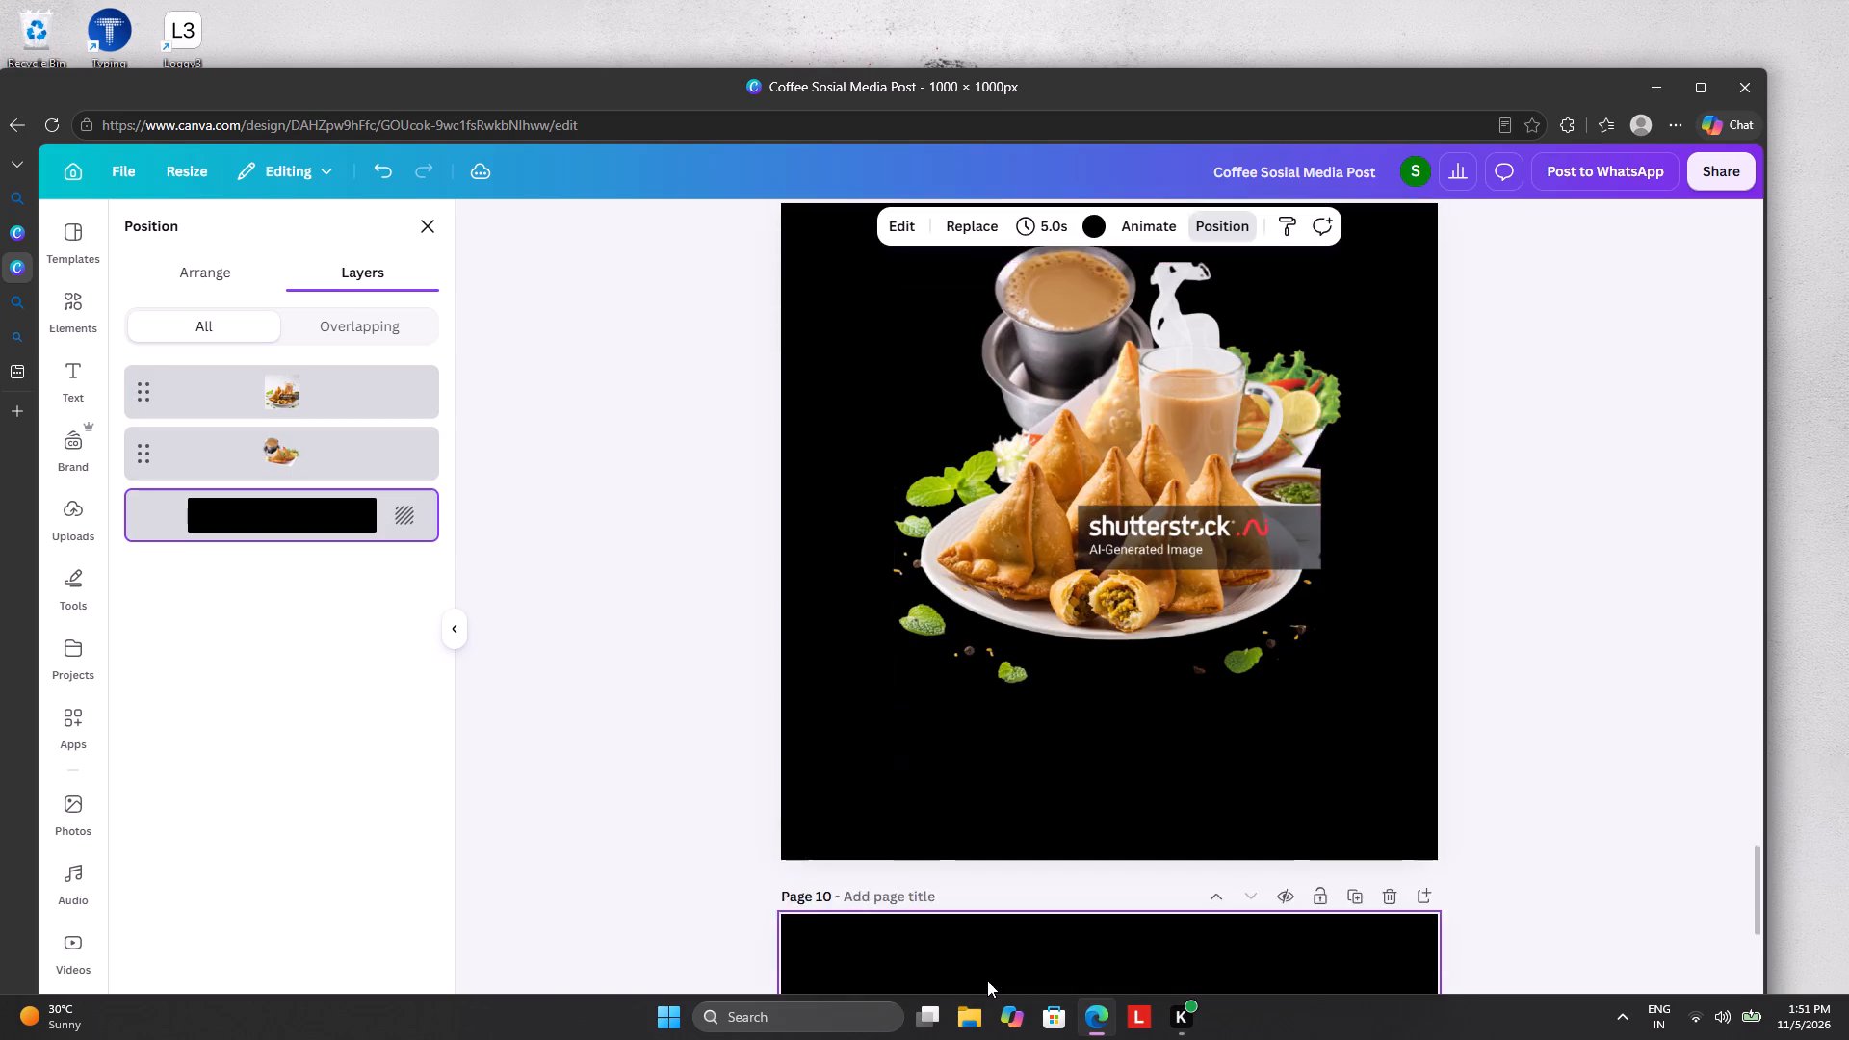
key(ctrl+v)
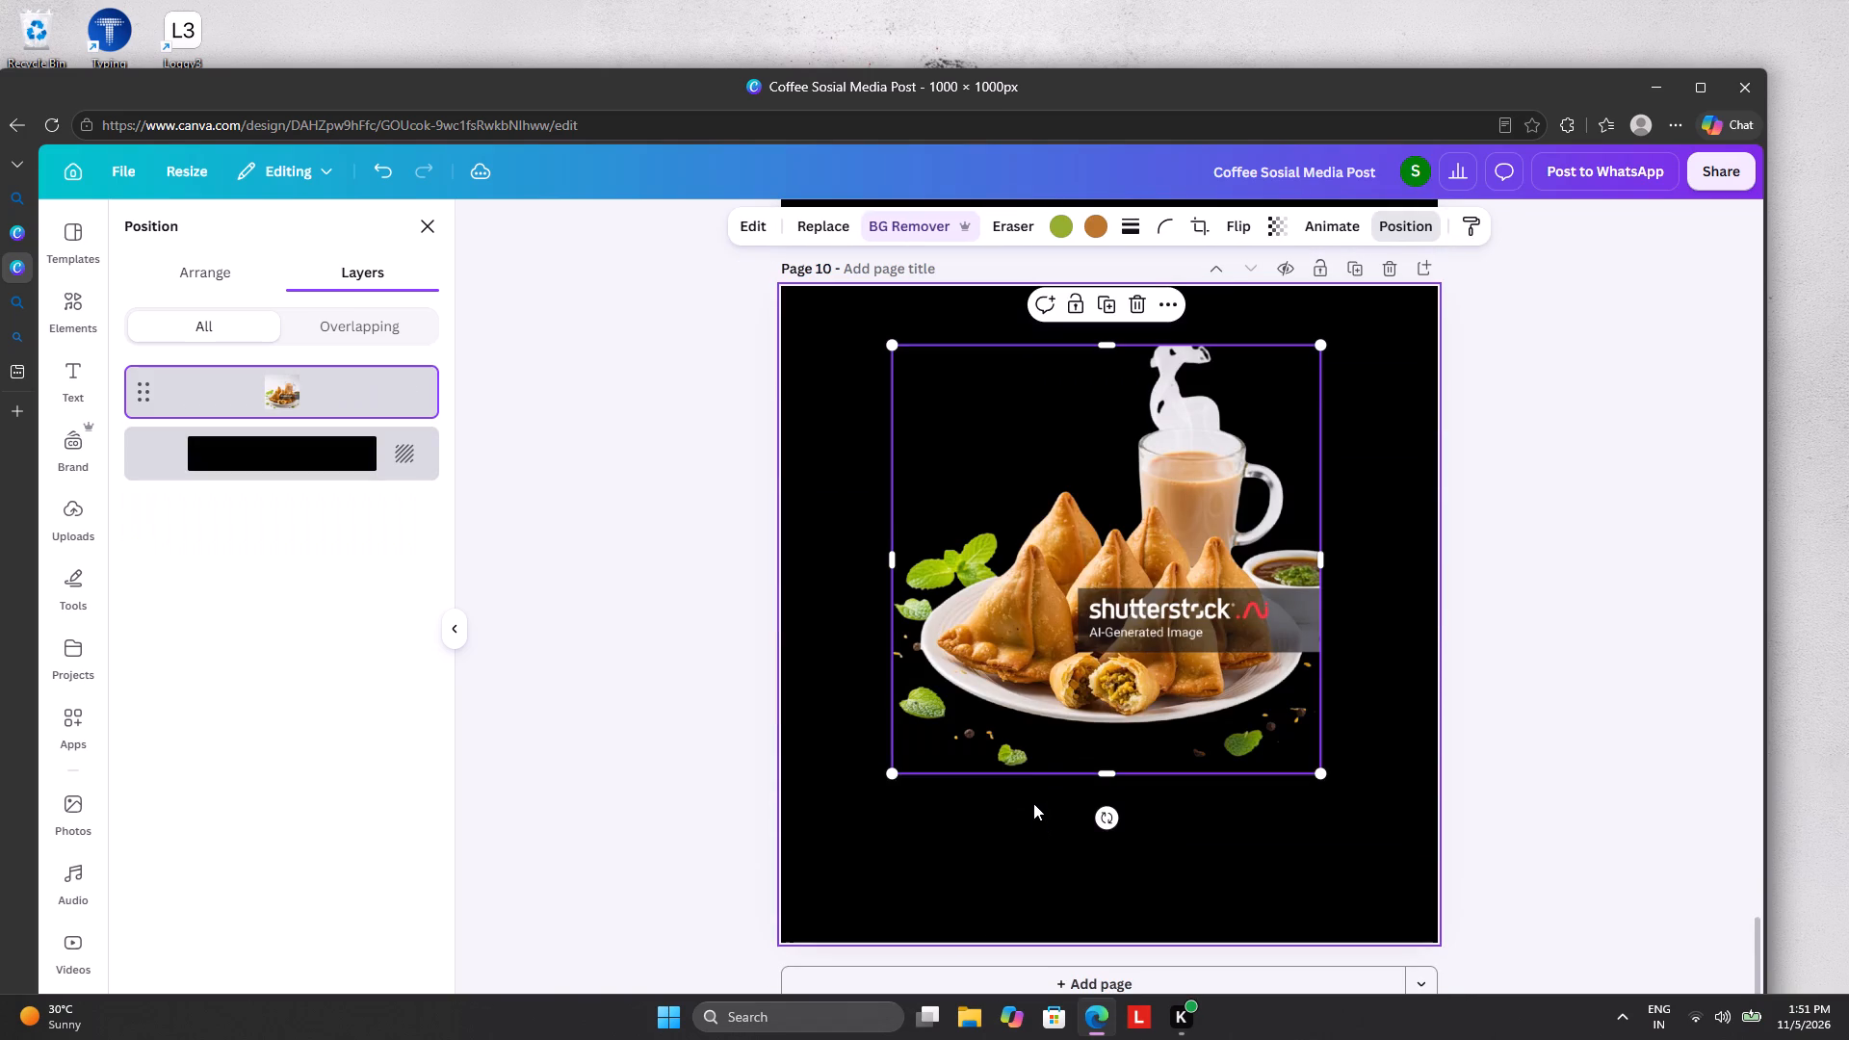
Enlarge the samosa picture on page 10 to about 1,078 wide and extend its frame downward to include the whole plate.
drag(989, 718, 915, 851)
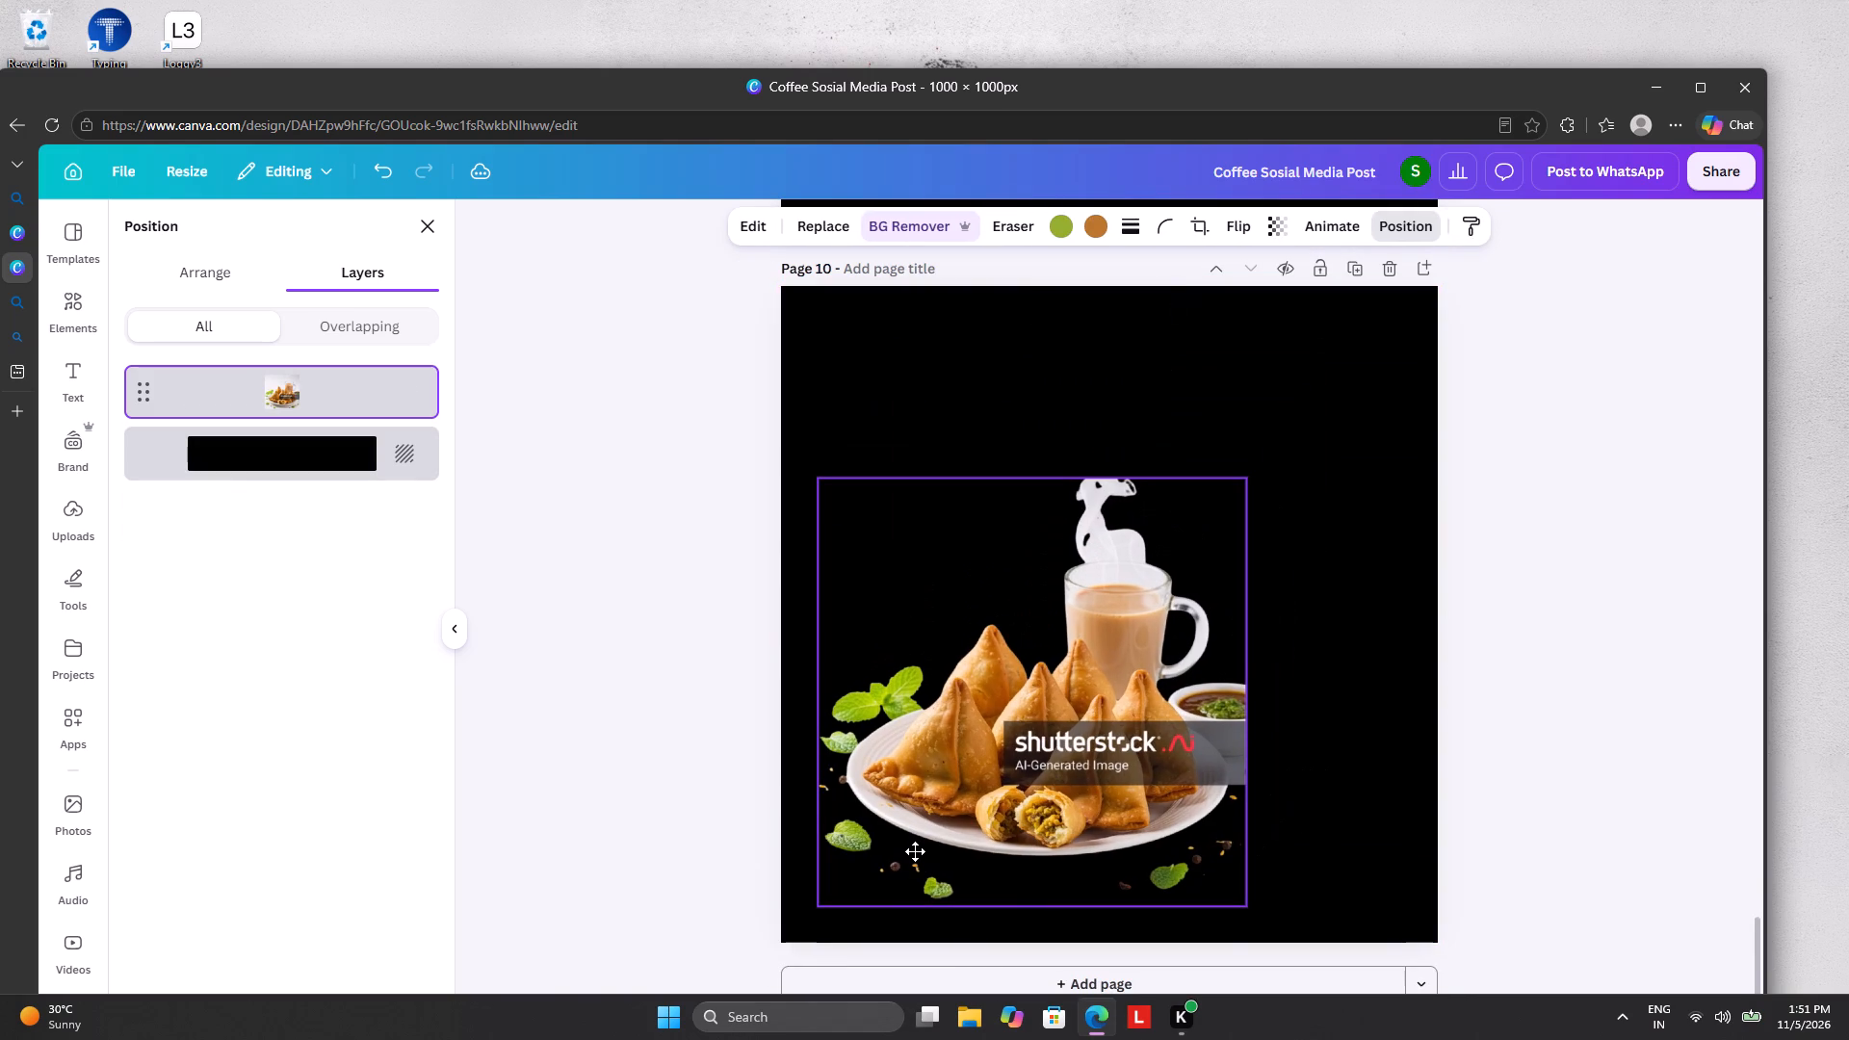
drag(915, 851, 879, 888)
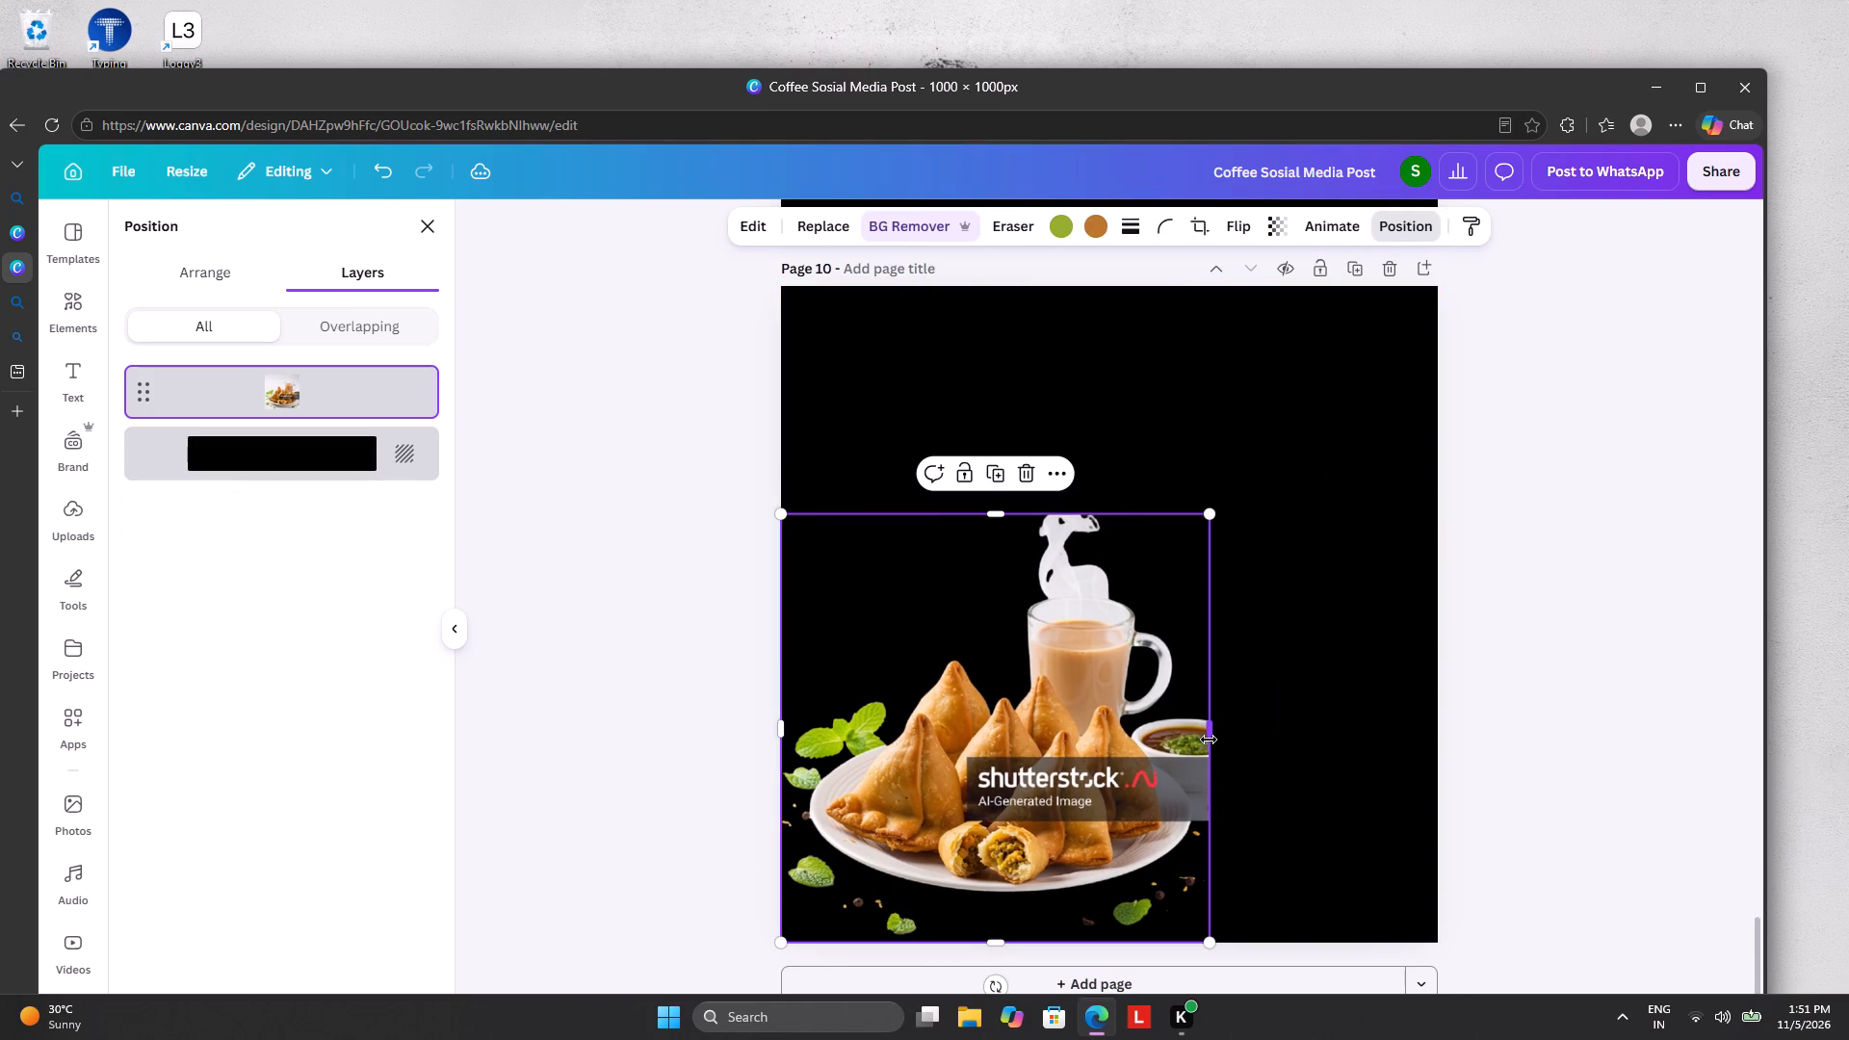
drag(1209, 740, 1392, 742)
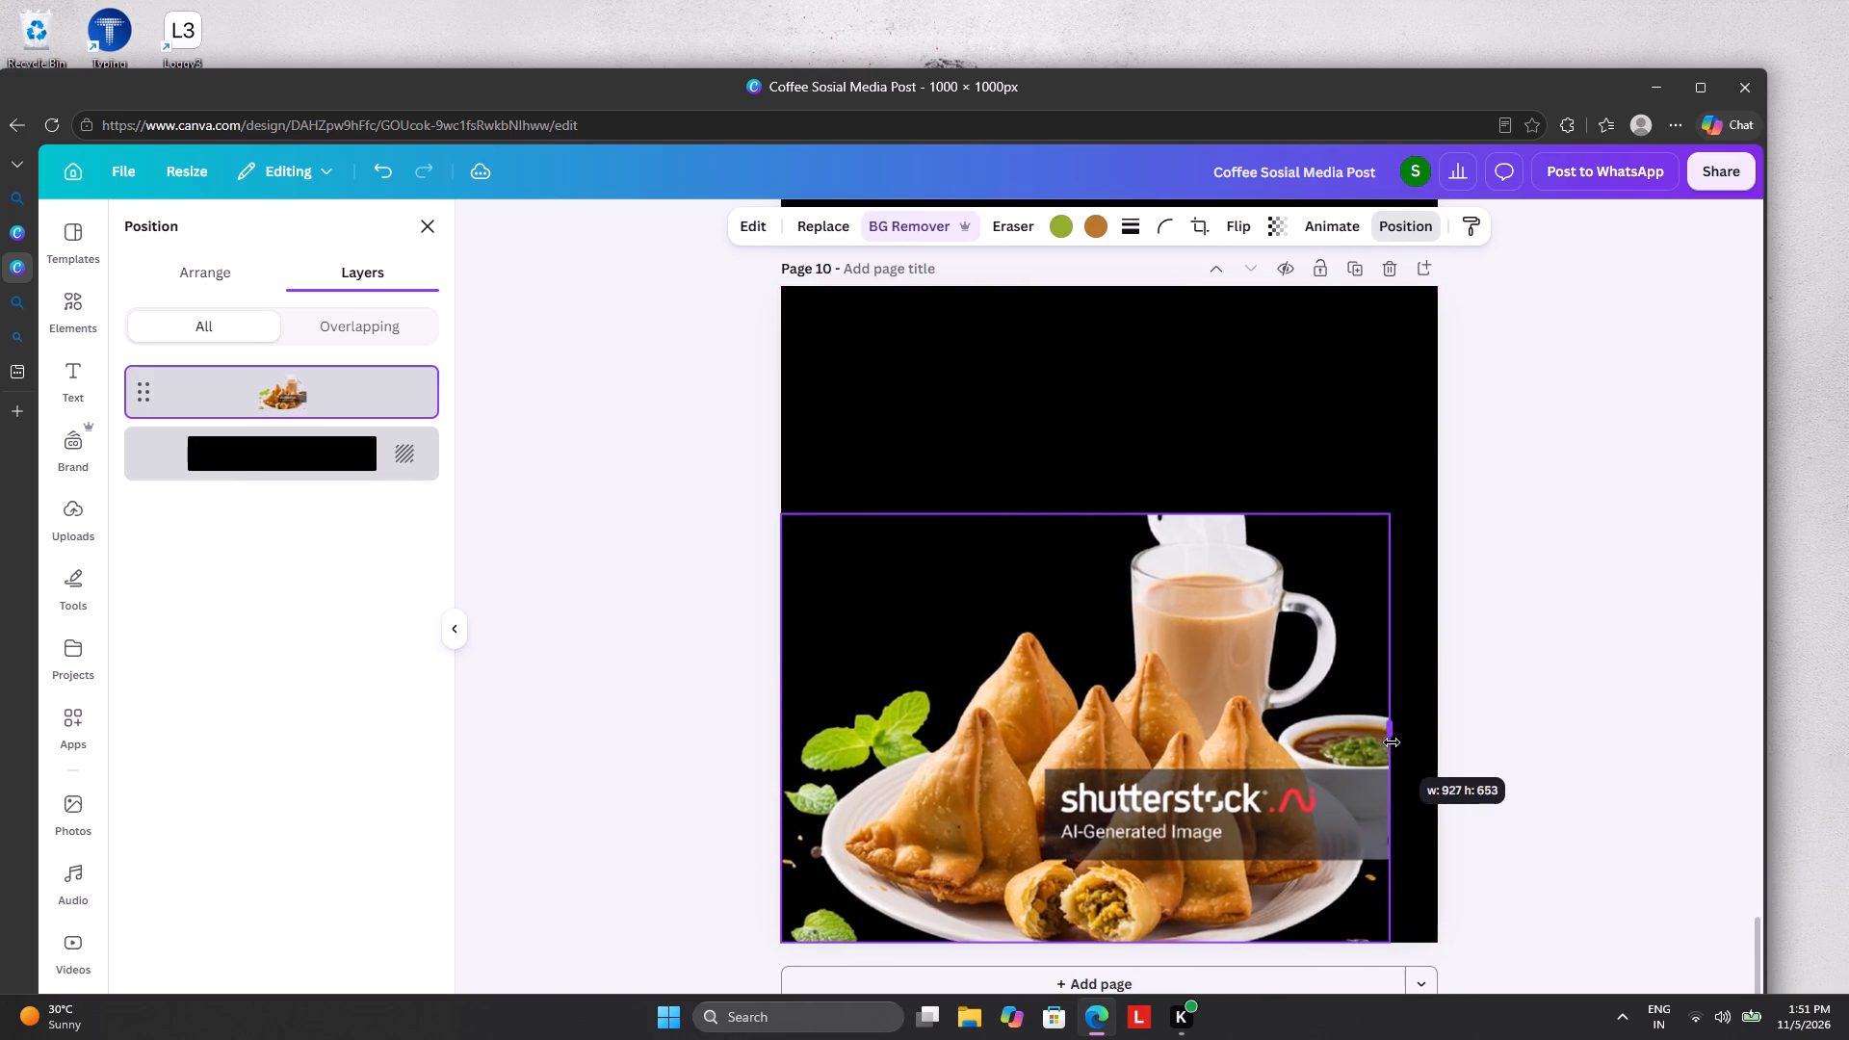
drag(1392, 742, 1471, 746)
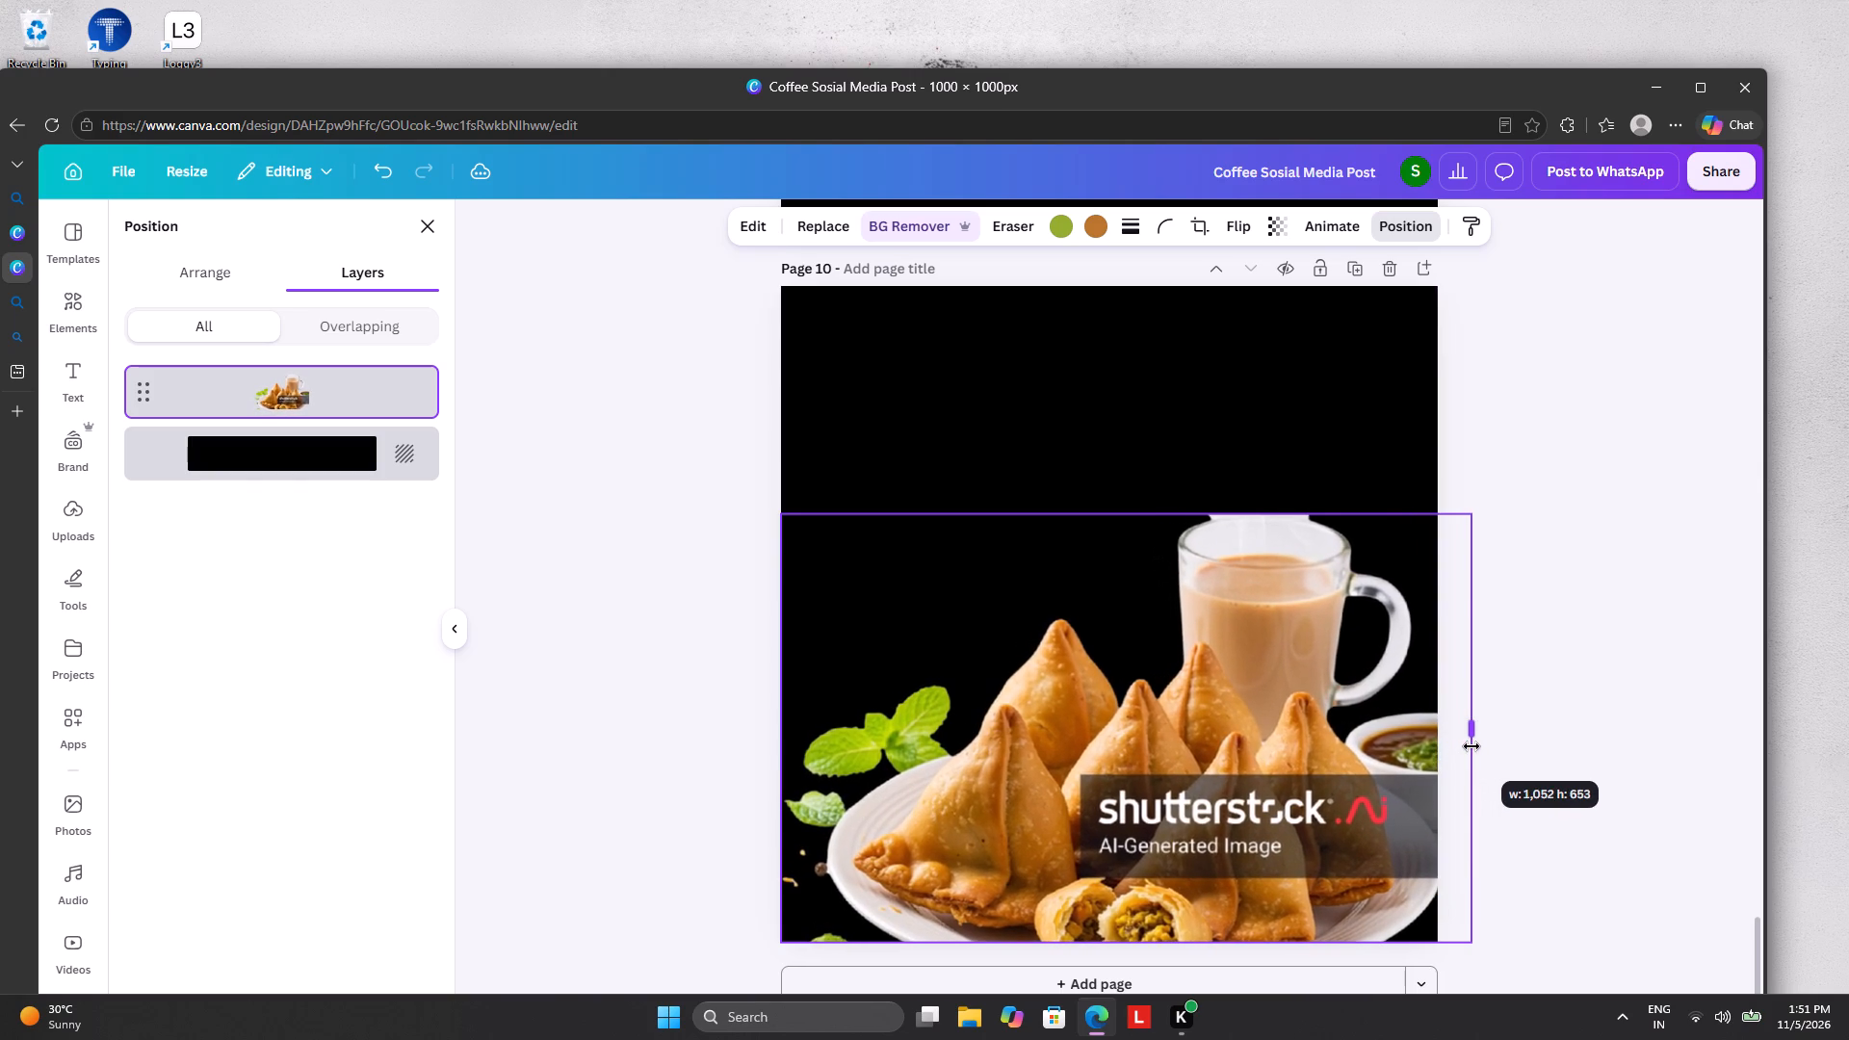
drag(1471, 746, 1488, 746)
drag(1123, 717, 1085, 584)
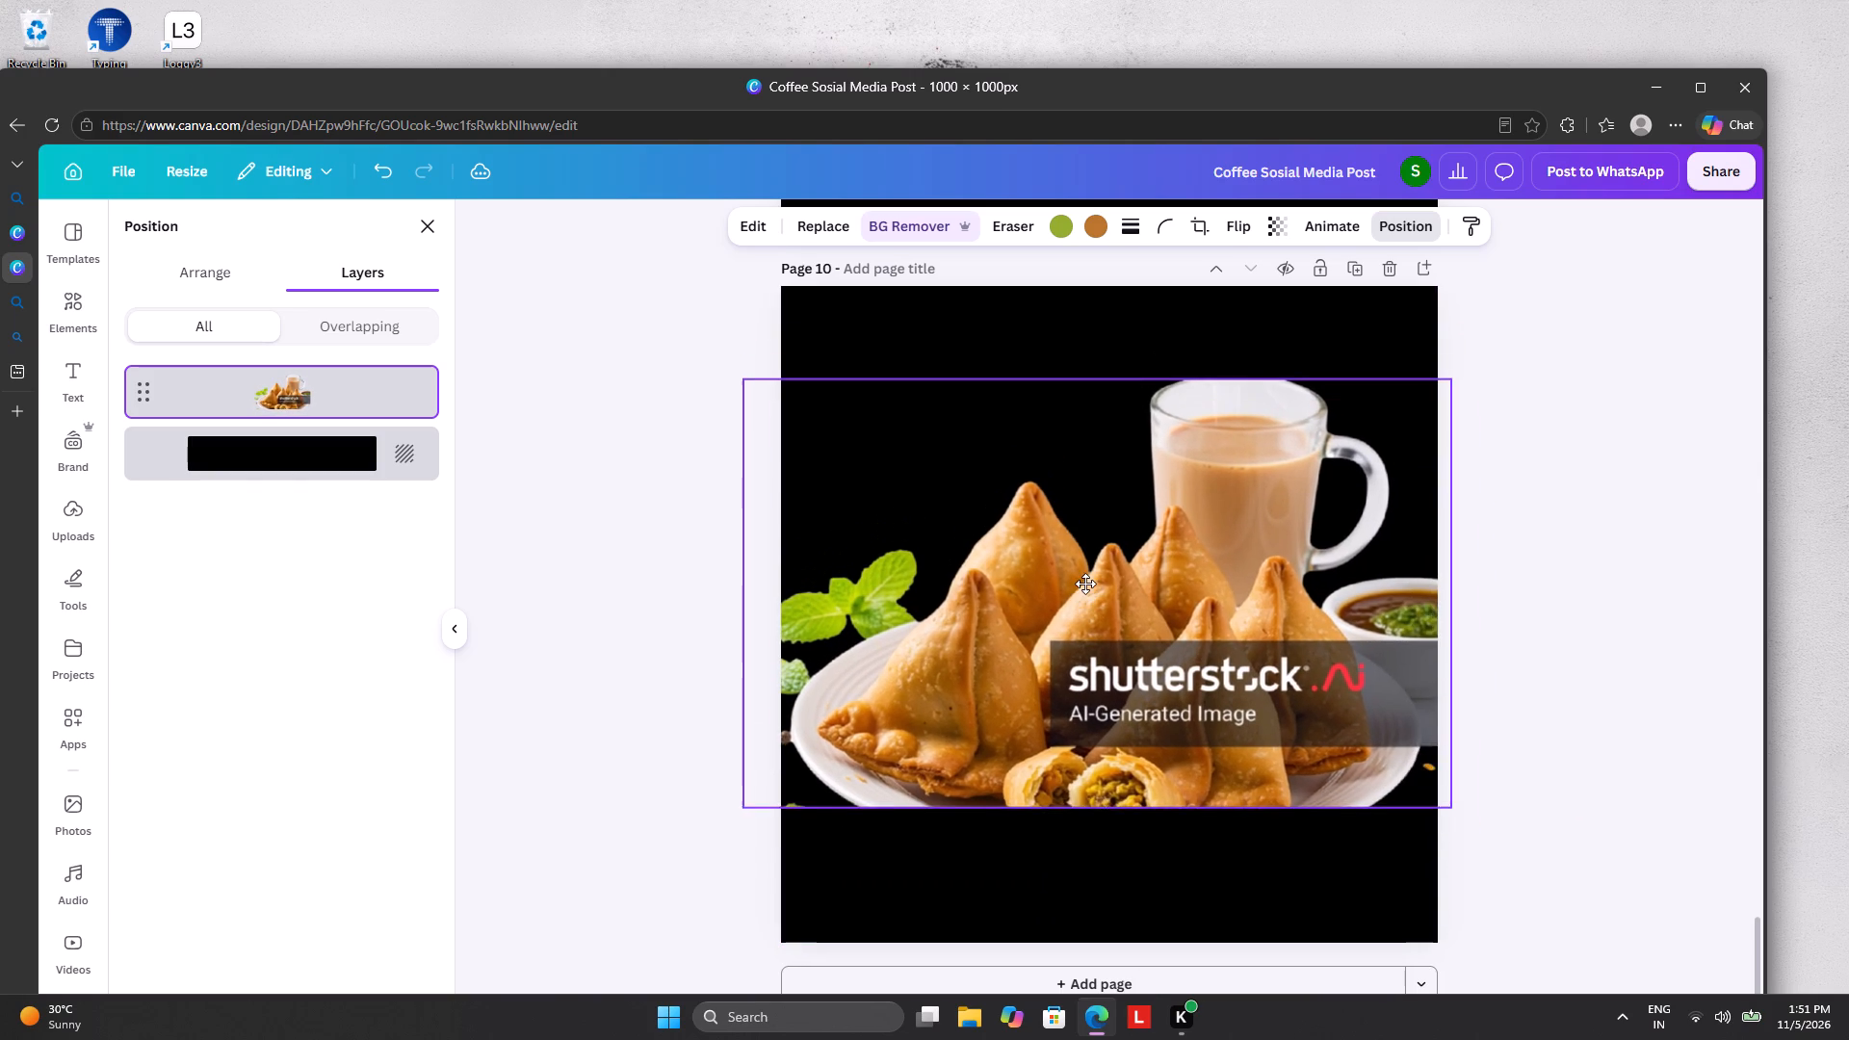
drag(1085, 584, 1093, 589)
drag(1107, 813, 1115, 835)
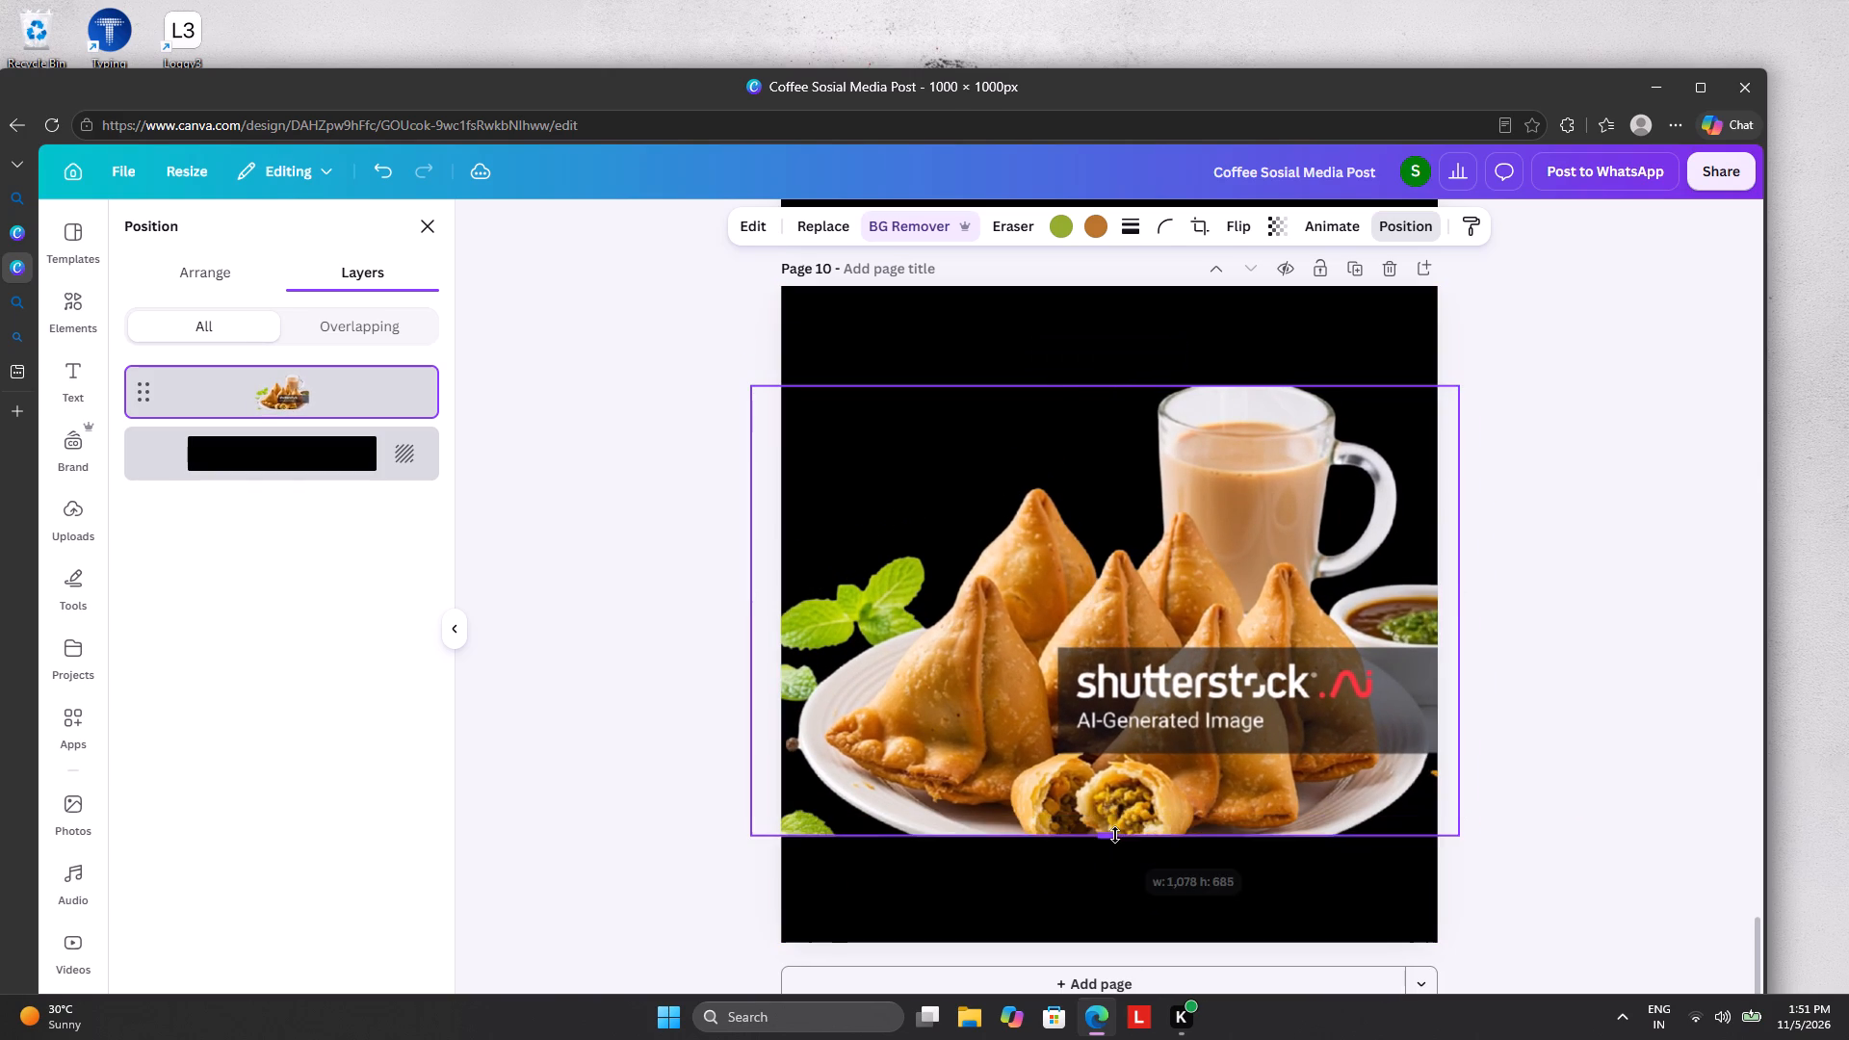
drag(1115, 835, 1119, 939)
drag(1149, 859, 1140, 771)
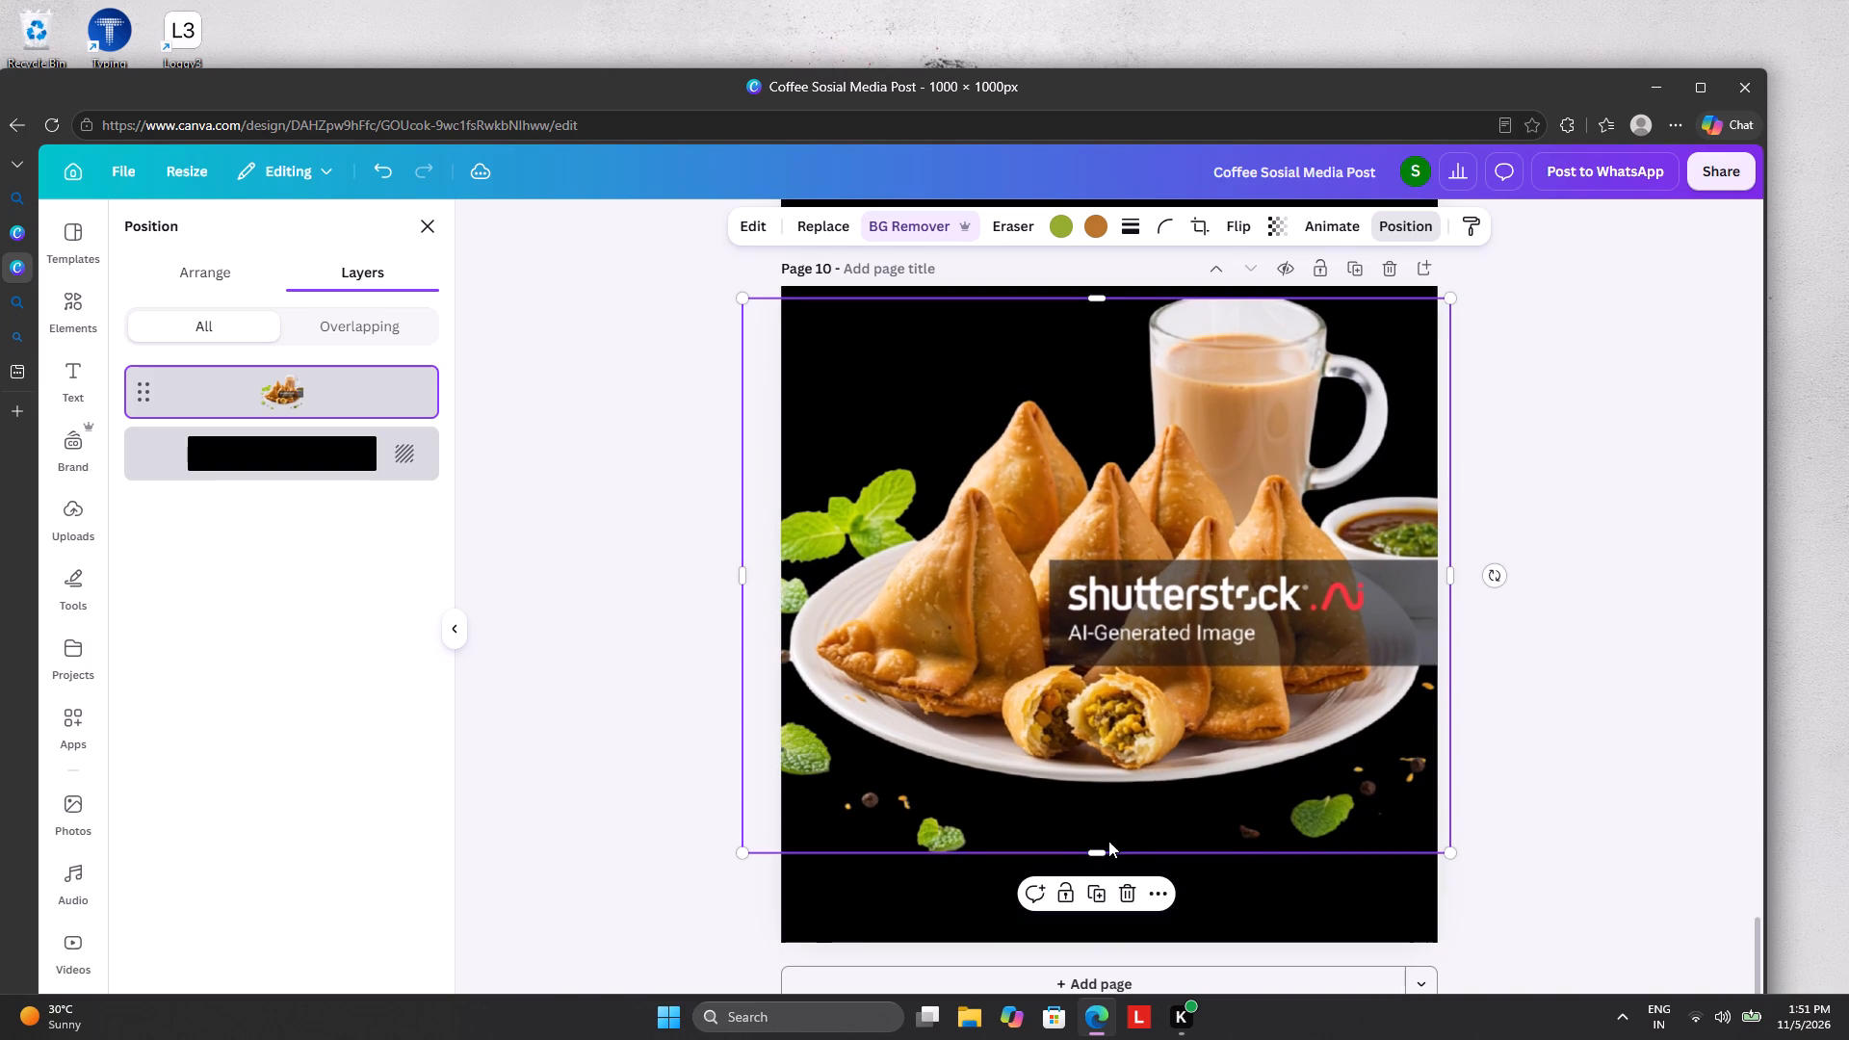
drag(1100, 848, 1100, 865)
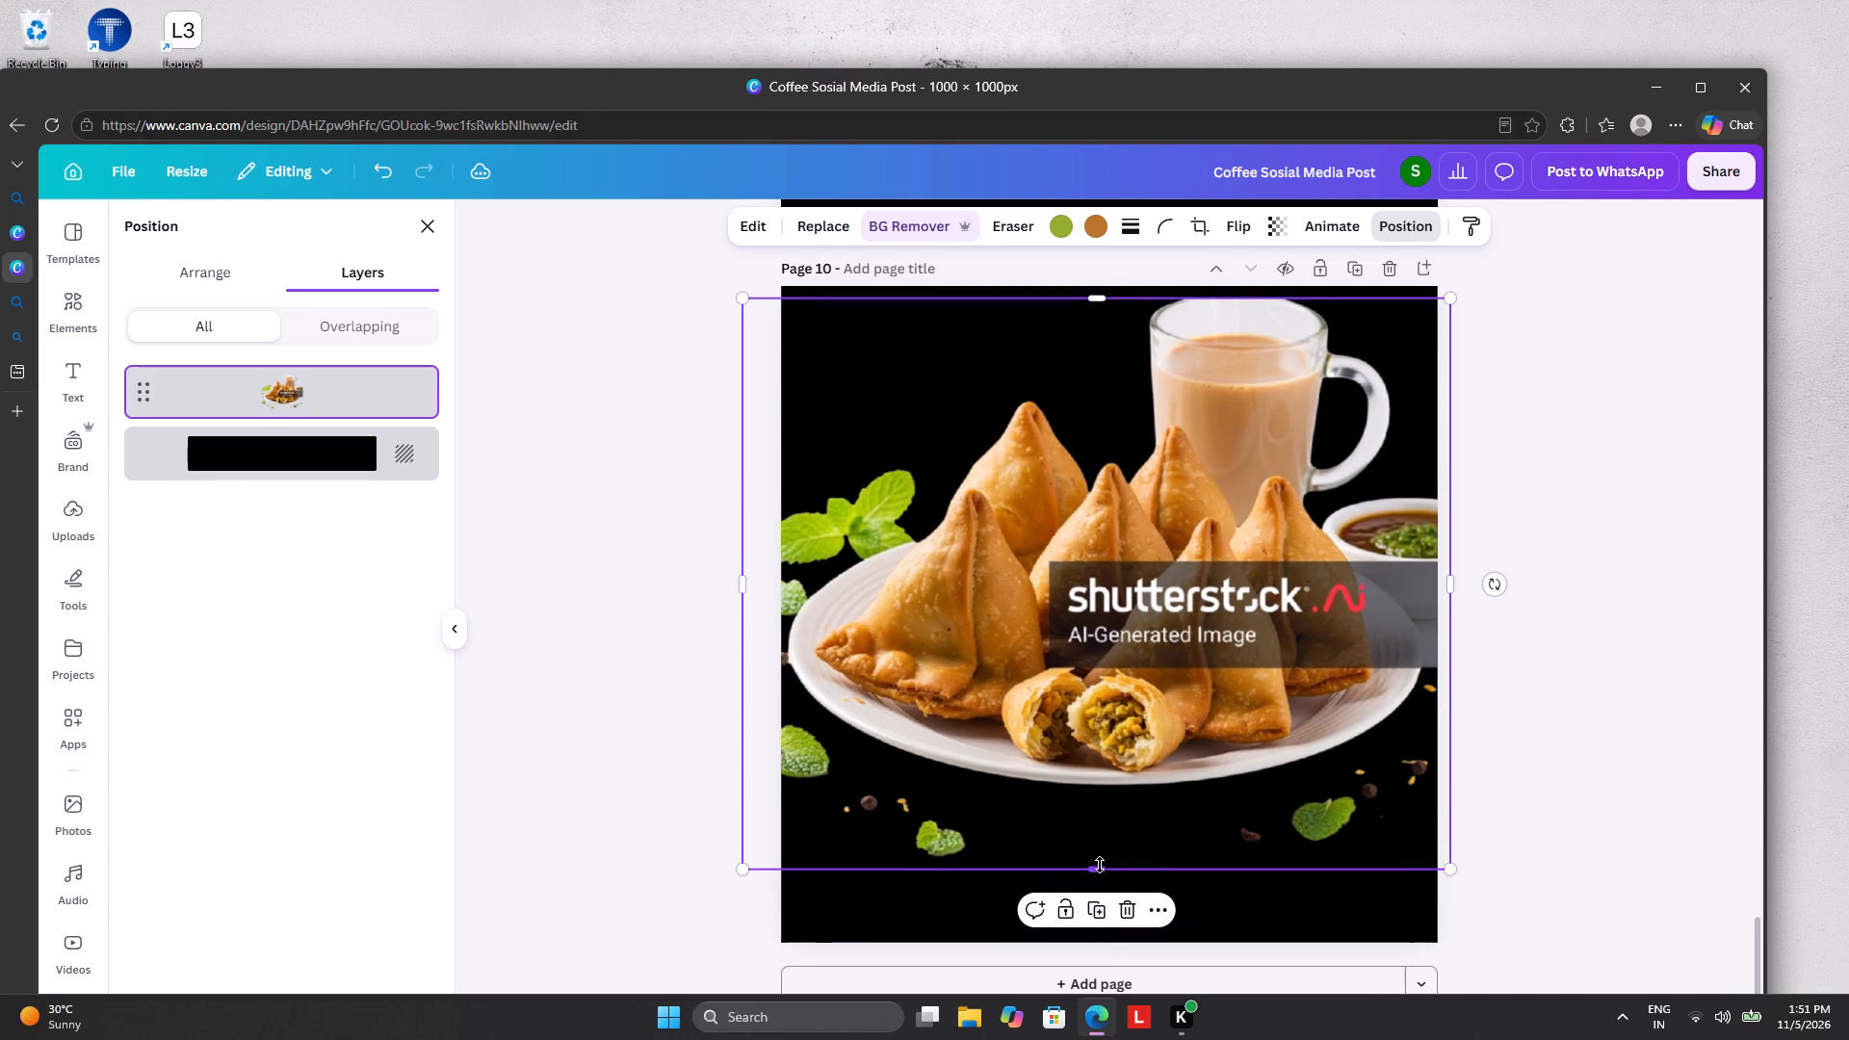
Scale the samosa picture down proportionally and place it near the bottom centre of page 10.
drag(741, 300, 917, 477)
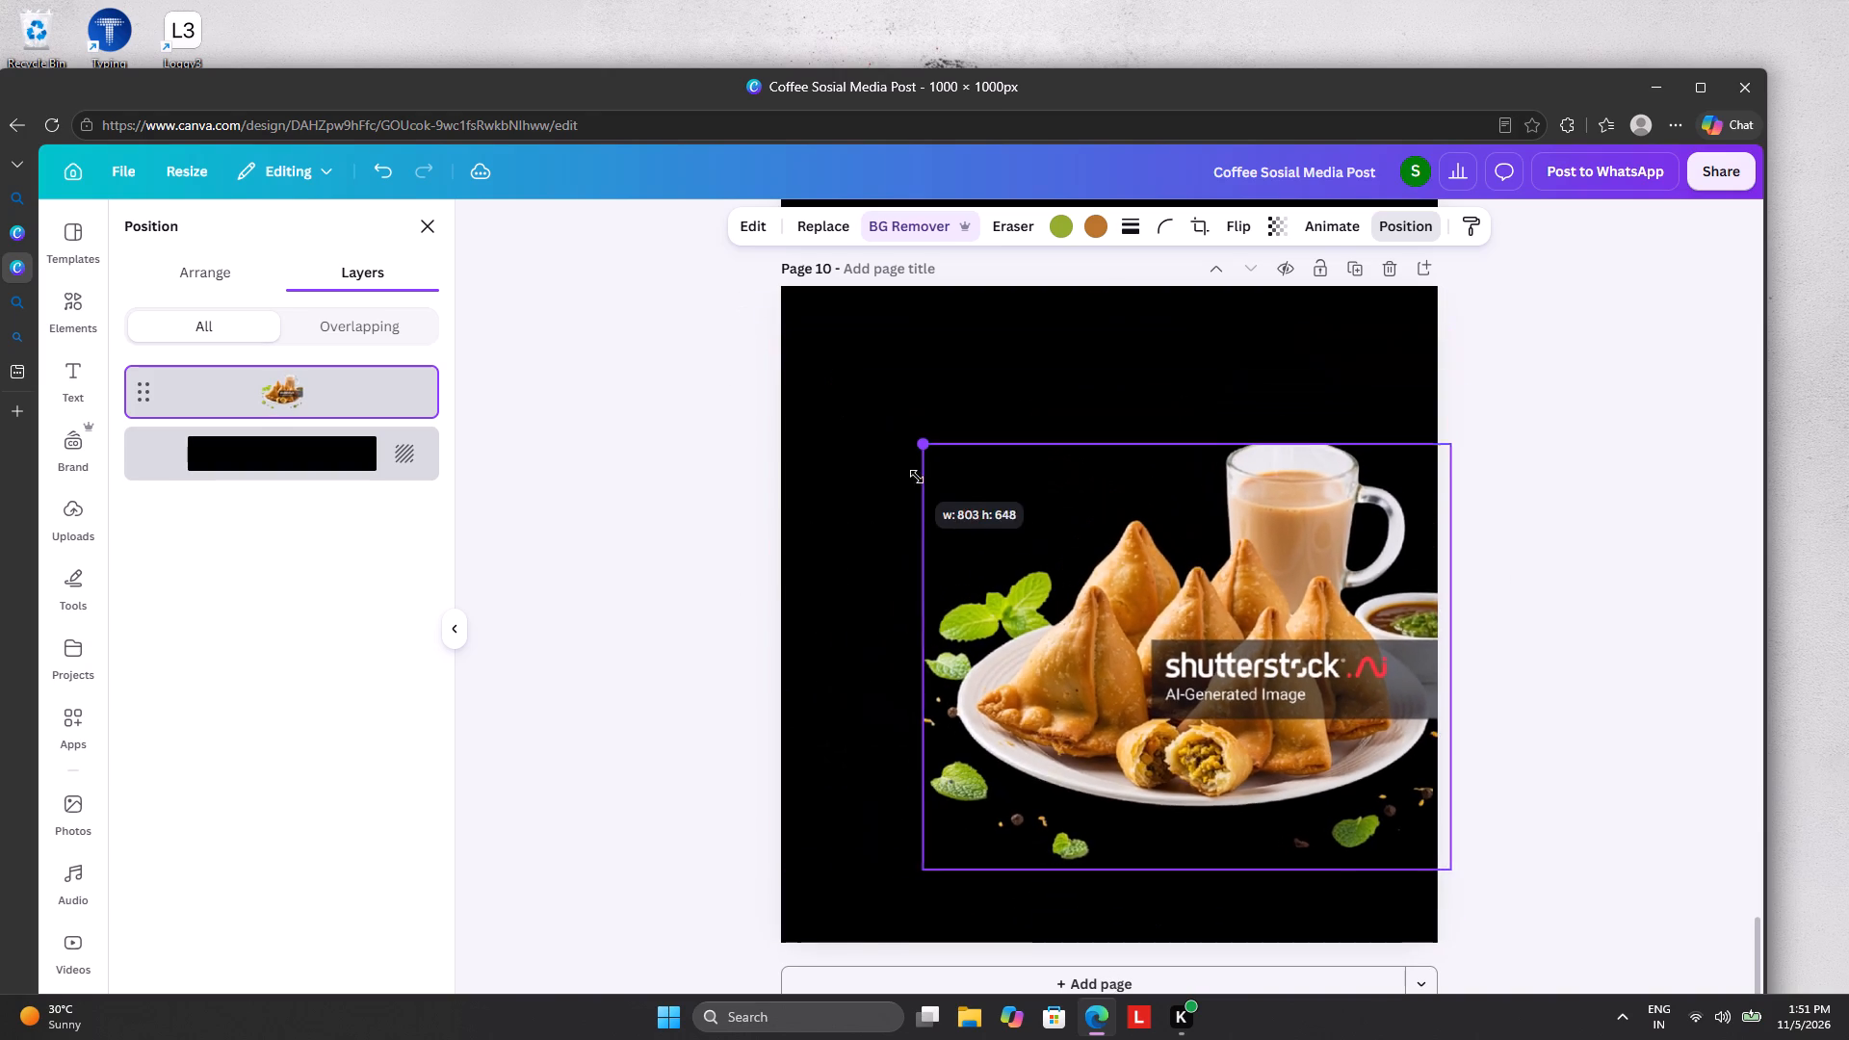
drag(917, 477, 965, 515)
drag(1070, 588, 963, 660)
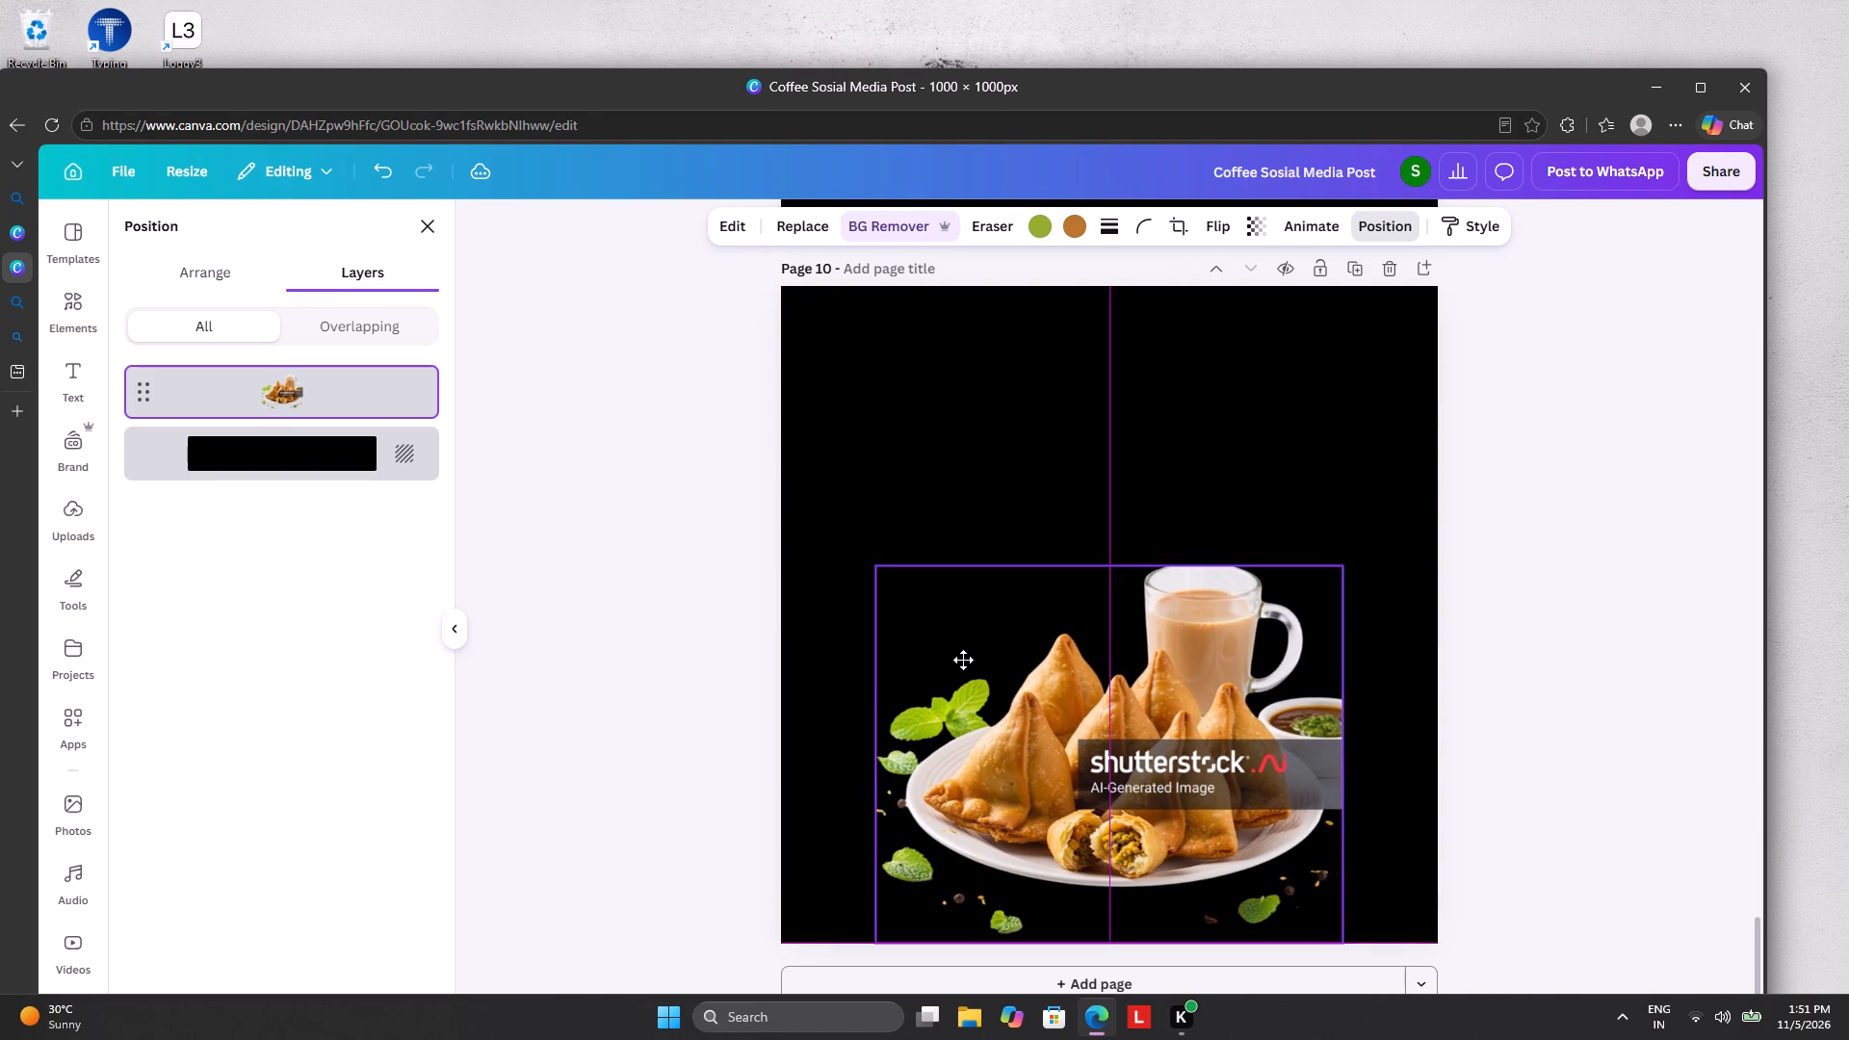
drag(963, 660, 973, 678)
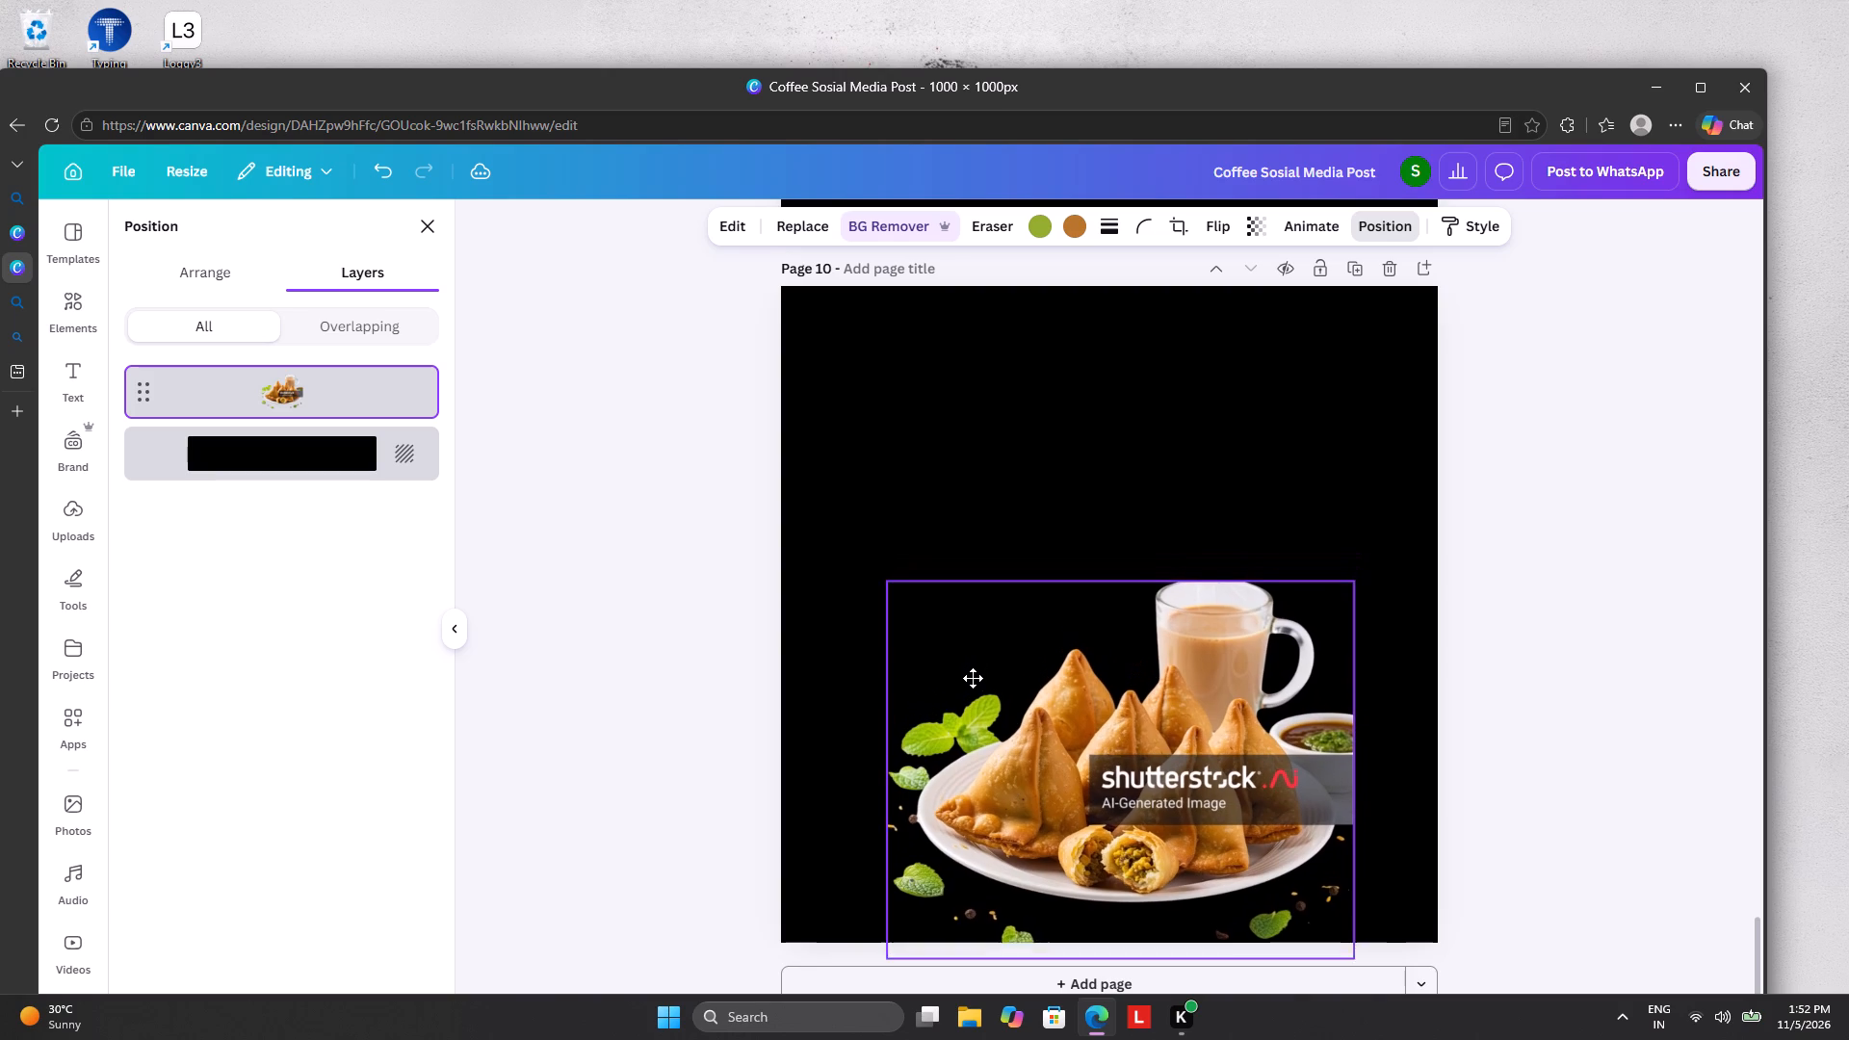
drag(973, 678, 960, 662)
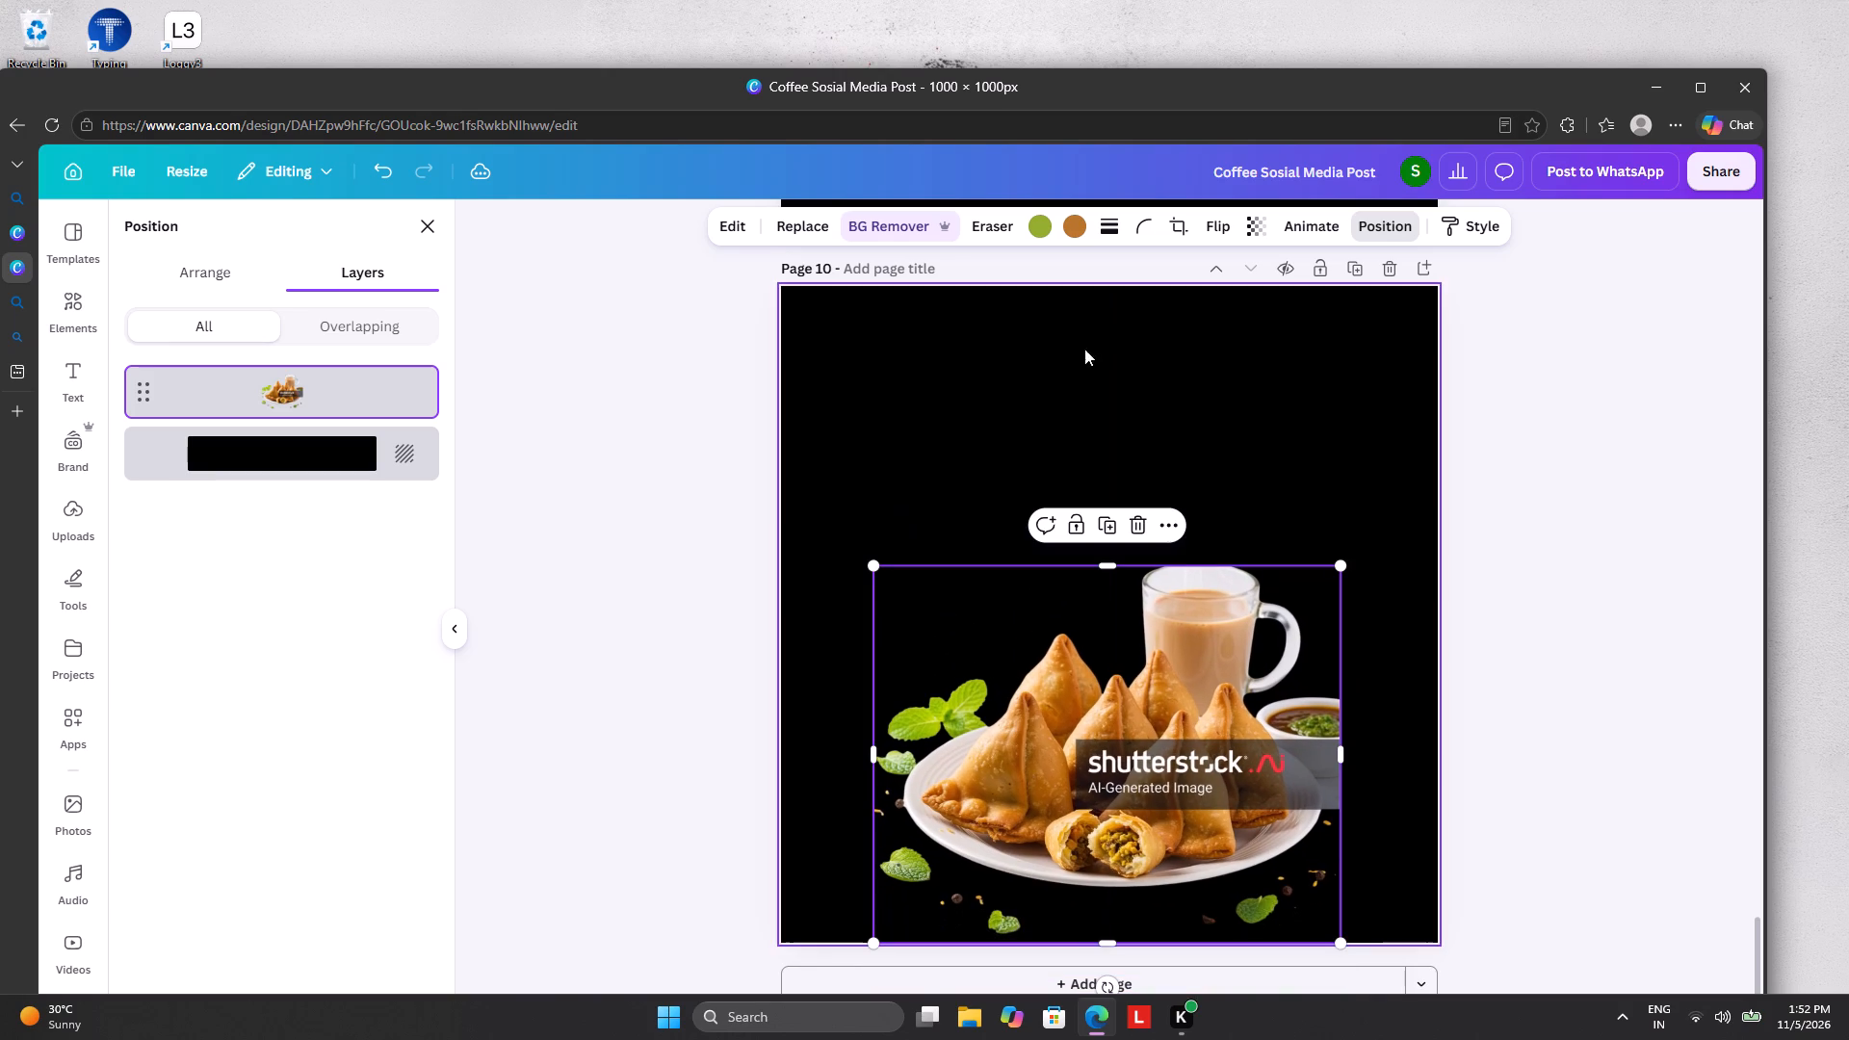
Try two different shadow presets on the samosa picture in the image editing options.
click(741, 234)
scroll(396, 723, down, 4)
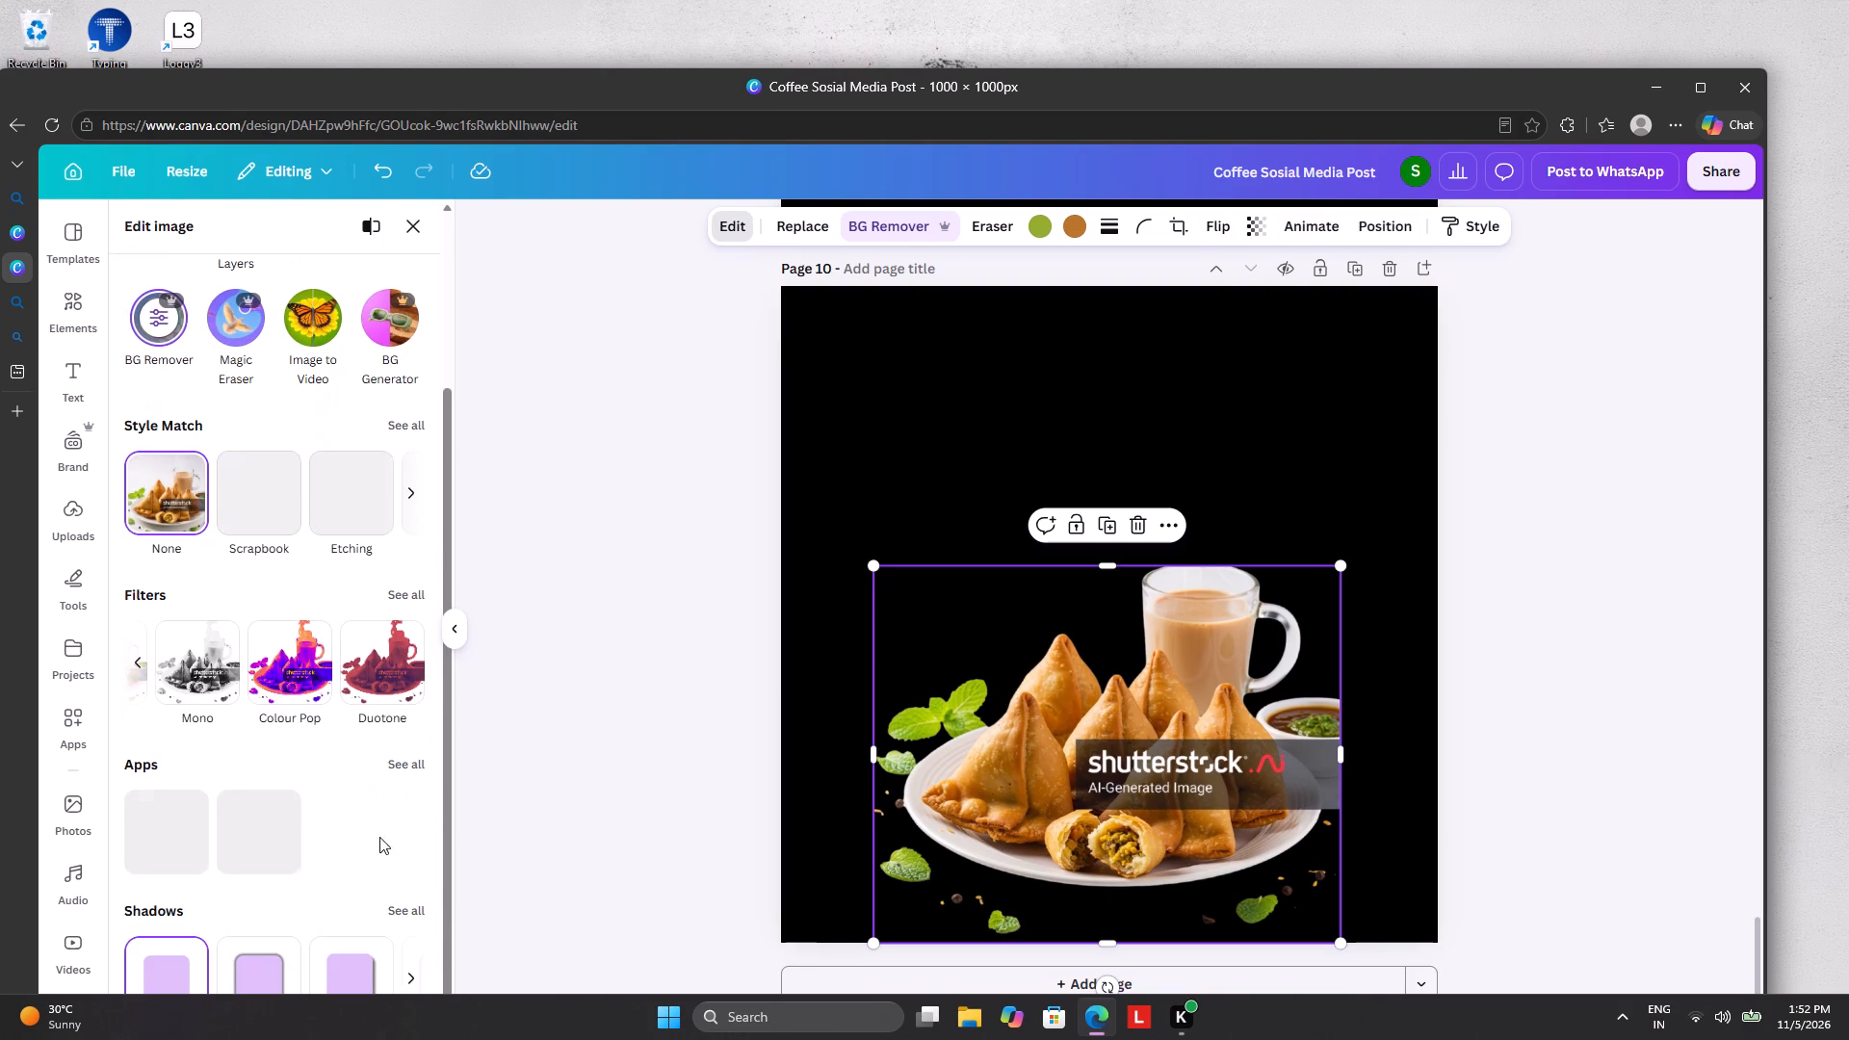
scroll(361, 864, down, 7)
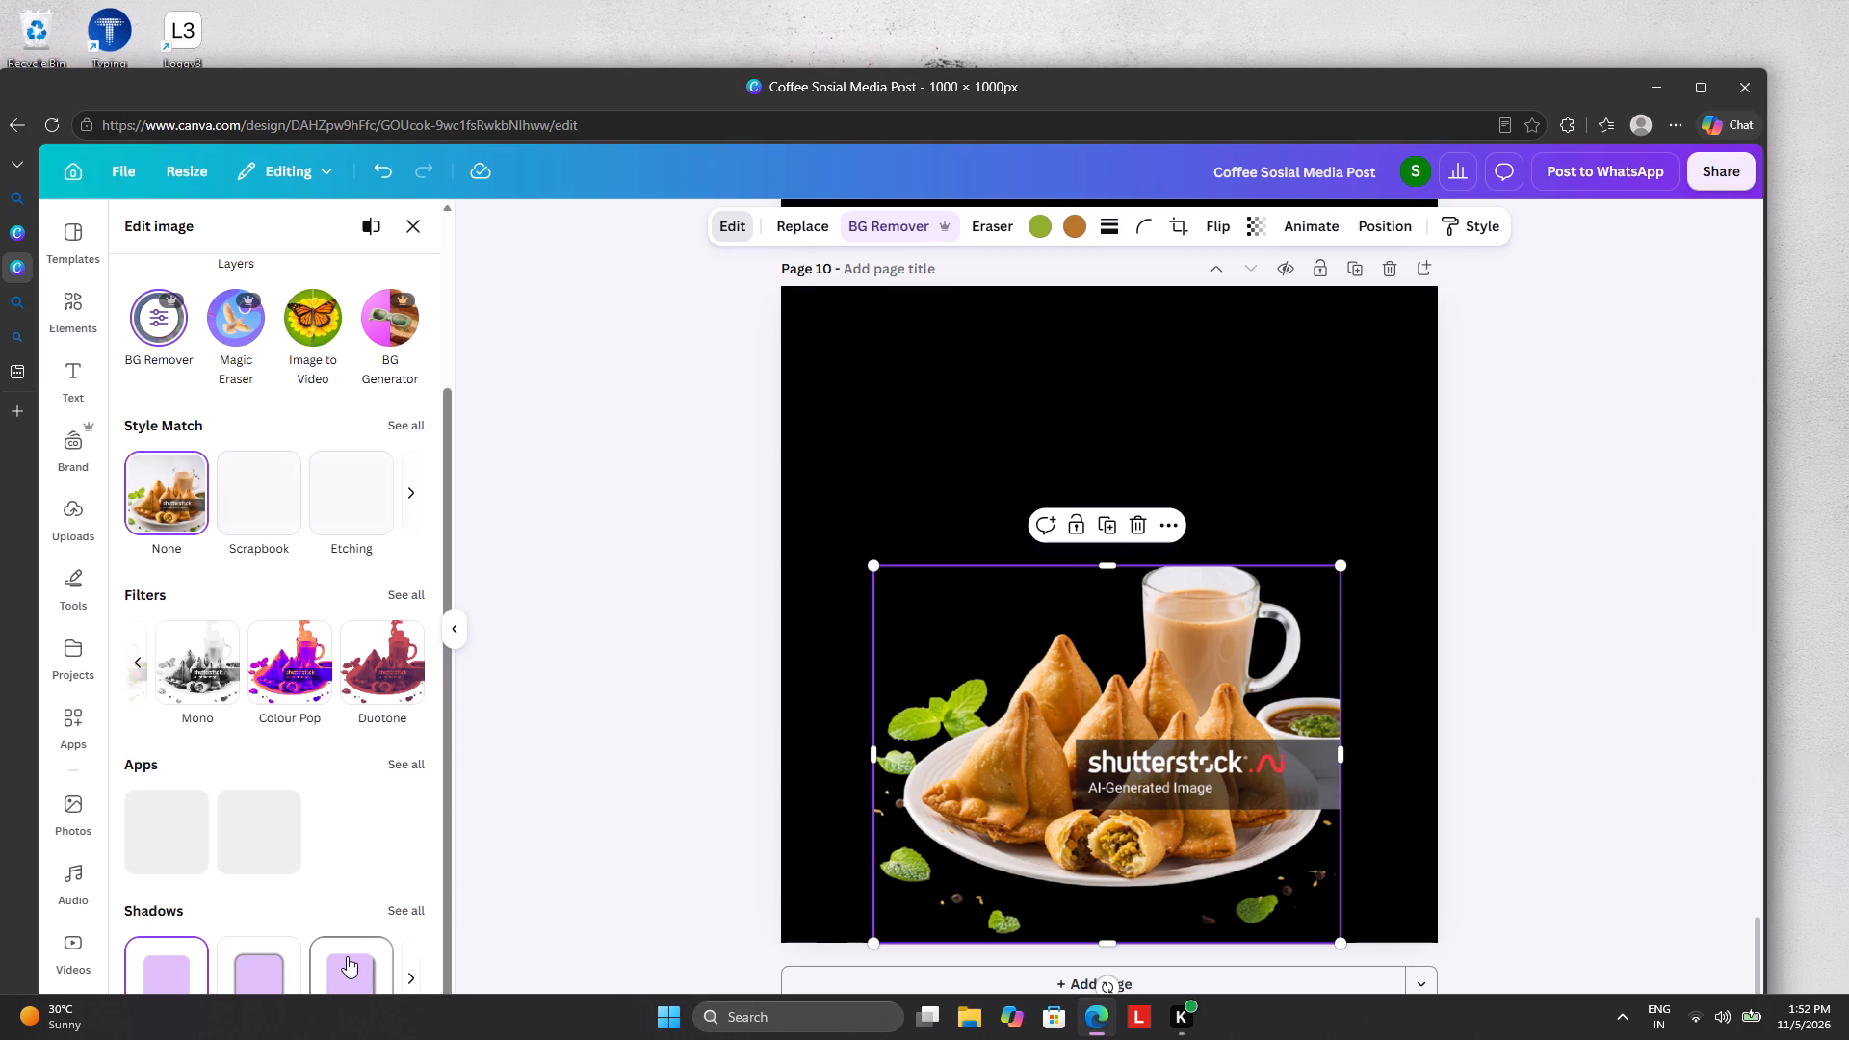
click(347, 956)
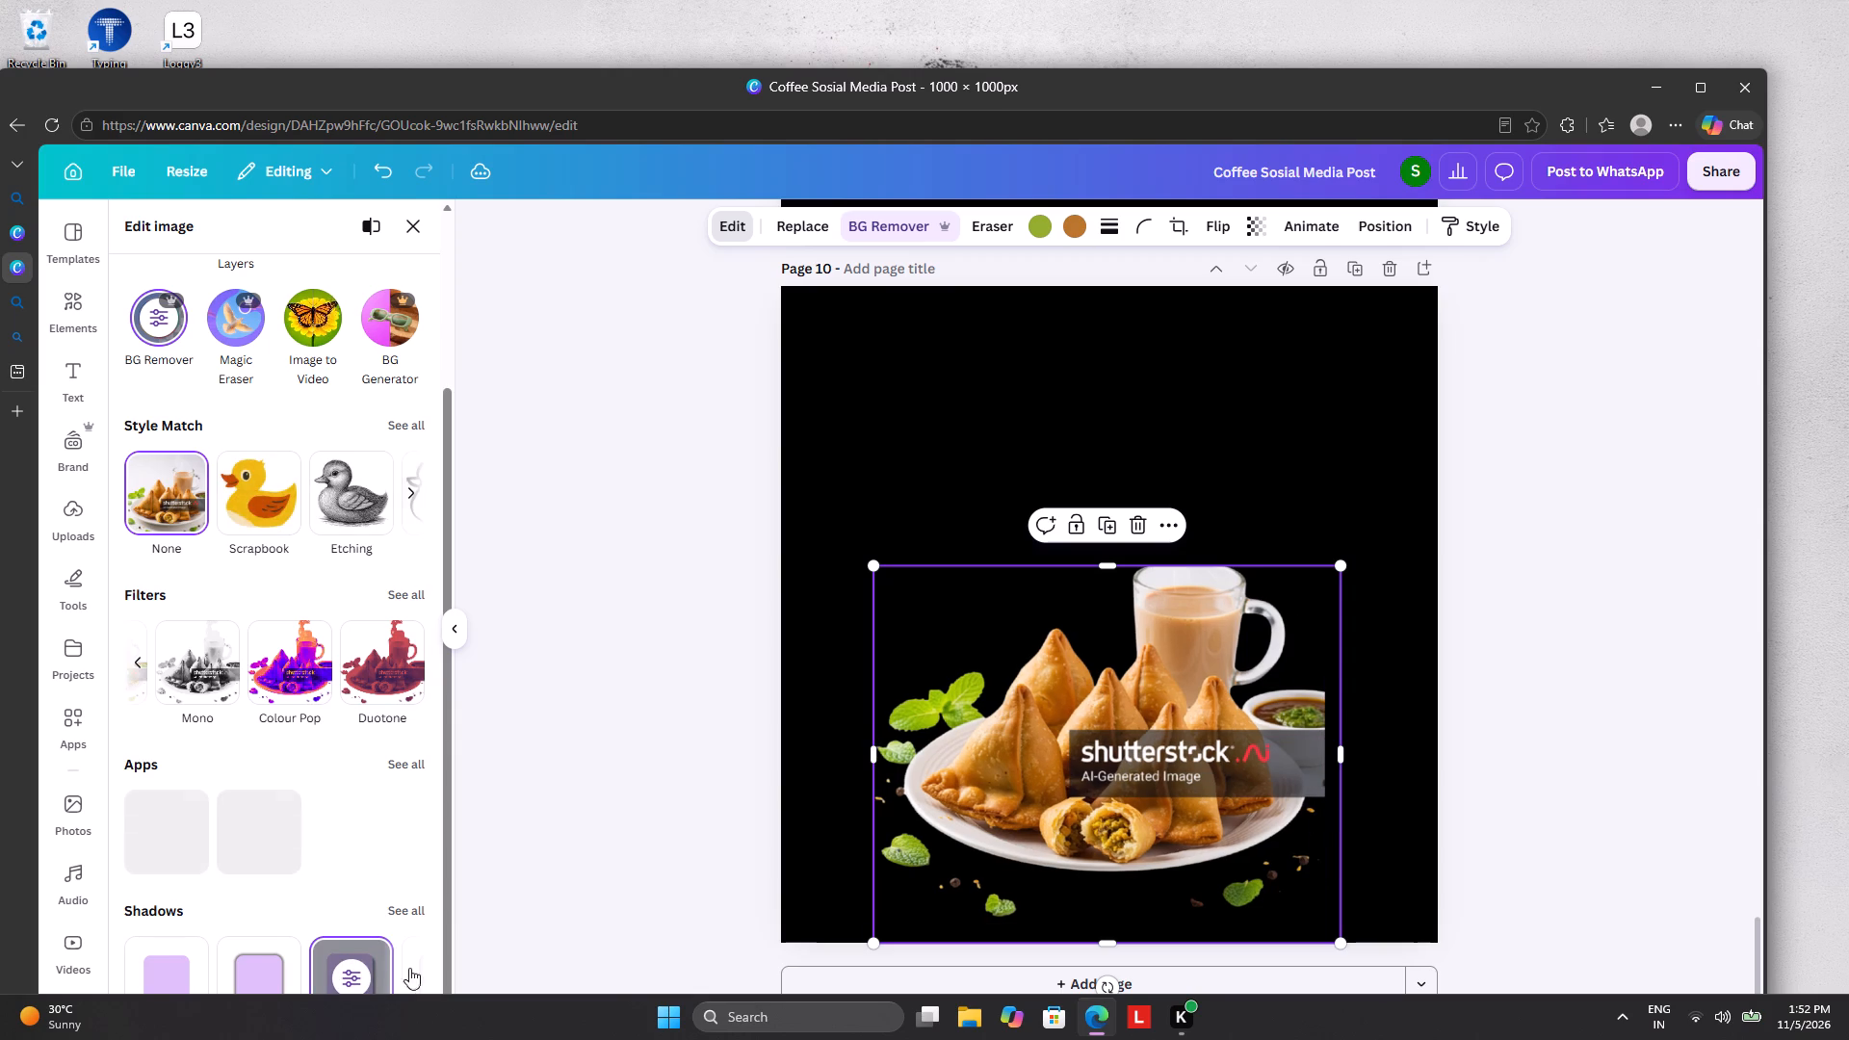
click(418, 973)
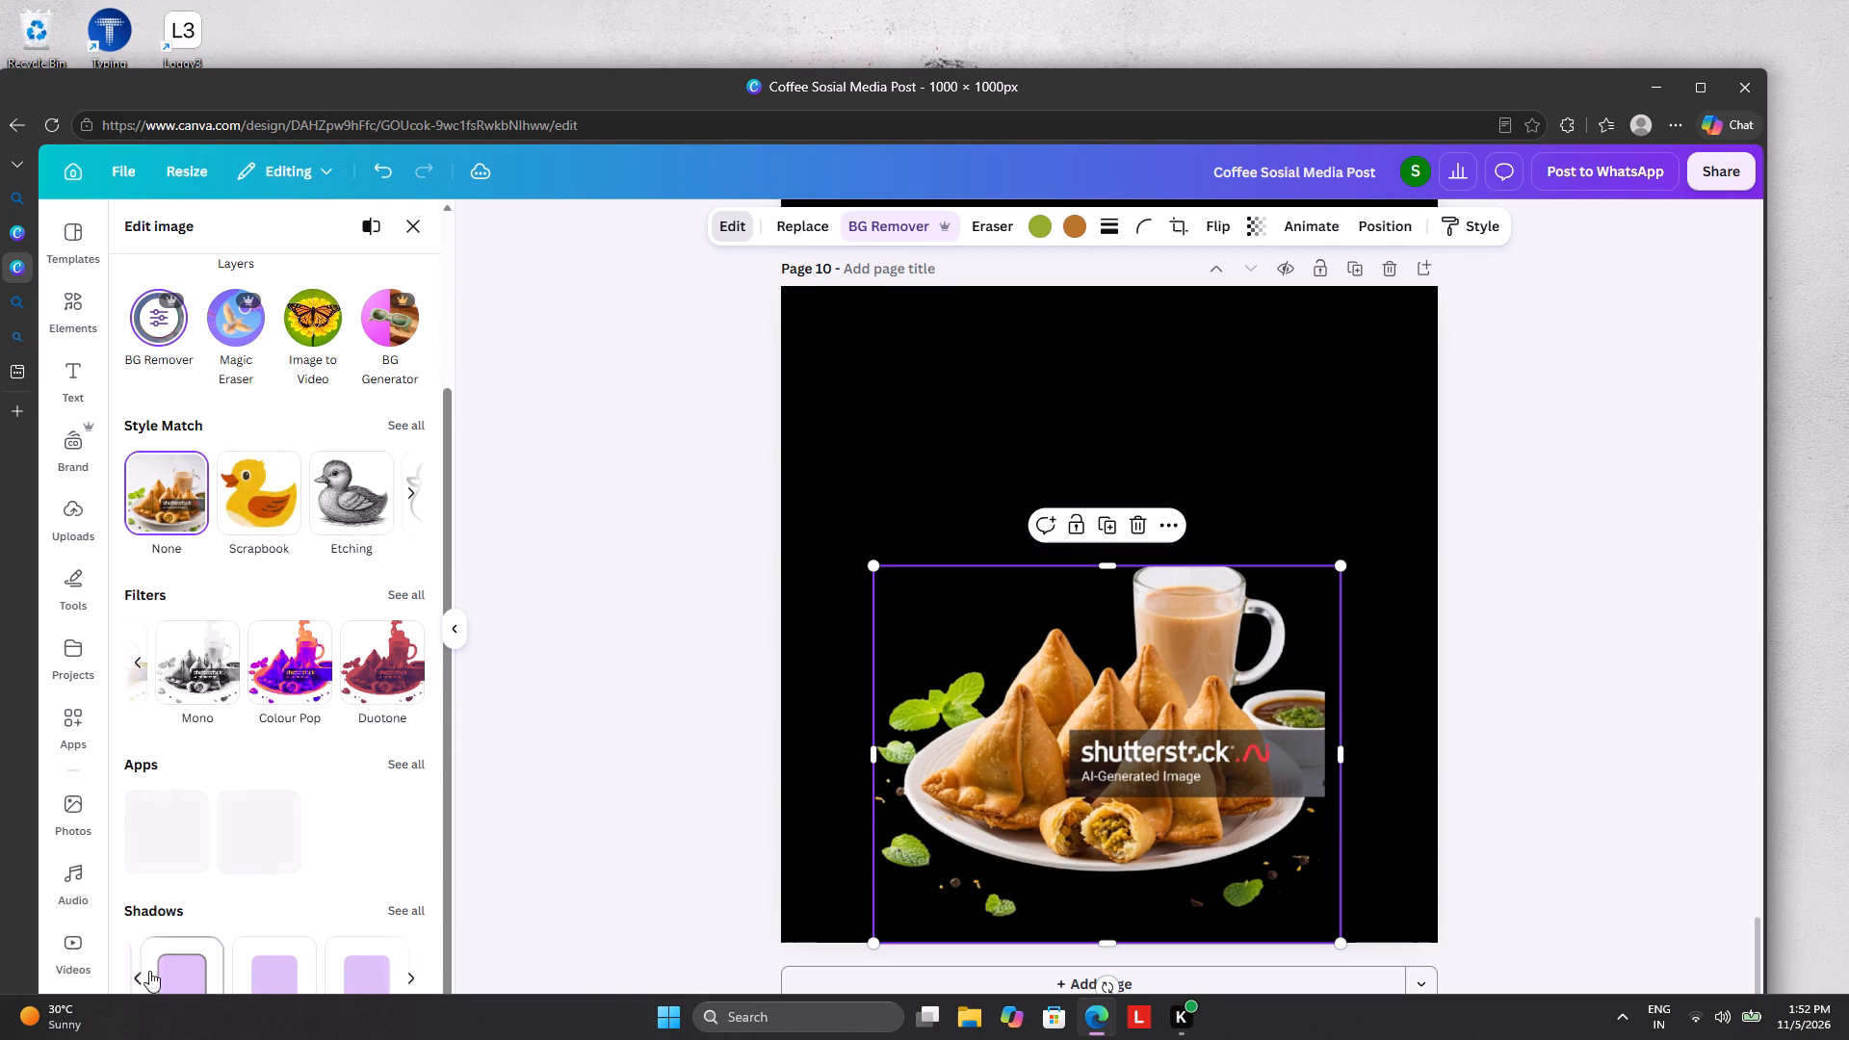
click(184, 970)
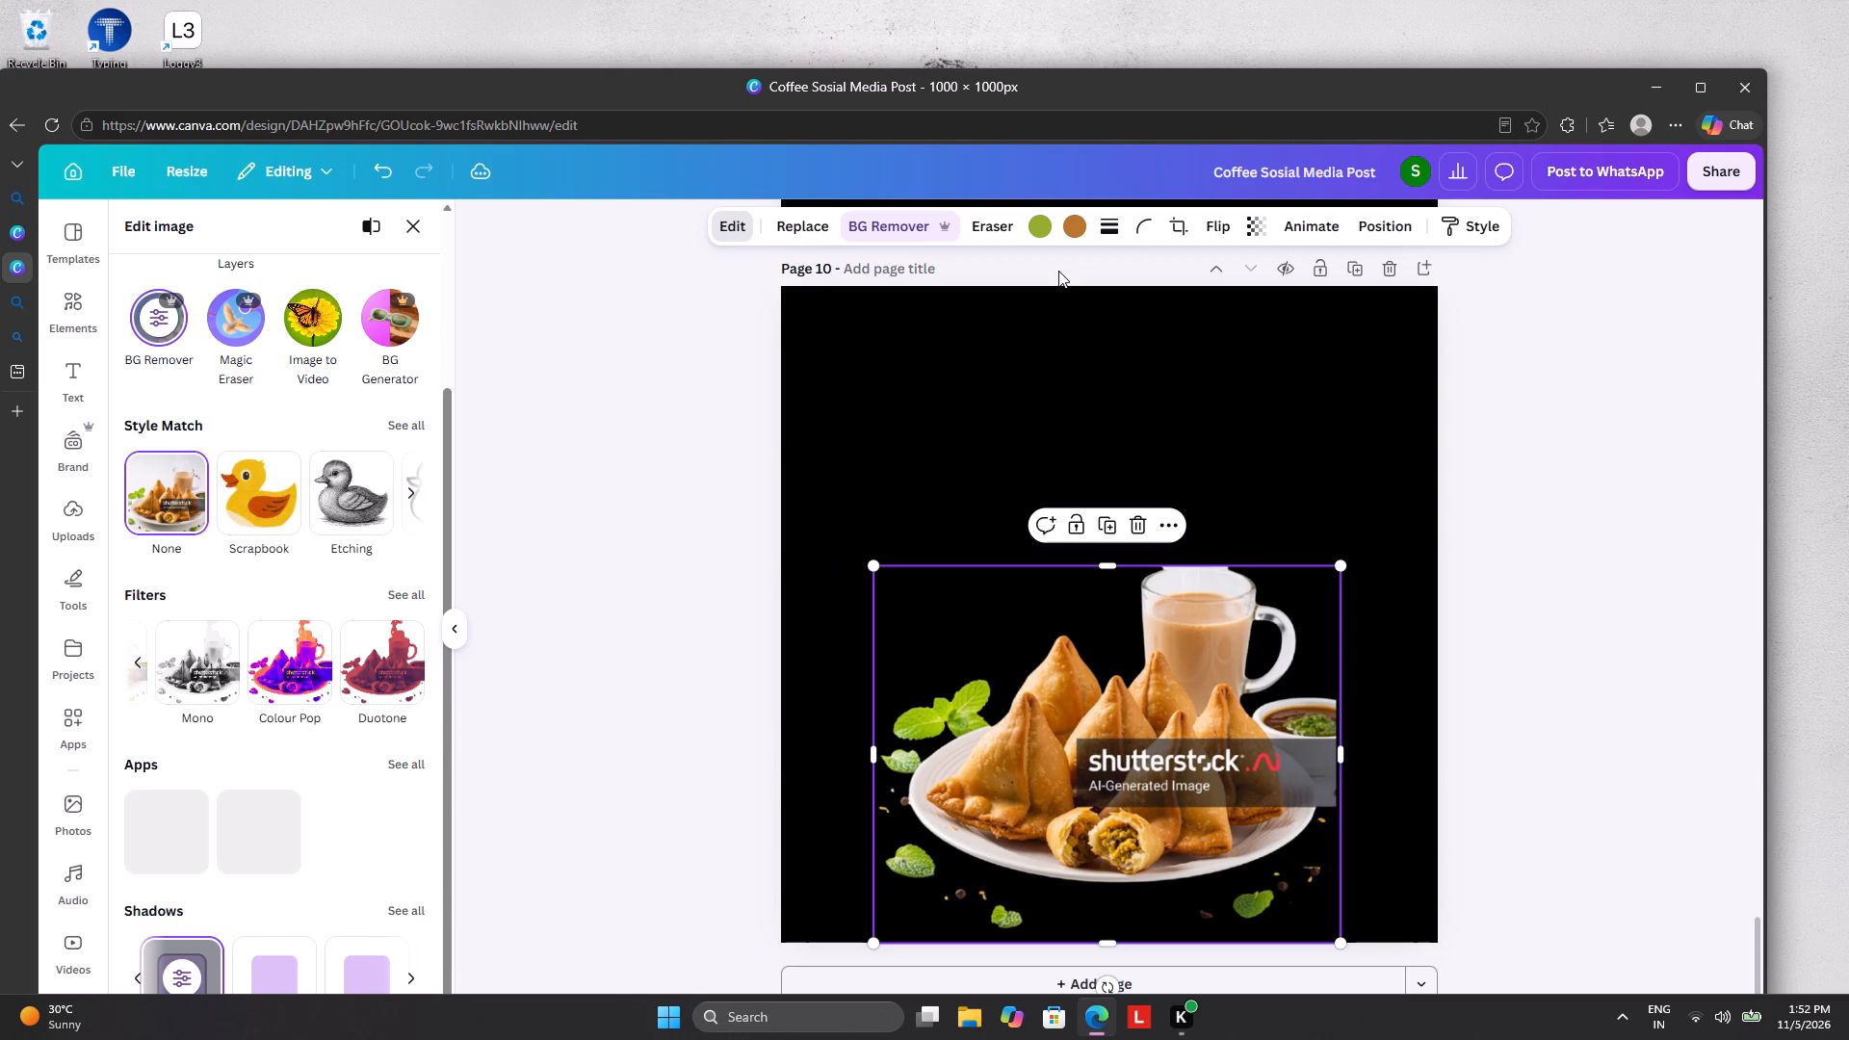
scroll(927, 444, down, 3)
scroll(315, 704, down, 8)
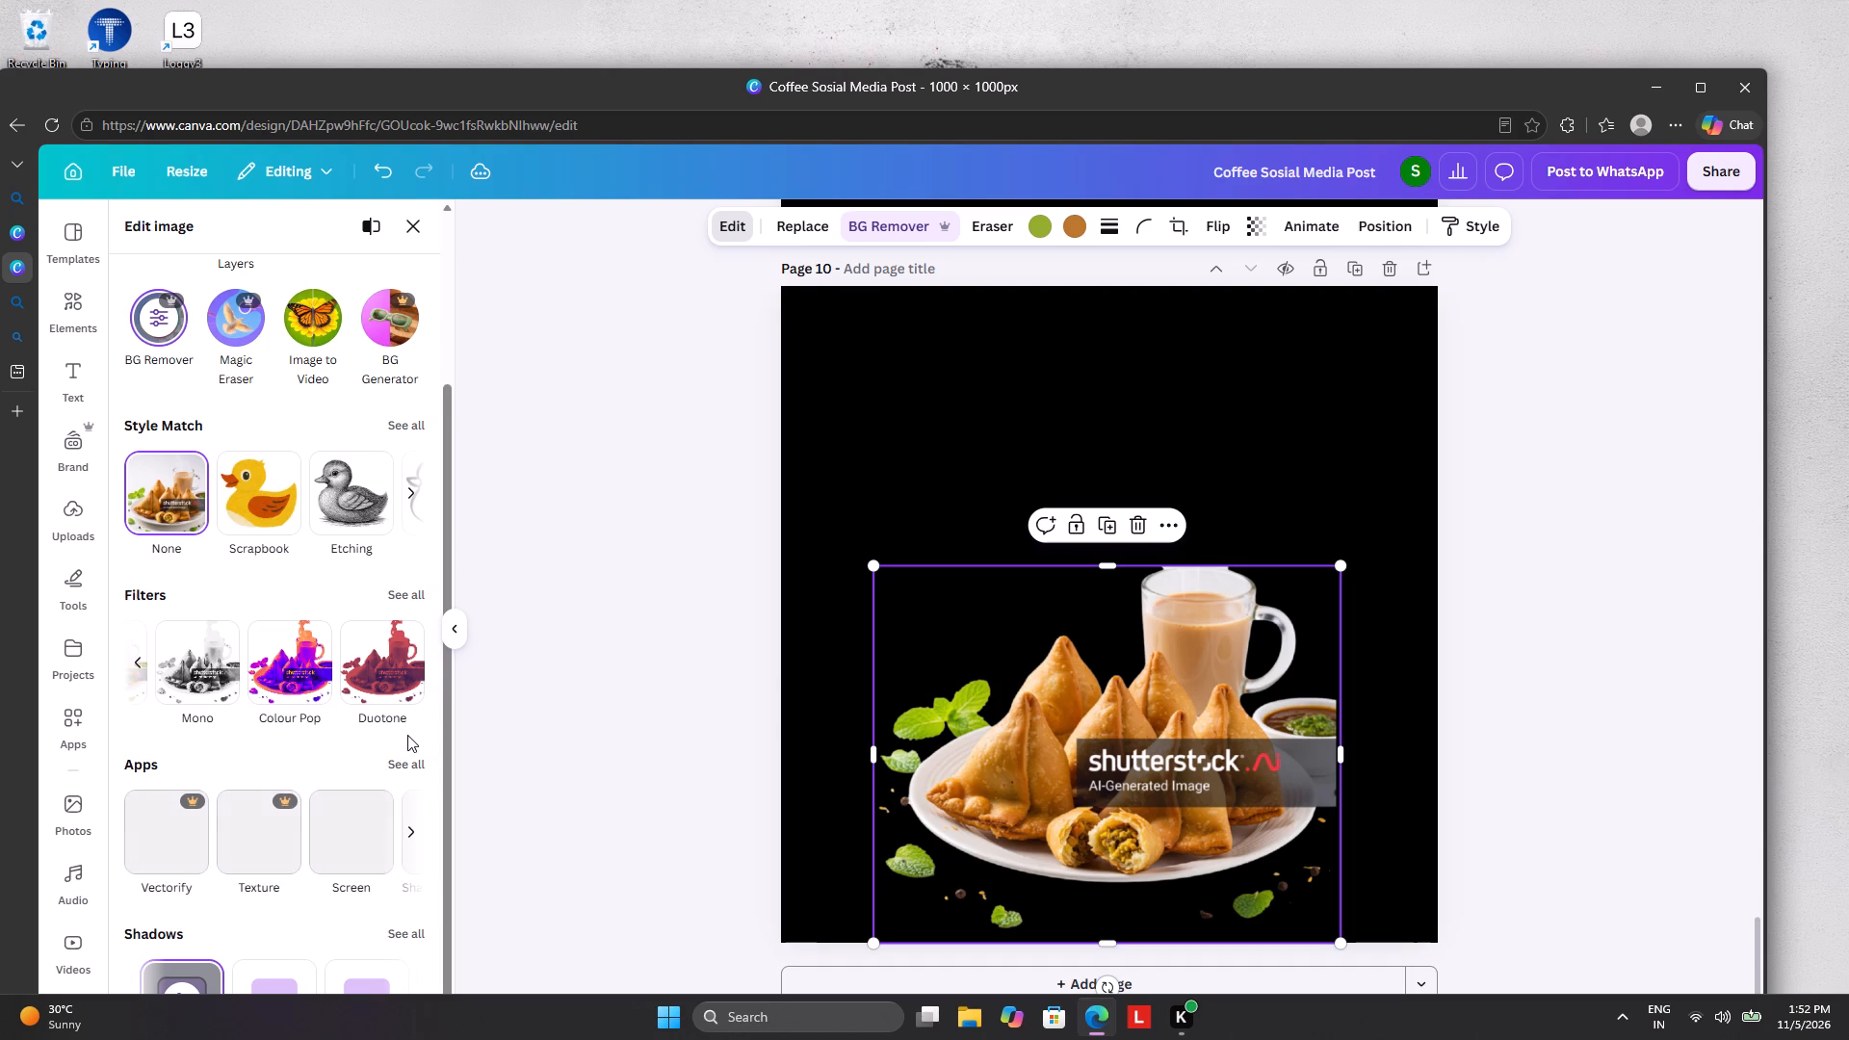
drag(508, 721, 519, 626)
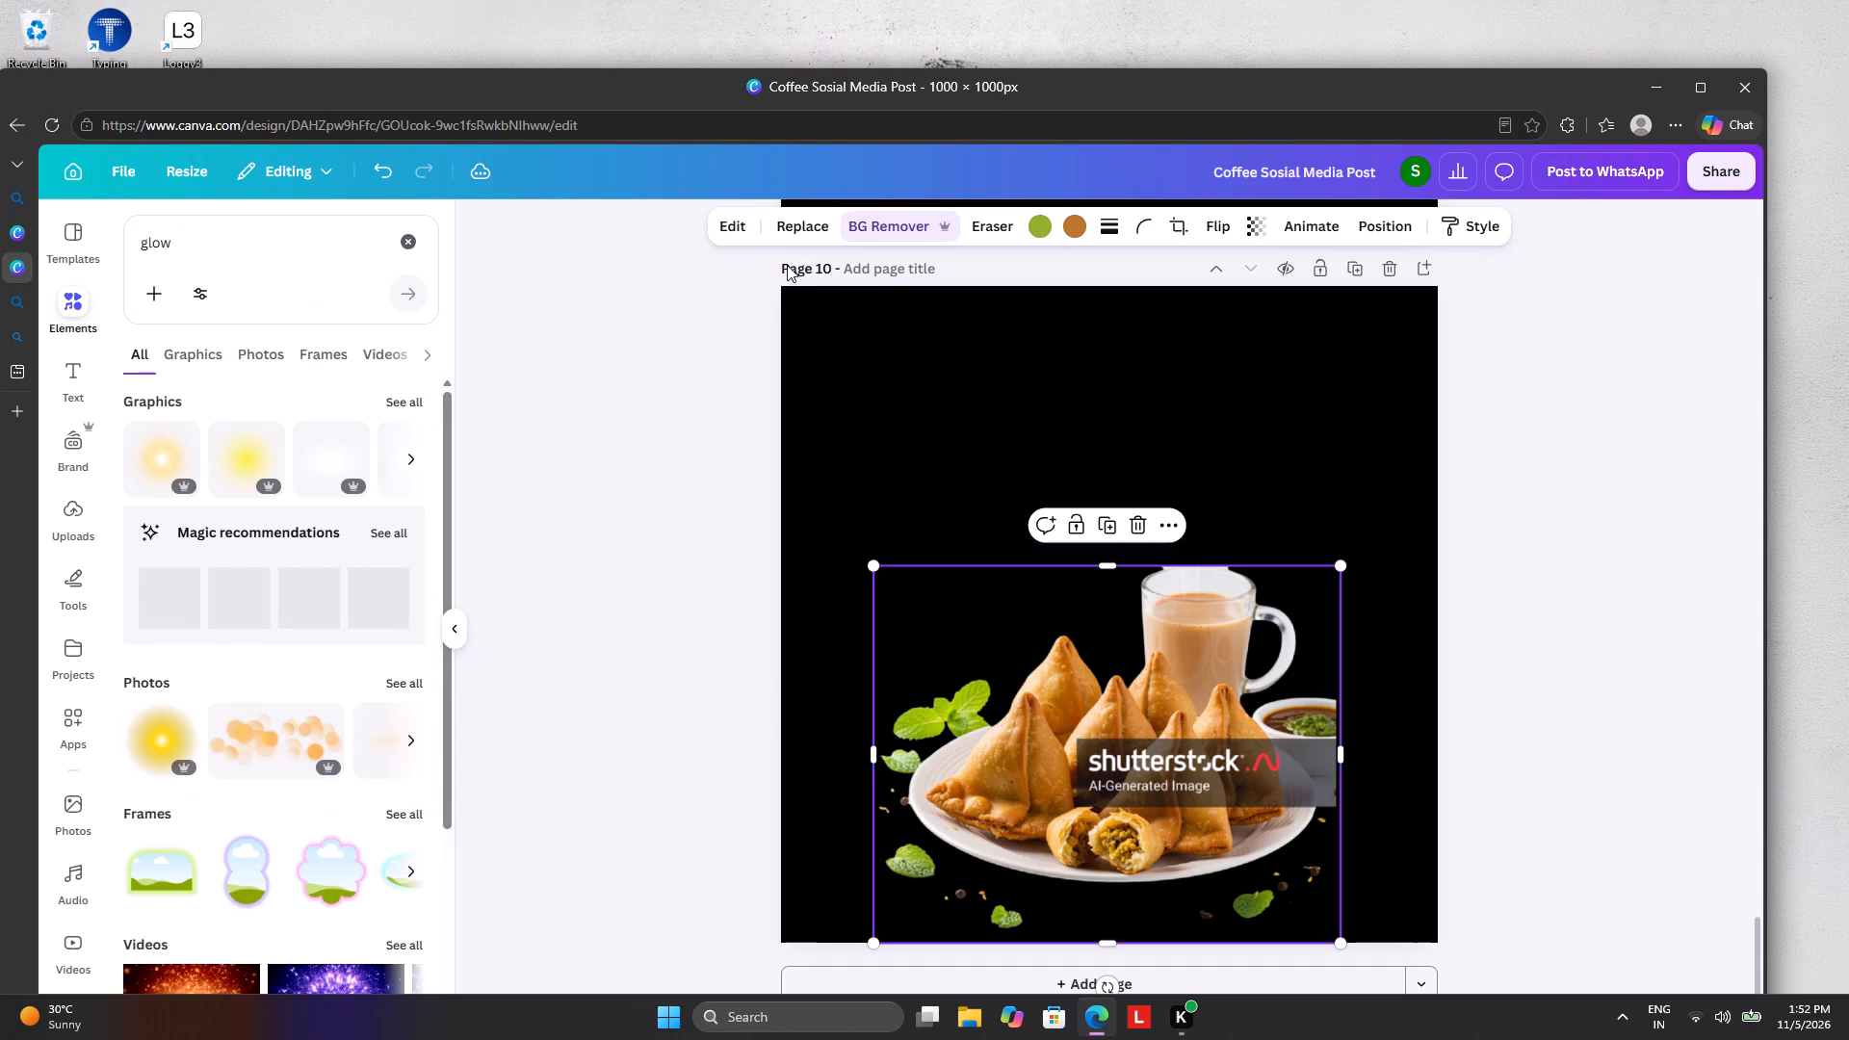
Reopen the image editing options for the samosa picture and apply the third shadow preset.
click(724, 233)
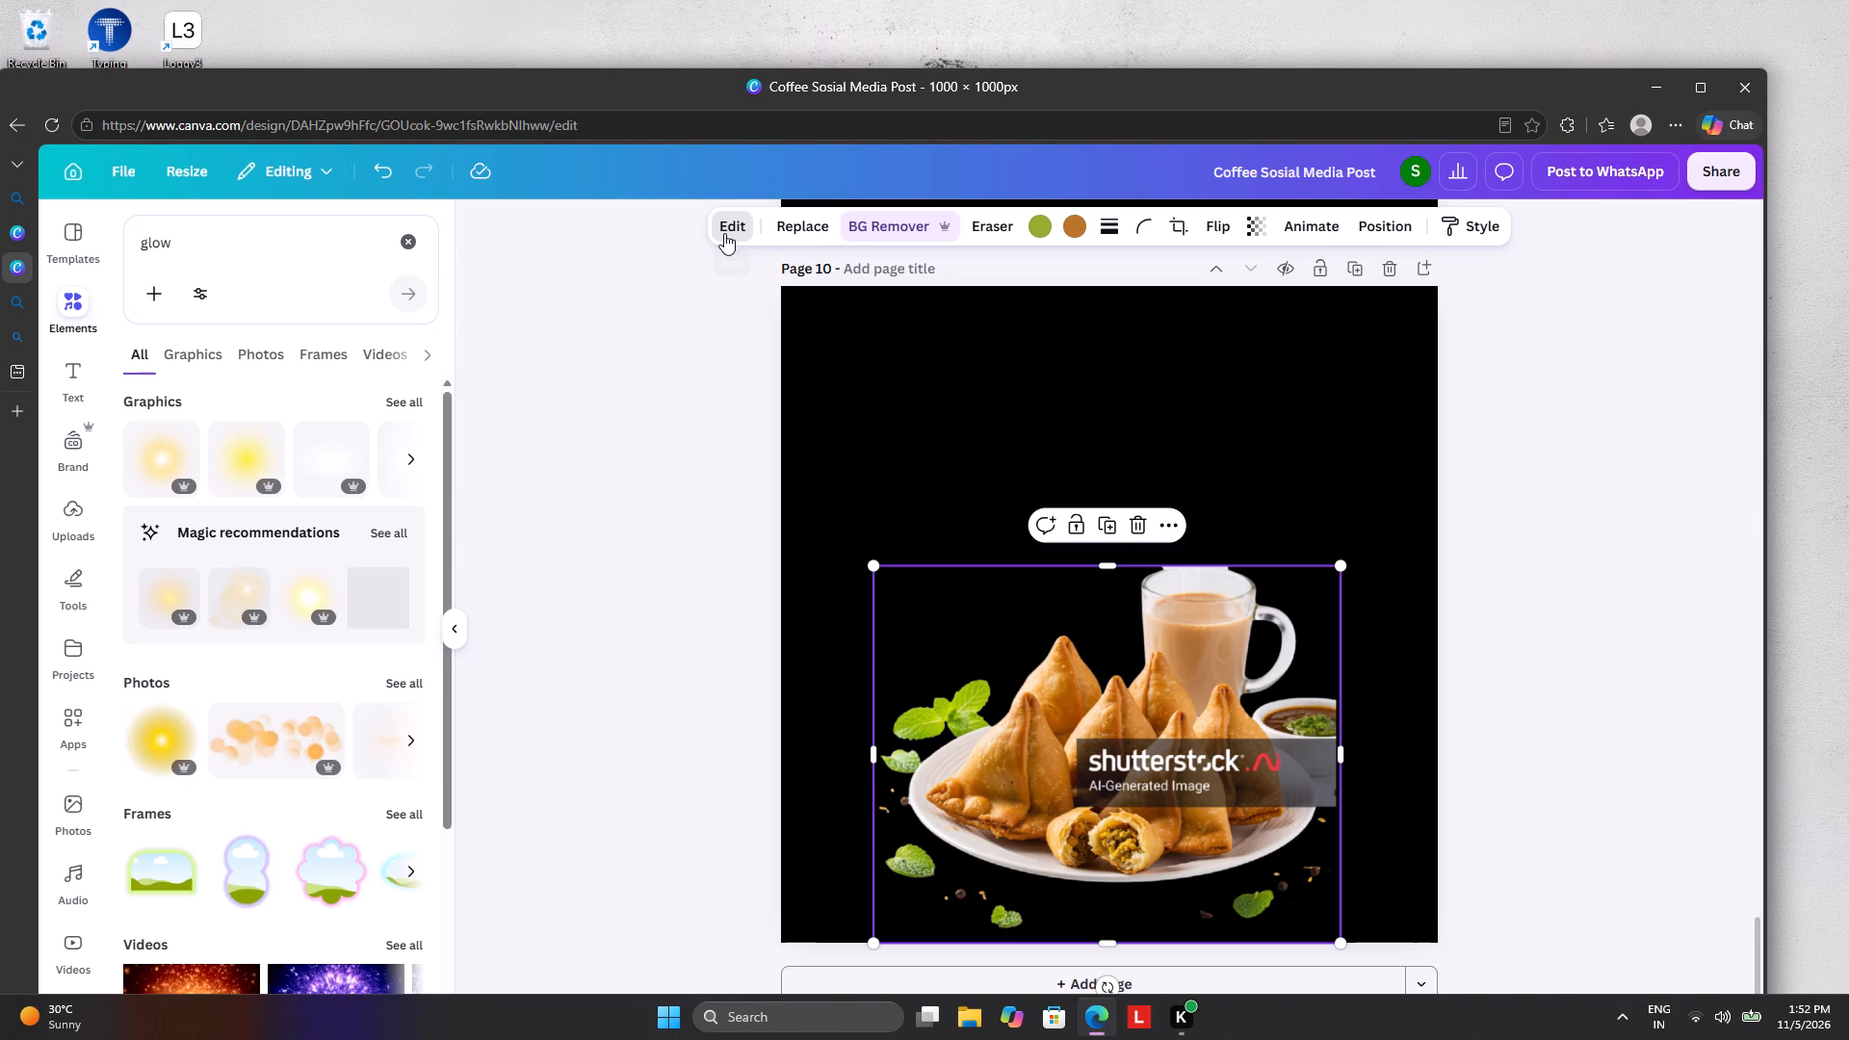
scroll(361, 673, down, 5)
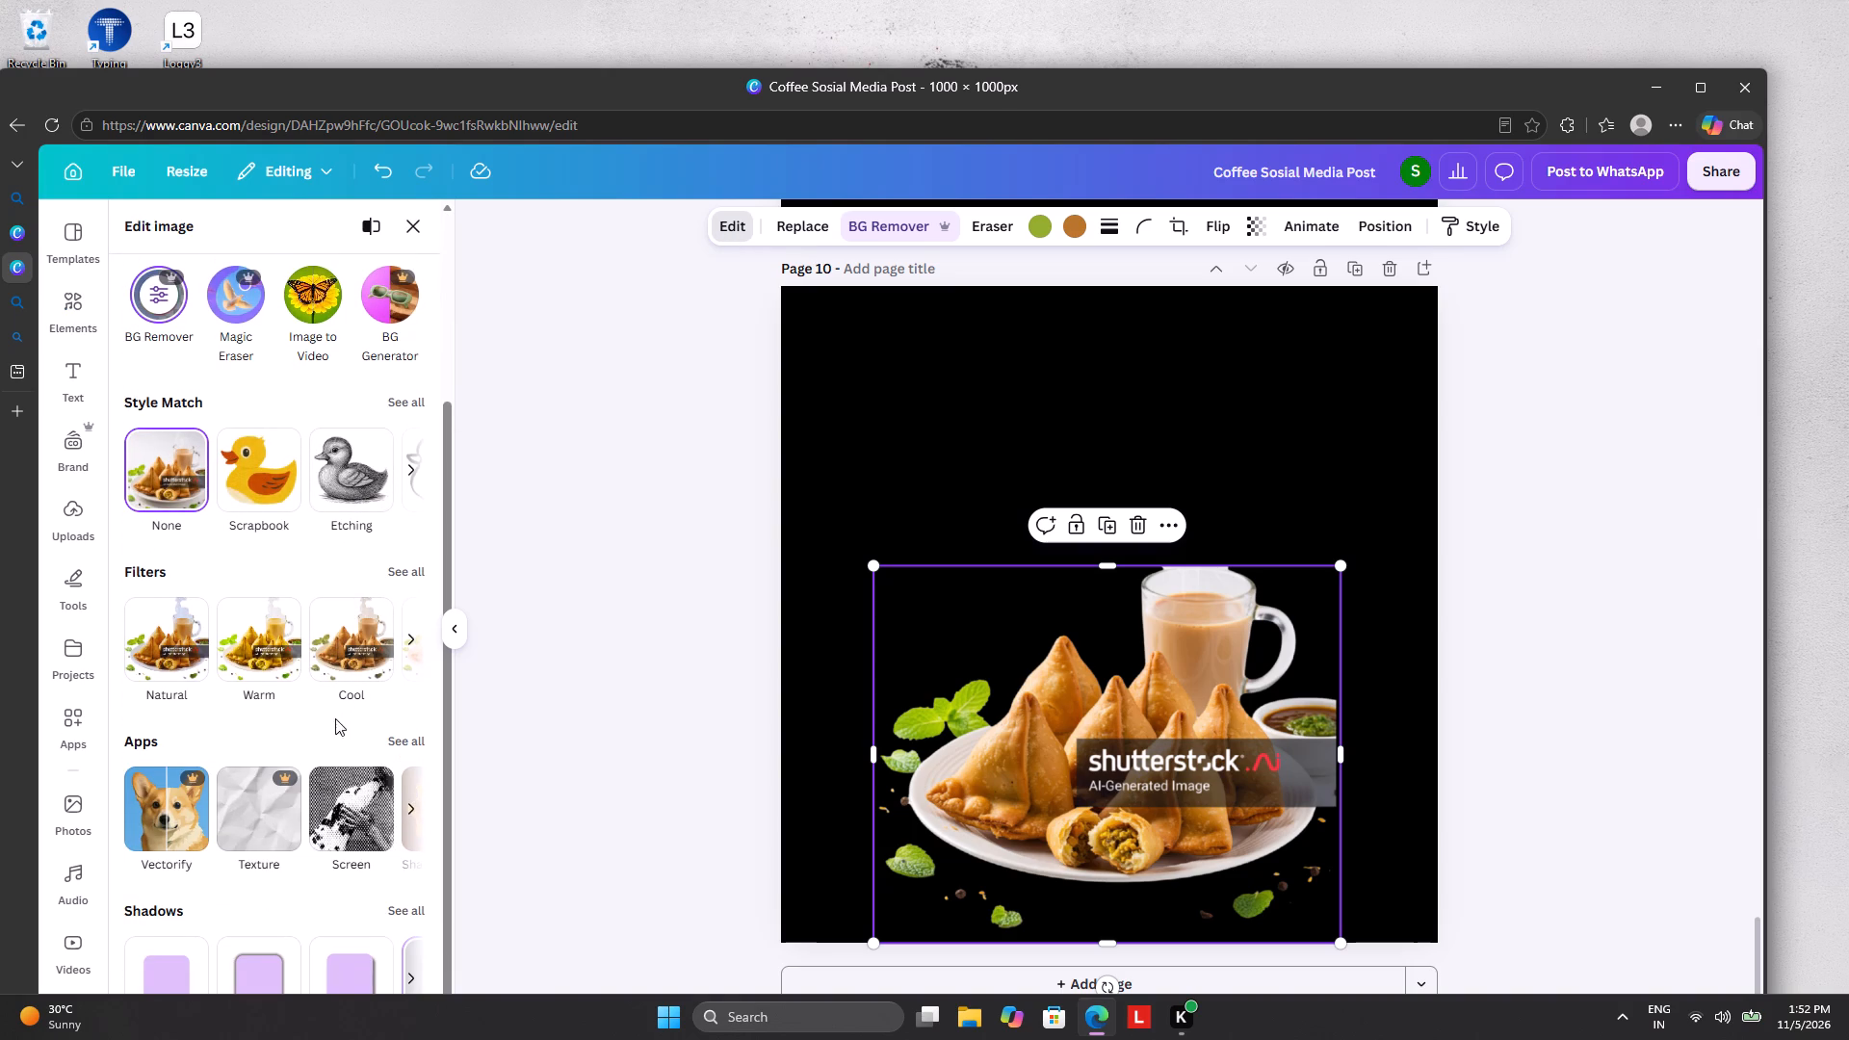
scroll(331, 744, down, 19)
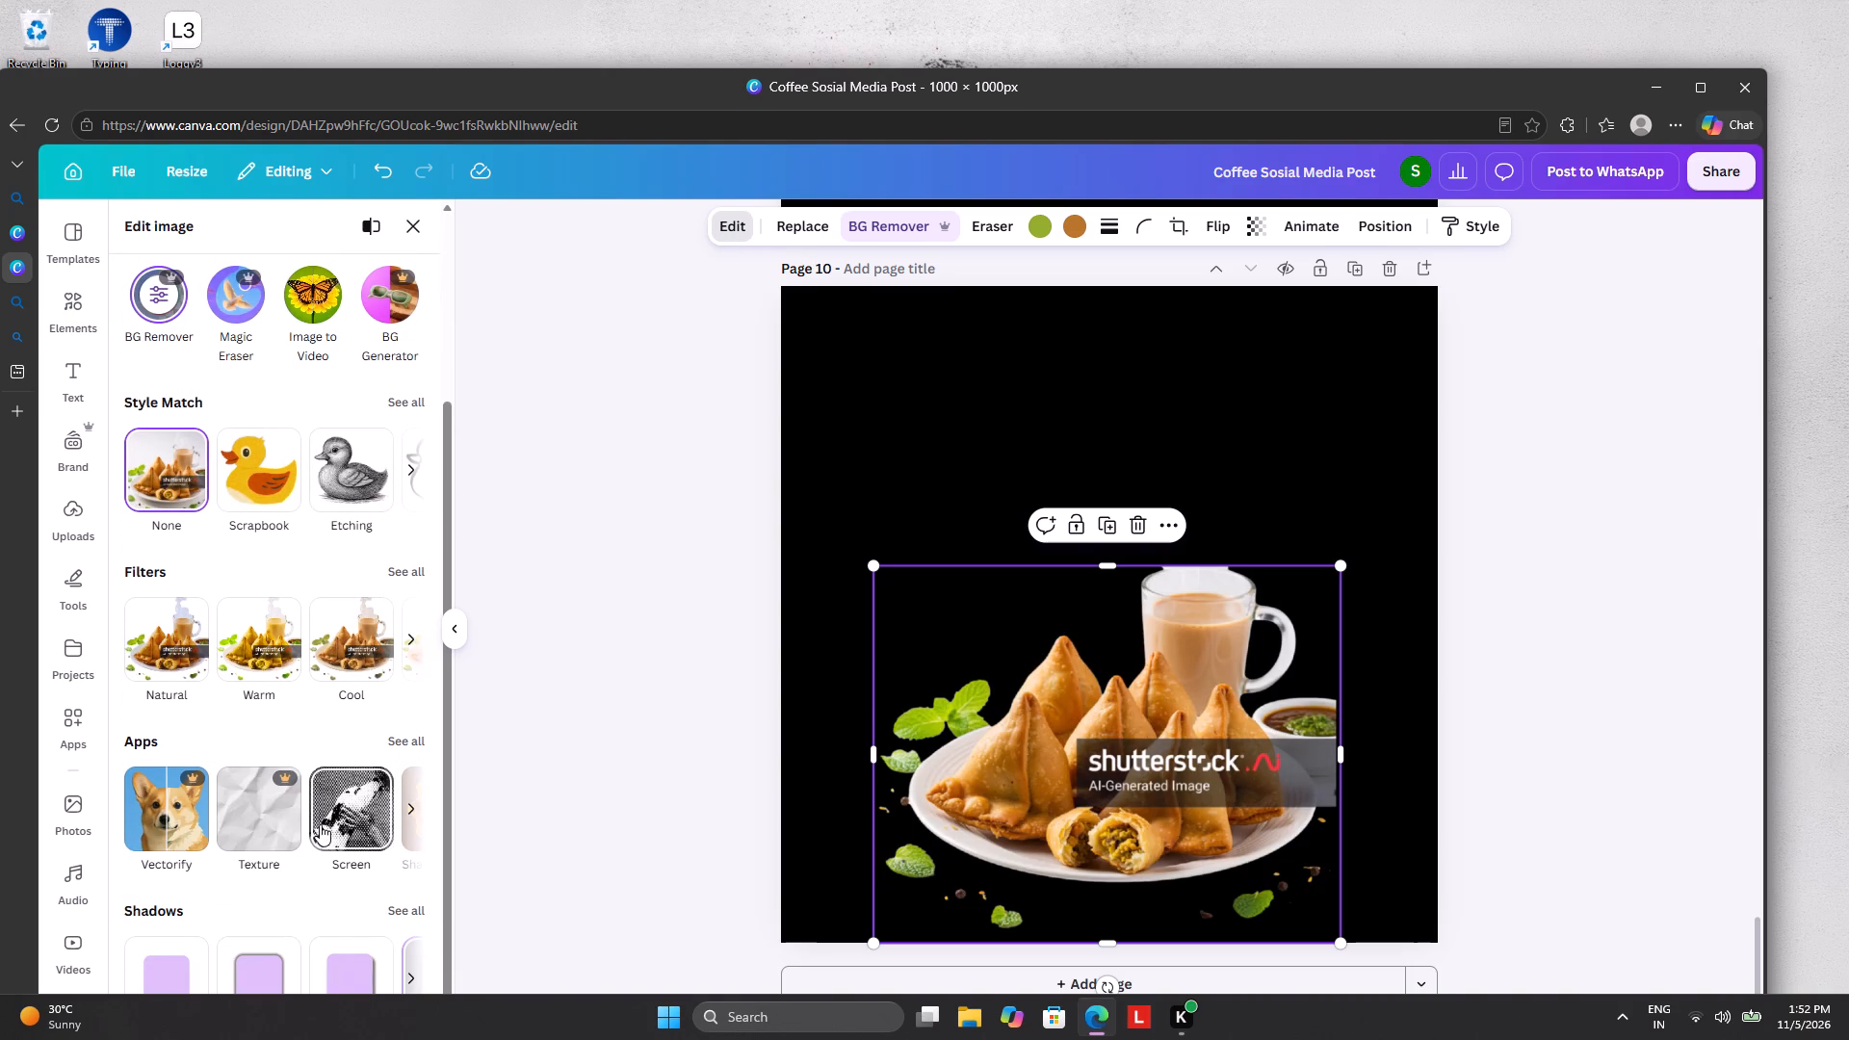
click(366, 961)
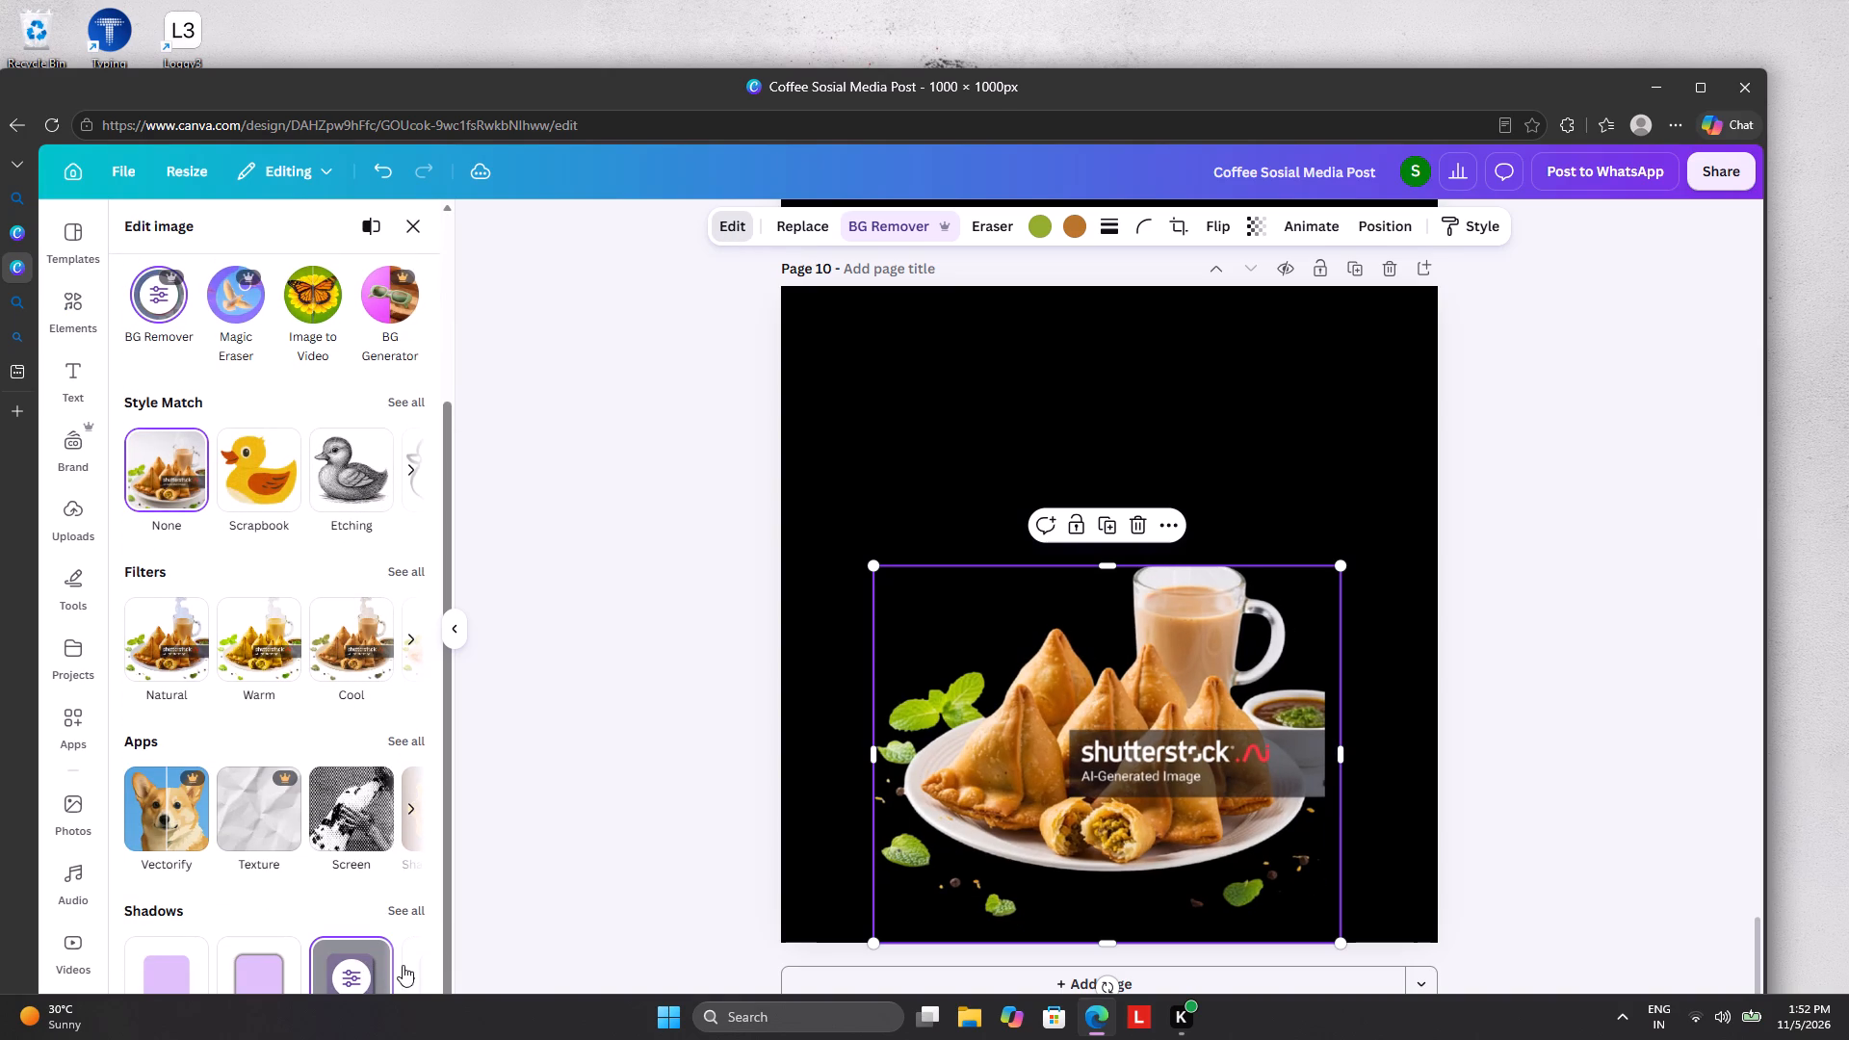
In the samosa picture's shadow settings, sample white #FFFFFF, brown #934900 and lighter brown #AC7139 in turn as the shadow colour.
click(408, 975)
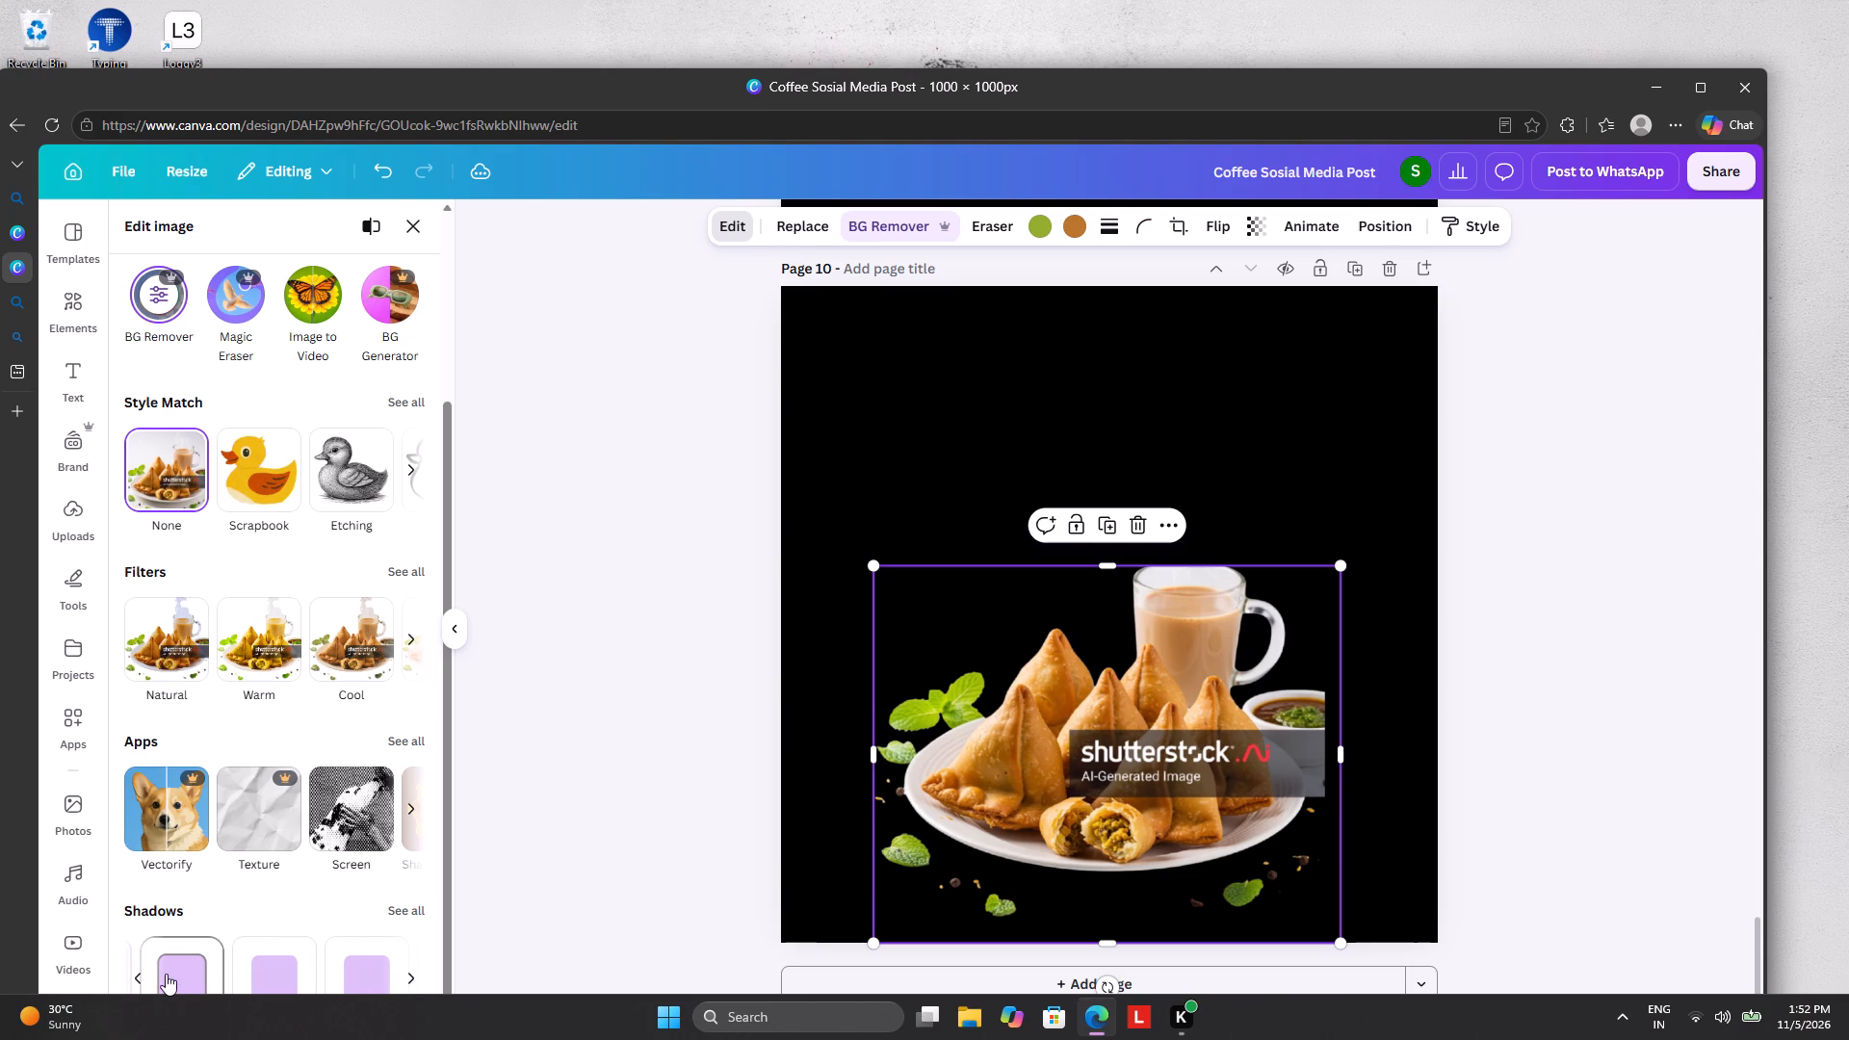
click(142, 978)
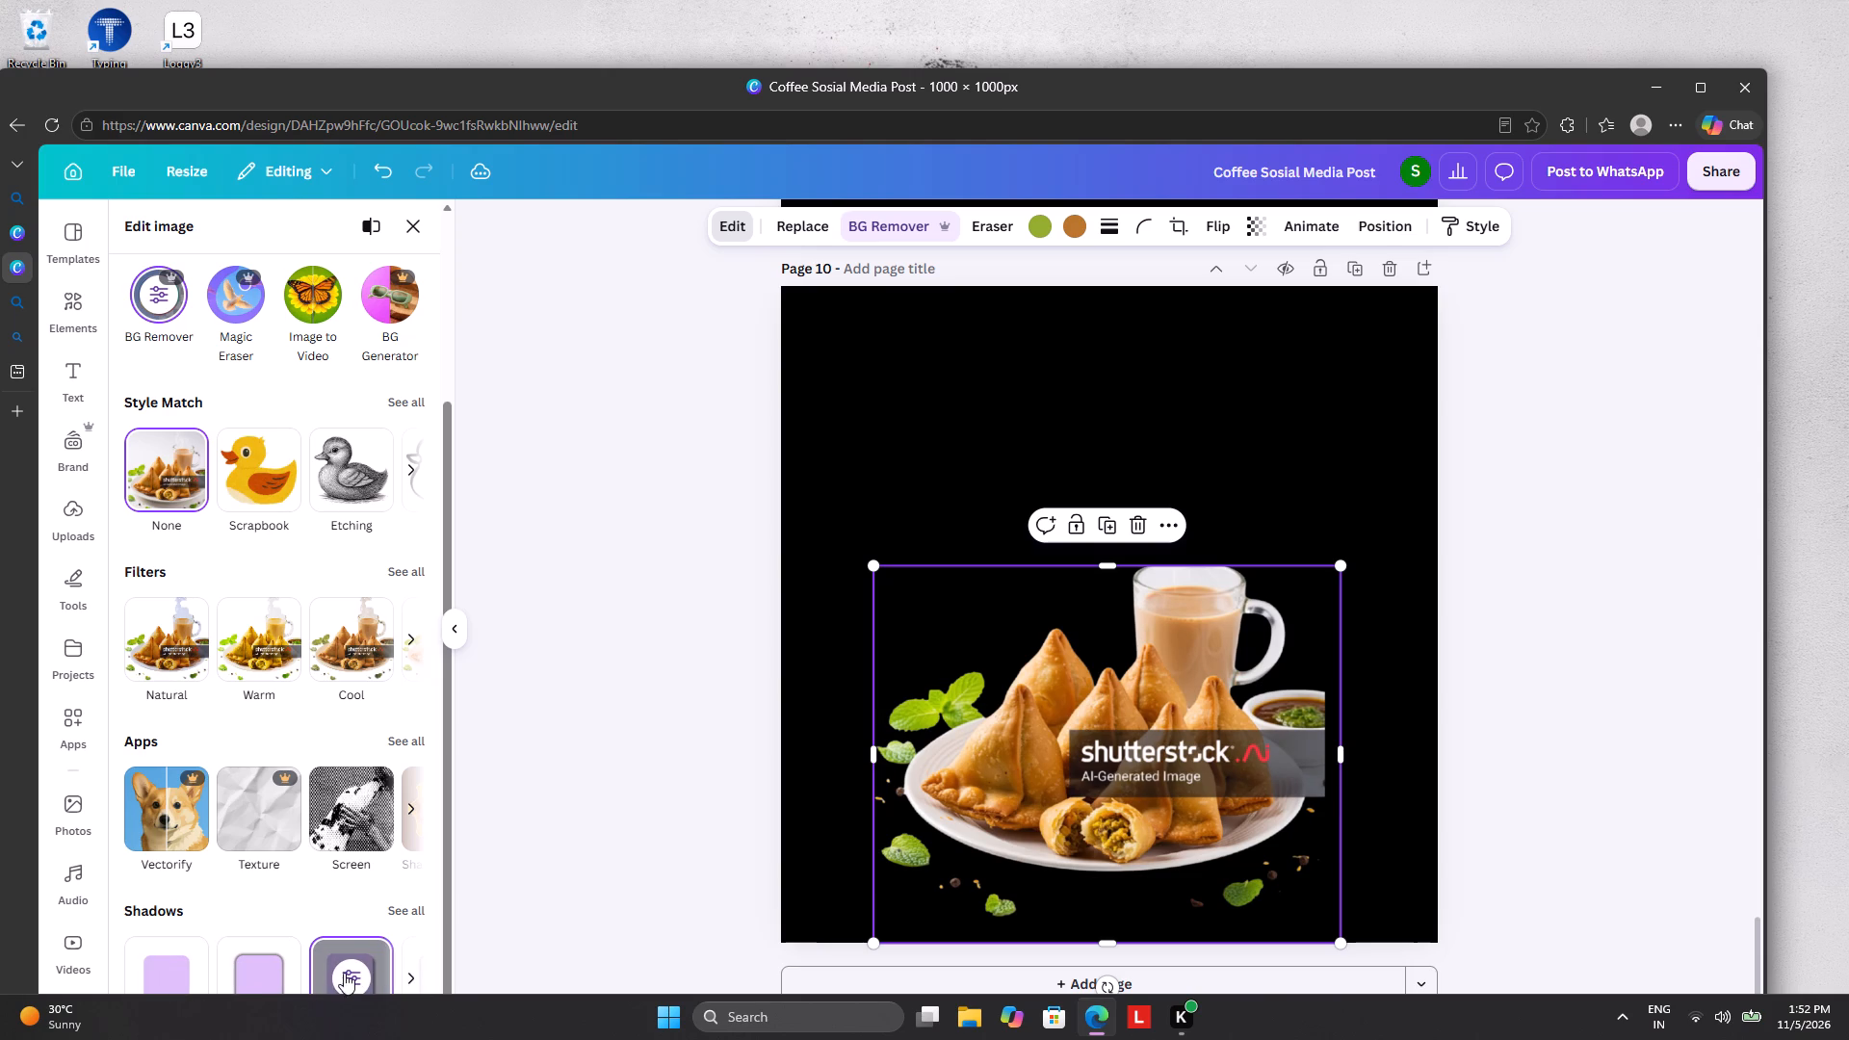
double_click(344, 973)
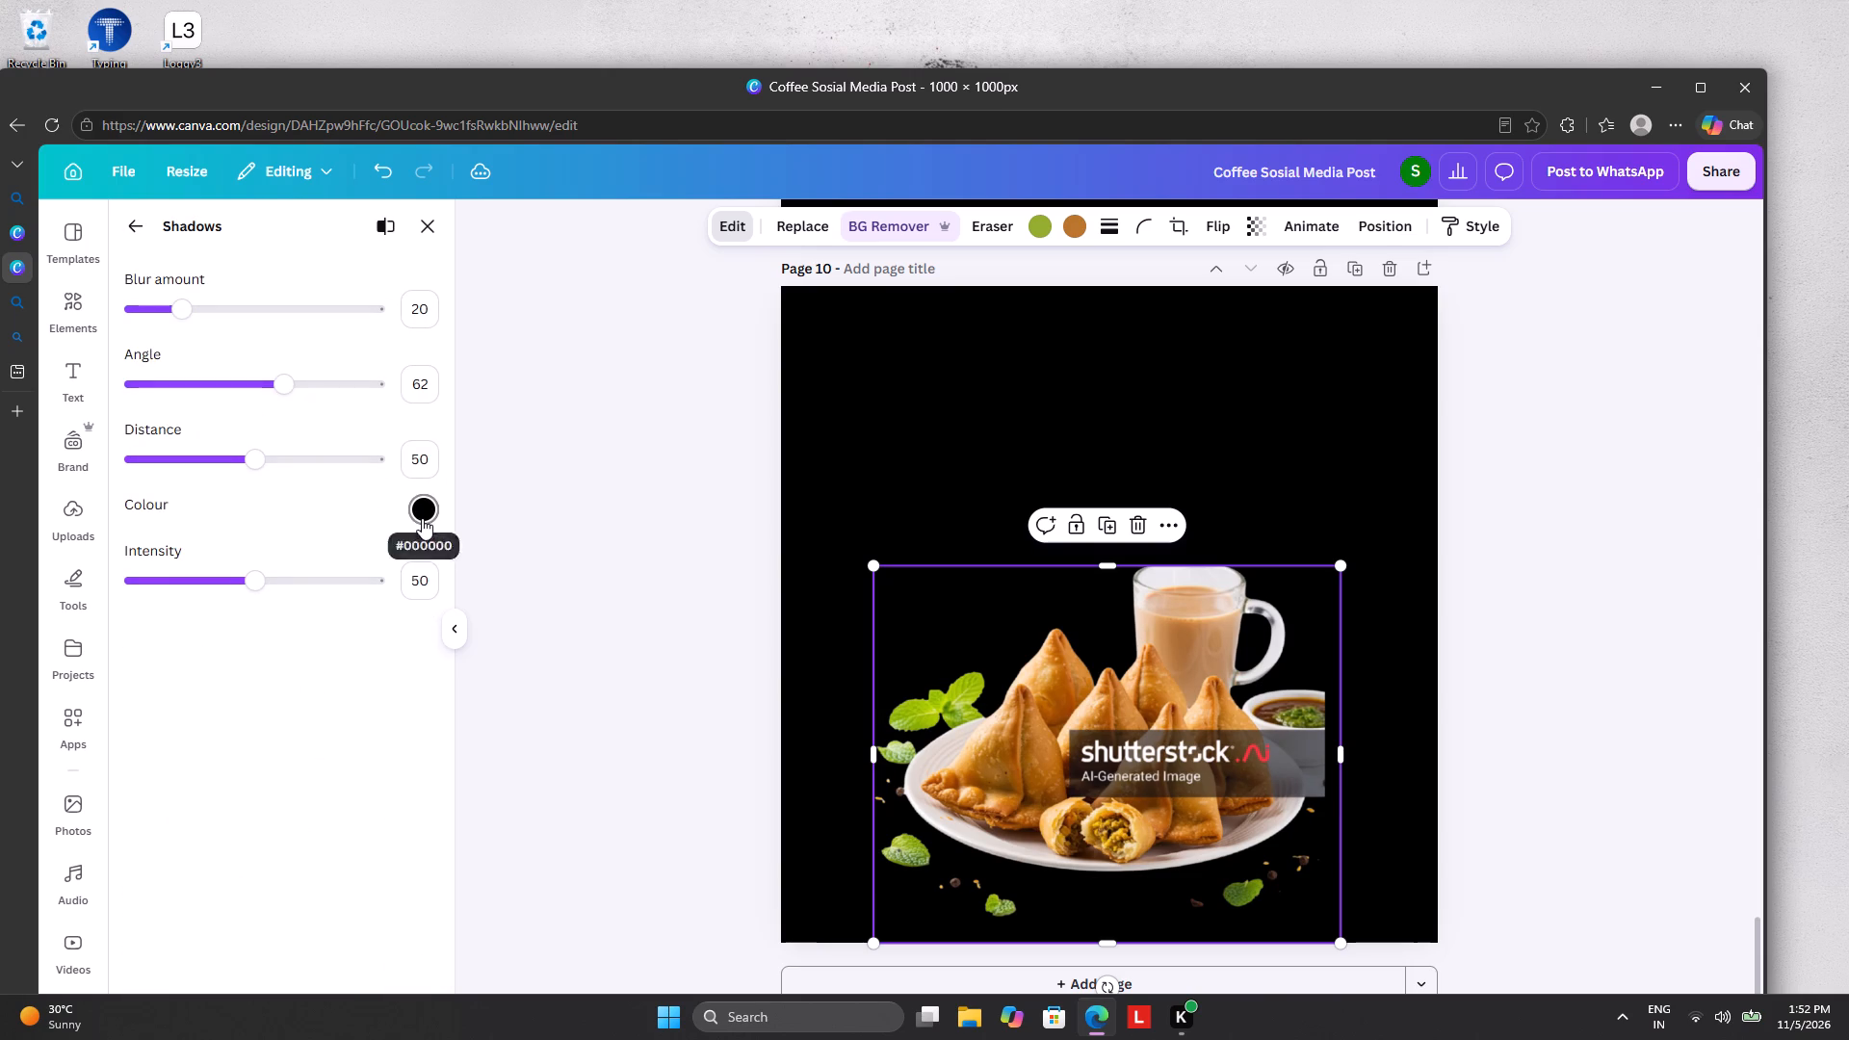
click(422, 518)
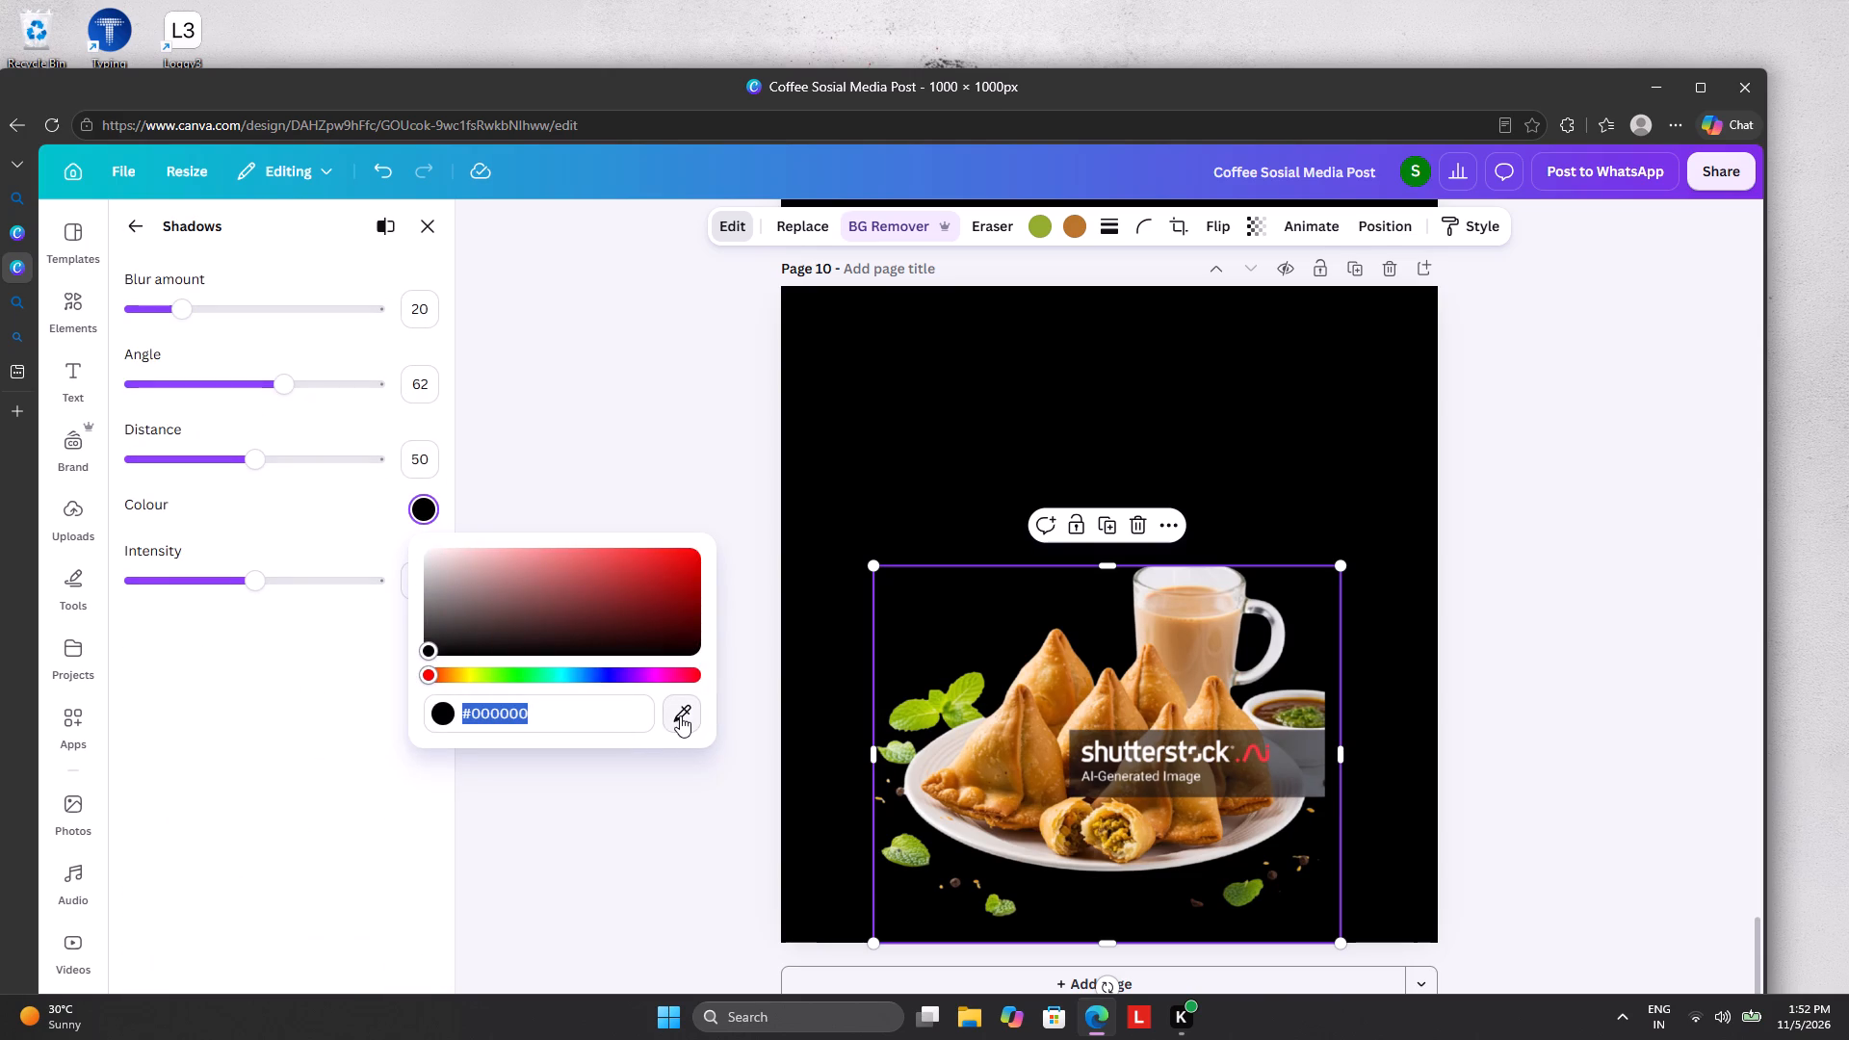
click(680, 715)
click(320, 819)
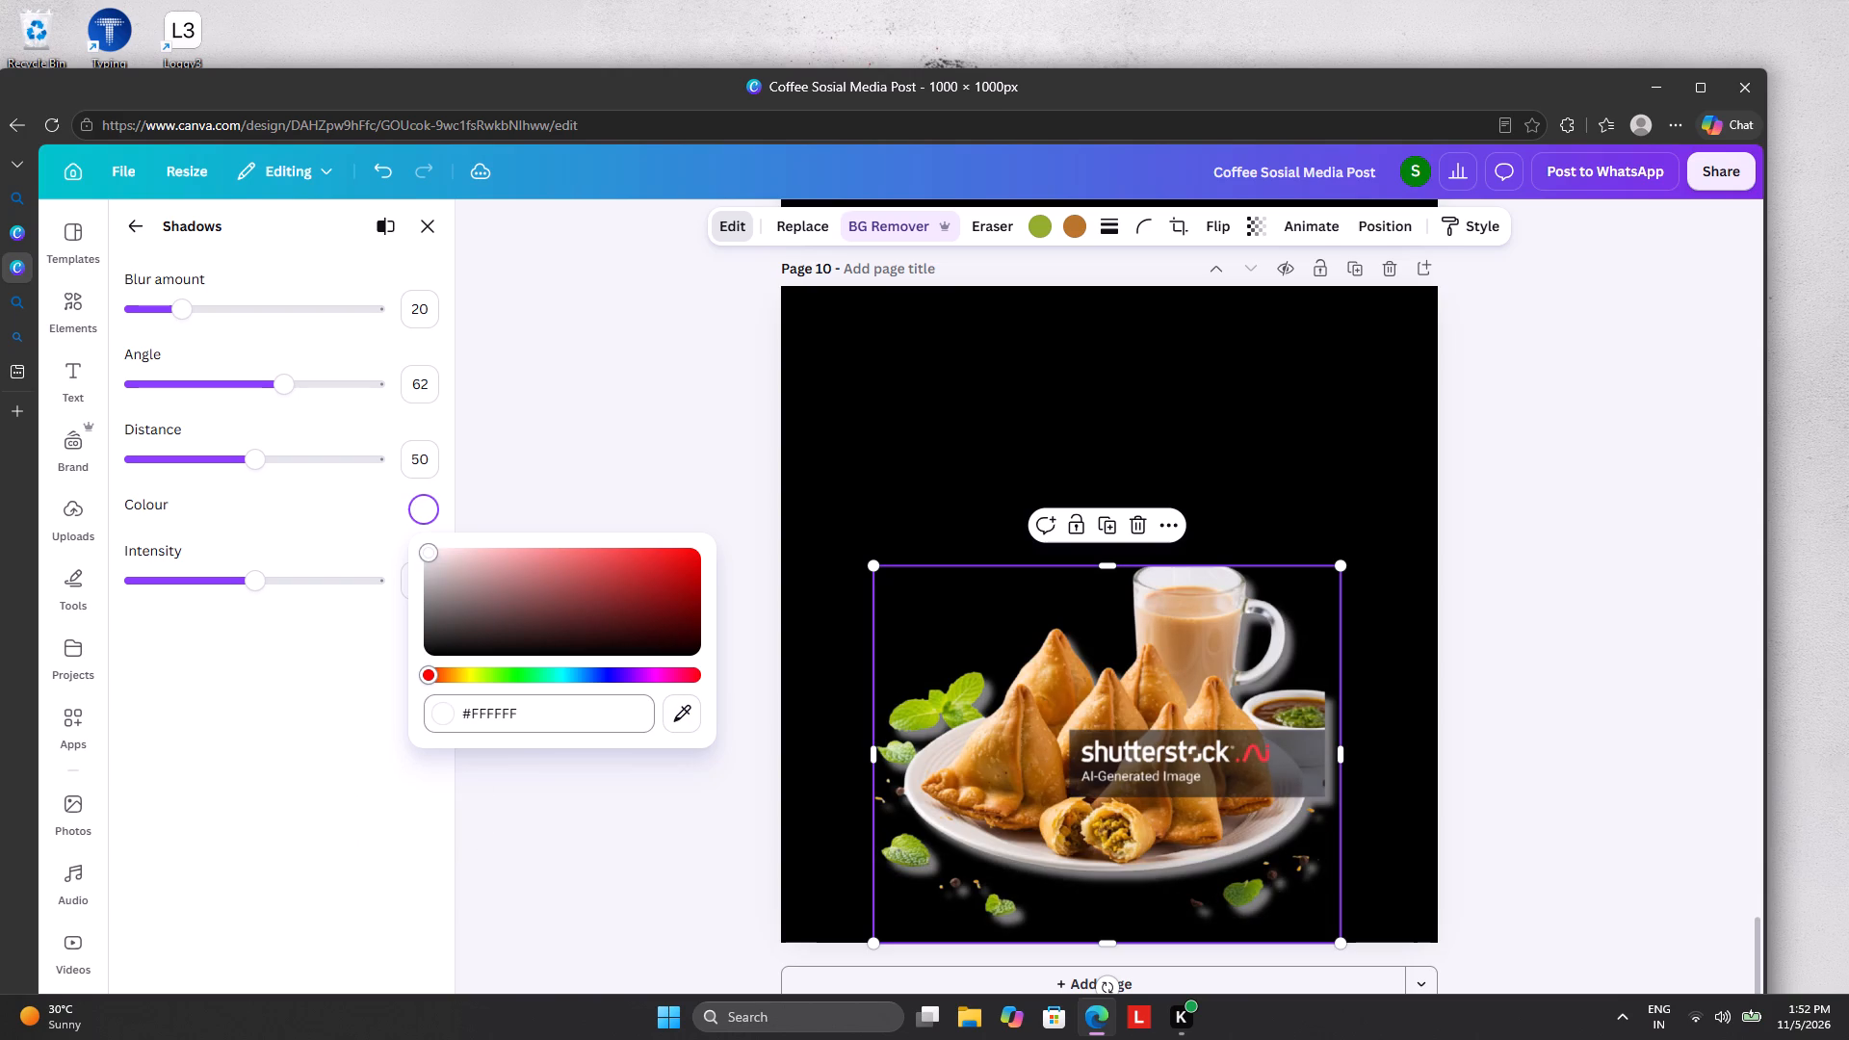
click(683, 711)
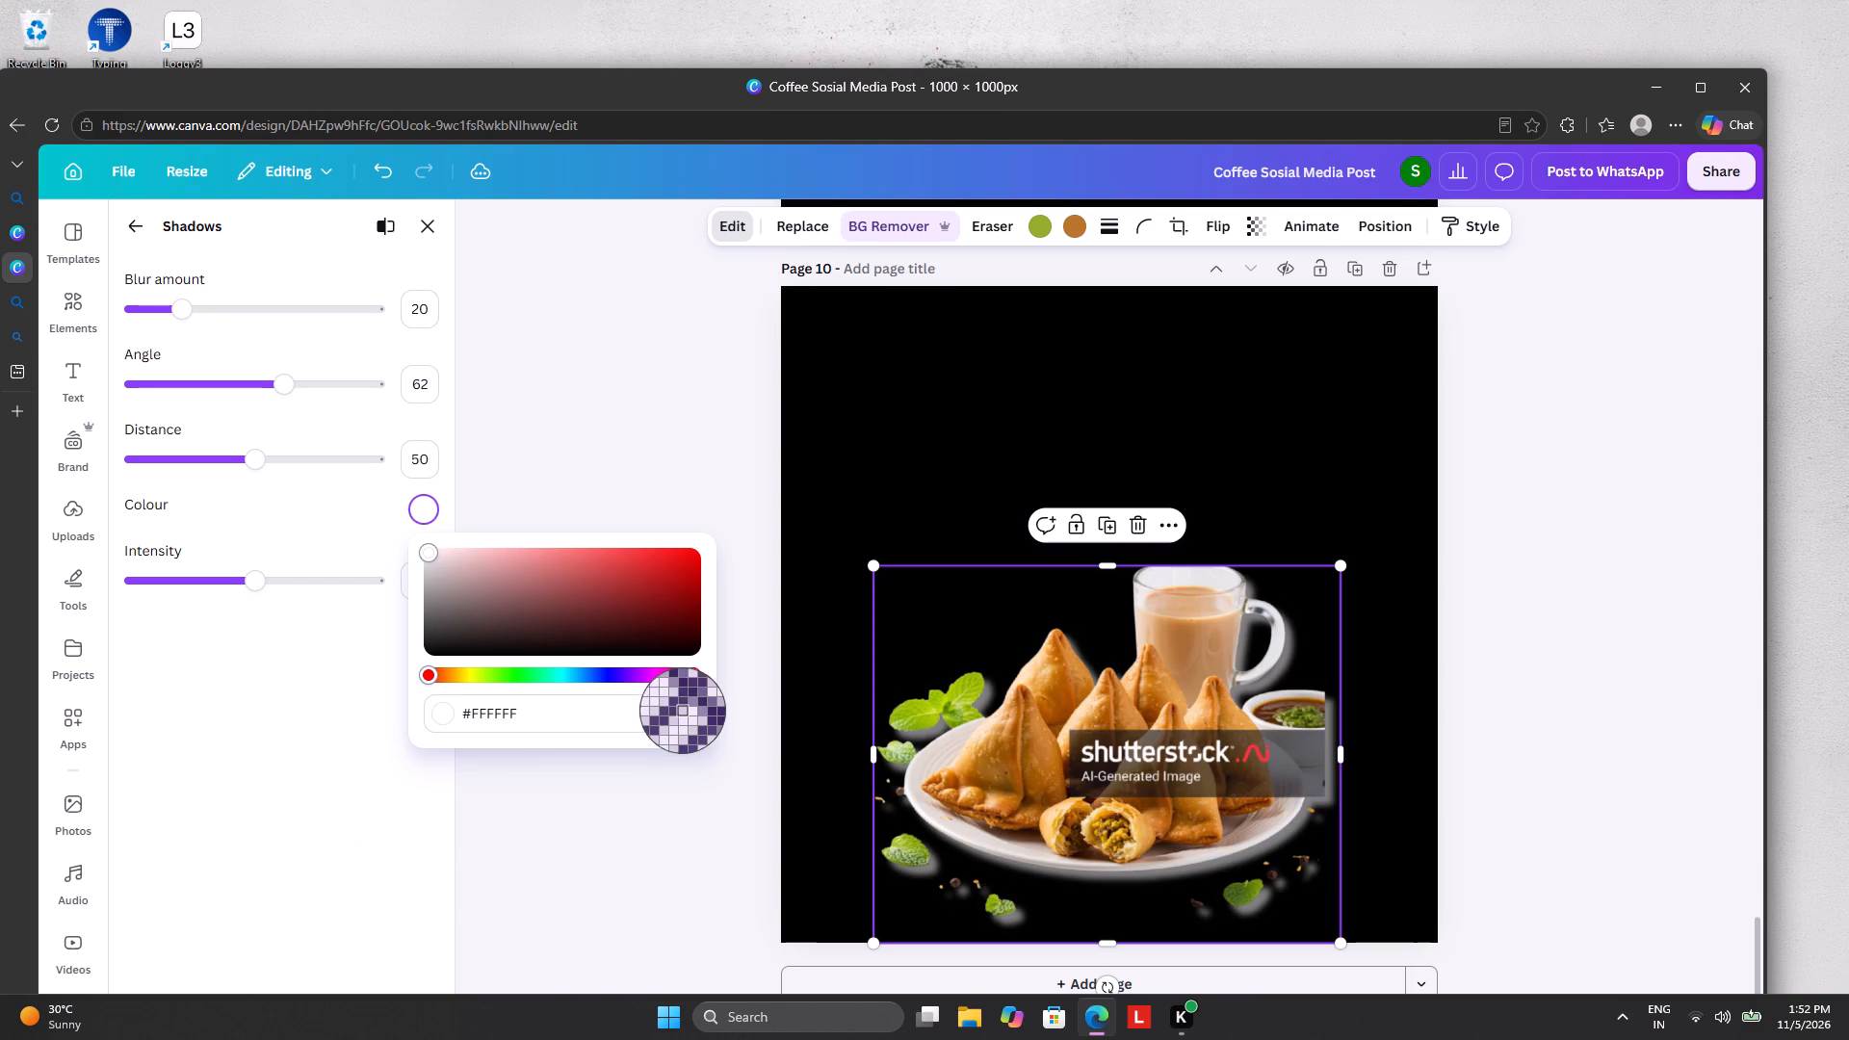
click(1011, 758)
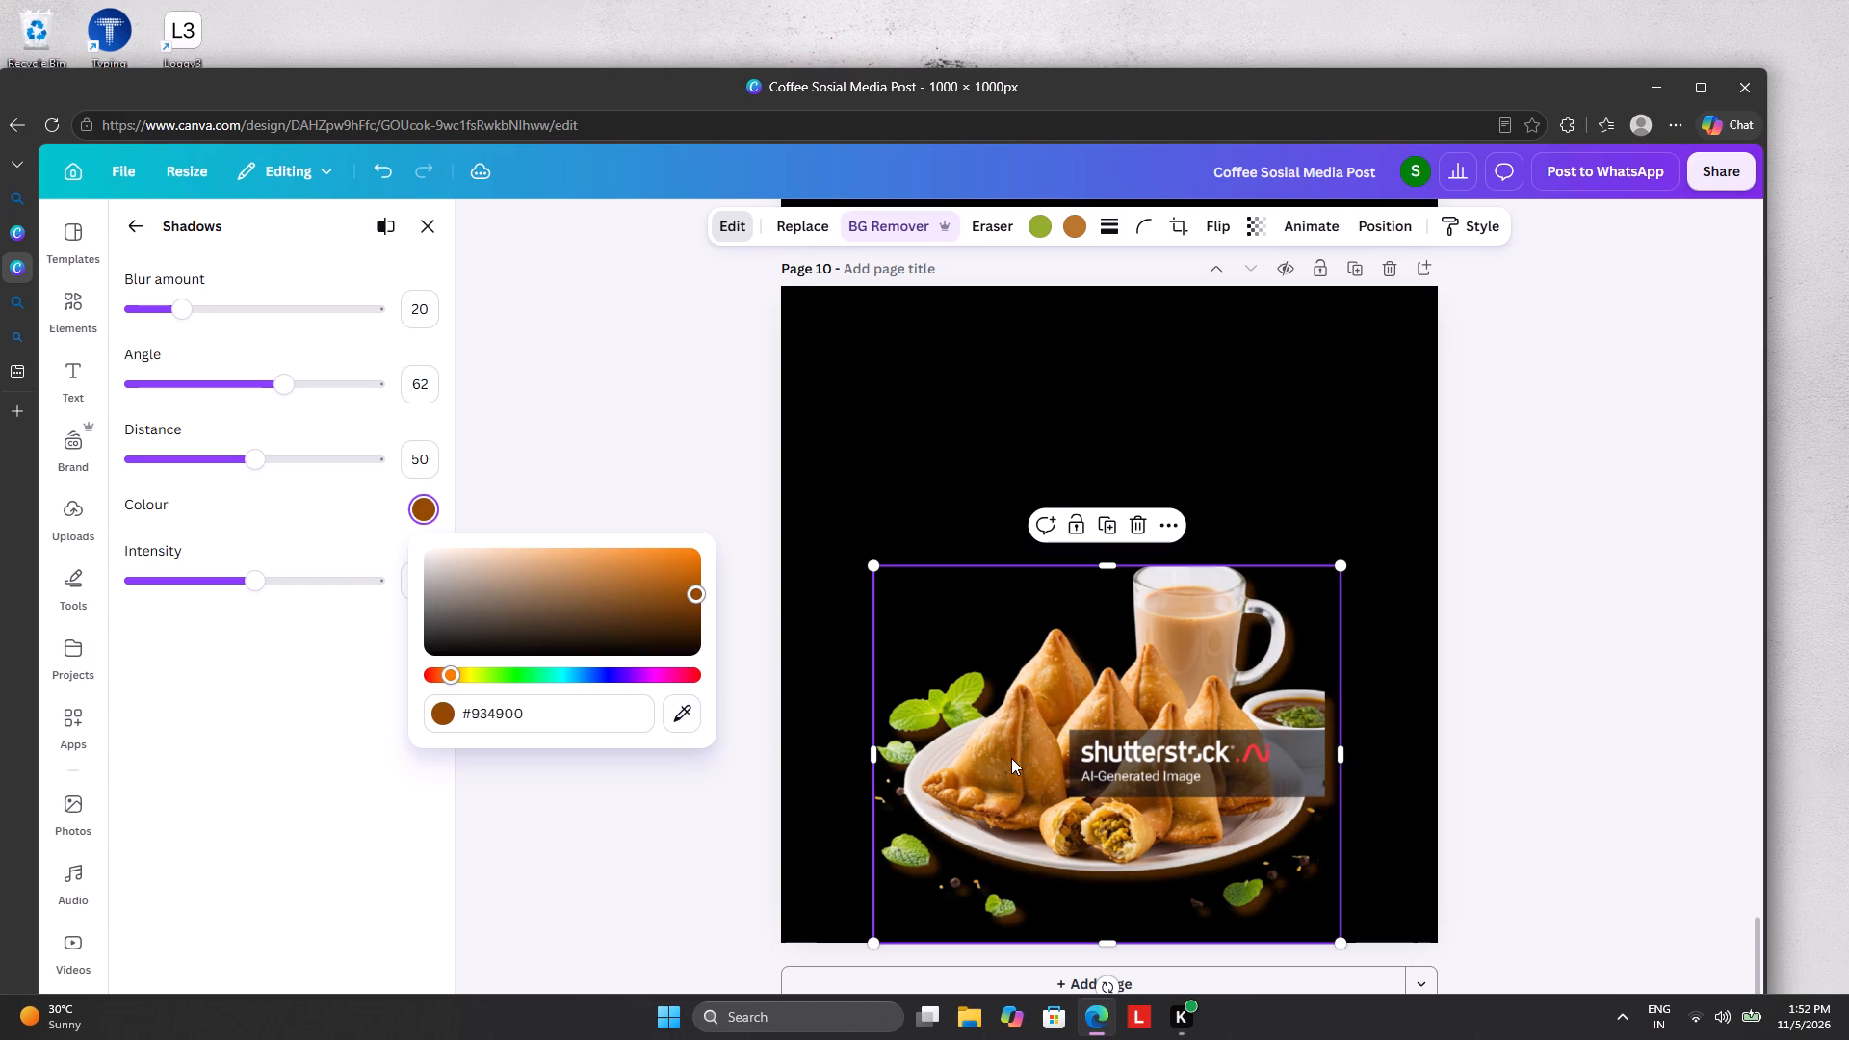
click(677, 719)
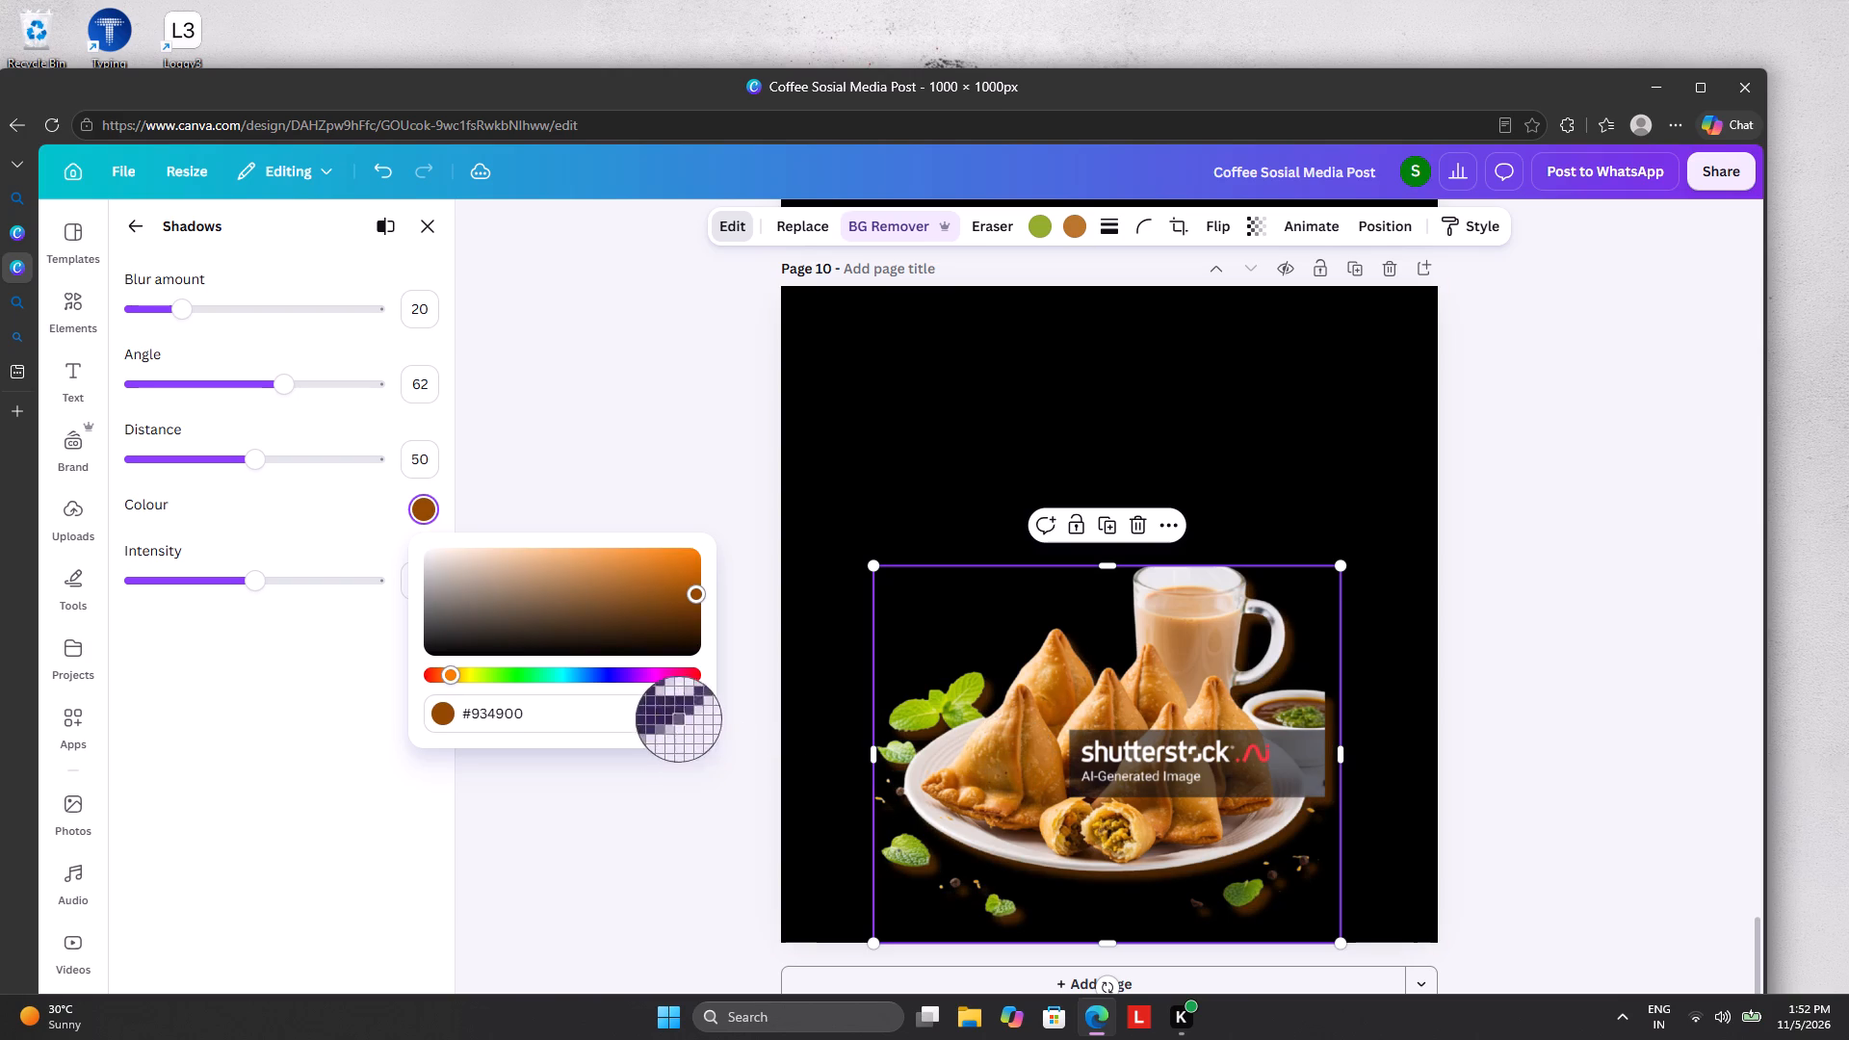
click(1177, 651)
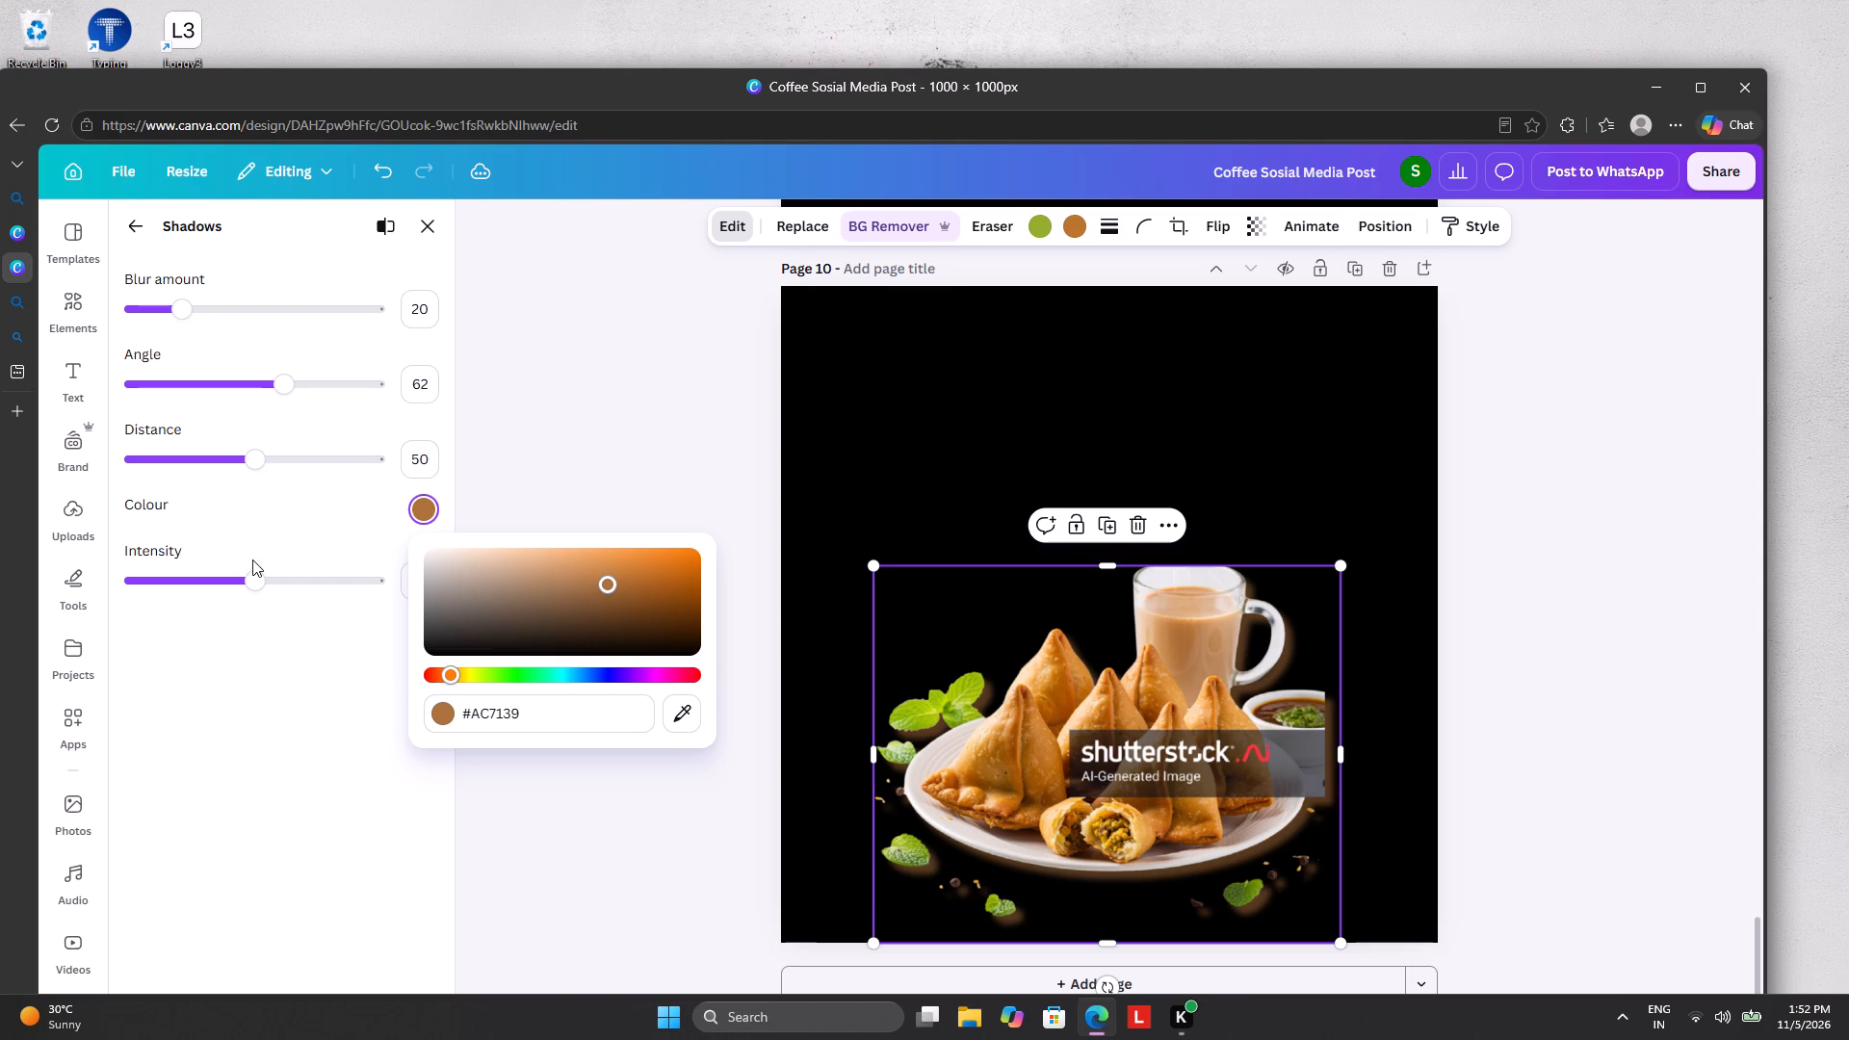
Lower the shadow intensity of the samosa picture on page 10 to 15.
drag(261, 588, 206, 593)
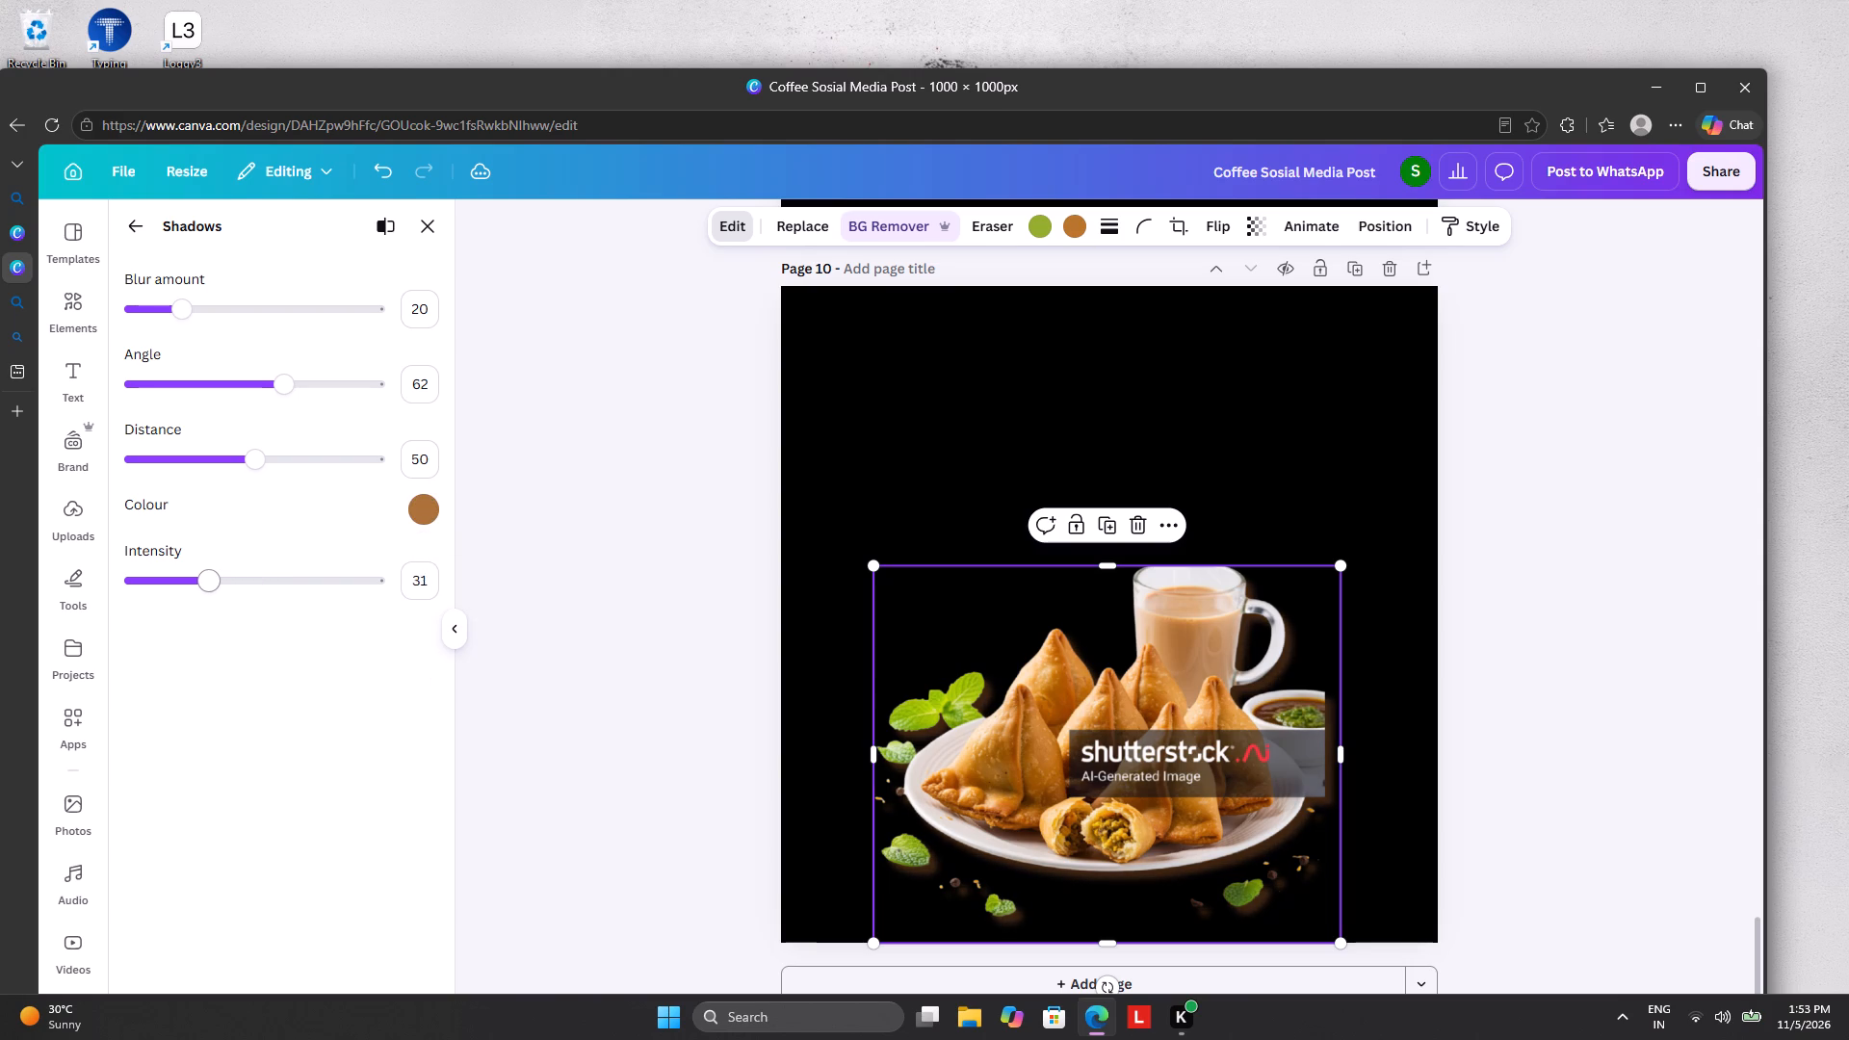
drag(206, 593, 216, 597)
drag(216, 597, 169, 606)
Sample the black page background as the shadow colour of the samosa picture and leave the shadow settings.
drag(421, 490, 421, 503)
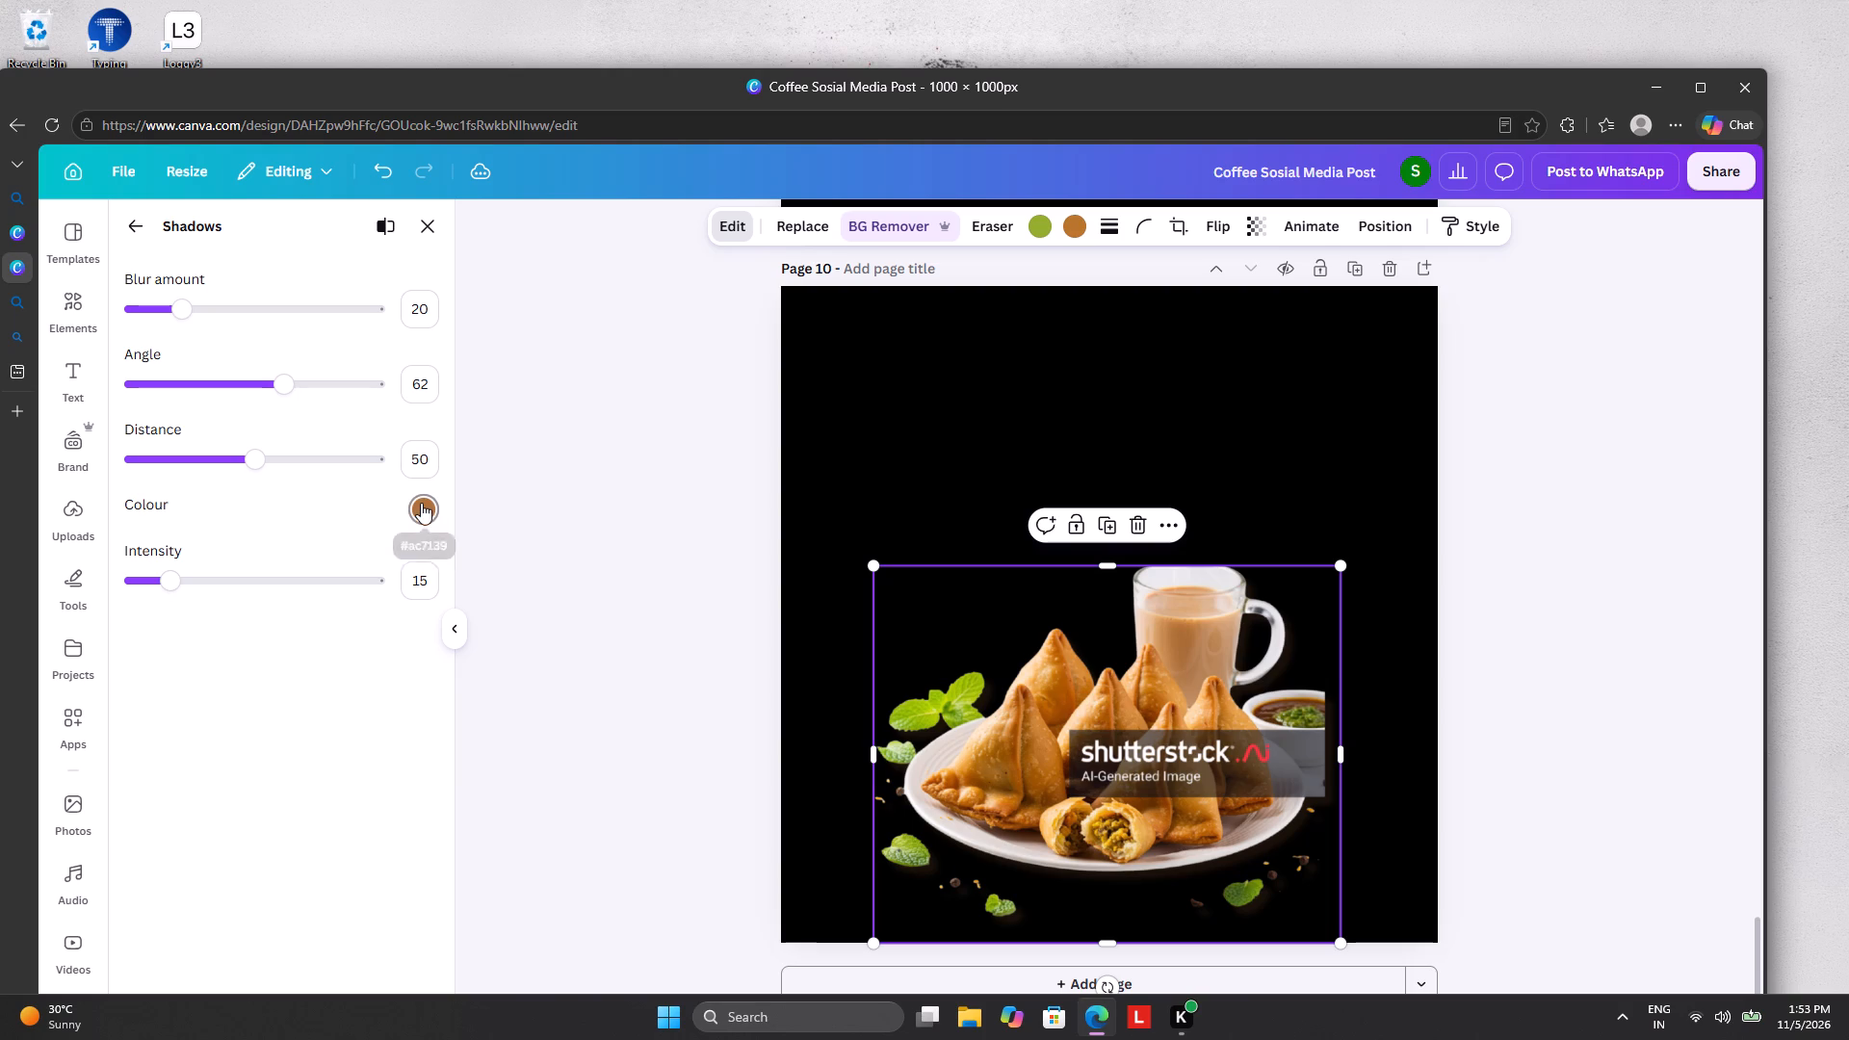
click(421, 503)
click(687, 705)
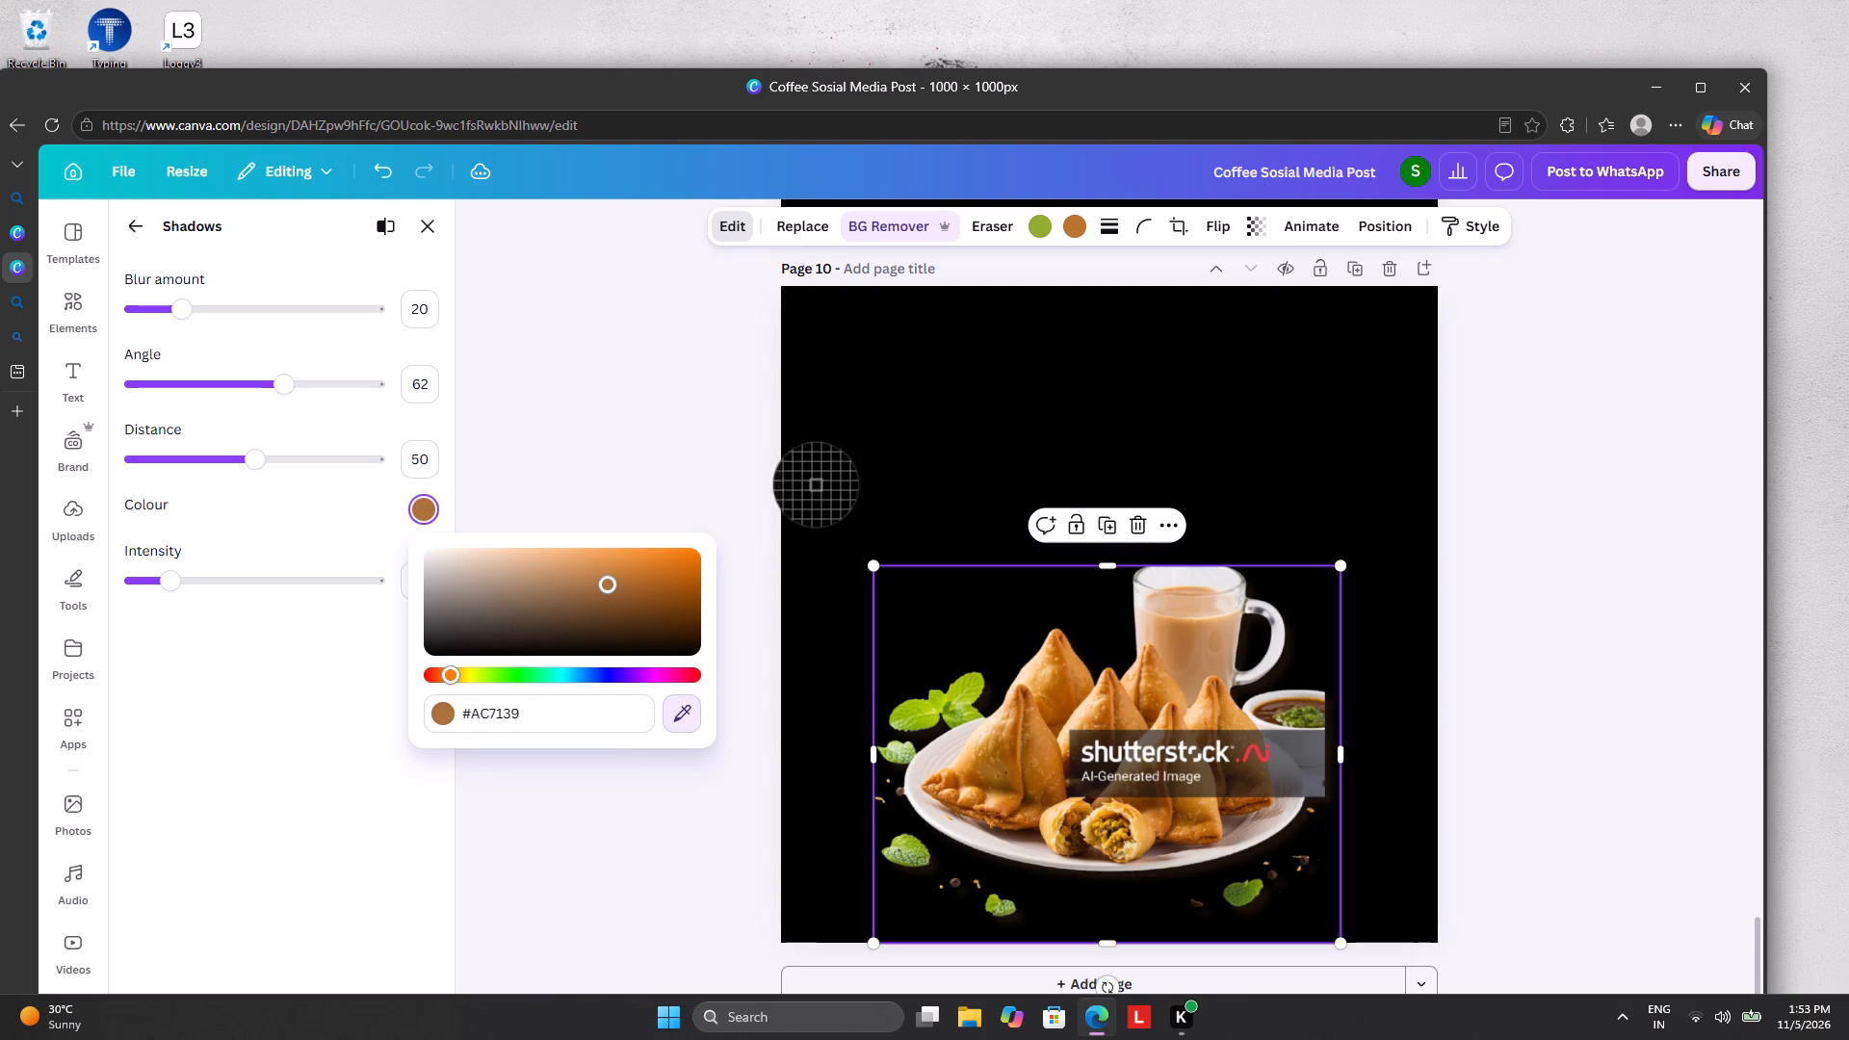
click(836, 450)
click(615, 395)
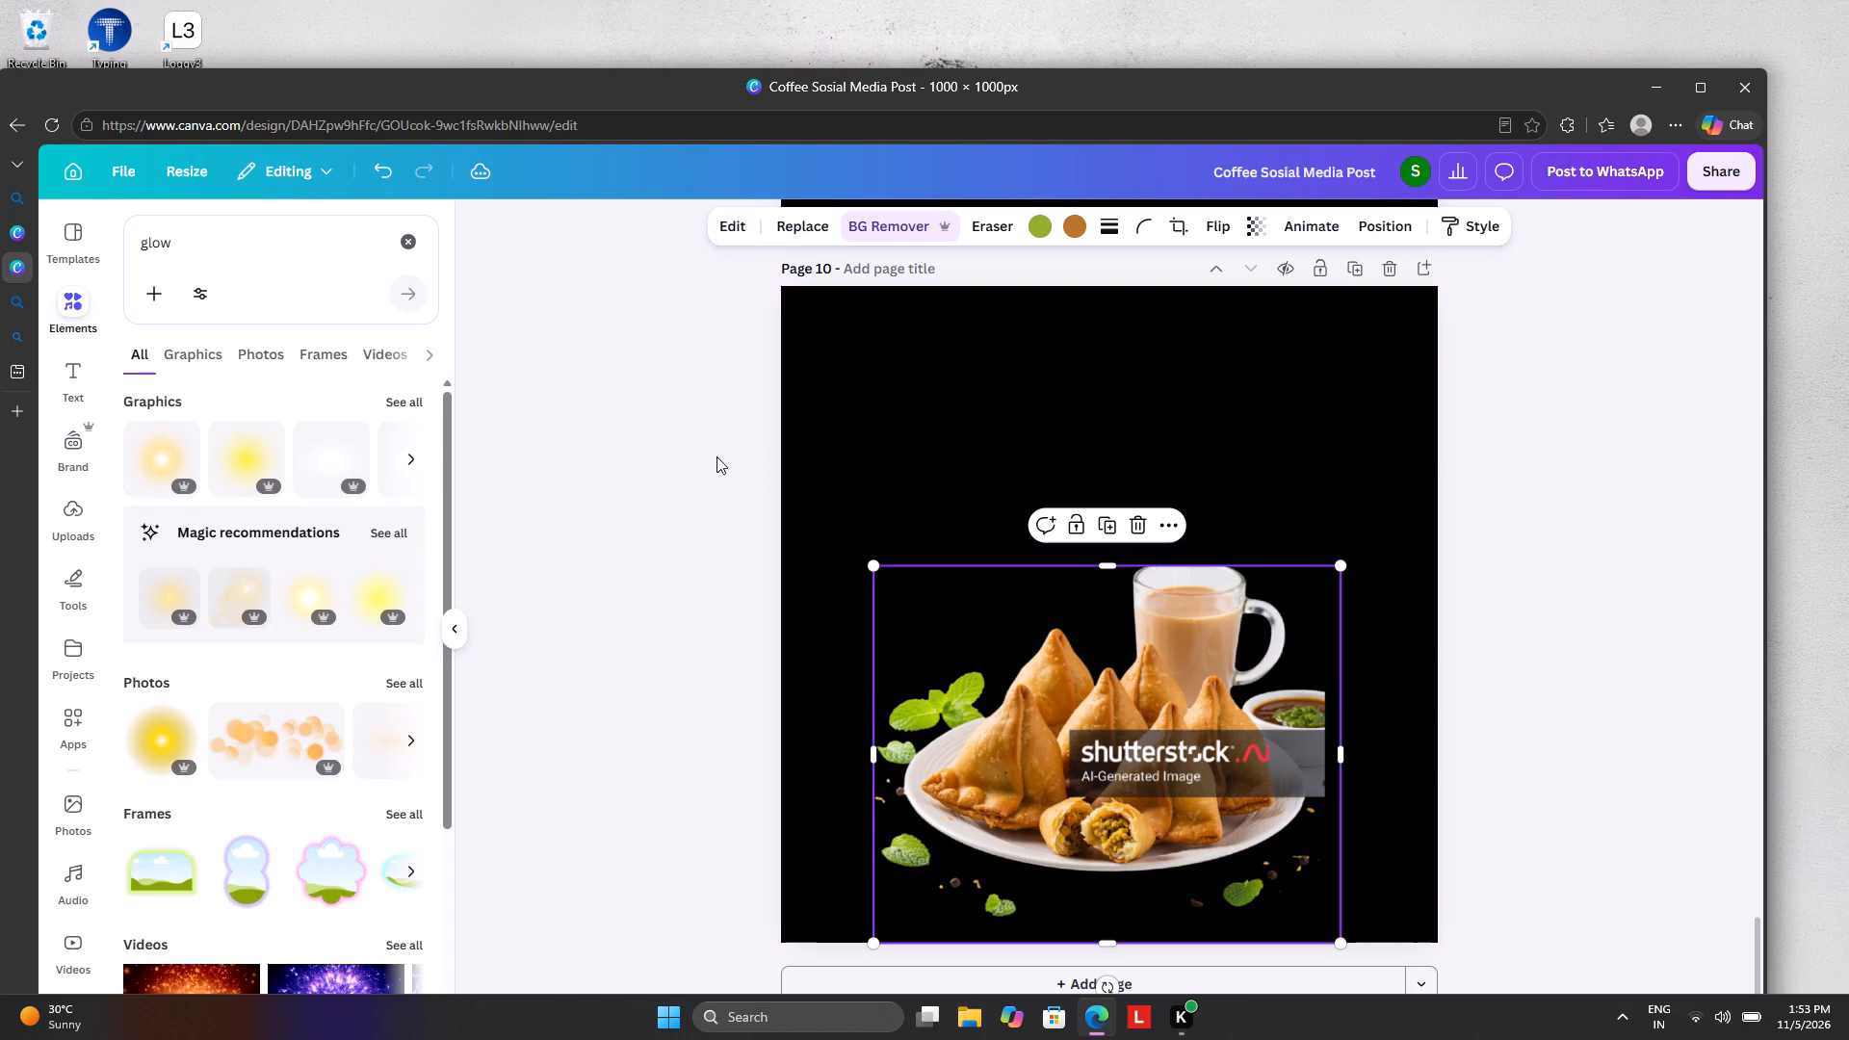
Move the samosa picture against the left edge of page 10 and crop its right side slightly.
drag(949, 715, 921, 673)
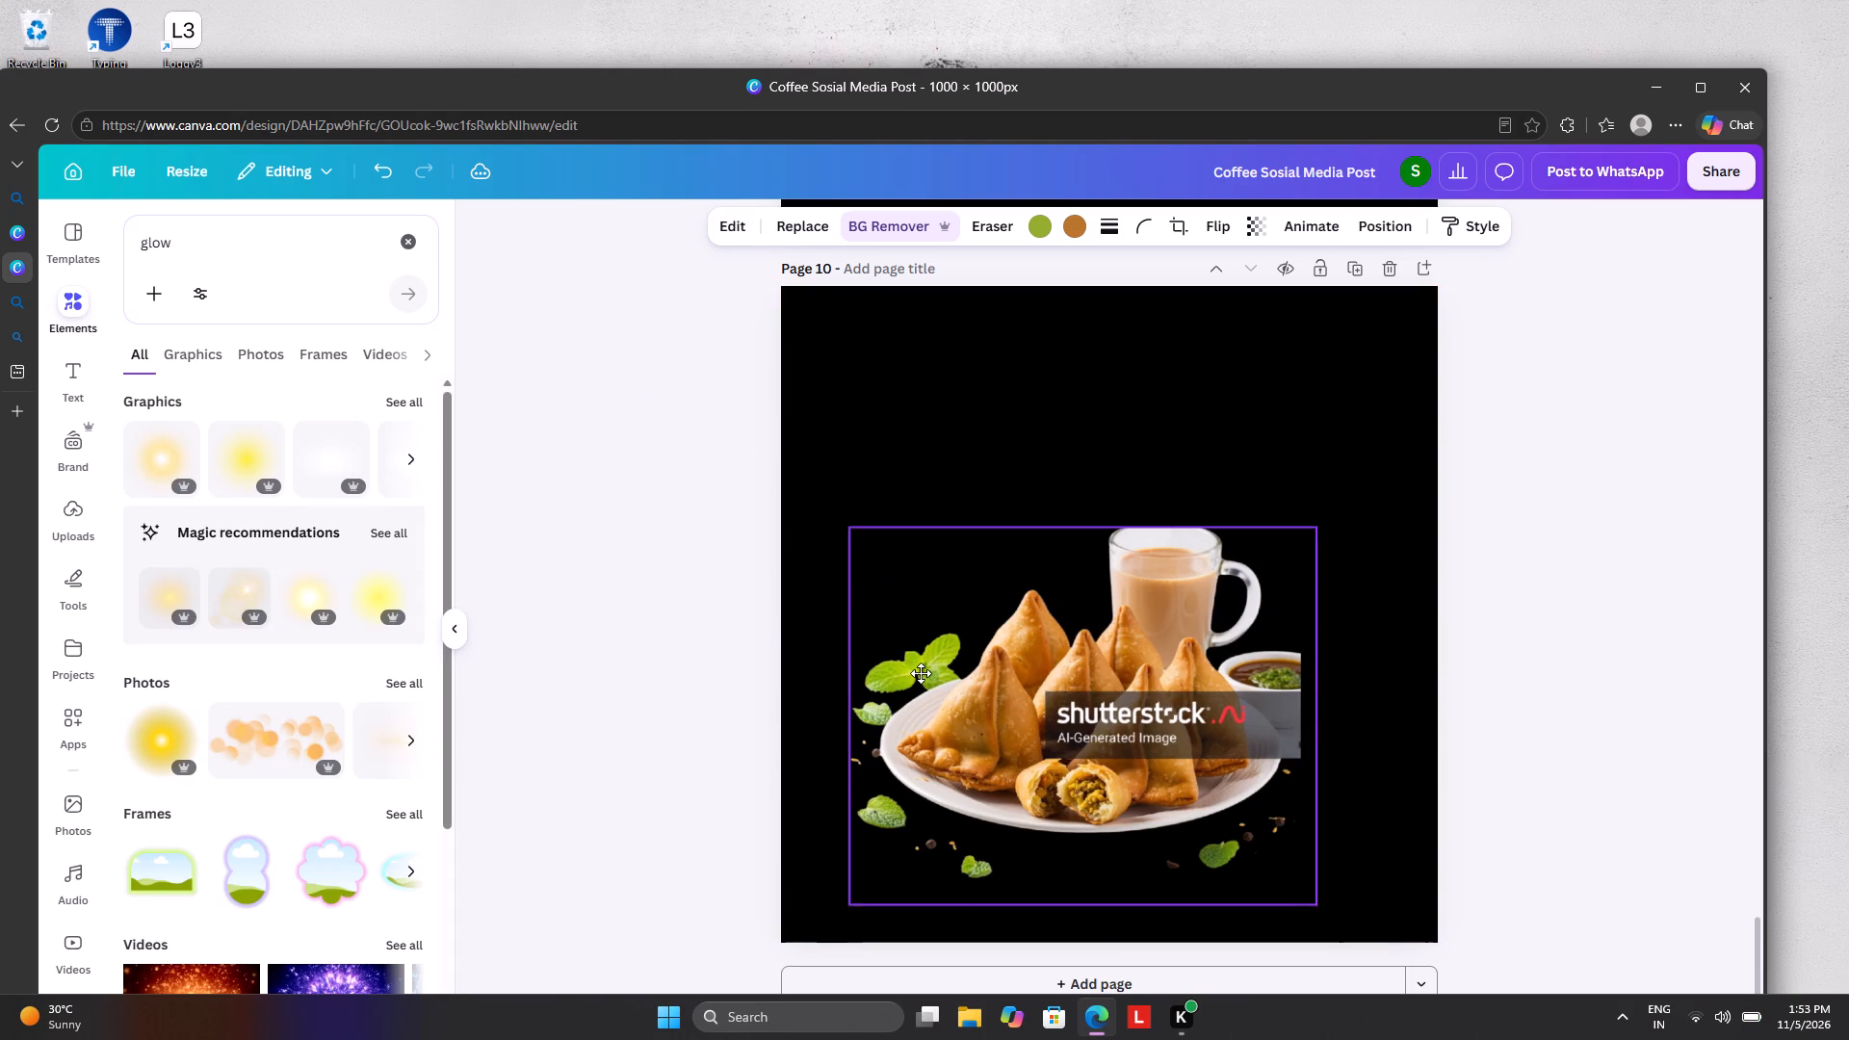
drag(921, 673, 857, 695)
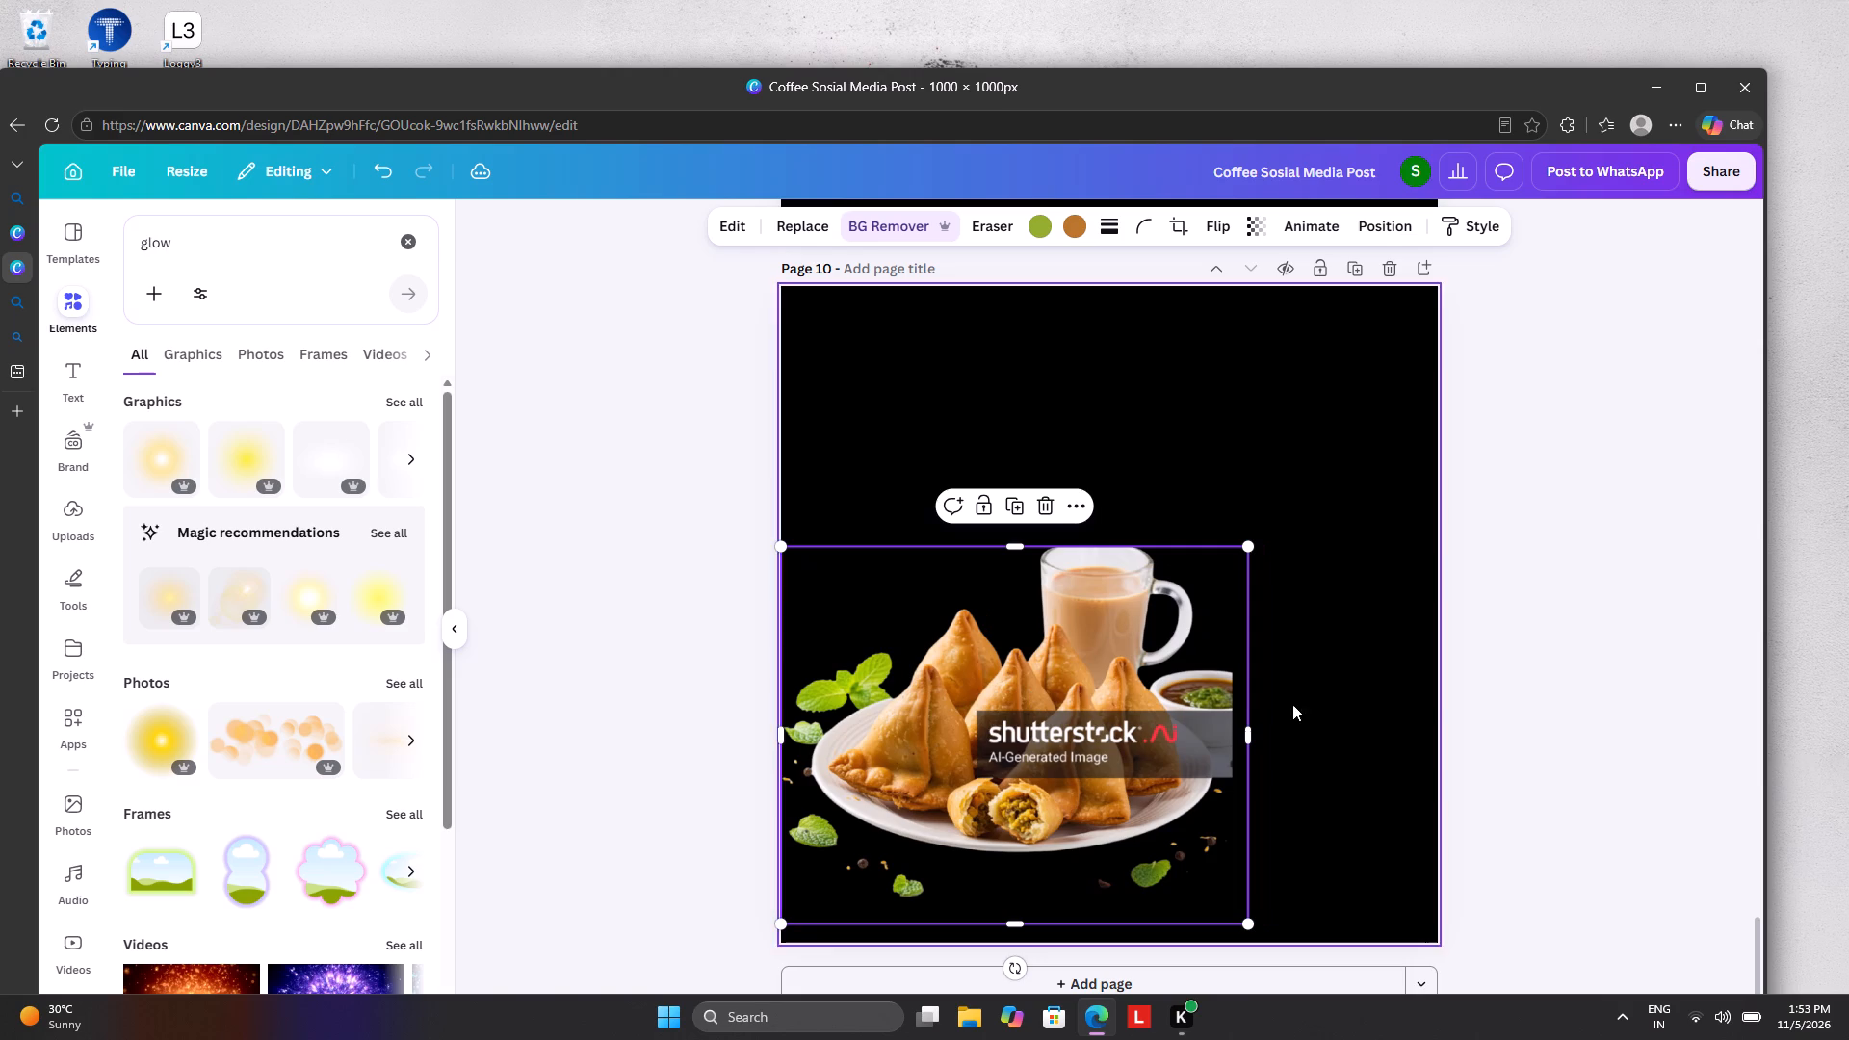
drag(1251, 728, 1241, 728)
Lower the screen brightness in the Windows quick settings.
click(1736, 1027)
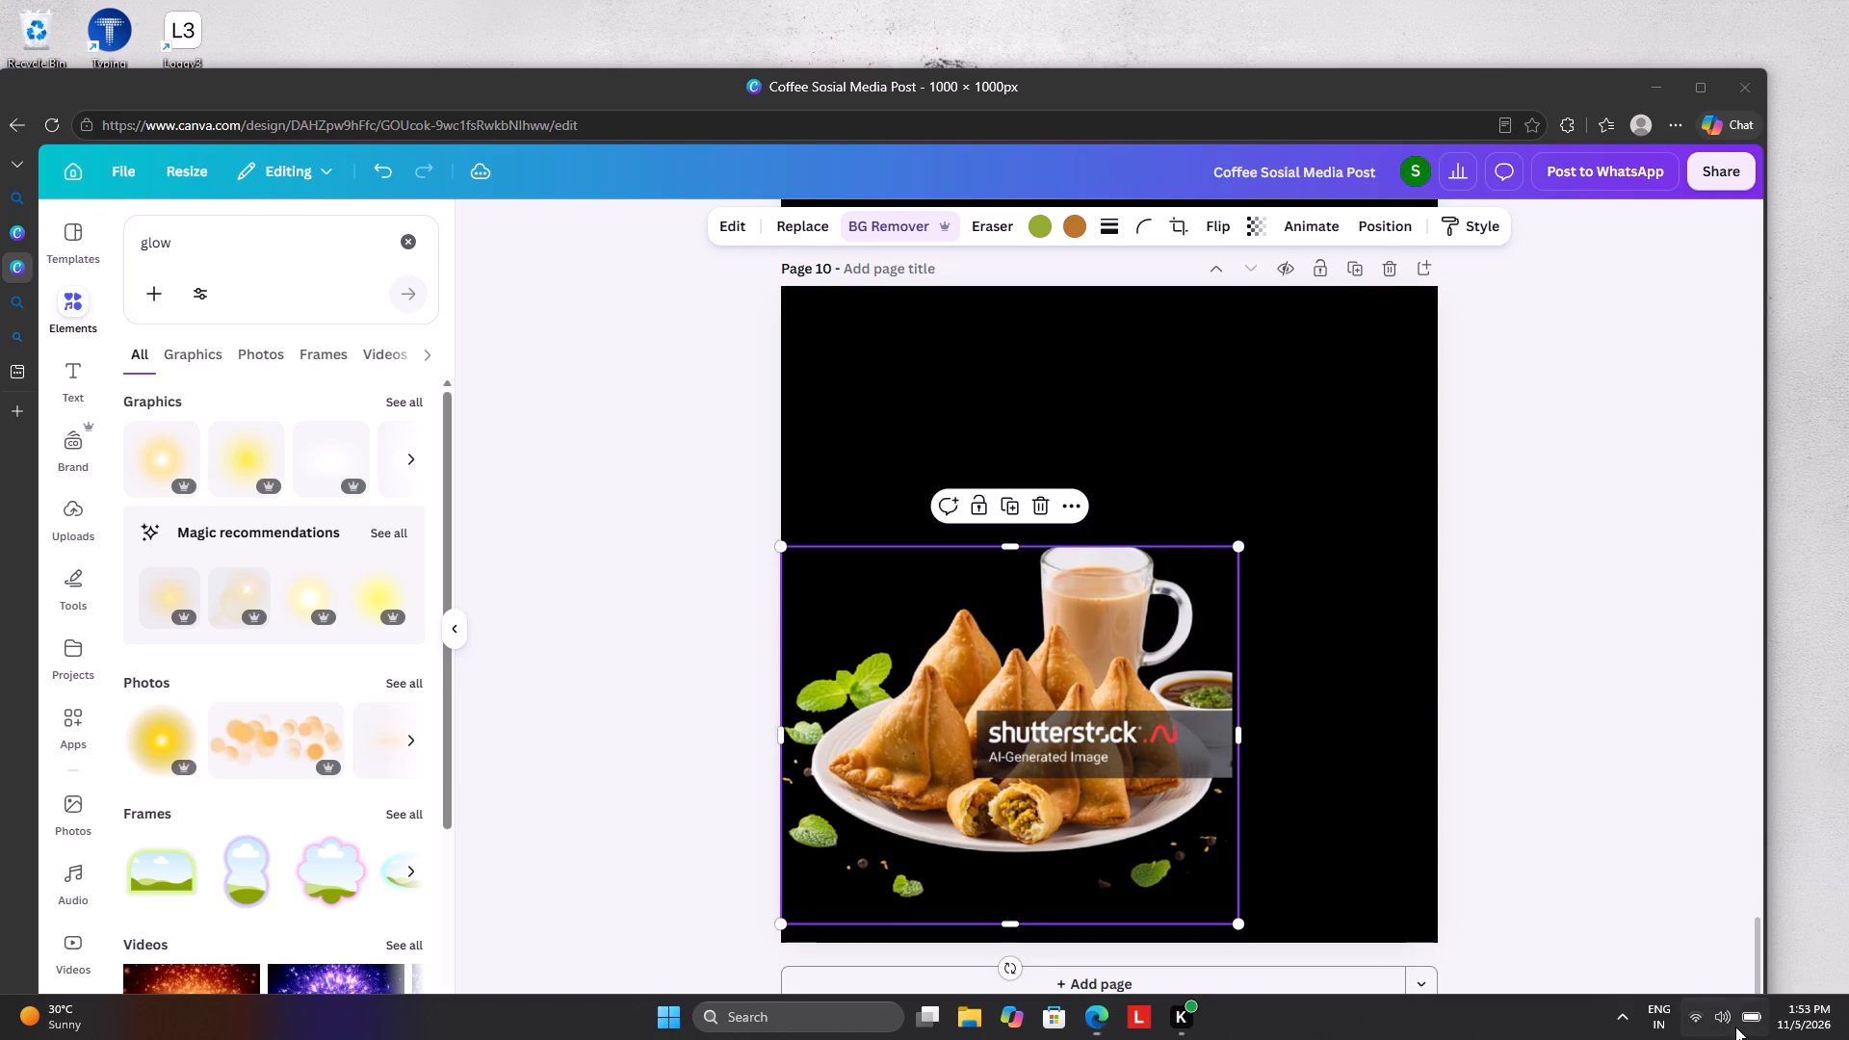
click(1730, 1011)
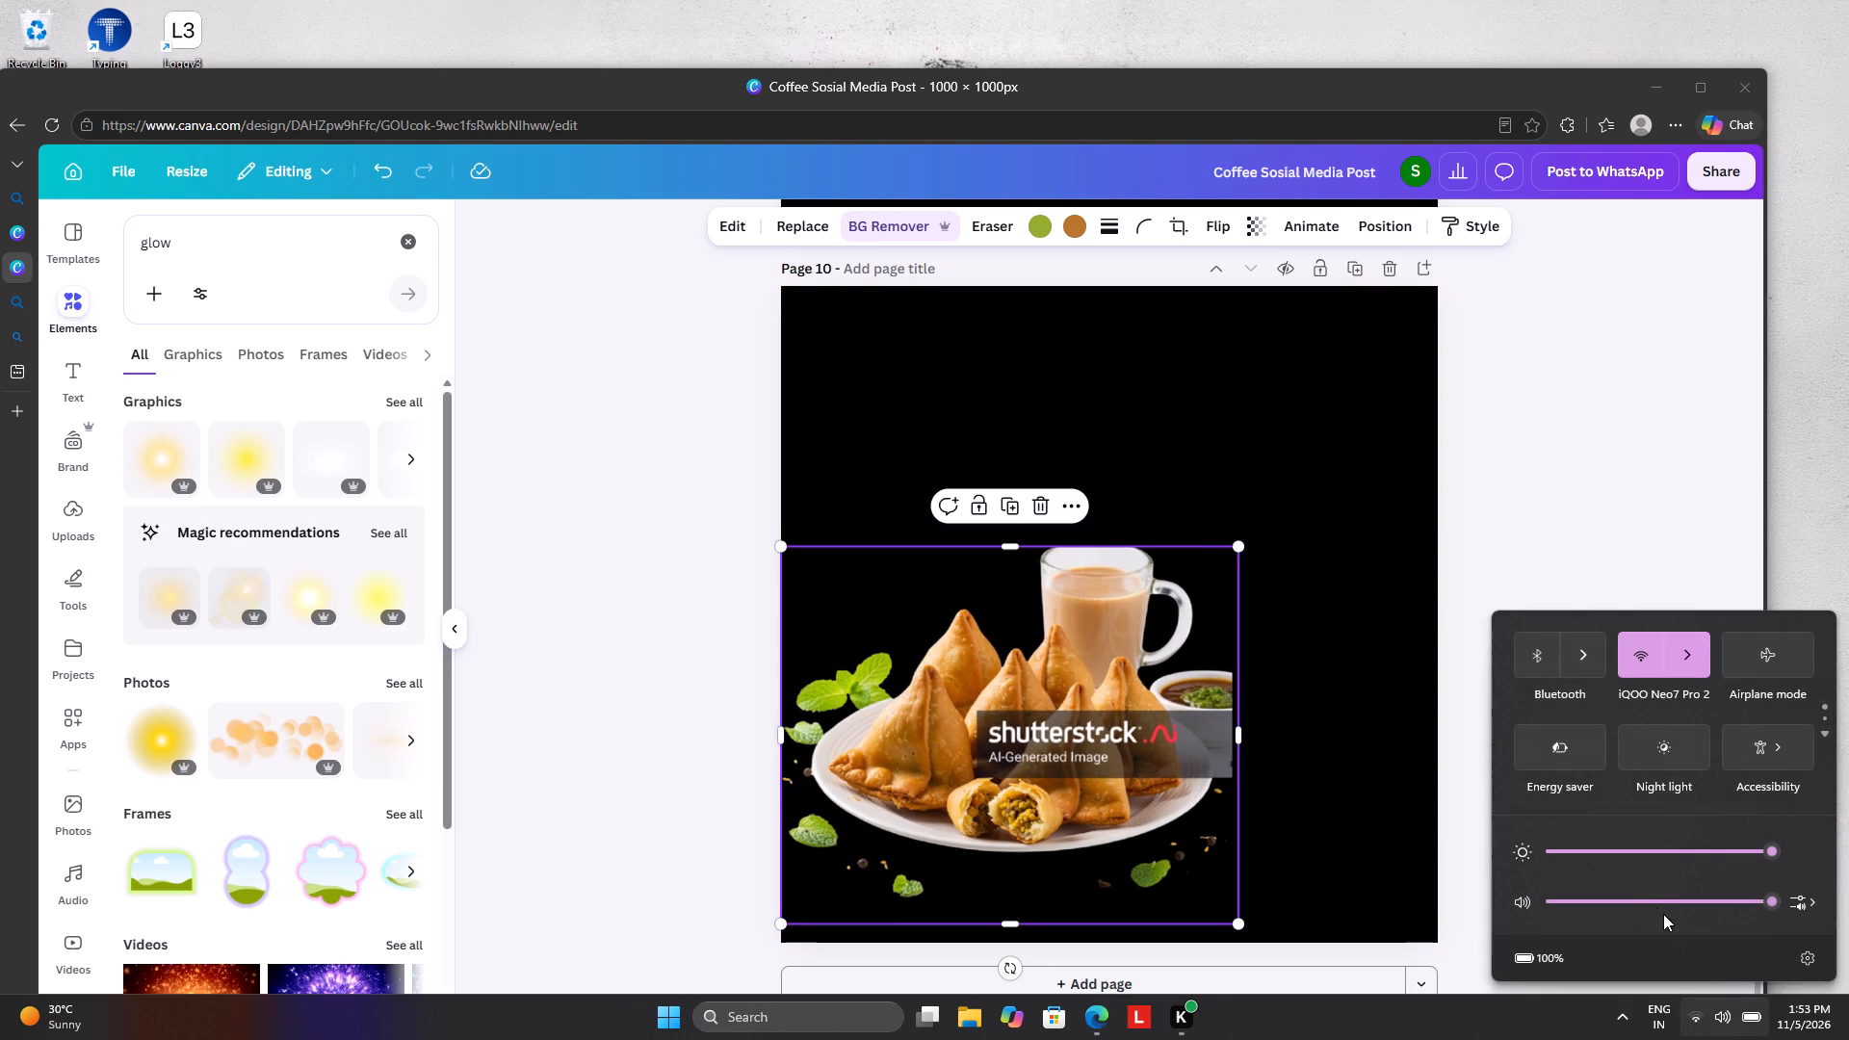
click(1619, 846)
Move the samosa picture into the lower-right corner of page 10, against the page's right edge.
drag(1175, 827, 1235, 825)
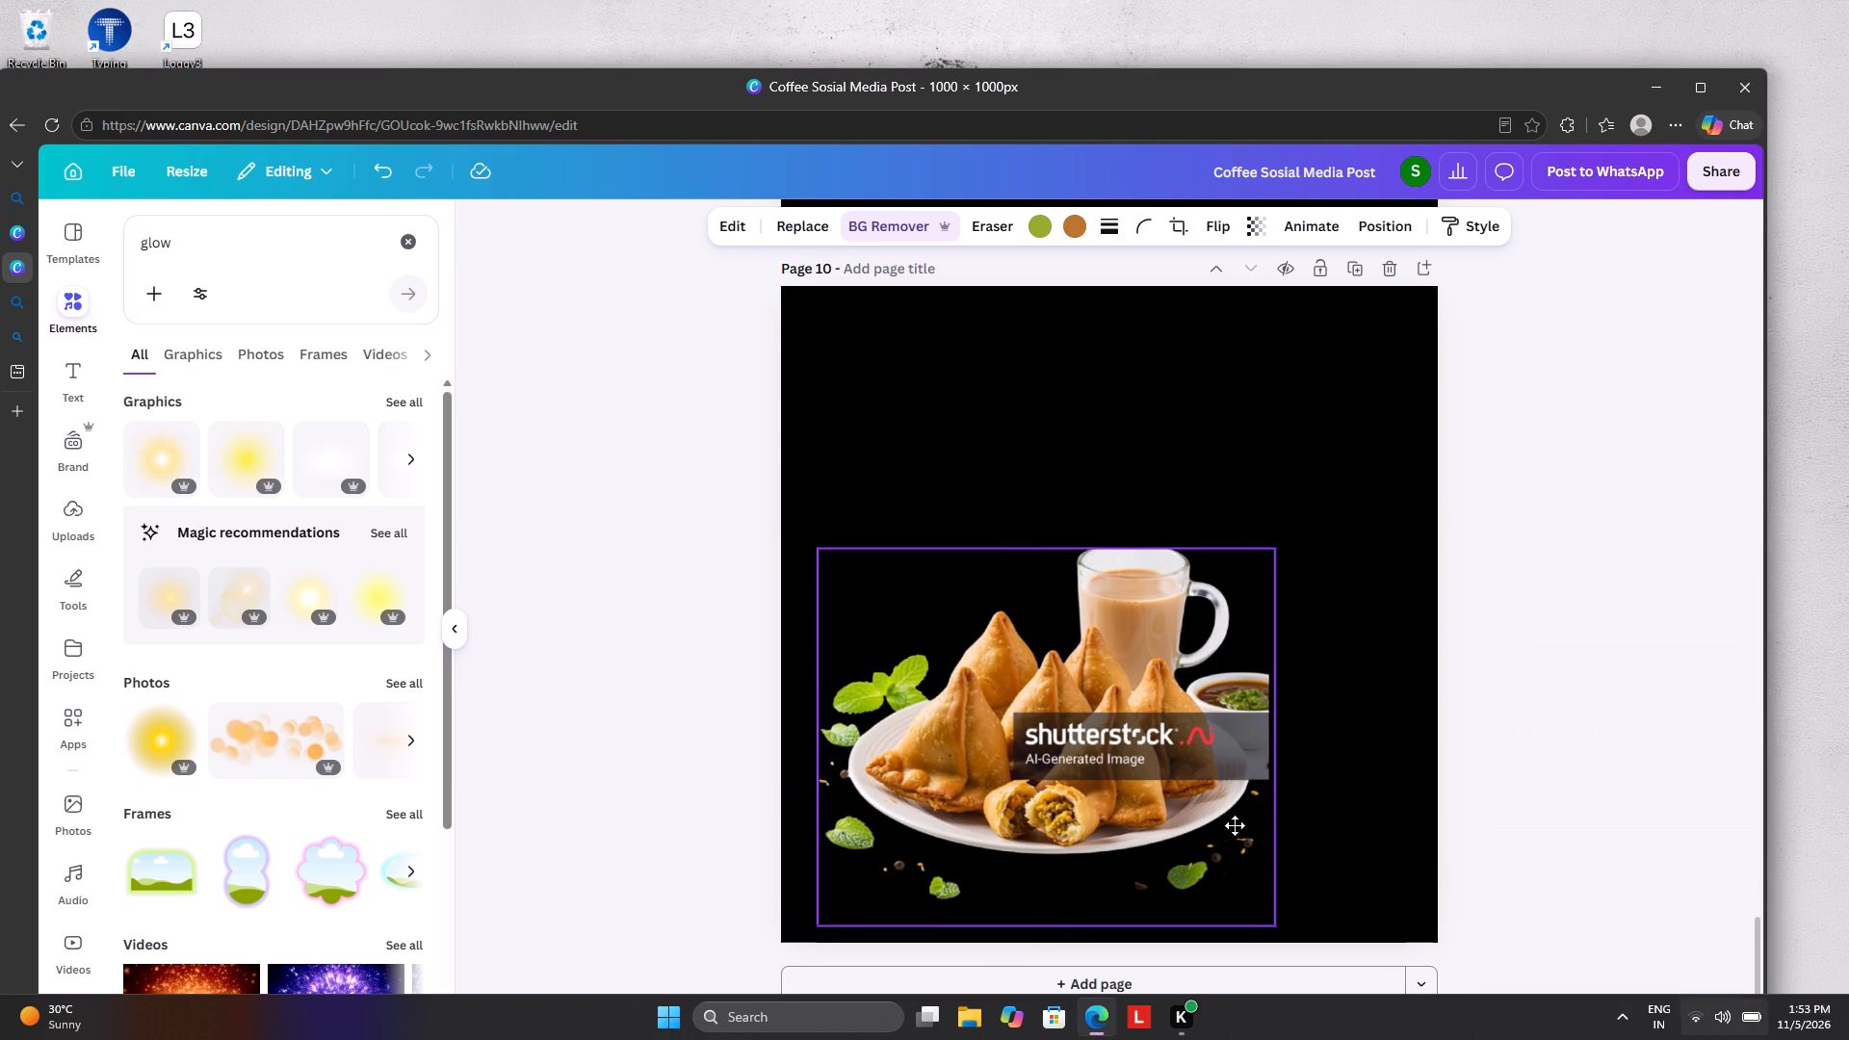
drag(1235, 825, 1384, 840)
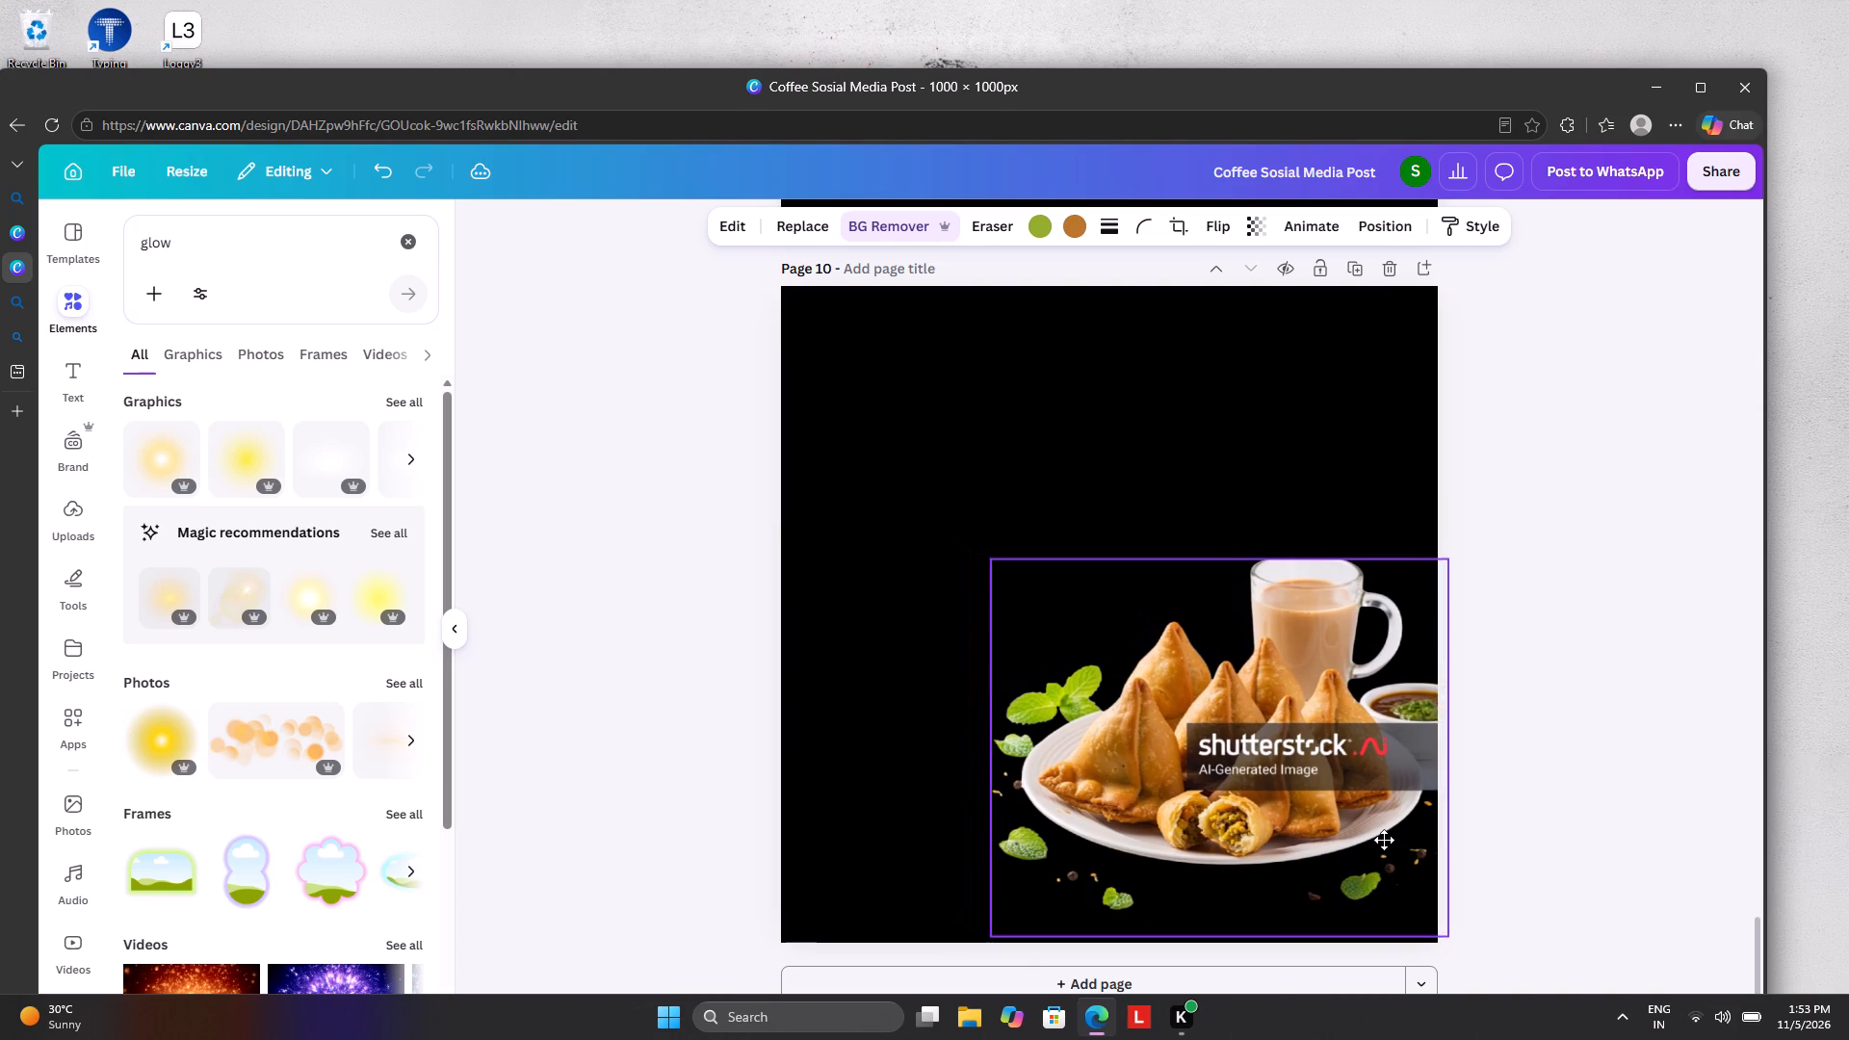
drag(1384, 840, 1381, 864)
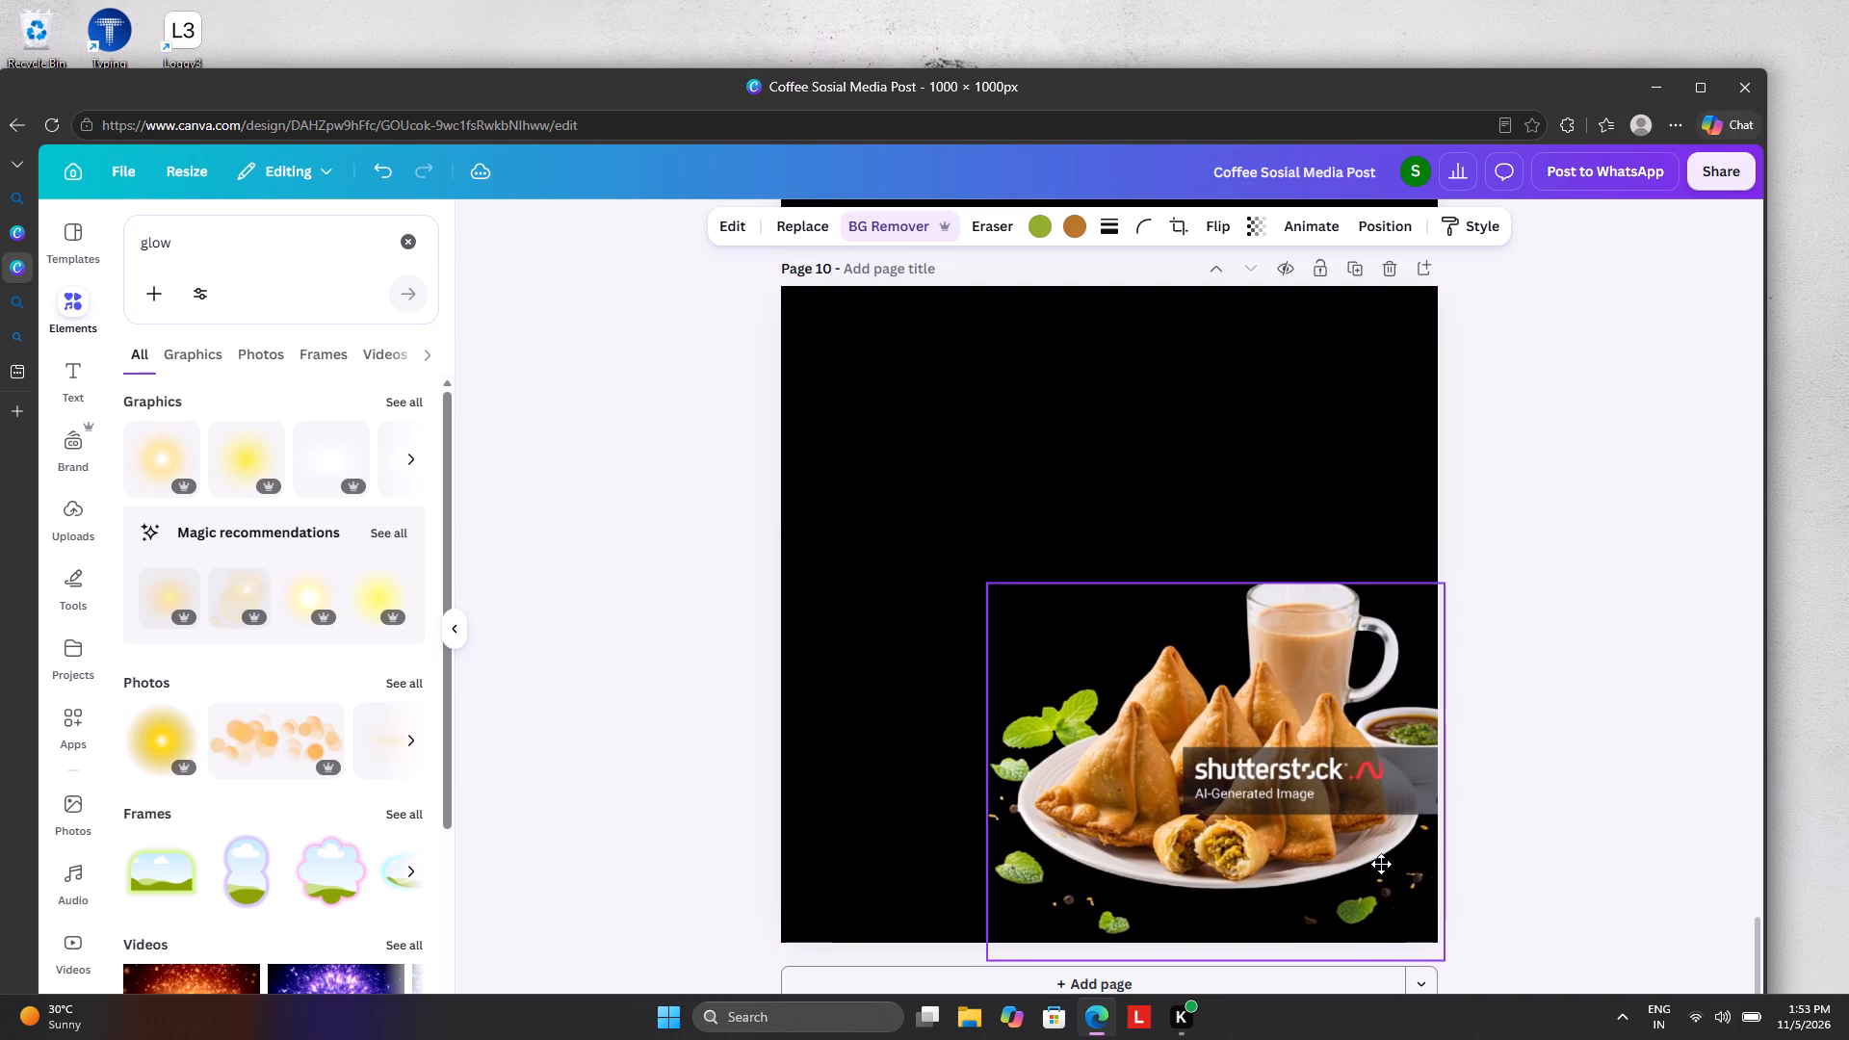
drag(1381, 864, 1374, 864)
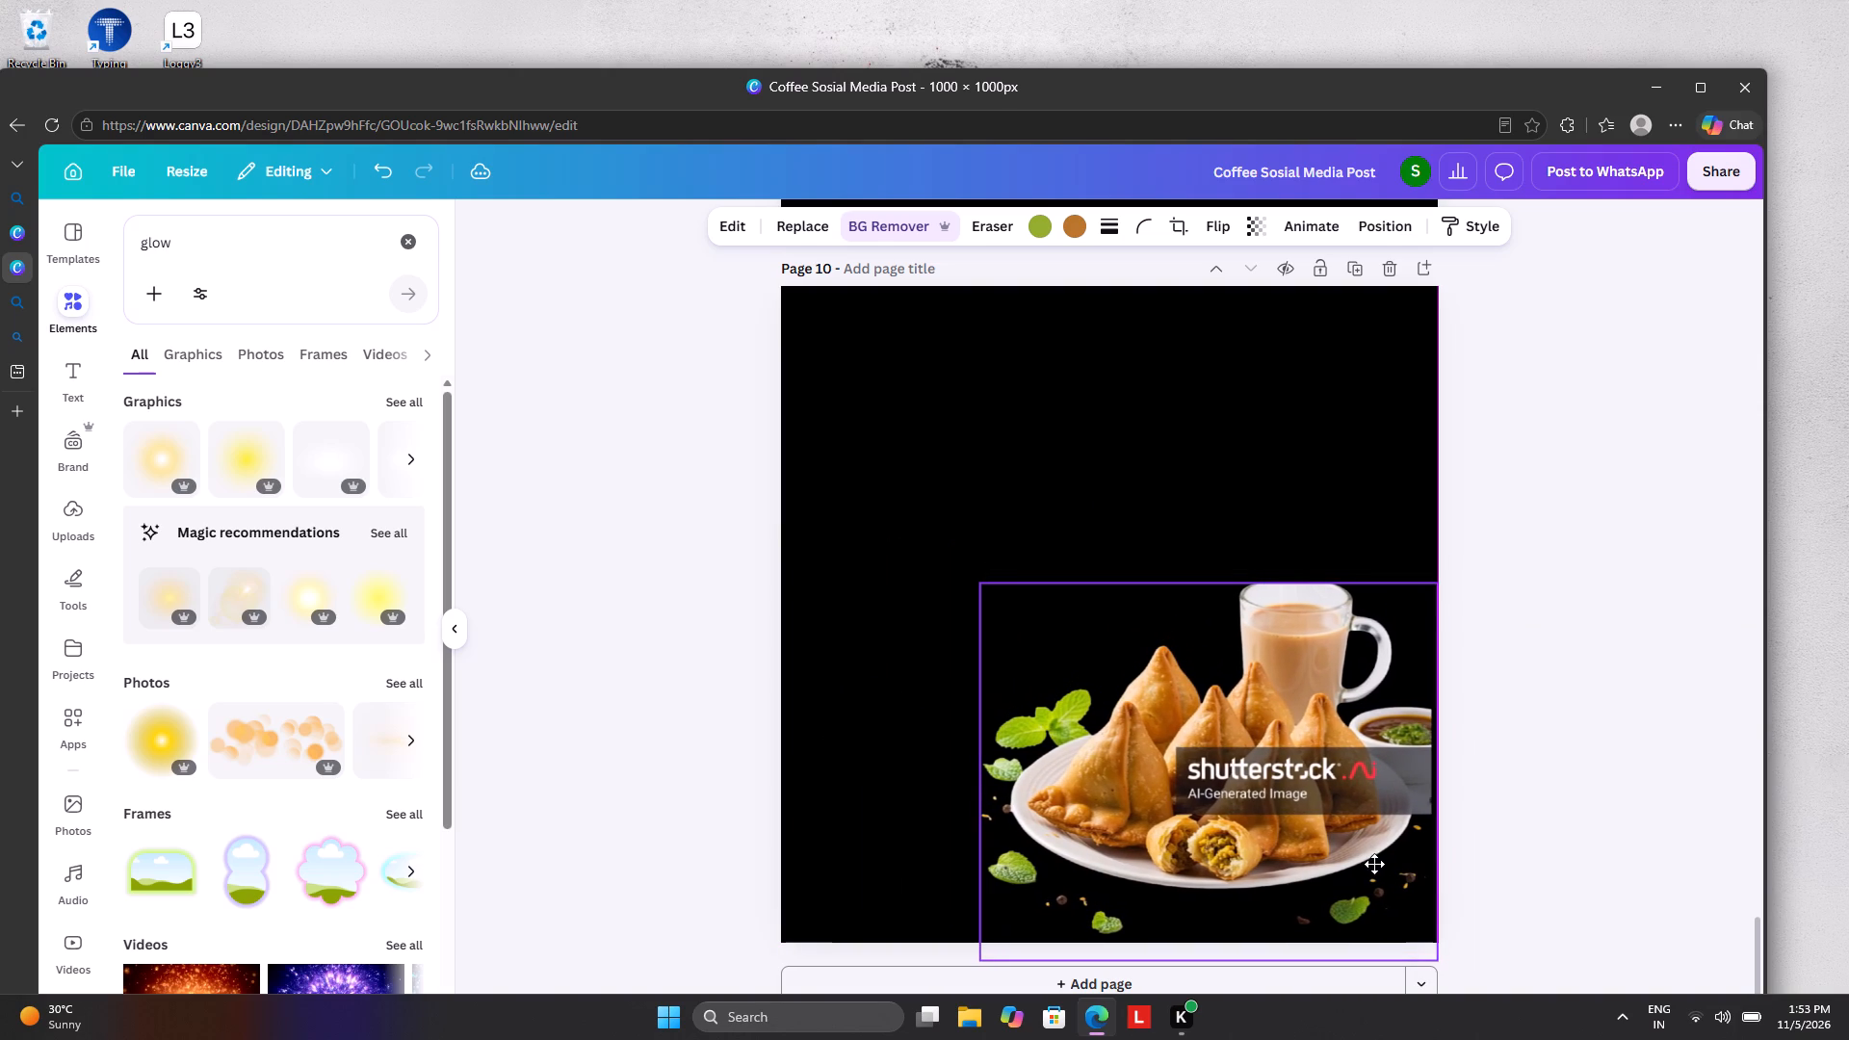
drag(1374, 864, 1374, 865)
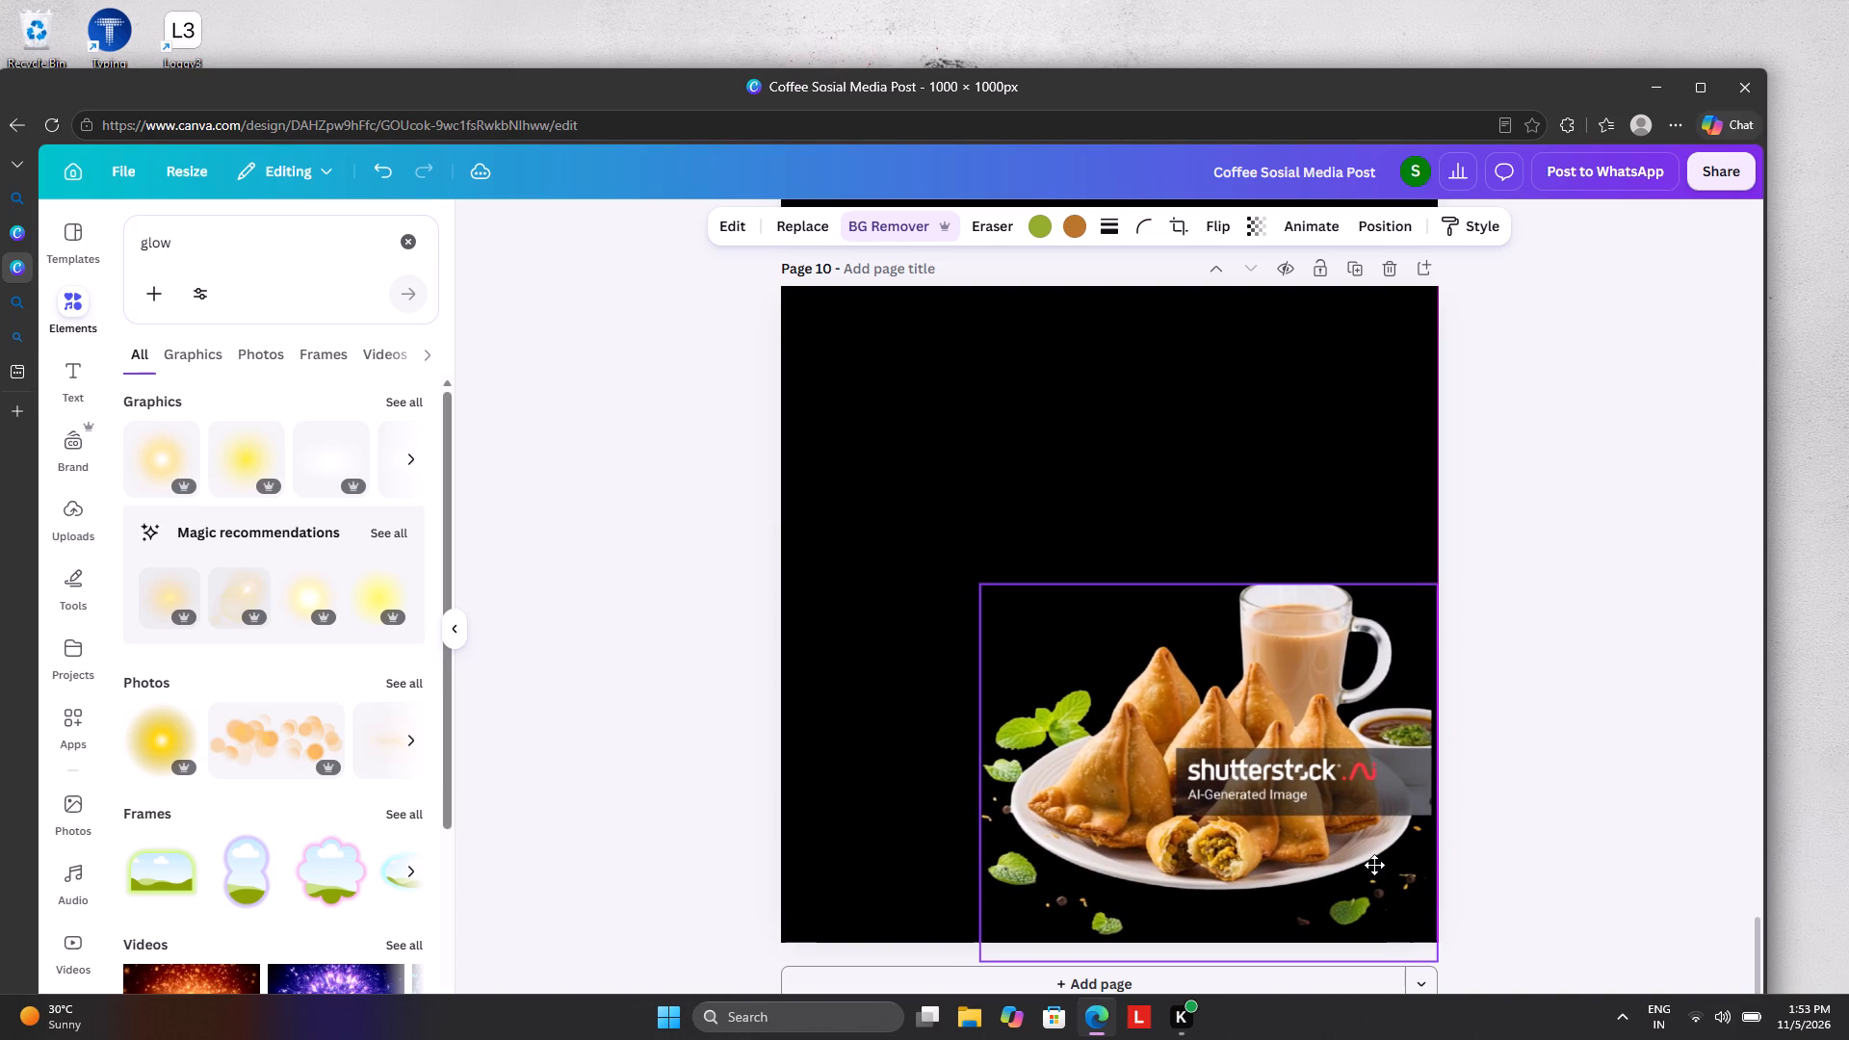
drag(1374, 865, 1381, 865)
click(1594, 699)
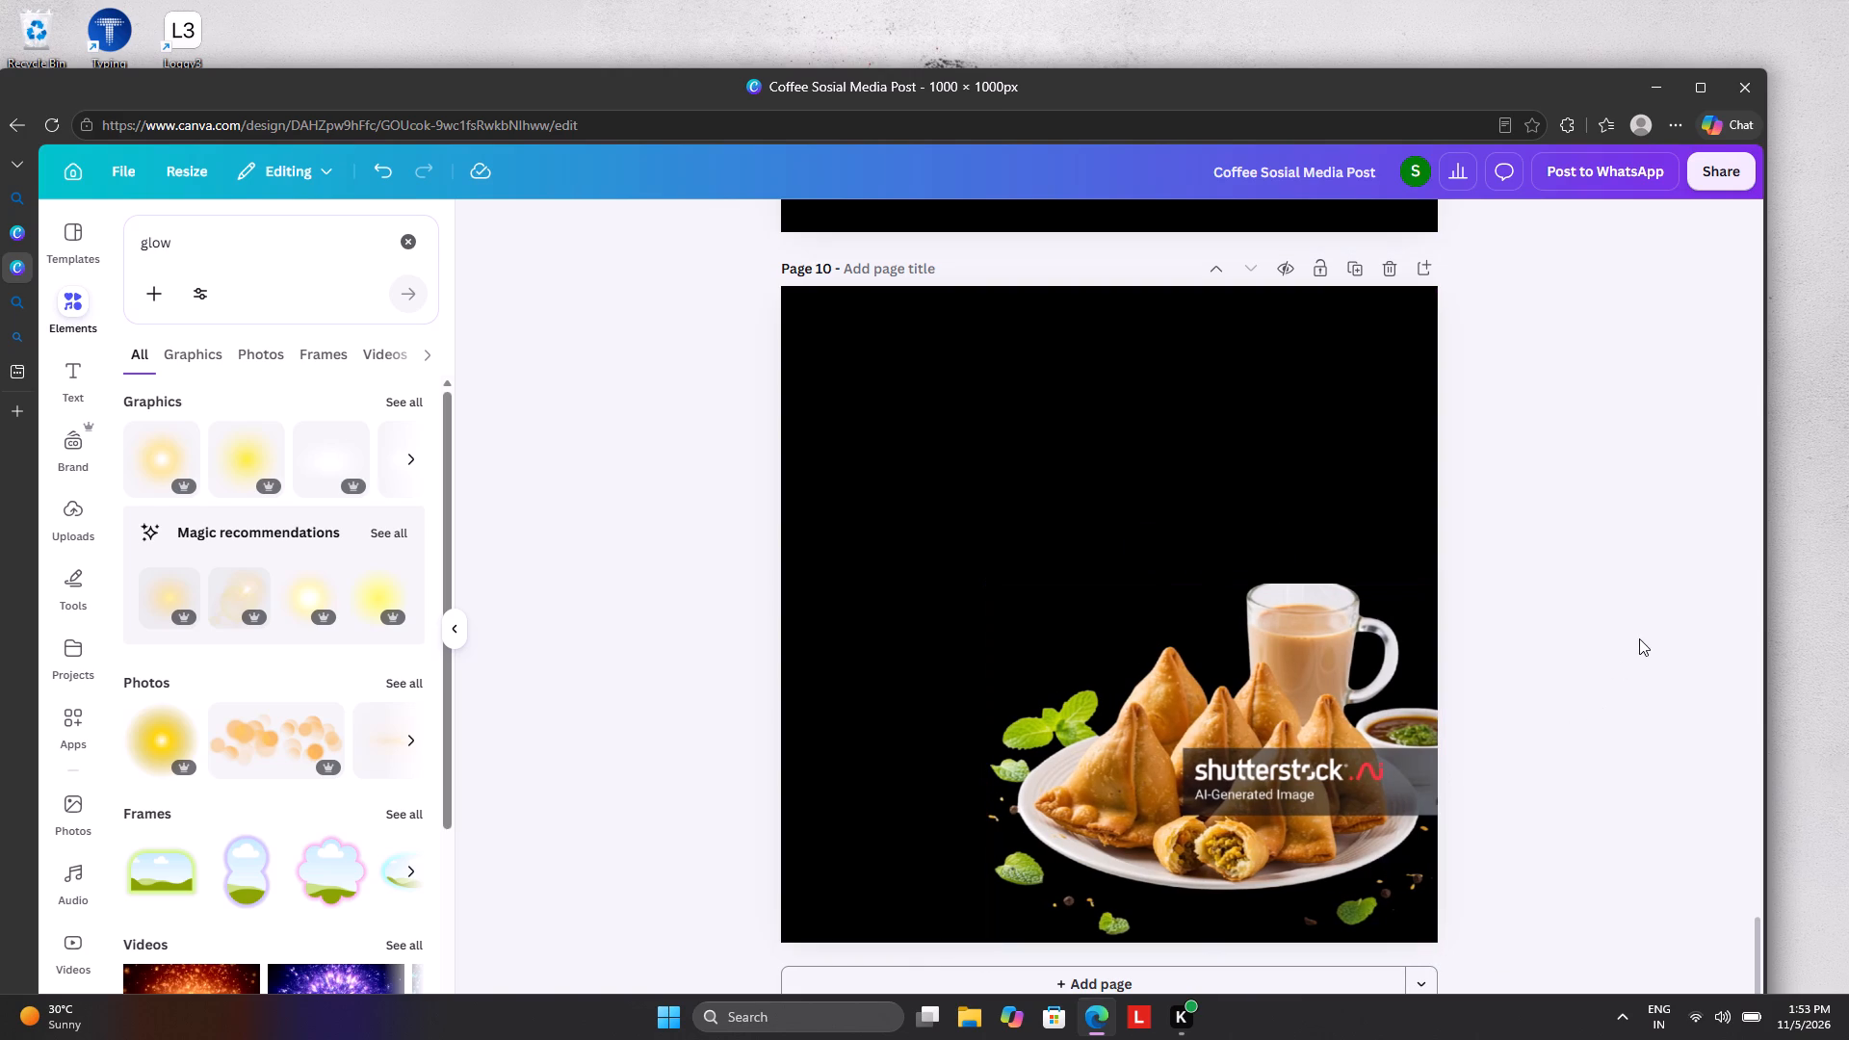
Move the samosa picture back towards the centre of page 10 and delete it from the page.
click(1266, 791)
drag(1266, 791, 1168, 733)
click(1173, 734)
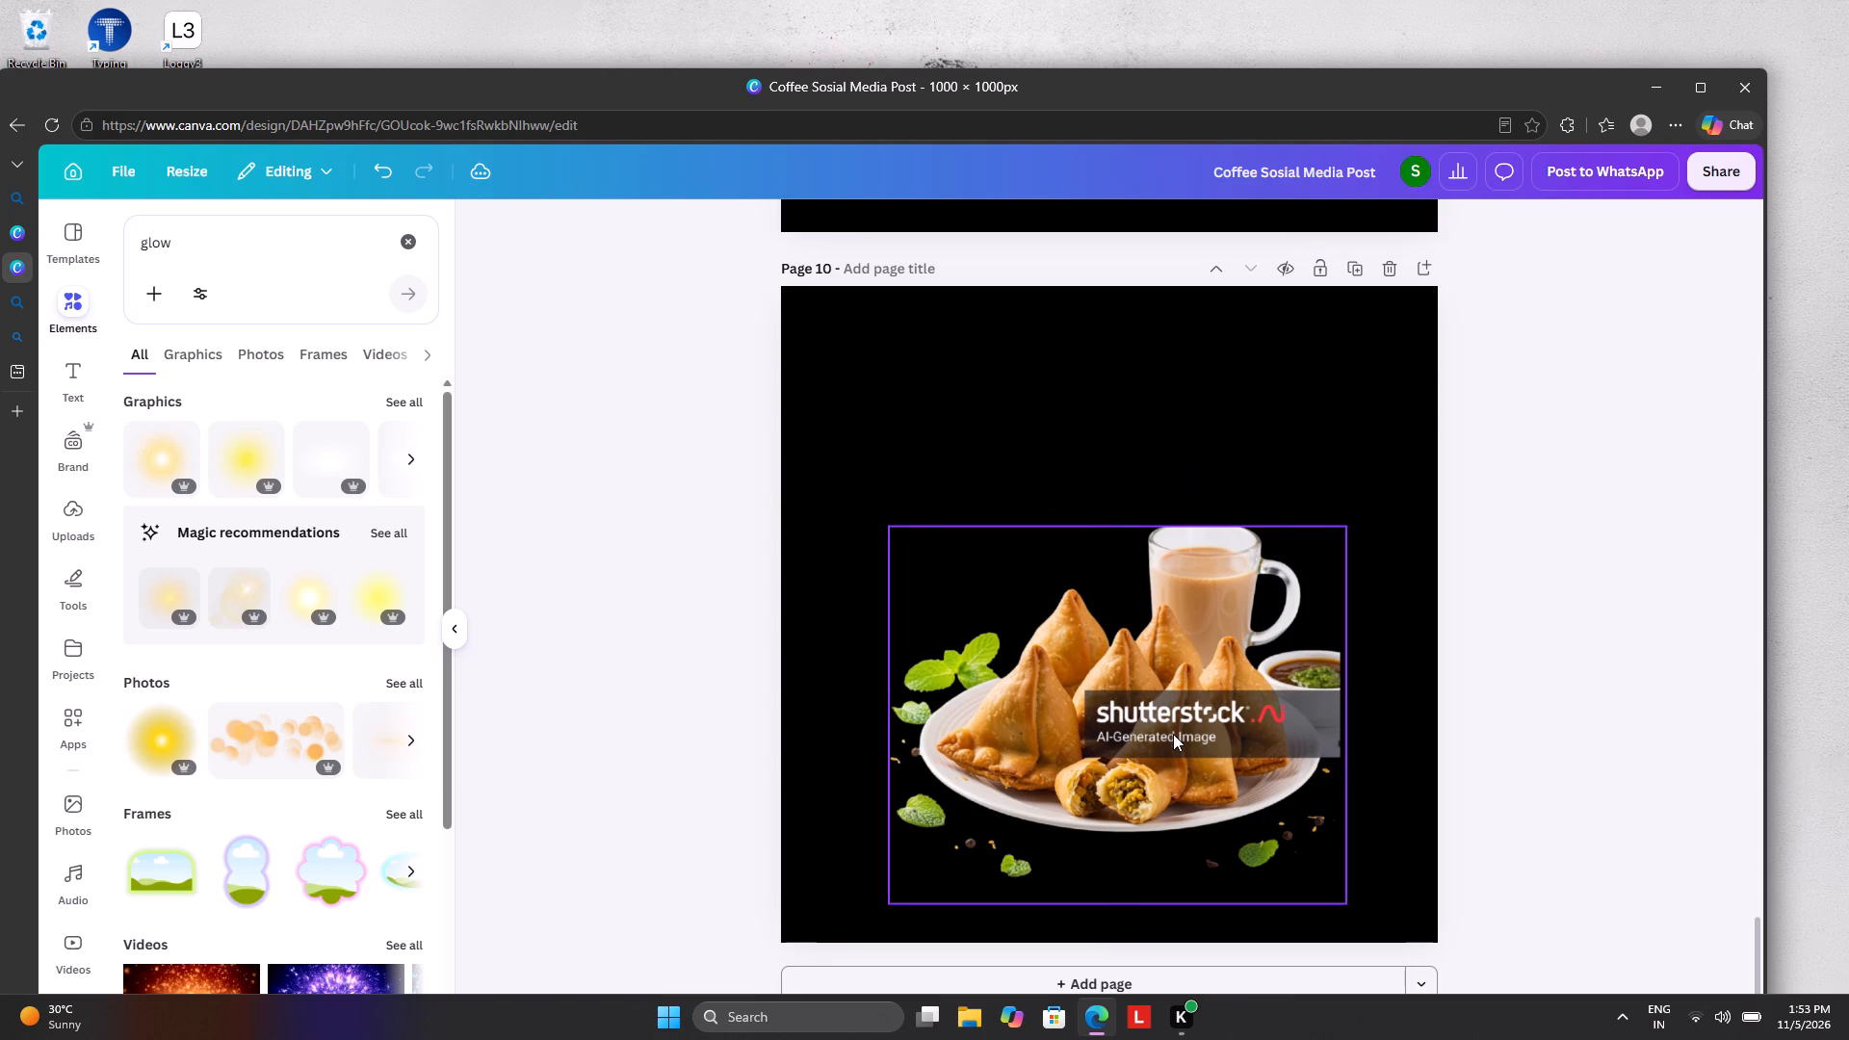
drag(1185, 731, 1202, 726)
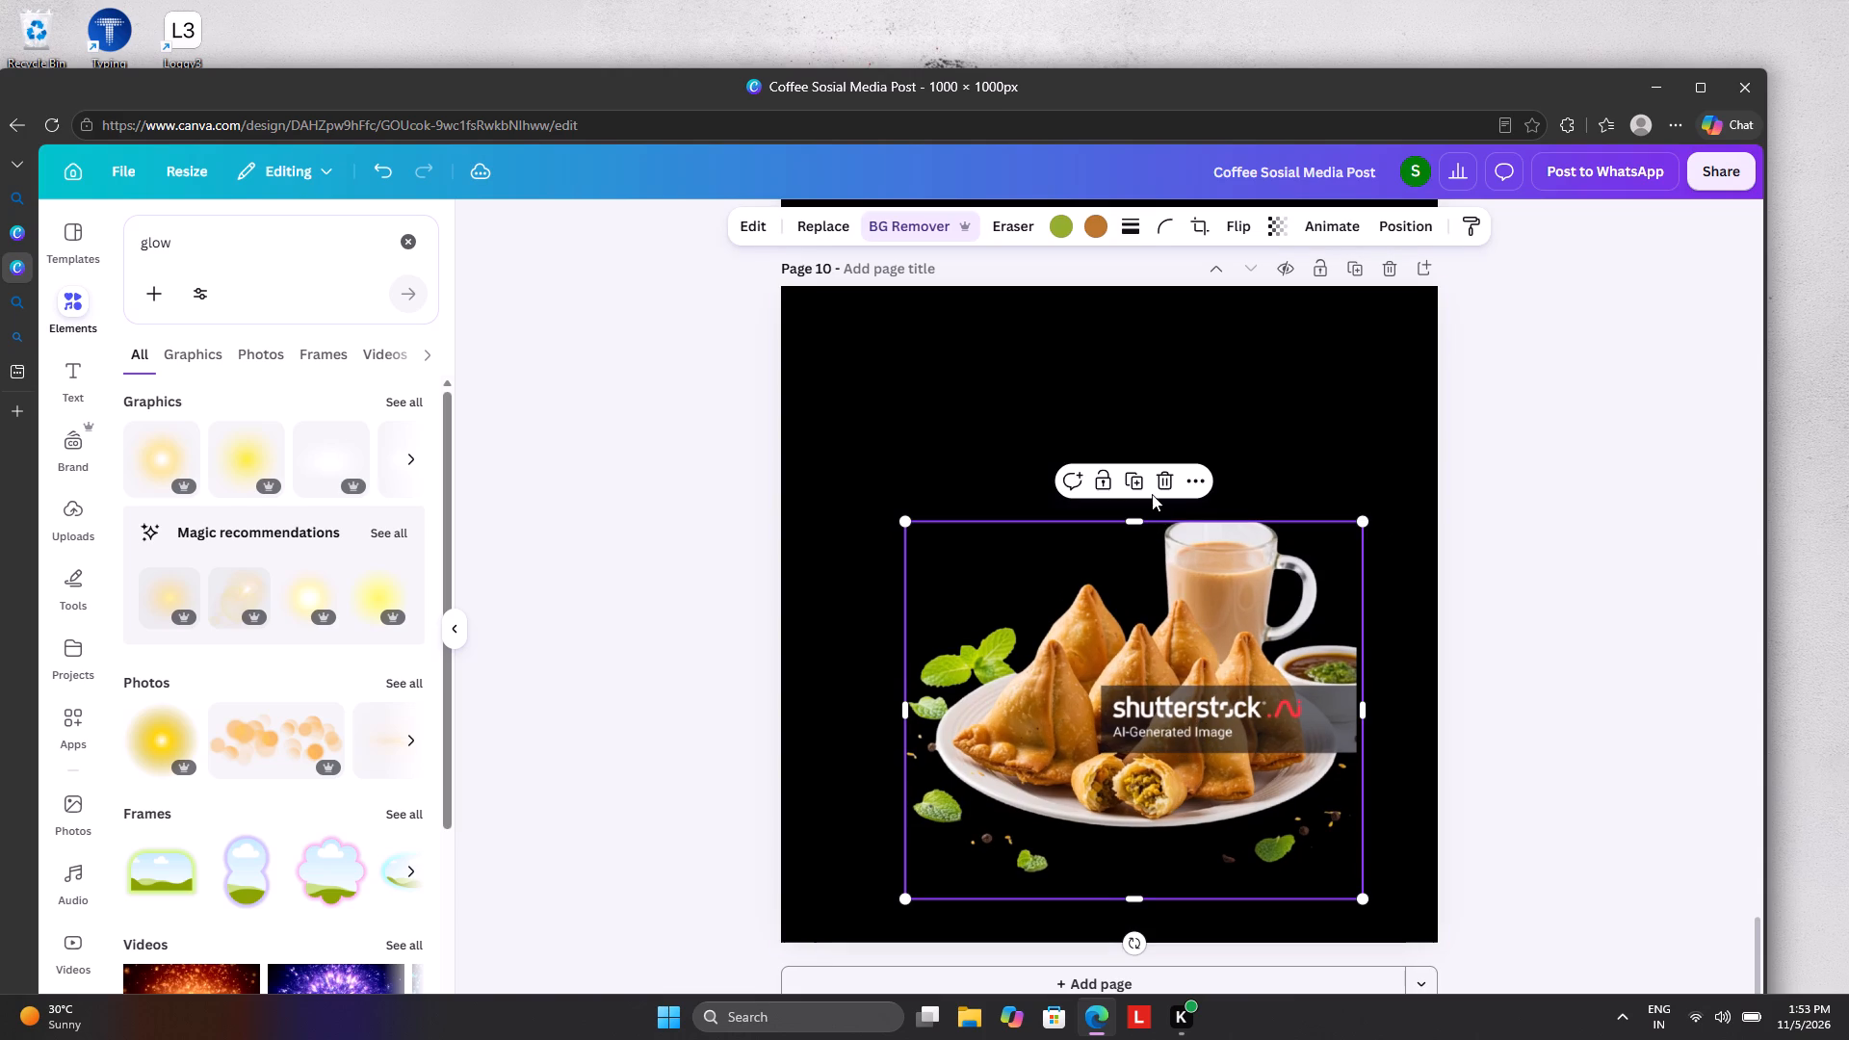
click(1167, 483)
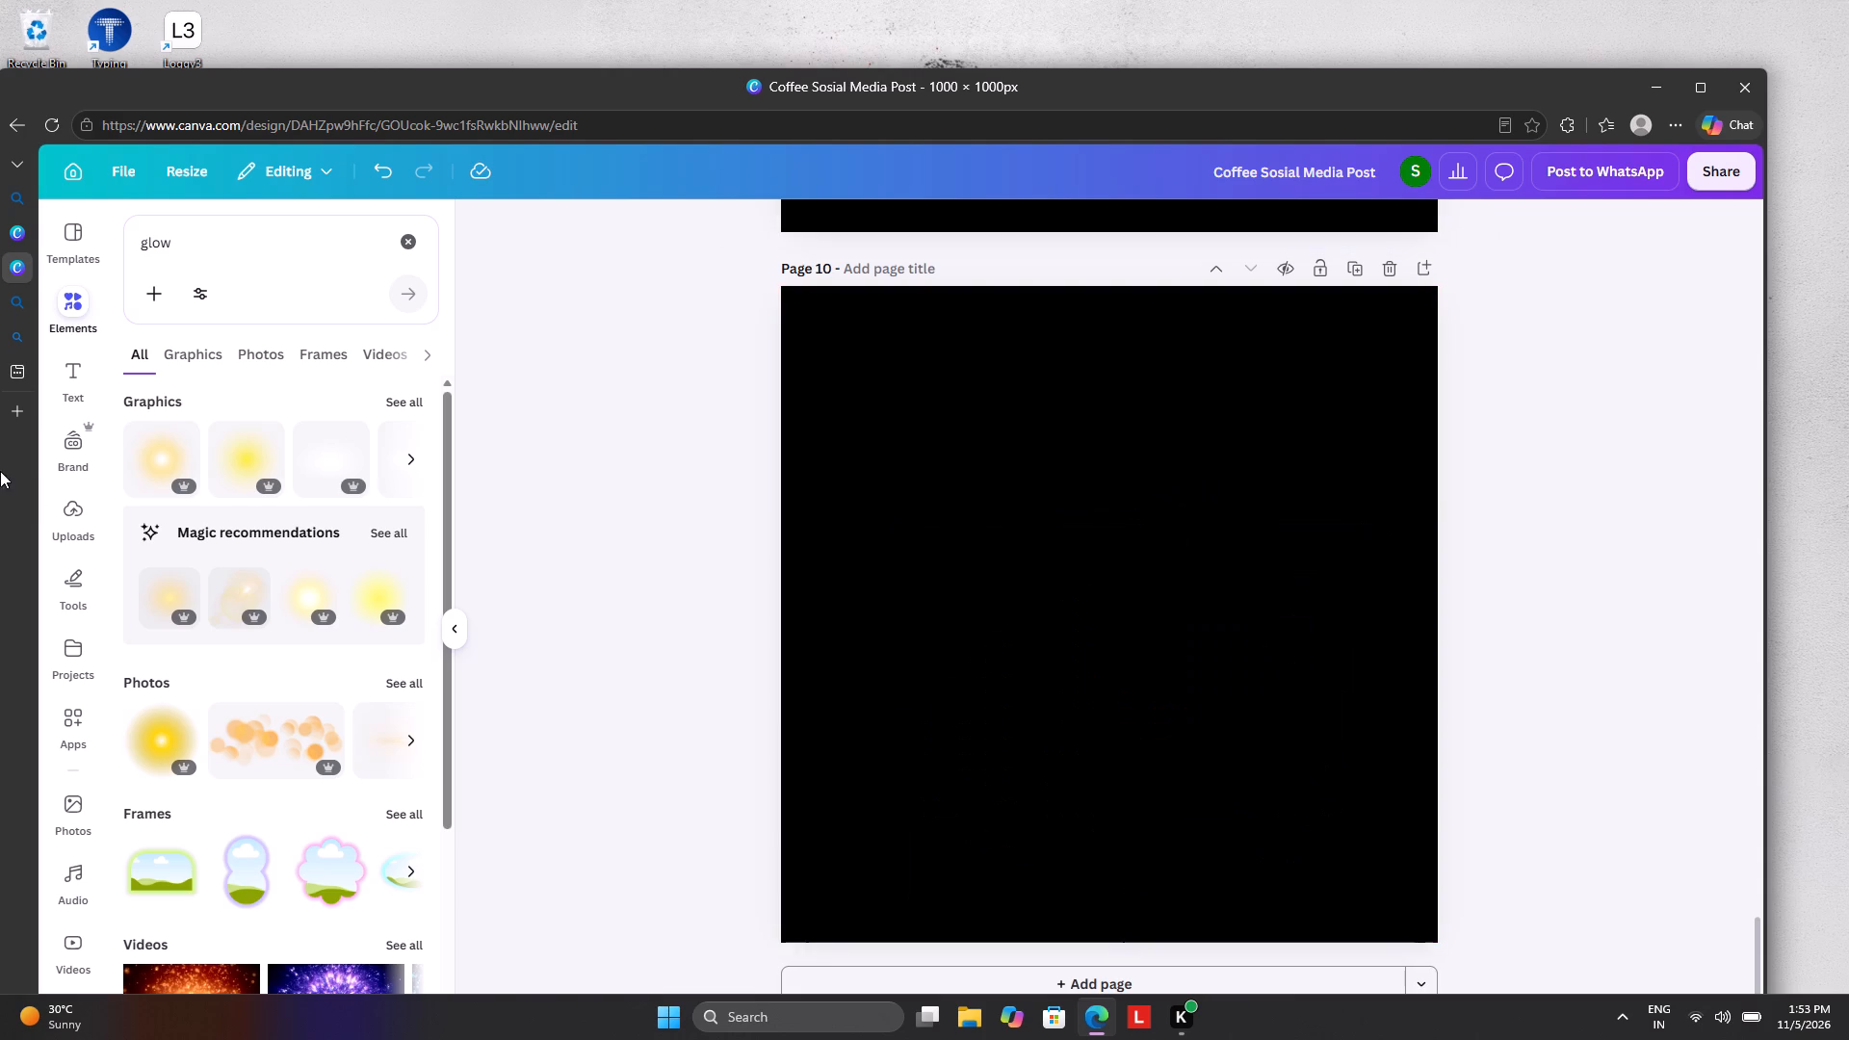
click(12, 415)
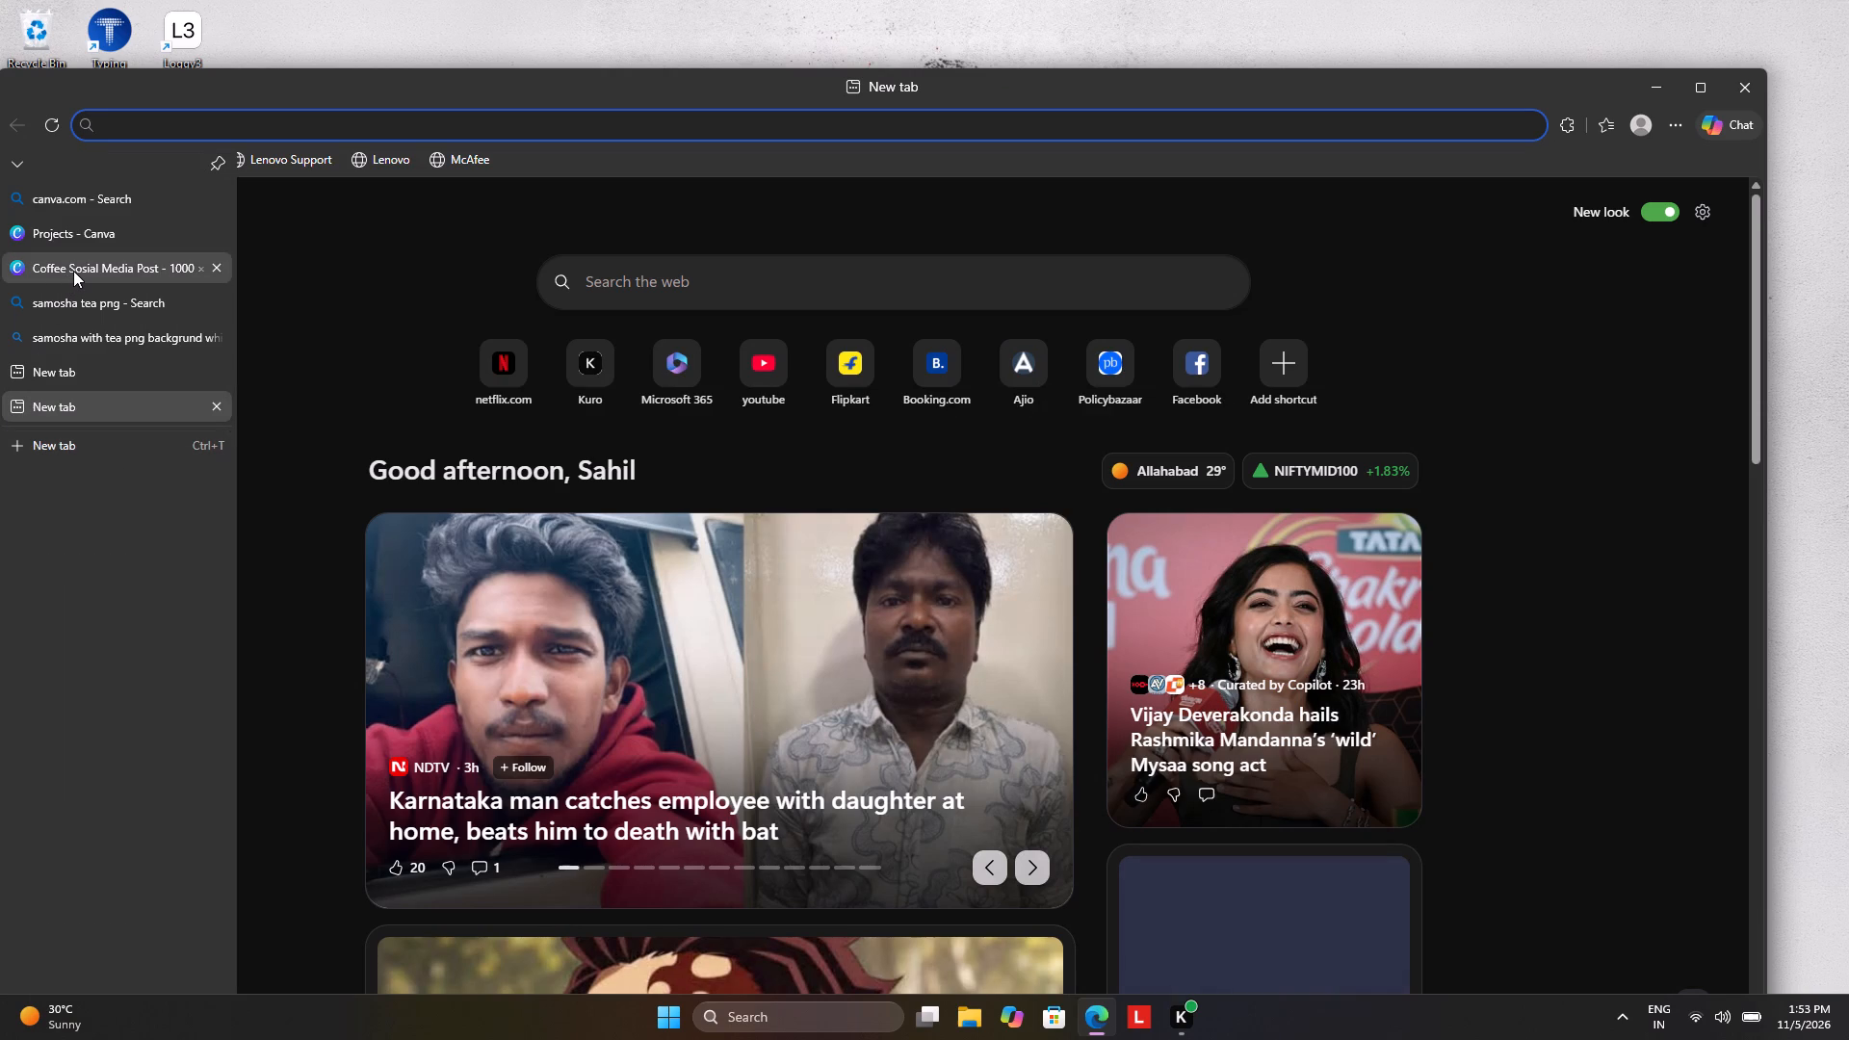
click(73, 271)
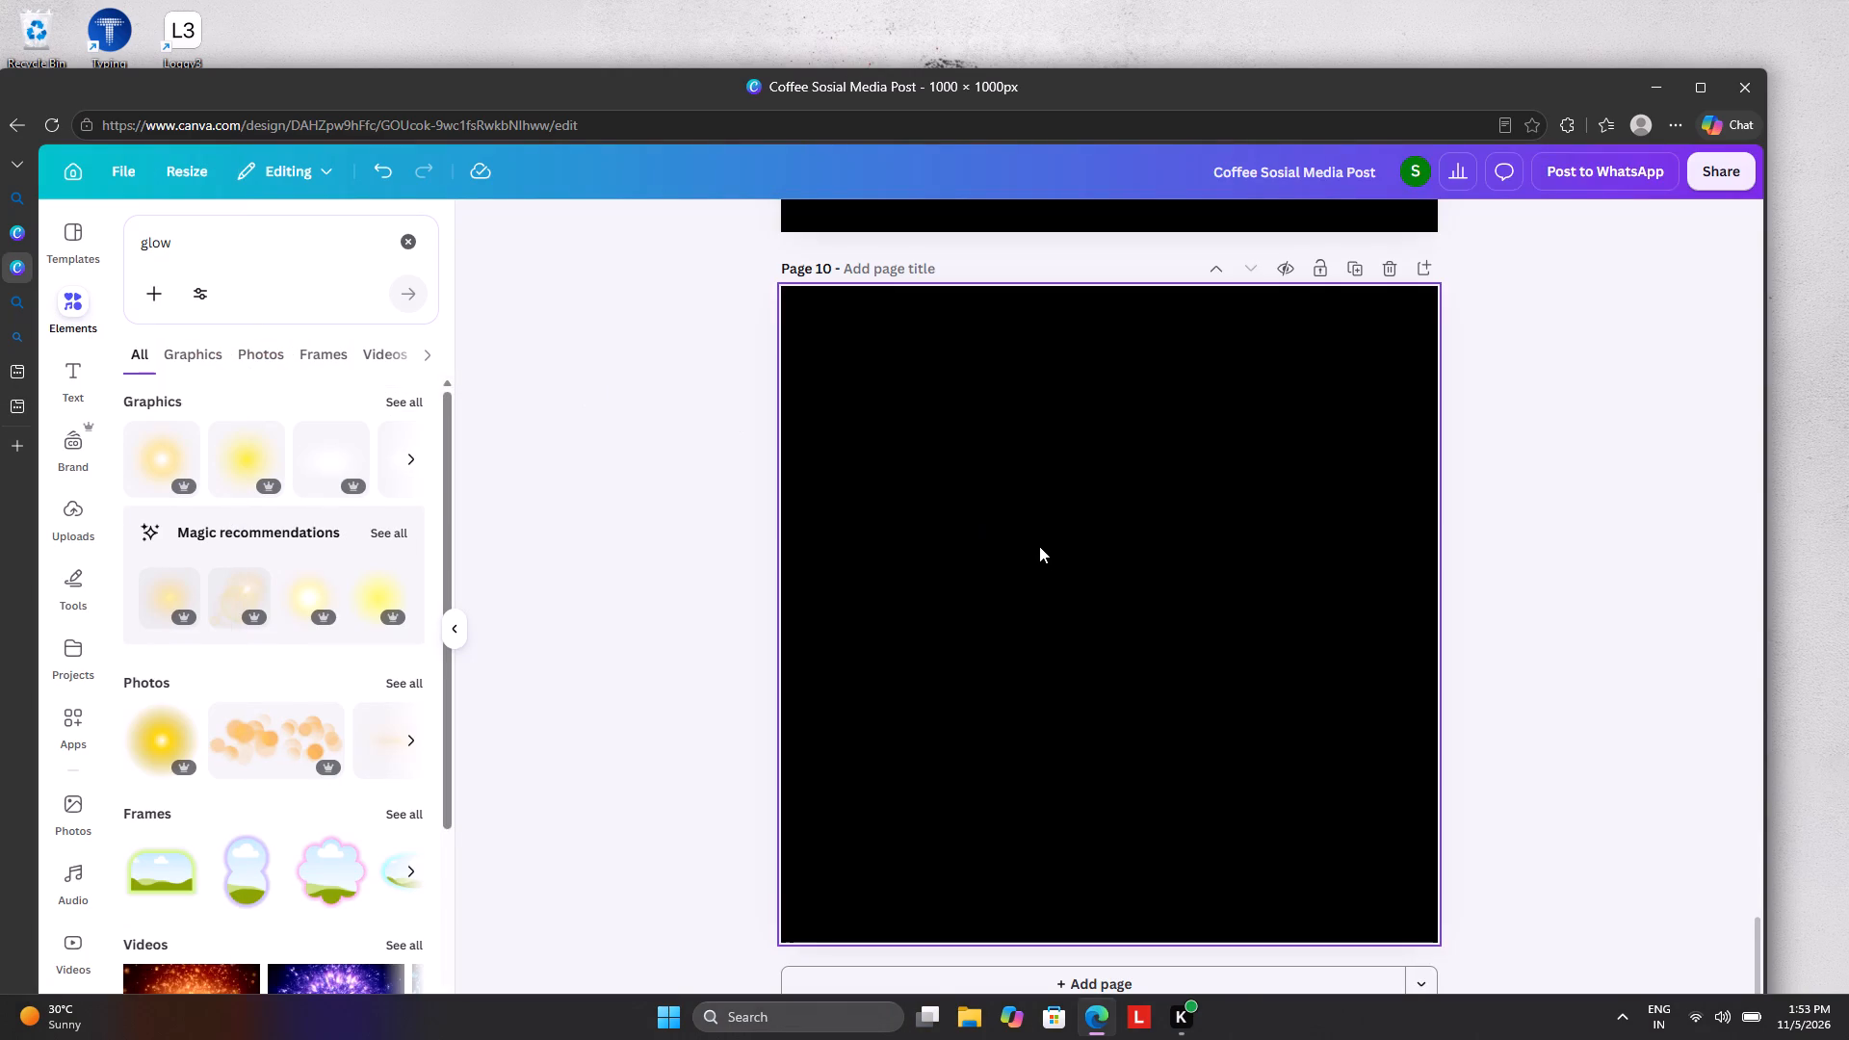
Delete the Shutterstock samosa picture that overlaps the steel tea cup picture on page 9.
scroll(1037, 545, up, 7)
drag(1039, 507, 1028, 557)
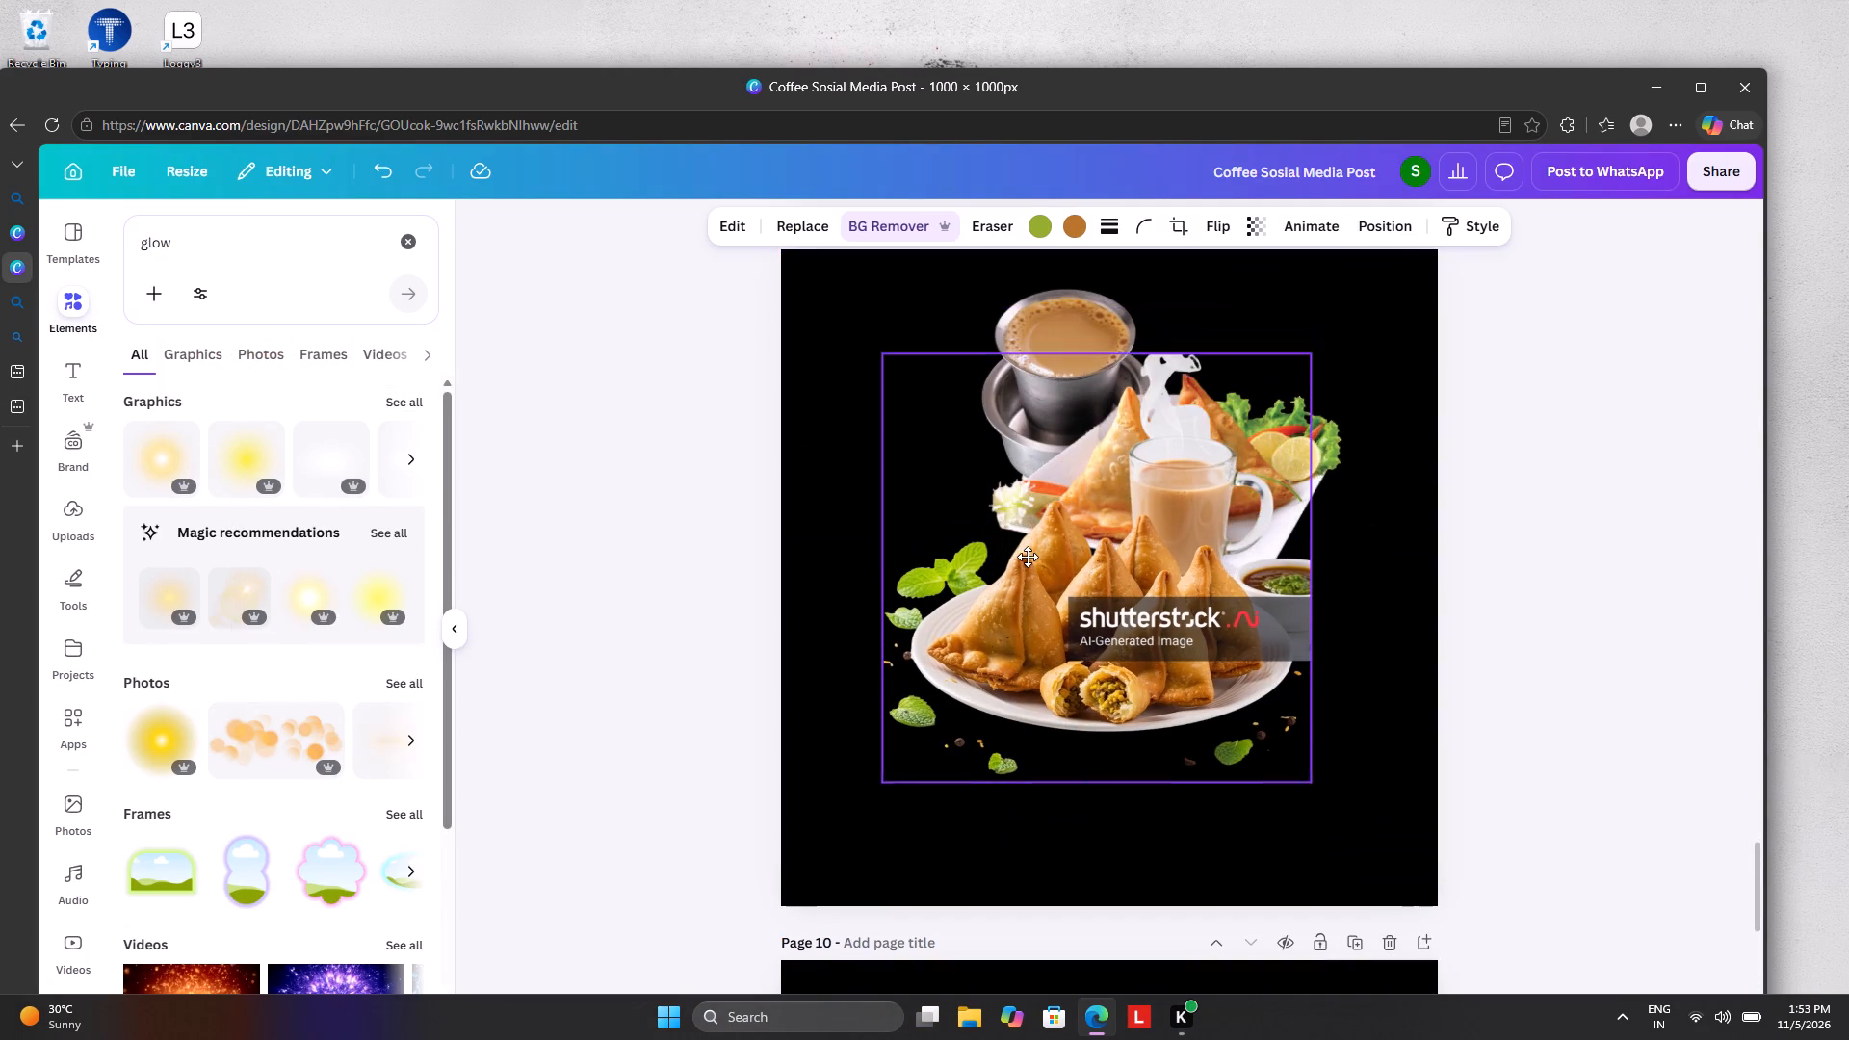
drag(1028, 557, 1021, 565)
click(1112, 323)
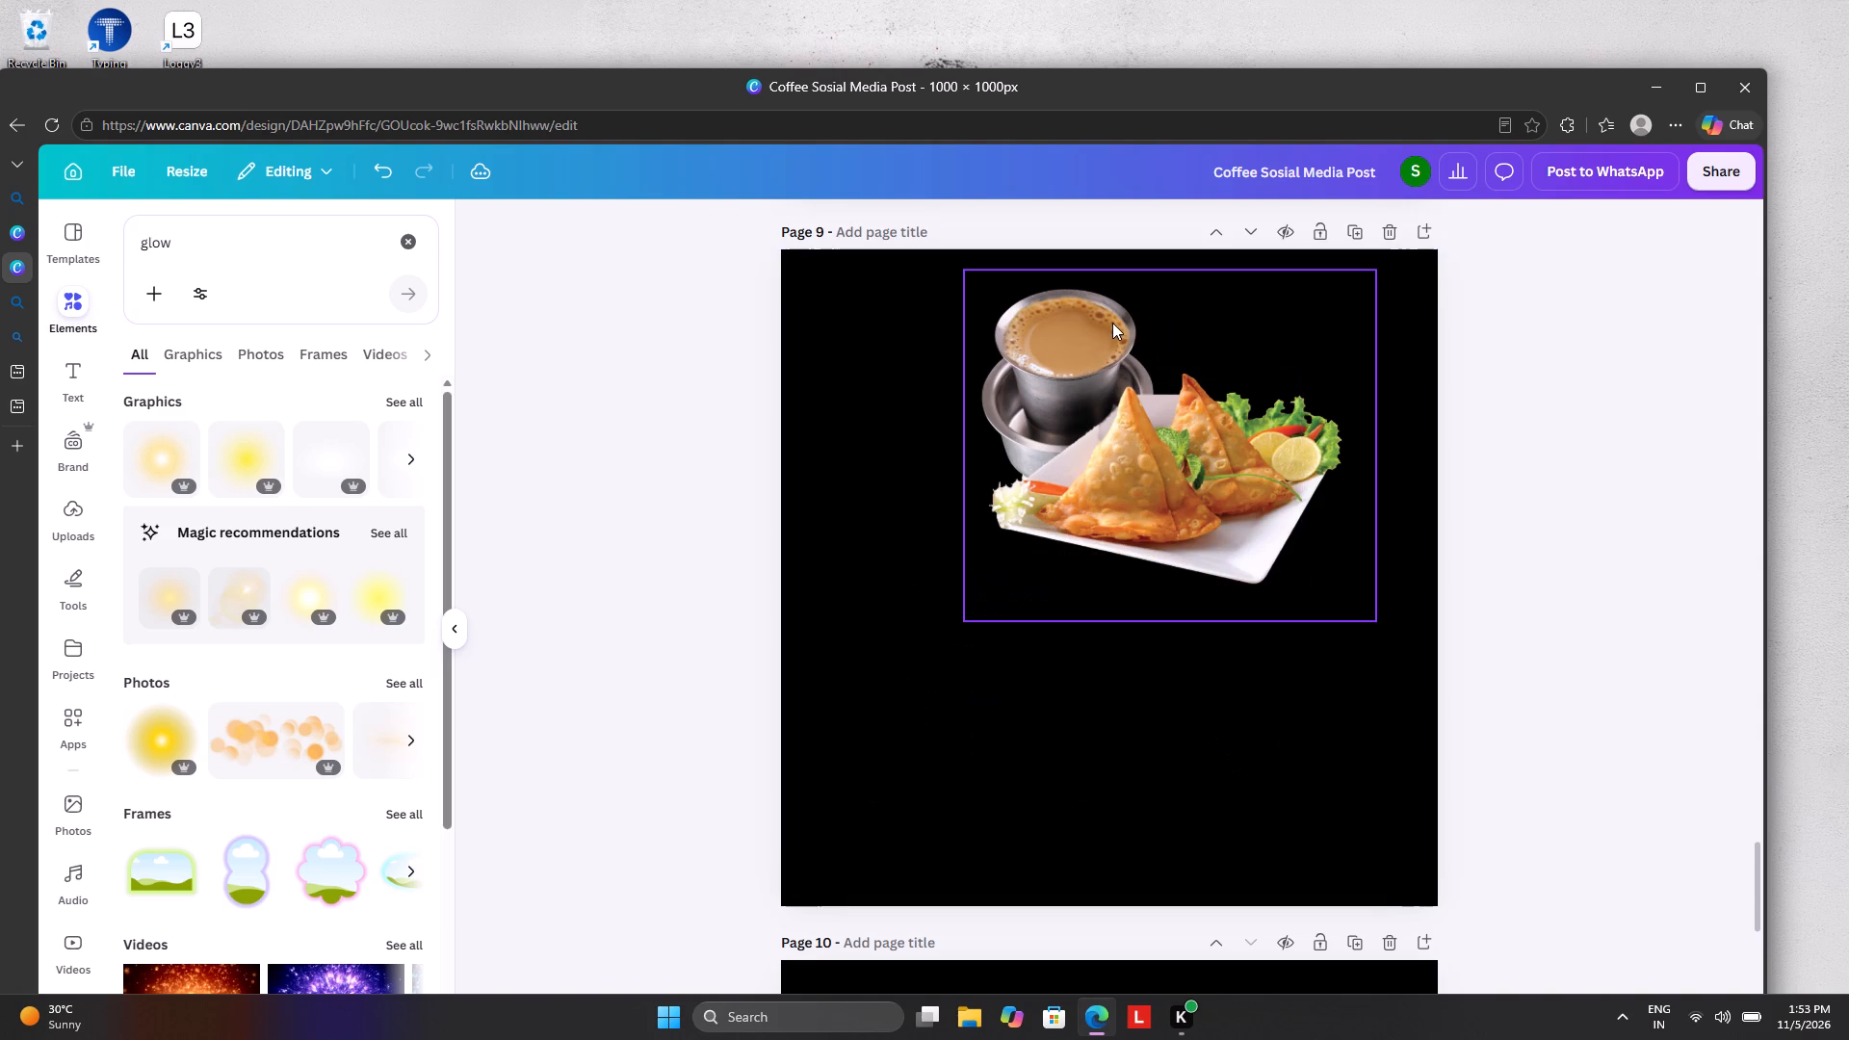
Enlarge the steel tea cup and samosa picture on page 9 and place it across the lower half of the page.
drag(1127, 483, 1003, 759)
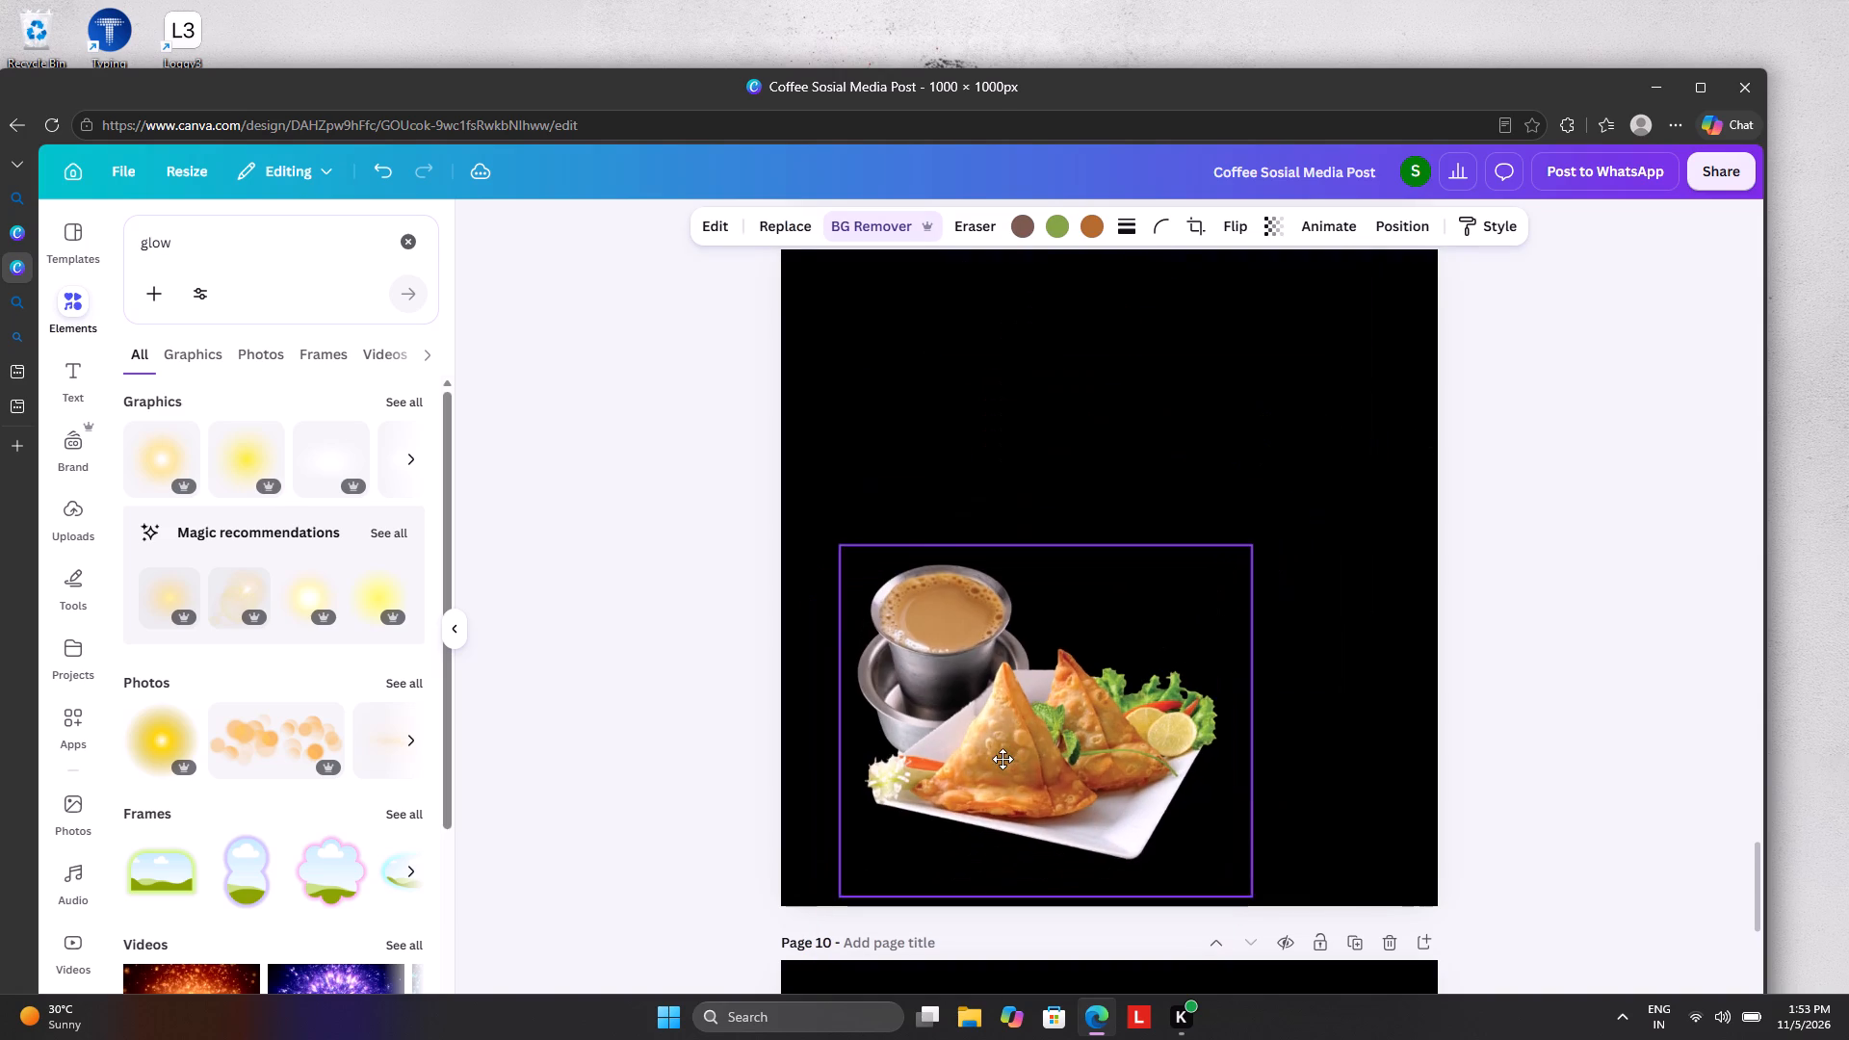
drag(1003, 759, 1022, 714)
drag(1270, 857, 1499, 877)
drag(1275, 830, 1272, 798)
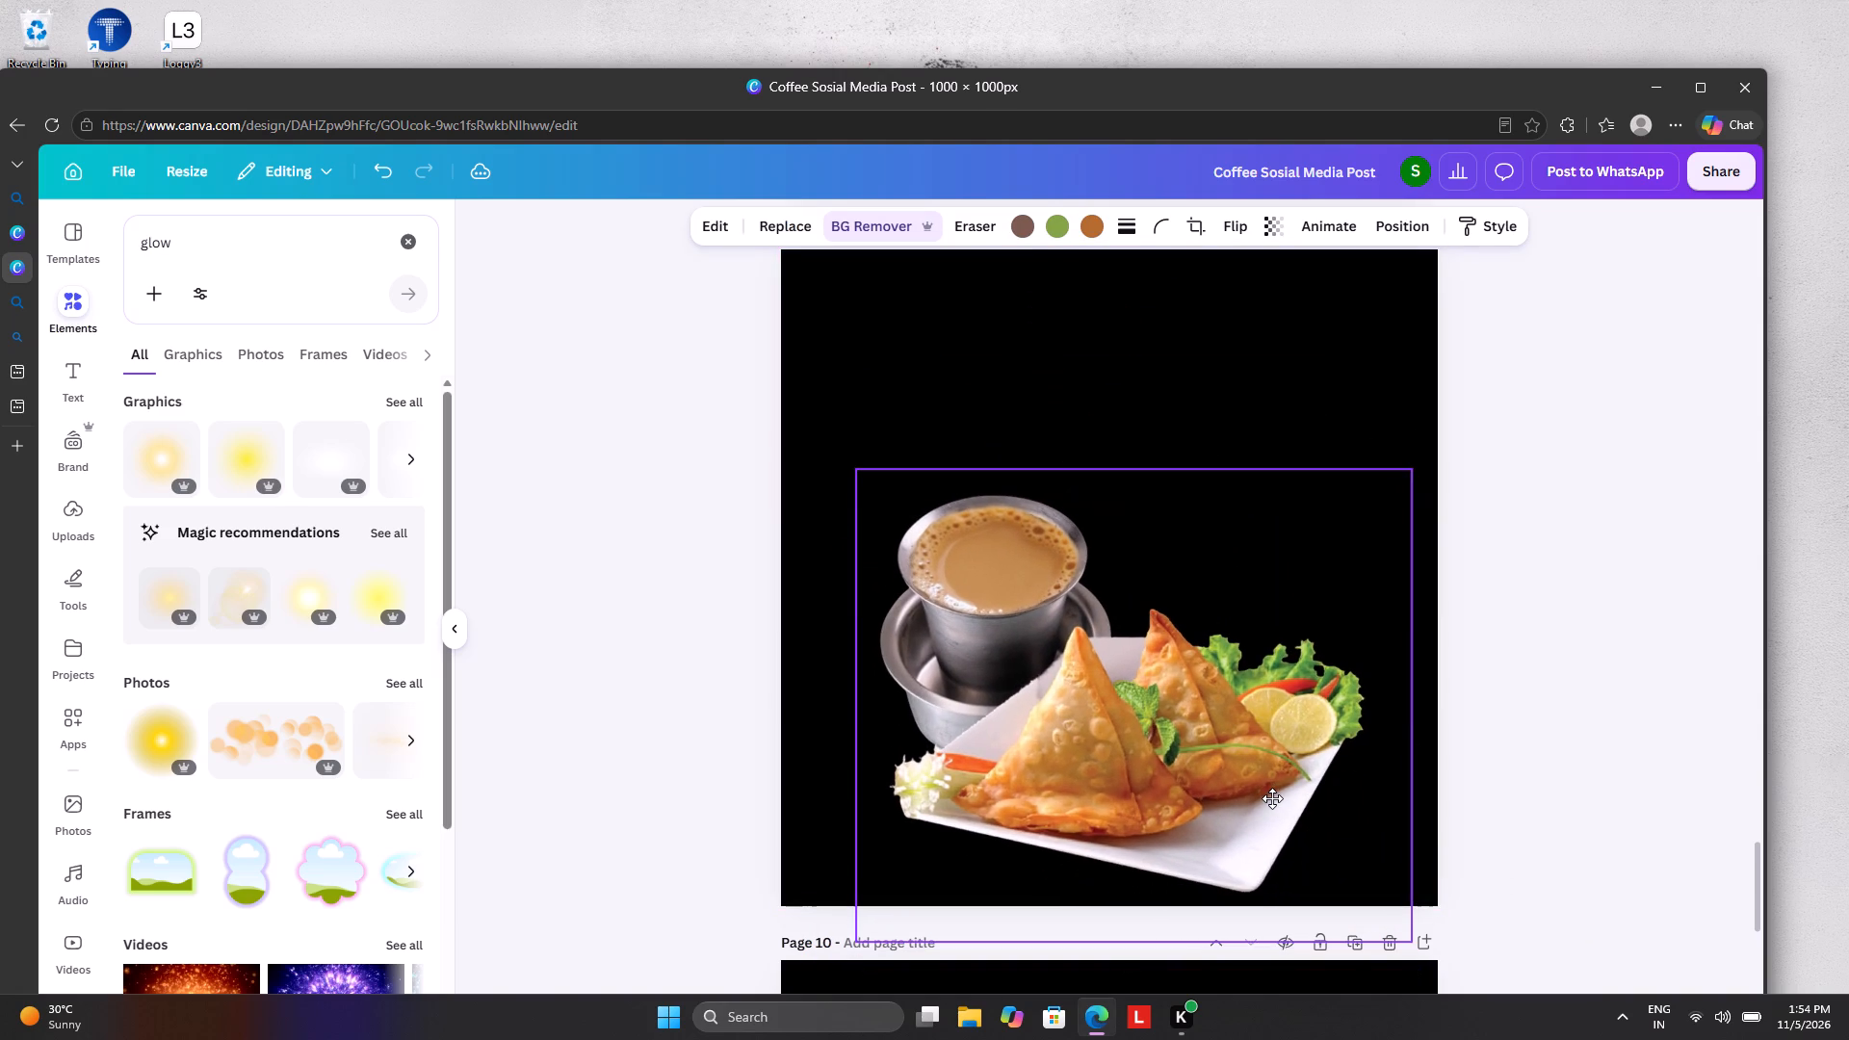
drag(1272, 798, 1267, 791)
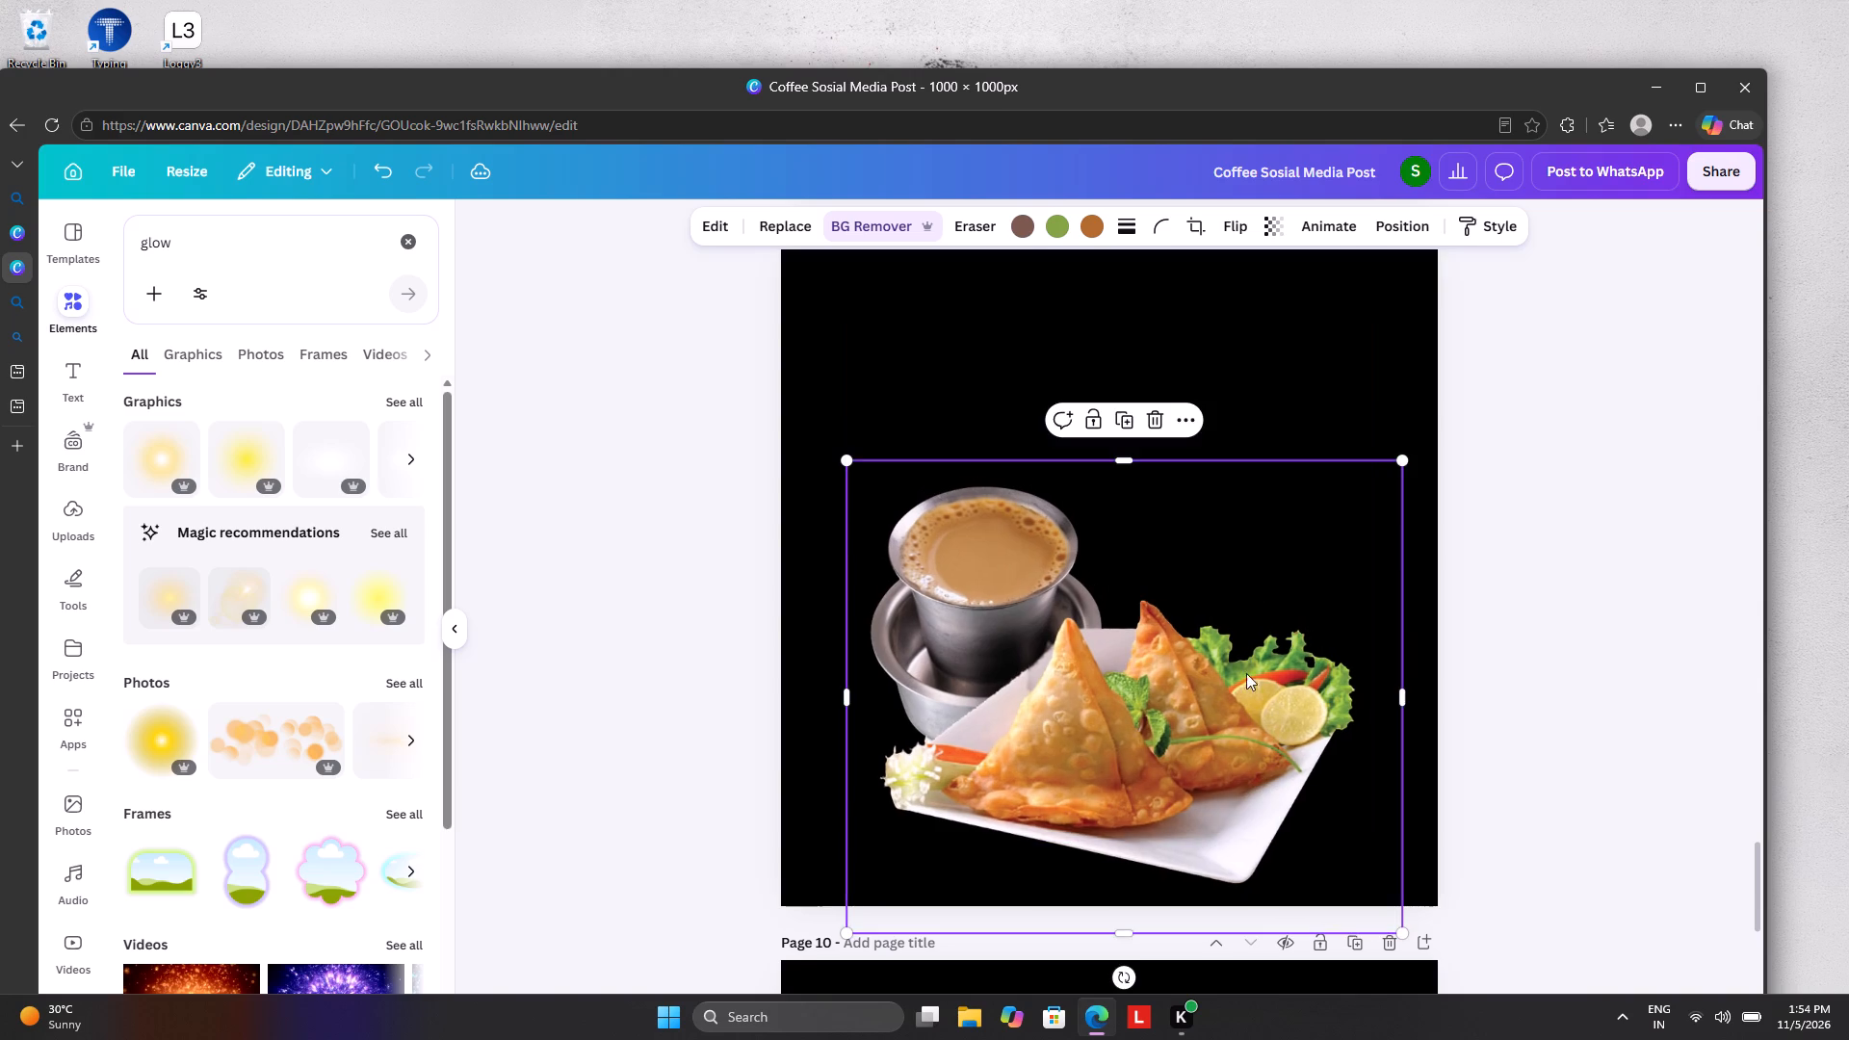
click(1218, 351)
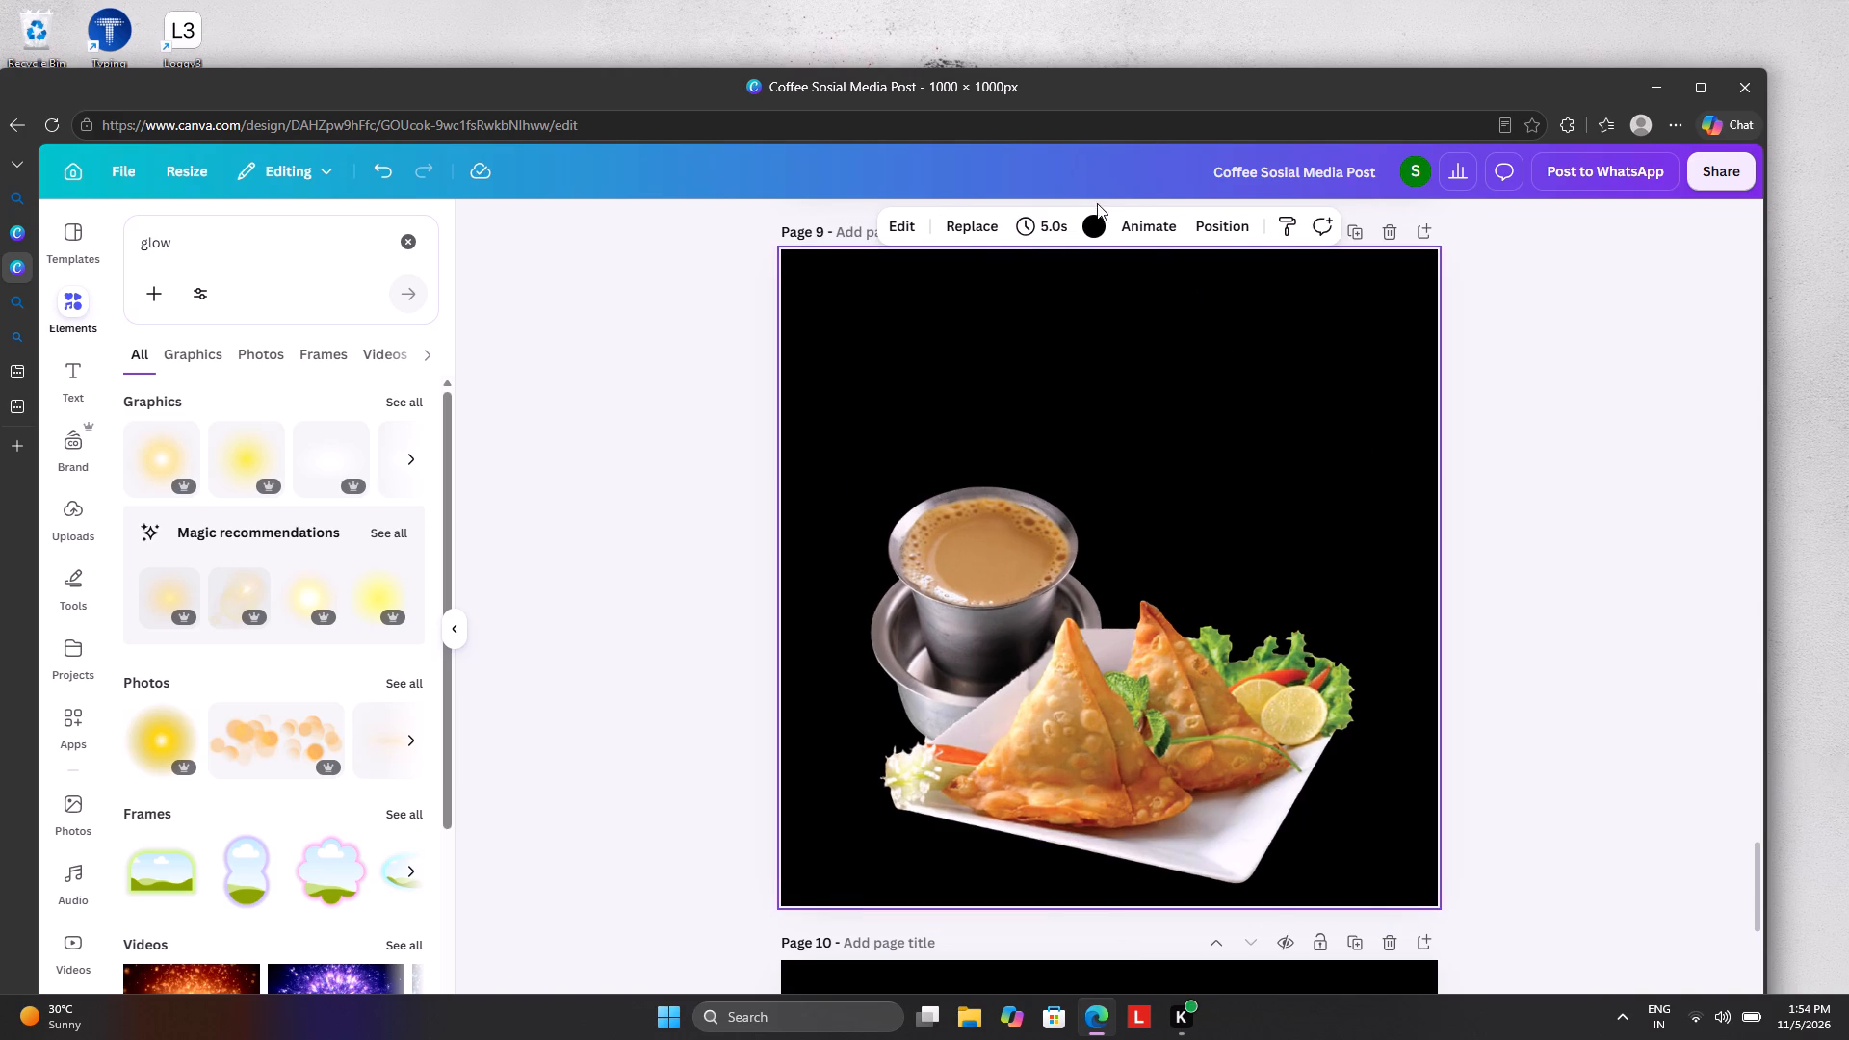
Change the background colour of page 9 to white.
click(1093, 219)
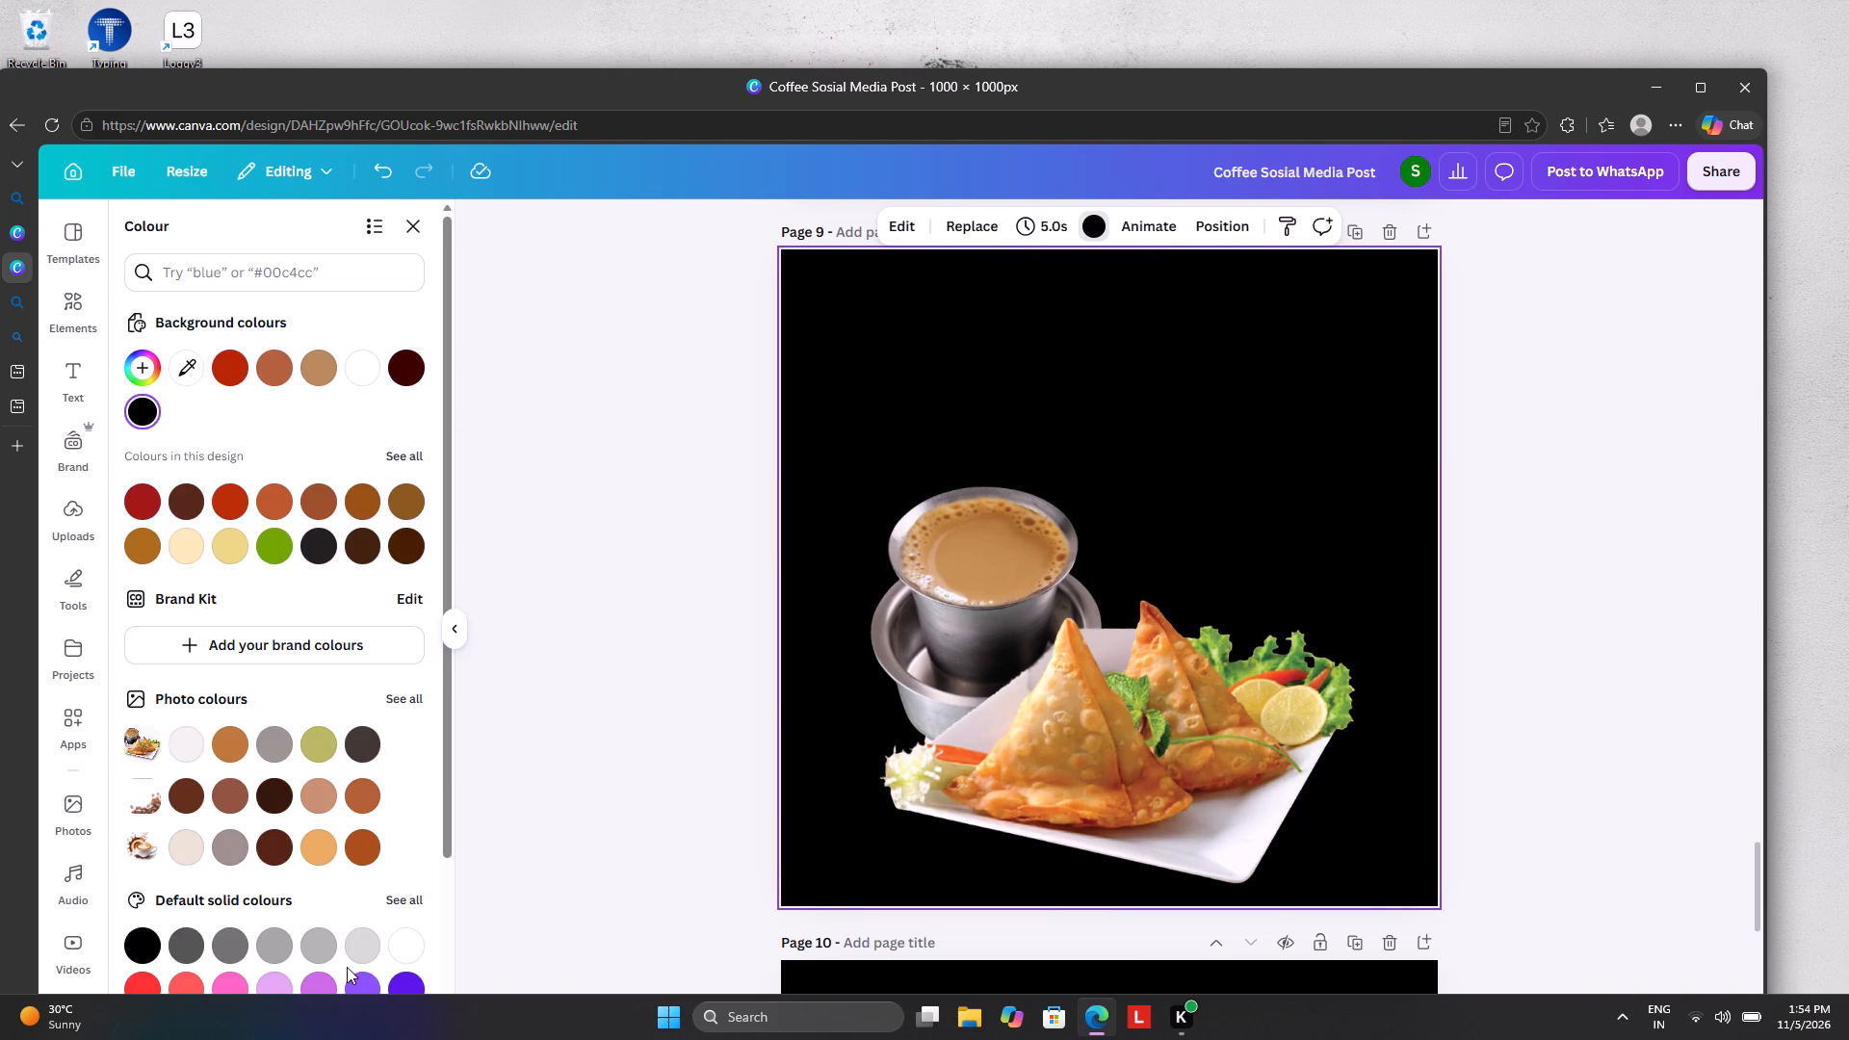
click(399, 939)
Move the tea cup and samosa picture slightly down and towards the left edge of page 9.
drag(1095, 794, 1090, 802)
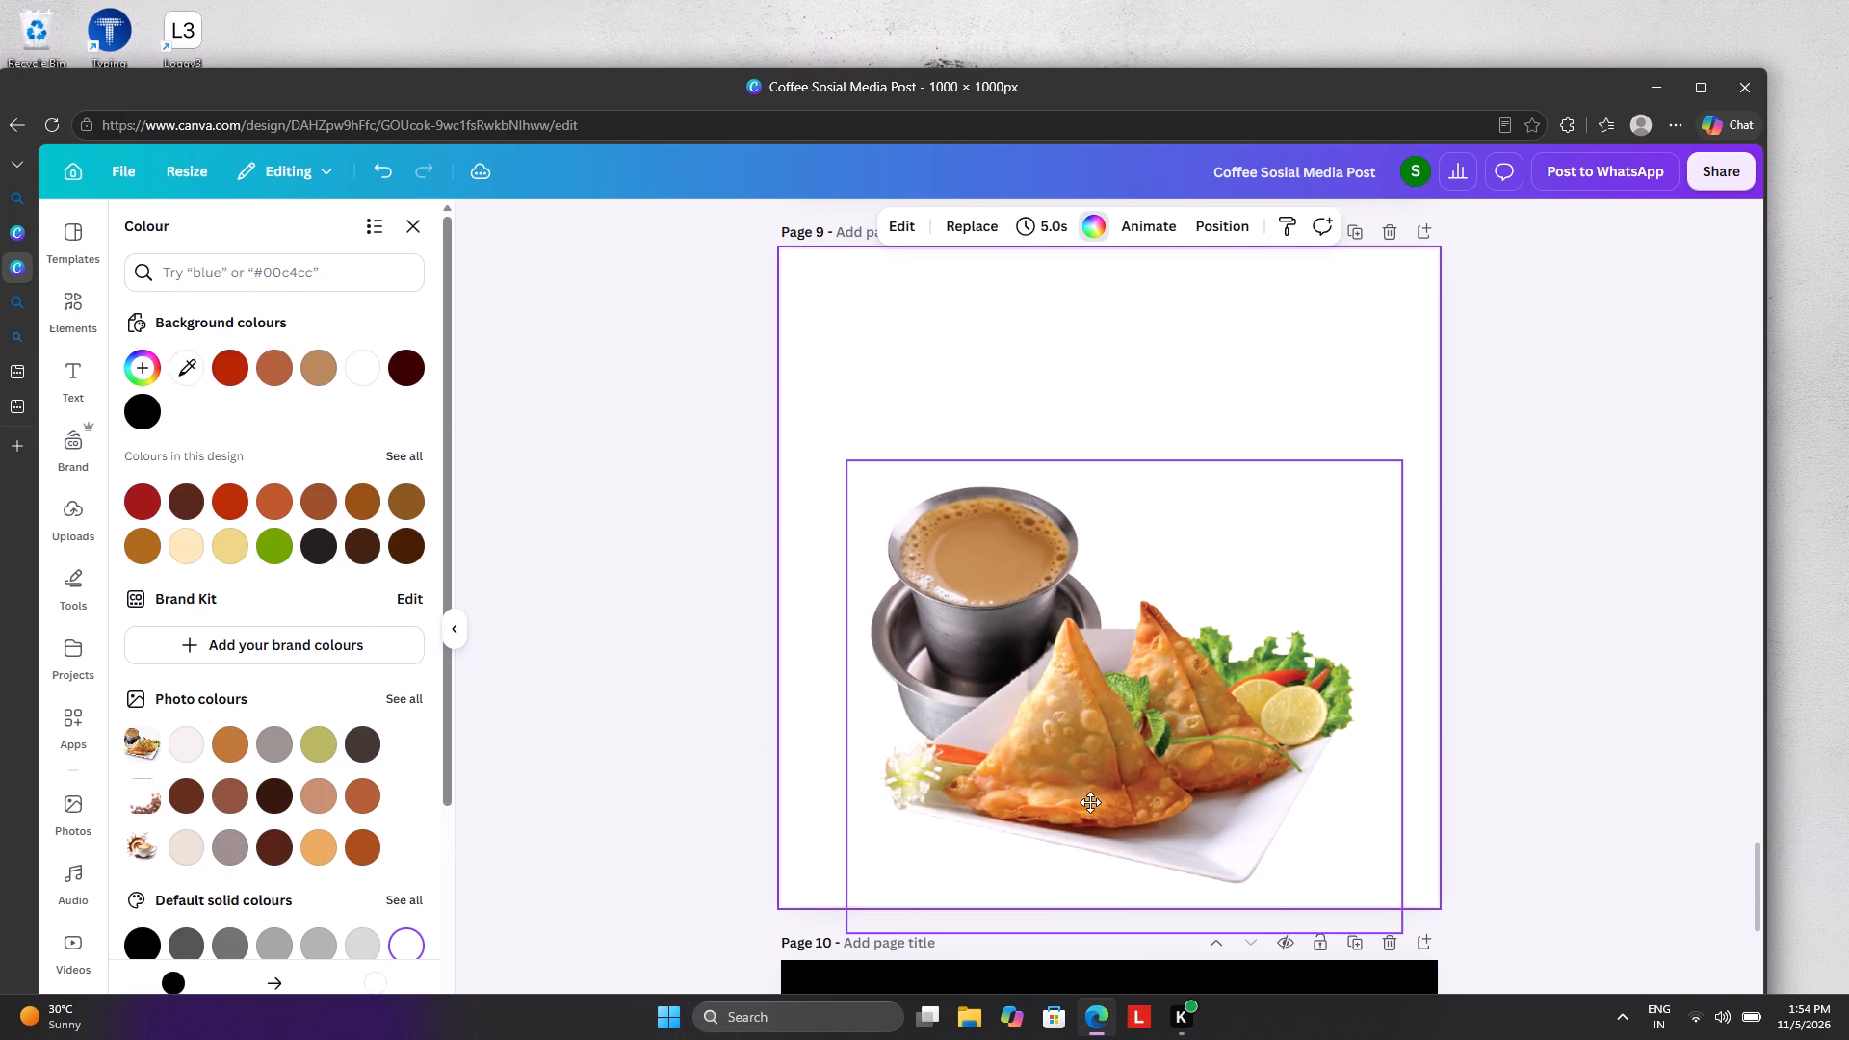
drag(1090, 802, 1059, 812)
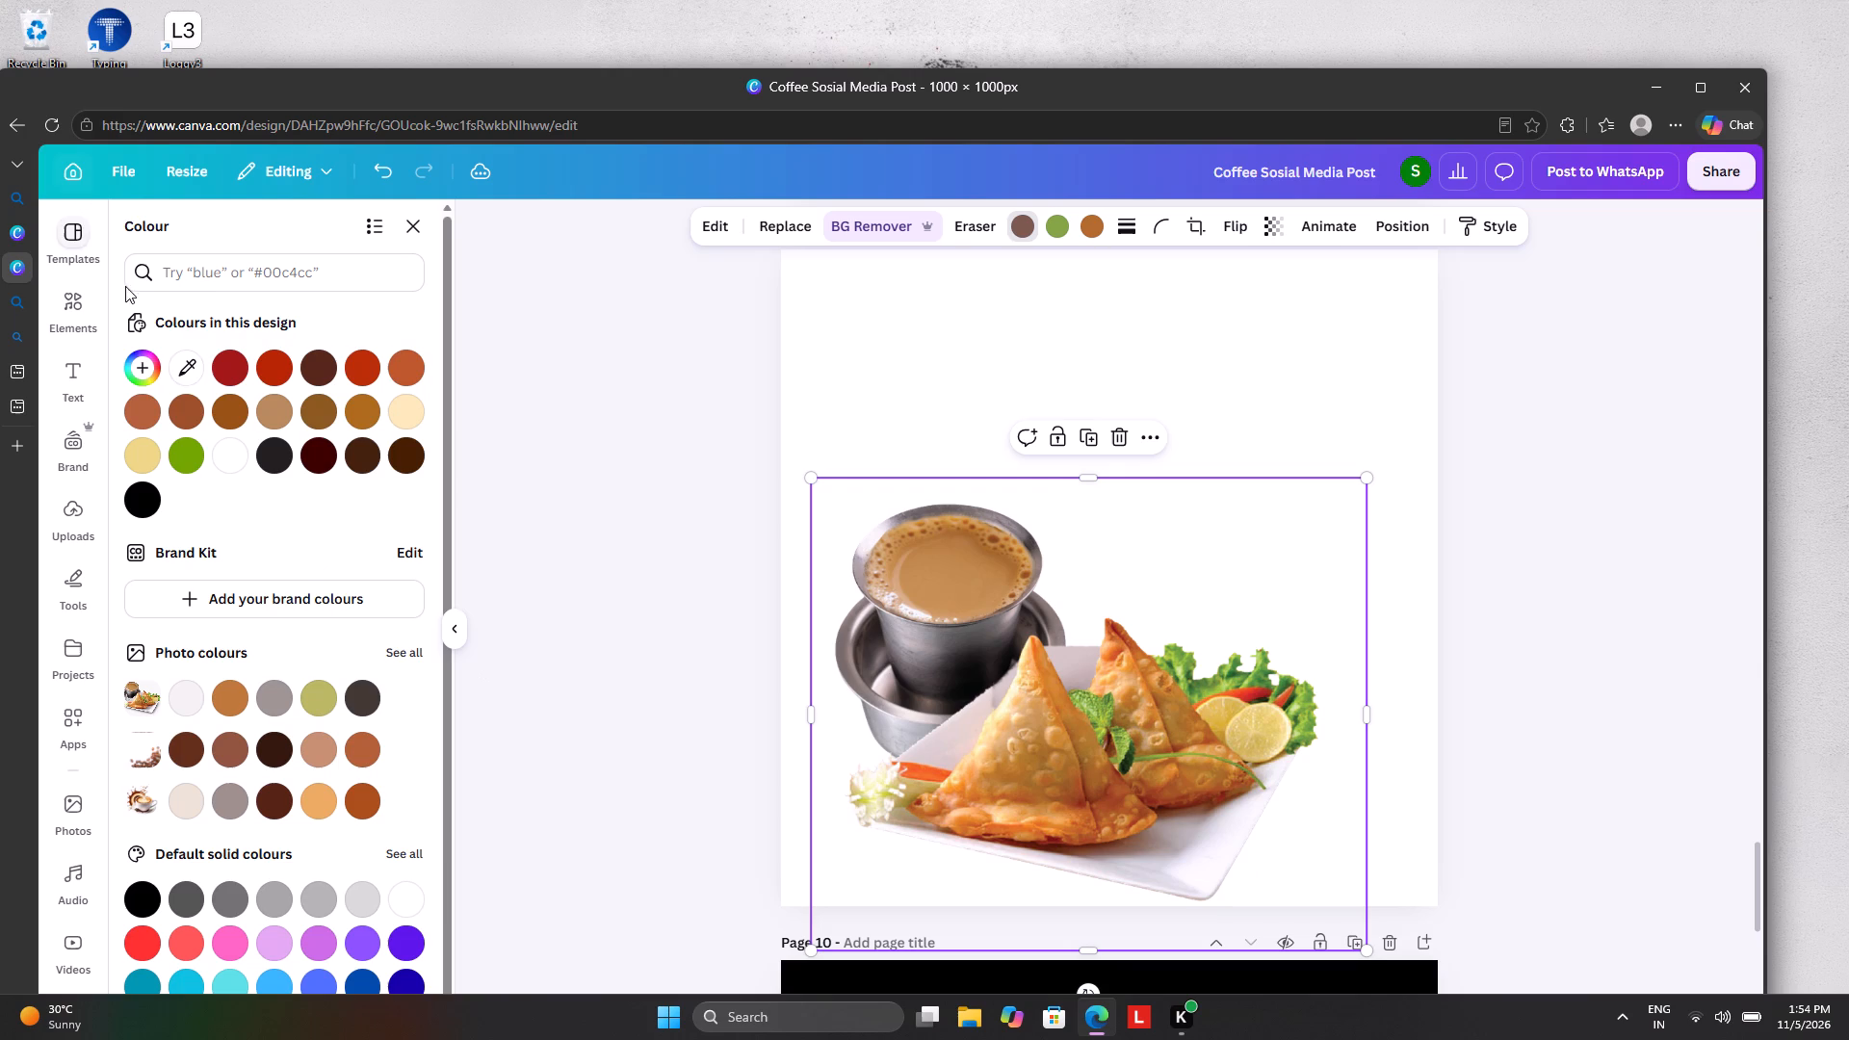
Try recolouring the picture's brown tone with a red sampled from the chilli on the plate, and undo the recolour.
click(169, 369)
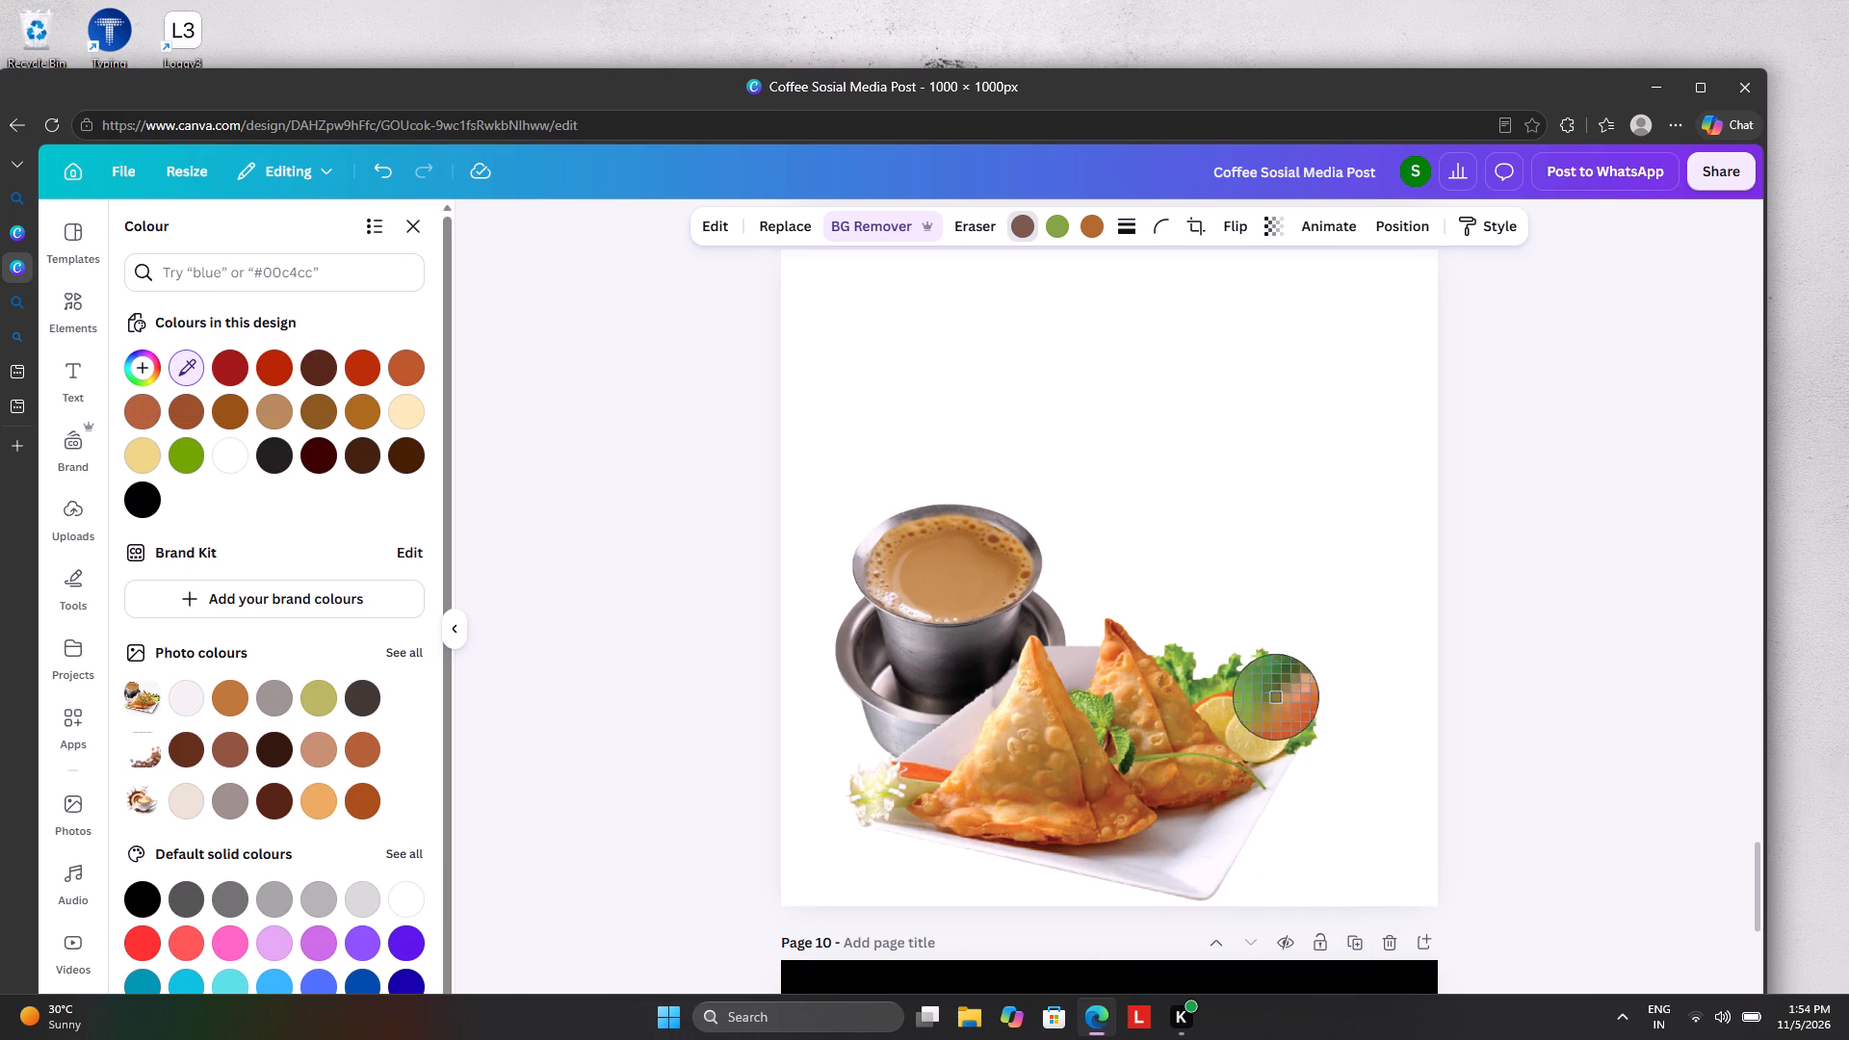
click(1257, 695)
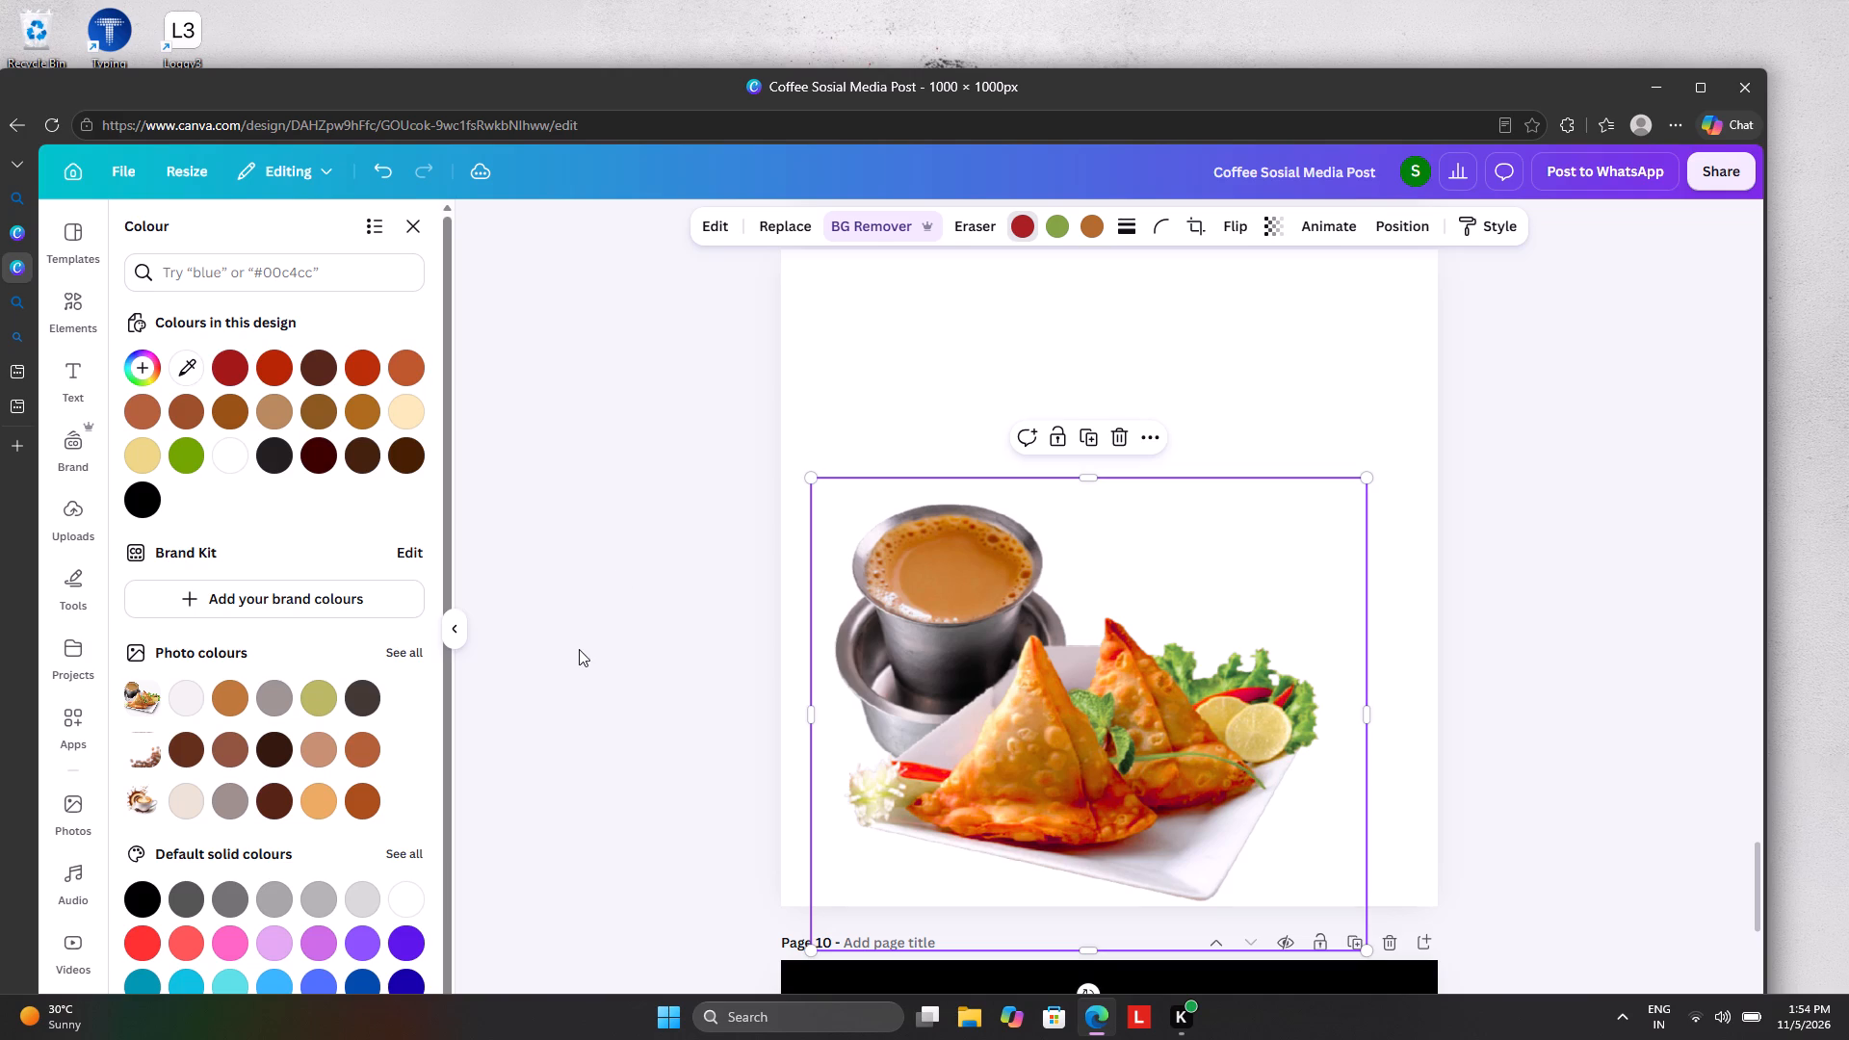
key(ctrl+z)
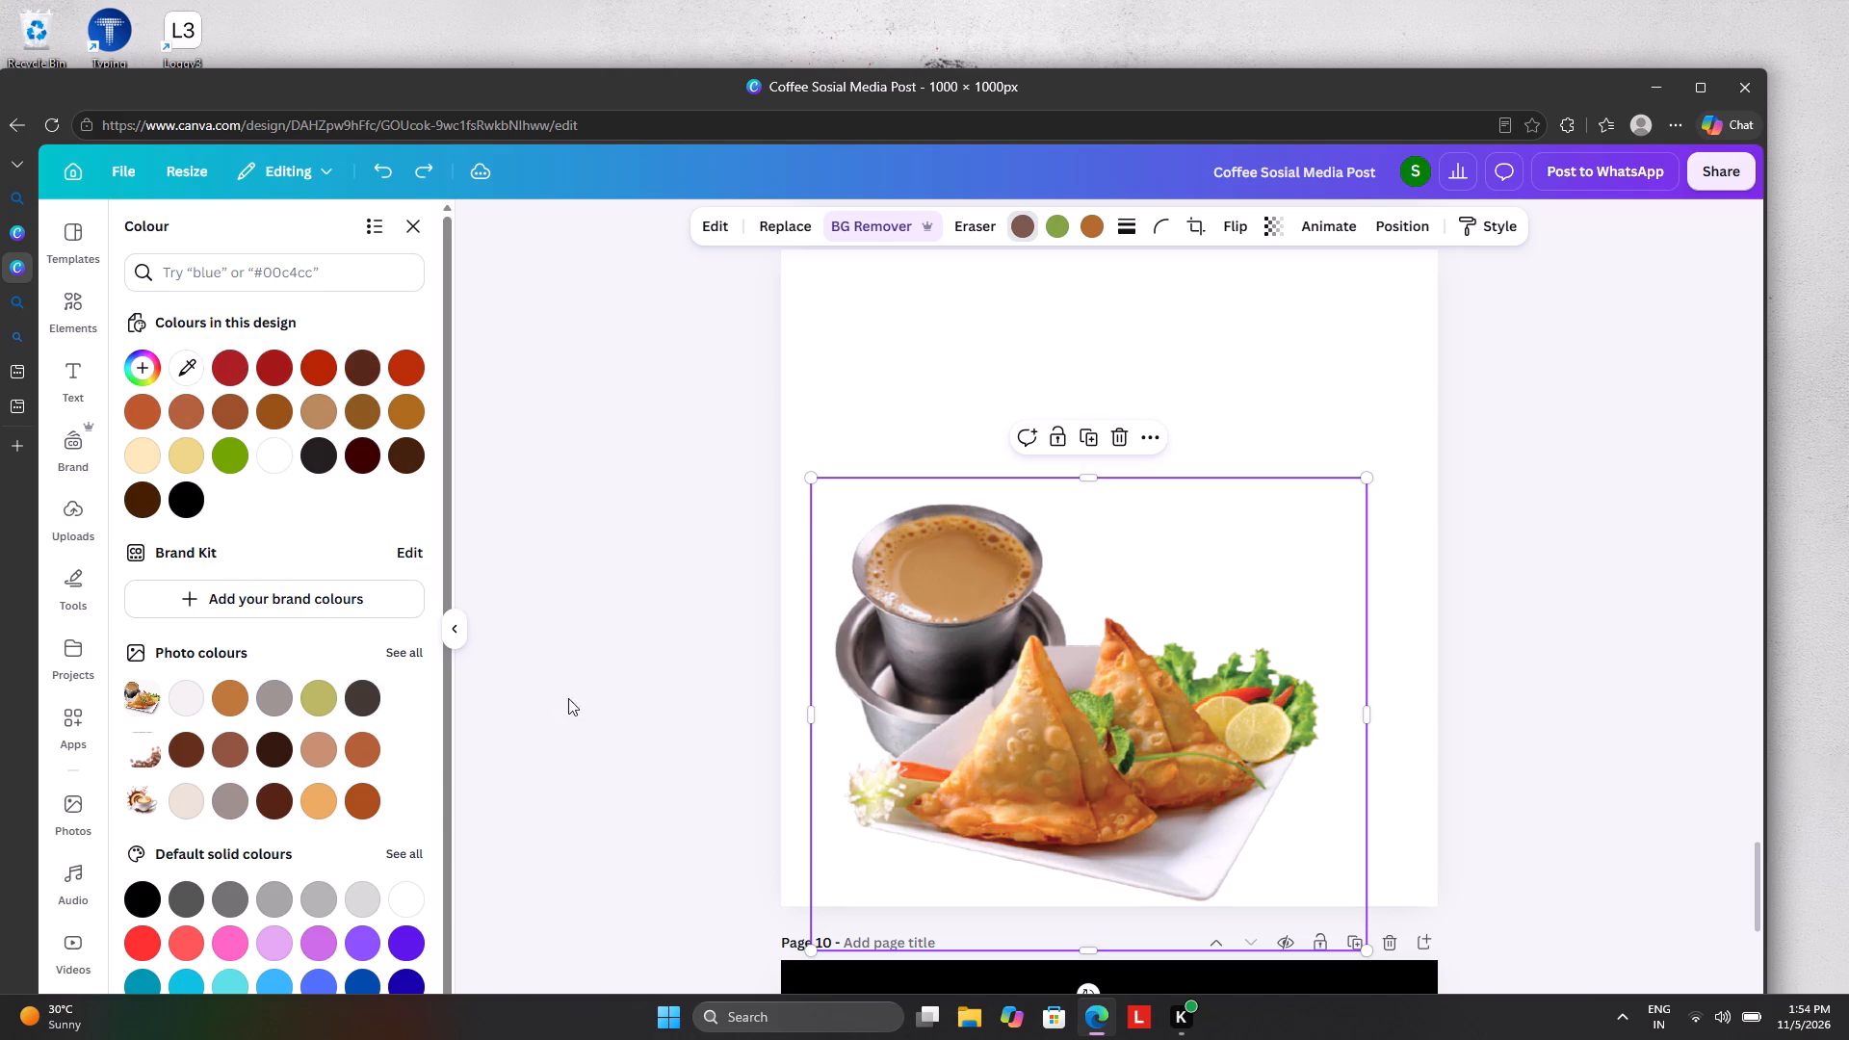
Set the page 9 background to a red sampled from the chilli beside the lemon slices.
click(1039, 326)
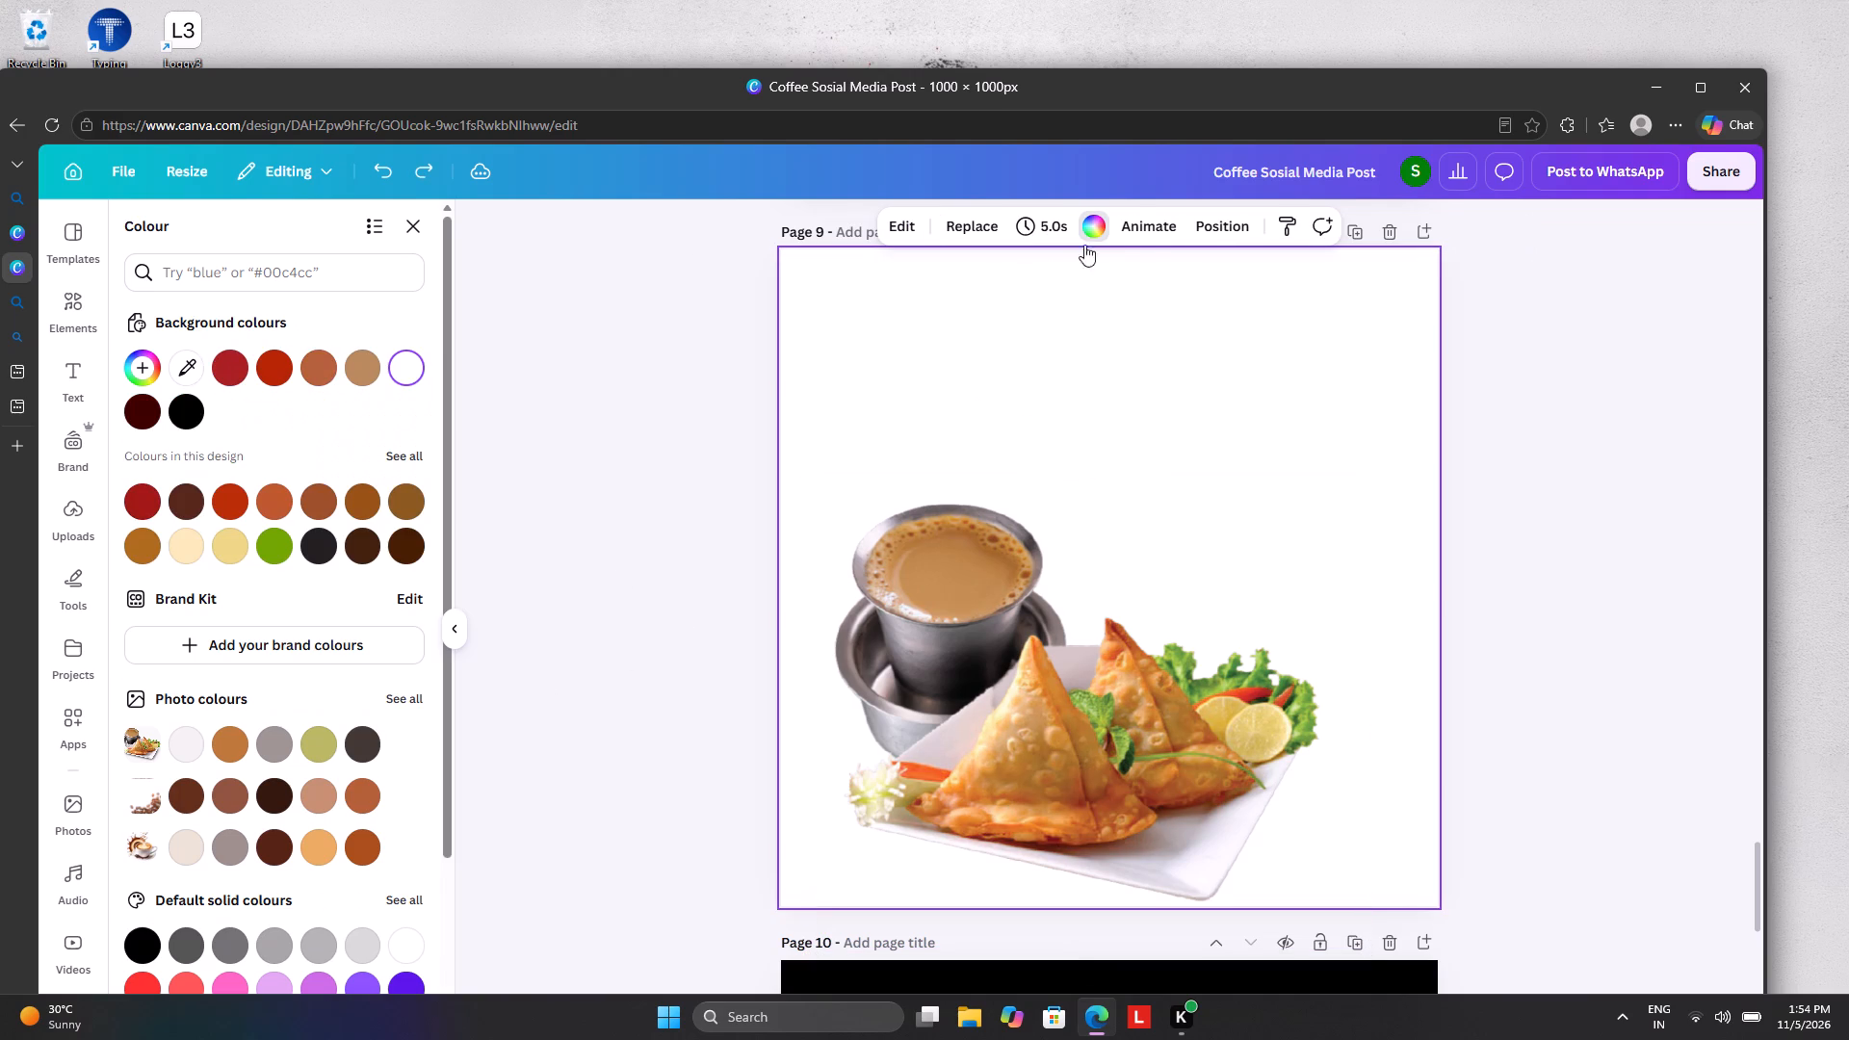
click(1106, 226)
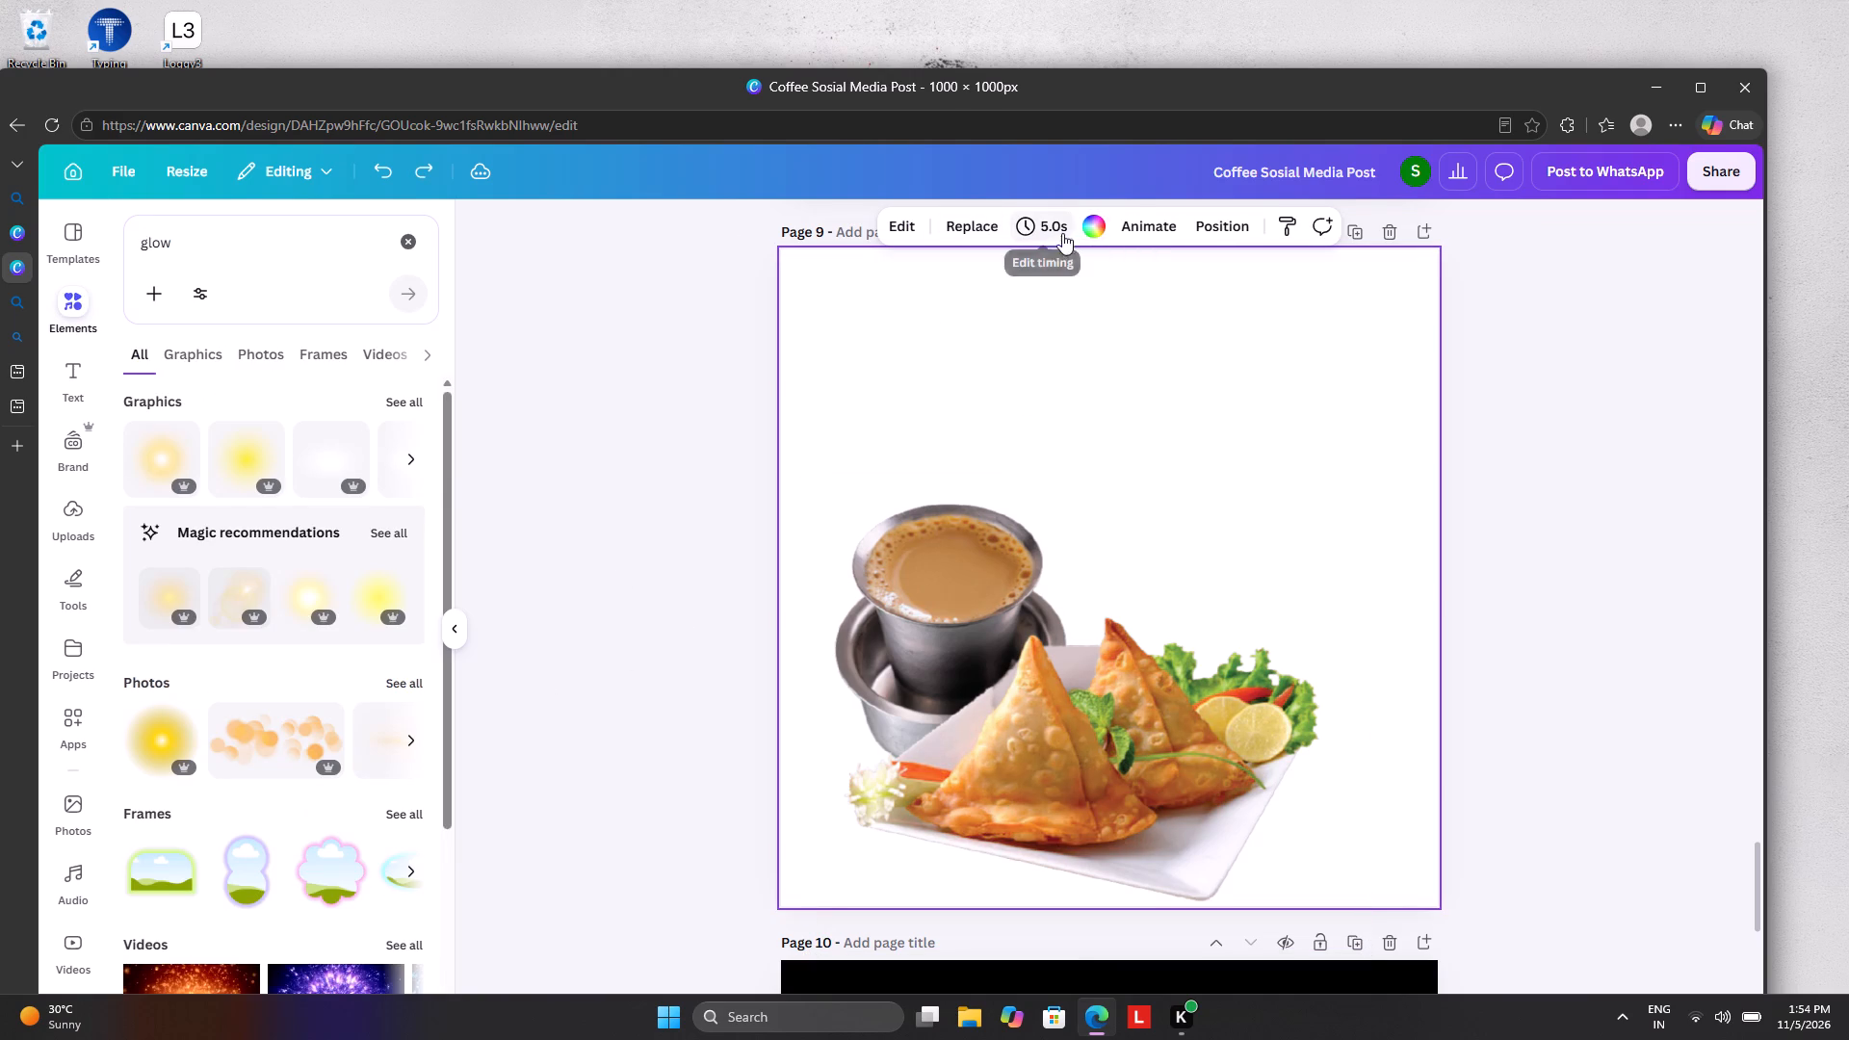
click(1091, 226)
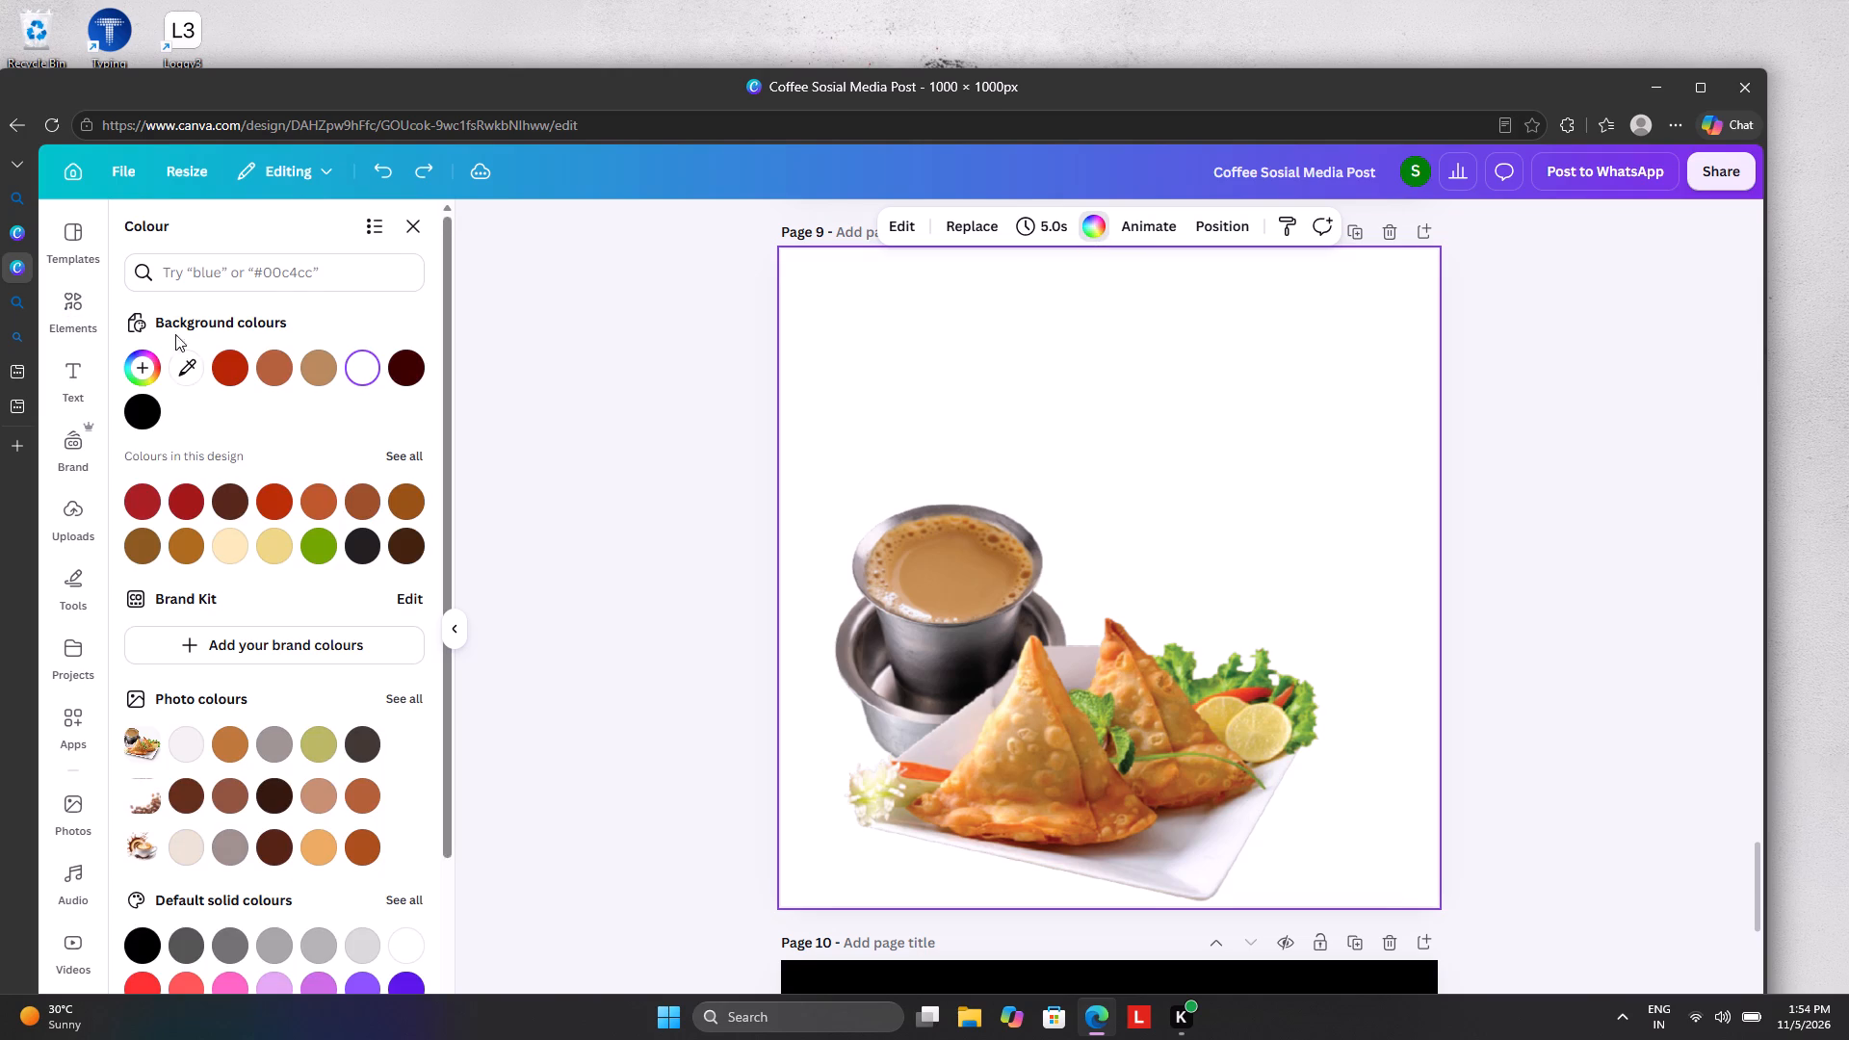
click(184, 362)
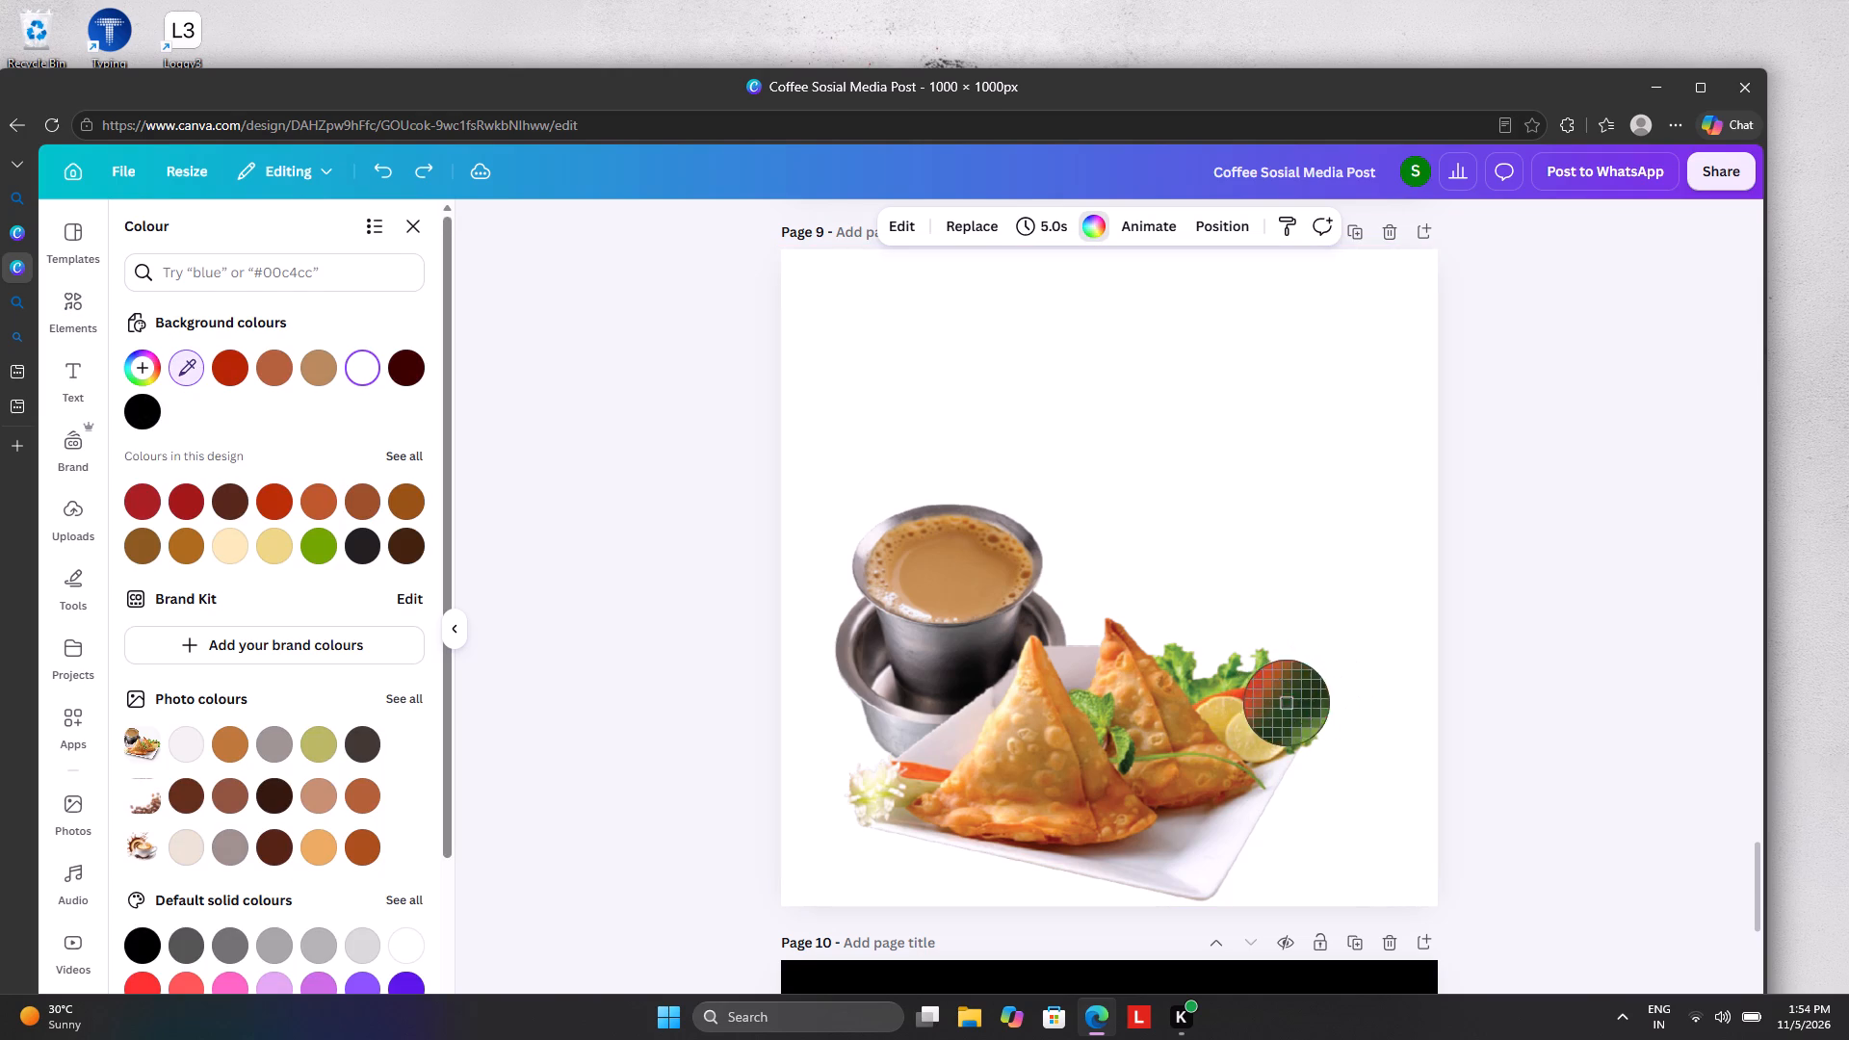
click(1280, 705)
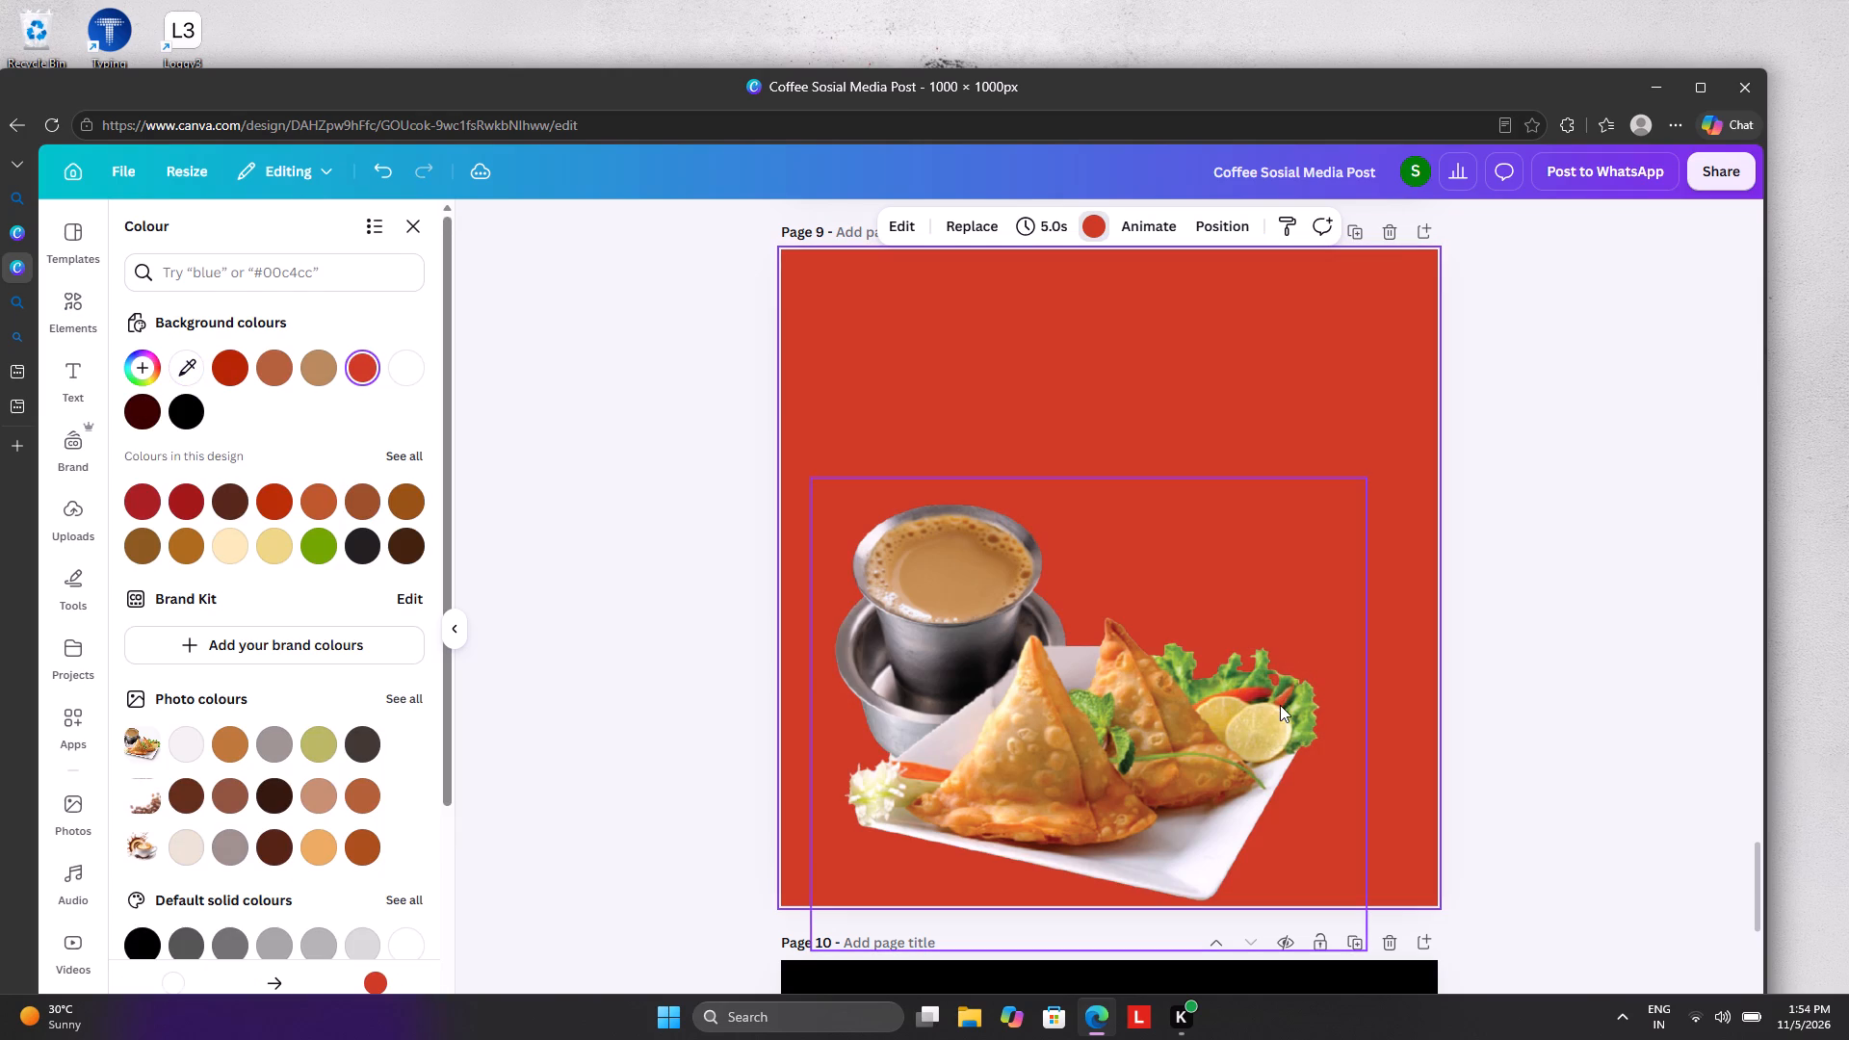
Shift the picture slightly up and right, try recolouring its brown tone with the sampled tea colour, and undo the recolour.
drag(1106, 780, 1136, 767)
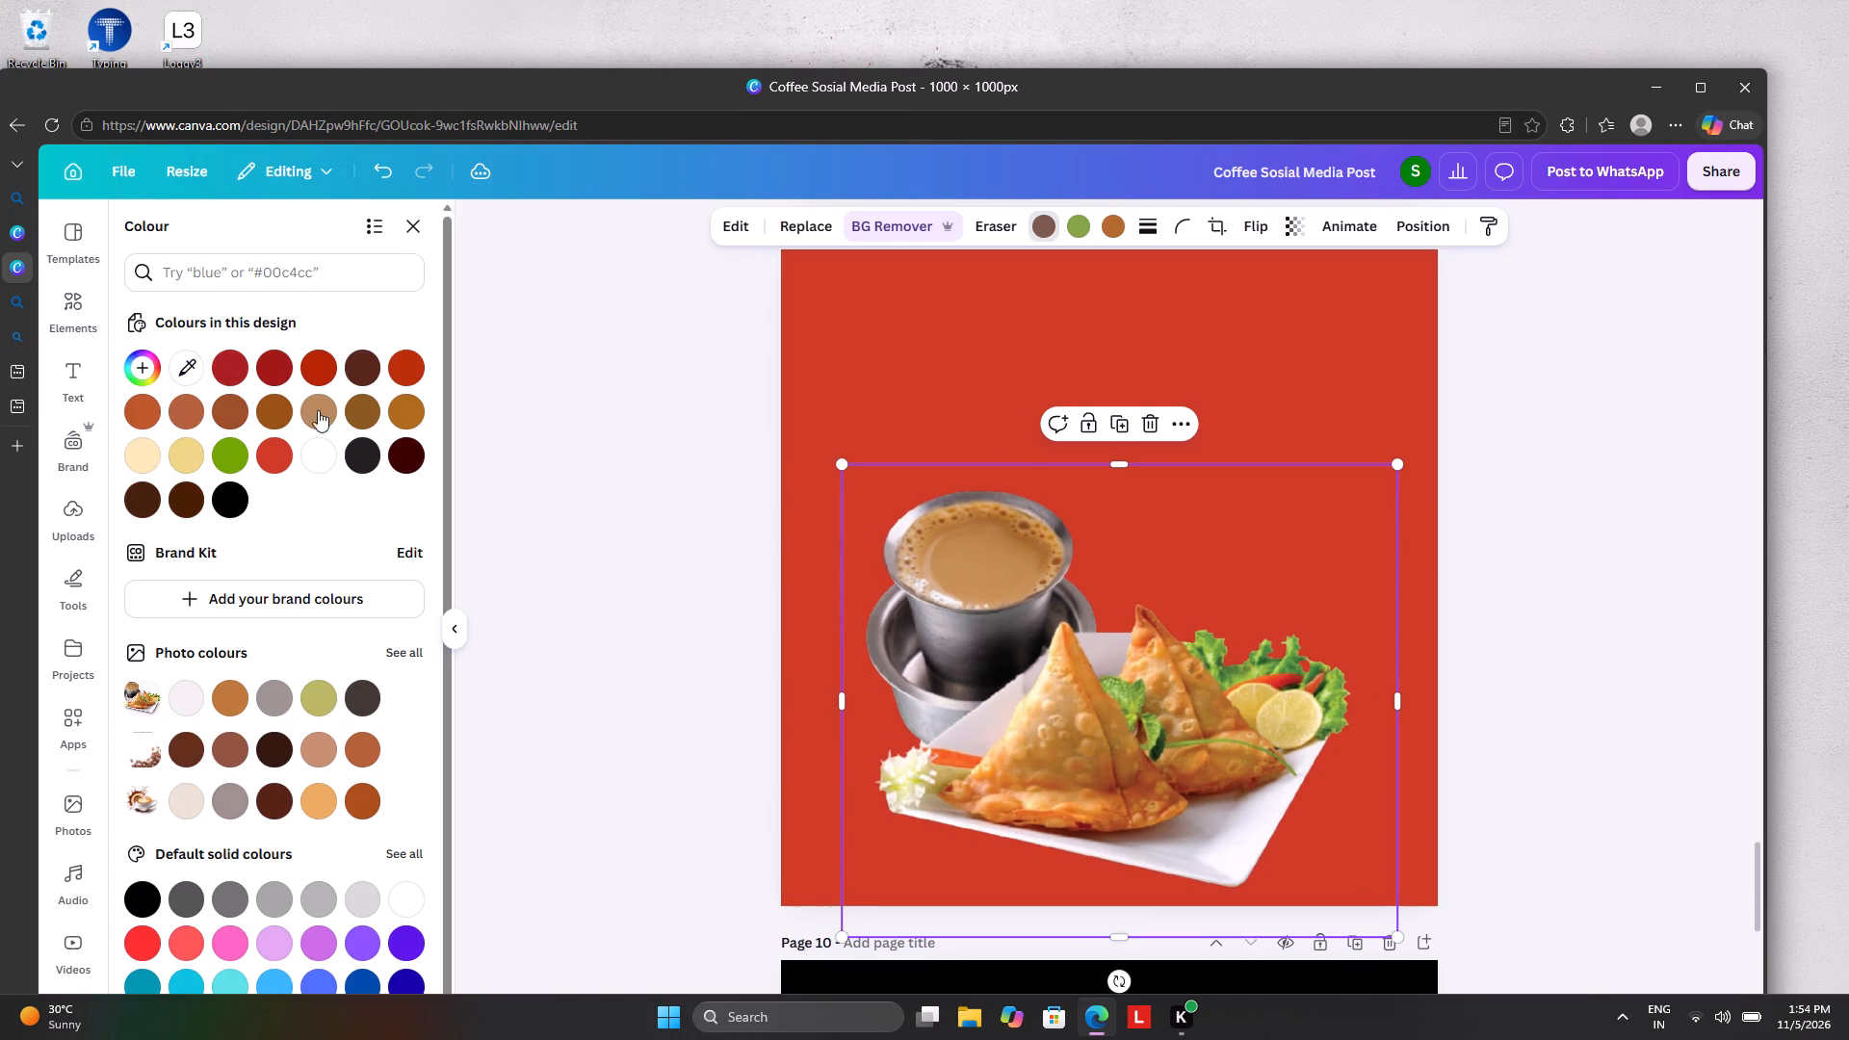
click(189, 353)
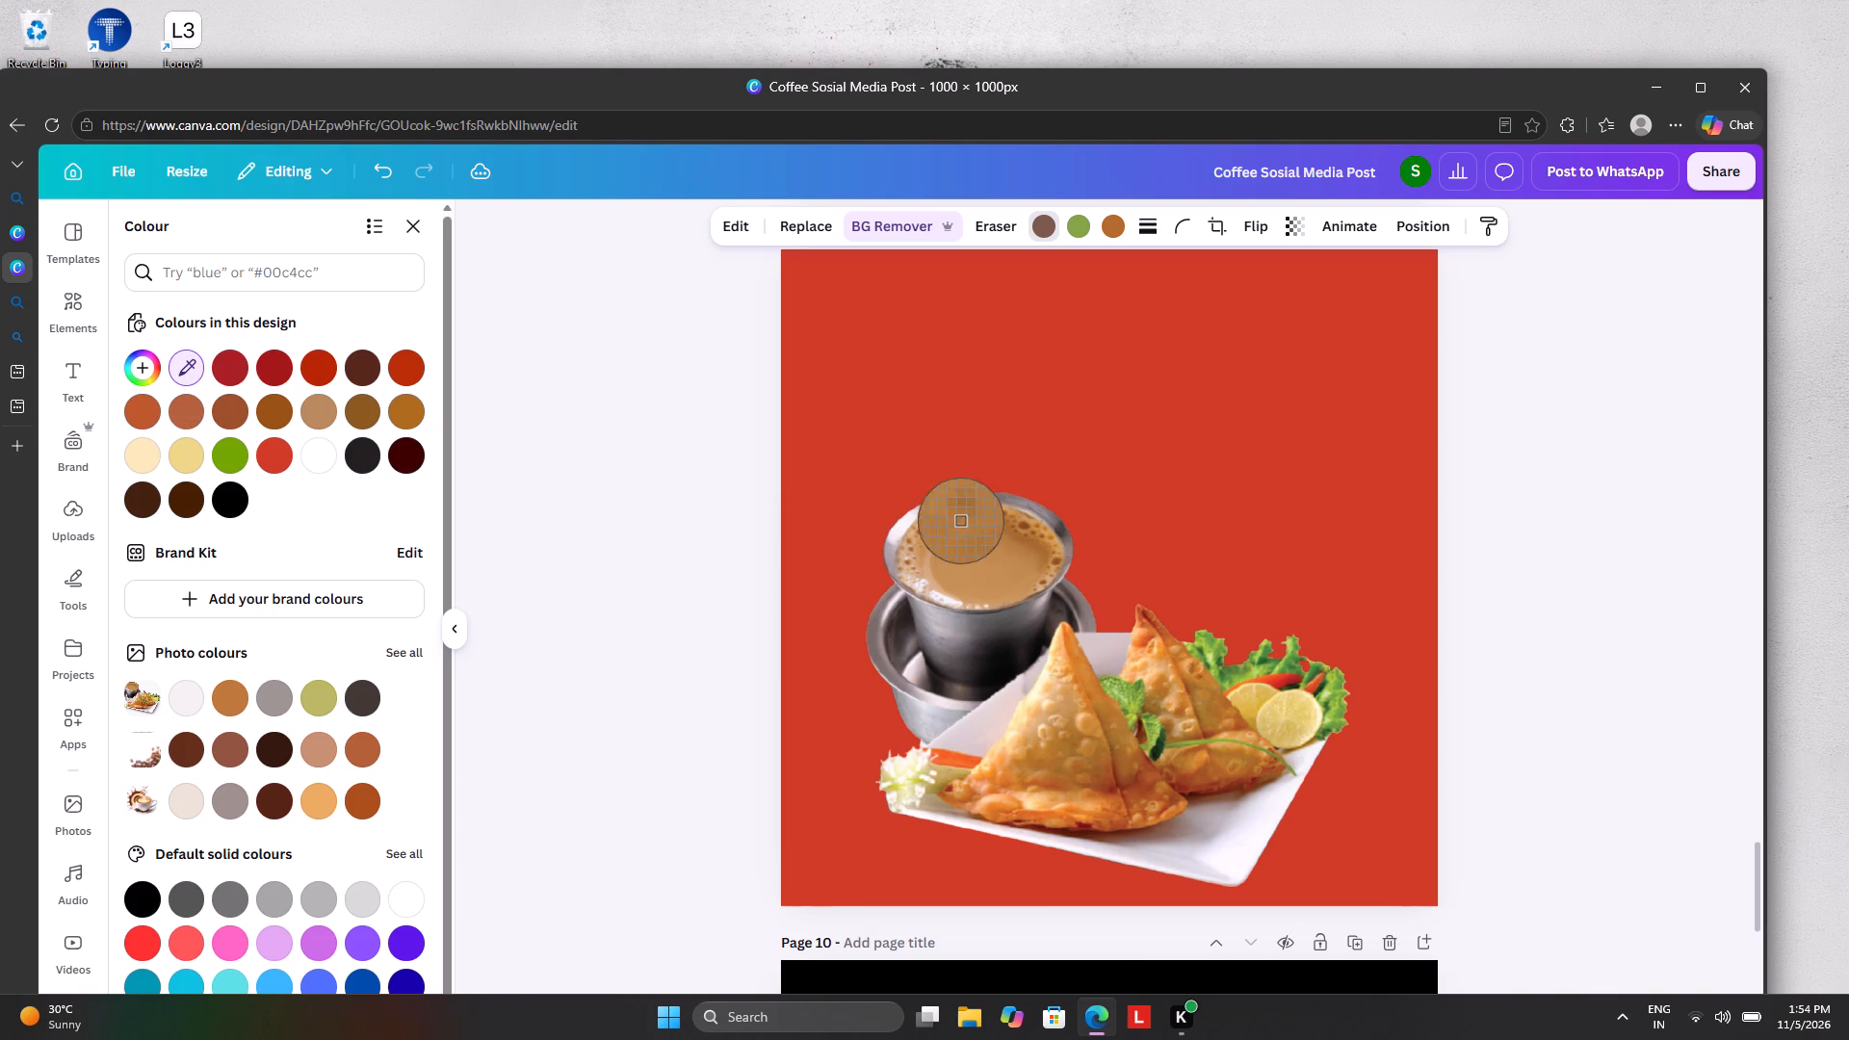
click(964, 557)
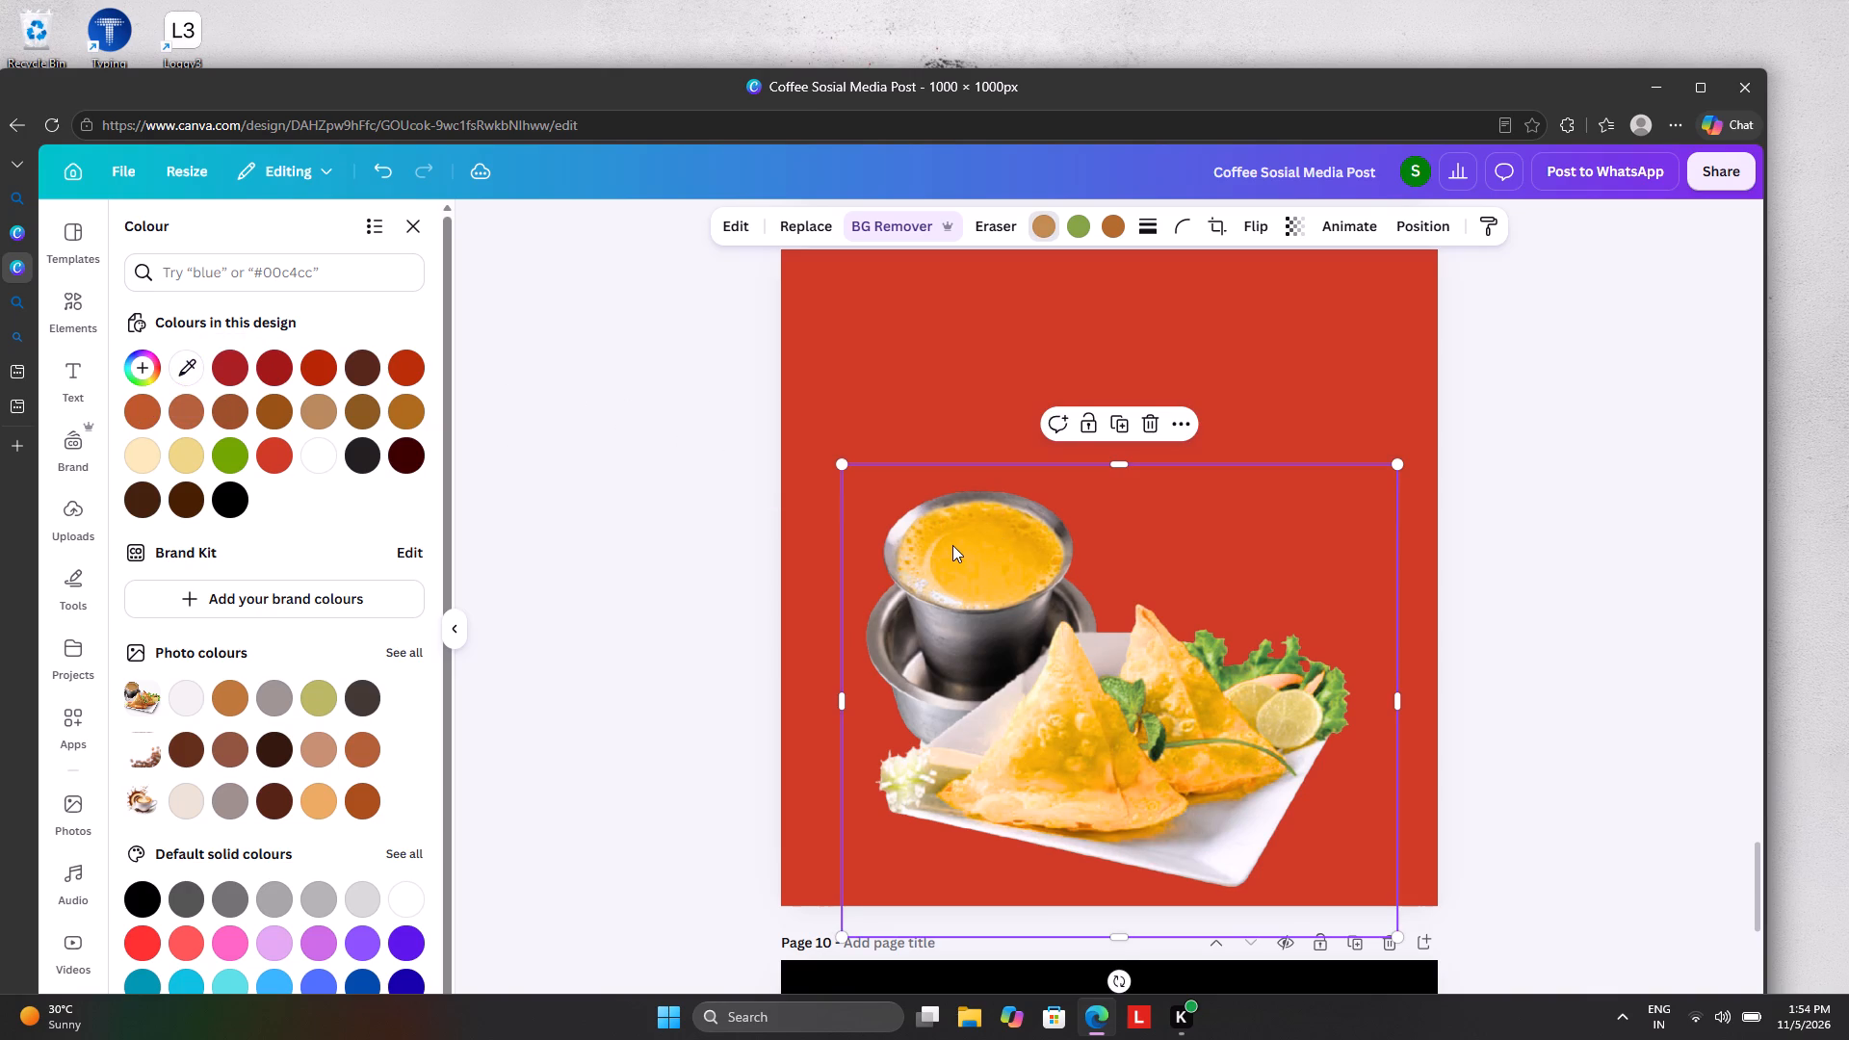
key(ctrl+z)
Set the page 9 background to a light brown sampled from the tea in the steel cup.
click(1265, 374)
click(1265, 374)
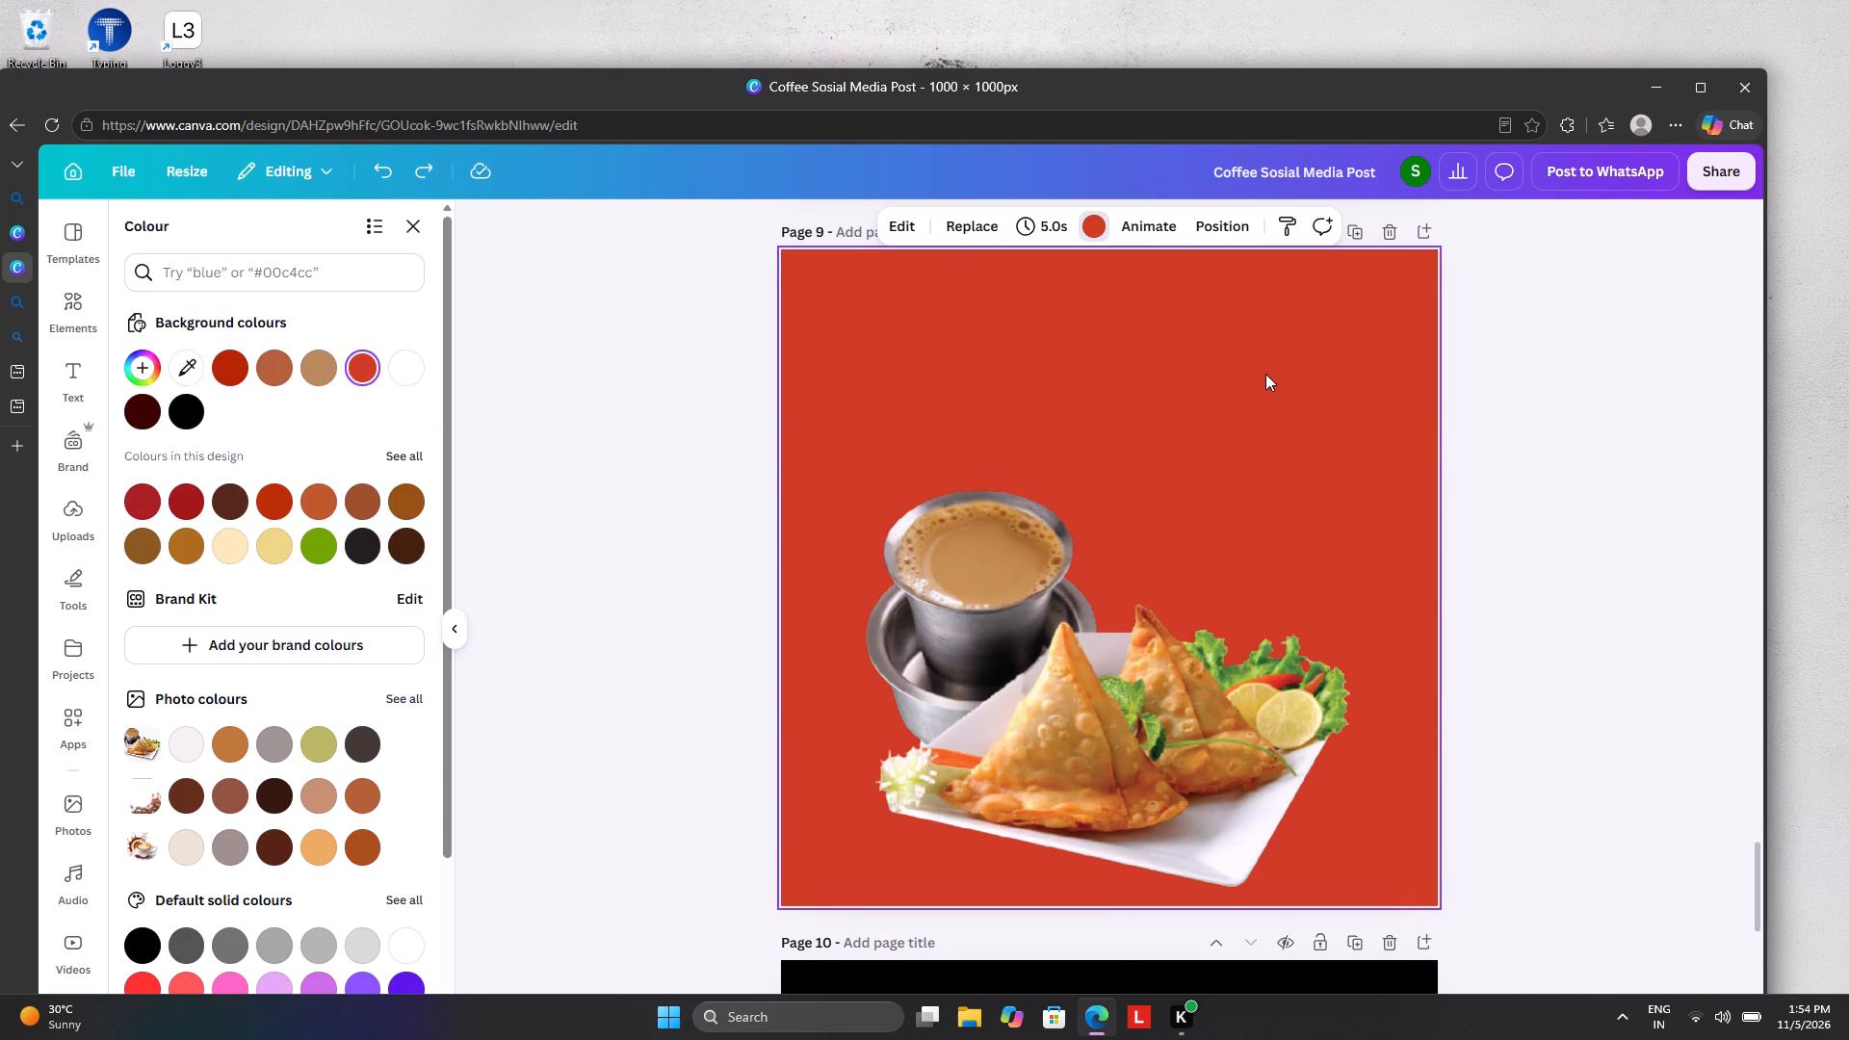
click(1168, 368)
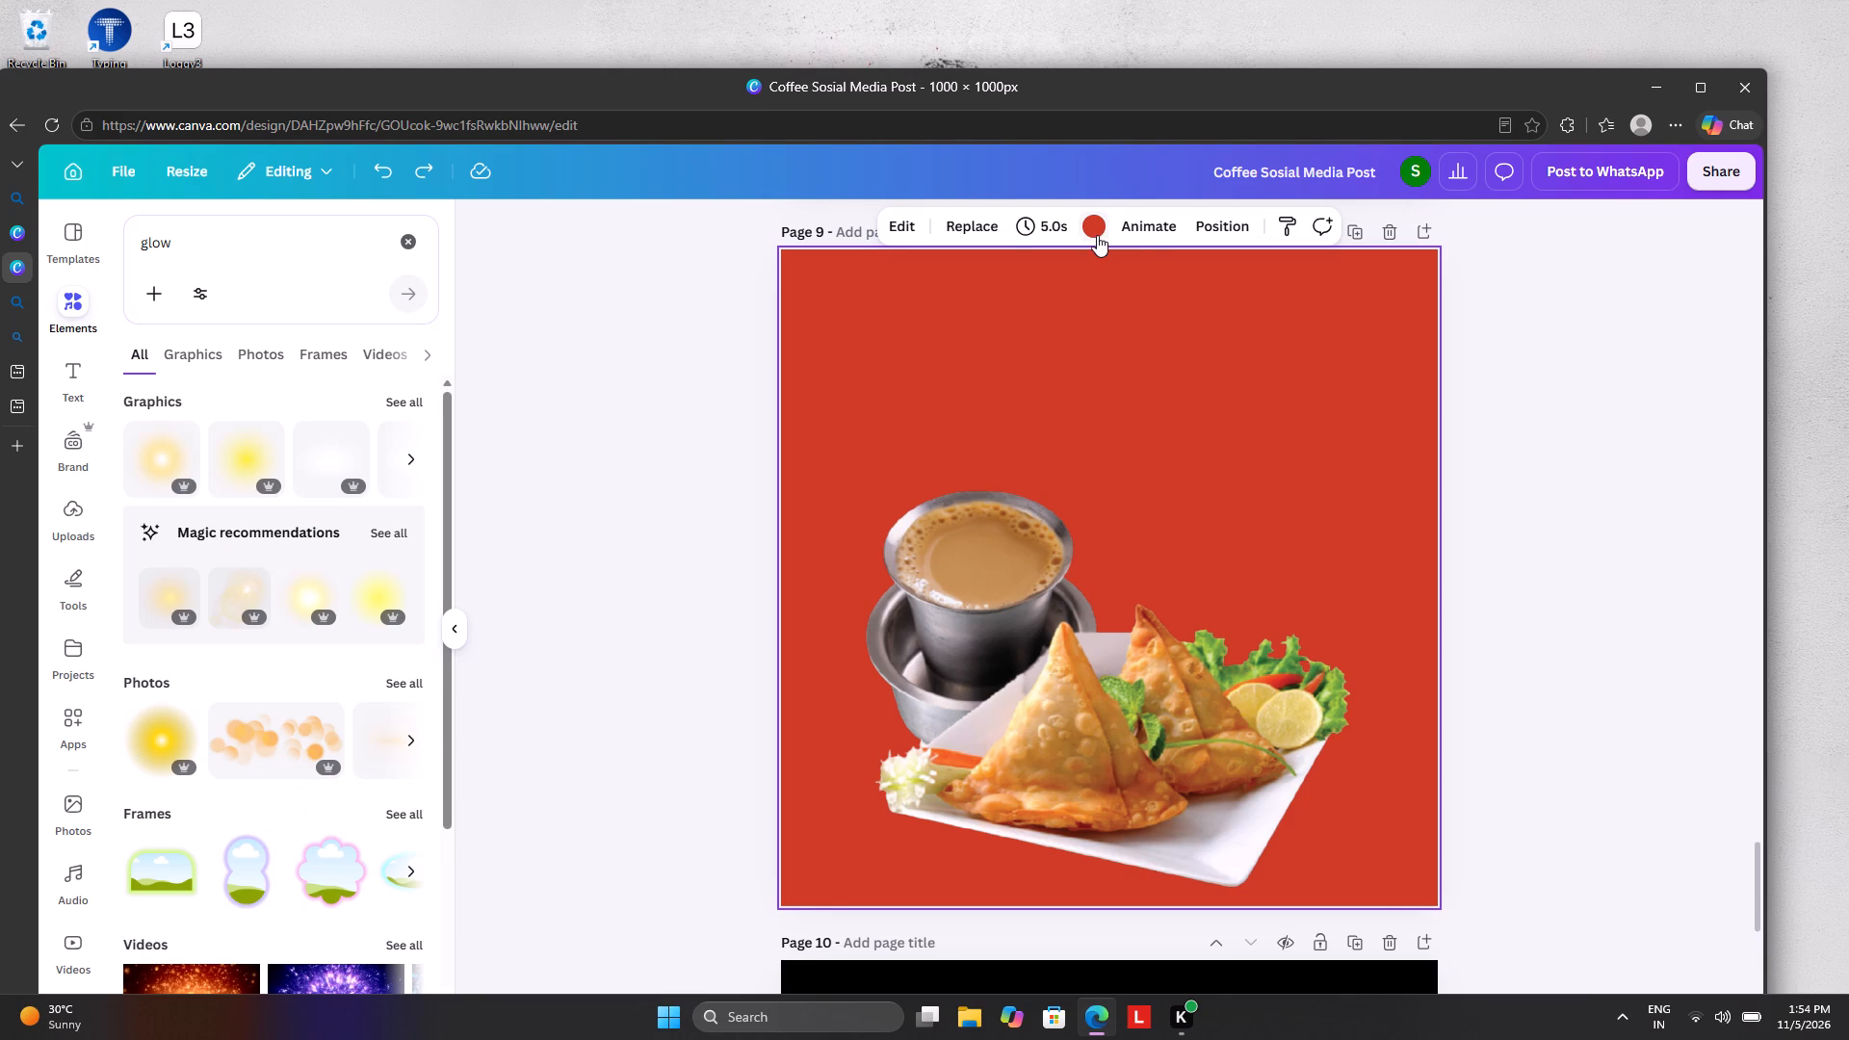
click(1097, 233)
click(182, 367)
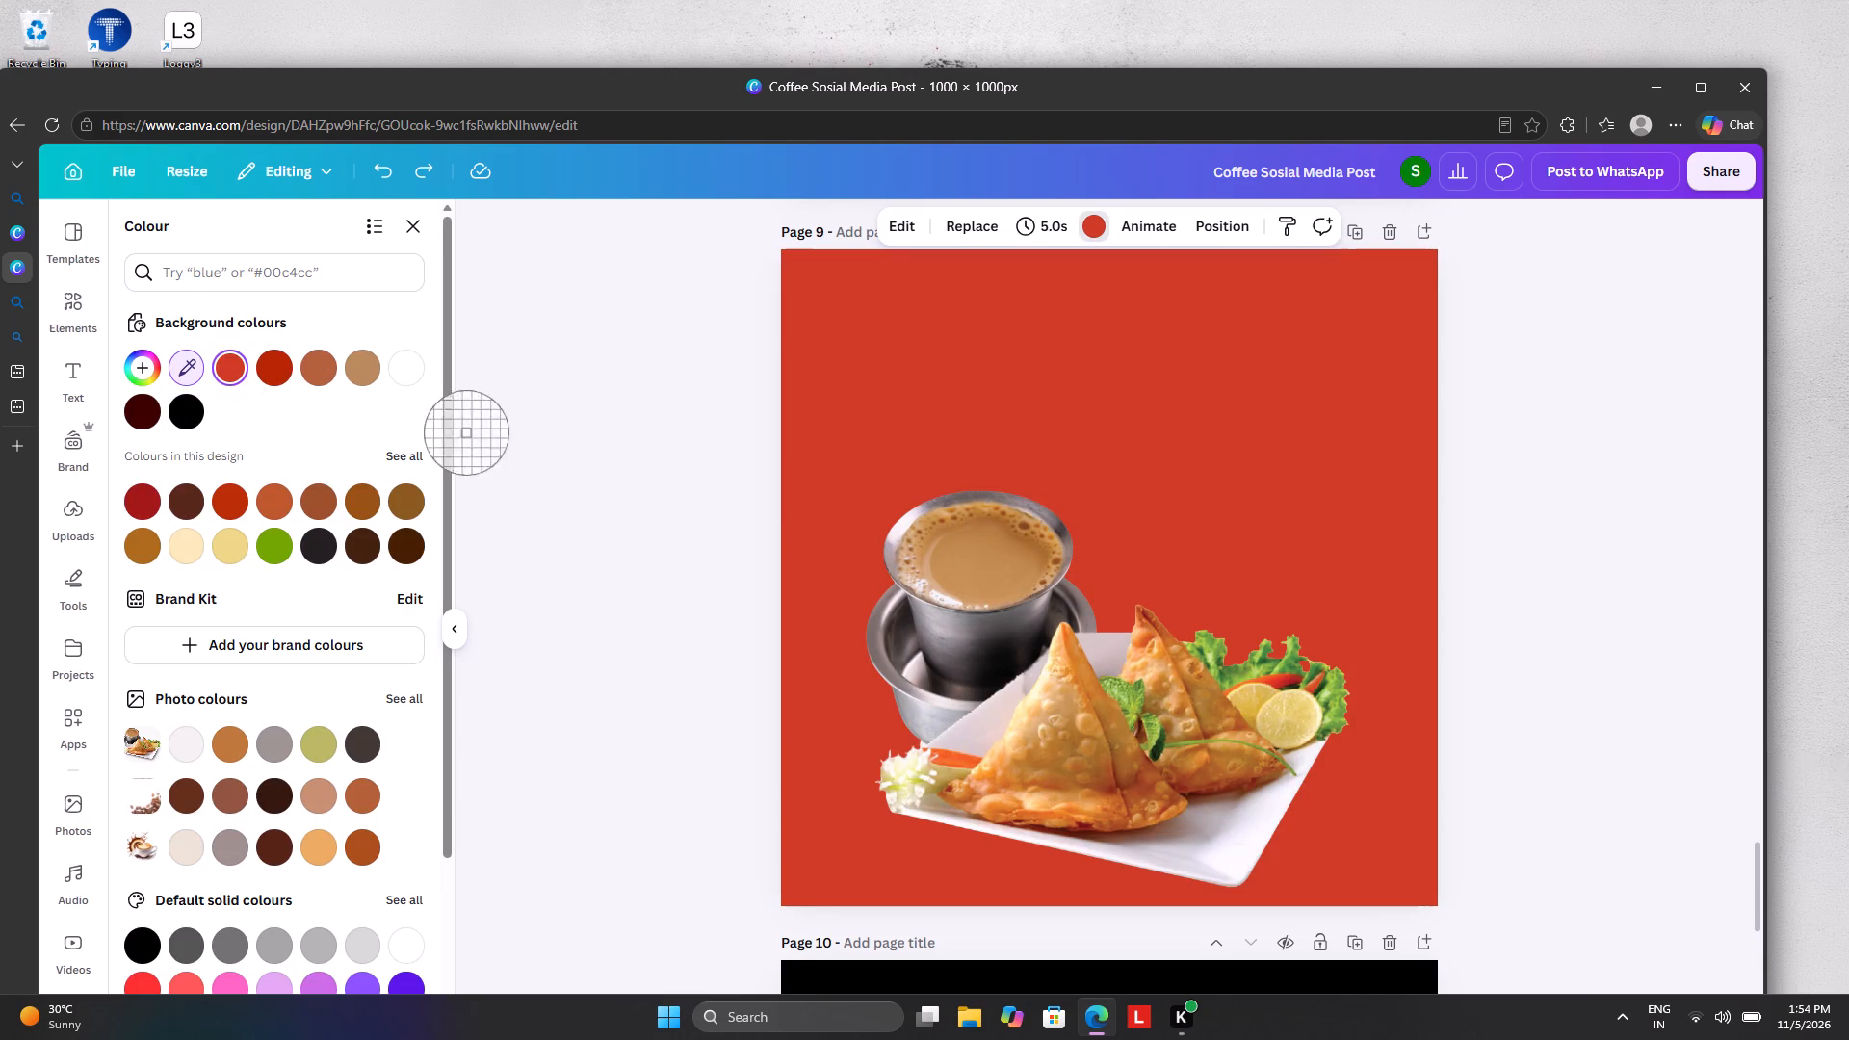
click(1003, 542)
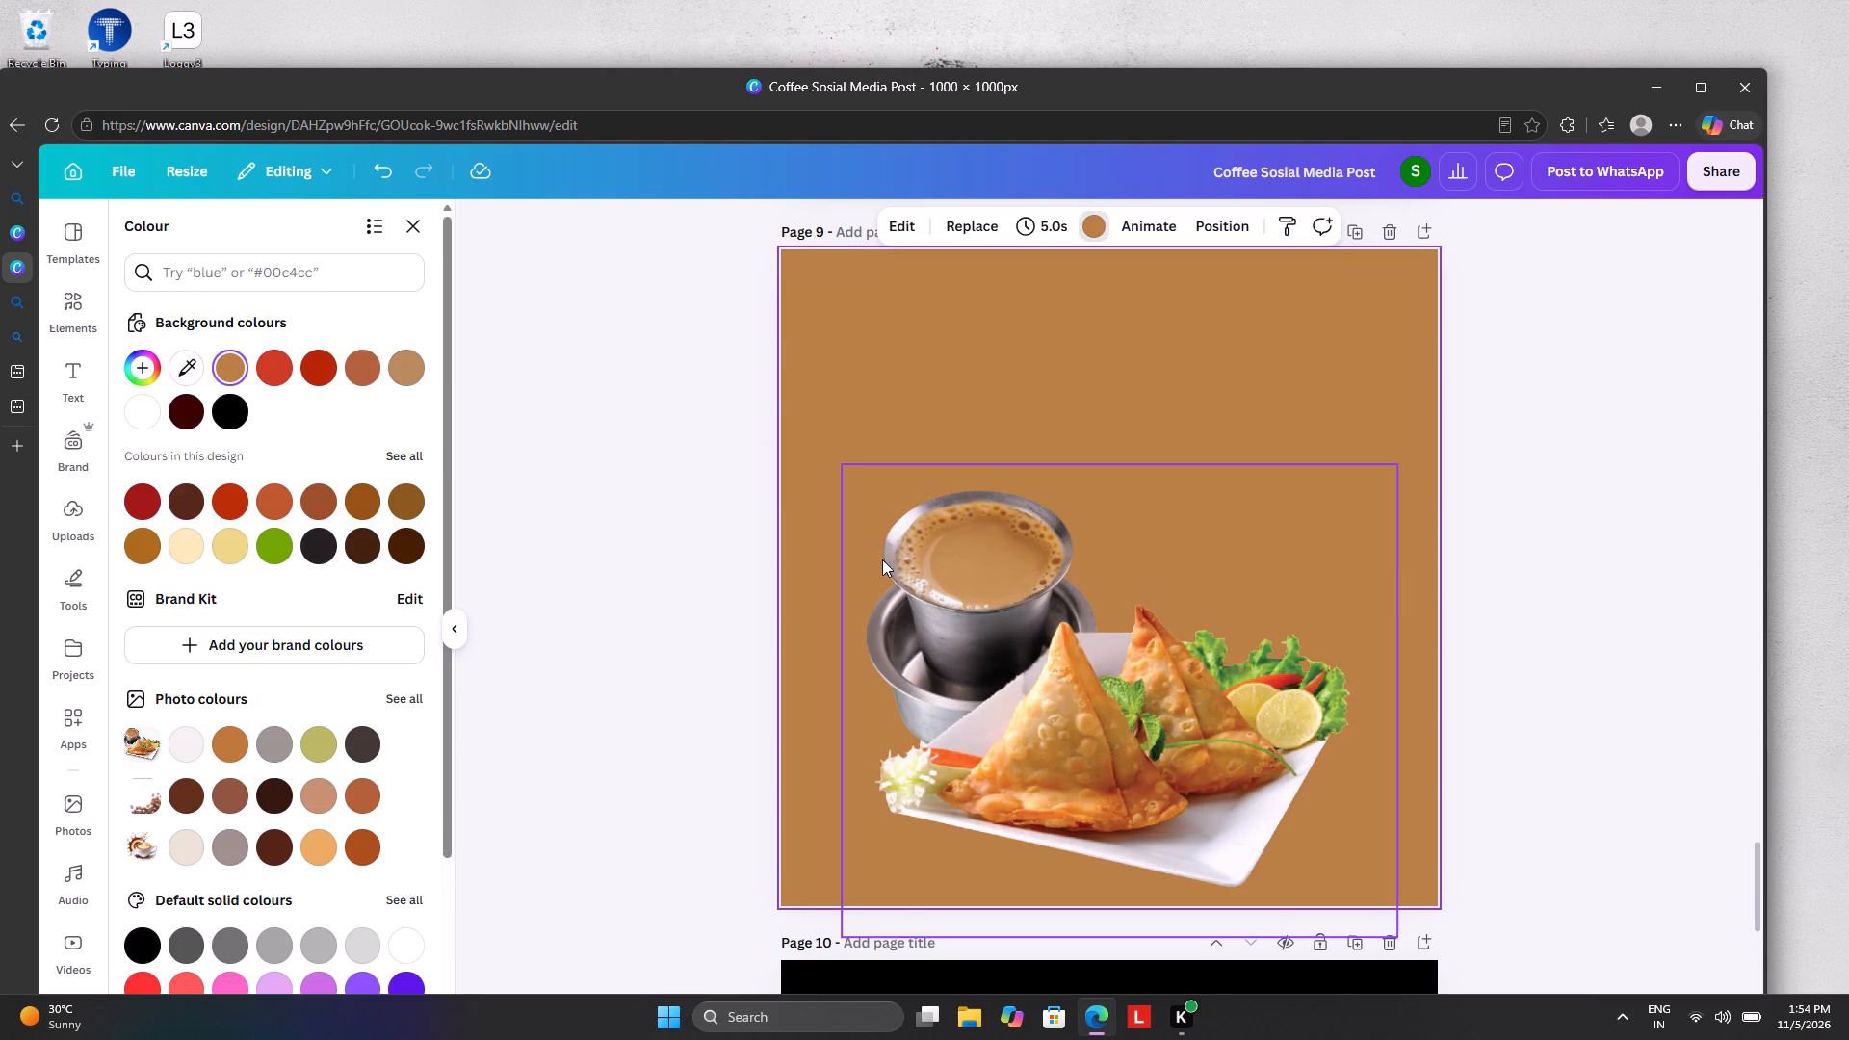
Move the tea cup and samosa picture up and centre it horizontally on page 9.
click(725, 507)
drag(1013, 718, 1003, 681)
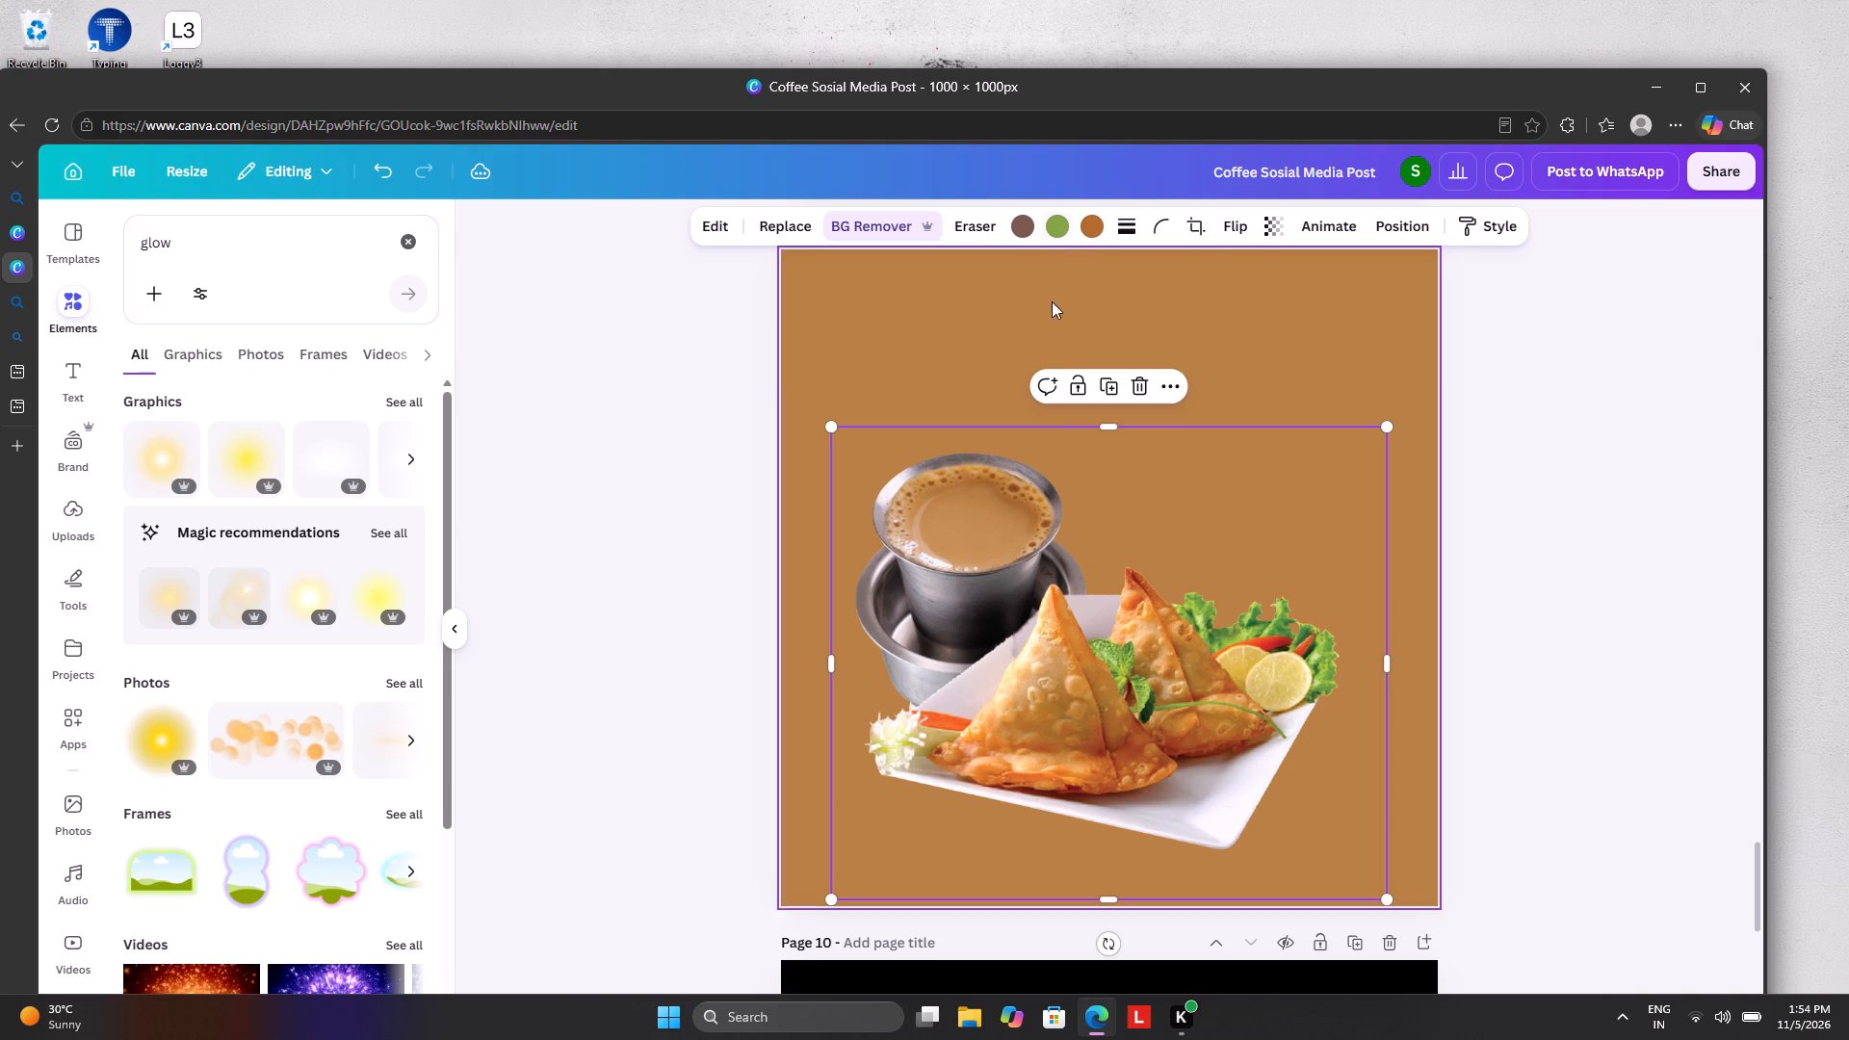
Sample a new background colour for page 9 from the tea cup and samosa picture.
click(1402, 351)
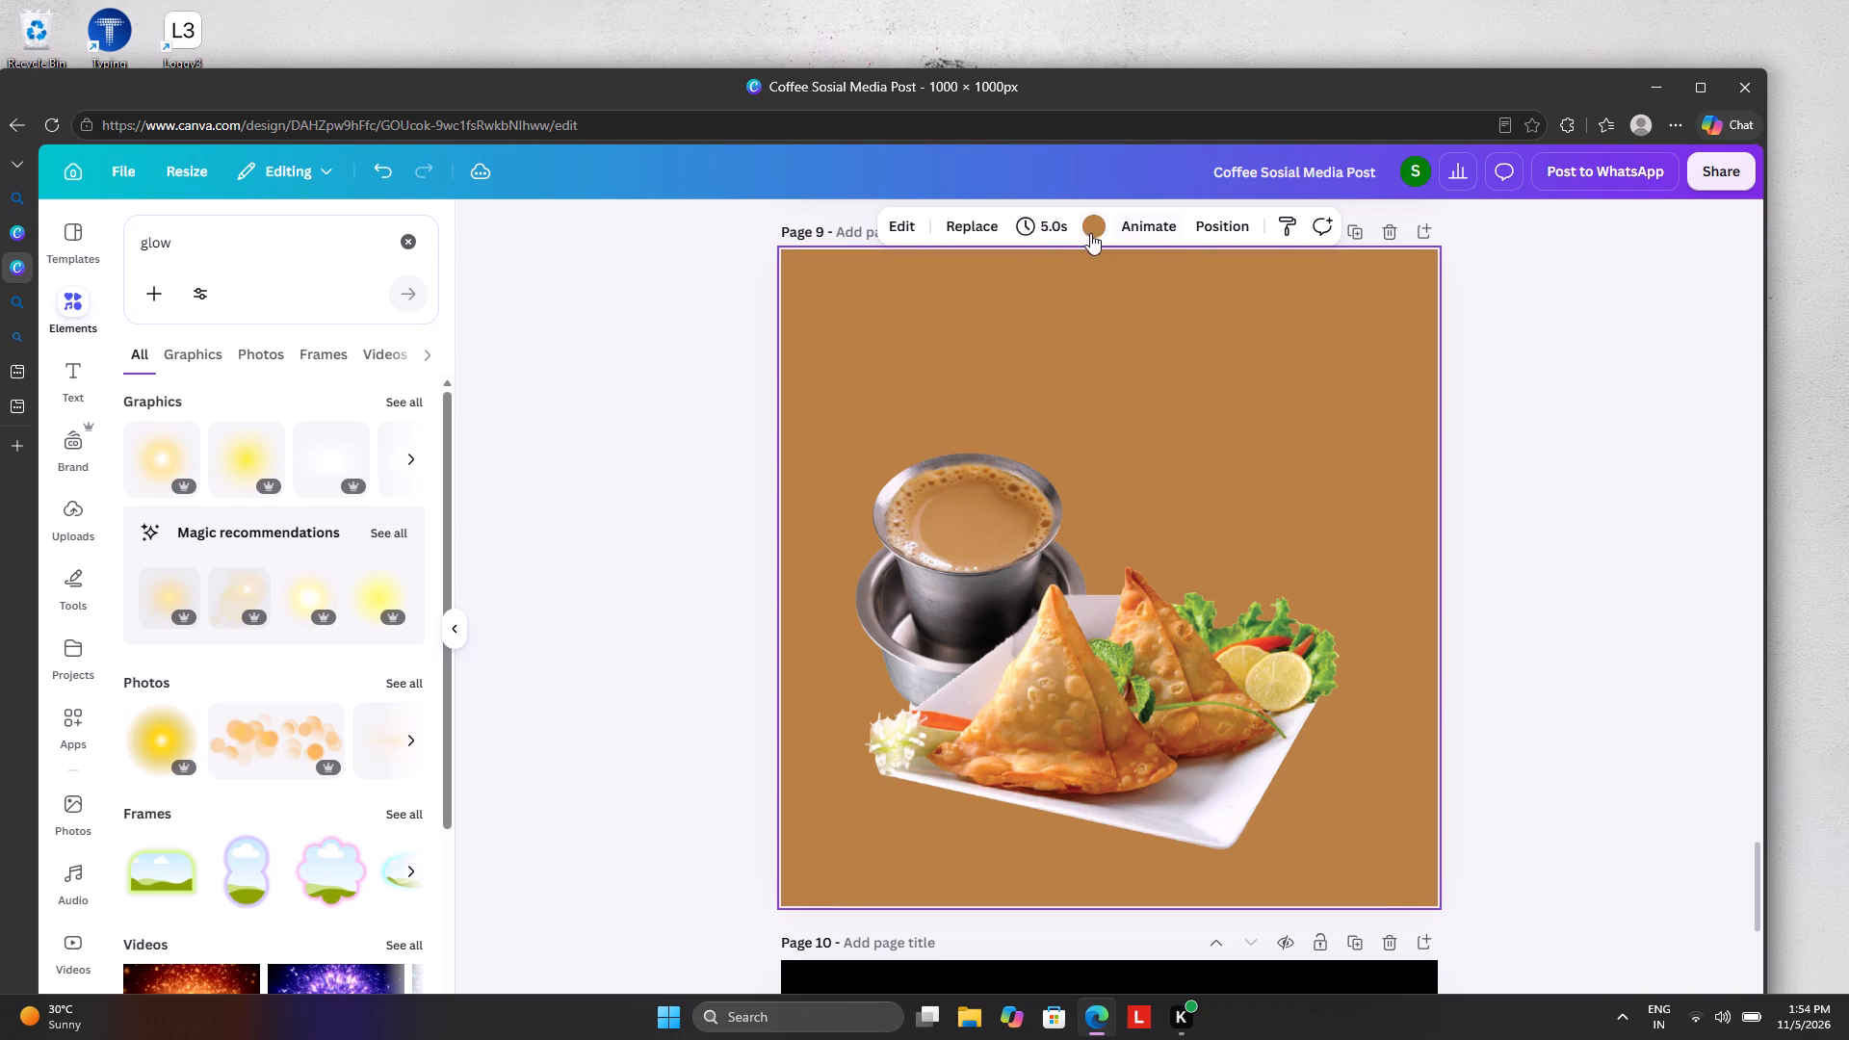
click(1086, 231)
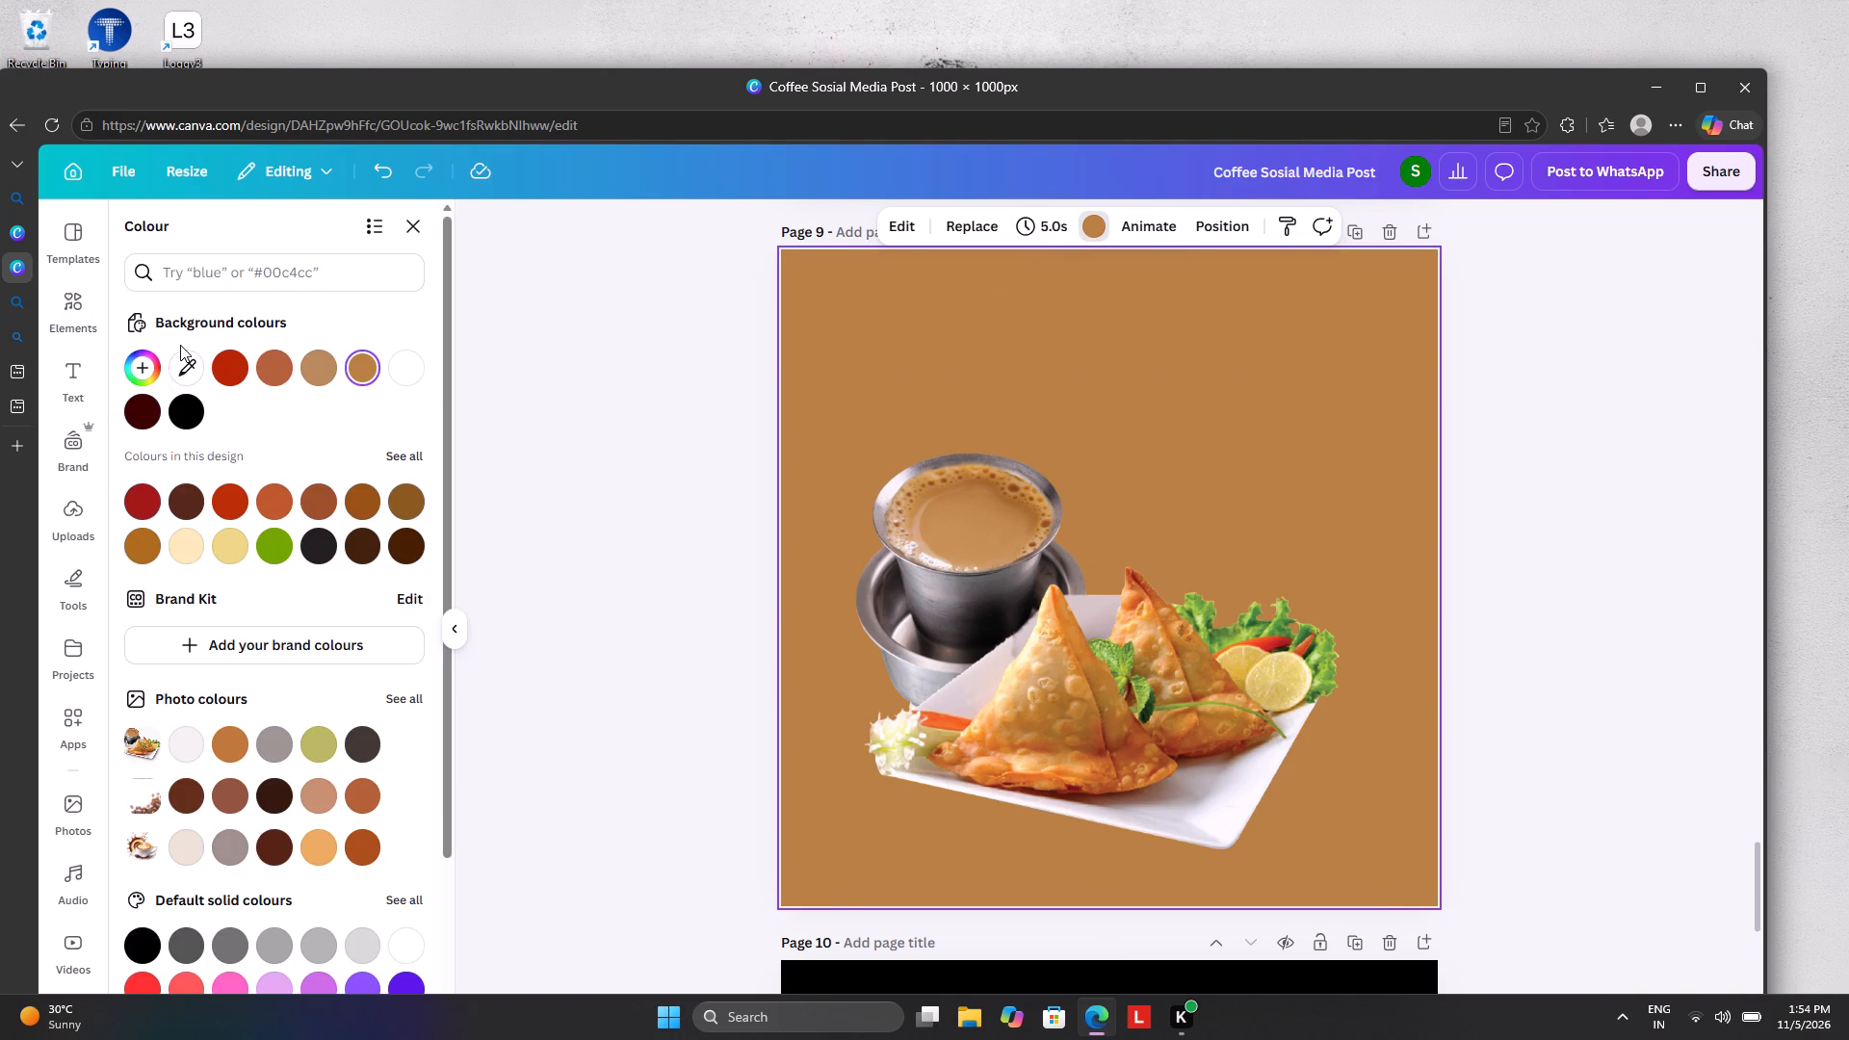
click(185, 361)
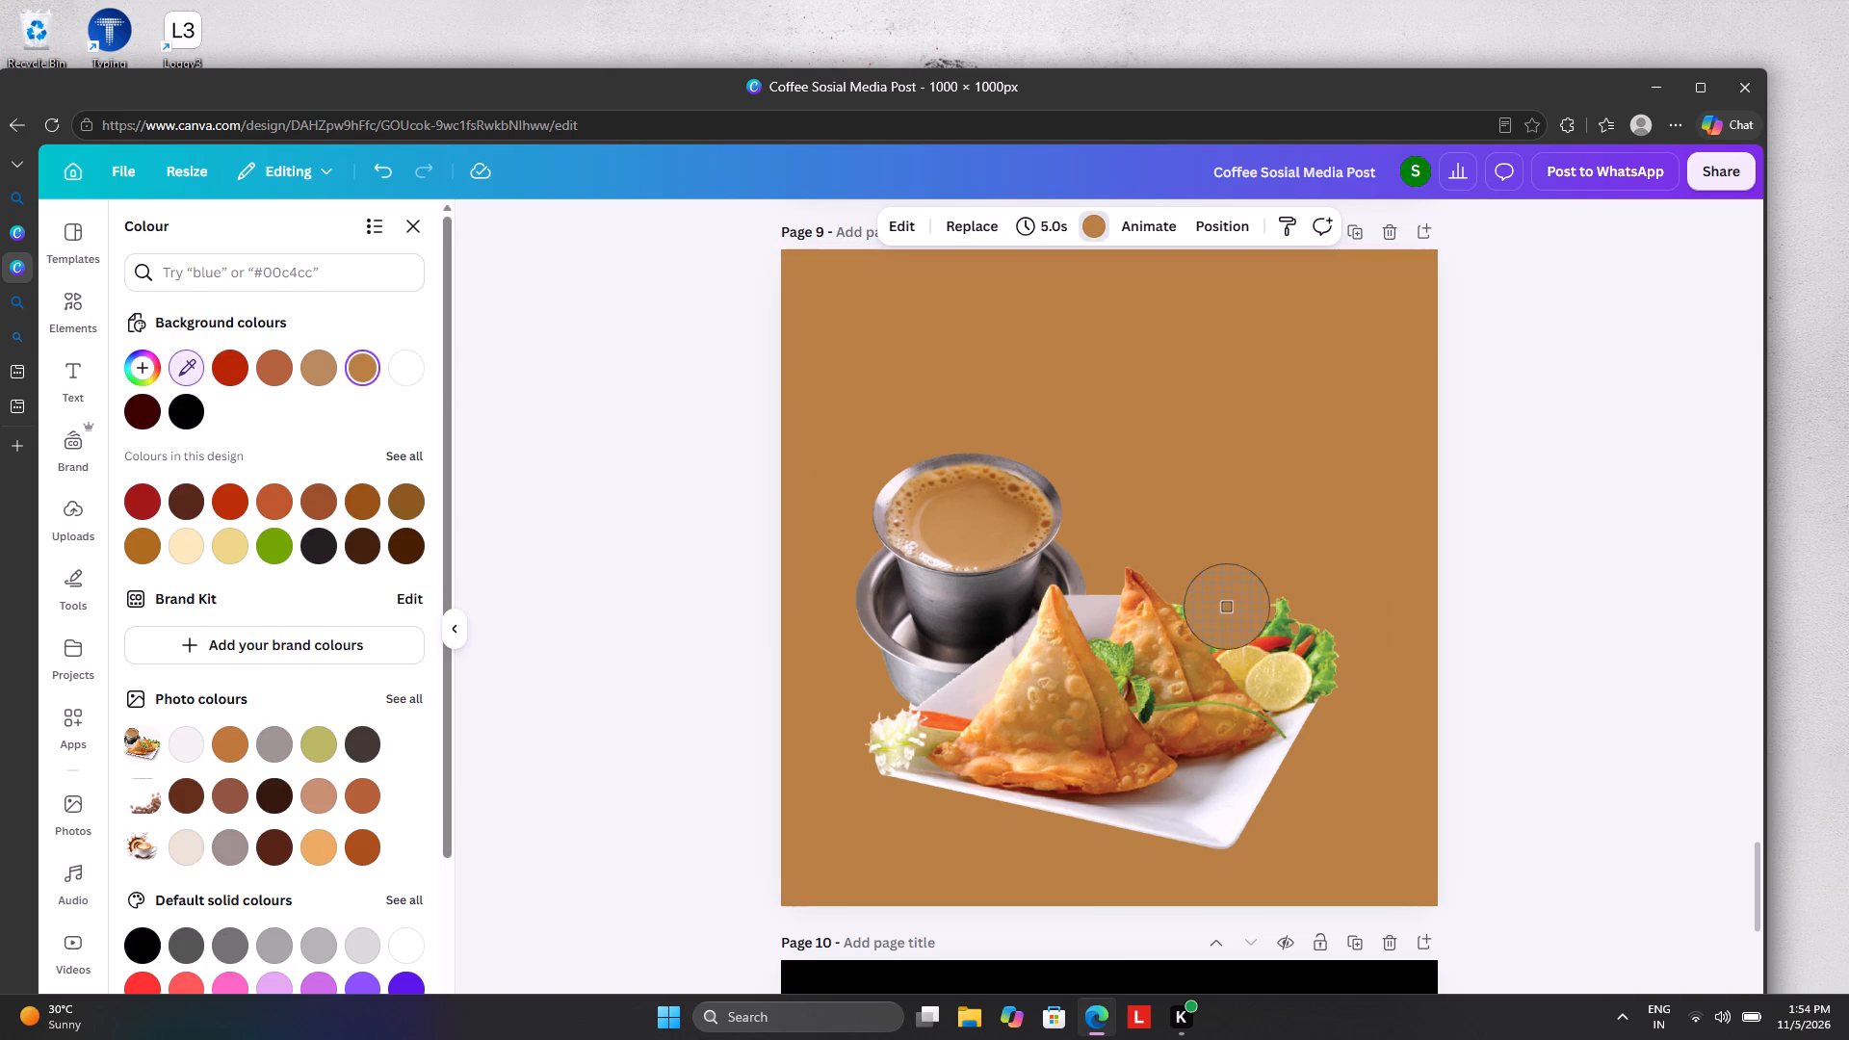
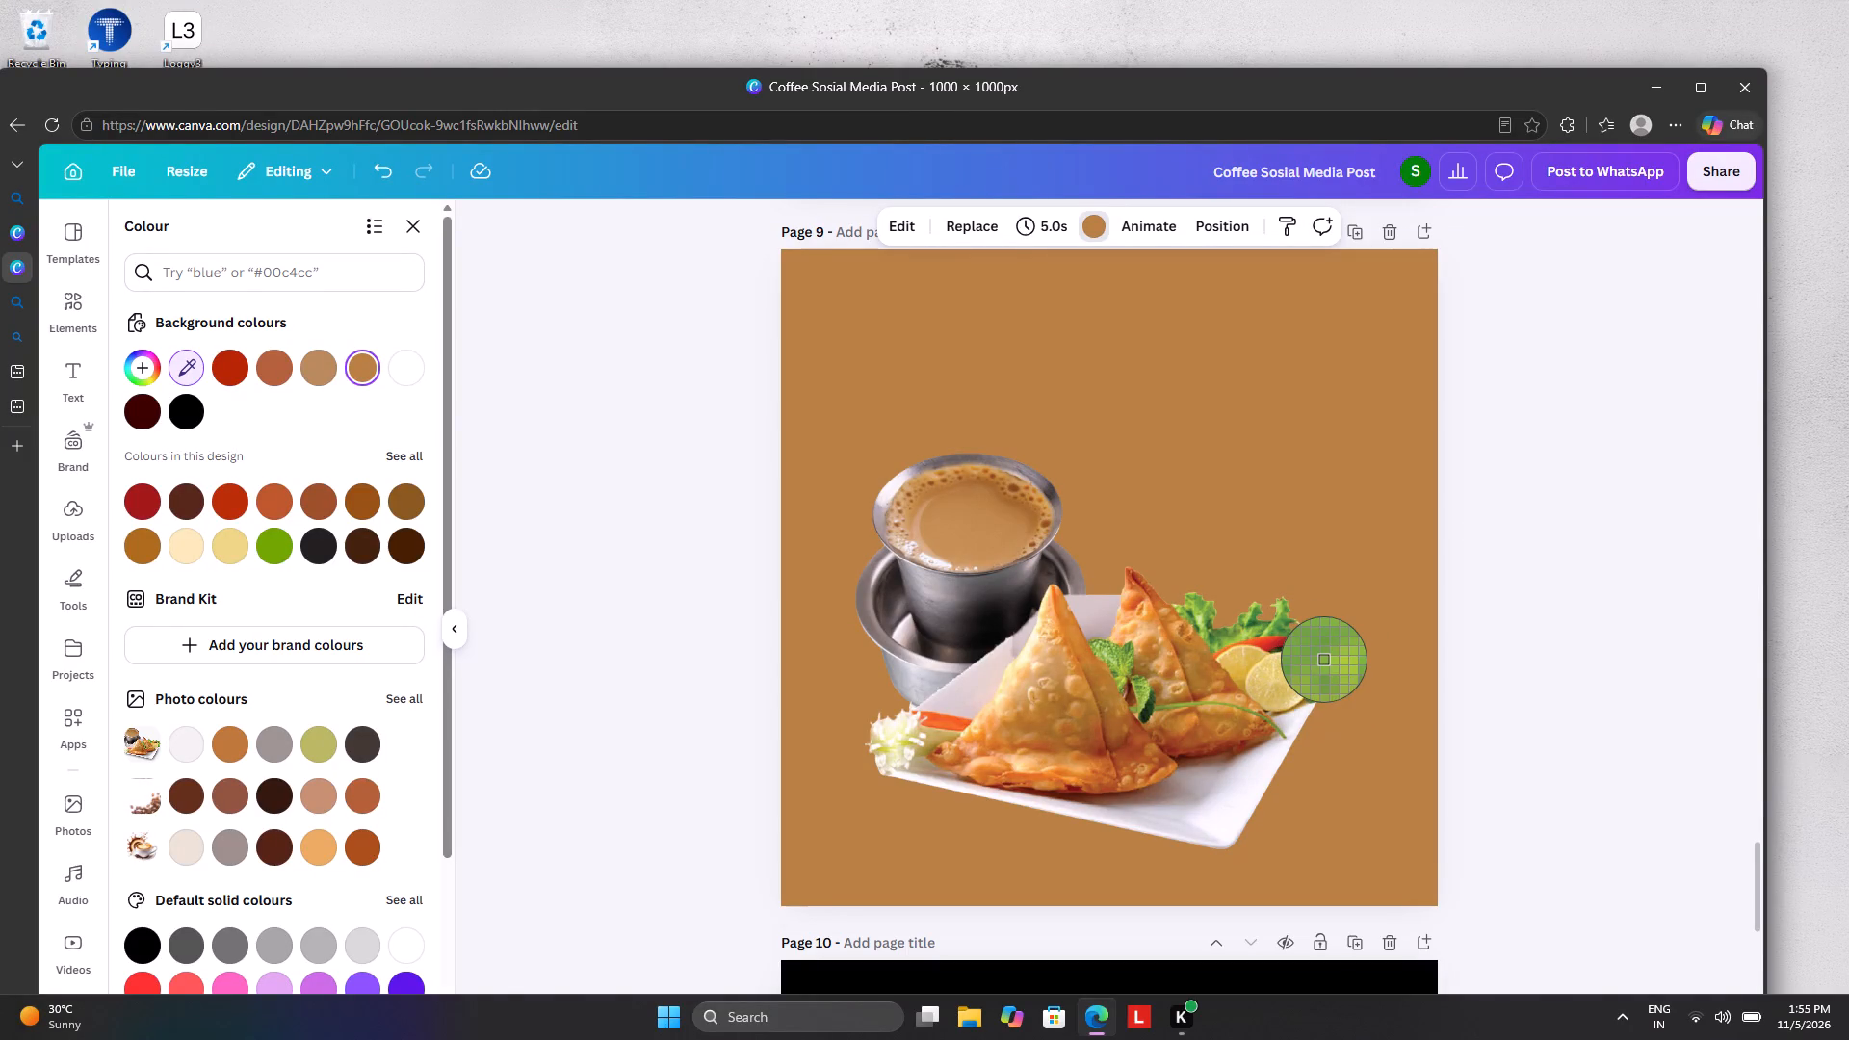
Set the page 9 background to the green sampled from the lettuce beside the lemon slices in the picture.
click(1324, 660)
Enlarge the tea cup and samosa picture slightly and place it in the lower part of page 9 against the right edge.
drag(959, 684, 1007, 565)
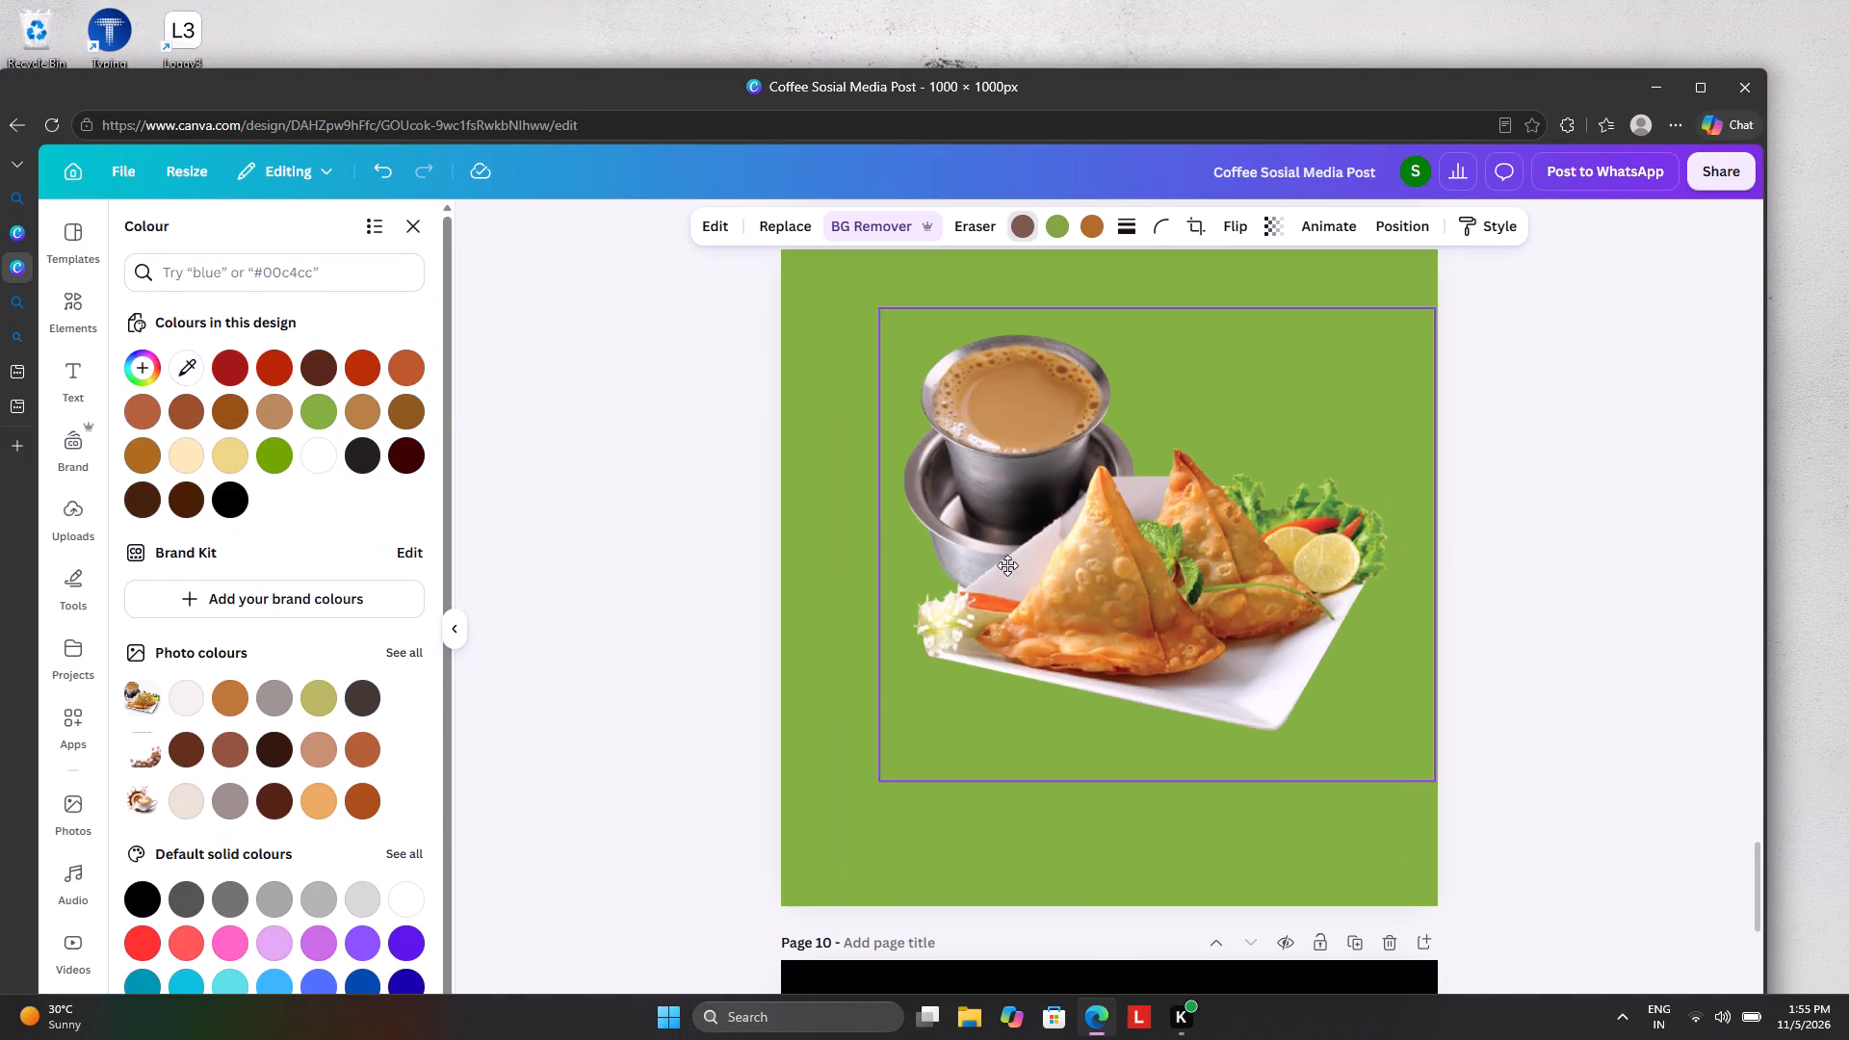
drag(1007, 565, 948, 600)
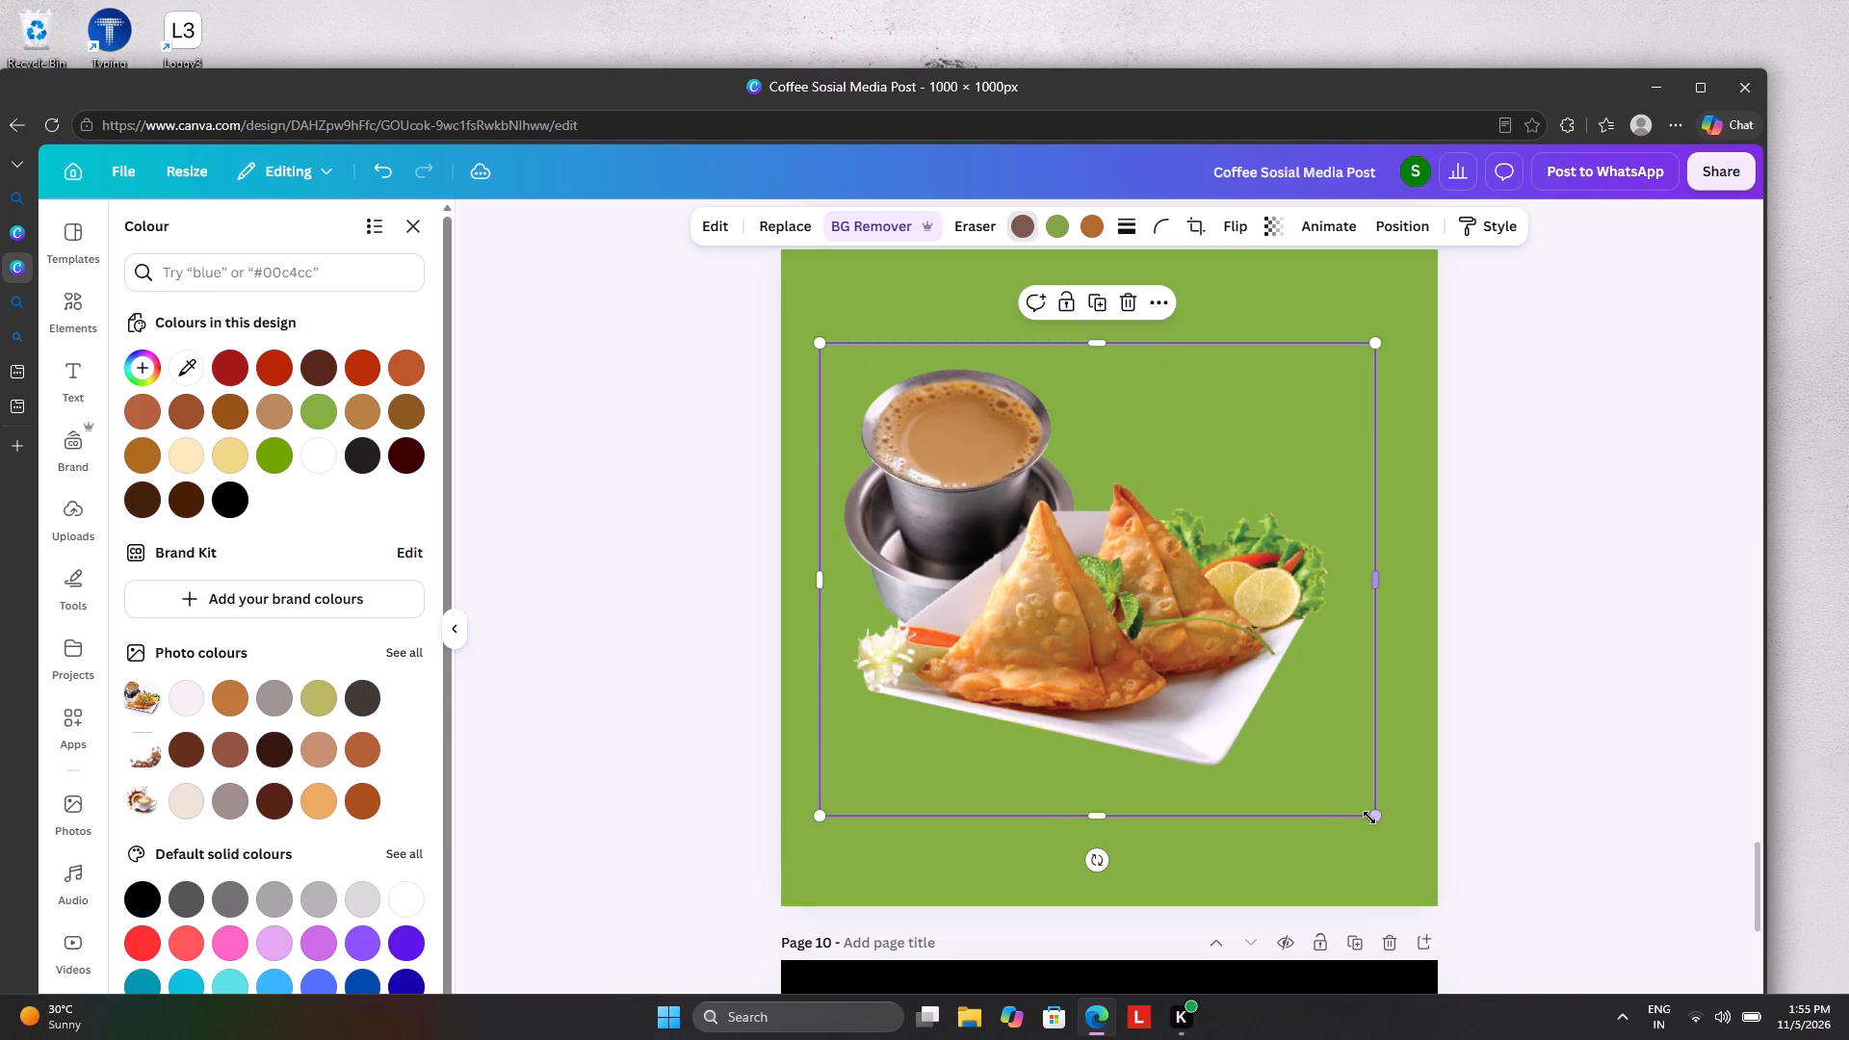
drag(1369, 819, 1491, 948)
drag(1343, 771, 1318, 795)
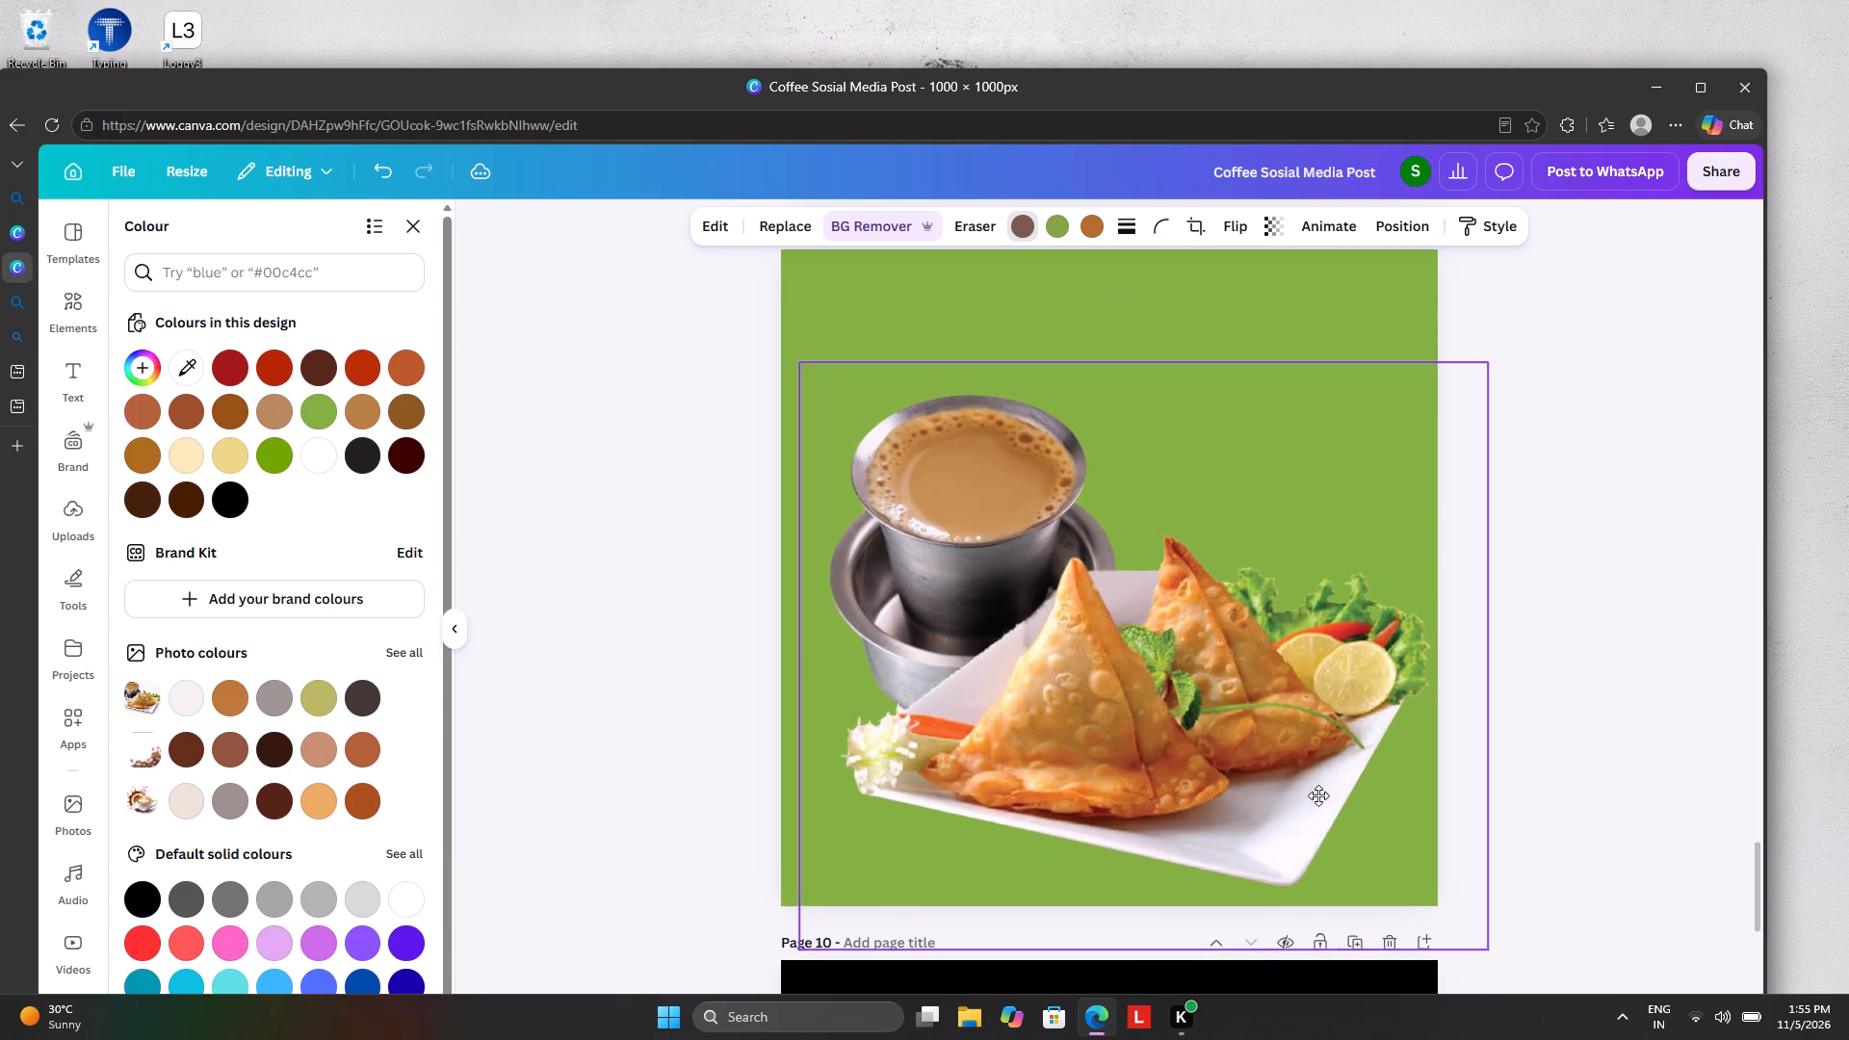
drag(1318, 795, 1305, 795)
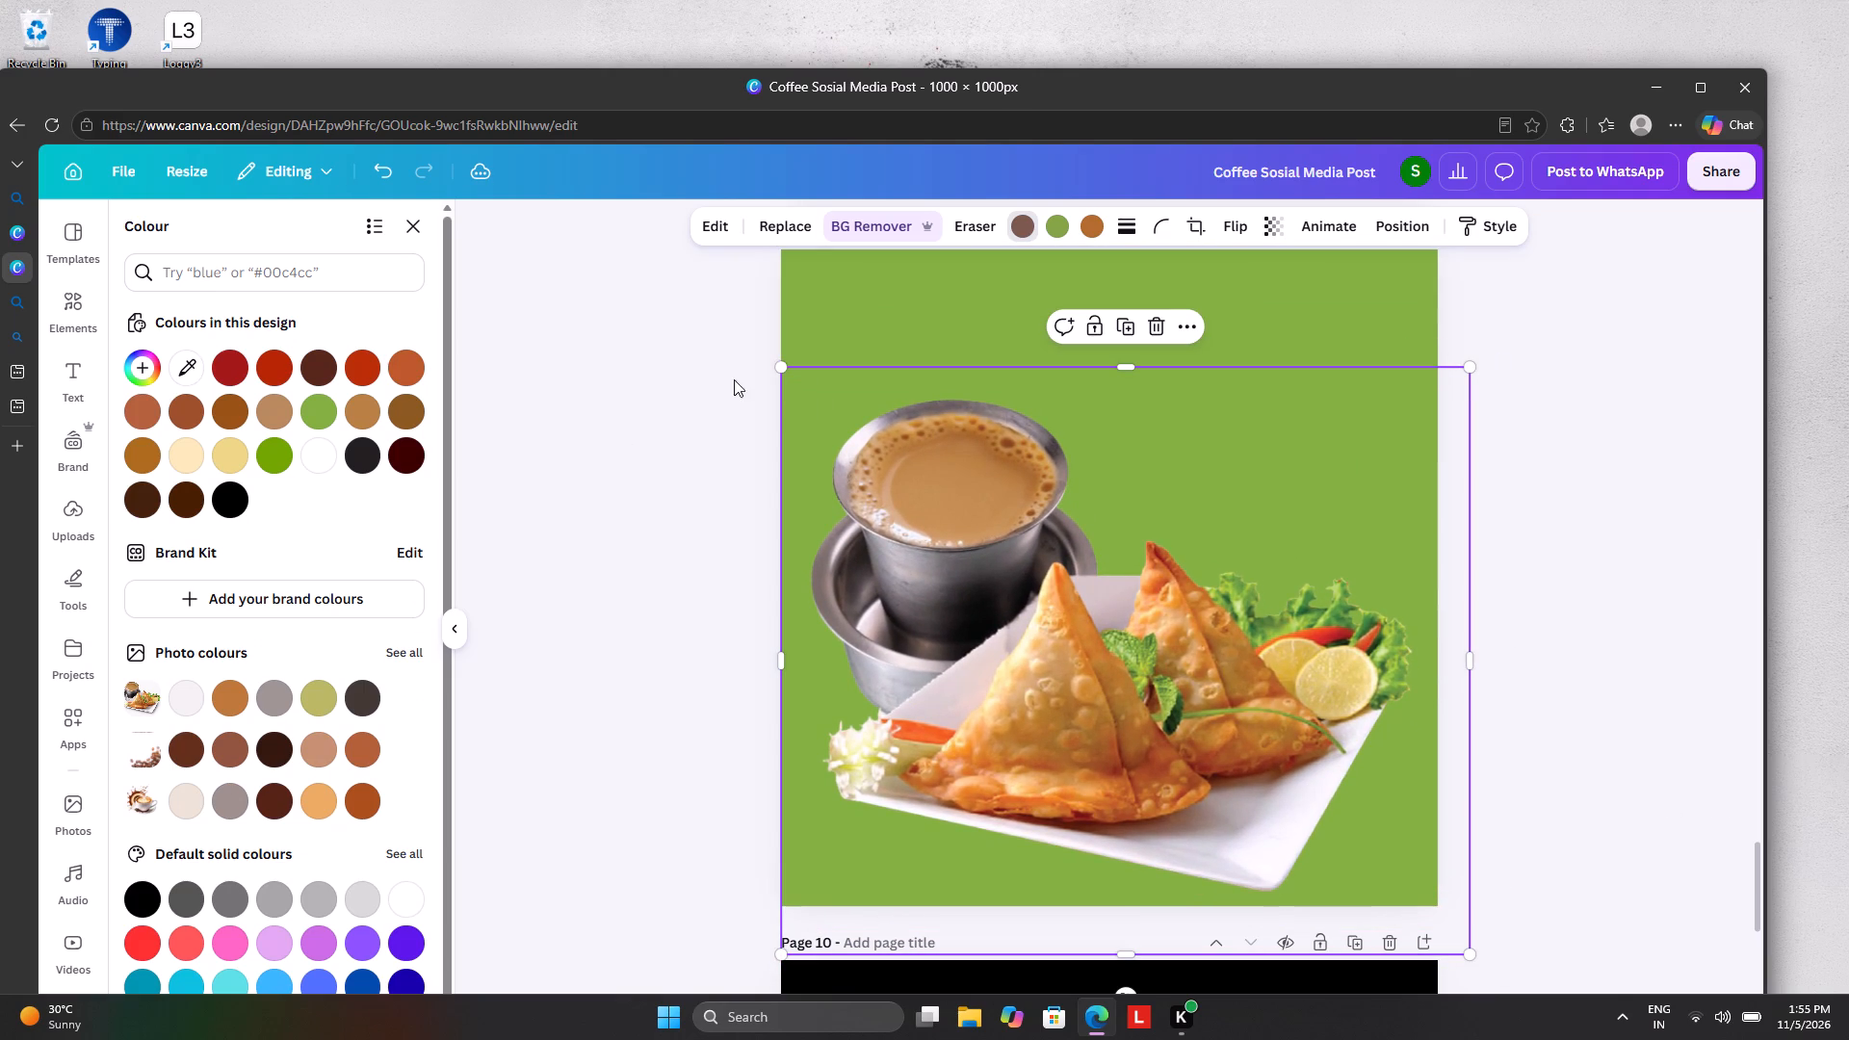
drag(778, 363, 860, 502)
drag(1083, 666, 1049, 656)
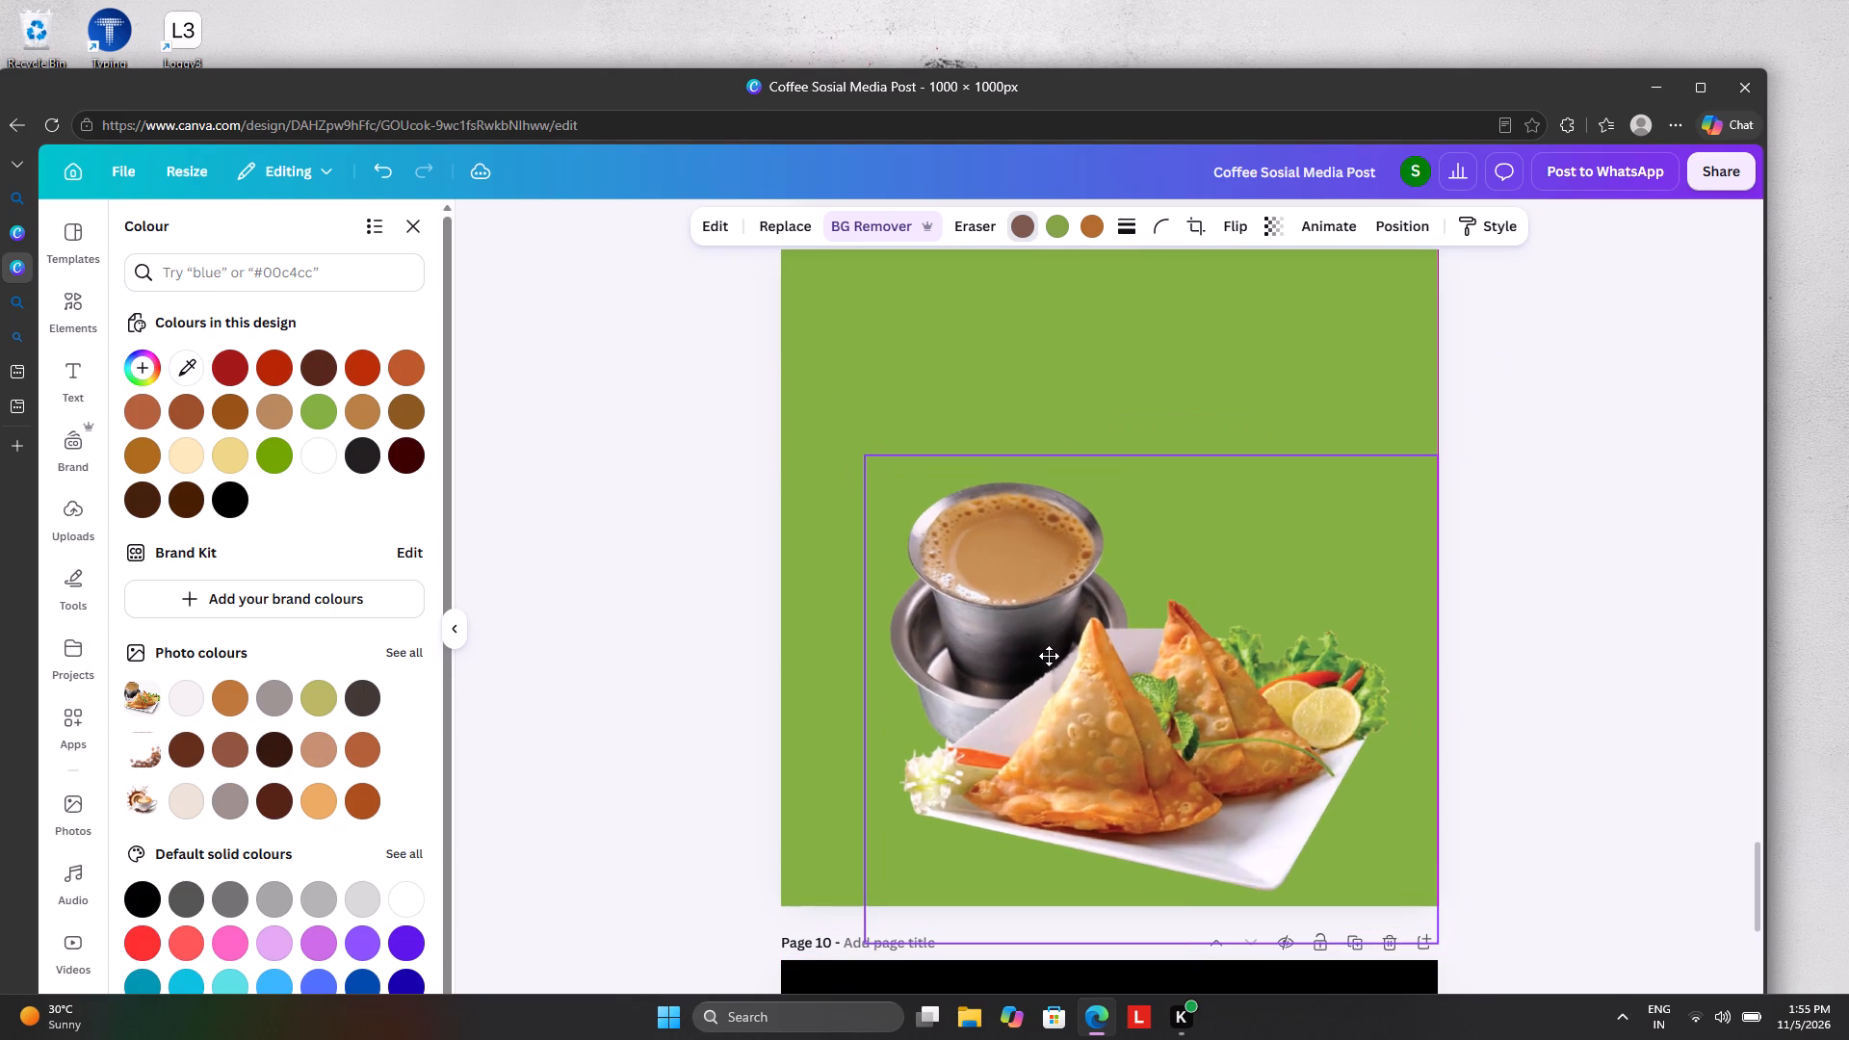
drag(1049, 656, 1047, 655)
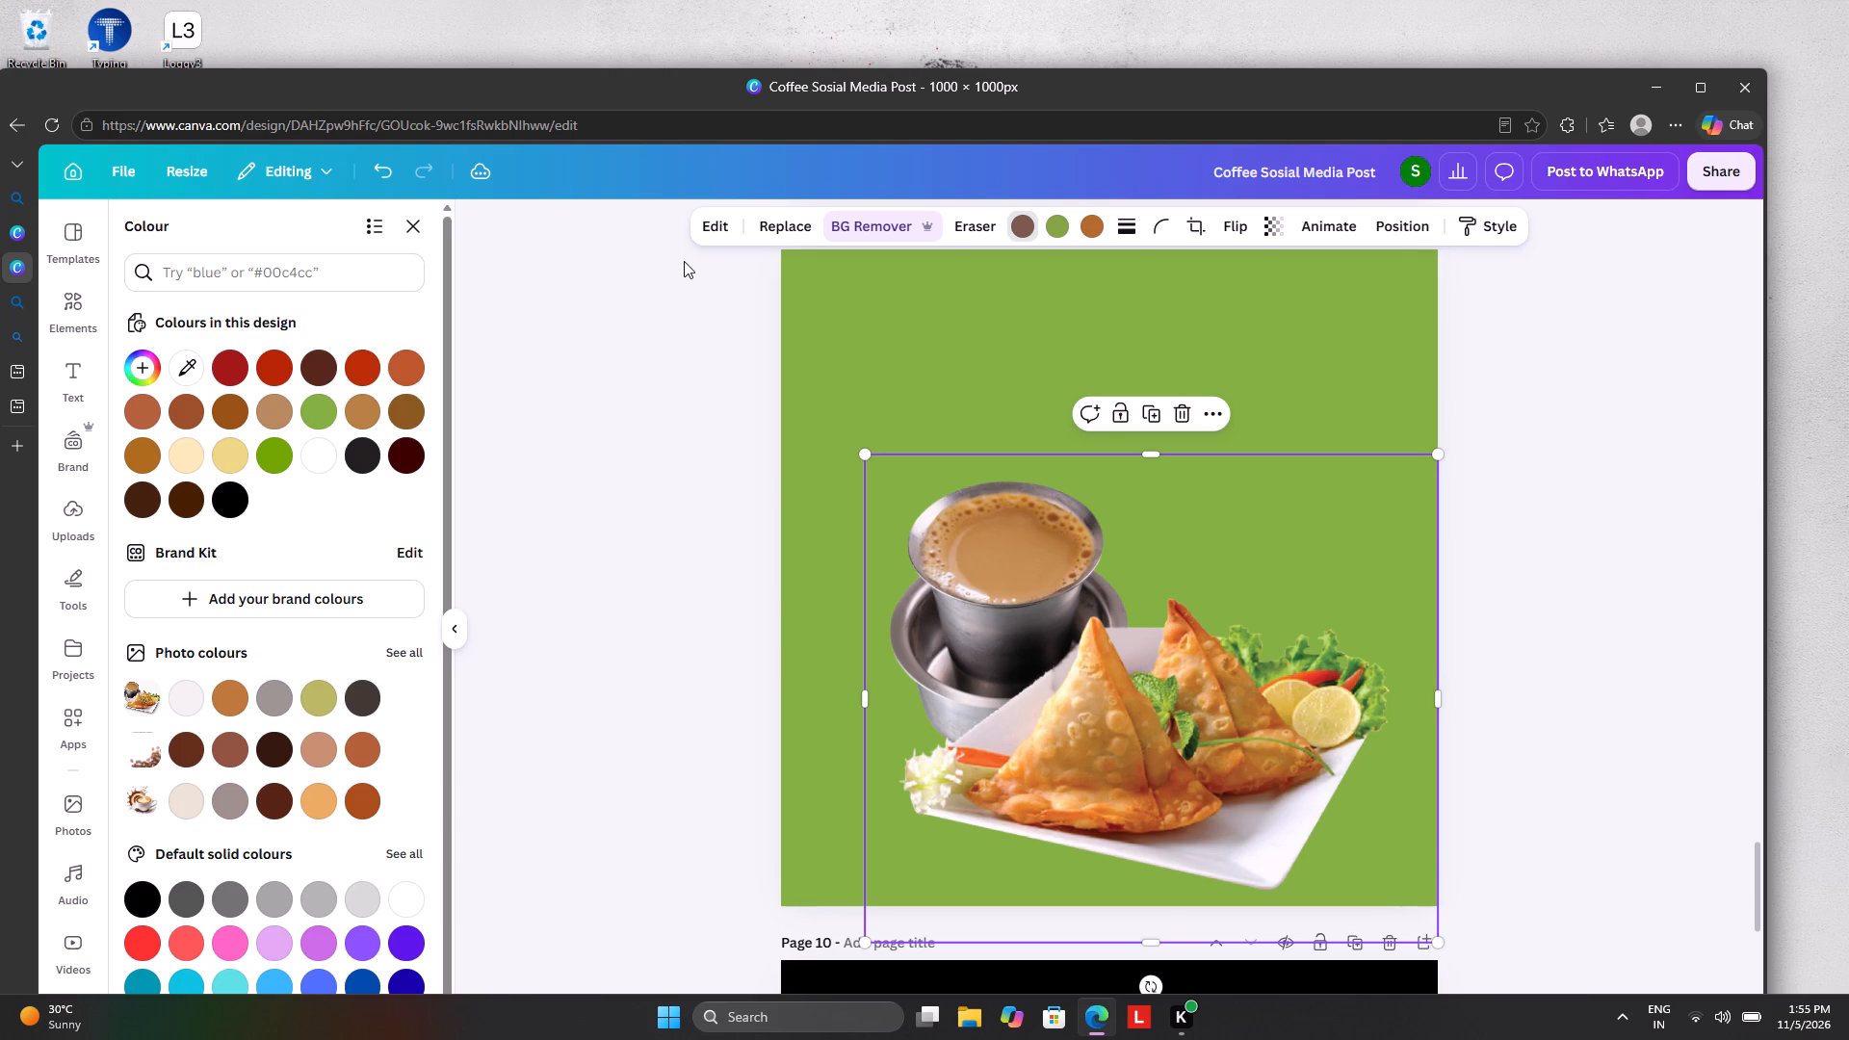
Add a drop shadow to the tea cup and samosa picture.
click(717, 221)
scroll(364, 823, down, 6)
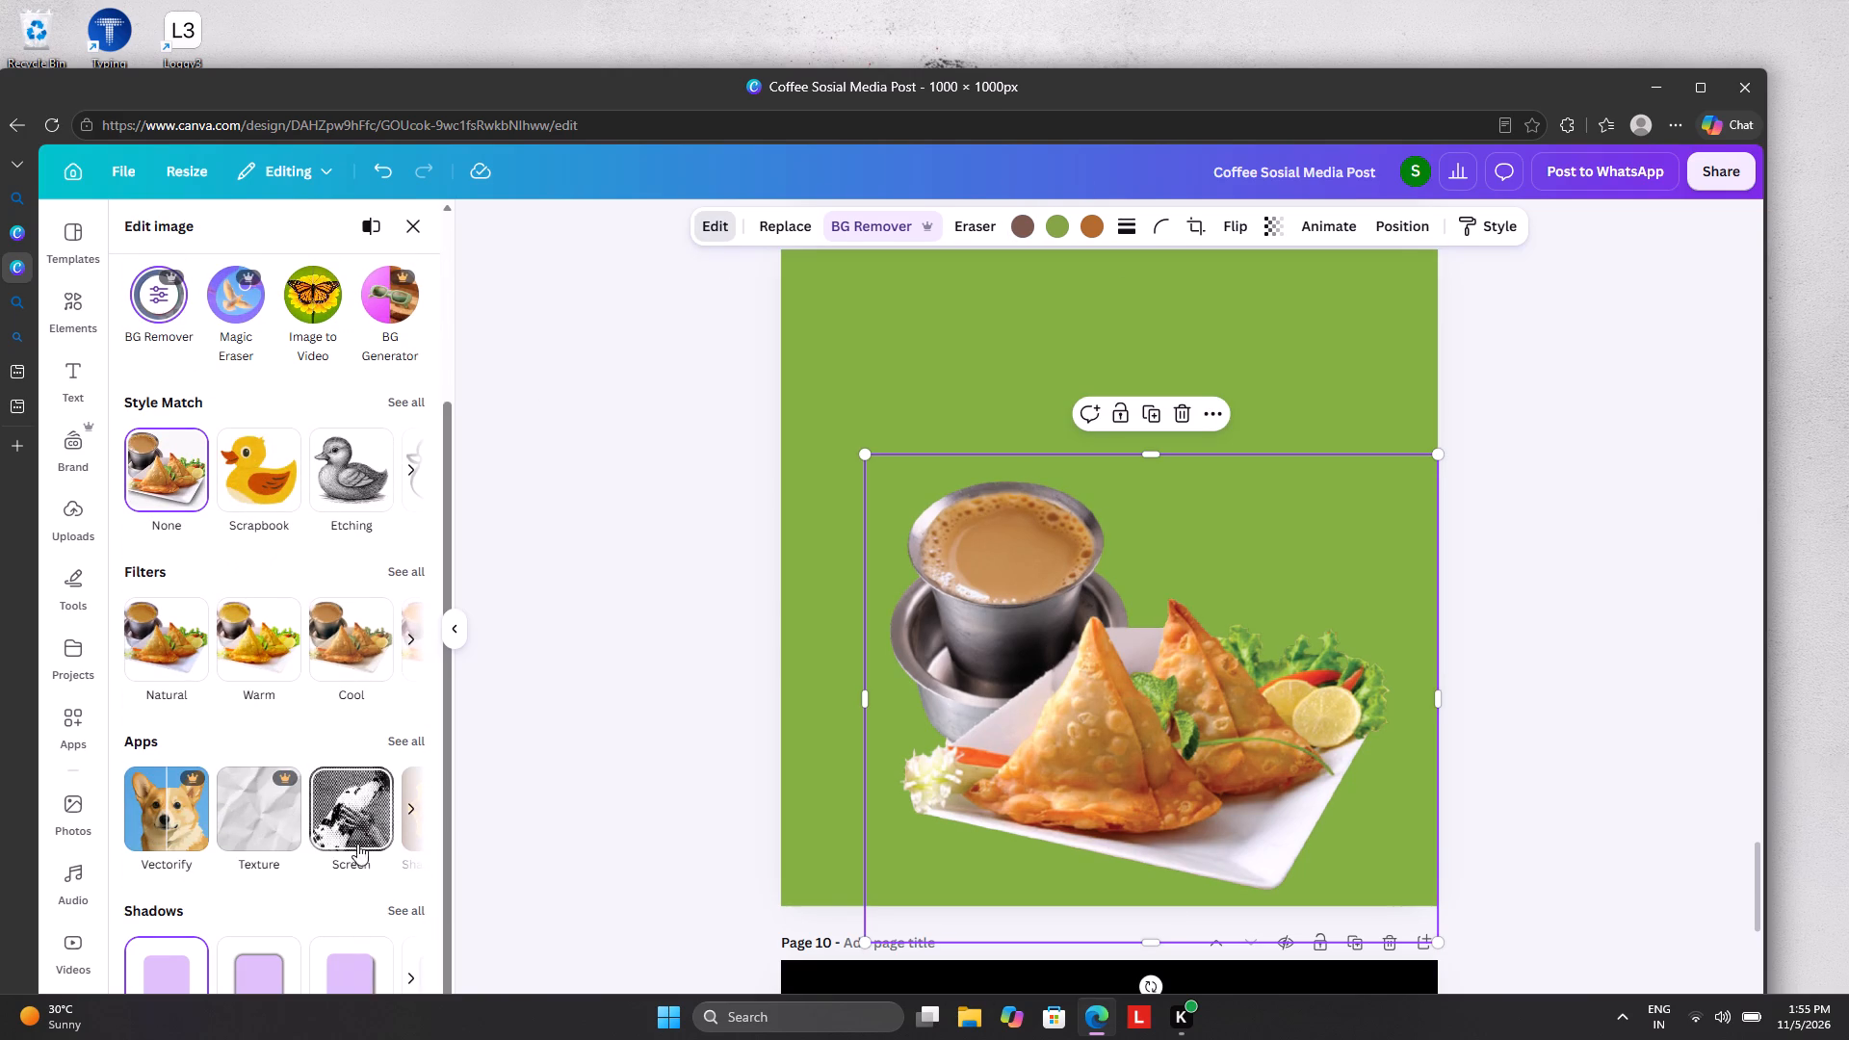
click(353, 969)
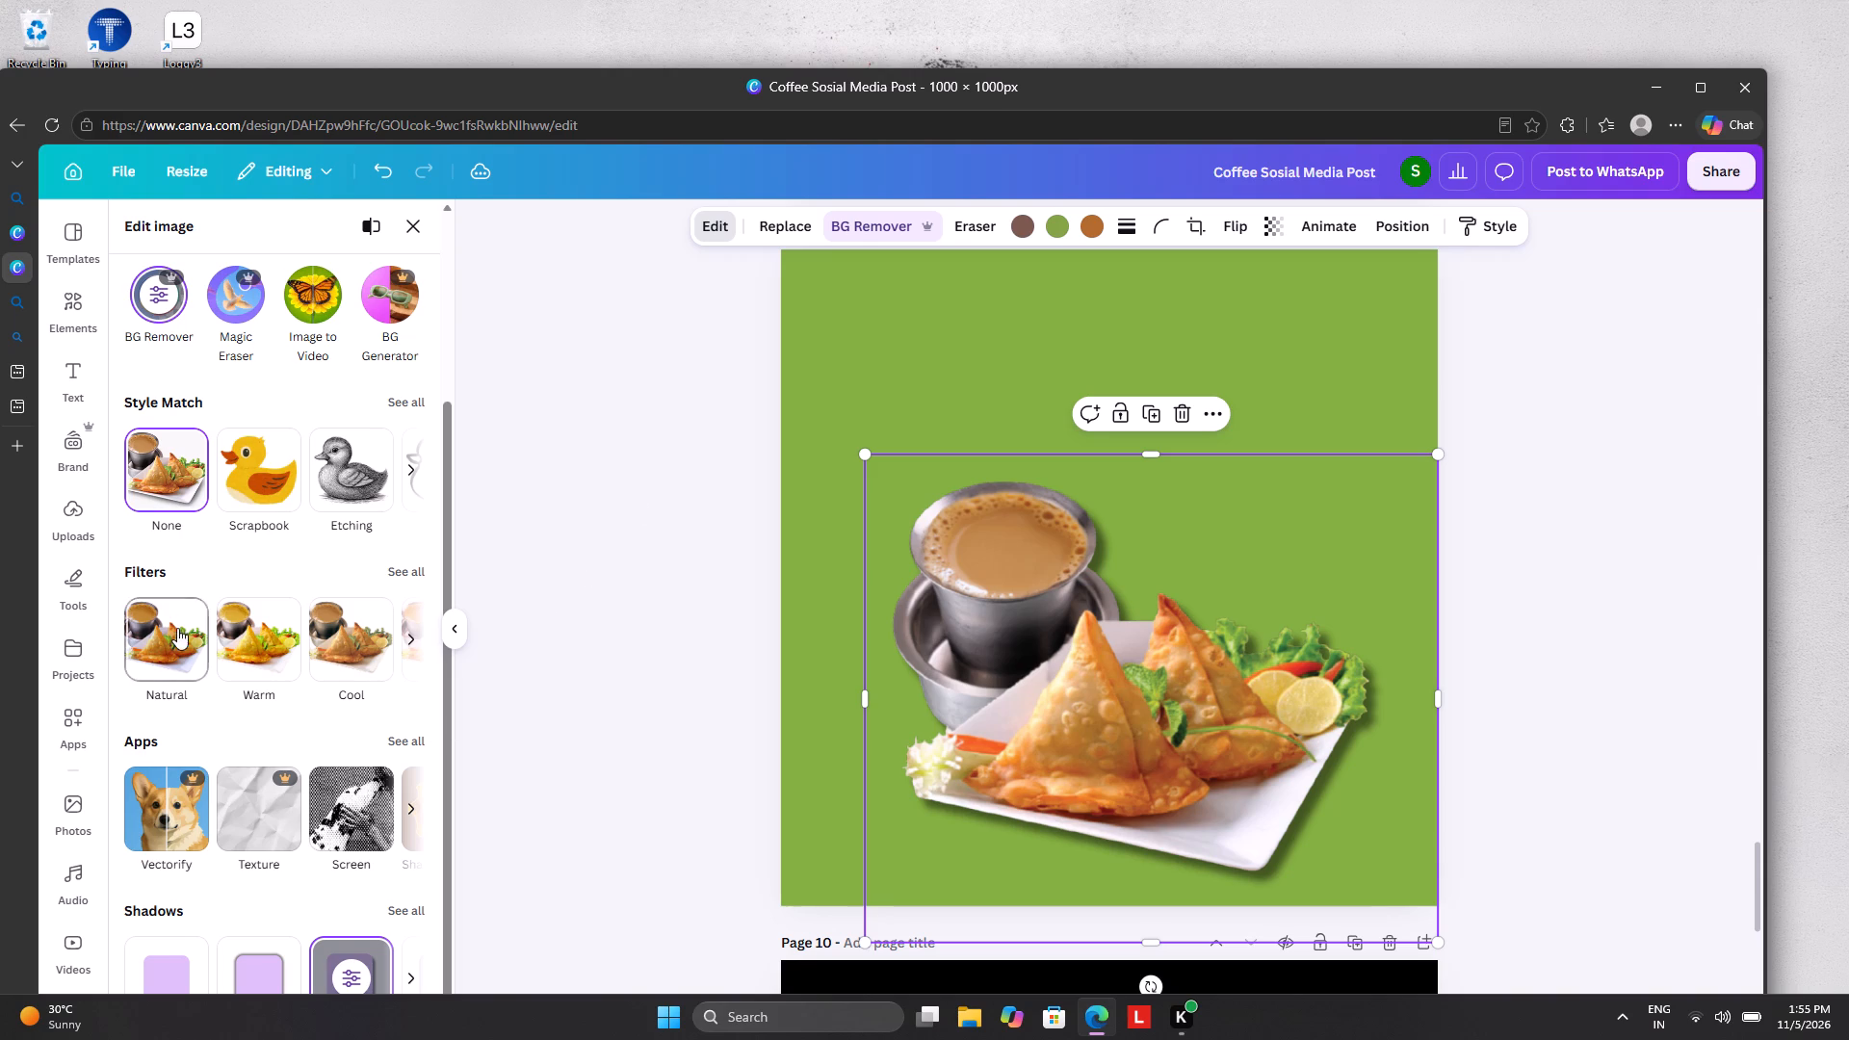
scroll(317, 533, up, 8)
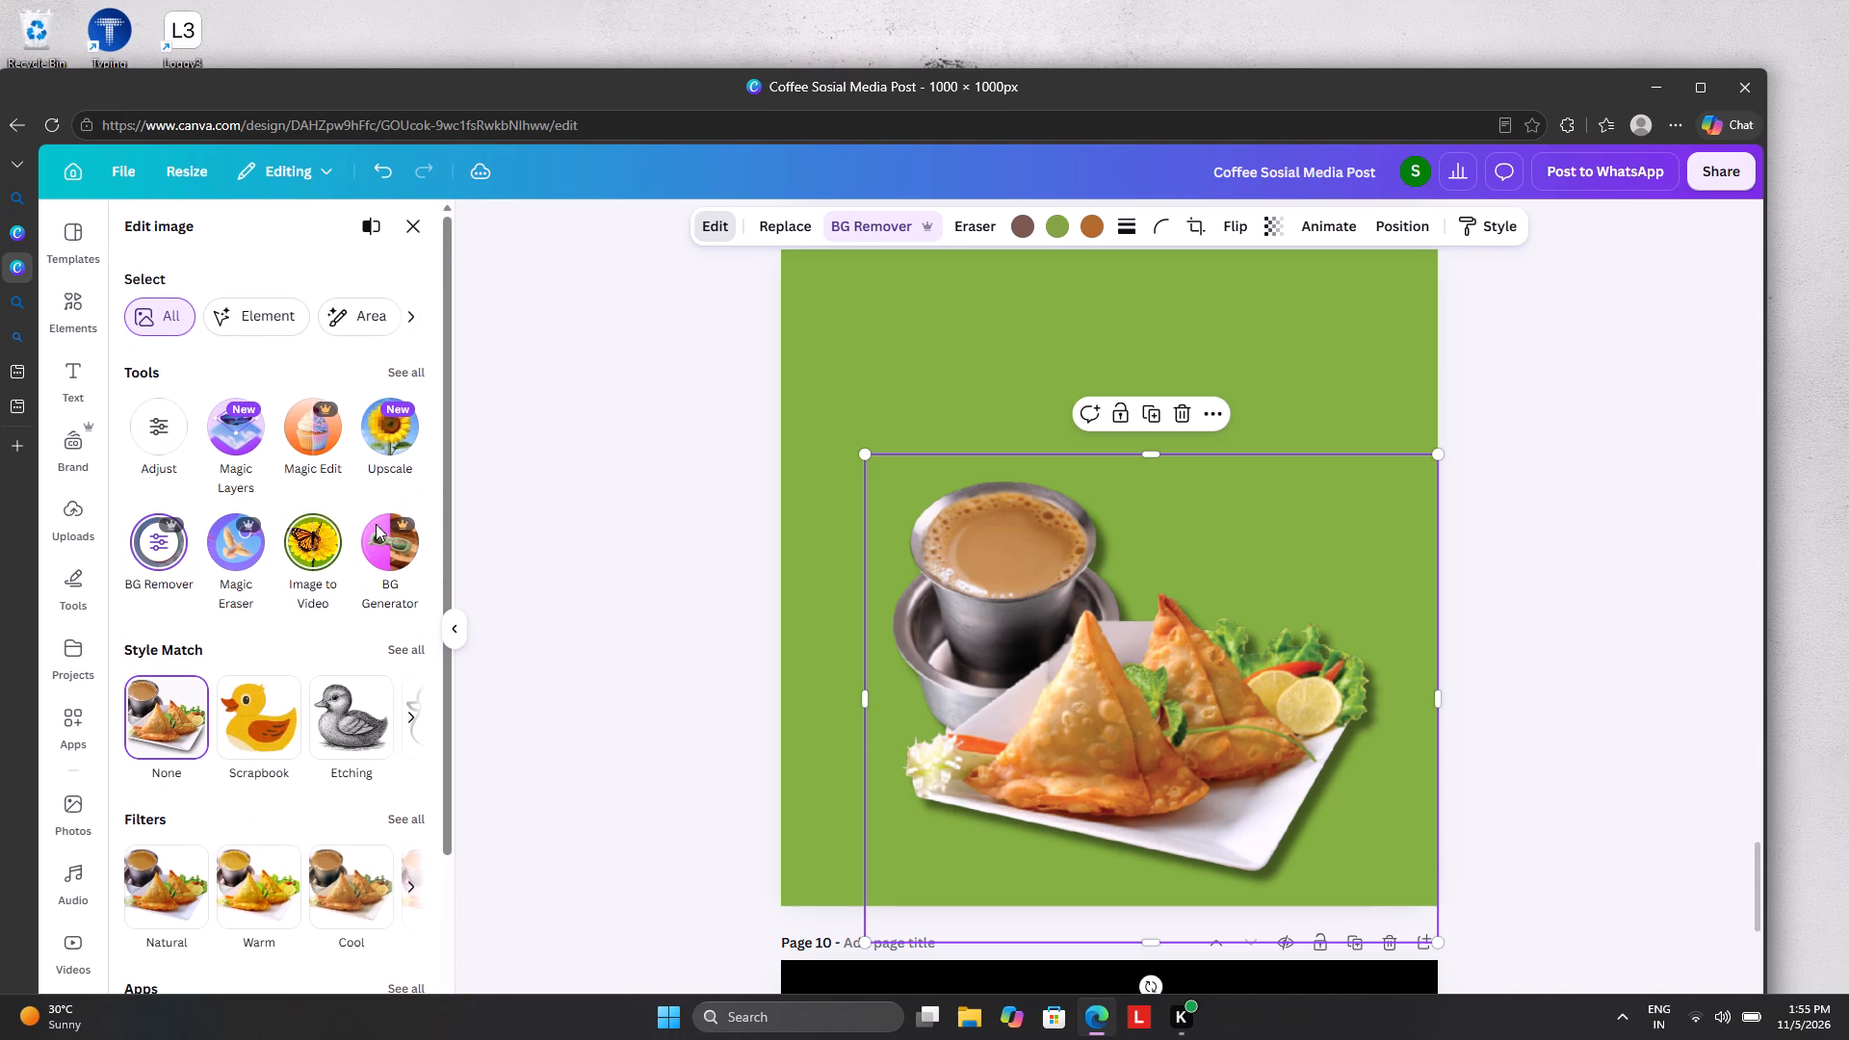
click(555, 466)
Move the tea cup and samosa picture slightly down so the plate sits just above page 9's bottom edge.
drag(1356, 735, 1314, 795)
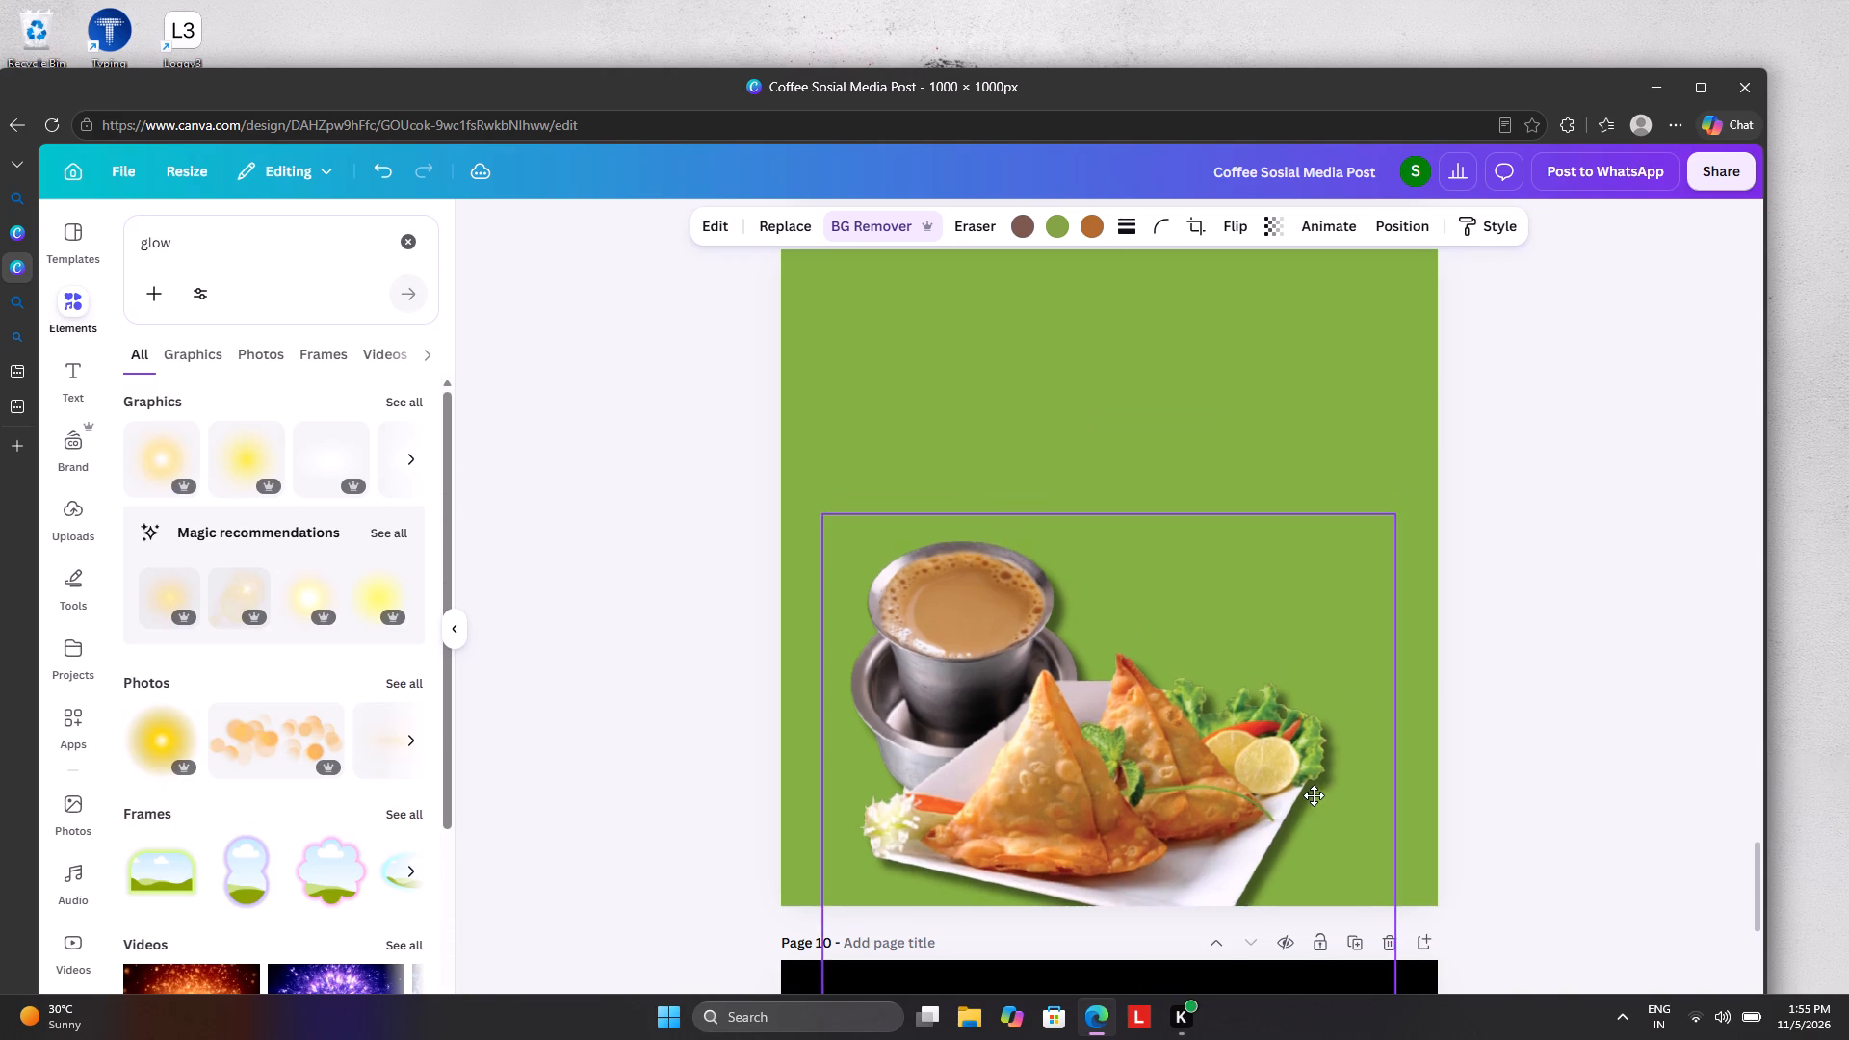
drag(1314, 795, 1356, 759)
click(1810, 522)
click(1669, 558)
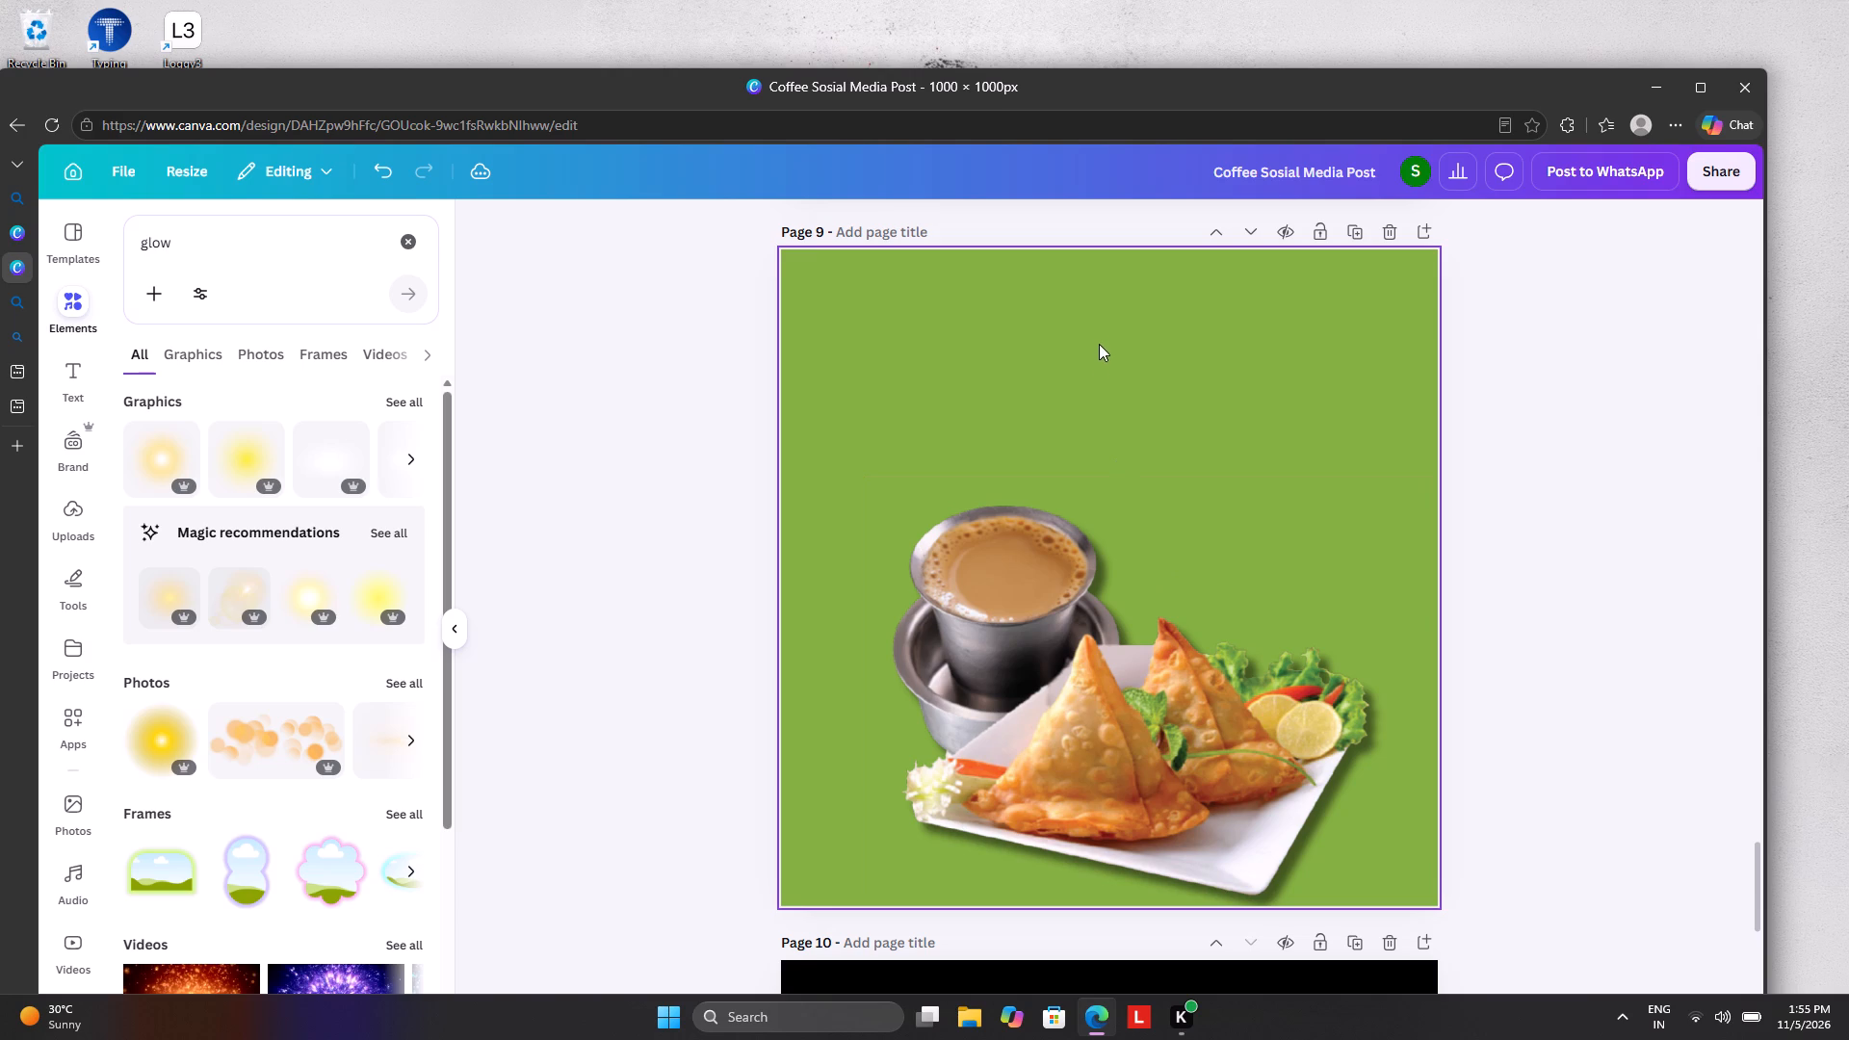
Copy the scattered green chilli slices from page 8 to page 9, placing them along the lower right edge.
scroll(1034, 451, up, 5)
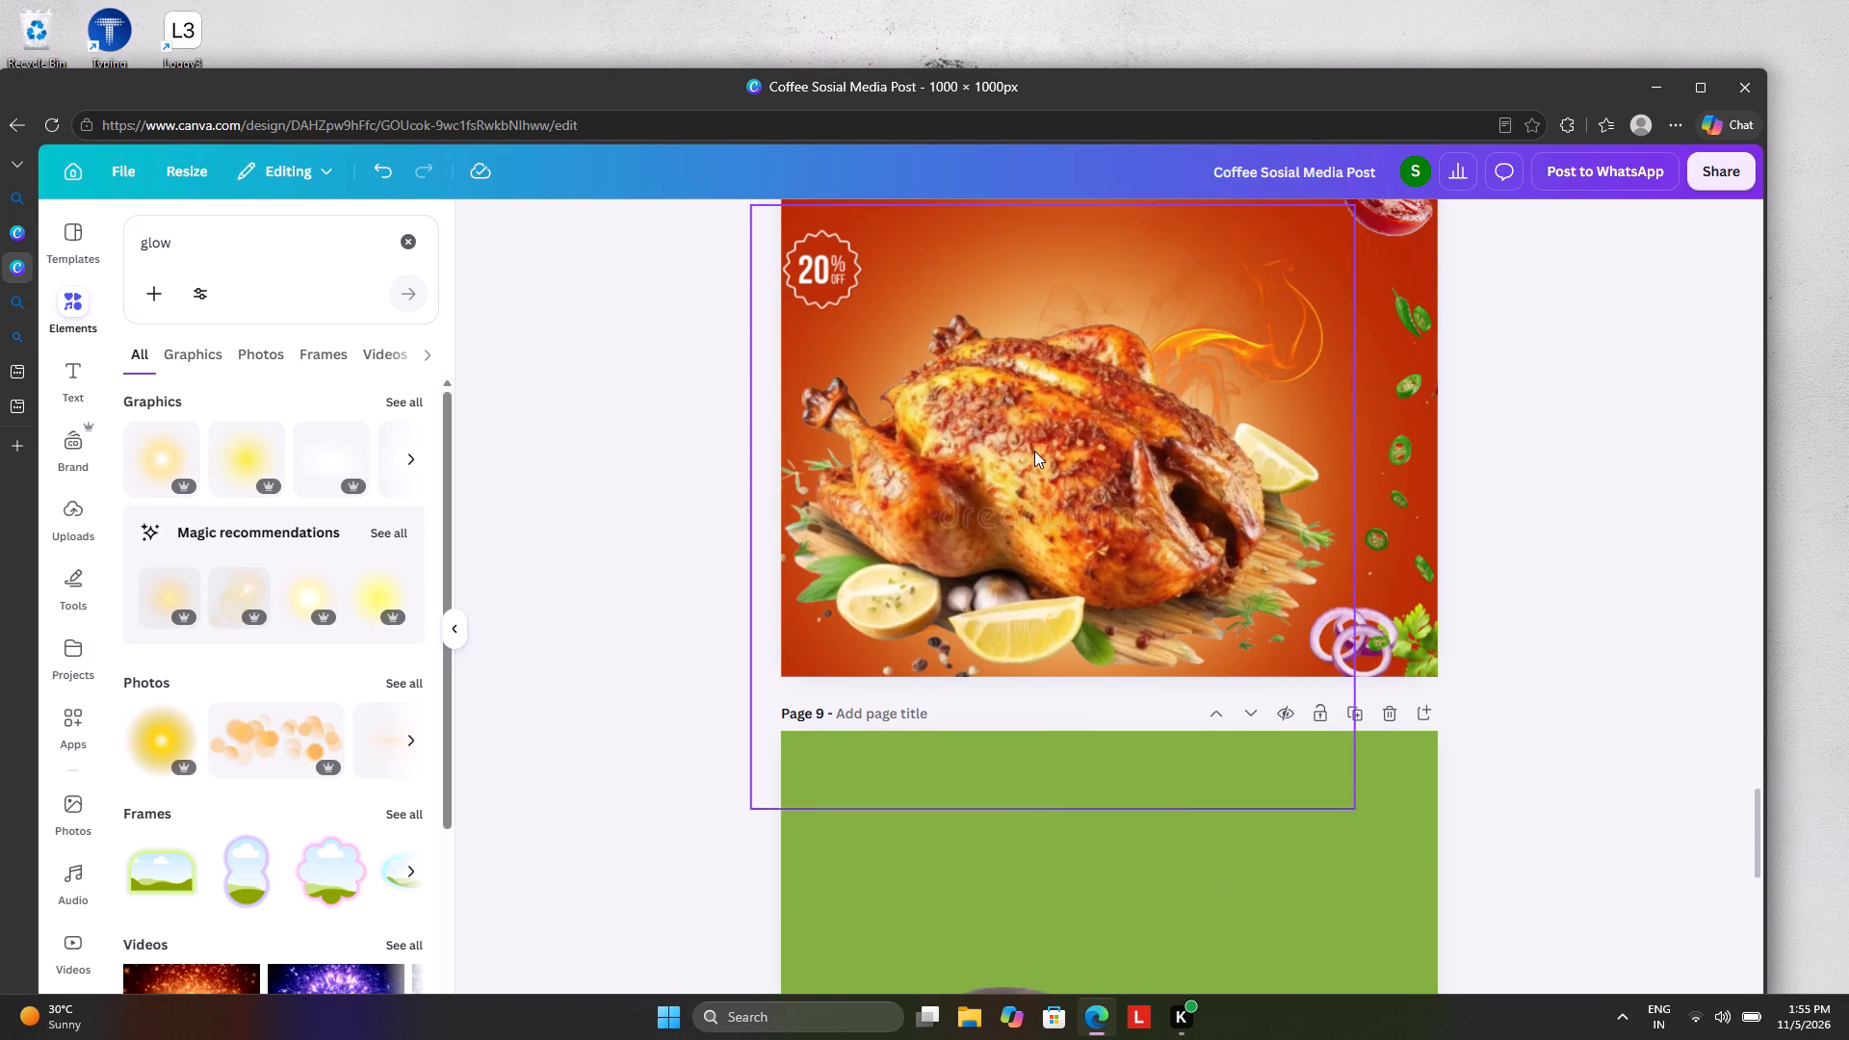
click(1376, 438)
right_click(1376, 438)
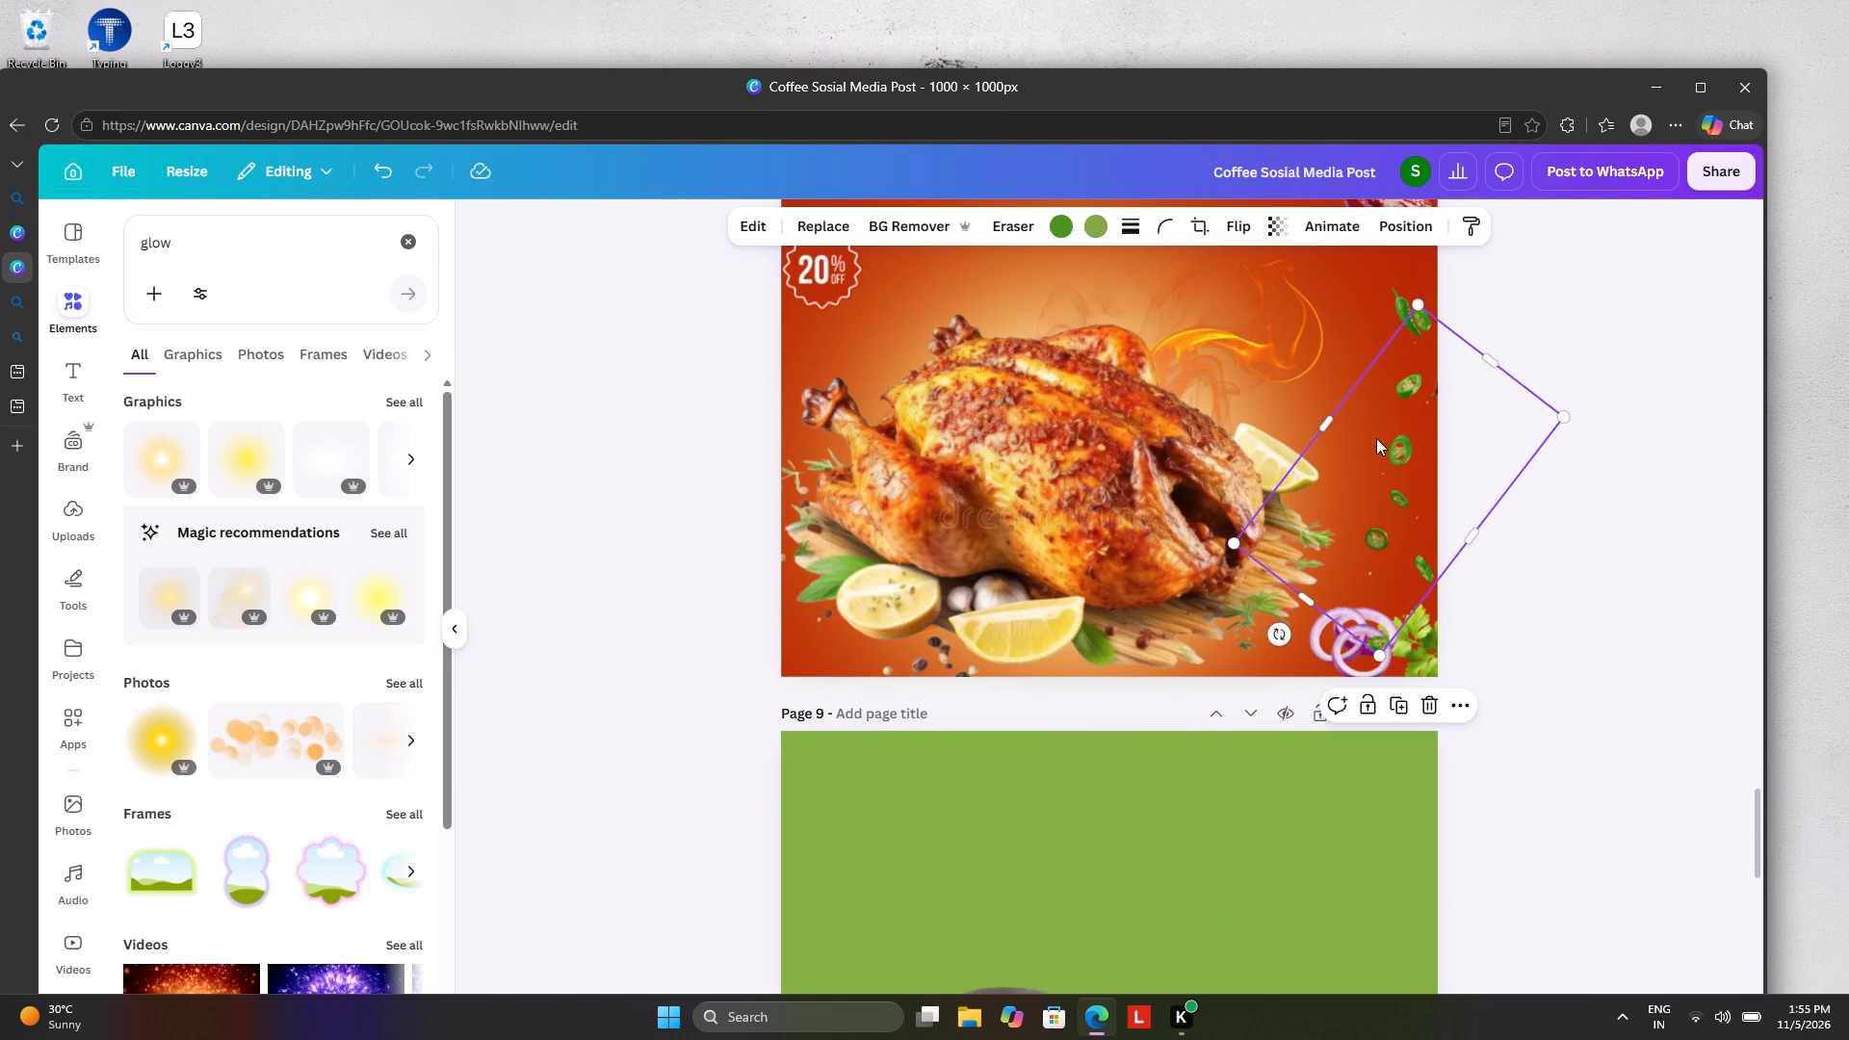
click(1445, 400)
scroll(1335, 588, down, 3)
scroll(1286, 676, down, 2)
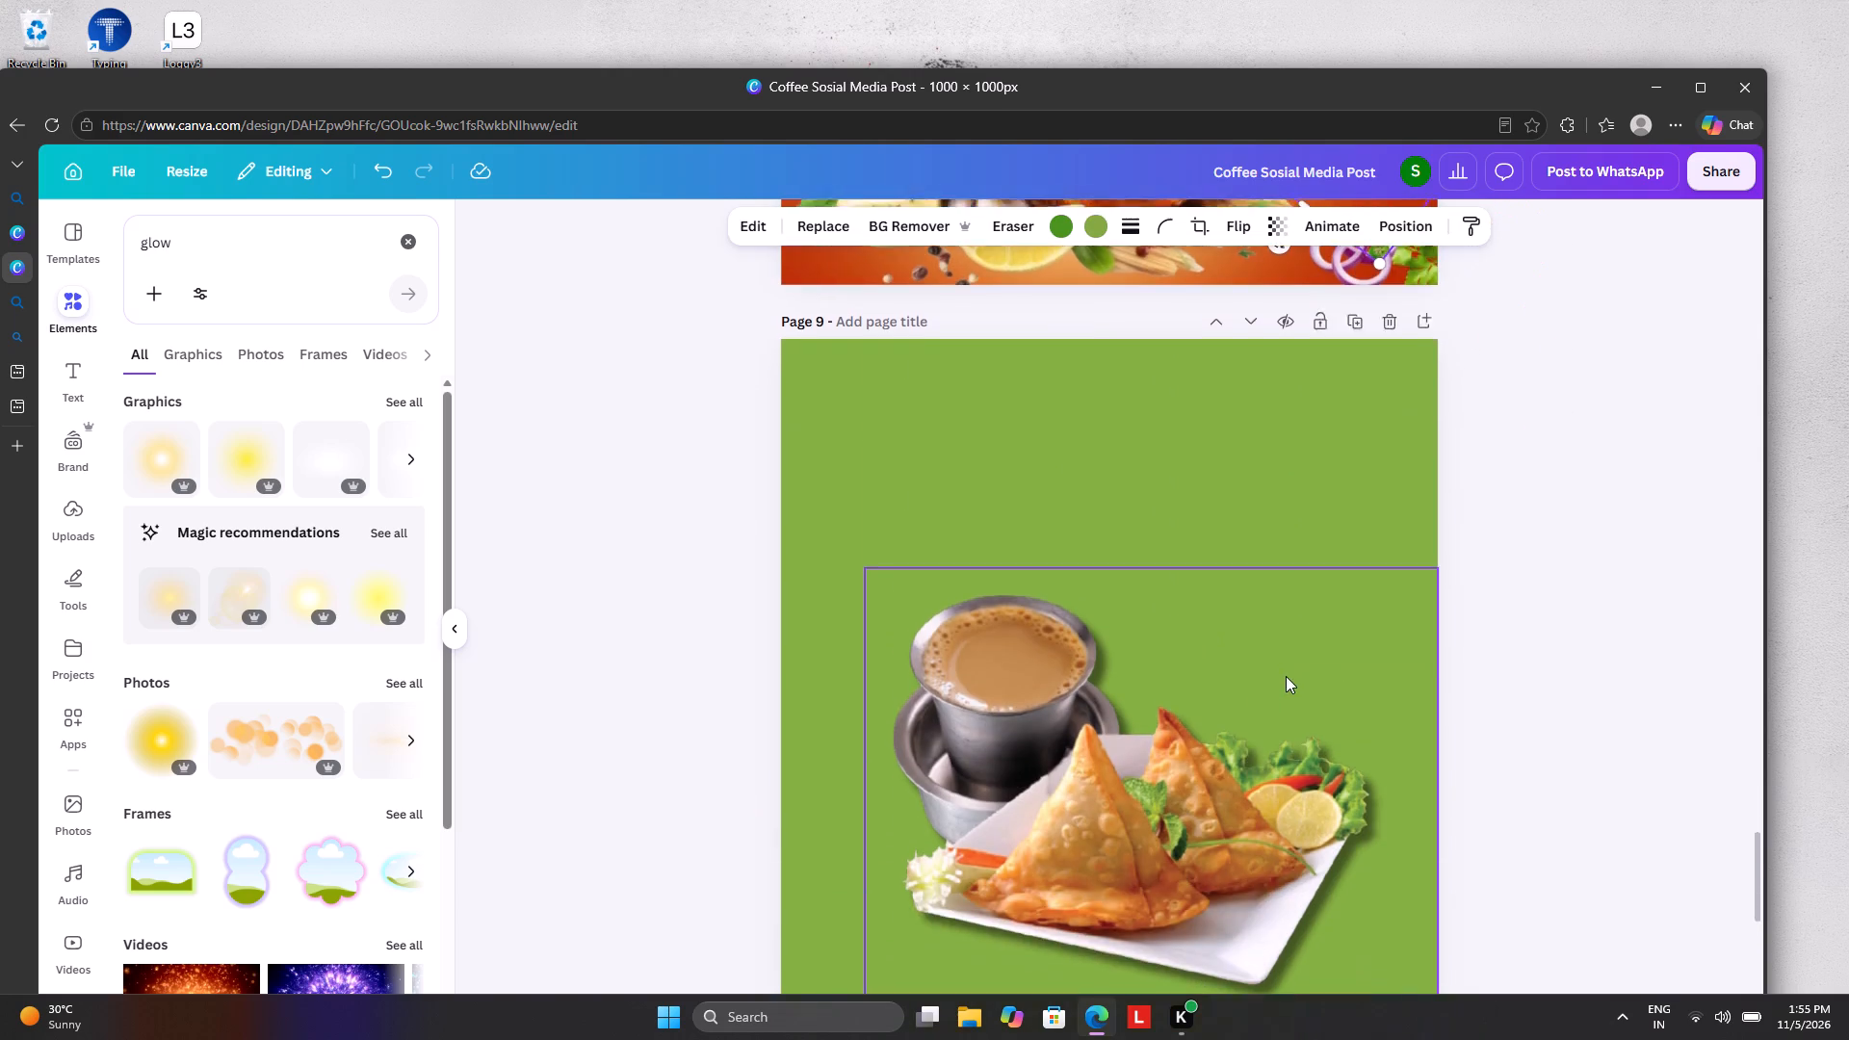
scroll(1396, 415, up, 2)
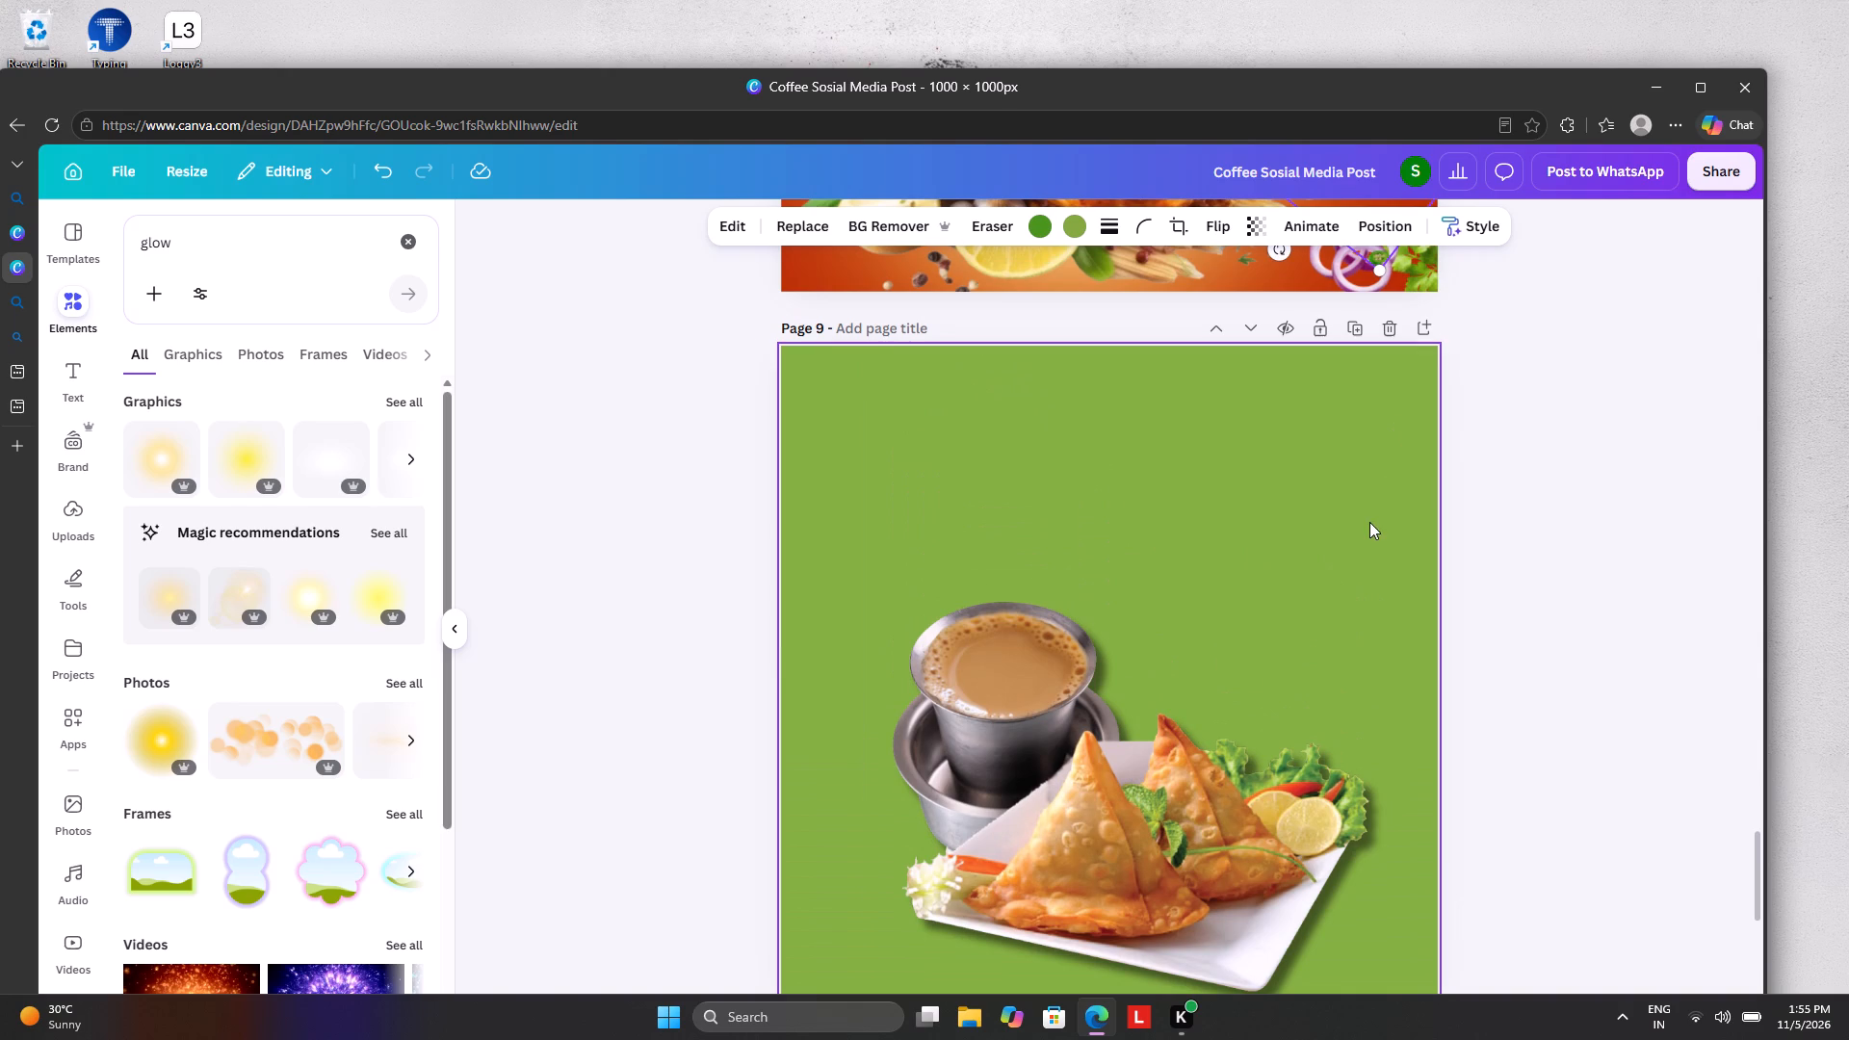
key(ctrl+v)
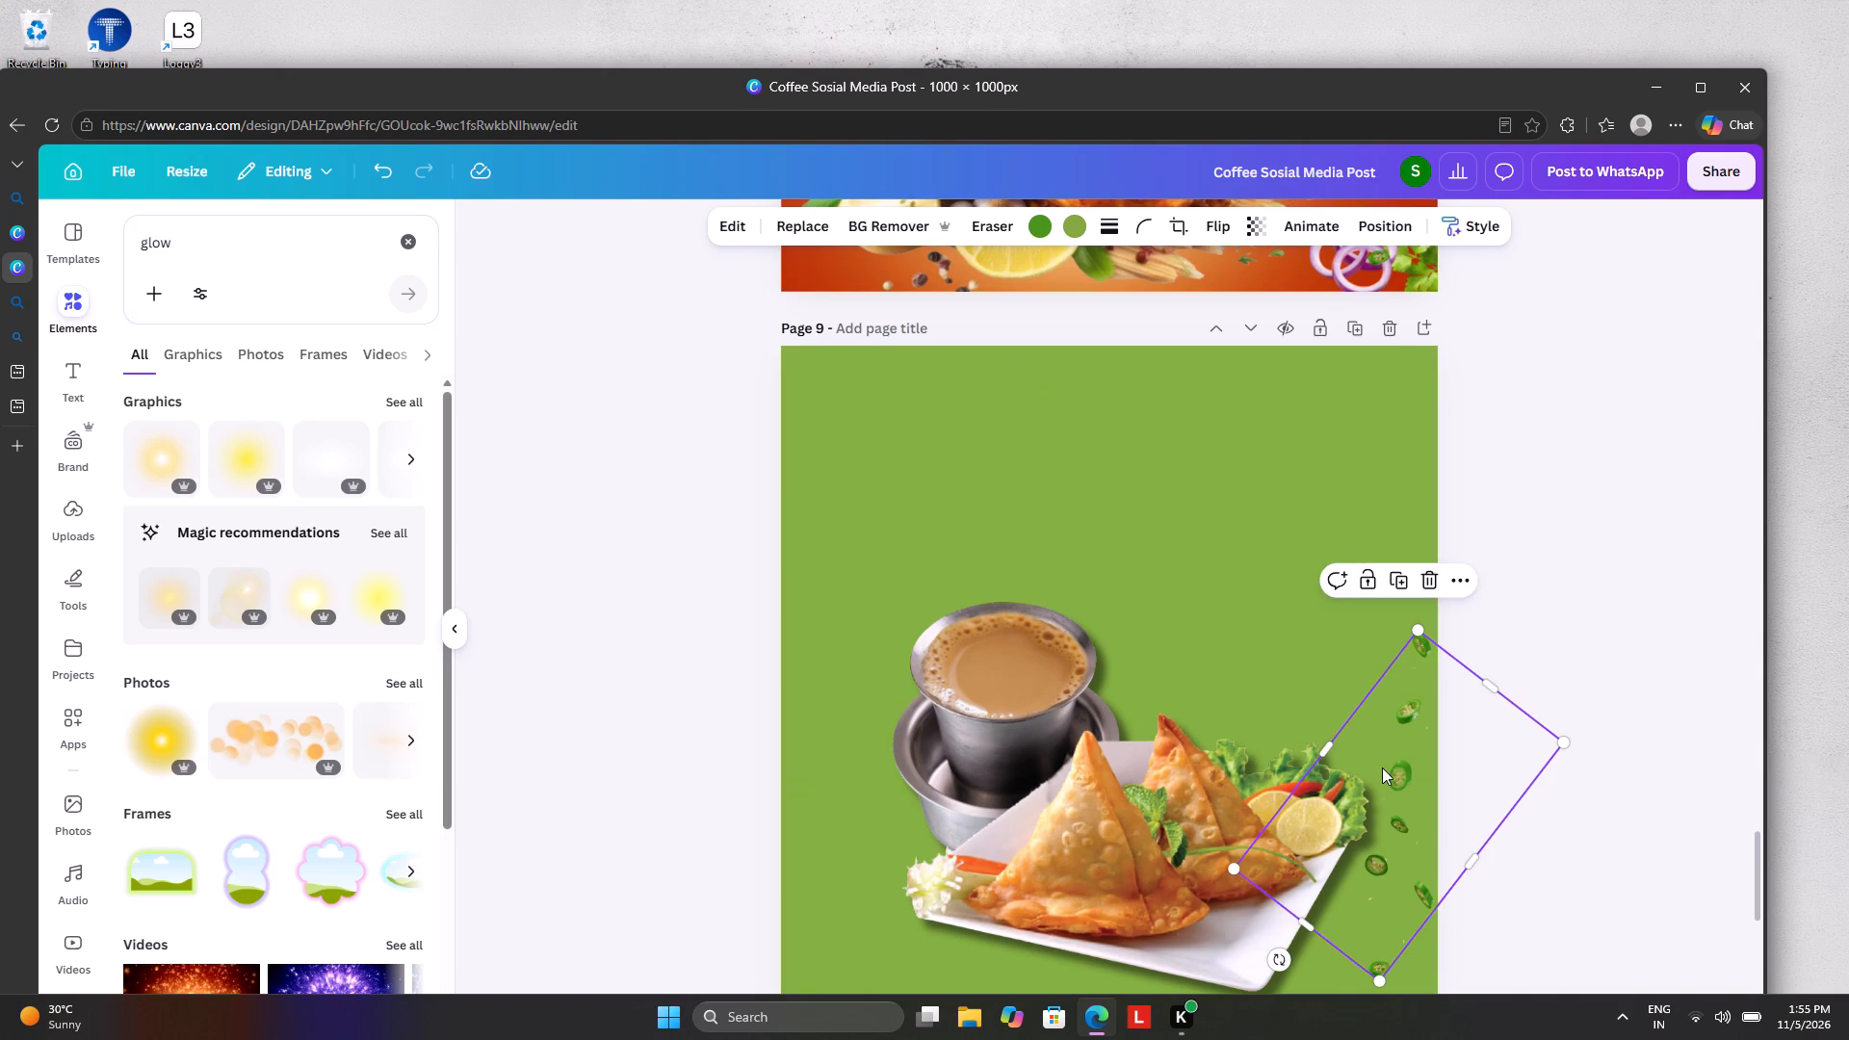
drag(1382, 767, 1379, 782)
Copy the onion rings from page 8's bottom right corner to the same place on page 9.
scroll(1422, 729, up, 4)
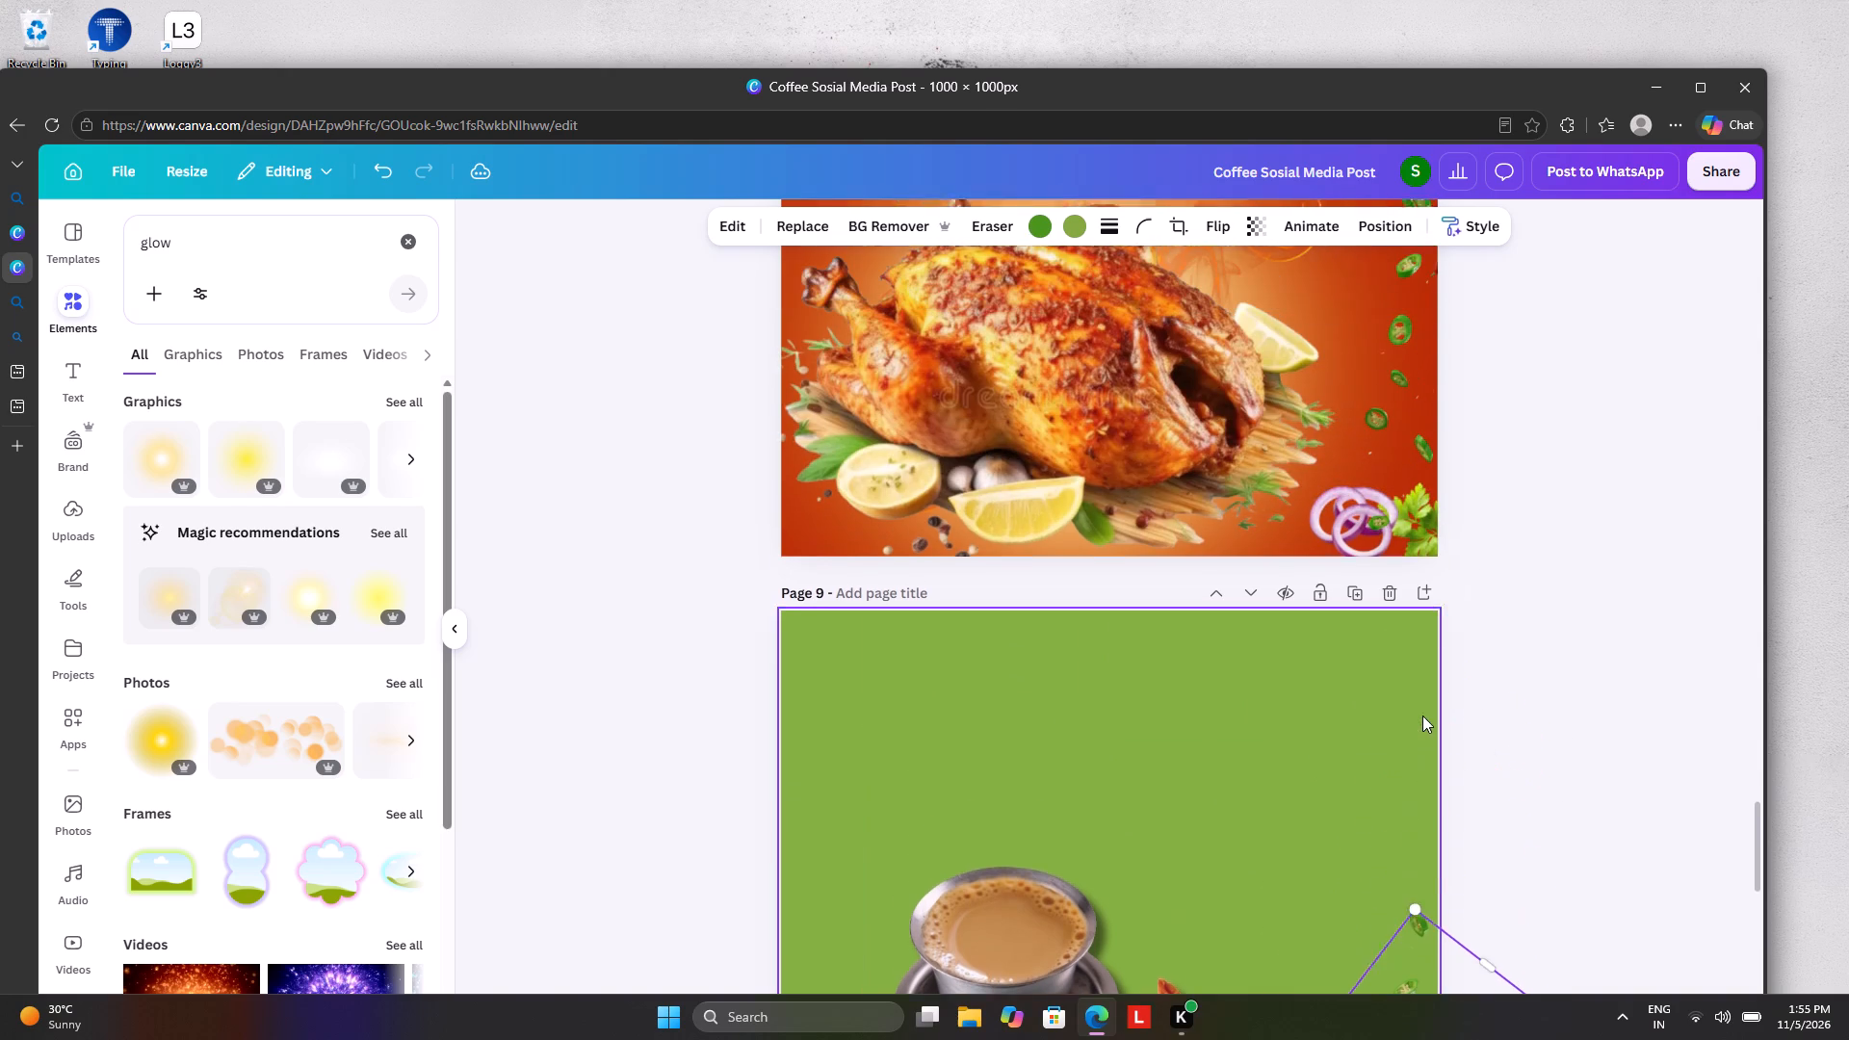
click(1358, 655)
right_click(1355, 654)
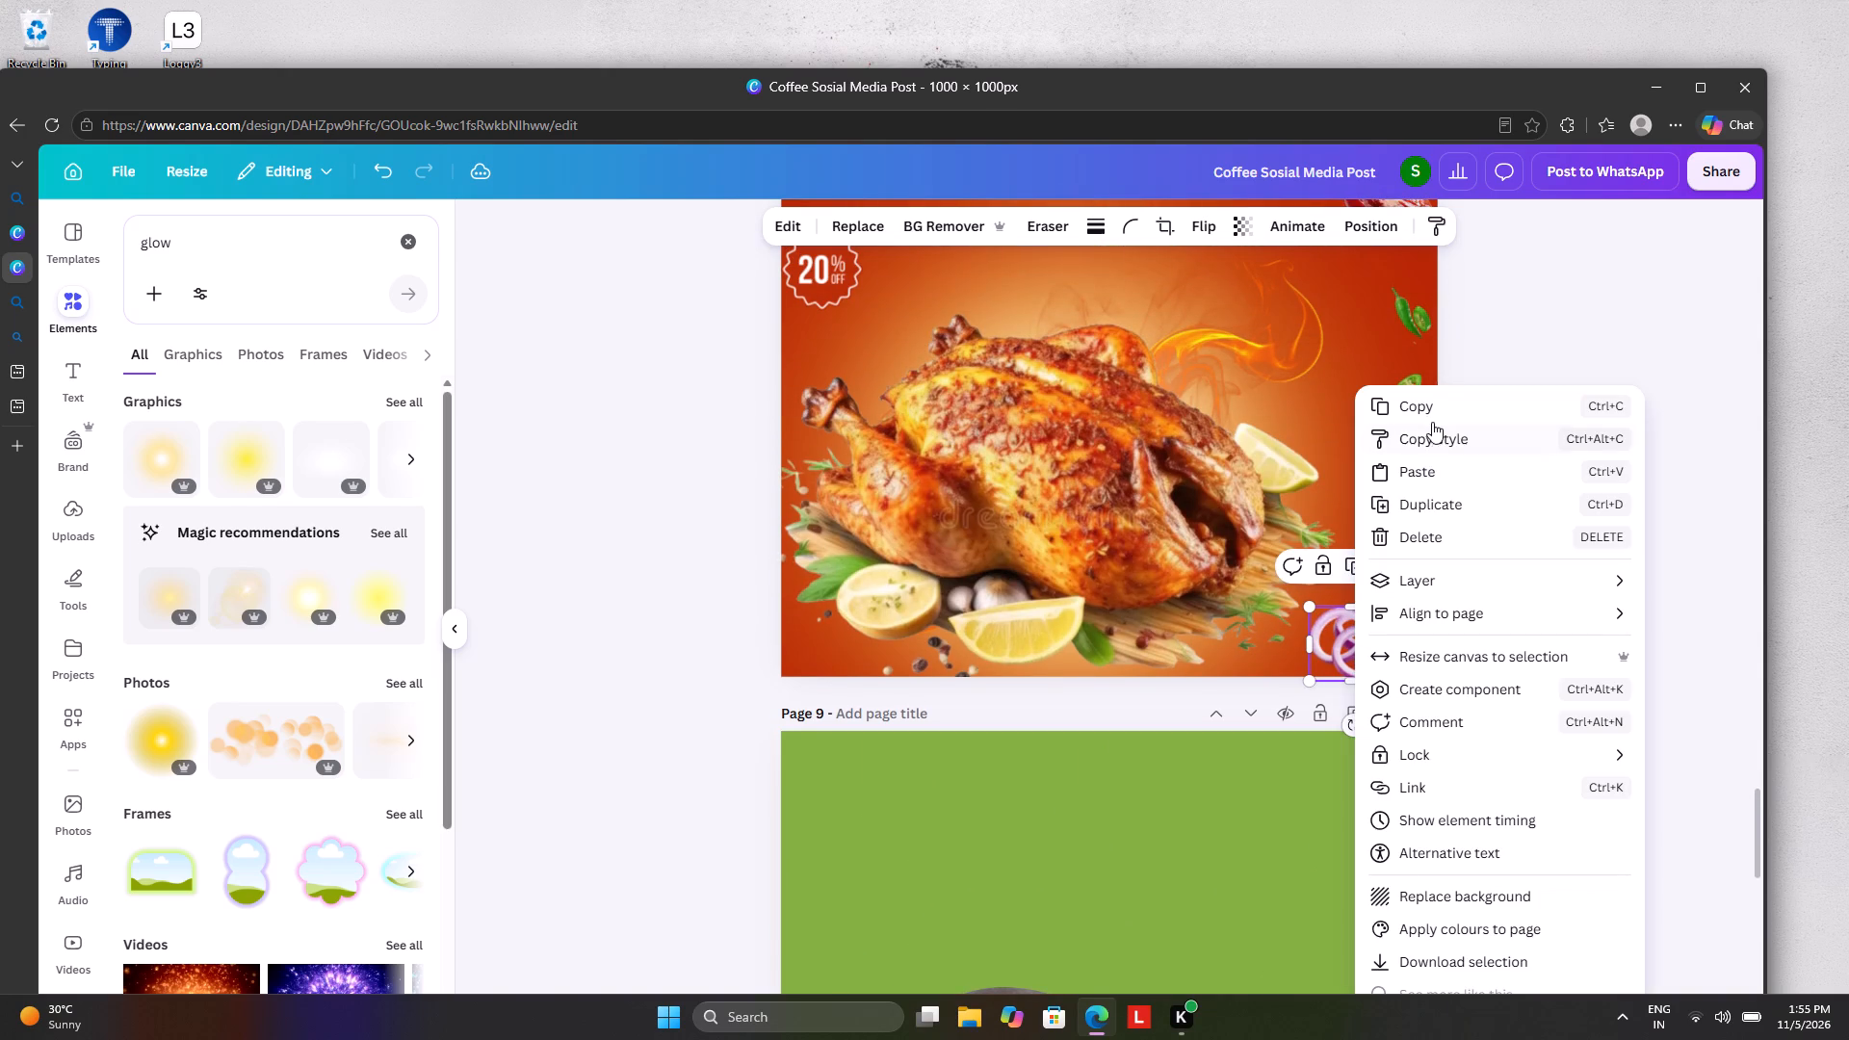
click(1434, 400)
scroll(1276, 923, down, 3)
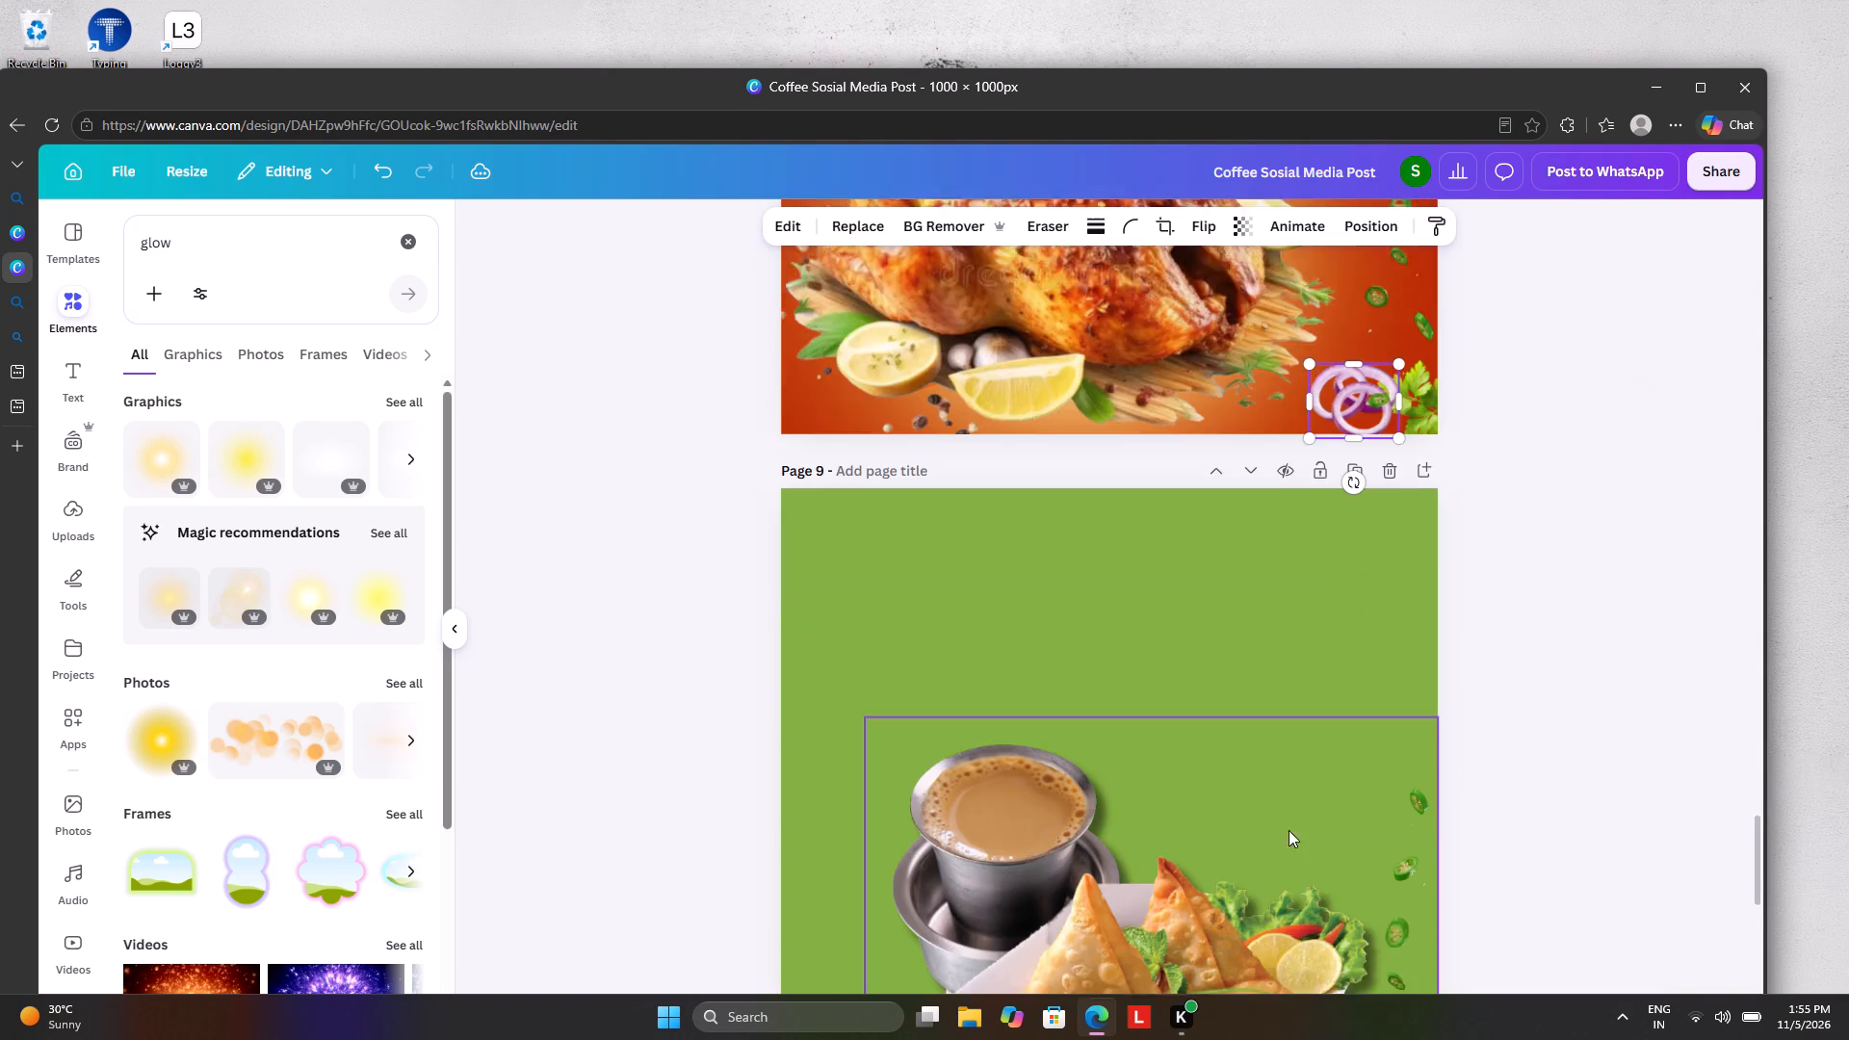
scroll(1296, 800, down, 2)
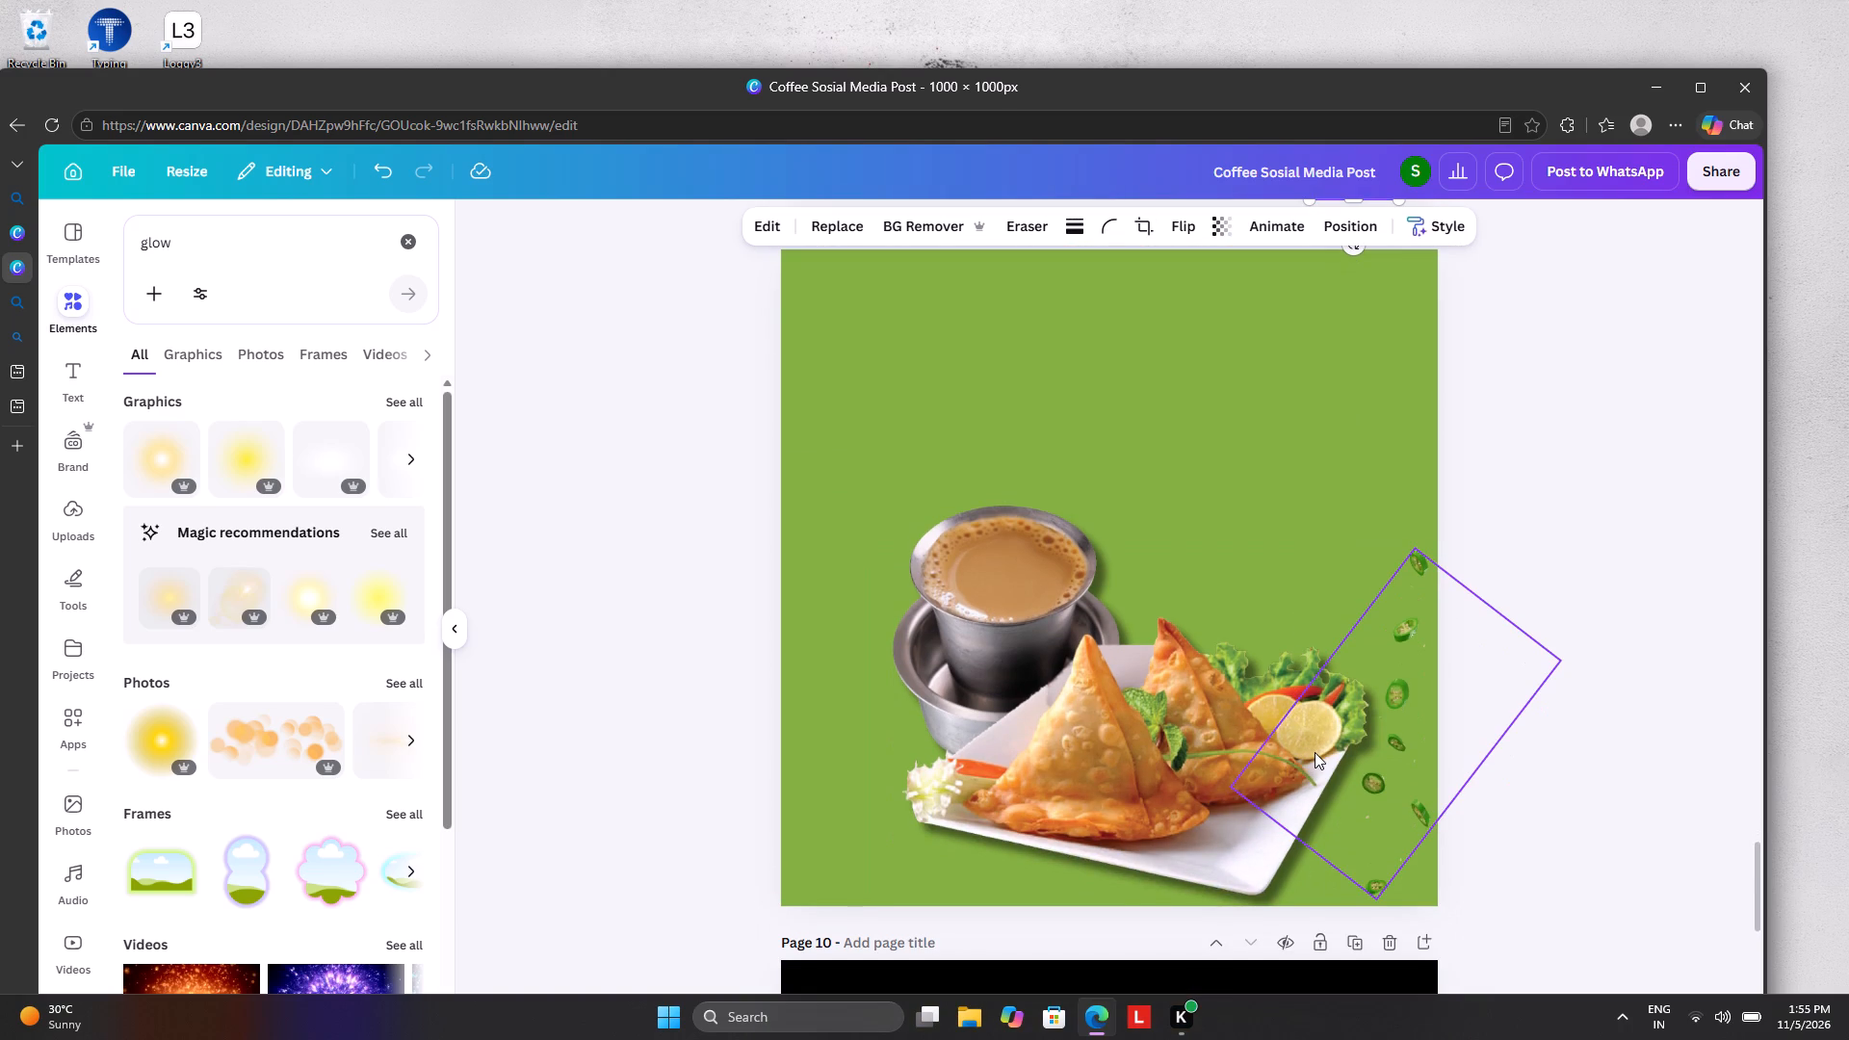
key(ctrl+v)
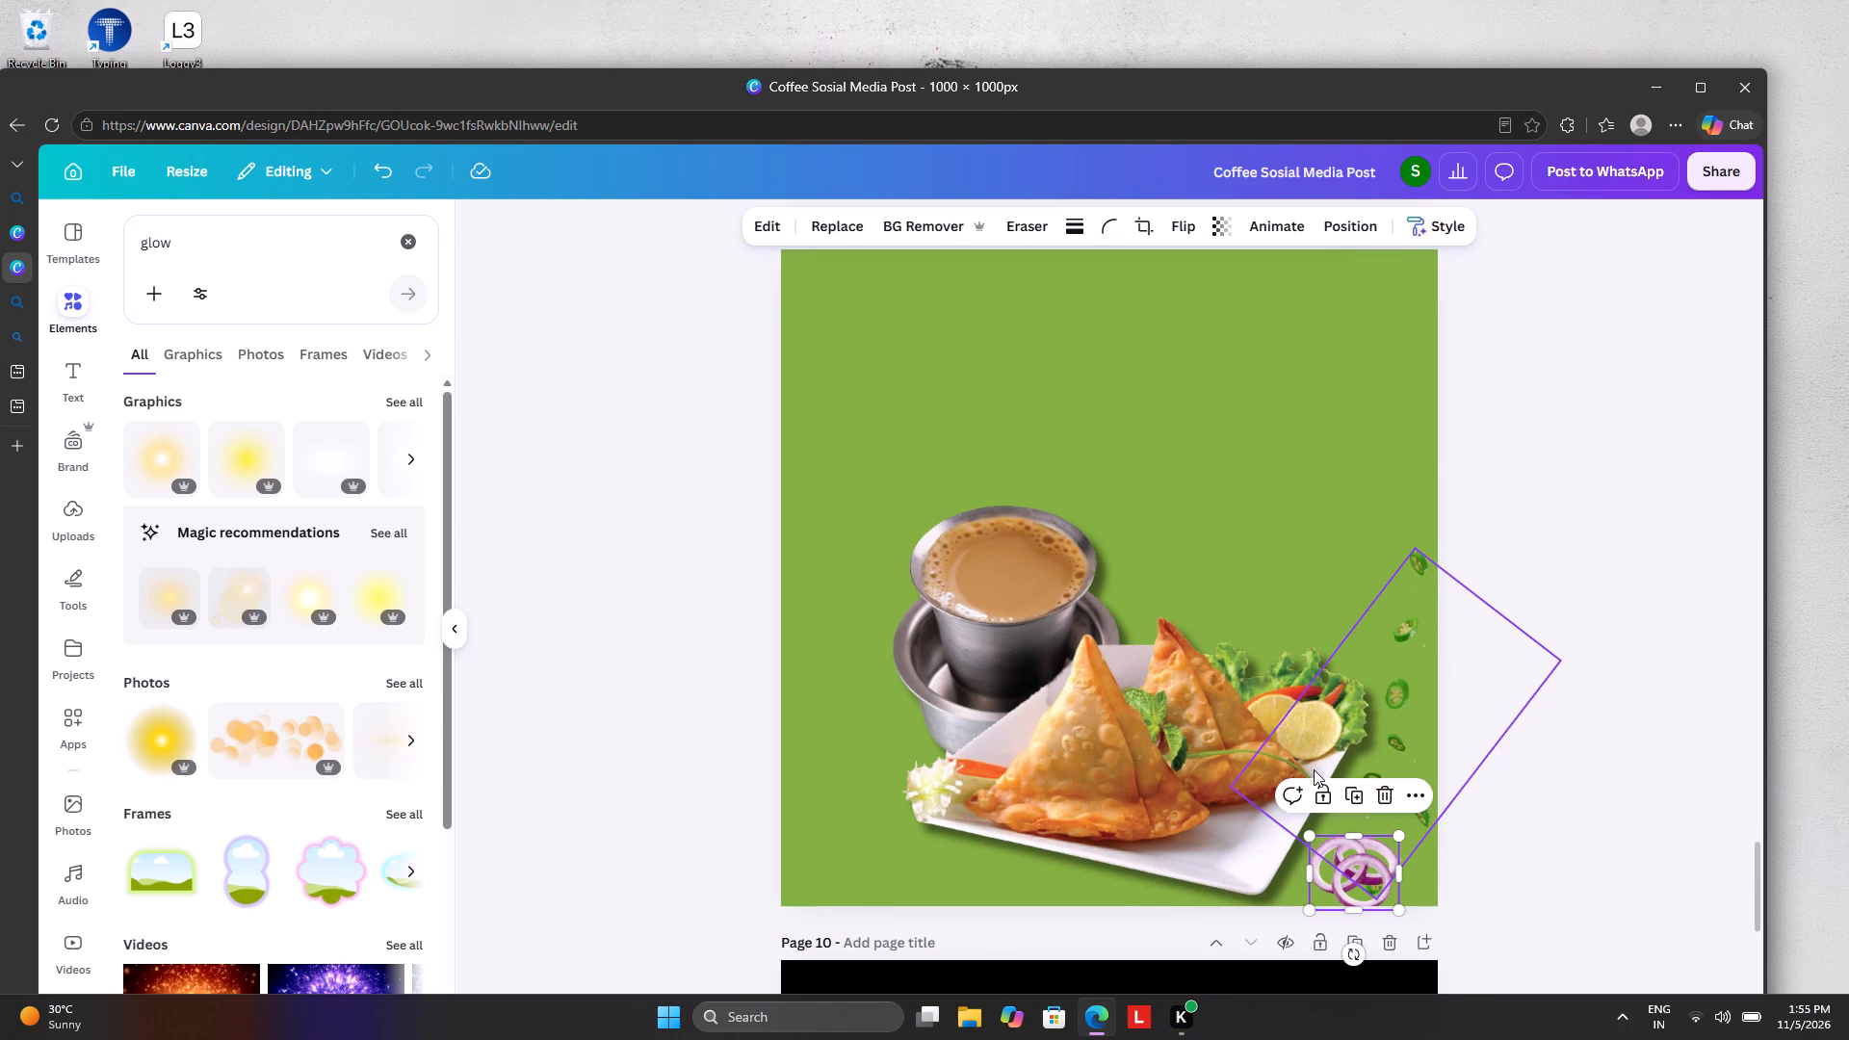
Copy the green herb leaves from page 8's bottom right corner to page 9, beside the onion rings.
scroll(1184, 589, up, 4)
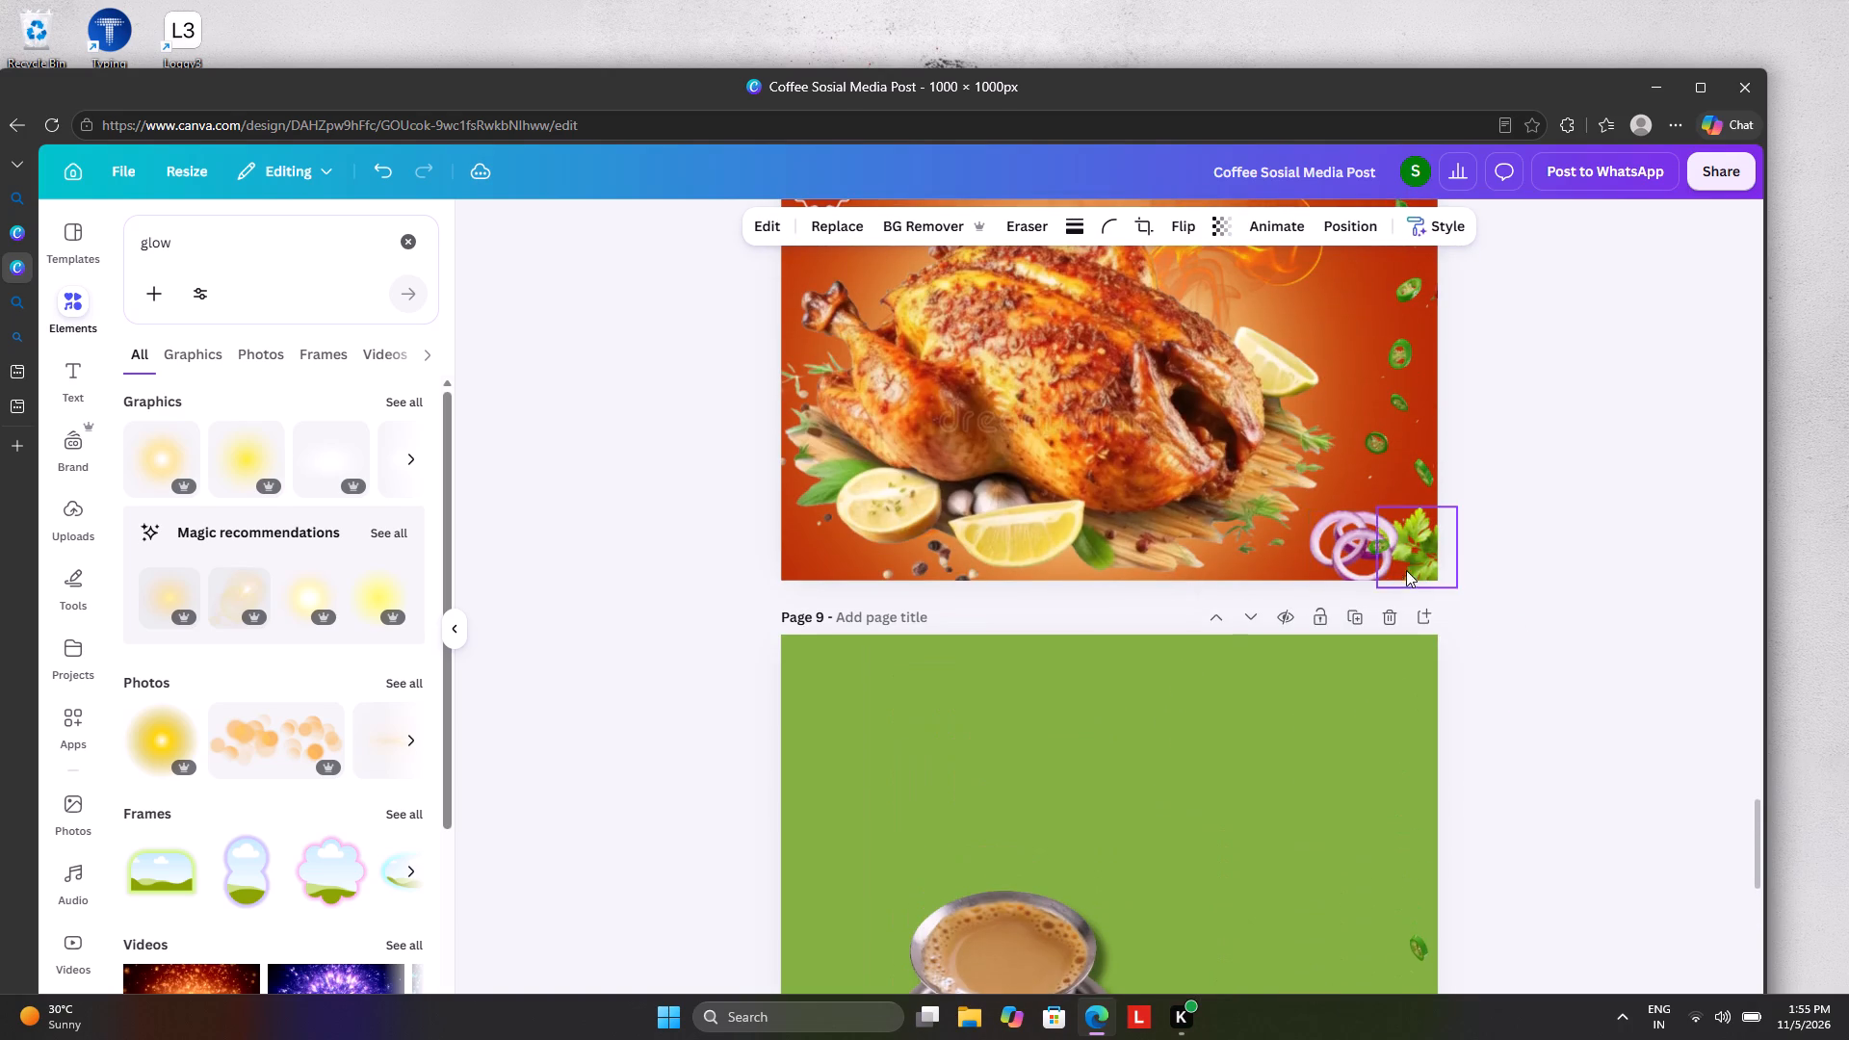
click(1414, 559)
right_click(1414, 559)
click(1463, 405)
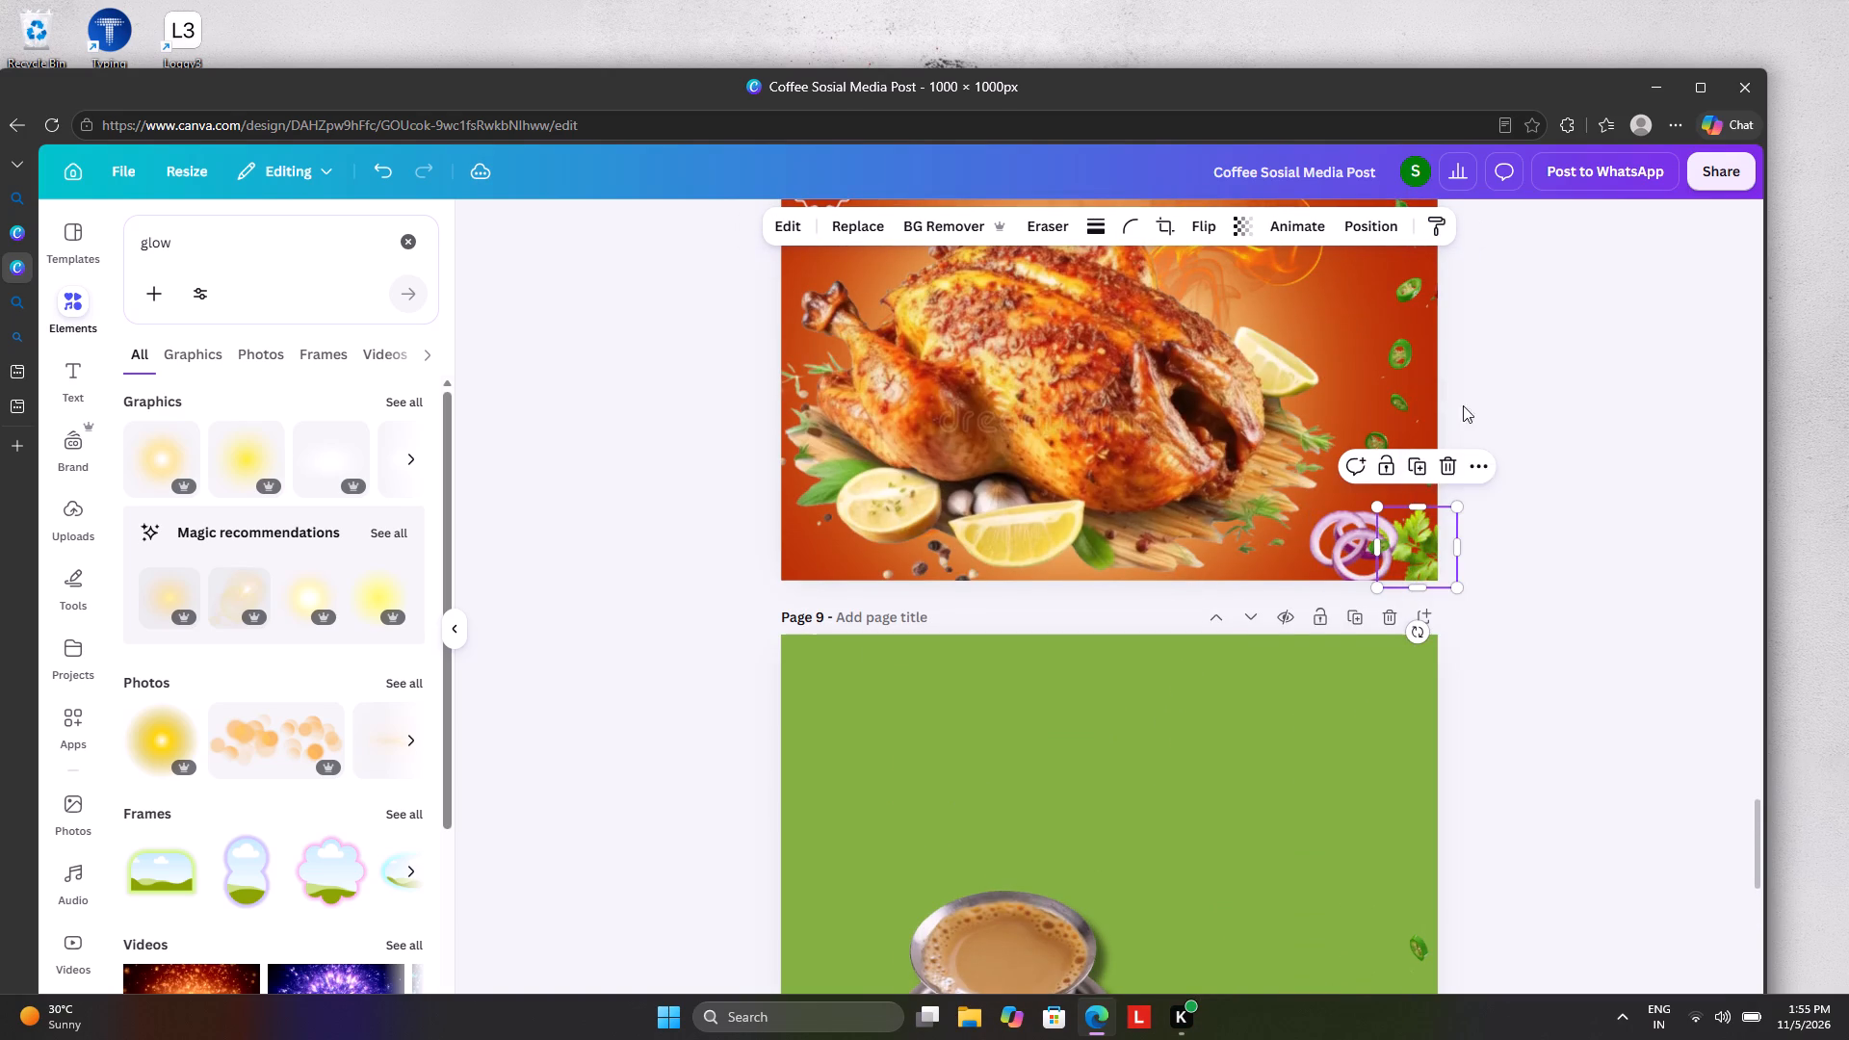
scroll(1117, 978, down, 3)
scroll(1132, 868, down, 2)
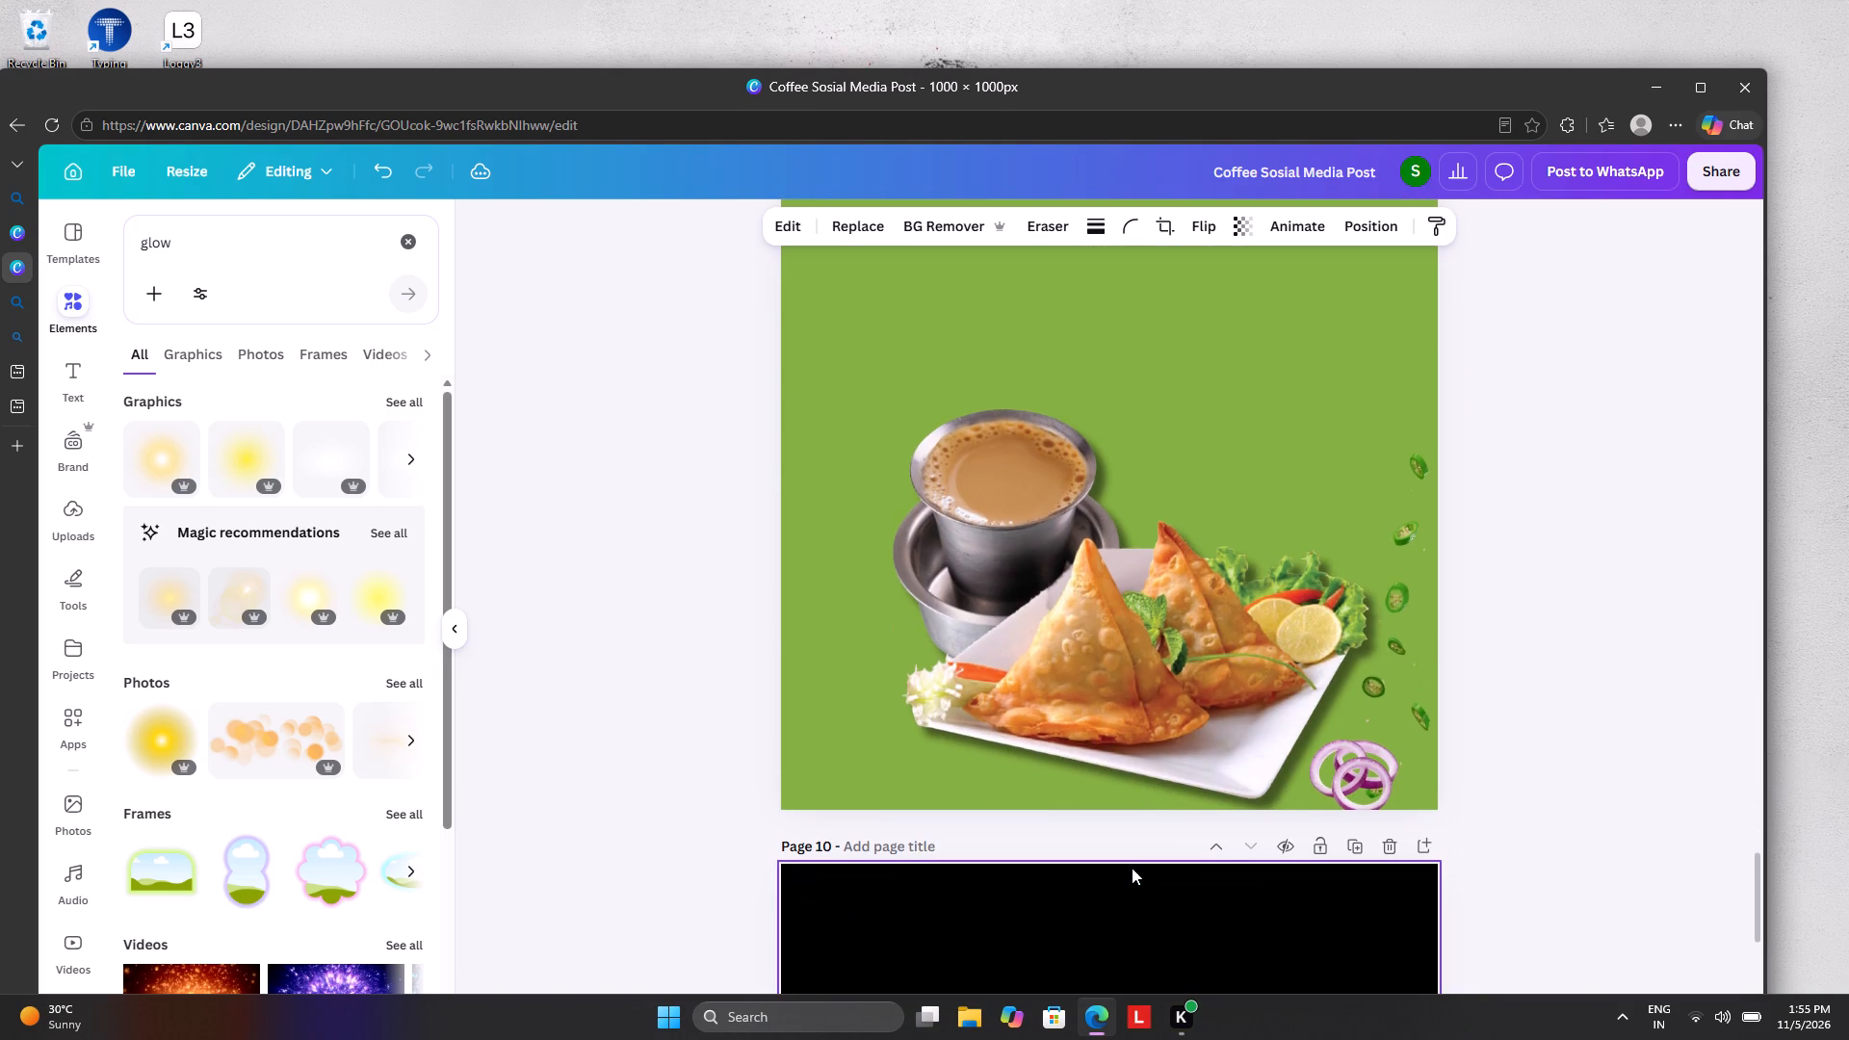
key(ctrl+v)
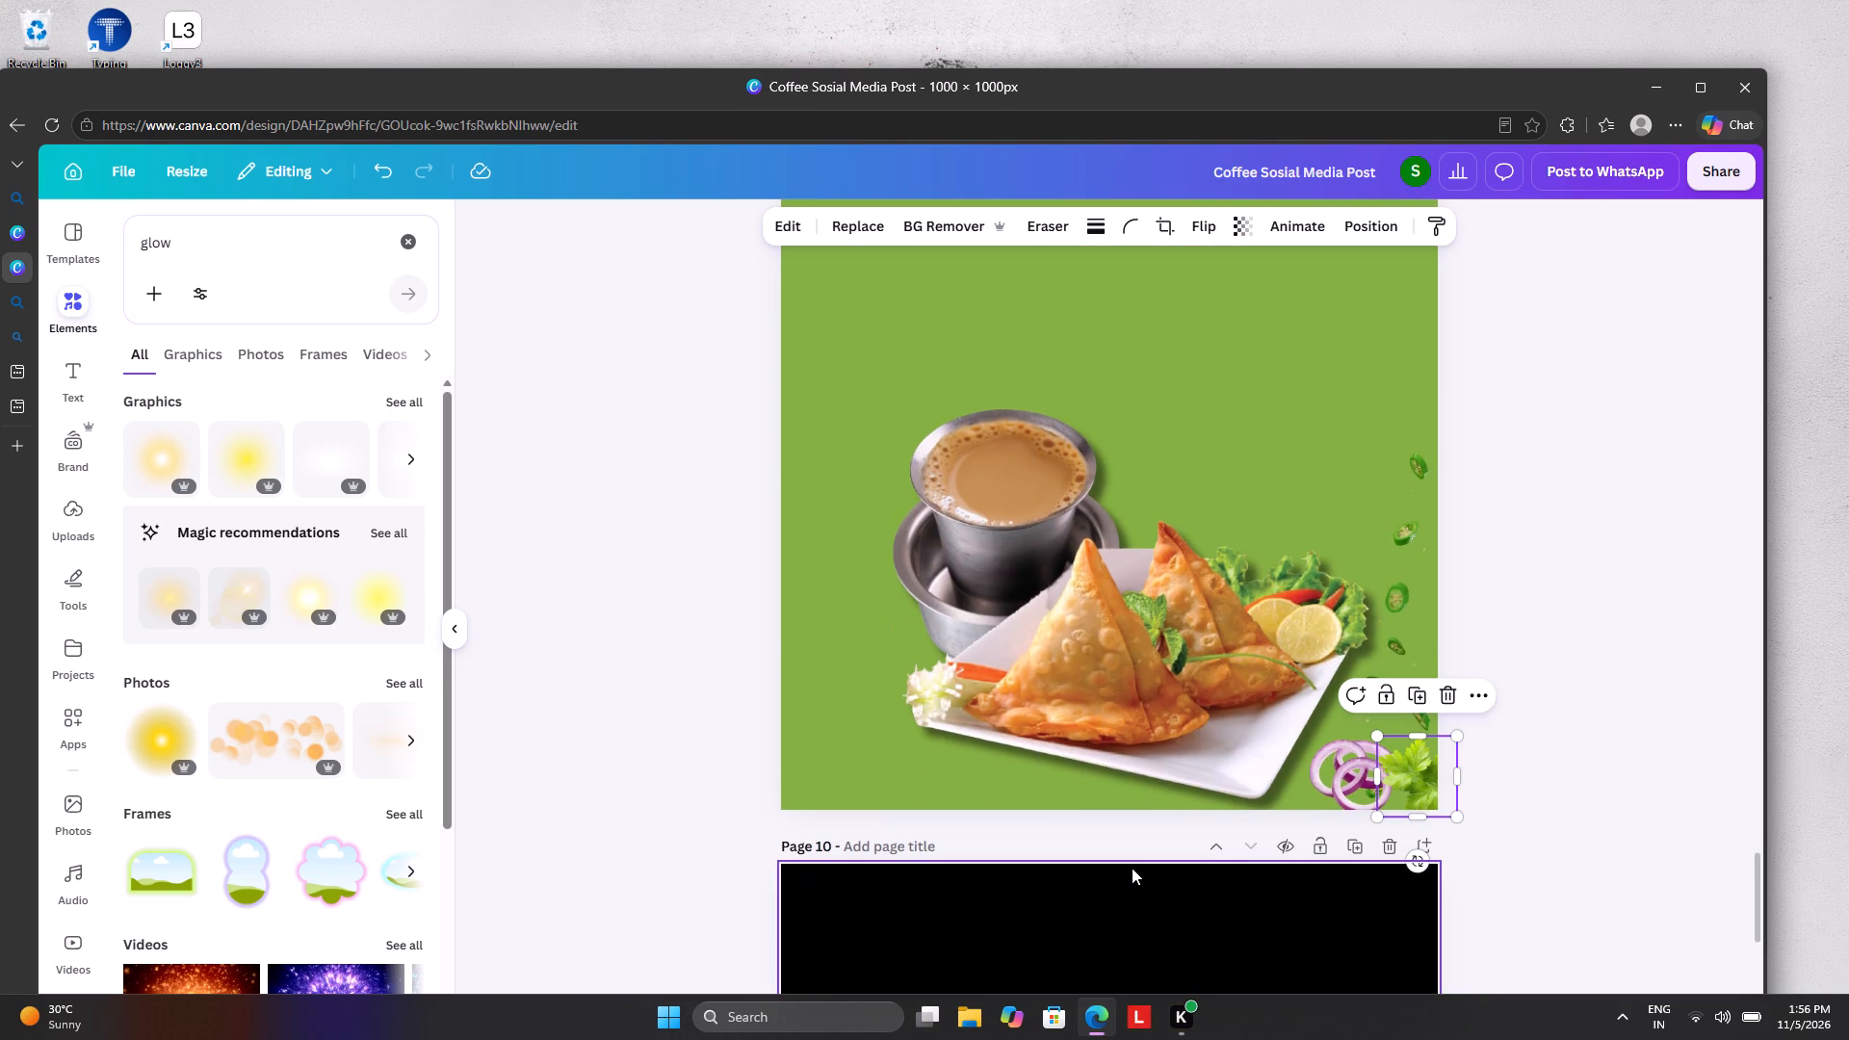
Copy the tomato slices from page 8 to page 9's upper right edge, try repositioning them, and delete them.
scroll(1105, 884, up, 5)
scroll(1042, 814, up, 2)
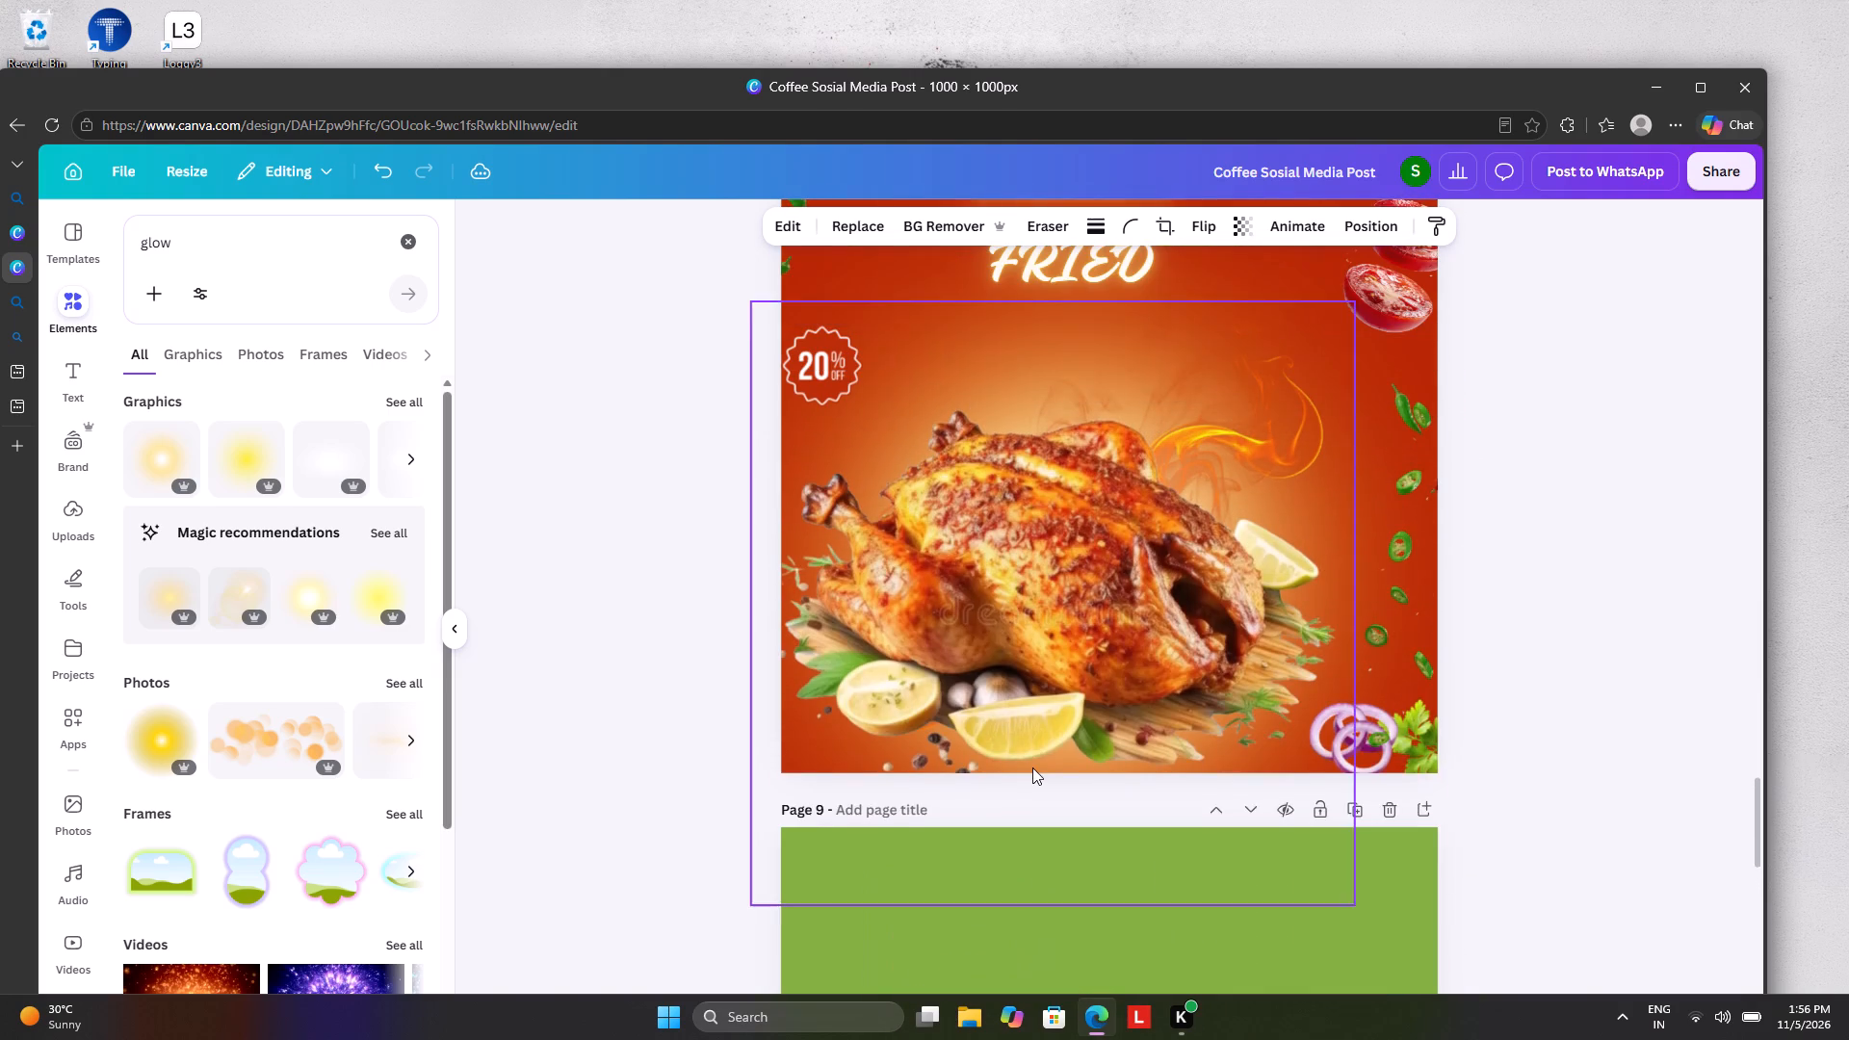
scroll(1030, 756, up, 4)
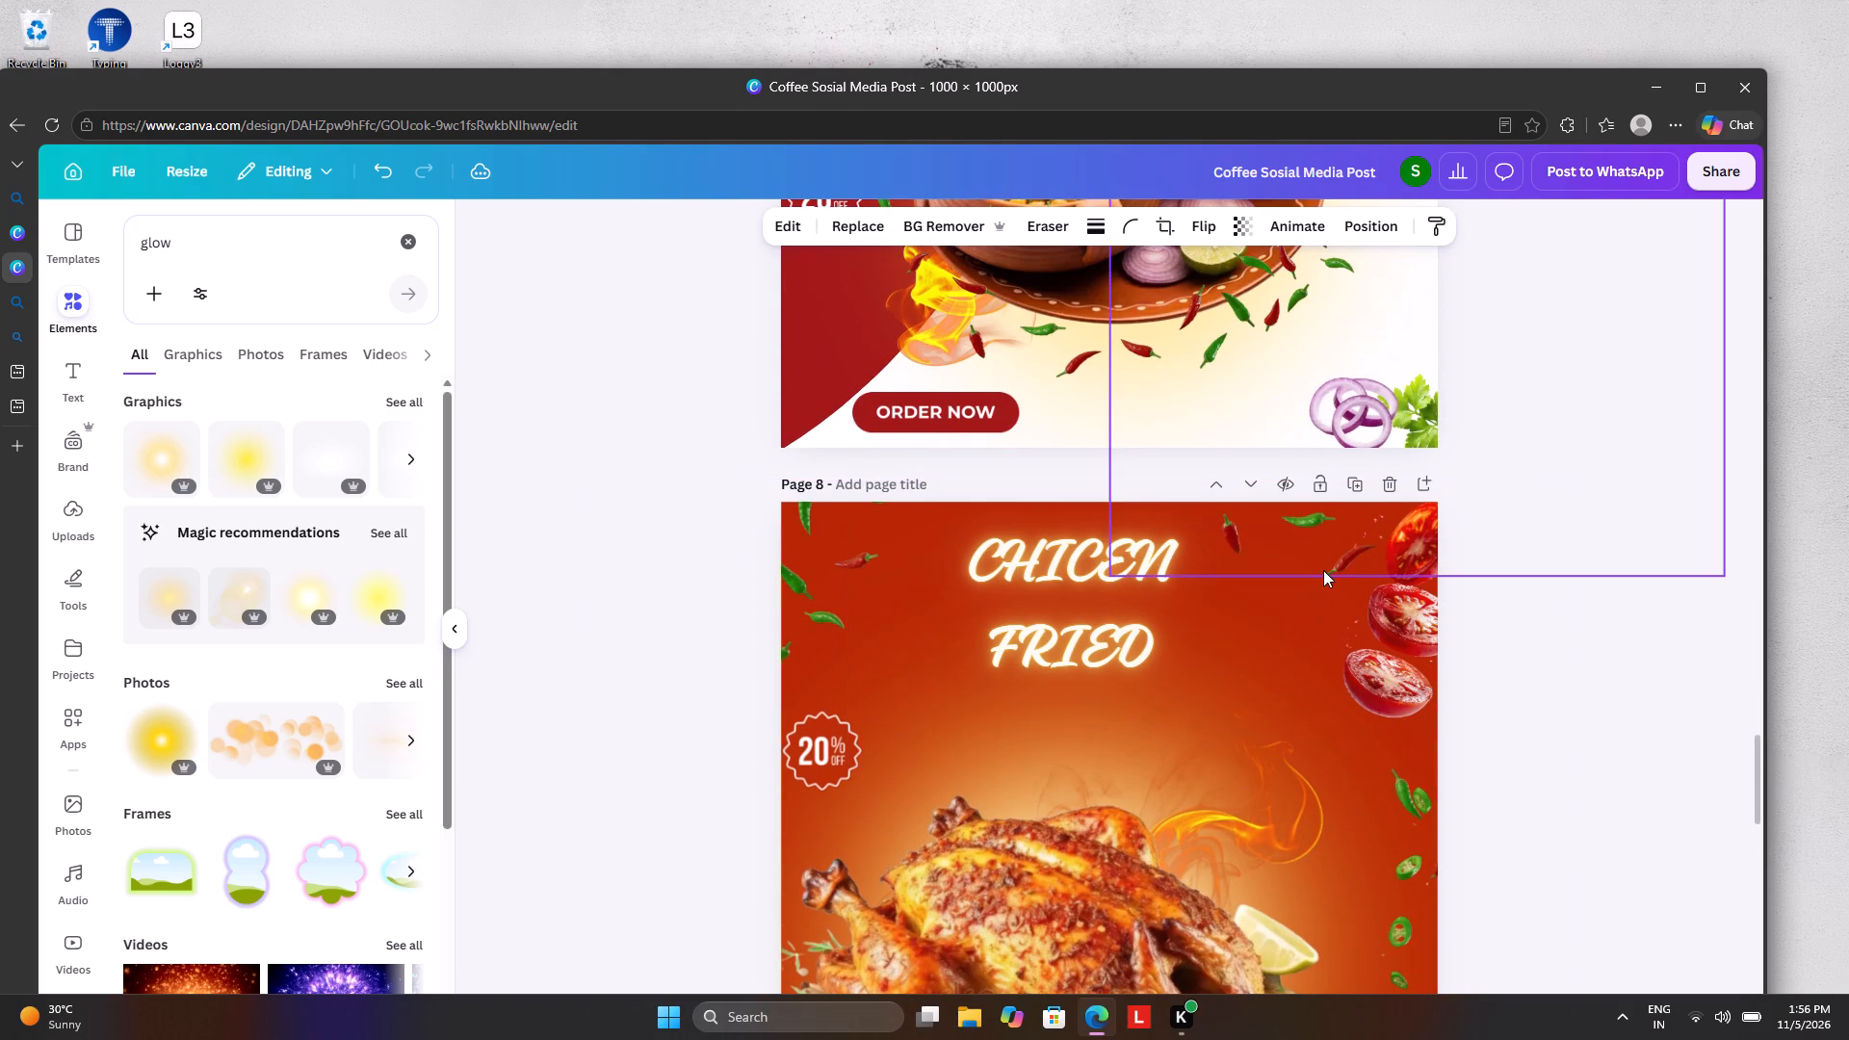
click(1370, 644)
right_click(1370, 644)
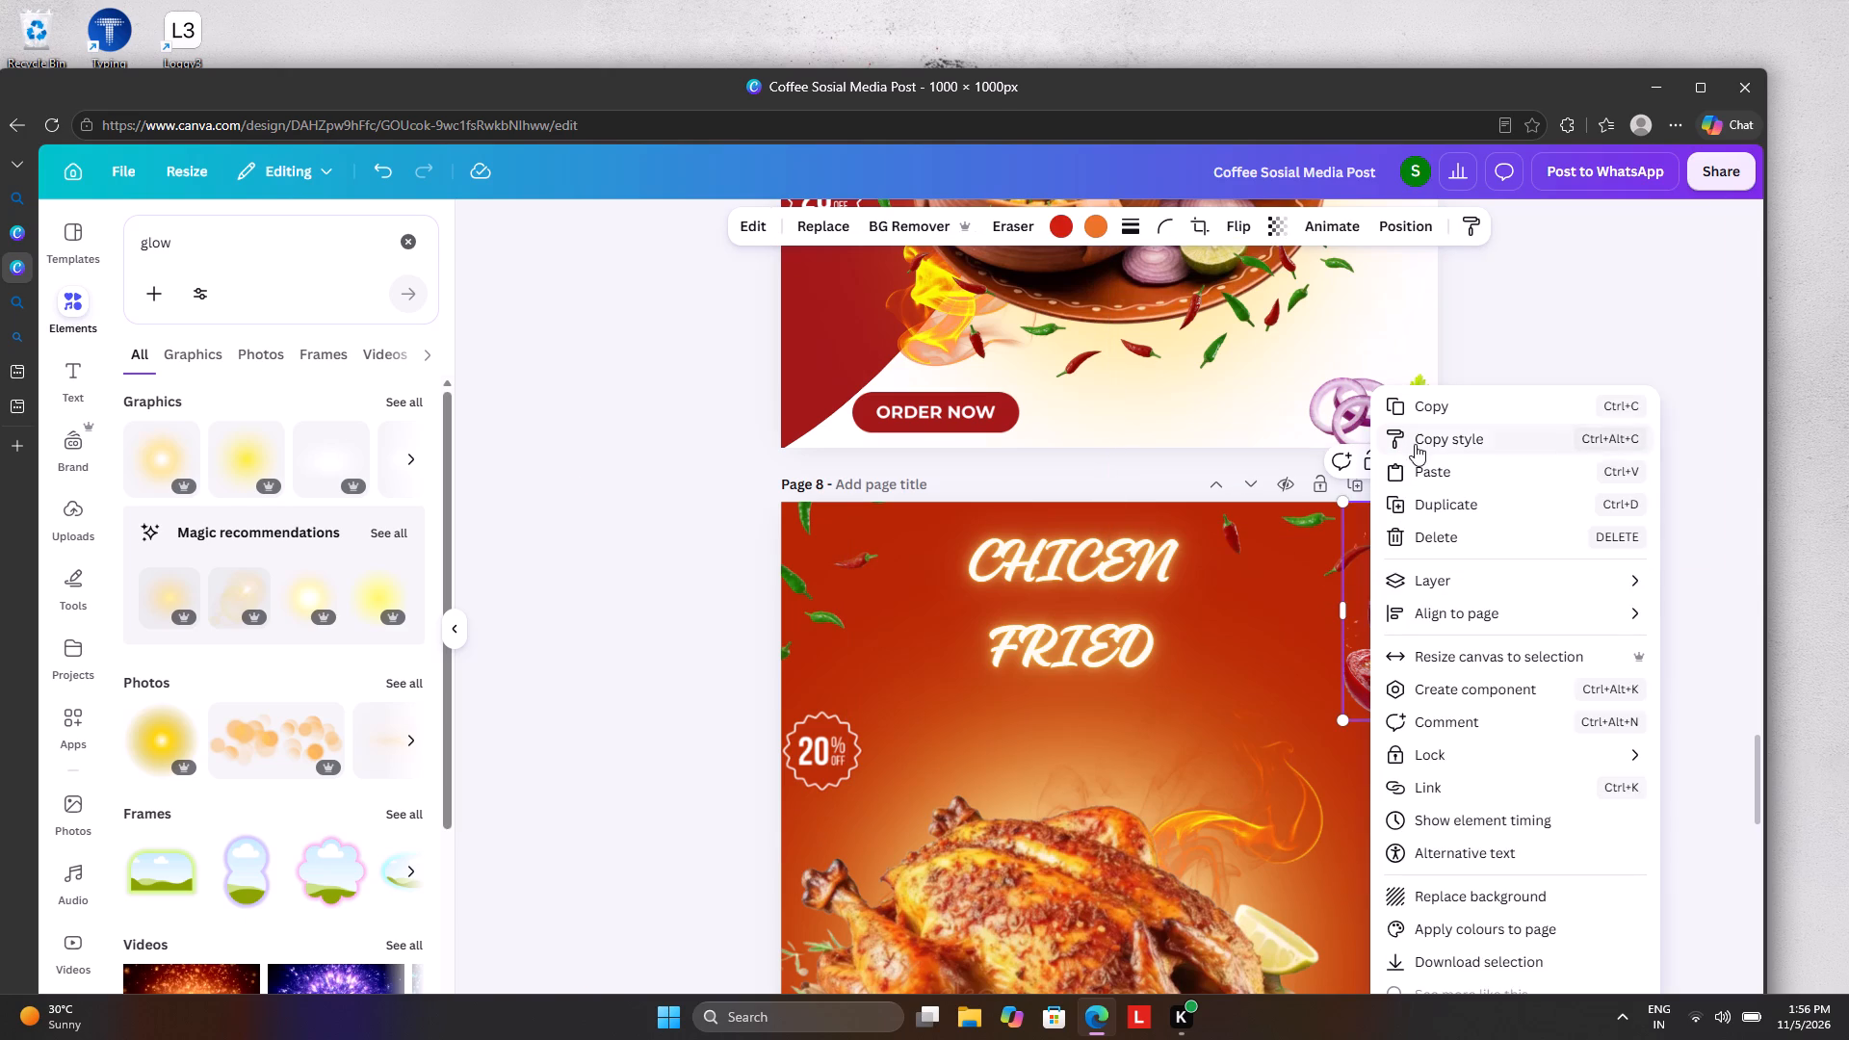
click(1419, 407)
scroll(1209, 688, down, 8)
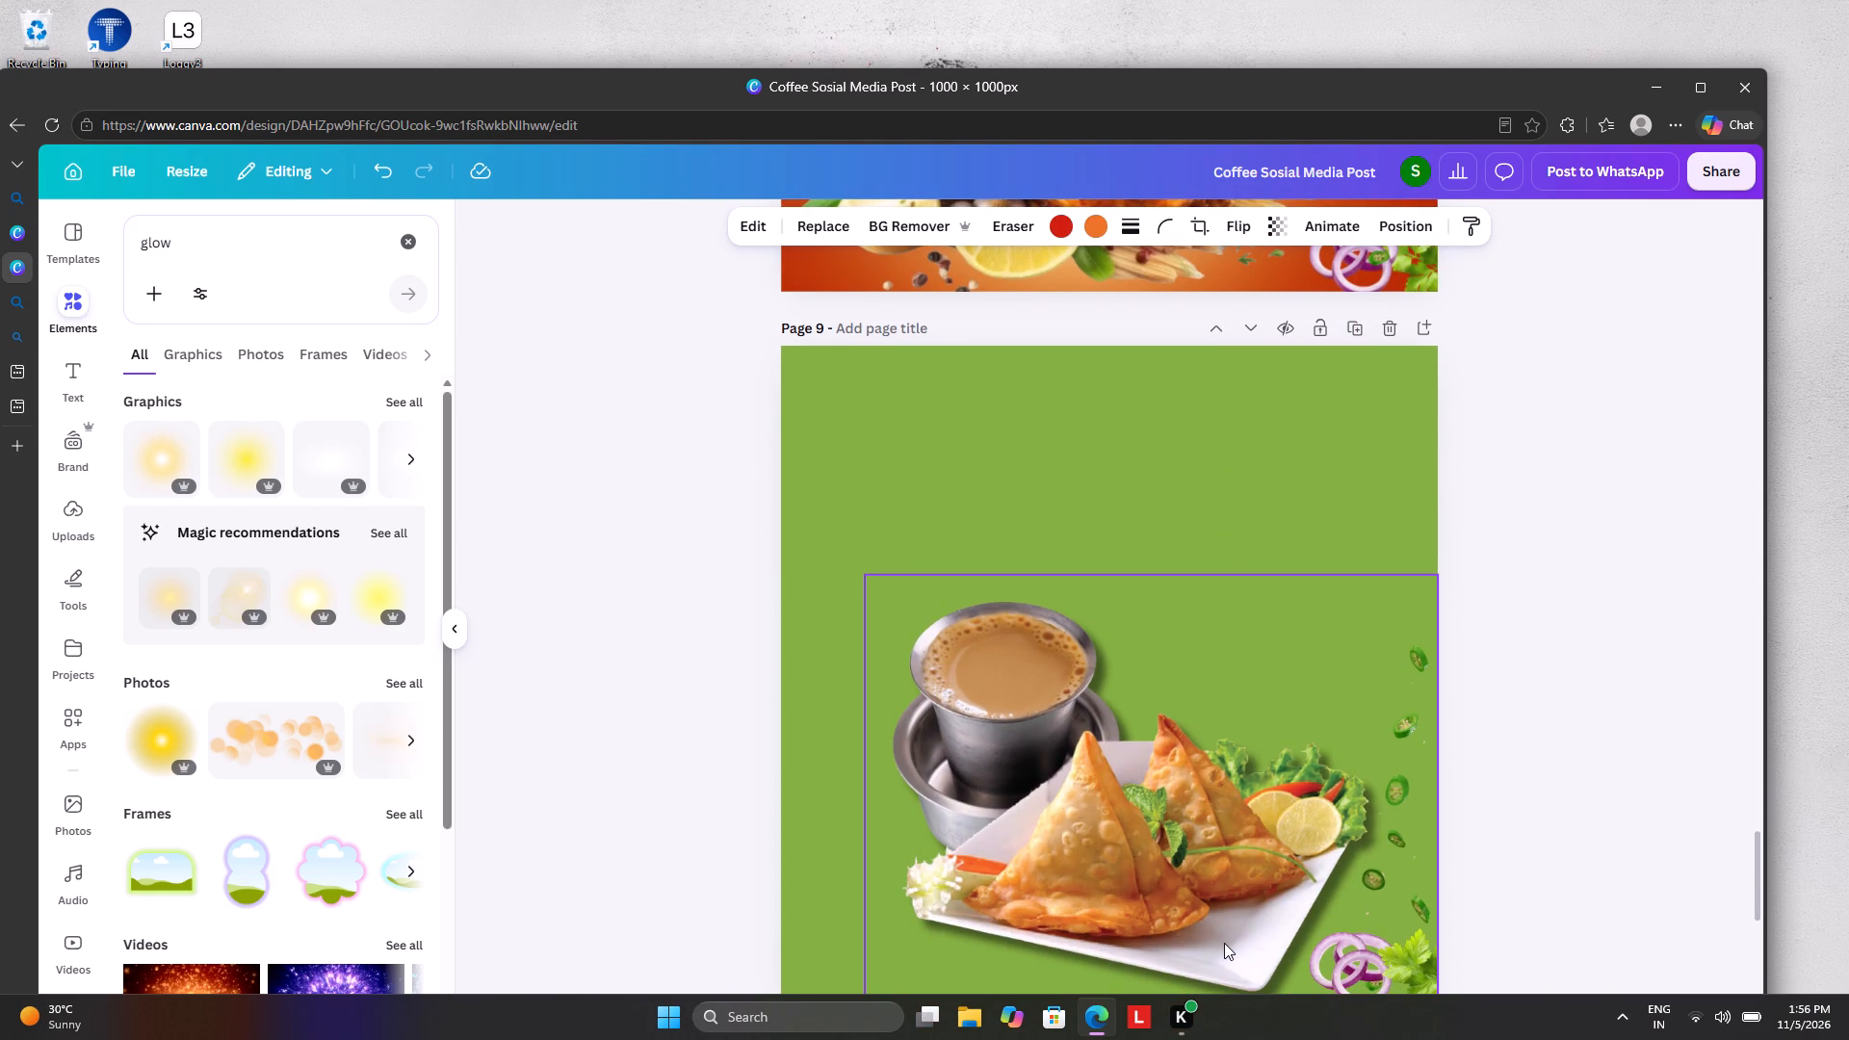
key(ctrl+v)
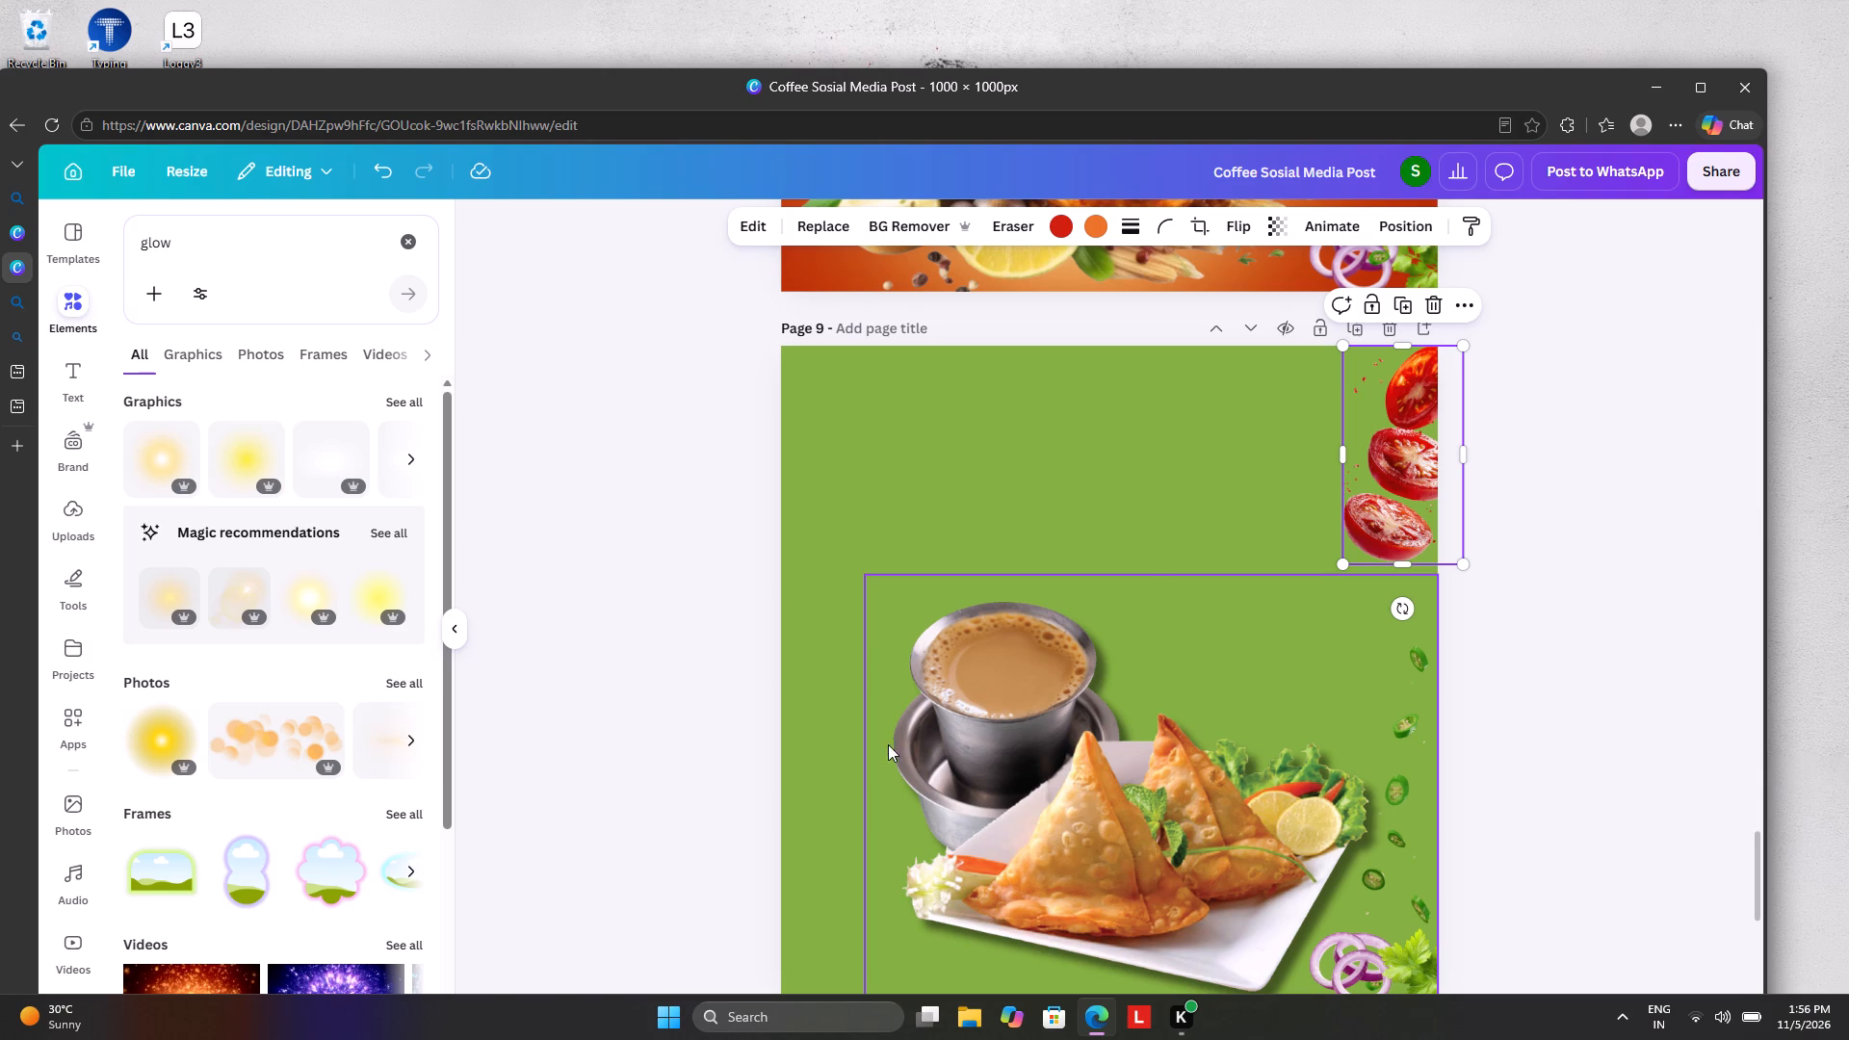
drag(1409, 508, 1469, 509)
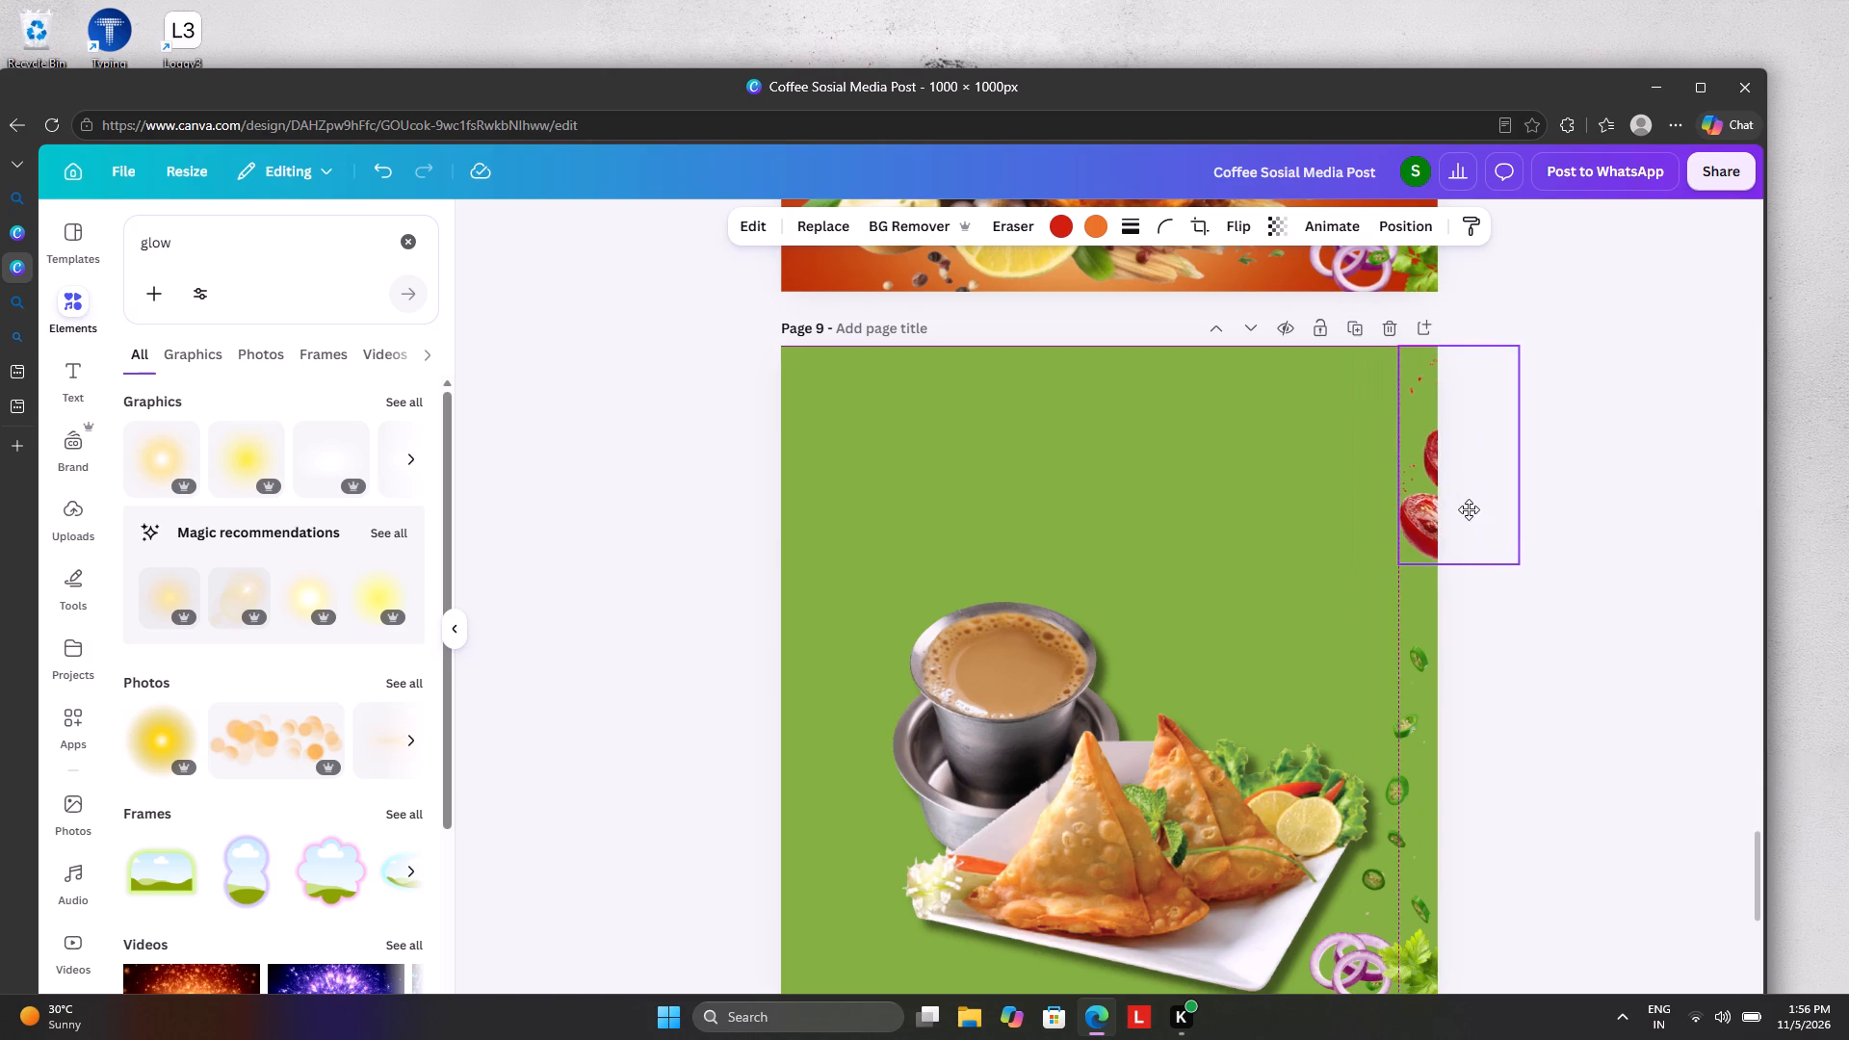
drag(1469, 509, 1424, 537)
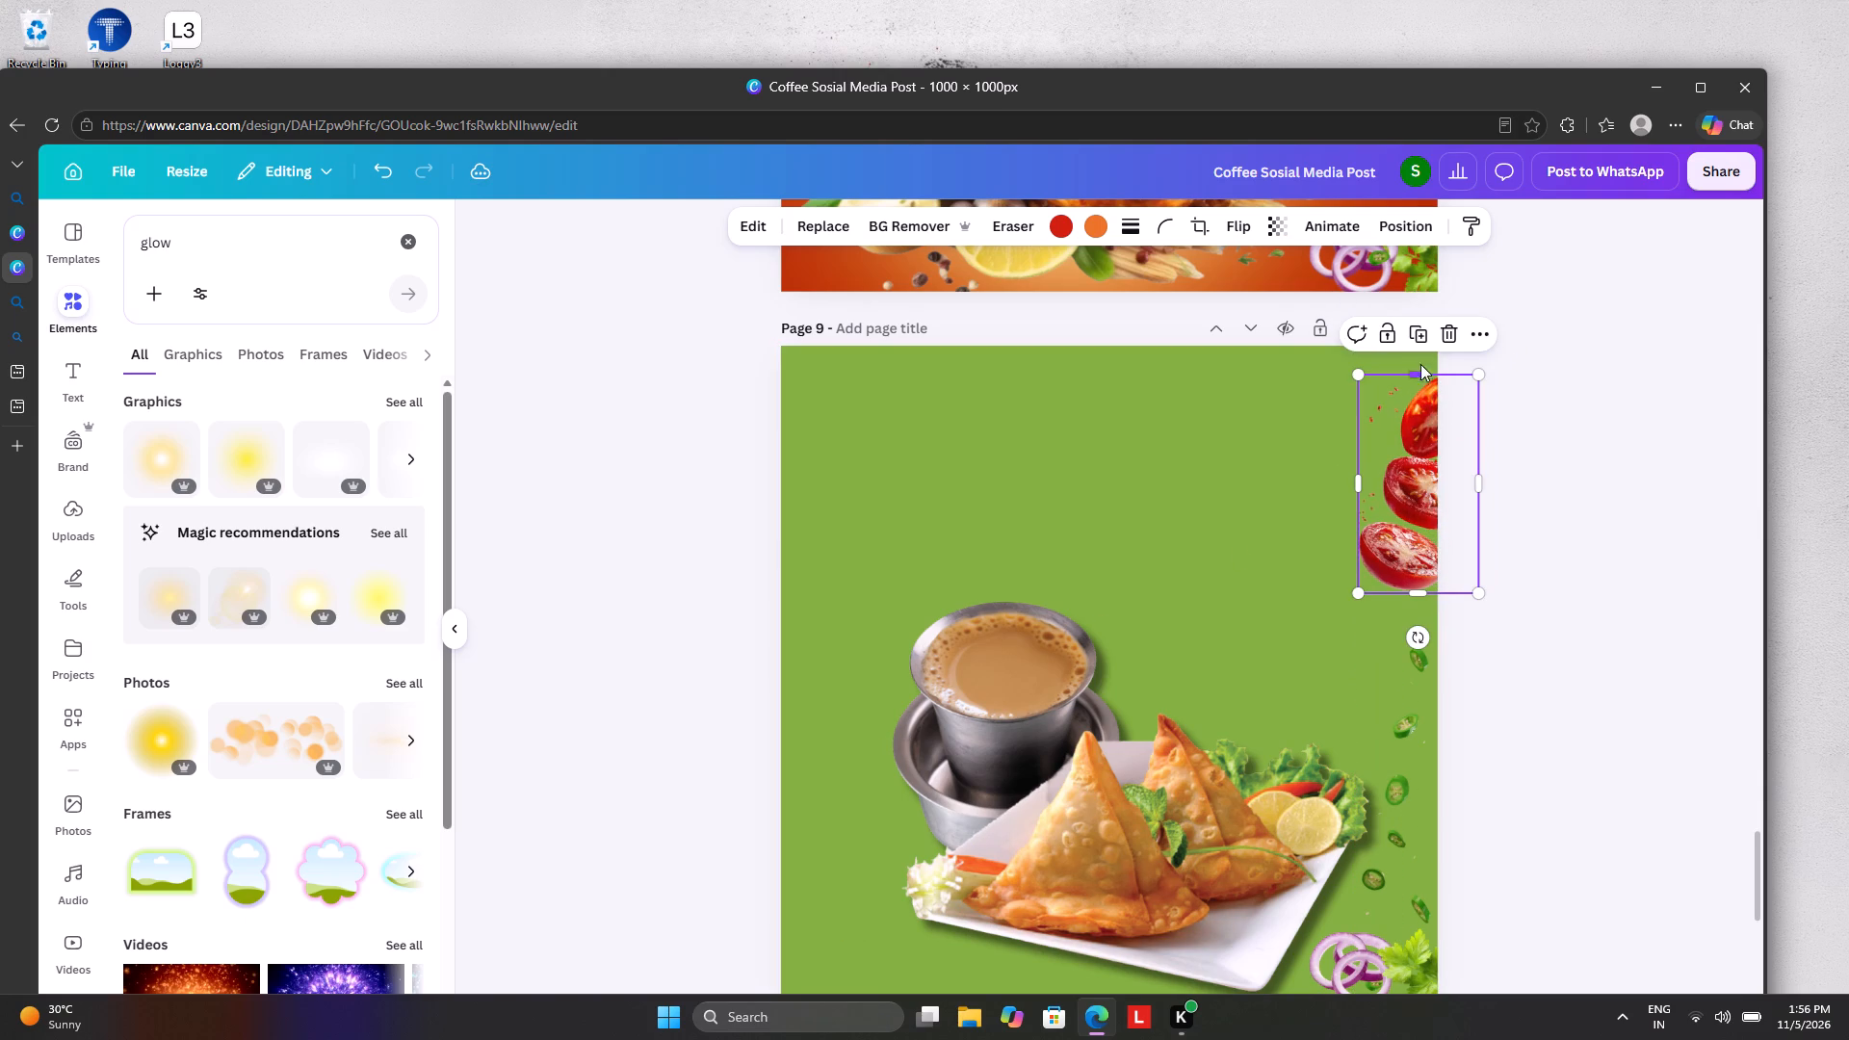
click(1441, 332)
Copy the scattered red and green chillies from page 8's upper left corner to the same place on page 9.
scroll(1177, 507, up, 6)
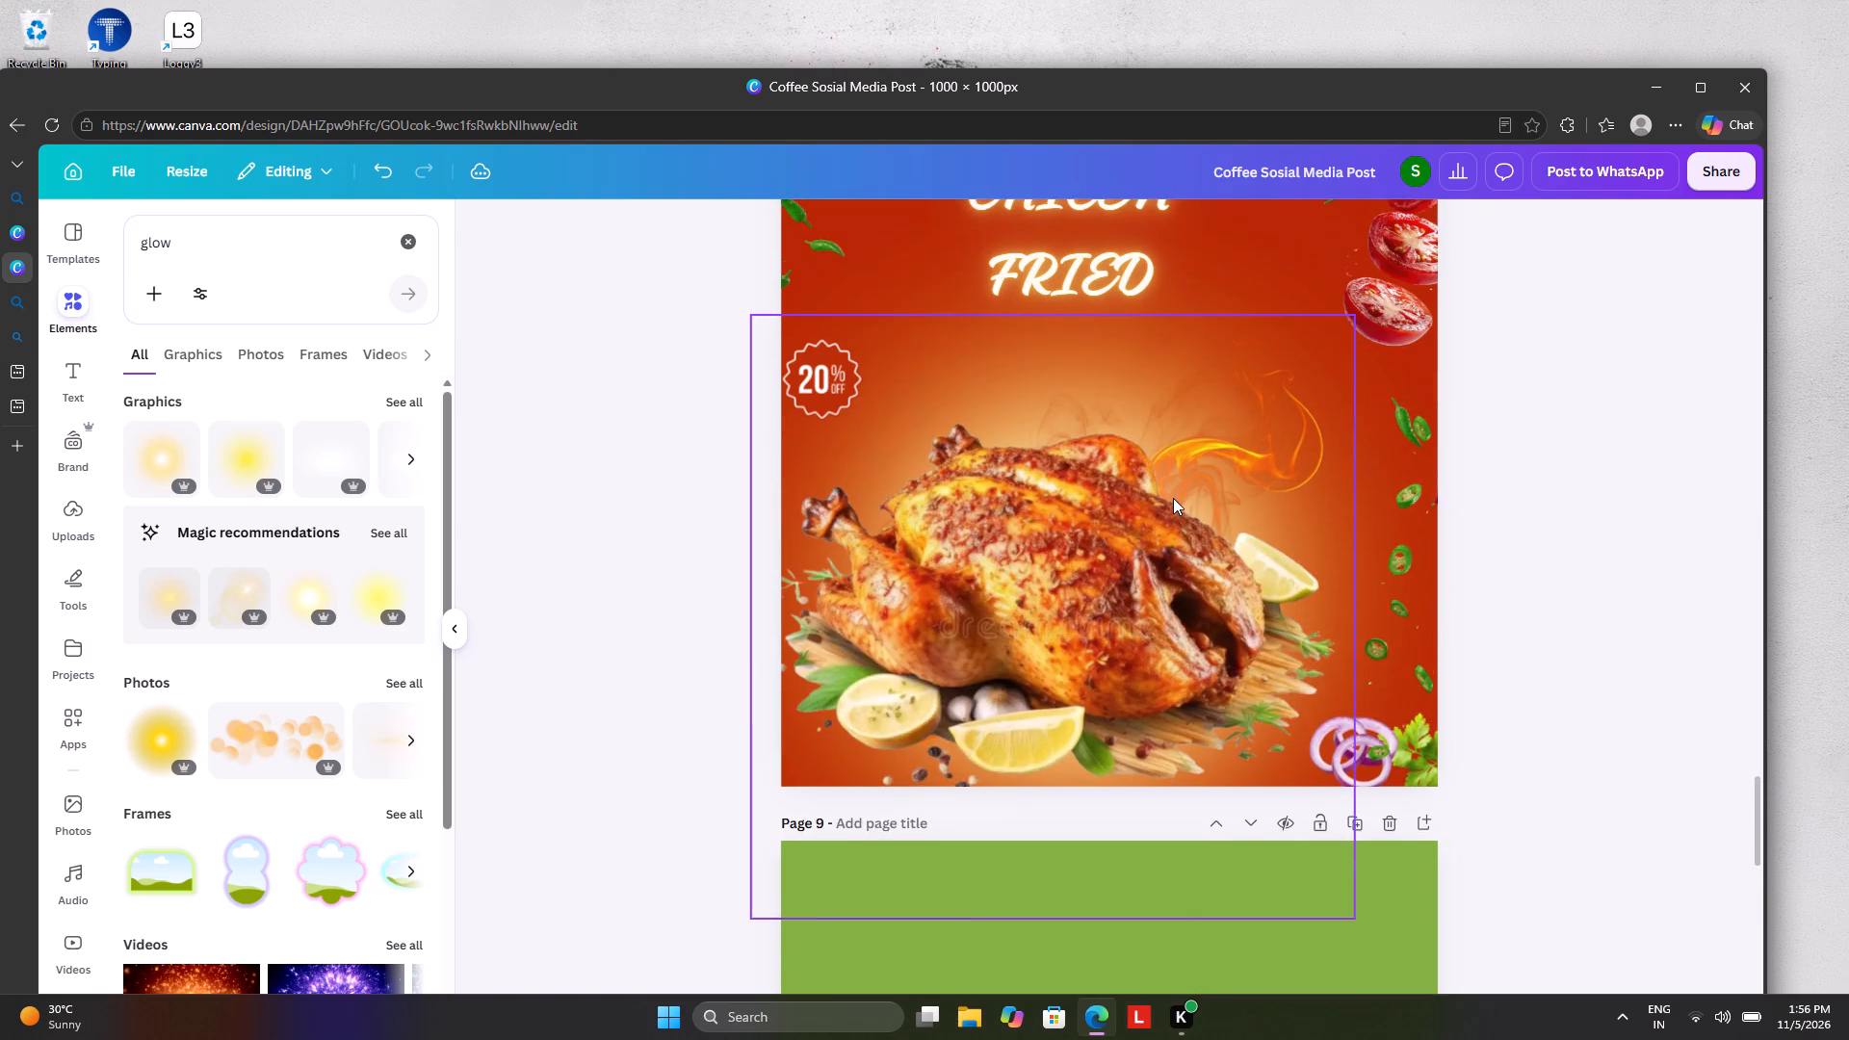
scroll(1173, 498, up, 4)
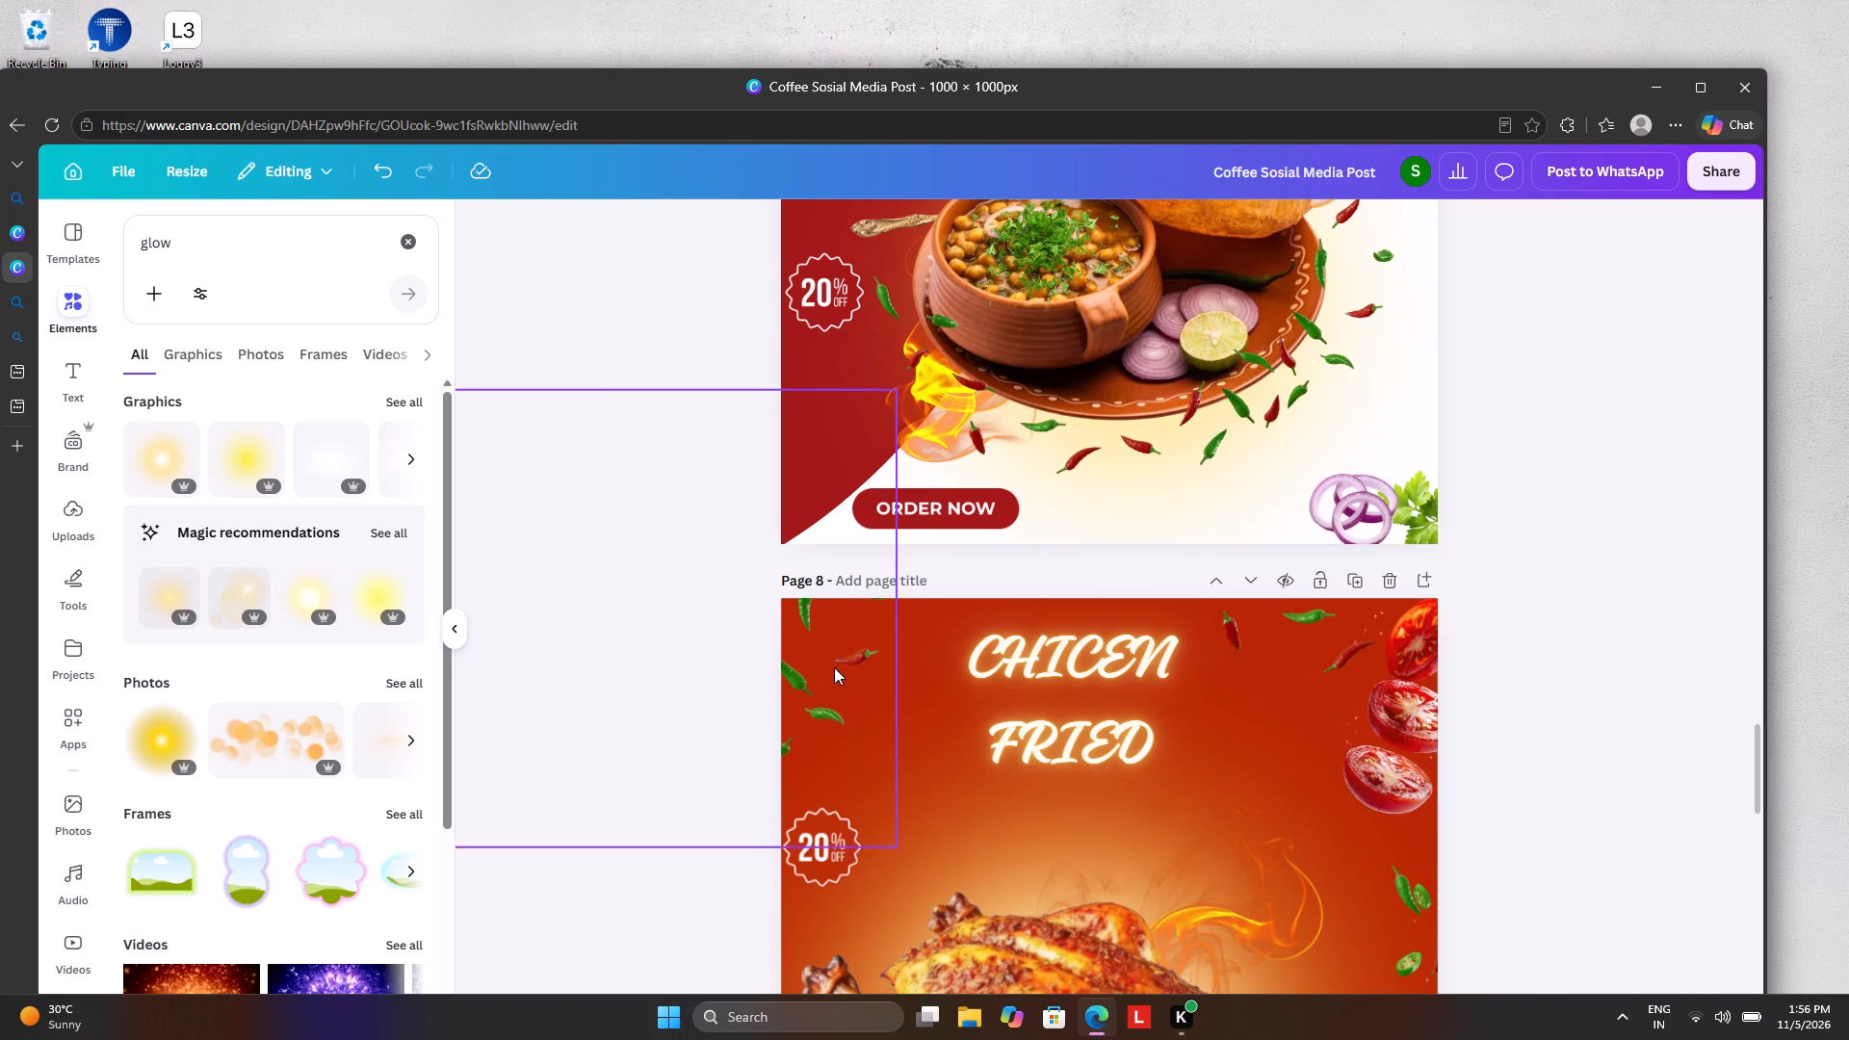
click(834, 667)
right_click(834, 666)
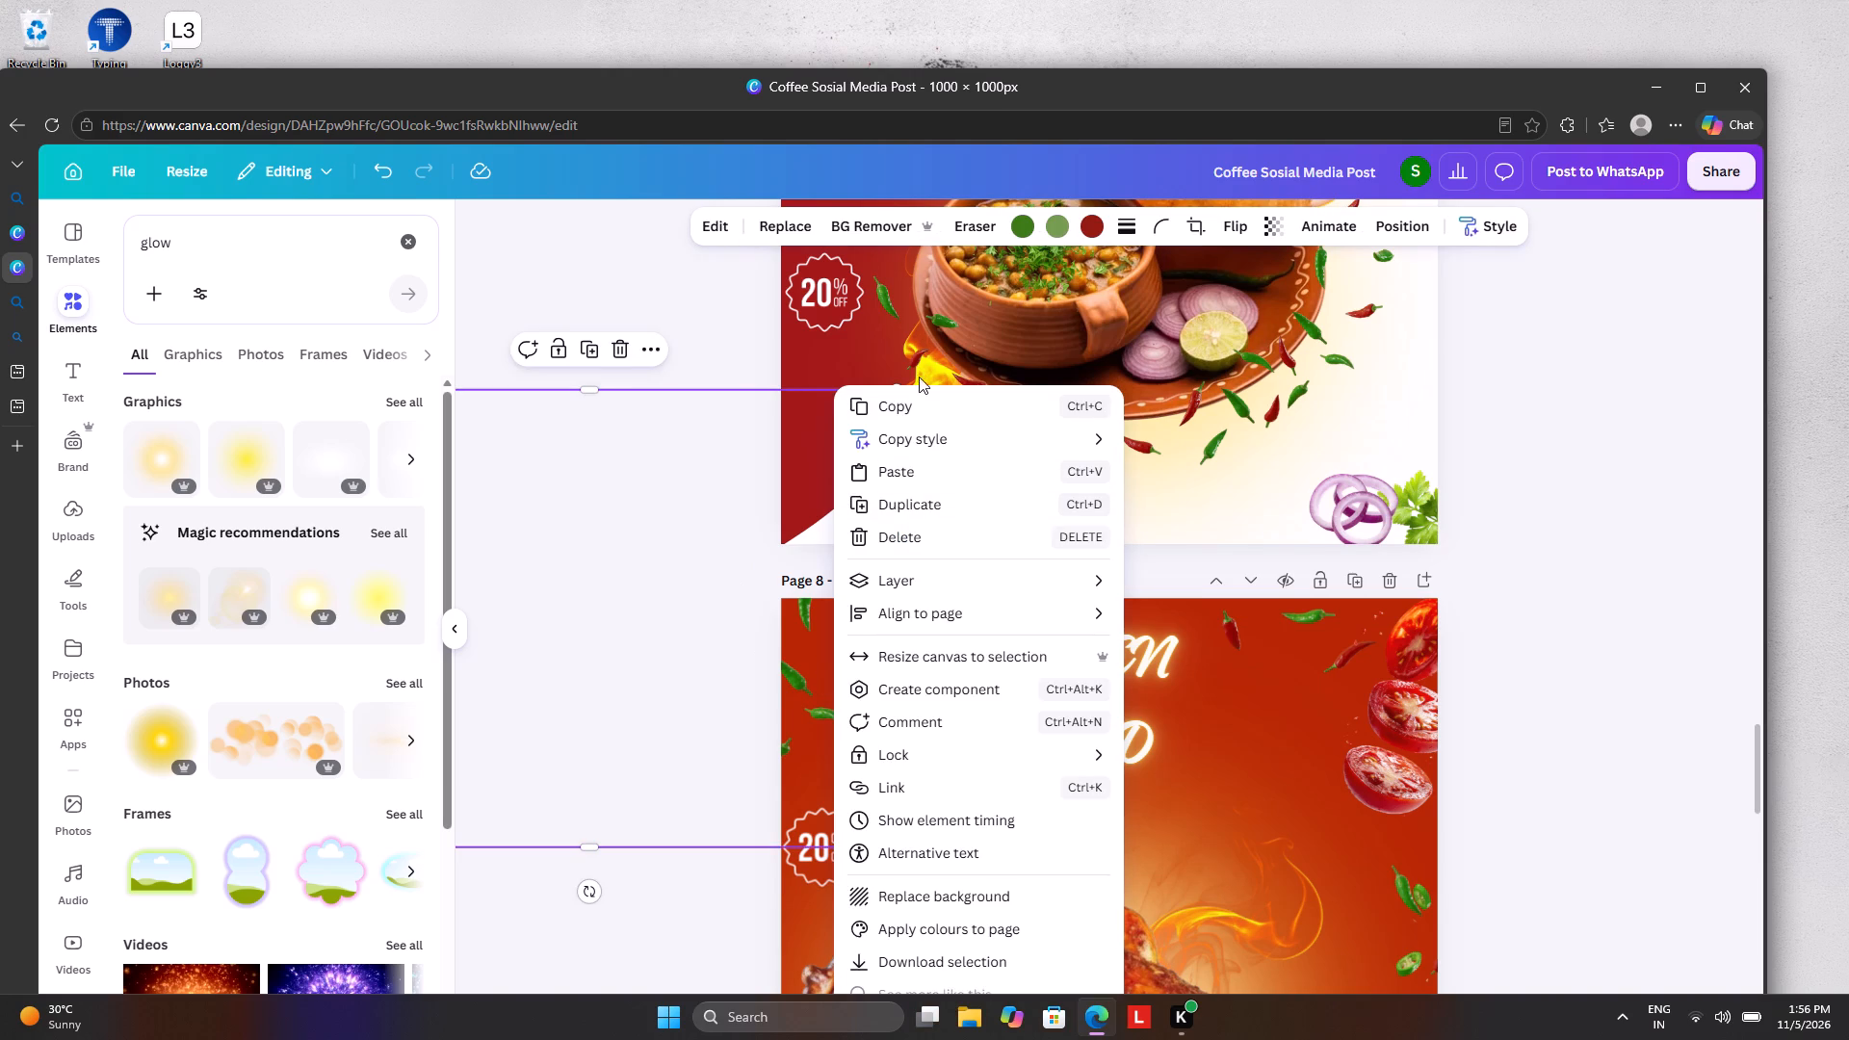
click(915, 416)
scroll(878, 726, down, 7)
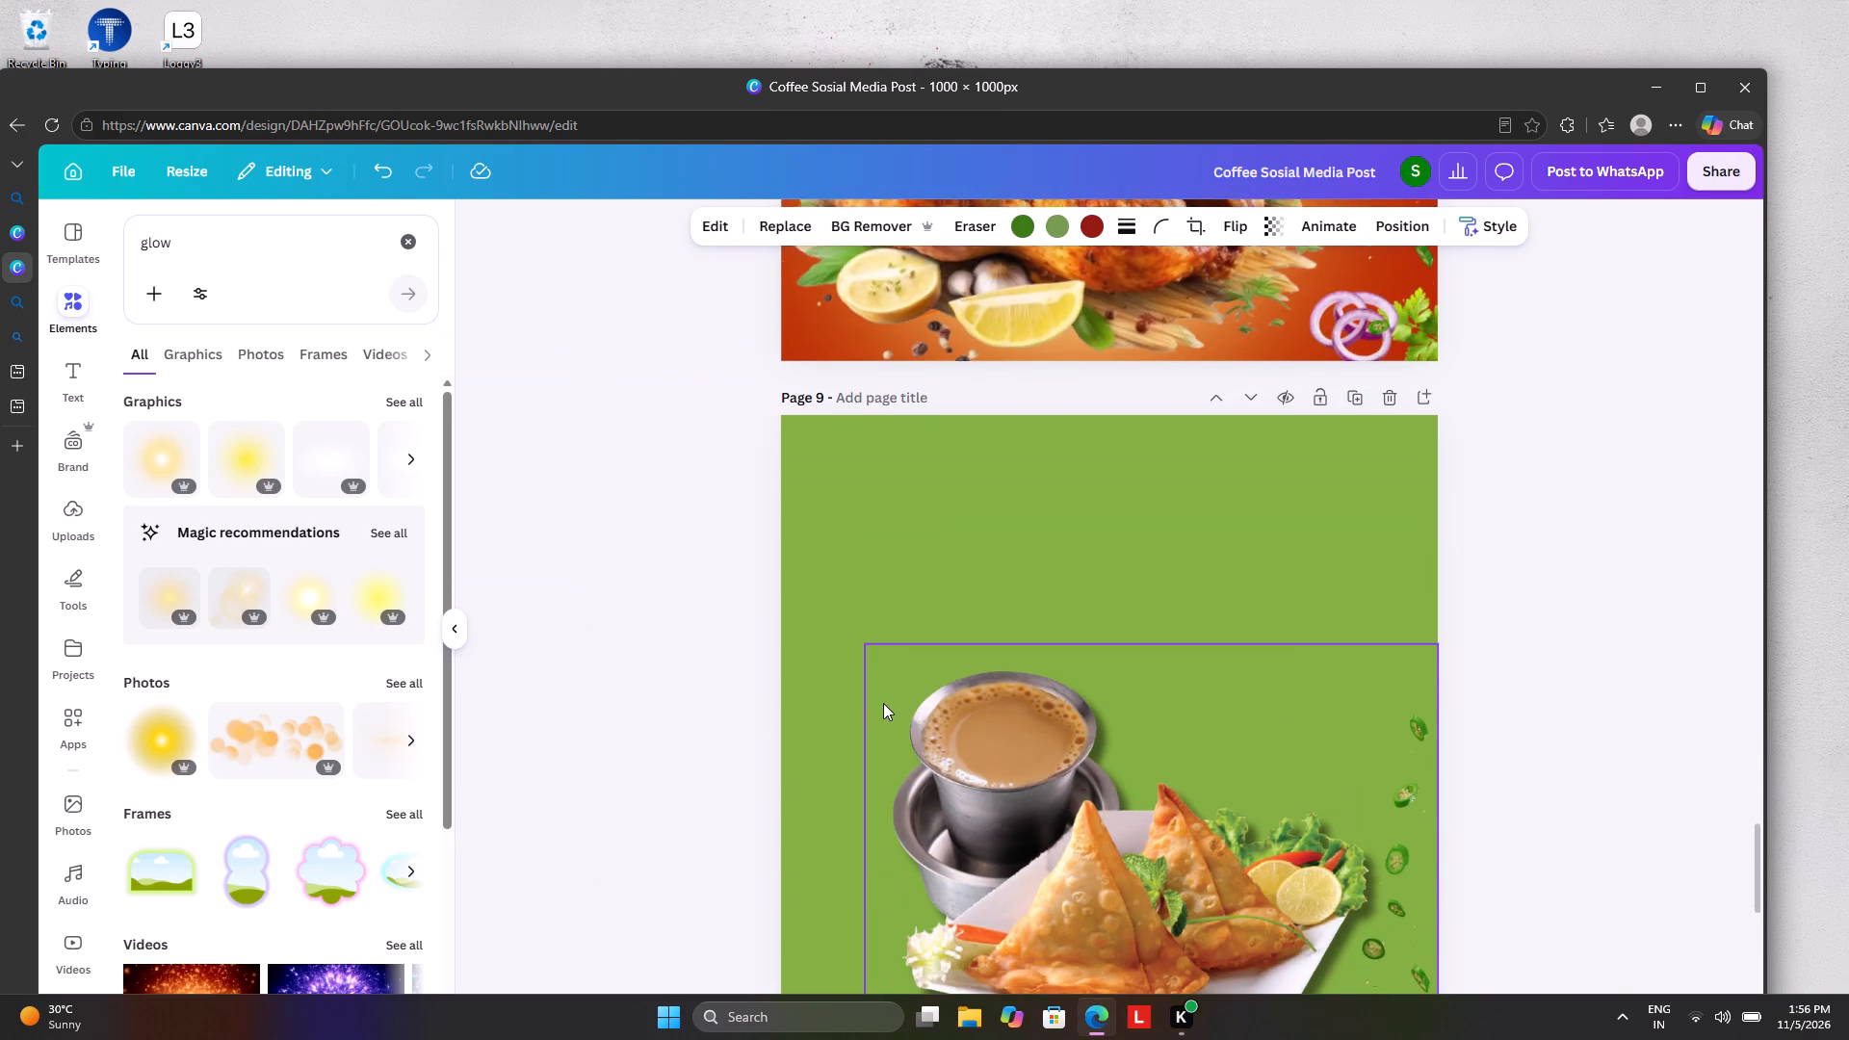
scroll(883, 703, down, 1)
key(ctrl+v)
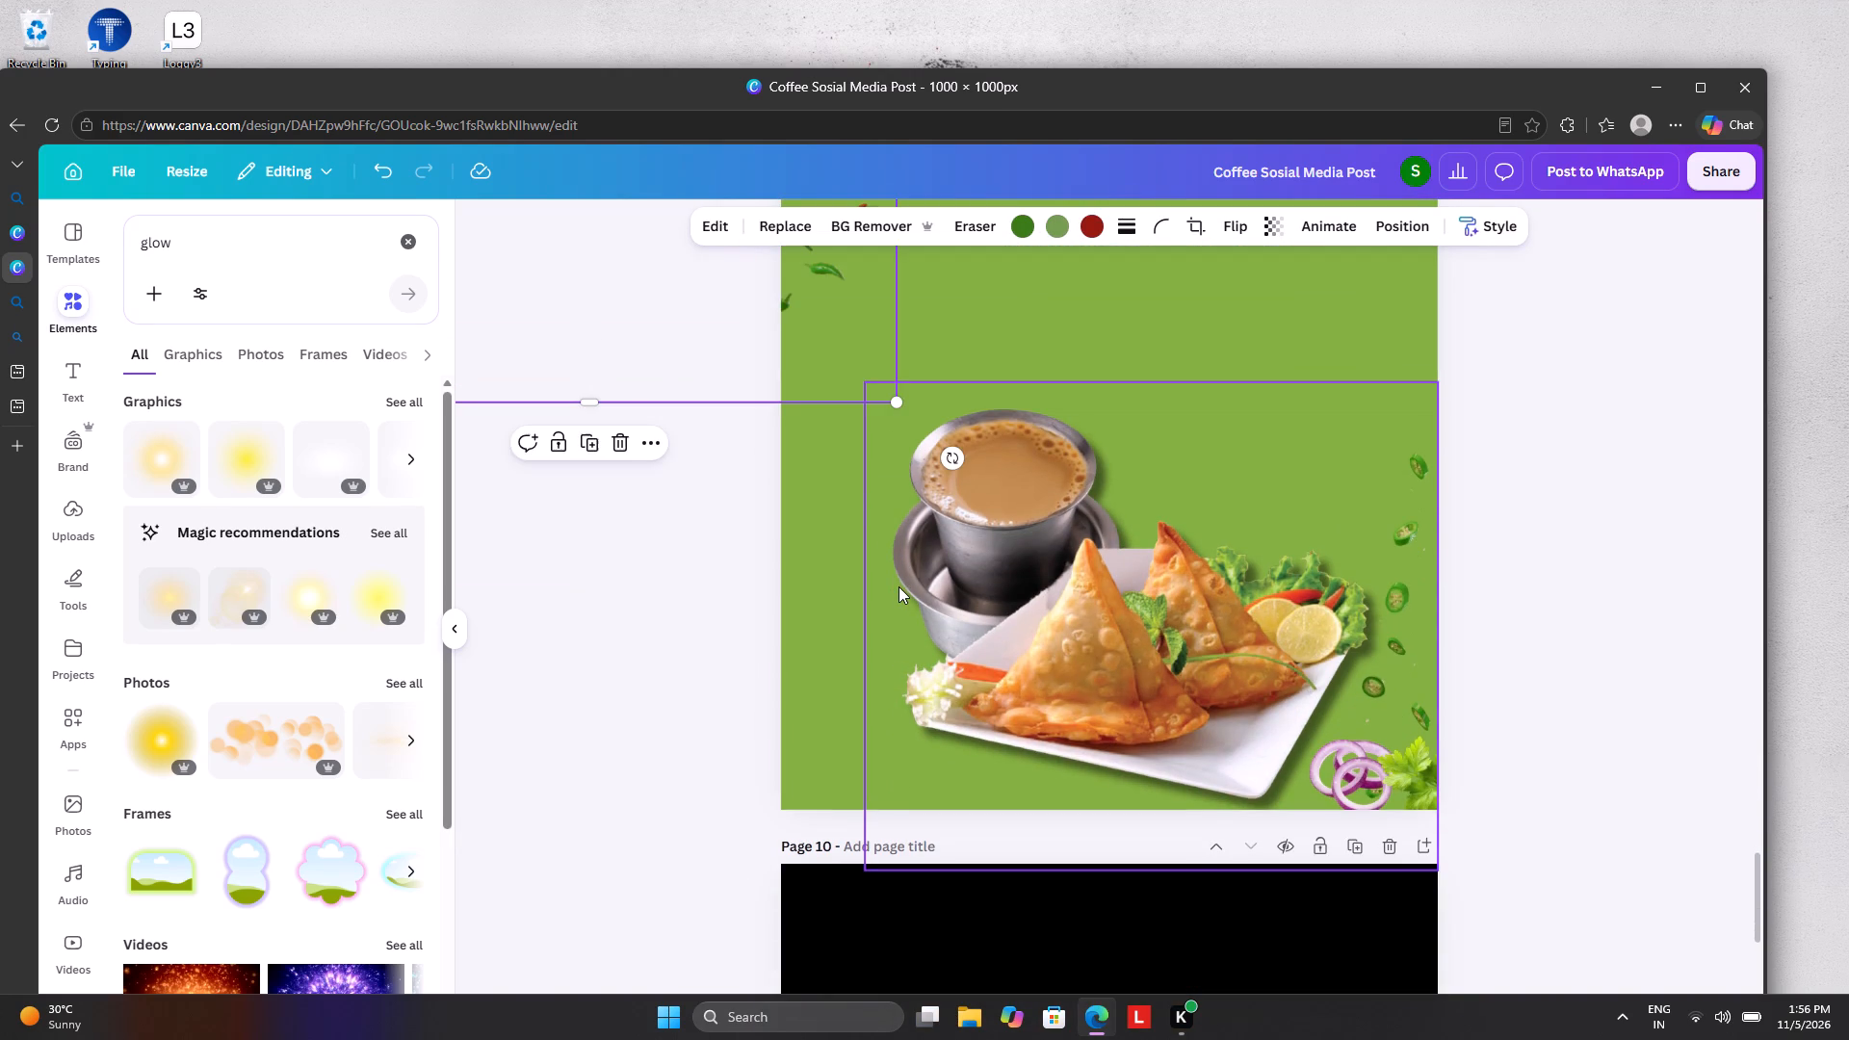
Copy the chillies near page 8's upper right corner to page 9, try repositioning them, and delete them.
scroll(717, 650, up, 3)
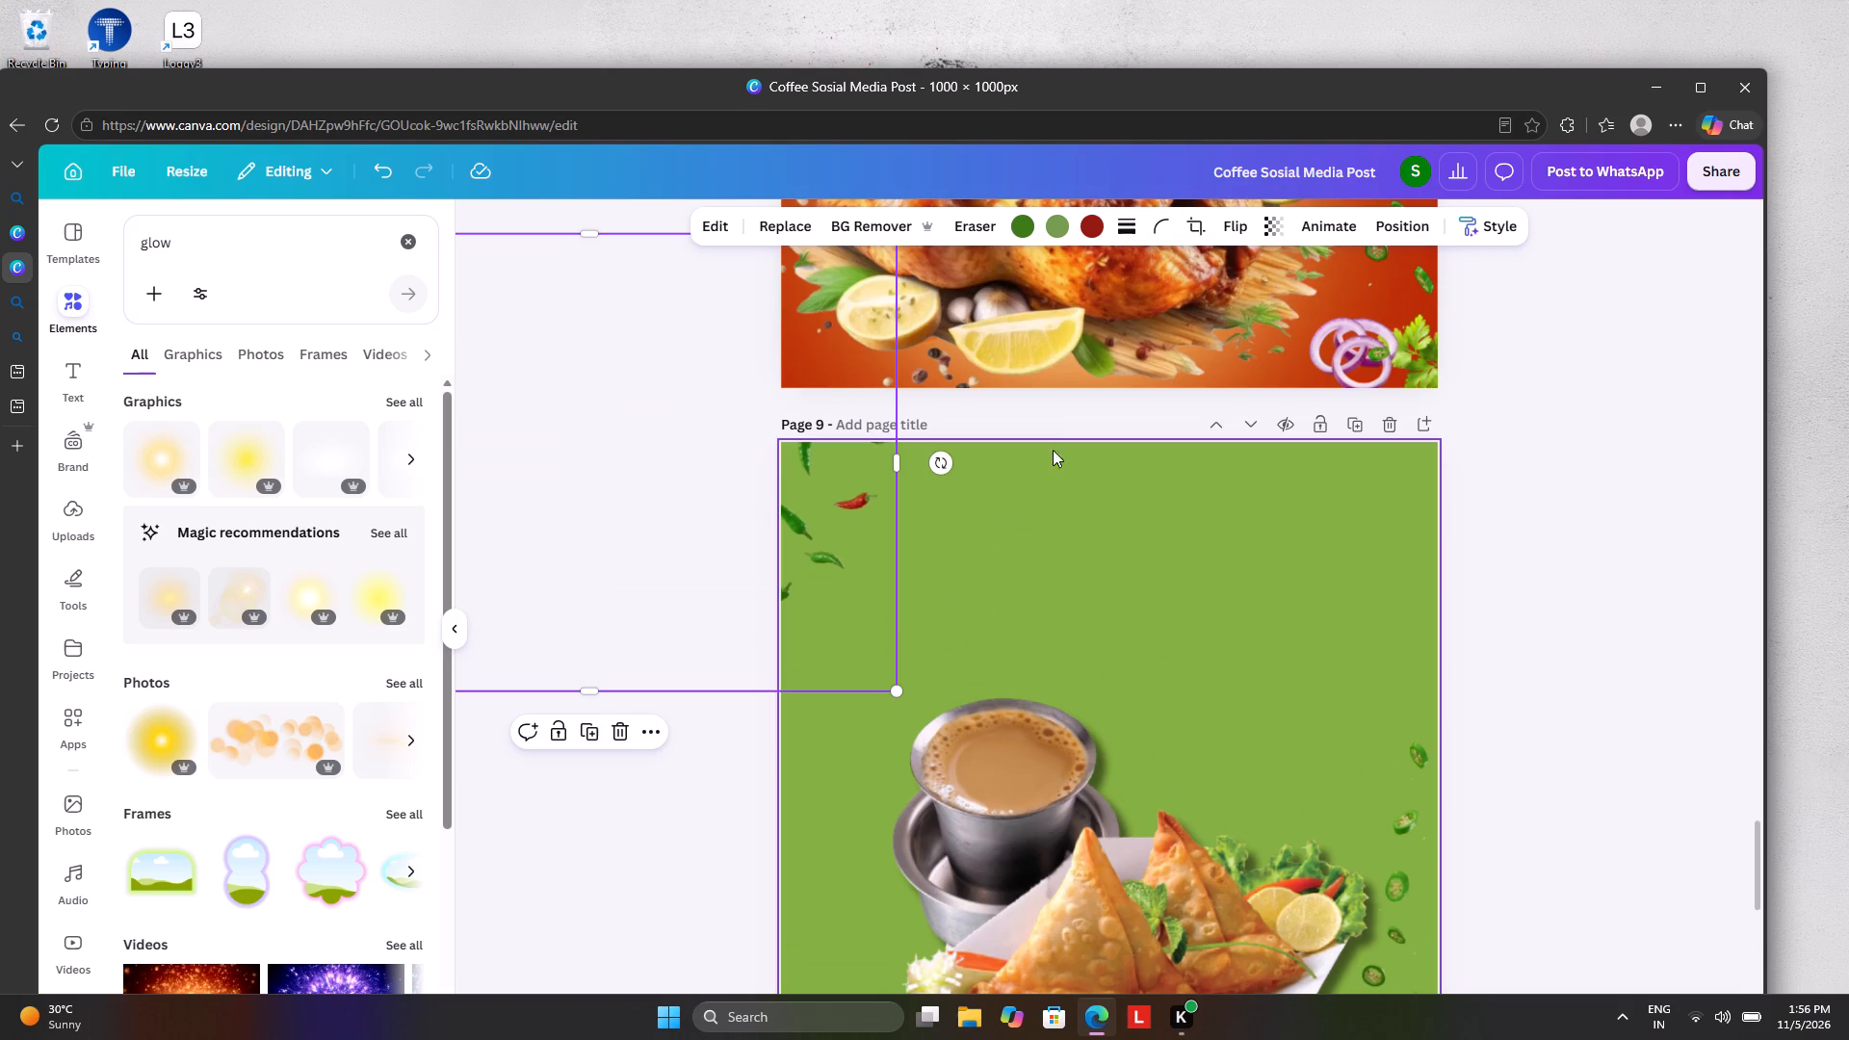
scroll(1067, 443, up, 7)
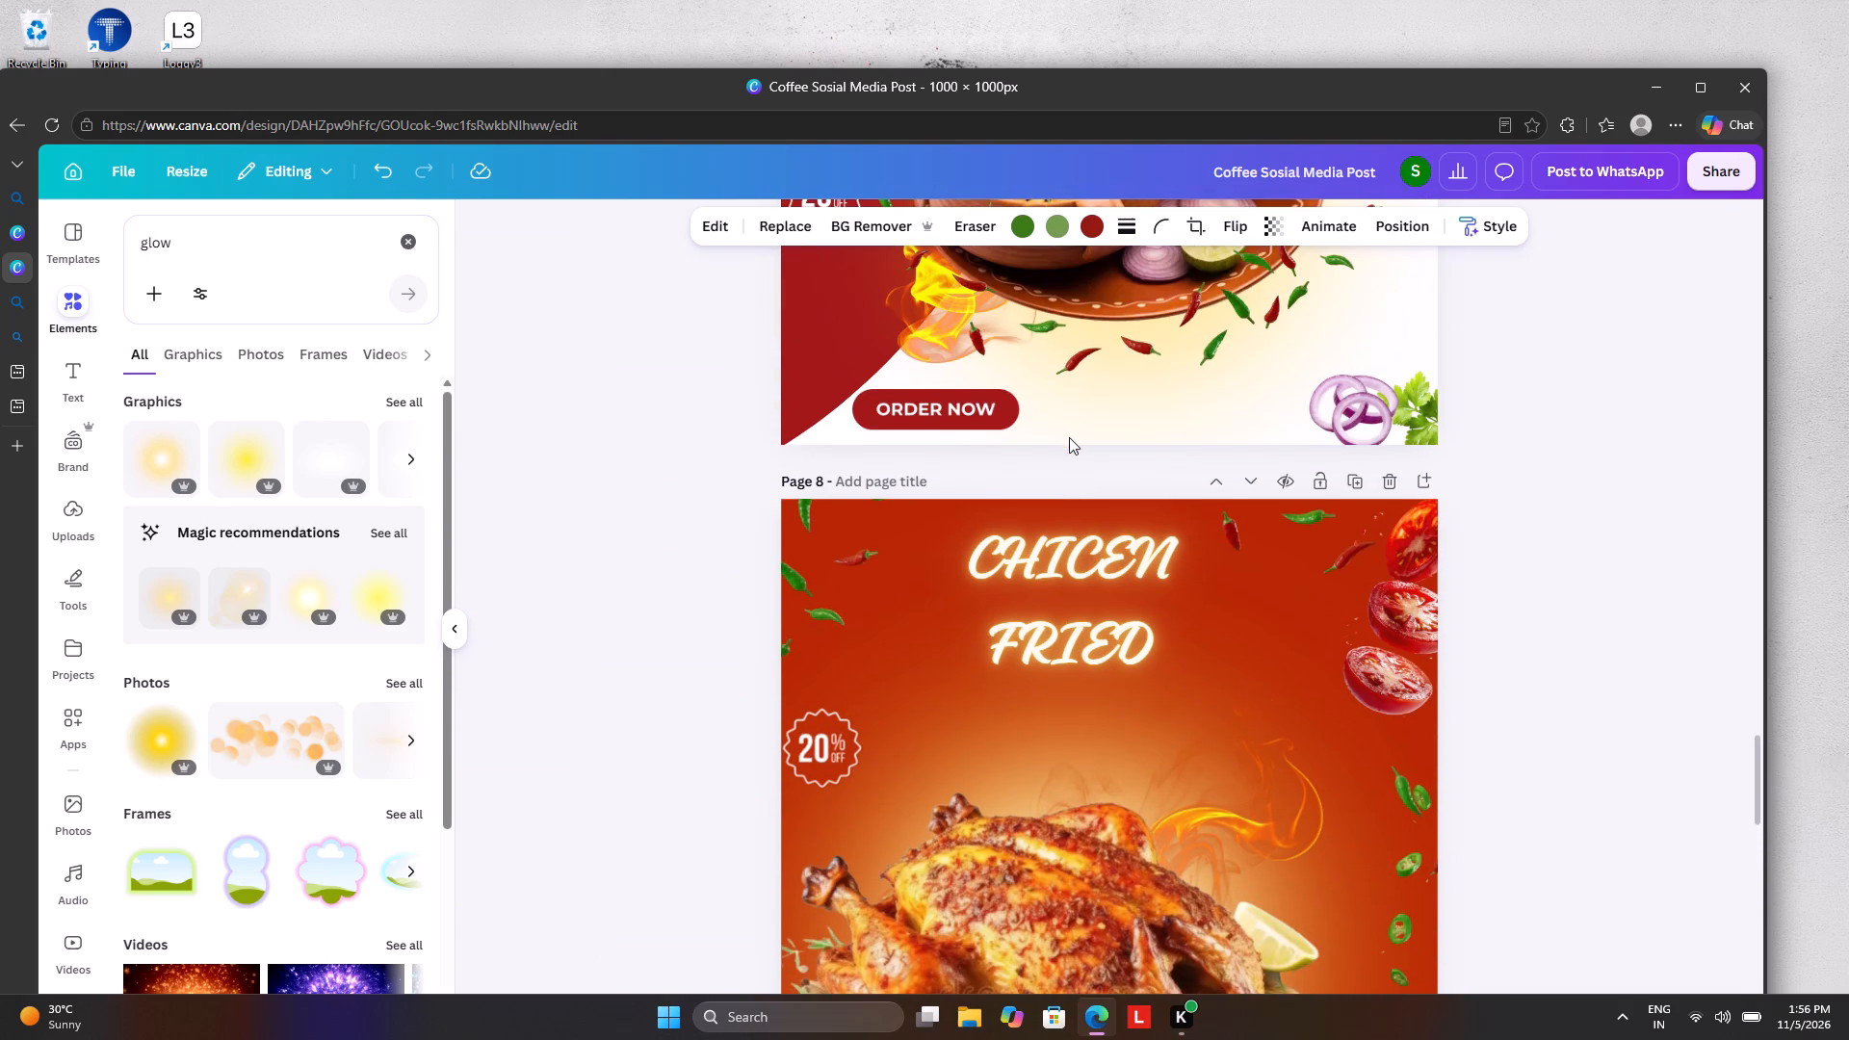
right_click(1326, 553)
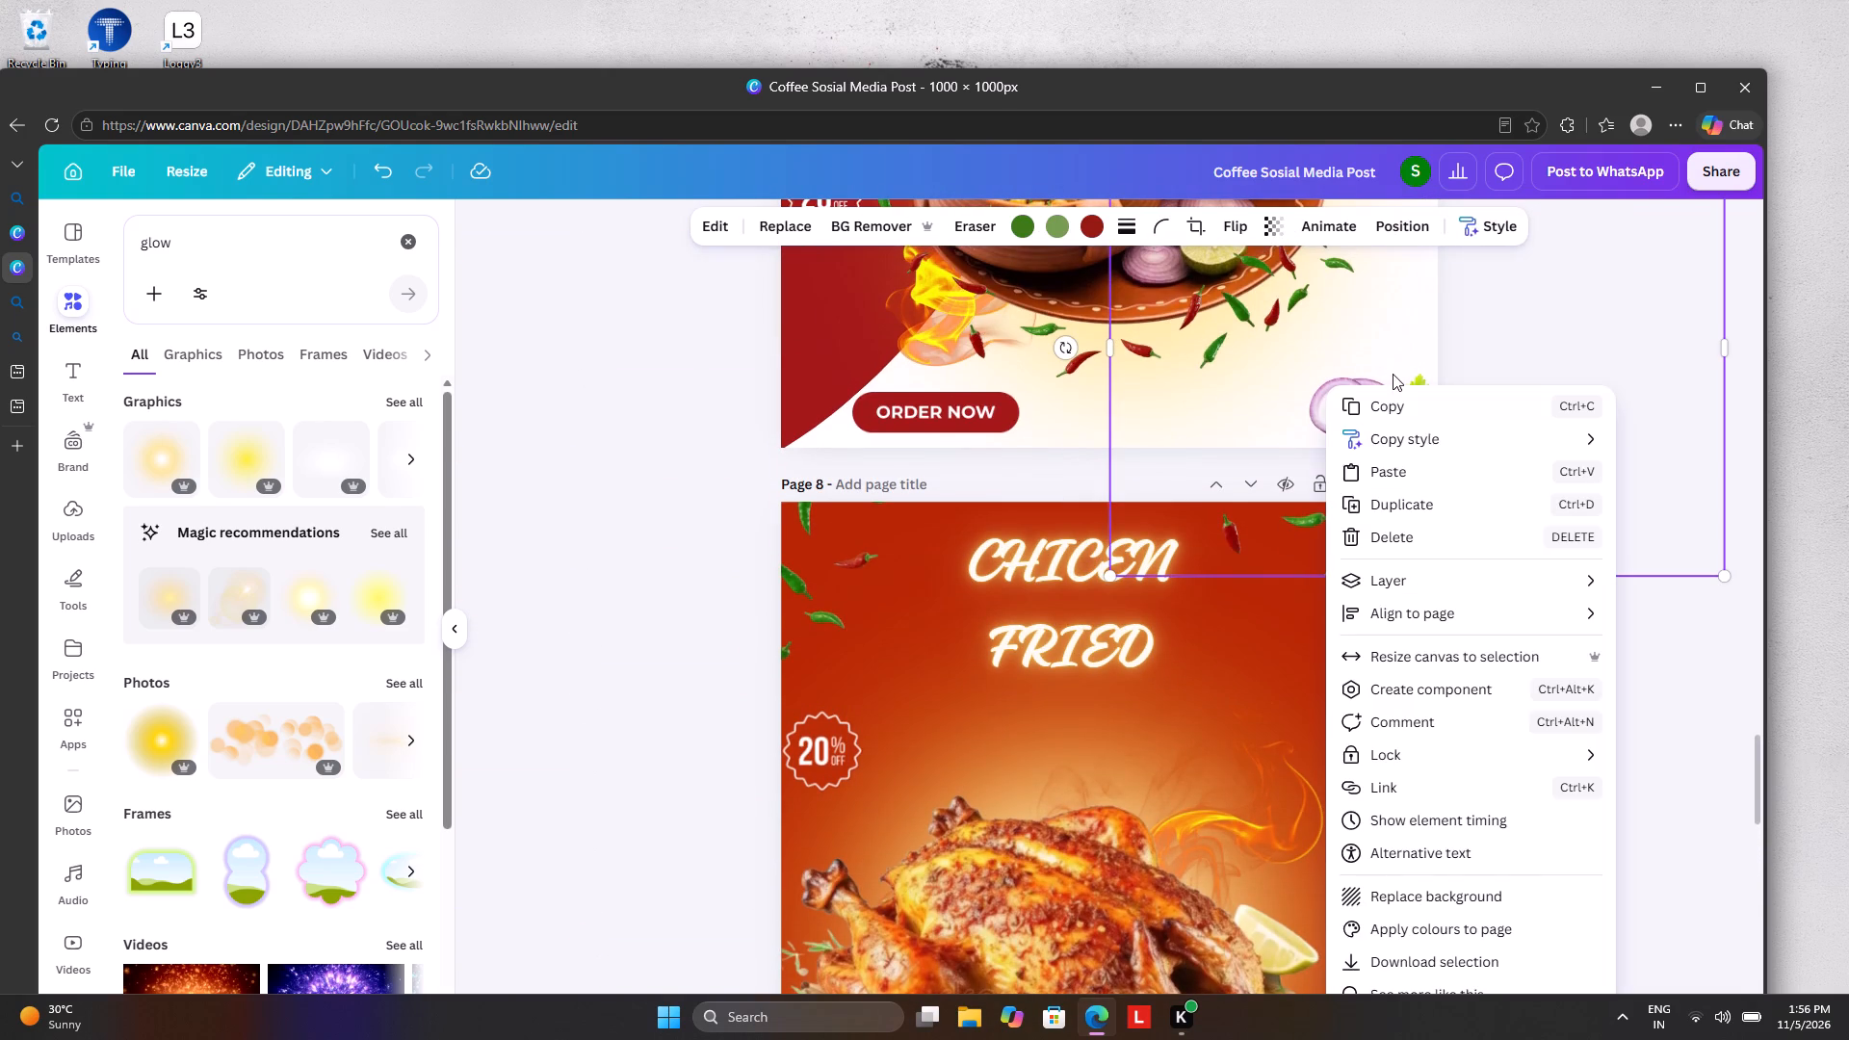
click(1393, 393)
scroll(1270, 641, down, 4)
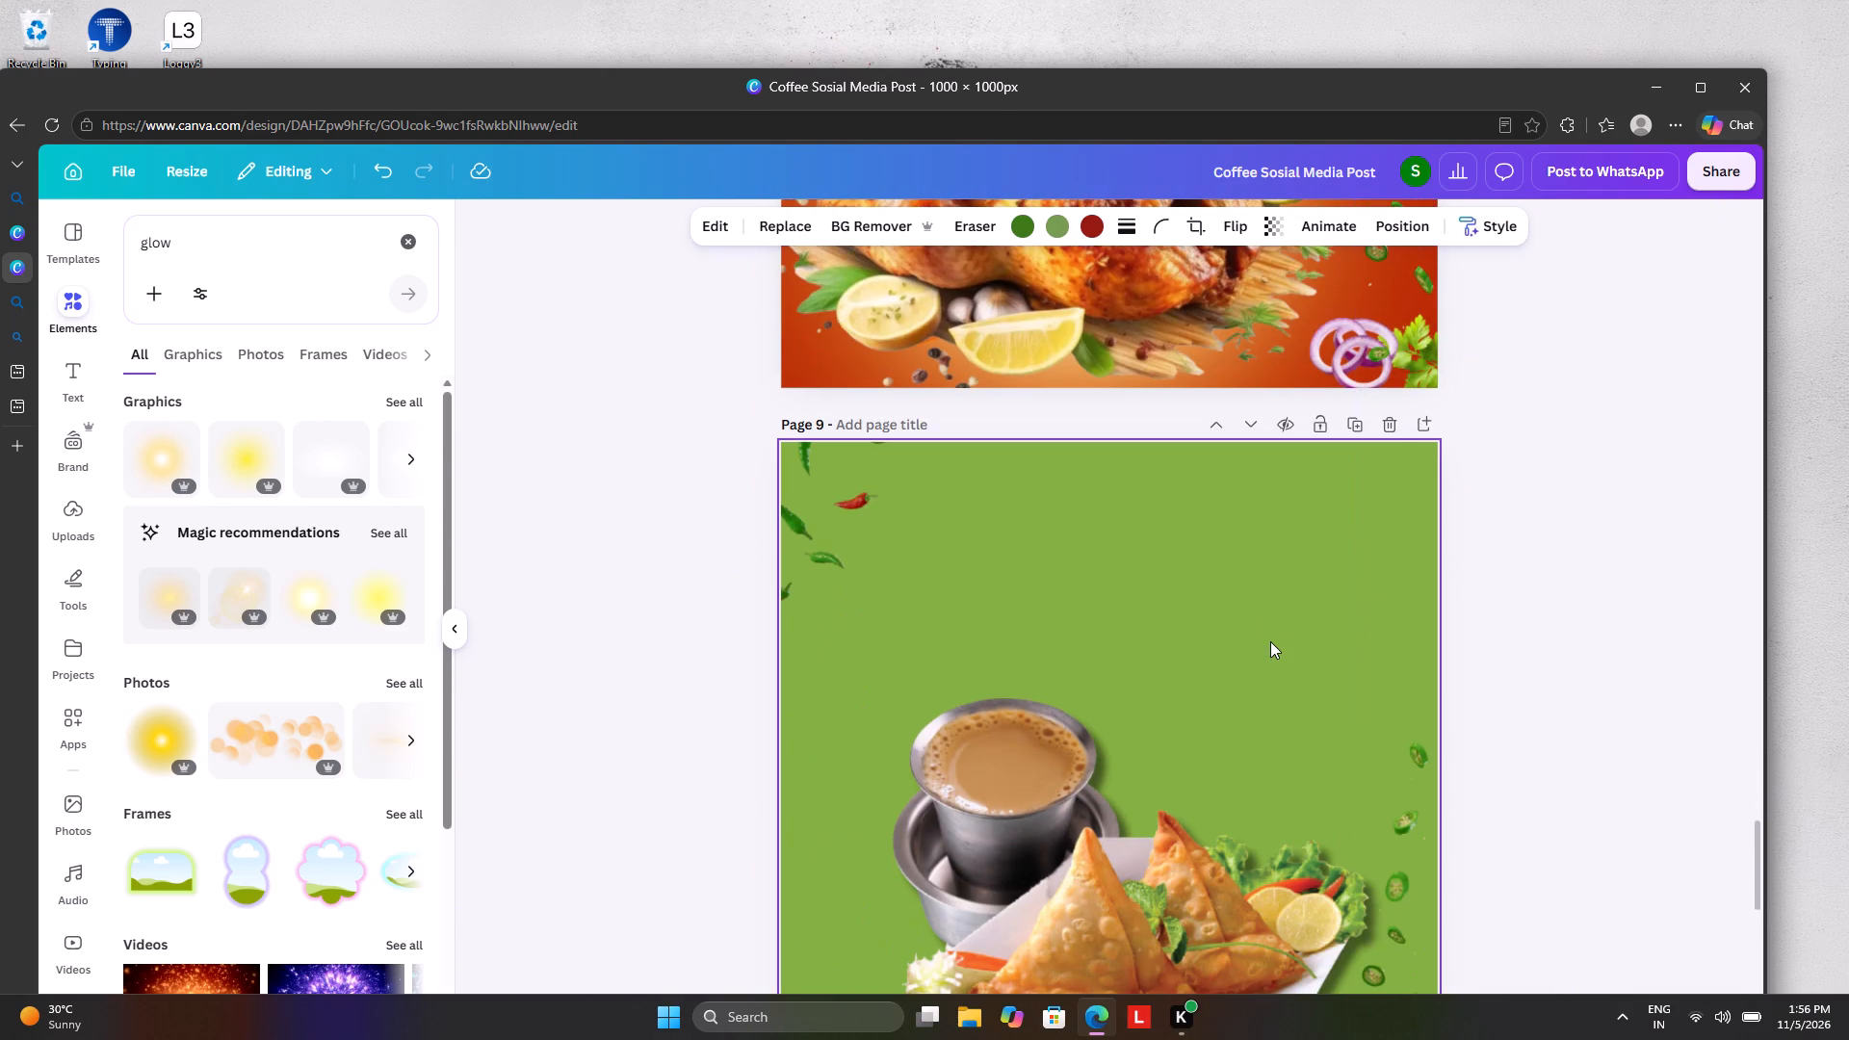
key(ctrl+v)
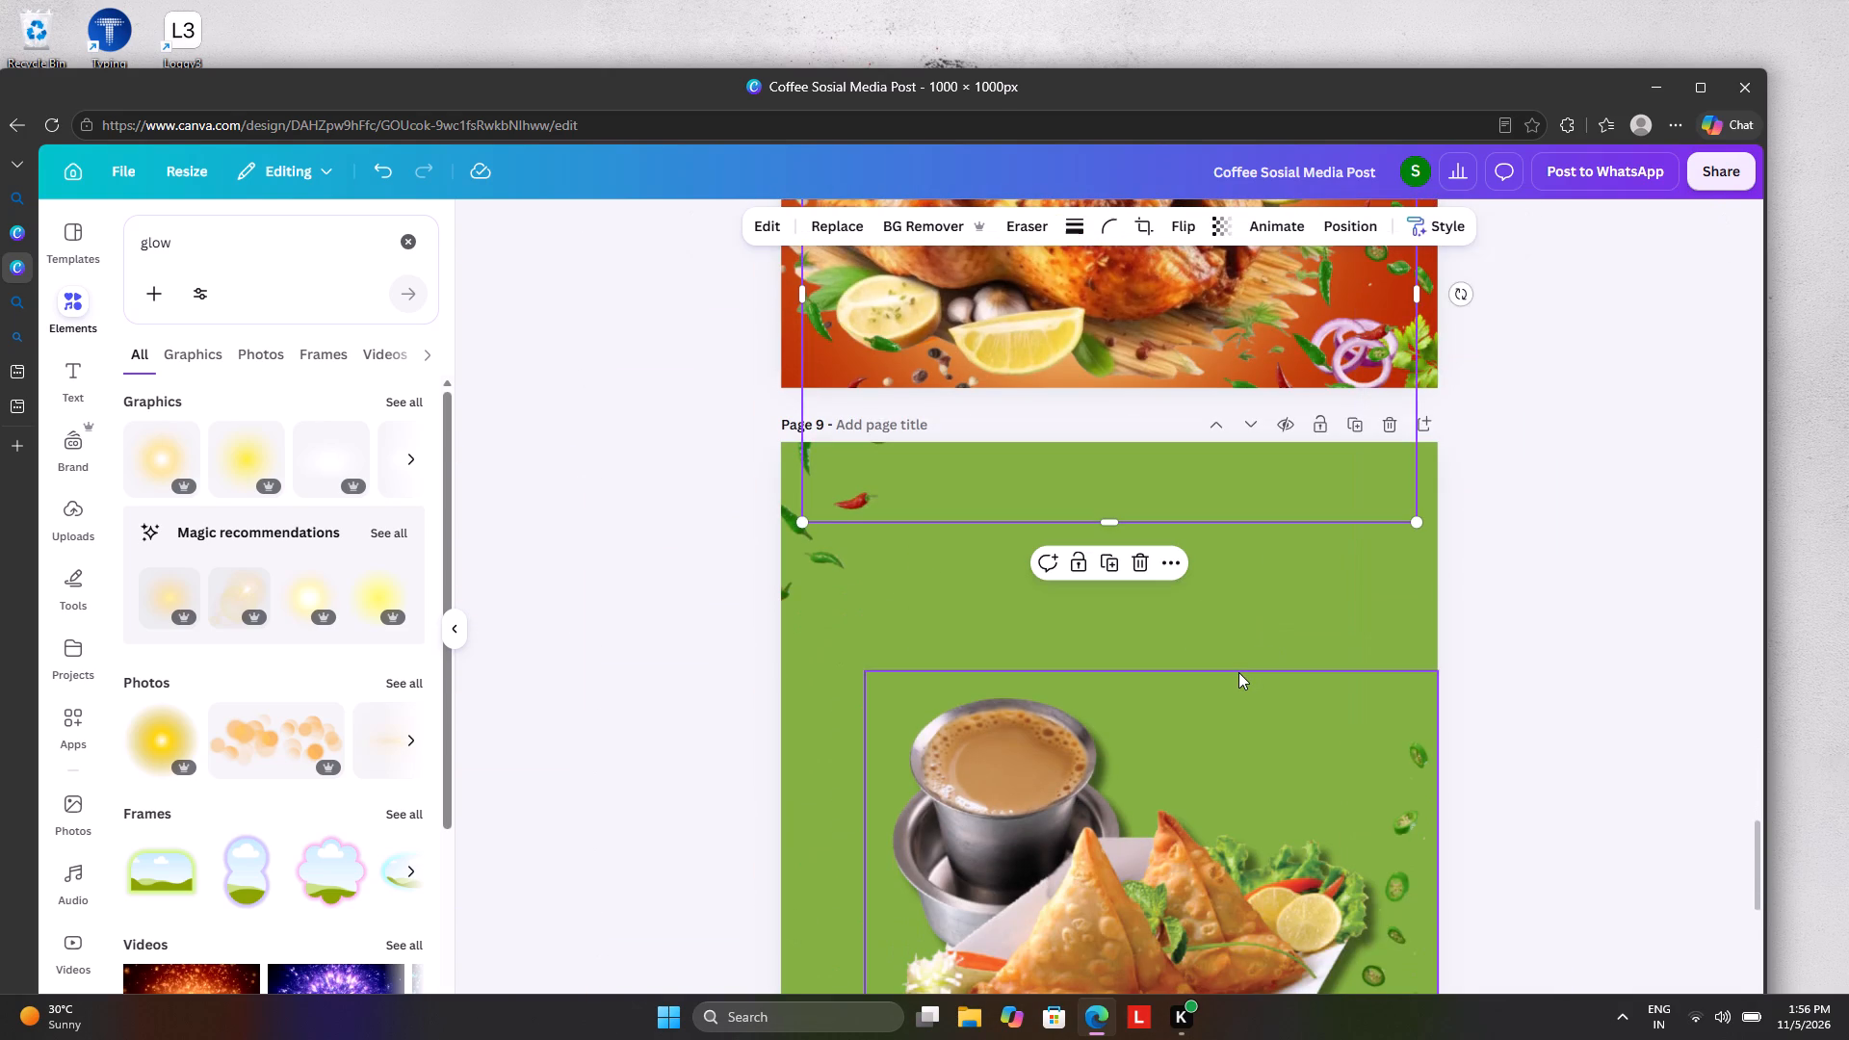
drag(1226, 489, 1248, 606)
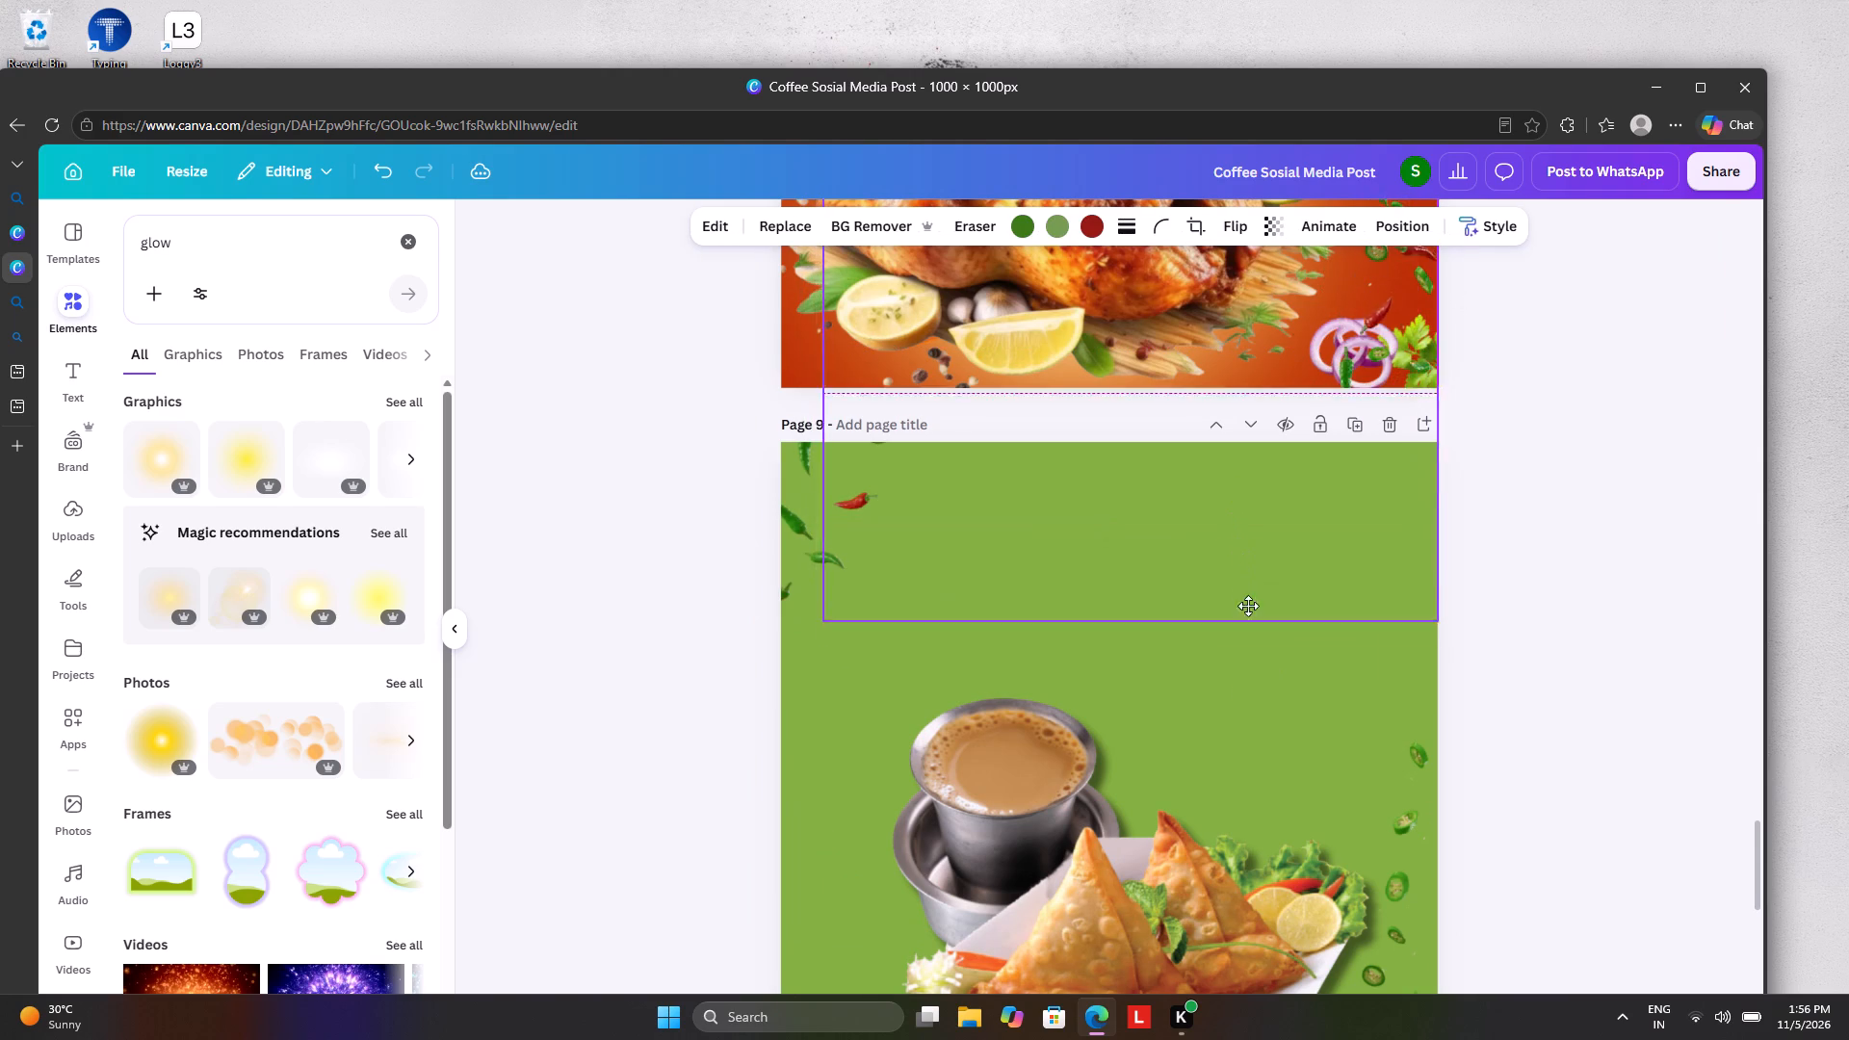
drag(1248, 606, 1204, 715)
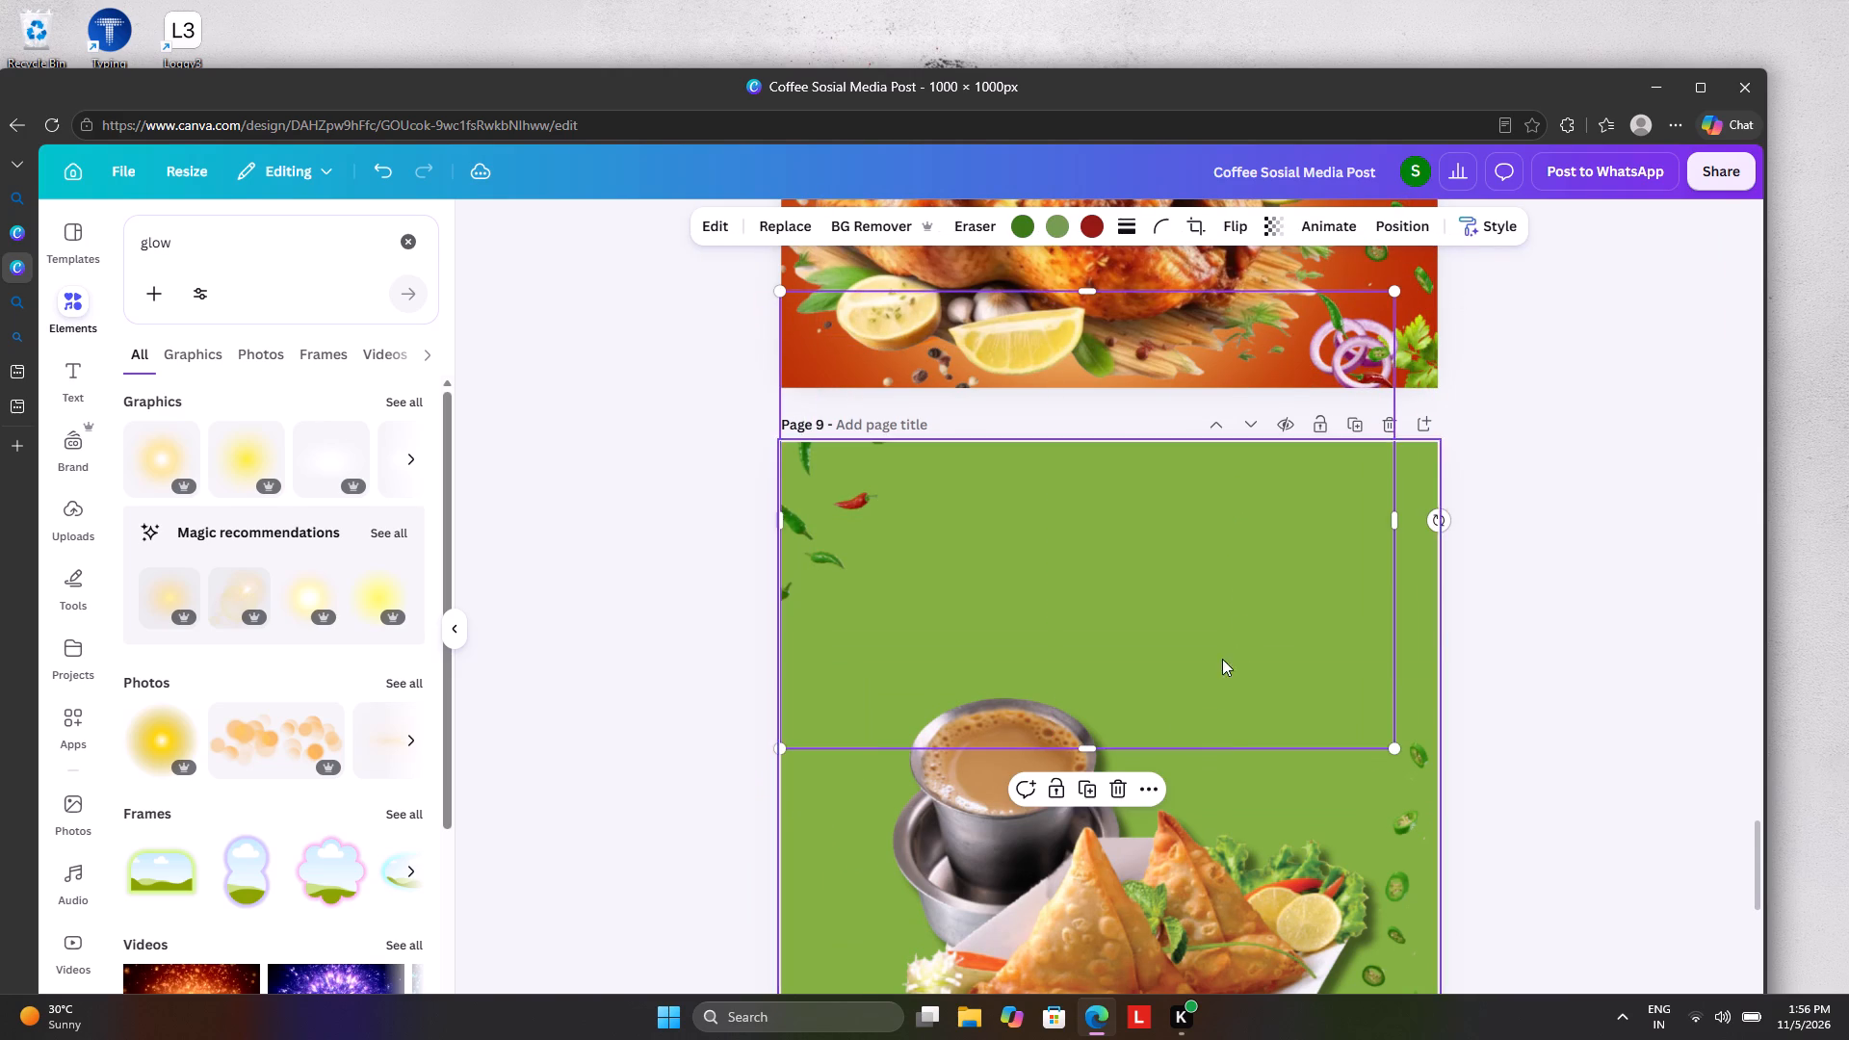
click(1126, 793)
Copy the red ORDER NOW badge from page 7 to the lower left of page 9.
scroll(1250, 530, down, 5)
scroll(1248, 547, up, 8)
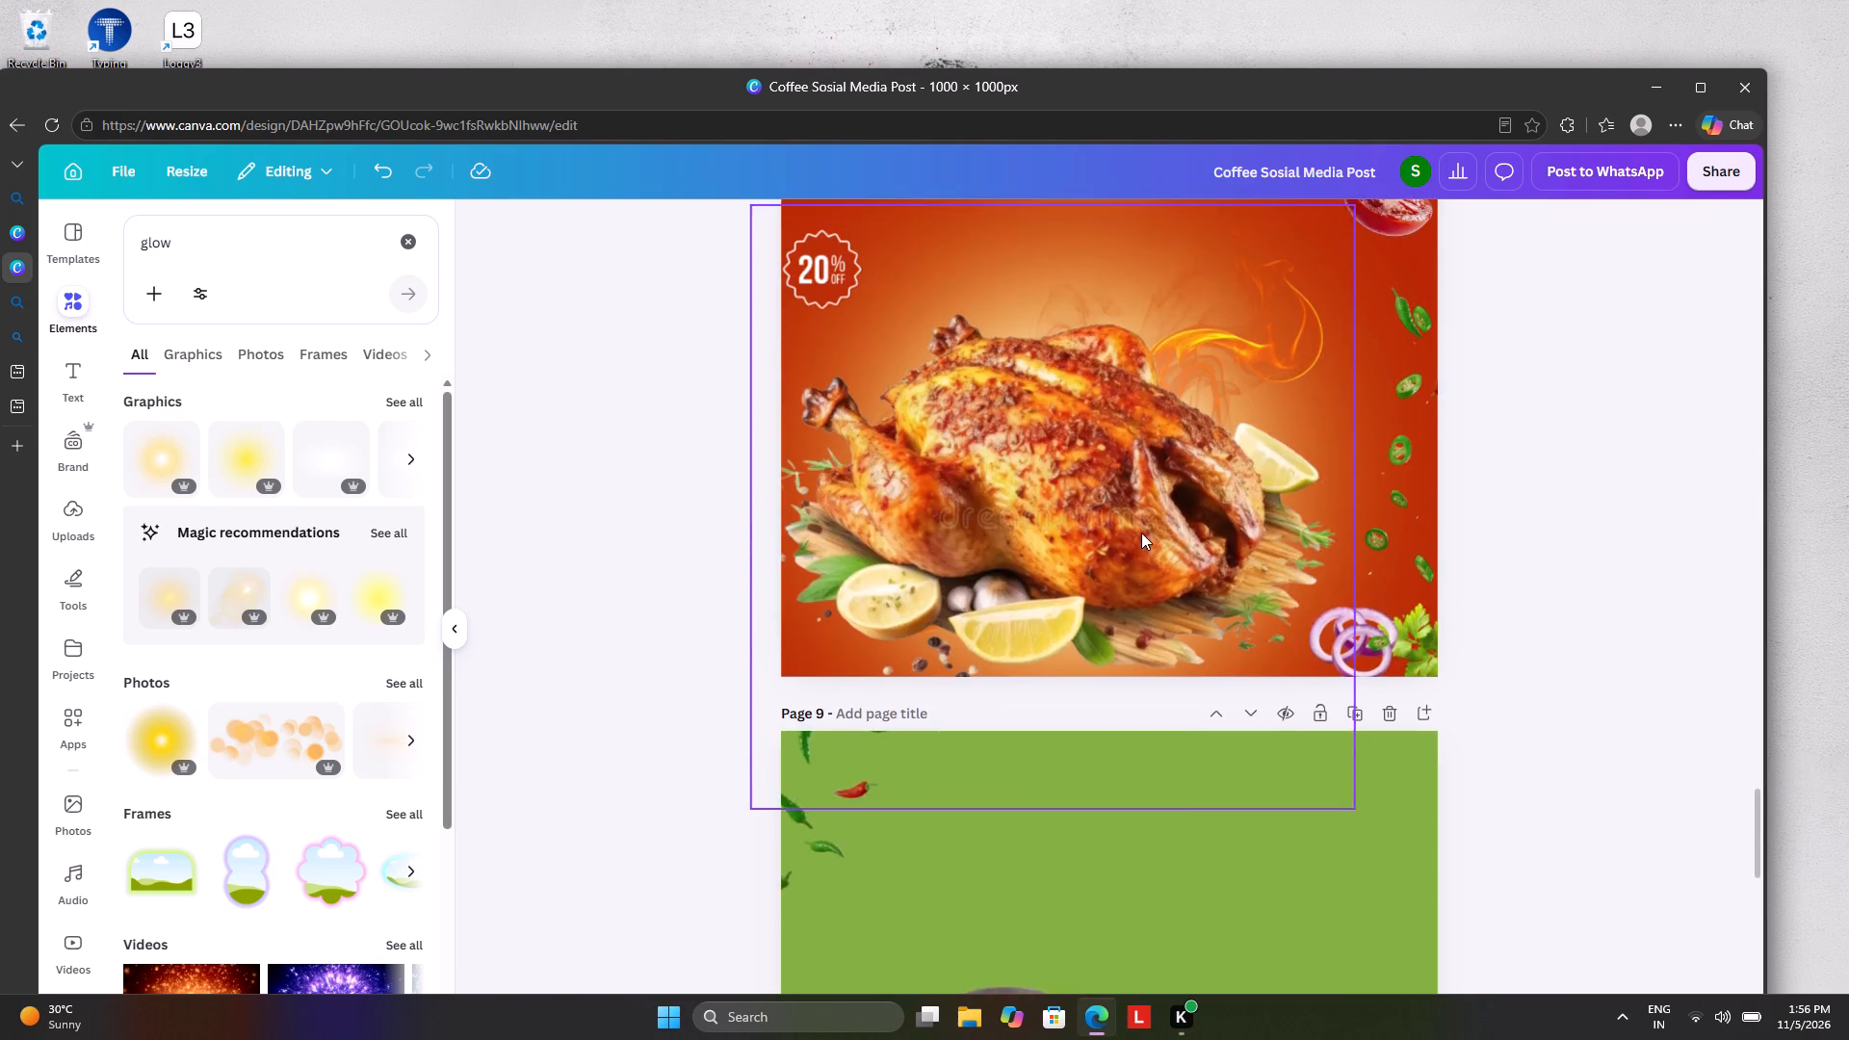
scroll(1139, 533, up, 7)
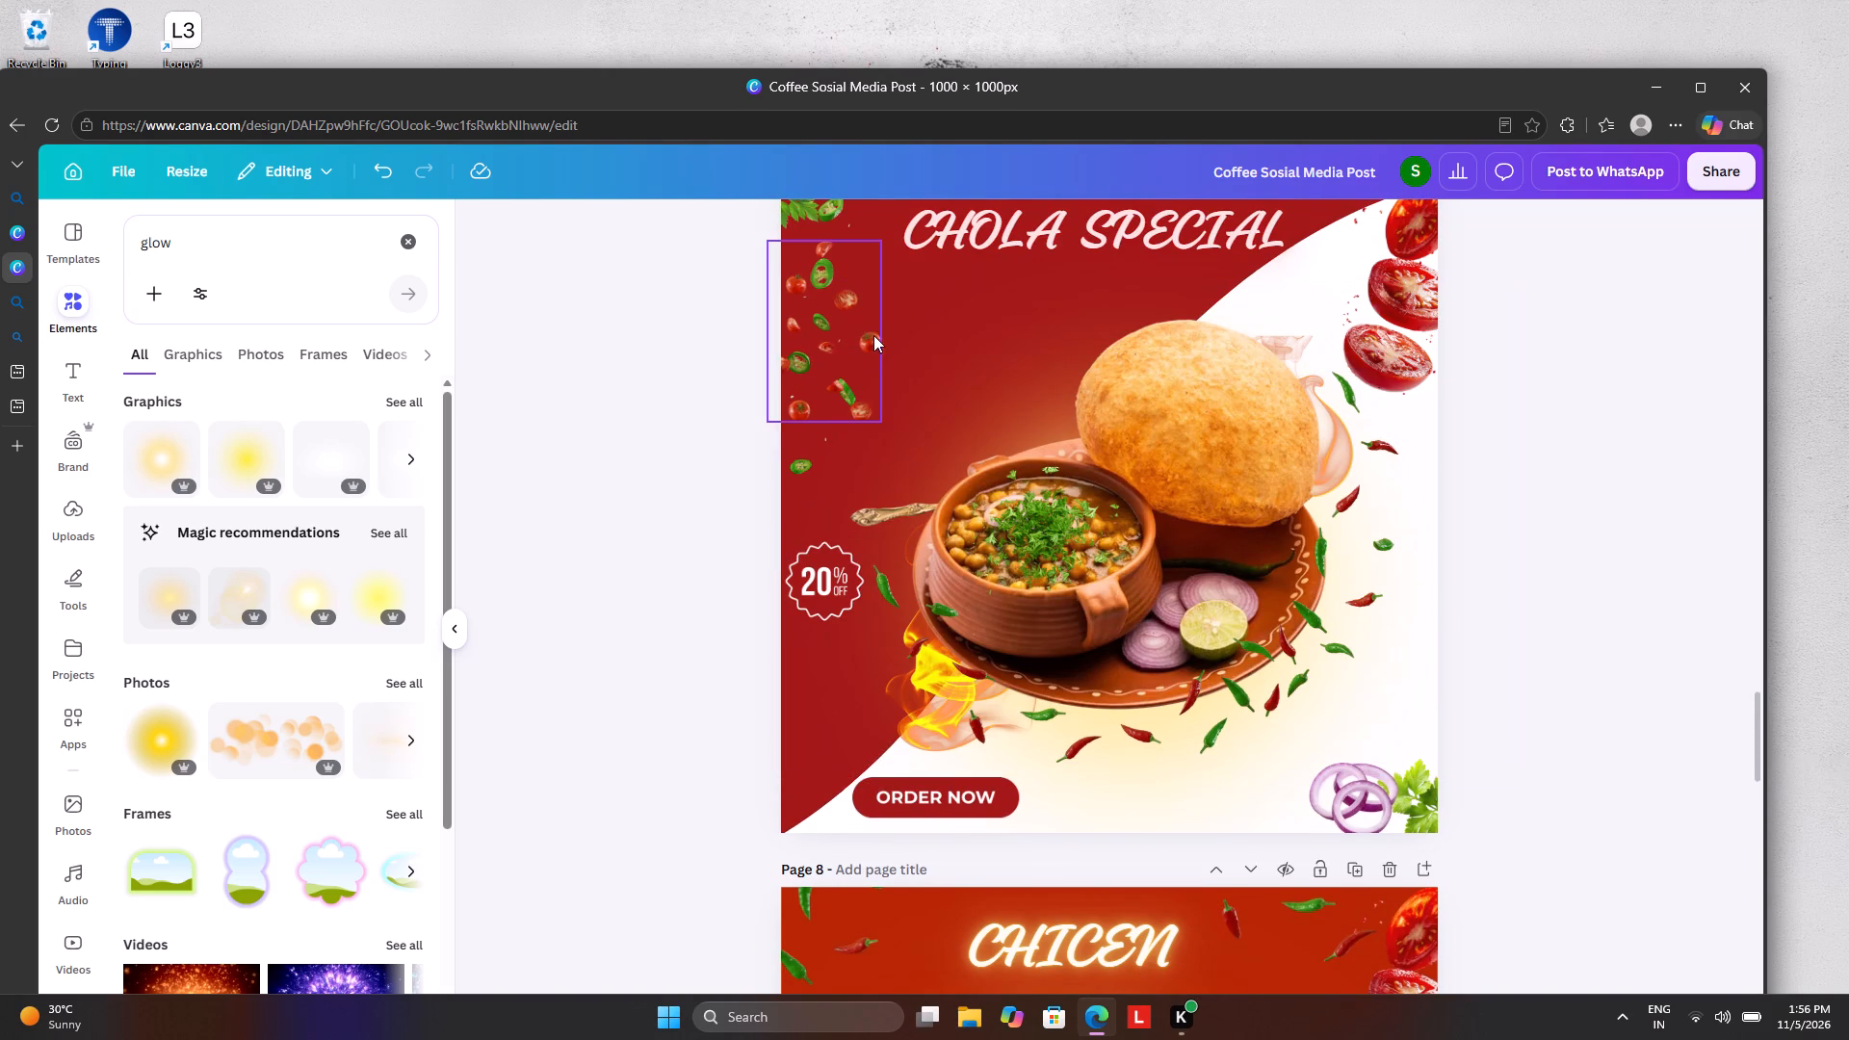
scroll(1010, 325, up, 1)
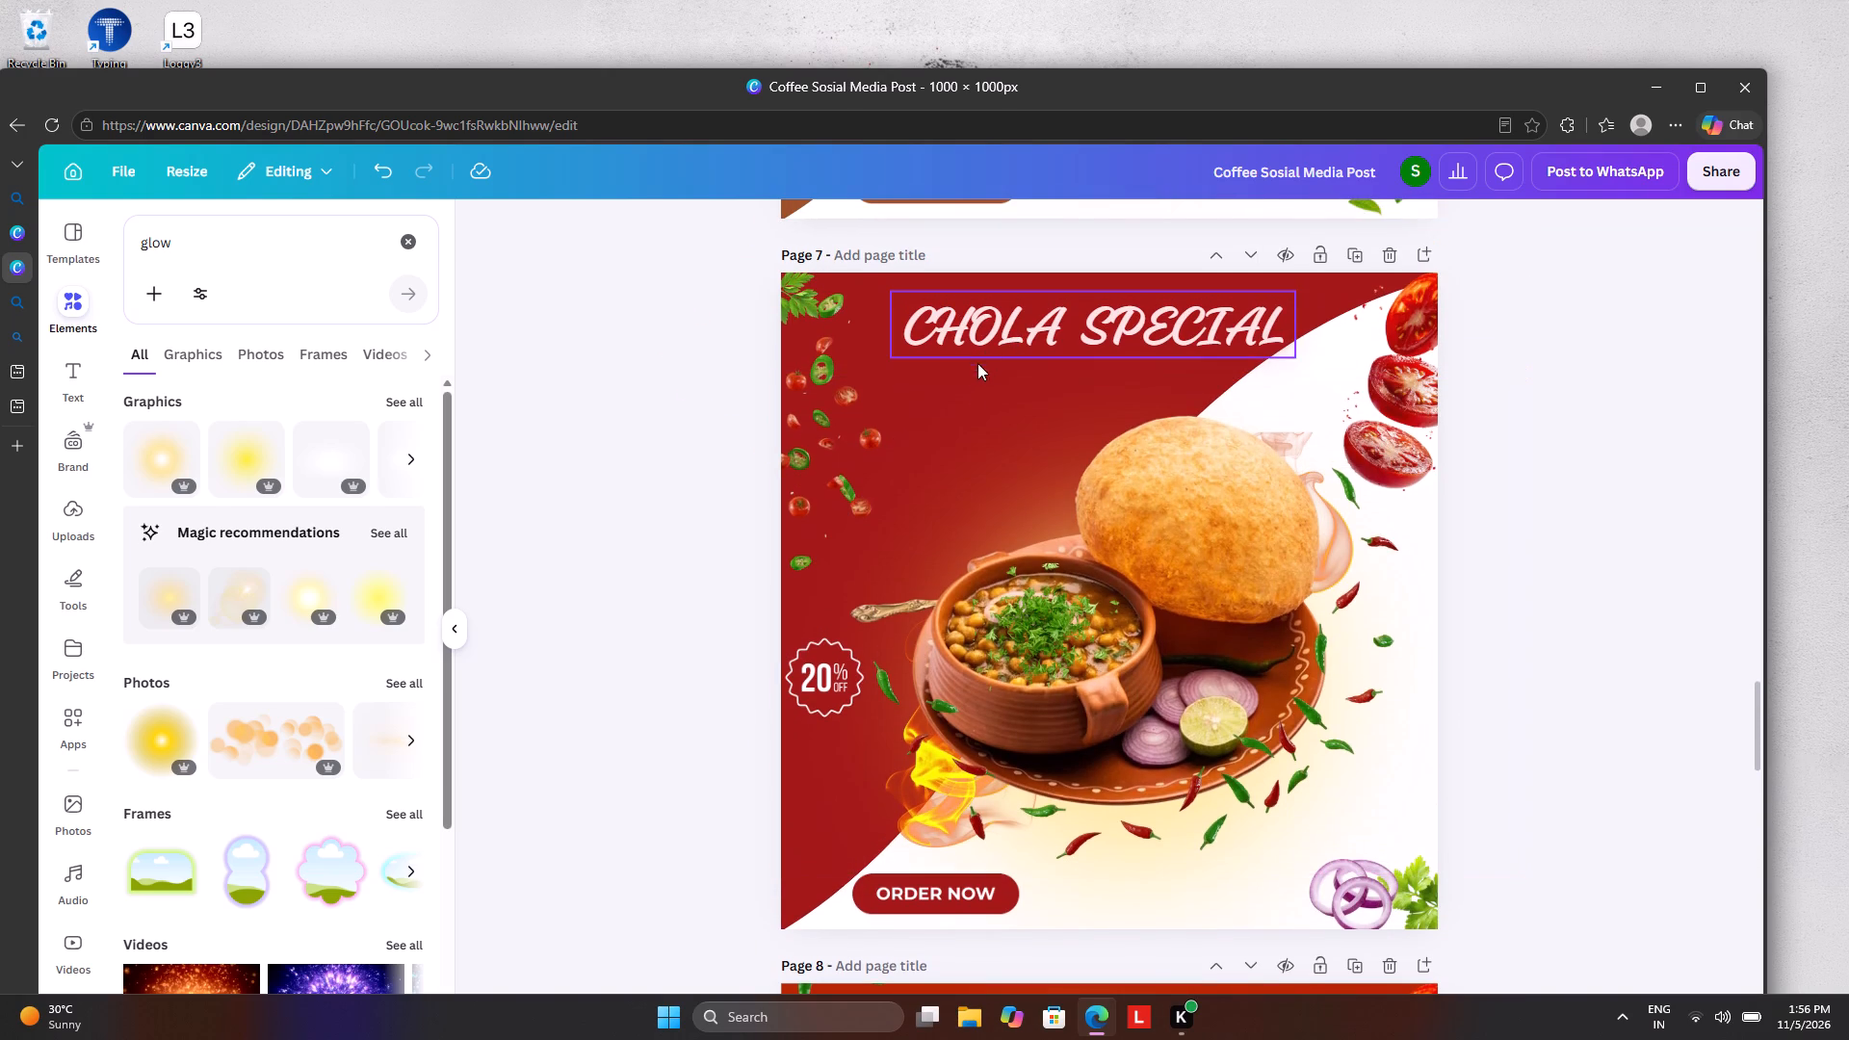
click(939, 910)
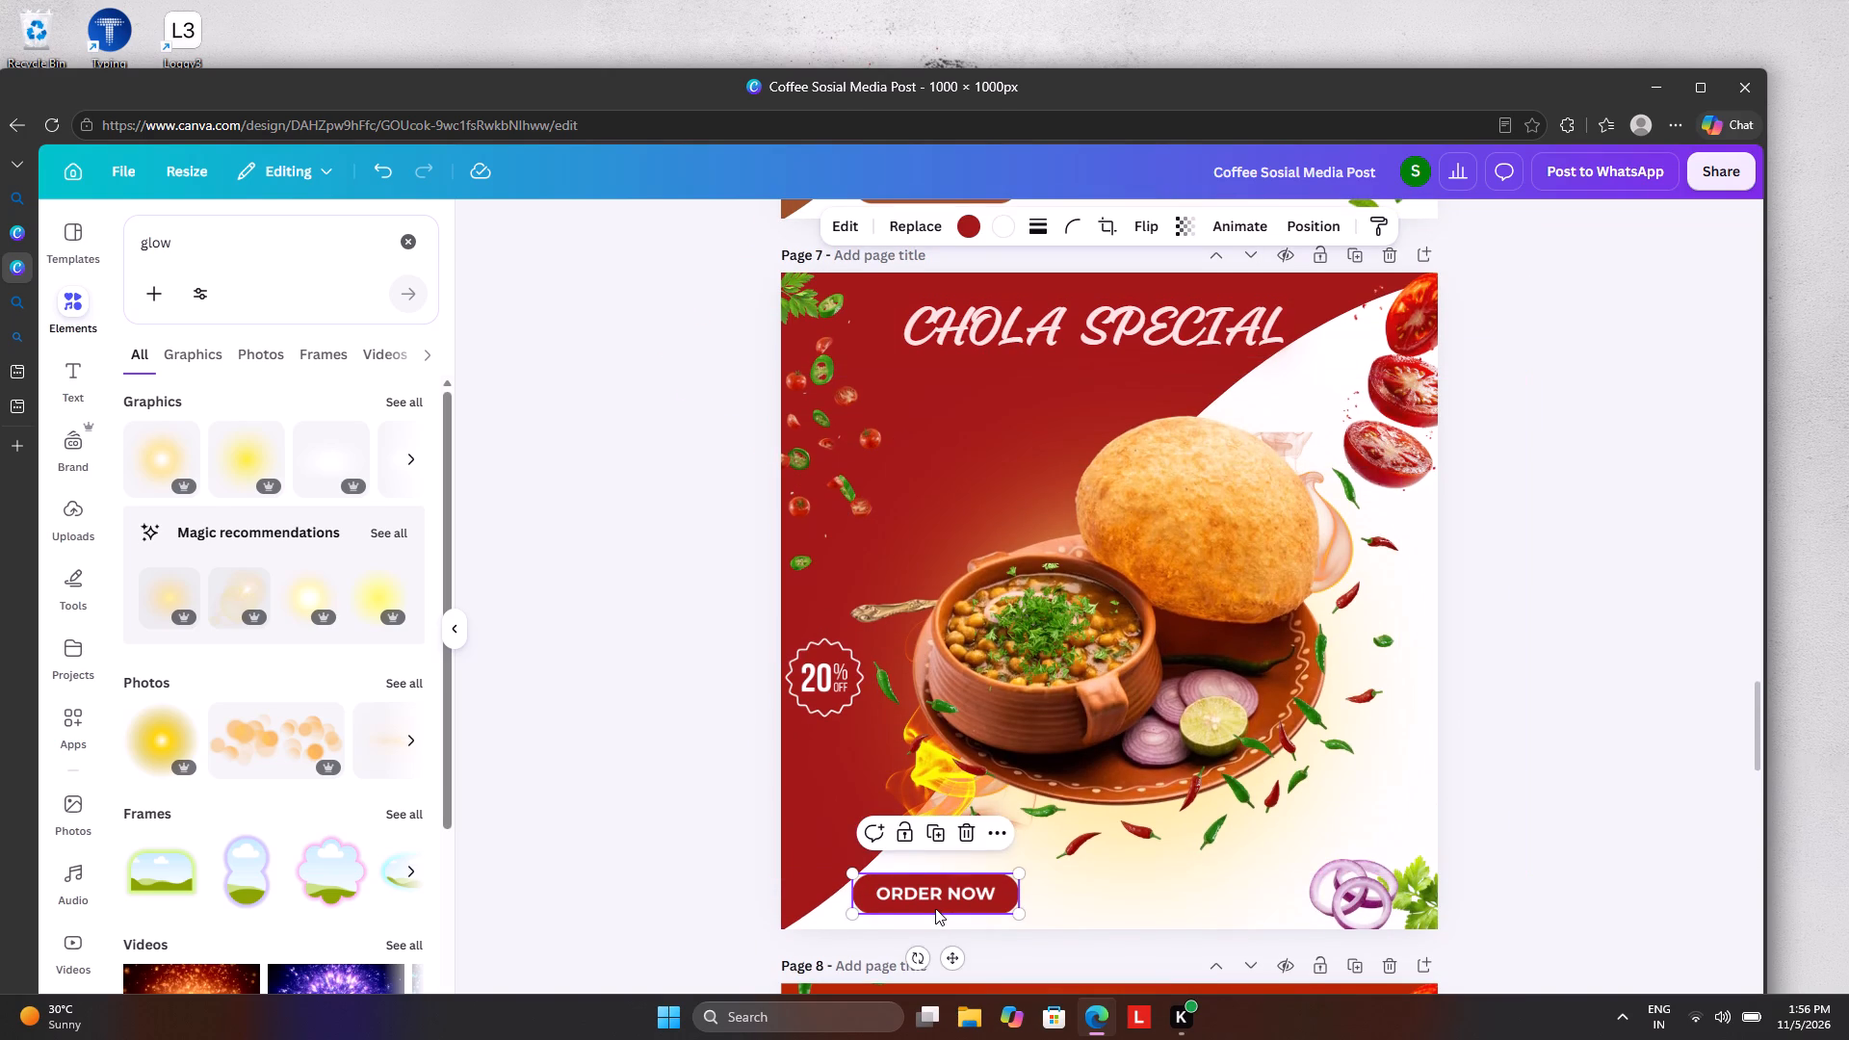
right_click(935, 908)
click(1000, 463)
scroll(1018, 768, down, 14)
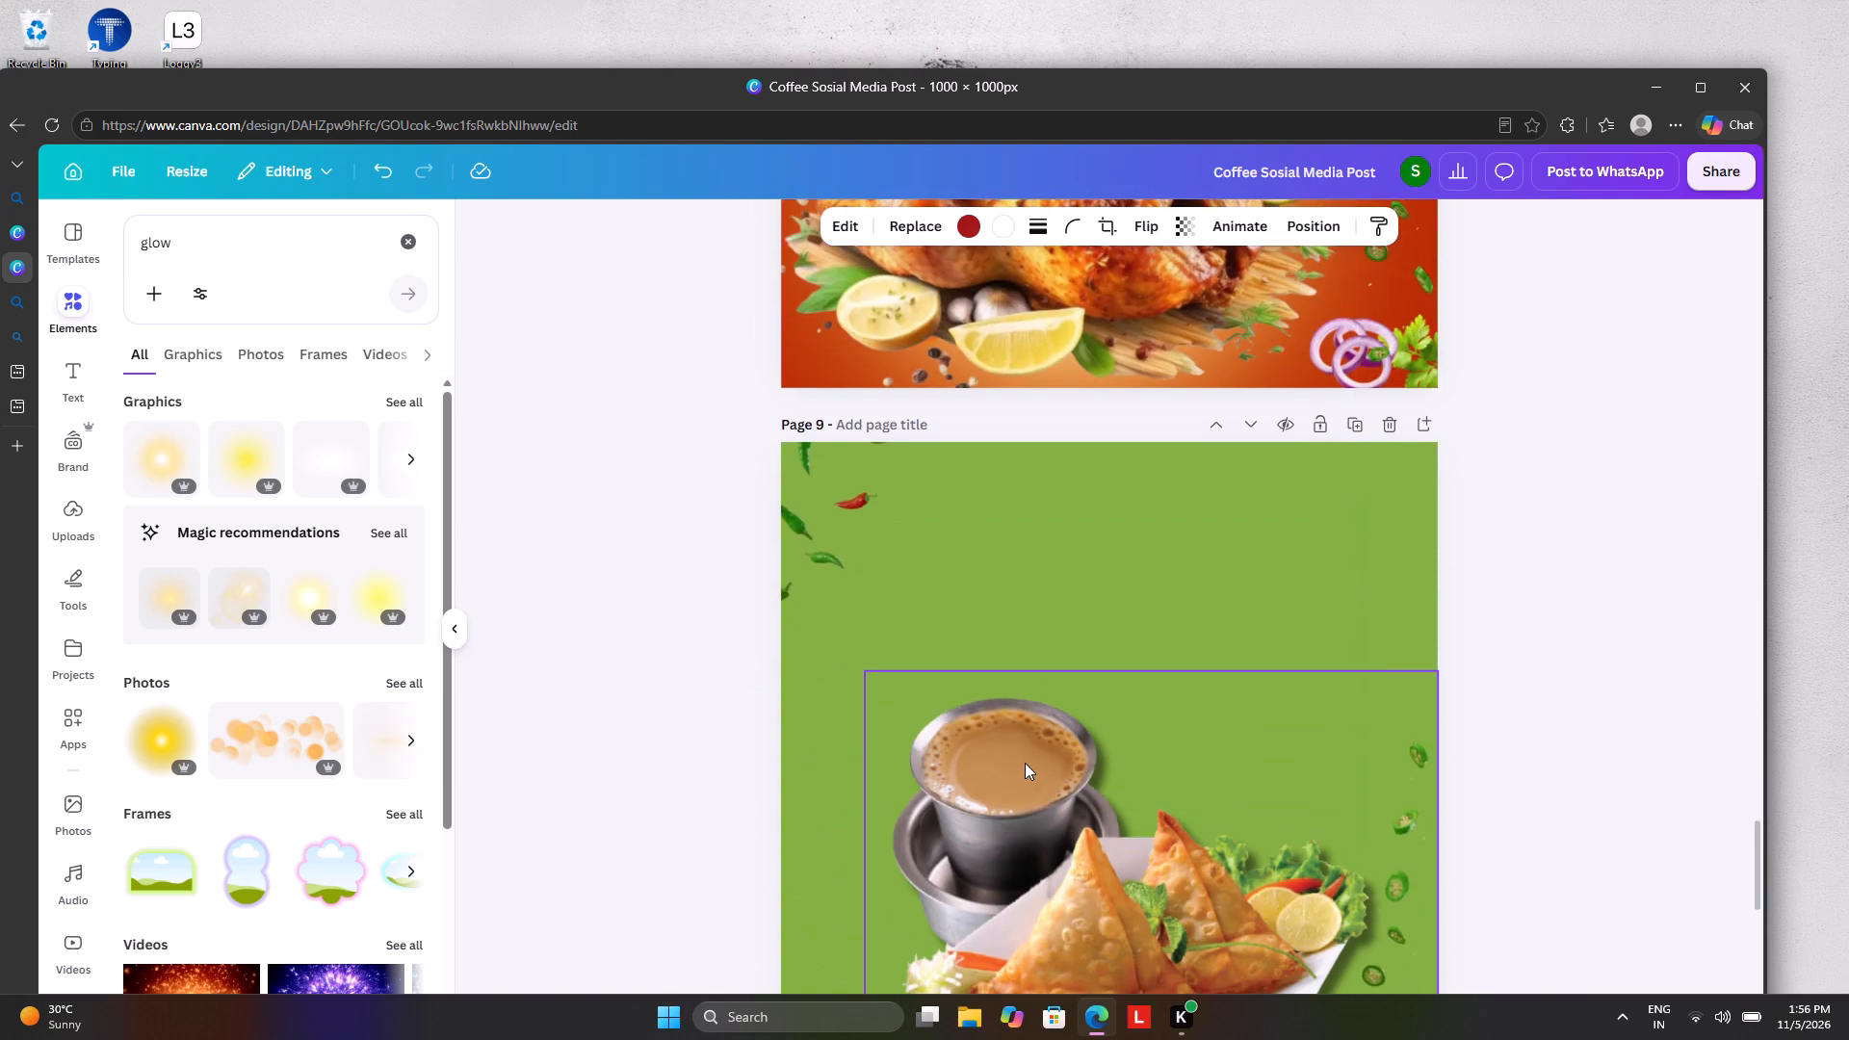
scroll(1025, 763, down, 1)
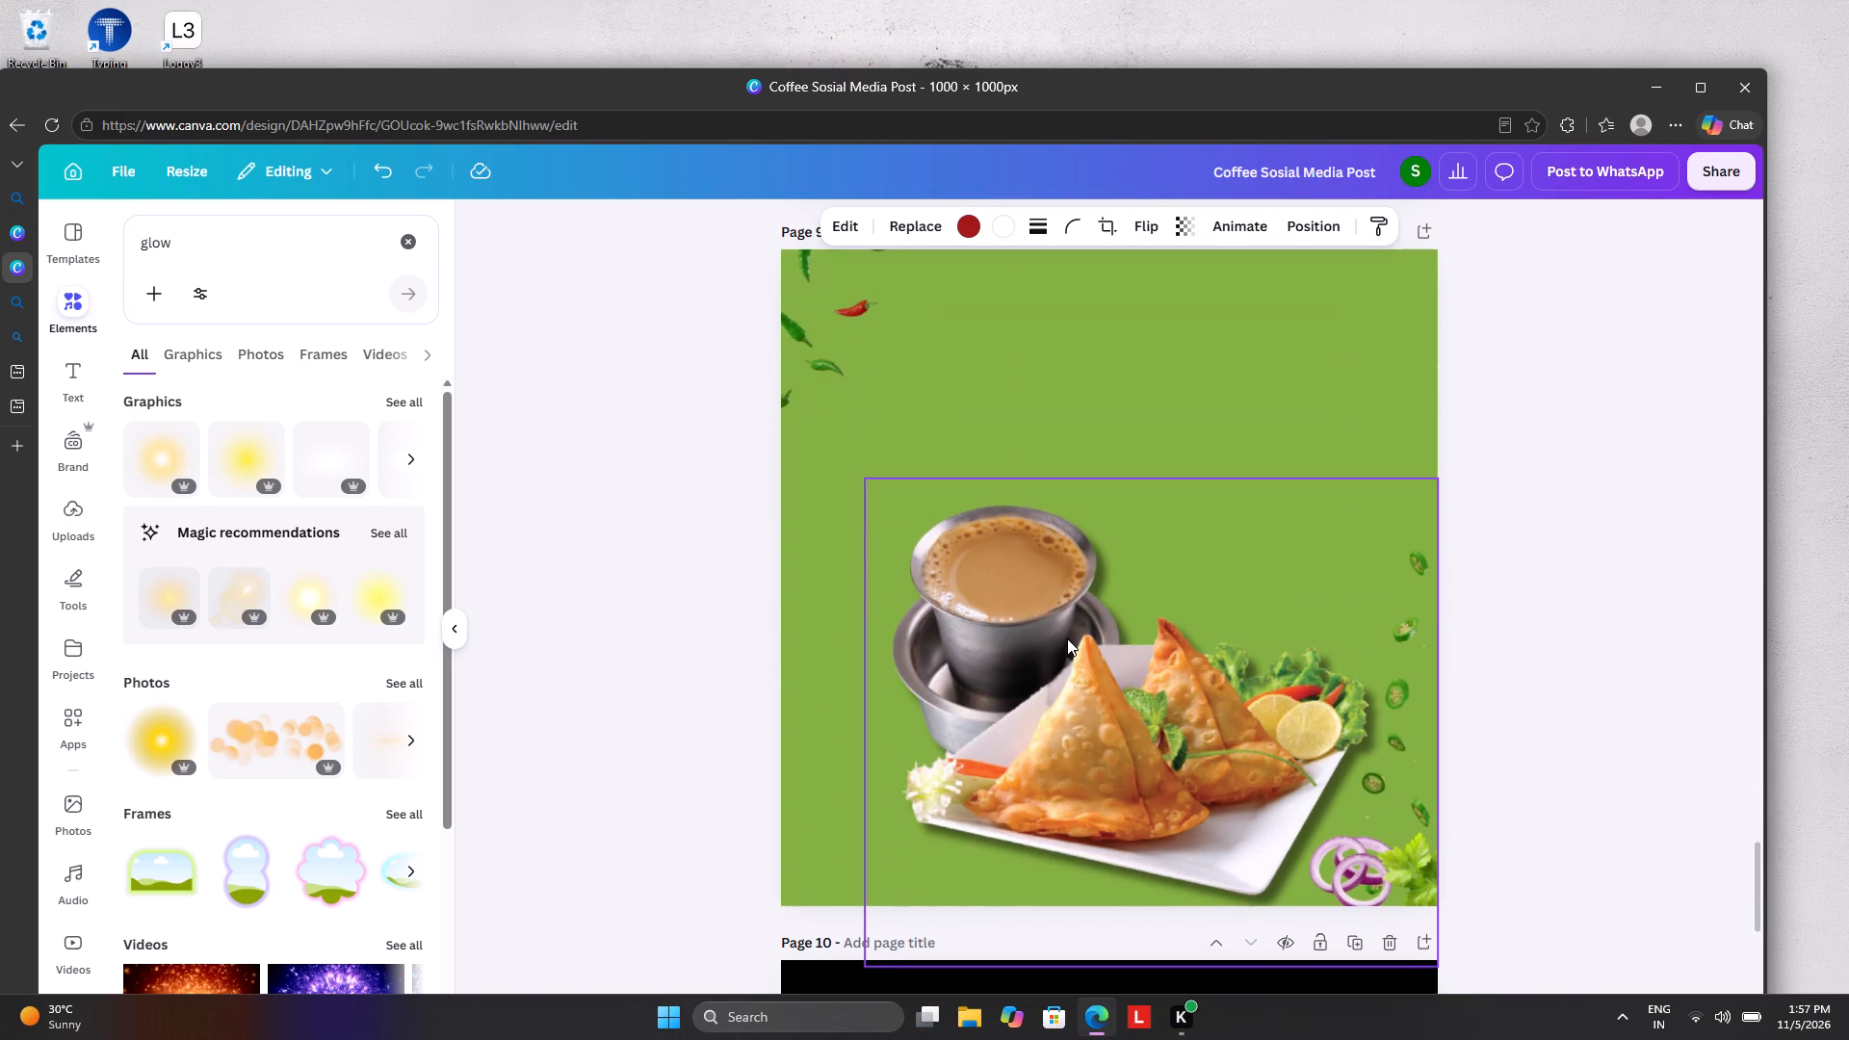
key(ctrl+v)
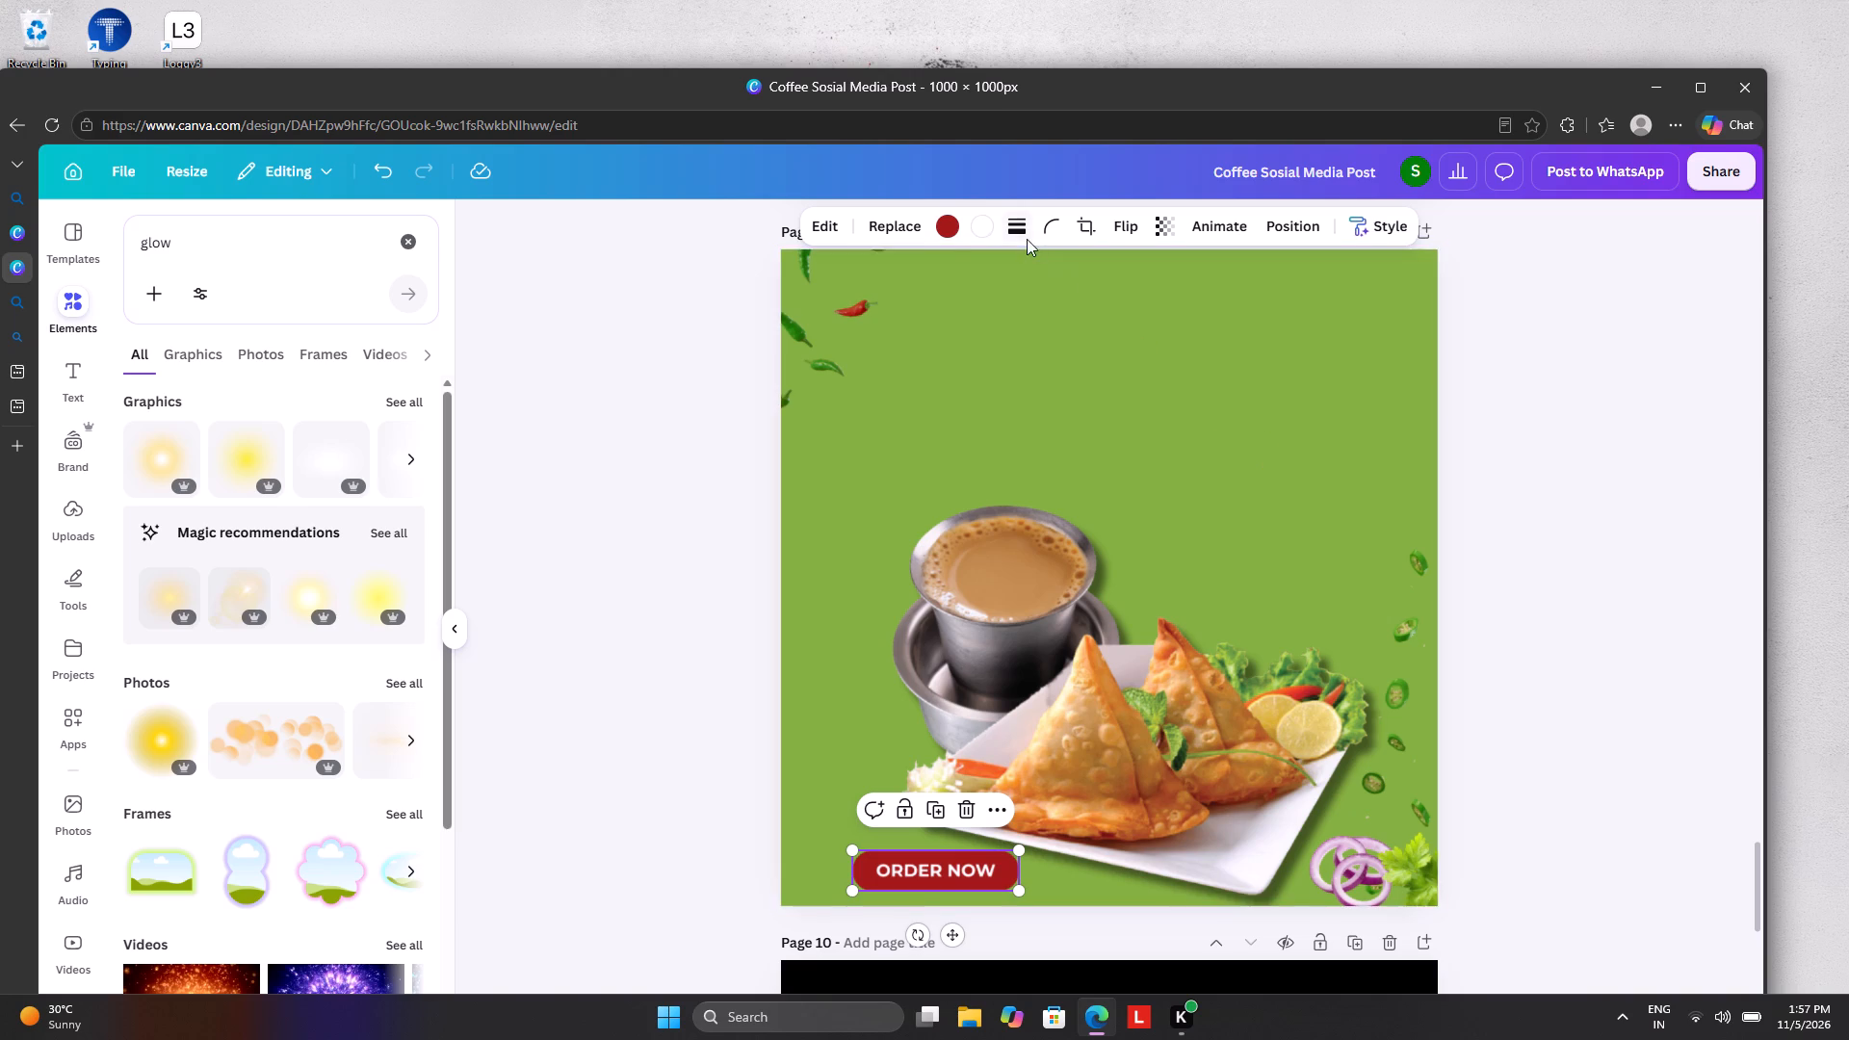
Set page 9's background to the red sampled from the ORDER NOW badge.
click(1107, 364)
click(1087, 219)
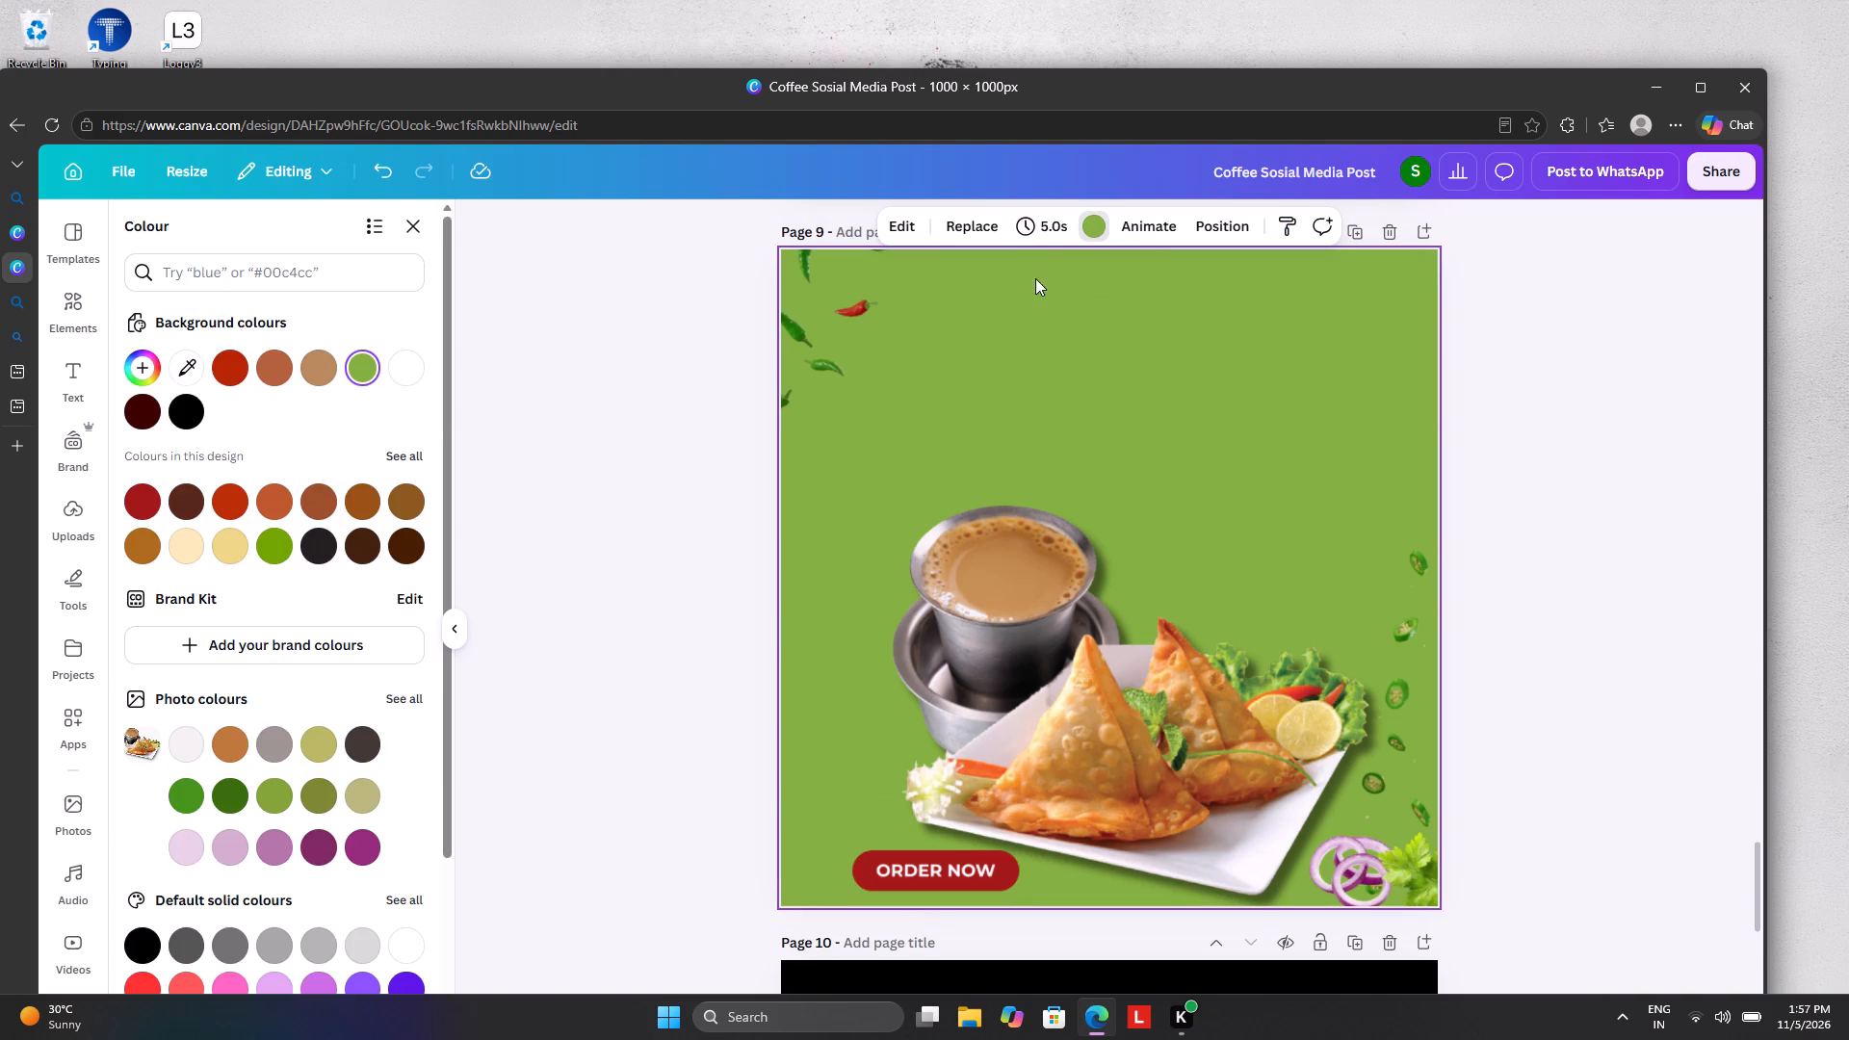
click(188, 367)
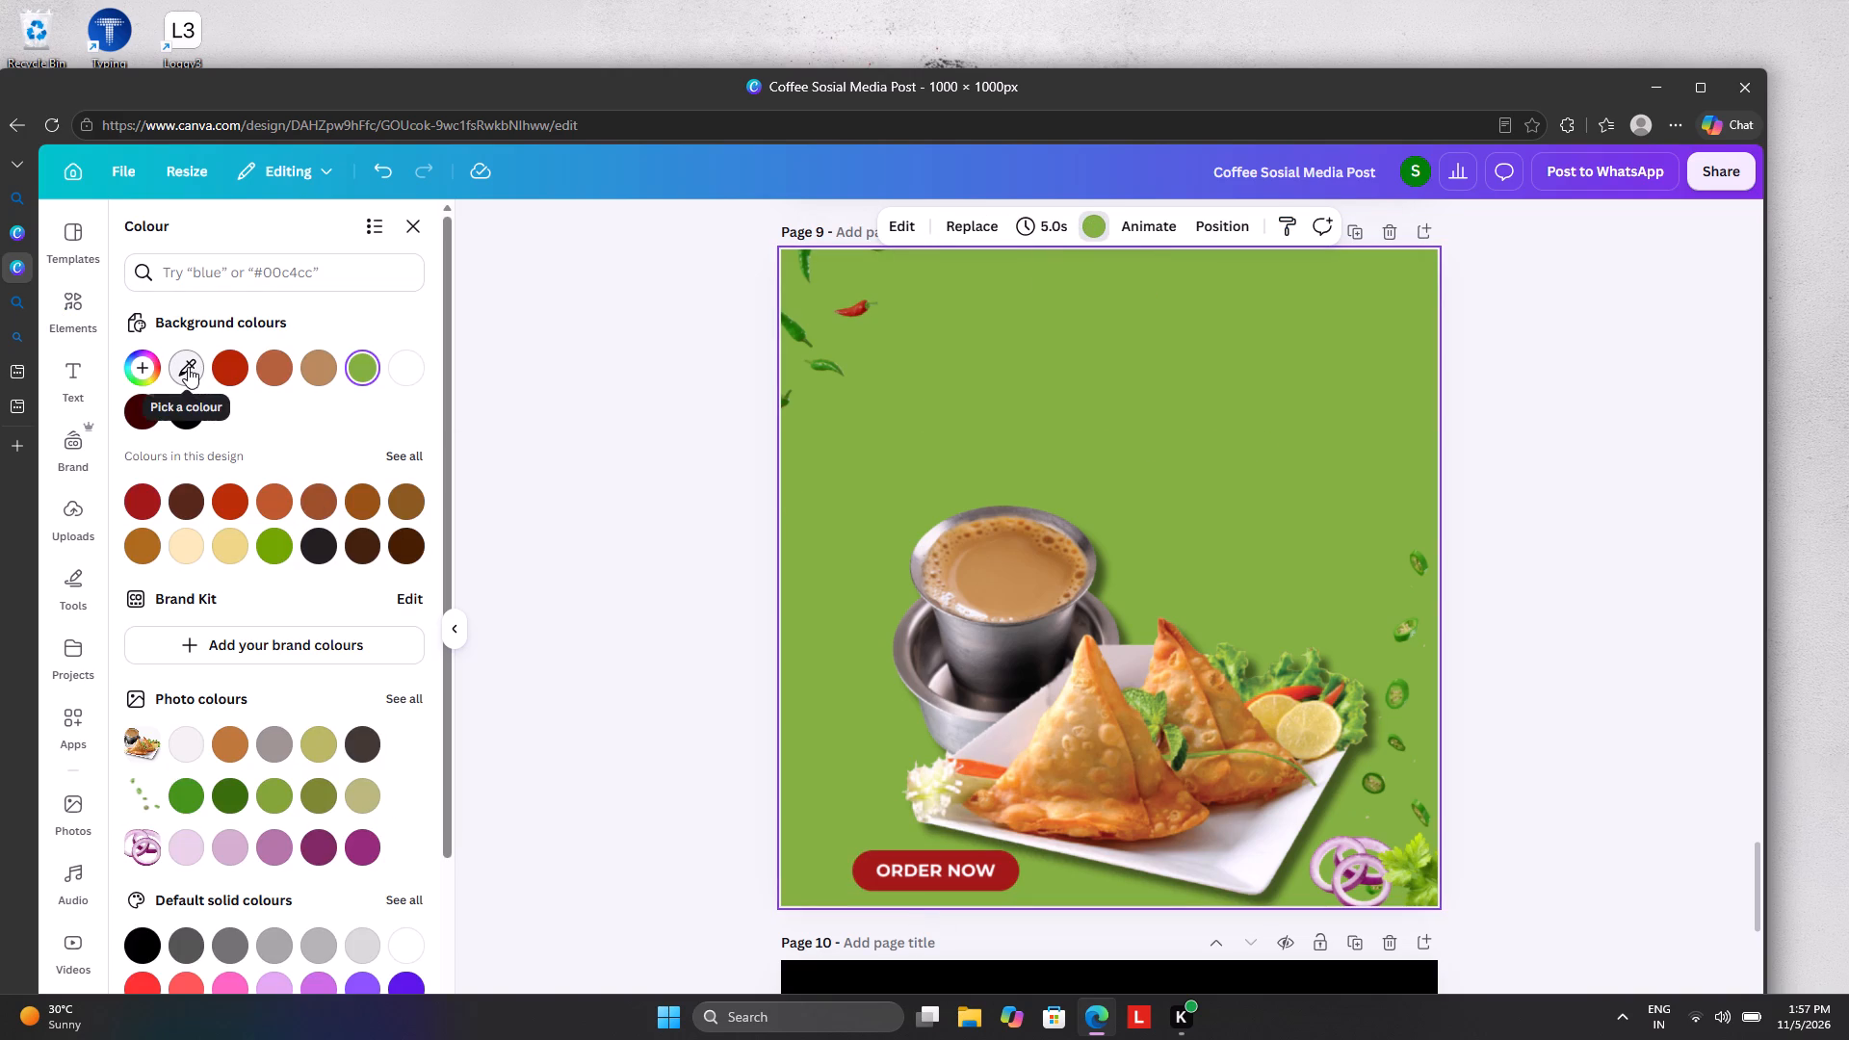
click(924, 890)
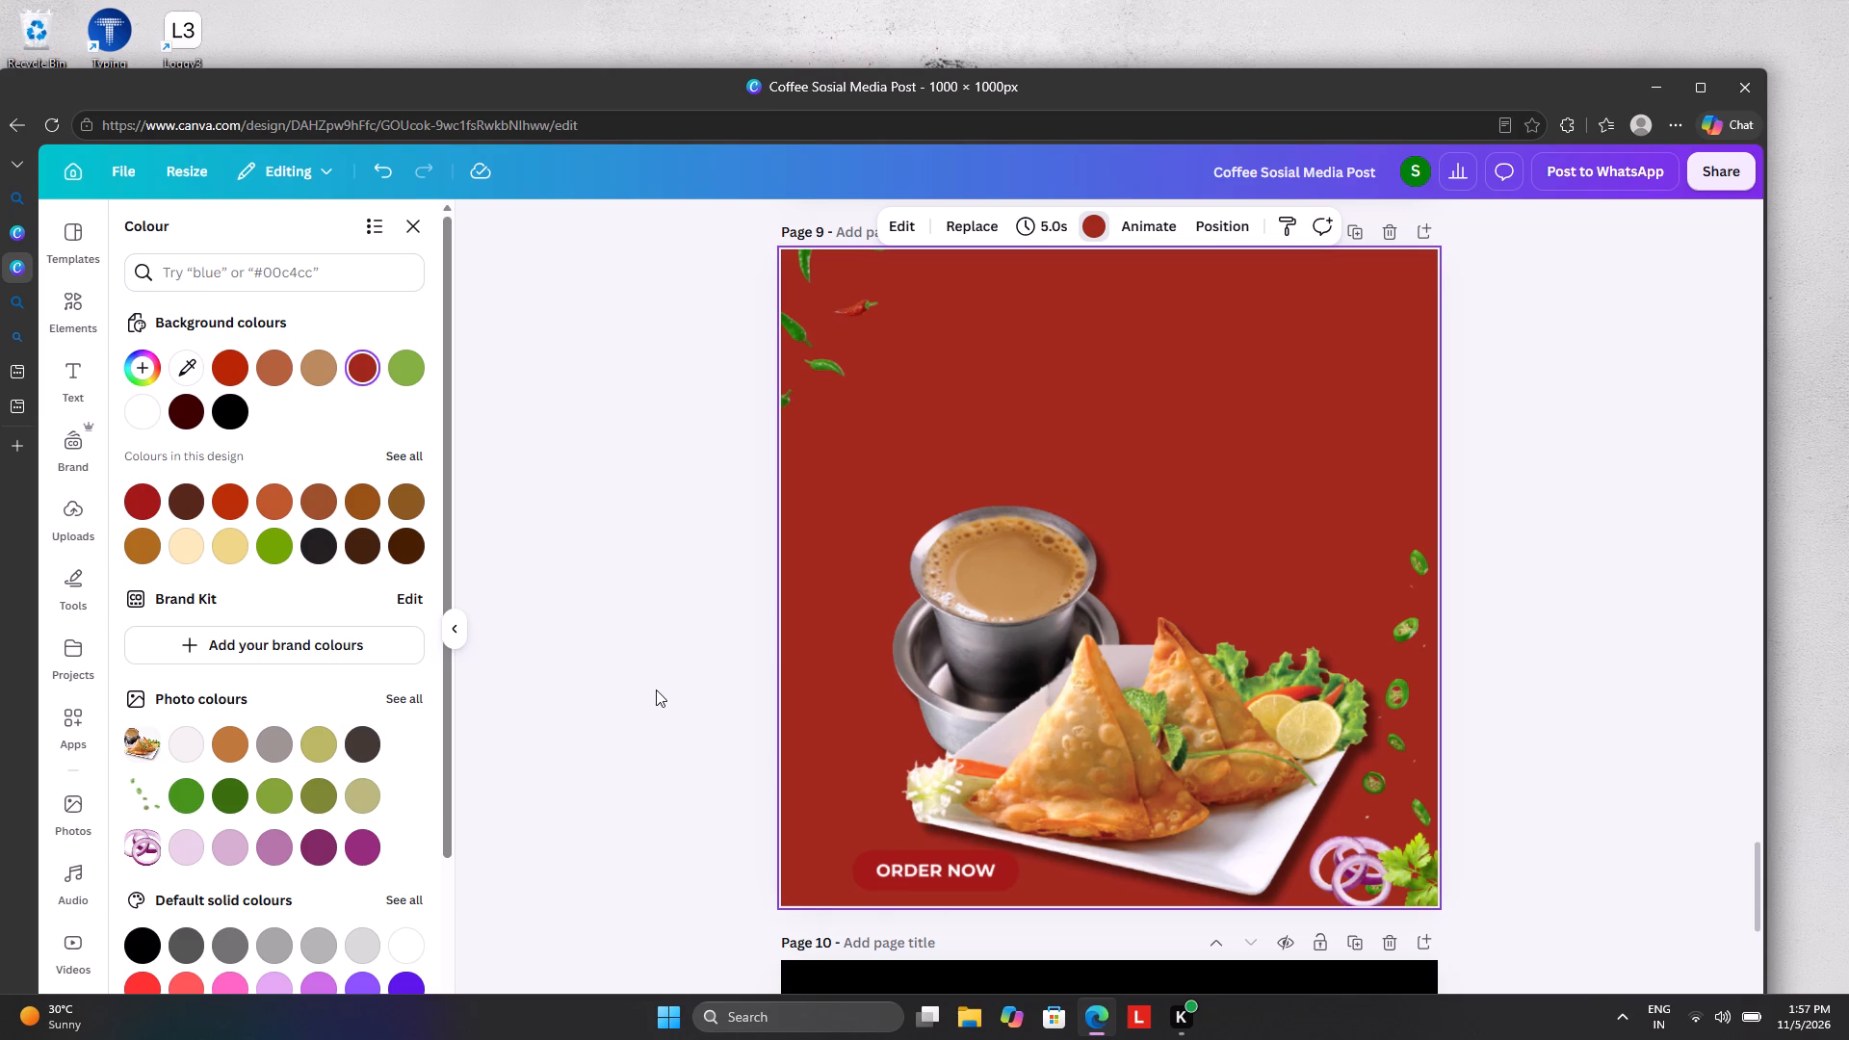
click(656, 689)
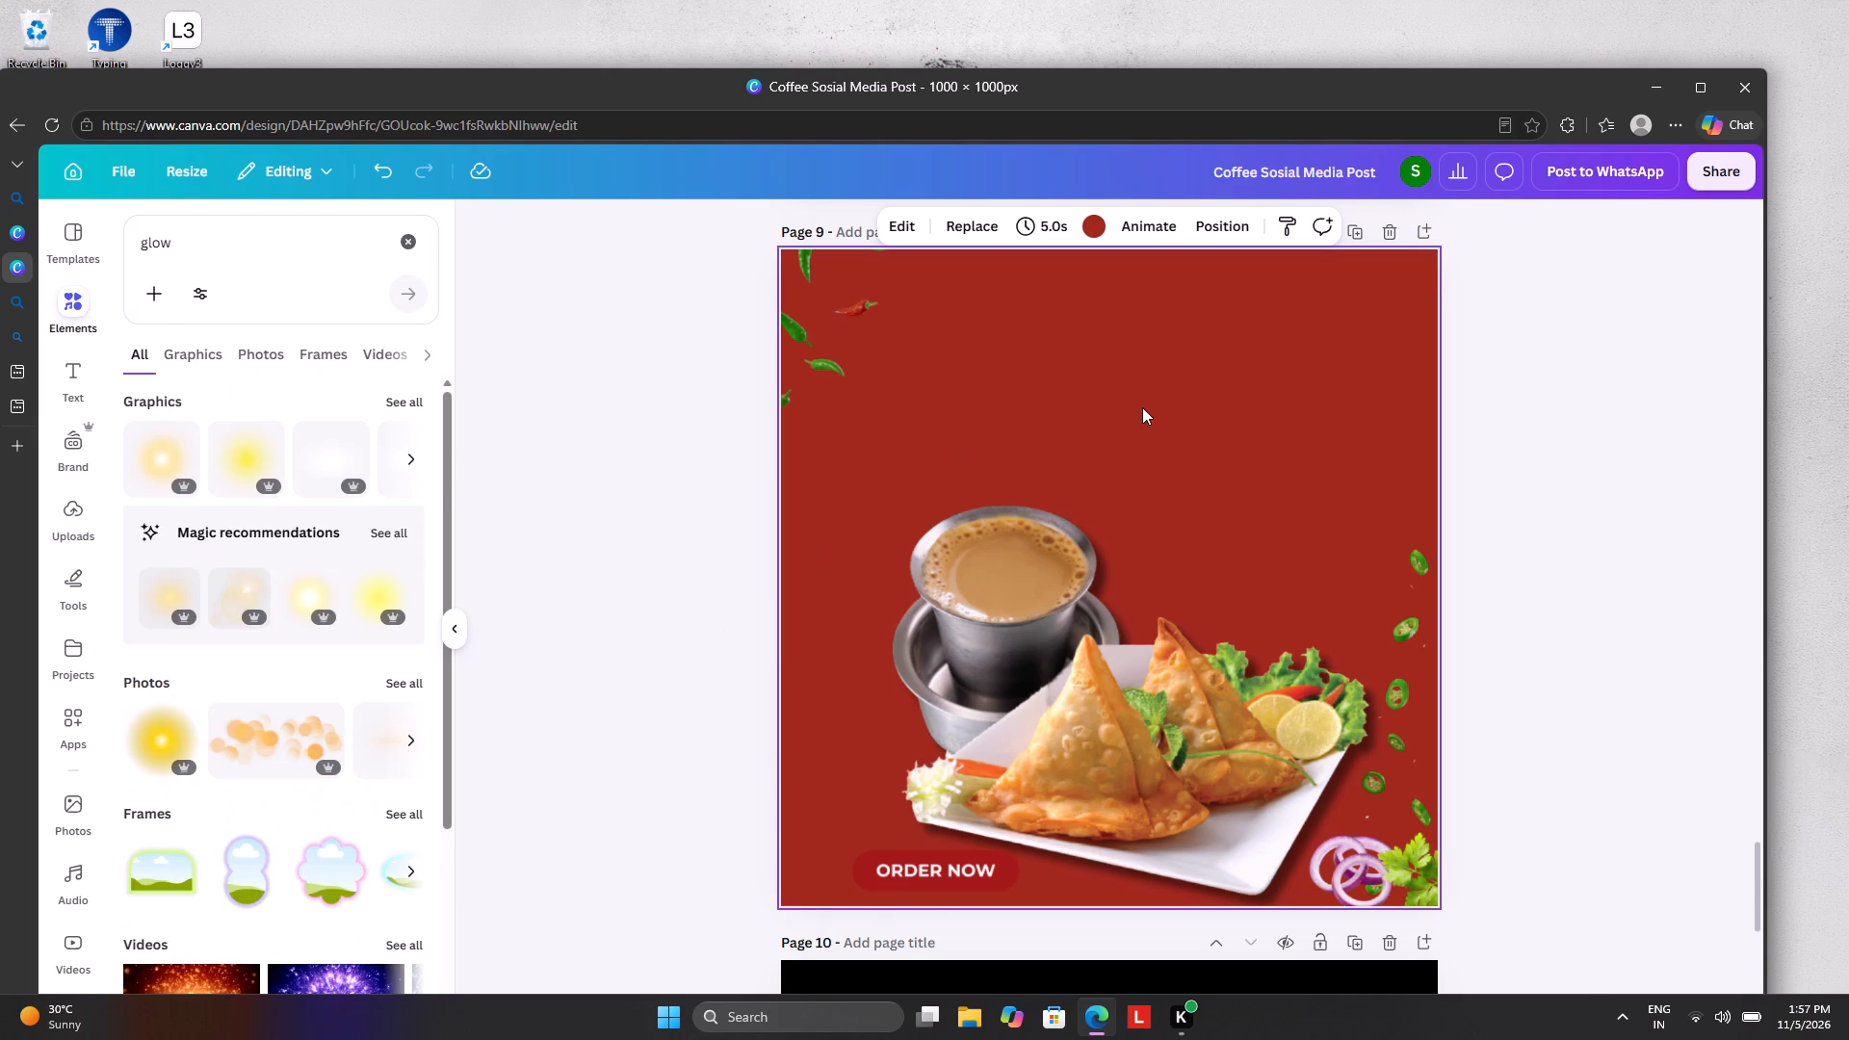
Convert page 9's red background to a gradient, try the available styles, and keep the left-to-right linear one.
click(1101, 227)
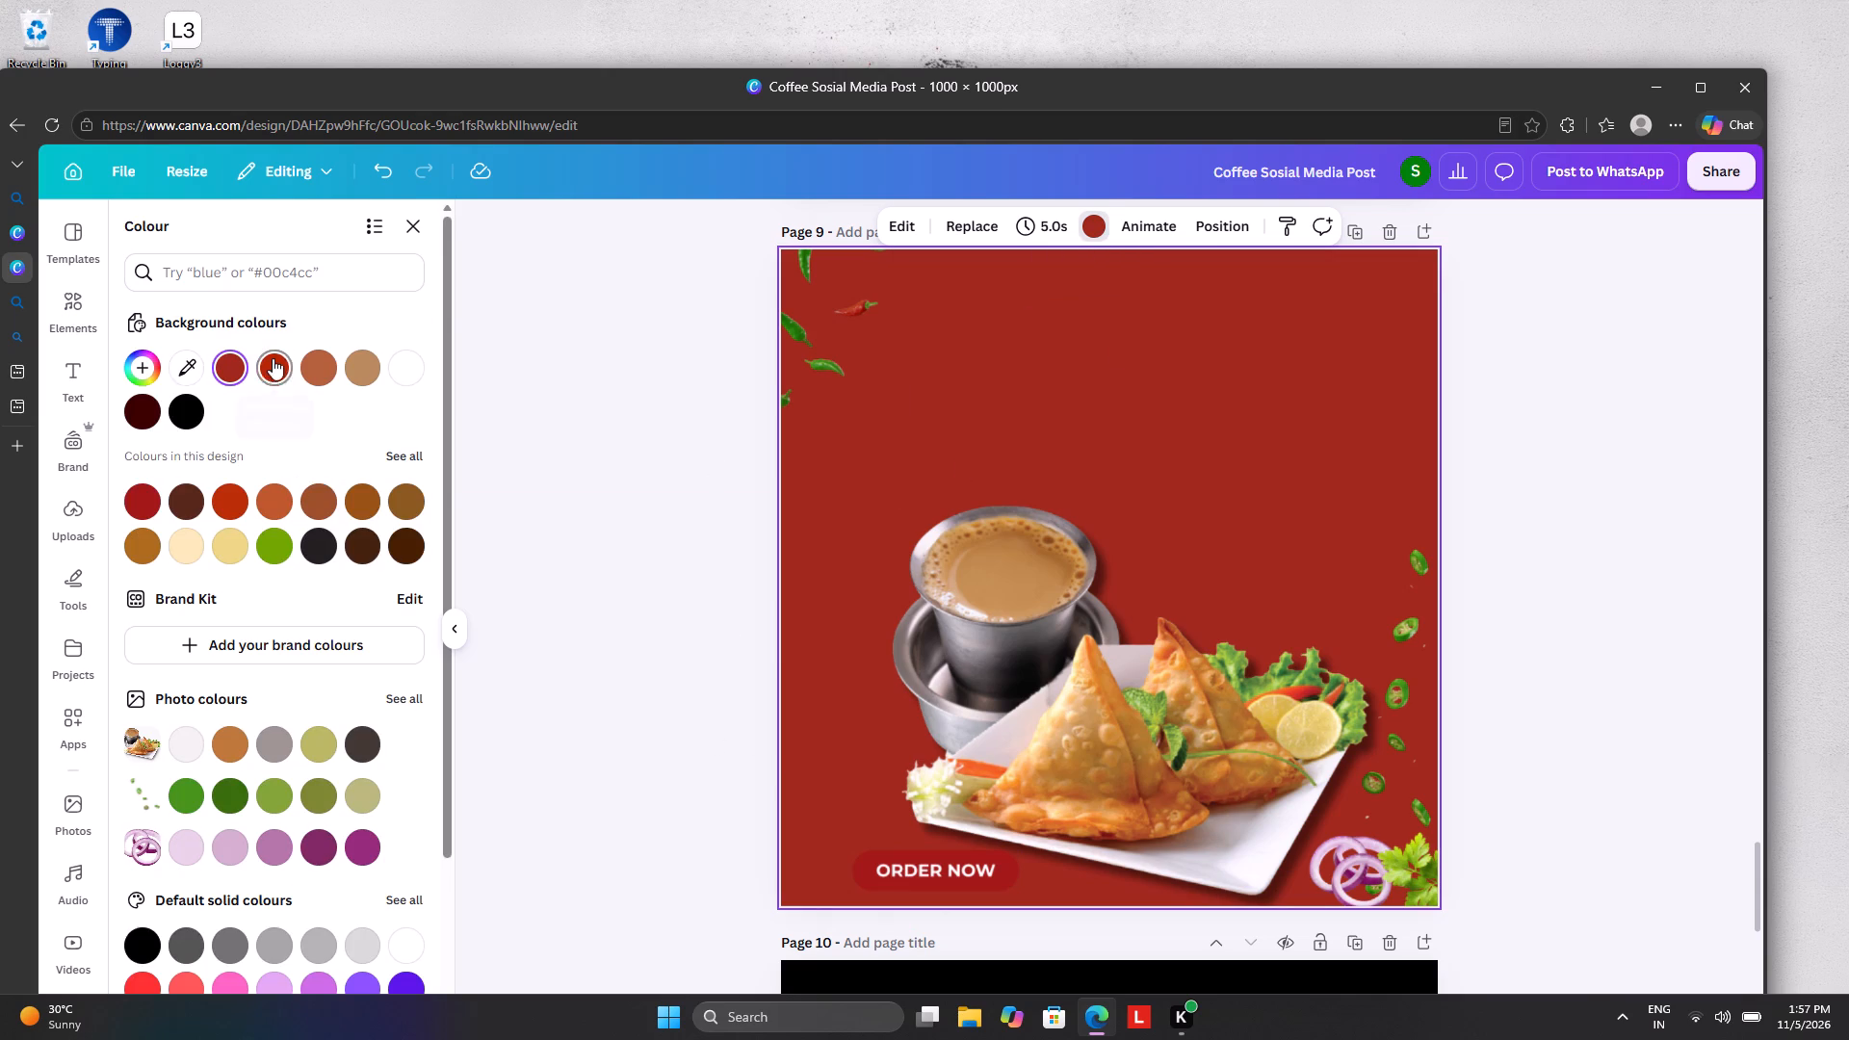
click(239, 372)
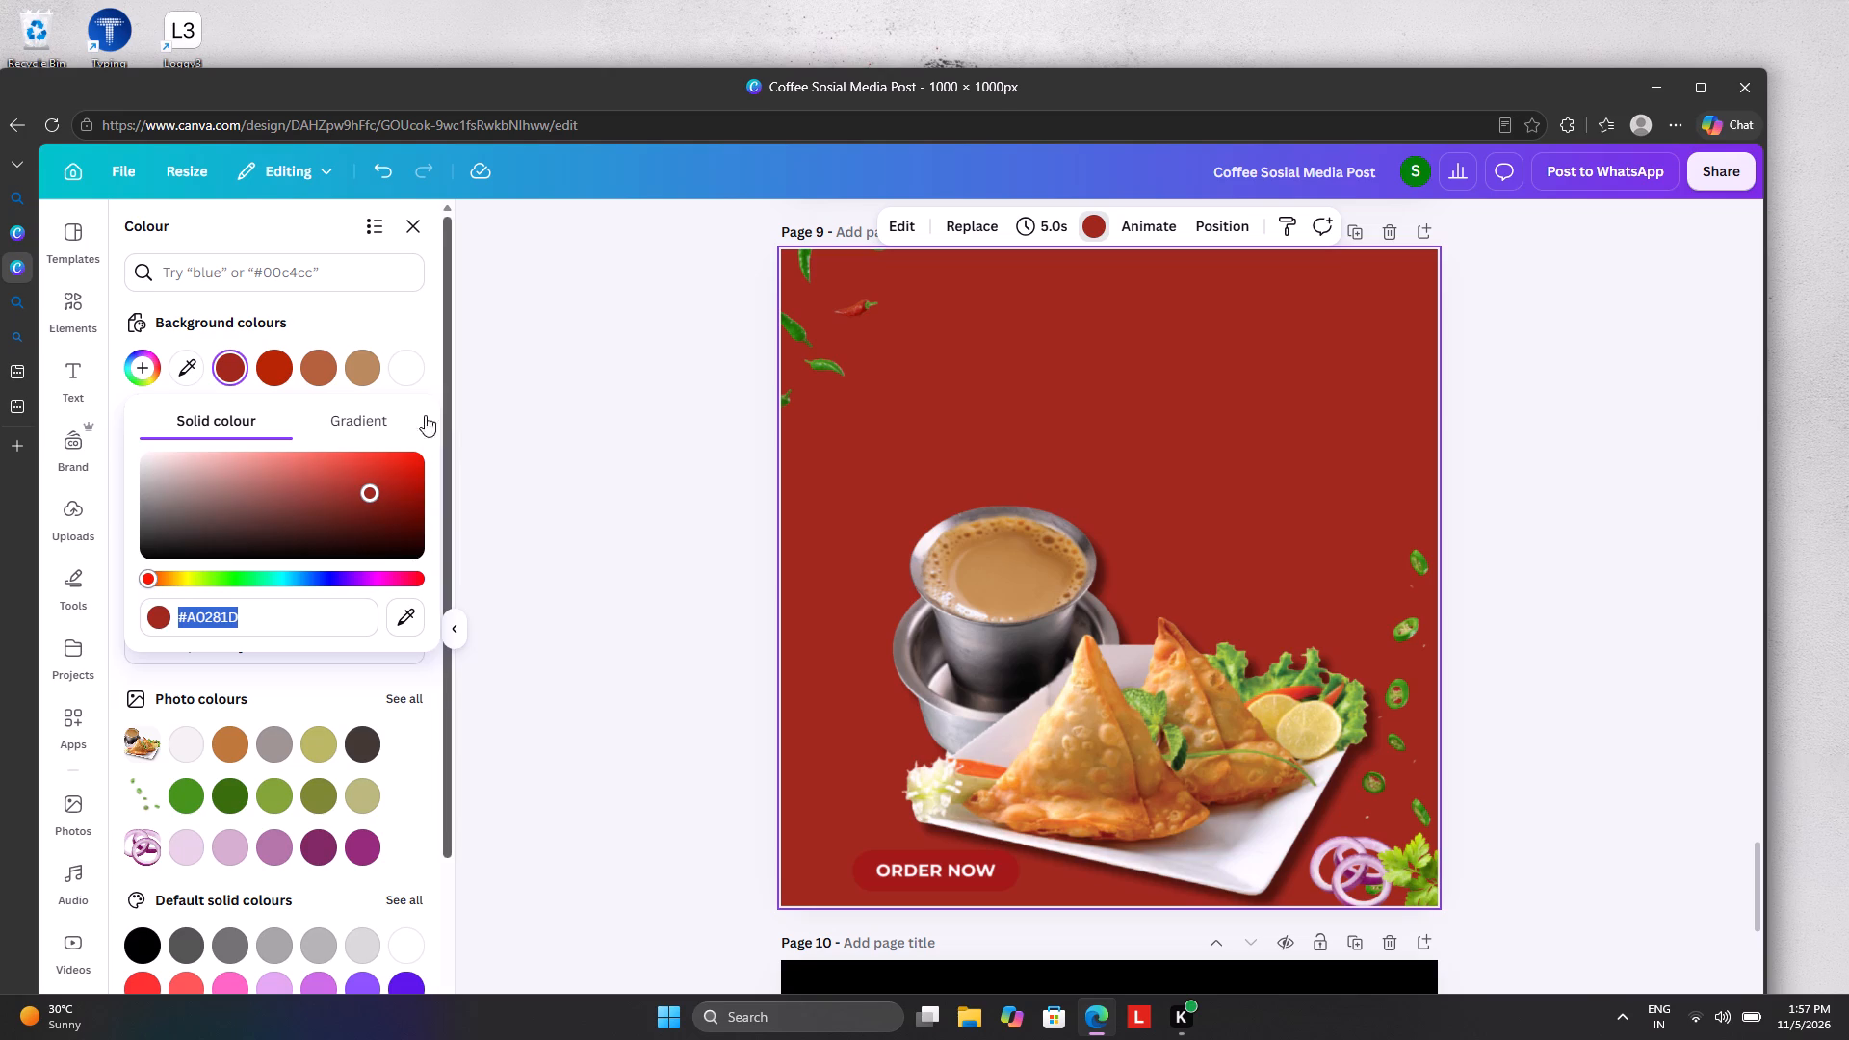
click(393, 420)
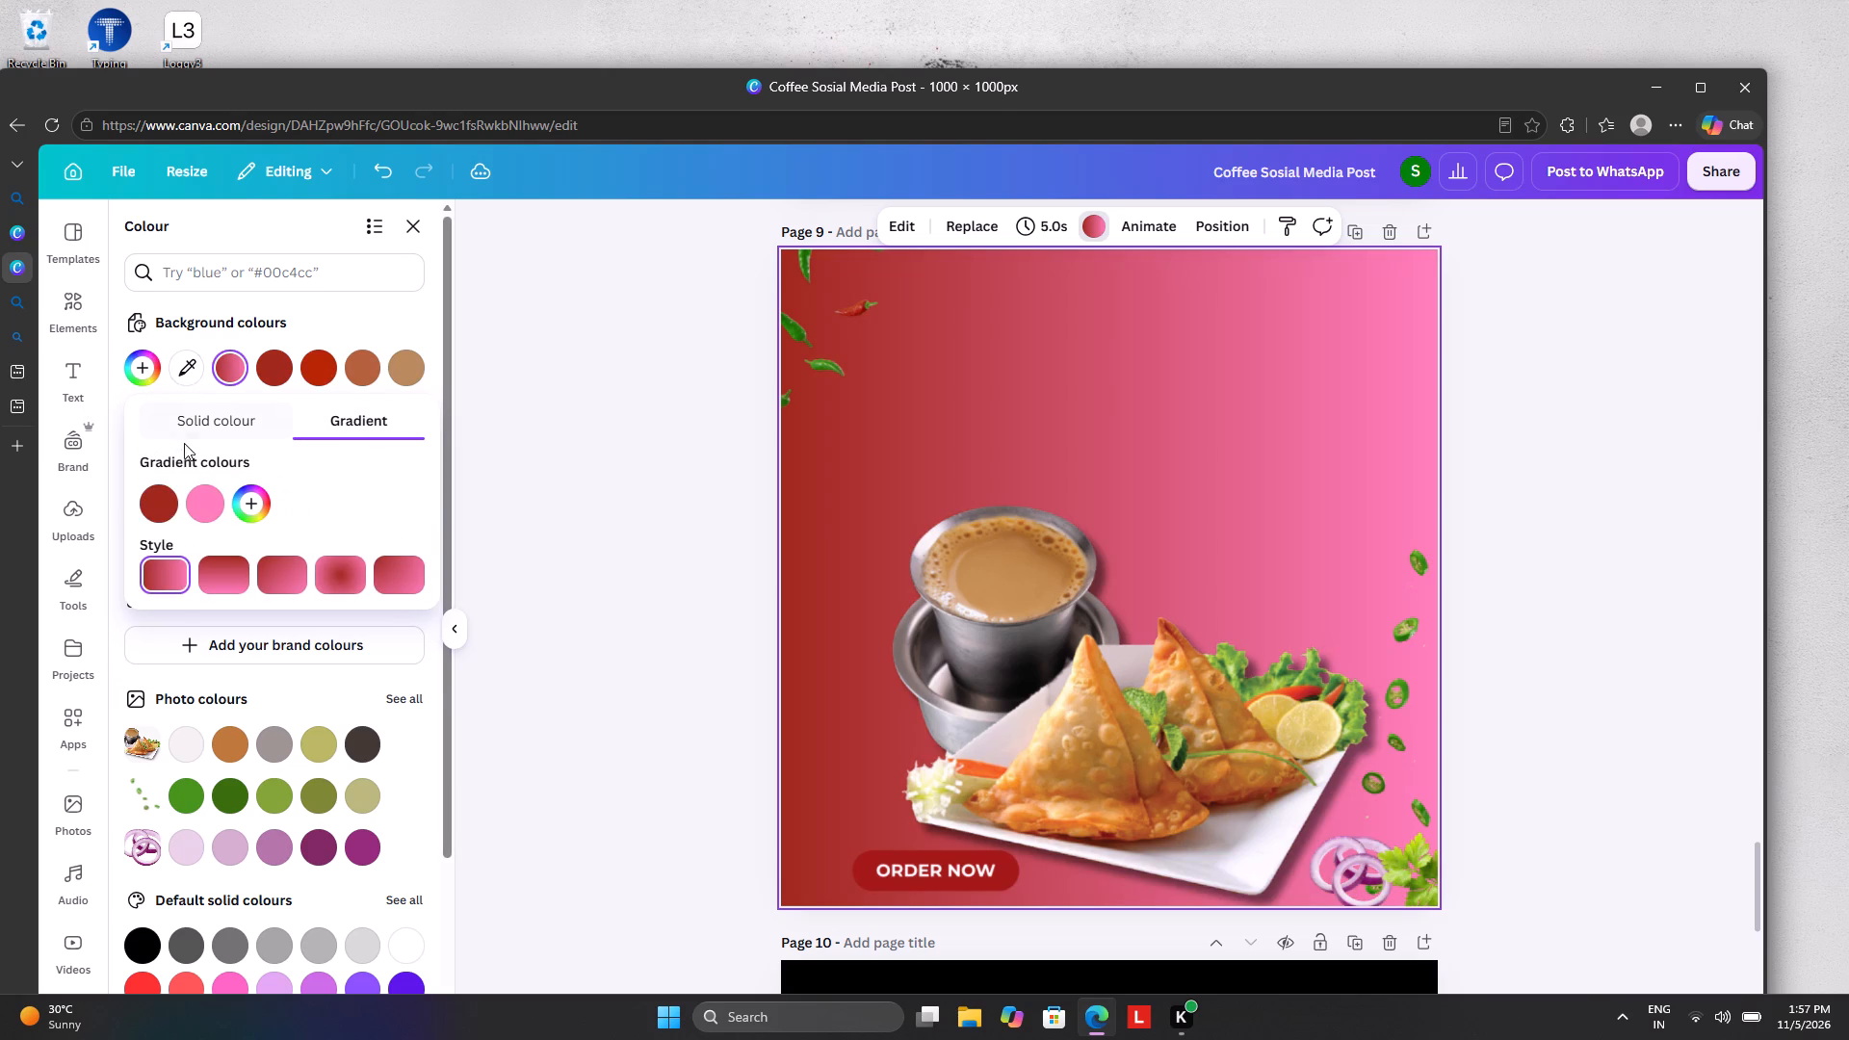
click(219, 577)
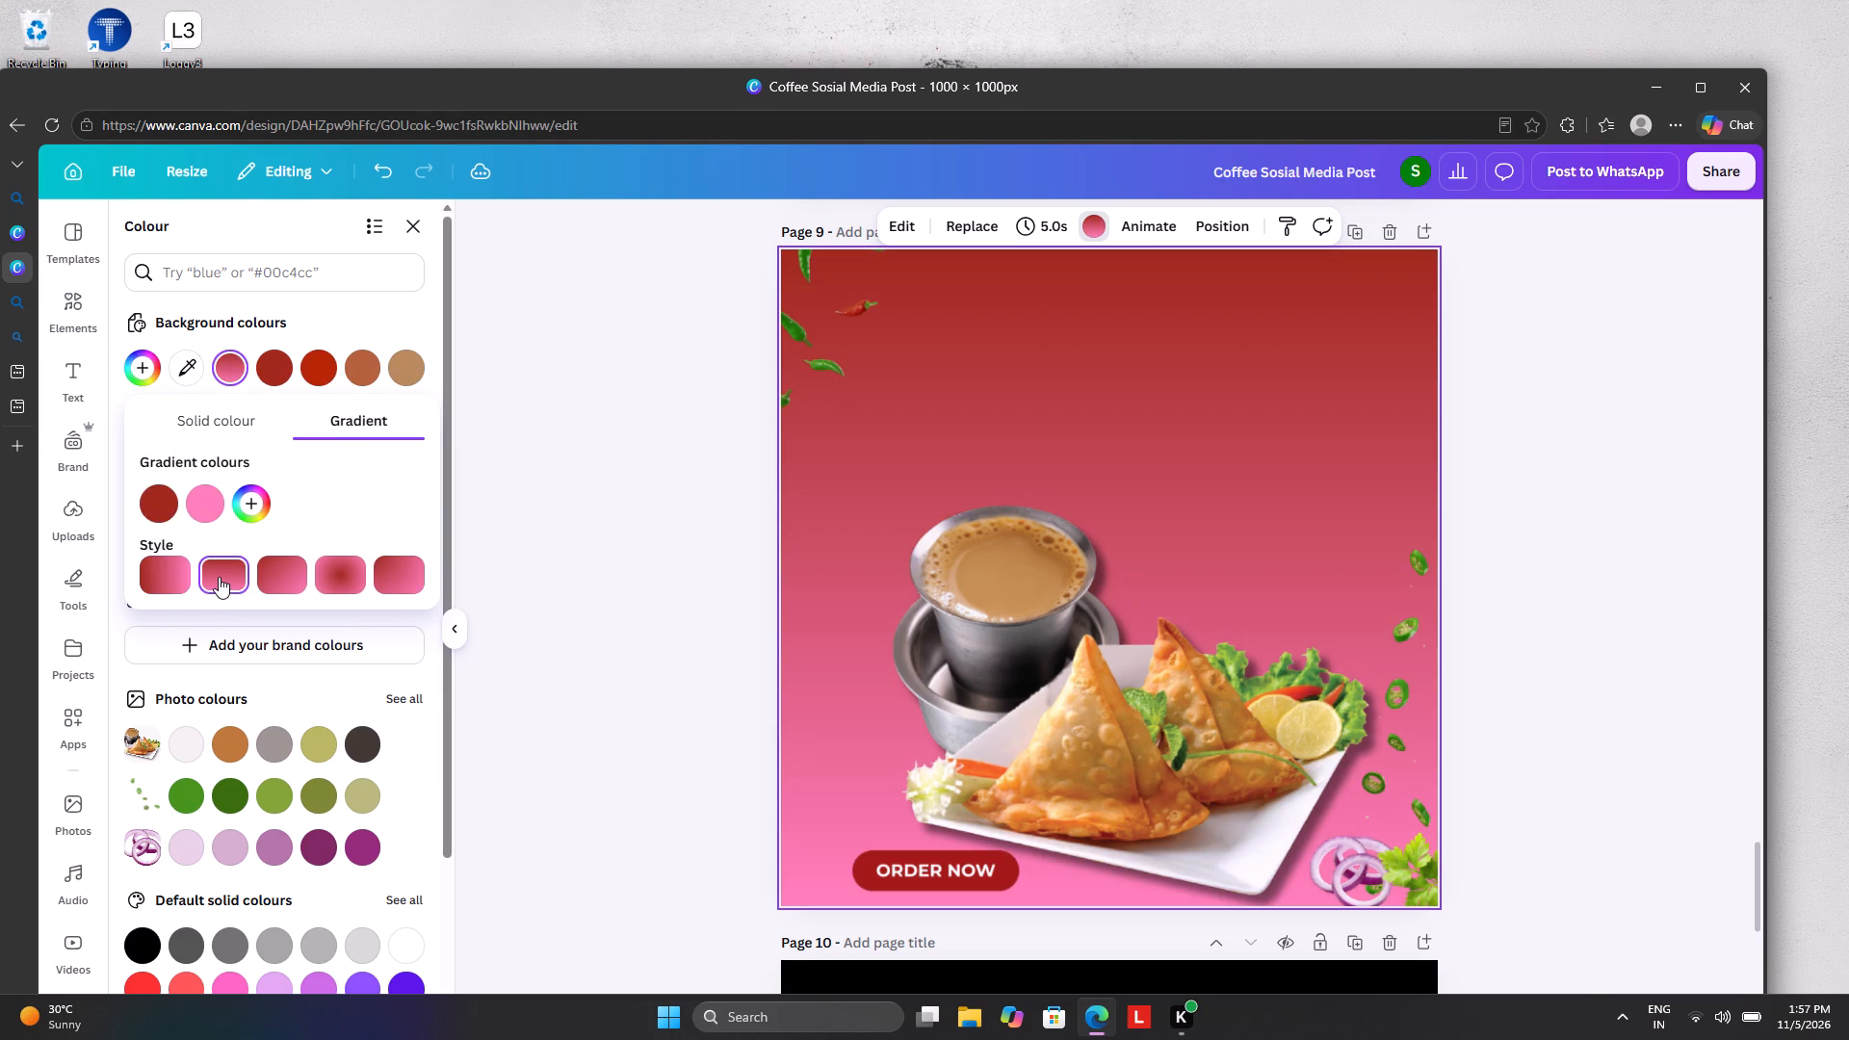
click(284, 582)
click(346, 577)
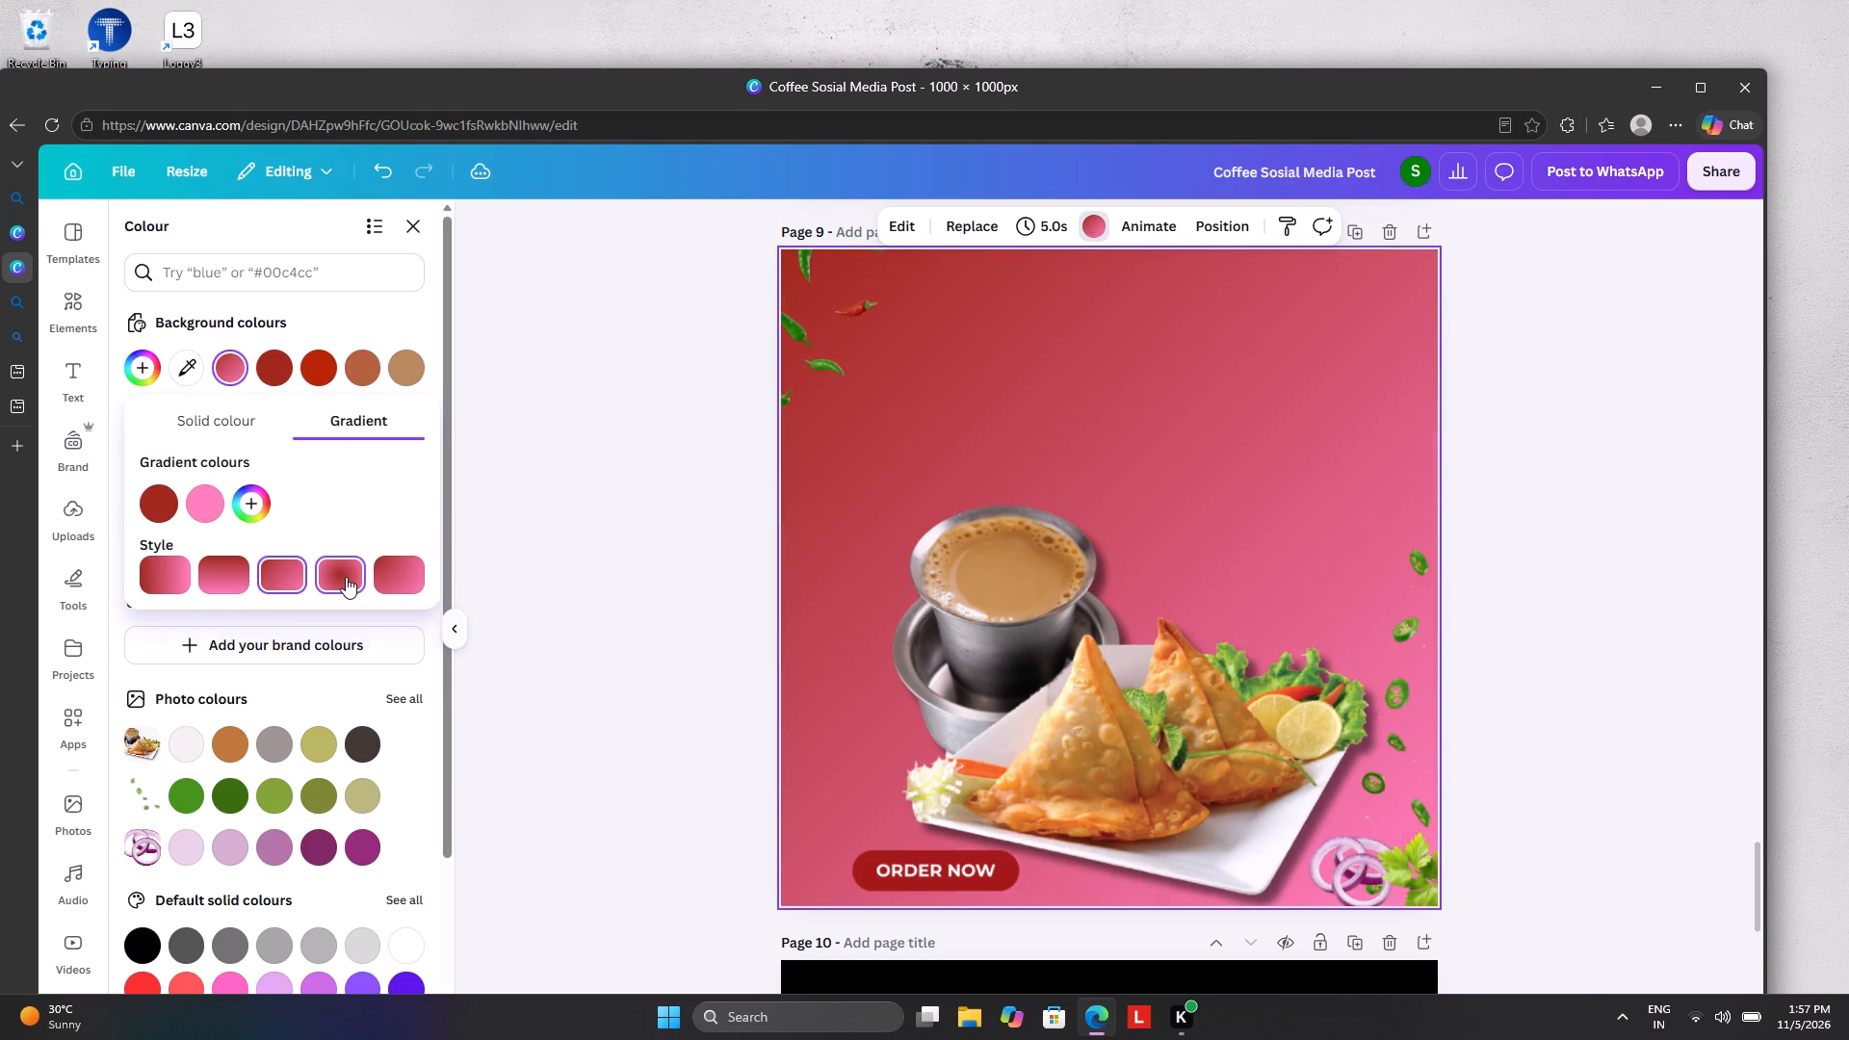
click(383, 579)
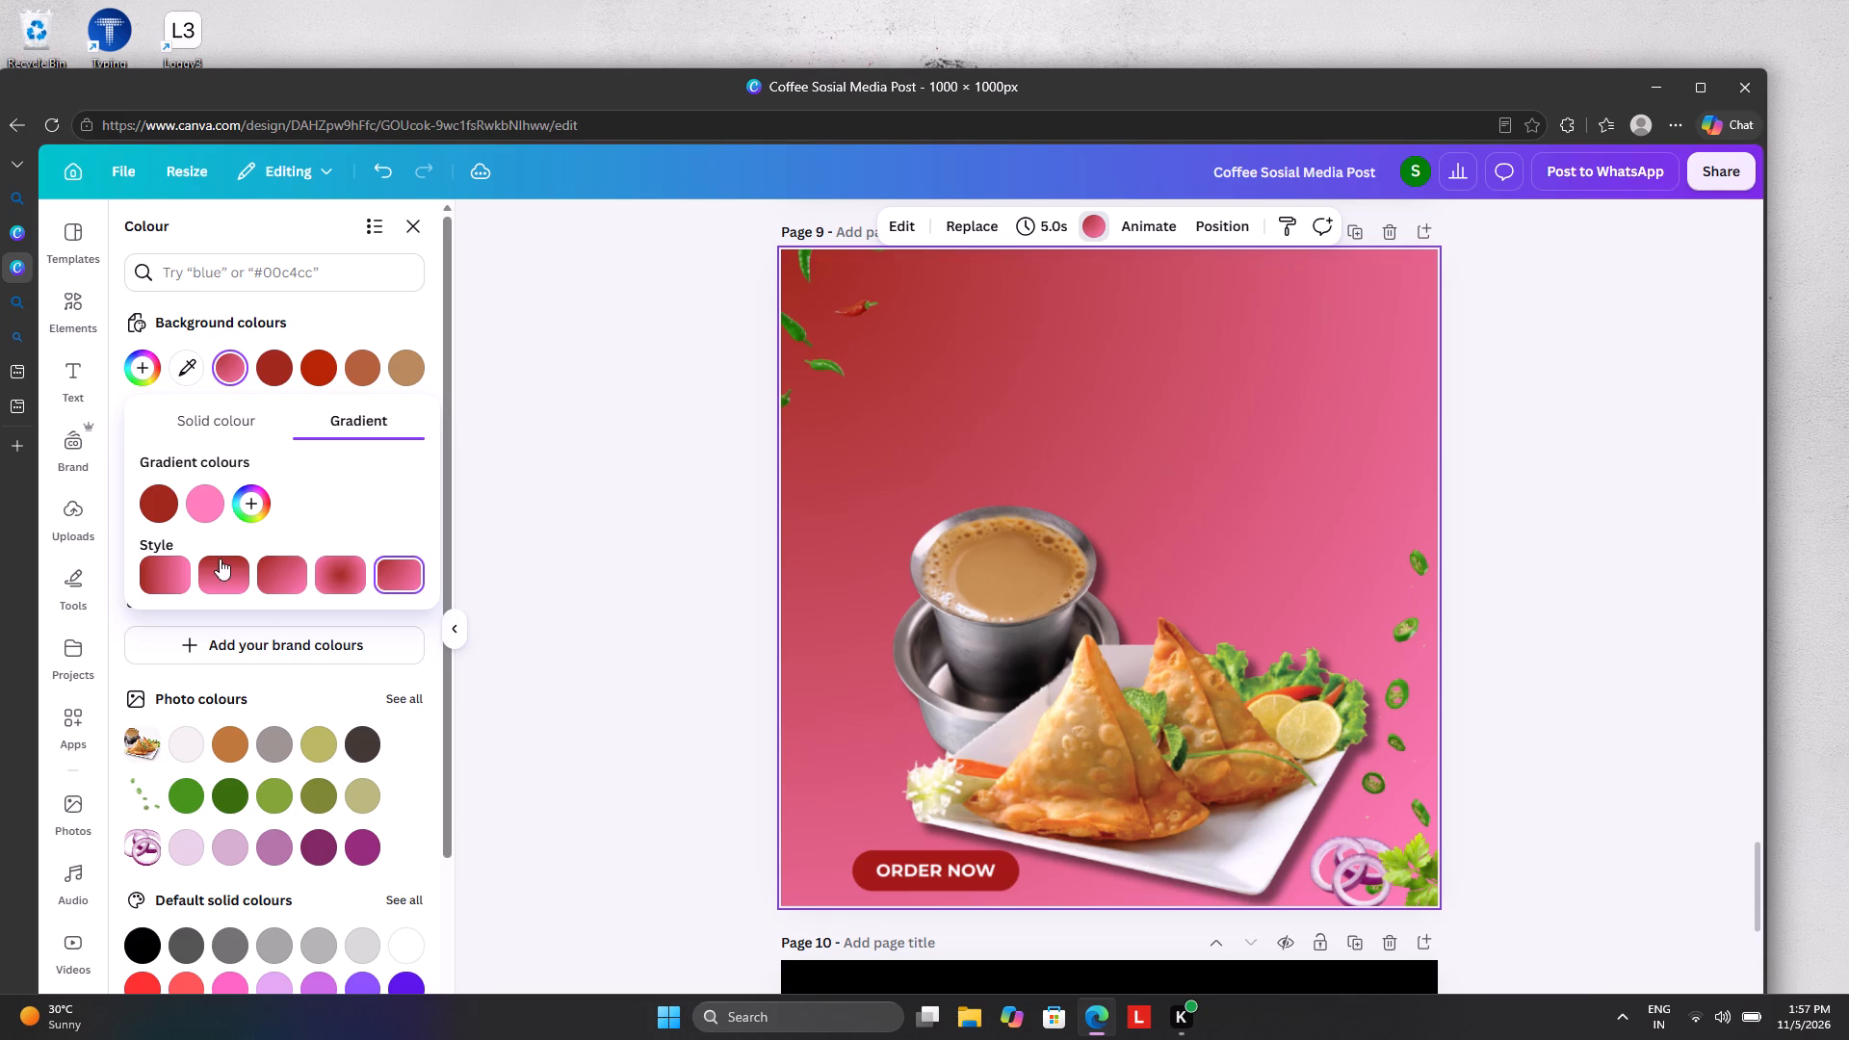
click(155, 578)
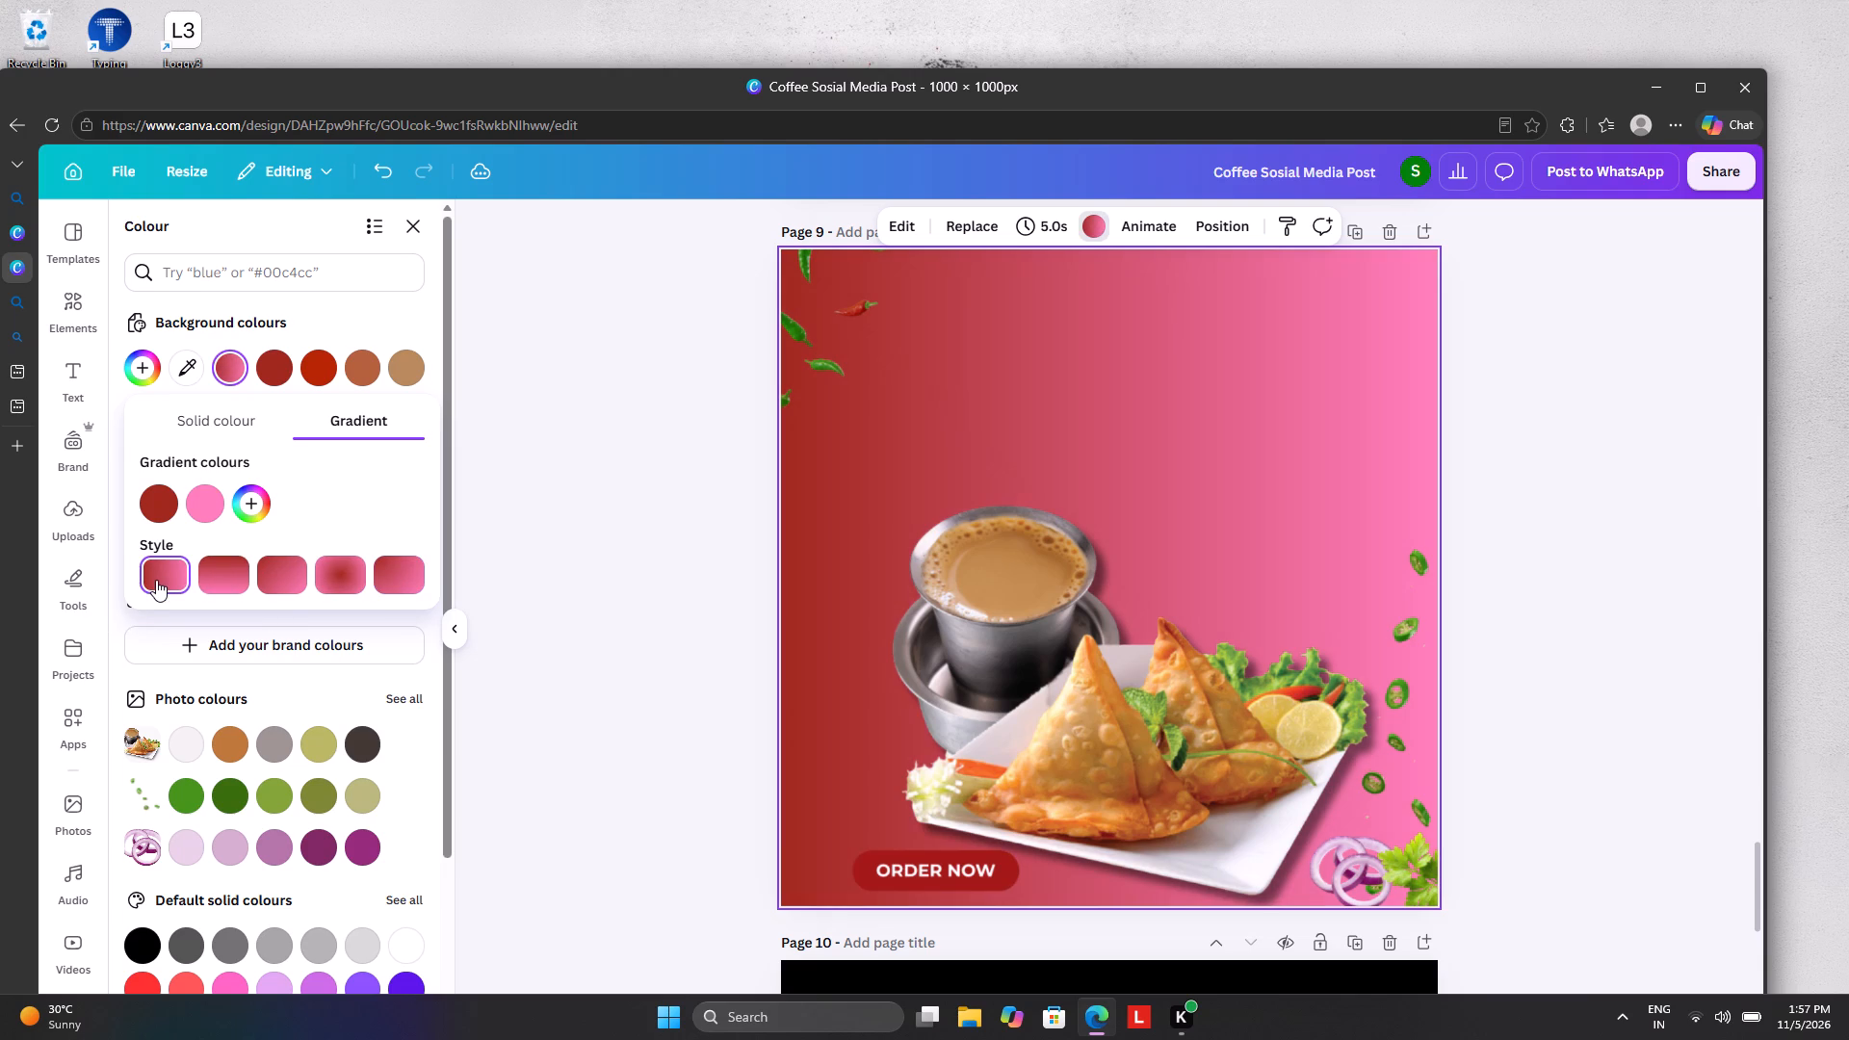
Replace the gradient's pink second colour with a green sampled from the lettuce beside the samosas.
click(200, 504)
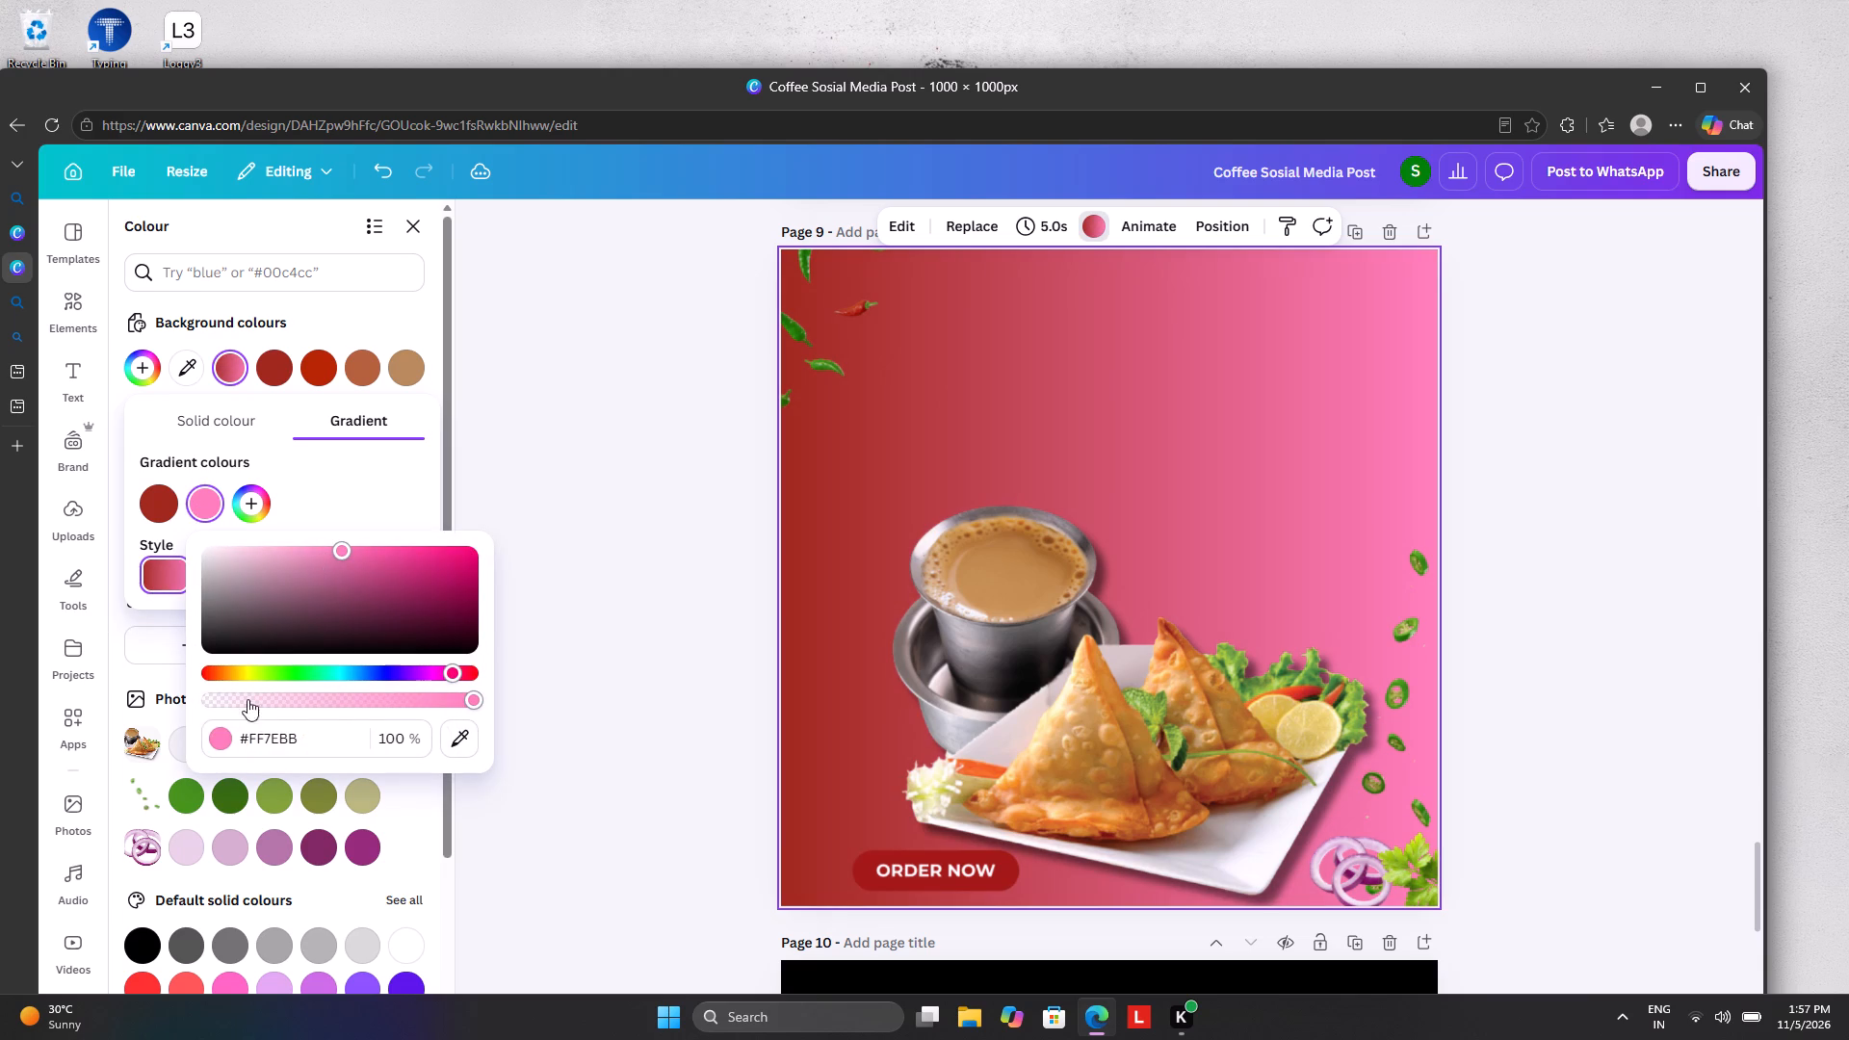
click(457, 747)
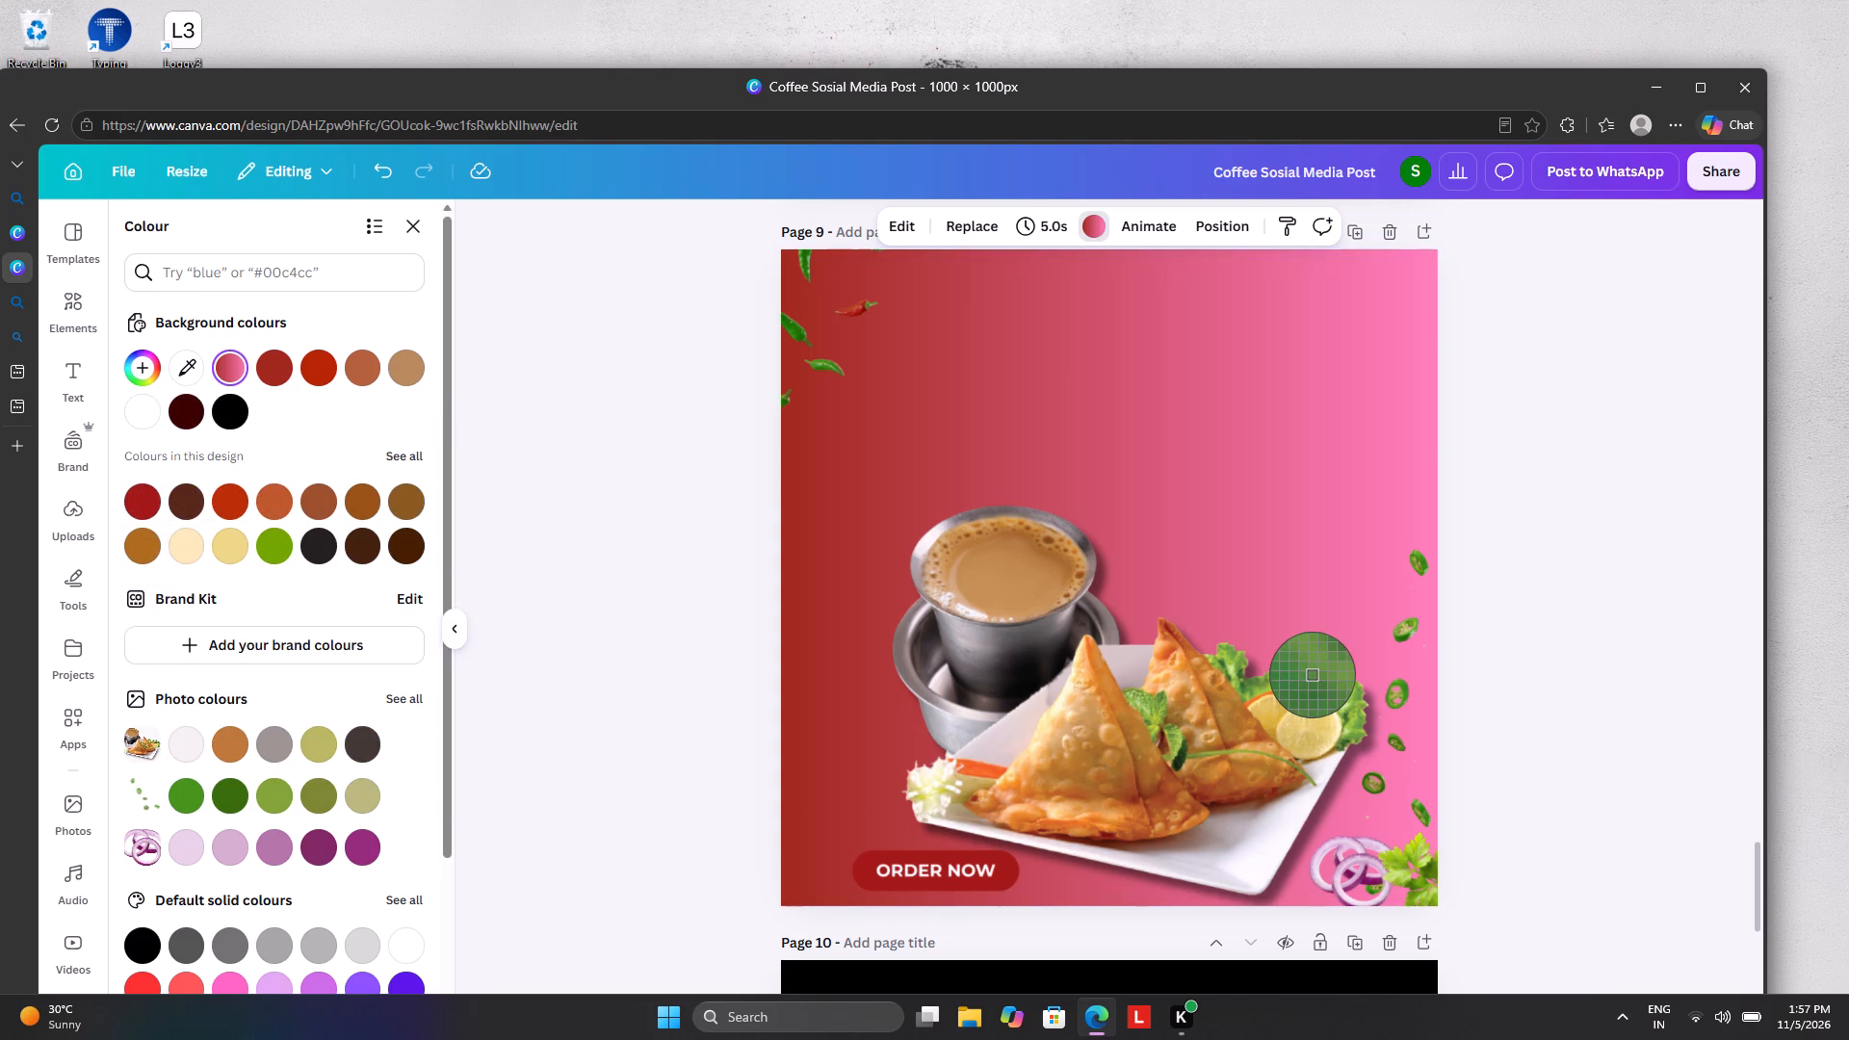
click(1313, 675)
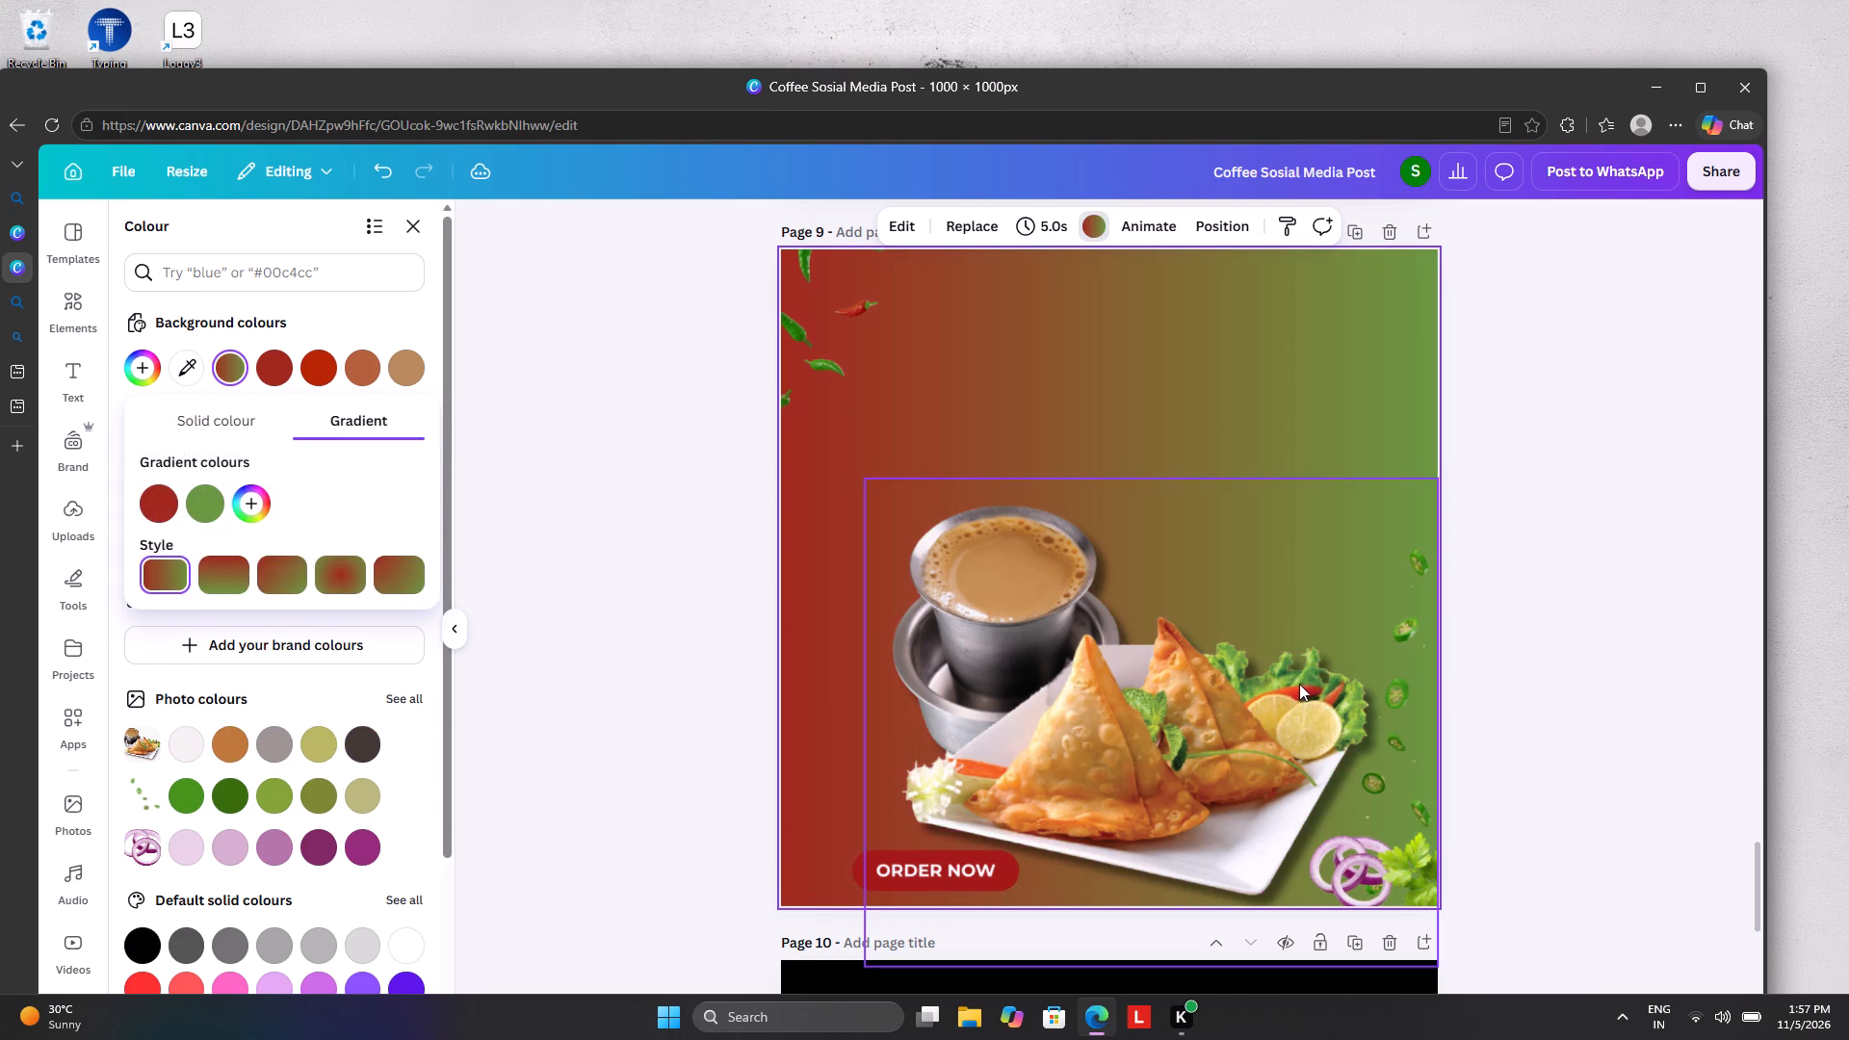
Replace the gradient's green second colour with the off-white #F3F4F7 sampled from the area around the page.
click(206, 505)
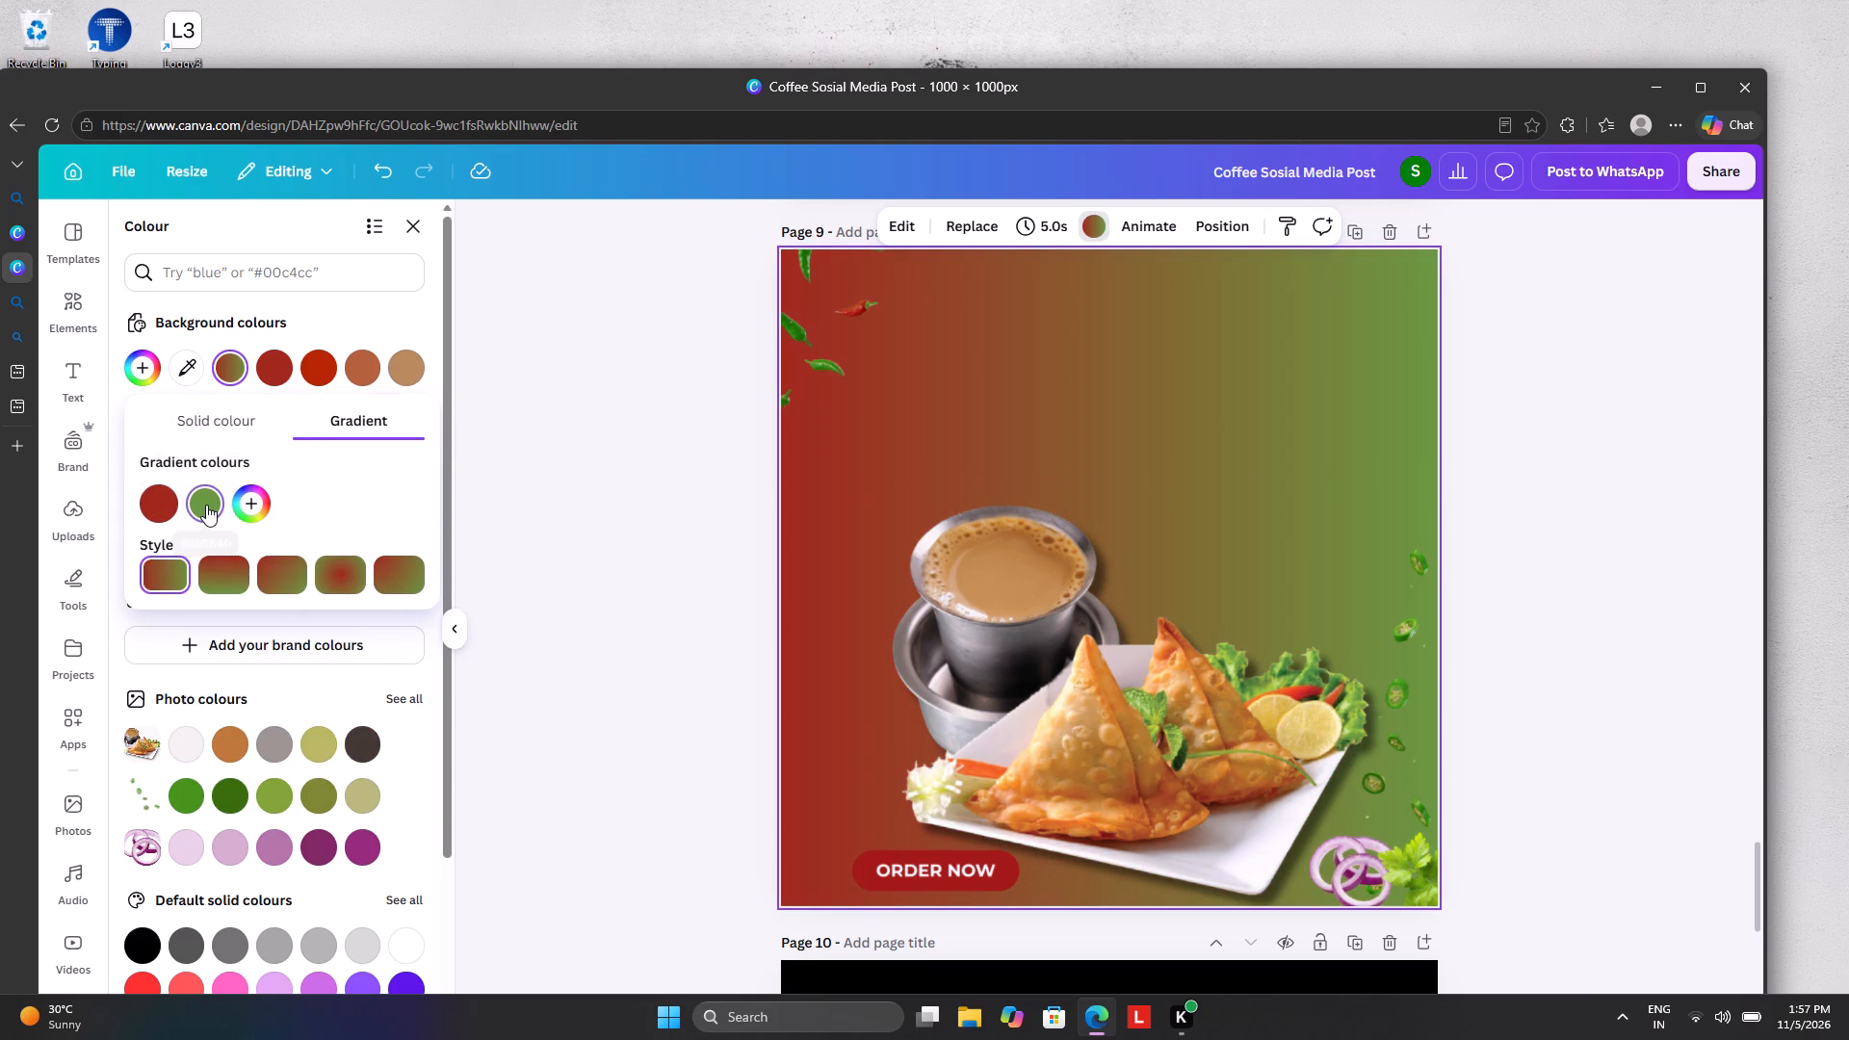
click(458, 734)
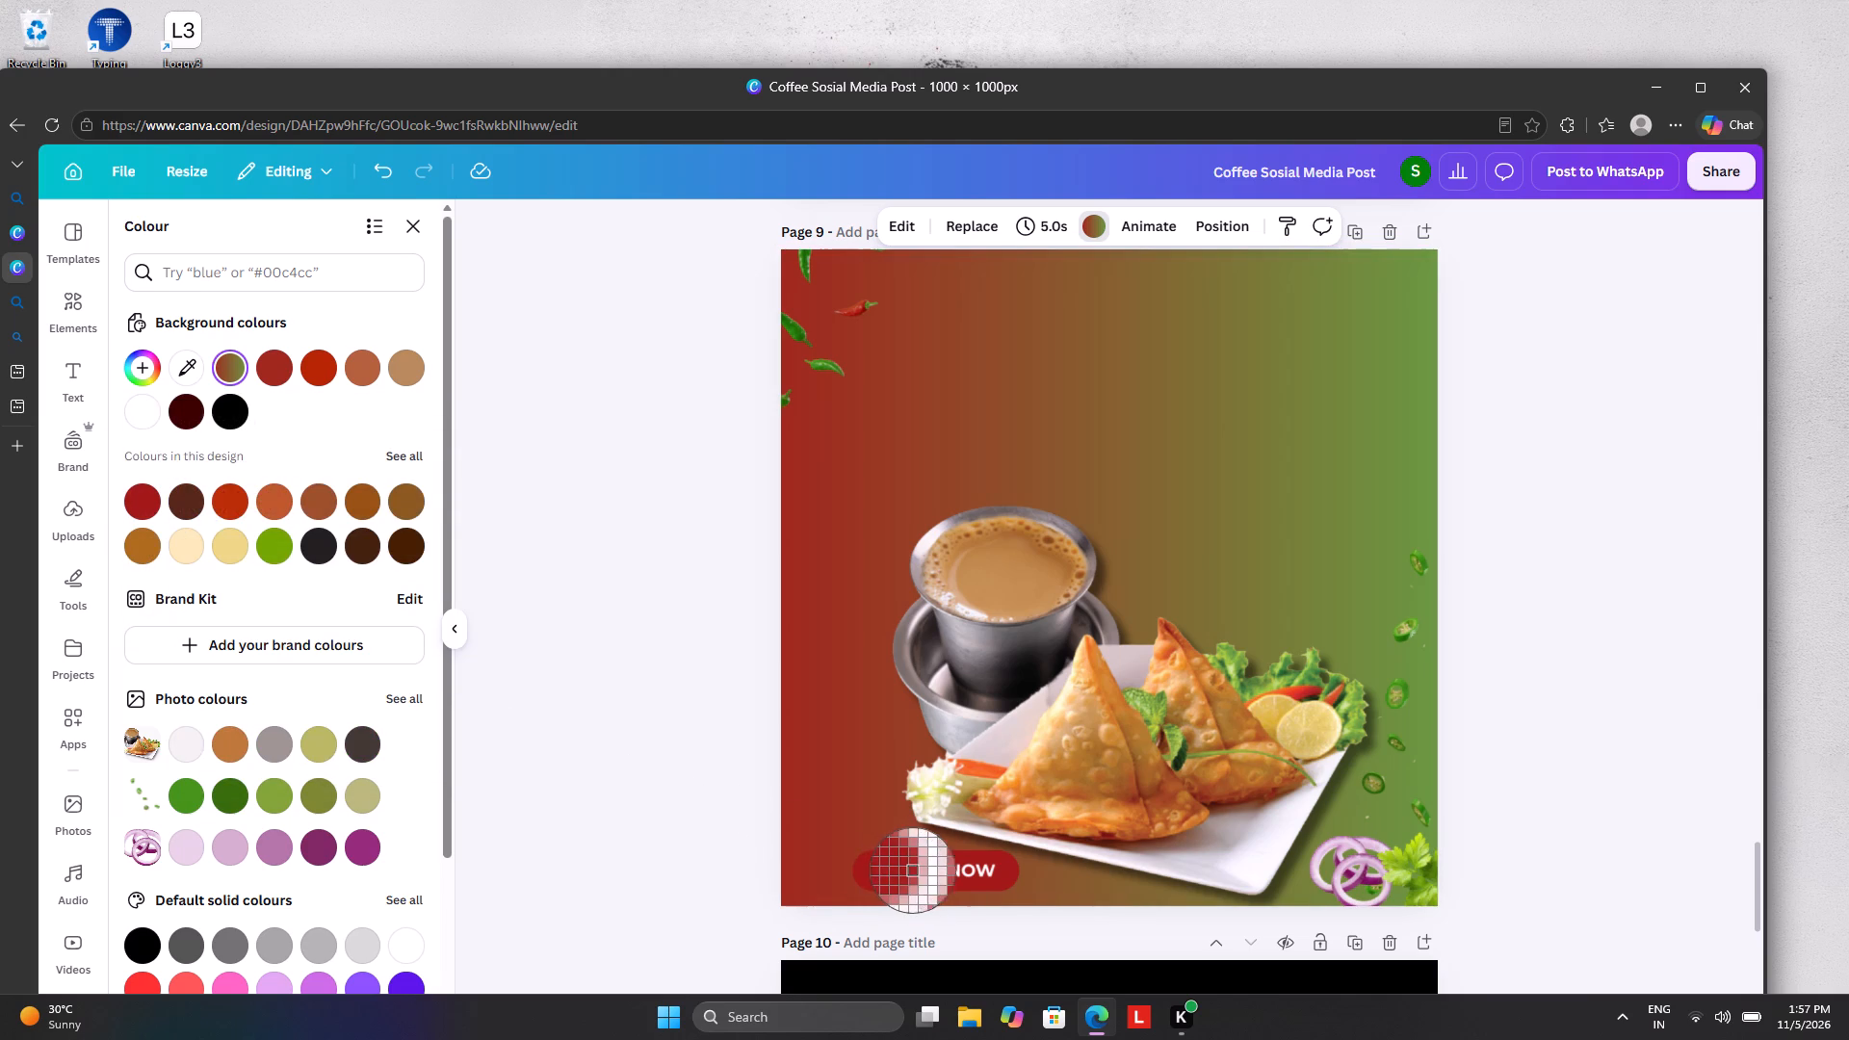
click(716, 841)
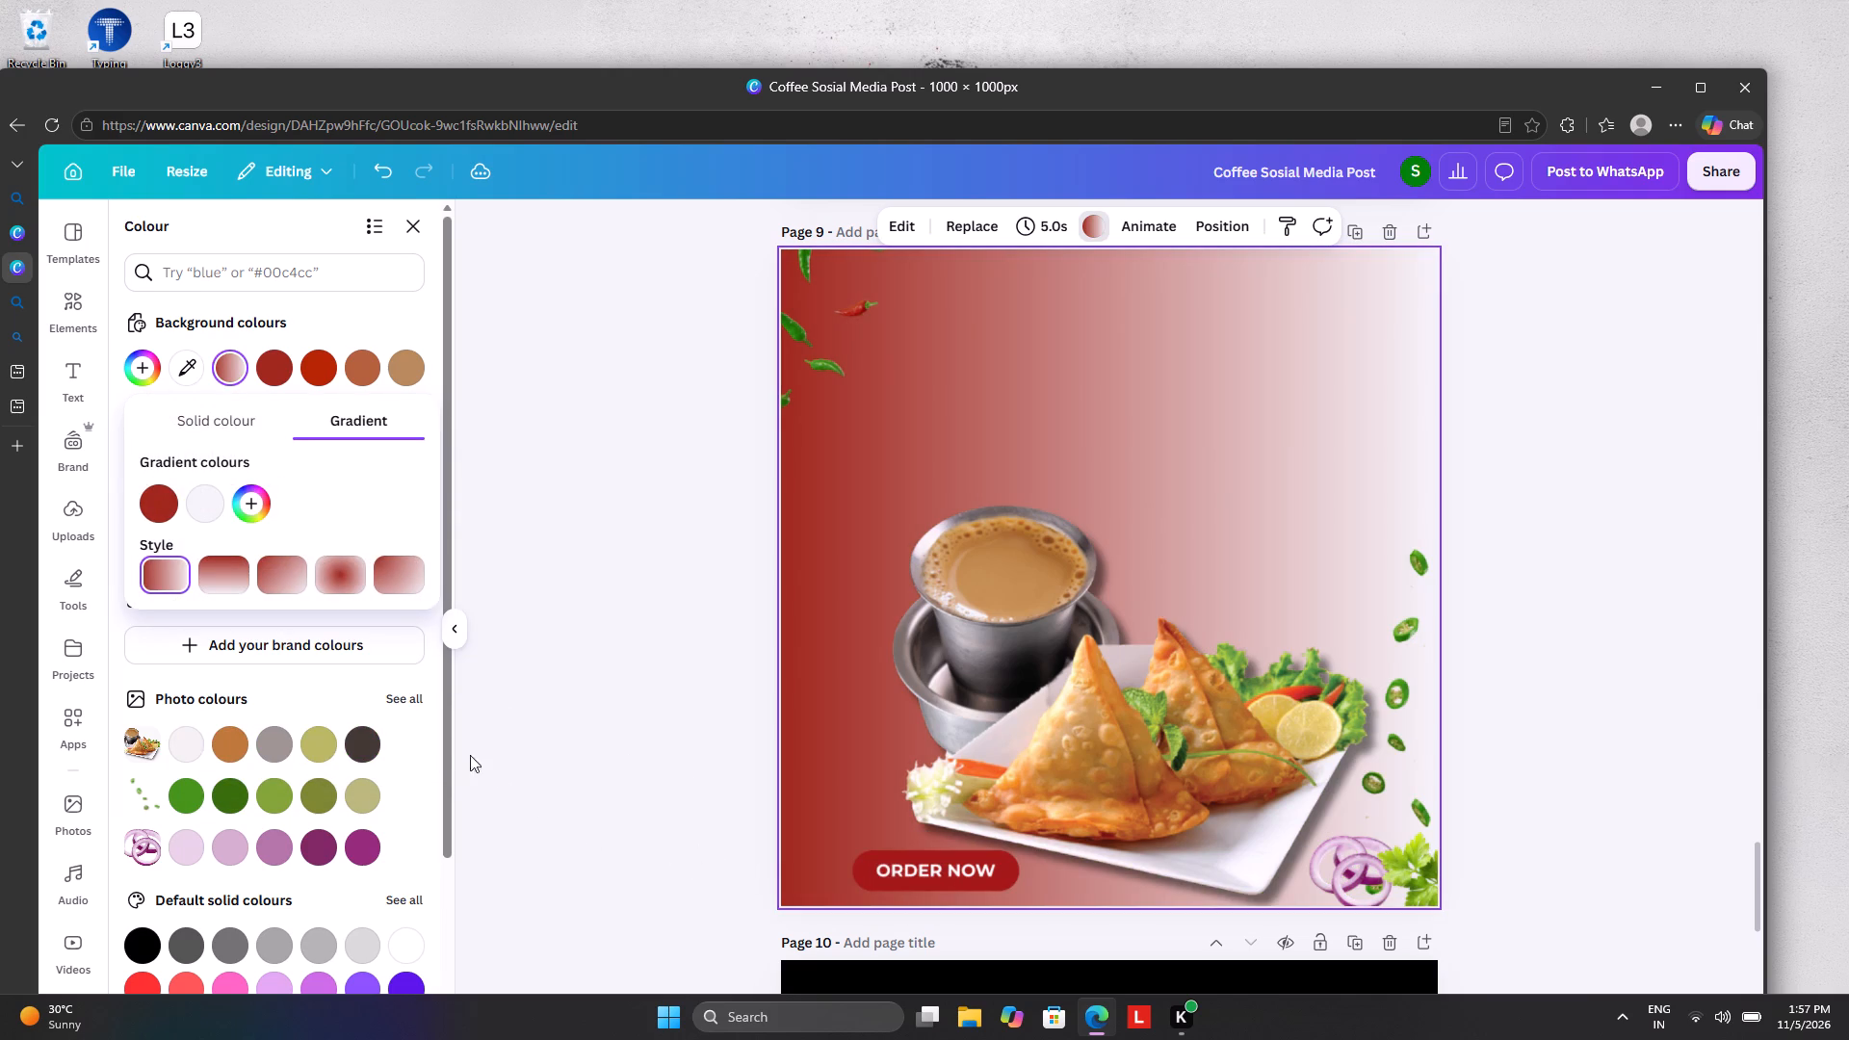
Replace the gradient's off-white second colour with a light brown sampled from the tea in the steel cup.
click(200, 496)
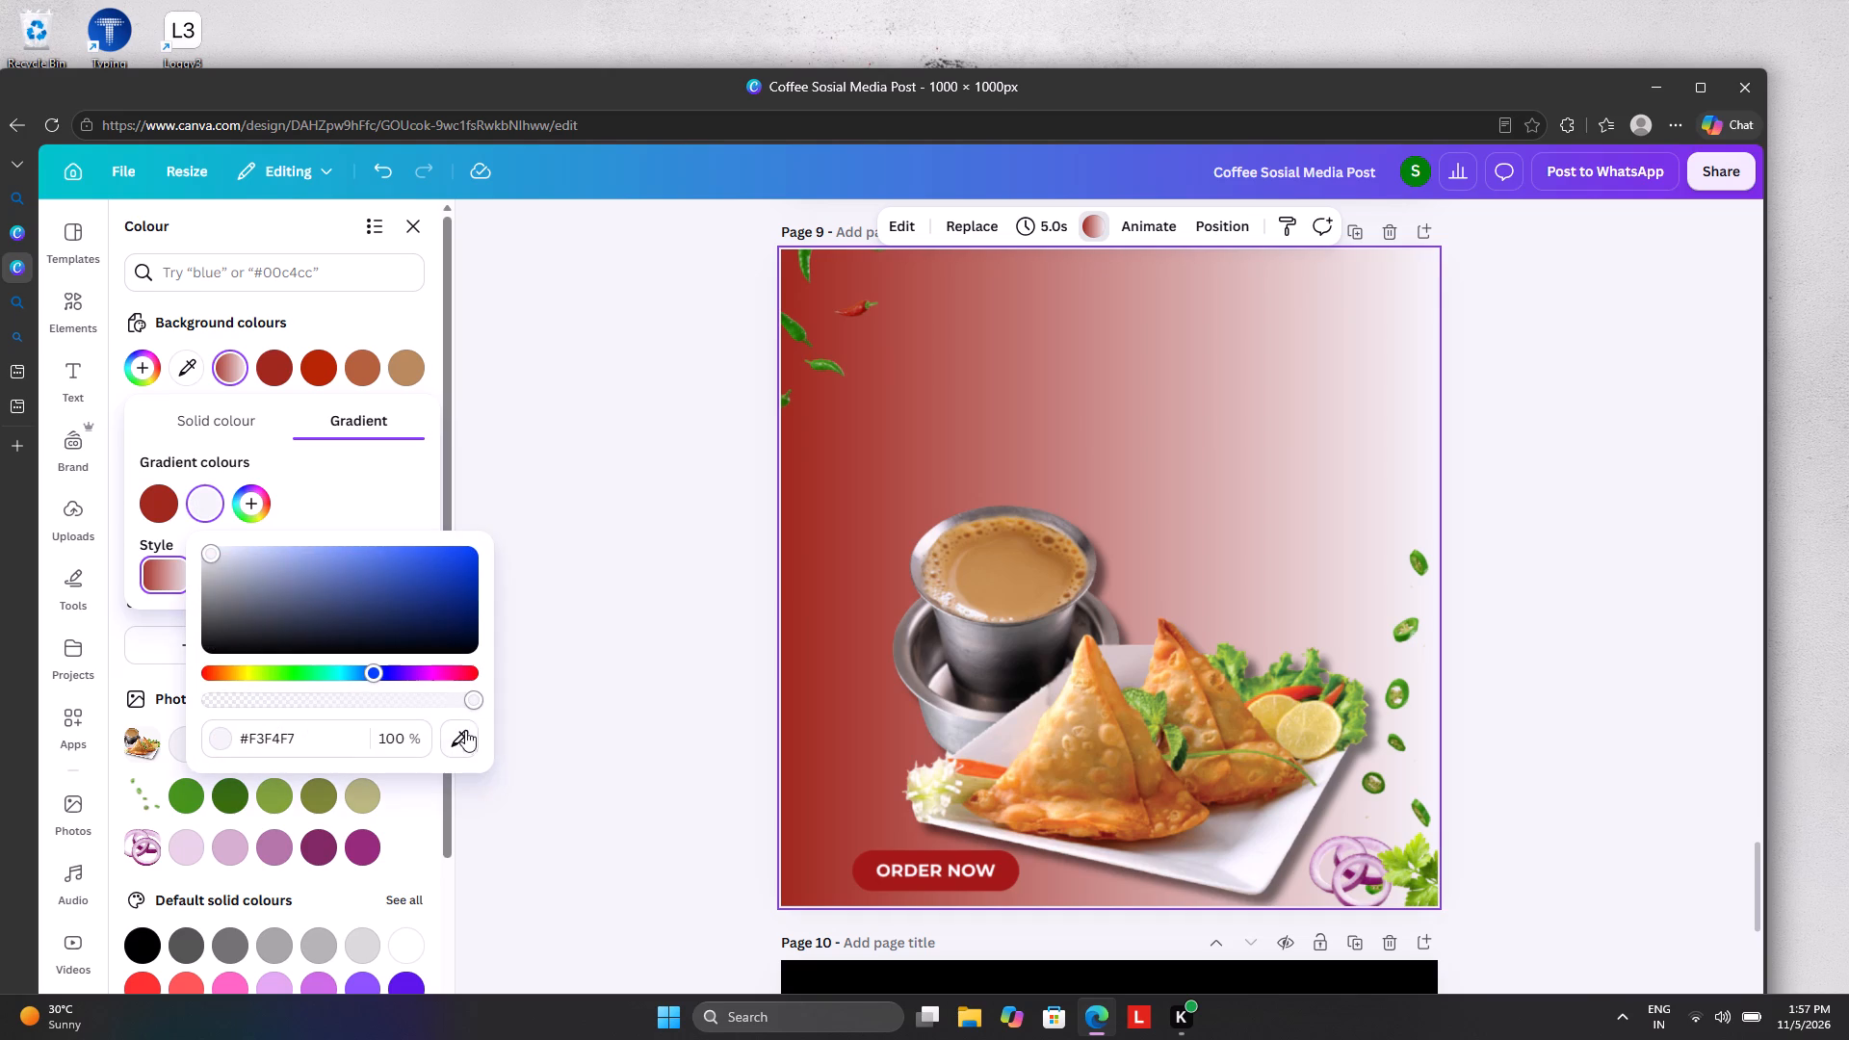
click(467, 735)
click(990, 571)
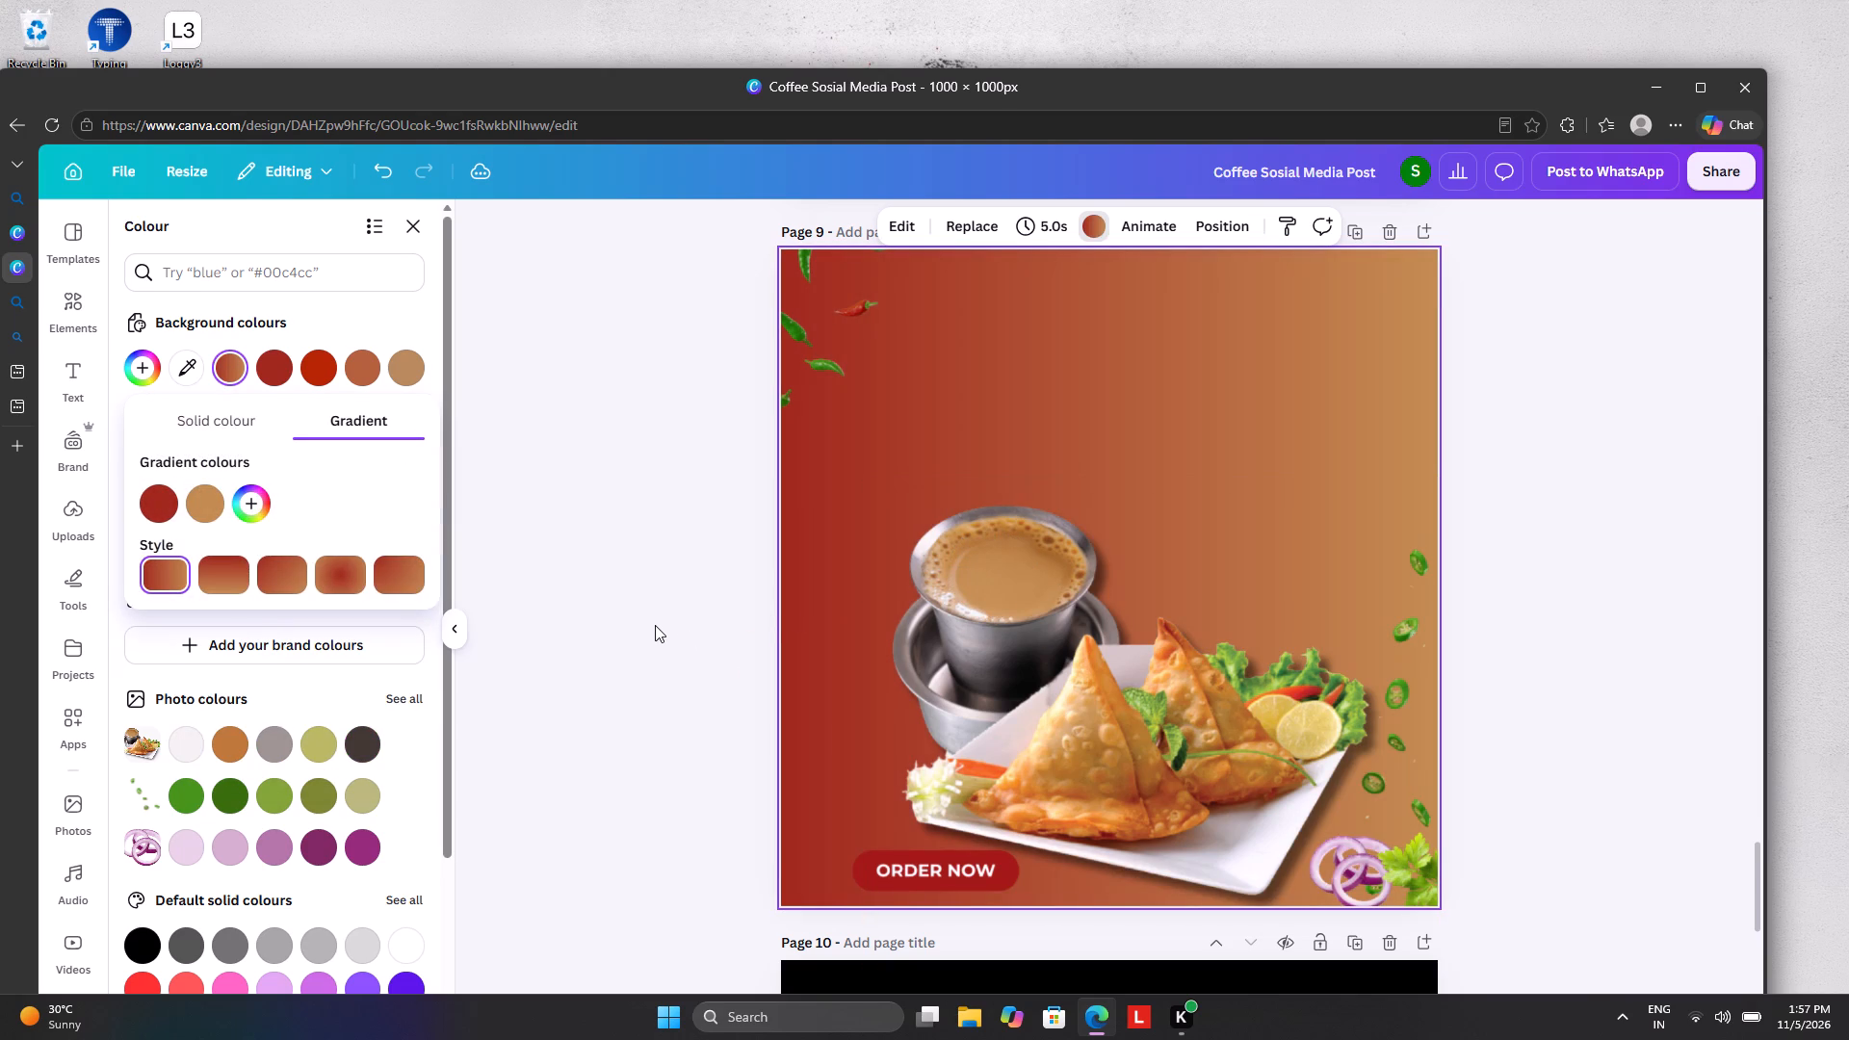
click(659, 612)
click(1055, 714)
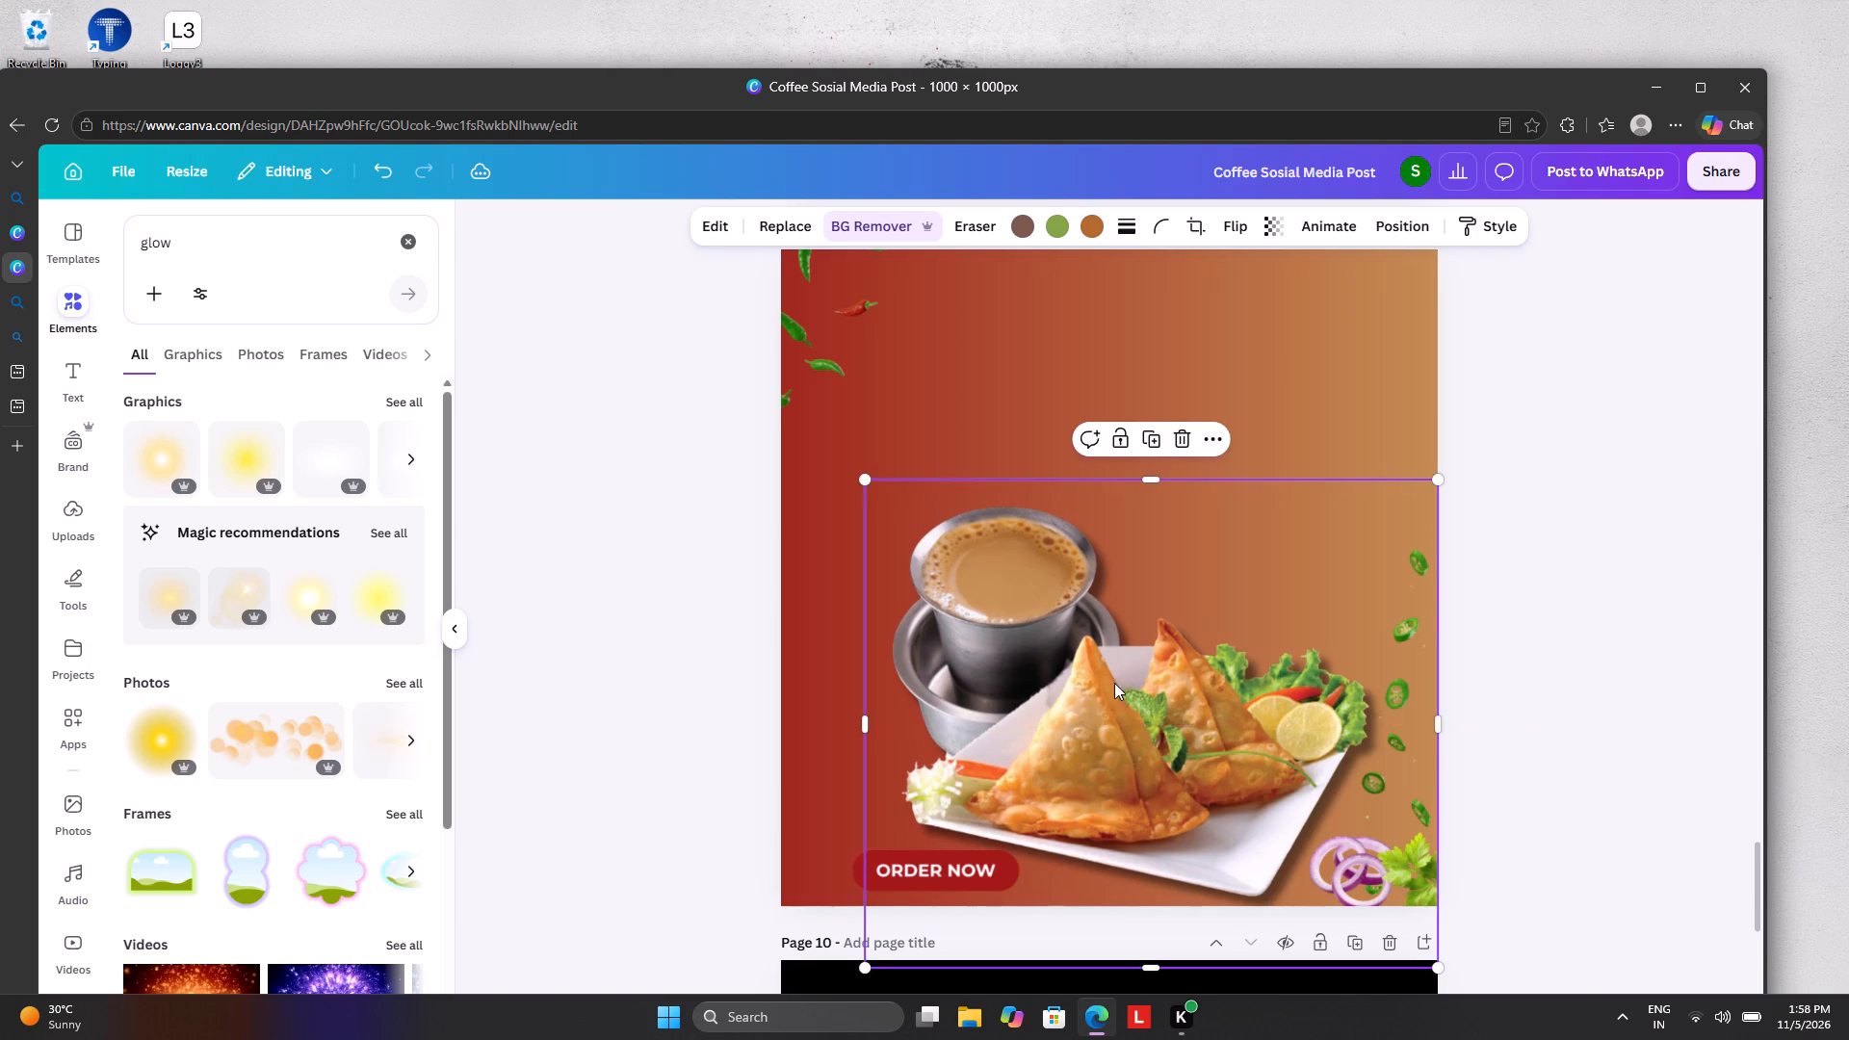
click(1694, 653)
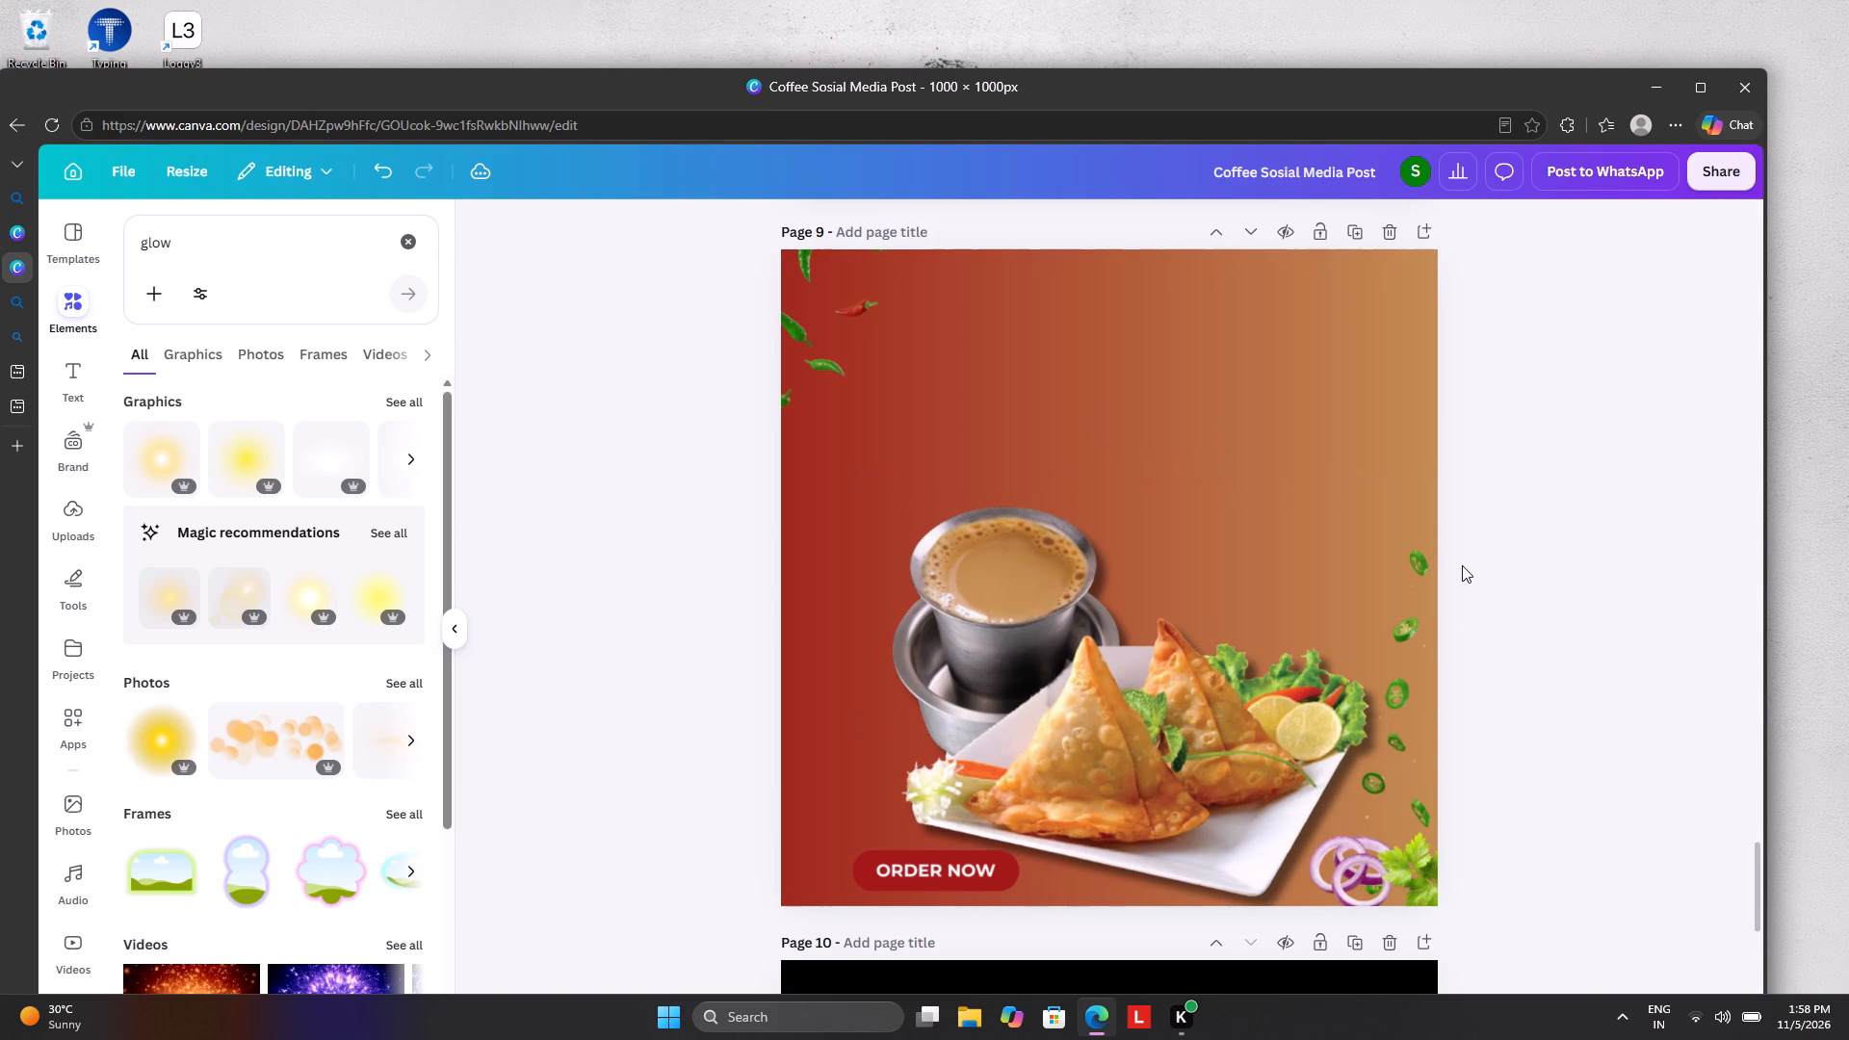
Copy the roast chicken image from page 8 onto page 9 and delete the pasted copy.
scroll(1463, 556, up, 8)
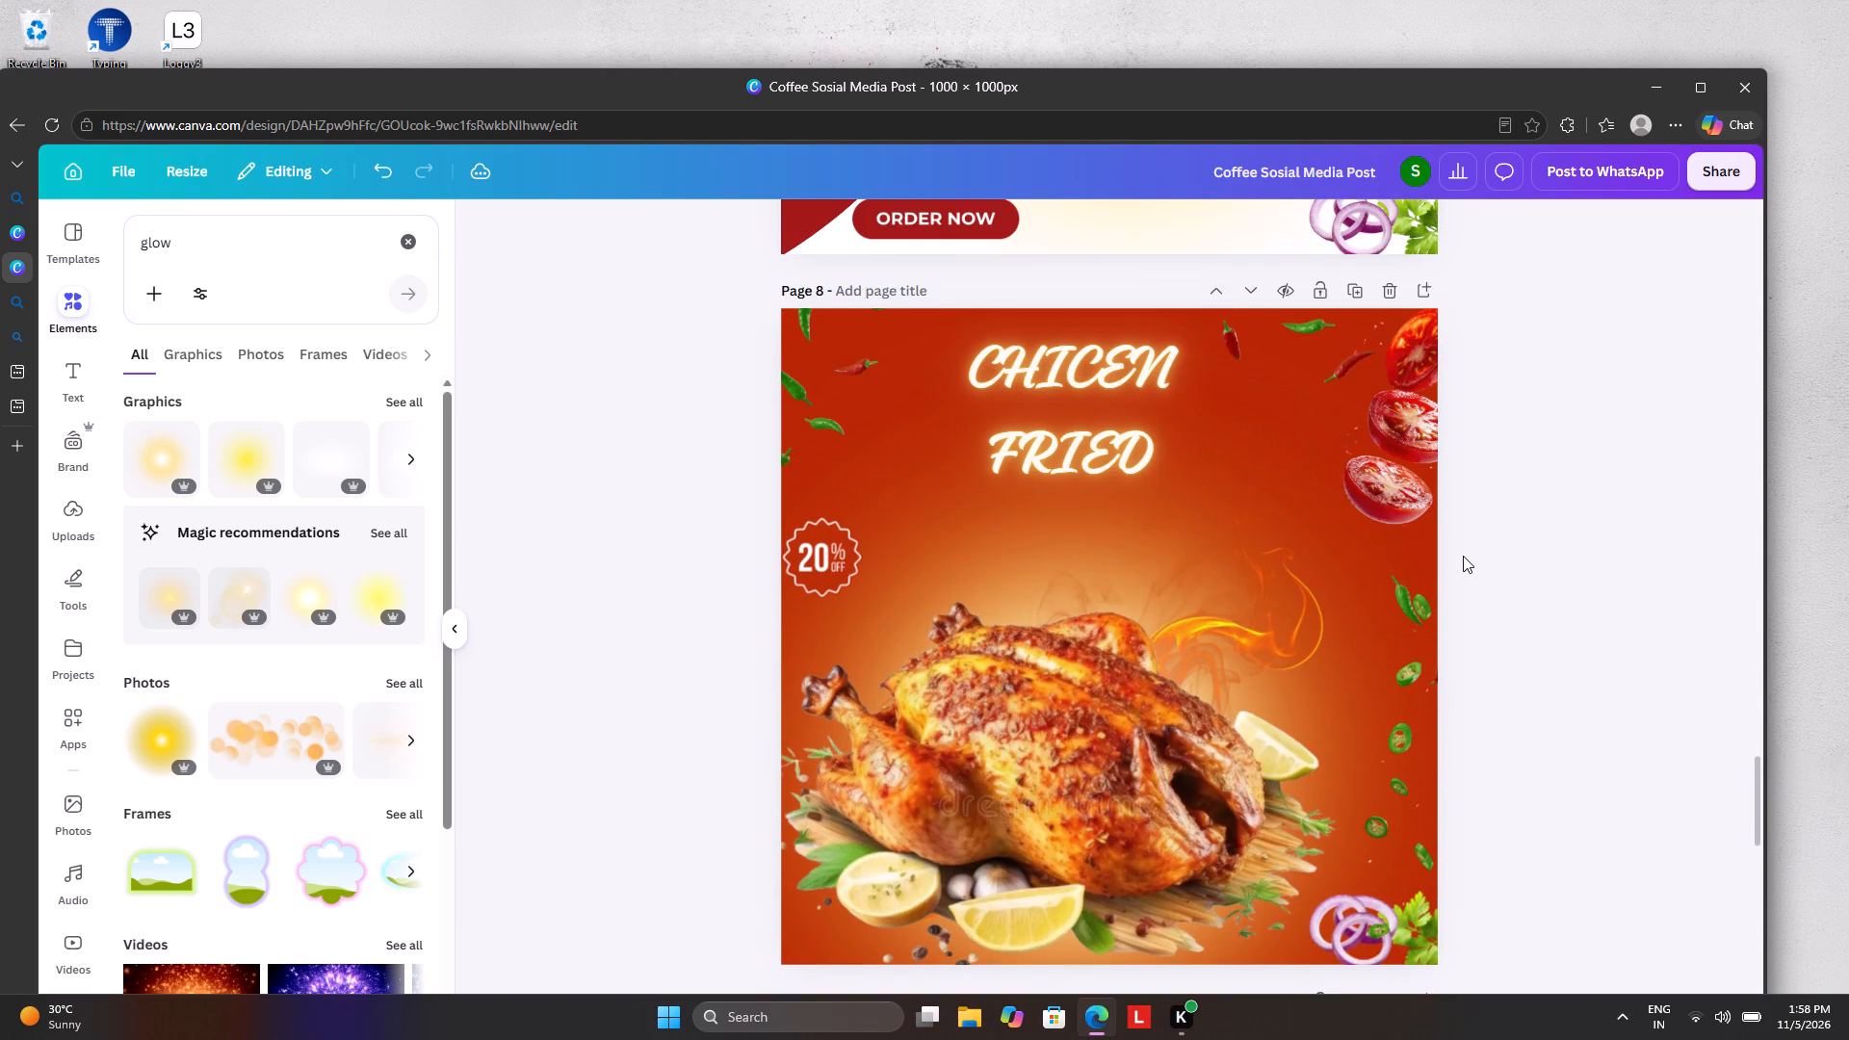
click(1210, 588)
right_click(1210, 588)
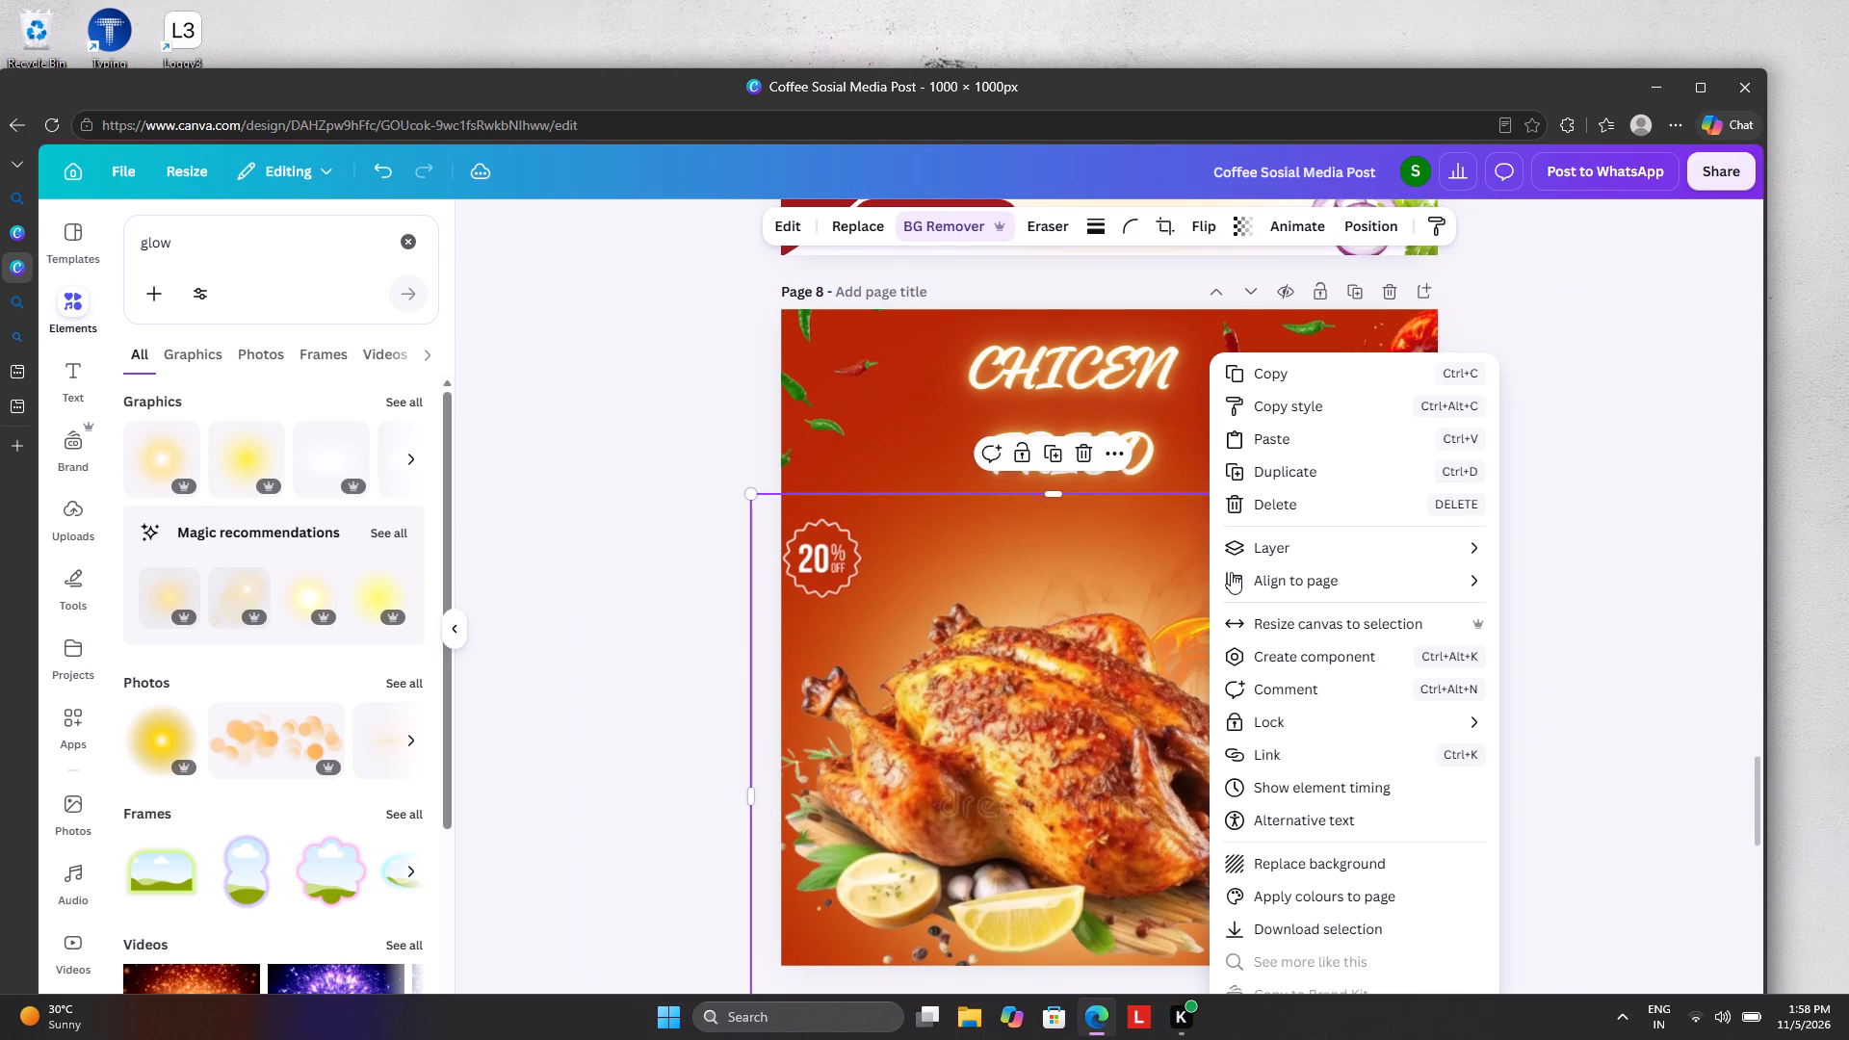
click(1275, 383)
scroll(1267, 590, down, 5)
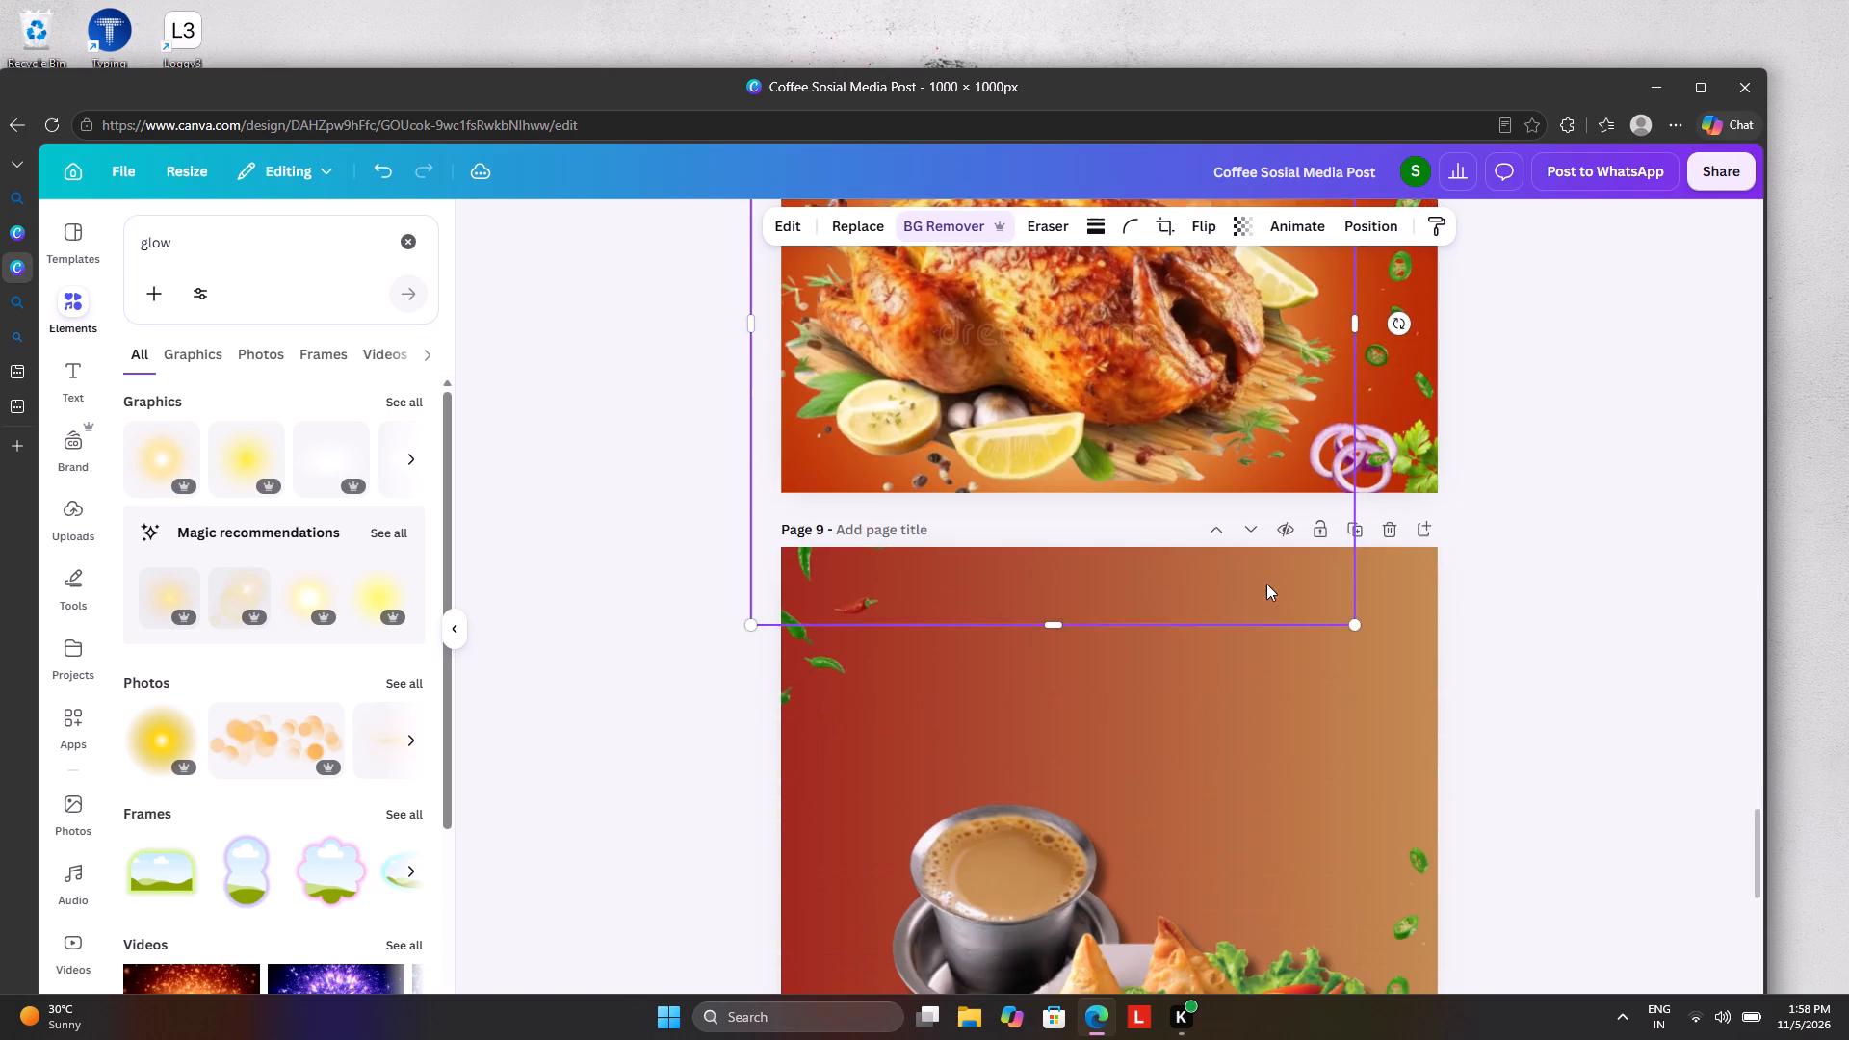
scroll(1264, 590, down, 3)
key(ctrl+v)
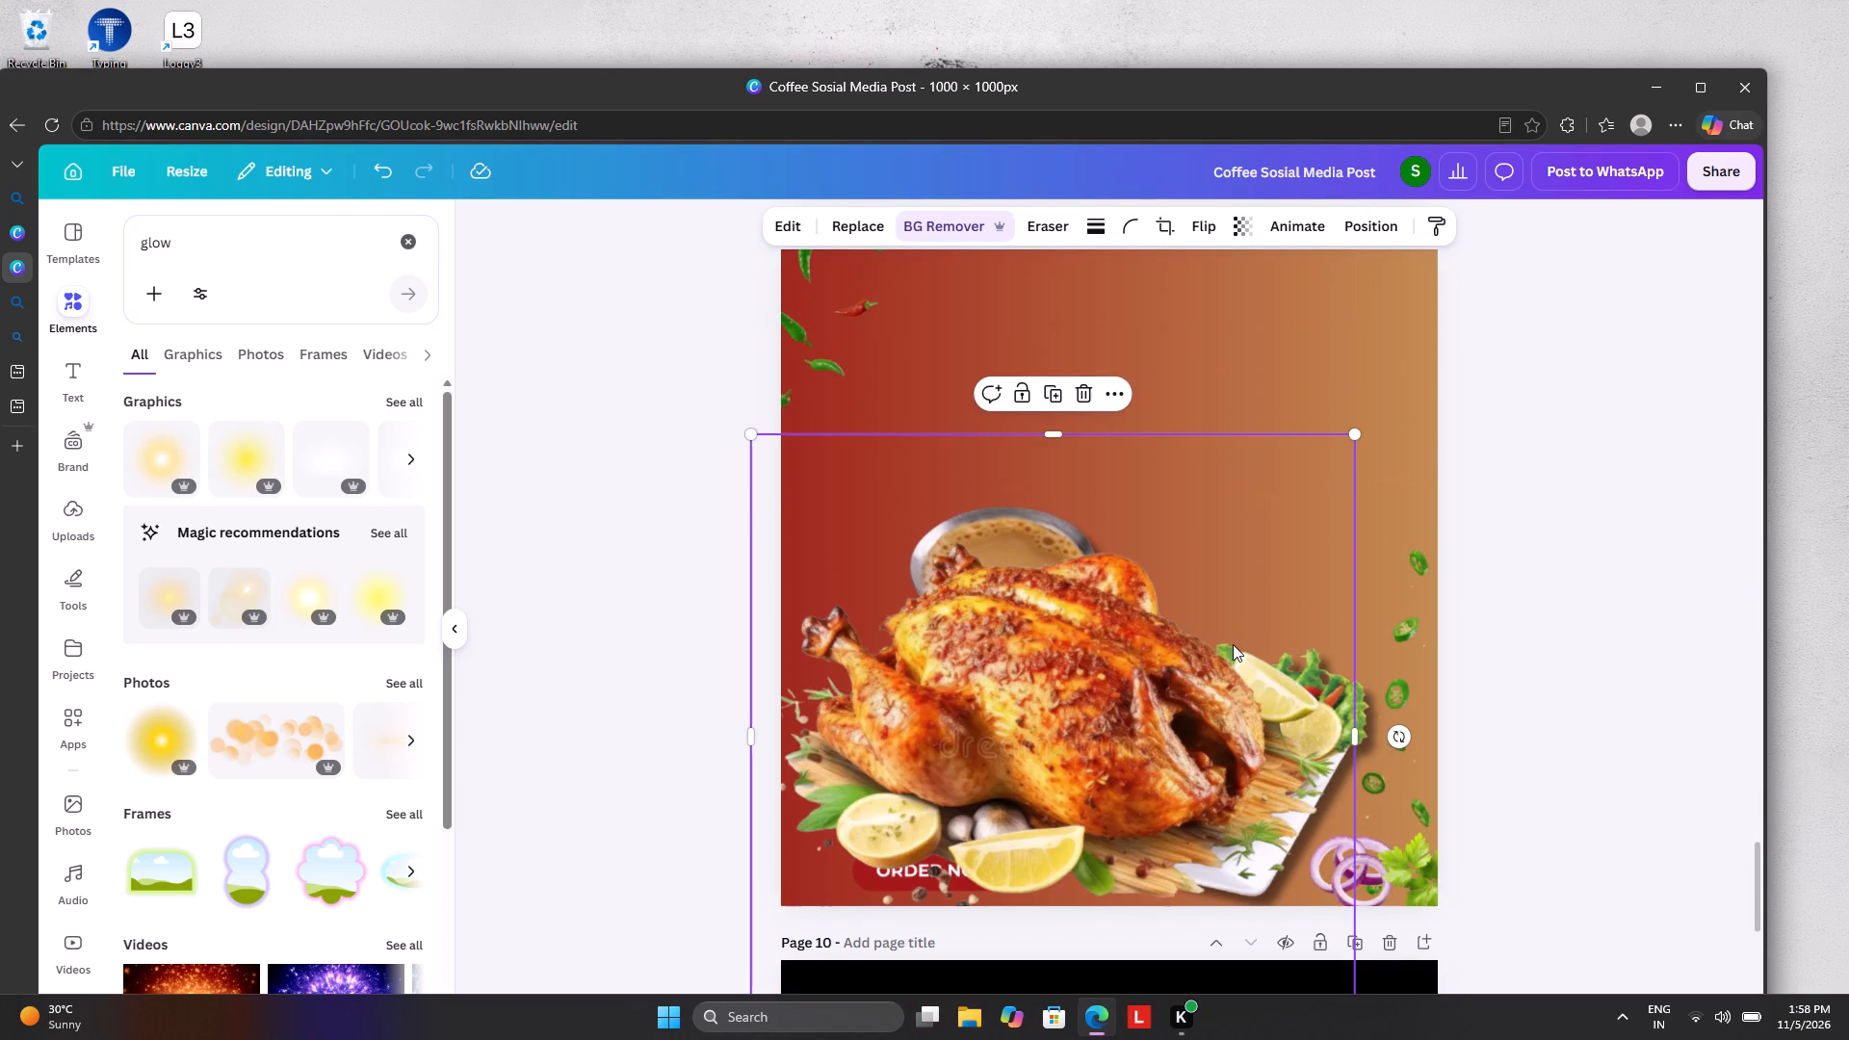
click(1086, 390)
Look through the designs on pages 4 to 8 for decorative elements to reuse on page 9.
scroll(1140, 563, up, 10)
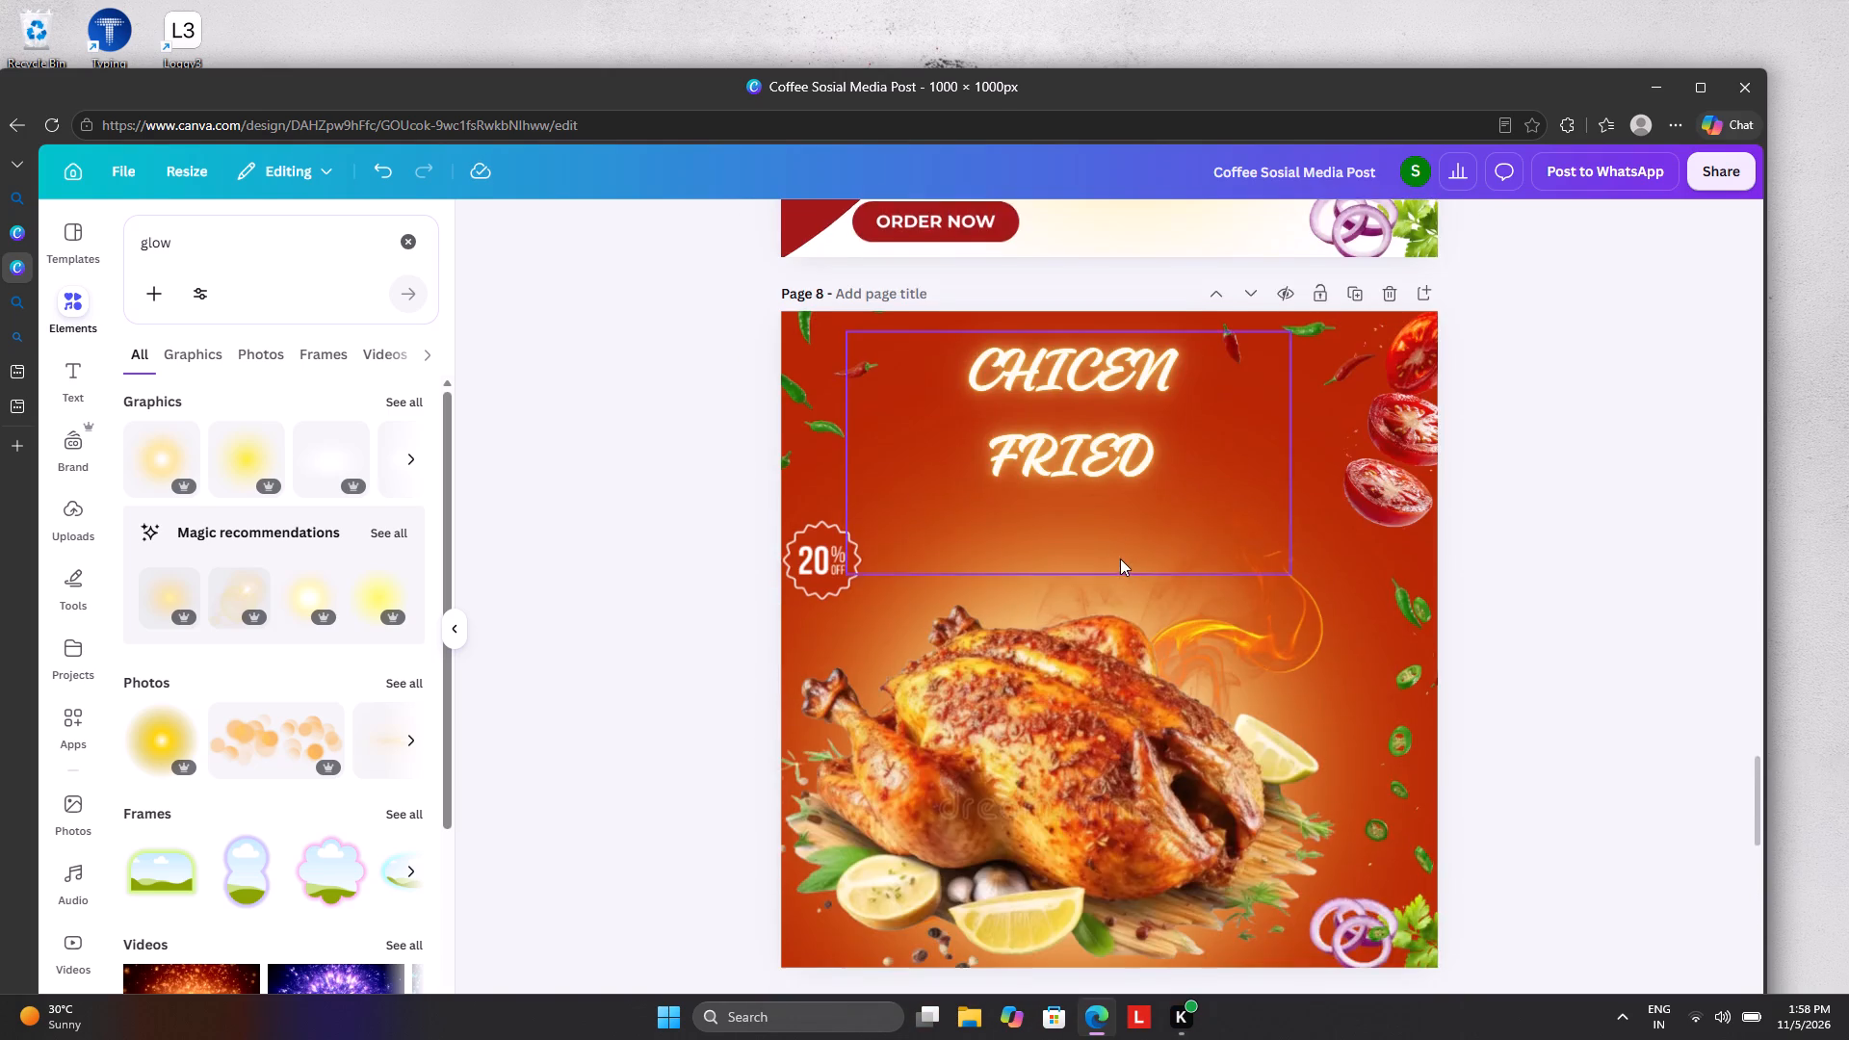
scroll(1120, 559, up, 6)
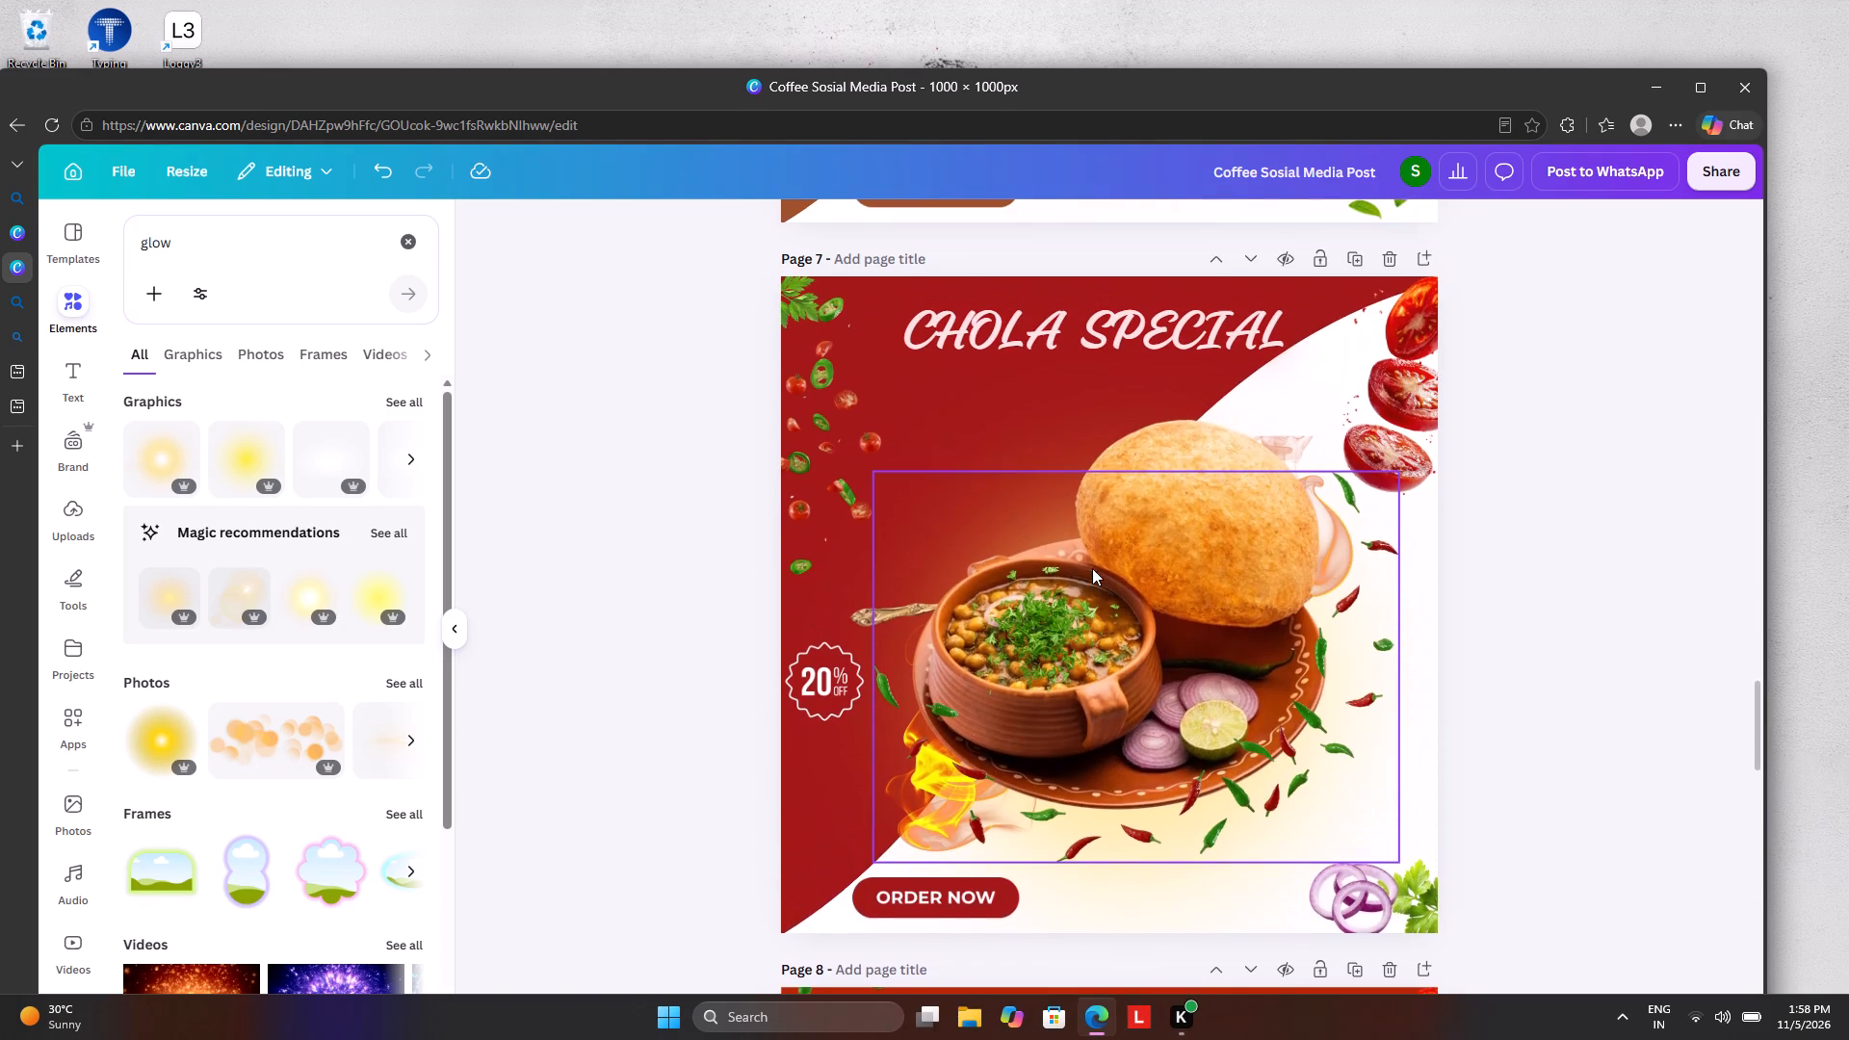
scroll(1092, 568, up, 8)
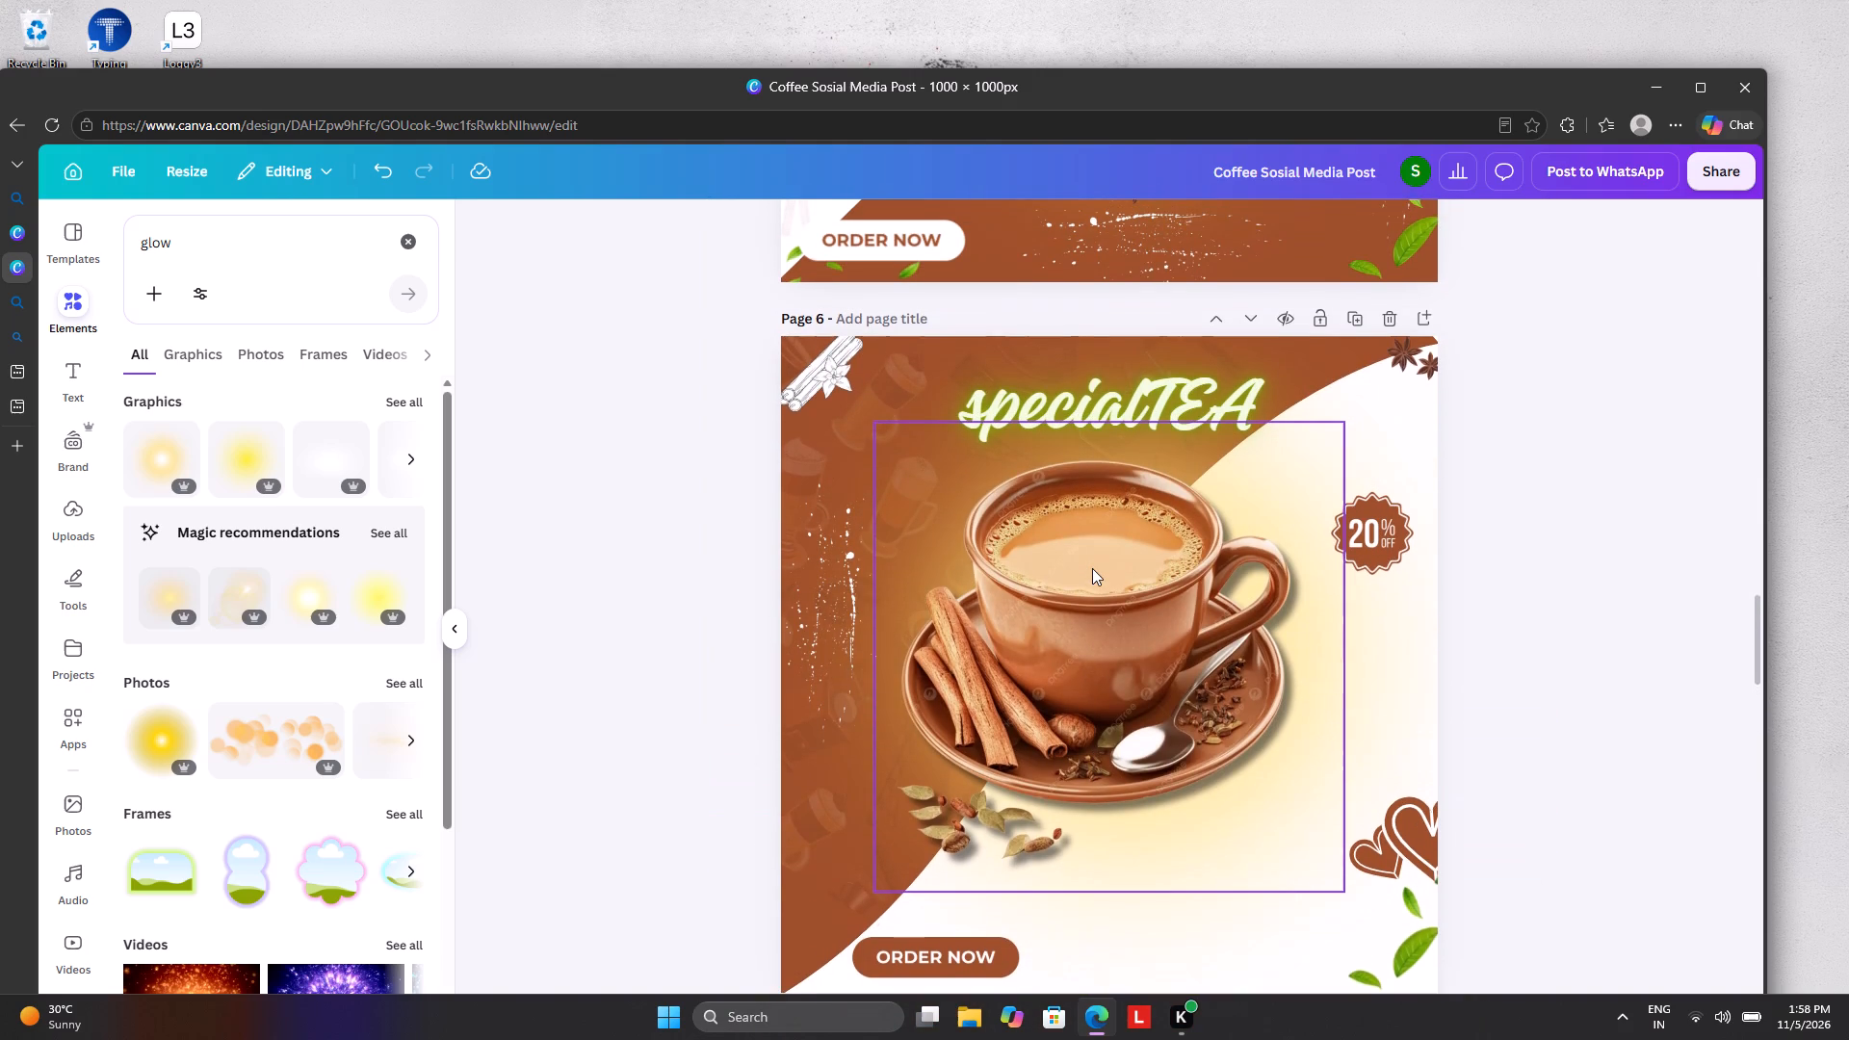
scroll(1092, 568, up, 5)
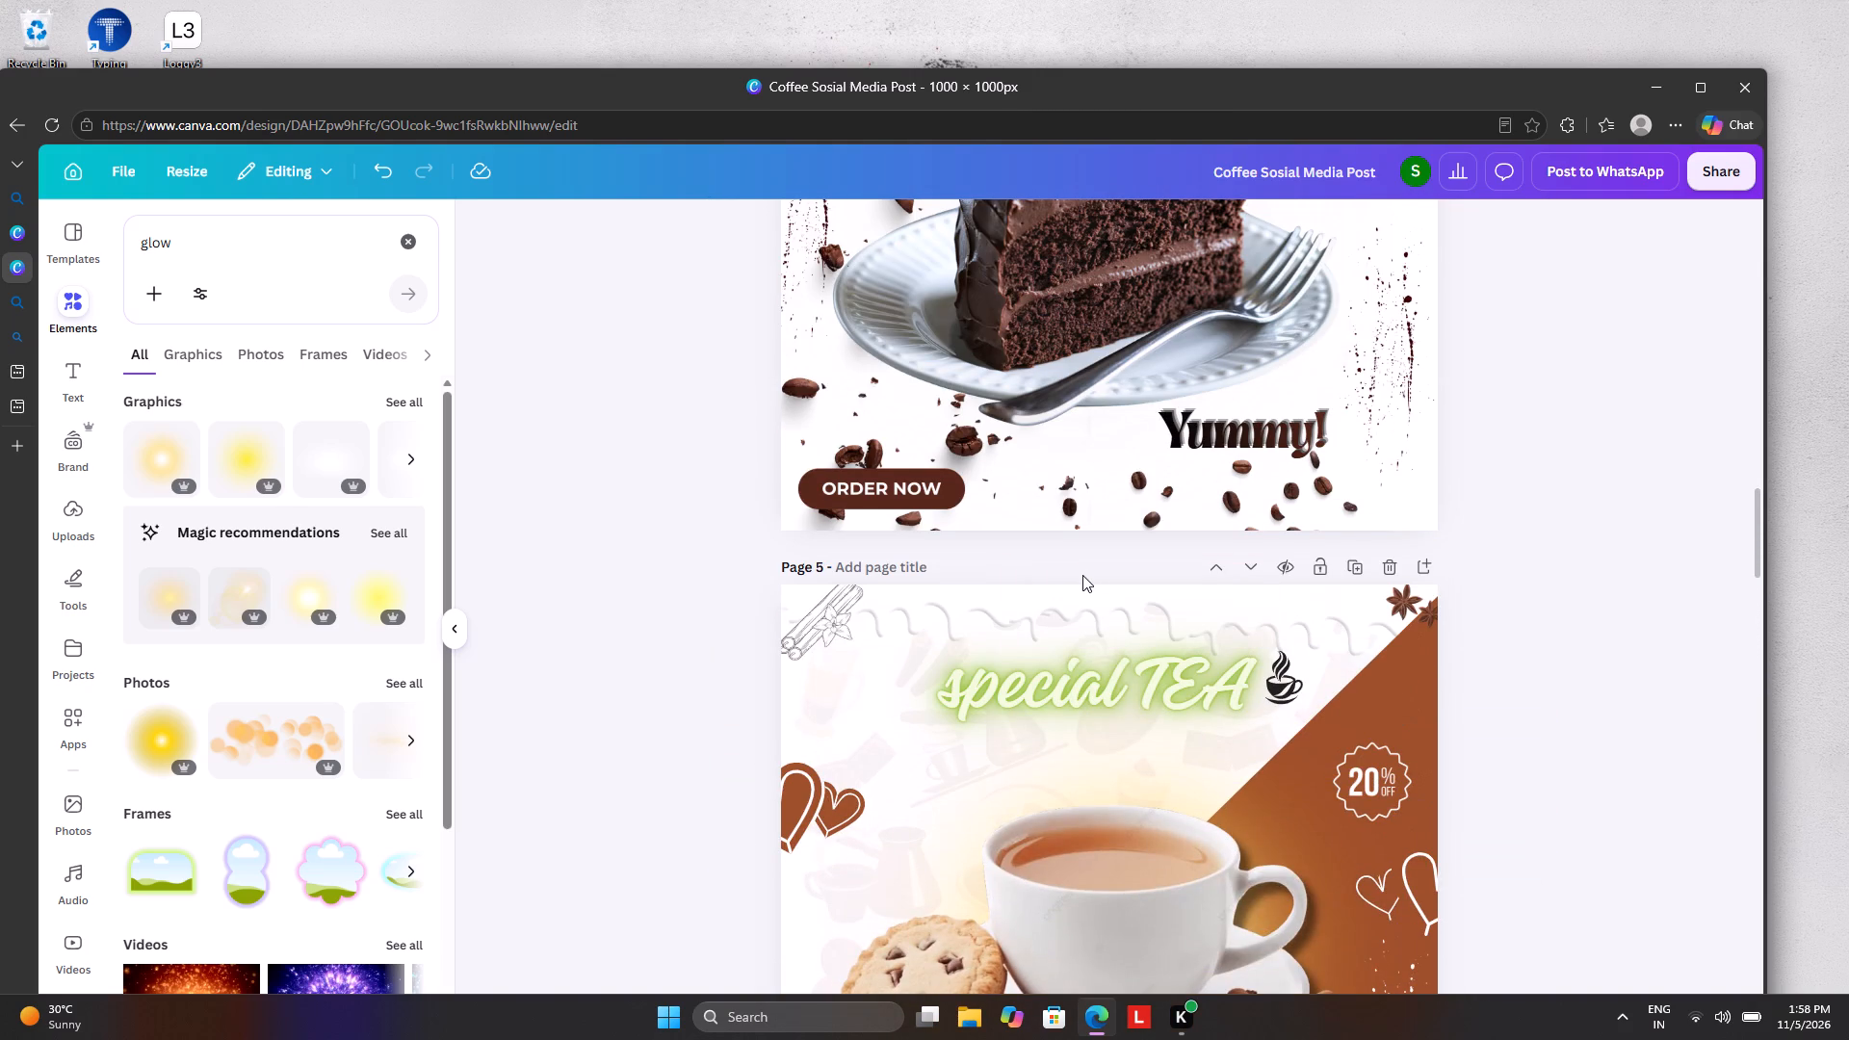
scroll(1082, 575, up, 7)
scroll(1082, 575, down, 7)
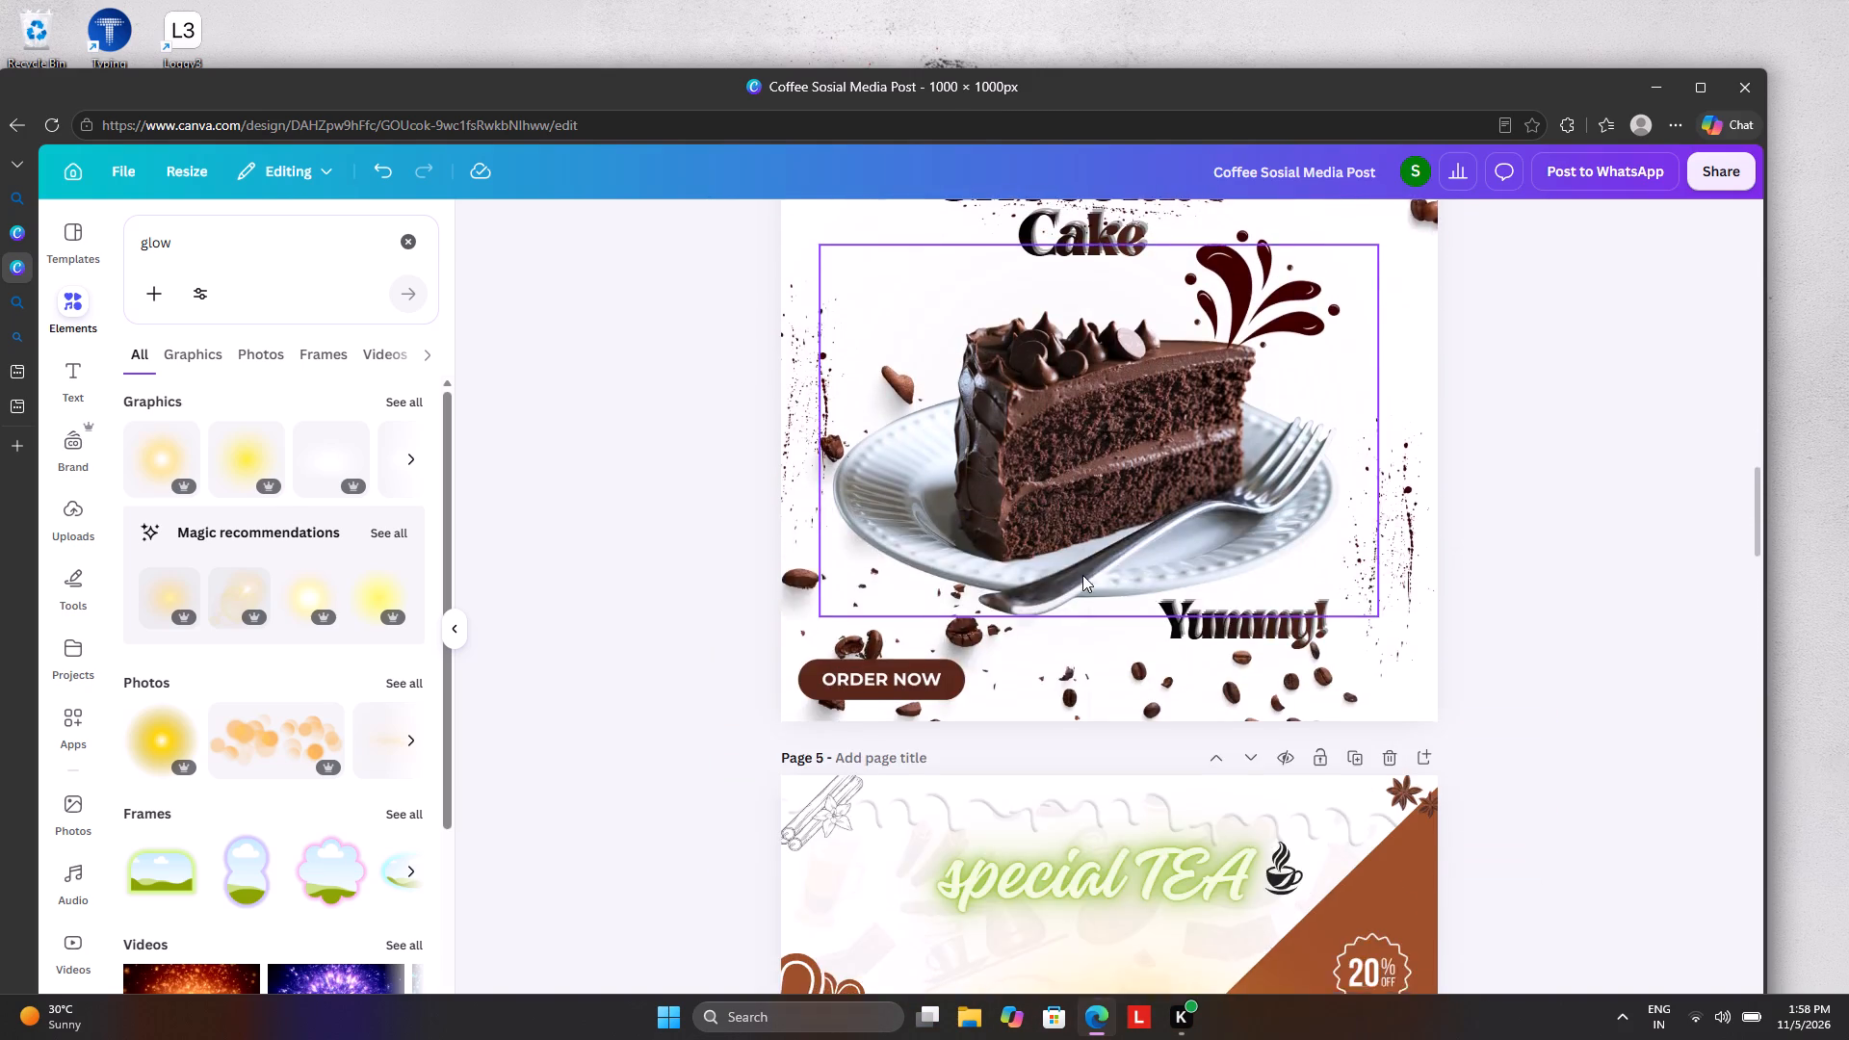
scroll(1082, 575, down, 20)
scroll(1080, 581, up, 10)
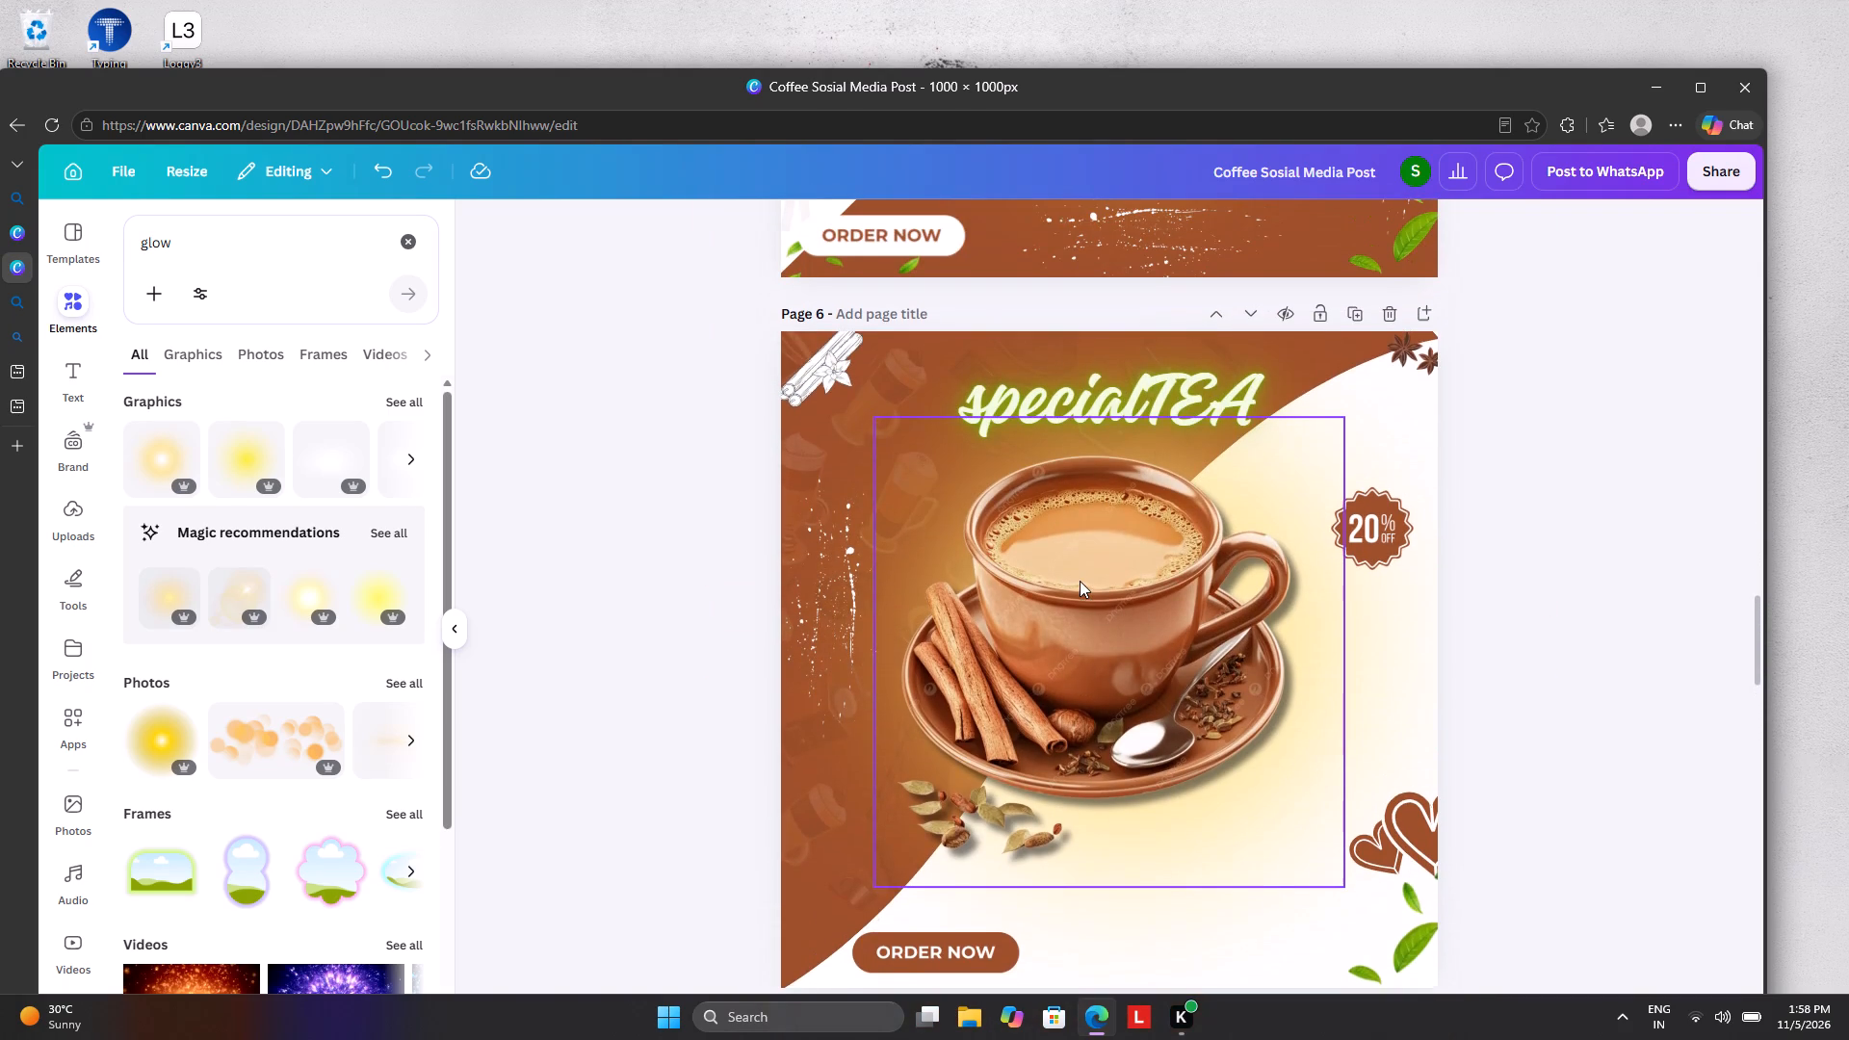
Copy the brown tea cup image with cinnamon and cardamom from page 6 onto page 9, over the samosa plate.
right_click(956, 812)
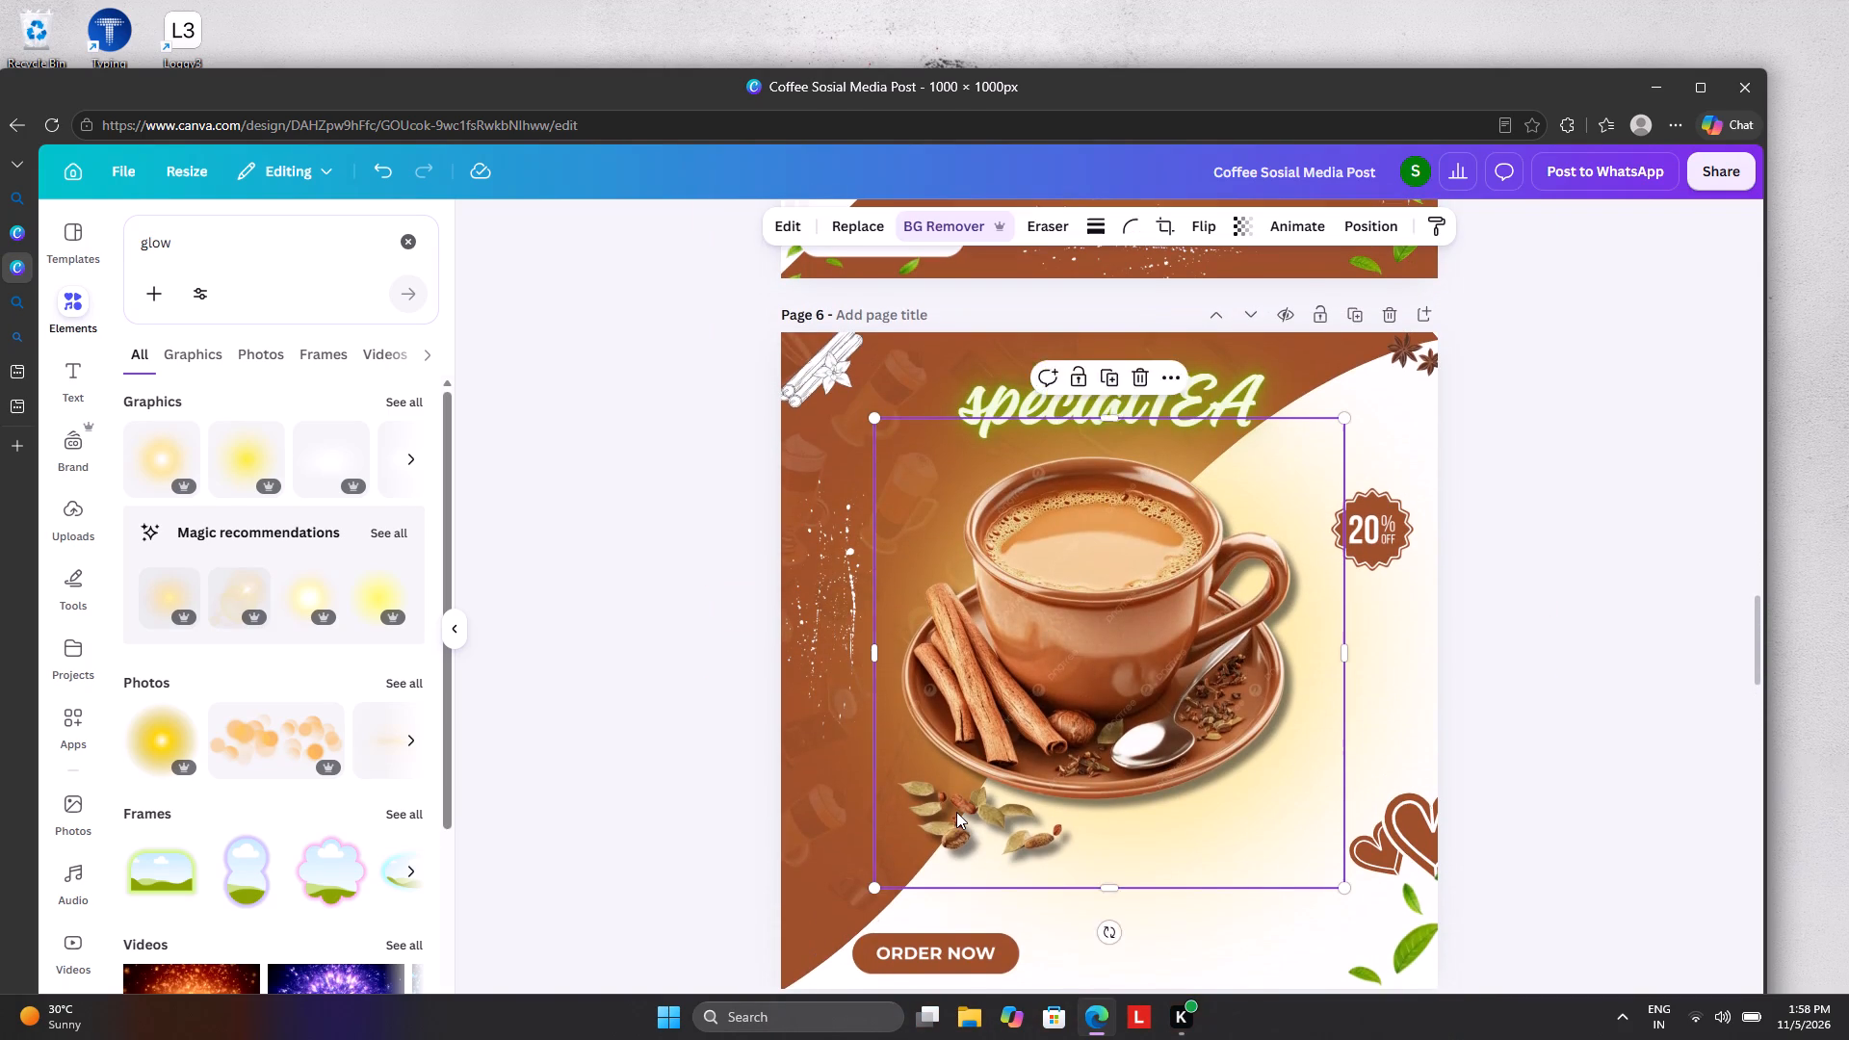
click(1046, 378)
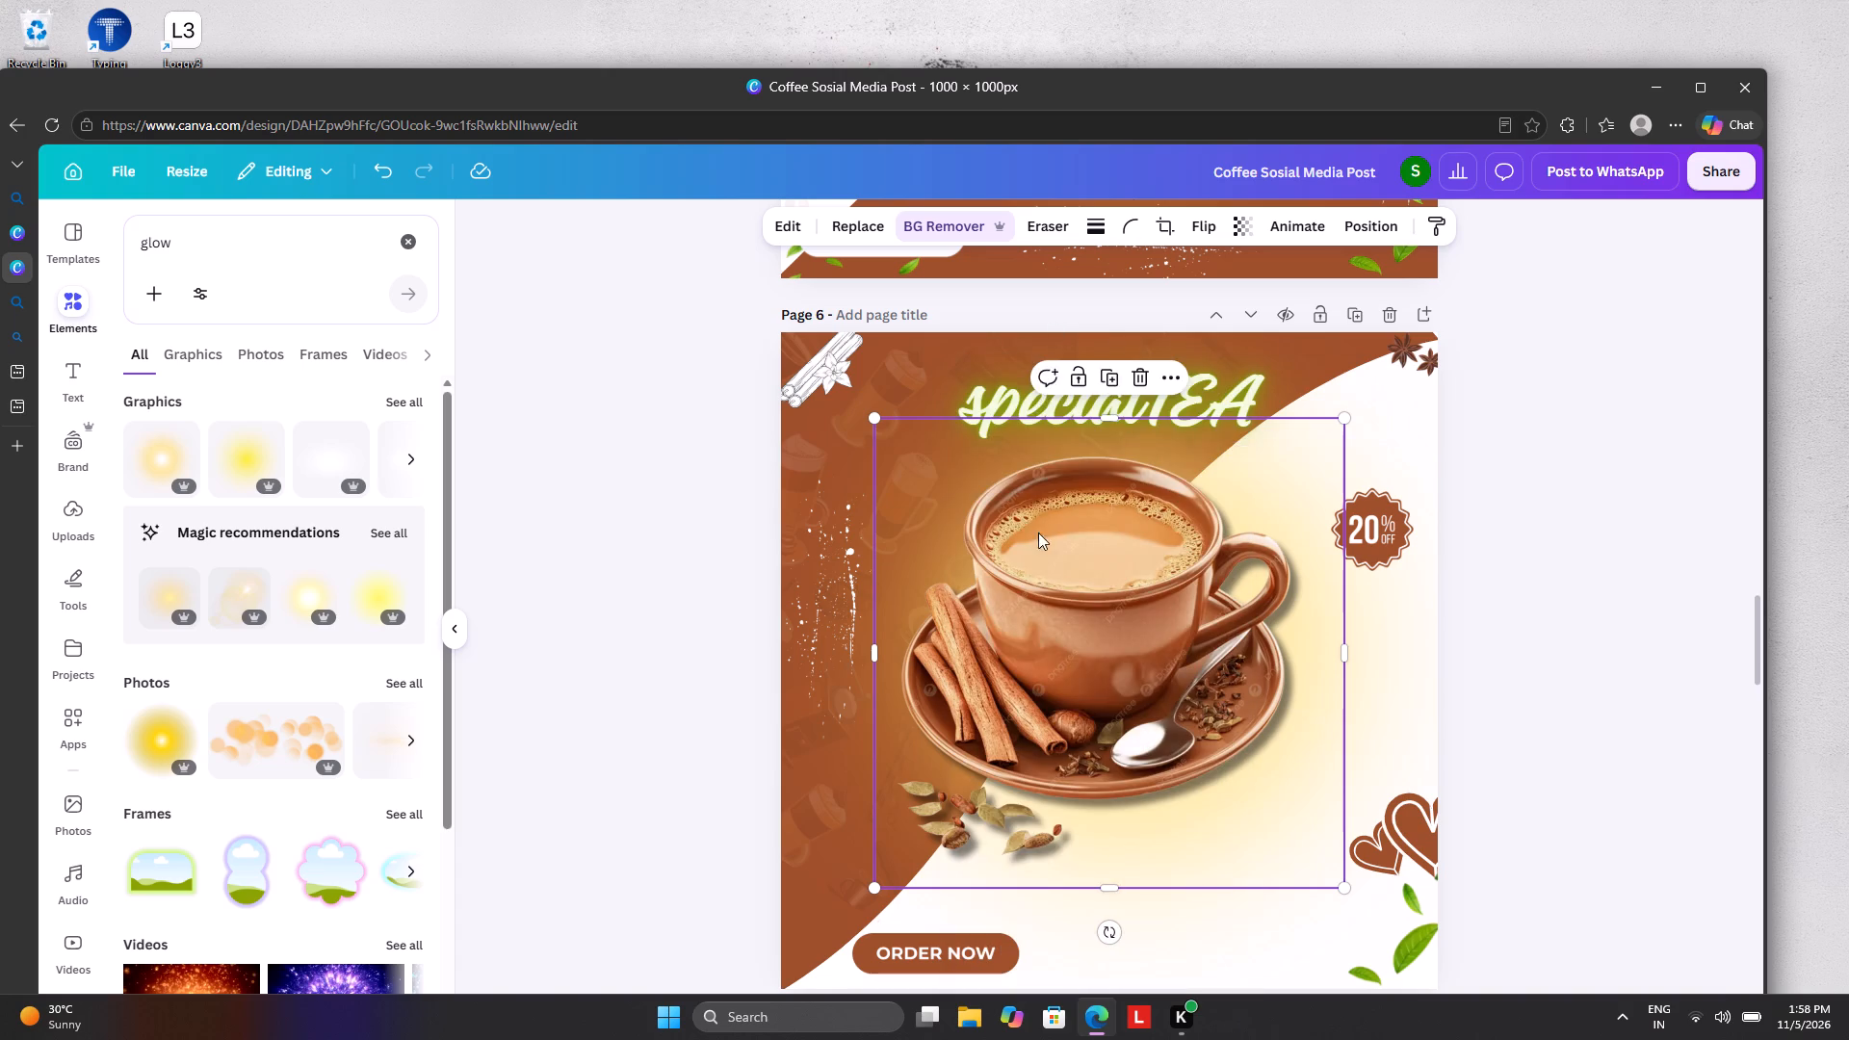
scroll(1039, 539, down, 10)
scroll(1042, 617, down, 15)
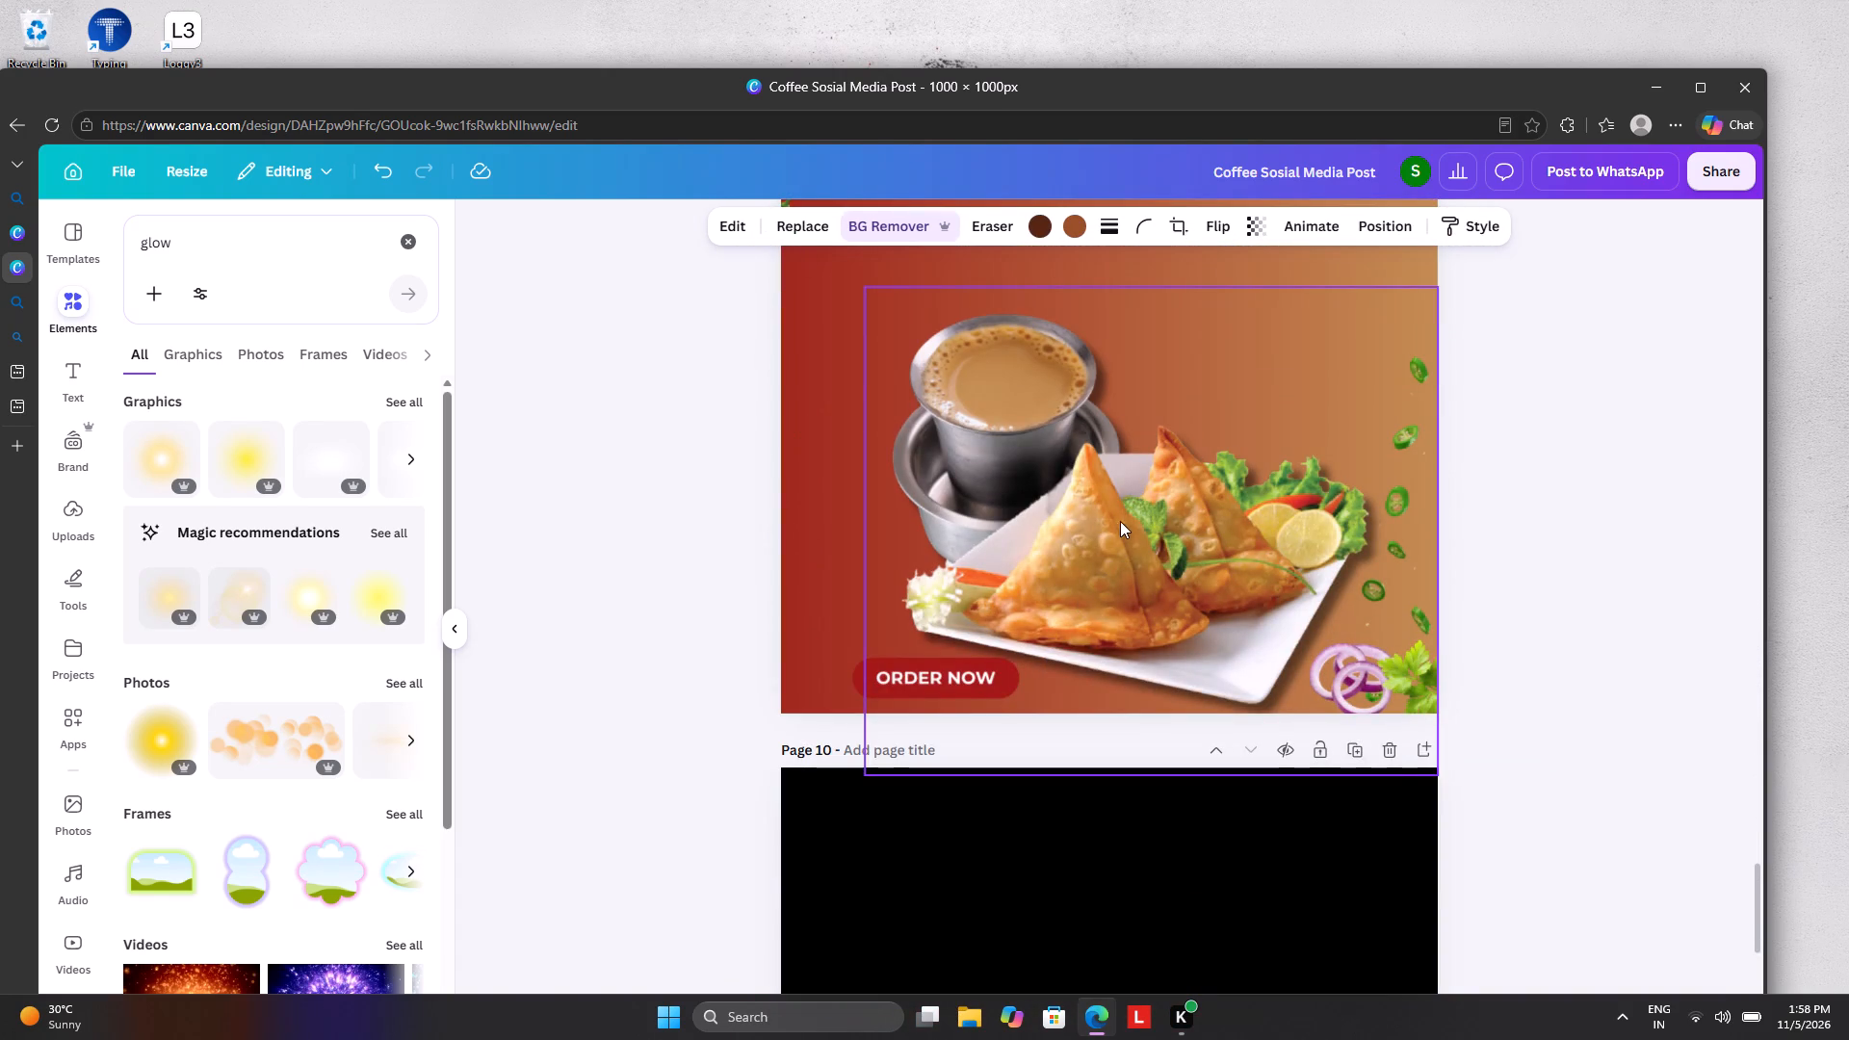
key(ctrl+v)
drag(1054, 456, 1056, 527)
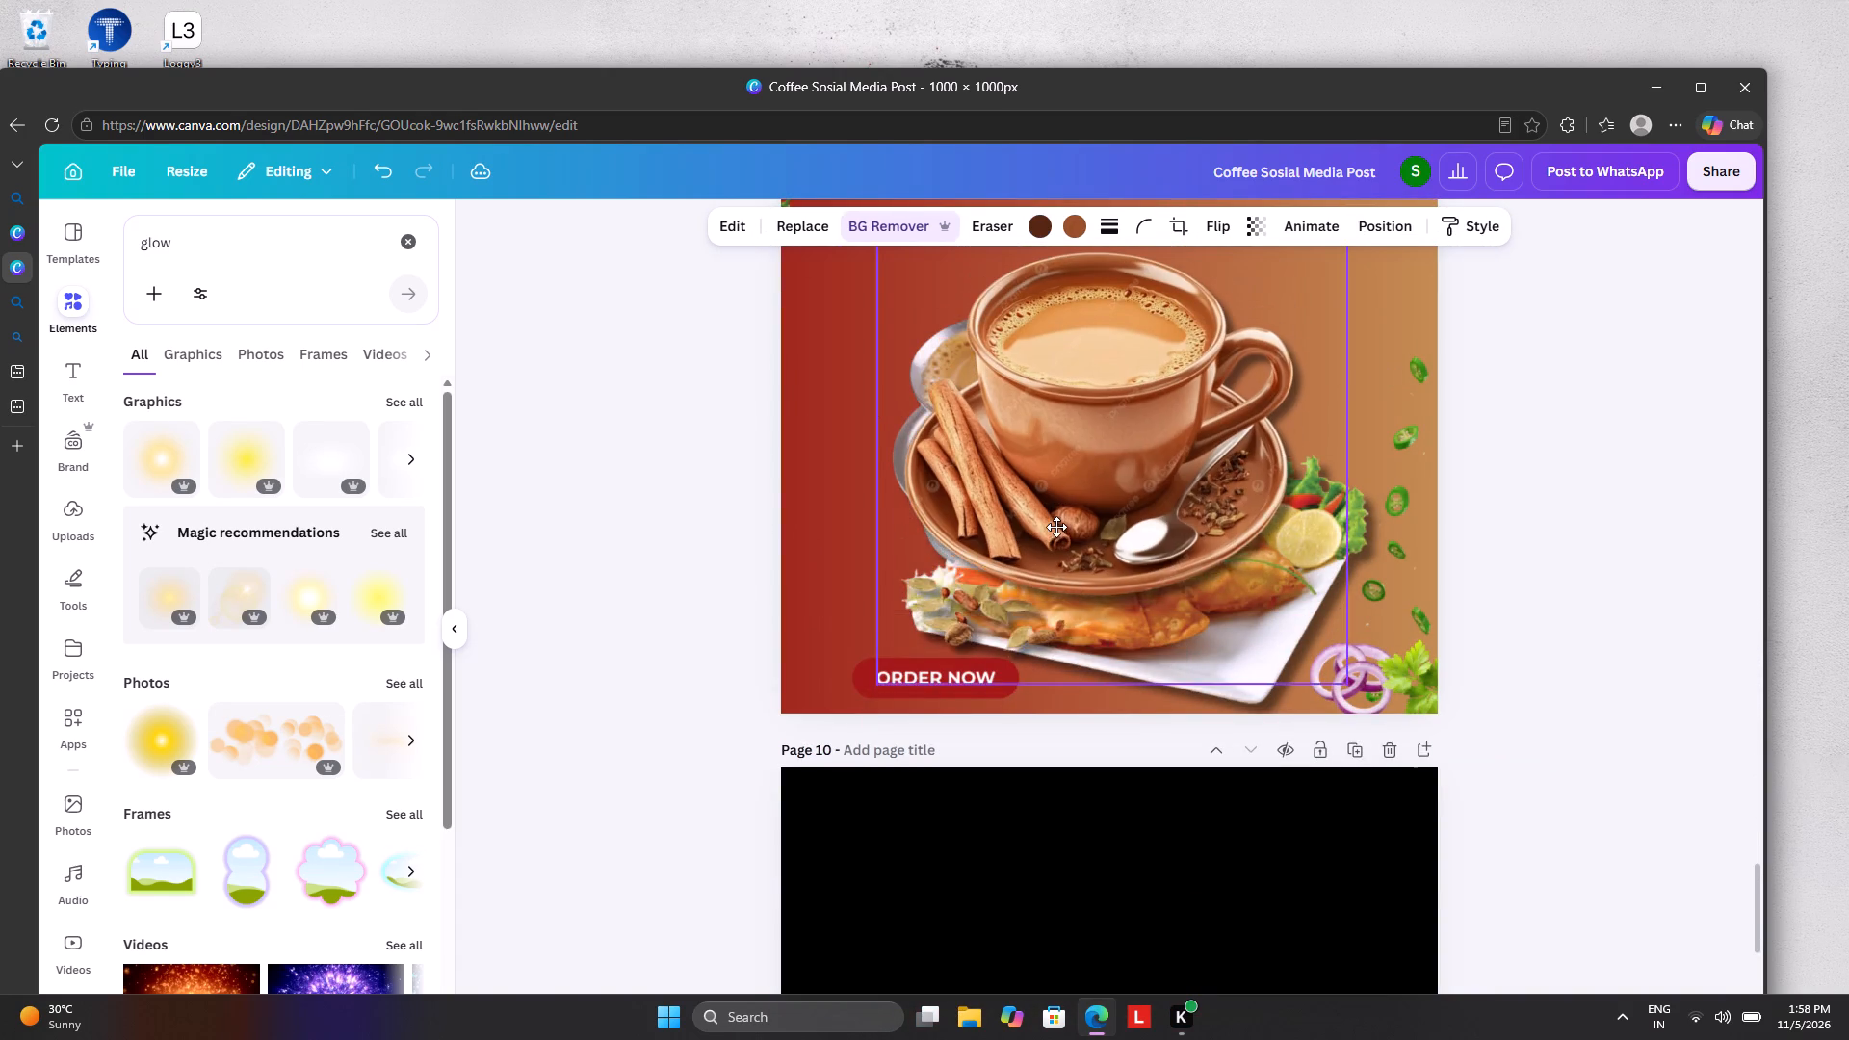
drag(1056, 527, 1043, 590)
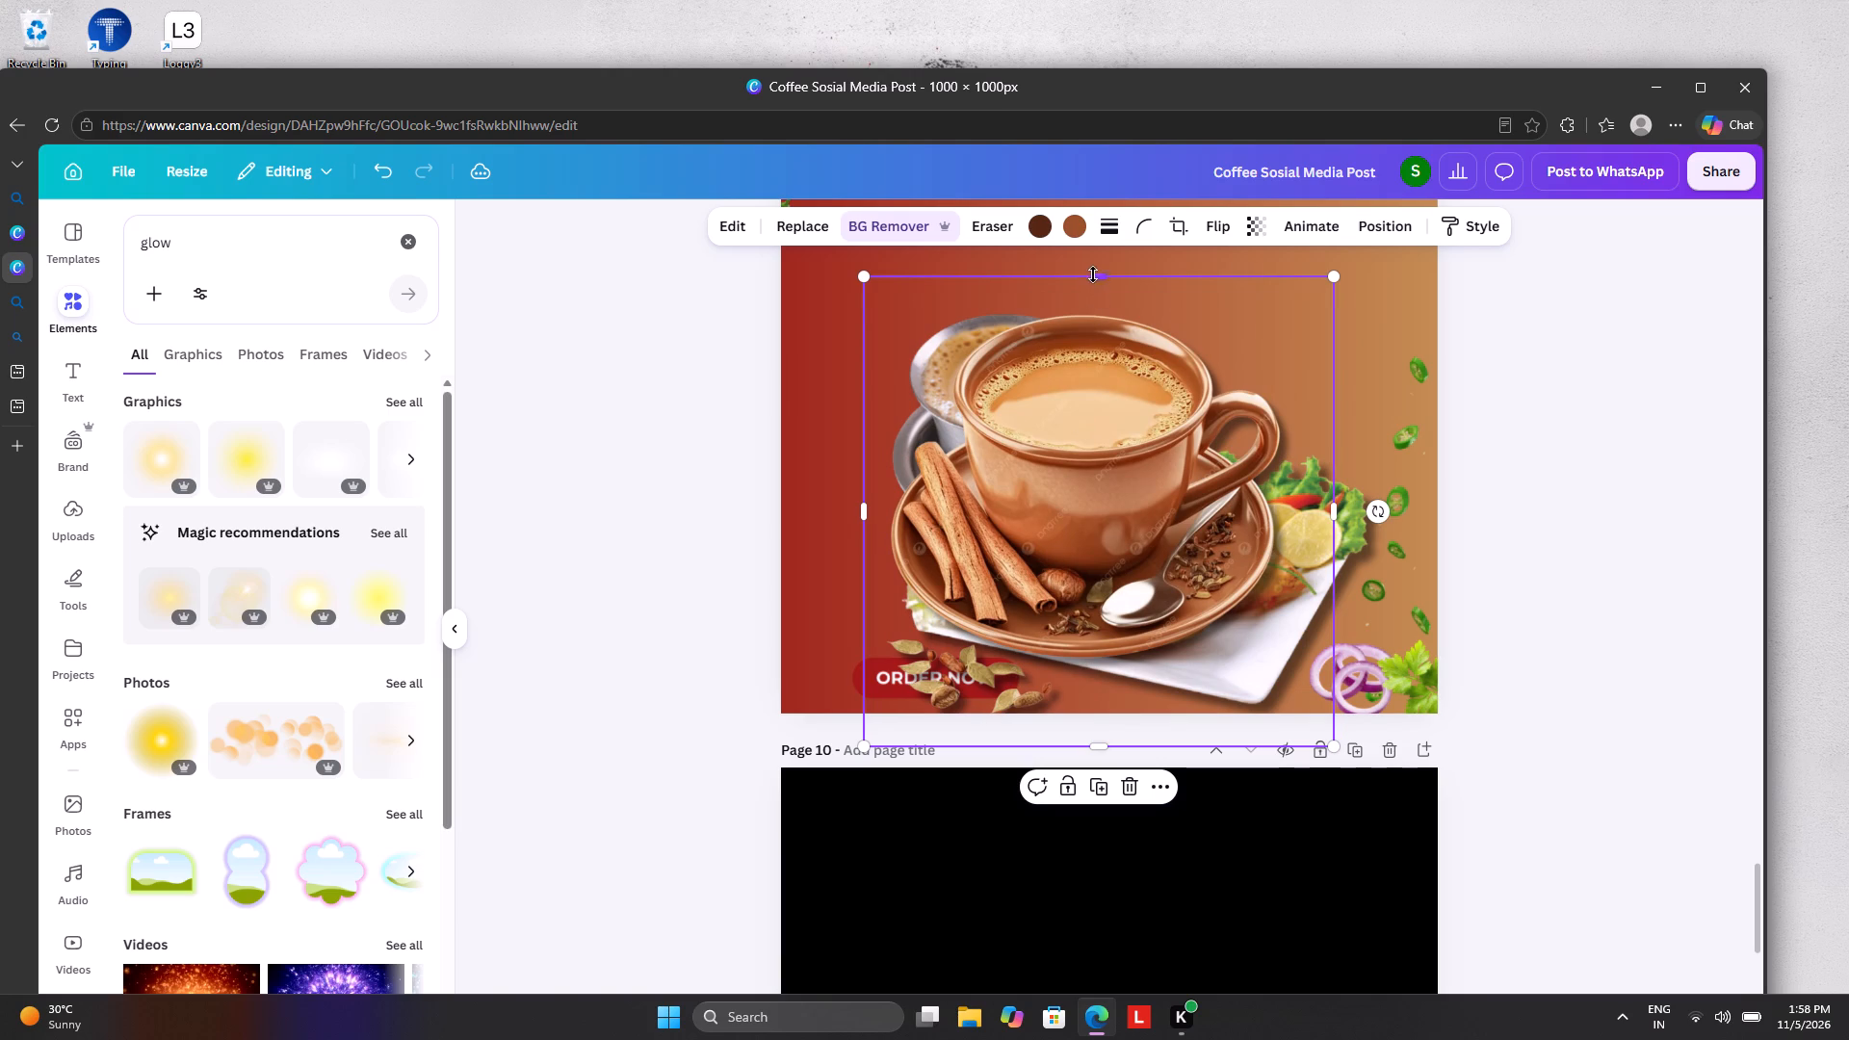
Crop the pasted tea cup image down to its cardamom pods, about 214 × 160 px, and move it above the samosas.
drag(1093, 272, 1080, 629)
drag(1335, 694, 1044, 704)
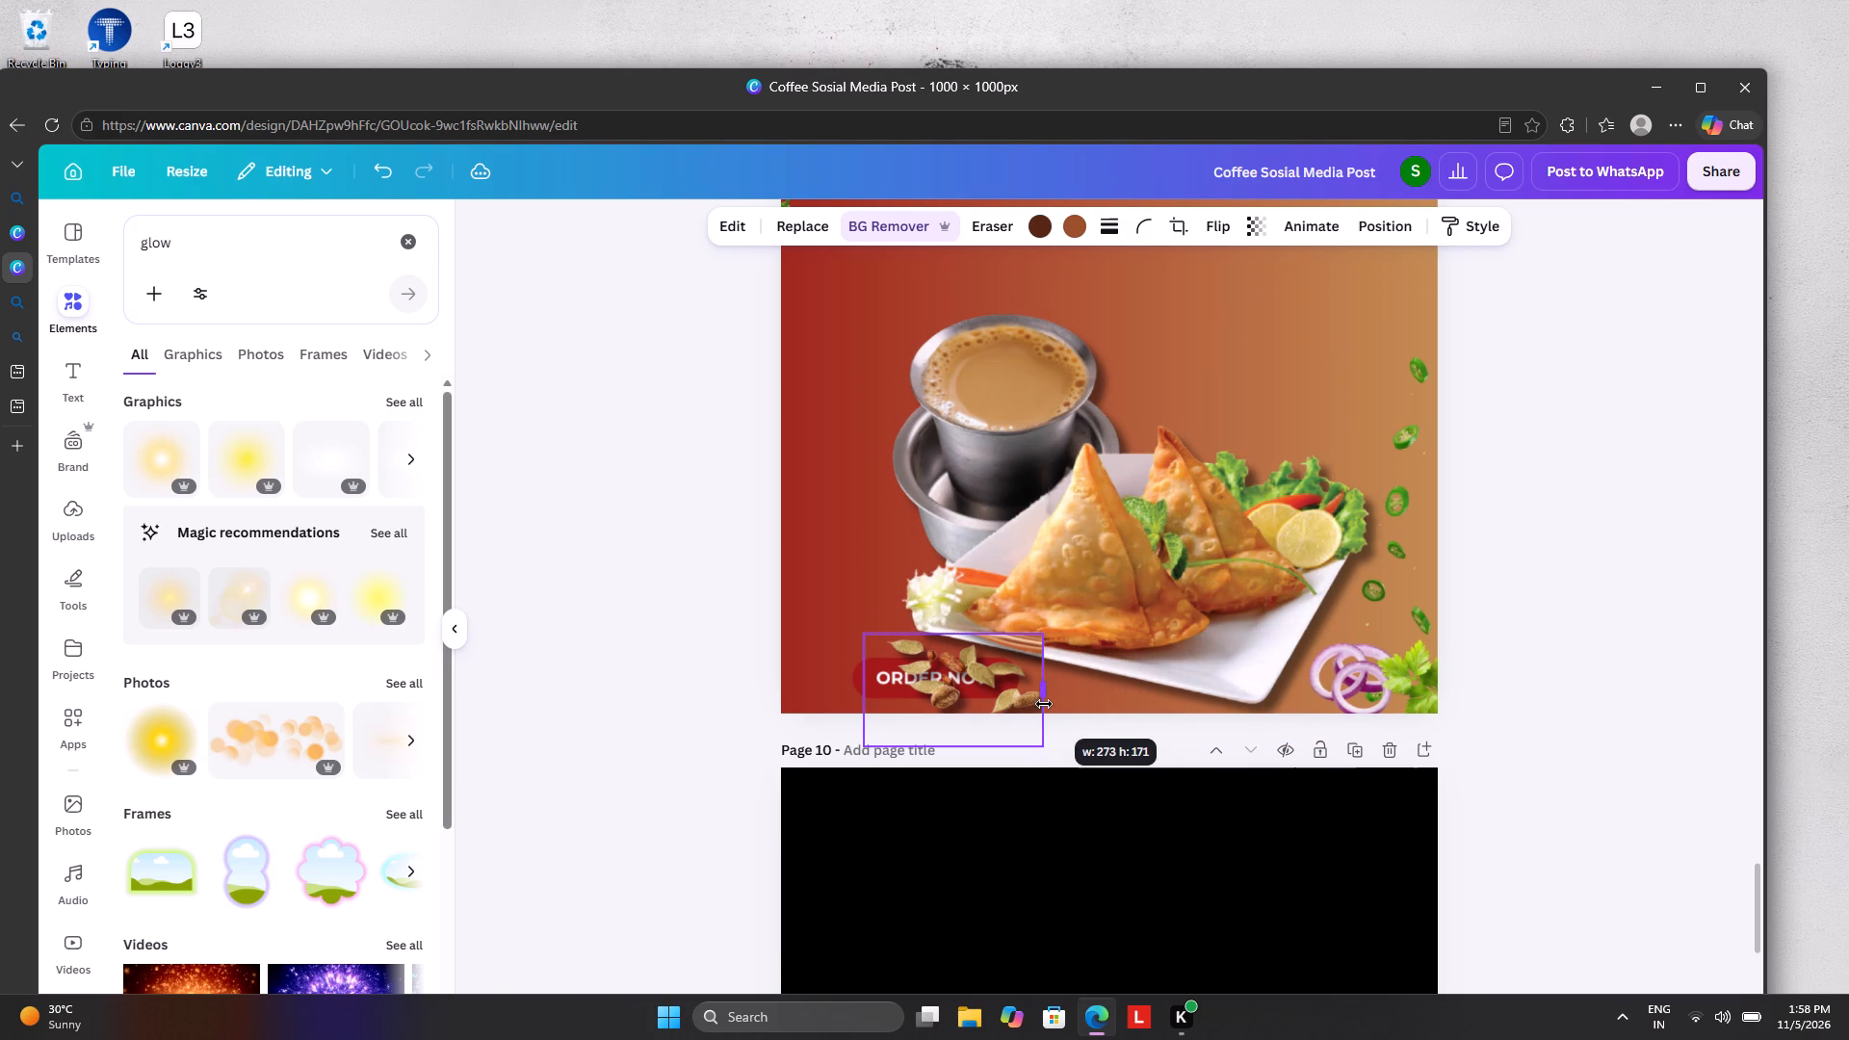
drag(1044, 704, 1005, 689)
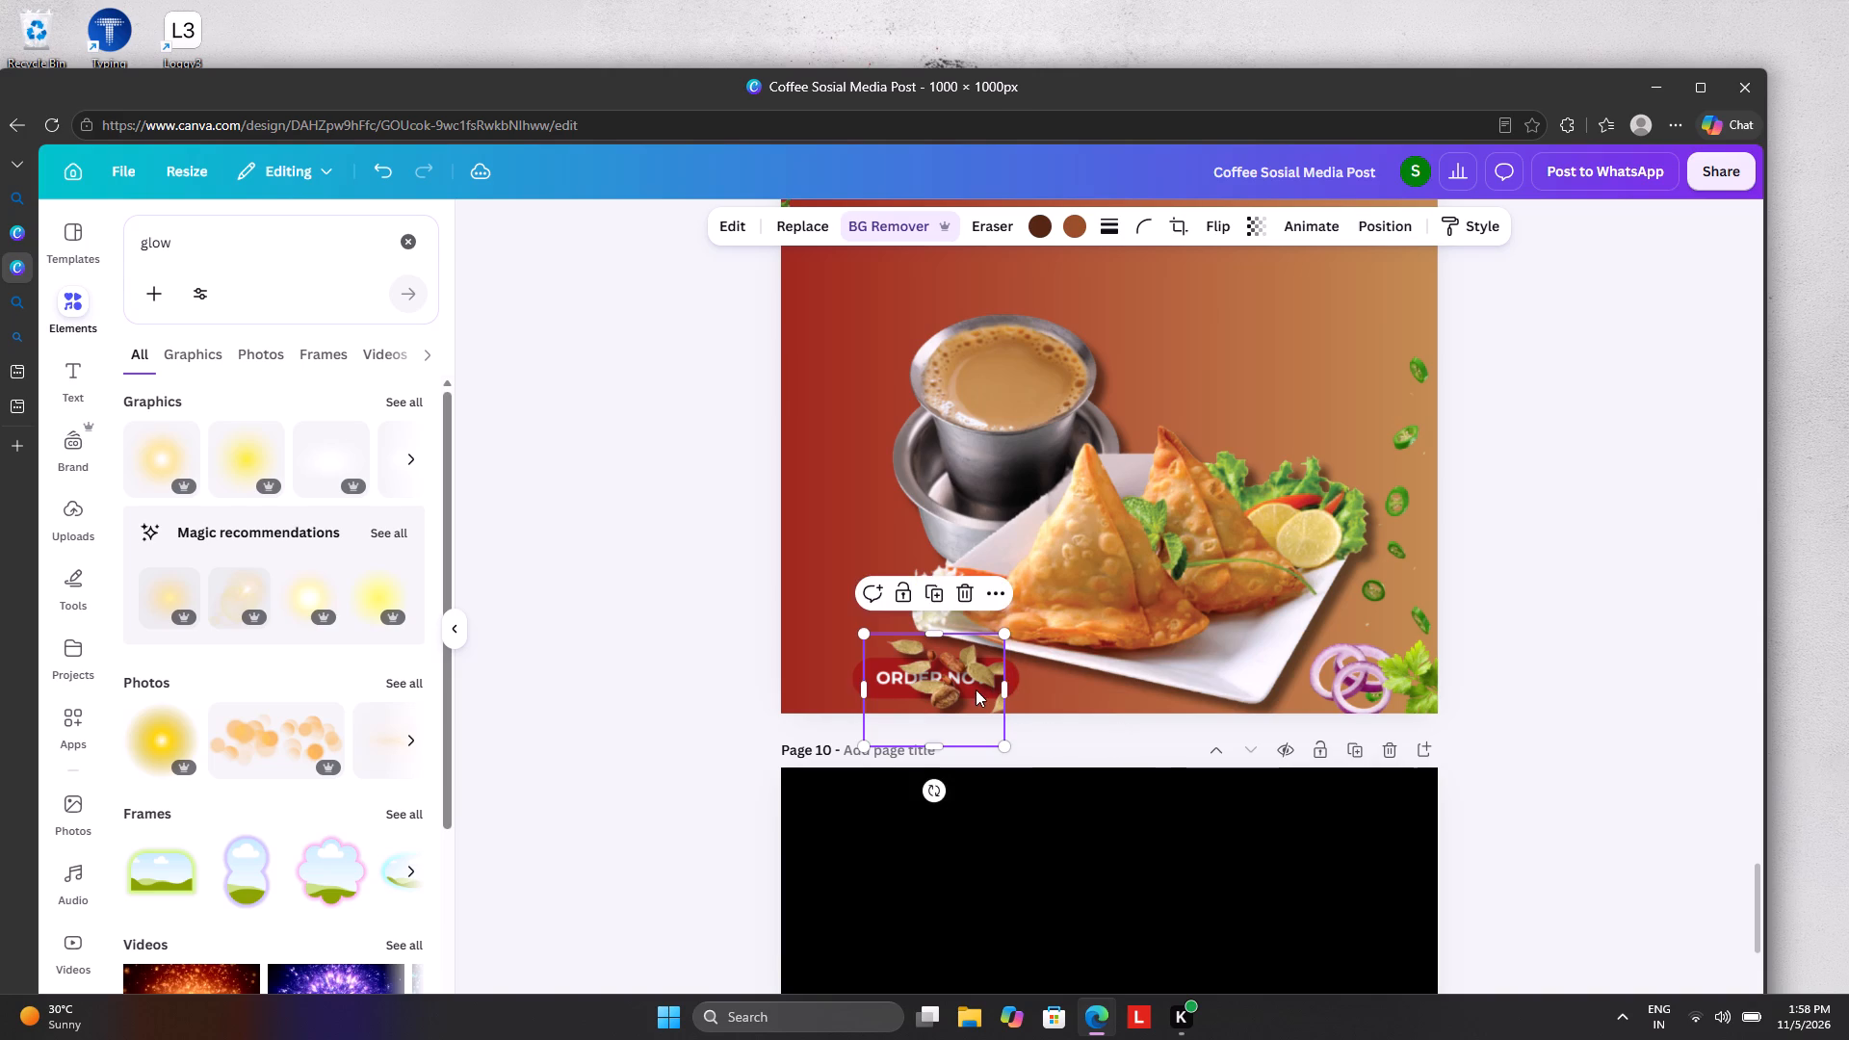
drag(976, 689, 1261, 390)
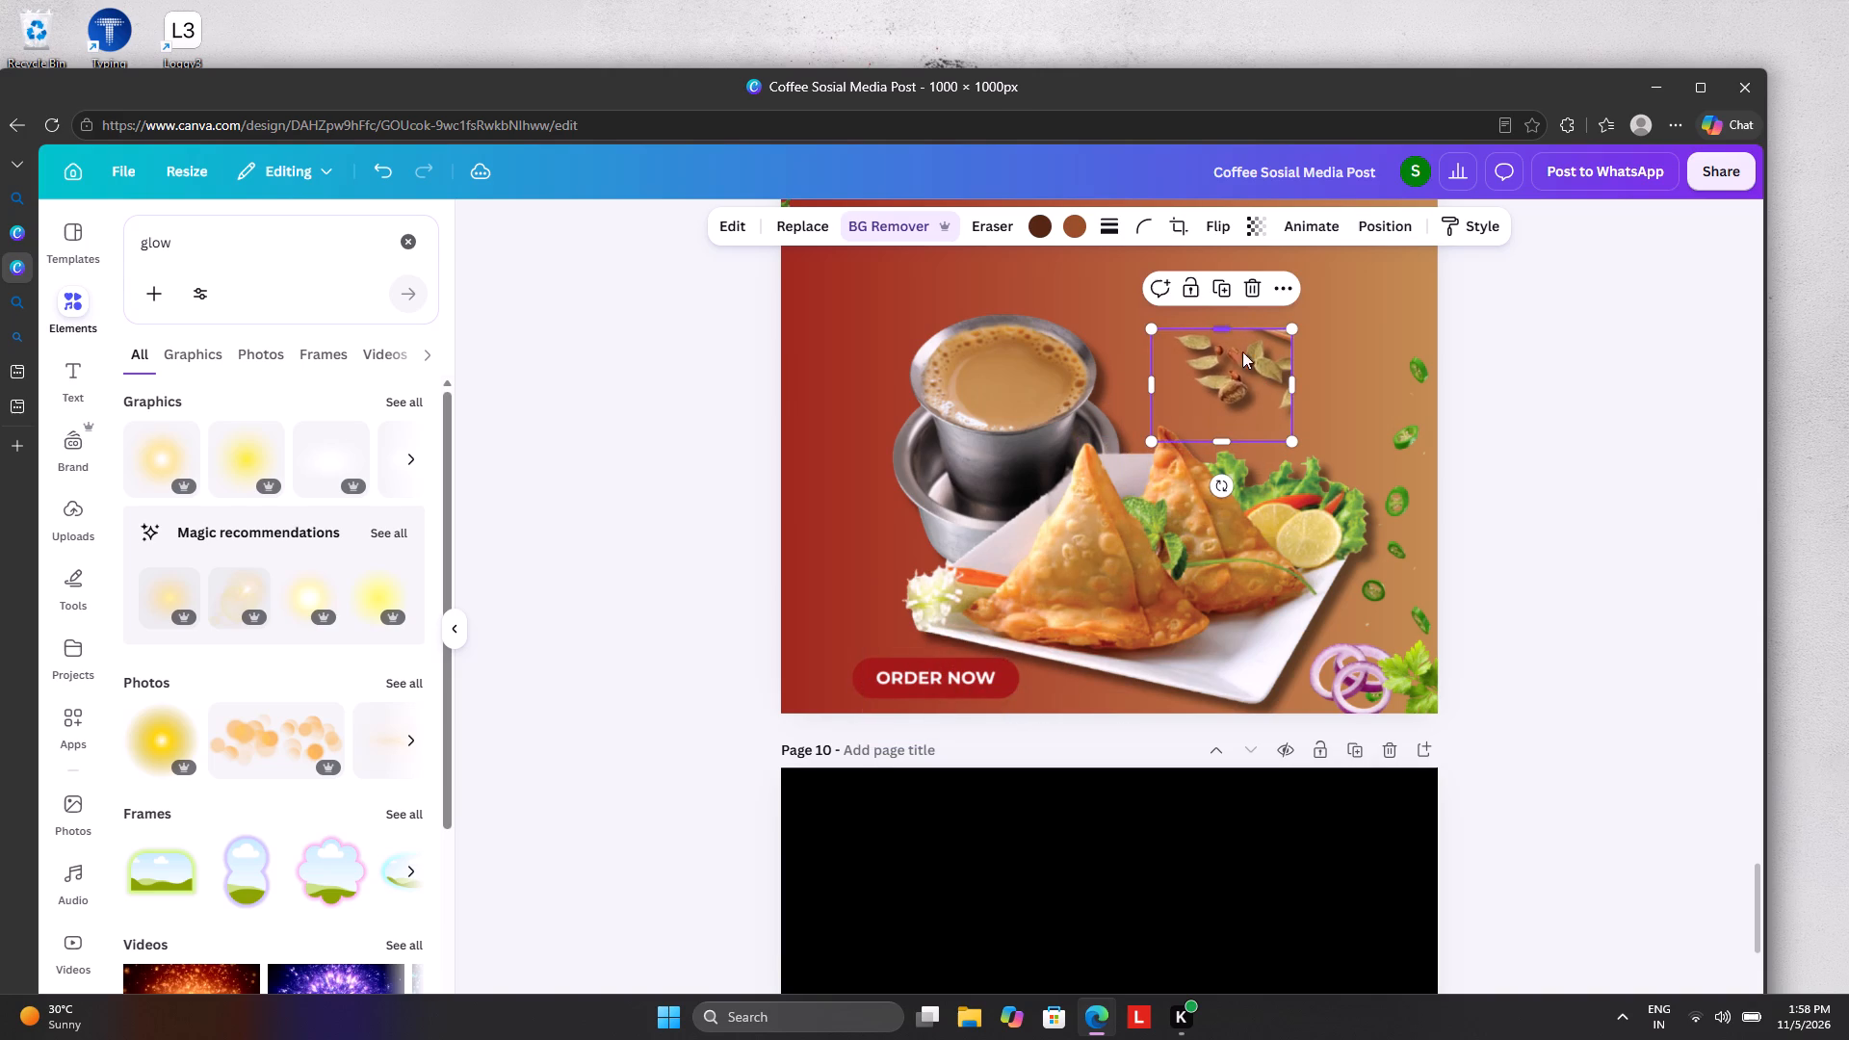
drag(1226, 325, 1224, 340)
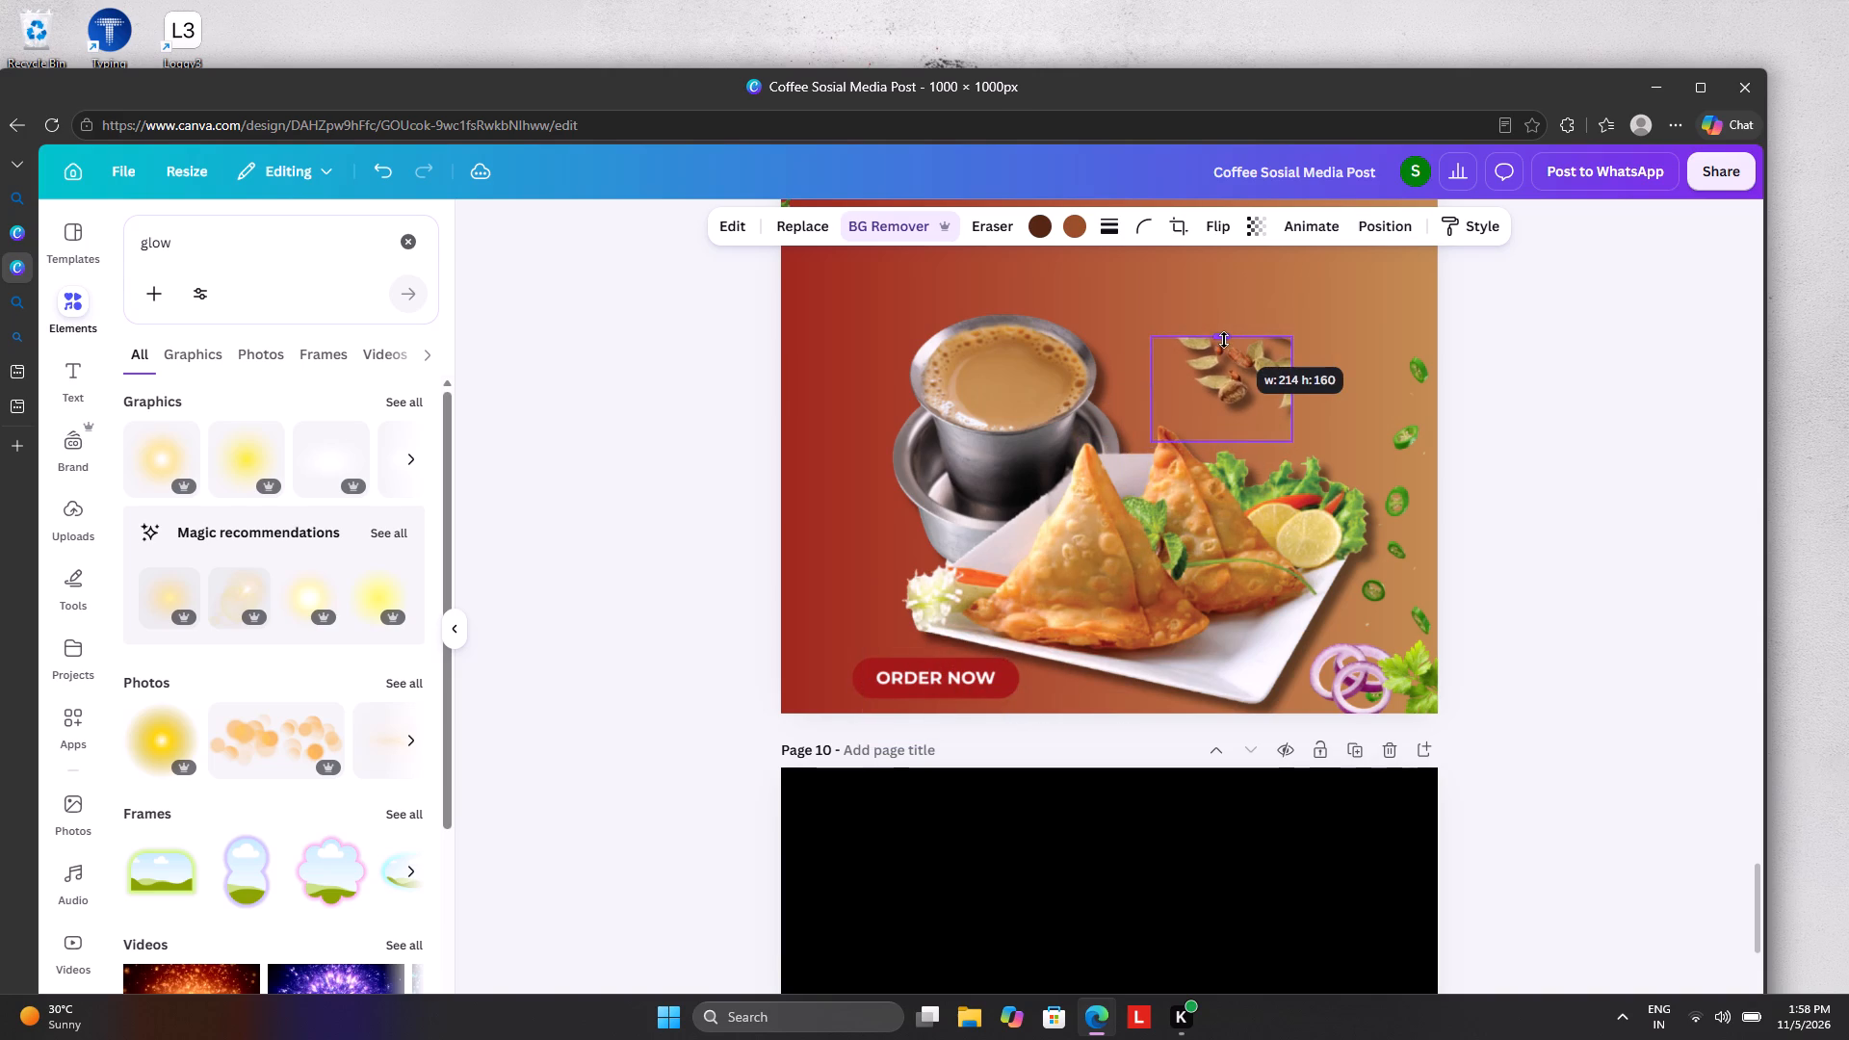
drag(1224, 340, 1224, 335)
Place the cardamom pods left of the steel cup's saucer, extend their crop slightly upward, and tilt them clockwise.
drag(1224, 392, 1067, 508)
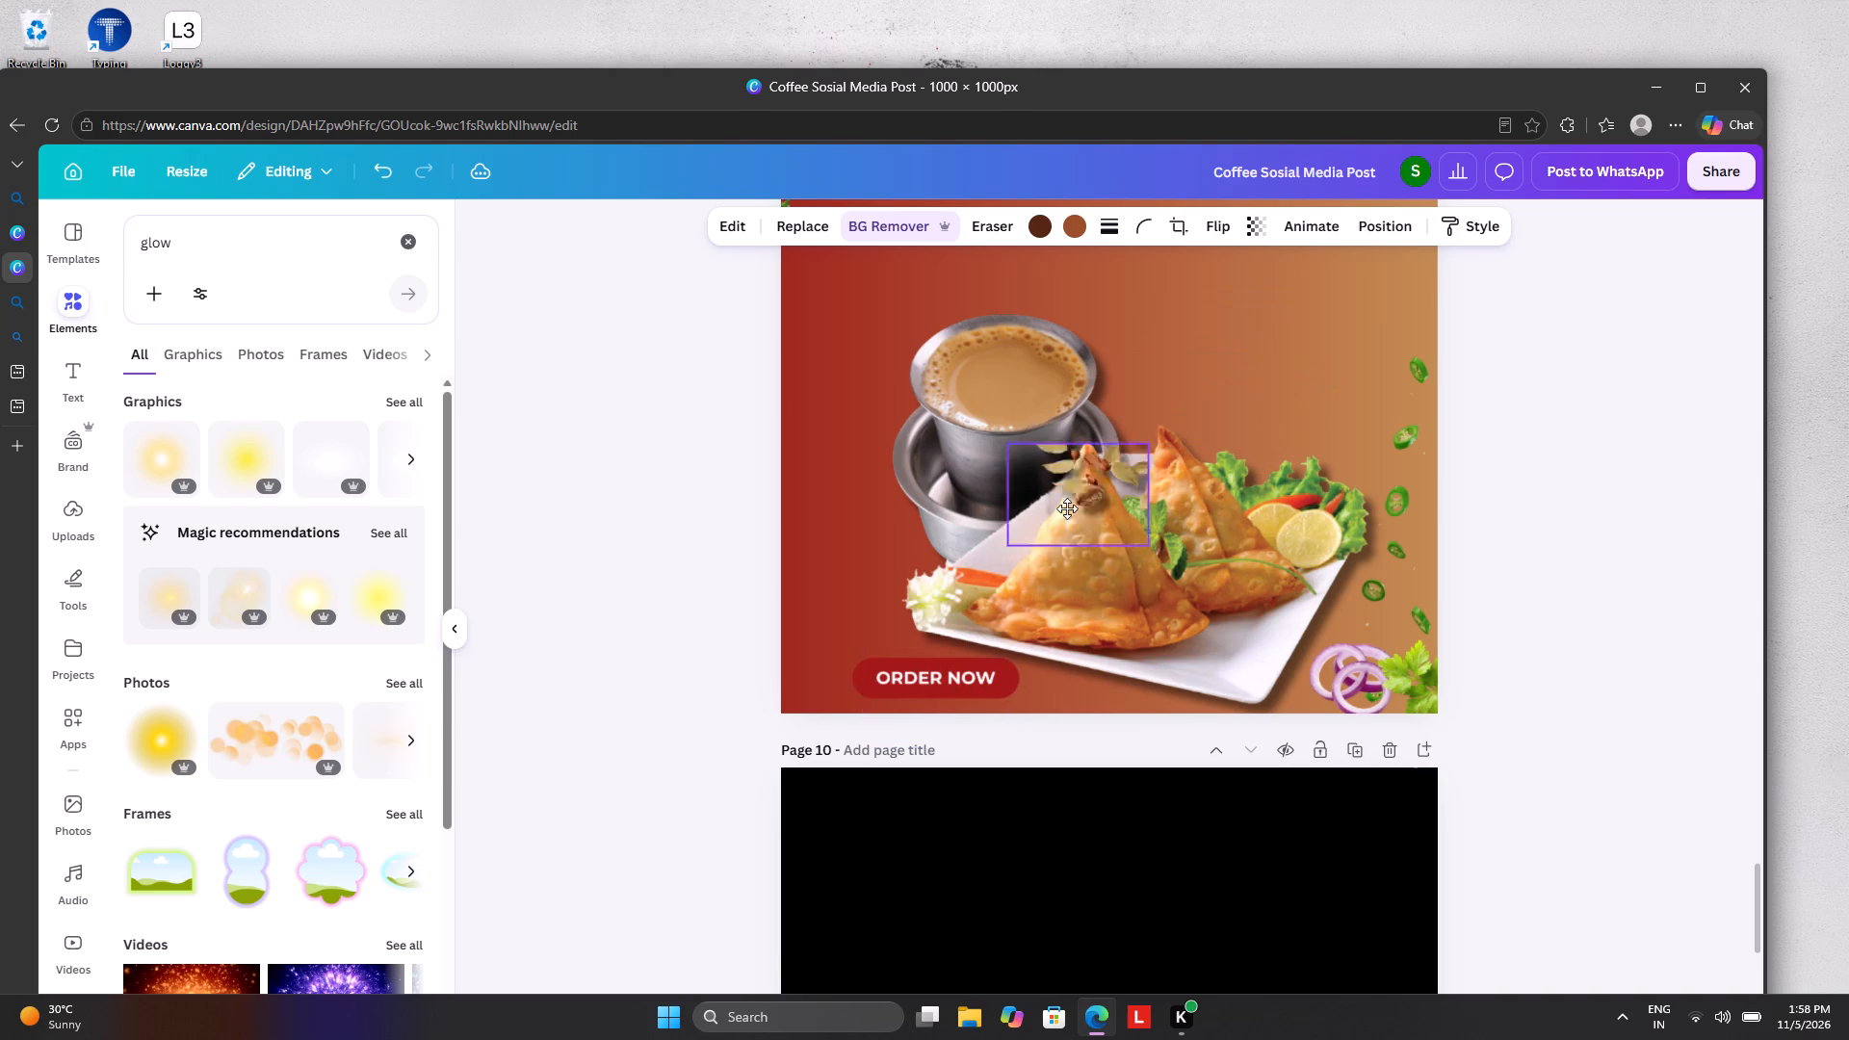
drag(1067, 508, 876, 559)
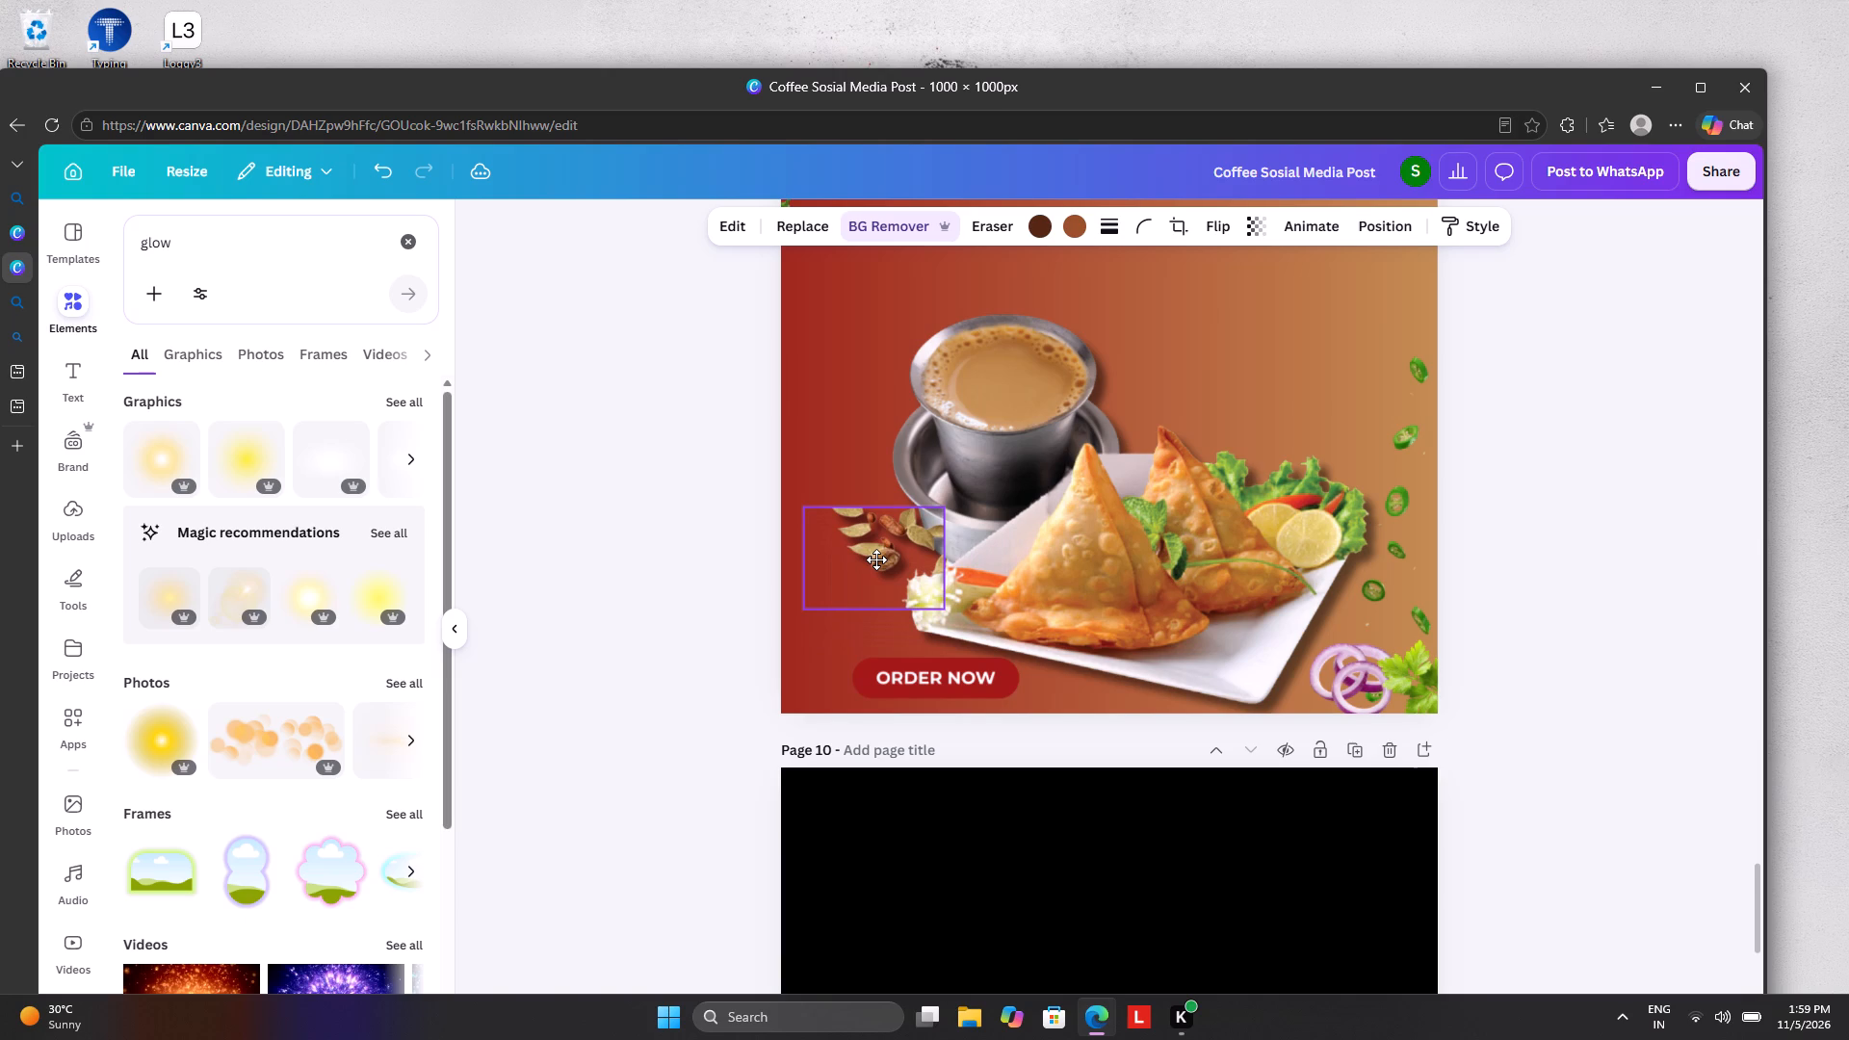
drag(876, 559, 876, 562)
drag(874, 508, 876, 494)
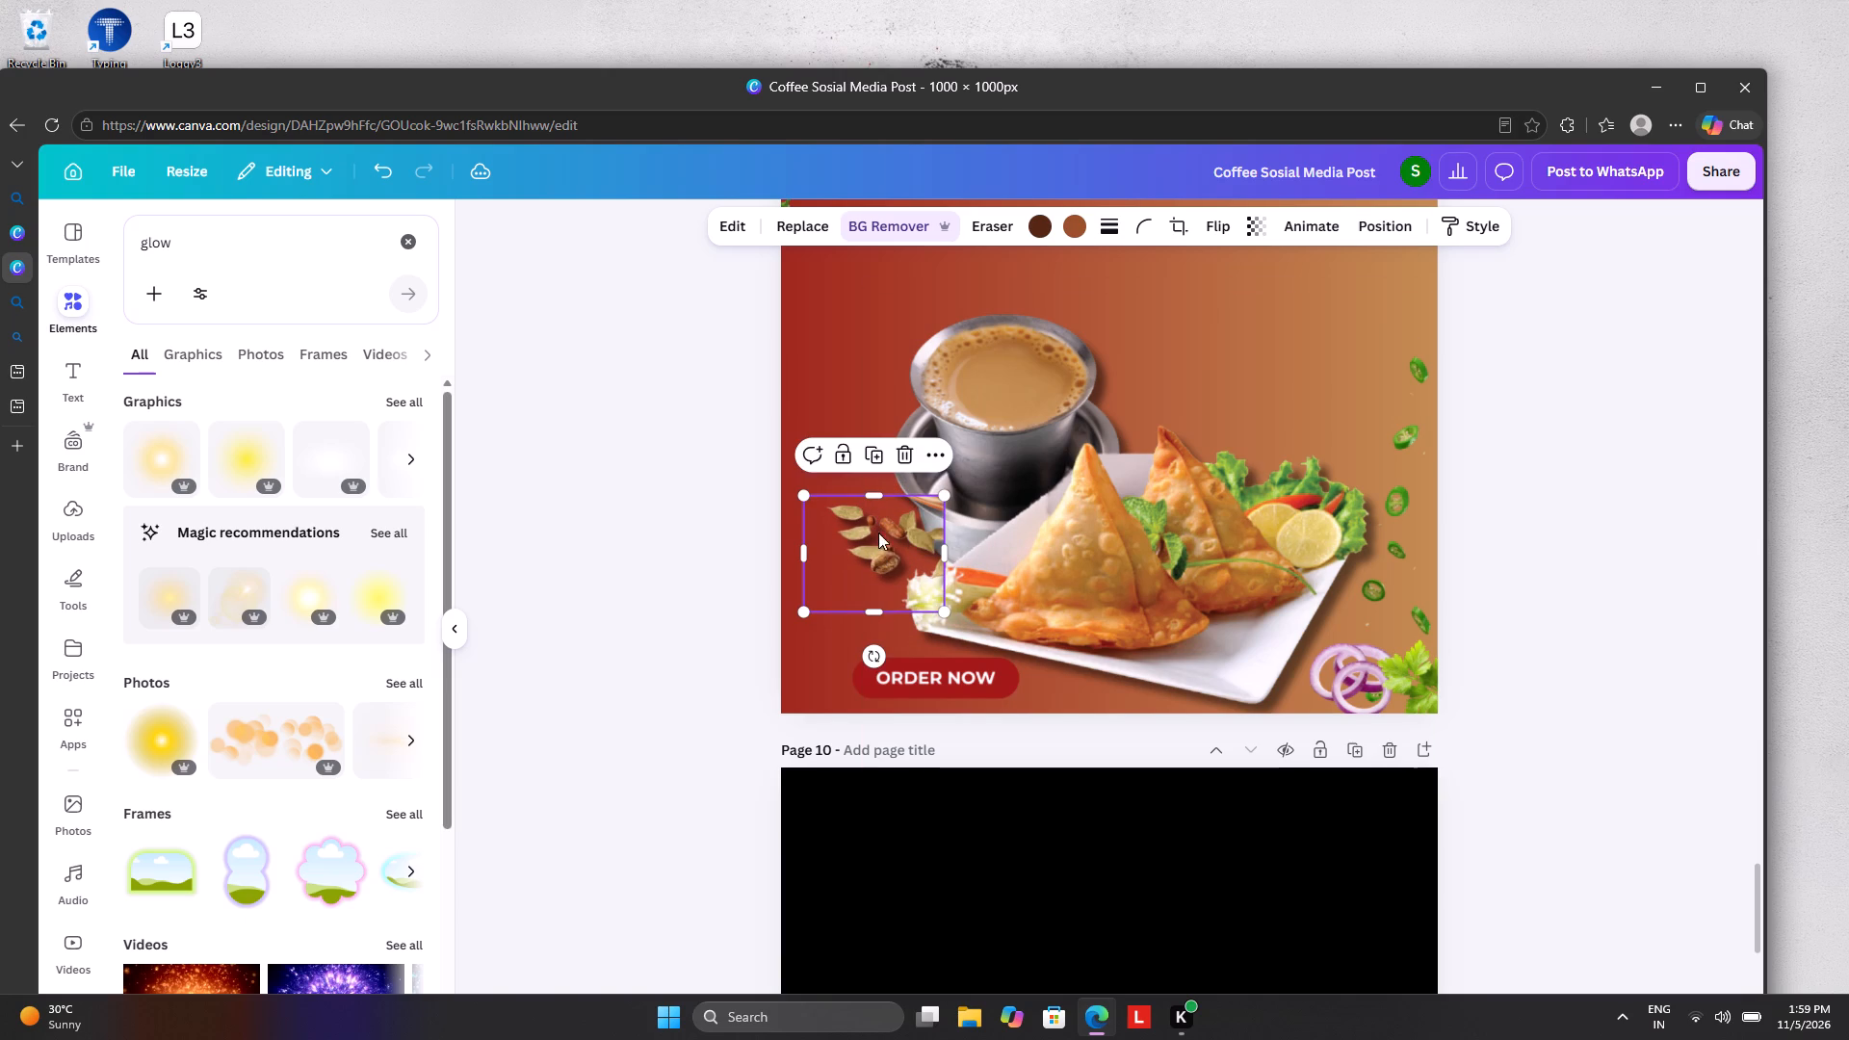
drag(874, 657, 809, 616)
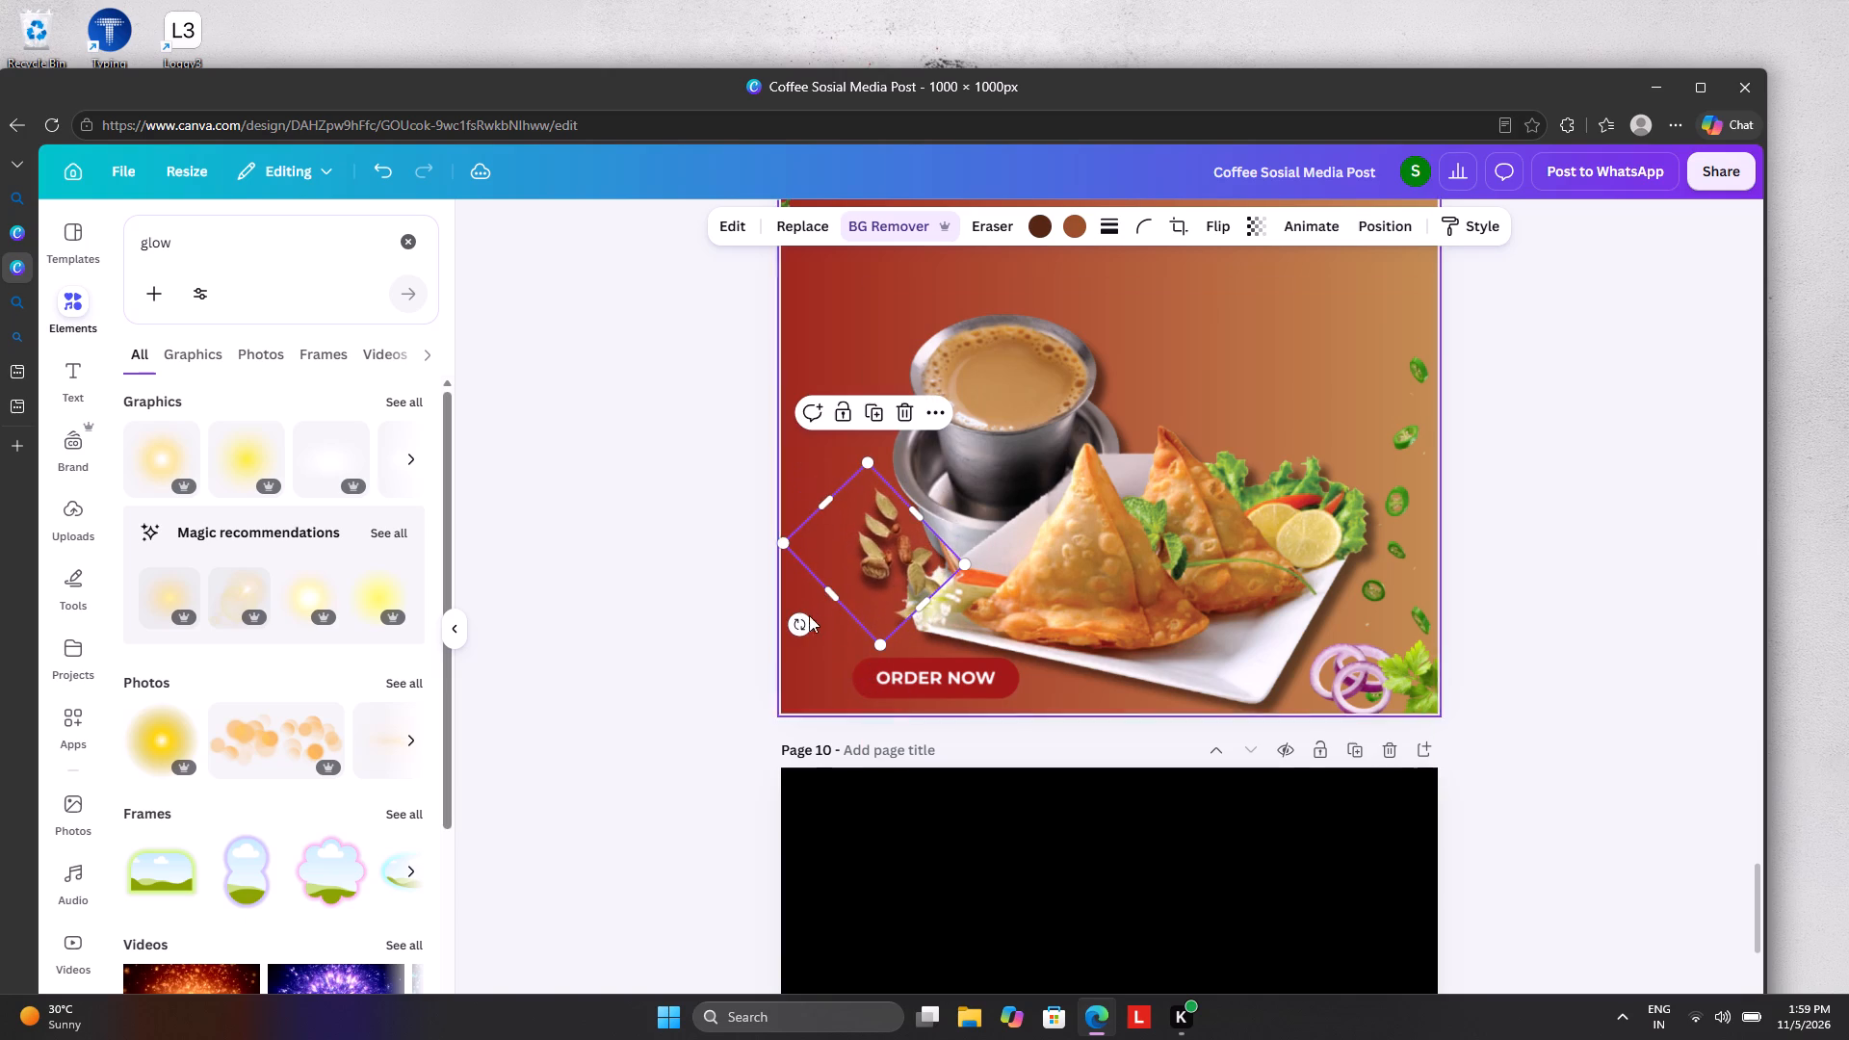
drag(859, 541, 882, 524)
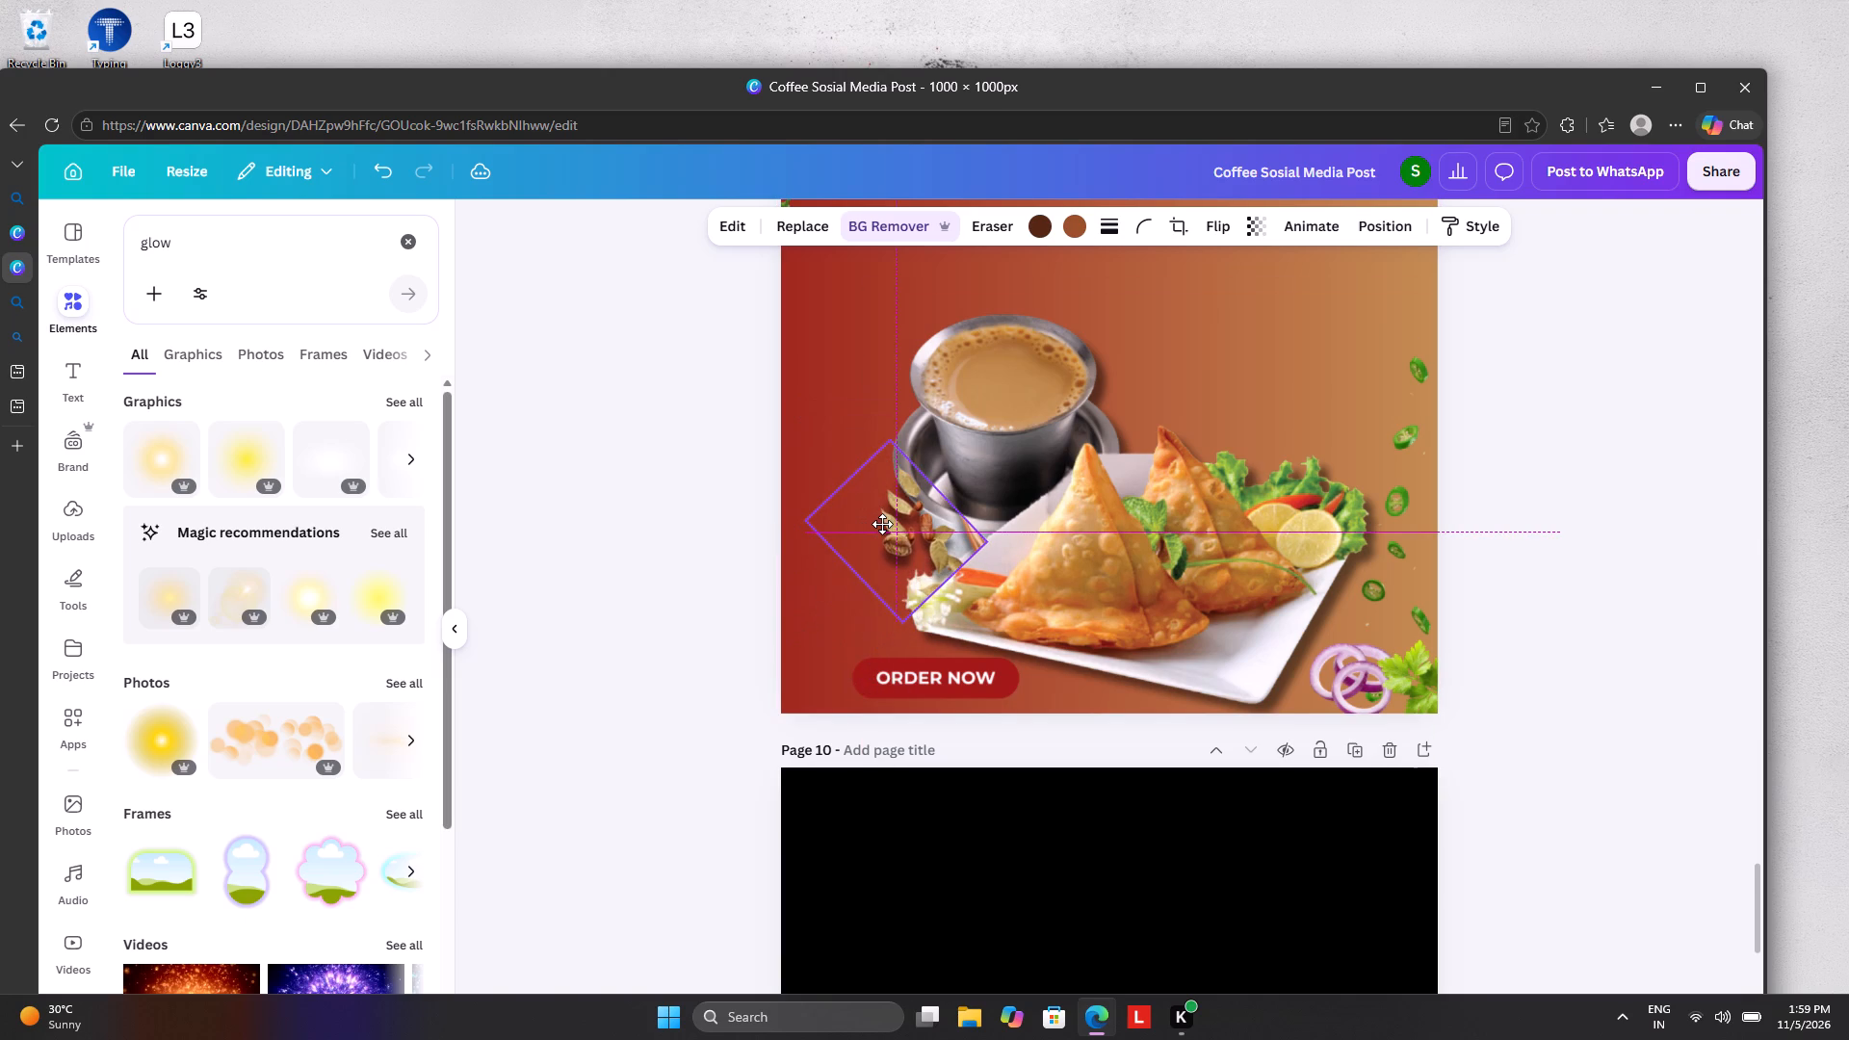
drag(882, 524, 873, 527)
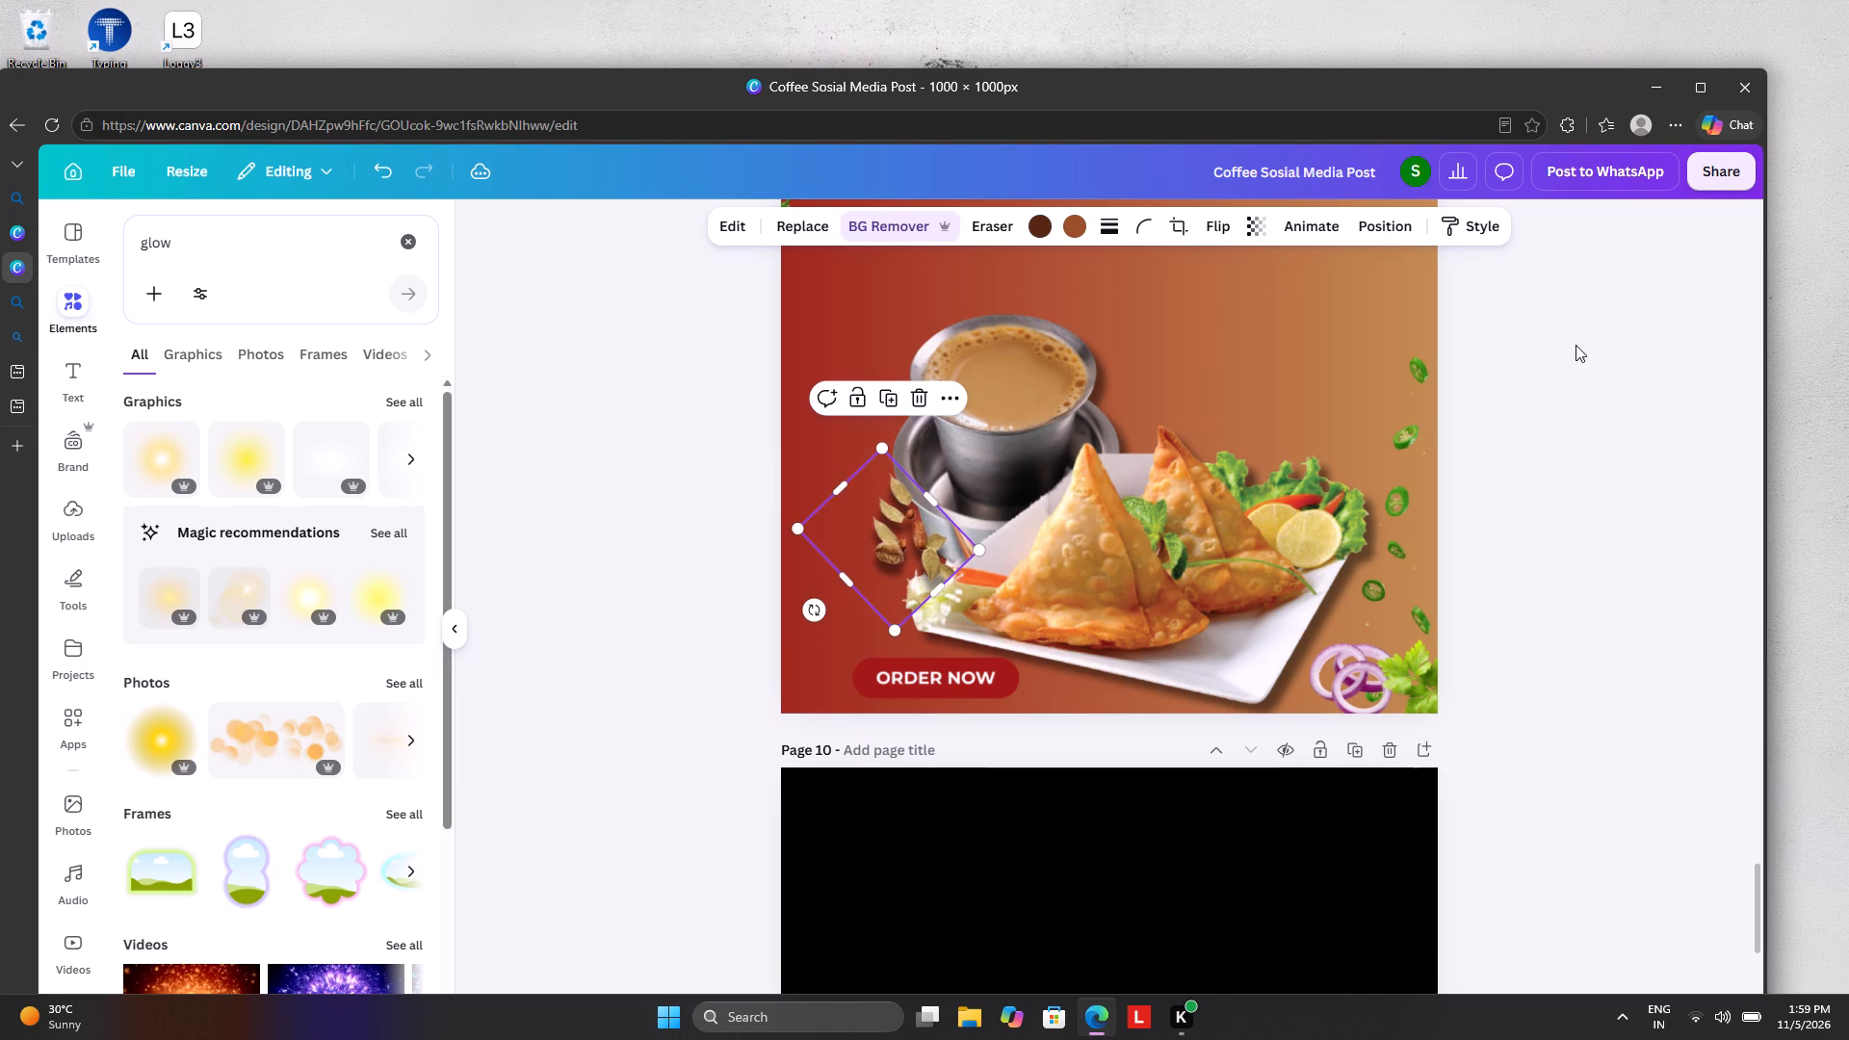
click(1550, 381)
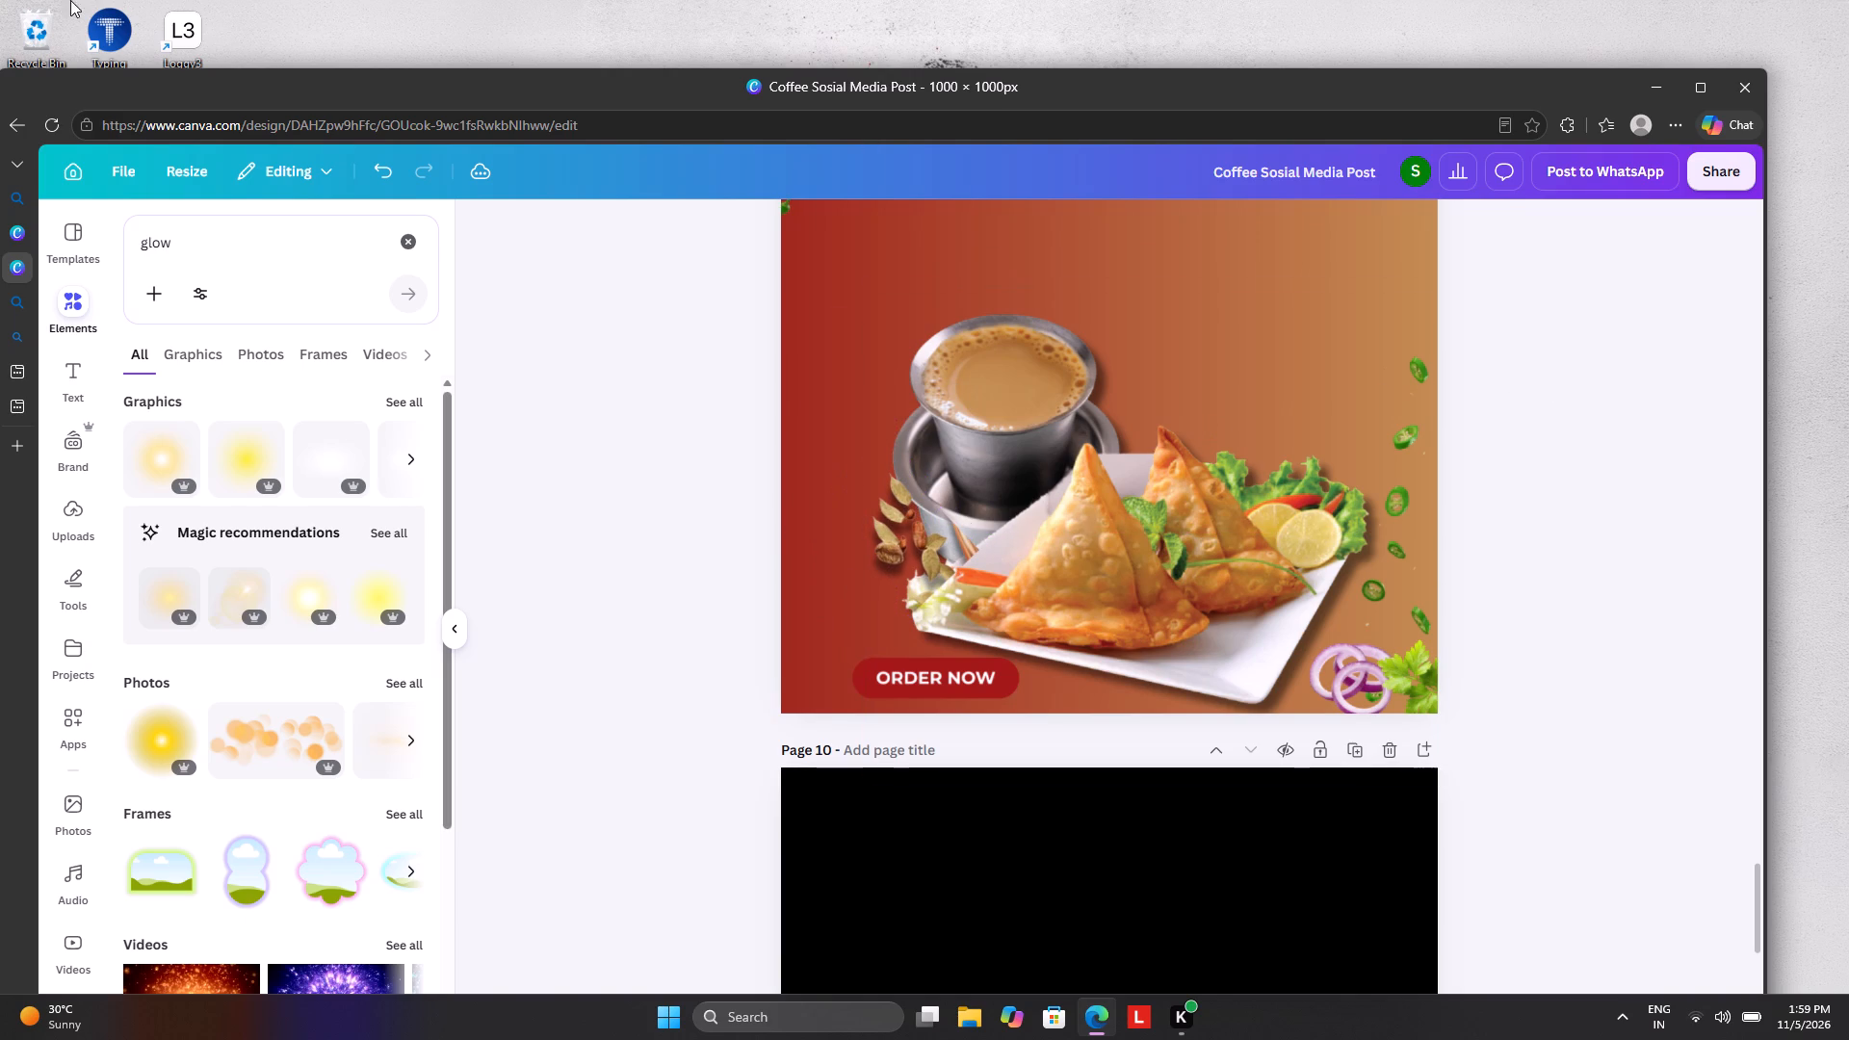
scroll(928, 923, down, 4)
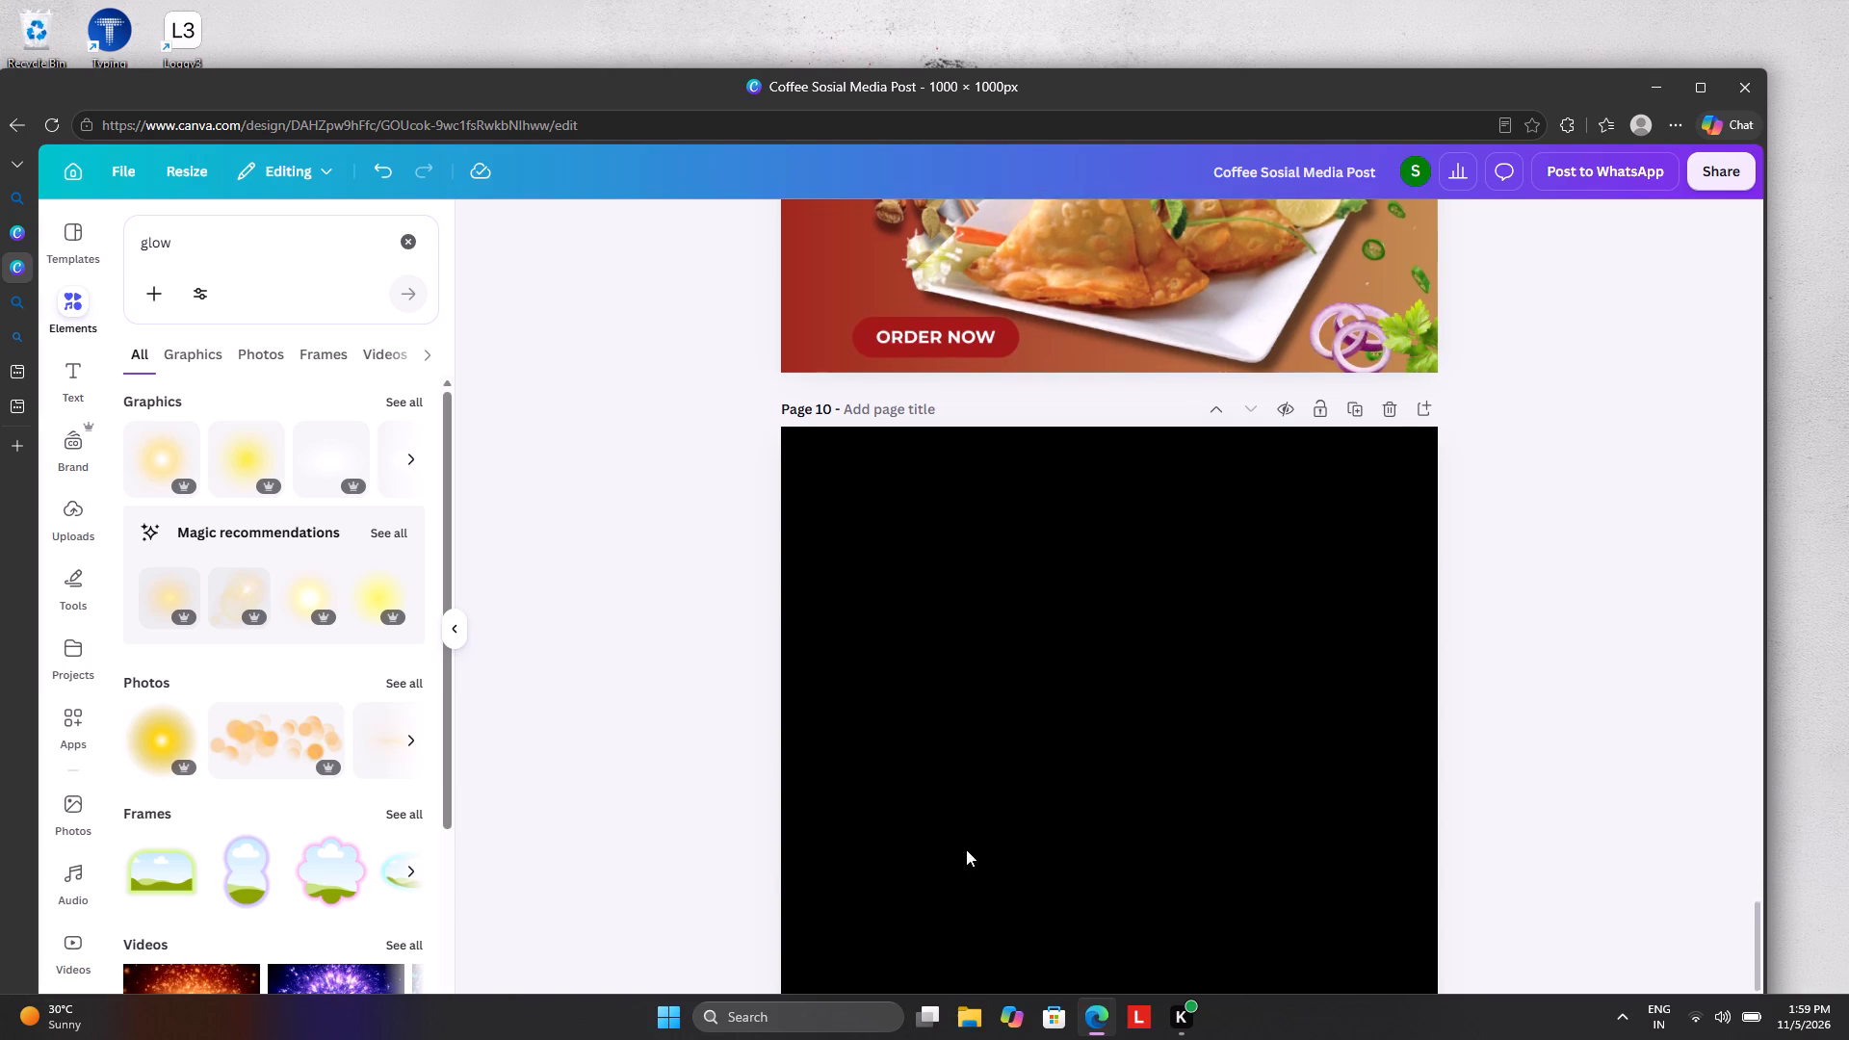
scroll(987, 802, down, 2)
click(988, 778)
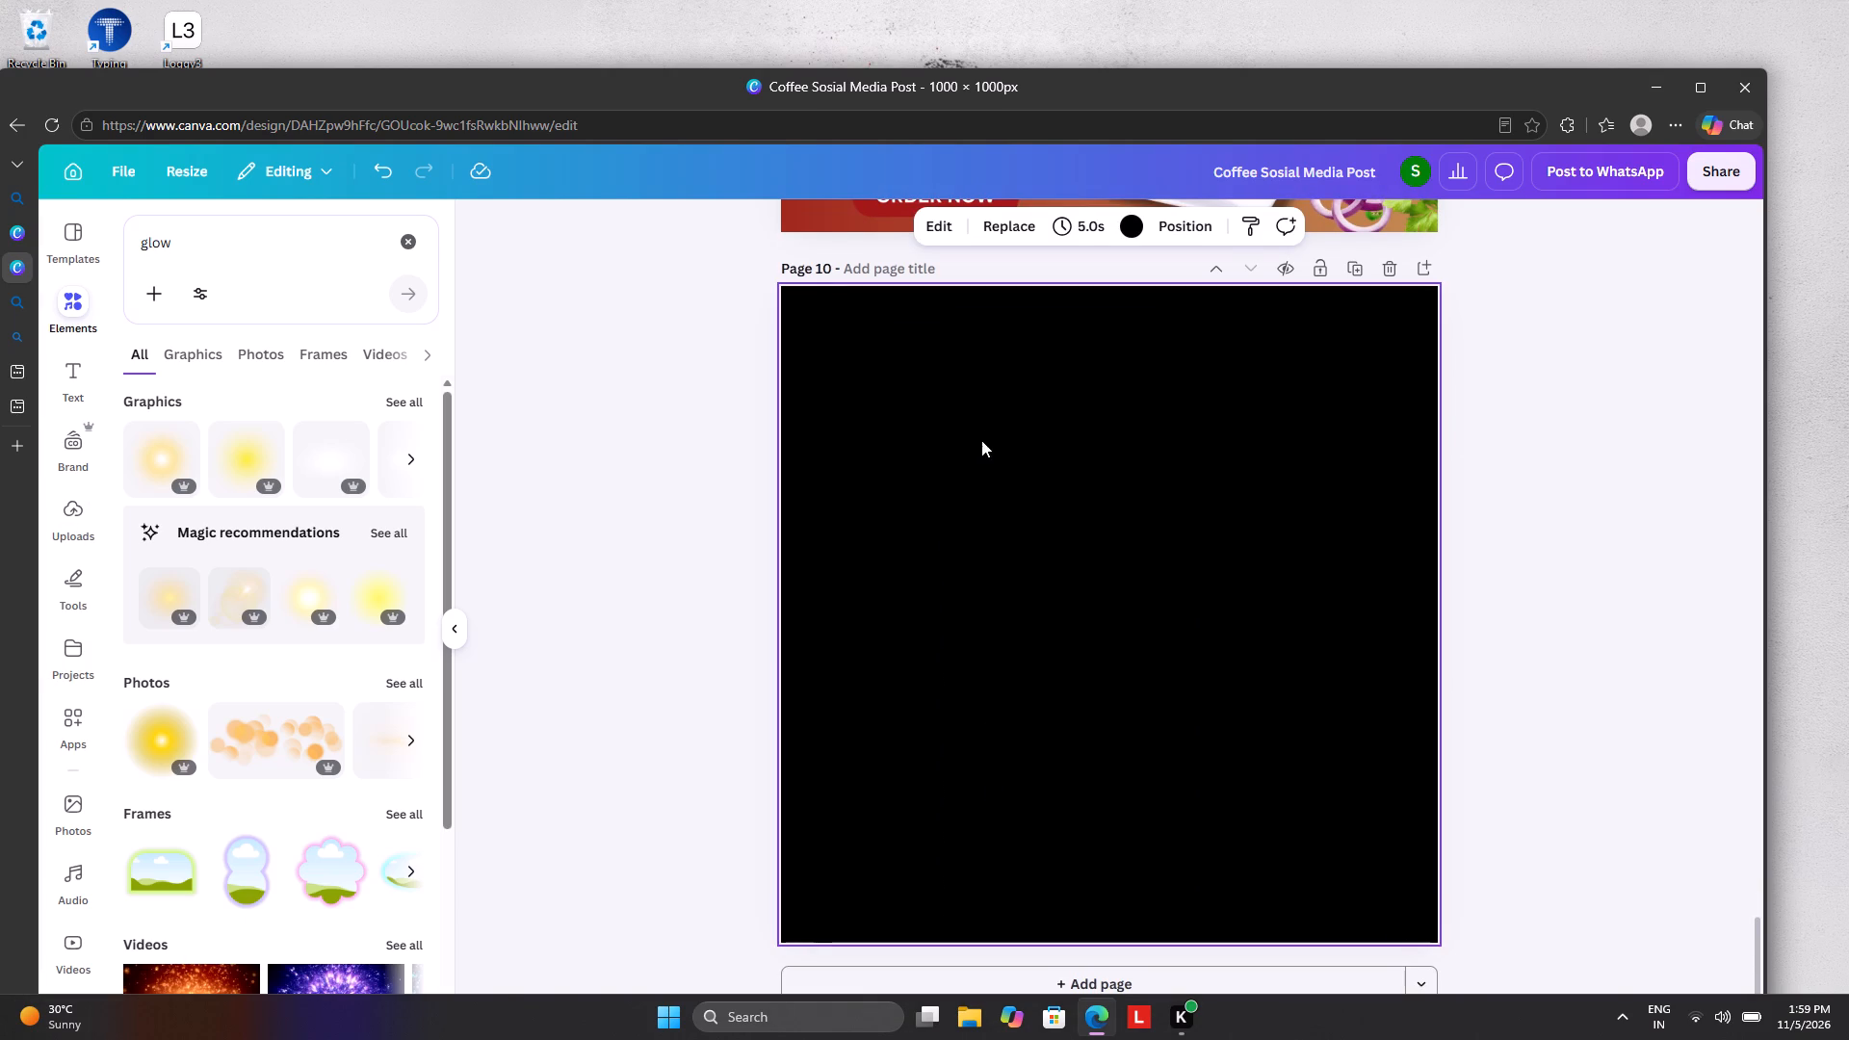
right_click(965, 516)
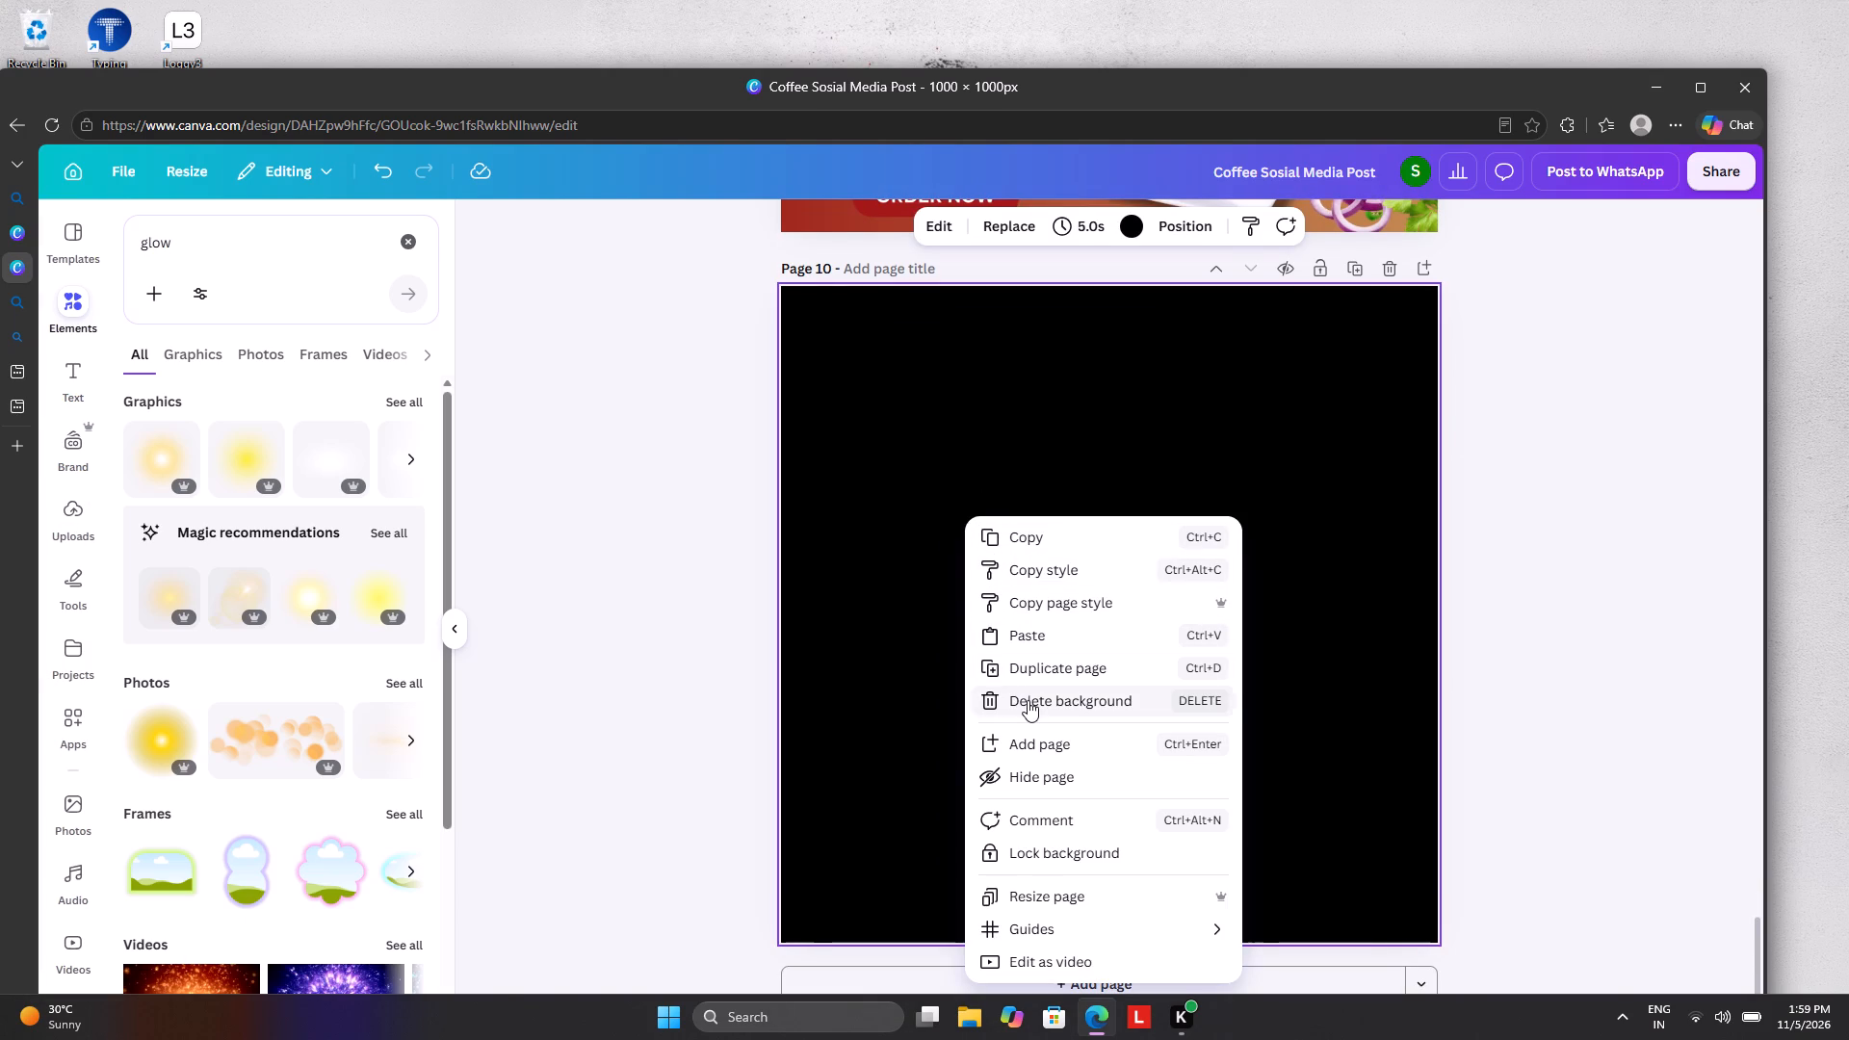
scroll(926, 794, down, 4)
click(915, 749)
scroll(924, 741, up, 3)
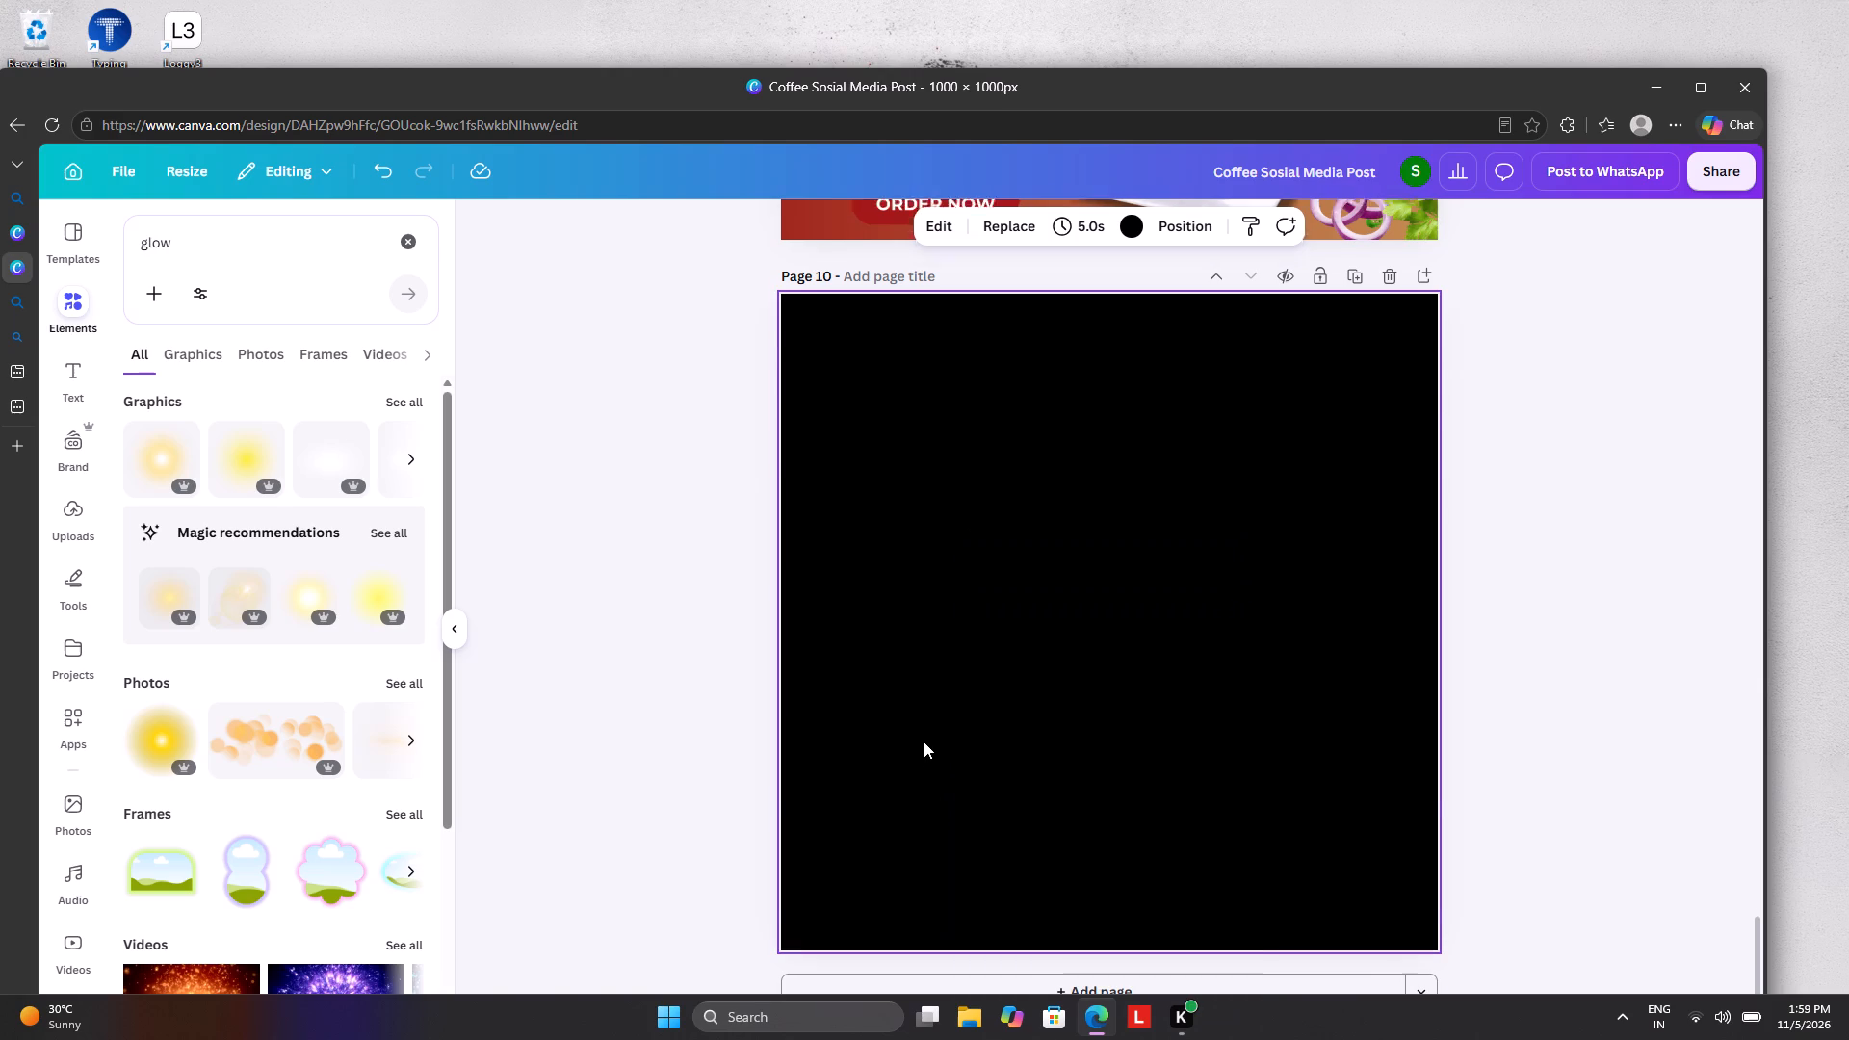
Change page 9's background from the gradient to the solid orange-red already used in the design.
scroll(924, 741, up, 4)
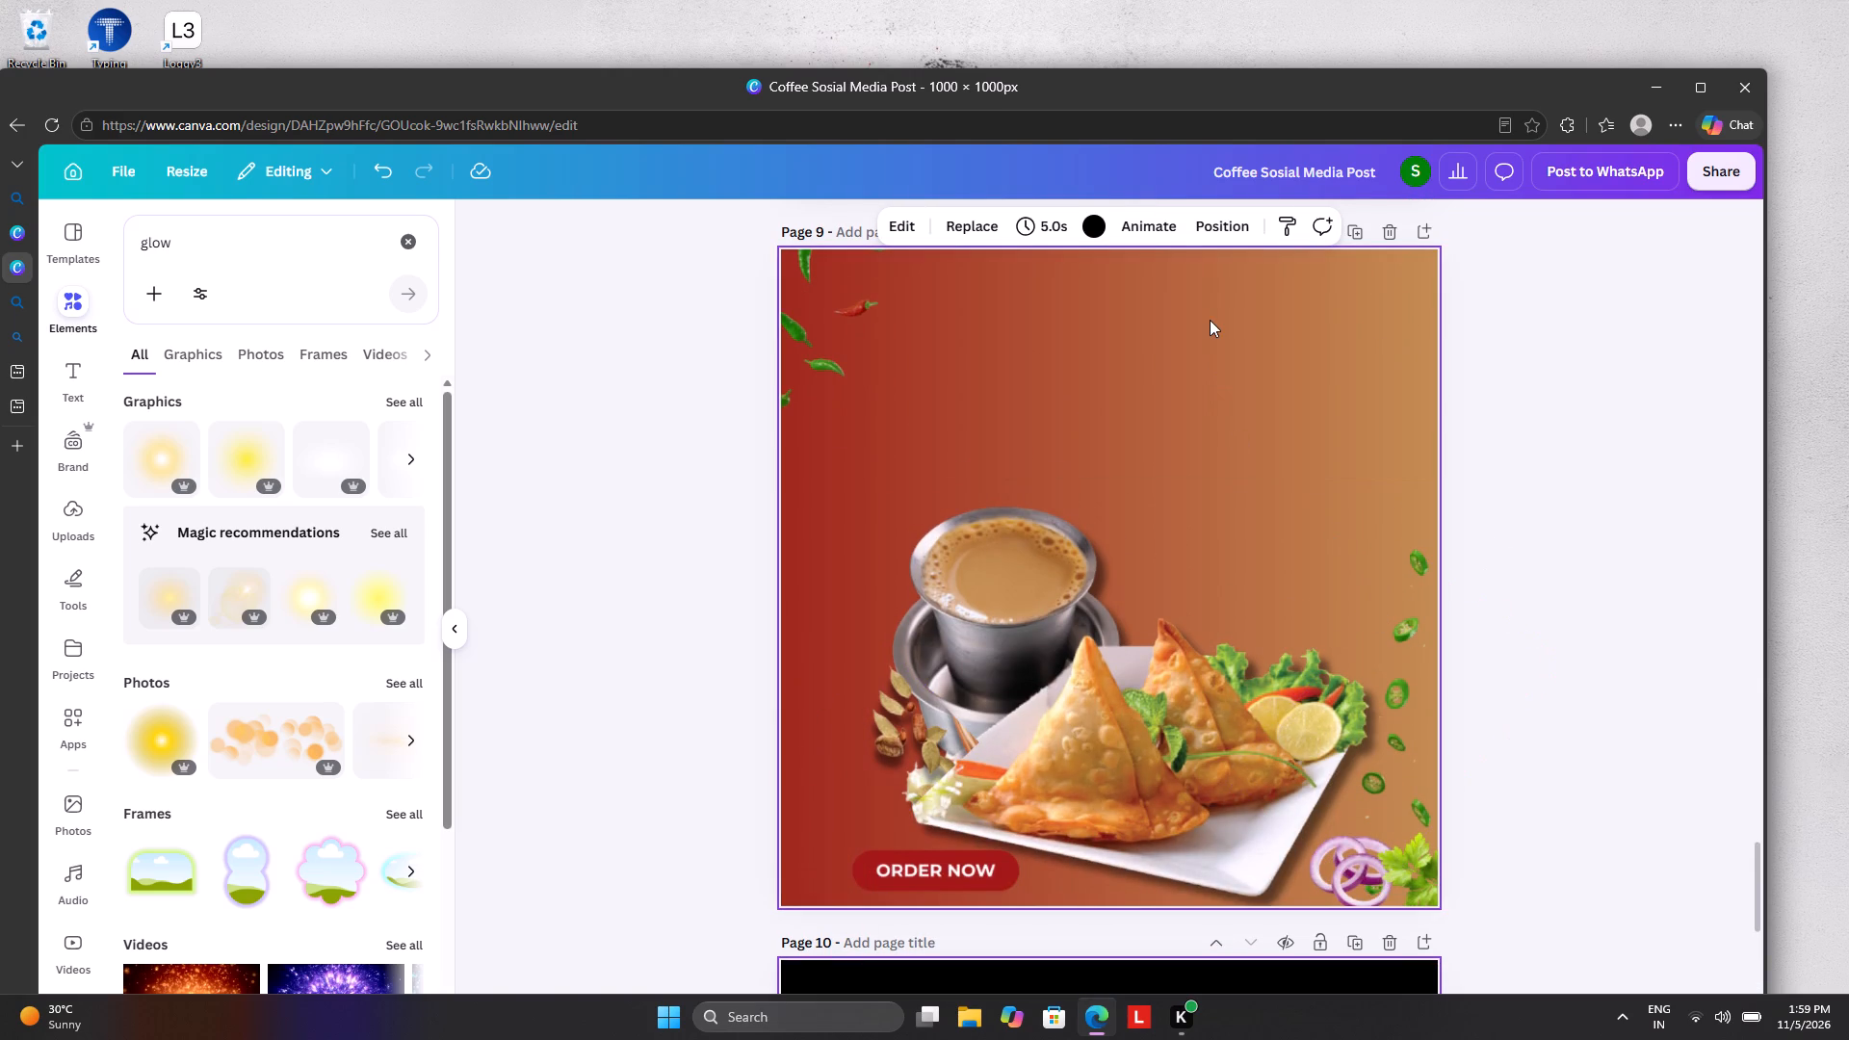
click(1210, 320)
click(1088, 225)
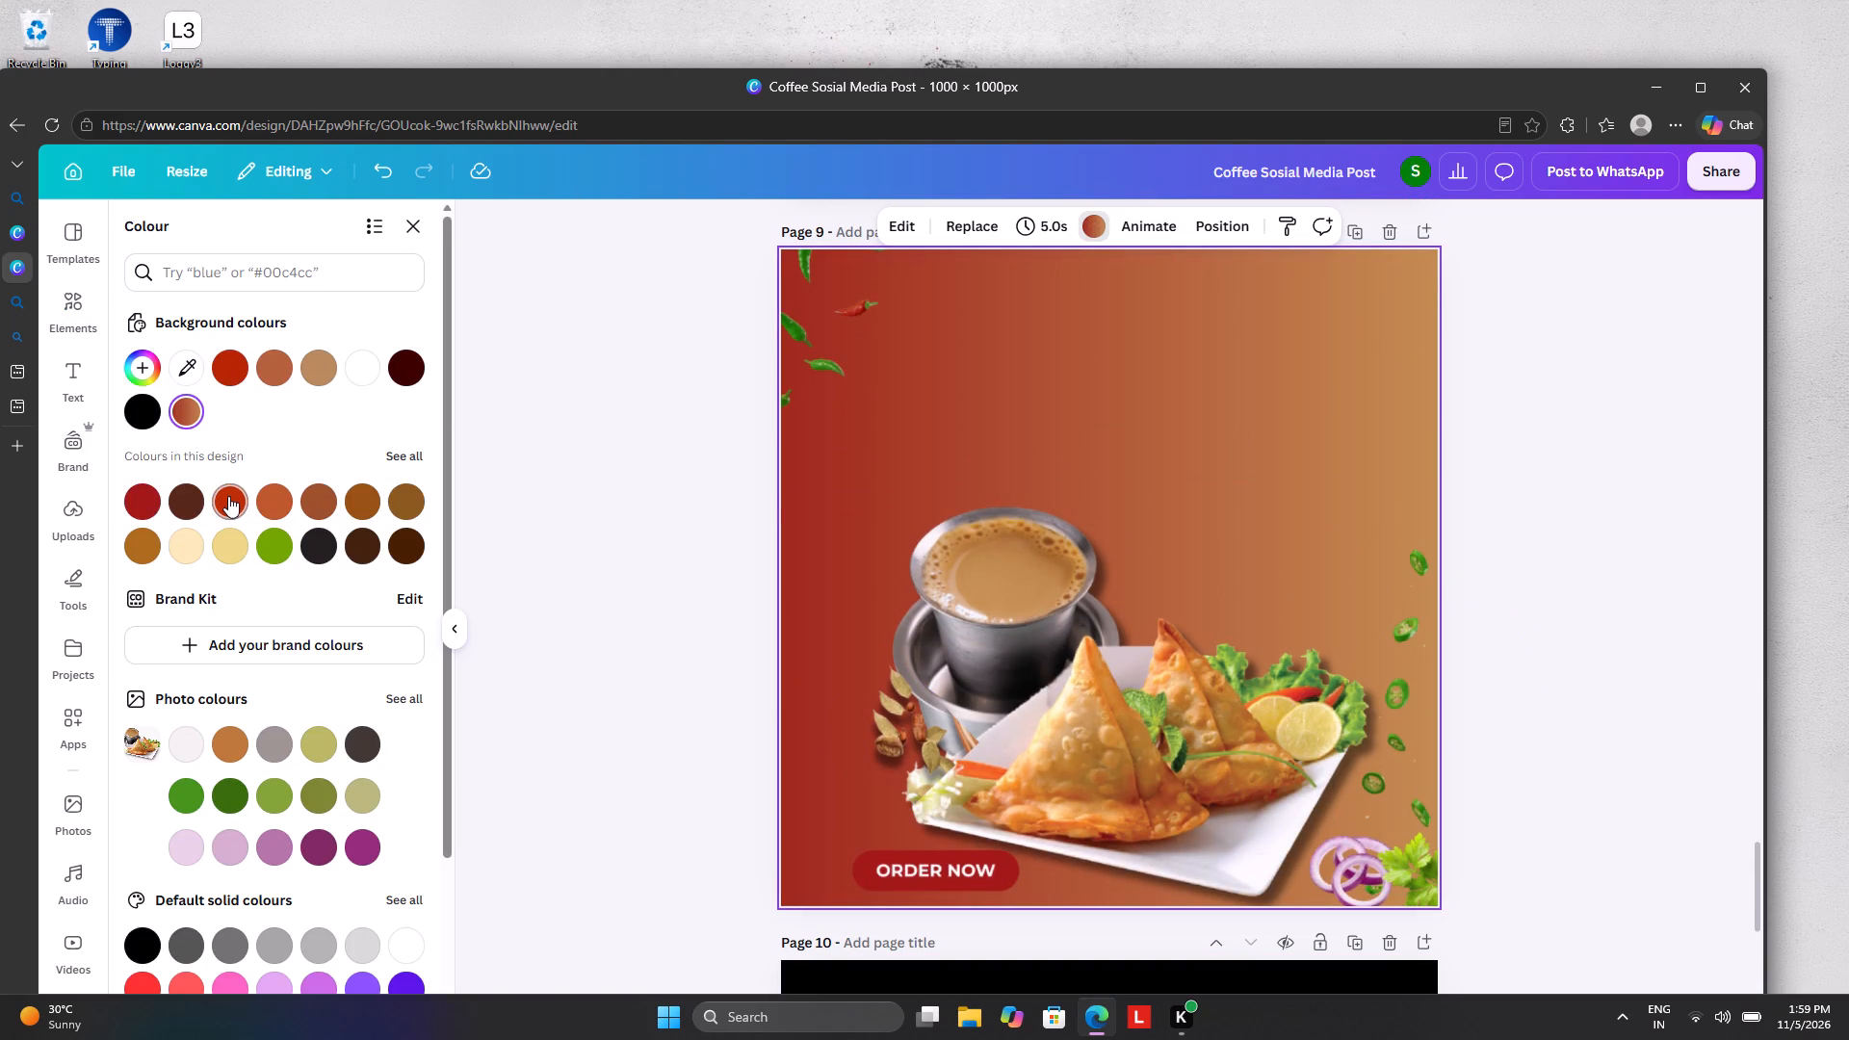
click(228, 498)
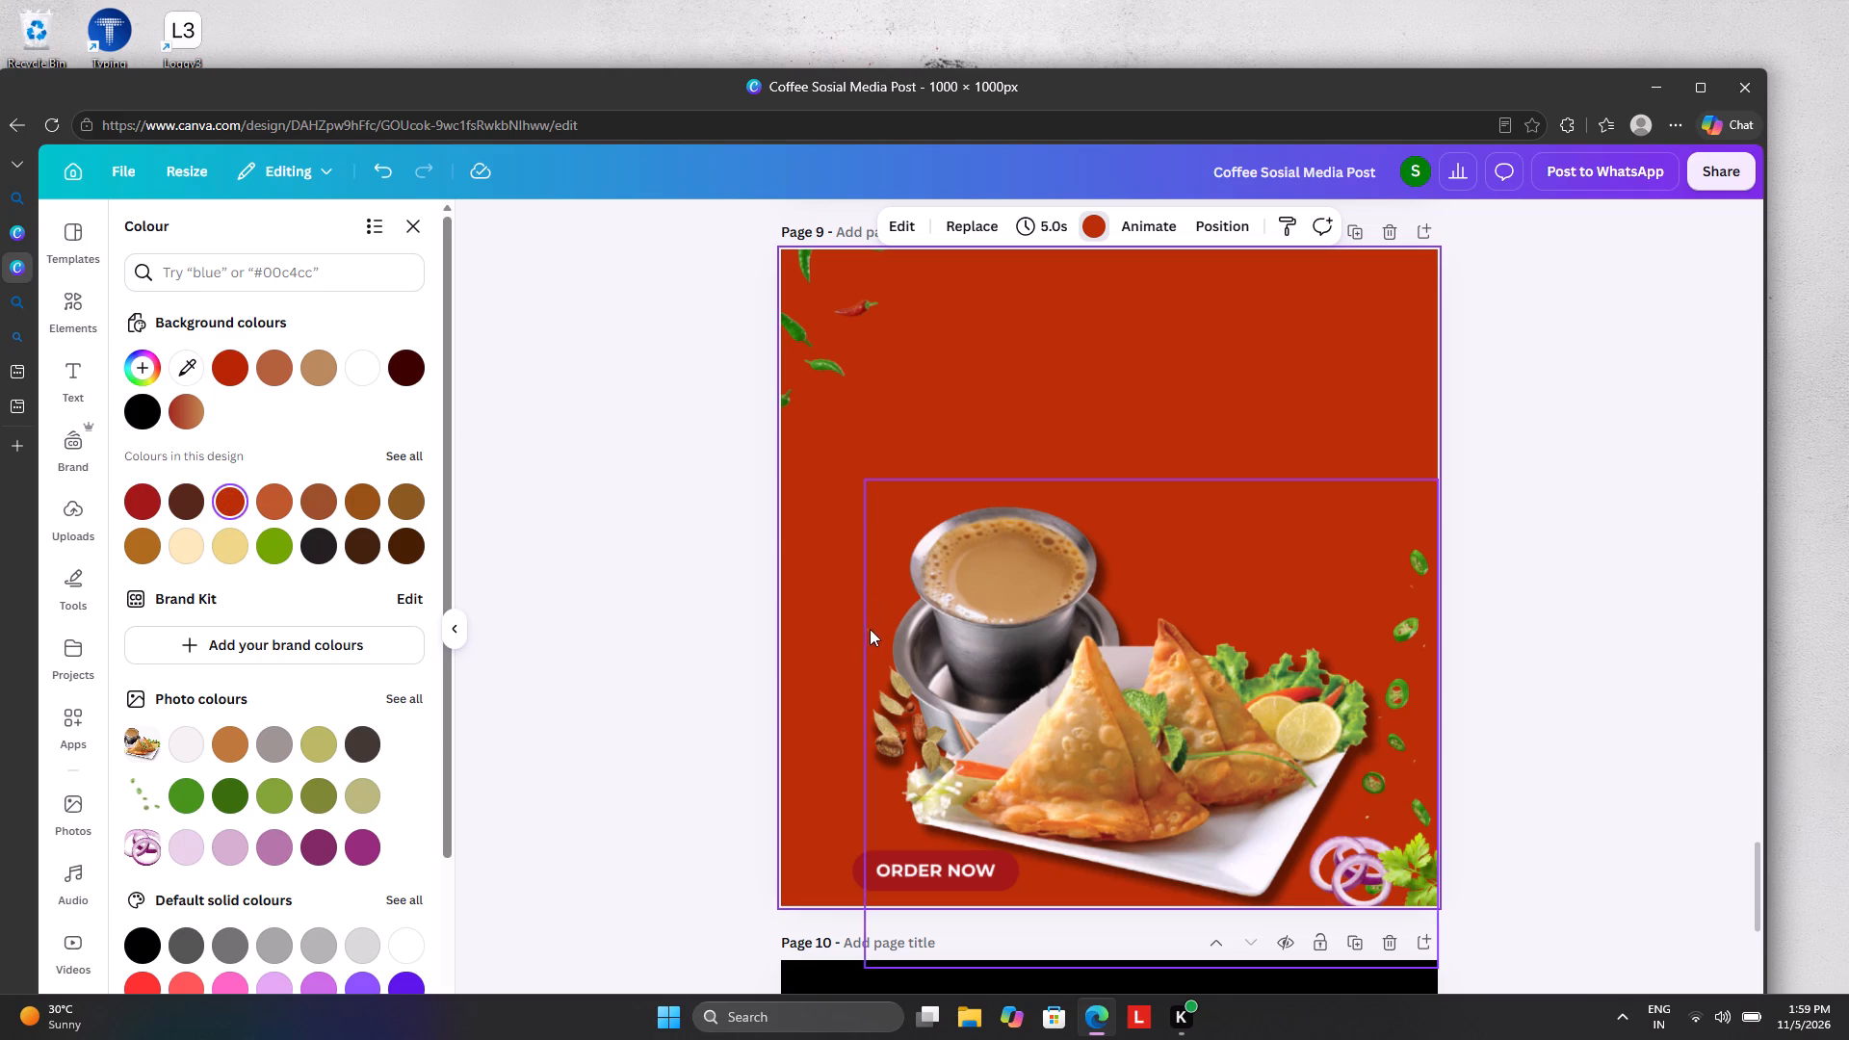
click(609, 564)
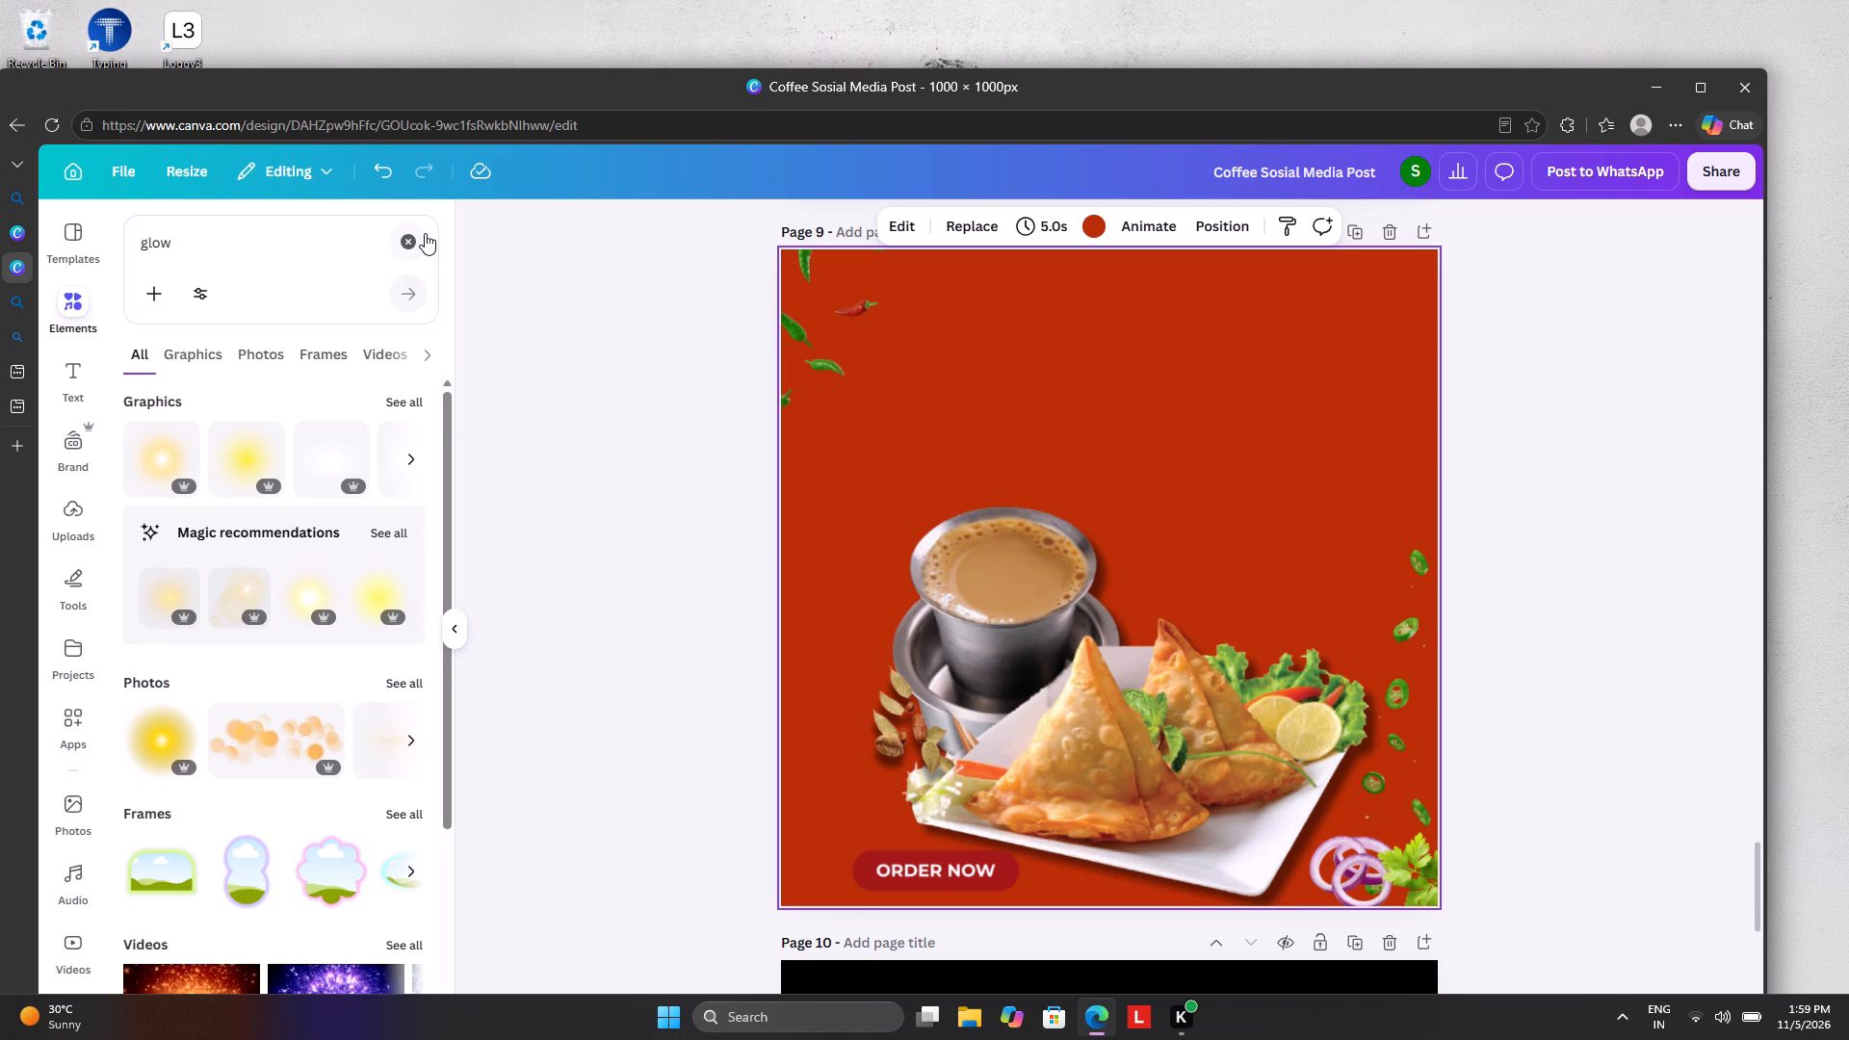
Search the elements for "tea" and show all the graphics results.
click(408, 244)
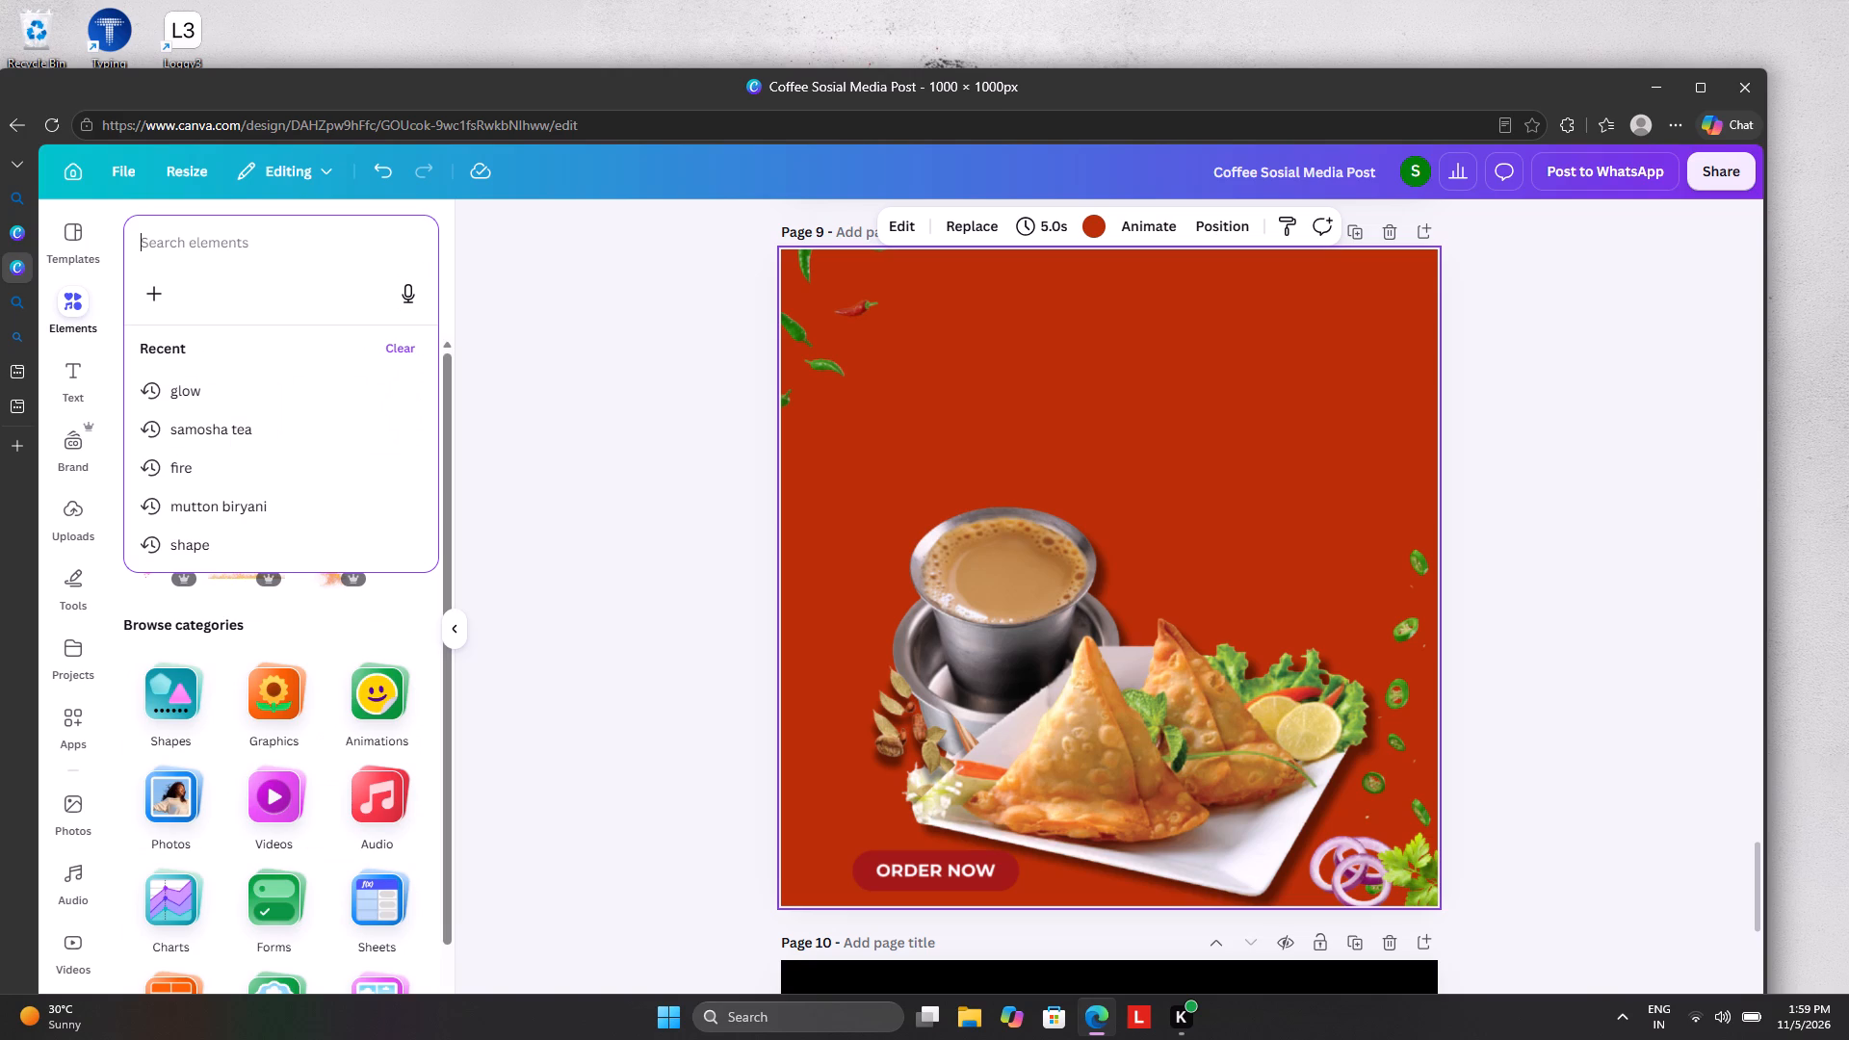
text(tea)
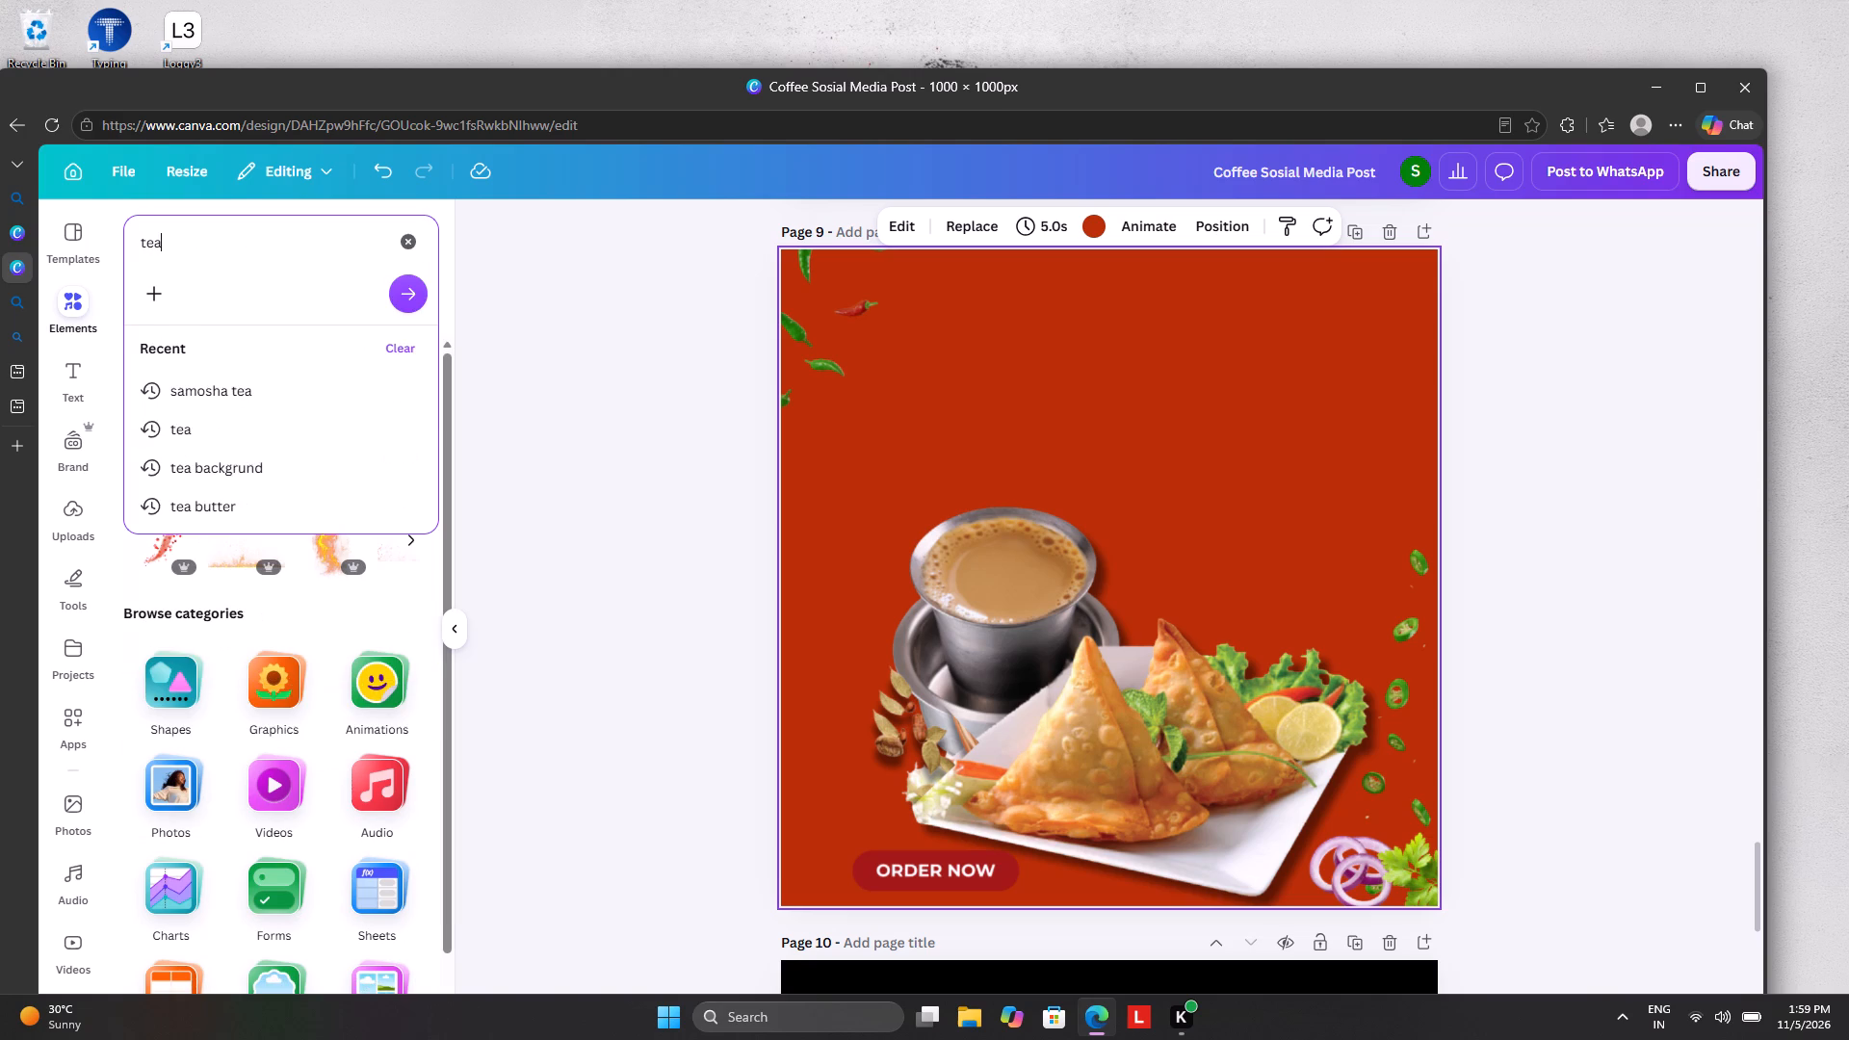
key(Return)
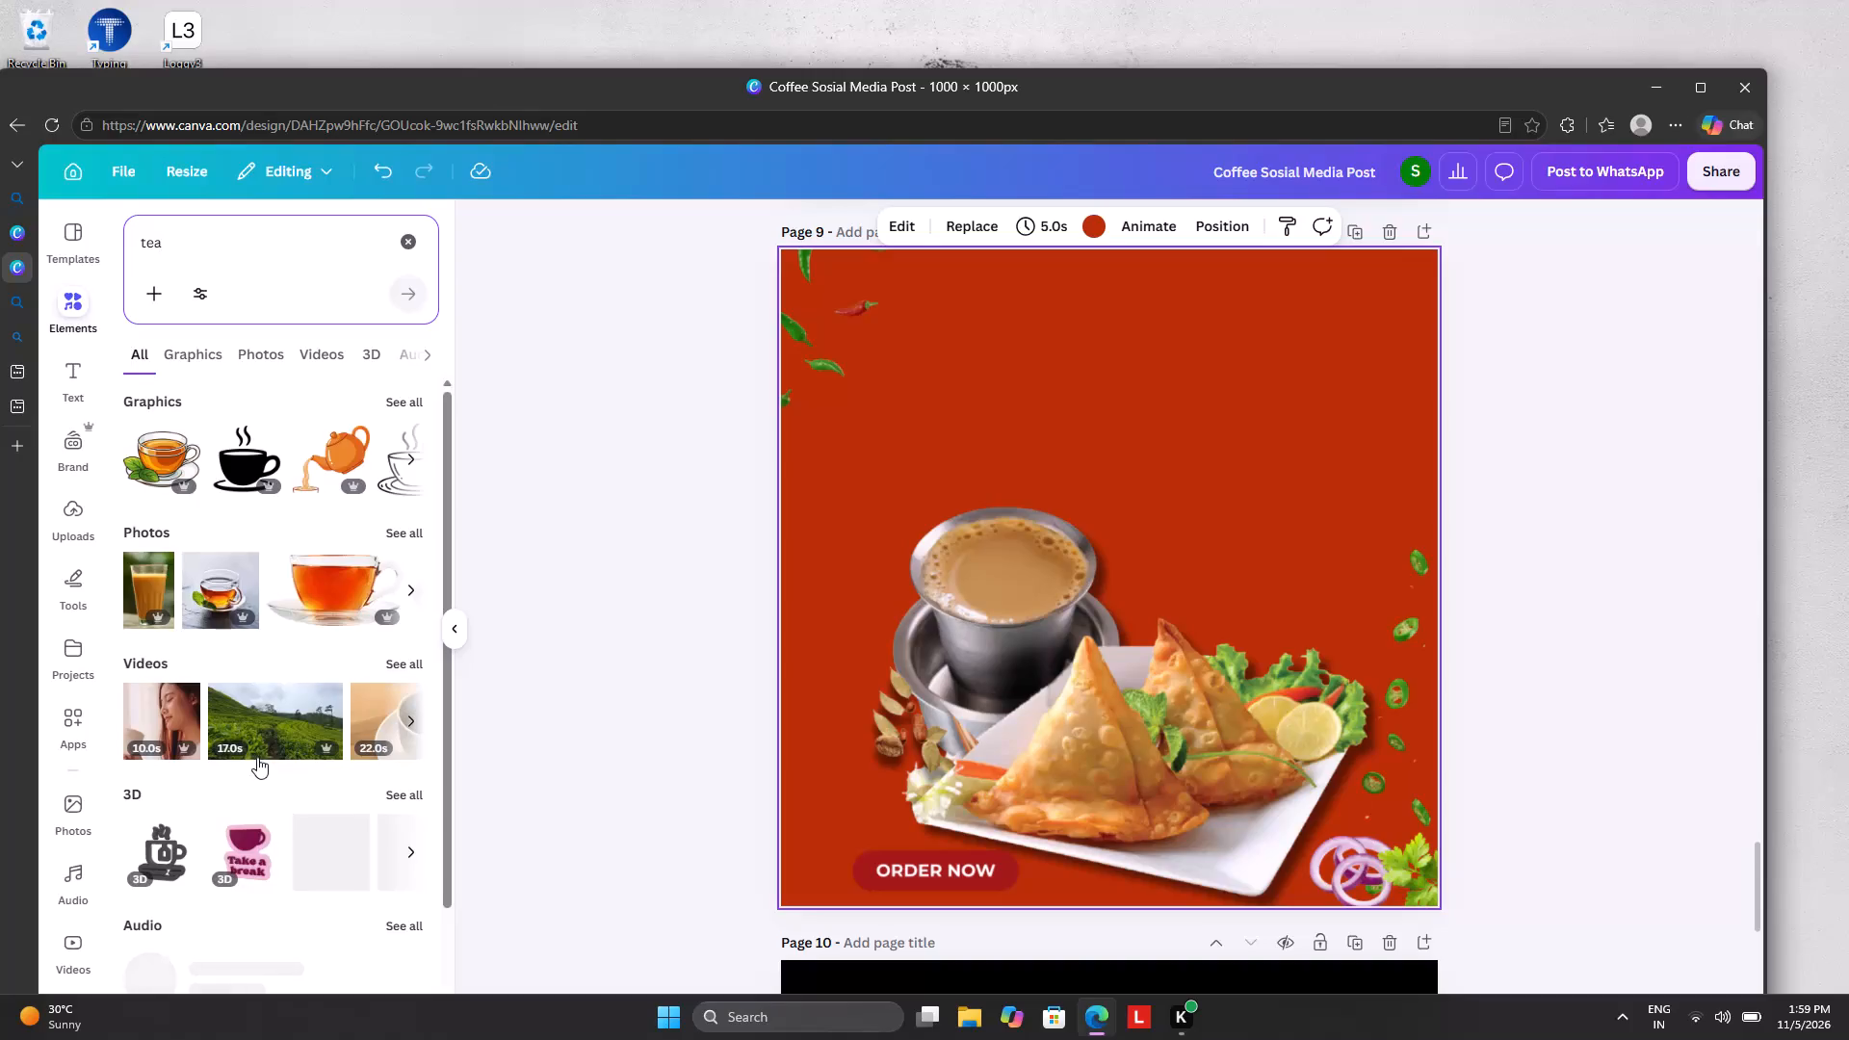
scroll(255, 754, down, 9)
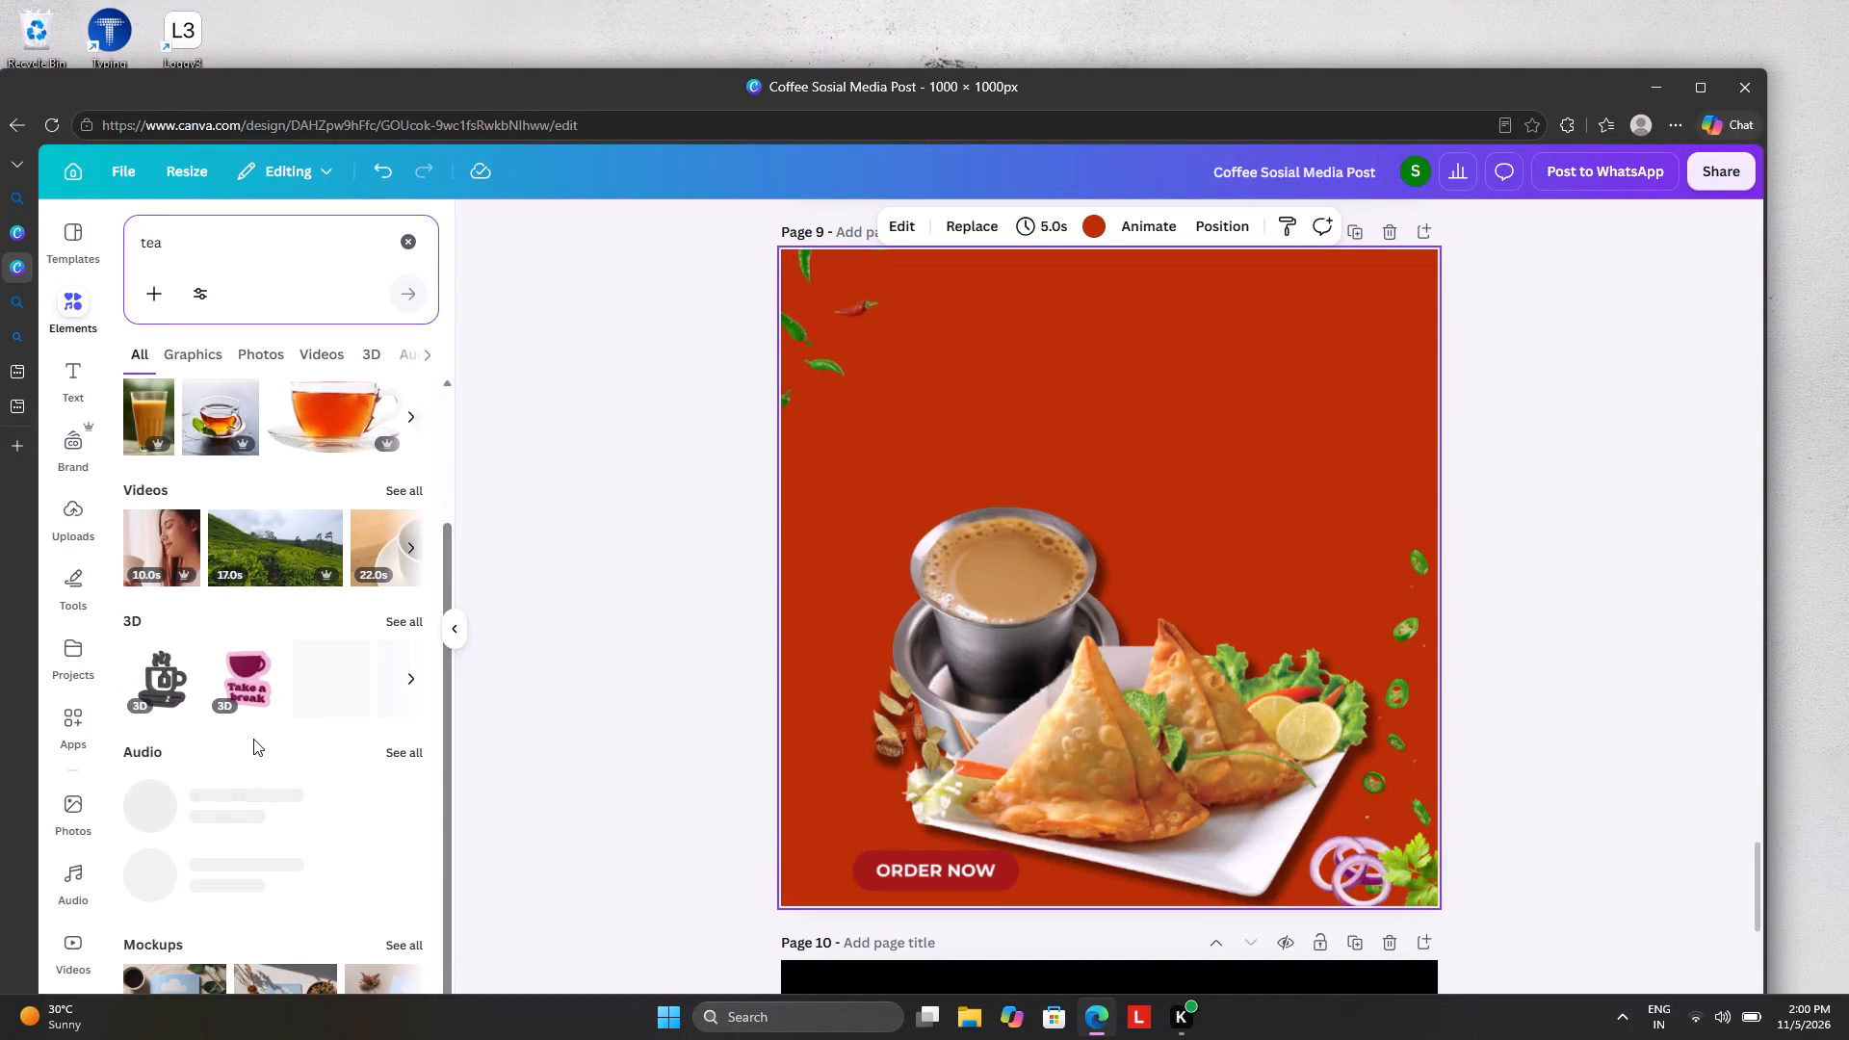
scroll(224, 767, down, 5)
scroll(285, 558, up, 5)
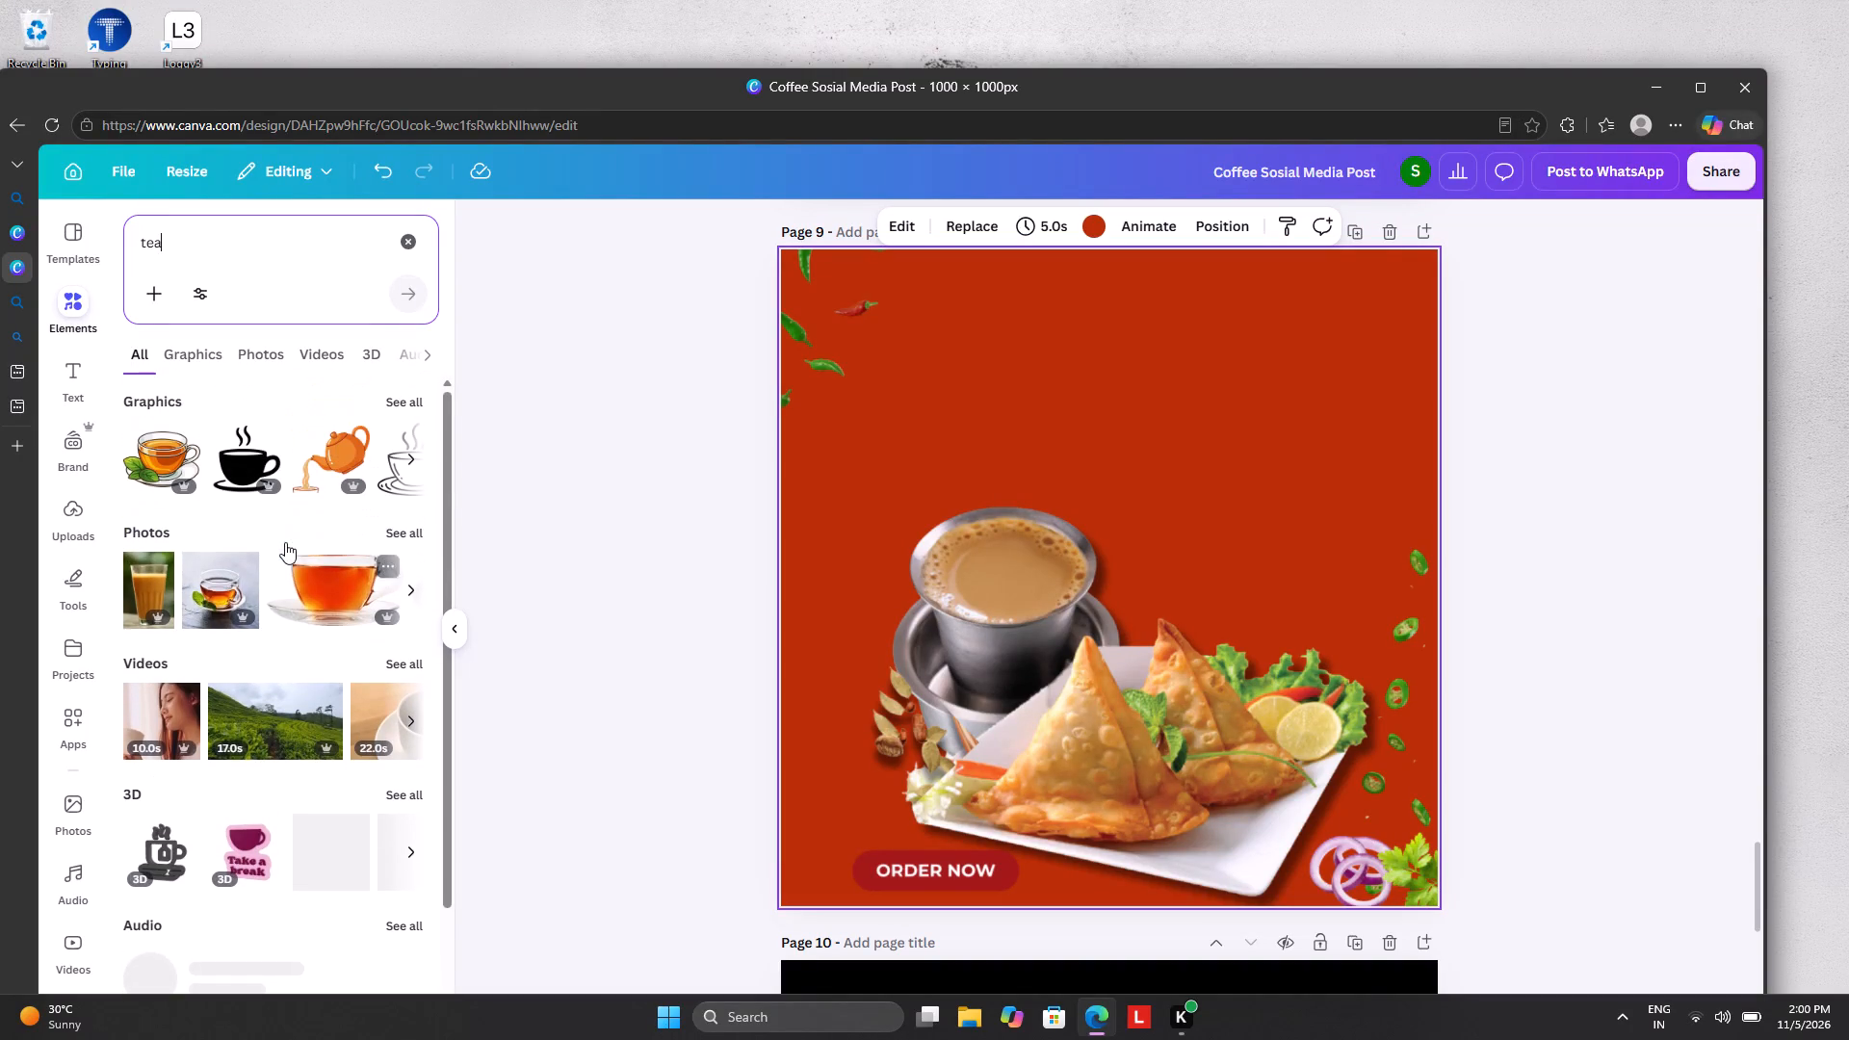
click(394, 397)
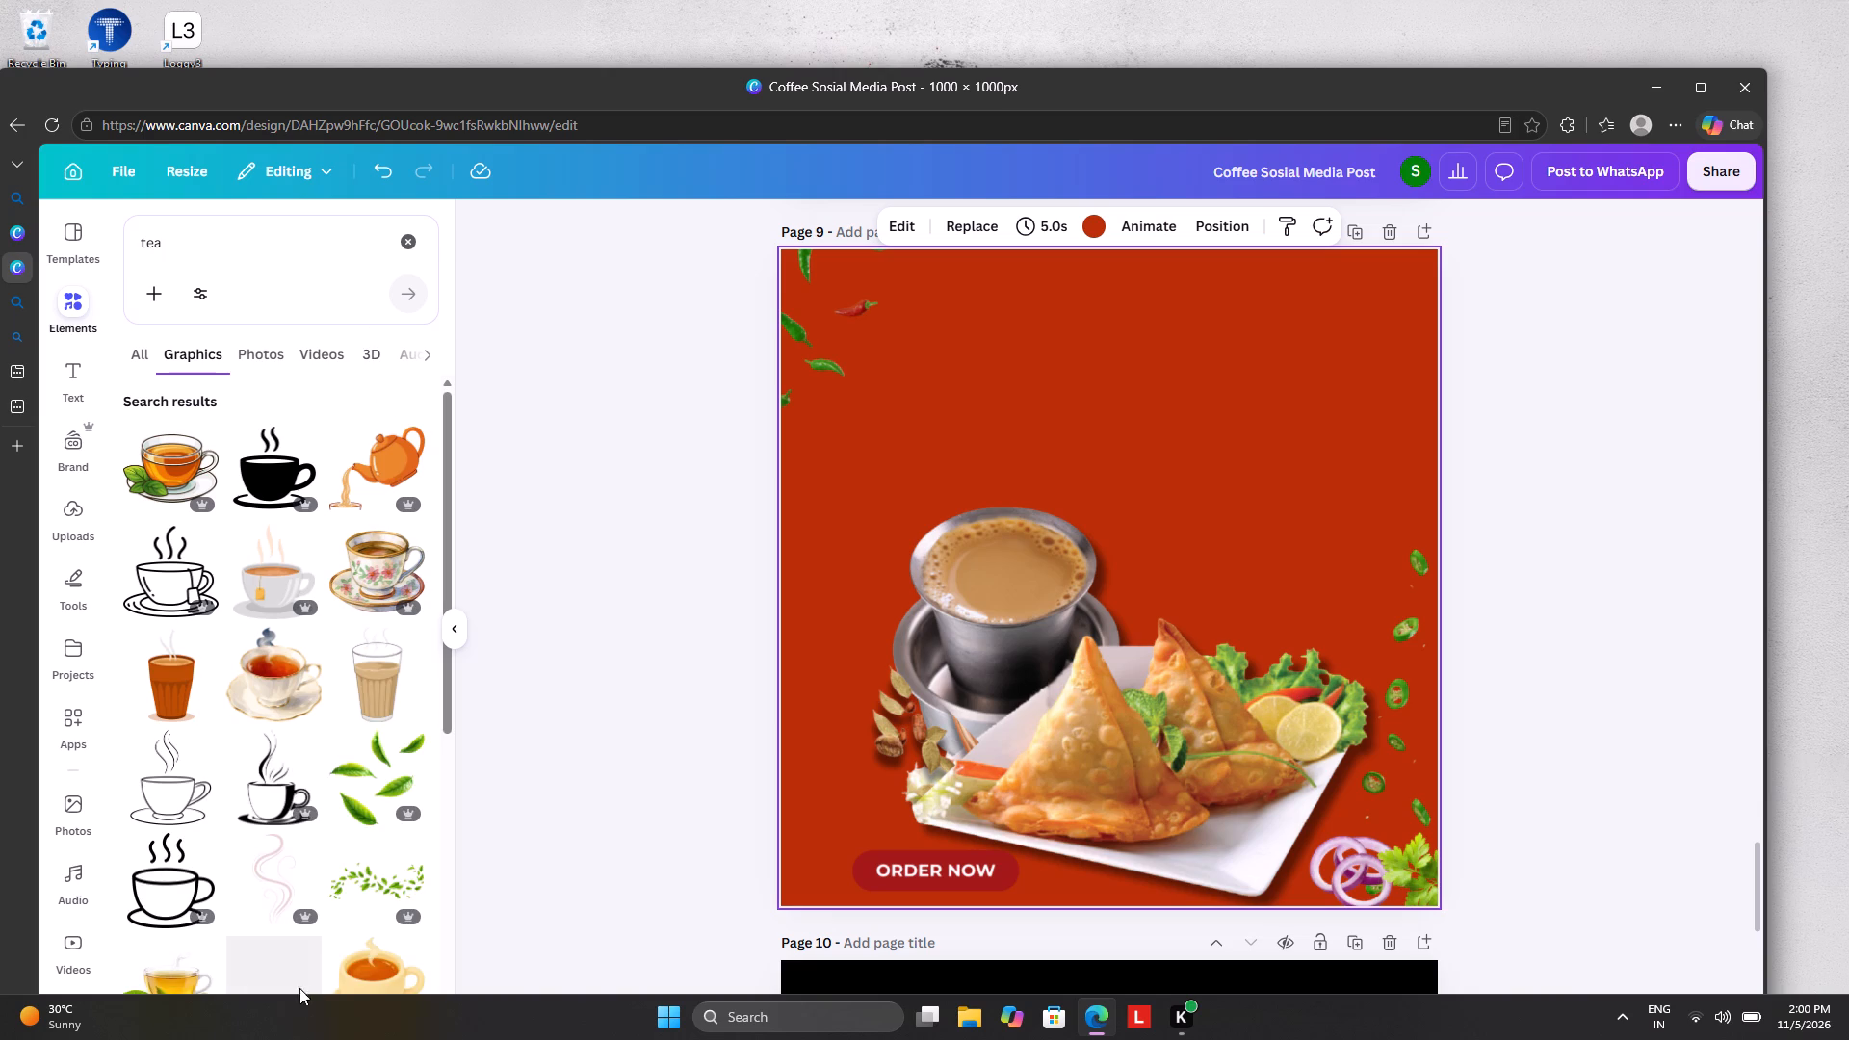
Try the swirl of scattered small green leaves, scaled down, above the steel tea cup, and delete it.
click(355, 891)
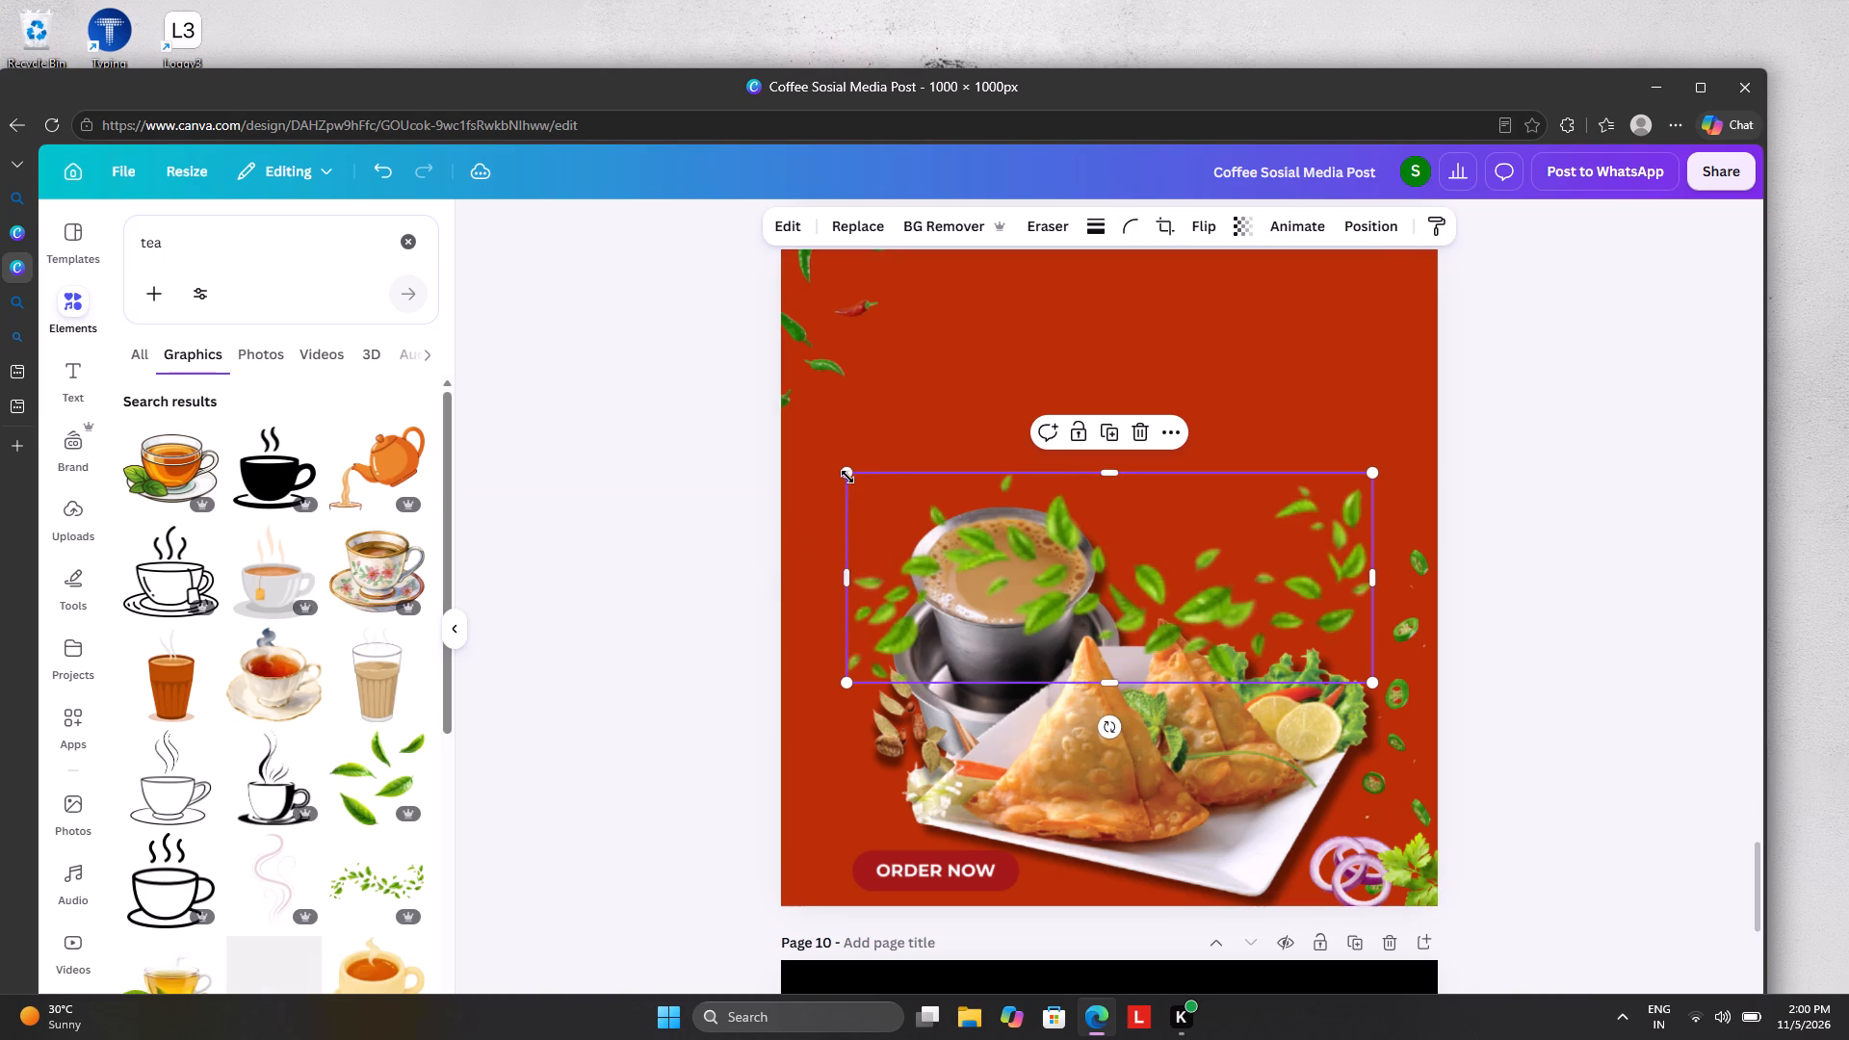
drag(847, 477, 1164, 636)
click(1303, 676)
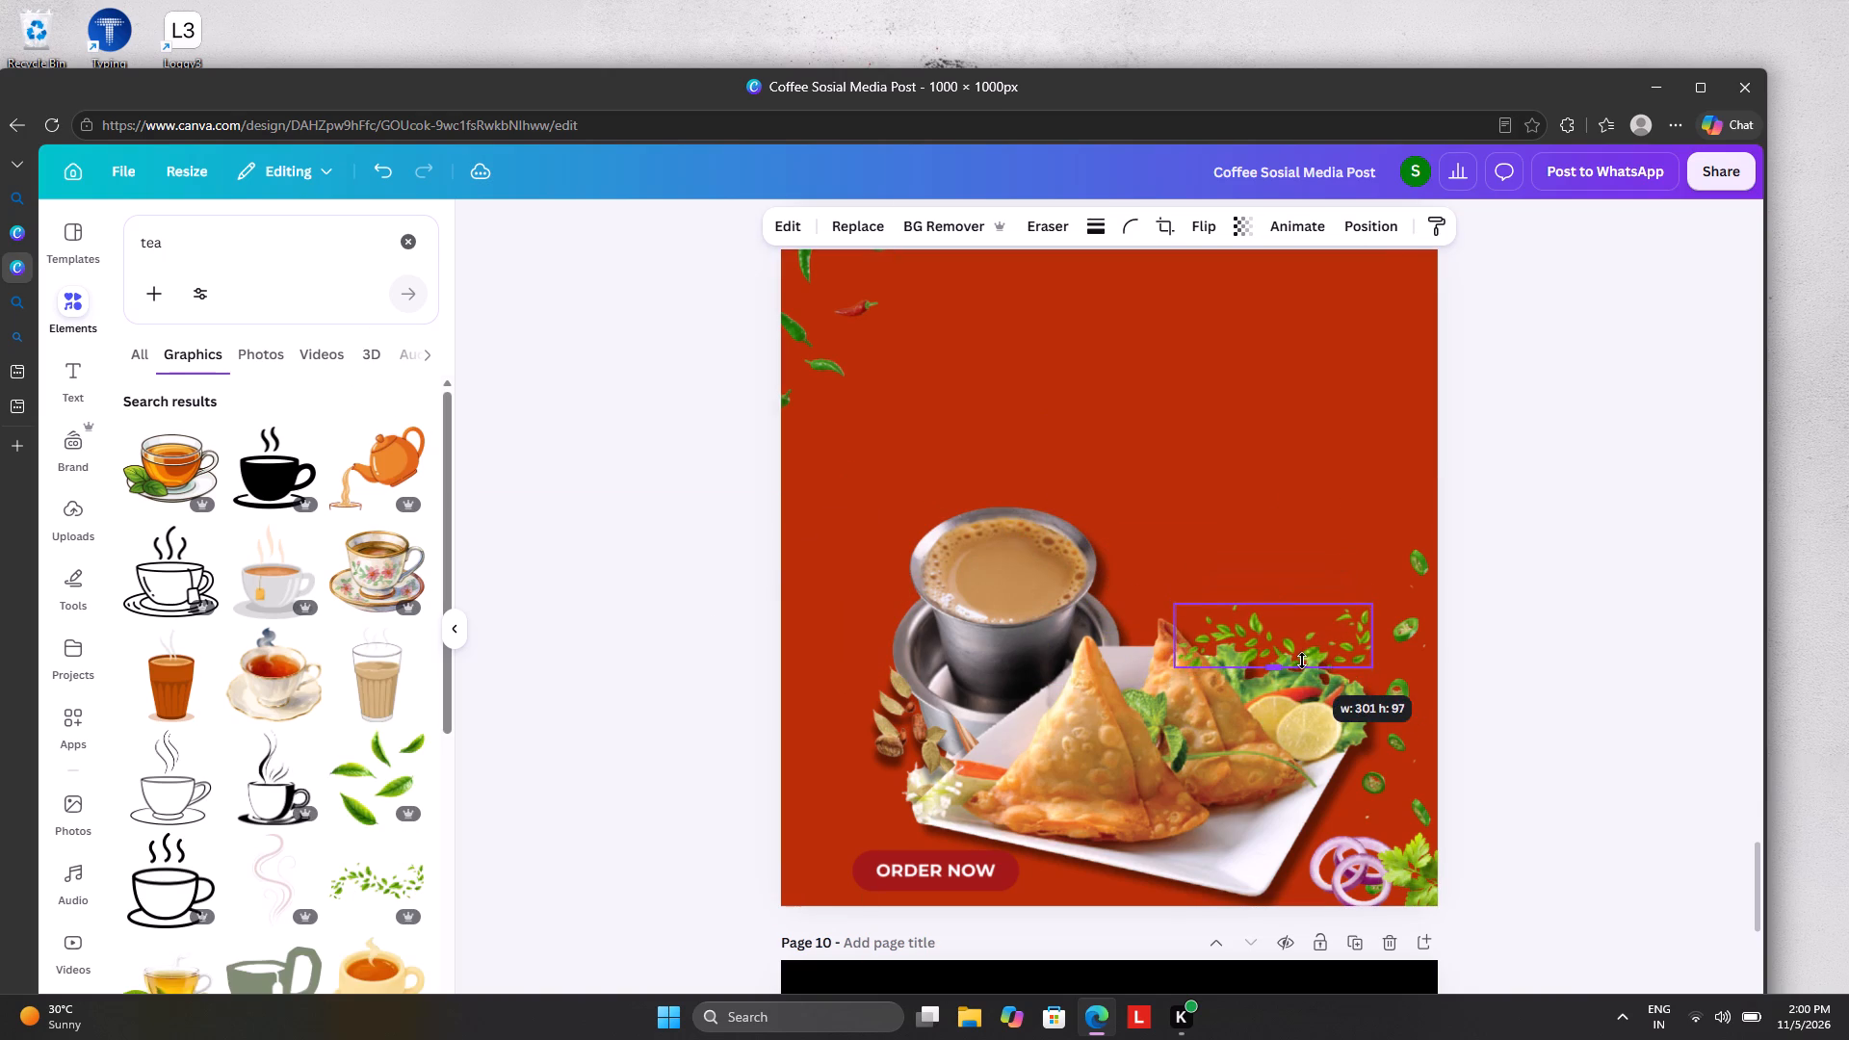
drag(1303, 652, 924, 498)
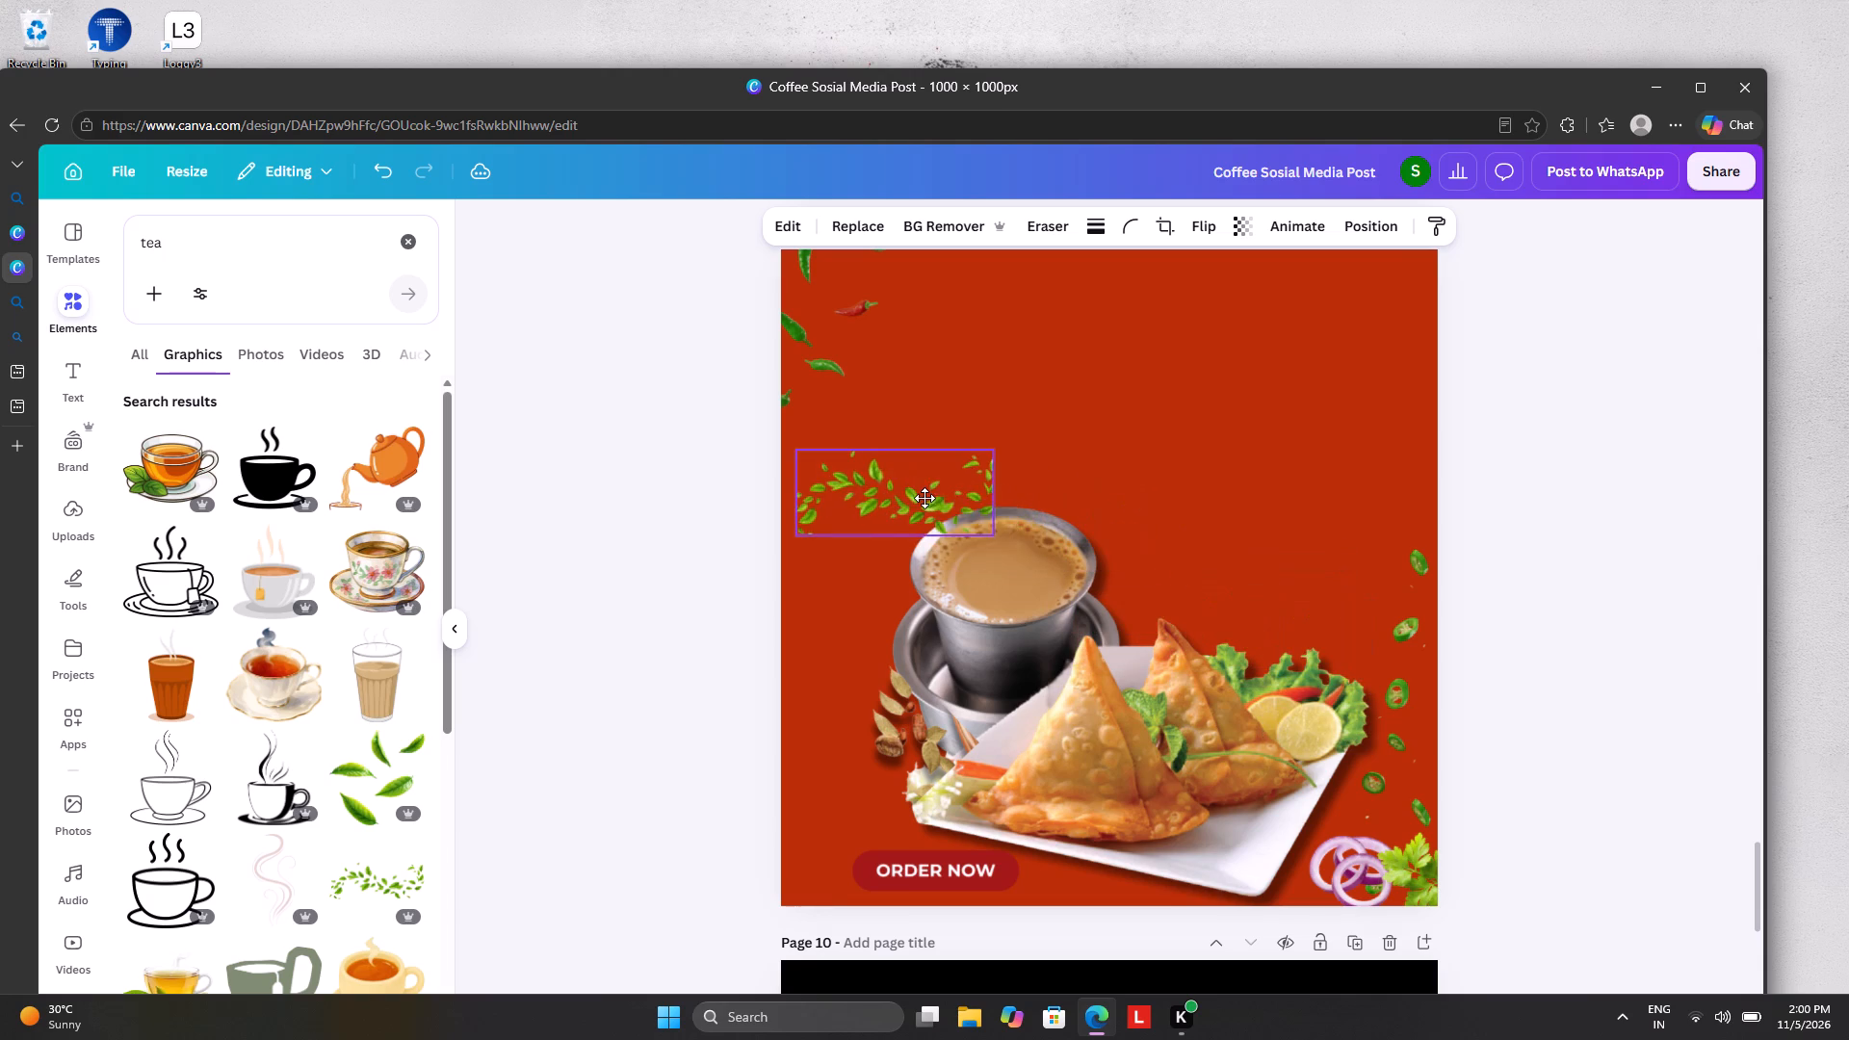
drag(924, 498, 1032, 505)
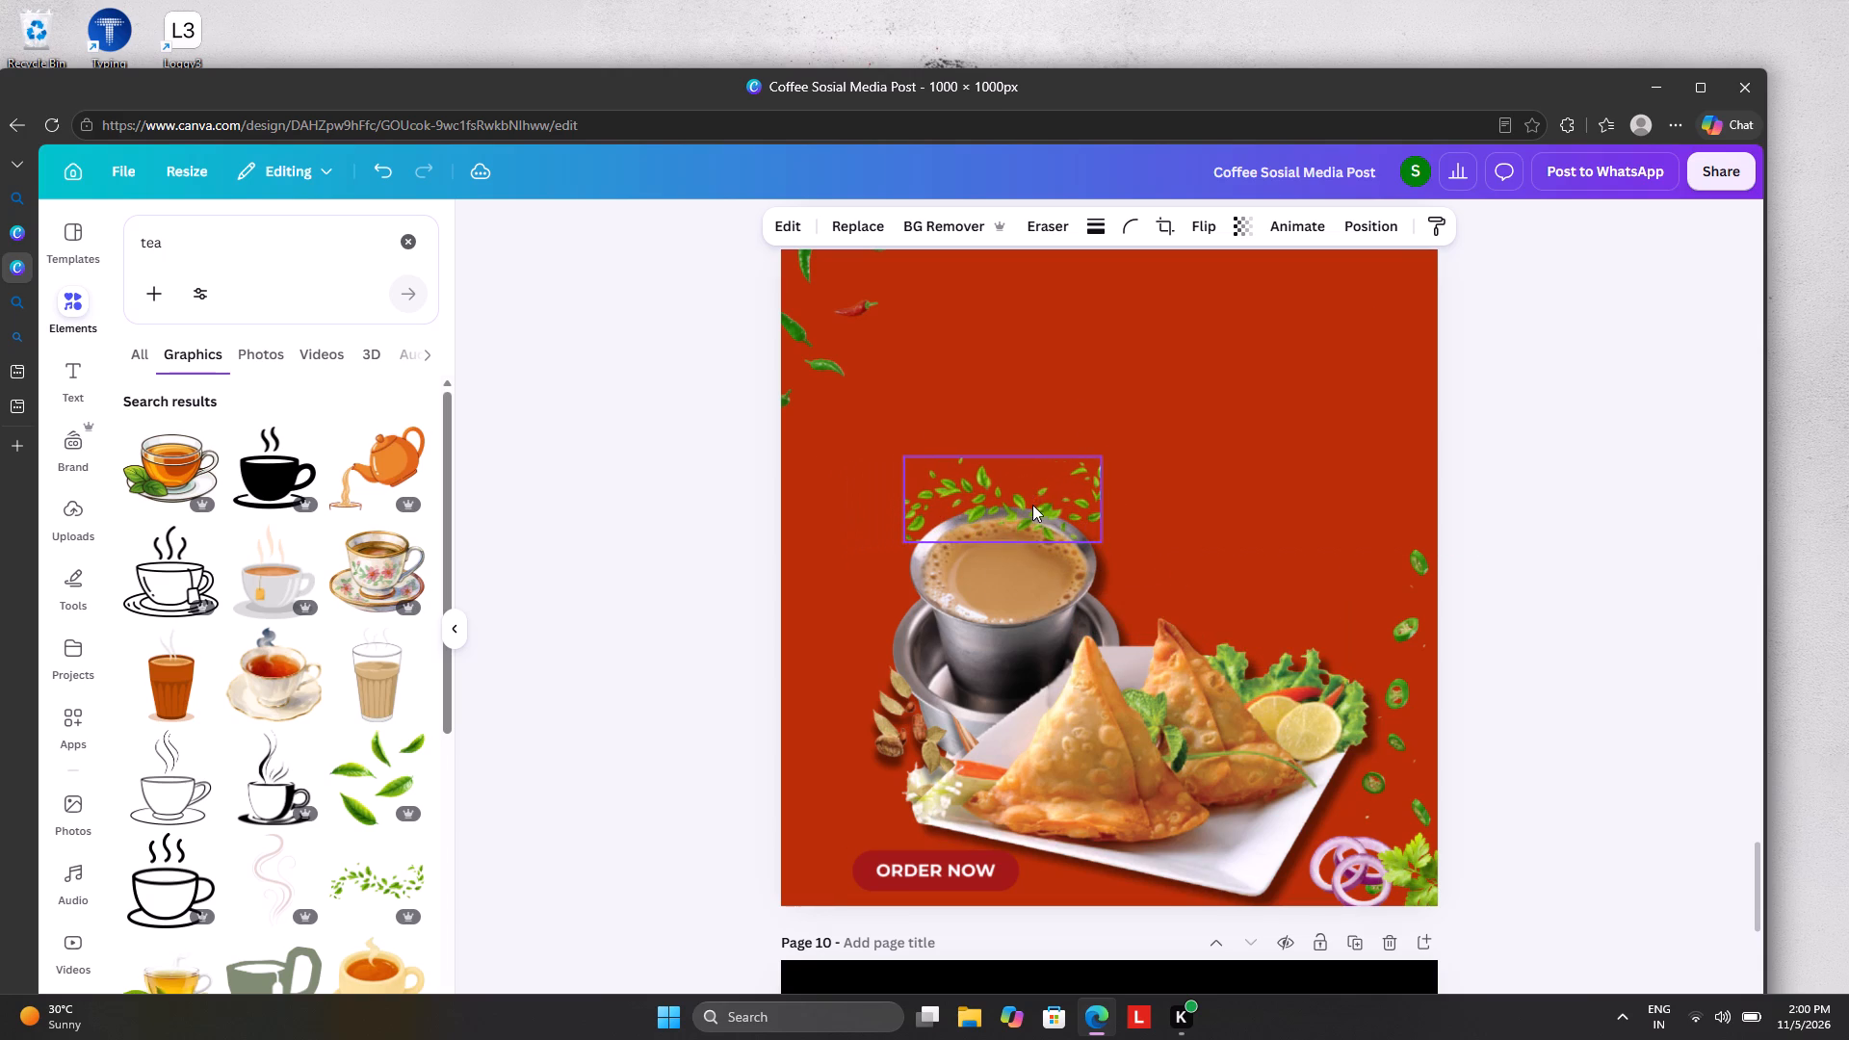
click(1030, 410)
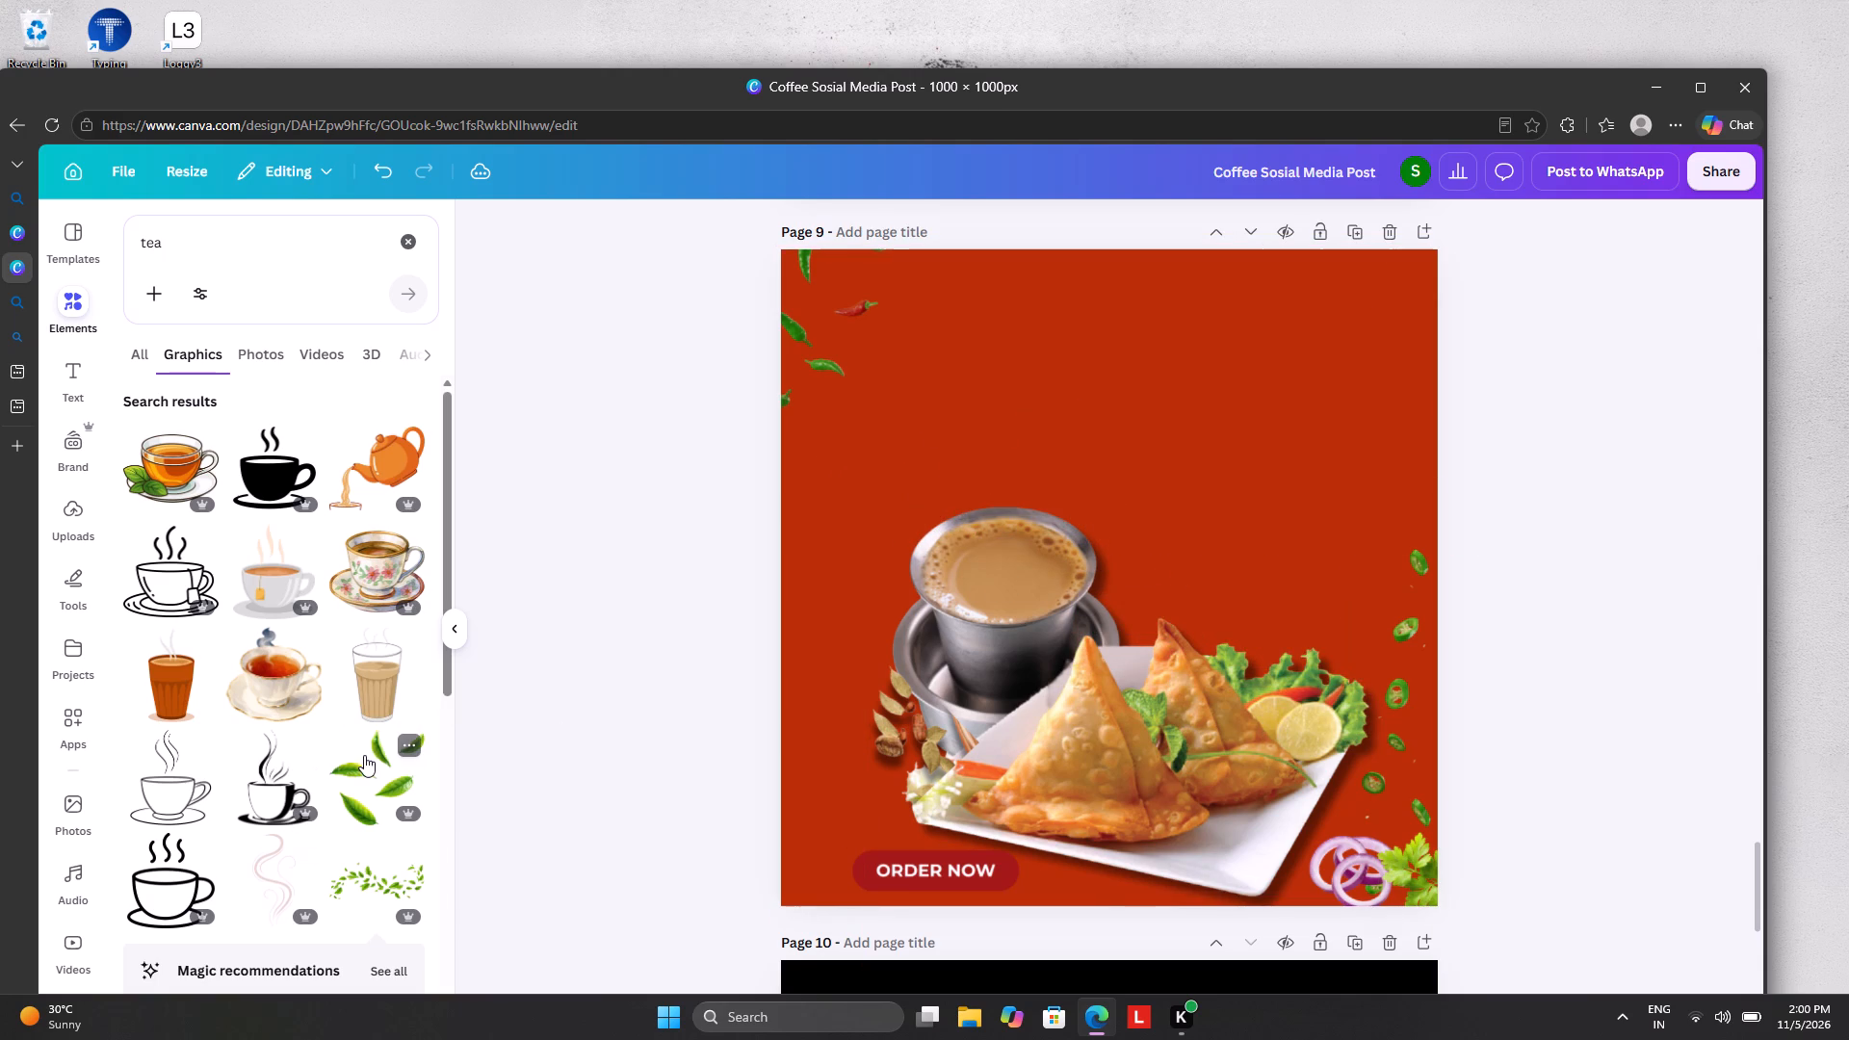
Add the graphic of five loose green tea leaves, shrink it, and place it overlapping page 9's top-right corner.
click(364, 755)
drag(847, 319, 952, 461)
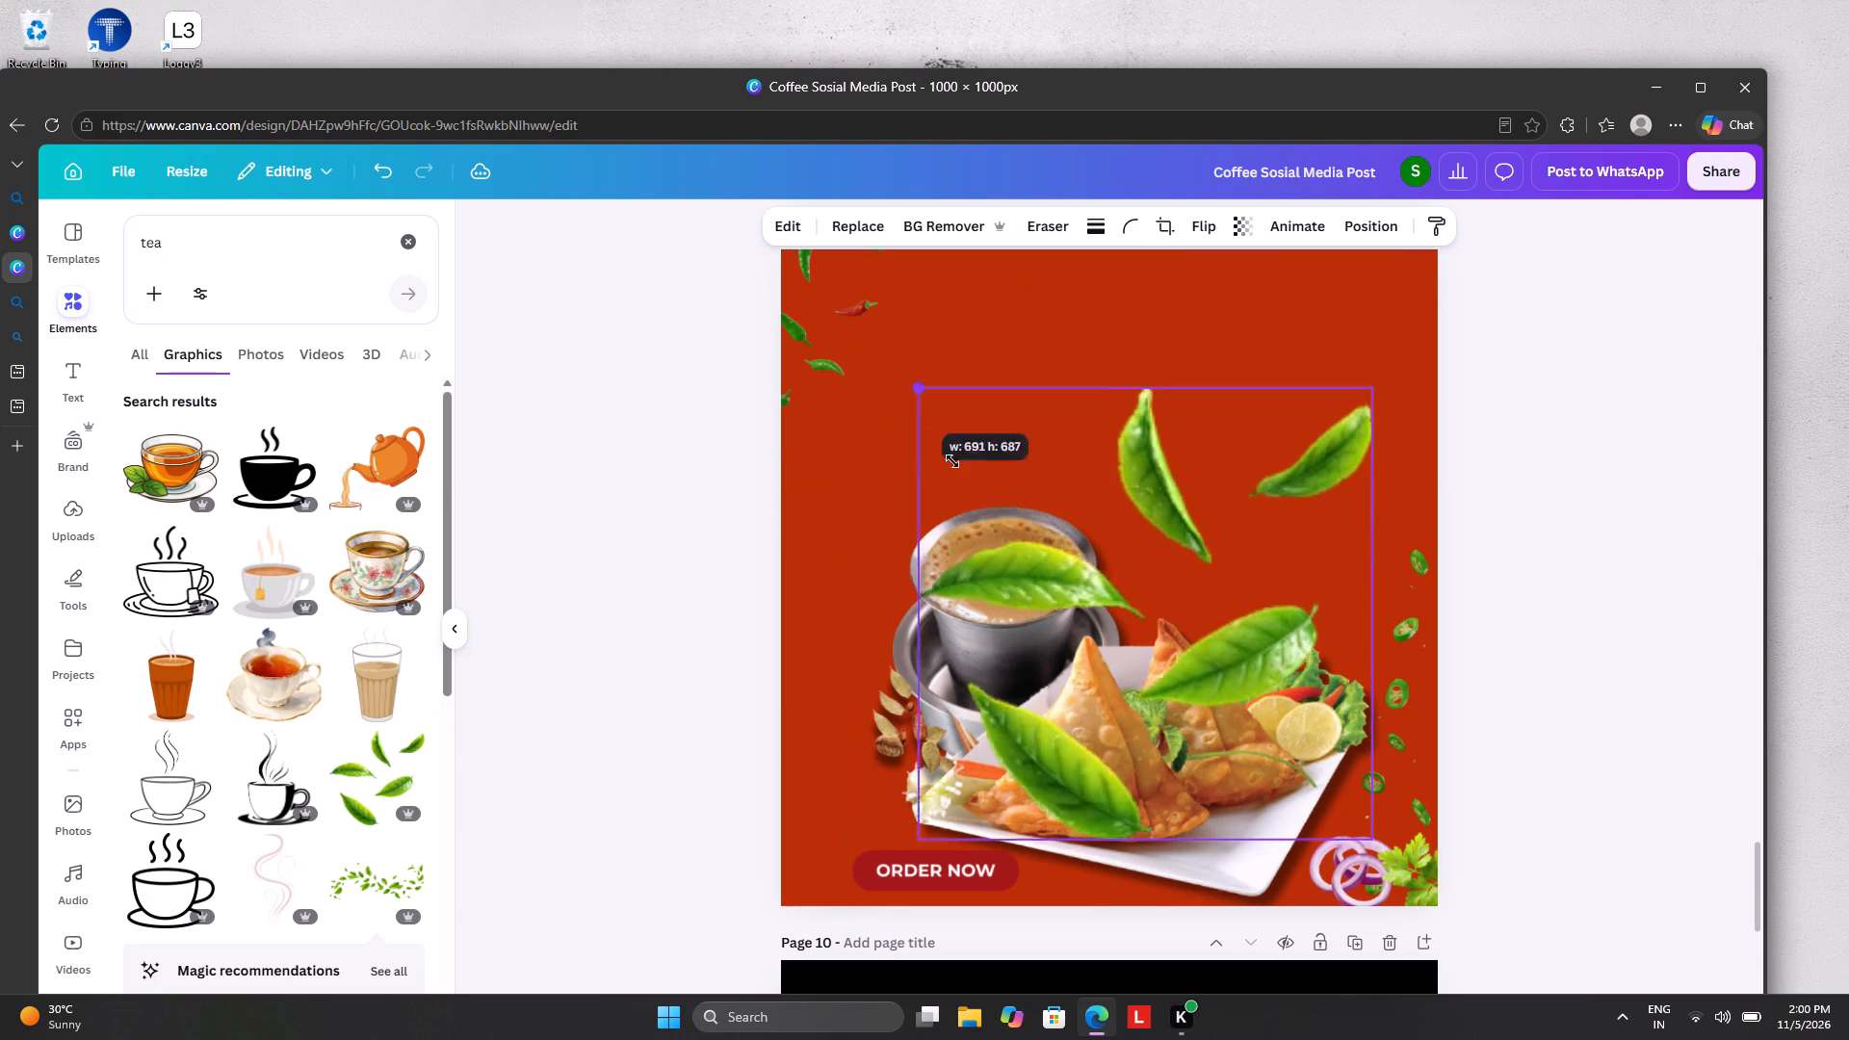
drag(952, 461, 1210, 792)
drag(1295, 784, 1377, 373)
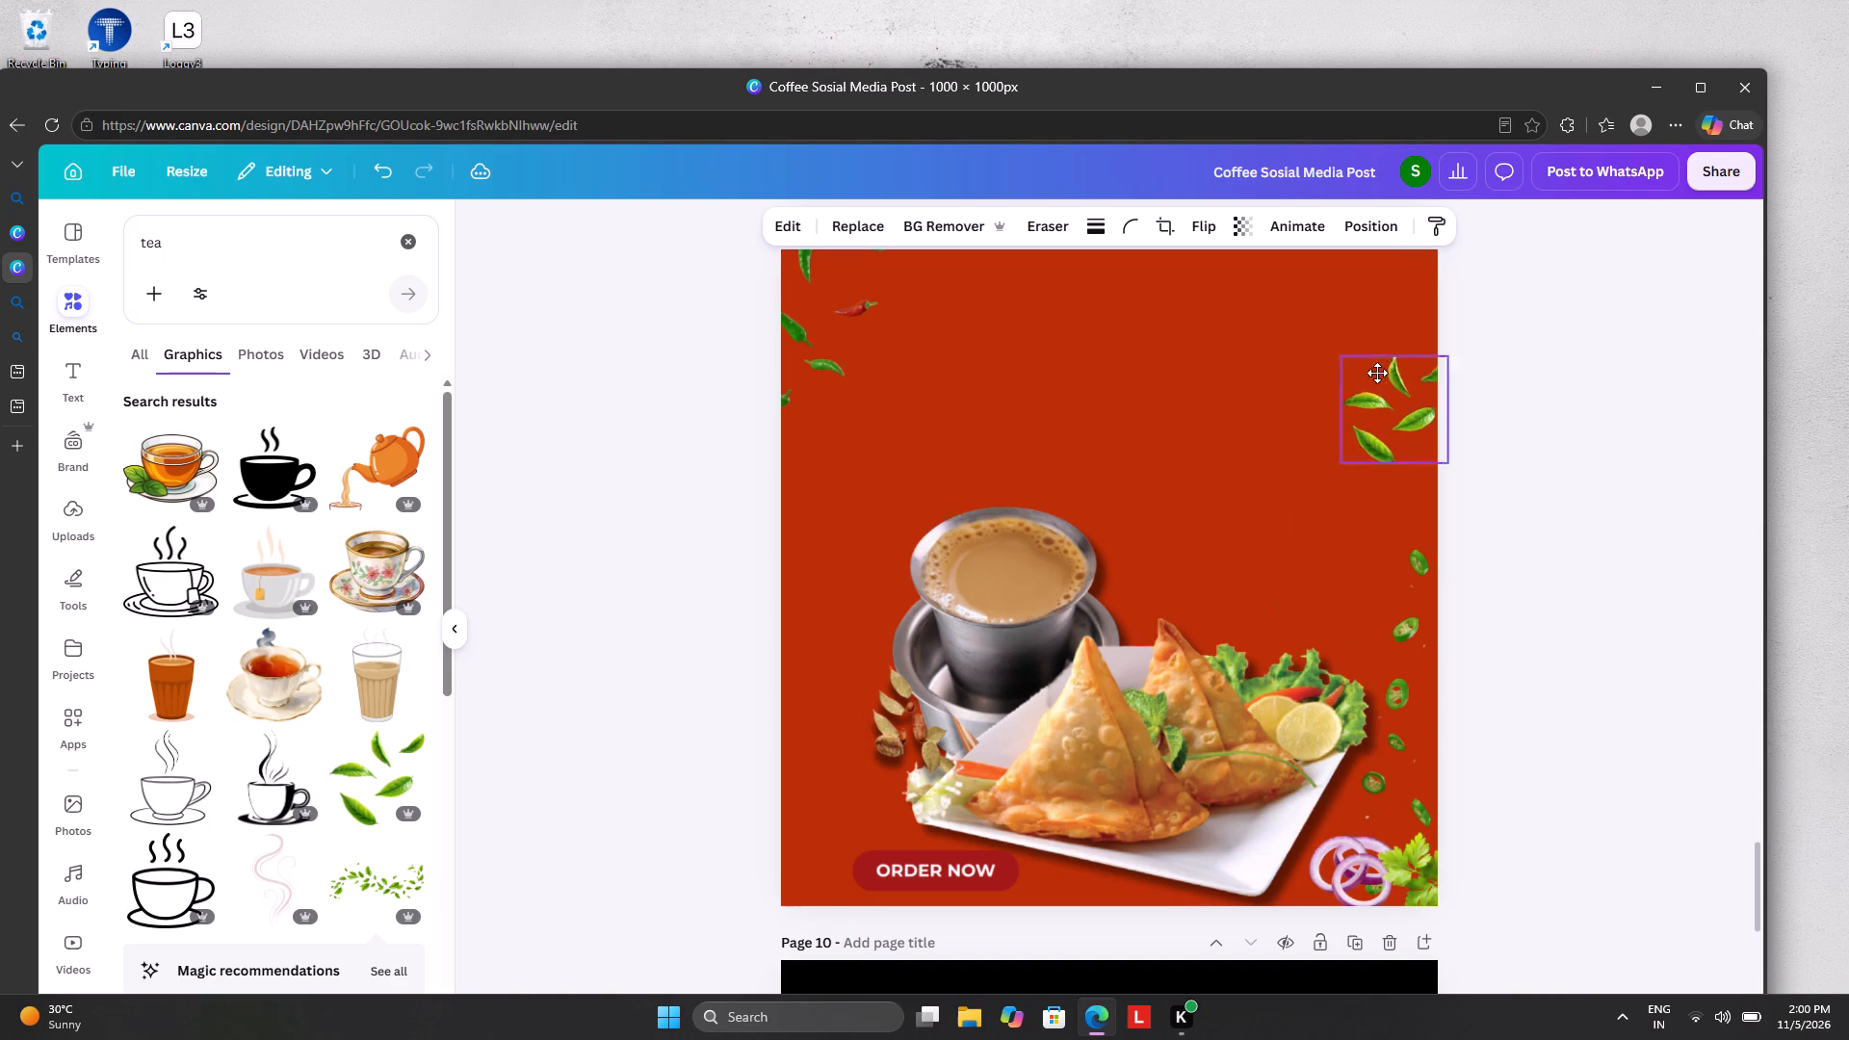
drag(1377, 373, 1403, 281)
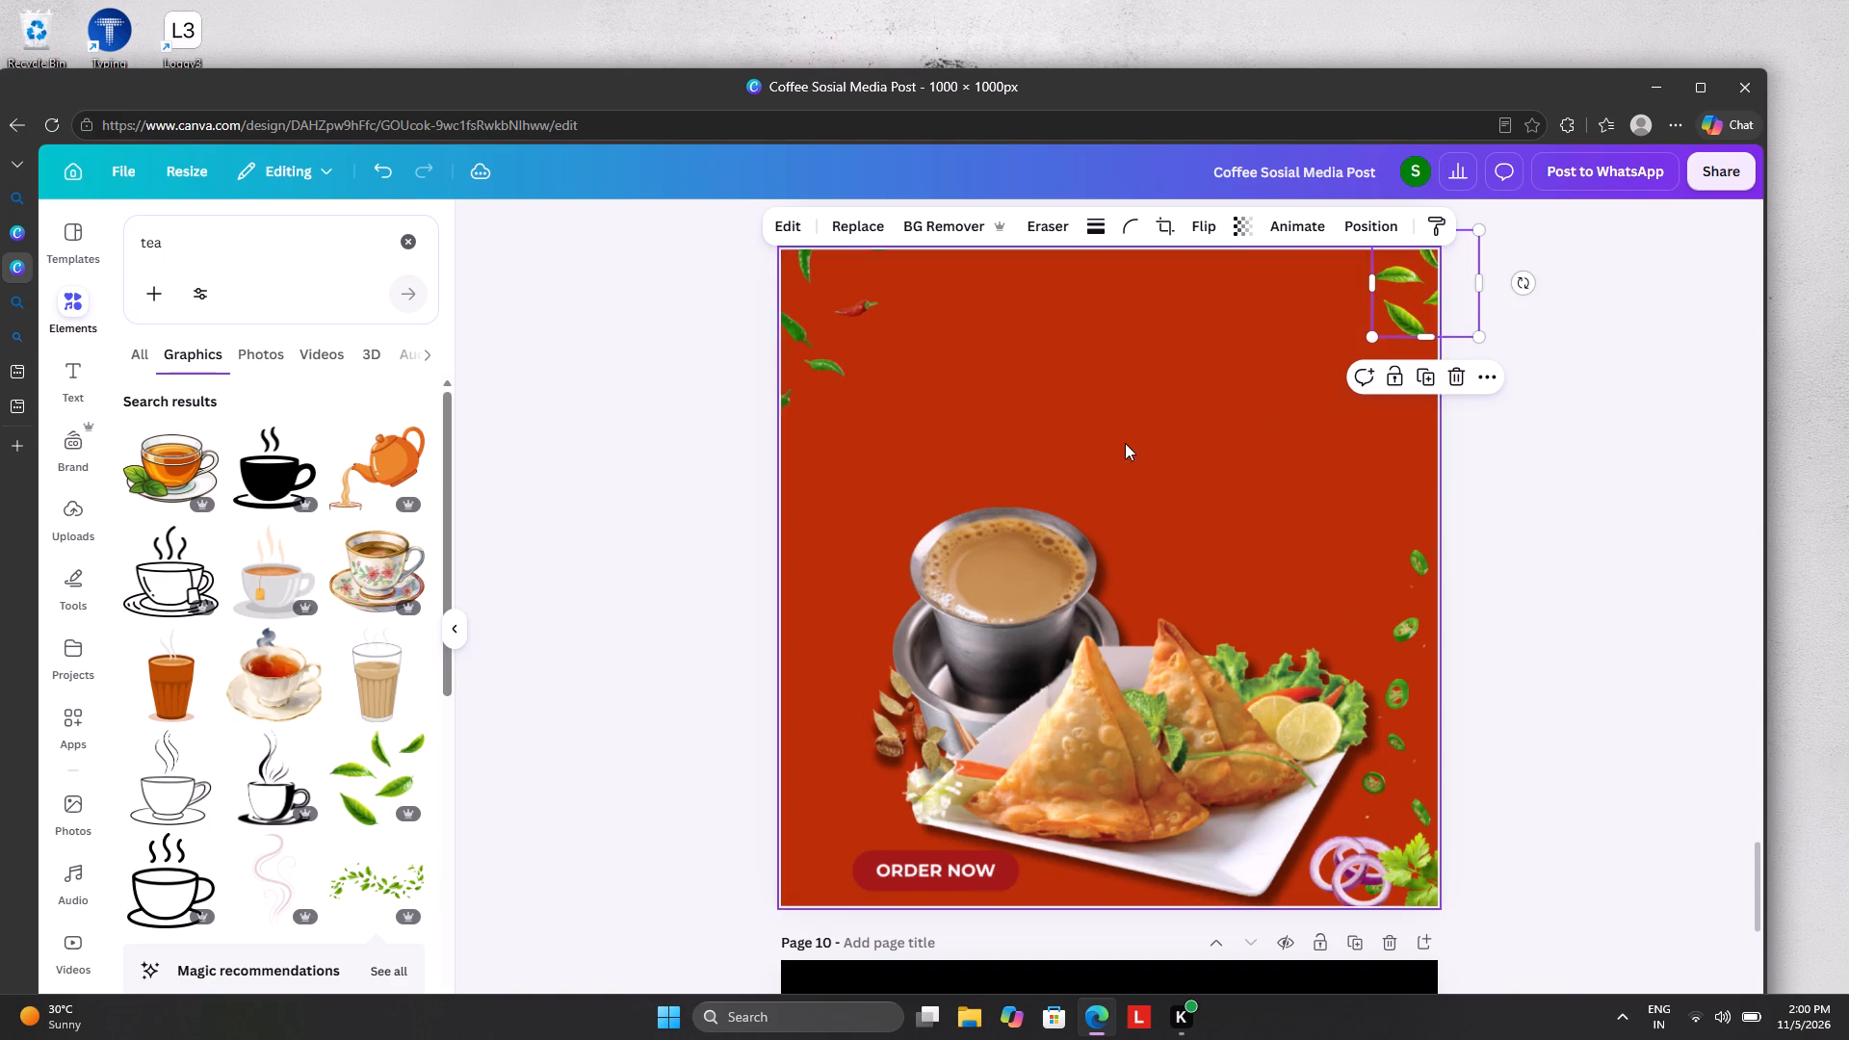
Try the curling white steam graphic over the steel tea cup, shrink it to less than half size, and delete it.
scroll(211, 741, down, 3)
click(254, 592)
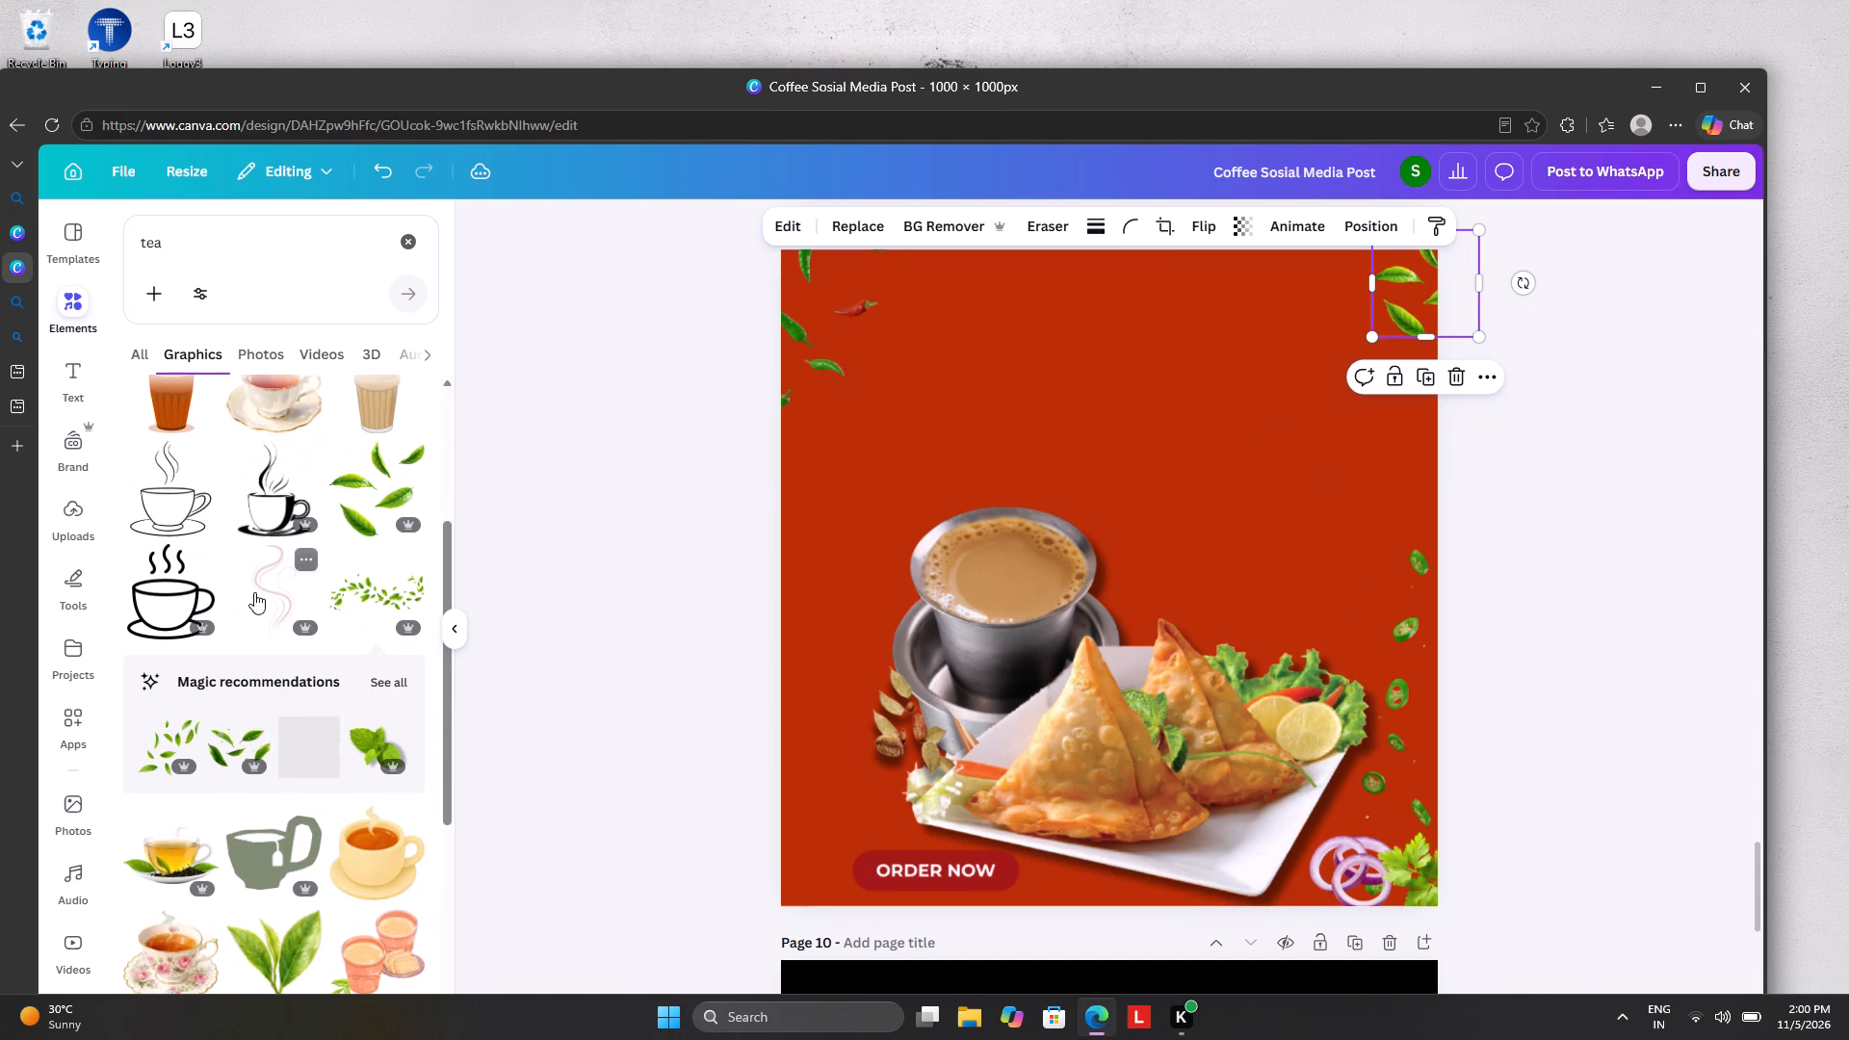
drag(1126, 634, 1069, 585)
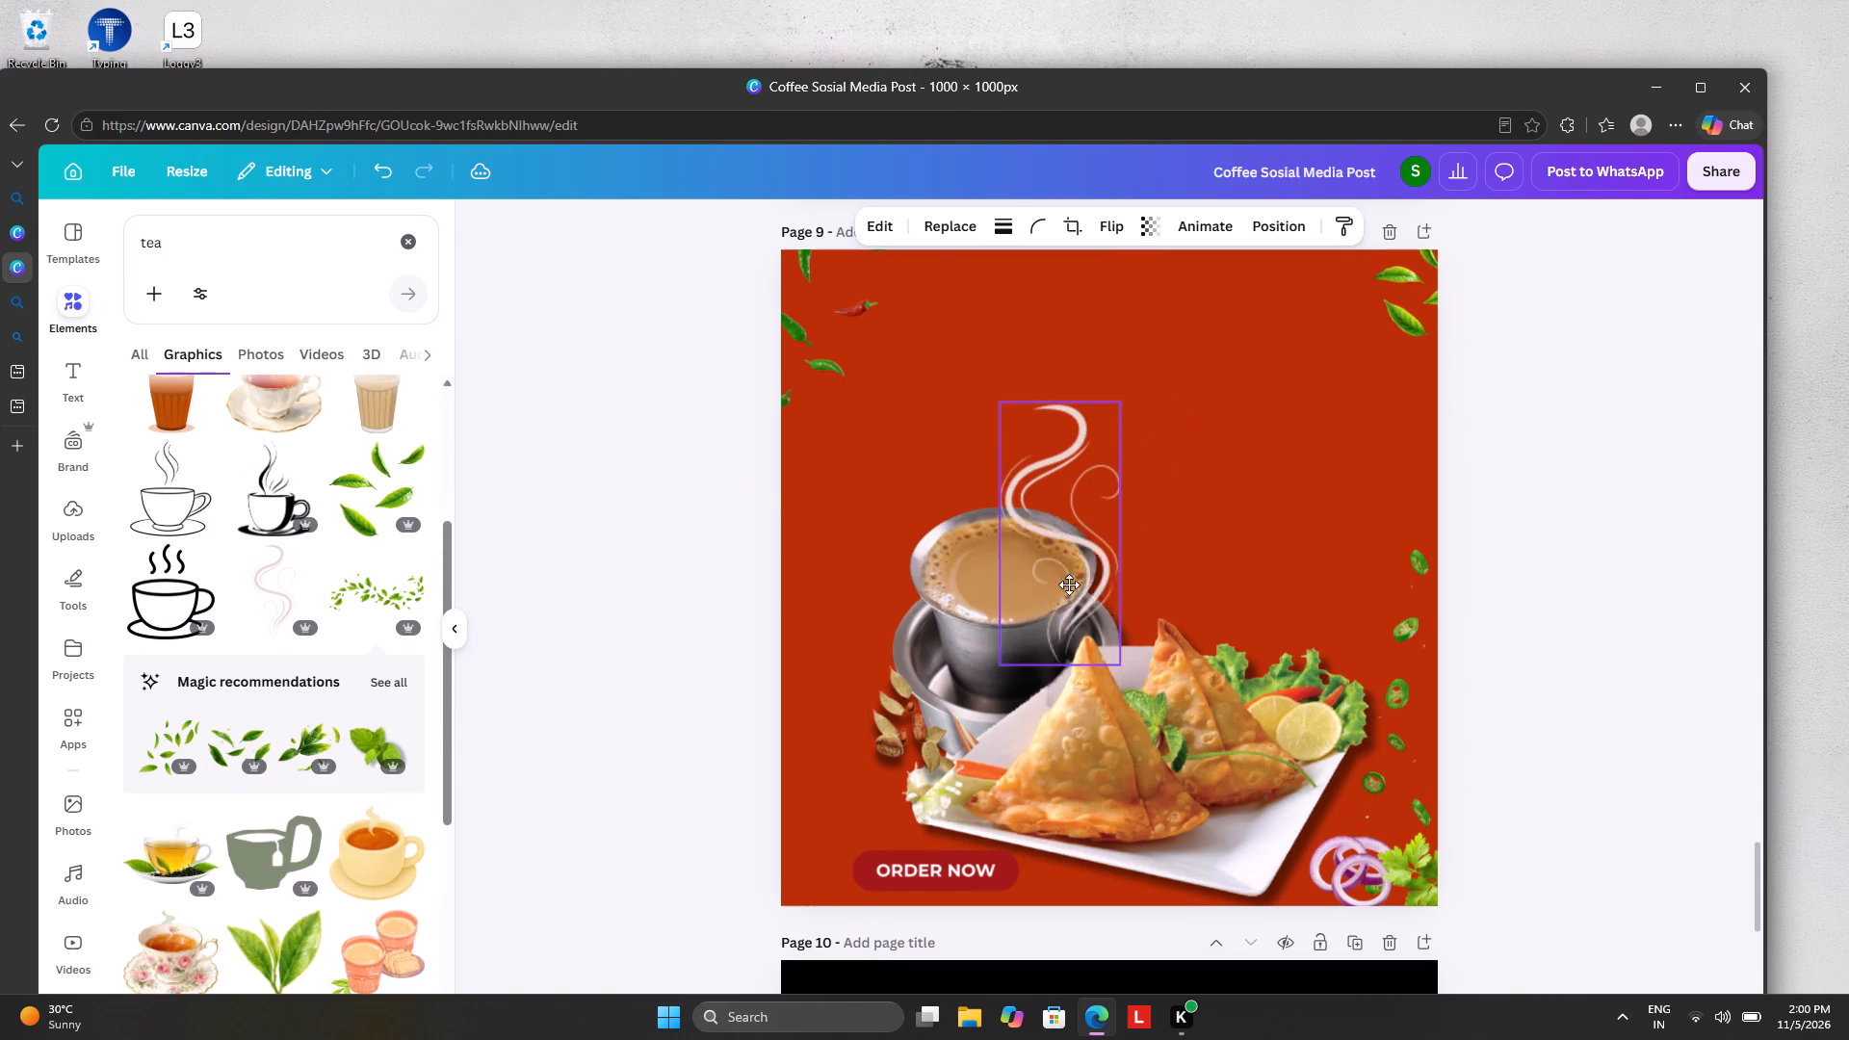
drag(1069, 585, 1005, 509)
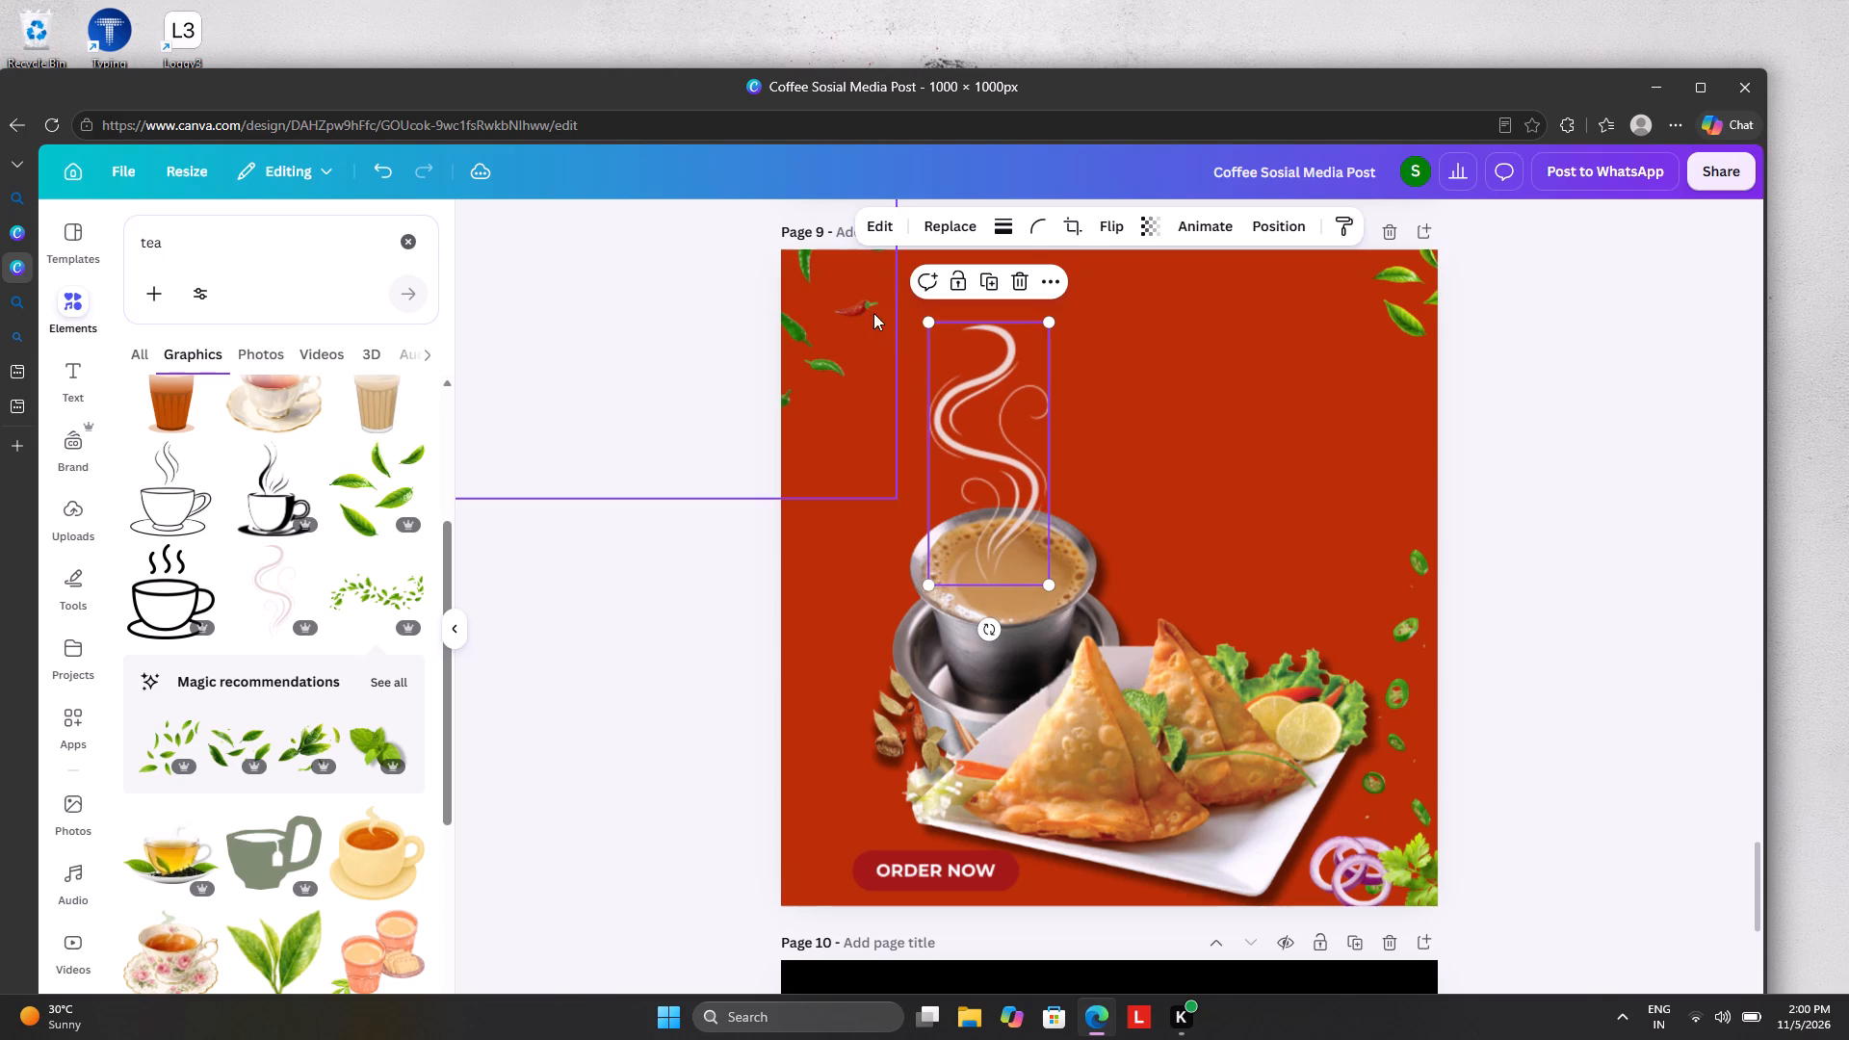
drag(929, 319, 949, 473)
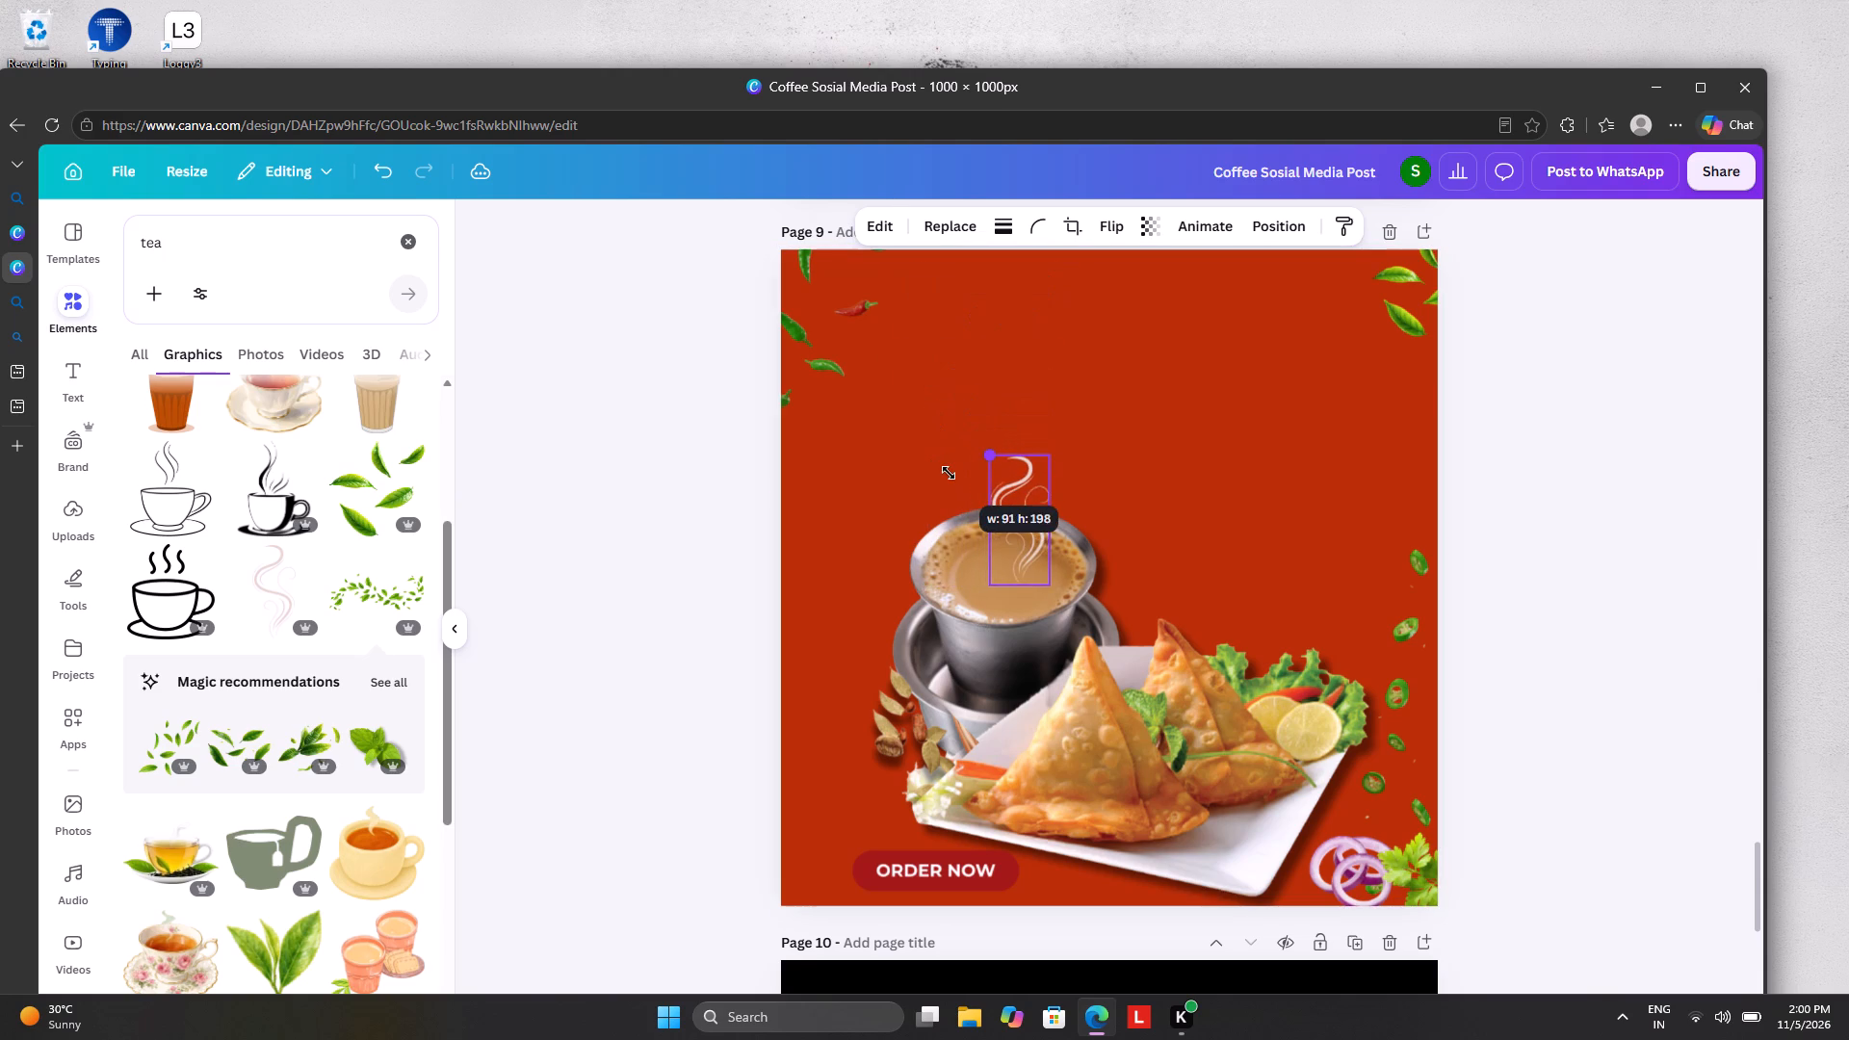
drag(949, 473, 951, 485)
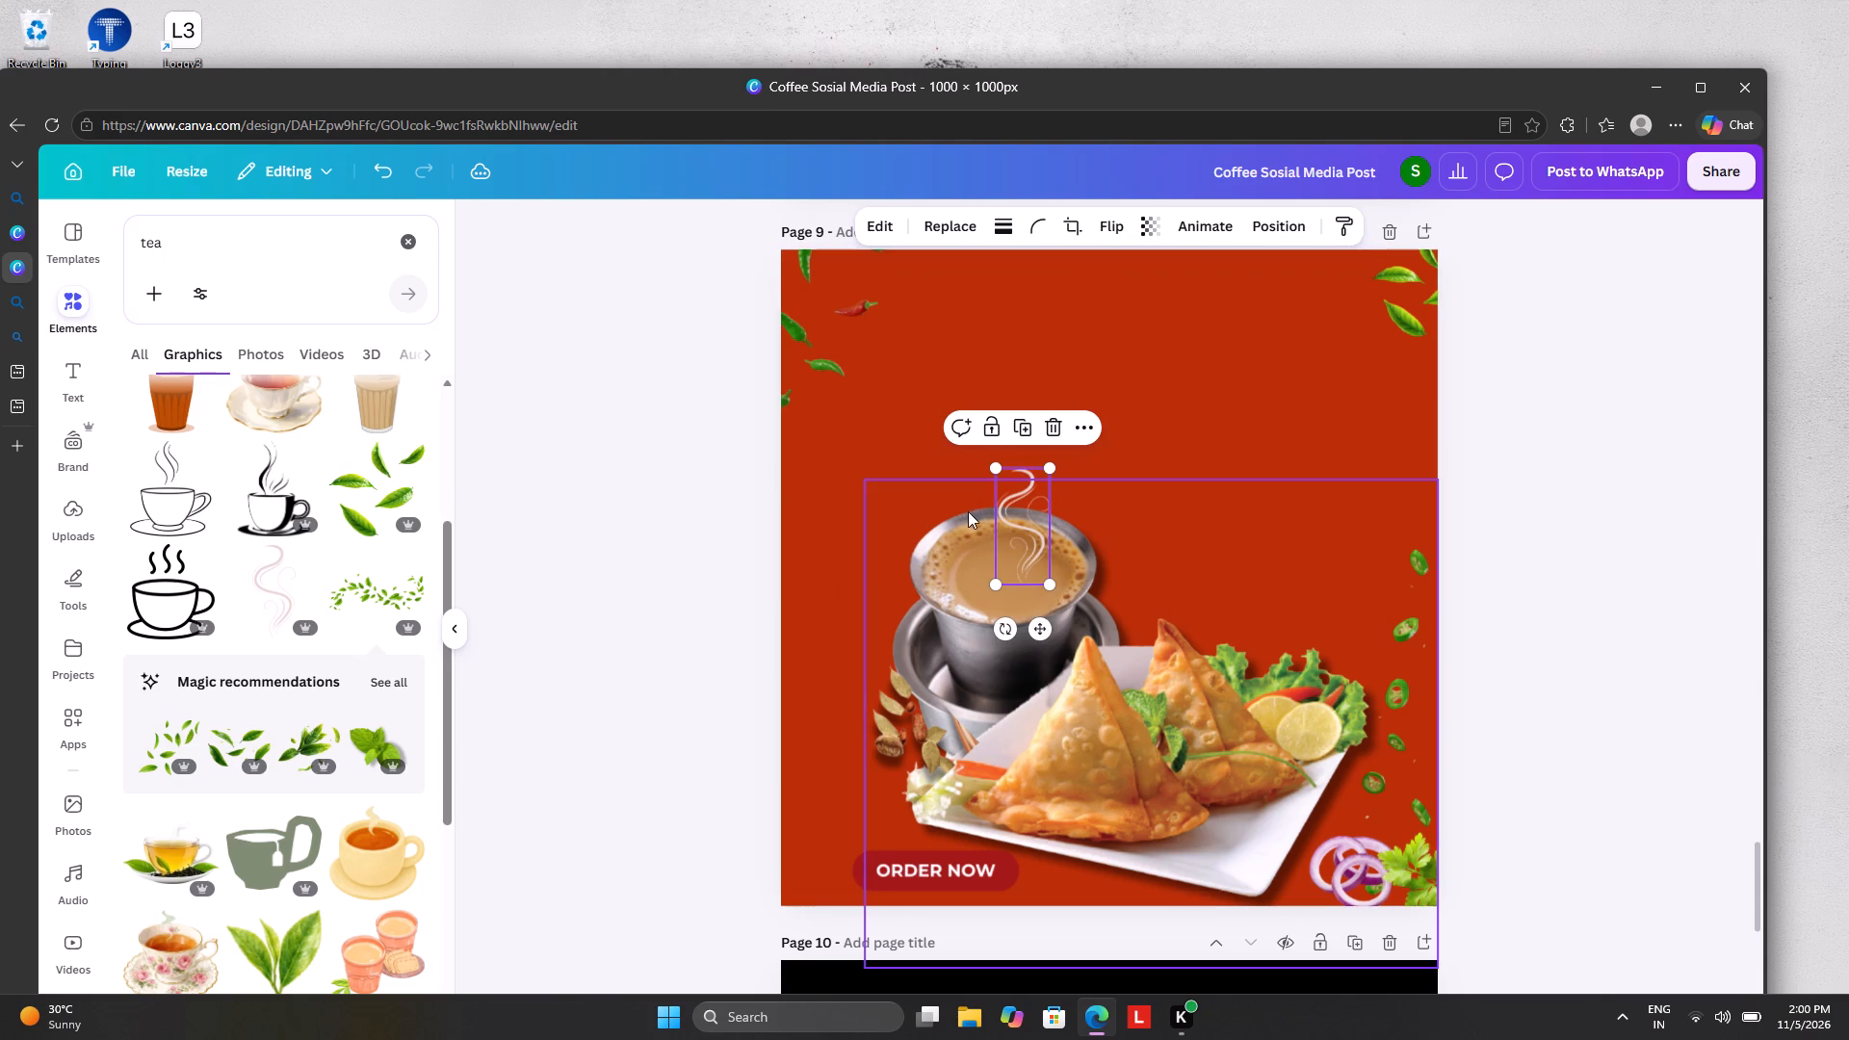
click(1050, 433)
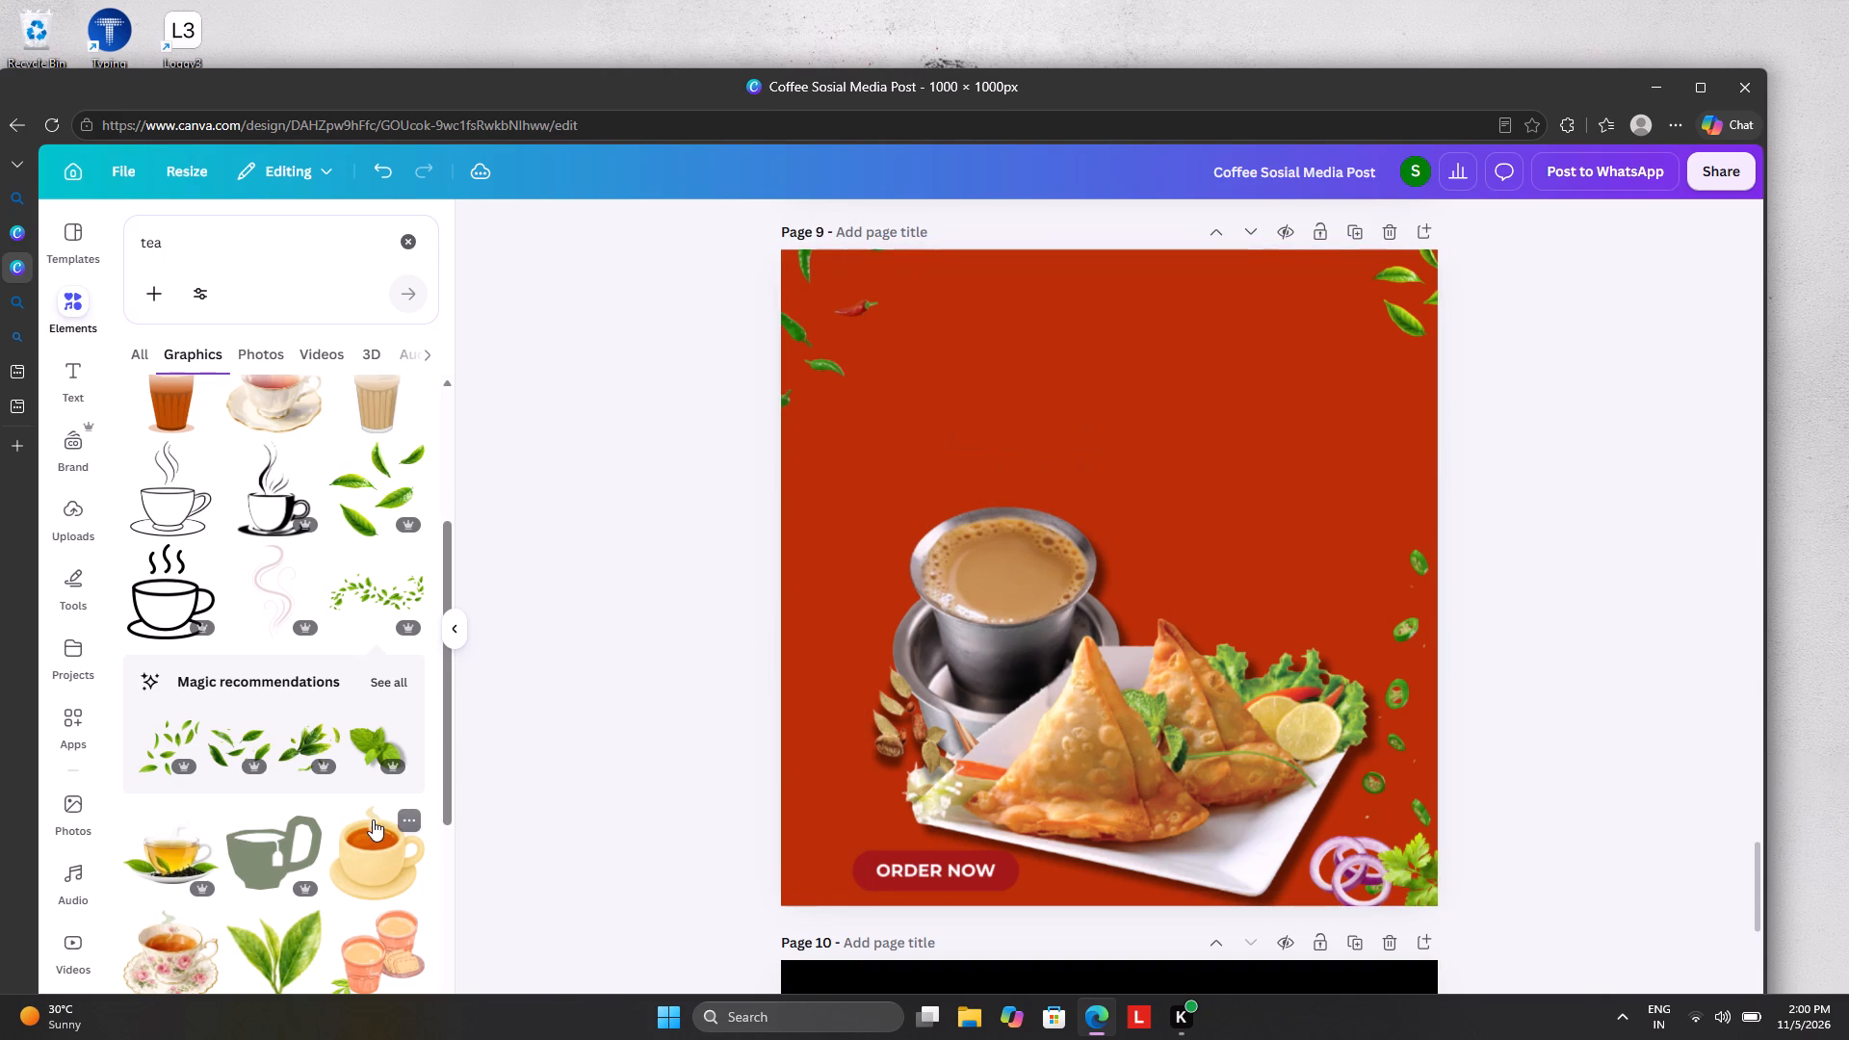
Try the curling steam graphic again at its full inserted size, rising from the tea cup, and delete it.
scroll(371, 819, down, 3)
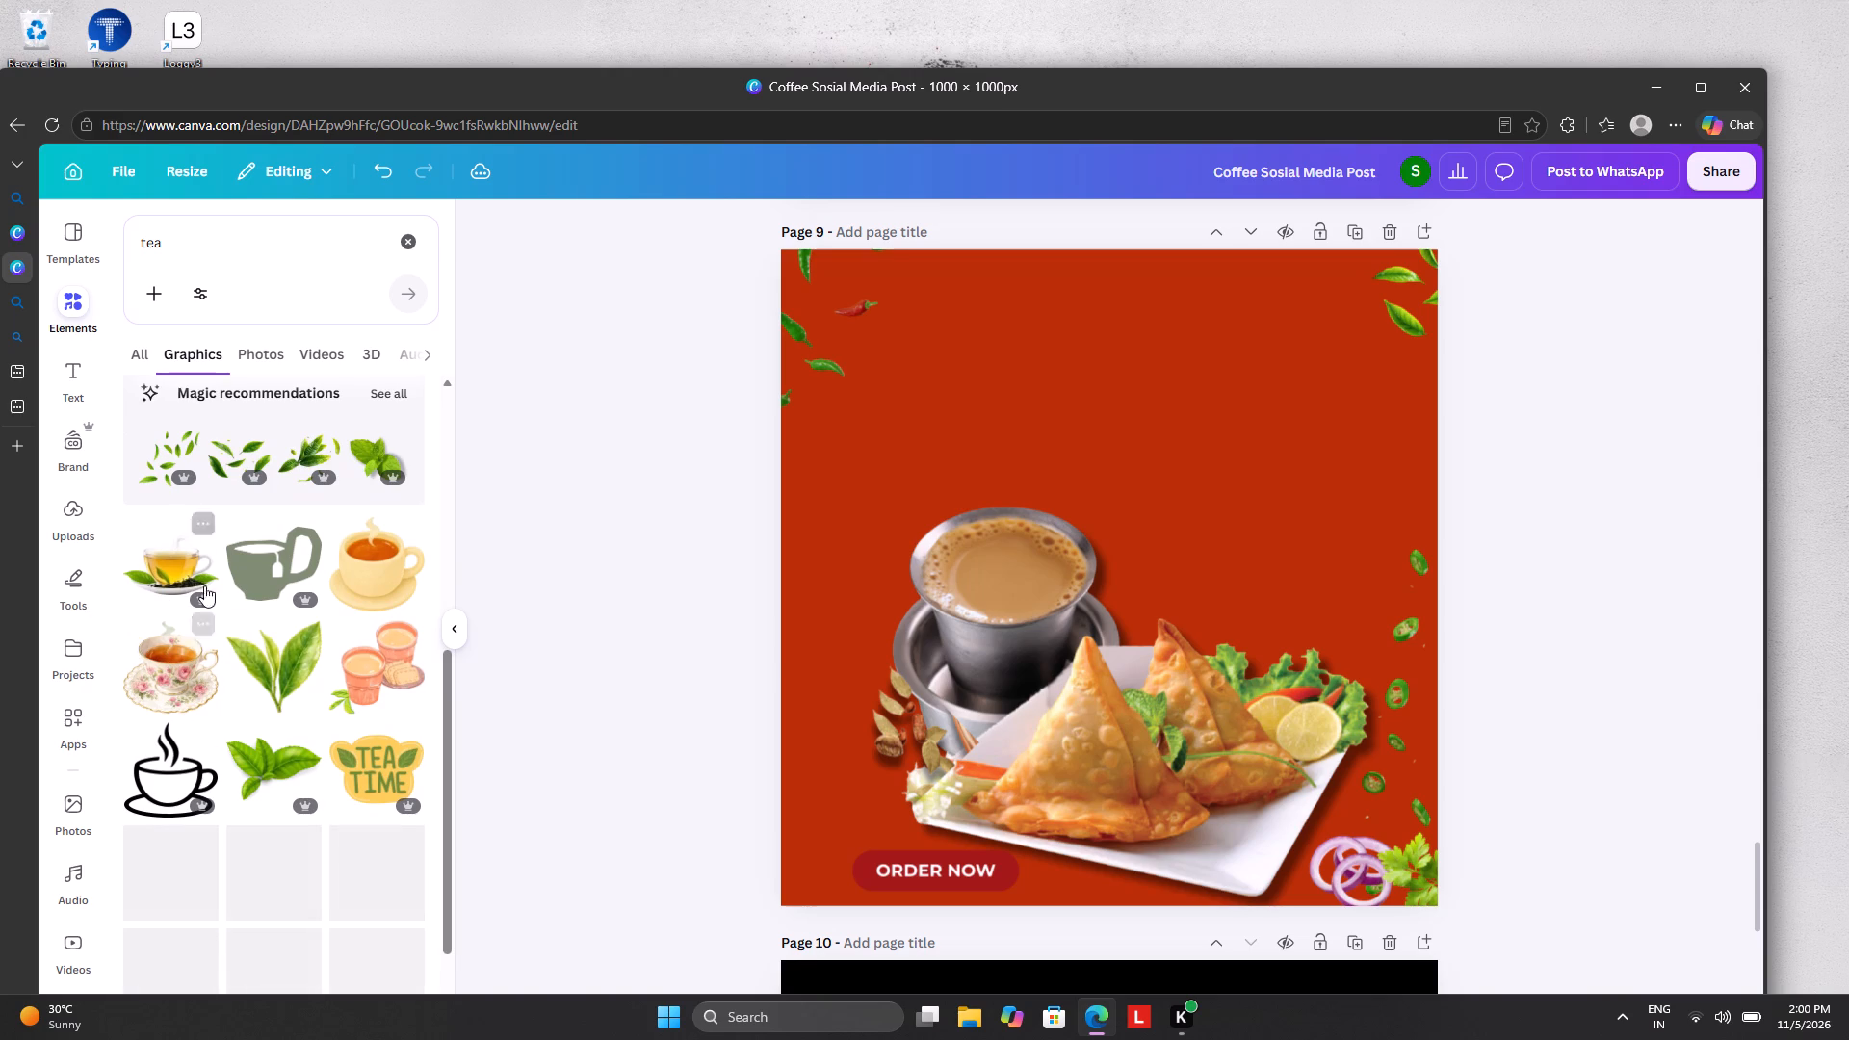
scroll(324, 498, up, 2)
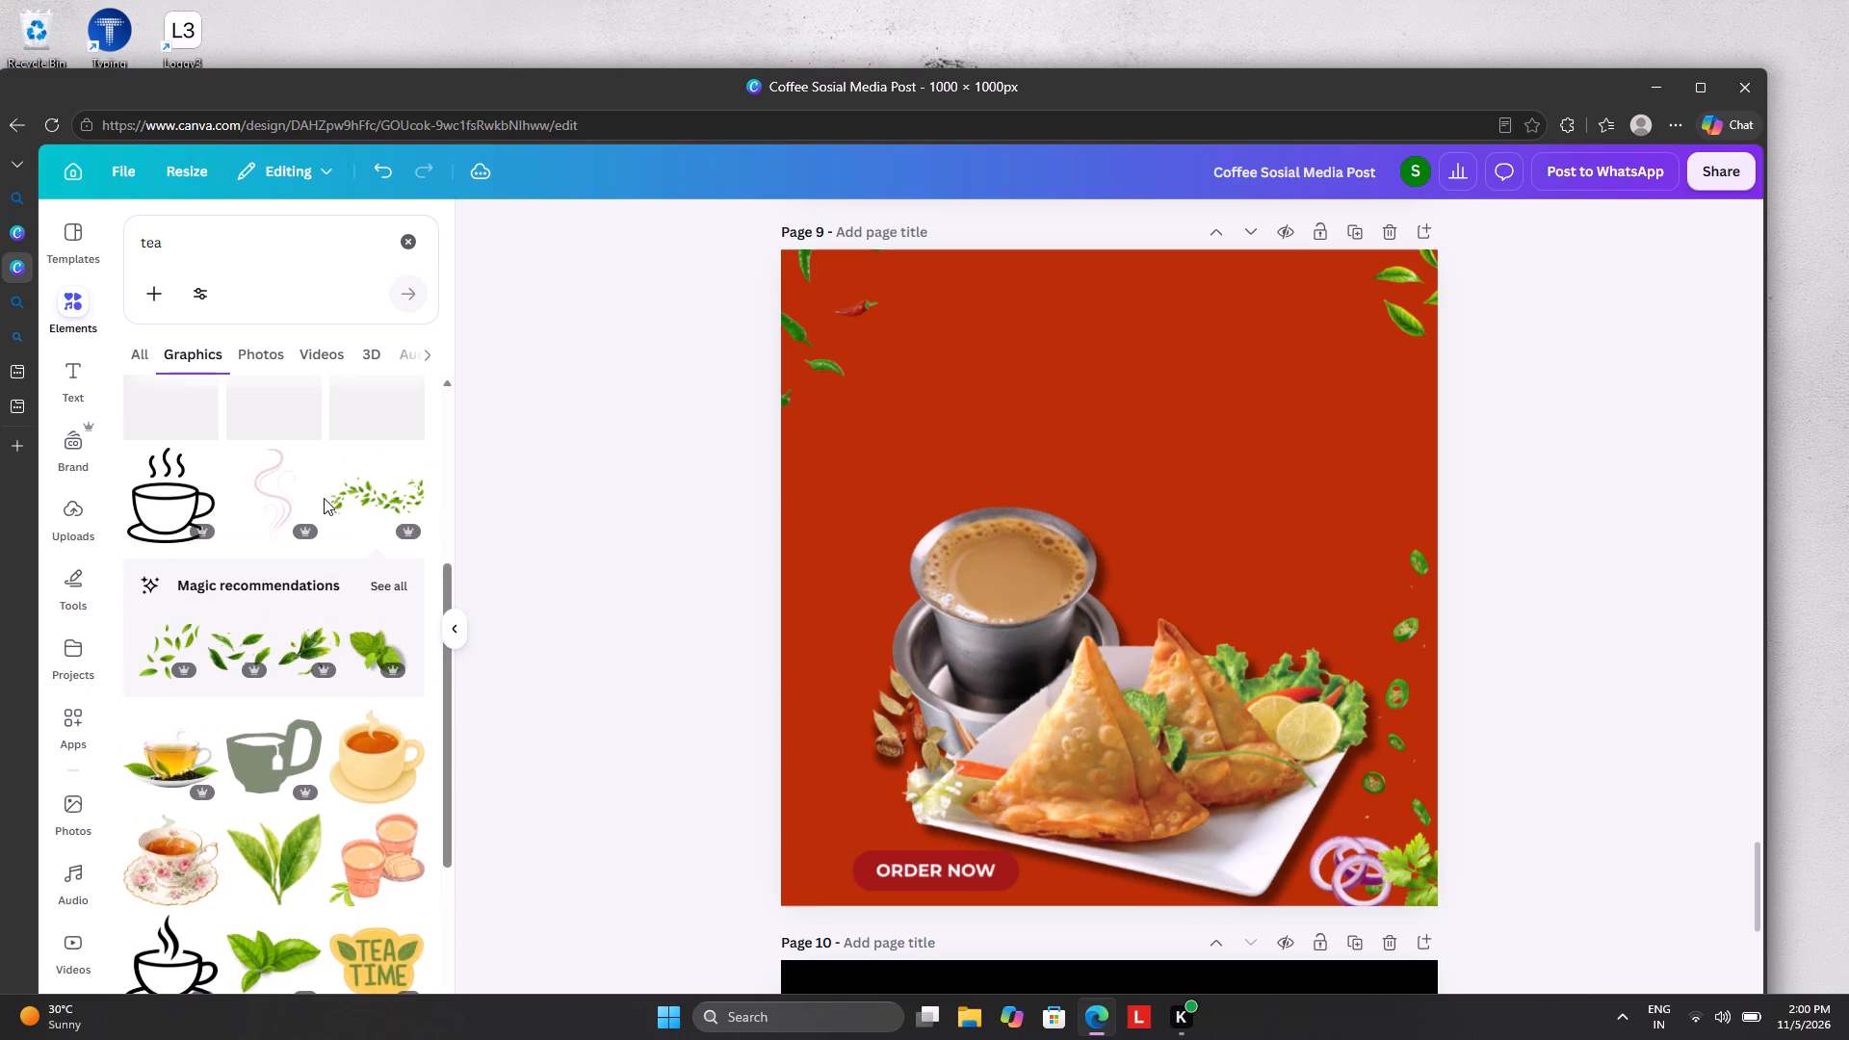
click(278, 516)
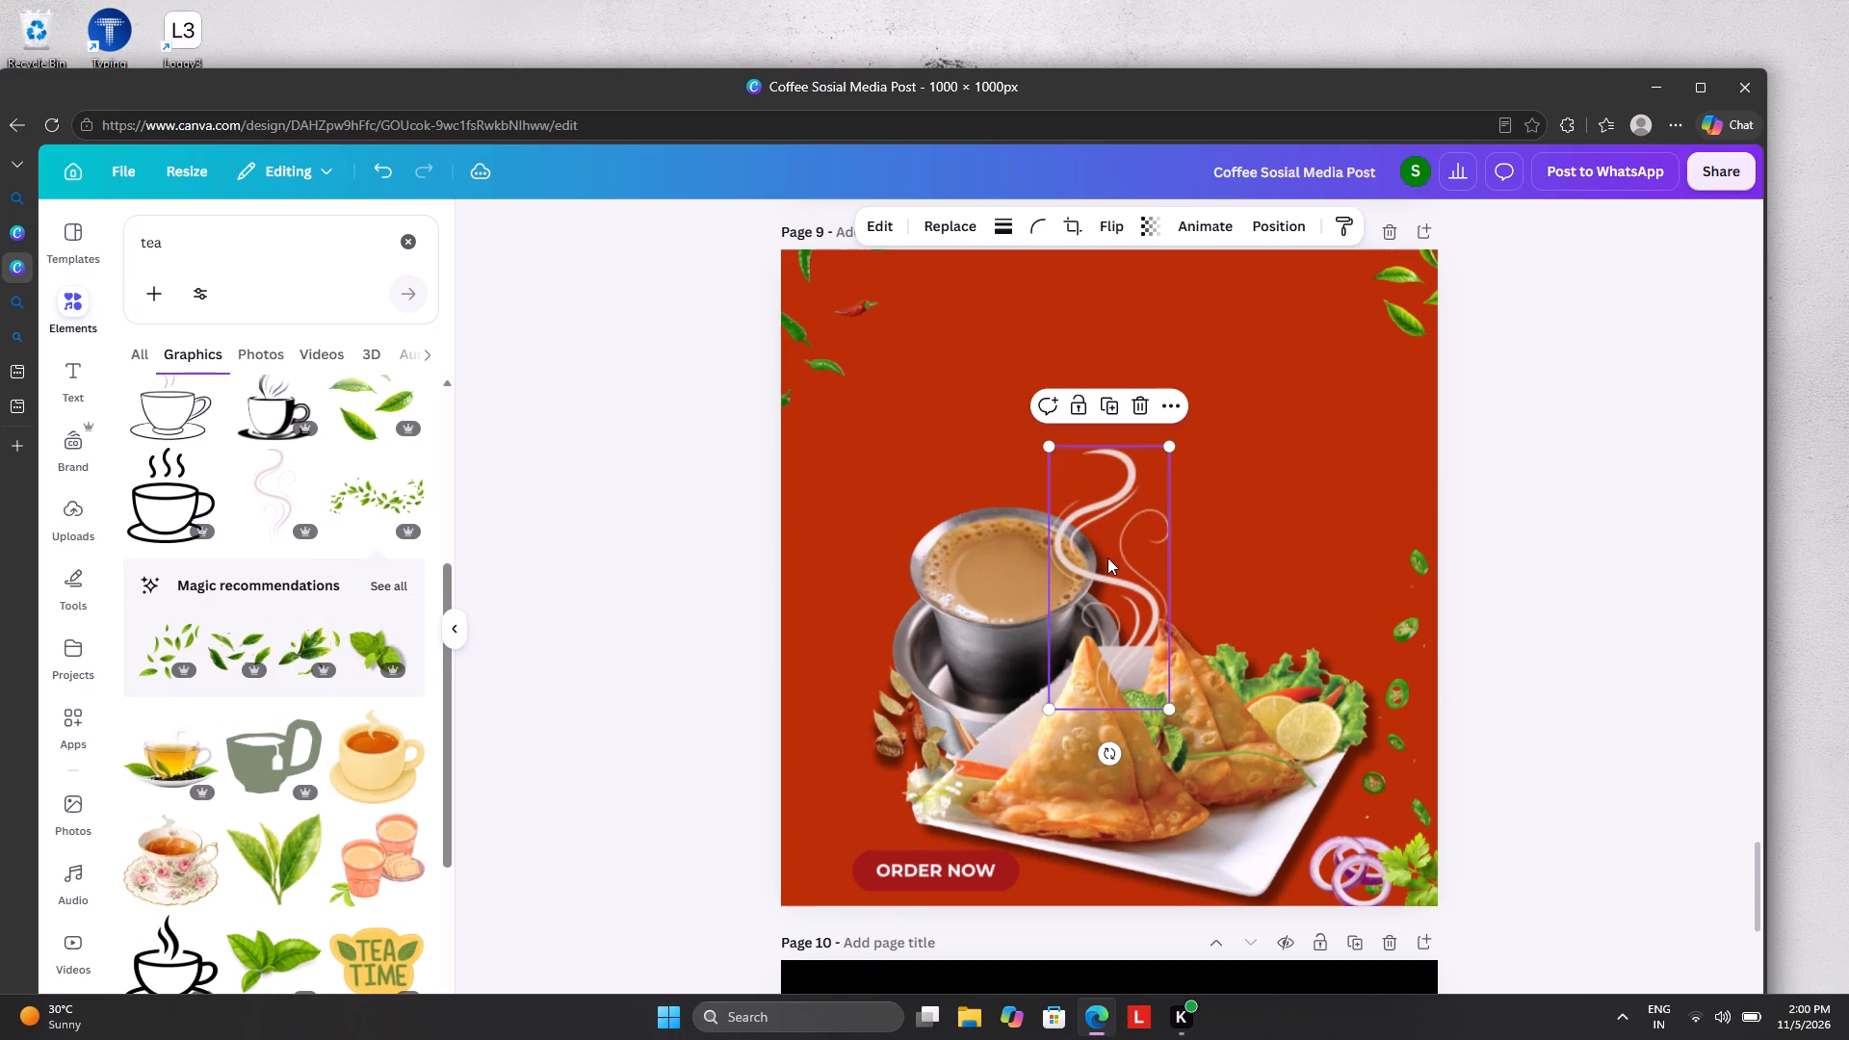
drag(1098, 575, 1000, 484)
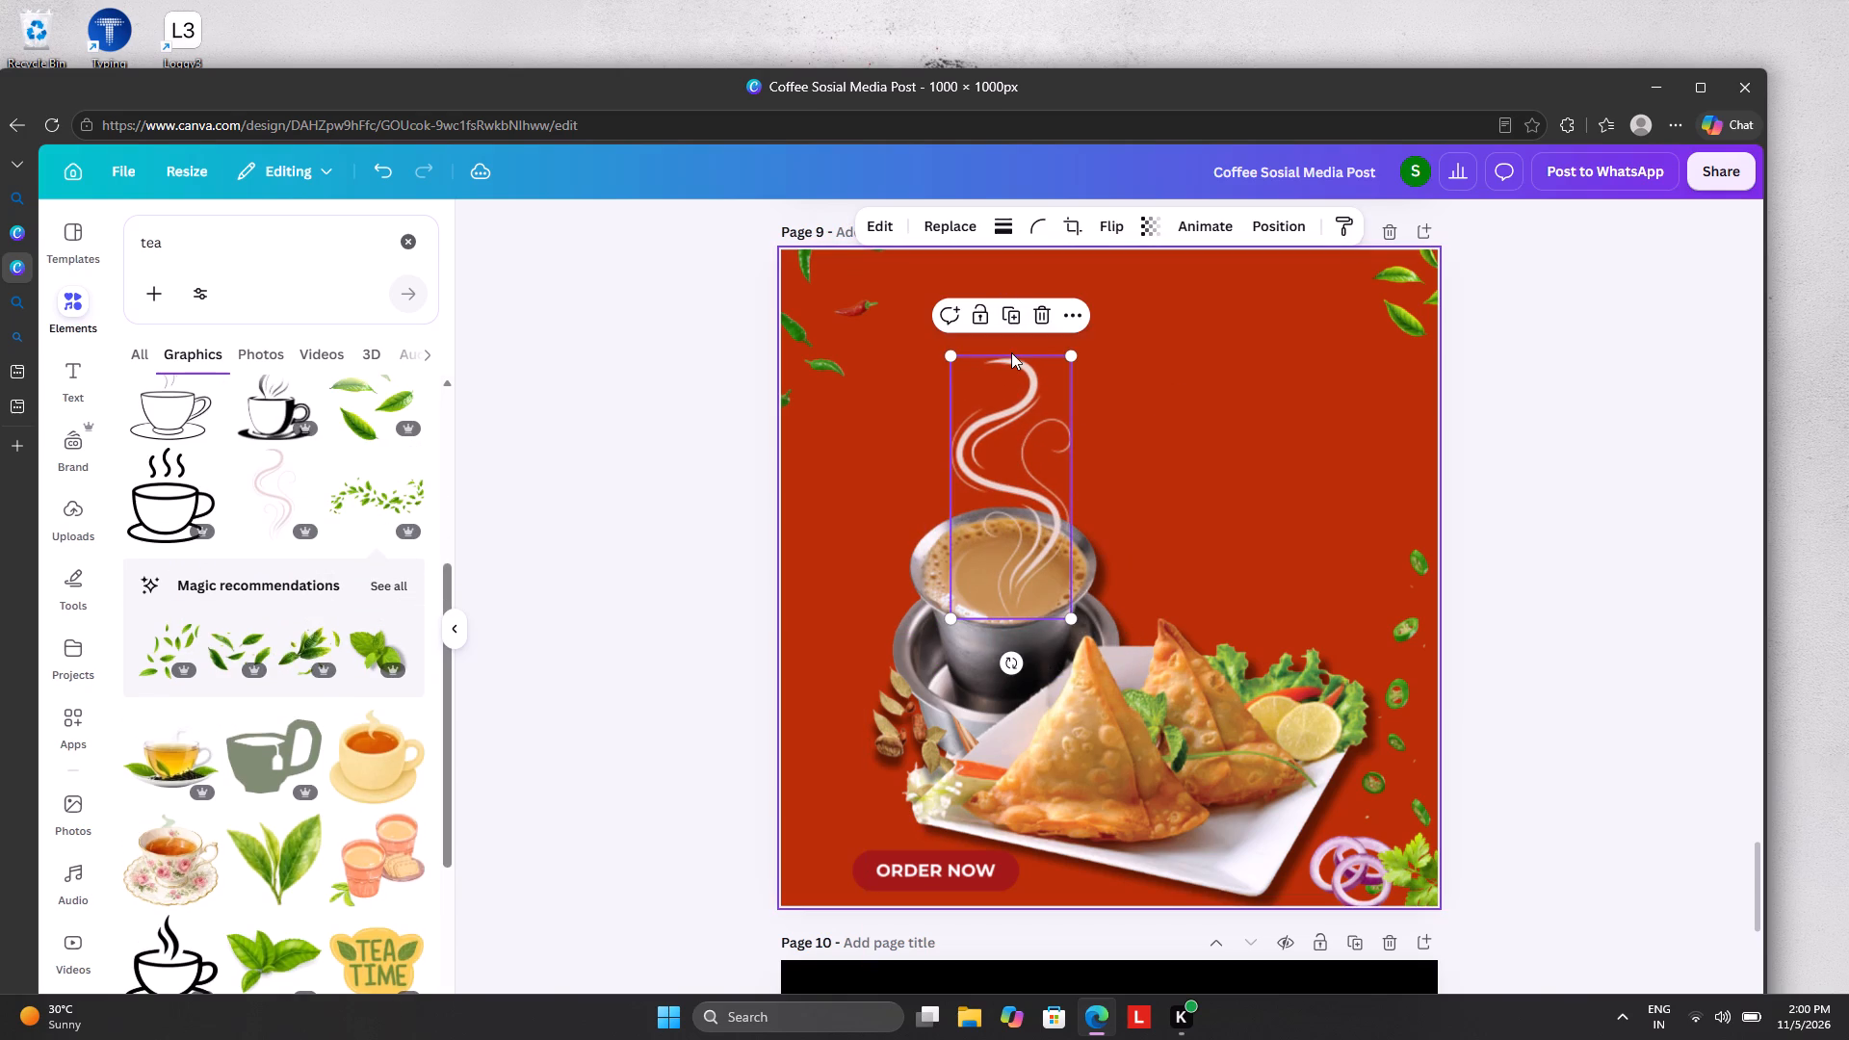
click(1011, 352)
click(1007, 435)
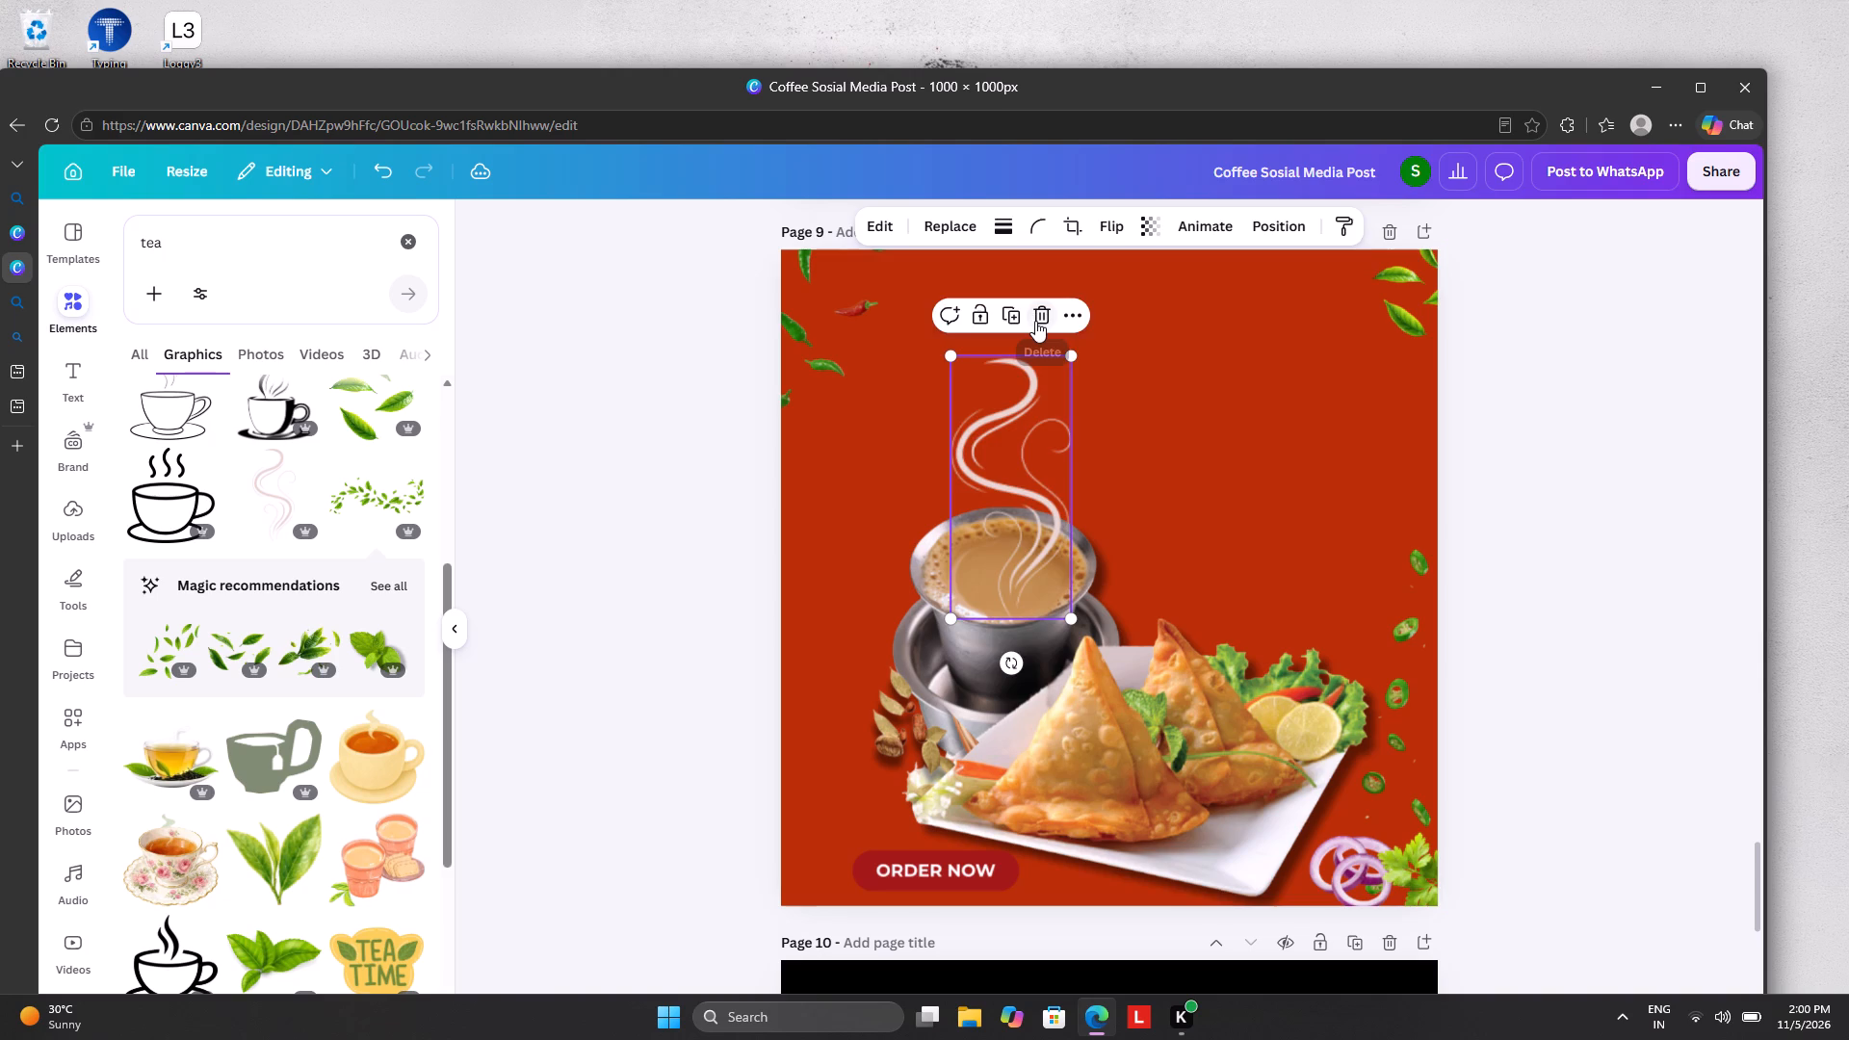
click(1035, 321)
Add the green tea leaf sprig graphic, shrink it to about a fifth of its inserted size, and place it over page 9's top-left corner.
scroll(350, 654, down, 4)
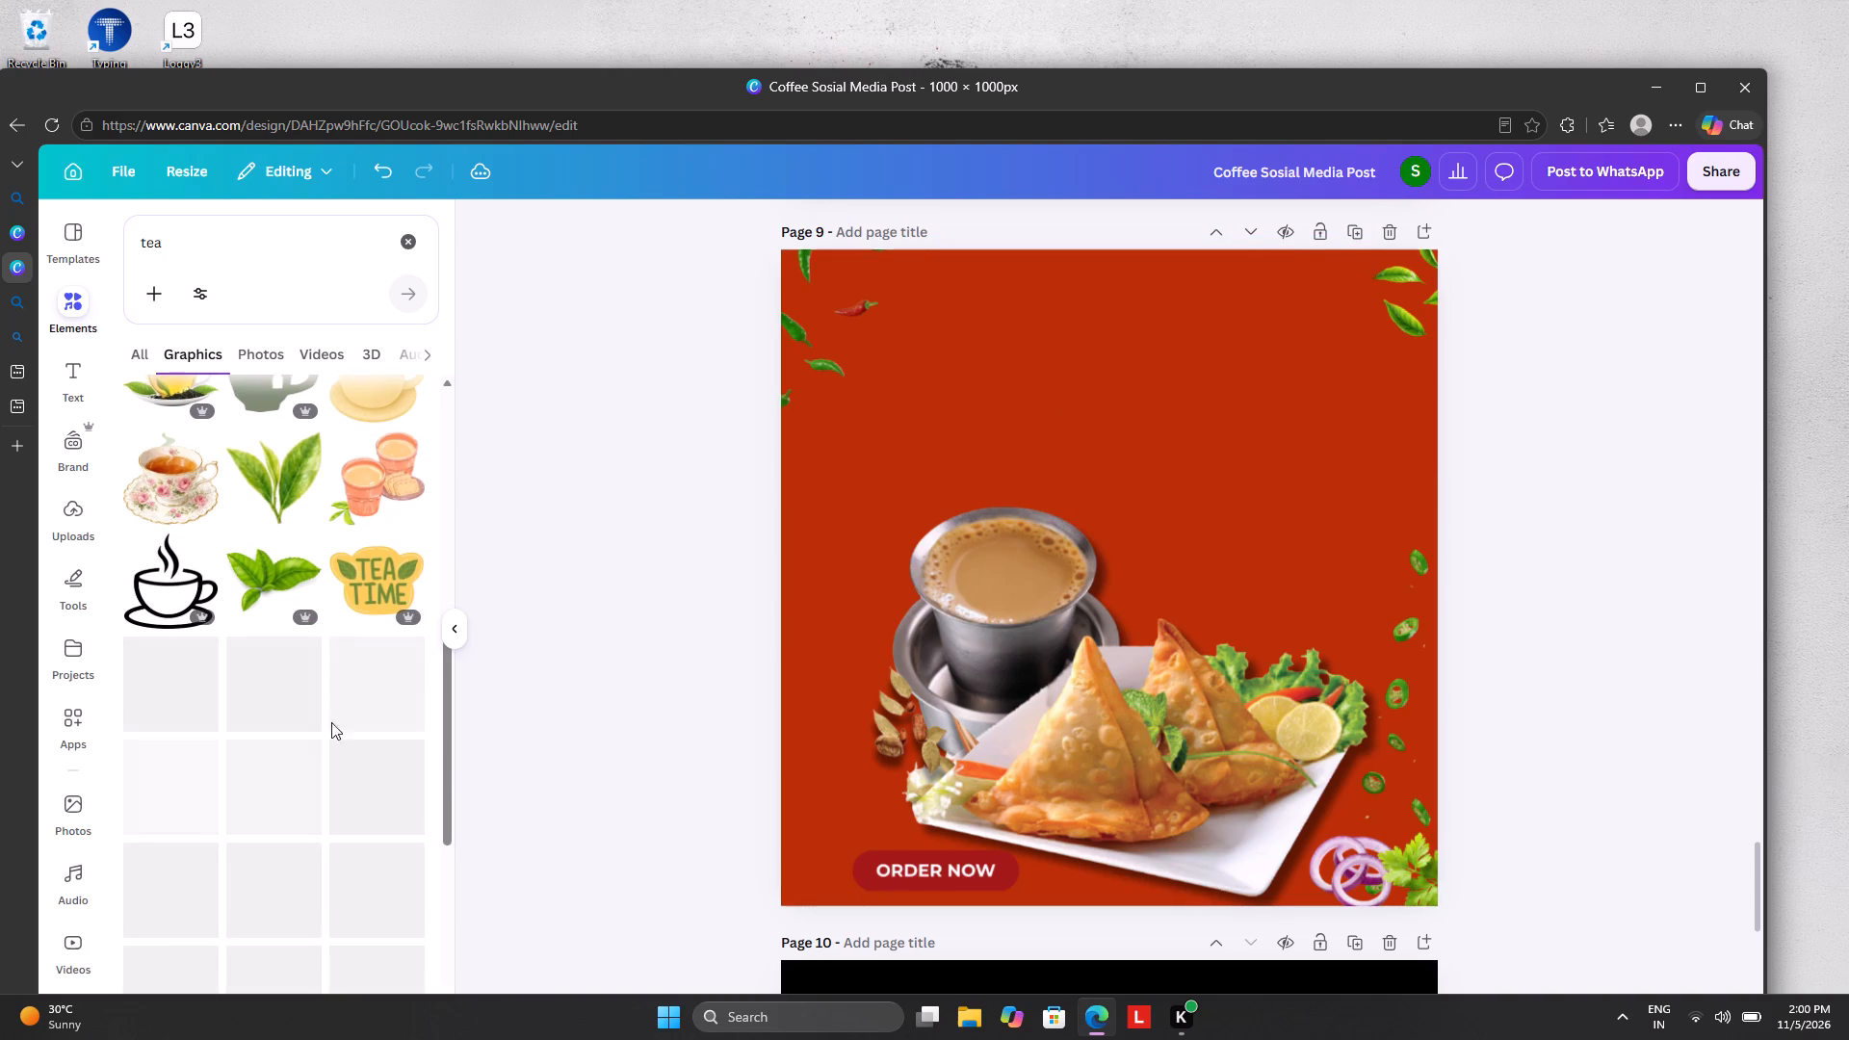
click(273, 591)
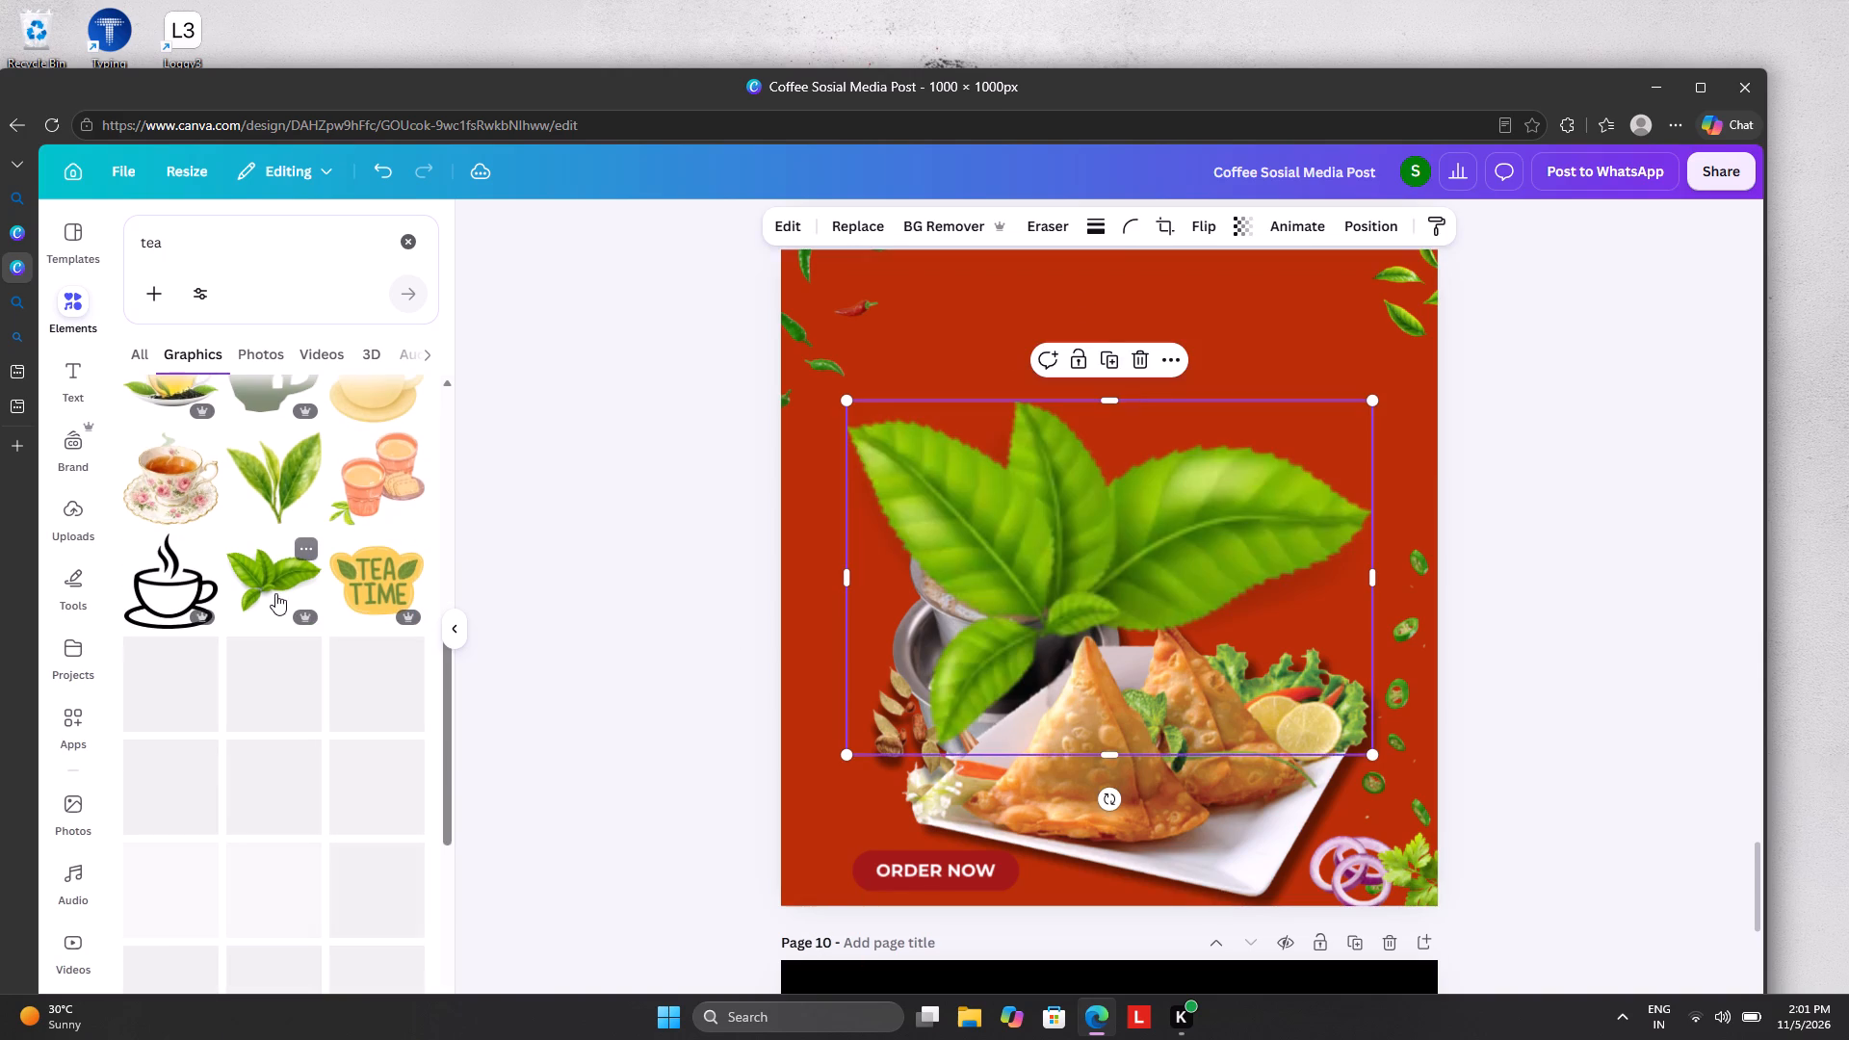
drag(848, 396, 1026, 601)
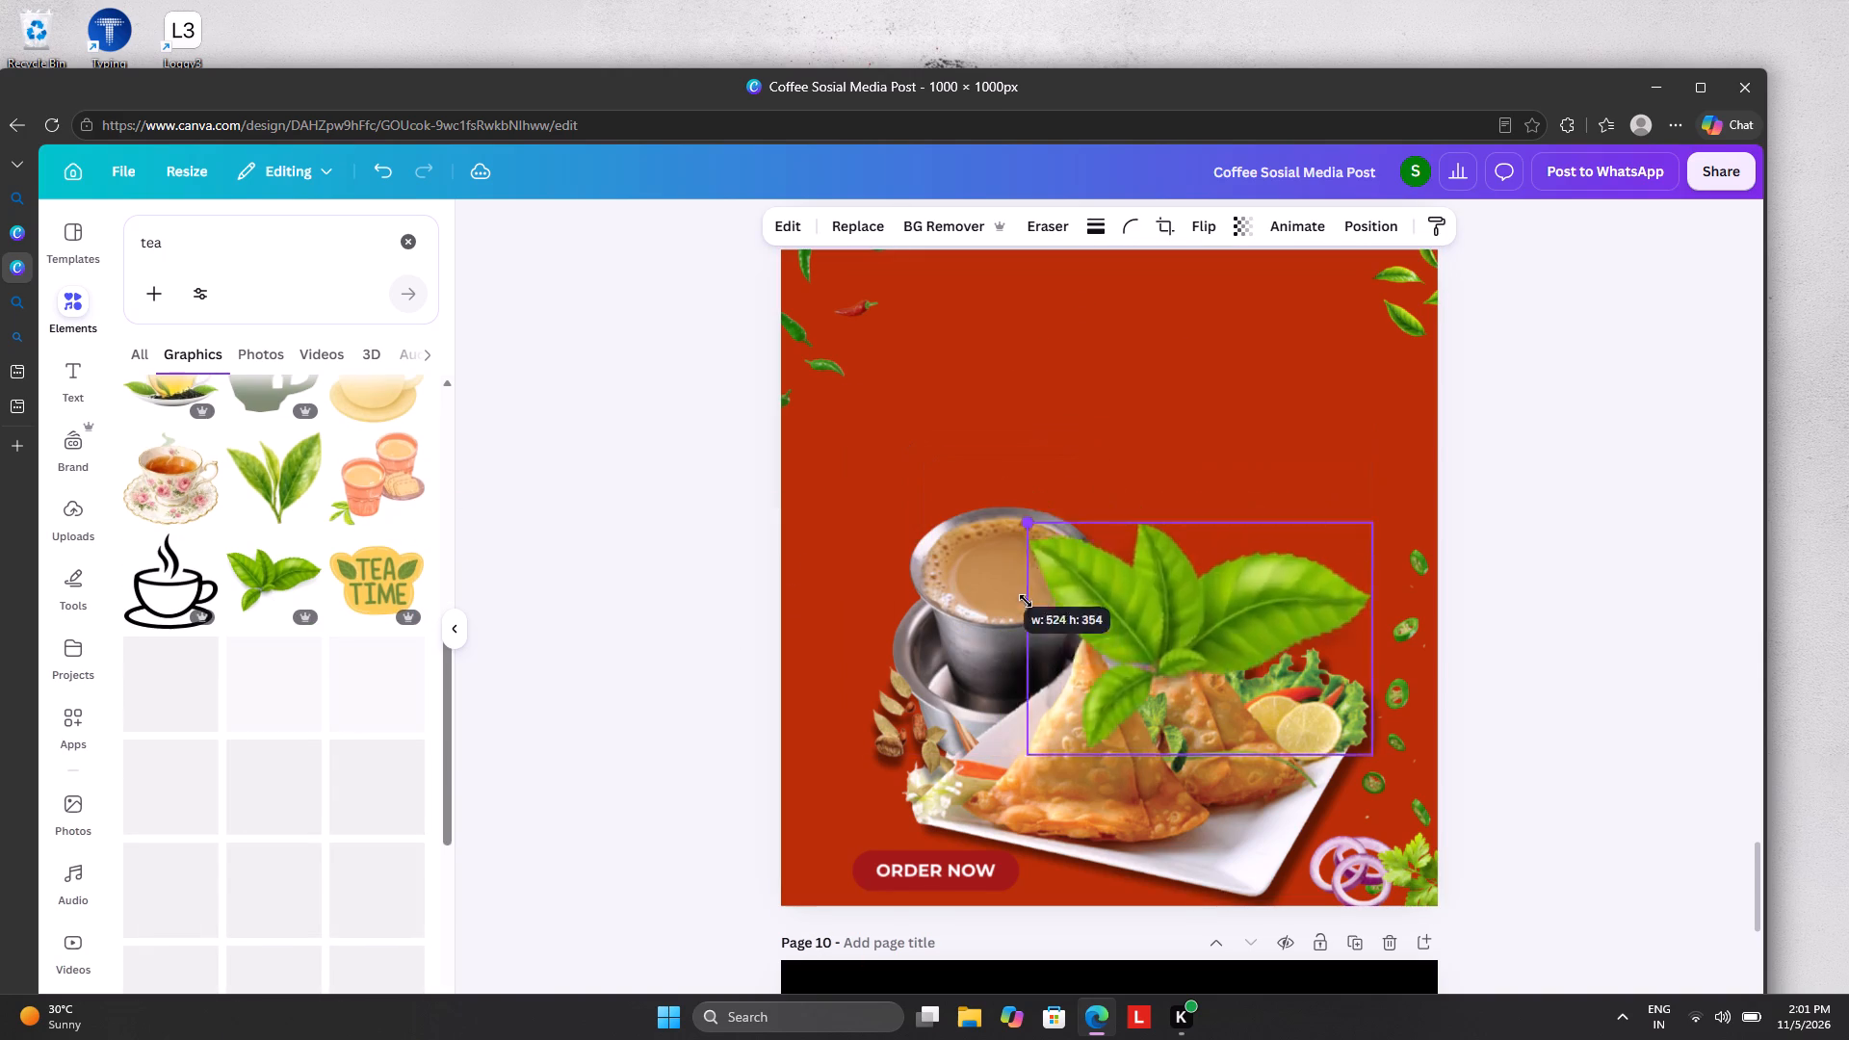
drag(1026, 601, 1219, 747)
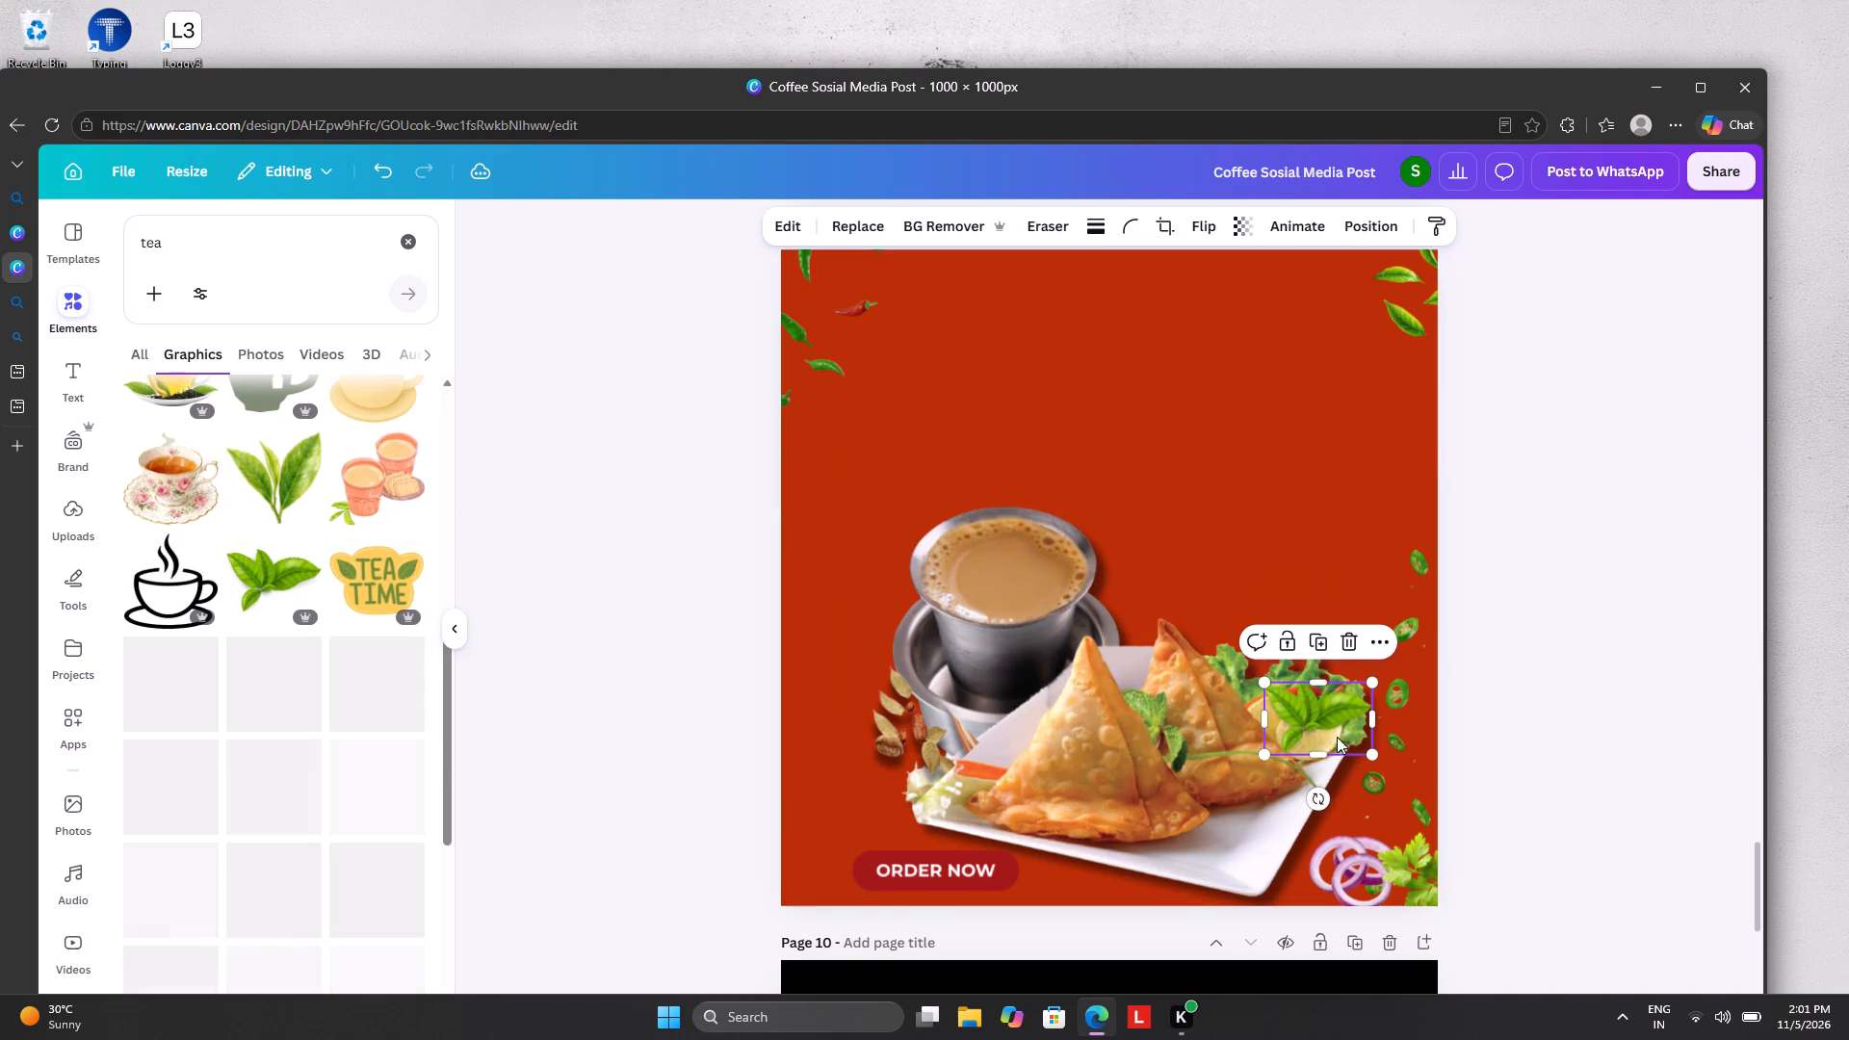
drag(1319, 719, 812, 287)
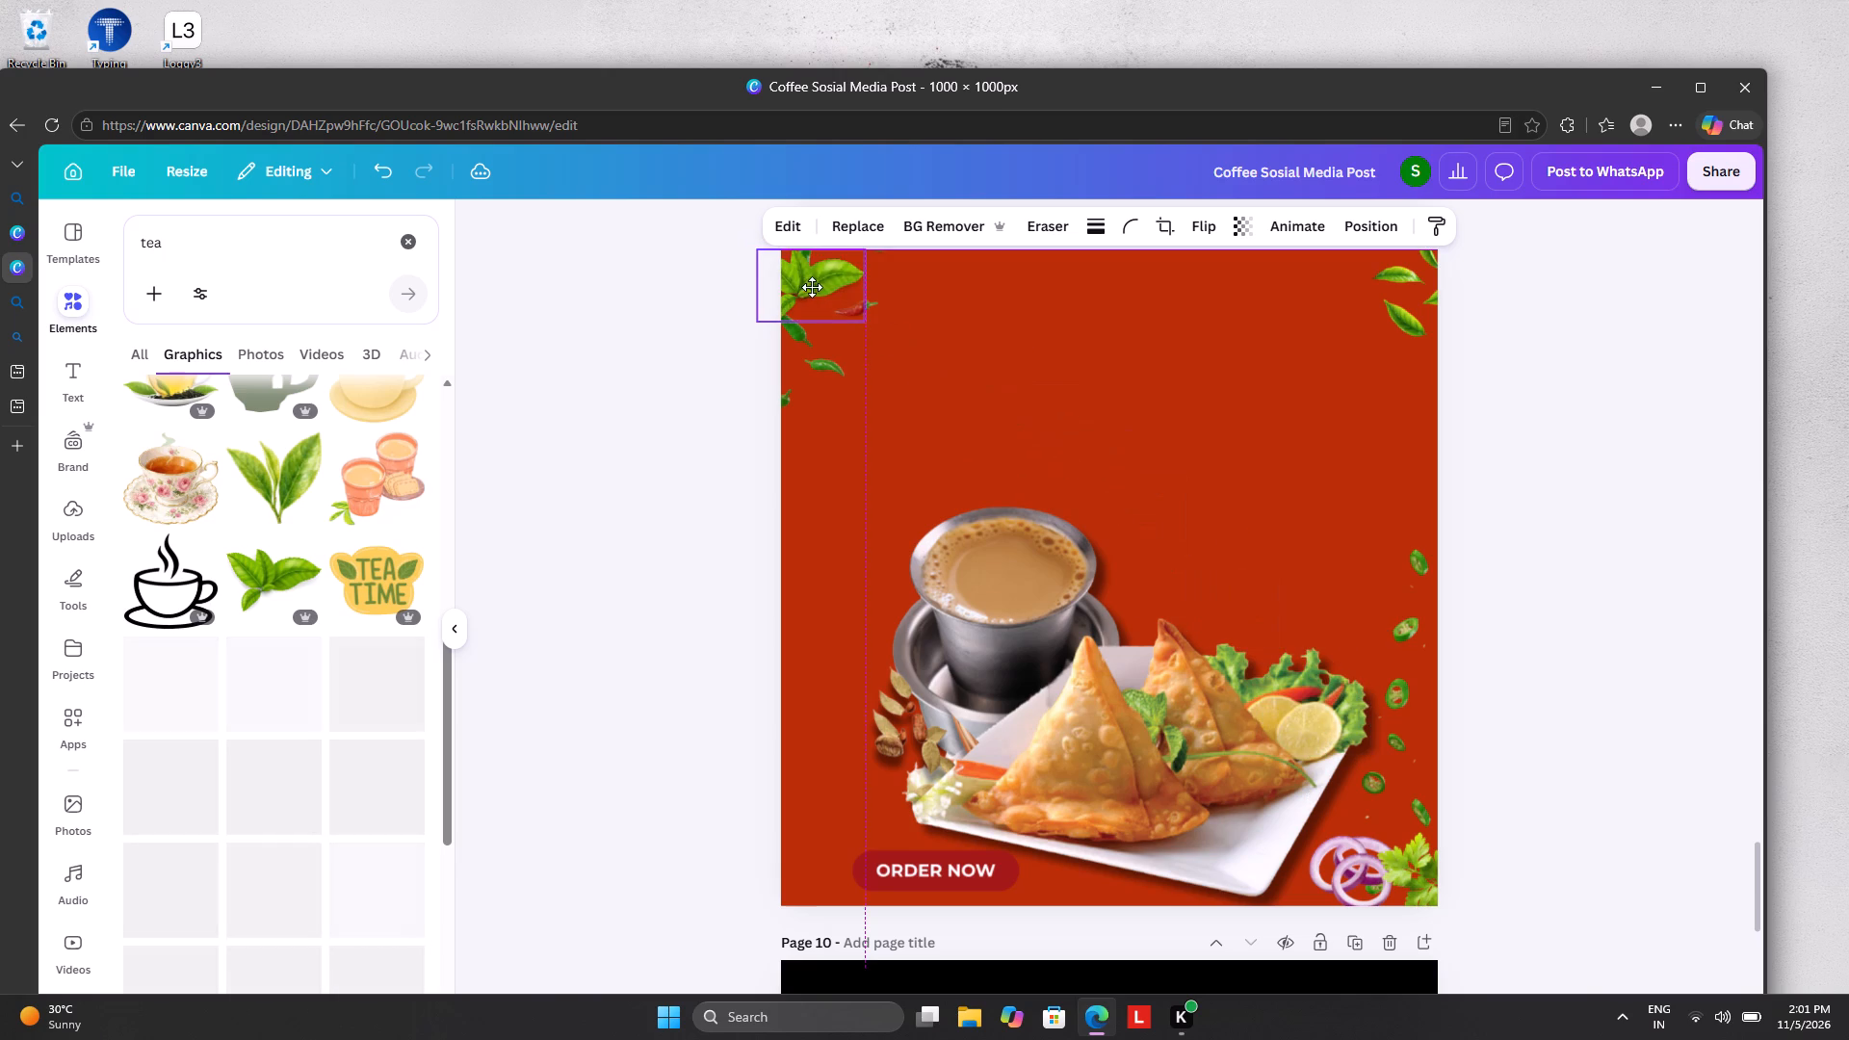
drag(812, 287, 826, 288)
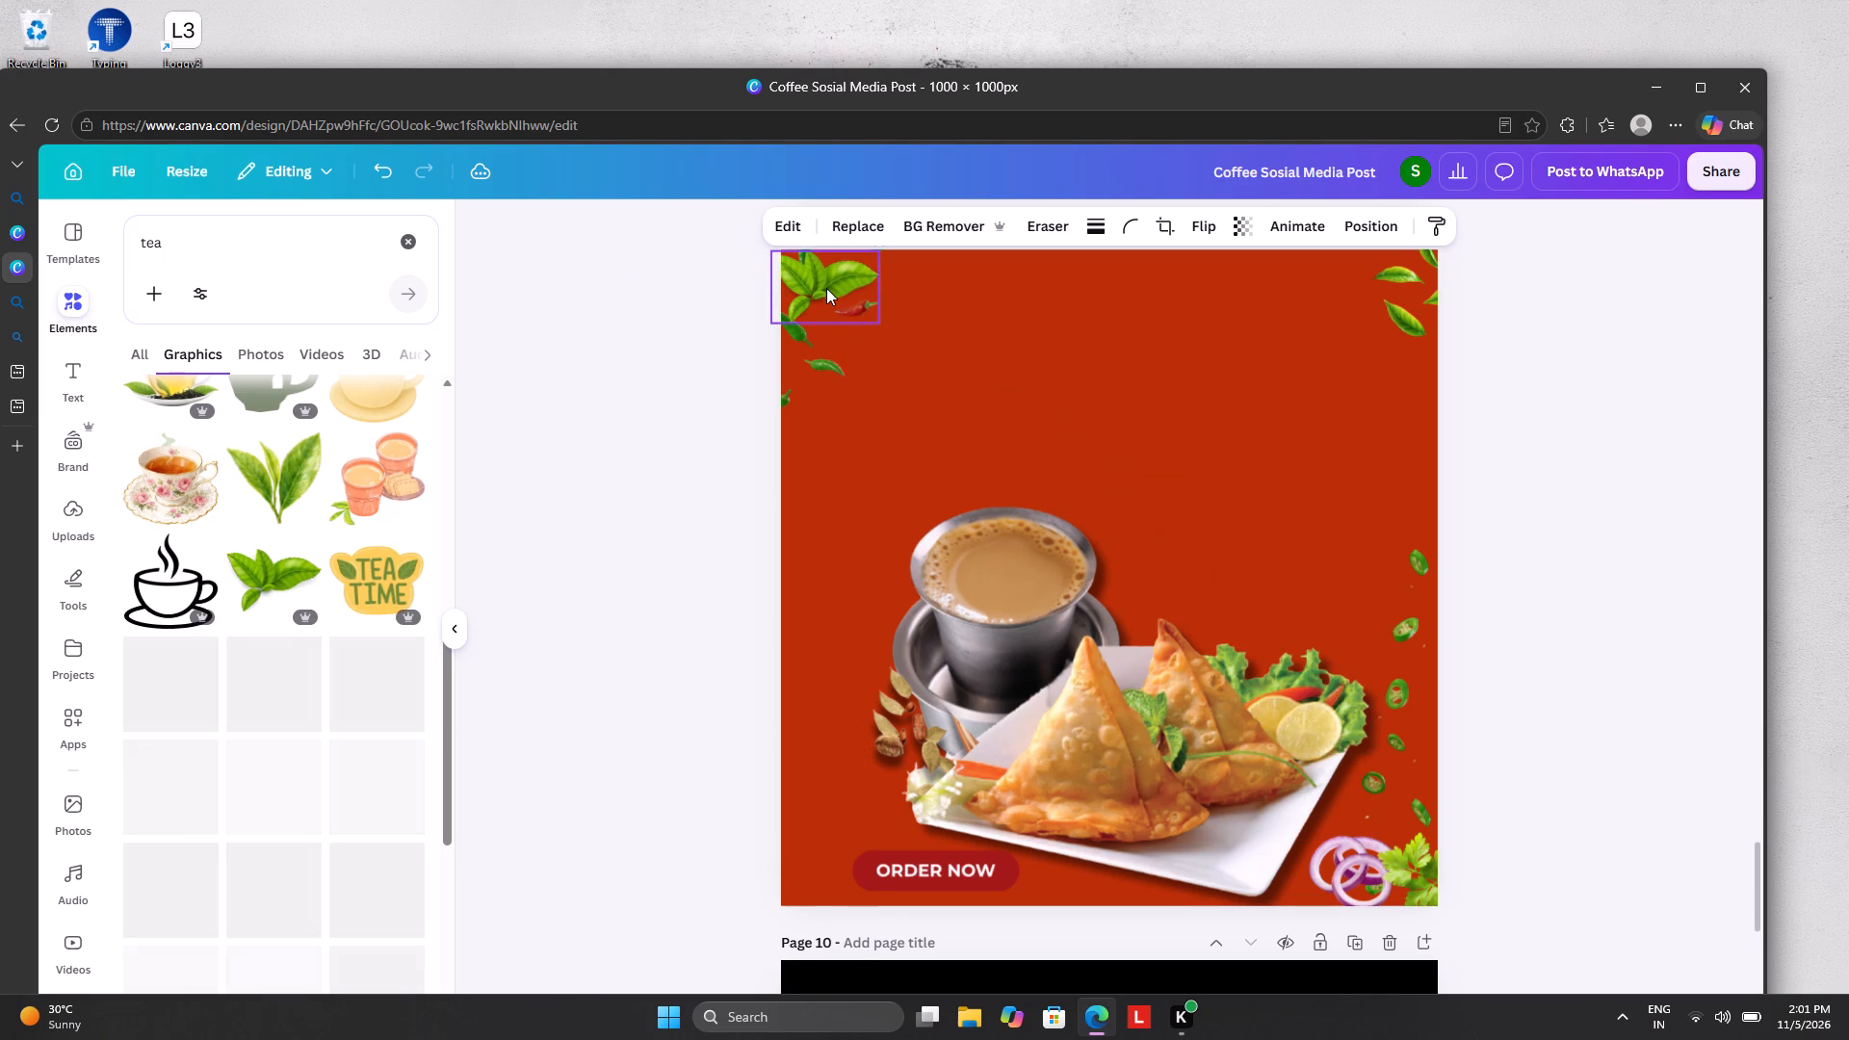
click(583, 456)
Search the elements library for "limon slice".
scroll(266, 568, down, 1)
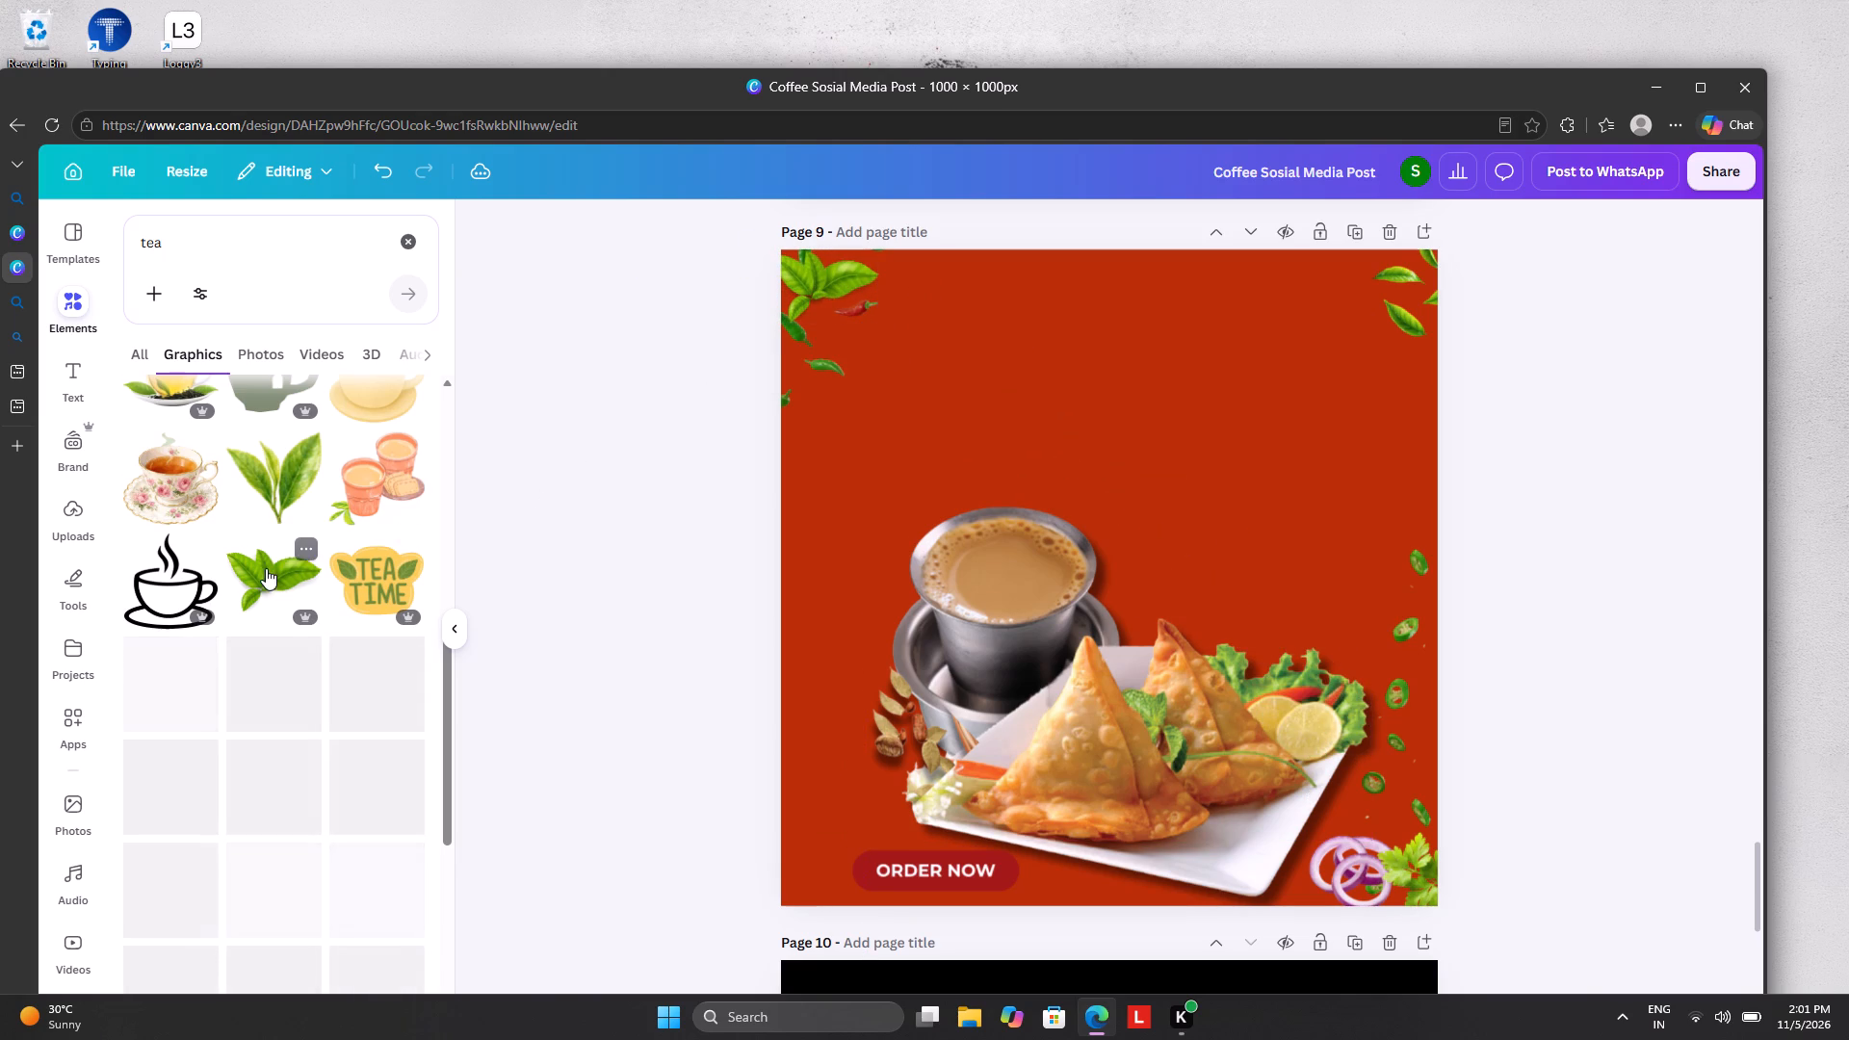
scroll(266, 568, down, 1)
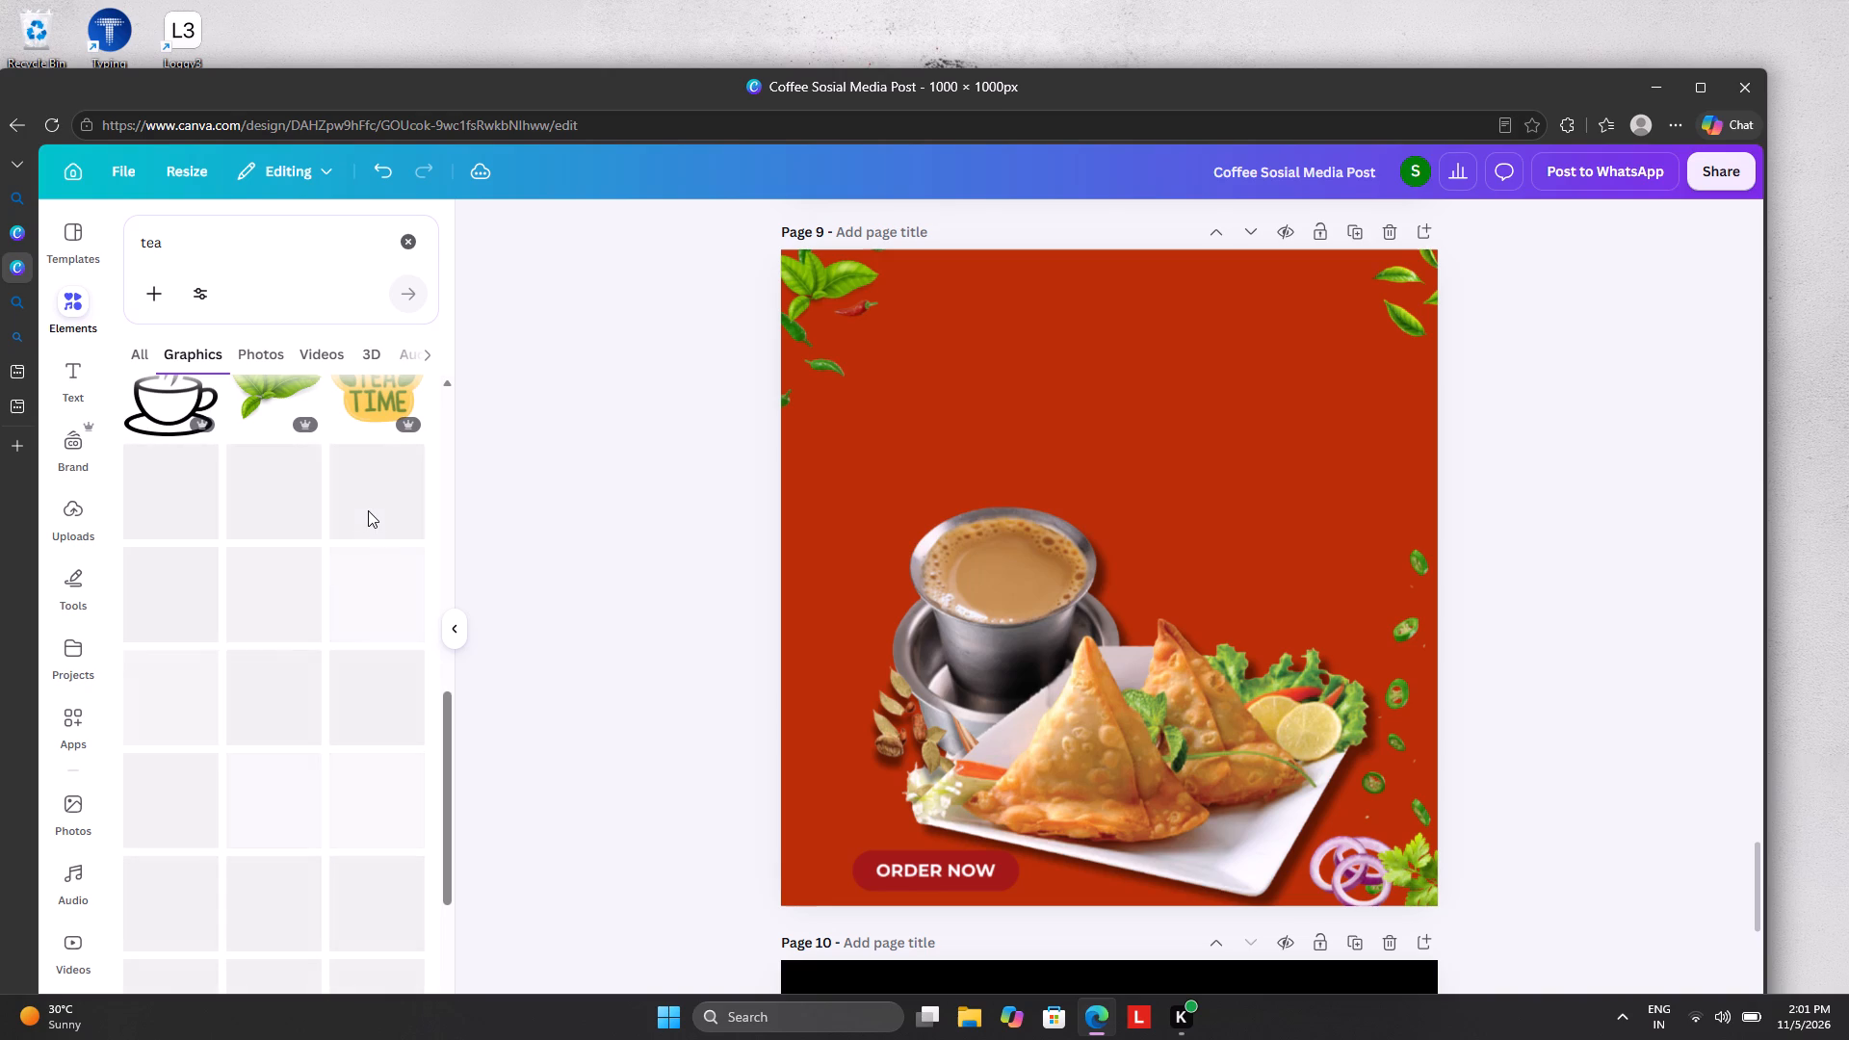
click(395, 247)
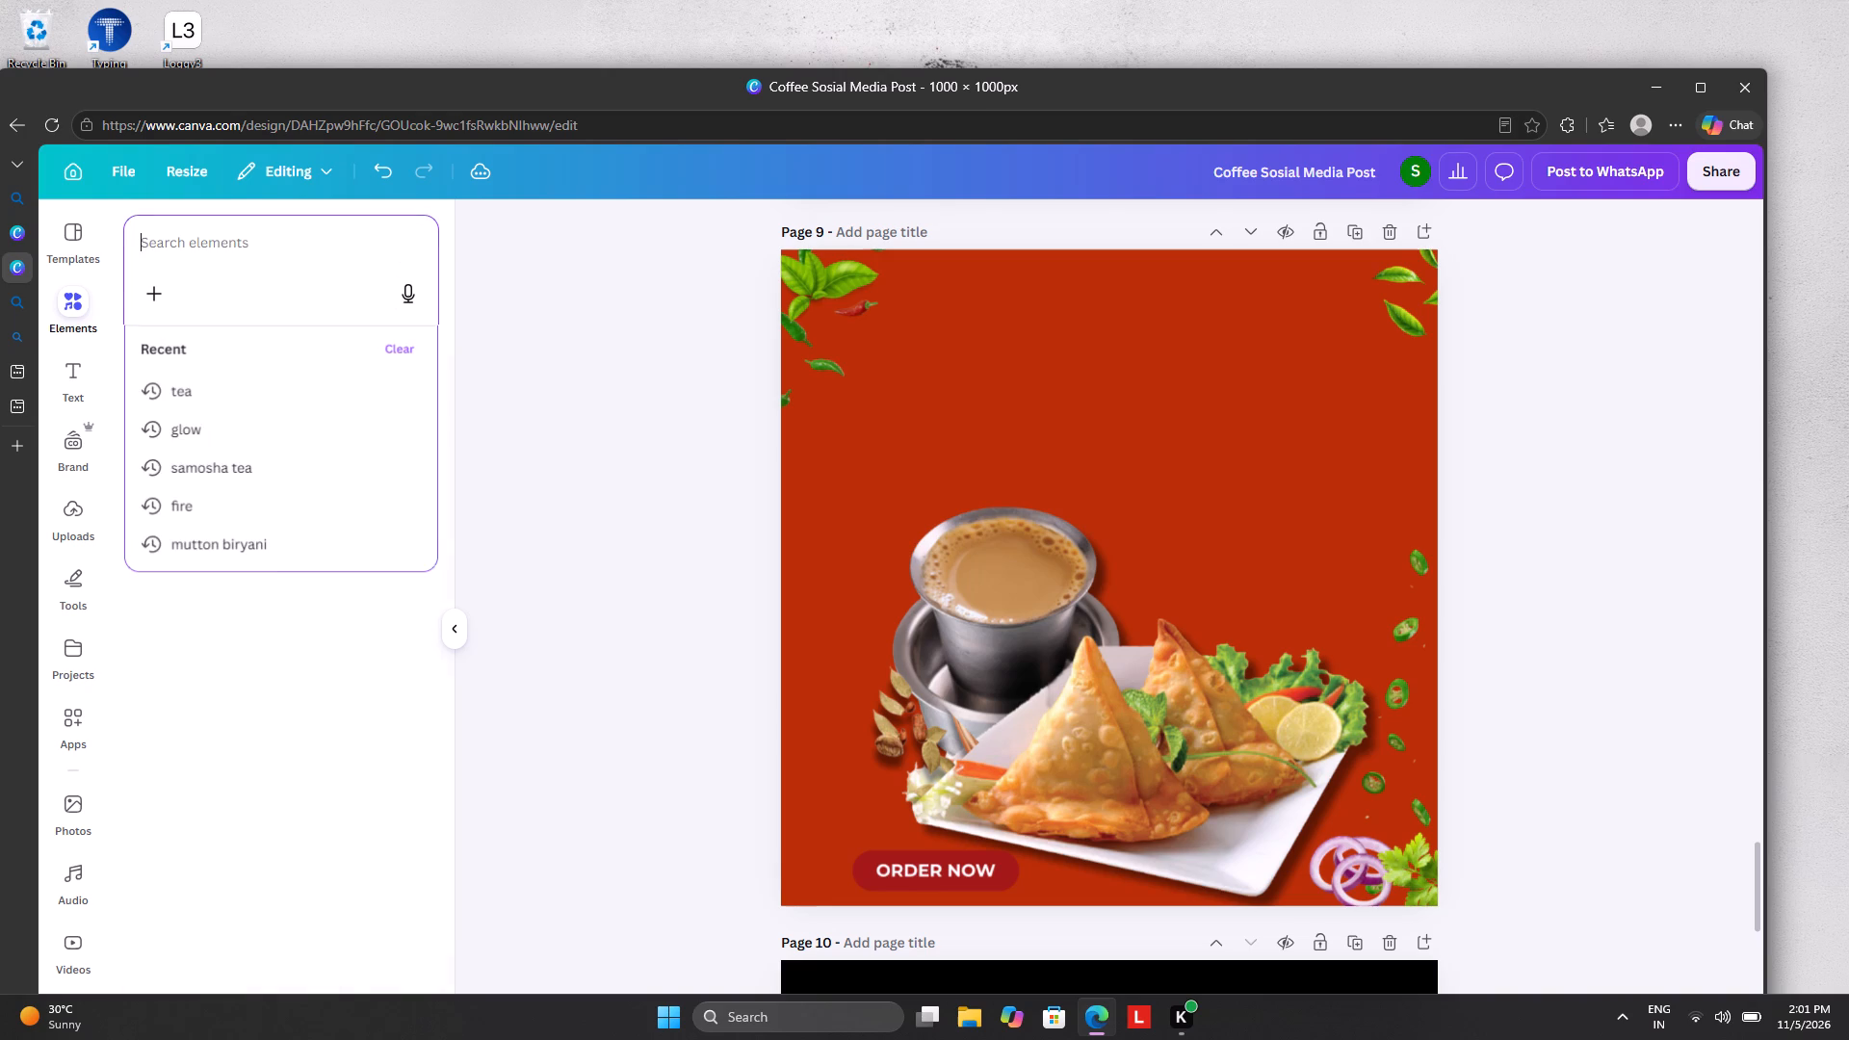
text(limon slice)
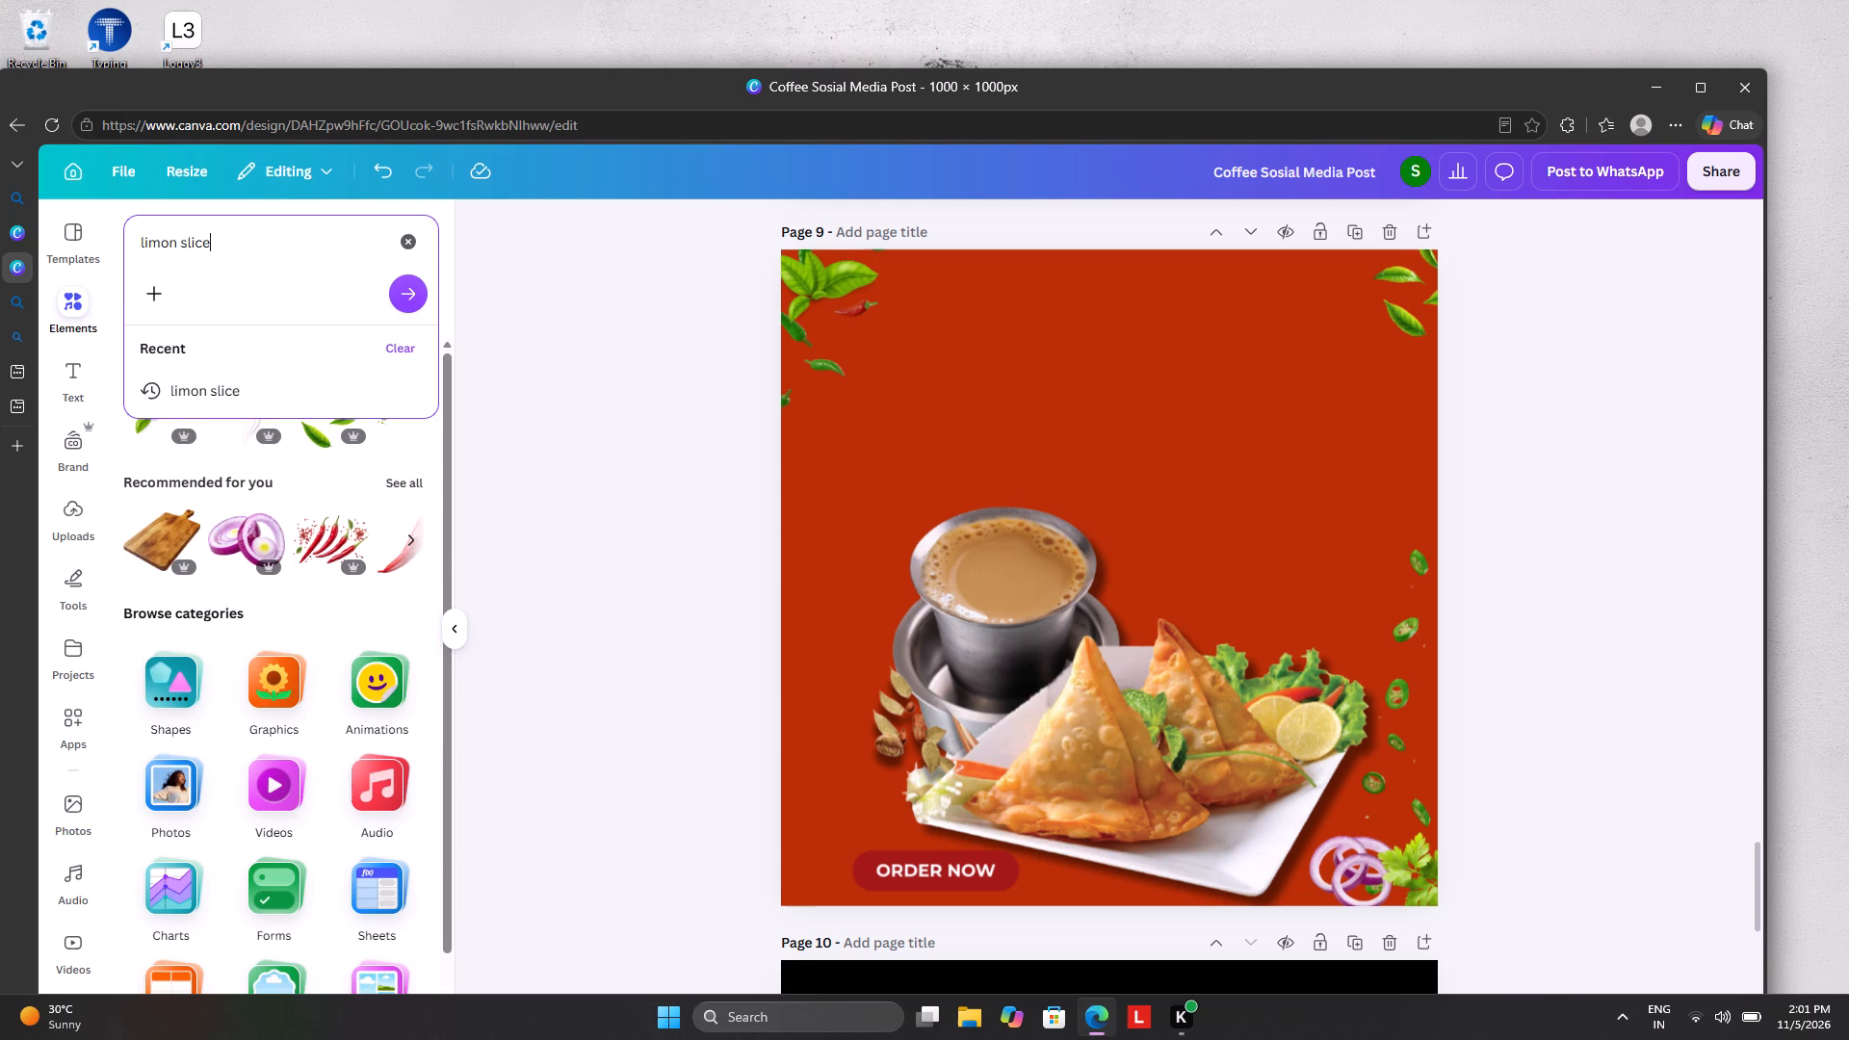
key(Return)
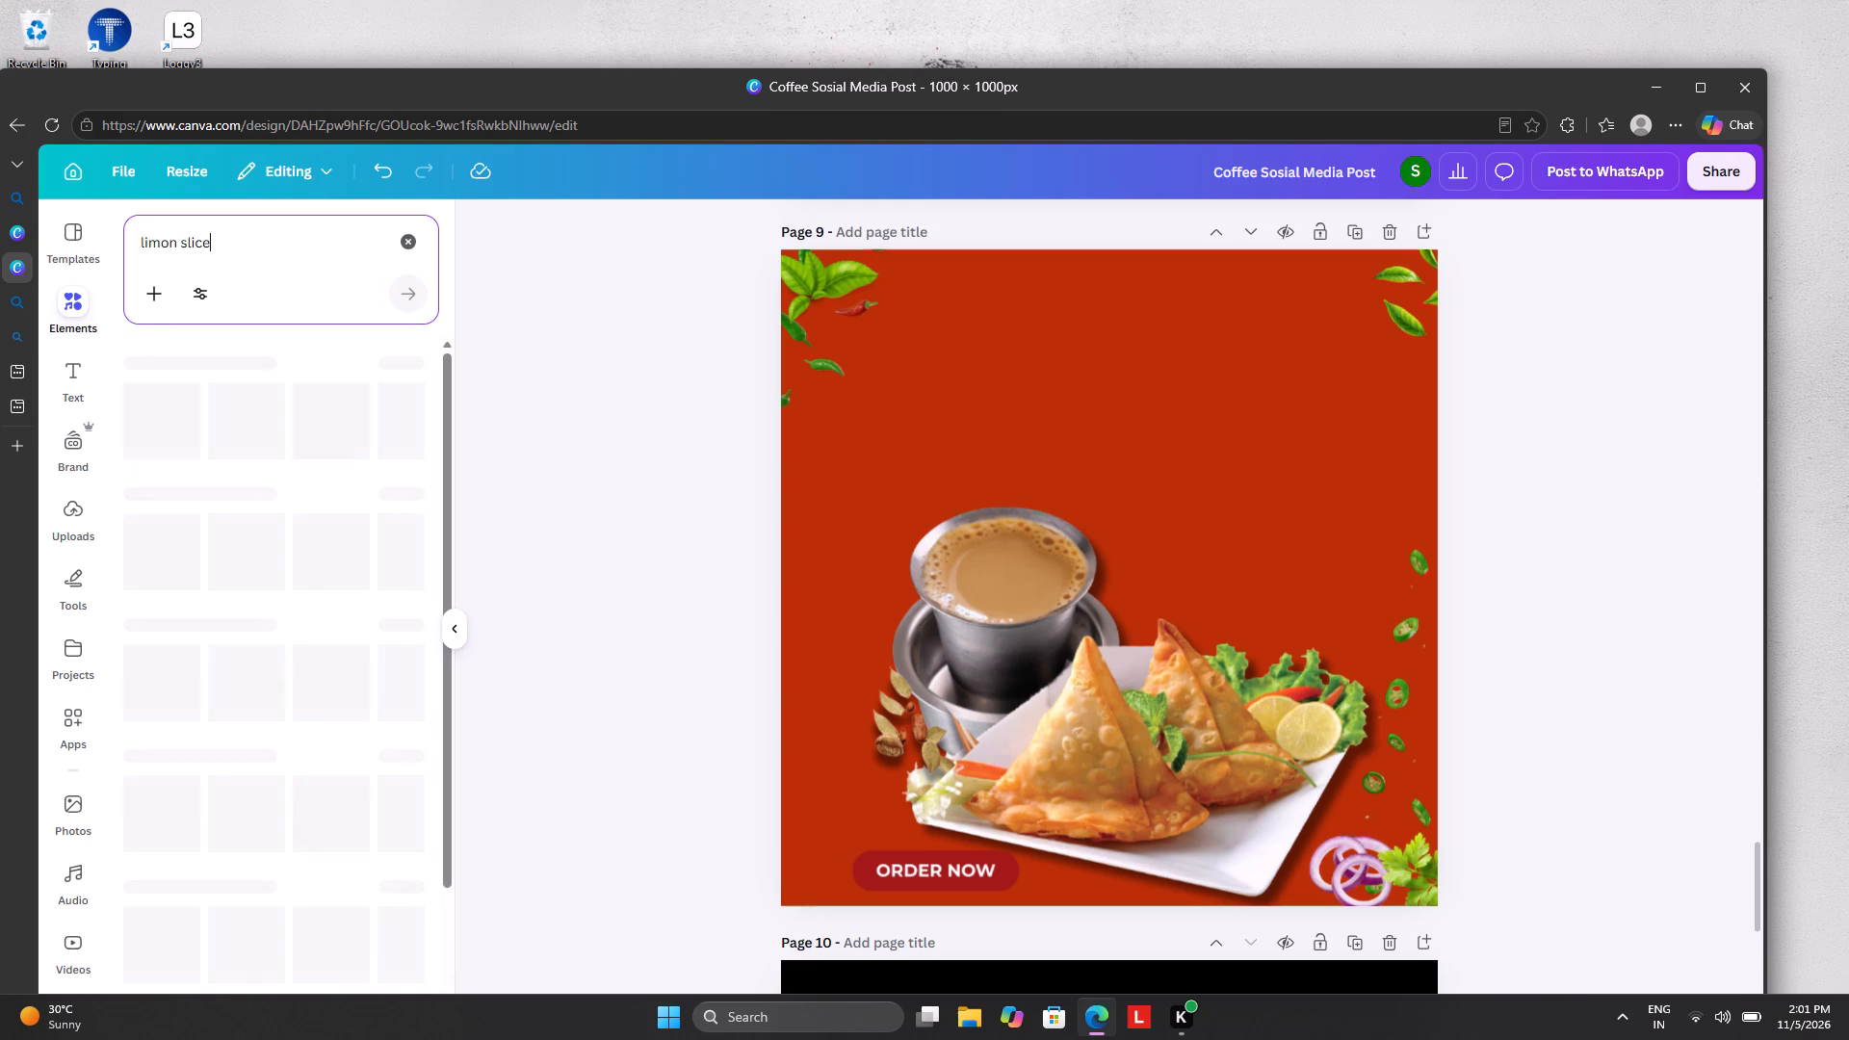
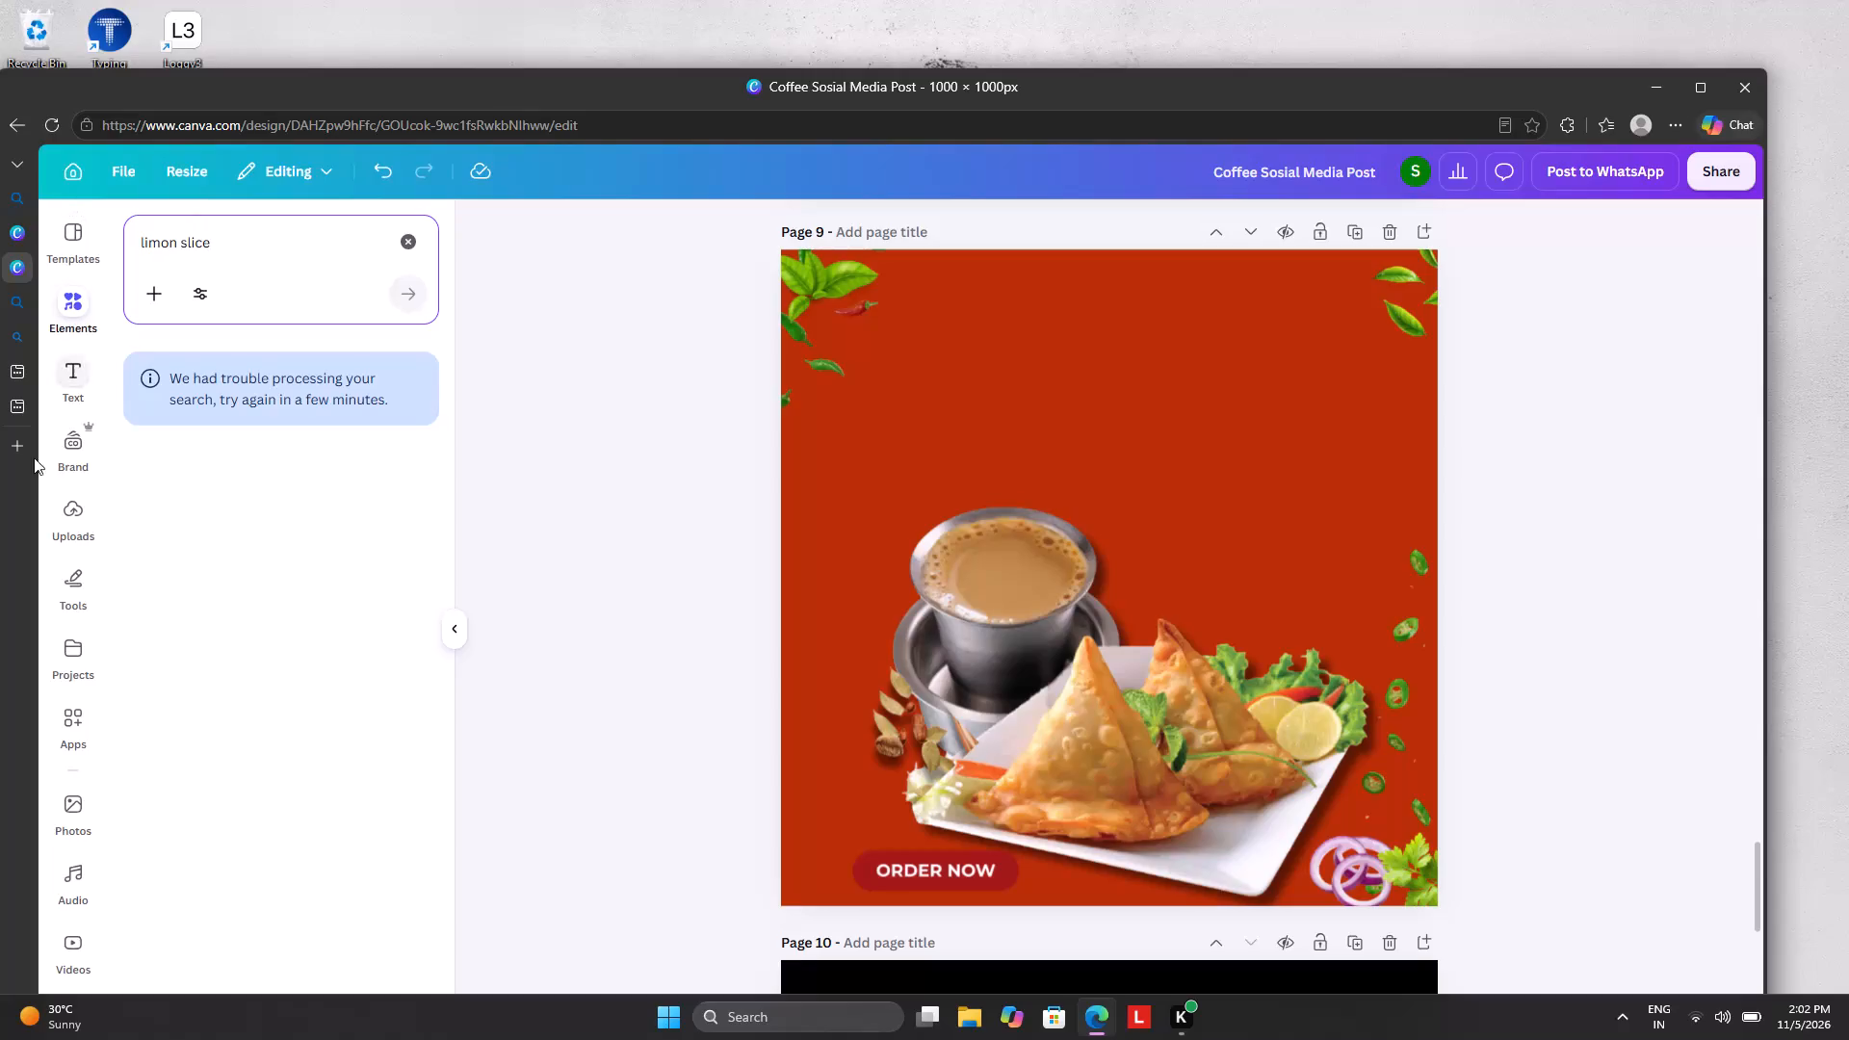
Retry the elements library search for "limon slice".
click(414, 310)
key(Return)
click(402, 232)
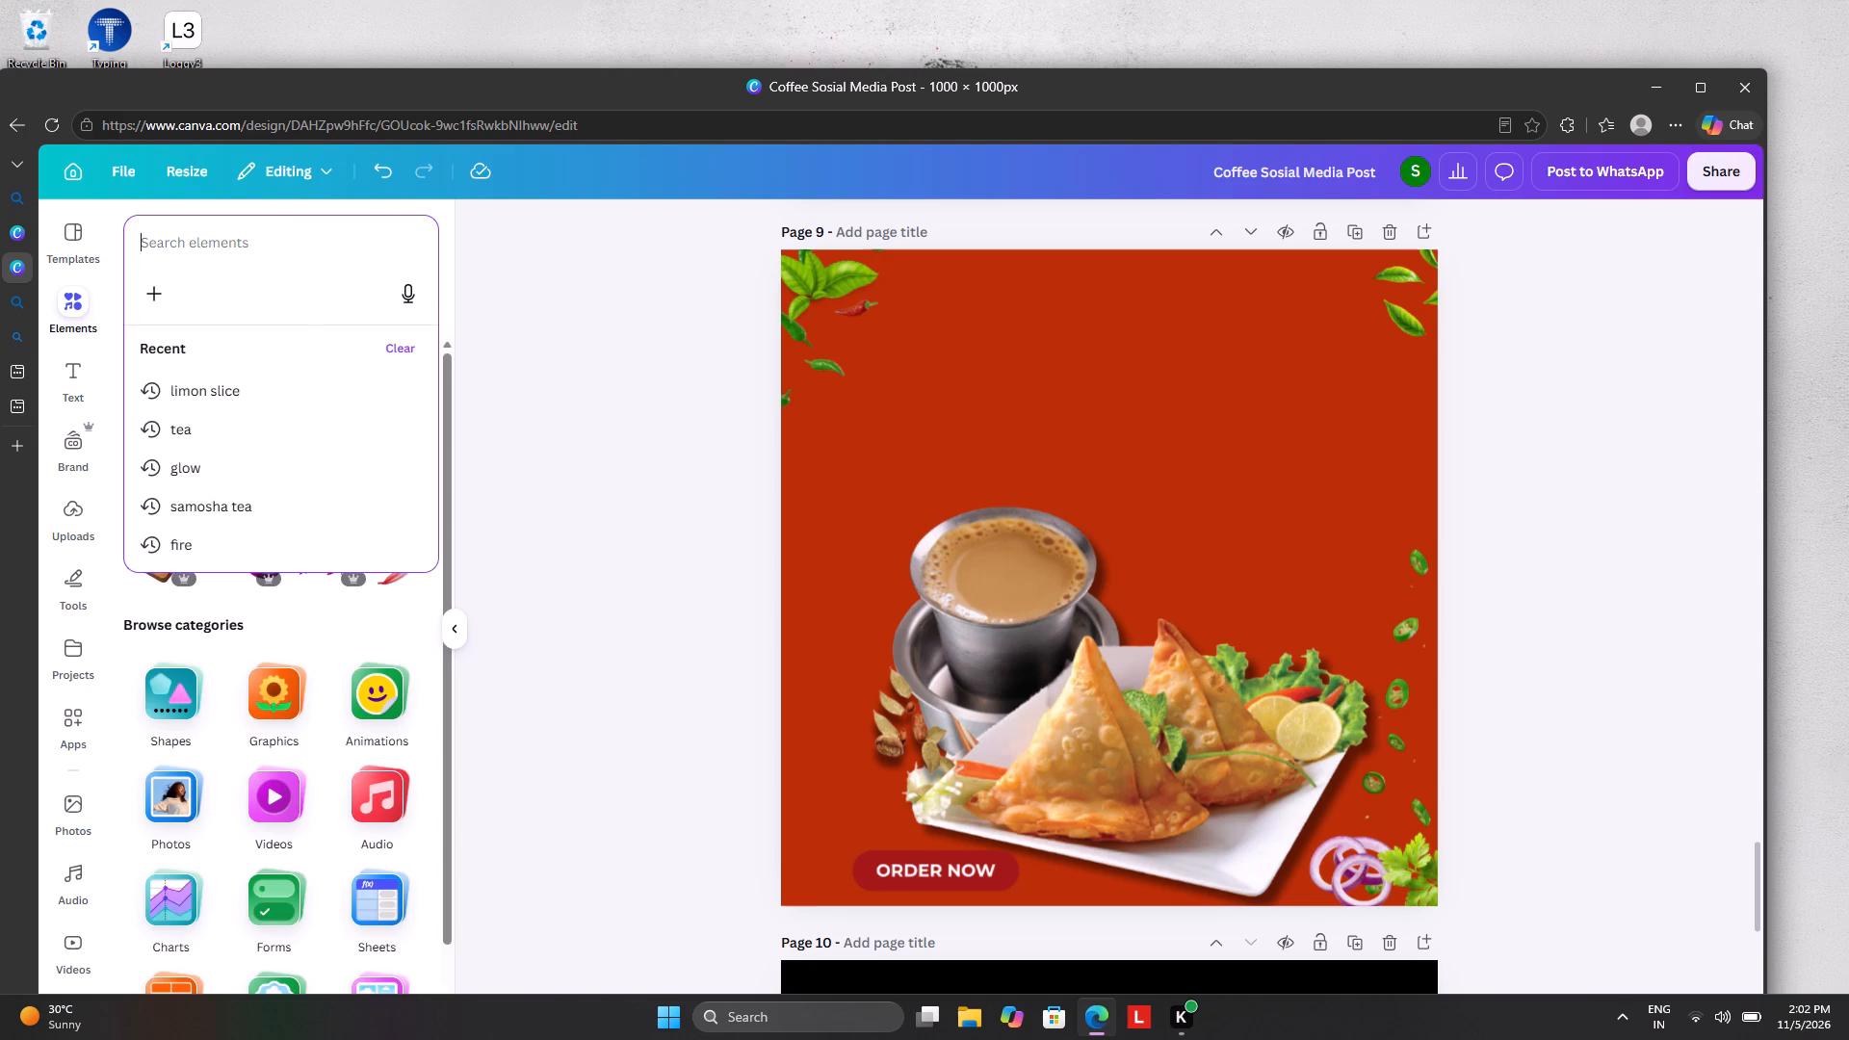
click(273, 384)
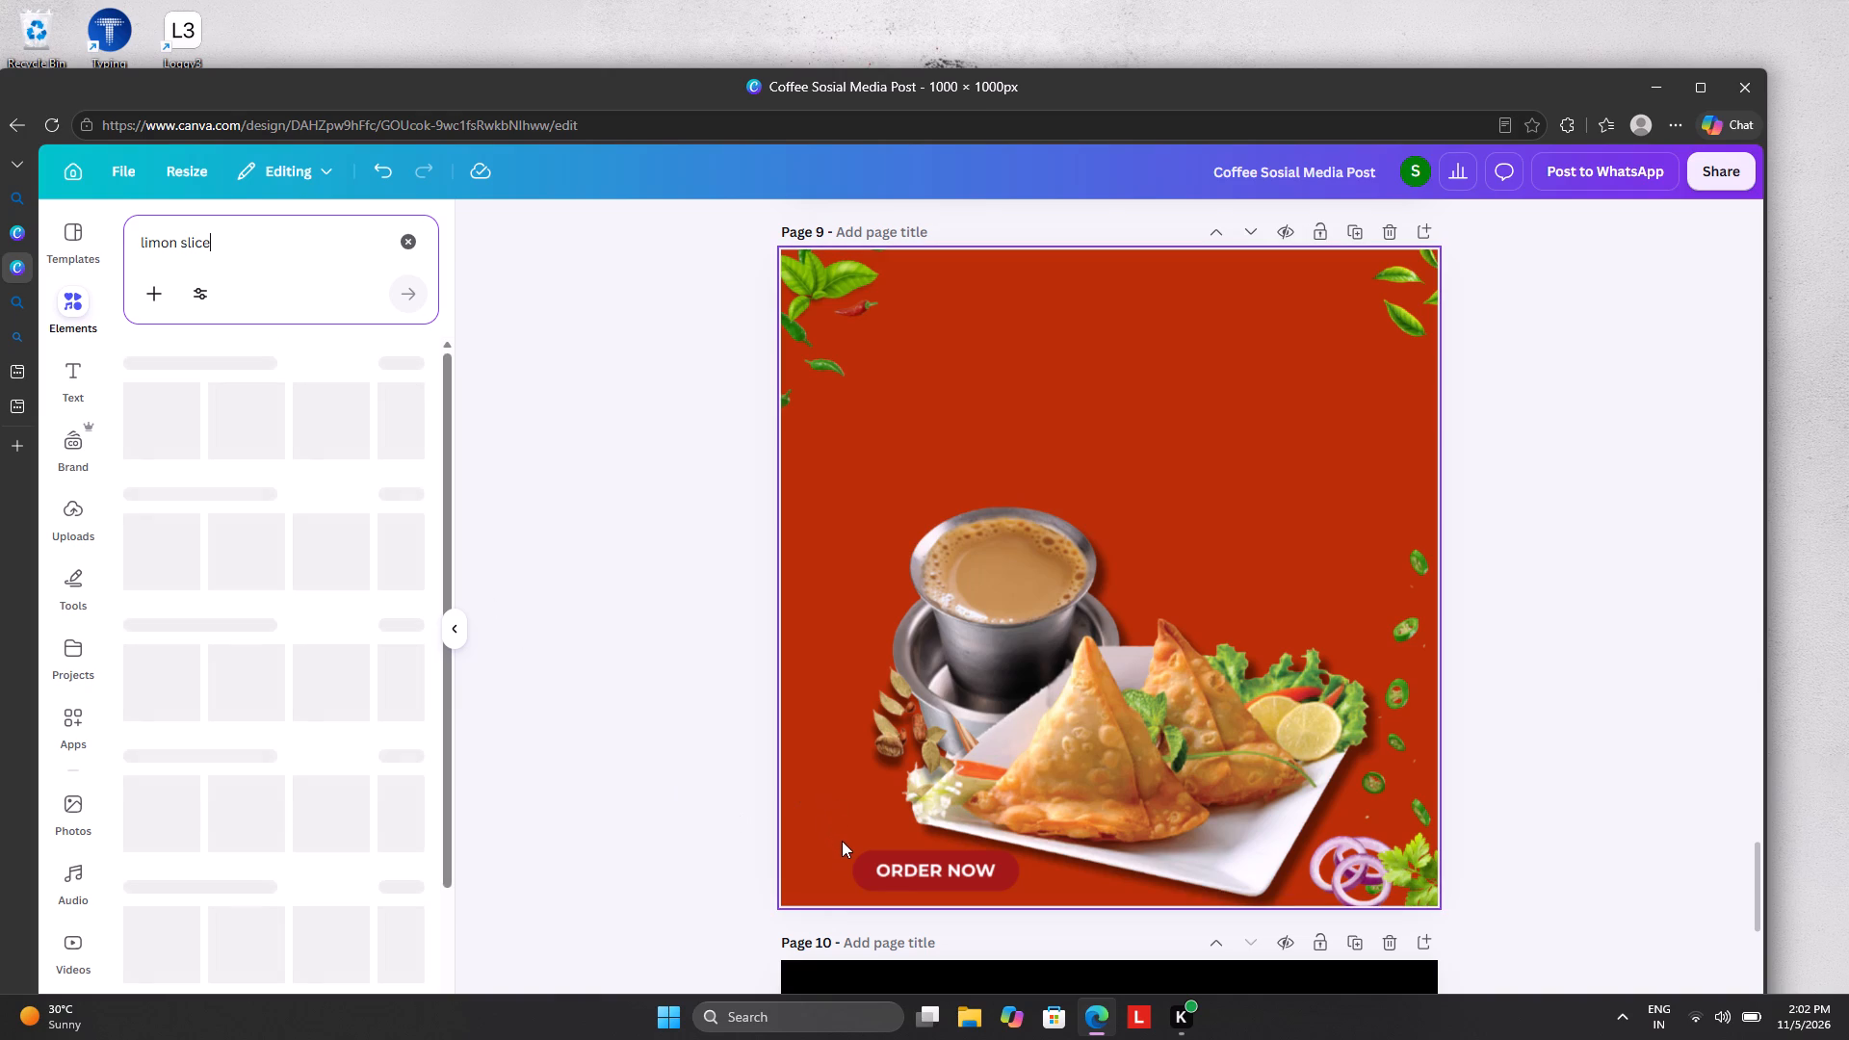
Recolour page 9's ORDER NOW button with a white (#ffffff) fill and dark red lettering.
click(867, 869)
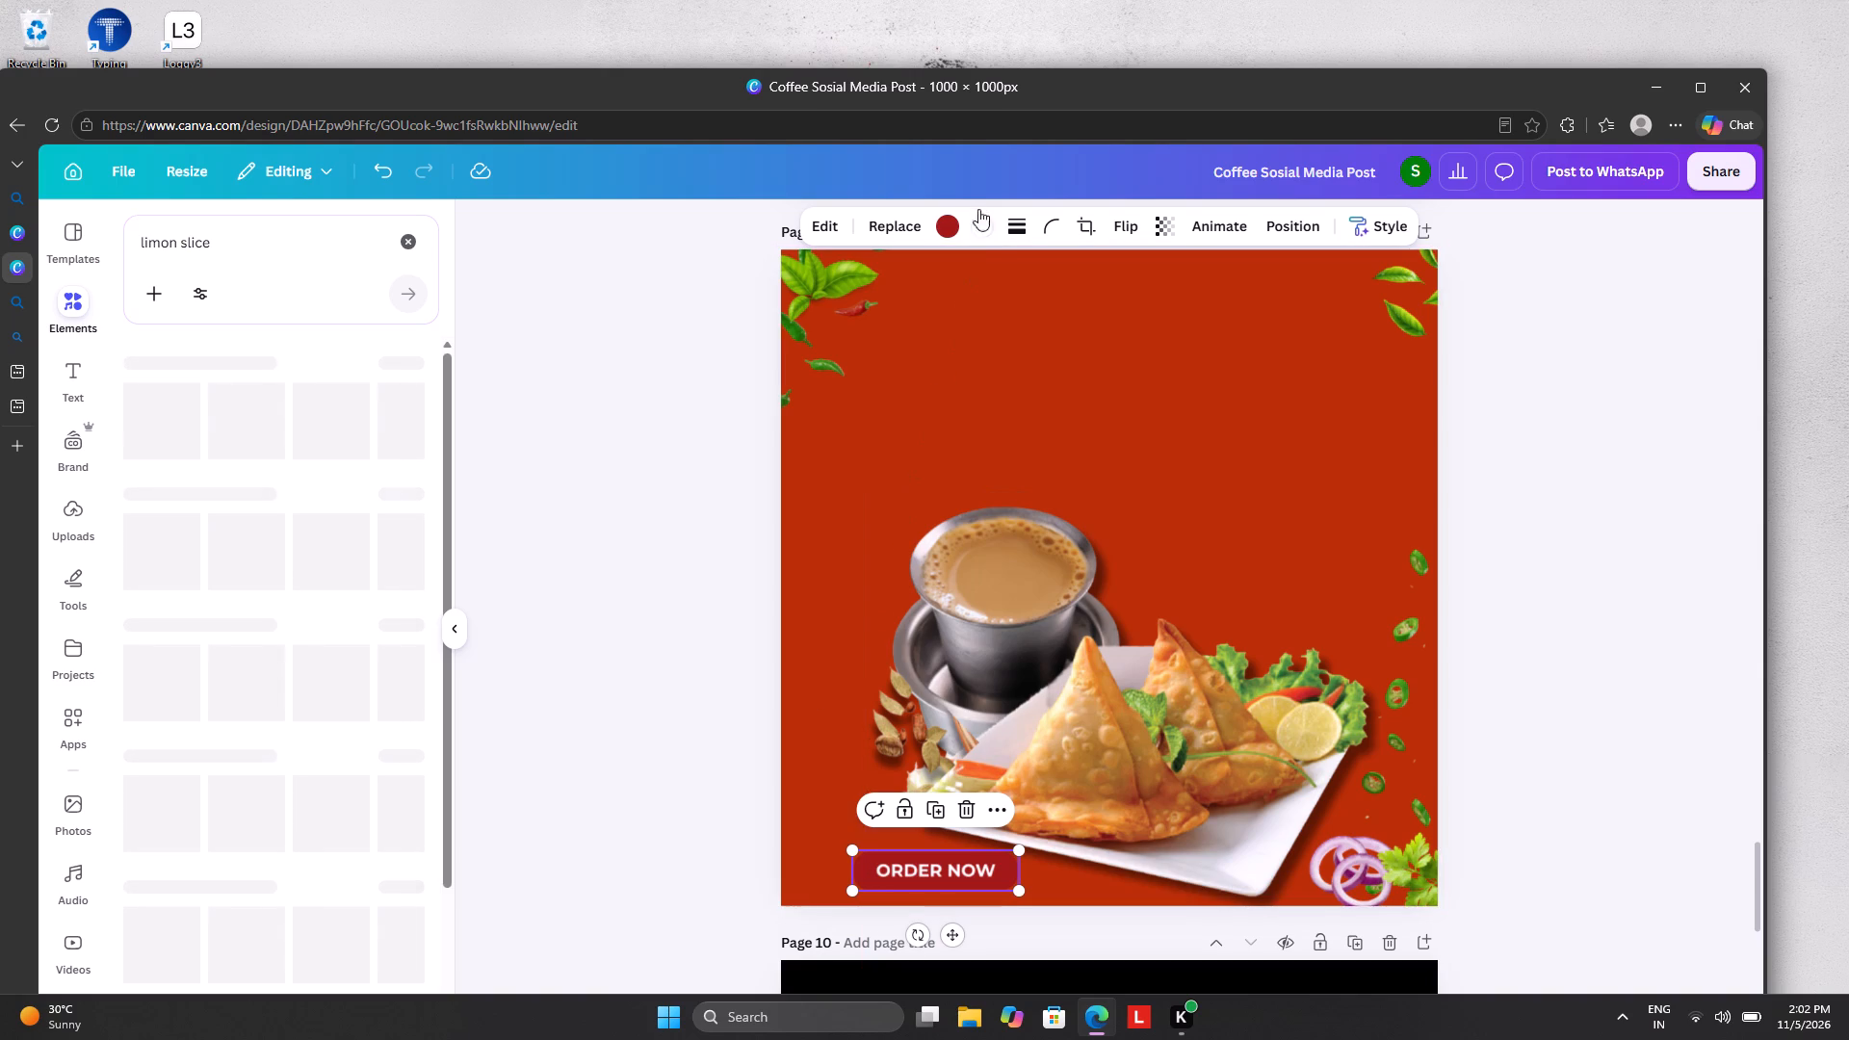
click(986, 232)
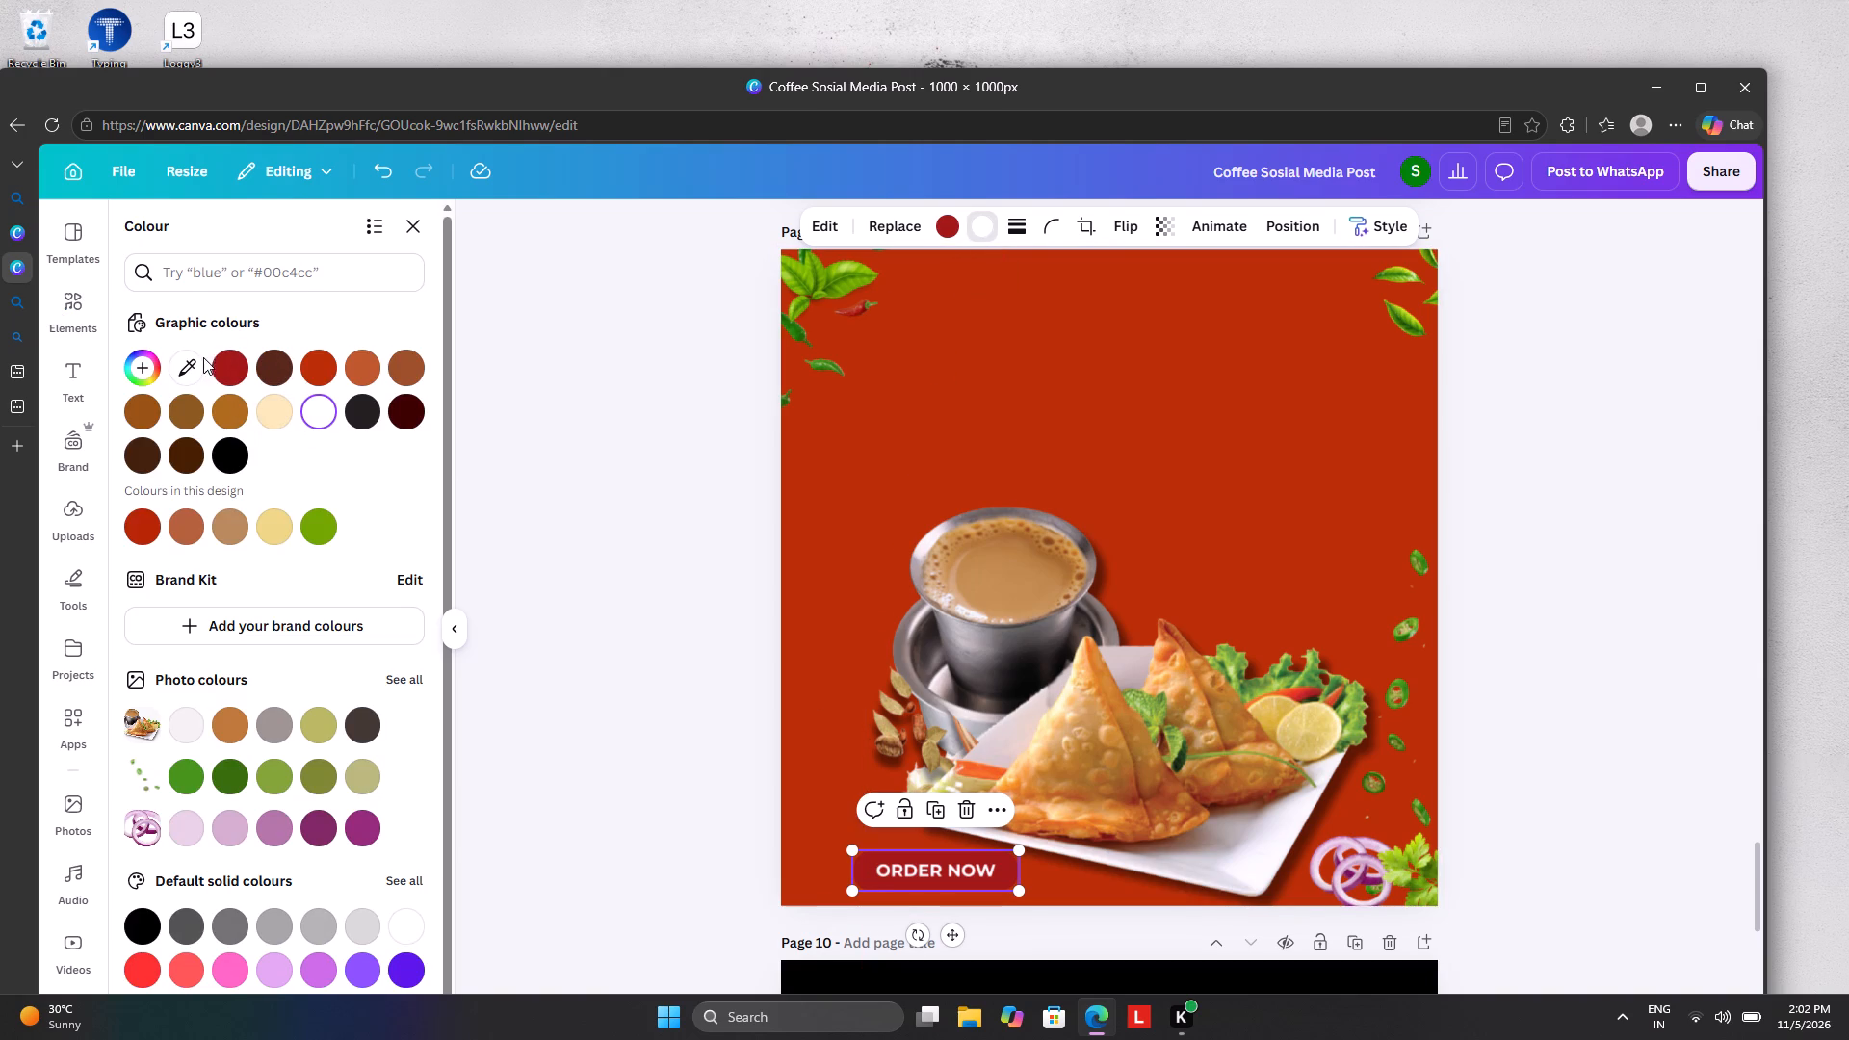
click(223, 369)
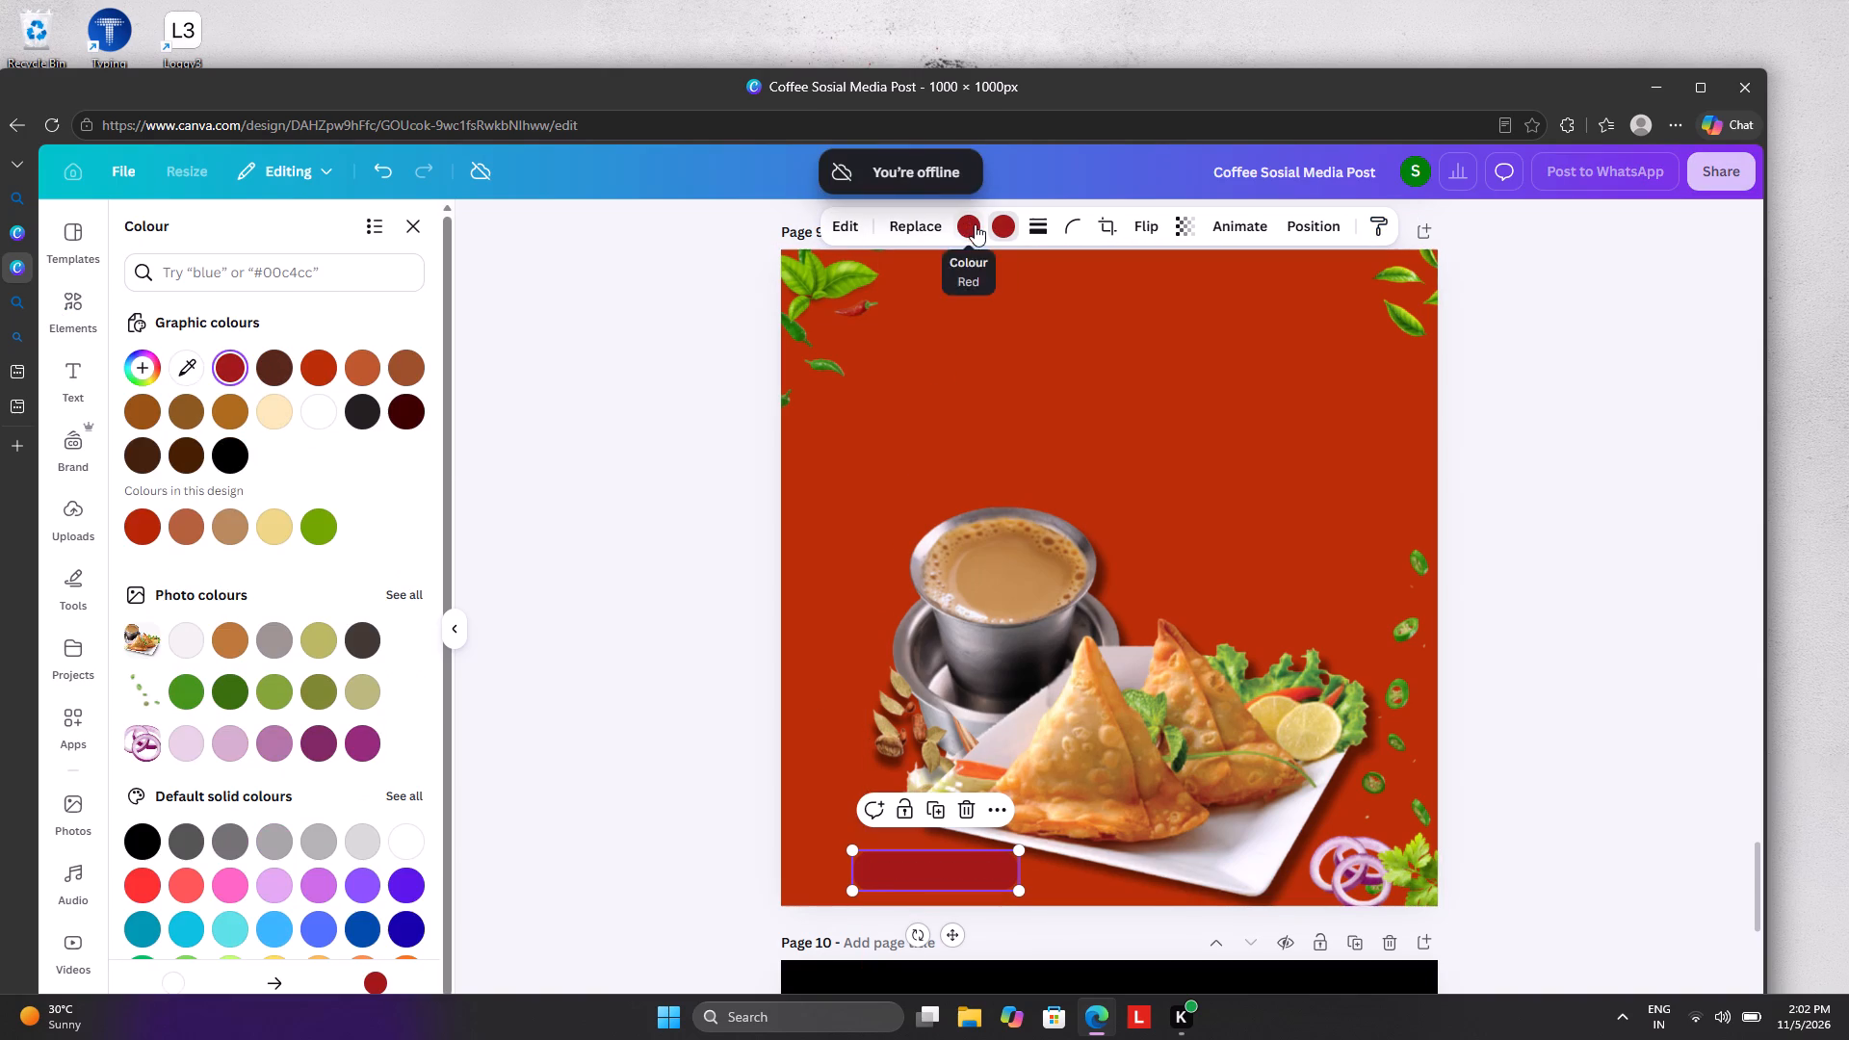
click(975, 224)
click(413, 853)
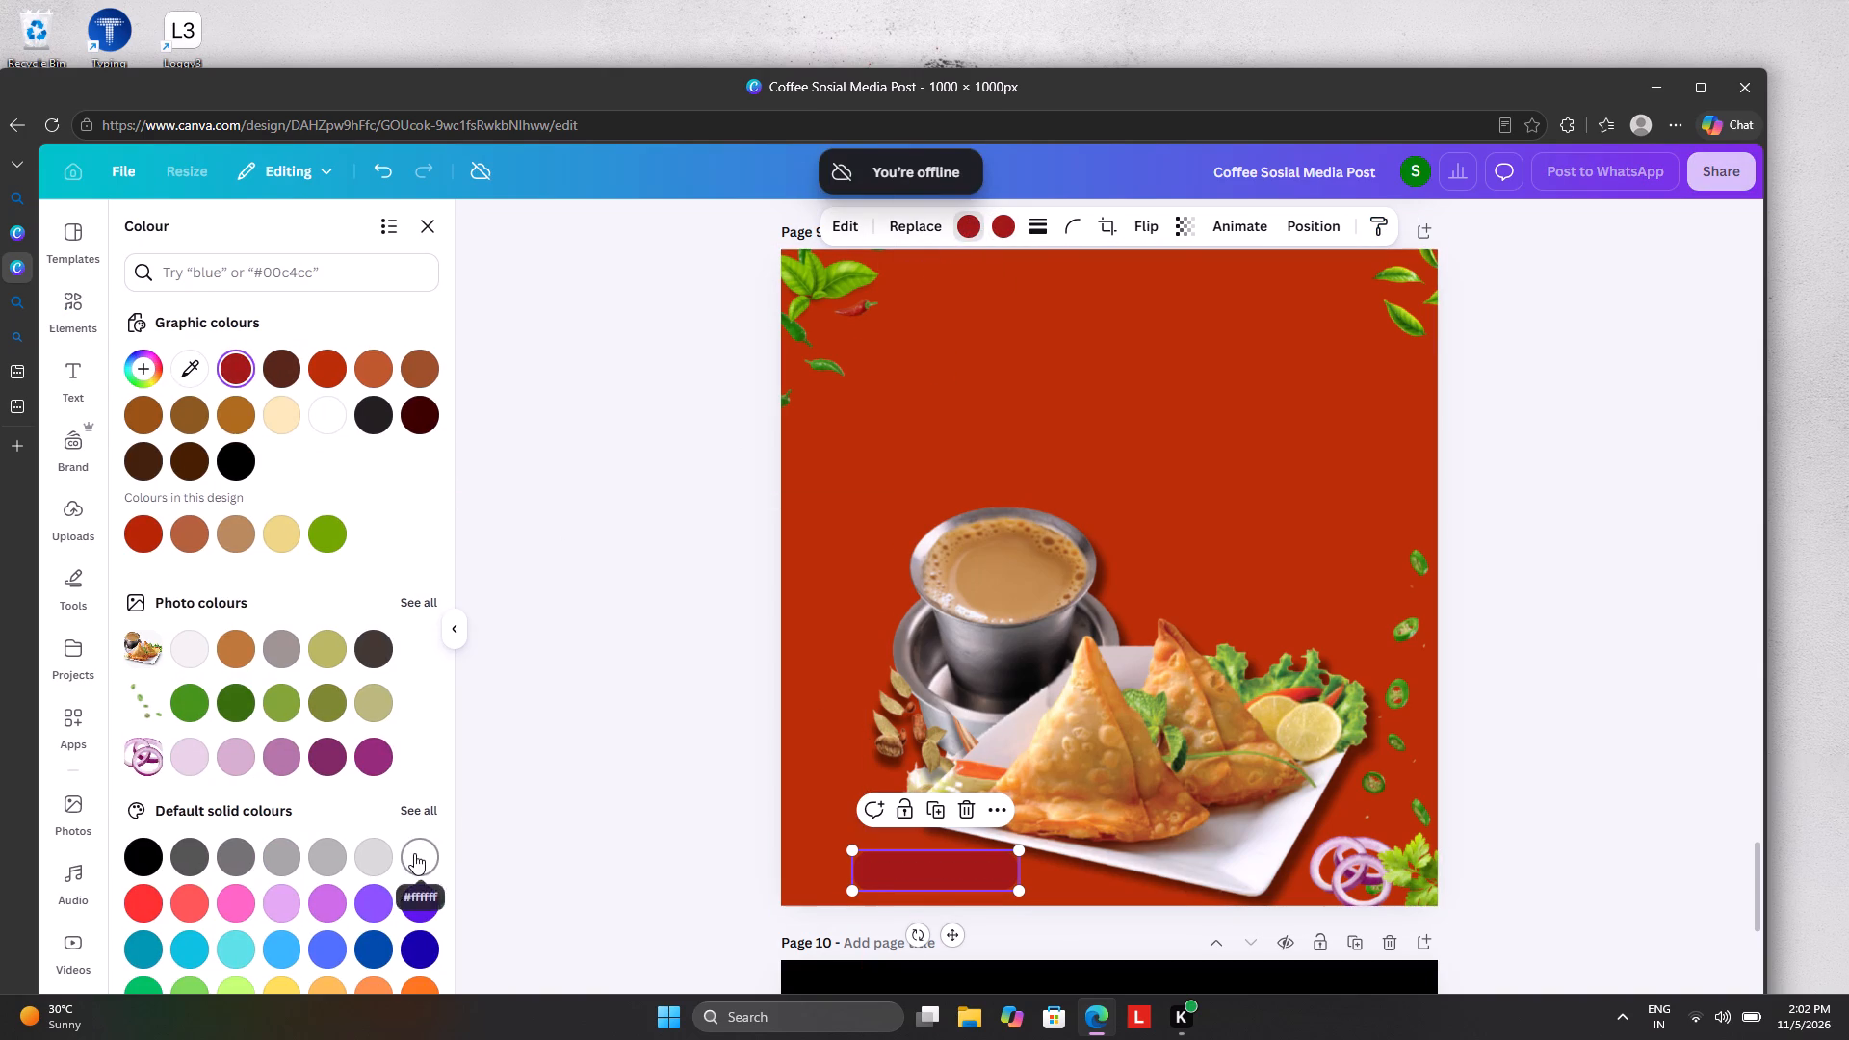
click(569, 597)
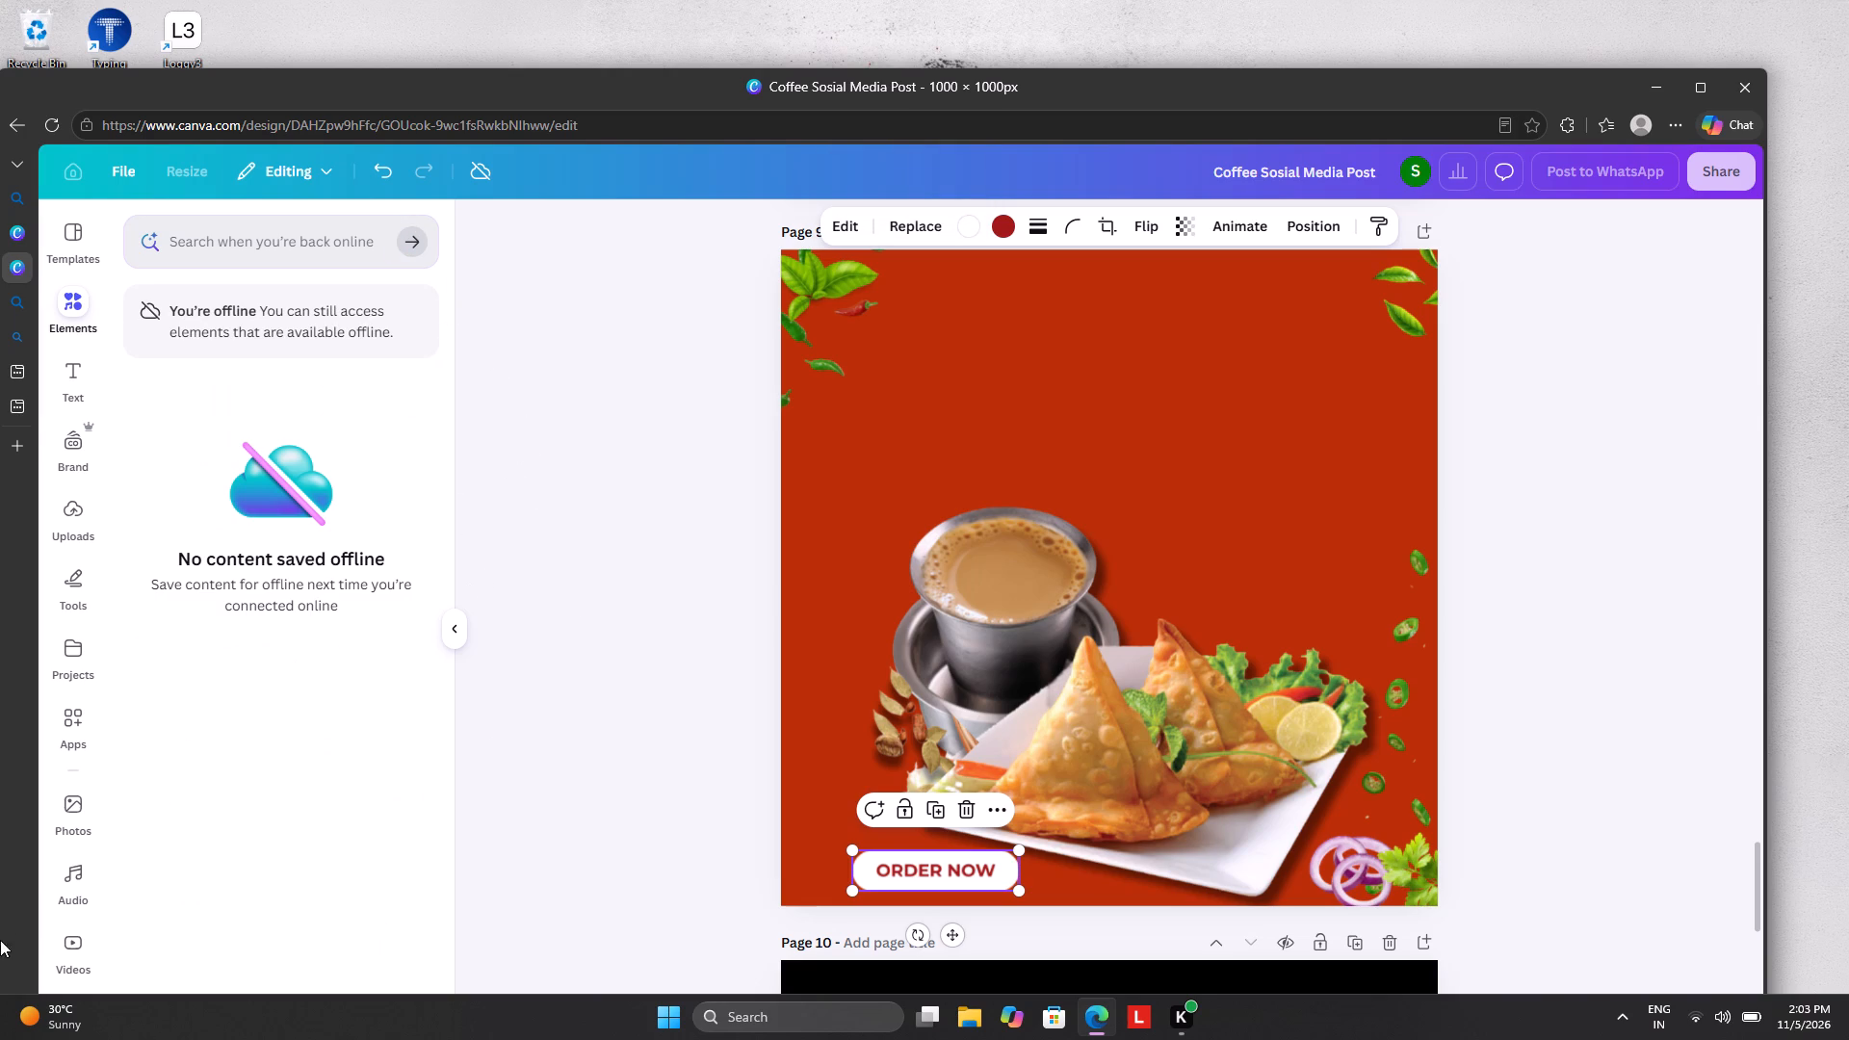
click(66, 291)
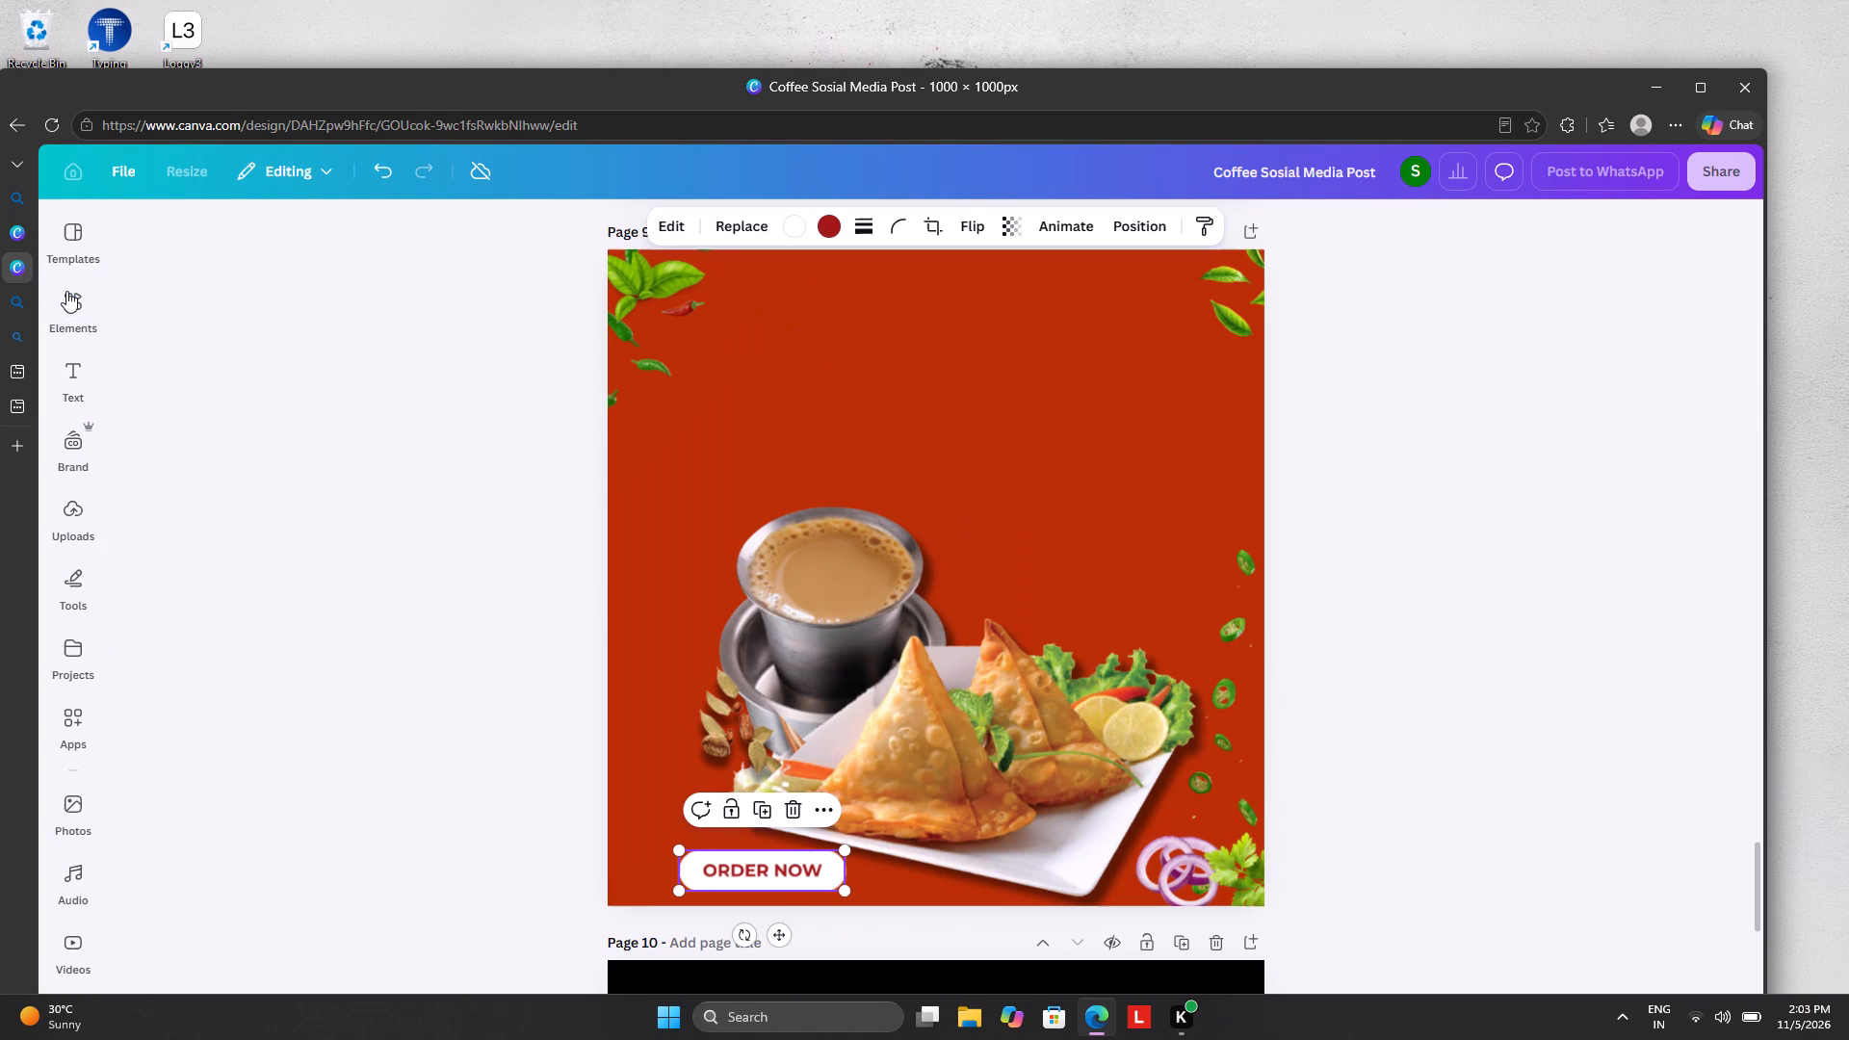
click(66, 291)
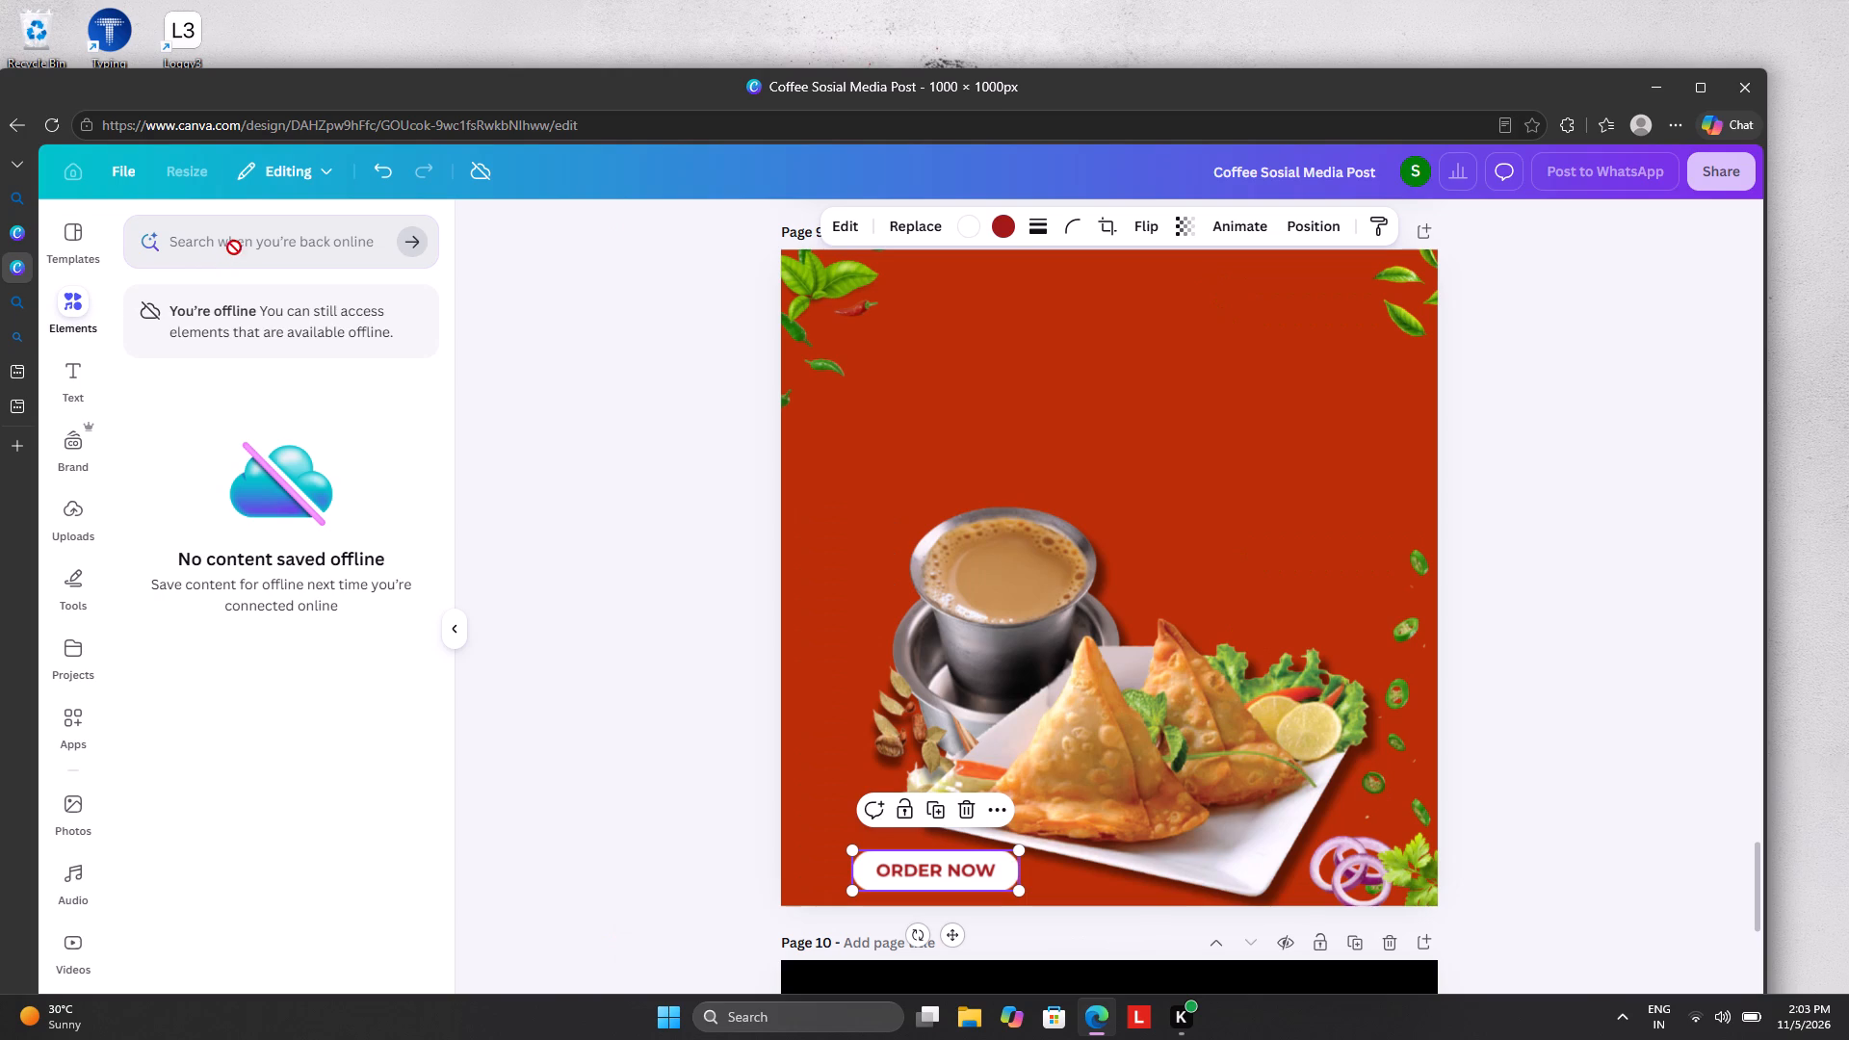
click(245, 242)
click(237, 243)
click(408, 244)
Copy the 20% OFF badge from the fried chicken poster on page 8 and paste it onto page 9.
scroll(1089, 395, up, 4)
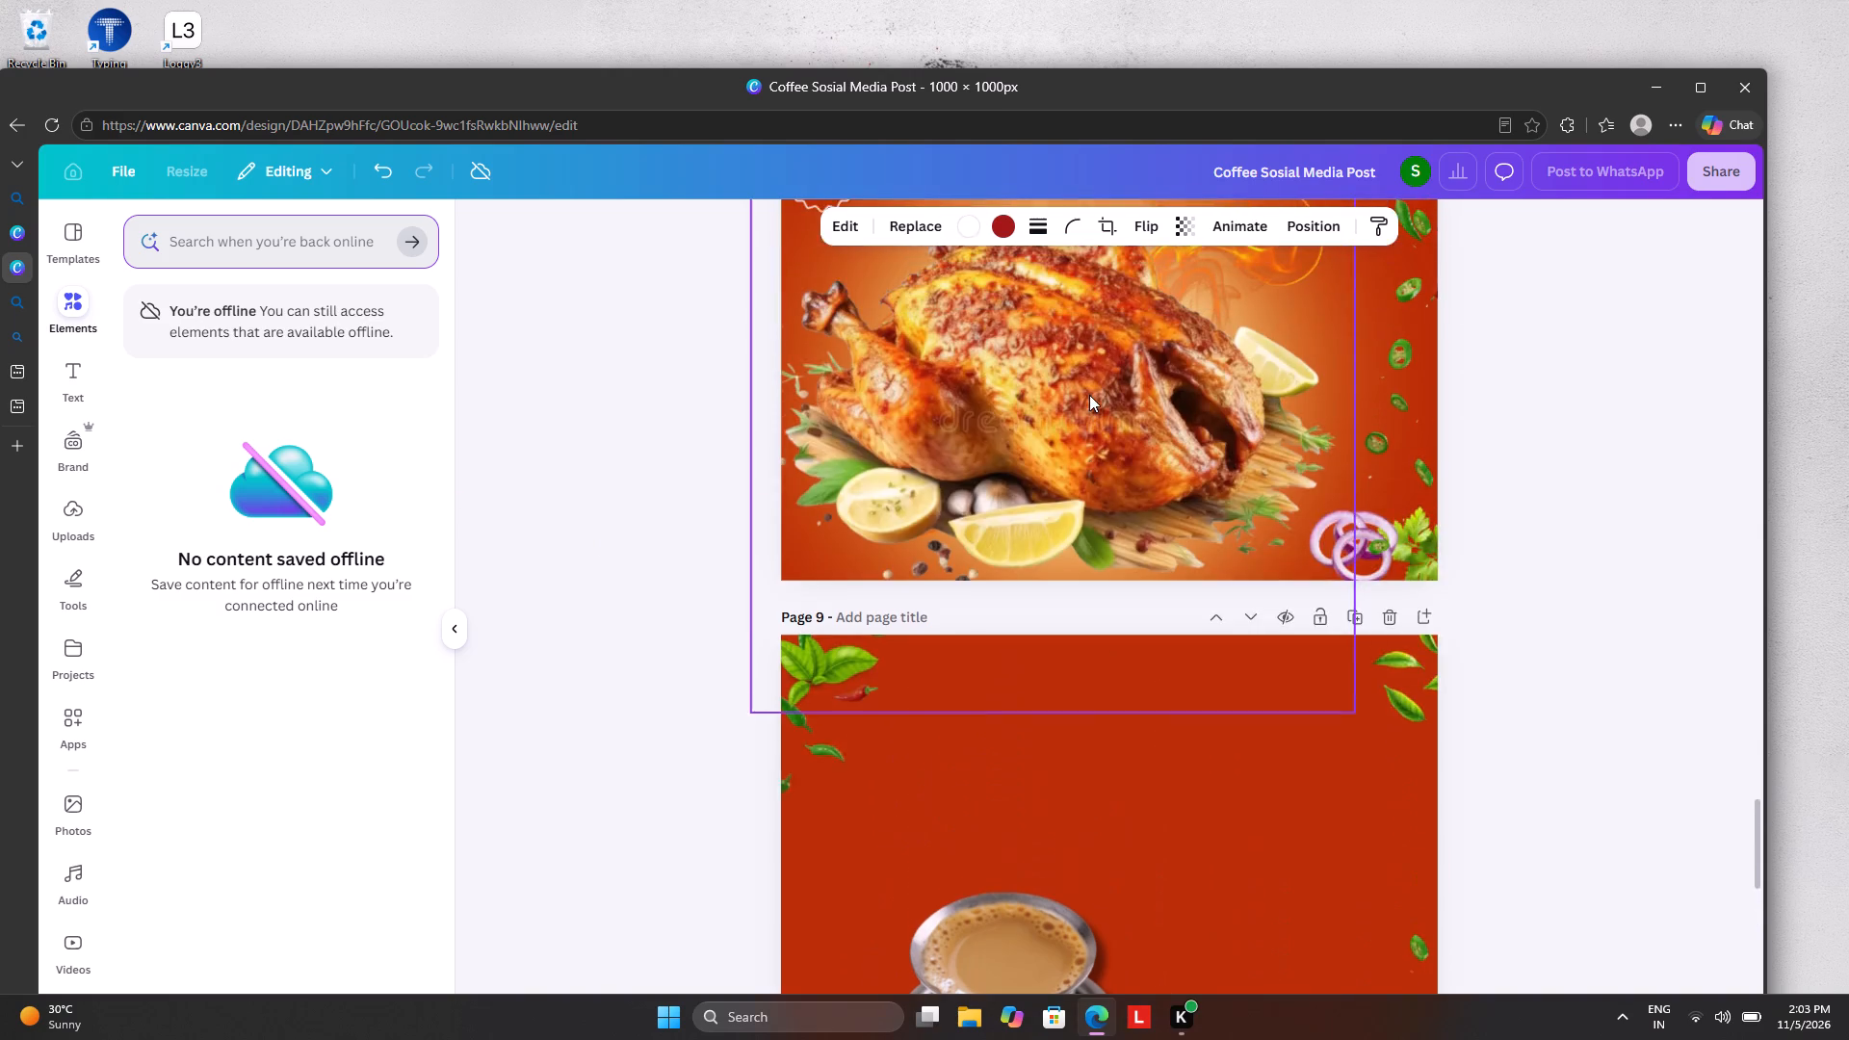
scroll(1089, 395, up, 4)
click(826, 555)
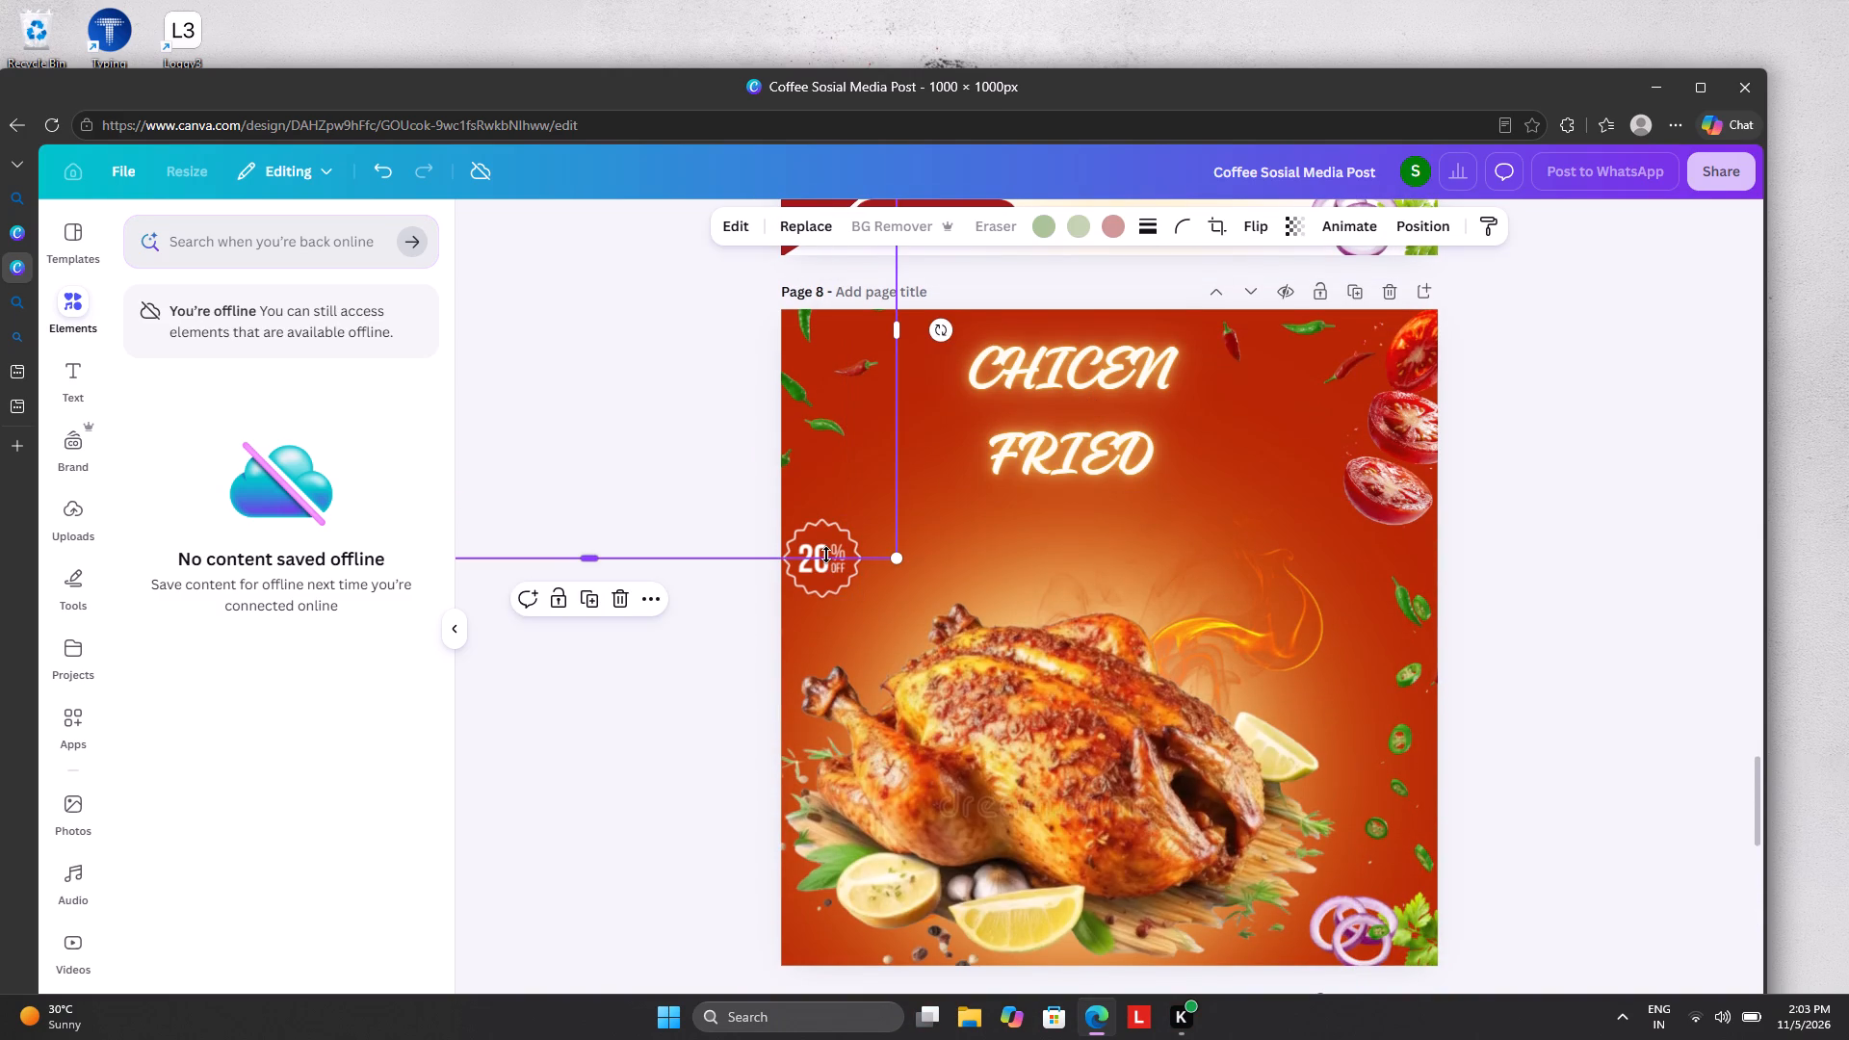
click(826, 578)
right_click(826, 578)
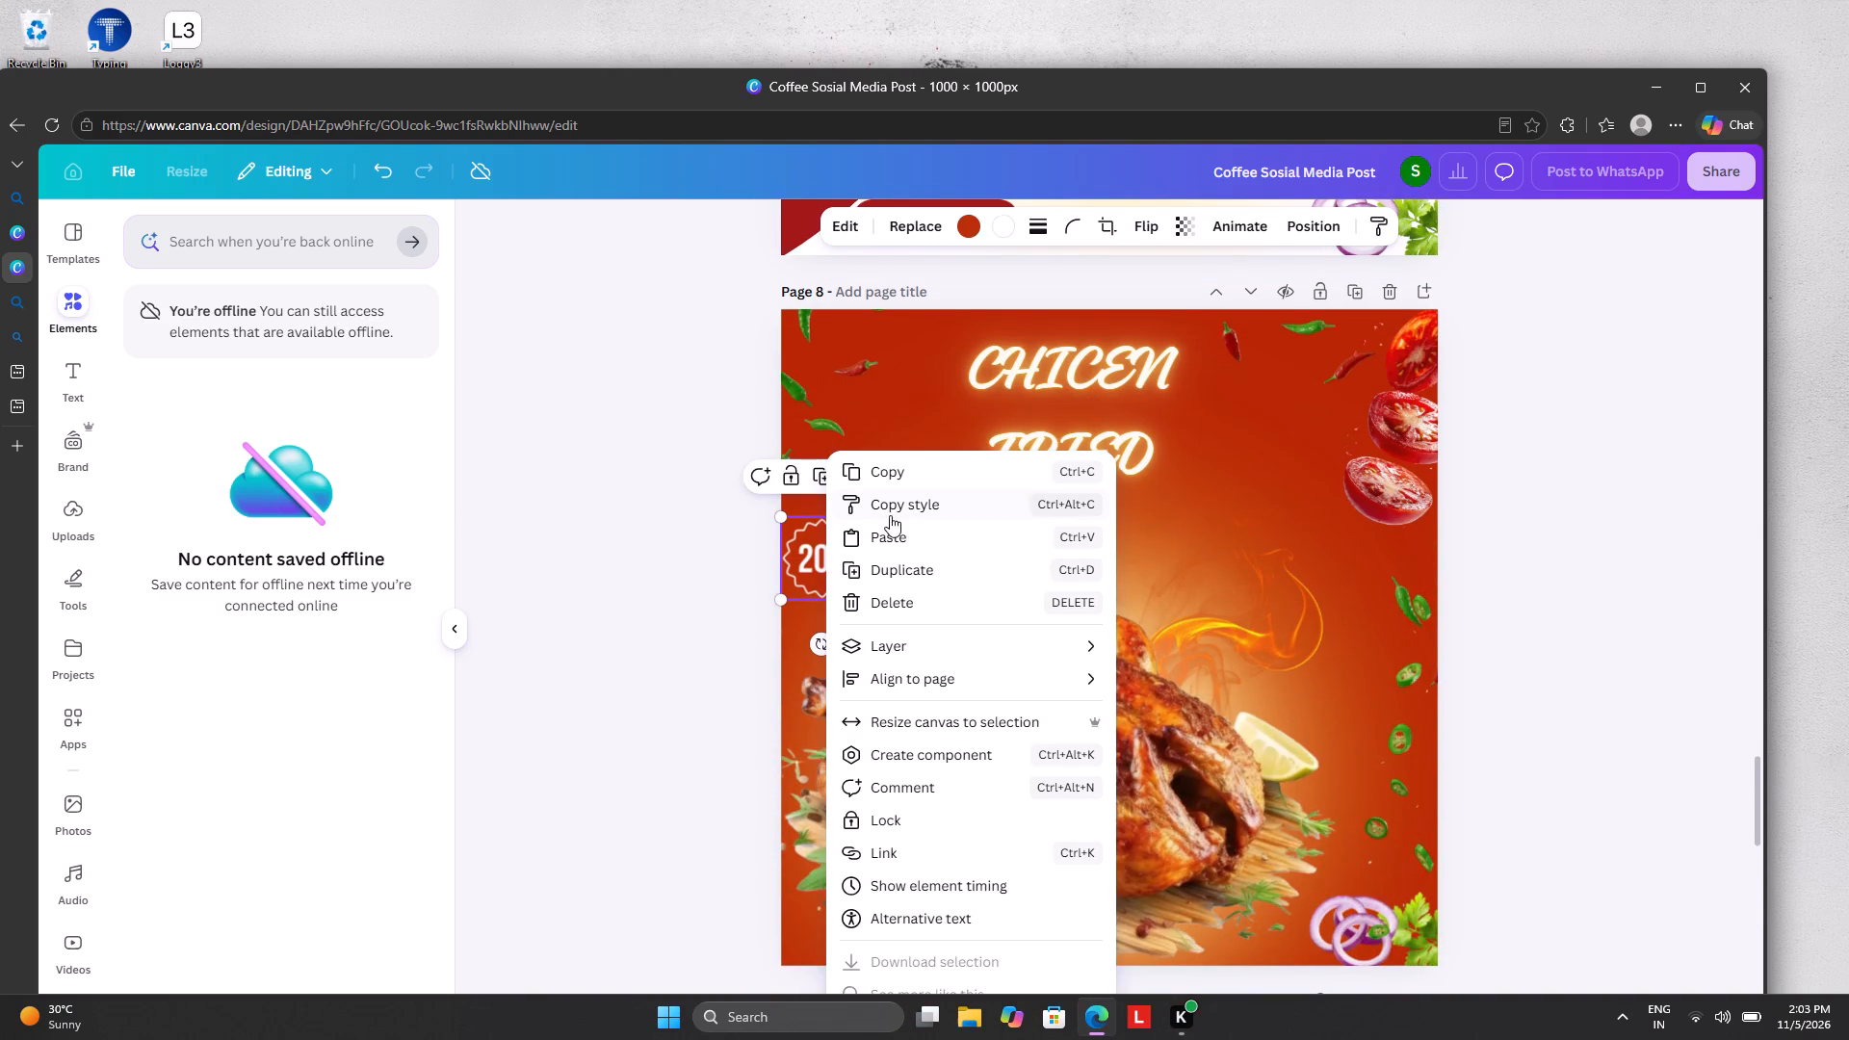
click(910, 475)
scroll(941, 660, down, 4)
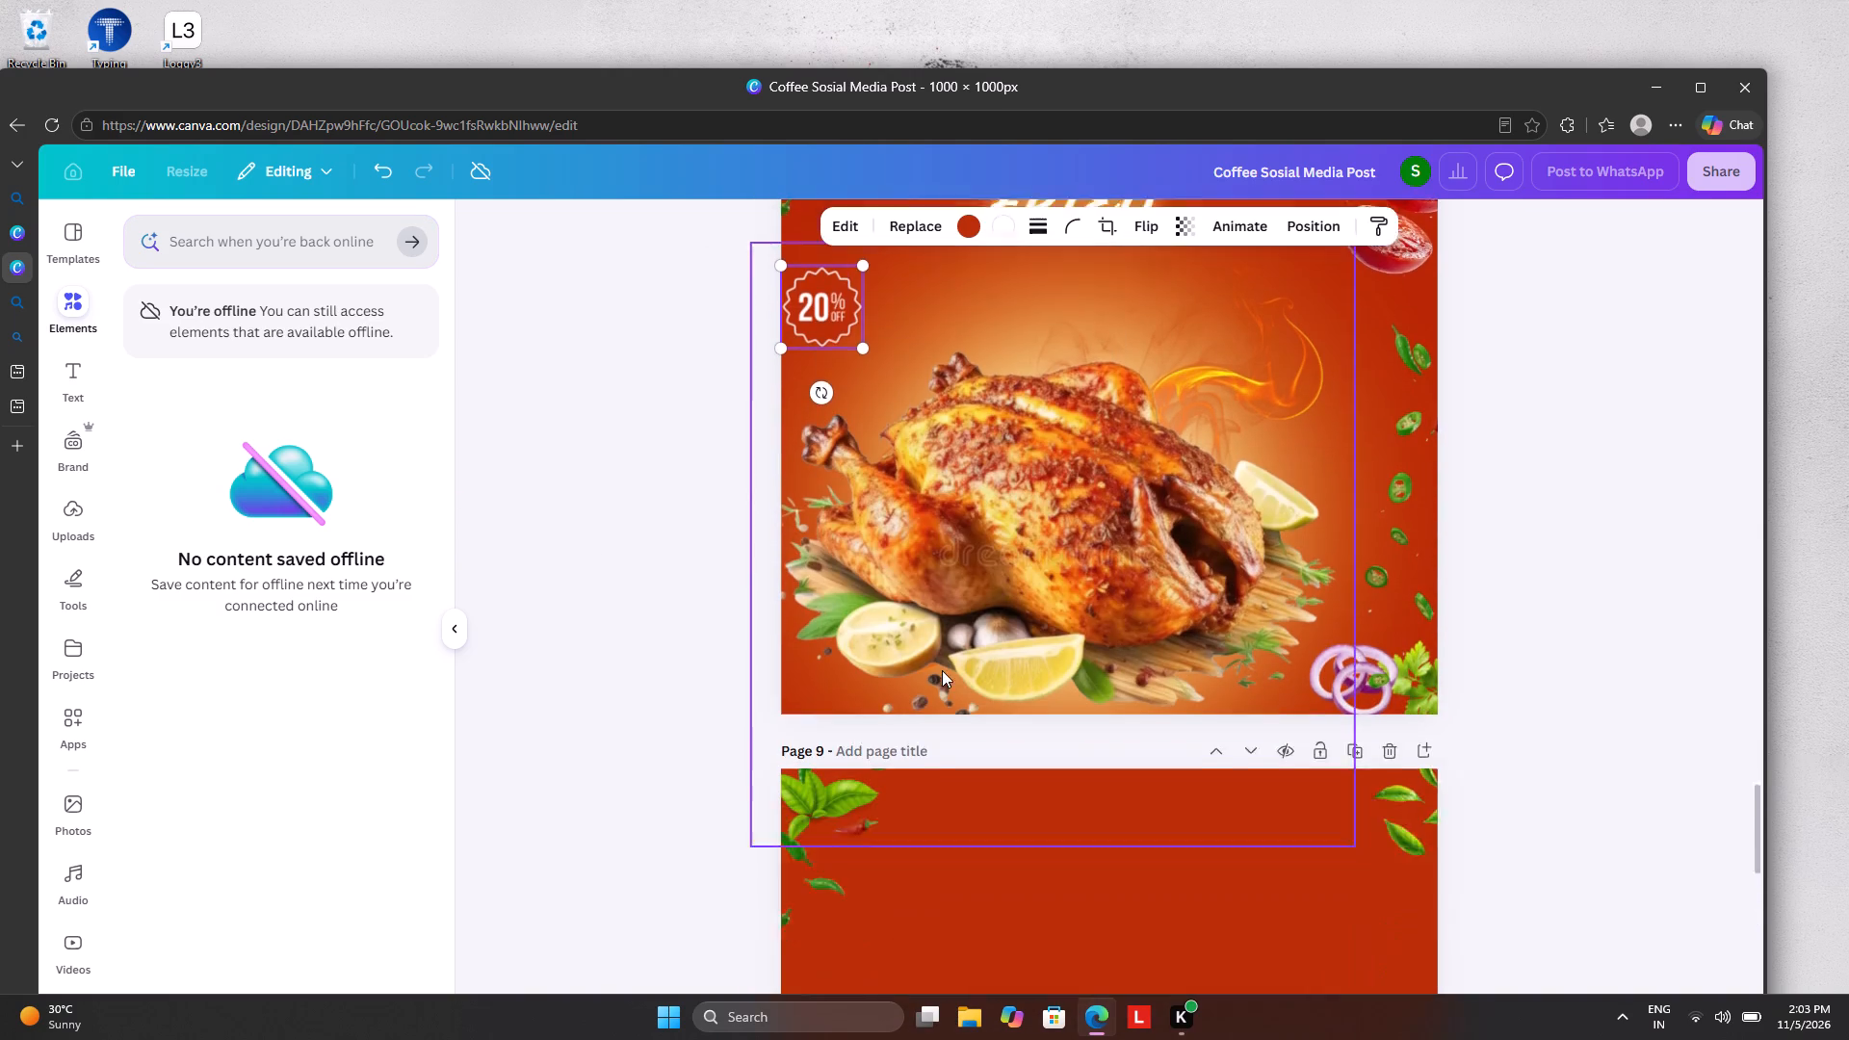
scroll(942, 670, down, 3)
key(ctrl+v)
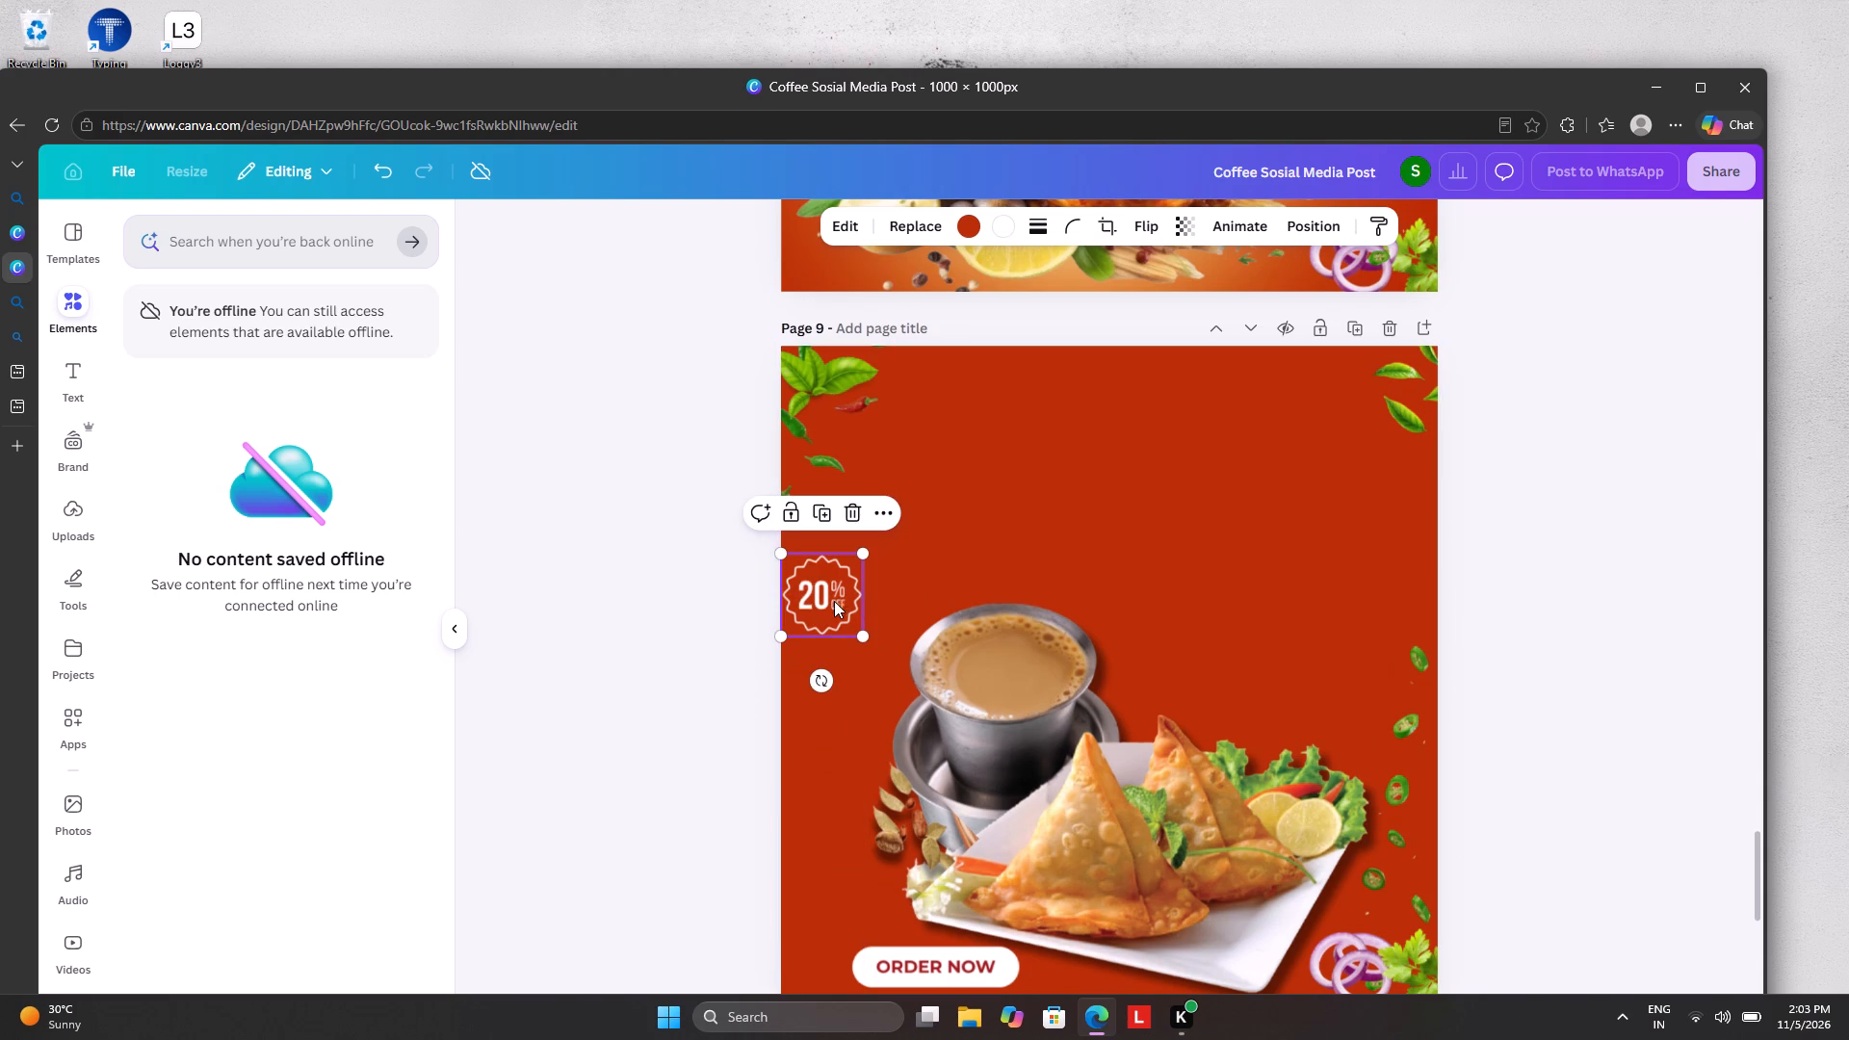
Recolour page 9's 20% OFF badge with a white fill and dark red lettering.
click(1003, 221)
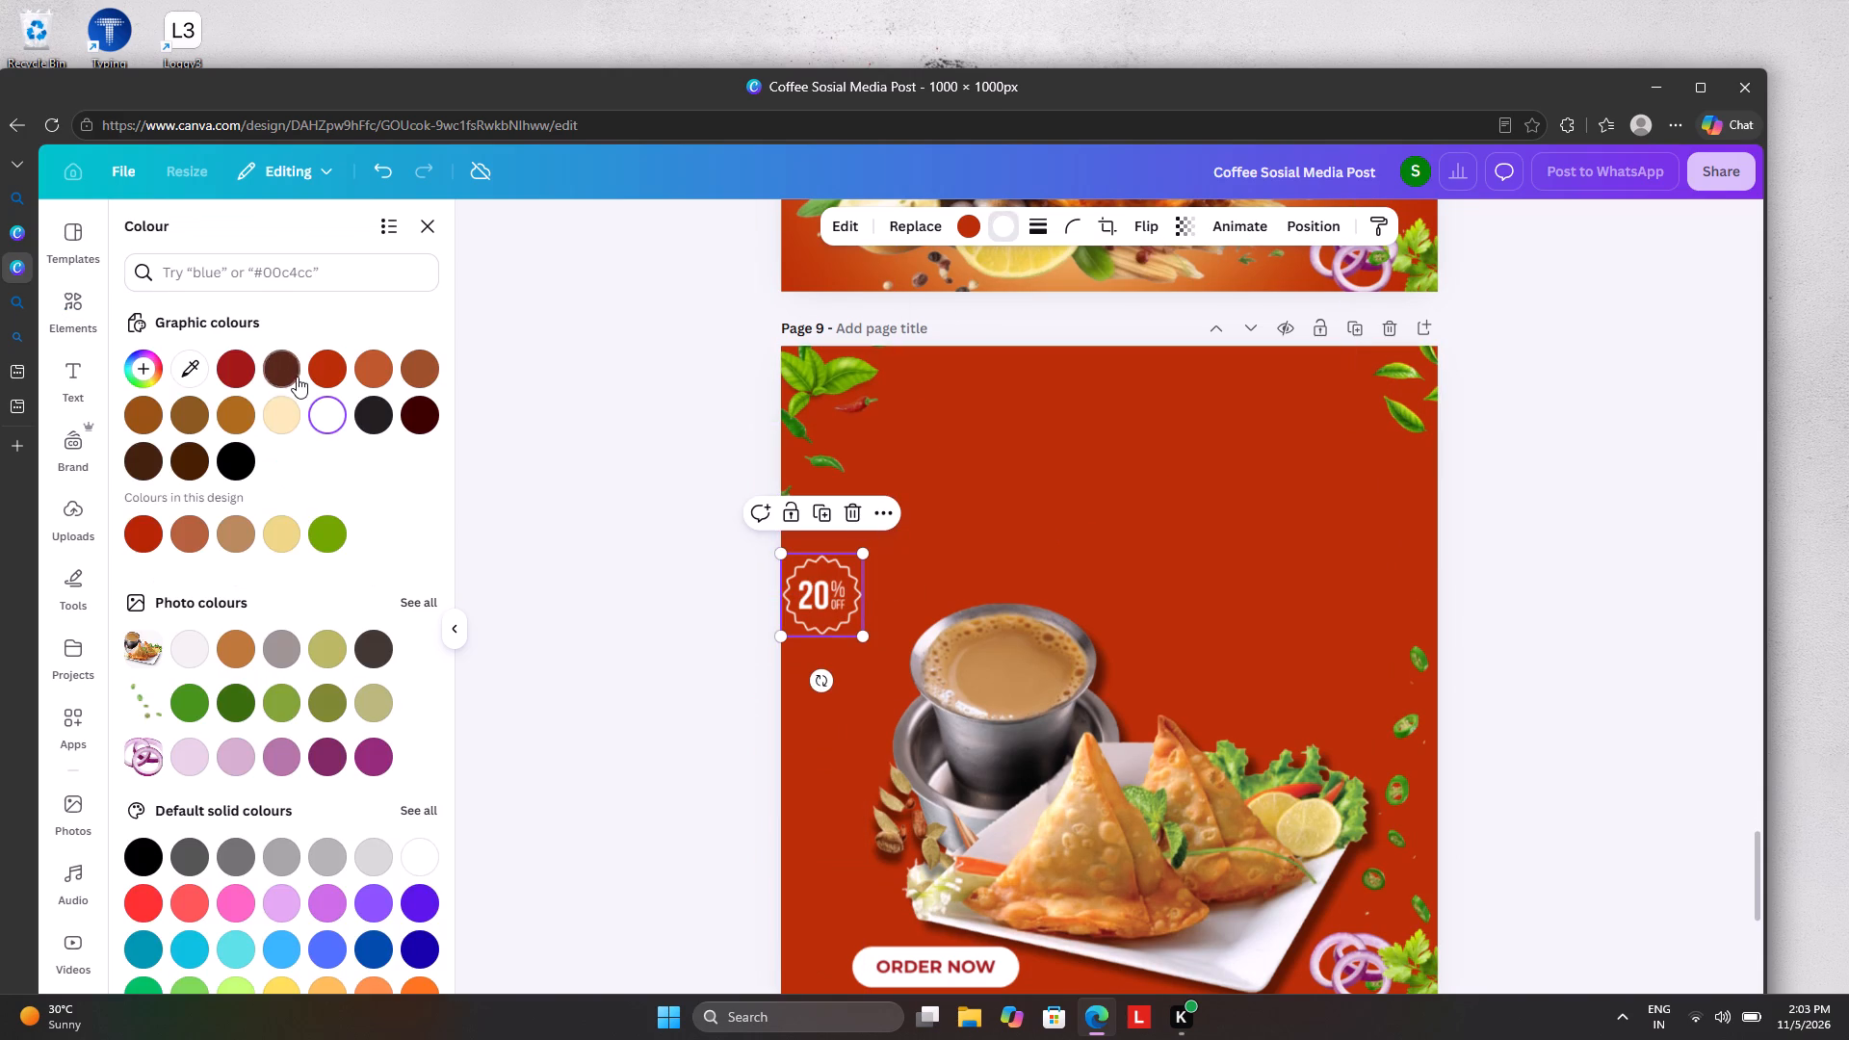
click(240, 367)
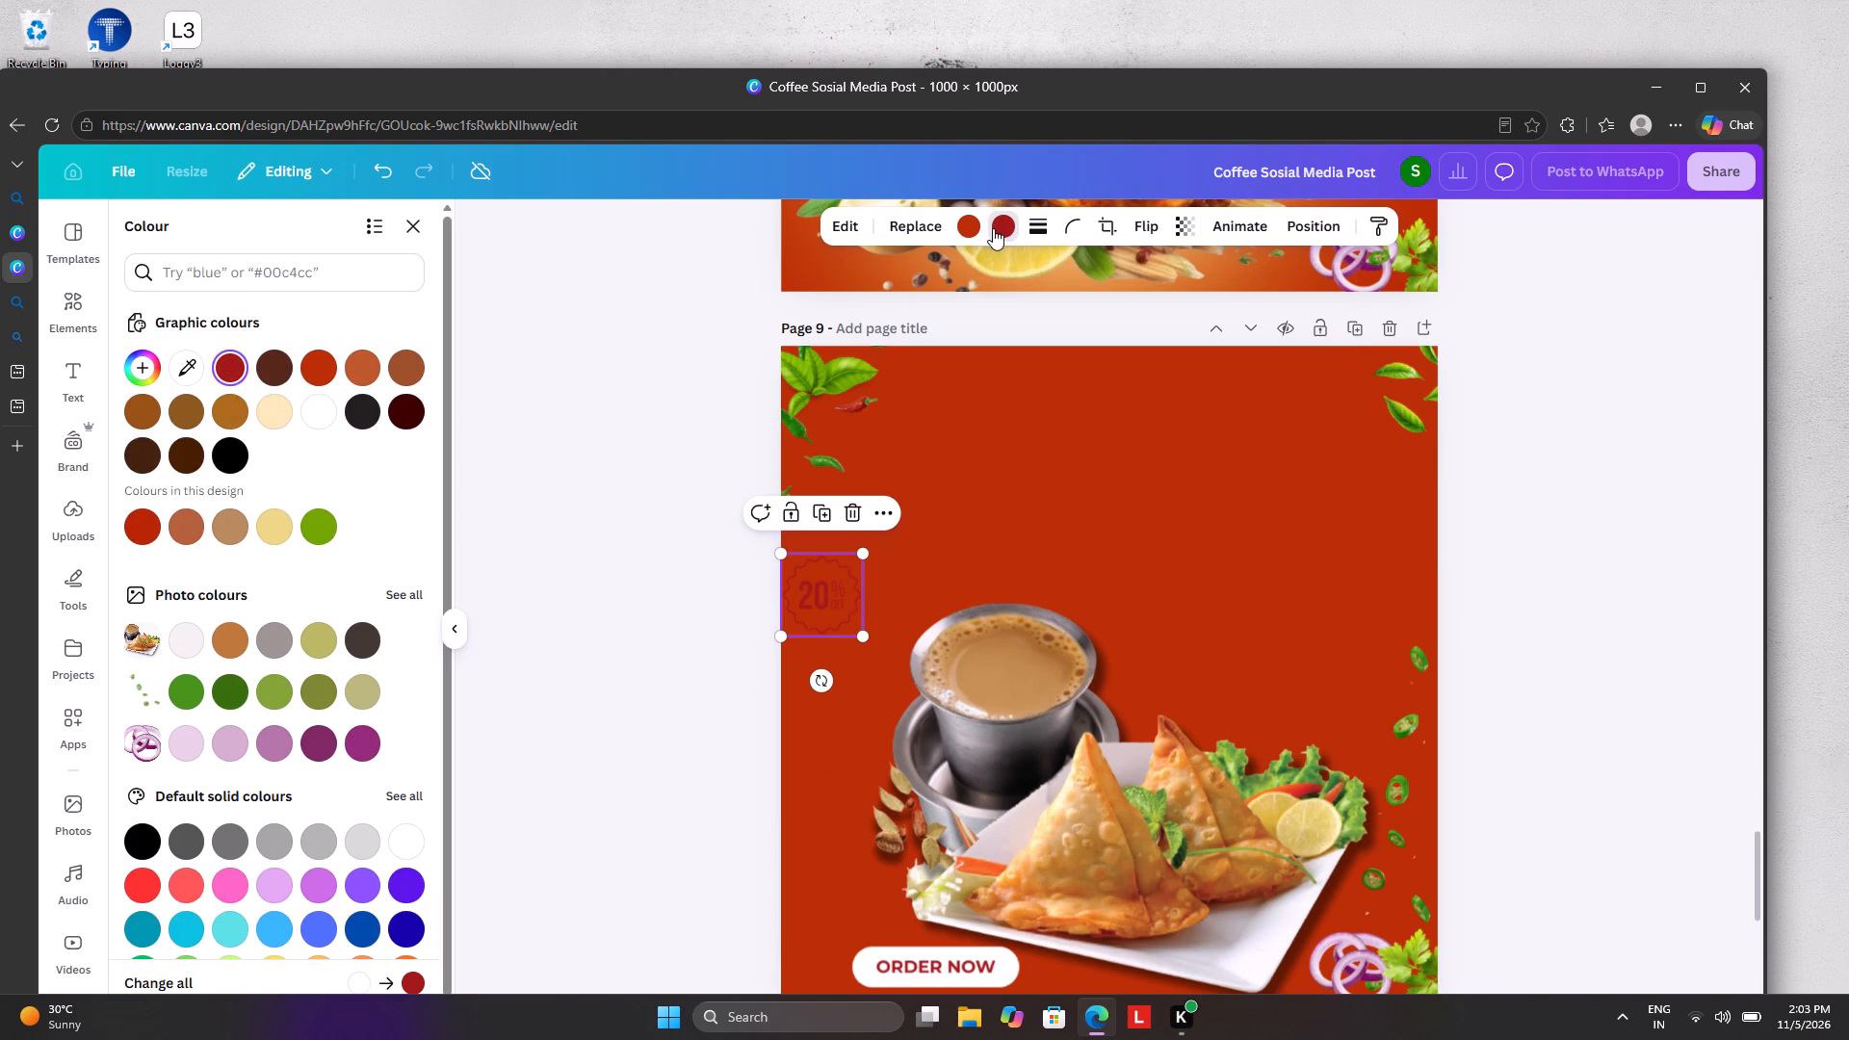
click(972, 228)
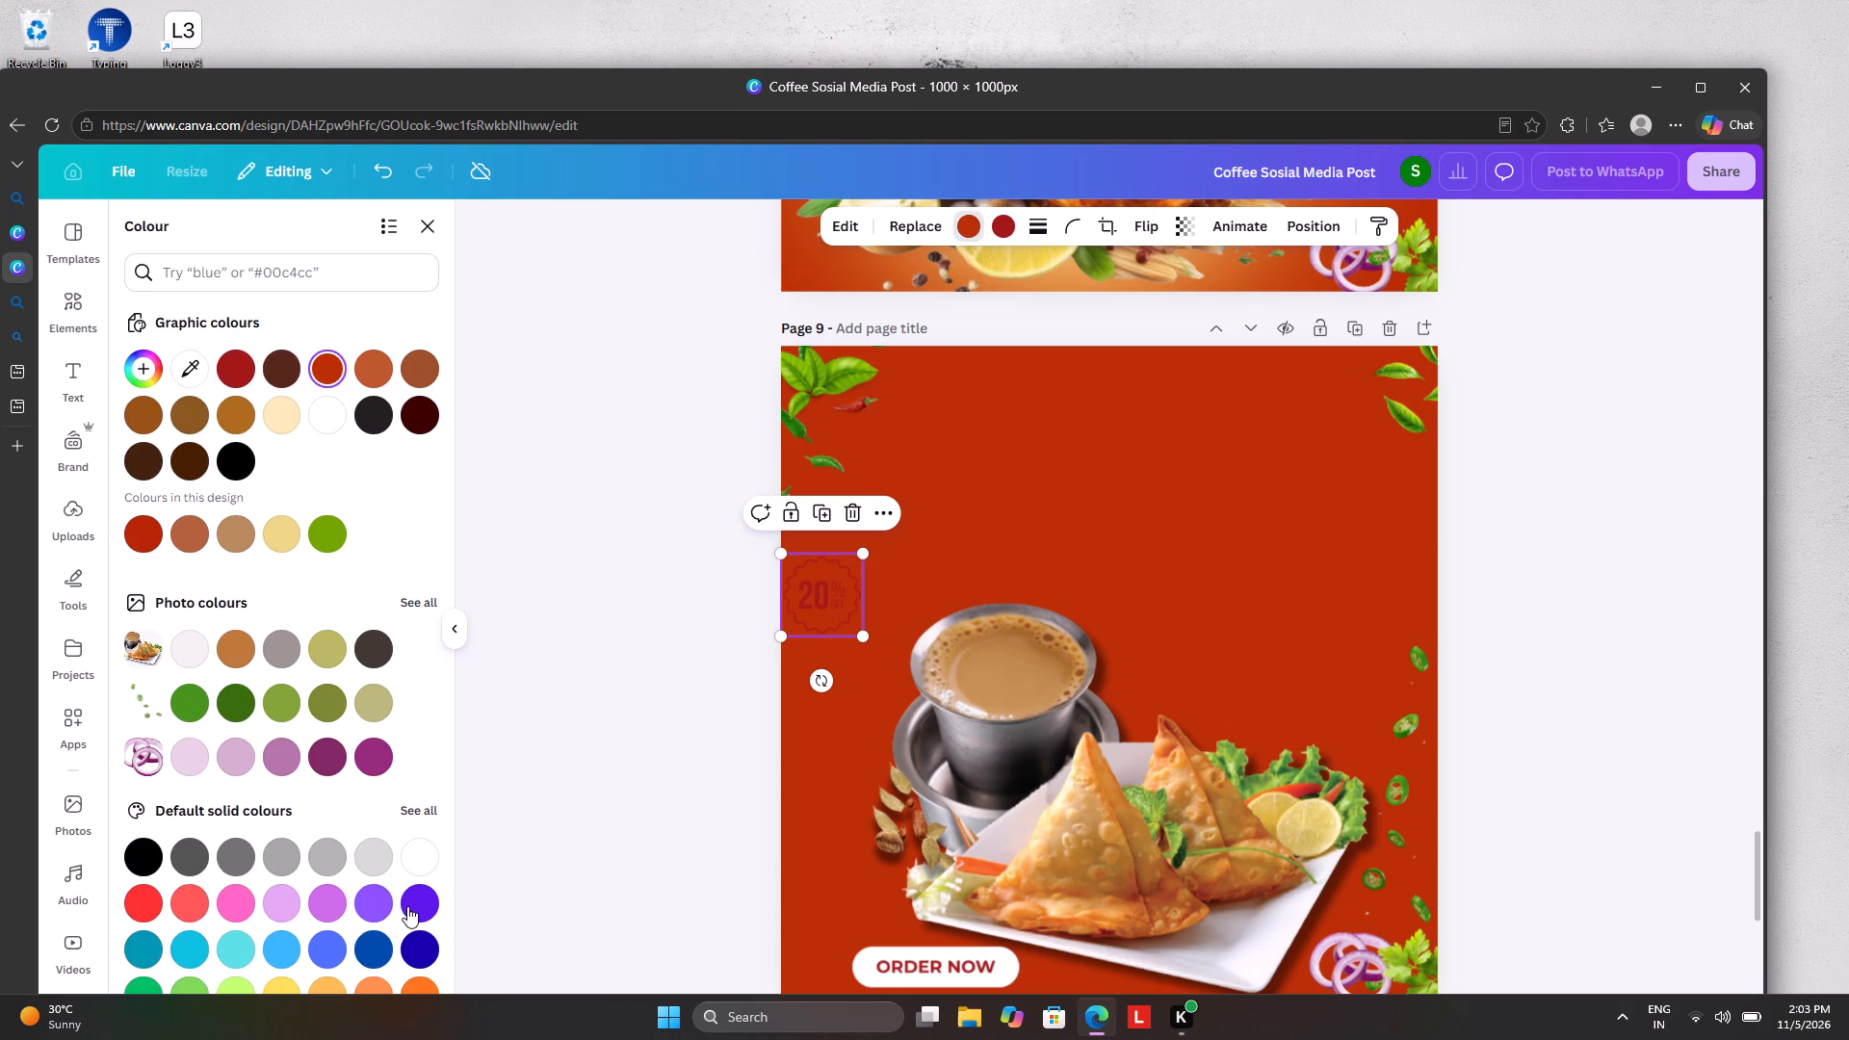
click(415, 856)
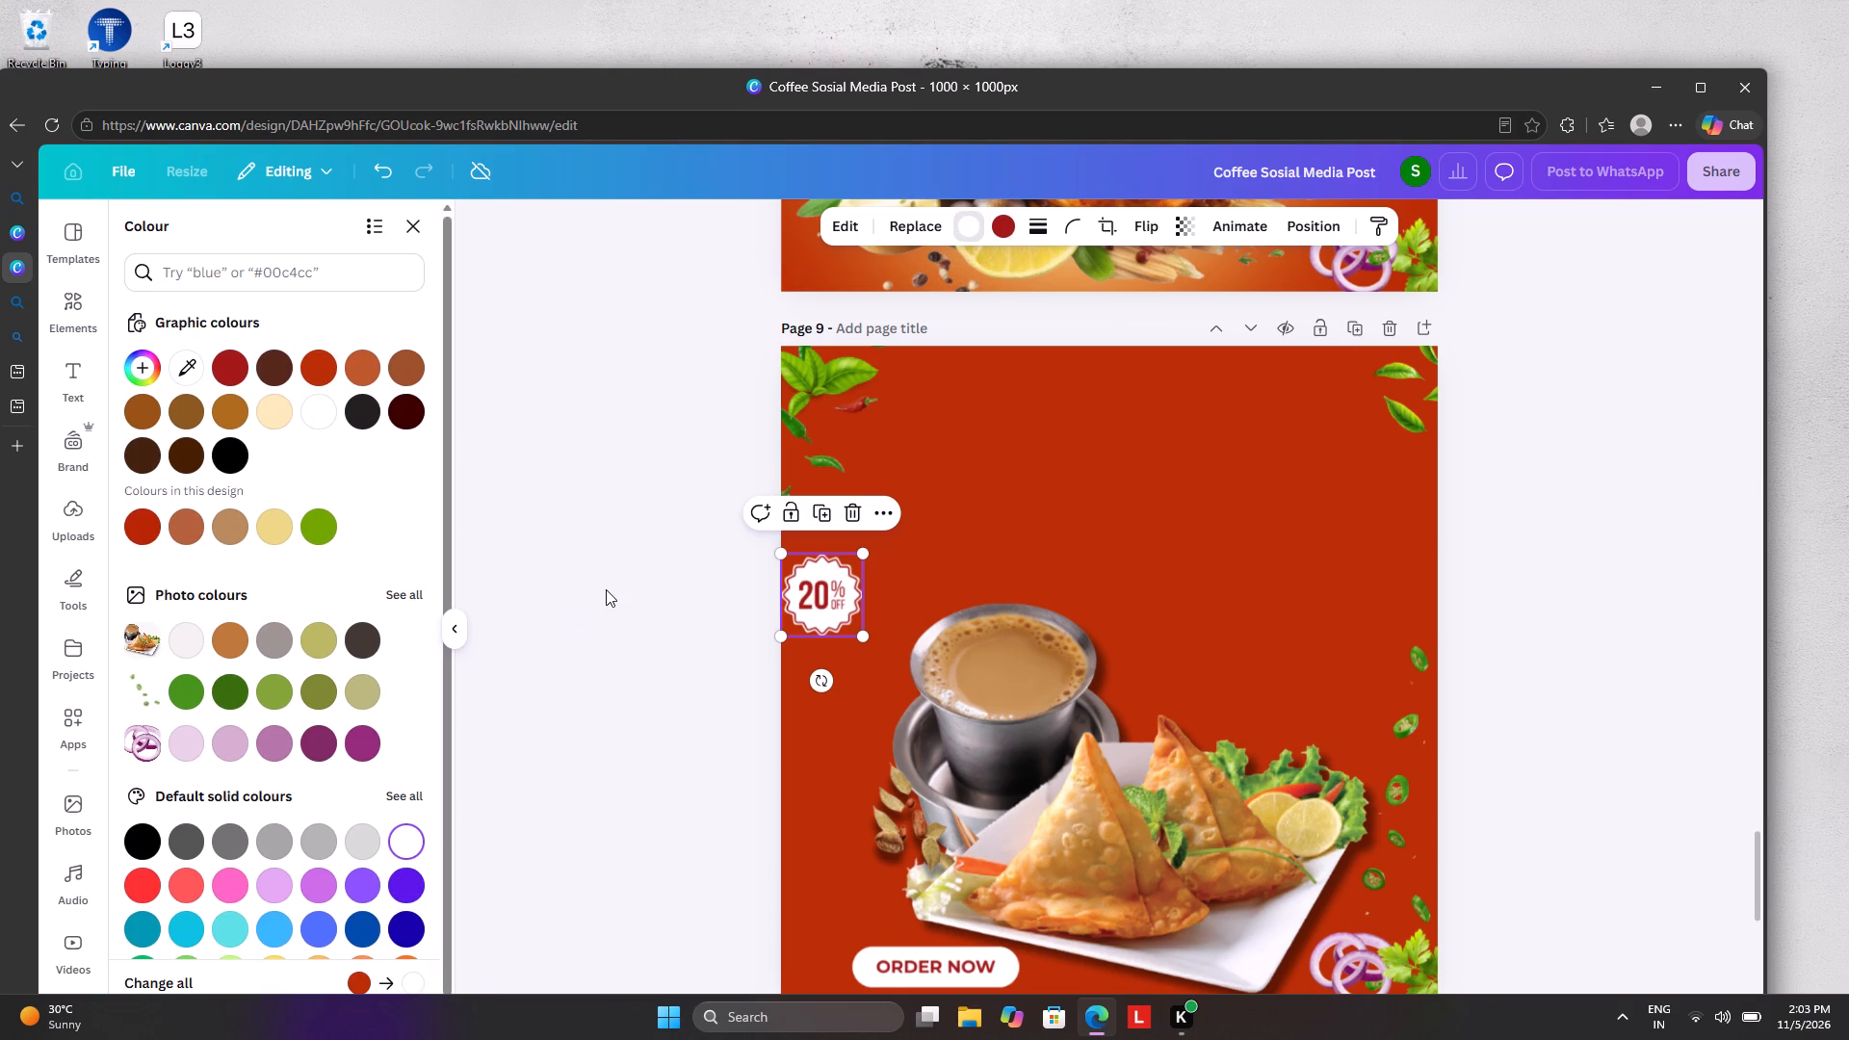
click(606, 588)
click(615, 566)
Copy the white cinnamon stick graphic from the top-left corner of the special tea poster on page 6.
scroll(621, 538, up, 5)
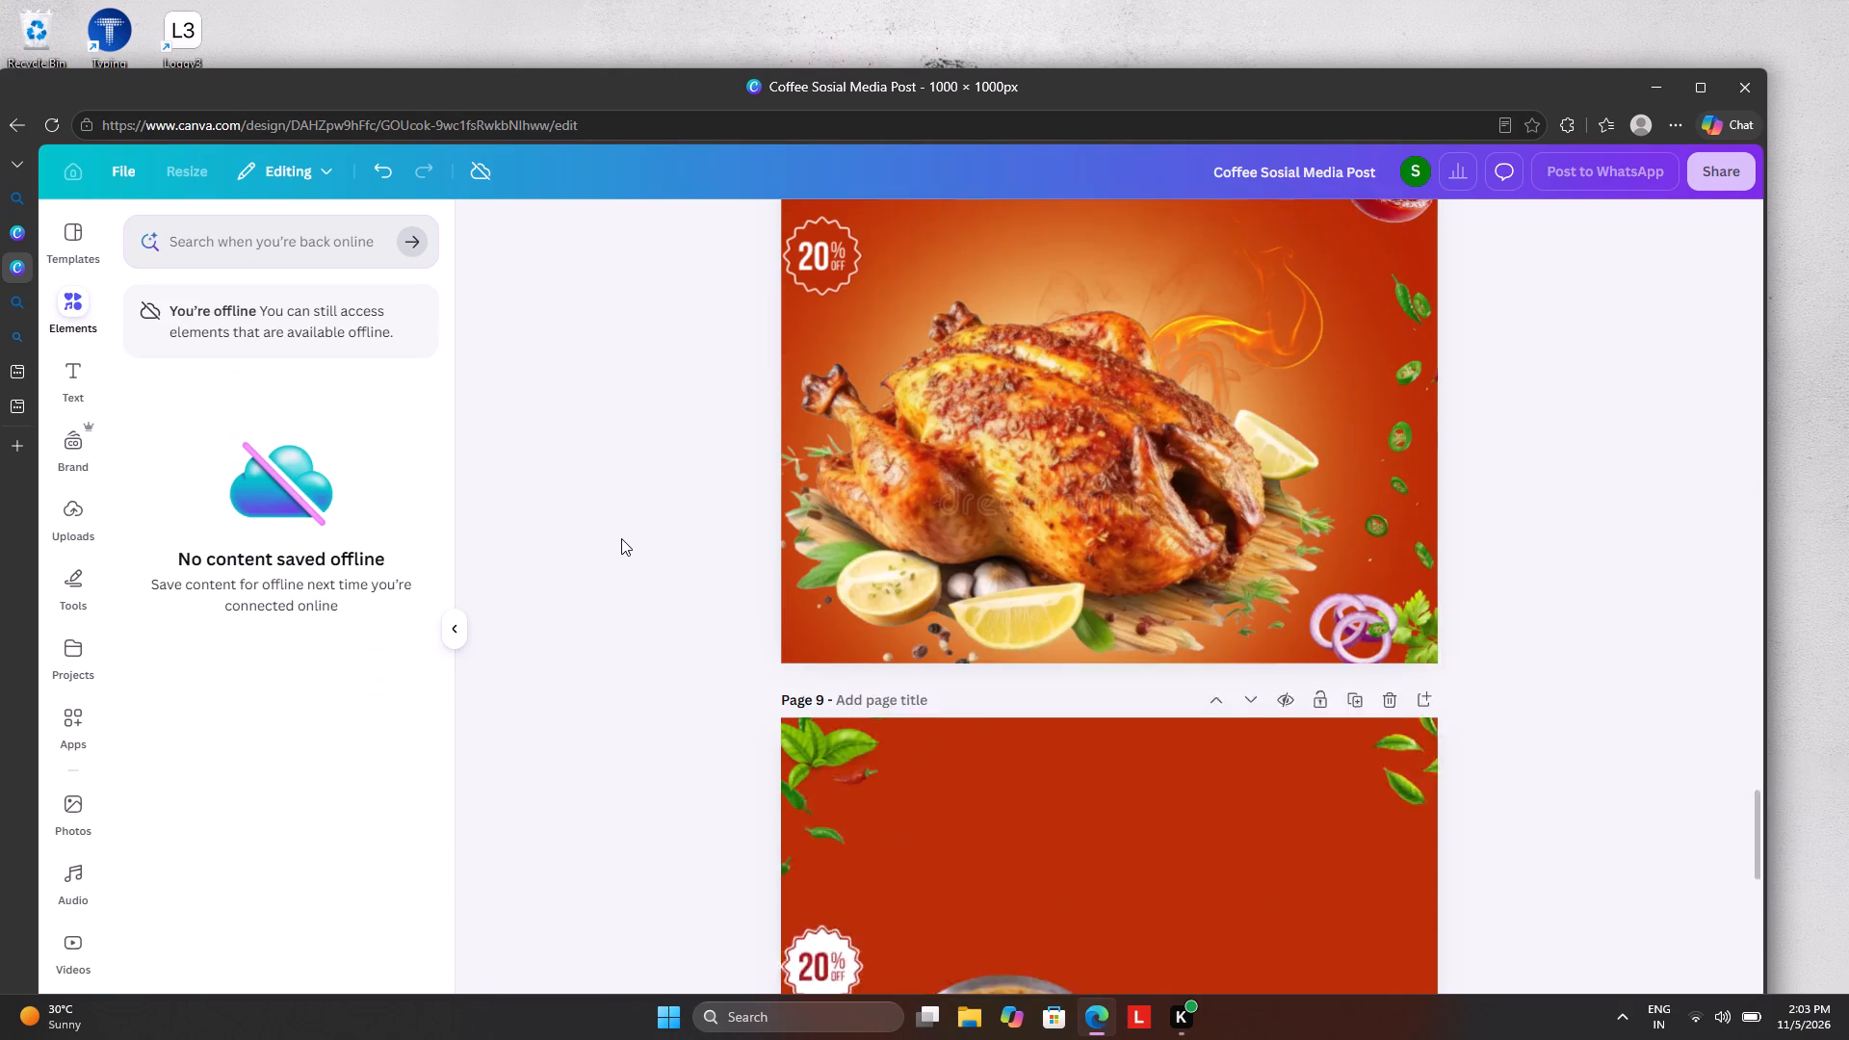
scroll(617, 537, up, 2)
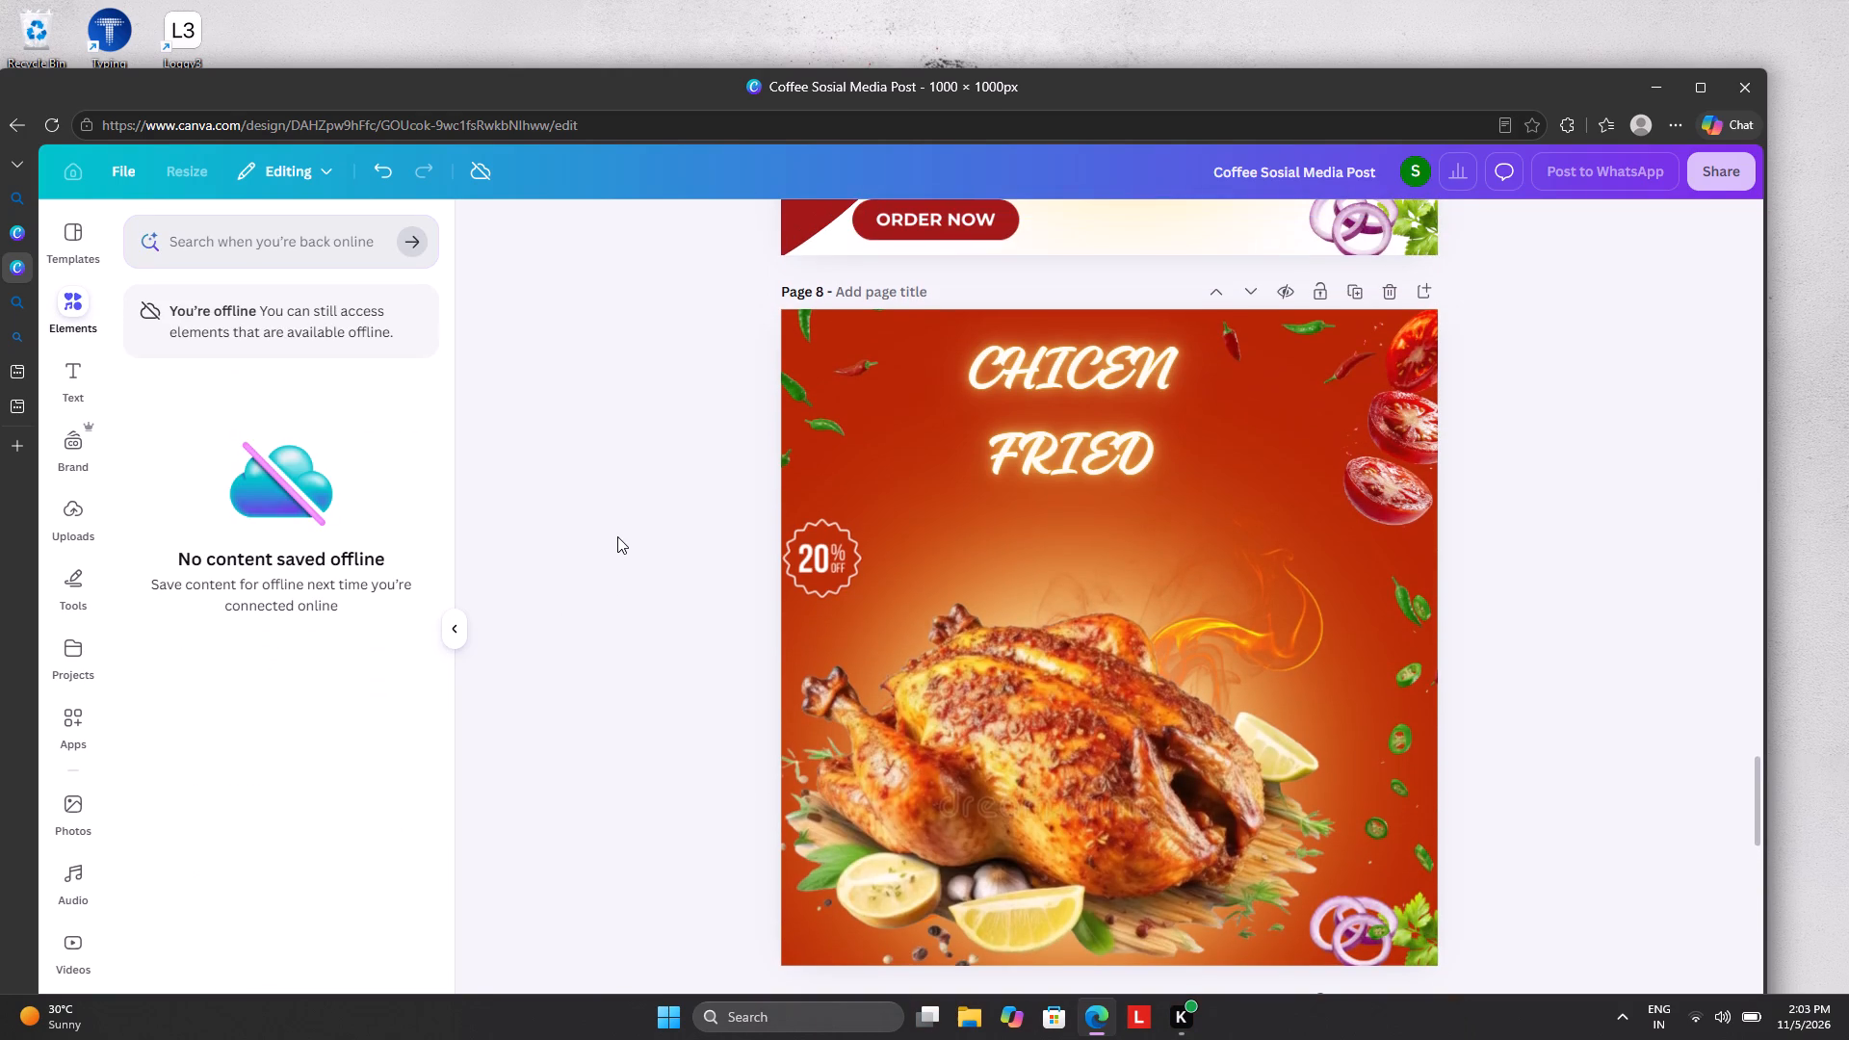
scroll(616, 536, up, 9)
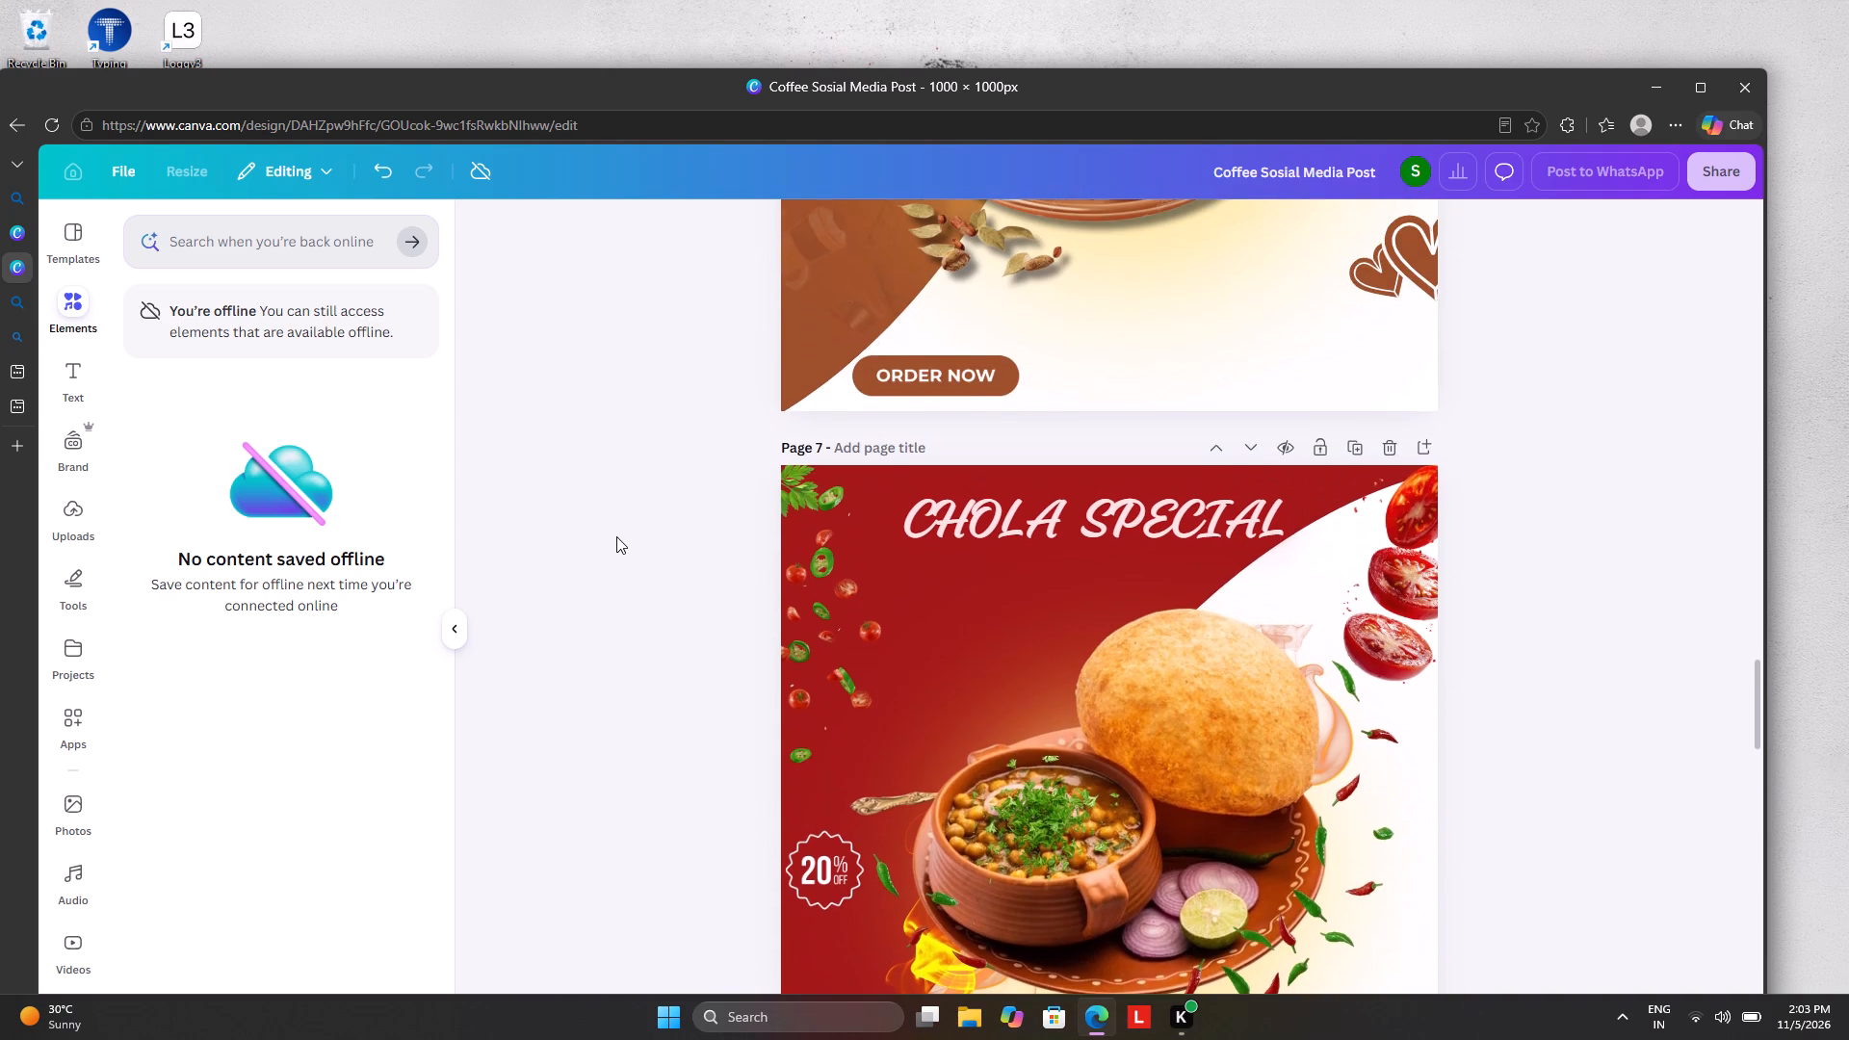
scroll(616, 536, up, 5)
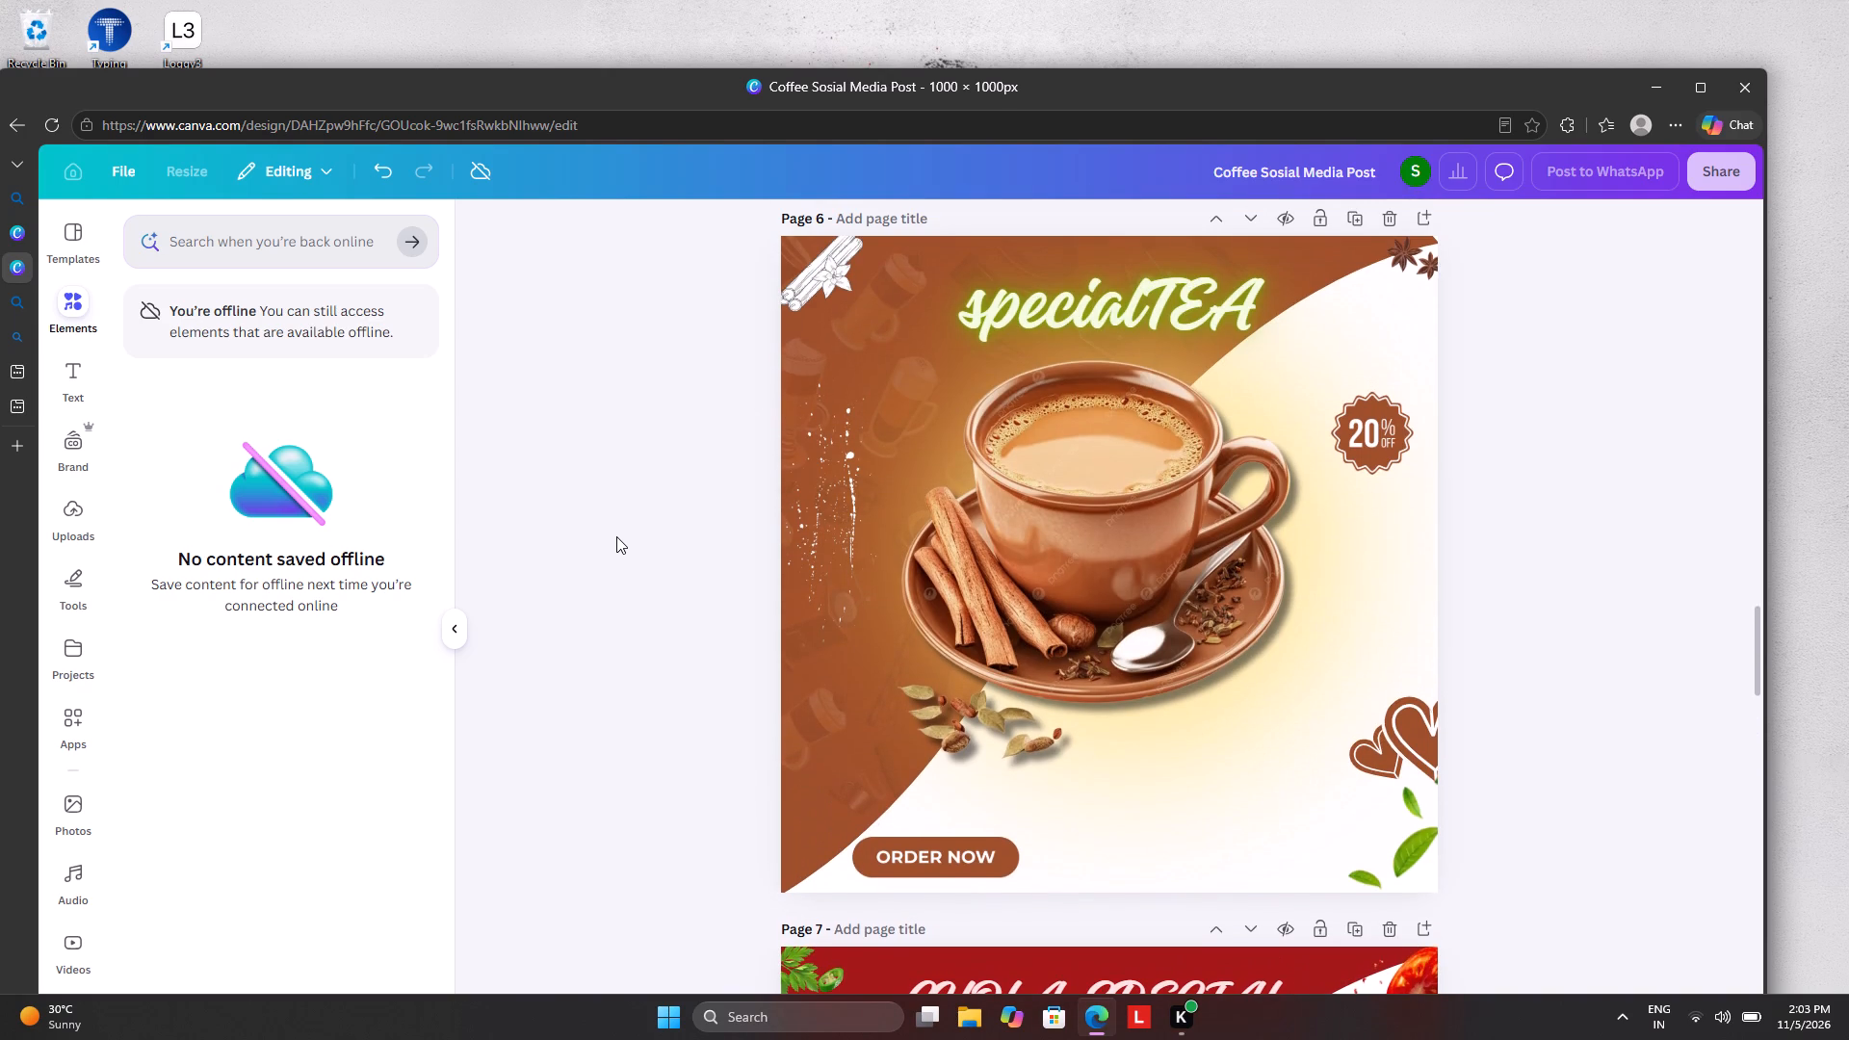
scroll(616, 536, up, 1)
click(794, 382)
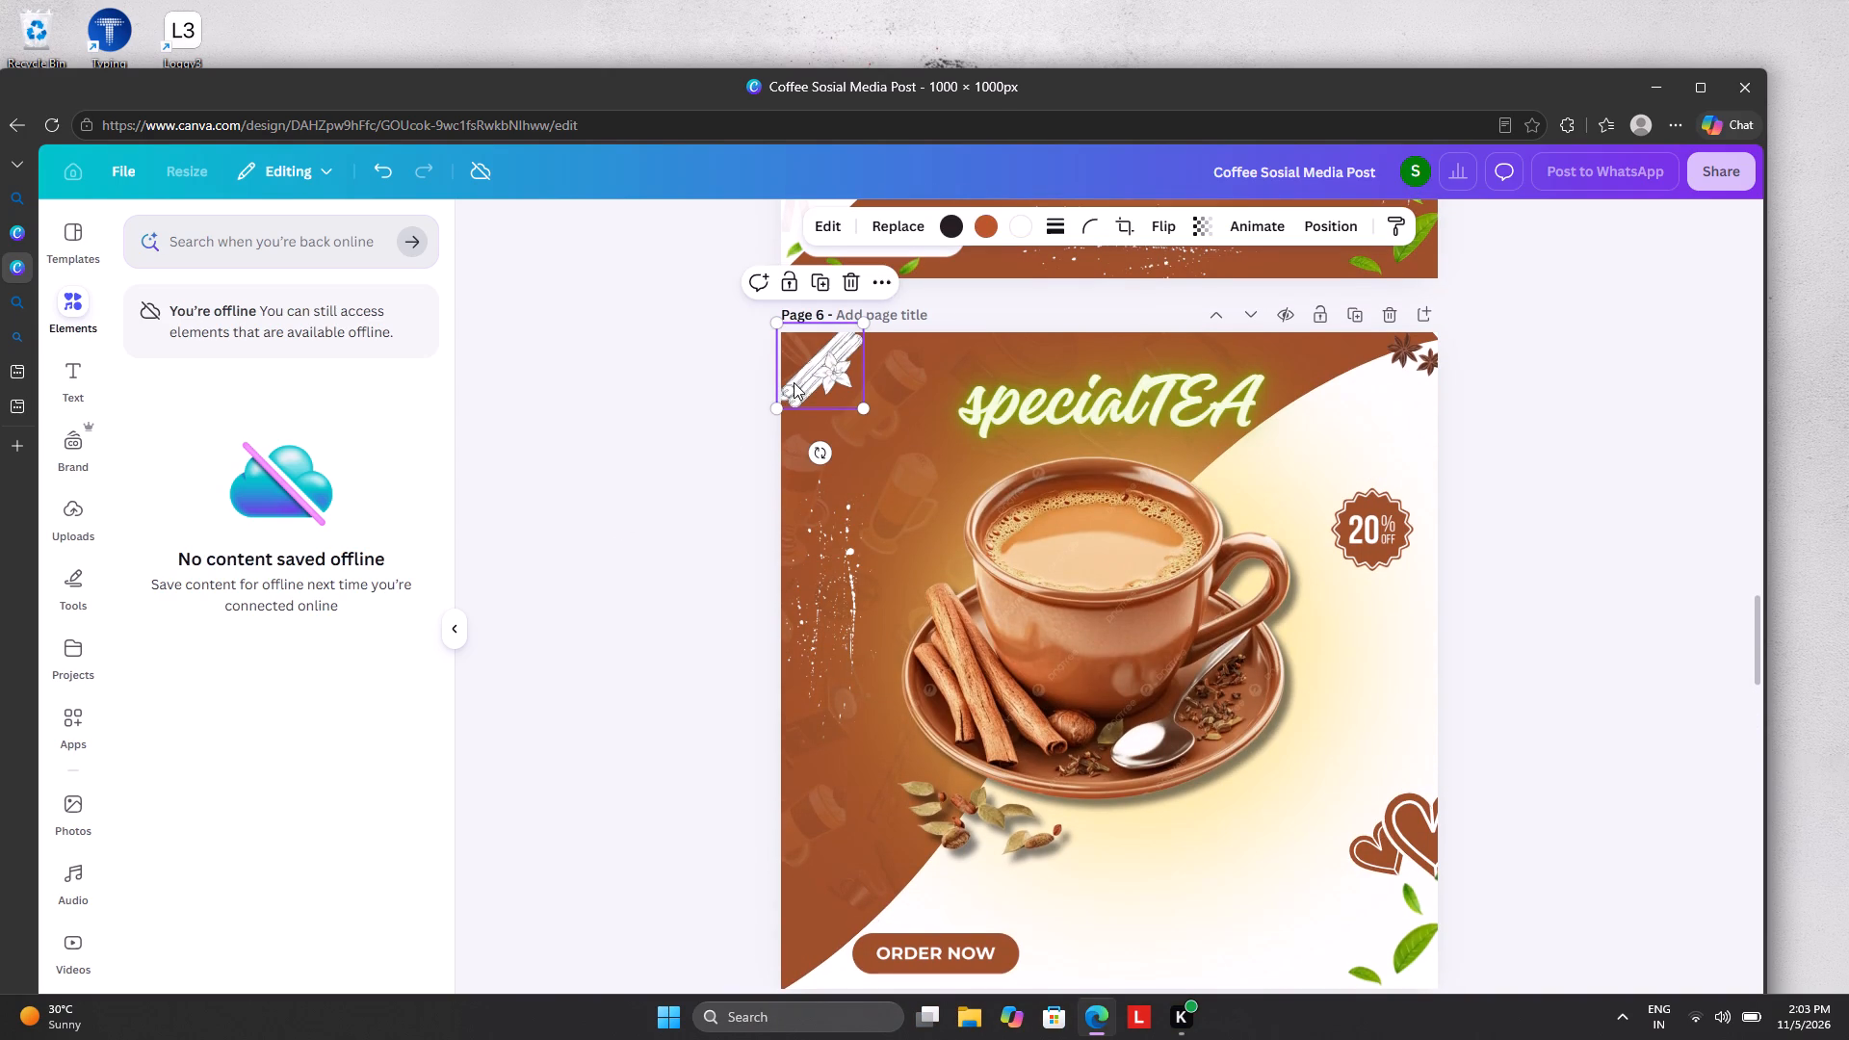
right_click(794, 382)
click(835, 396)
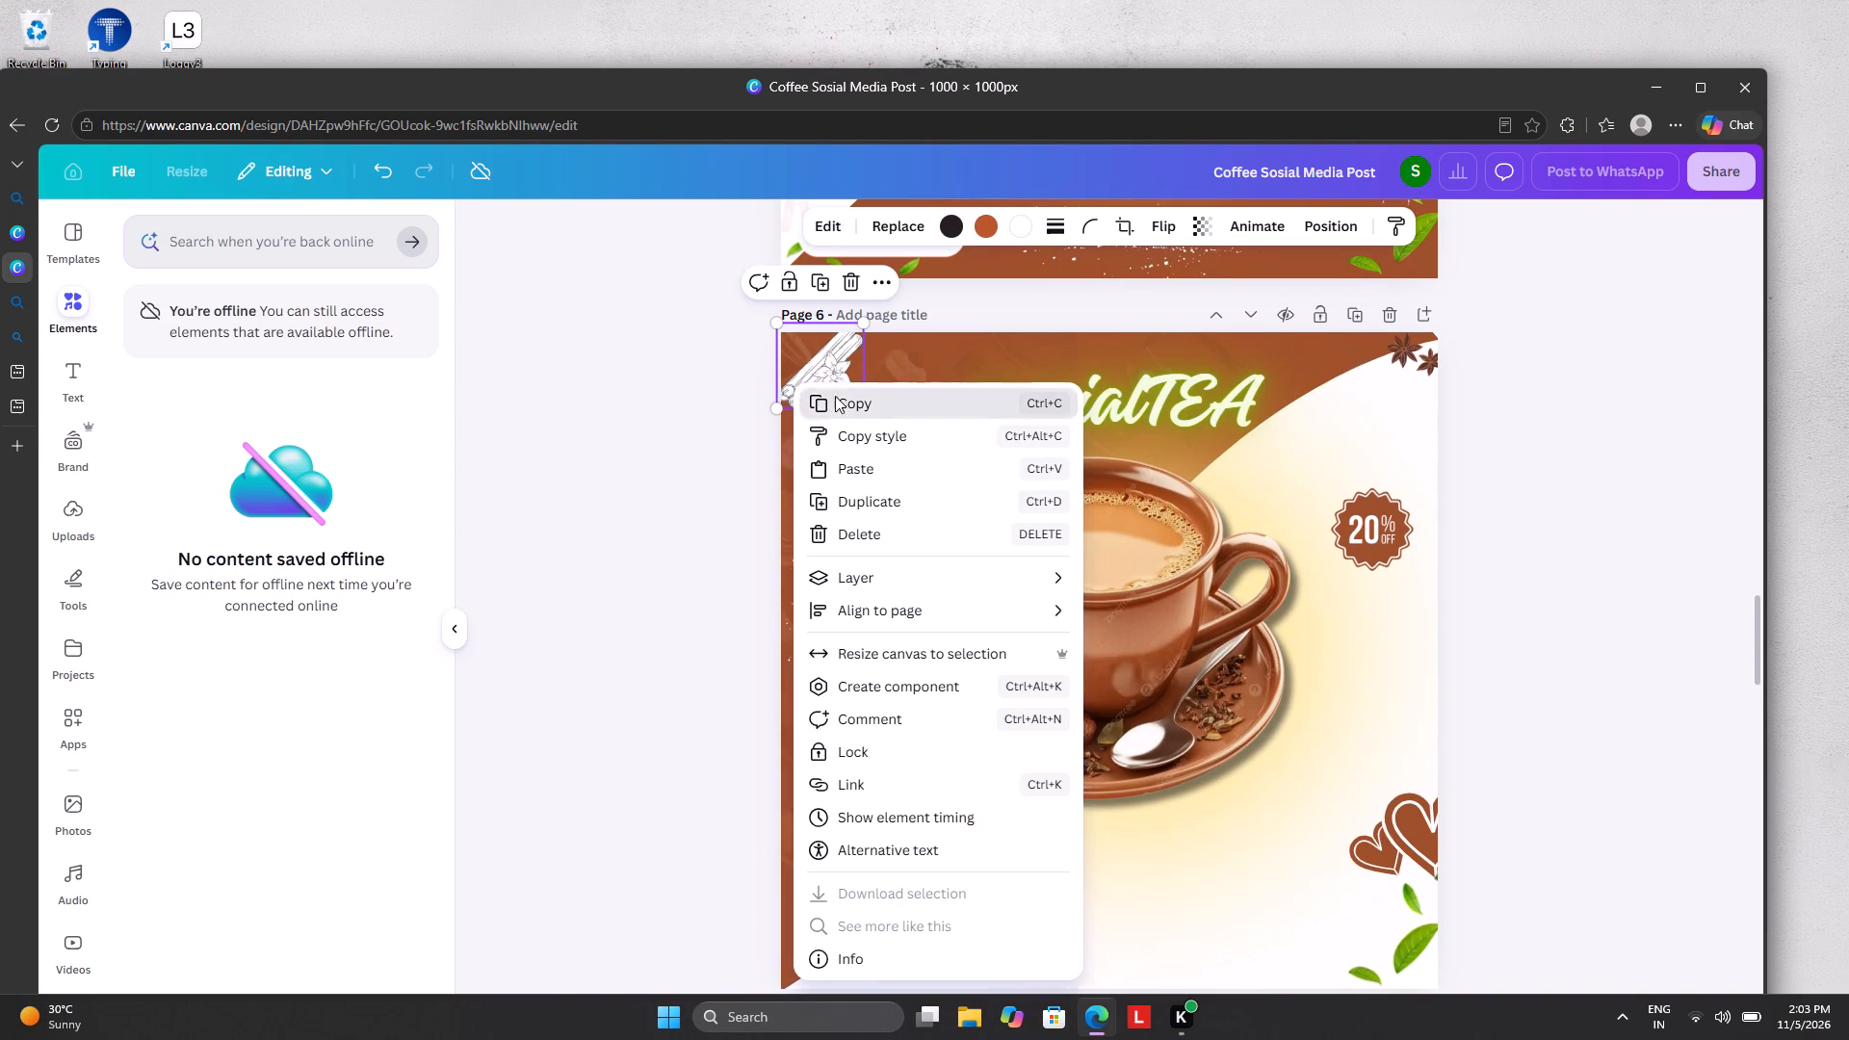
Move page 9's green tea leaf sprig from the top-left corner to the upper right area, beside the corner leaves.
scroll(835, 396, down, 17)
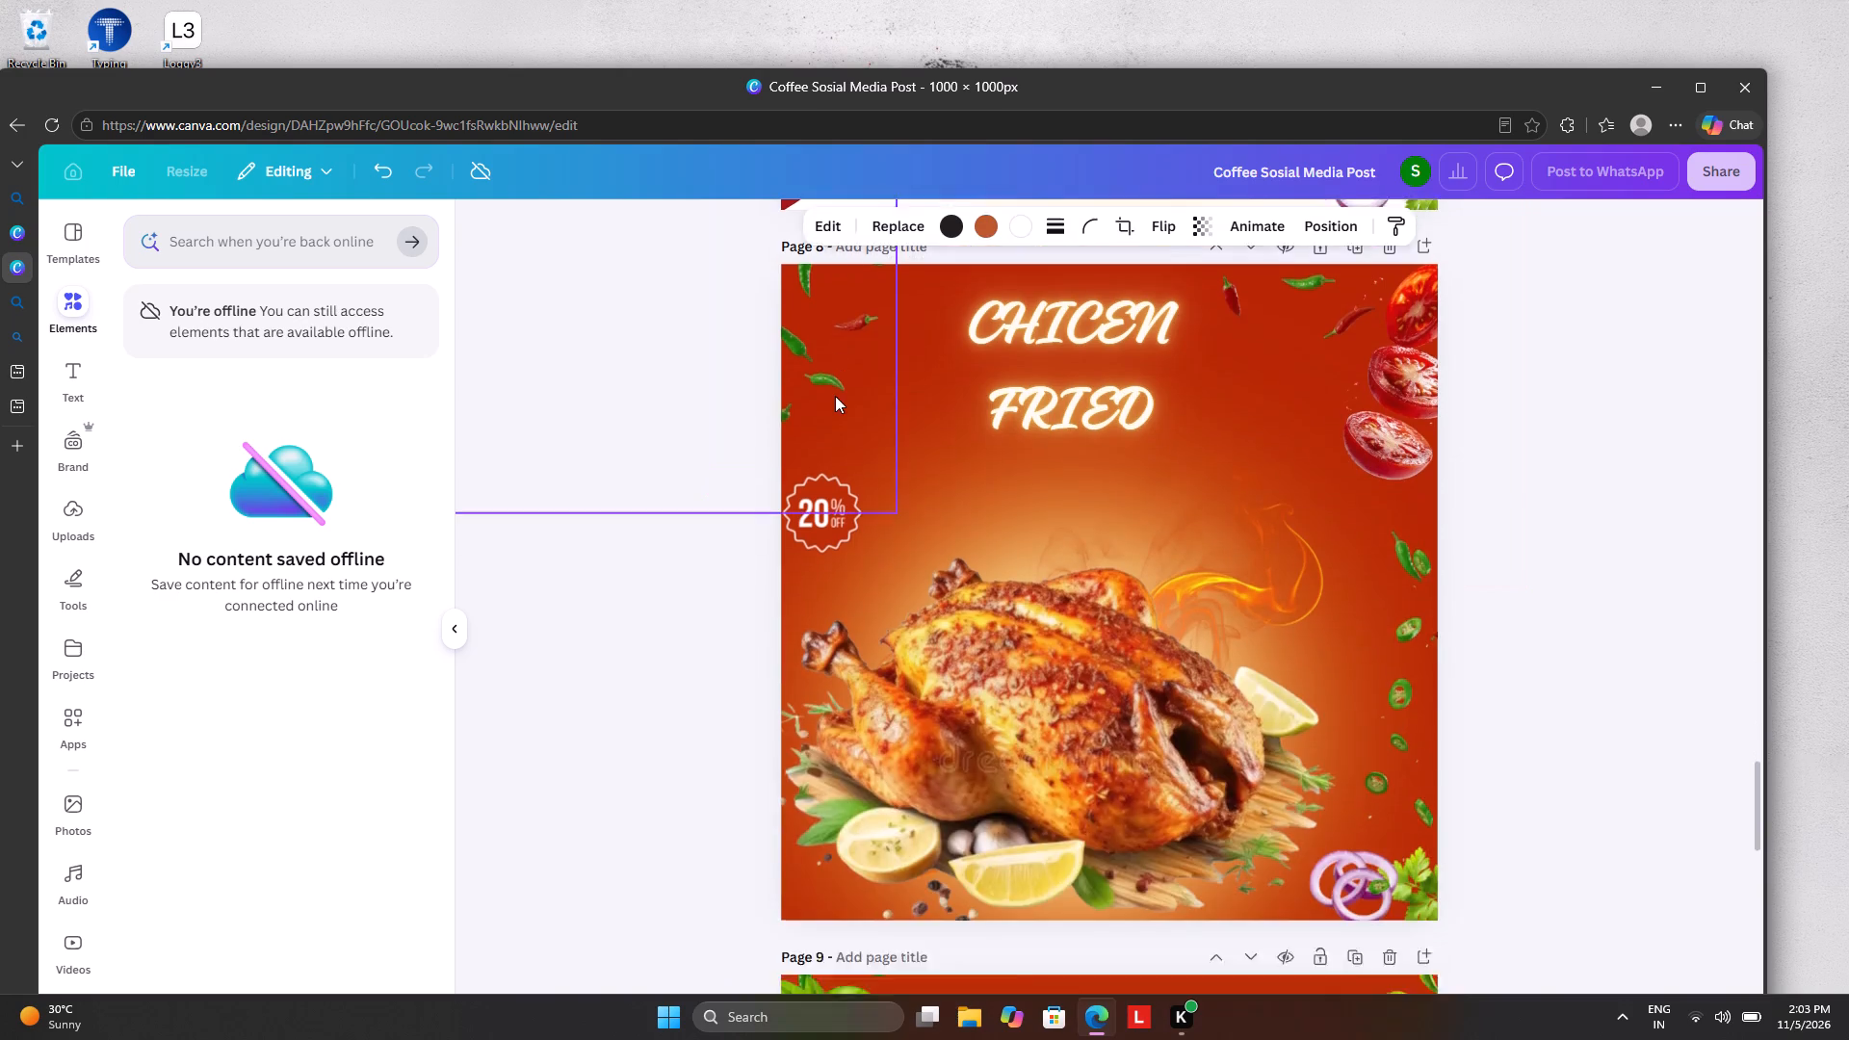
scroll(835, 396, down, 8)
scroll(835, 396, up, 3)
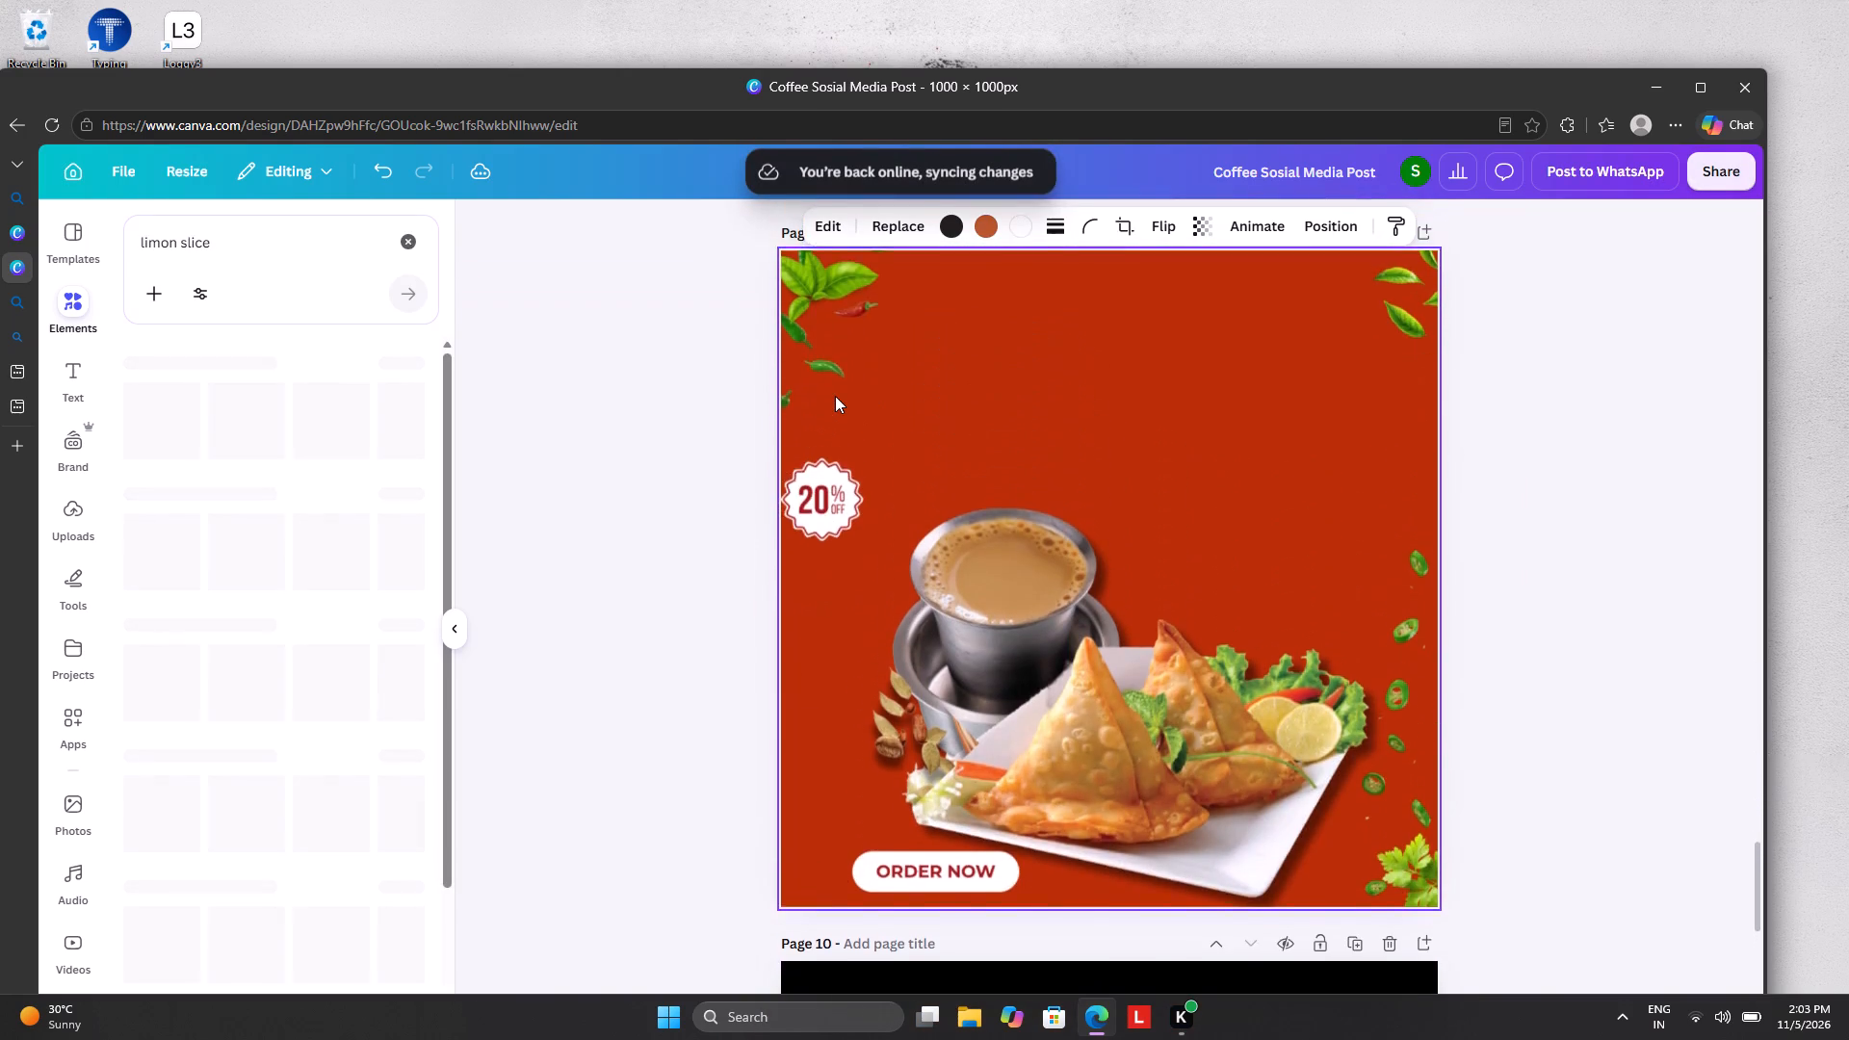
click(812, 394)
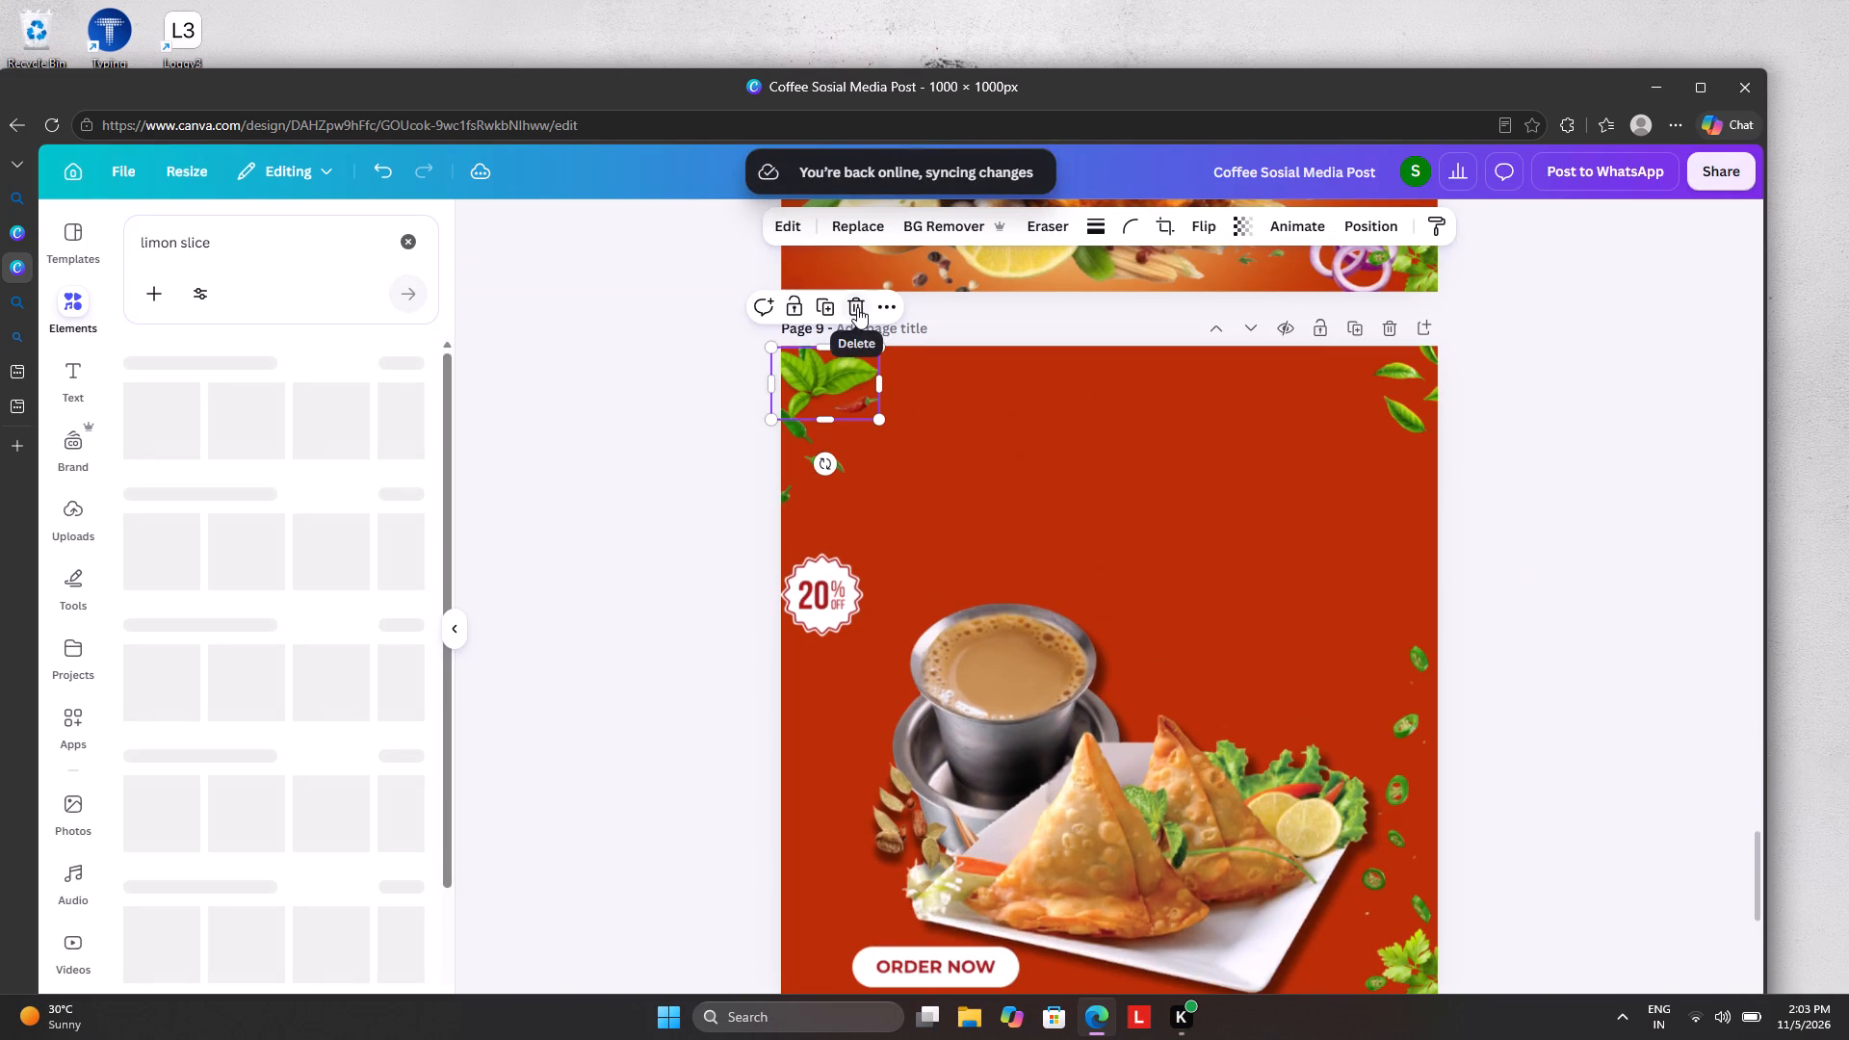
drag(836, 381, 1240, 408)
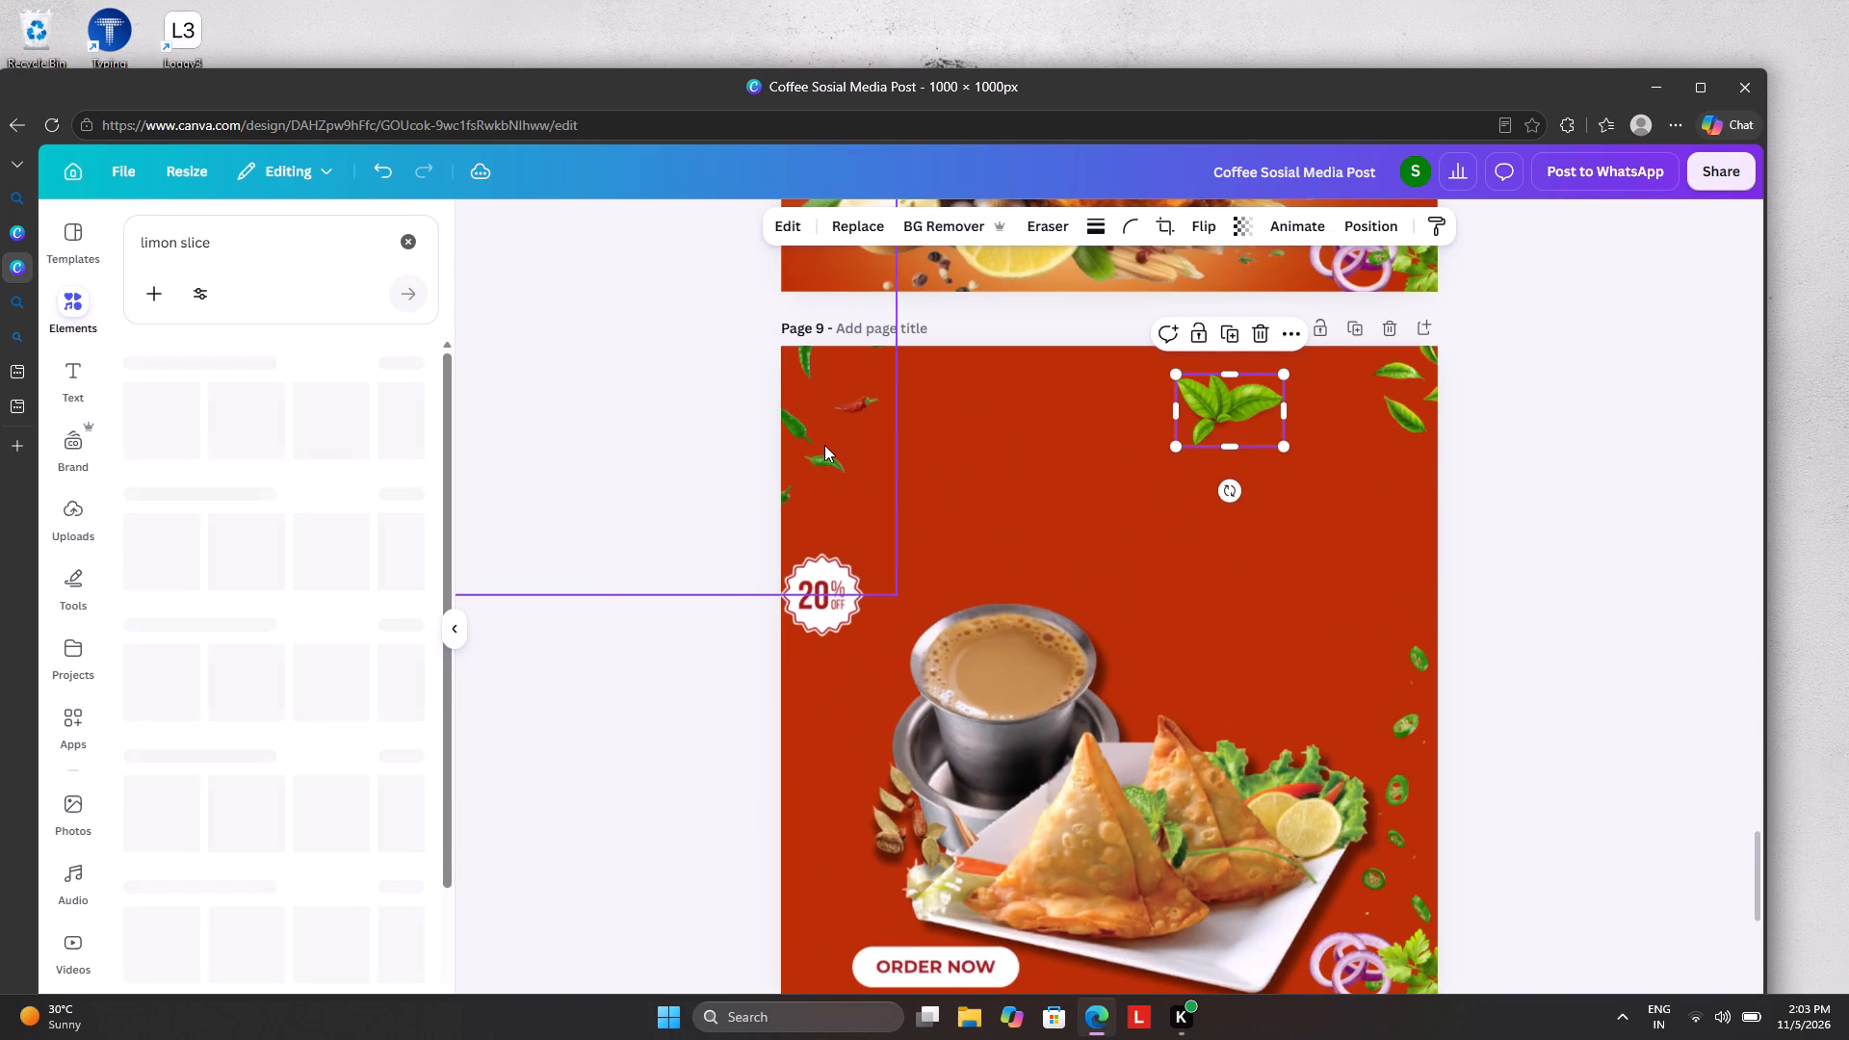
Pull the scattered chilli graphic out of page 9's top-left corner and delete it.
drag(820, 442, 1472, 491)
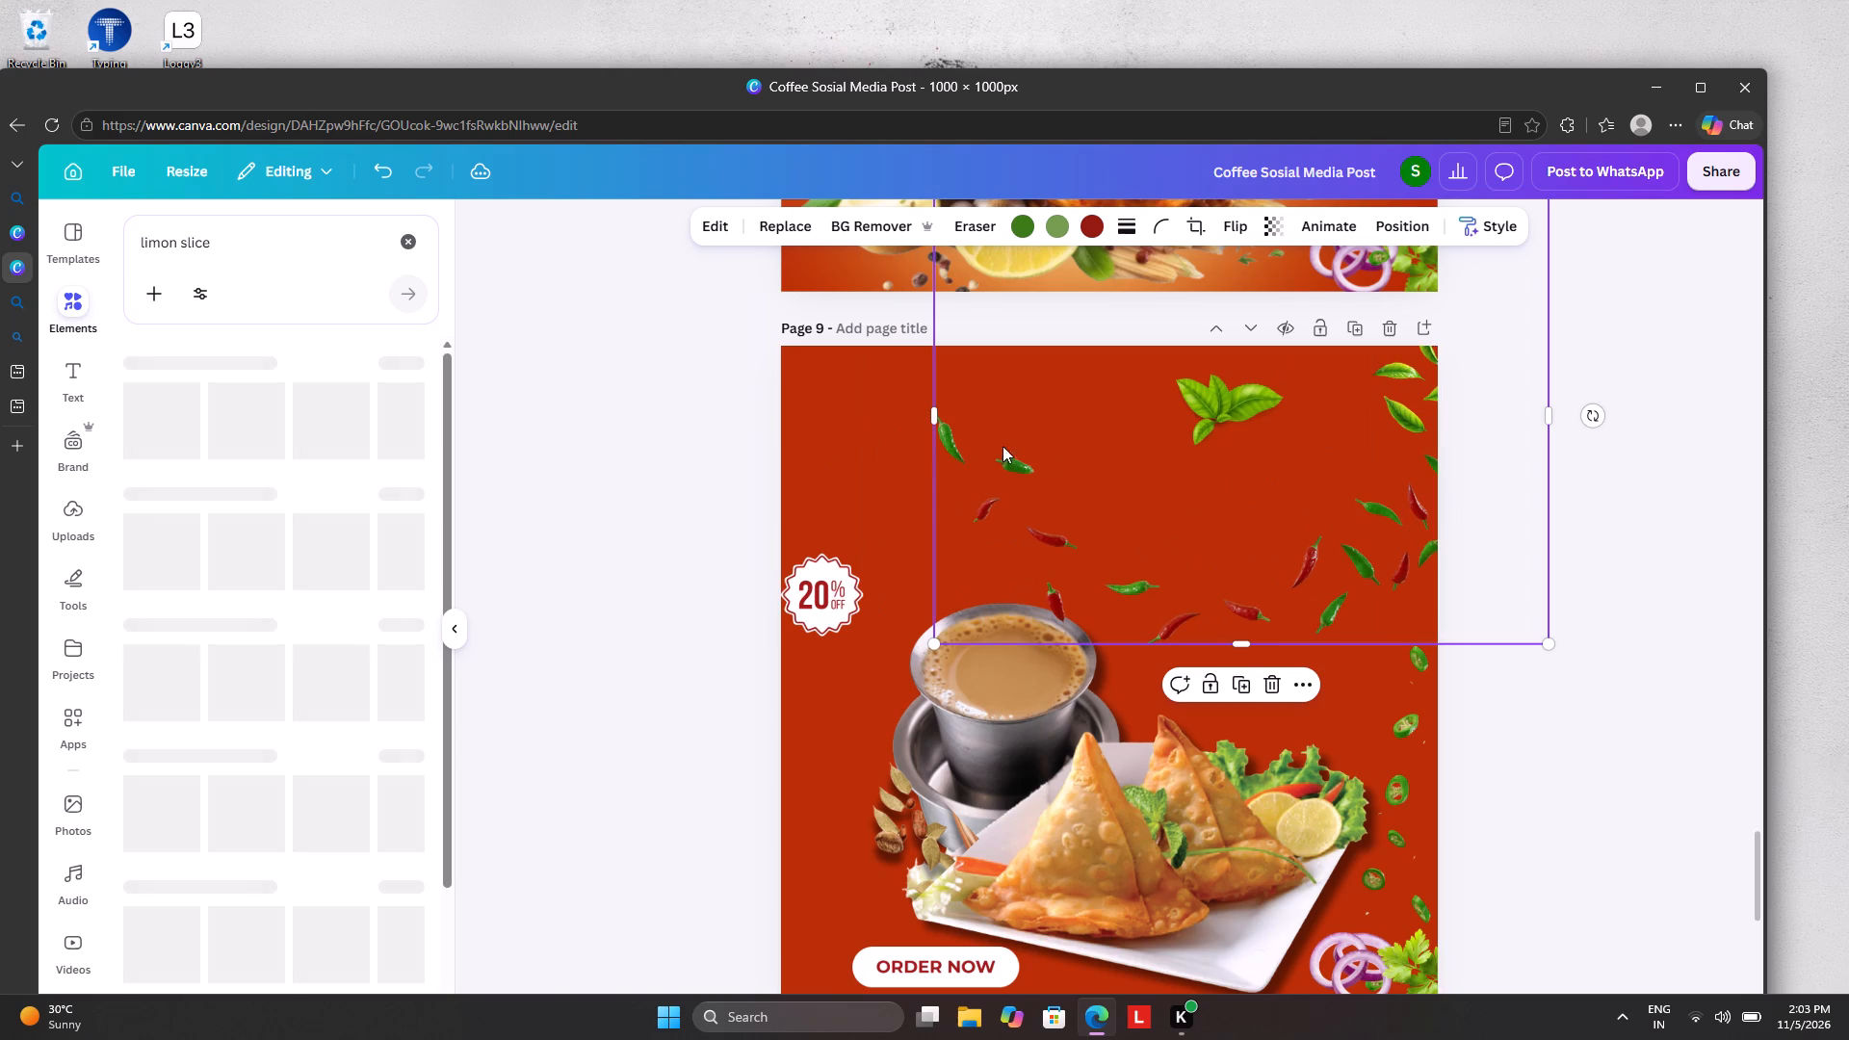
click(1267, 685)
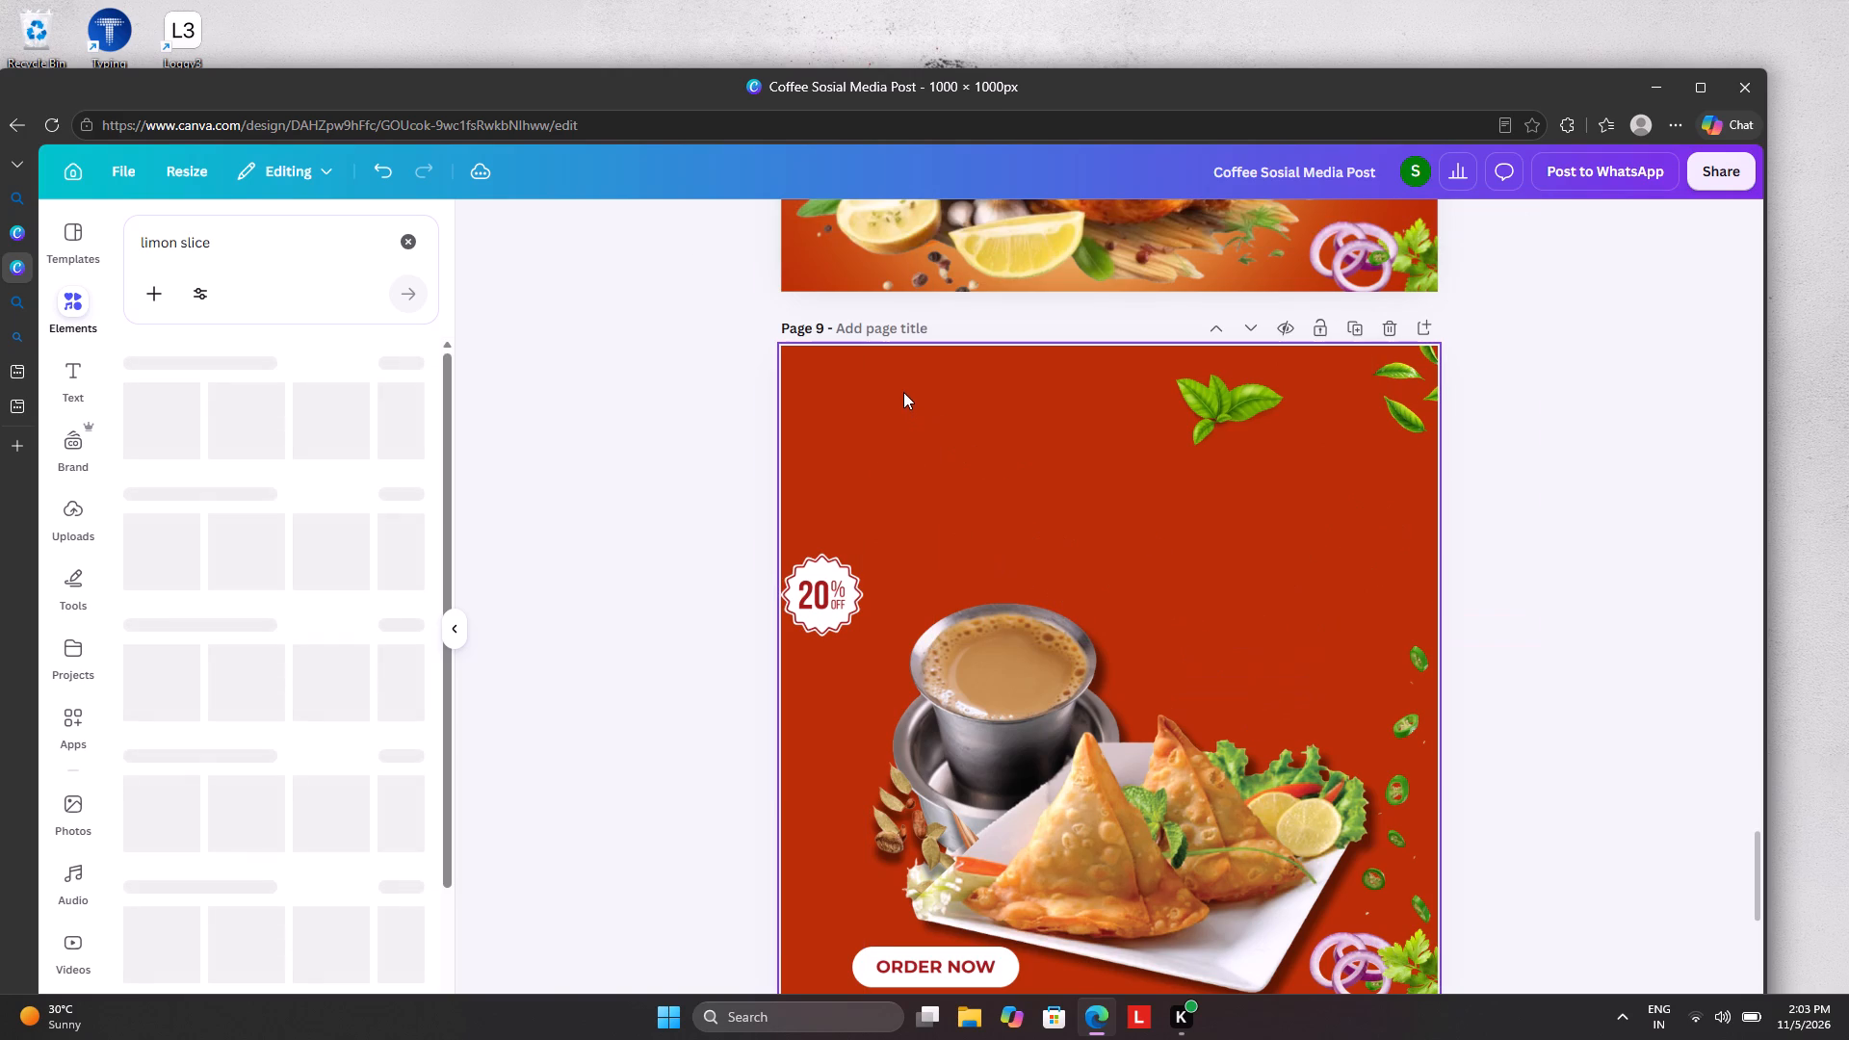
Paste the copied cinnamon stick graphic into page 9's top-left corner.
key(ctrl+v)
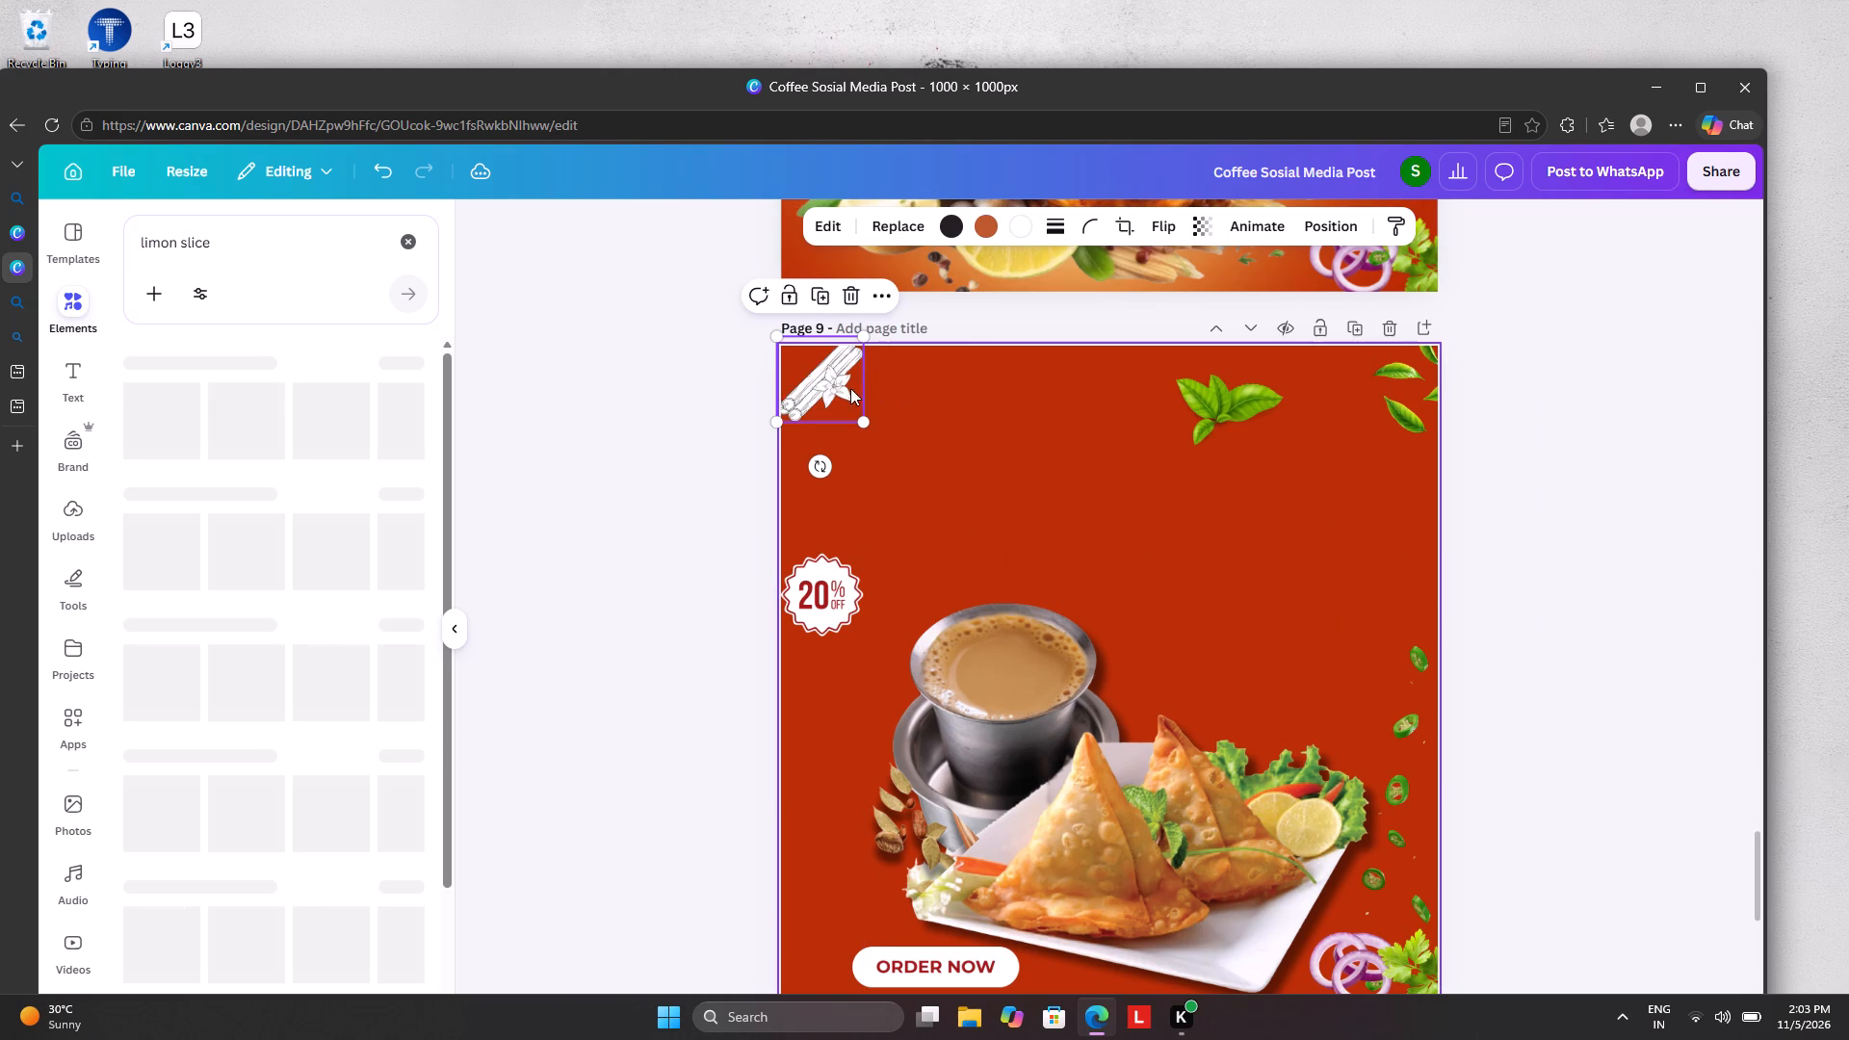
Nudge the cinnamon stick graphic slightly down so it sits fully inside page 9's top-left corner.
drag(819, 382, 816, 394)
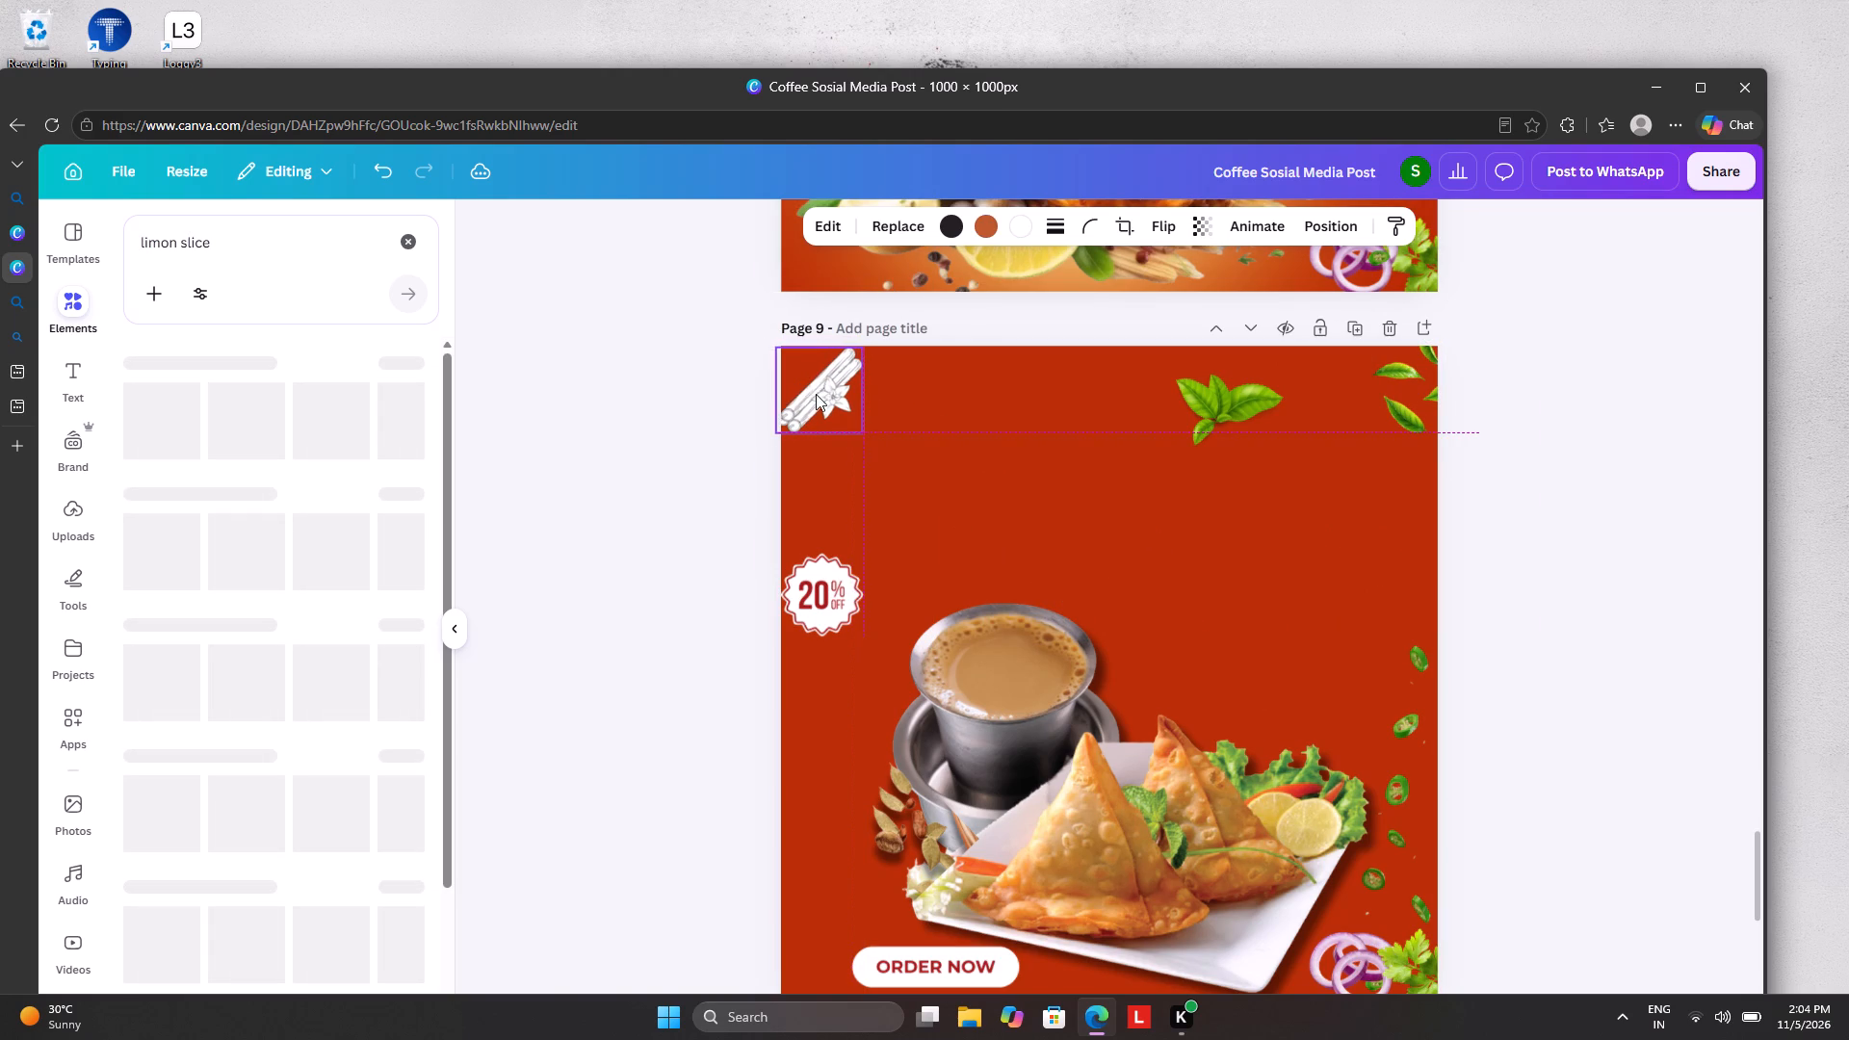
Rotate page 9's green tea leaf sprig clockwise until nearly vertical and set it beside the leaves in the top-right corner.
drag(1234, 408, 894, 371)
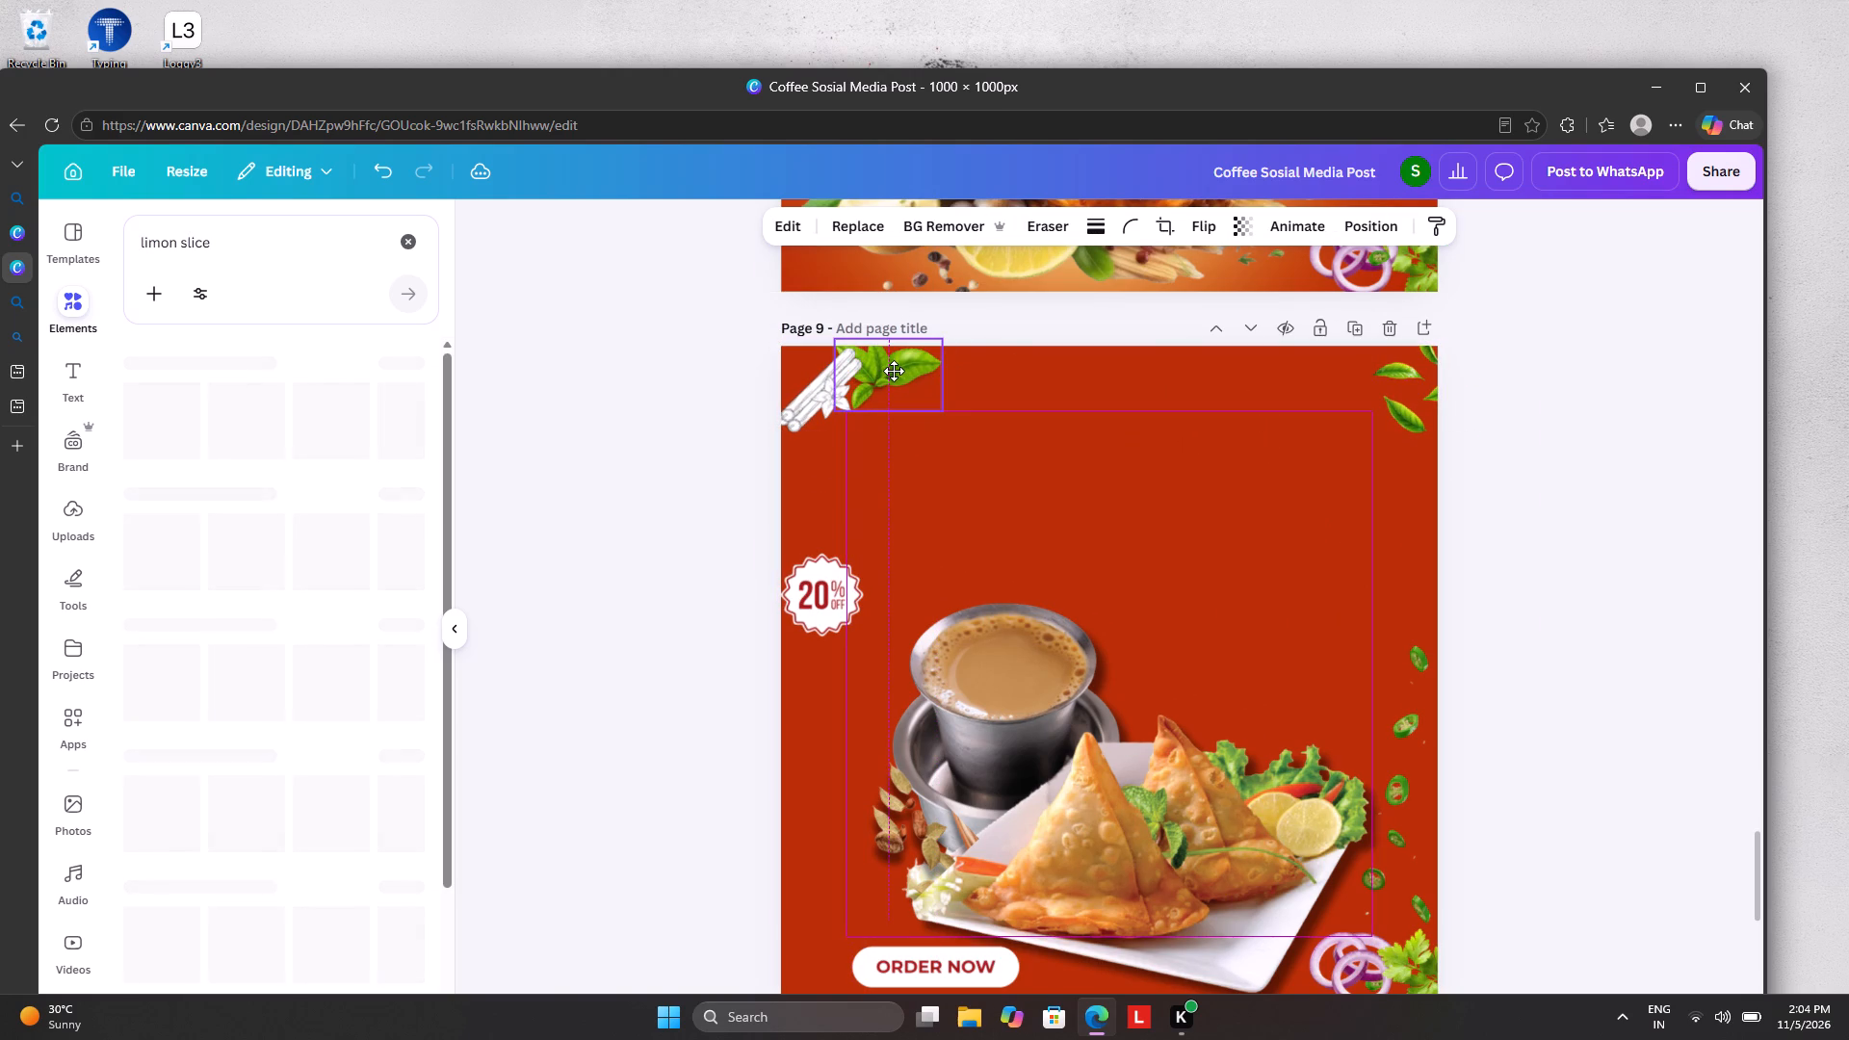
drag(894, 371, 880, 451)
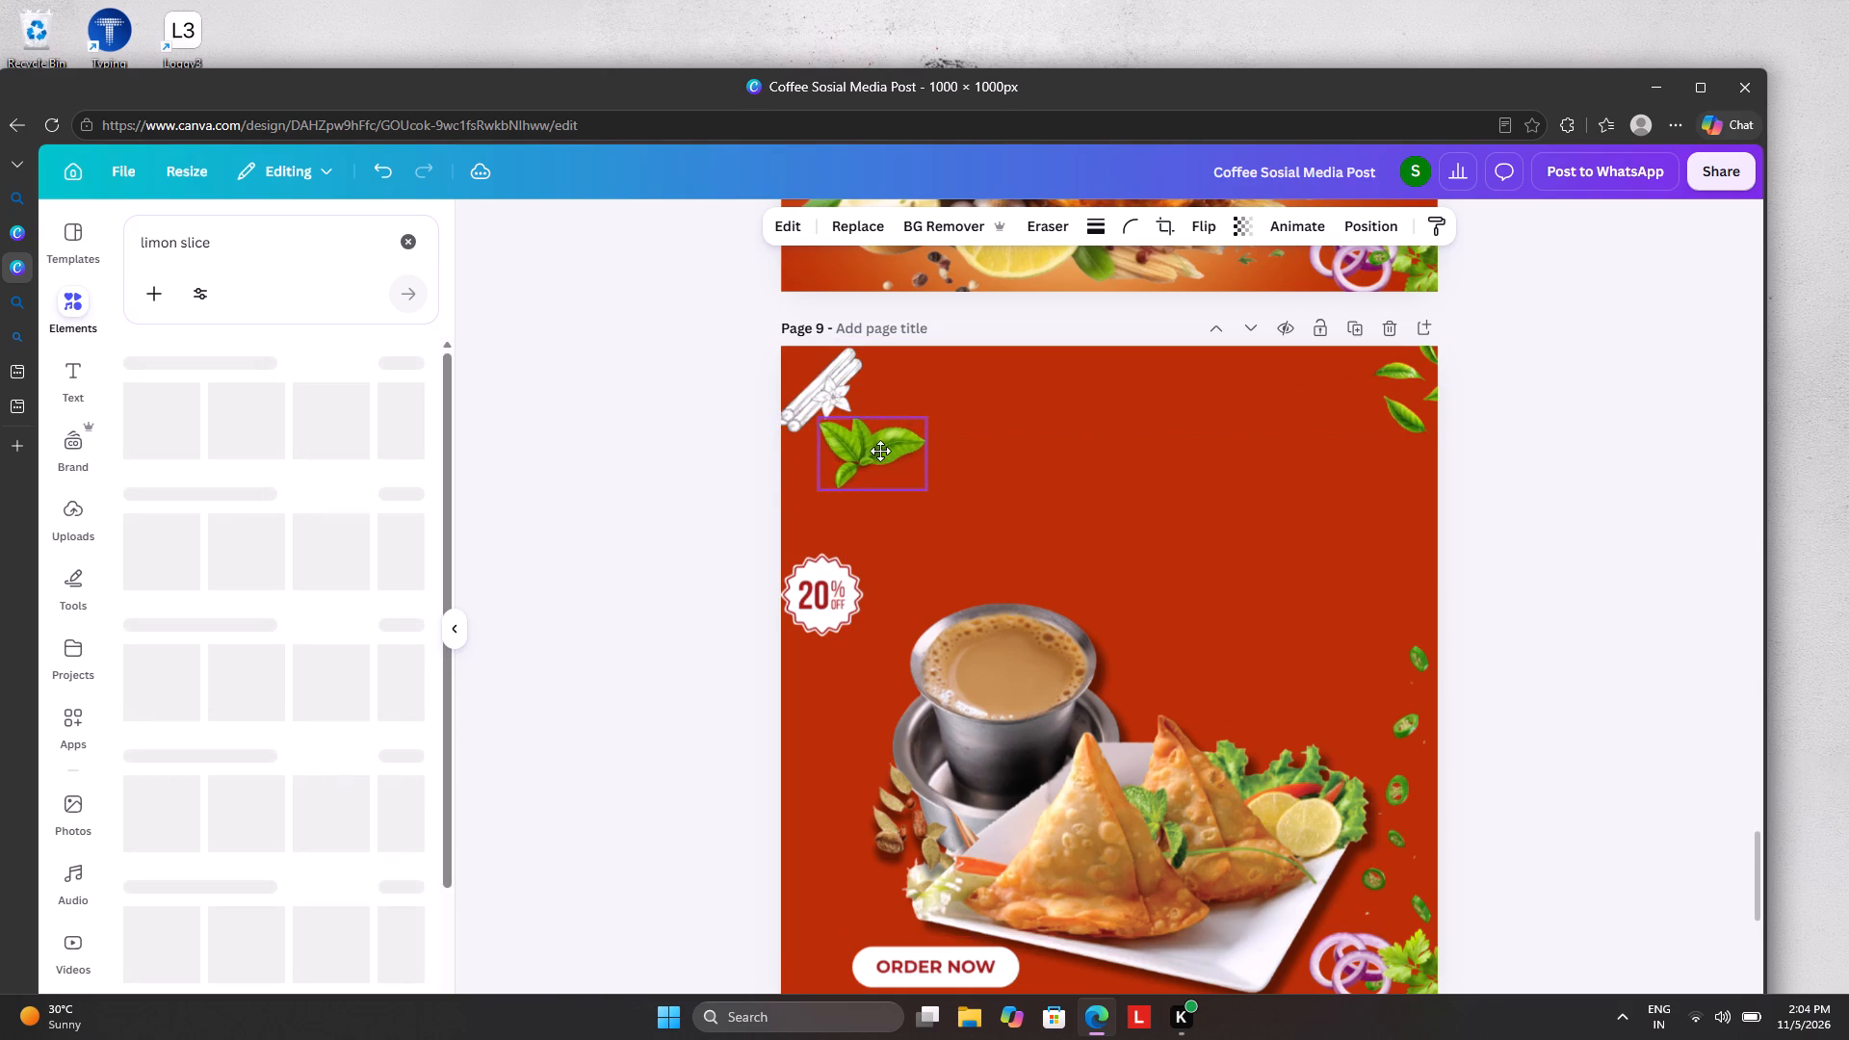
drag(880, 451, 1392, 403)
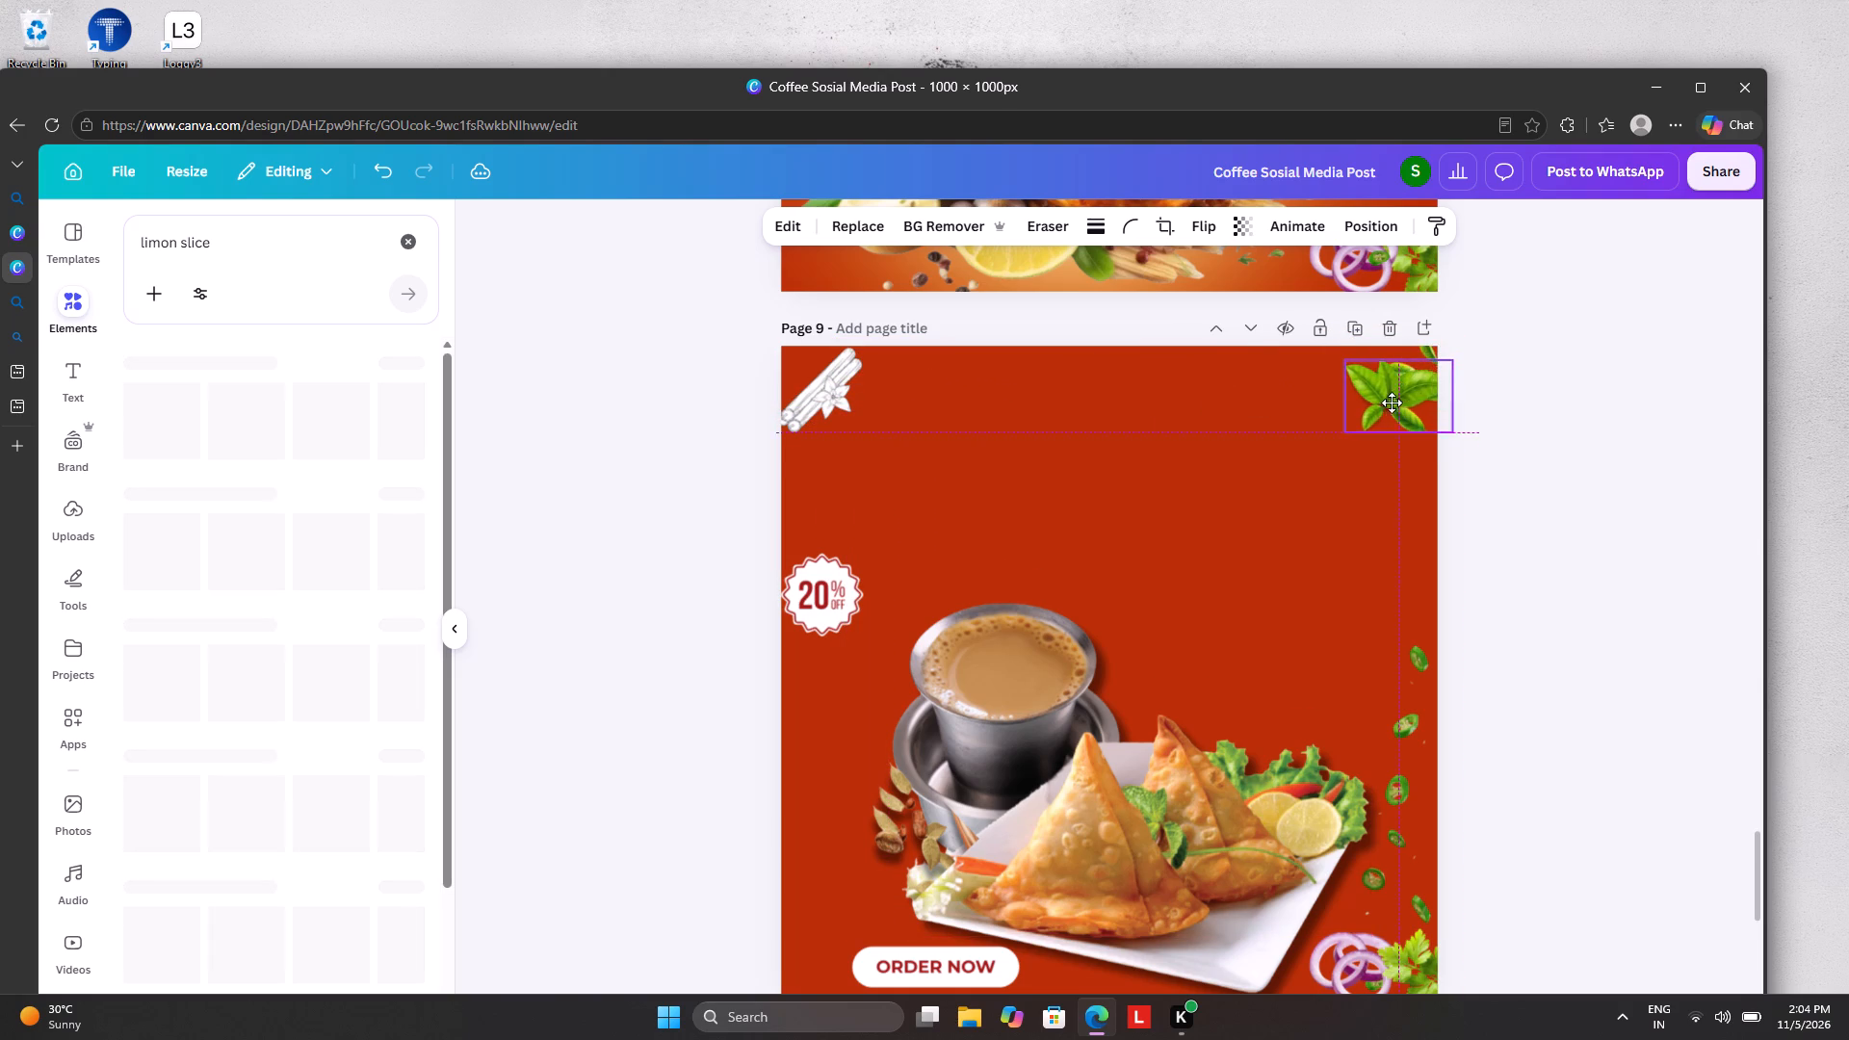
drag(1392, 403, 1381, 407)
drag(1376, 488, 1282, 514)
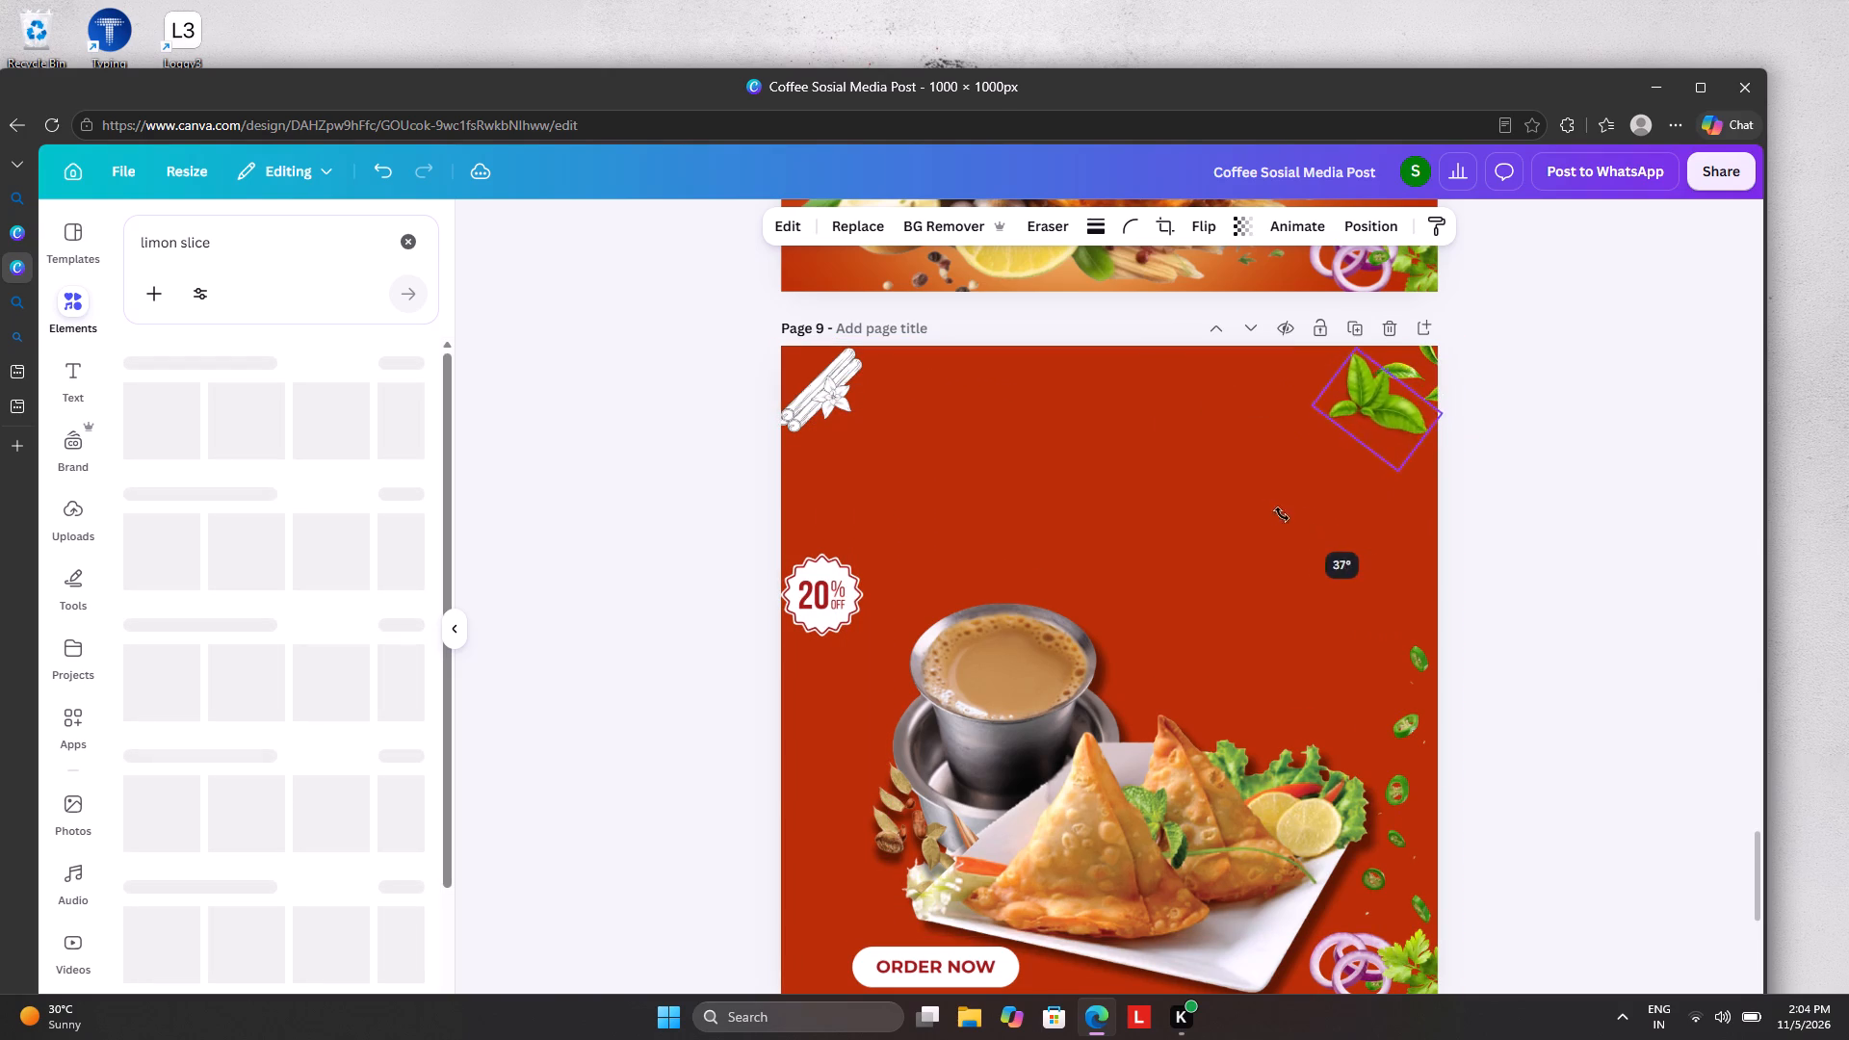
drag(1282, 514, 1198, 455)
drag(1379, 421, 1320, 438)
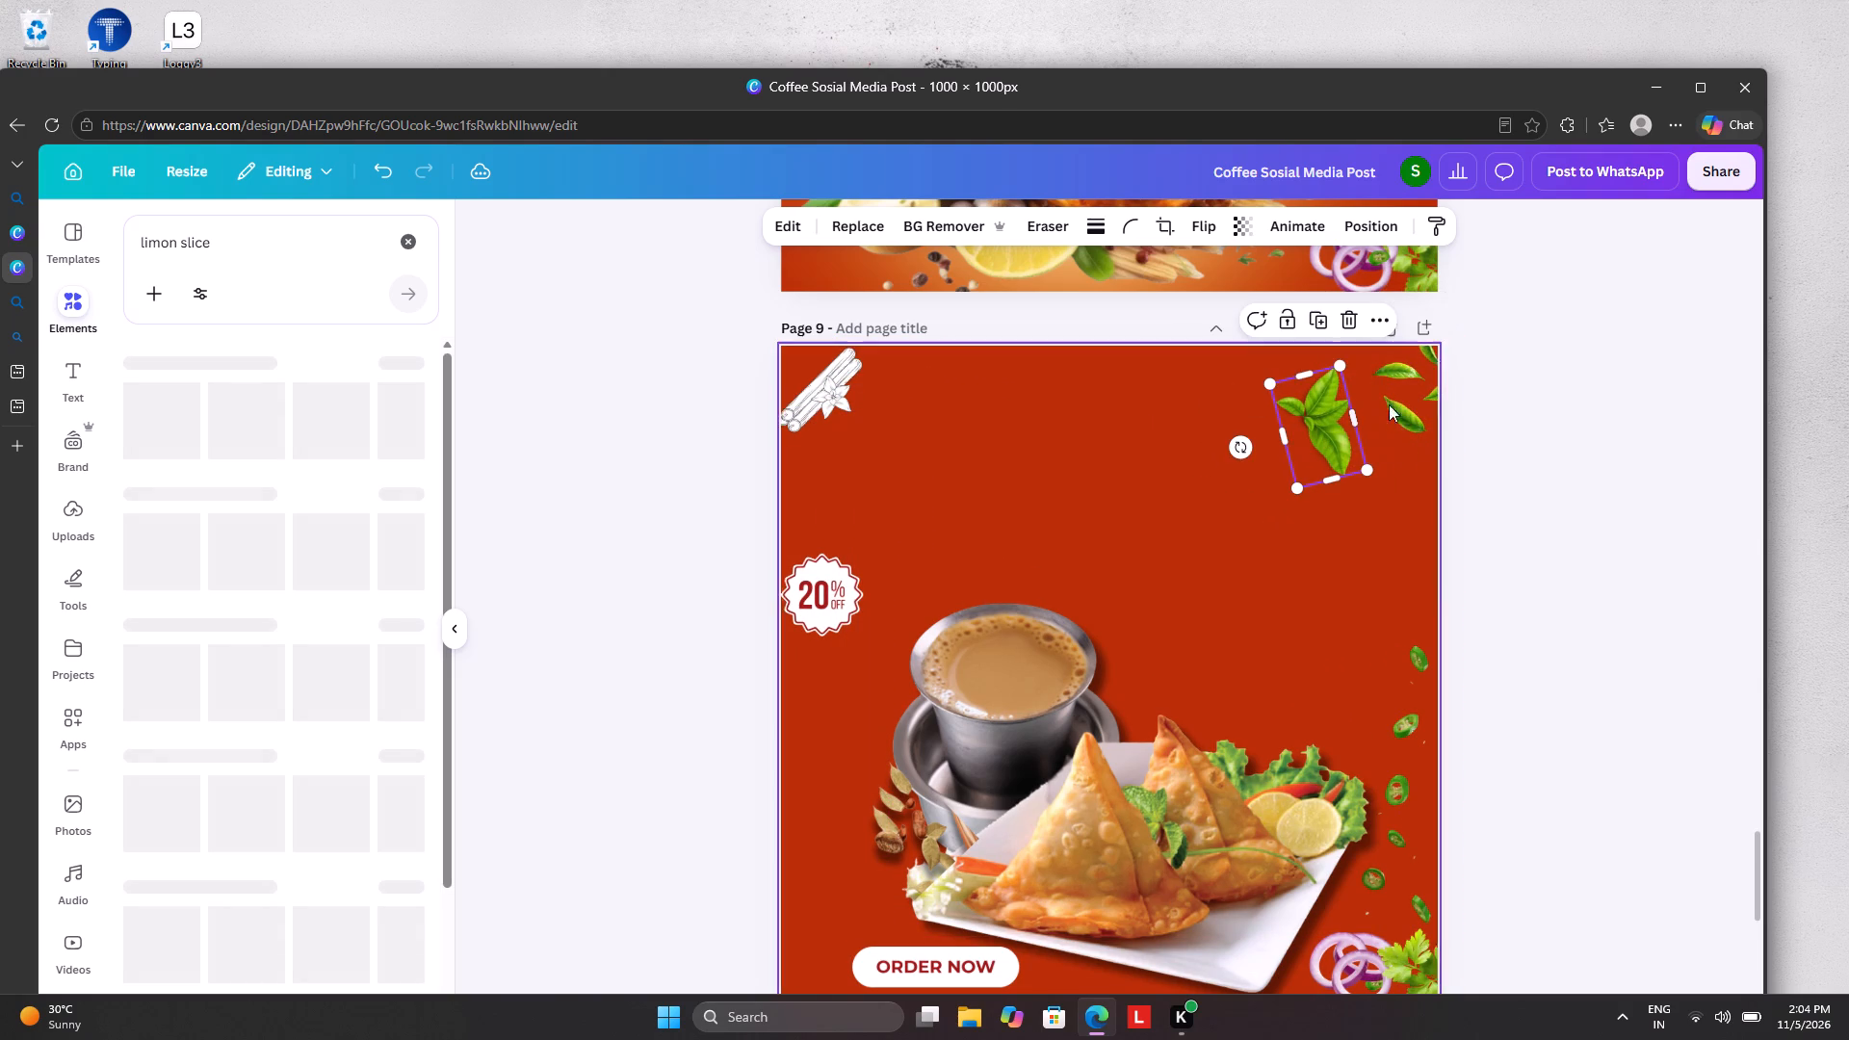
Delete the loose scattered leaves graphic from page 9's top-right corner.
click(1402, 401)
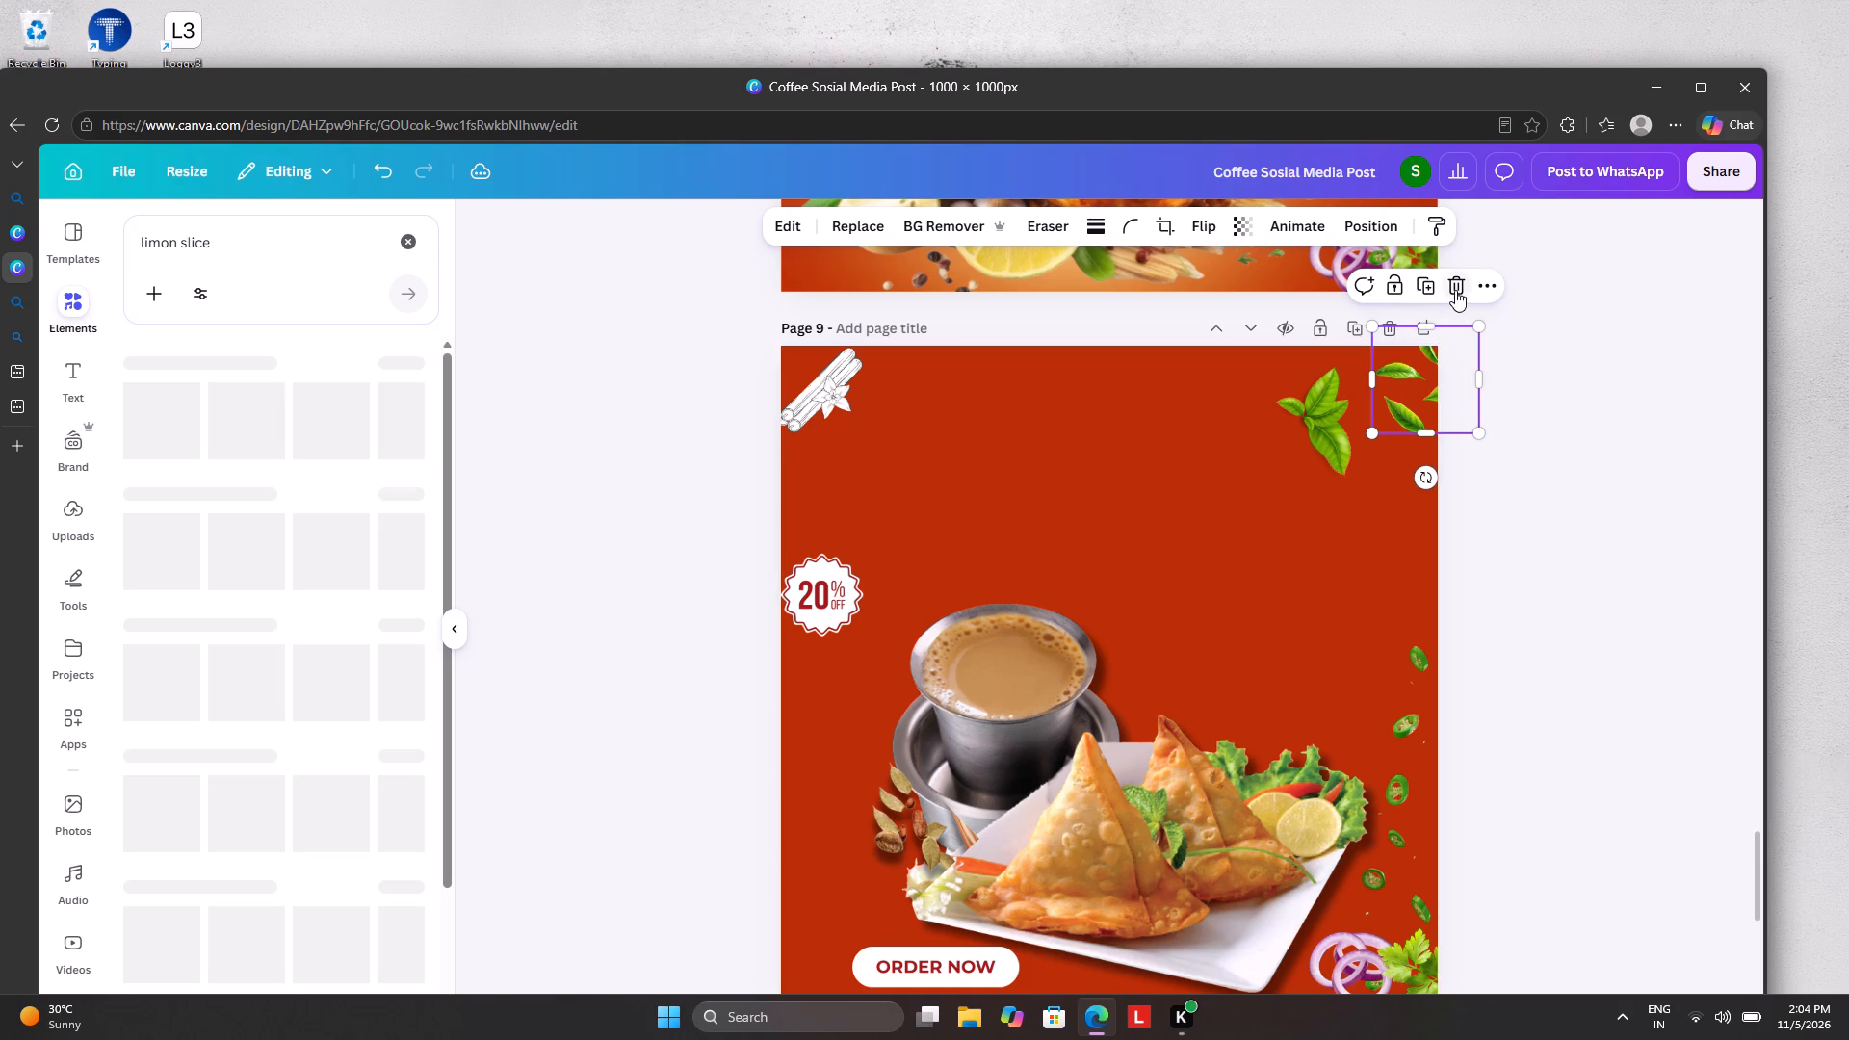
click(1456, 286)
Move the rotated tea leaf sprig into page 9's top-right corner, overlapping the page edges.
drag(1315, 434, 1406, 408)
drag(1406, 408, 1397, 390)
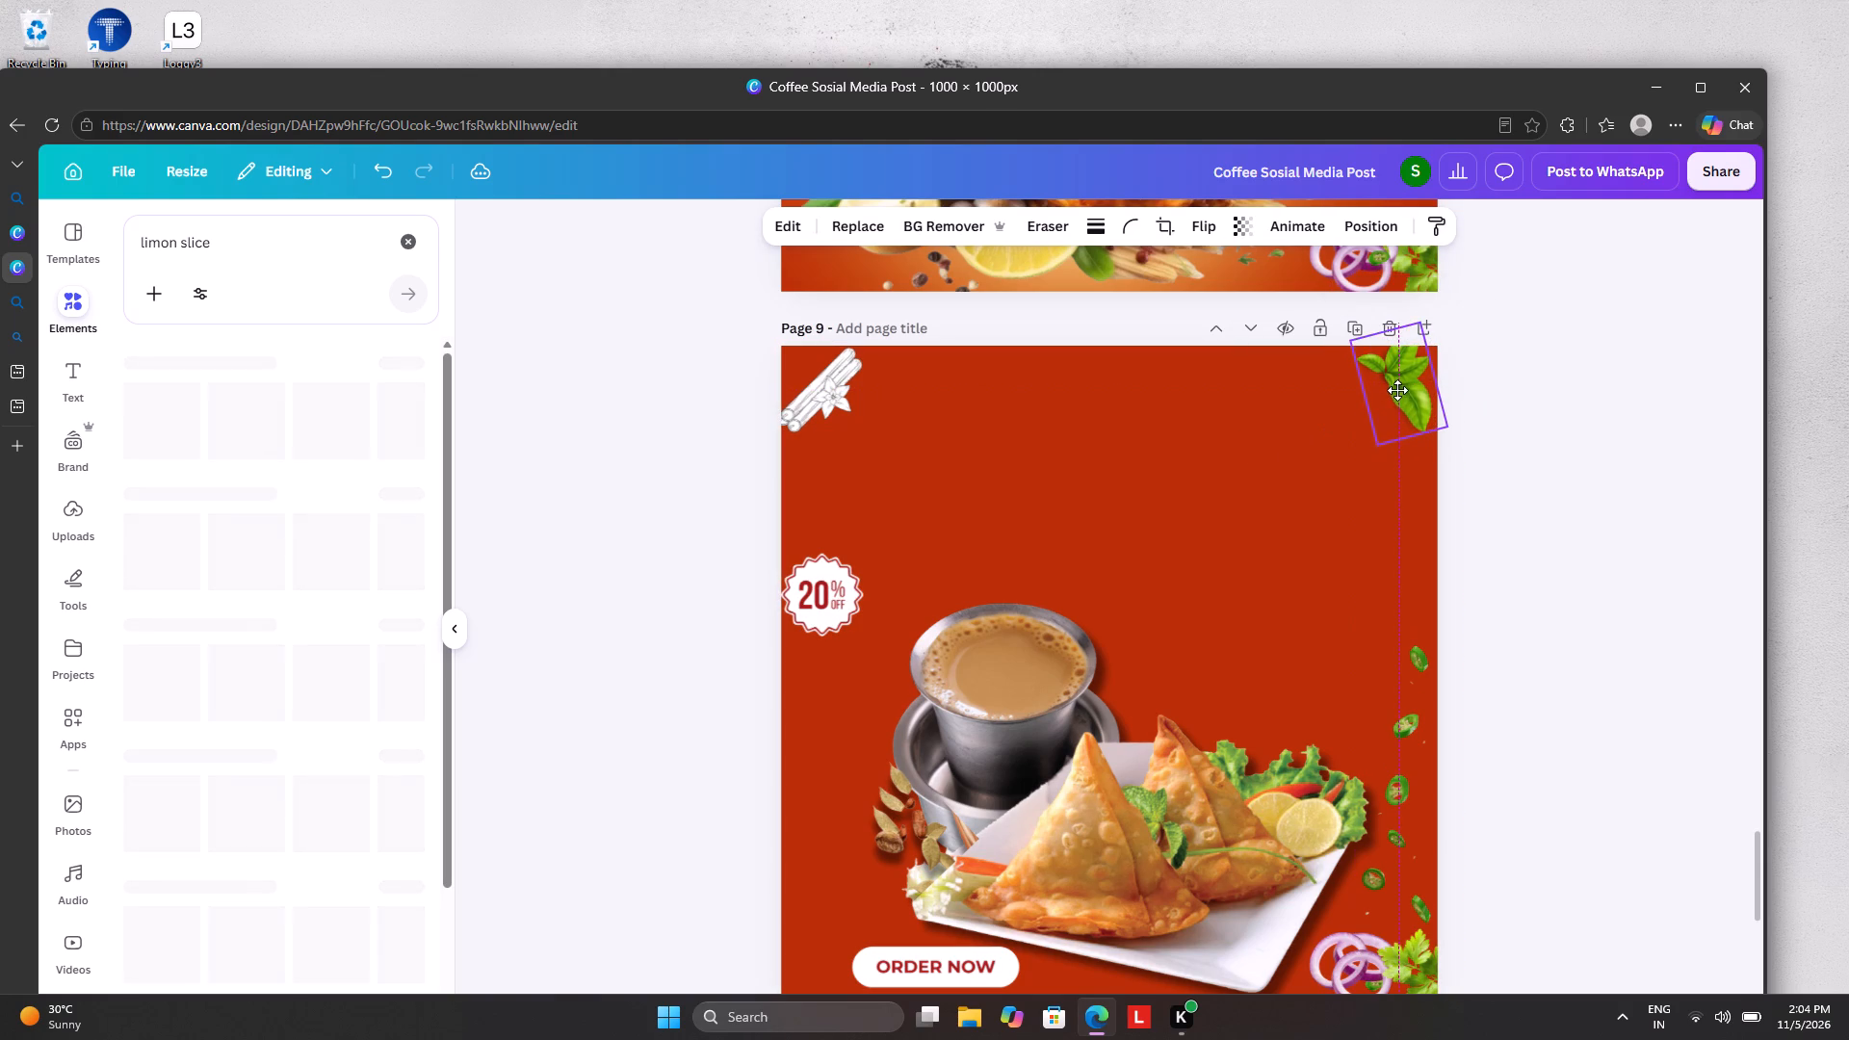
drag(1397, 390, 1401, 389)
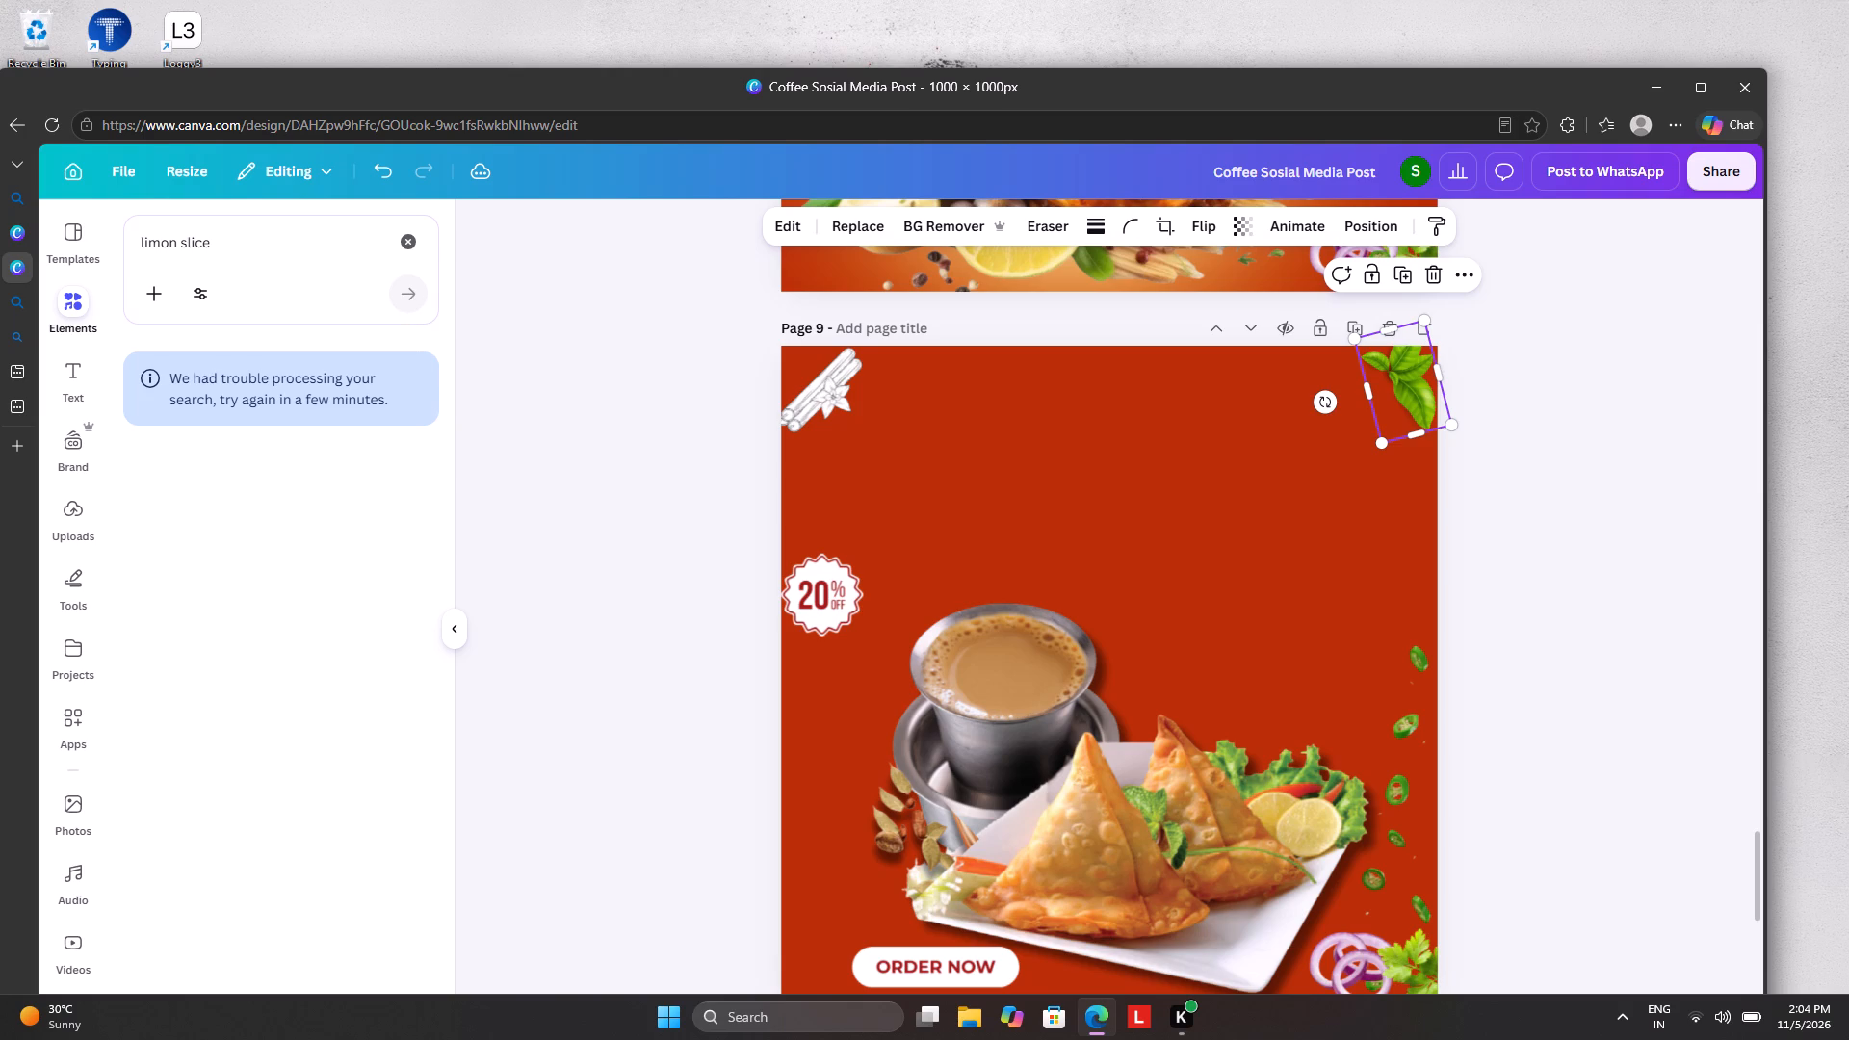
Search the elements library again for "limon slice".
key(Return)
click(268, 243)
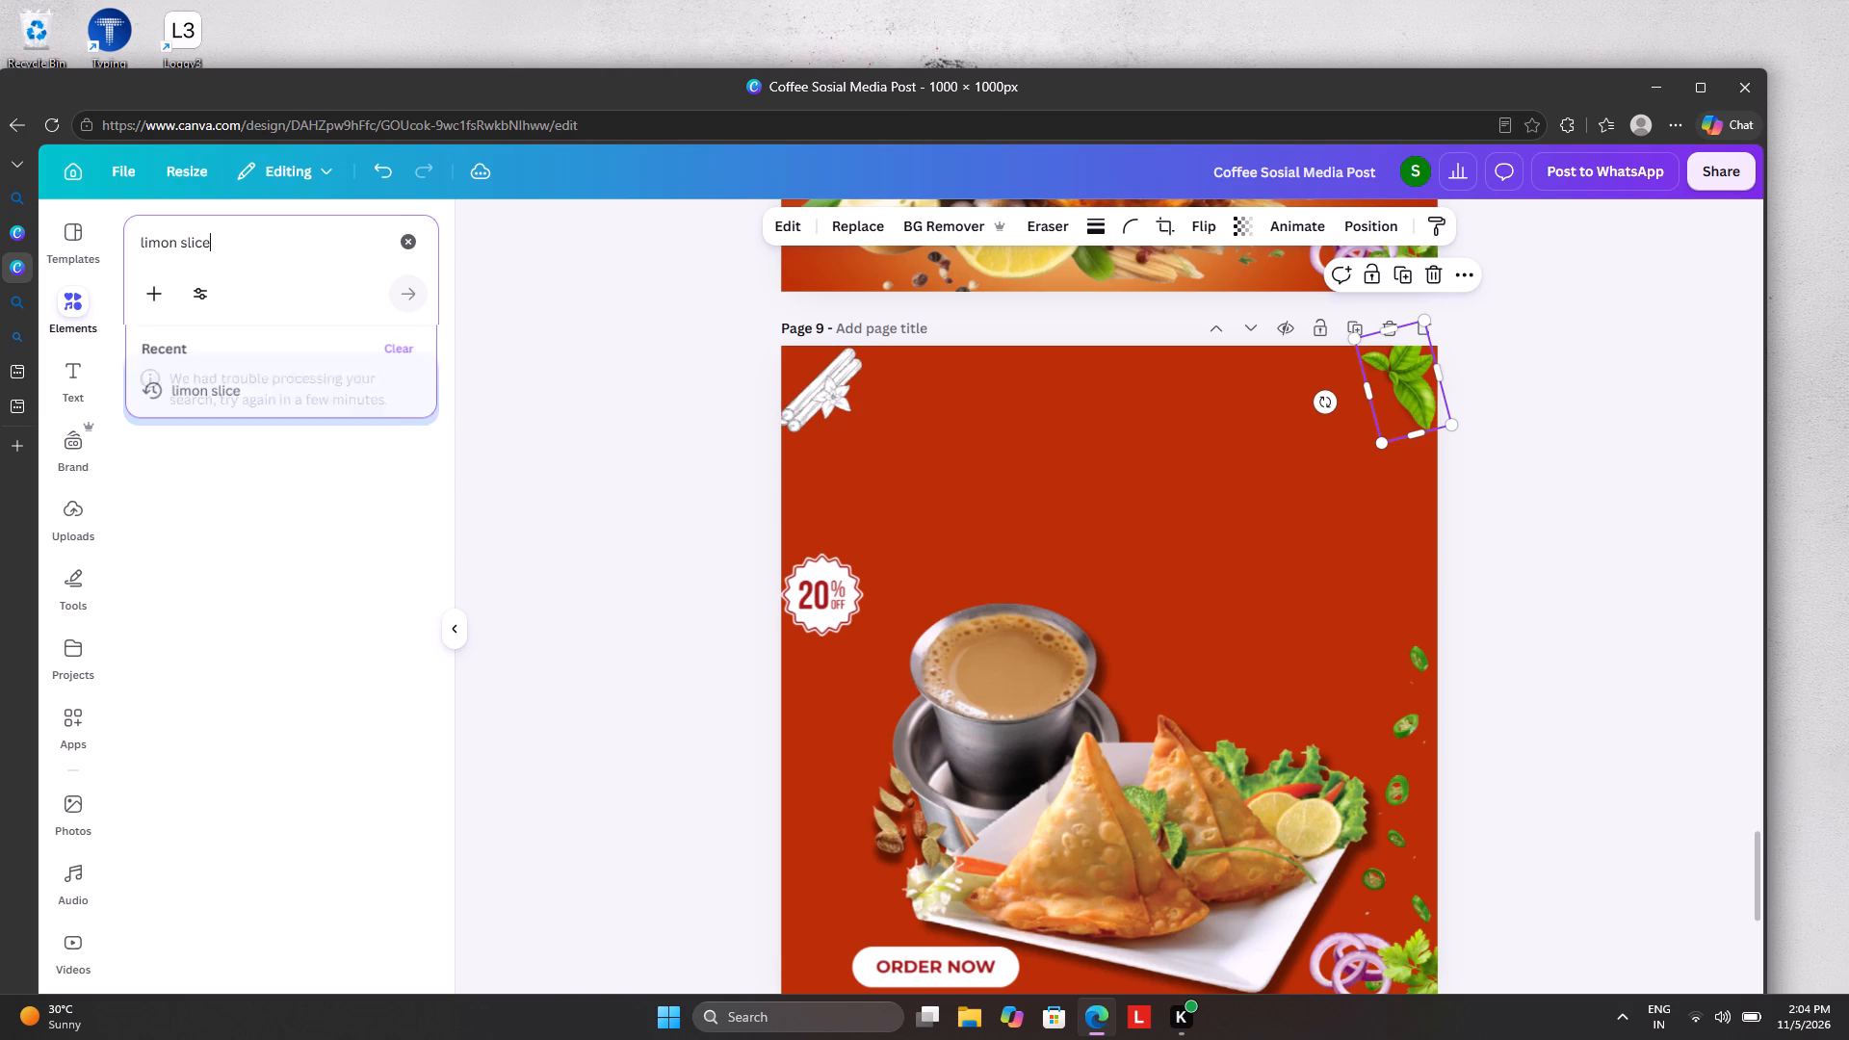
key(Return)
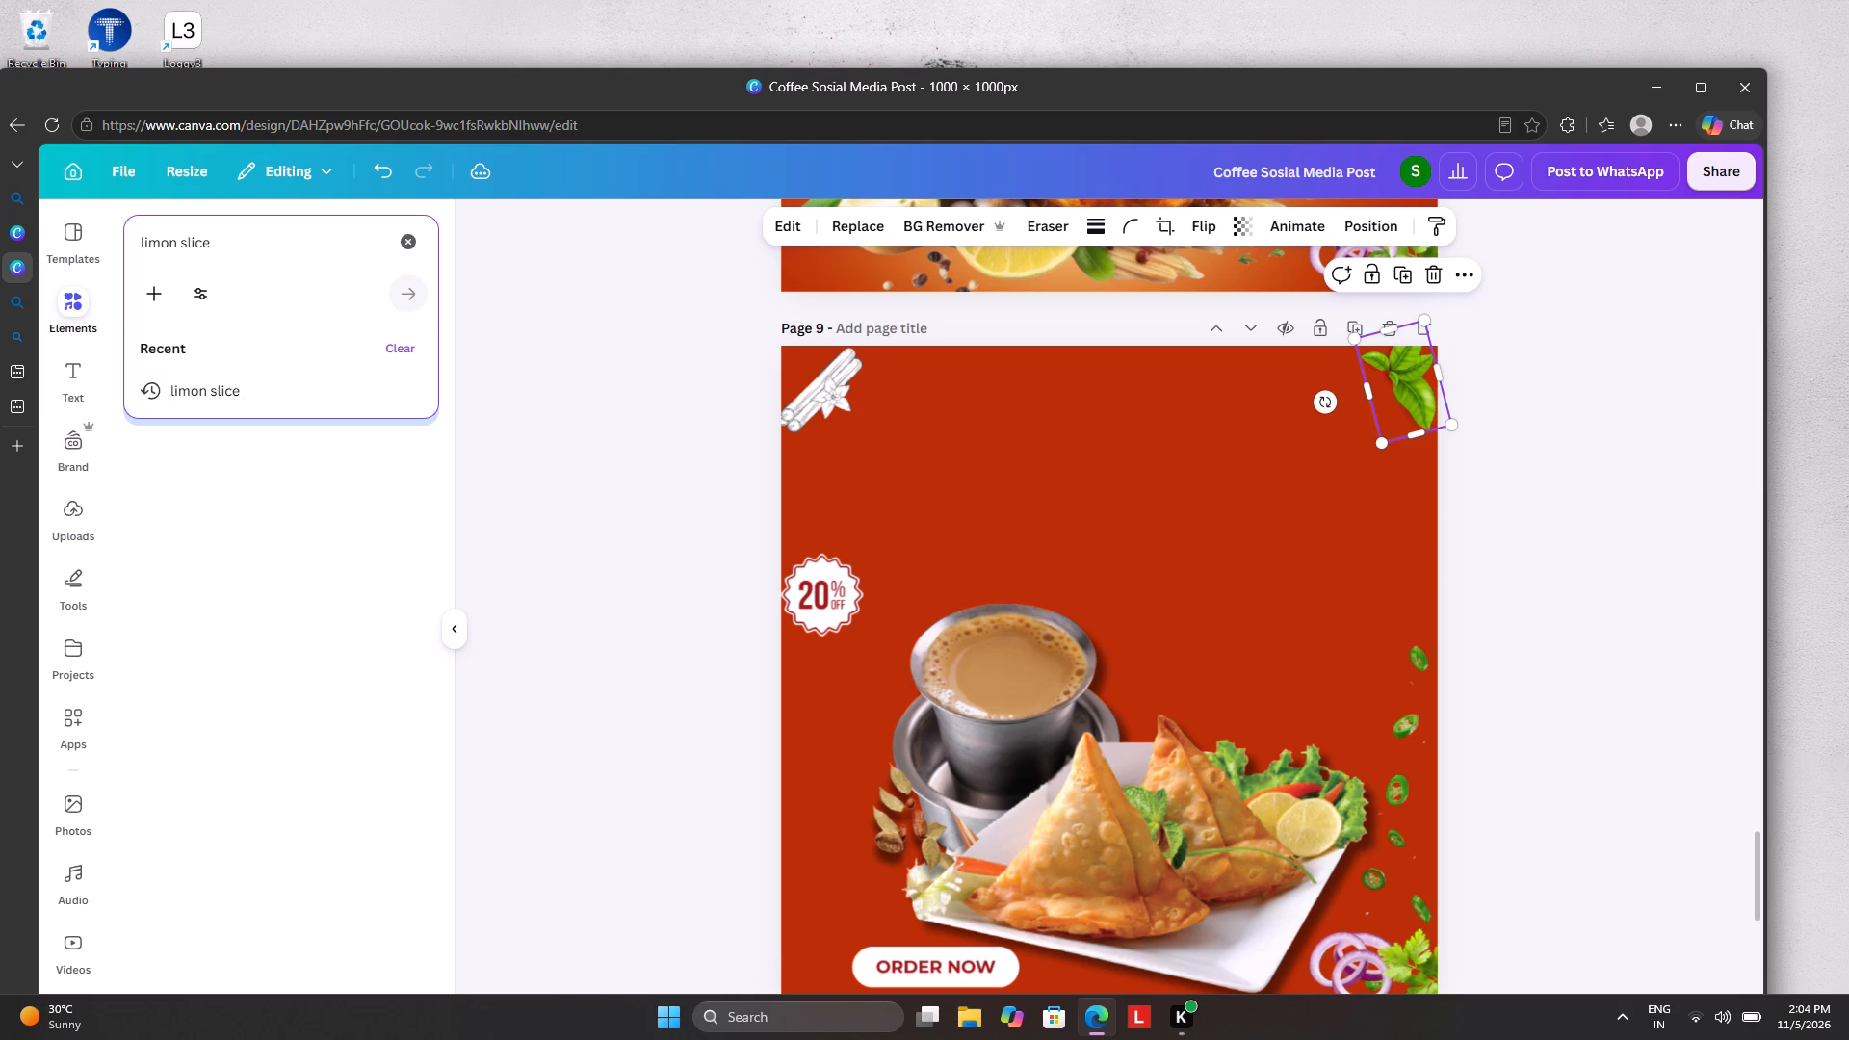
Copy the round yellow glow from the layers of the fried chicken poster on page 8.
scroll(1198, 451, down, 4)
scroll(1198, 451, up, 3)
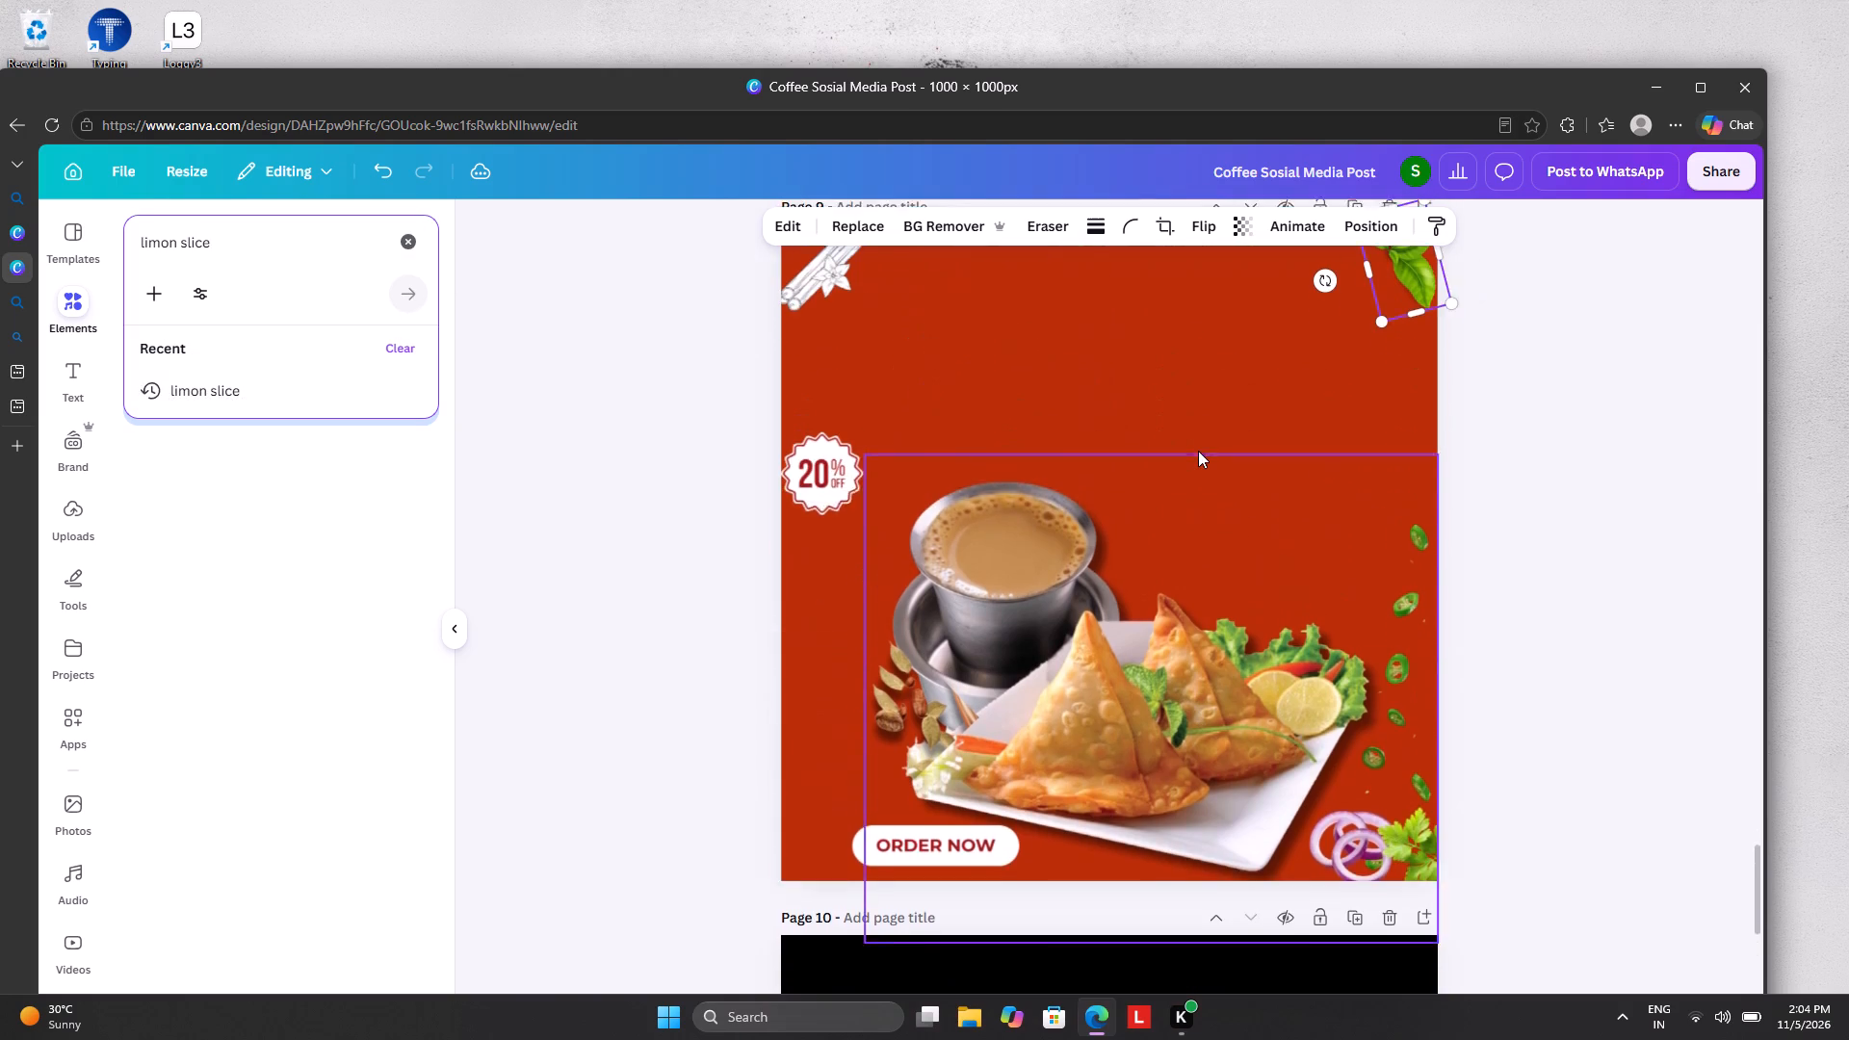
scroll(1198, 451, up, 7)
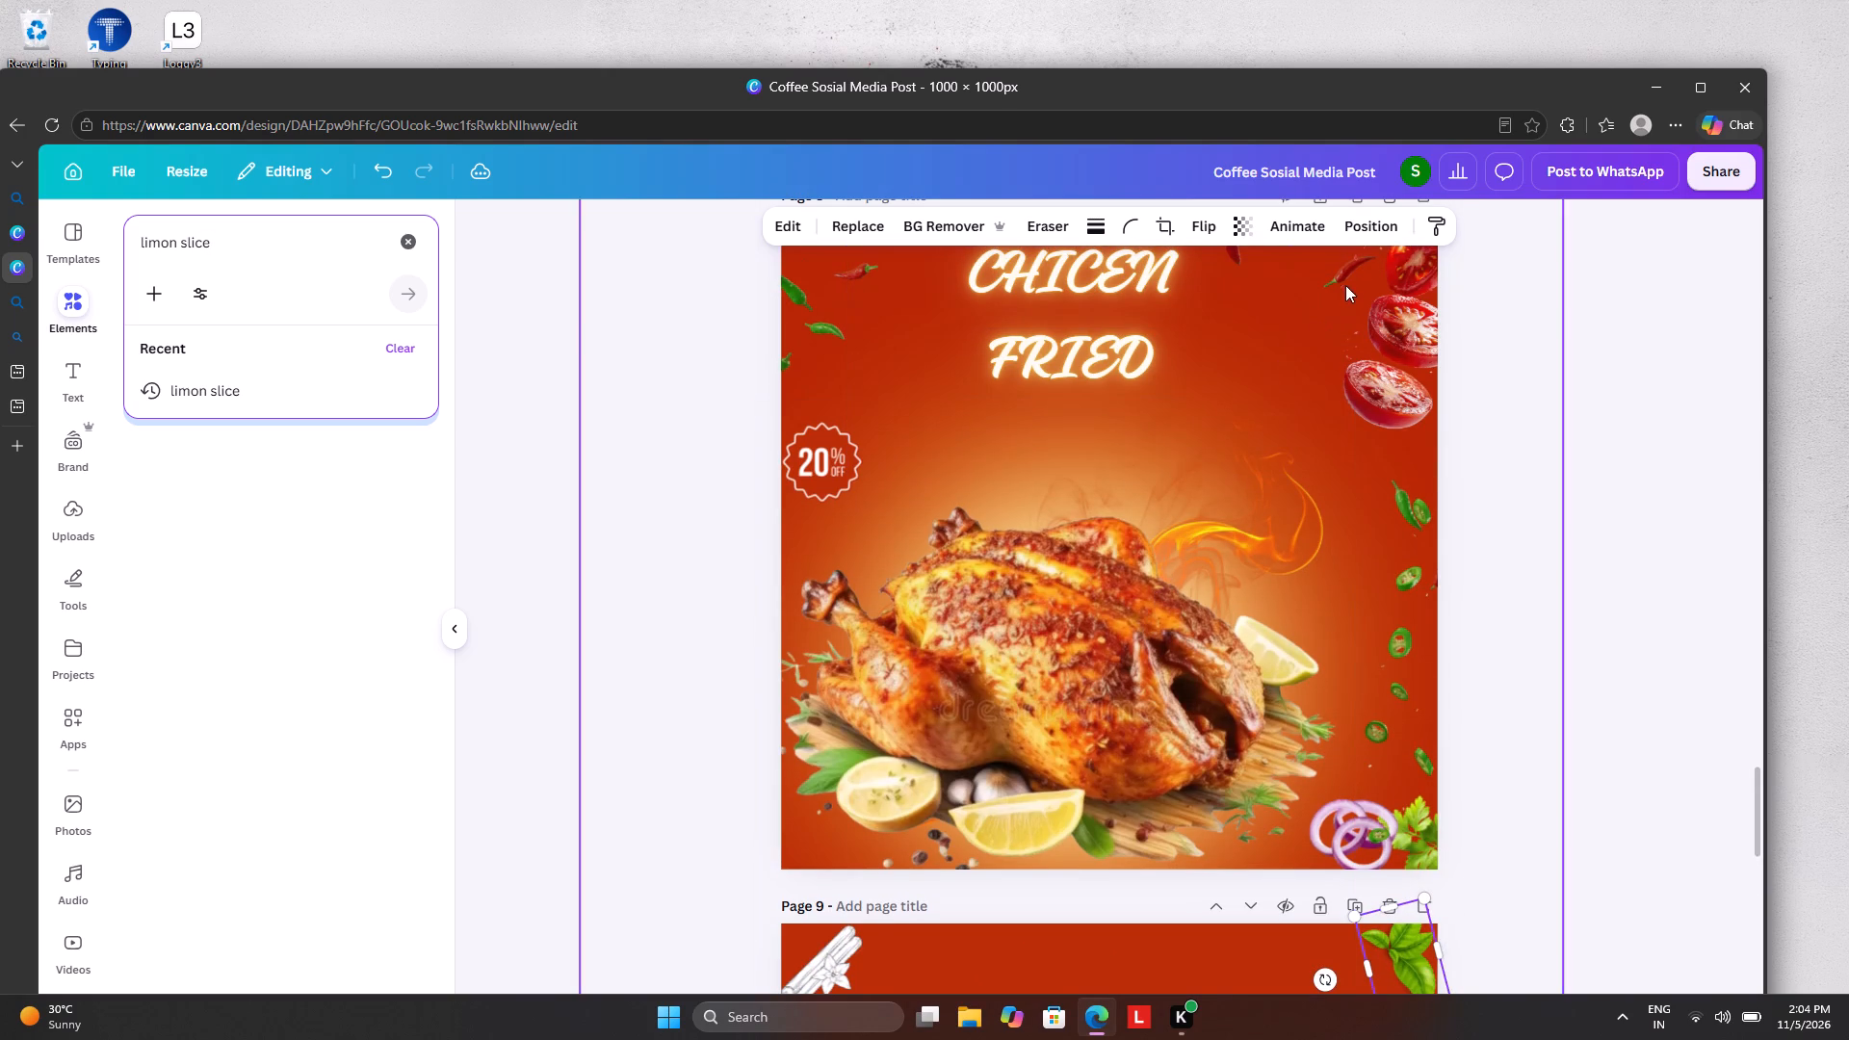
click(1374, 224)
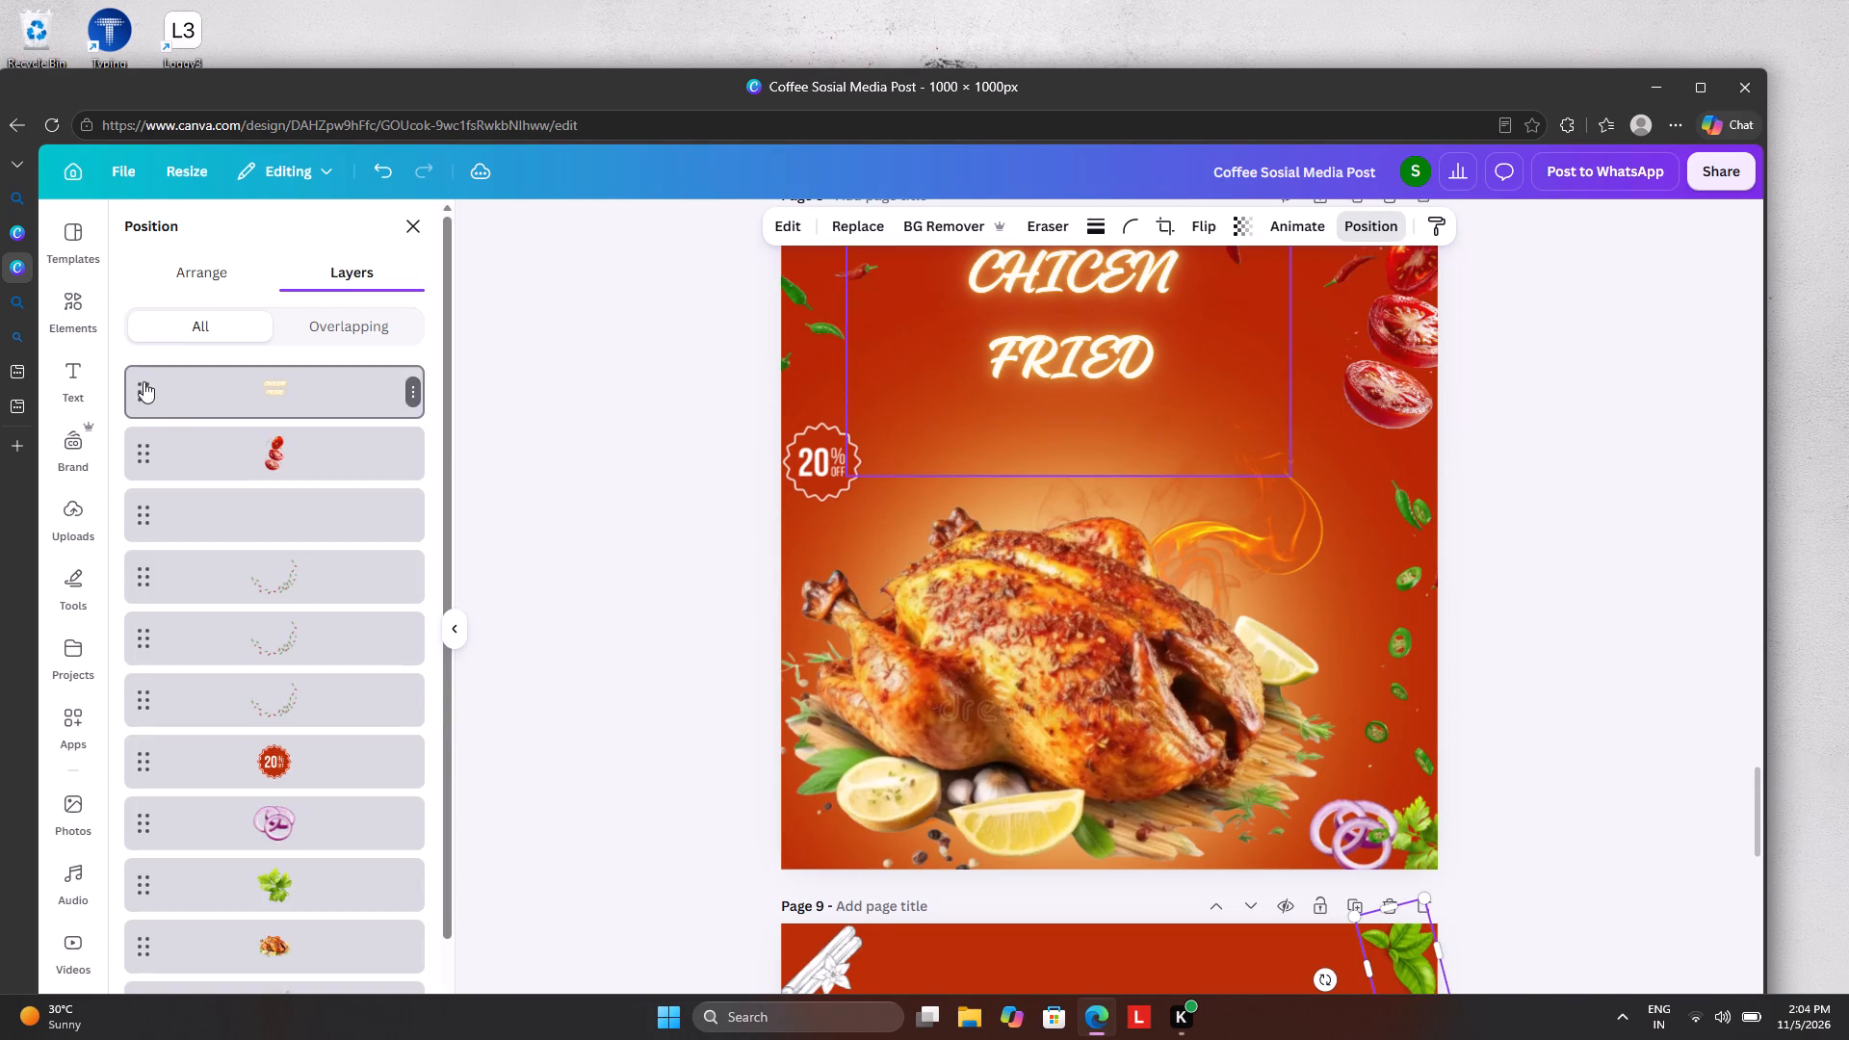
scroll(223, 528, down, 10)
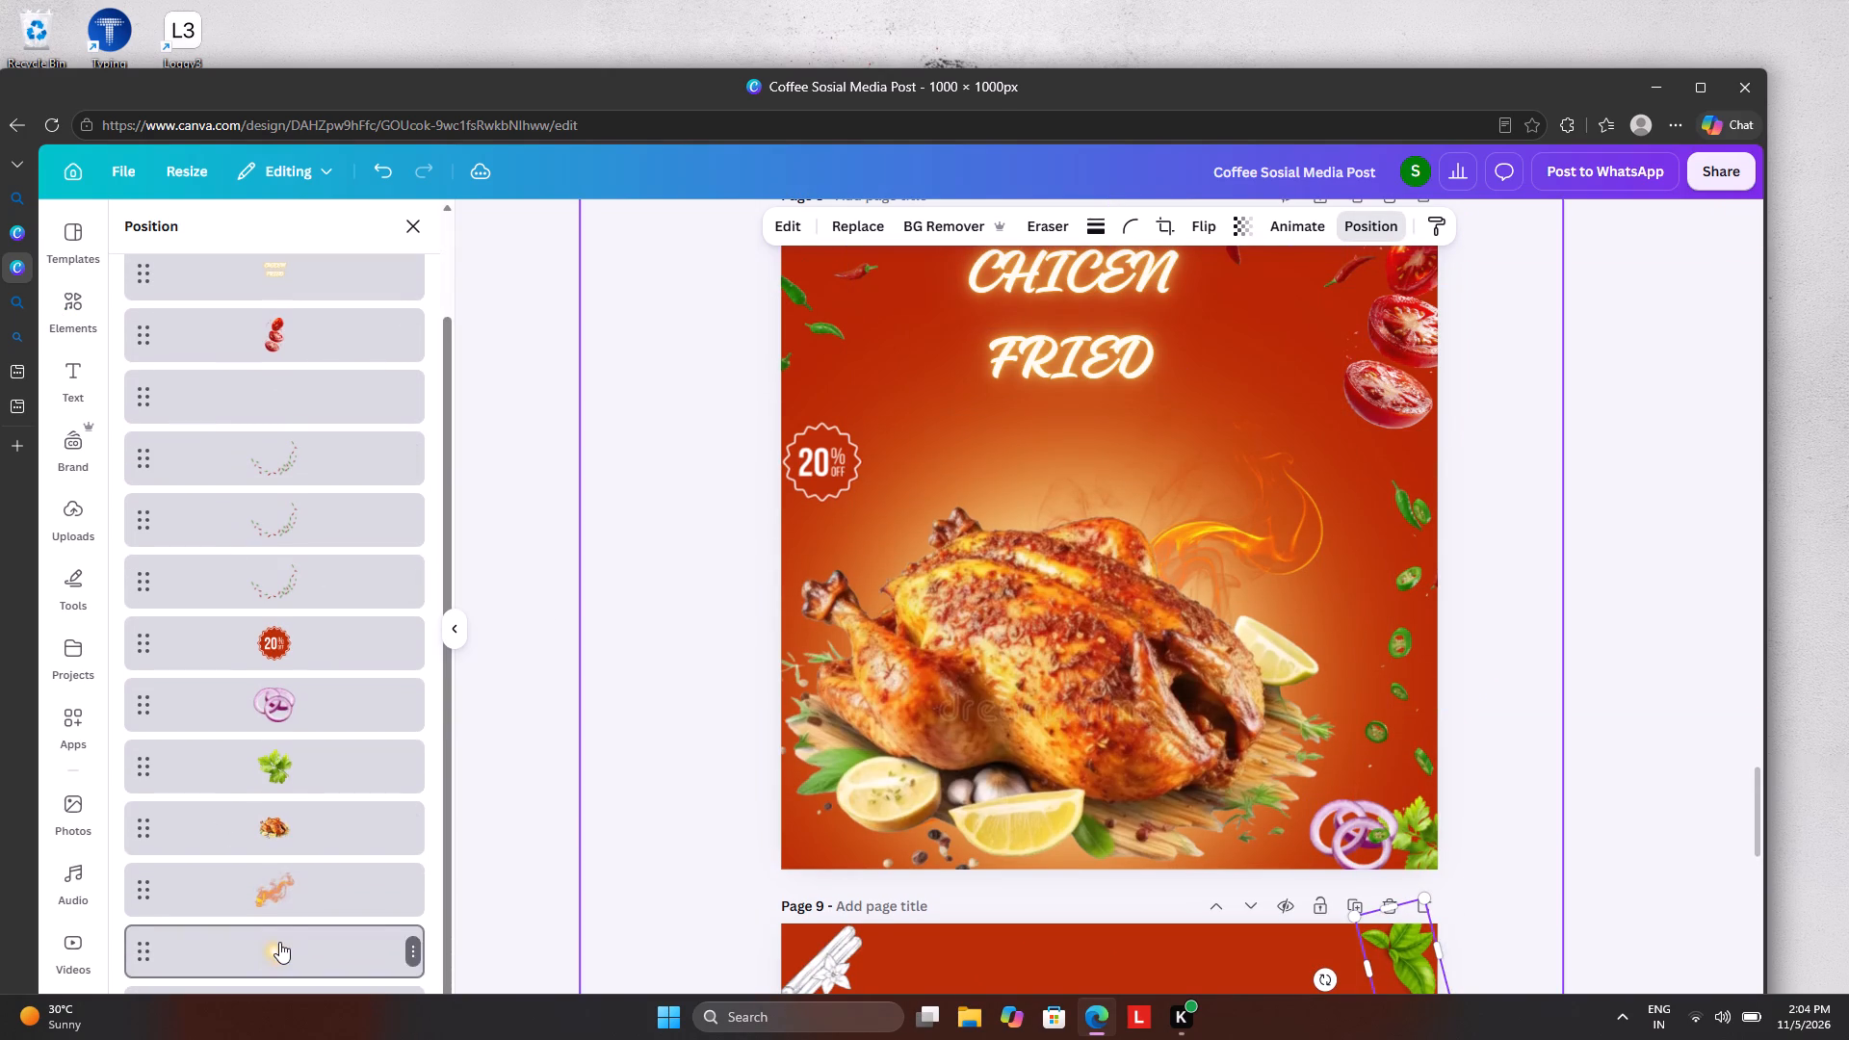
click(276, 960)
right_click(276, 957)
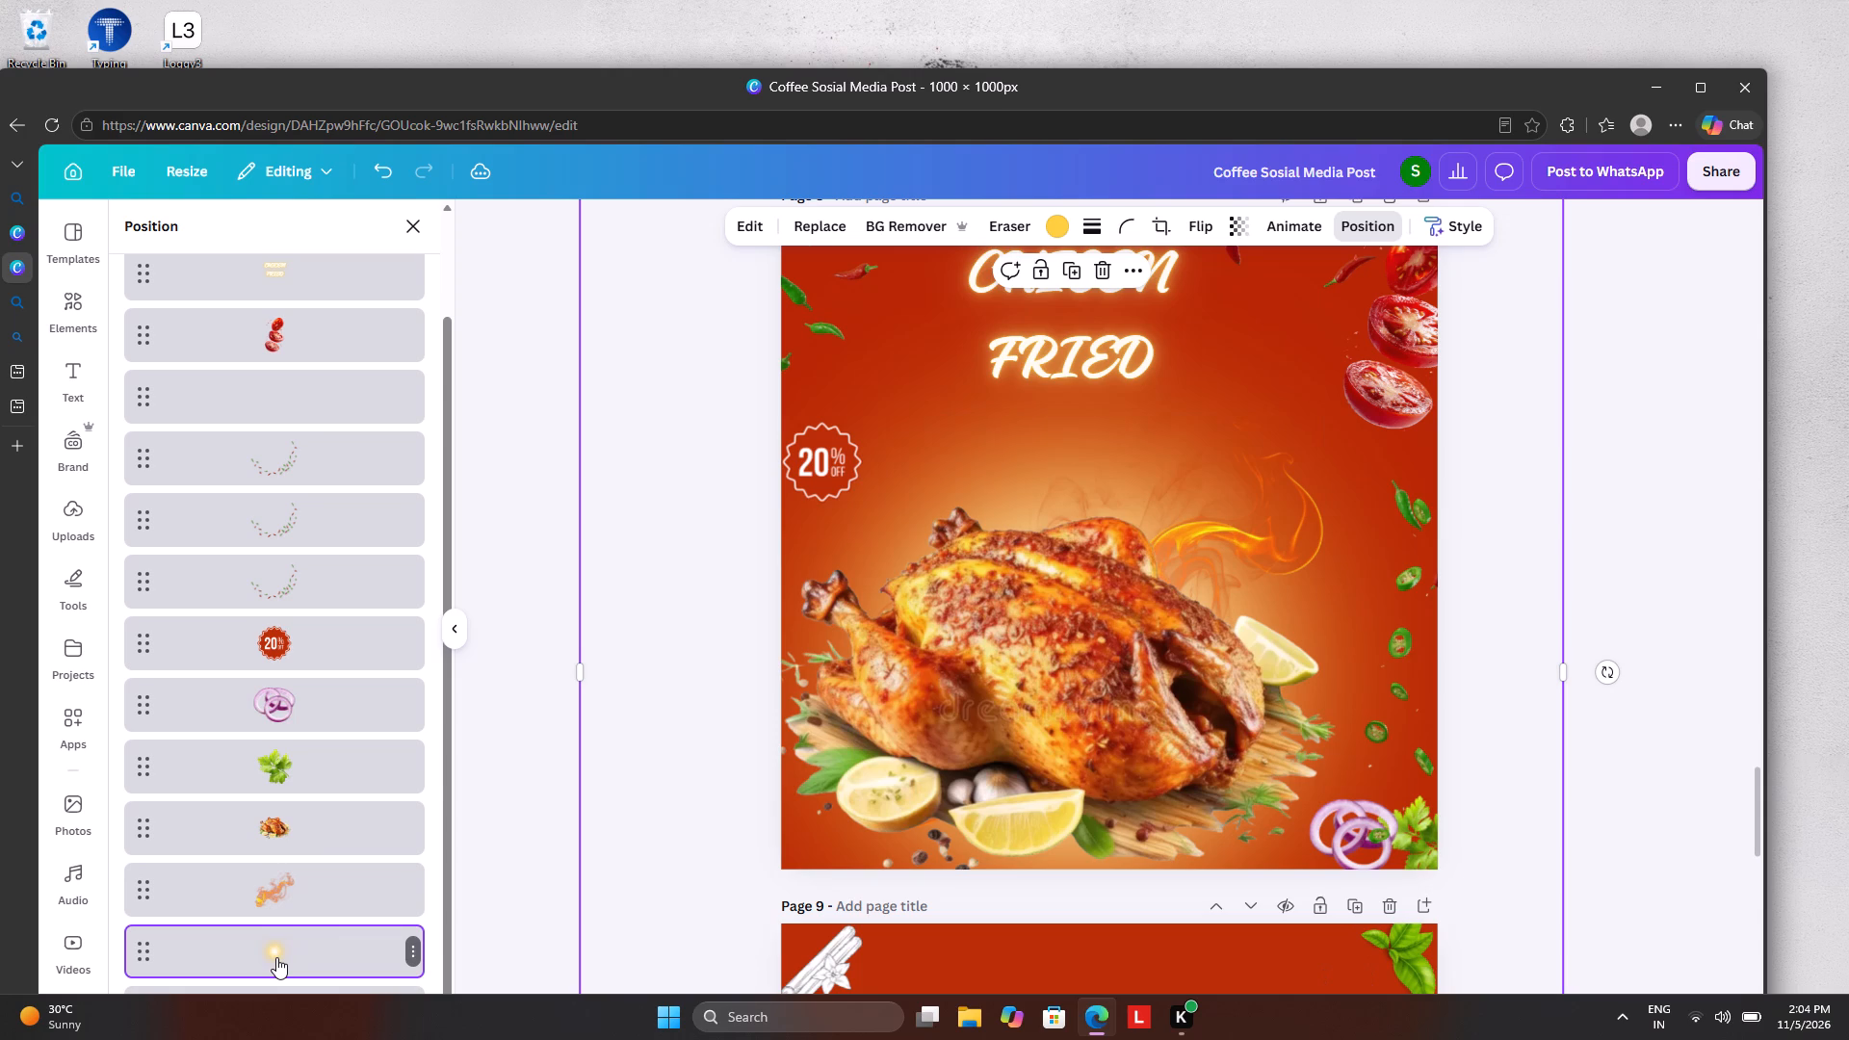
click(376, 398)
Paste the copied glow onto page 9 and move its layer behind the tea and samosa image.
scroll(811, 675, down, 3)
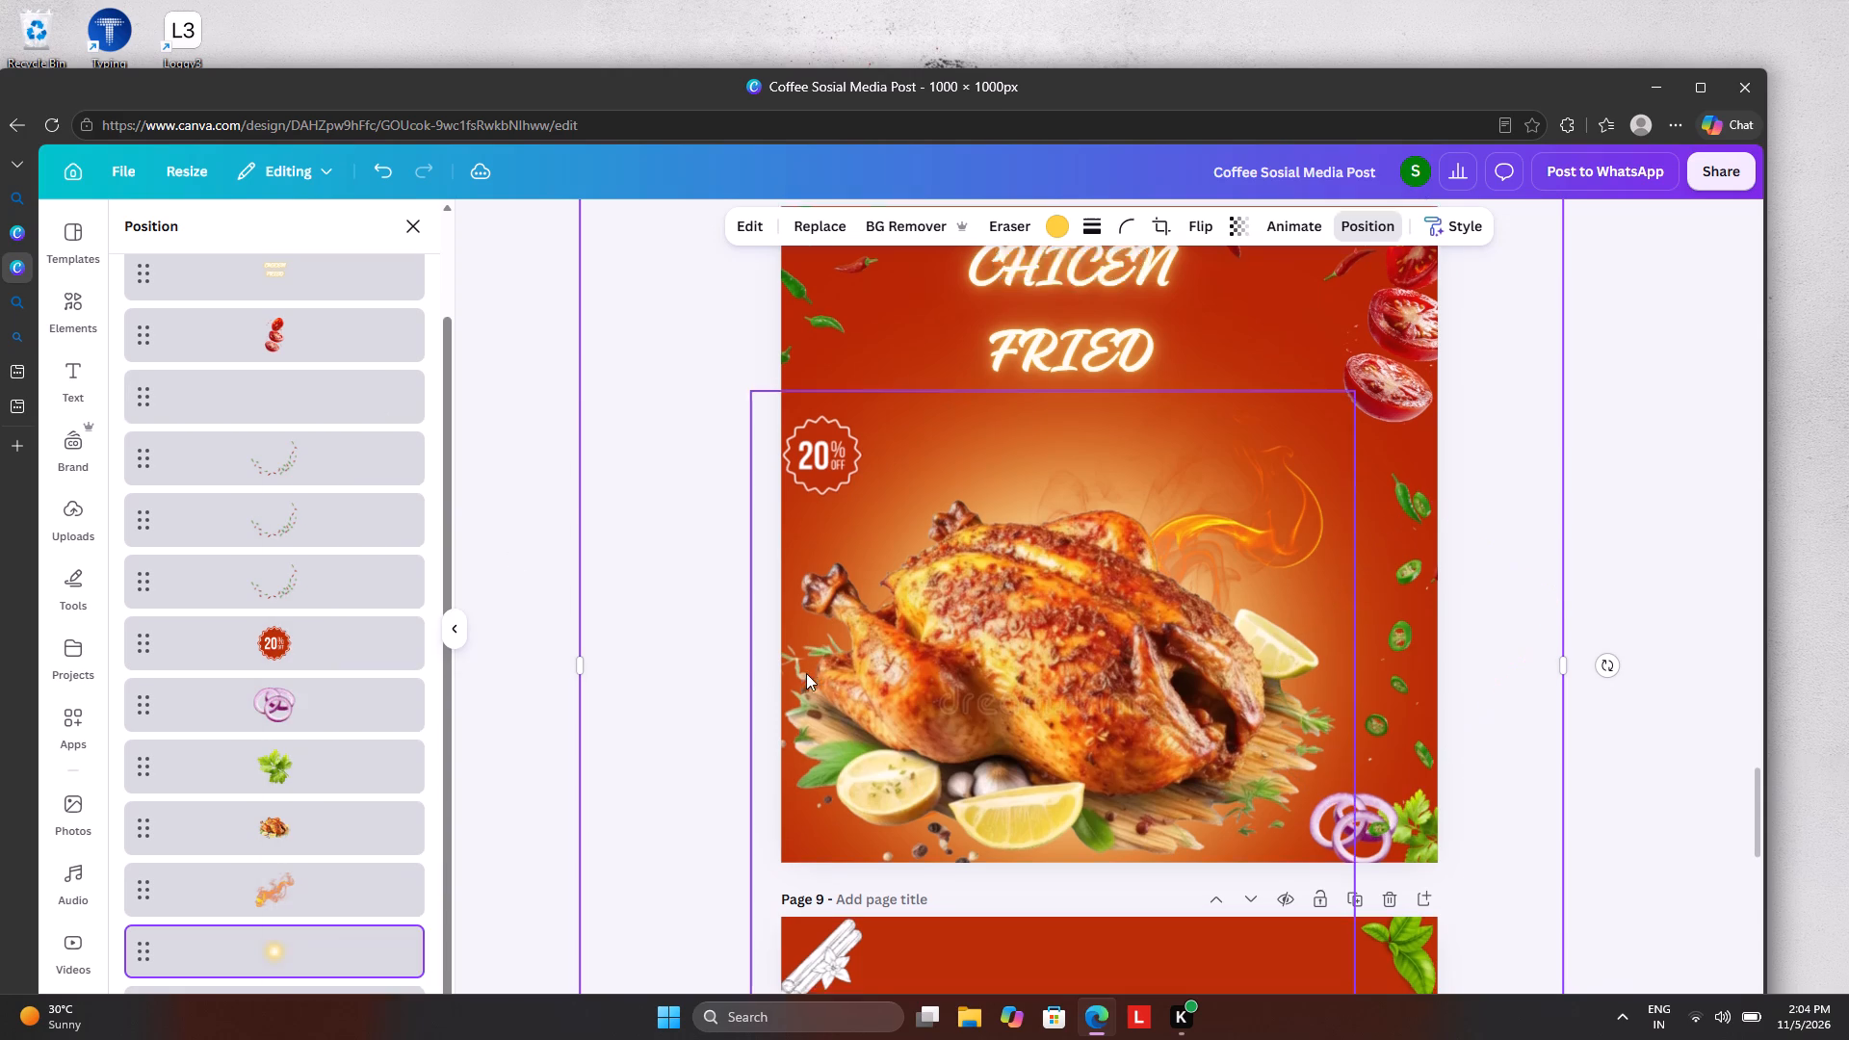
scroll(806, 673, down, 8)
scroll(932, 510, up, 3)
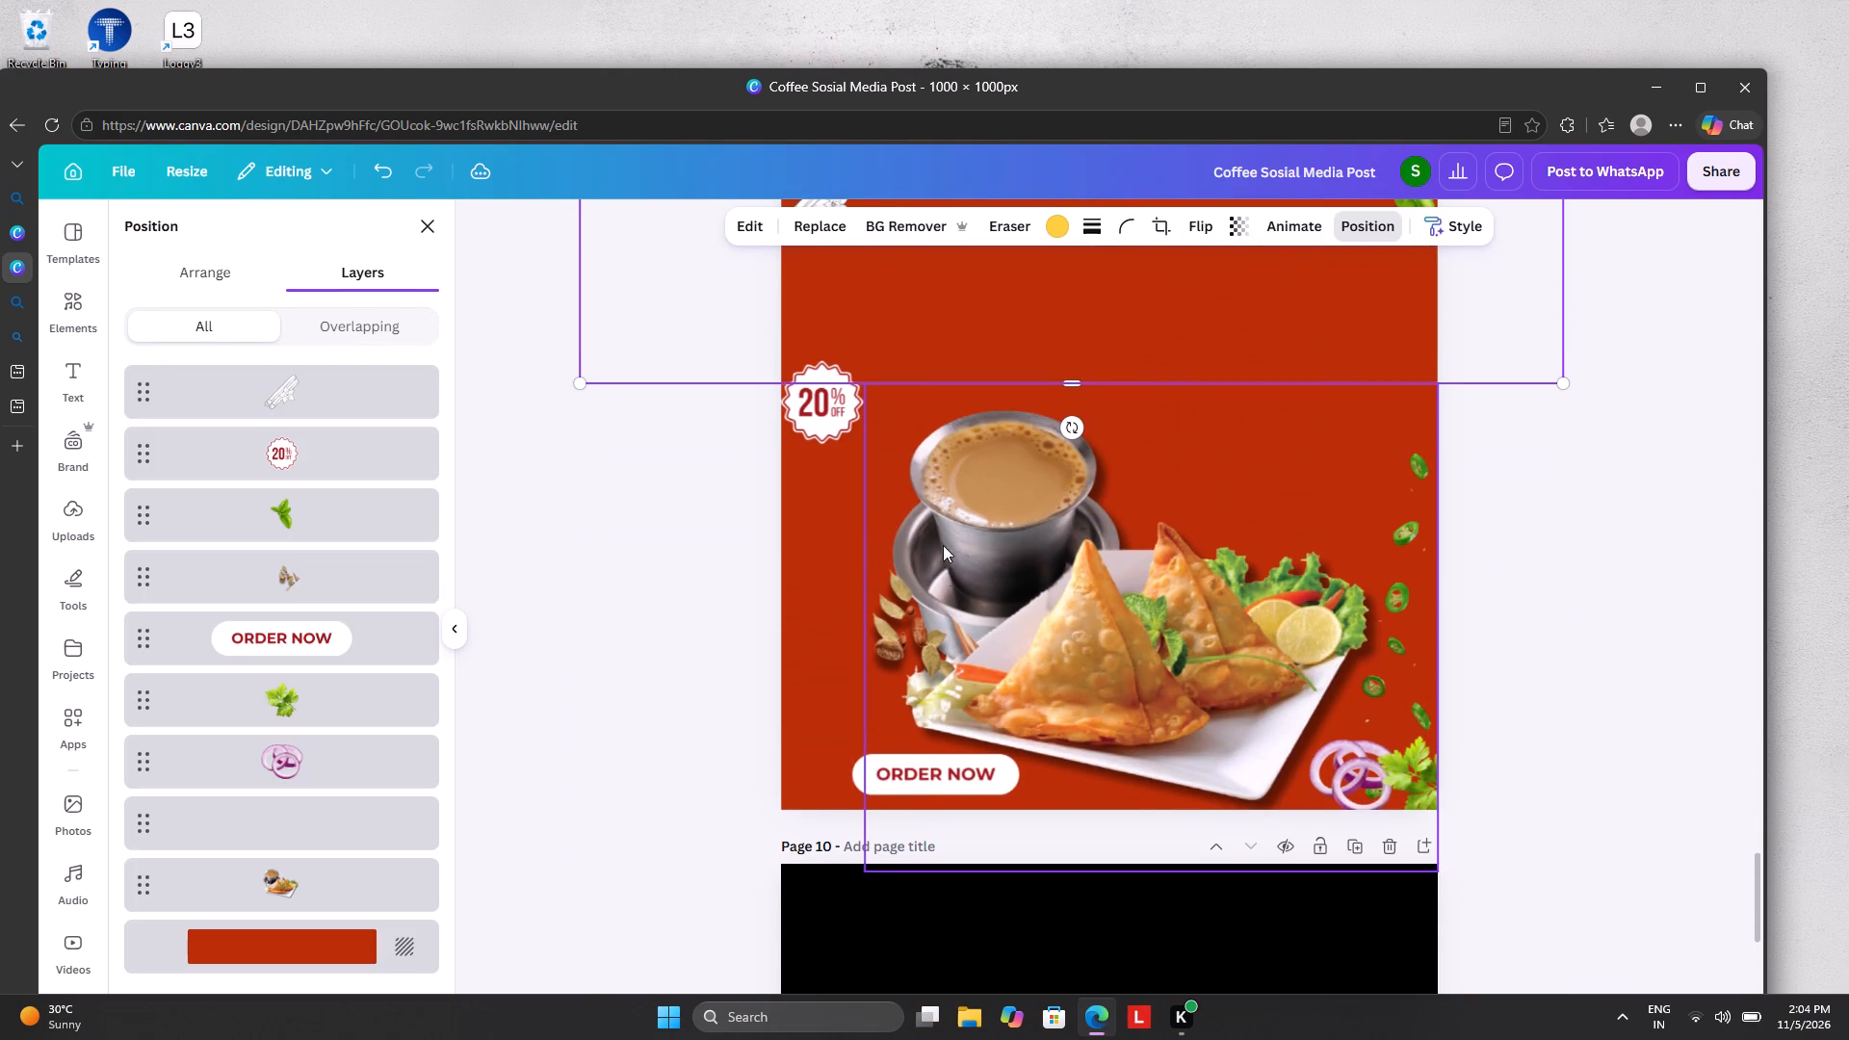
key(ctrl+v)
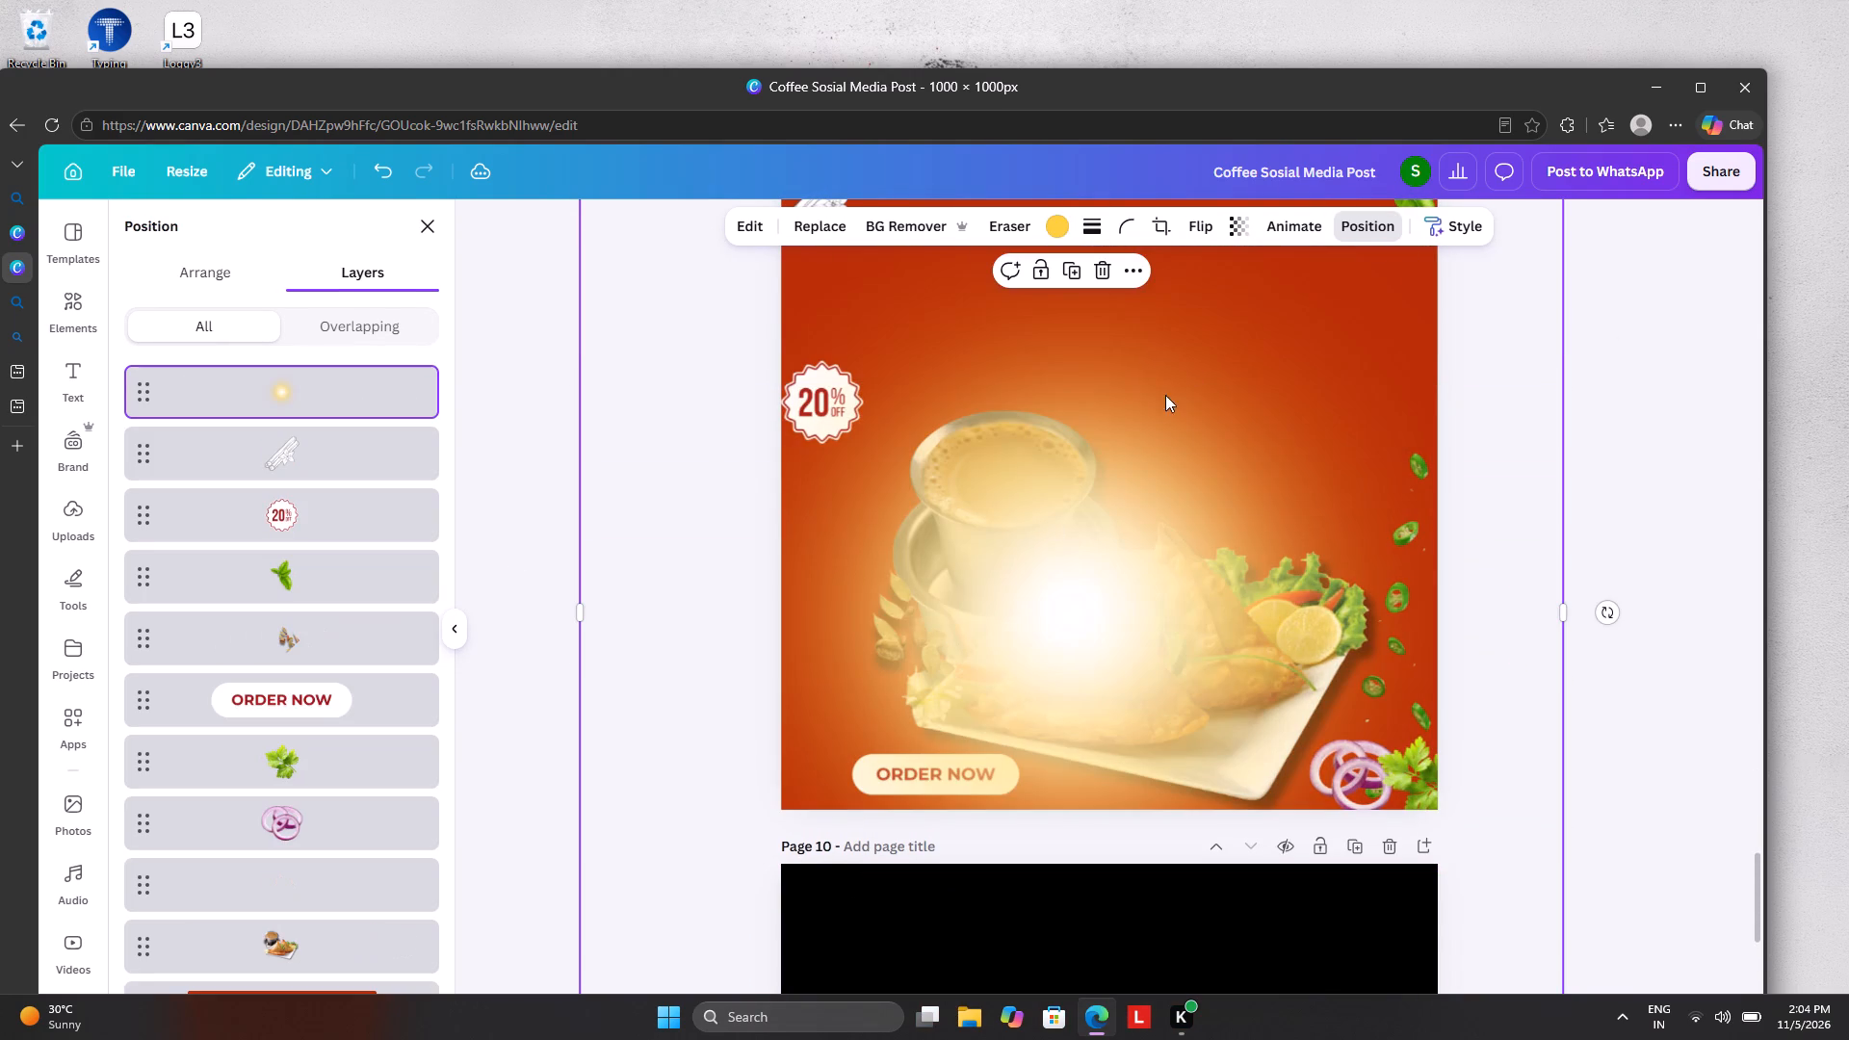
click(1372, 226)
click(1372, 226)
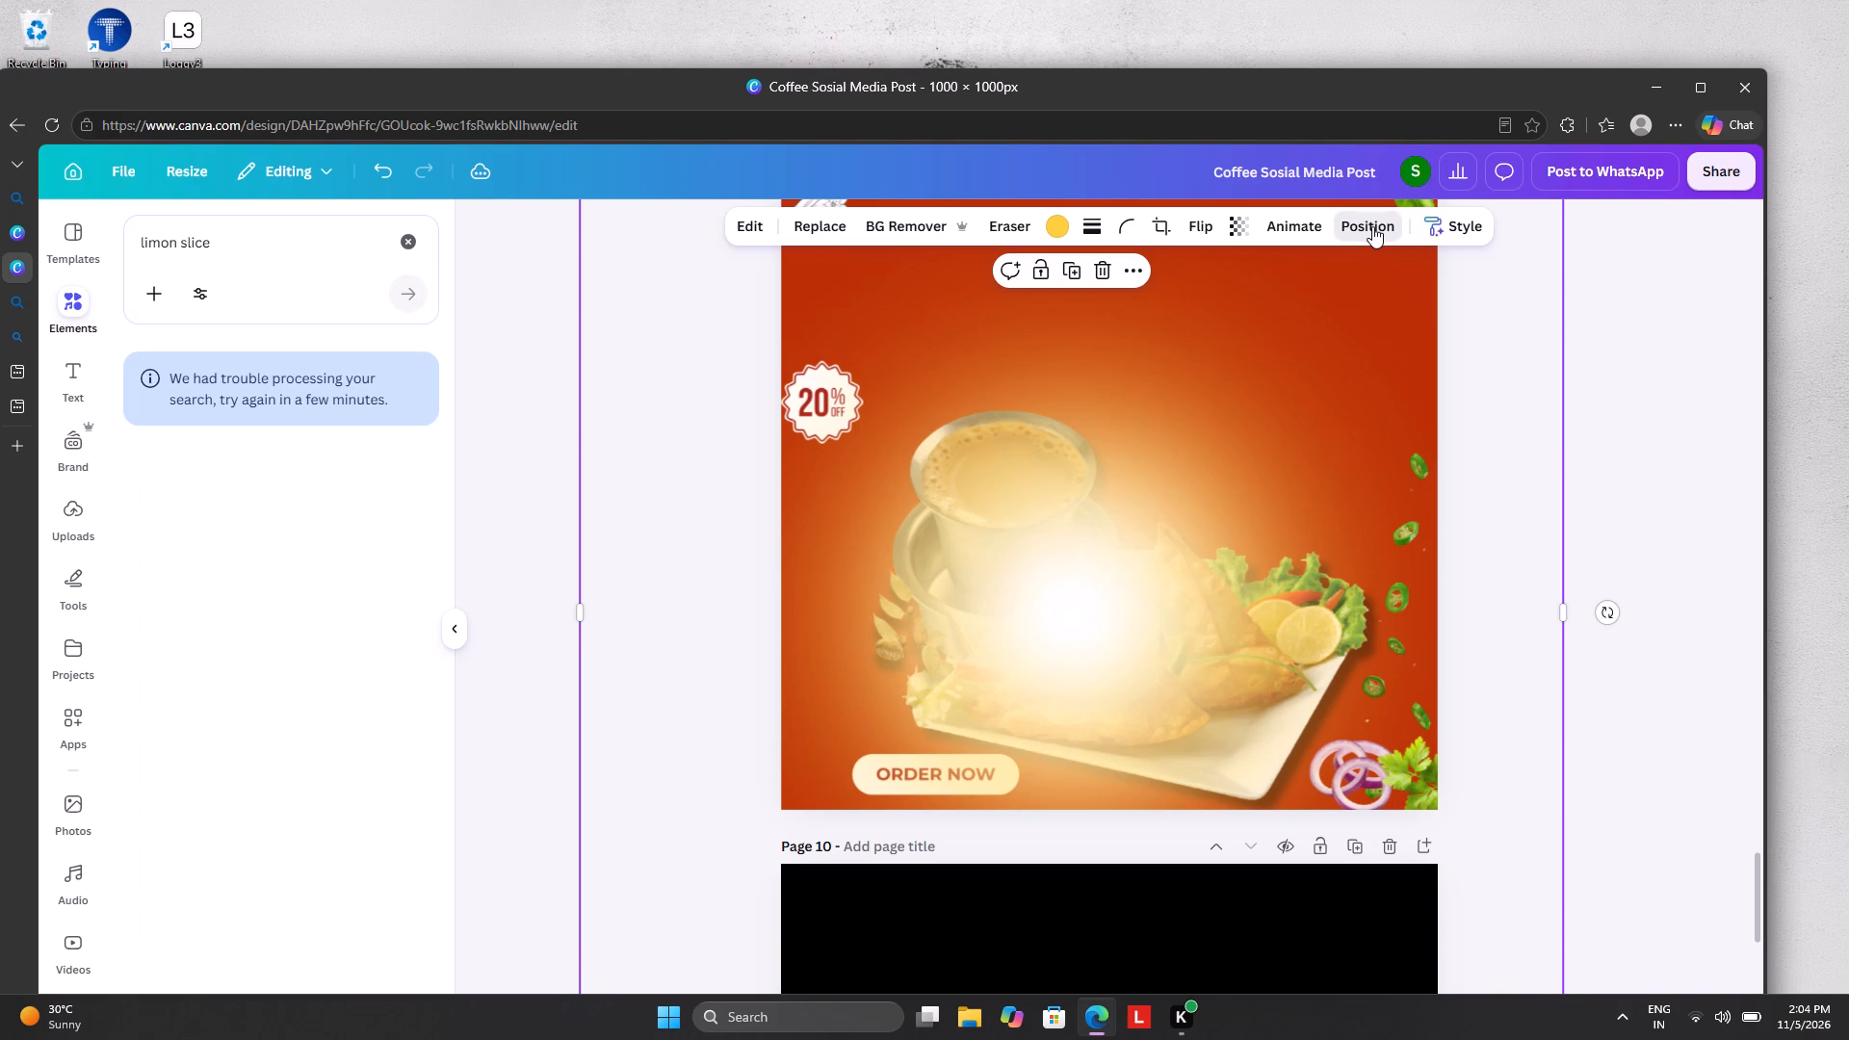
drag(300, 380, 266, 968)
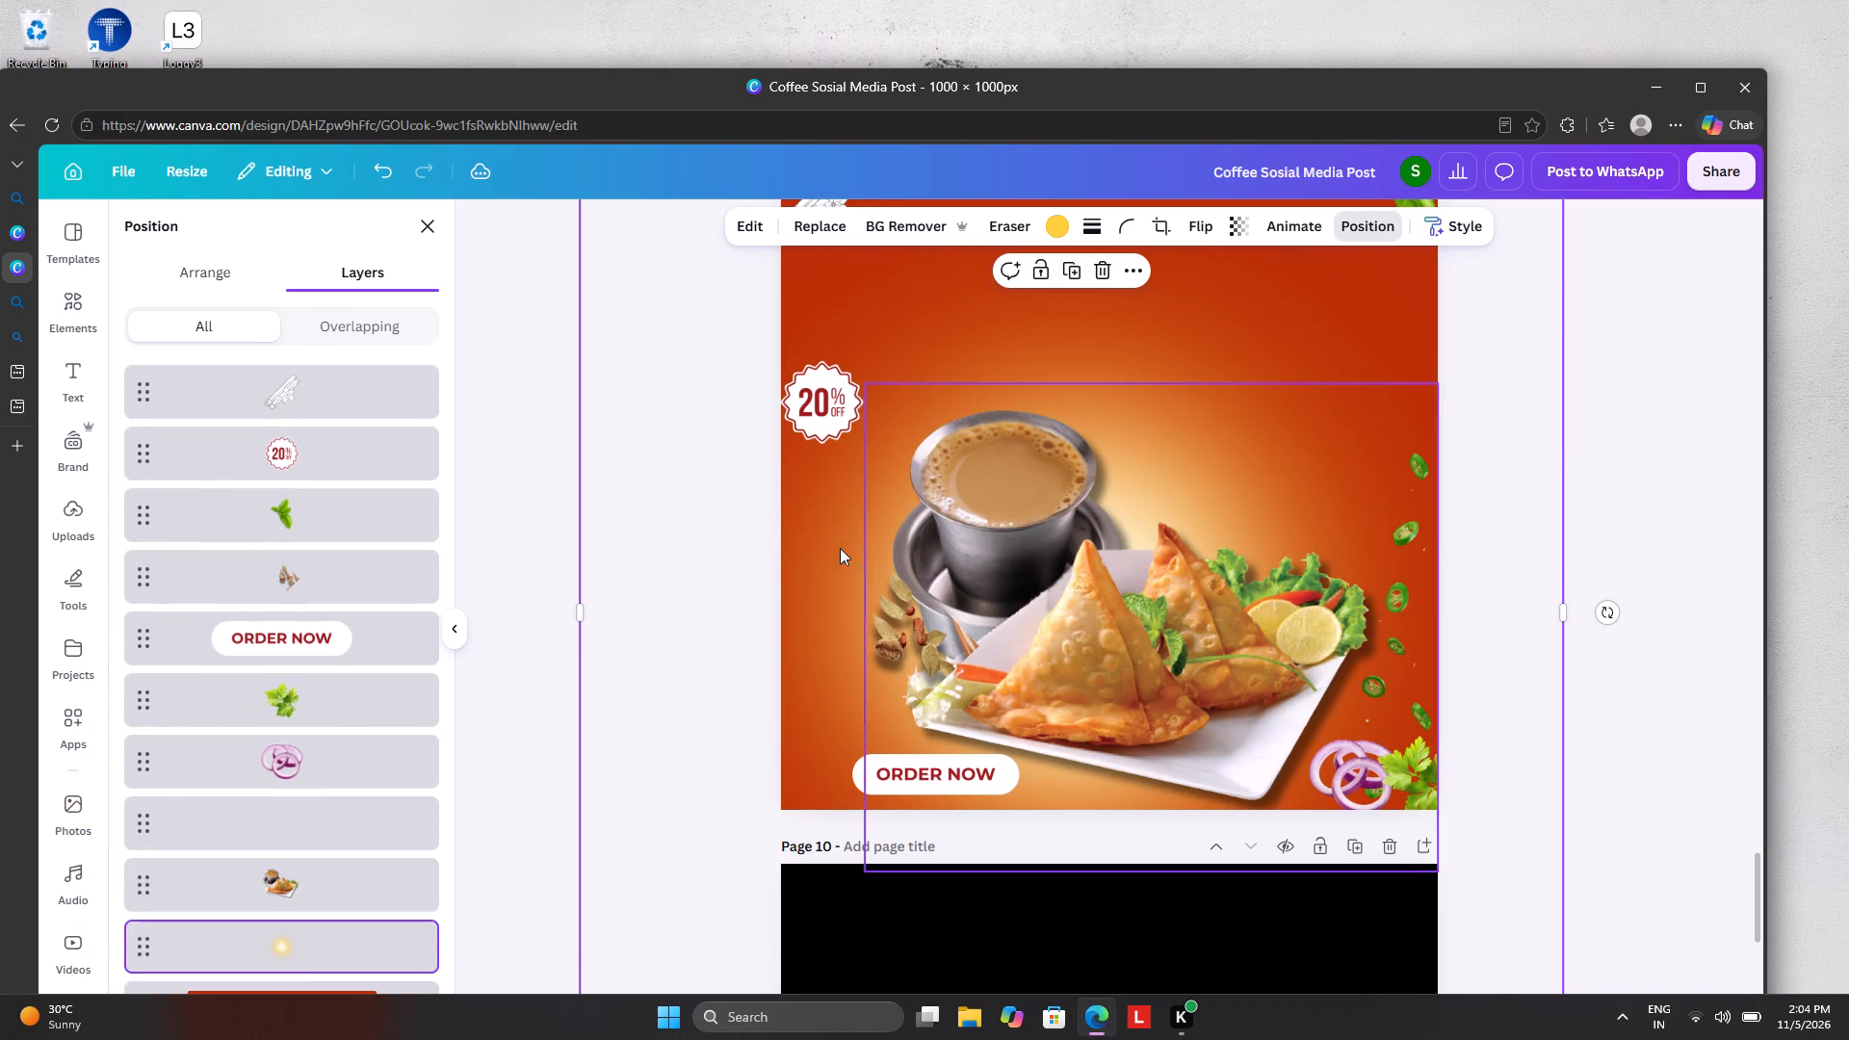
Recolour page 9's glow from yellow to white, shifting it slightly down and toward the page's right side.
click(1055, 229)
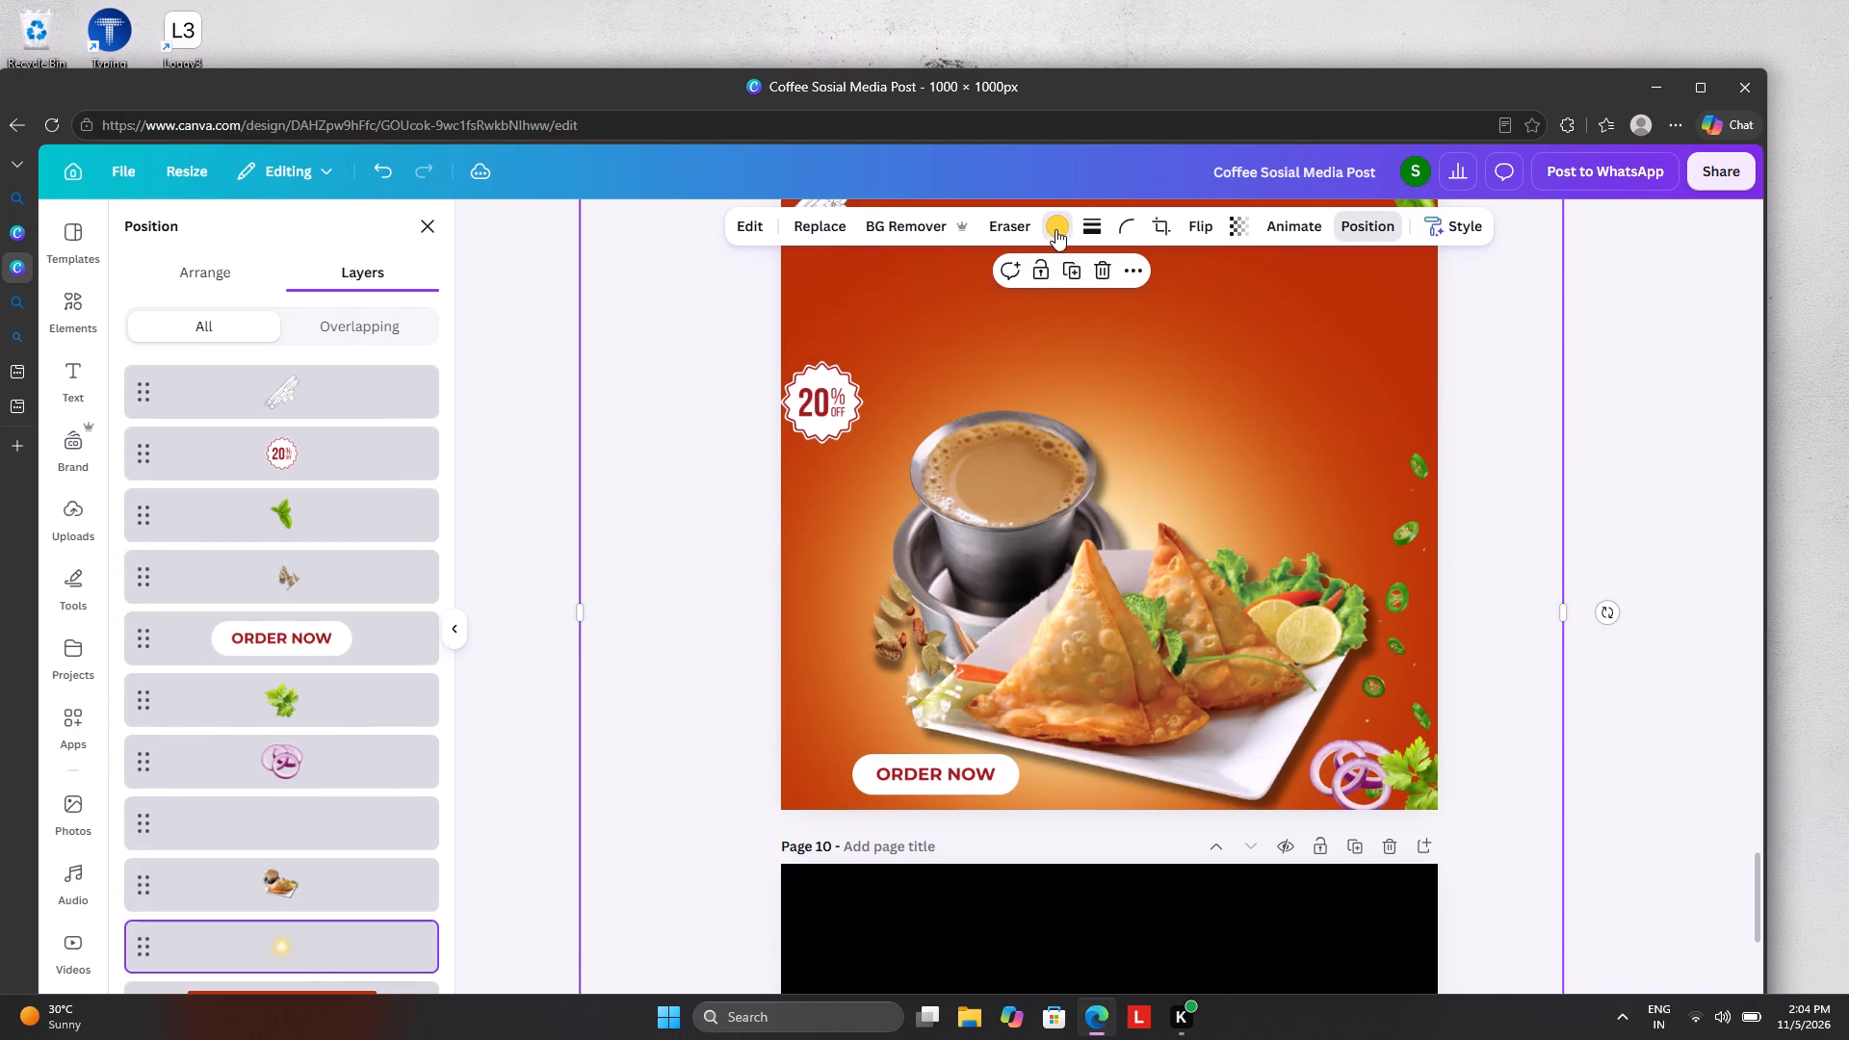
click(236, 465)
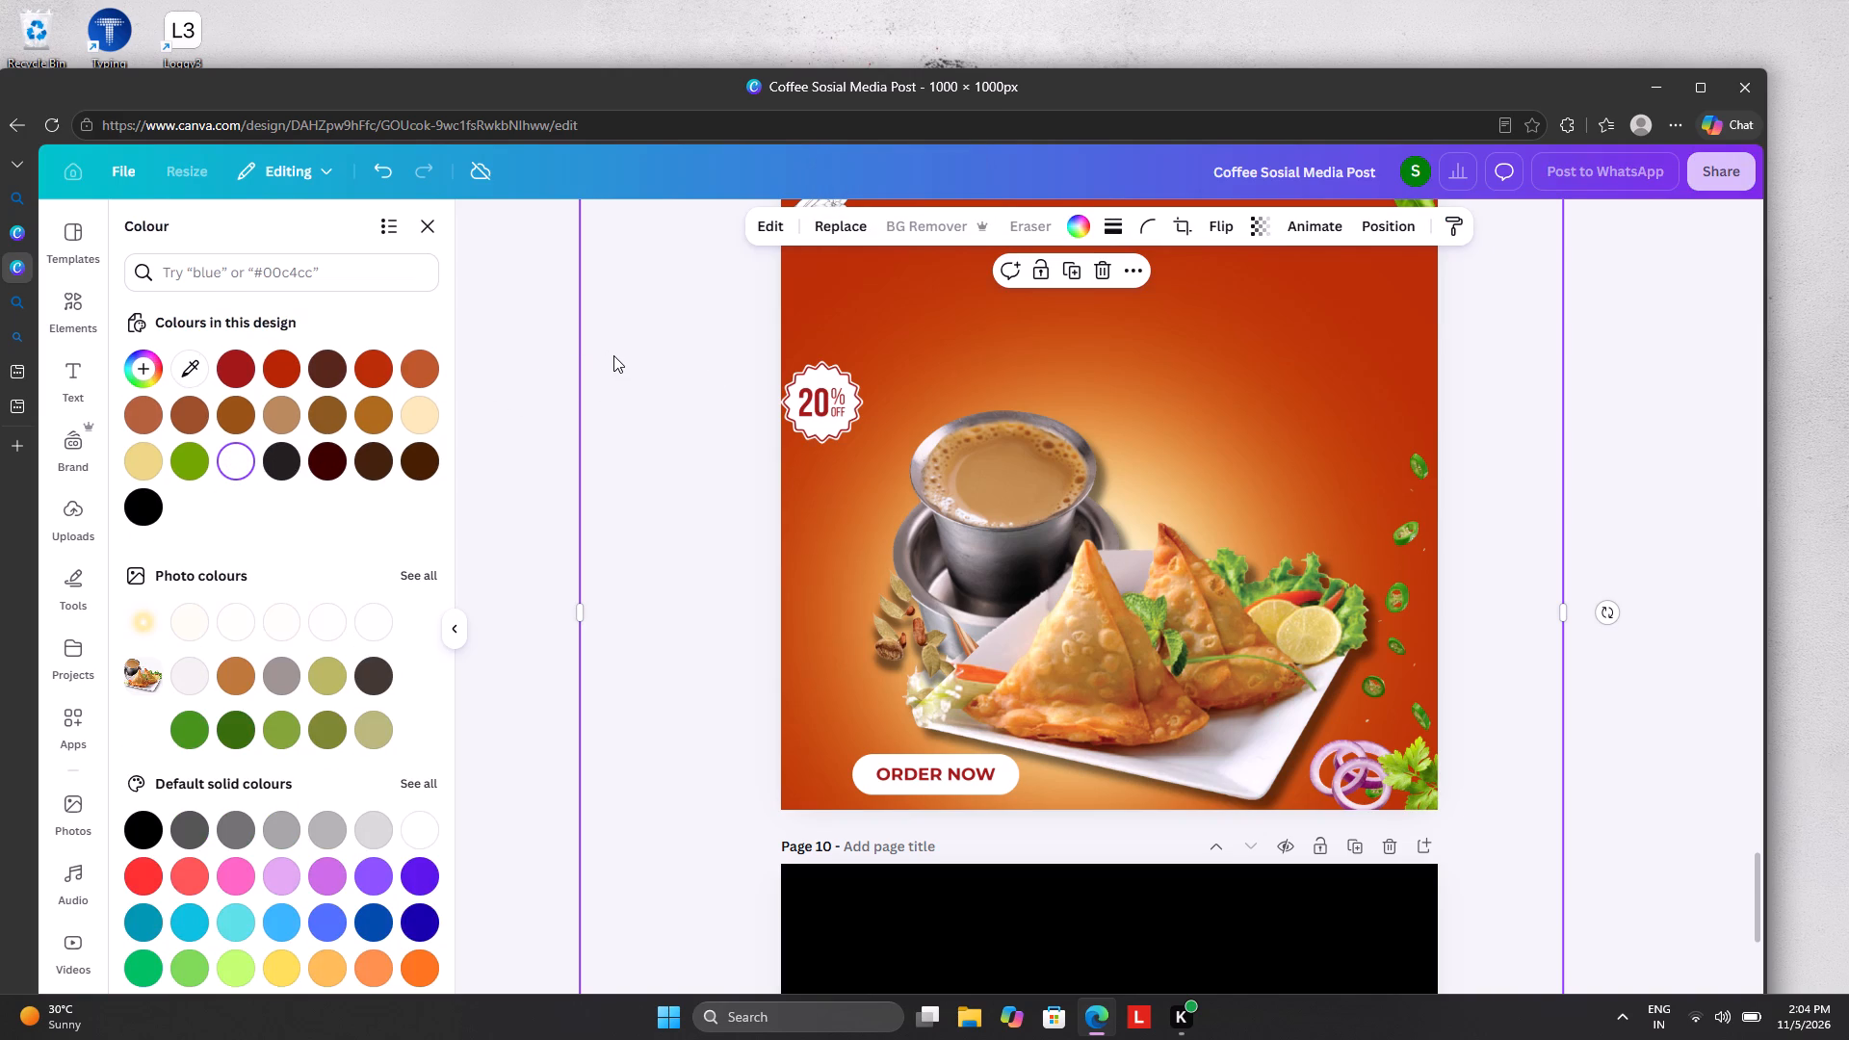
drag(613, 355, 643, 386)
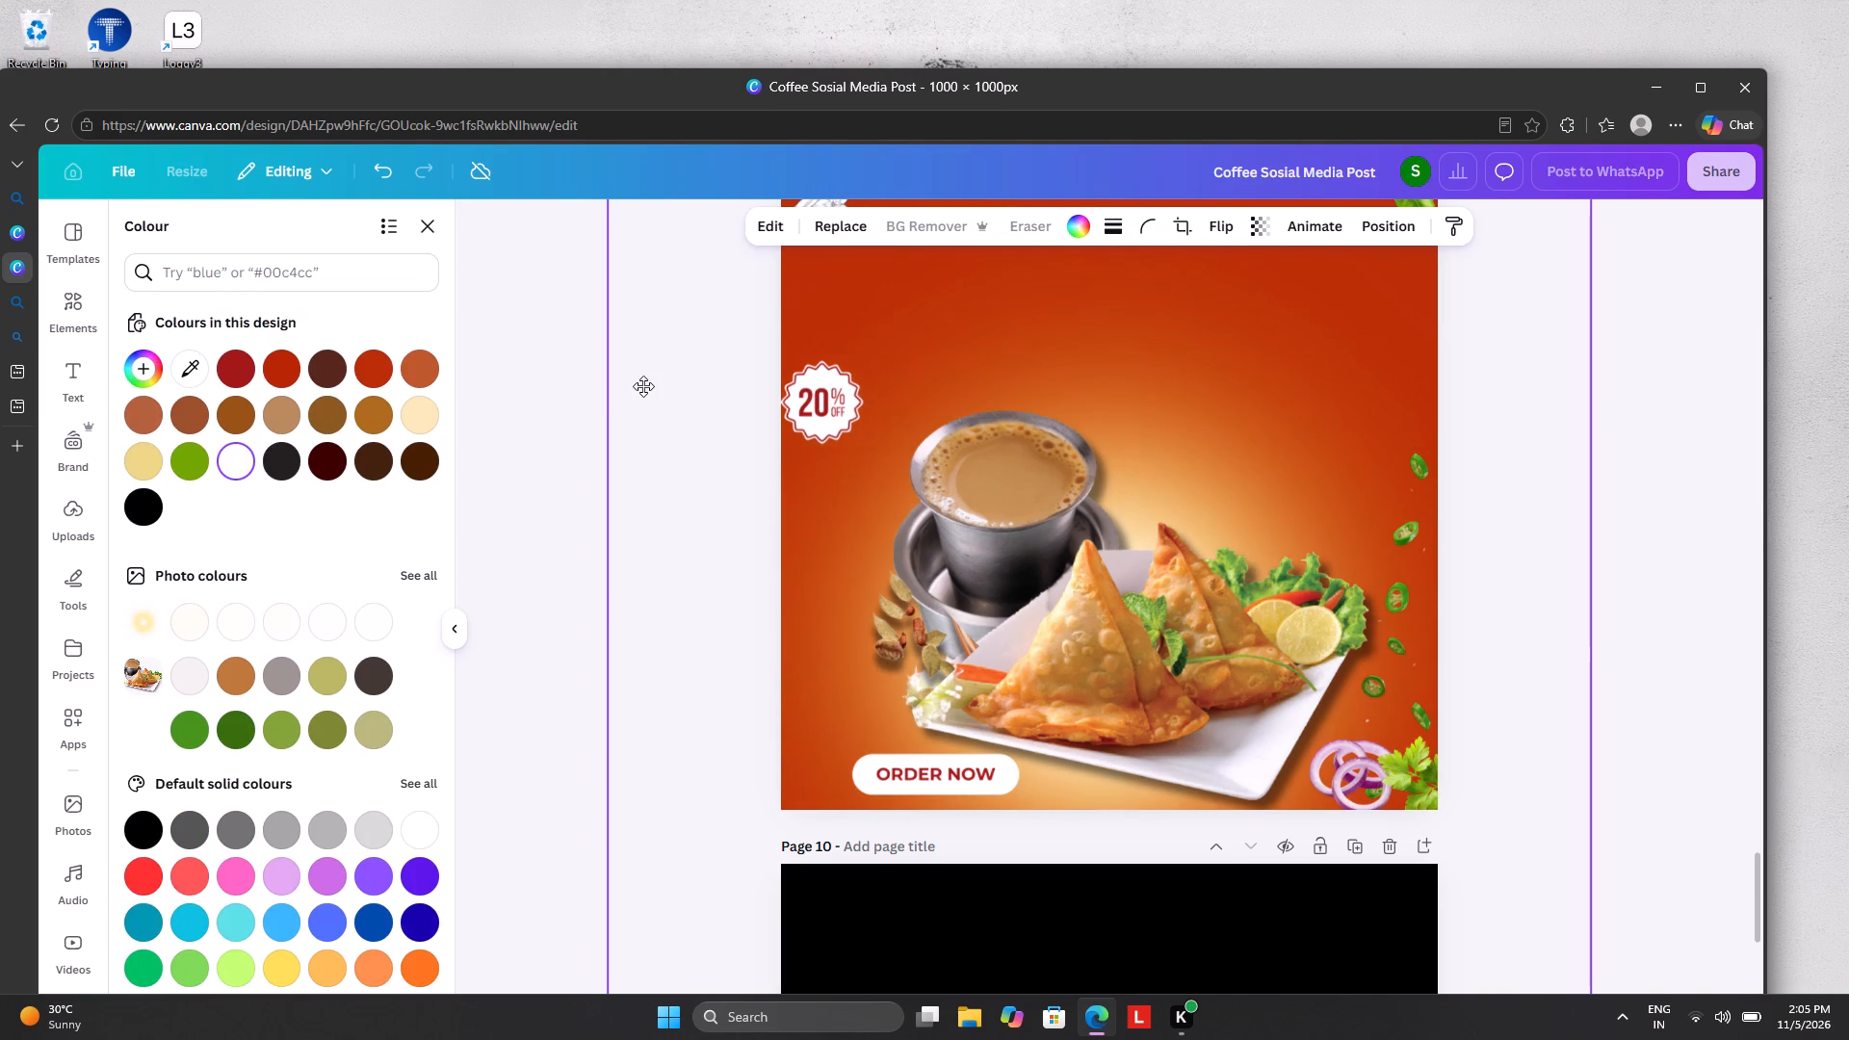
drag(643, 386, 643, 387)
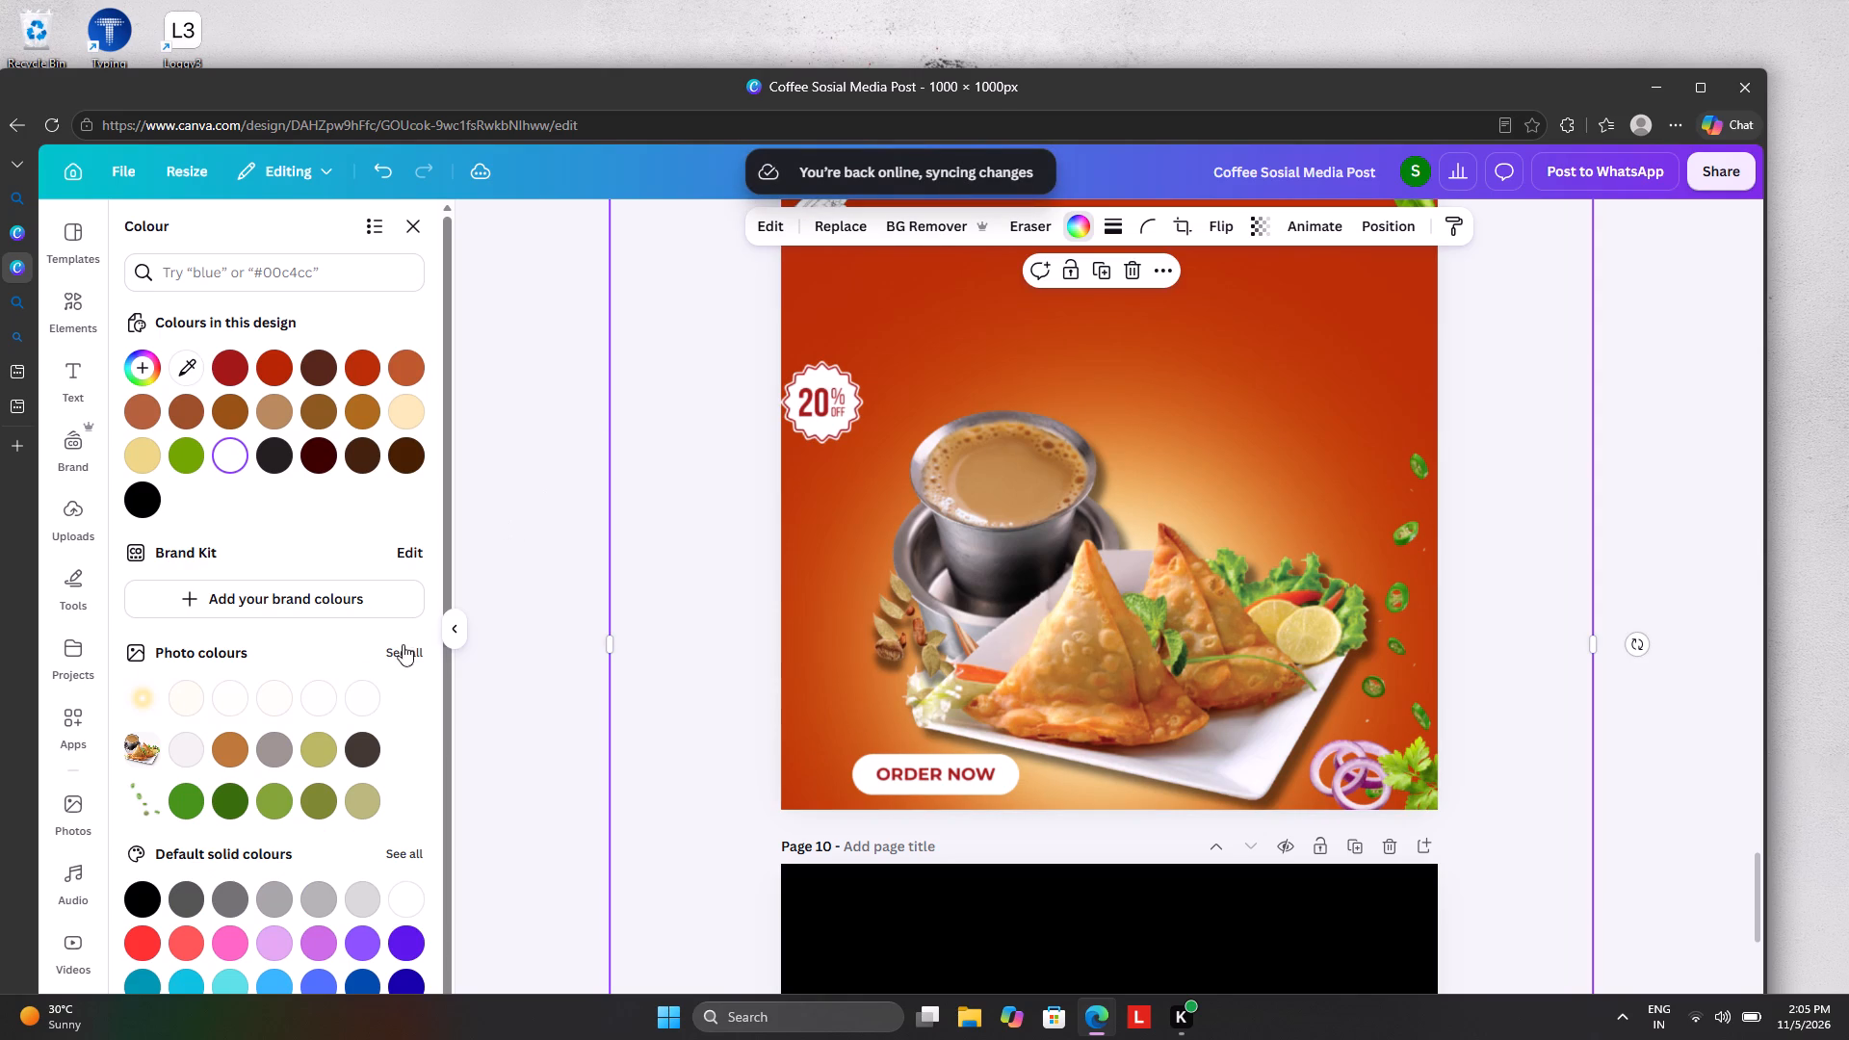
click(403, 900)
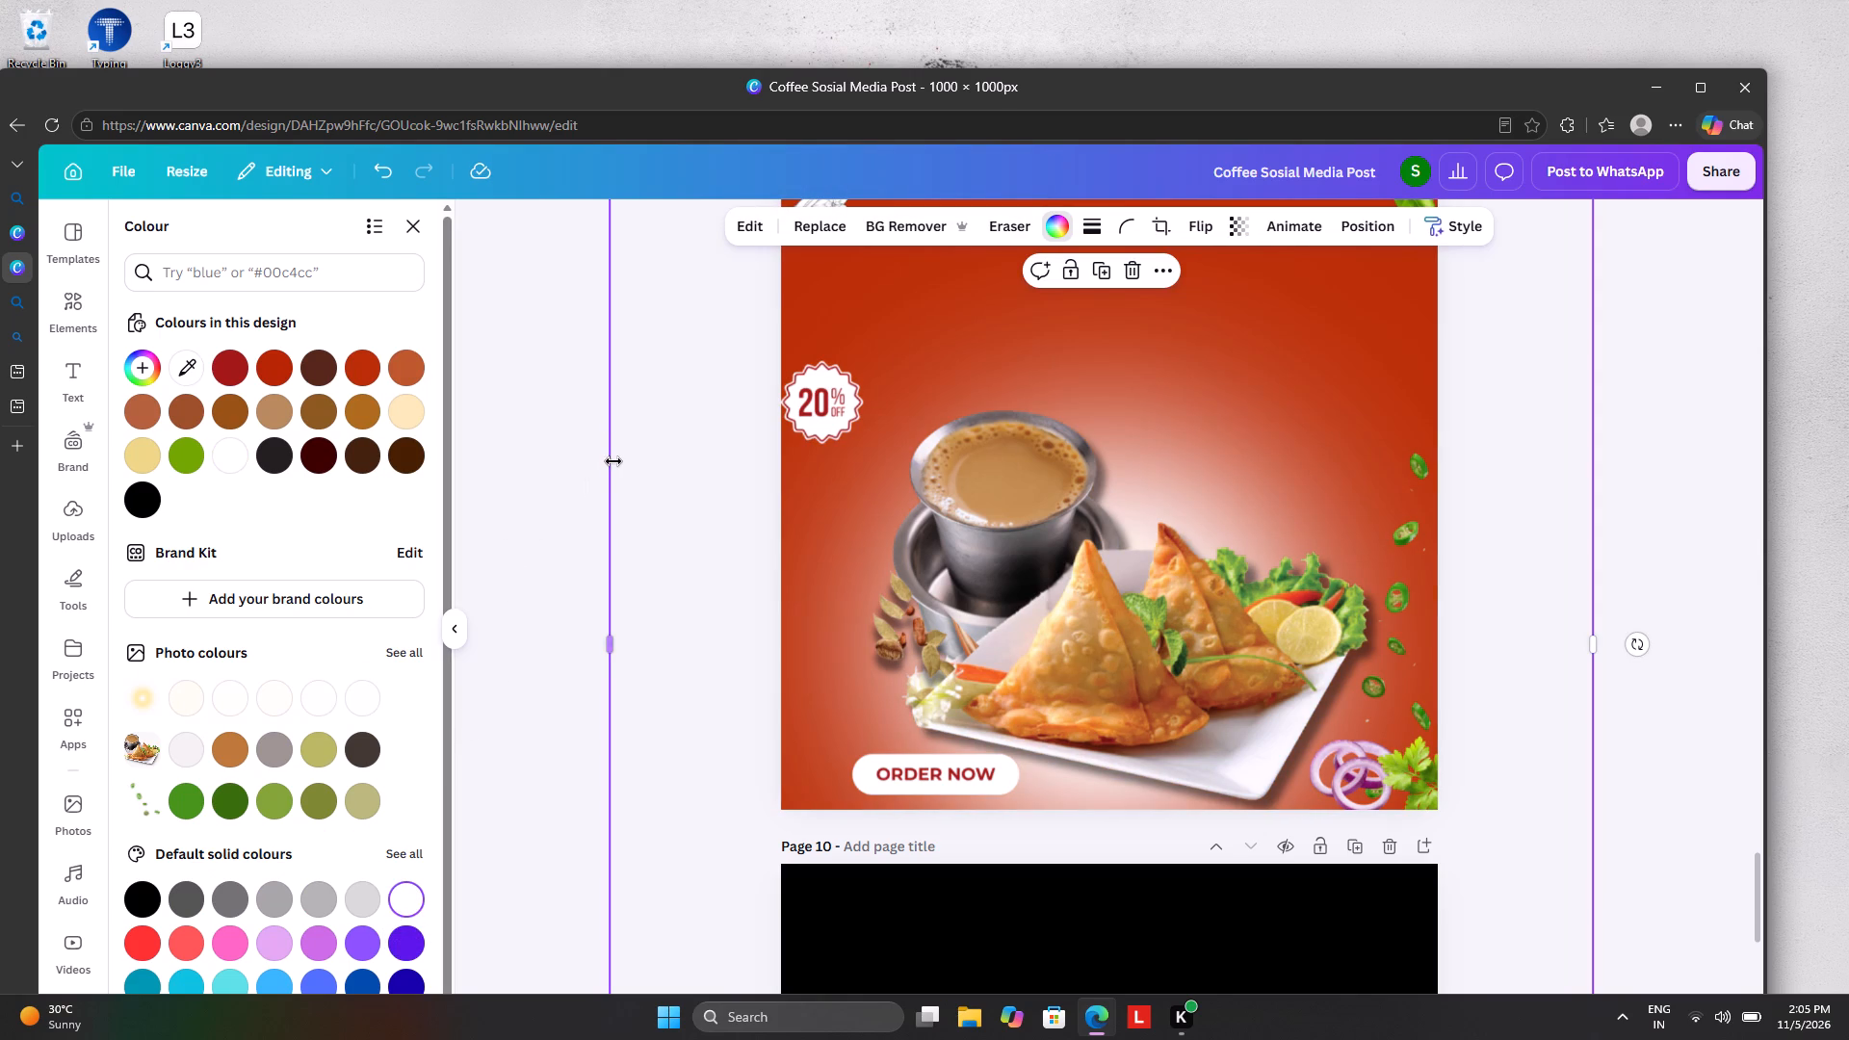
Shrink the white glow to about 1,237 px wide and centre it behind the tea and samosas.
scroll(615, 470, up, 4)
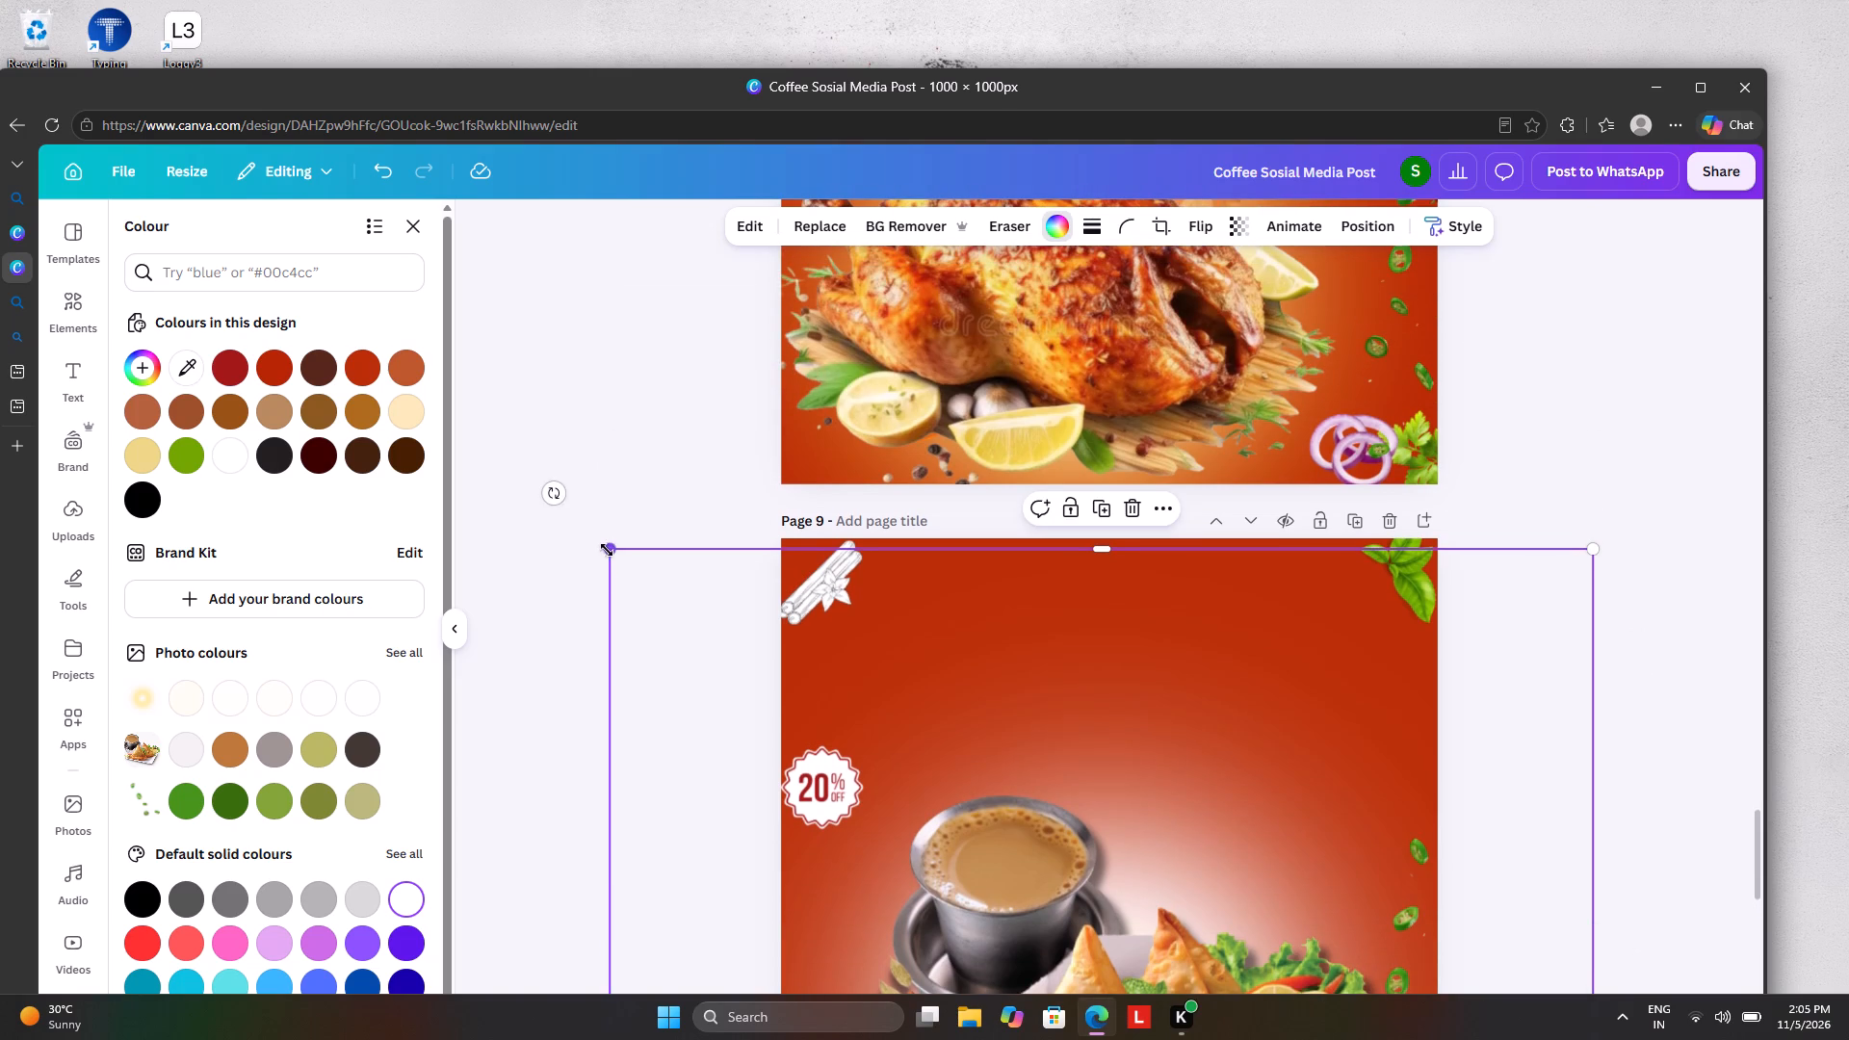
drag(607, 550, 737, 760)
scroll(737, 760, down, 5)
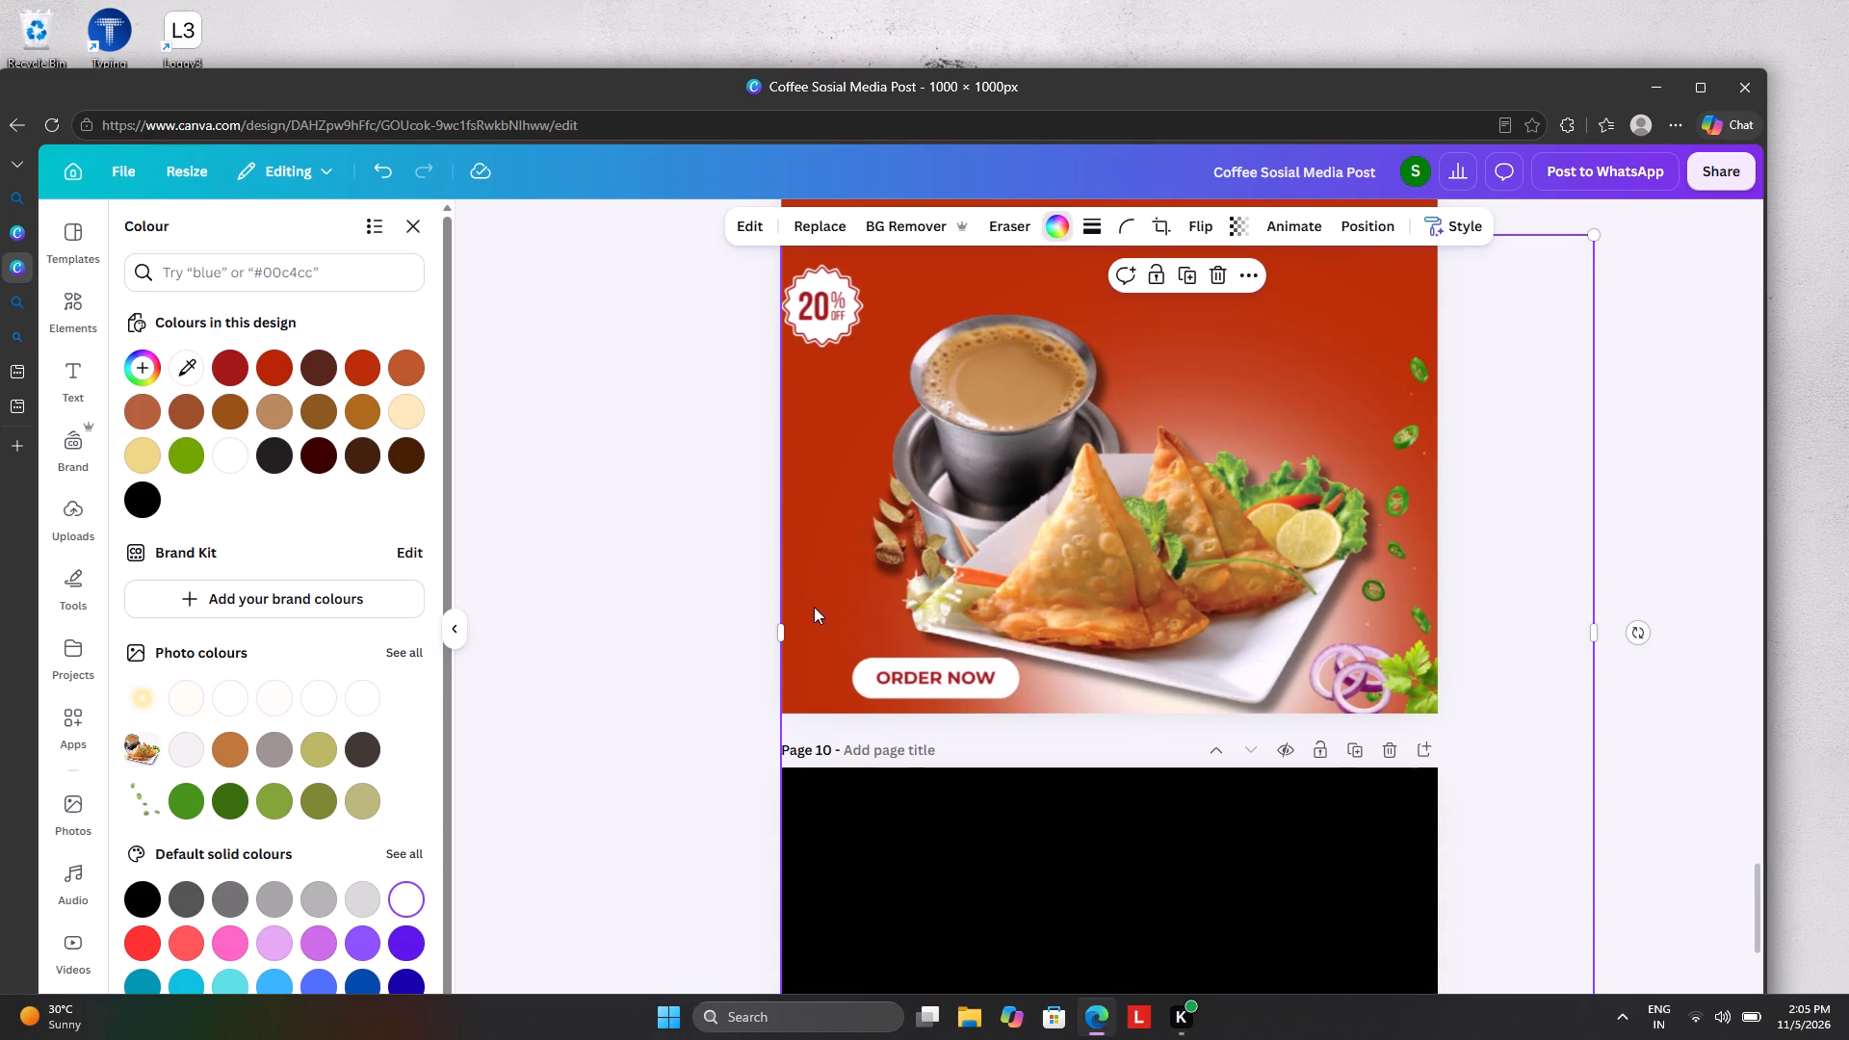
drag(1531, 667, 1469, 585)
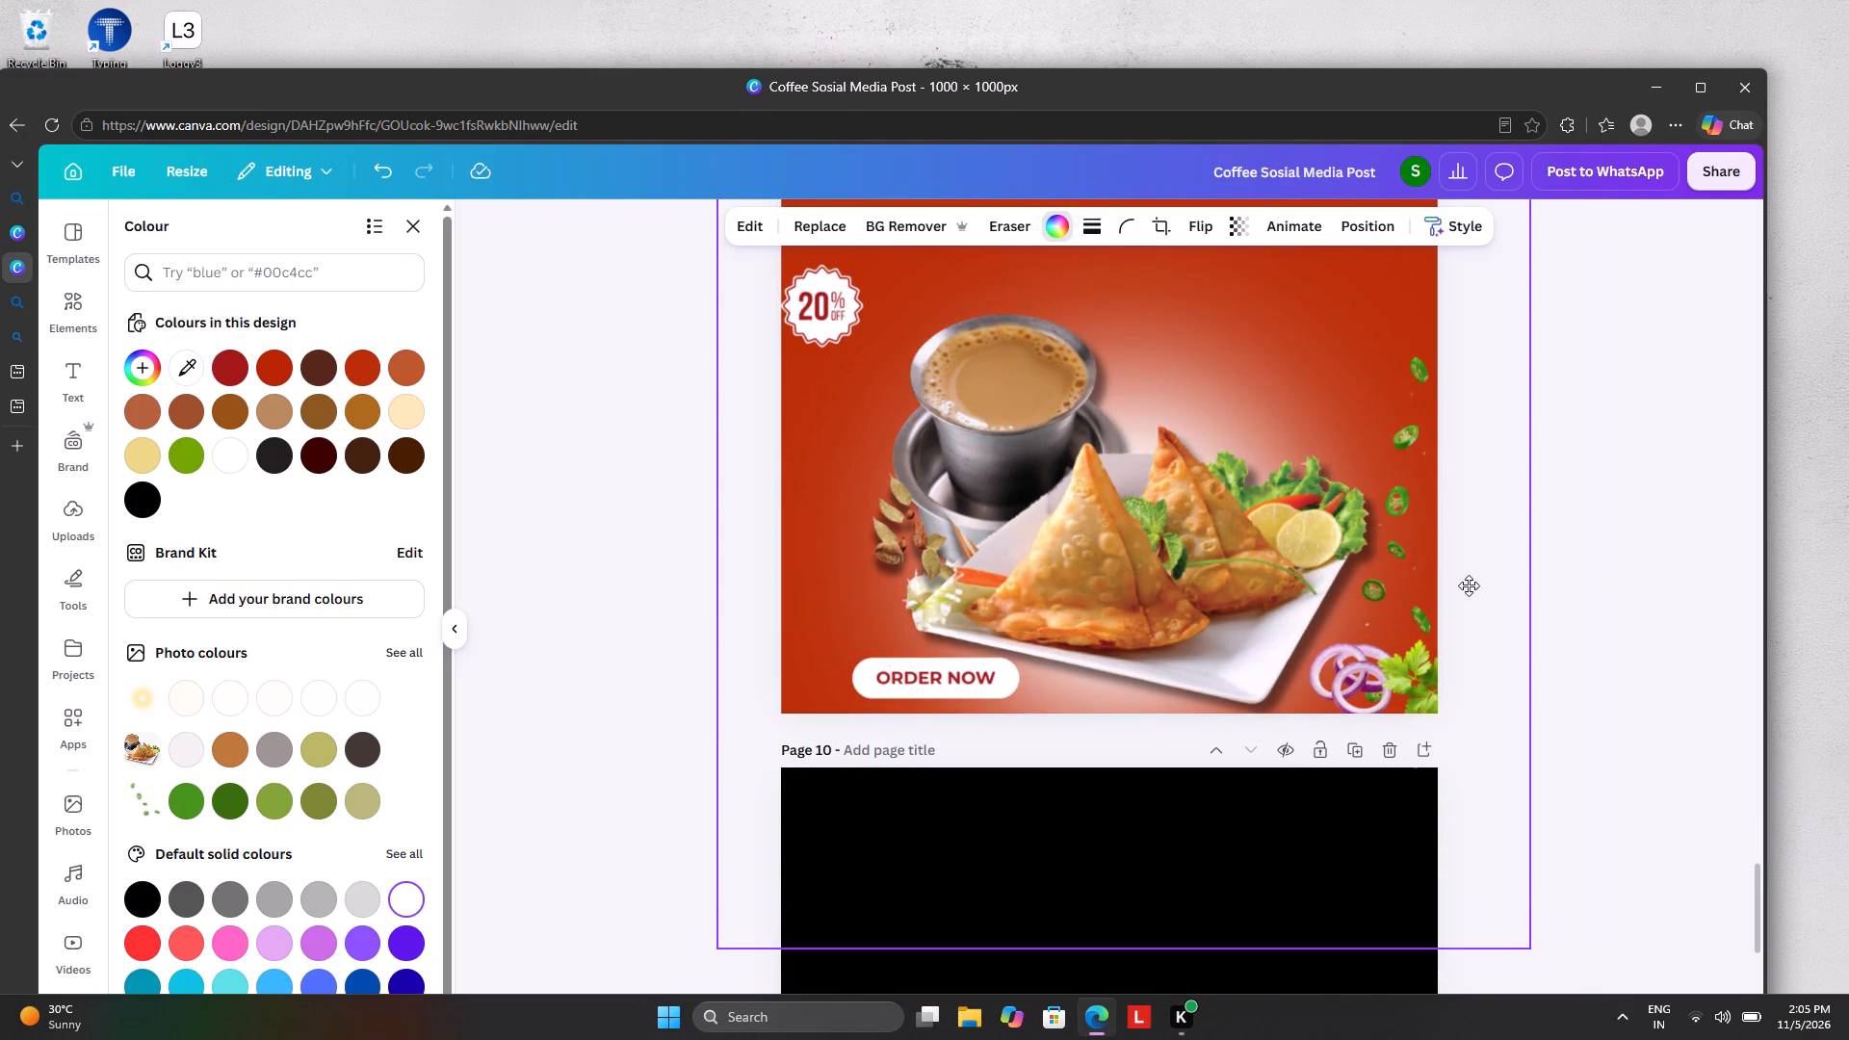
drag(1469, 585, 1423, 552)
Trim the white glow from its top edge, shrink it further and recentre it behind the tea cup and samosas.
scroll(1432, 567, up, 3)
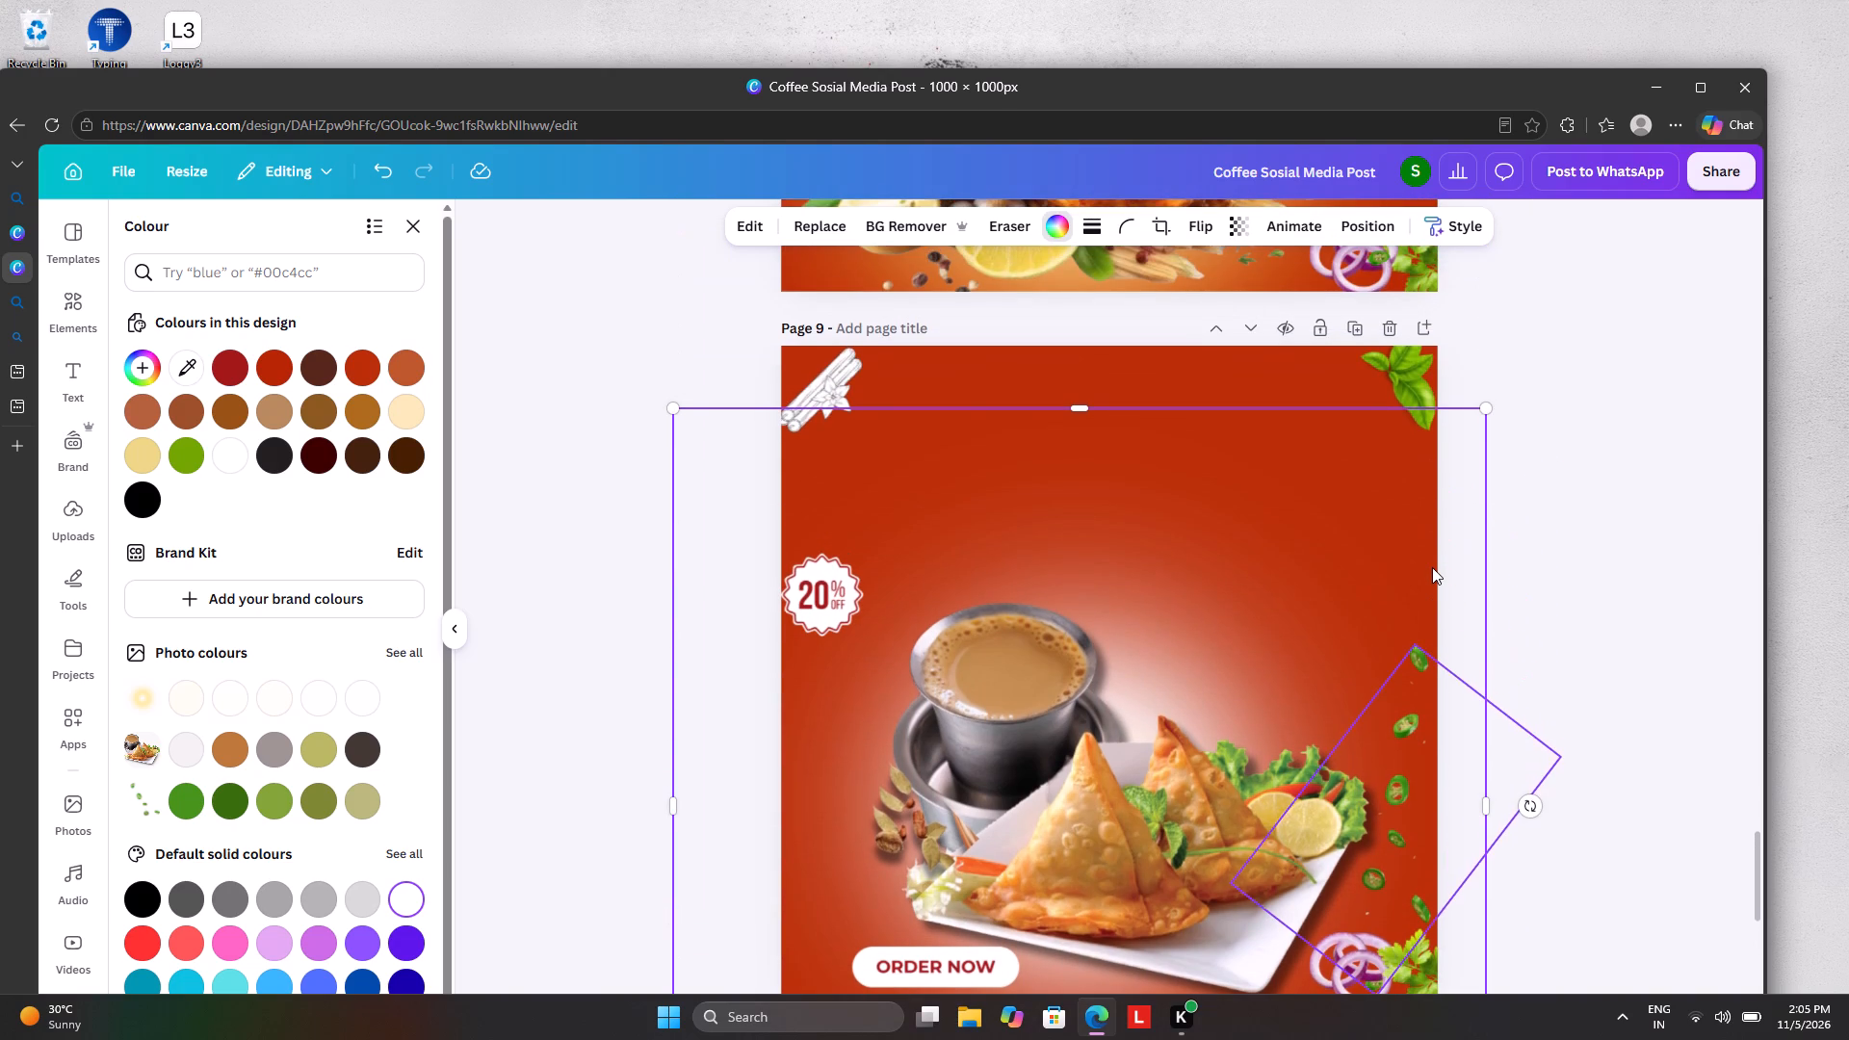
drag(1082, 406, 1088, 497)
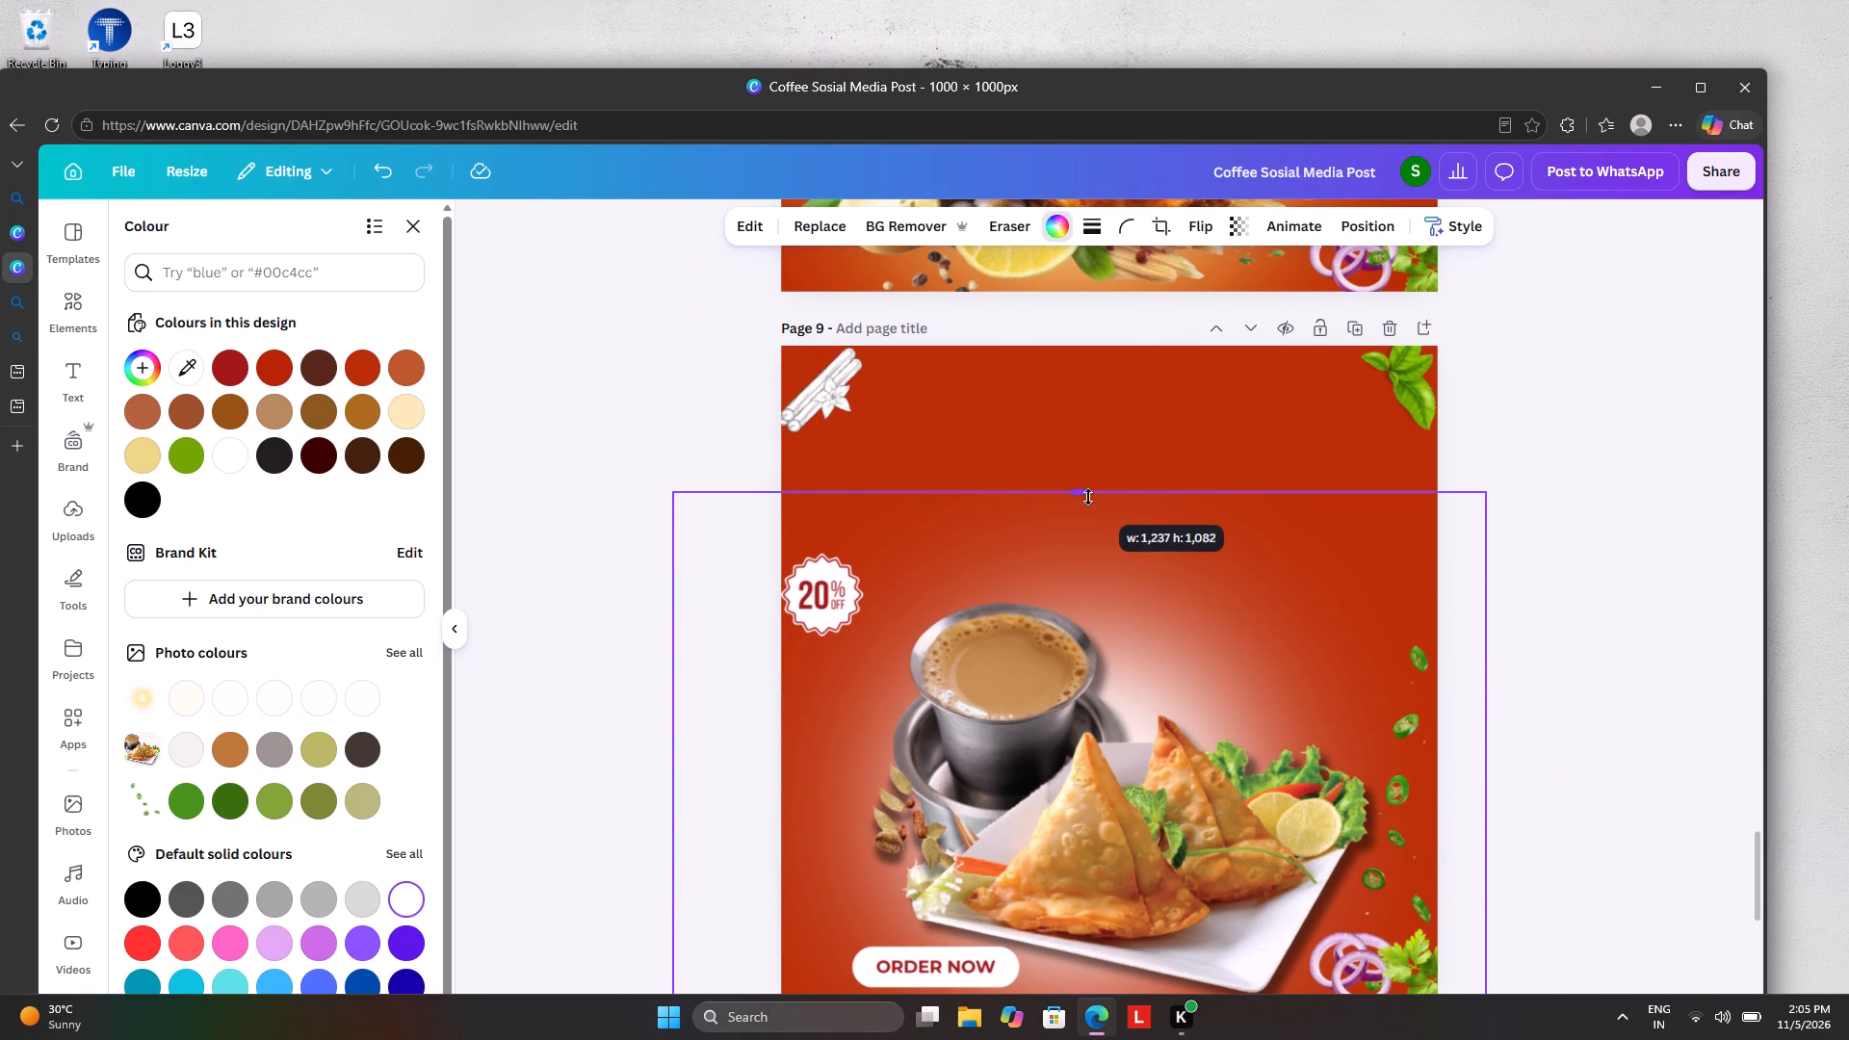
drag(1088, 497, 1090, 506)
drag(676, 513, 716, 545)
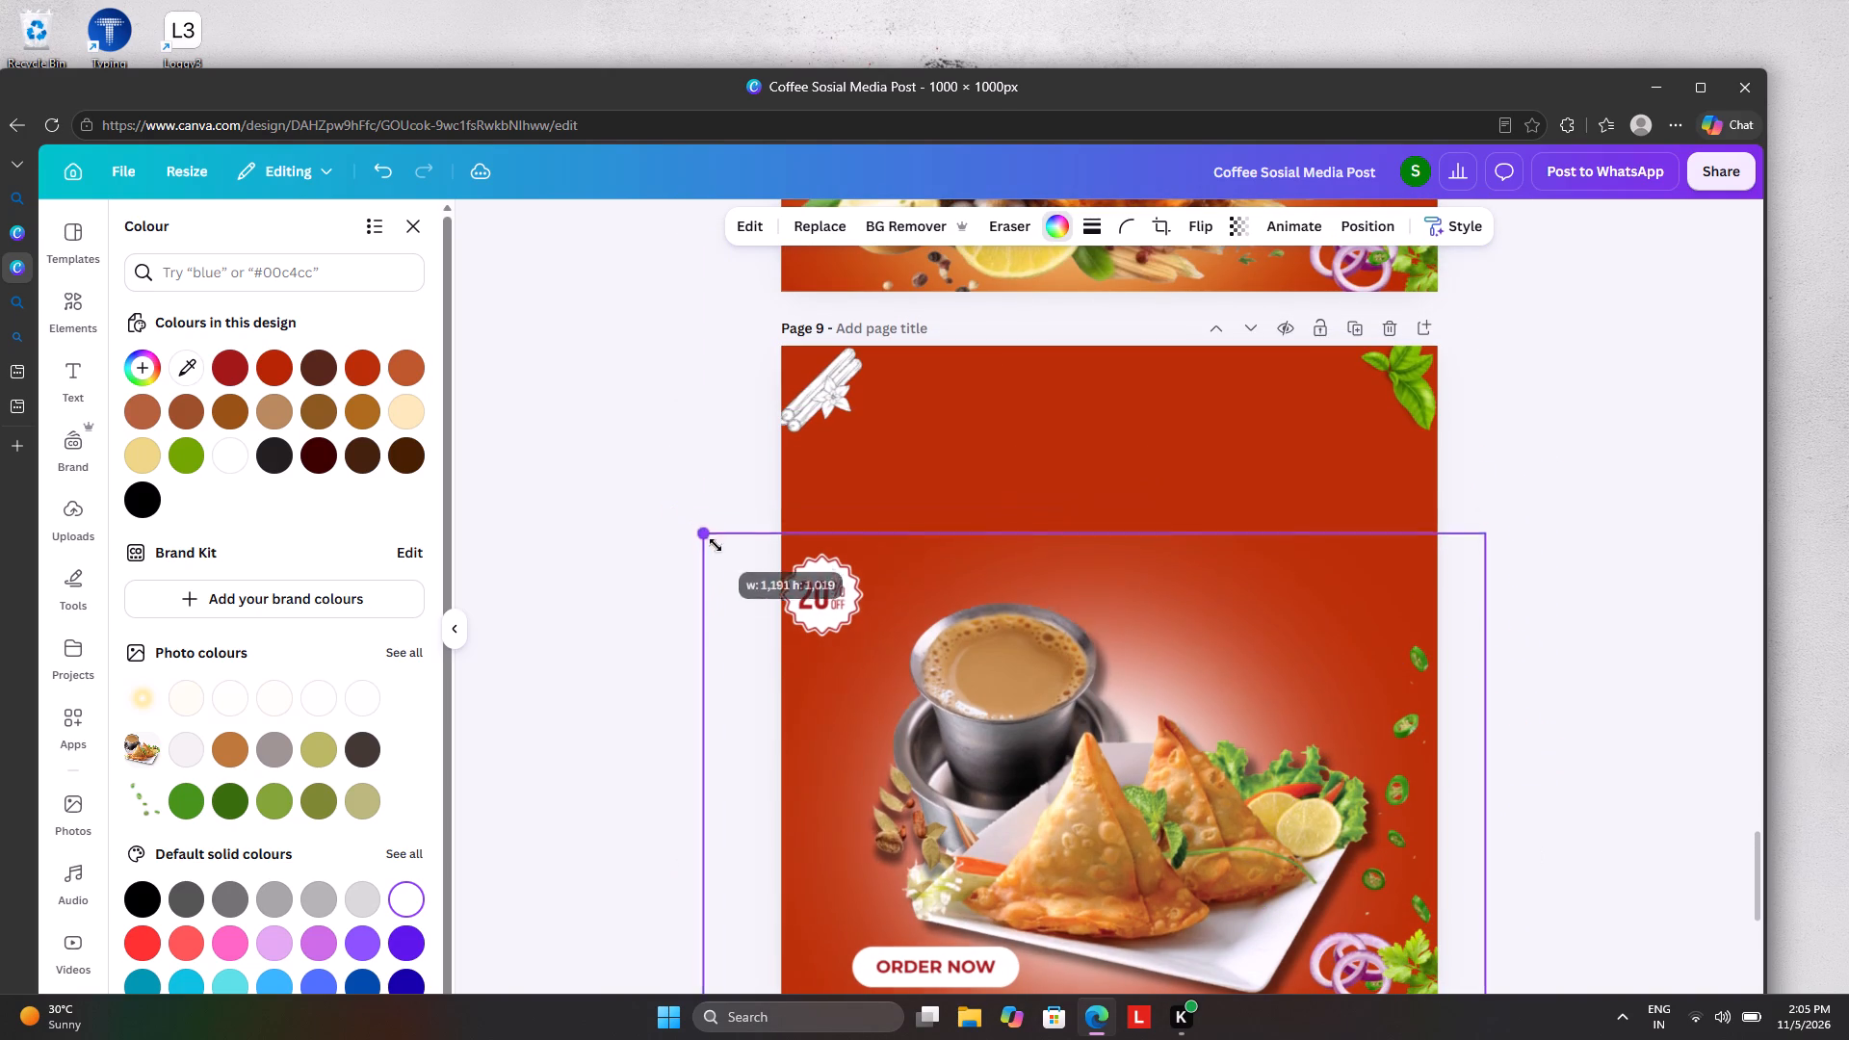
drag(716, 545, 914, 656)
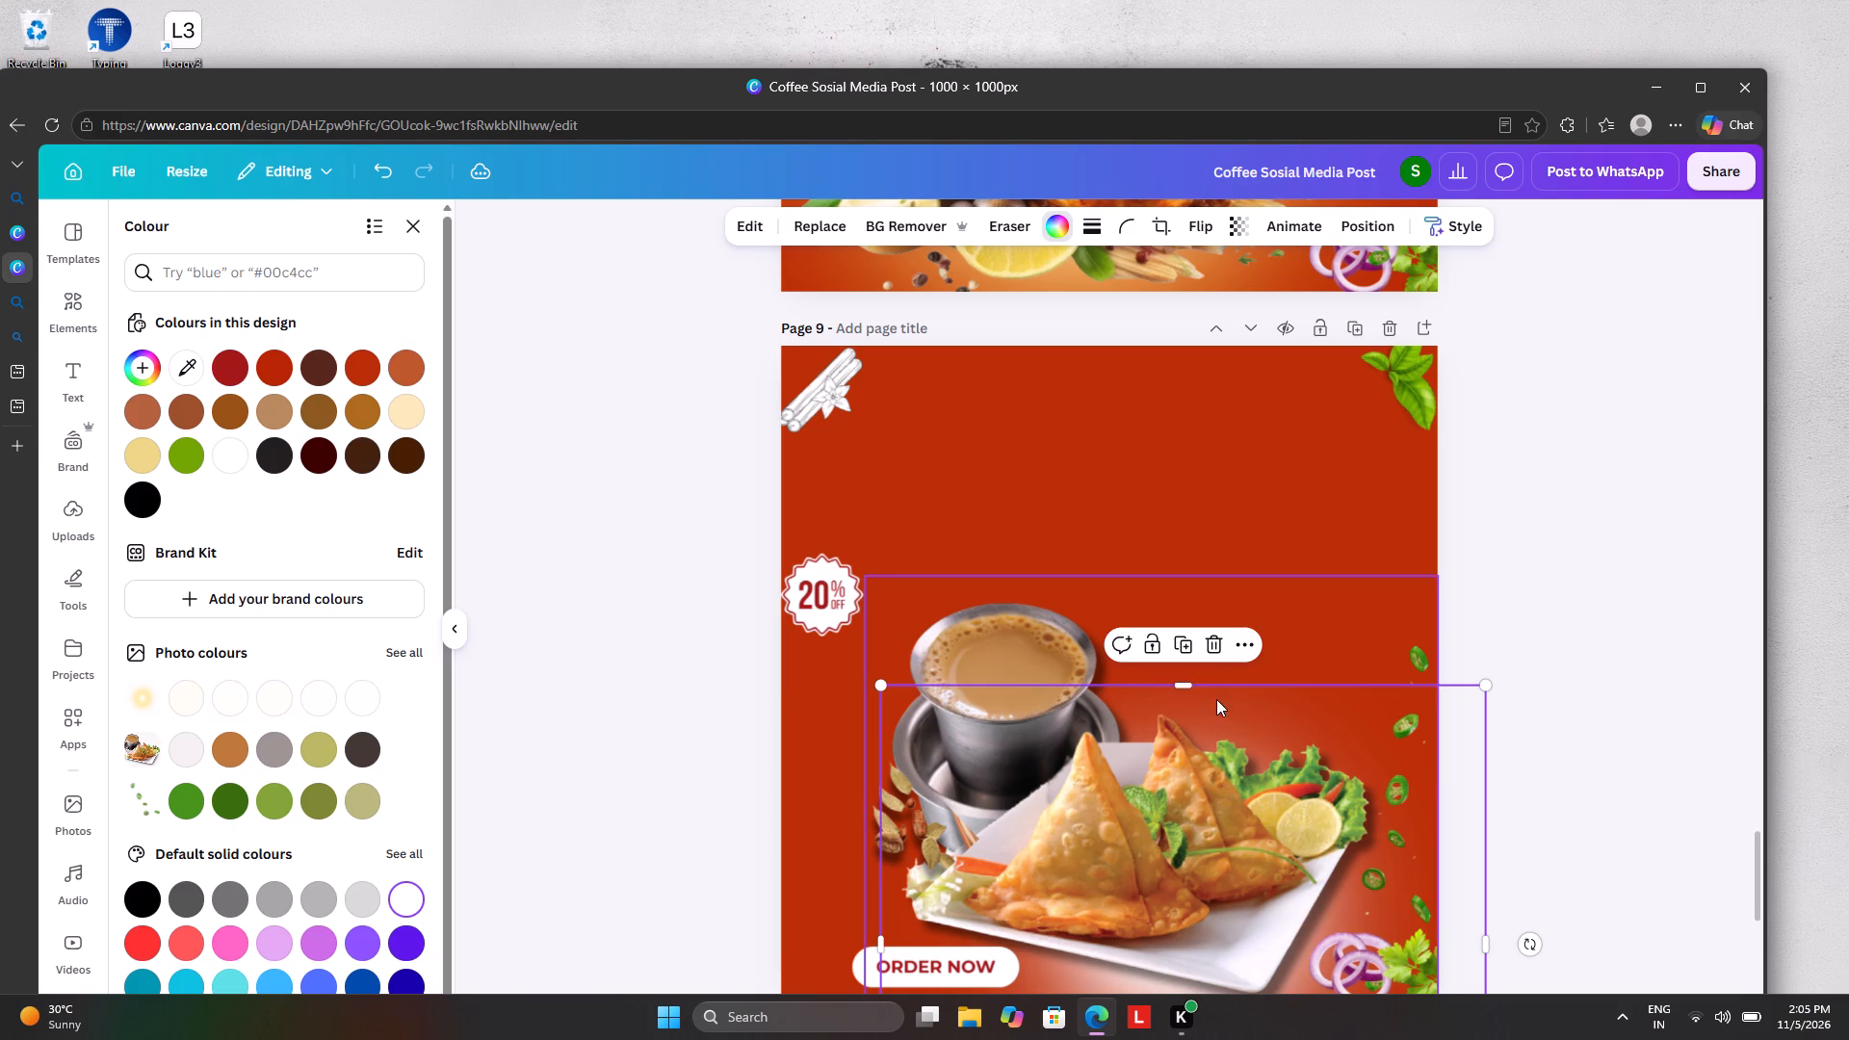
drag(1217, 699, 1107, 575)
scroll(1111, 575, down, 4)
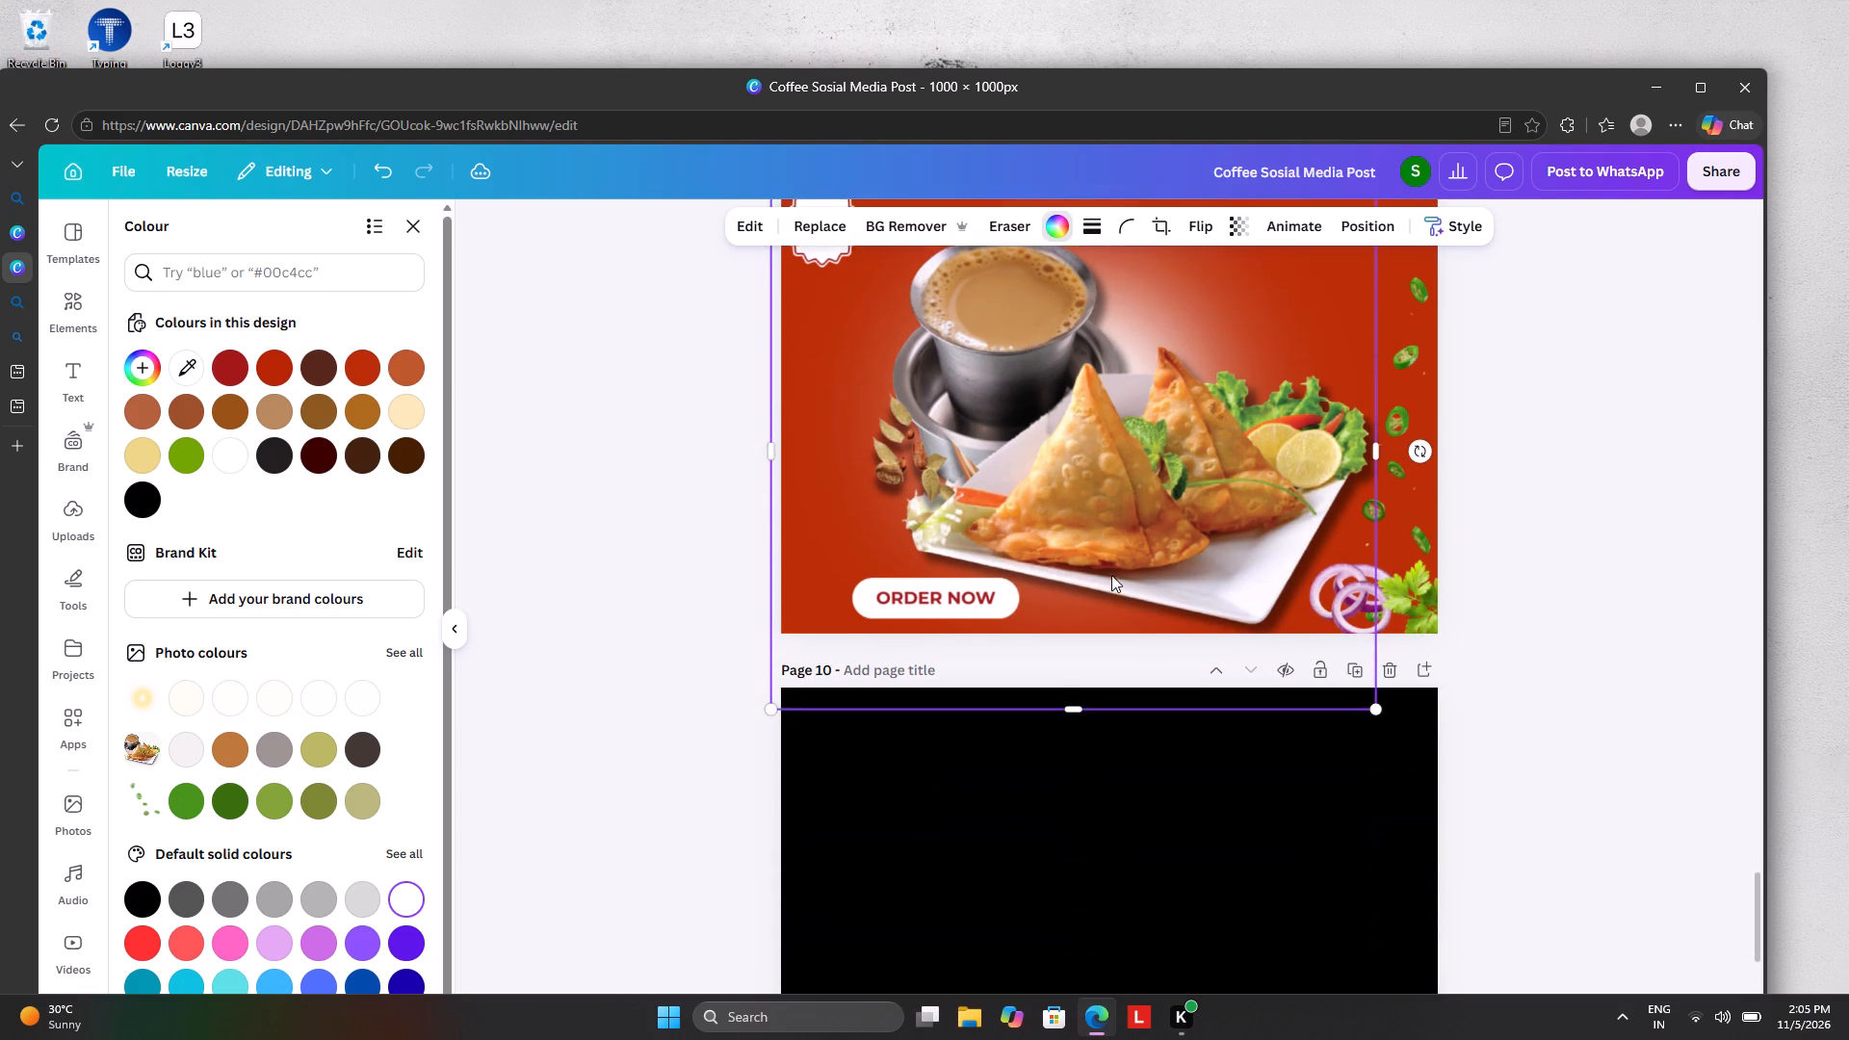
scroll(1130, 536, up, 1)
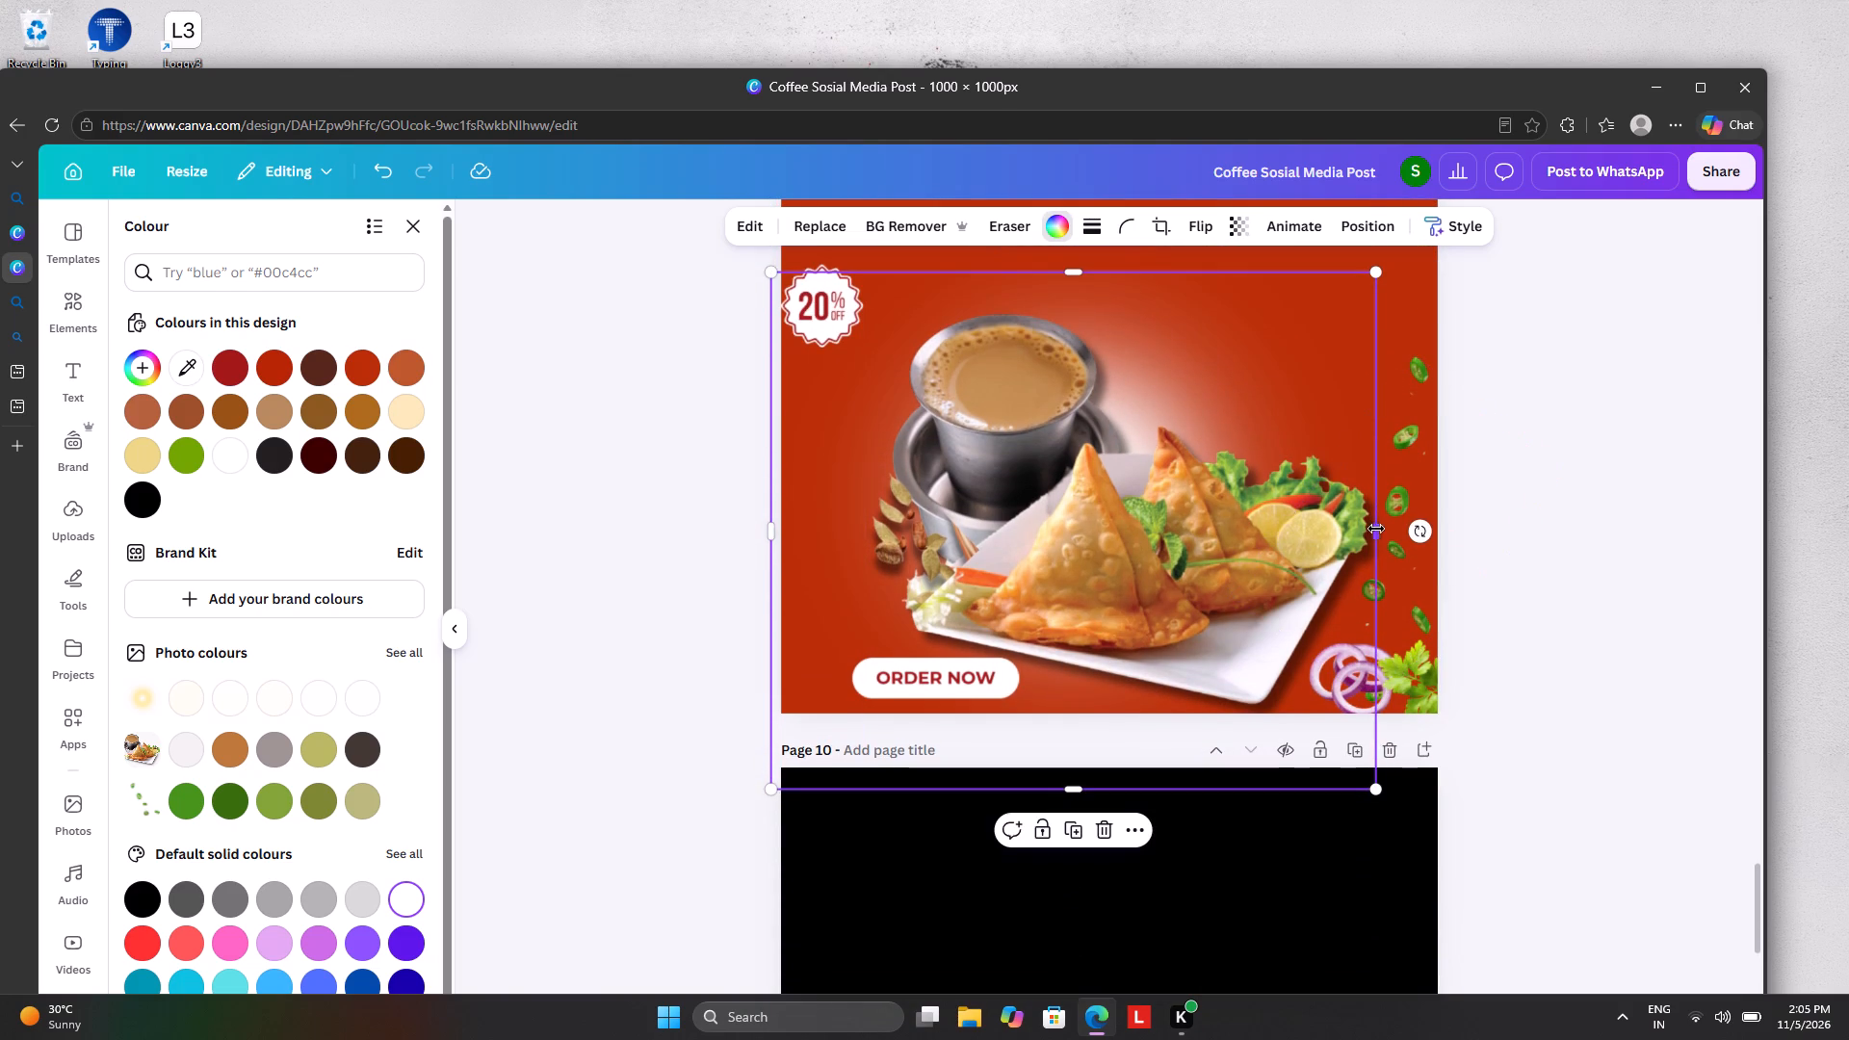
Widen page 9's white glow to about 994 px and shift it slightly down behind the tea and samosas.
drag(1377, 531, 1425, 530)
drag(1283, 386, 1285, 432)
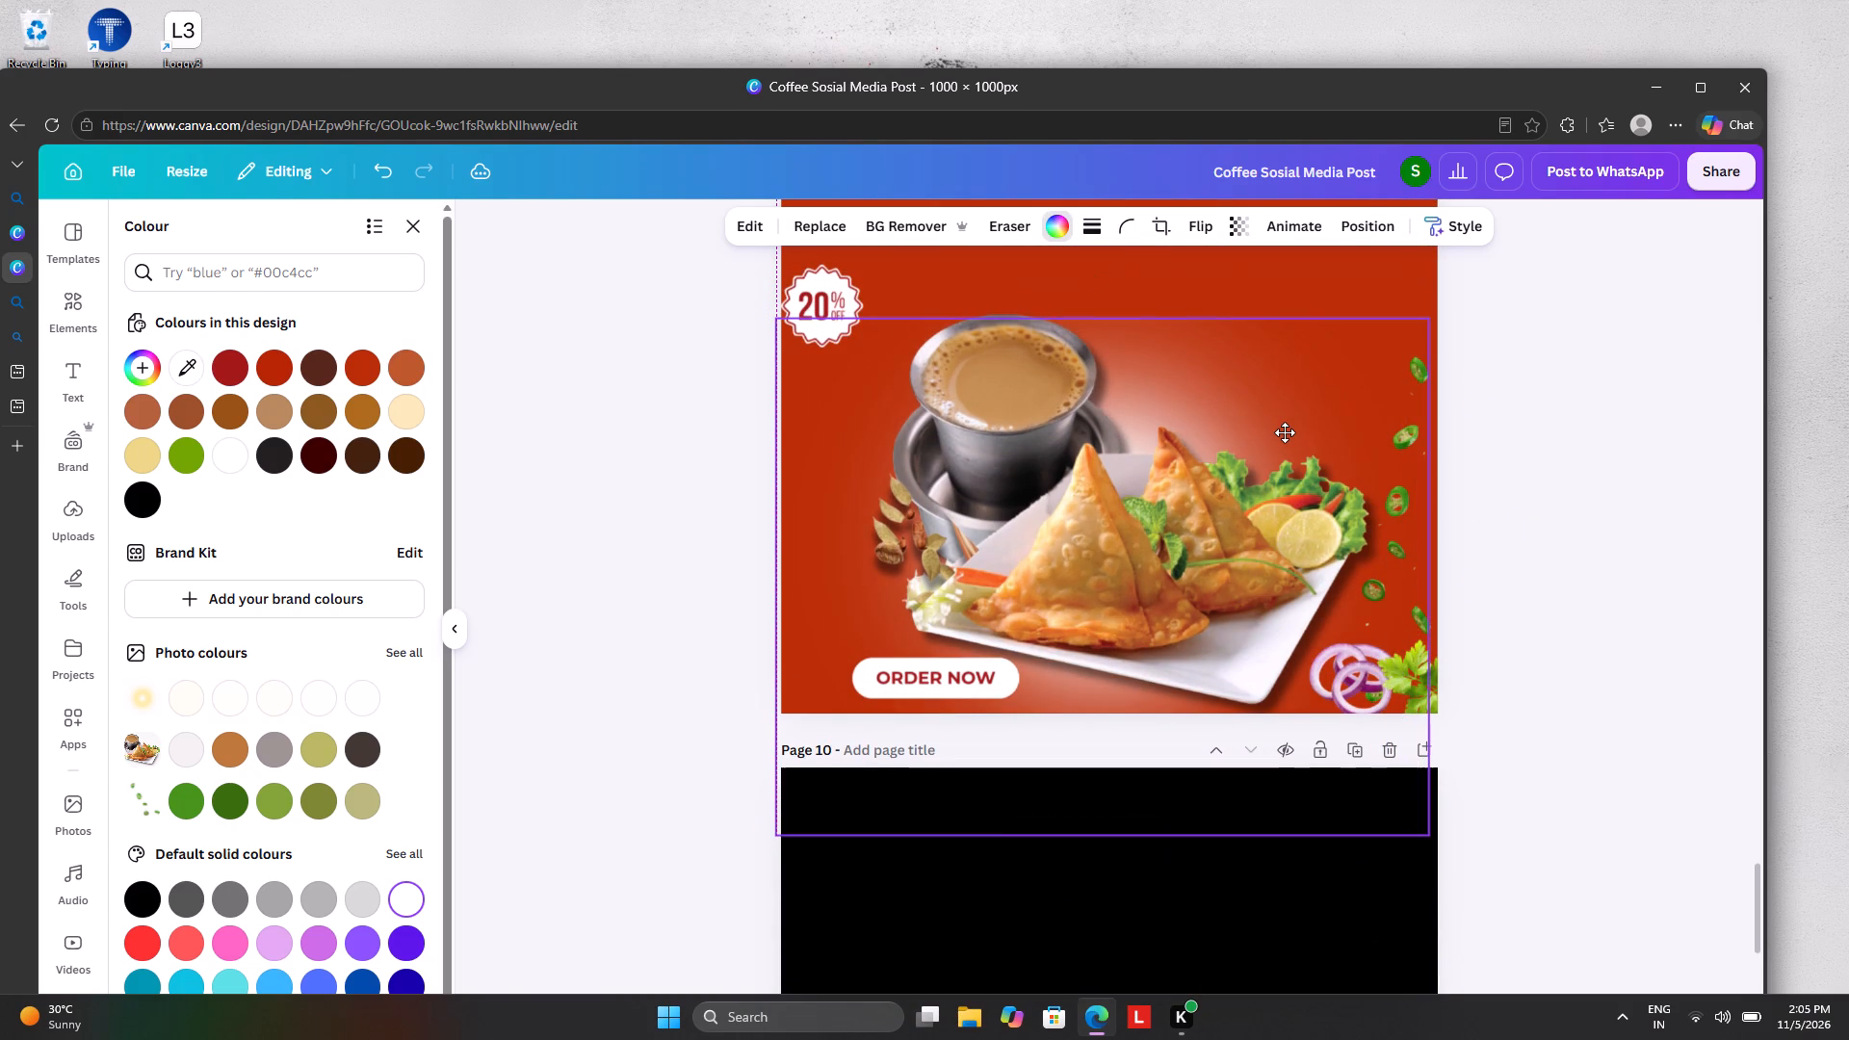
drag(1285, 432, 1281, 426)
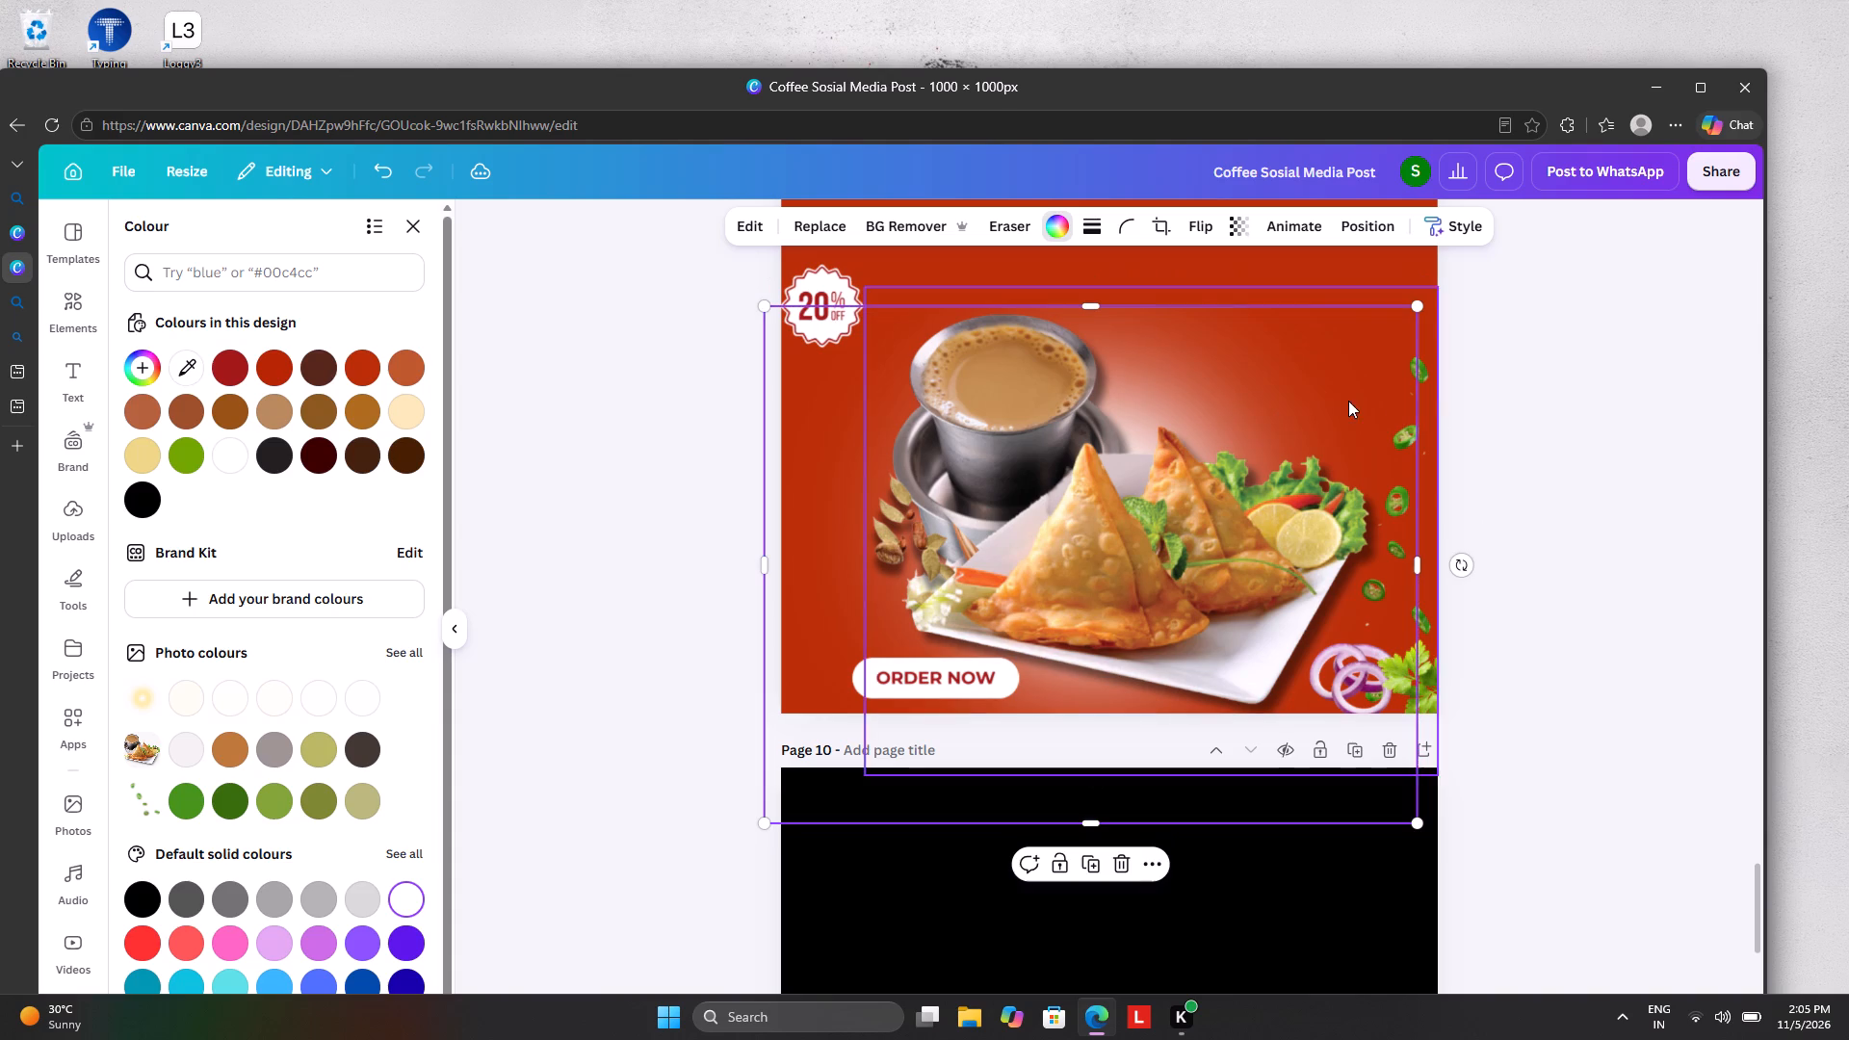
click(1640, 443)
click(1640, 445)
scroll(1551, 526, up, 3)
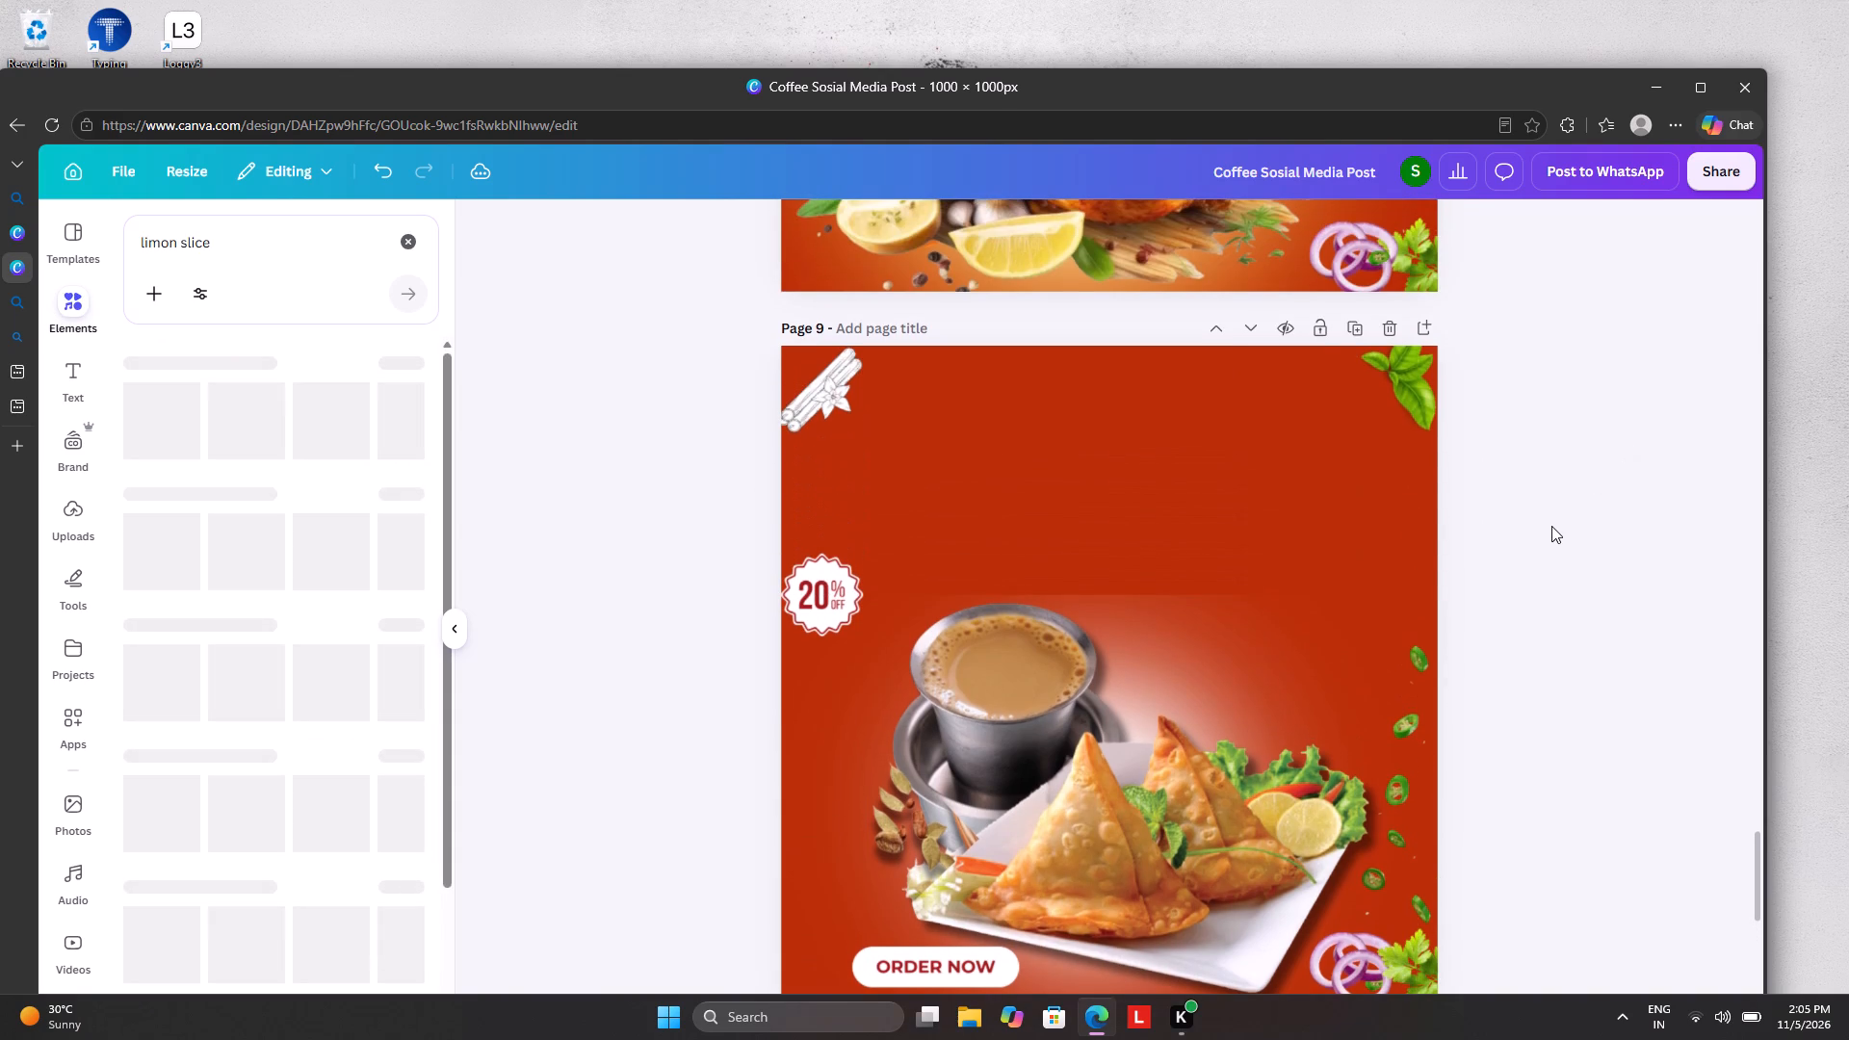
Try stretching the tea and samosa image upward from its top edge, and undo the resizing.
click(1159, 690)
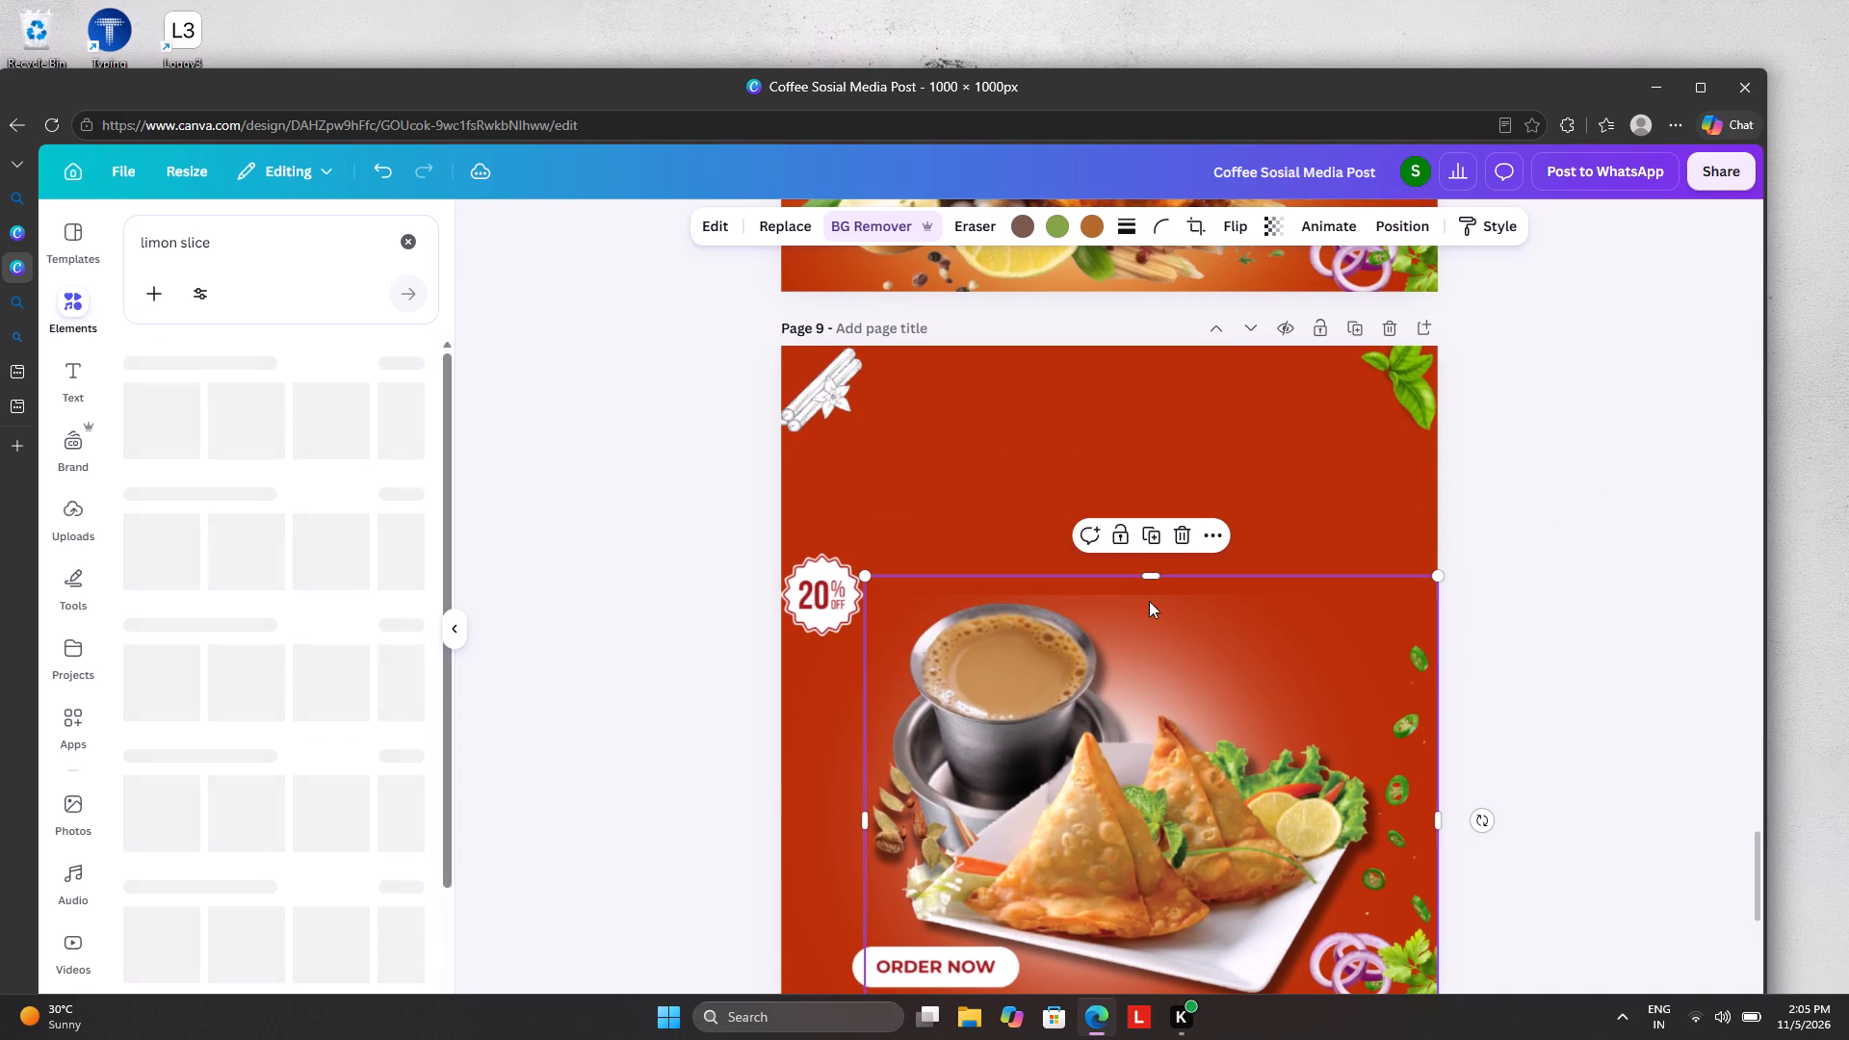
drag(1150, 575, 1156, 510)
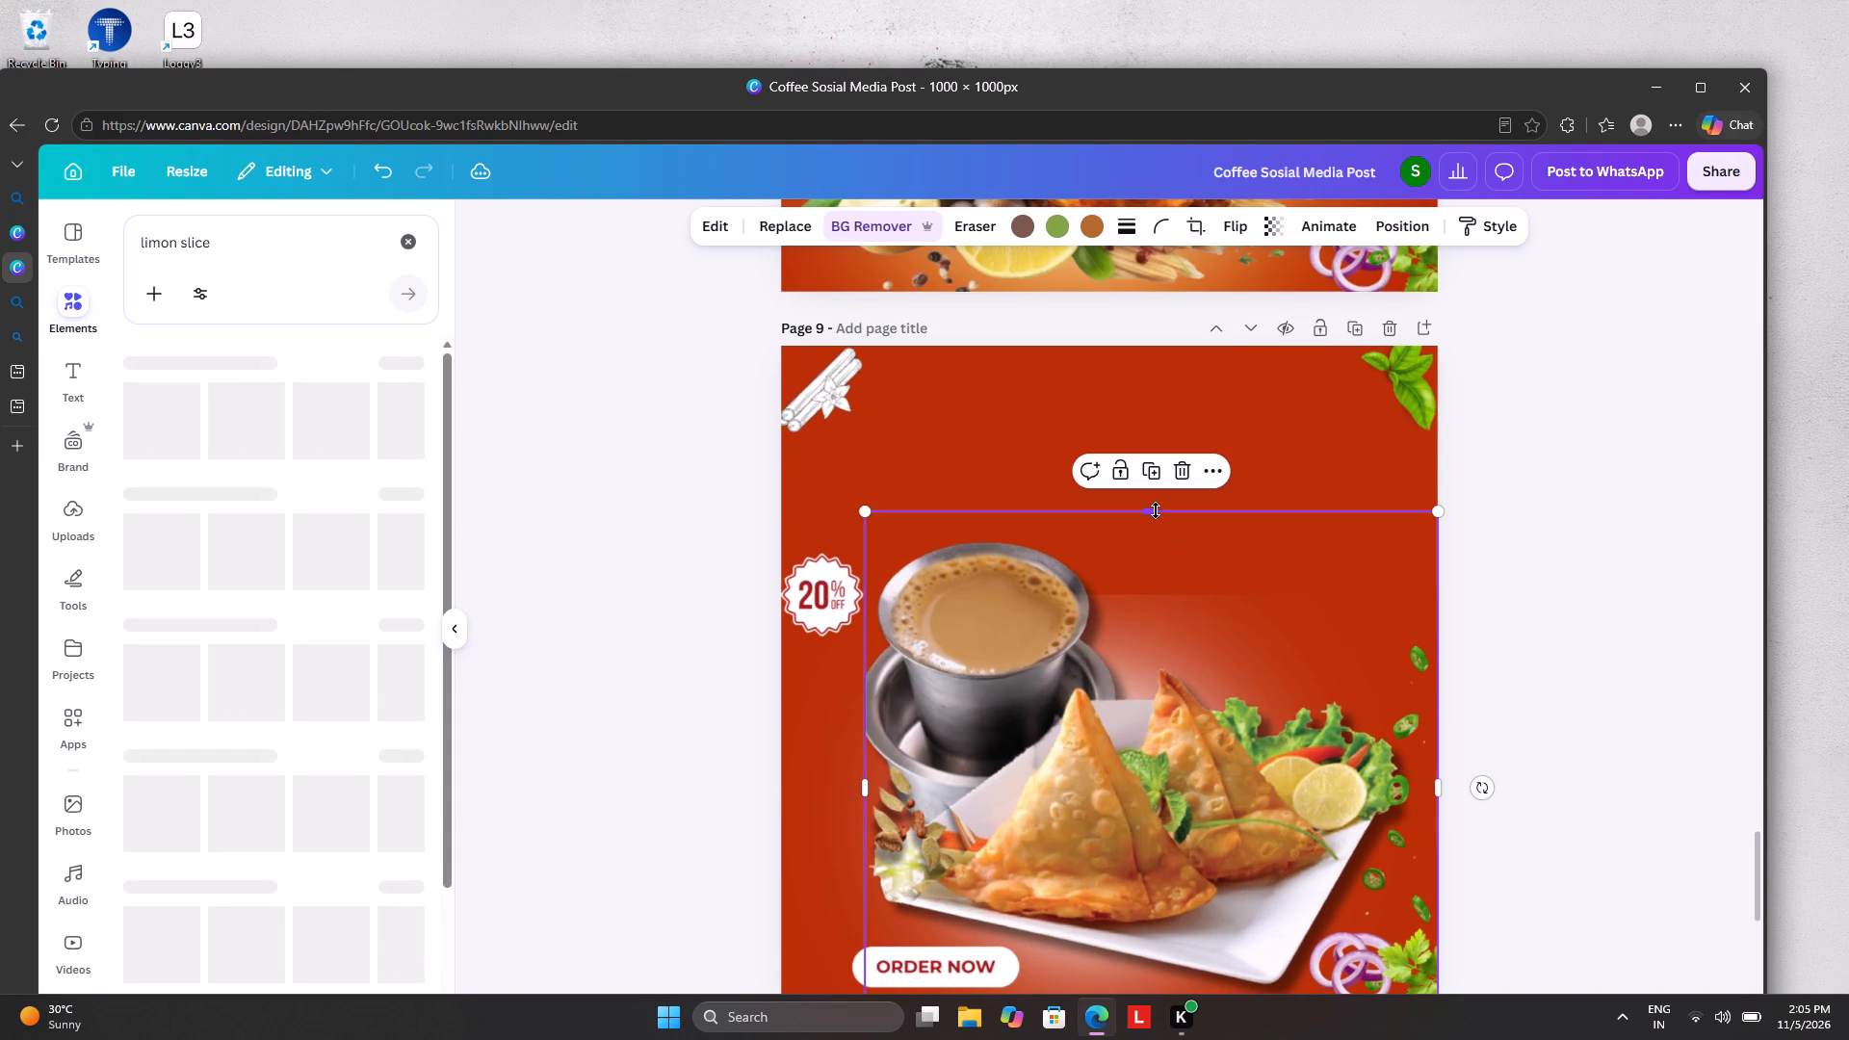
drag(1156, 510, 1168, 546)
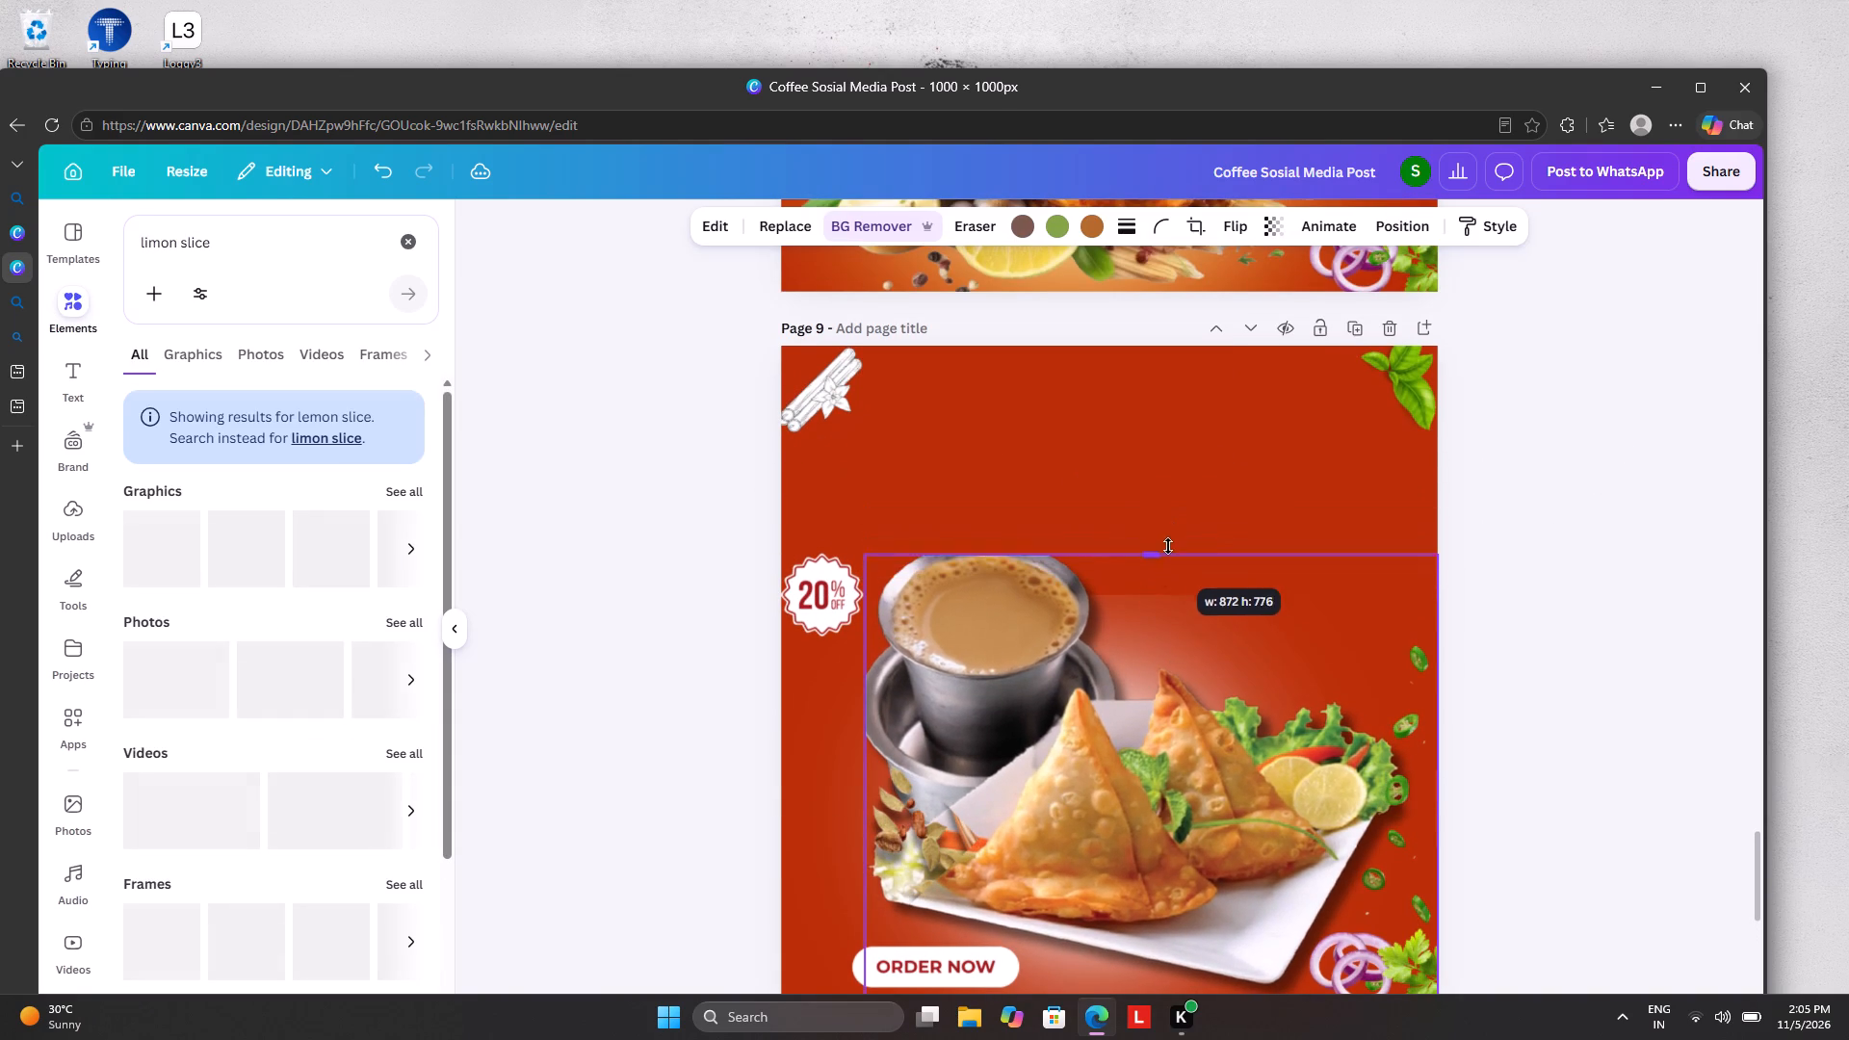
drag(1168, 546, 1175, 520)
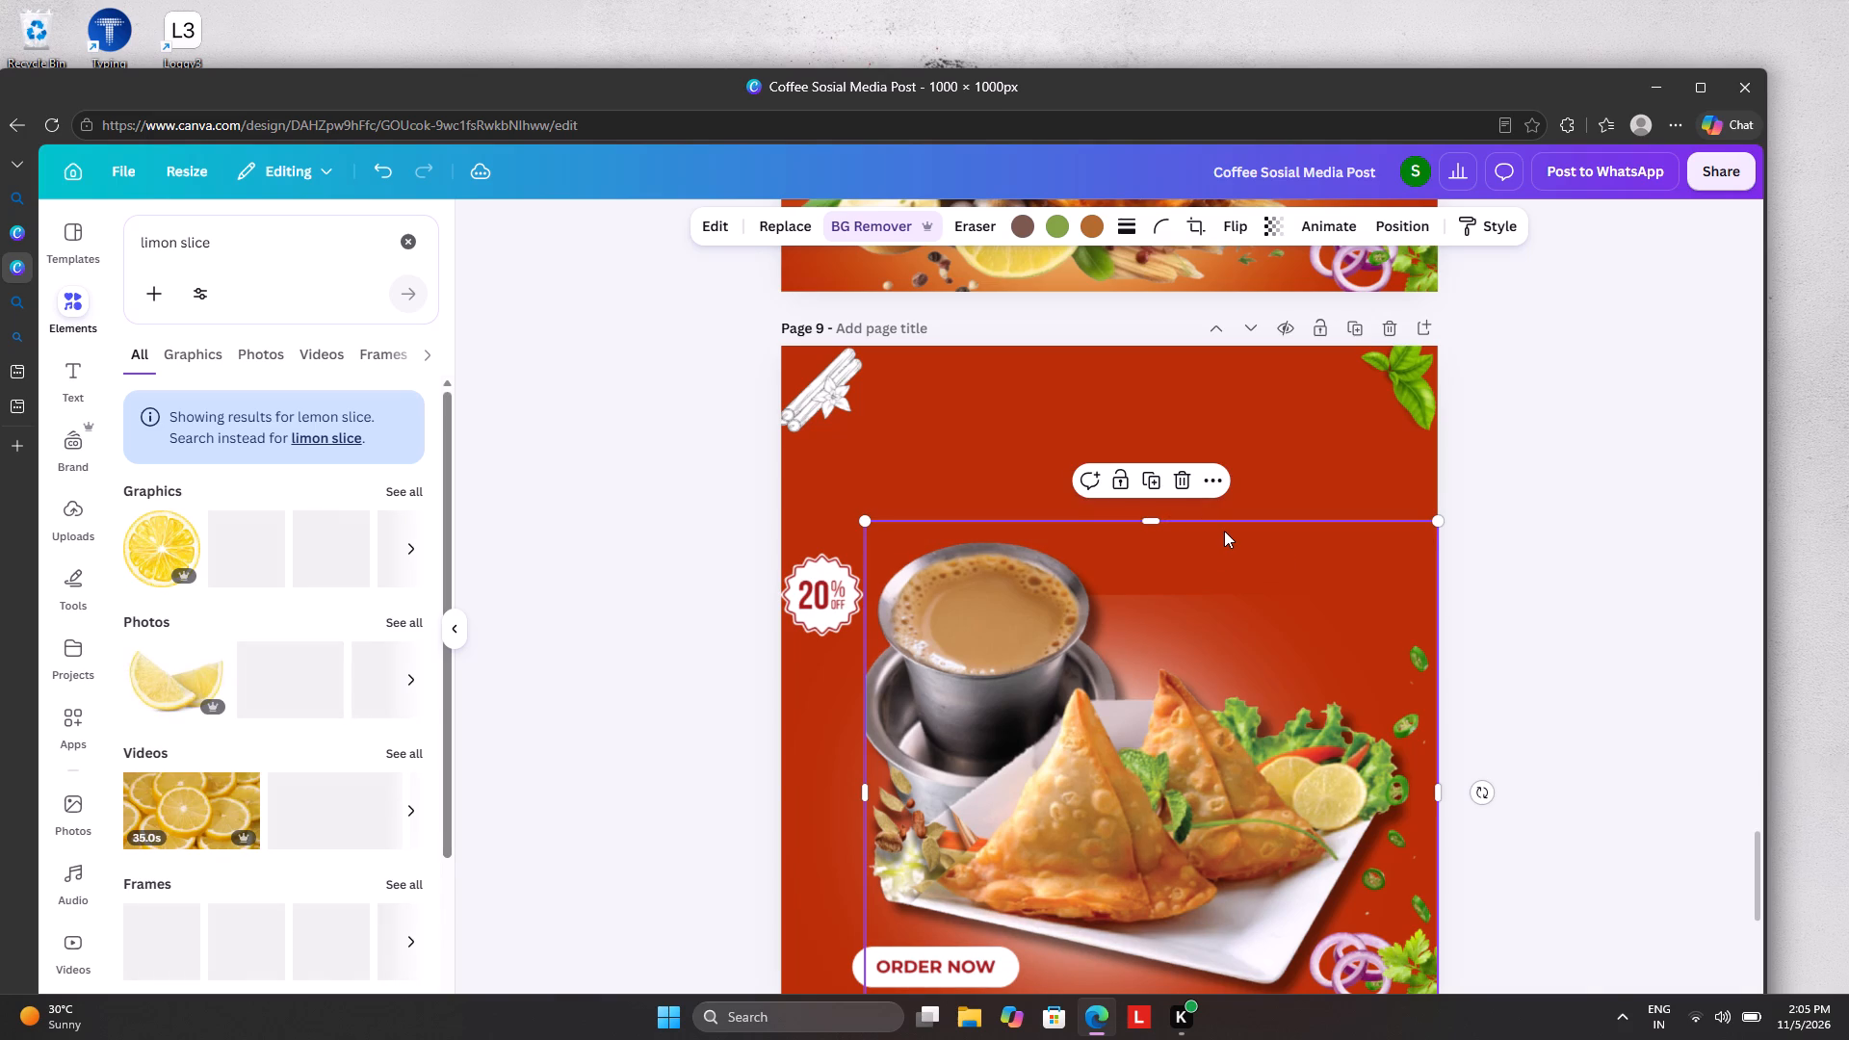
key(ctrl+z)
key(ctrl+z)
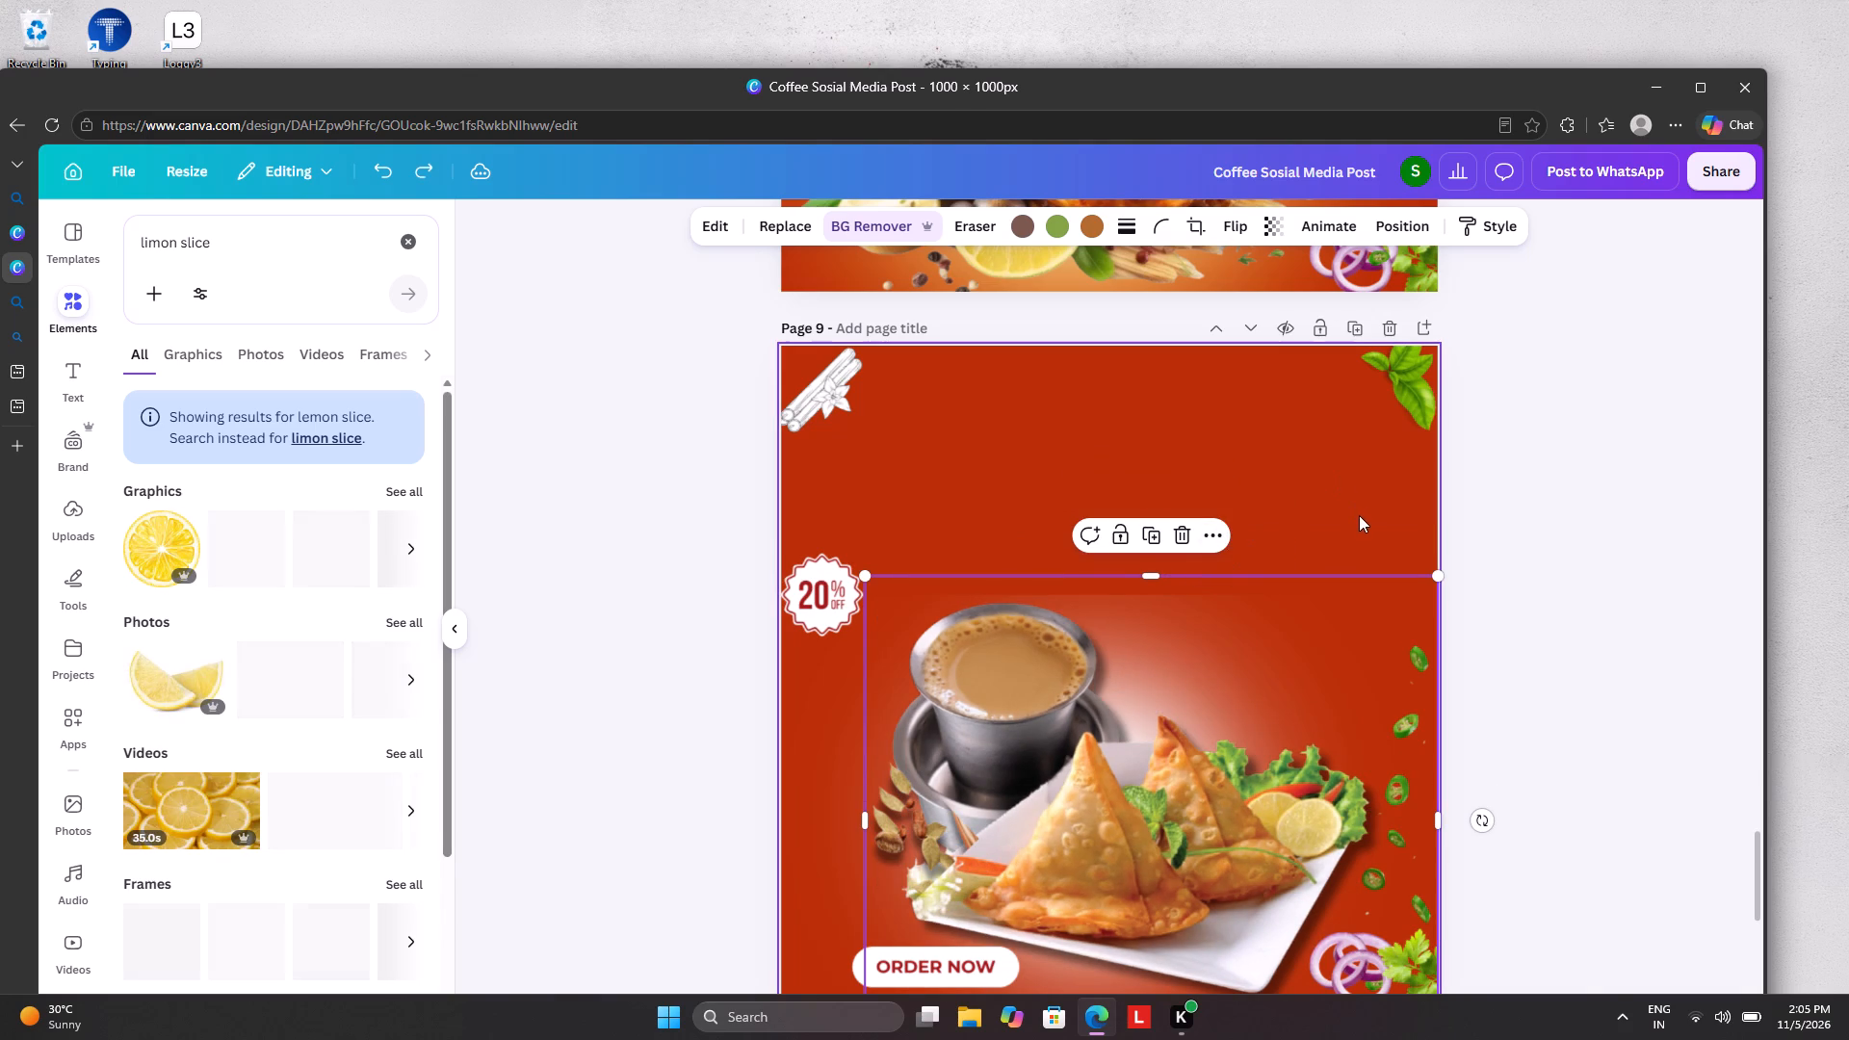
Select the white glow's layer and extend its top edge upward to just above page 9.
click(1394, 233)
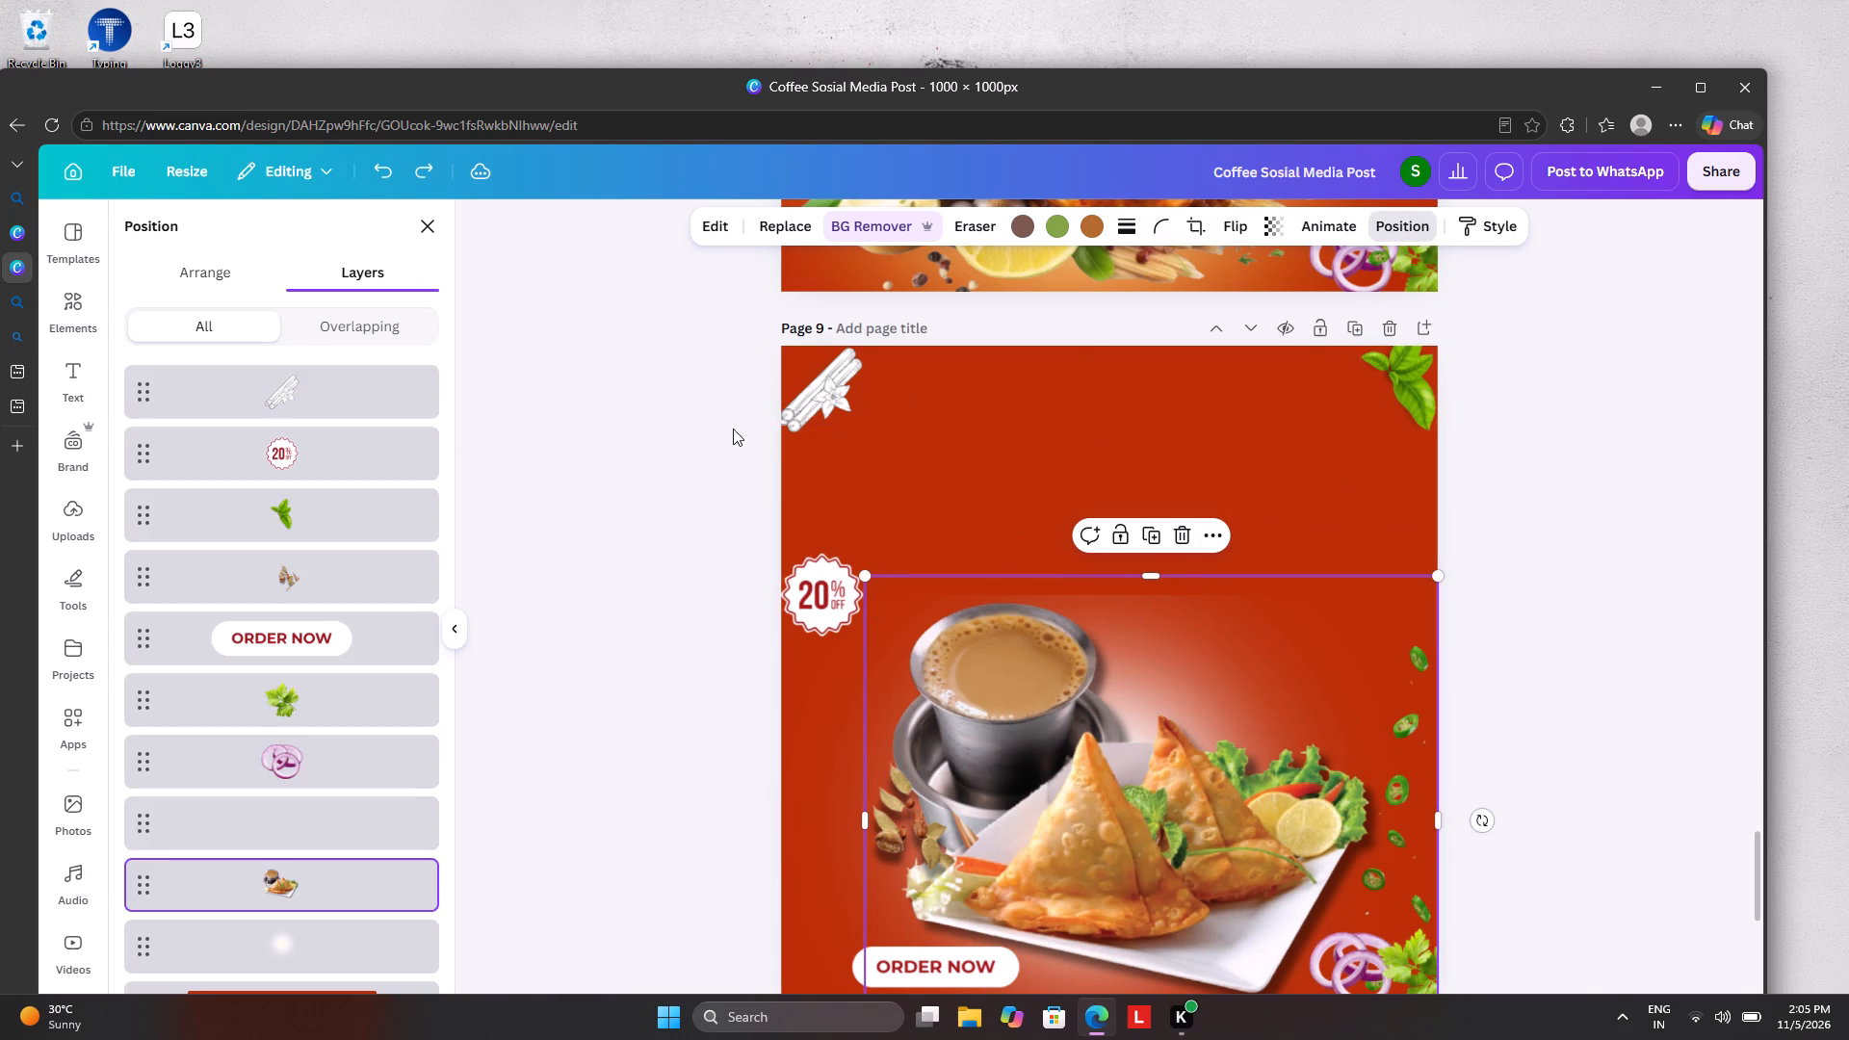
scroll(325, 677, down, 3)
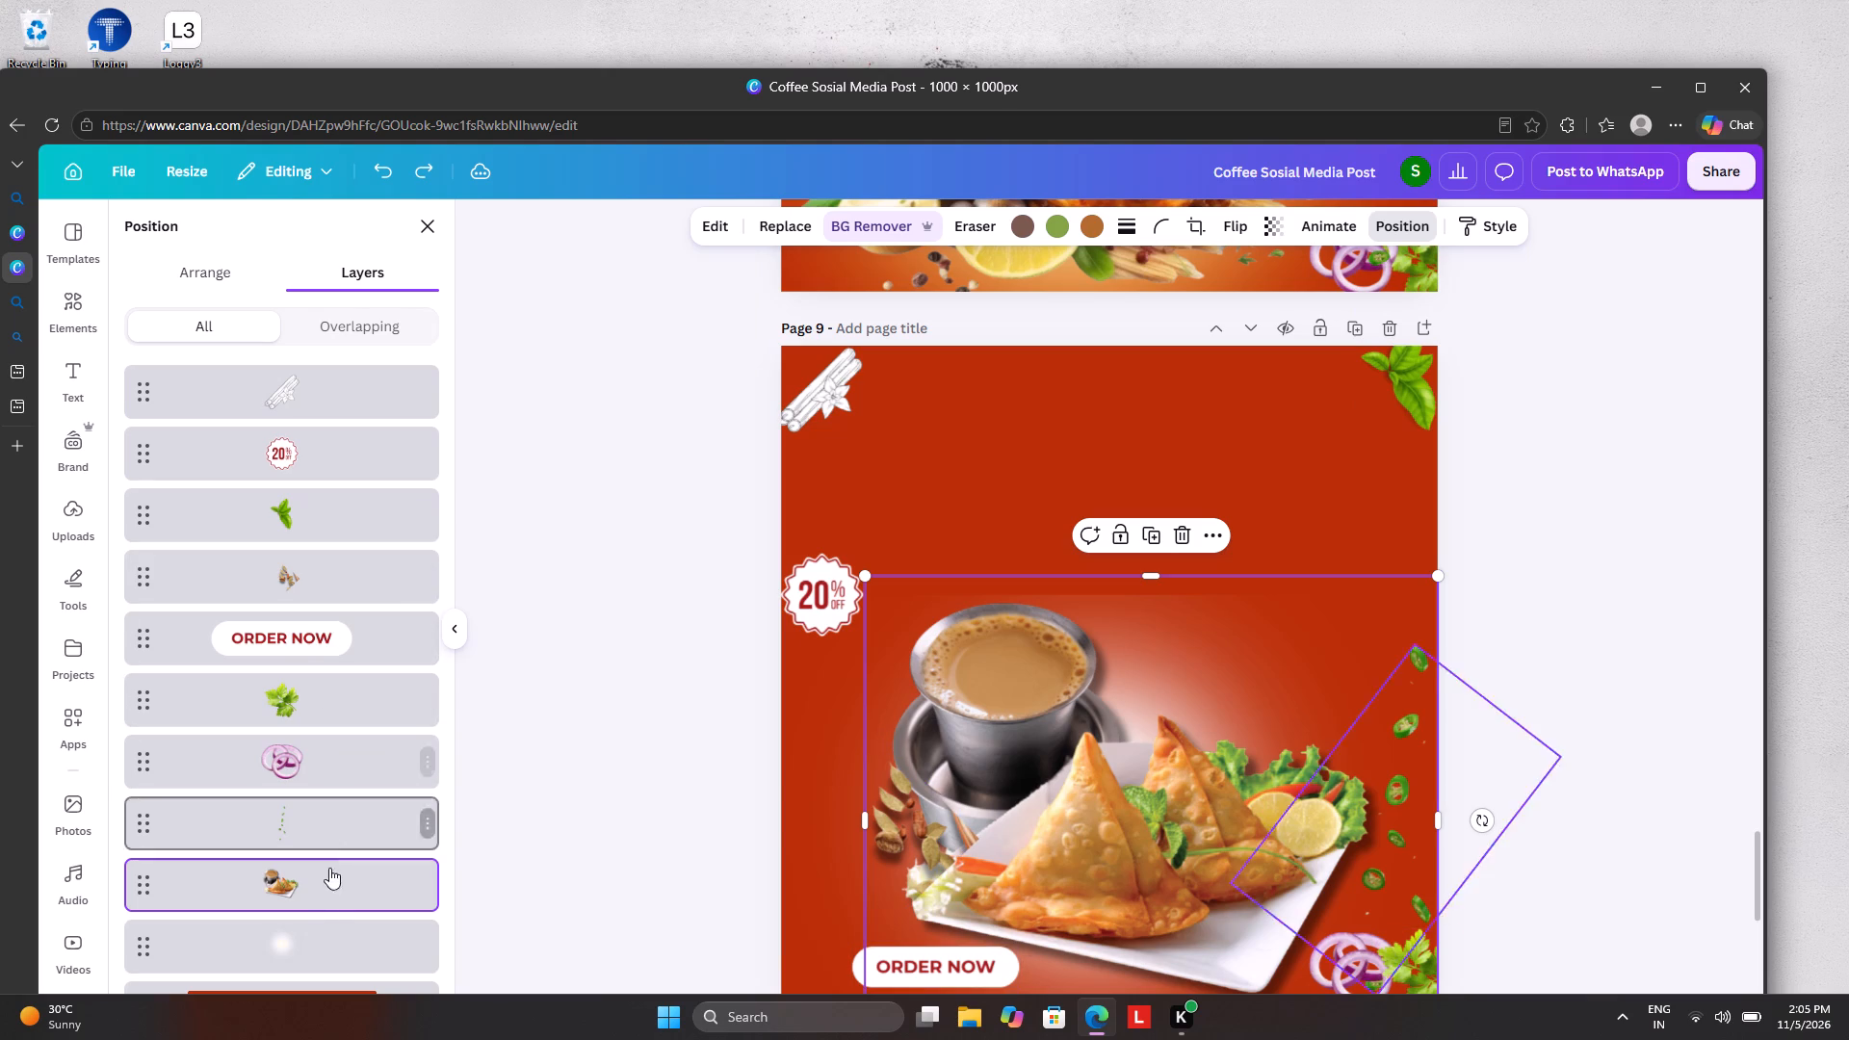
click(299, 946)
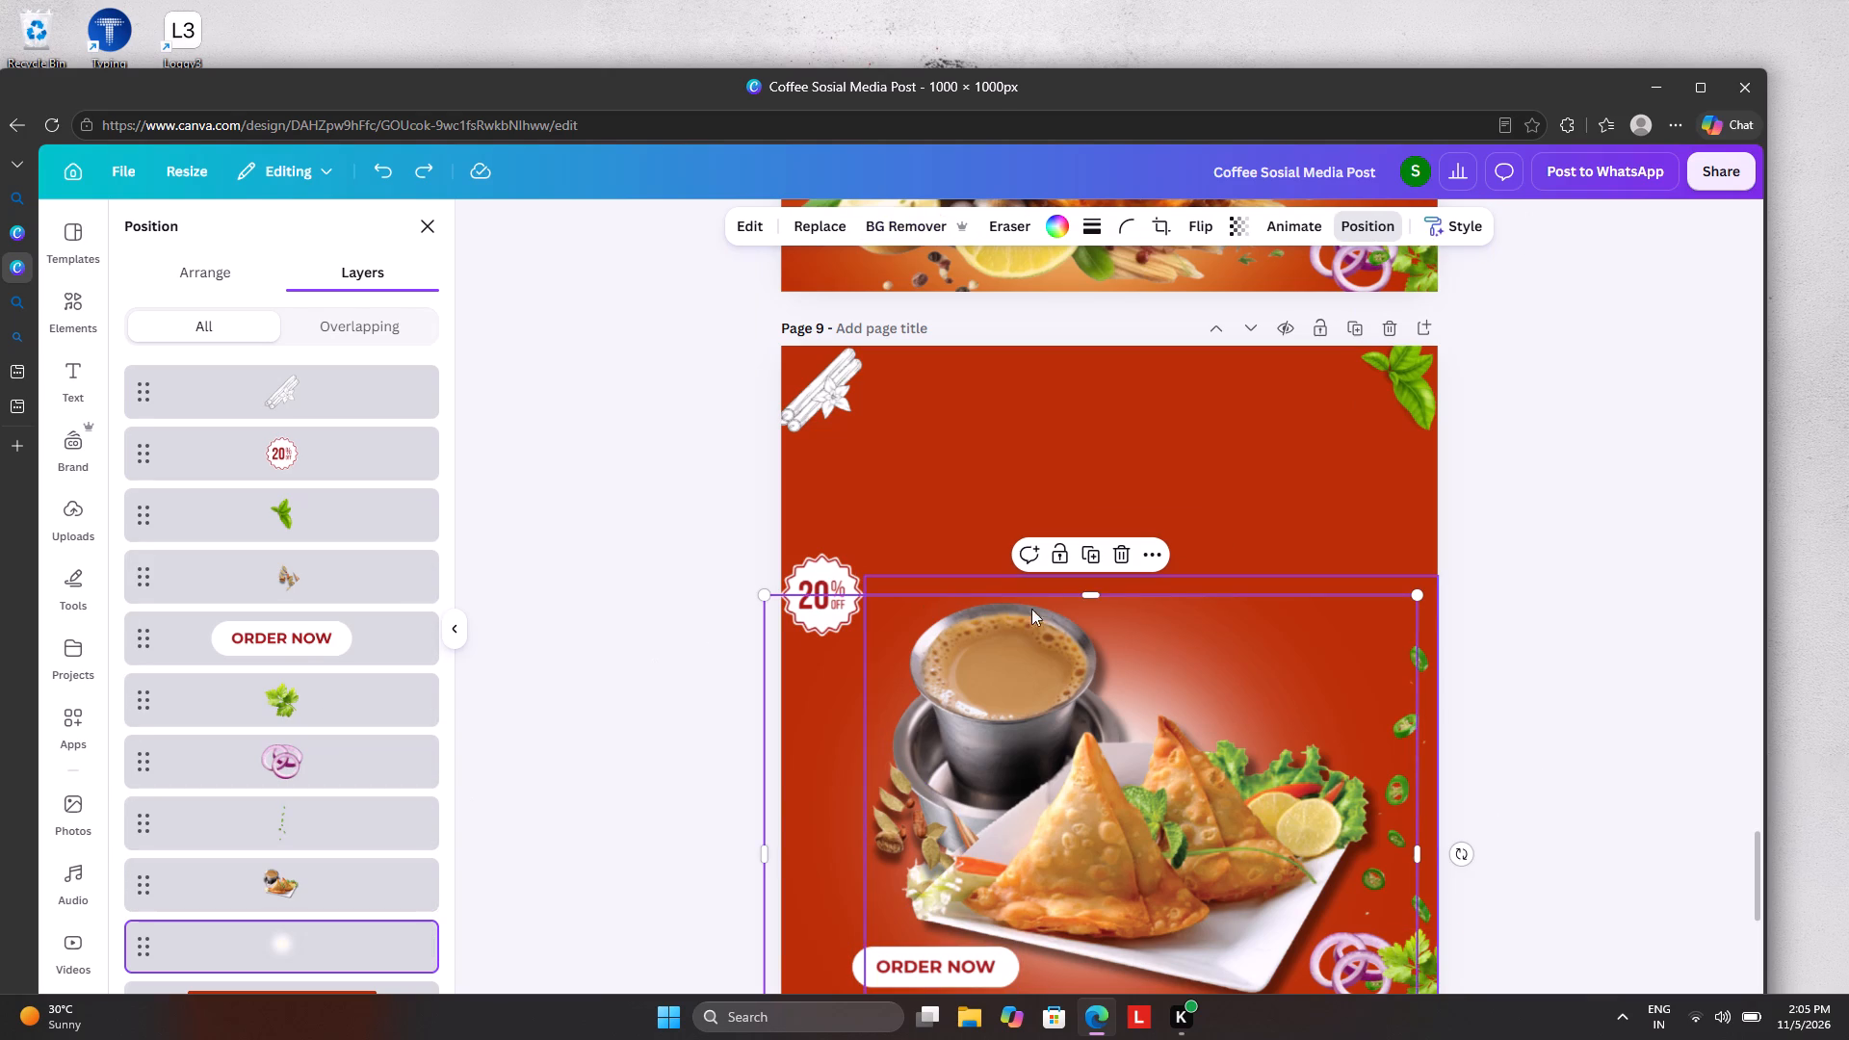
drag(1097, 595, 1113, 421)
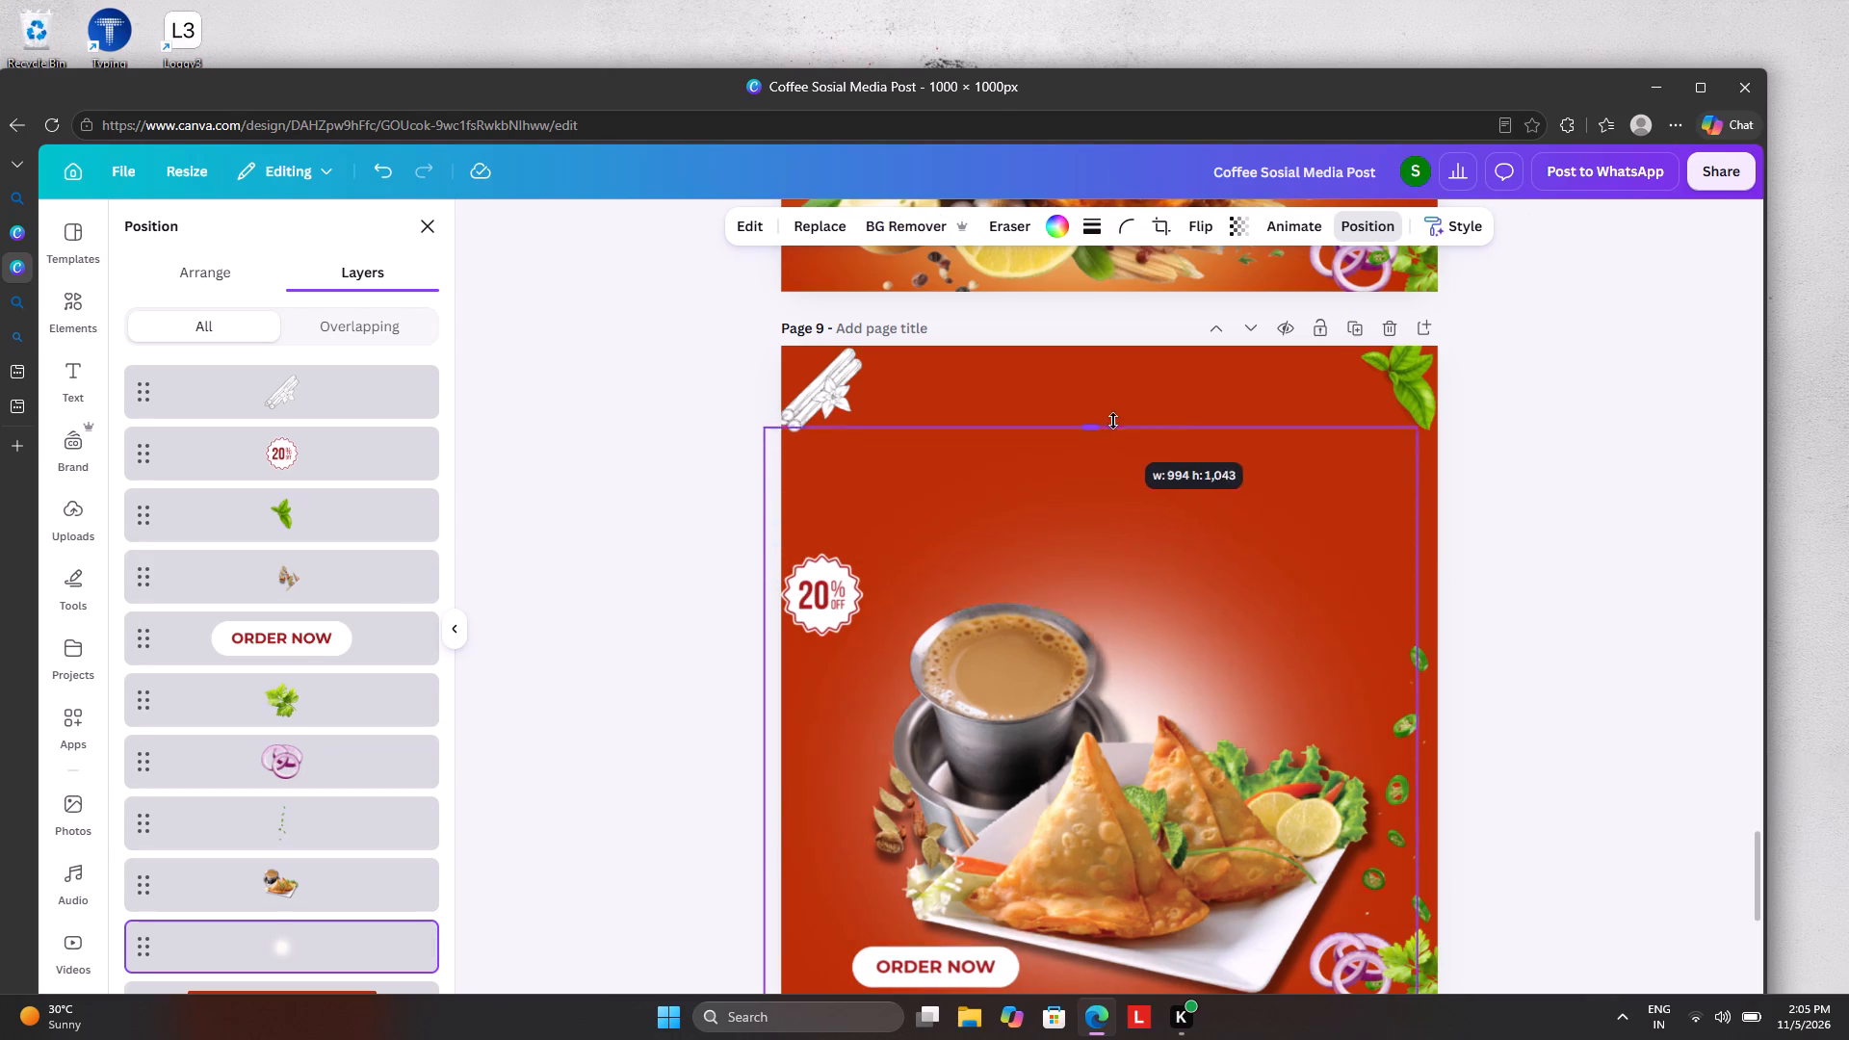
drag(1113, 421, 1139, 293)
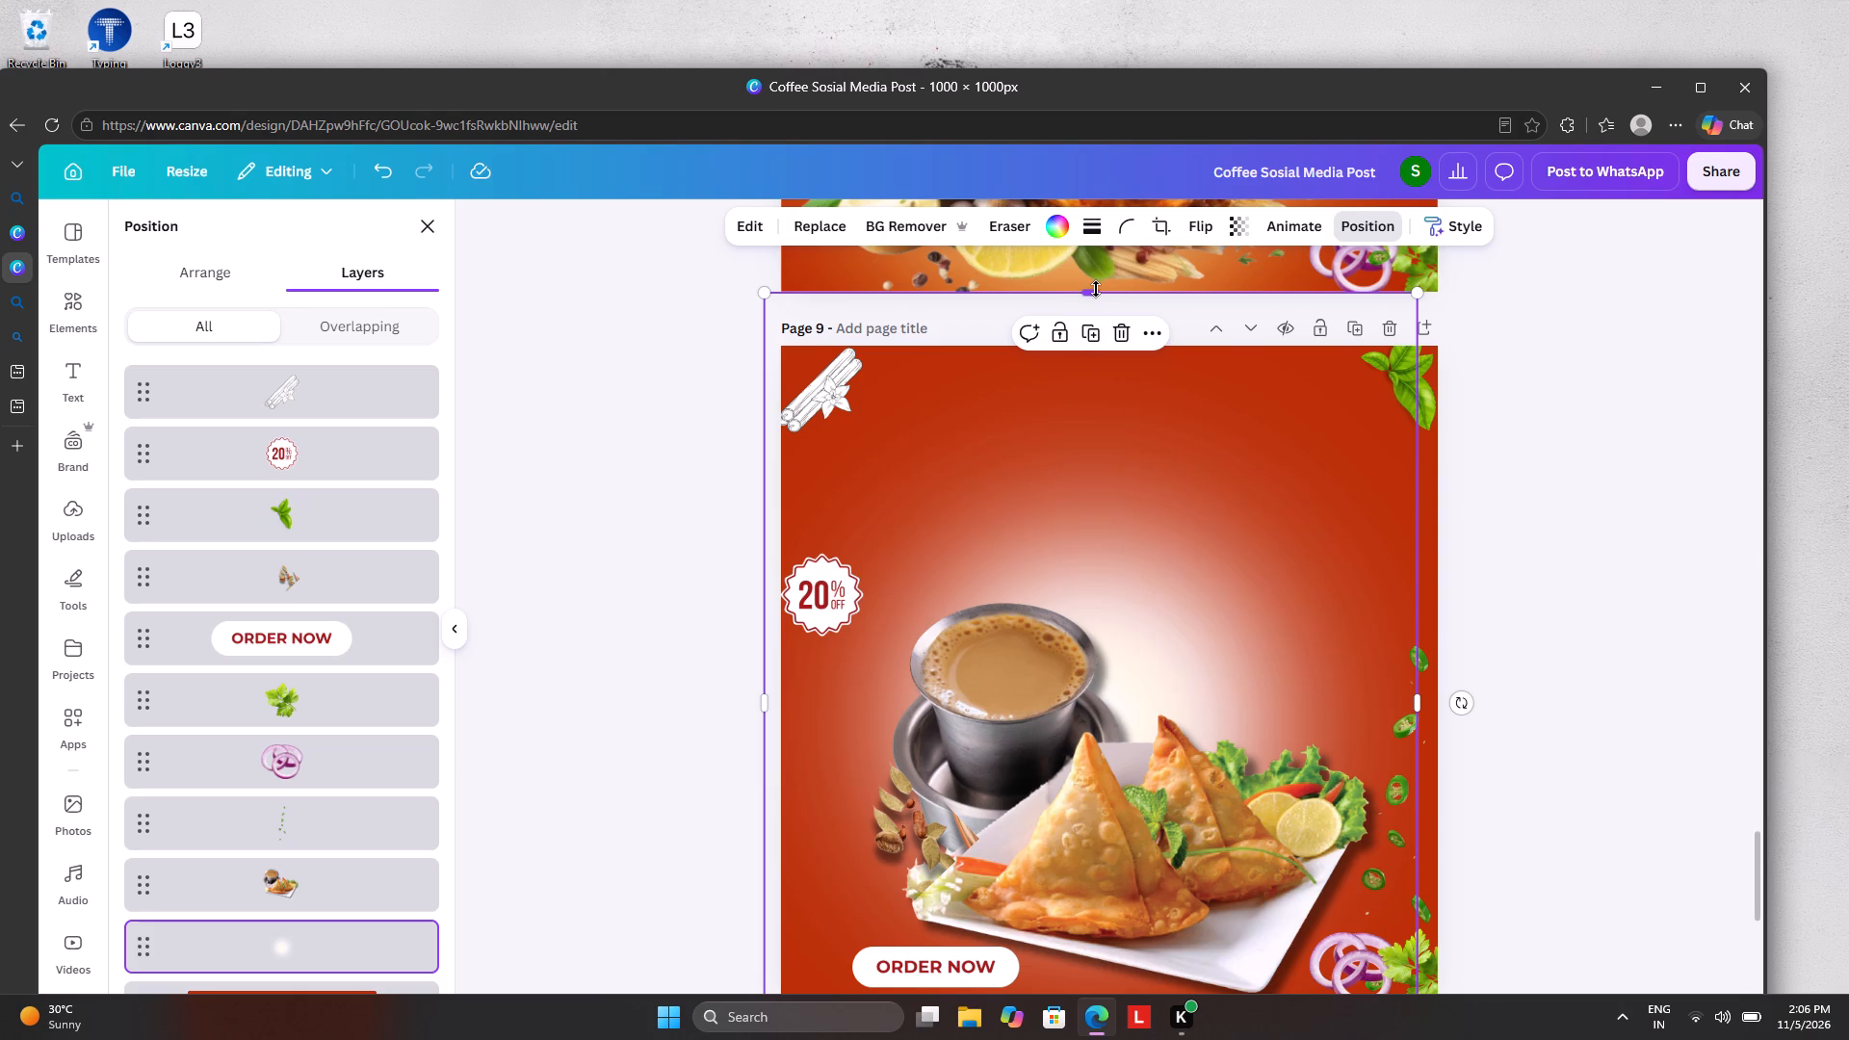
drag(1095, 289, 1126, 330)
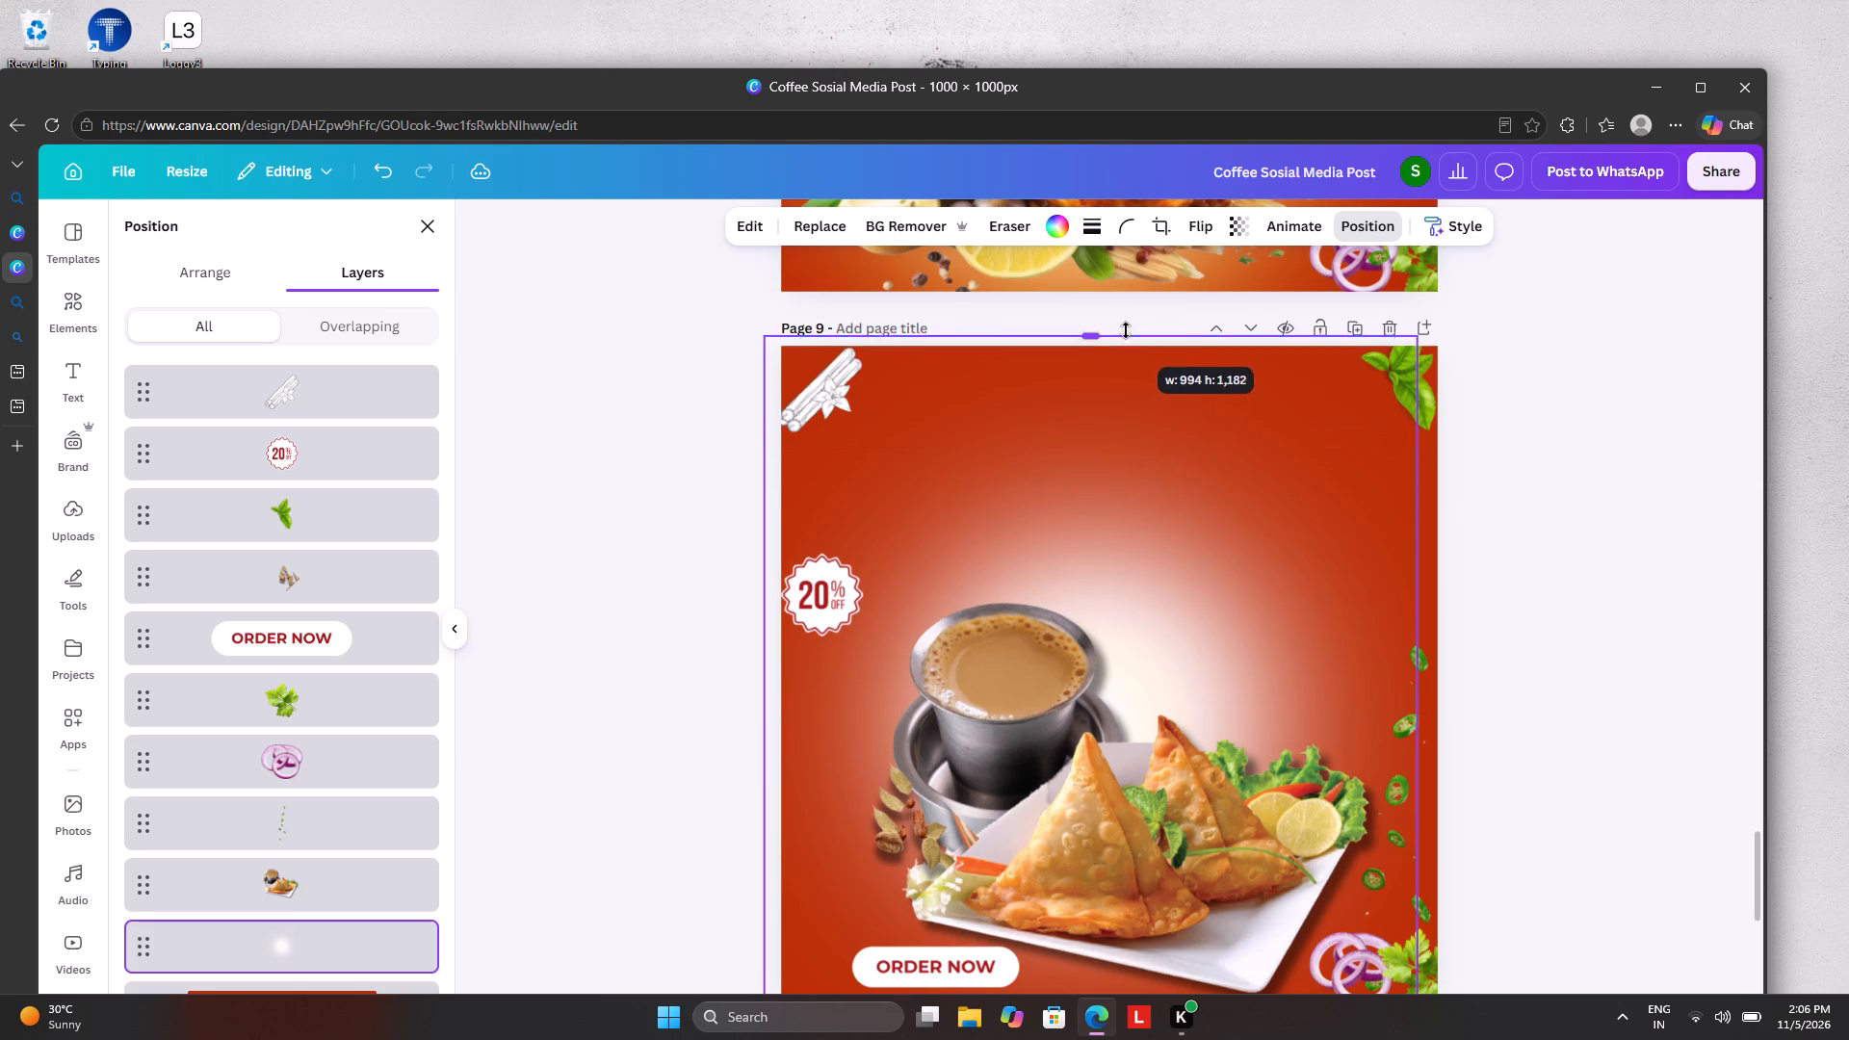
drag(1126, 330, 1124, 307)
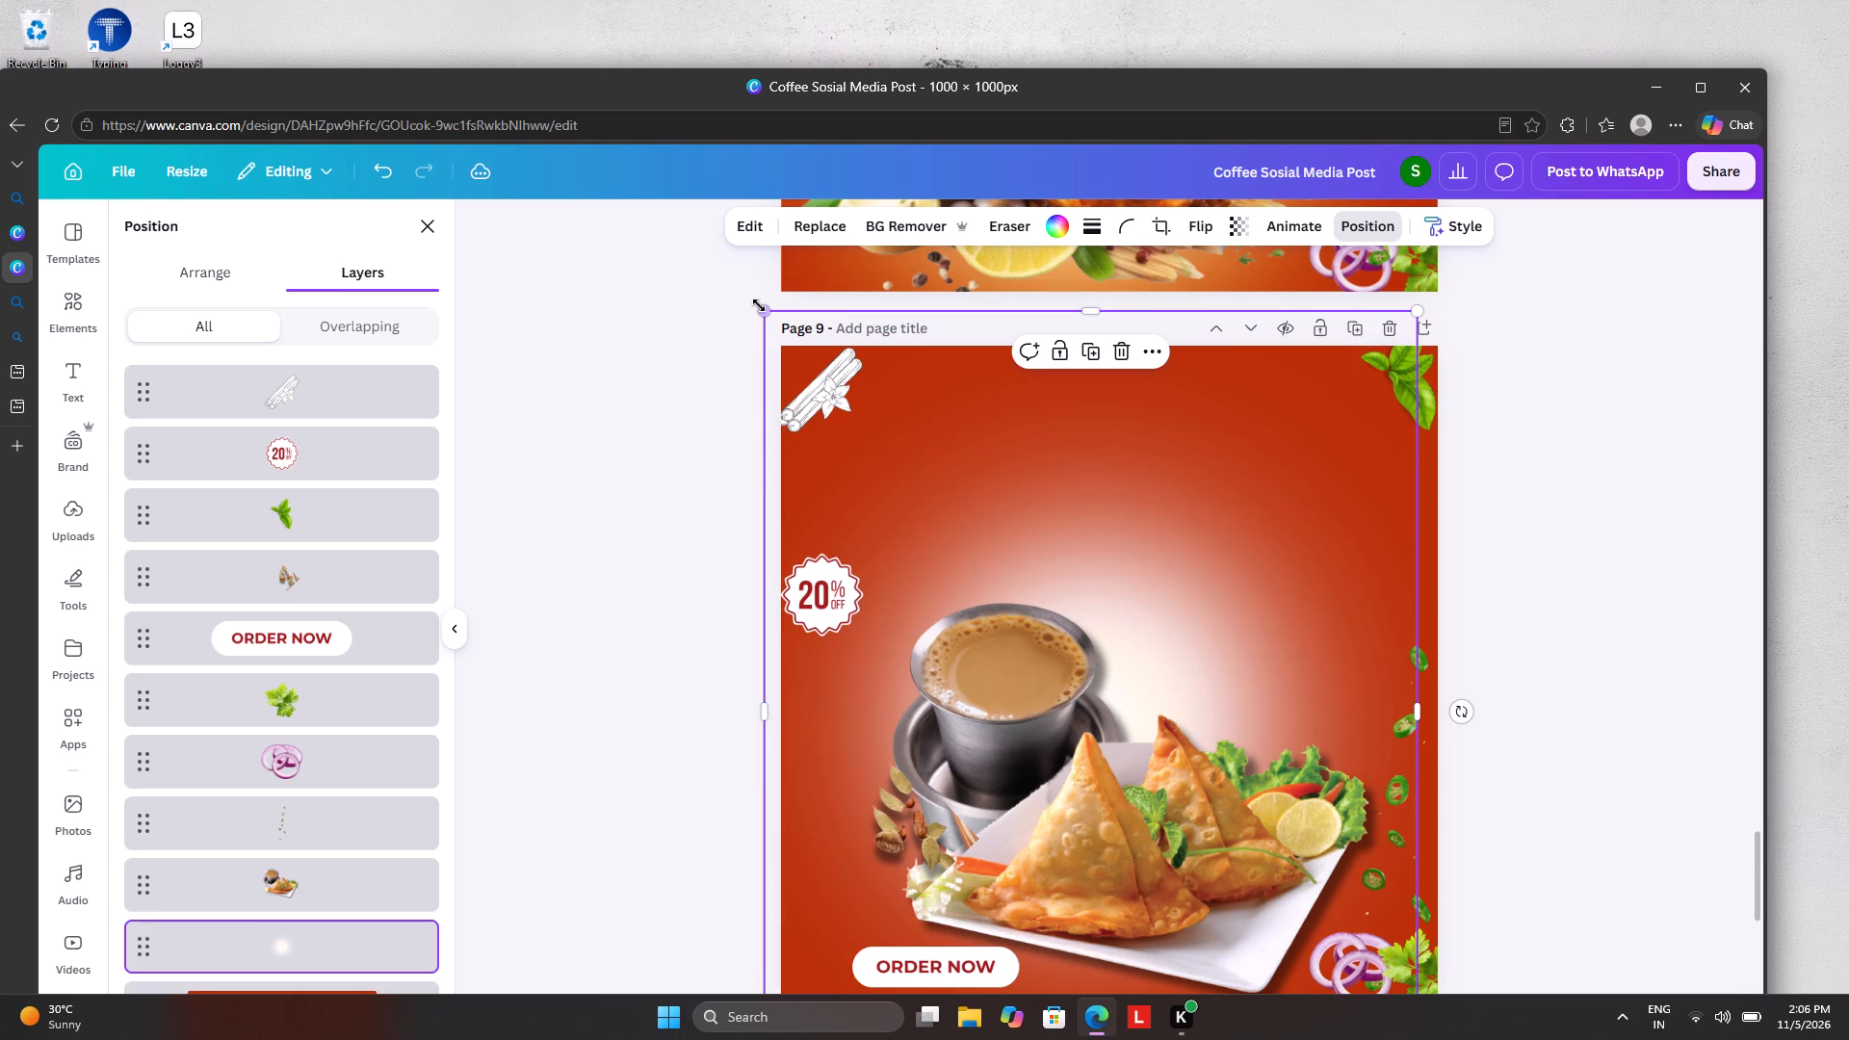
Shrink the white glow, lower it behind the tea and samosas, and trim its bottom edge to just below page 9.
drag(759, 305, 857, 467)
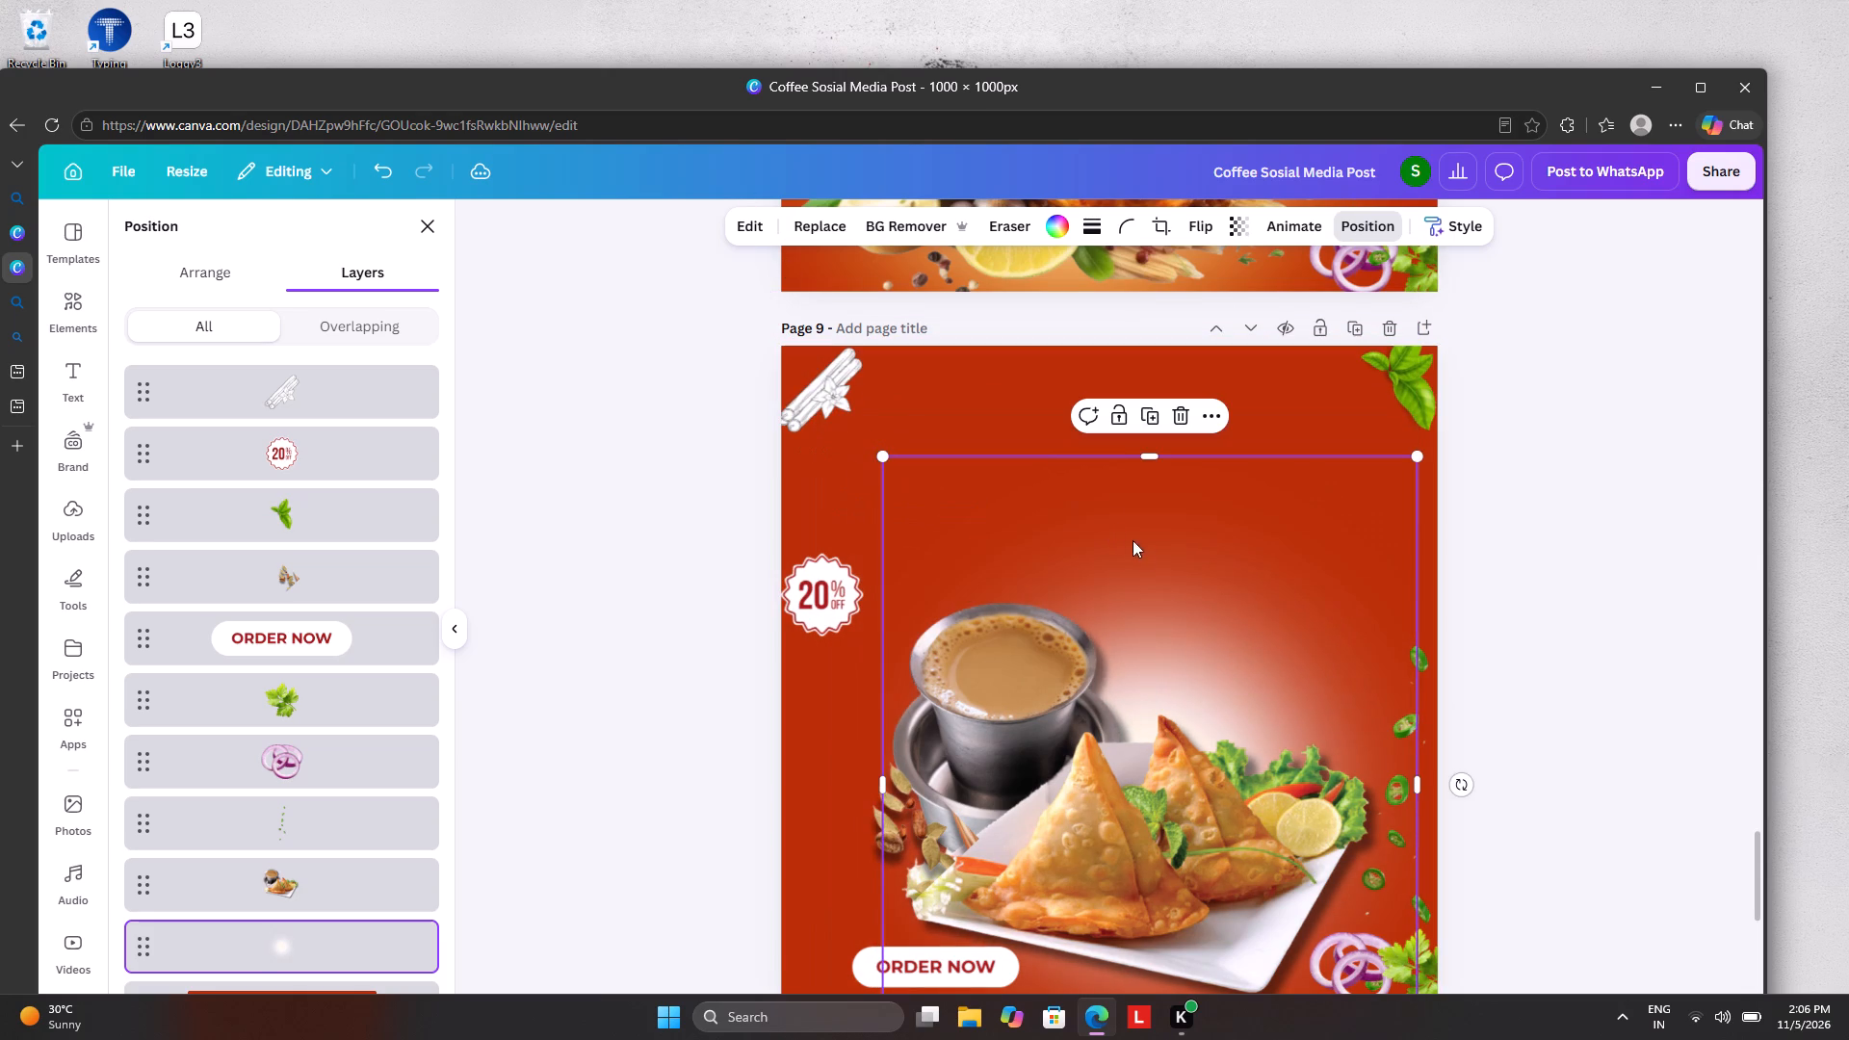
drag(1213, 557, 1165, 610)
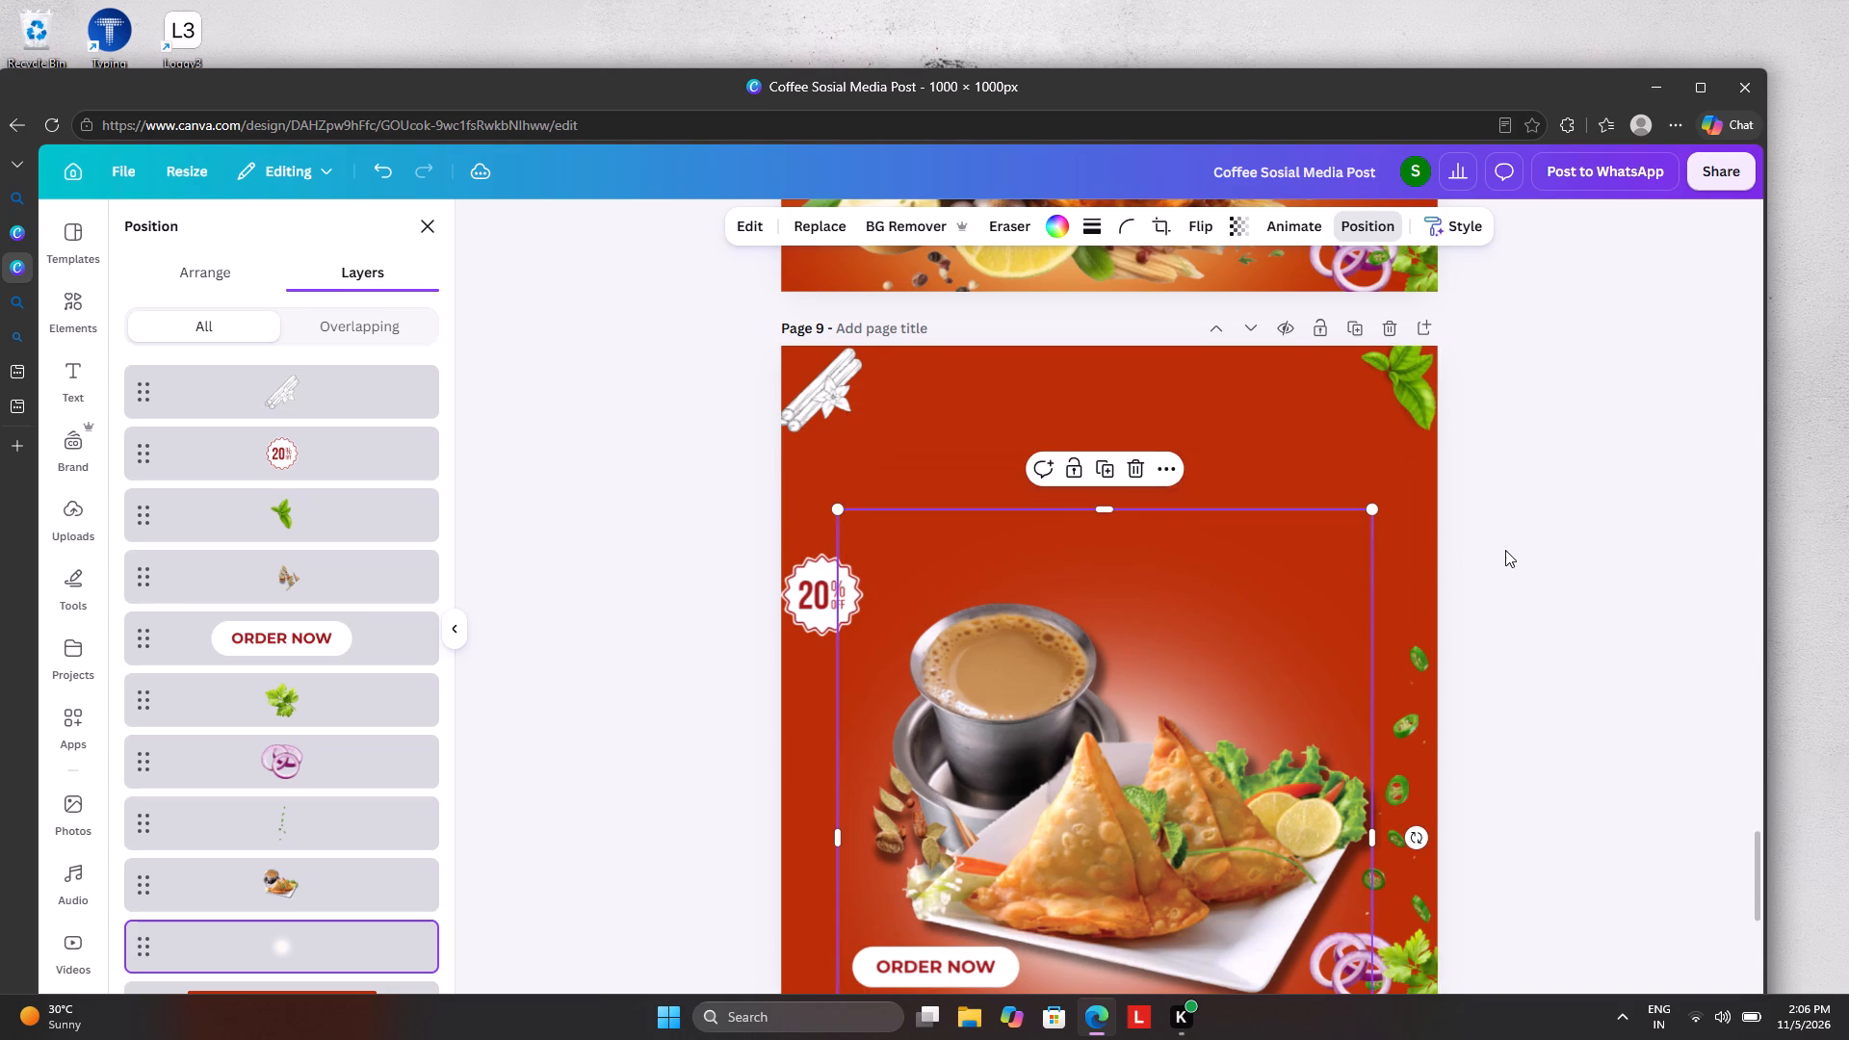
scroll(1507, 550, down, 4)
scroll(1503, 552, up, 2)
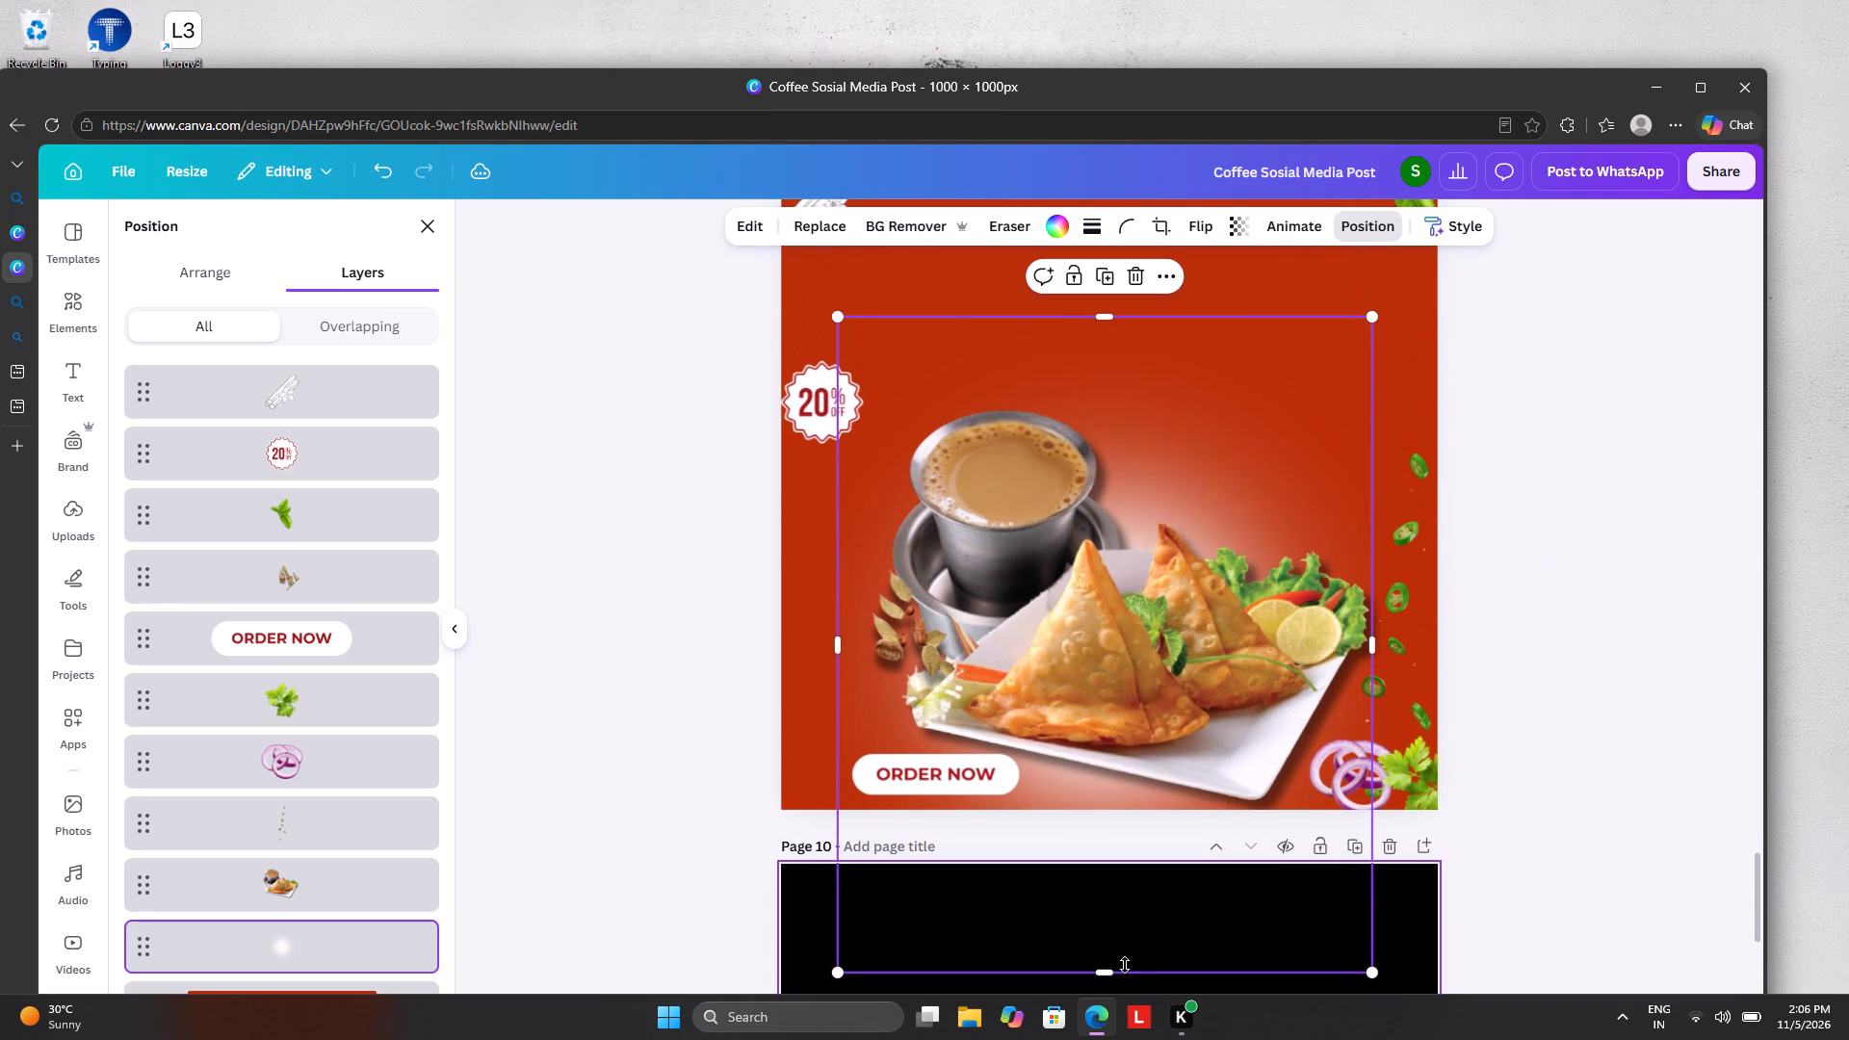
drag(1105, 975, 1098, 839)
click(1563, 639)
click(1563, 636)
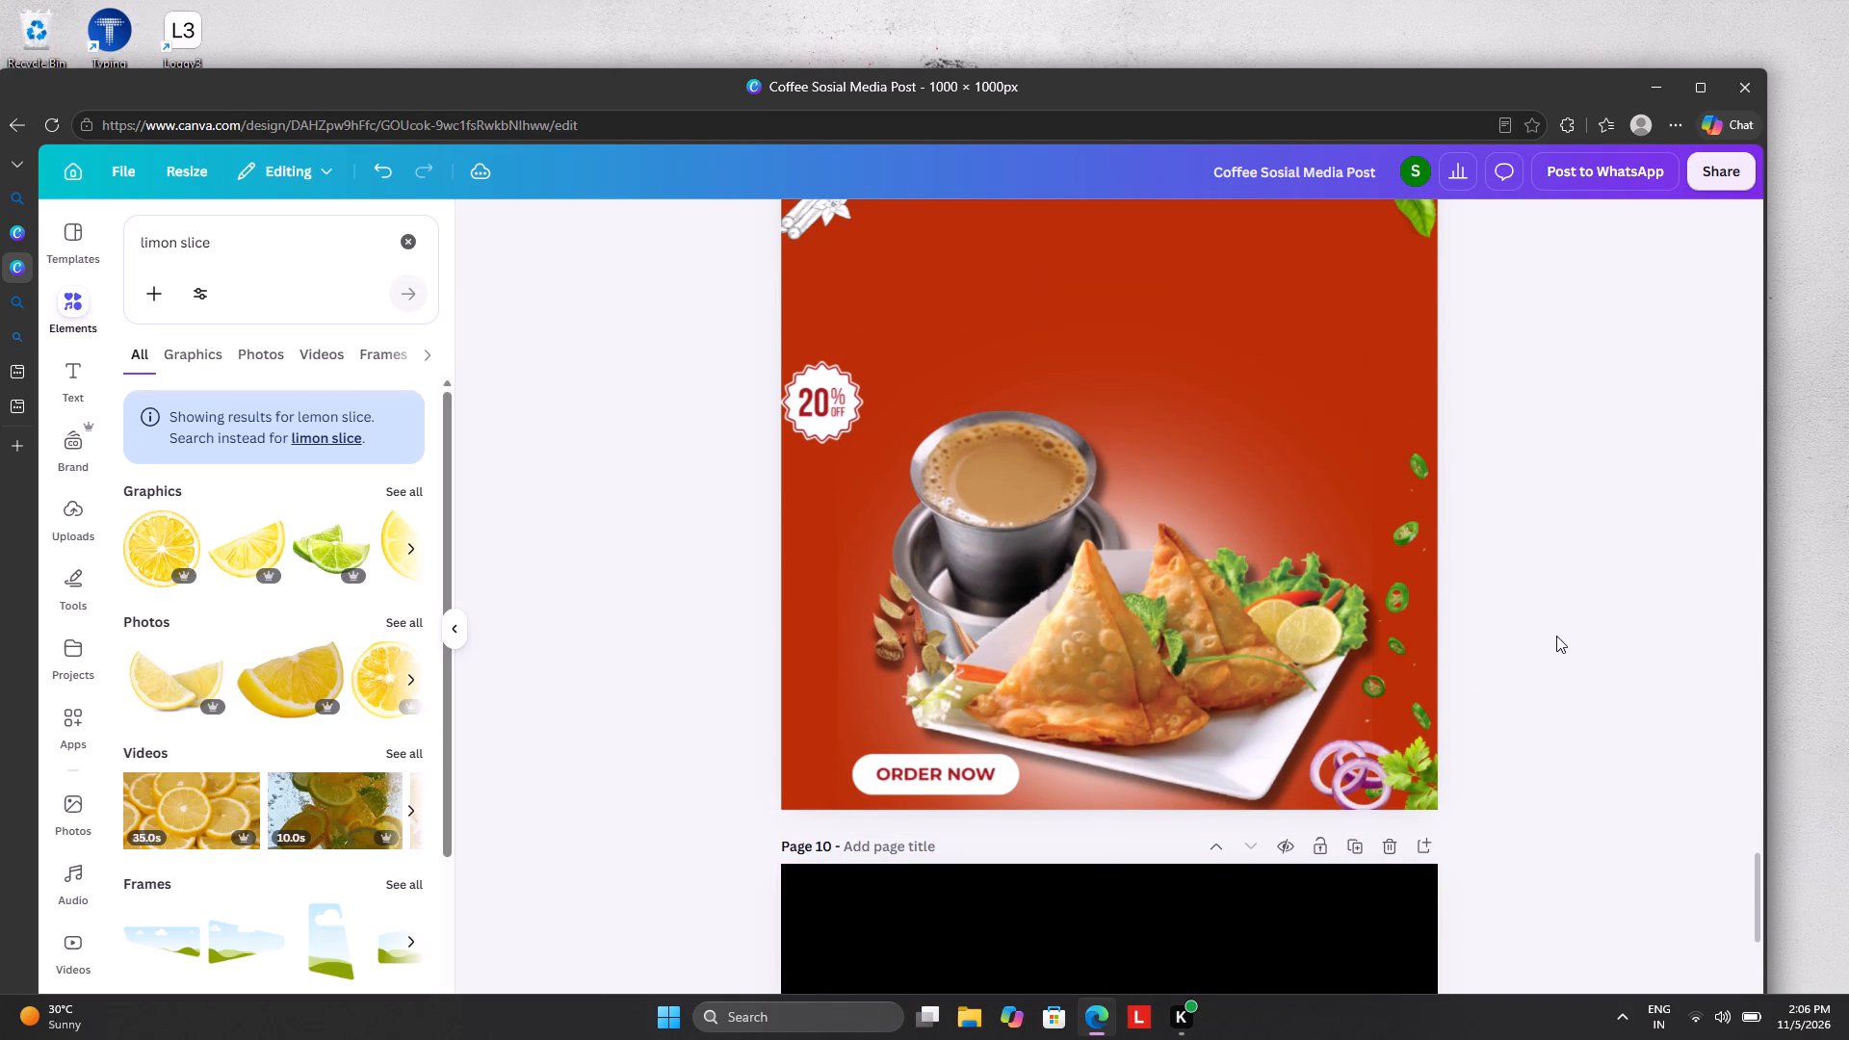
Look through the design's earlier poster pages for reference, and return to page 9.
scroll(1550, 636, up, 8)
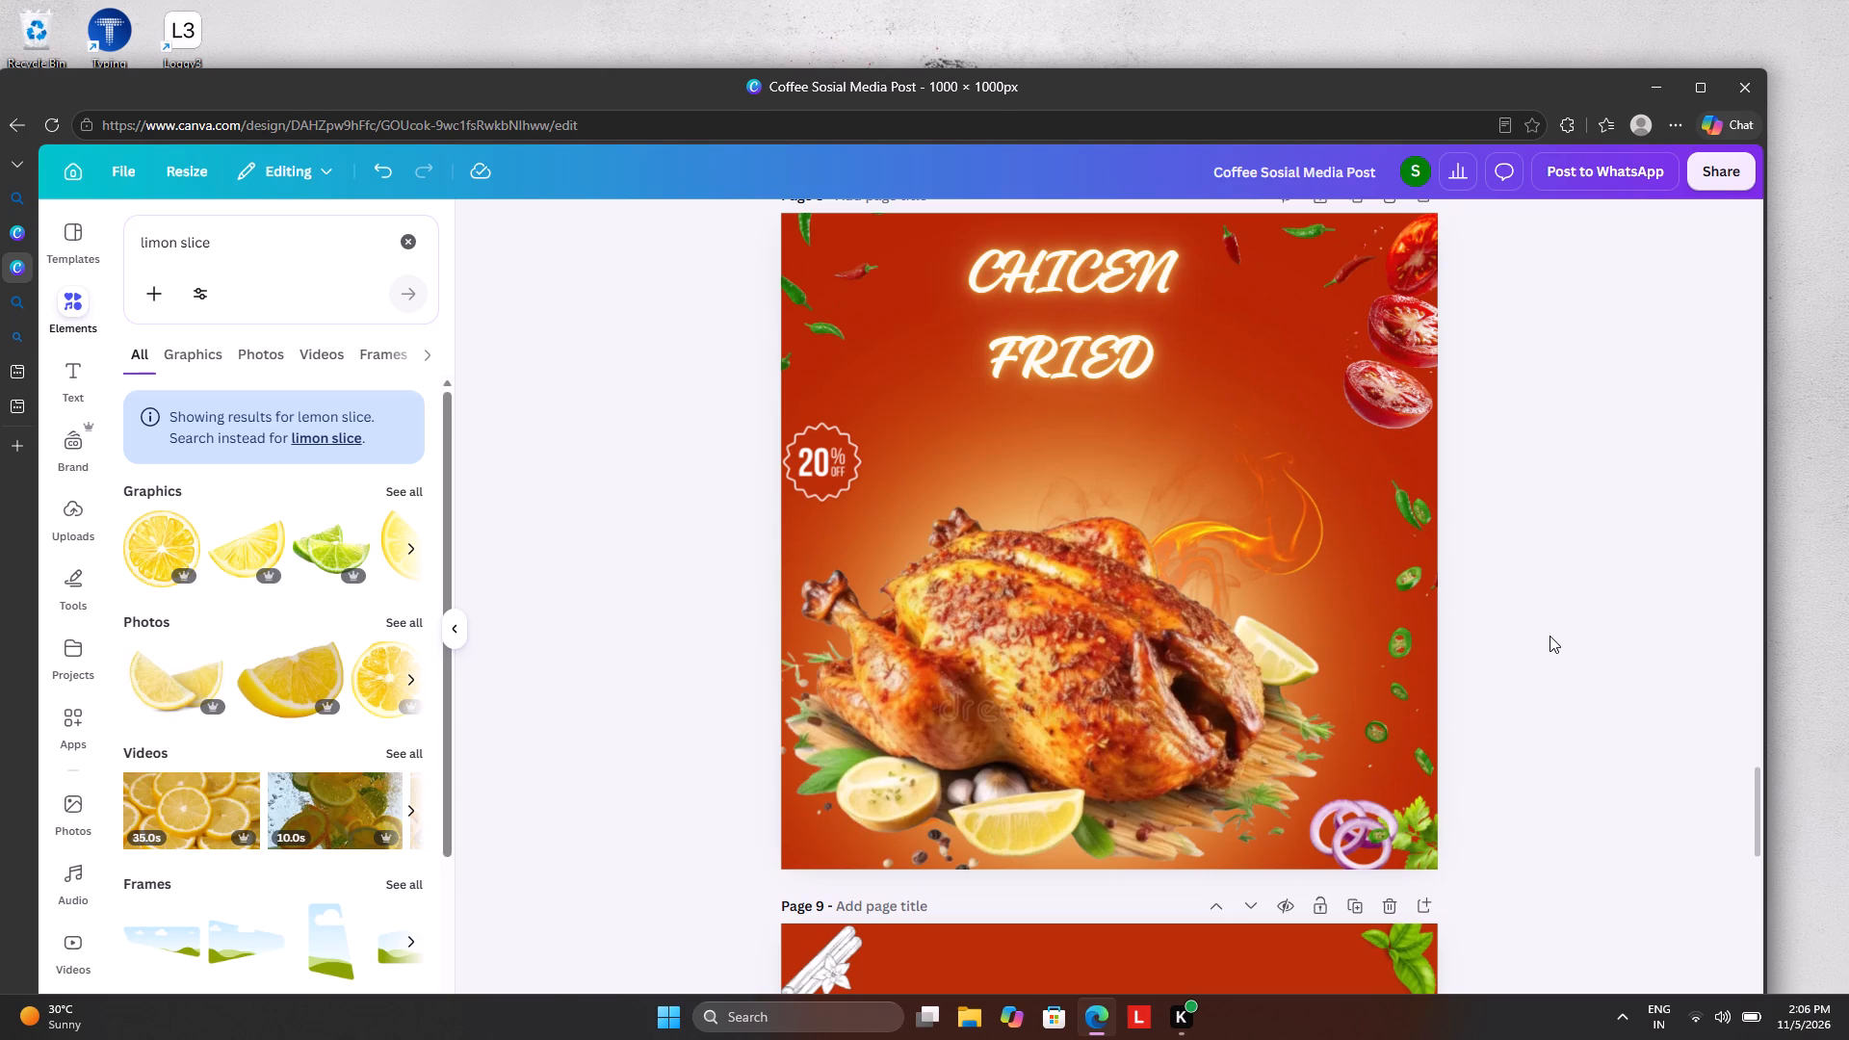
scroll(1550, 636, up, 8)
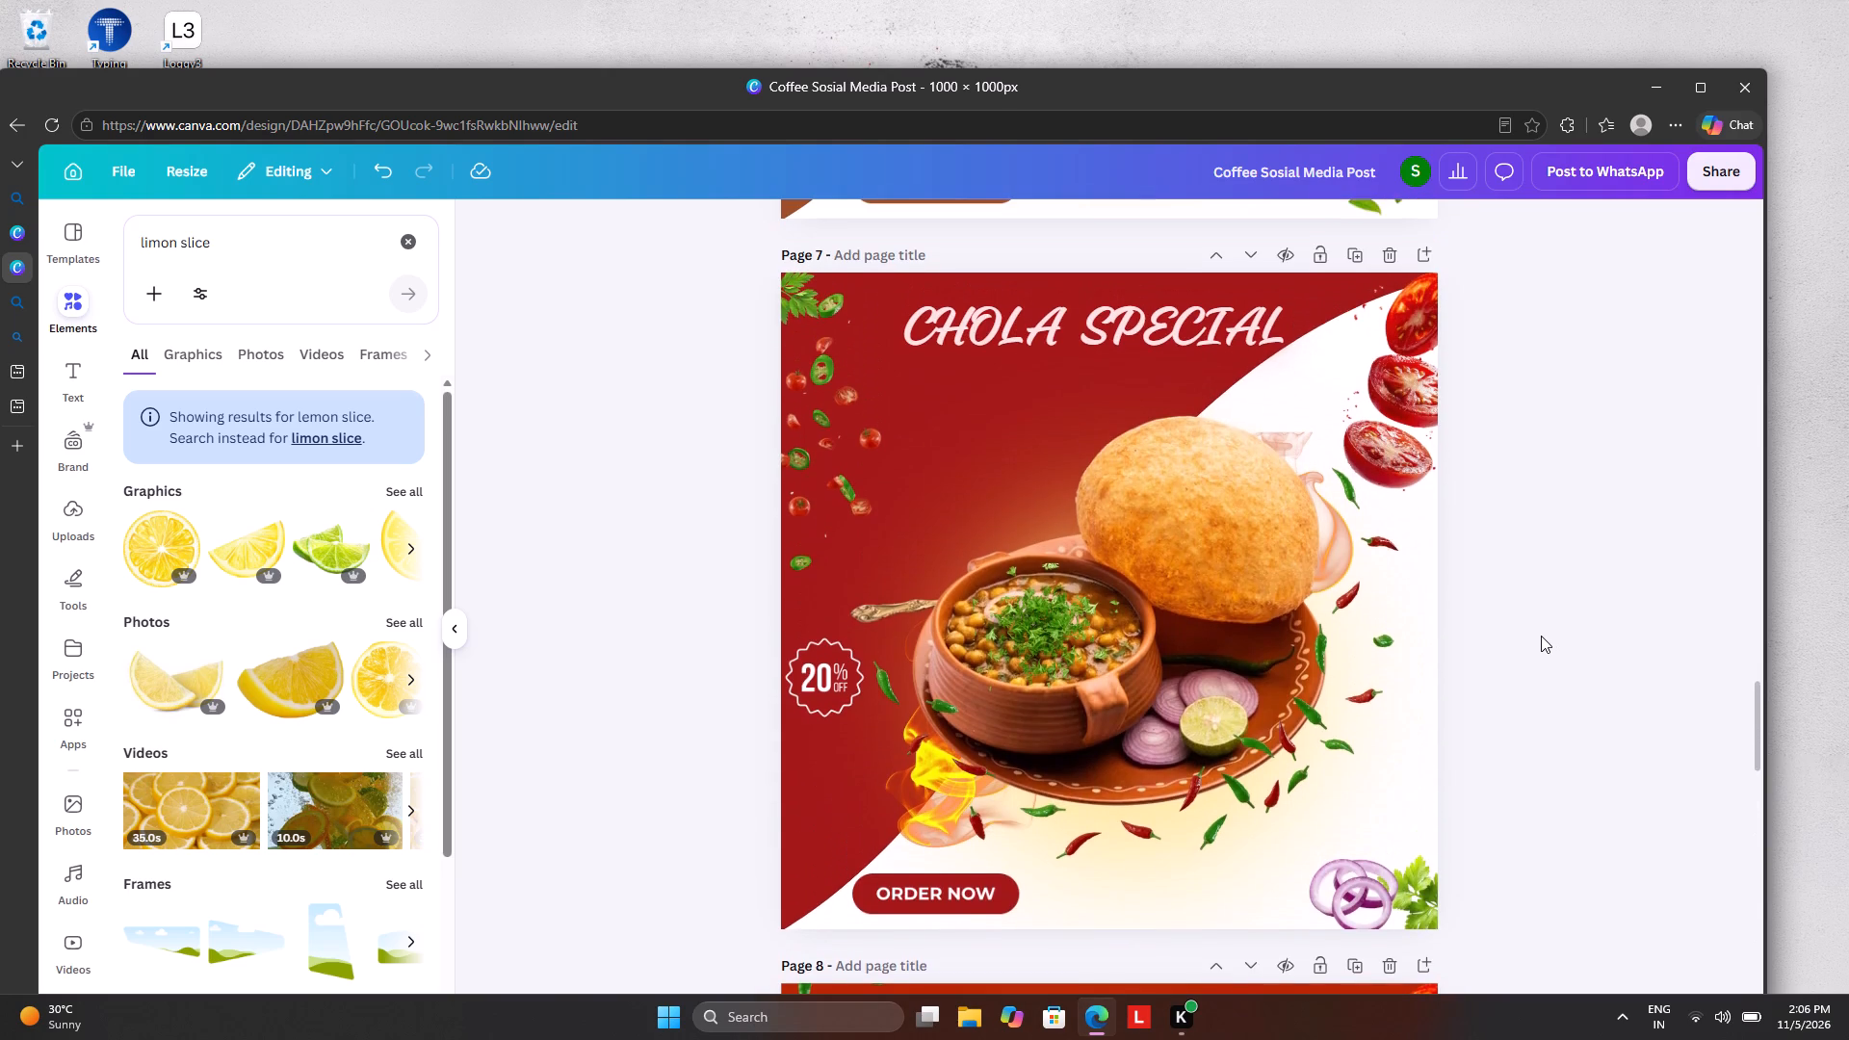
scroll(1540, 636, up, 10)
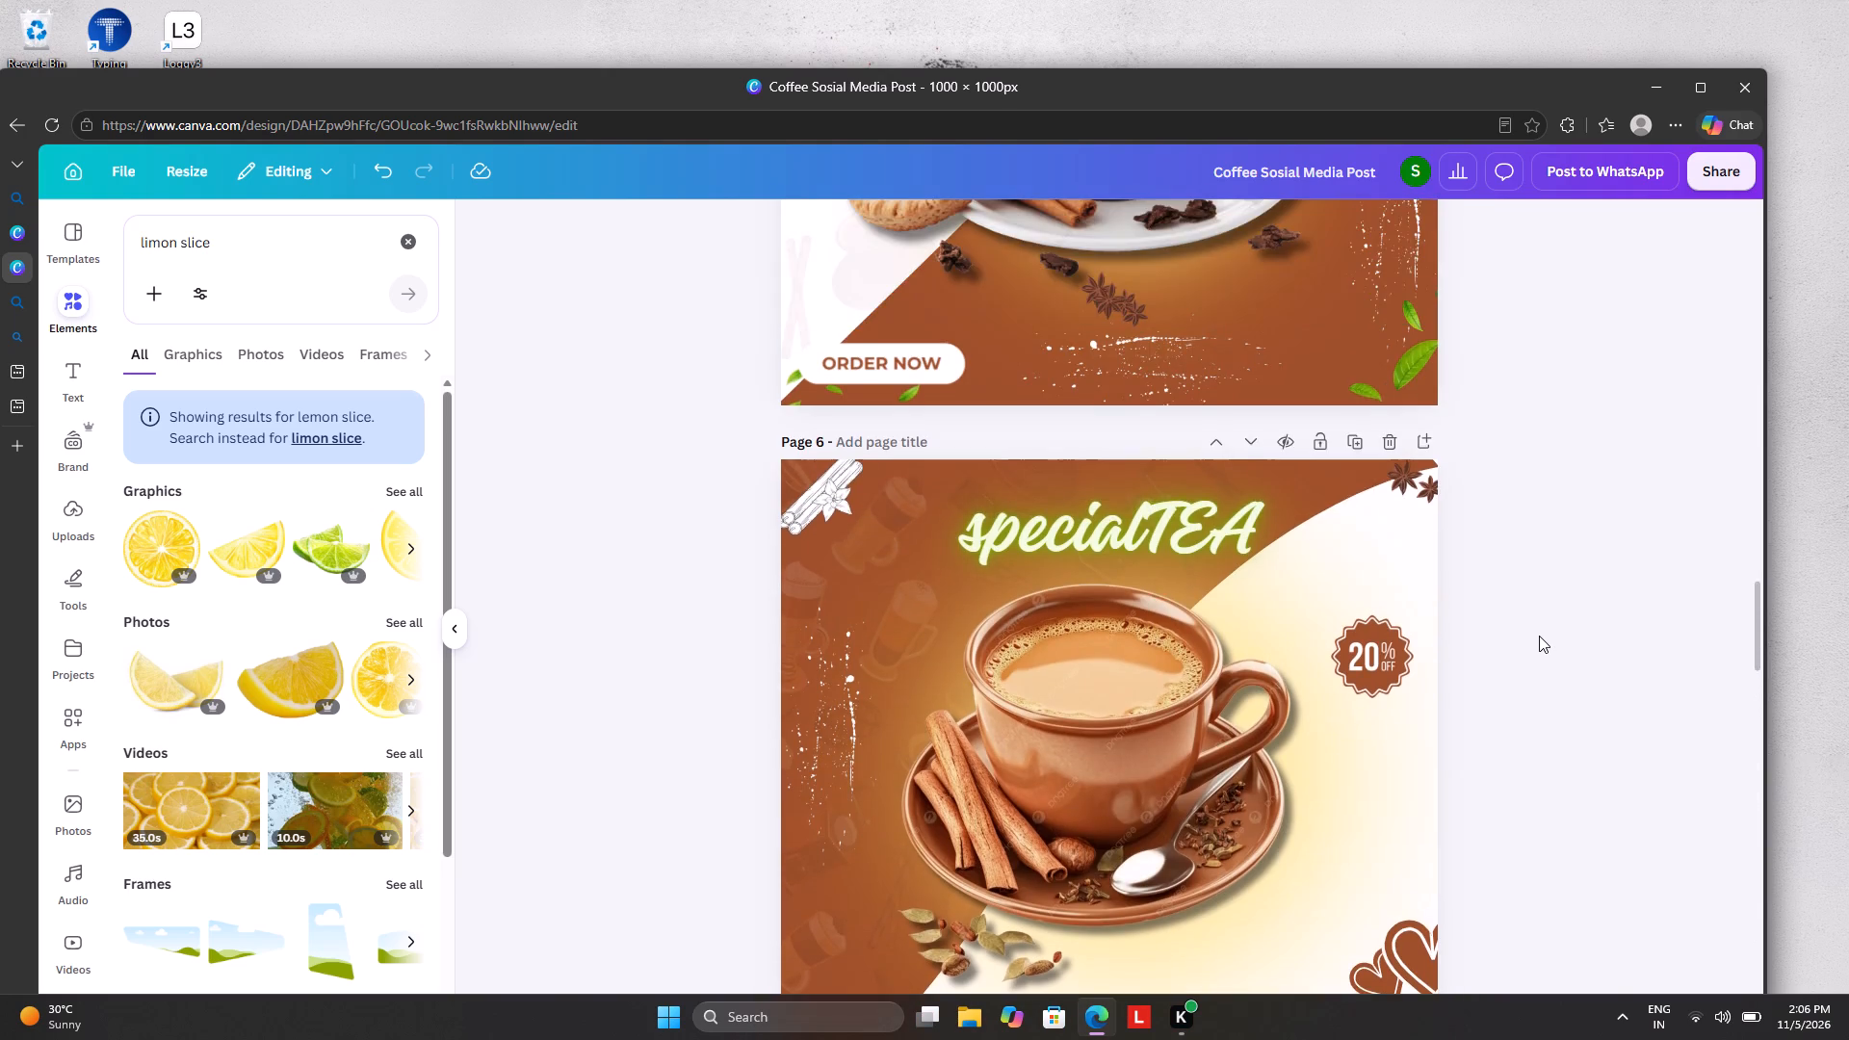
scroll(1539, 636, up, 9)
scroll(1529, 636, down, 4)
scroll(1529, 636, up, 6)
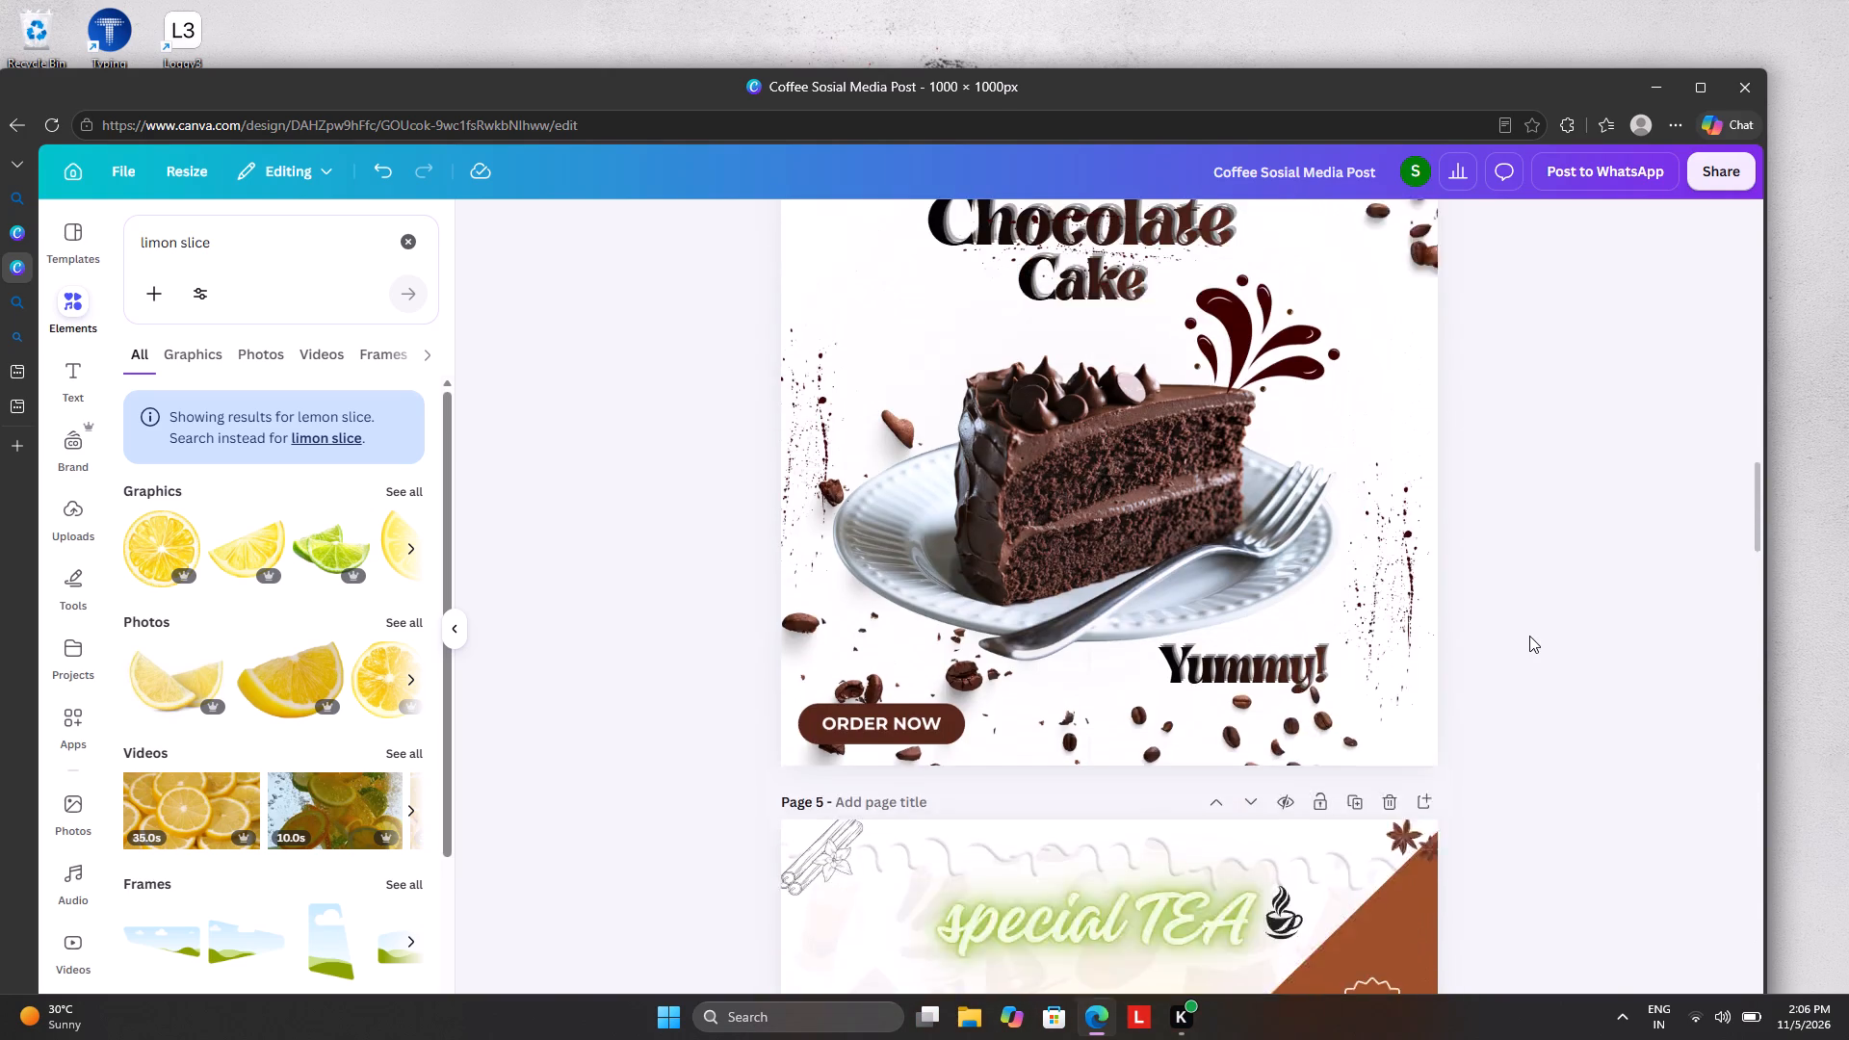
scroll(1529, 636, up, 14)
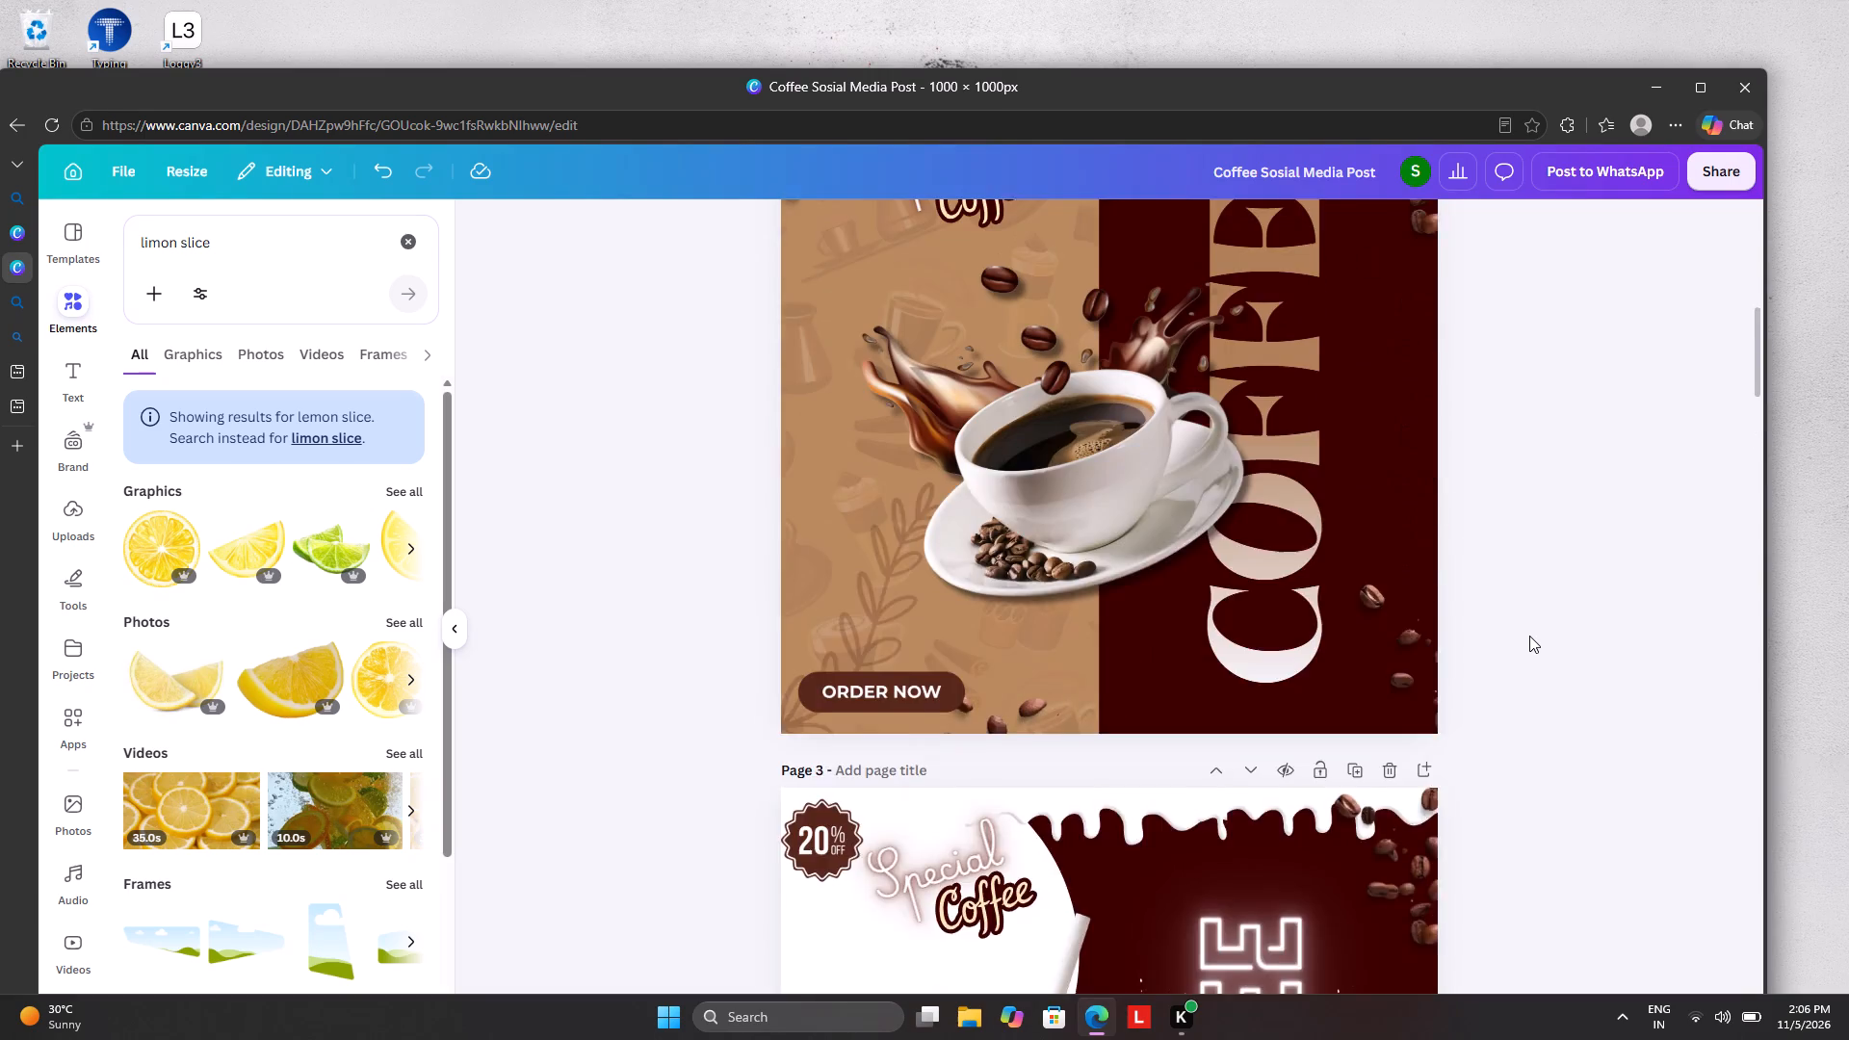
scroll(1529, 636, up, 16)
scroll(1529, 636, down, 4)
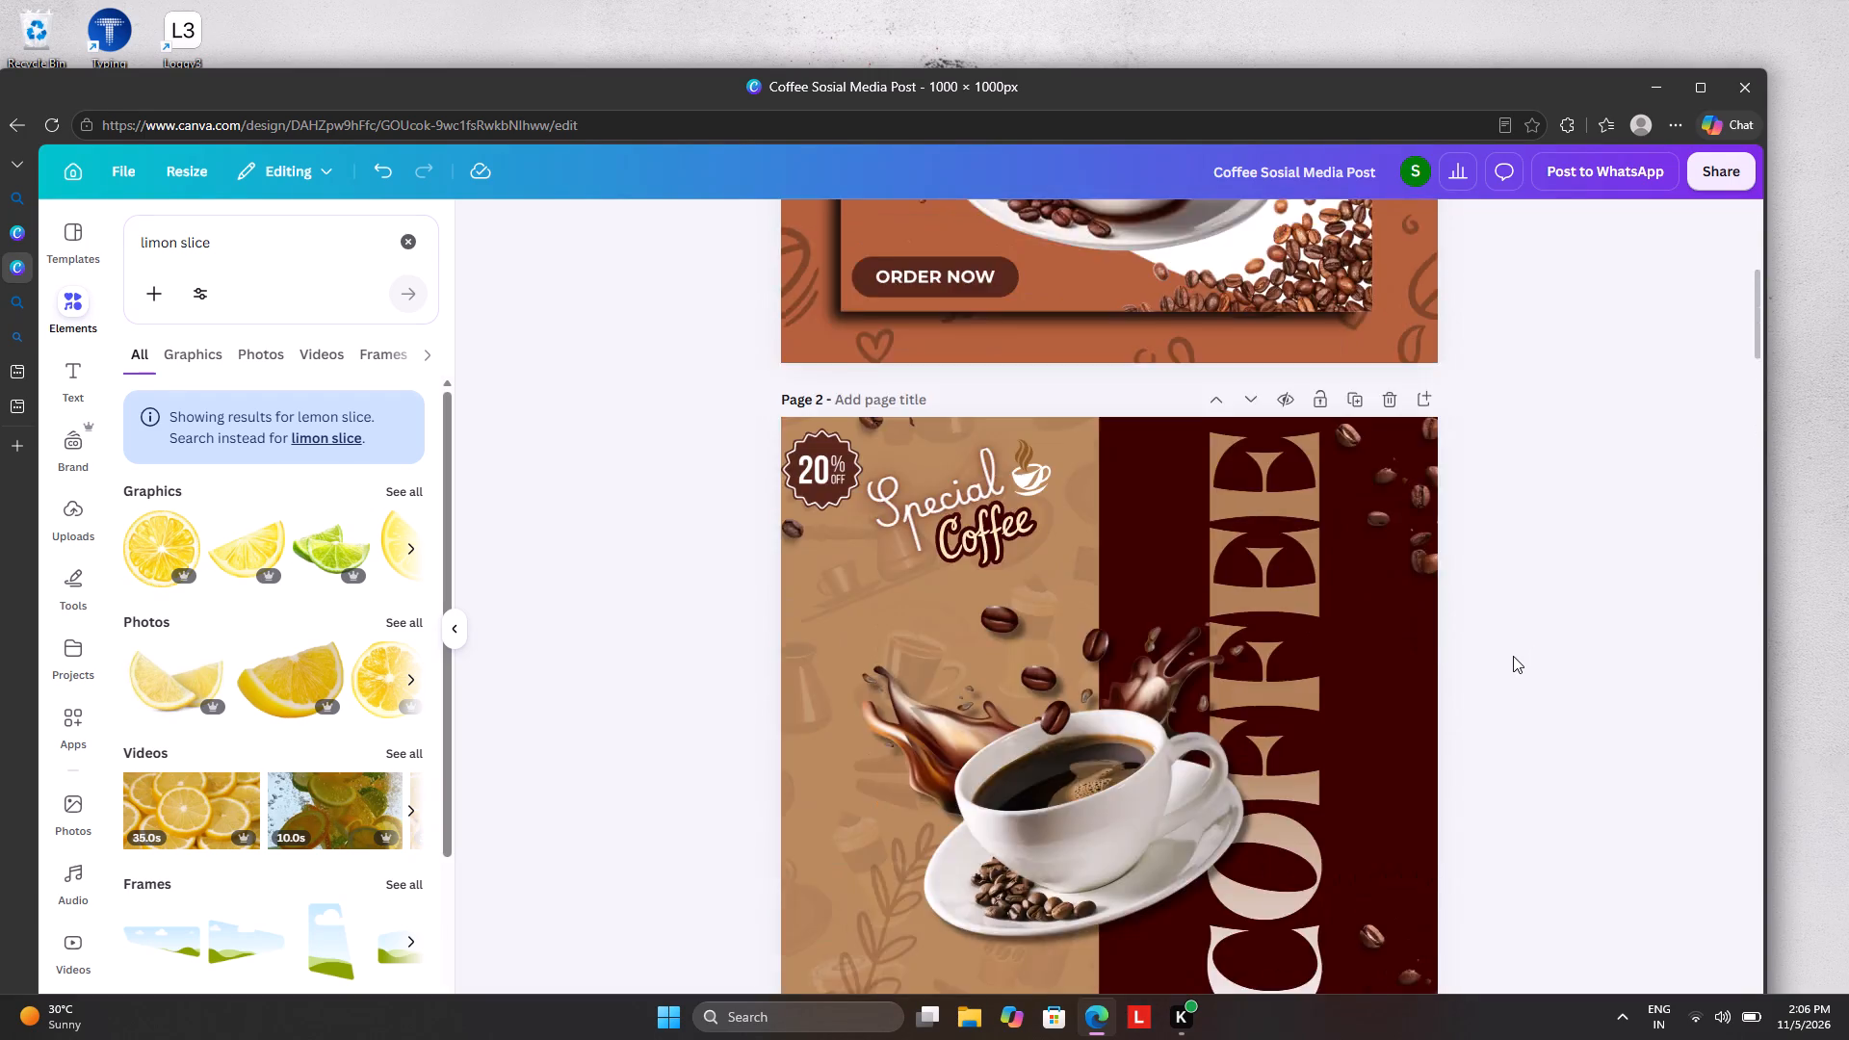
scroll(1513, 656, down, 20)
scroll(1513, 656, down, 9)
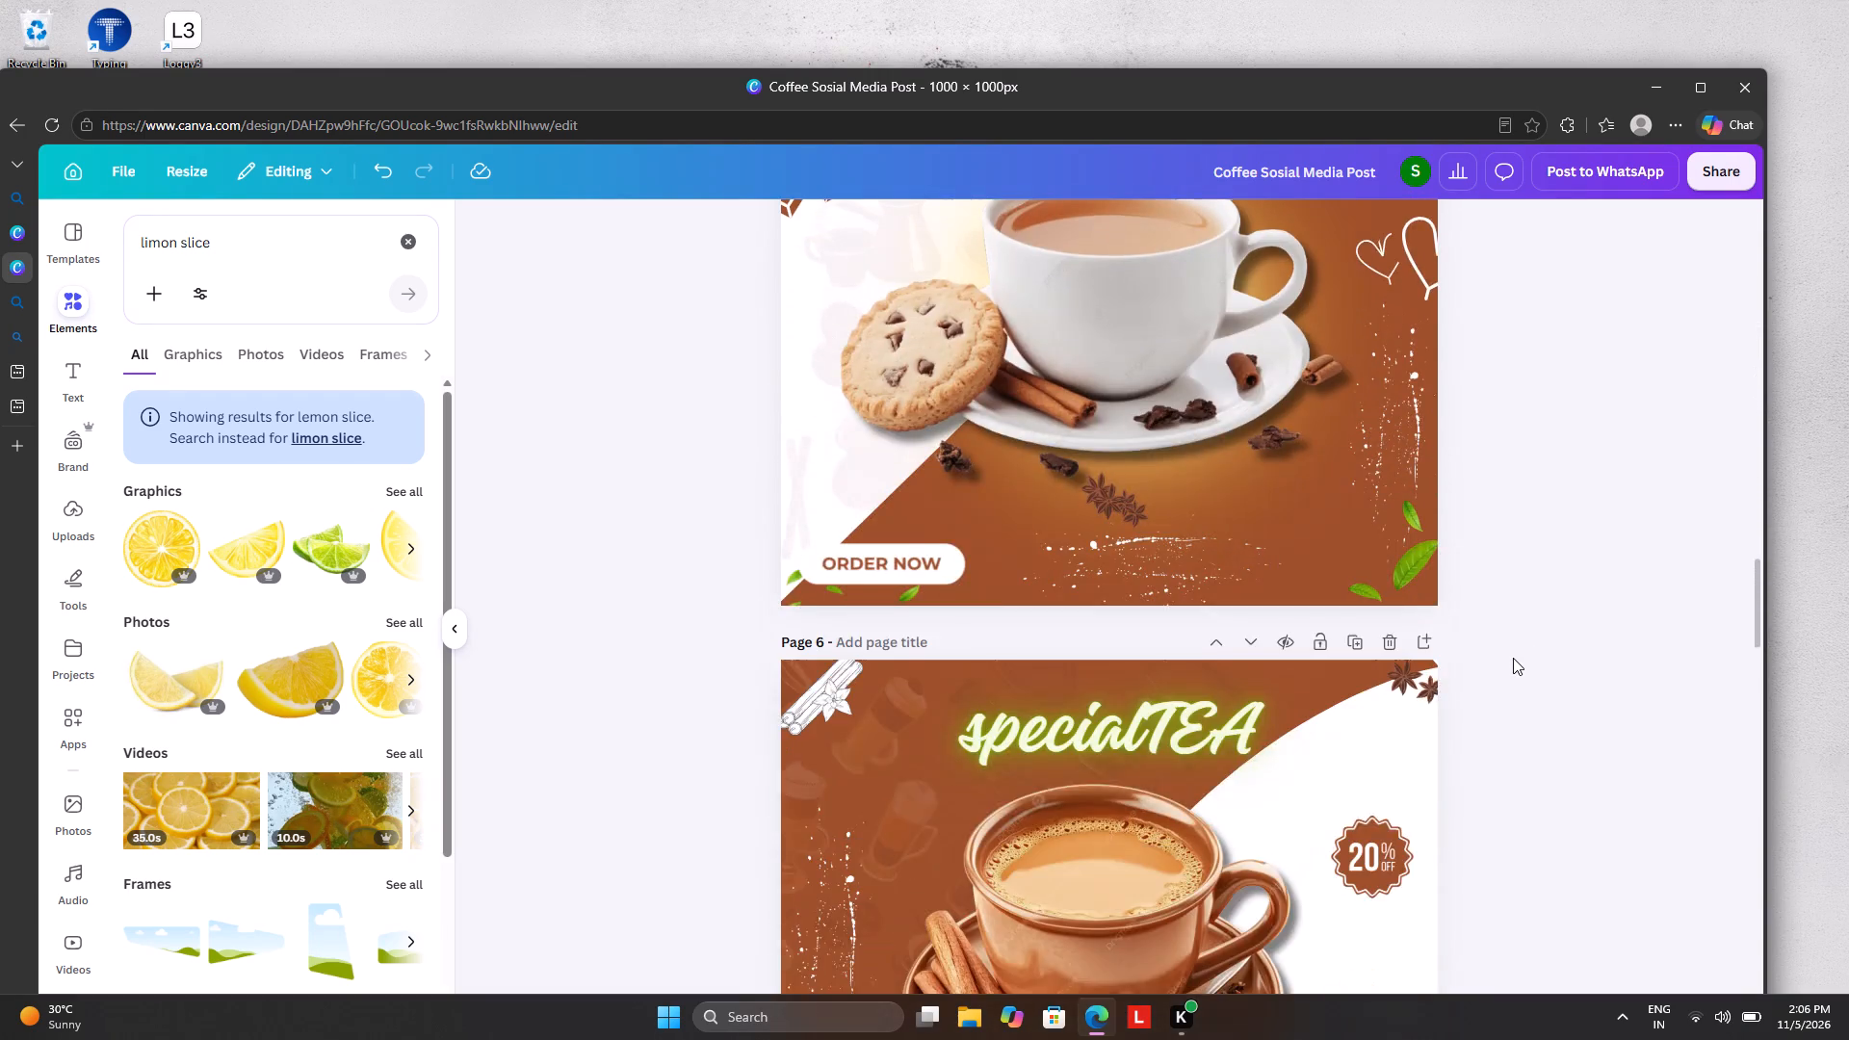
scroll(1513, 658, down, 19)
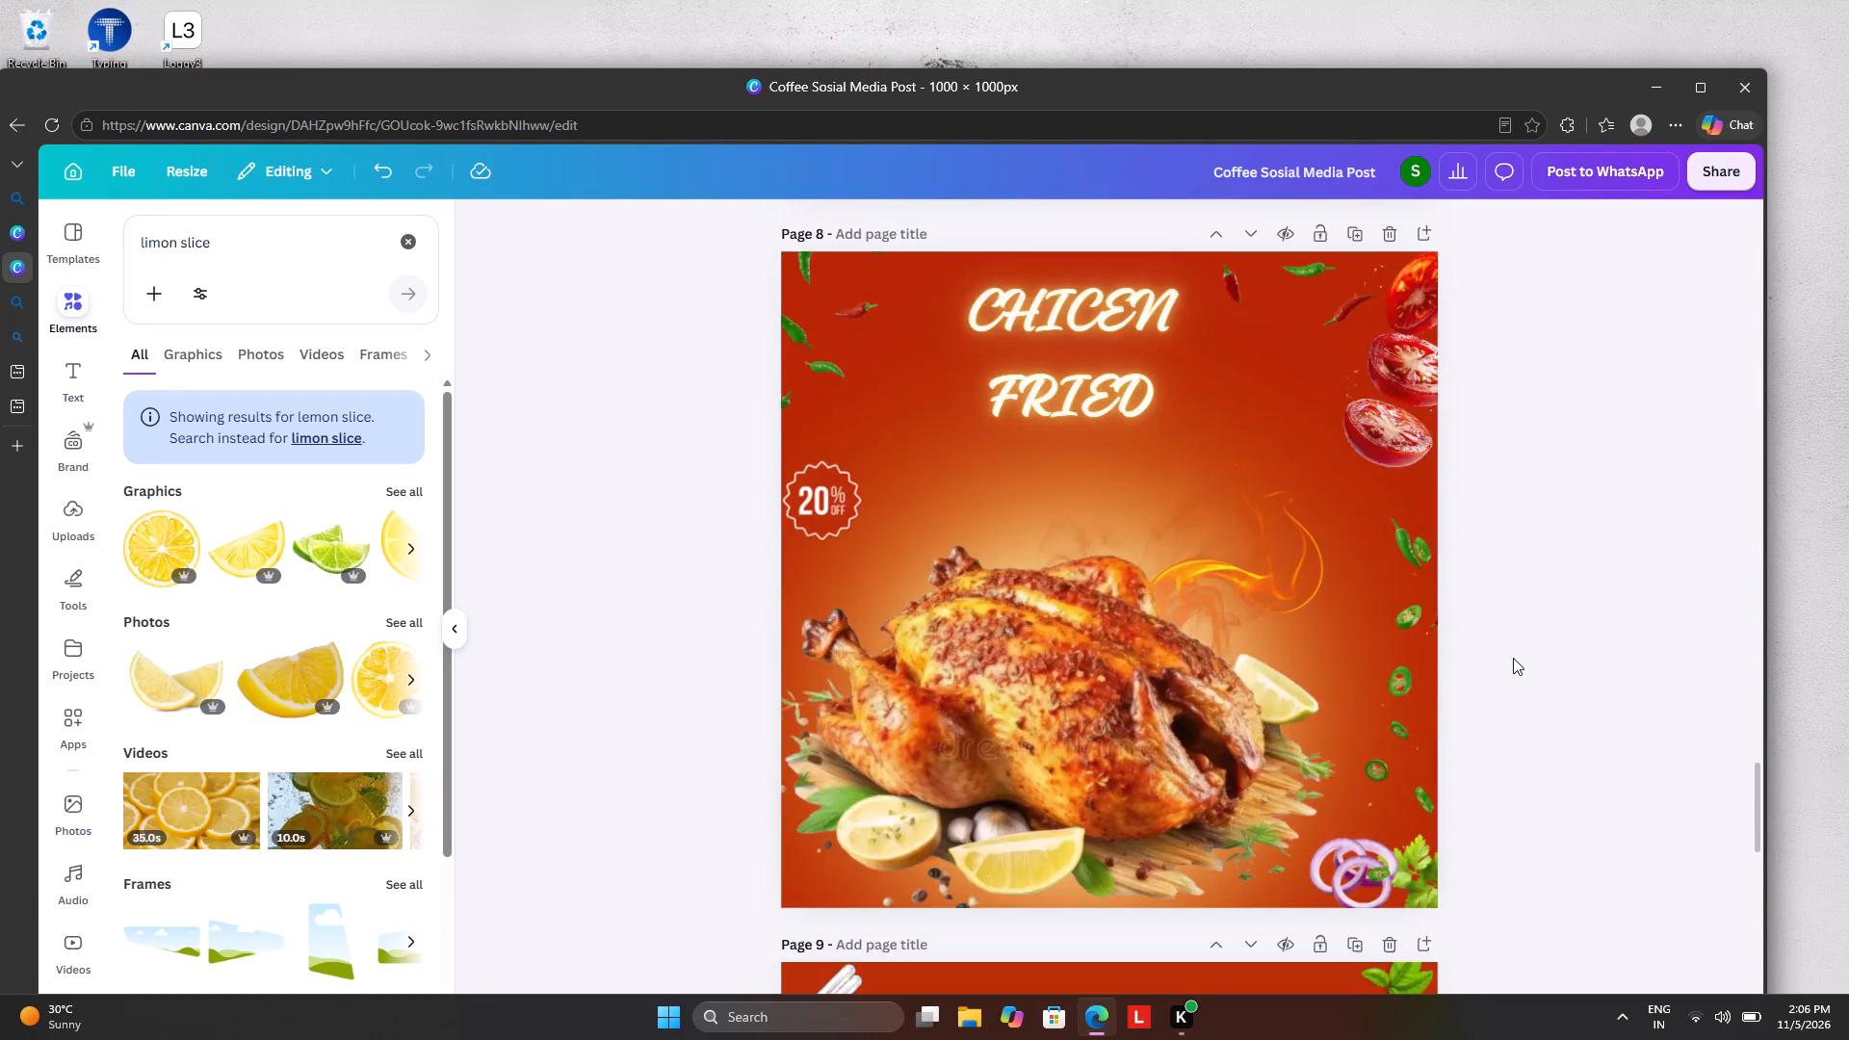
scroll(1513, 658, down, 11)
scroll(1513, 658, up, 3)
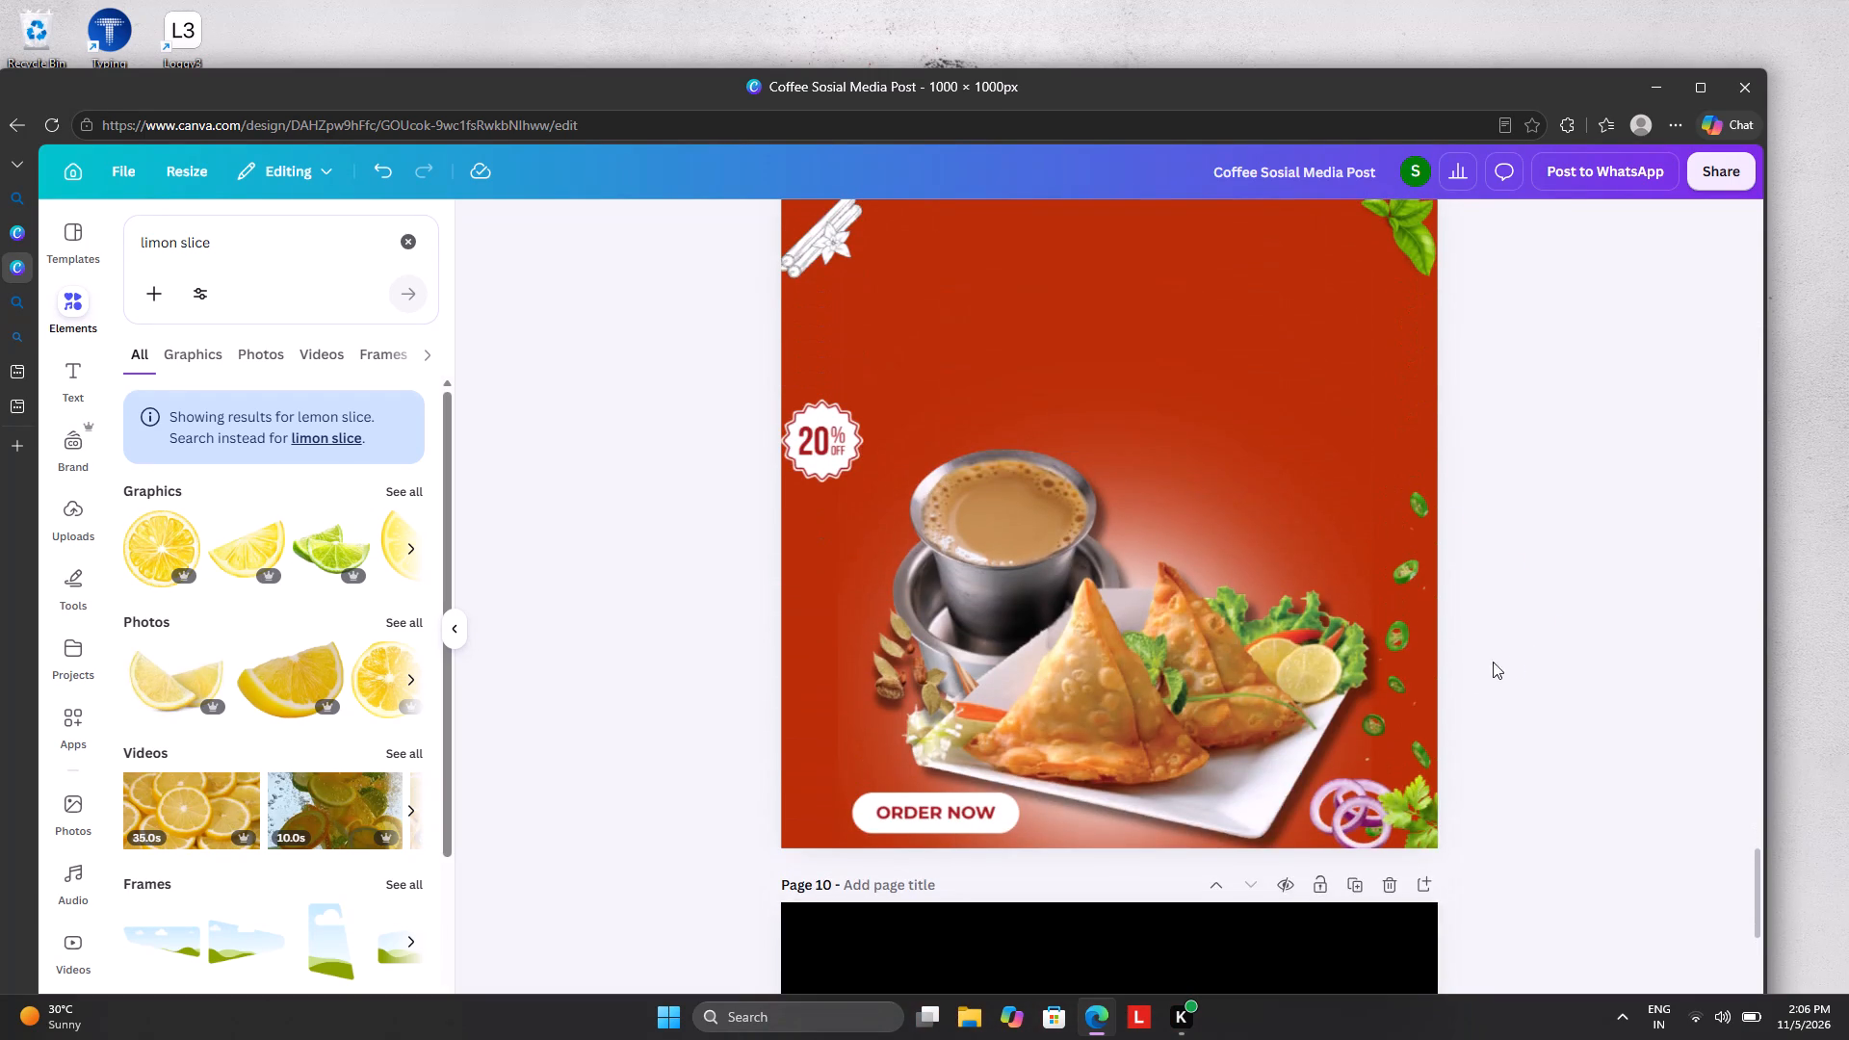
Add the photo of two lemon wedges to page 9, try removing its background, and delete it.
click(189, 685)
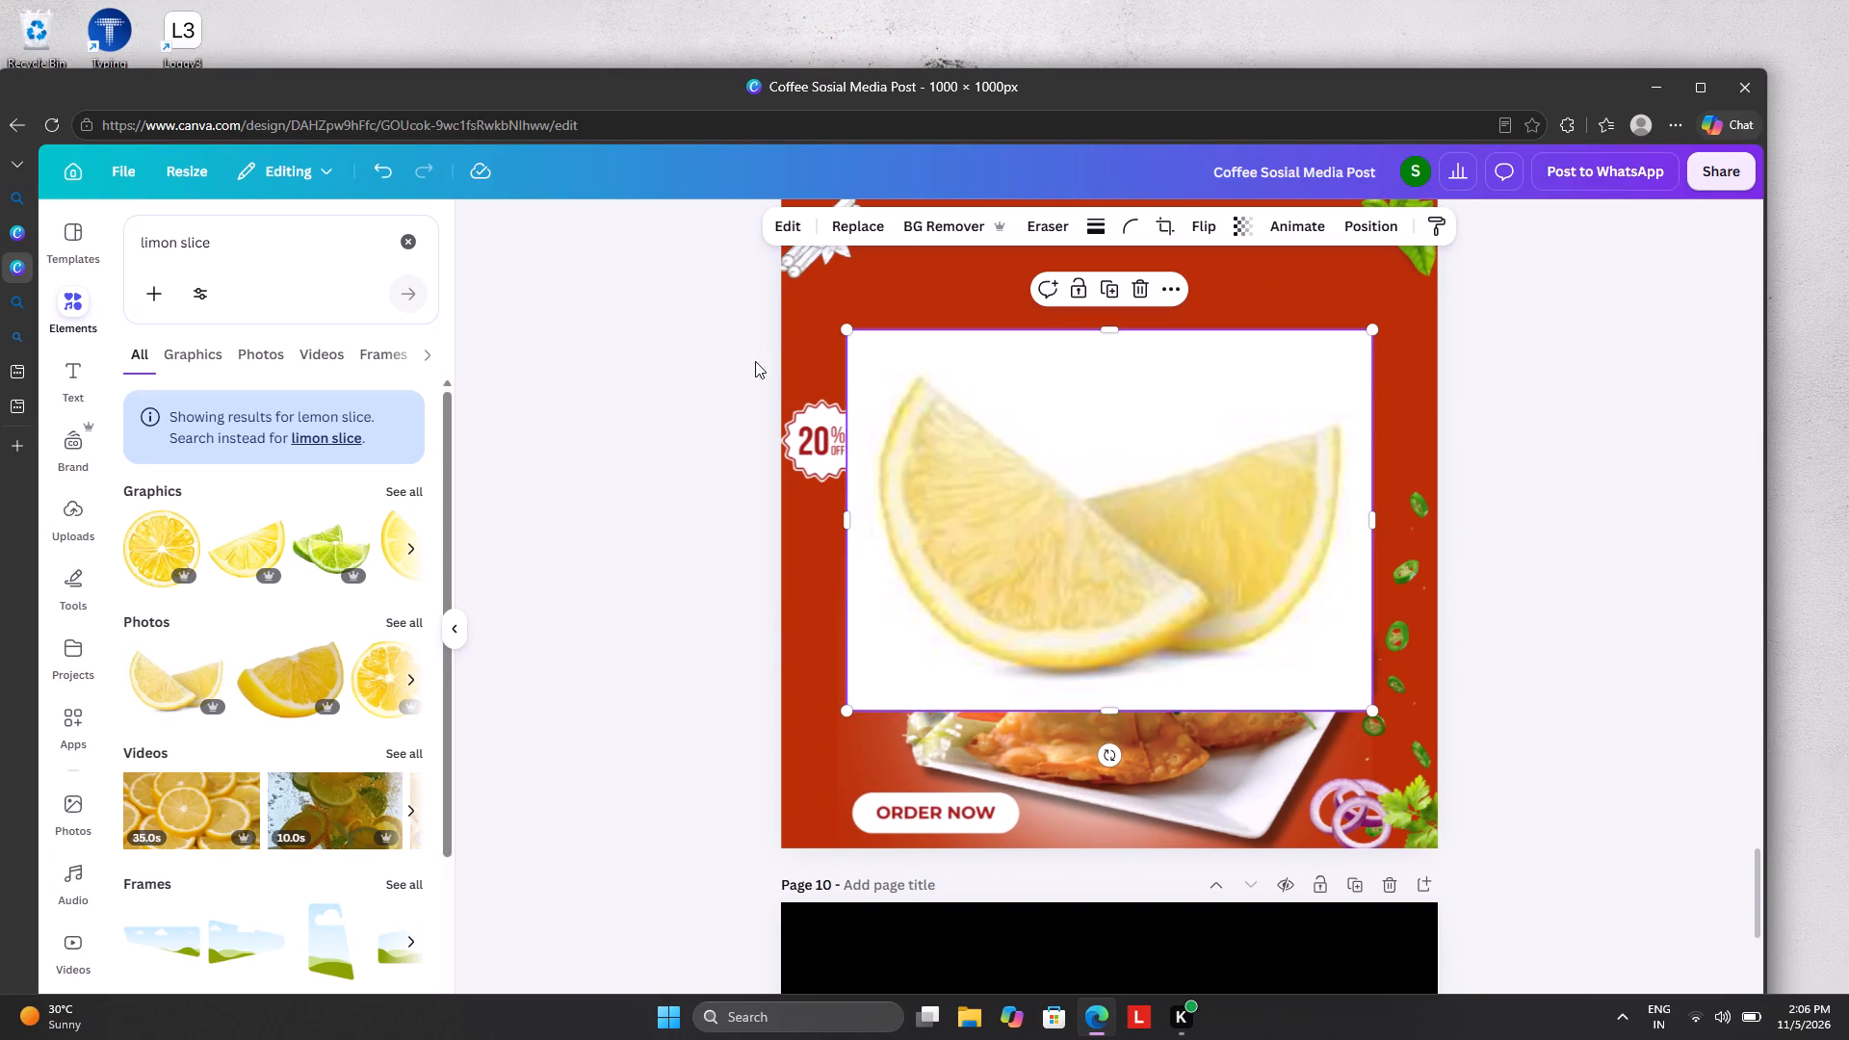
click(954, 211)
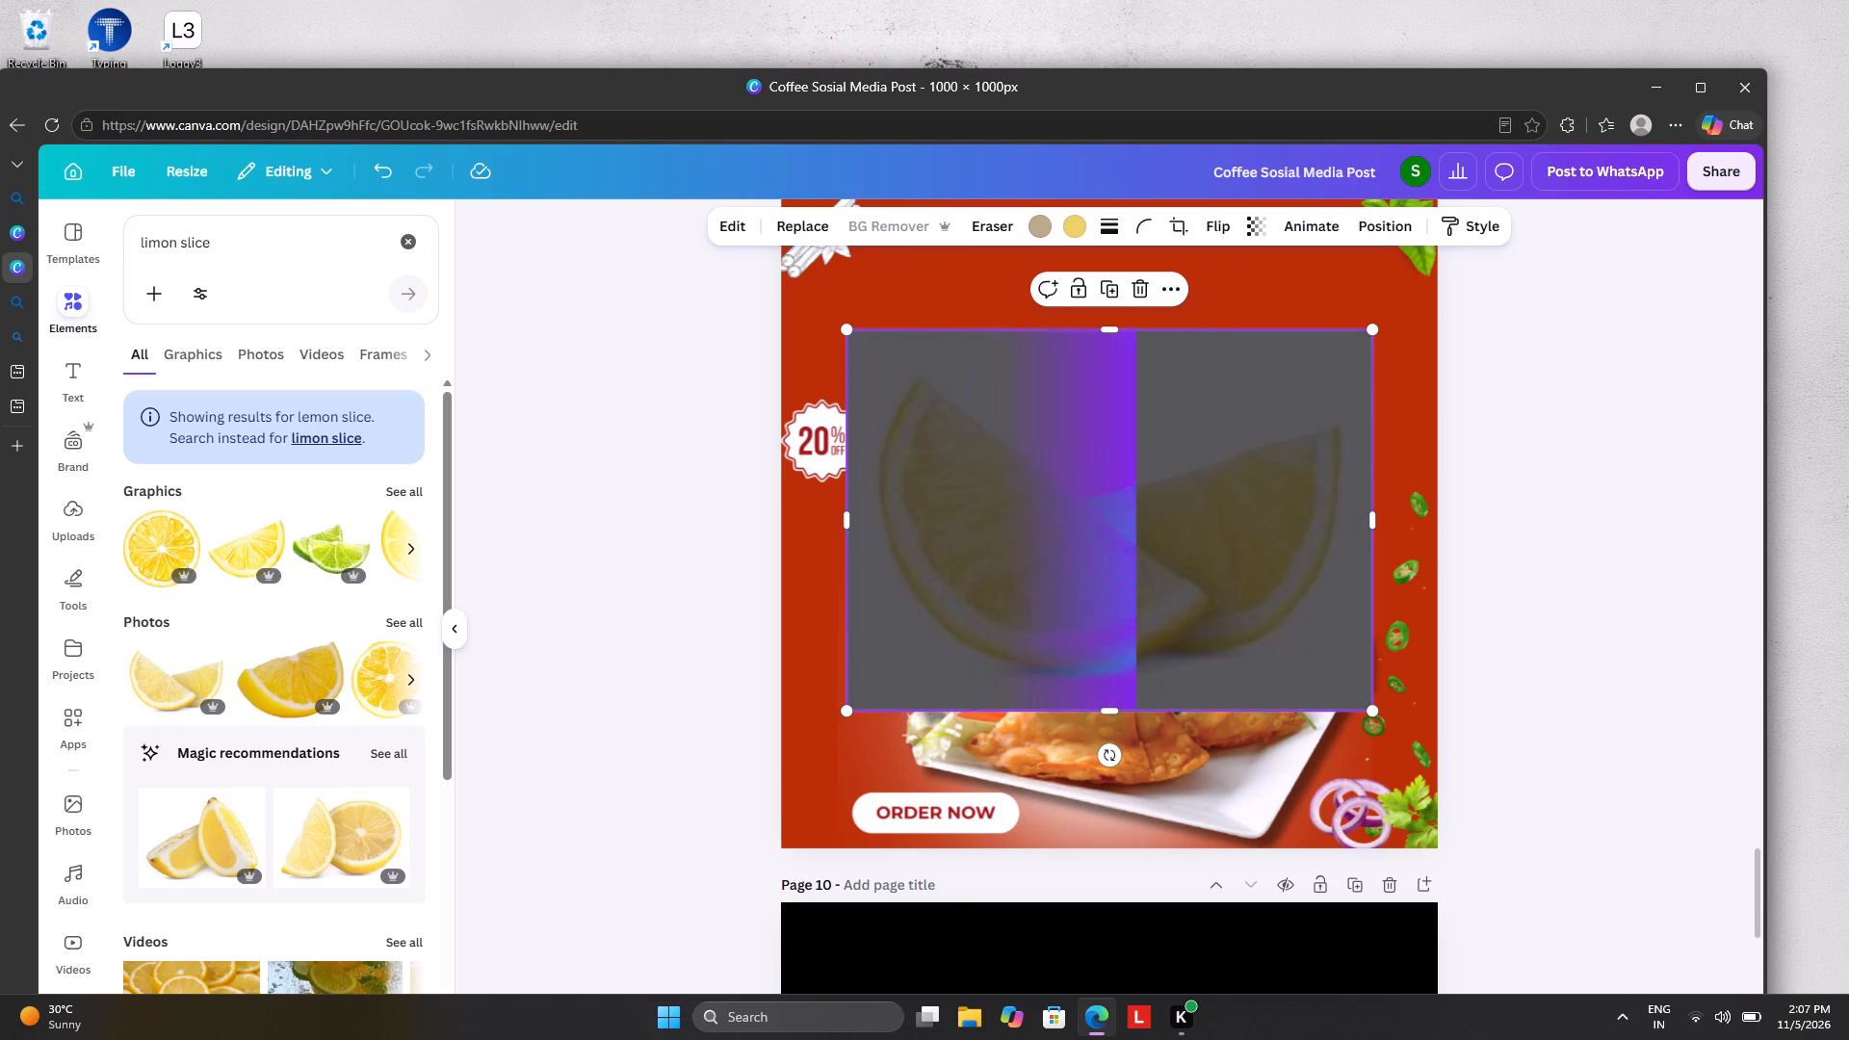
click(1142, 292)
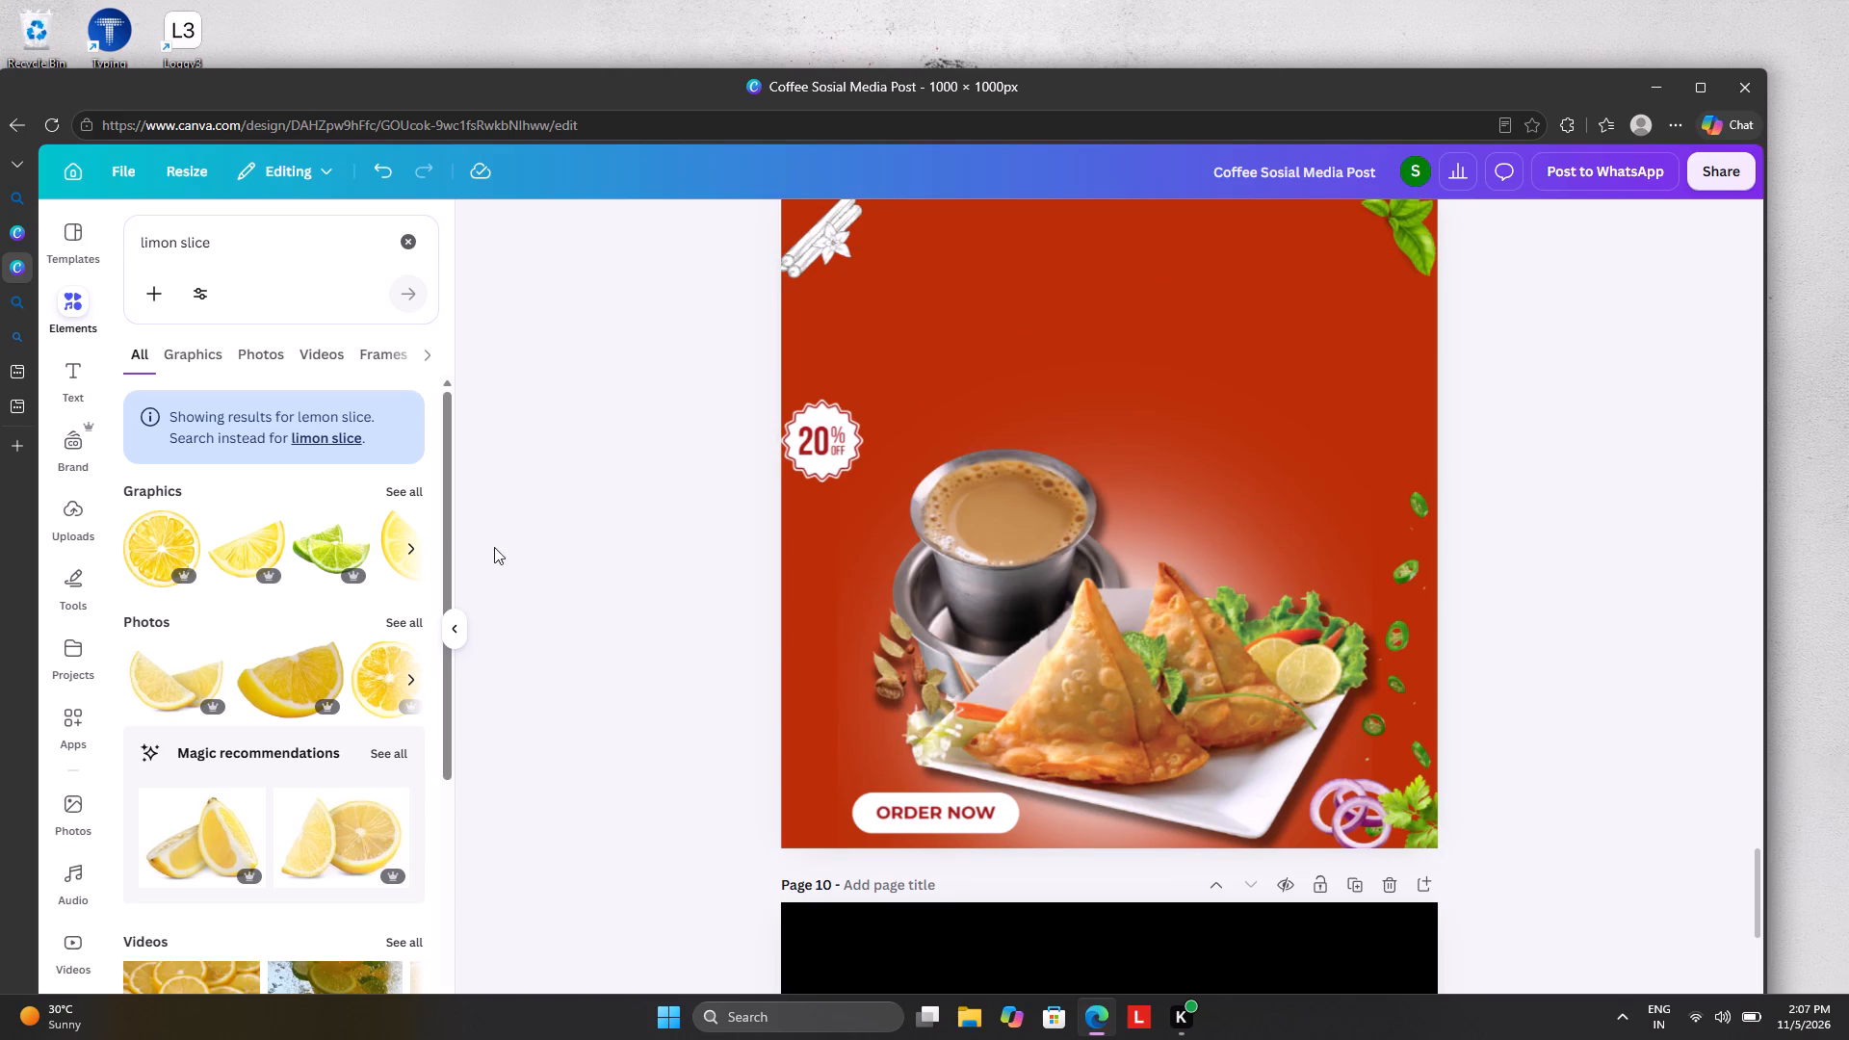
Add the graphic of lemons with green leaves to page 9 and shrink it to a small accent beside the samosa plate.
click(408, 489)
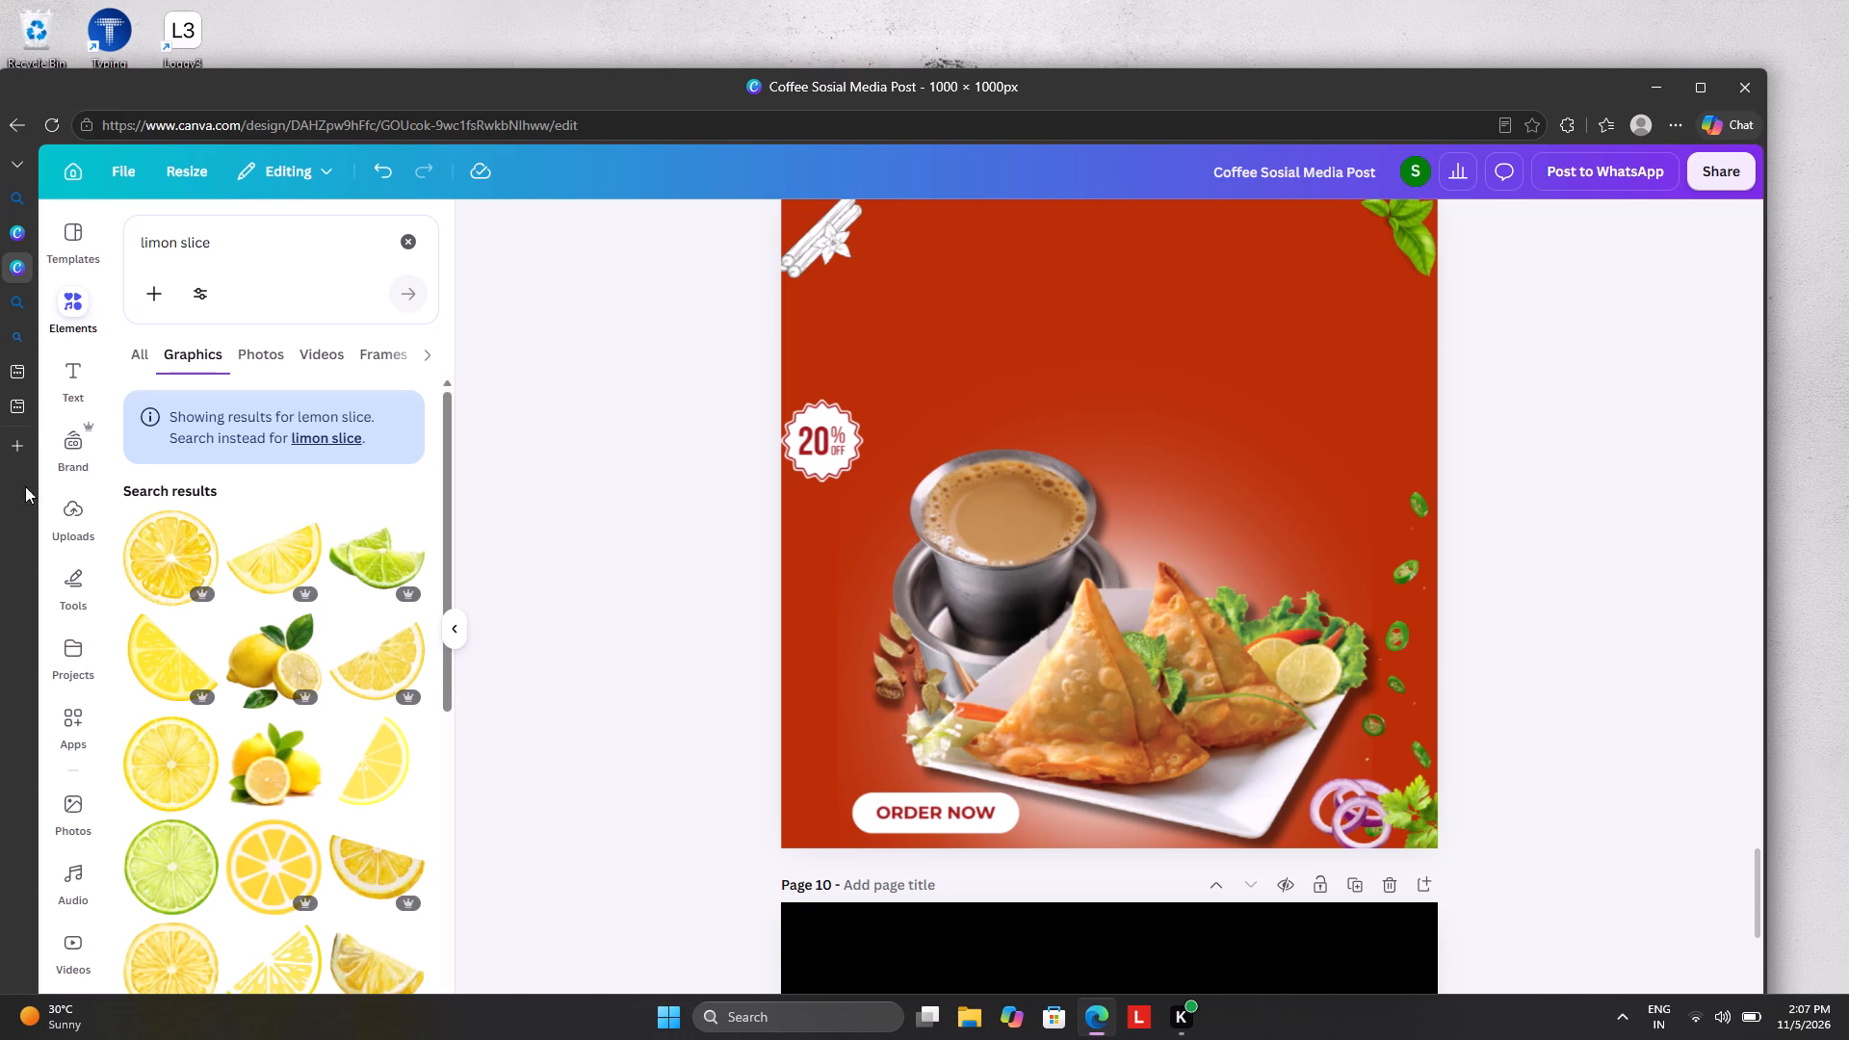
click(254, 774)
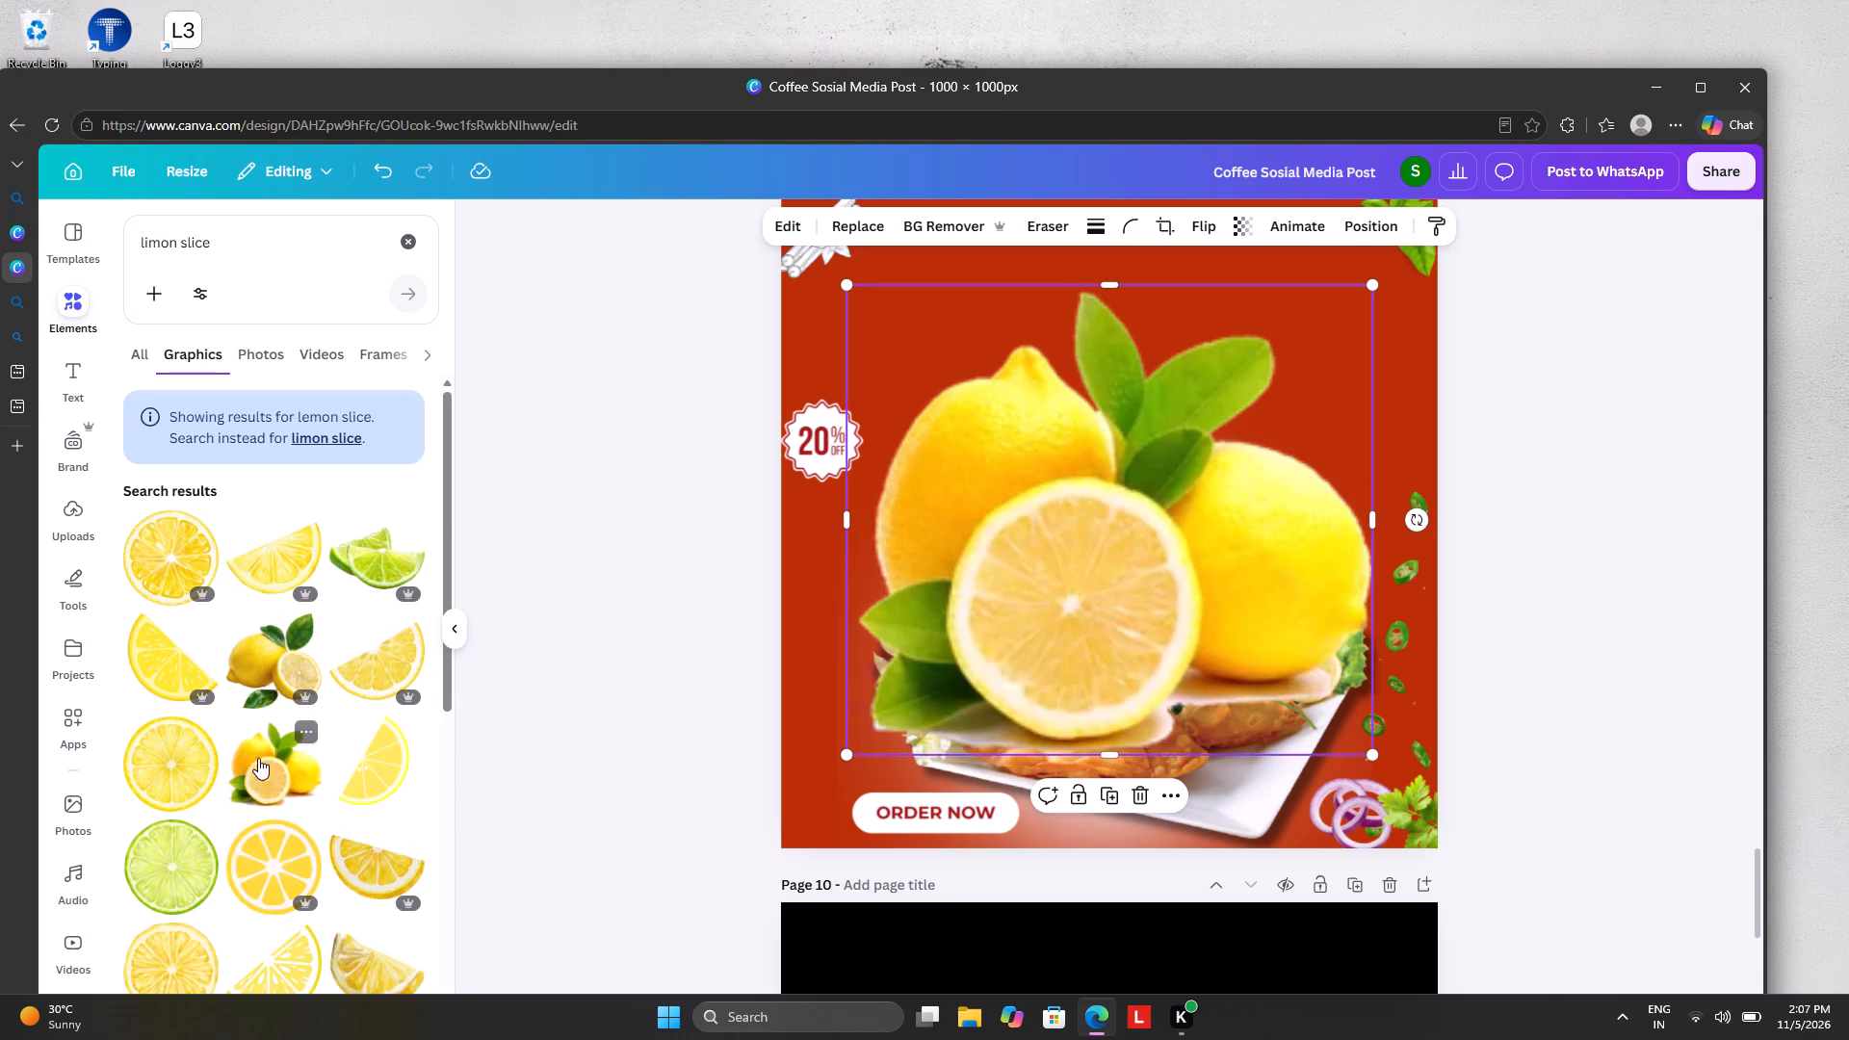
drag(846, 290, 1114, 523)
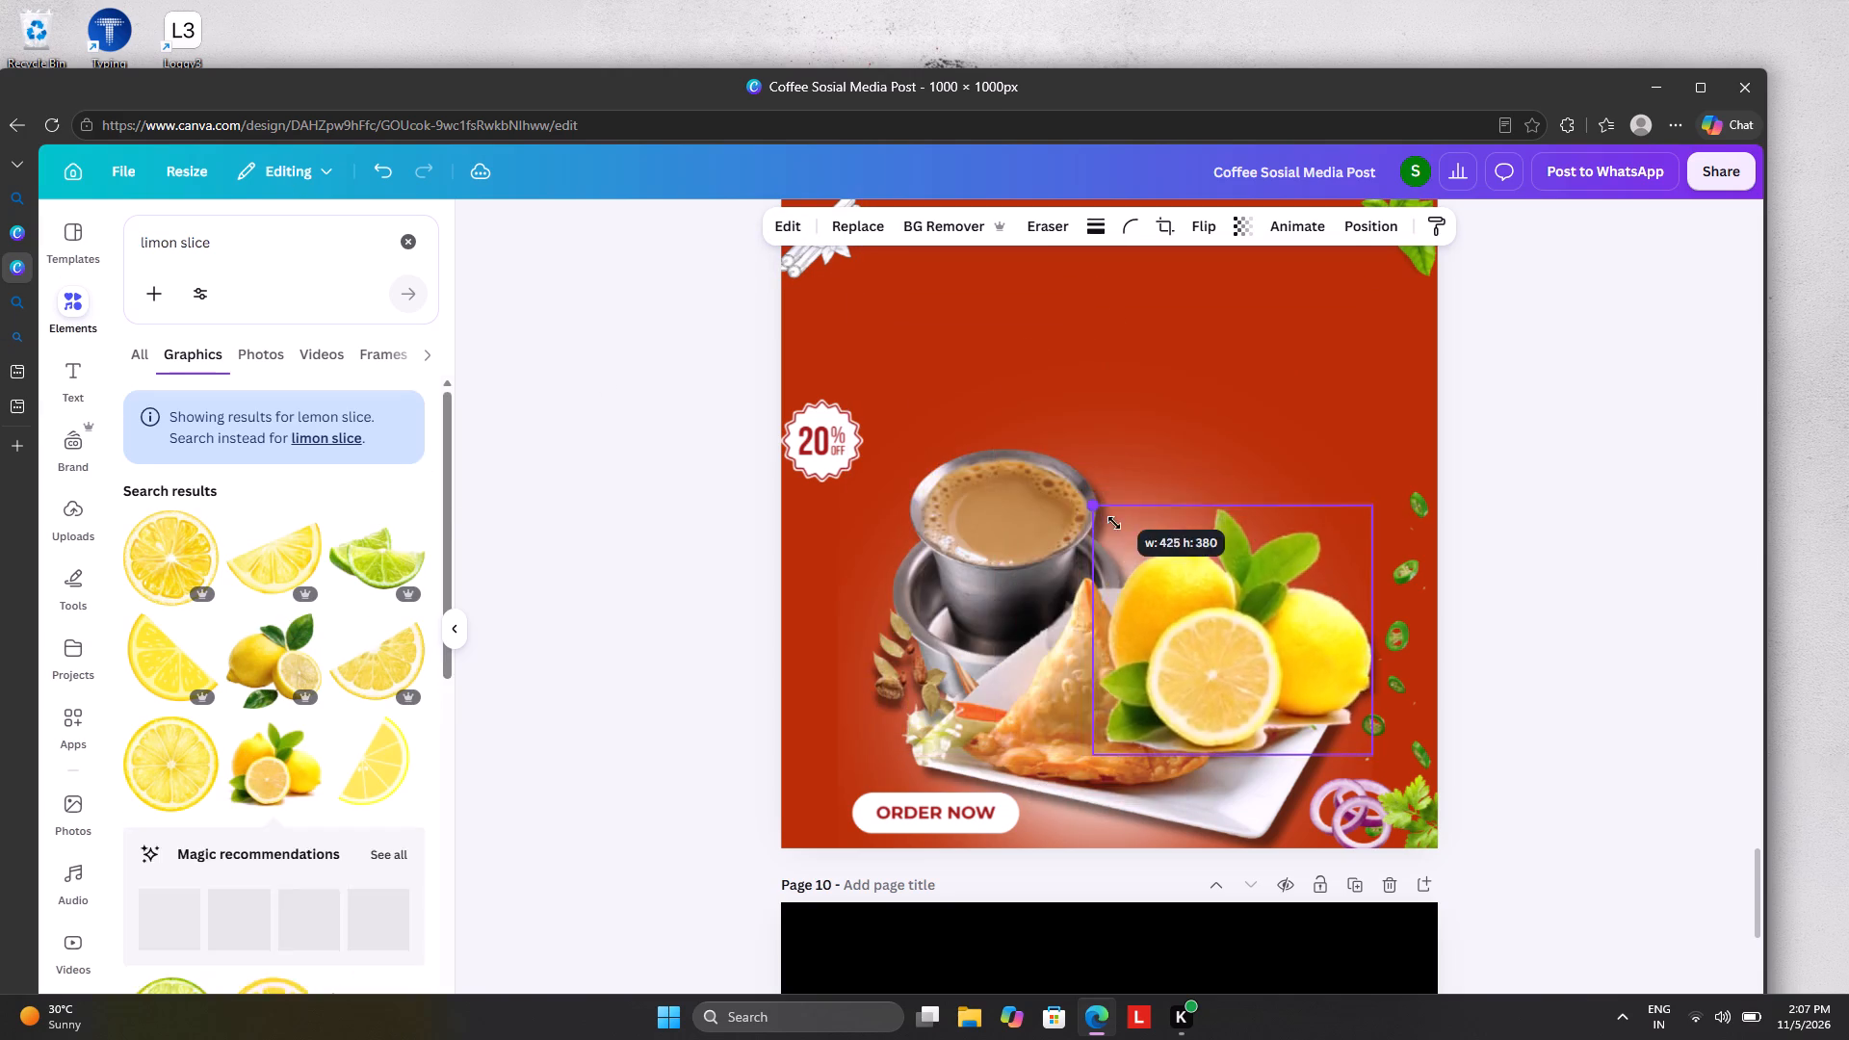
drag(1114, 523, 1297, 710)
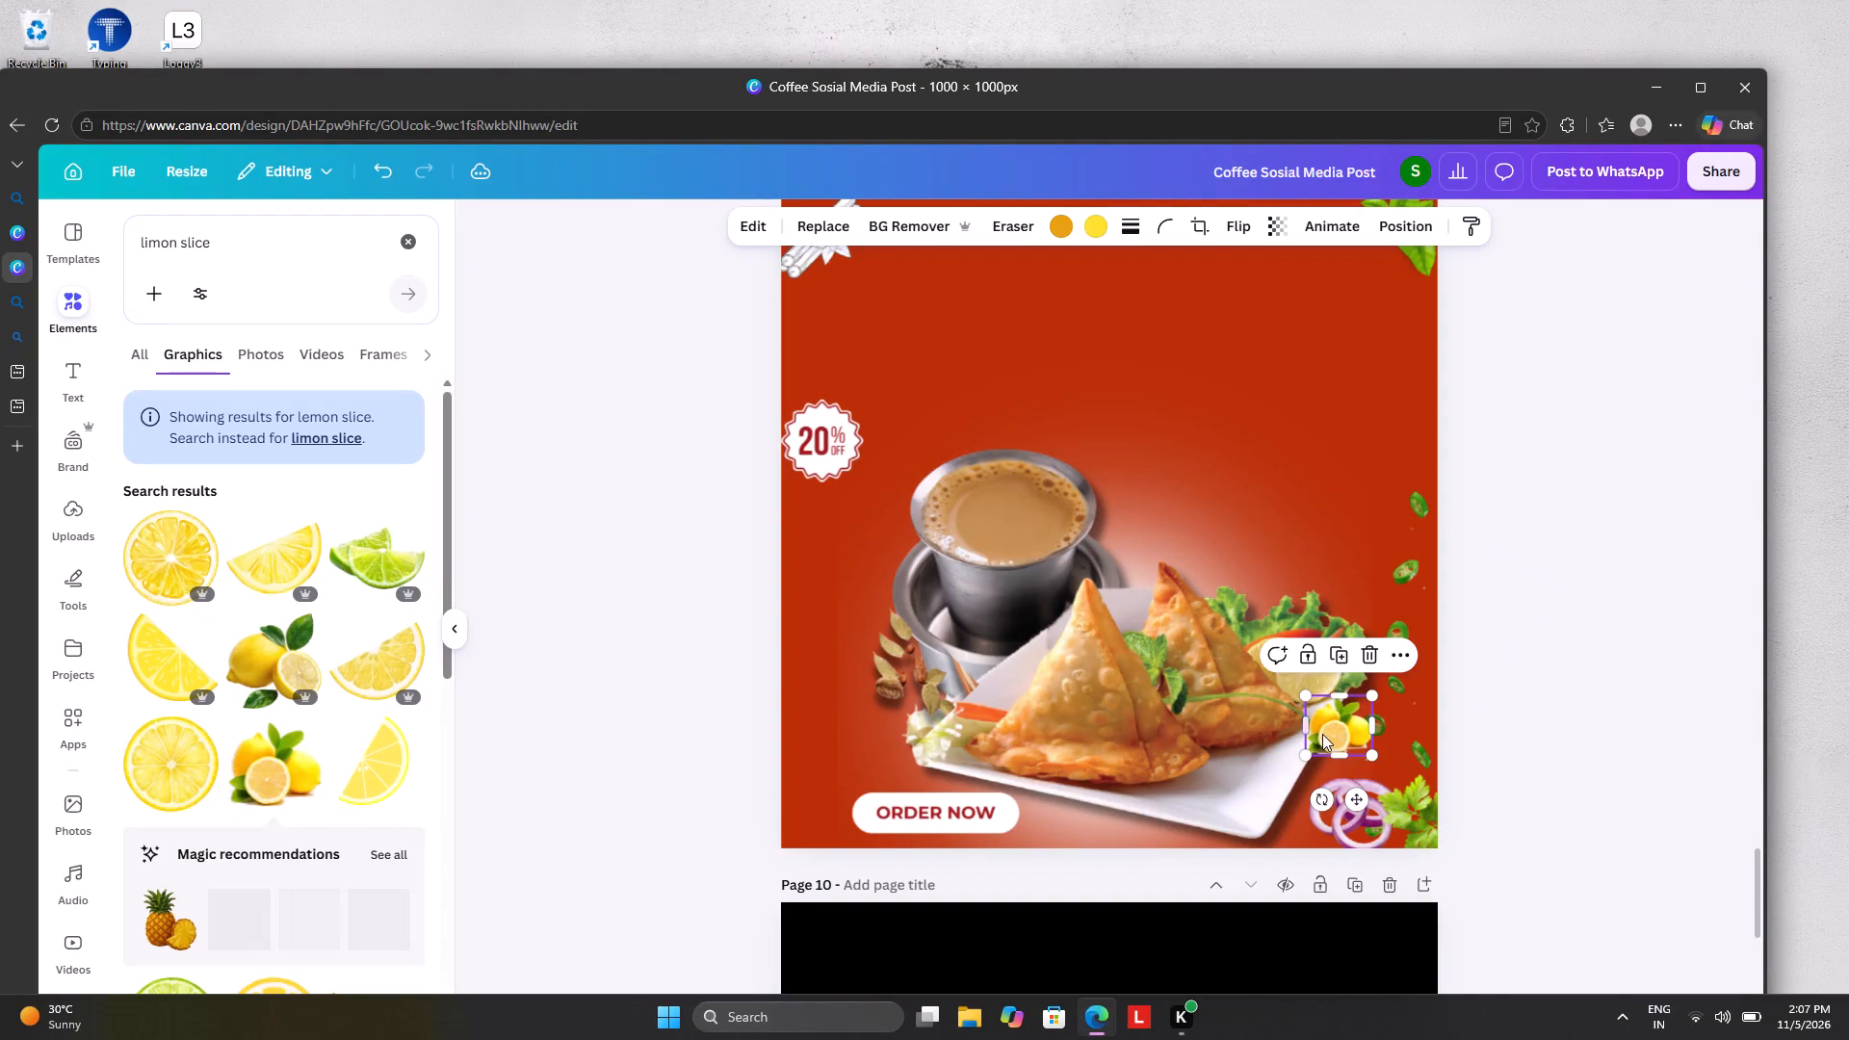
Move the small lemons-with-leaves graphic onto the front edge of the samosa plate and enlarge it slightly.
drag(1324, 734, 801, 808)
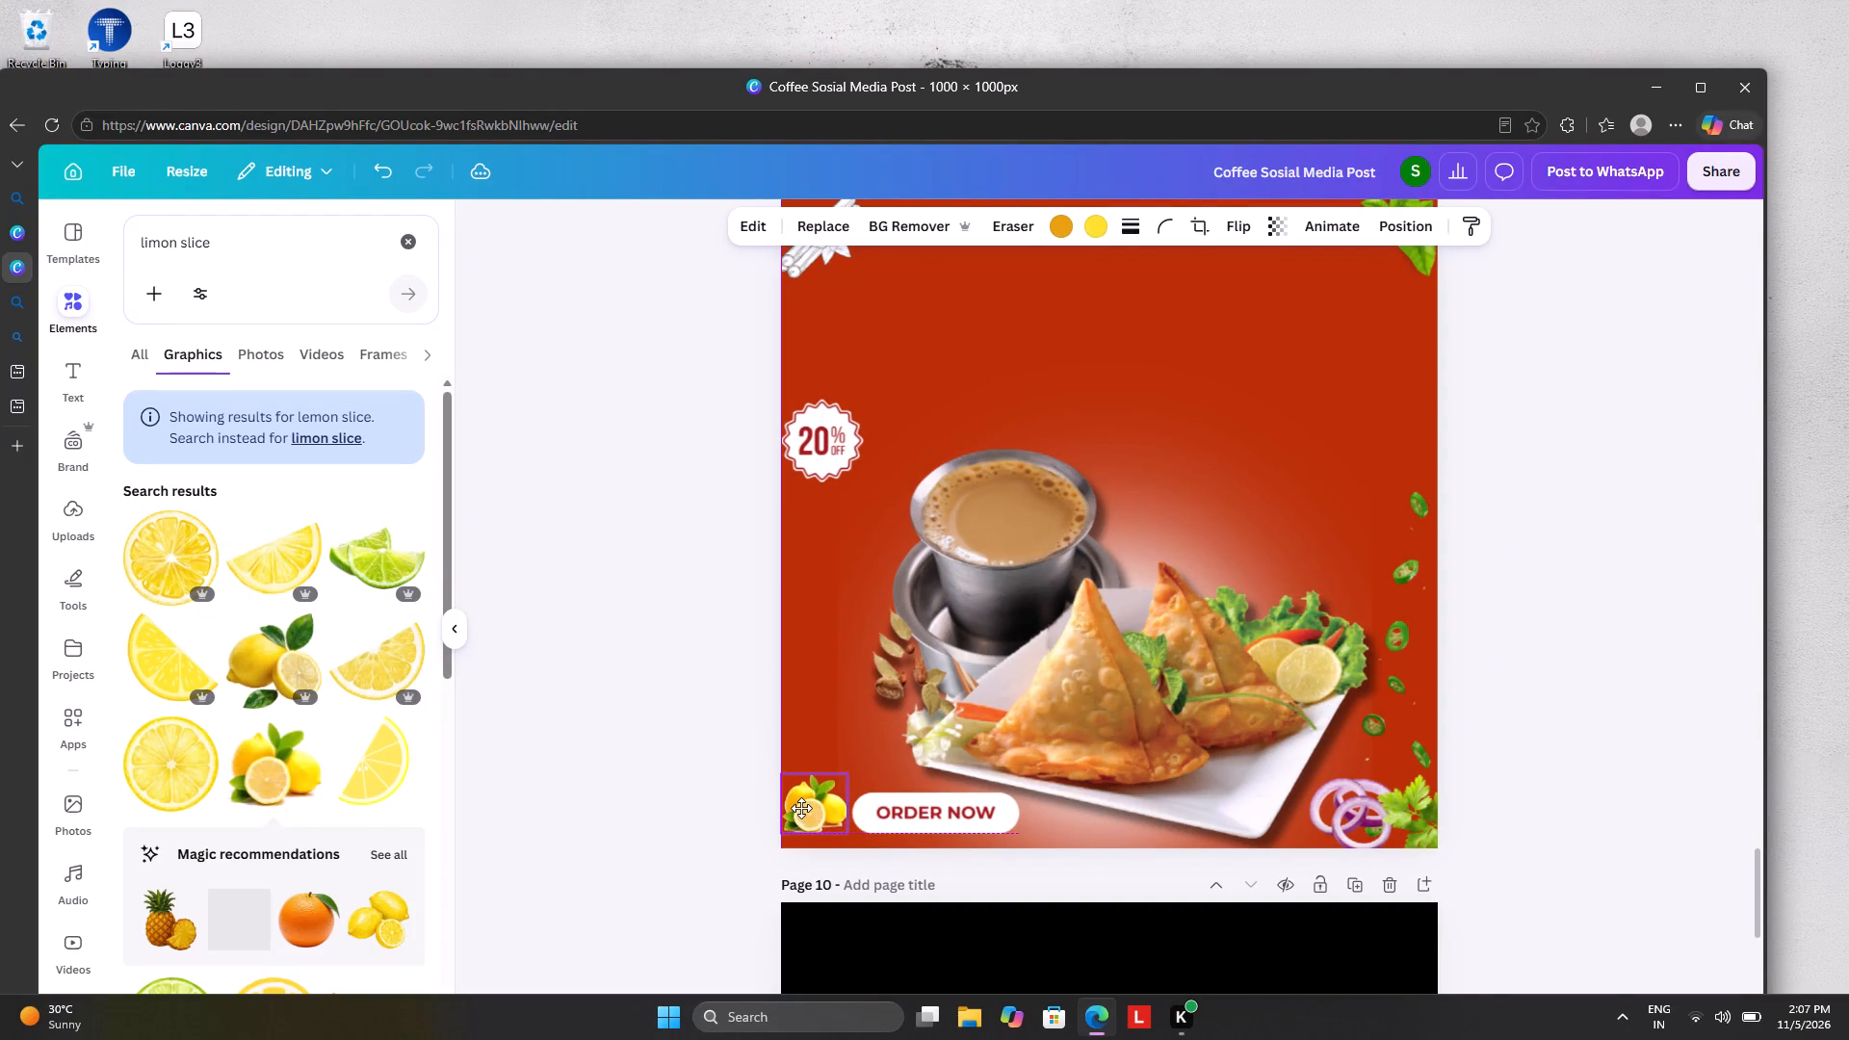
drag(801, 808, 888, 719)
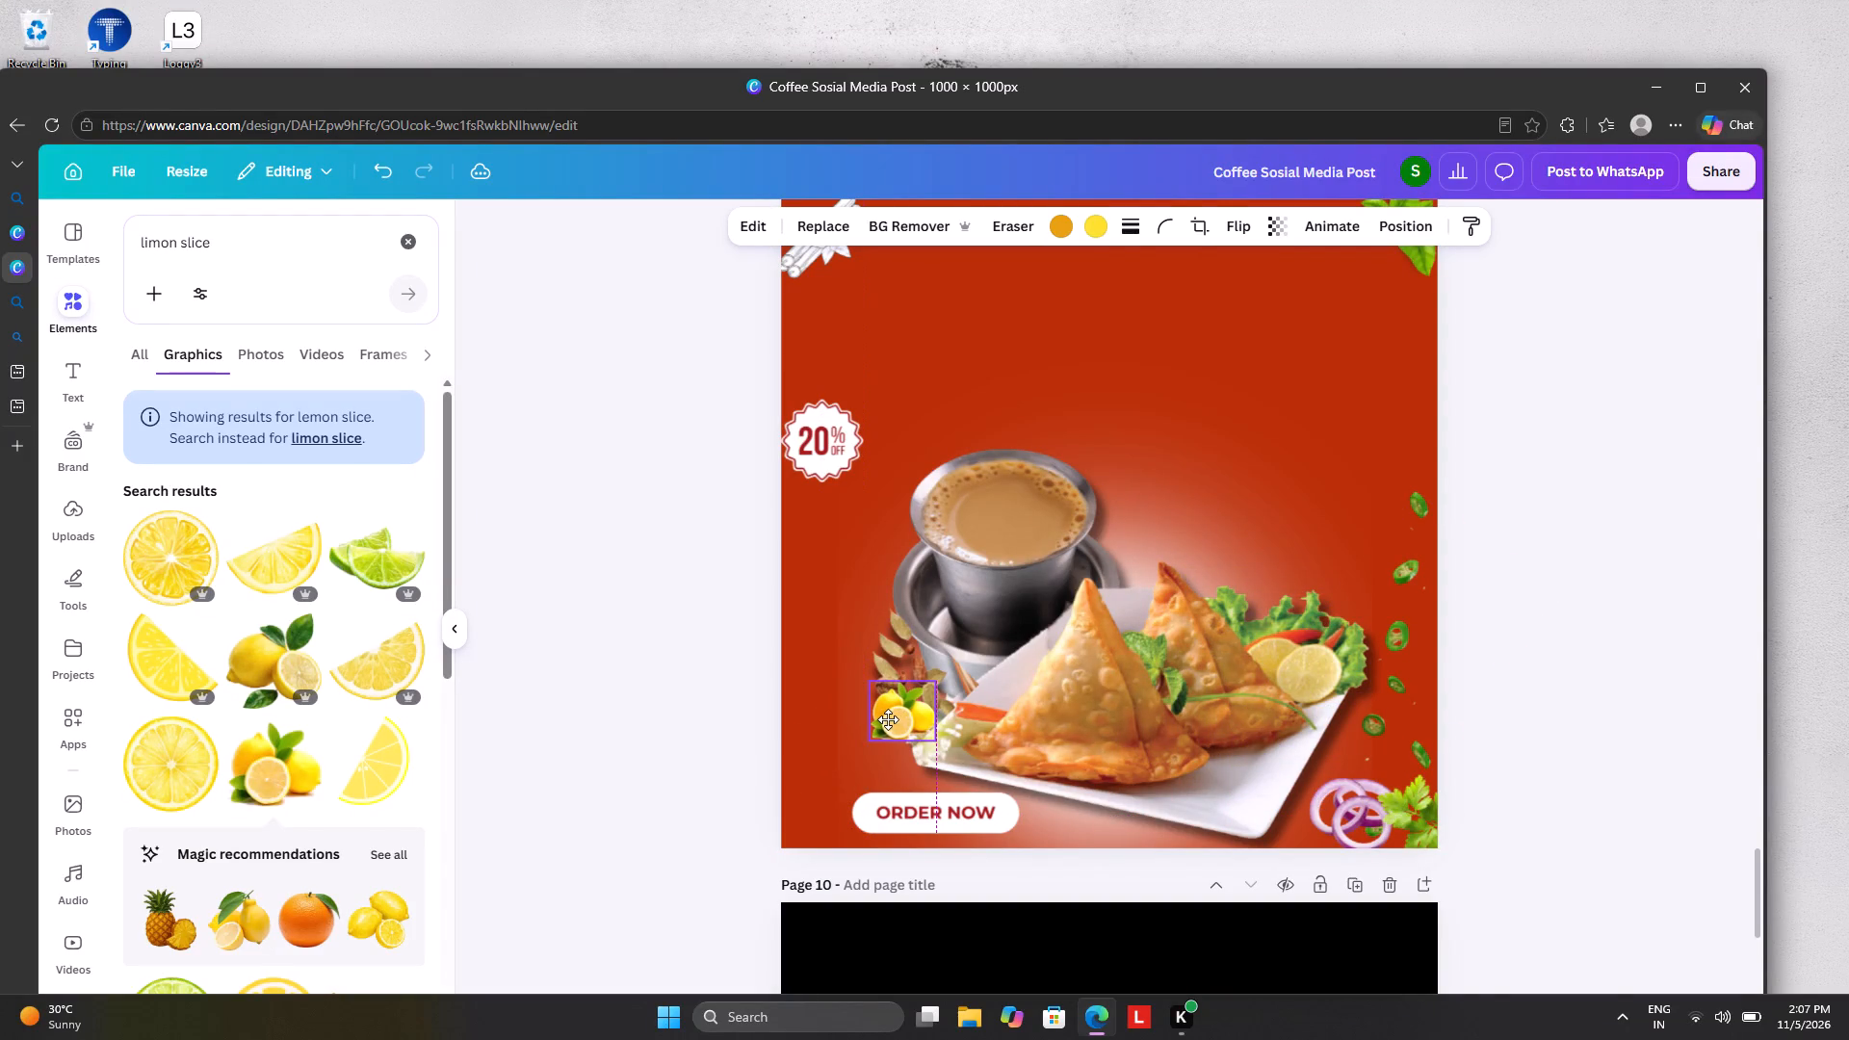
drag(888, 719, 1284, 656)
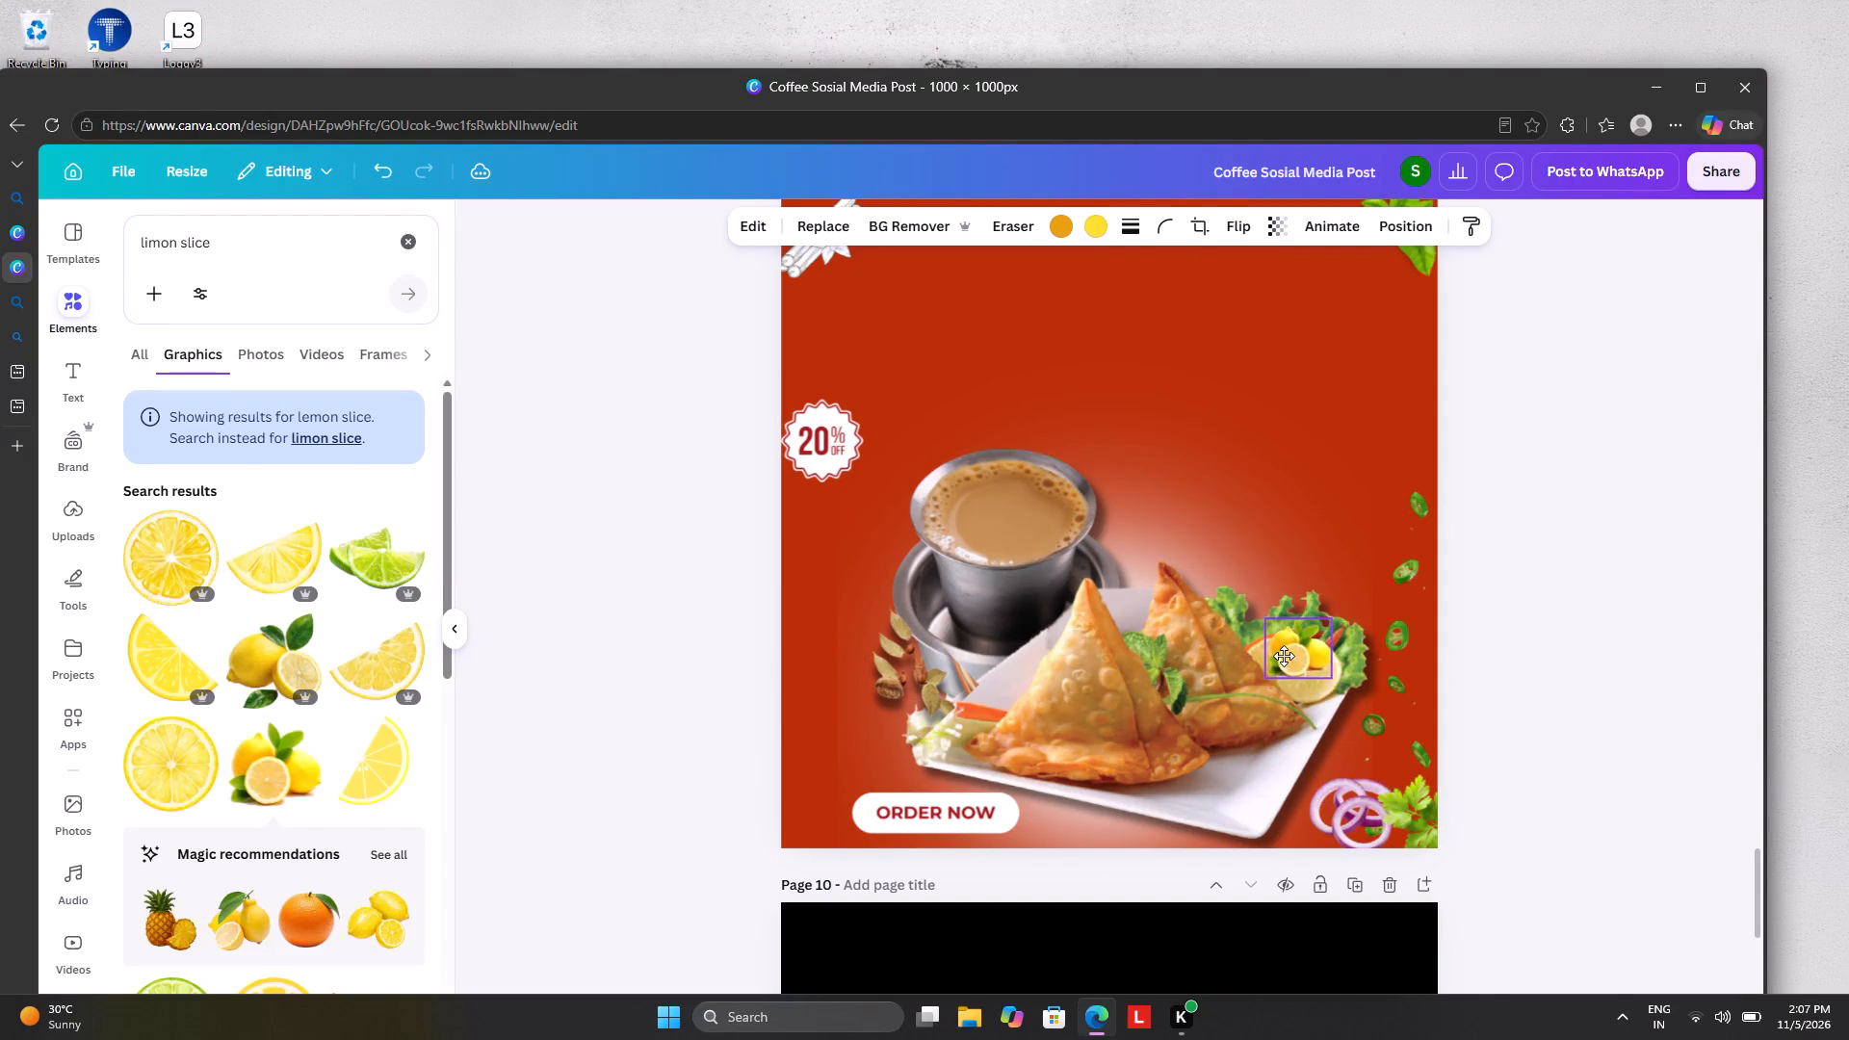
drag(1284, 656, 1262, 814)
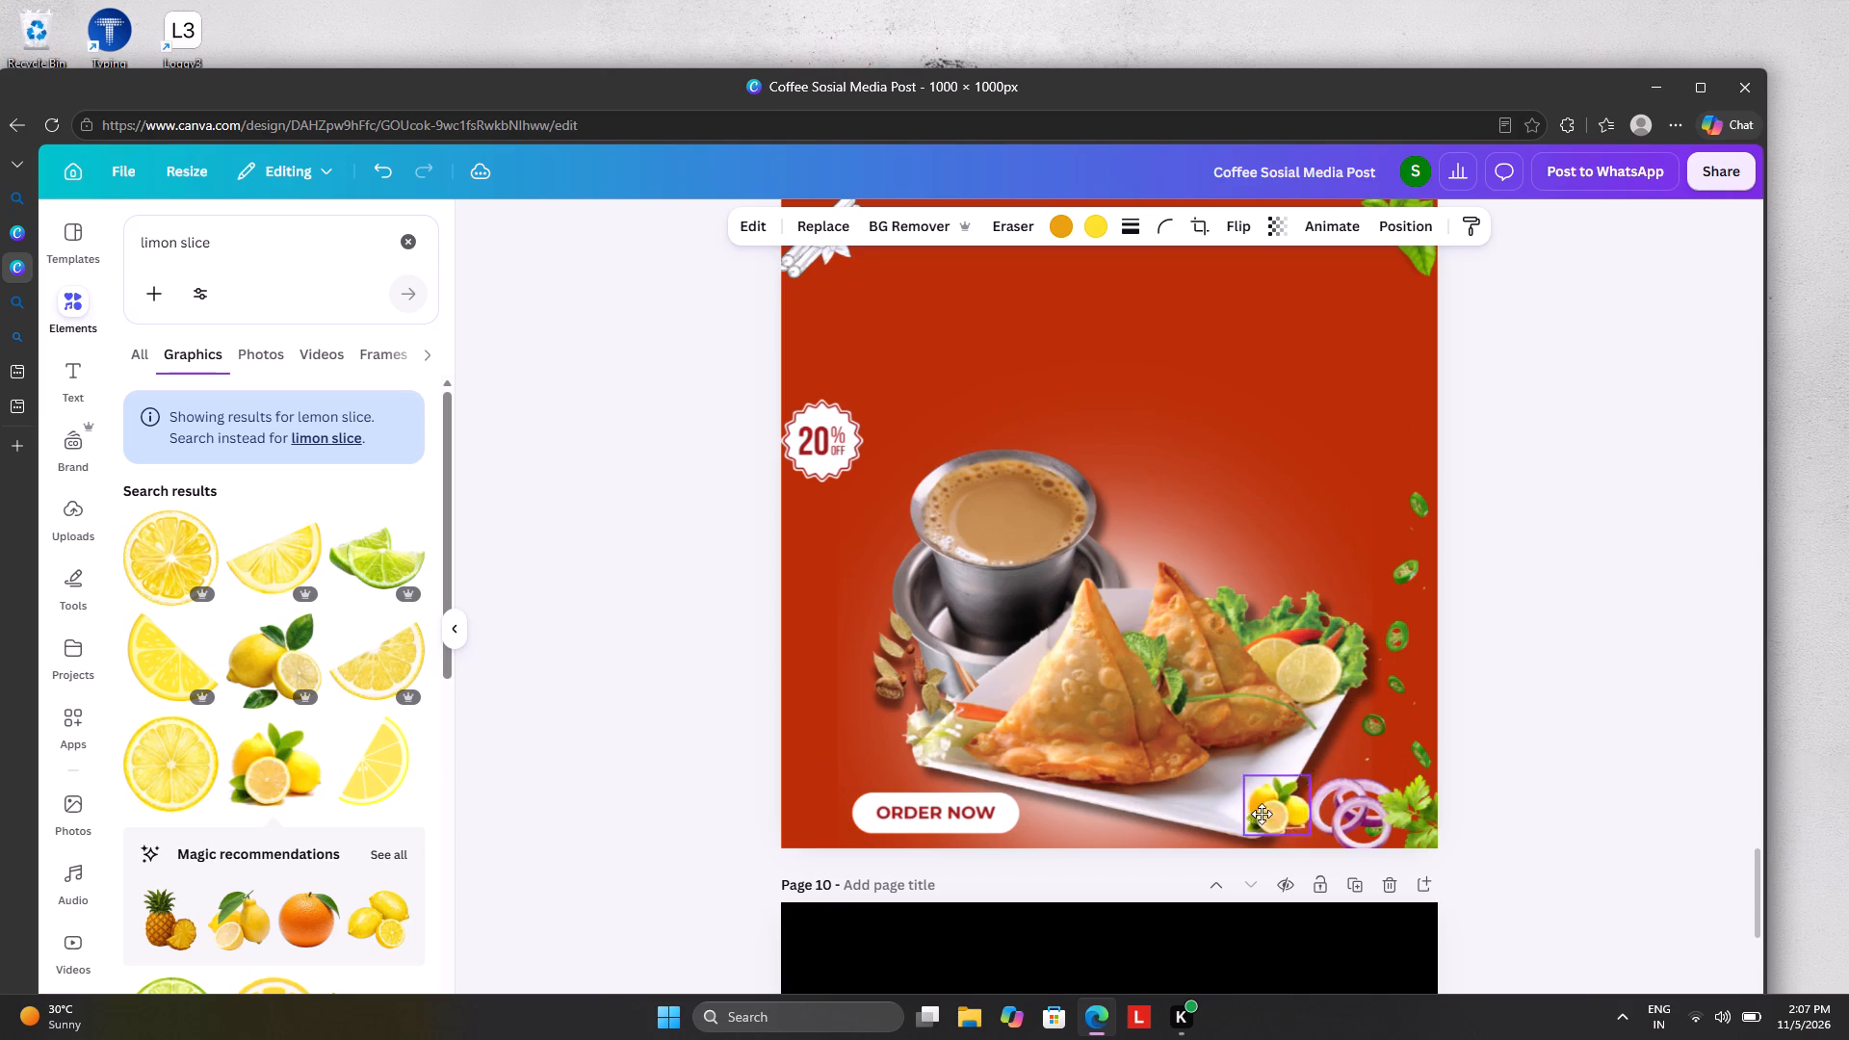
drag(1262, 814, 1038, 819)
drag(1049, 810, 1227, 782)
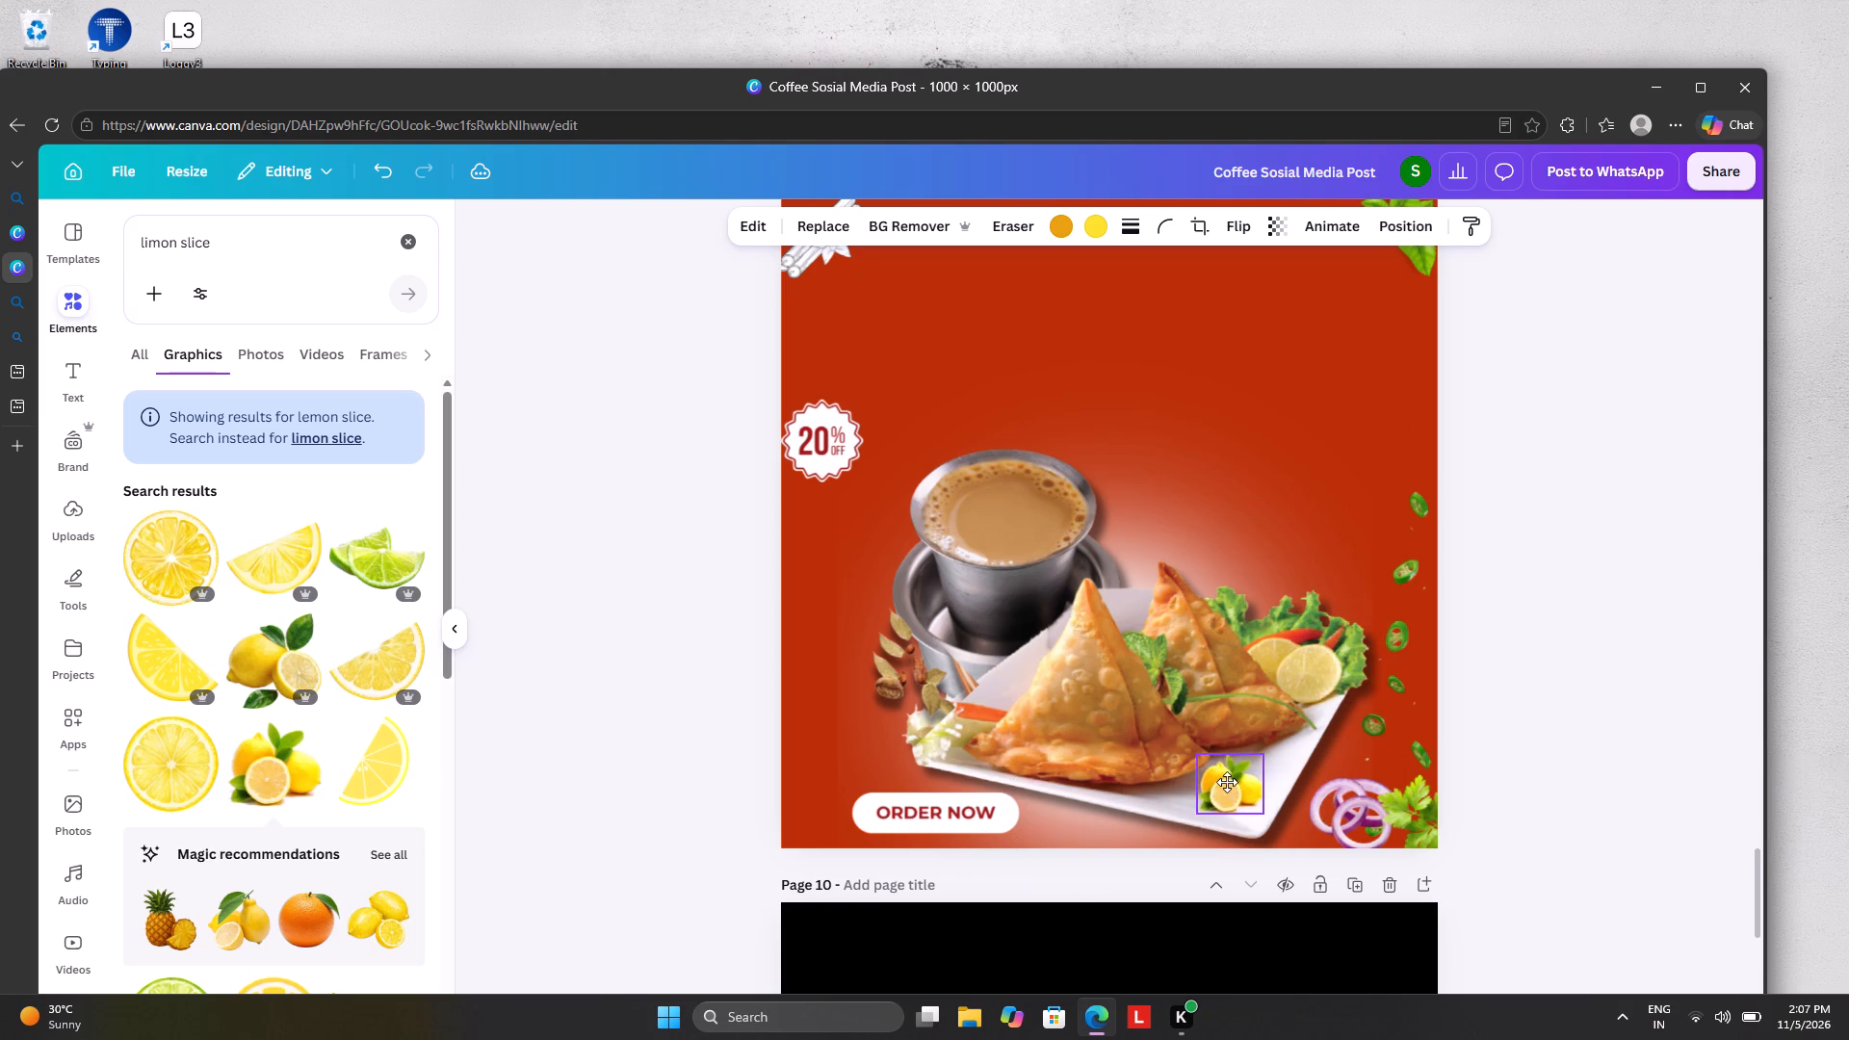
drag(1227, 782, 1224, 765)
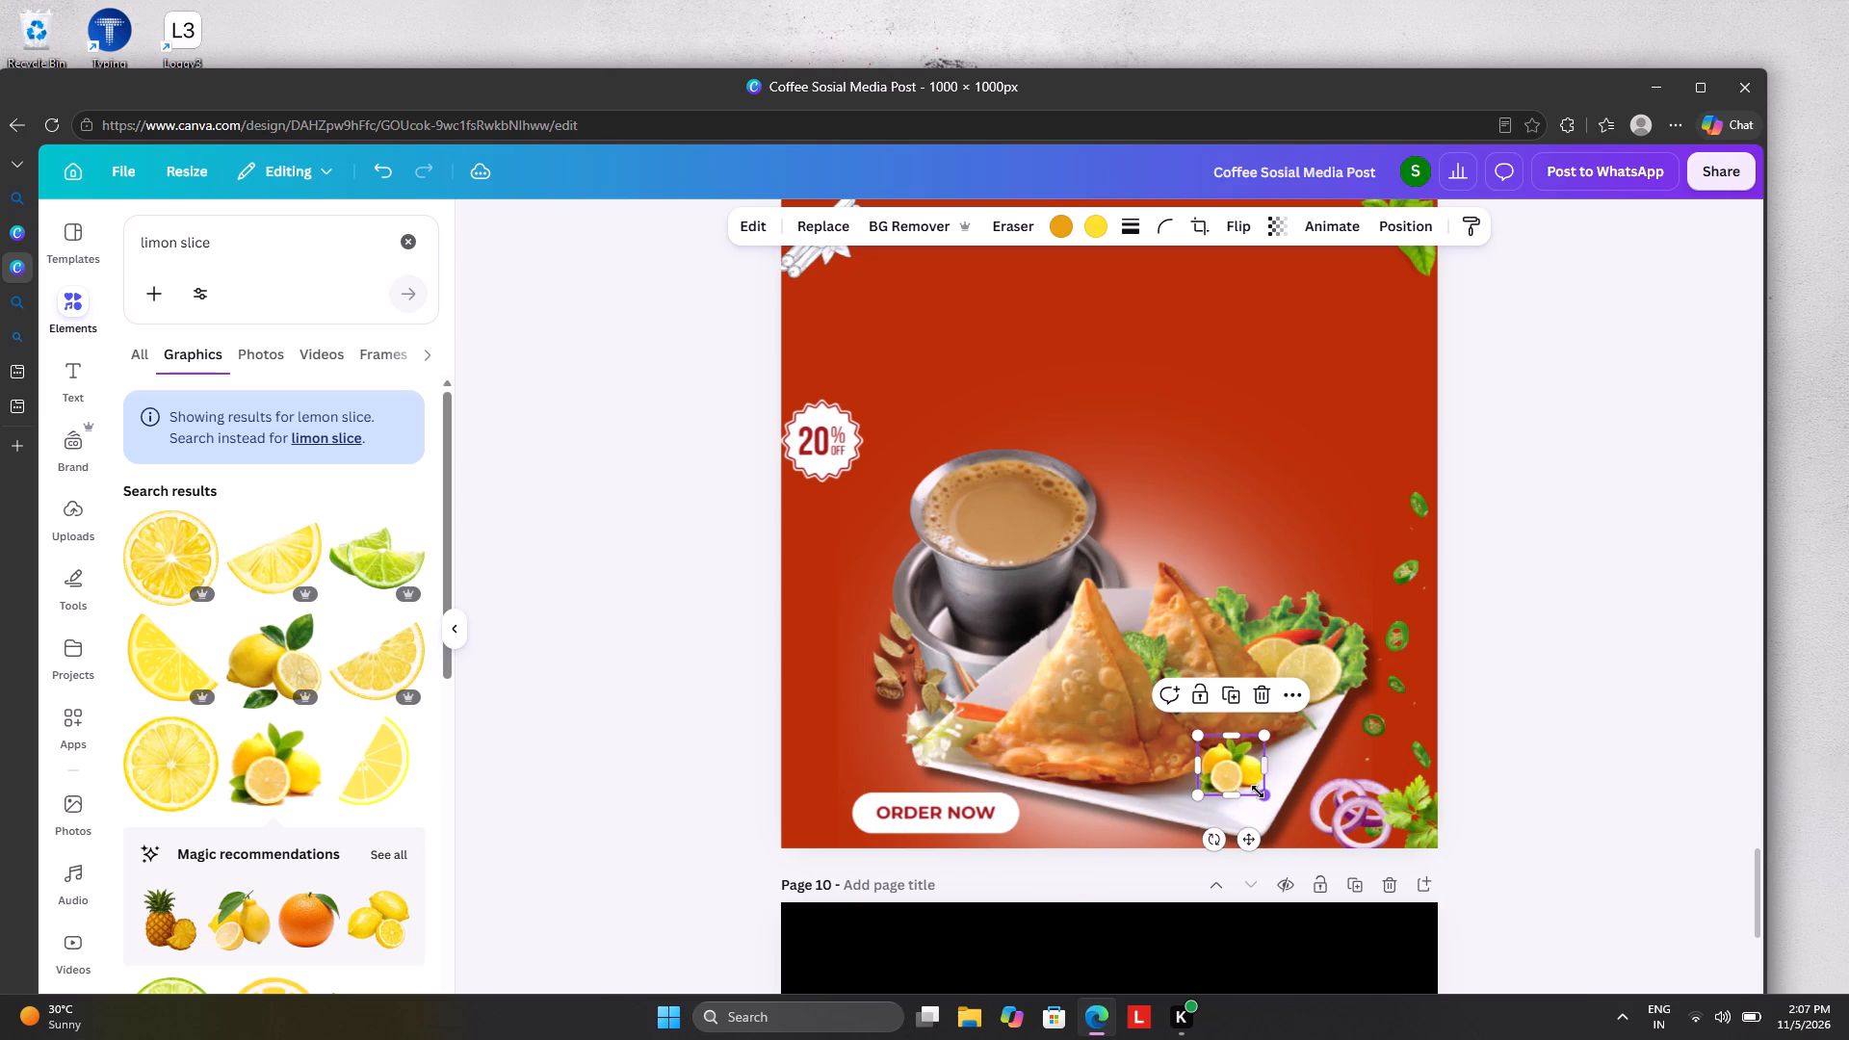
drag(1258, 792, 1272, 813)
drag(1232, 775, 1218, 765)
click(1605, 528)
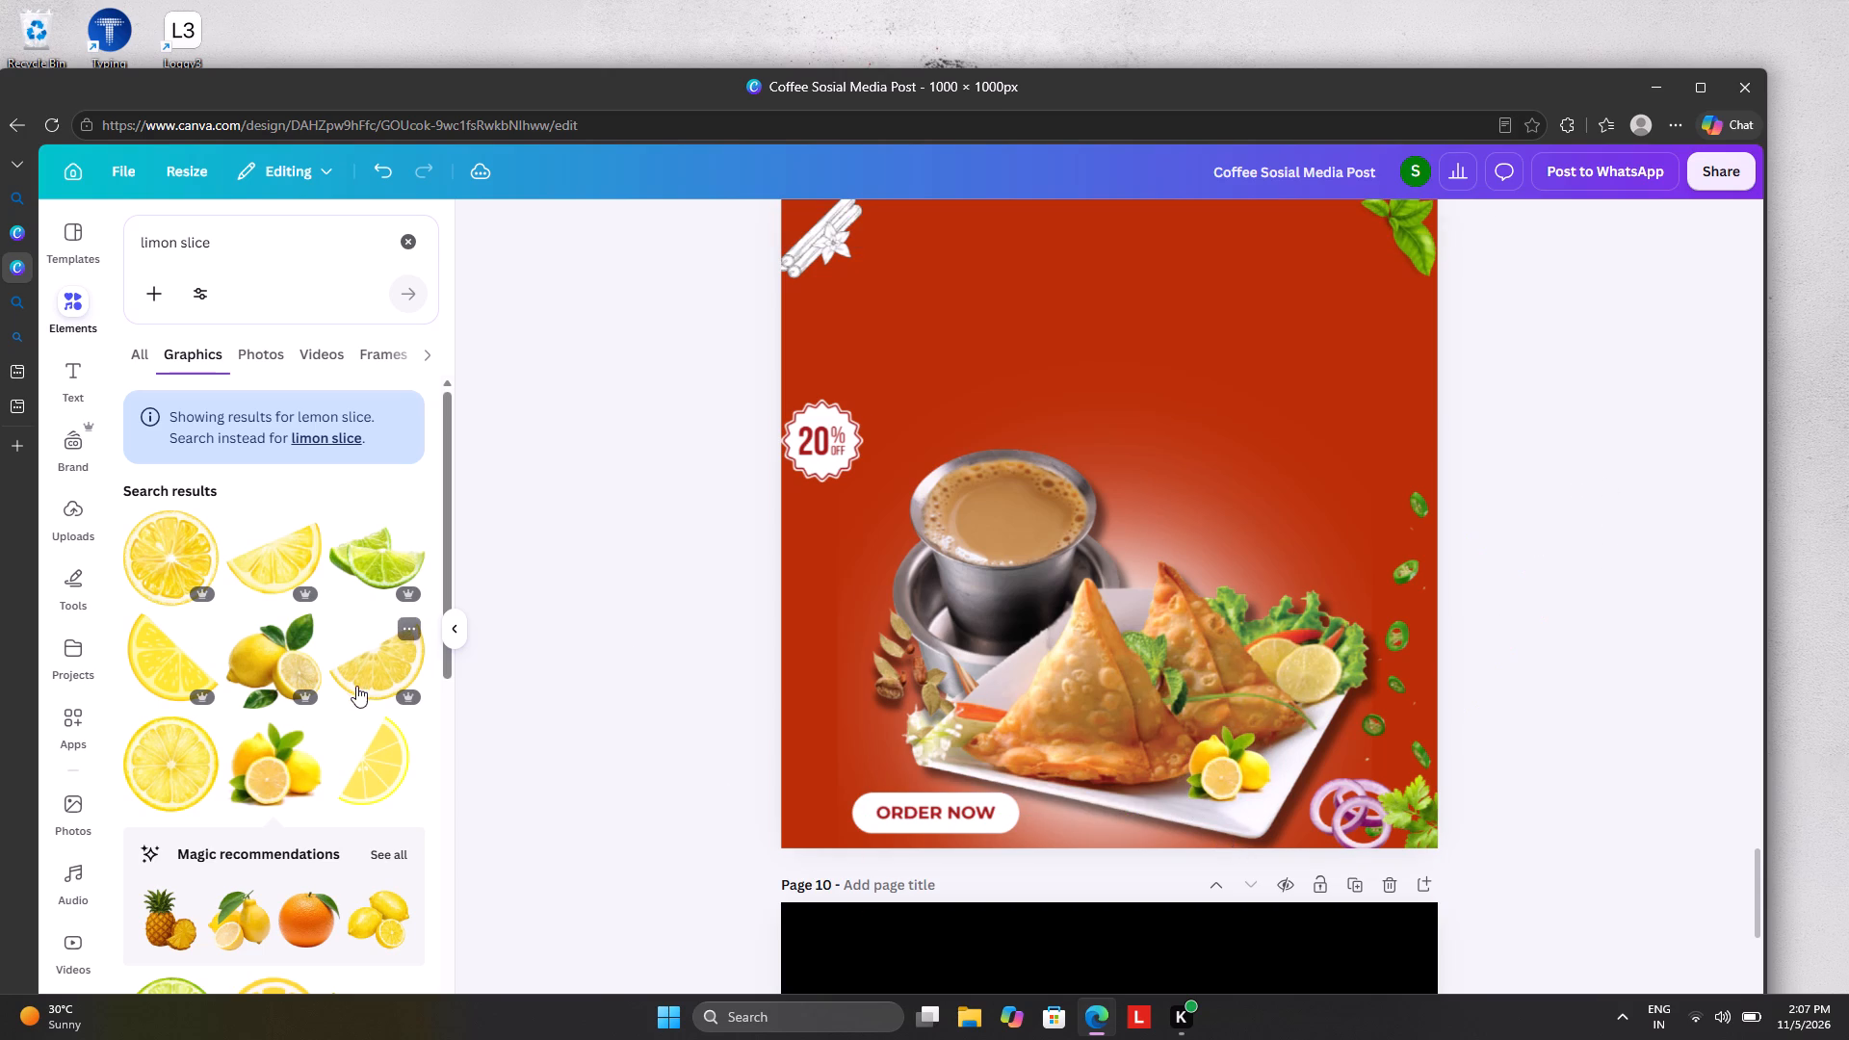
Add the round green lime slice graphic to page 9, shrink it, and place it partly off the page's bottom-left corner beside ORDER NOW.
scroll(341, 706, down, 4)
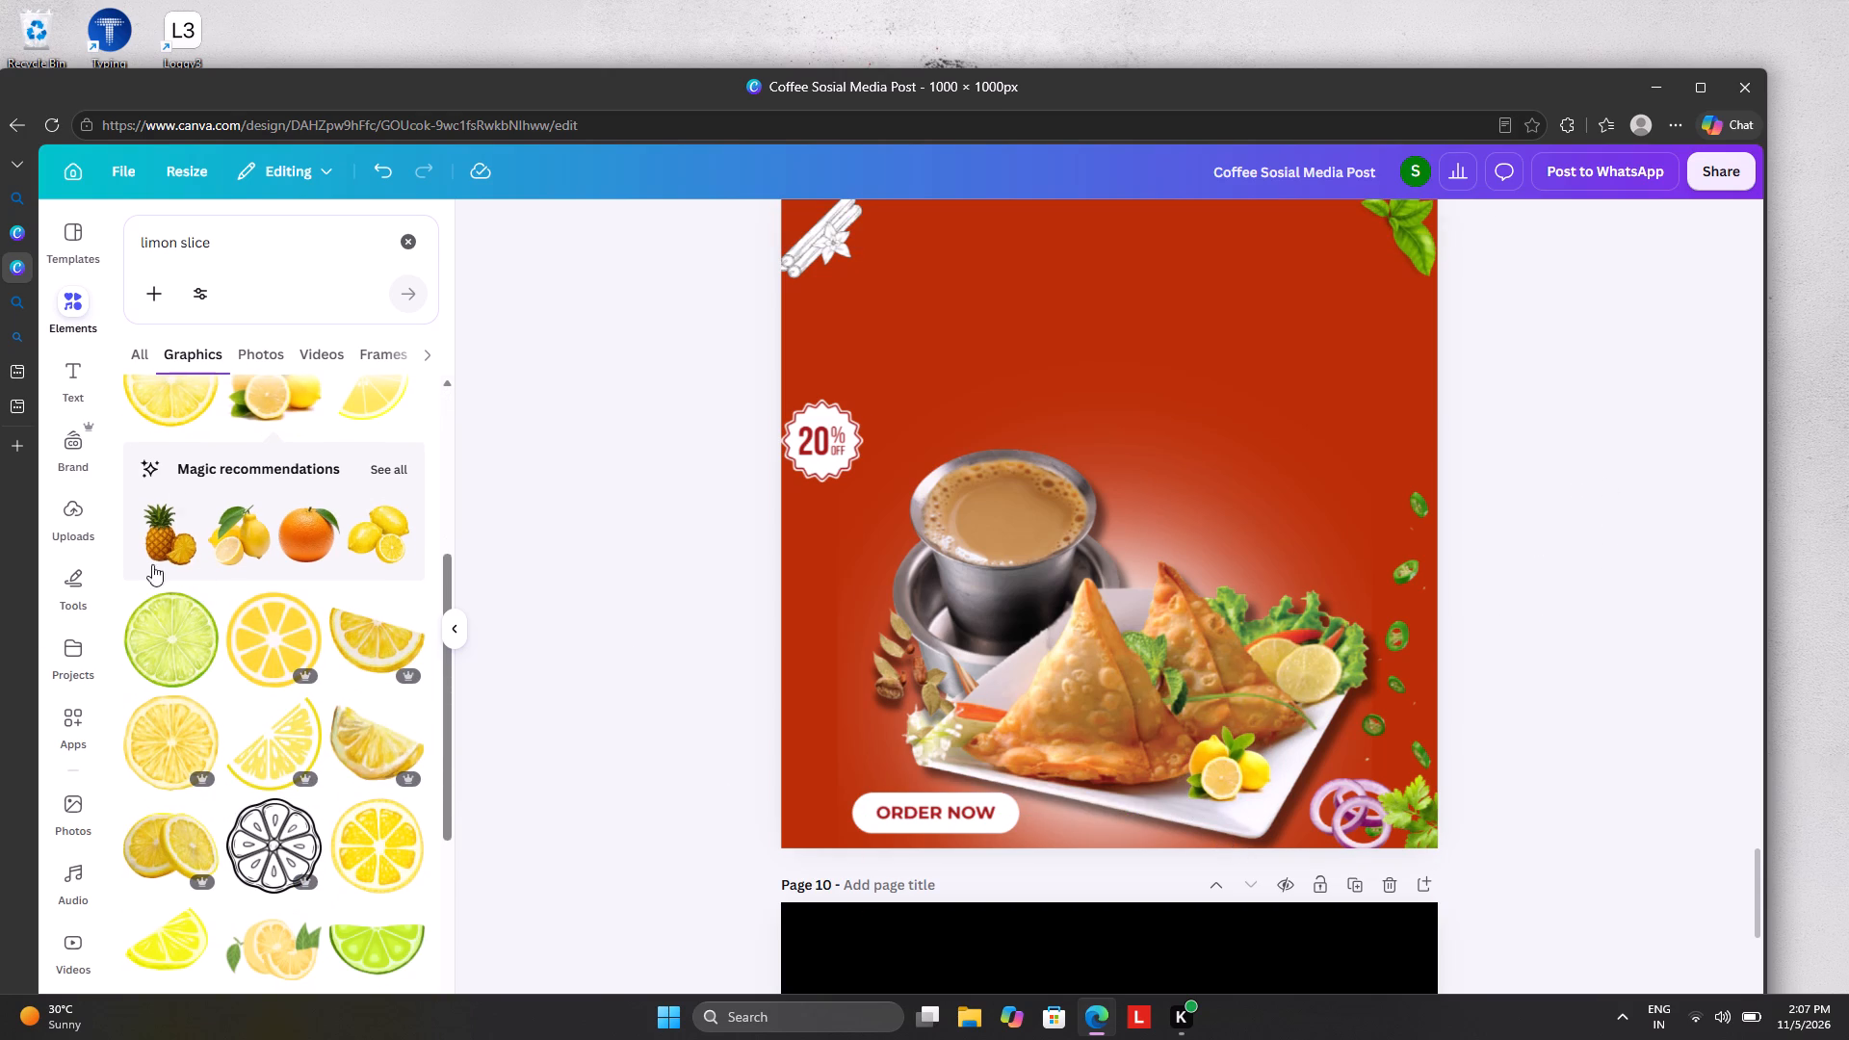
click(170, 637)
drag(851, 255, 900, 325)
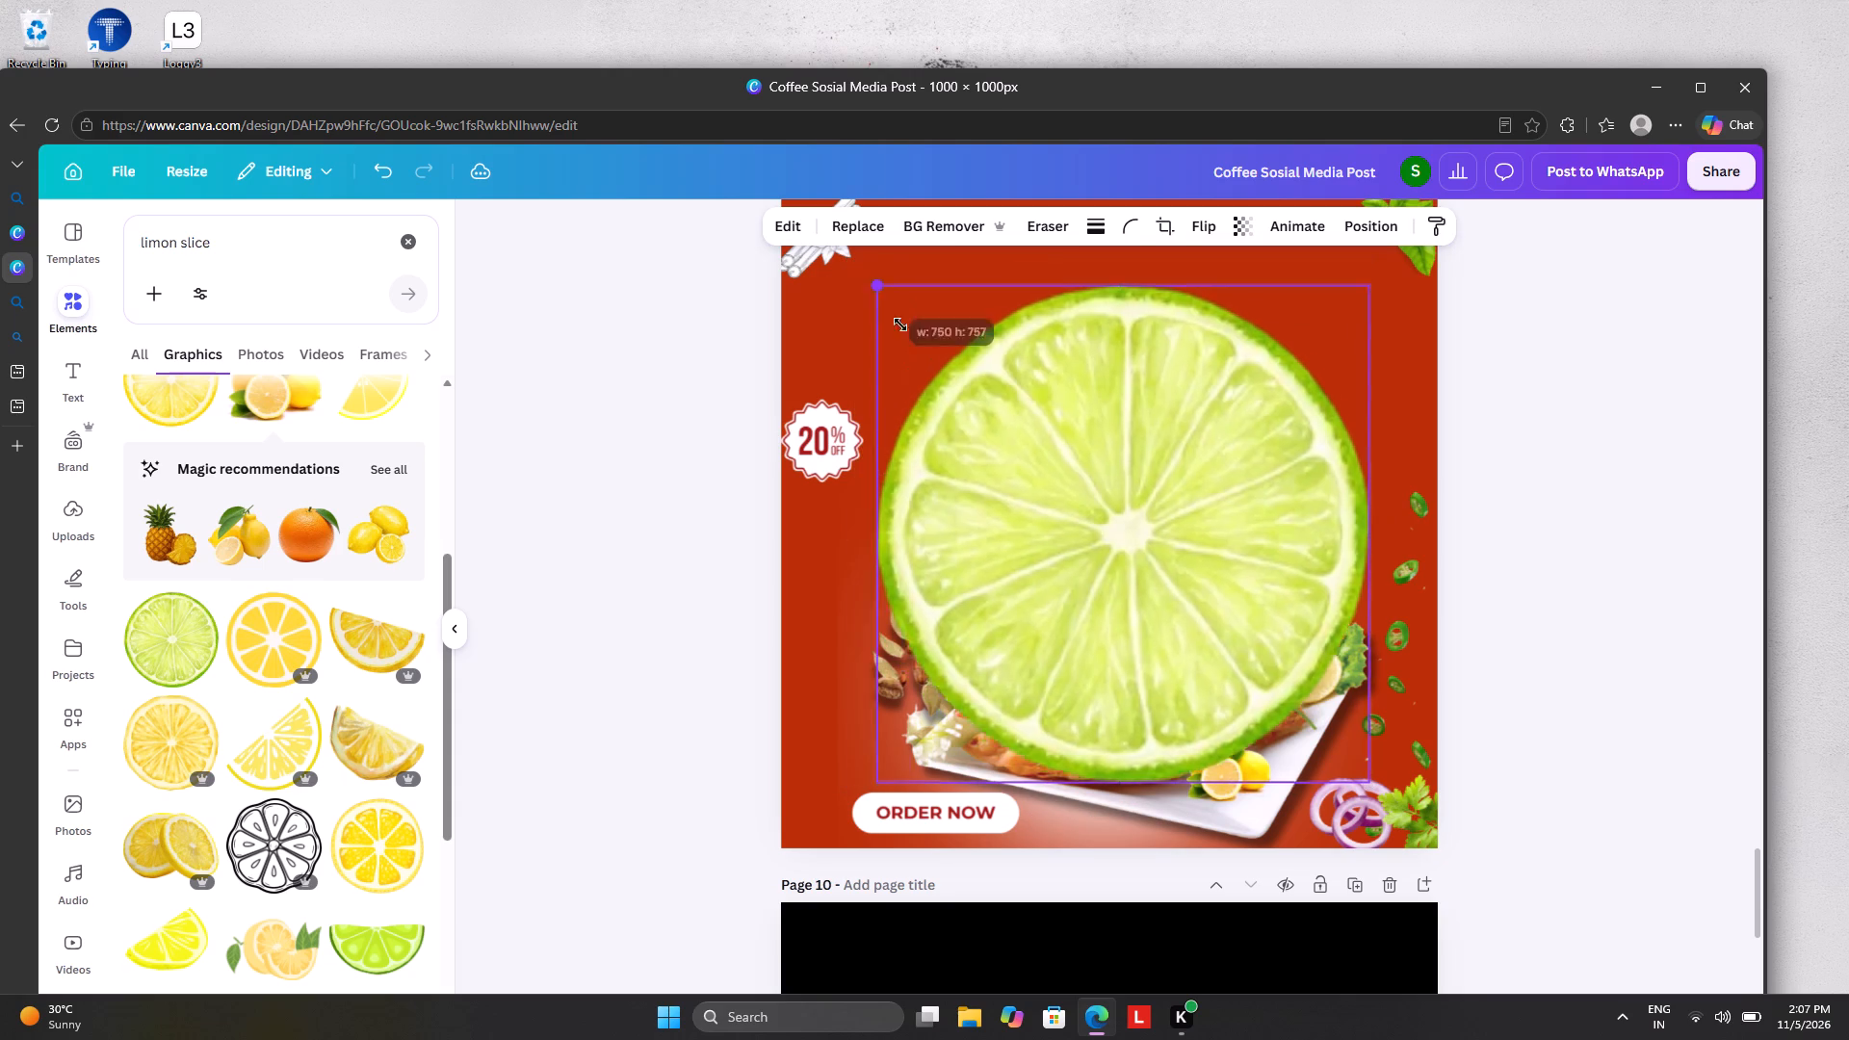
drag(900, 325, 1291, 726)
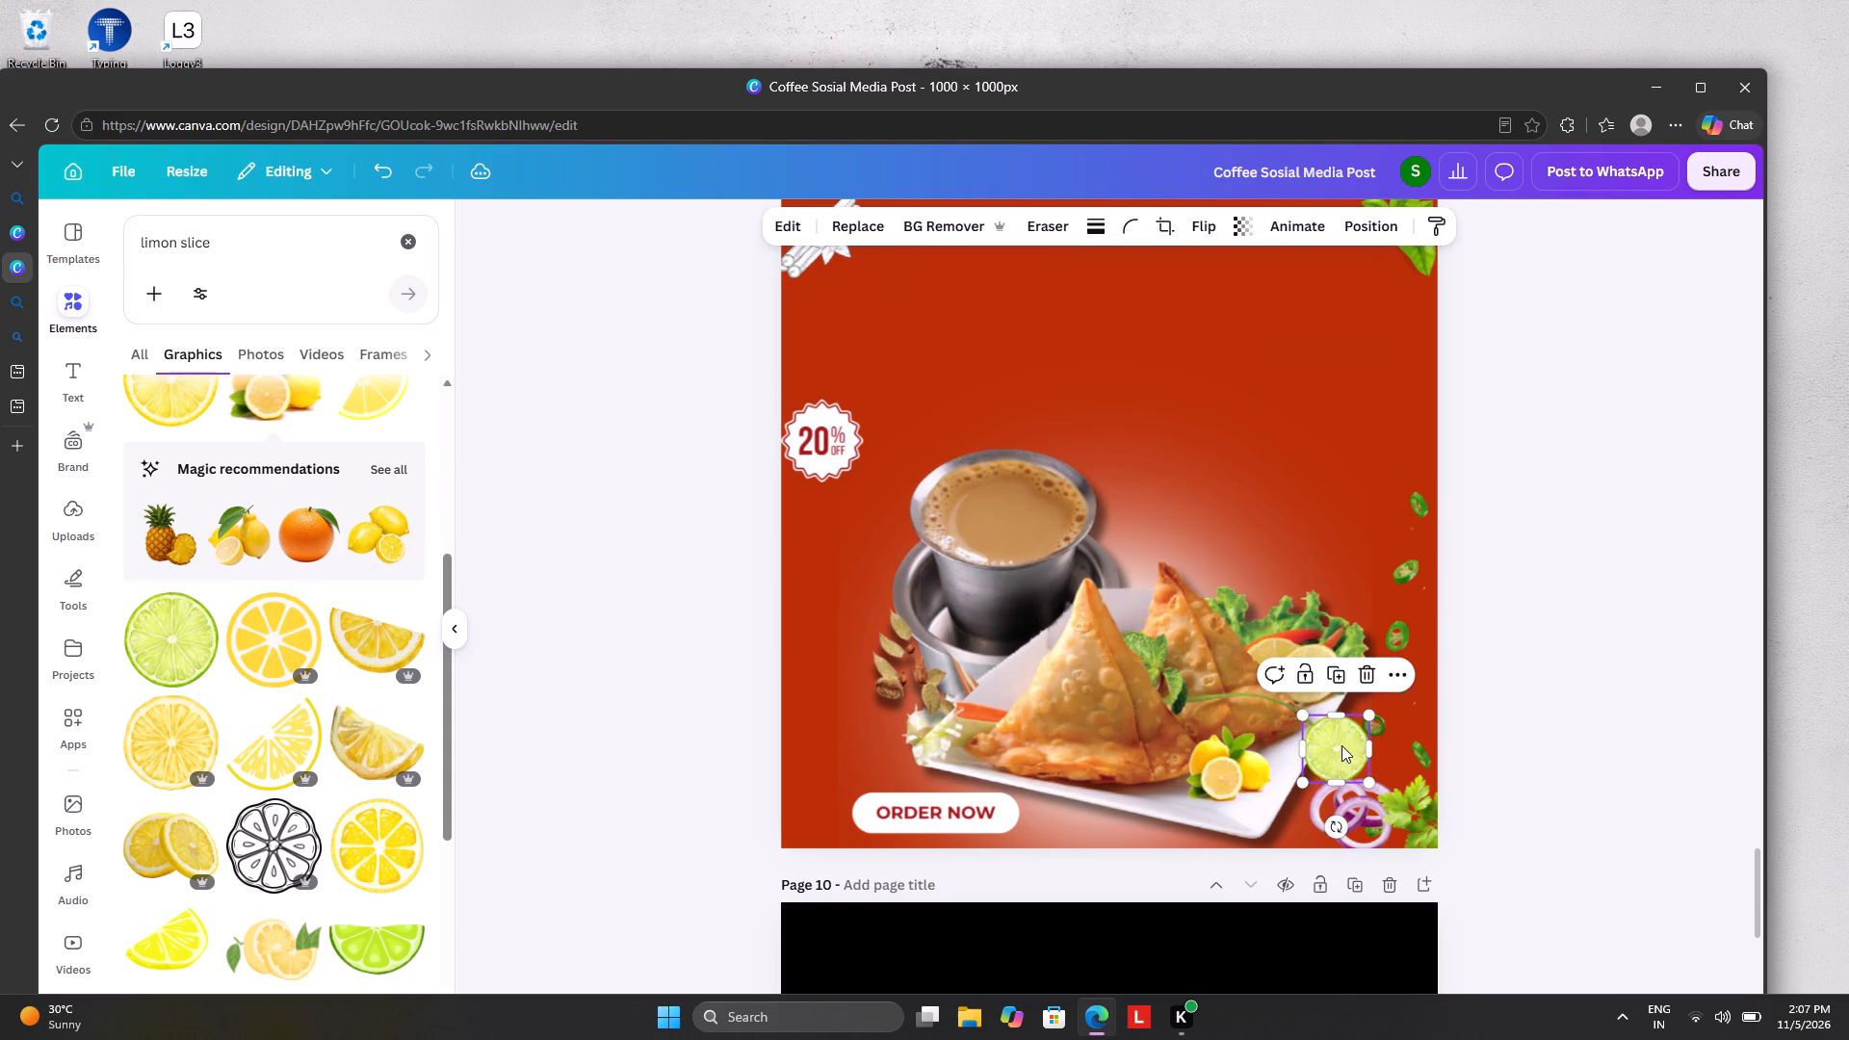
drag(1341, 745, 768, 572)
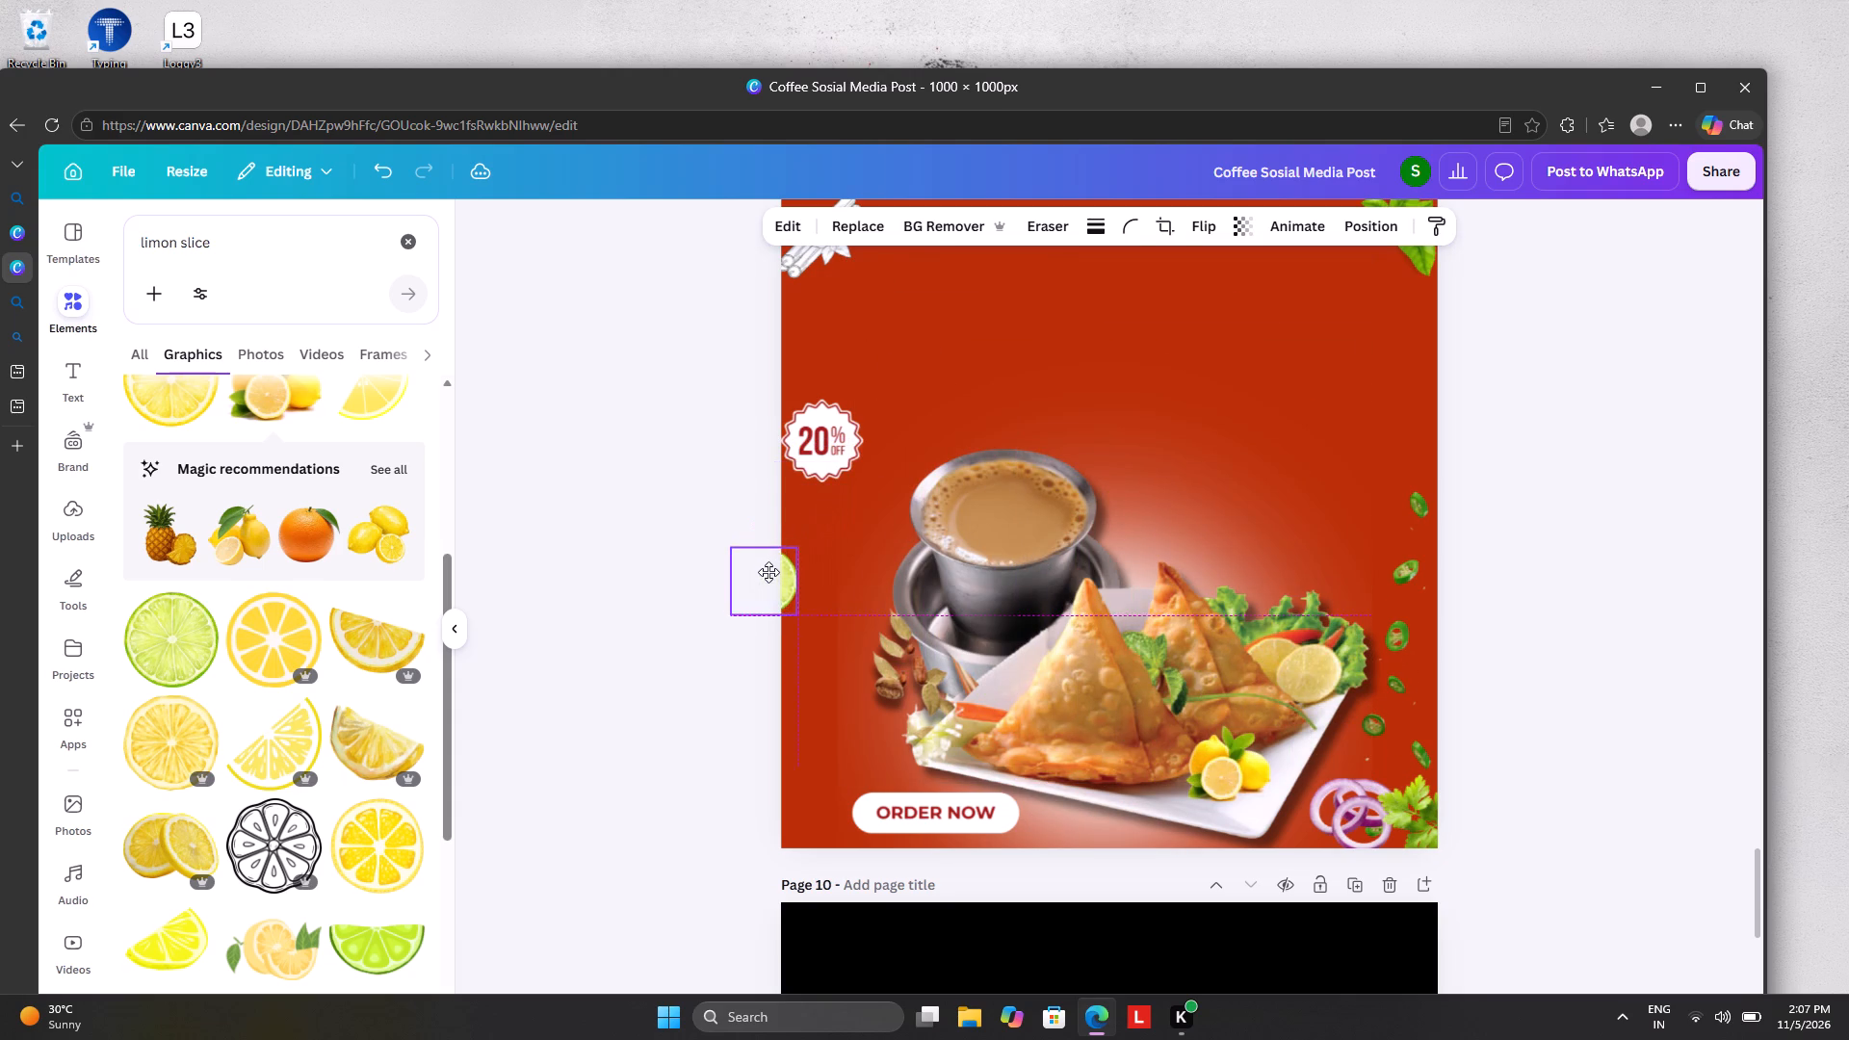
drag(768, 572, 778, 814)
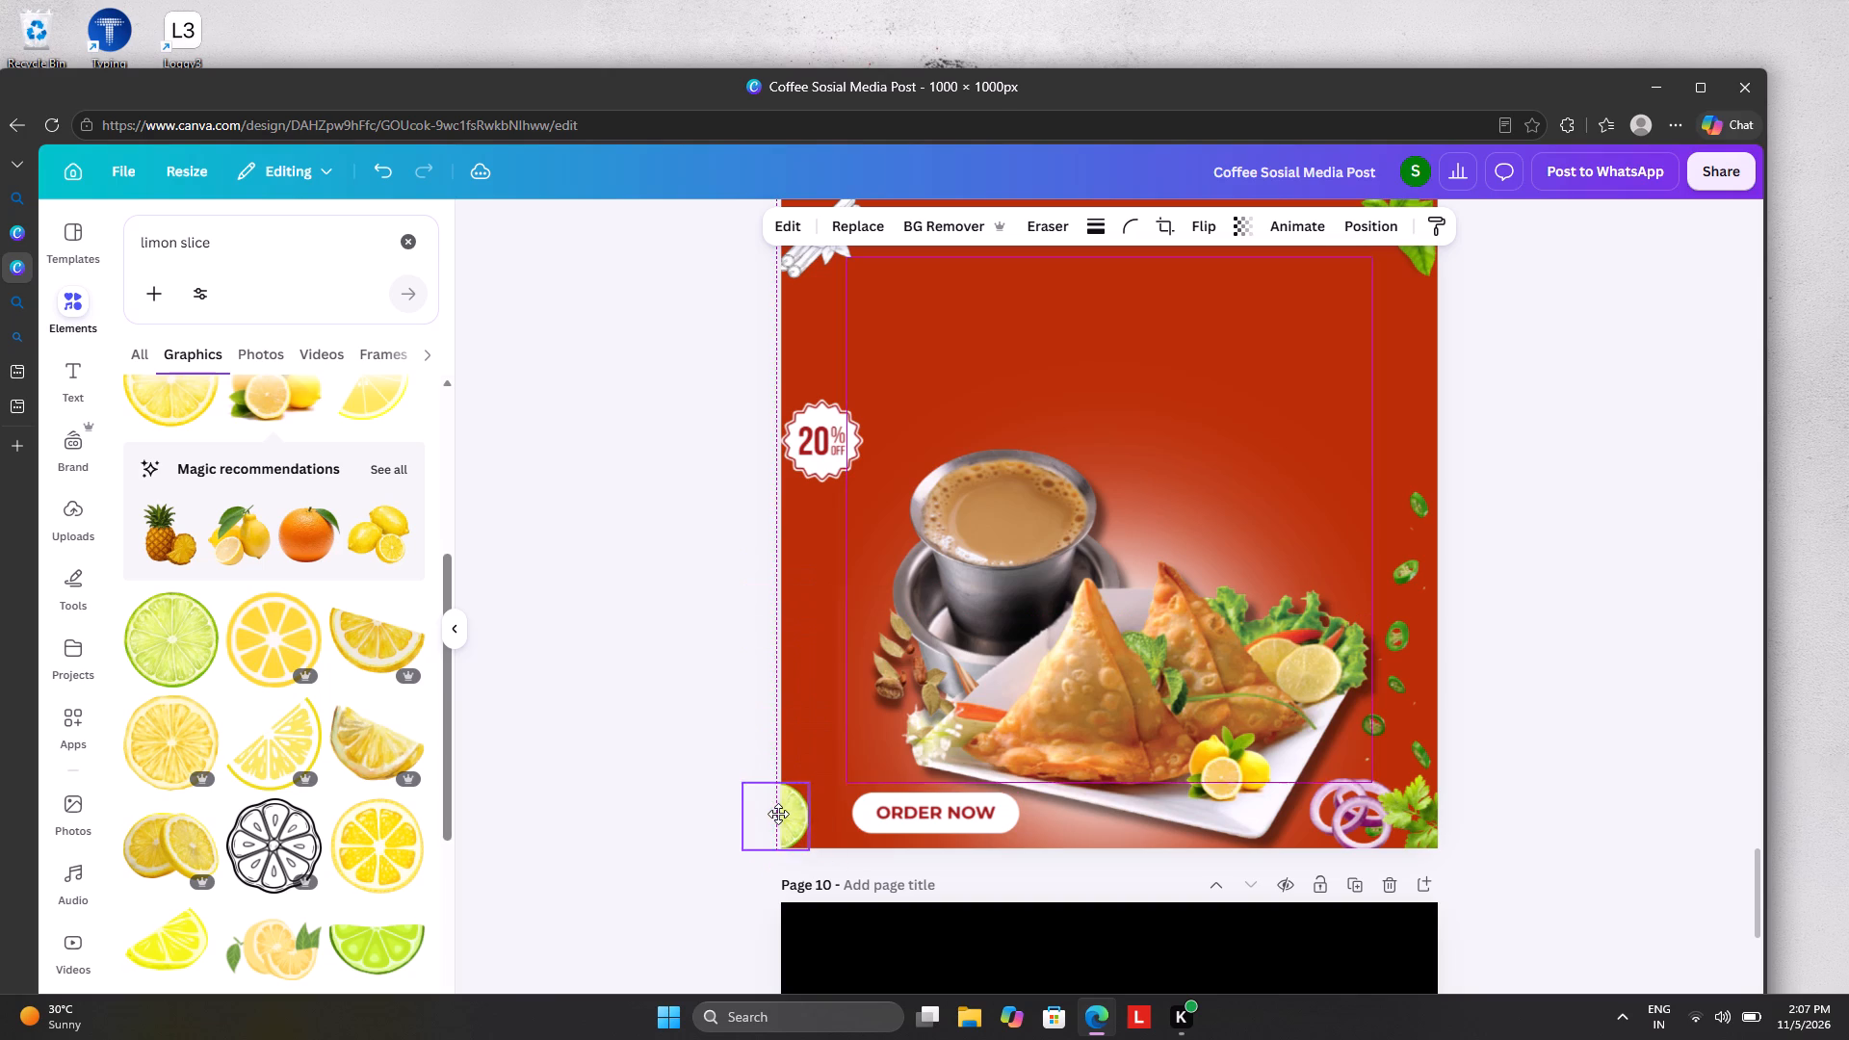
drag(778, 814, 799, 821)
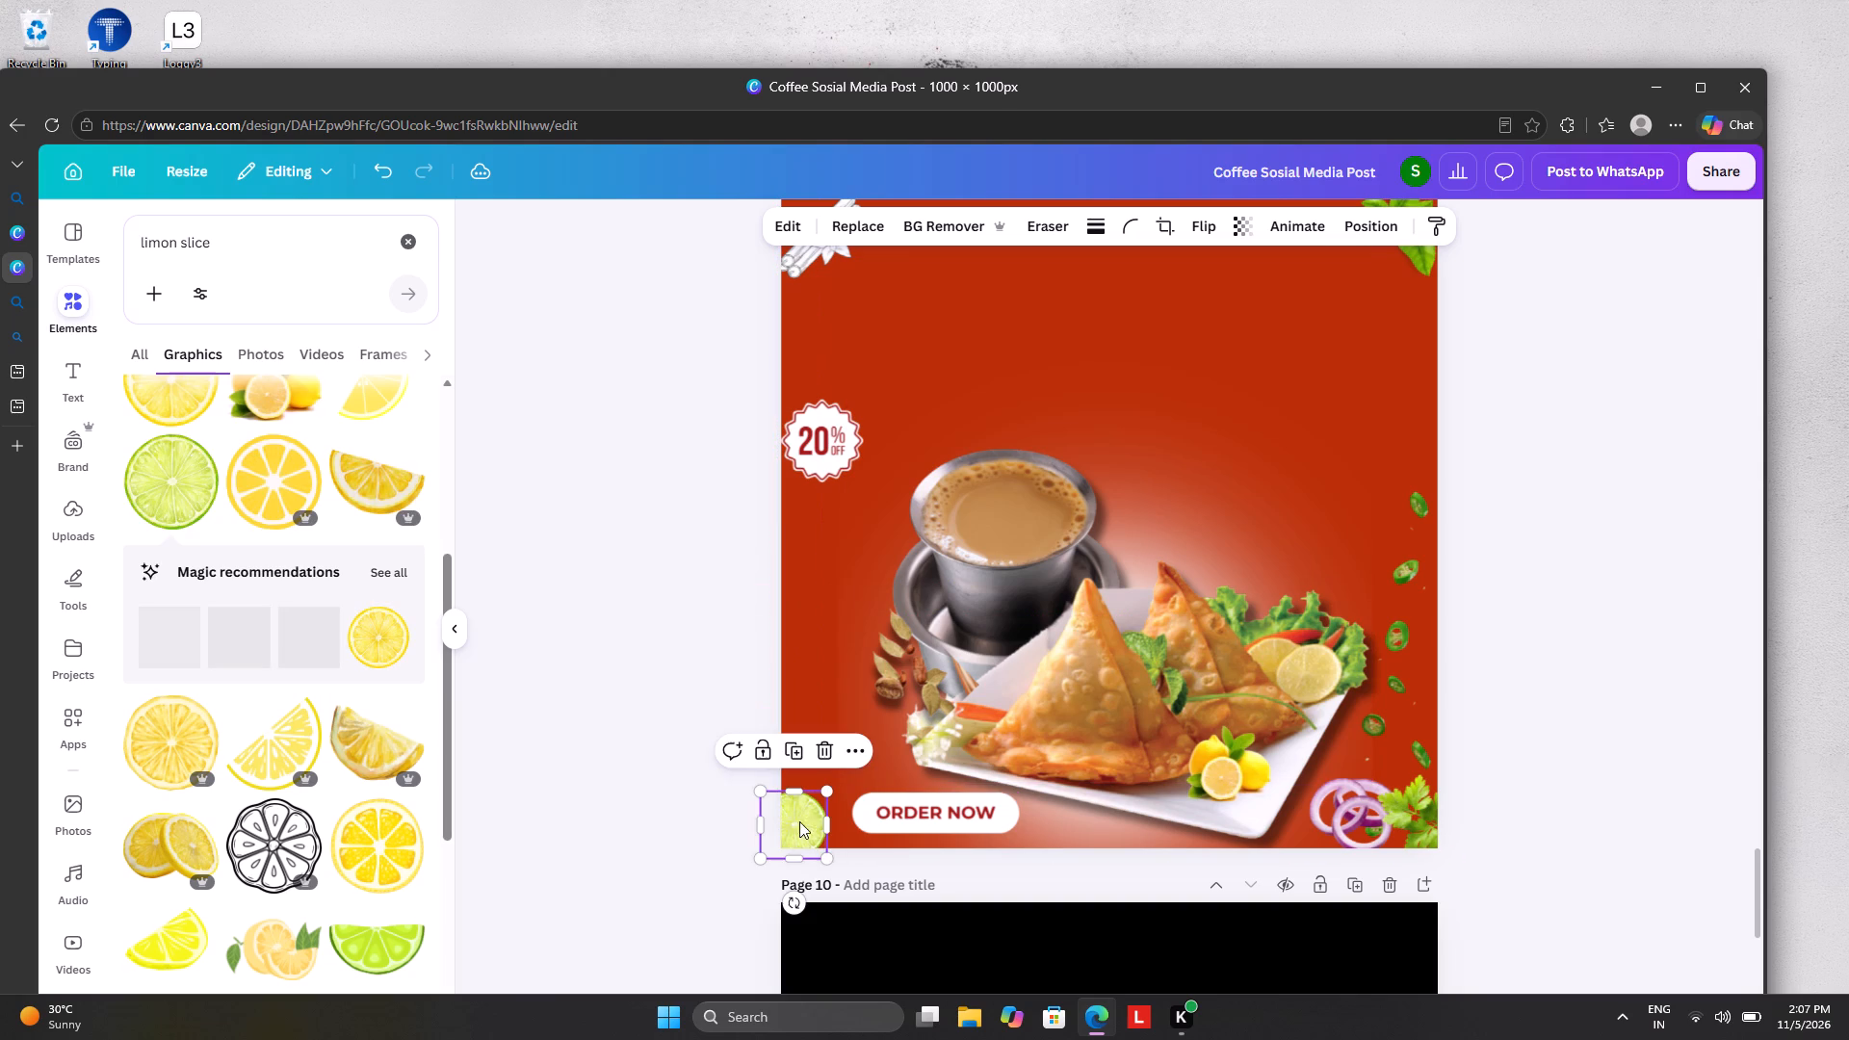
click(645, 623)
Look through more of the lemon slice graphics for another decoration.
scroll(451, 770, down, 2)
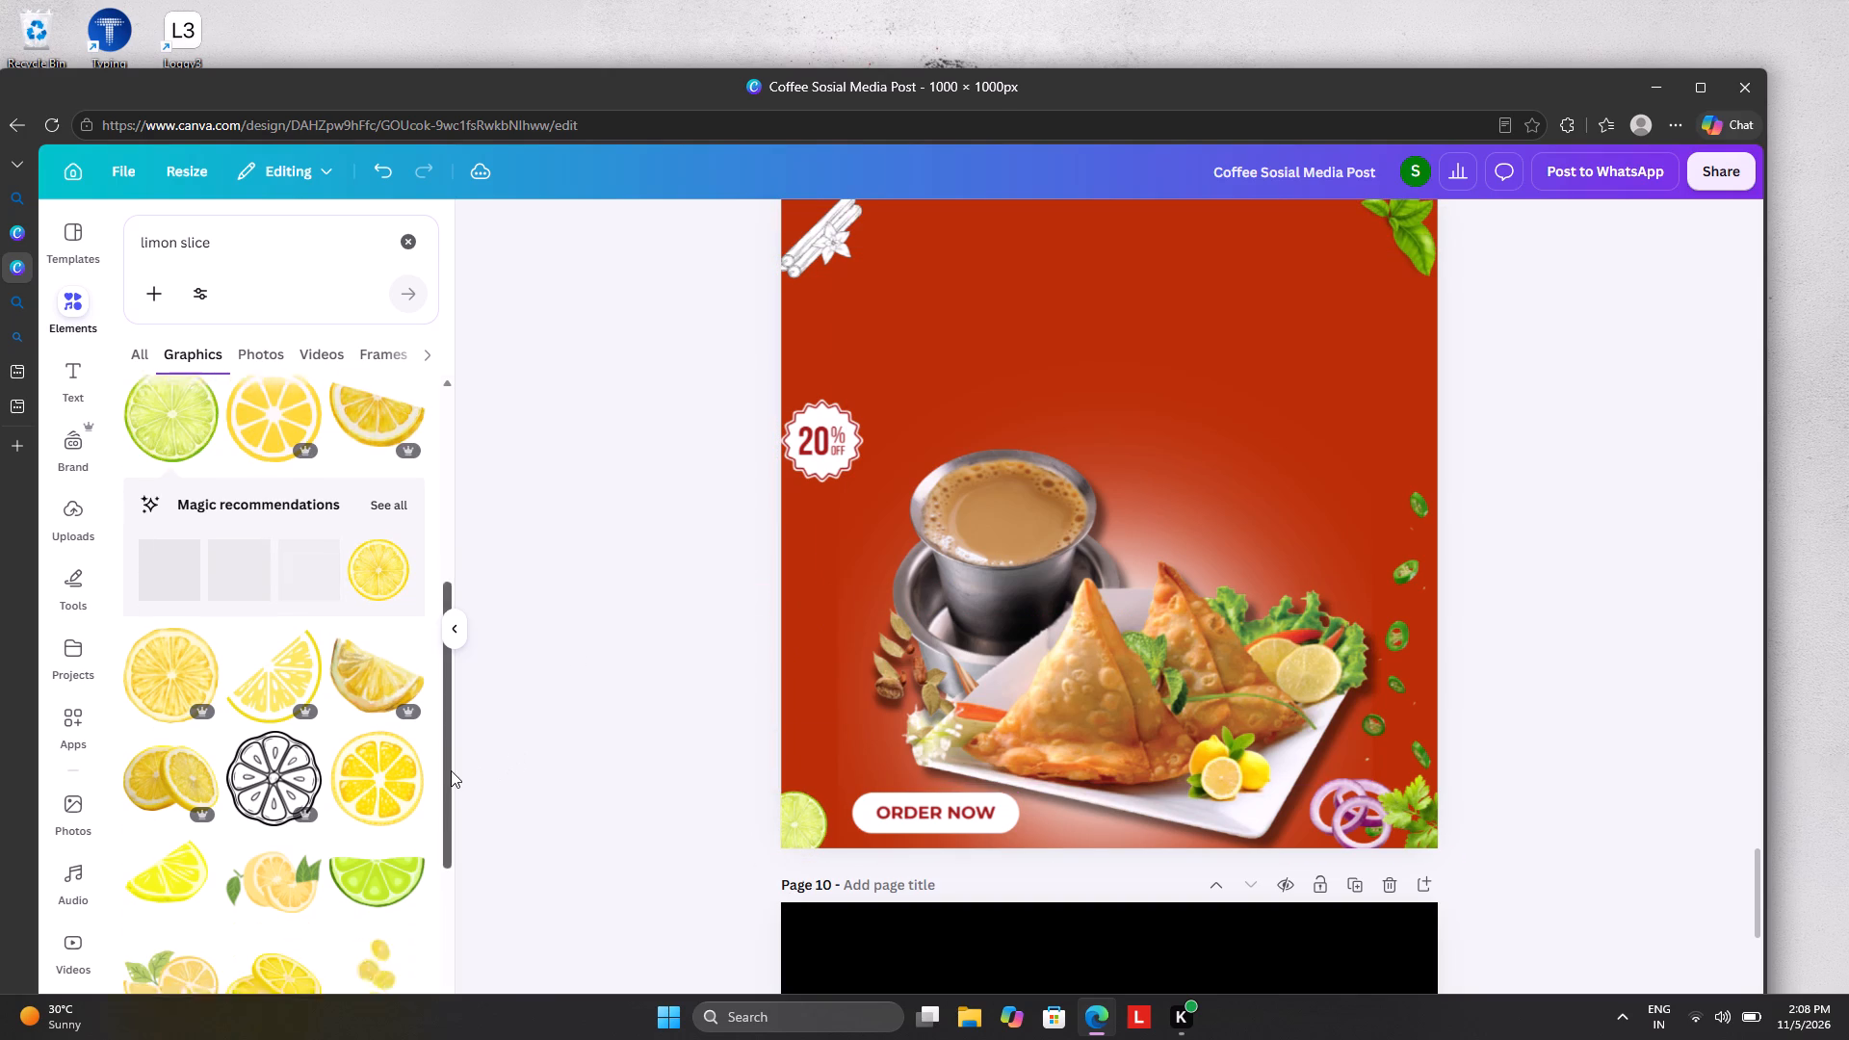
scroll(443, 771, down, 3)
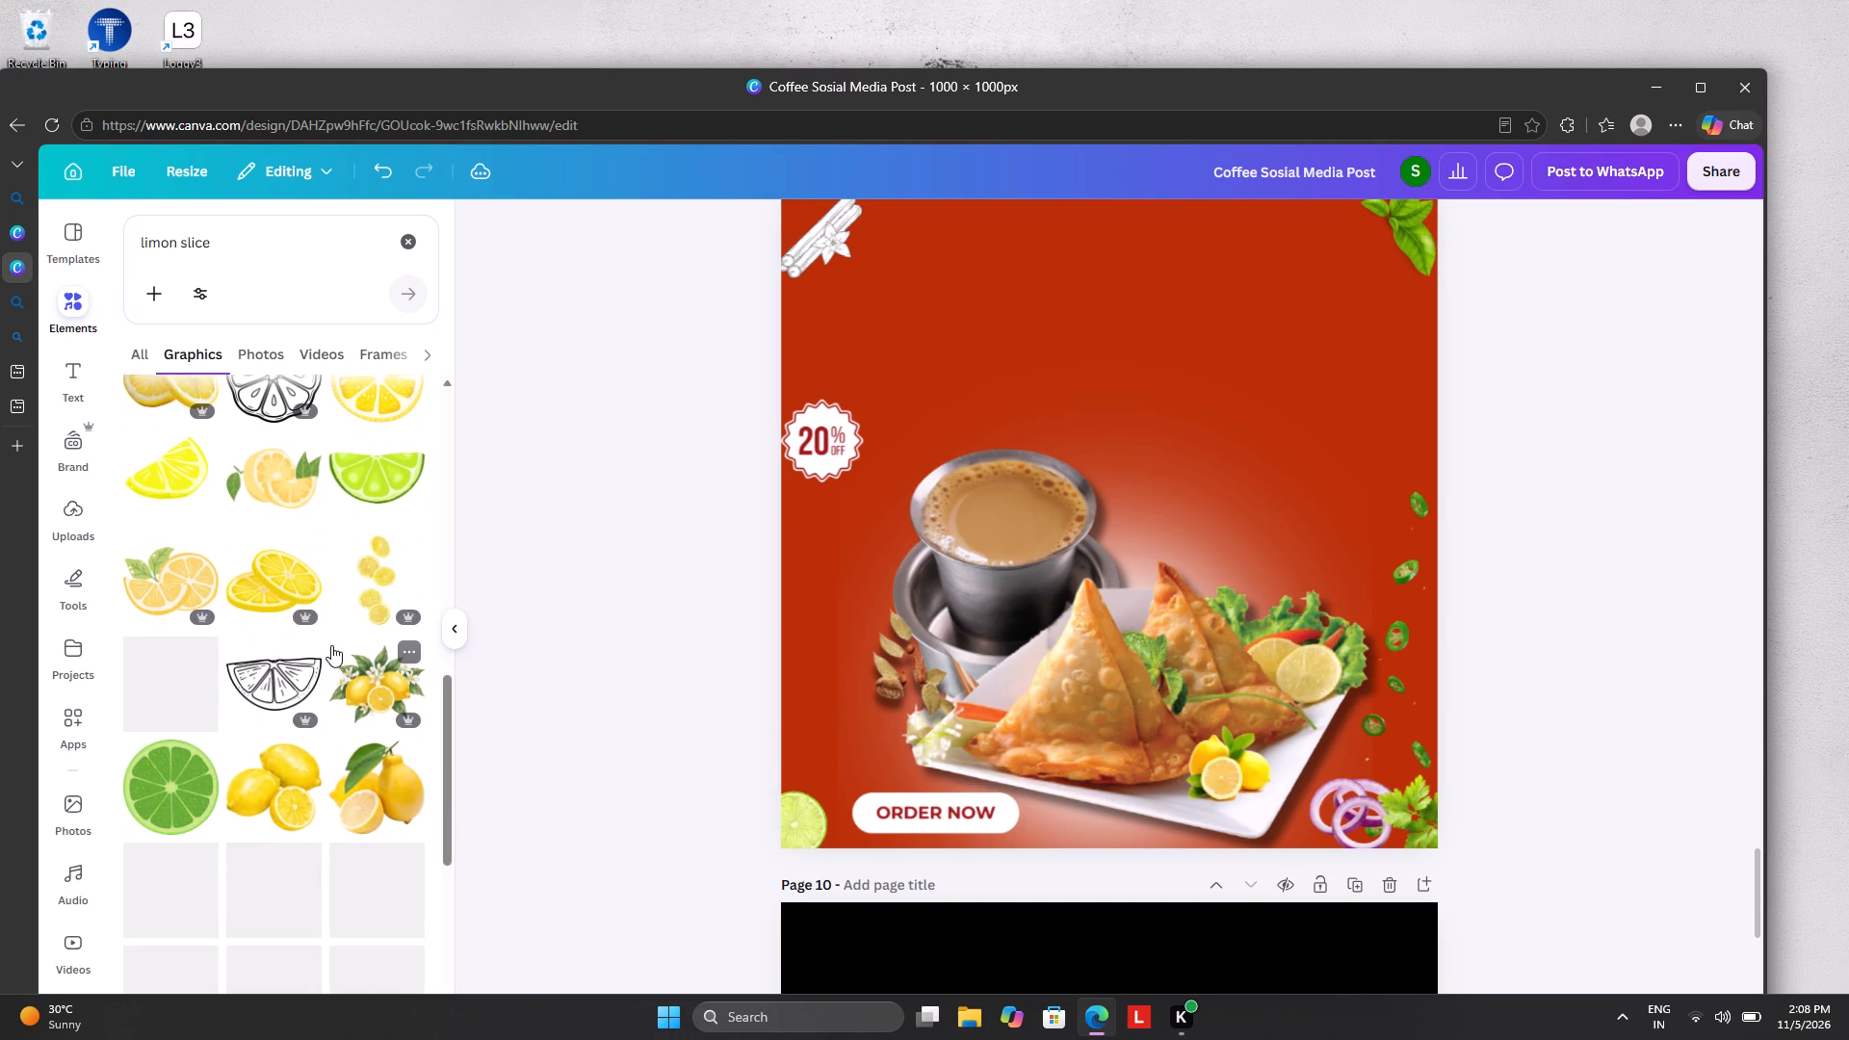
scroll(327, 657, down, 2)
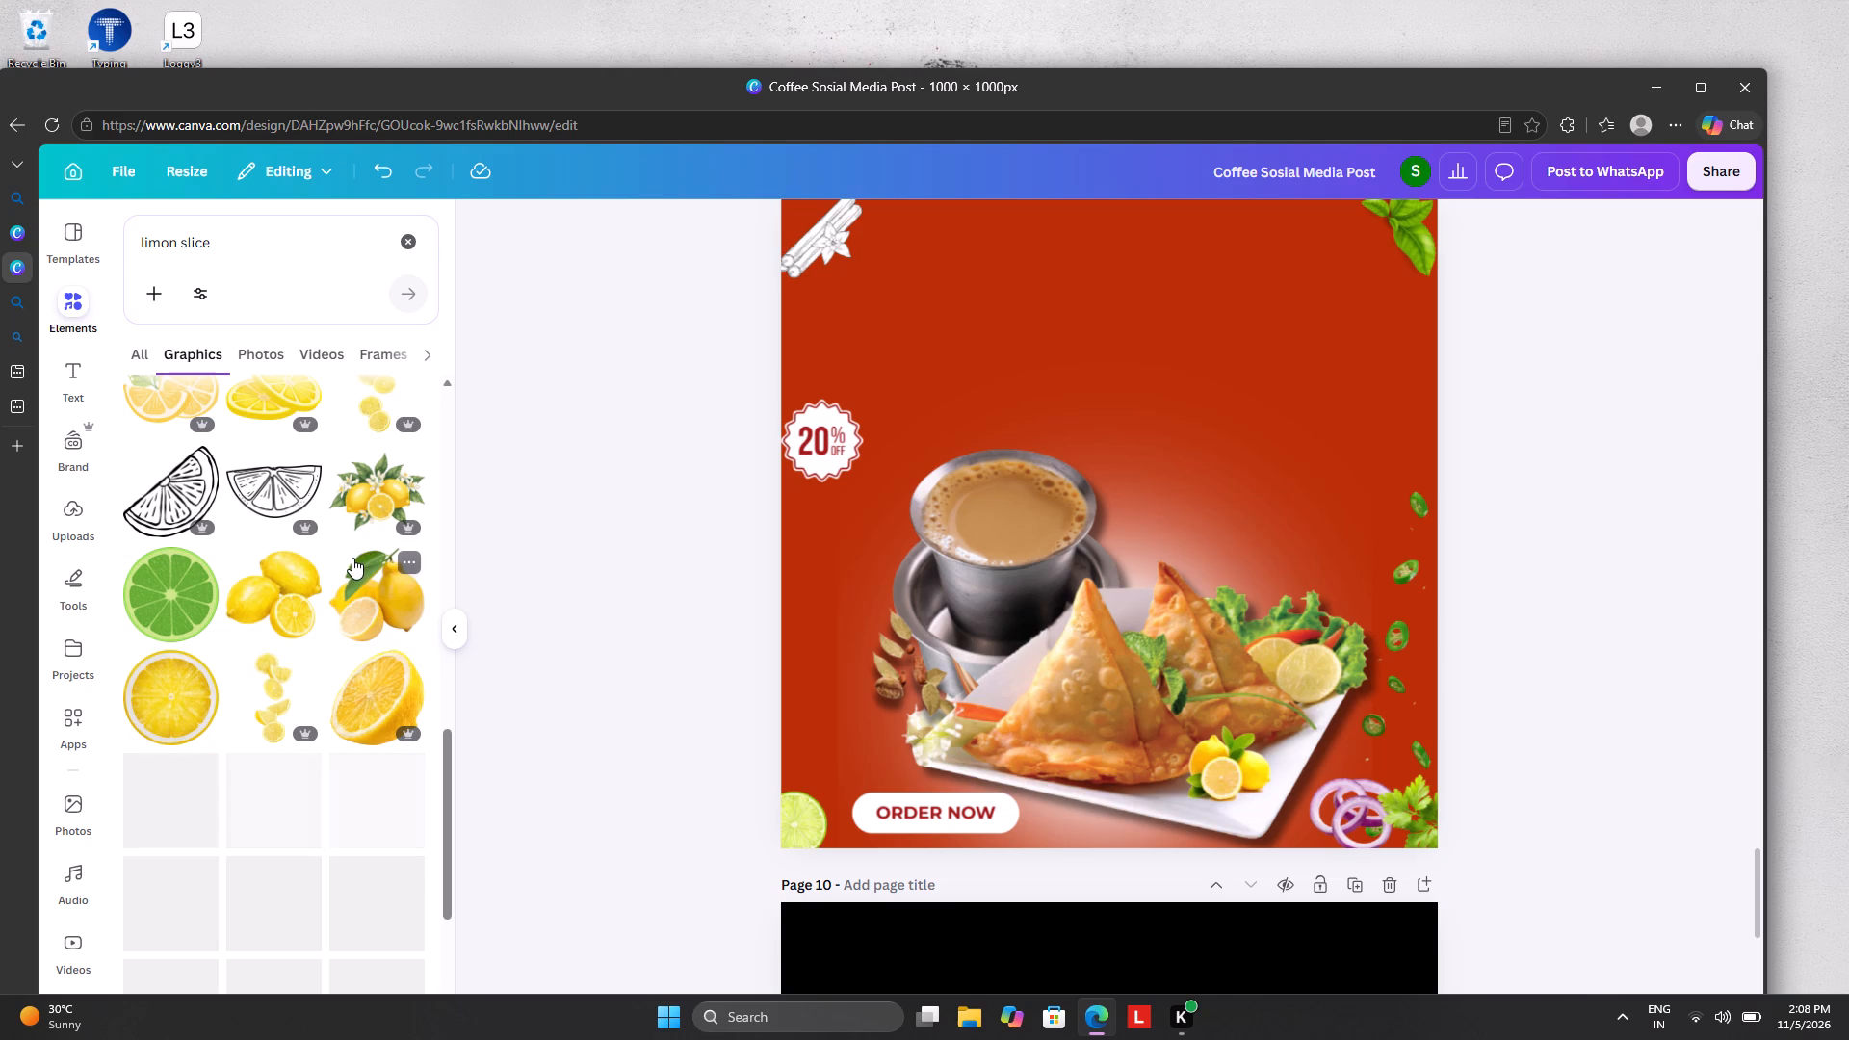
scroll(352, 558, down, 2)
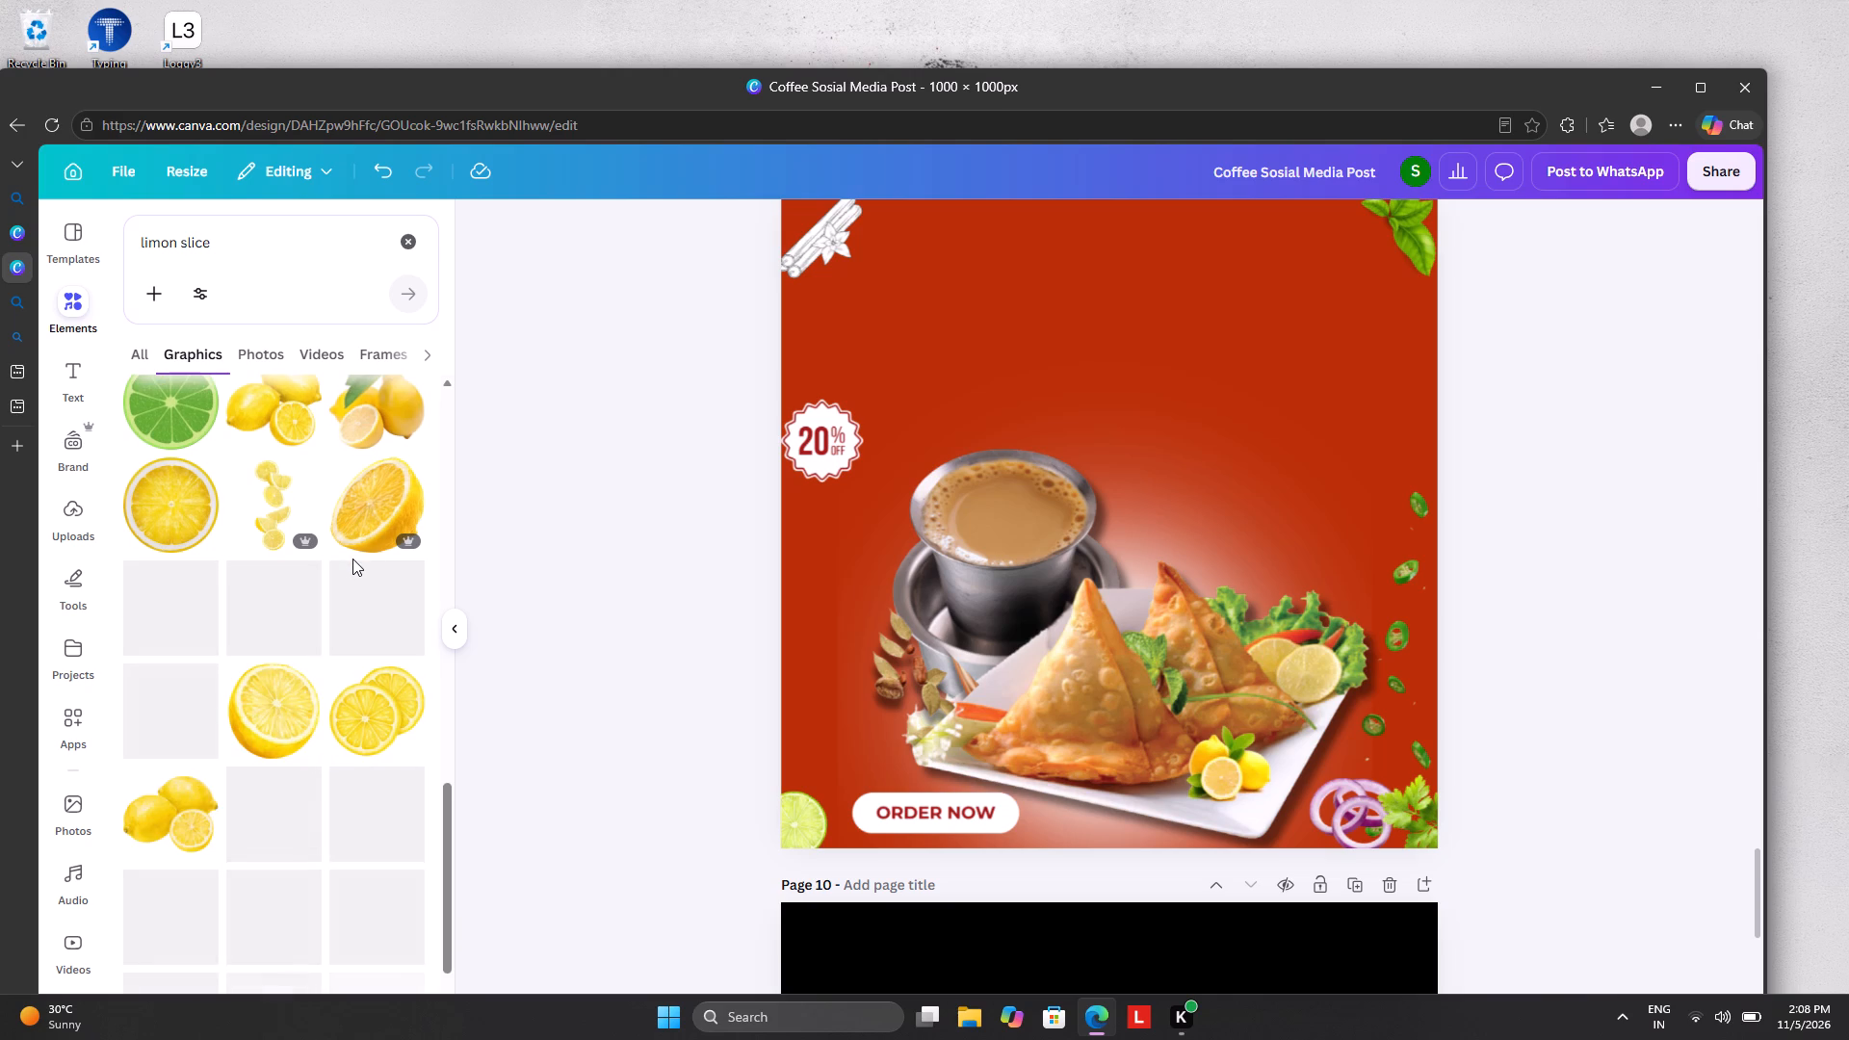
scroll(366, 553, up, 3)
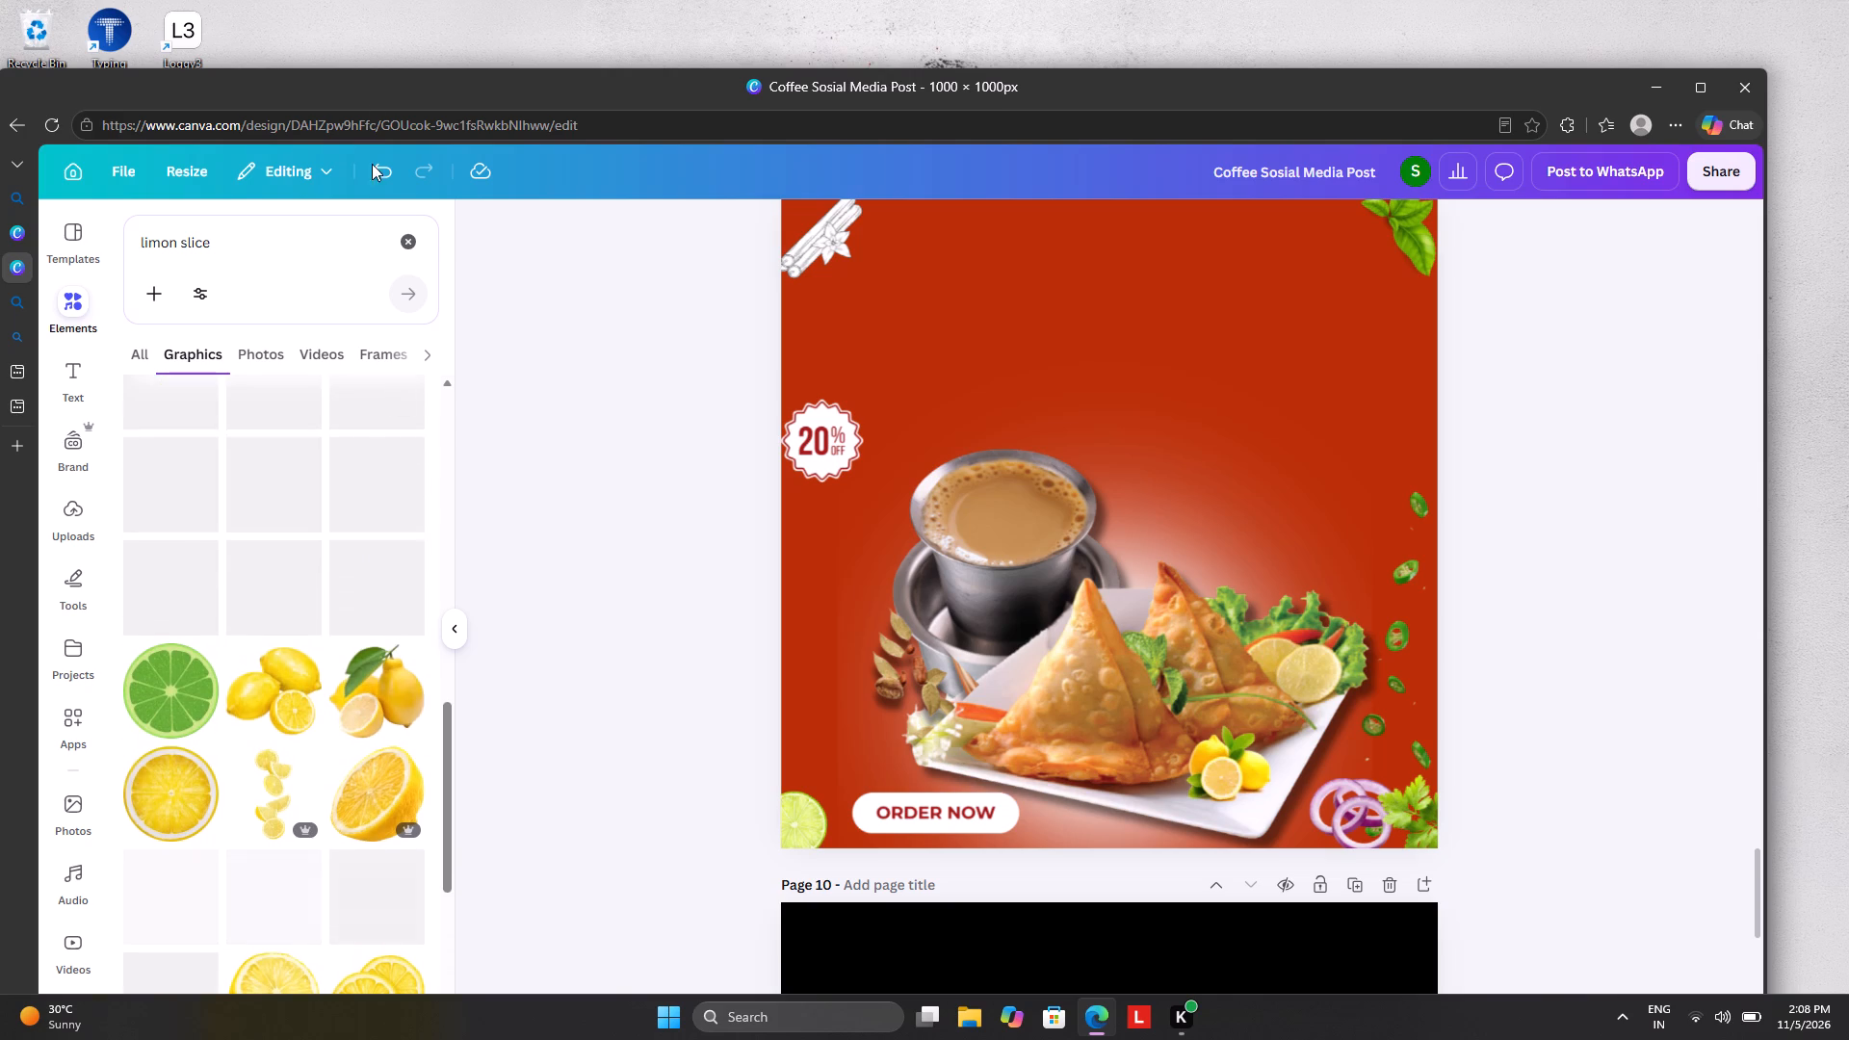
Search the elements for "tamato chatni", look through the photos for a chutney image, and clear the search.
click(413, 246)
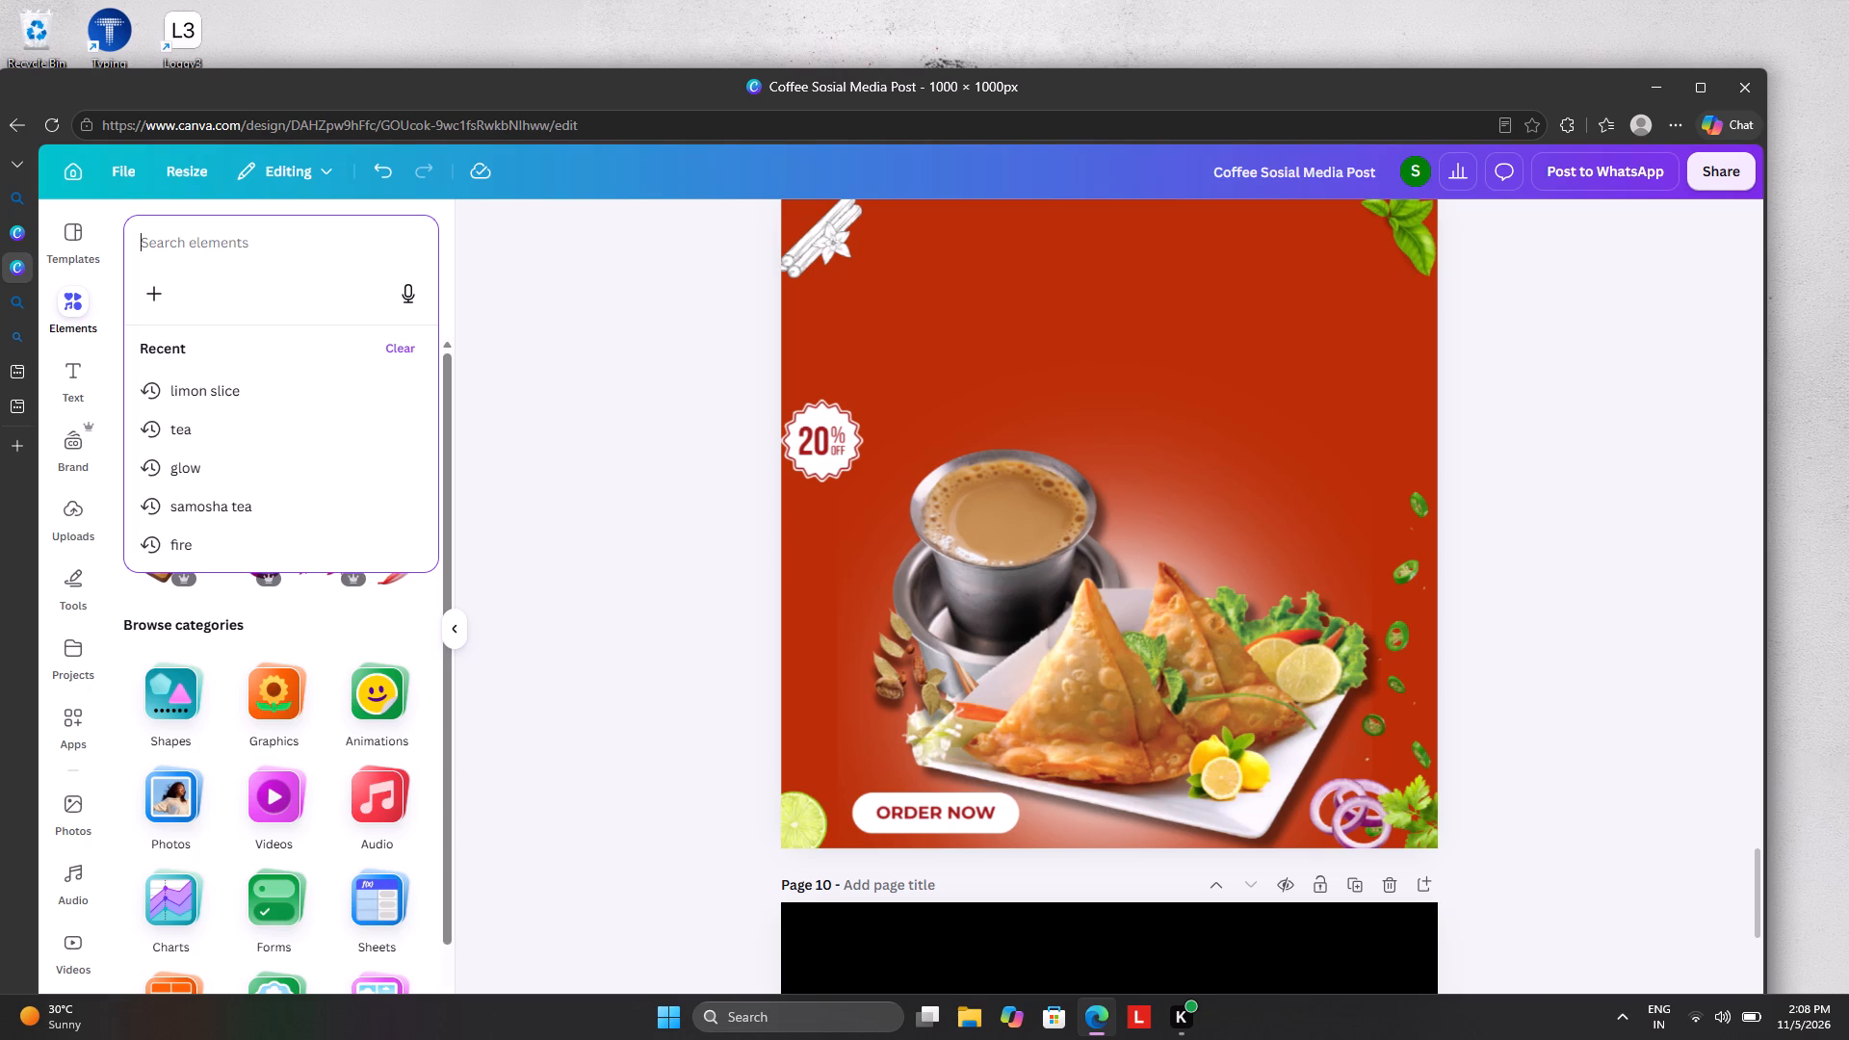
text(tamato)
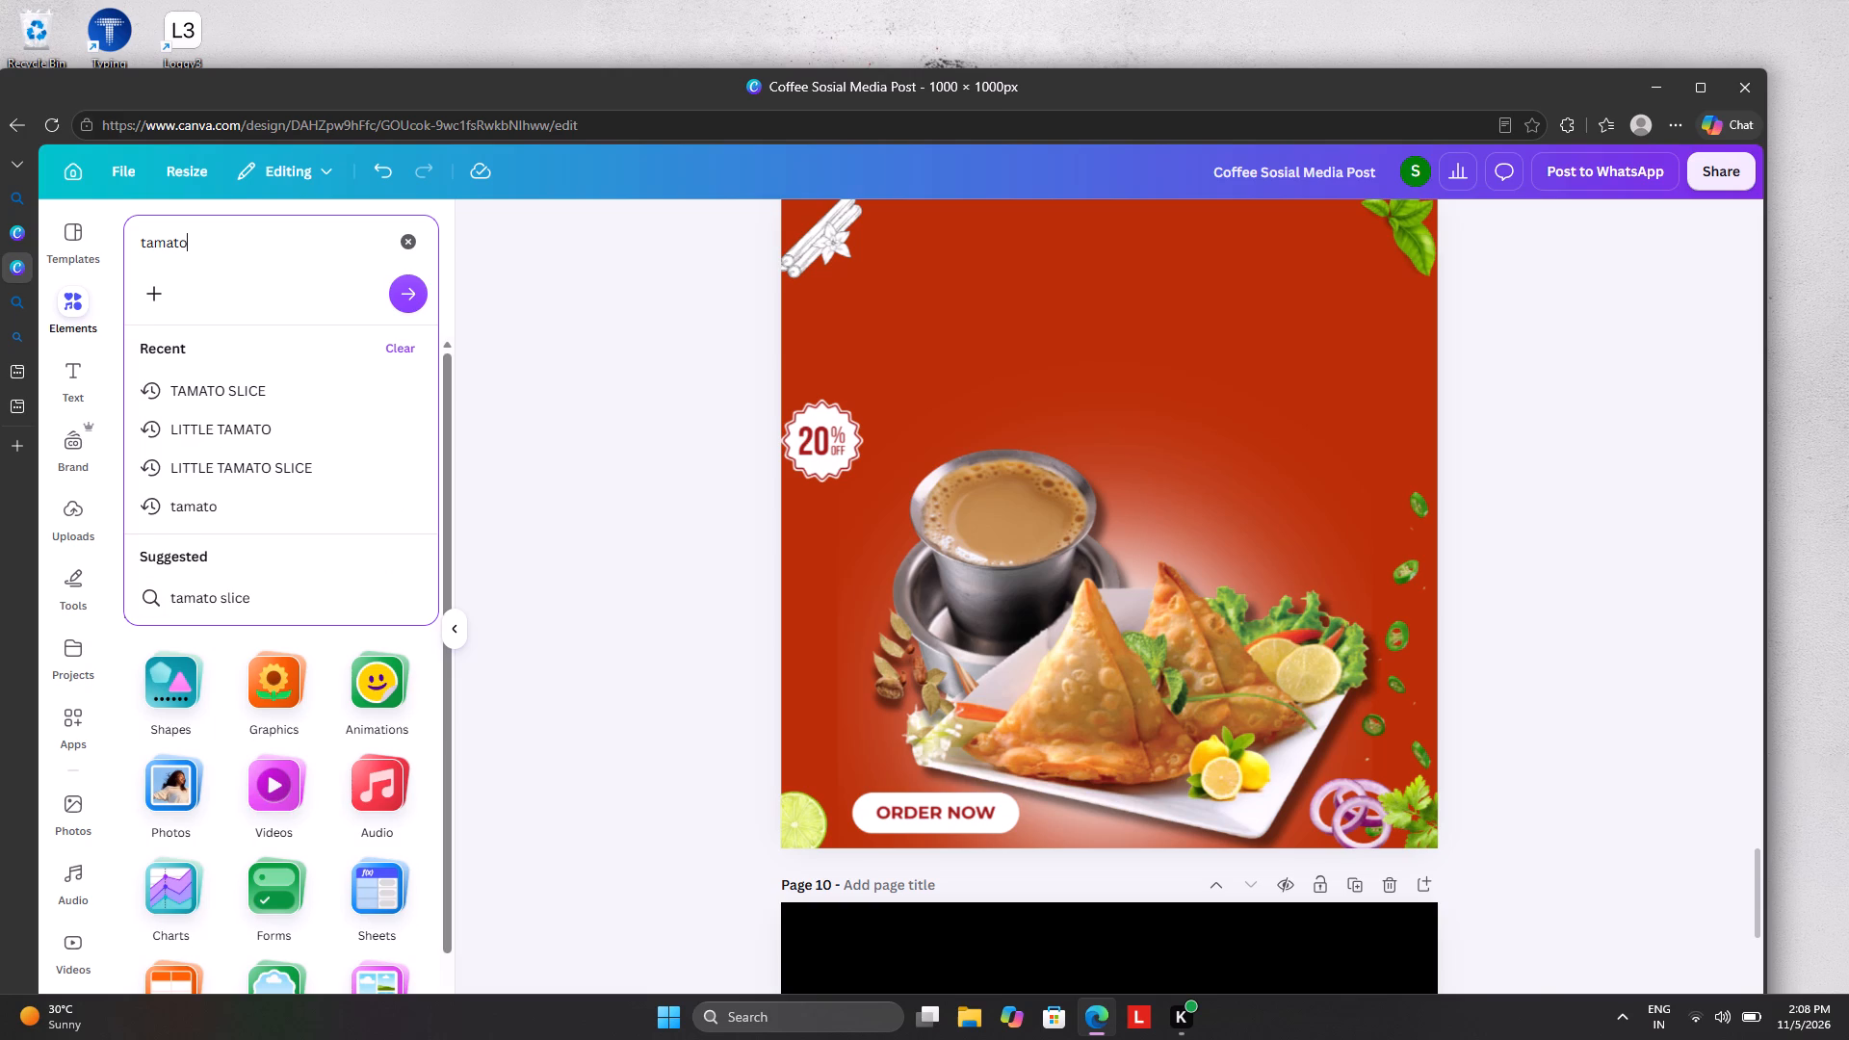
text(sho)
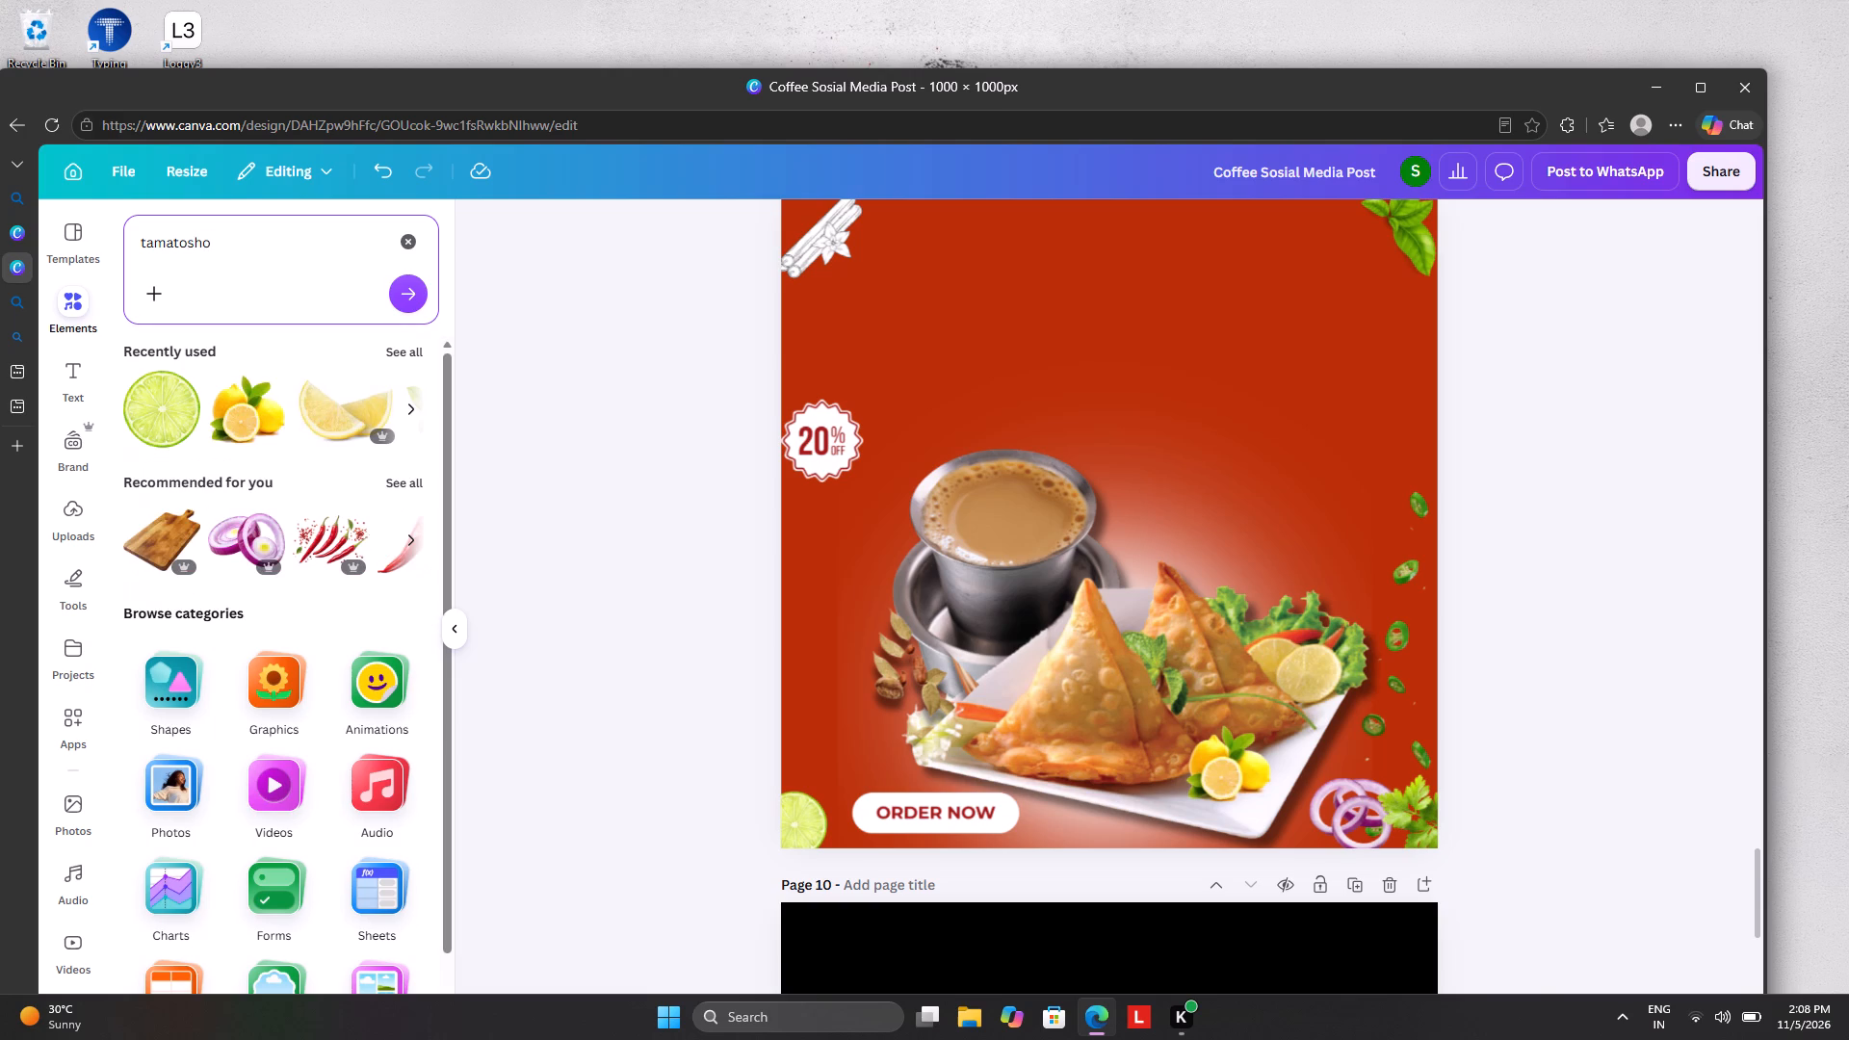
key(BackSpace)
key(BackSpace)
key(BackSpace)
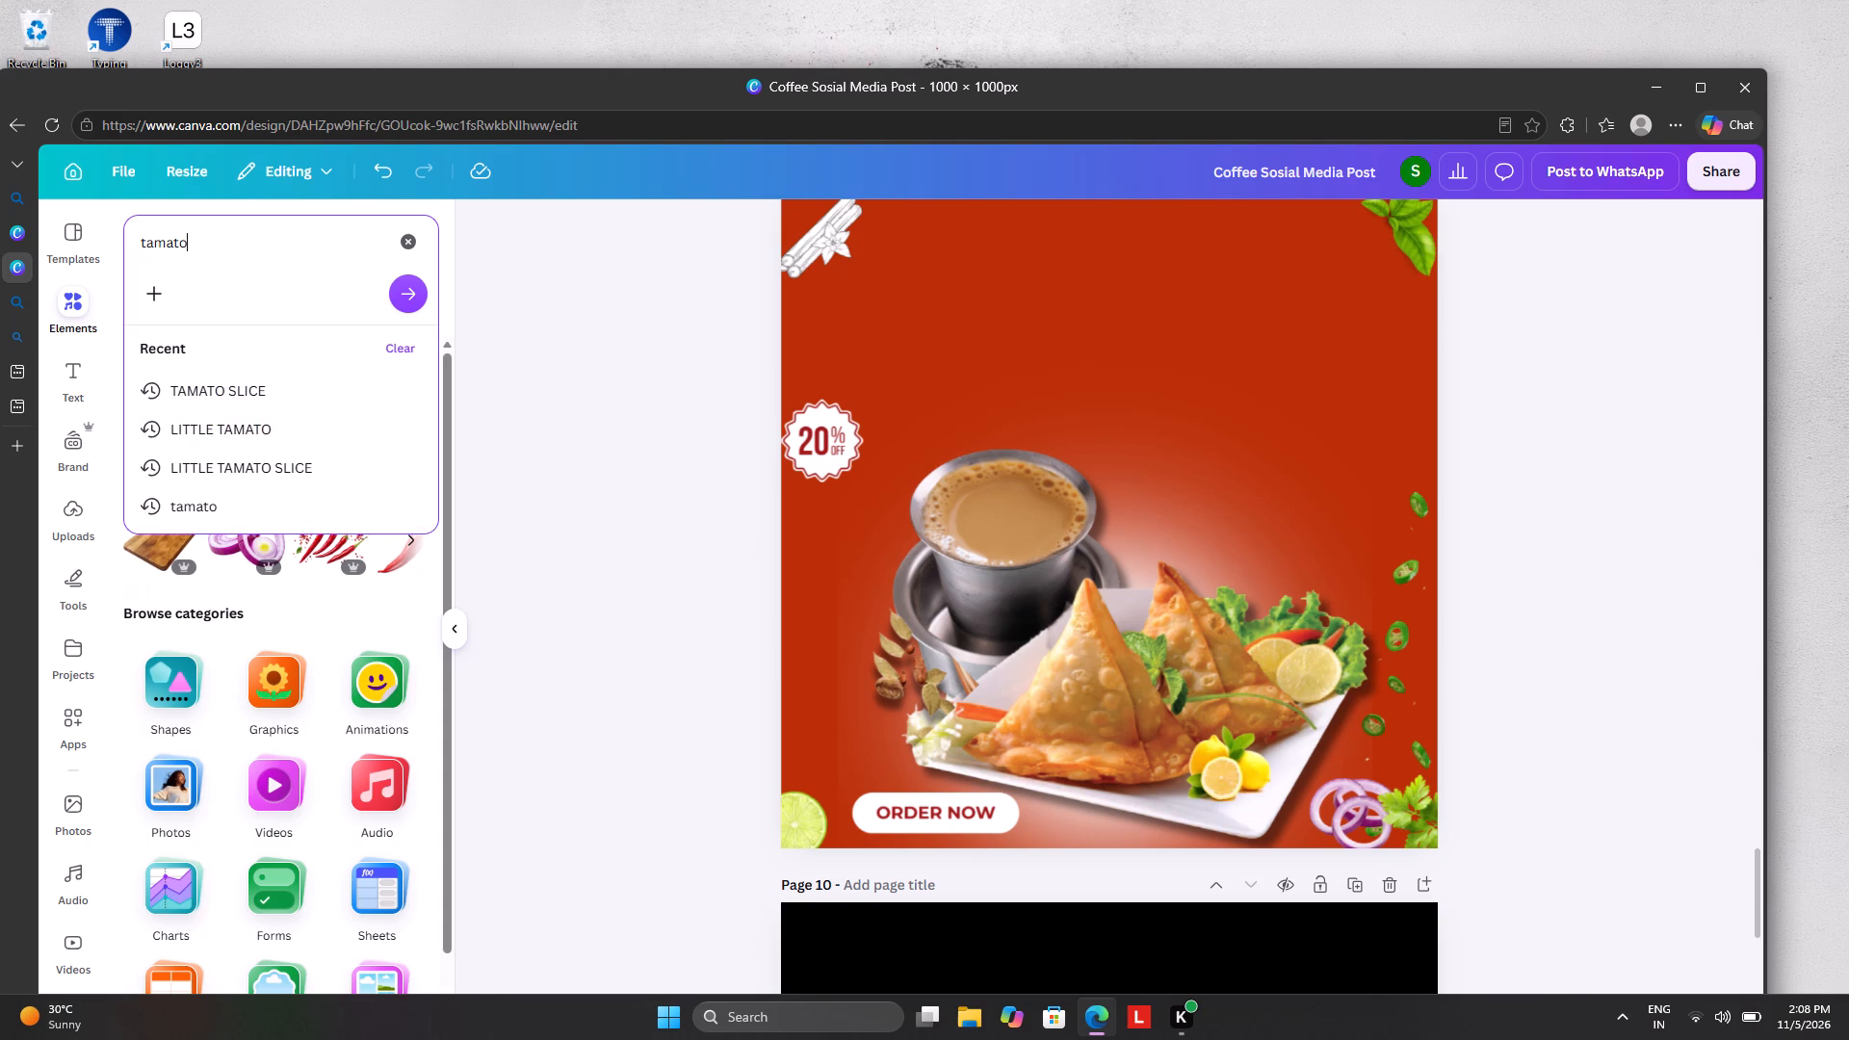
key(space)
text(chatni)
key(Return)
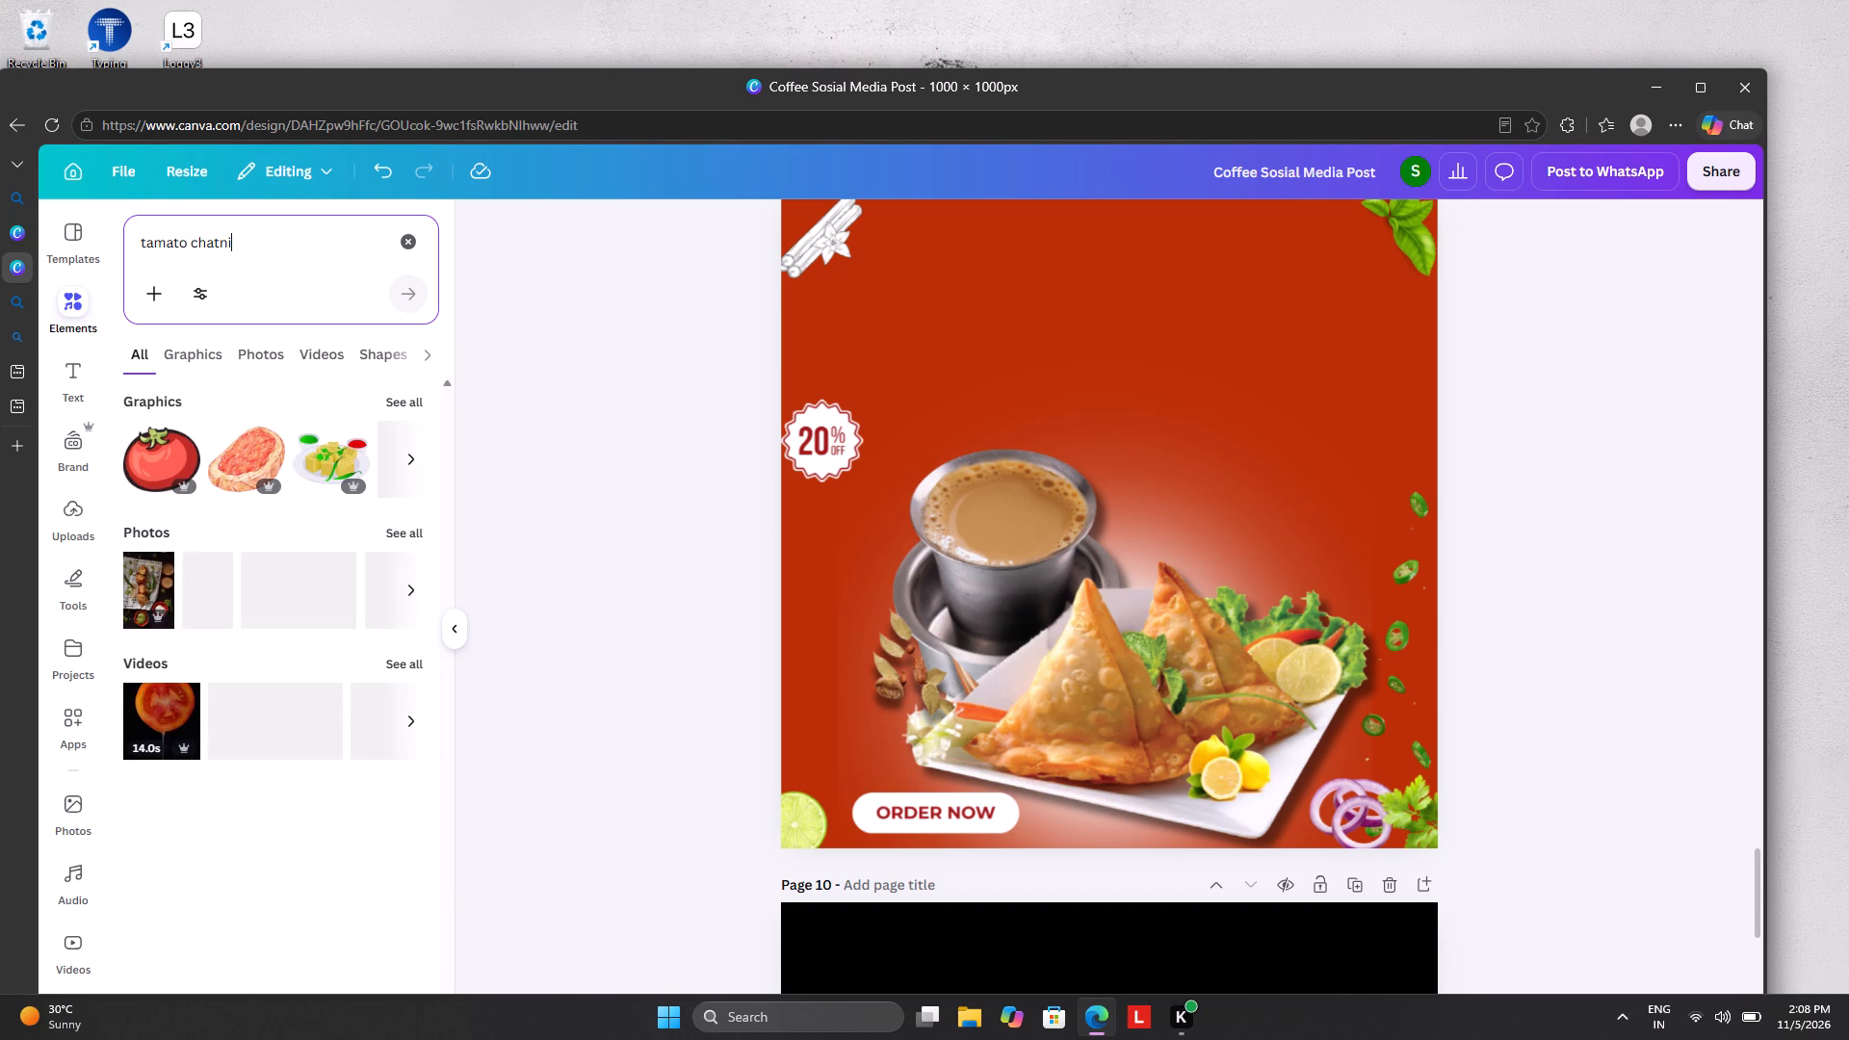
click(256, 354)
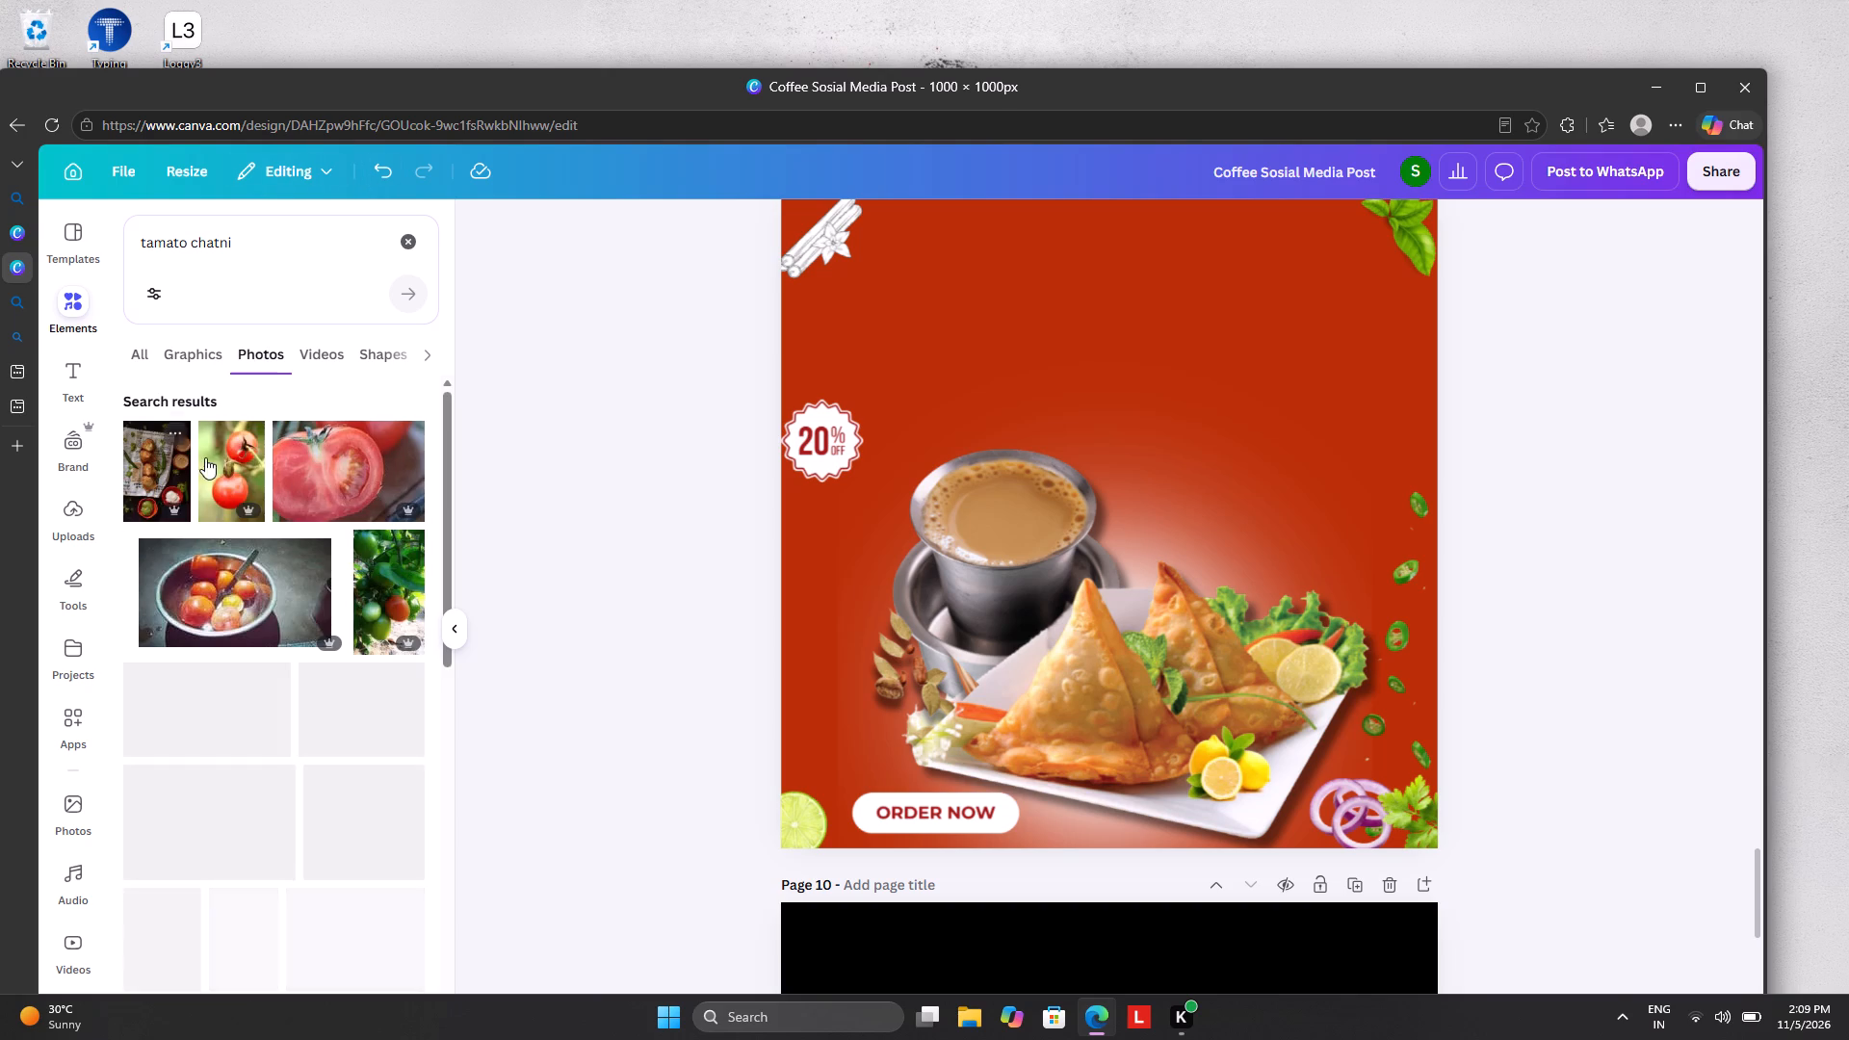
scroll(221, 541, down, 3)
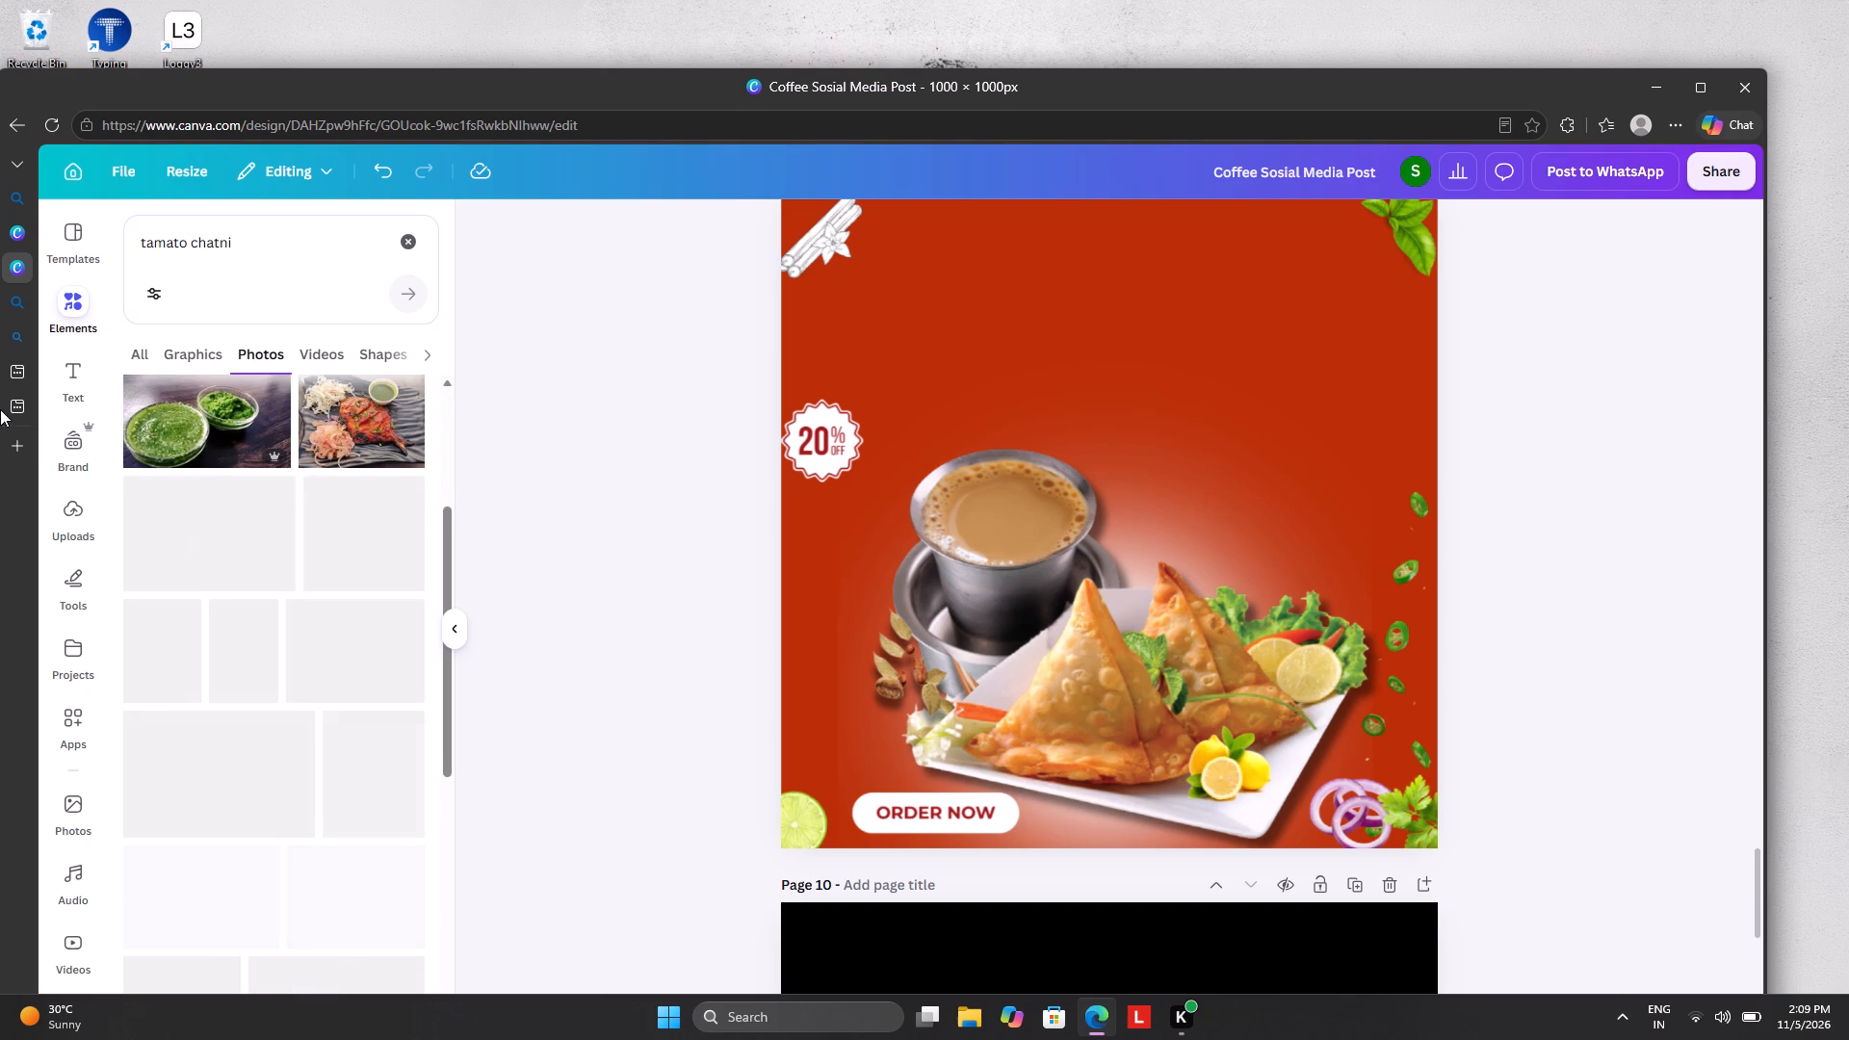
scroll(247, 489, down, 2)
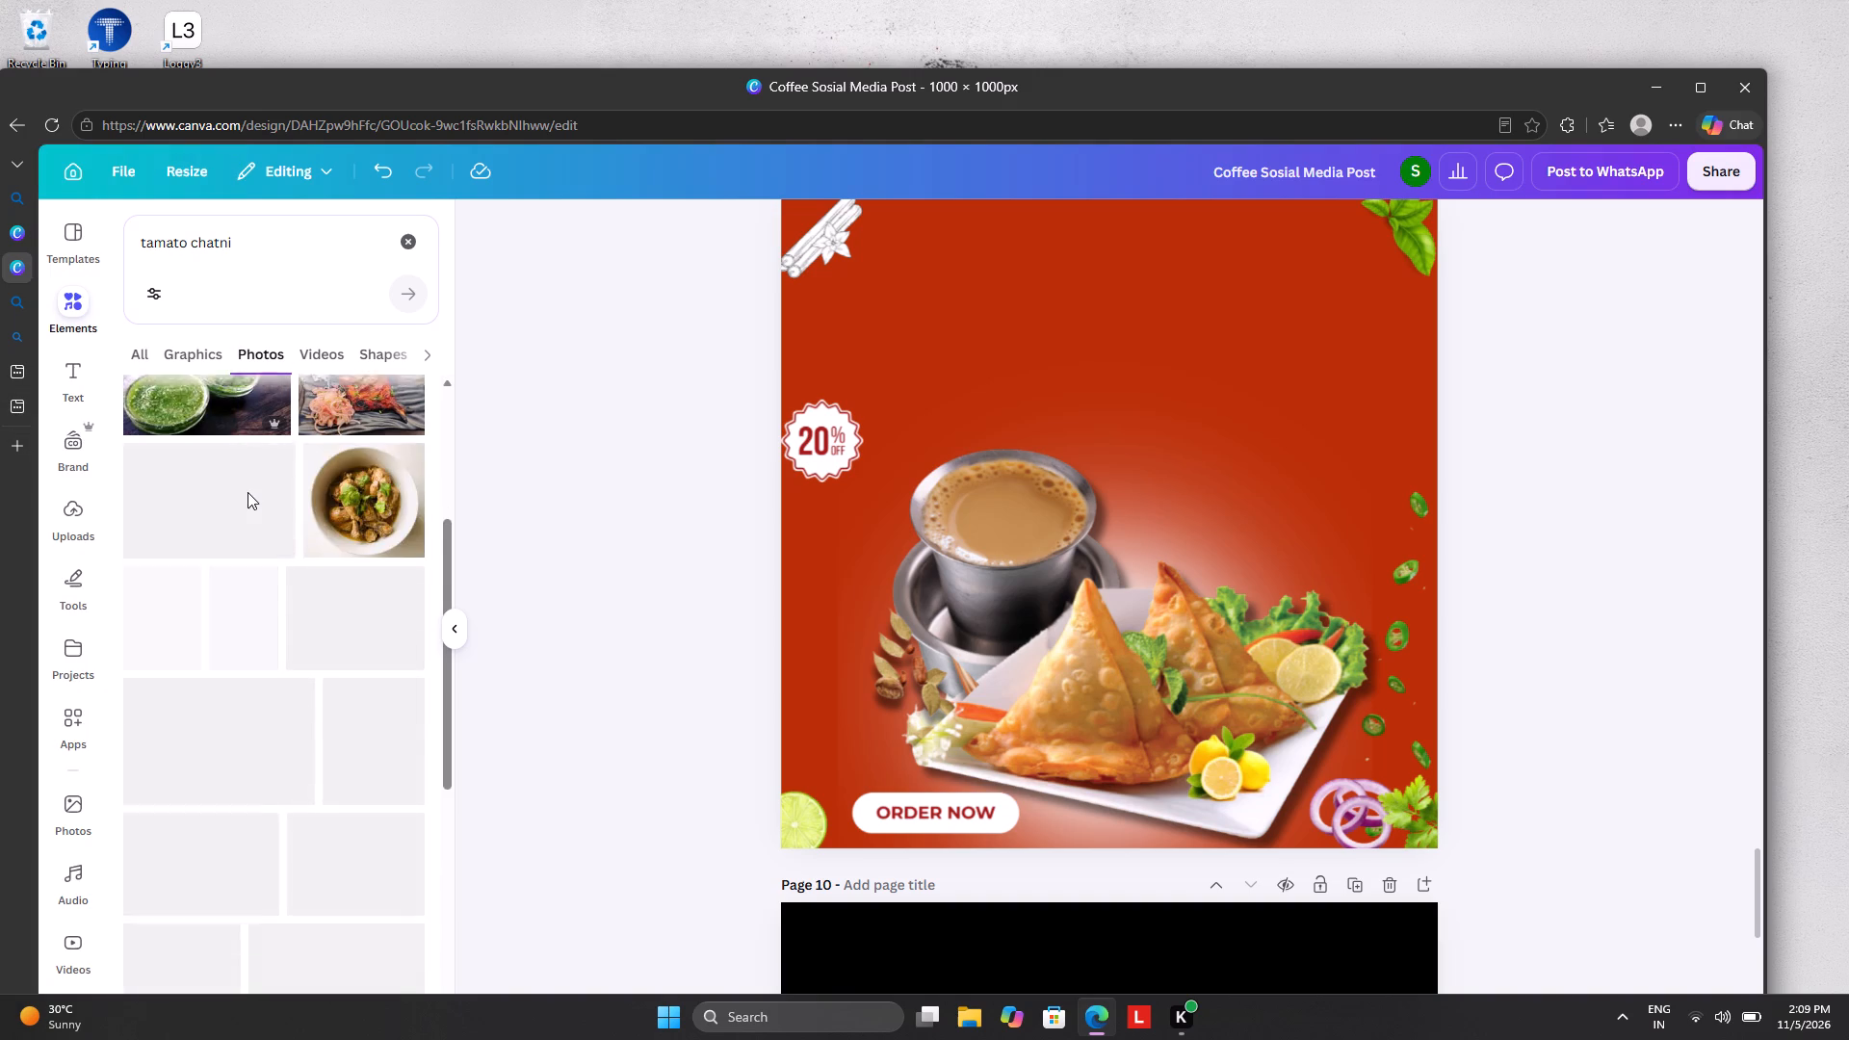
scroll(240, 502, up, 3)
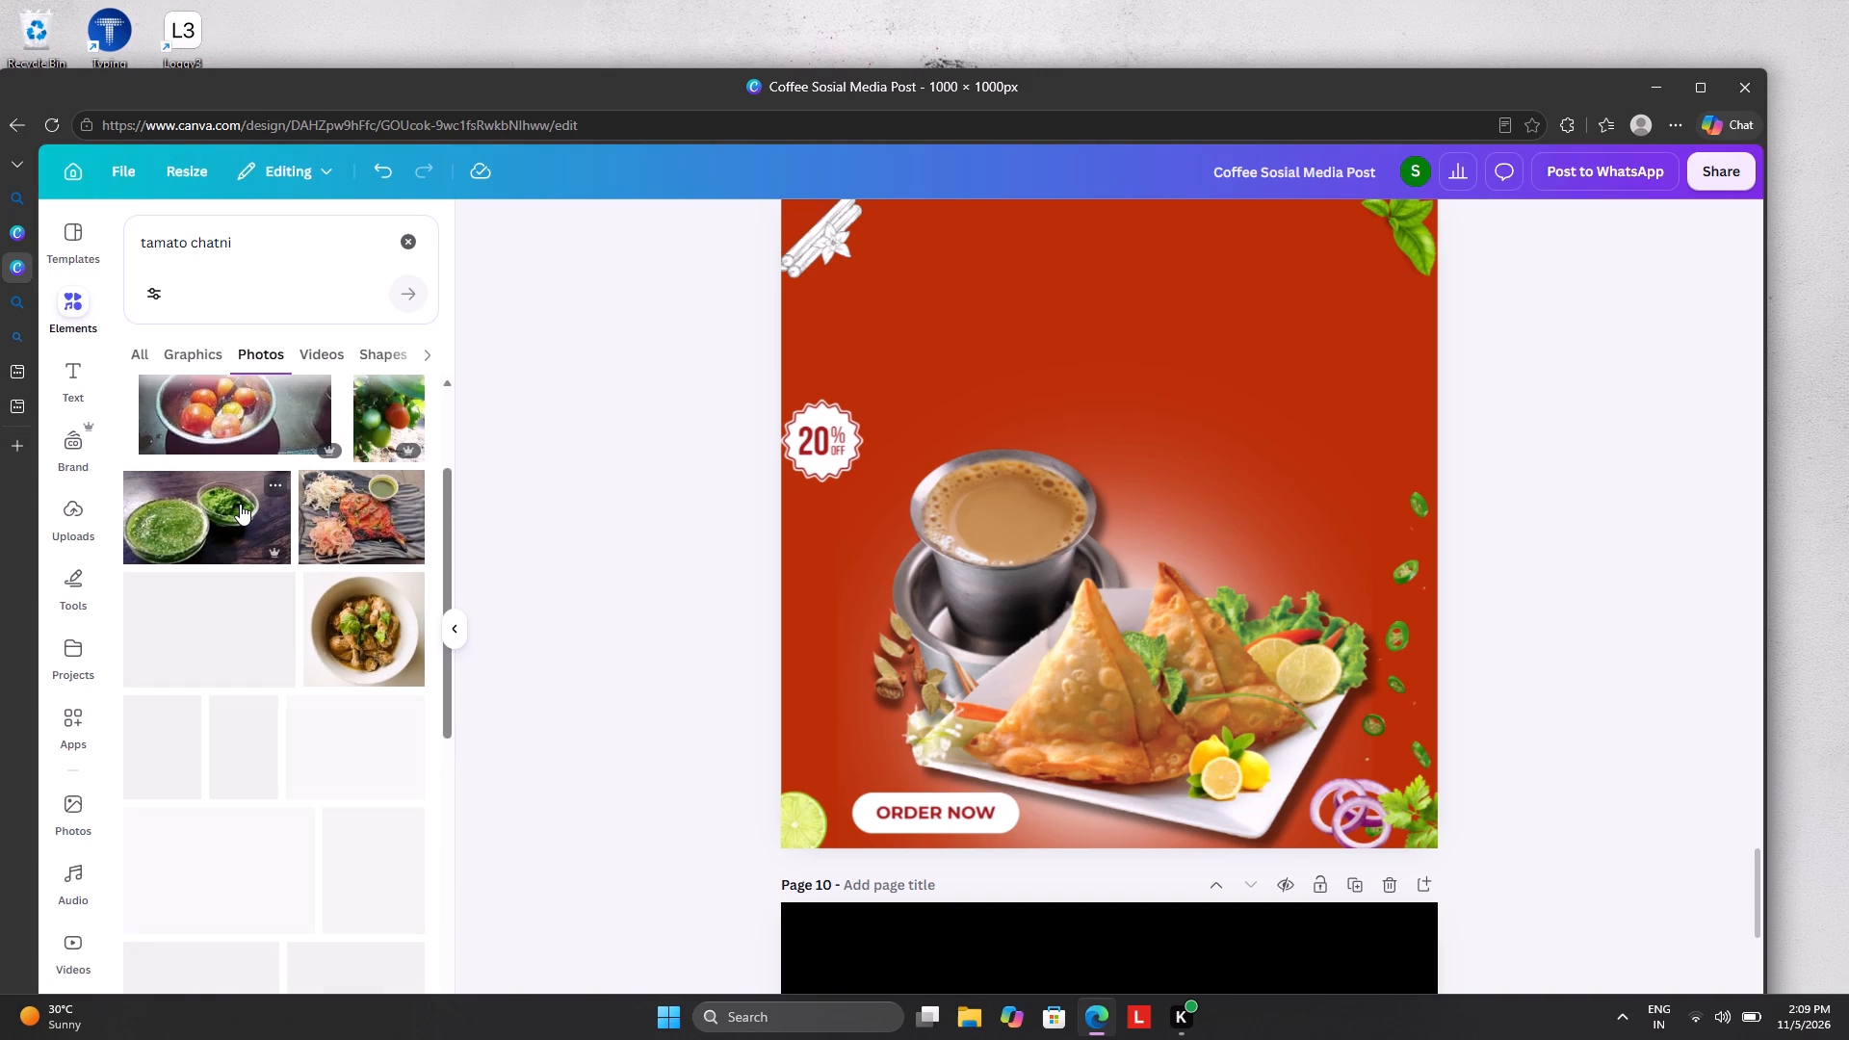
scroll(225, 526, down, 1)
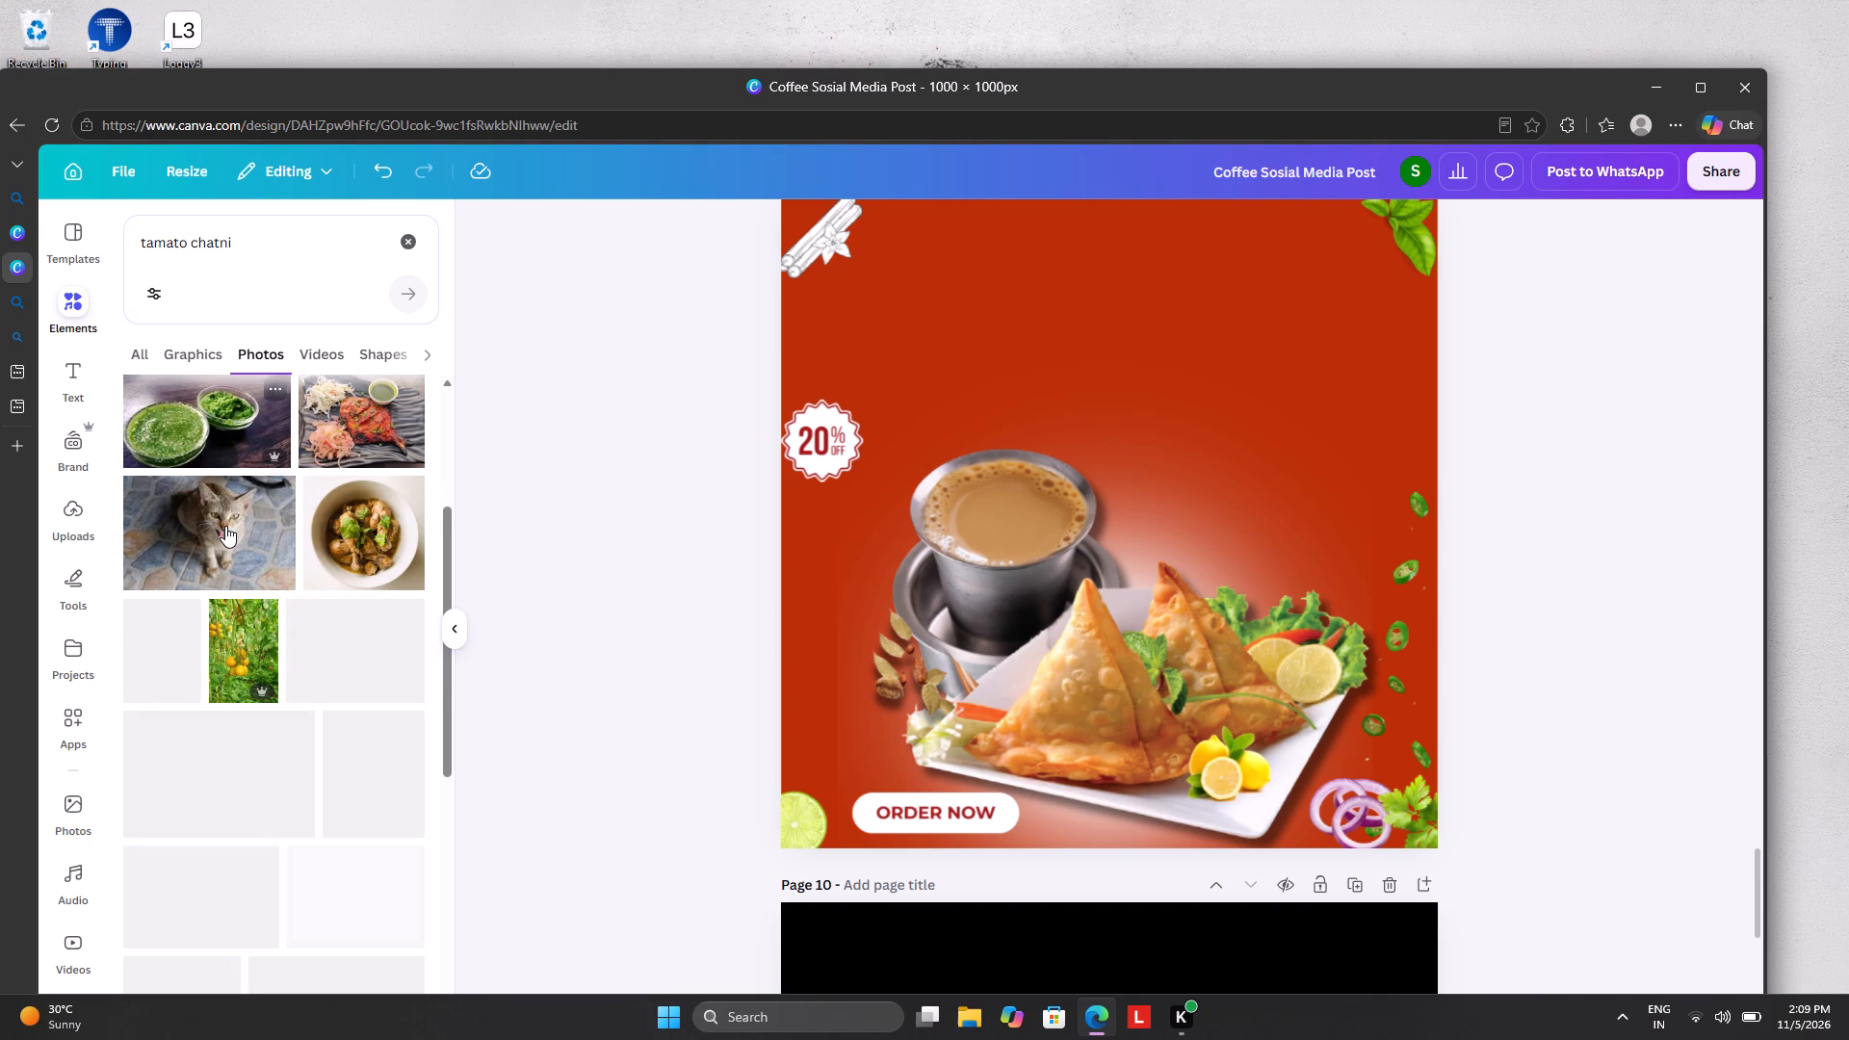
click(402, 243)
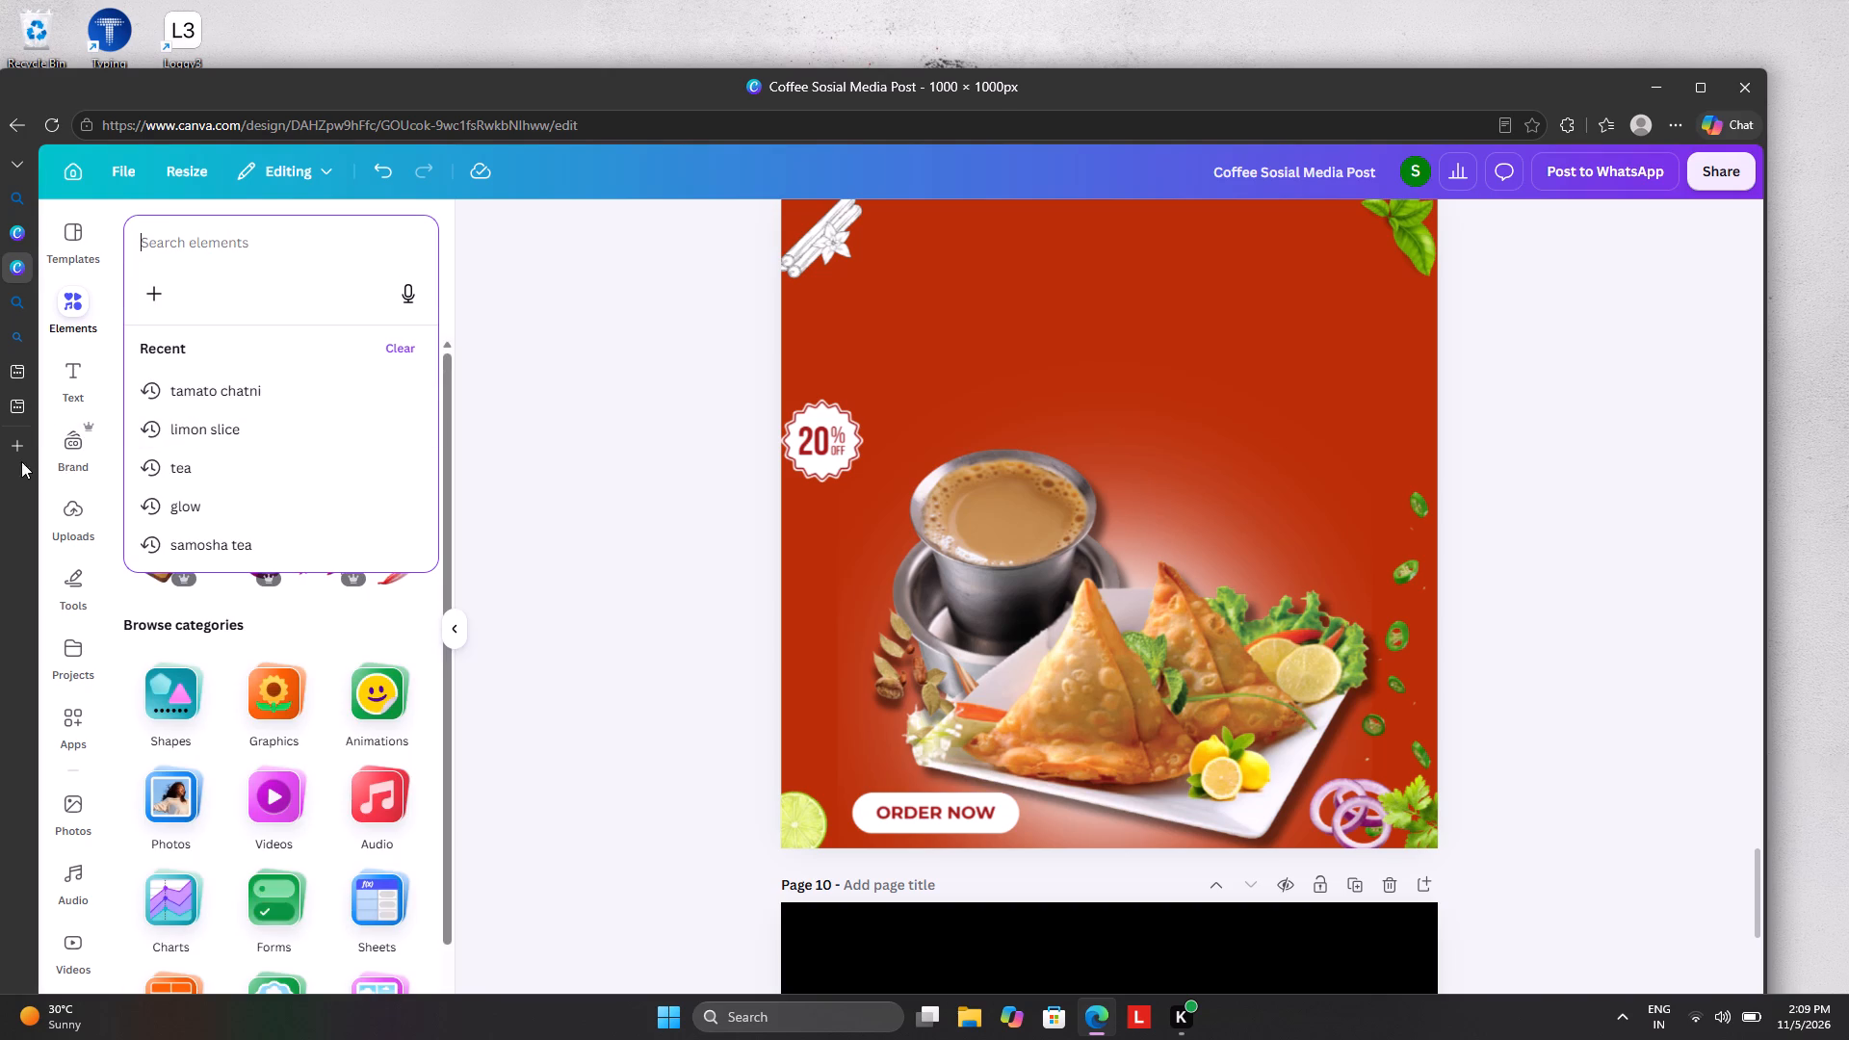
Search the web in a new browser tab for "tamato chatni pang" and look through the results.
click(25, 442)
click(748, 287)
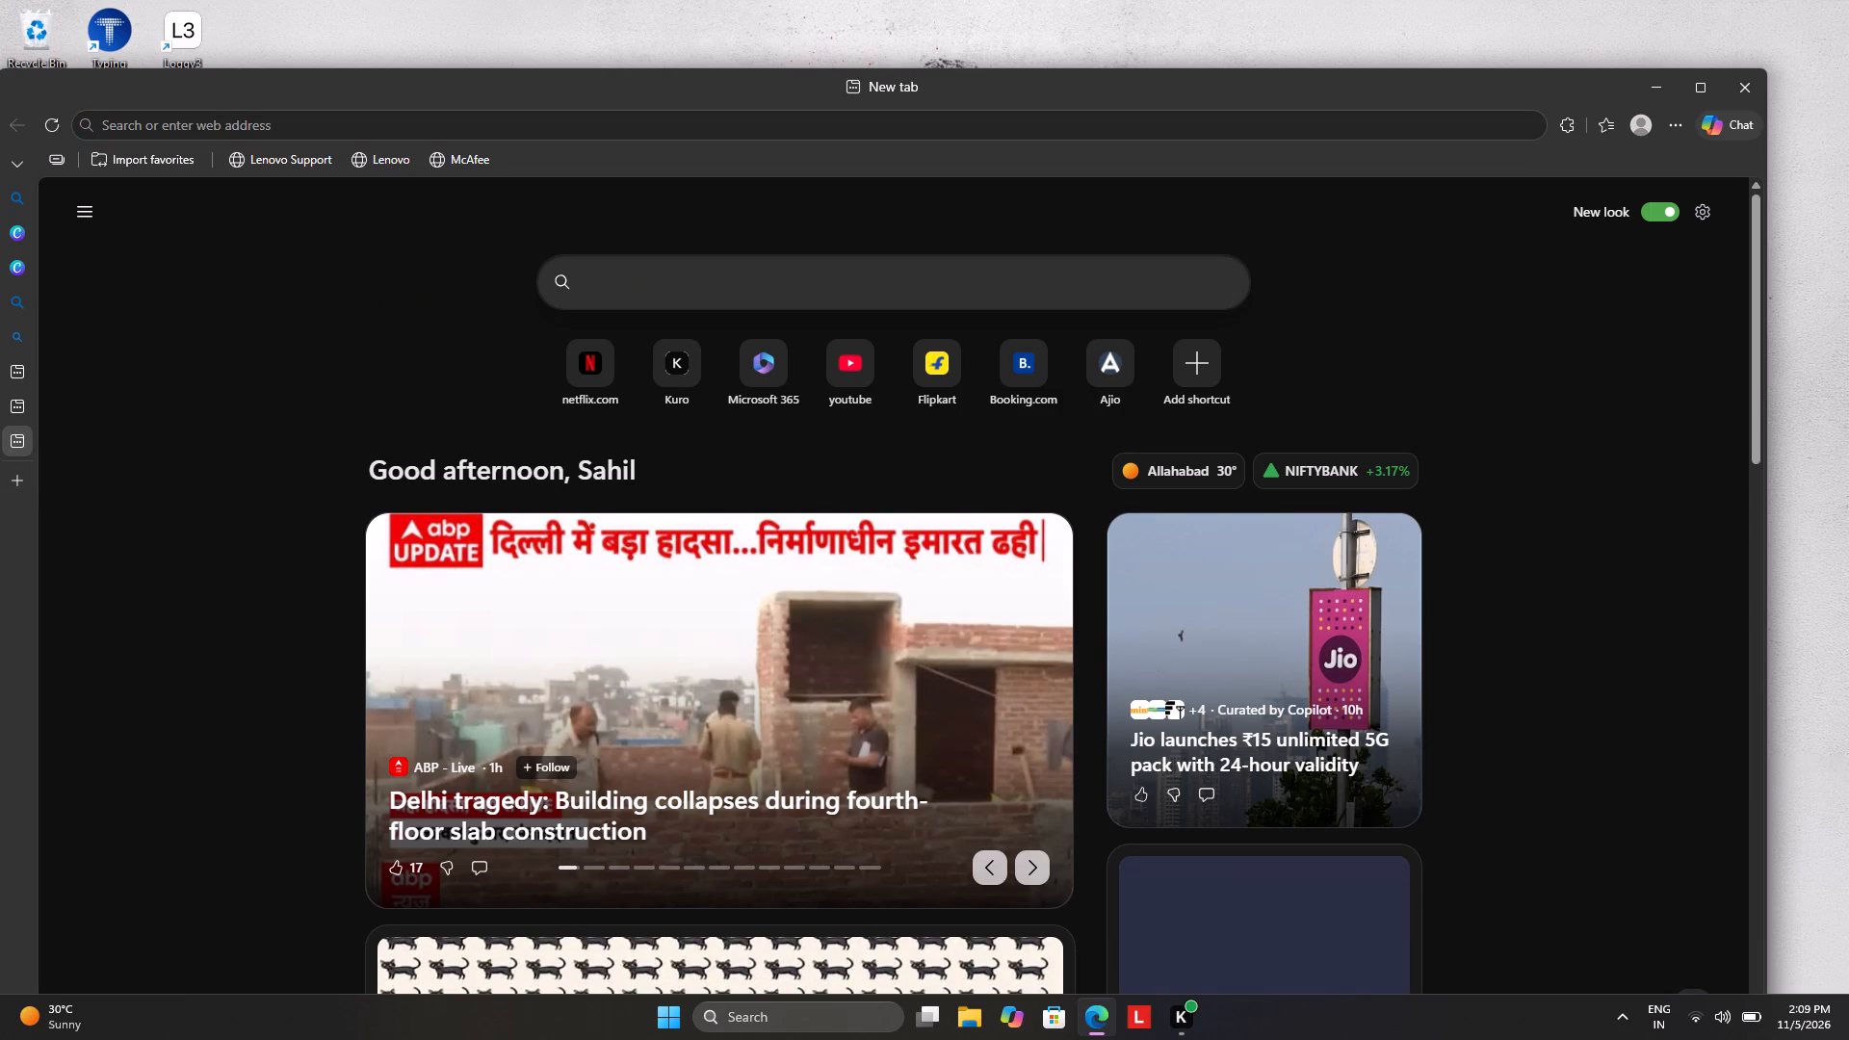
text(tamato chatni pang)
key(Return)
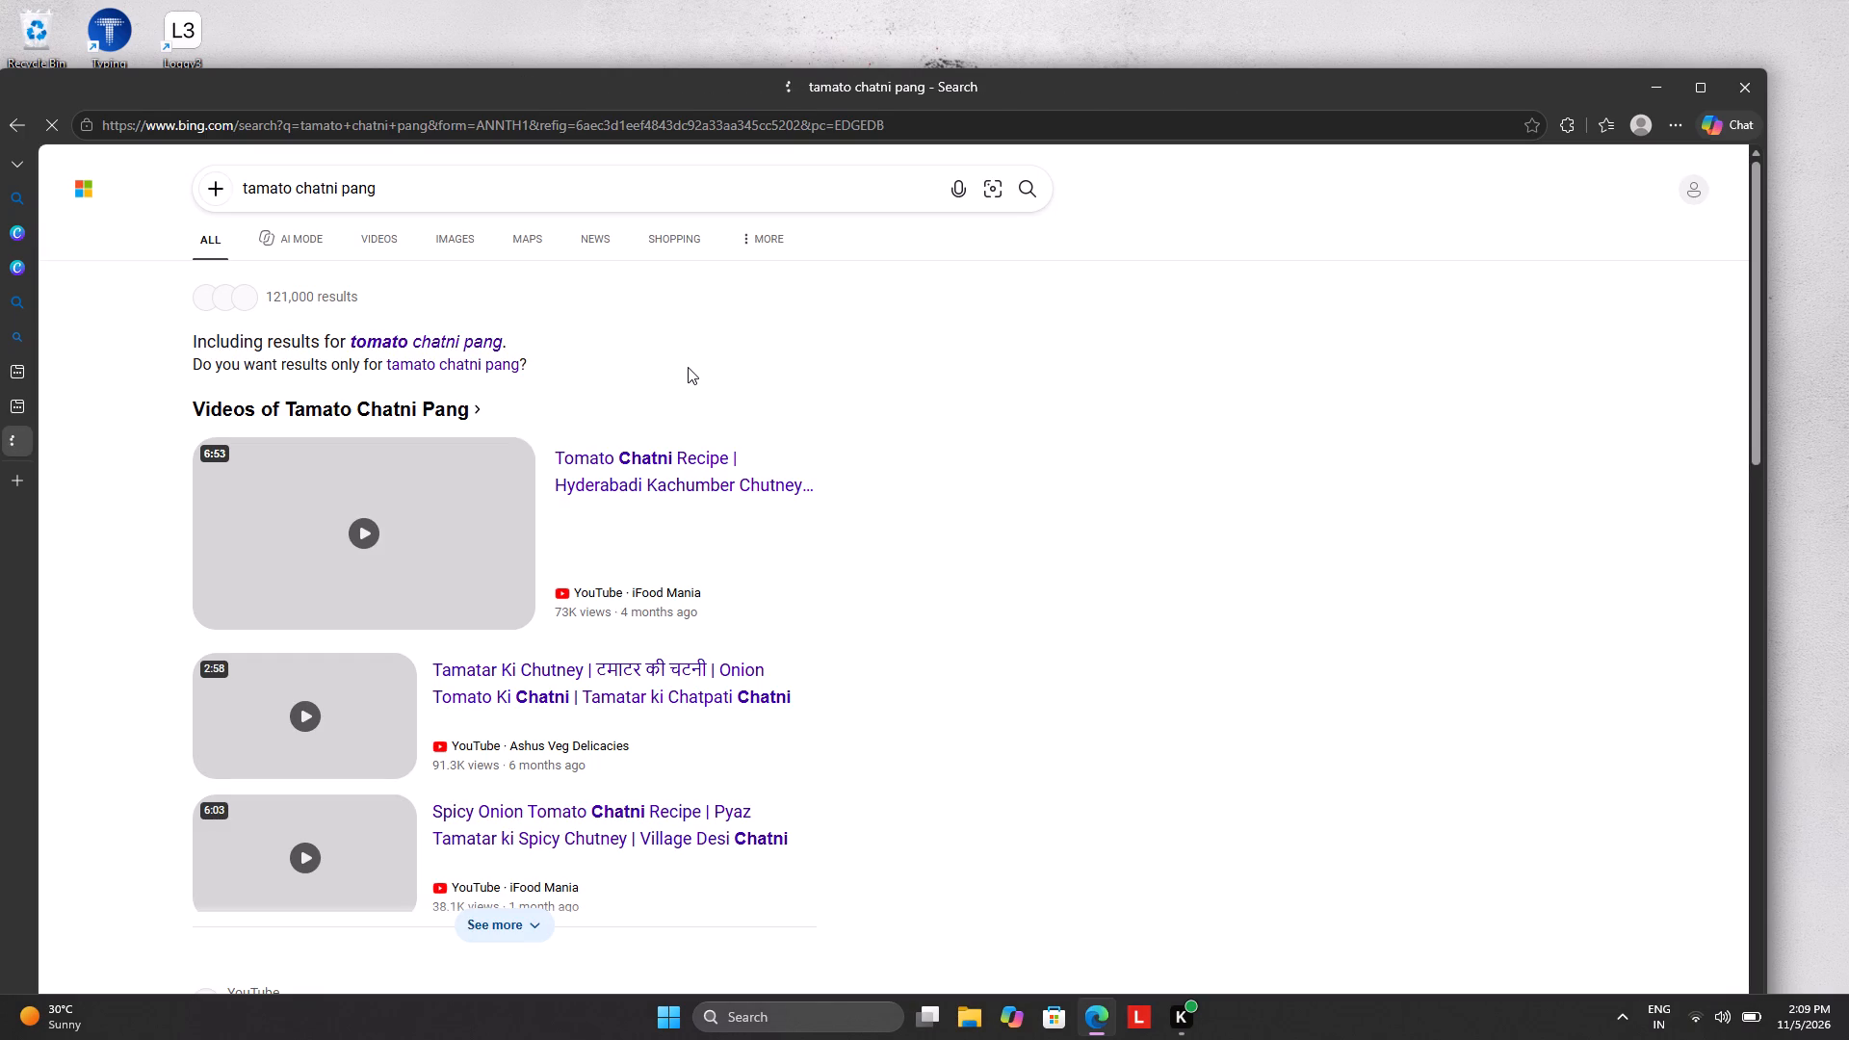
scroll(514, 505, down, 6)
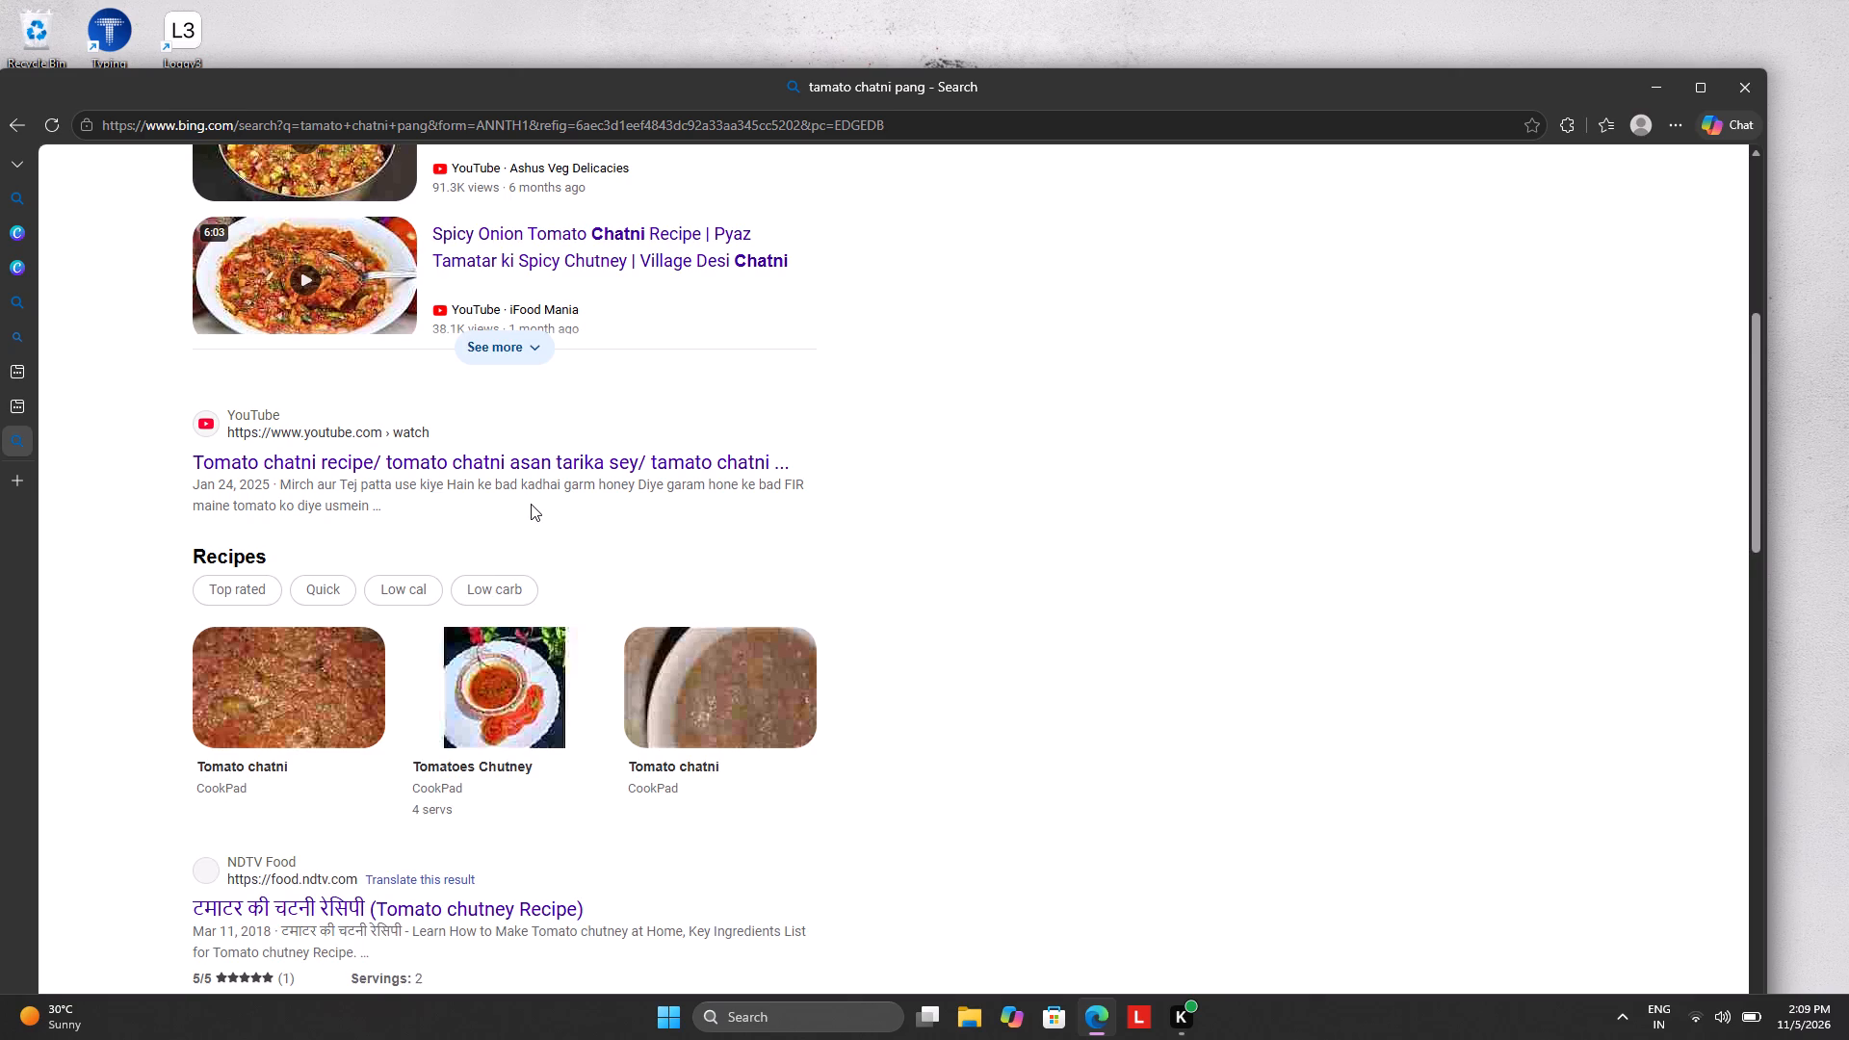
scroll(531, 504, down, 2)
Open the Tomatoes Chutney recipe result, followed by the Viral Tamatar Ki Chatni recipe, to look for a chutney picture.
click(522, 506)
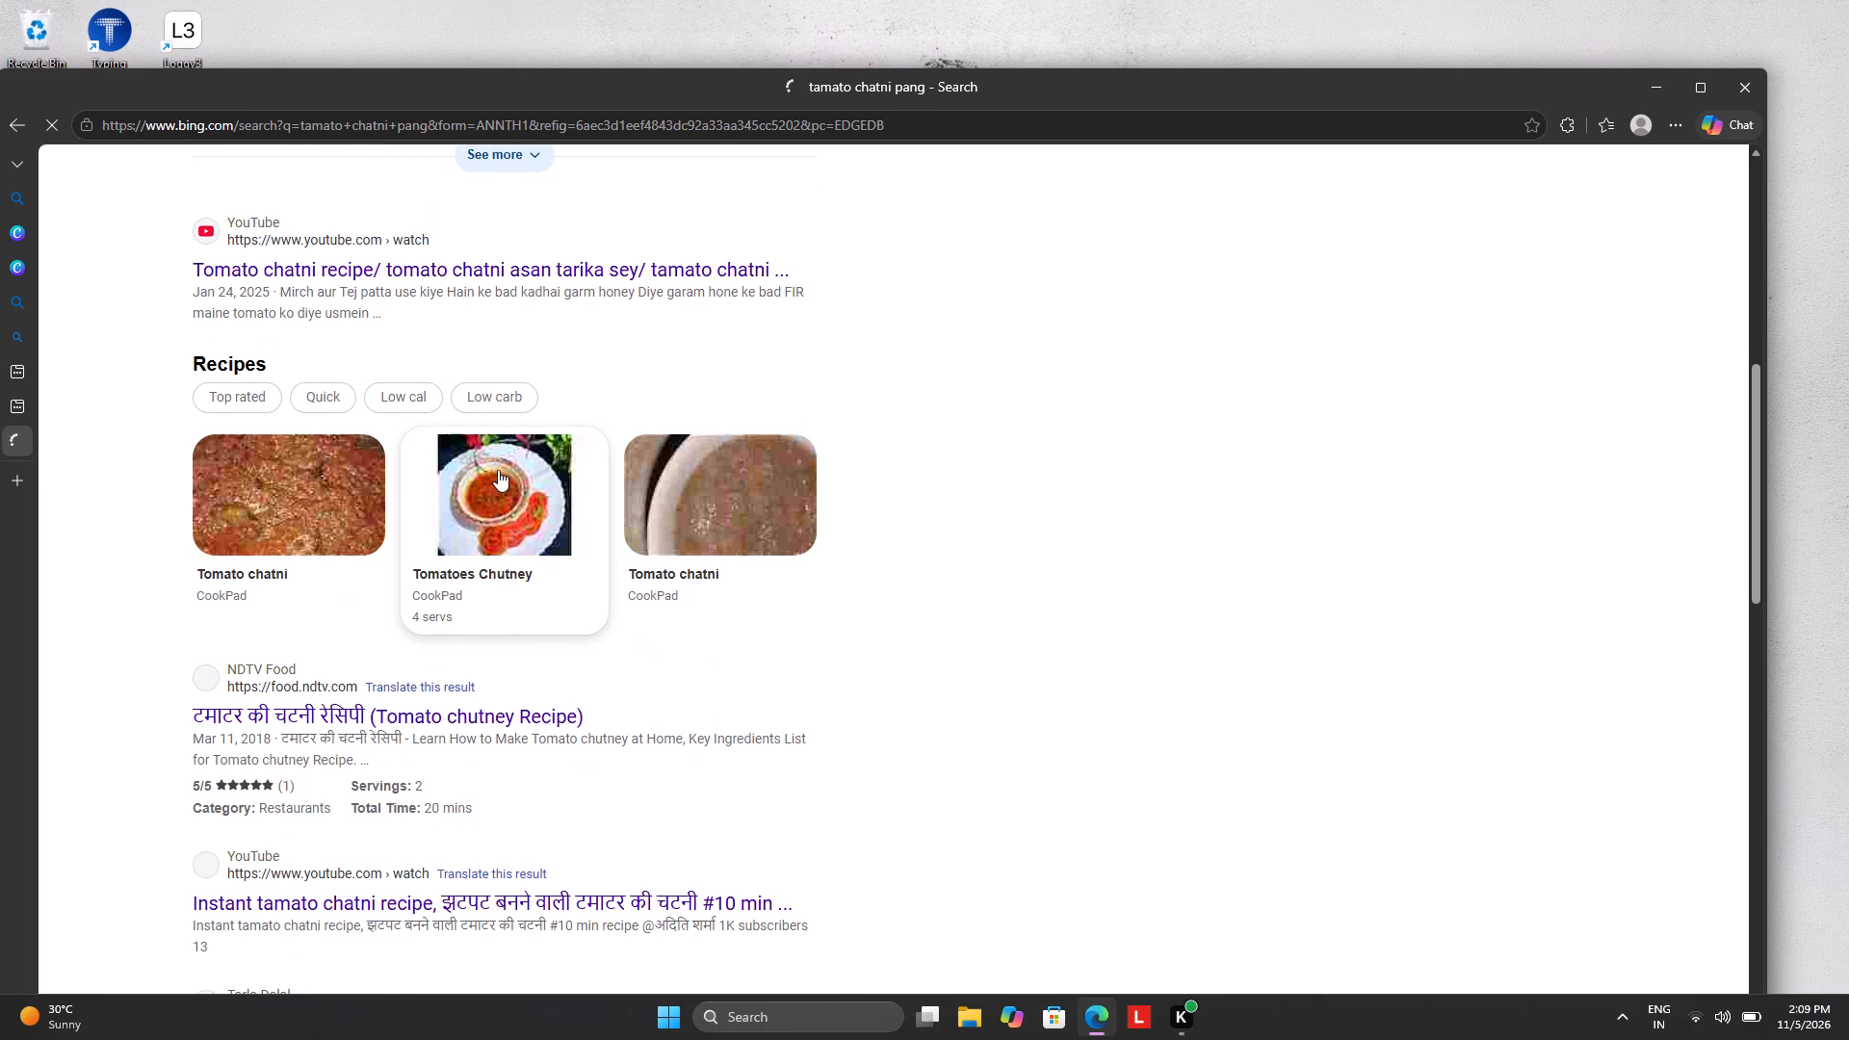
scroll(501, 570, down, 8)
scroll(503, 563, up, 5)
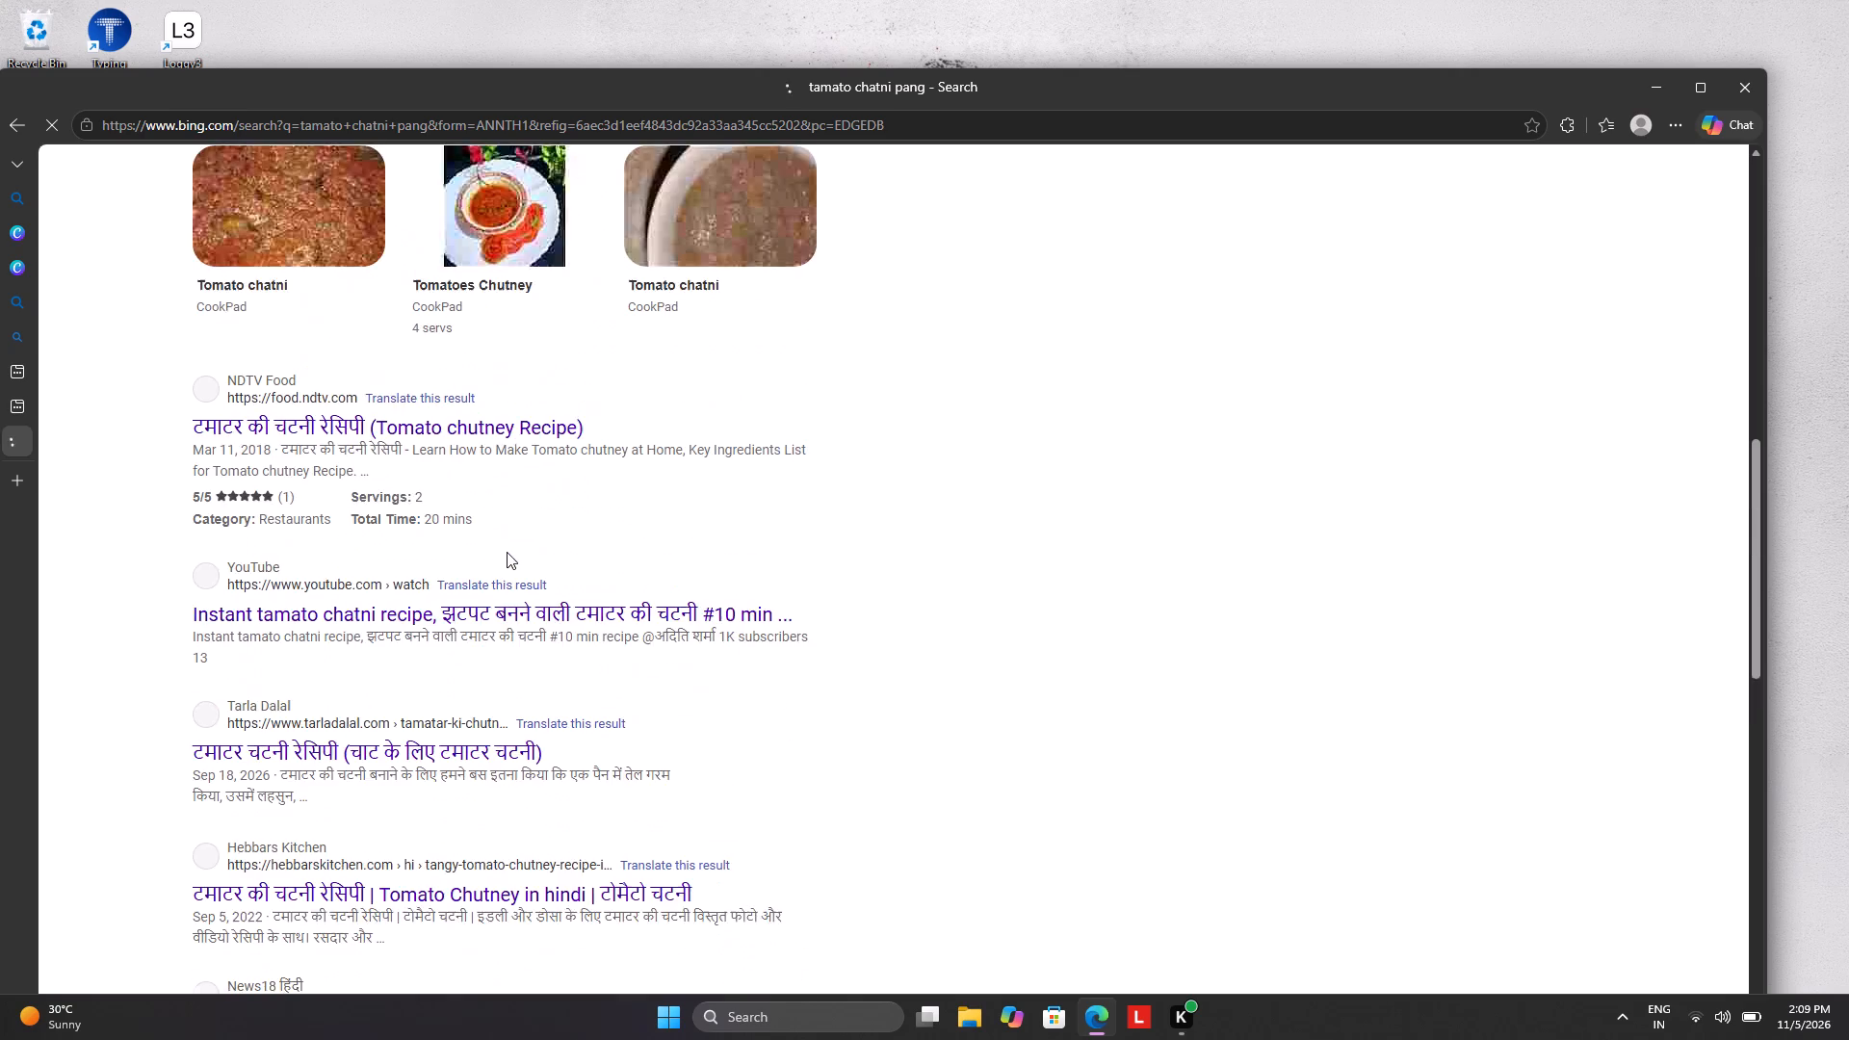
scroll(507, 552, up, 19)
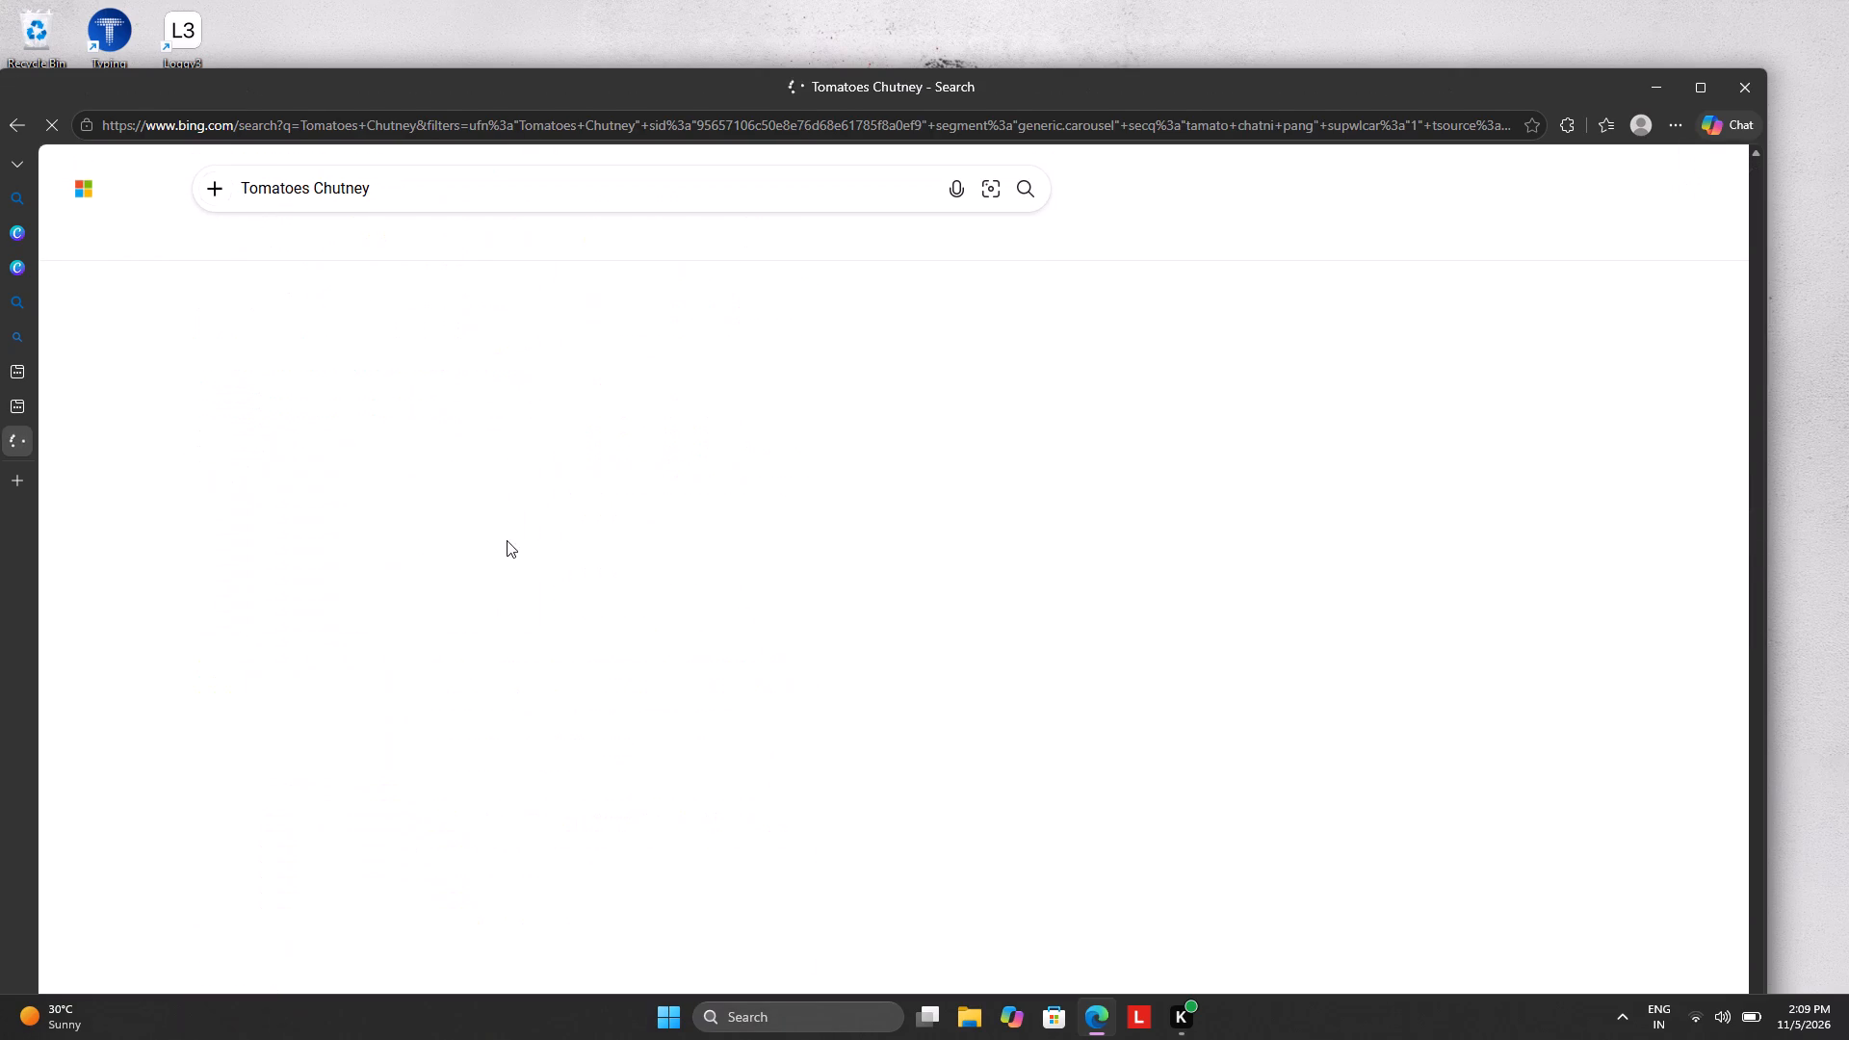
click(400, 196)
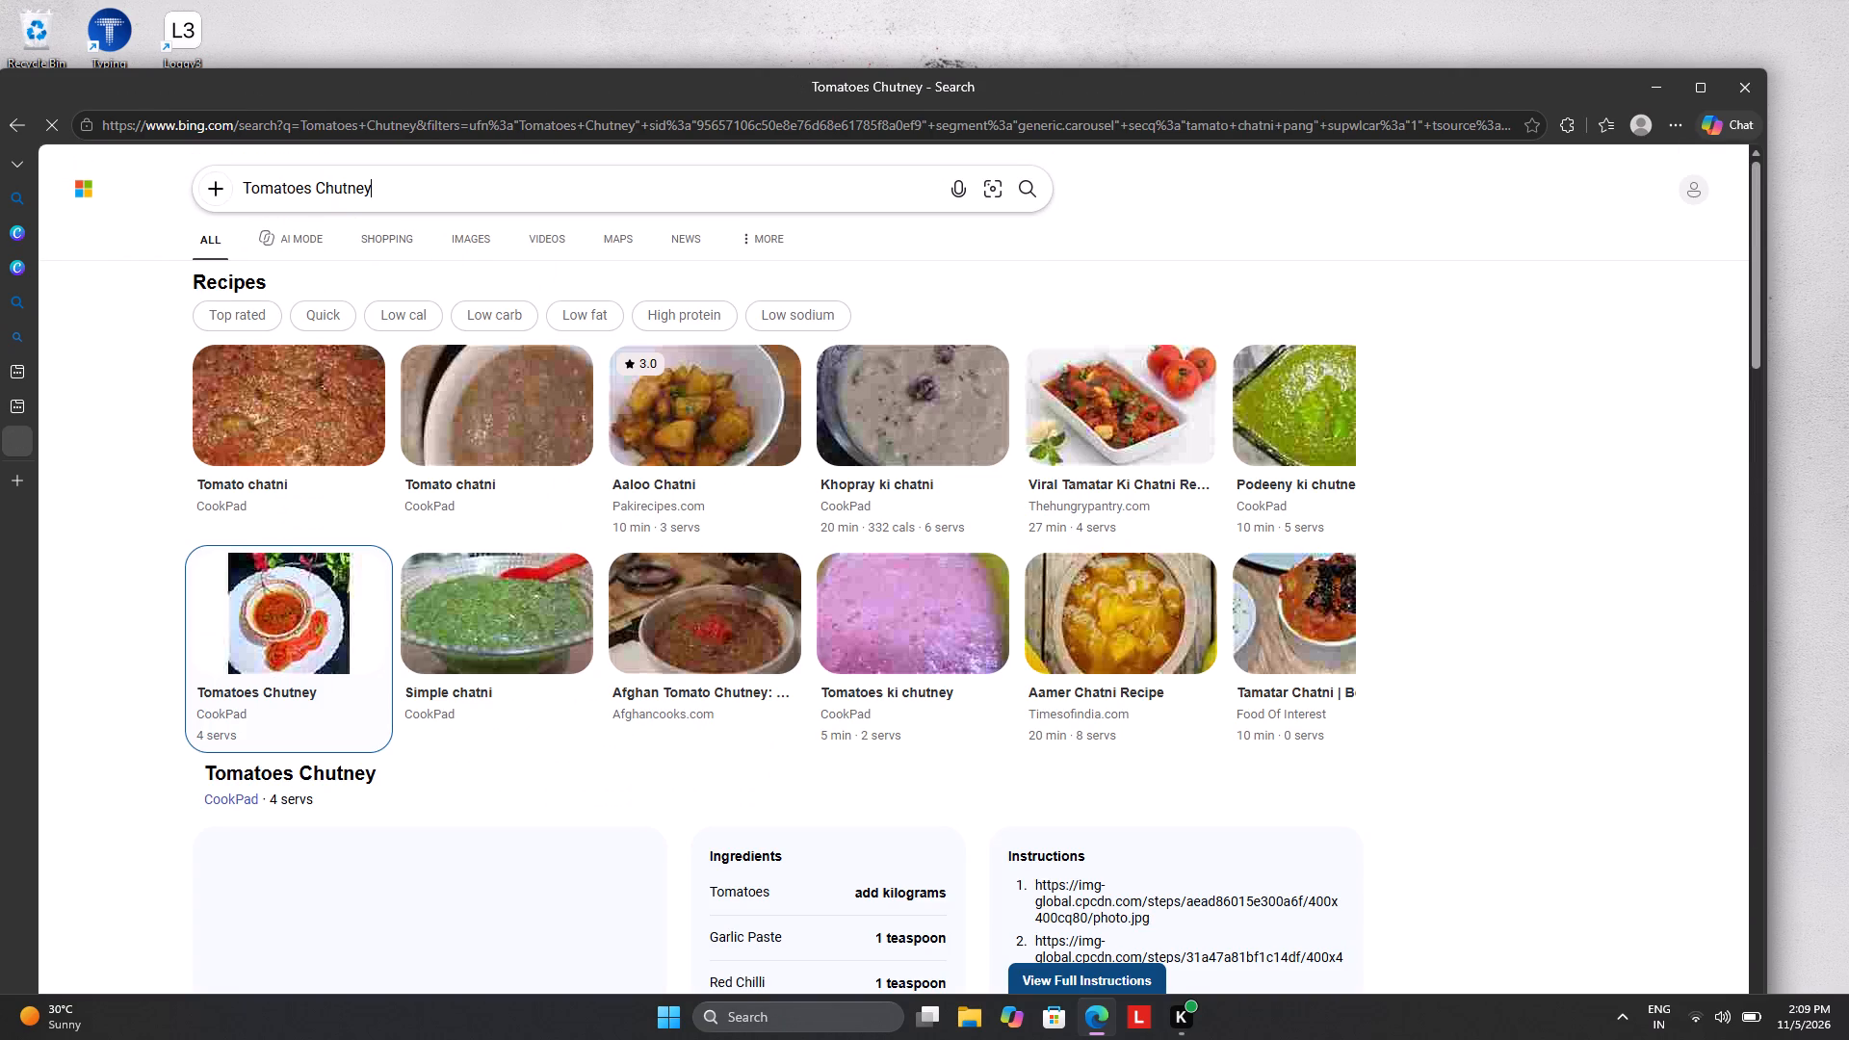
click(1139, 426)
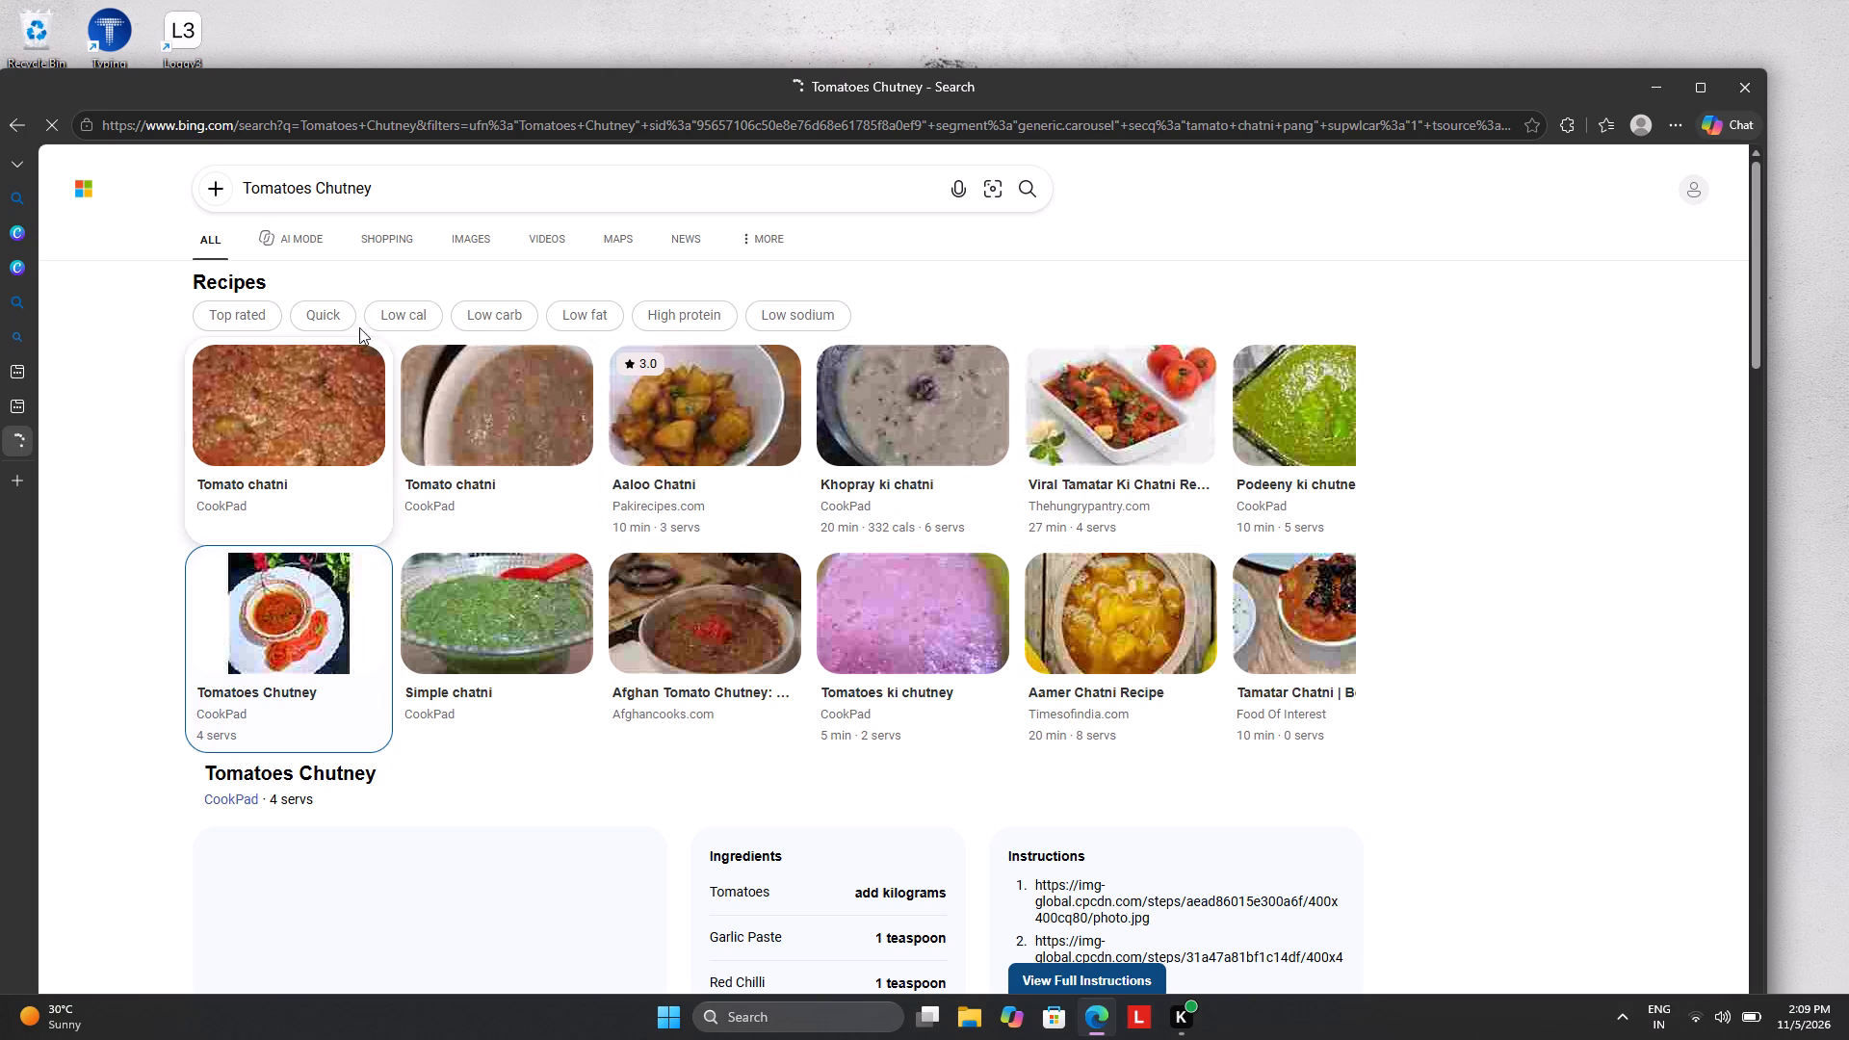
Shorten the web search query to "Tamatar Ki Chatni", add "png", and run the search.
click(367, 202)
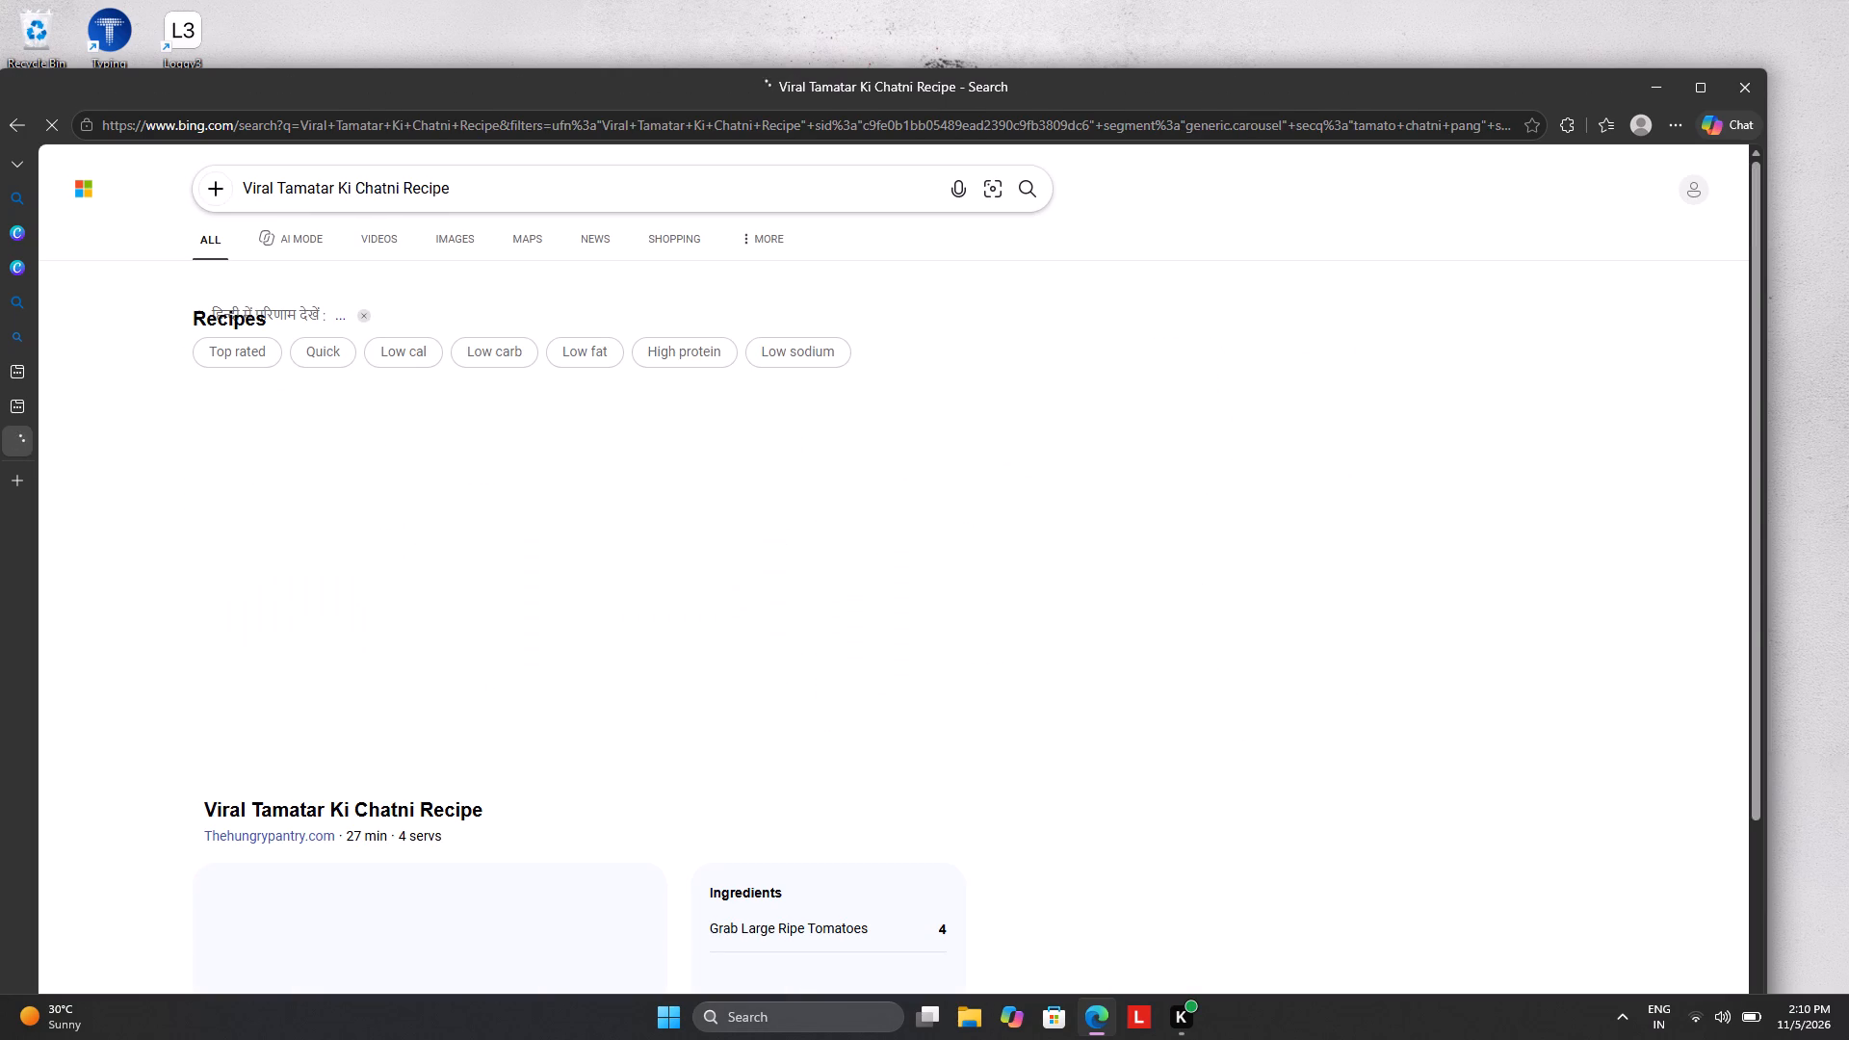
click(445, 190)
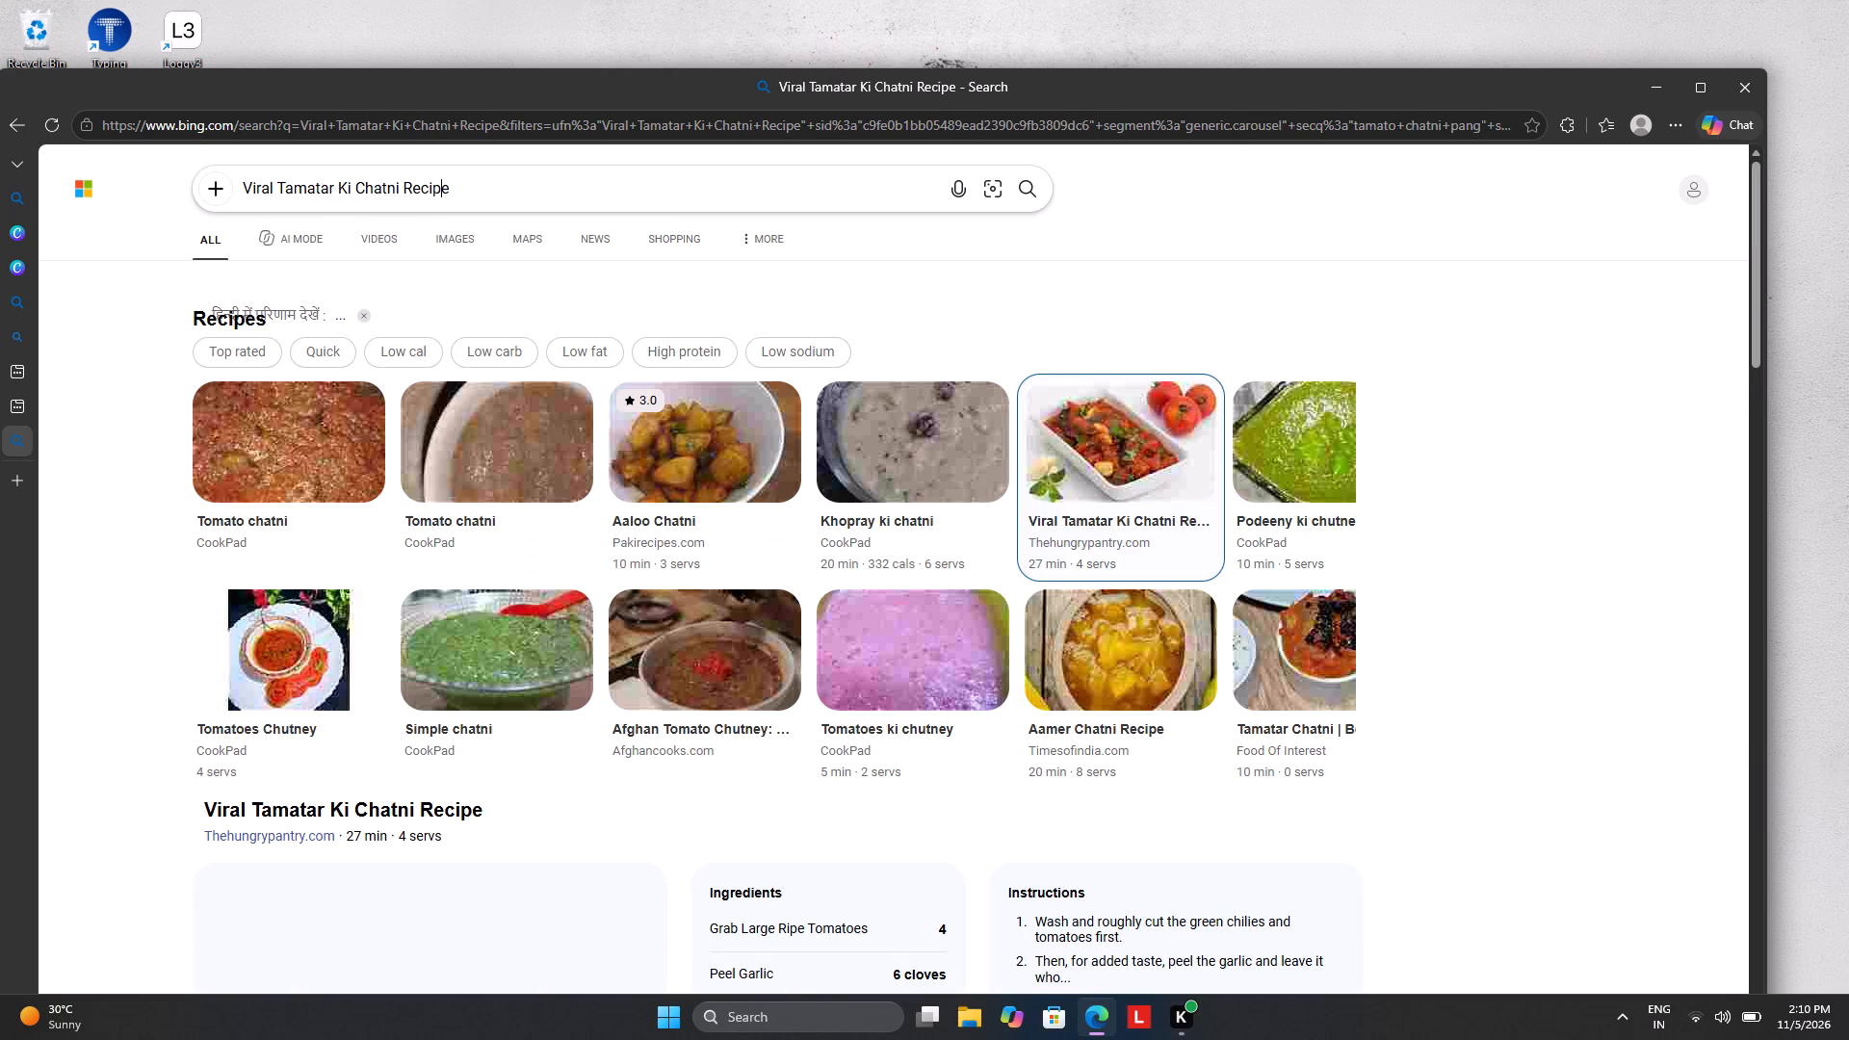
click(456, 190)
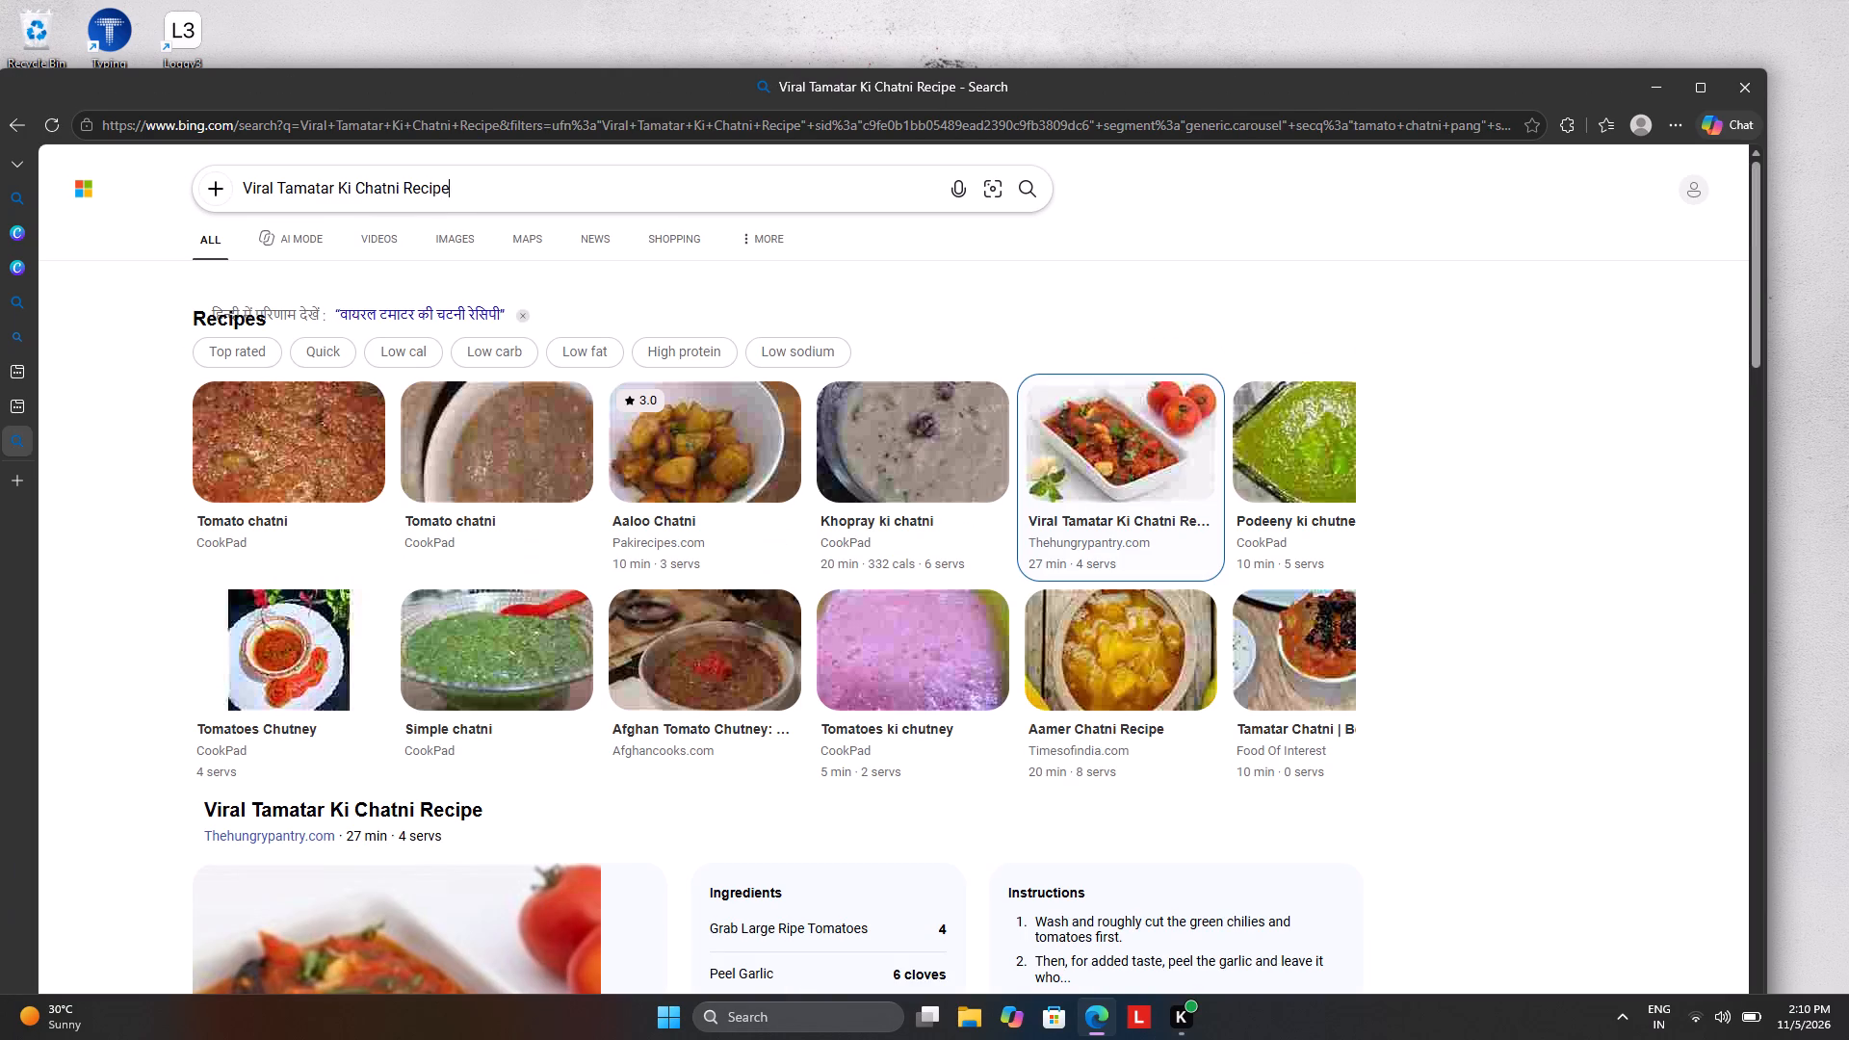
key(BackSpace)
key(BackSpace)
key(BackSpace)
key(BackSpace)
key(BackSpace)
key(BackSpace)
click(274, 192)
key(BackSpace)
key(BackSpace)
key(BackSpace)
key(BackSpace)
key(BackSpace)
key(BackSpace)
key(BackSpace)
key(BackSpace)
key(BackSpace)
key(BackSpace)
key(BackSpace)
key(BackSpace)
key(BackSpace)
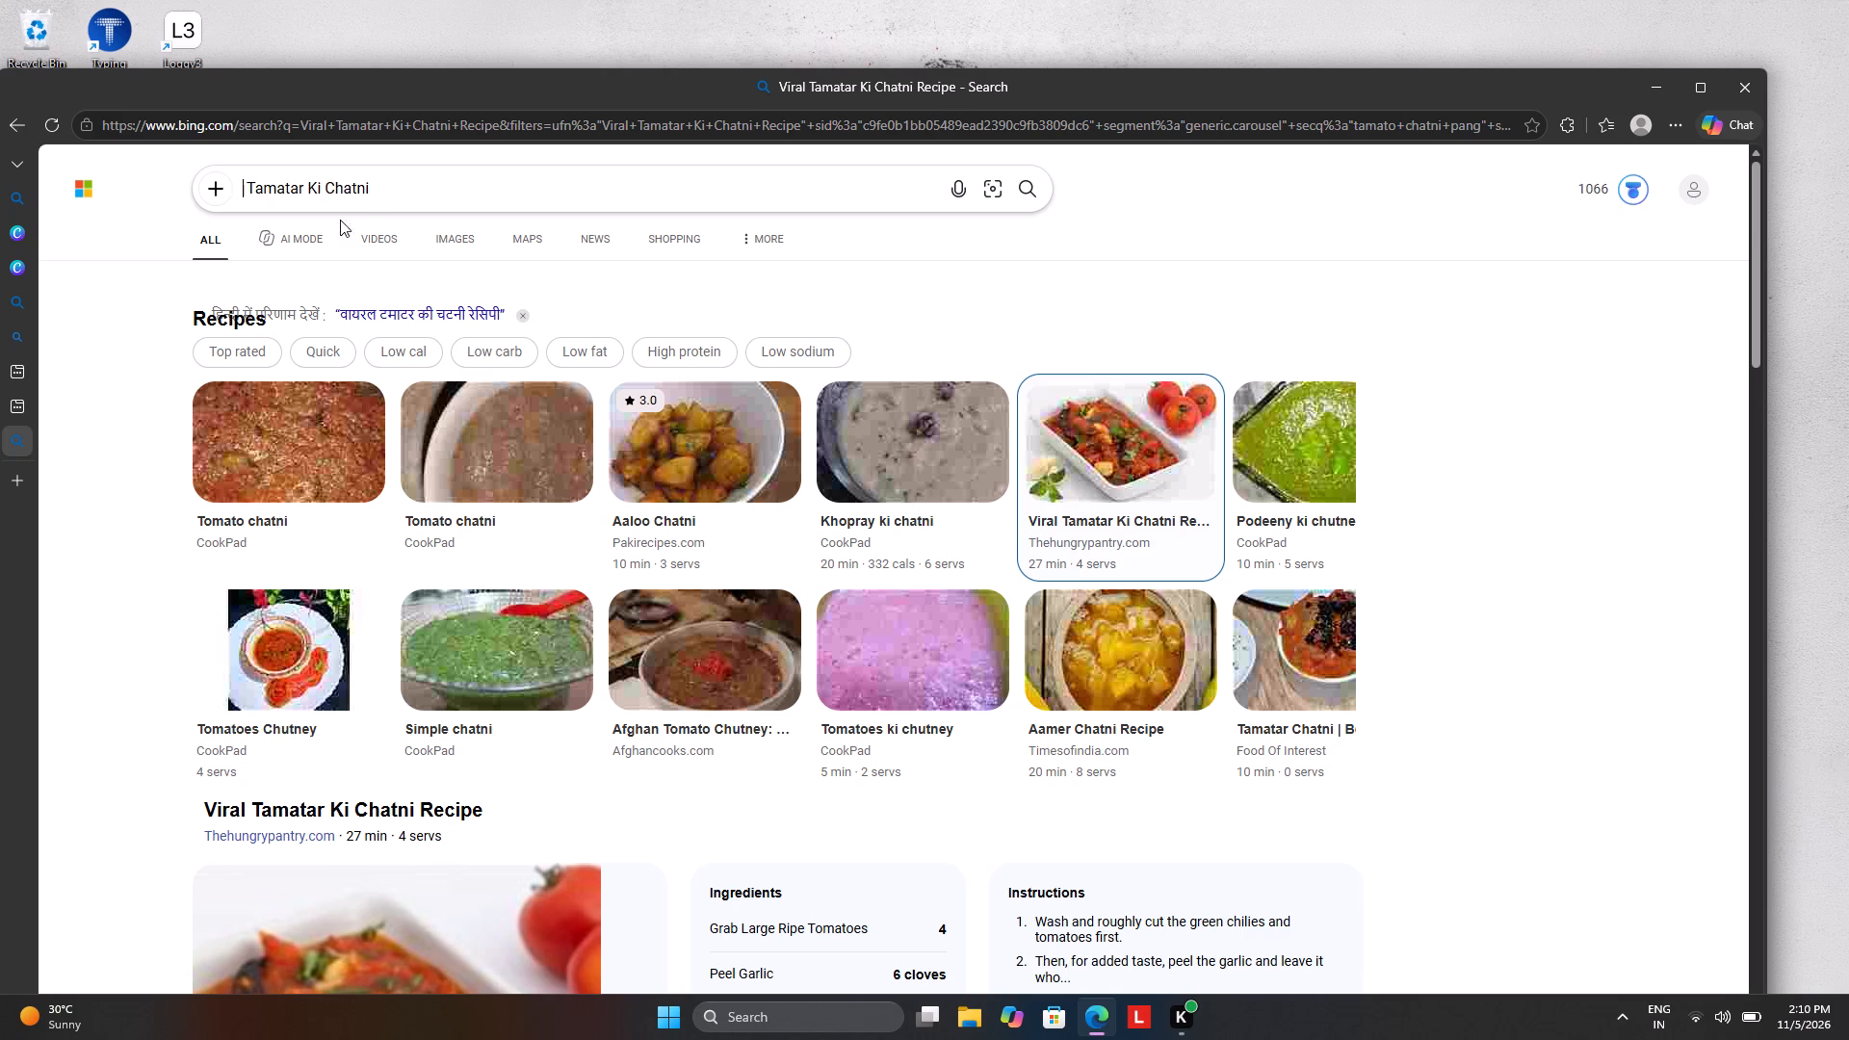
click(378, 192)
text(png)
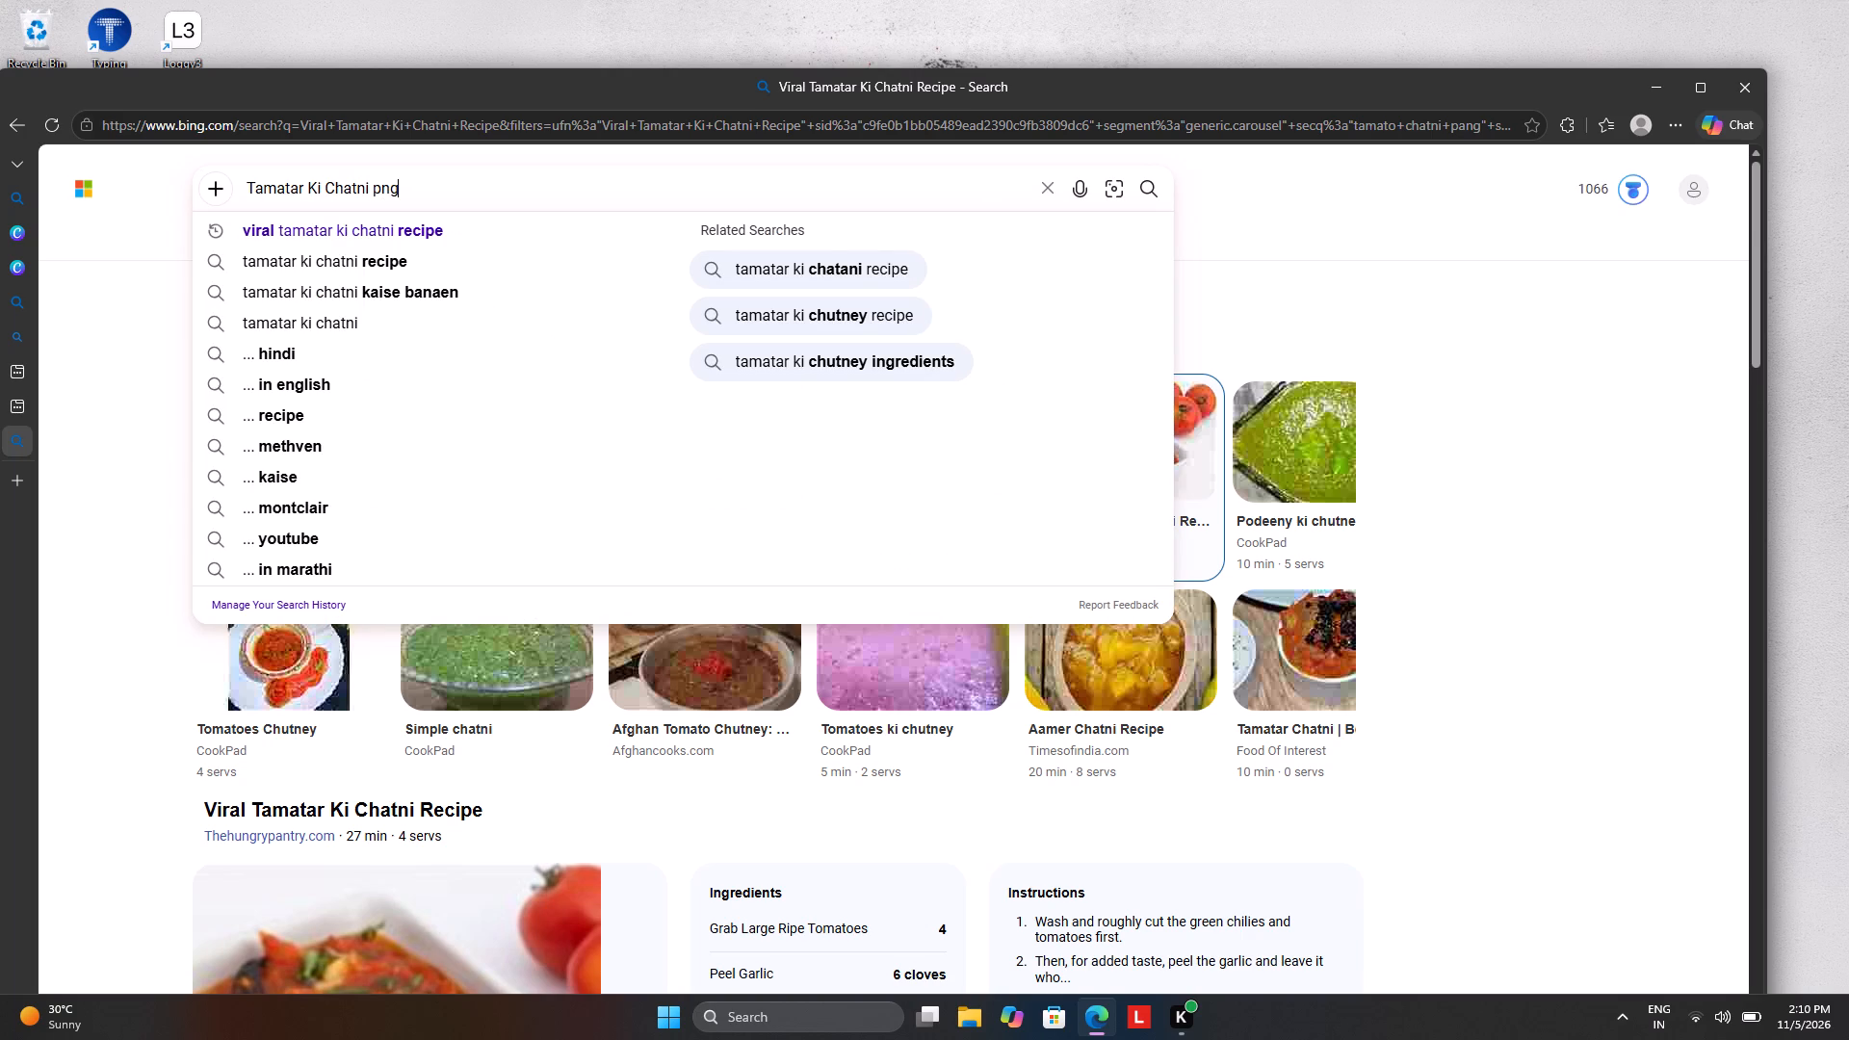
key(Return)
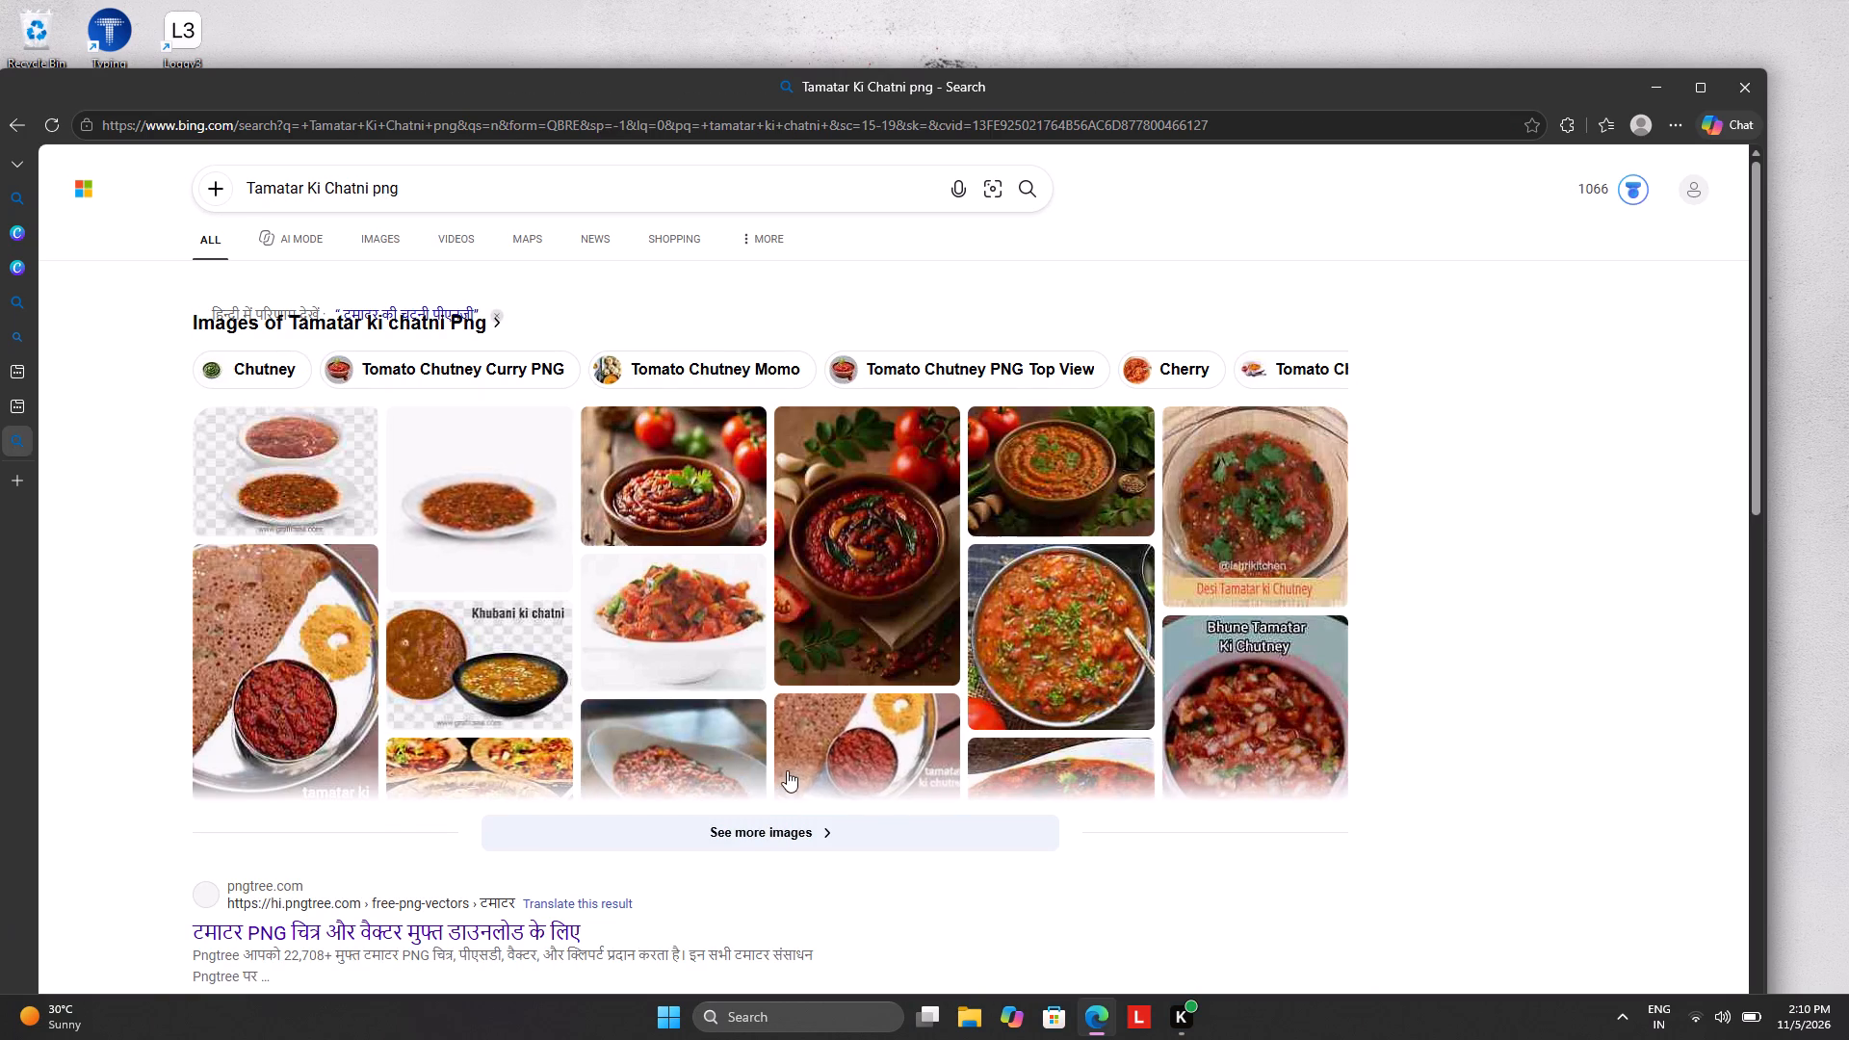
Look through the tomato chutney image results, open the brown bowl chutney picture, and examine the similar images.
click(759, 834)
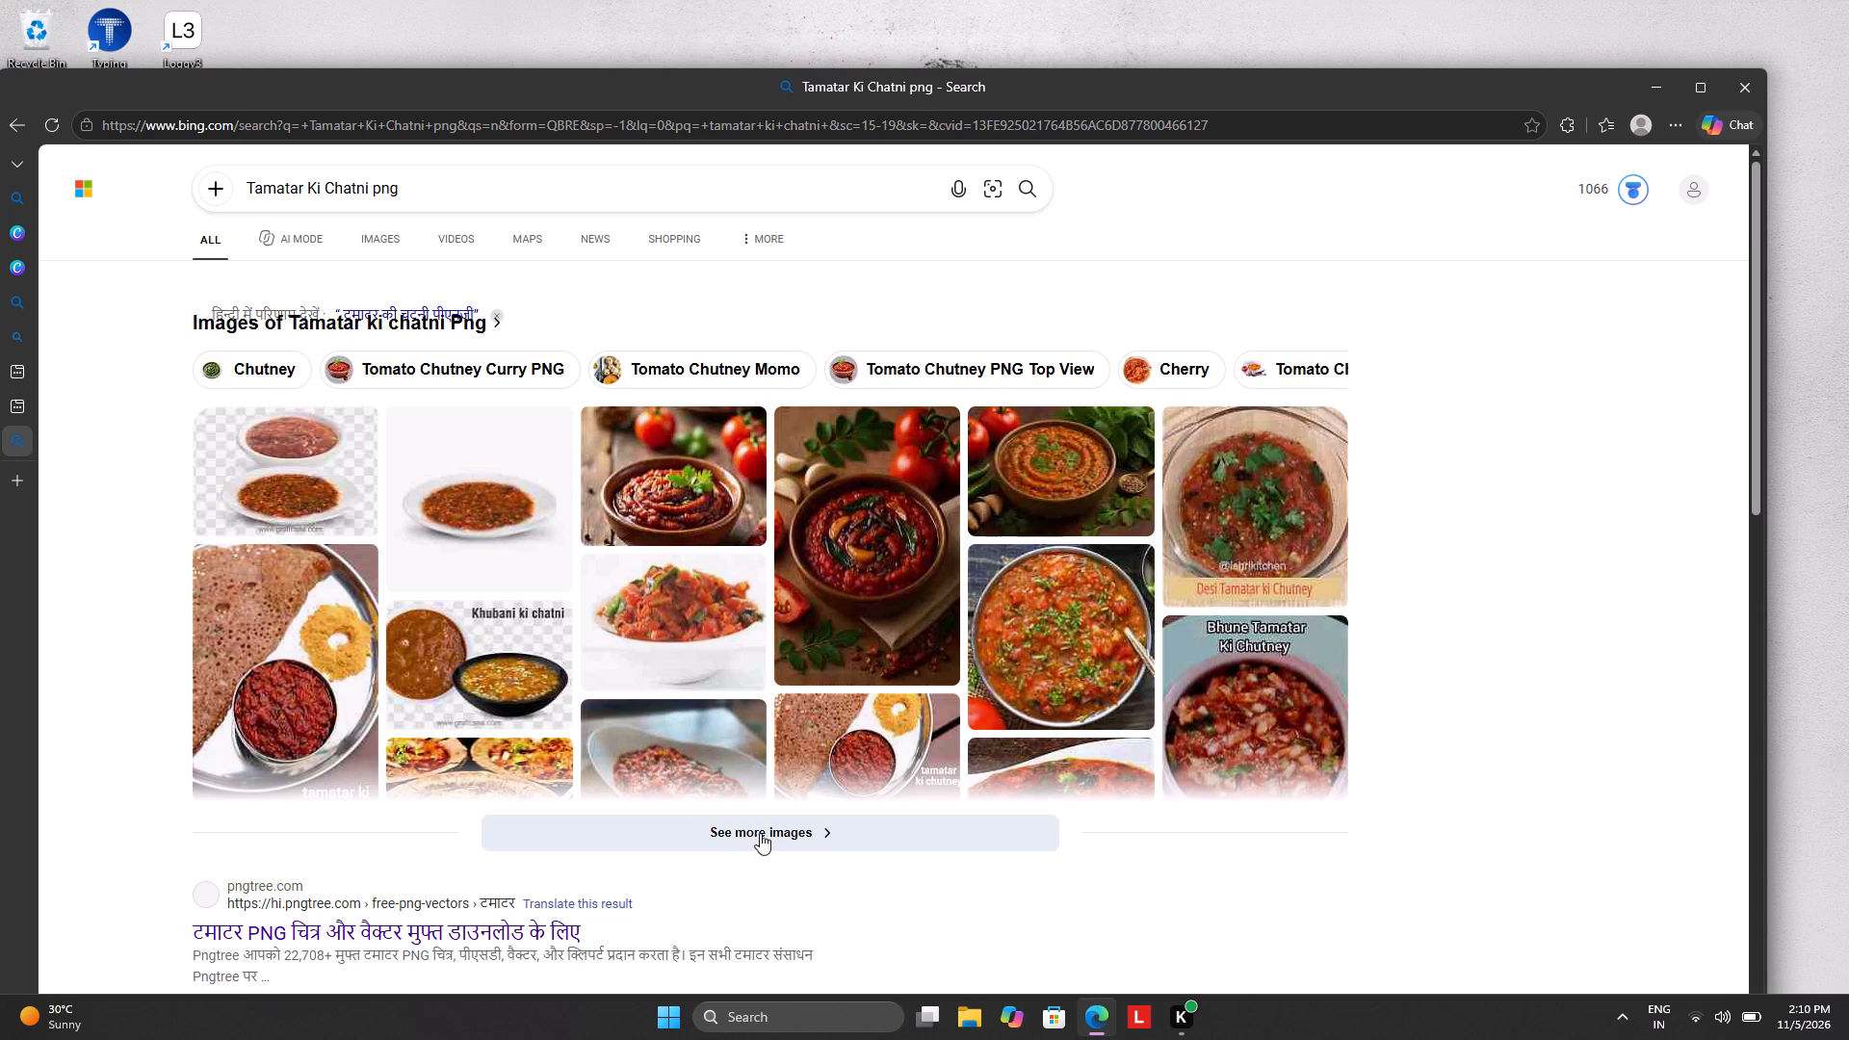
click(806, 823)
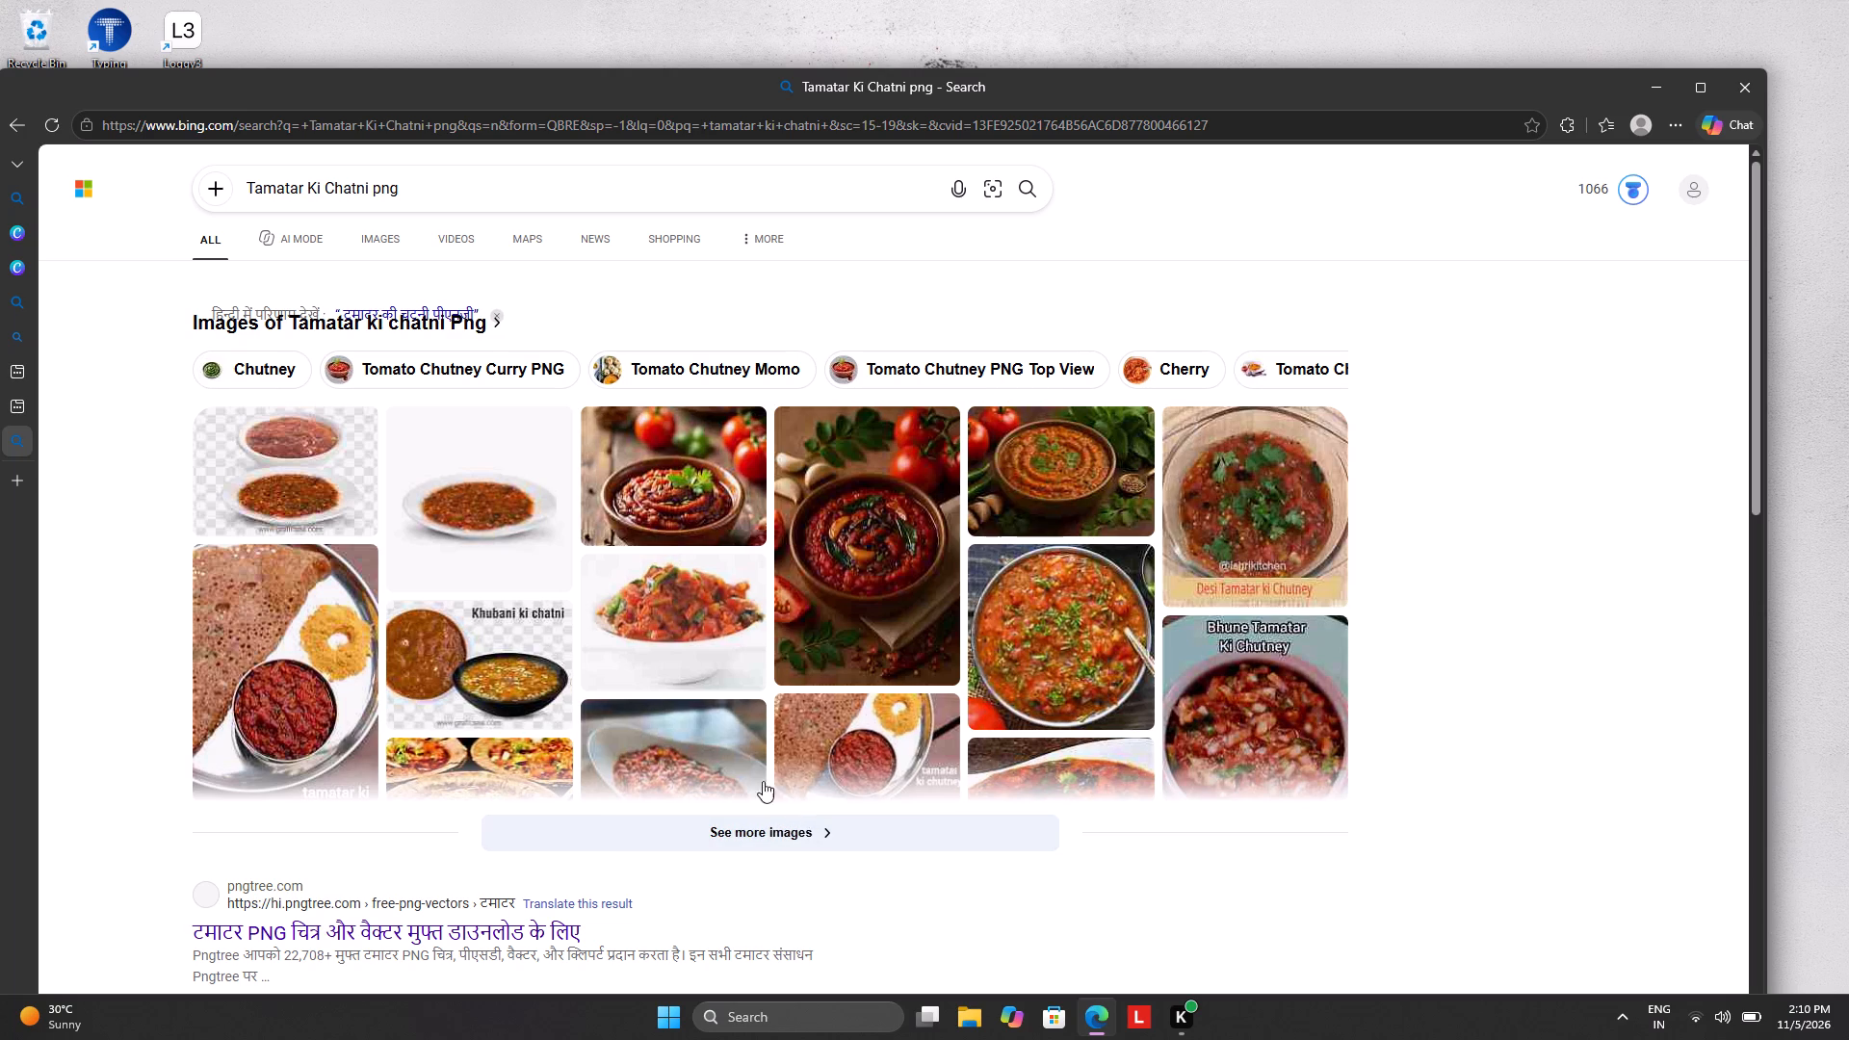
scroll(600, 618, down, 1)
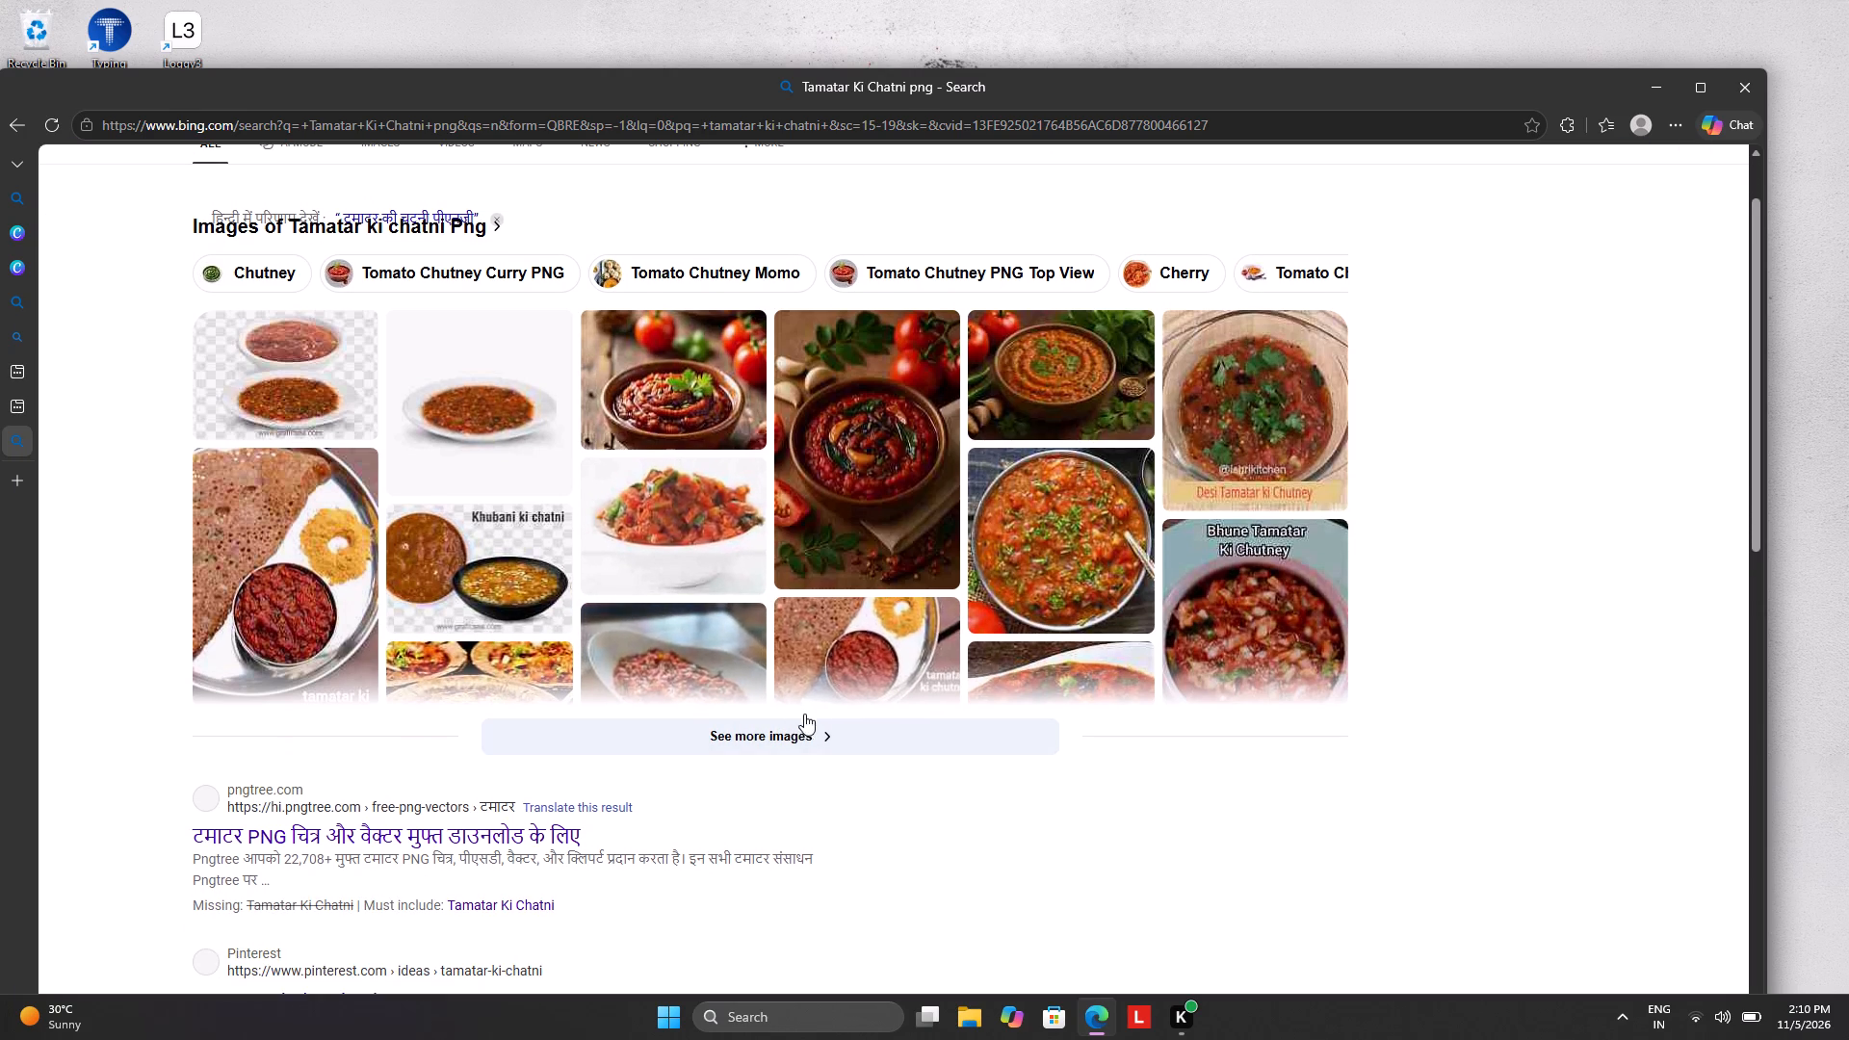
click(813, 733)
scroll(821, 584, down, 4)
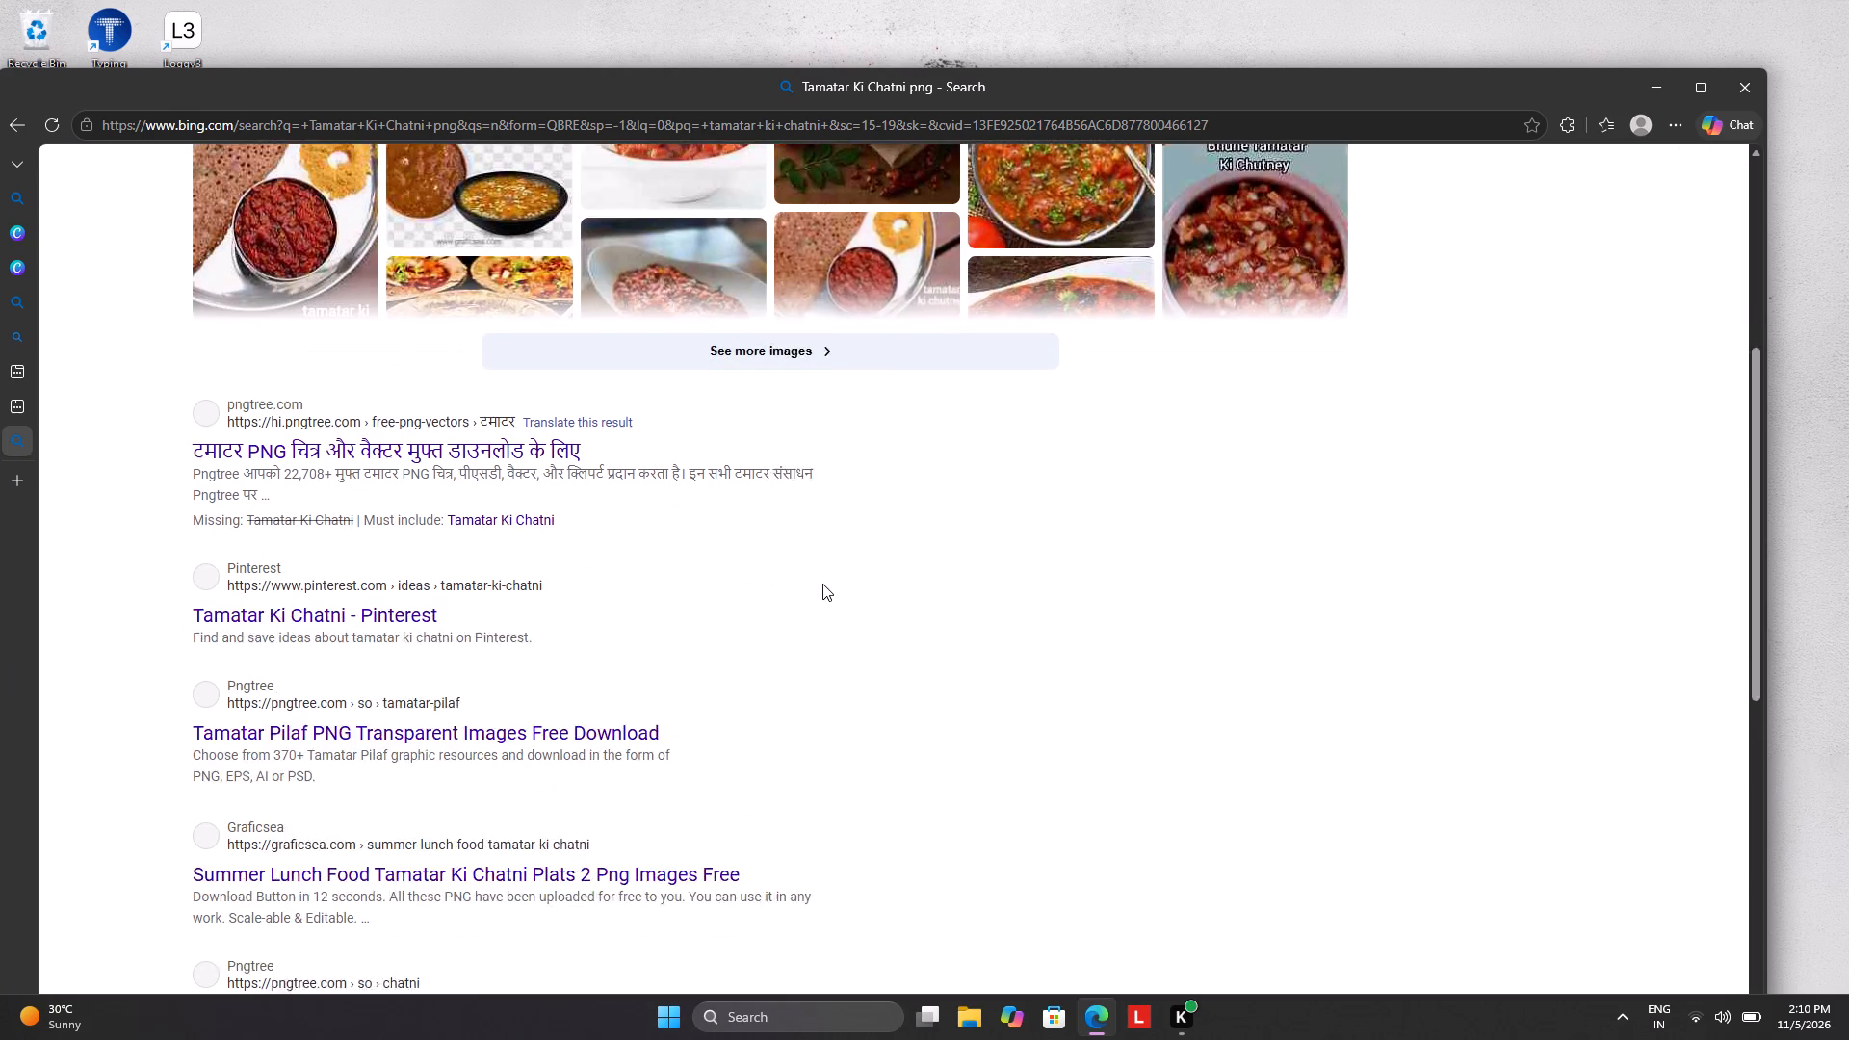
scroll(822, 584, up, 9)
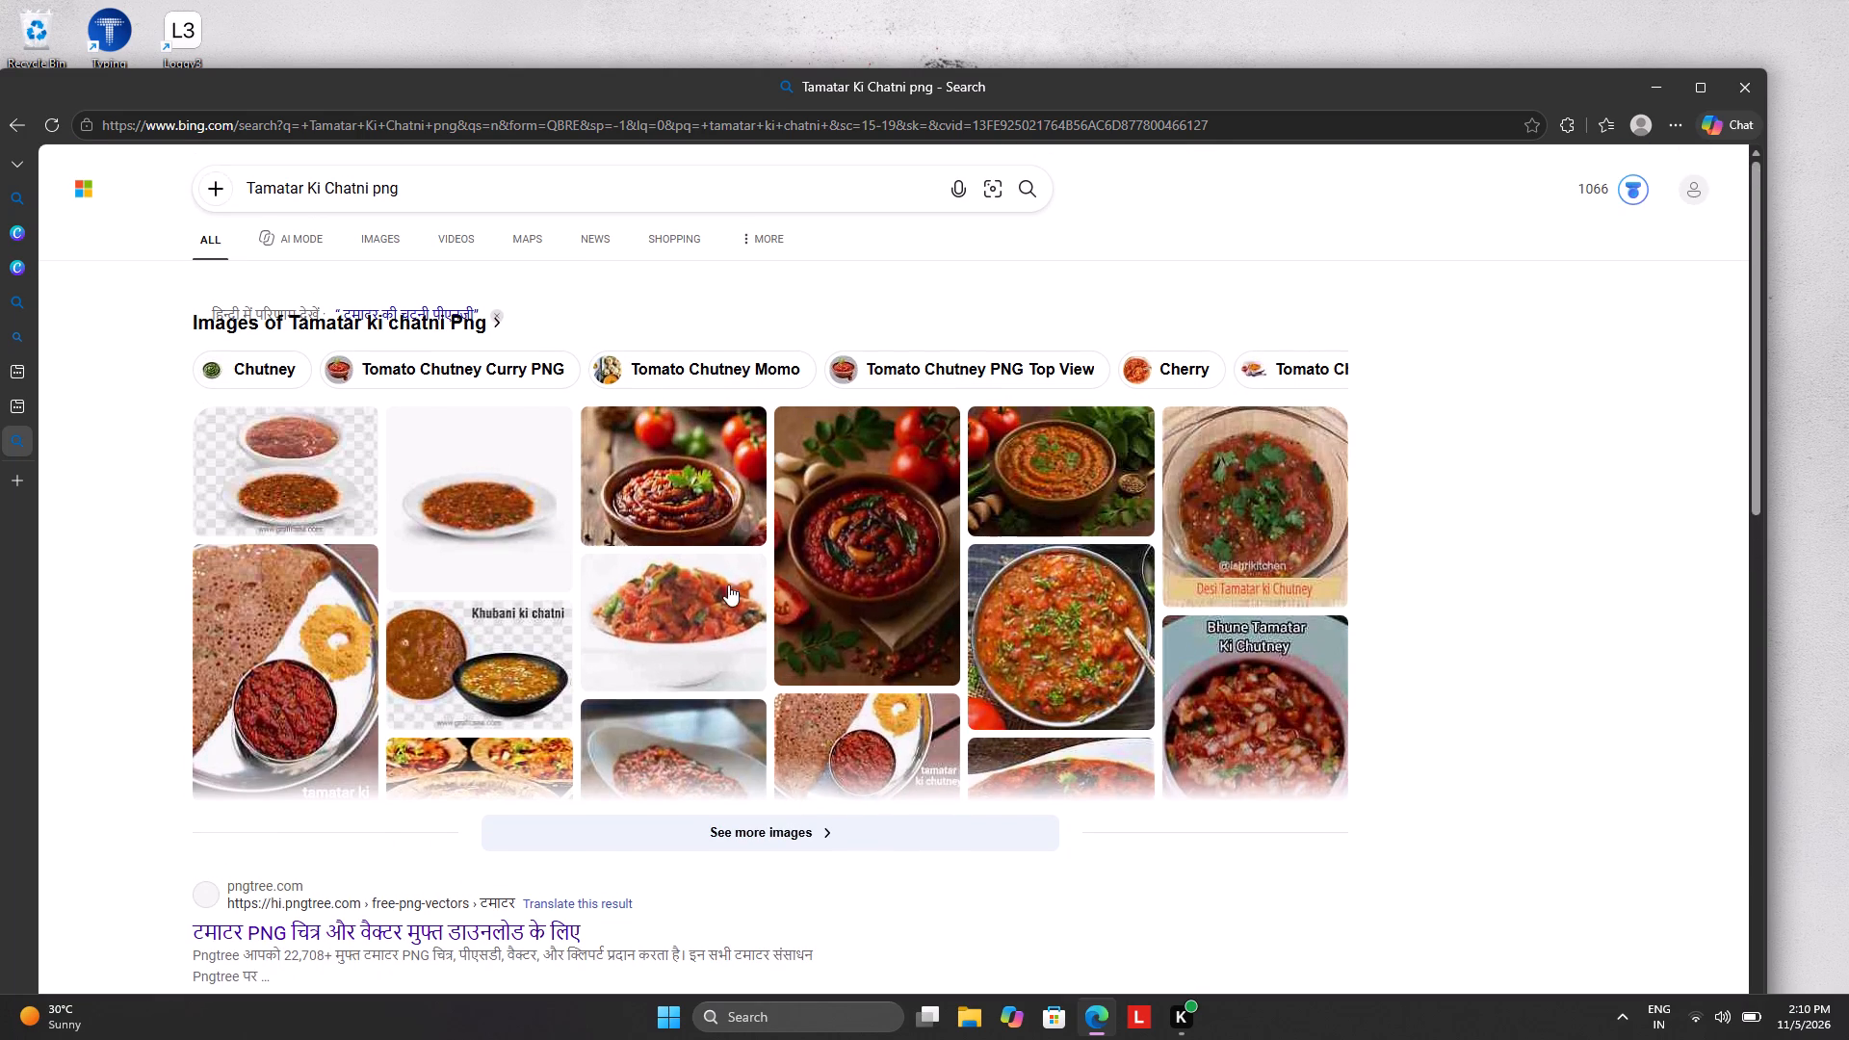
click(872, 559)
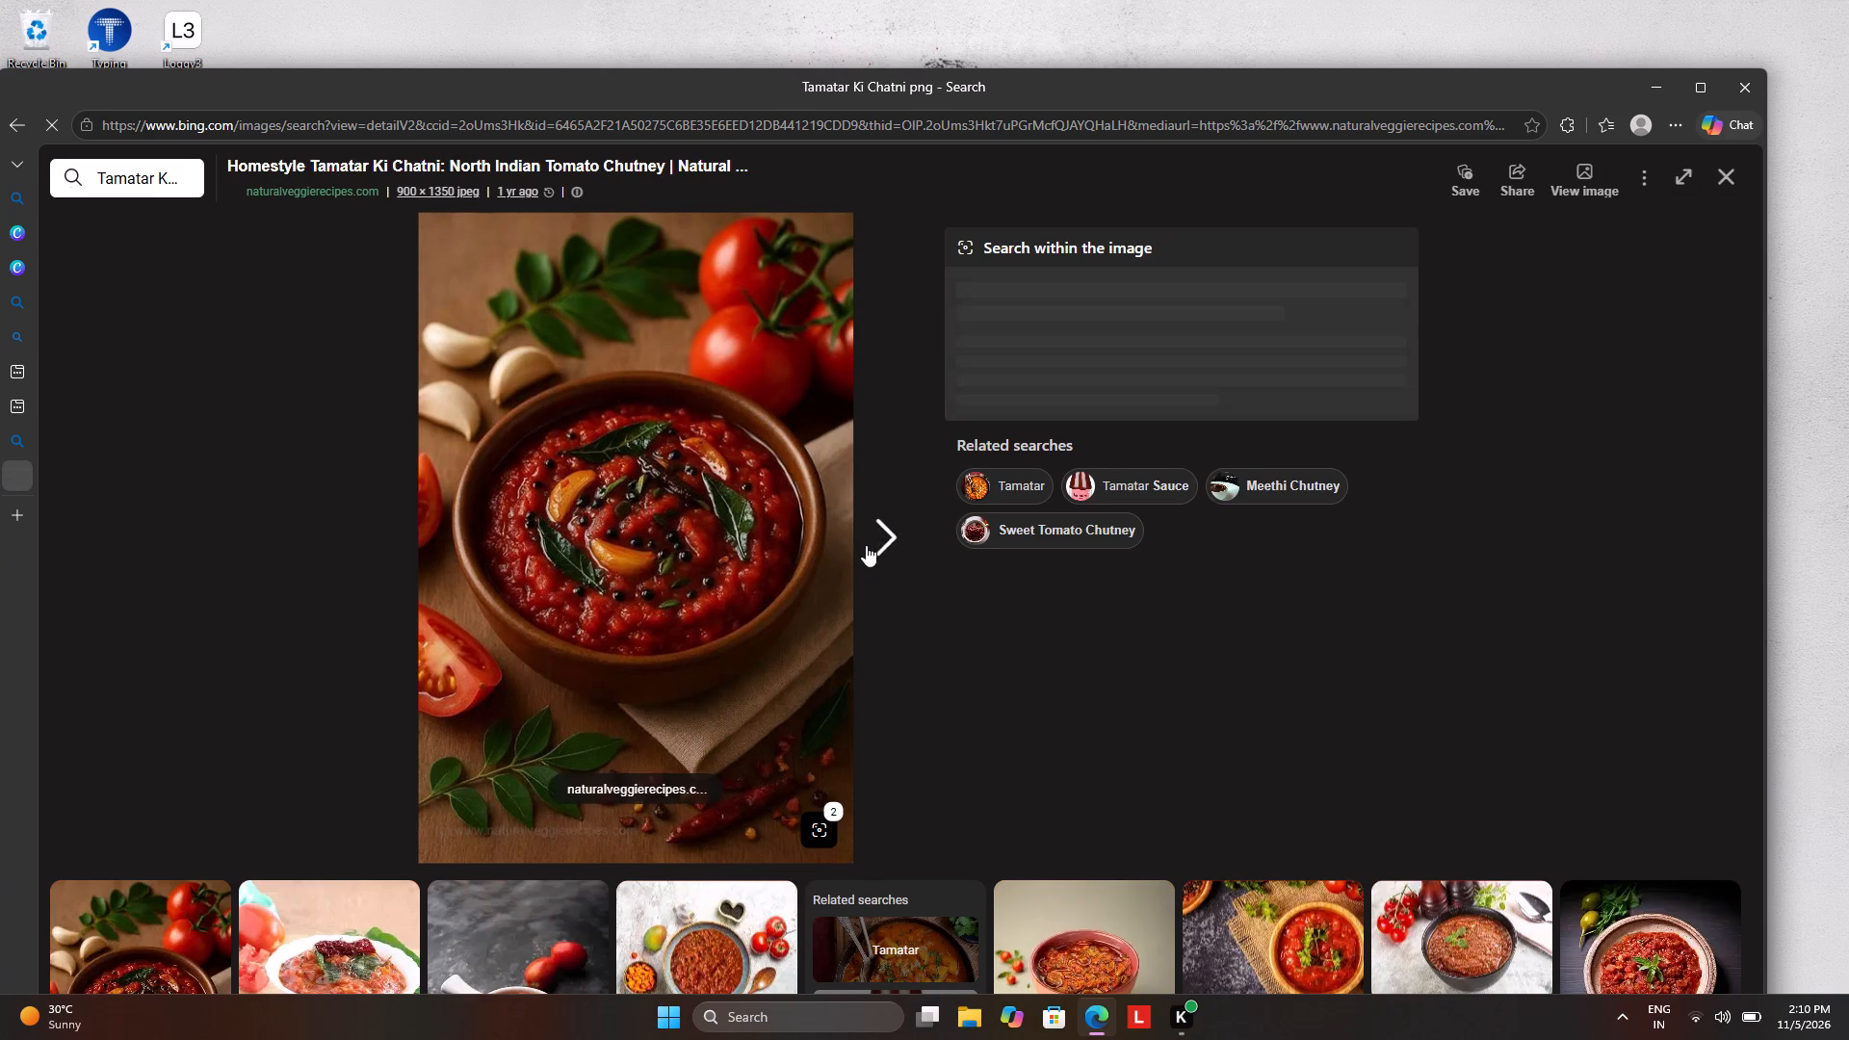
scroll(892, 500, down, 4)
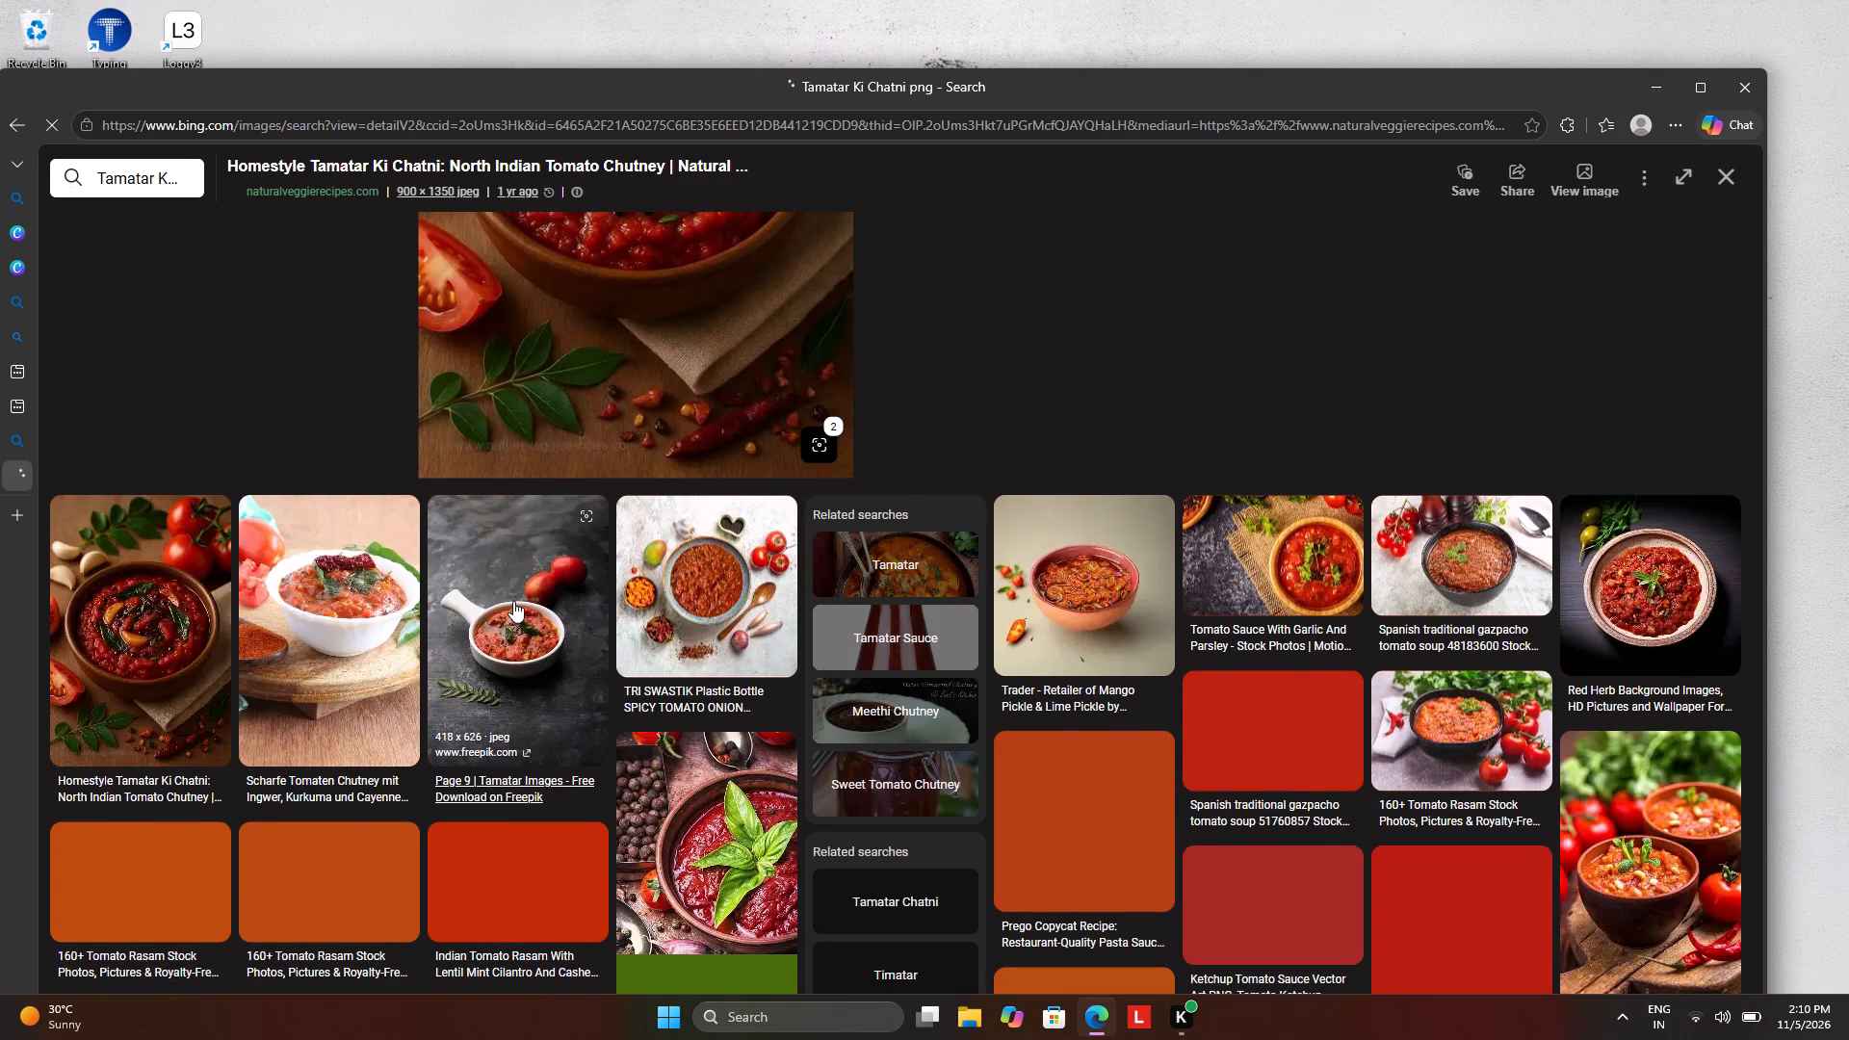
scroll(564, 498, down, 3)
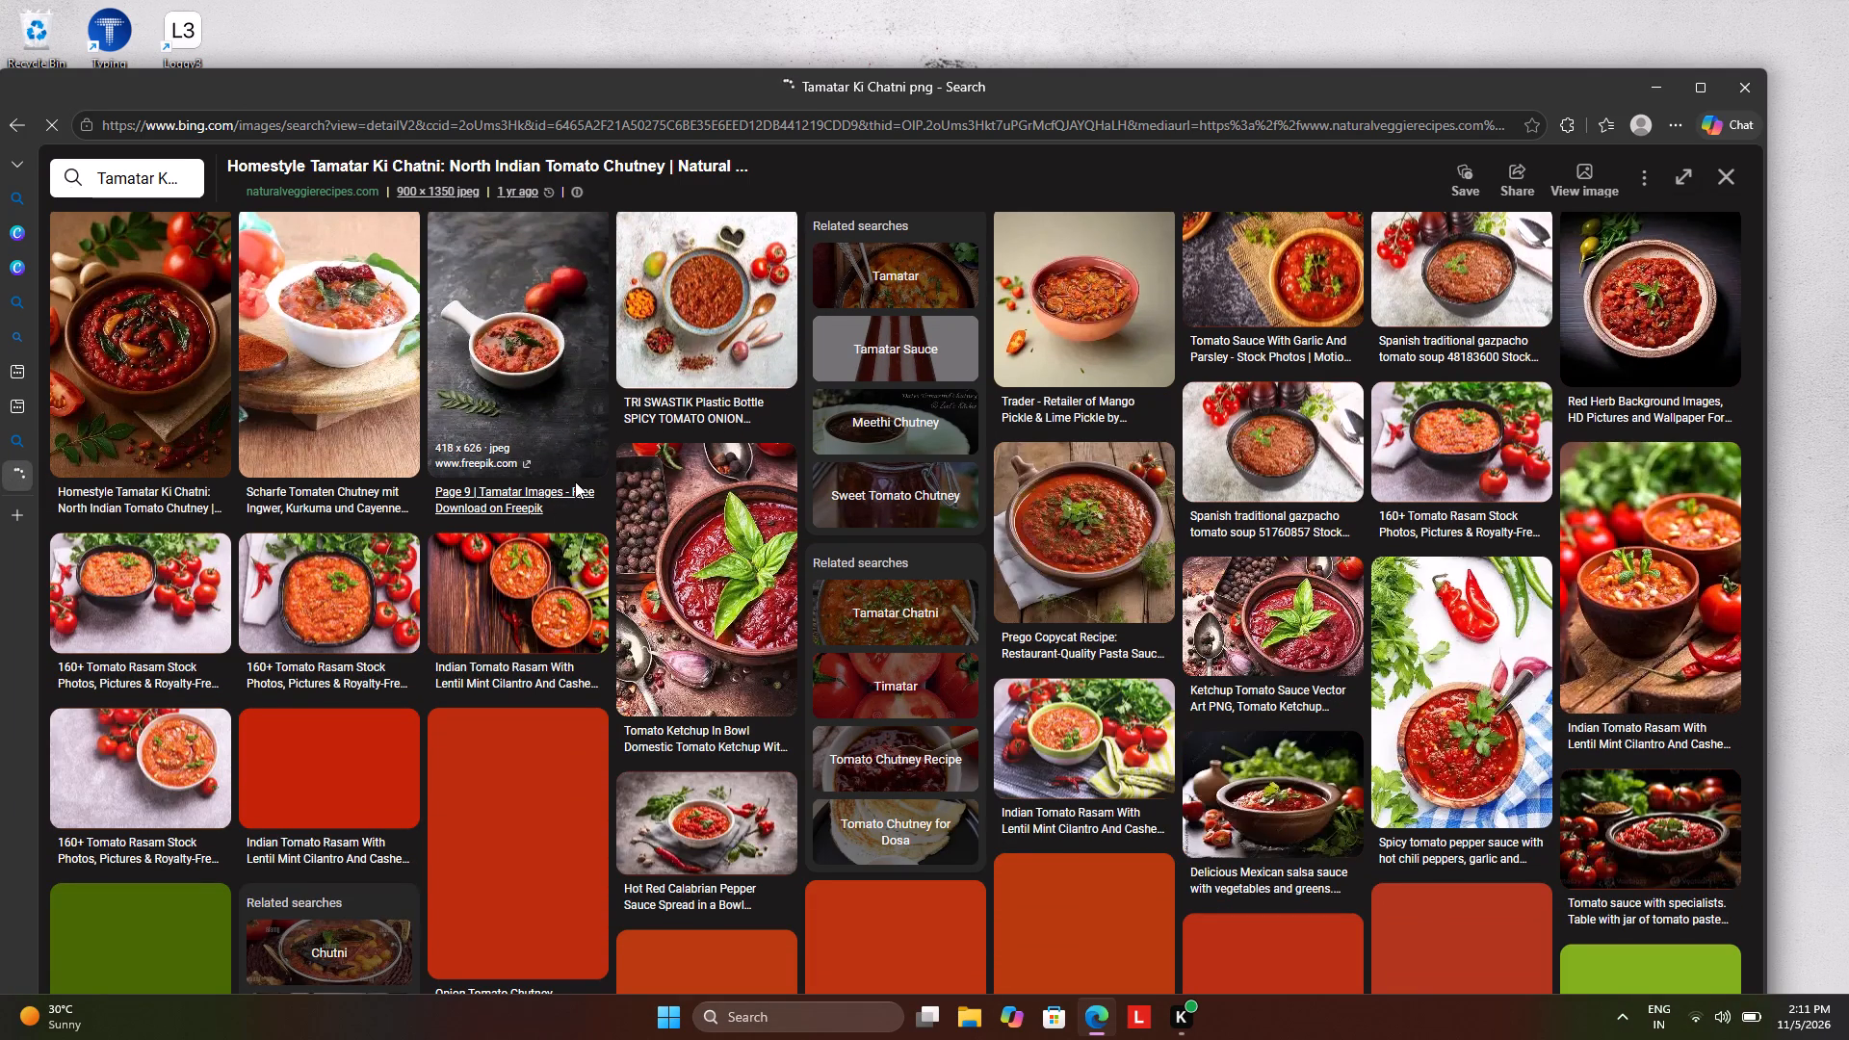
scroll(591, 446, up, 12)
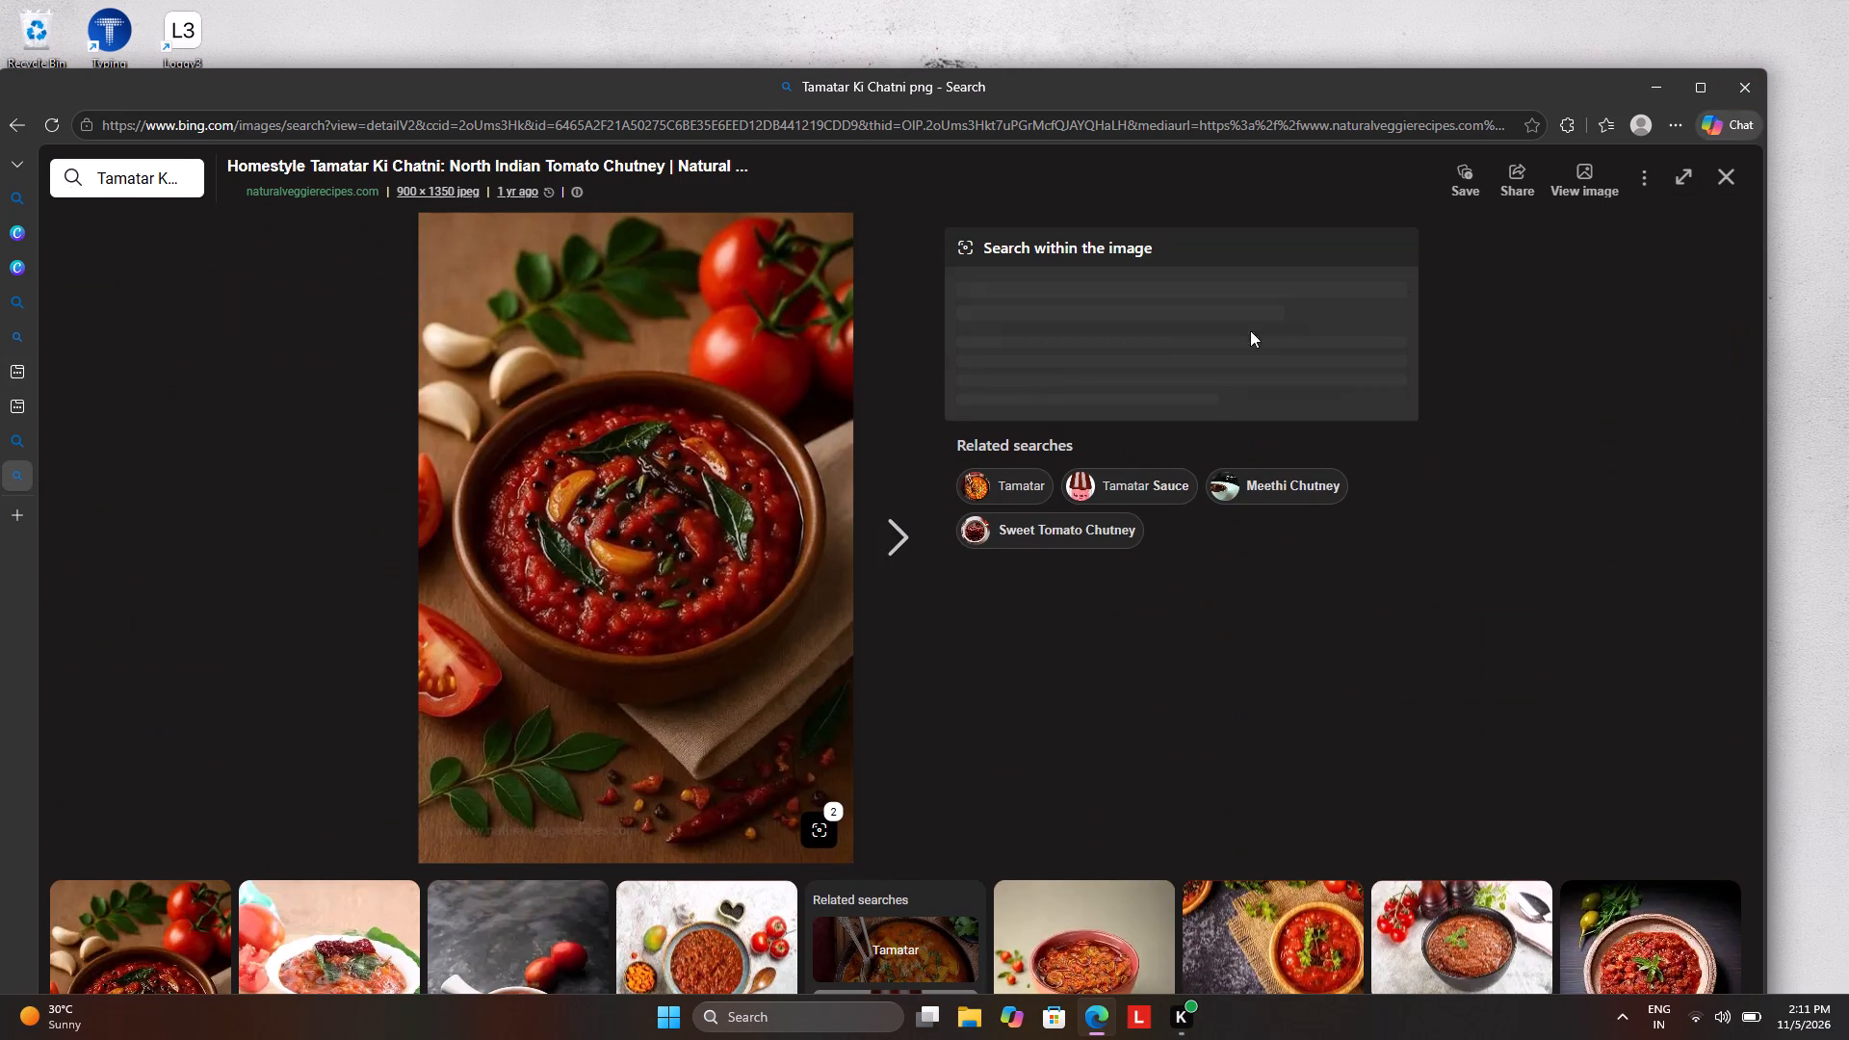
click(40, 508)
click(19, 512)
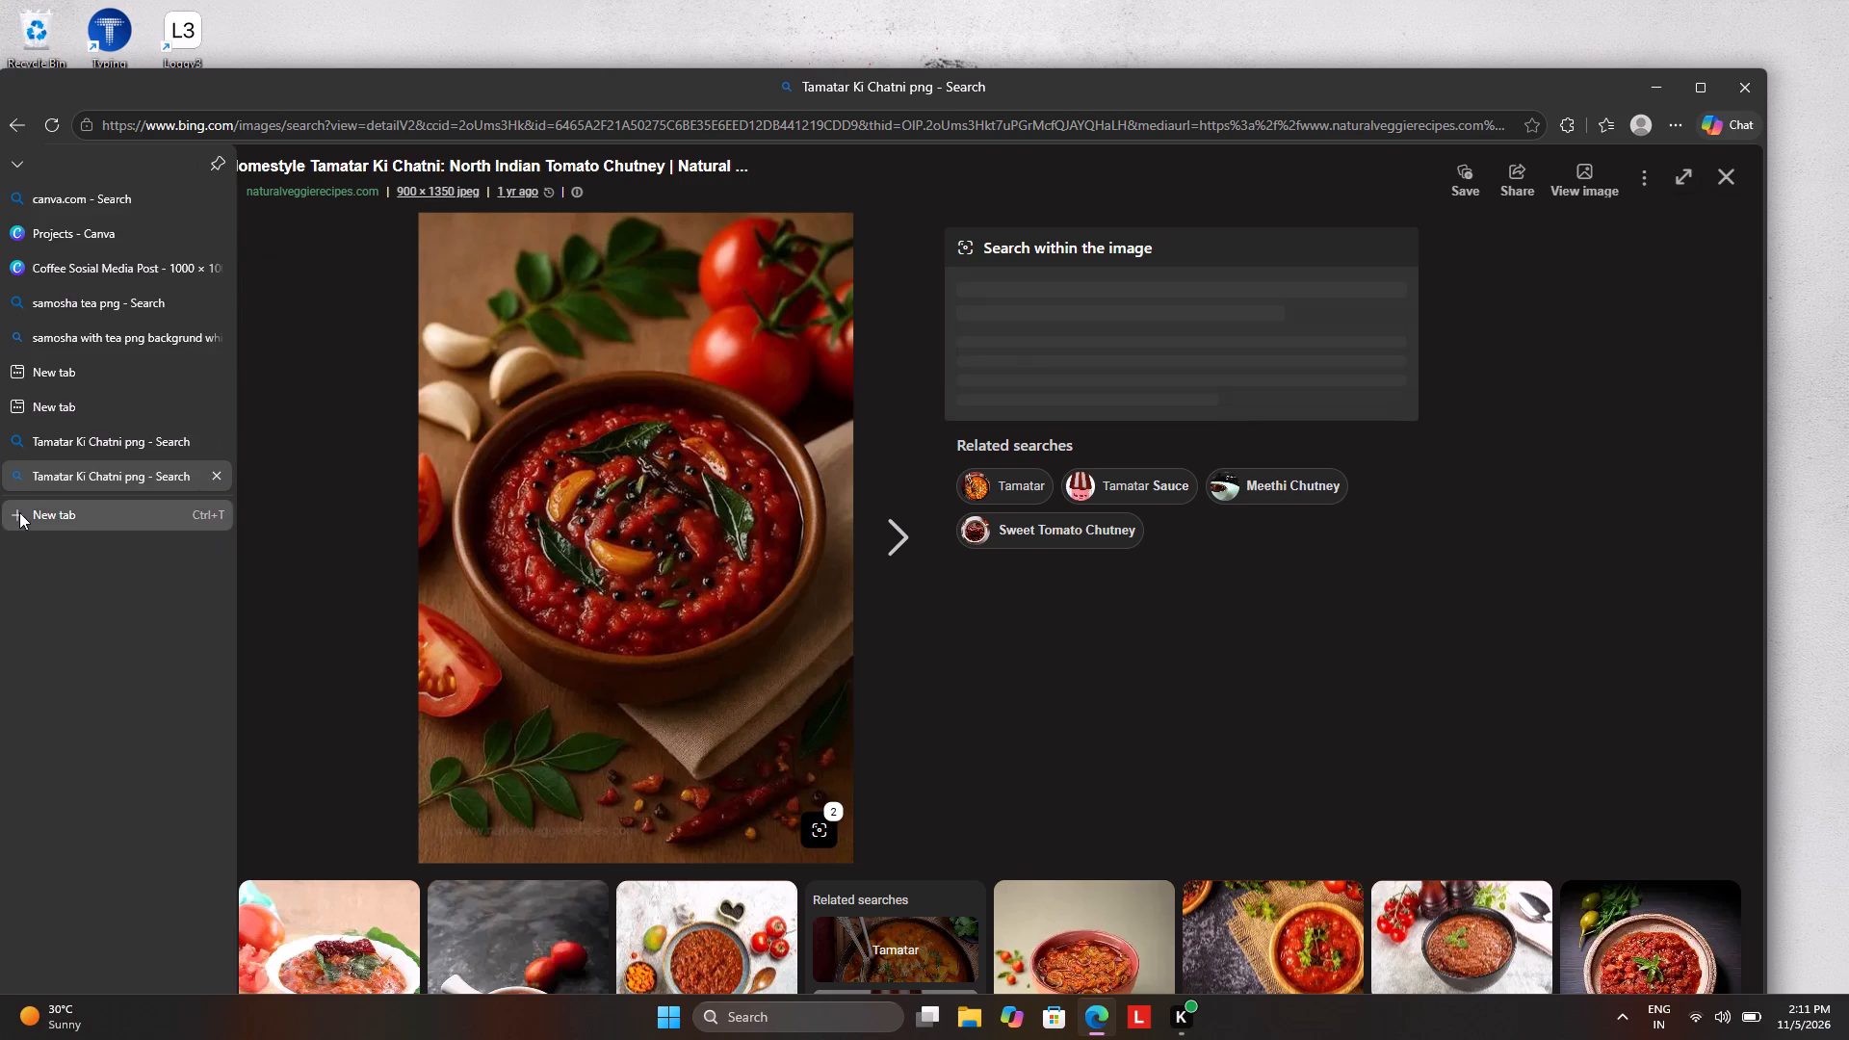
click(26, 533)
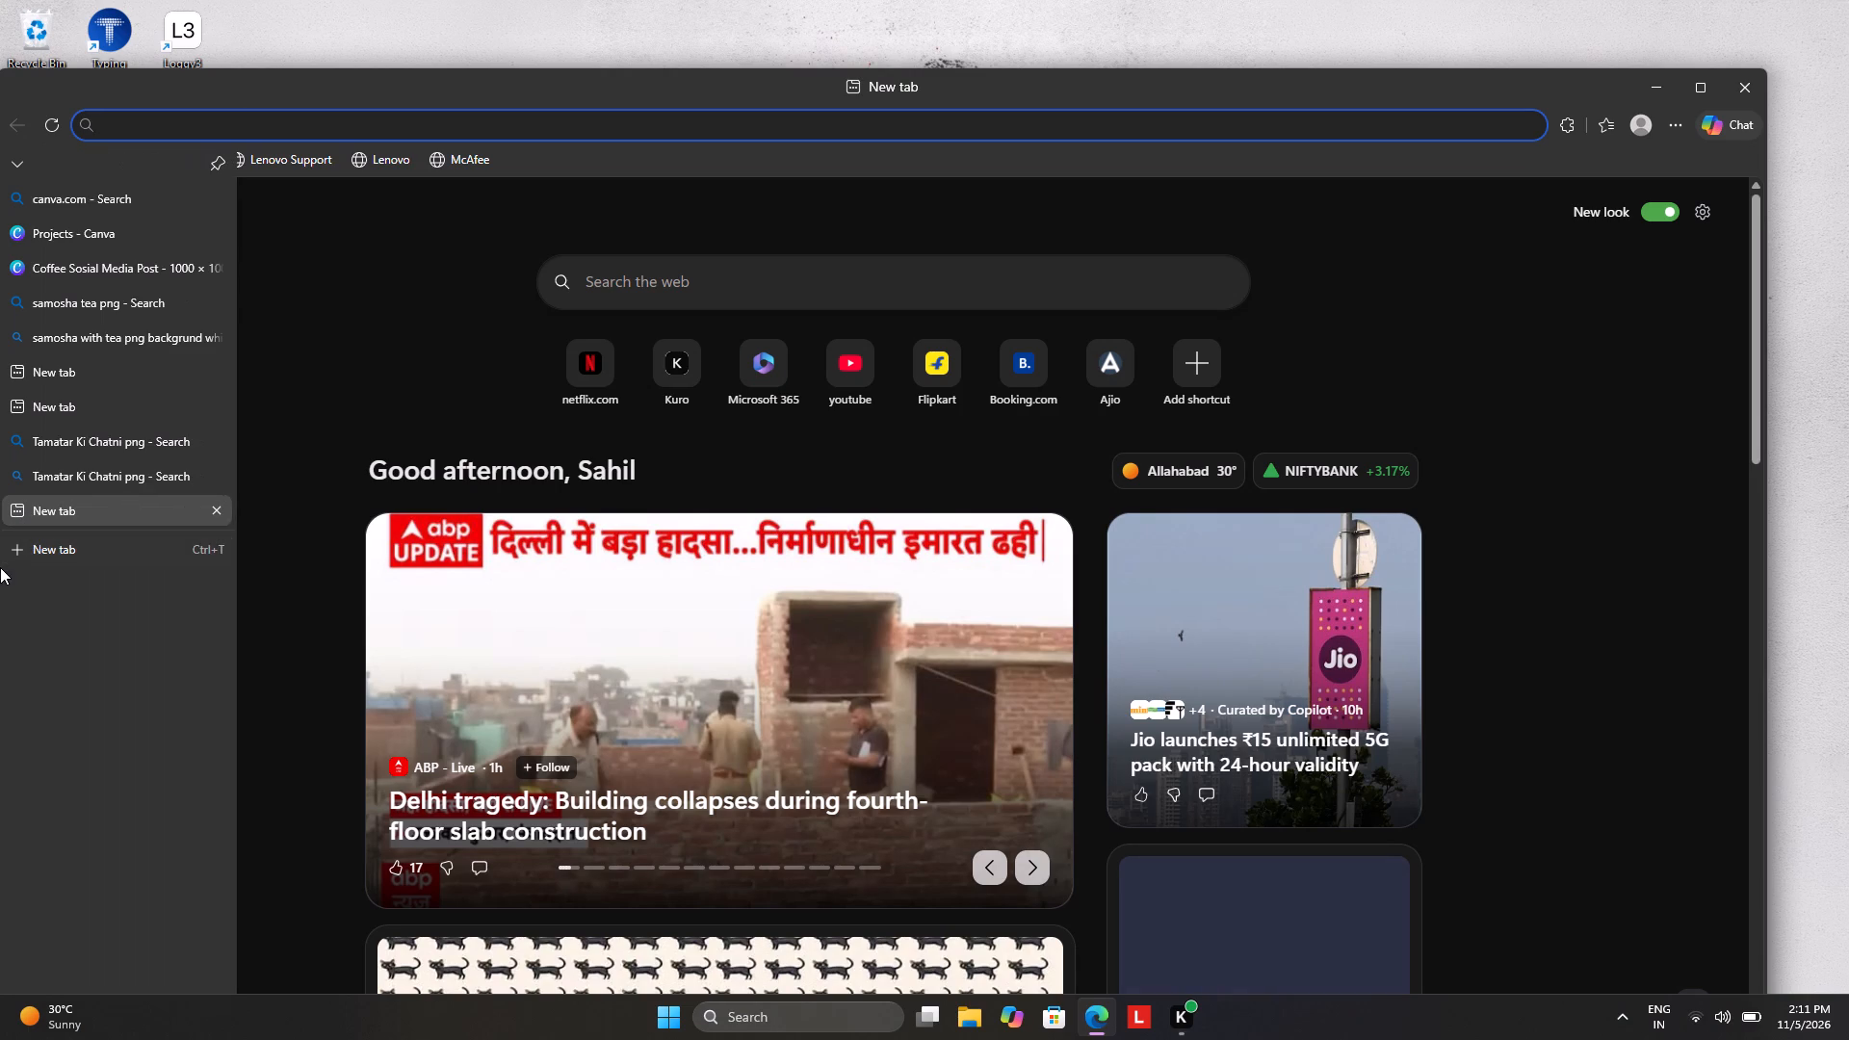
Switch back to the Coffee Sosial Media Post design and copy the glowing CHICEN FRIED heading from page 8 onto page 9.
click(129, 266)
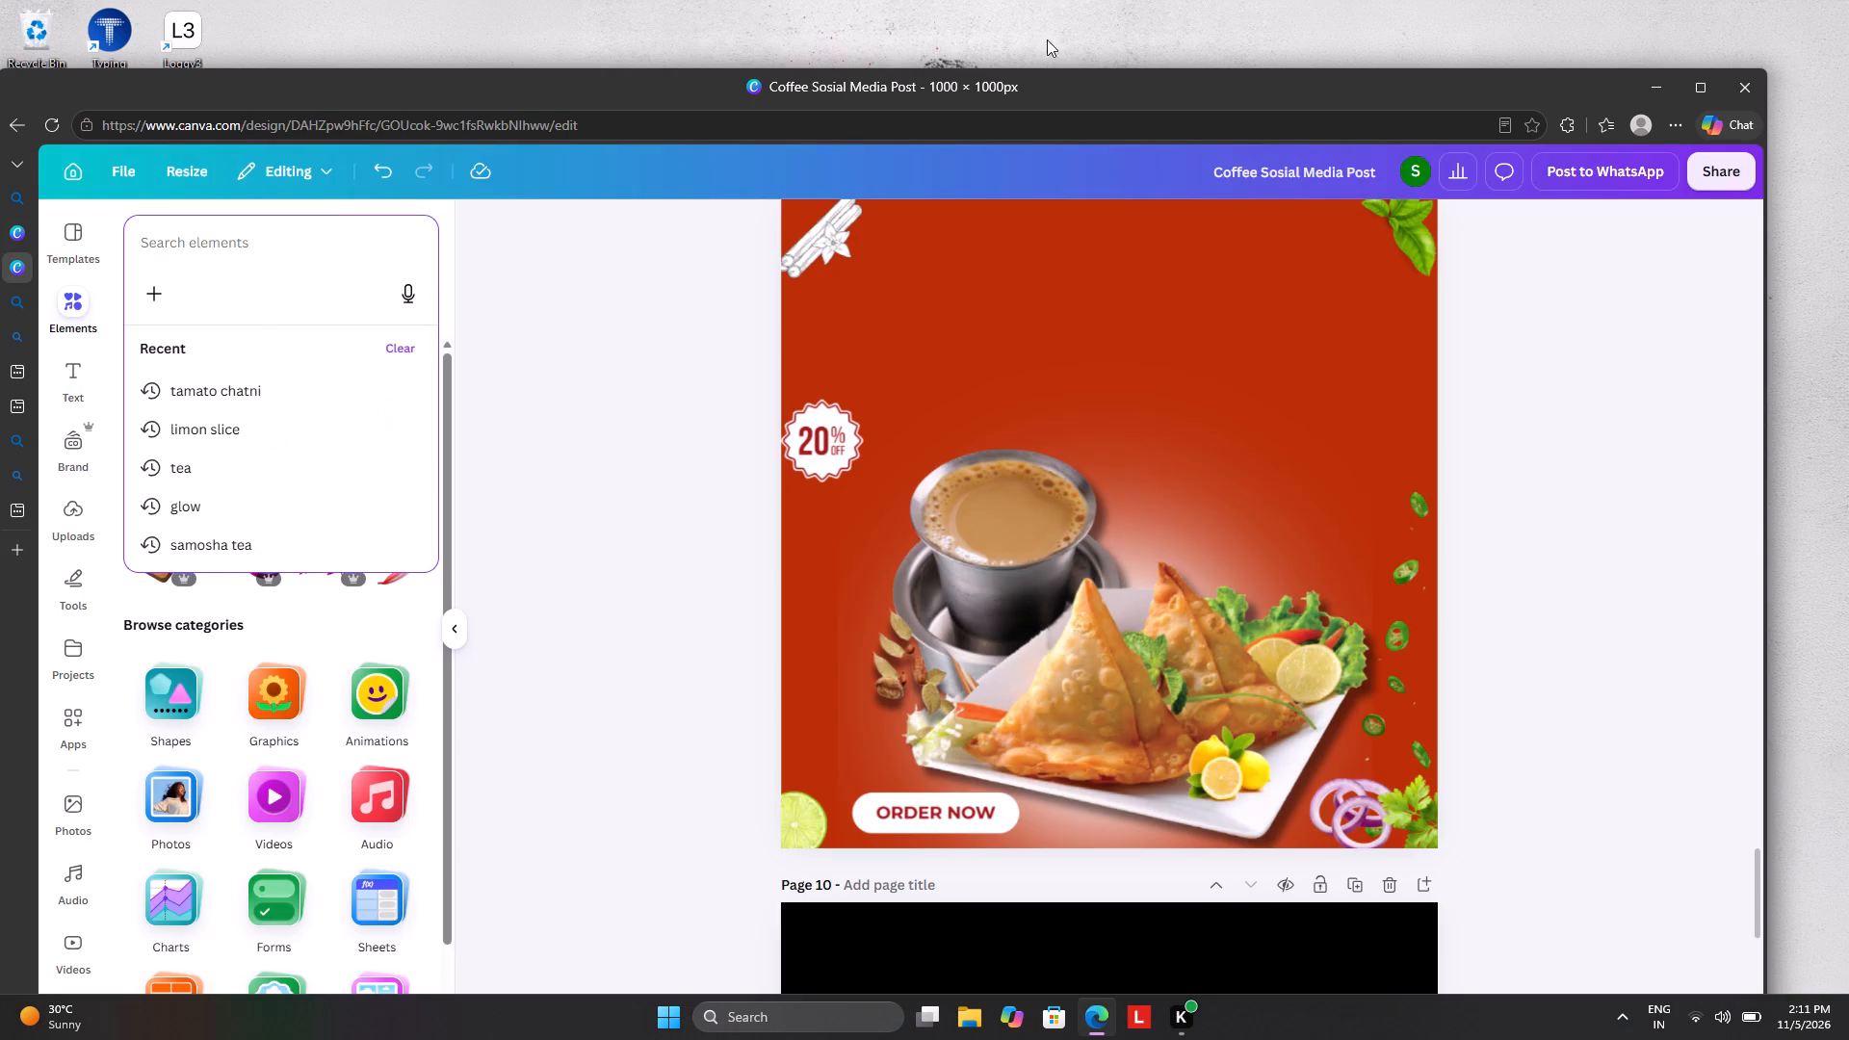
scroll(1098, 227, up, 8)
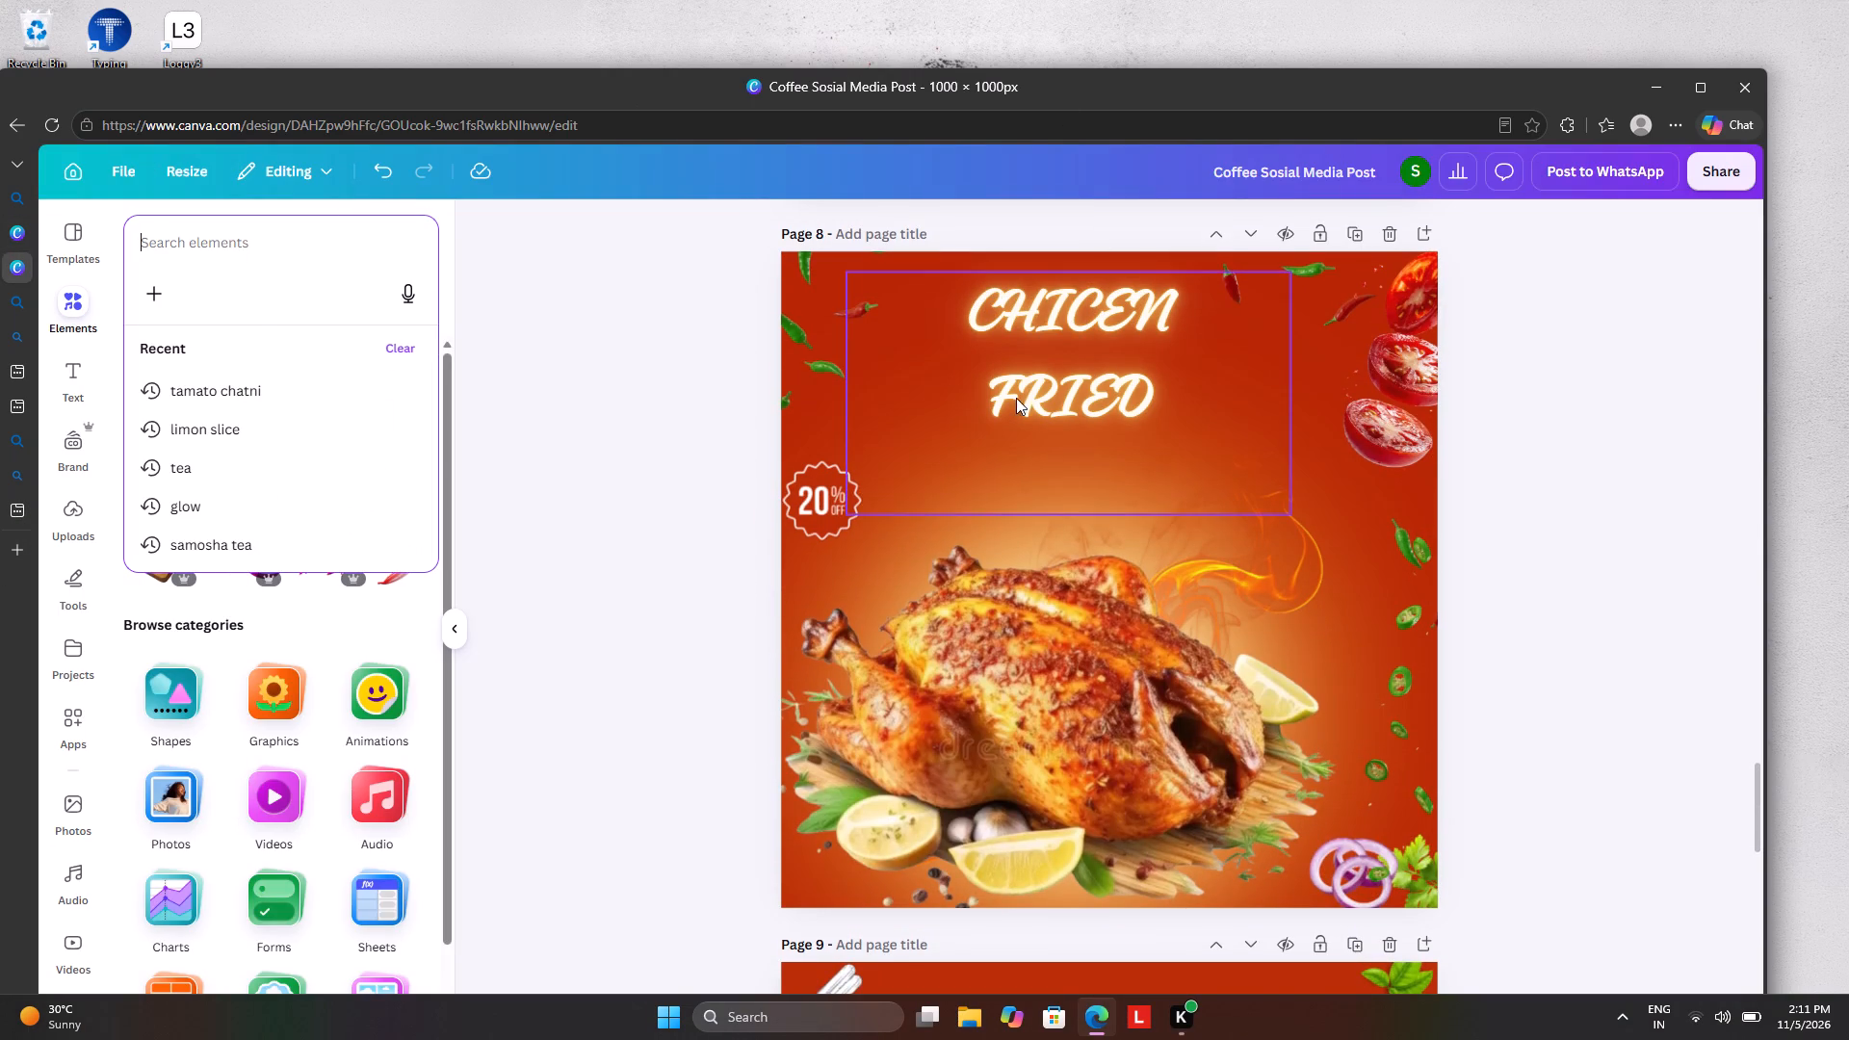
click(1016, 377)
right_click(996, 391)
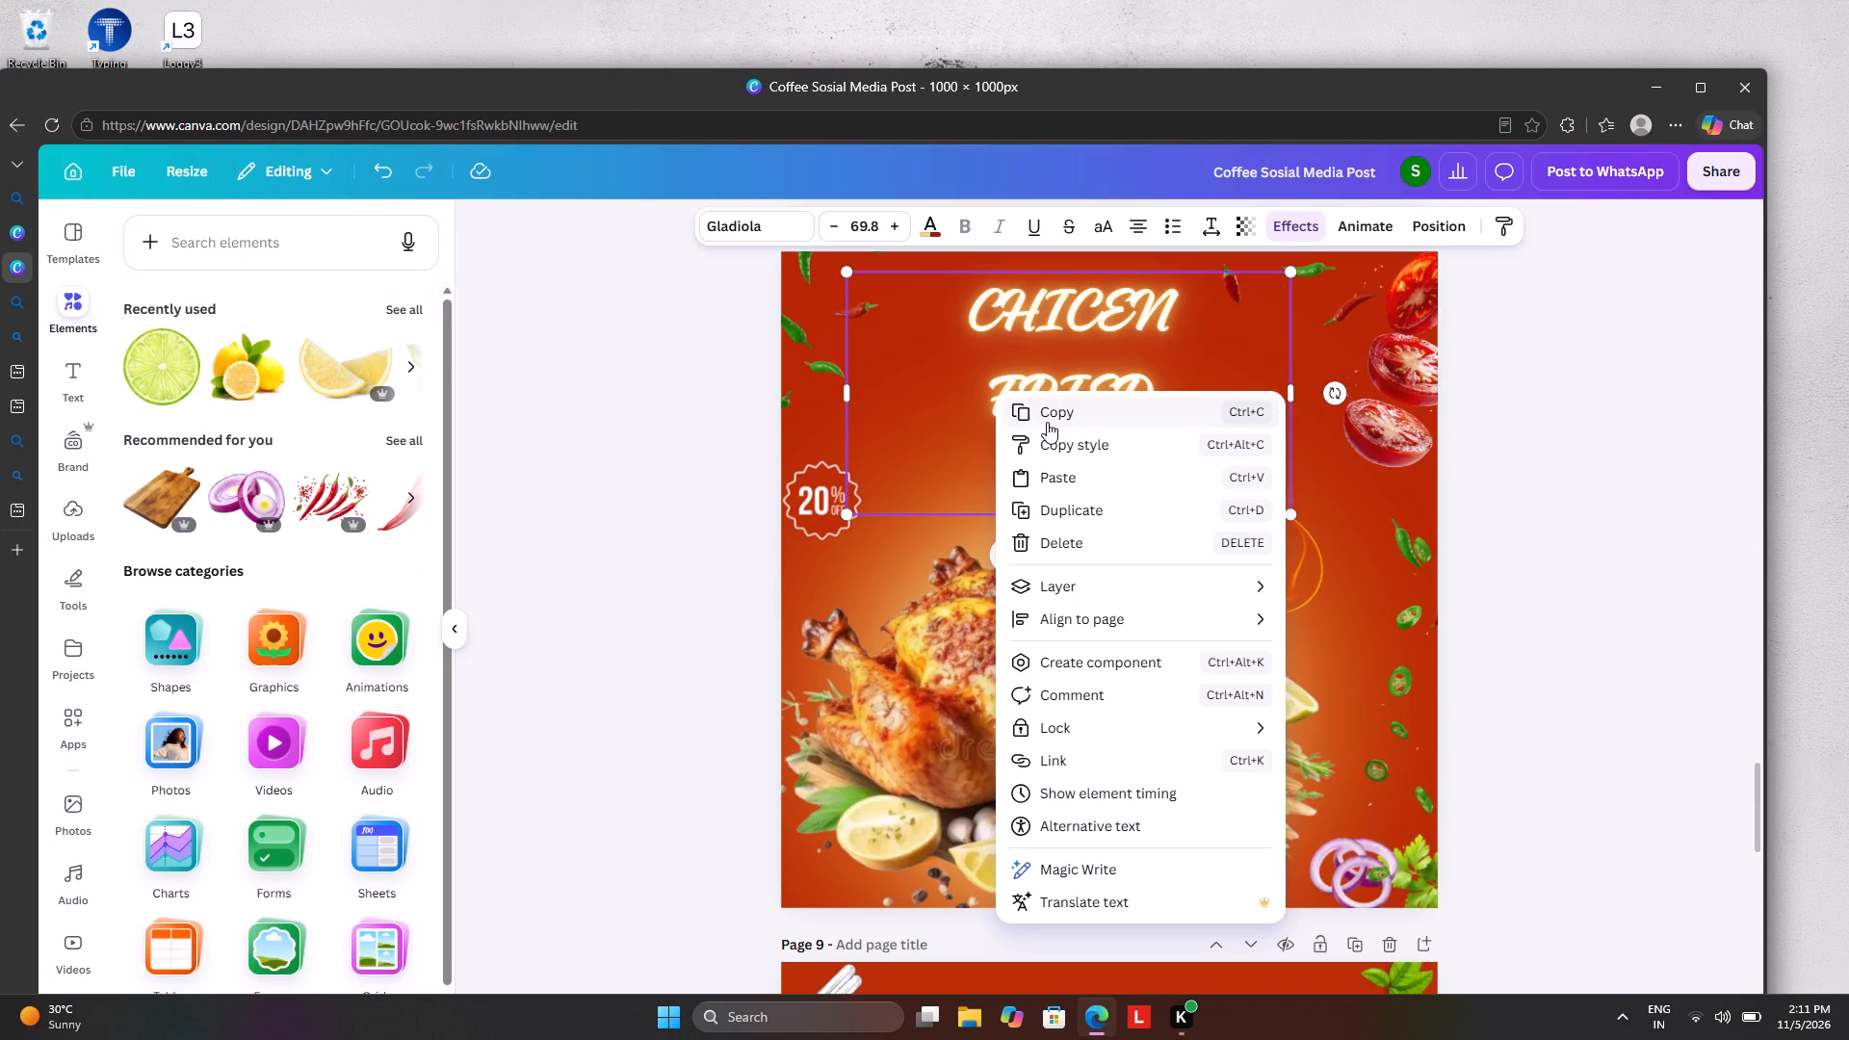
click(1047, 422)
scroll(989, 563, down, 6)
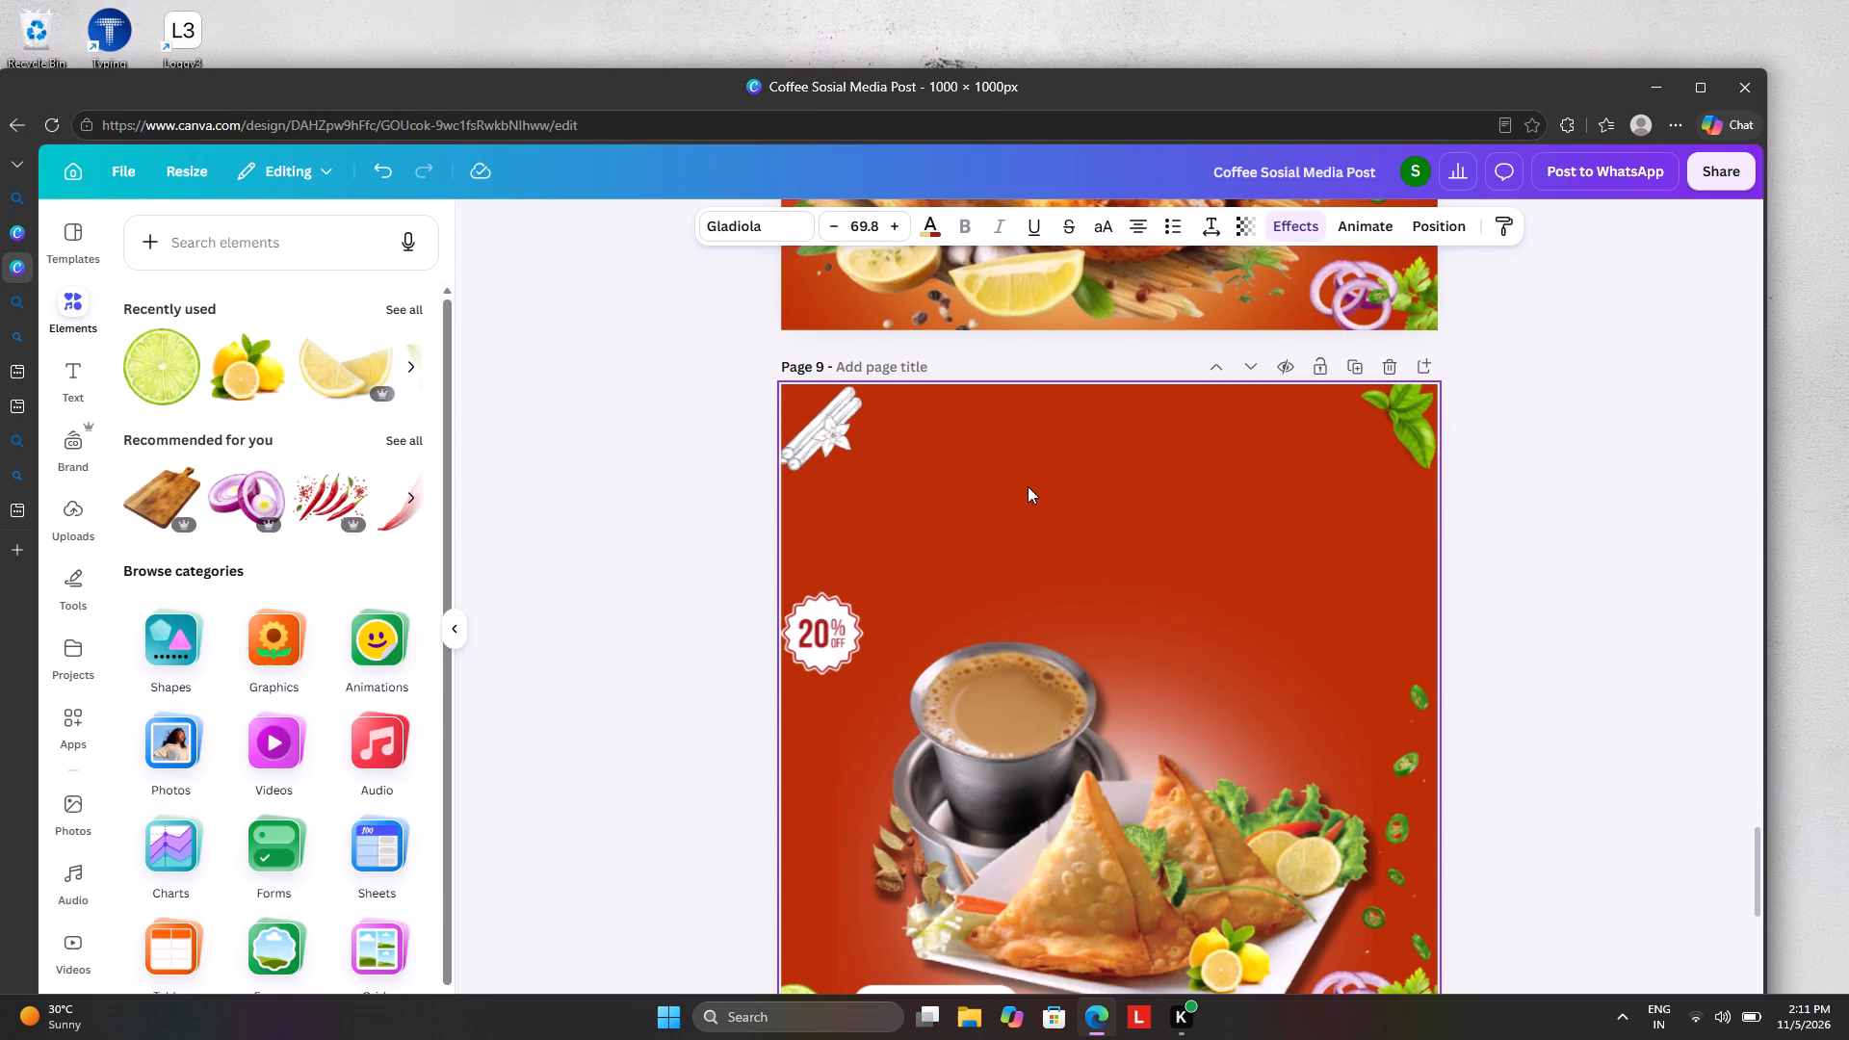
key(ctrl+v)
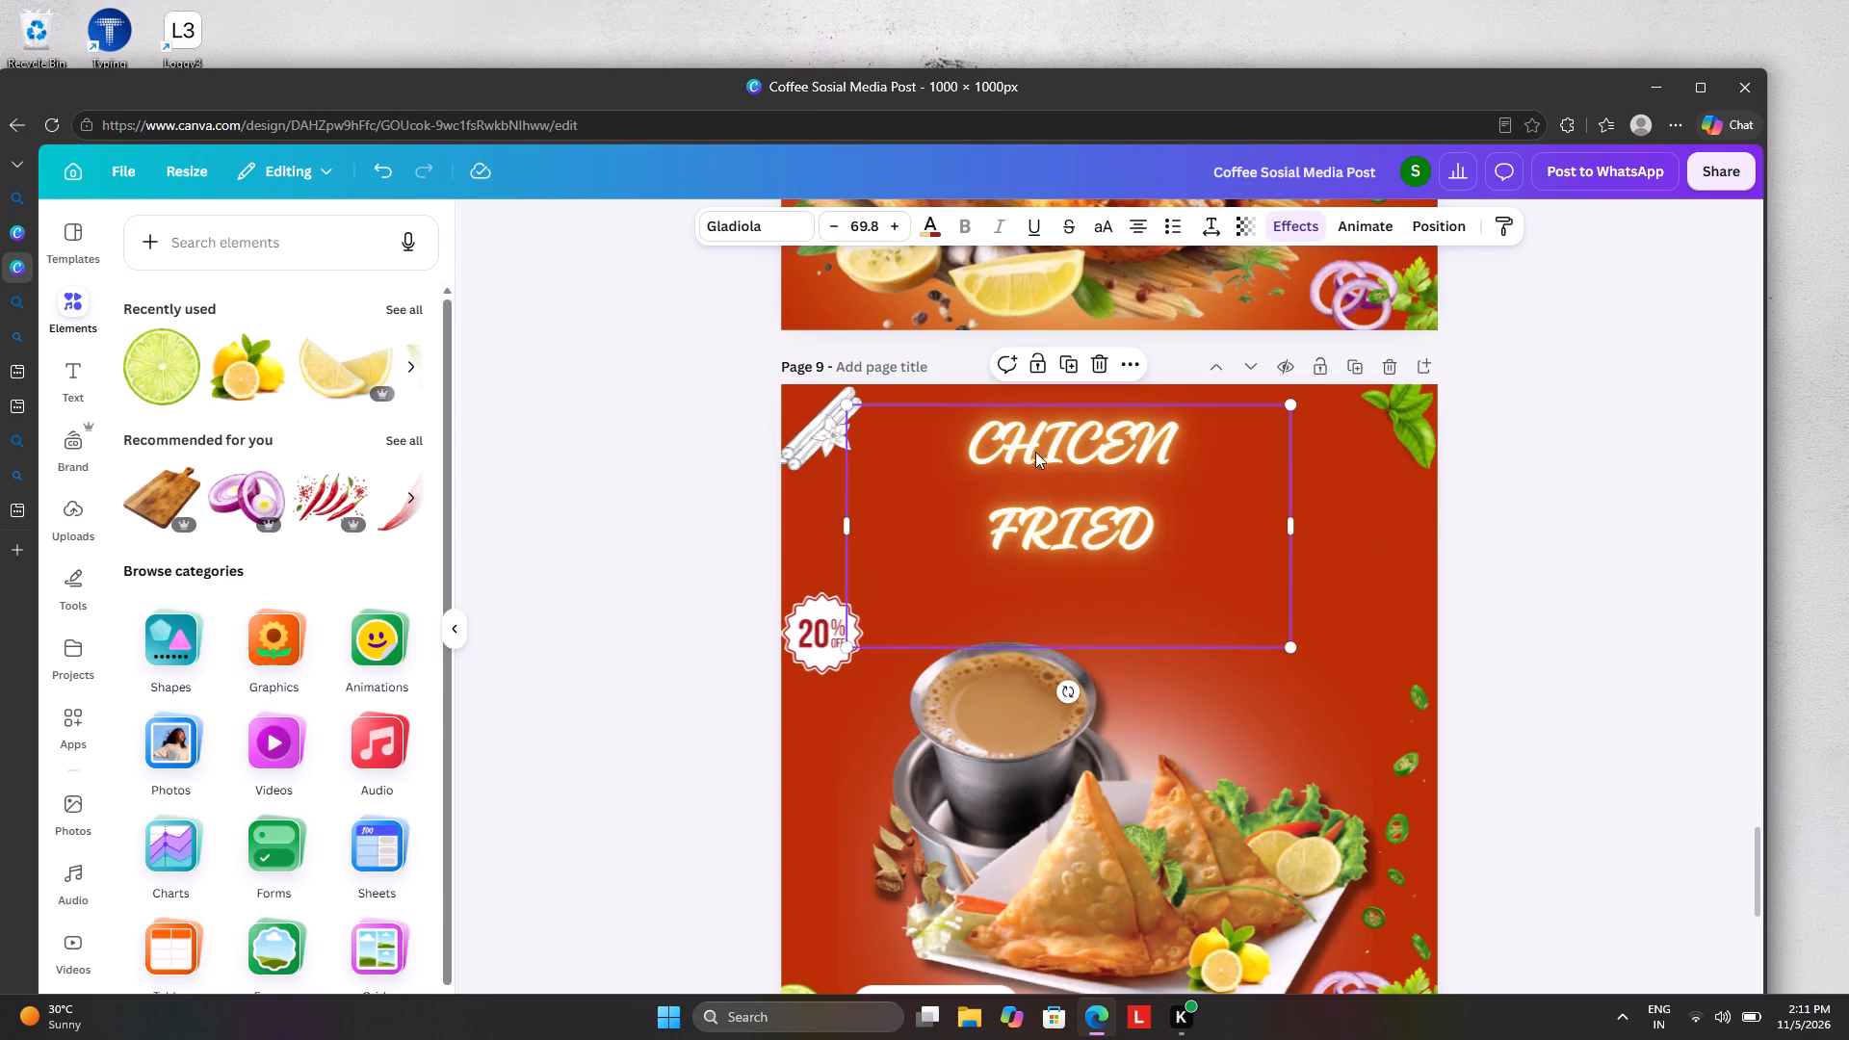
Replace the copied heading text on page 9 with "shamosa", "tea" and "special" on three separate lines.
click(1183, 426)
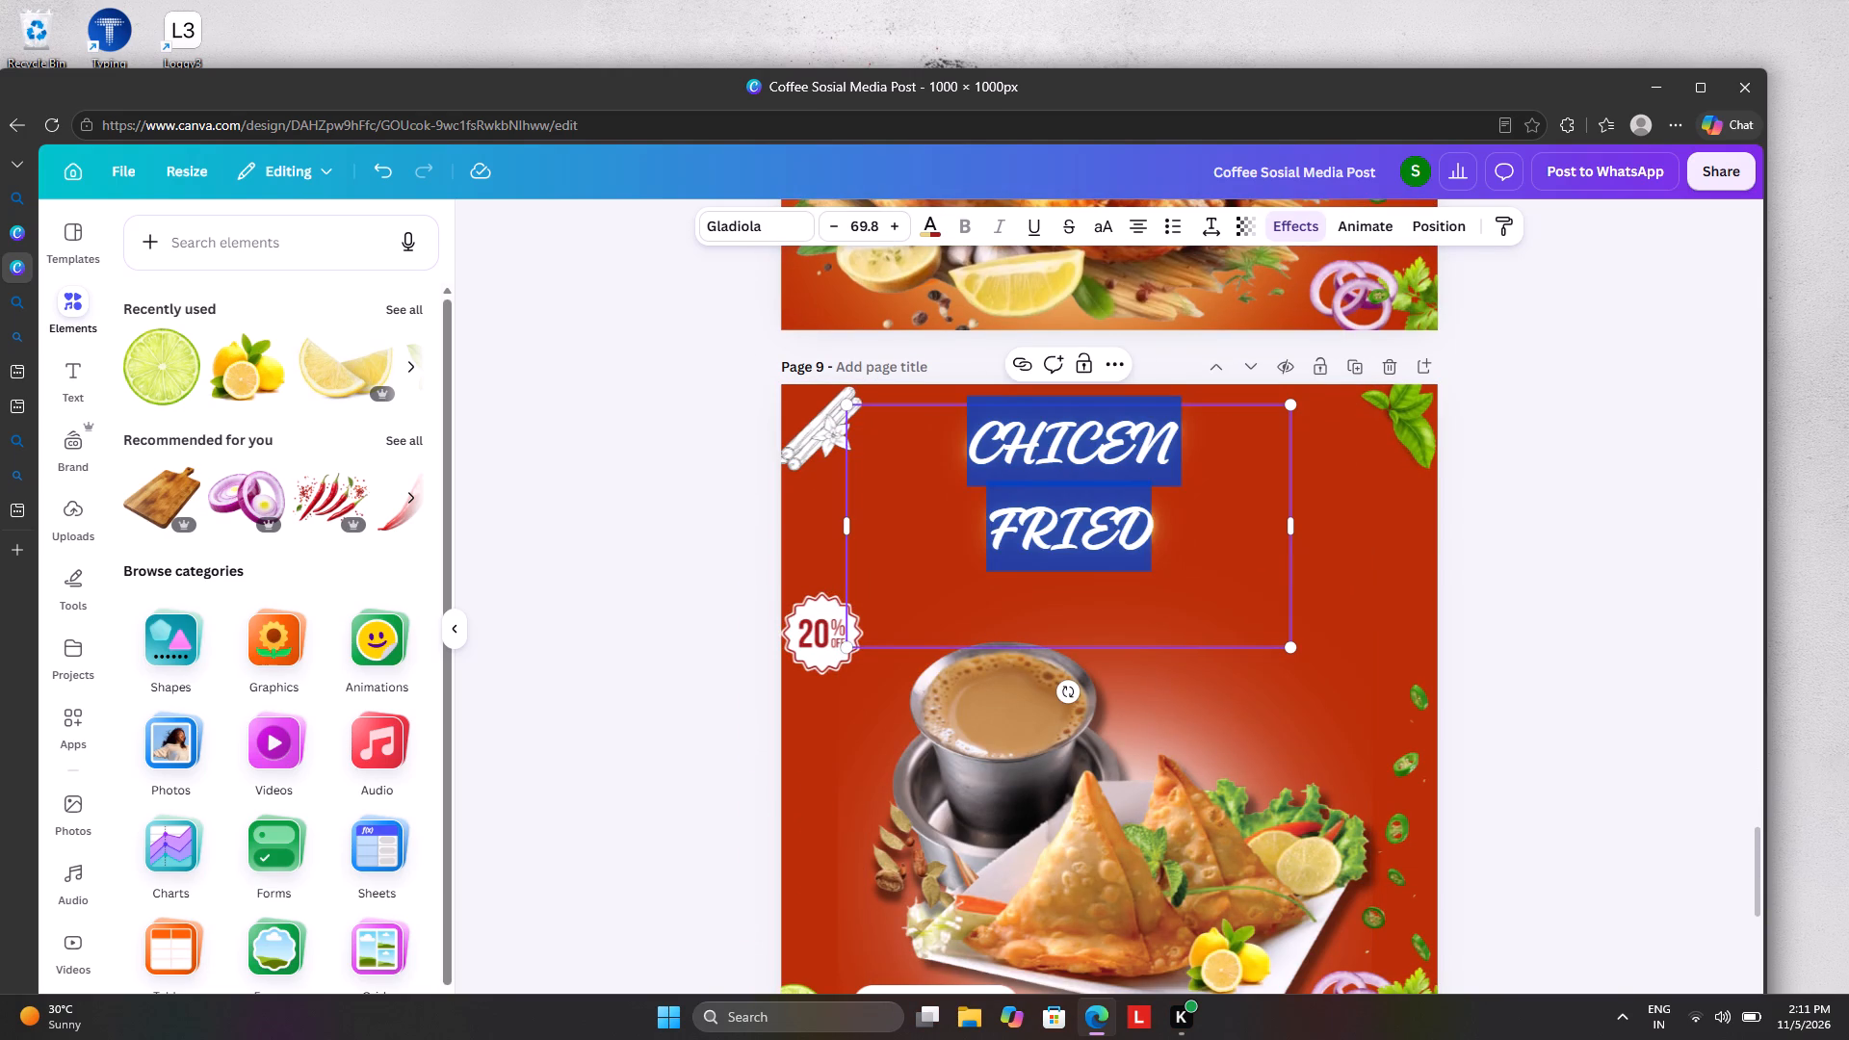
key(BackSpace)
text(shamosh)
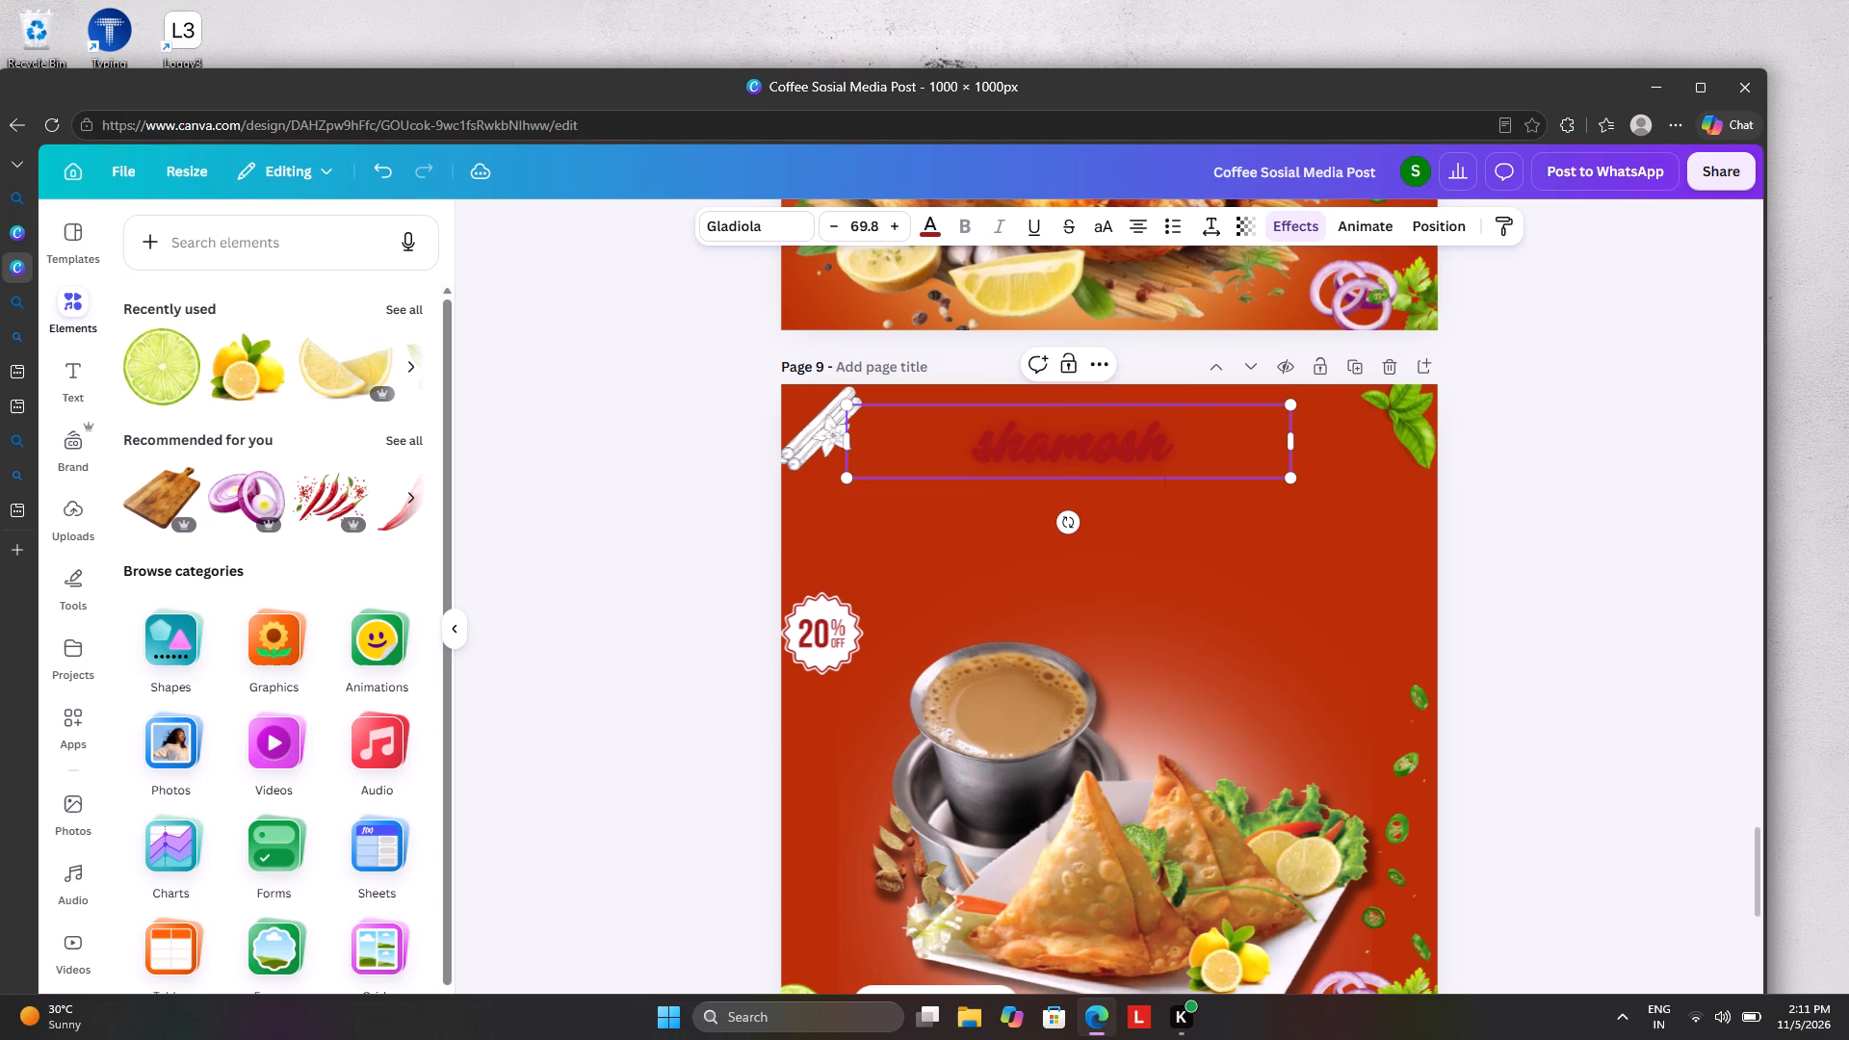
key(BackSpace)
key(a)
key(Return)
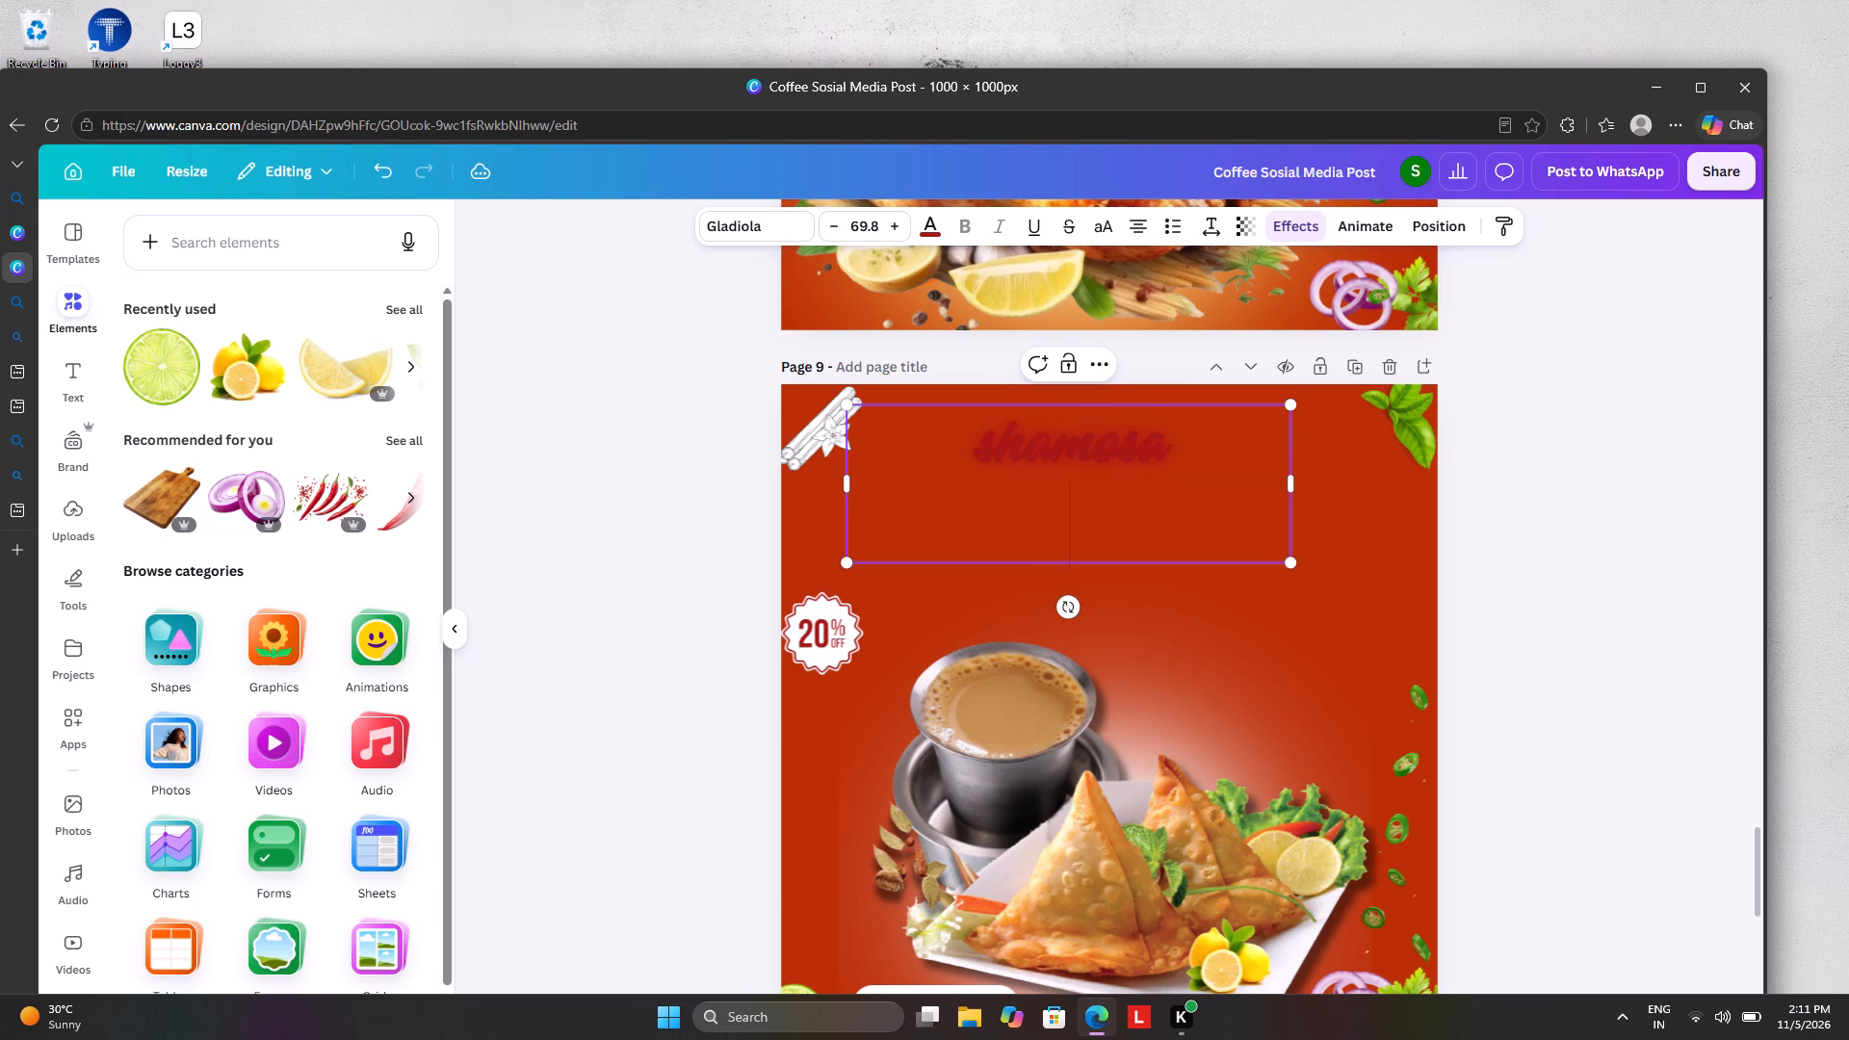
text(tea)
key(Return)
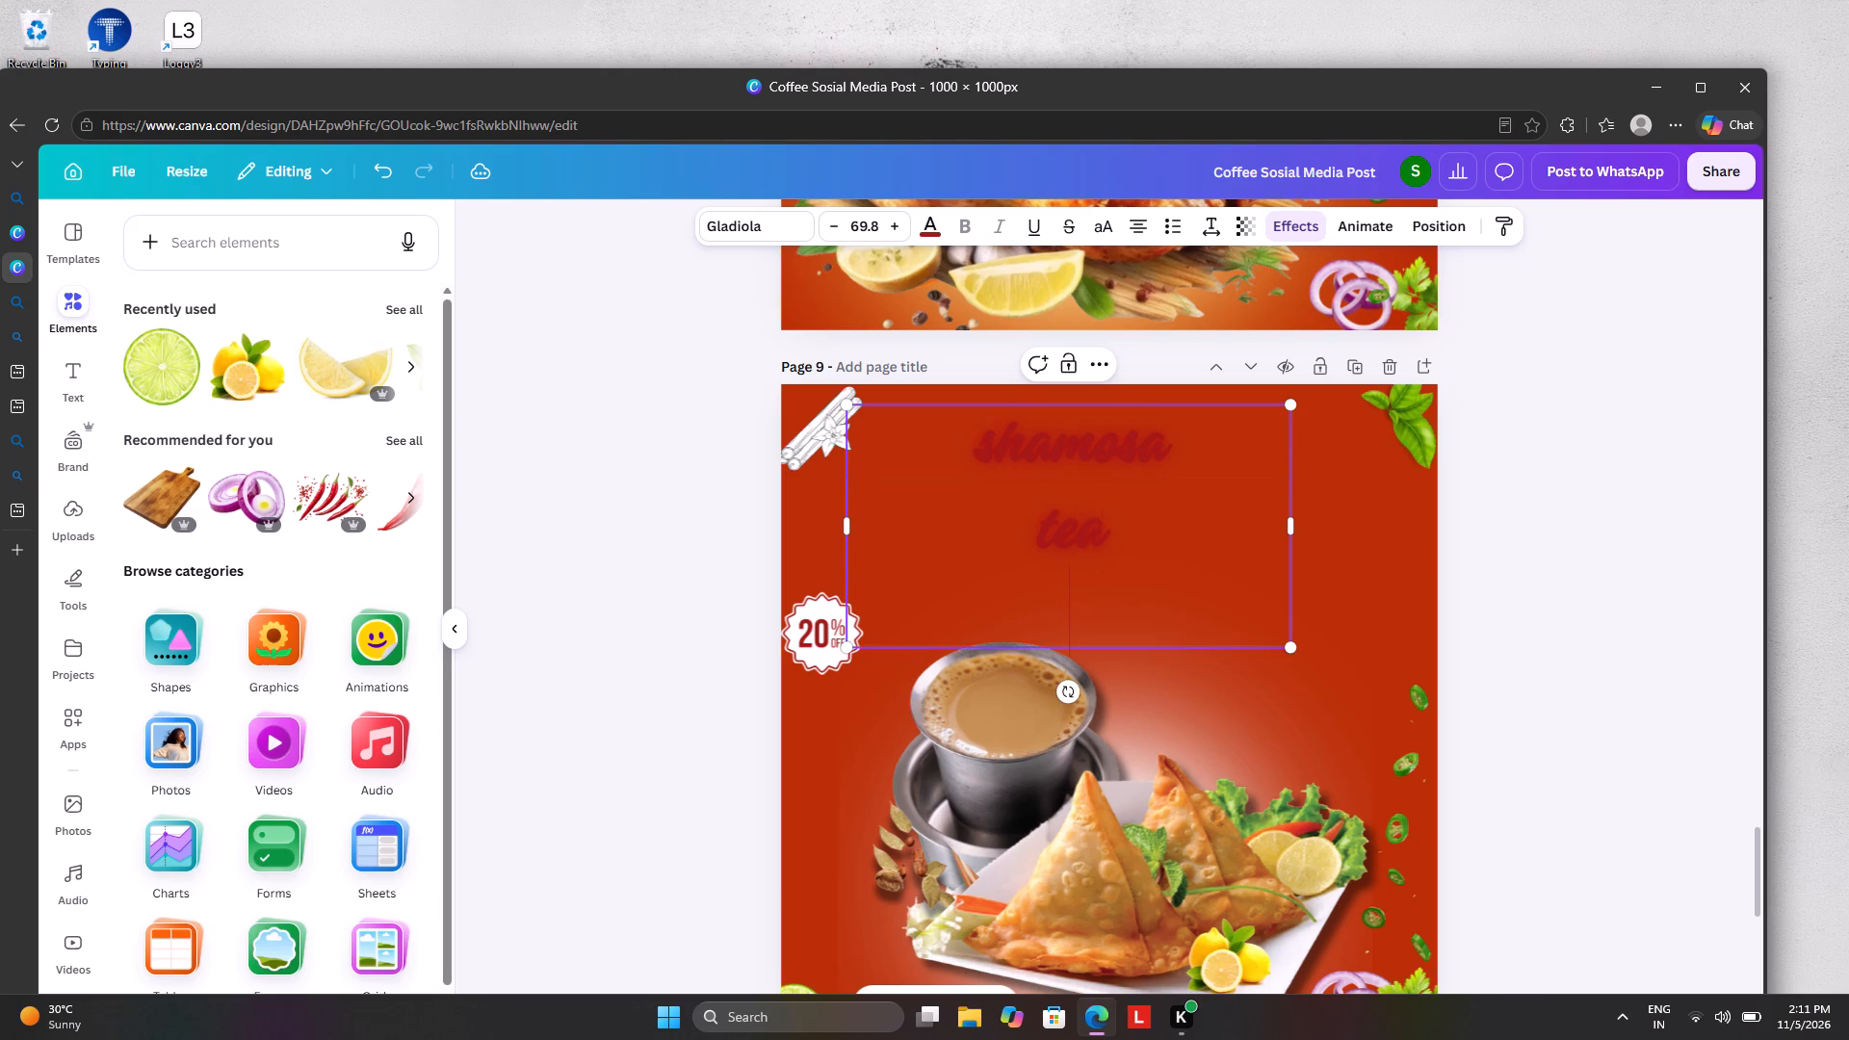
text(spe)
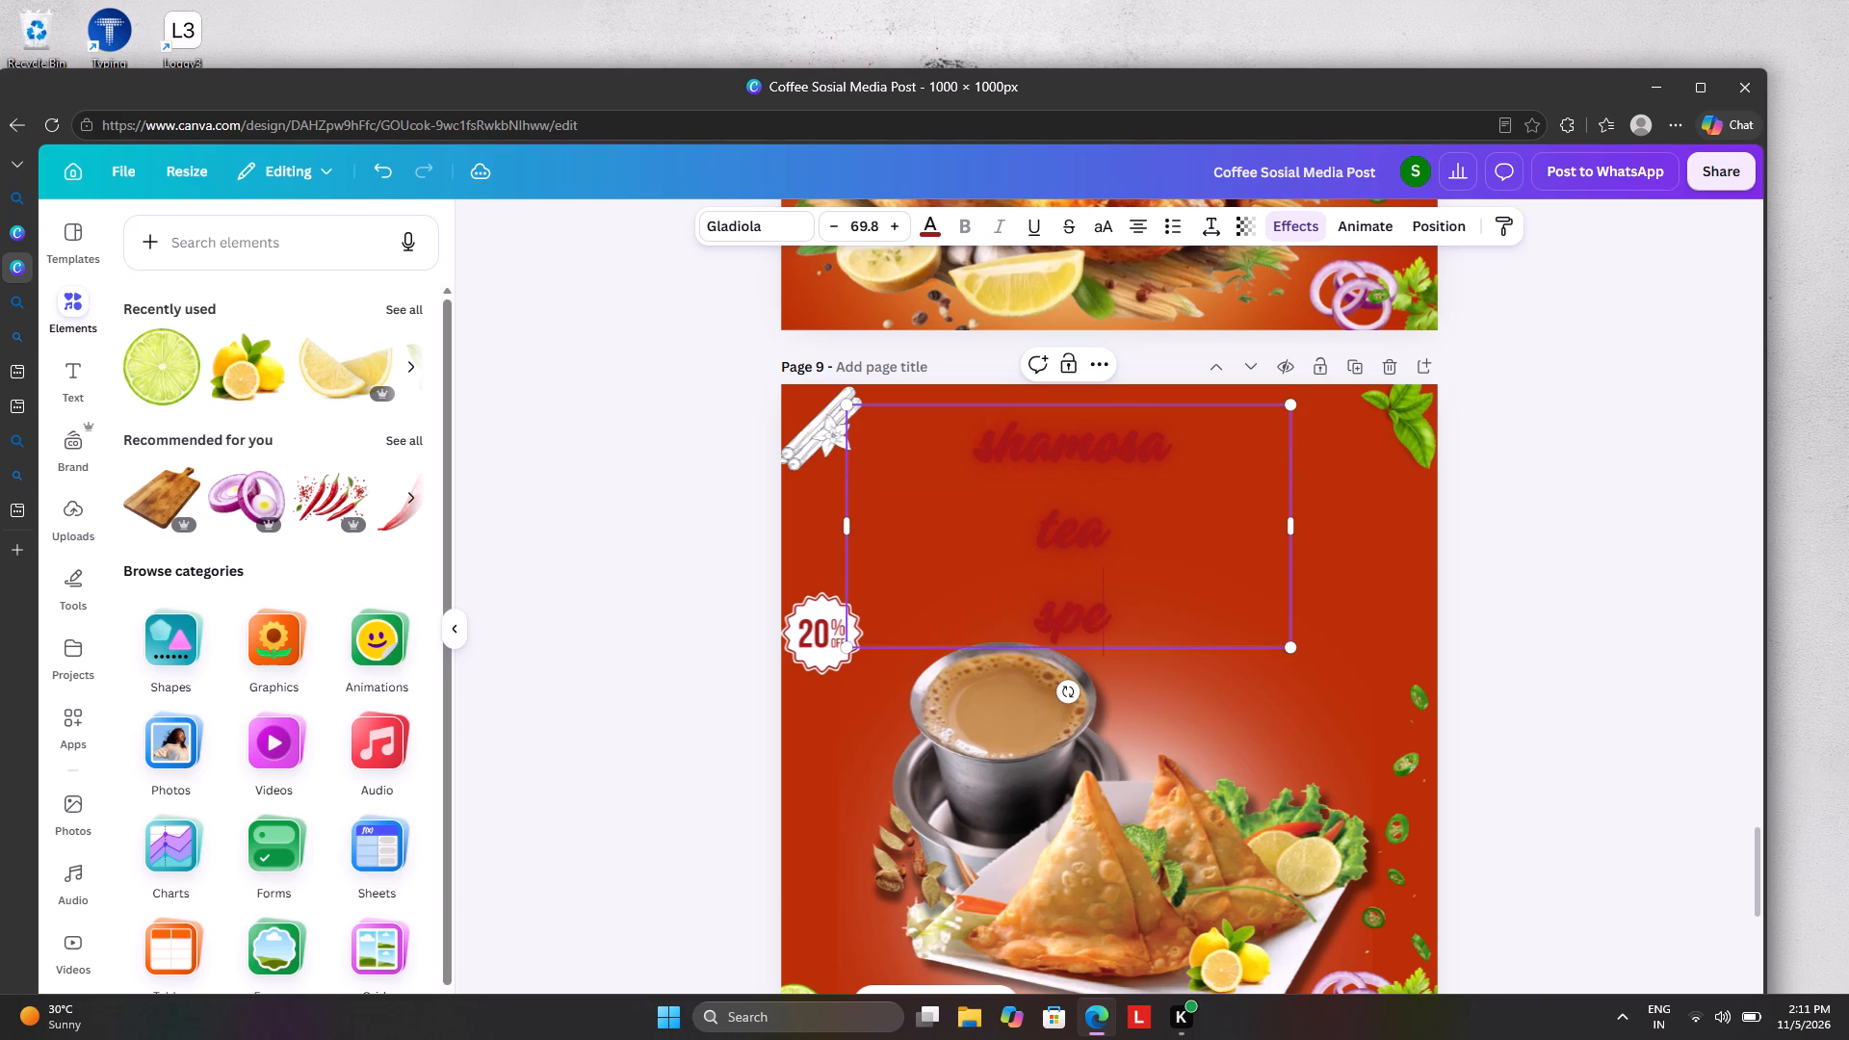
text(cial)
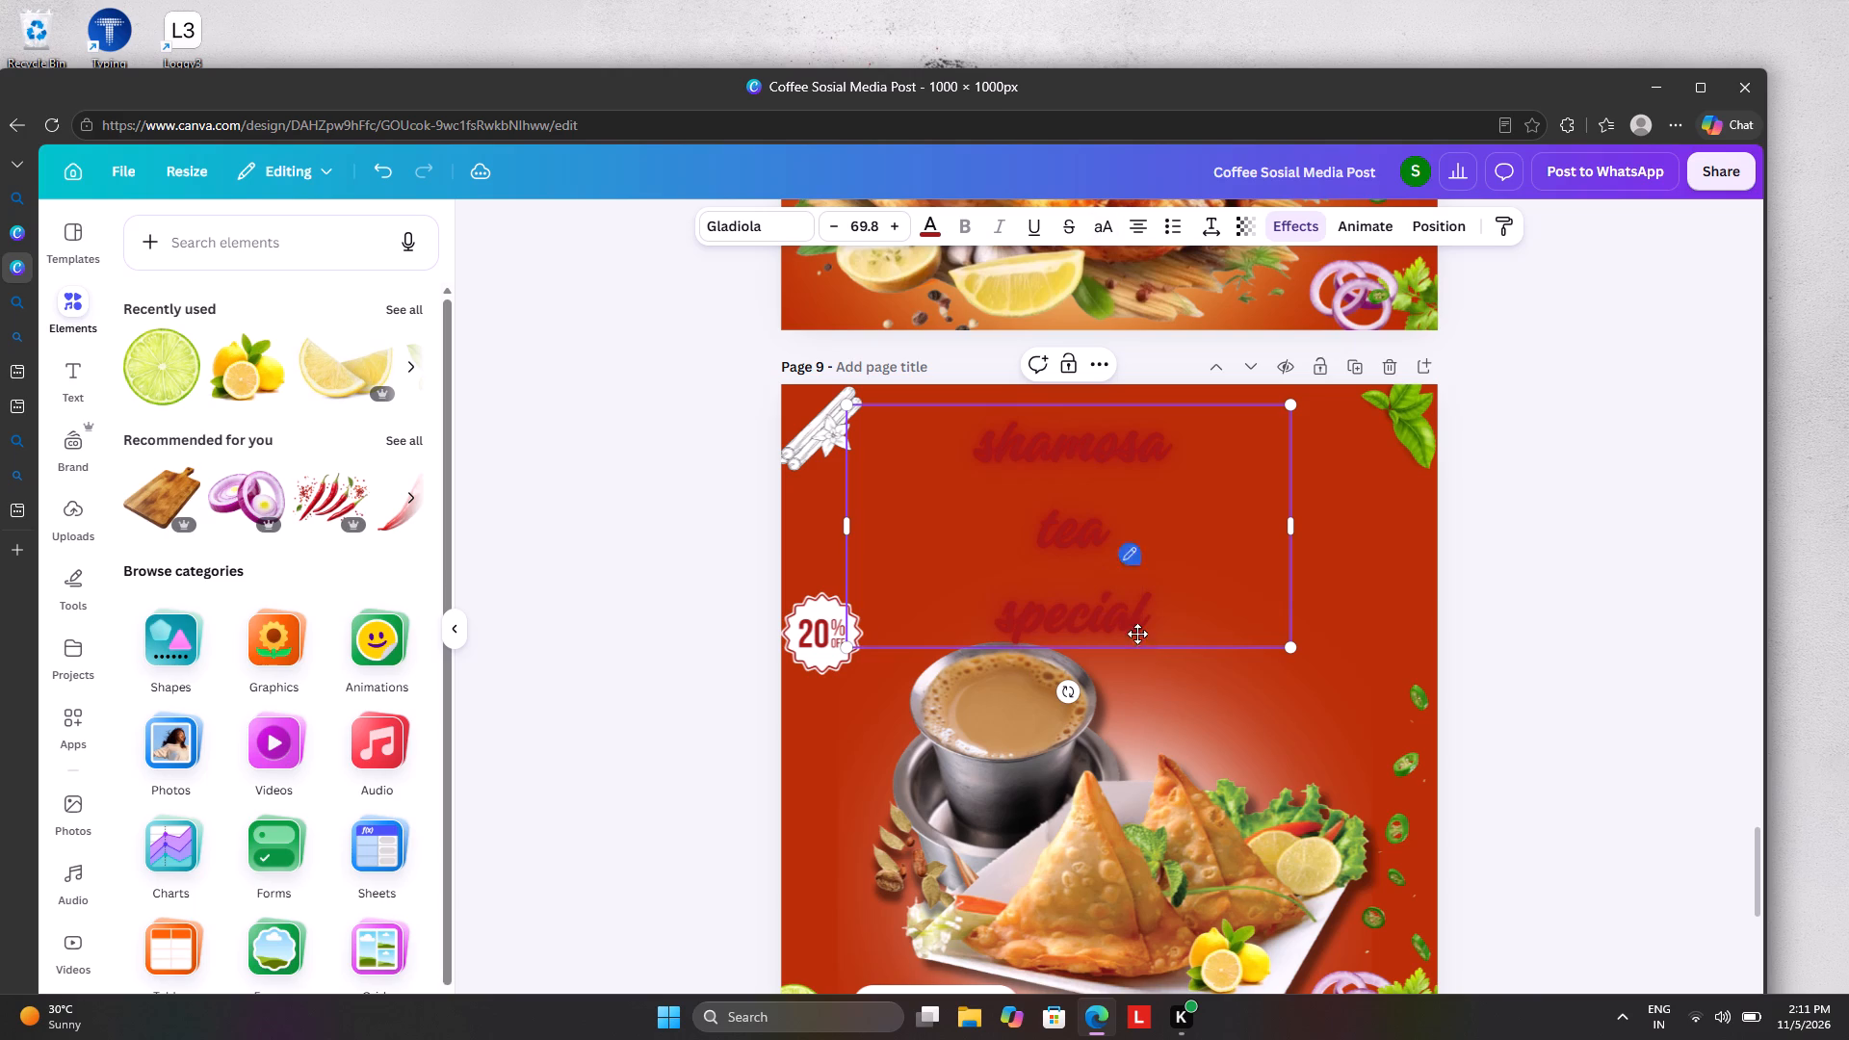
drag(986, 451, 1155, 630)
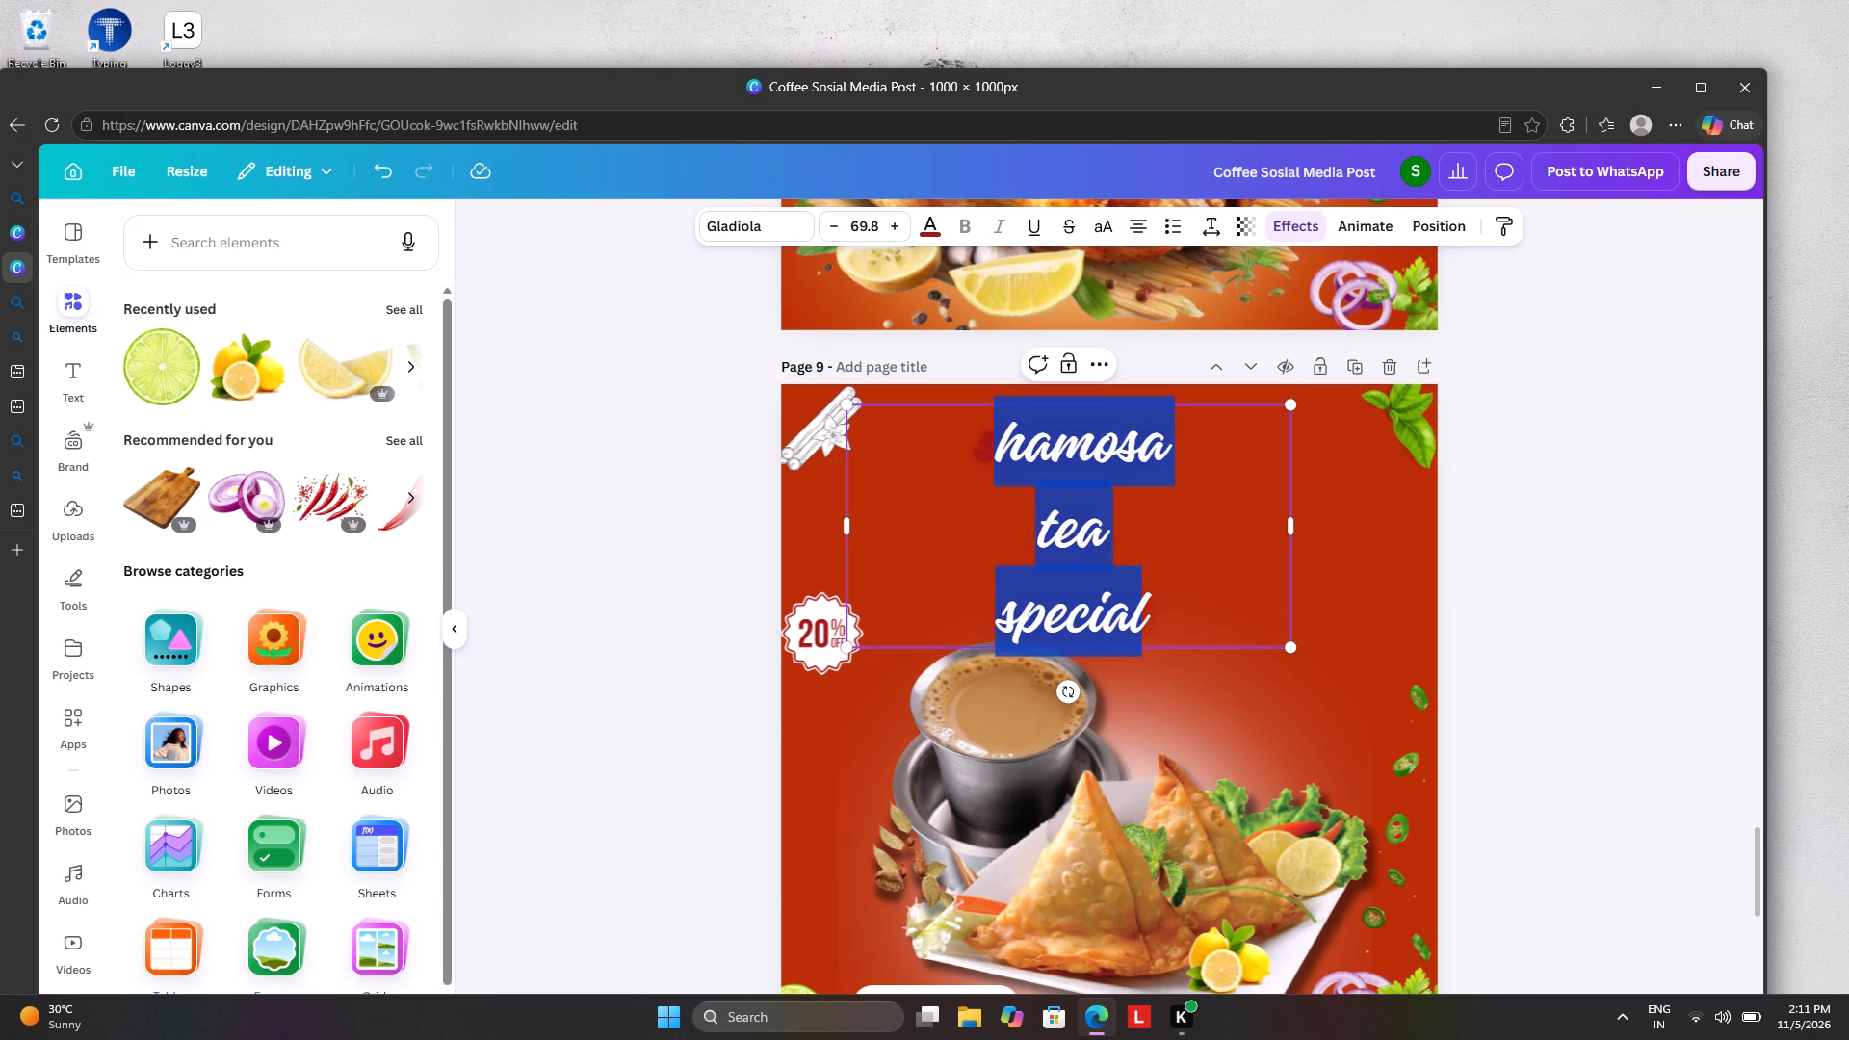
drag(1155, 630, 1162, 630)
click(1185, 582)
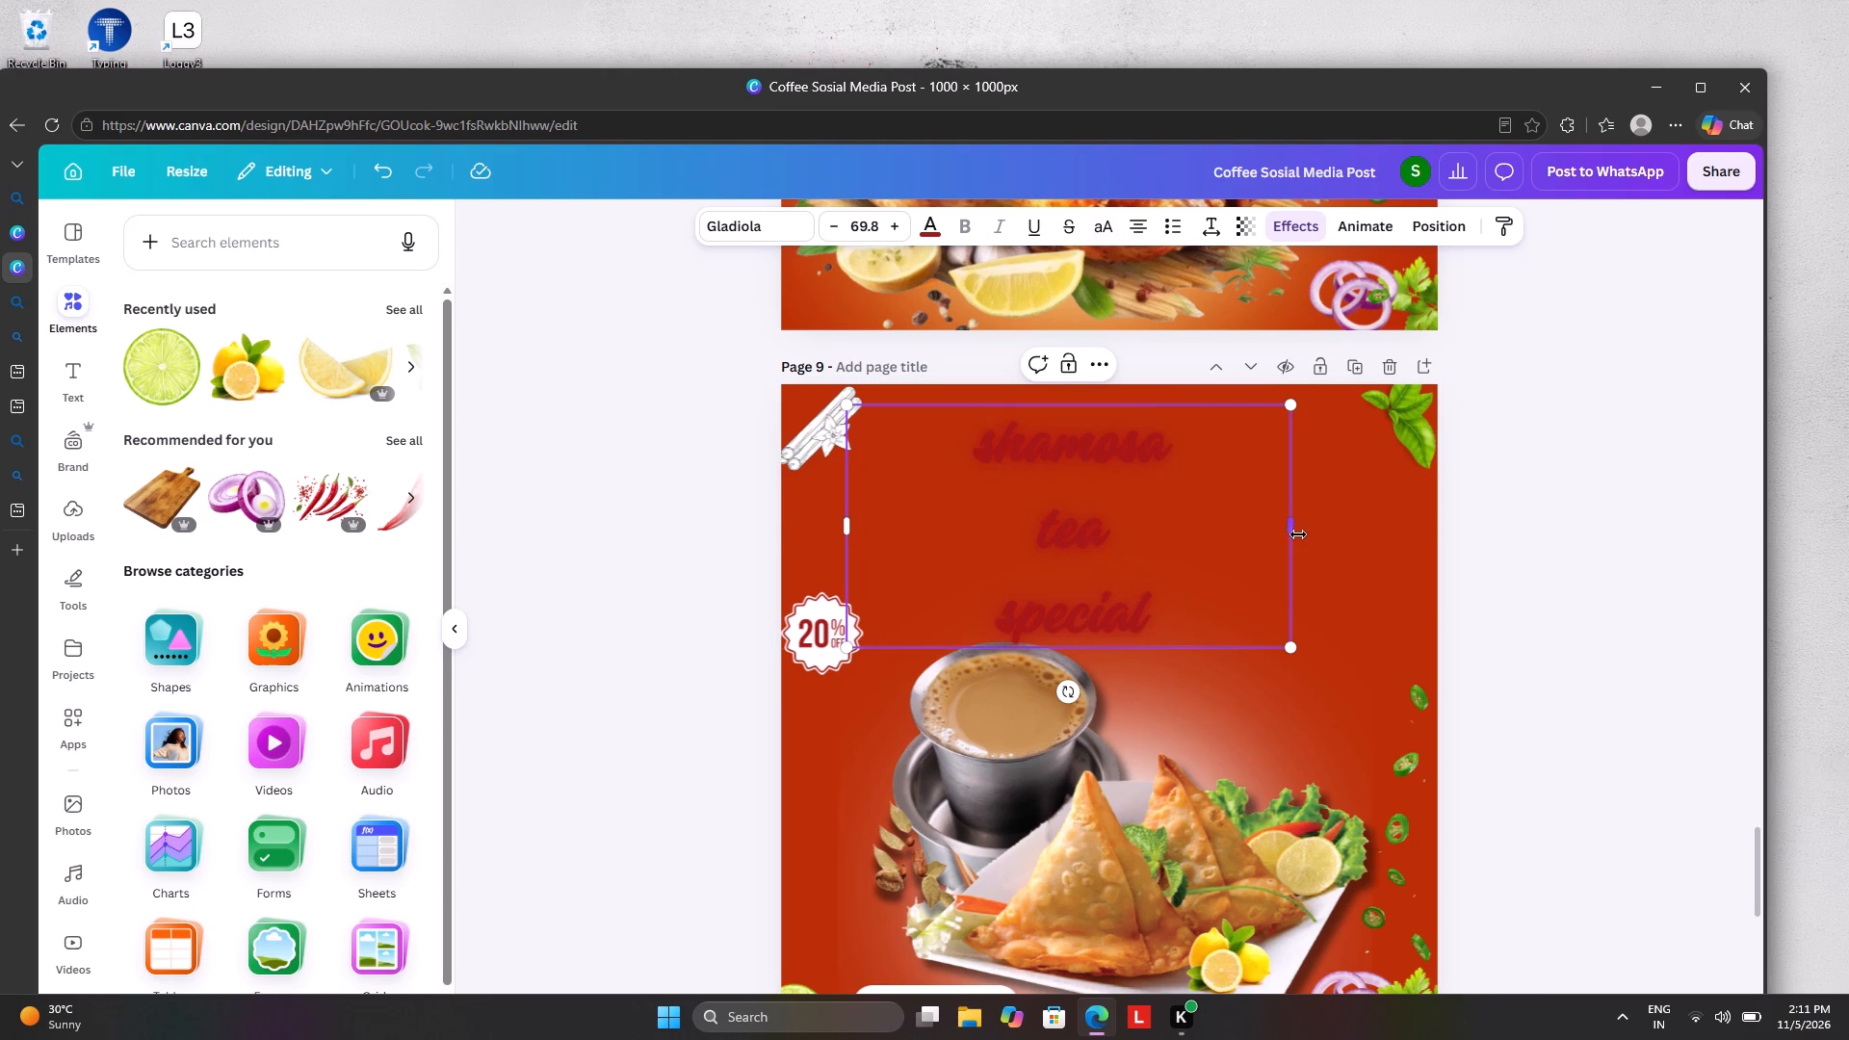
Widen the heading's text box and join its three lines into the single line "shamosa tea special".
drag(1292, 528, 1822, 542)
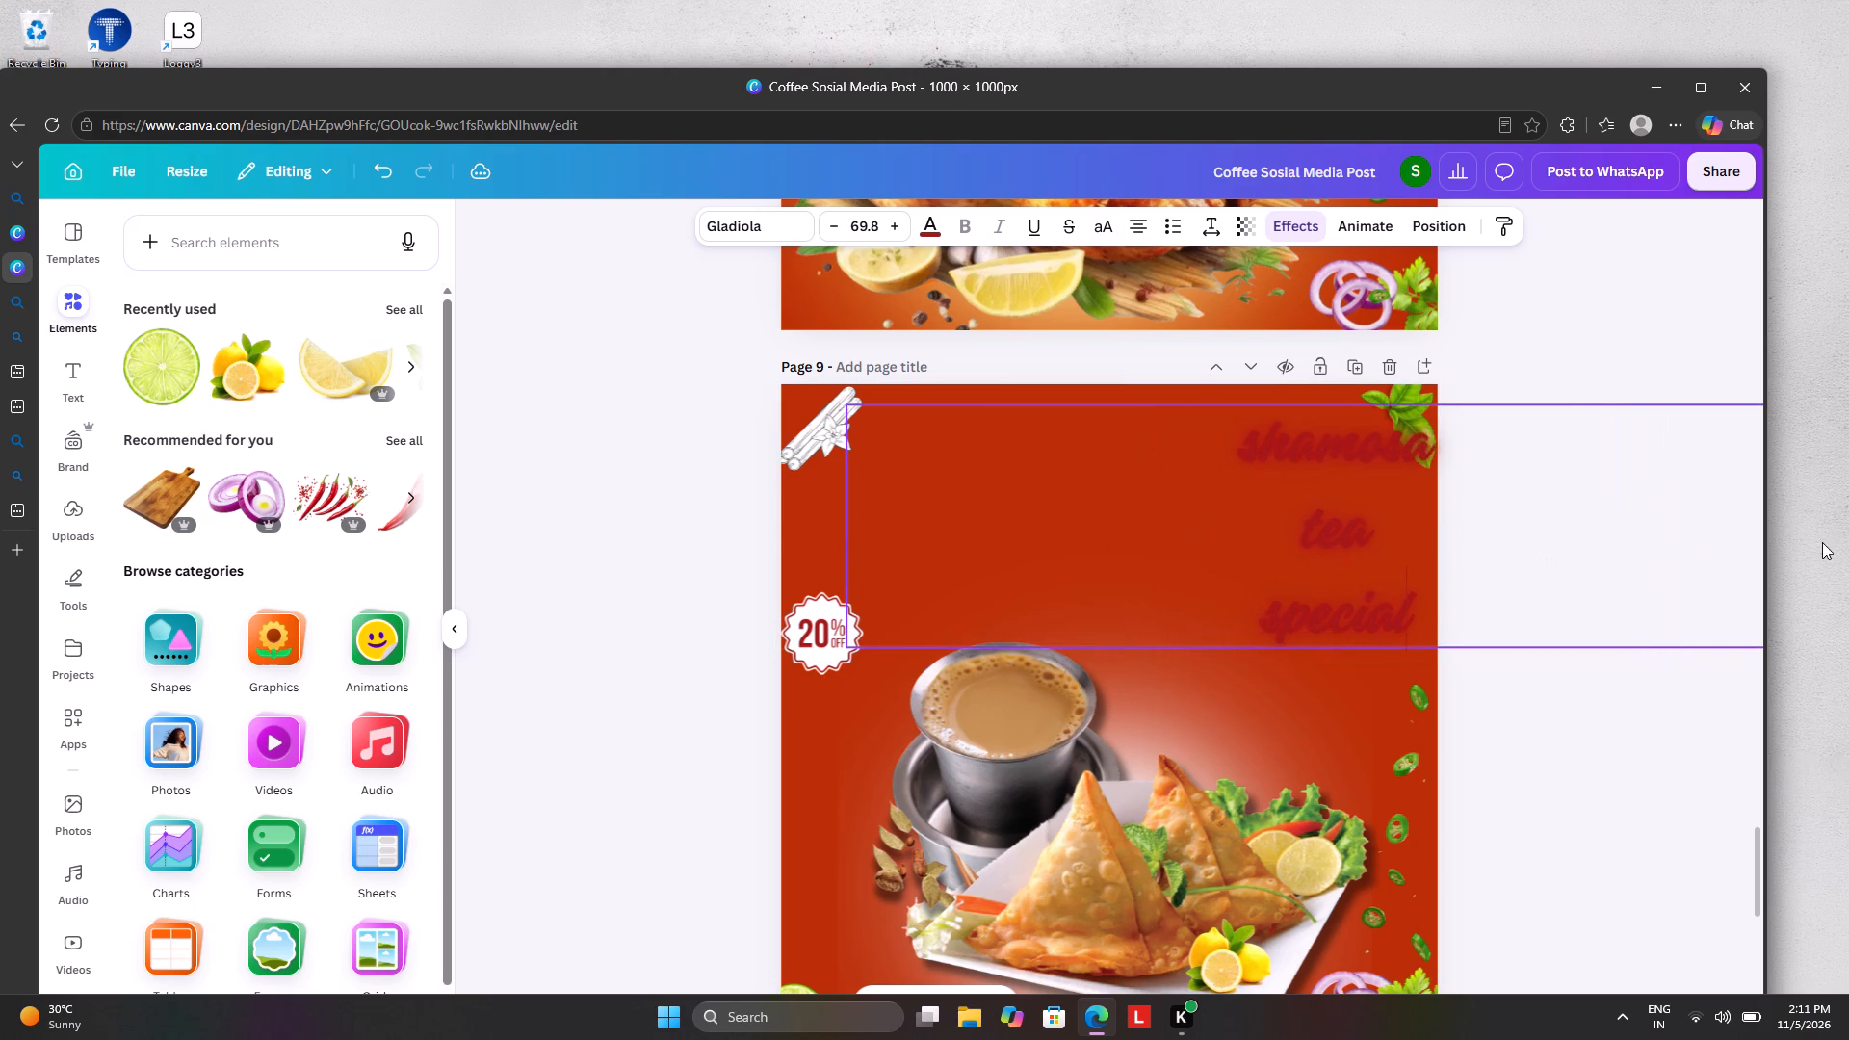
drag(1822, 542, 1847, 558)
drag(1617, 547, 1581, 554)
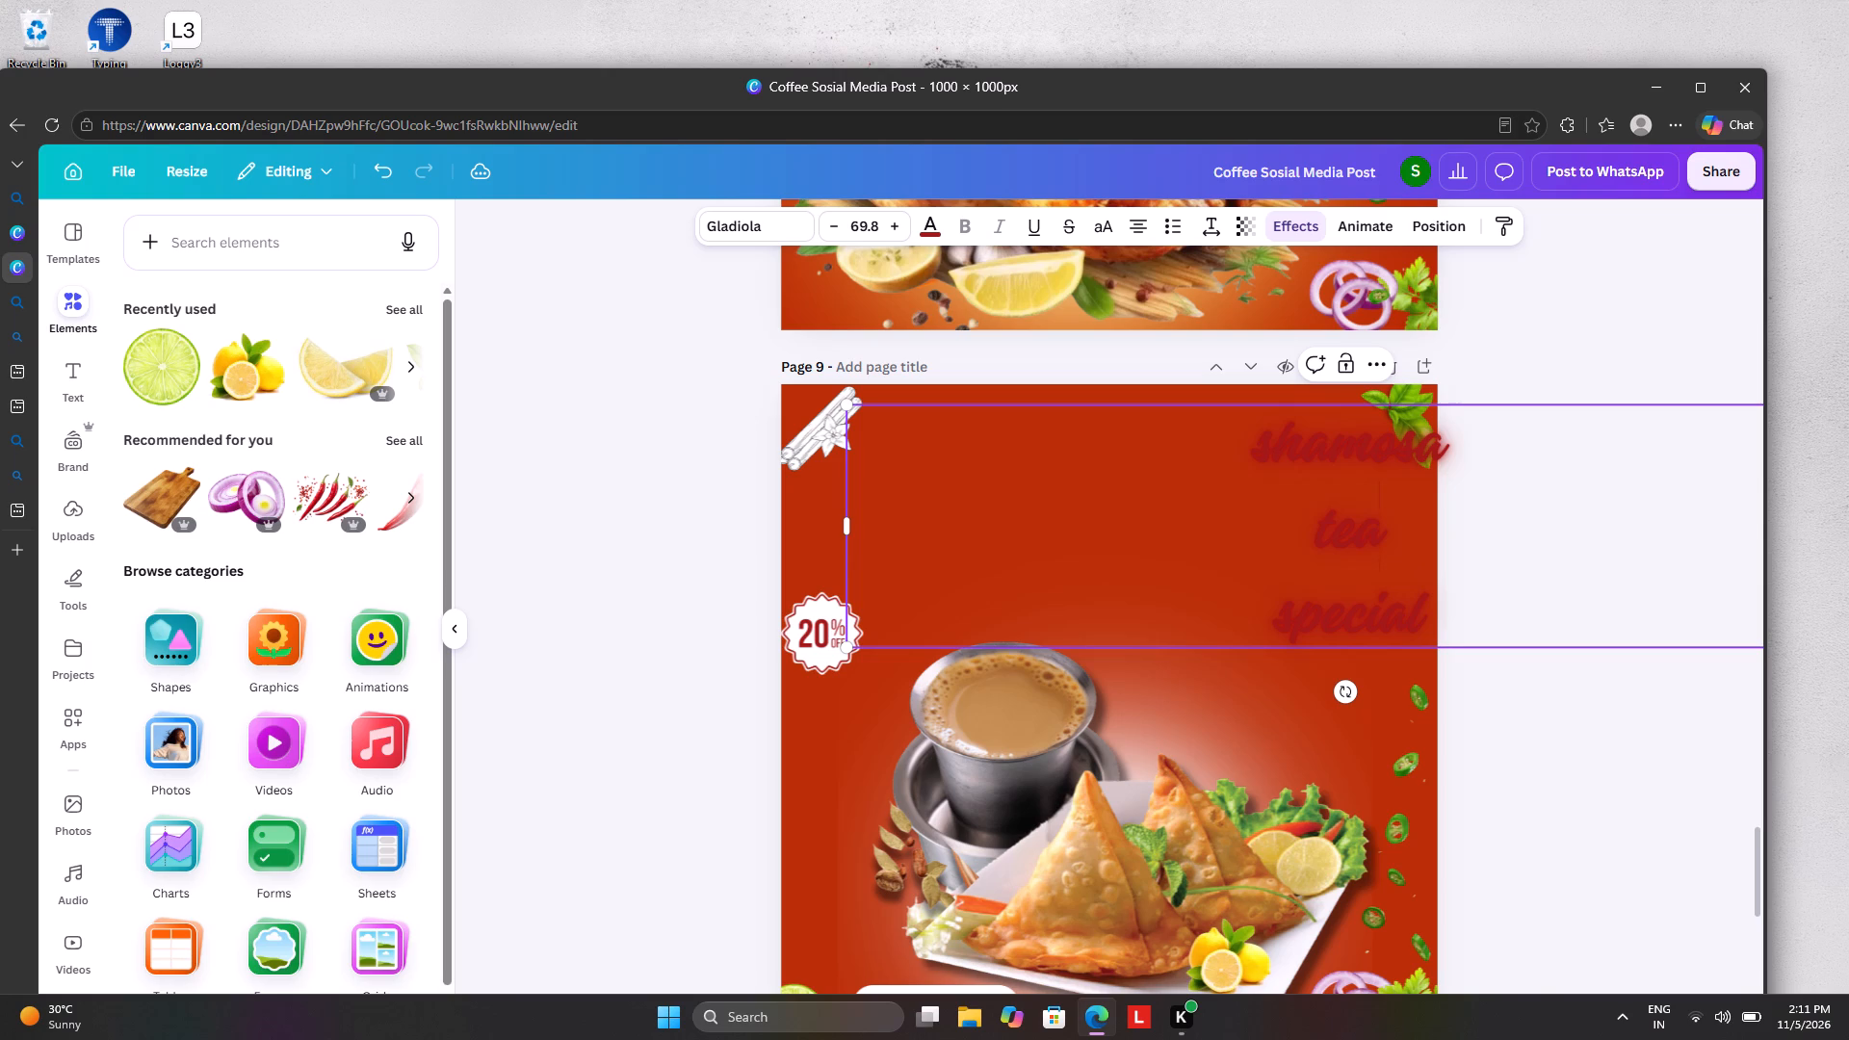
click(1269, 621)
key(BackSpace)
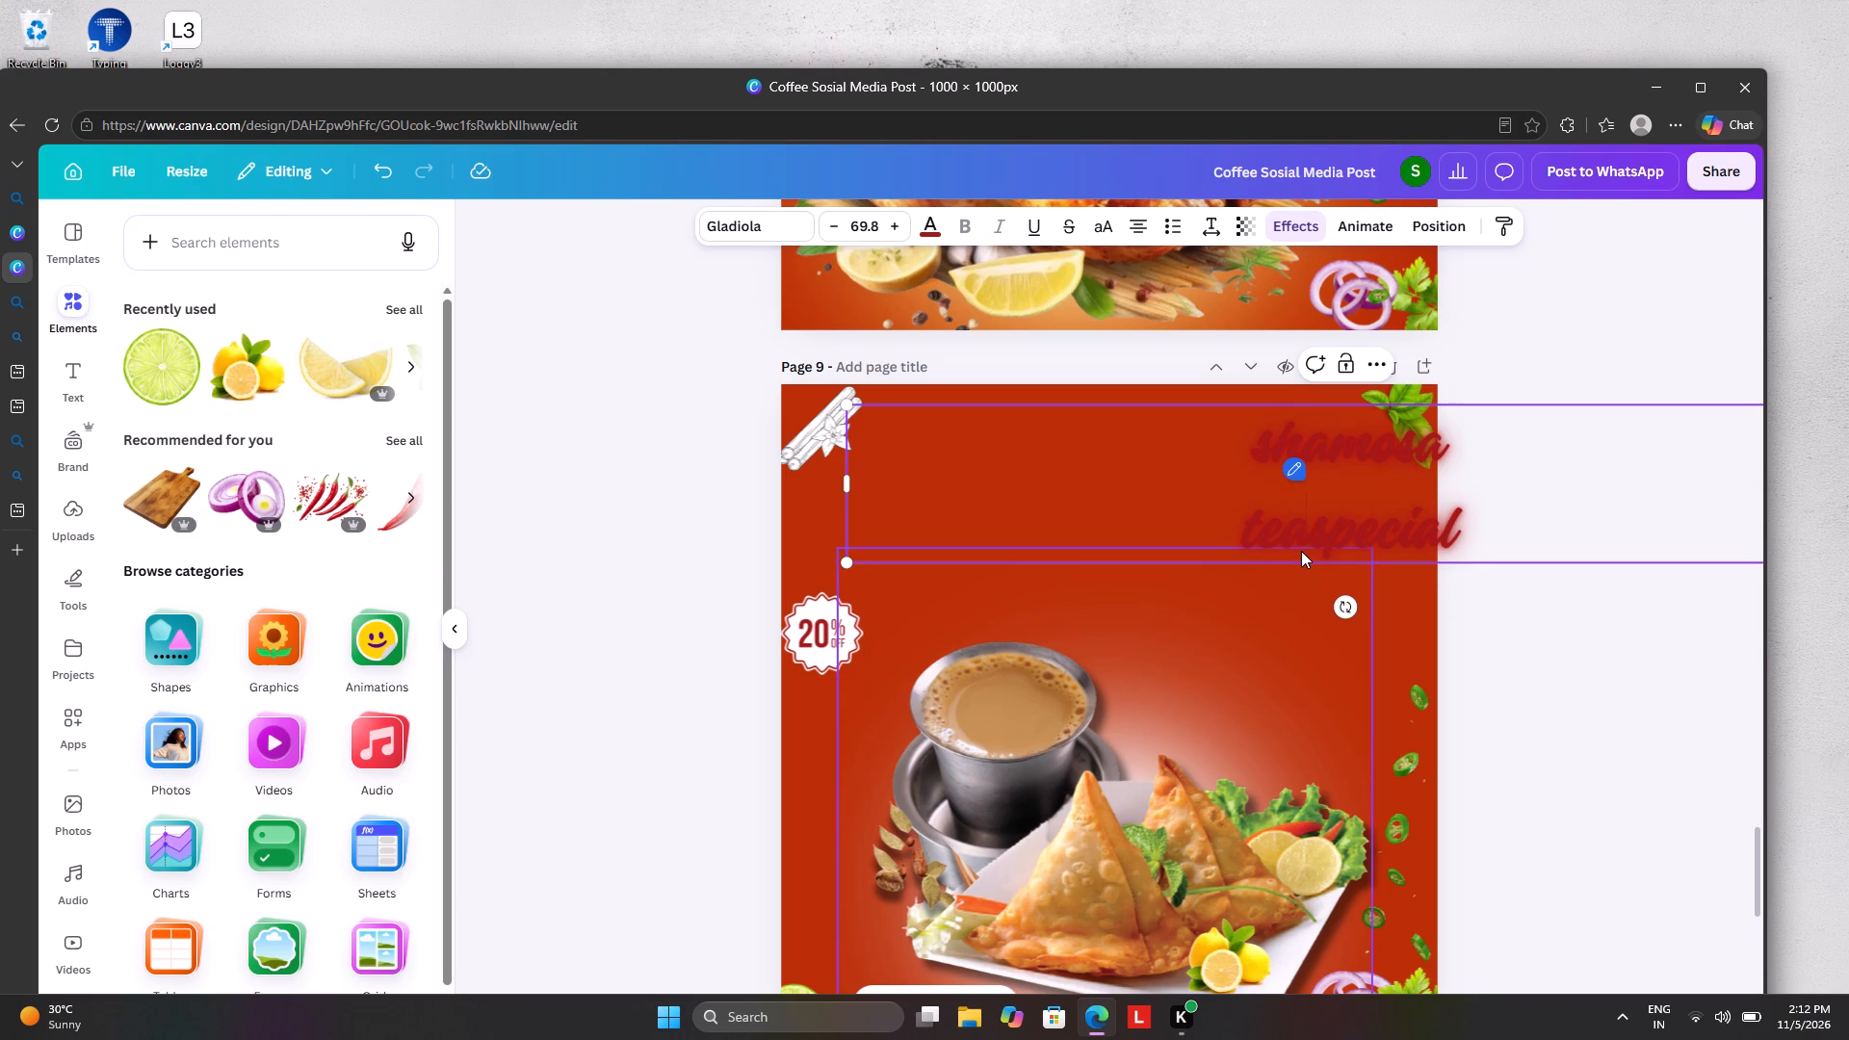
key(space)
click(1230, 531)
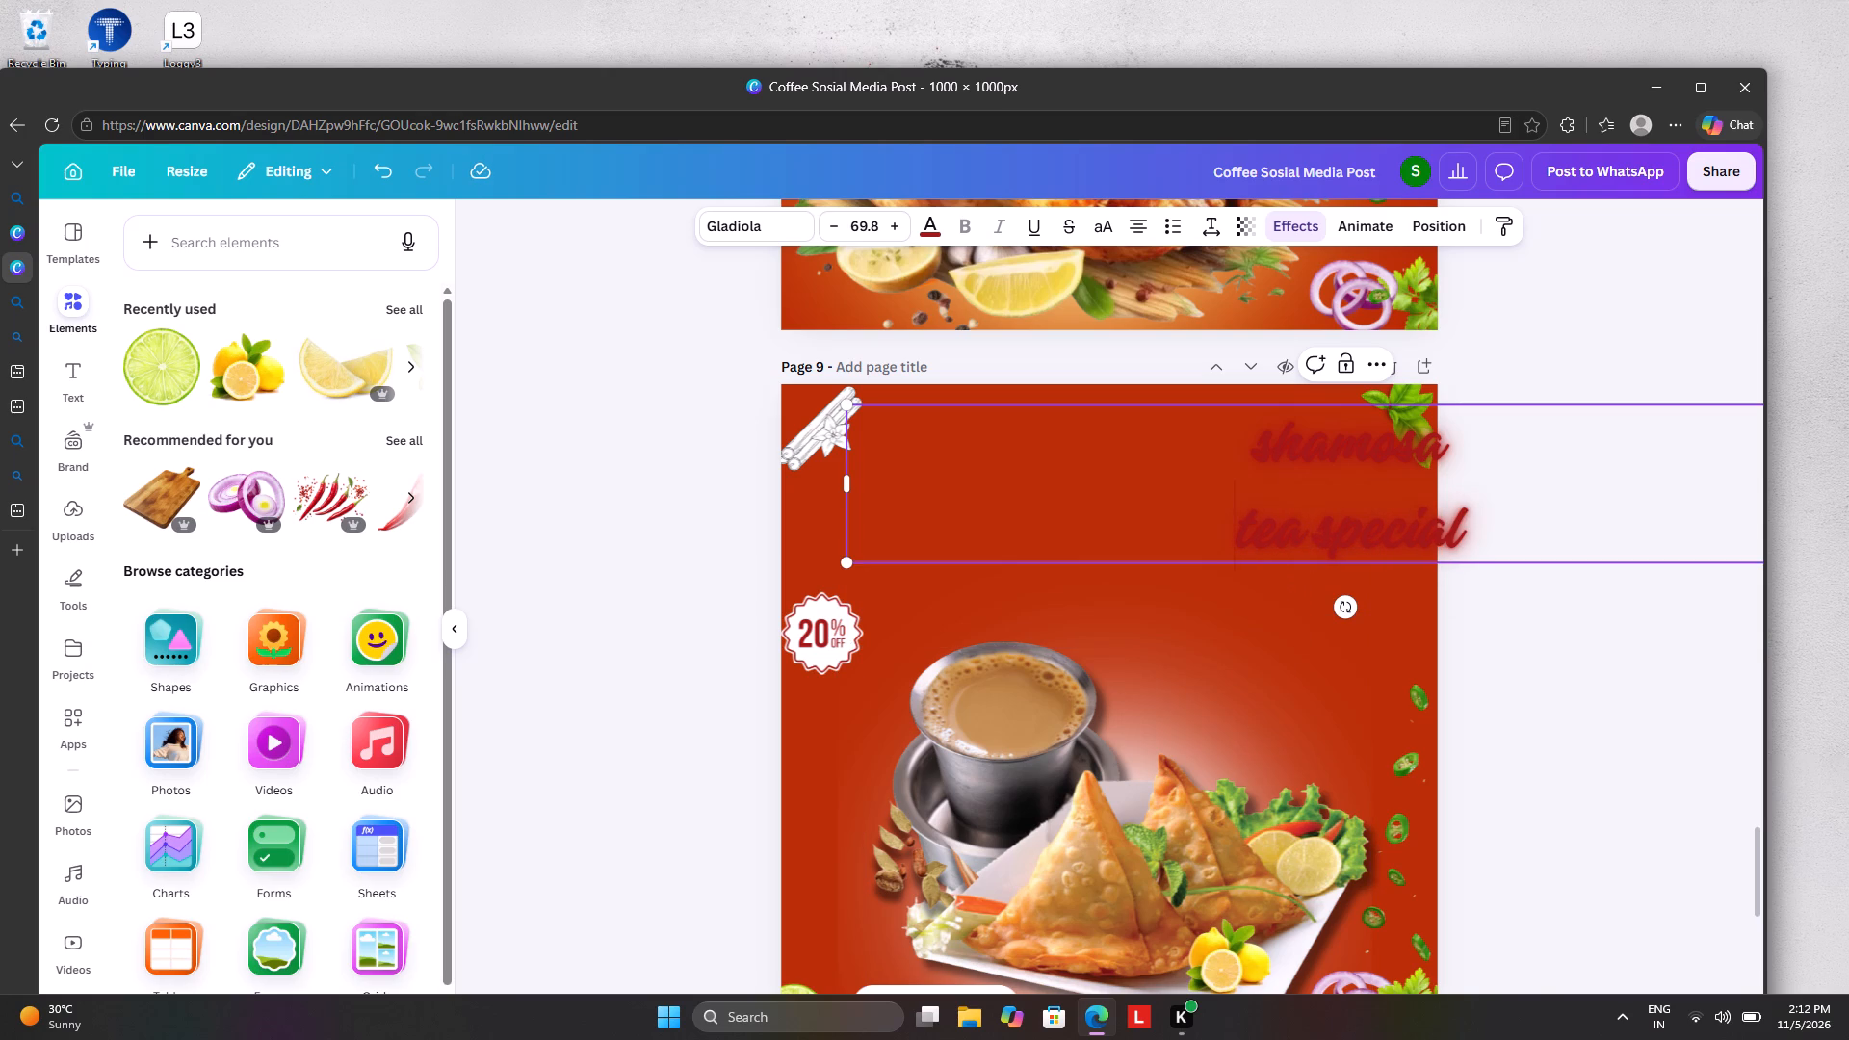
key(BackSpace)
key(space)
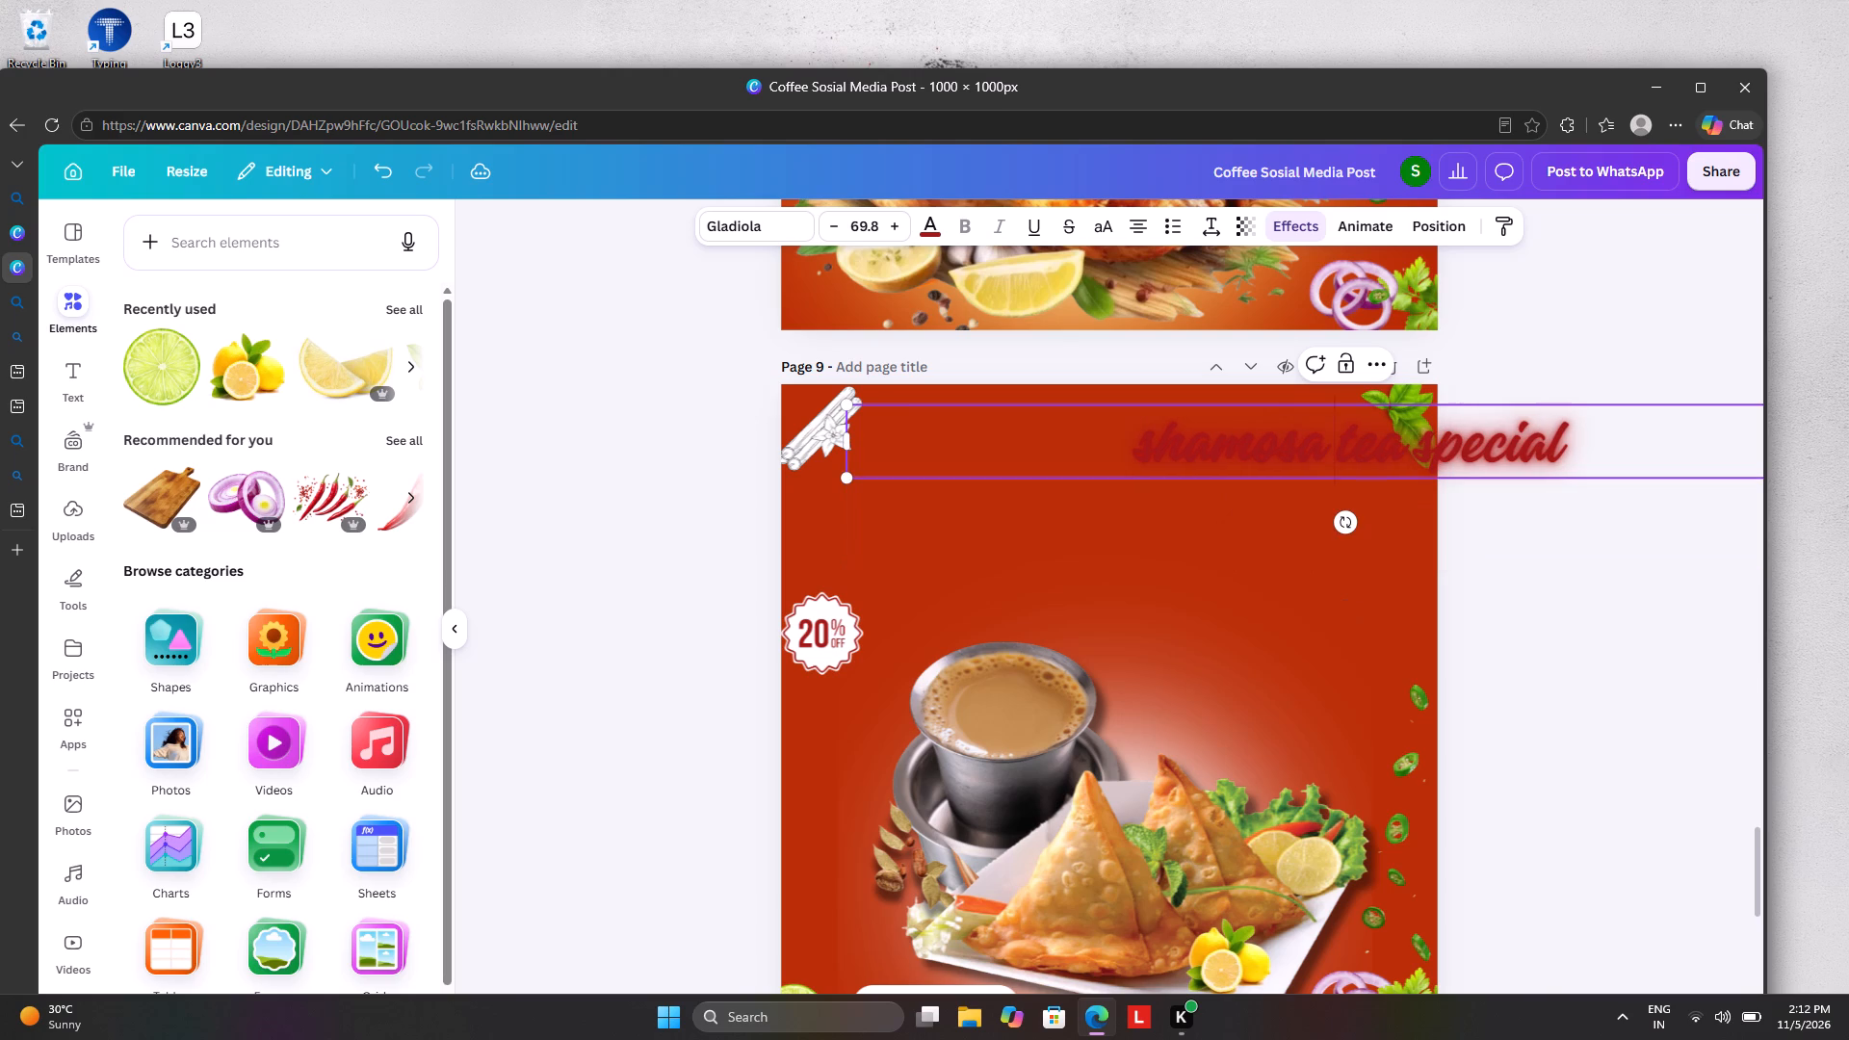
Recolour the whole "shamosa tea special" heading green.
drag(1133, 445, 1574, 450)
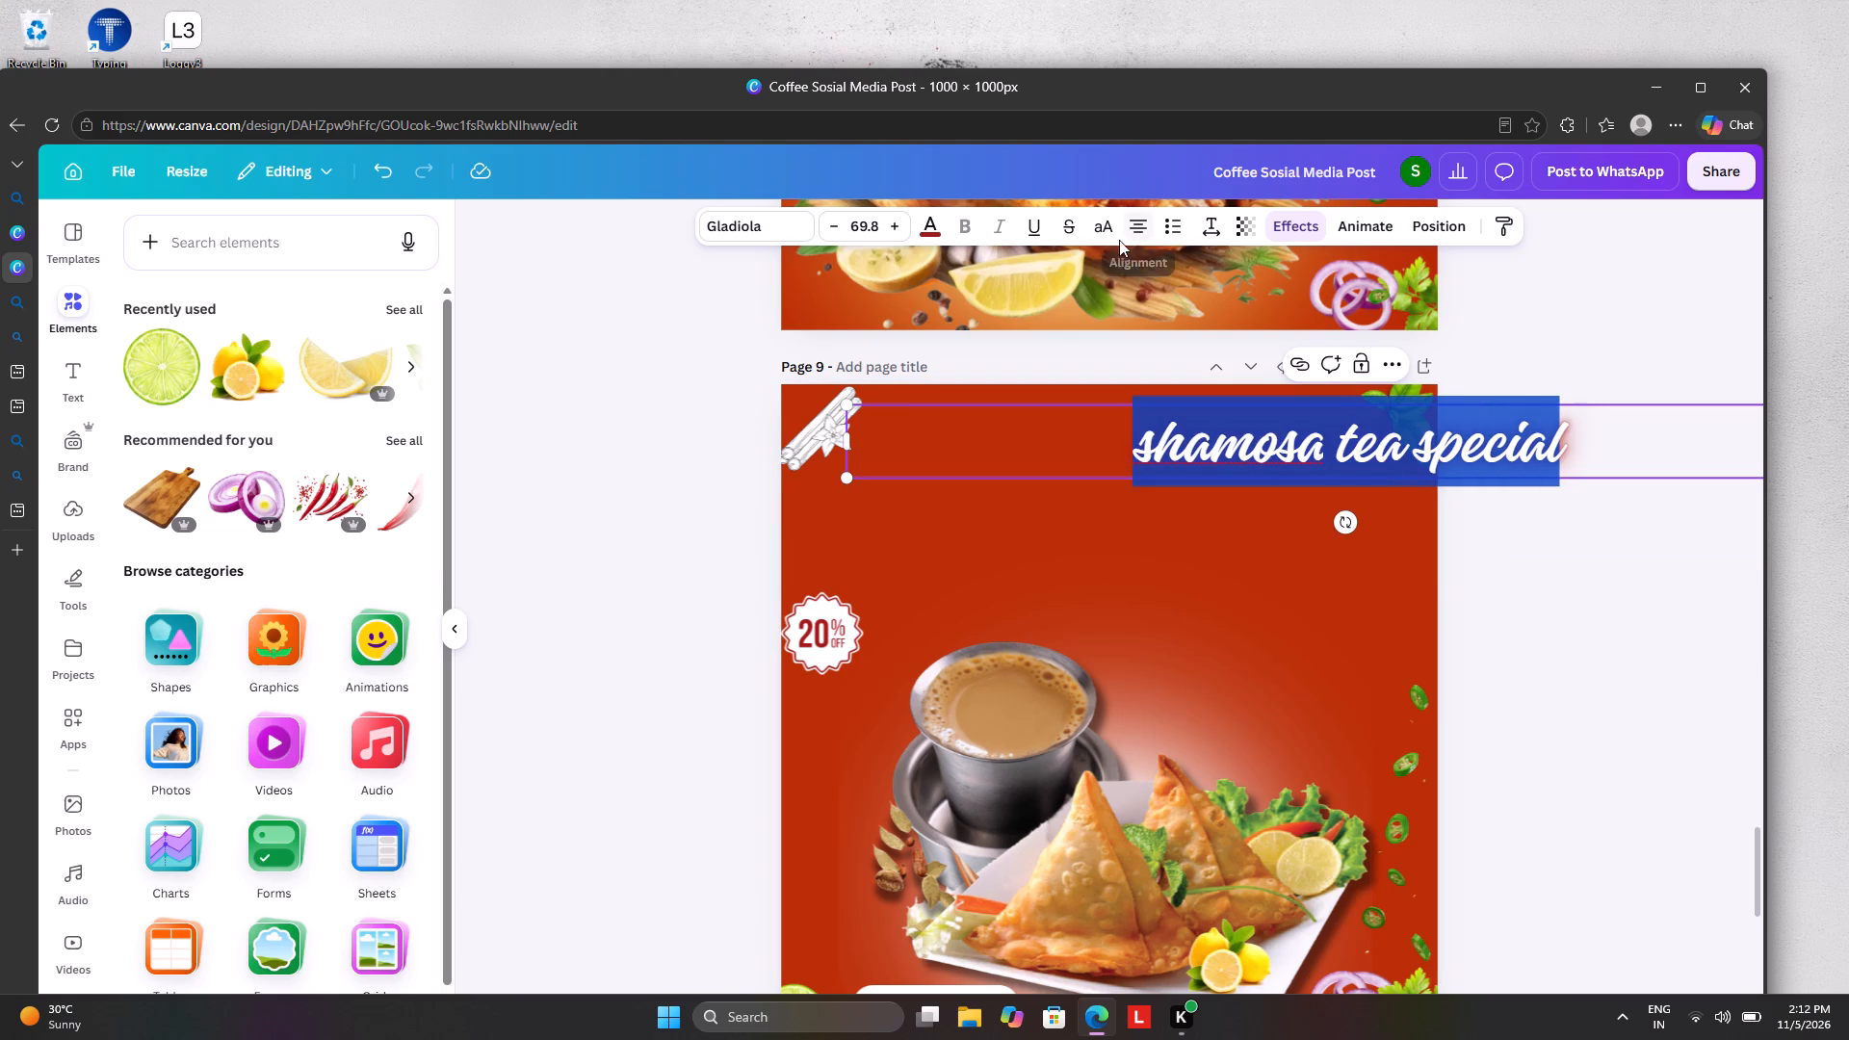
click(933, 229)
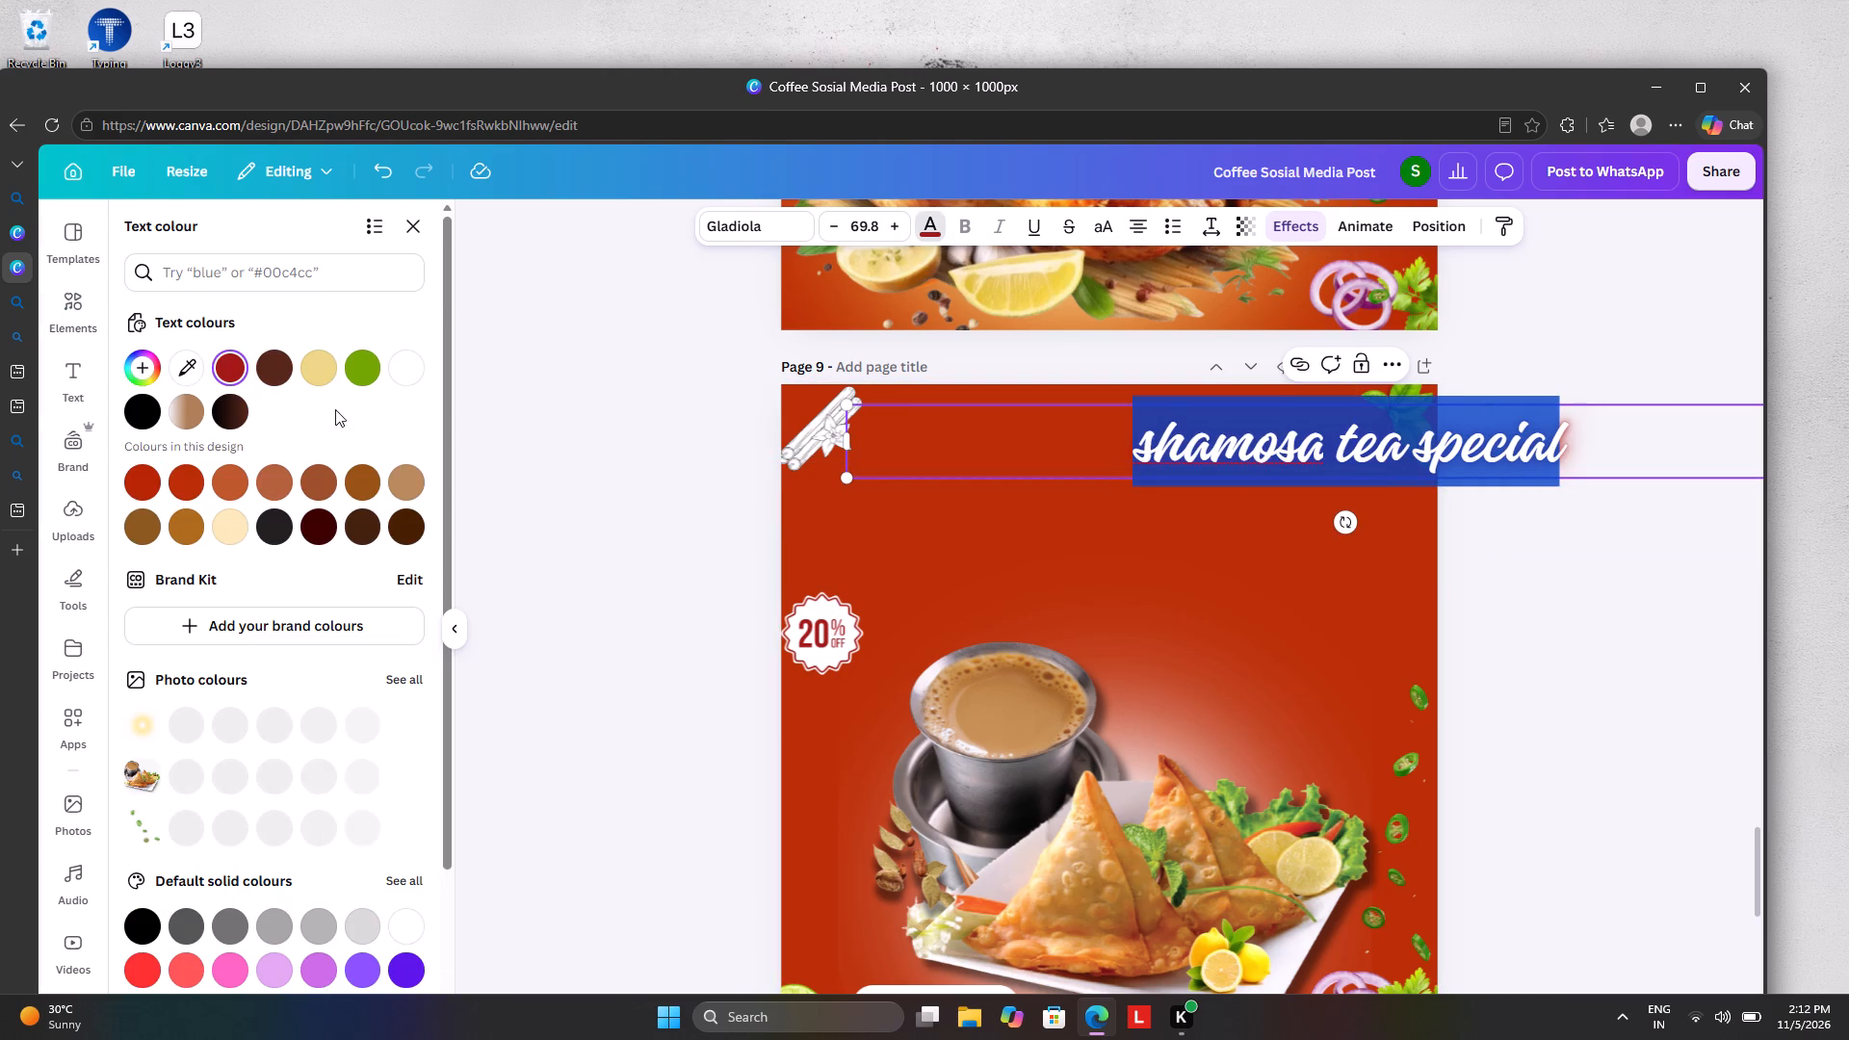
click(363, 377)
Scale the heading to font size 67.4 and centre it at the top of page 9 between the cinnamon sticks and basil leaves.
drag(846, 400, 845, 400)
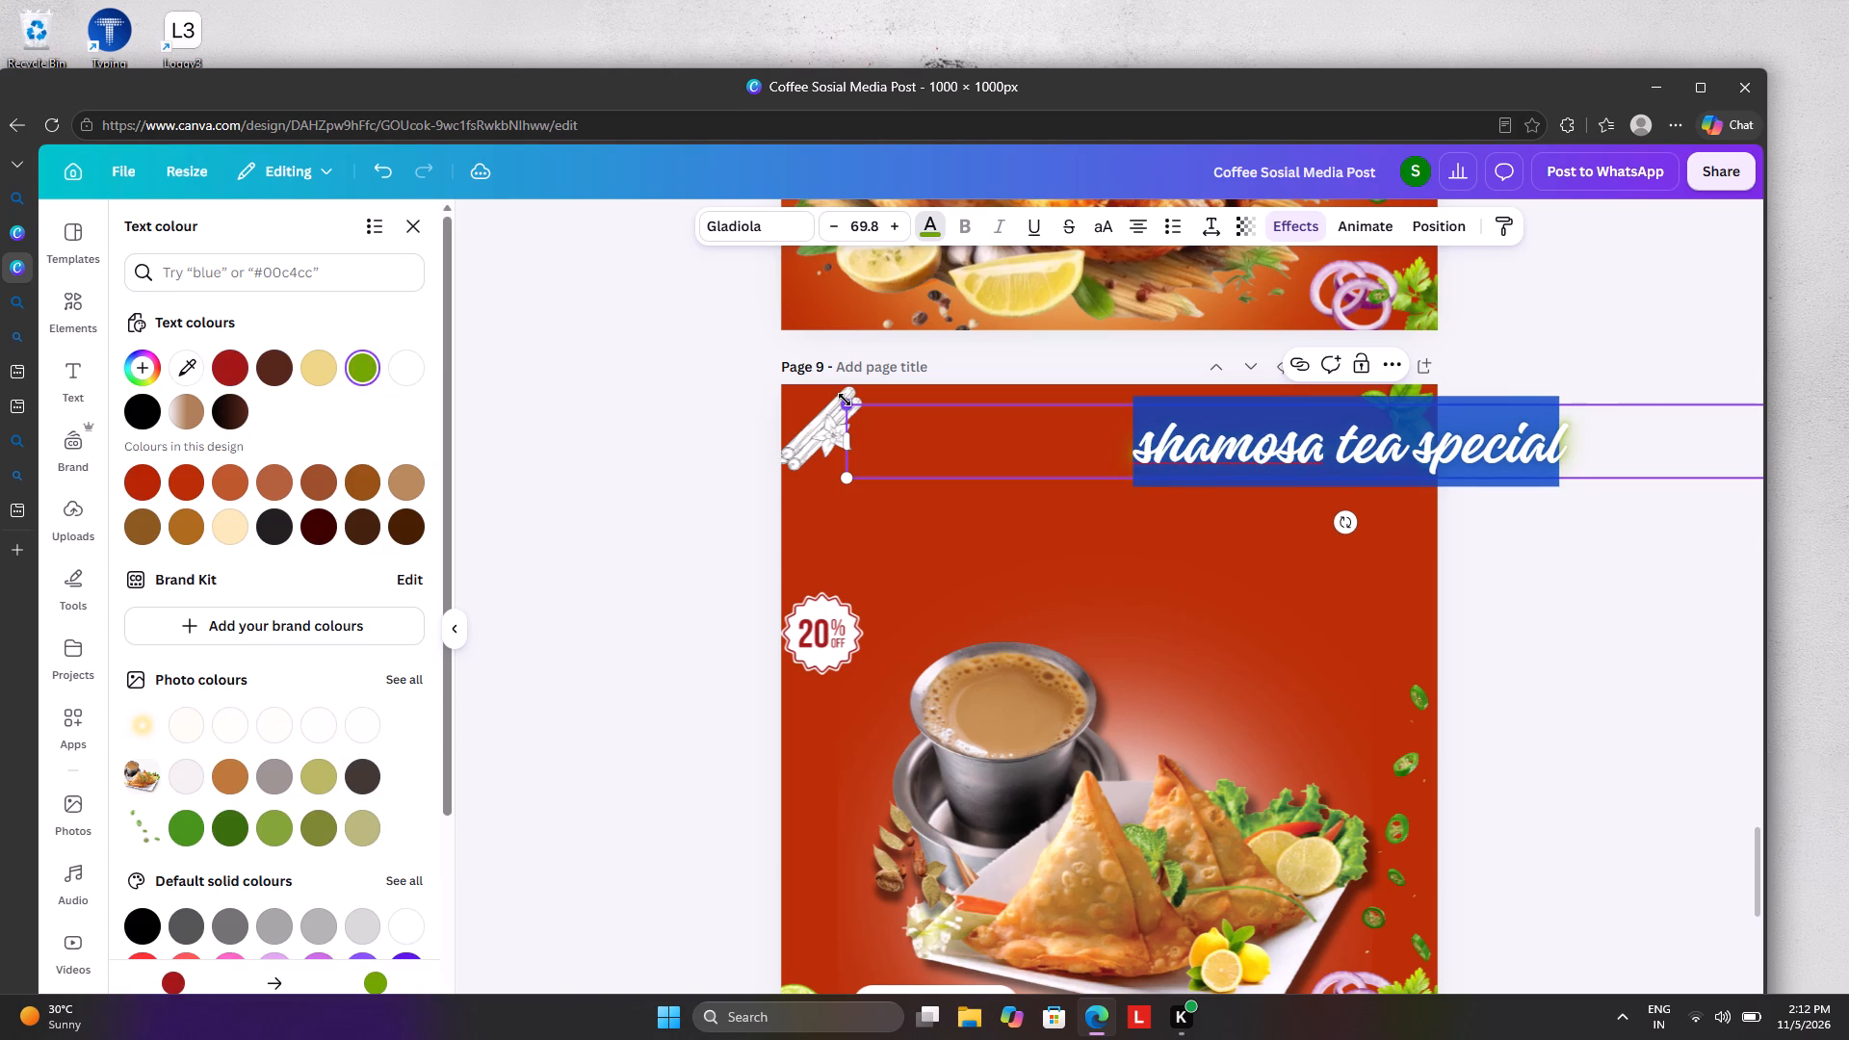
drag(845, 400, 1369, 517)
drag(1487, 466, 1421, 468)
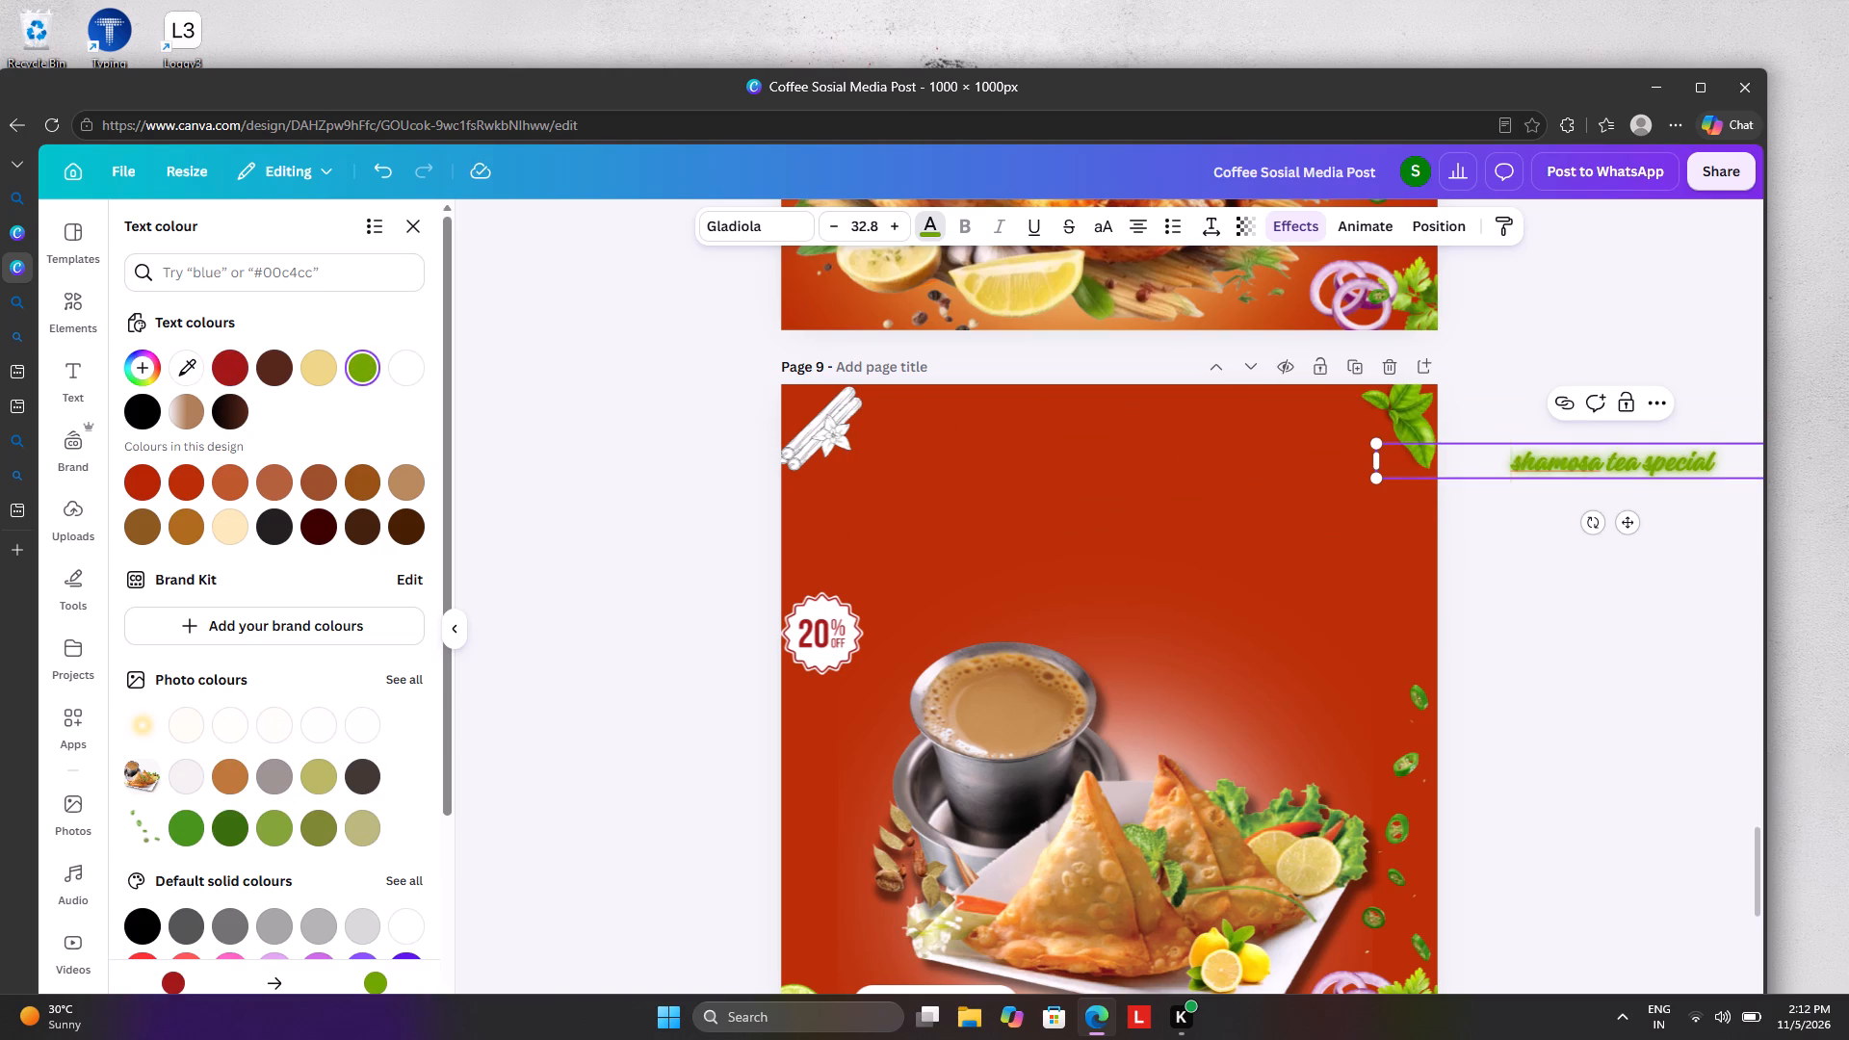
drag(1421, 468, 1628, 481)
drag(1631, 524, 1152, 510)
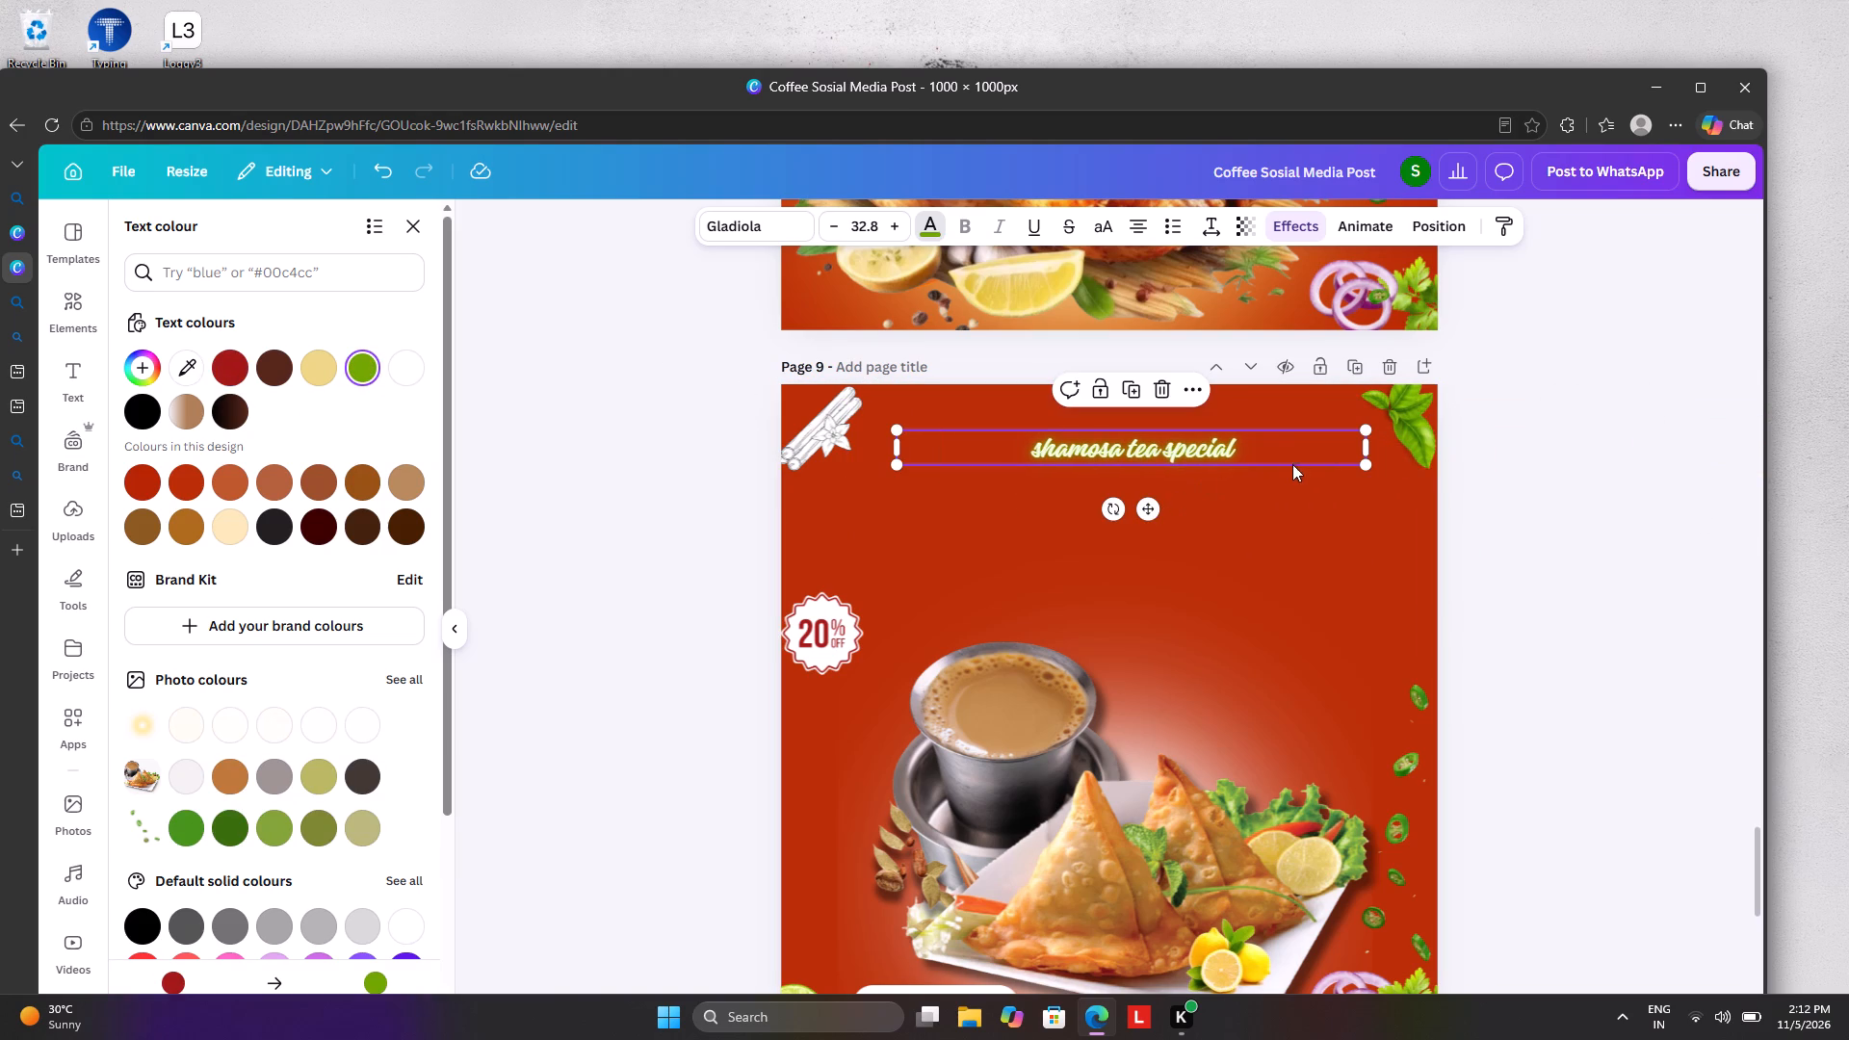
drag(1365, 461, 1848, 656)
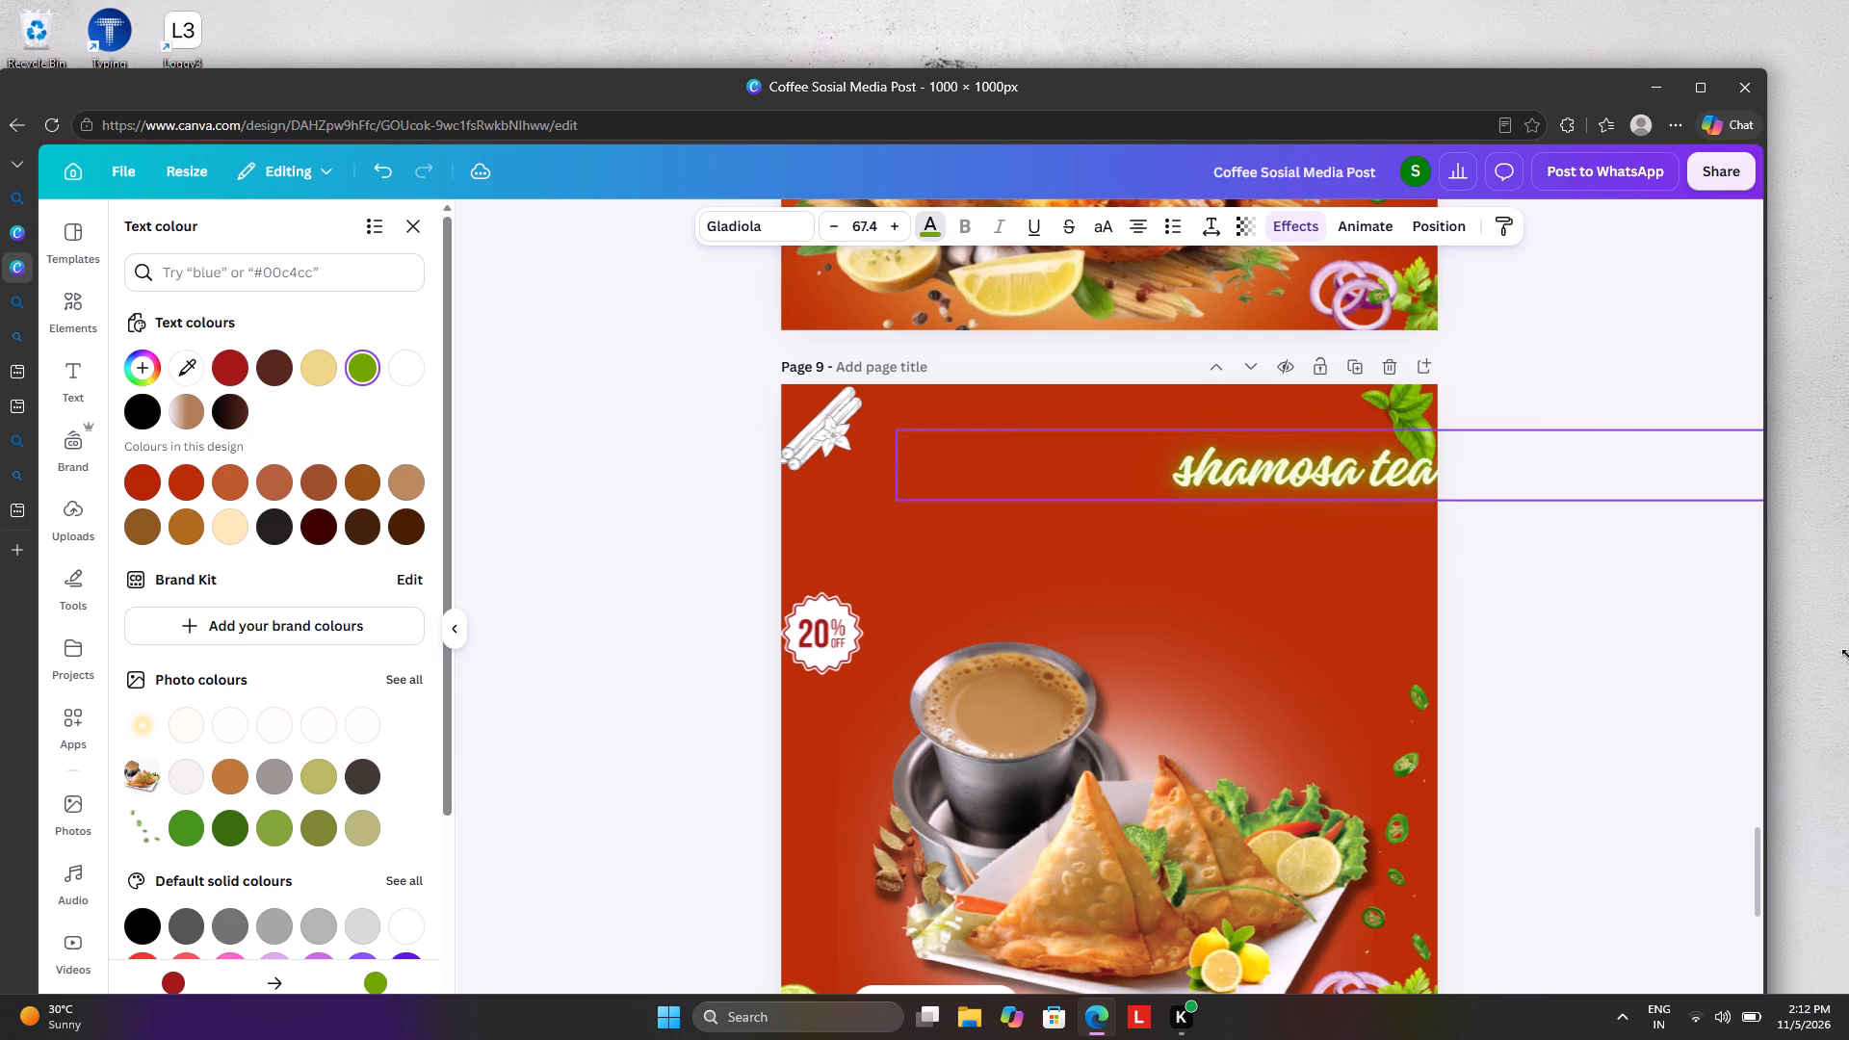
drag(1848, 656, 1847, 663)
drag(1530, 473, 1256, 453)
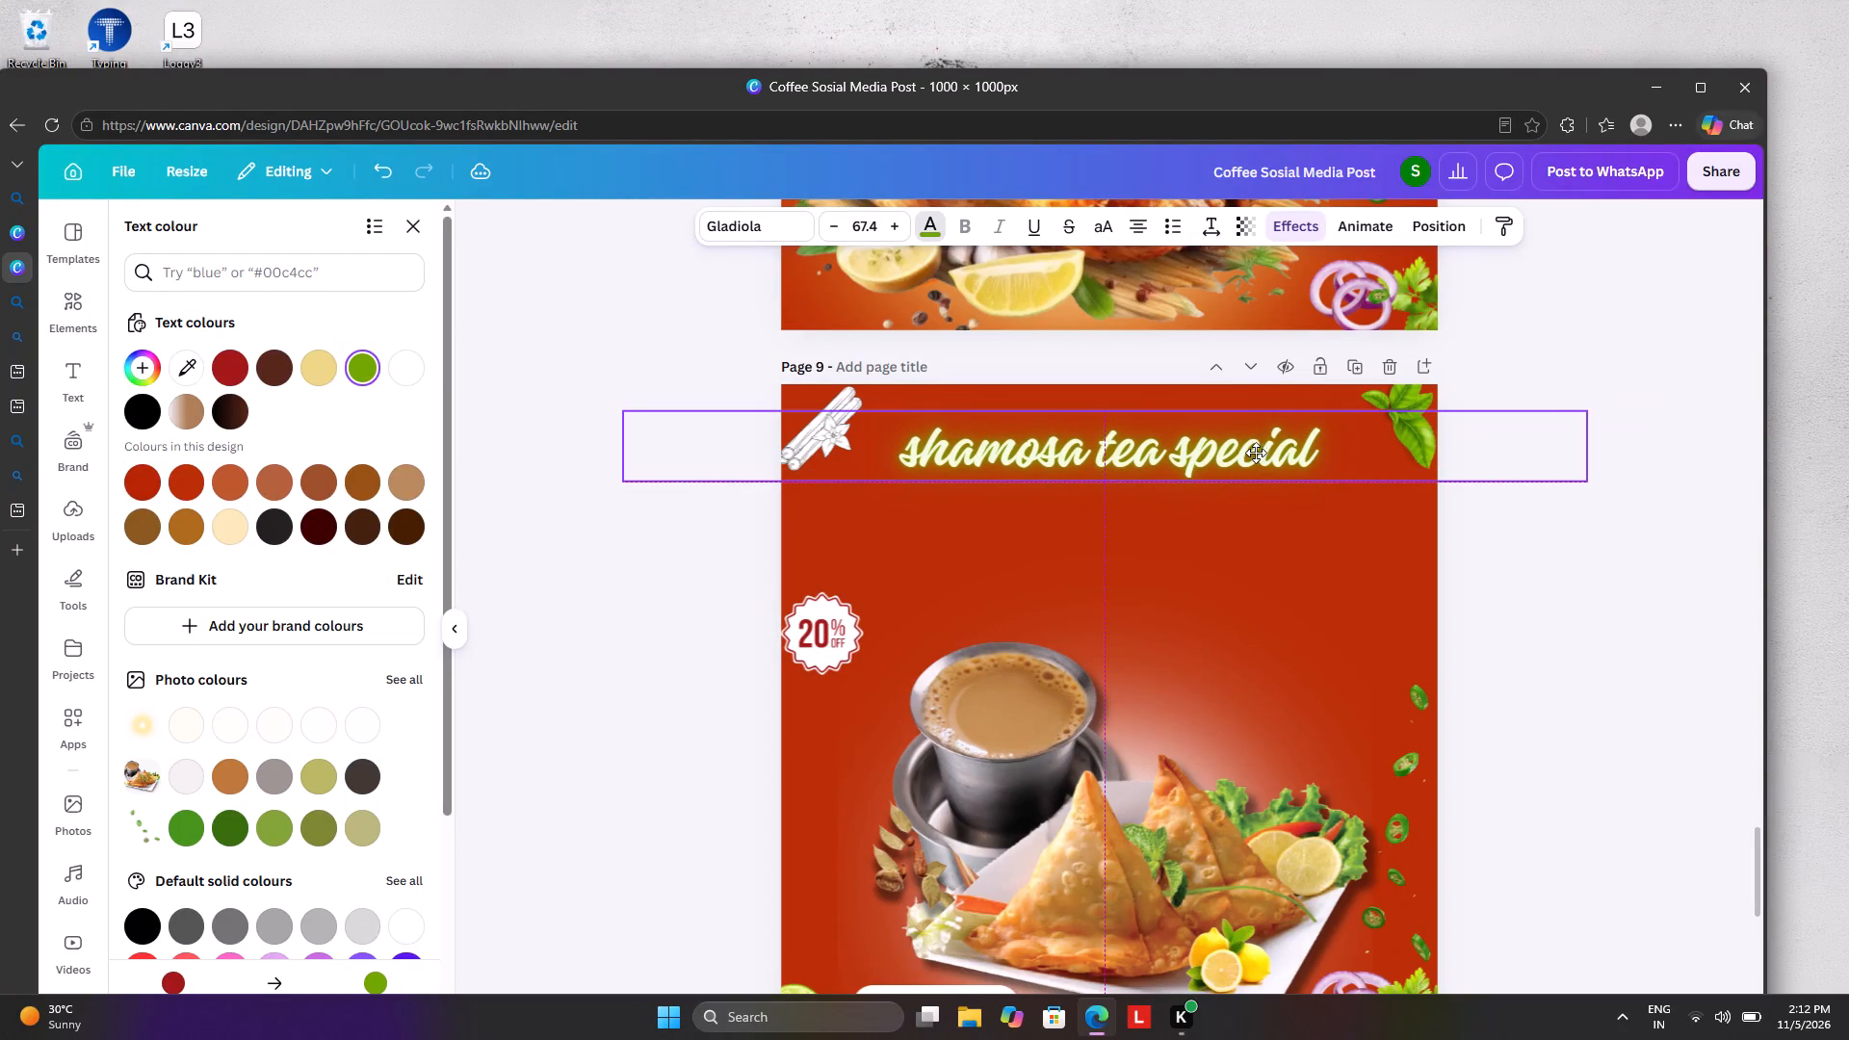
drag(1256, 453, 1259, 454)
Change the "shamosa tea special" heading's text colour to white and deselect it.
scroll(1656, 616, down, 3)
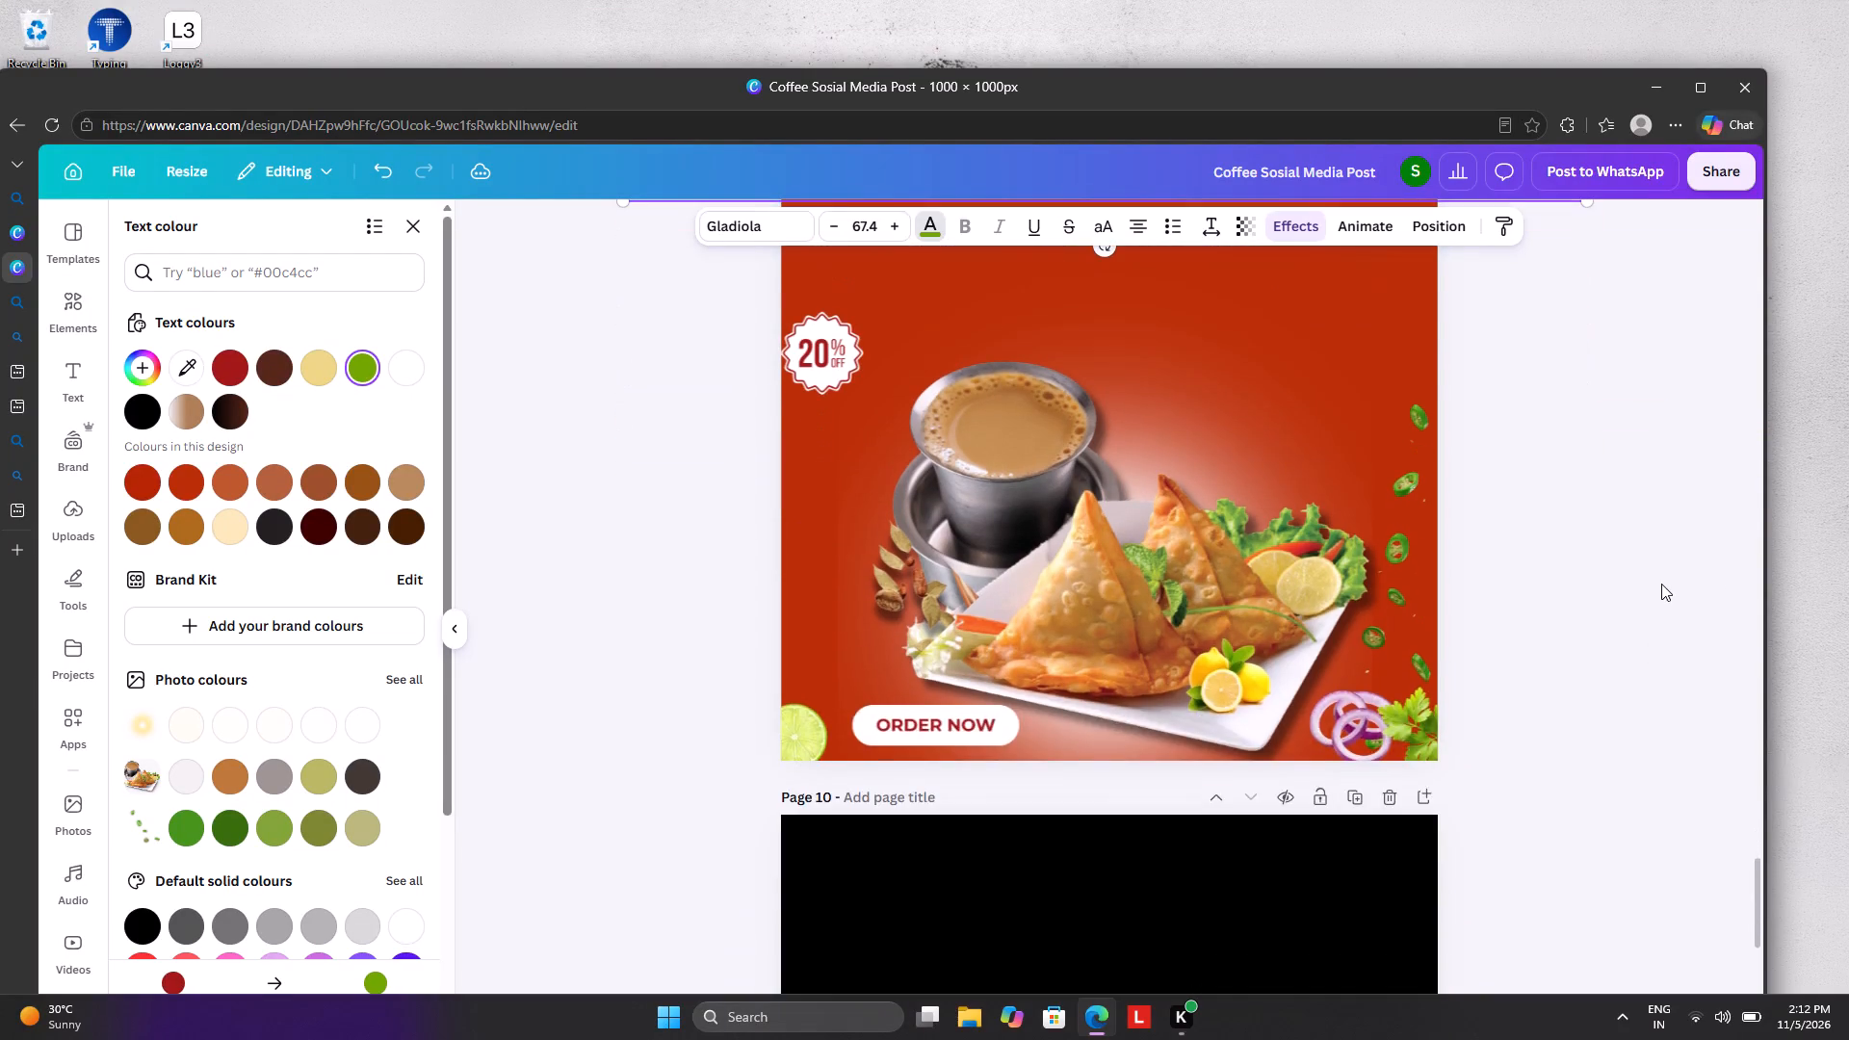
scroll(1661, 584, up, 2)
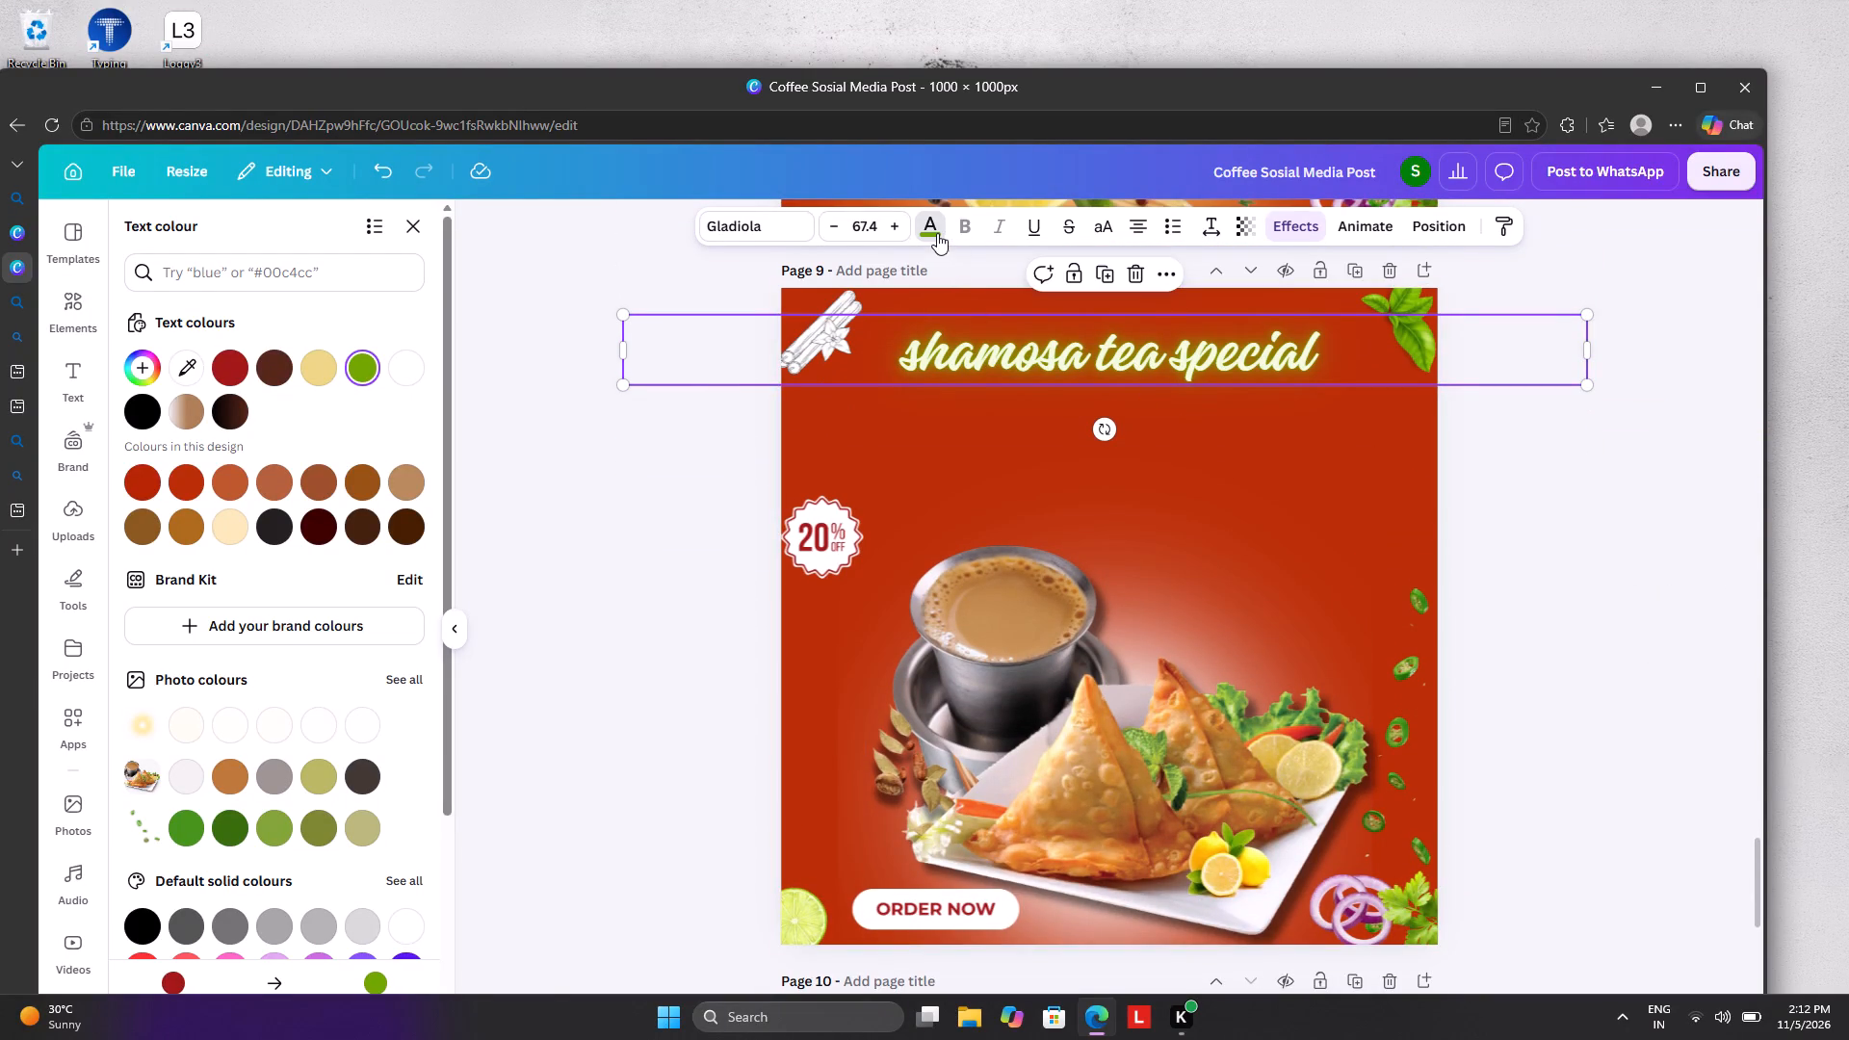
click(937, 232)
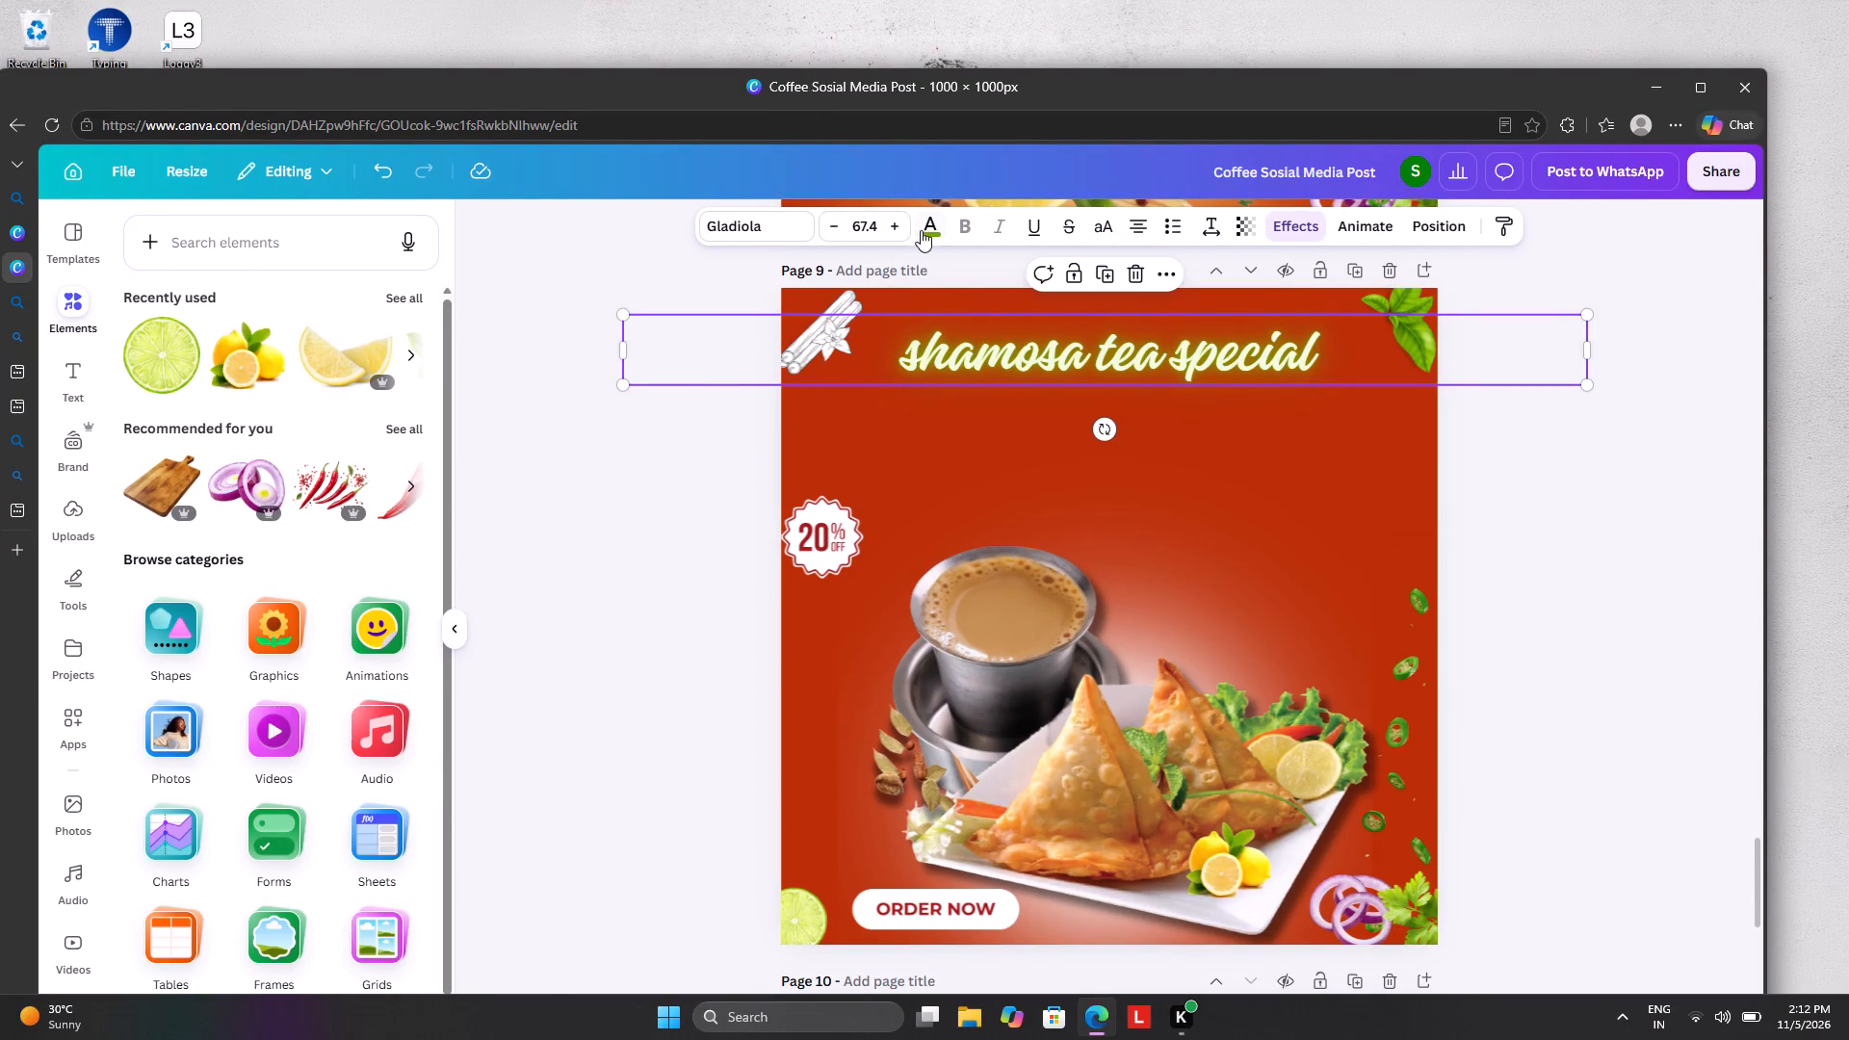
click(923, 229)
click(411, 362)
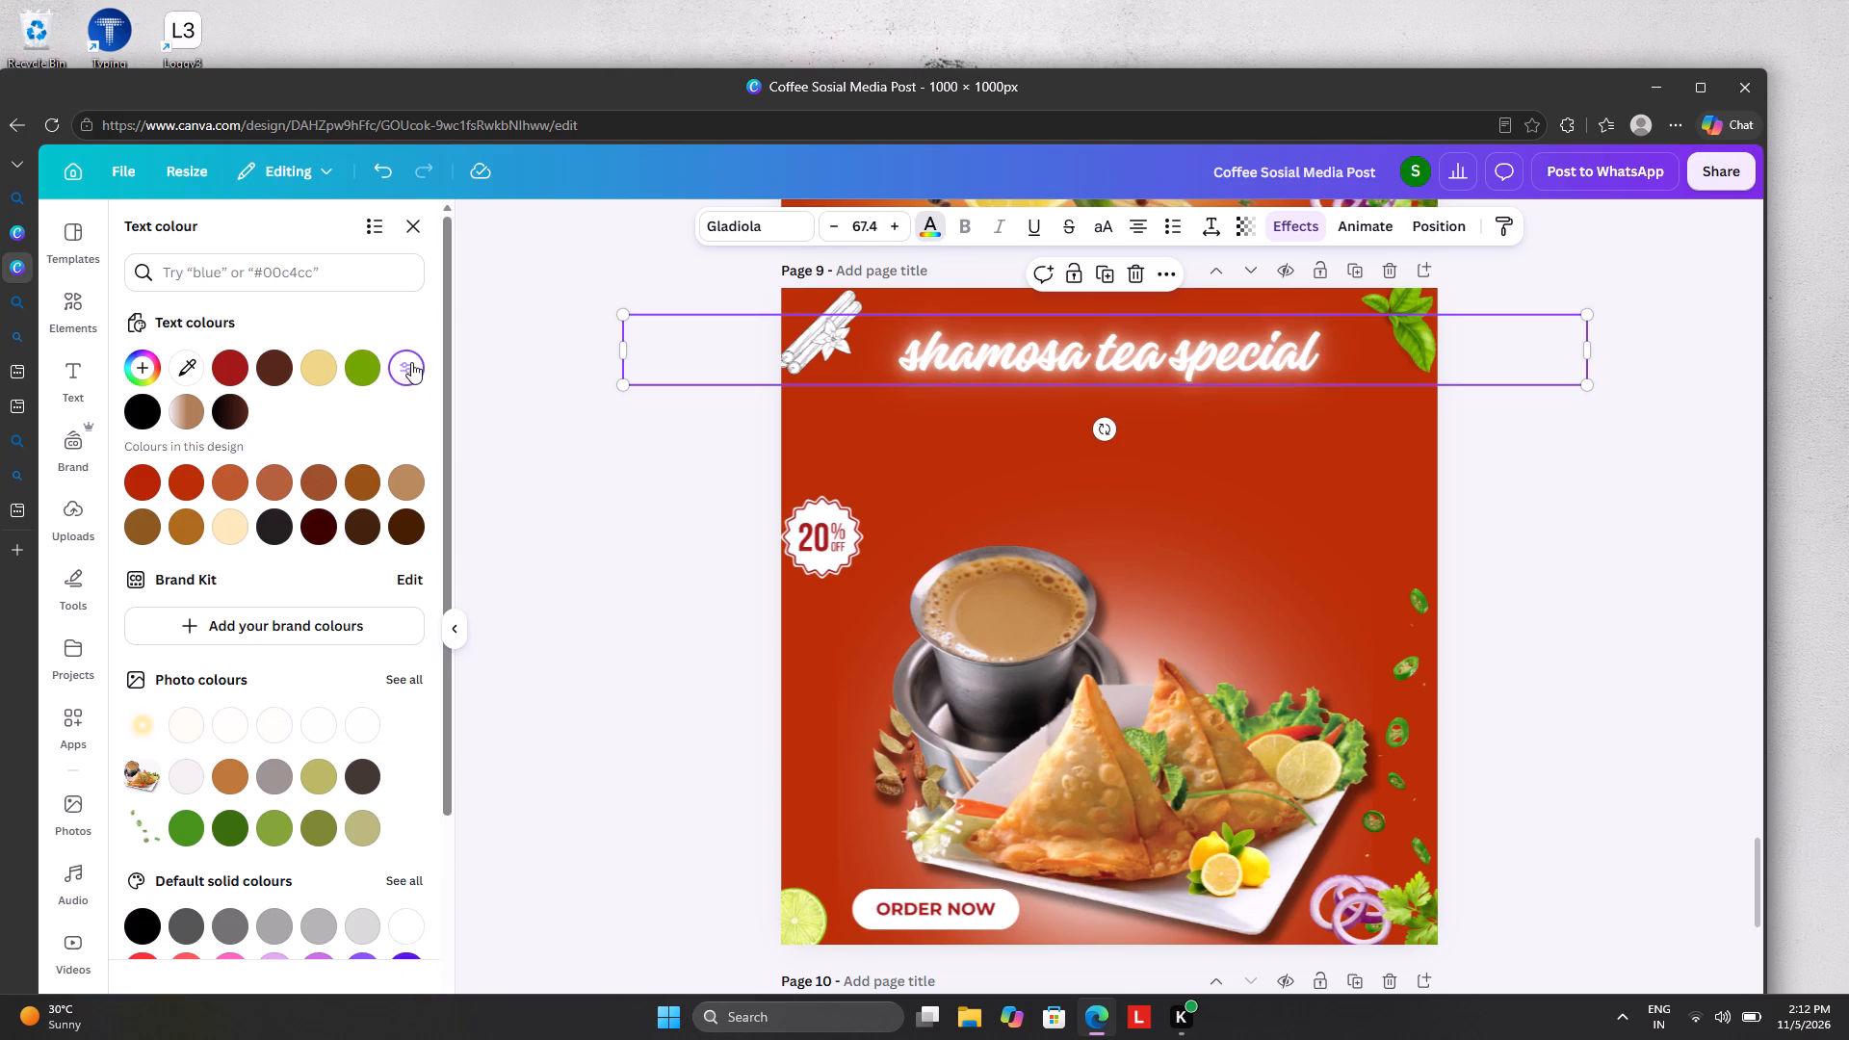
click(553, 342)
click(558, 369)
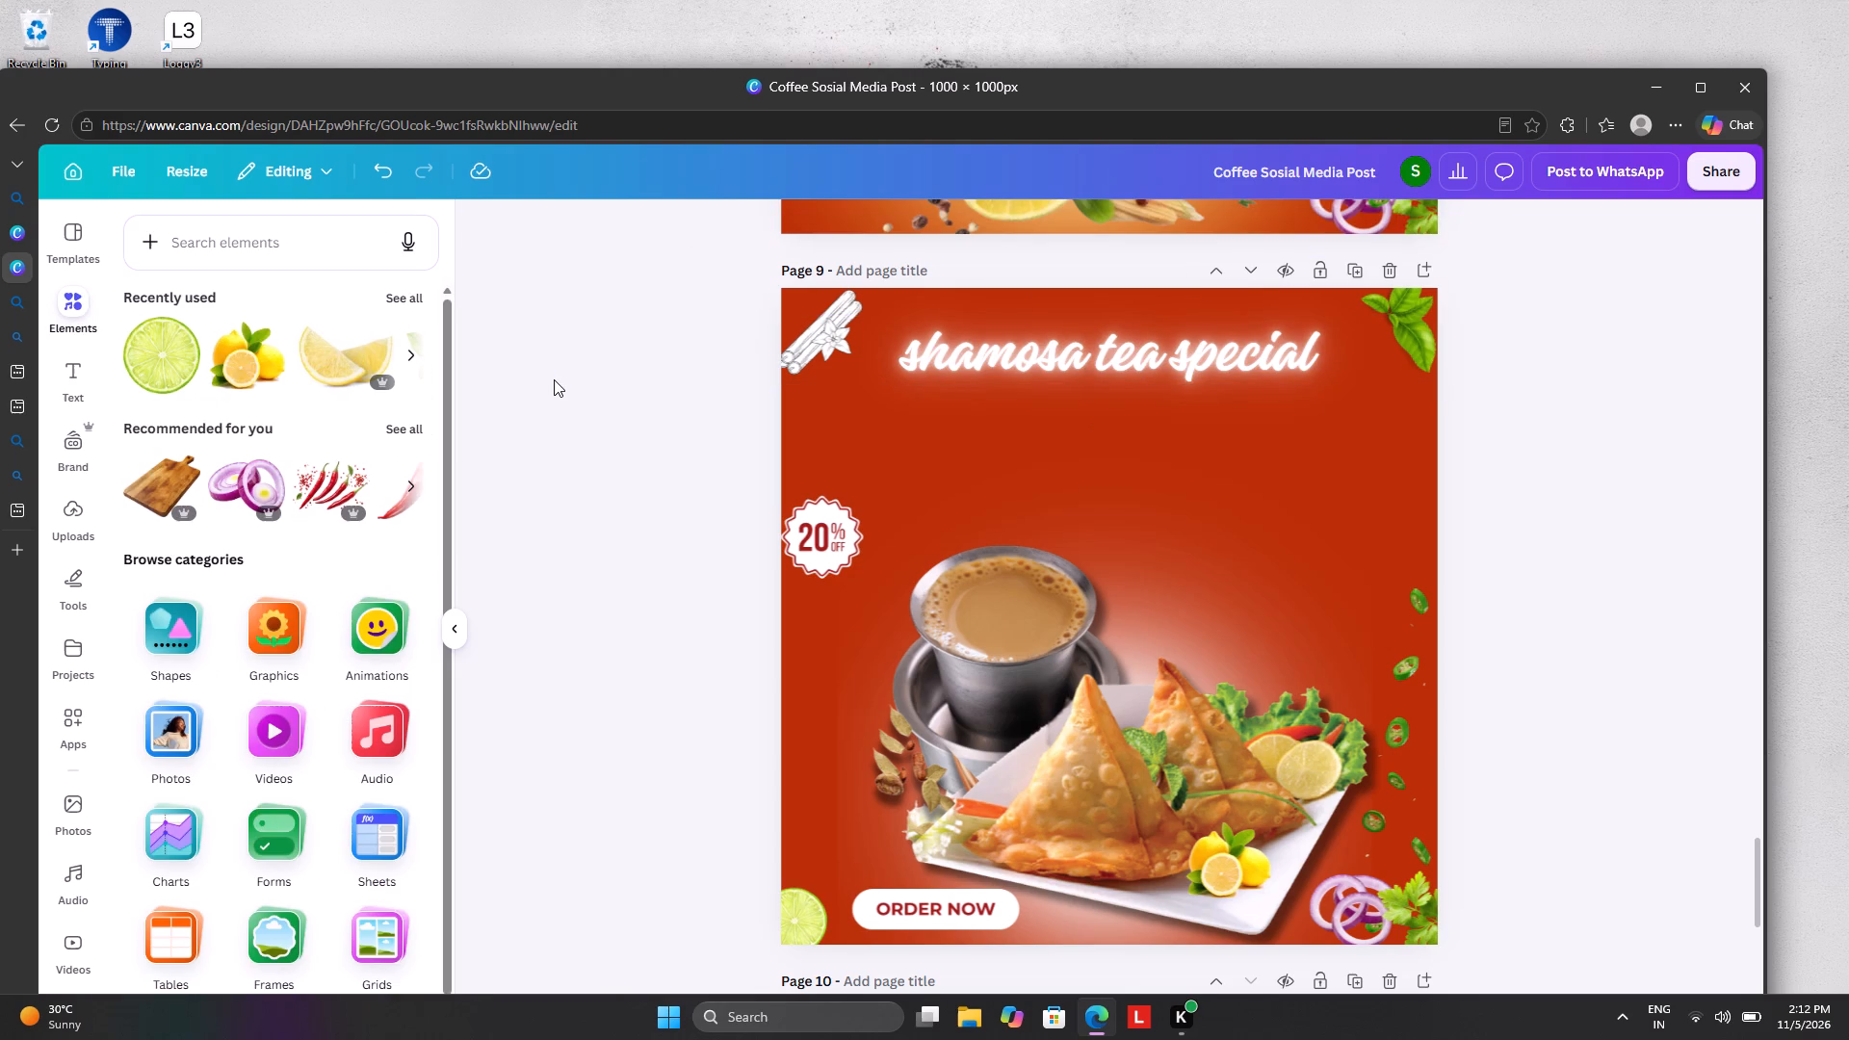
Add the falling onion rings graphic from the magic recommendations, shrink it and place it over the basil leaves in page 9's top-right corner.
scroll(554, 380, down, 1)
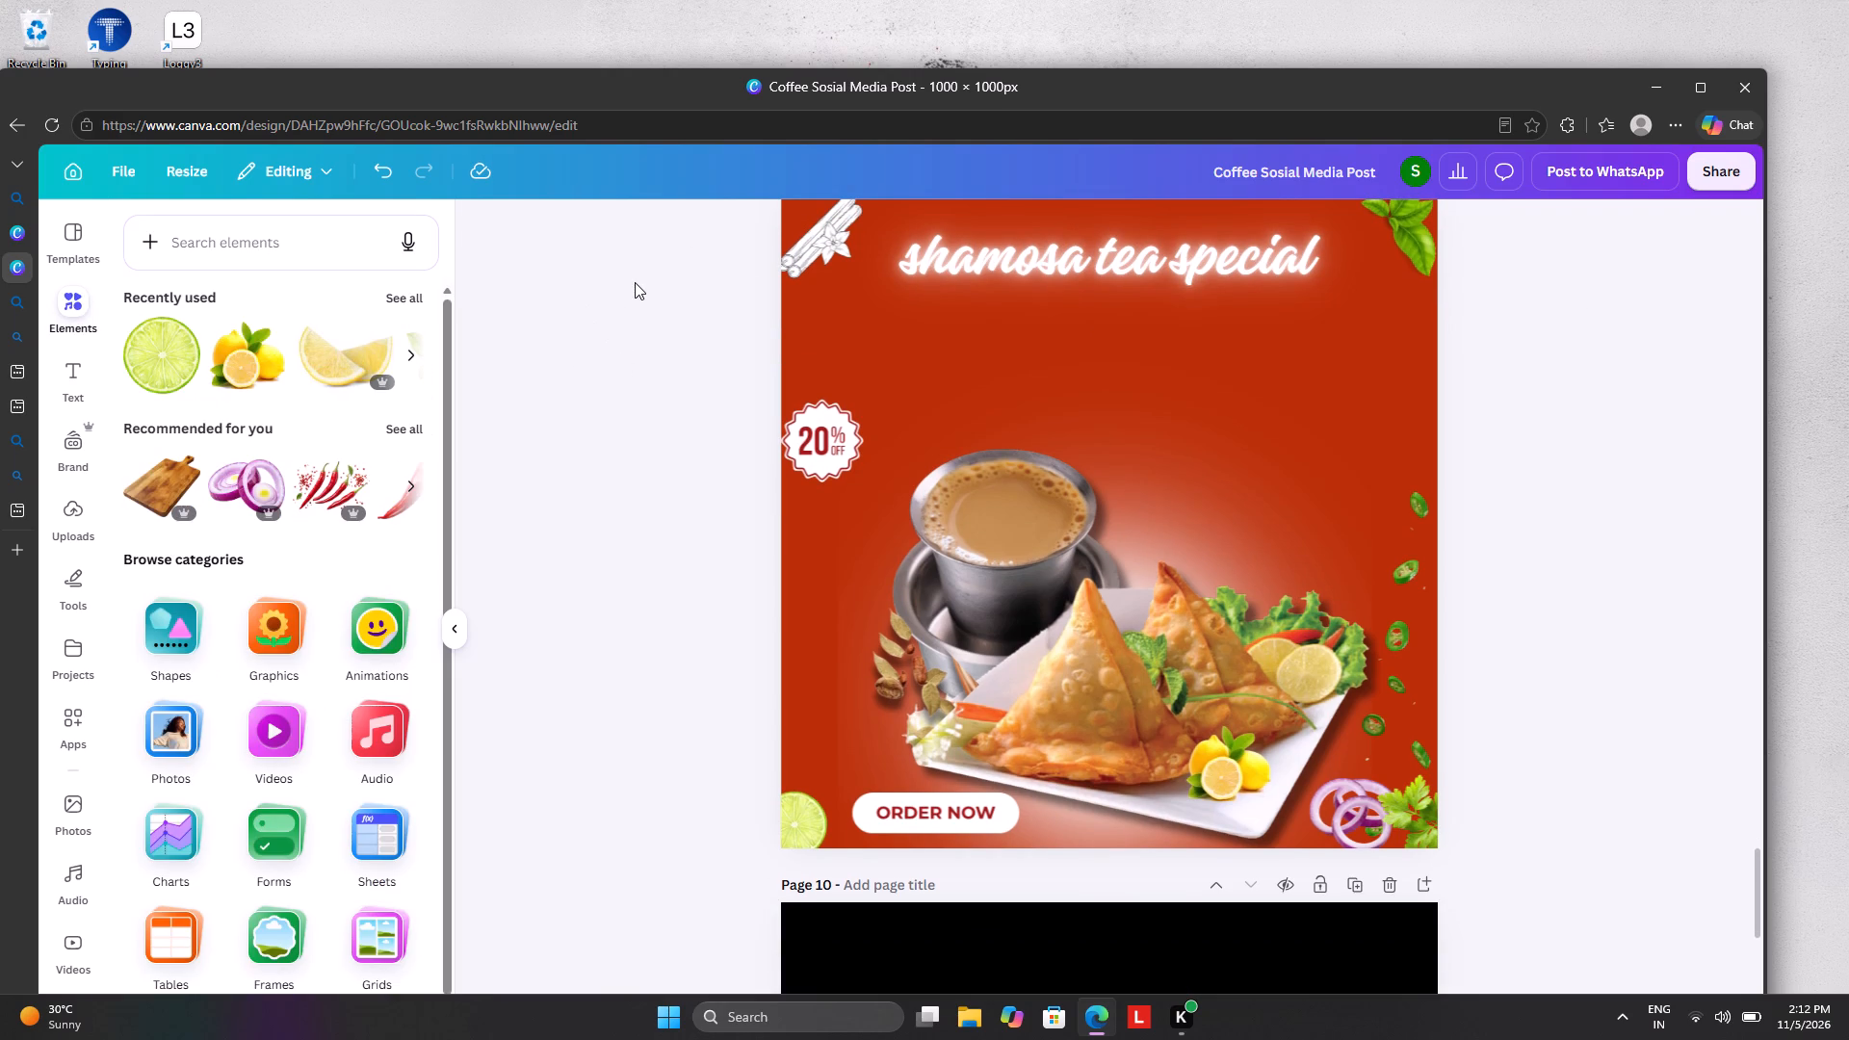
scroll(612, 333, up, 2)
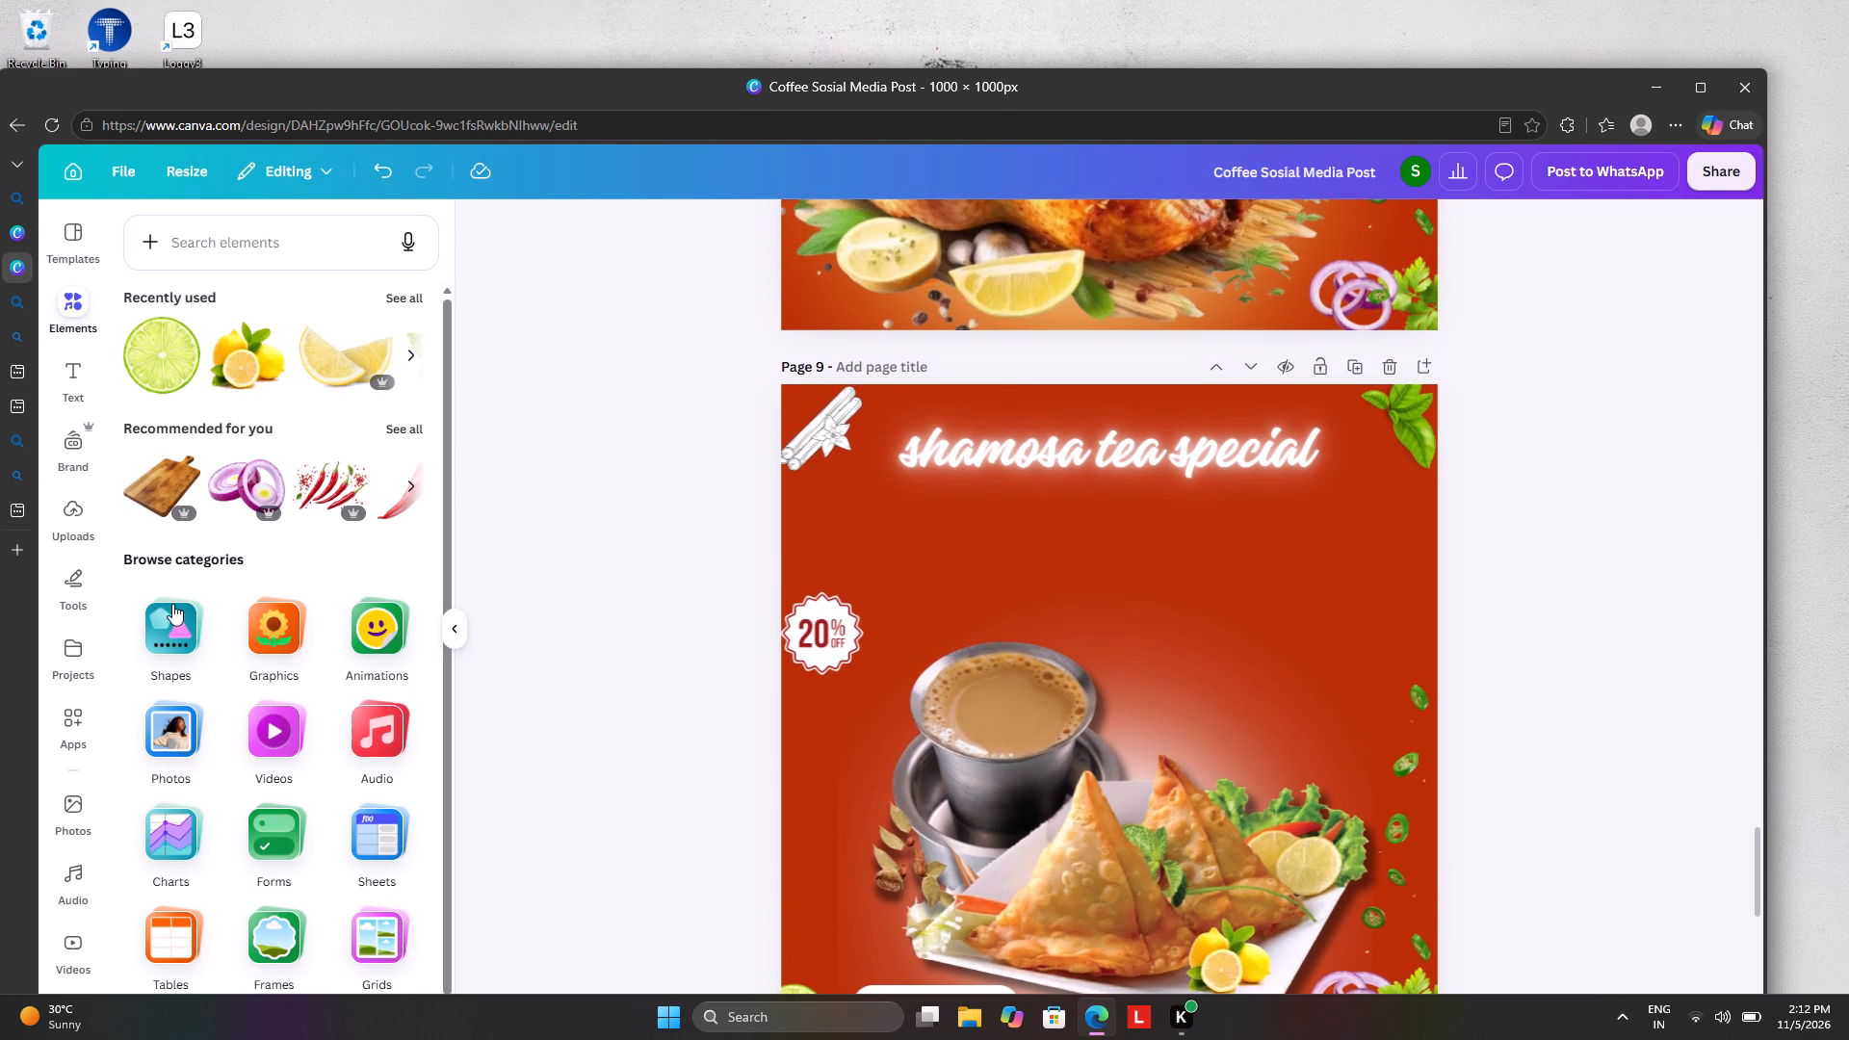
scroll(231, 530, down, 1)
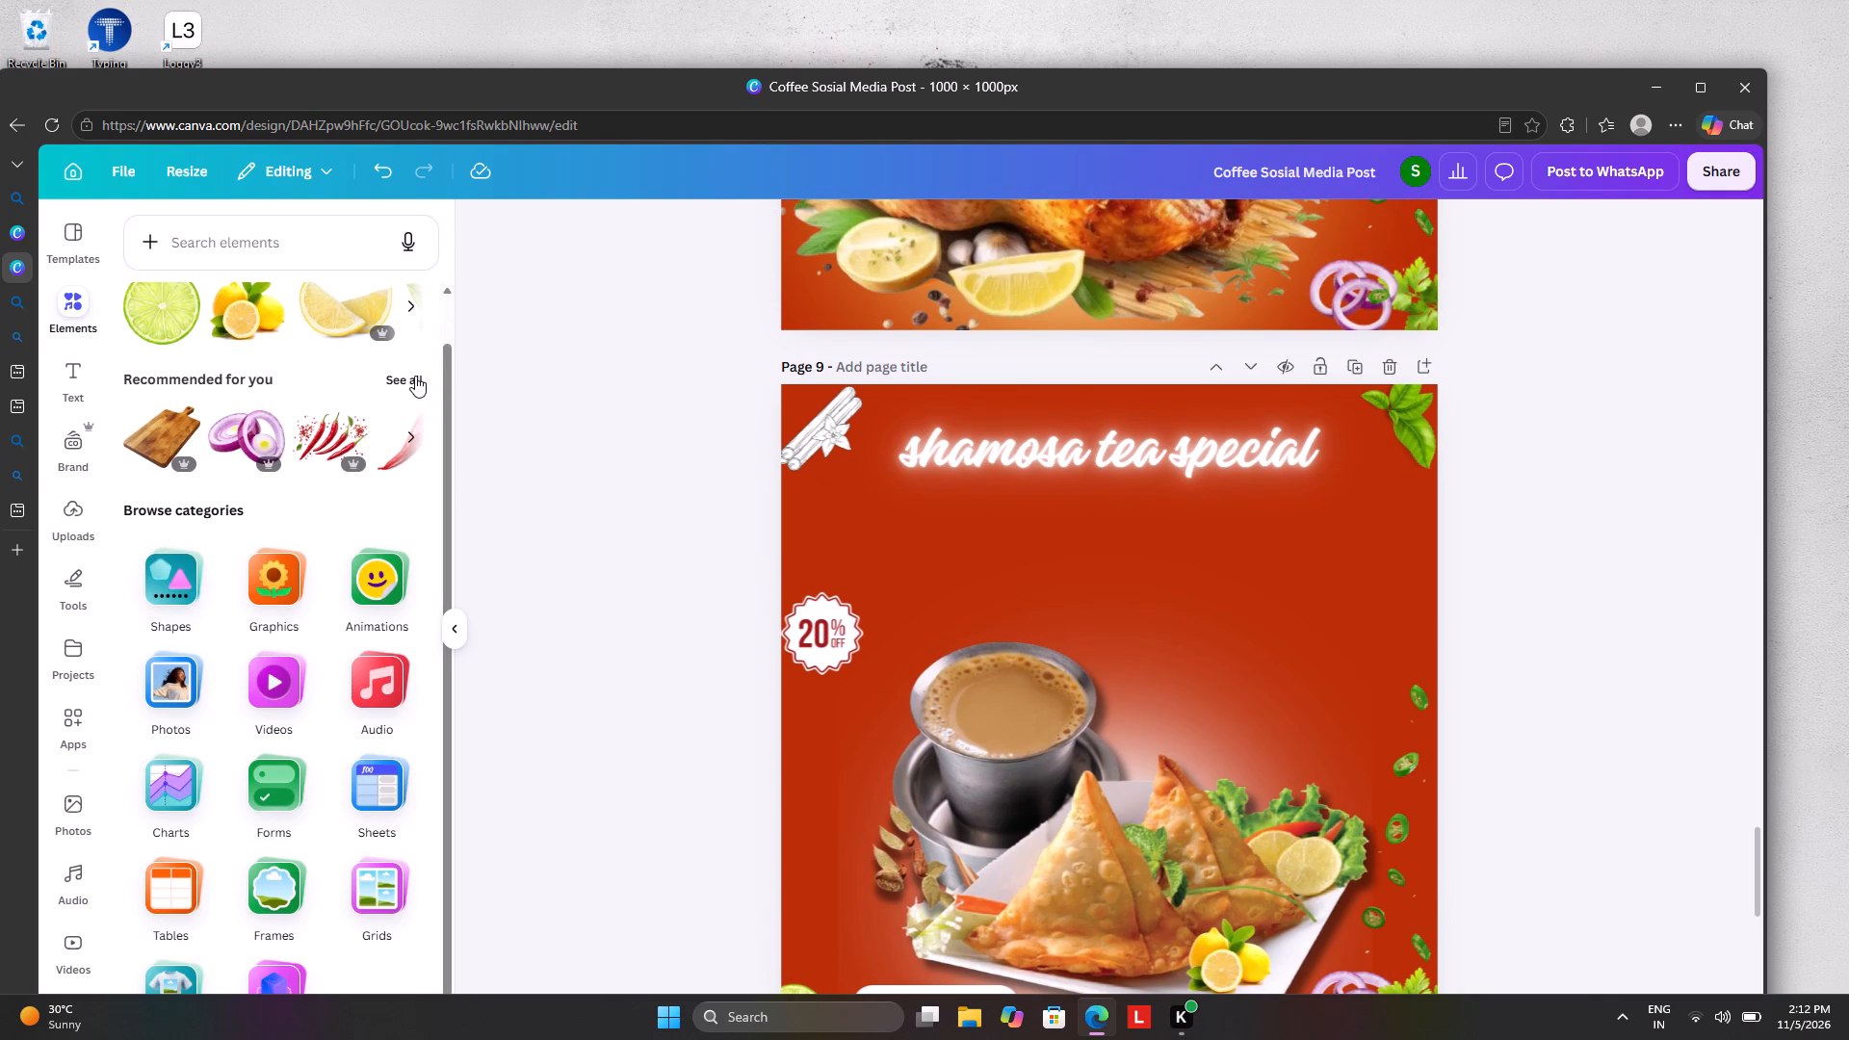
click(415, 376)
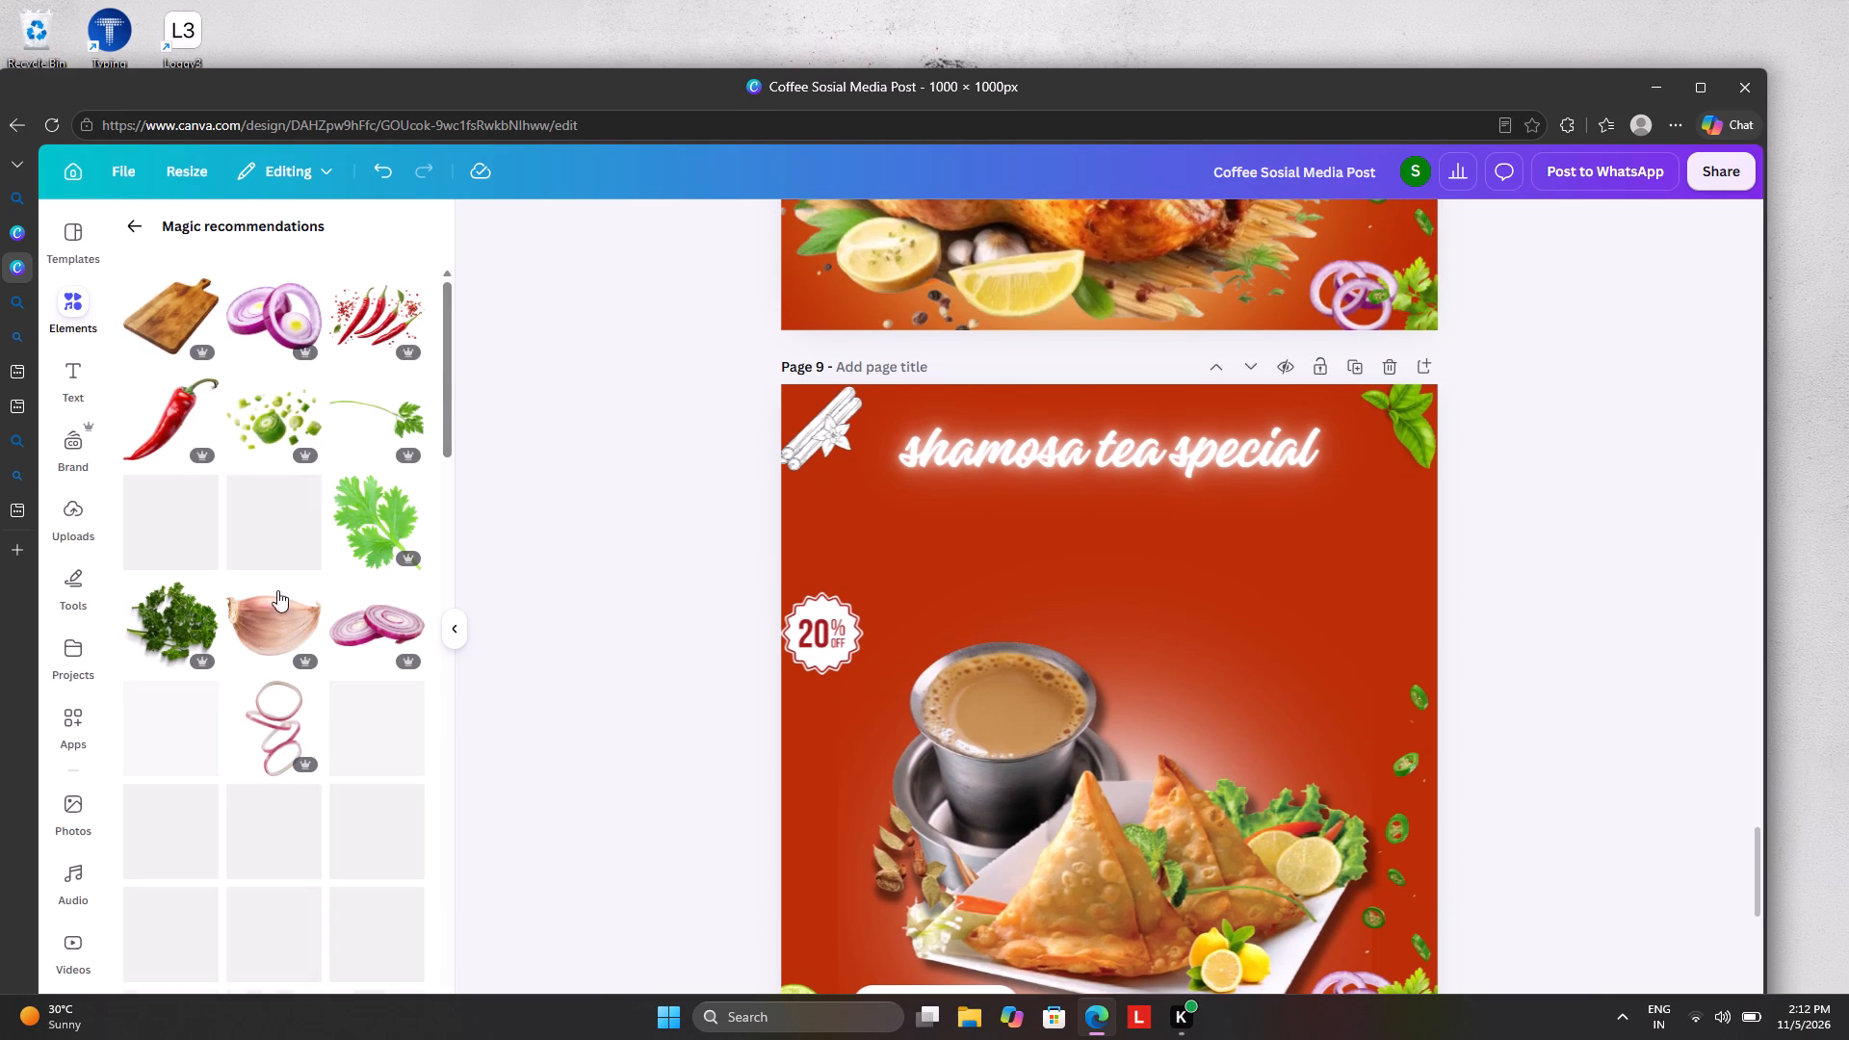
click(271, 723)
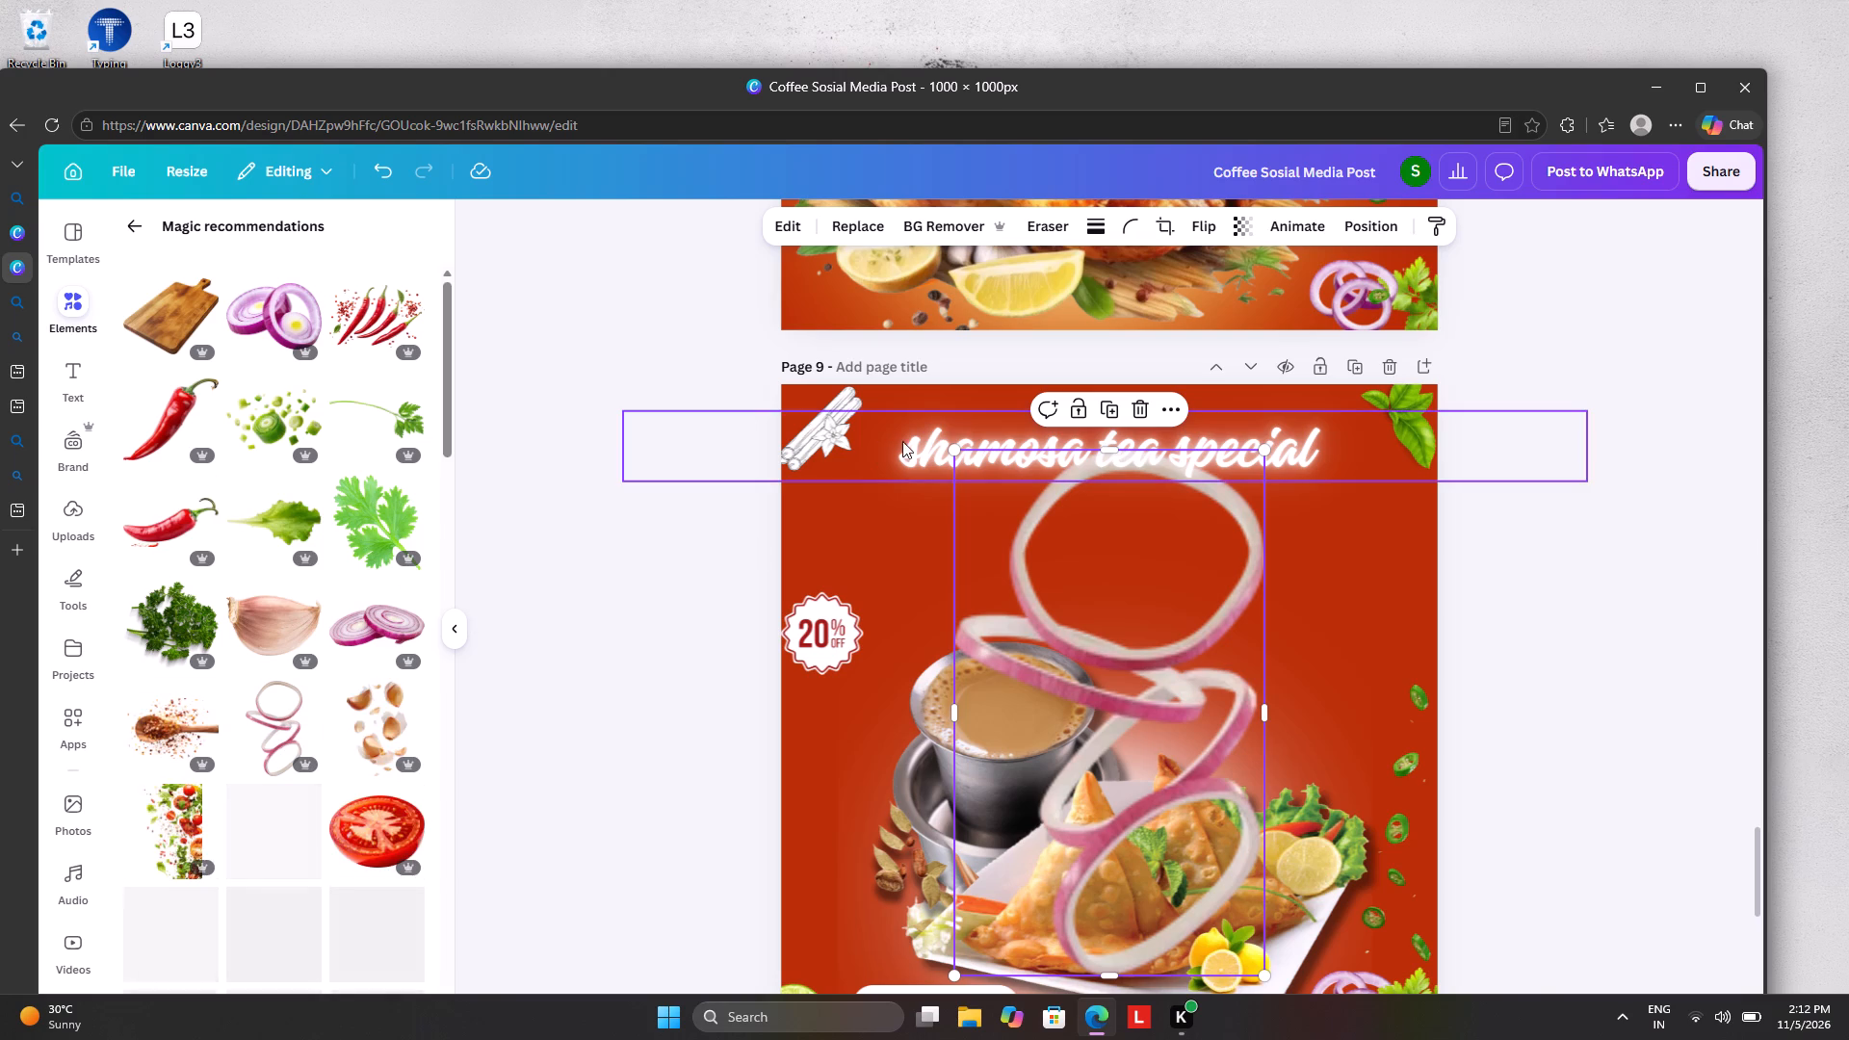
drag(951, 449, 1112, 739)
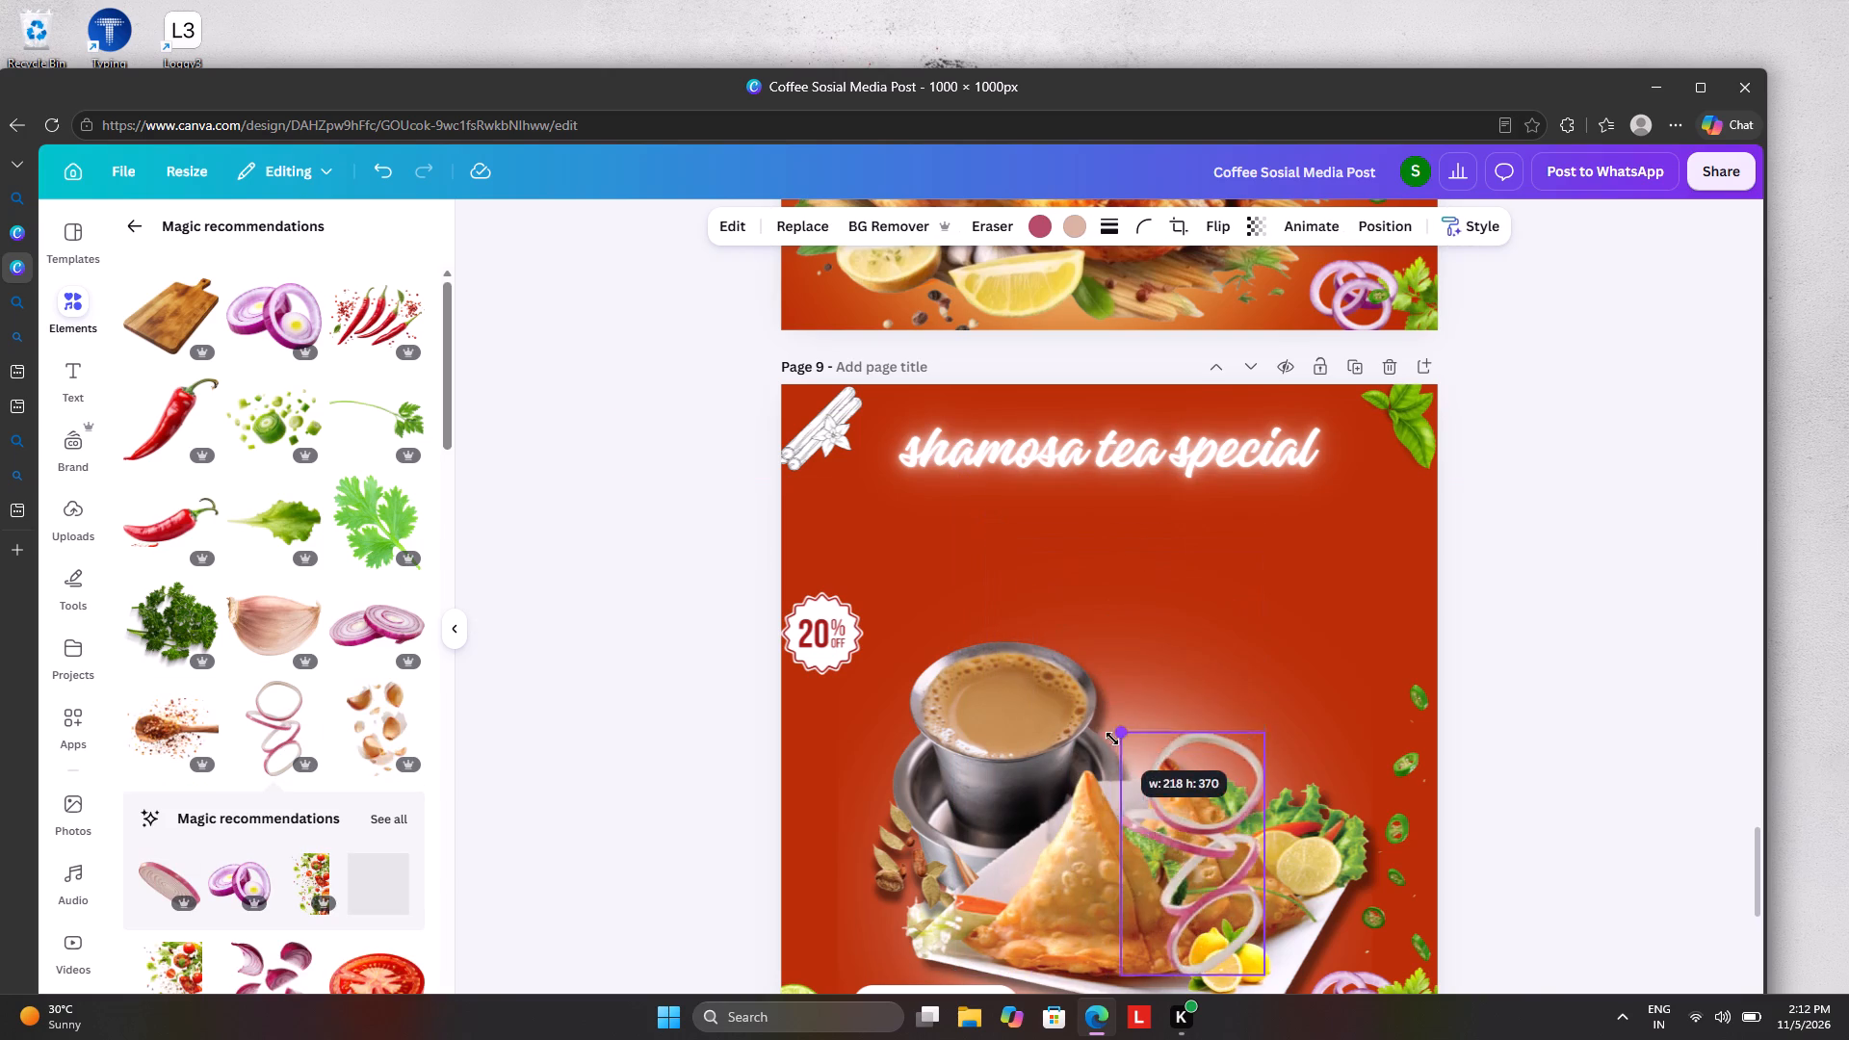
drag(1112, 739, 1121, 762)
drag(1190, 884, 1312, 478)
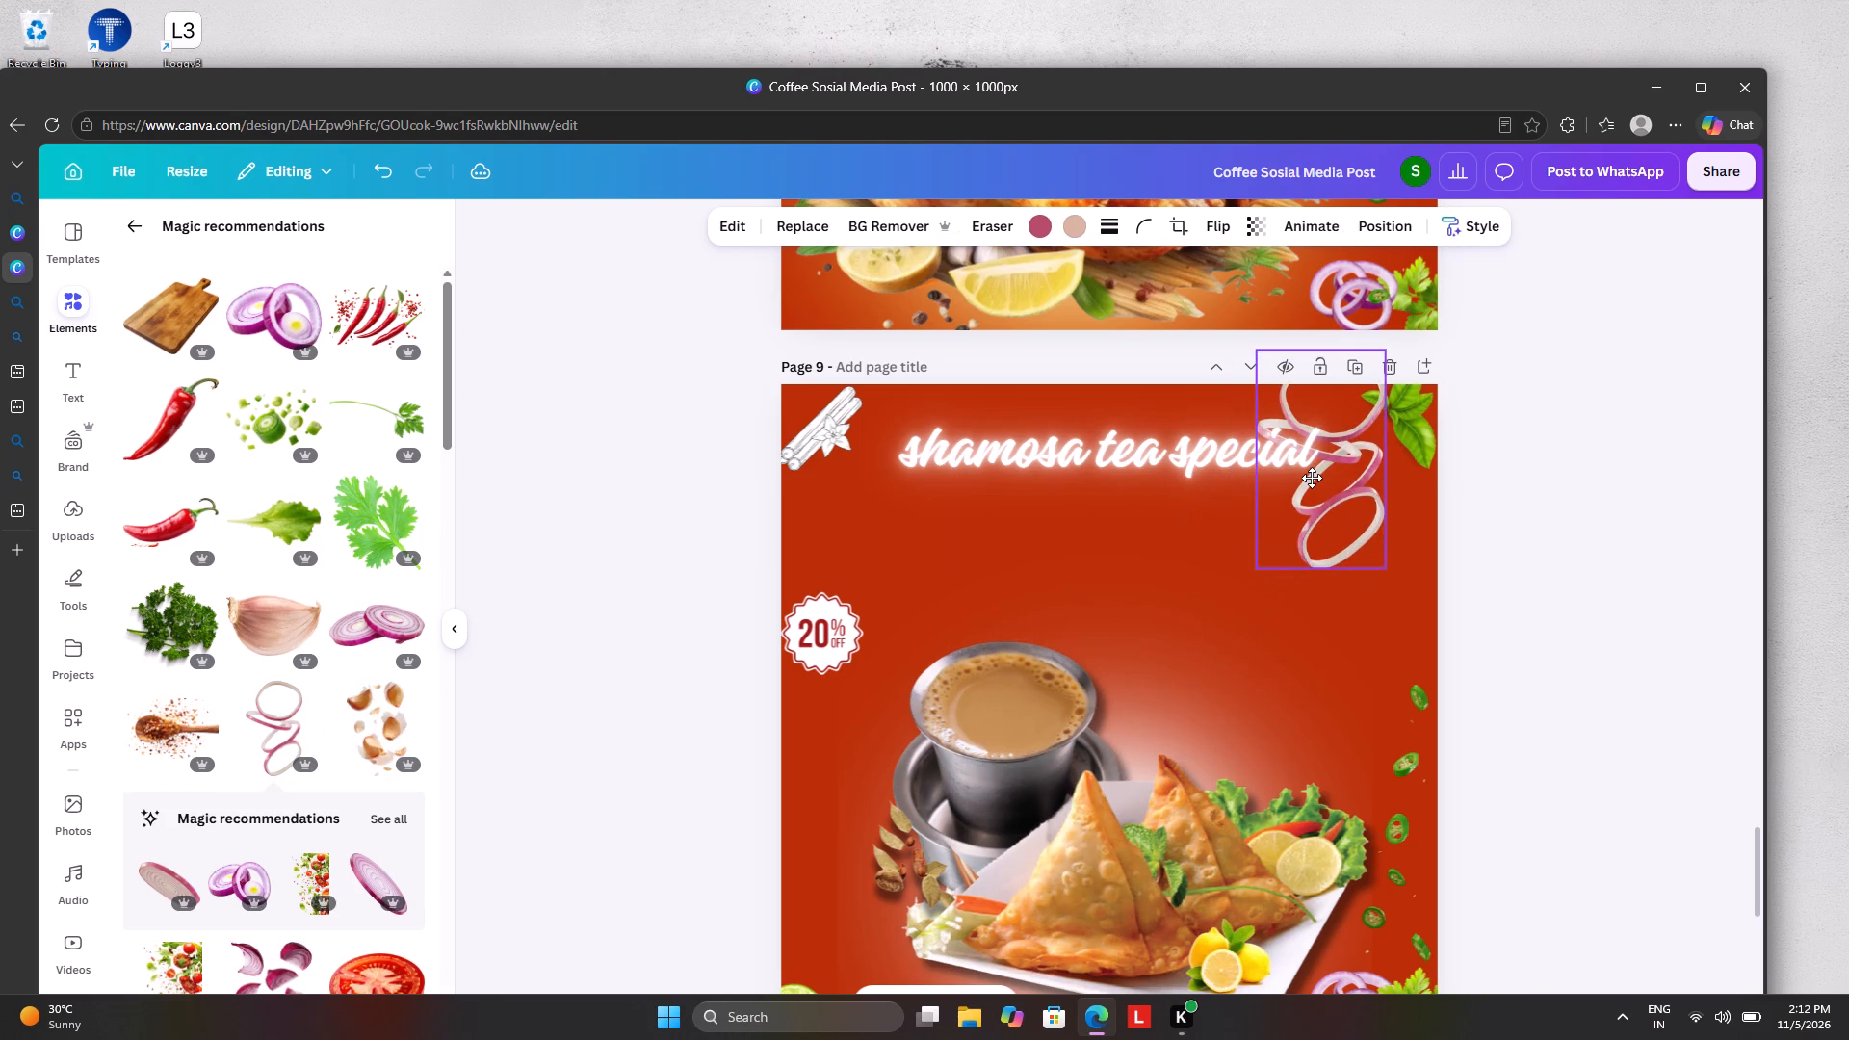
drag(1312, 478, 1299, 436)
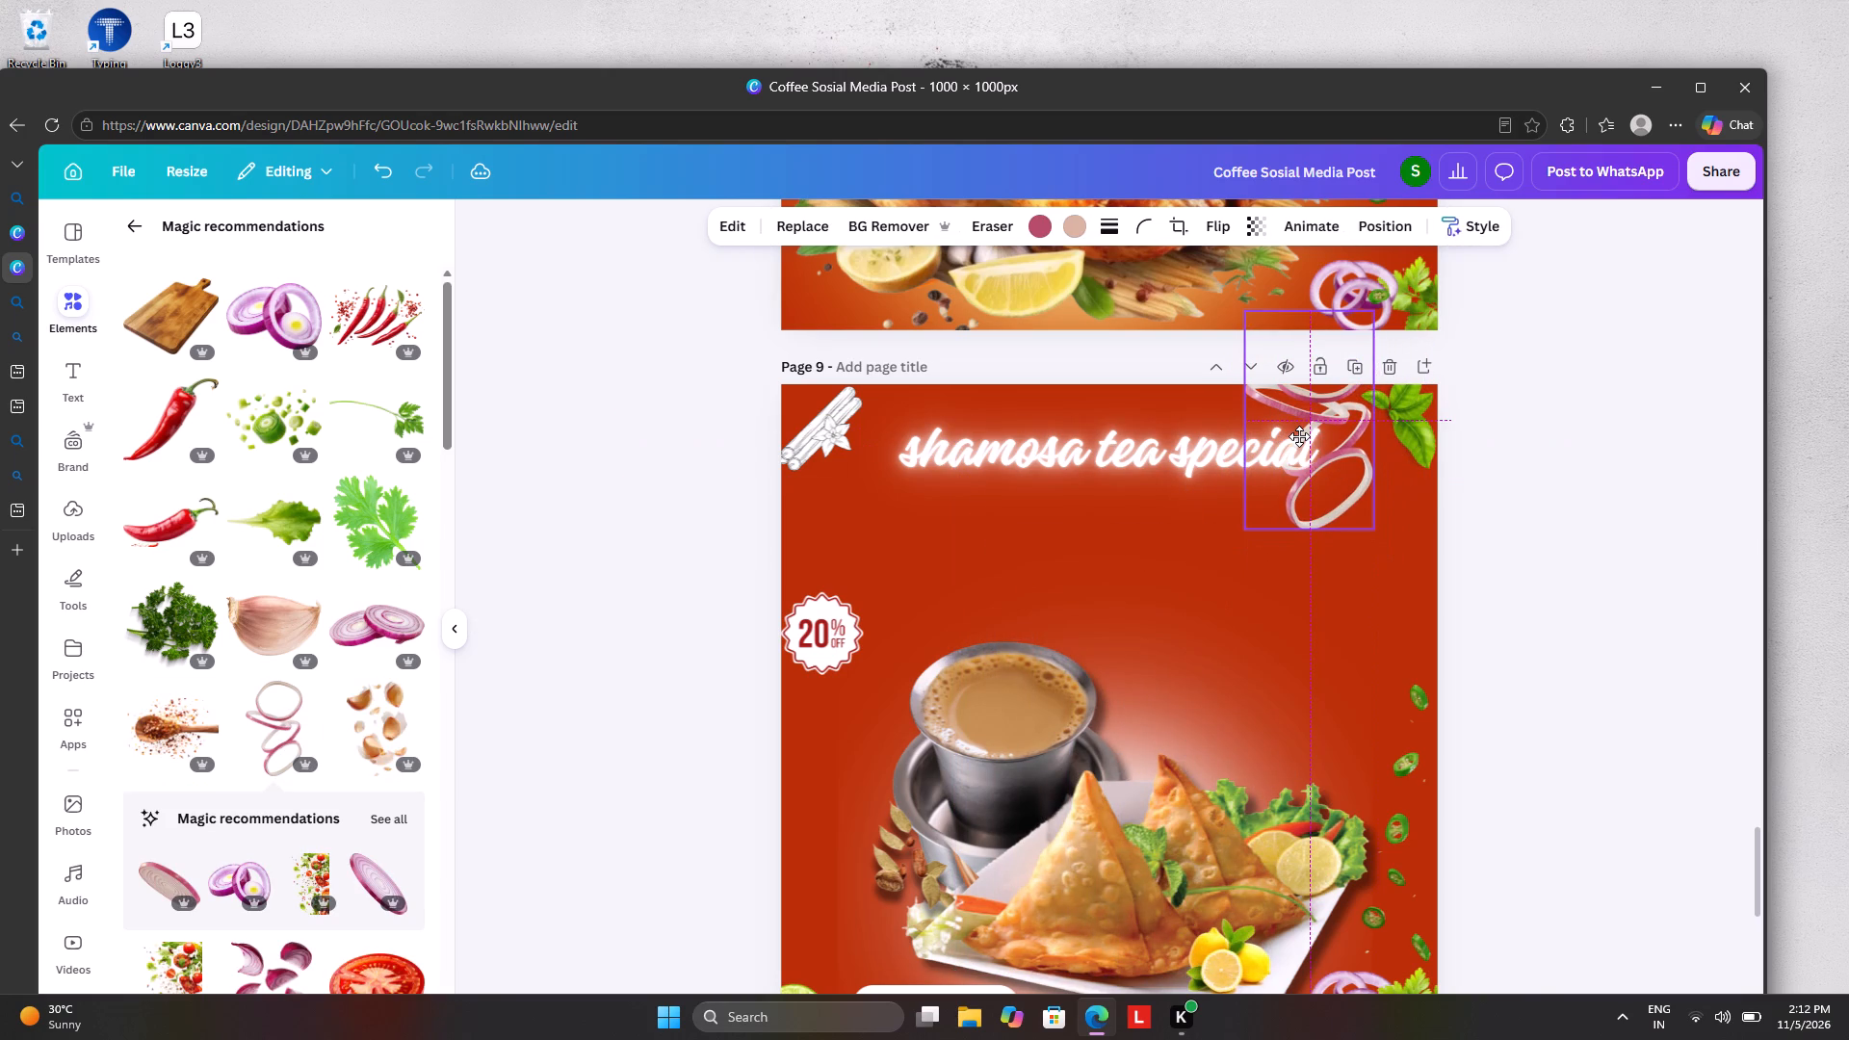
drag(1299, 436, 1276, 456)
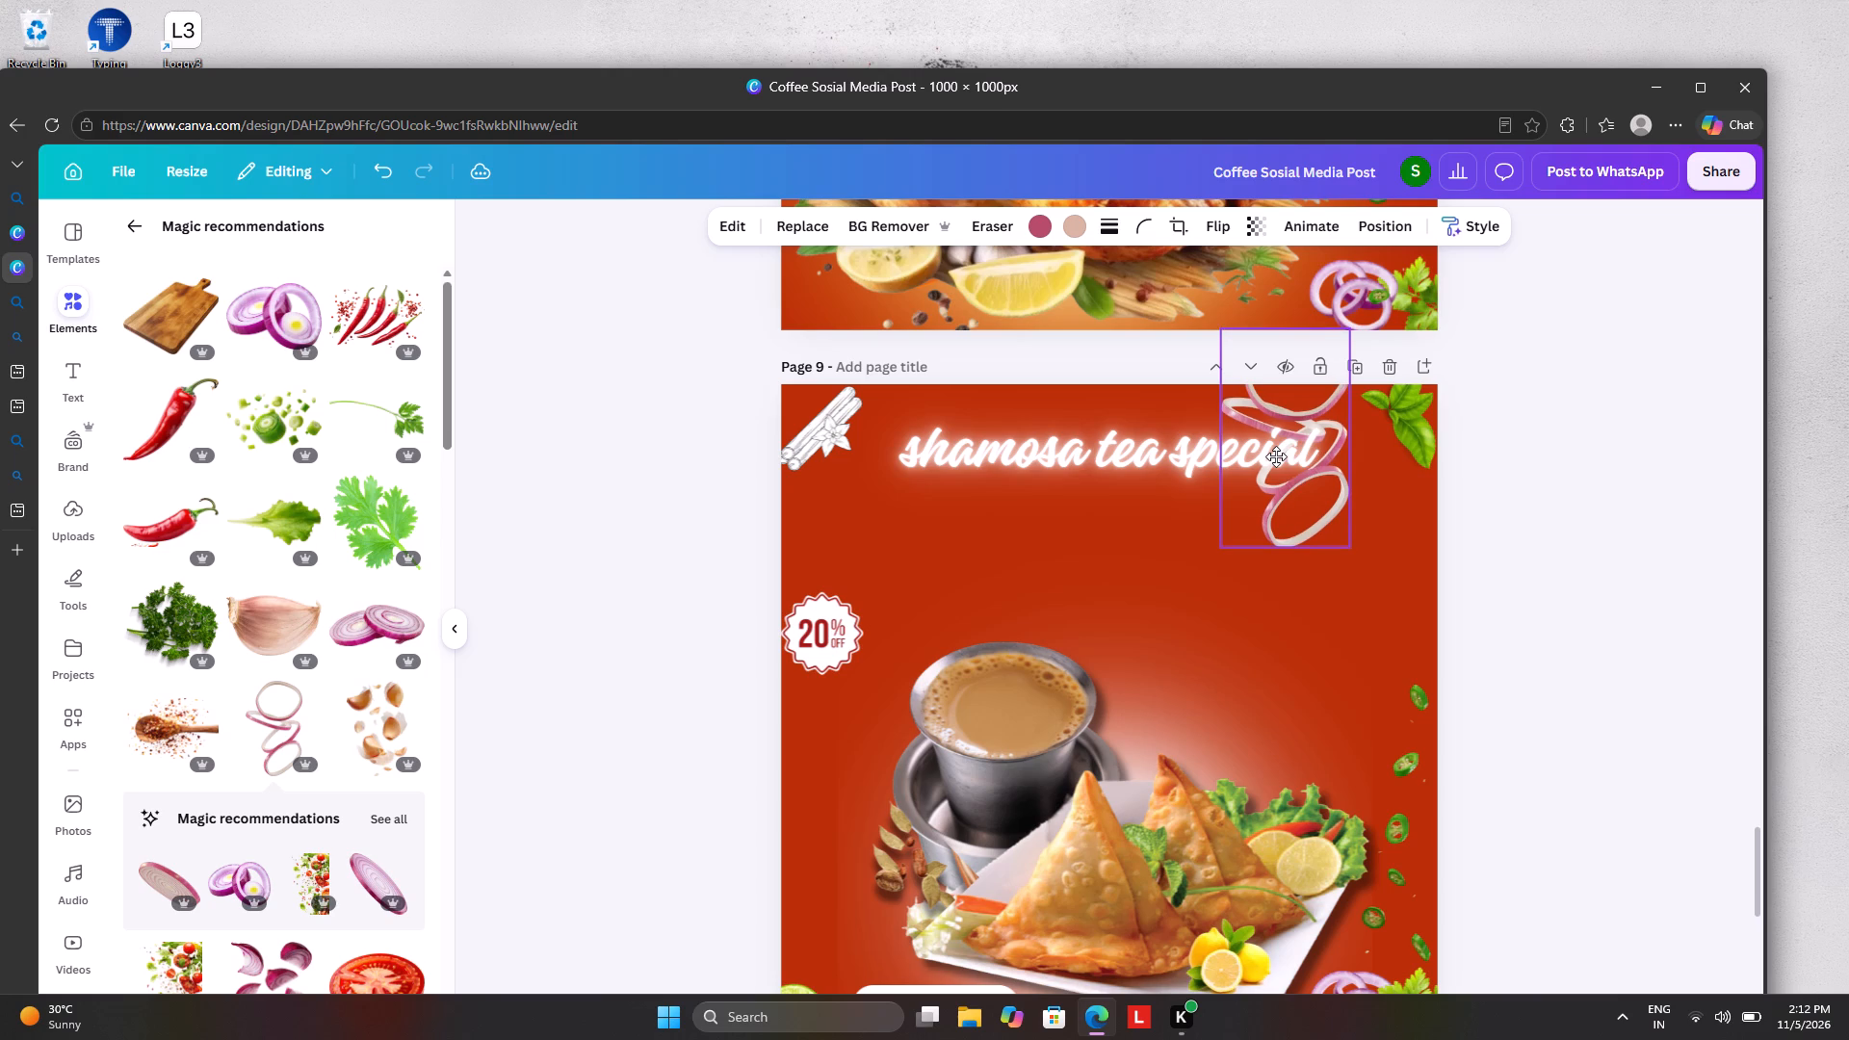
drag(1276, 456, 1380, 472)
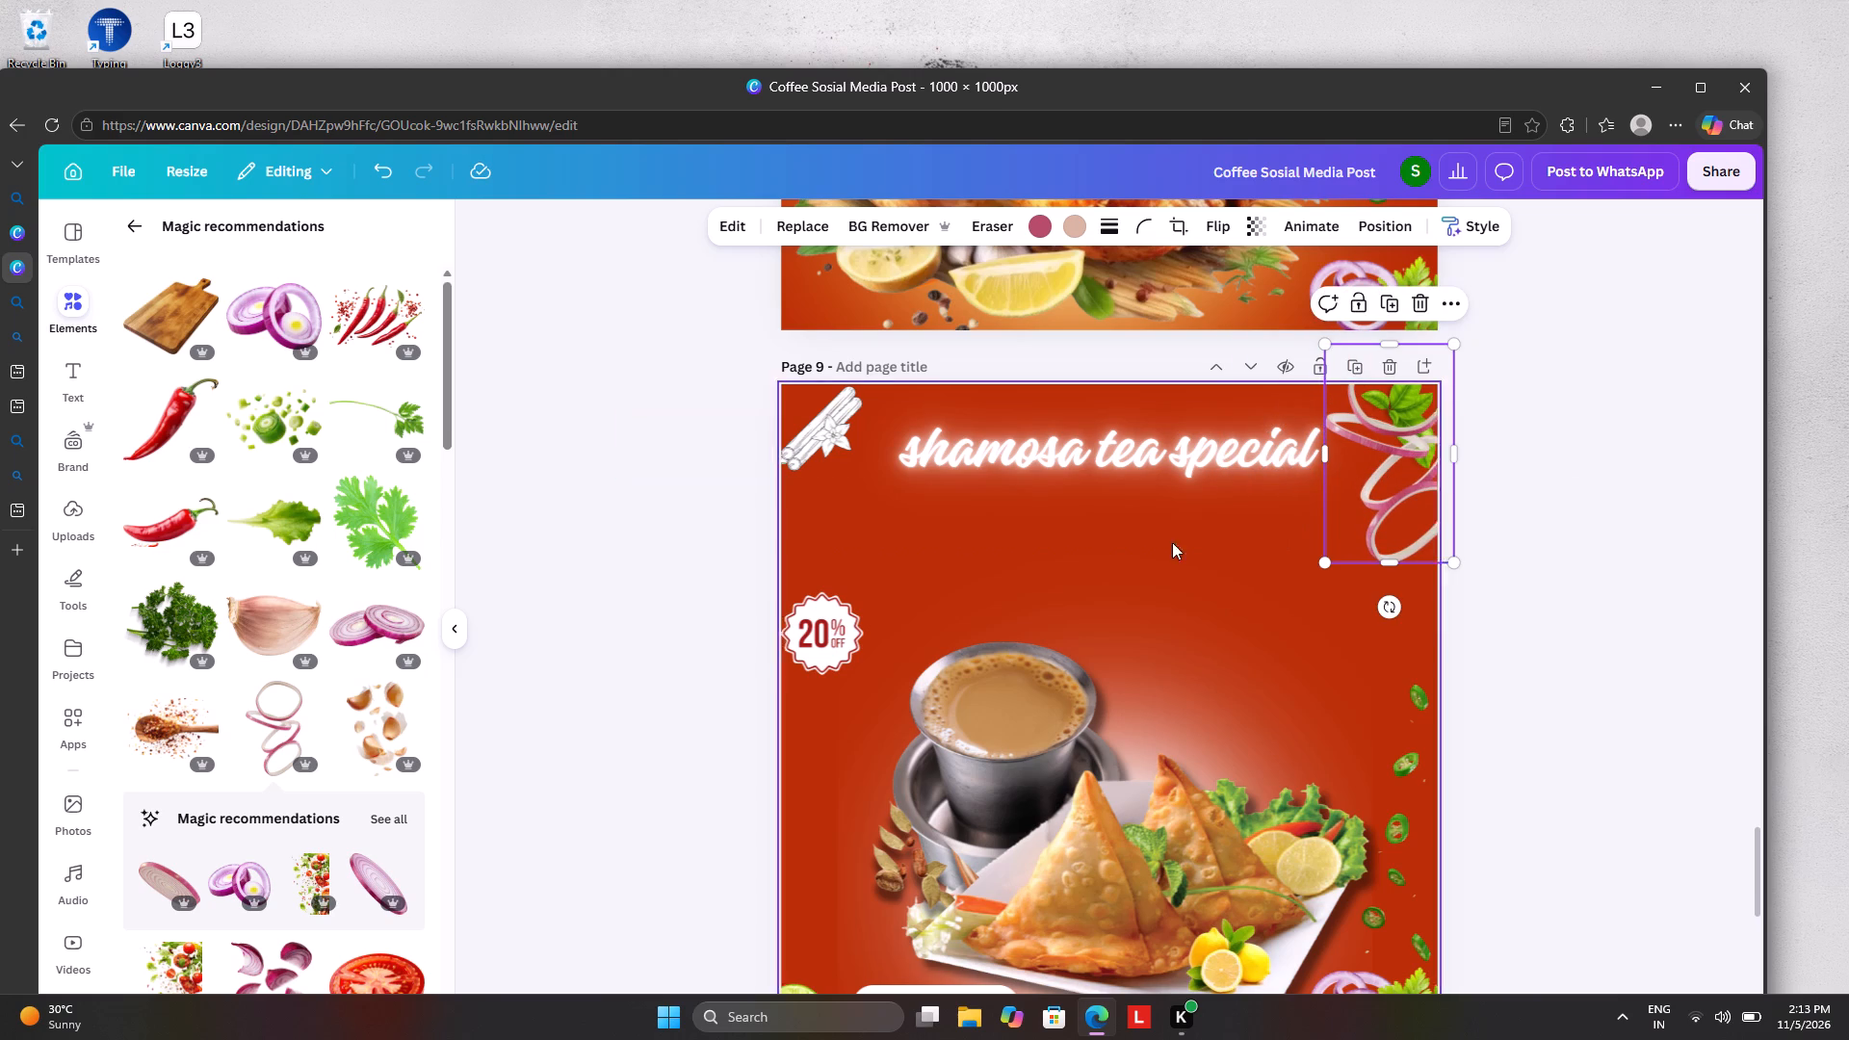
Enlarge the "shamosa tea special" heading to font size 76.7, recentre it between the corner accents and deselect it.
click(1154, 462)
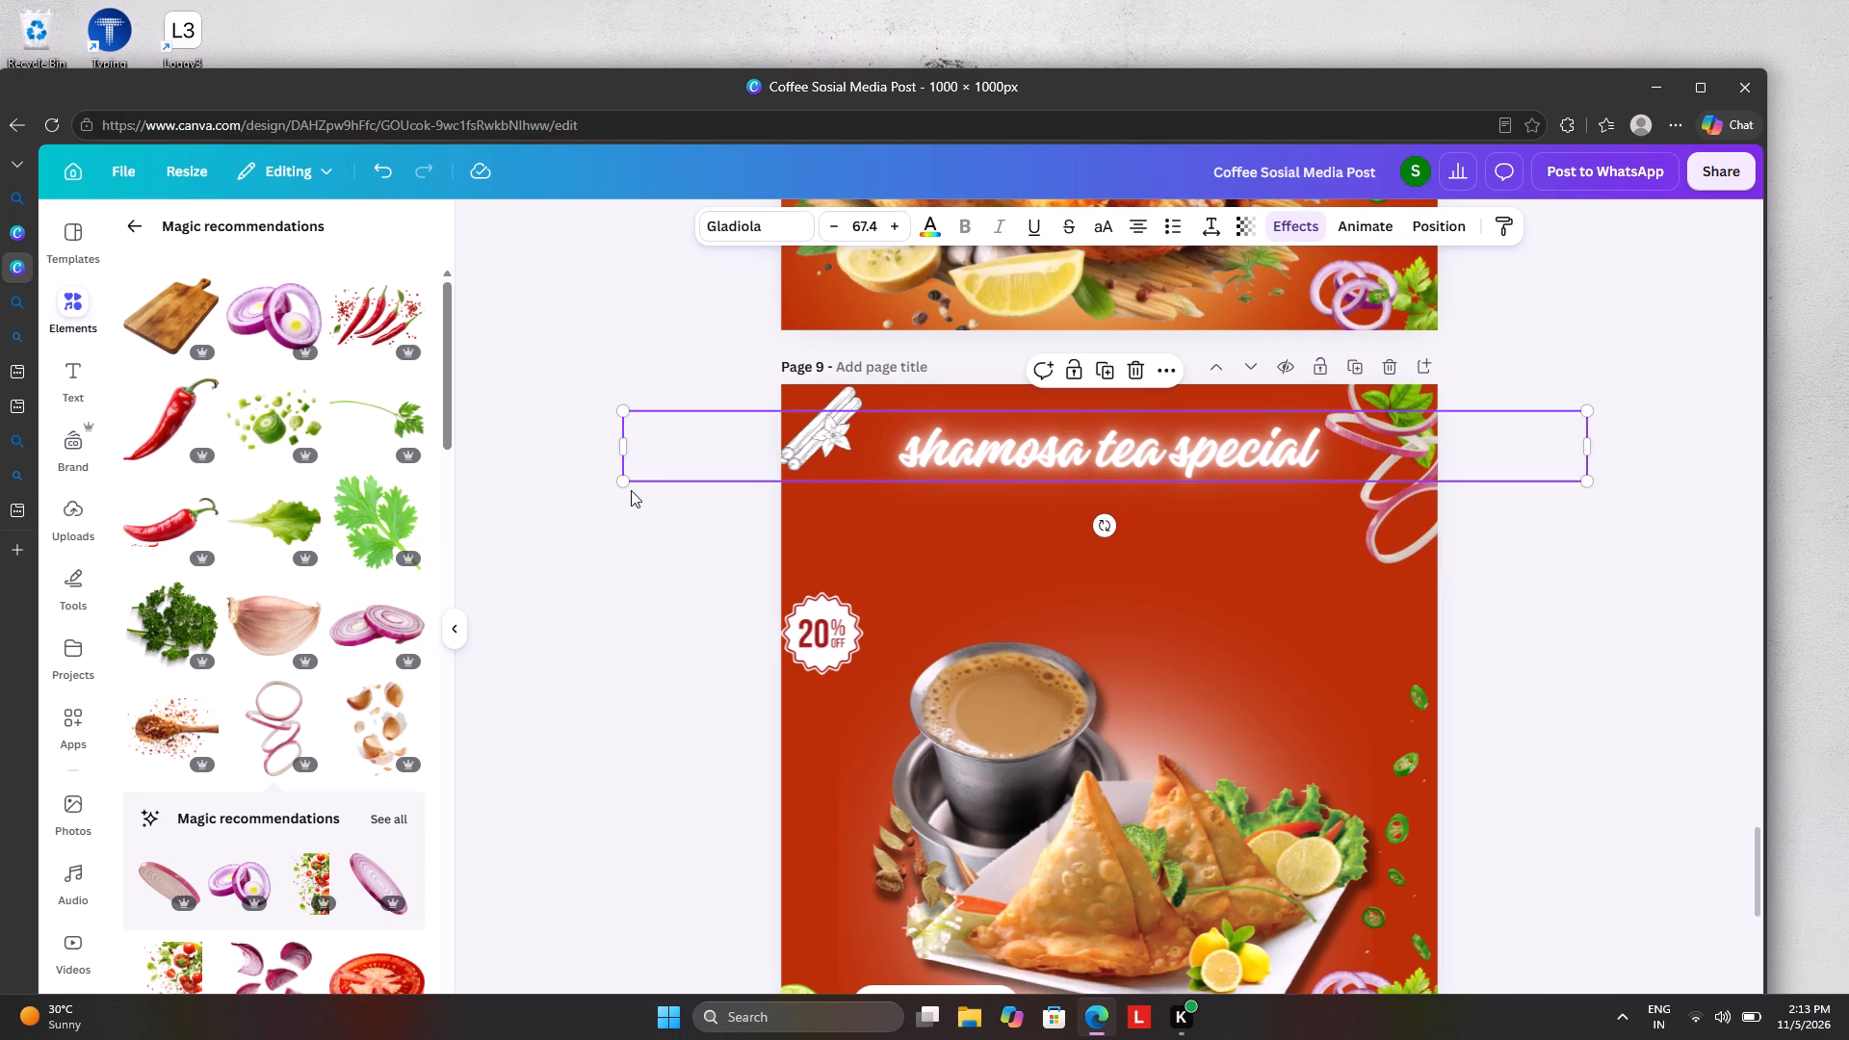
drag(626, 487, 392, 542)
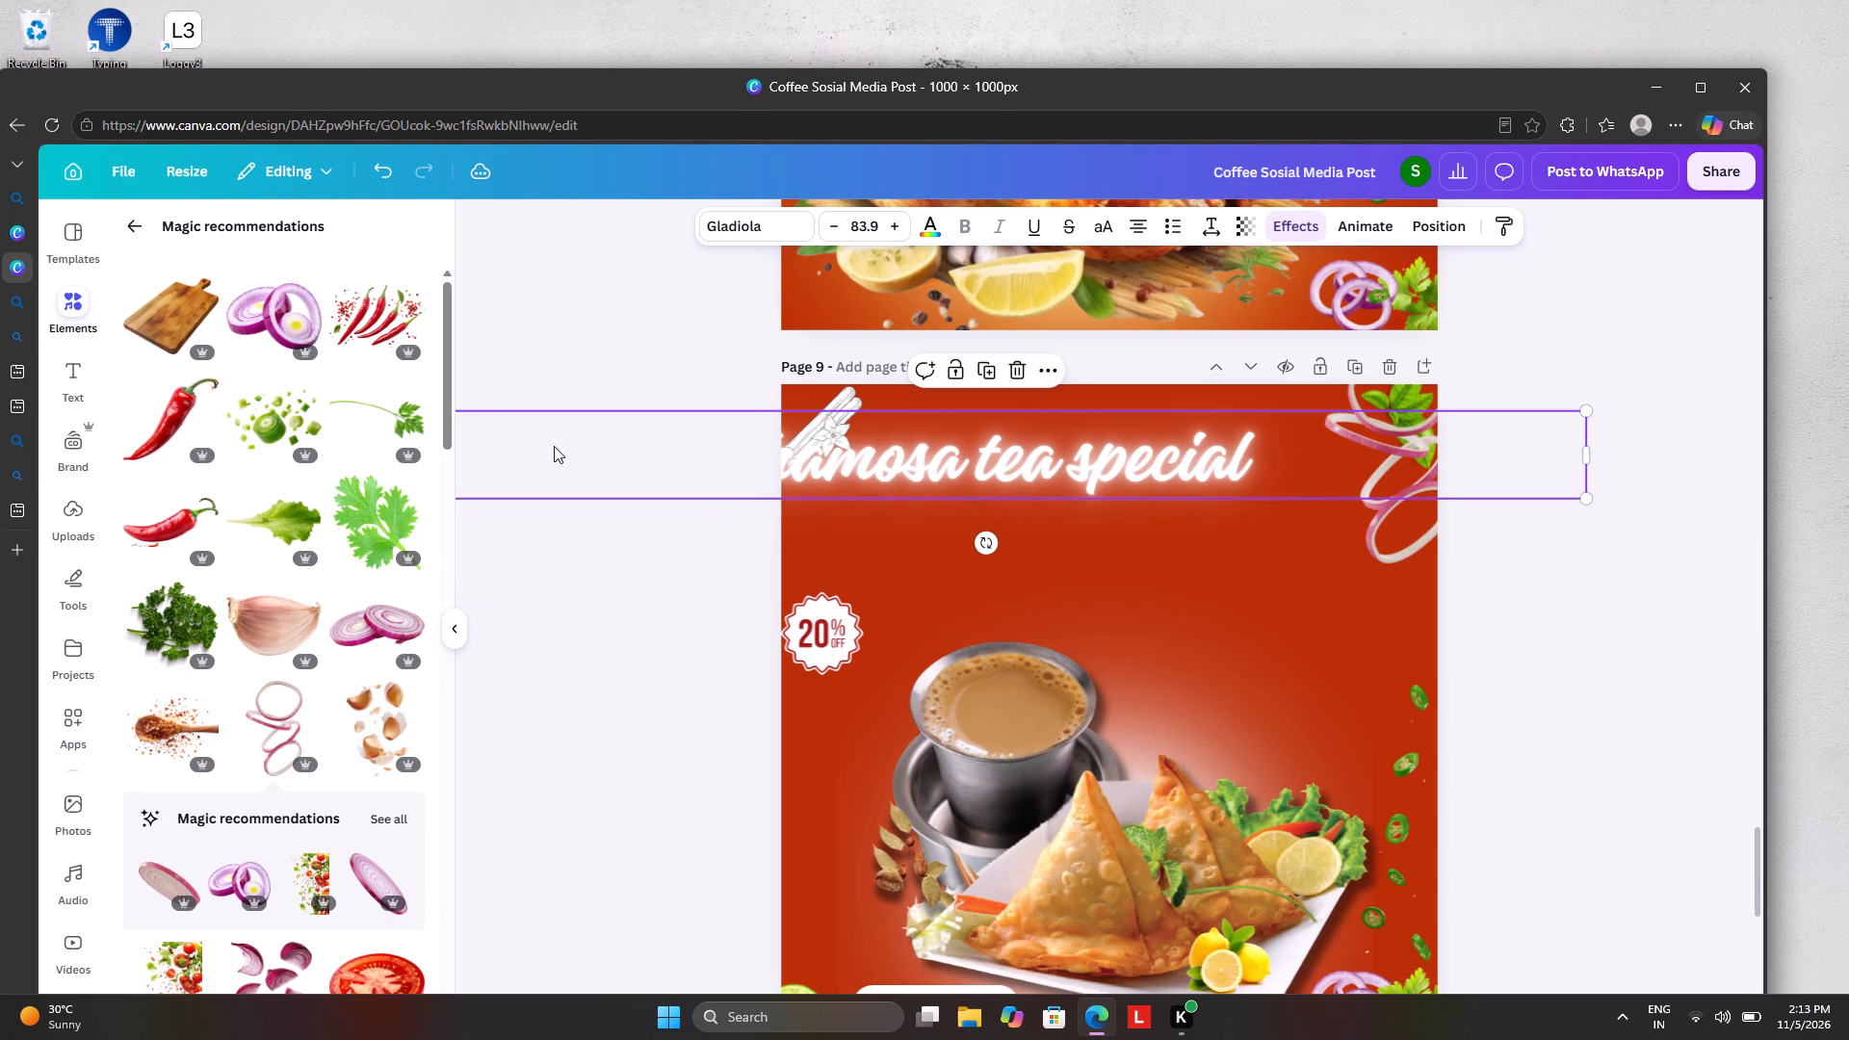
drag(559, 446, 678, 448)
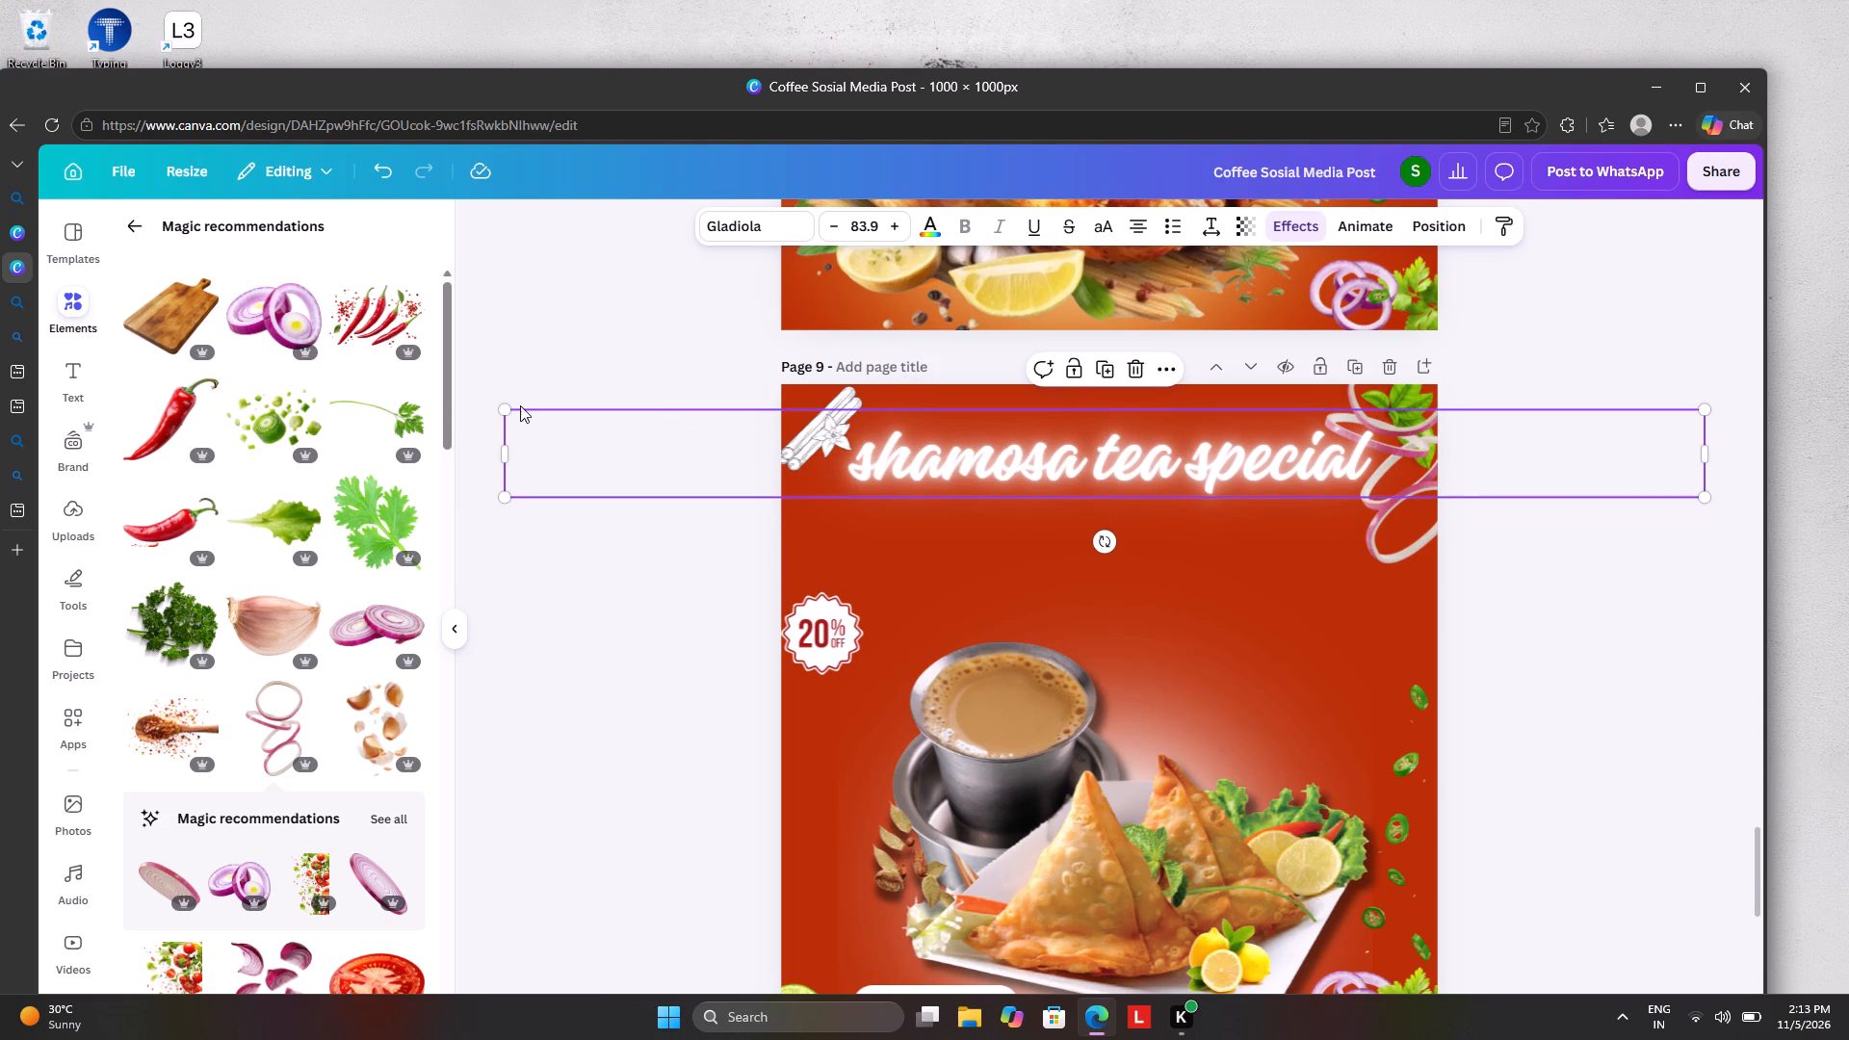
drag(510, 411, 612, 433)
drag(653, 438, 593, 437)
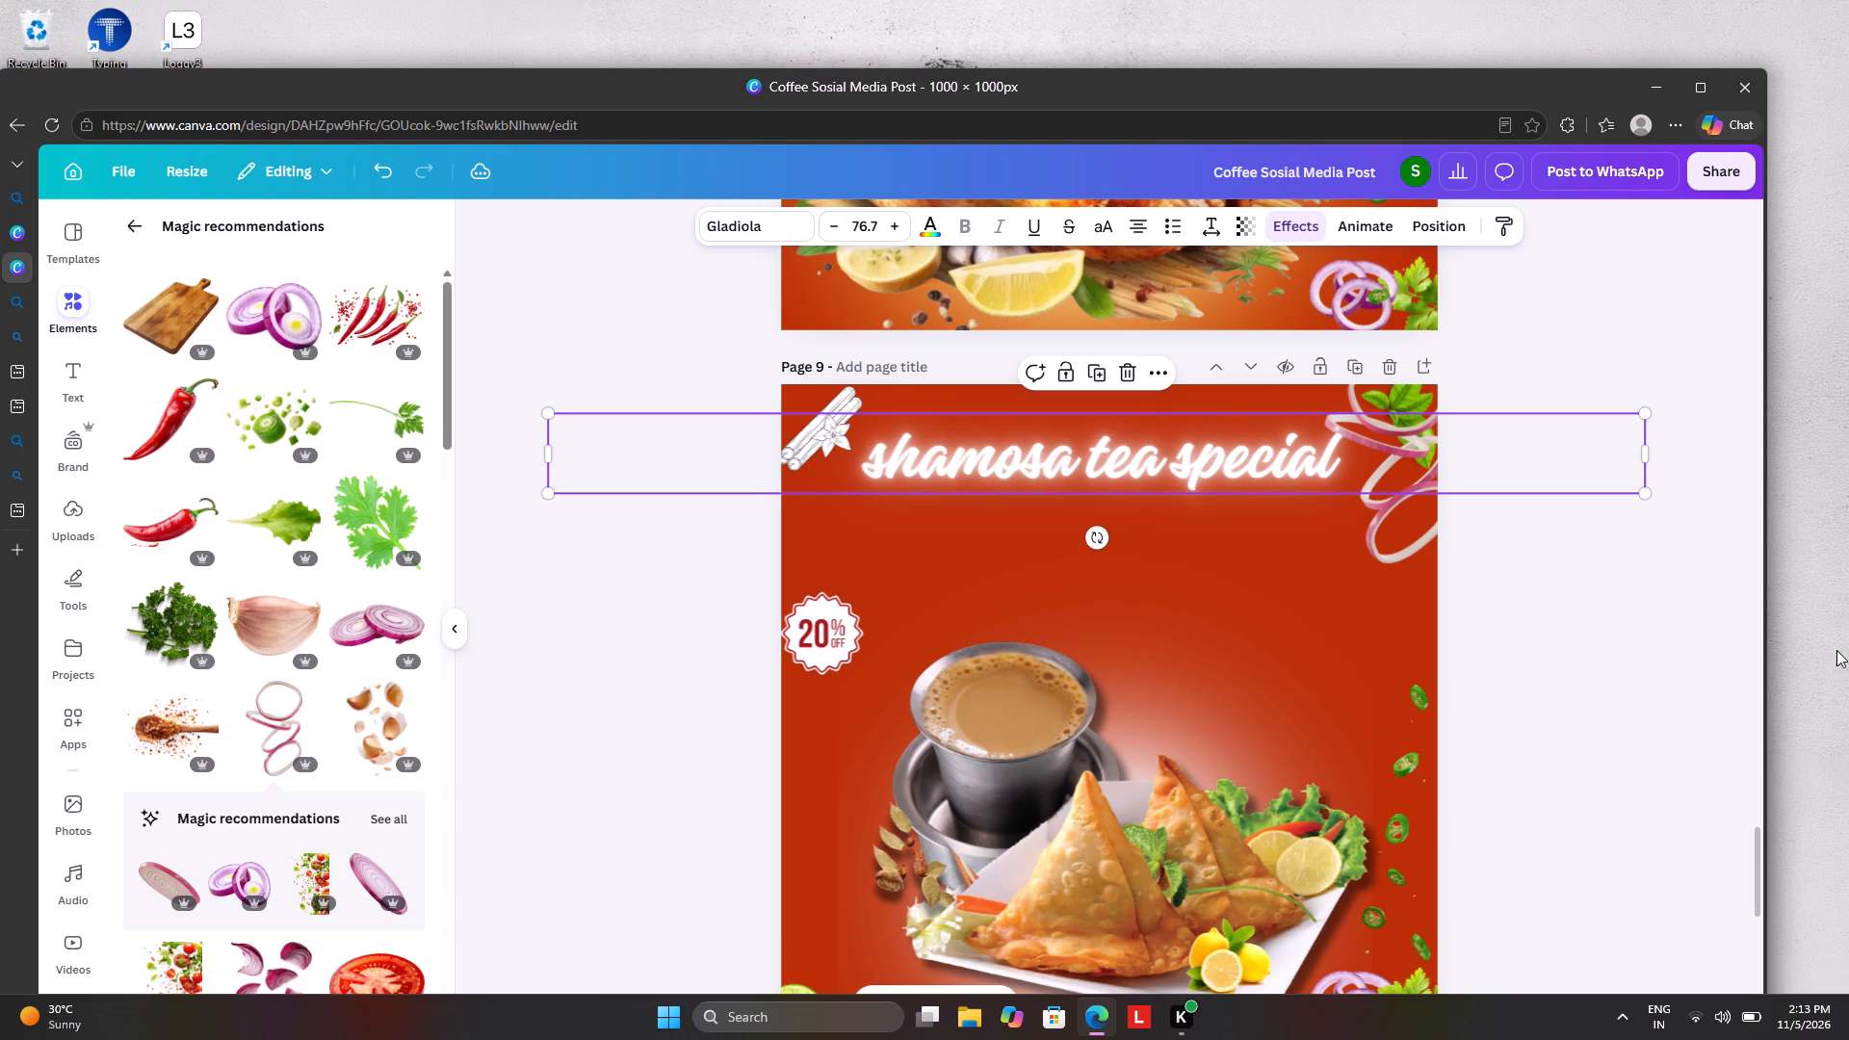
click(1691, 711)
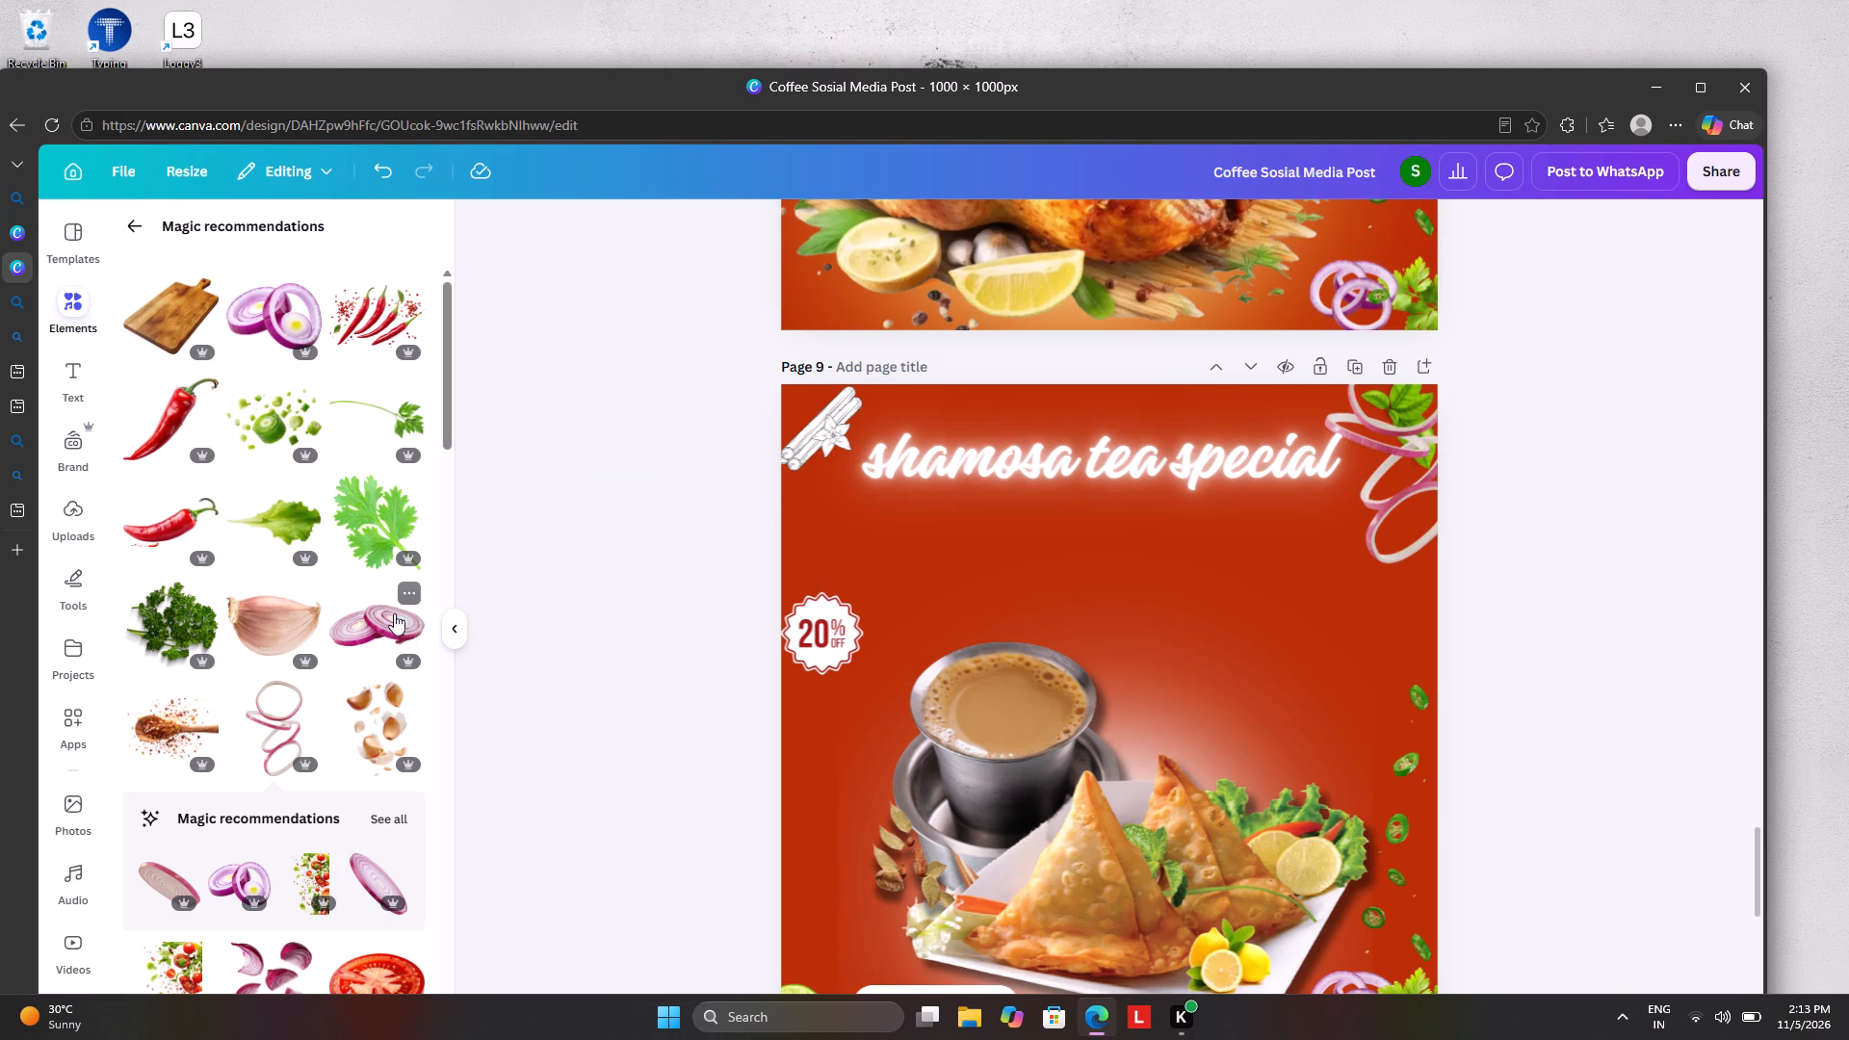
Add the lettuce leaf graphic, shrink it to about 316 × 157 and tuck it into page 9's top-left corner, partly off the page.
click(272, 527)
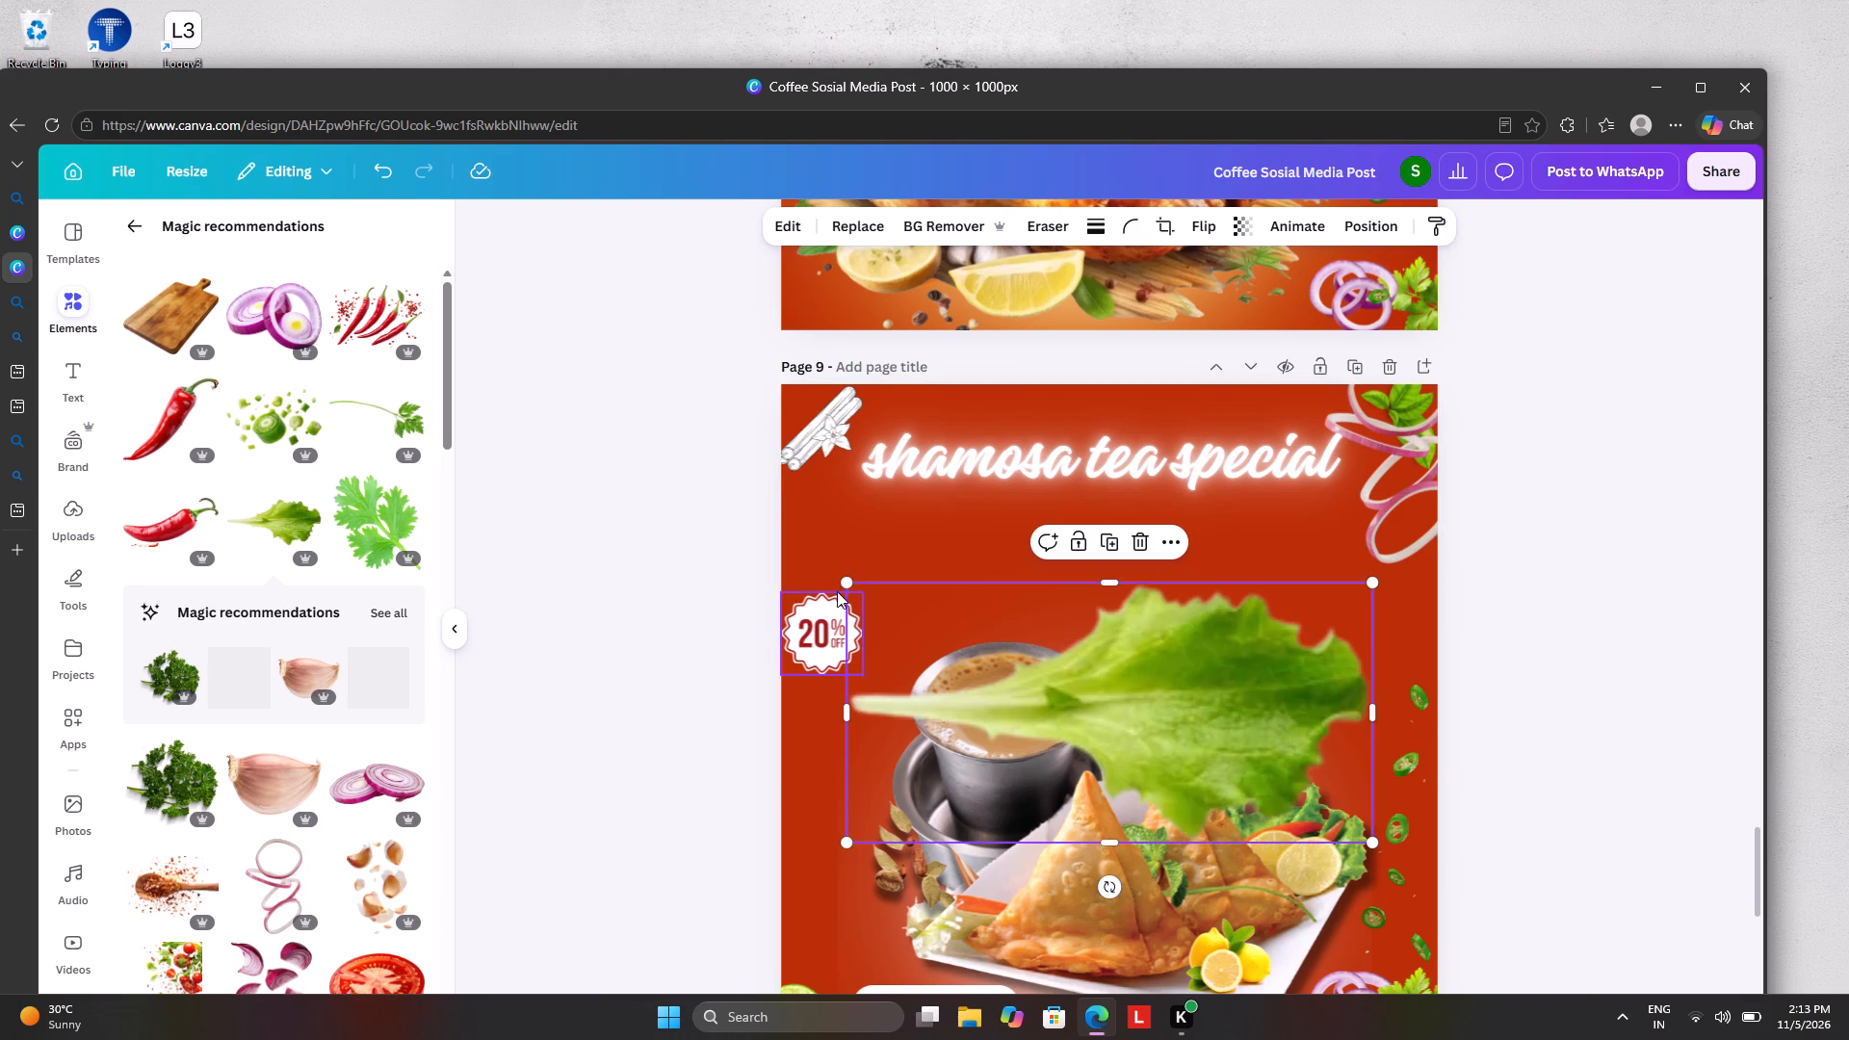
drag(843, 578, 1161, 733)
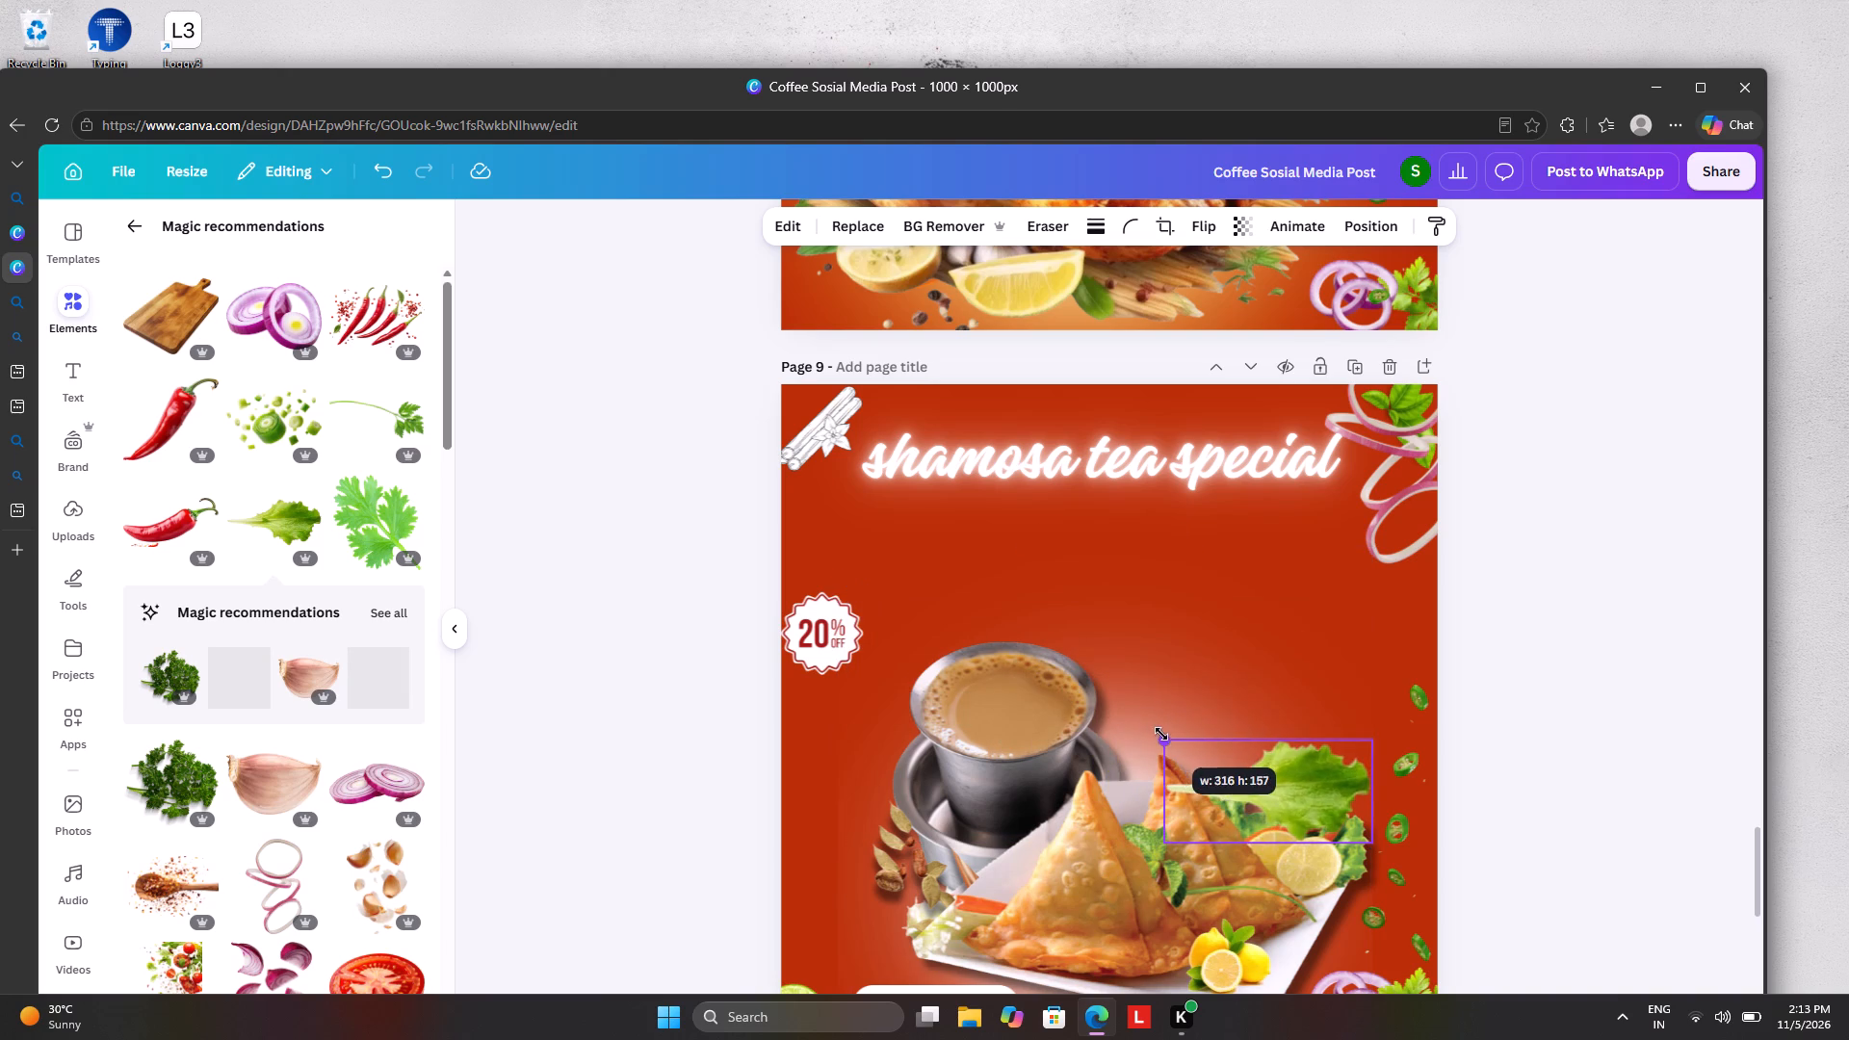
drag(1251, 780, 1189, 703)
scroll(1188, 699, down, 3)
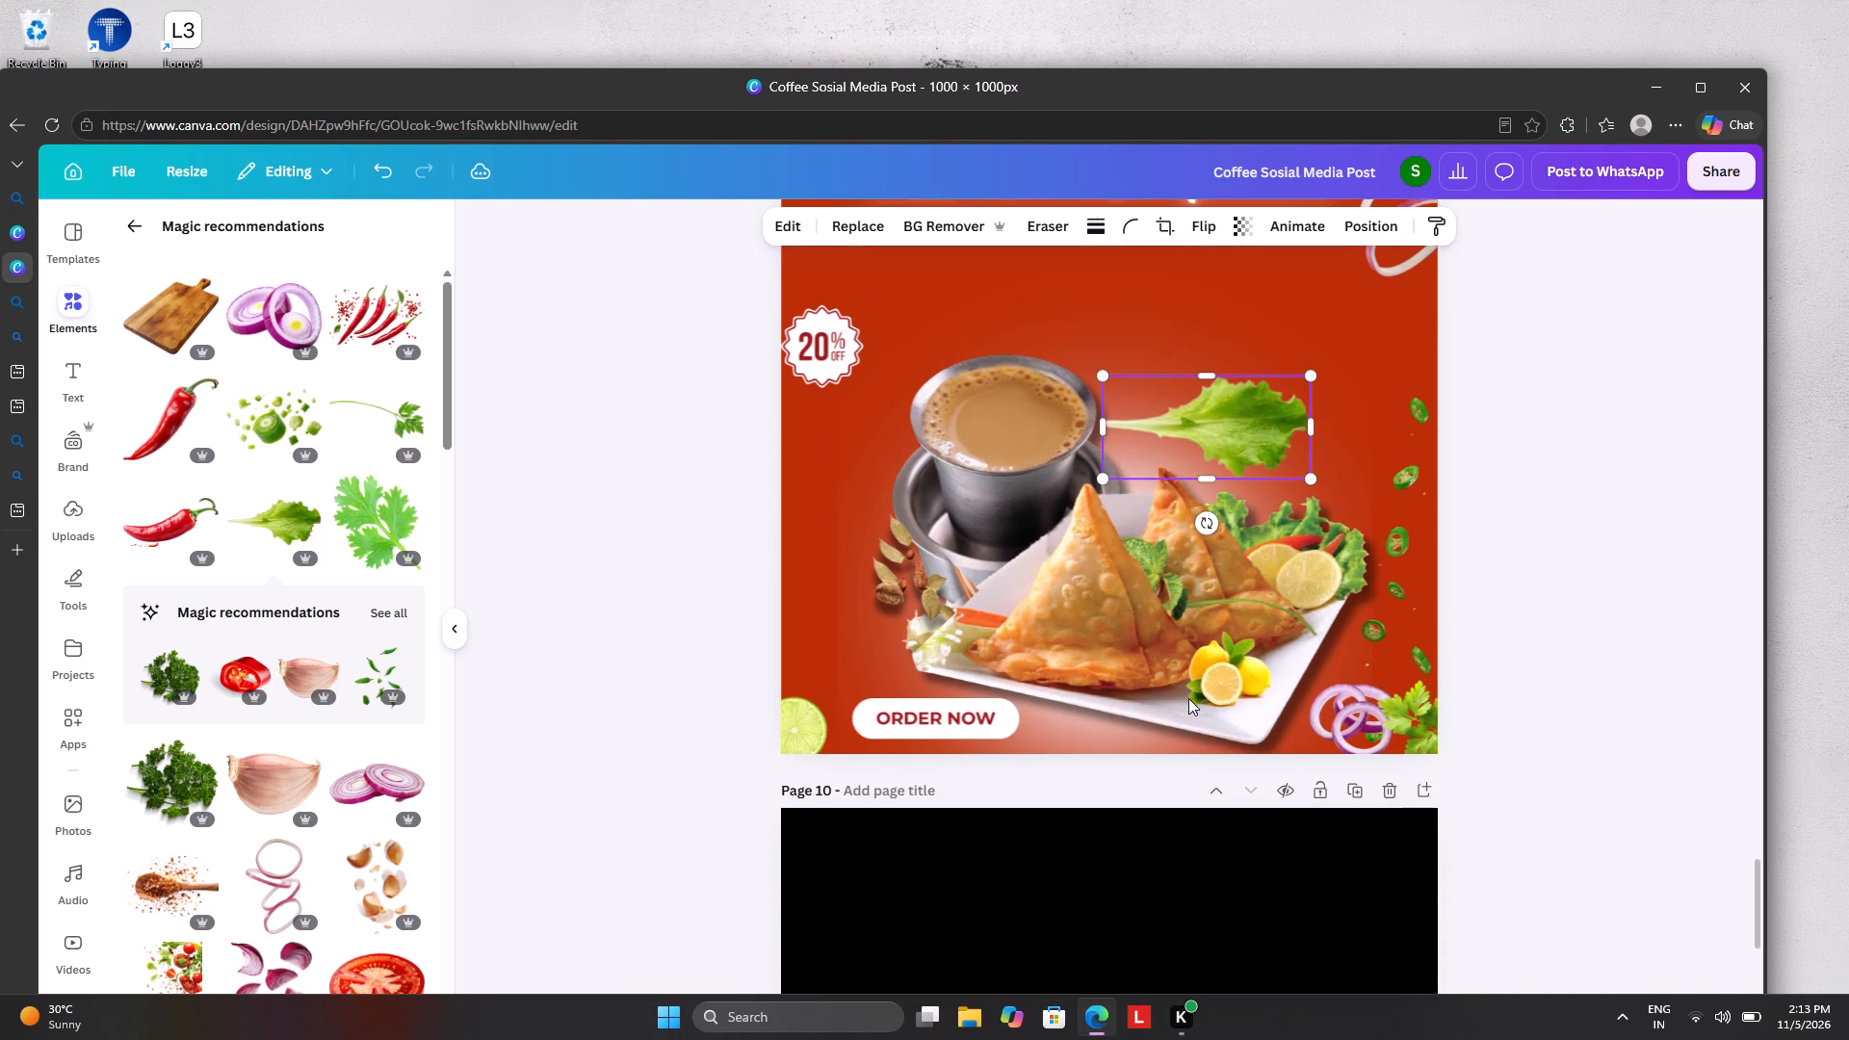
drag(1180, 420, 781, 444)
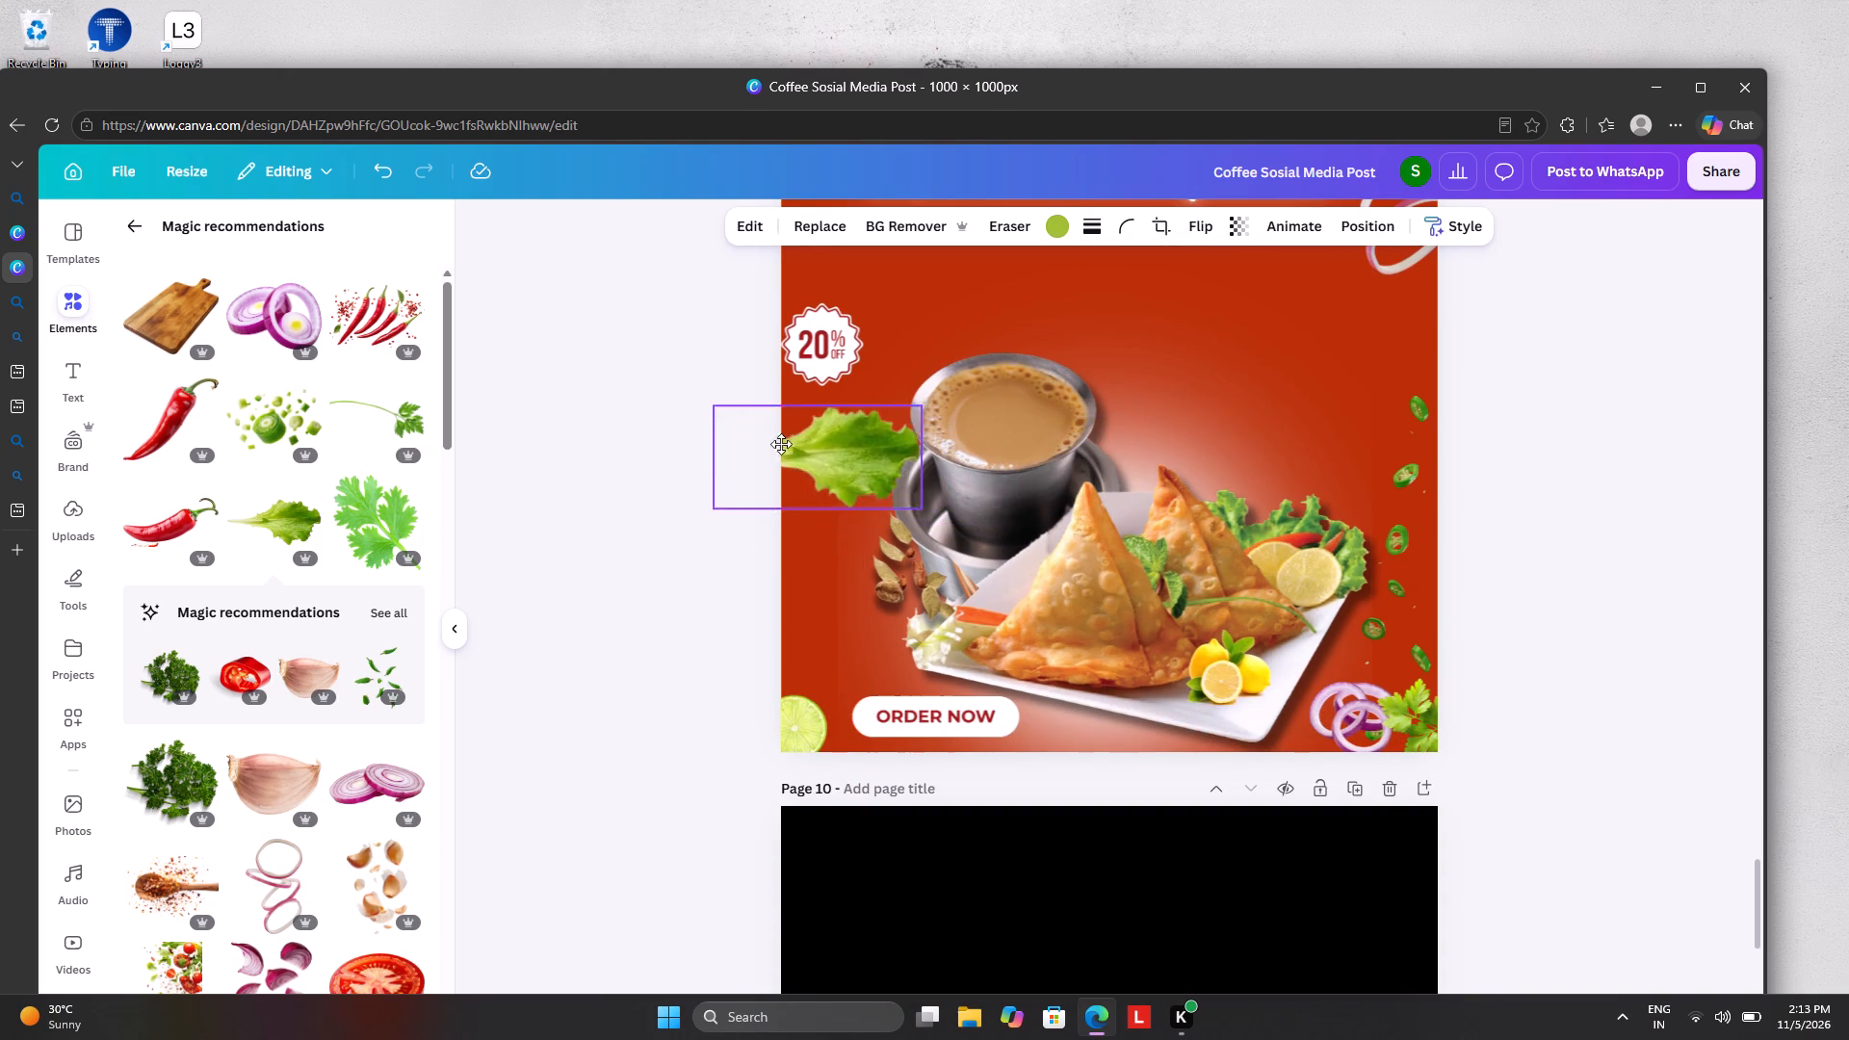
drag(781, 444, 742, 424)
scroll(742, 424, up, 2)
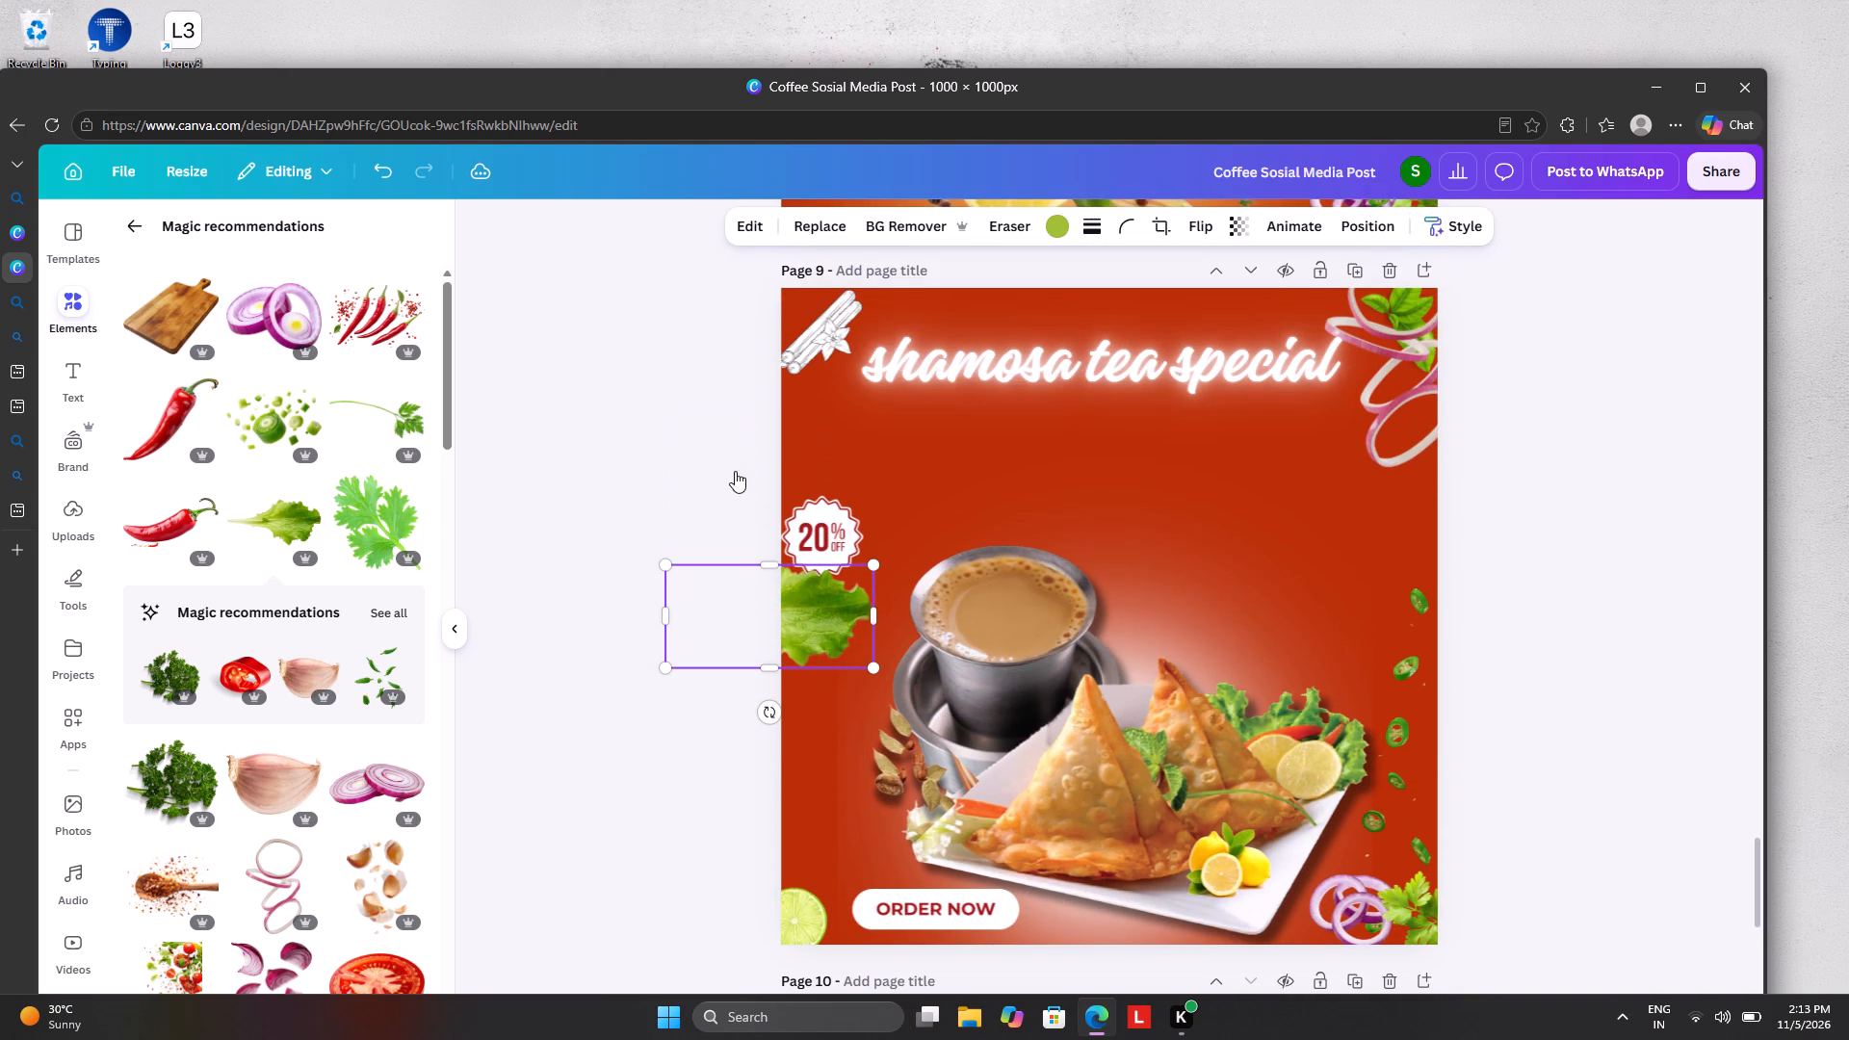
drag(732, 581, 690, 268)
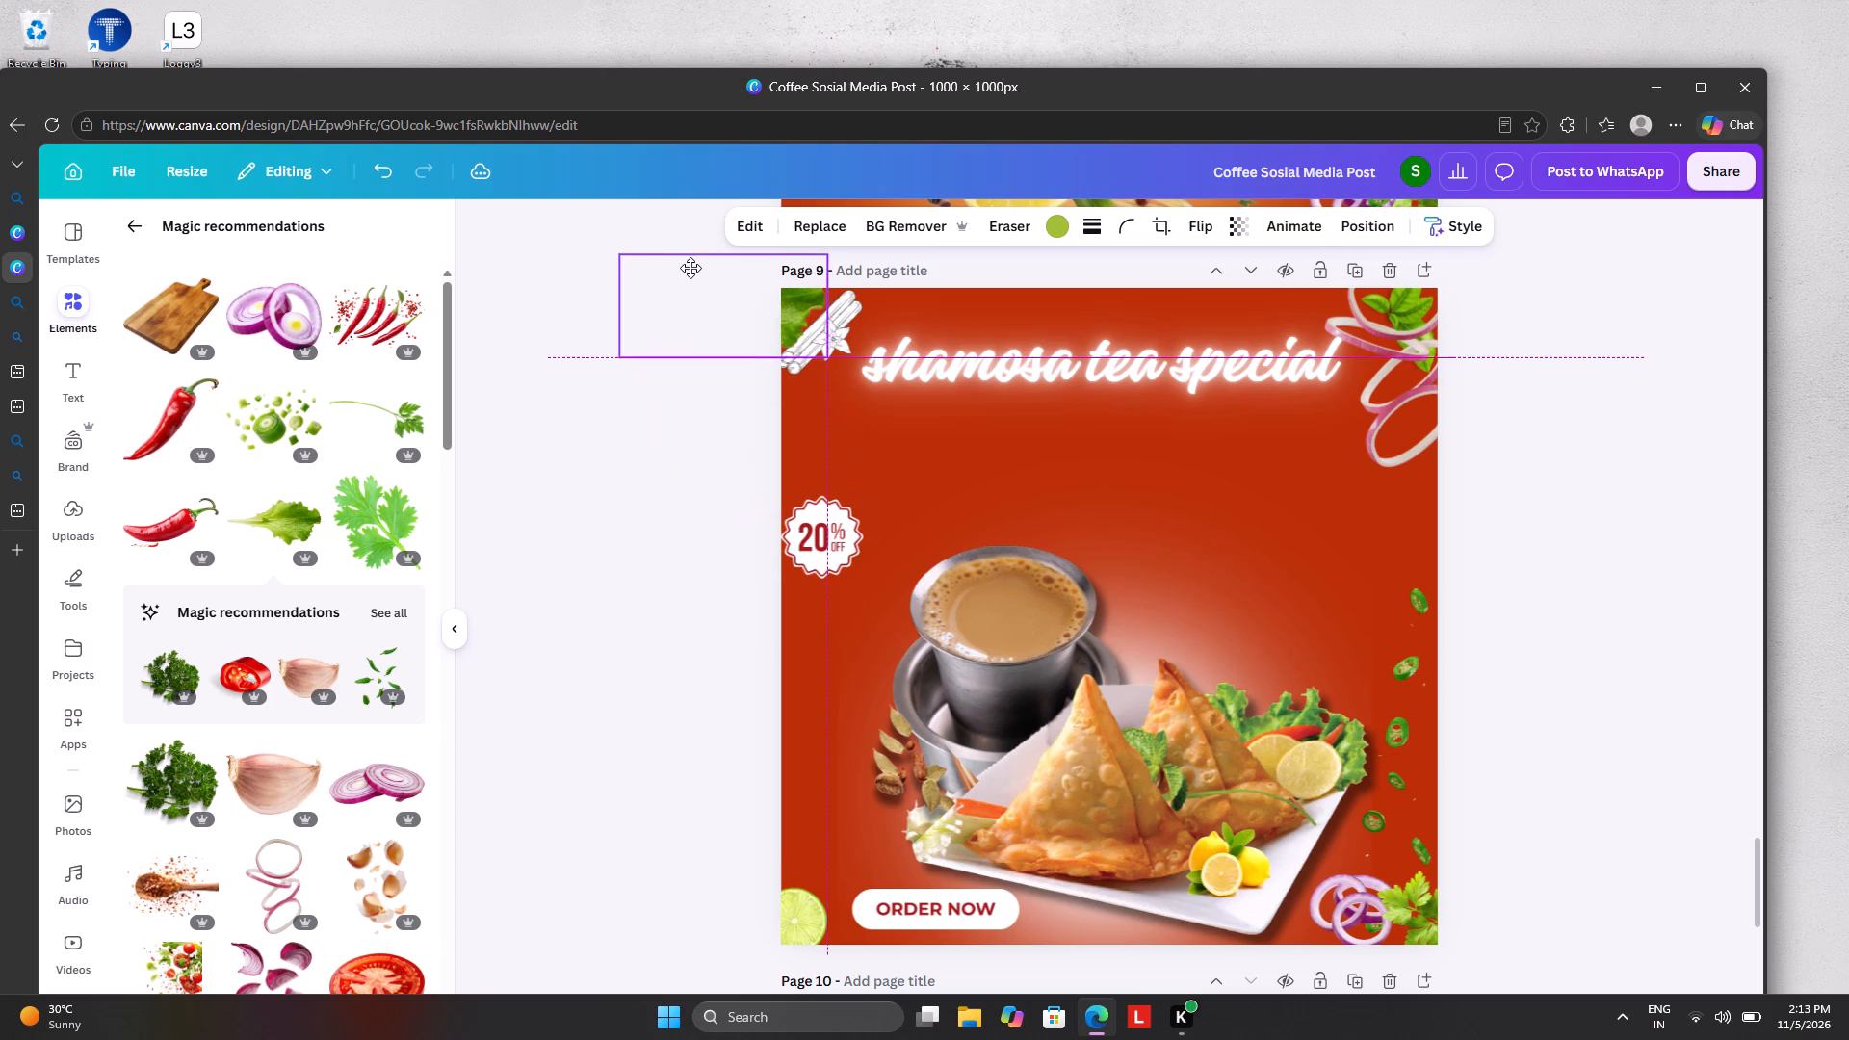
drag(690, 268, 693, 279)
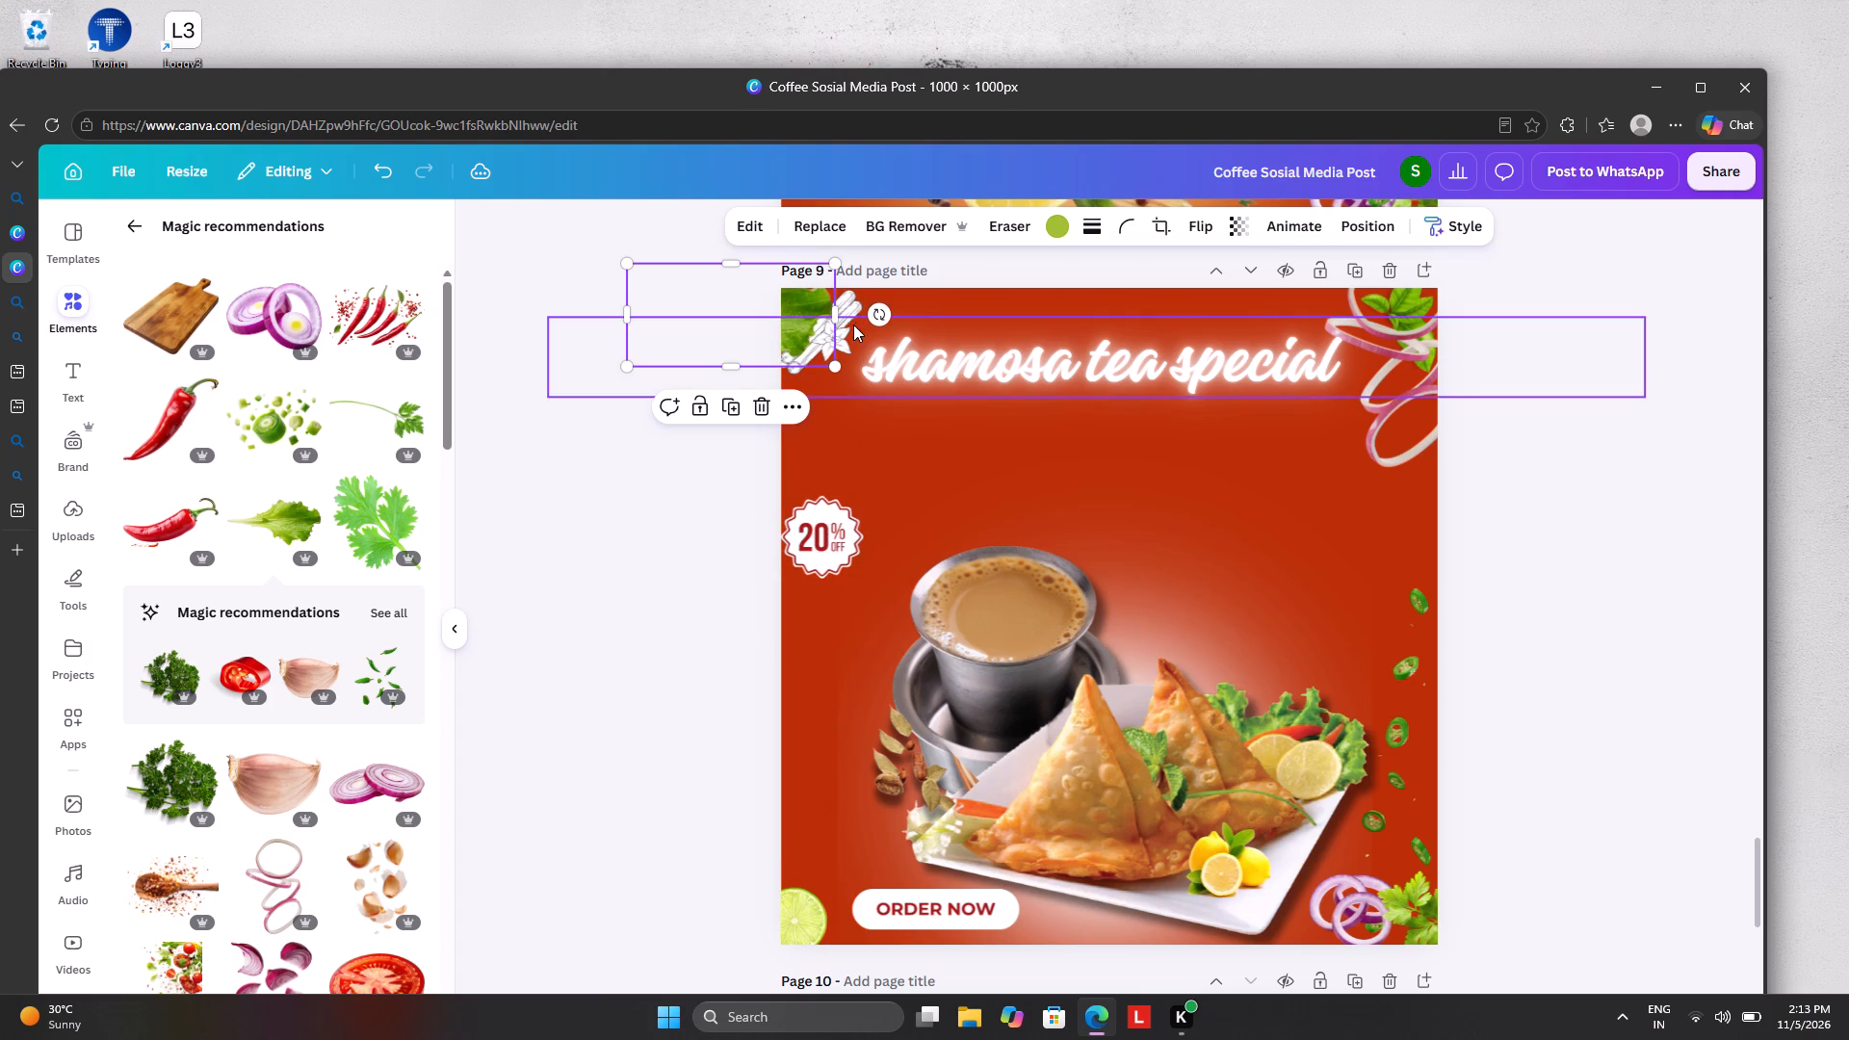
Reorder the cinnamon sticks to just below the heading layer, in front of the lettuce leaf, and position both in the page's top-left corner.
drag(854, 299, 856, 311)
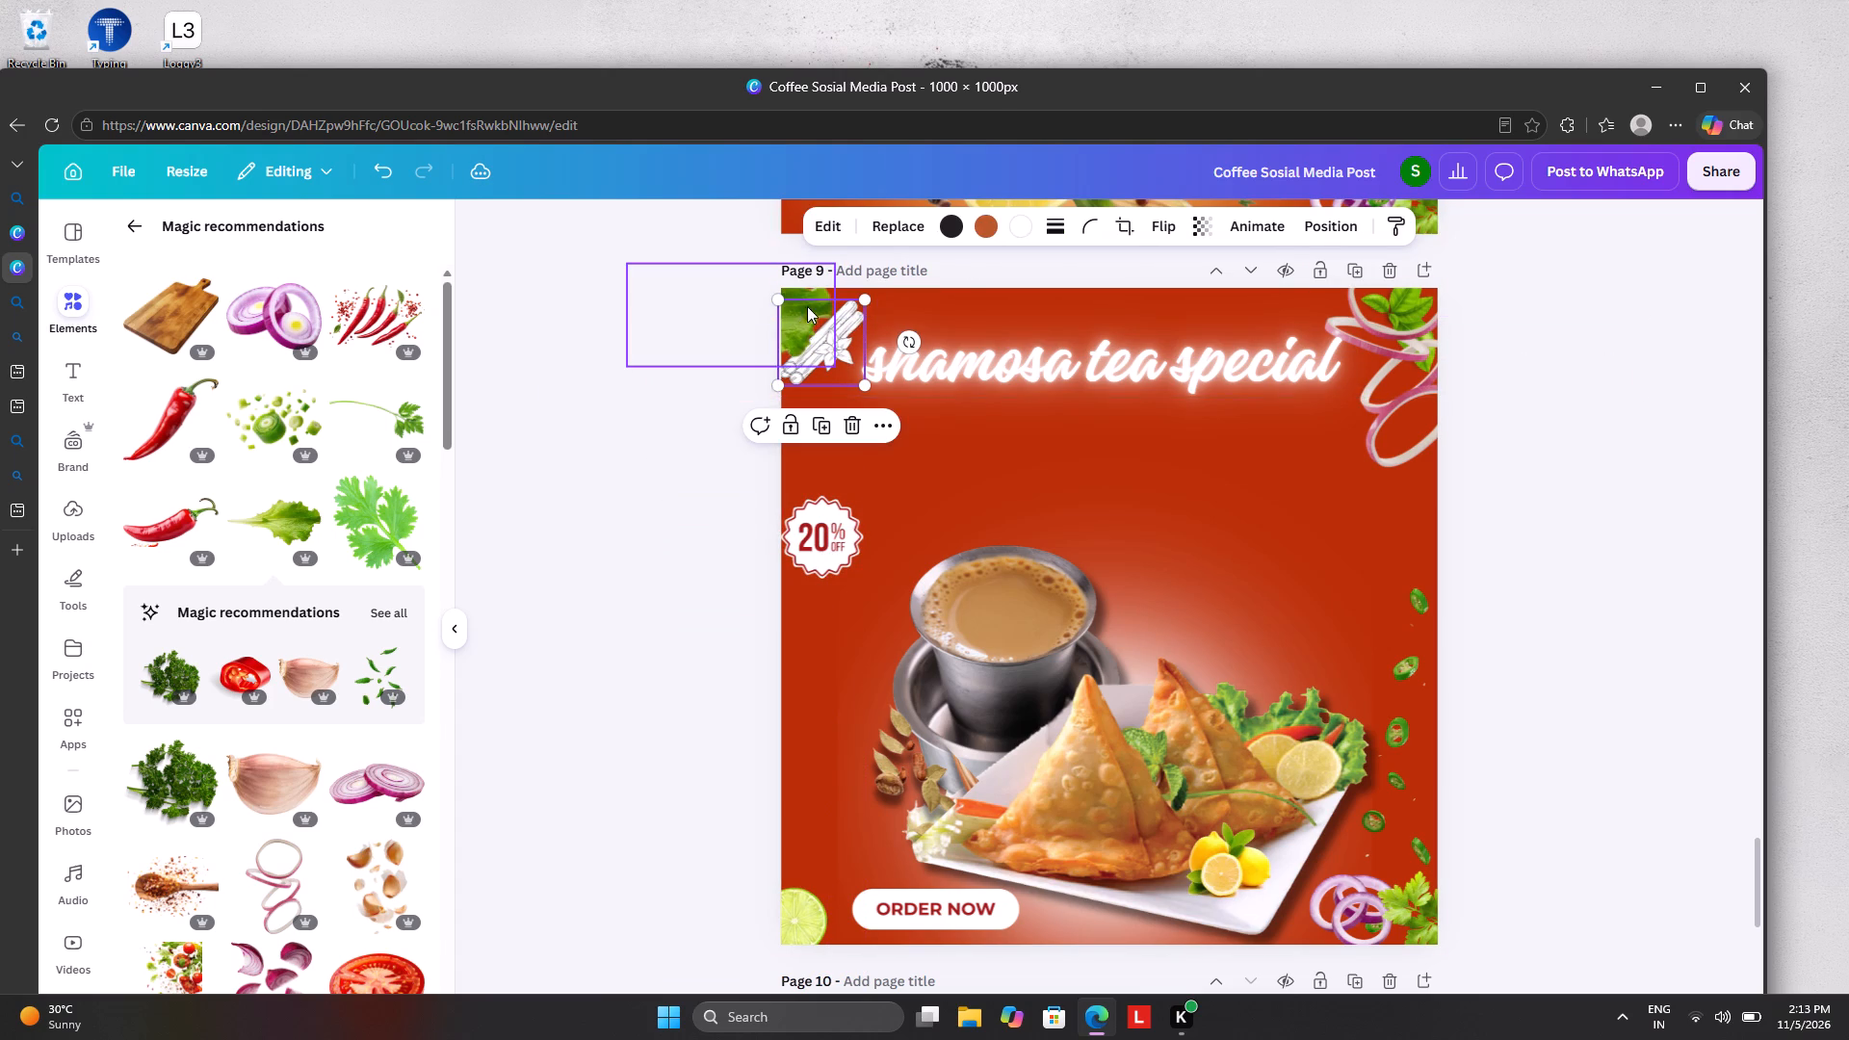
drag(792, 304, 813, 325)
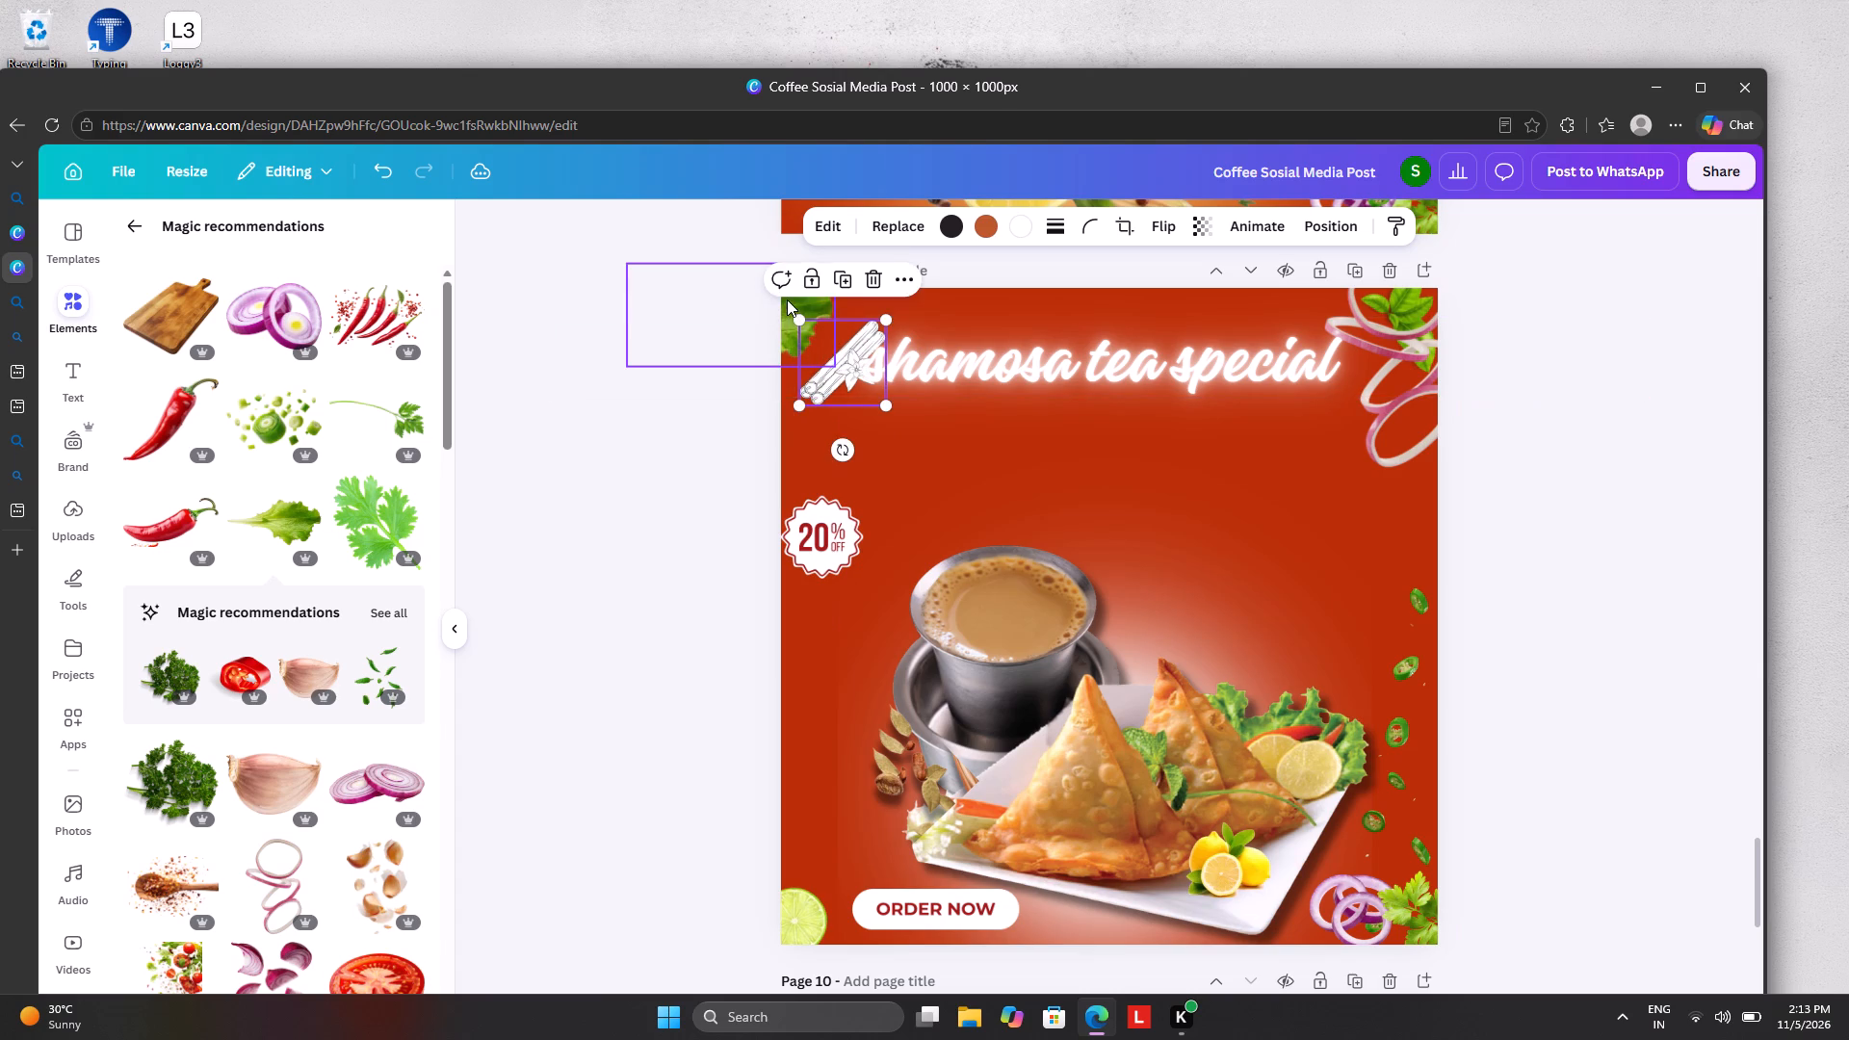
drag(787, 299, 802, 309)
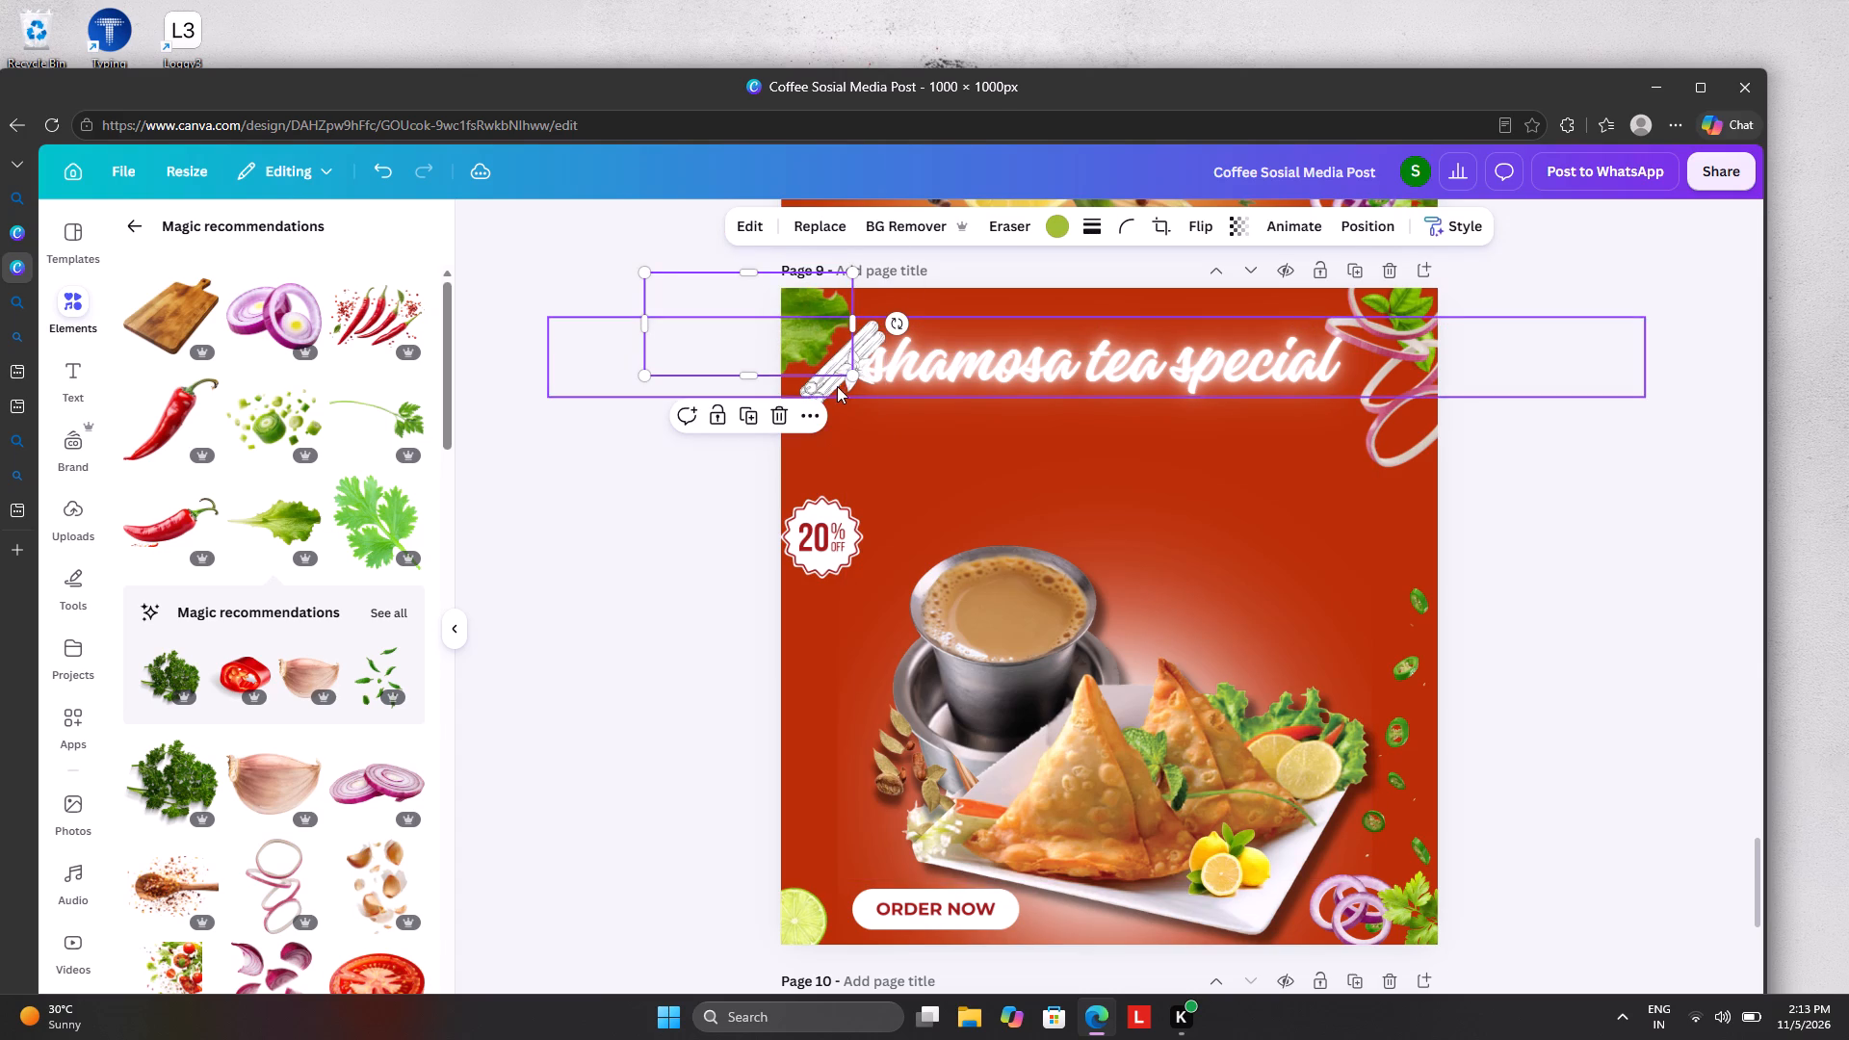
click(1370, 222)
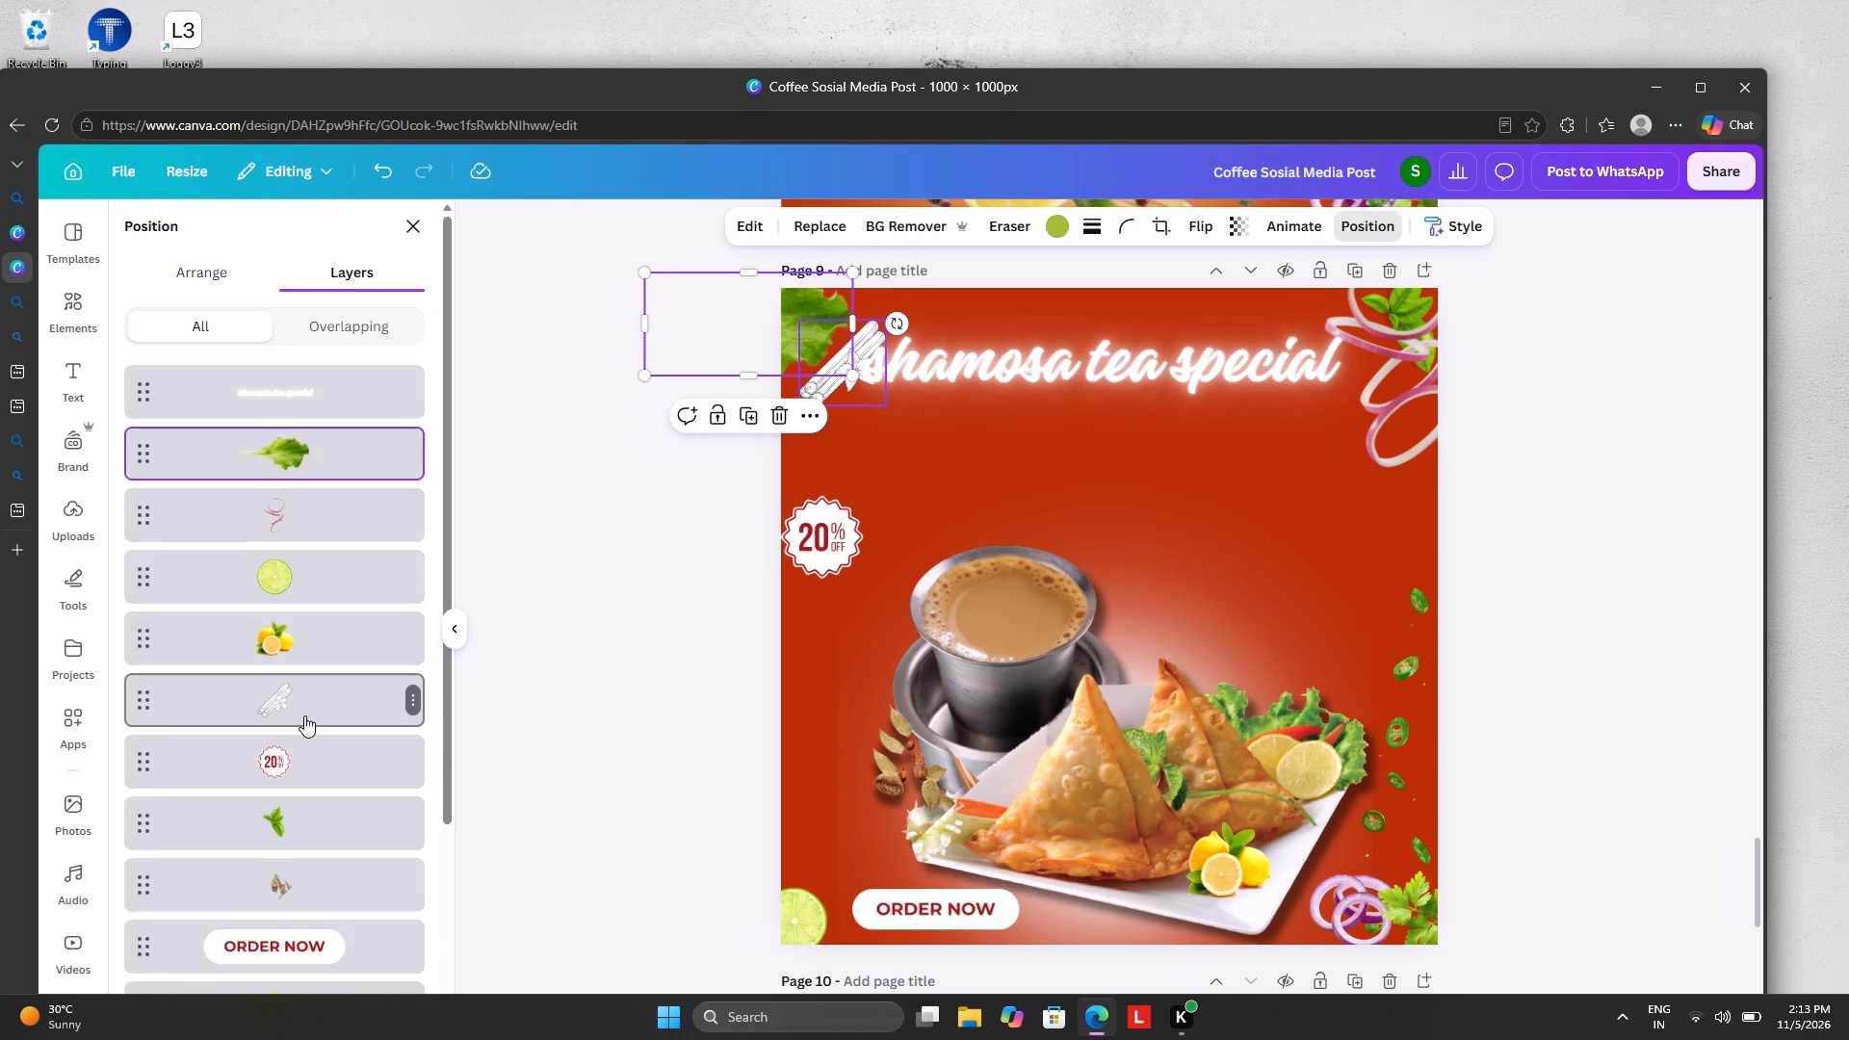
drag(306, 686, 313, 389)
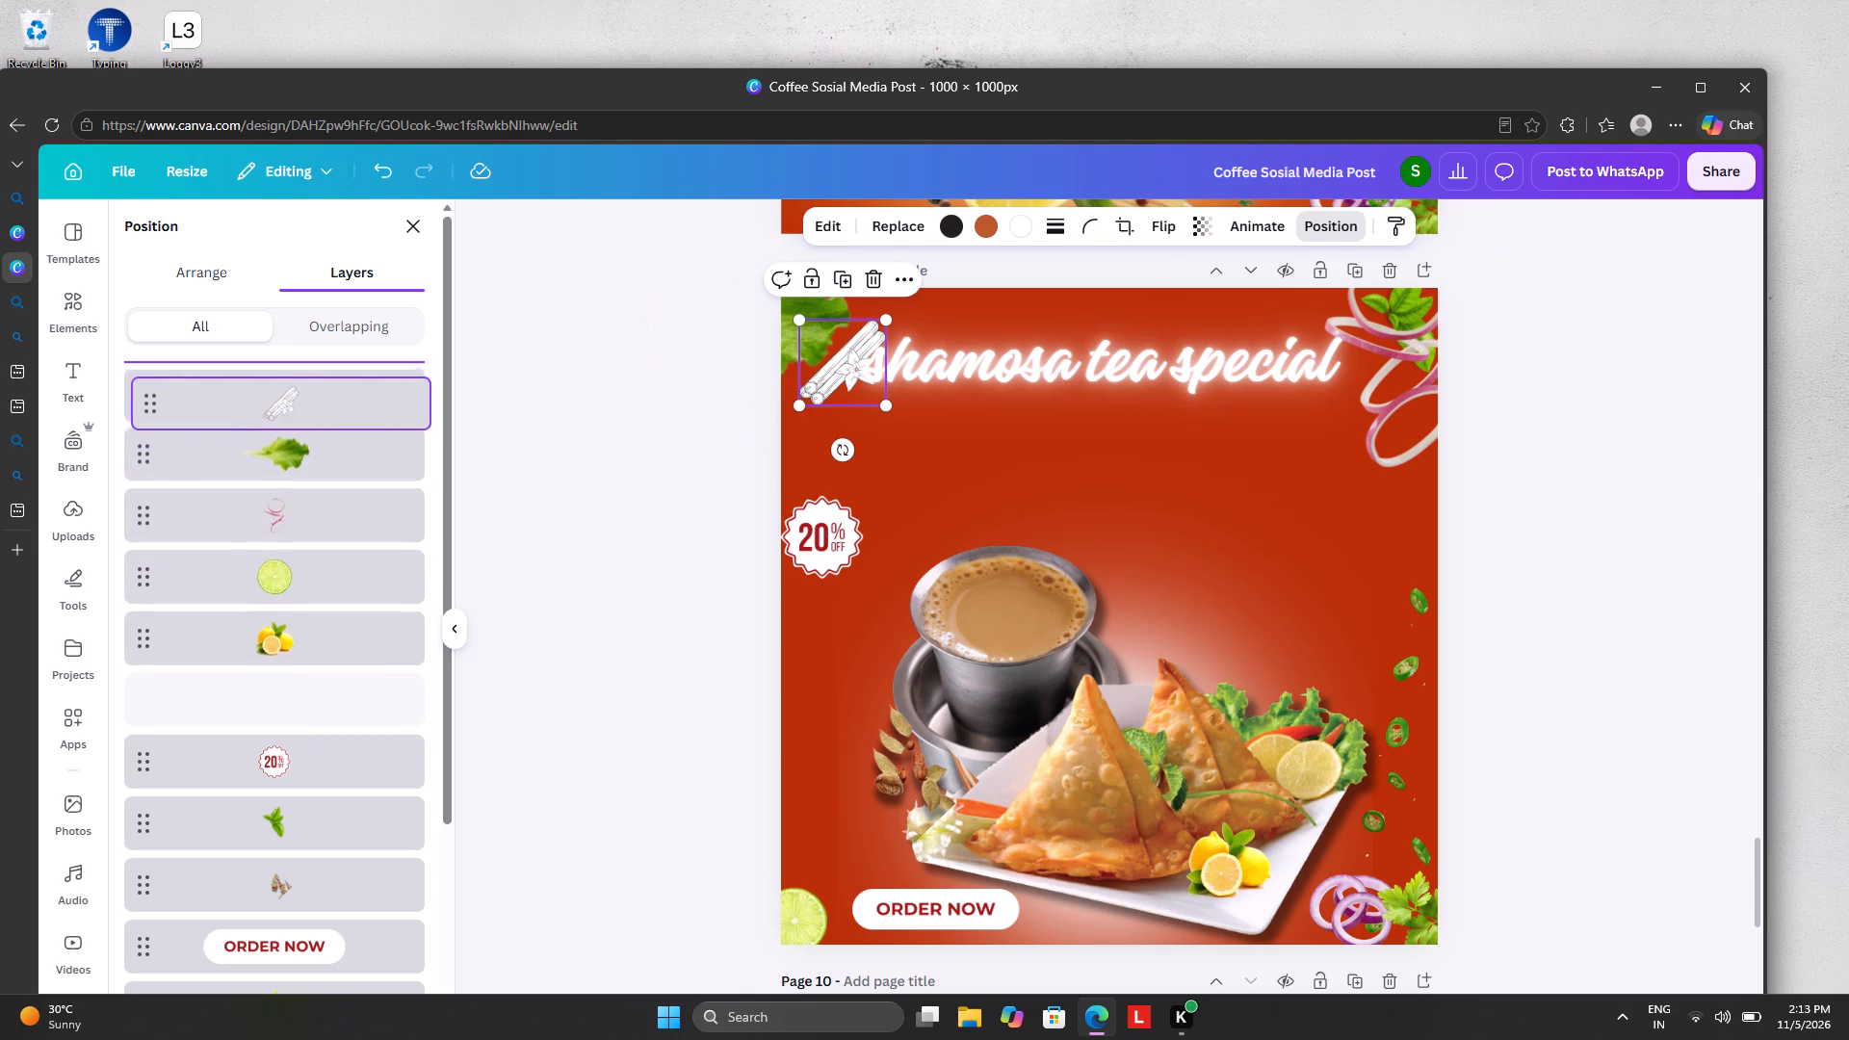
drag(313, 389, 319, 413)
click(684, 544)
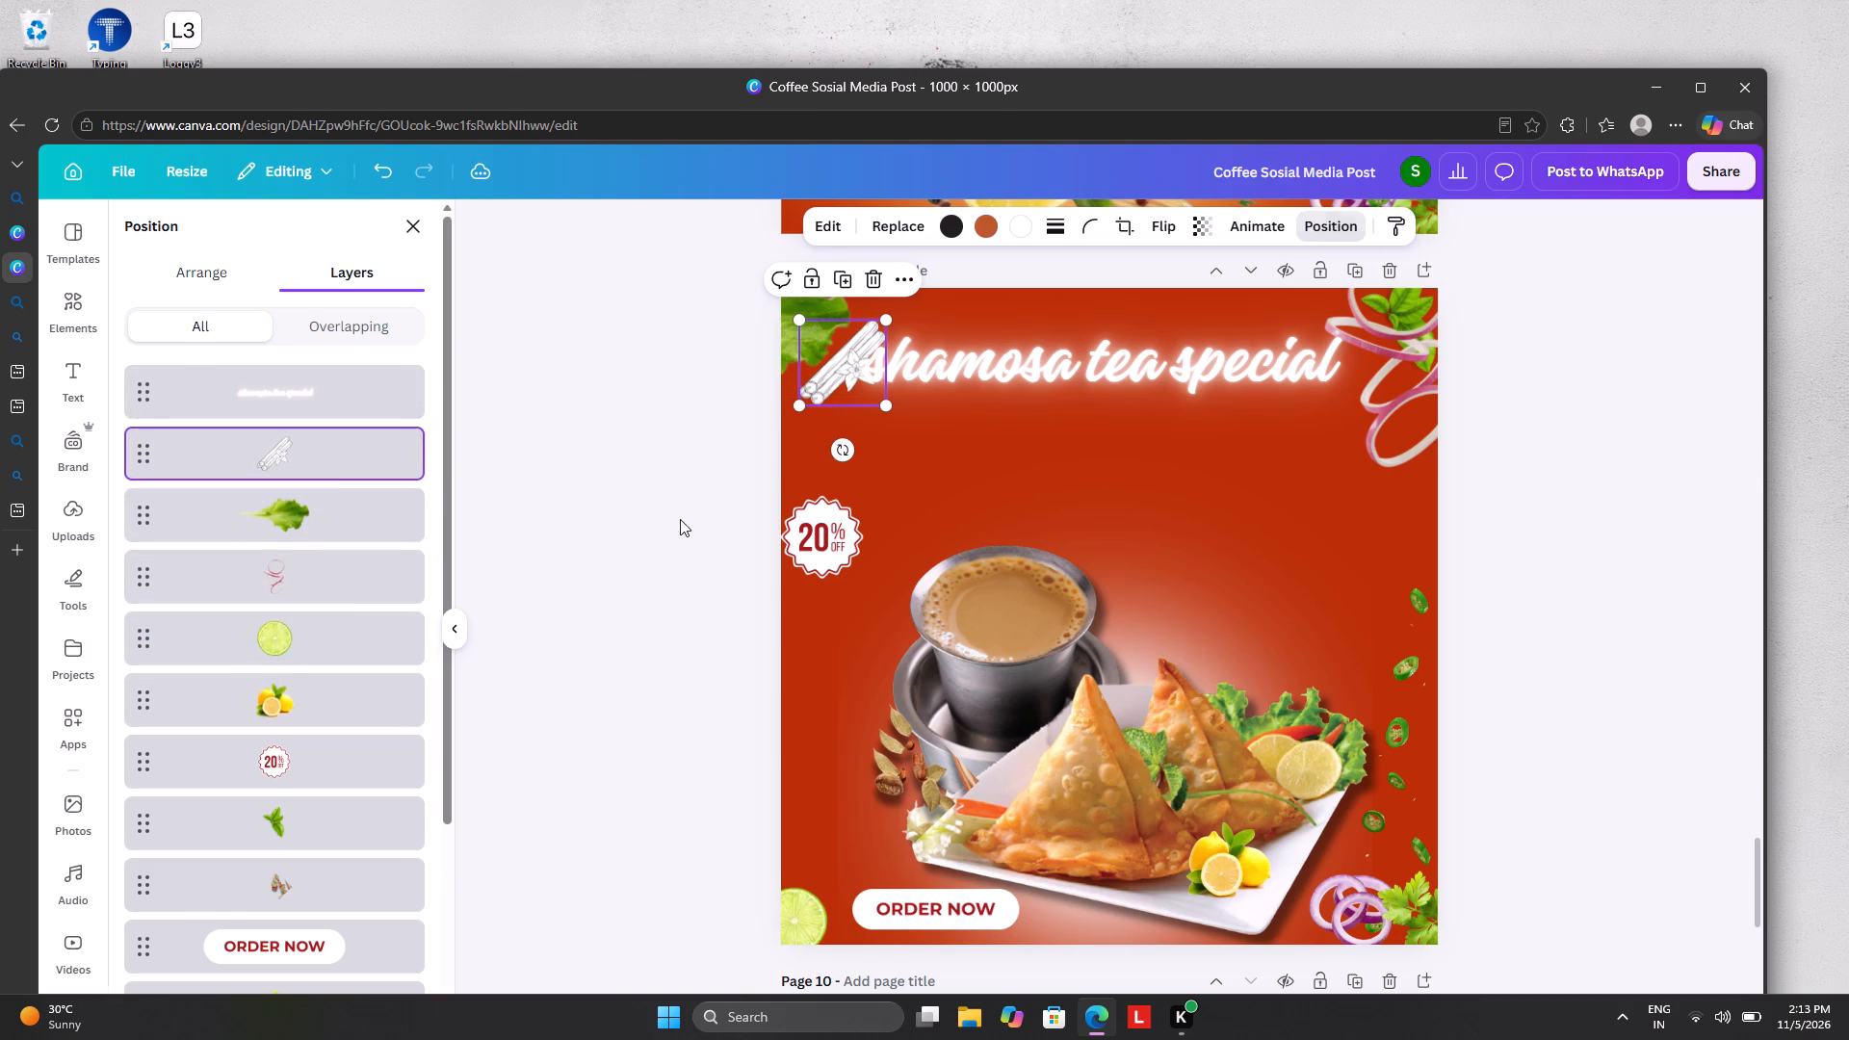
drag(835, 362, 814, 330)
click(701, 486)
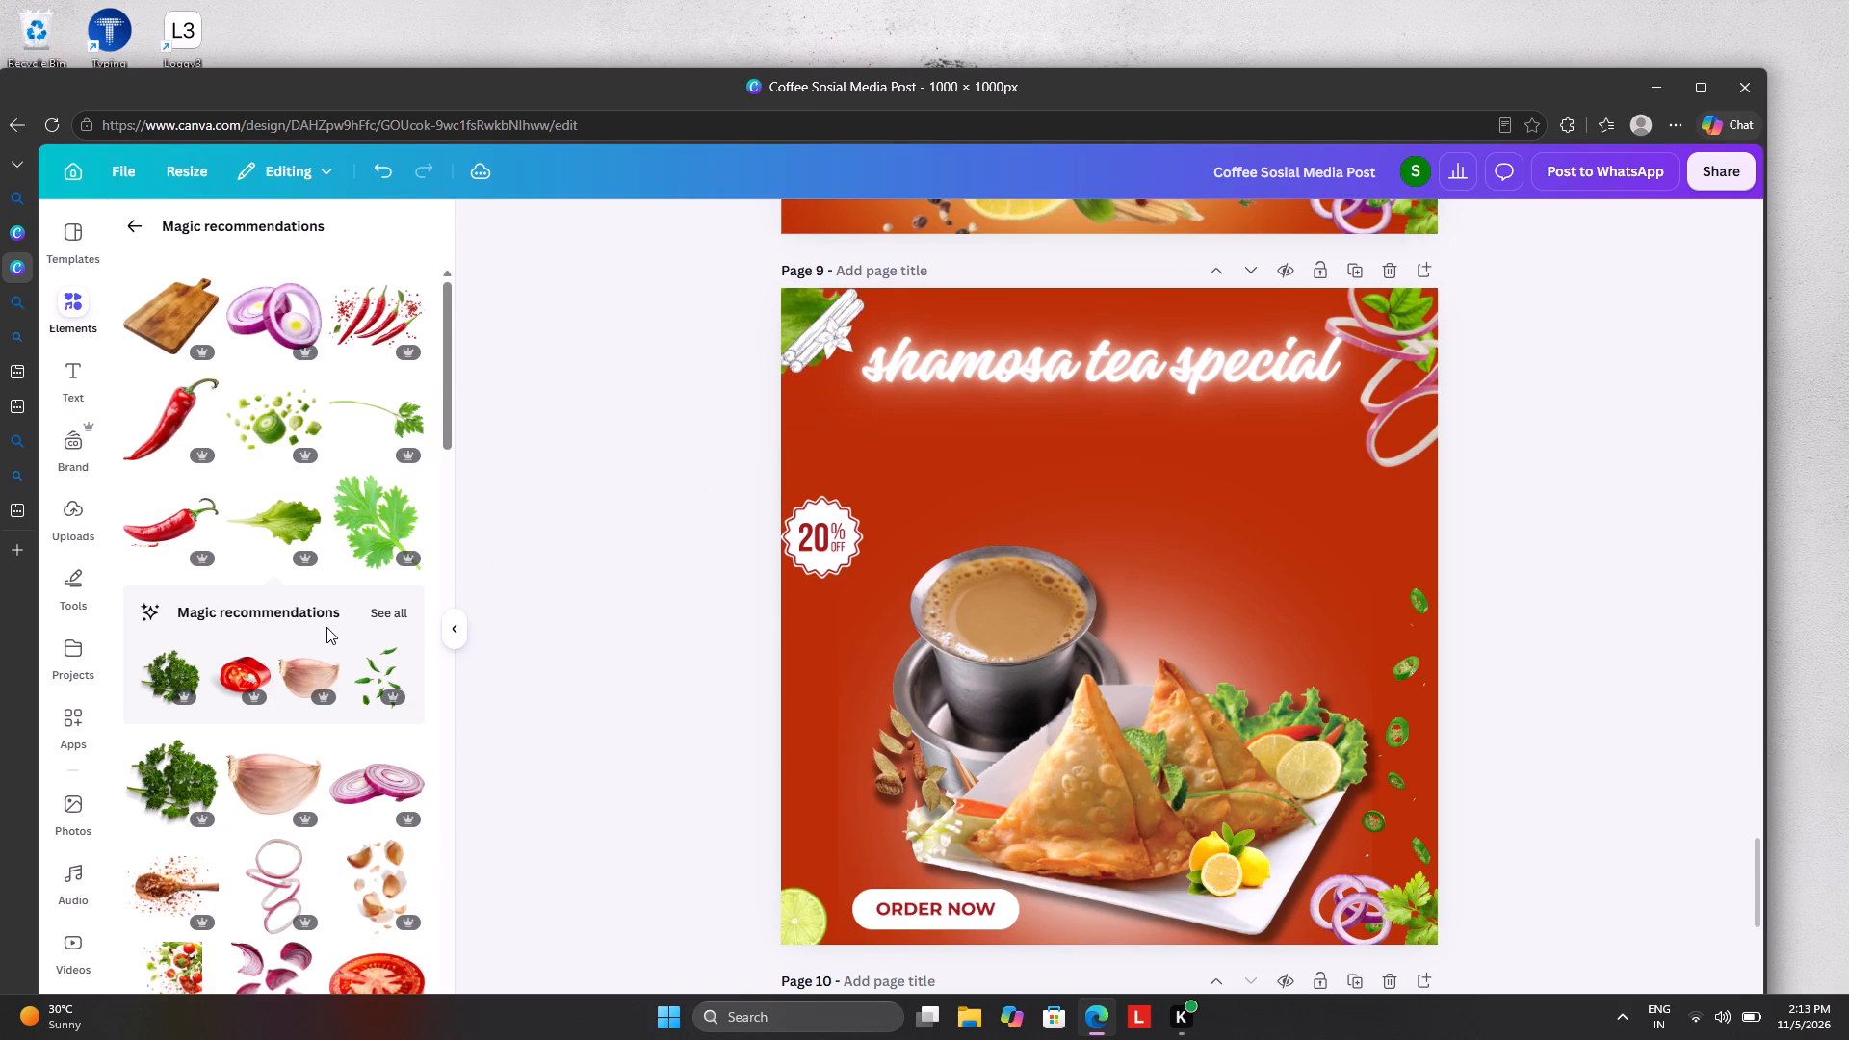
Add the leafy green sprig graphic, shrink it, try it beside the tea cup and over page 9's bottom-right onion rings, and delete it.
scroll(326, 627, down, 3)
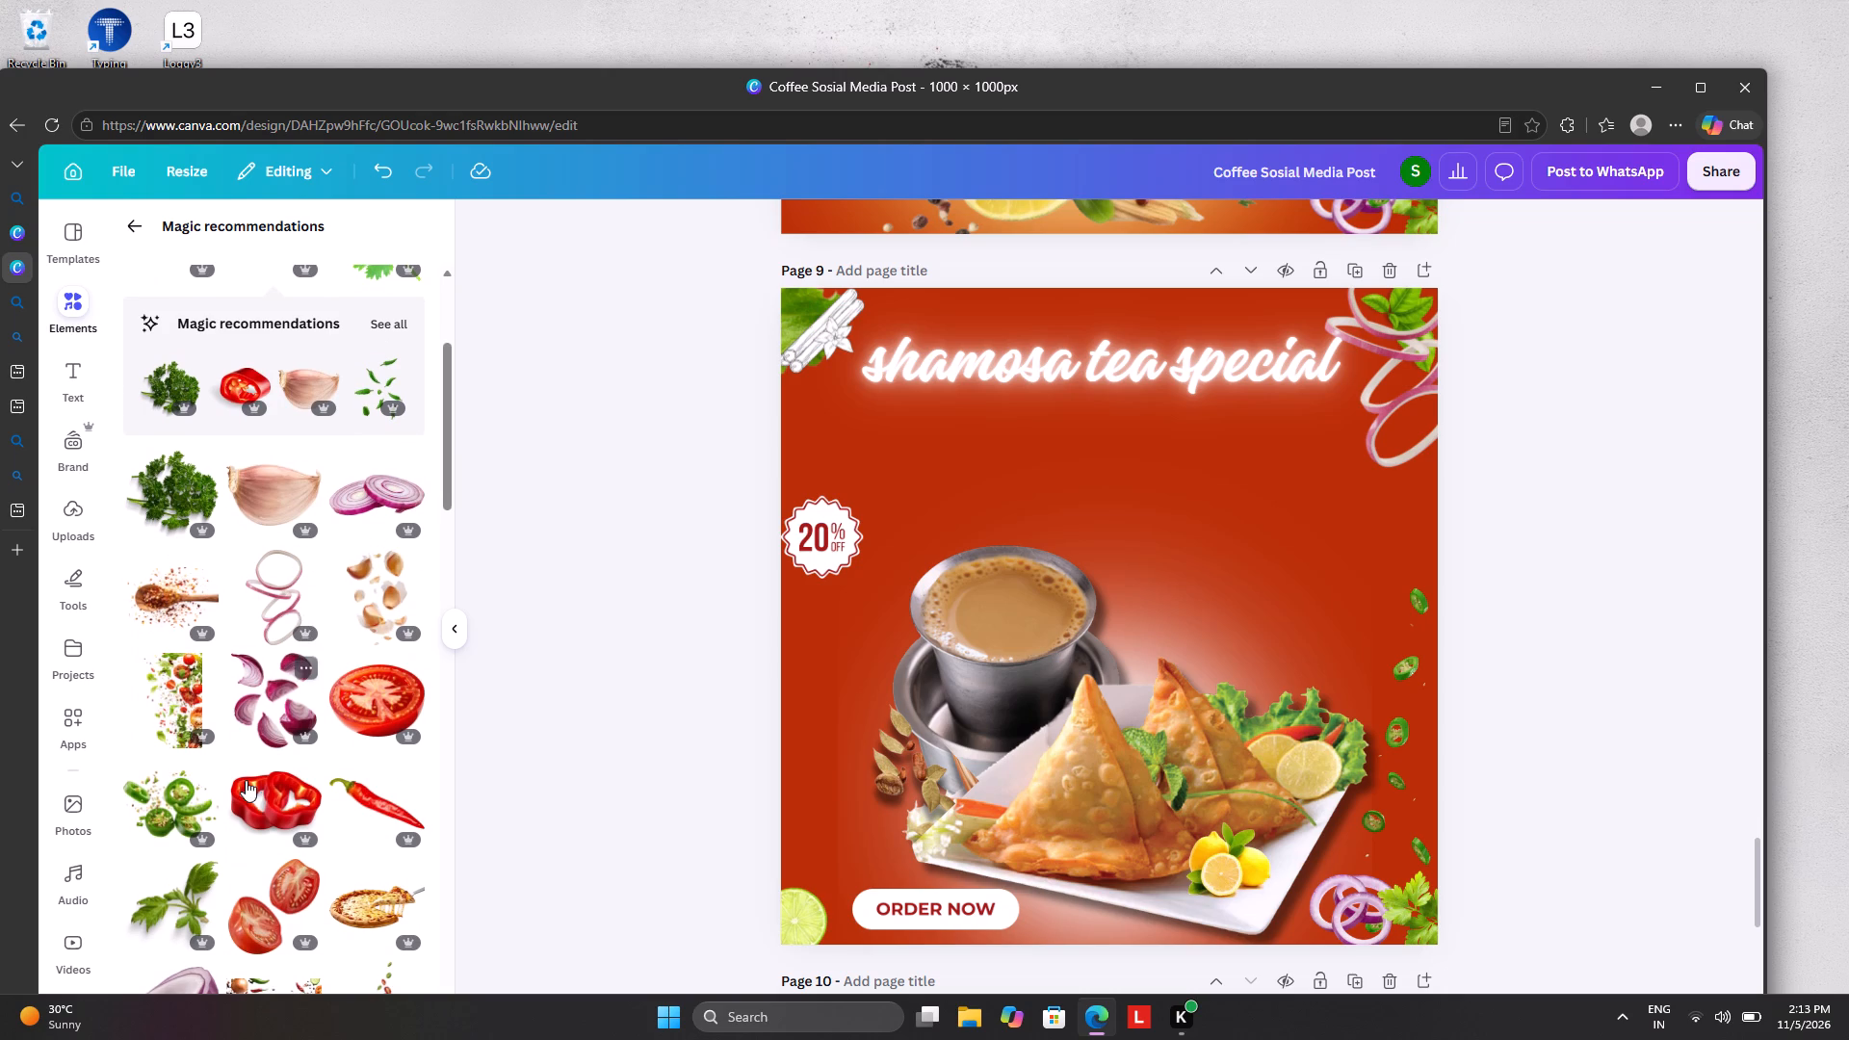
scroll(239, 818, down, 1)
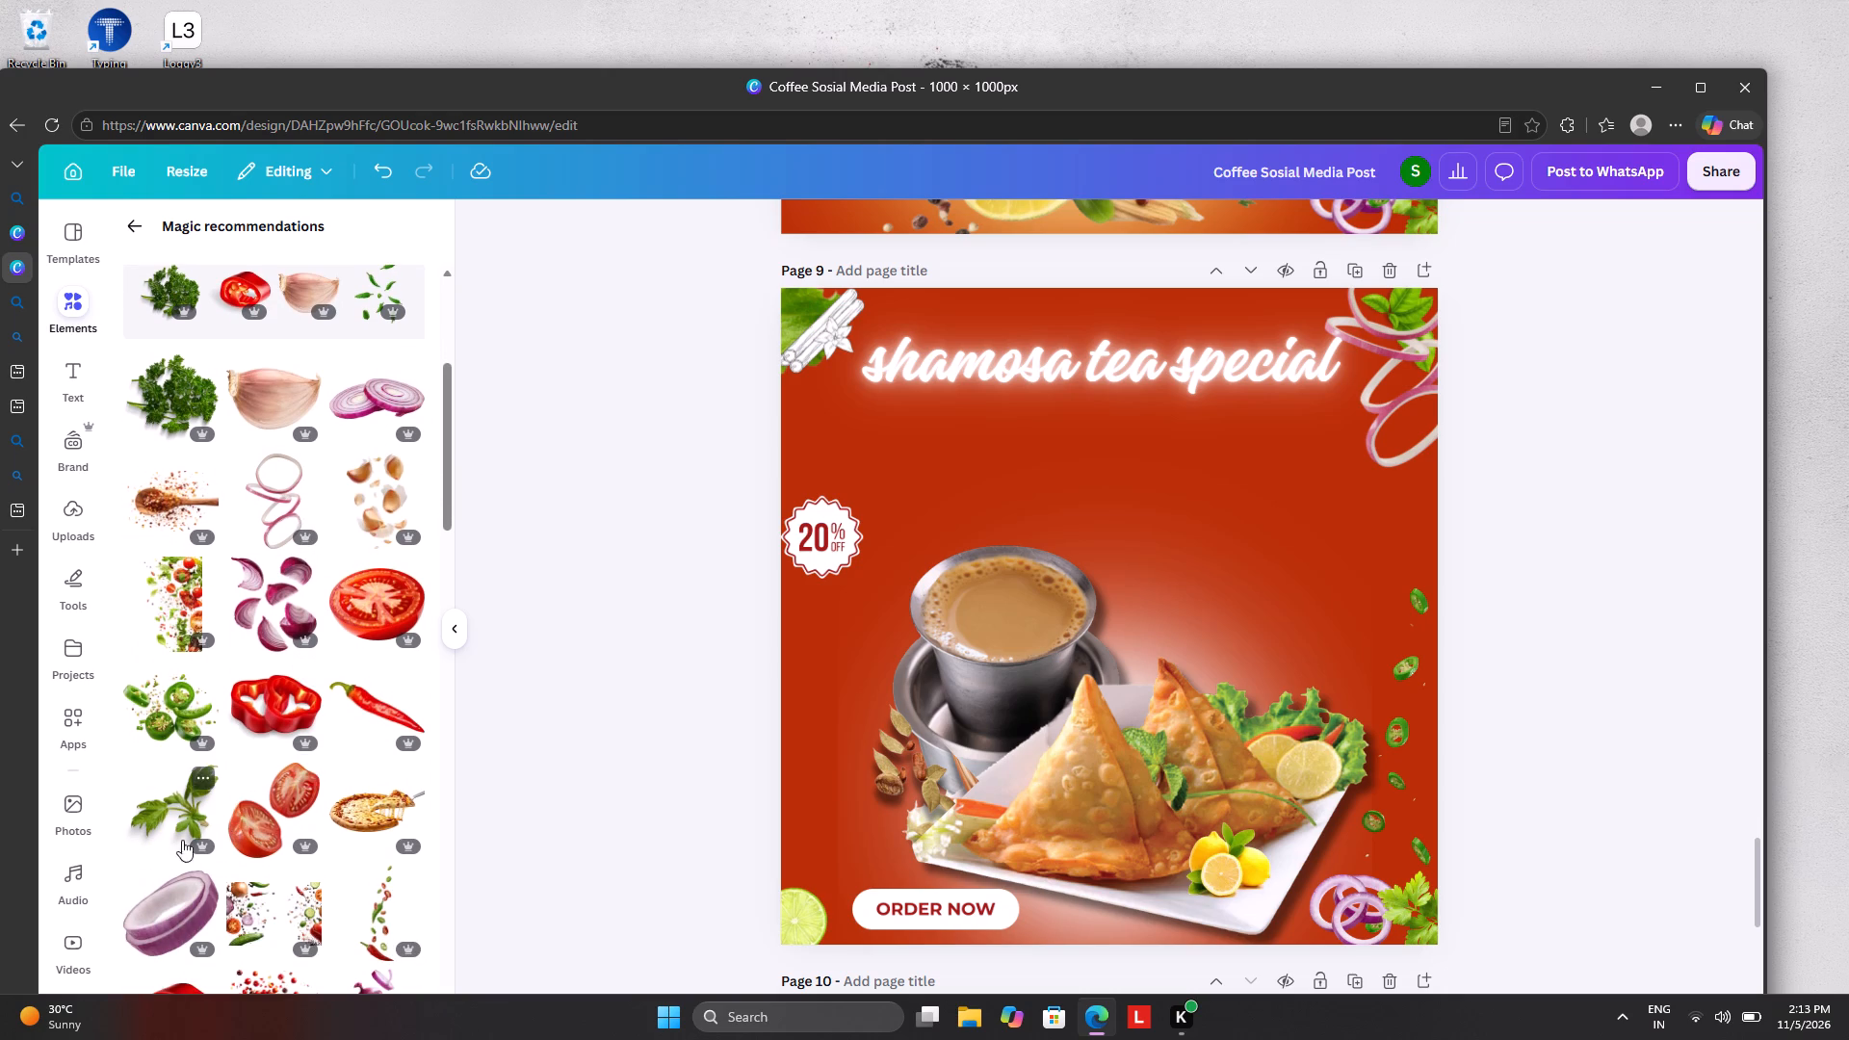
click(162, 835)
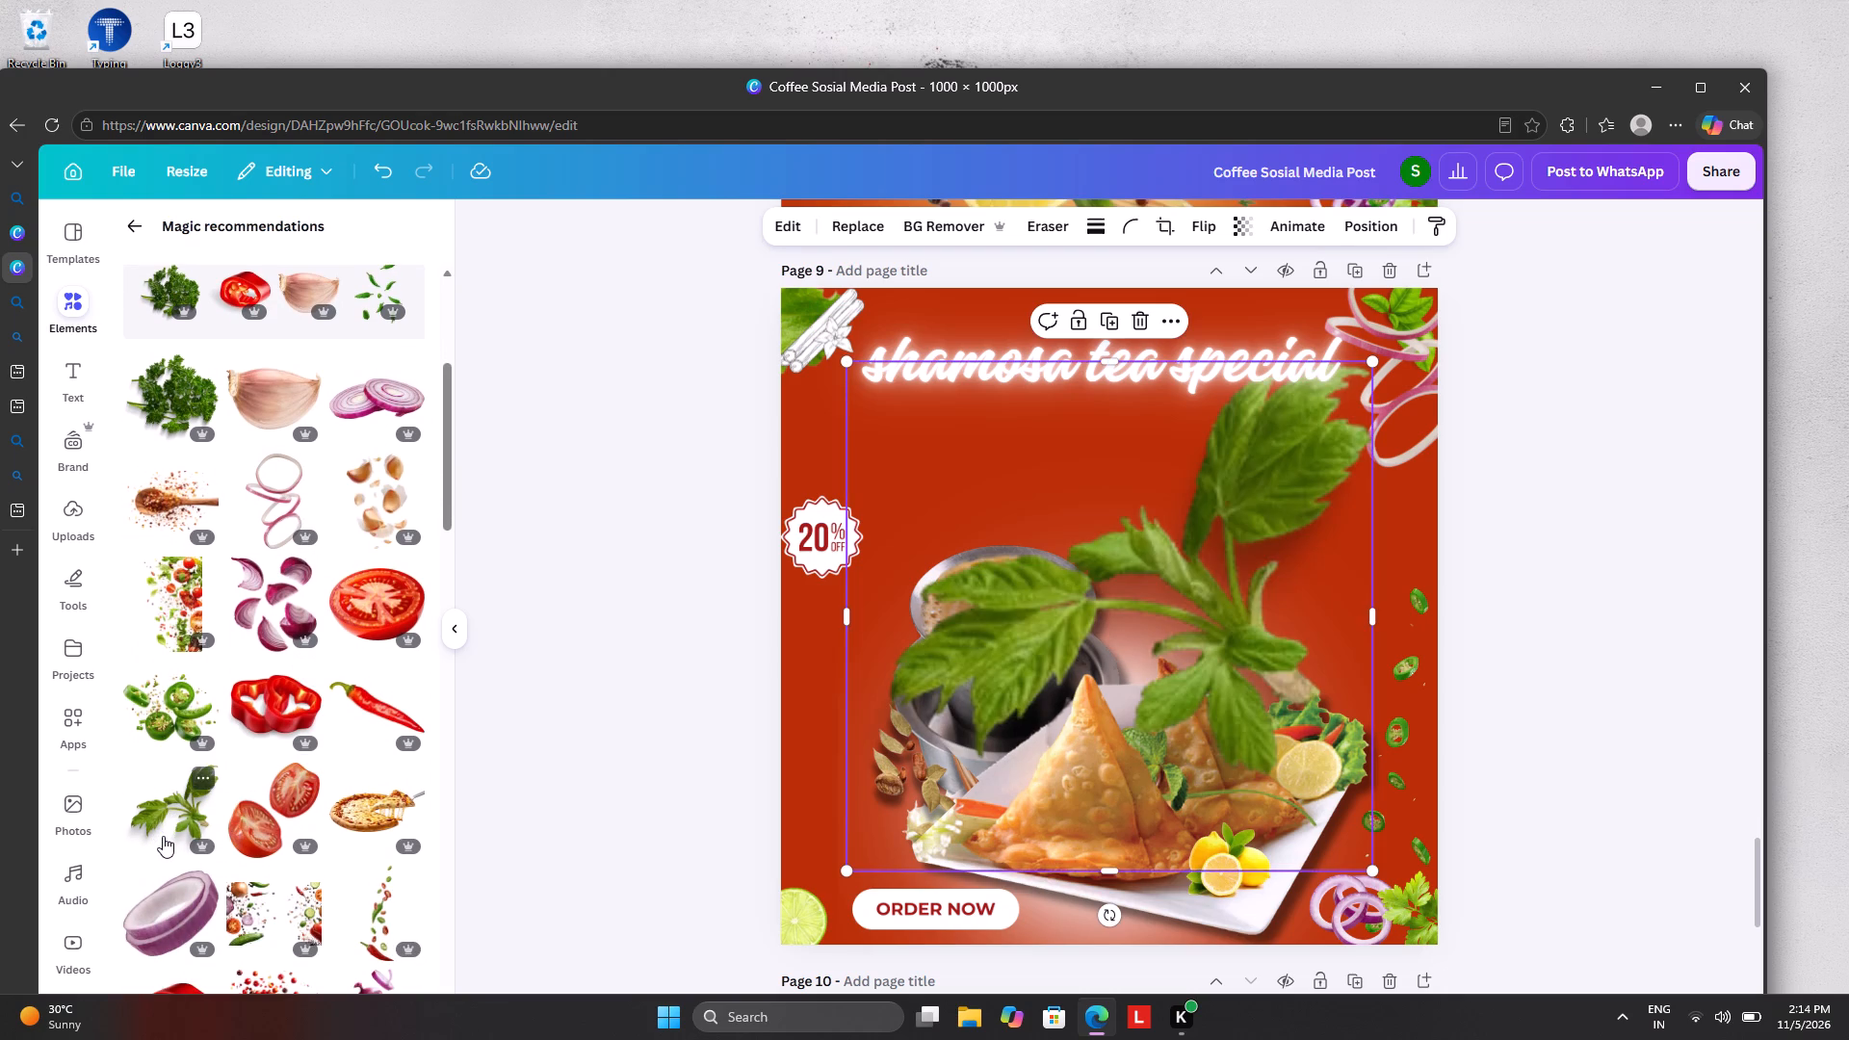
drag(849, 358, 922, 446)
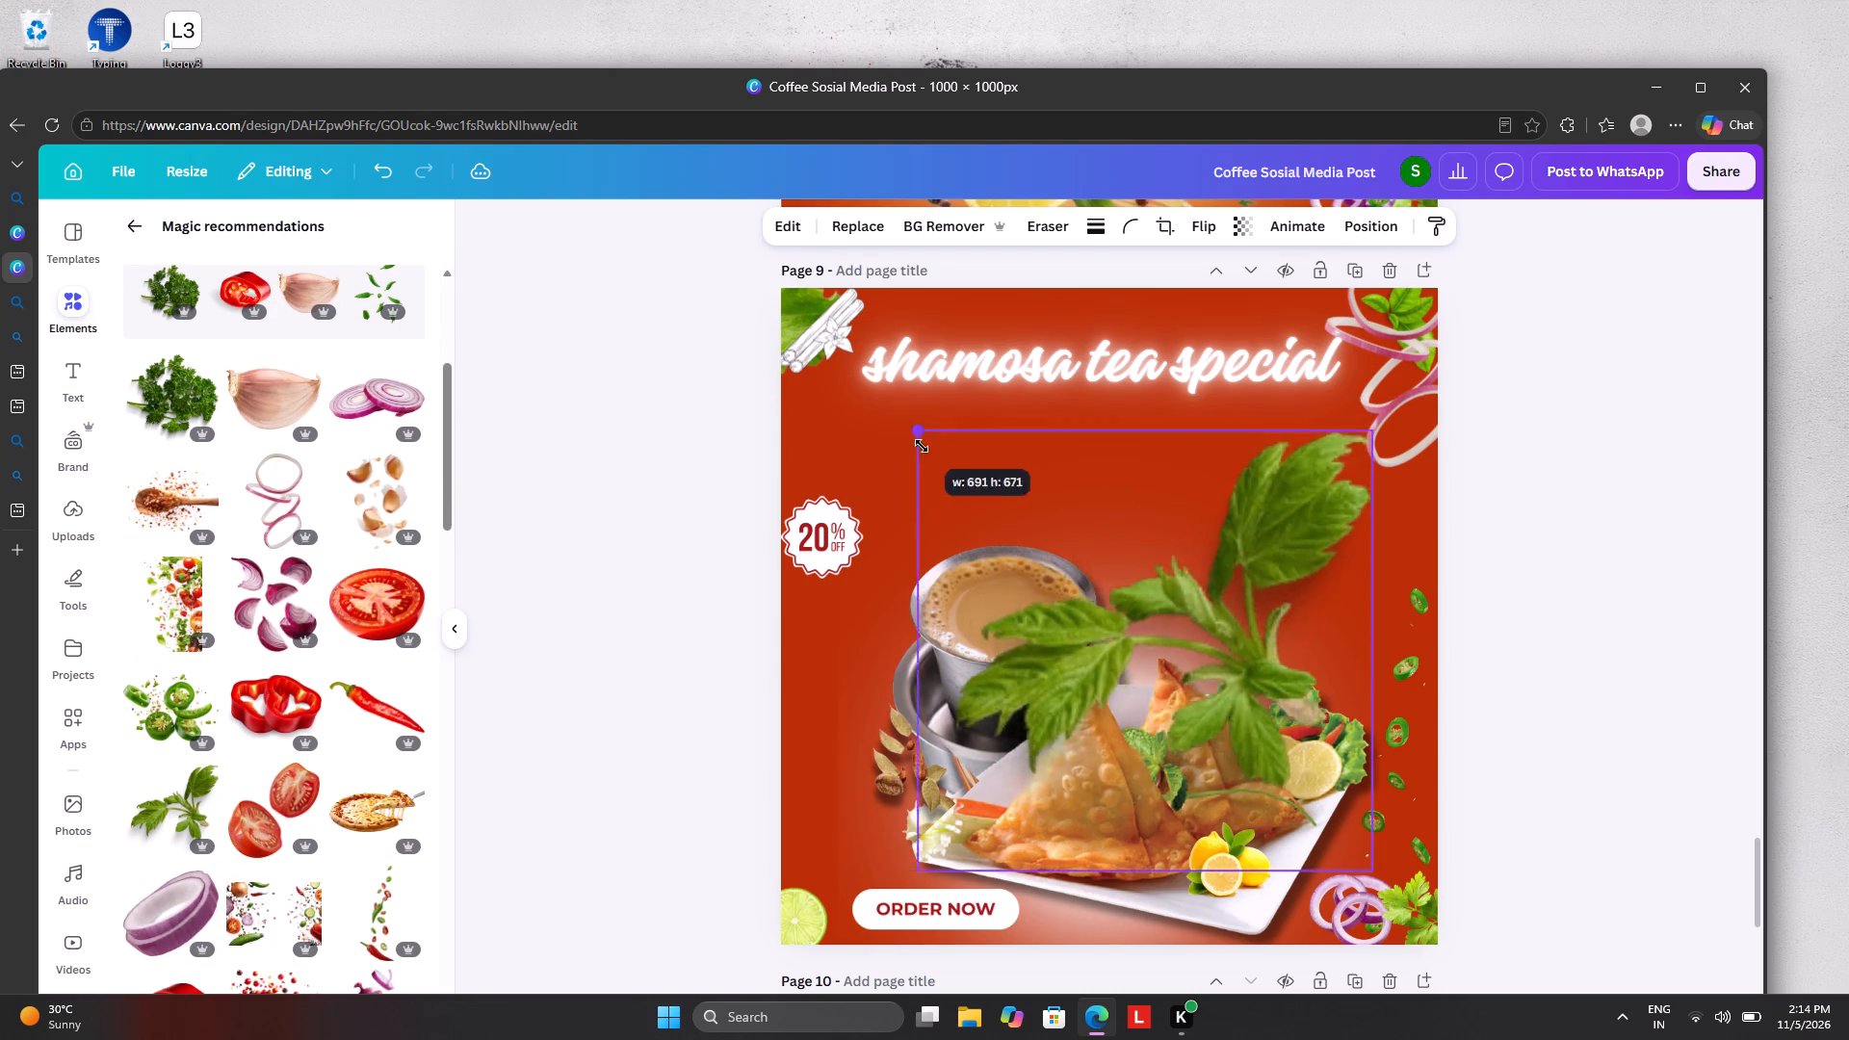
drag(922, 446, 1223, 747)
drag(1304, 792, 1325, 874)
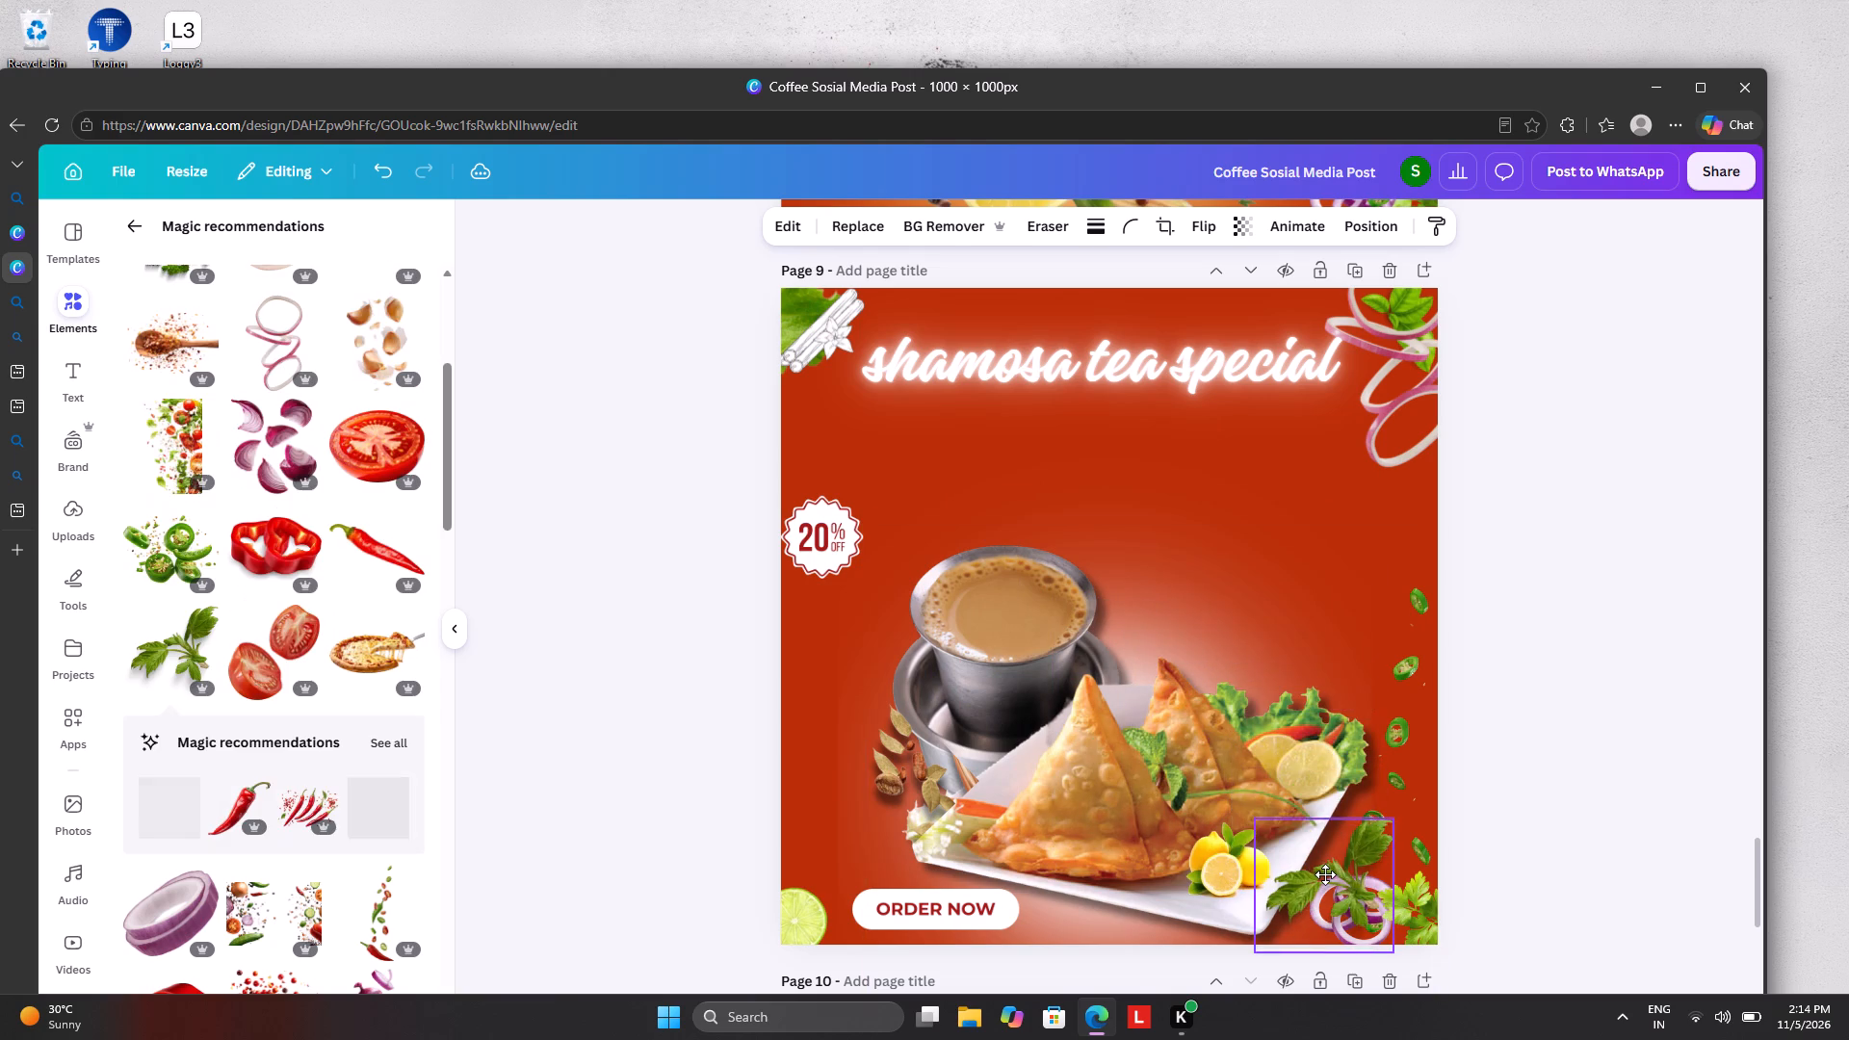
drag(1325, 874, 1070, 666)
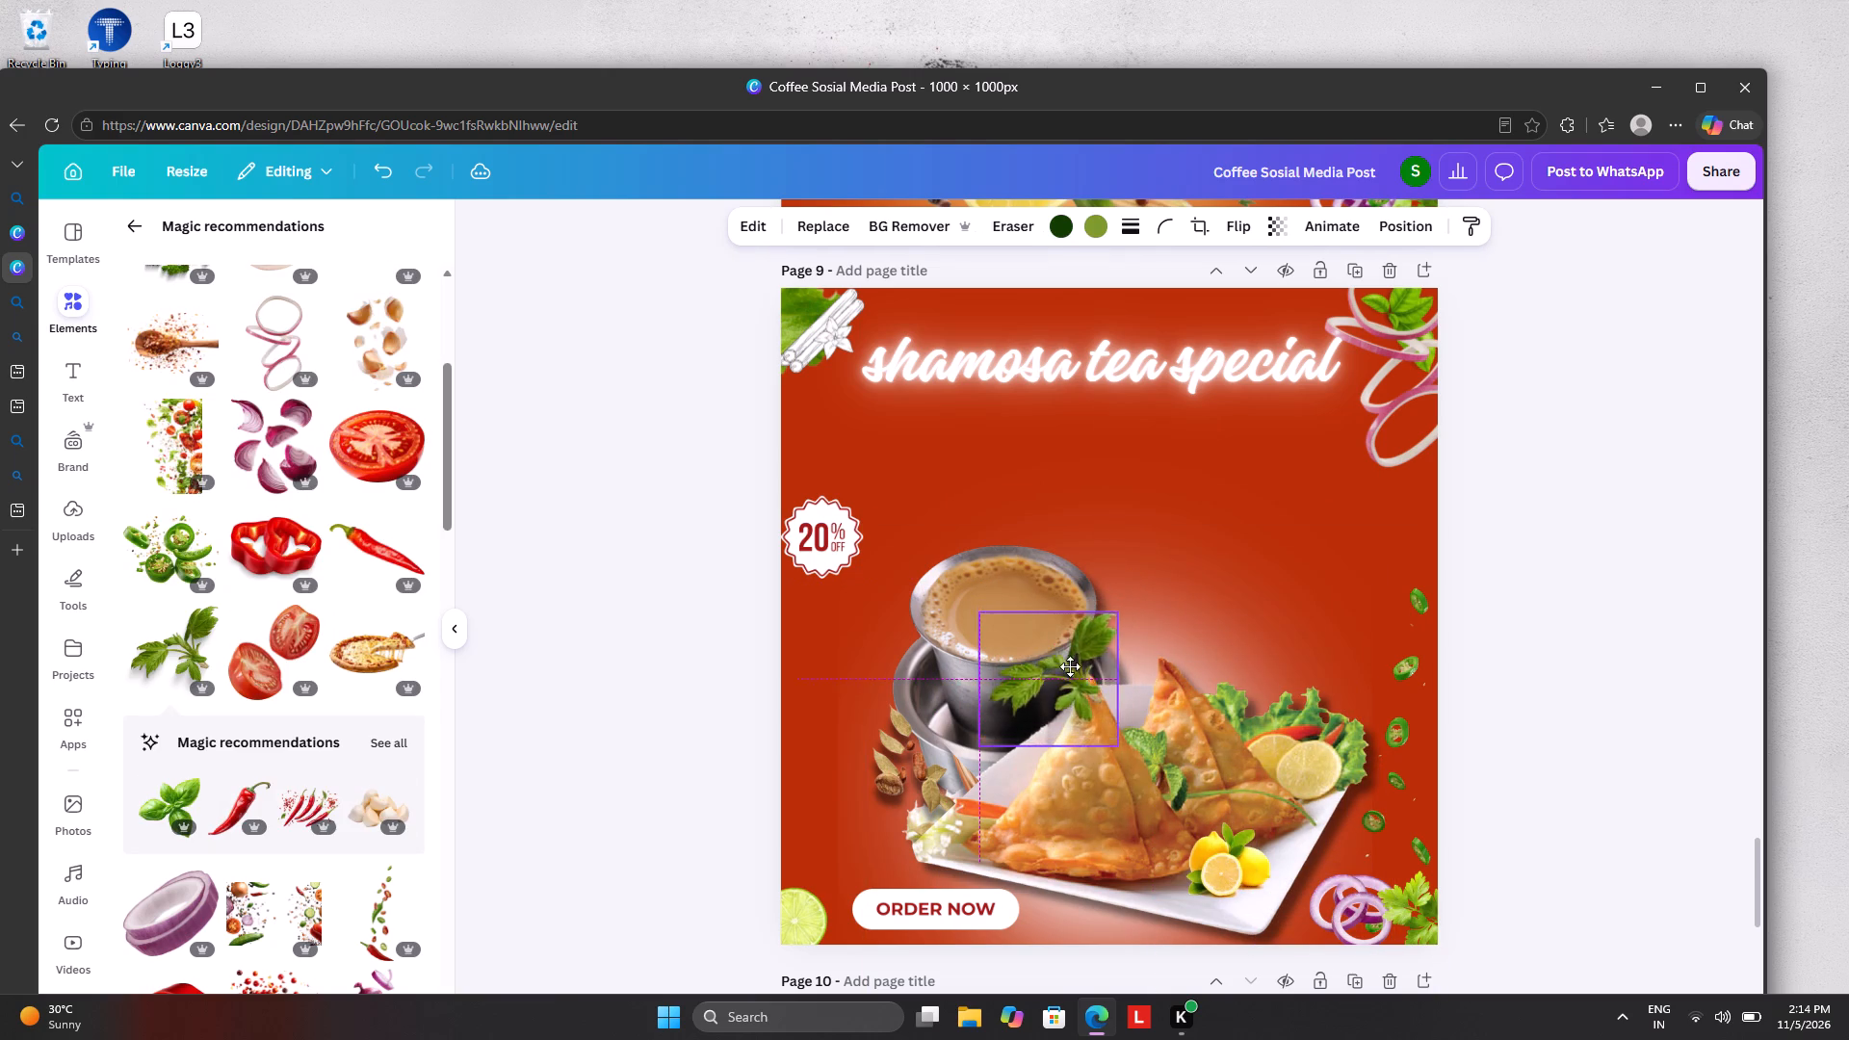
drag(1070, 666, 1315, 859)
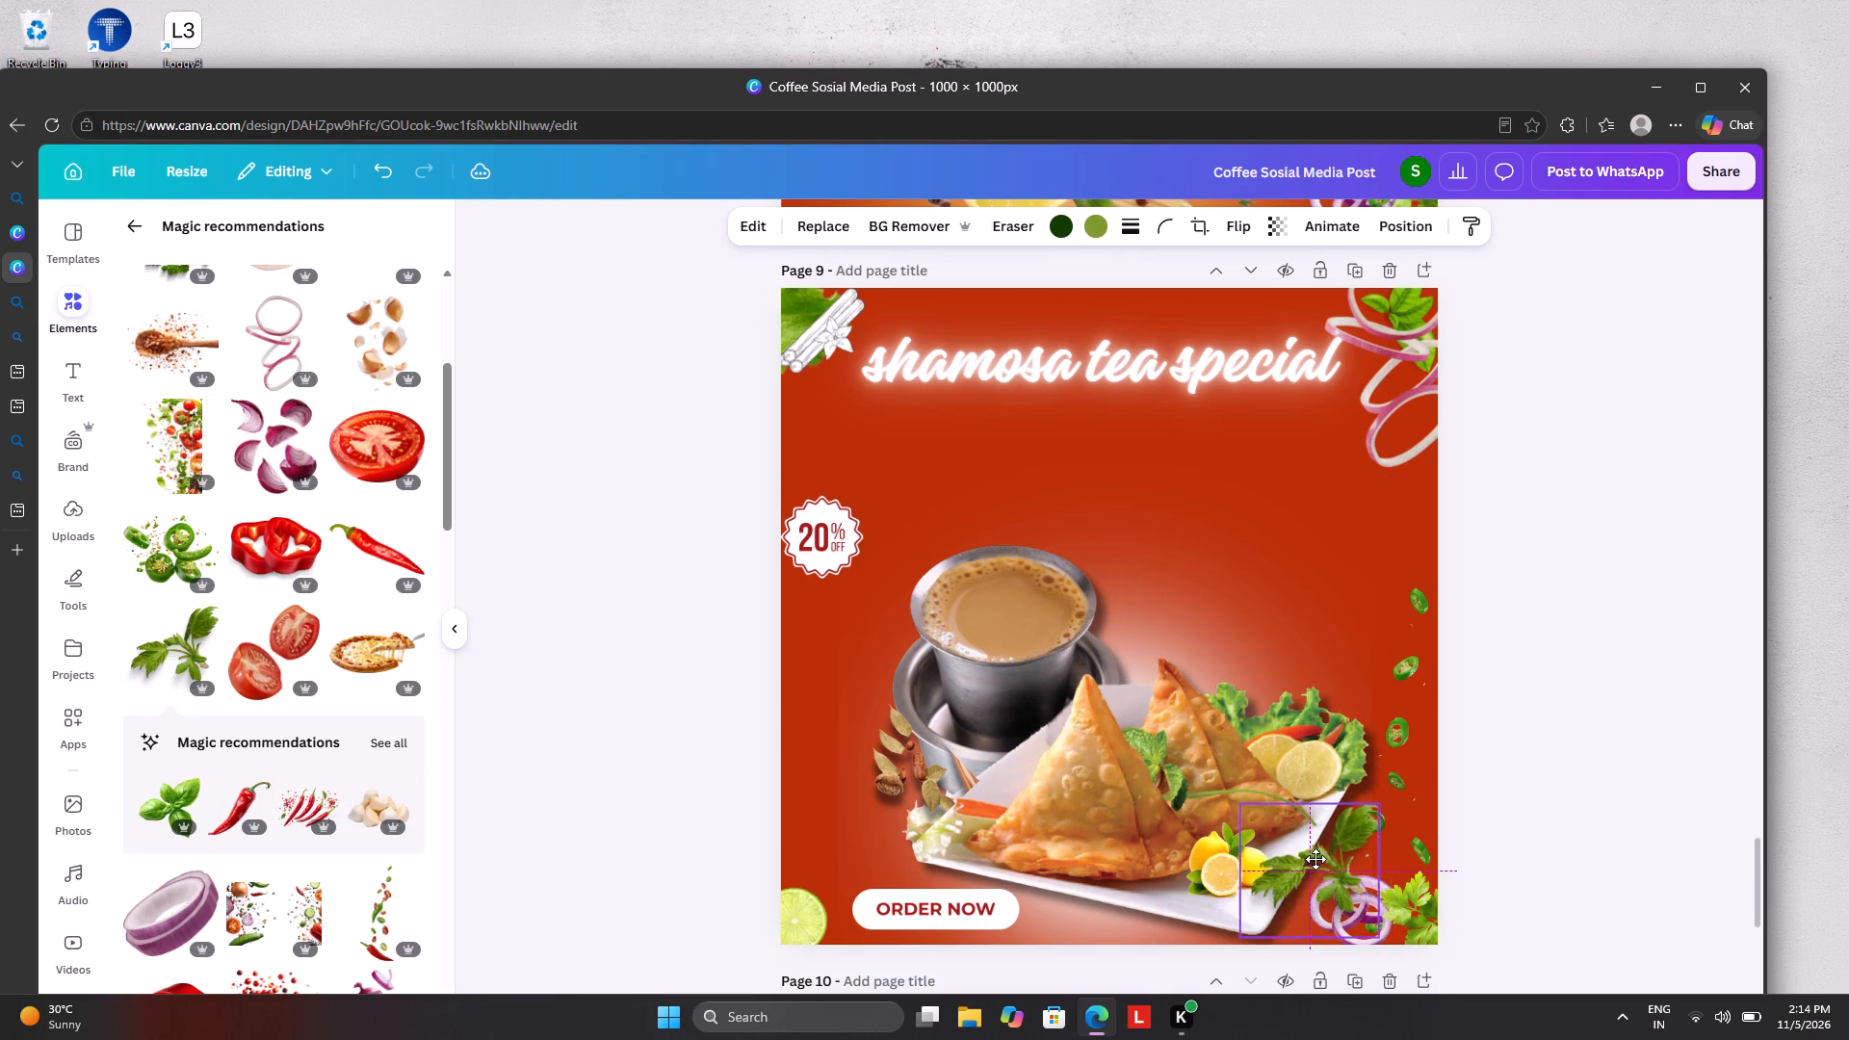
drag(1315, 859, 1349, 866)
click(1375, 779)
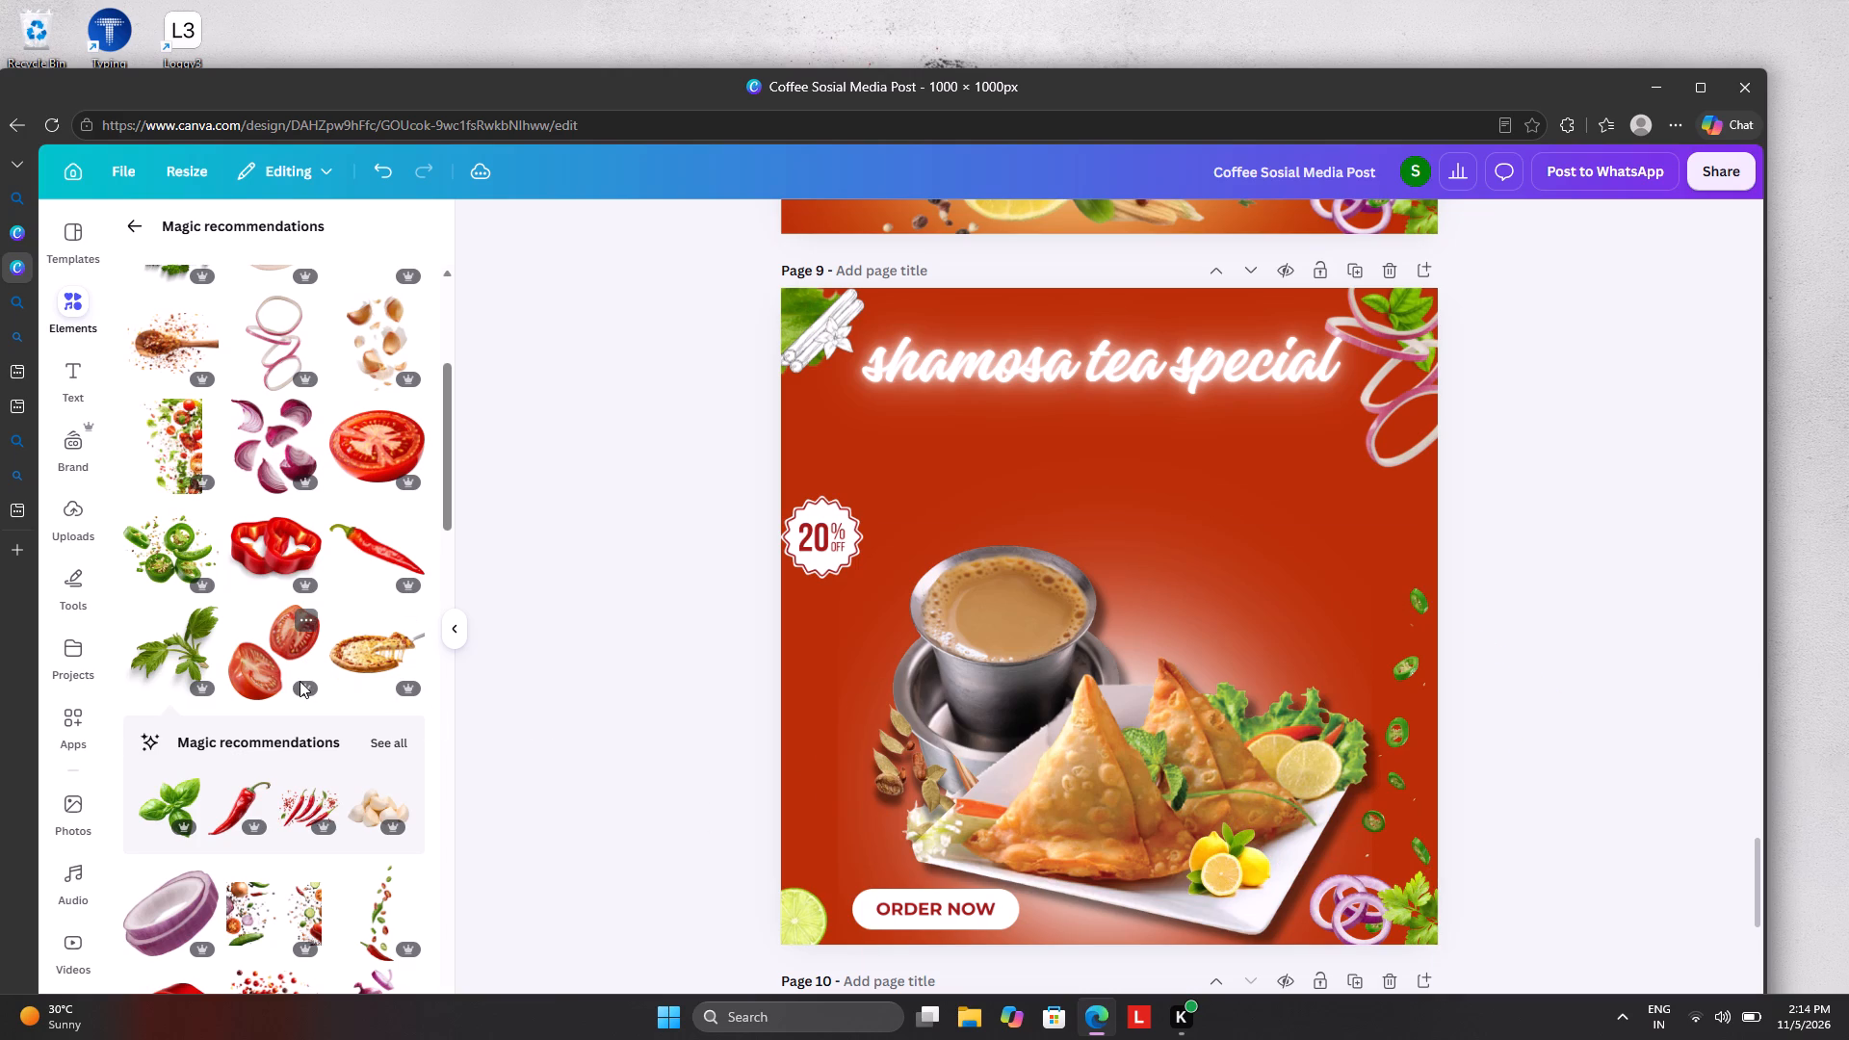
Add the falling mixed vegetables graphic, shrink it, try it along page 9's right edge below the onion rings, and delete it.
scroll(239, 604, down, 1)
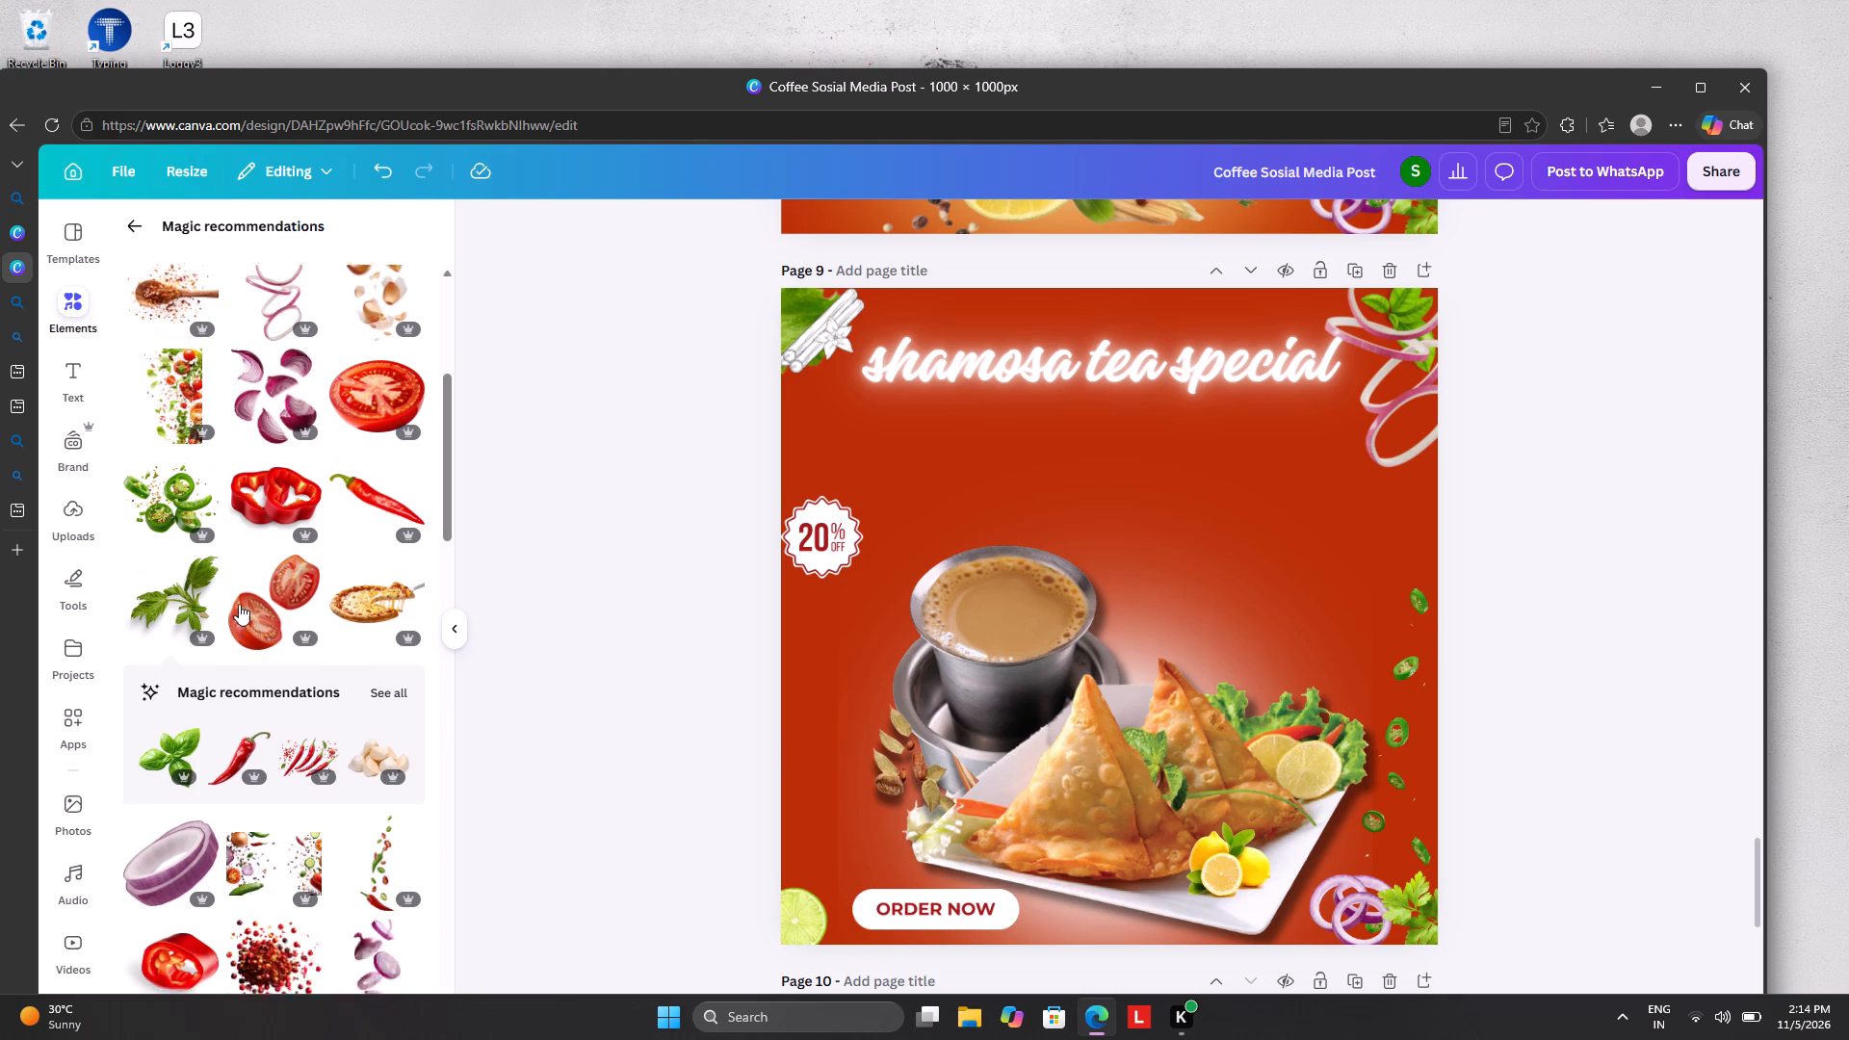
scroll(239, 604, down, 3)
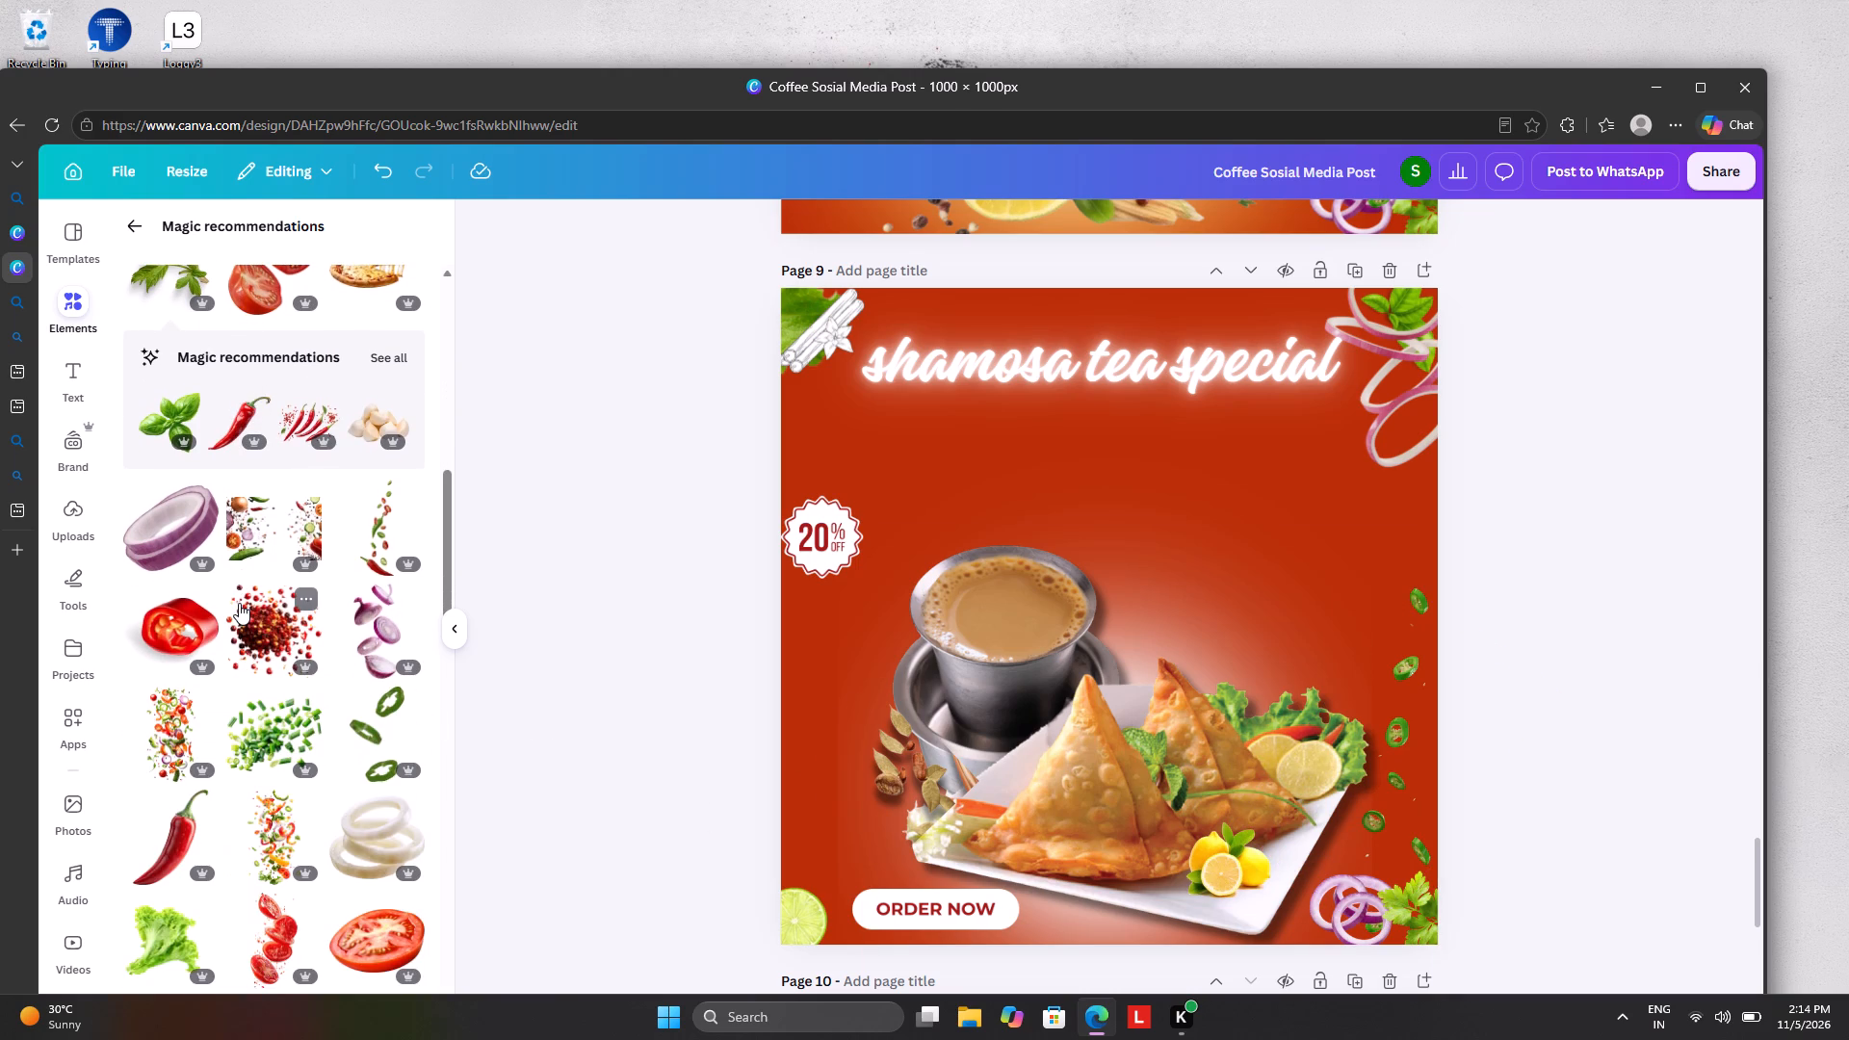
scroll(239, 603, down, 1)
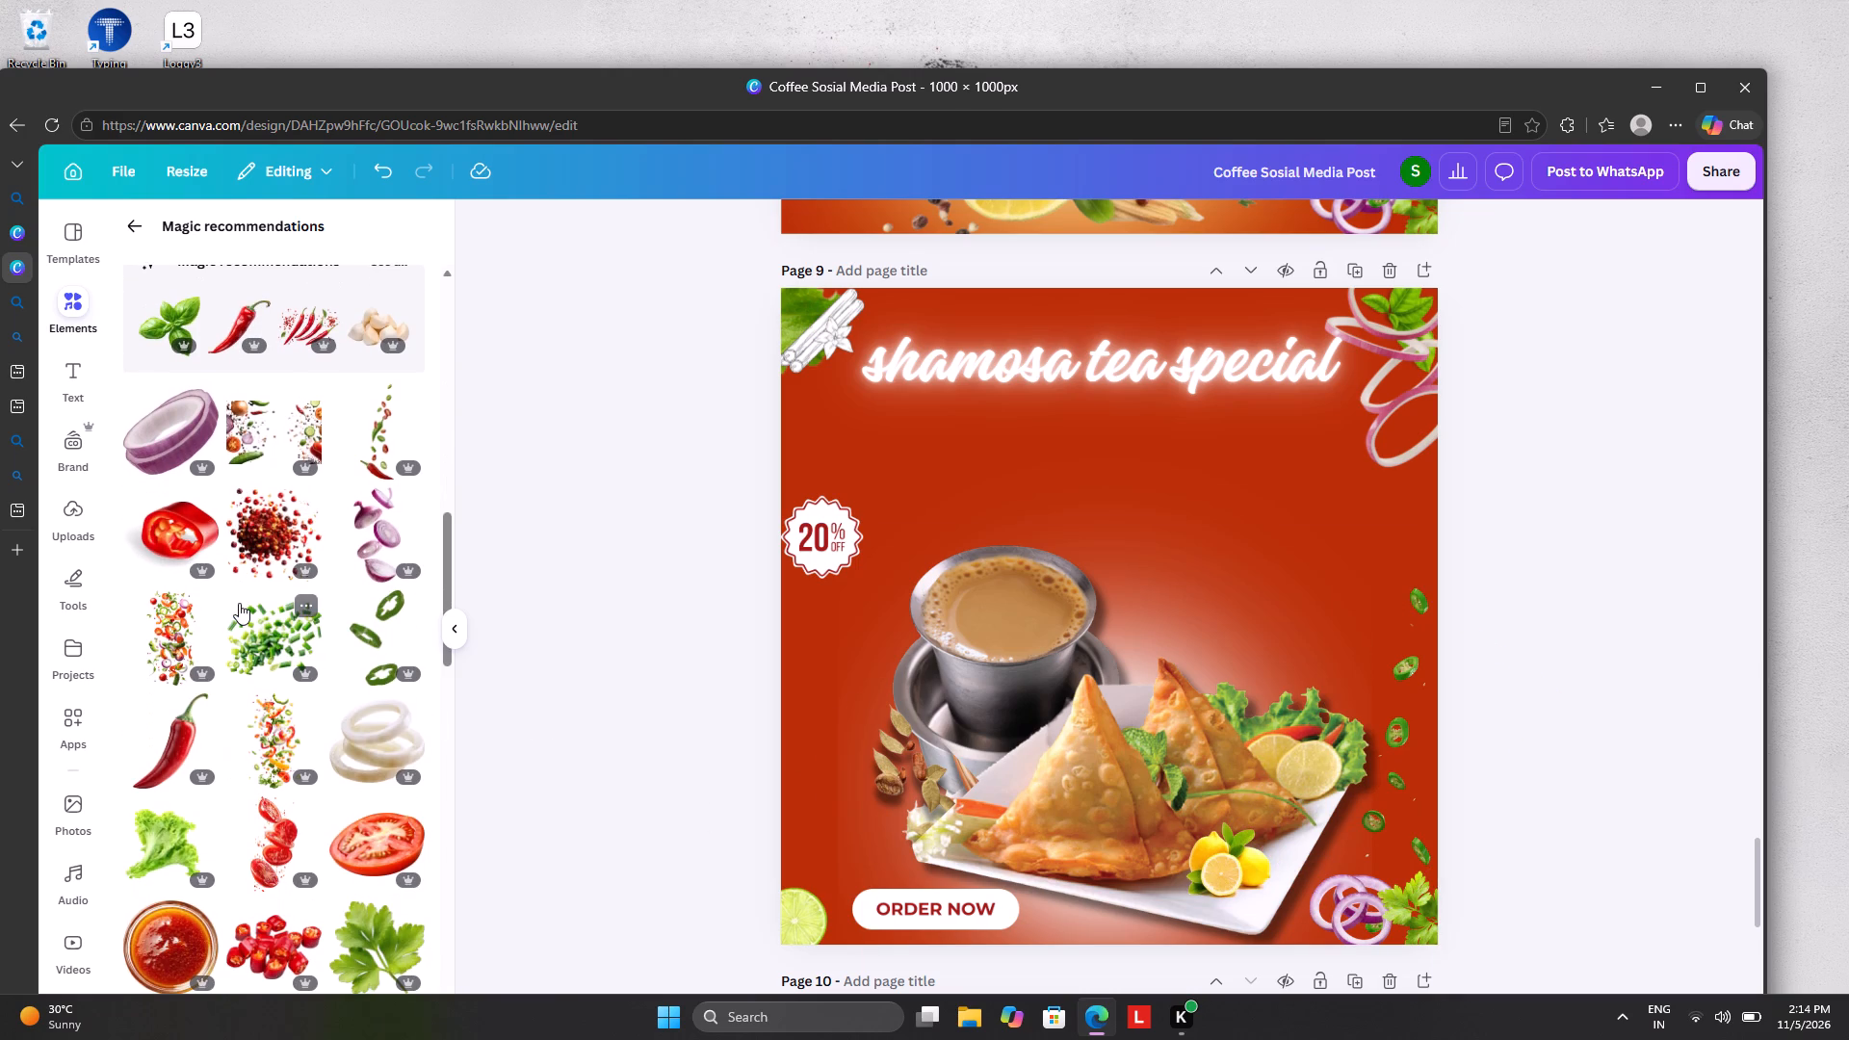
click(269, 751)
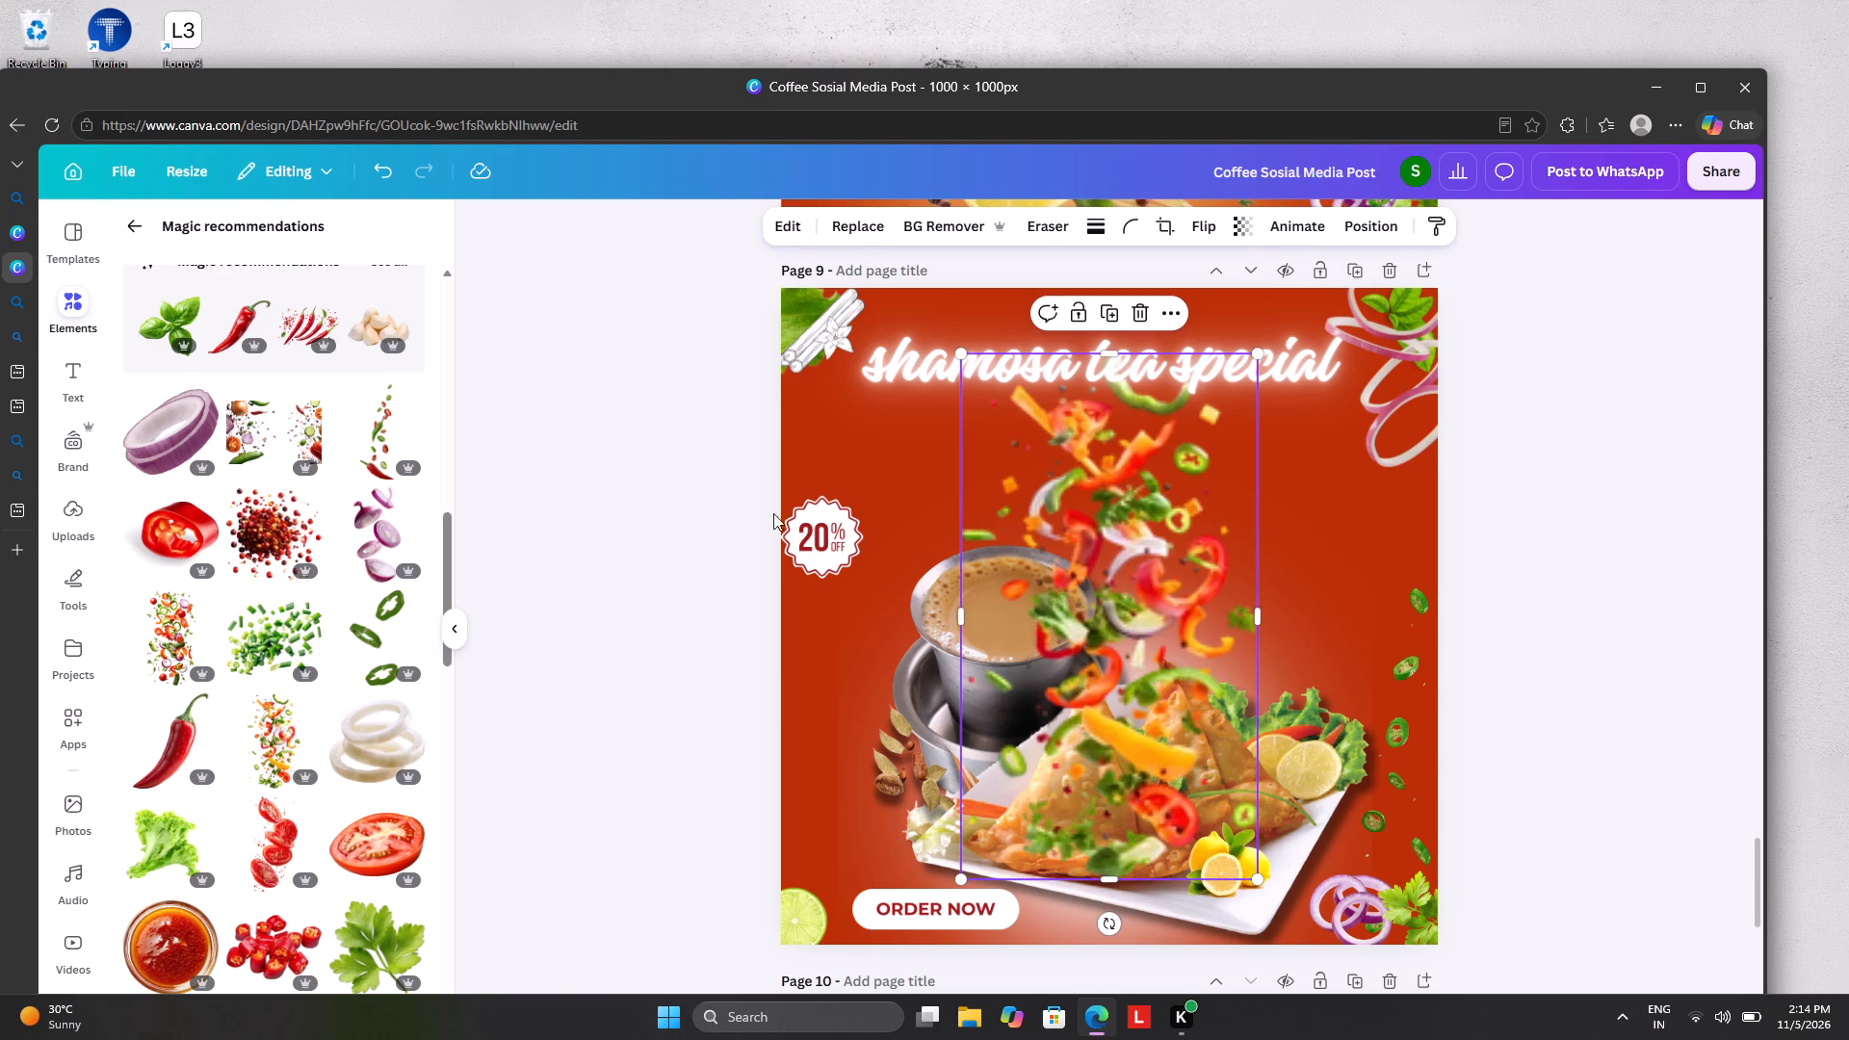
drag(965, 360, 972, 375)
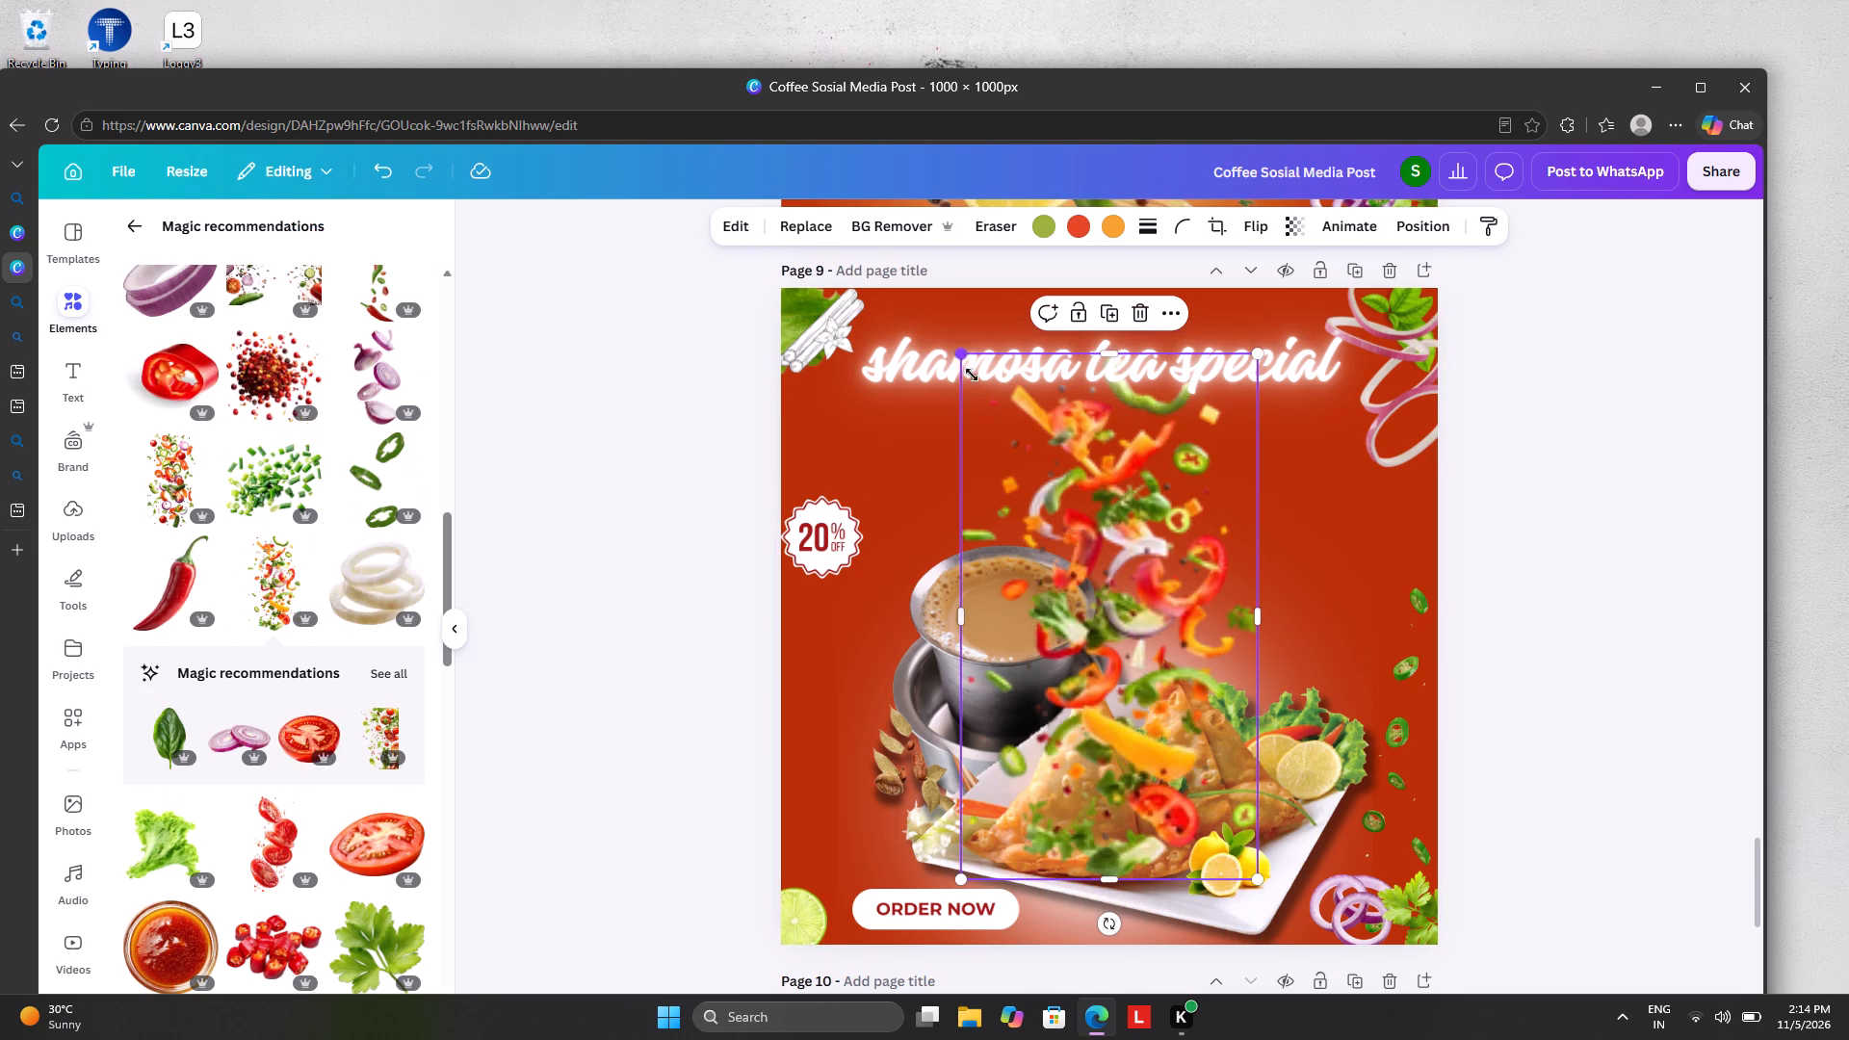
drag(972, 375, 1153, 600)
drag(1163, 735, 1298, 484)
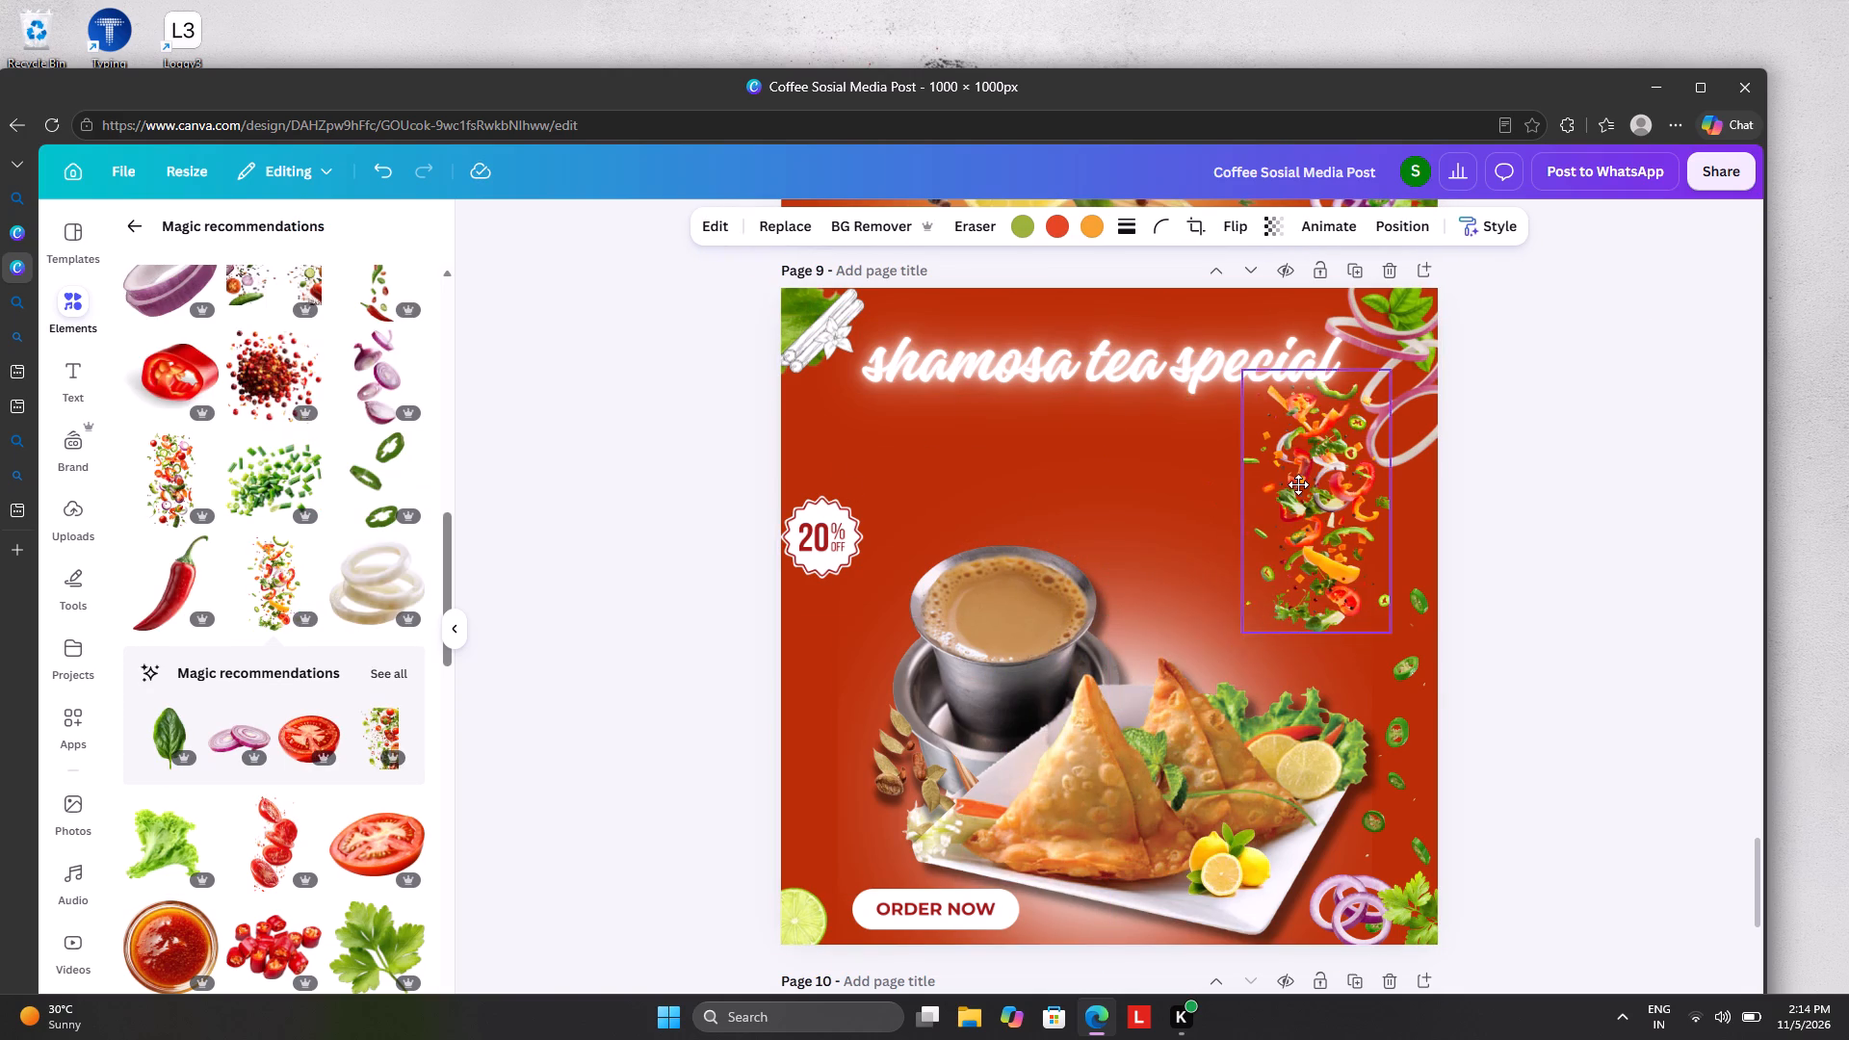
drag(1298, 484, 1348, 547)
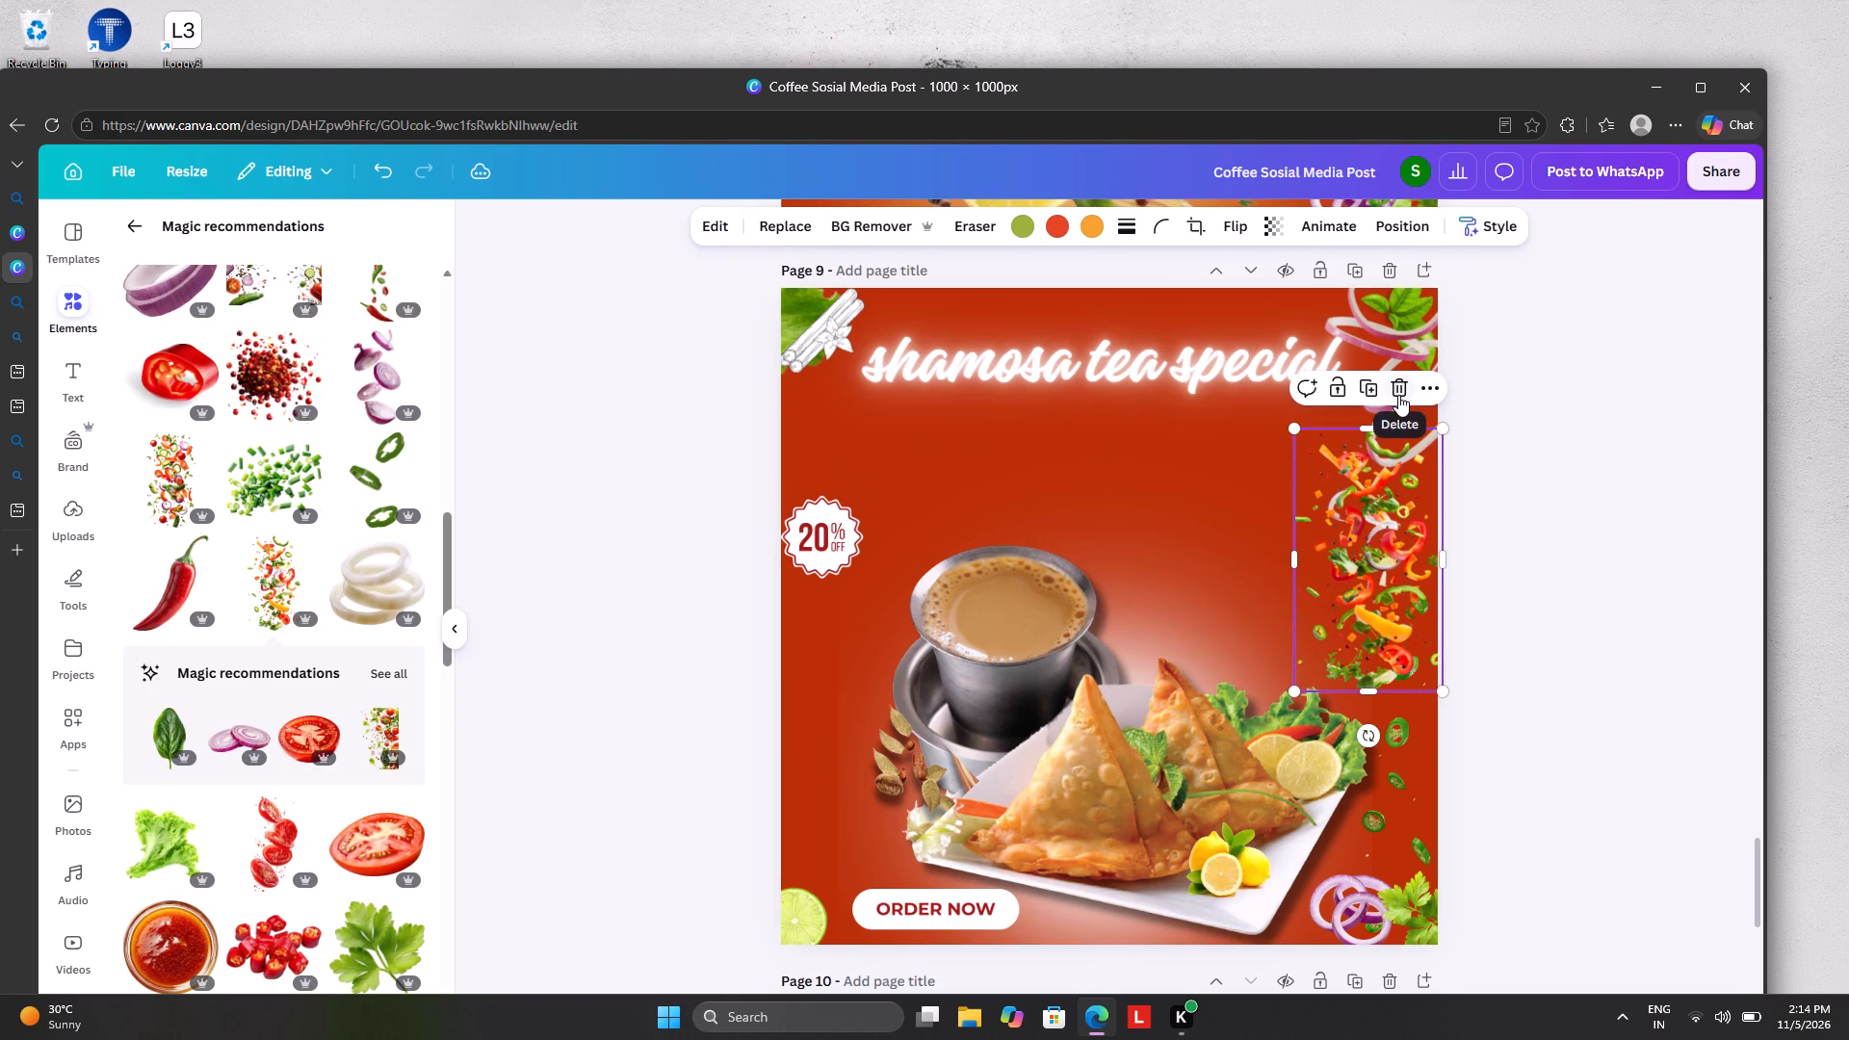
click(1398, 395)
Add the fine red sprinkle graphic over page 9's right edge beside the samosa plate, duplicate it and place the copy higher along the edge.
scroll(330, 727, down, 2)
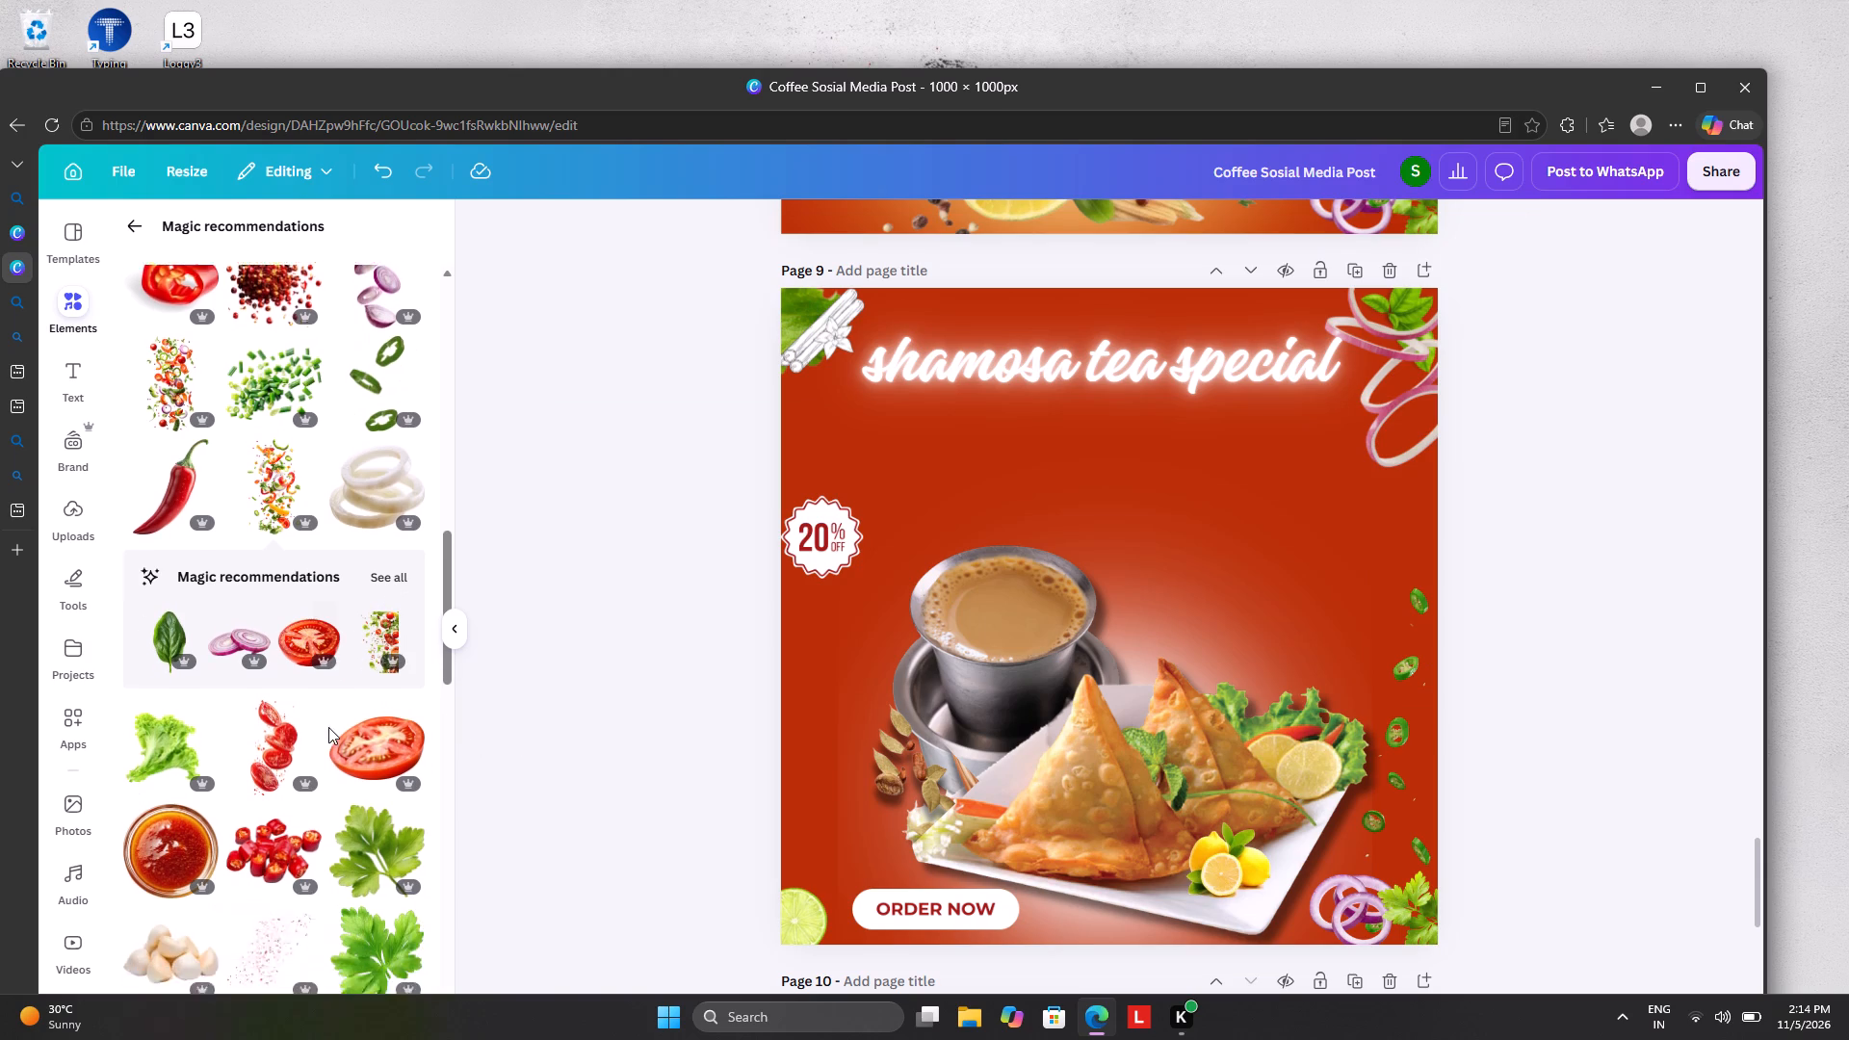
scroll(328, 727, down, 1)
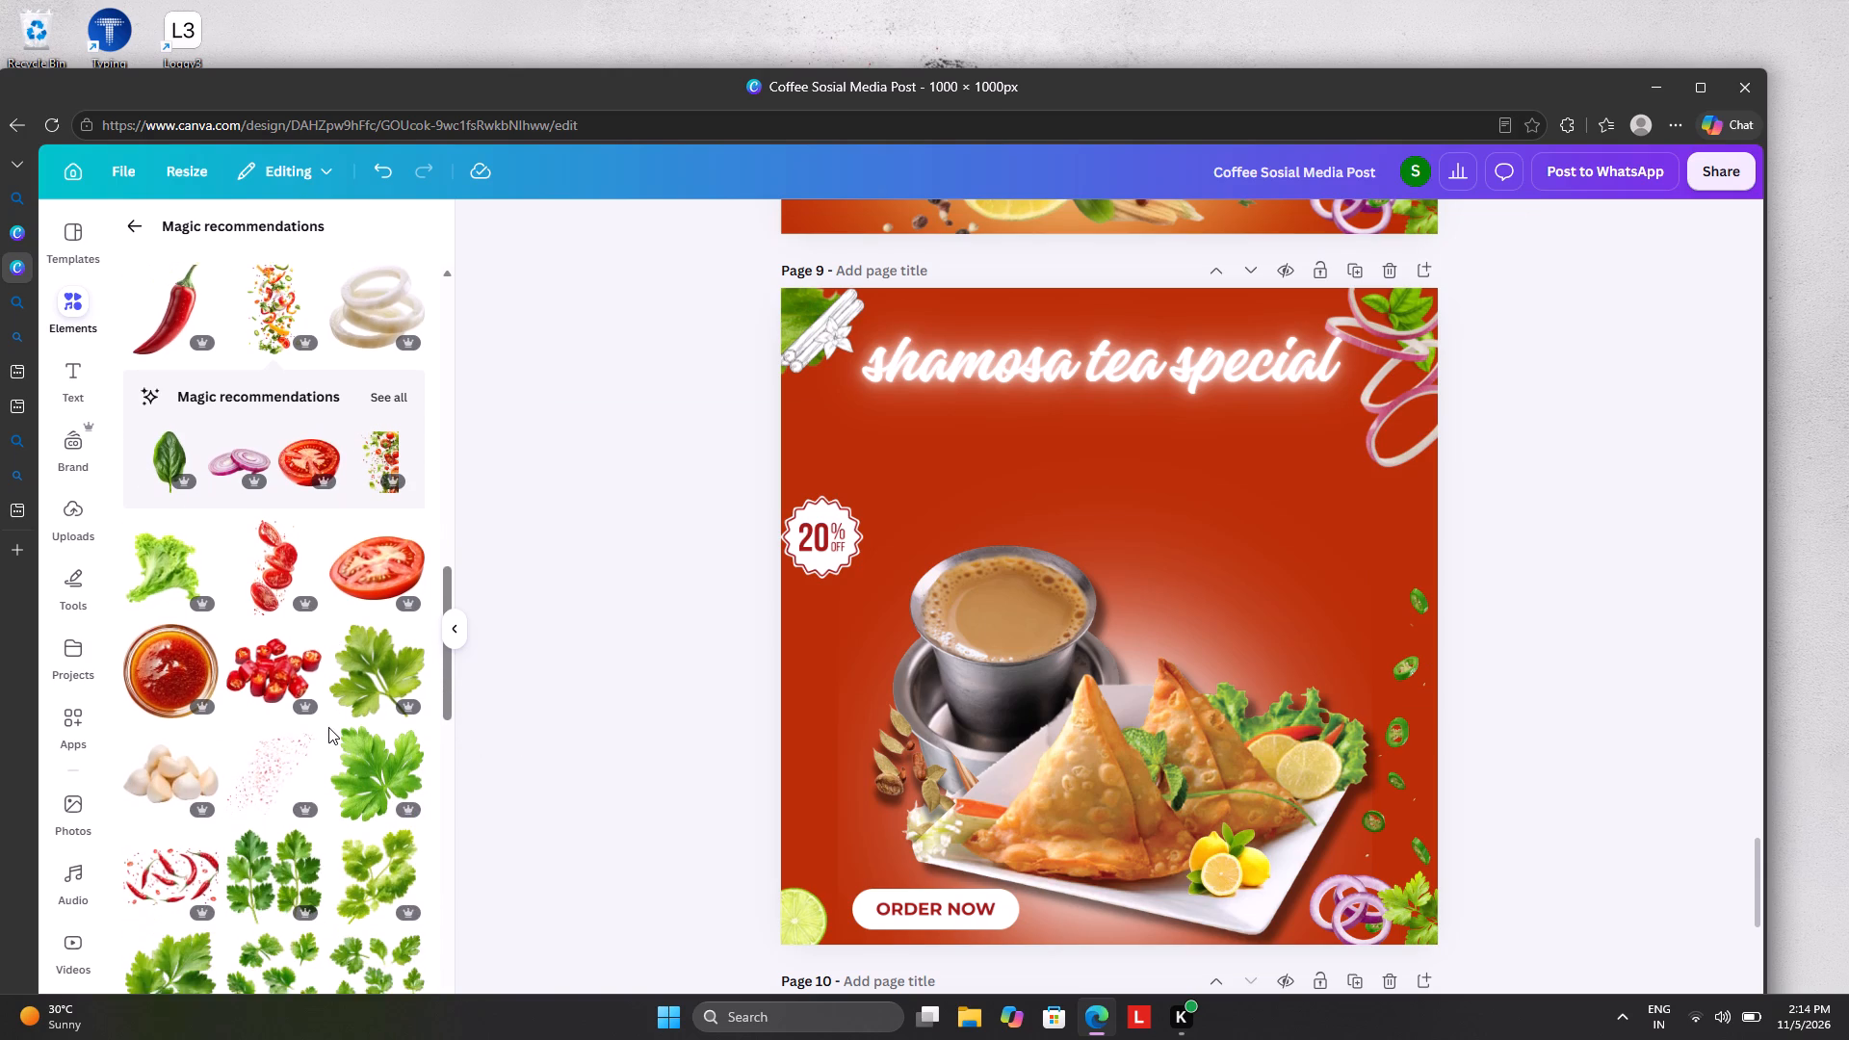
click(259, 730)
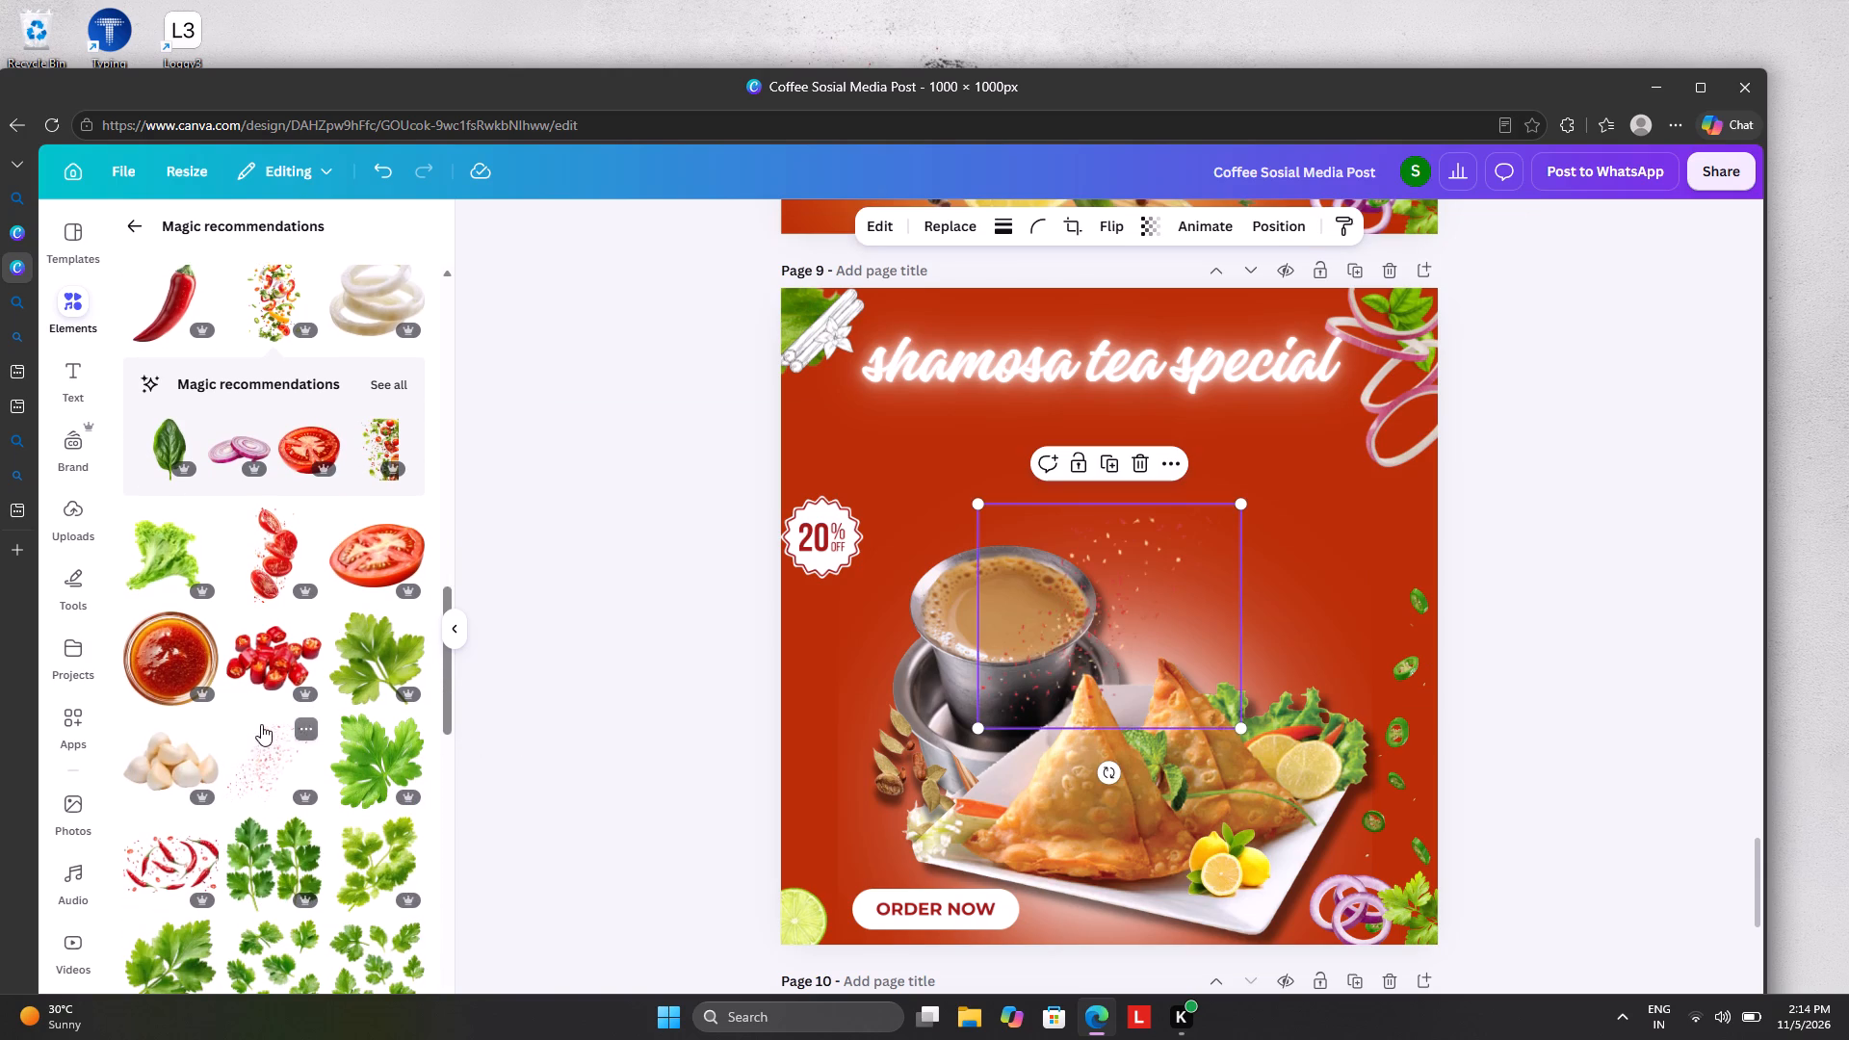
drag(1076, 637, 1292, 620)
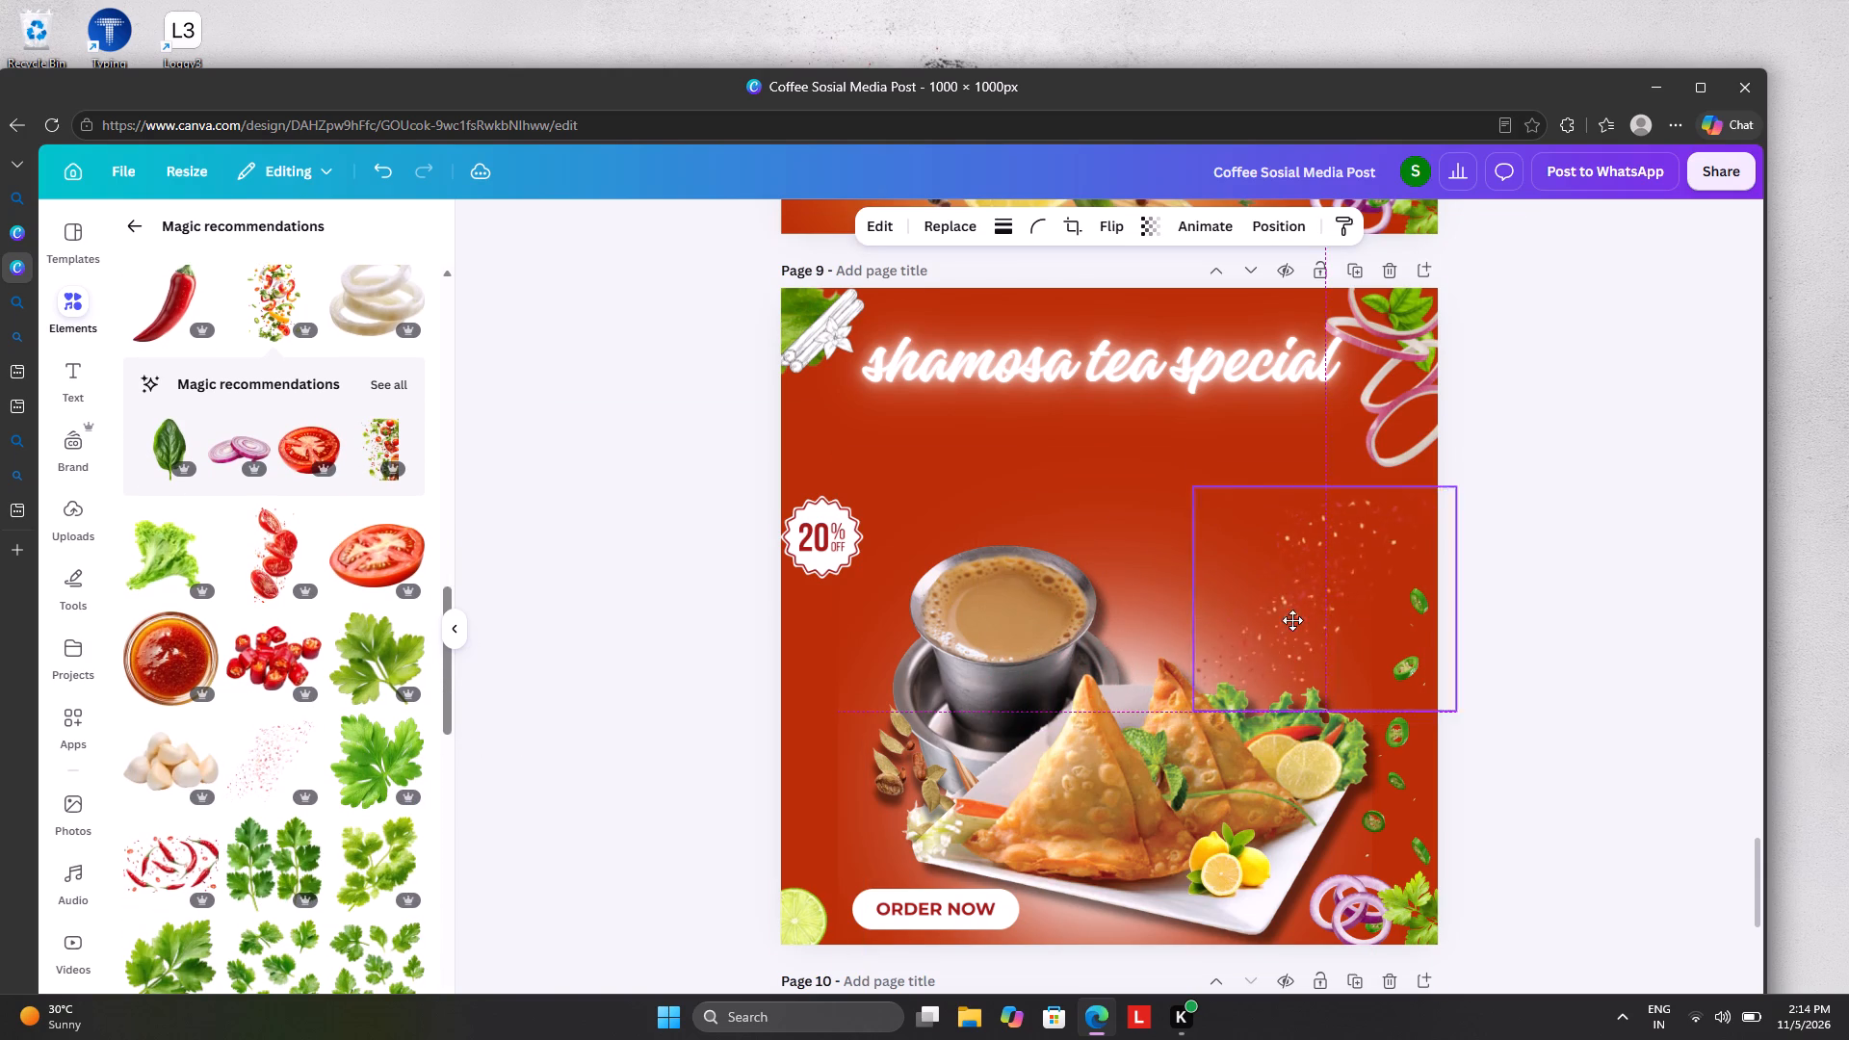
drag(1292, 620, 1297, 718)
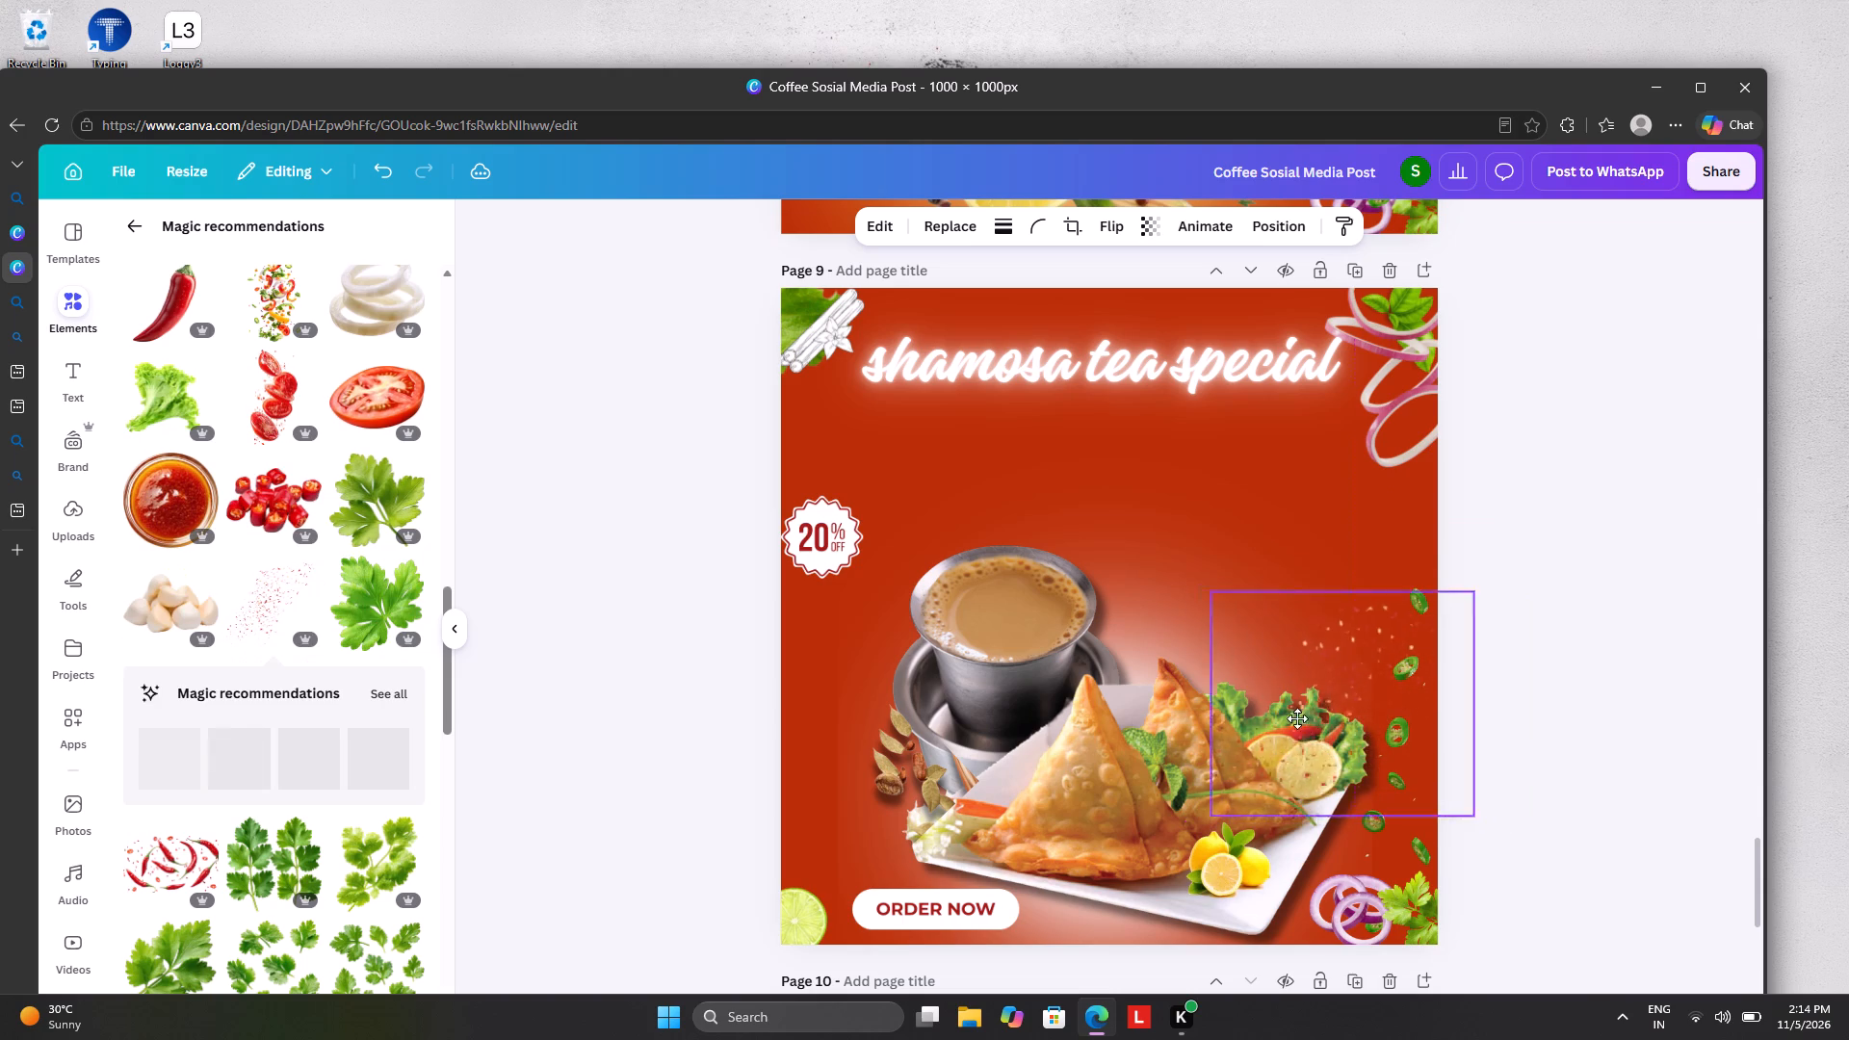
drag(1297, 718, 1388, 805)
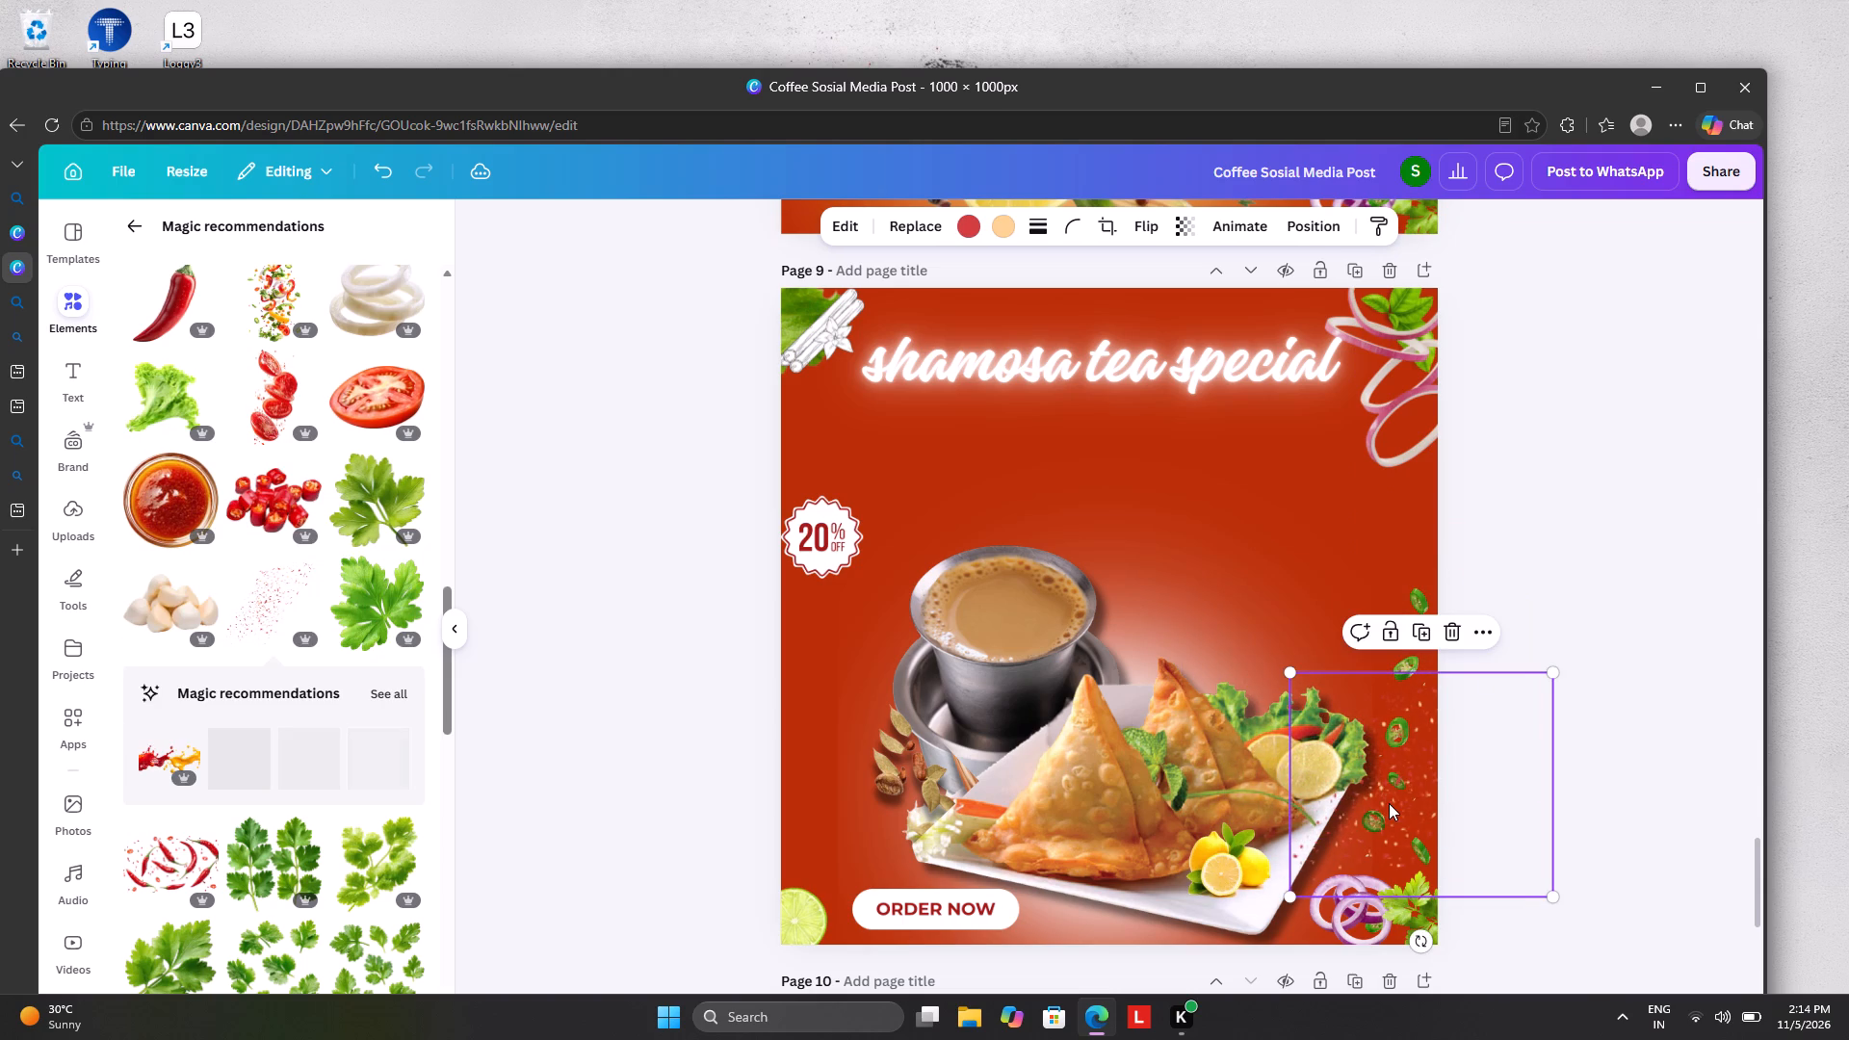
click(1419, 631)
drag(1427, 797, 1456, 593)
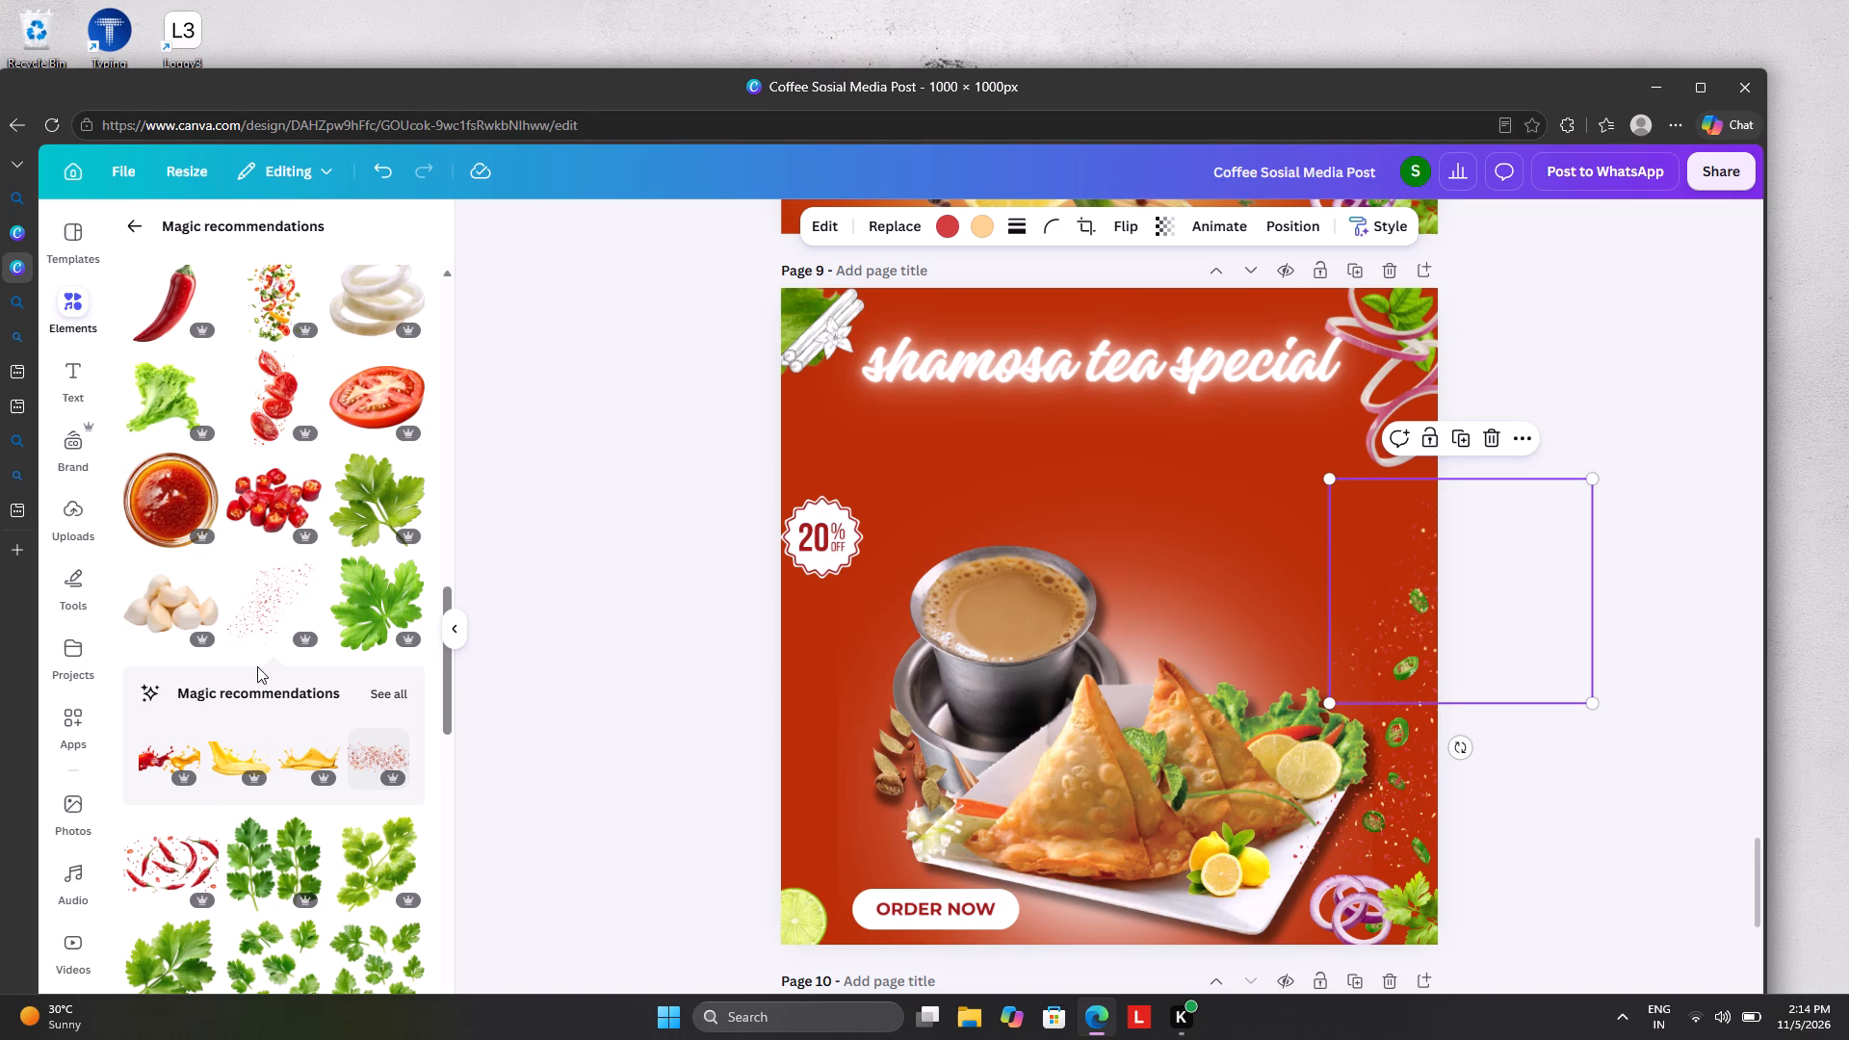
Add the dense red spice splatter graphic and place it in page 9's upper-right area, partly off the page.
scroll(257, 666, down, 6)
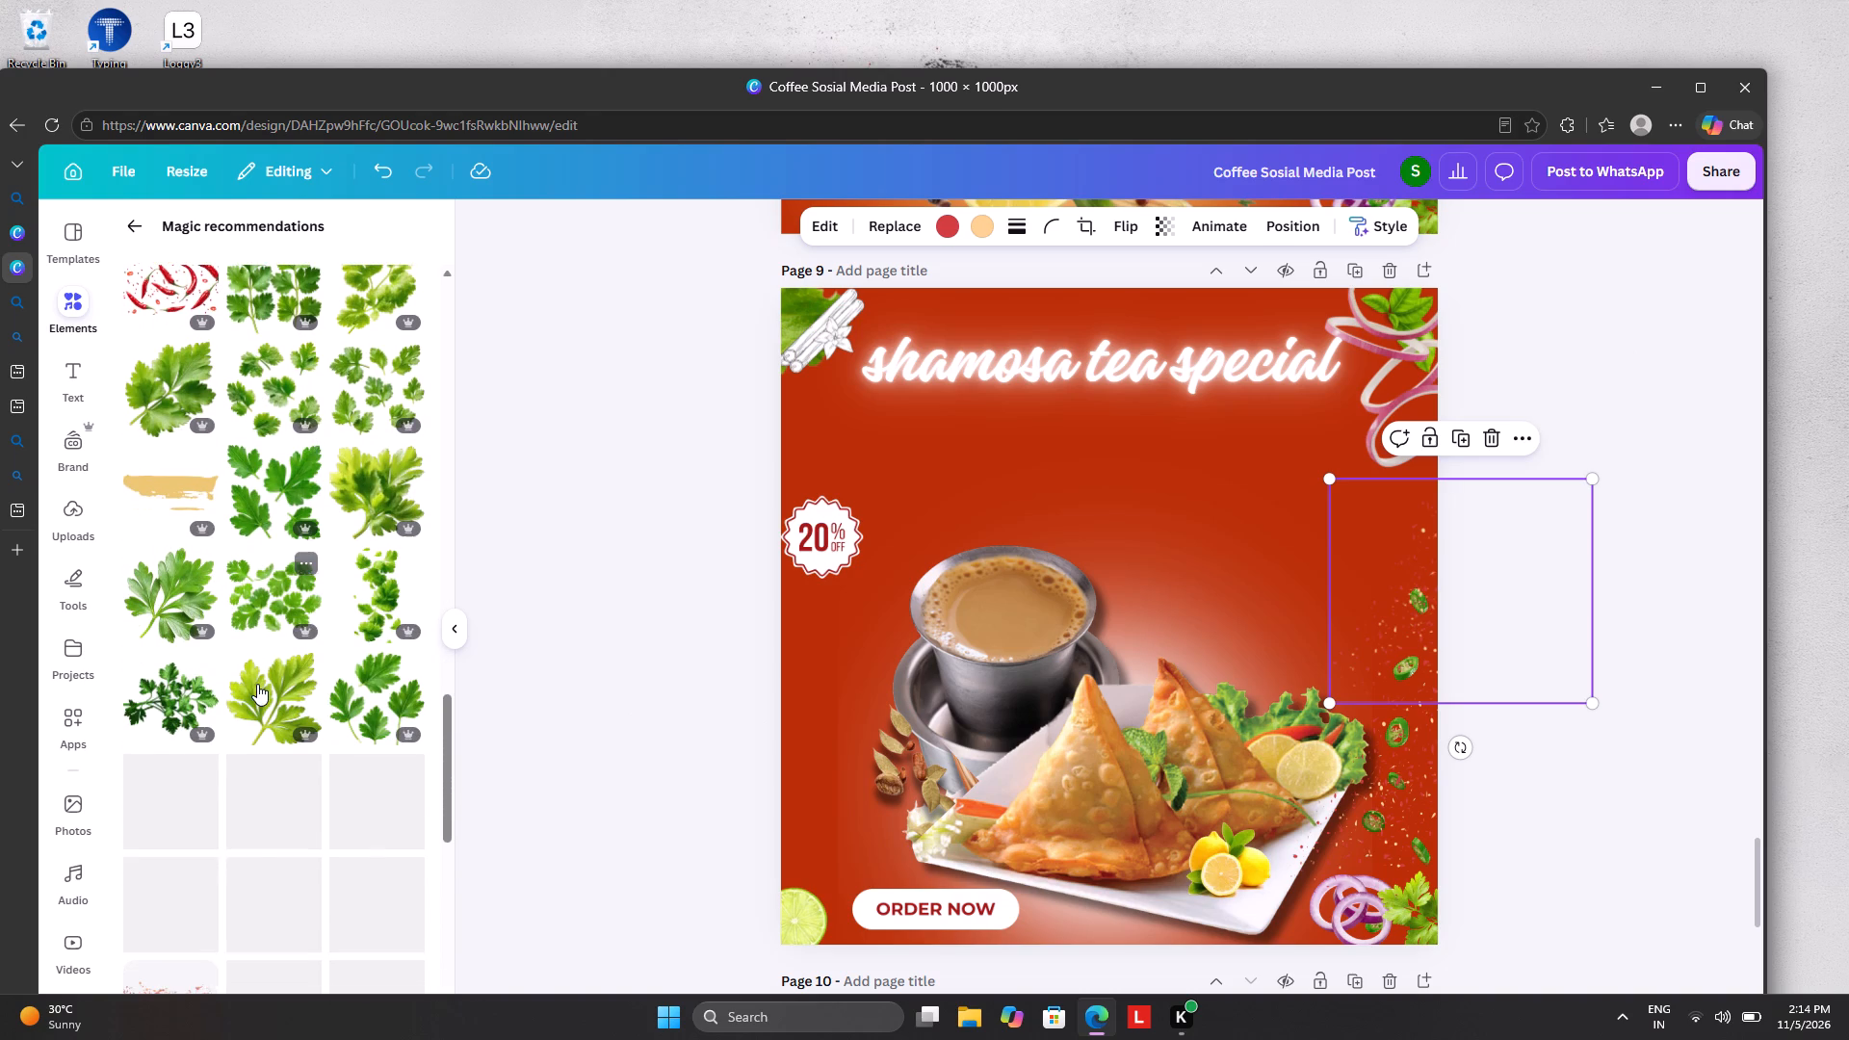
scroll(257, 684, down, 3)
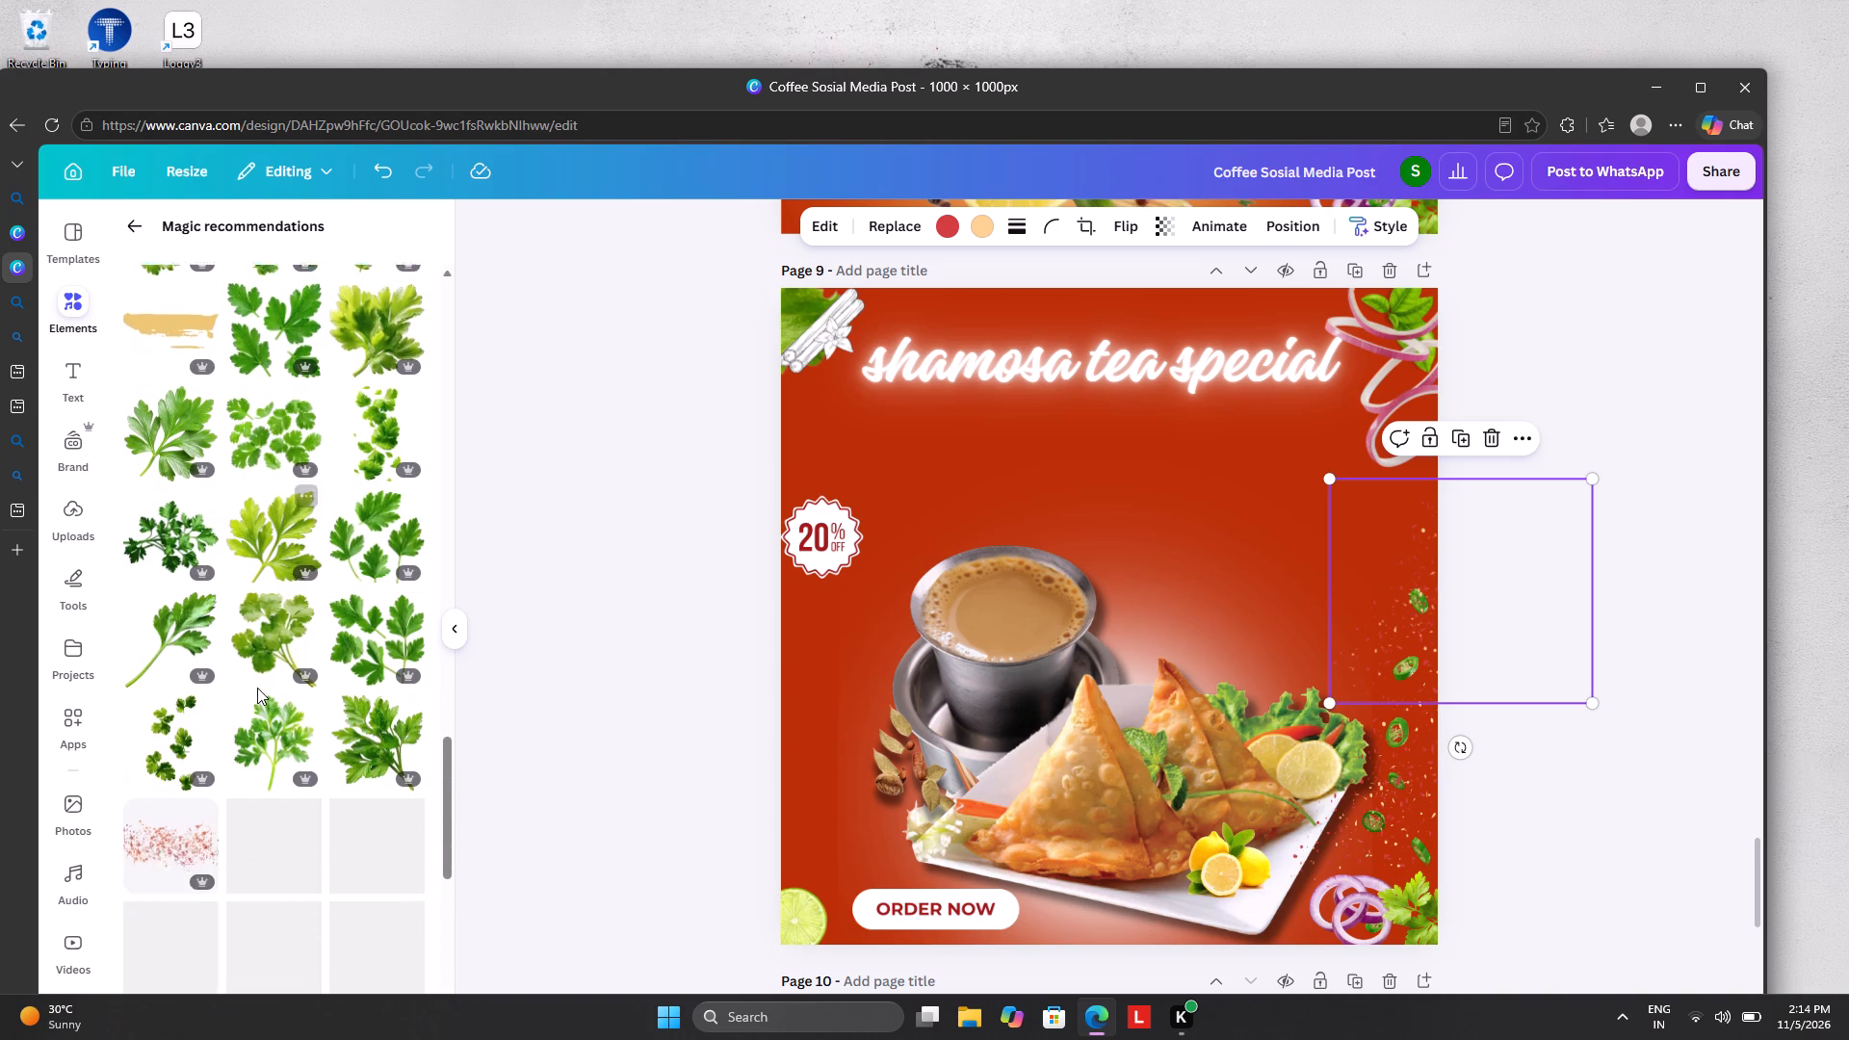
scroll(257, 688, down, 2)
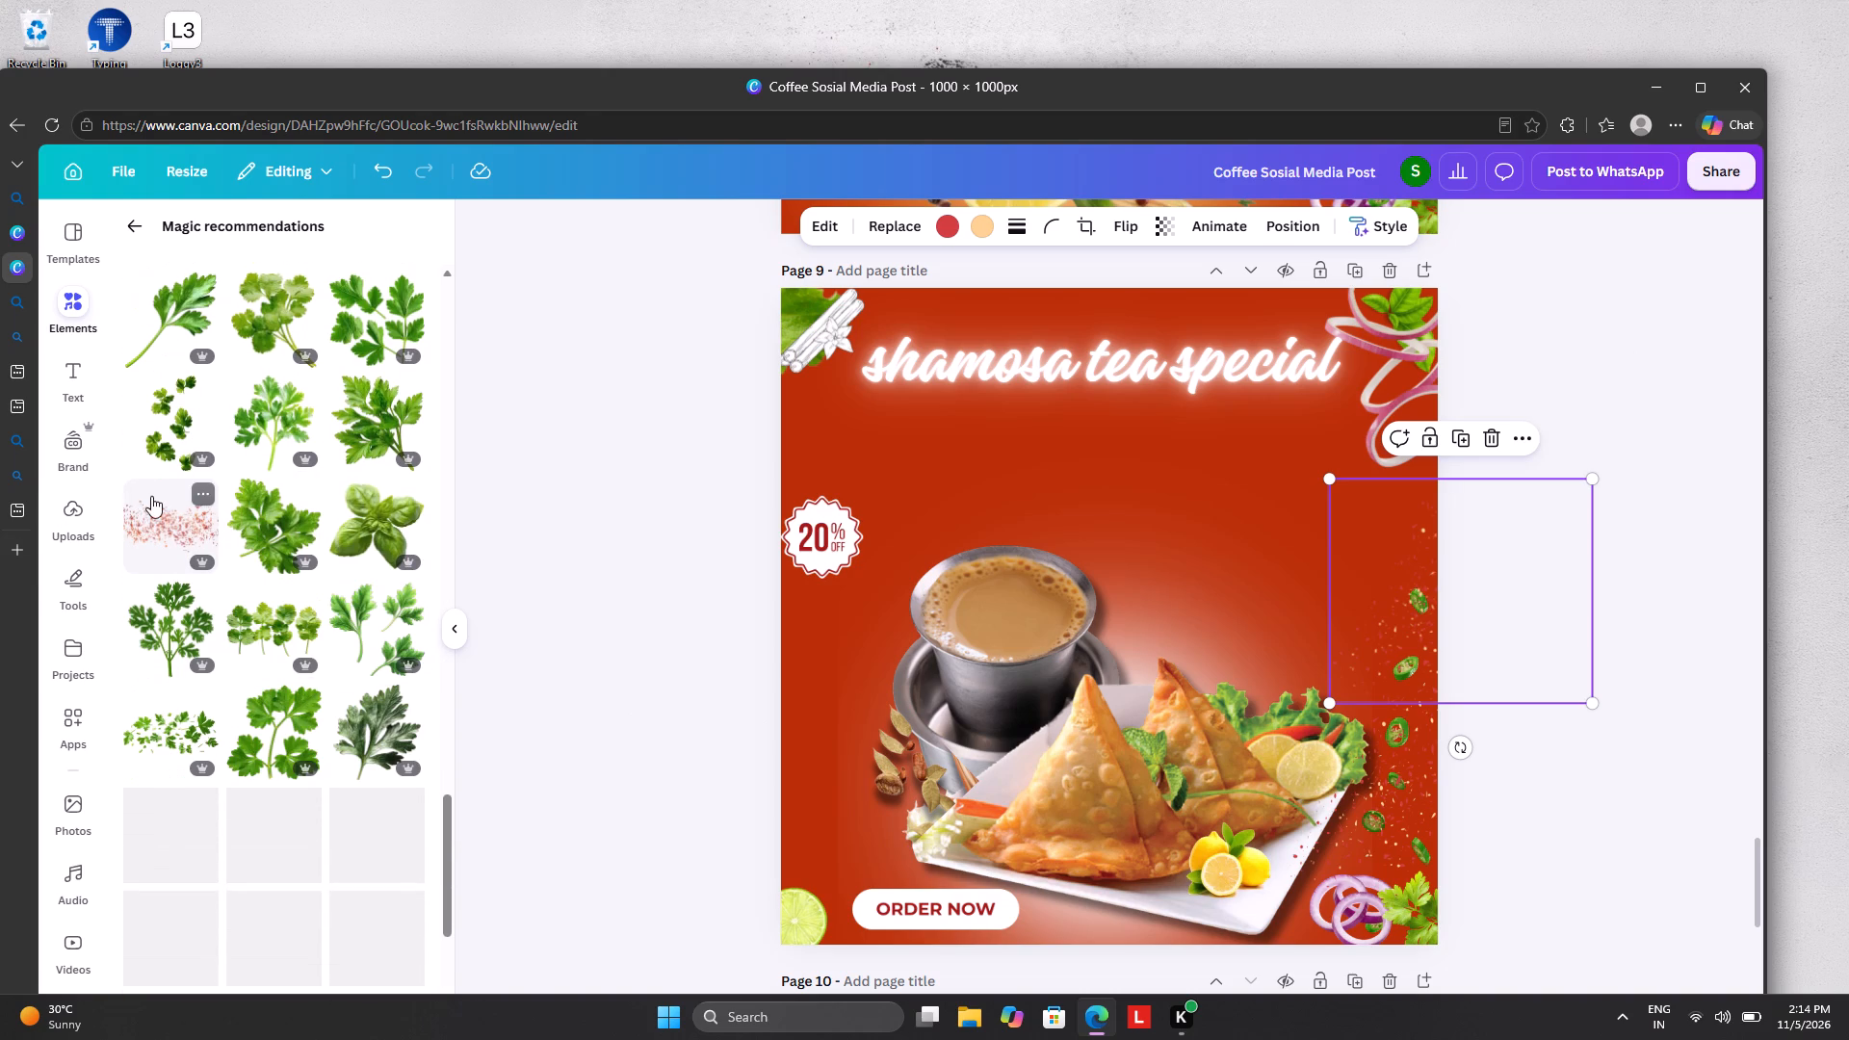
click(155, 501)
drag(1130, 634, 1238, 495)
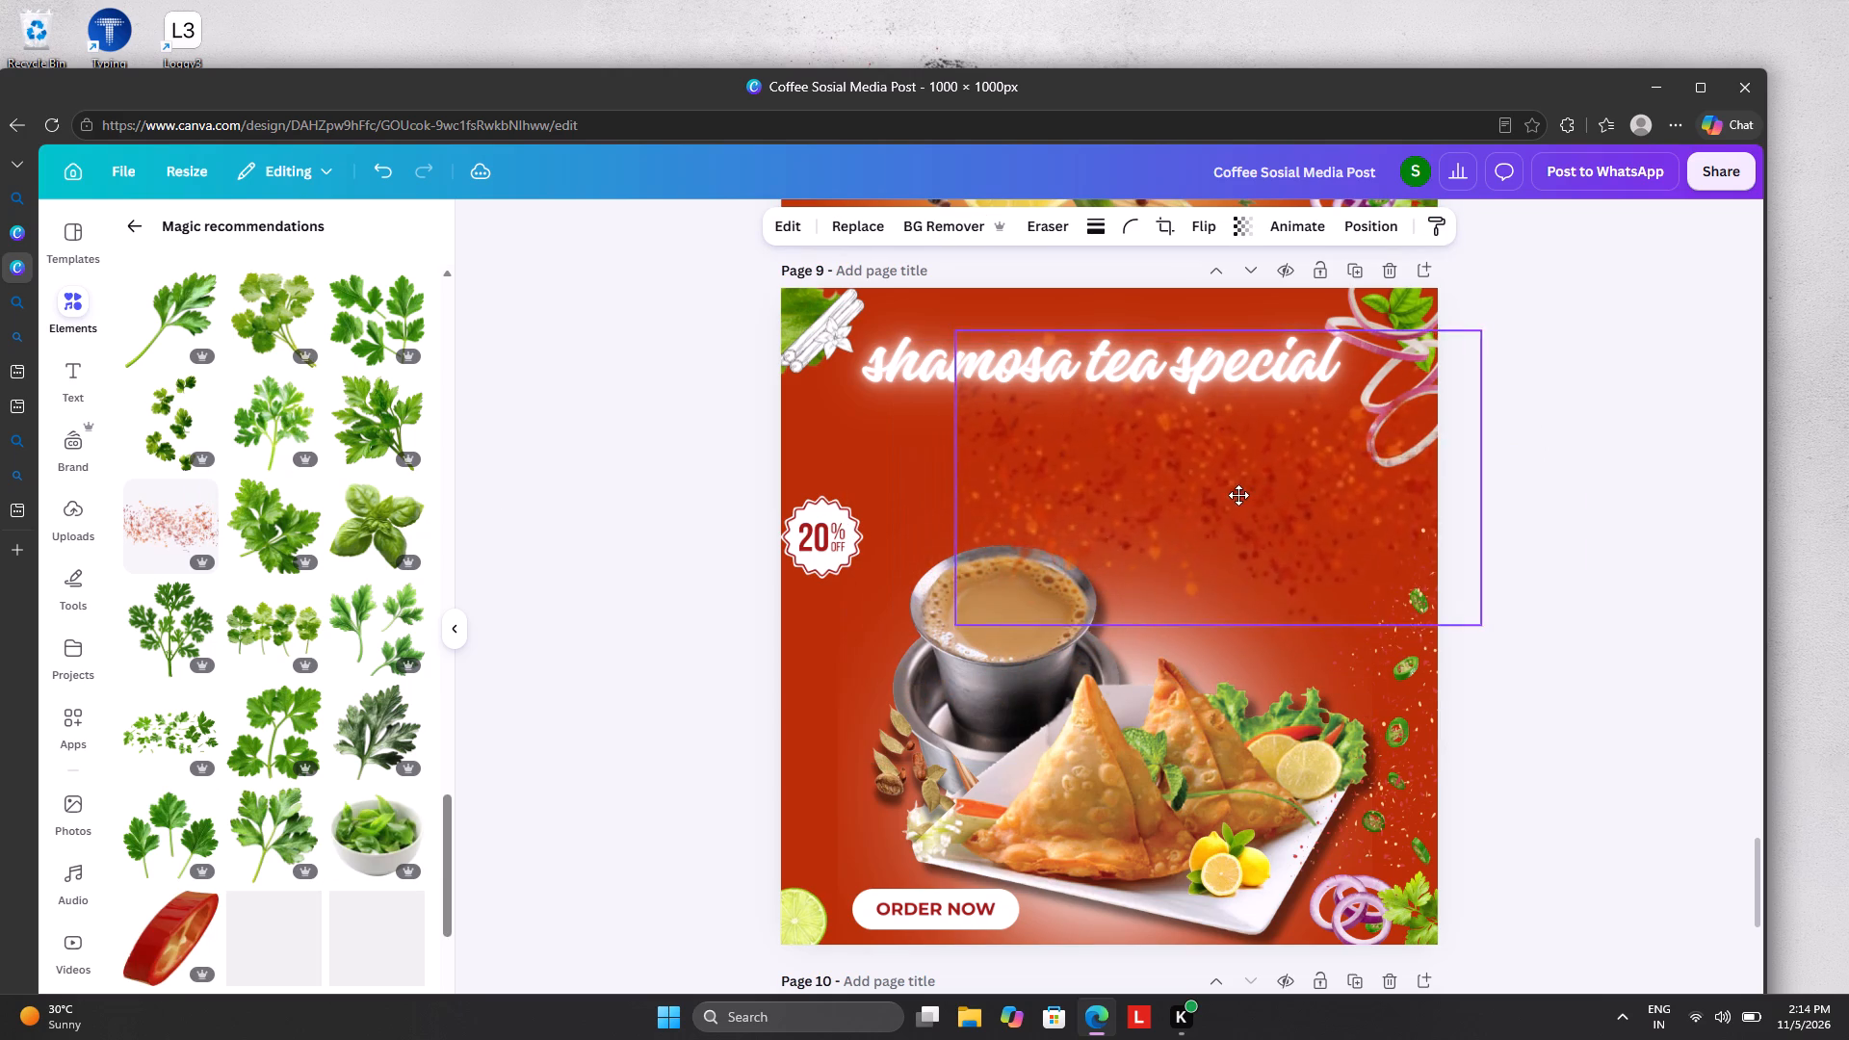
drag(1238, 495, 1385, 597)
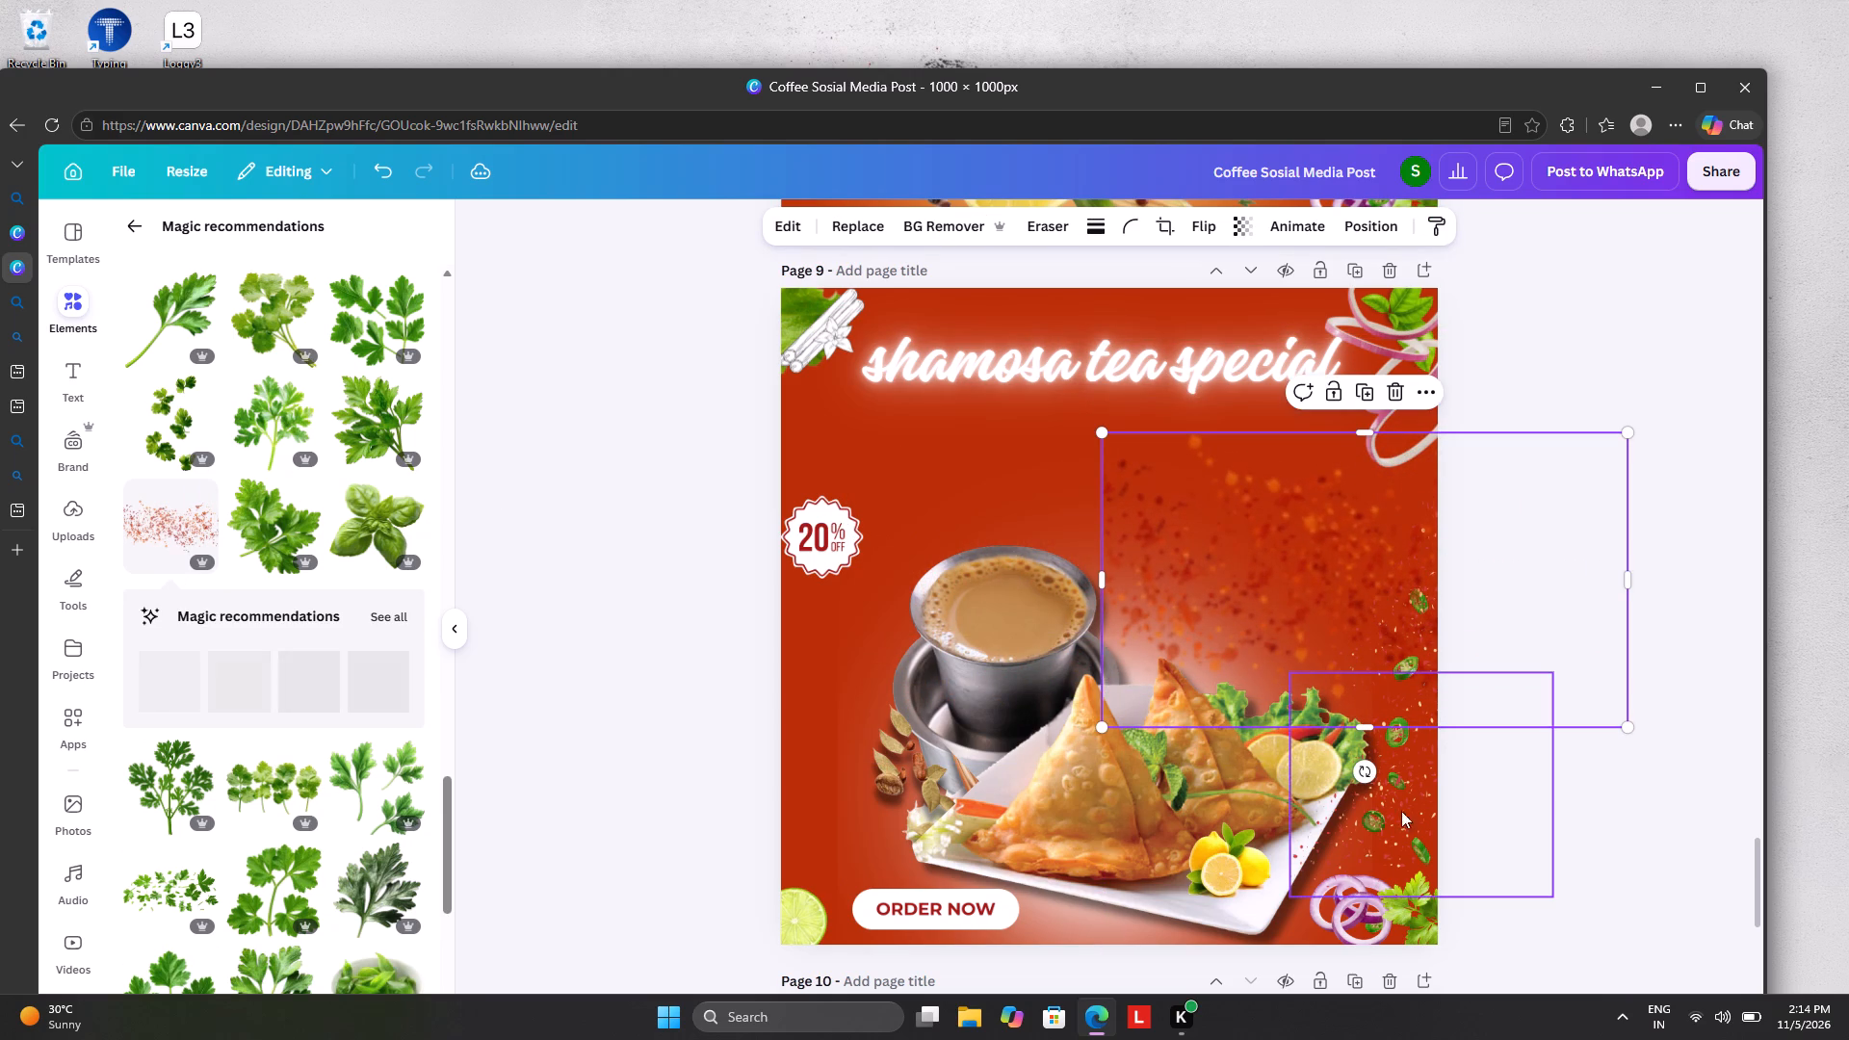
drag(1509, 631, 1488, 552)
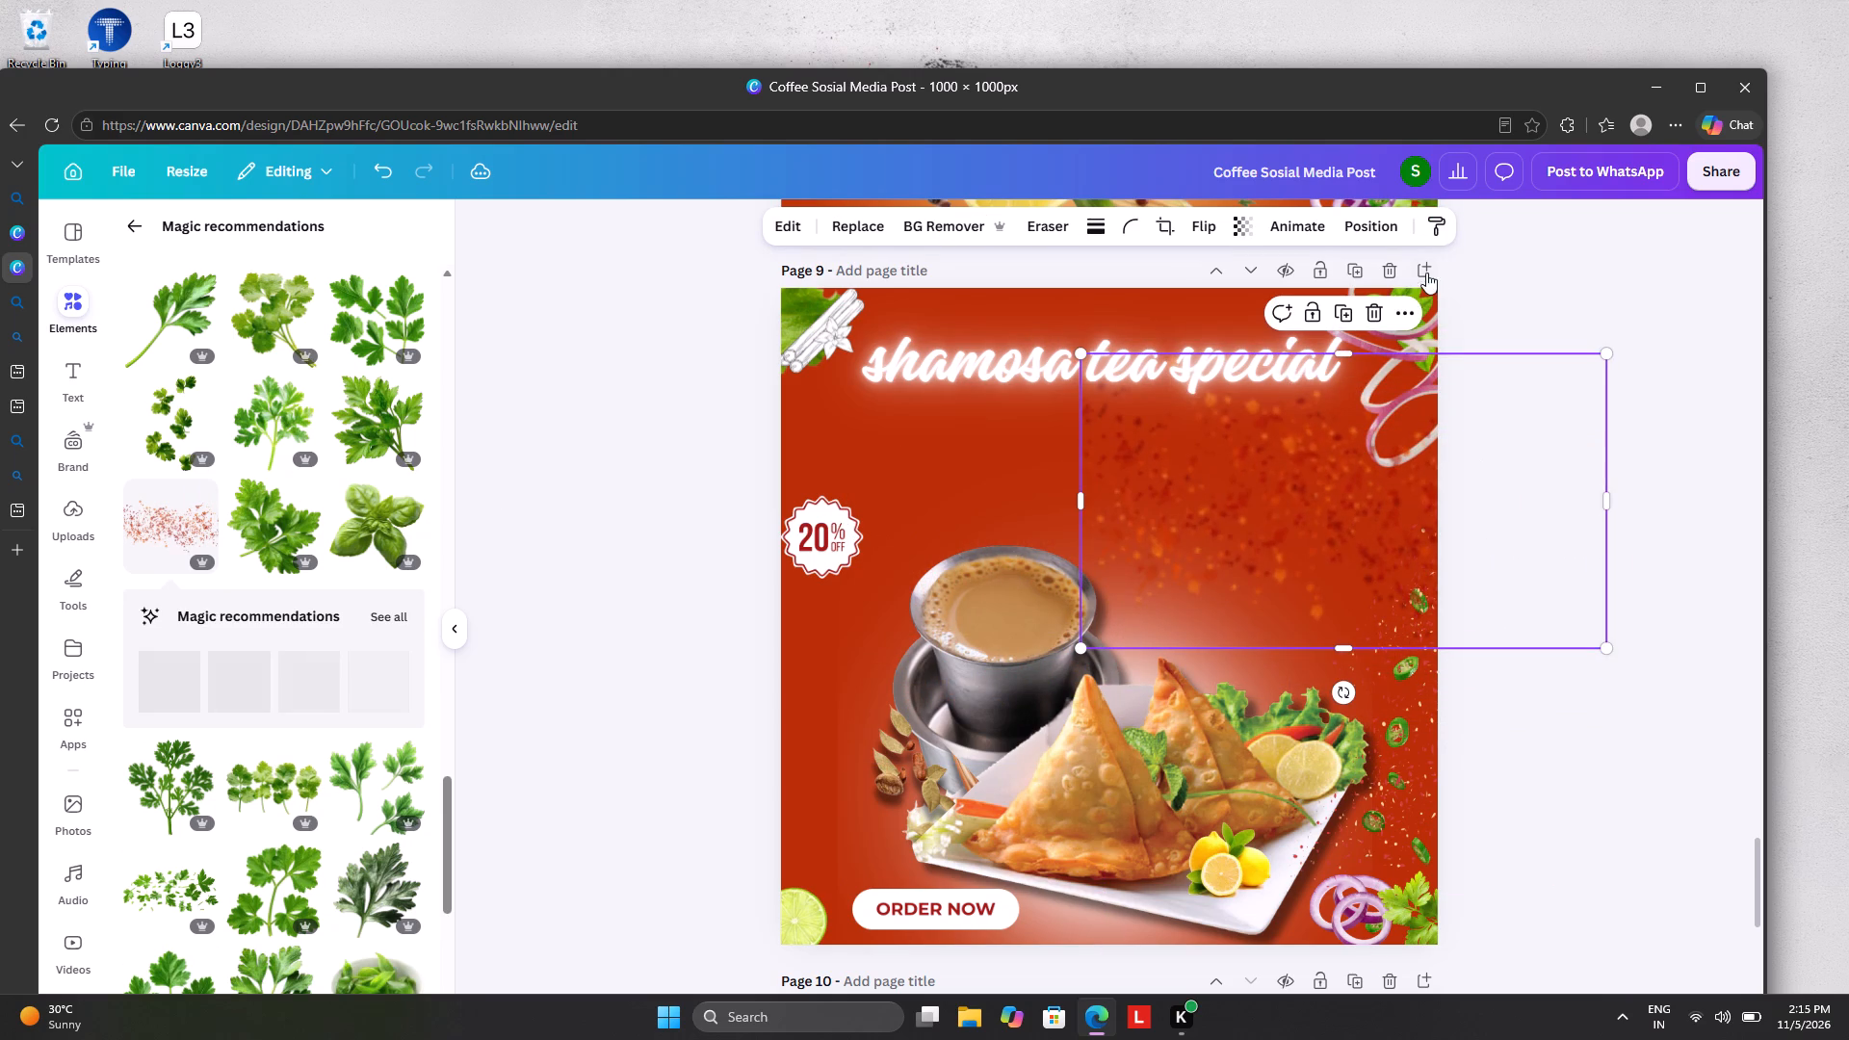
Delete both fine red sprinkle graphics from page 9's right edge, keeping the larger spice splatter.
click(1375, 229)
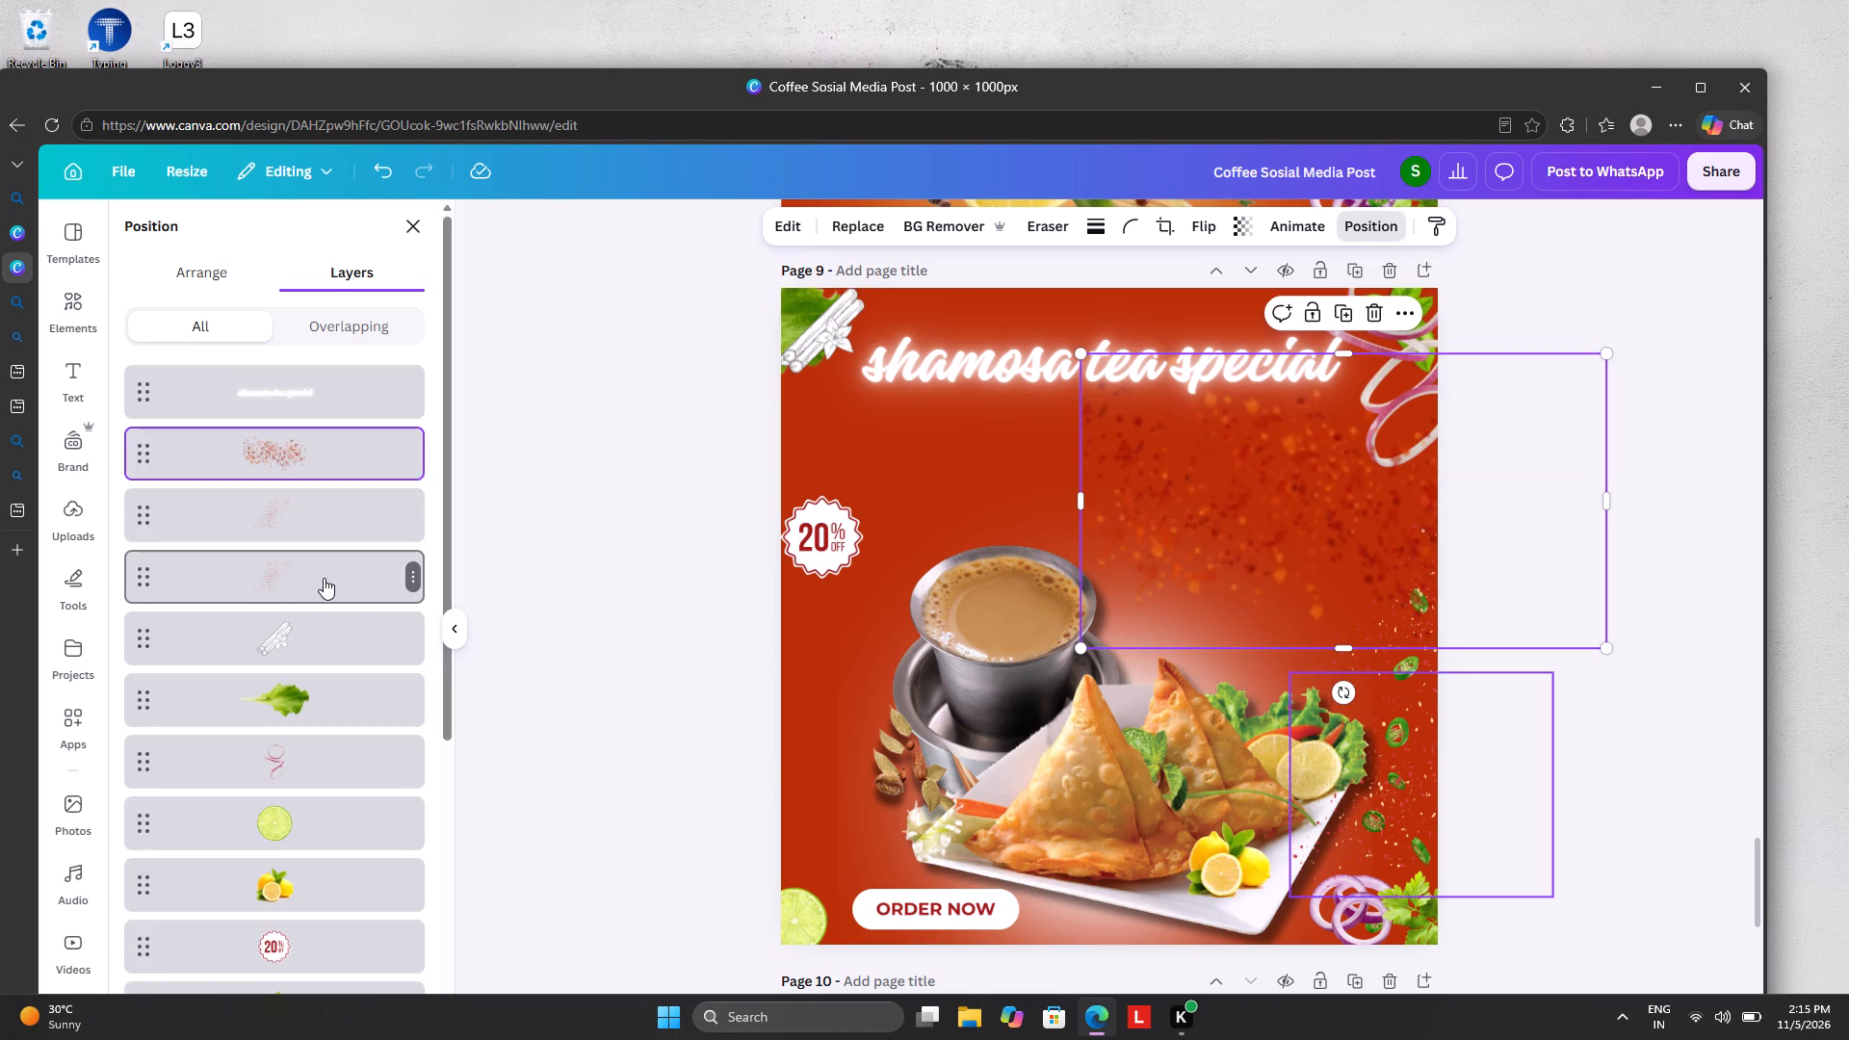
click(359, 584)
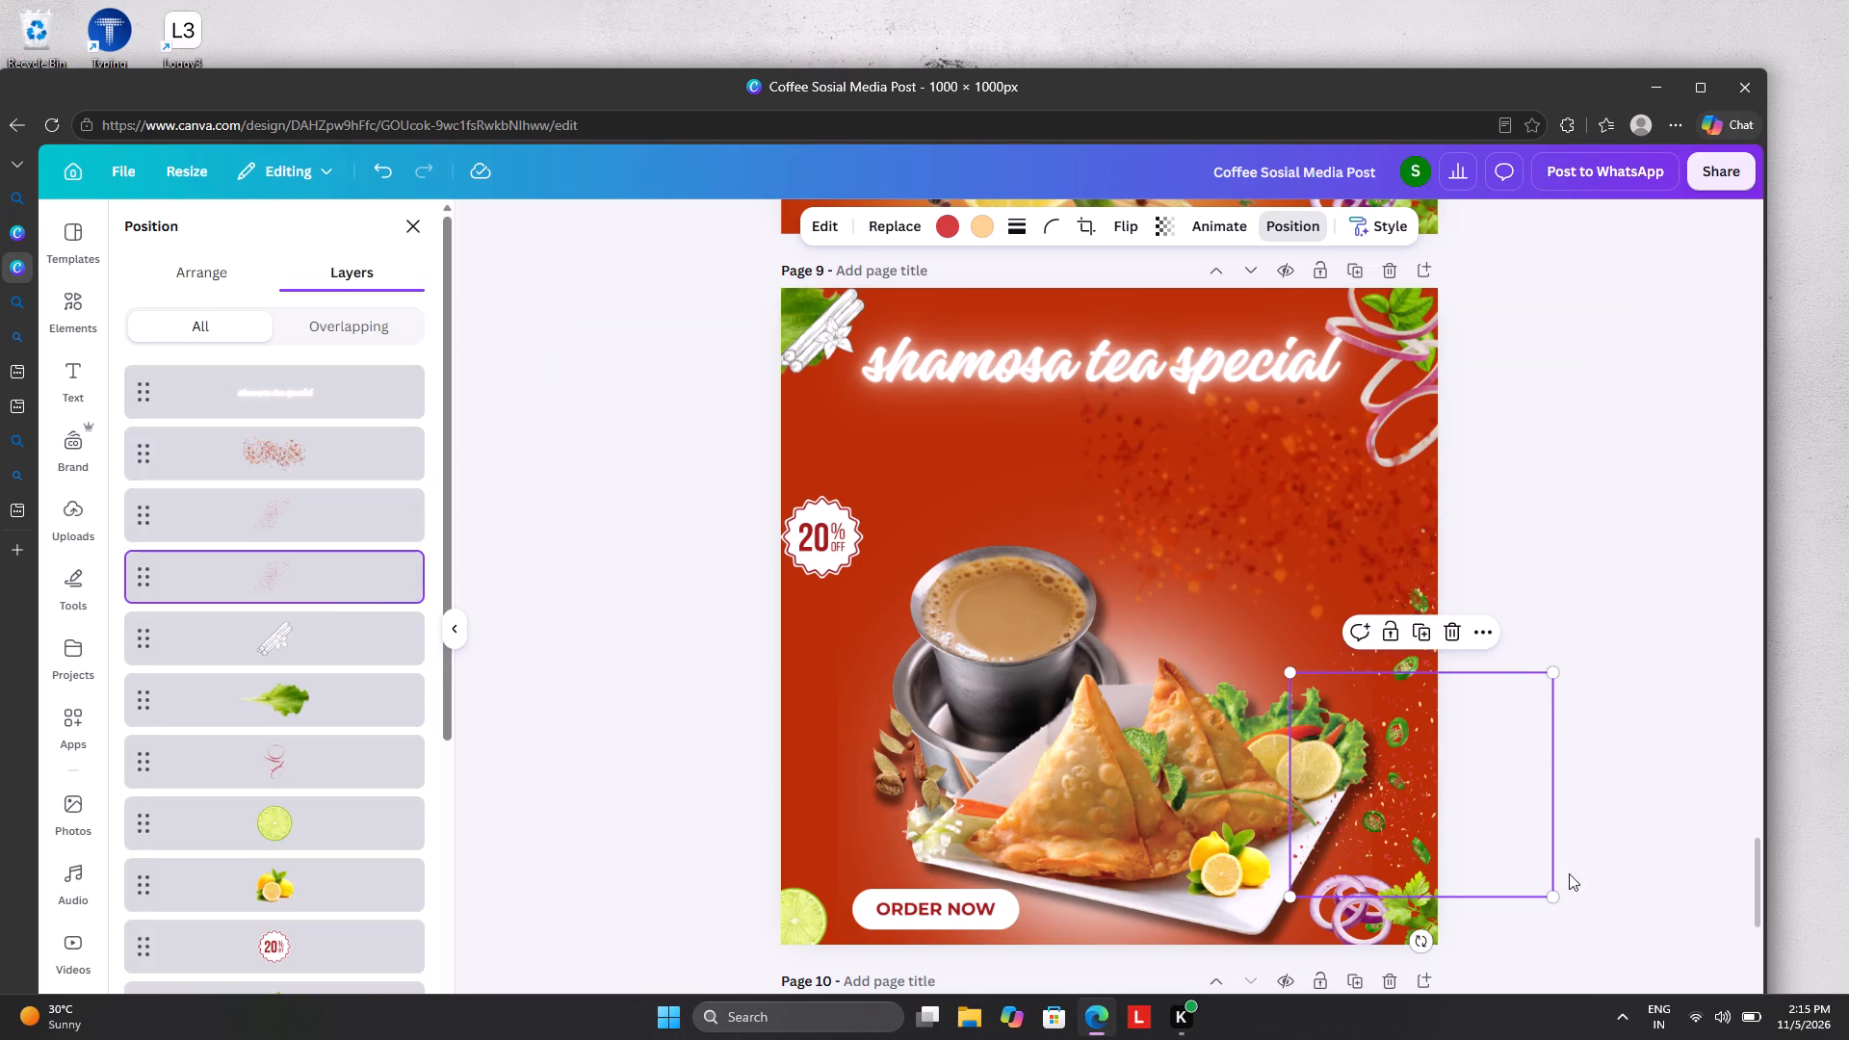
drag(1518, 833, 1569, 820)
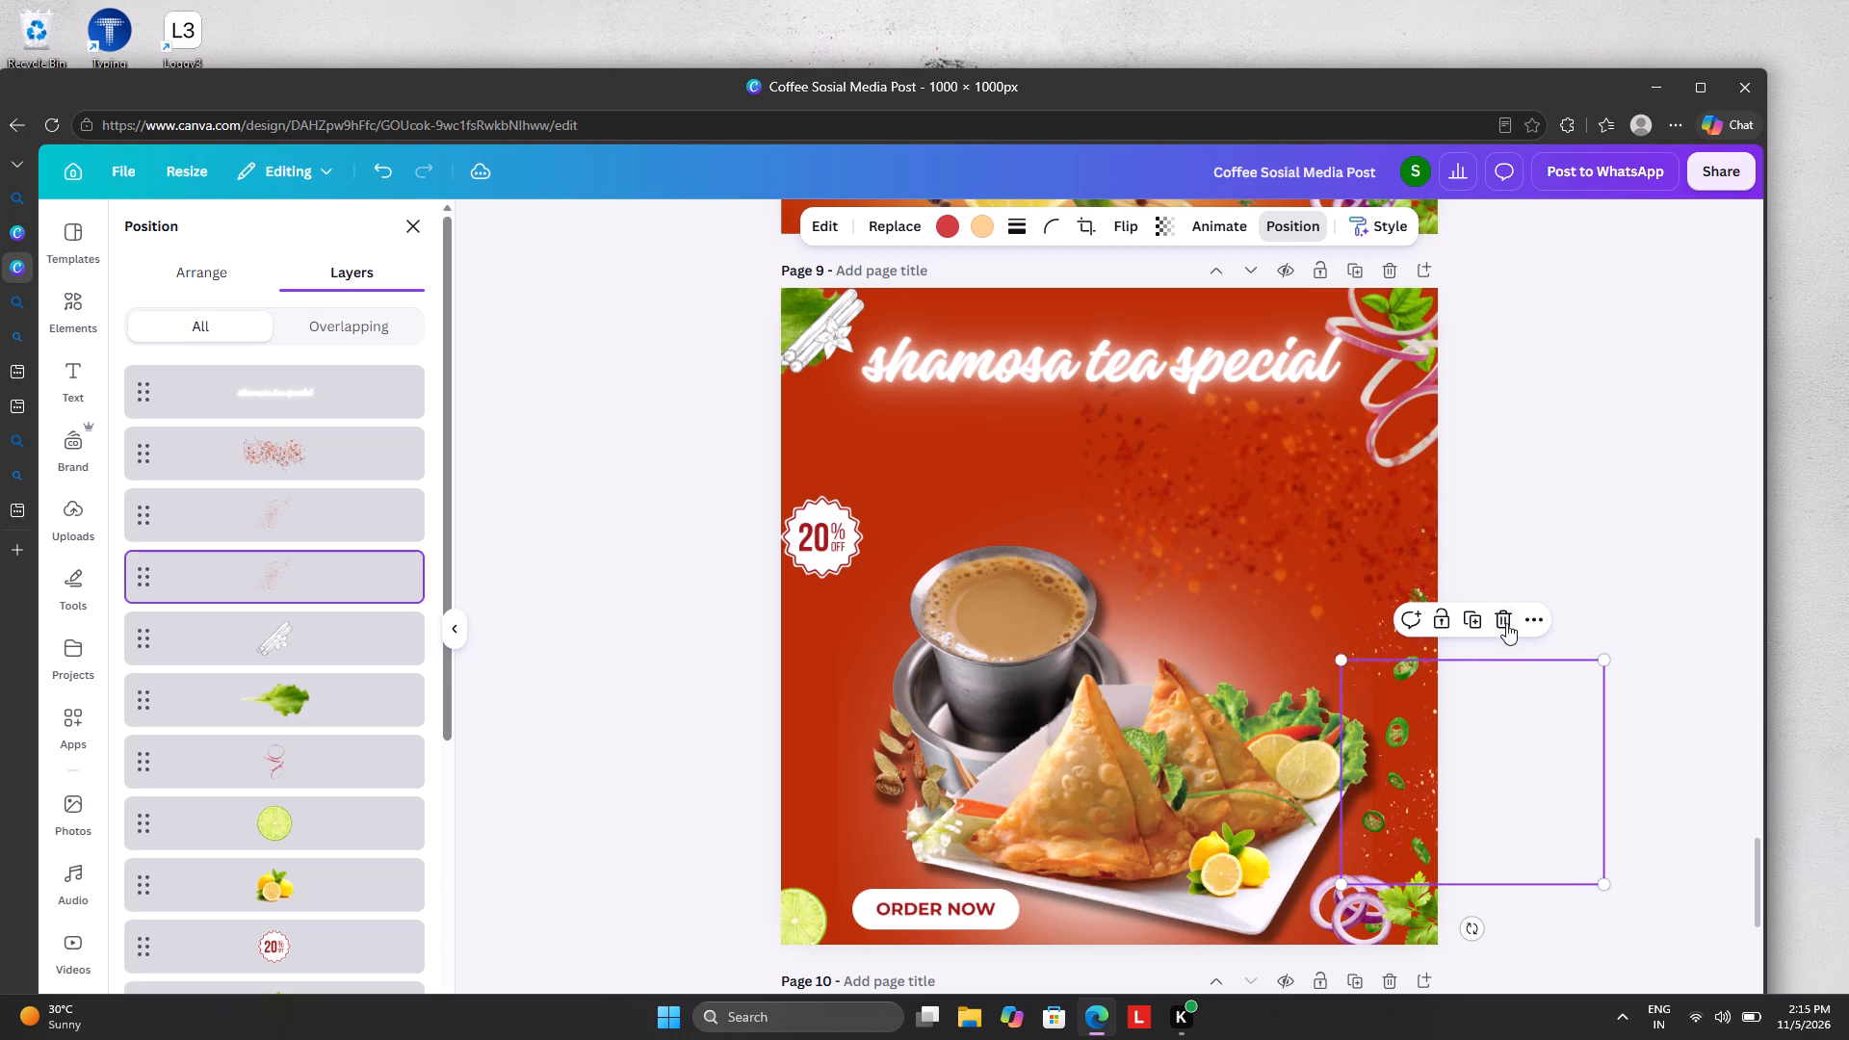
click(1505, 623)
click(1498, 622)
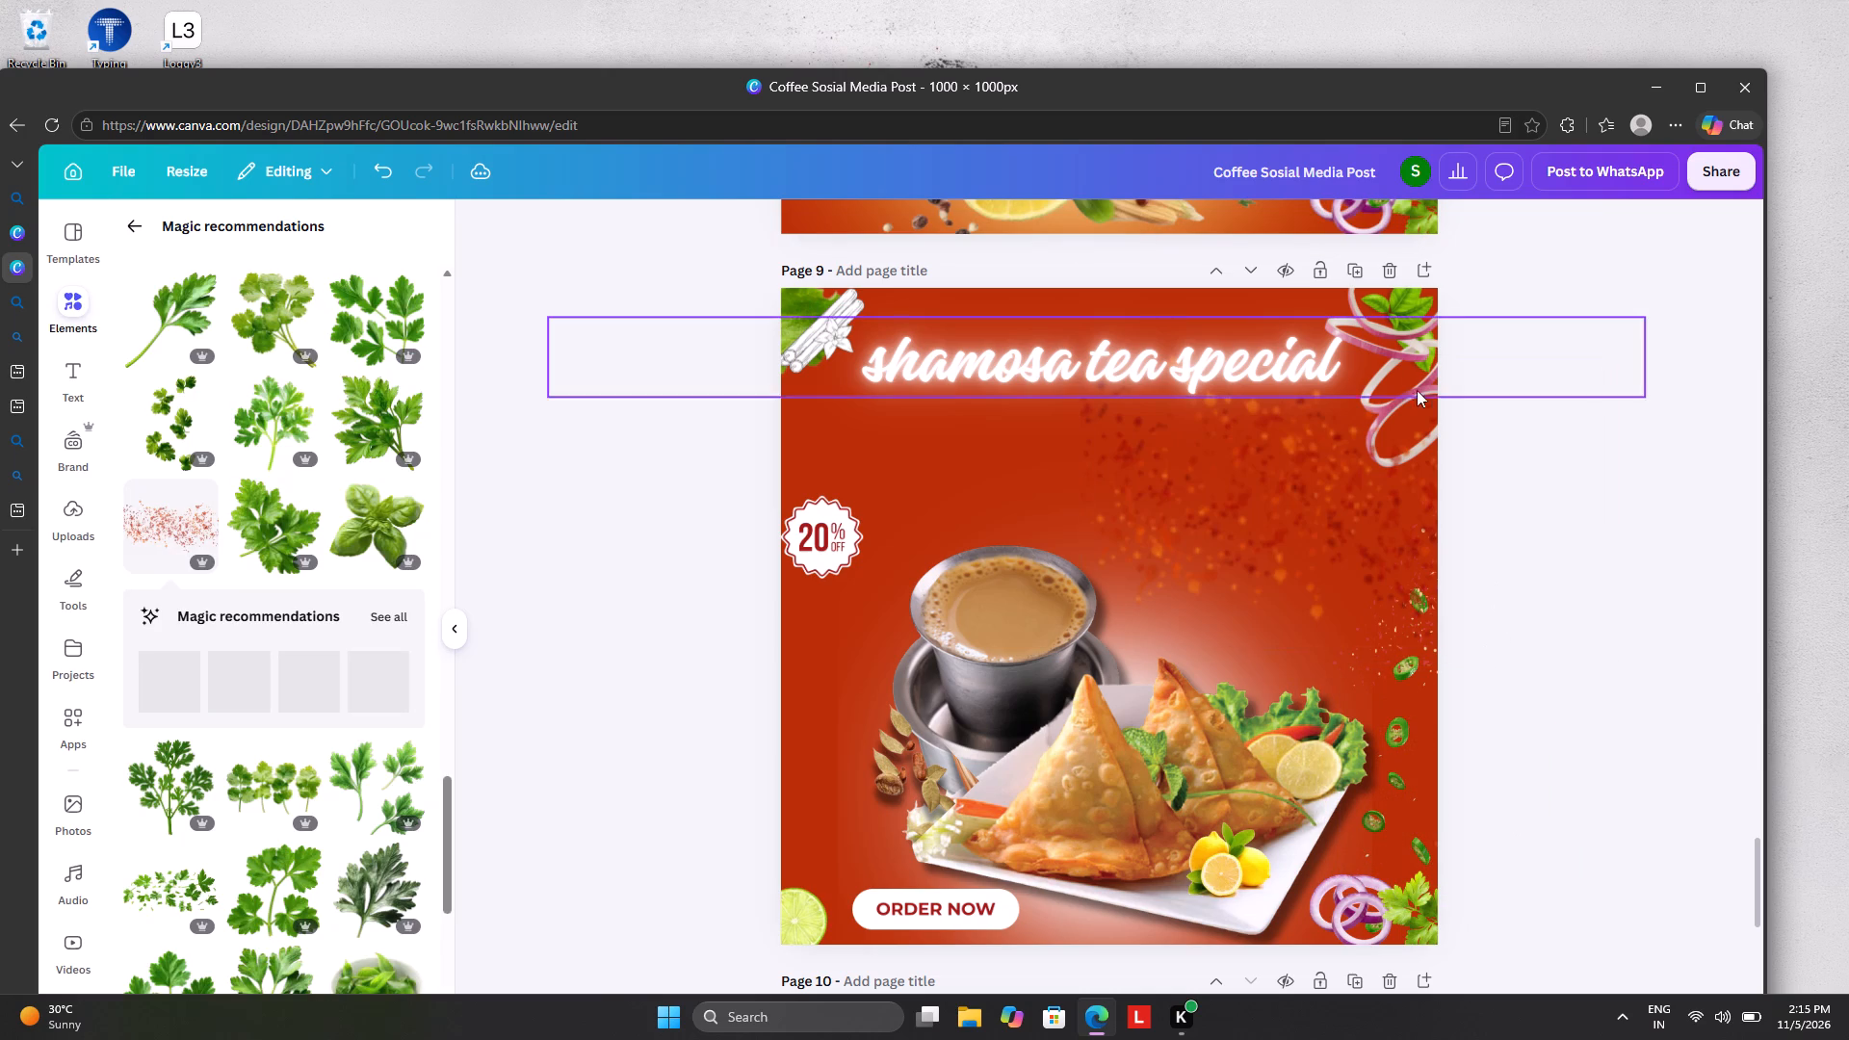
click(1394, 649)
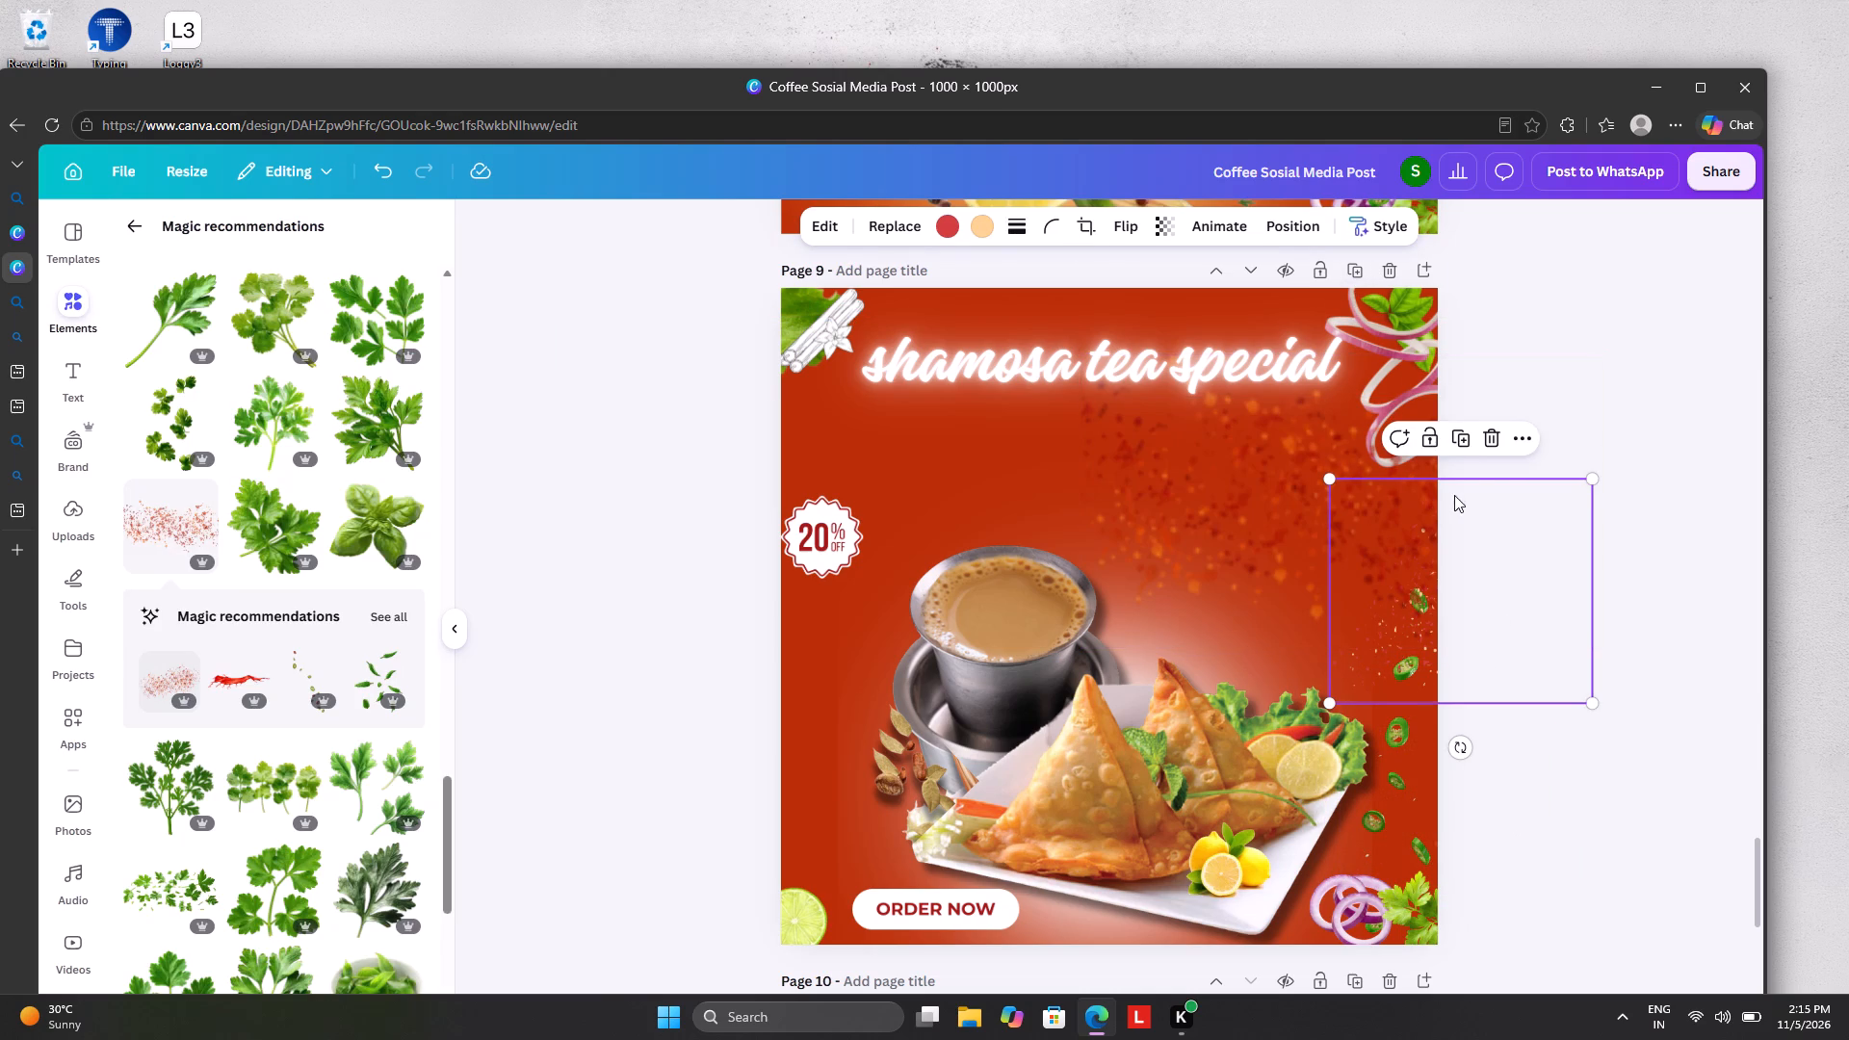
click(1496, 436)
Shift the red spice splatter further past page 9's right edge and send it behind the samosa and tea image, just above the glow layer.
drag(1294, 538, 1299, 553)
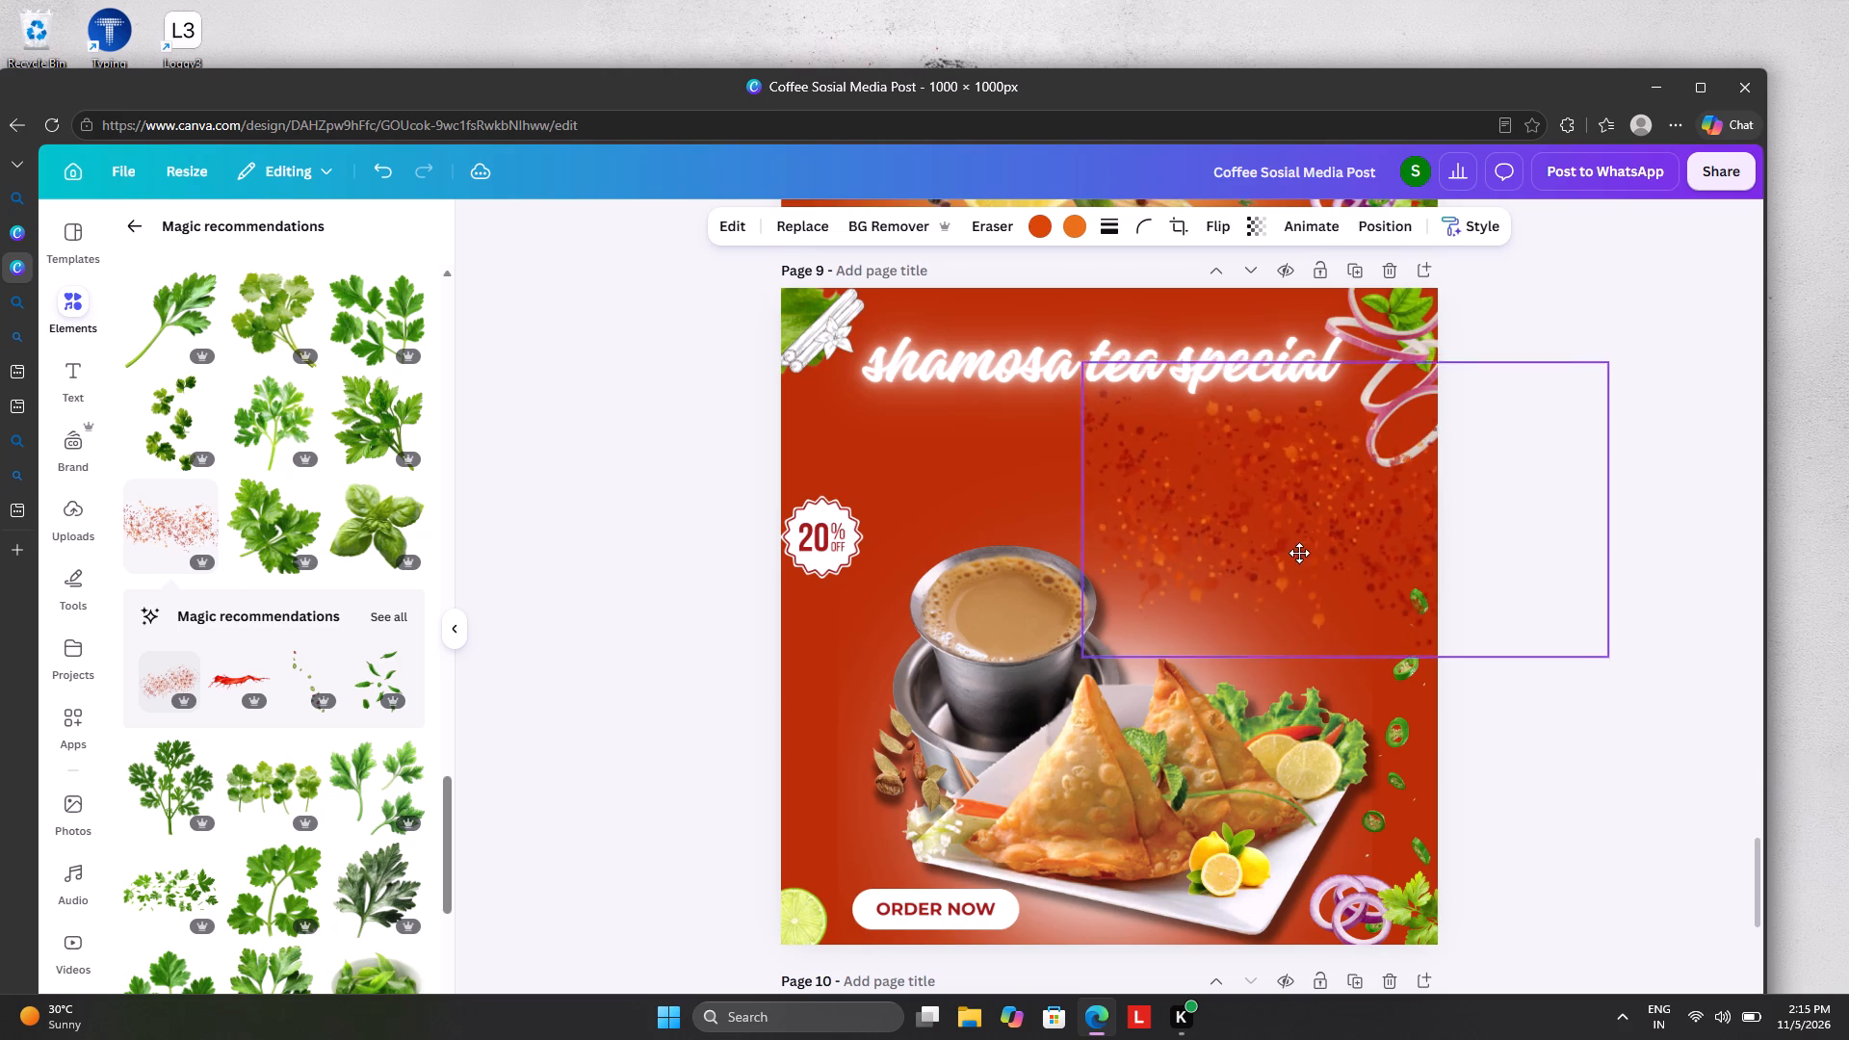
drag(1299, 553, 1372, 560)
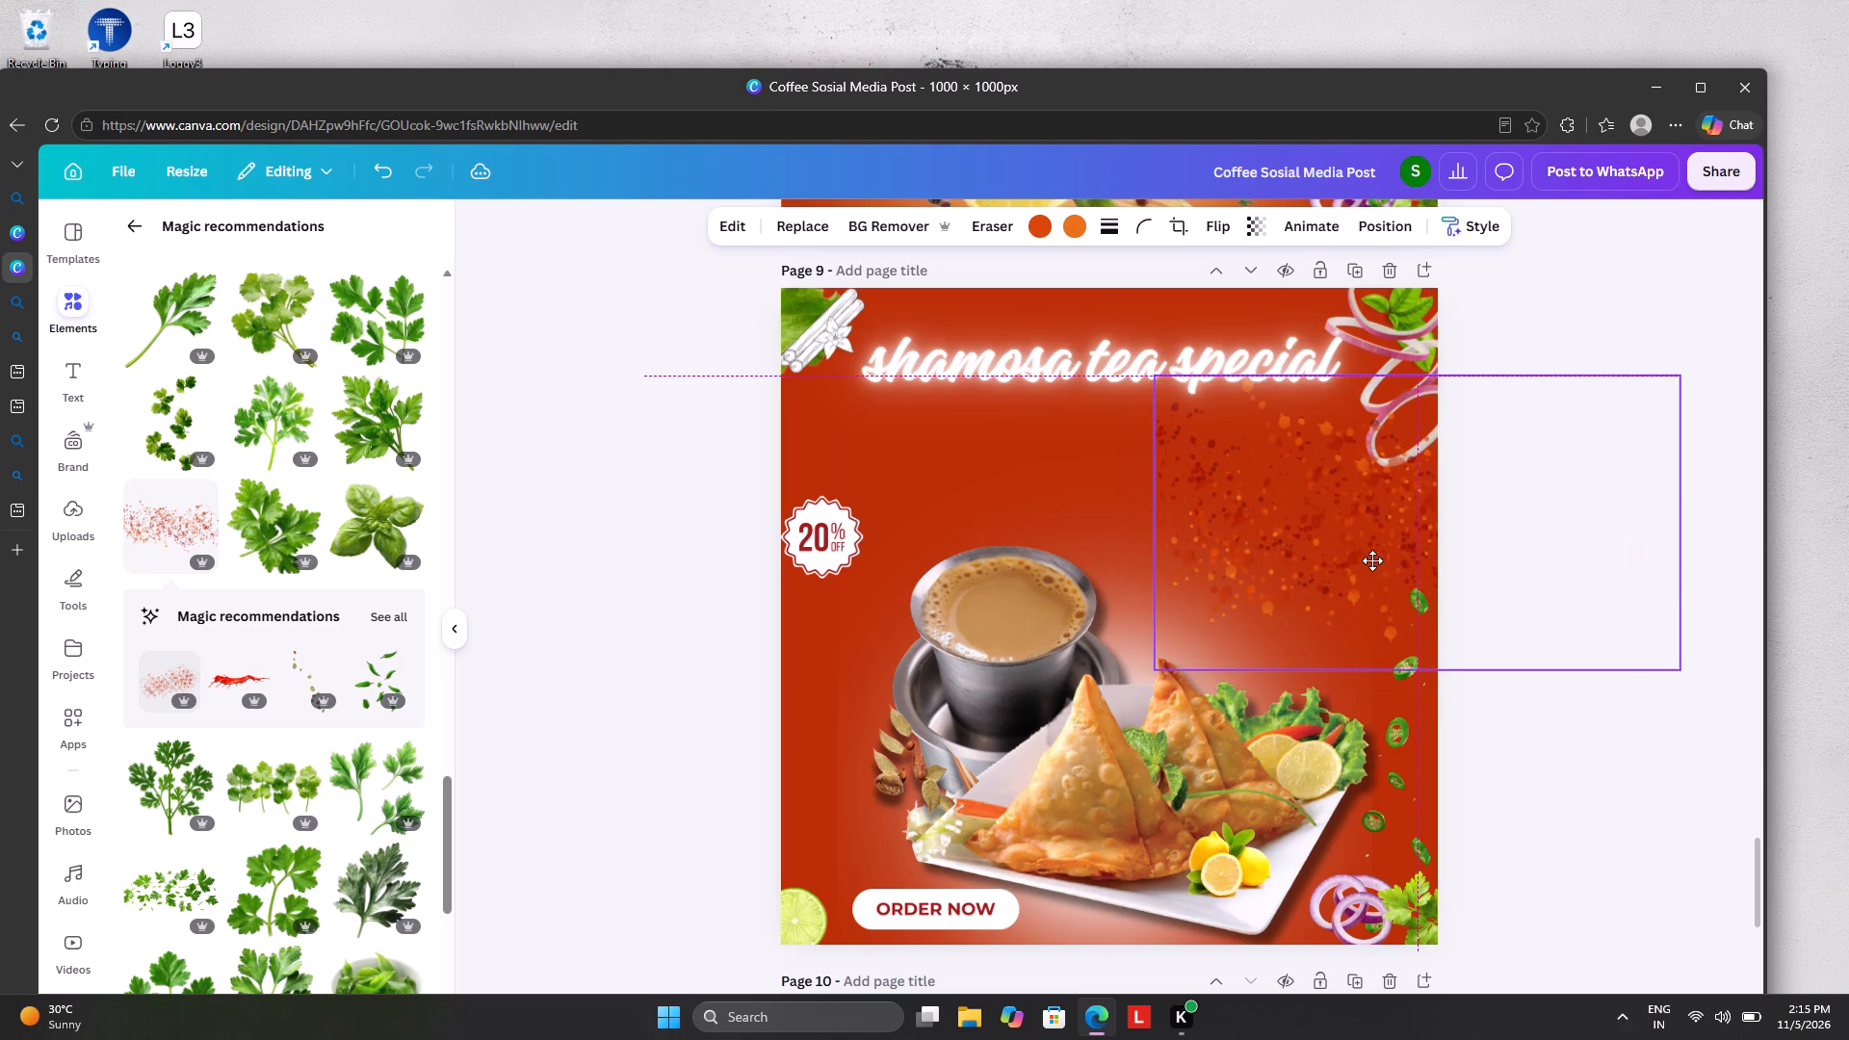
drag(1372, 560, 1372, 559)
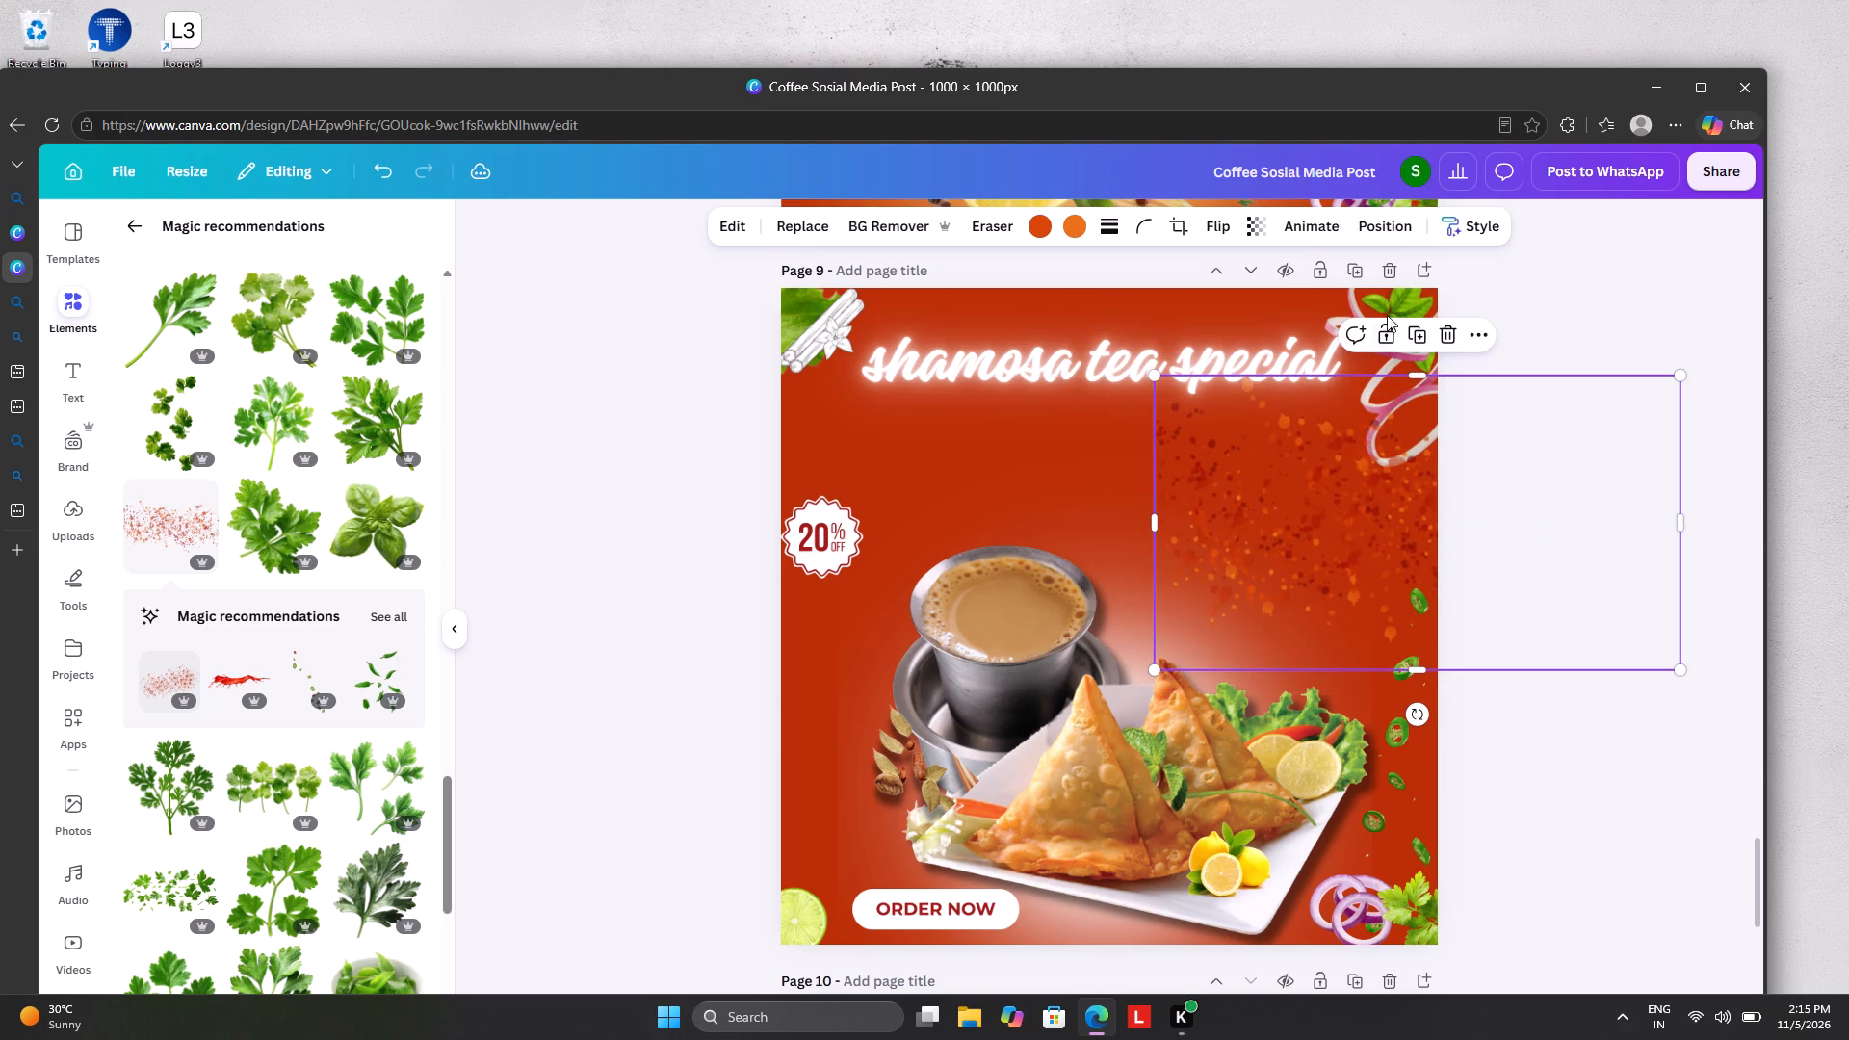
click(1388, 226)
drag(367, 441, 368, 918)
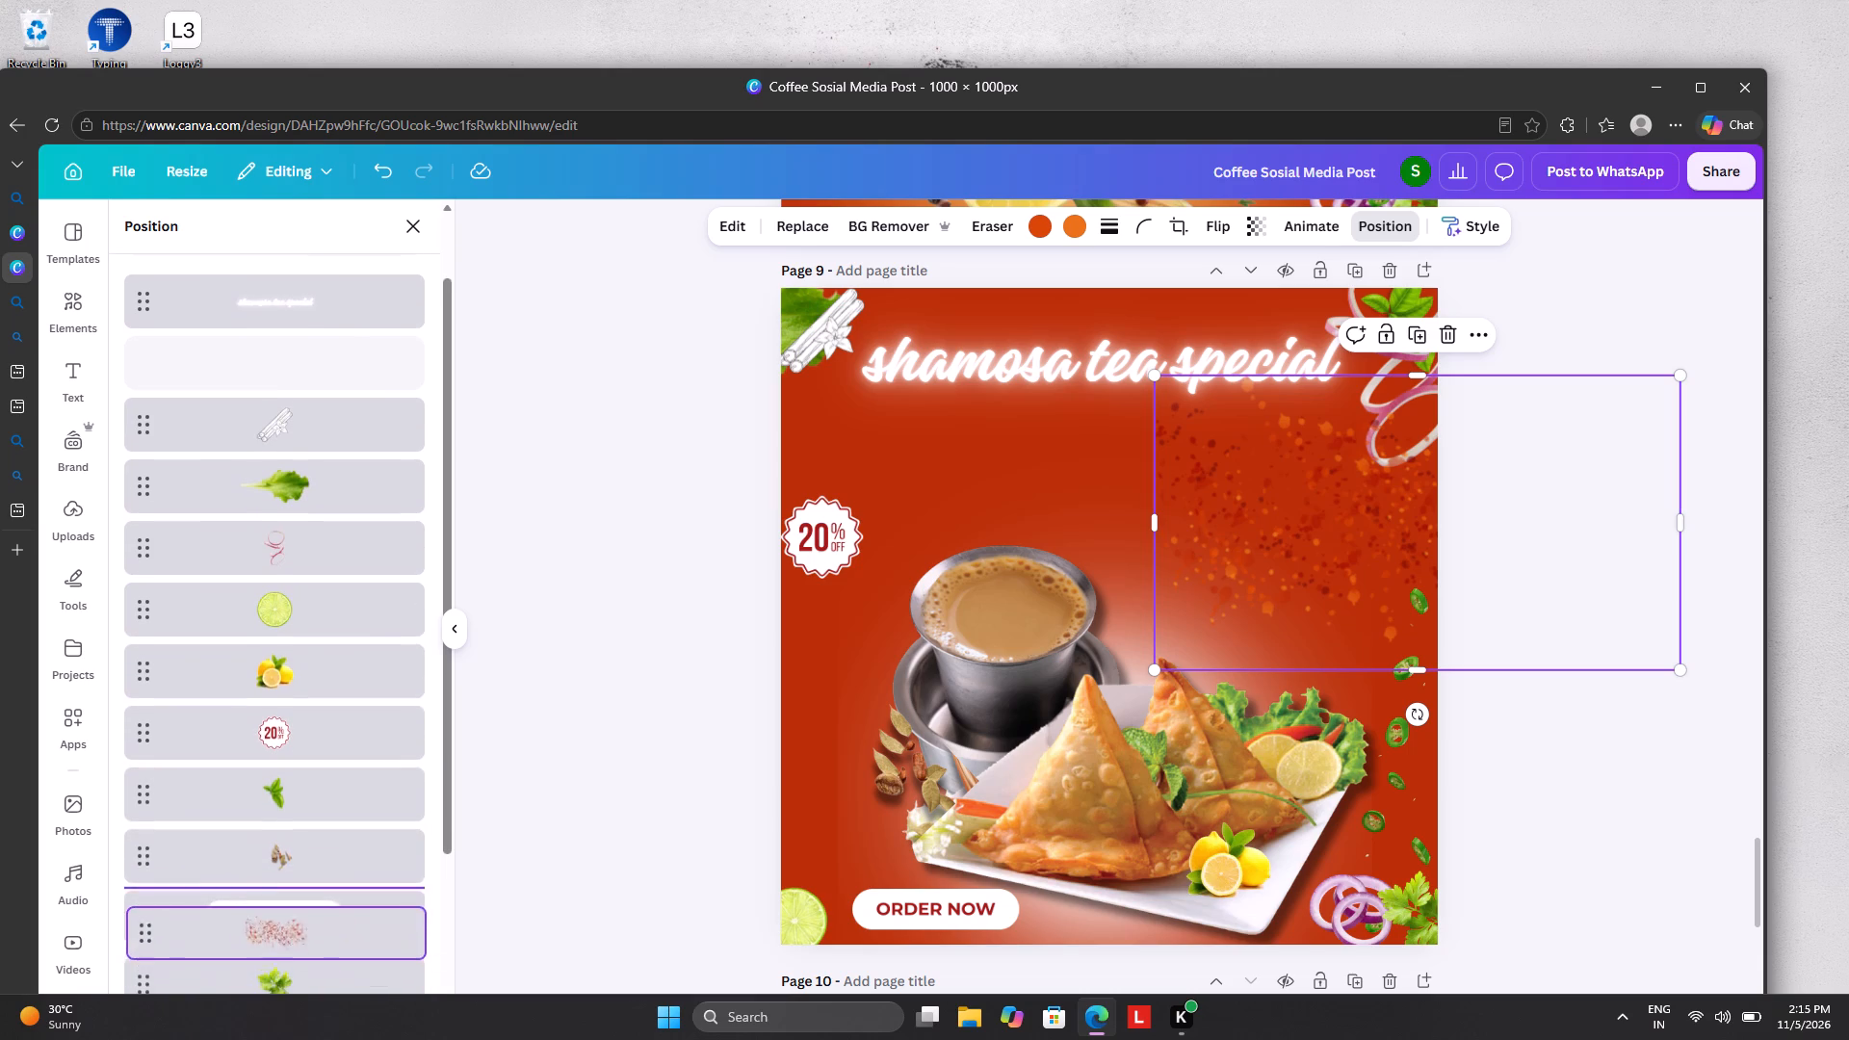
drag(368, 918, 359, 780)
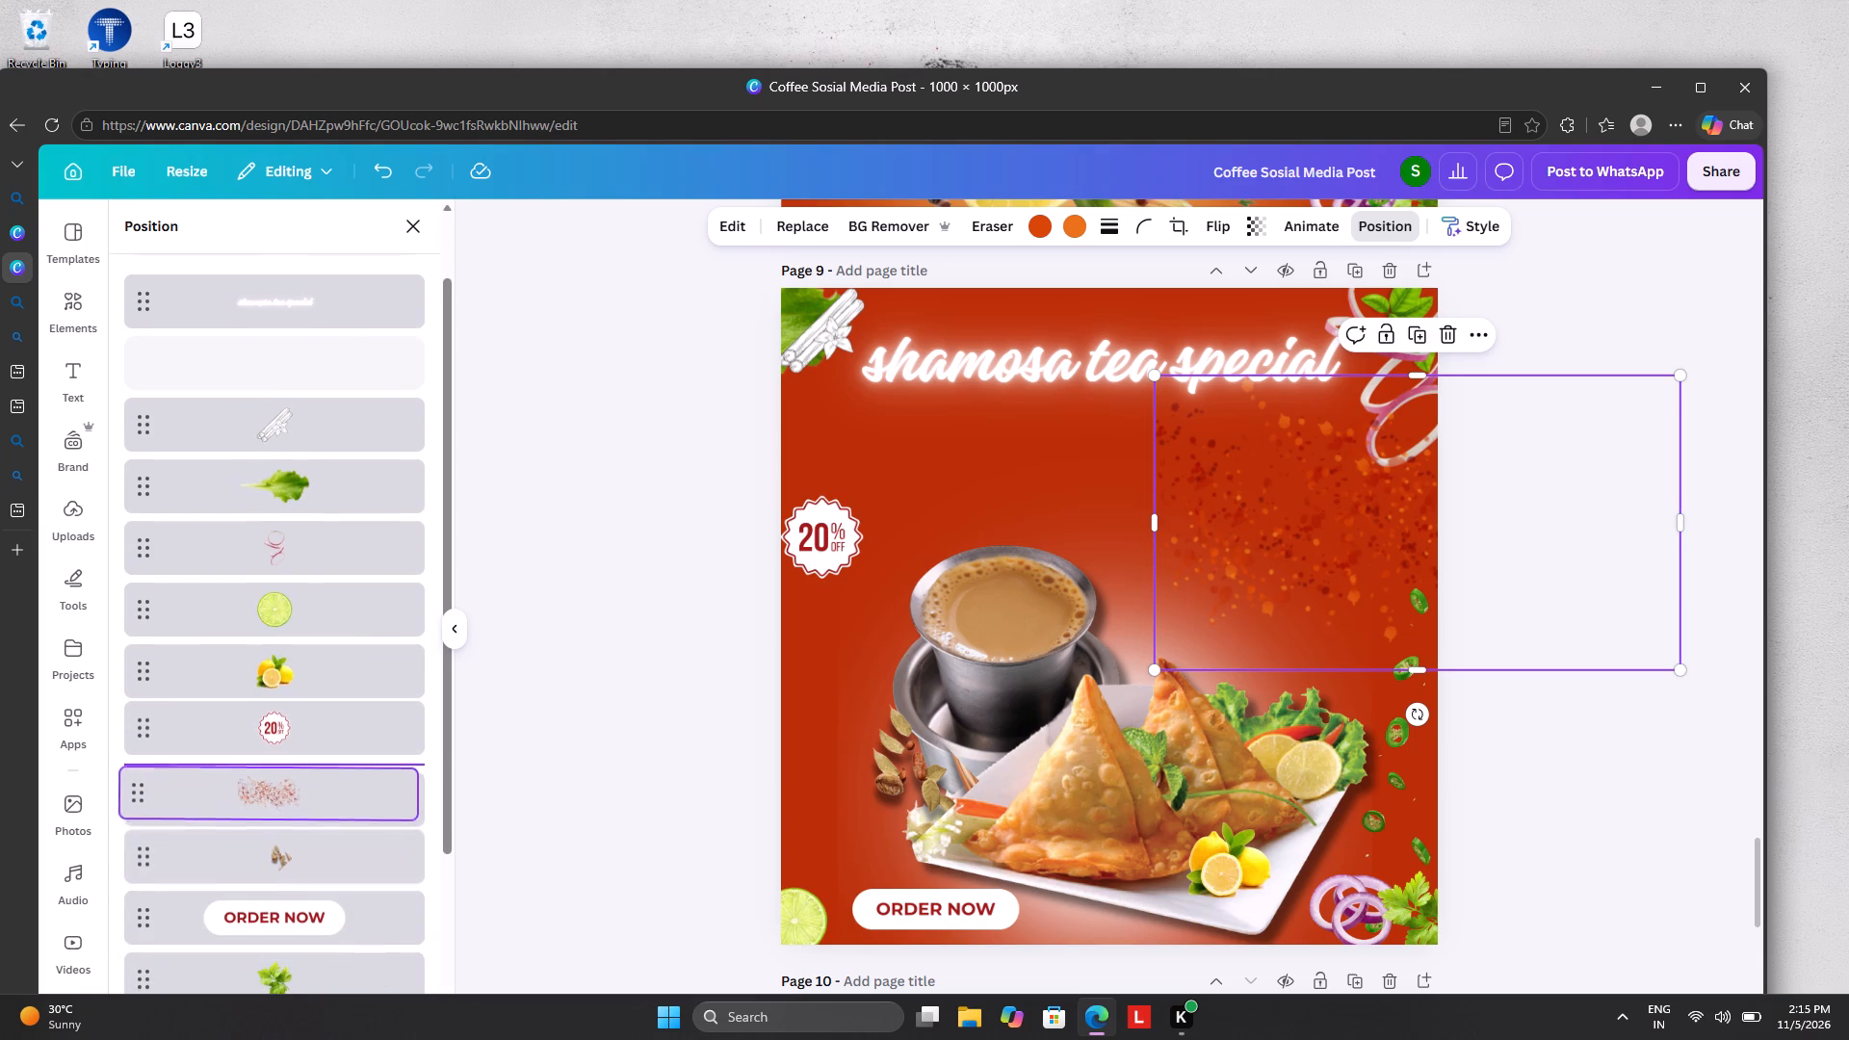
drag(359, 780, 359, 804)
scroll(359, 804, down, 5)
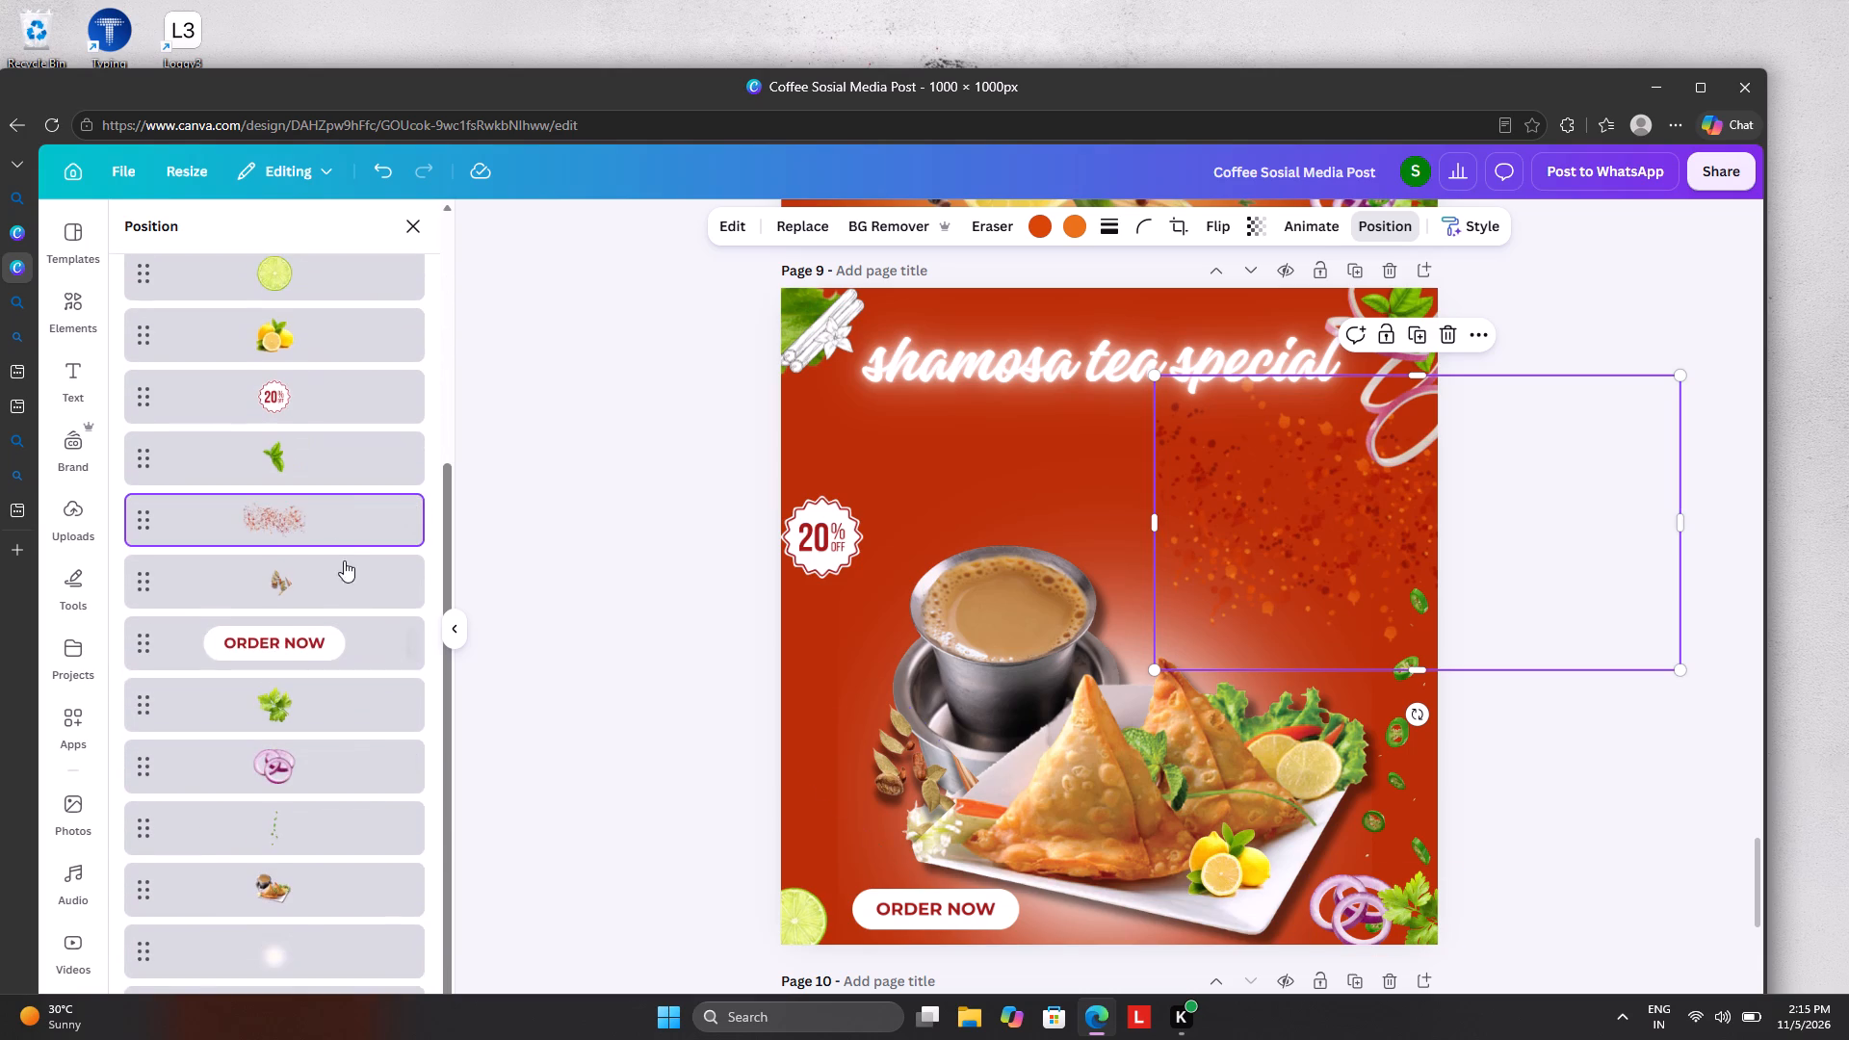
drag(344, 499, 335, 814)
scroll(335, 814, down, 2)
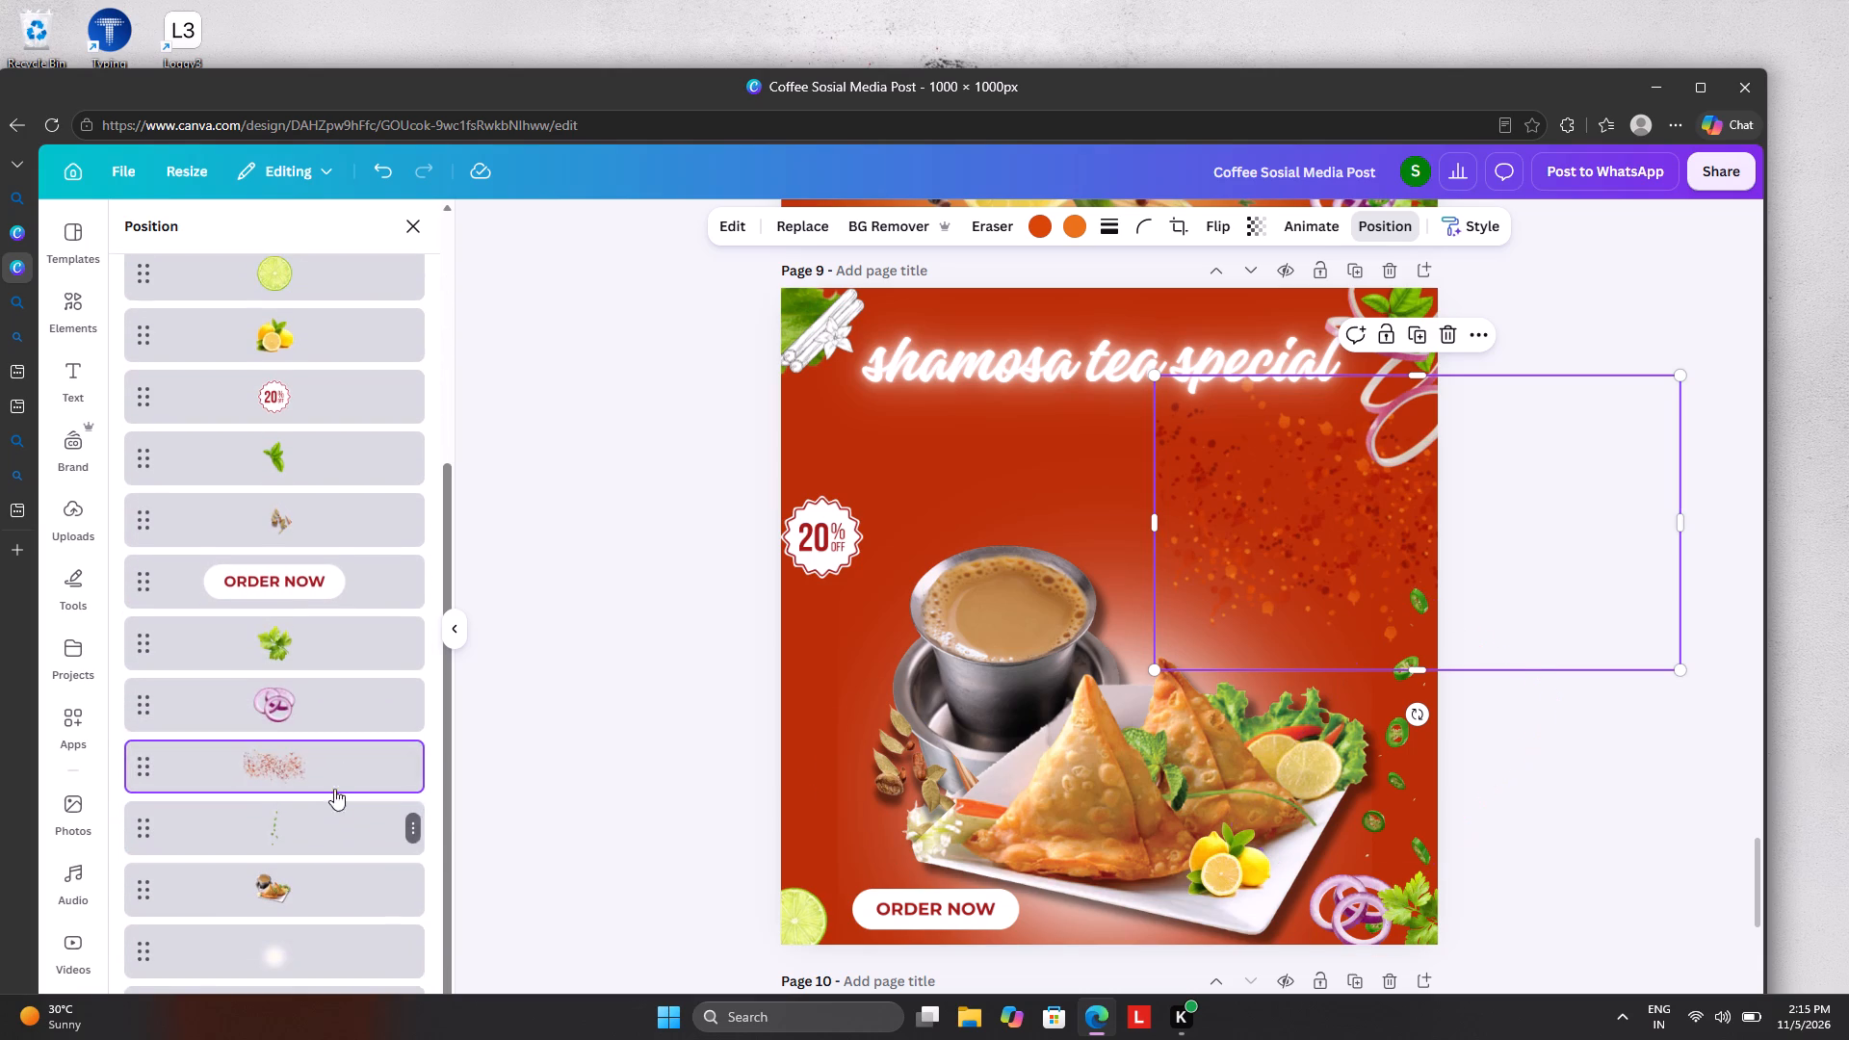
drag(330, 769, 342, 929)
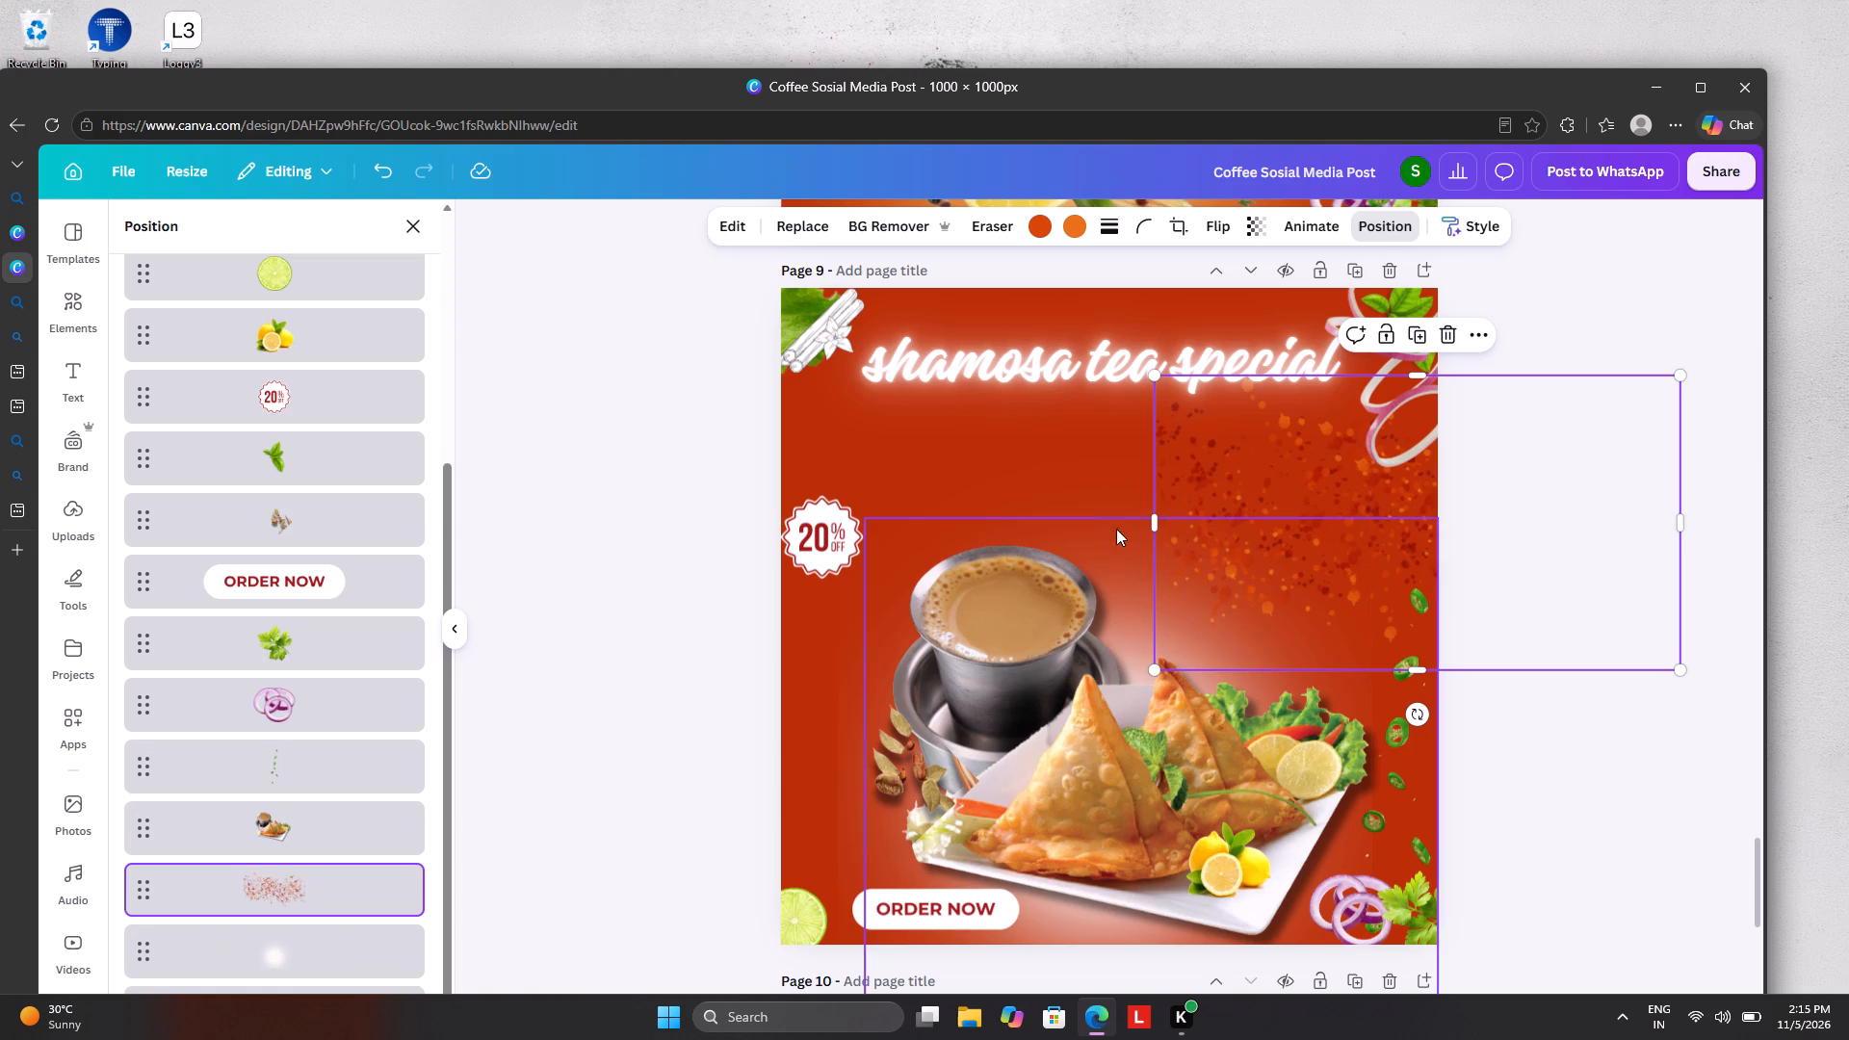
Move the red spice splatter up and left so it spreads behind the shamosa tea special heading on page 9.
drag(1554, 561, 1427, 444)
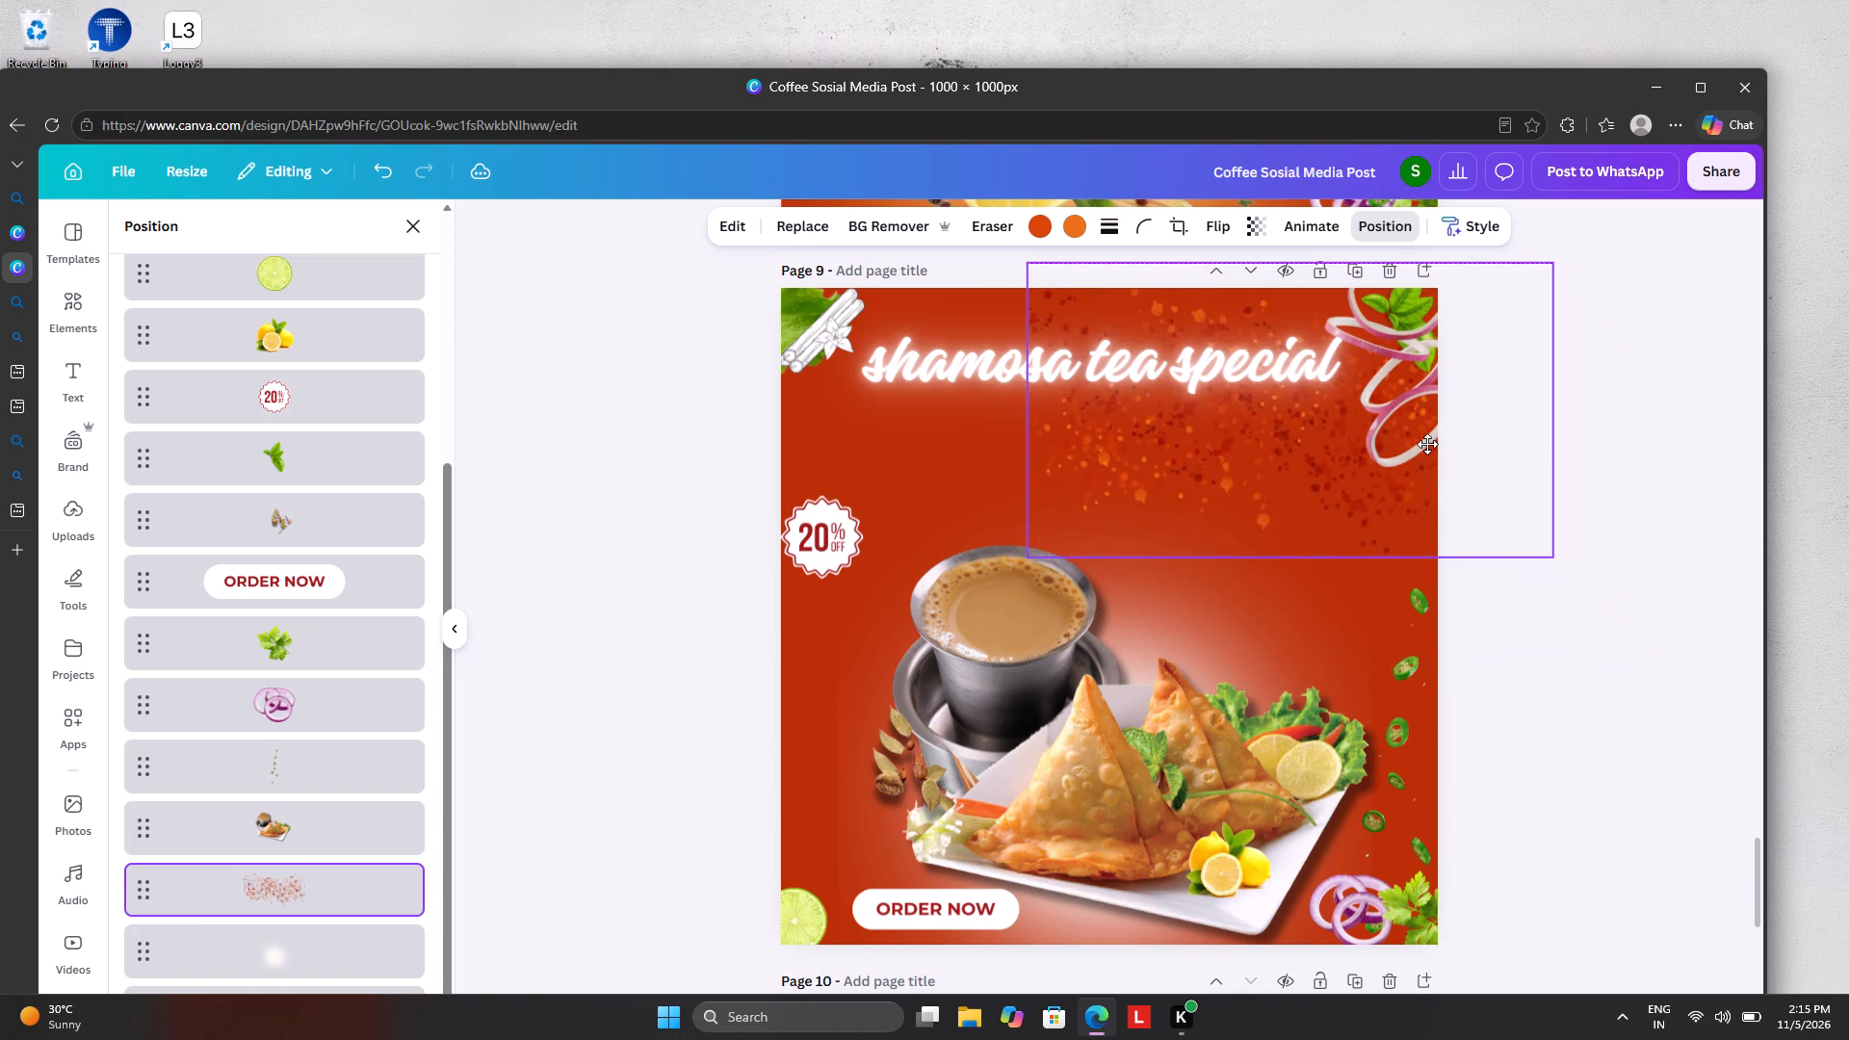
drag(1427, 444, 1326, 442)
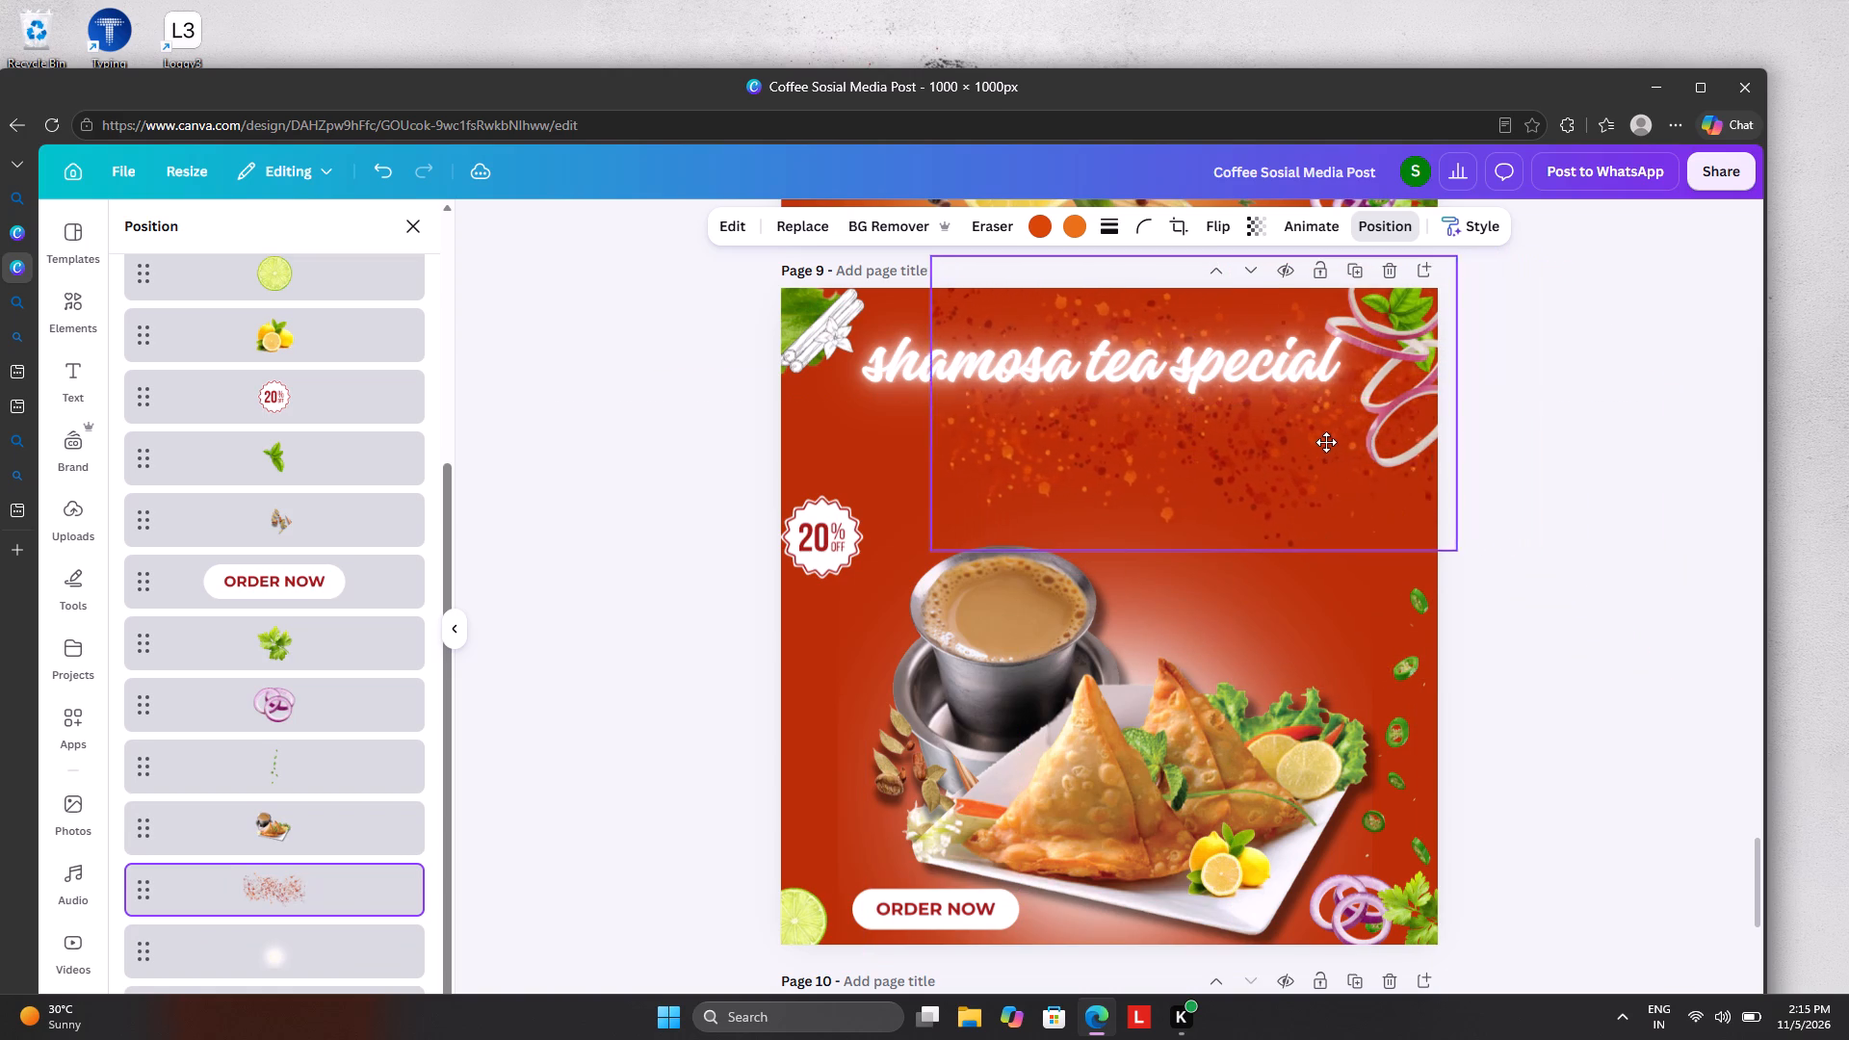
drag(1326, 442, 1261, 433)
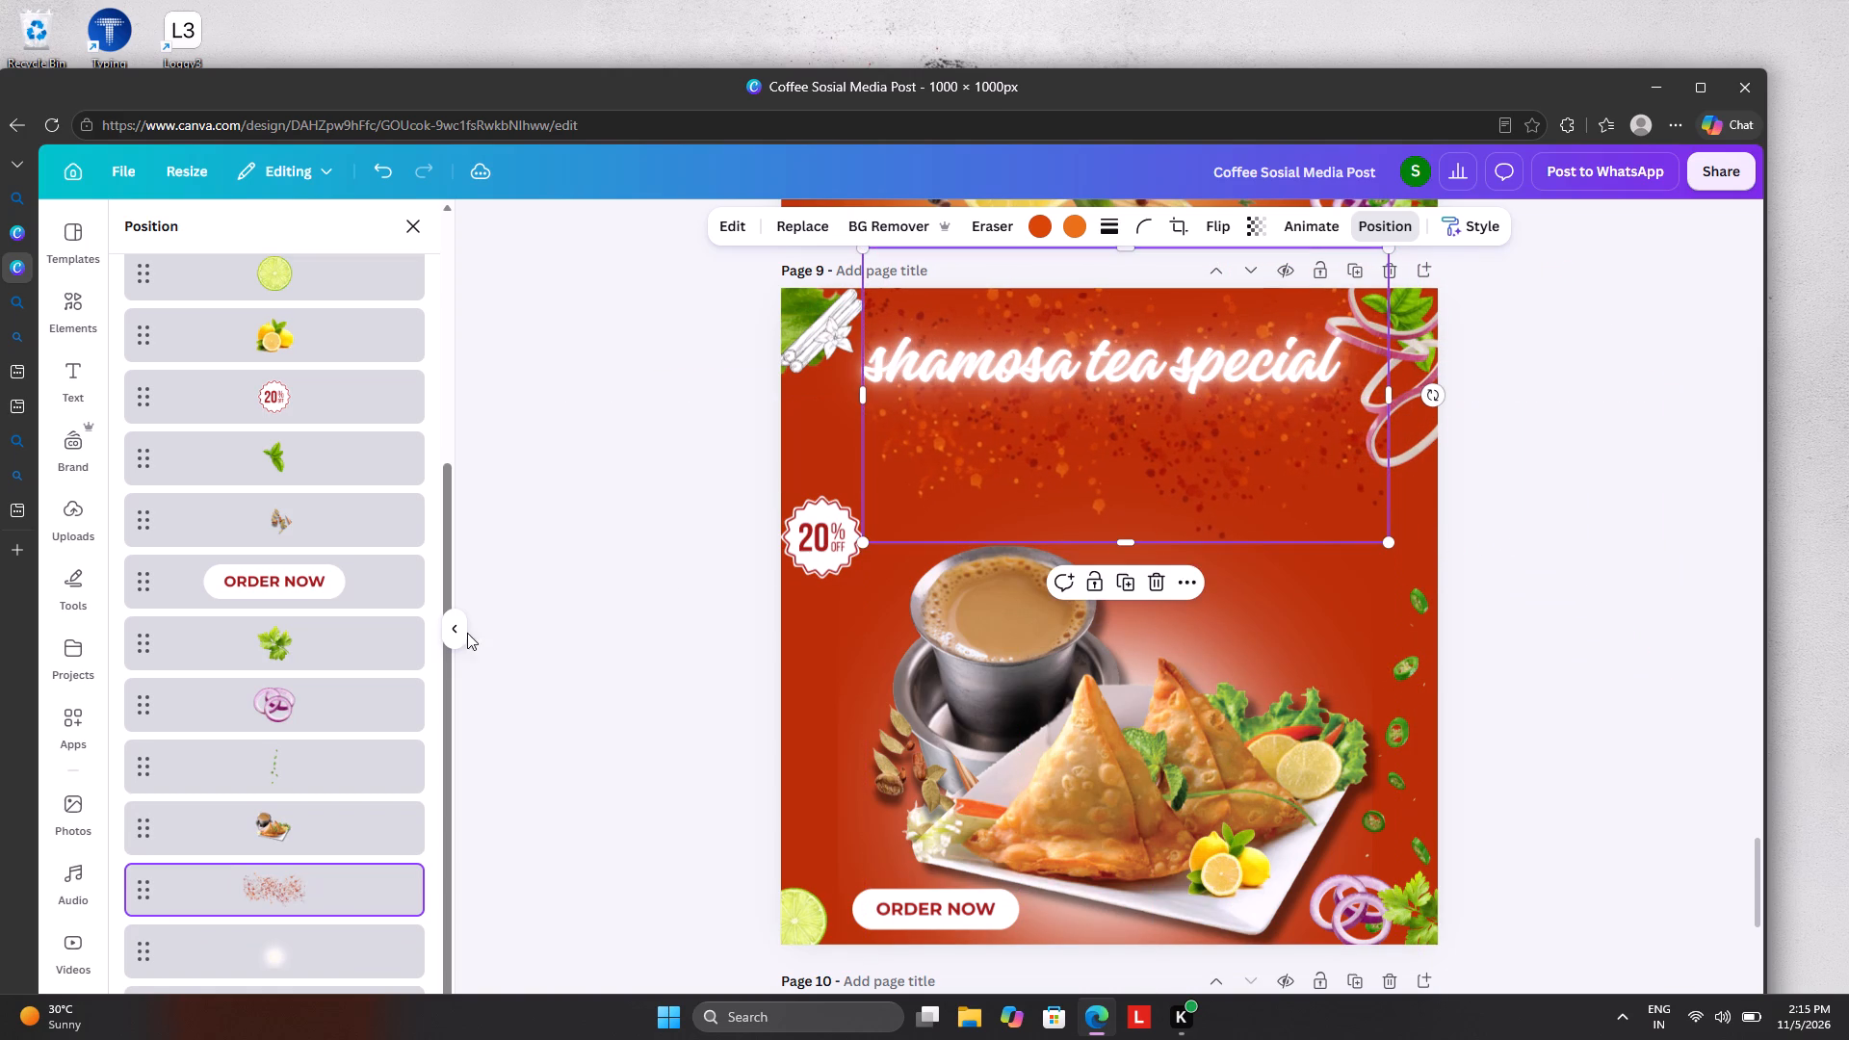
Raise the red spice splatter to the very top of page 9's layer order, in front of the heading.
drag(241, 871, 251, 477)
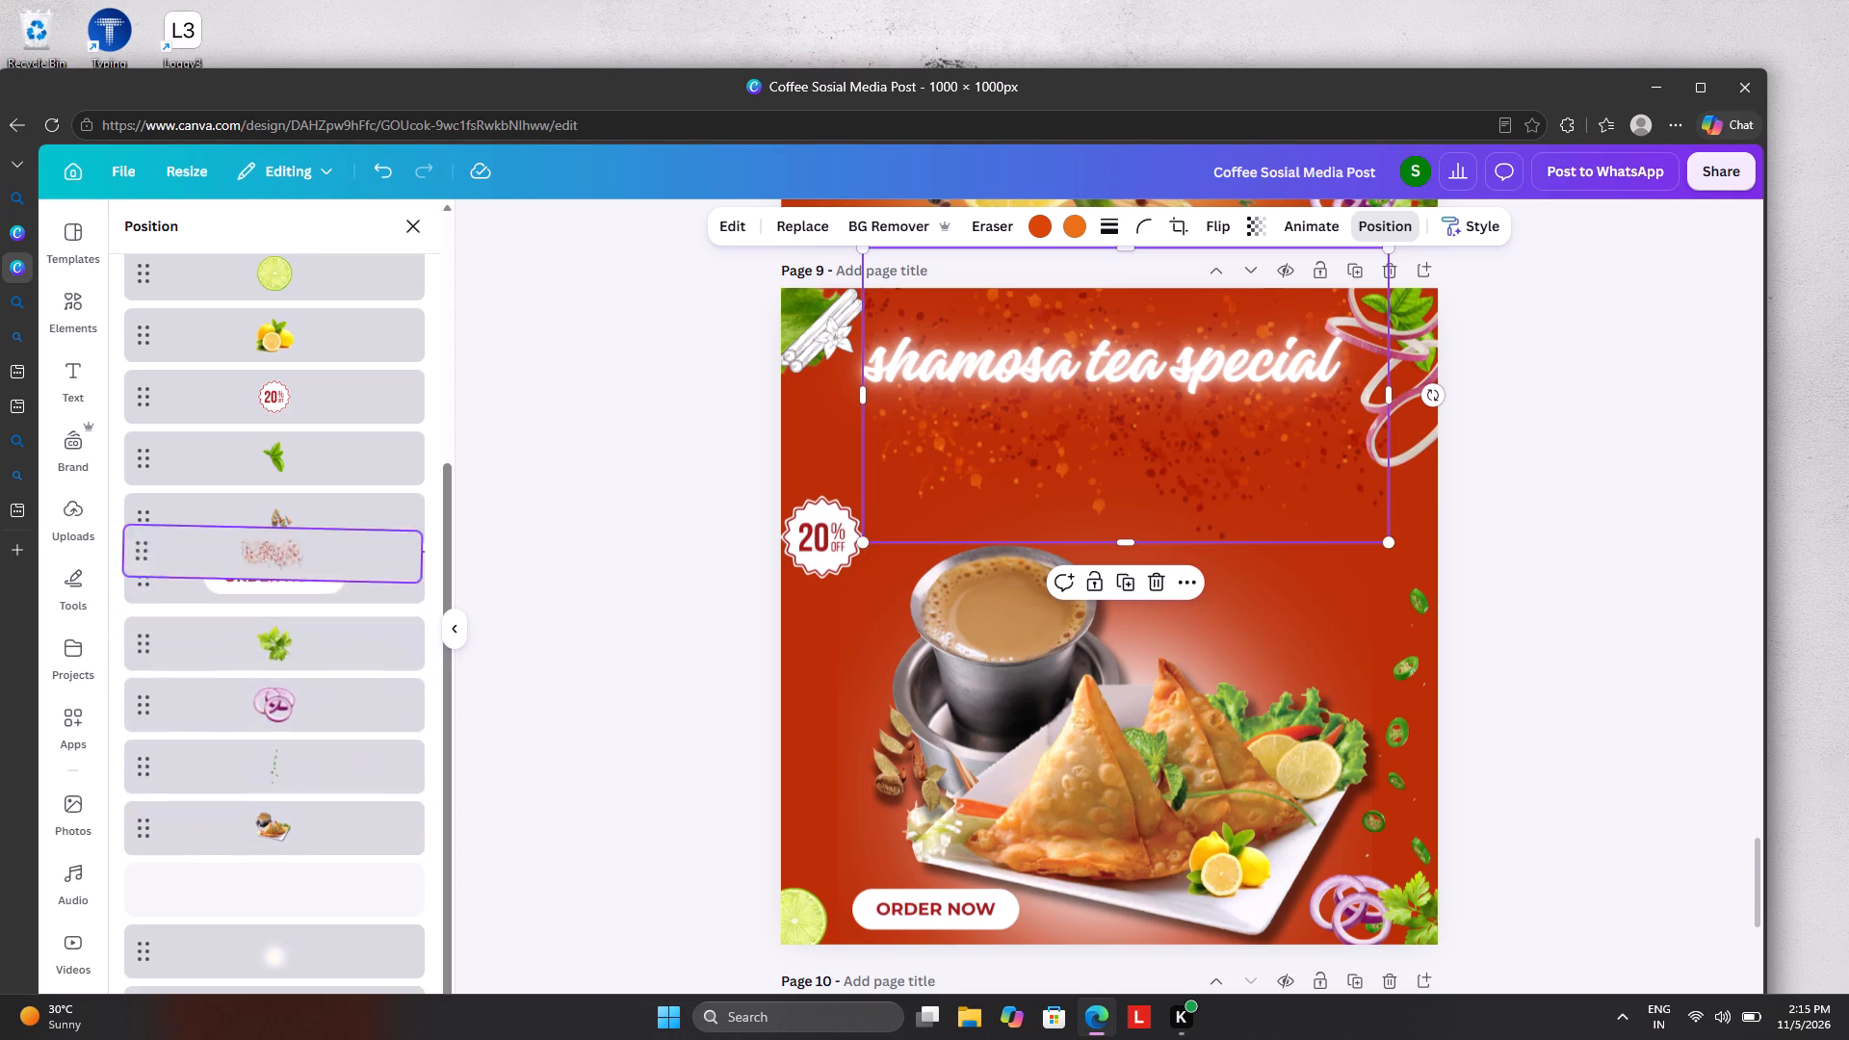
drag(251, 477, 280, 223)
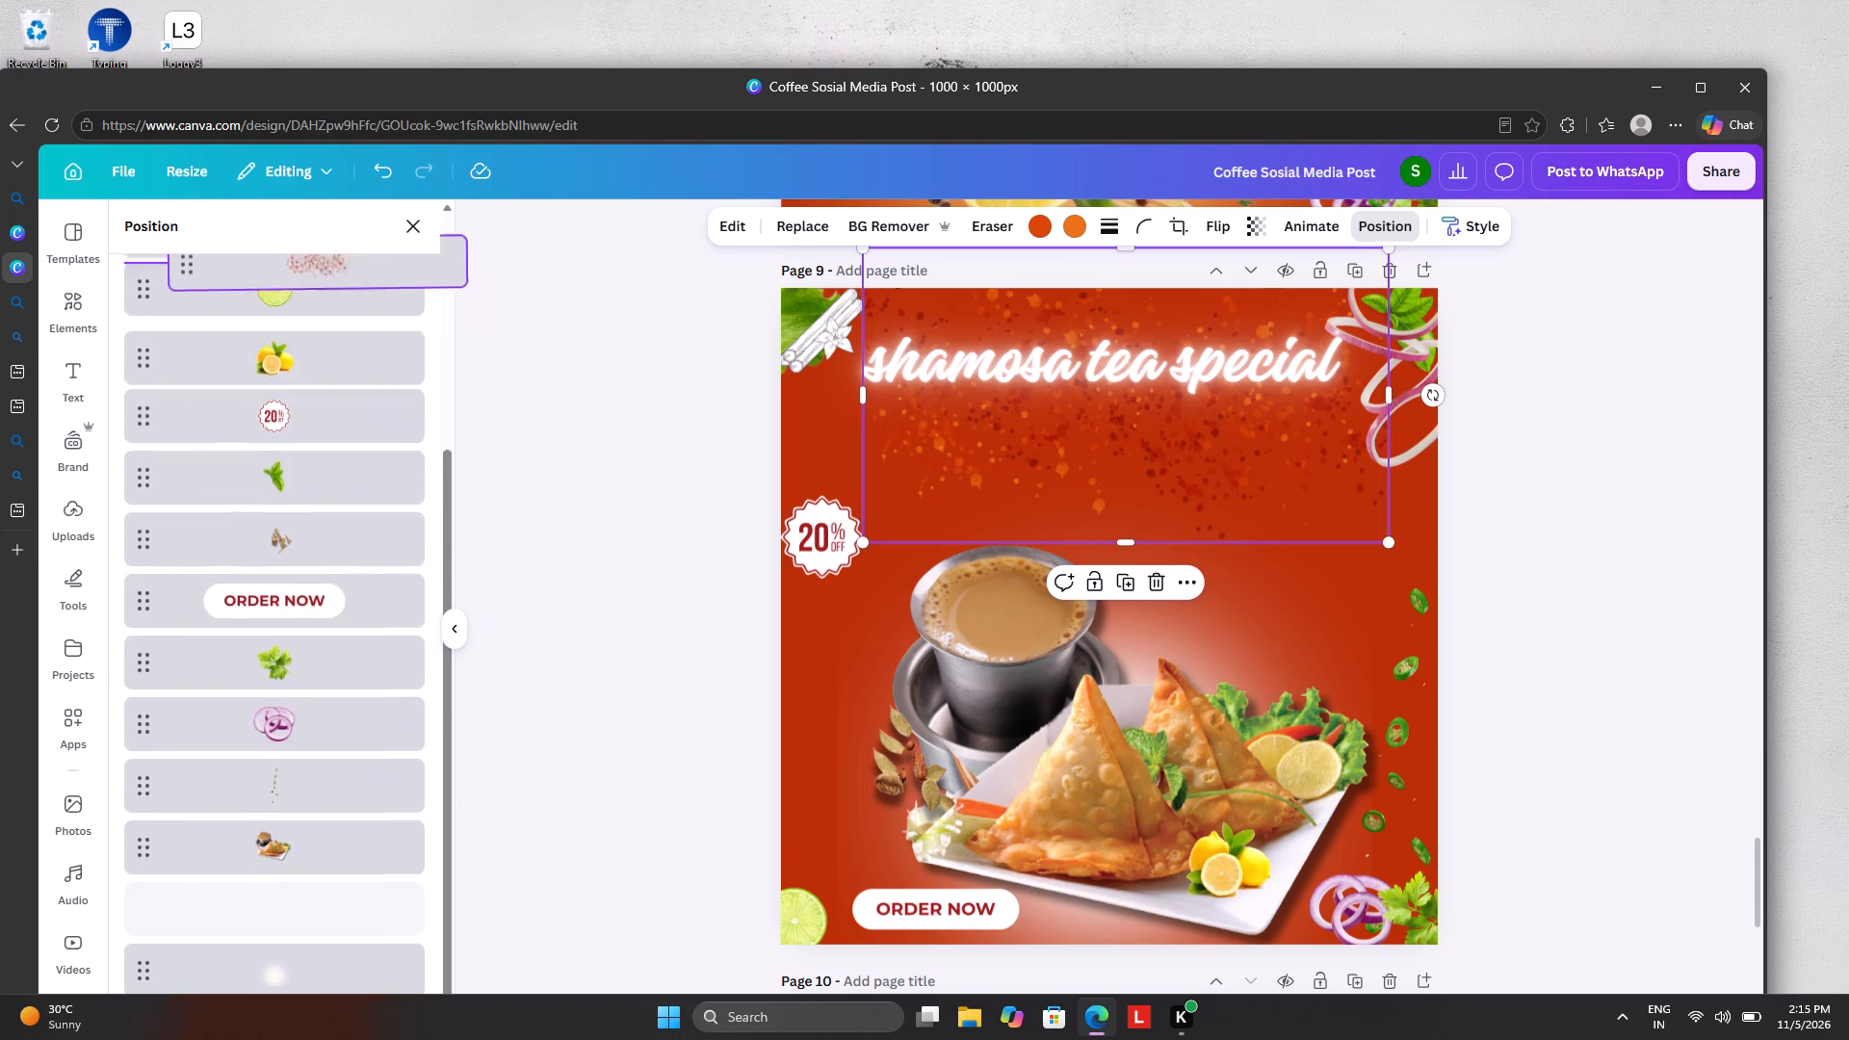
drag(280, 223, 254, 349)
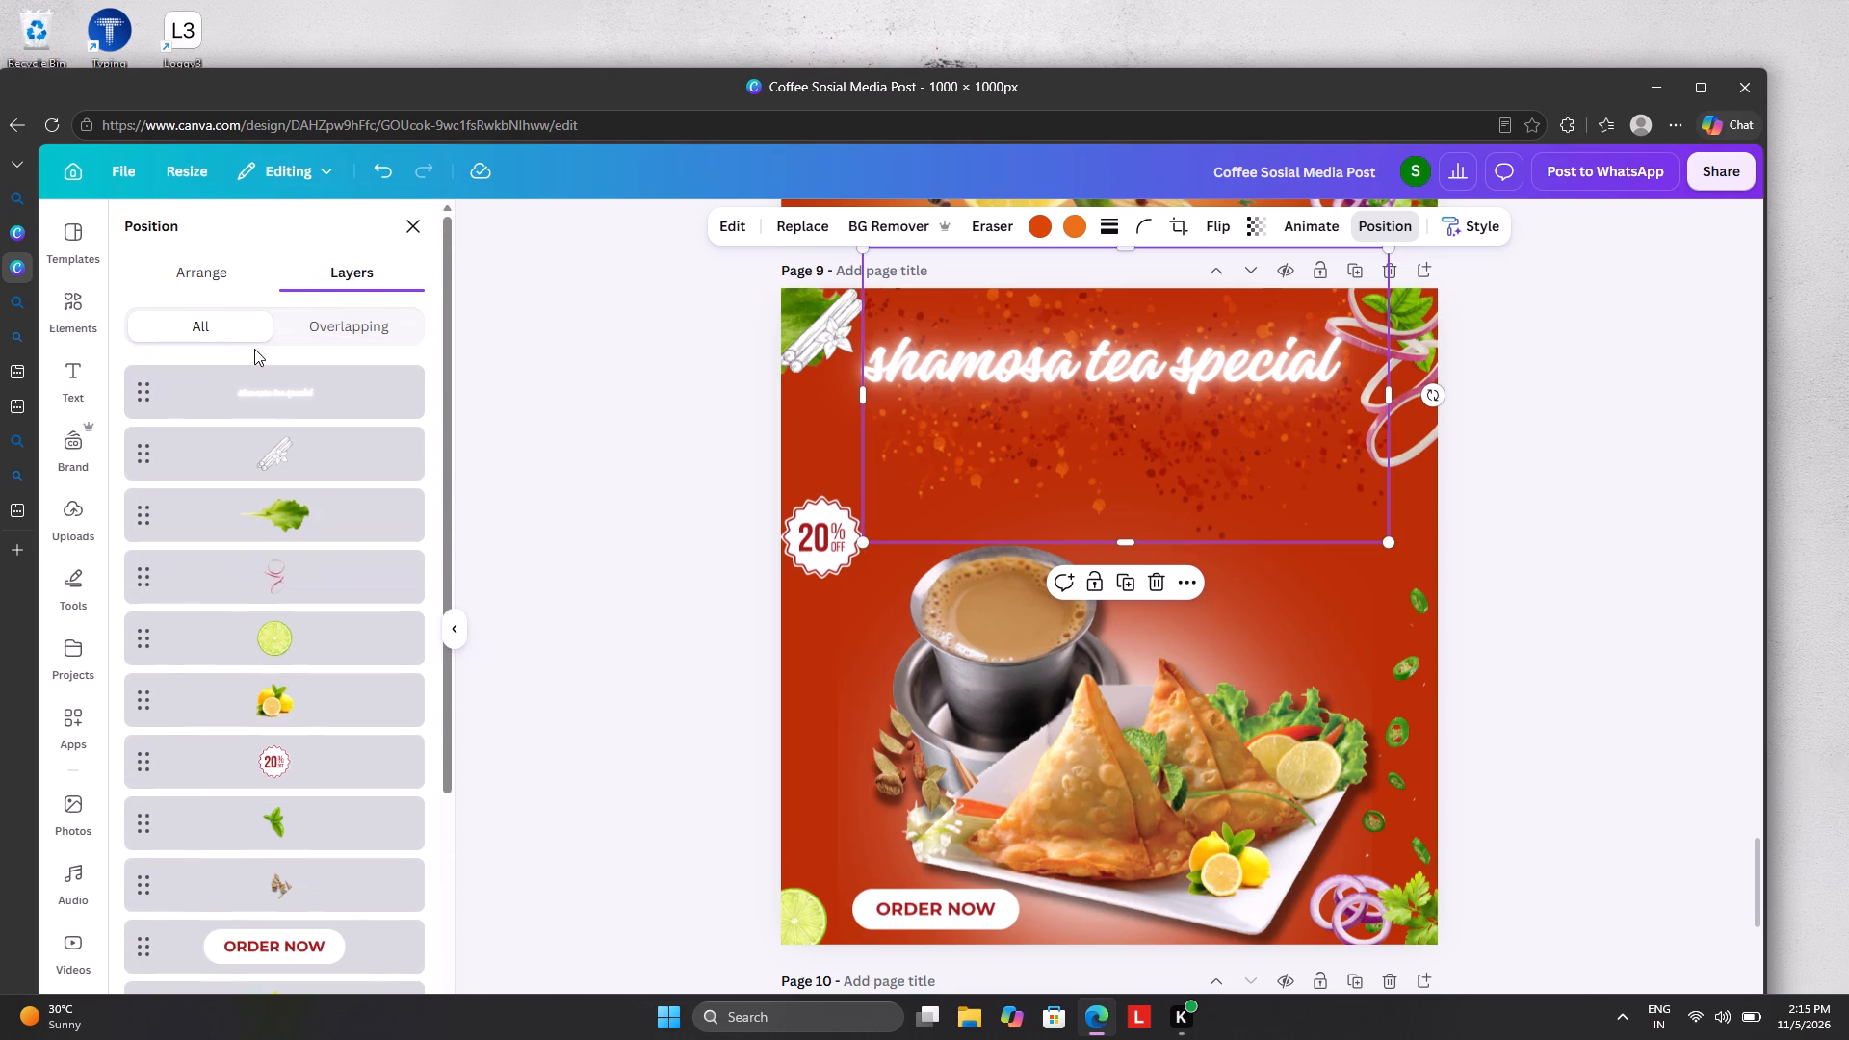
scroll(274, 712, down, 8)
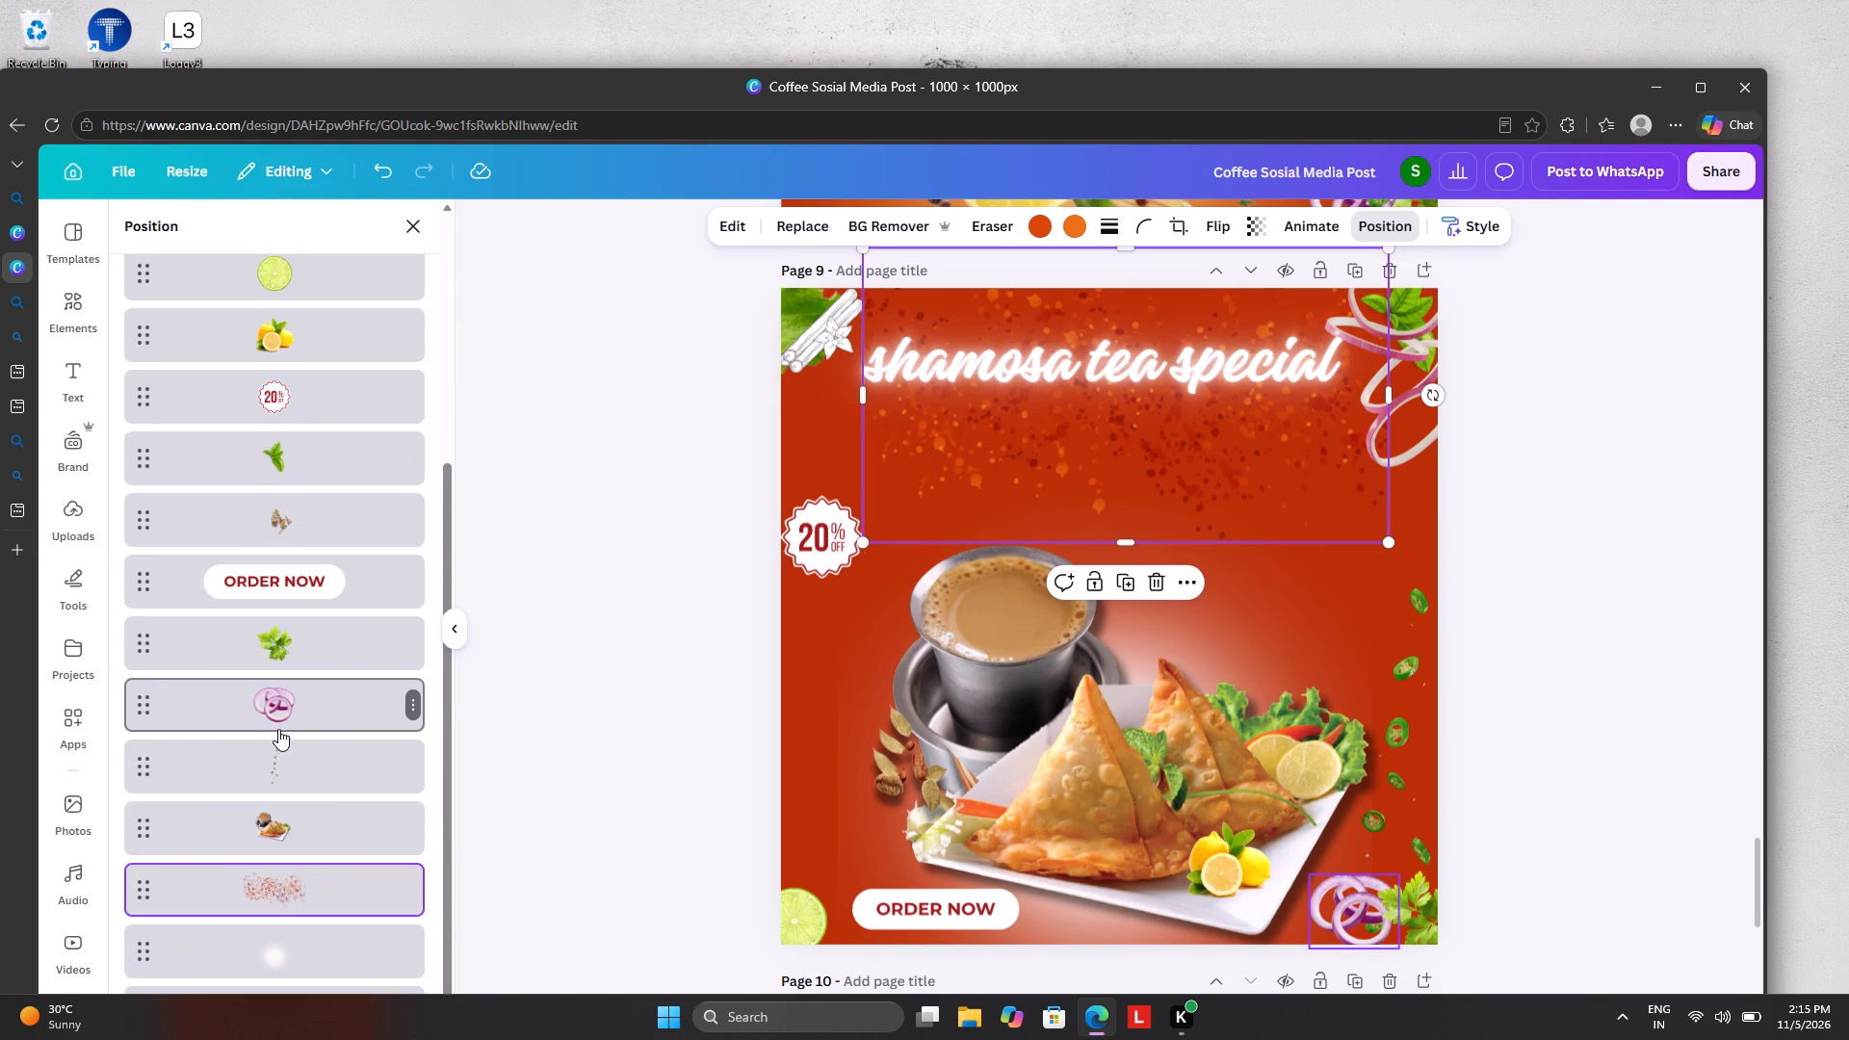
drag(239, 897, 263, 339)
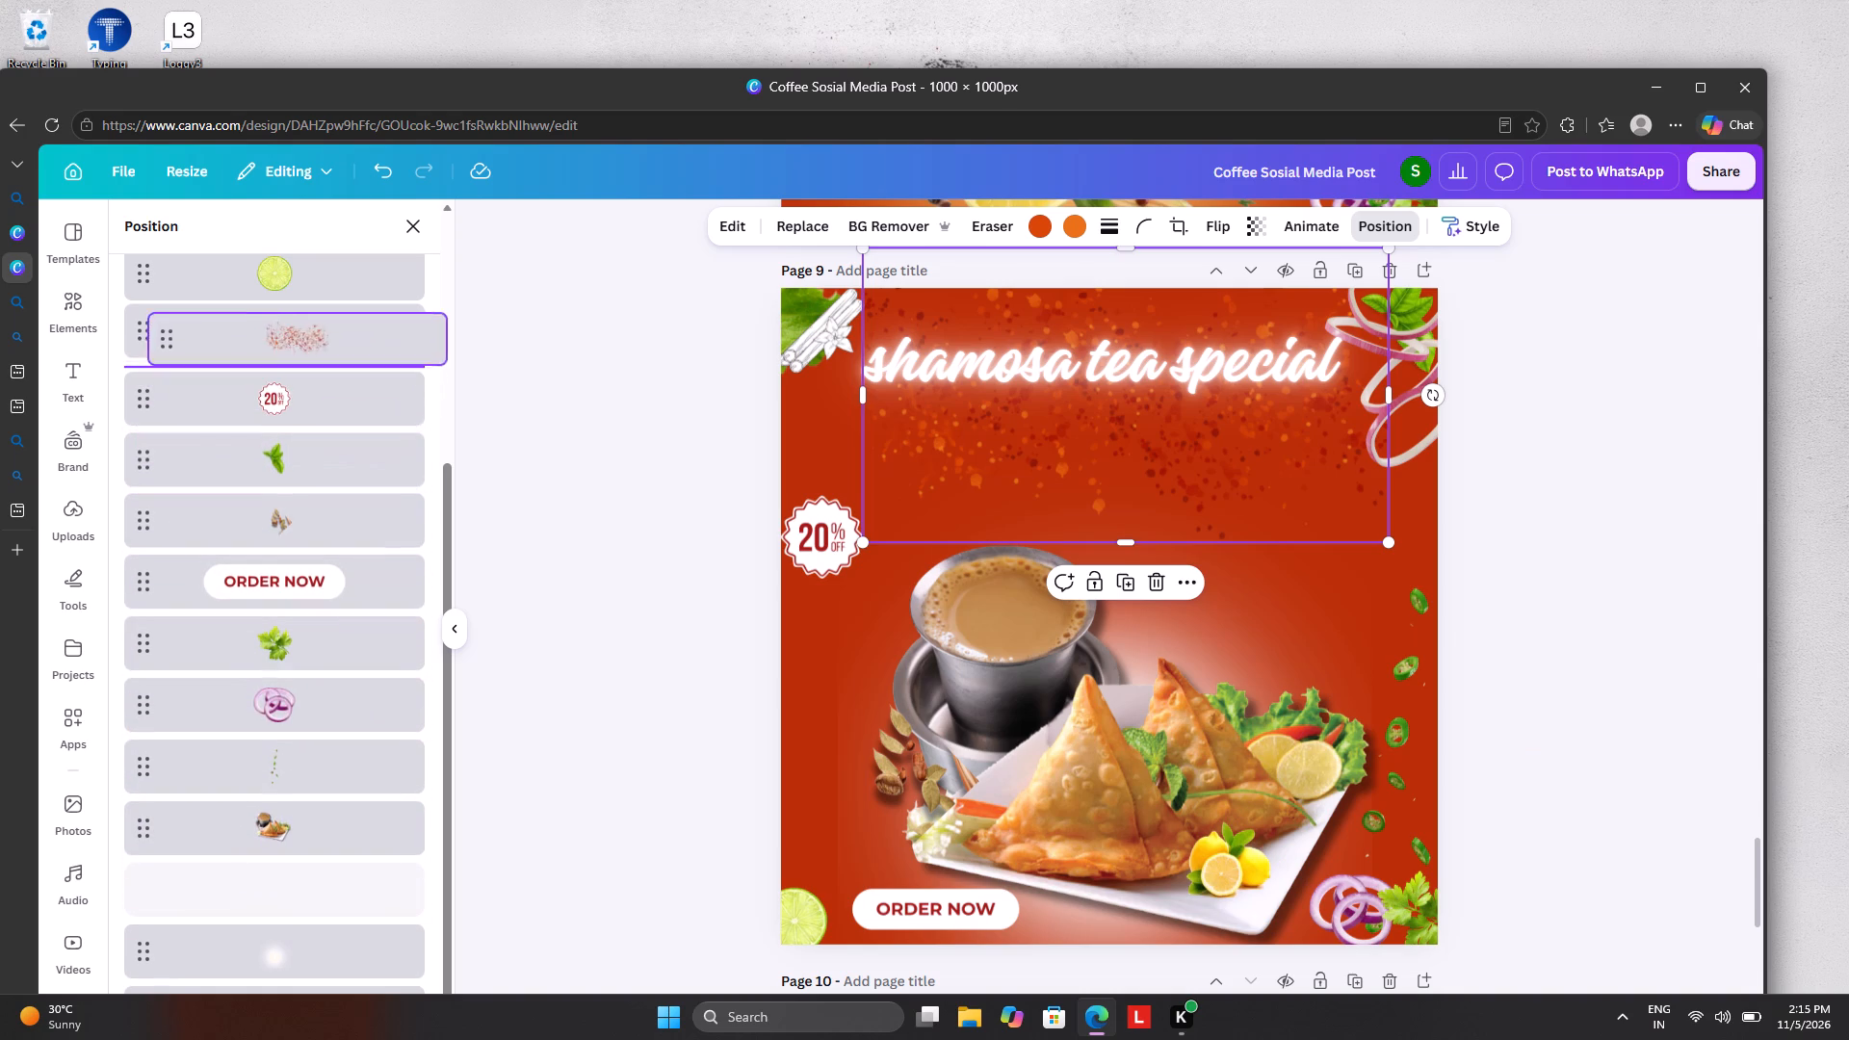
drag(263, 339, 234, 303)
scroll(234, 325, up, 3)
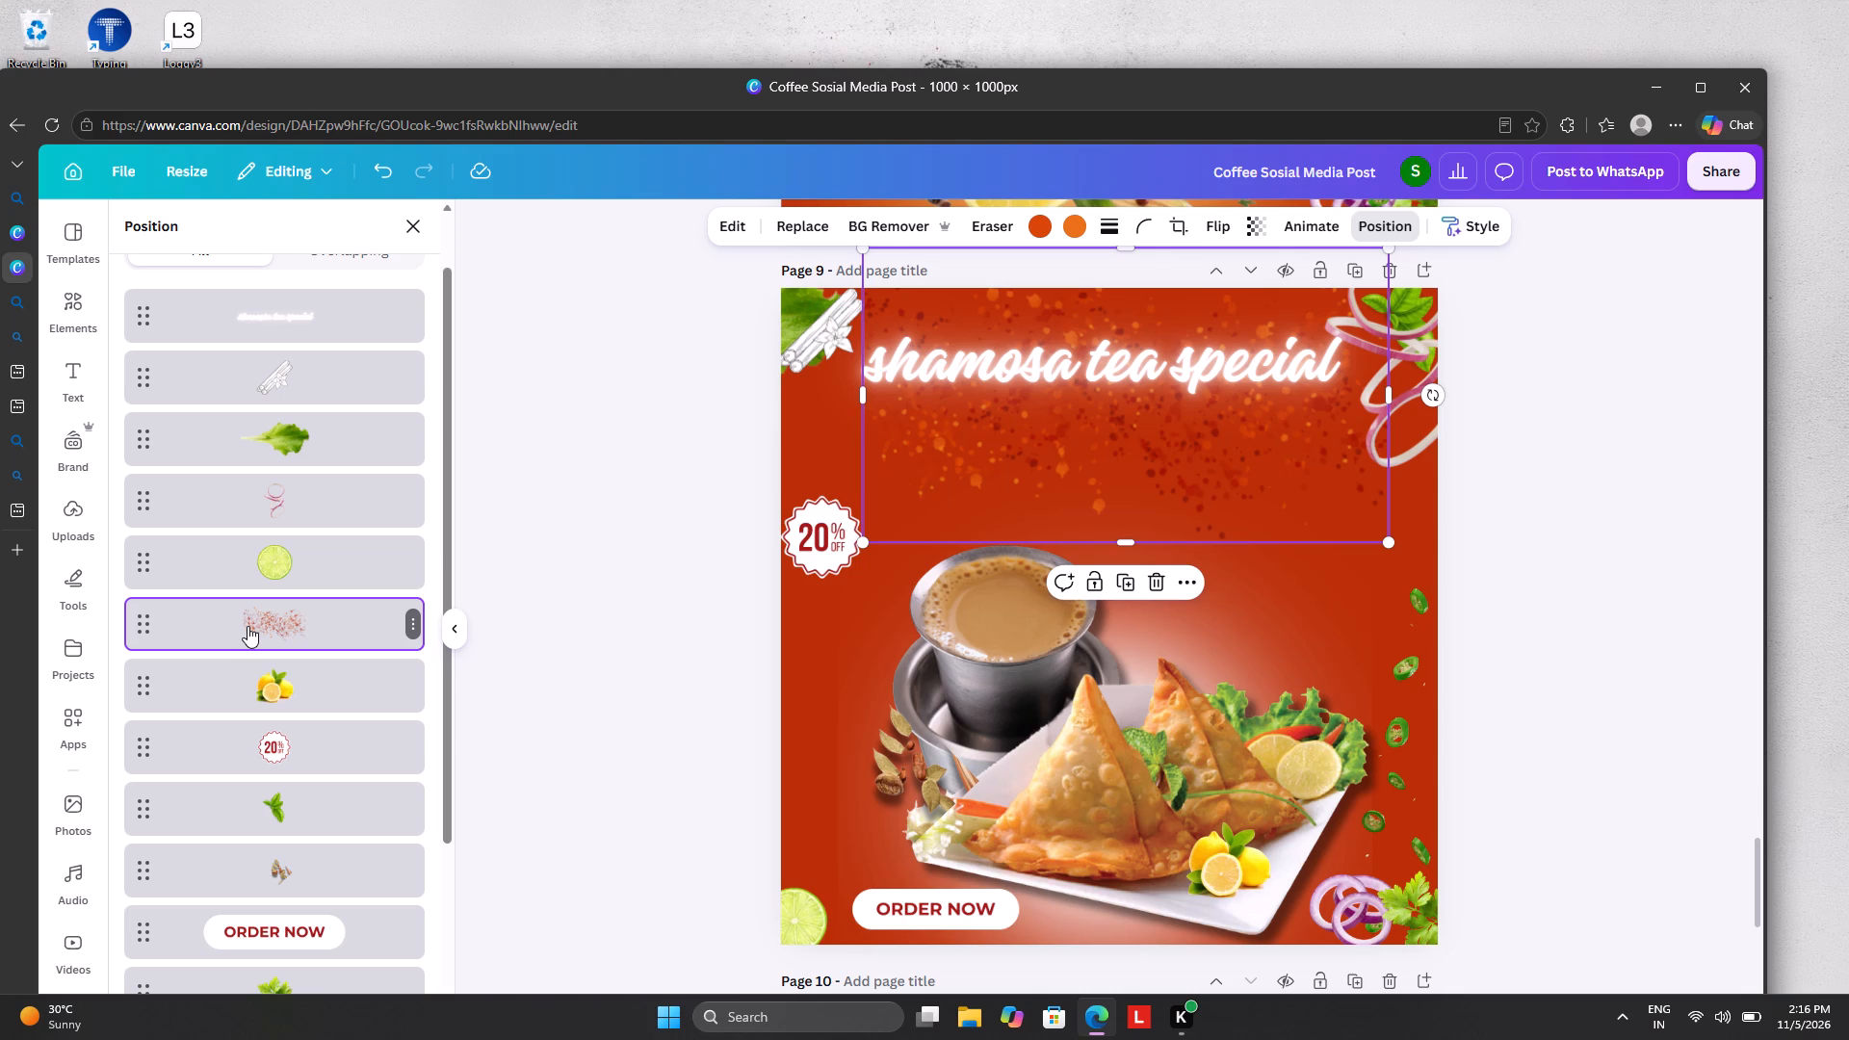
drag(247, 623, 270, 321)
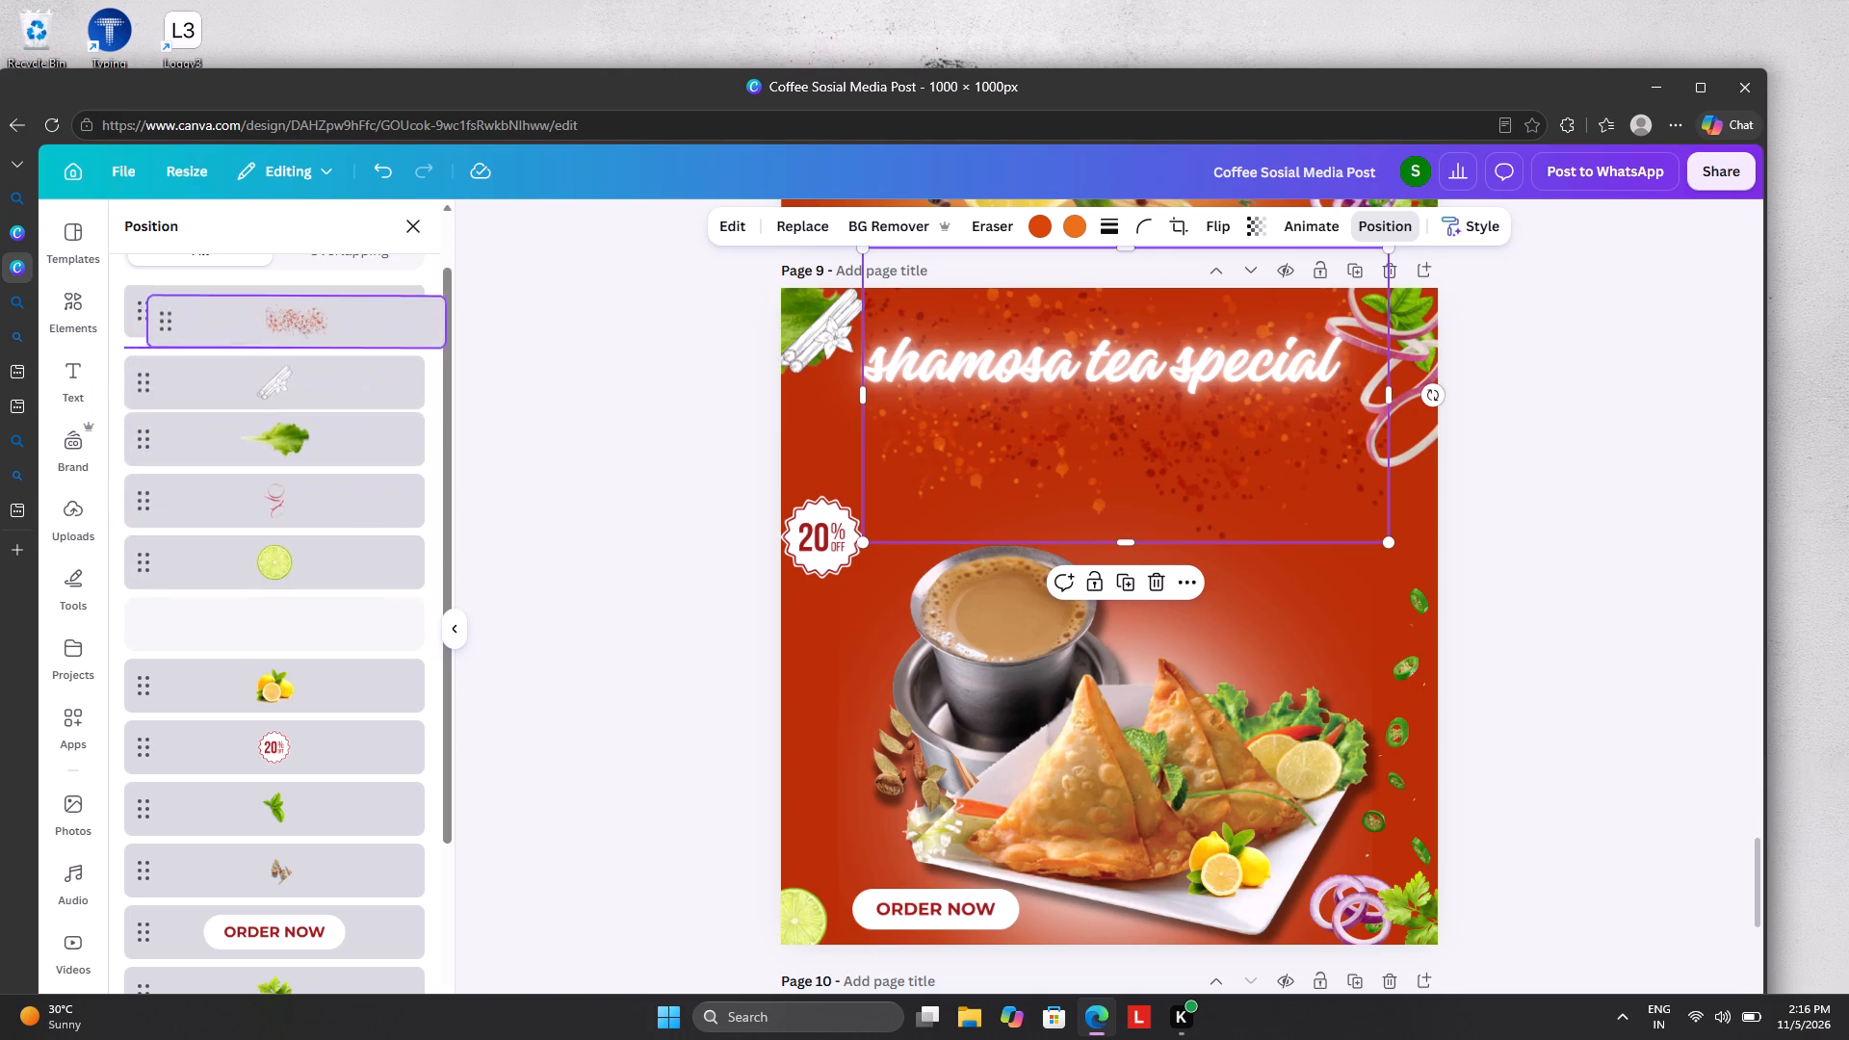
drag(270, 321, 255, 288)
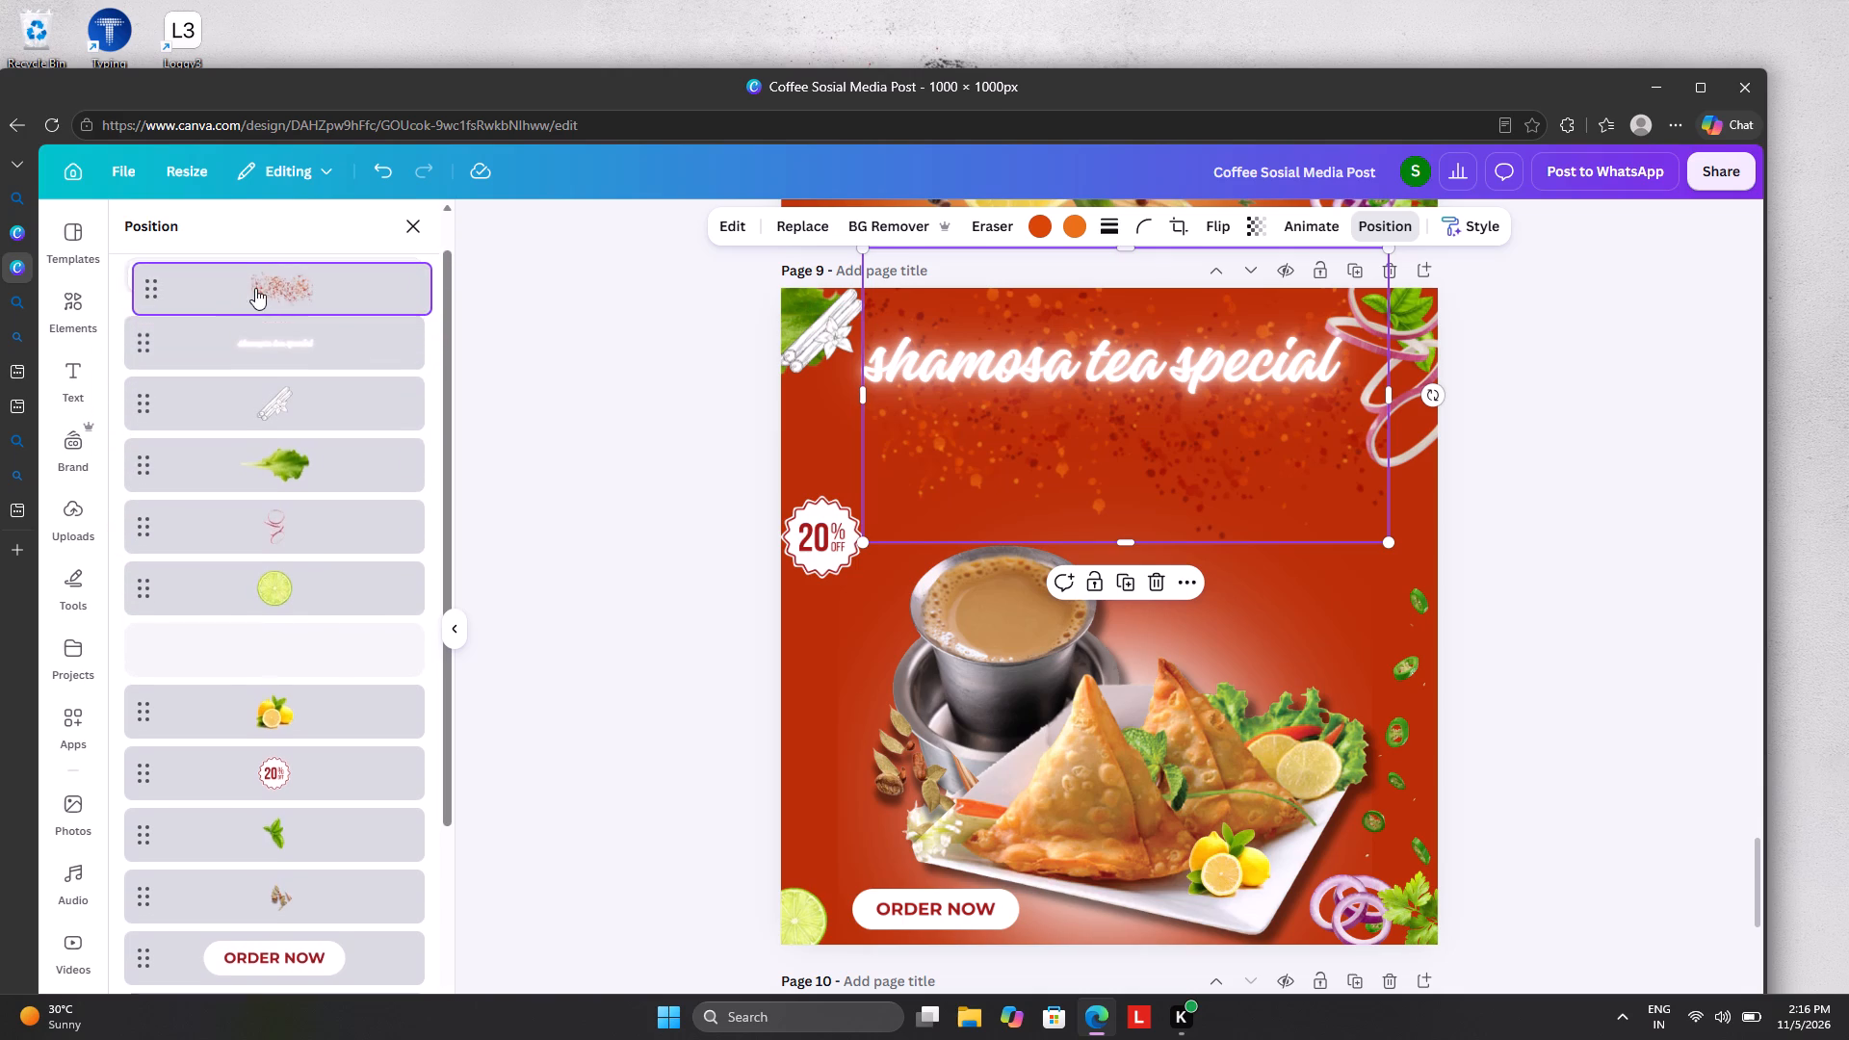
drag(255, 288, 252, 320)
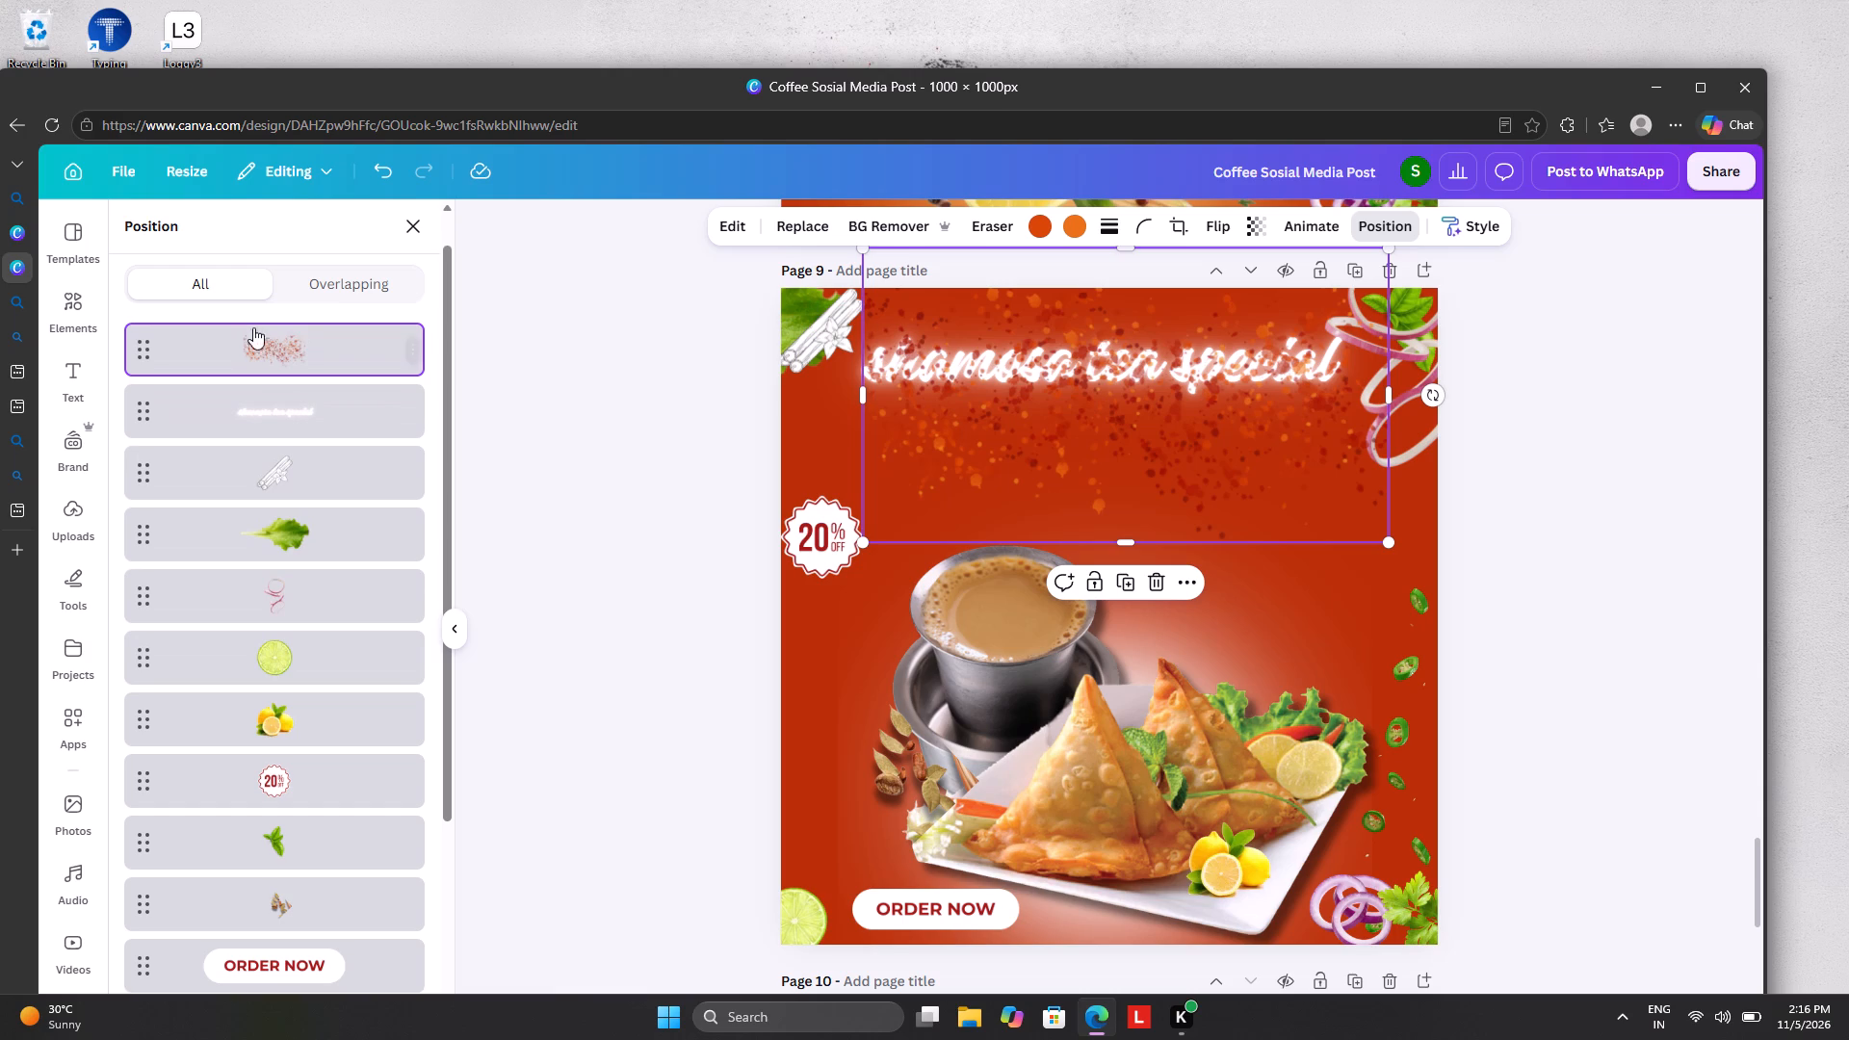
Shrink the spice splatter proportionally to about 293 px high and move it over the first part of the heading.
drag(864, 250, 991, 396)
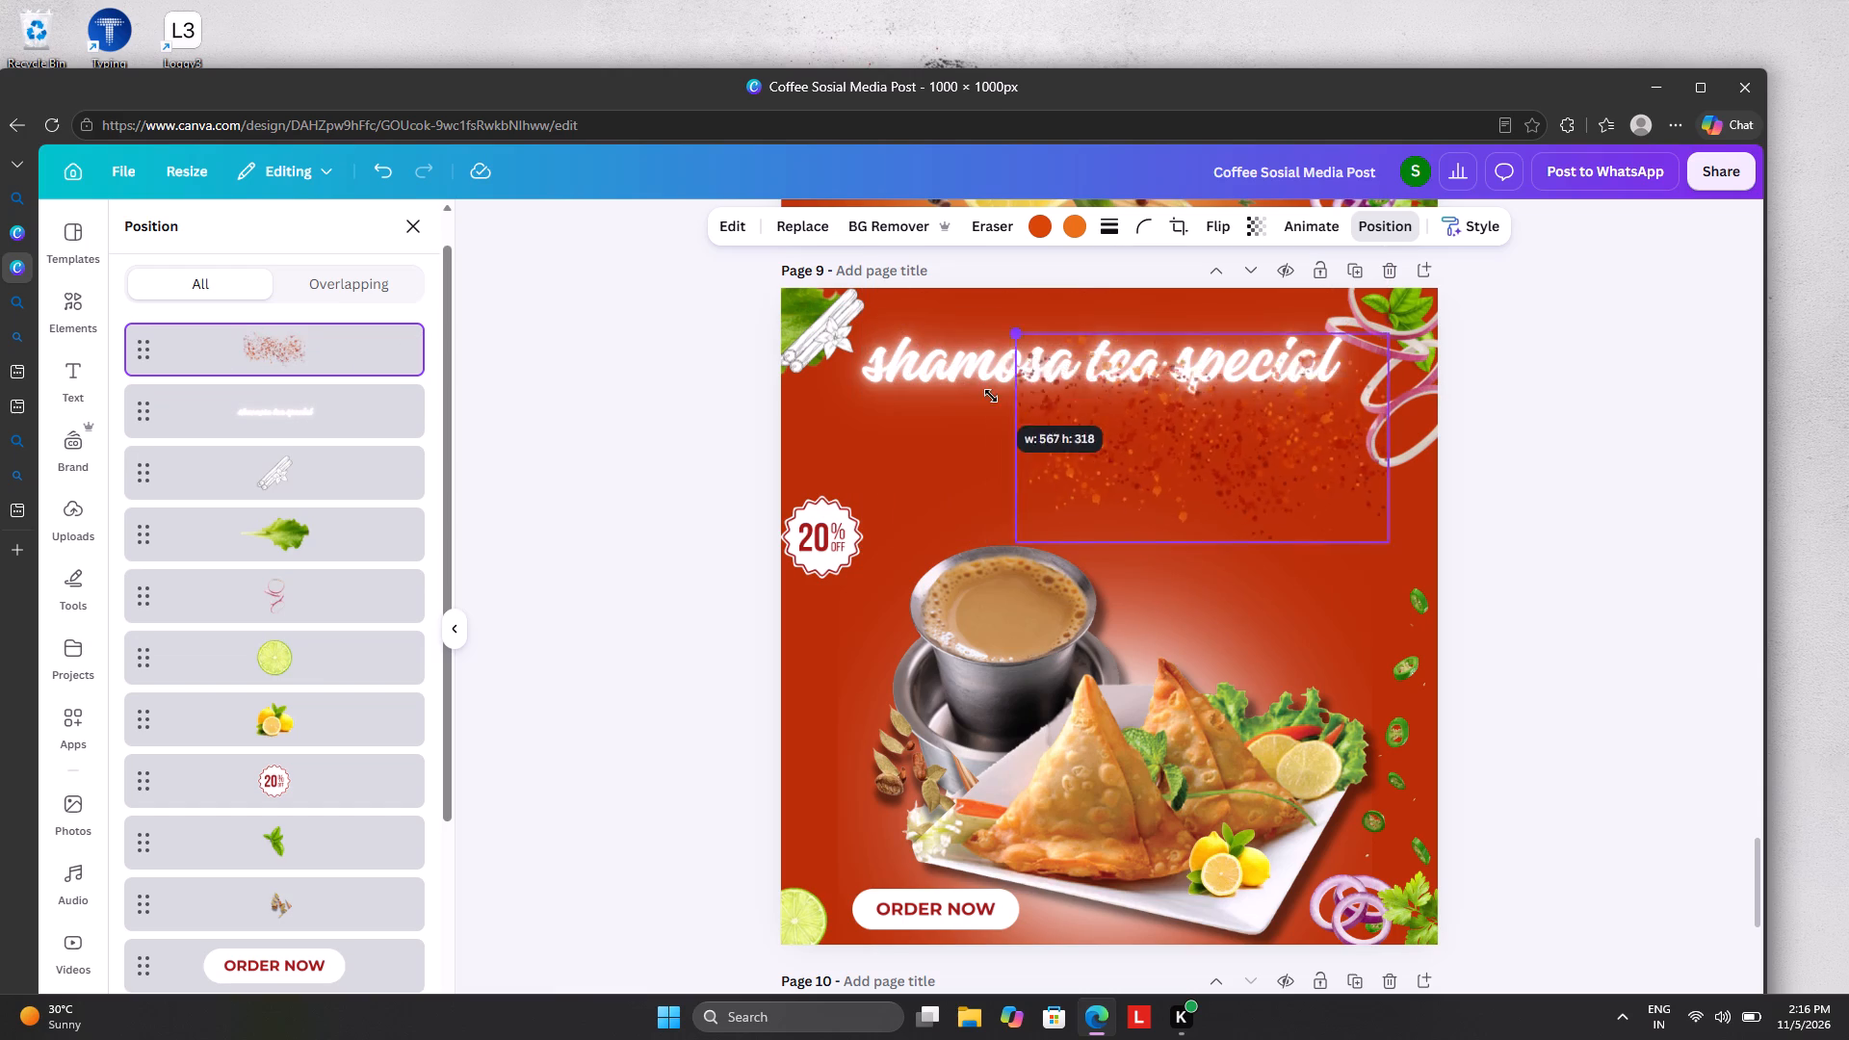
drag(991, 396, 1013, 410)
drag(1238, 481, 1082, 407)
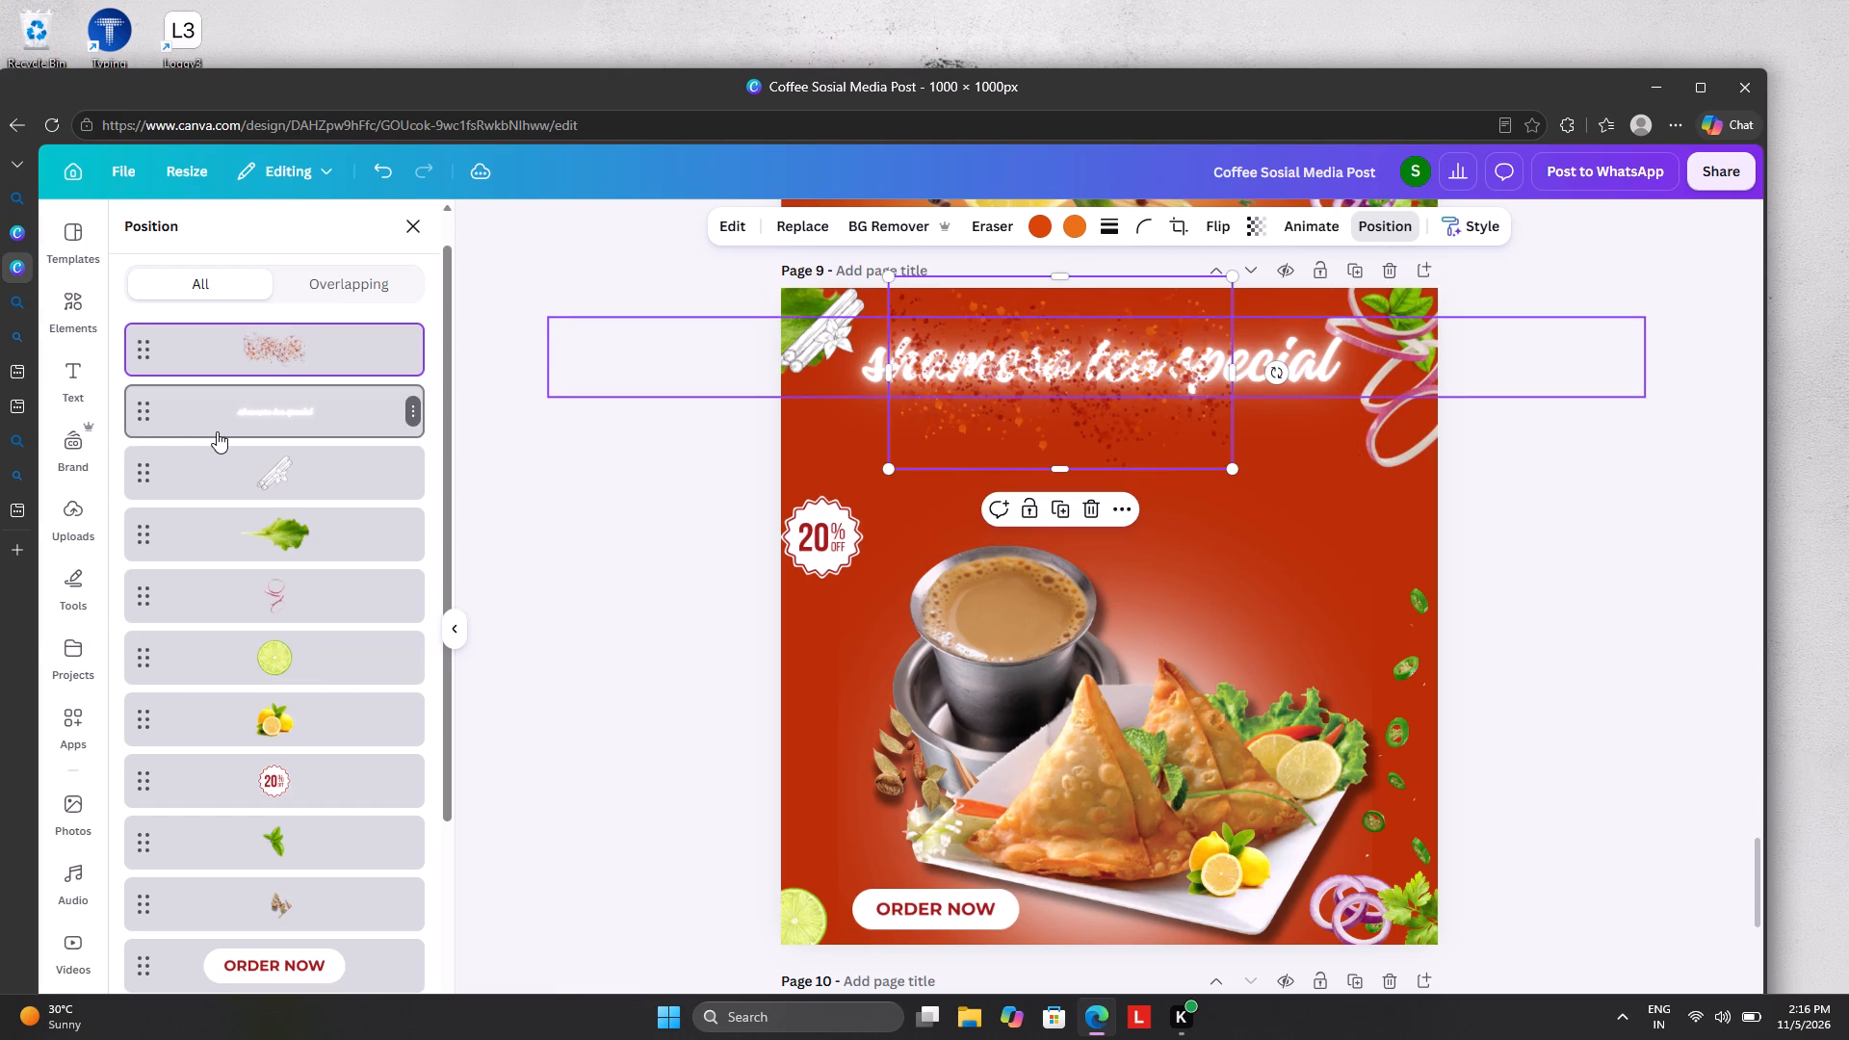
Bring the shamosa tea special heading in front of the spice splatter in page 9's layer order.
drag(217, 431, 222, 348)
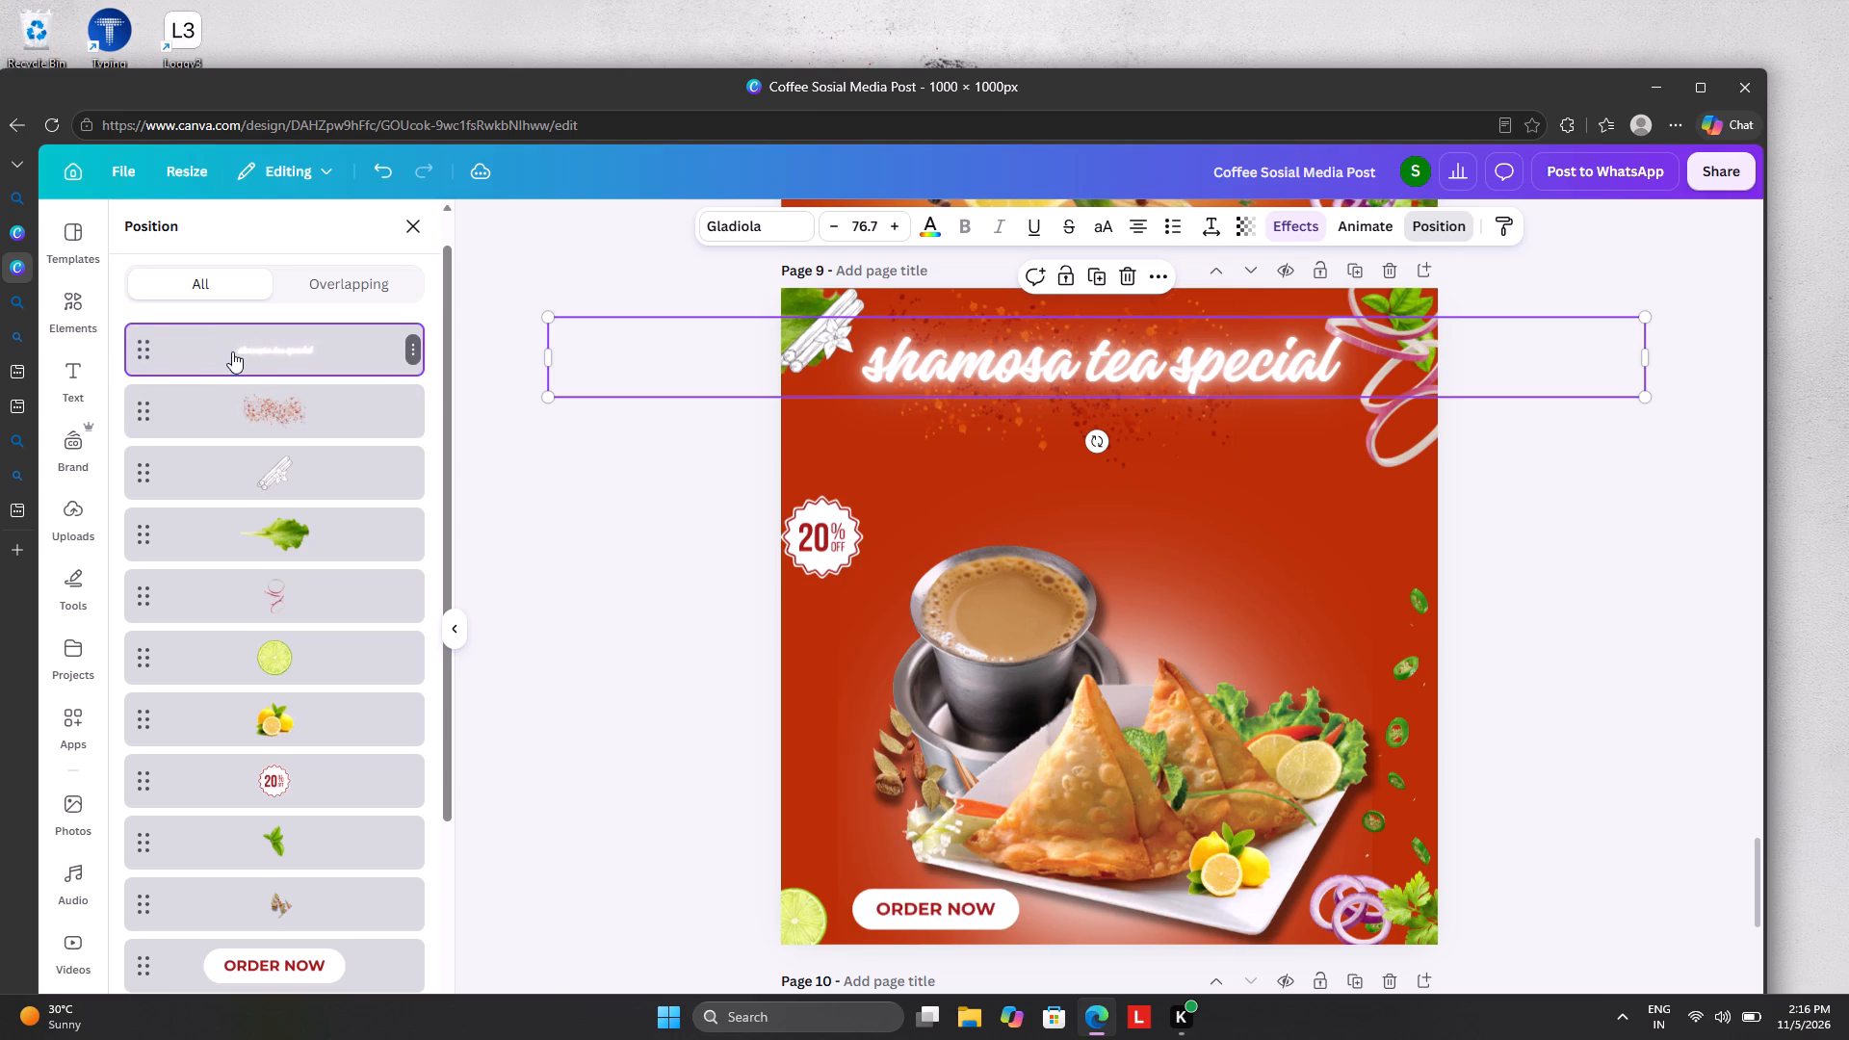
Stretch the spice splatter horizontally to about 718 px wide and shift it slightly left to sit centred behind the heading.
click(1218, 429)
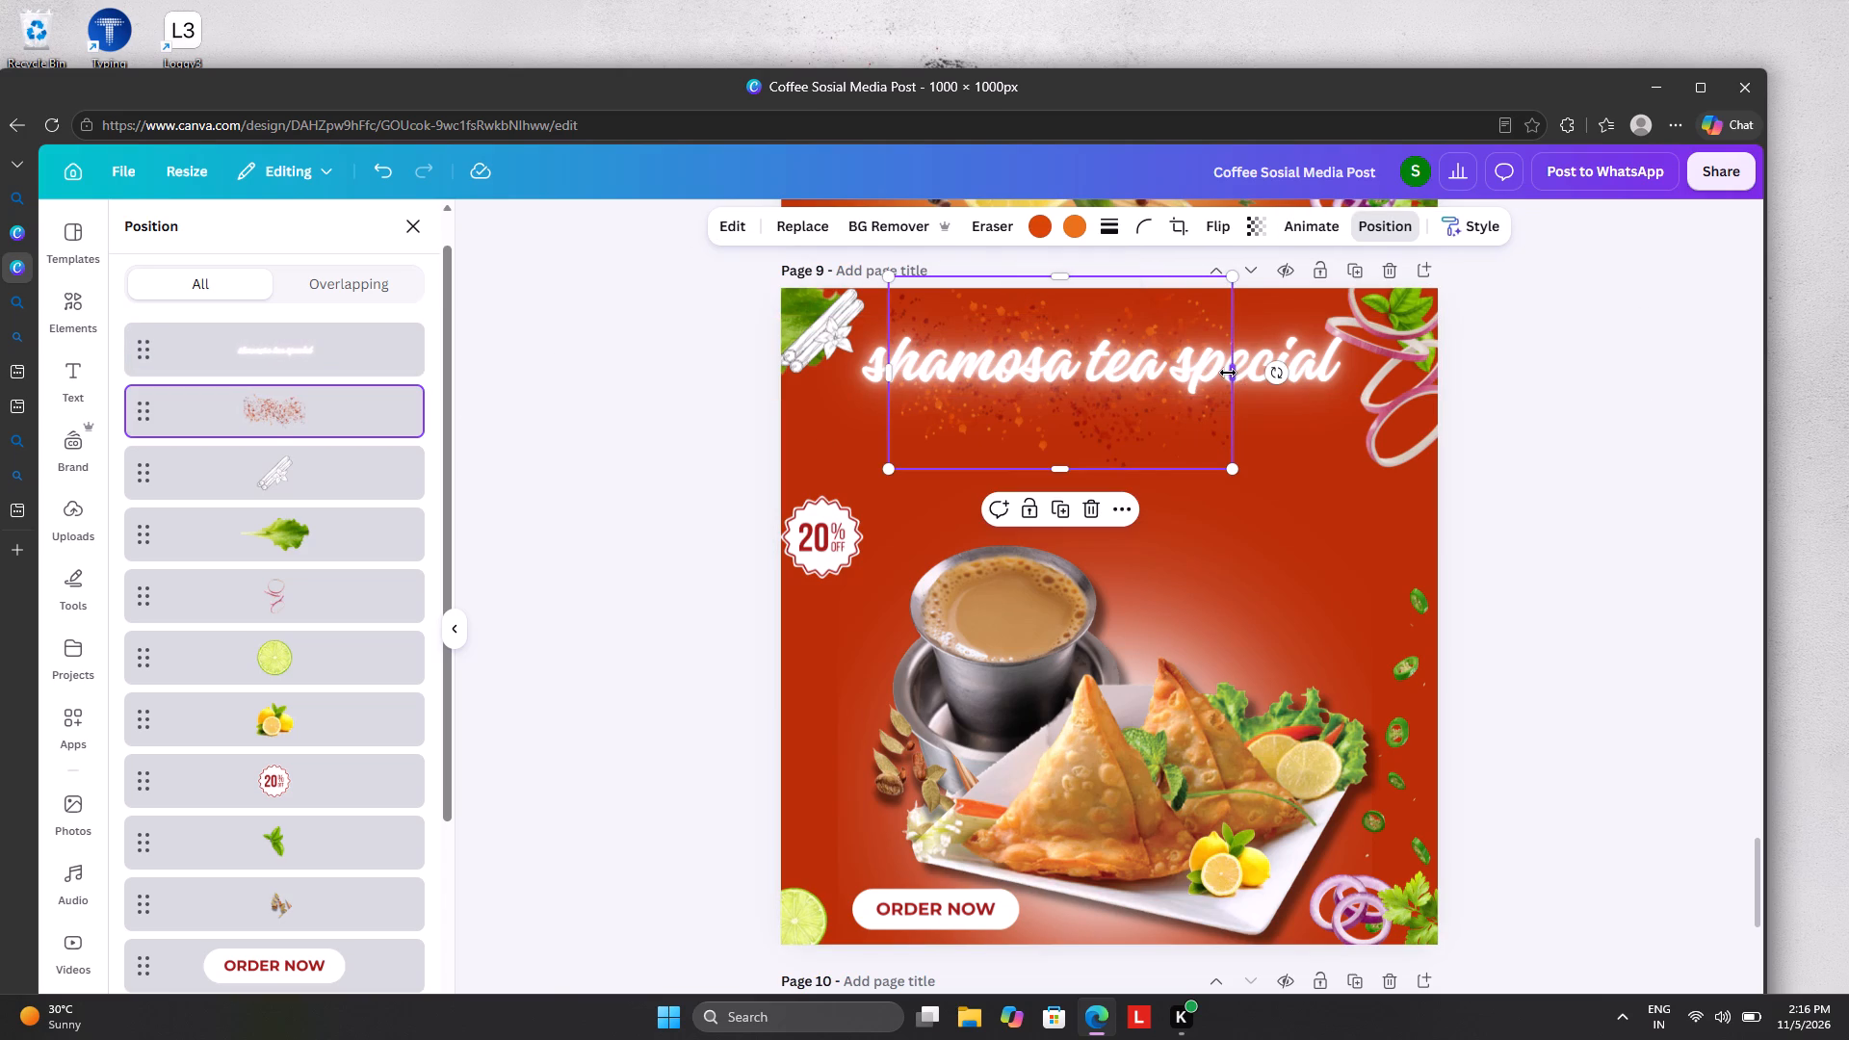
drag(1228, 373, 1356, 382)
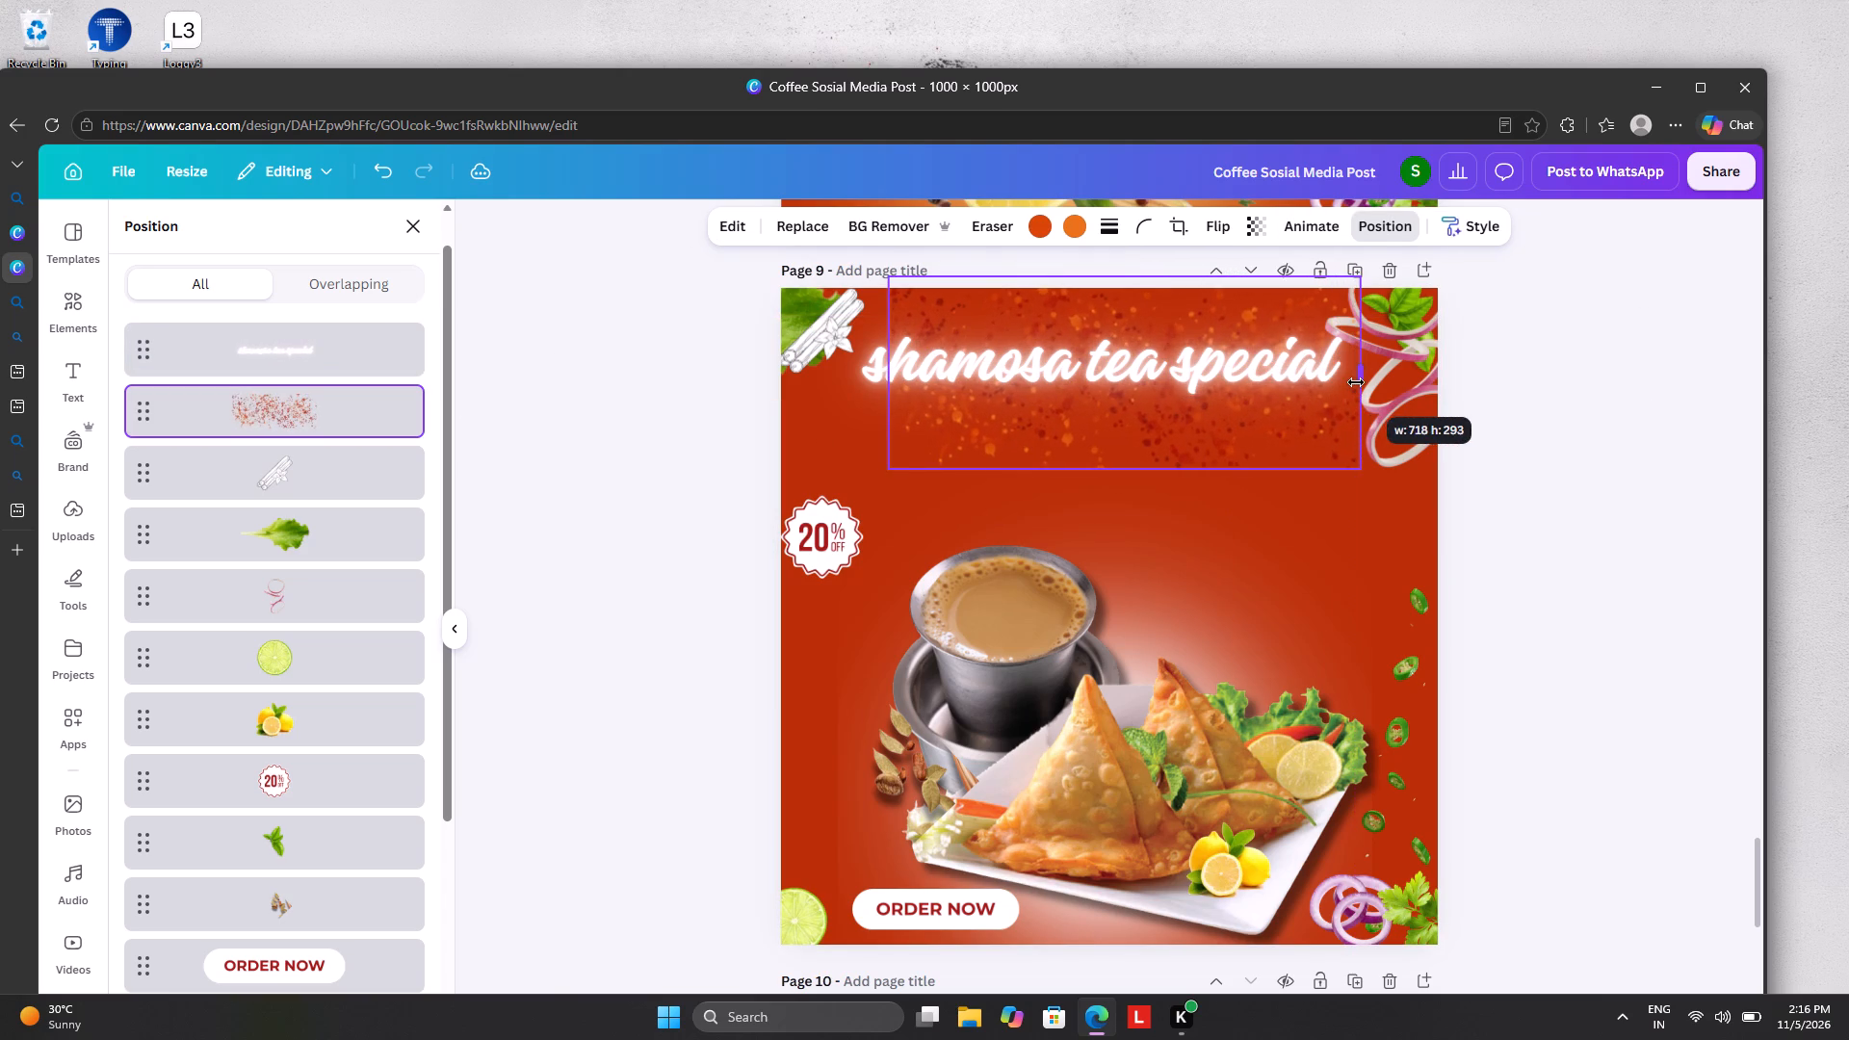
drag(1356, 382, 1355, 382)
drag(1249, 426, 1232, 424)
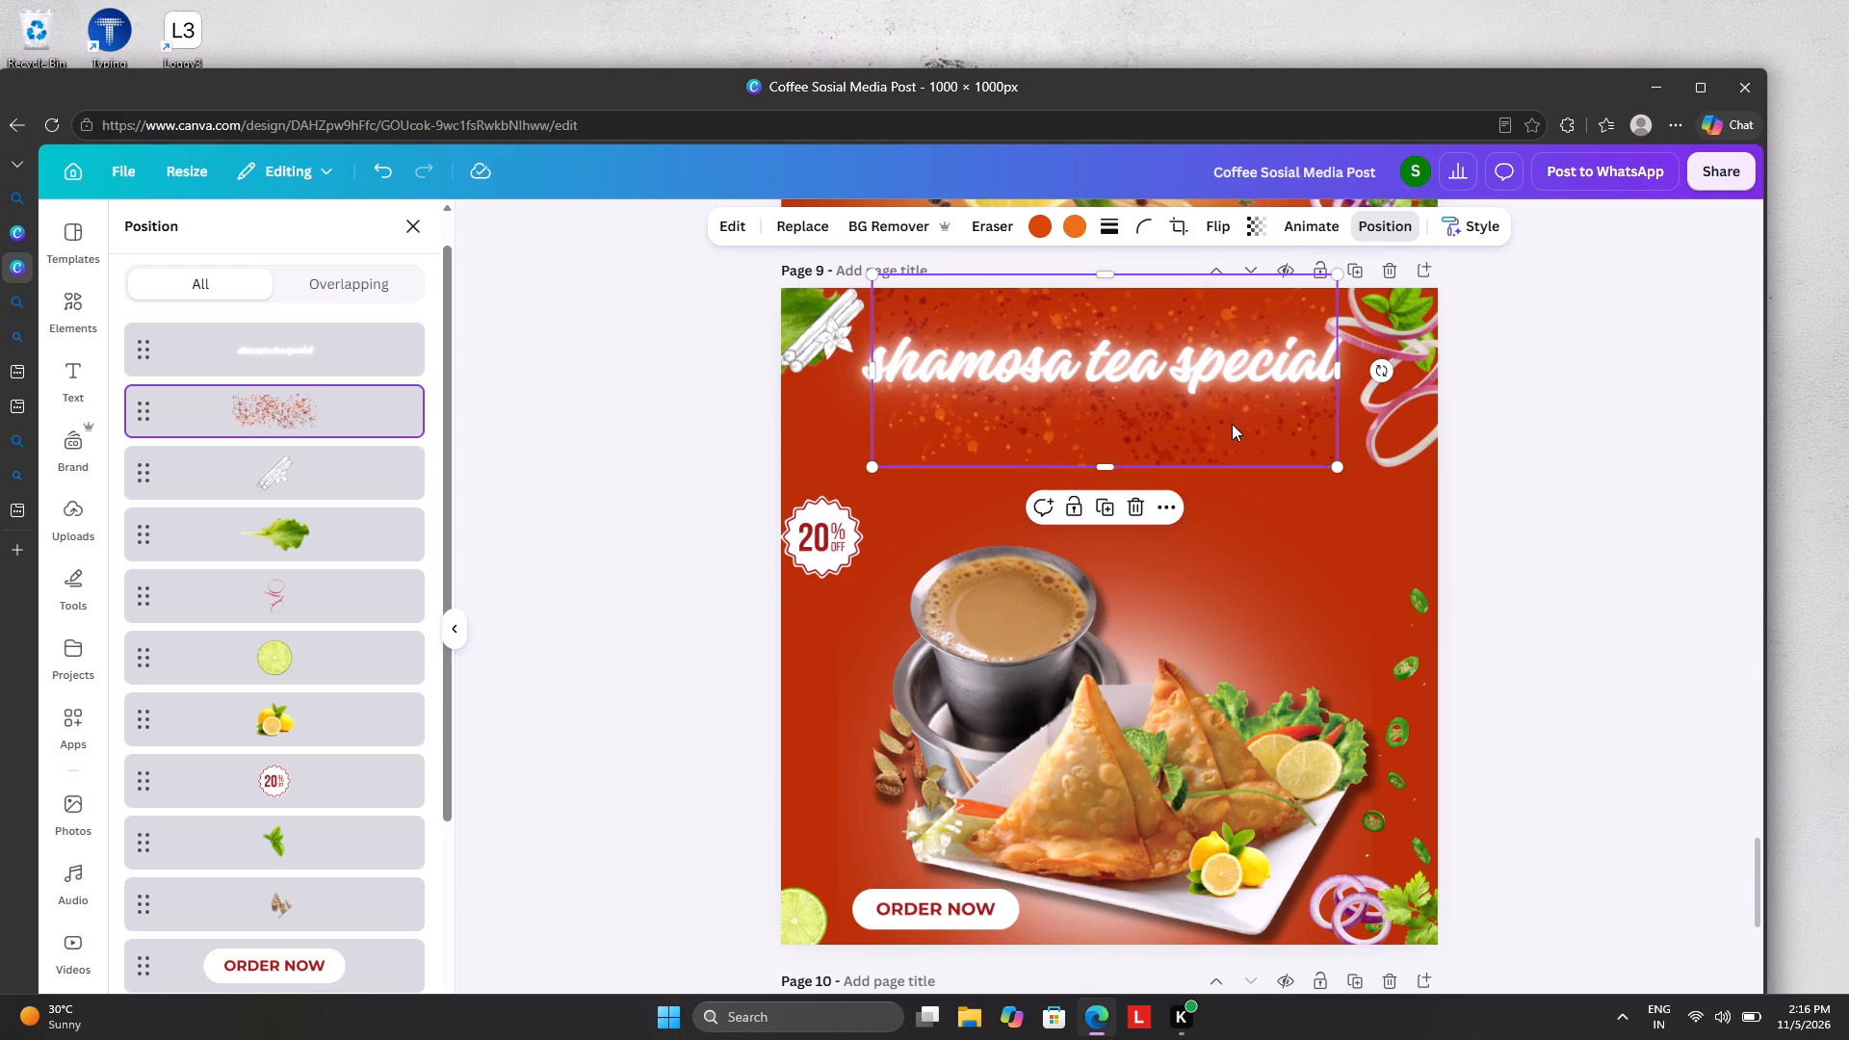
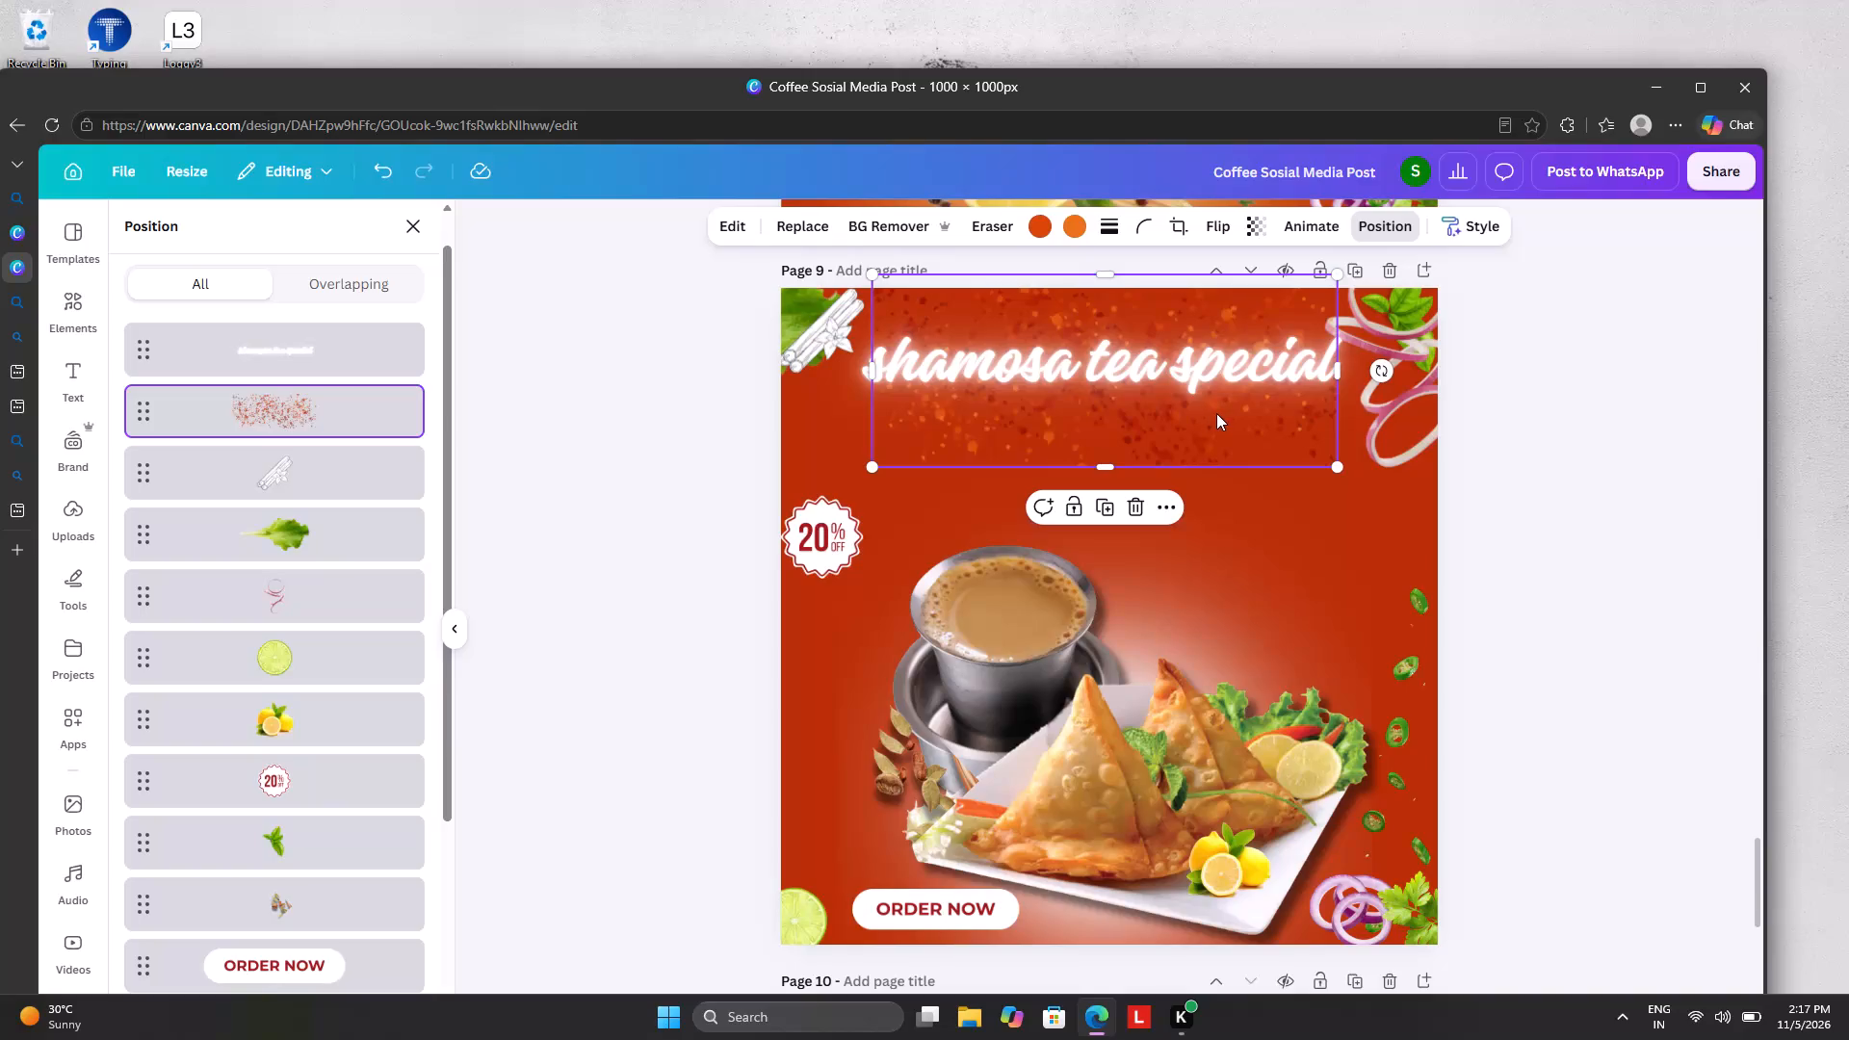
Delete the red spice splatter behind the shamosa tea special heading on page 9.
click(1136, 508)
click(532, 492)
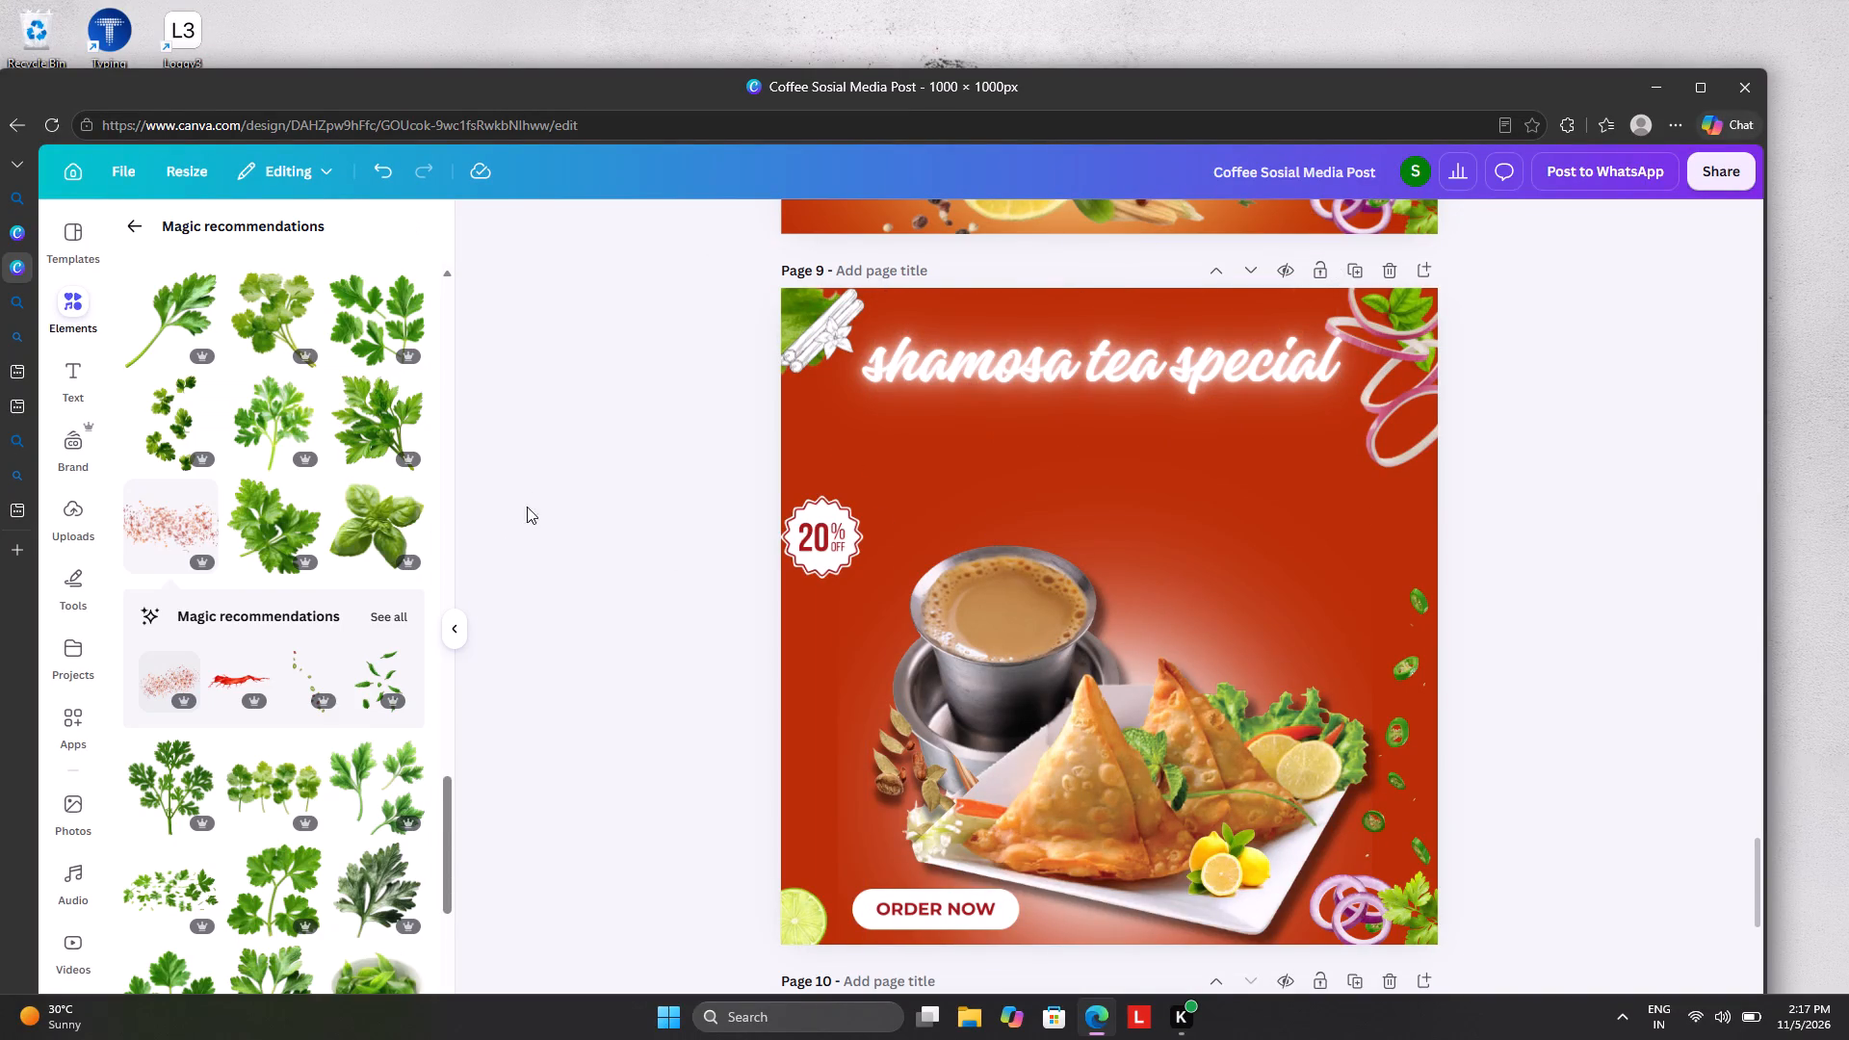
Add the scattered parsley leaves graphic from the magic recommendations to page 9 and shrink it to roughly a third of its size.
scroll(285, 644, down, 5)
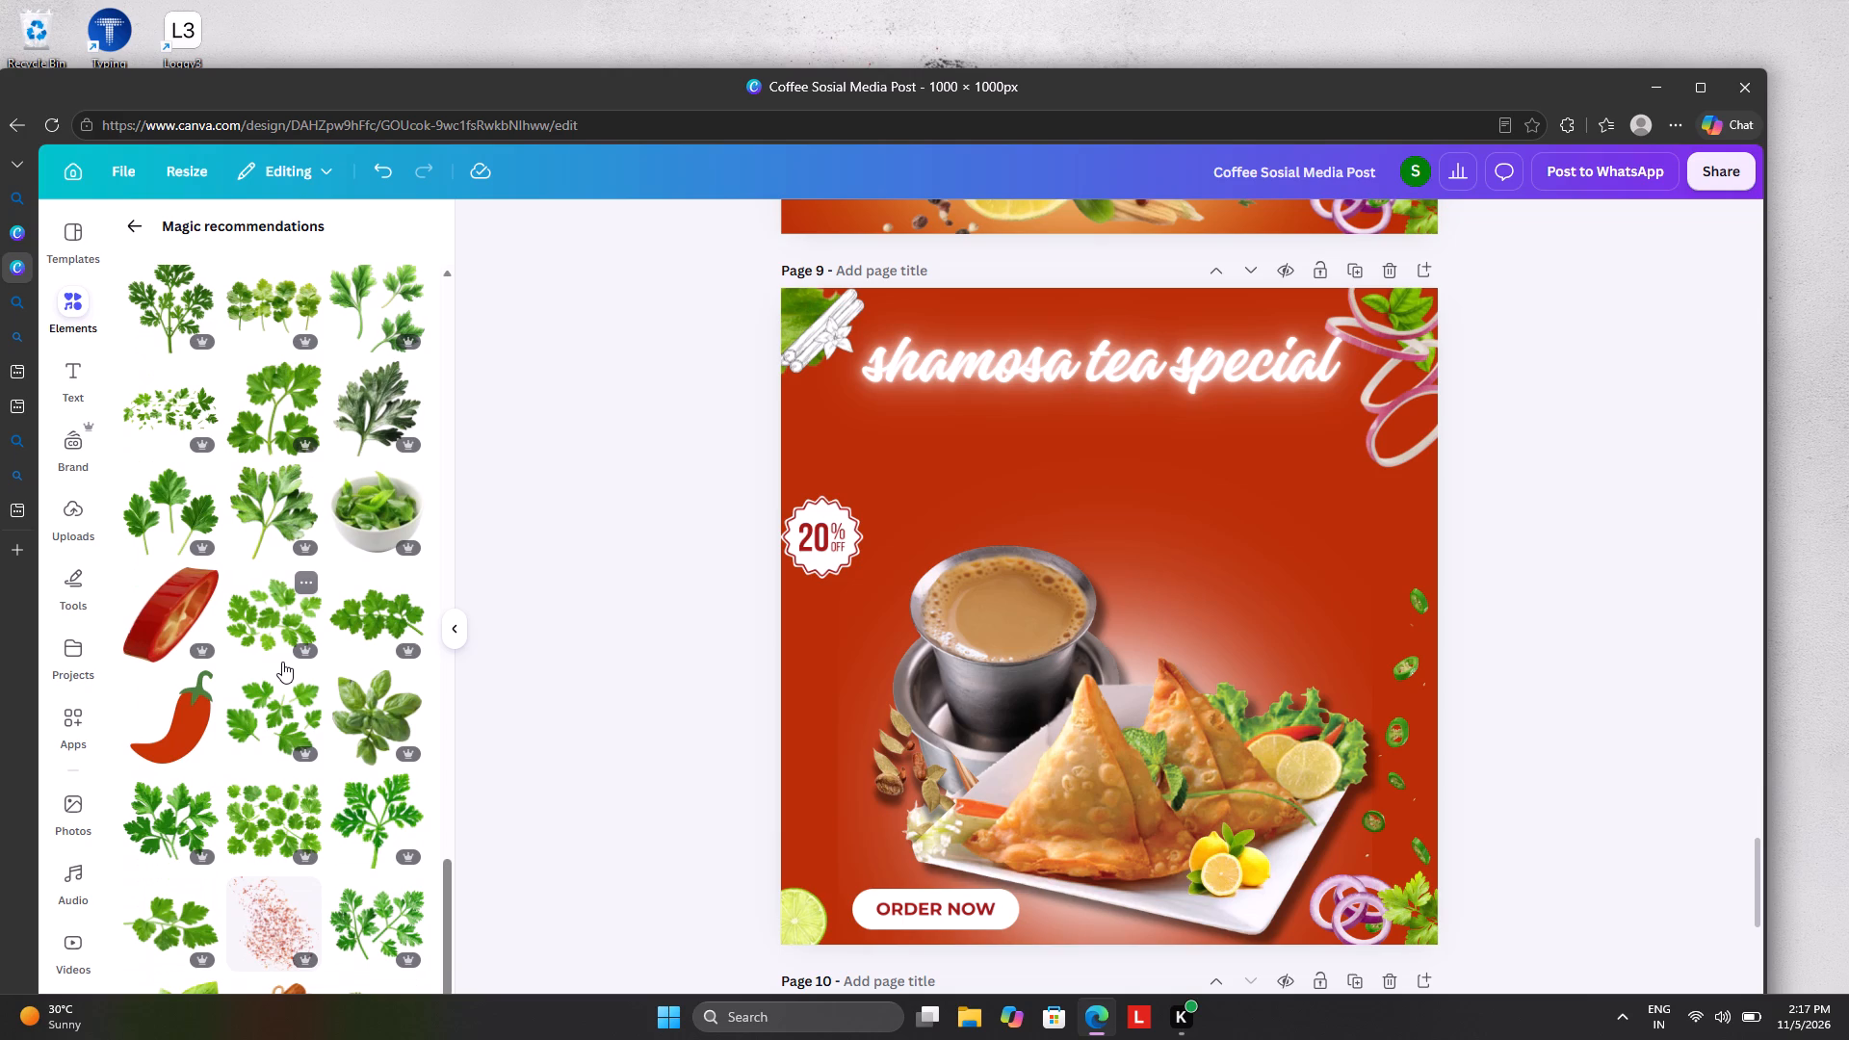
scroll(282, 662, down, 2)
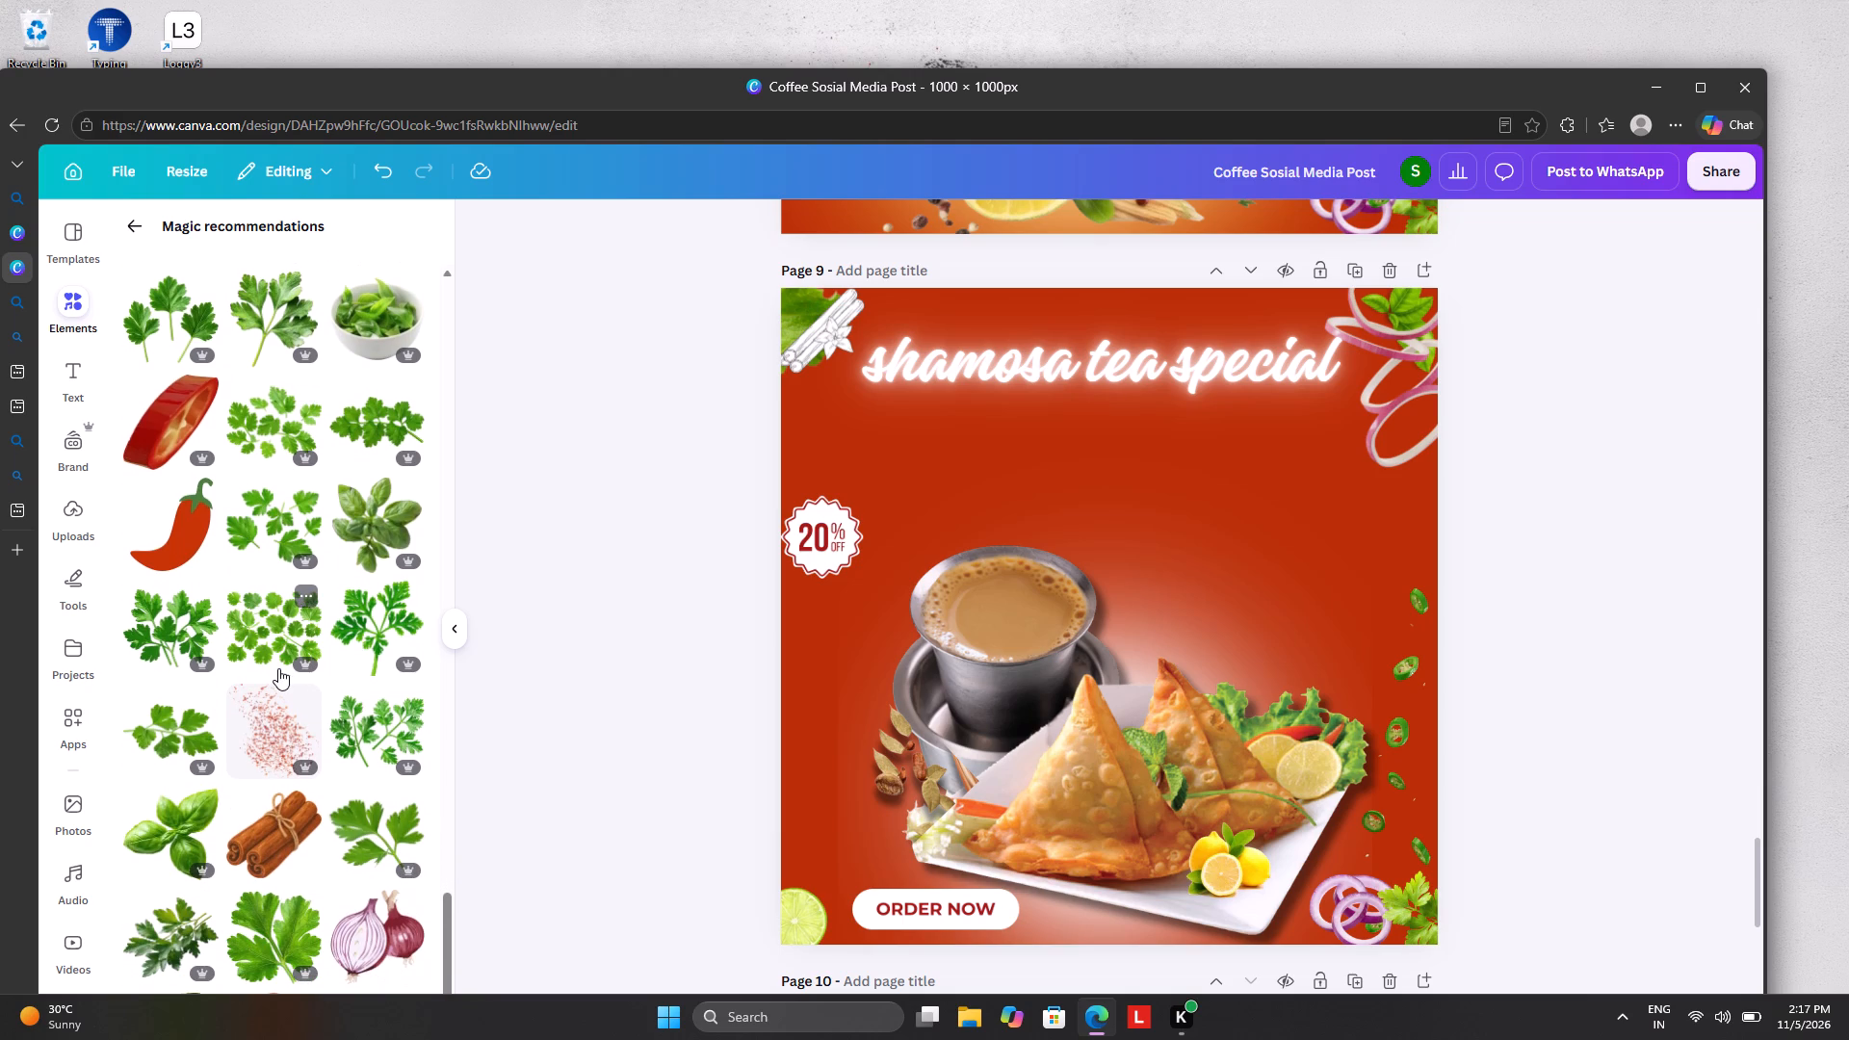
scroll(278, 668, down, 8)
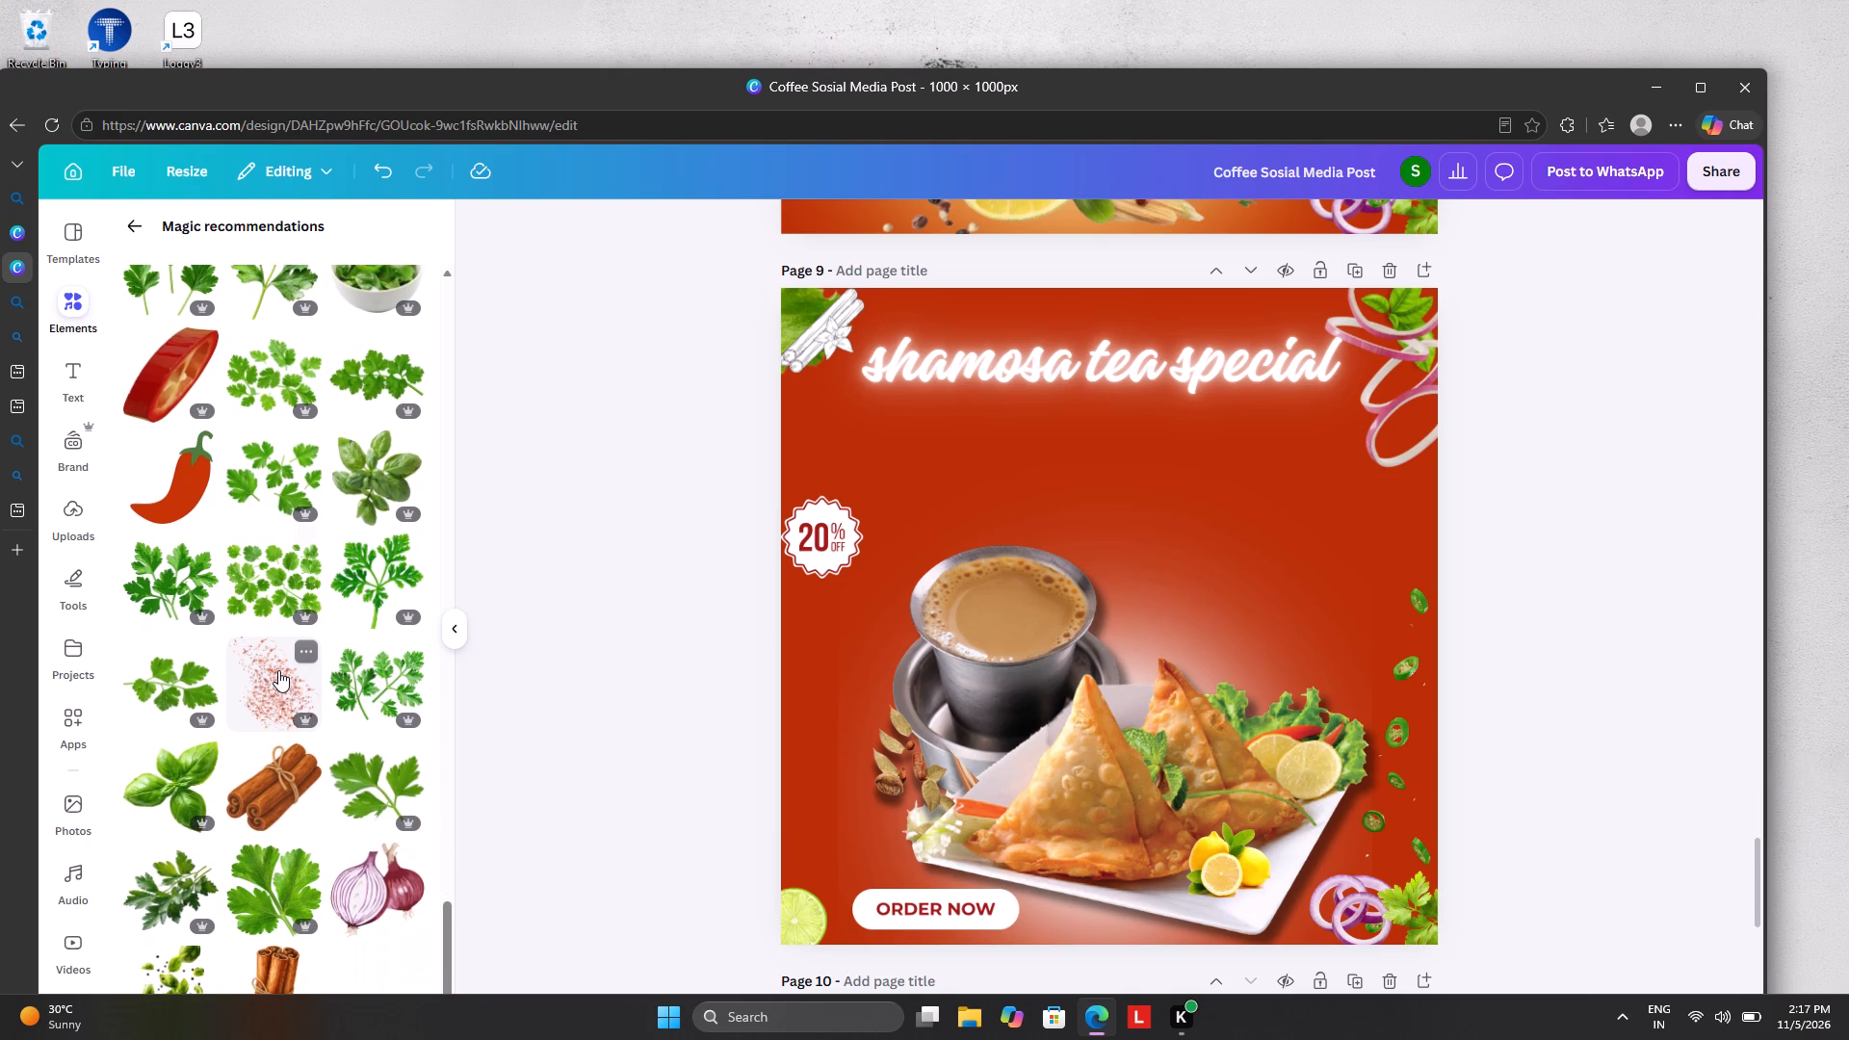
scroll(228, 882, down, 3)
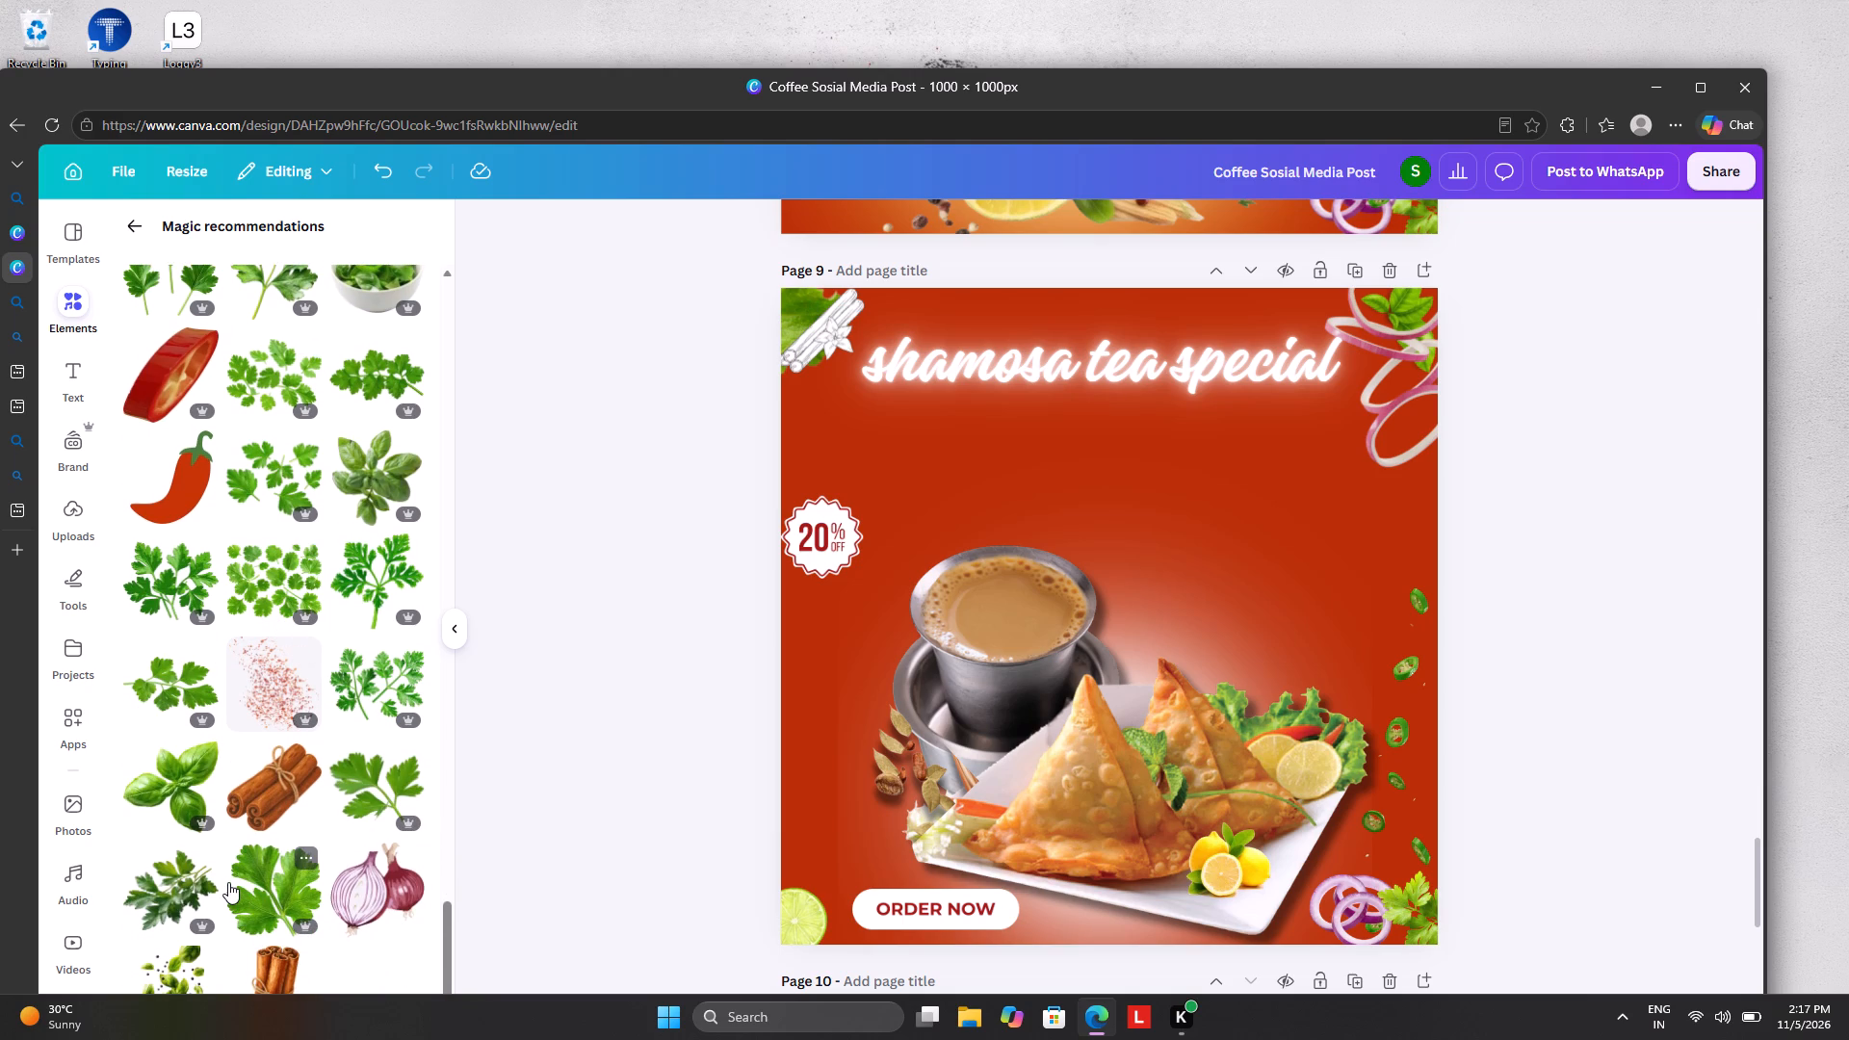
scroll(228, 882, up, 4)
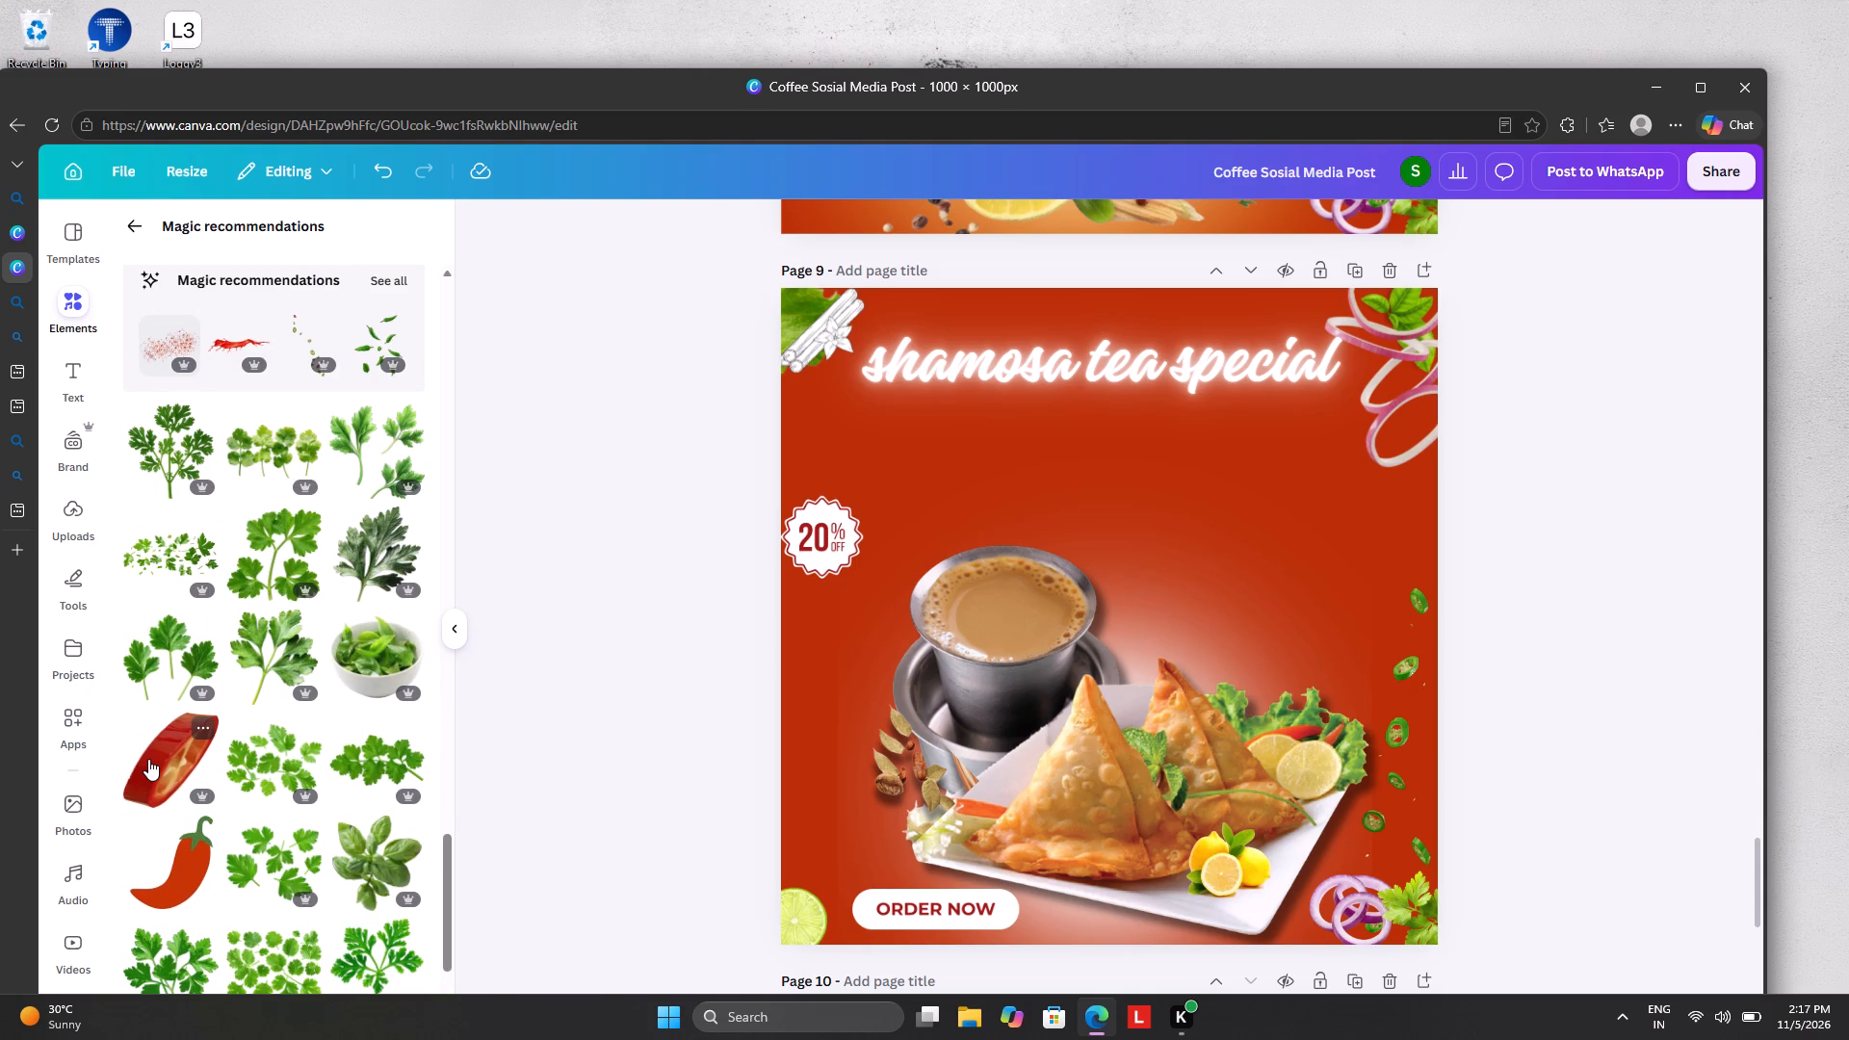
click(171, 548)
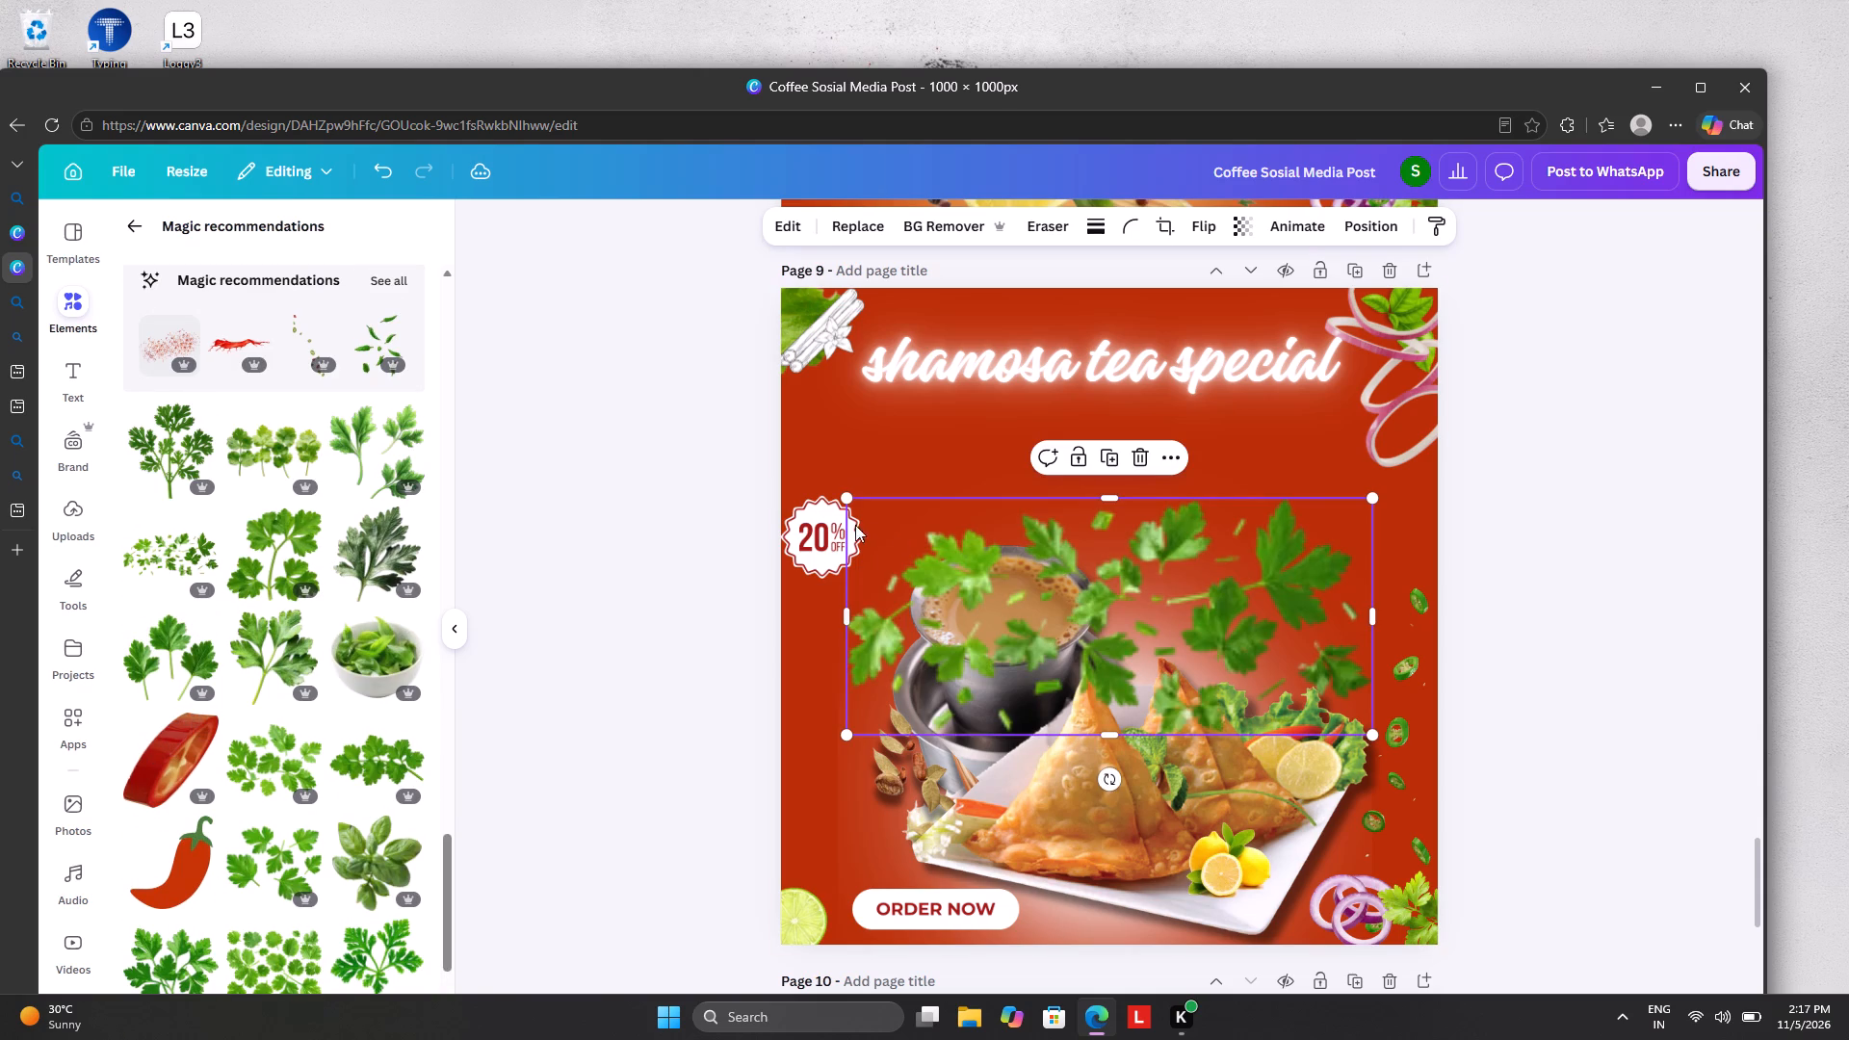
drag(846, 506, 1170, 678)
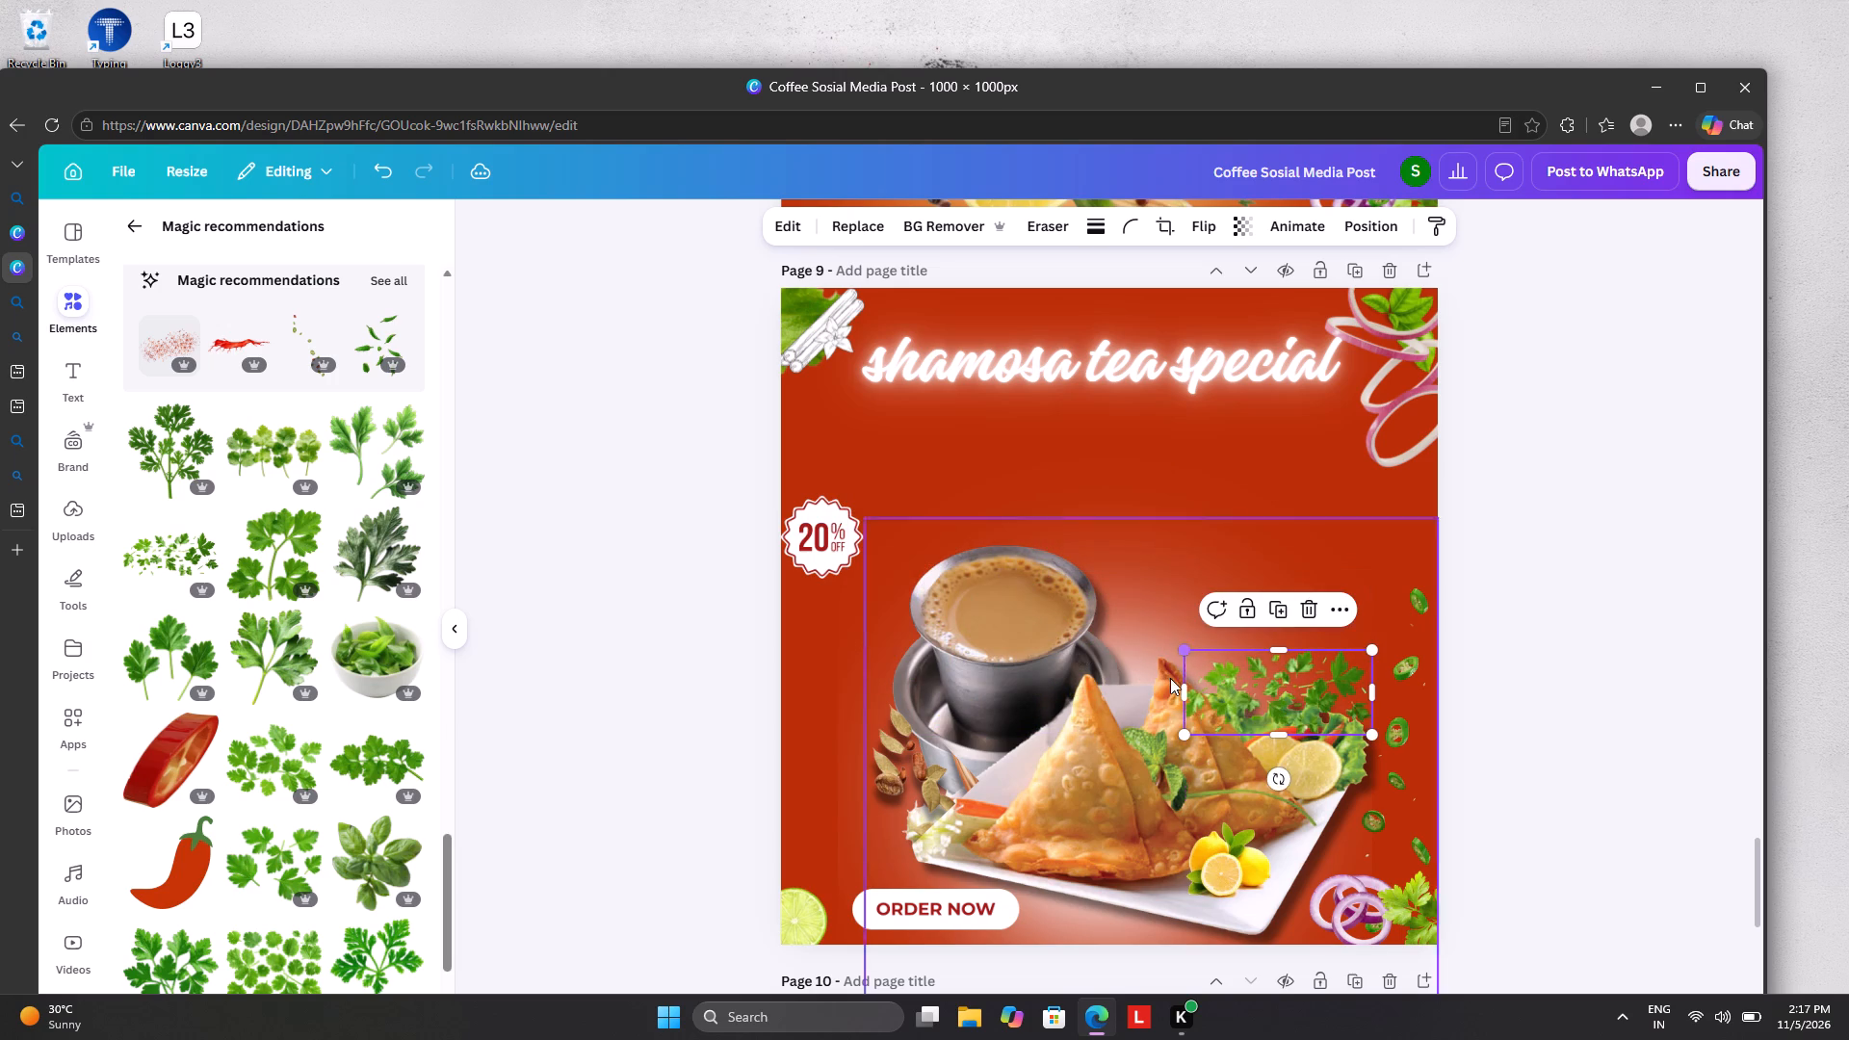
Move the scattered parsley leaves to page 9's bottom-left corner, partly off the page beside the lime slice.
drag(1266, 699, 804, 718)
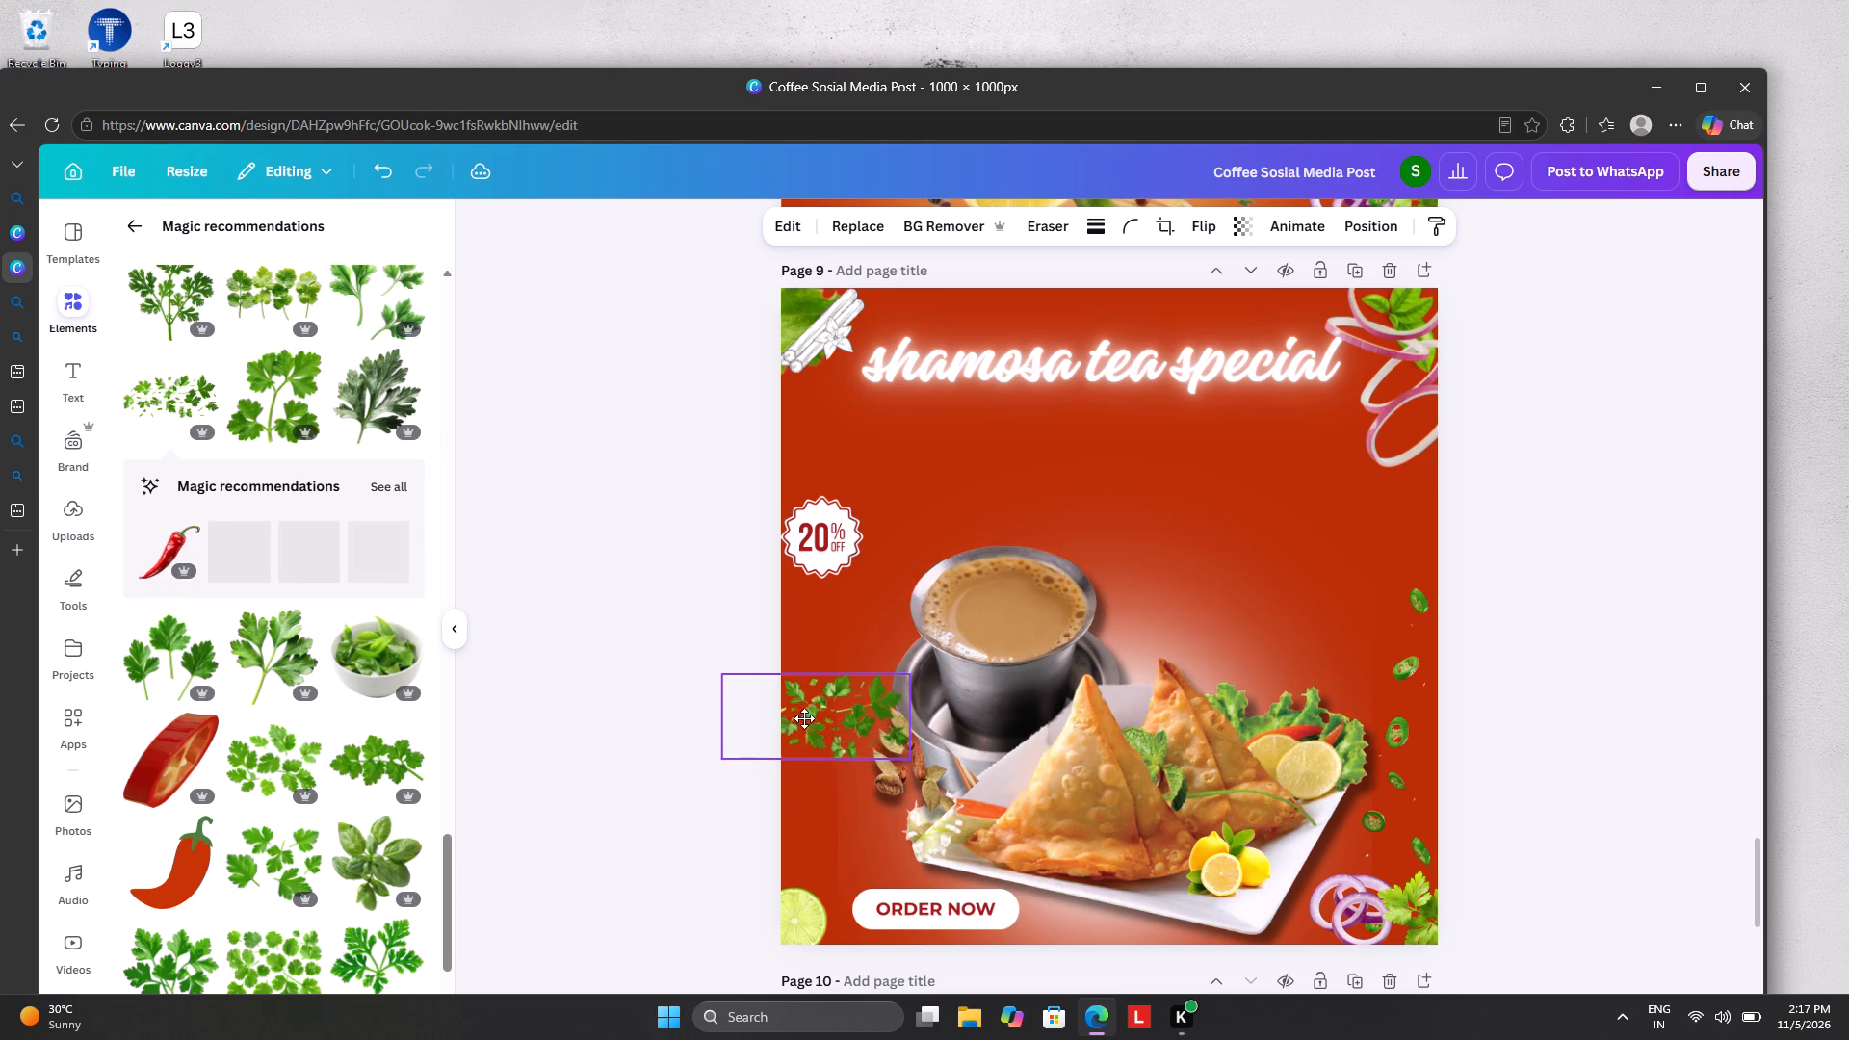
drag(804, 718, 752, 832)
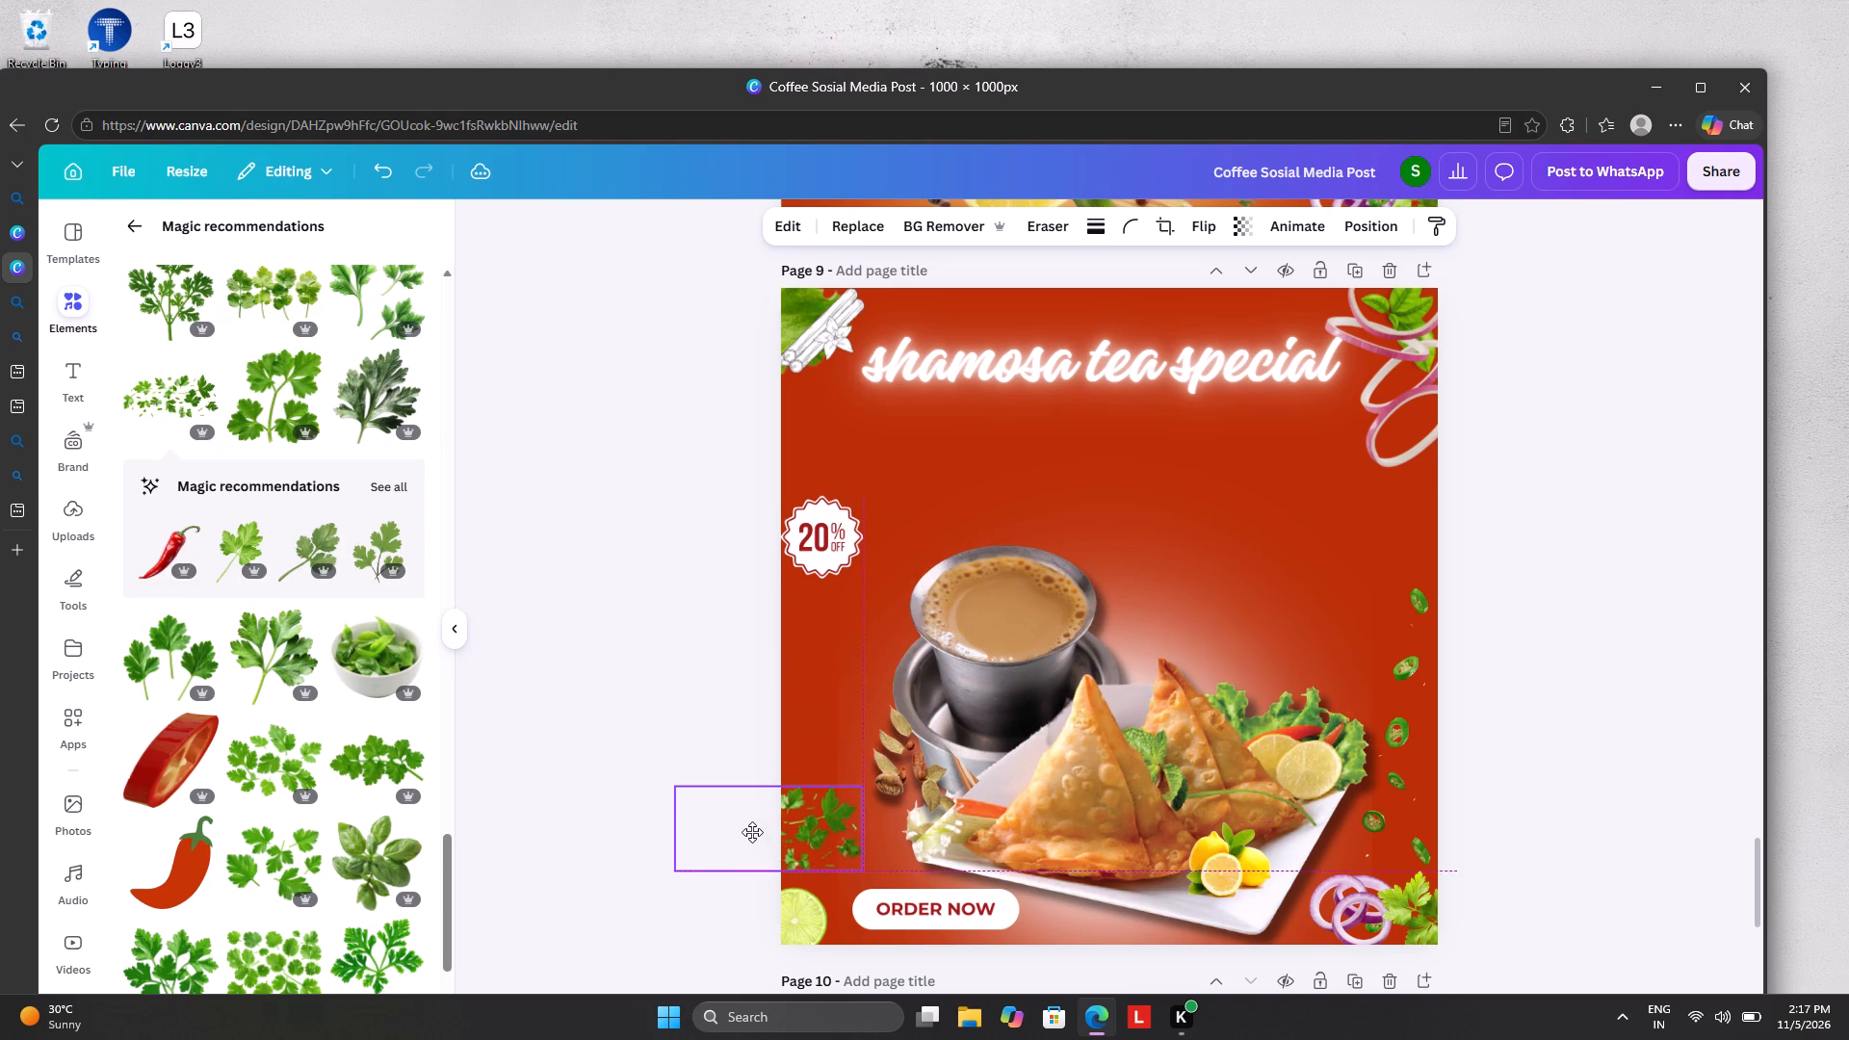
drag(752, 832, 740, 850)
click(671, 637)
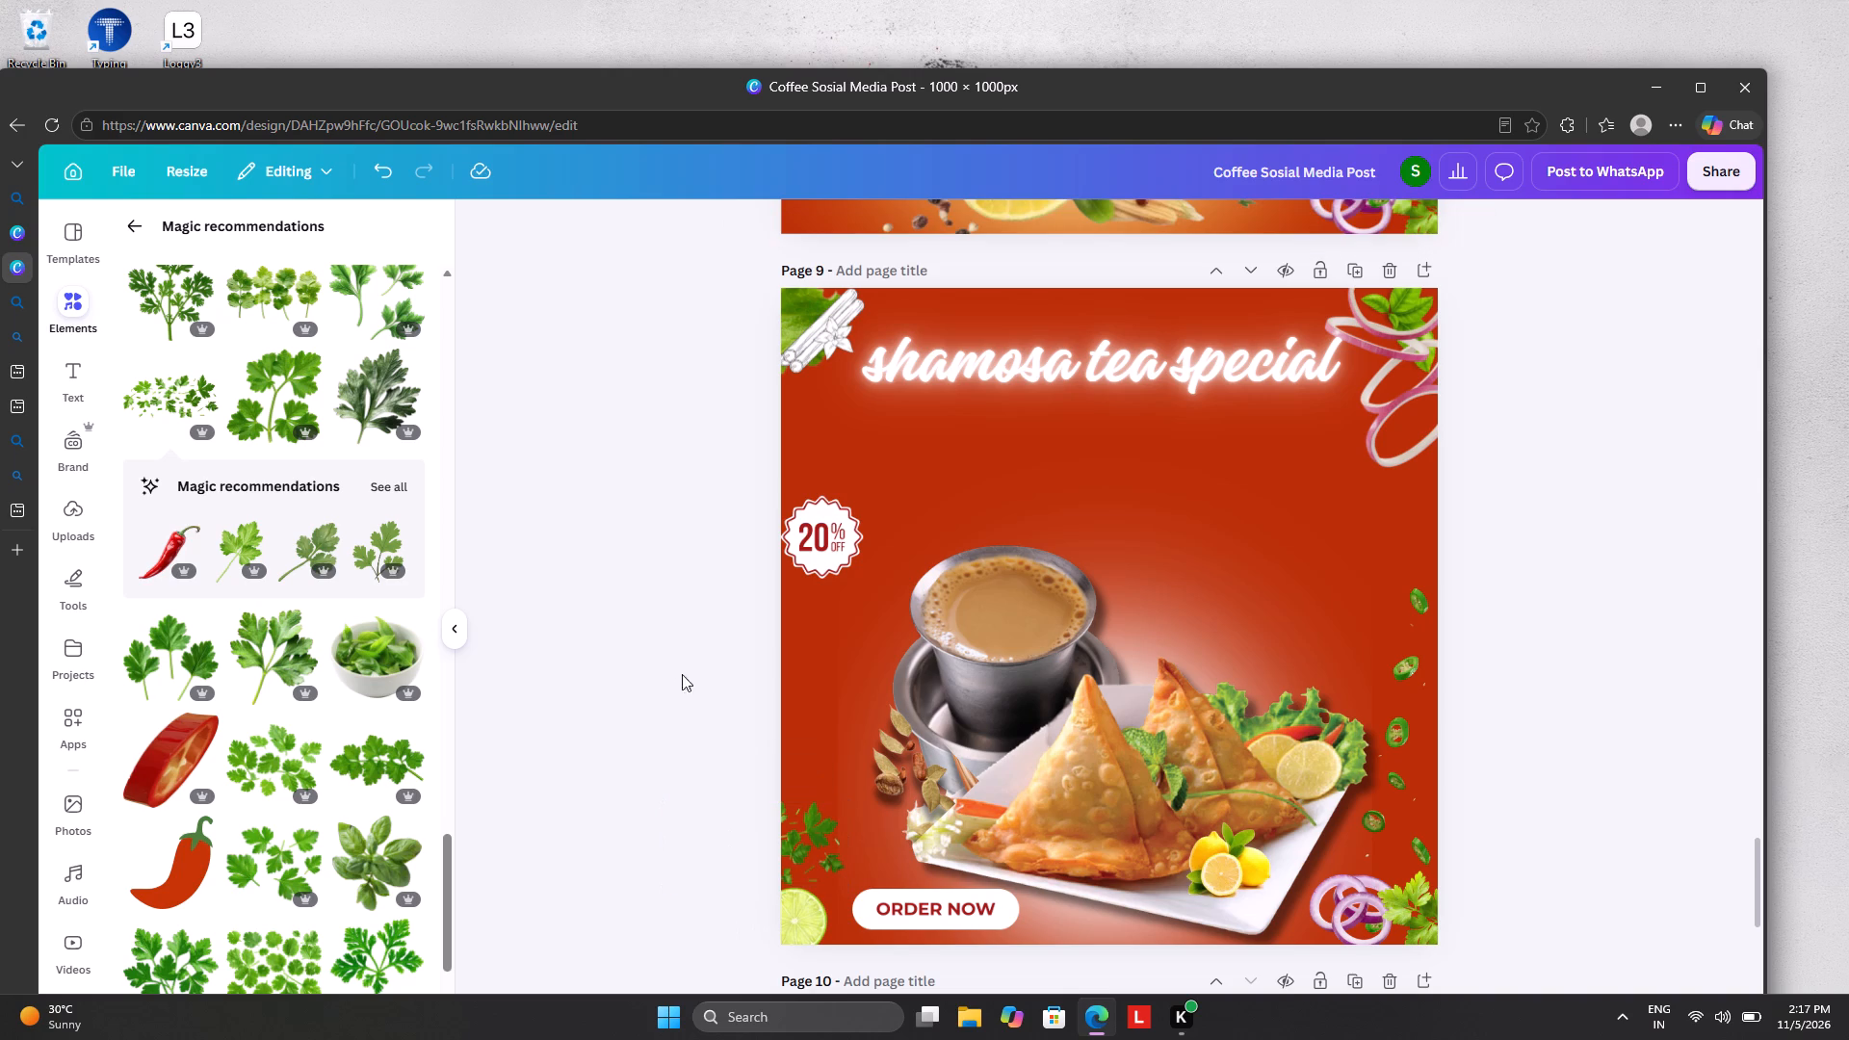
drag(800, 837, 814, 949)
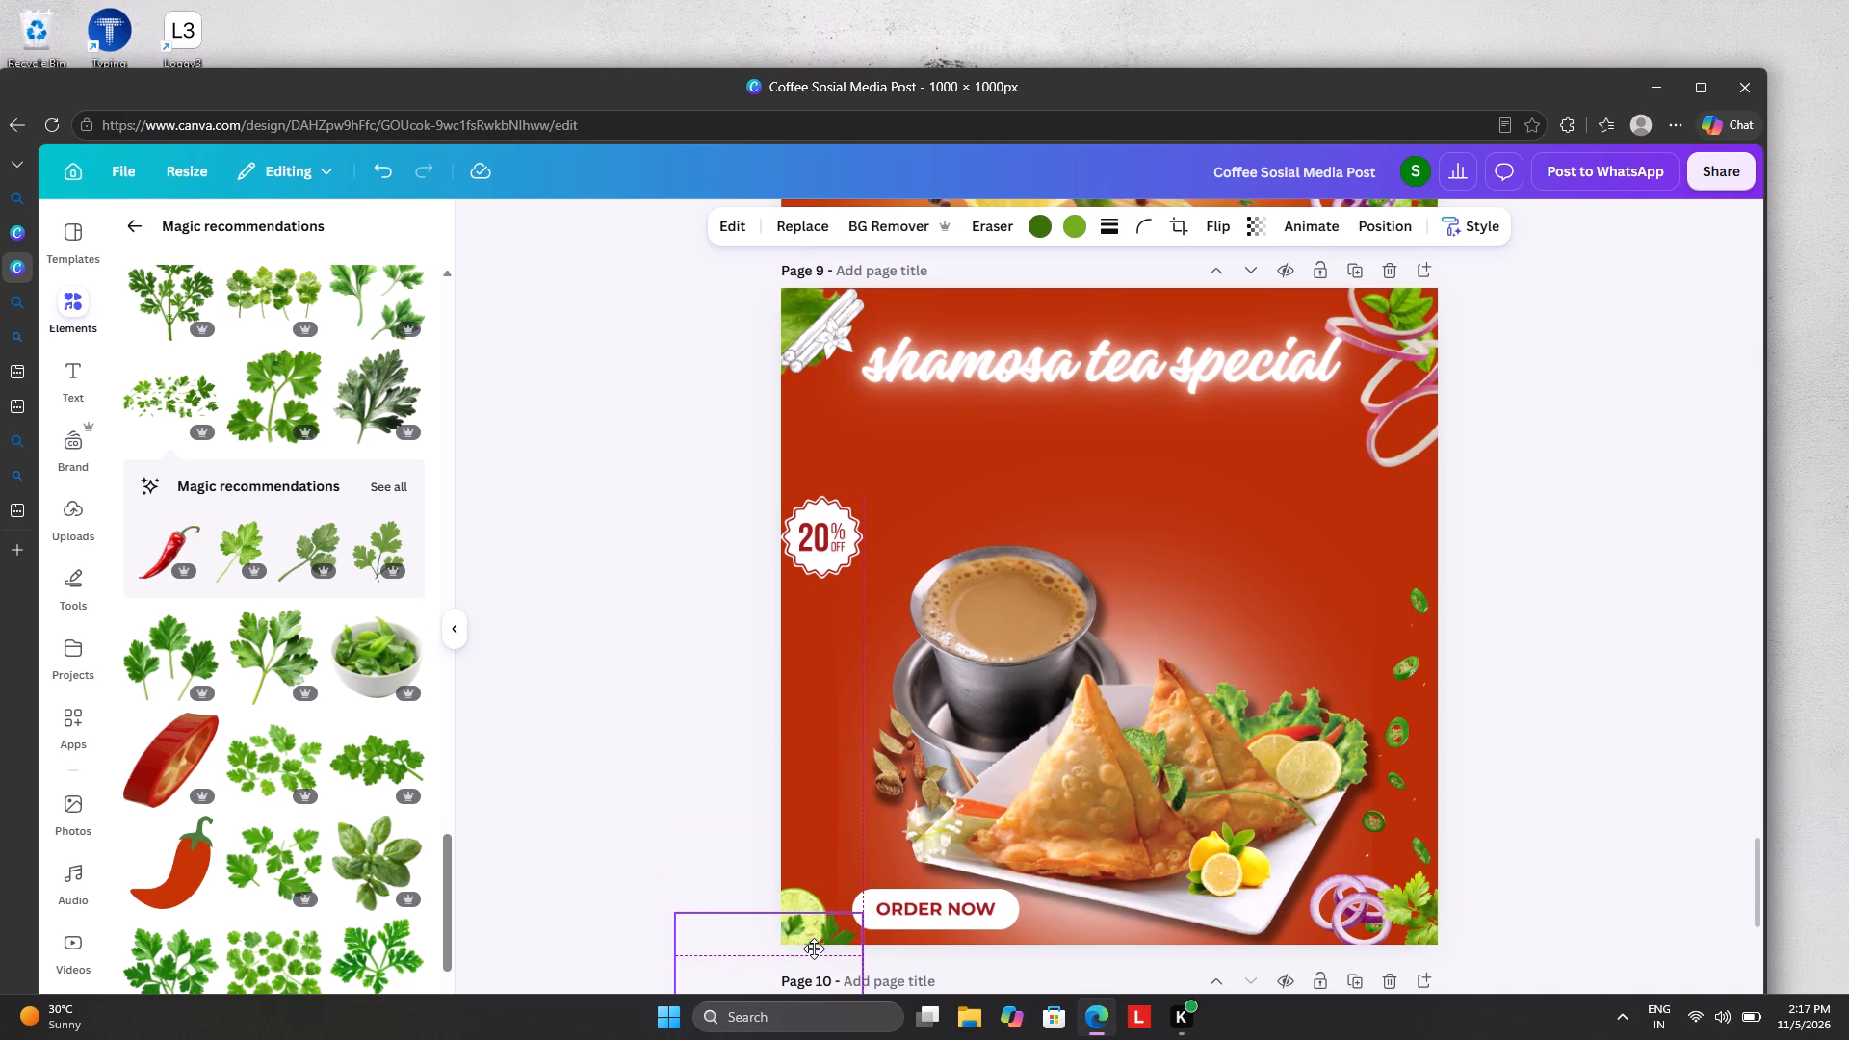
drag(814, 949, 820, 948)
click(696, 786)
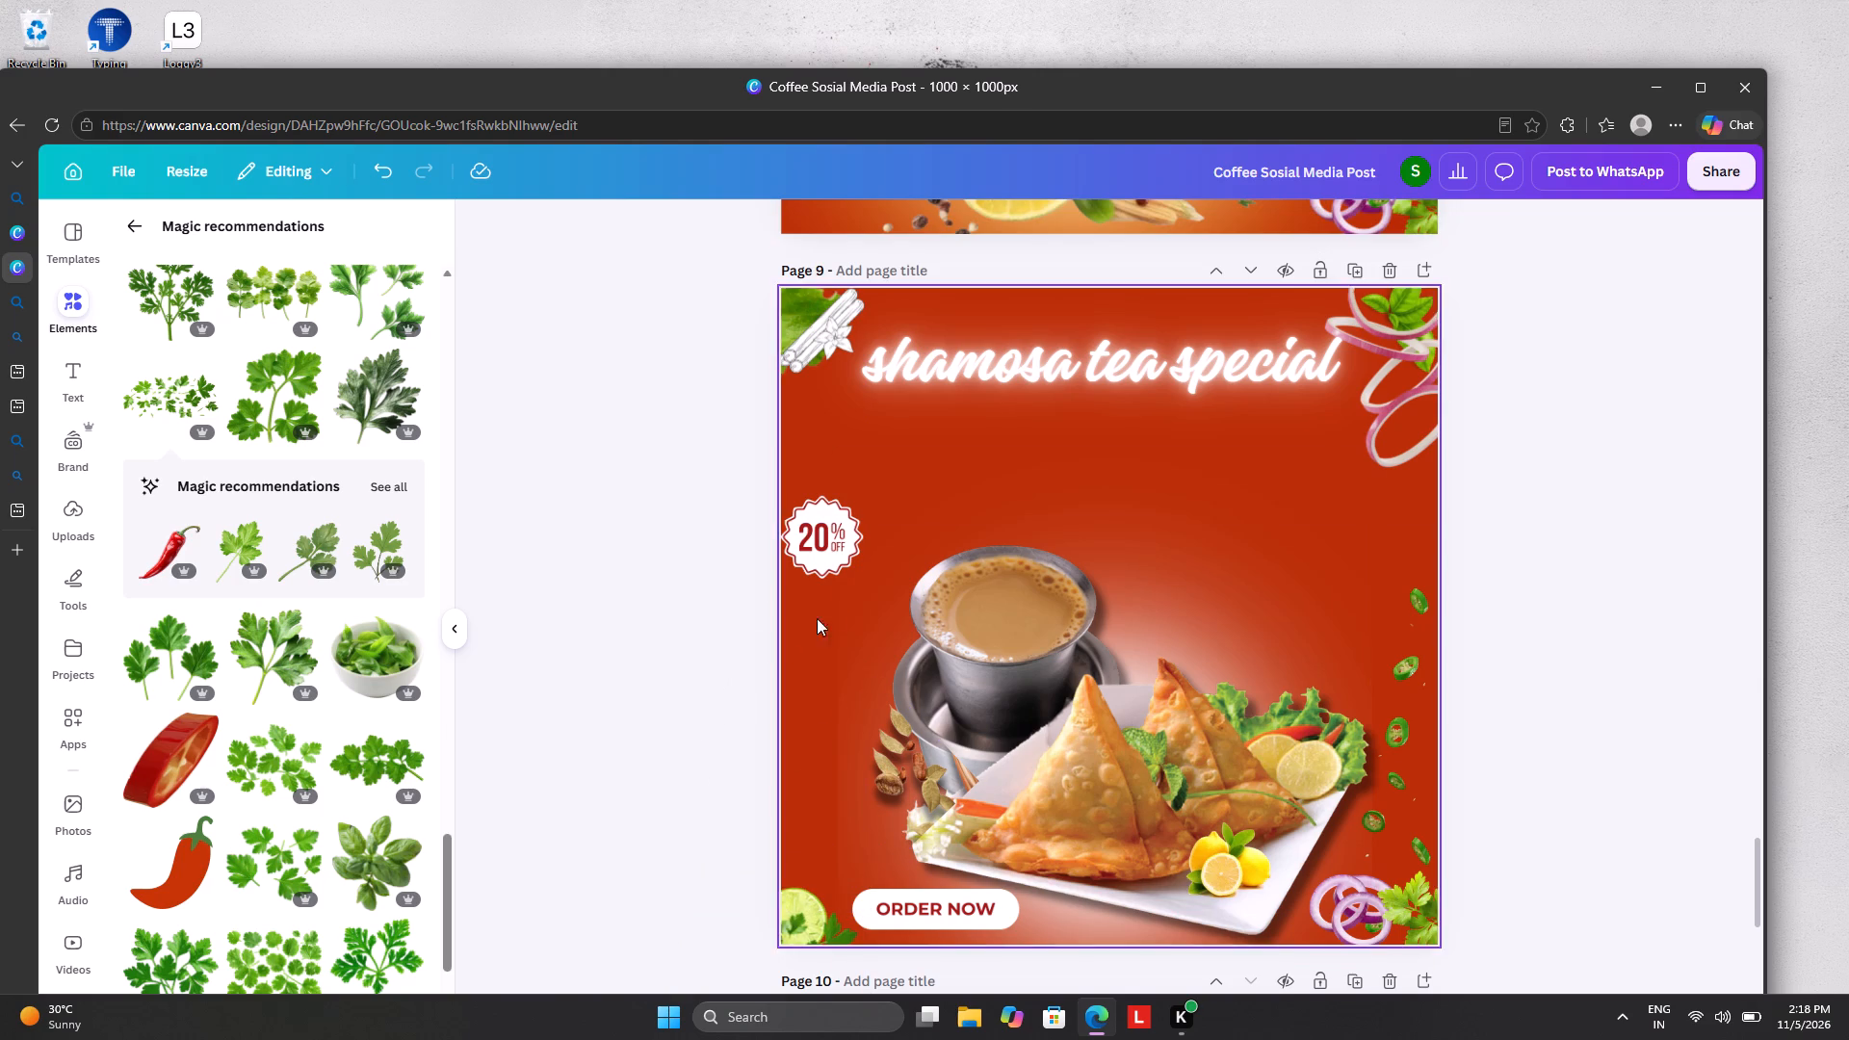
Enlarge the tea and samosa plate image proportionally and shift it so the cup sits near page 9's left edge.
click(1085, 735)
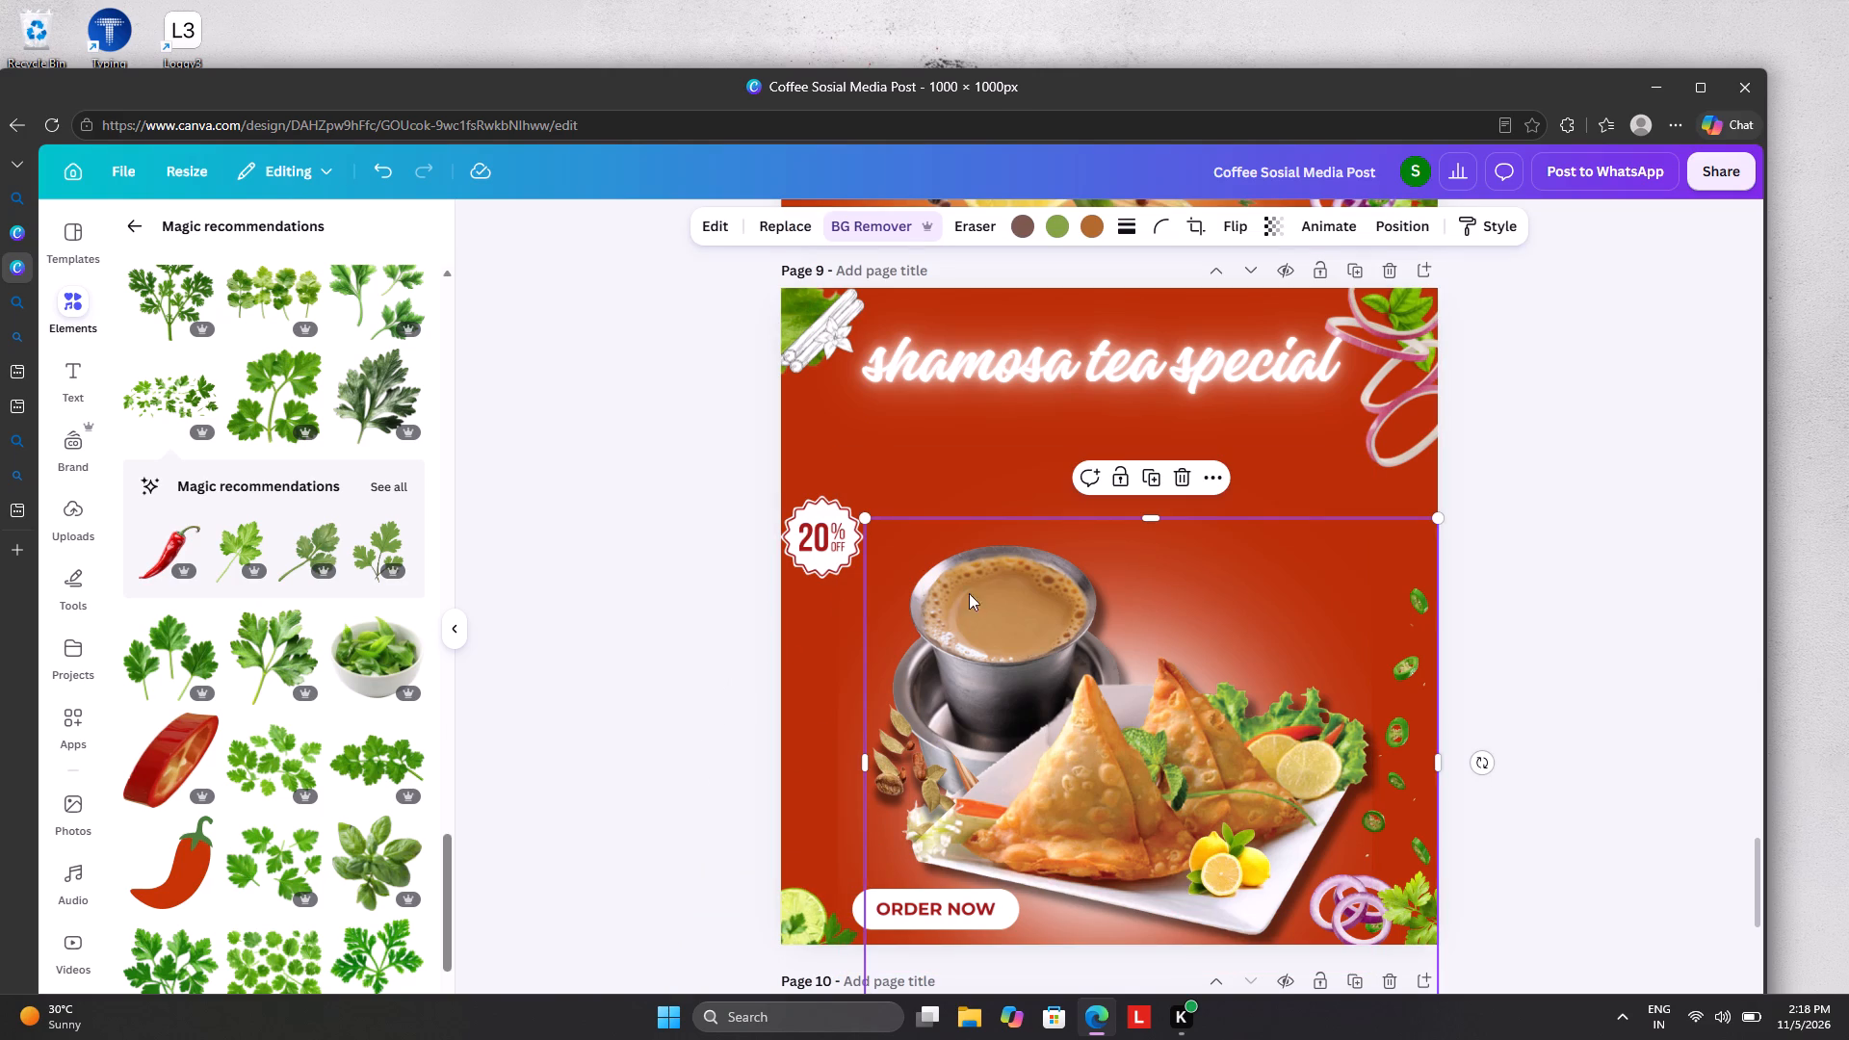
drag(860, 515, 742, 528)
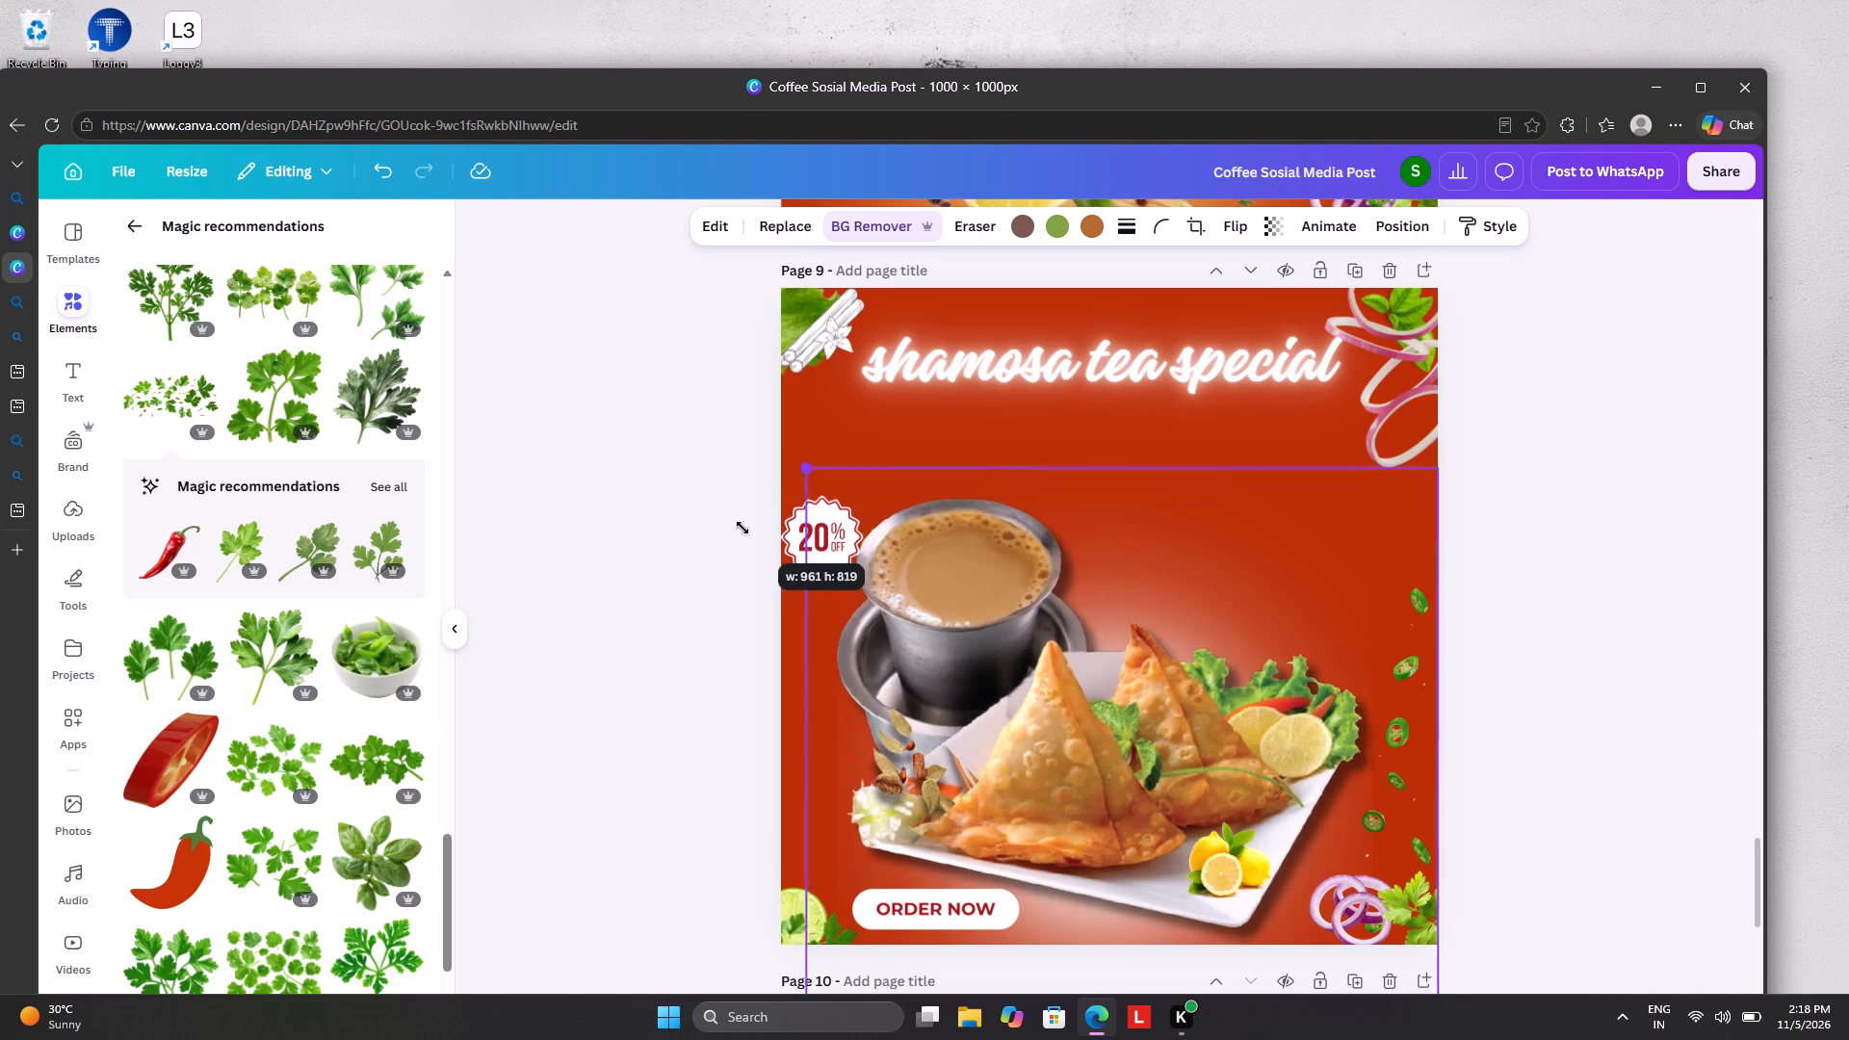
drag(742, 528, 664, 530)
drag(1025, 663, 1072, 689)
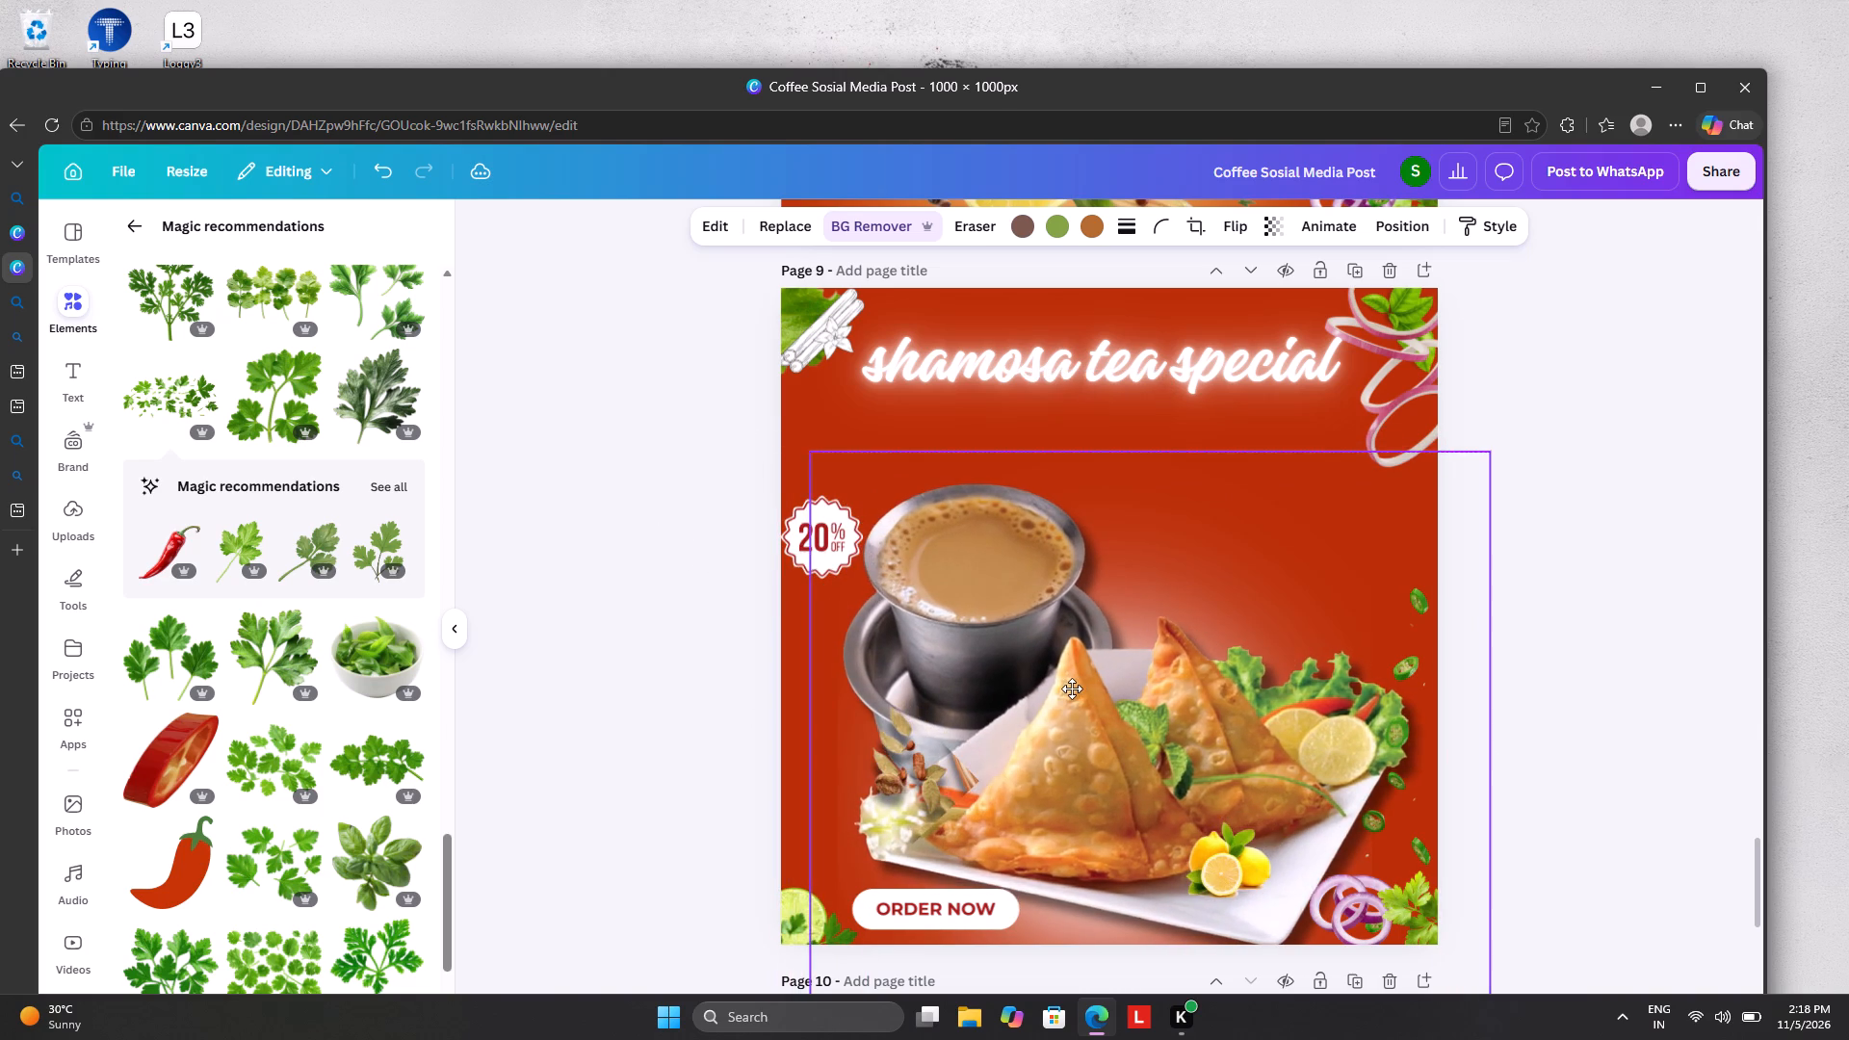
drag(1072, 689, 1061, 692)
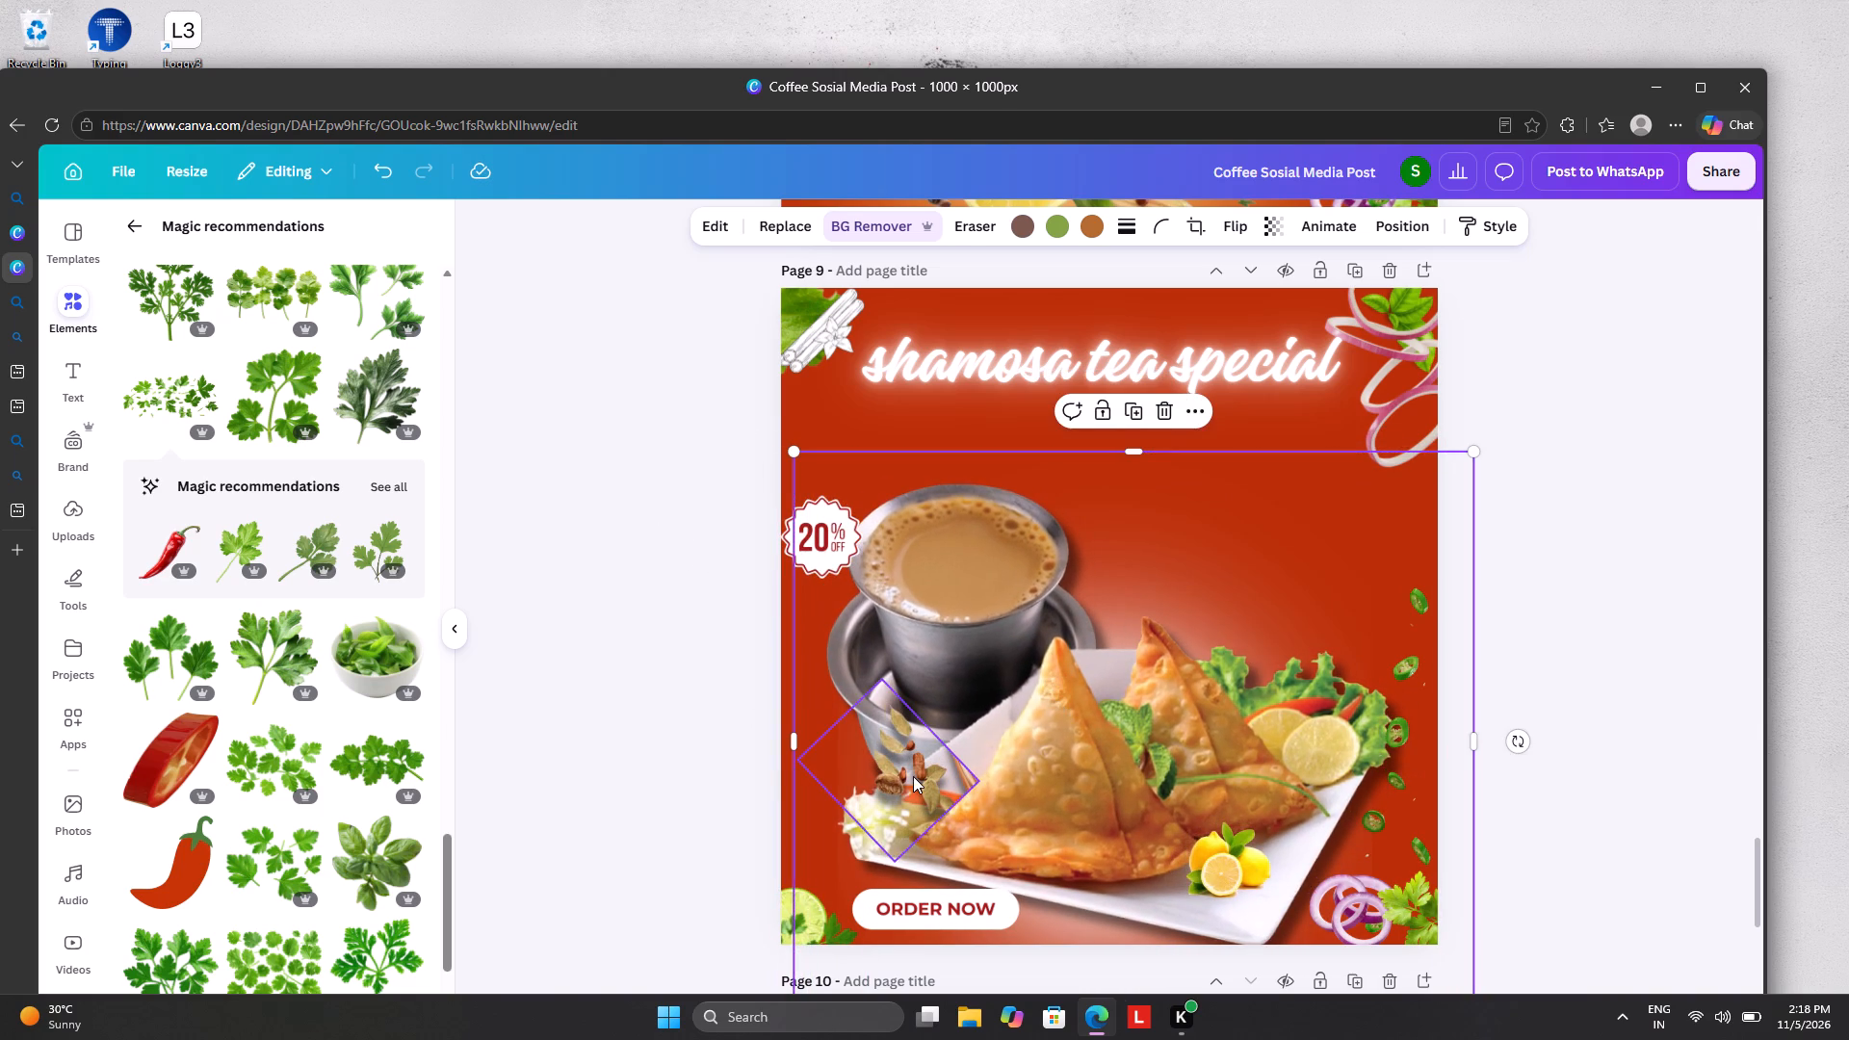
Move the cardamom spice cluster off the plate to page 9's left edge, beside the tea saucer.
drag(913, 776, 841, 756)
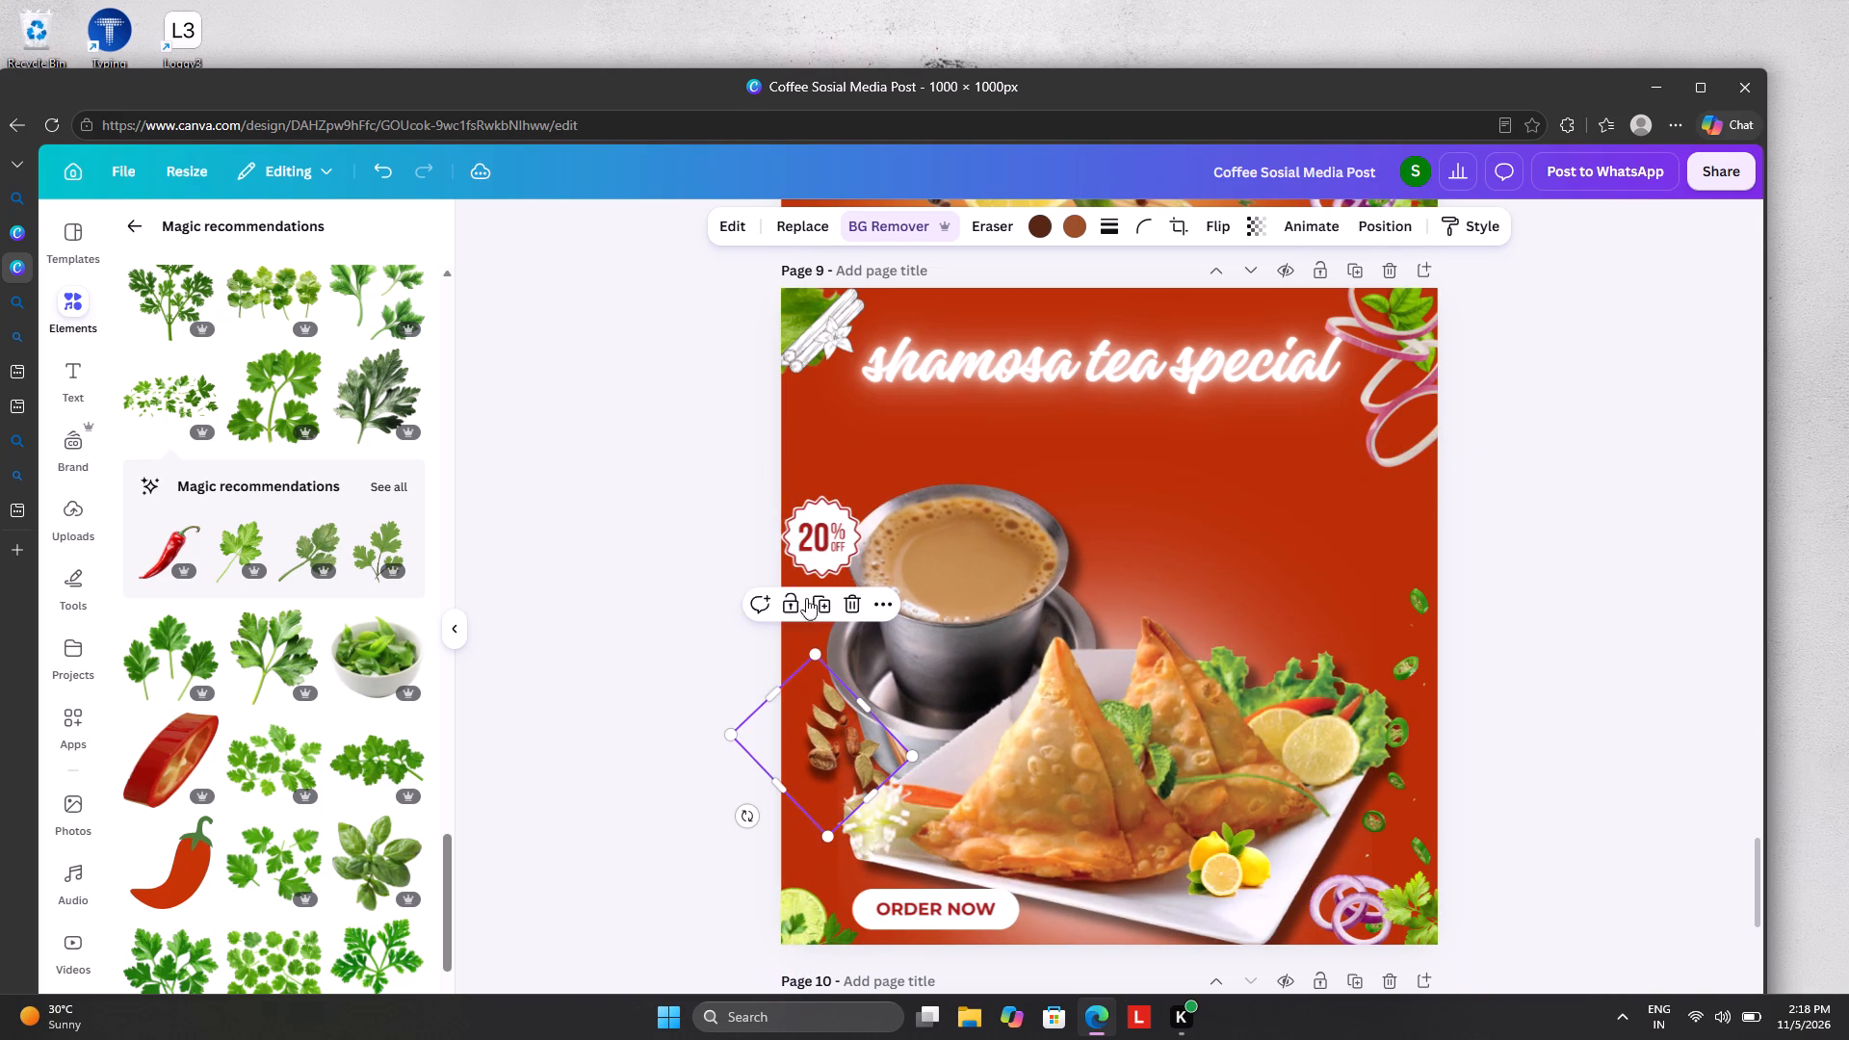
Move the 20% OFF badge to the empty area above the samosas and enlarge it, placing it just below the heading.
drag(819, 542, 1227, 537)
drag(1186, 569, 1133, 626)
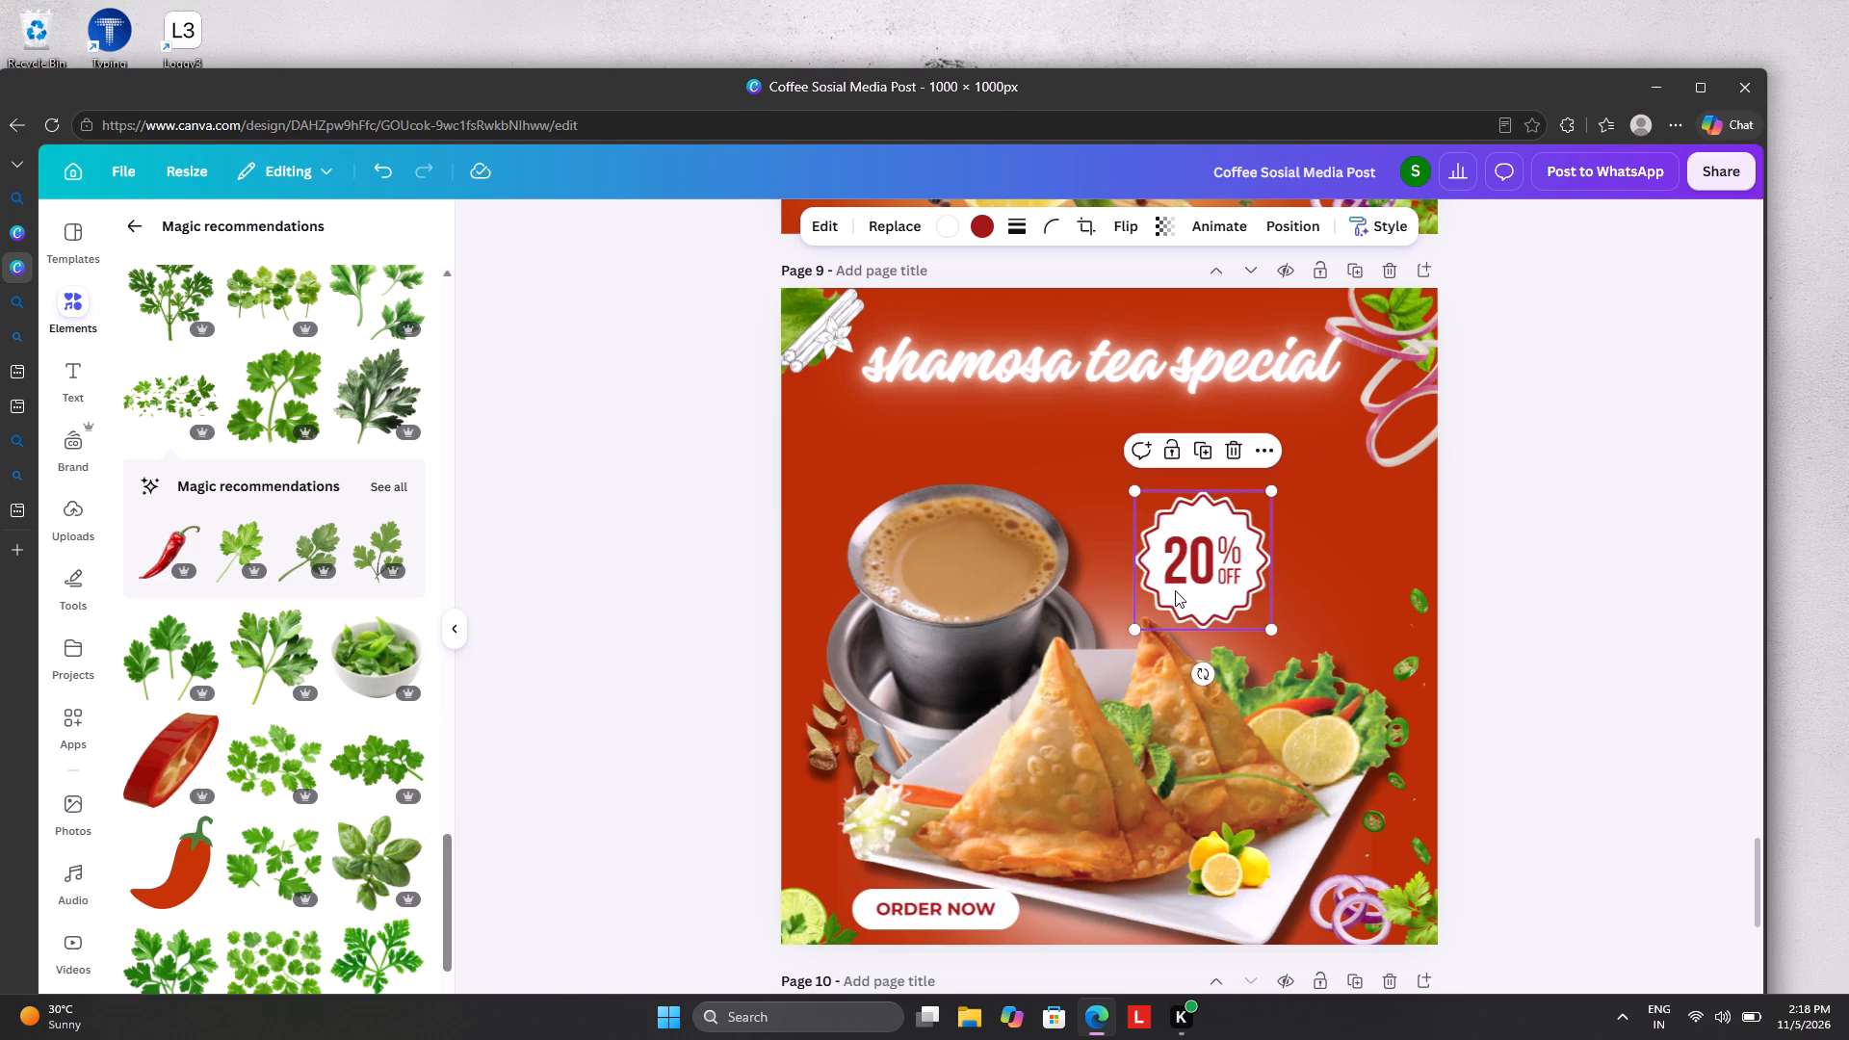
drag(1187, 582, 1221, 545)
click(1582, 561)
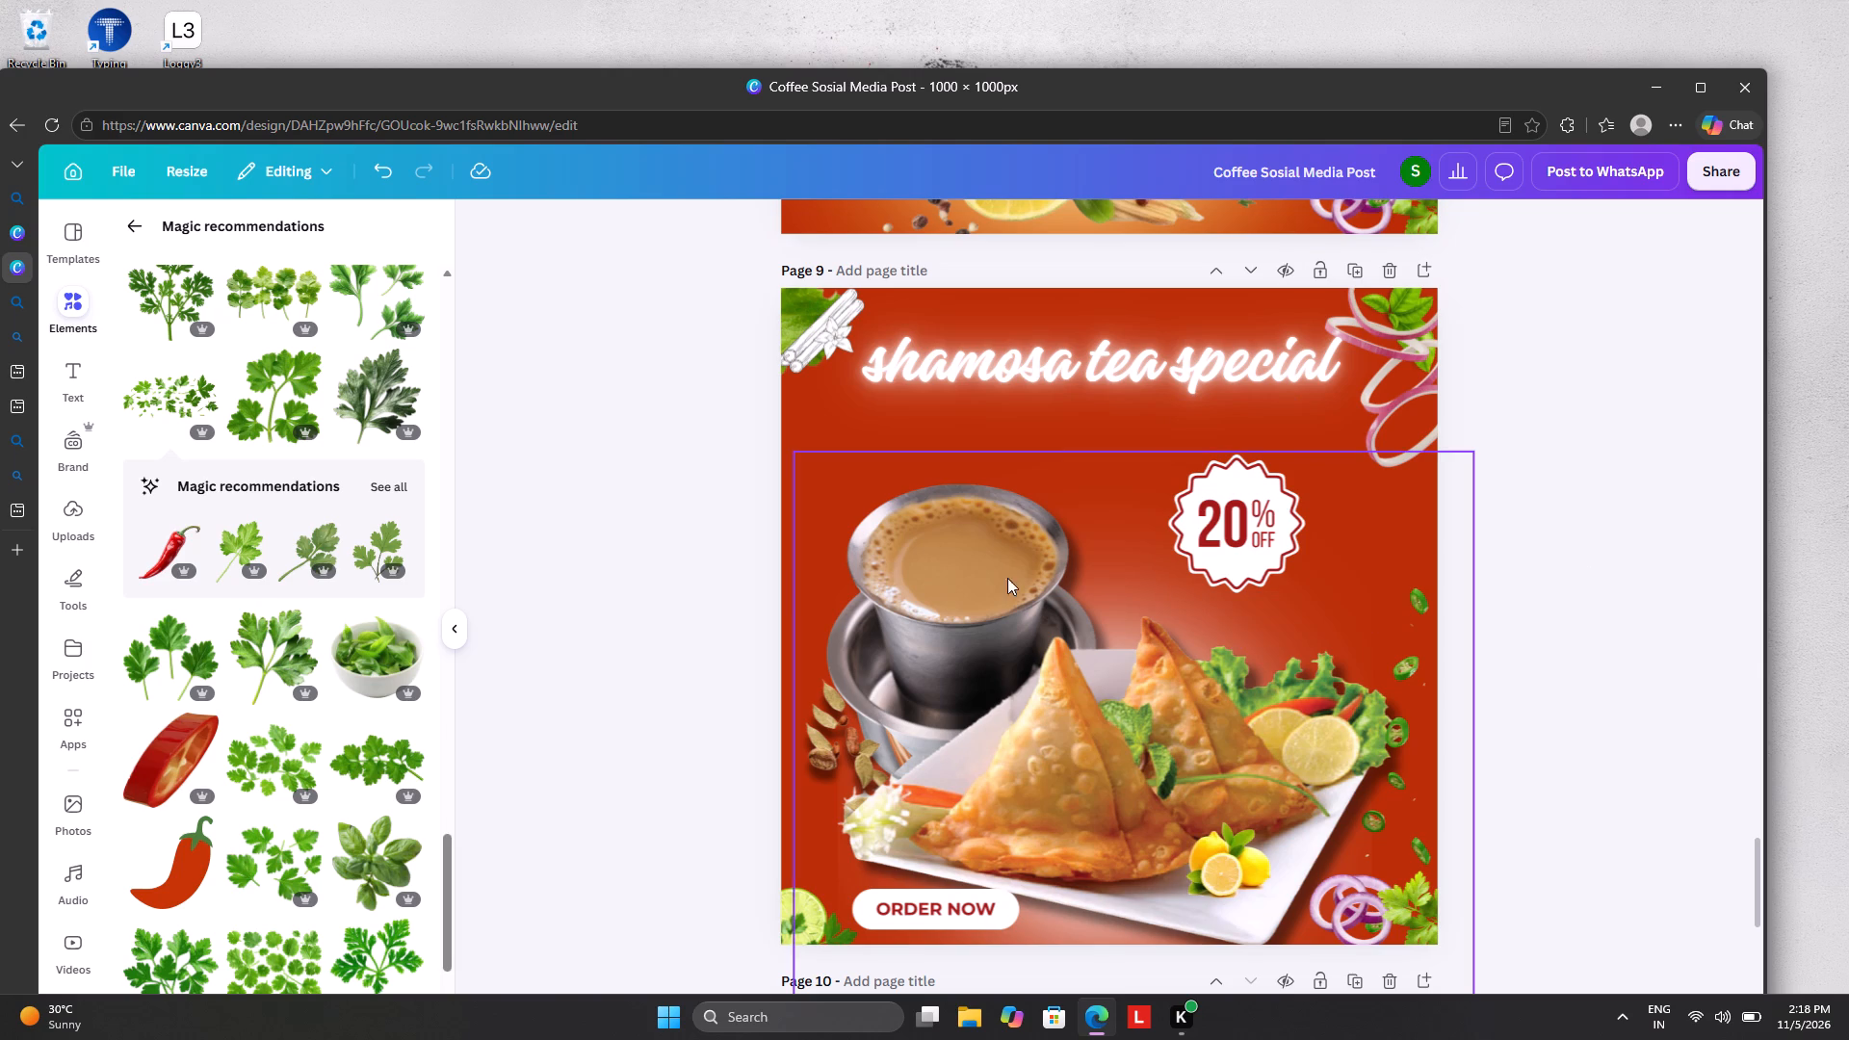
Switch to the samosha with tea image search in the browser and examine the Chai And Samosa stock photos.
scroll(1689, 659, down, 9)
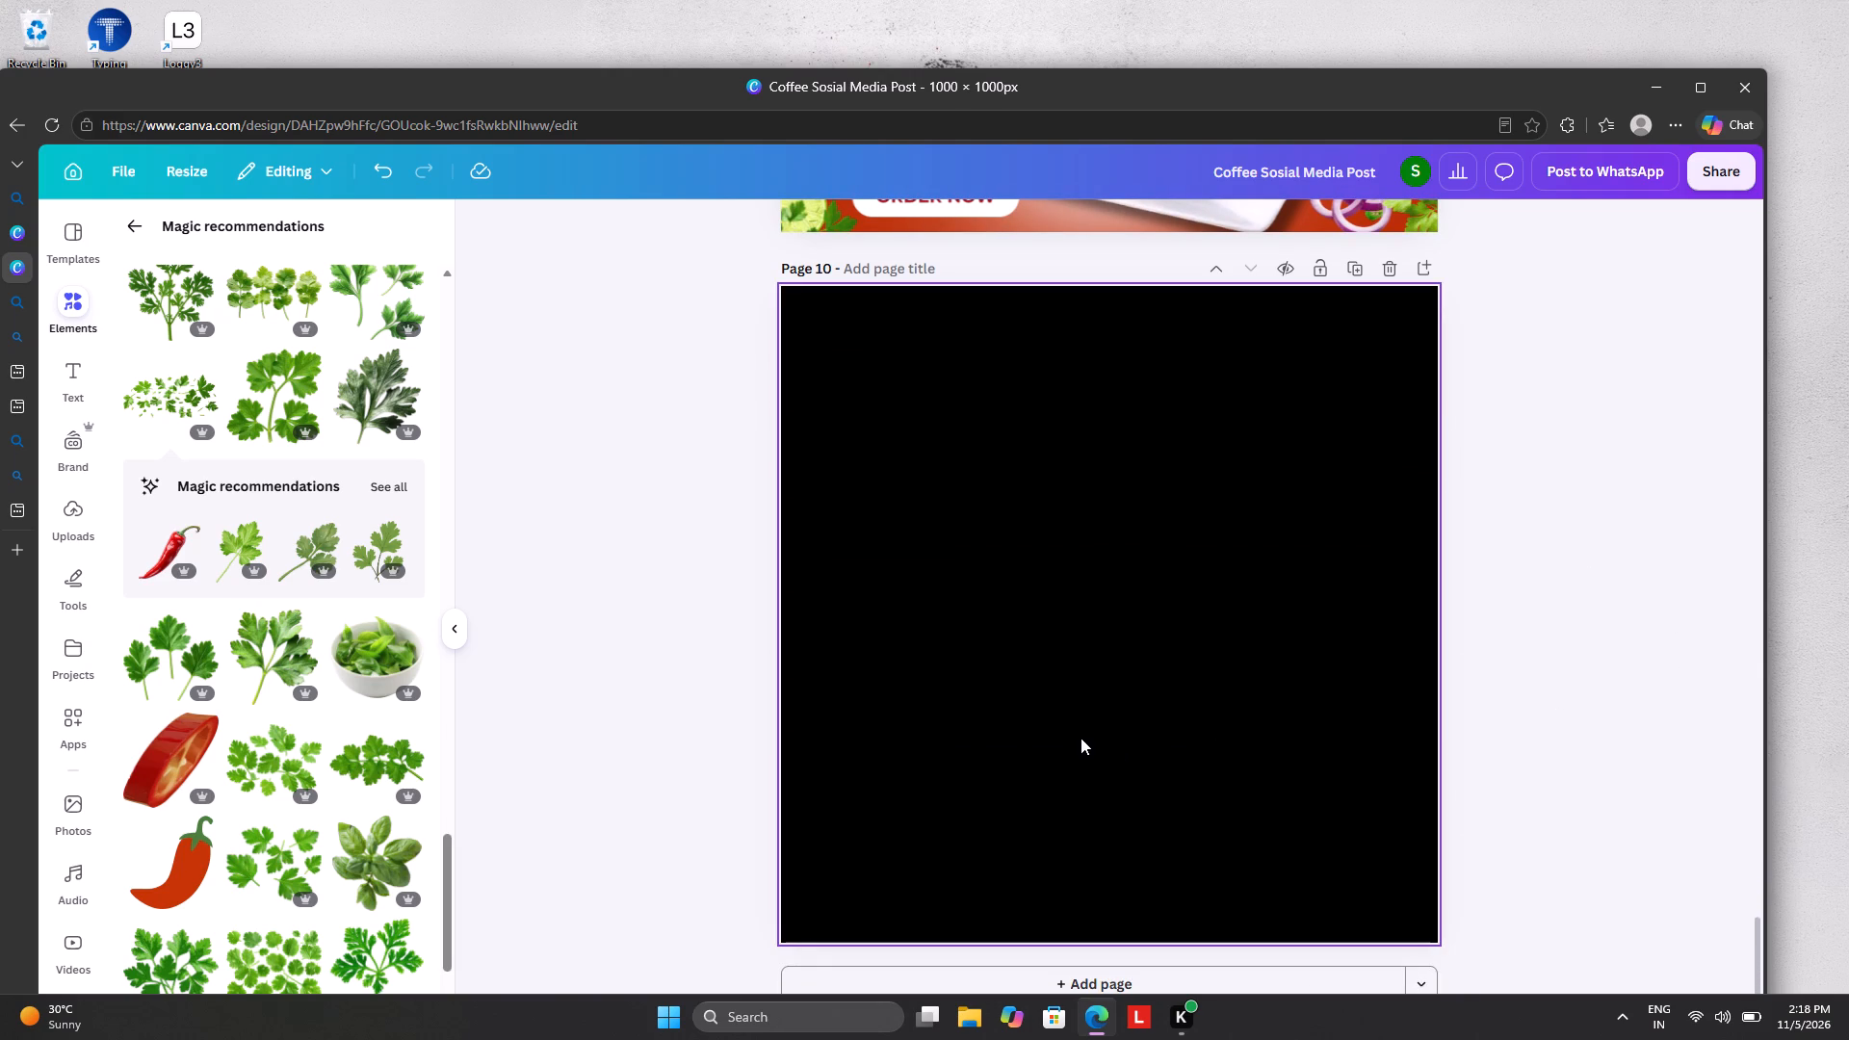
scroll(1107, 686, down, 3)
scroll(1107, 686, up, 1)
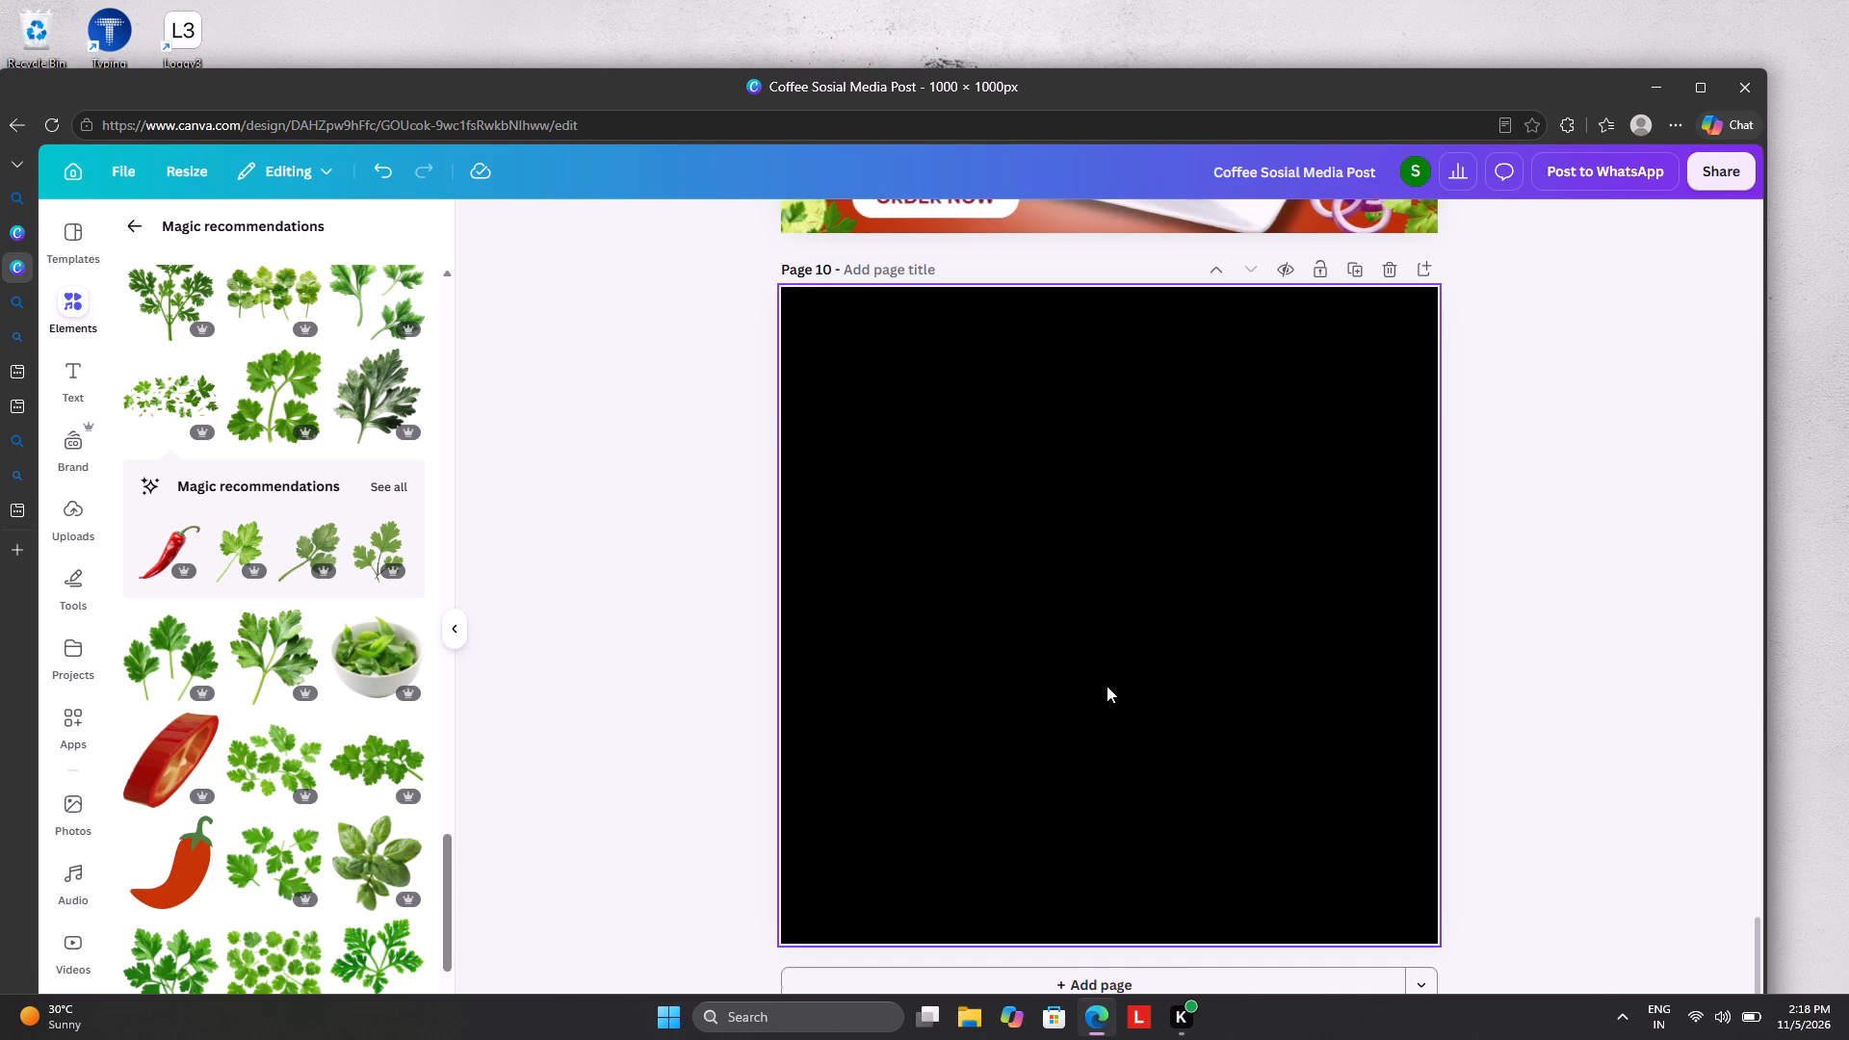
scroll(1107, 686, up, 4)
scroll(1107, 686, down, 5)
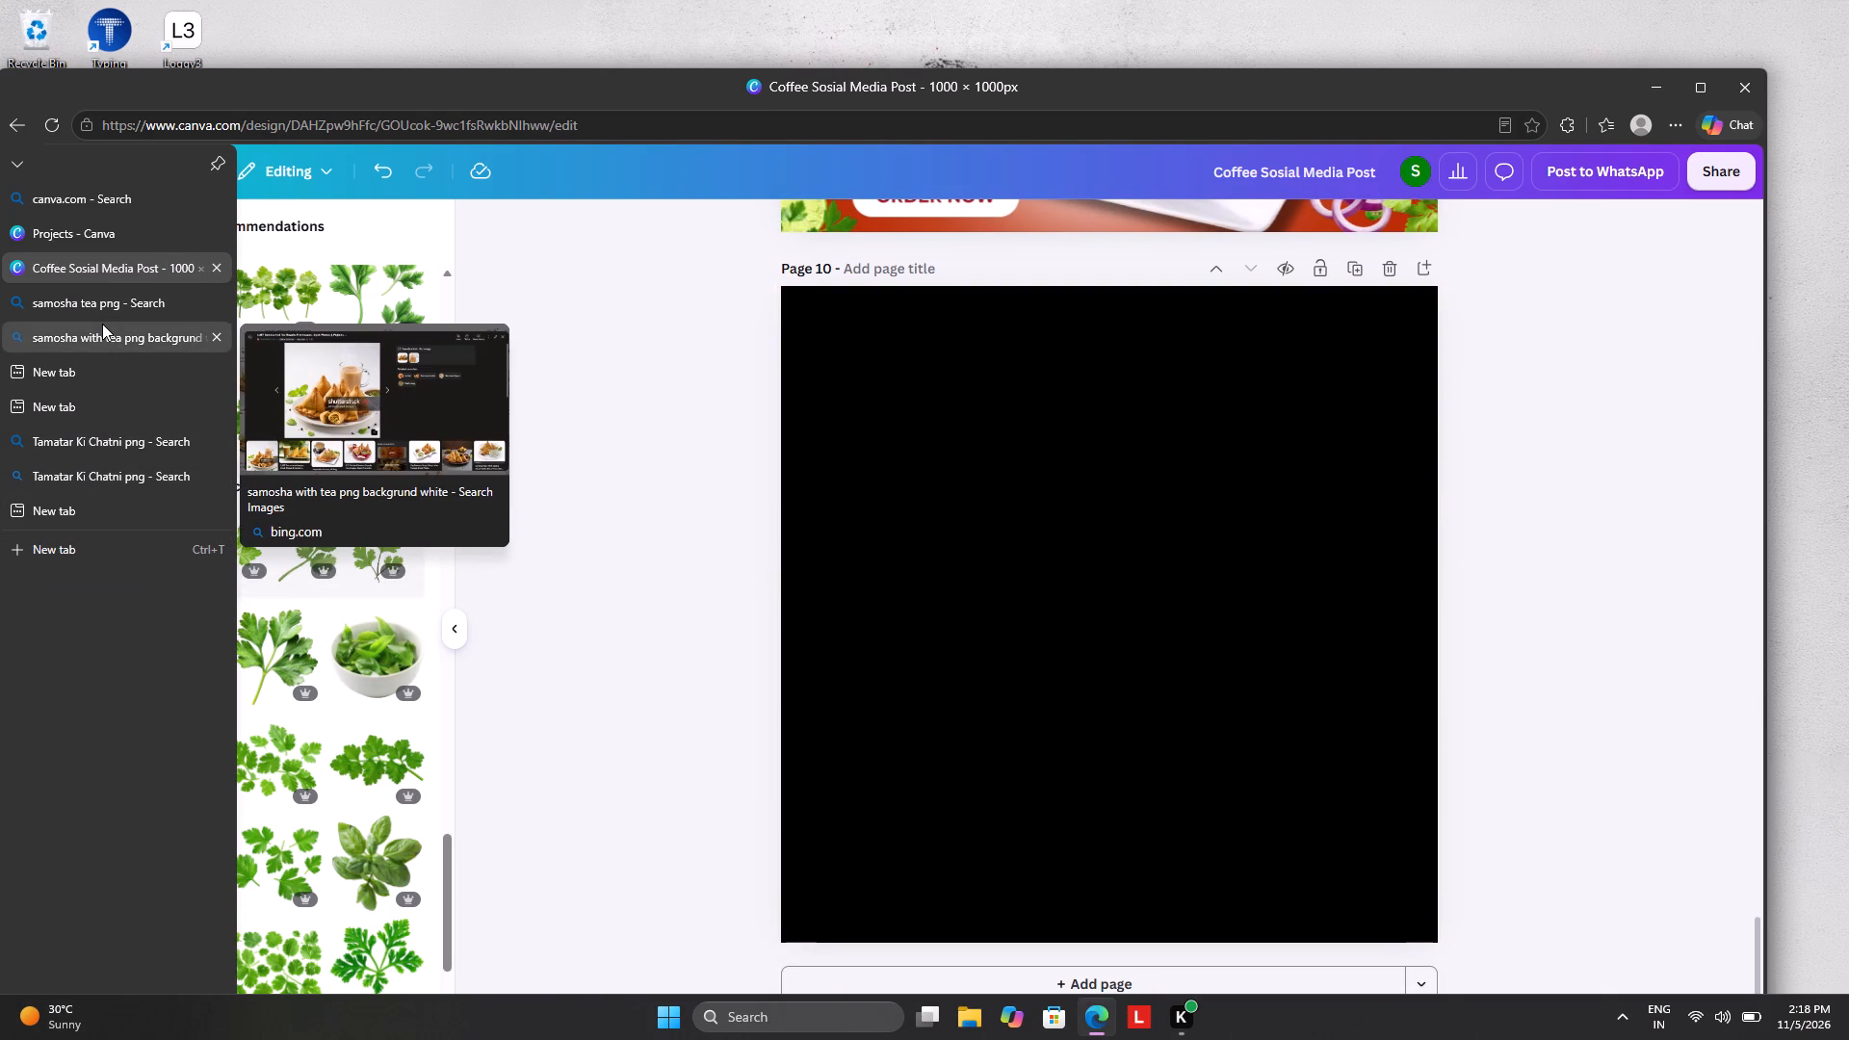
click(121, 345)
scroll(720, 701, down, 4)
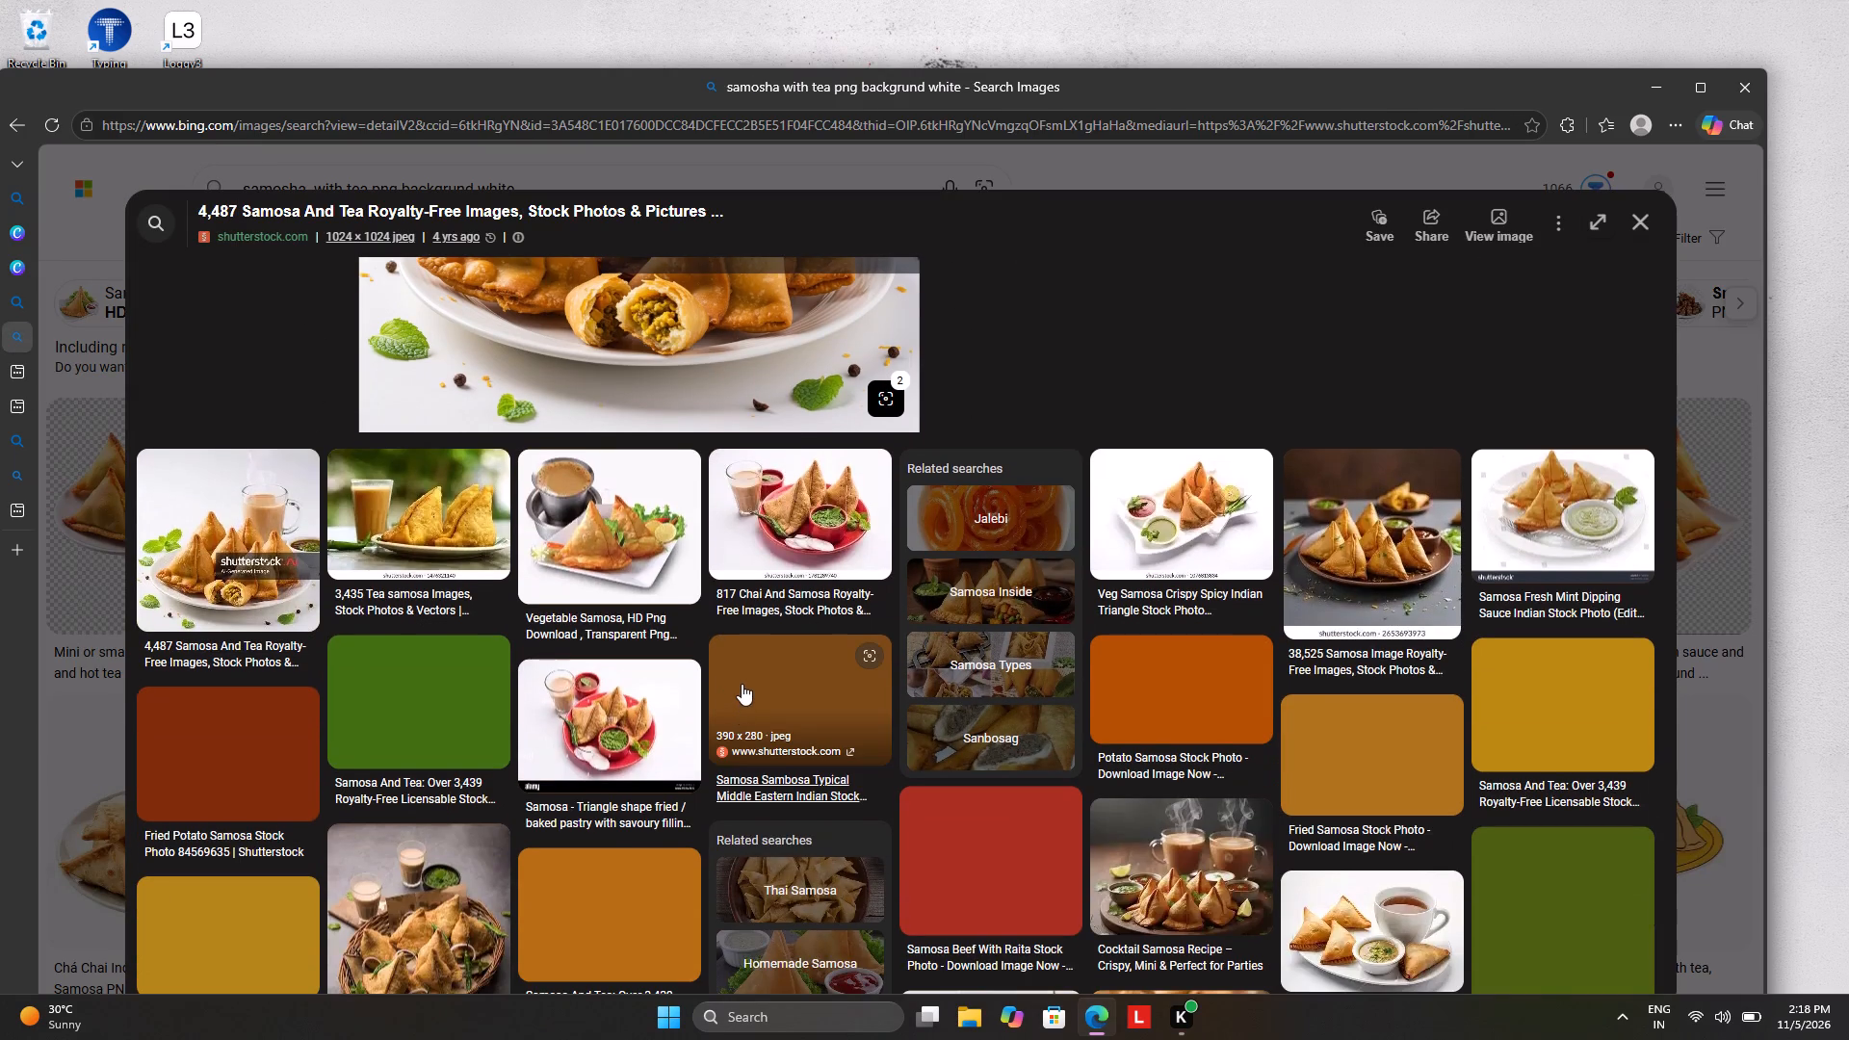
click(820, 481)
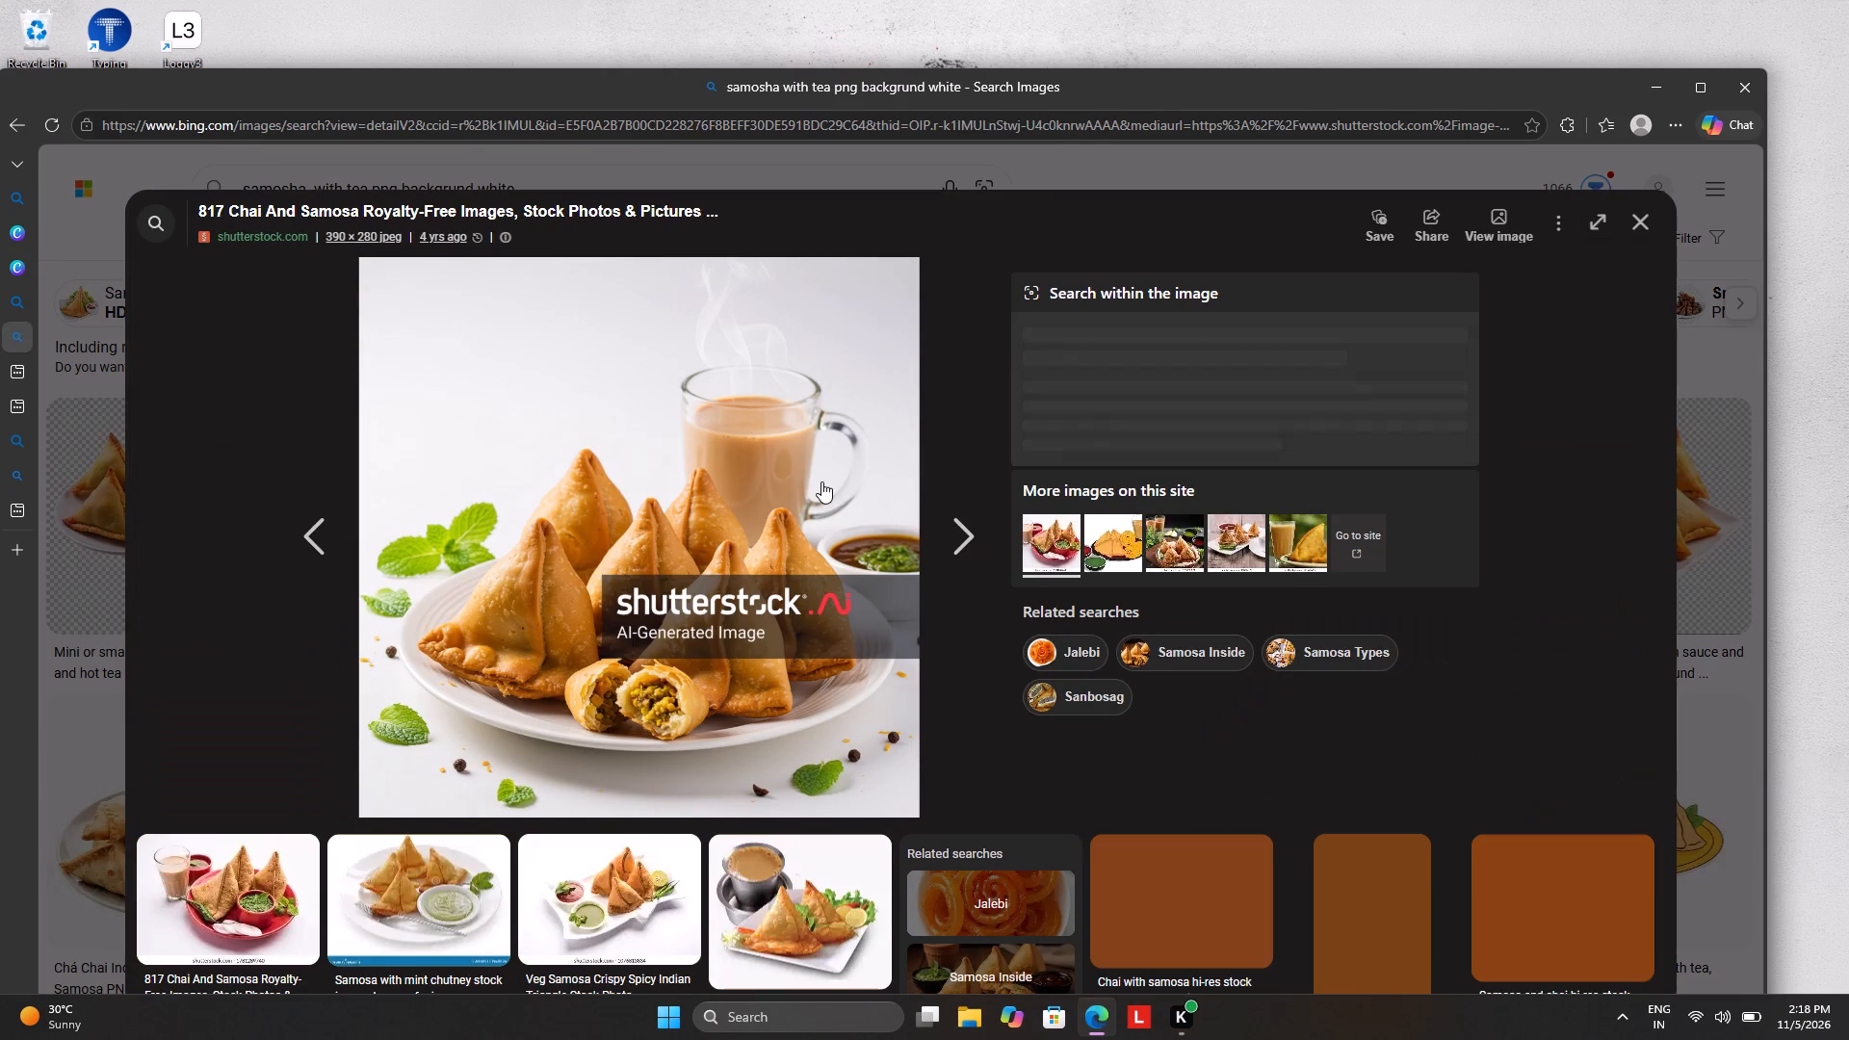
click(717, 624)
drag(717, 624, 775, 614)
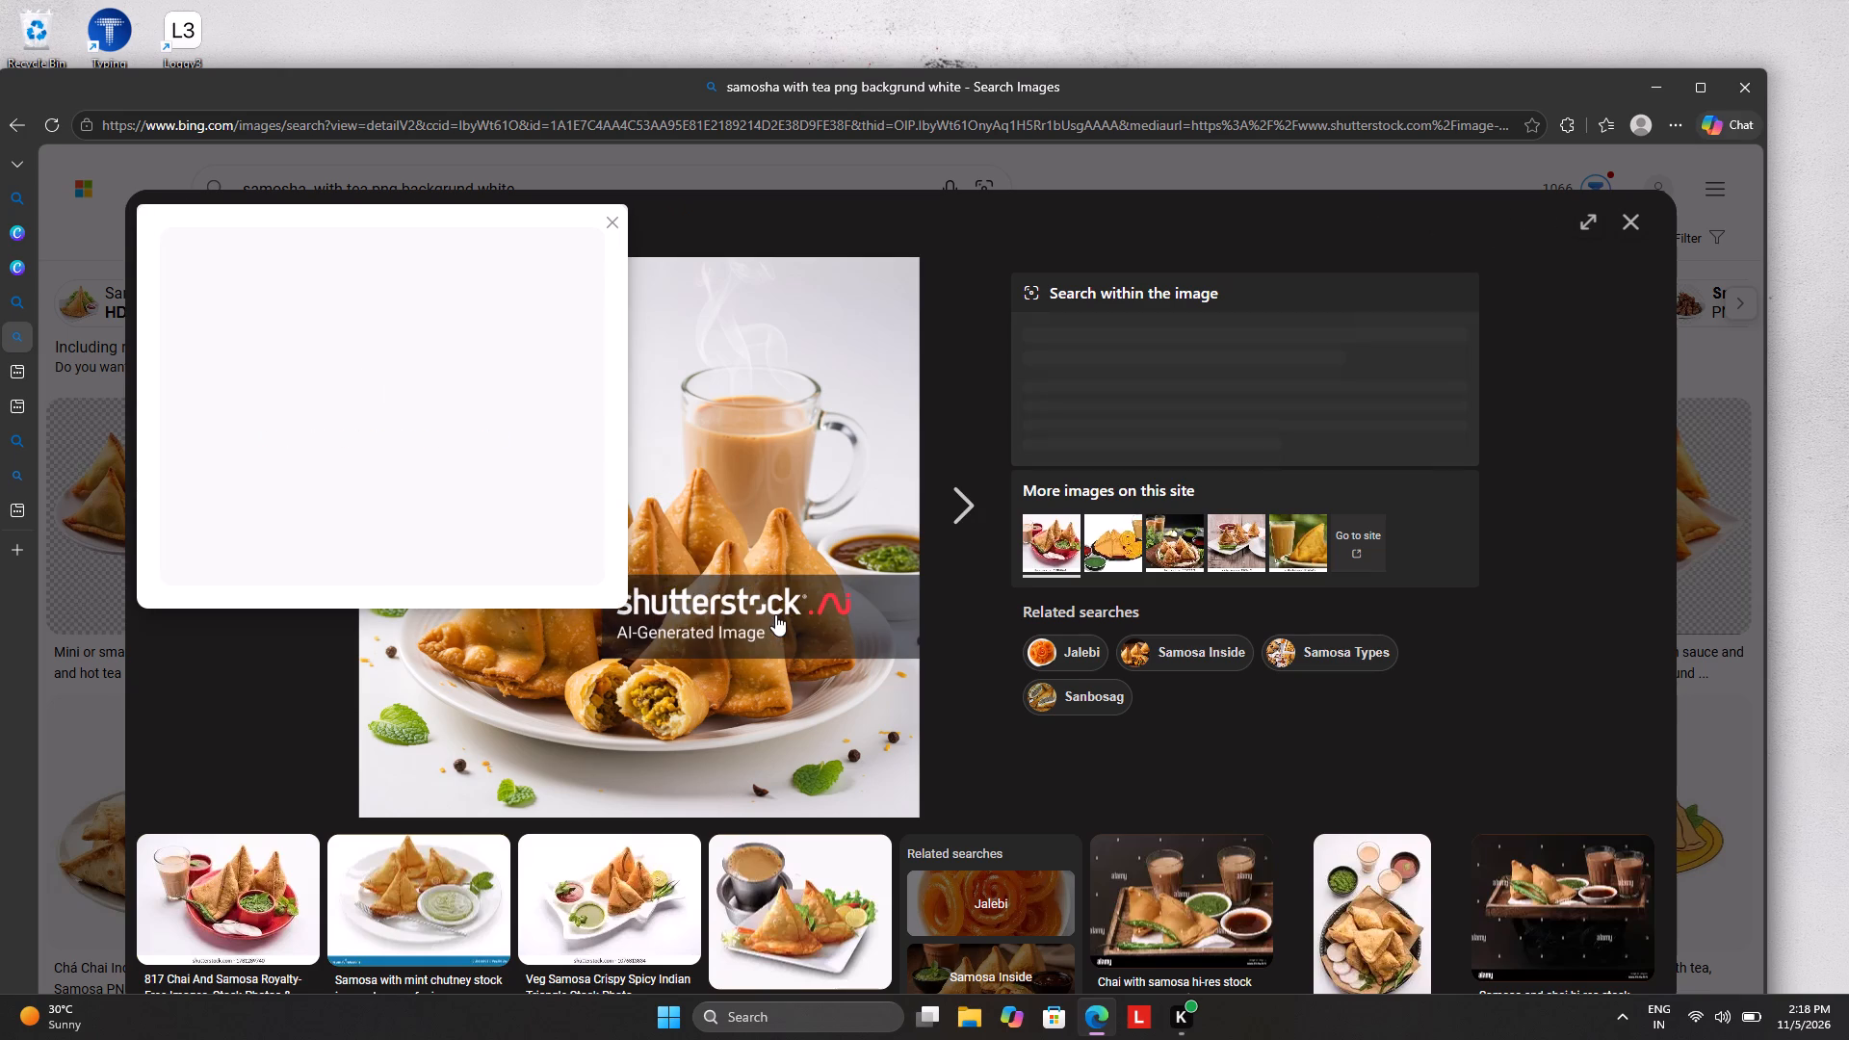
scroll(648, 705, down, 4)
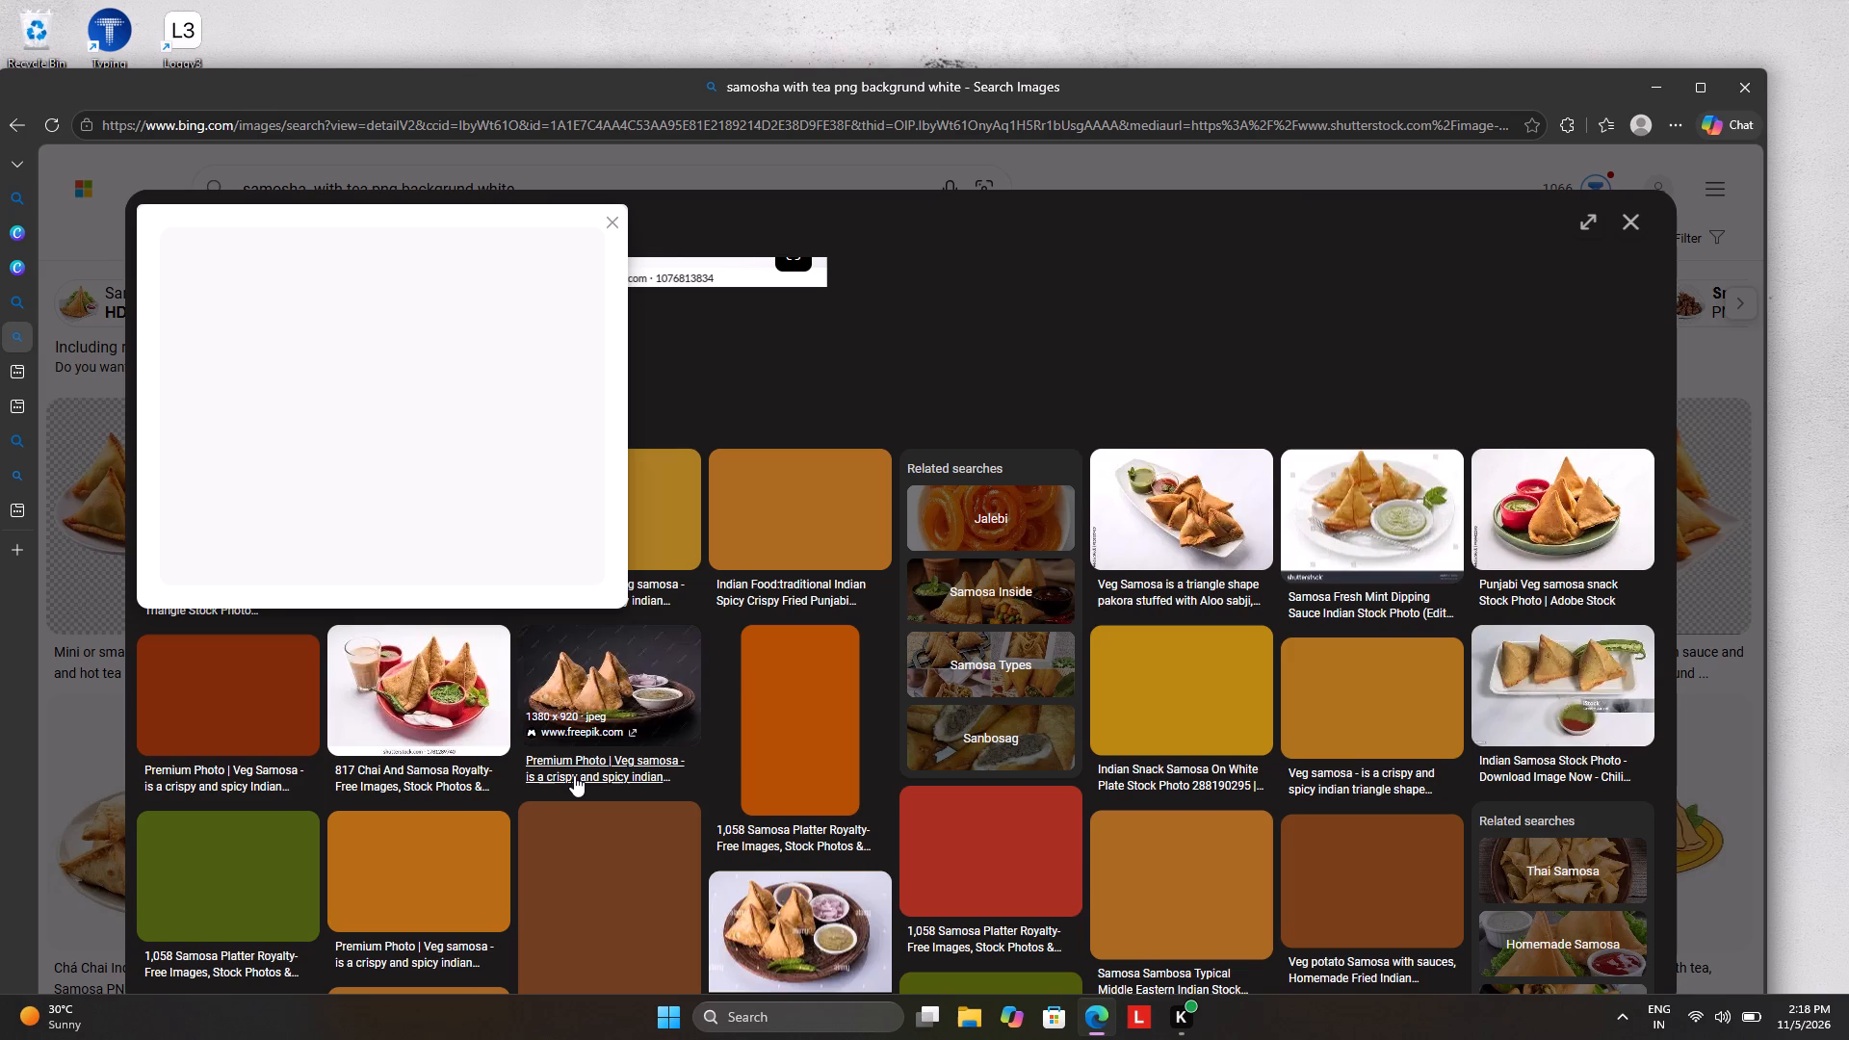
click(609, 218)
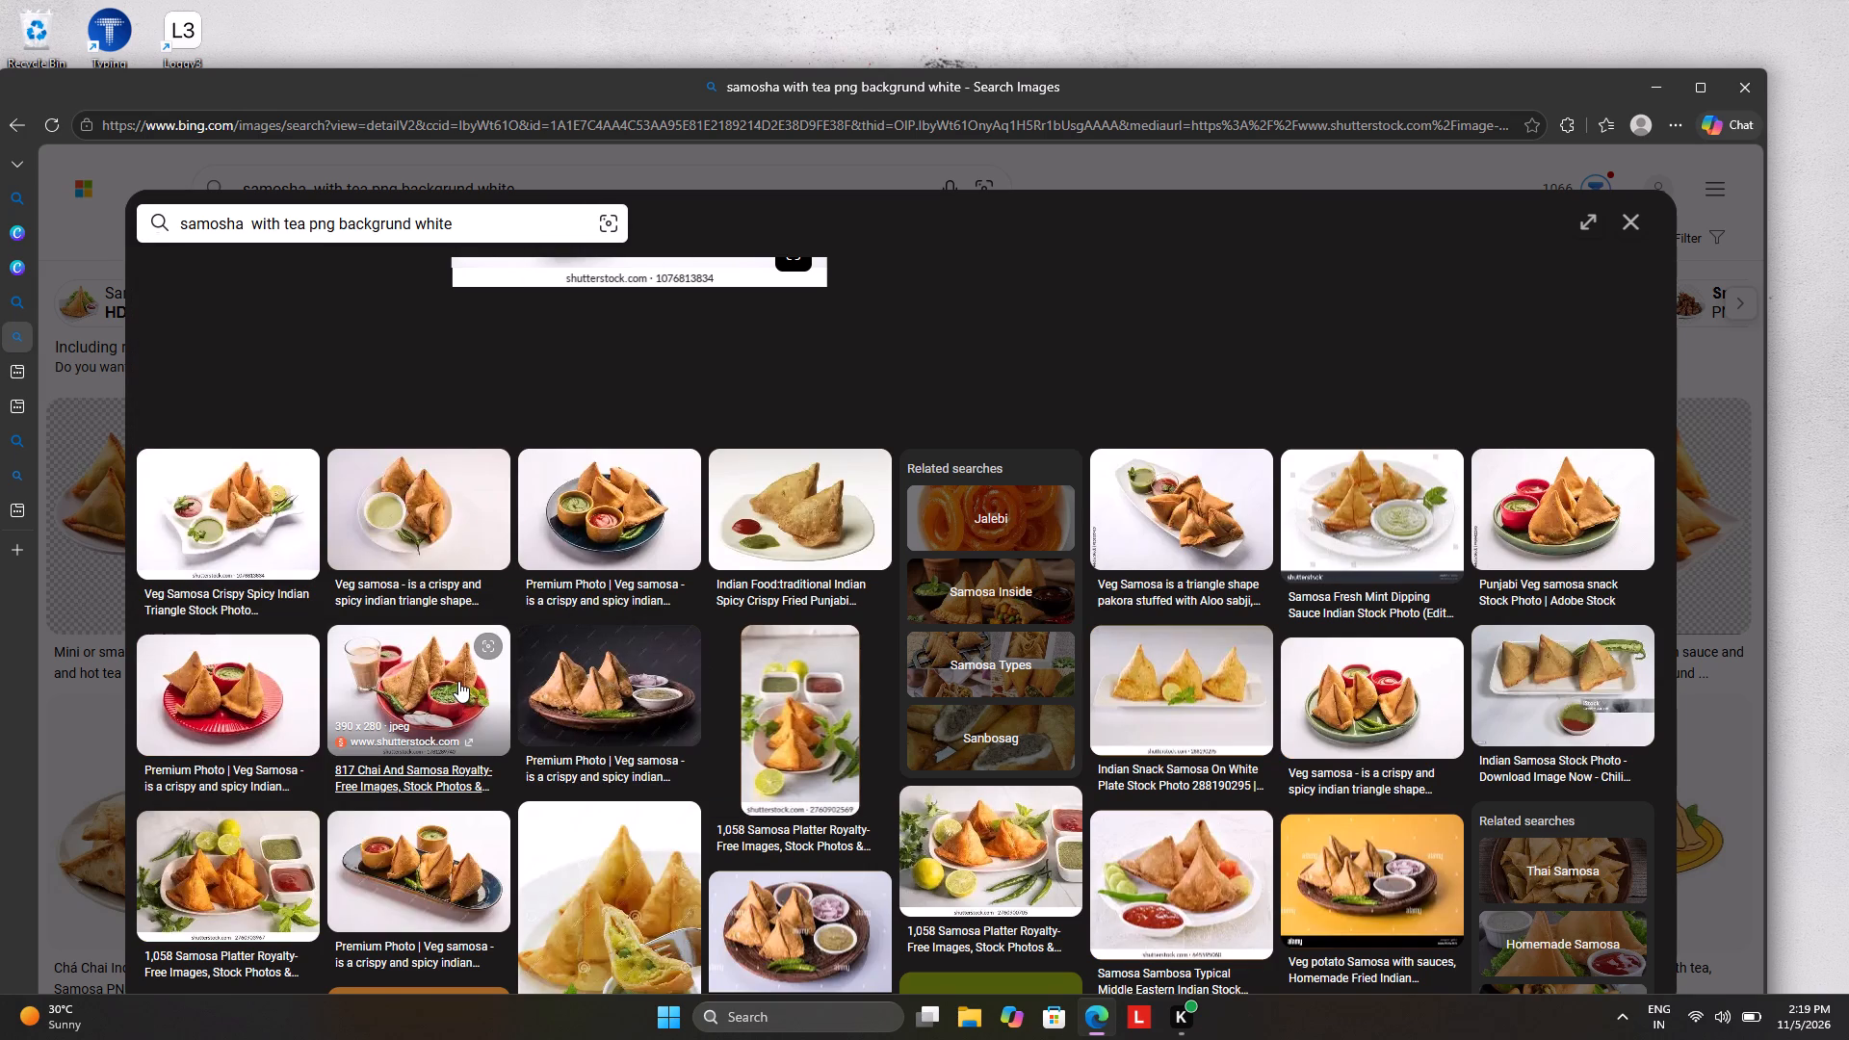
click(456, 682)
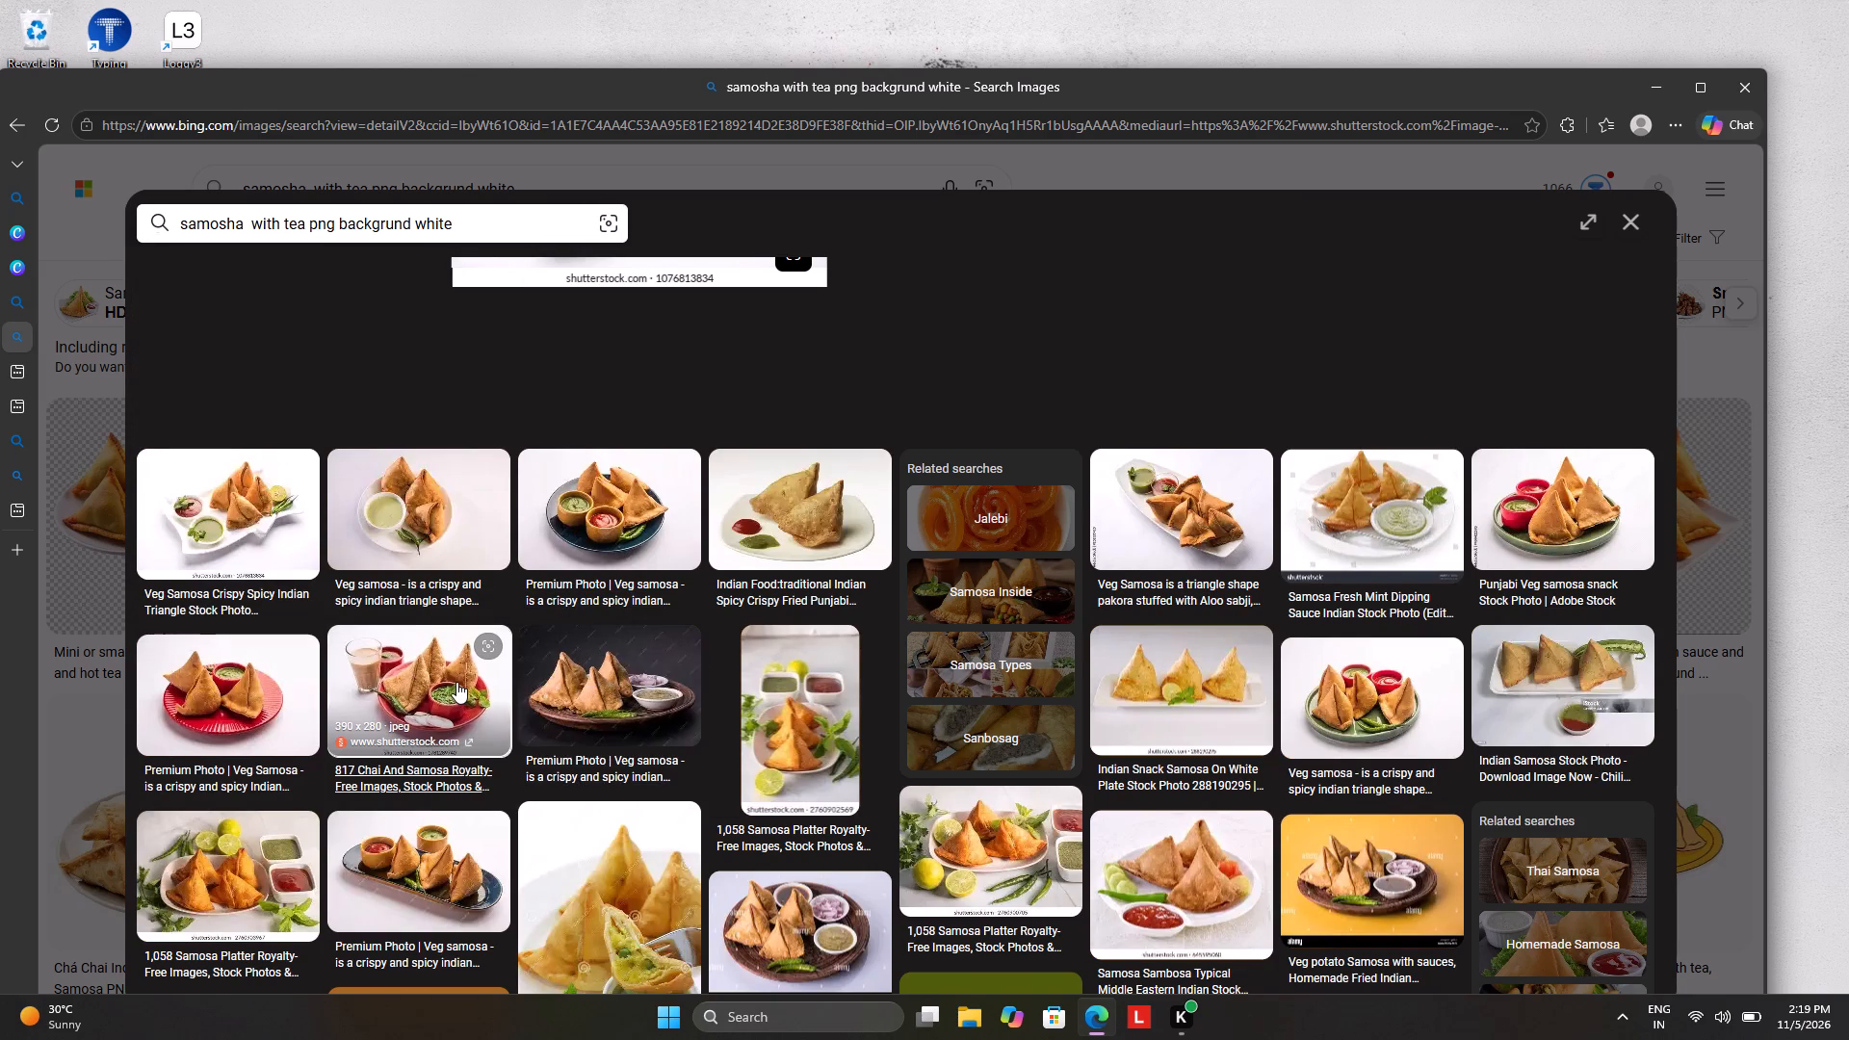
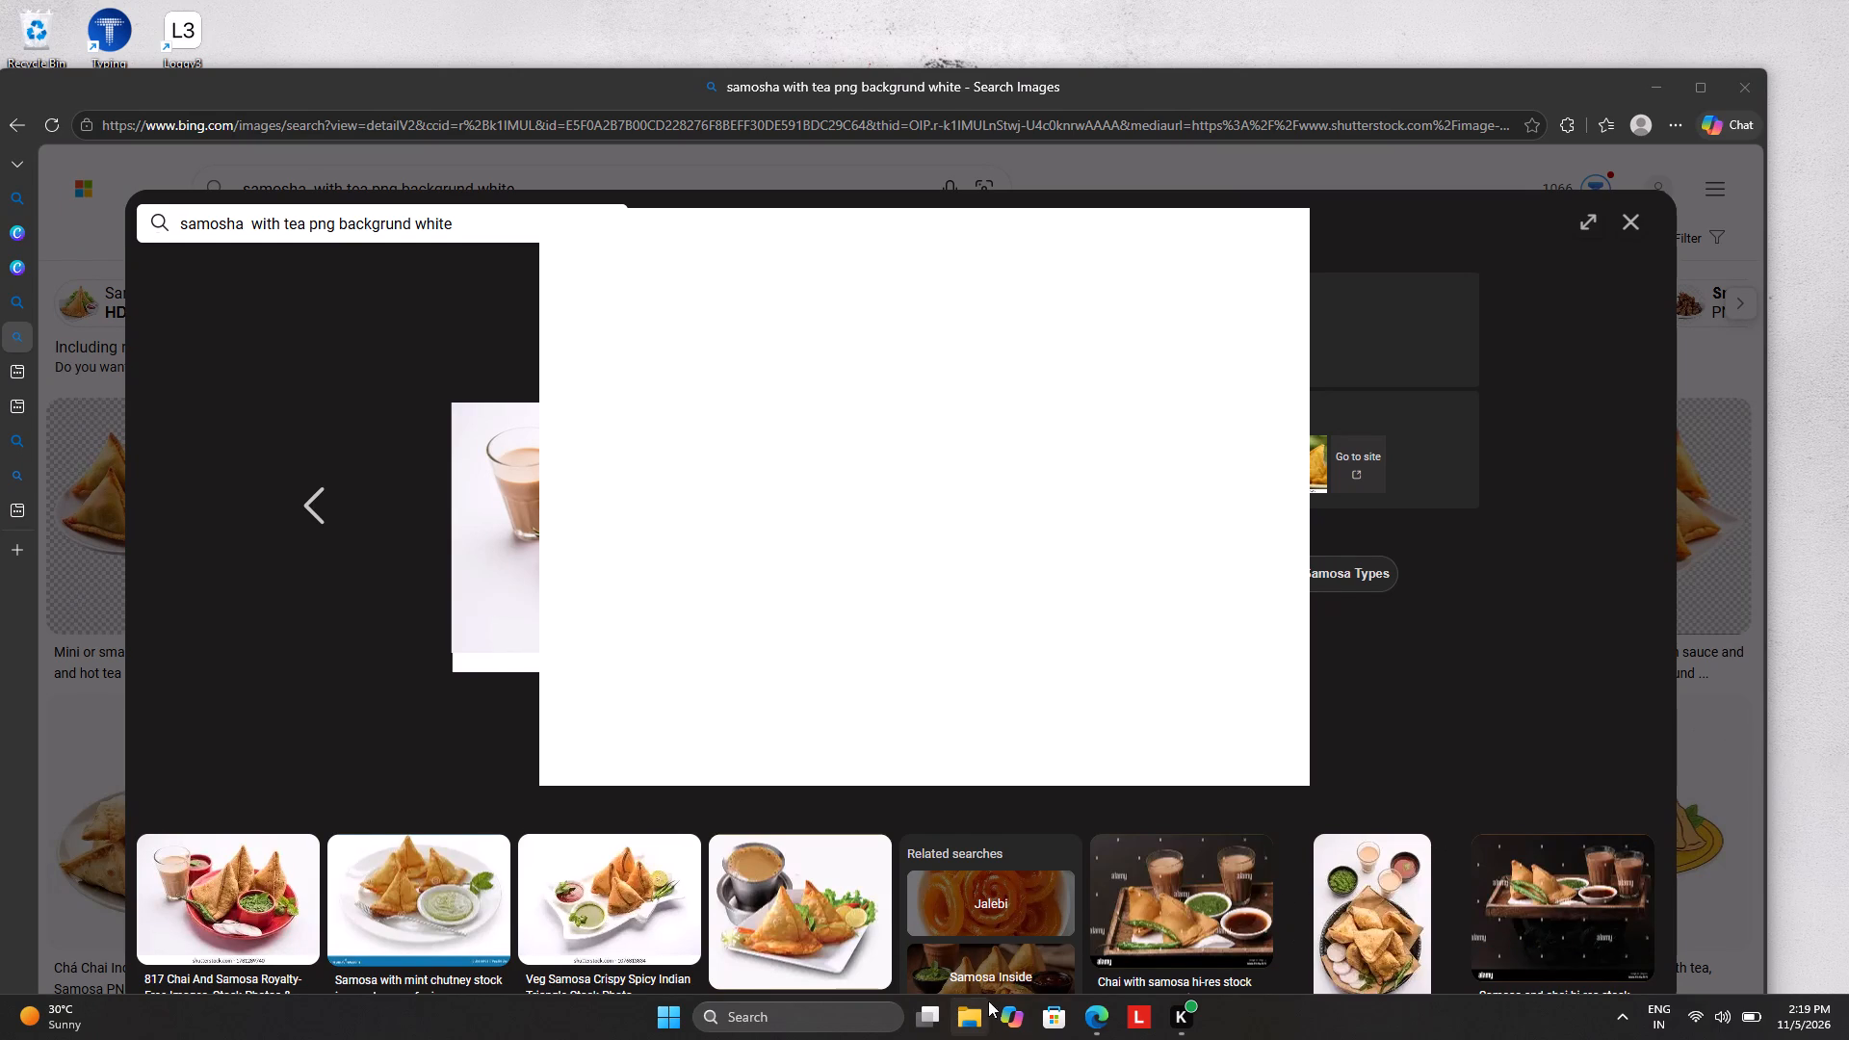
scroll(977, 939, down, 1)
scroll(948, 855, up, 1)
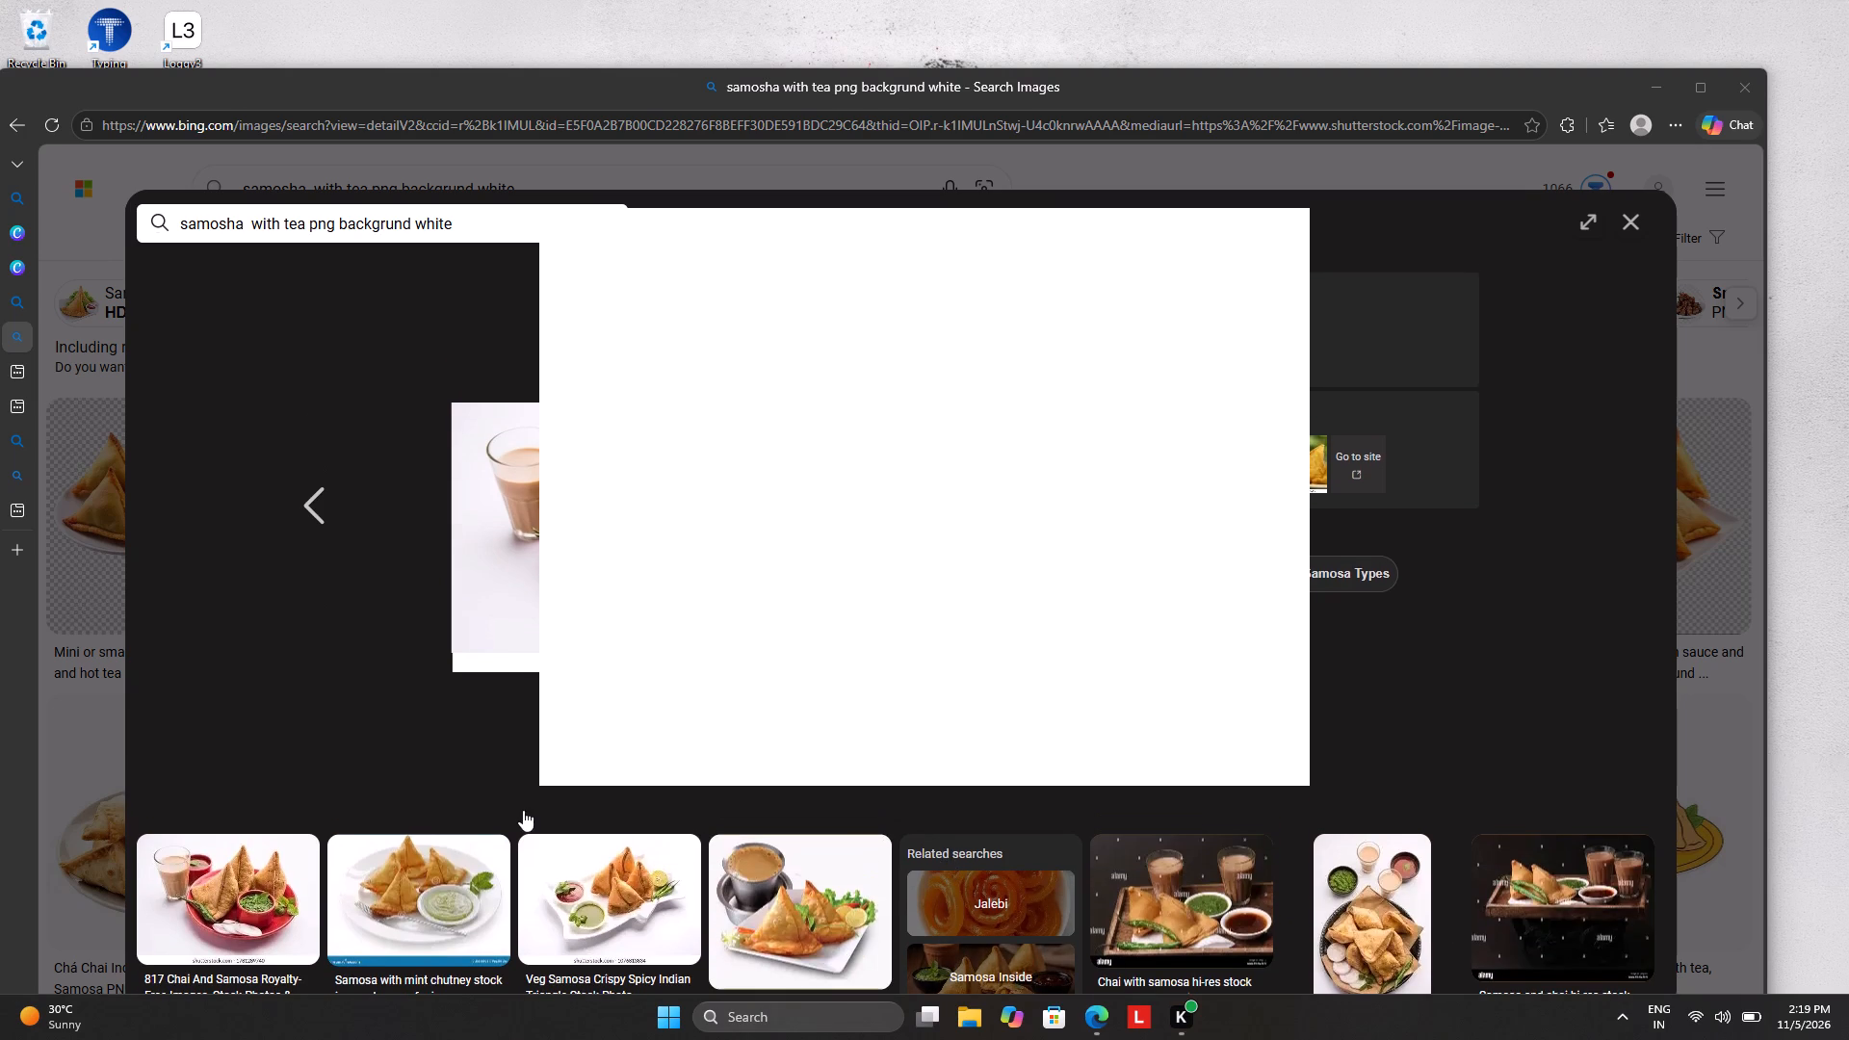
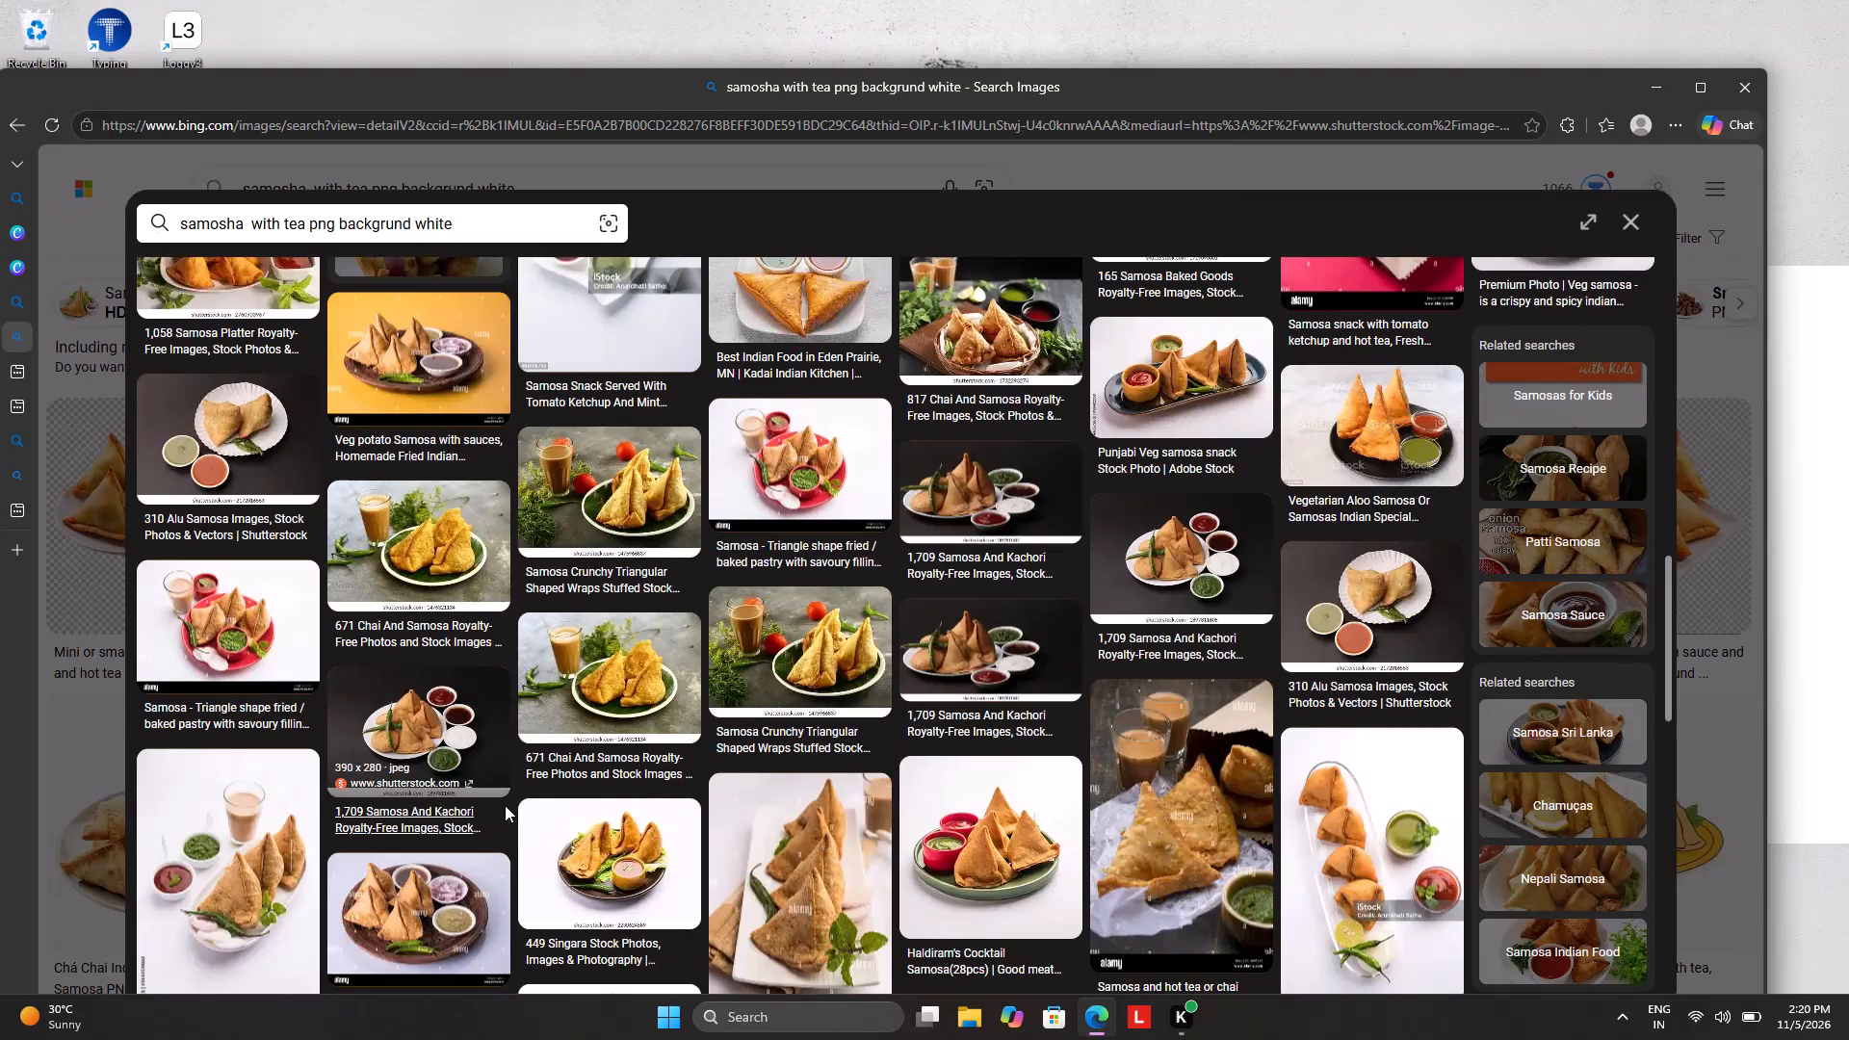
Look through the samosa-with-tea image results for a suitable poster photo.
scroll(524, 802, down, 3)
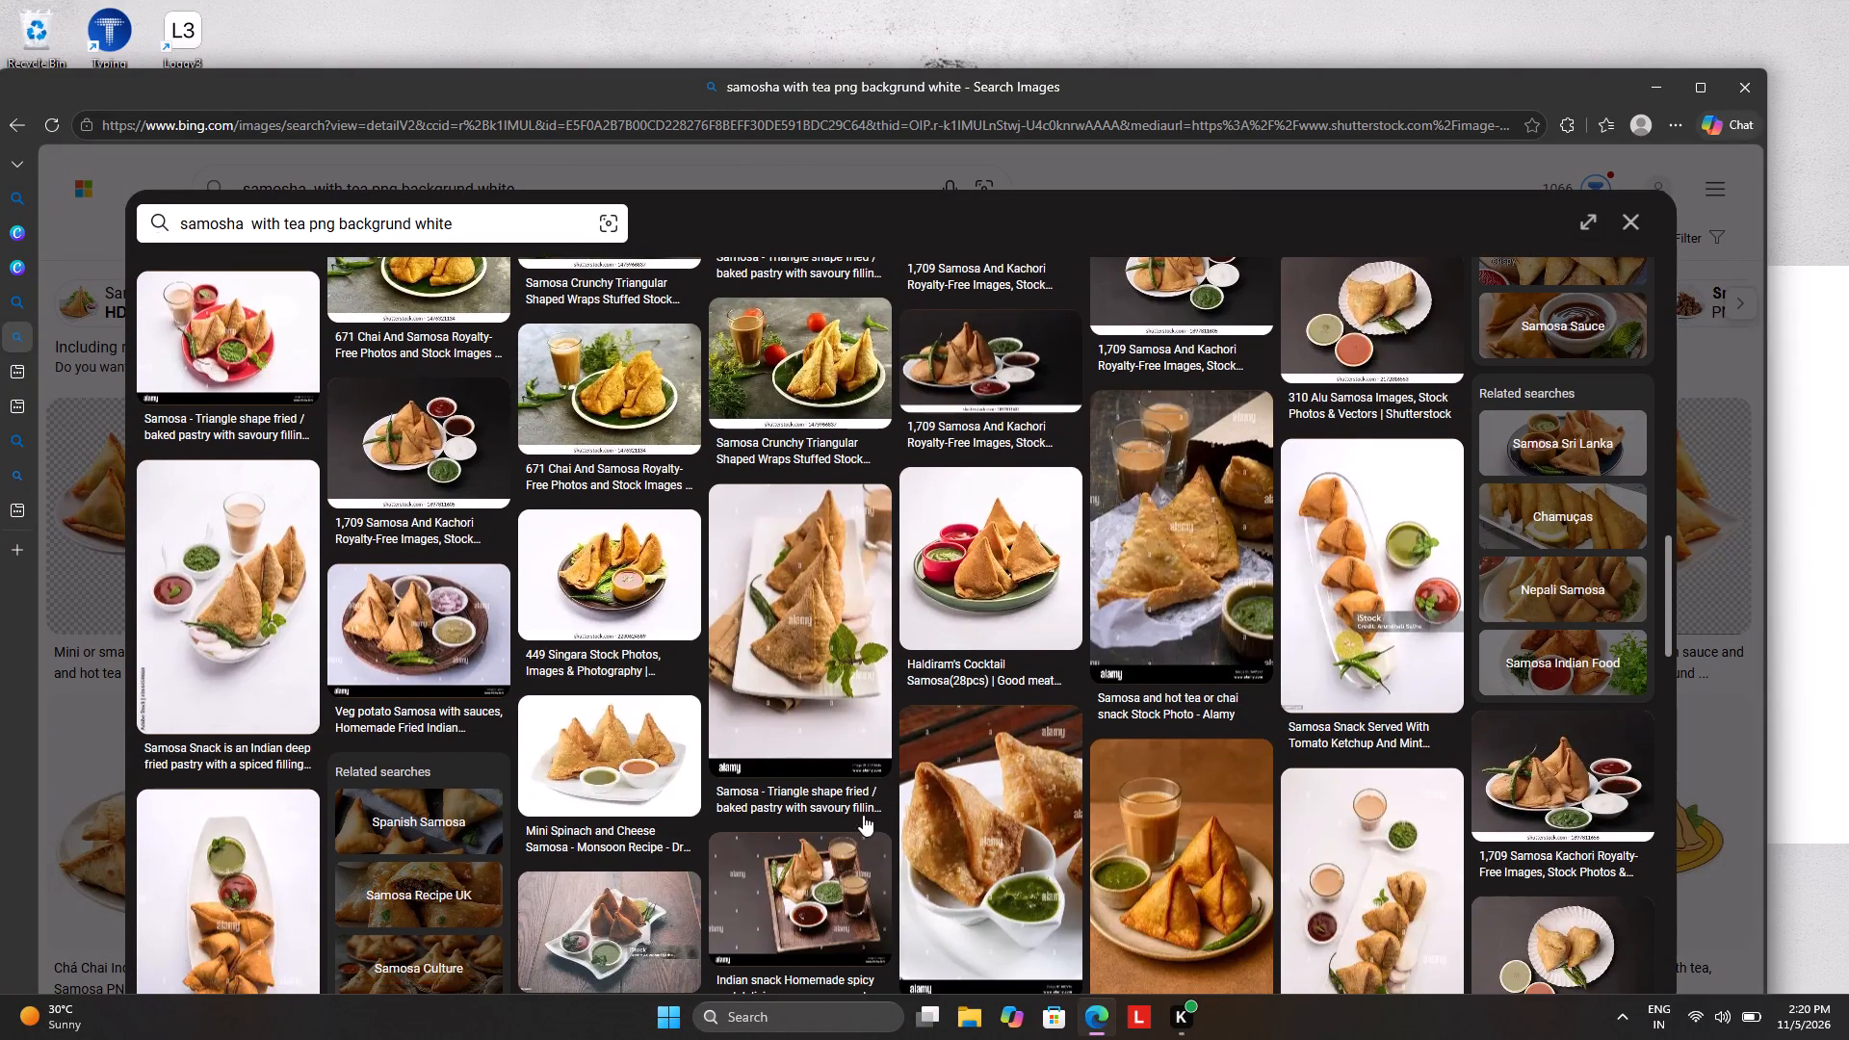
scroll(1229, 862, down, 1)
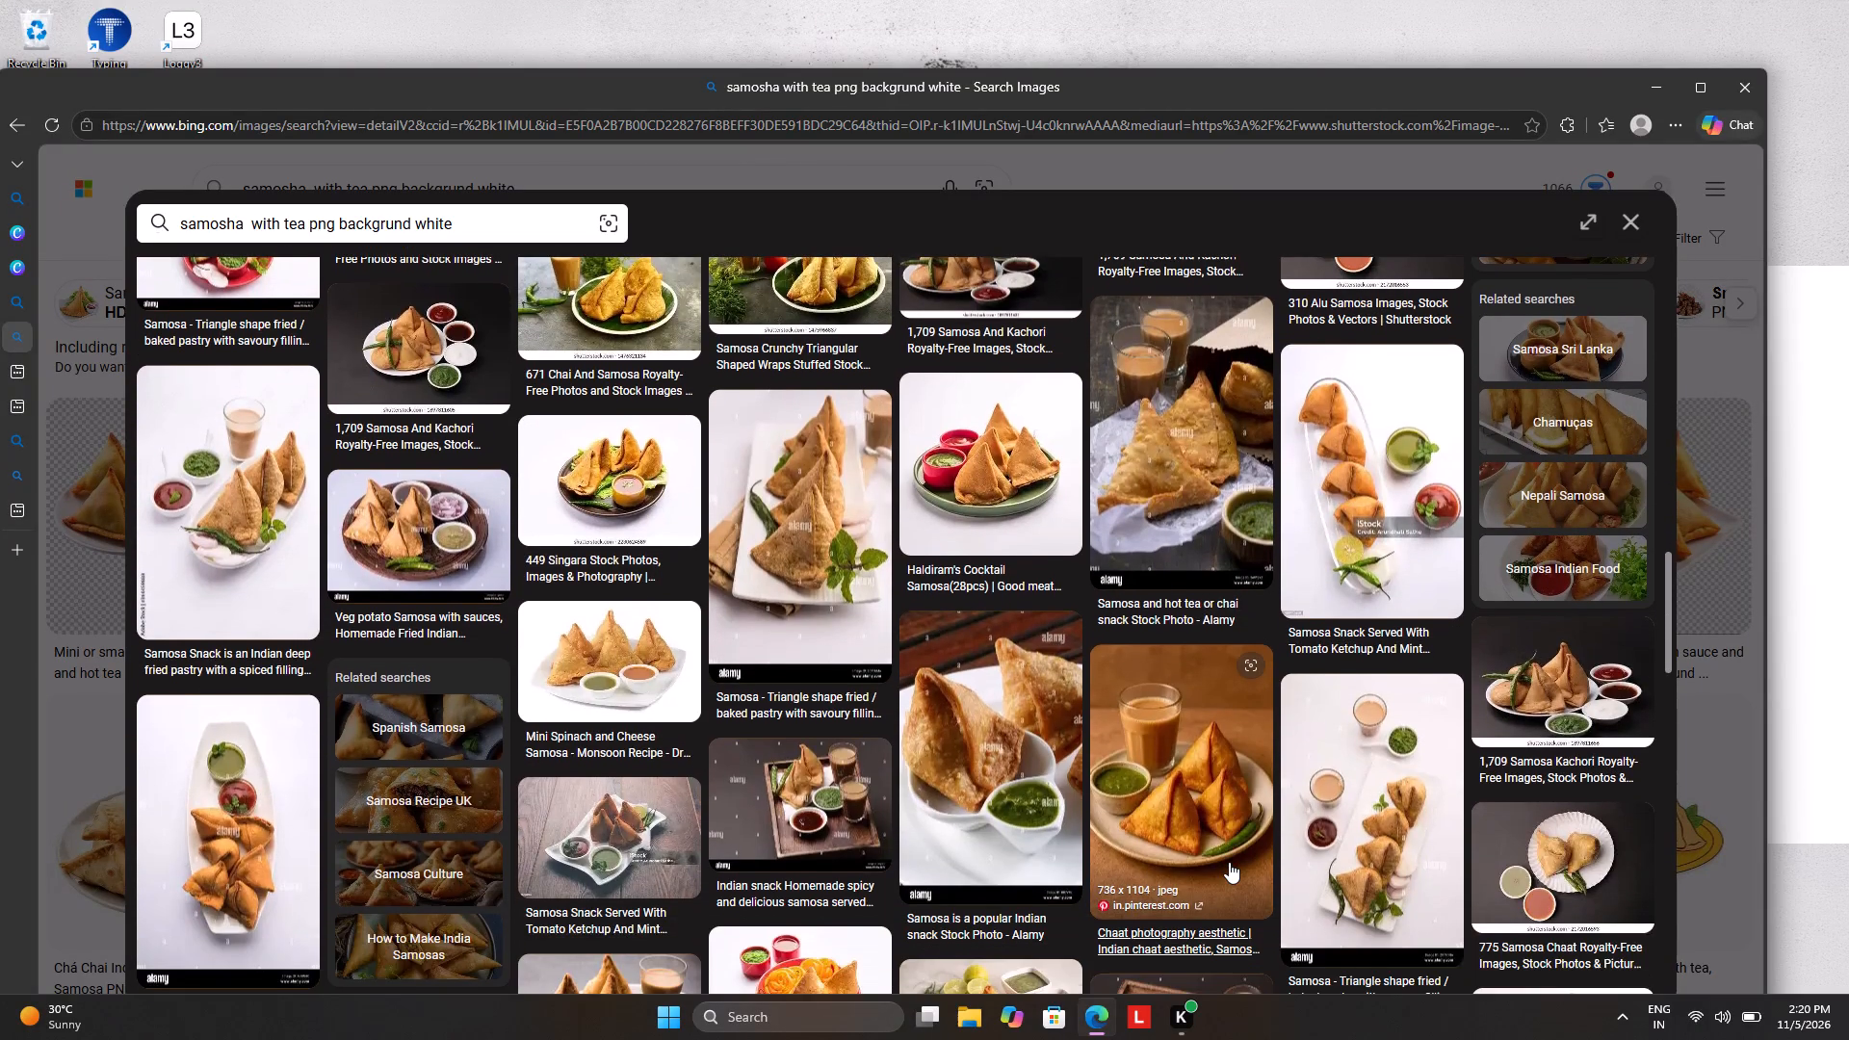
scroll(1229, 862, down, 2)
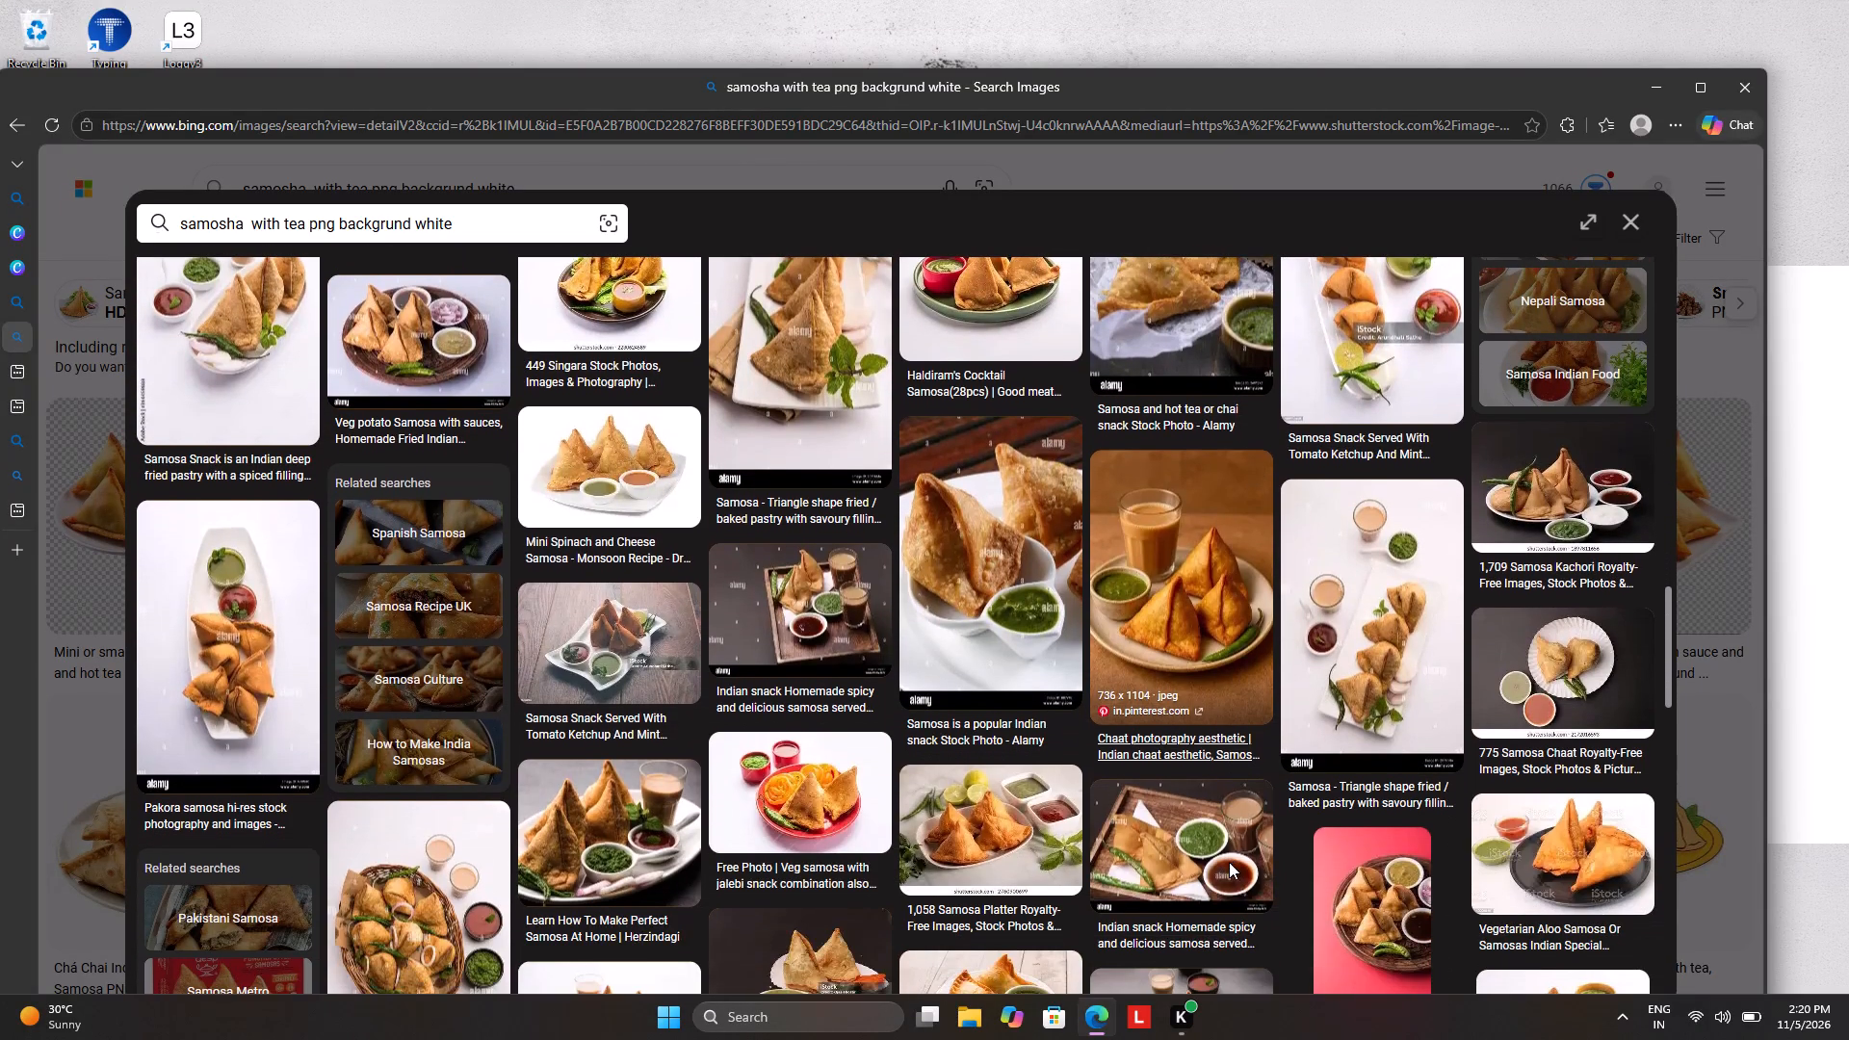
scroll(980, 790, down, 1)
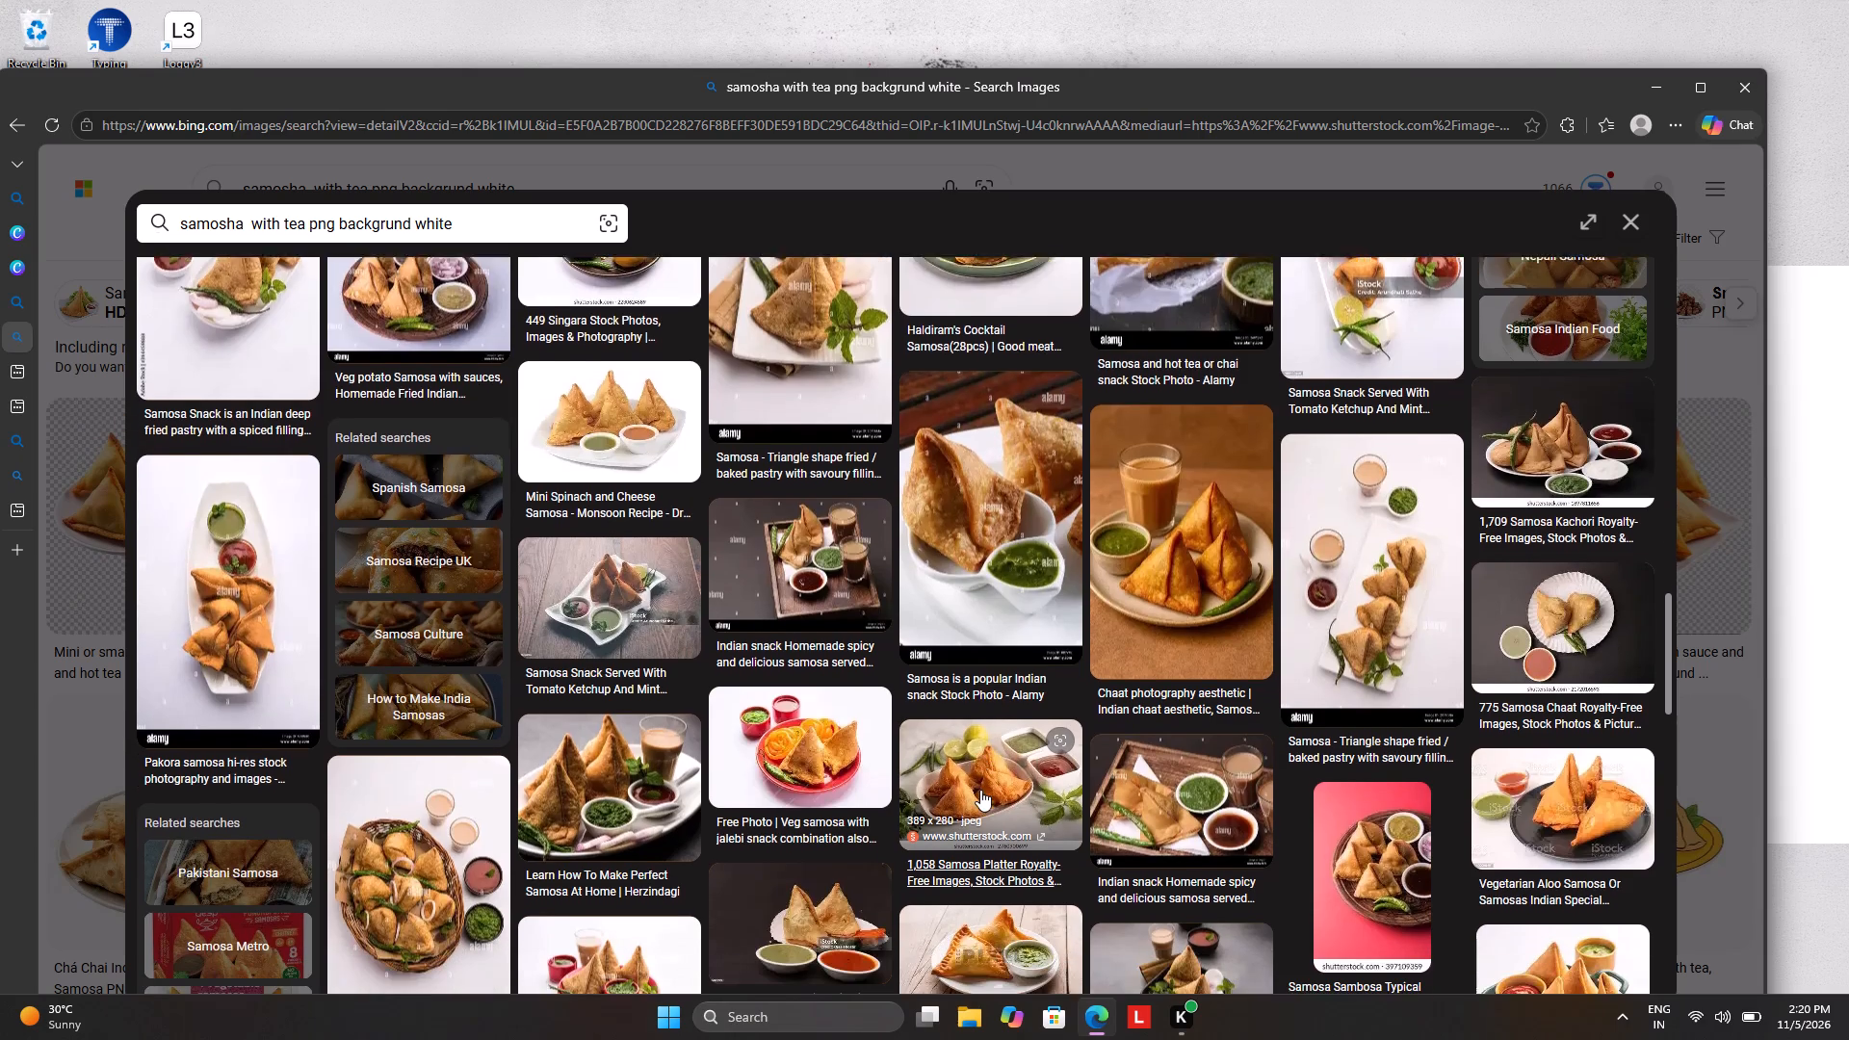
scroll(980, 790, down, 2)
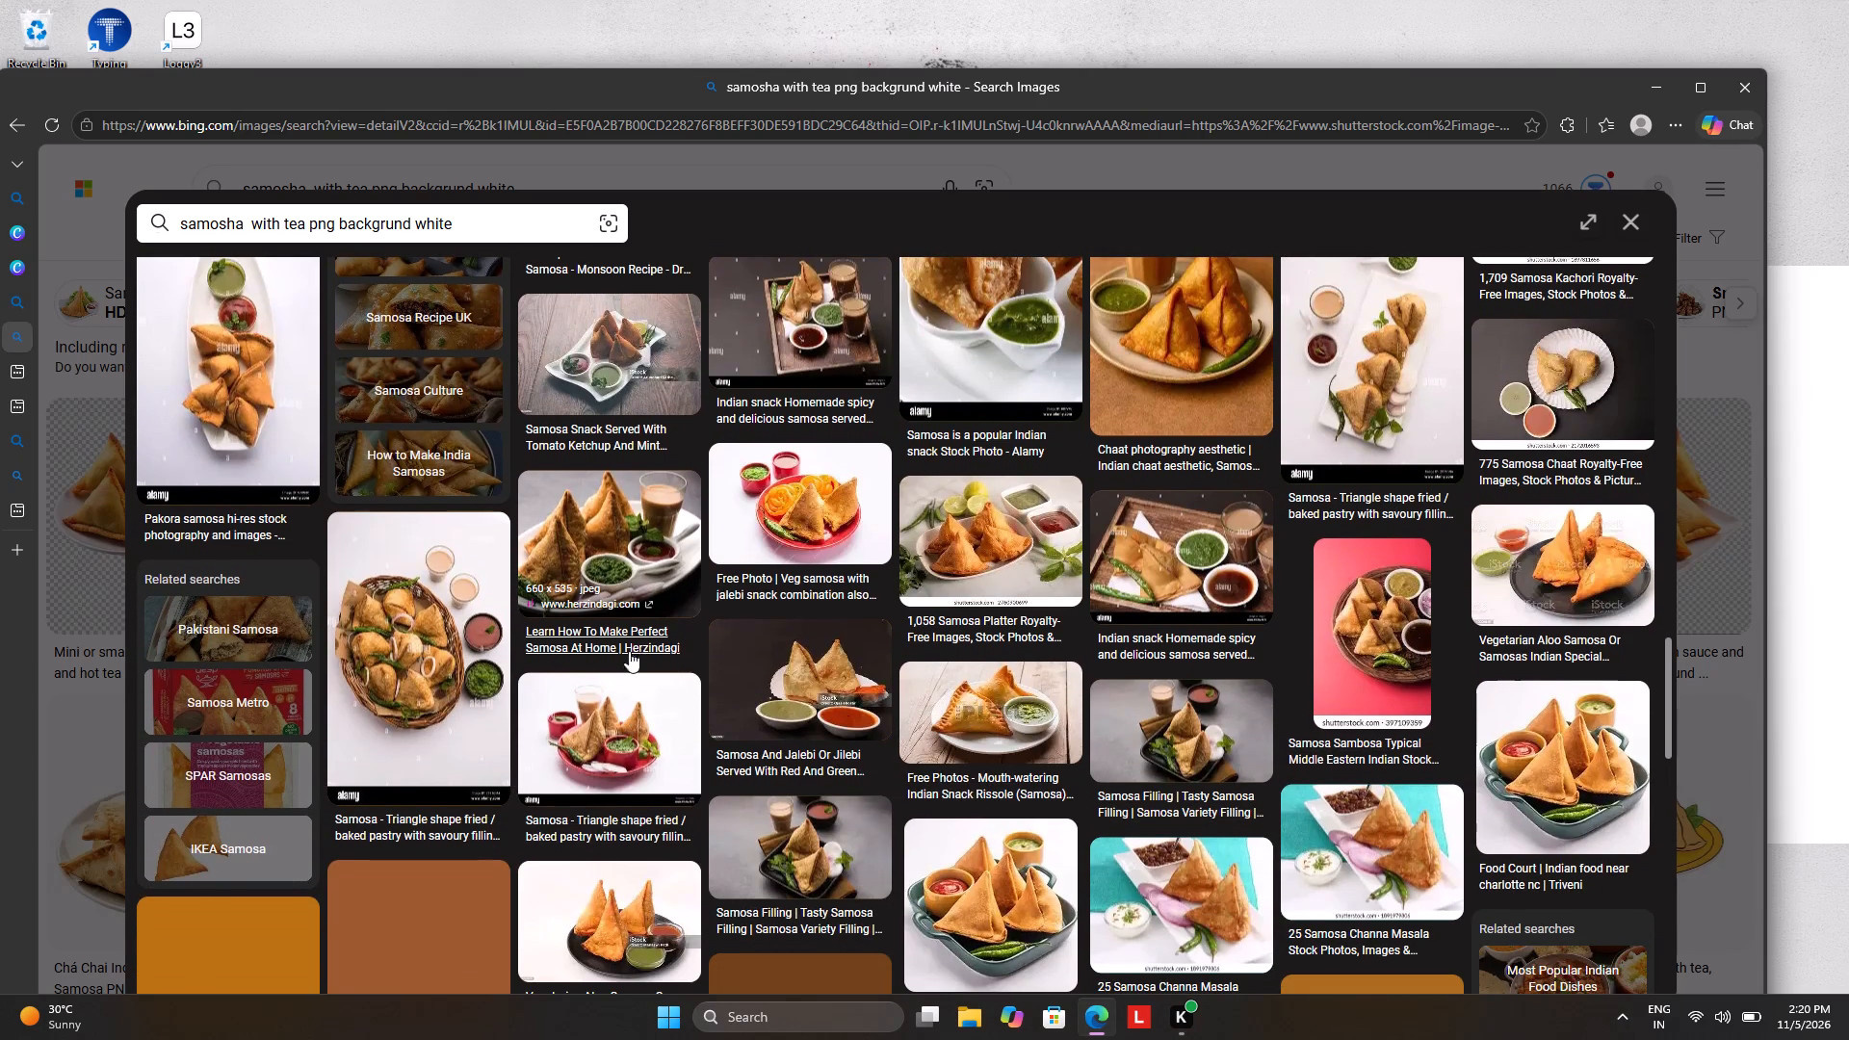
Open the Herzindagi samosa and tea photo and examine its related images, expanding the list to see more.
click(644, 540)
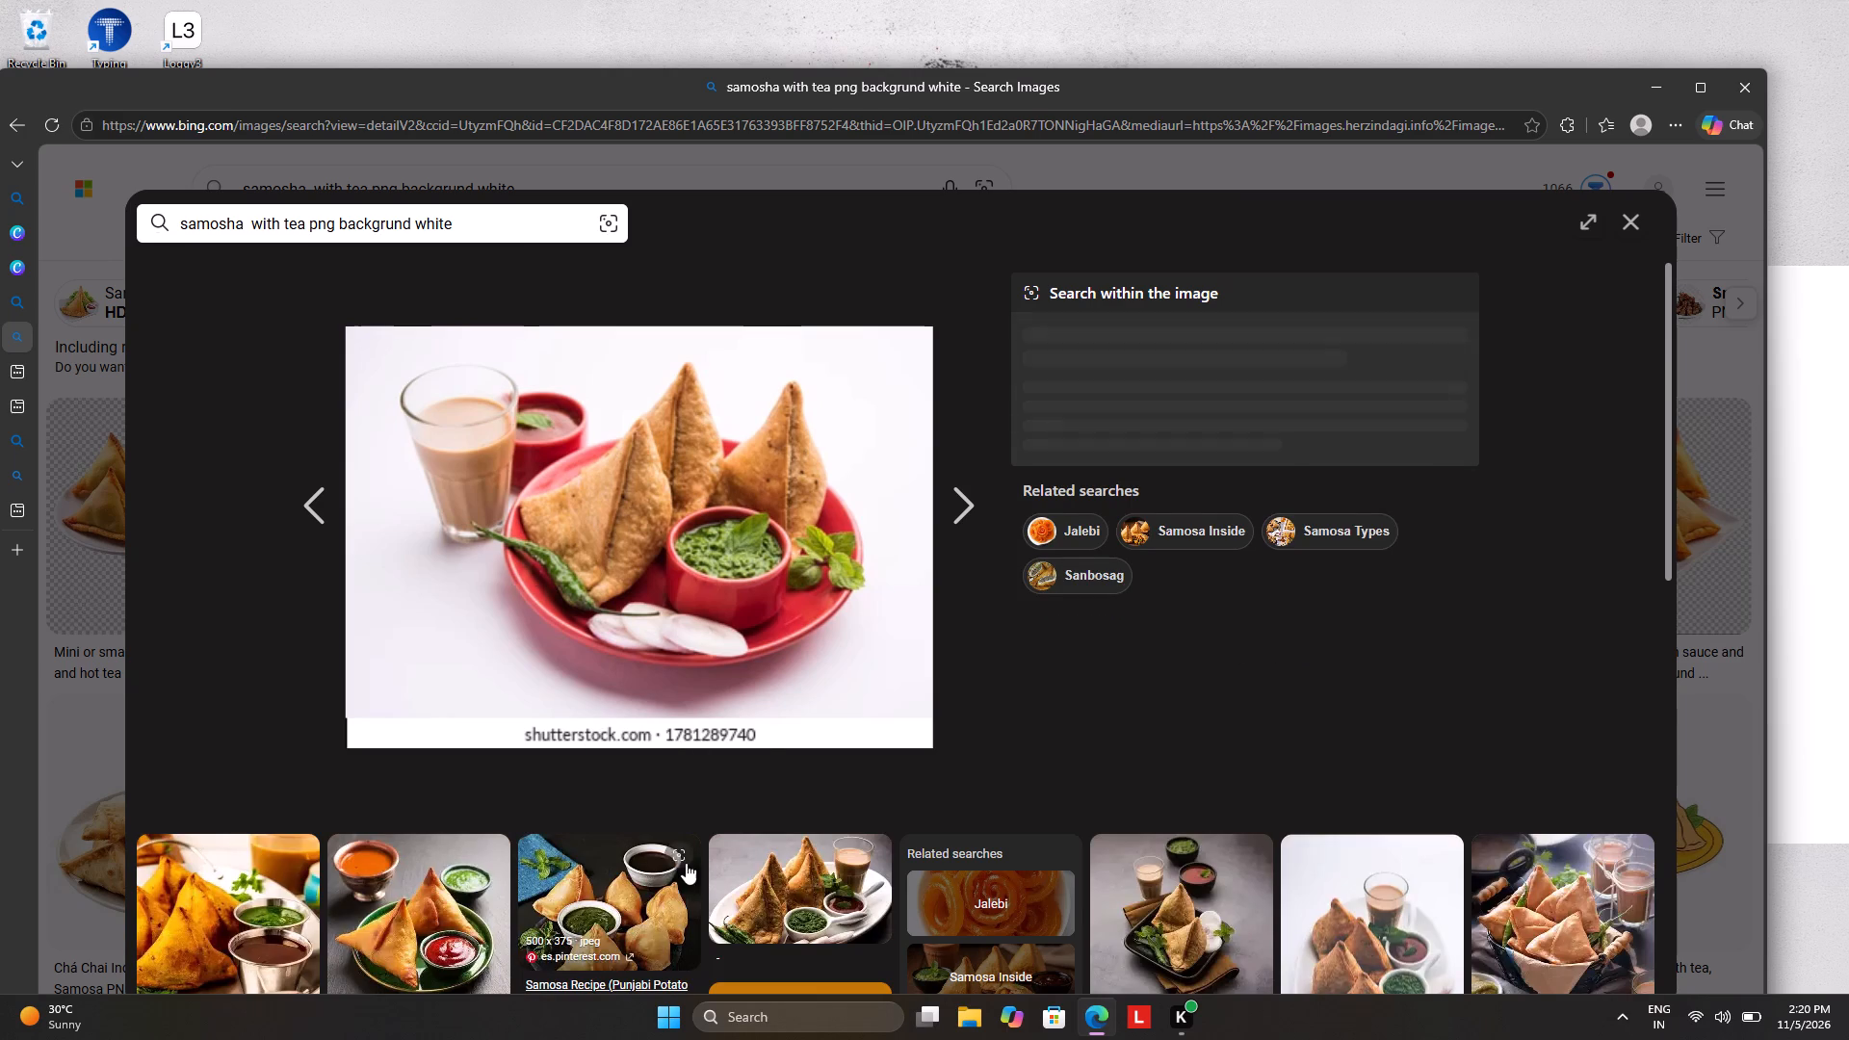
scroll(672, 778, down, 4)
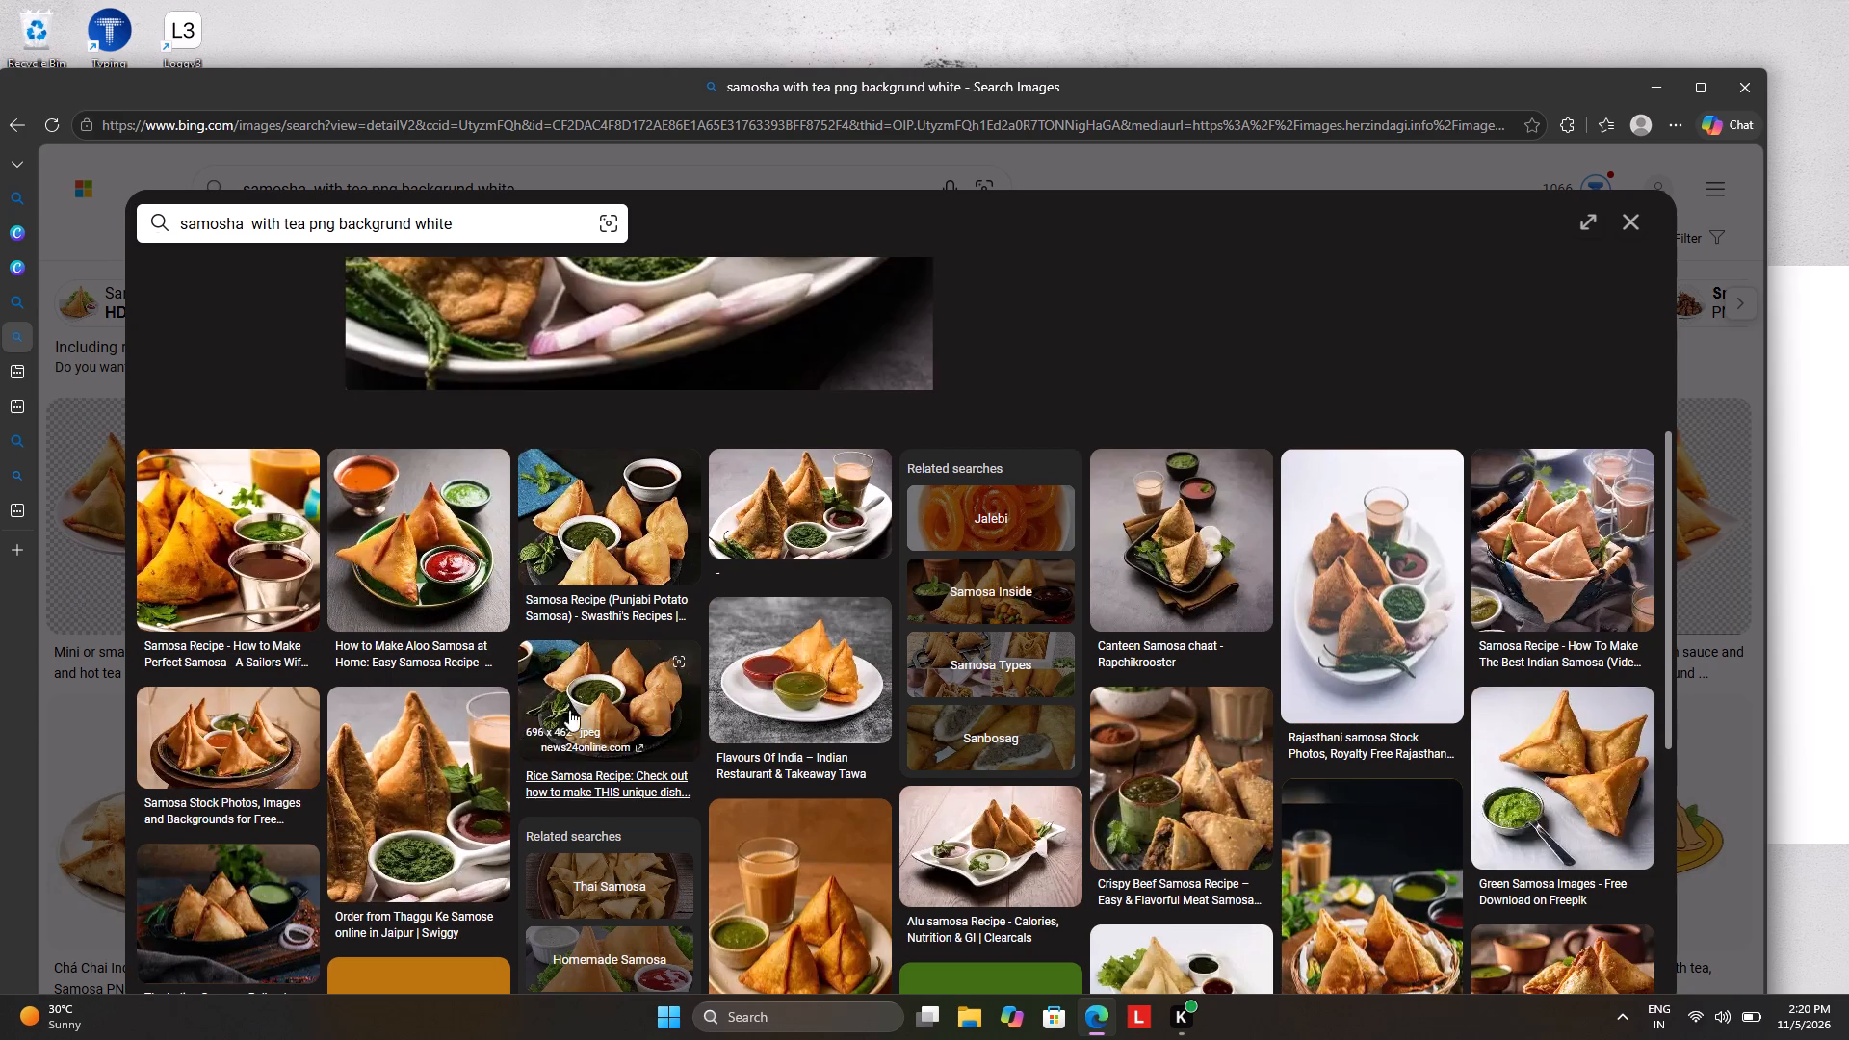
scroll(858, 695, down, 3)
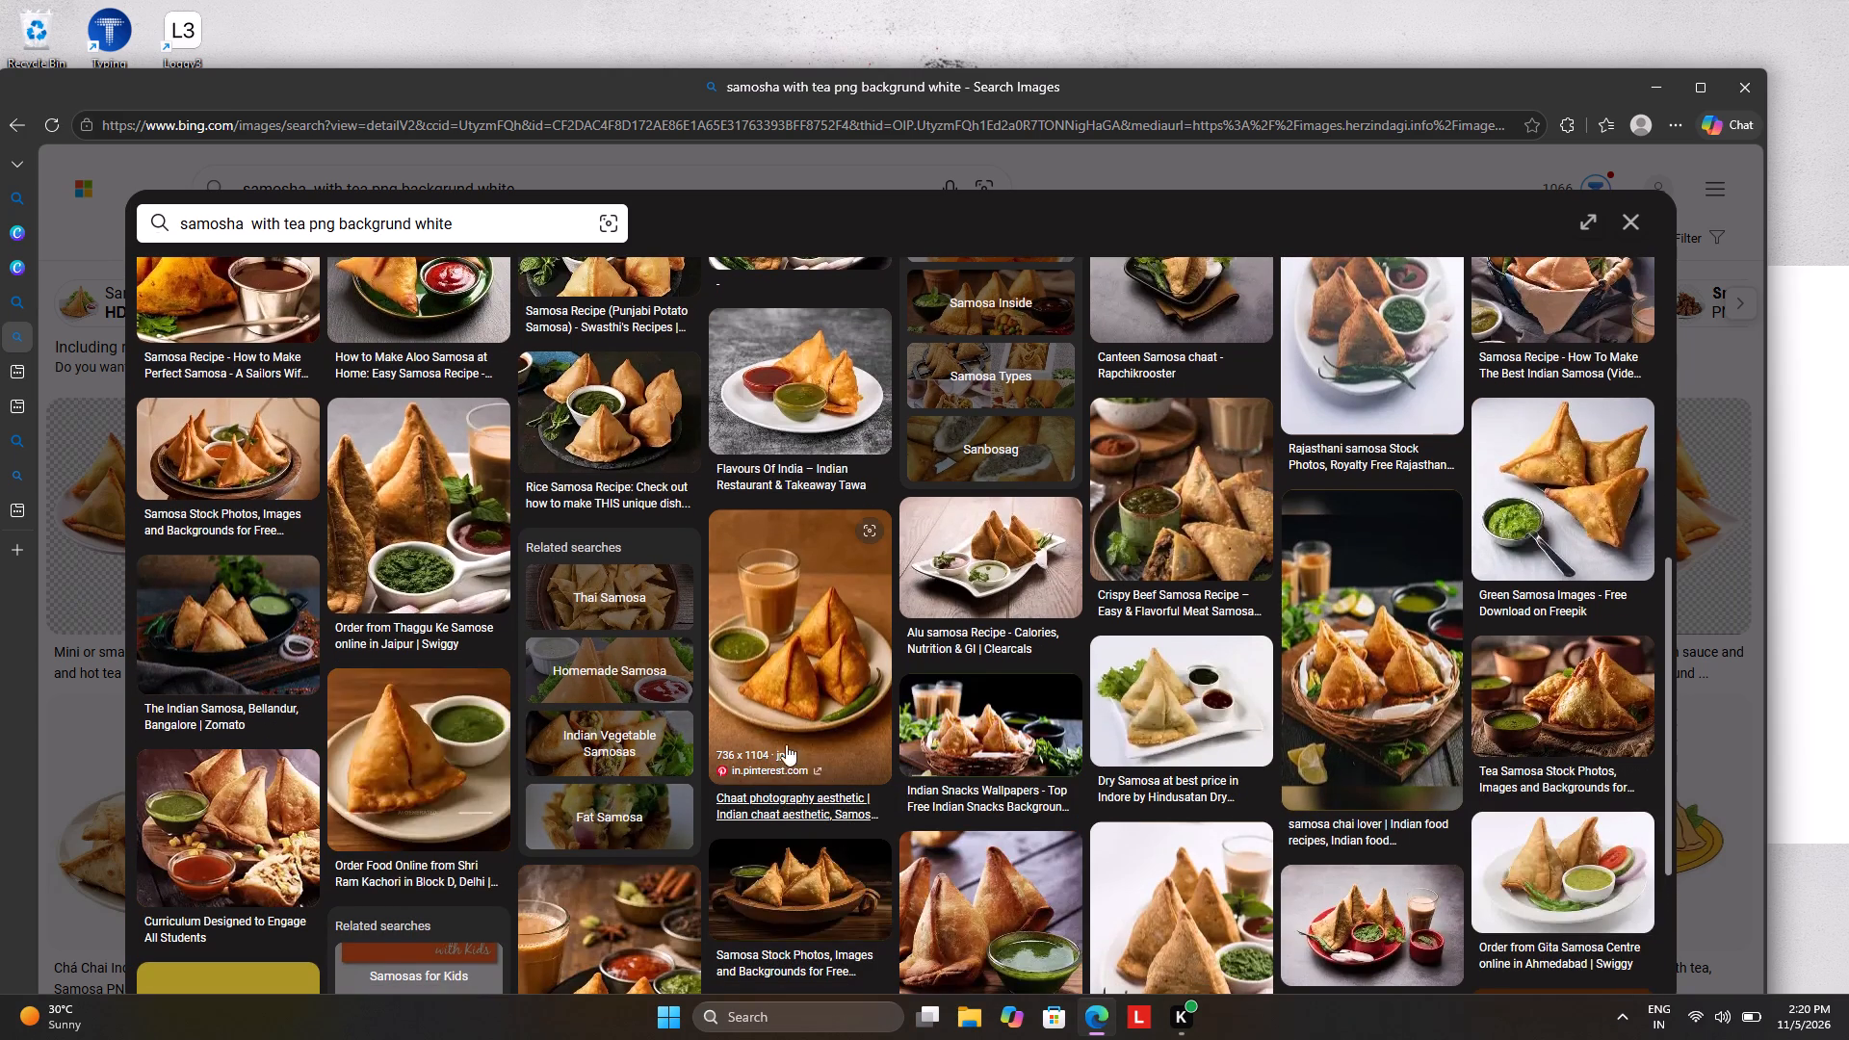
scroll(731, 656, down, 3)
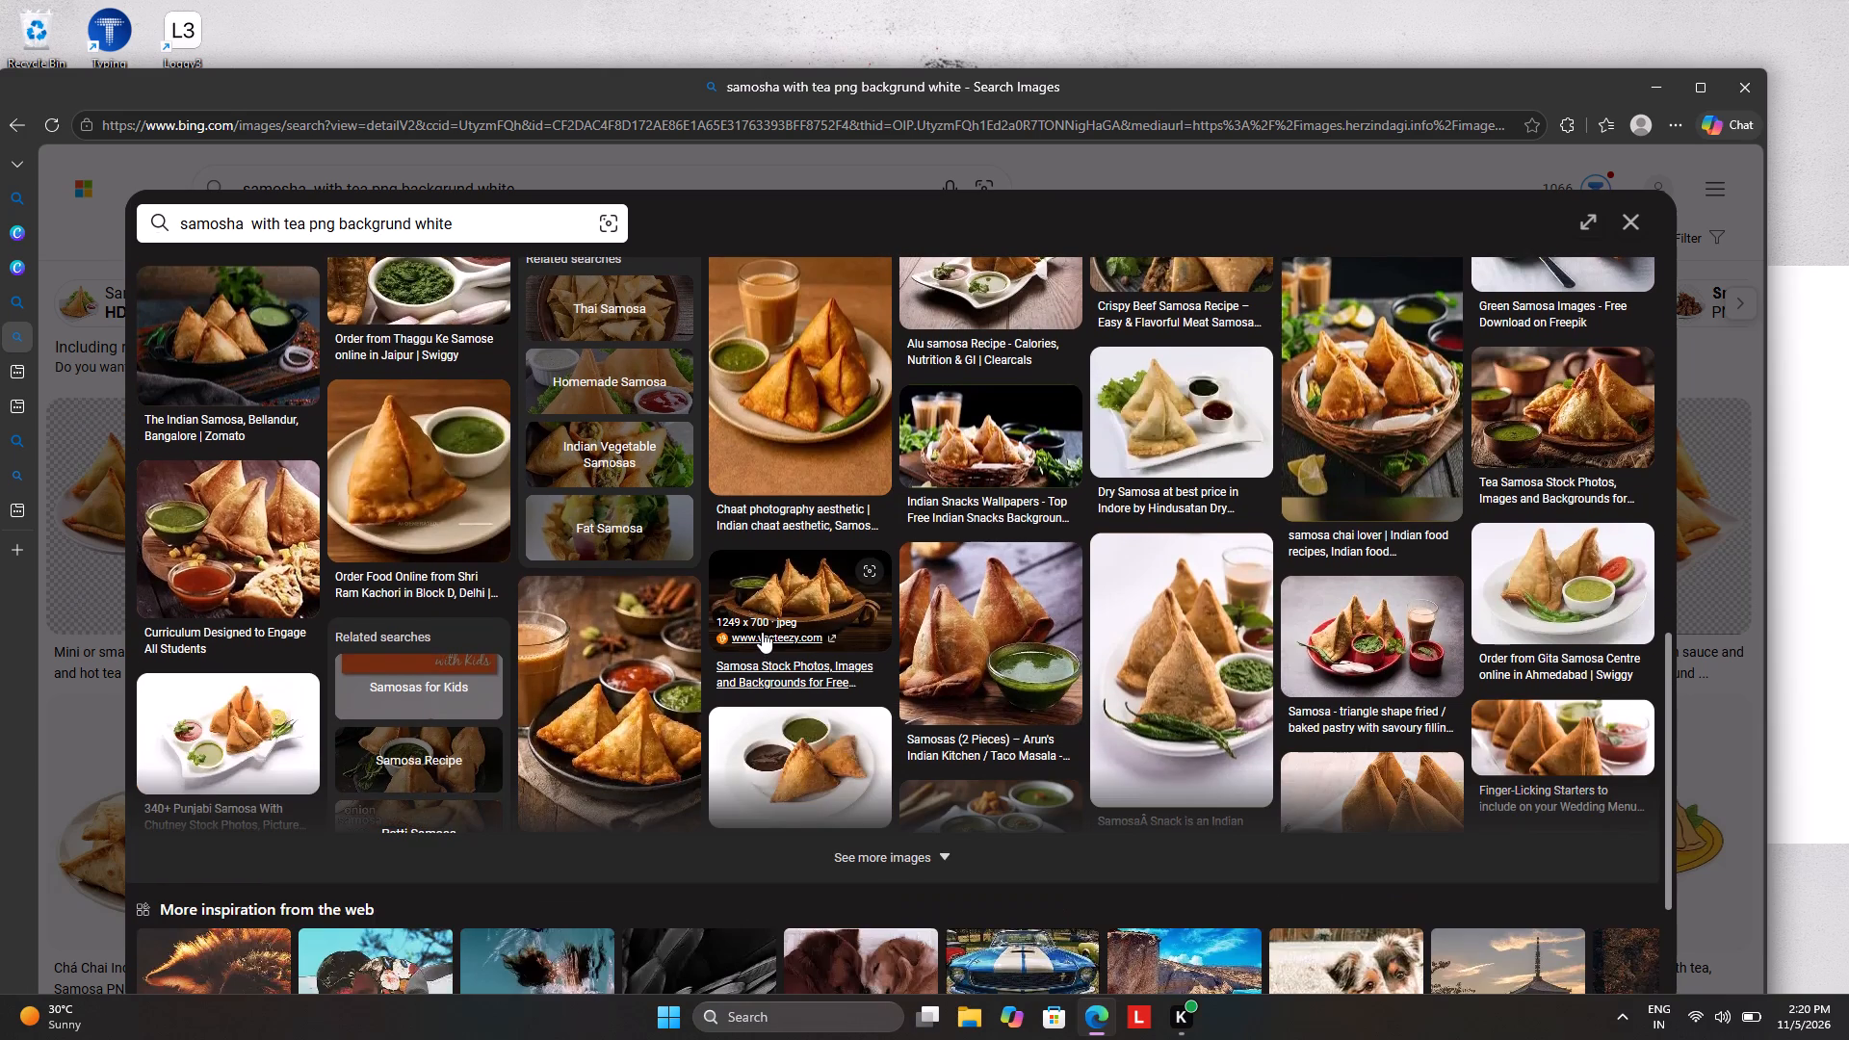
click(896, 836)
click(879, 865)
scroll(602, 705, down, 3)
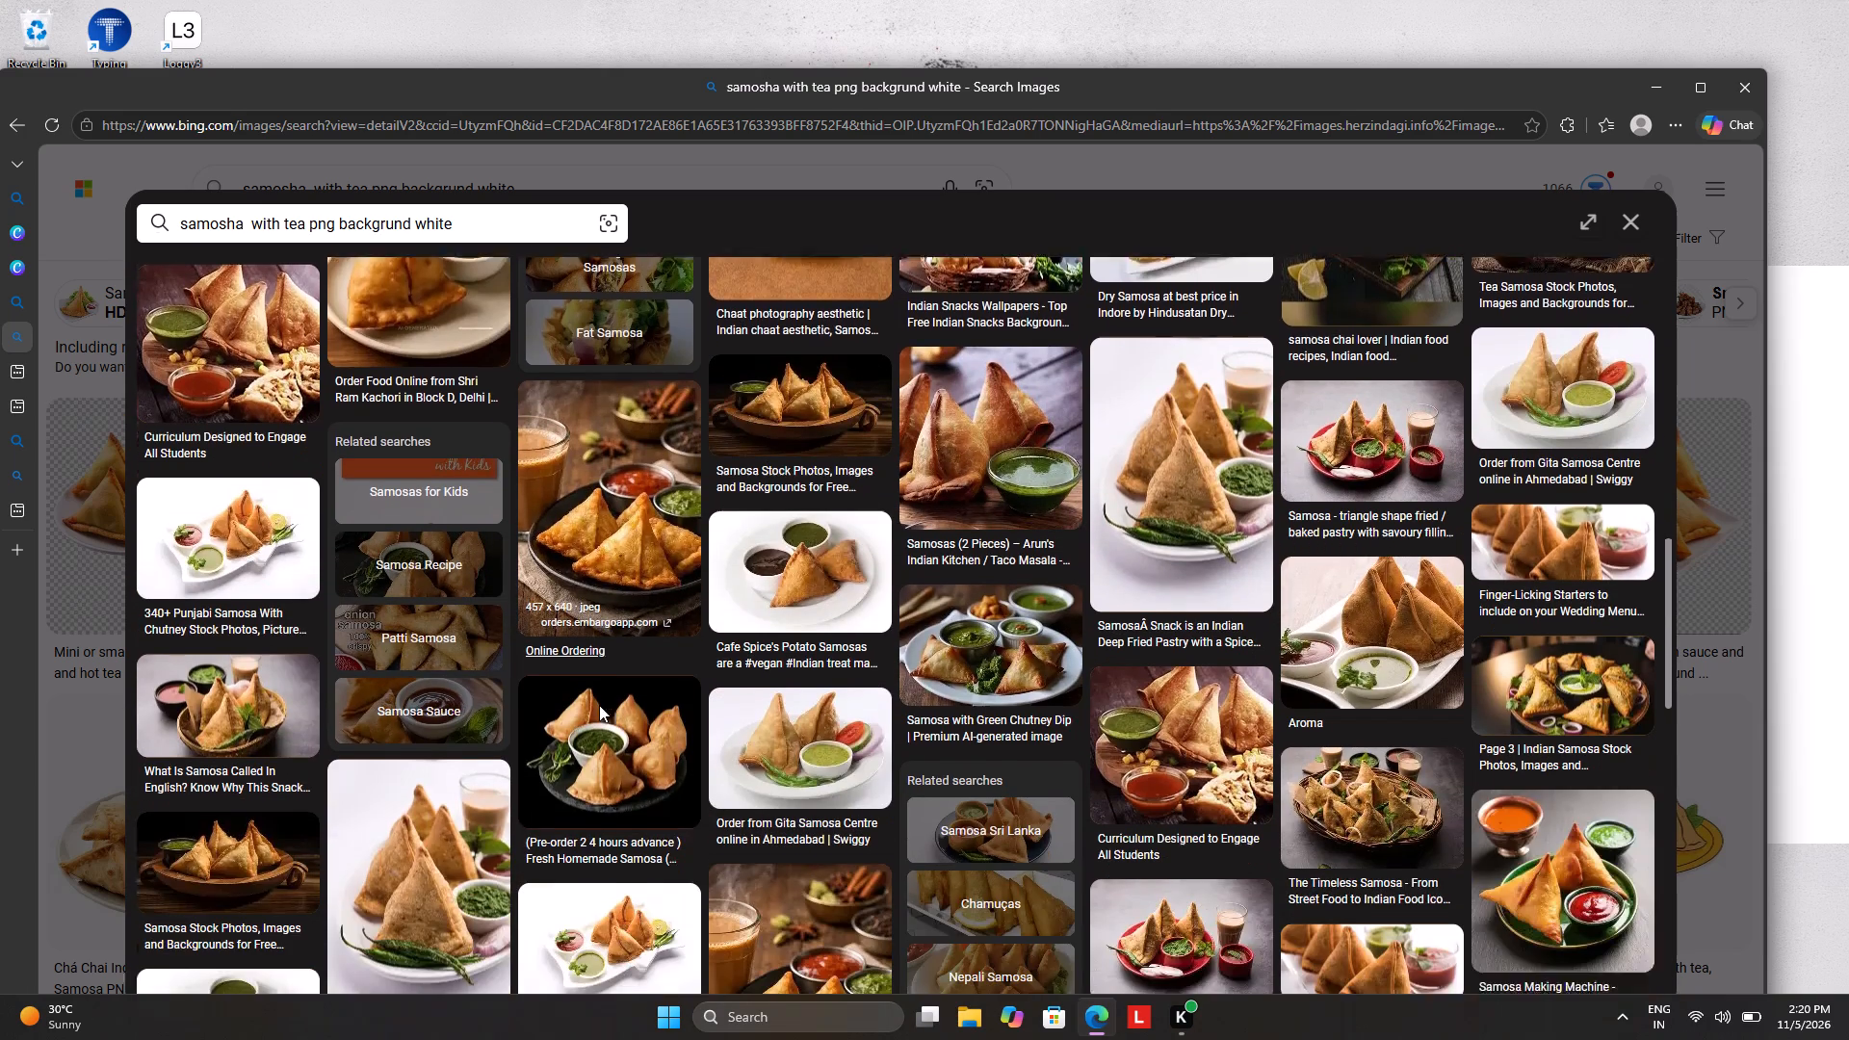
scroll(685, 668, down, 3)
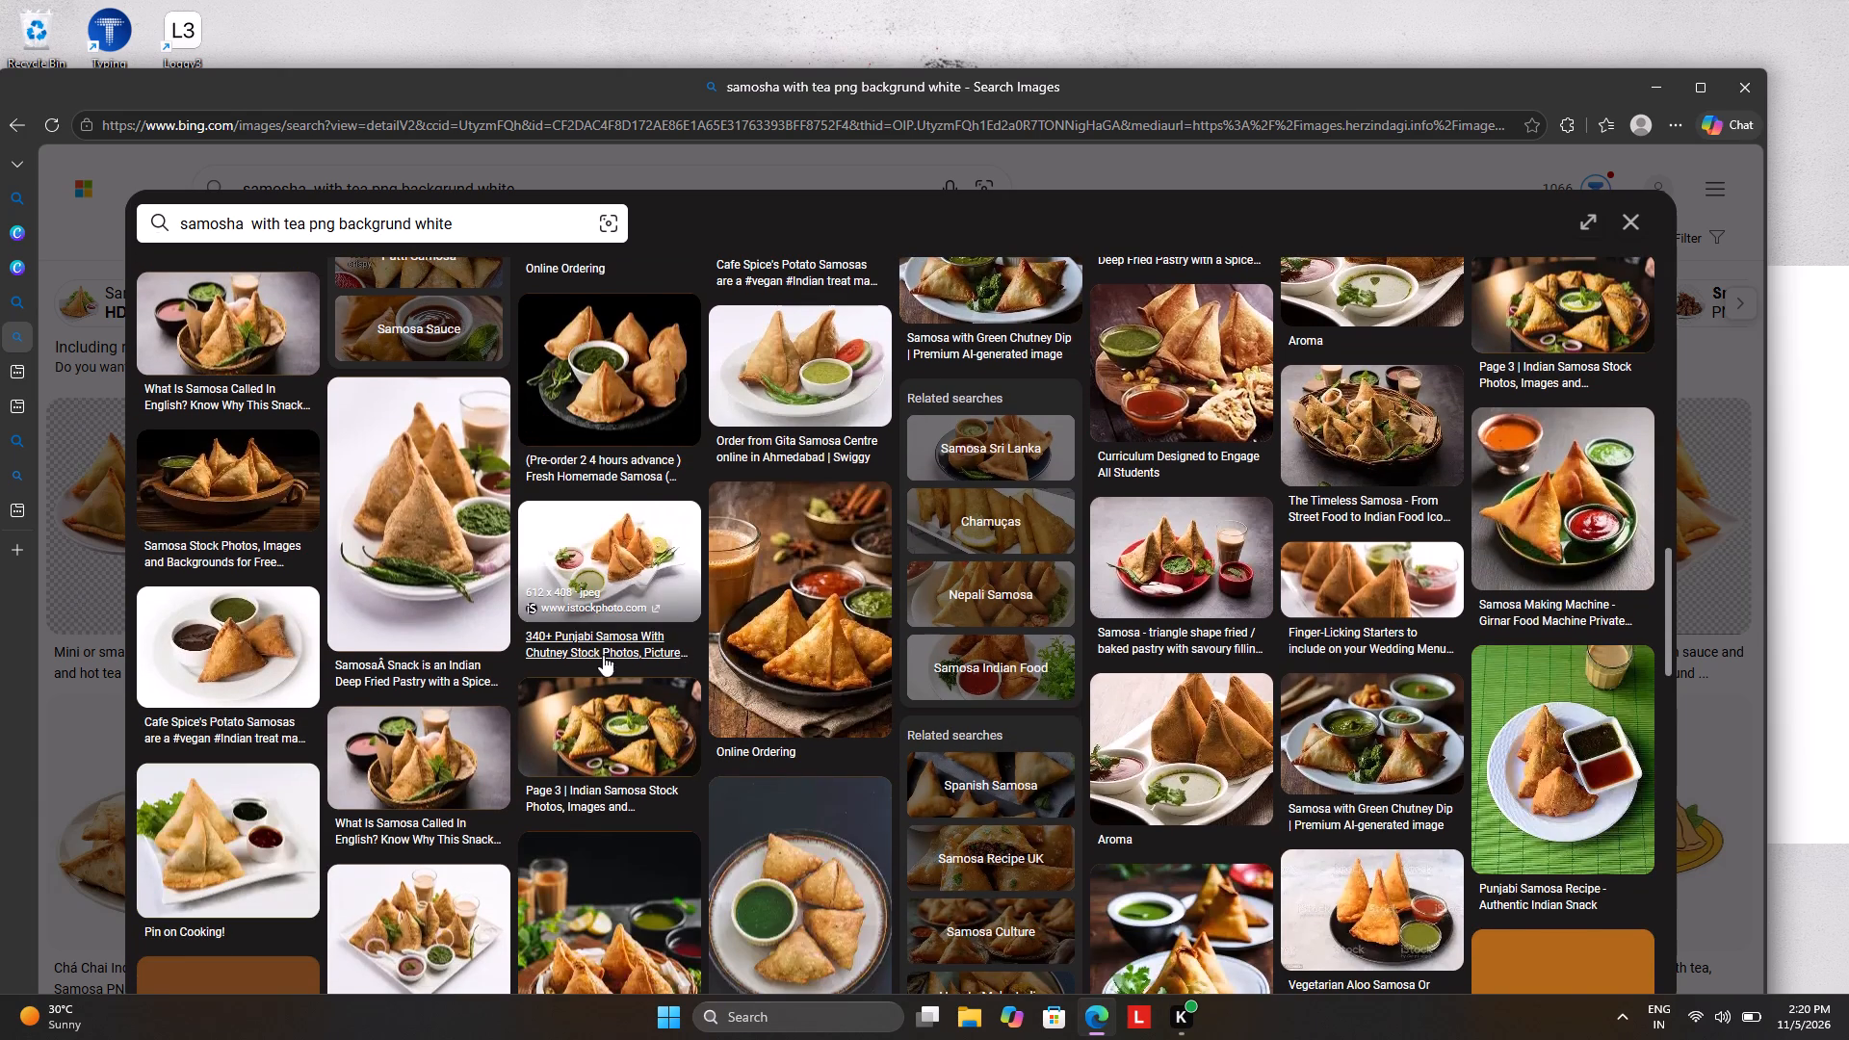
scroll(696, 443, up, 3)
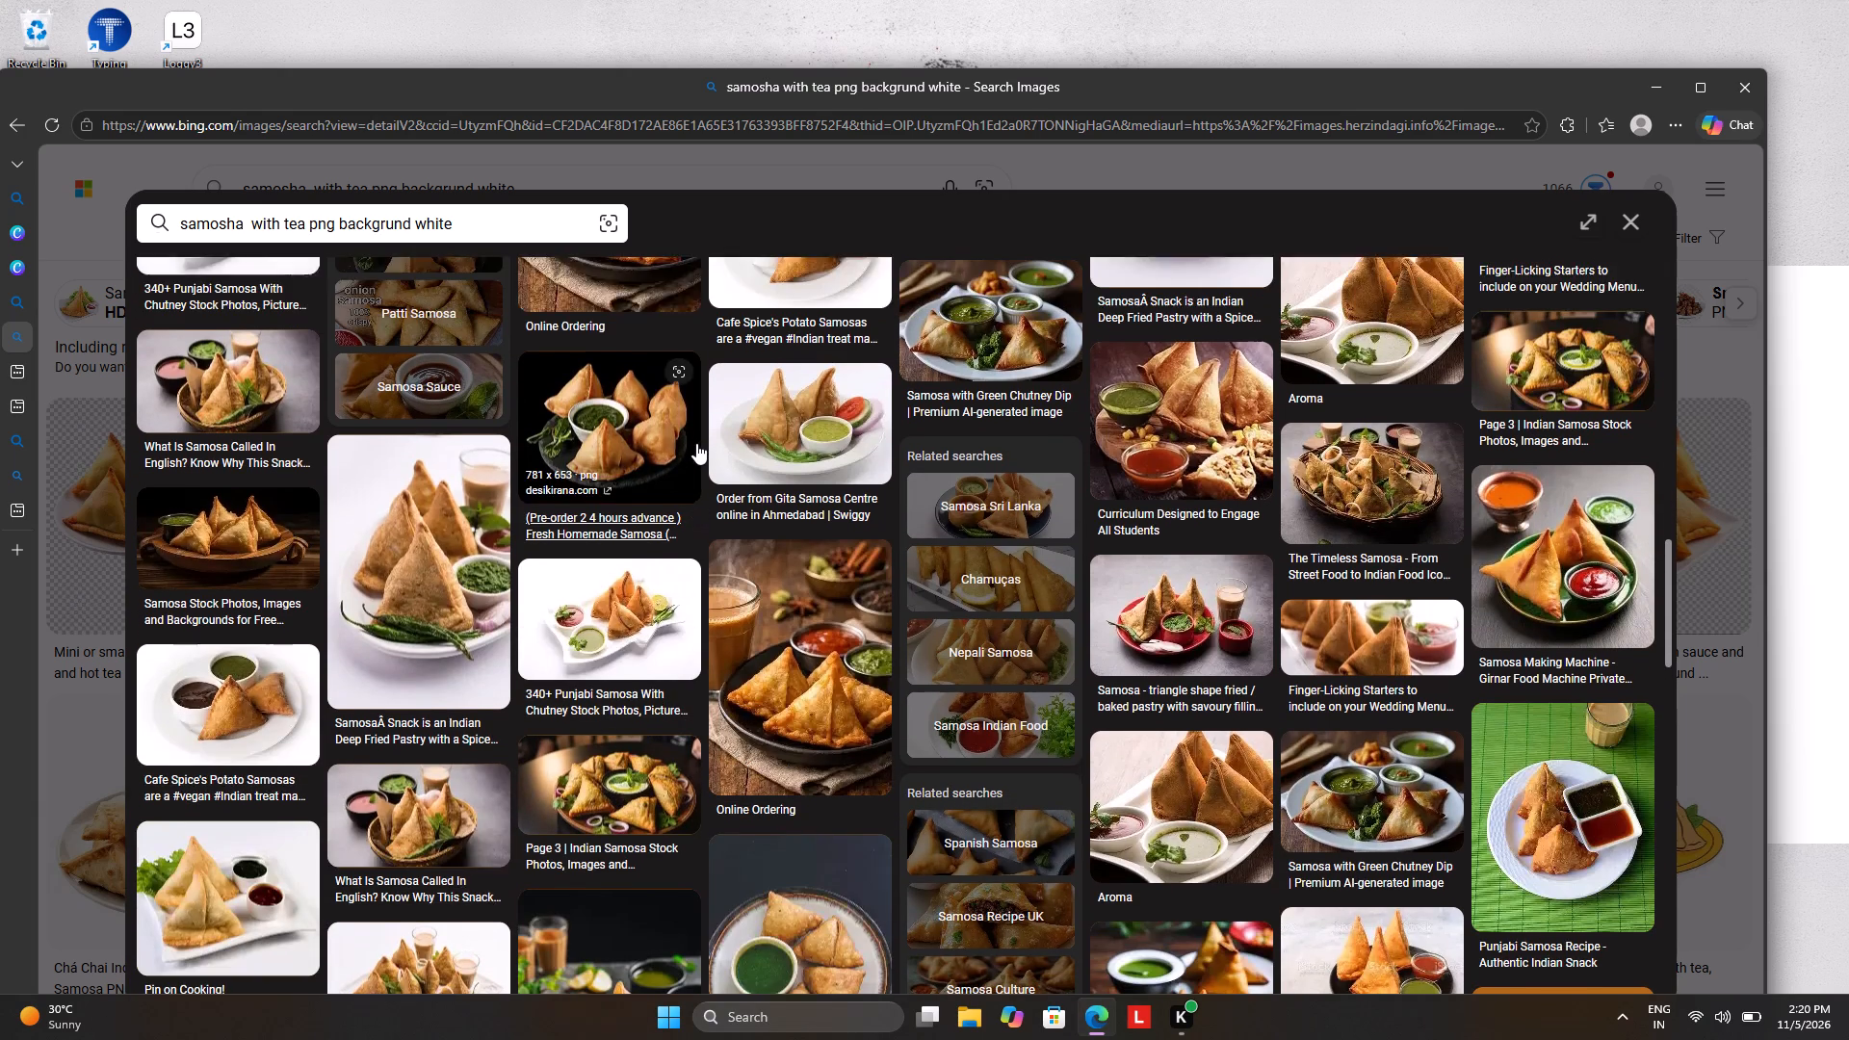
scroll(696, 443, up, 6)
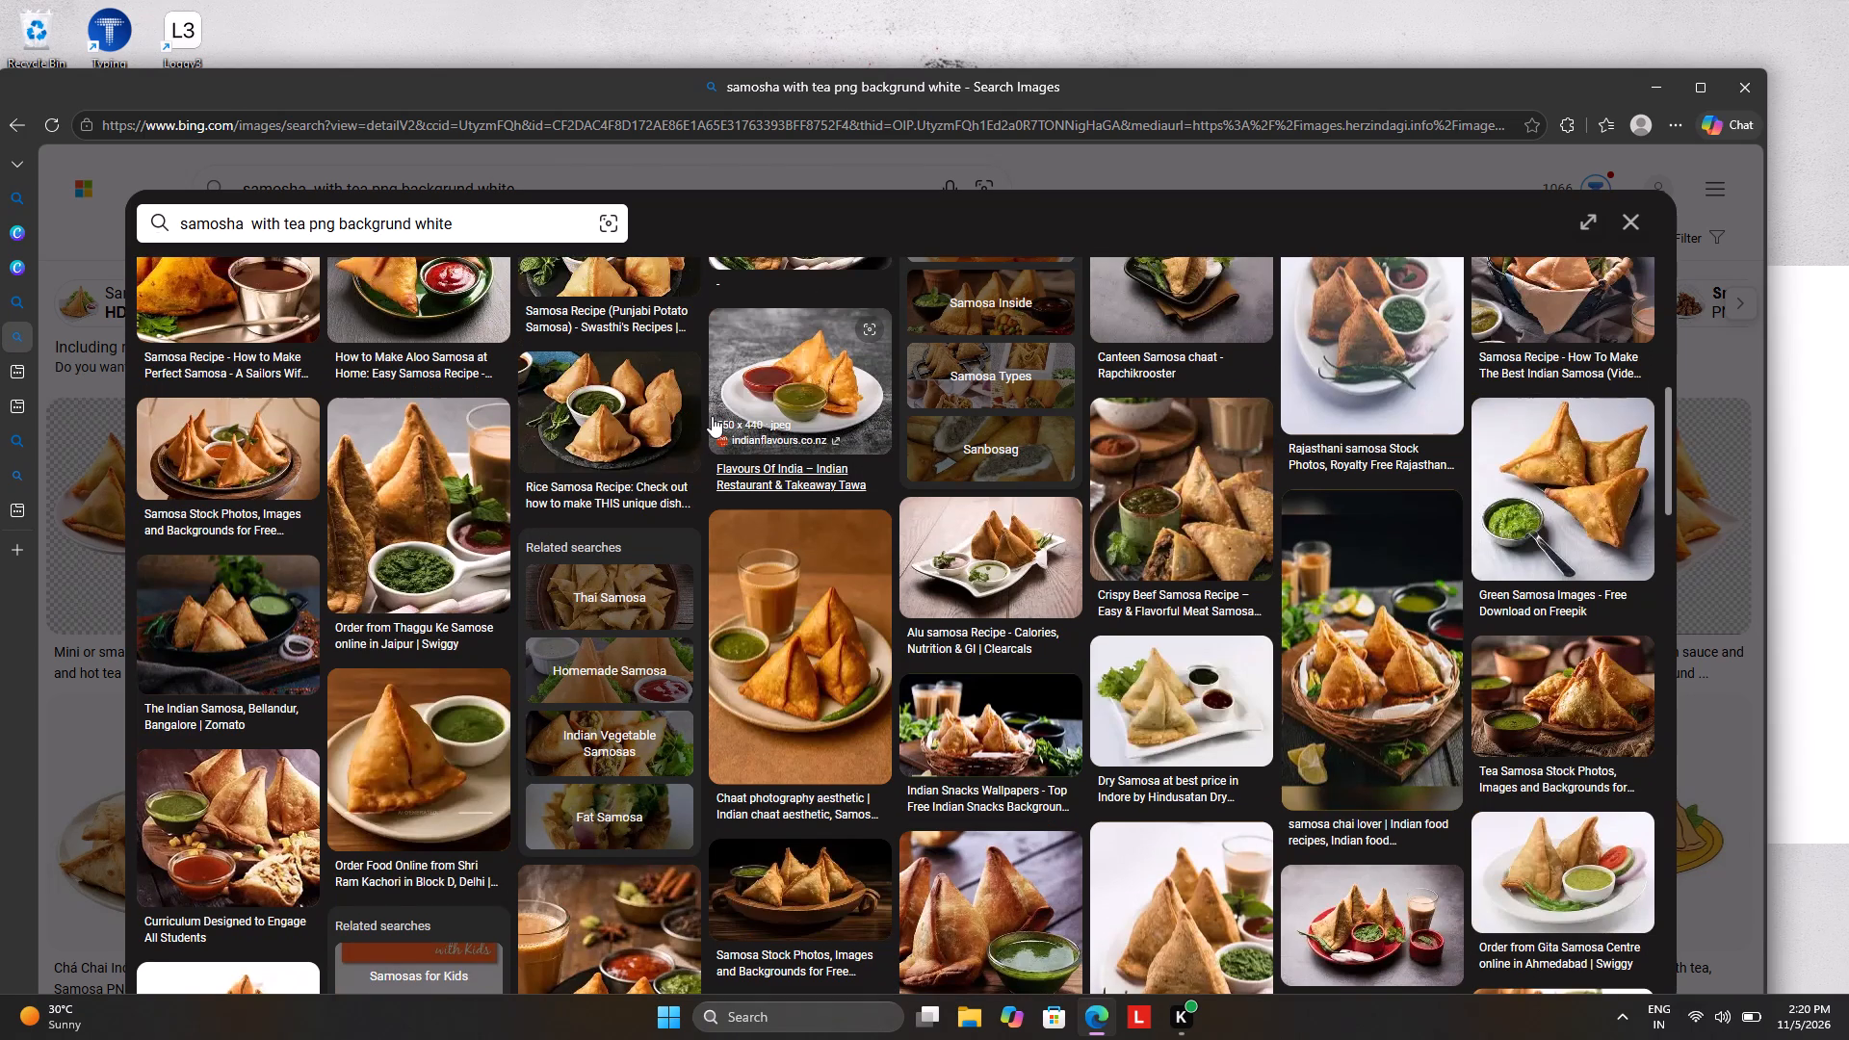
scroll(712, 416, up, 5)
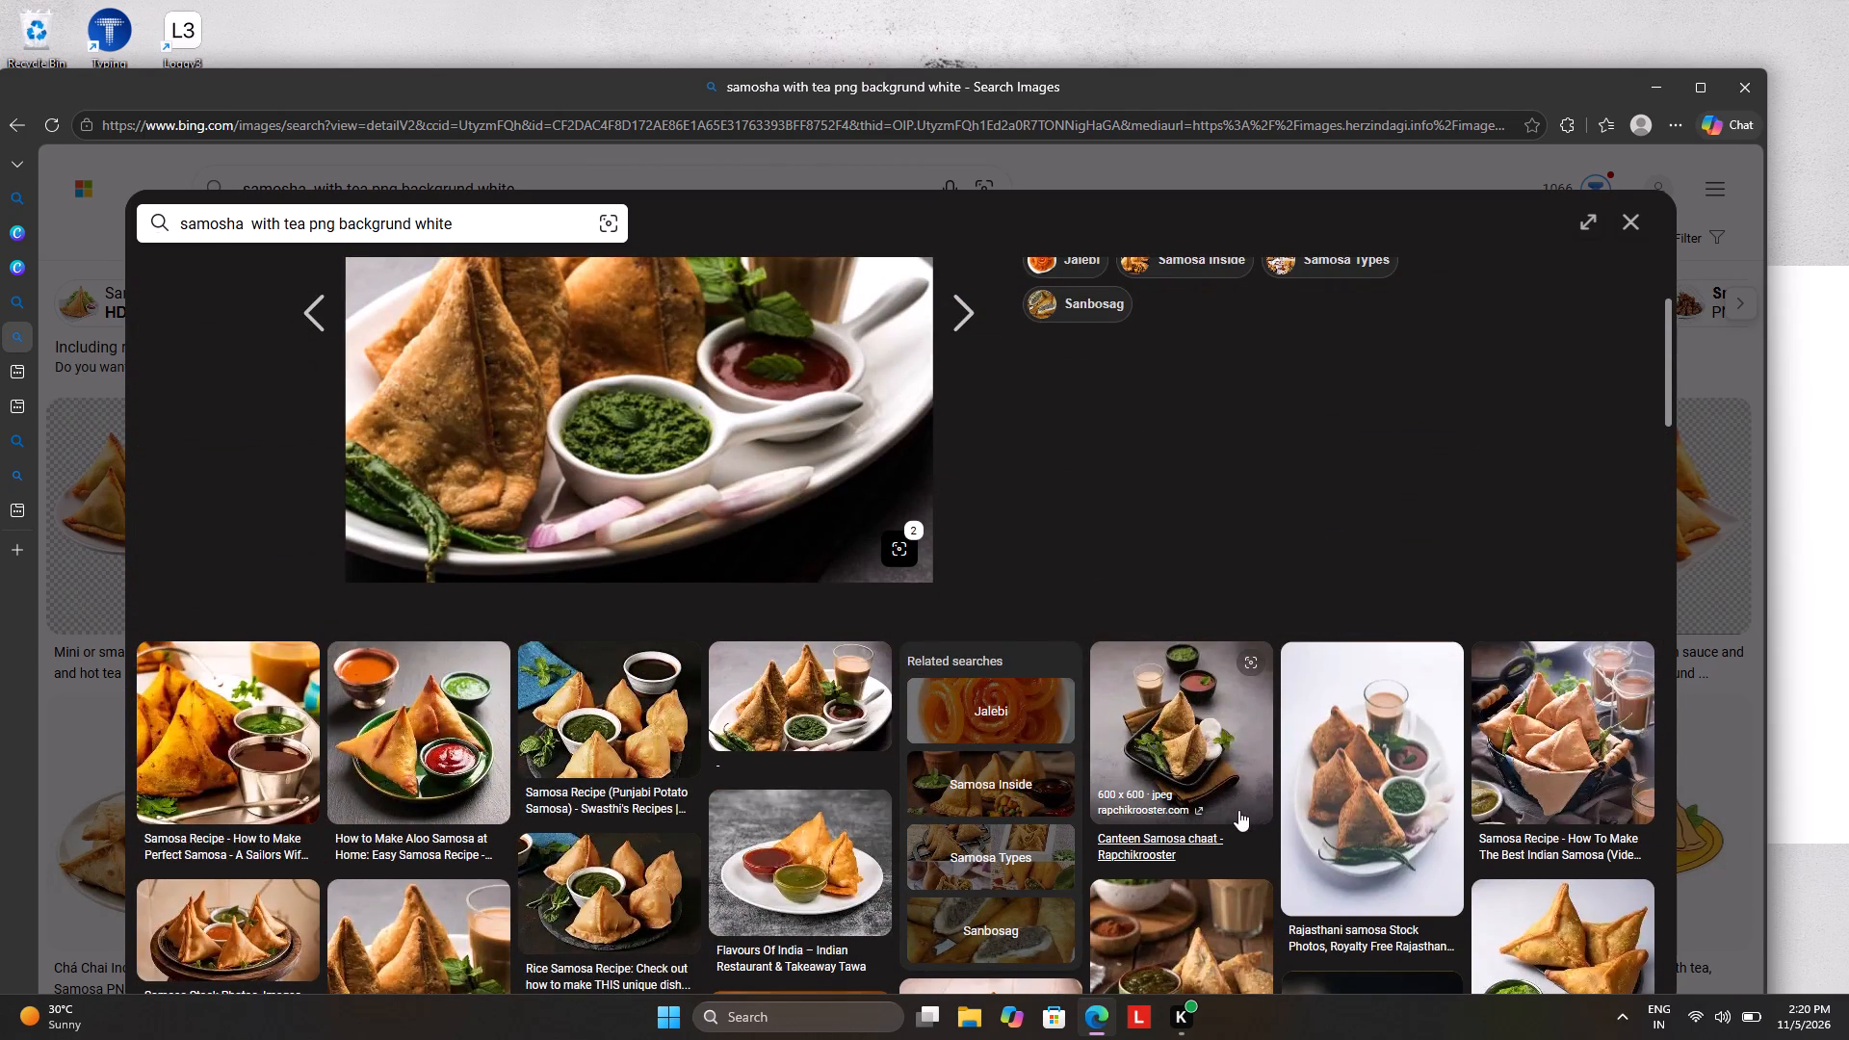
Preview the Rajasthani samosa photo on the oval white plate, and close the image viewer.
click(1340, 792)
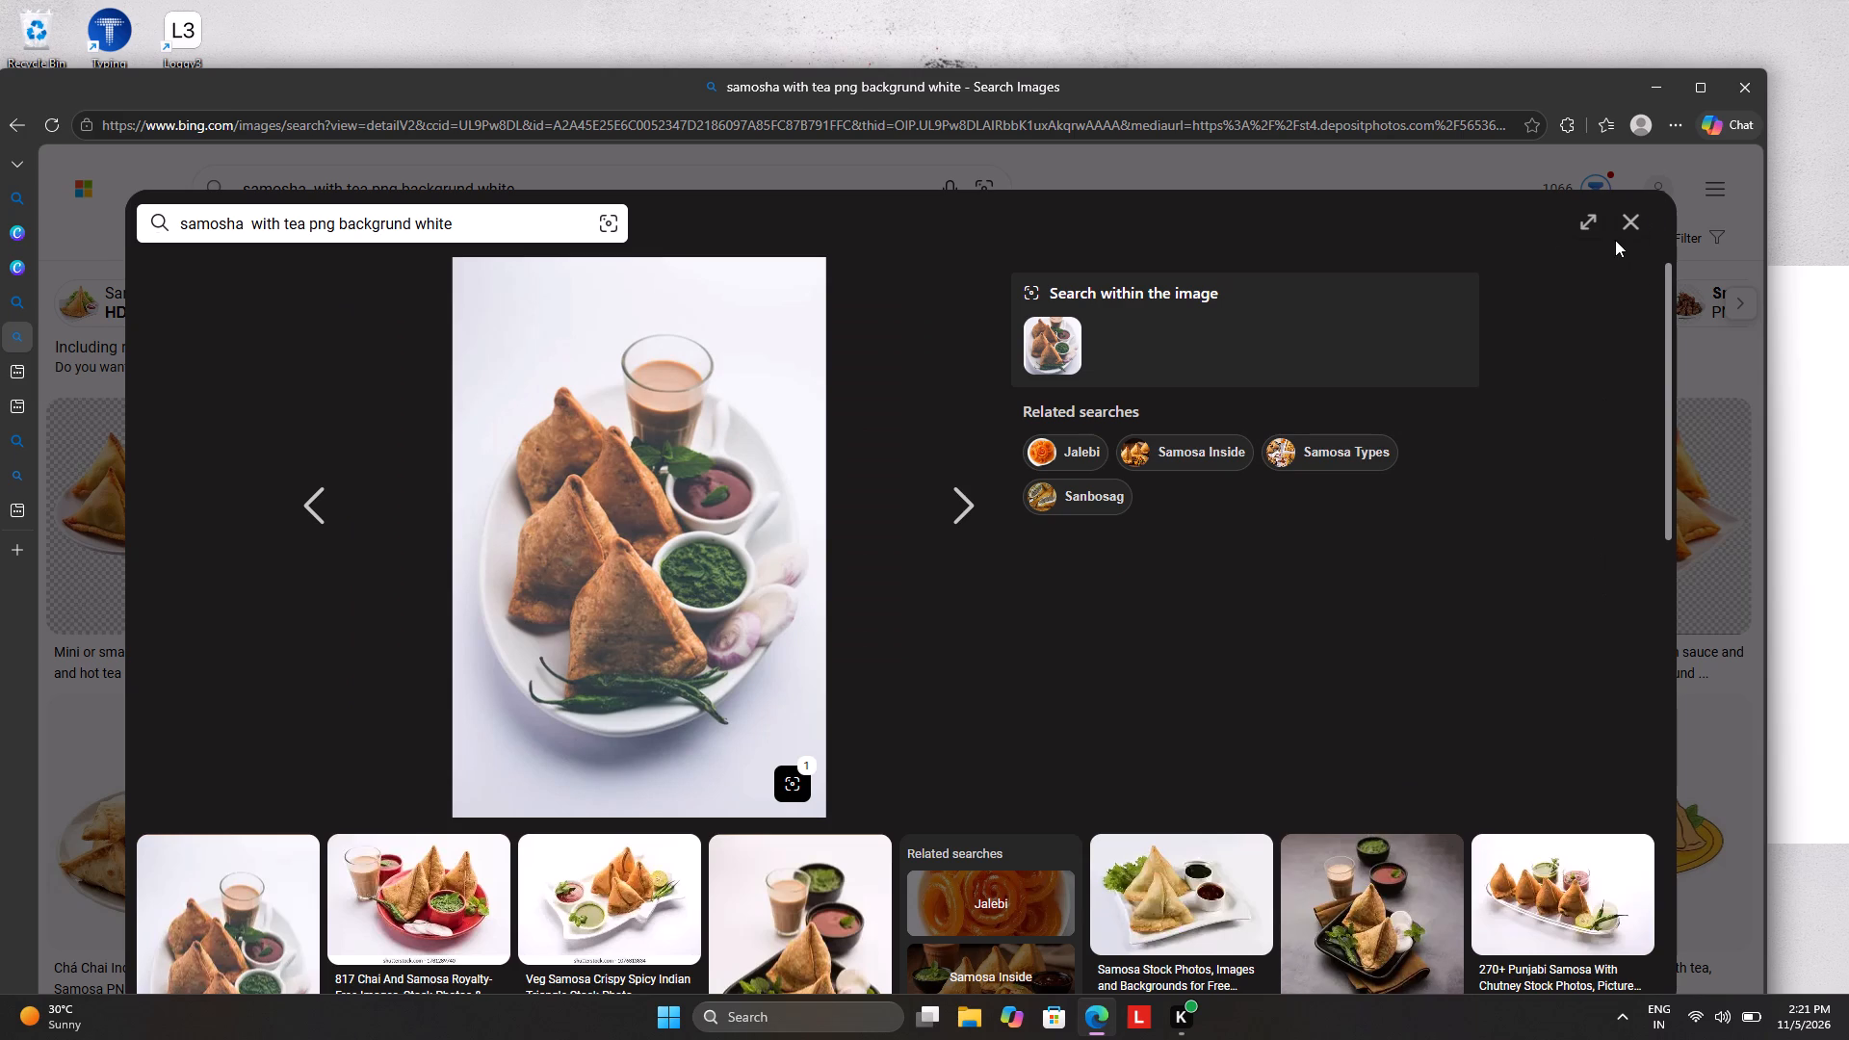
click(1637, 221)
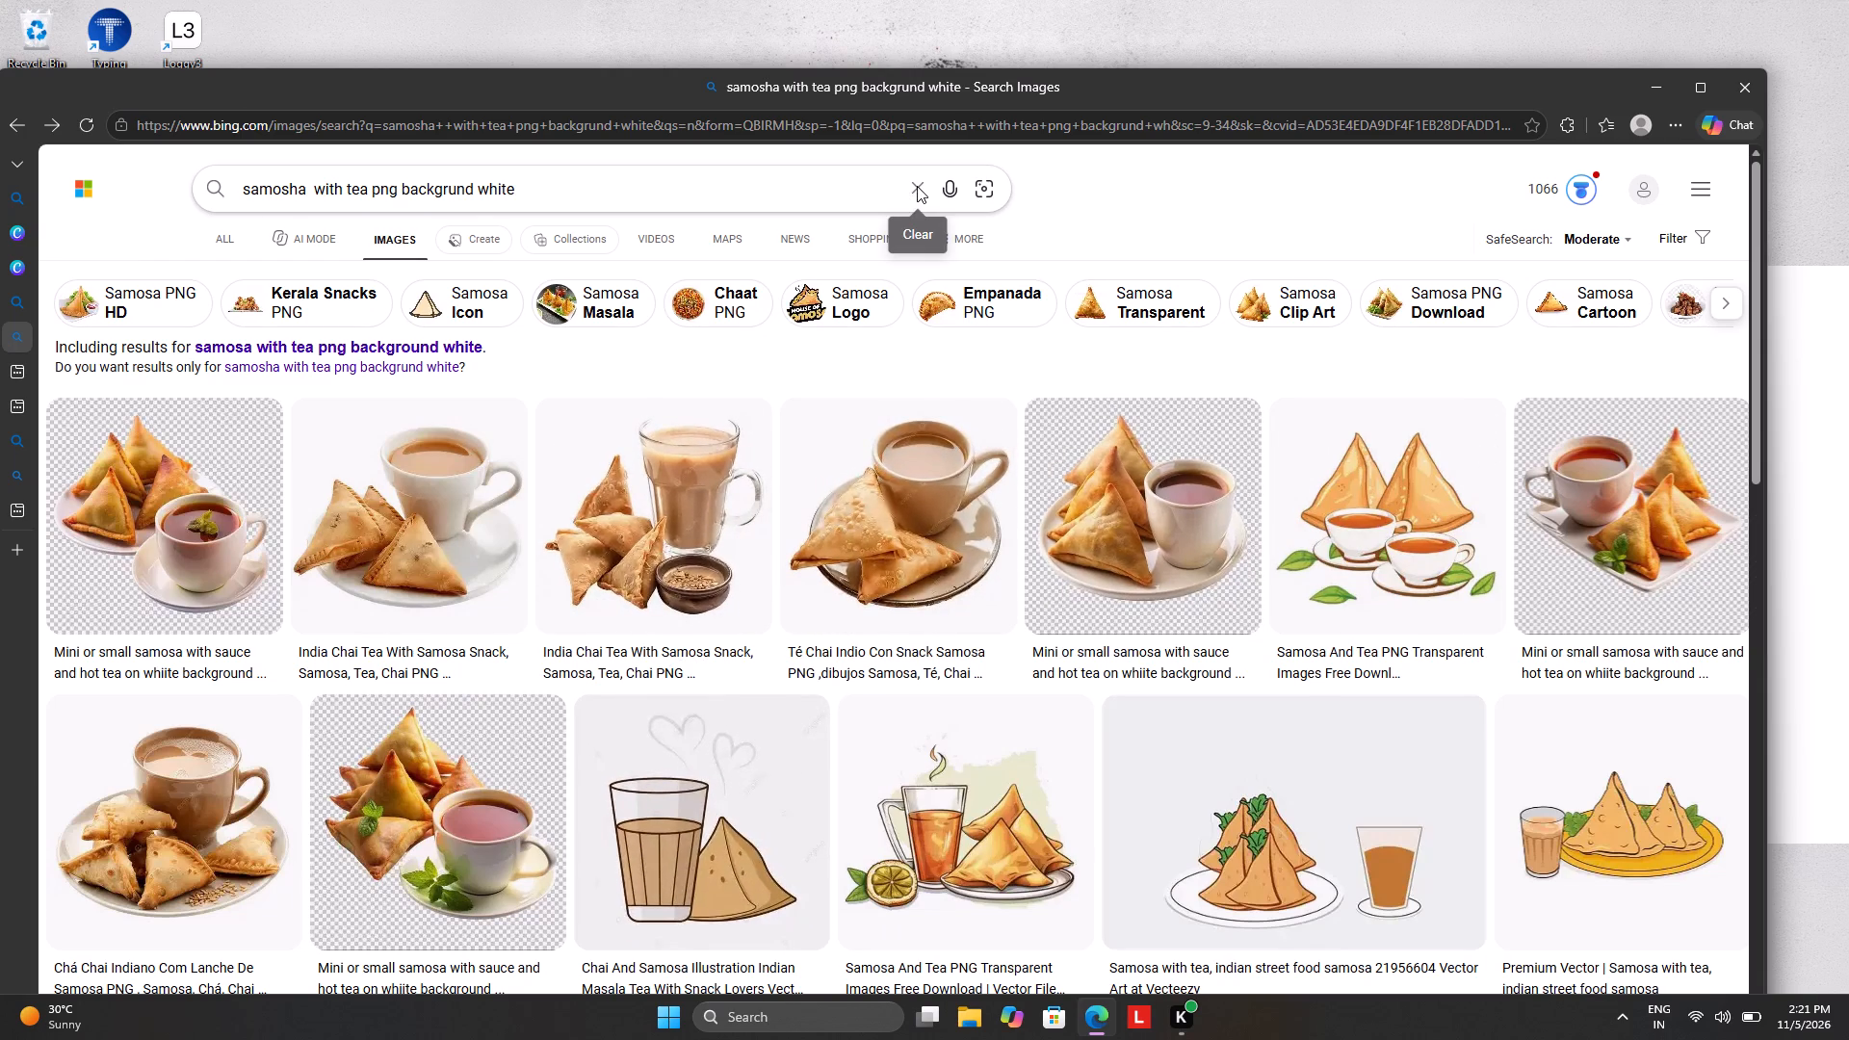
Replace the image search with "samosha png".
click(917, 186)
text(samosha)
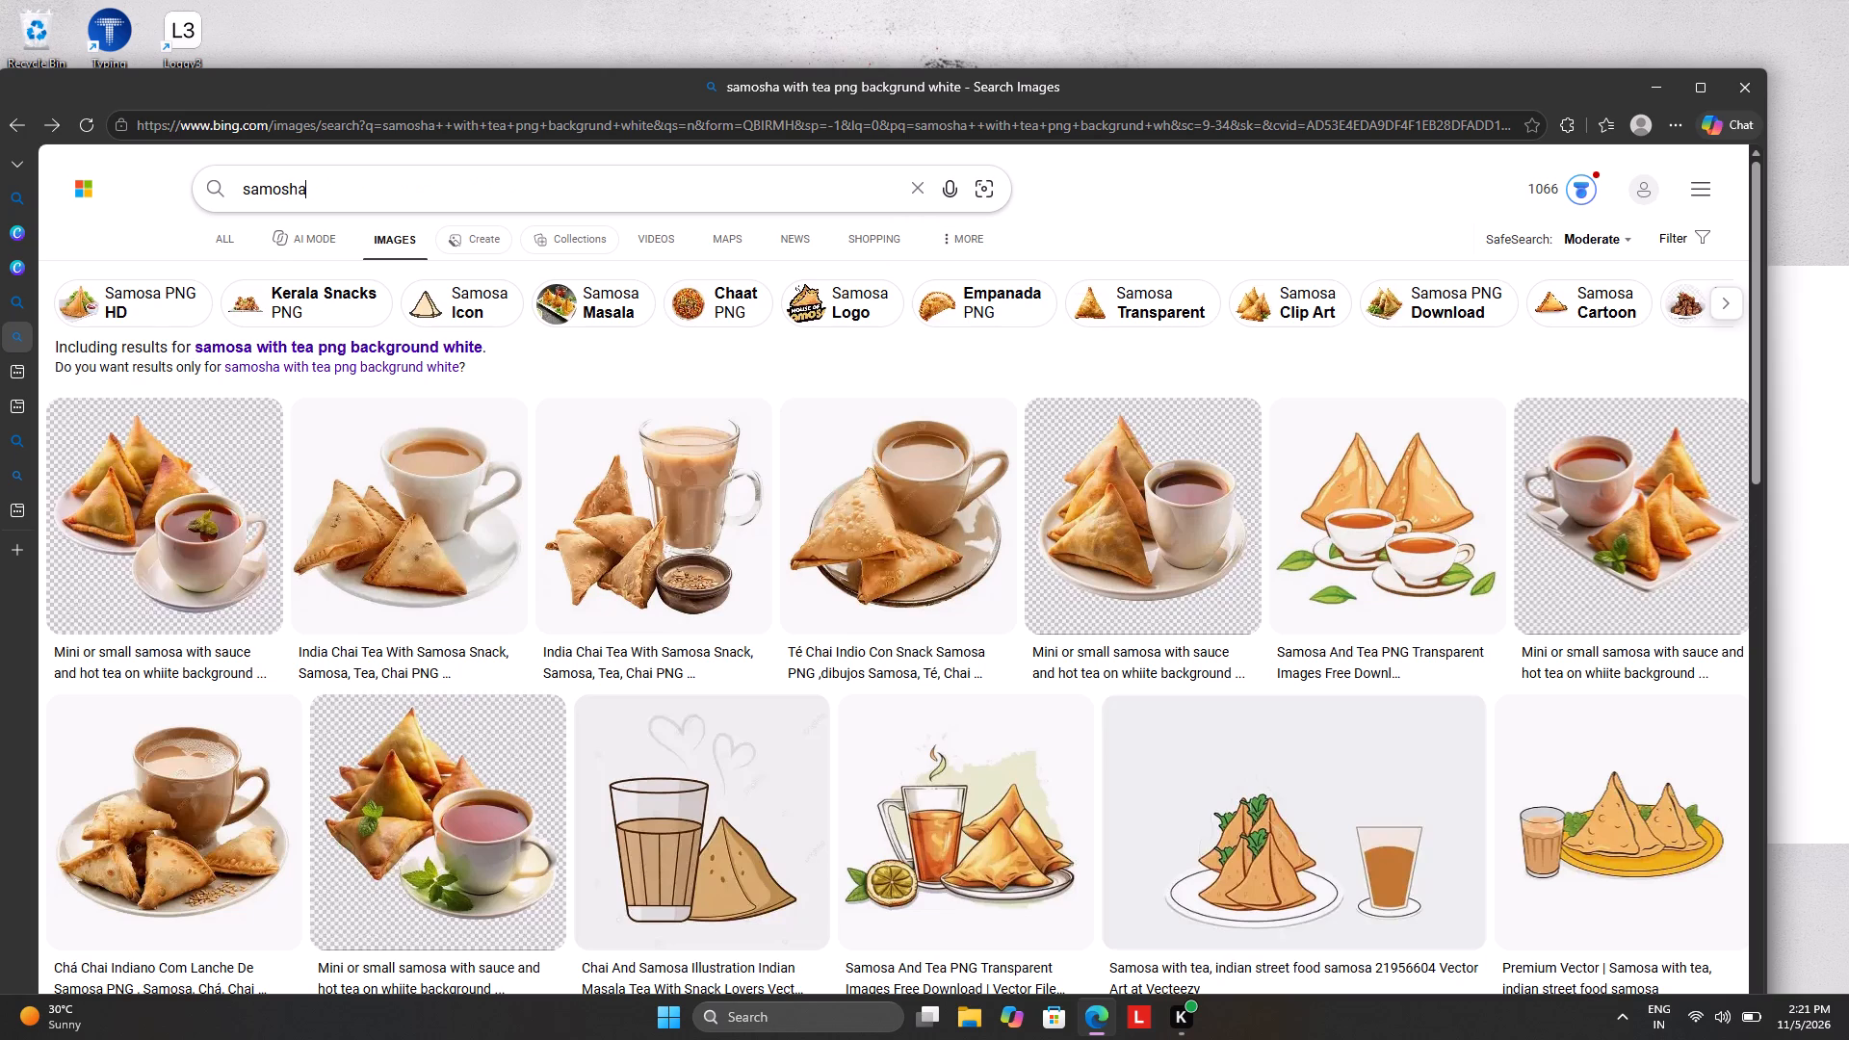
key(space)
text(pn)
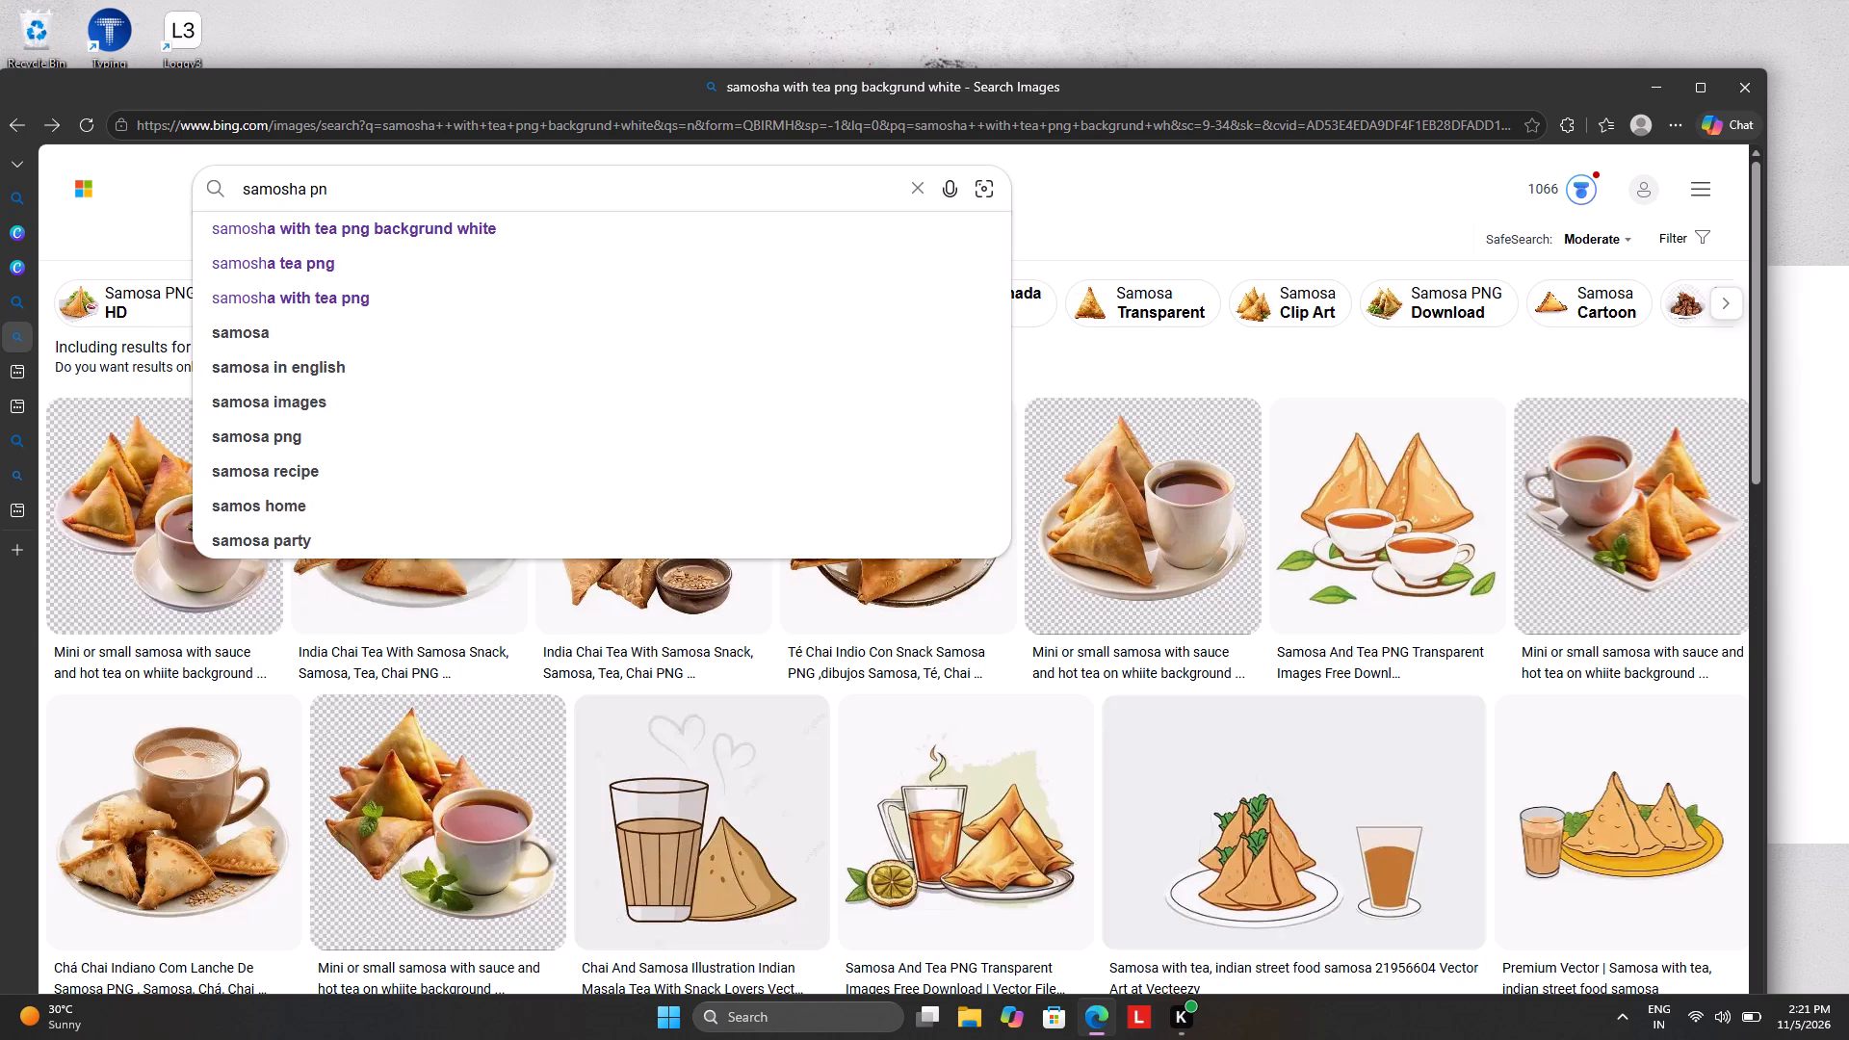
key(g)
key(Return)
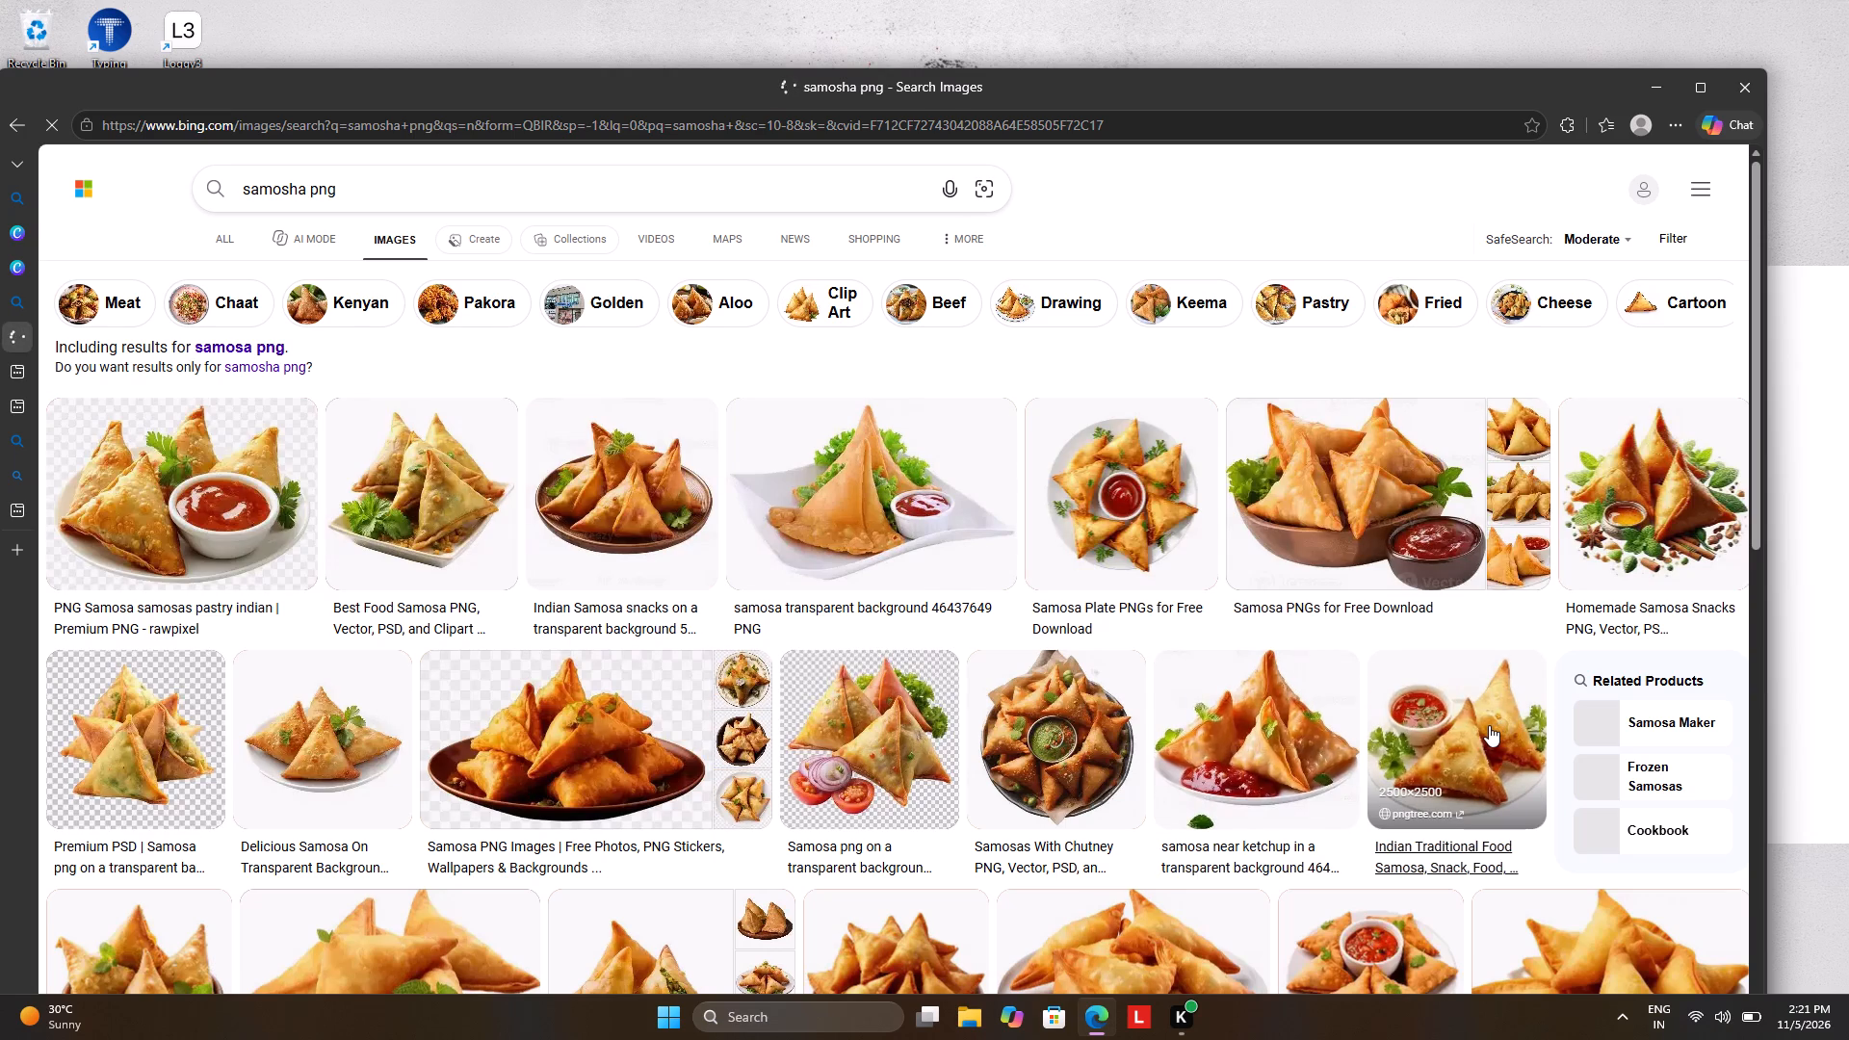
Copy the pngtree picture of samosas on a plate with red chutney and paste it onto the black page 10 in Canva.
click(1473, 731)
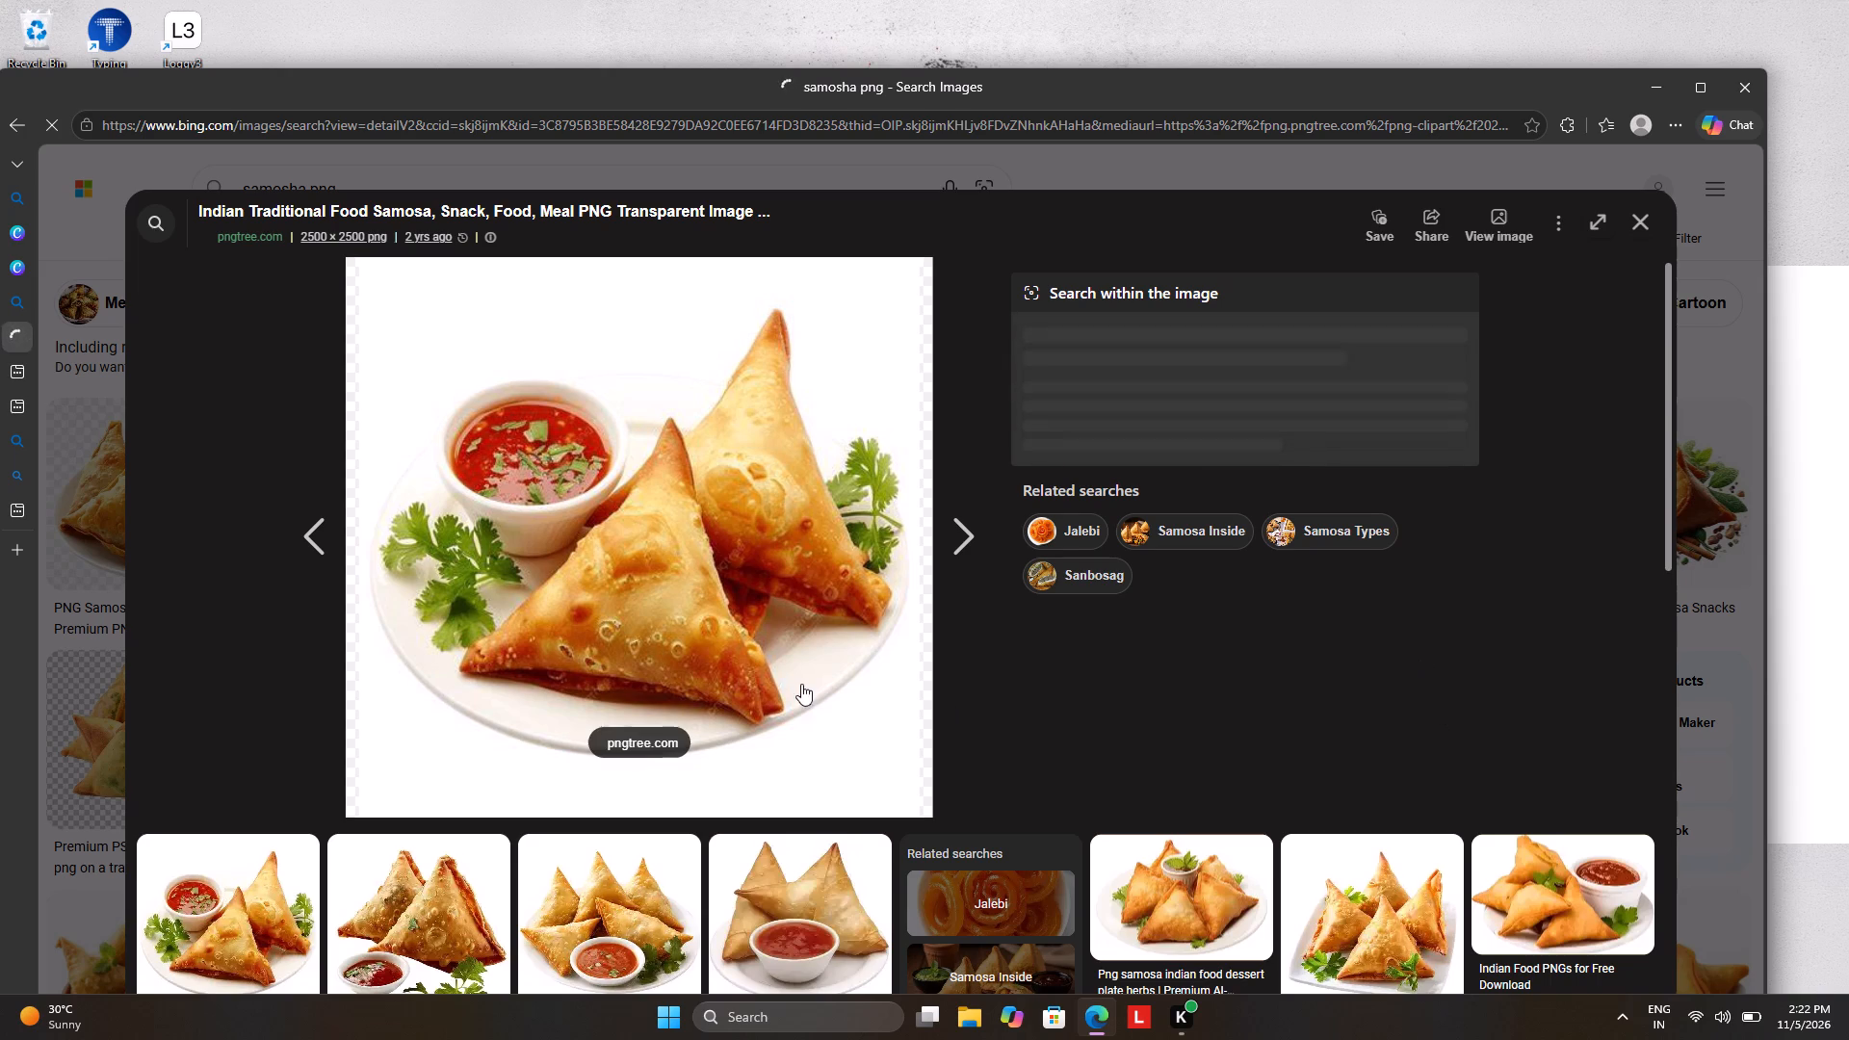
right_click(804, 654)
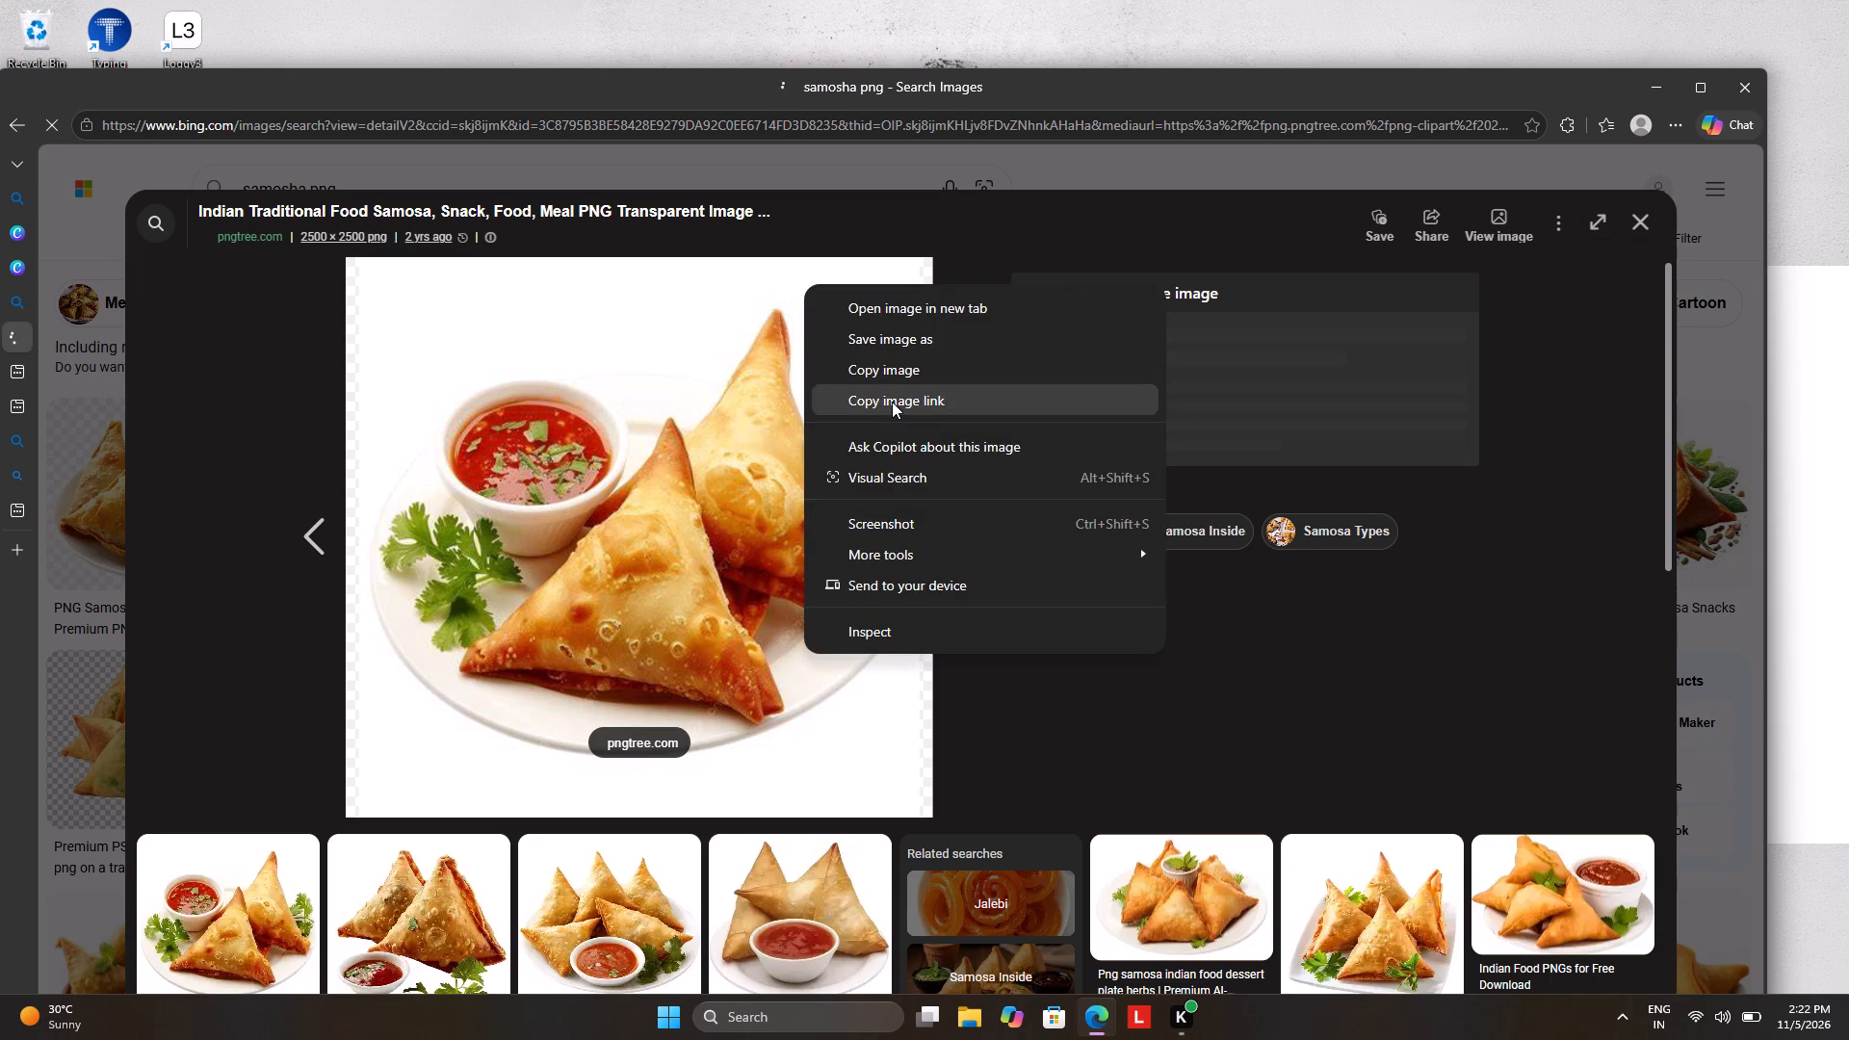
click(907, 368)
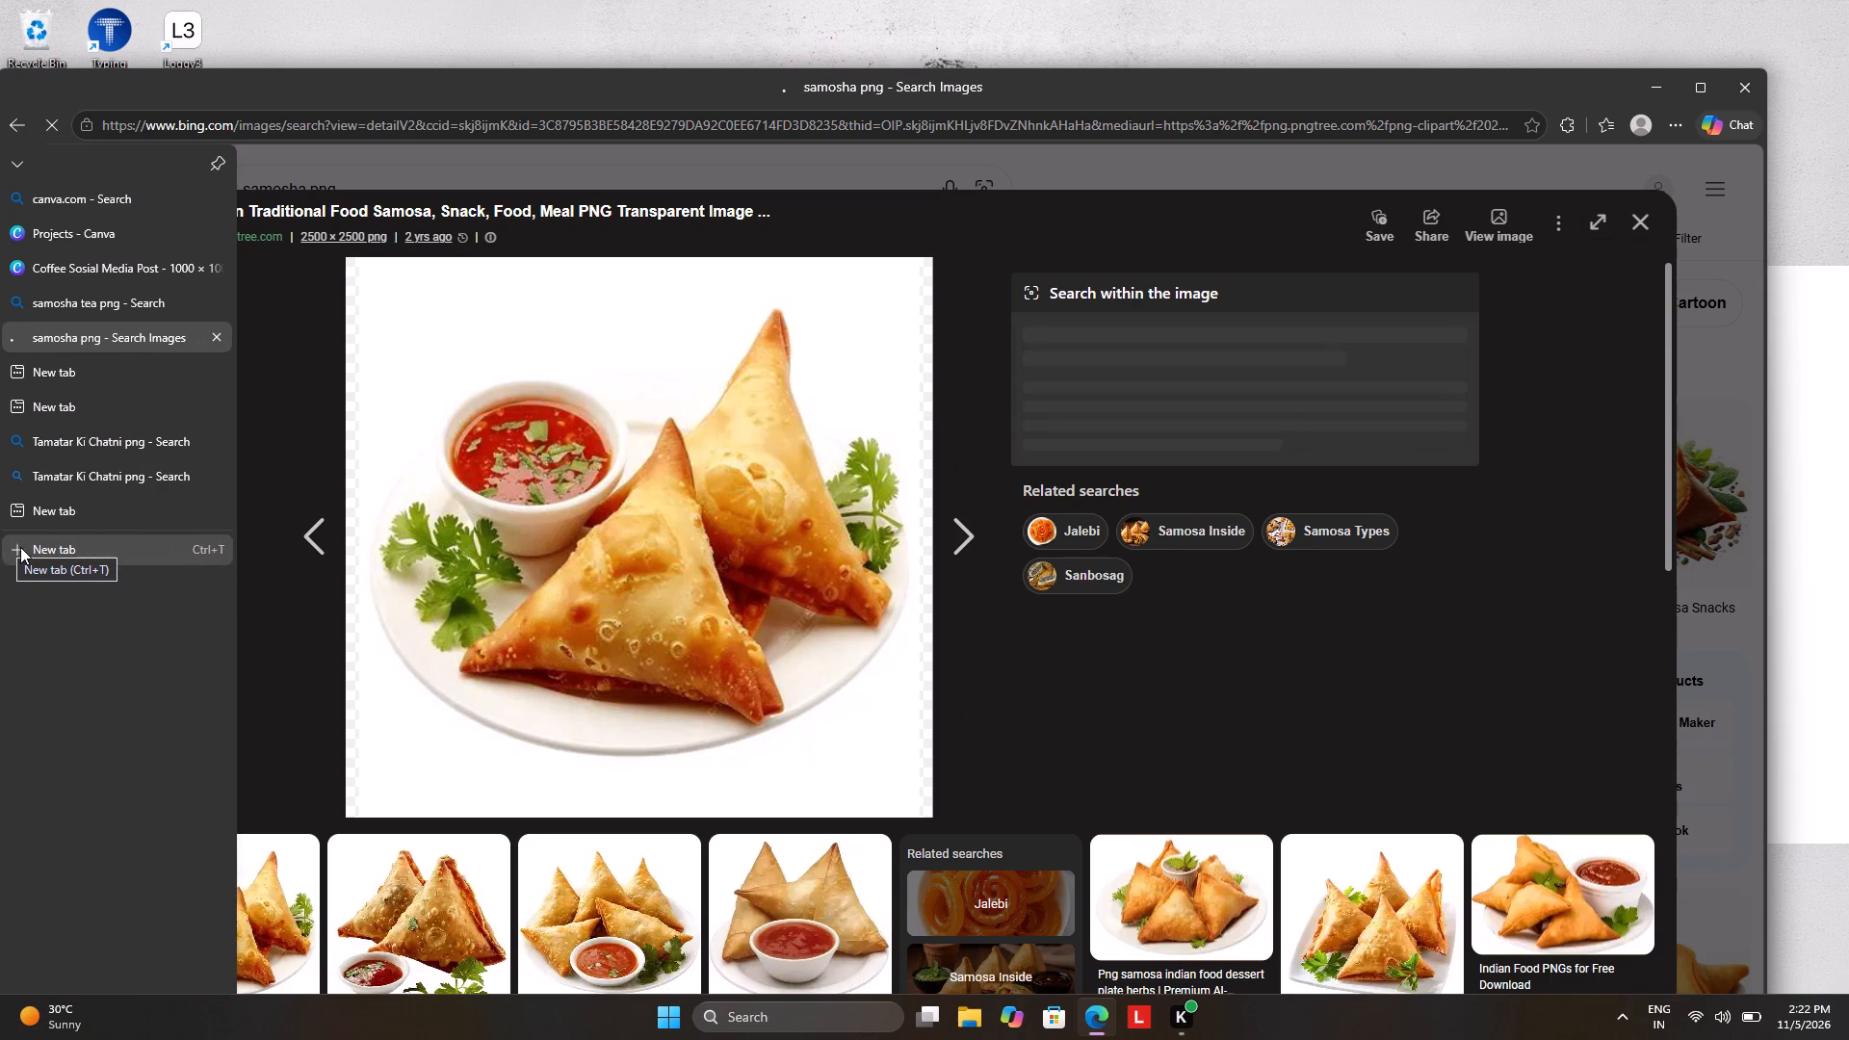
click(125, 261)
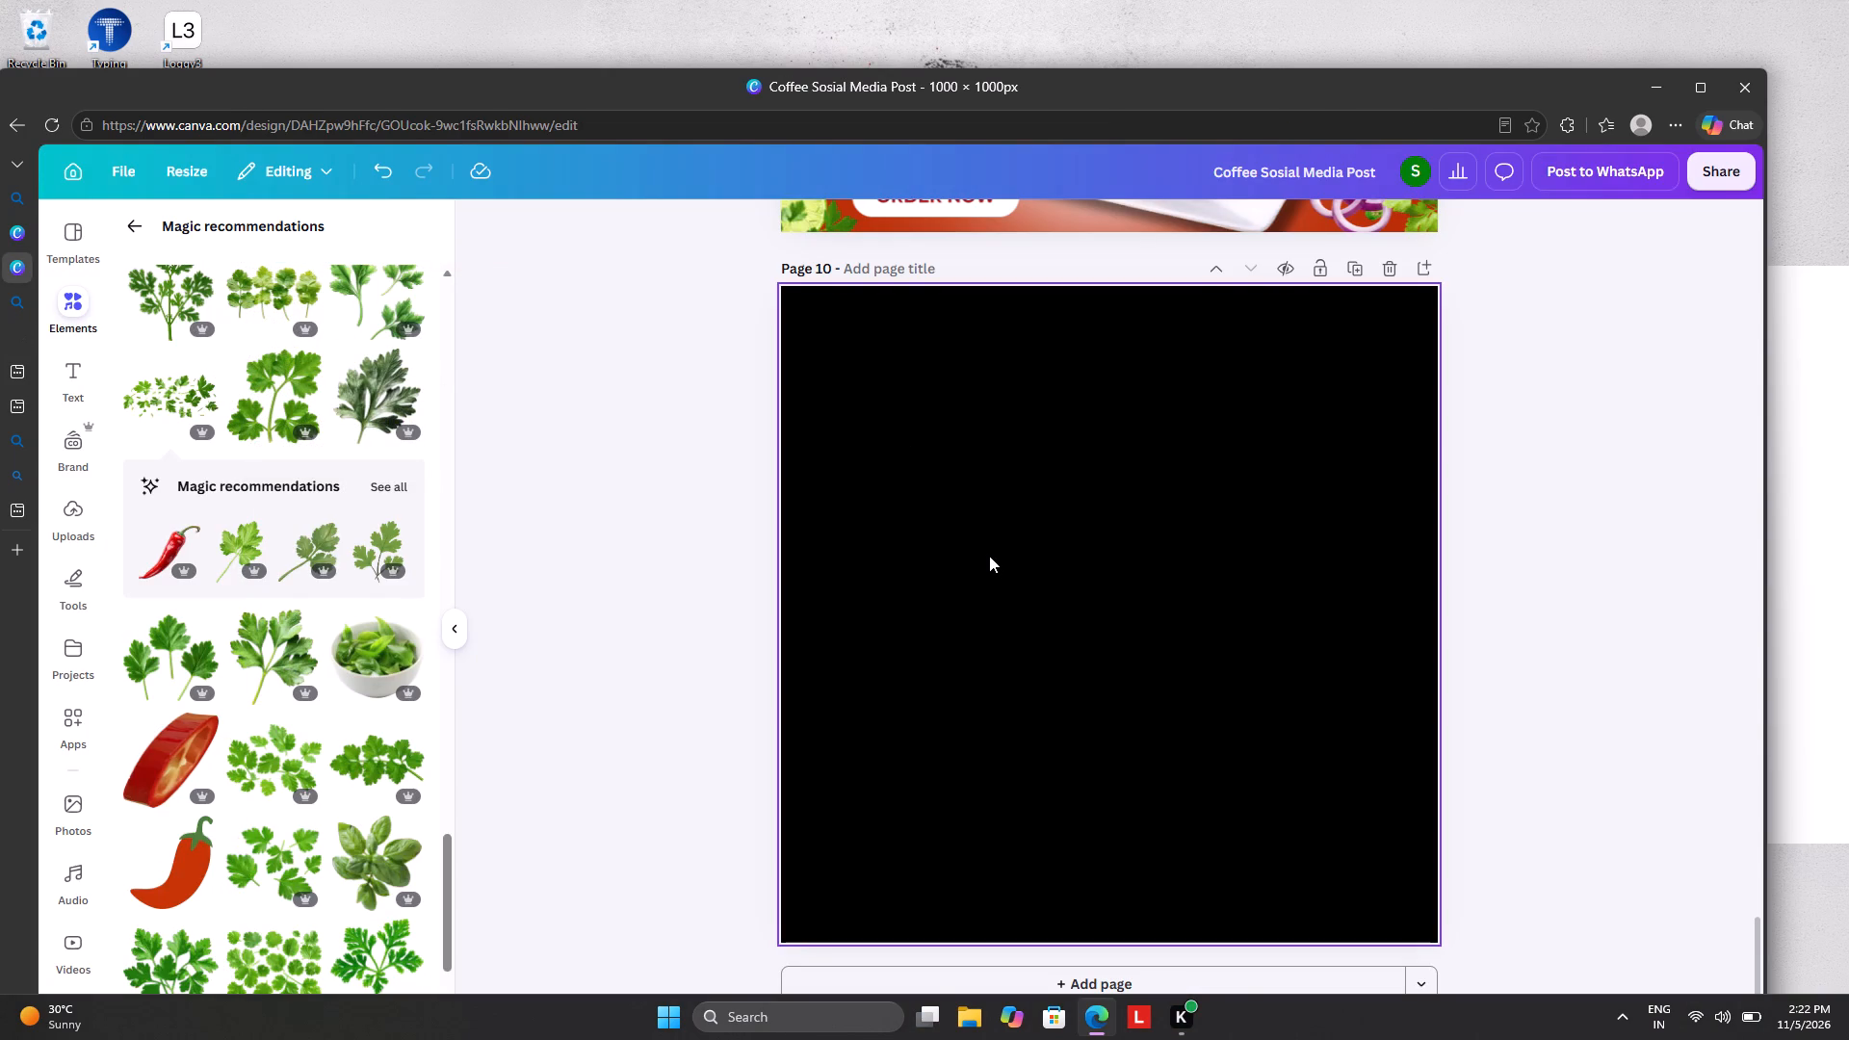
key(ctrl+v)
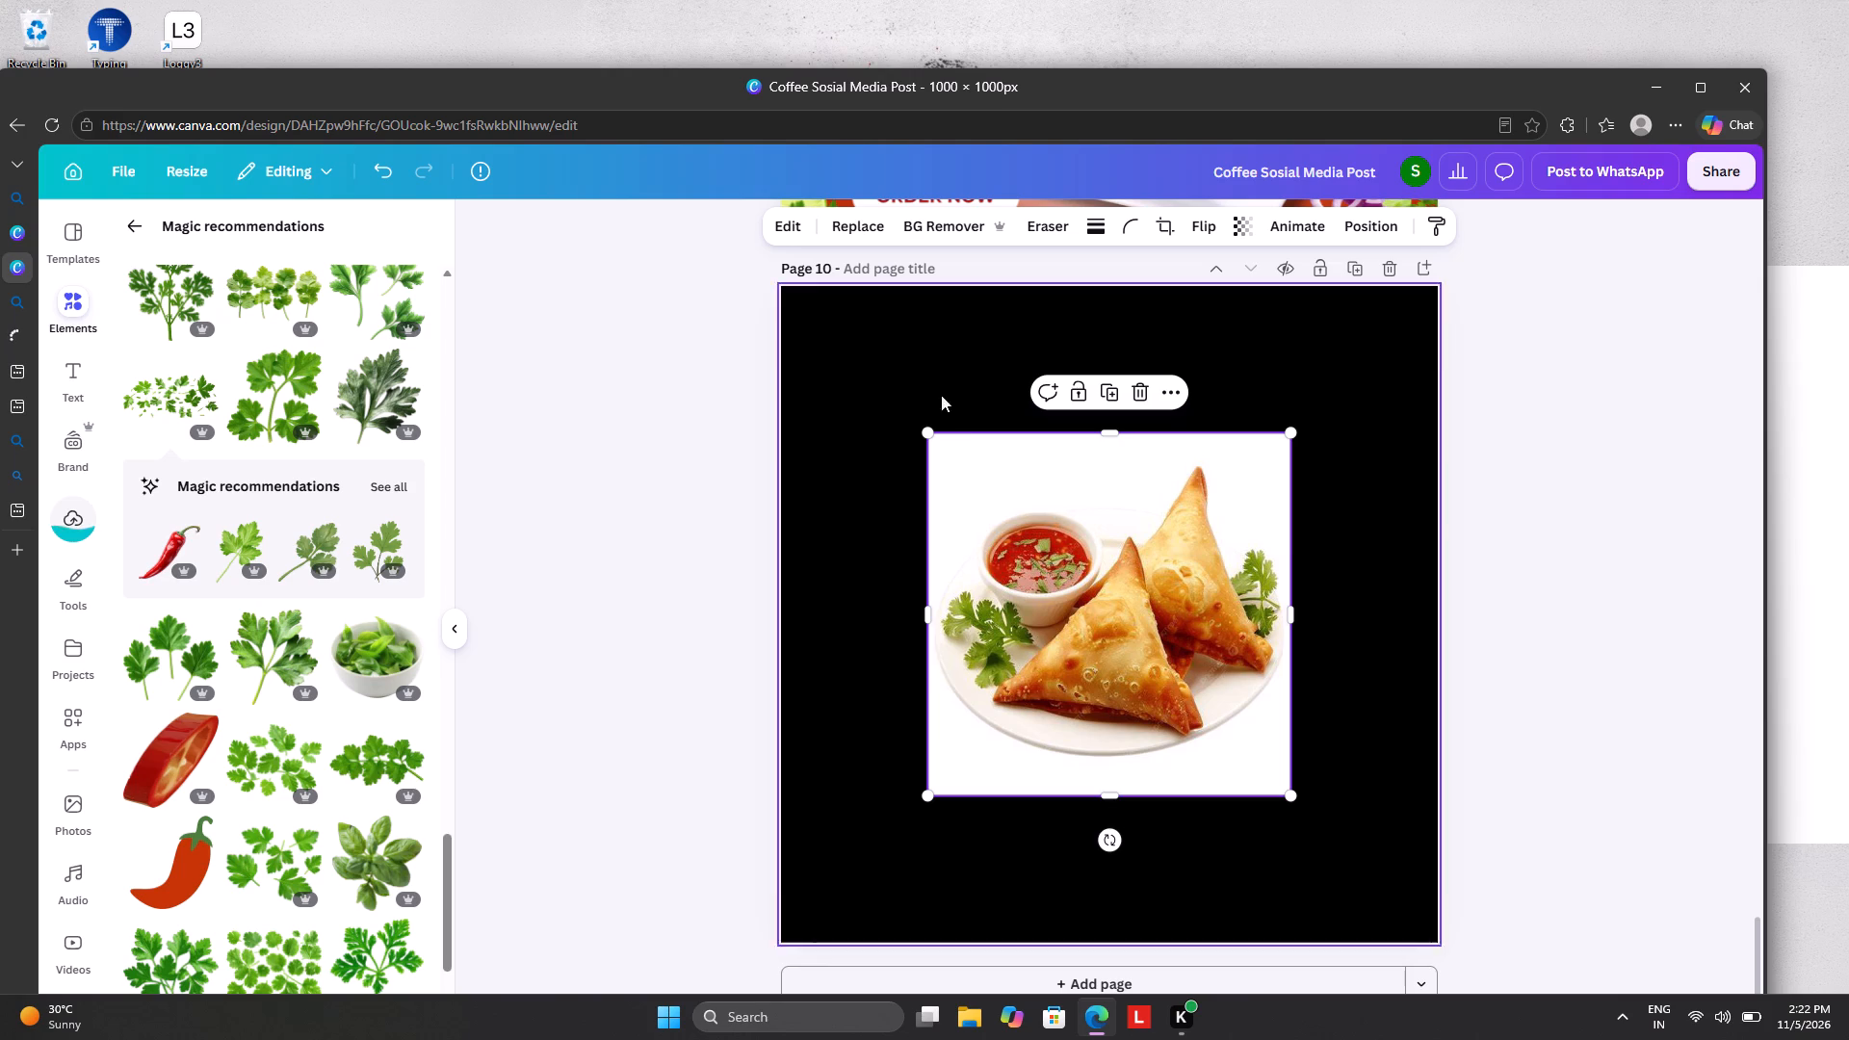
Remove the background from the pasted samosa plate picture on page 10.
click(921, 229)
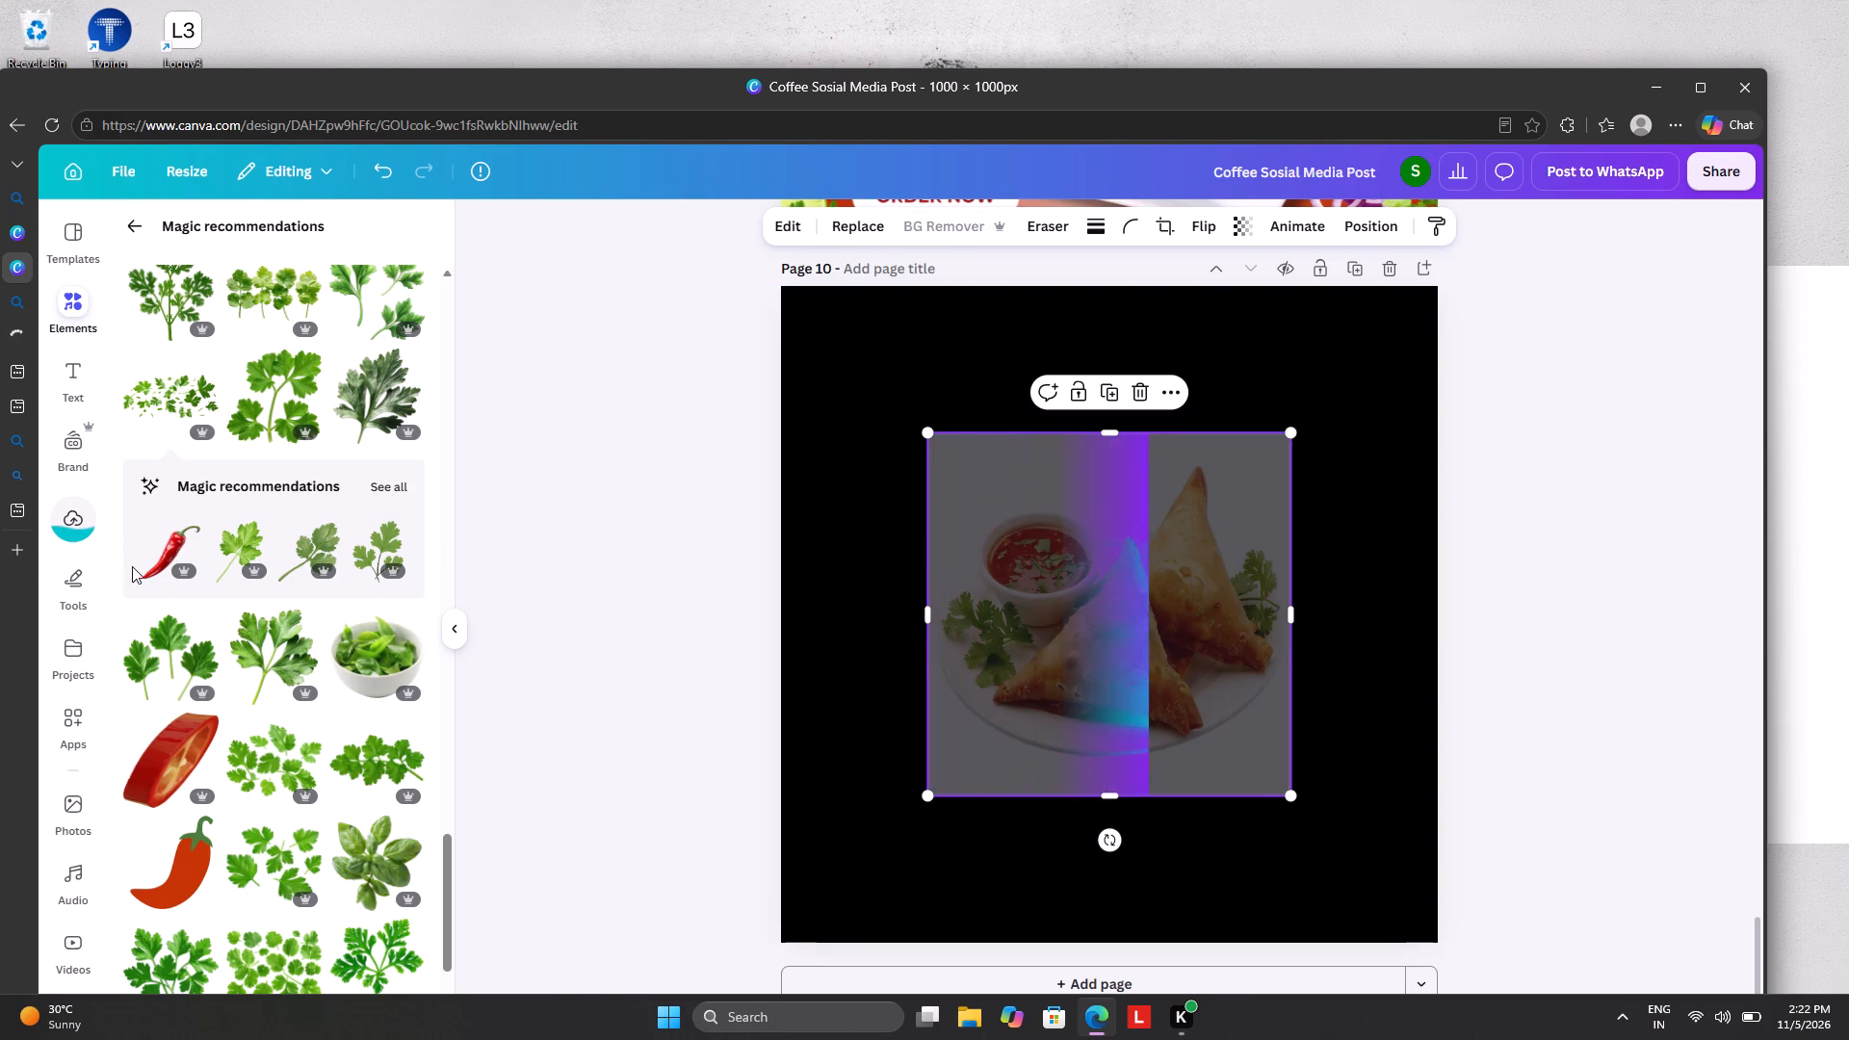
Search the web for "tea png" in a new browser tab and try to open the full set of image results.
click(15, 540)
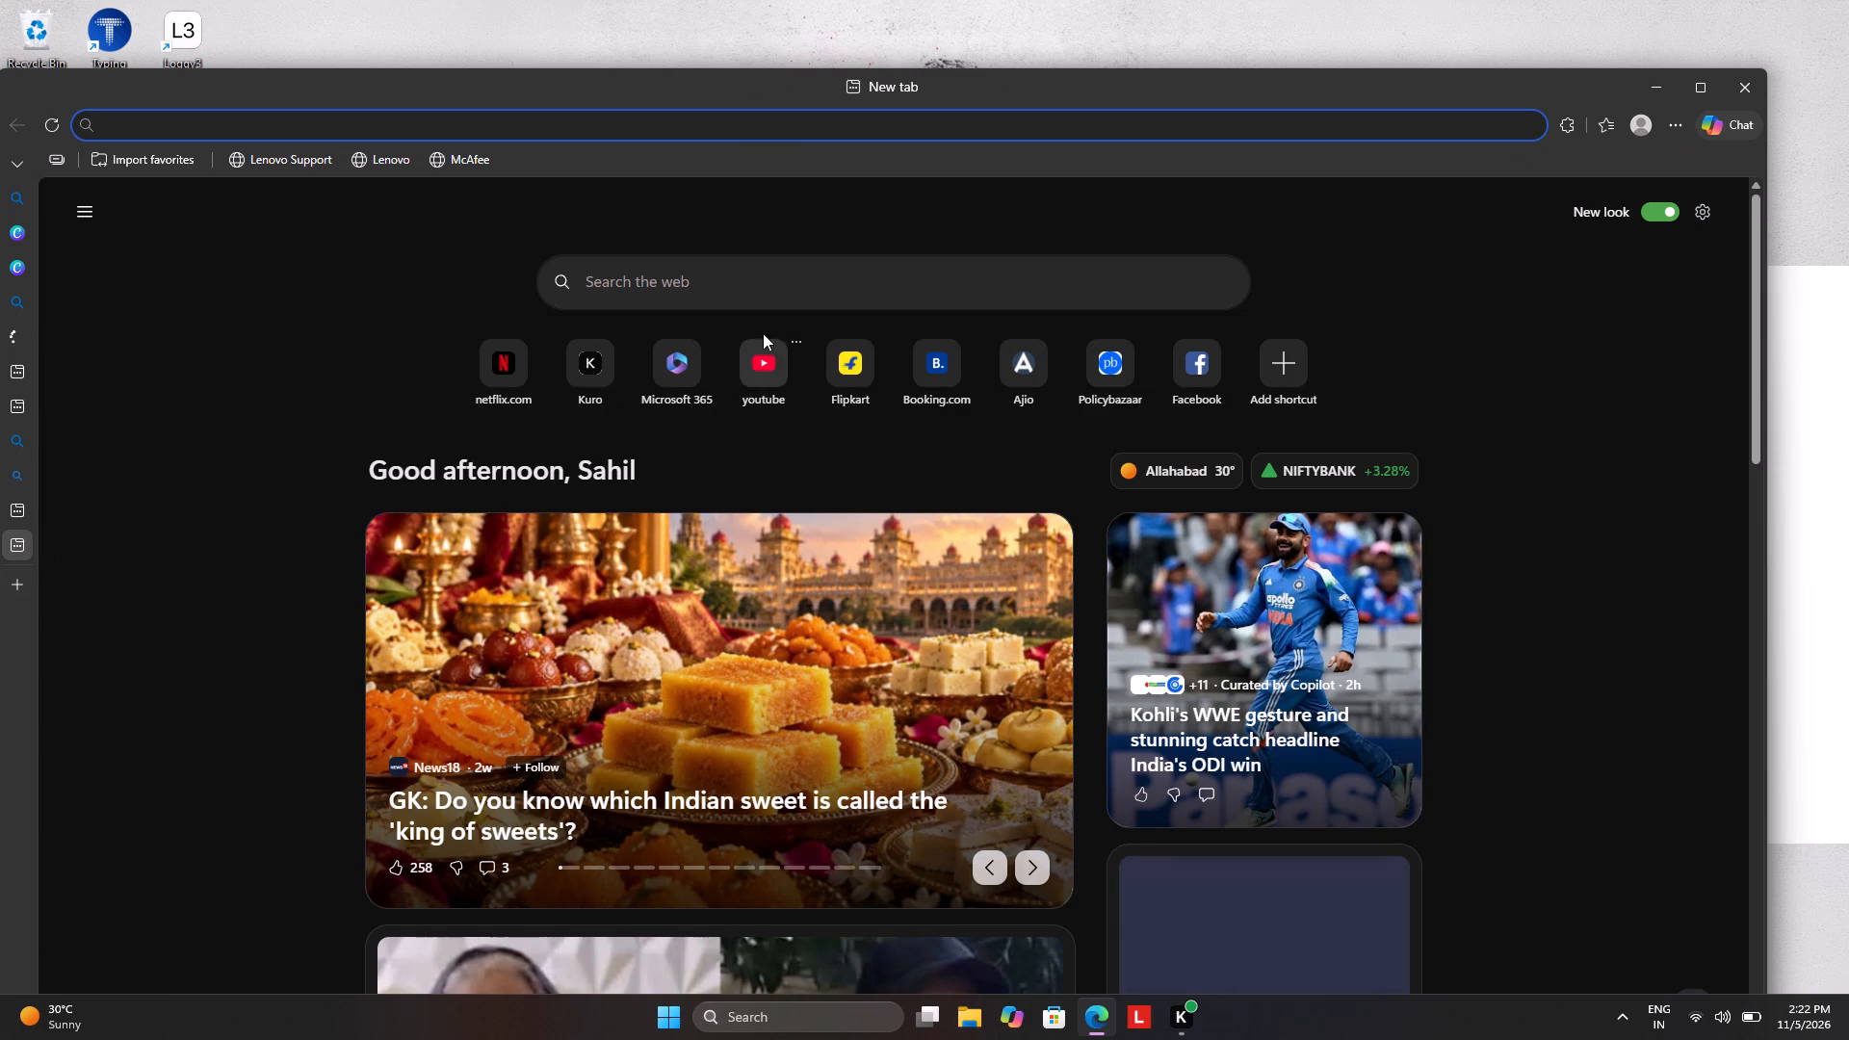
click(770, 295)
text(tea png)
key(Return)
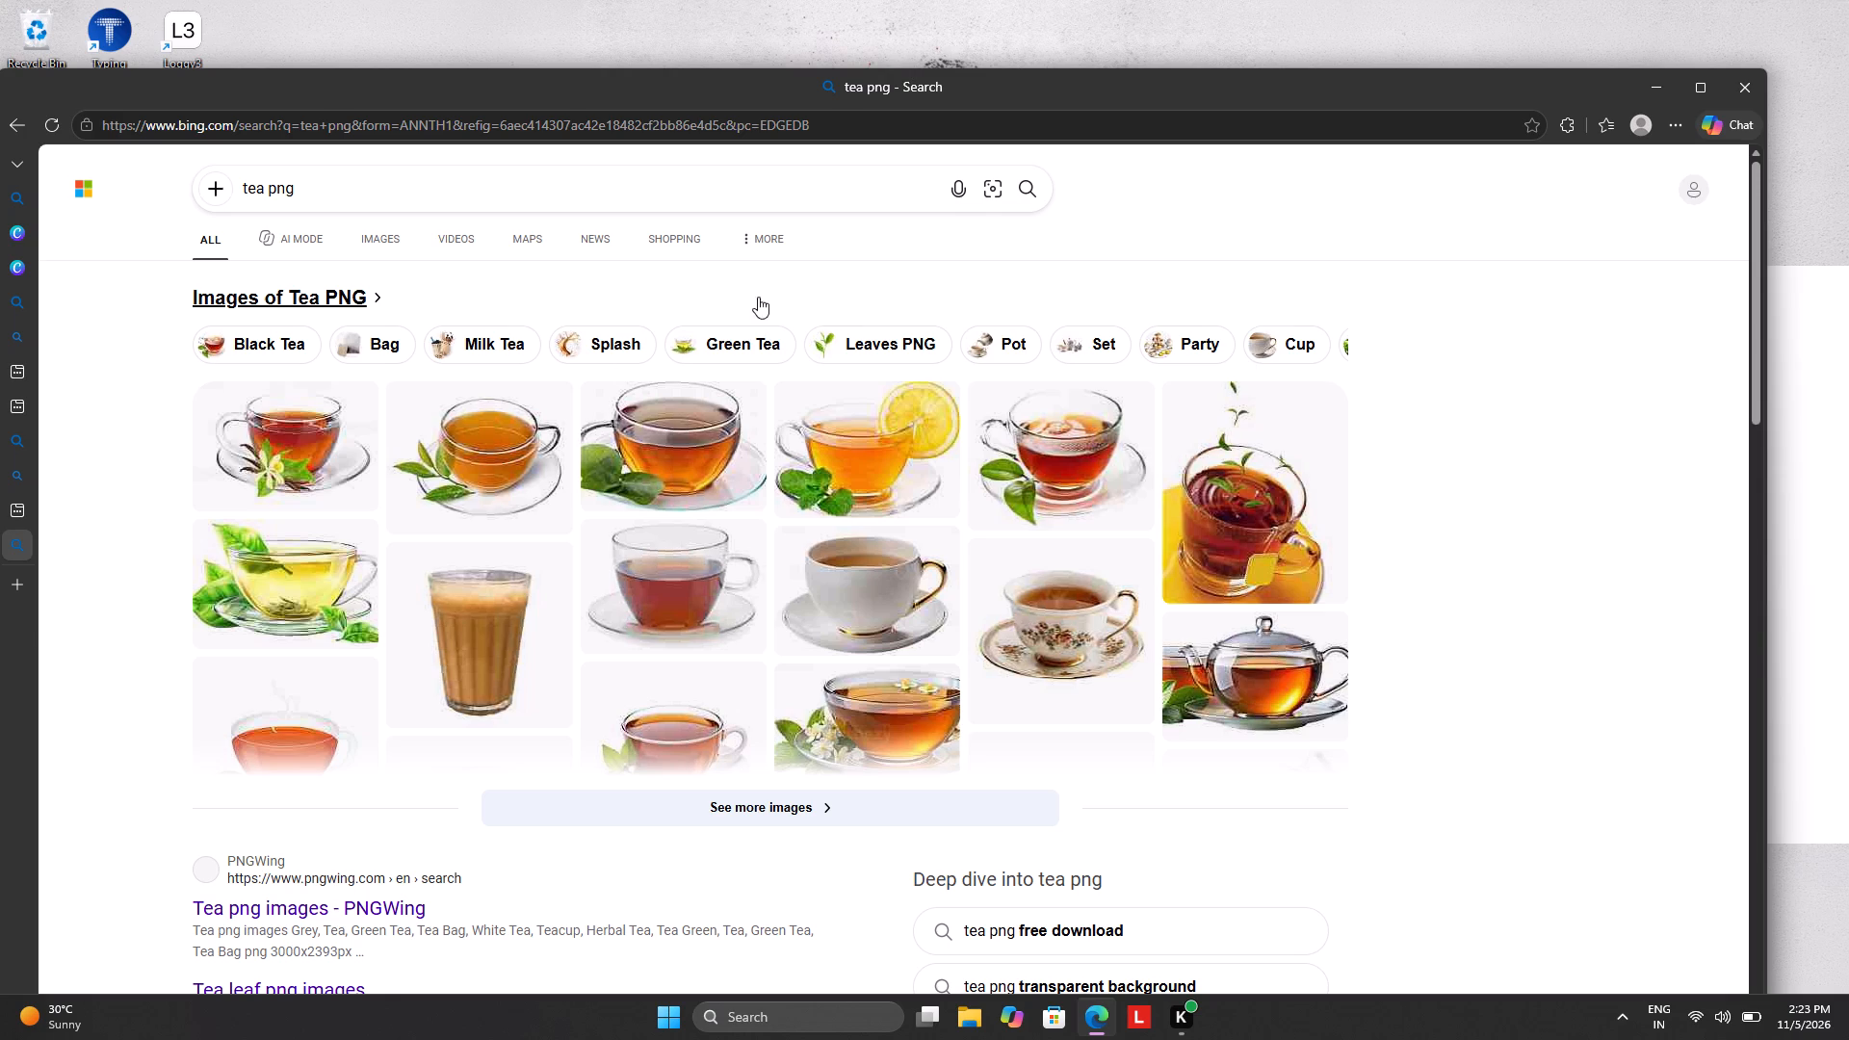
click(777, 808)
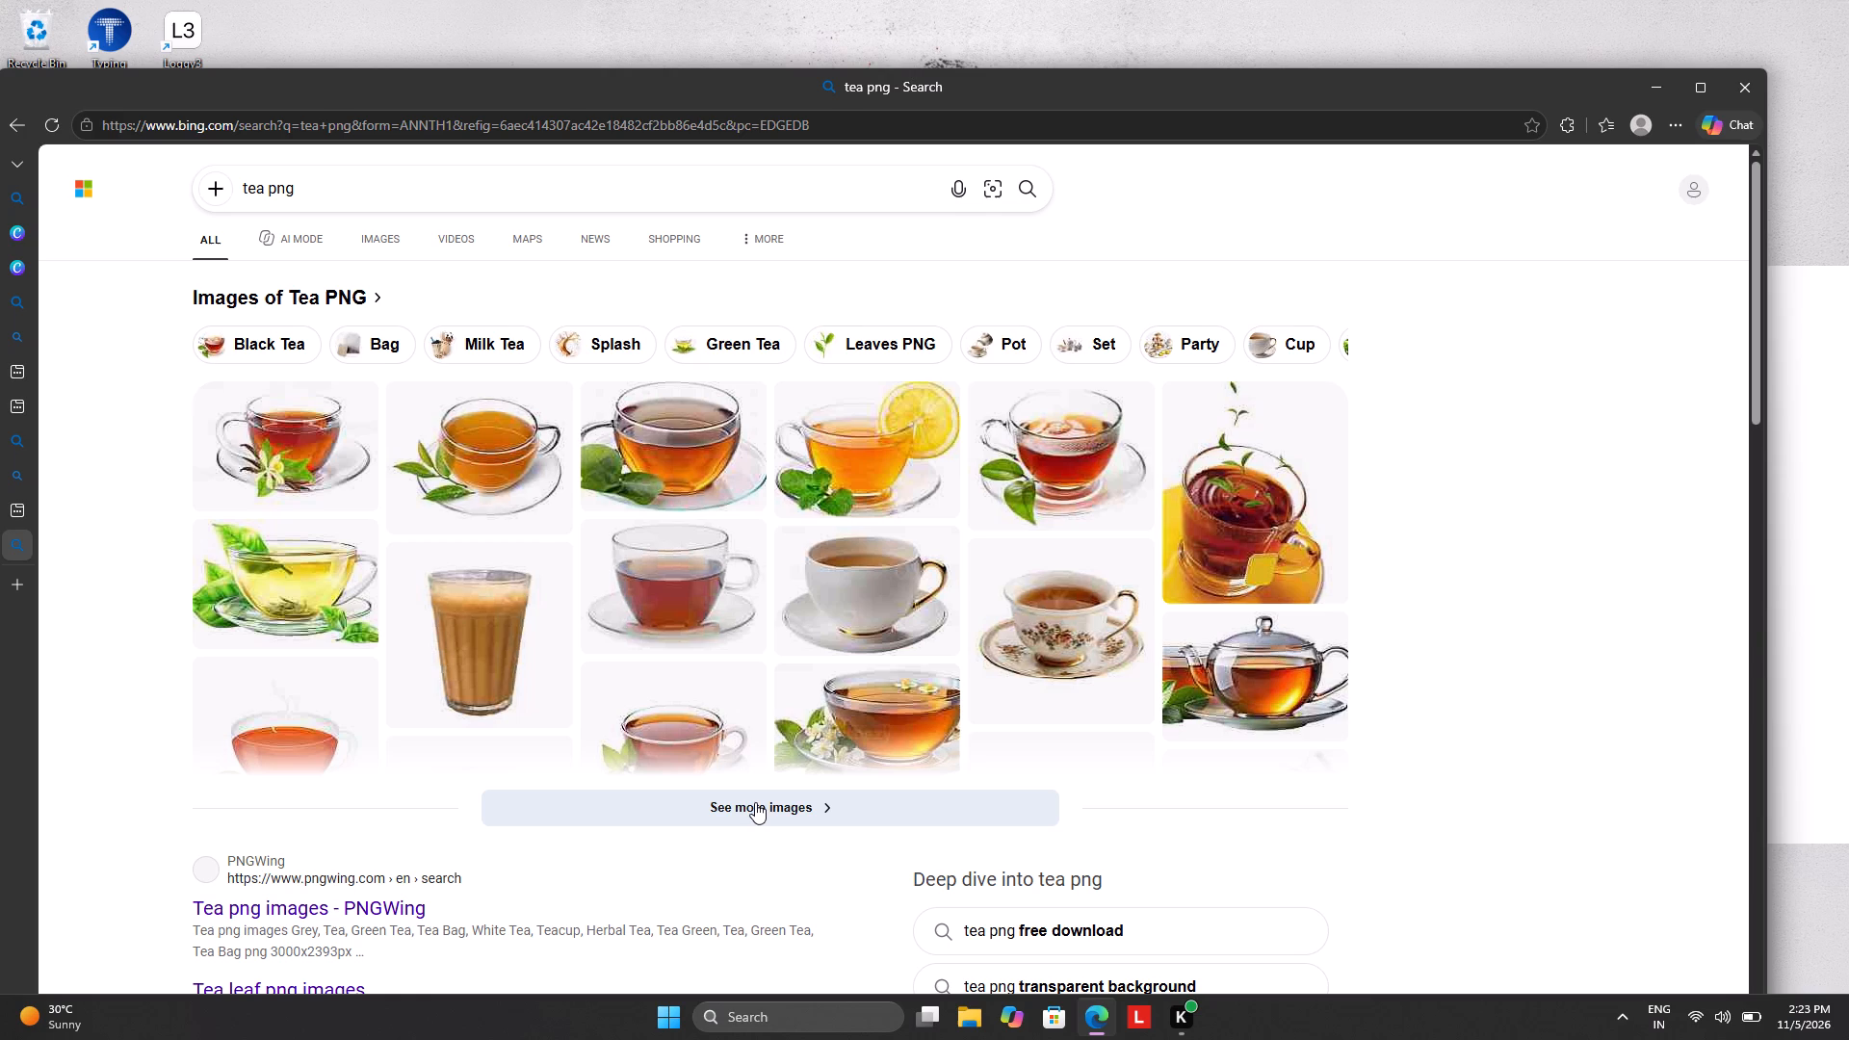
click(755, 803)
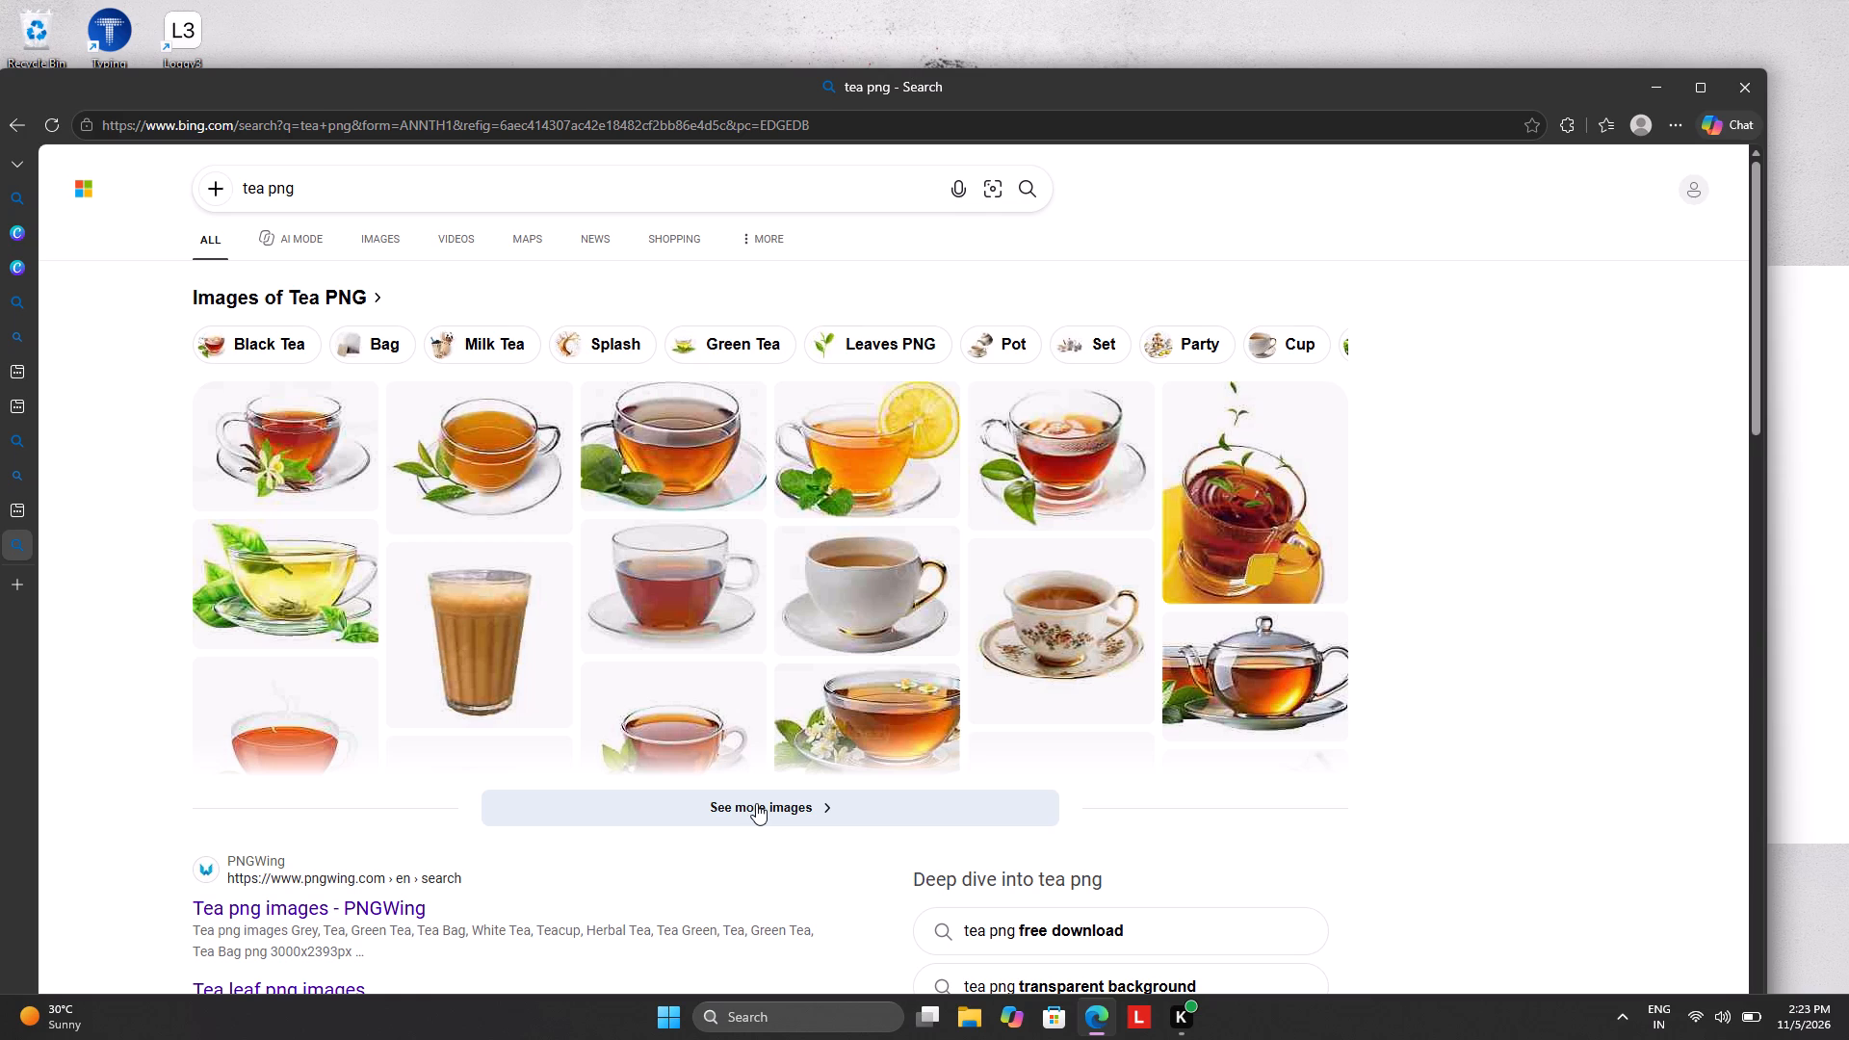
click(754, 803)
scroll(753, 554, down, 4)
scroll(753, 552, up, 4)
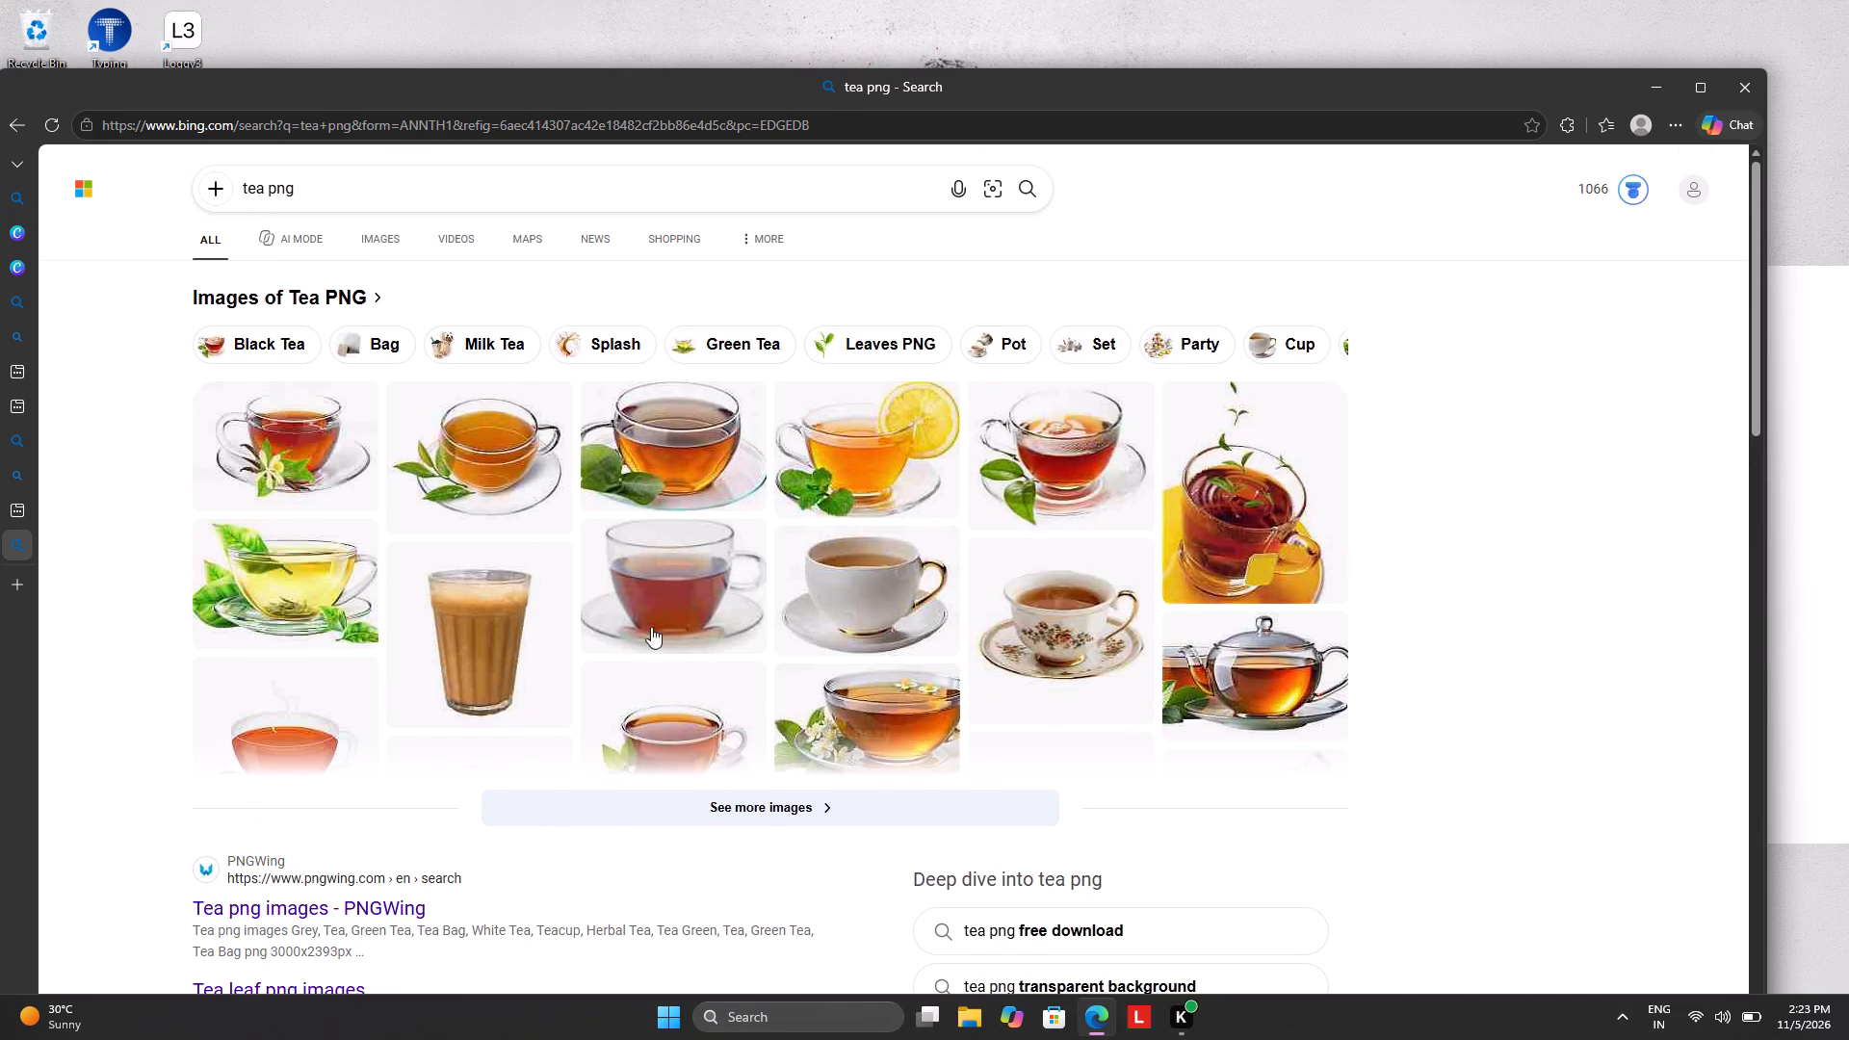
click(733, 801)
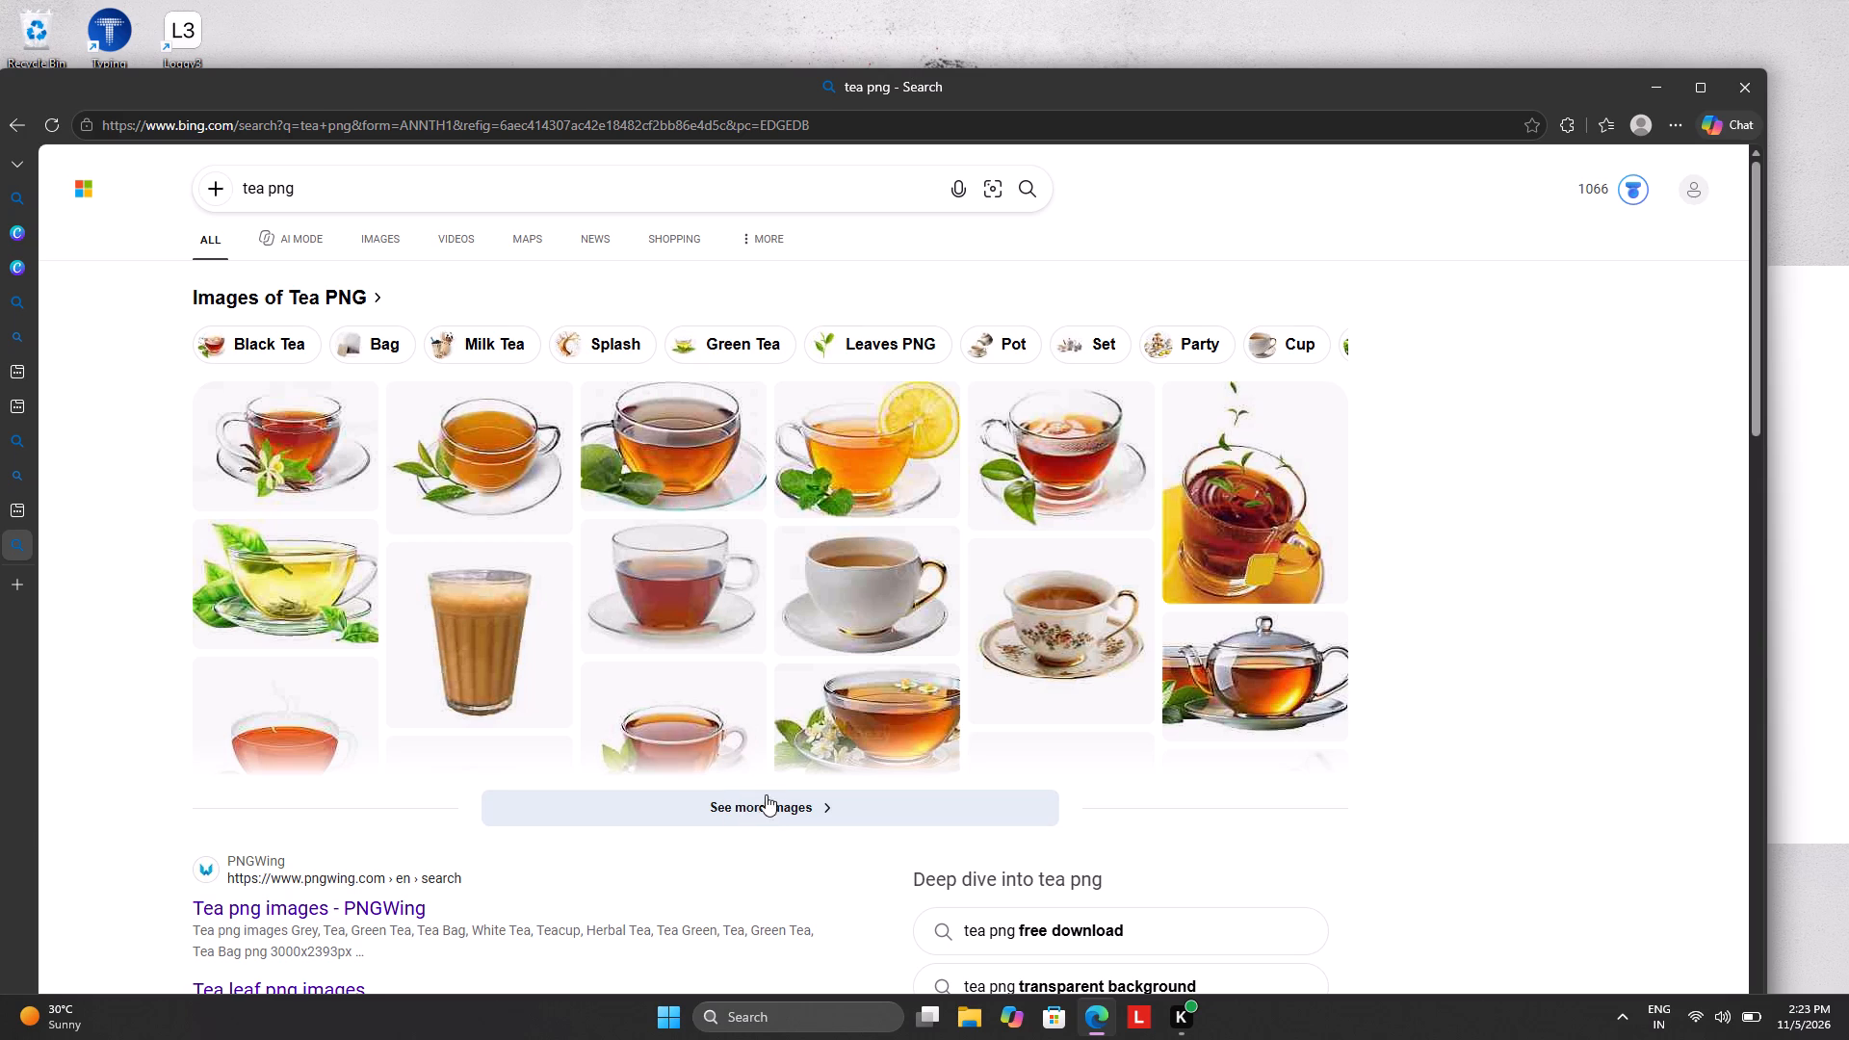
click(815, 810)
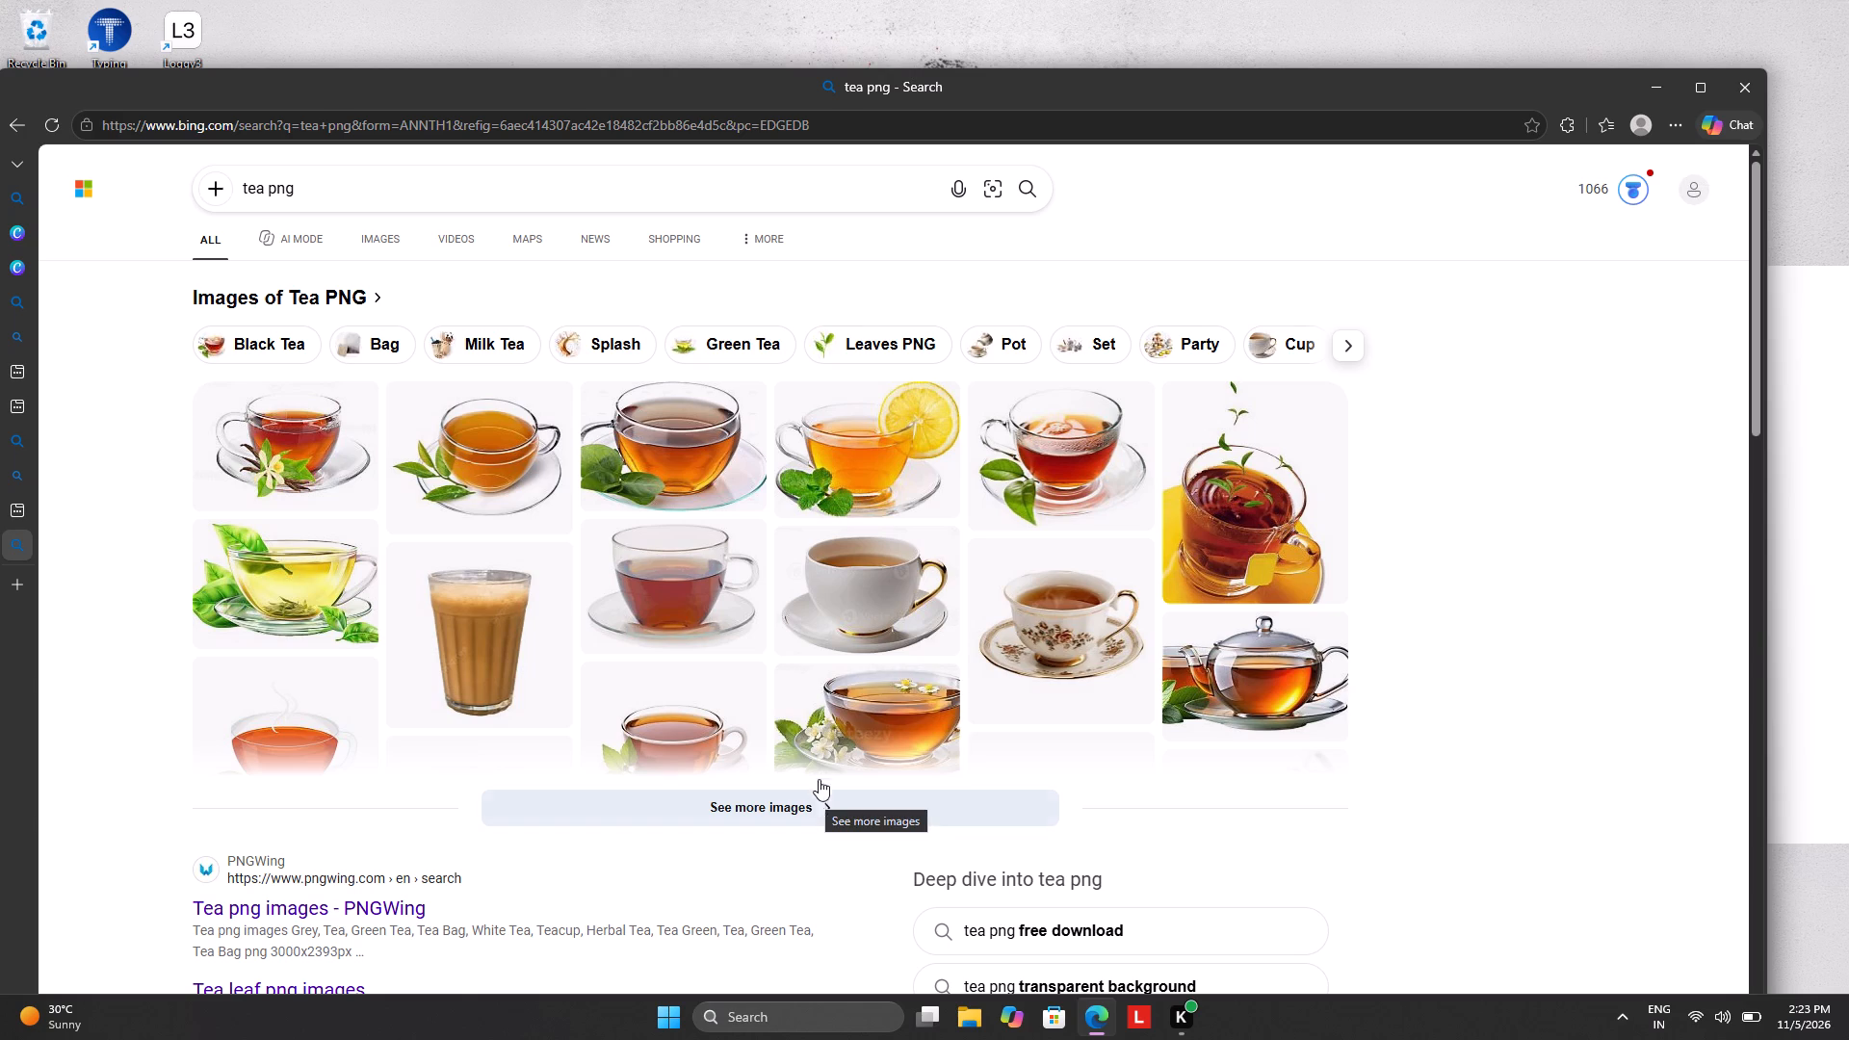
Open the white teacup with the gold handle and look through its related images for a suitable tea cutout.
click(860, 601)
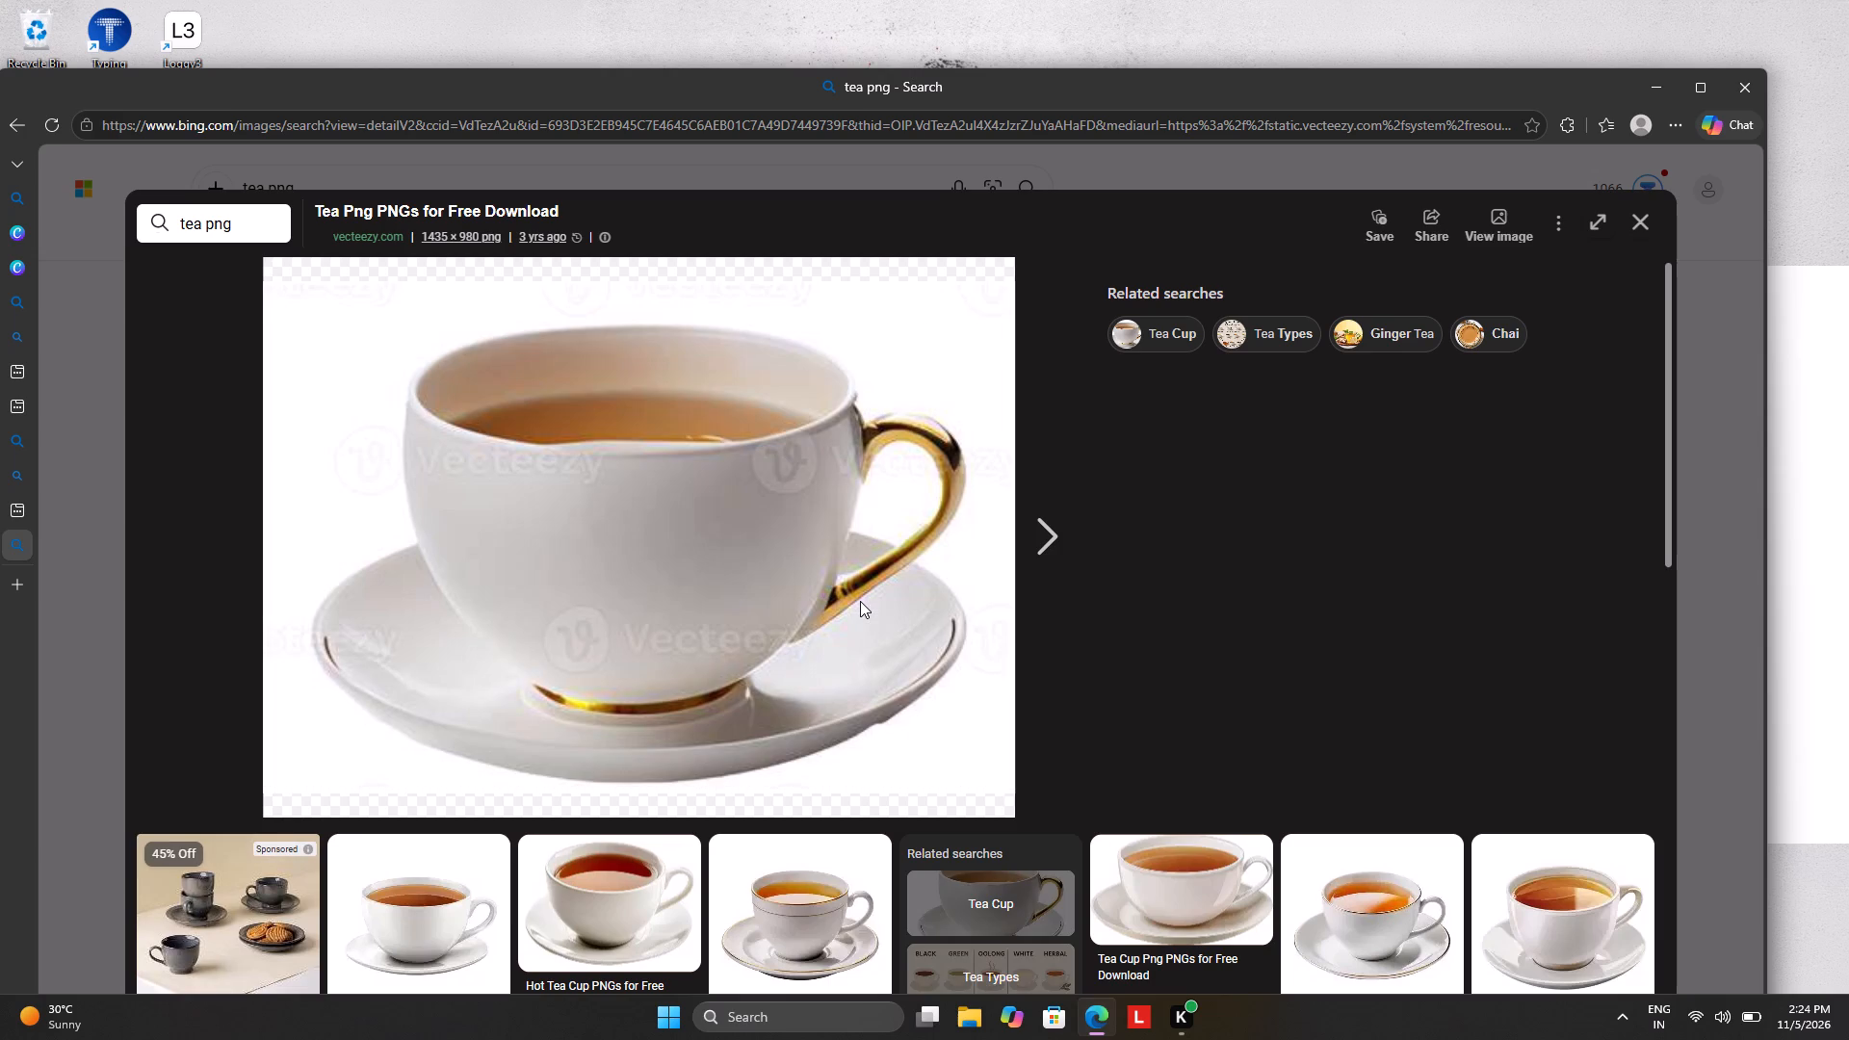
scroll(655, 764, down, 3)
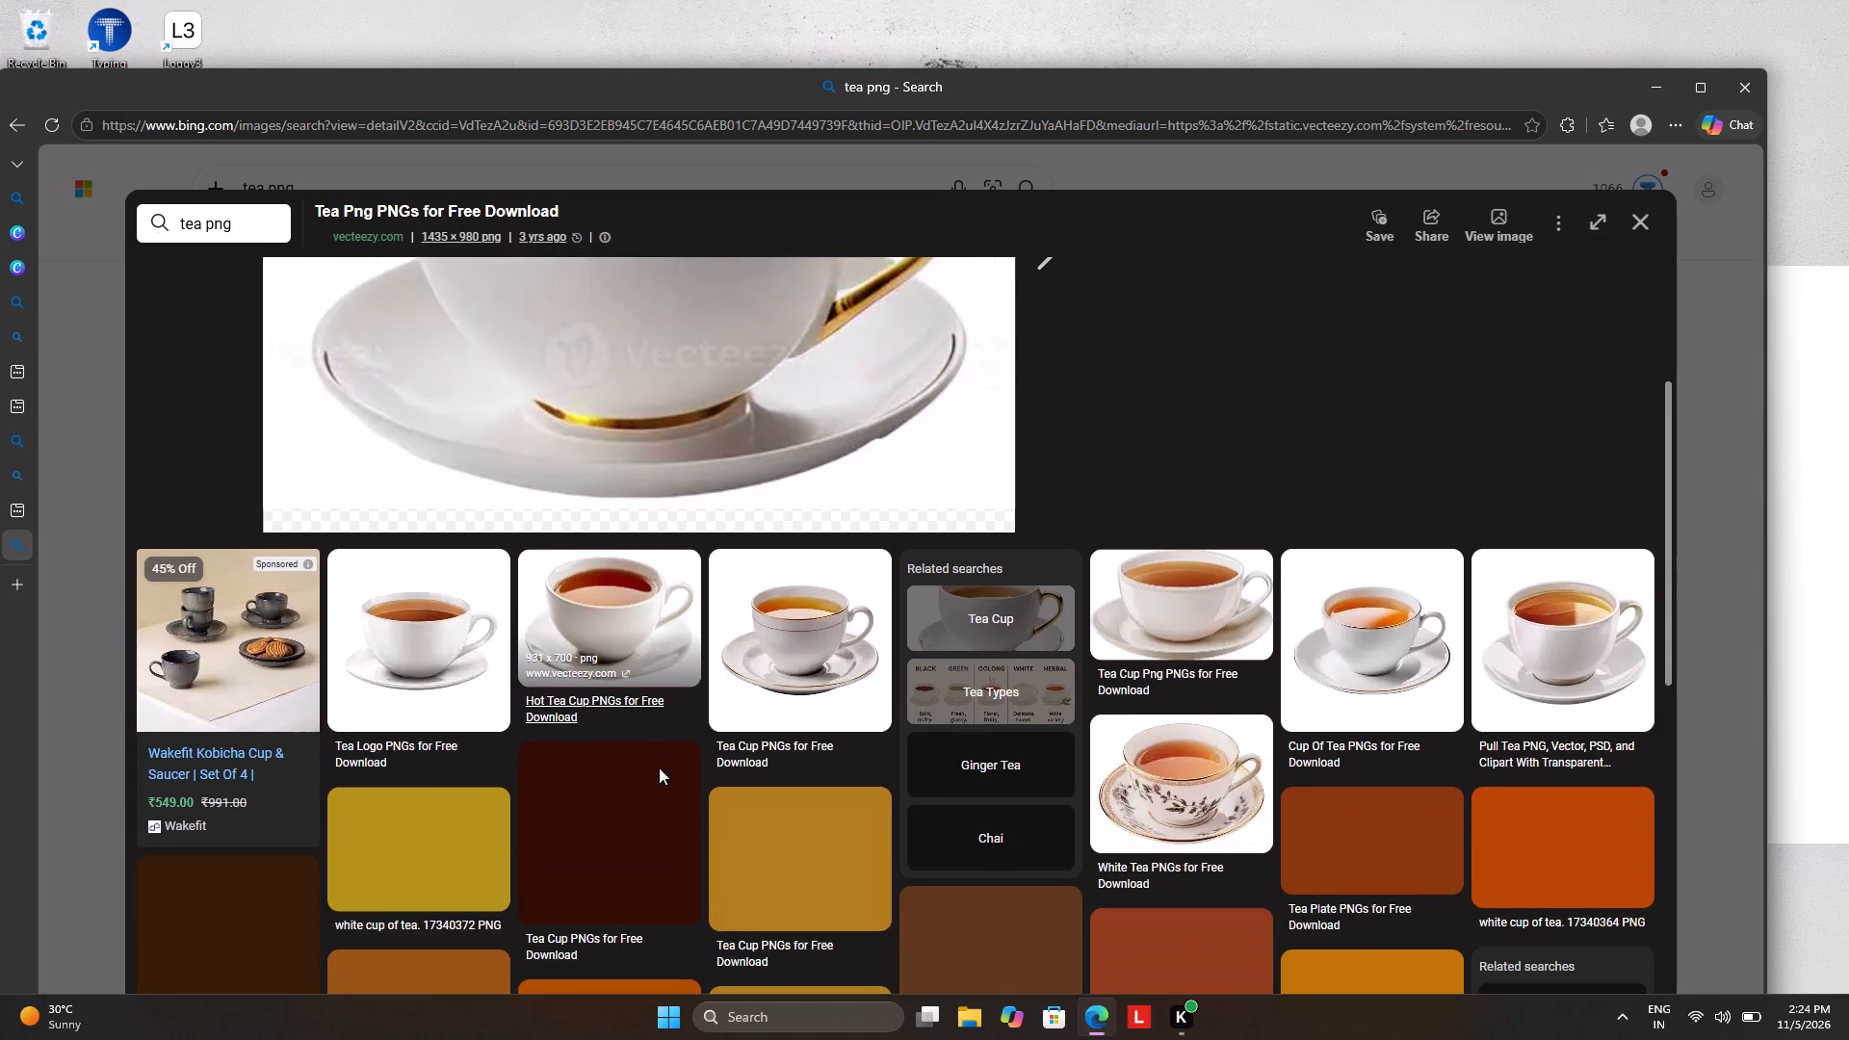
scroll(707, 732, down, 2)
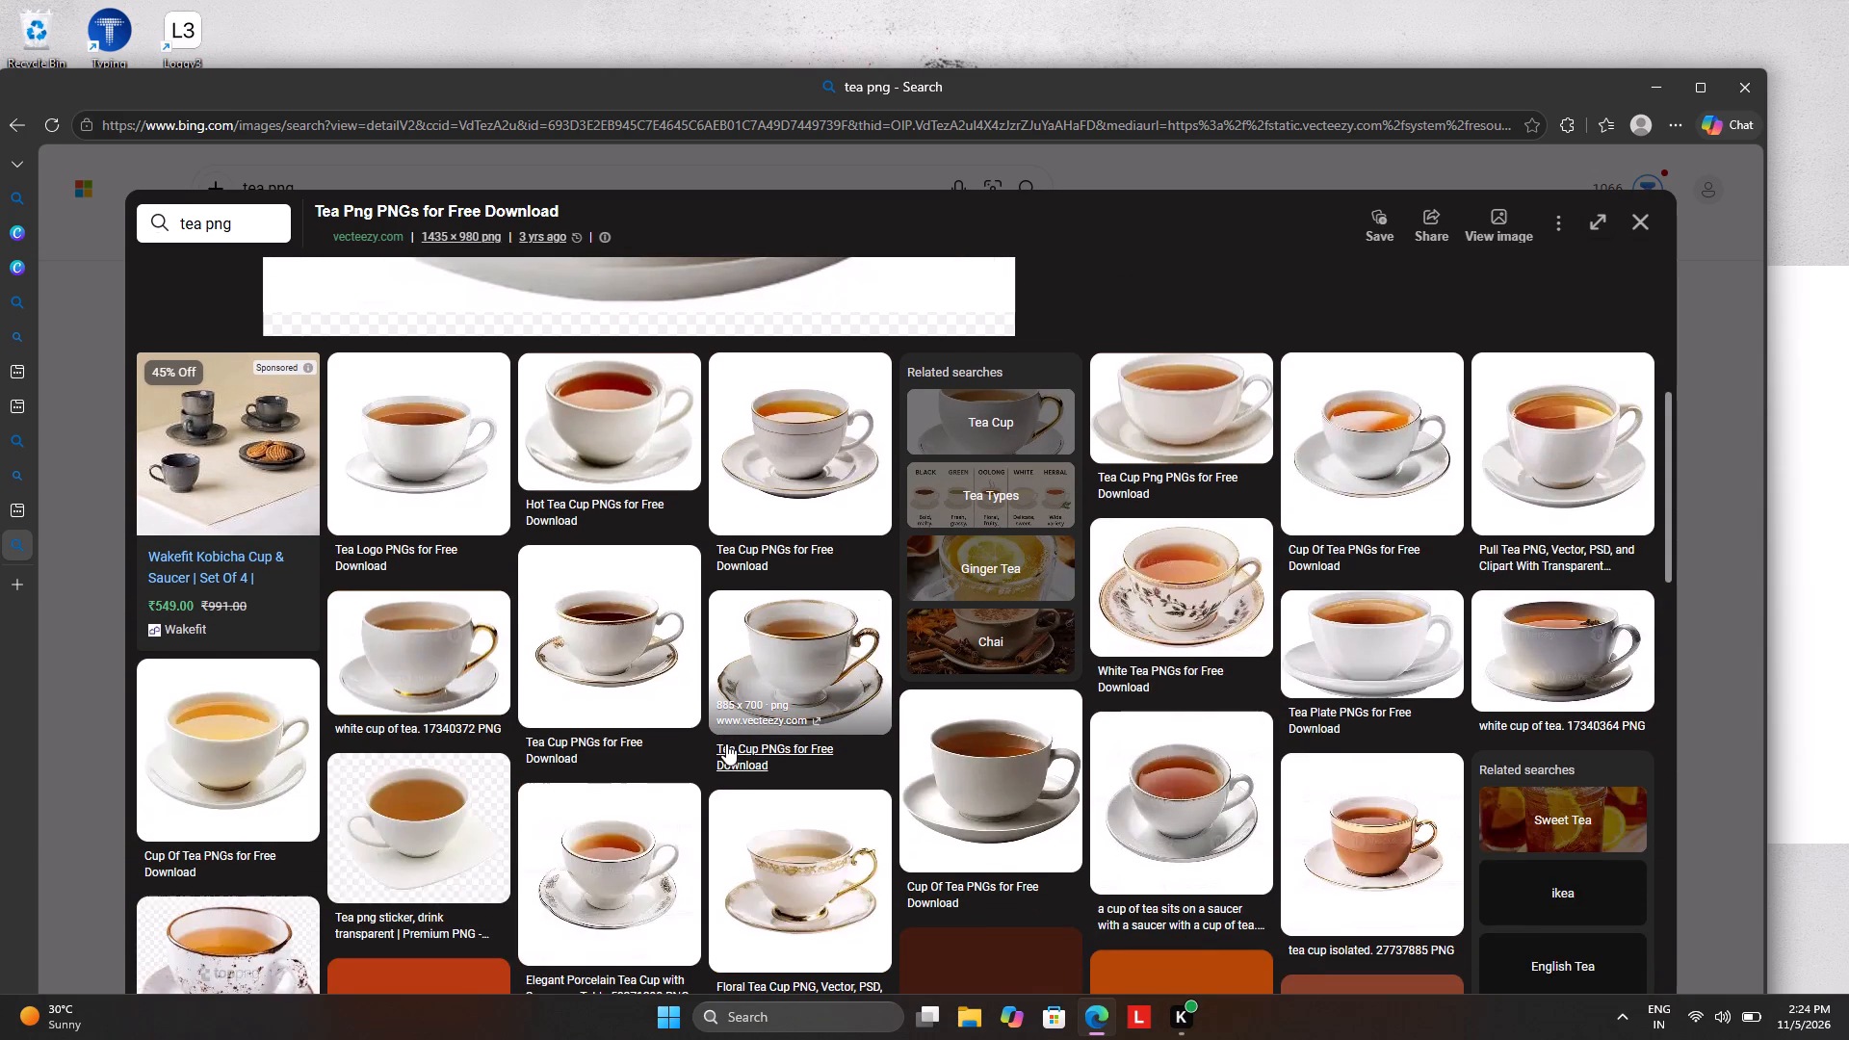
scroll(726, 743, down, 3)
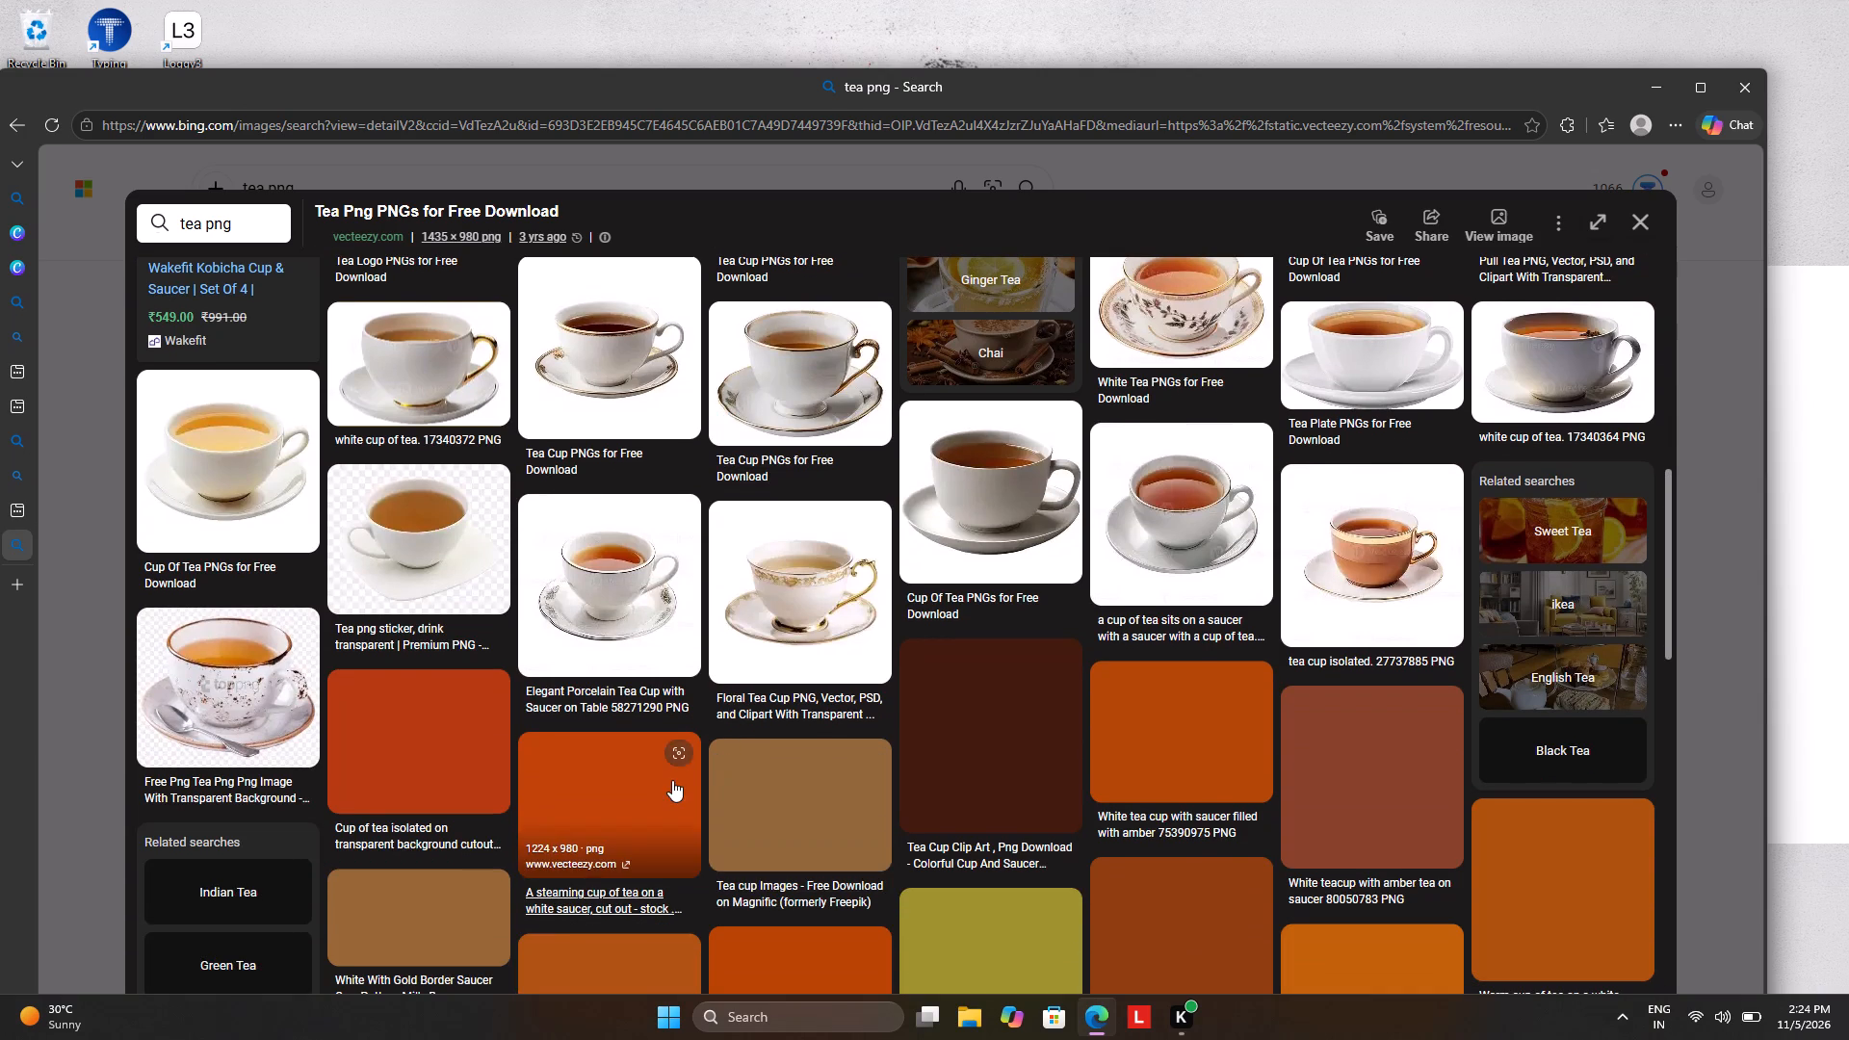
scroll(679, 740, down, 3)
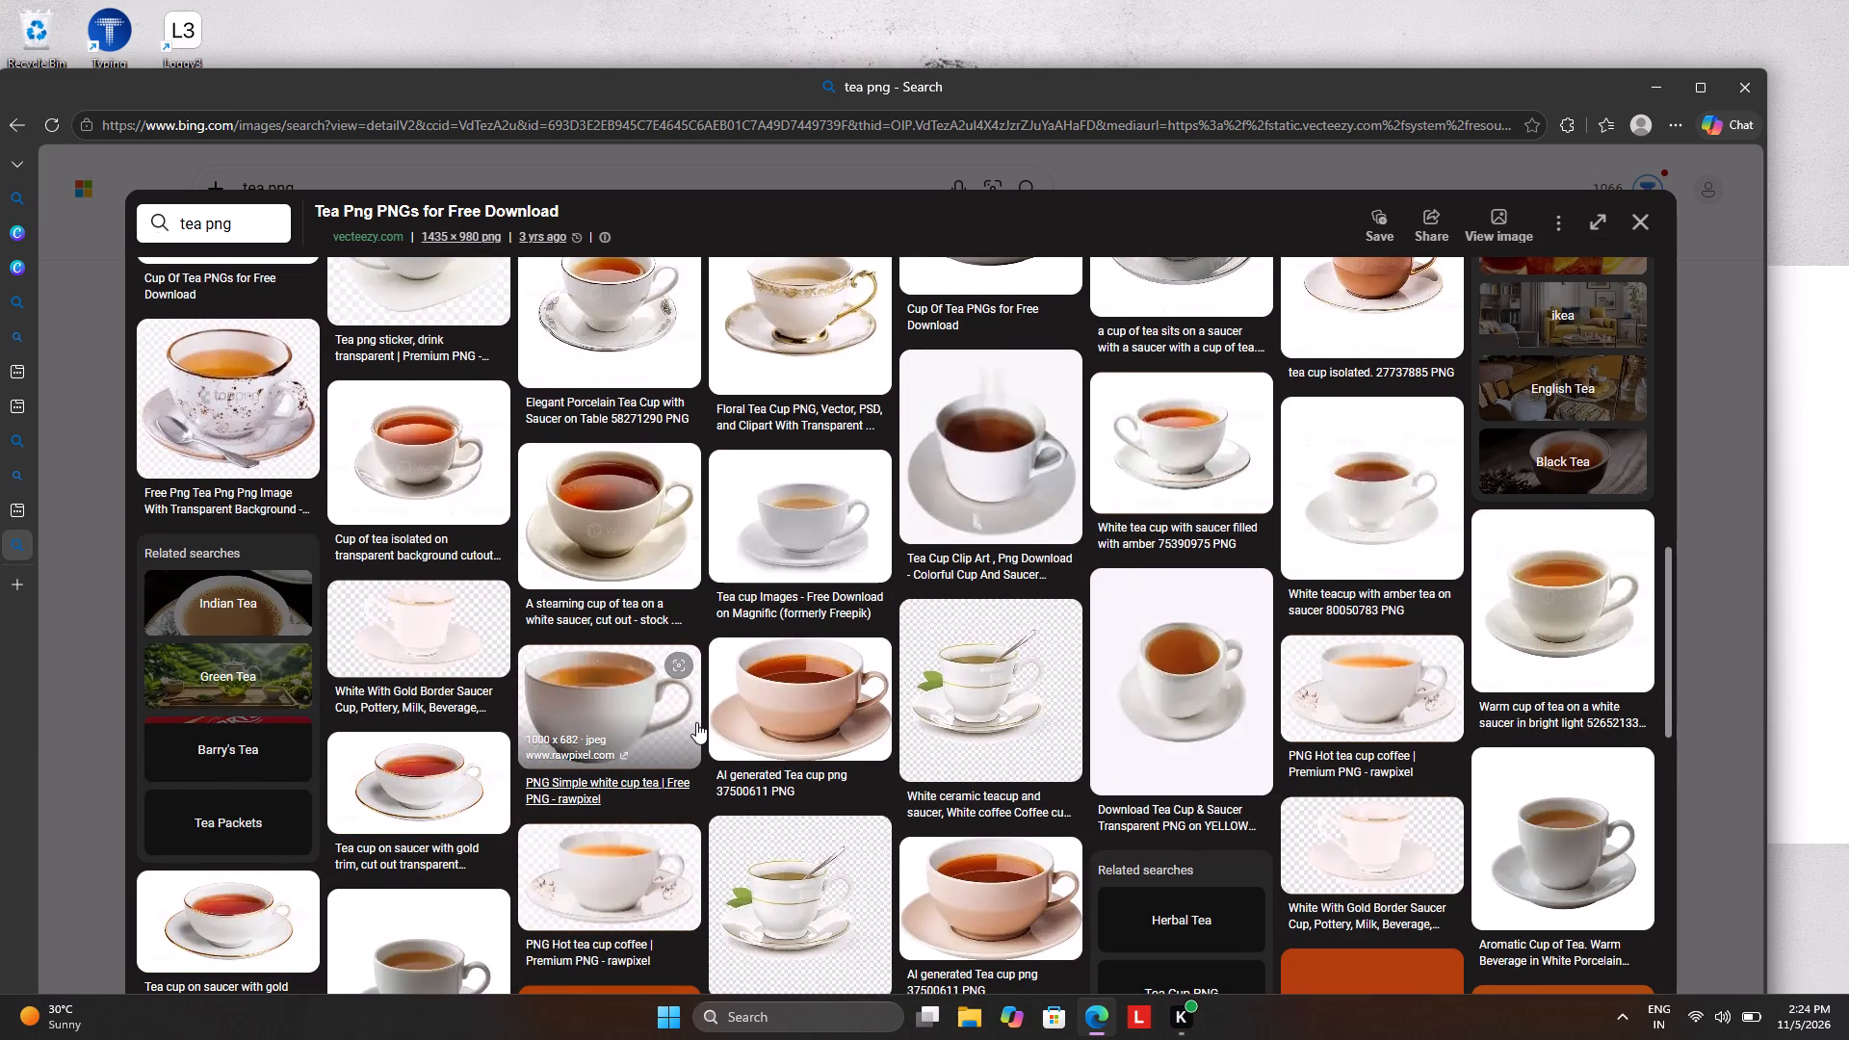
scroll(654, 772, down, 3)
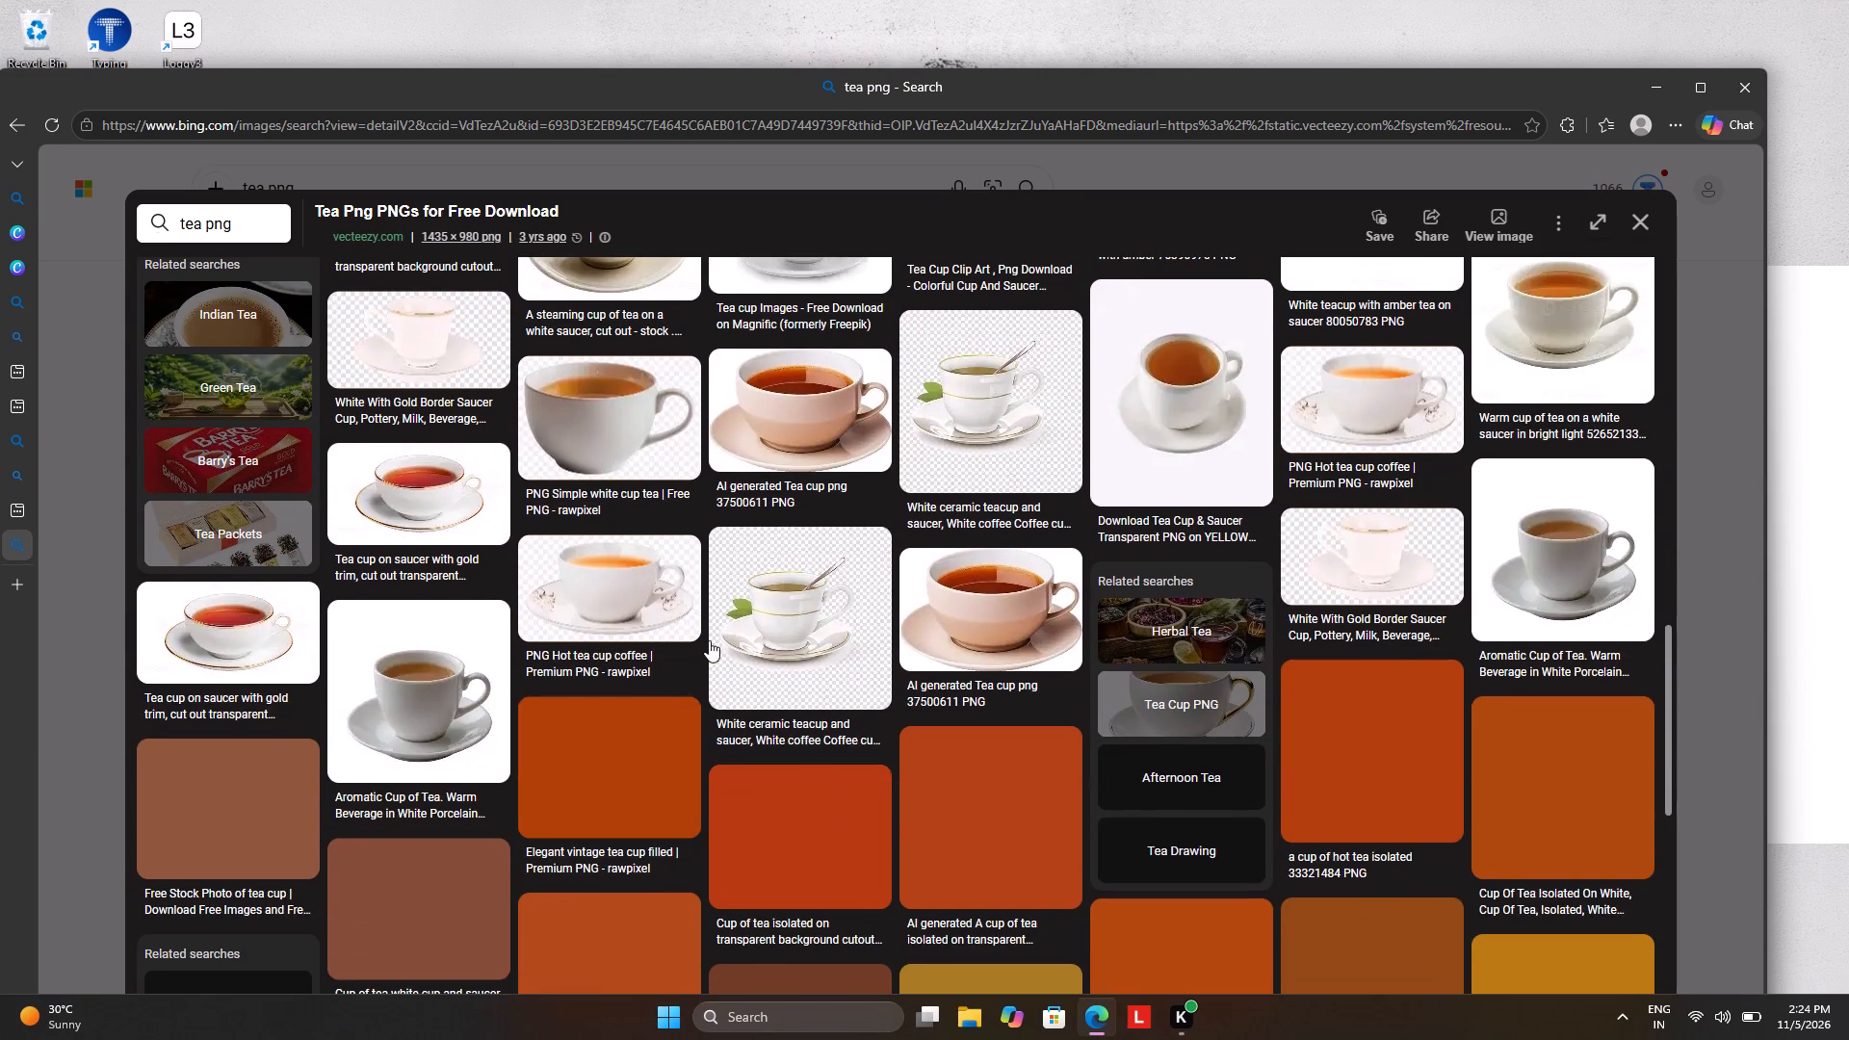
scroll(711, 635, down, 2)
scroll(727, 559, down, 3)
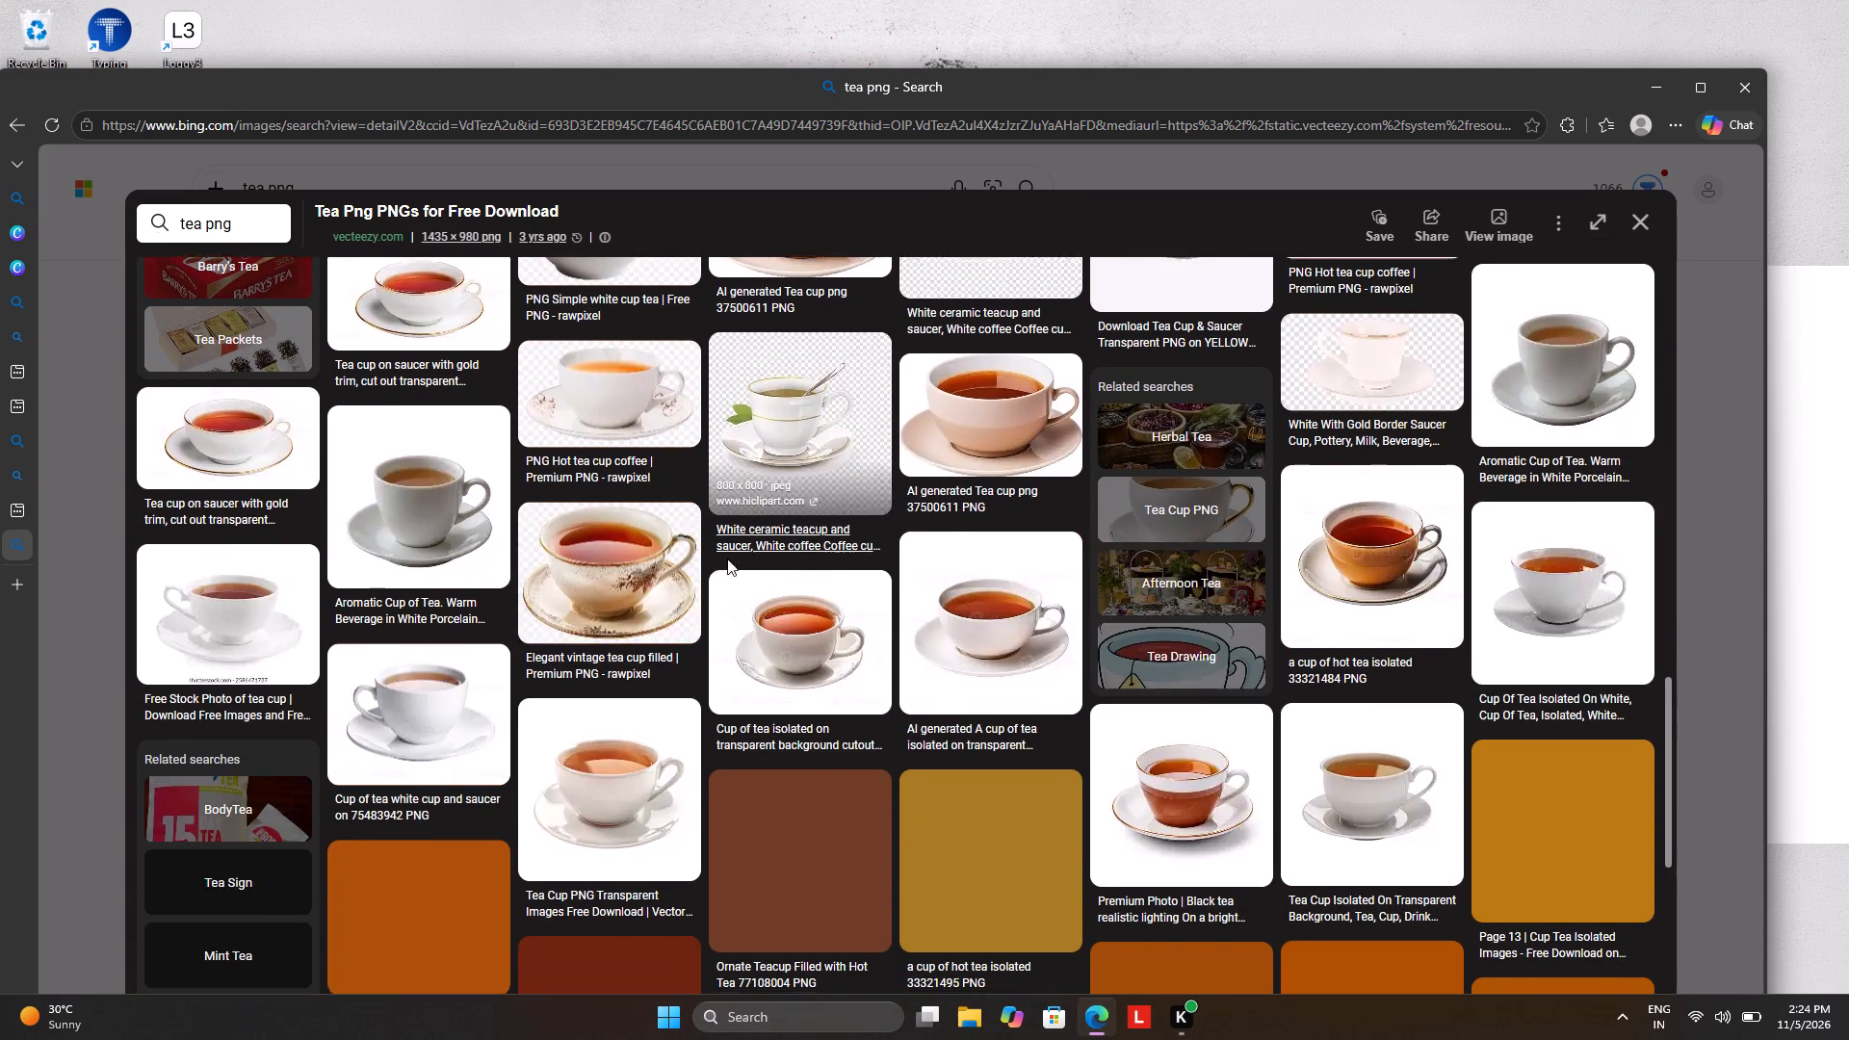
scroll(727, 559, down, 3)
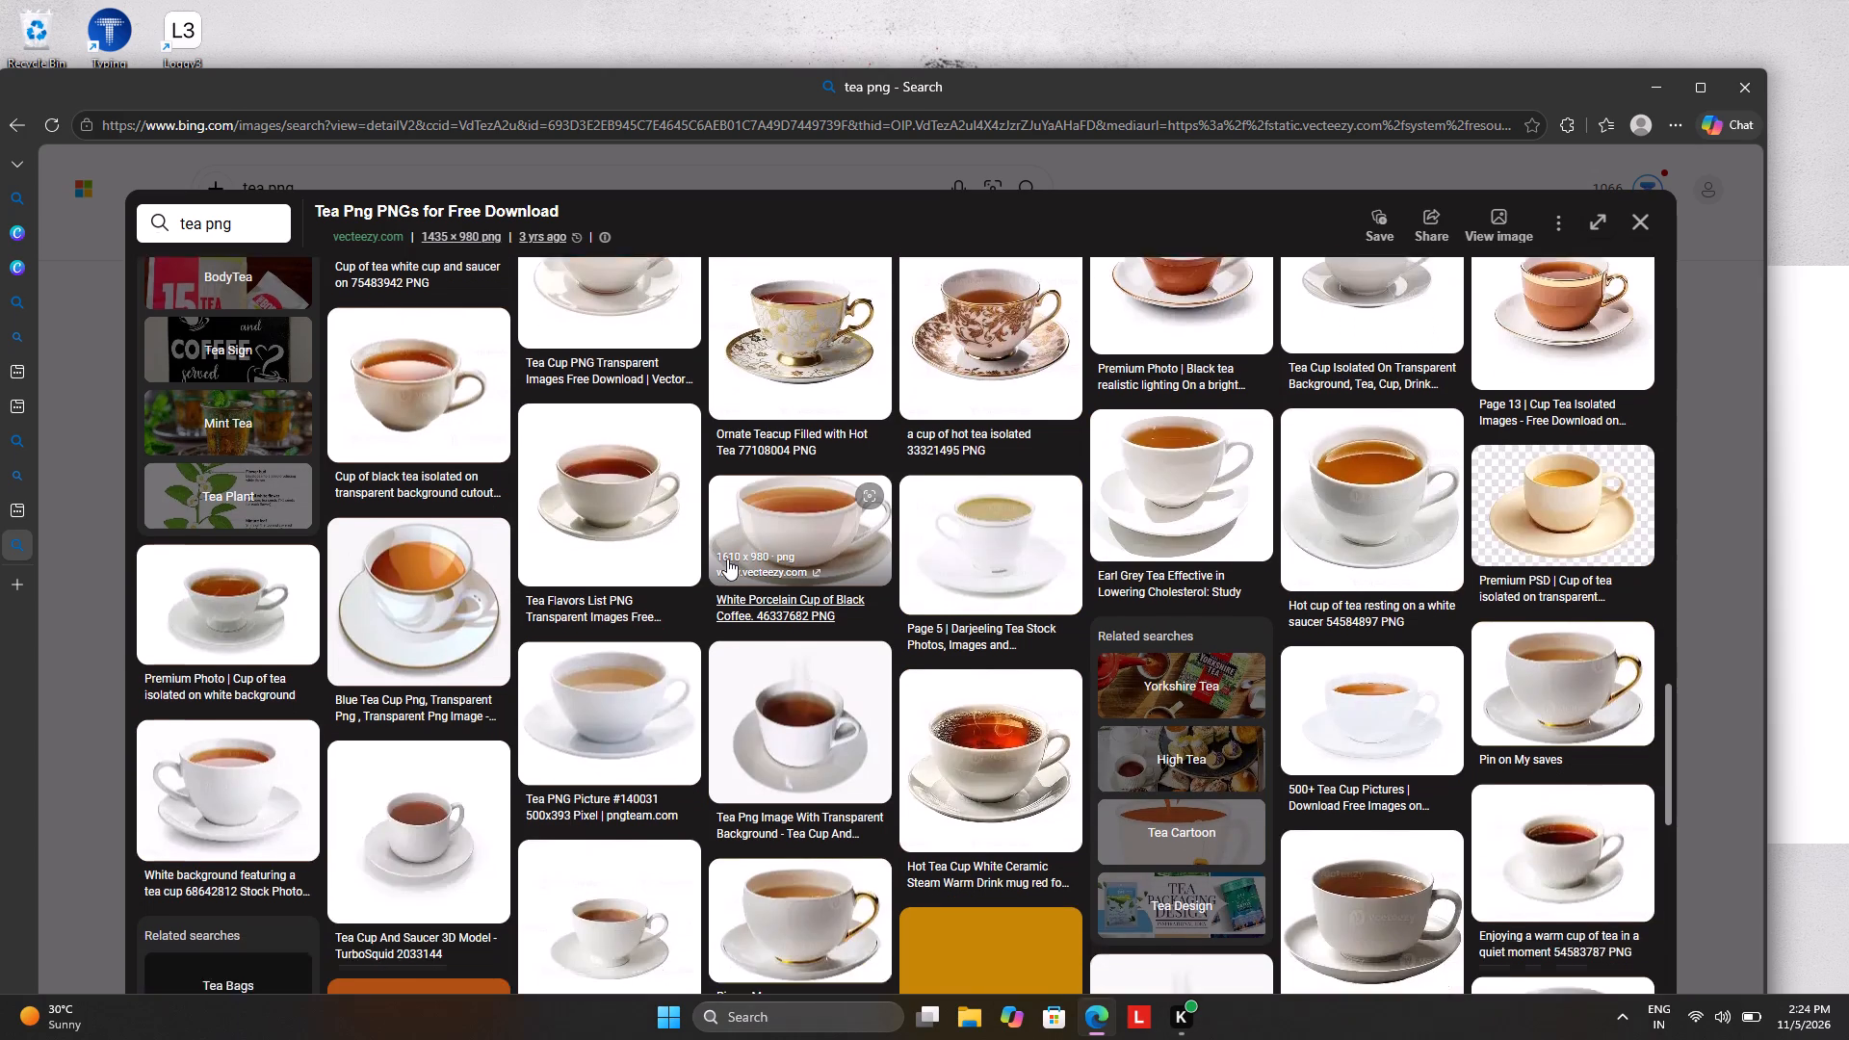
scroll(727, 559, down, 6)
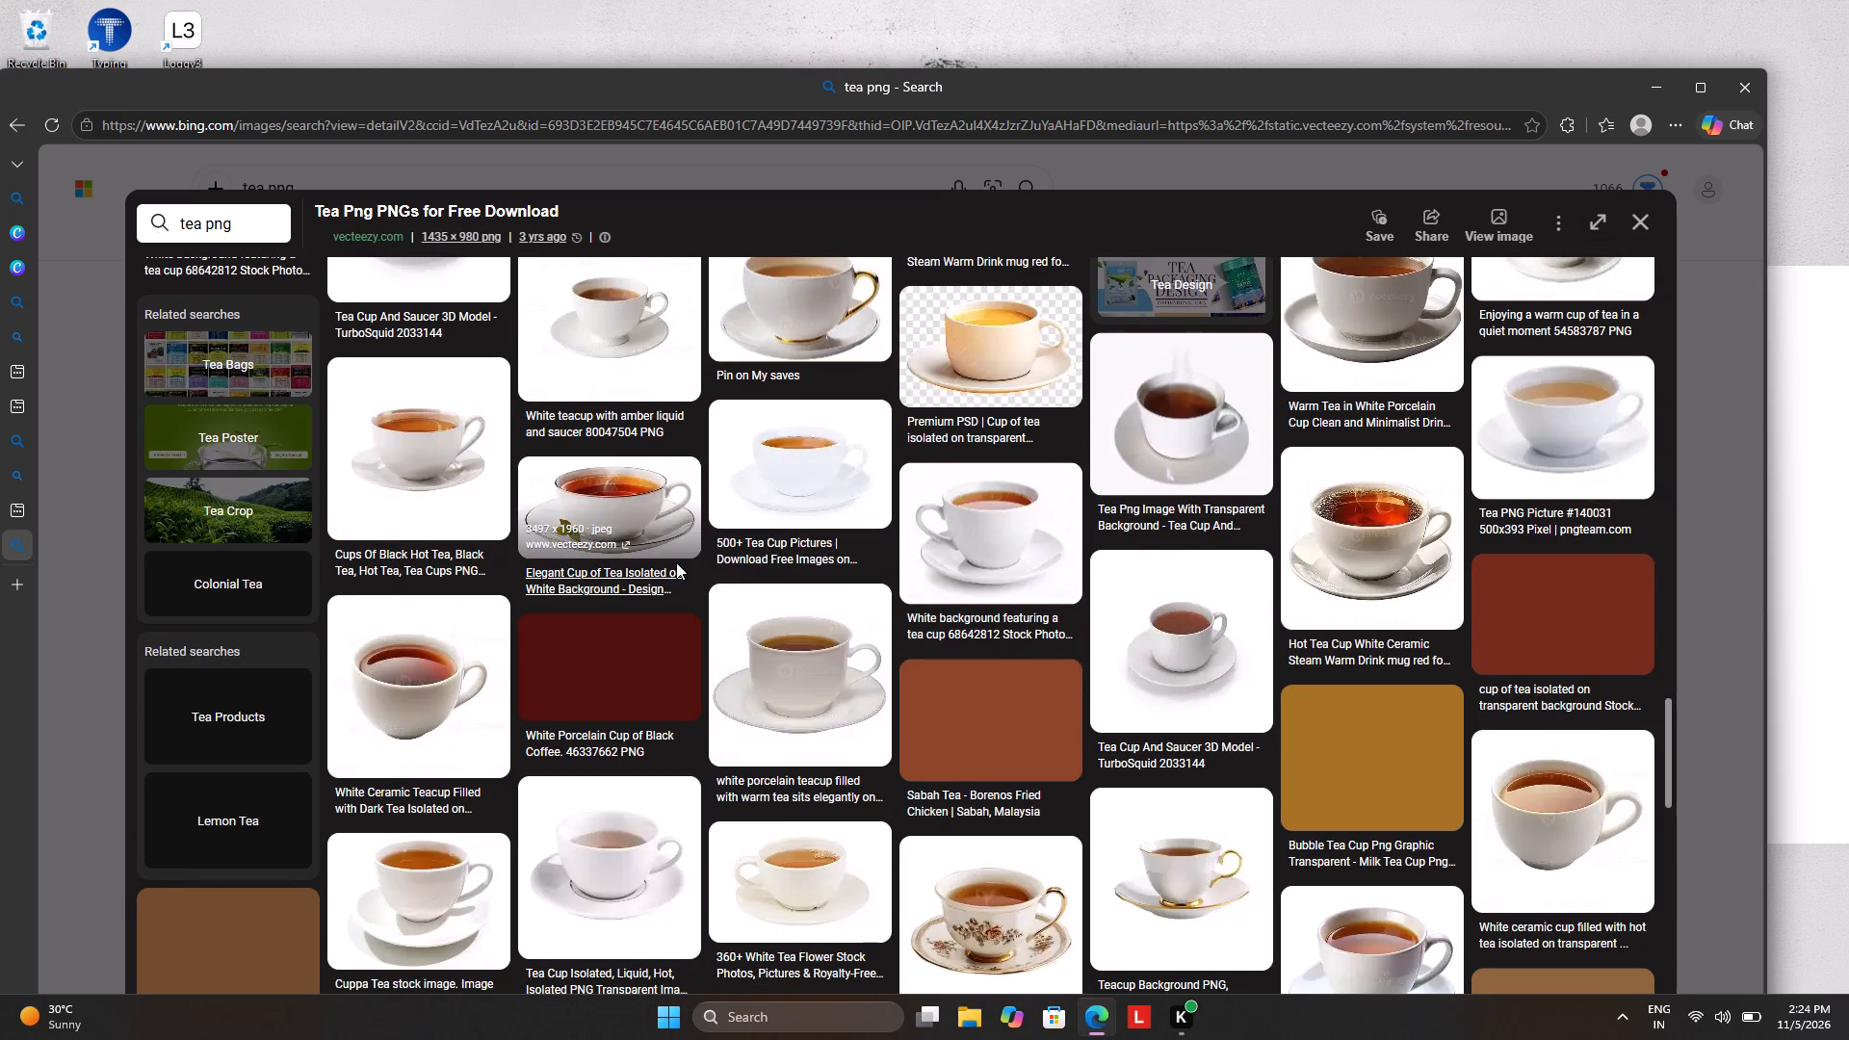
Examine the floral pngtree teacup, its expanded related images and the freepik cup on a transparent background, and close the image viewer.
click(974, 908)
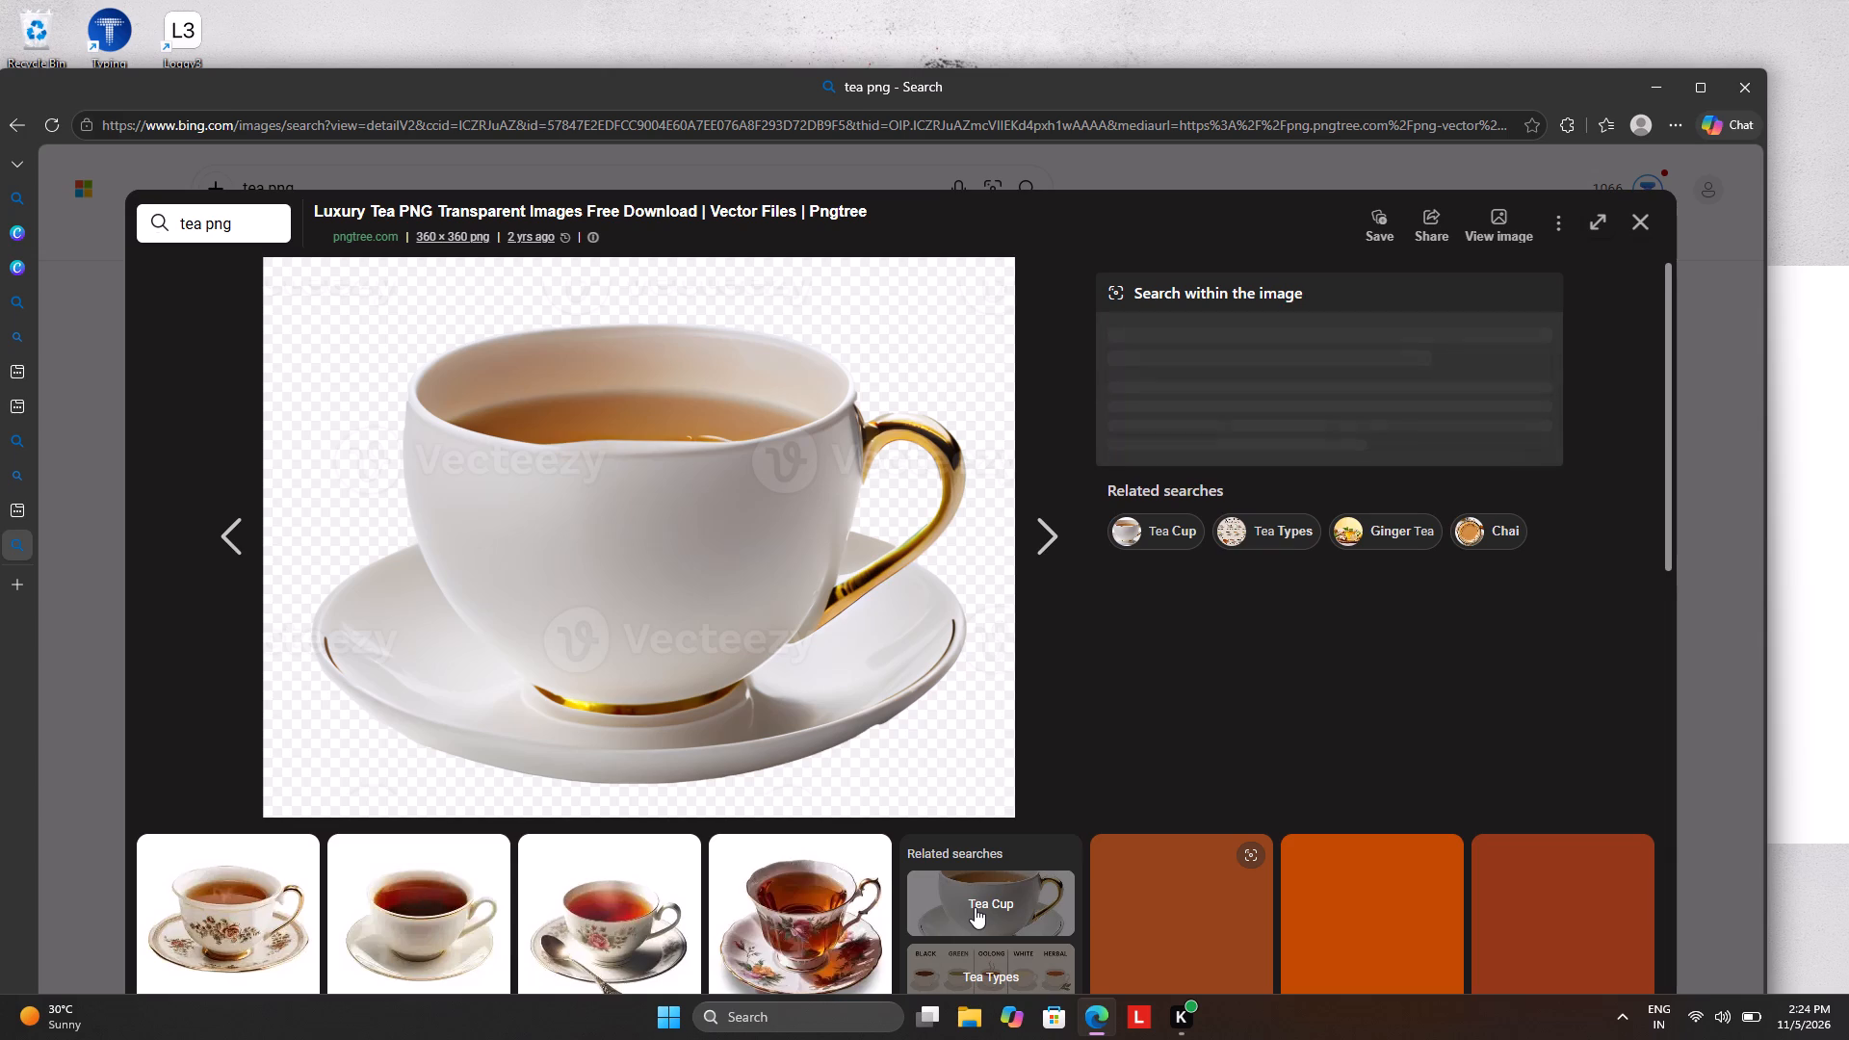
scroll(614, 767, down, 4)
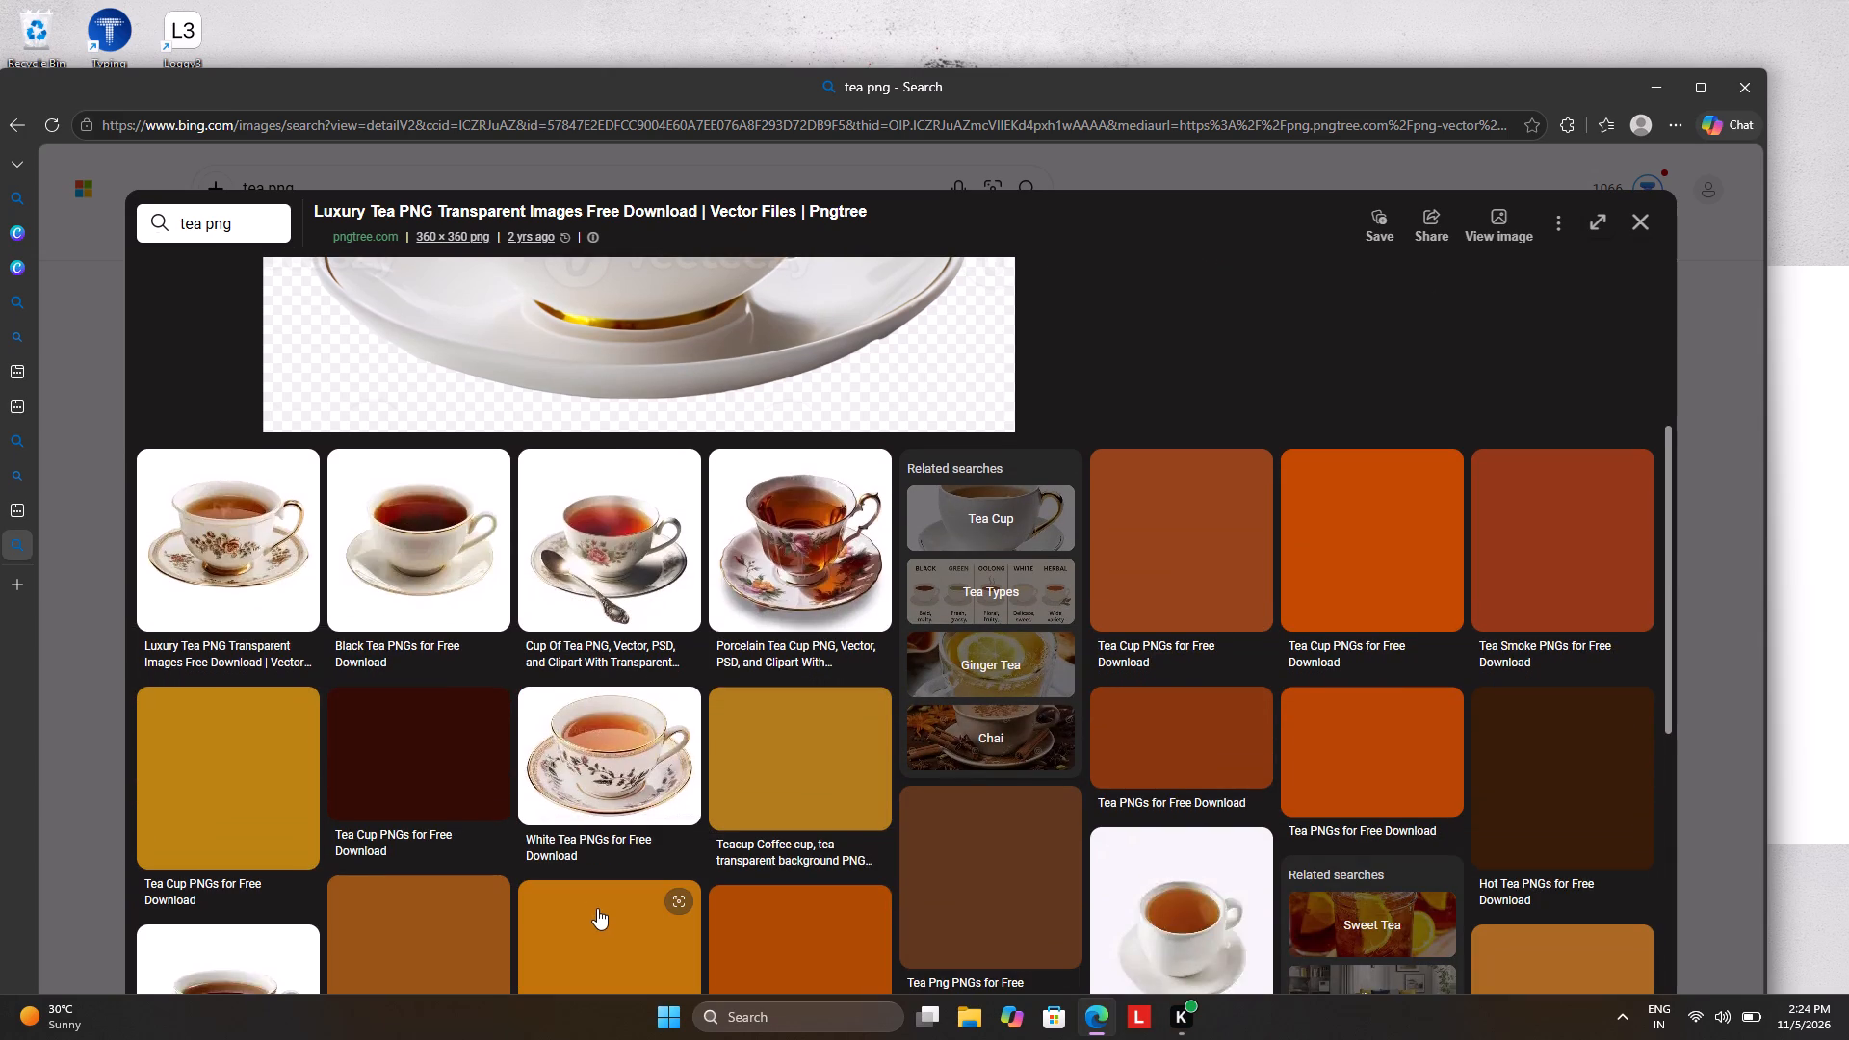
scroll(597, 908, down, 3)
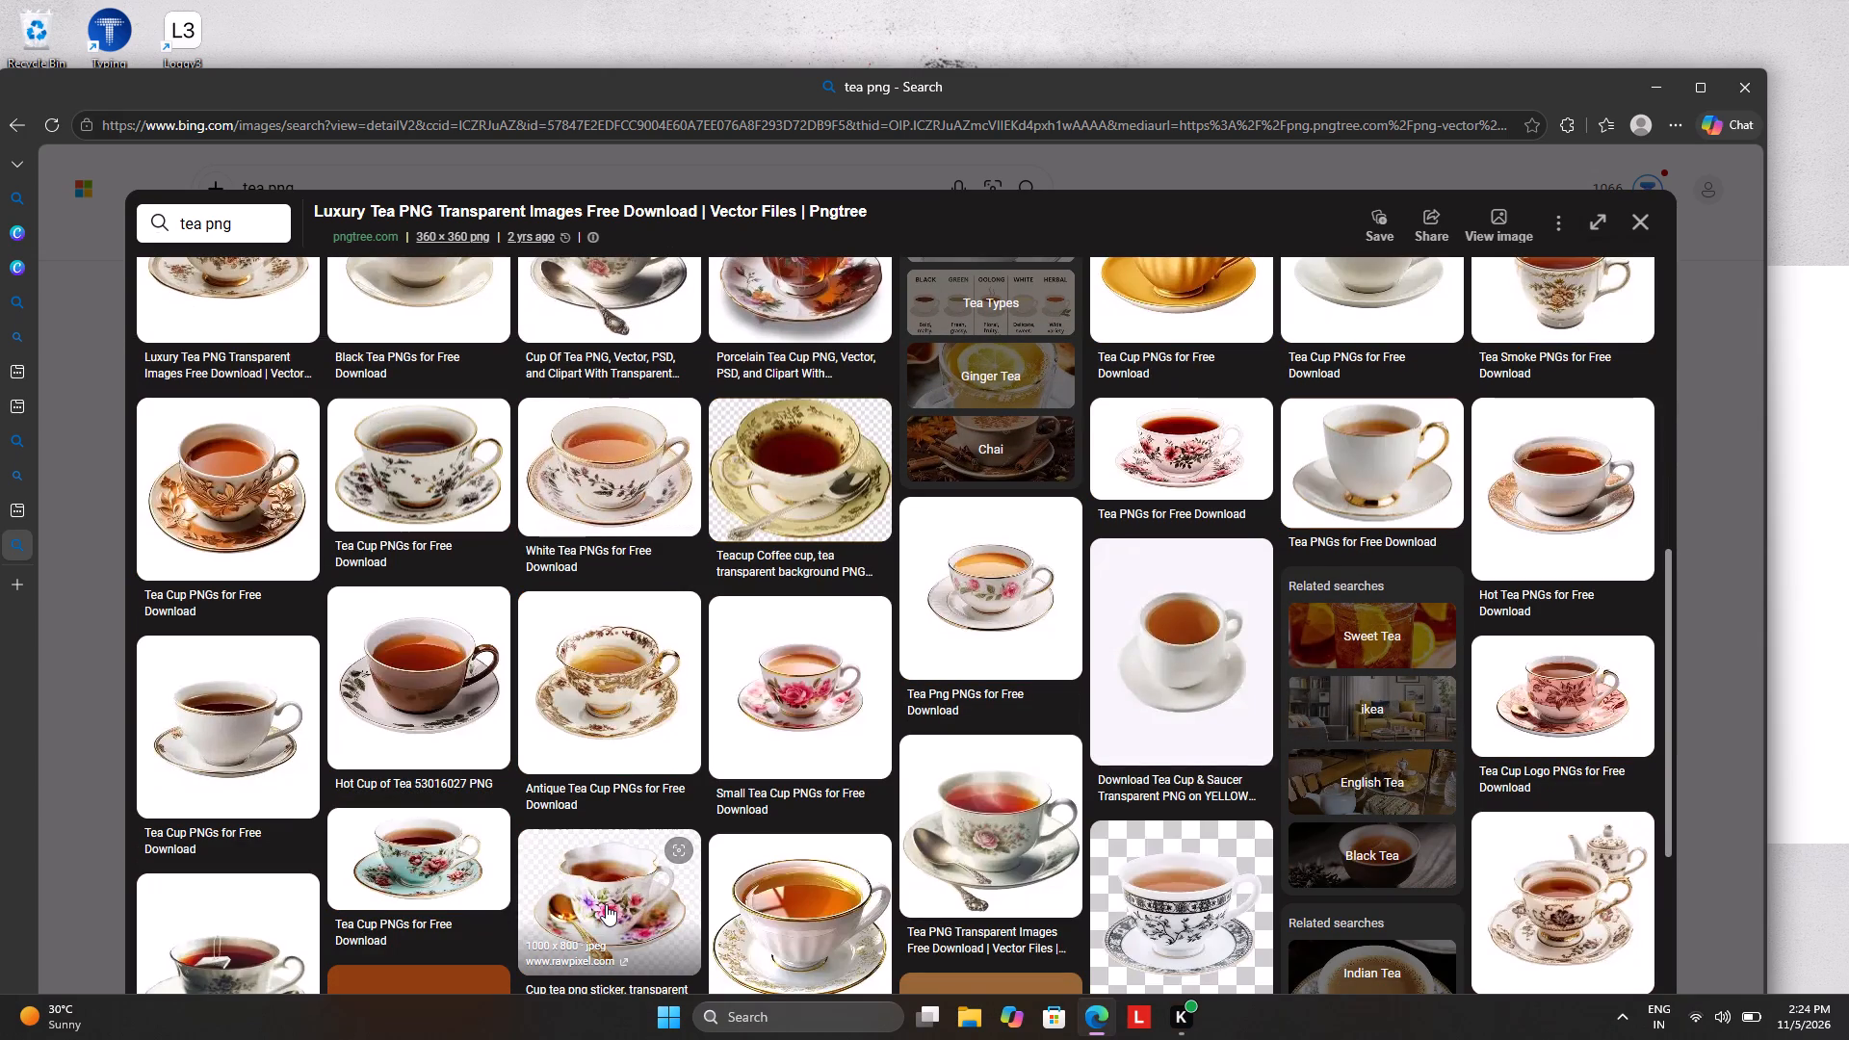
scroll(606, 904, down, 3)
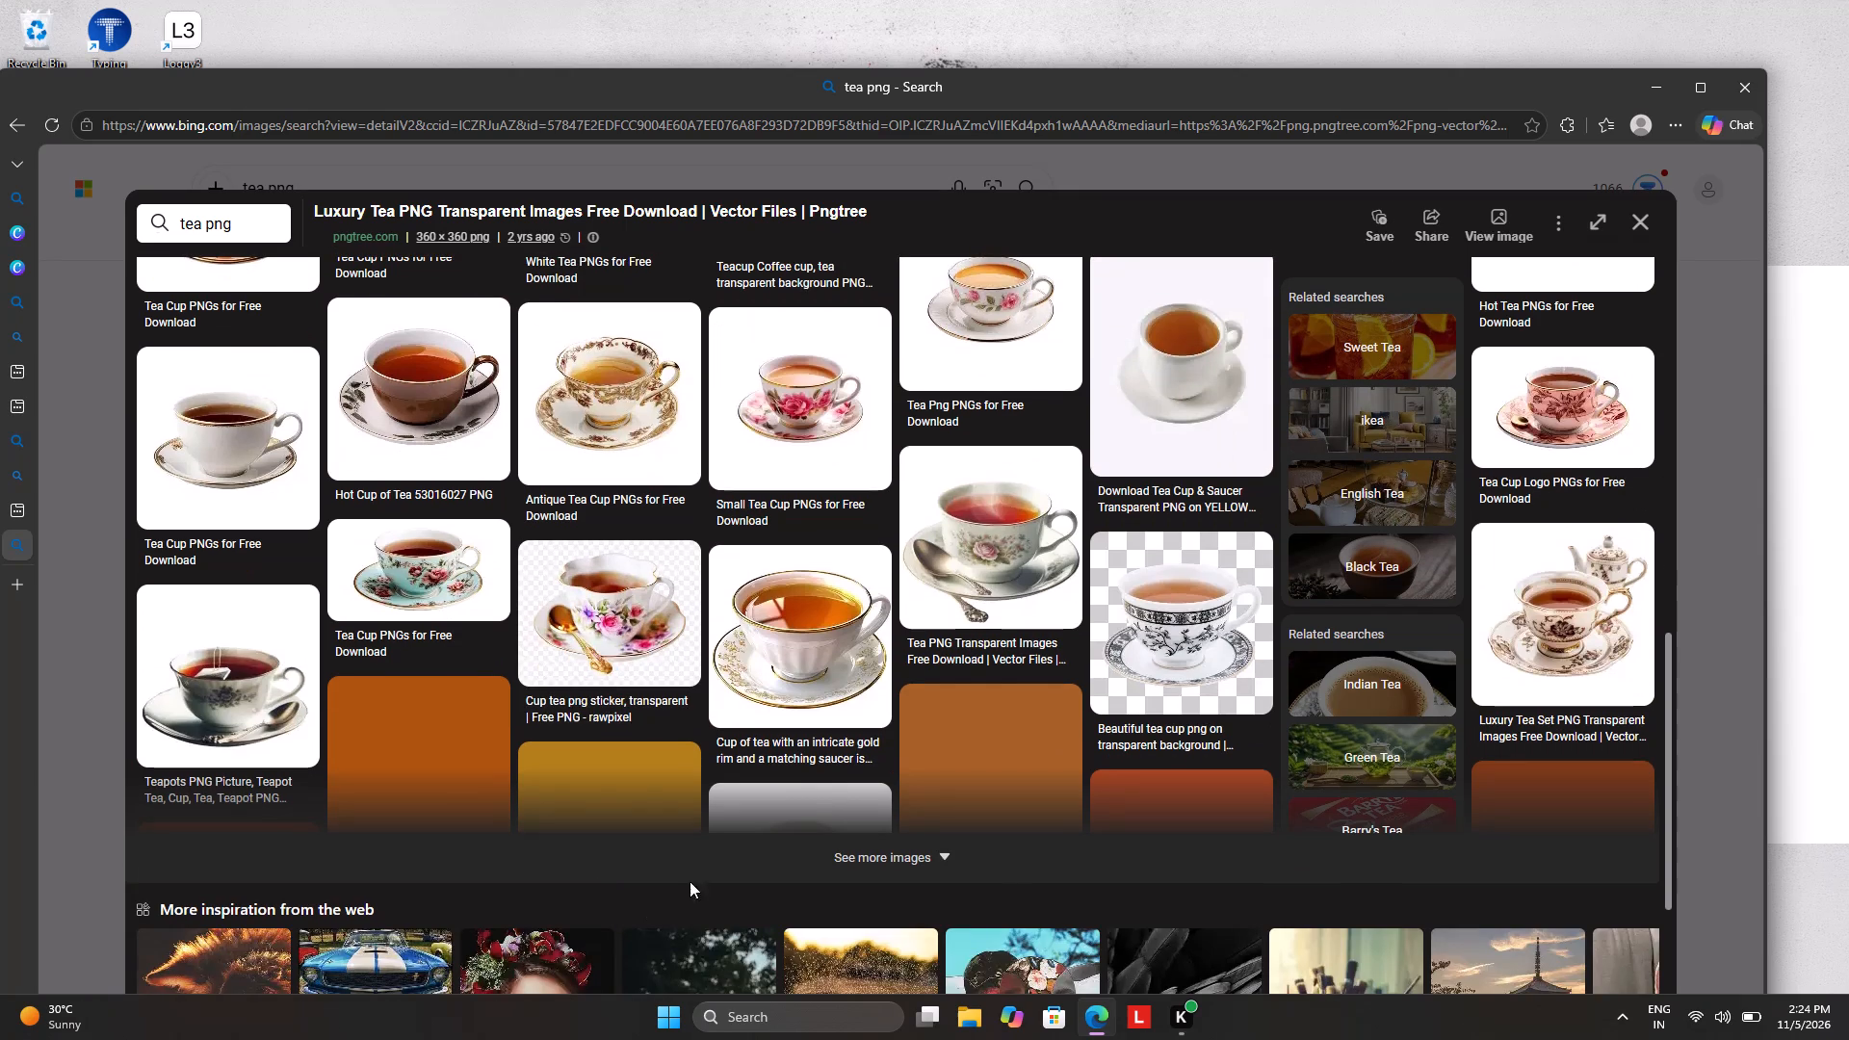
click(882, 854)
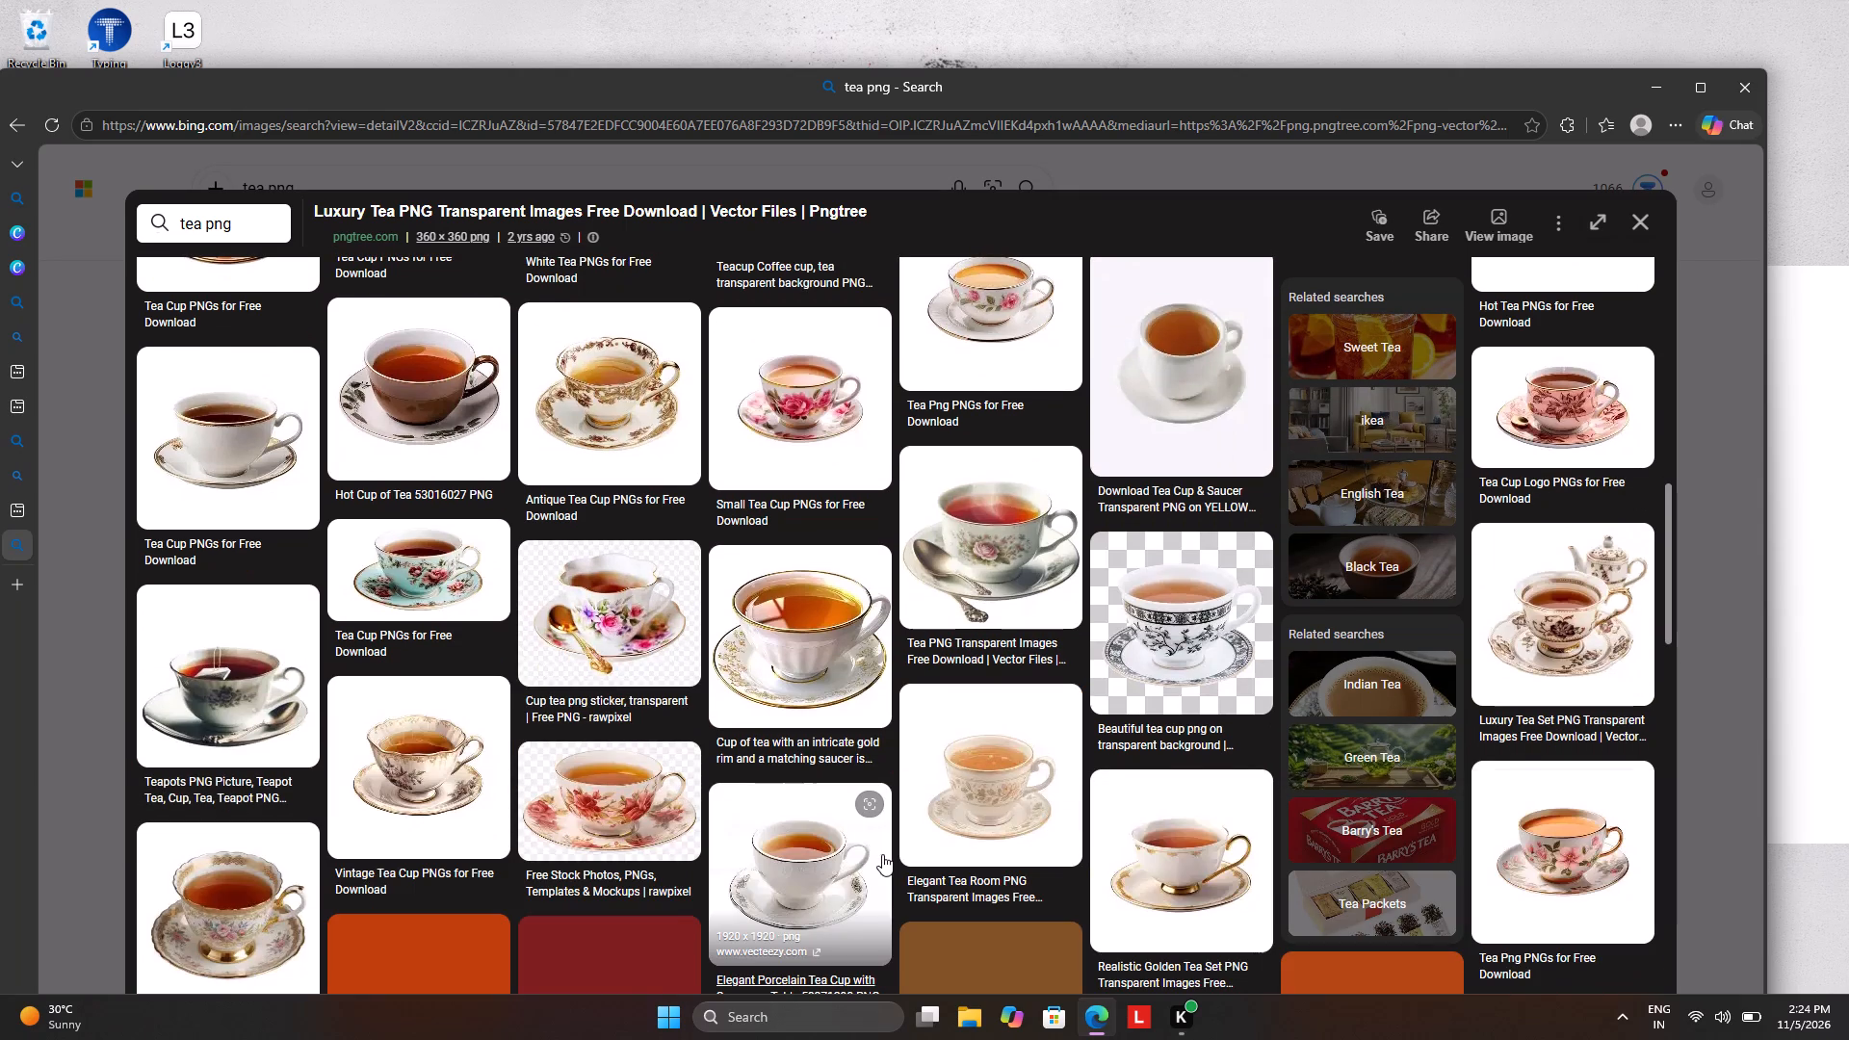
scroll(699, 637, down, 4)
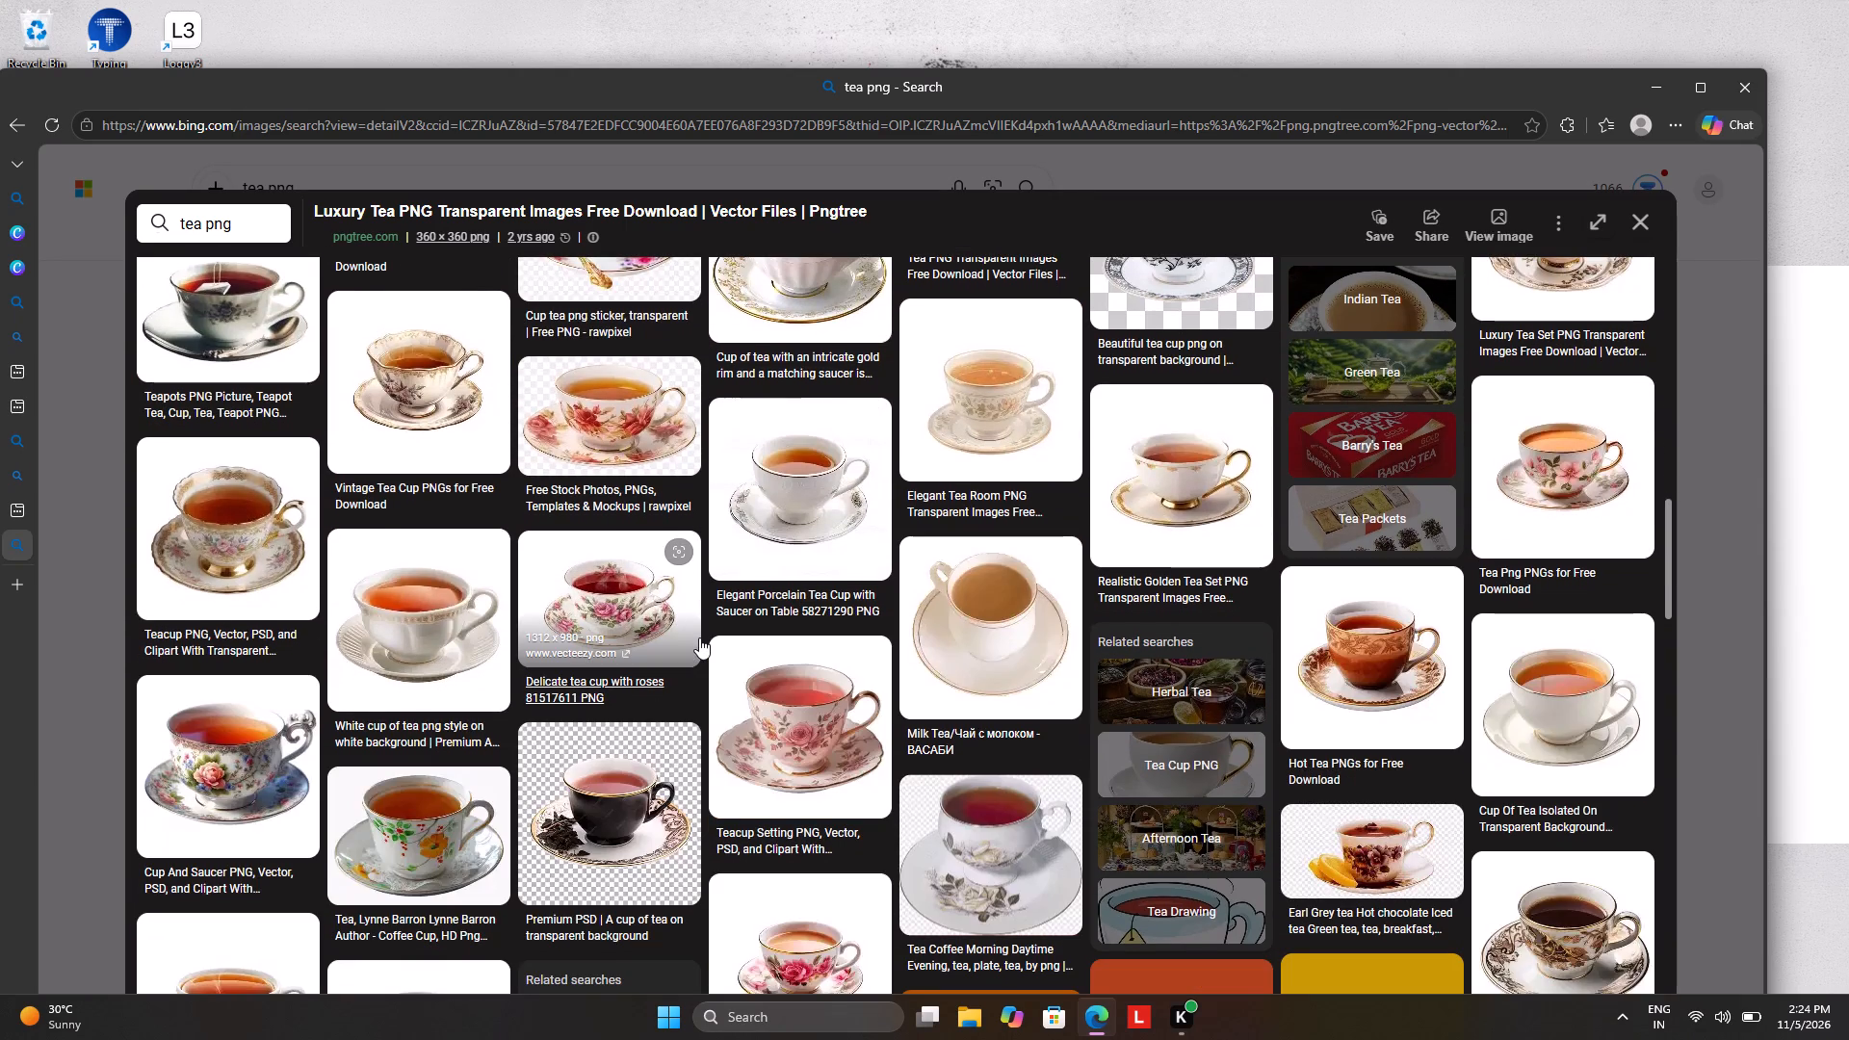
scroll(705, 634, down, 4)
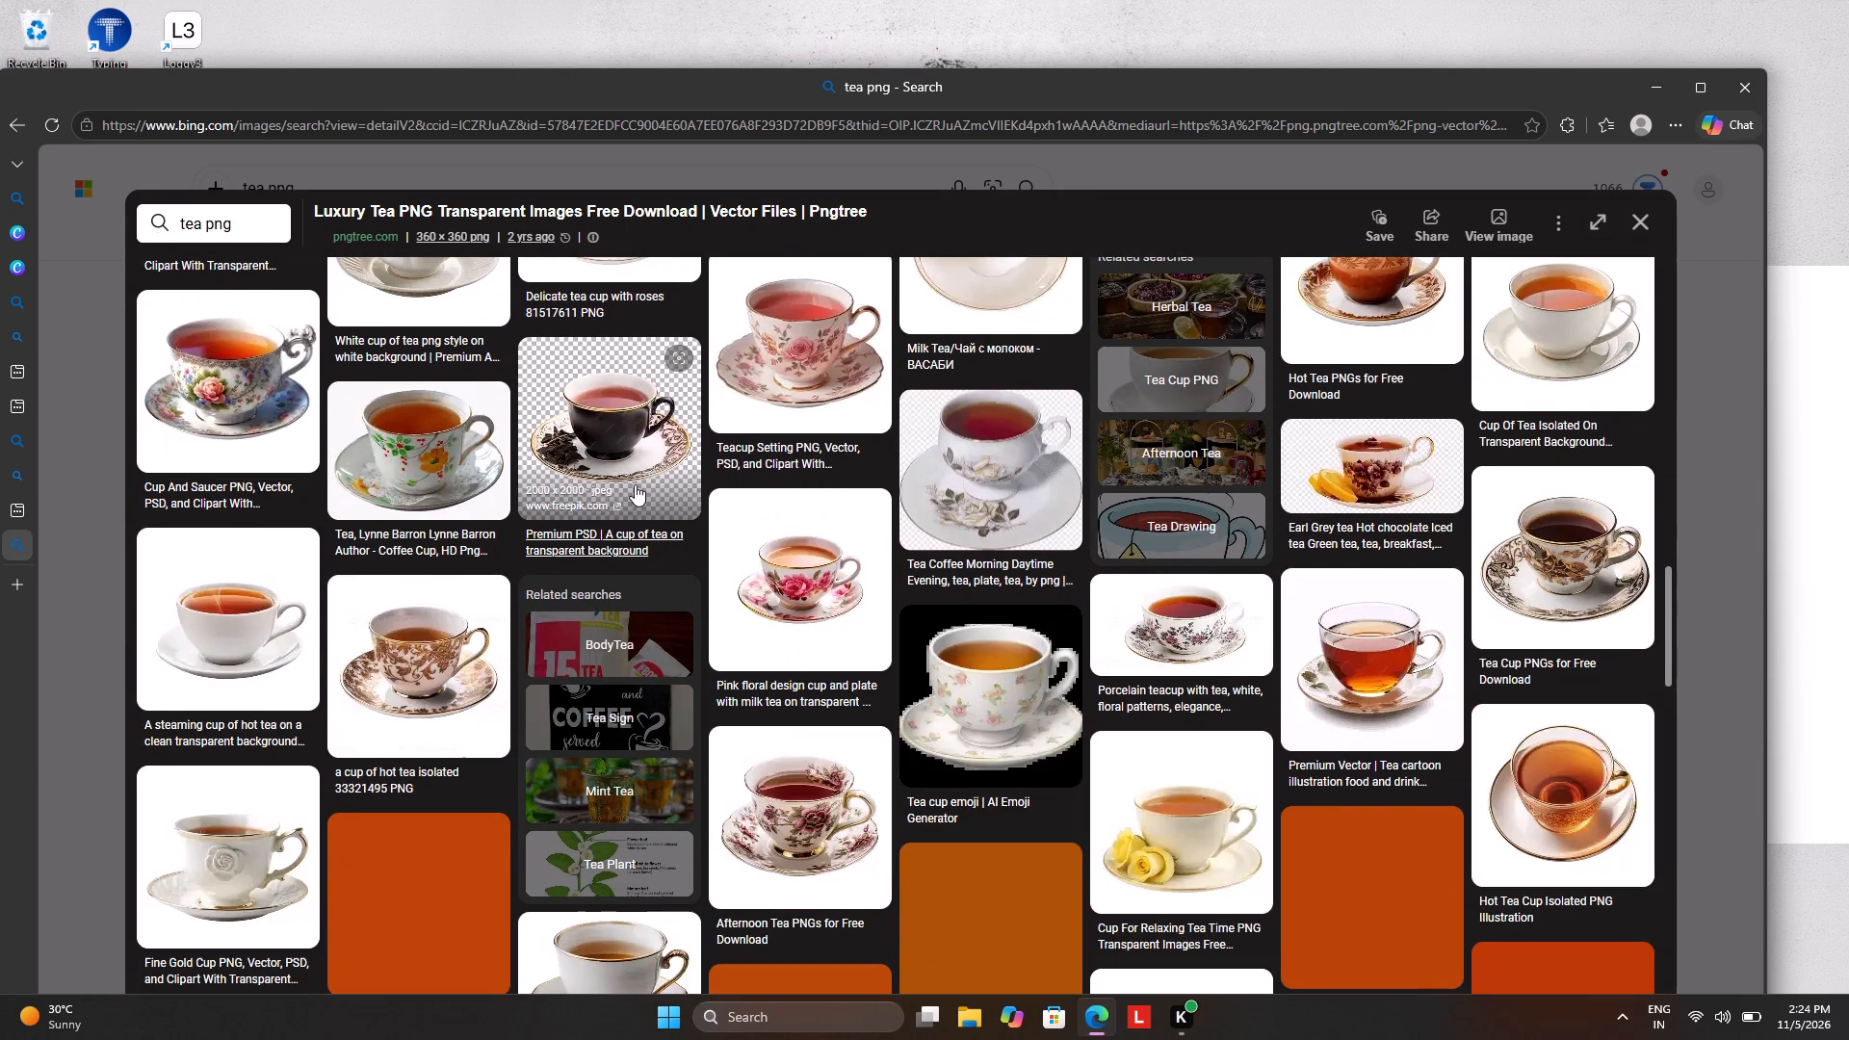
click(613, 423)
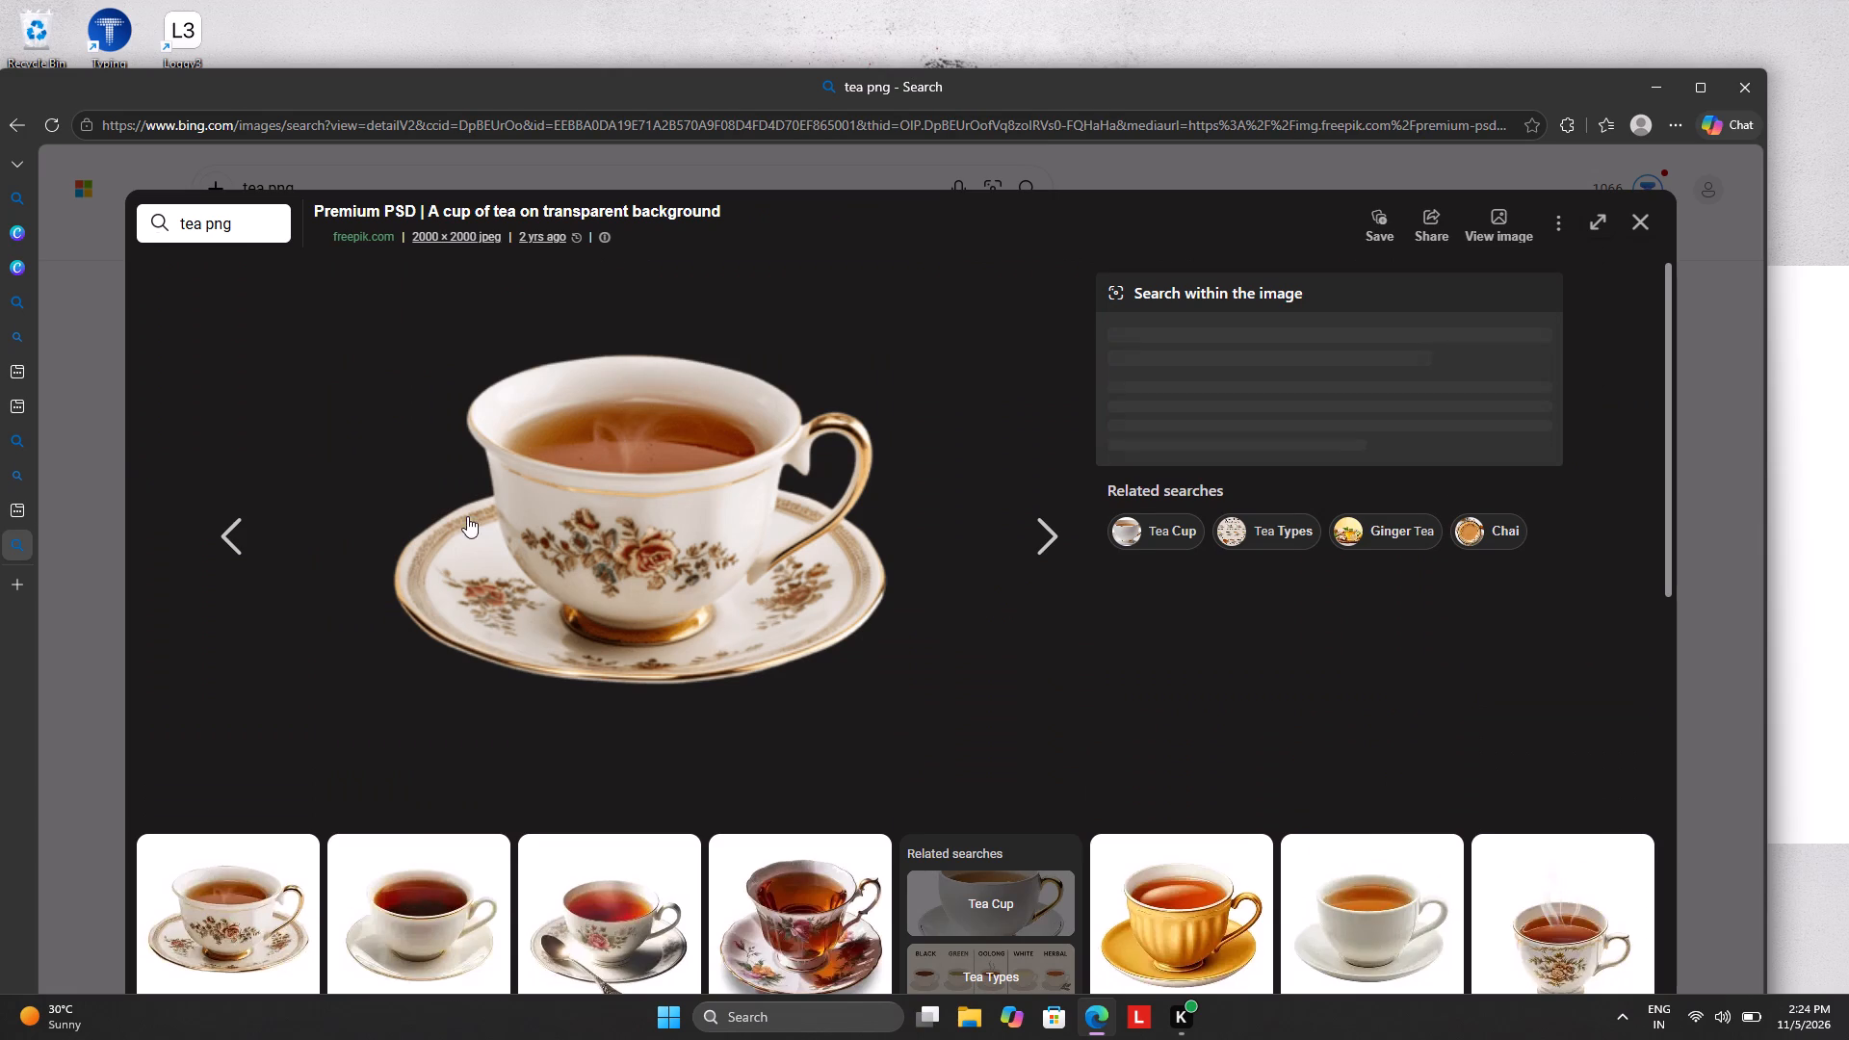
click(1633, 212)
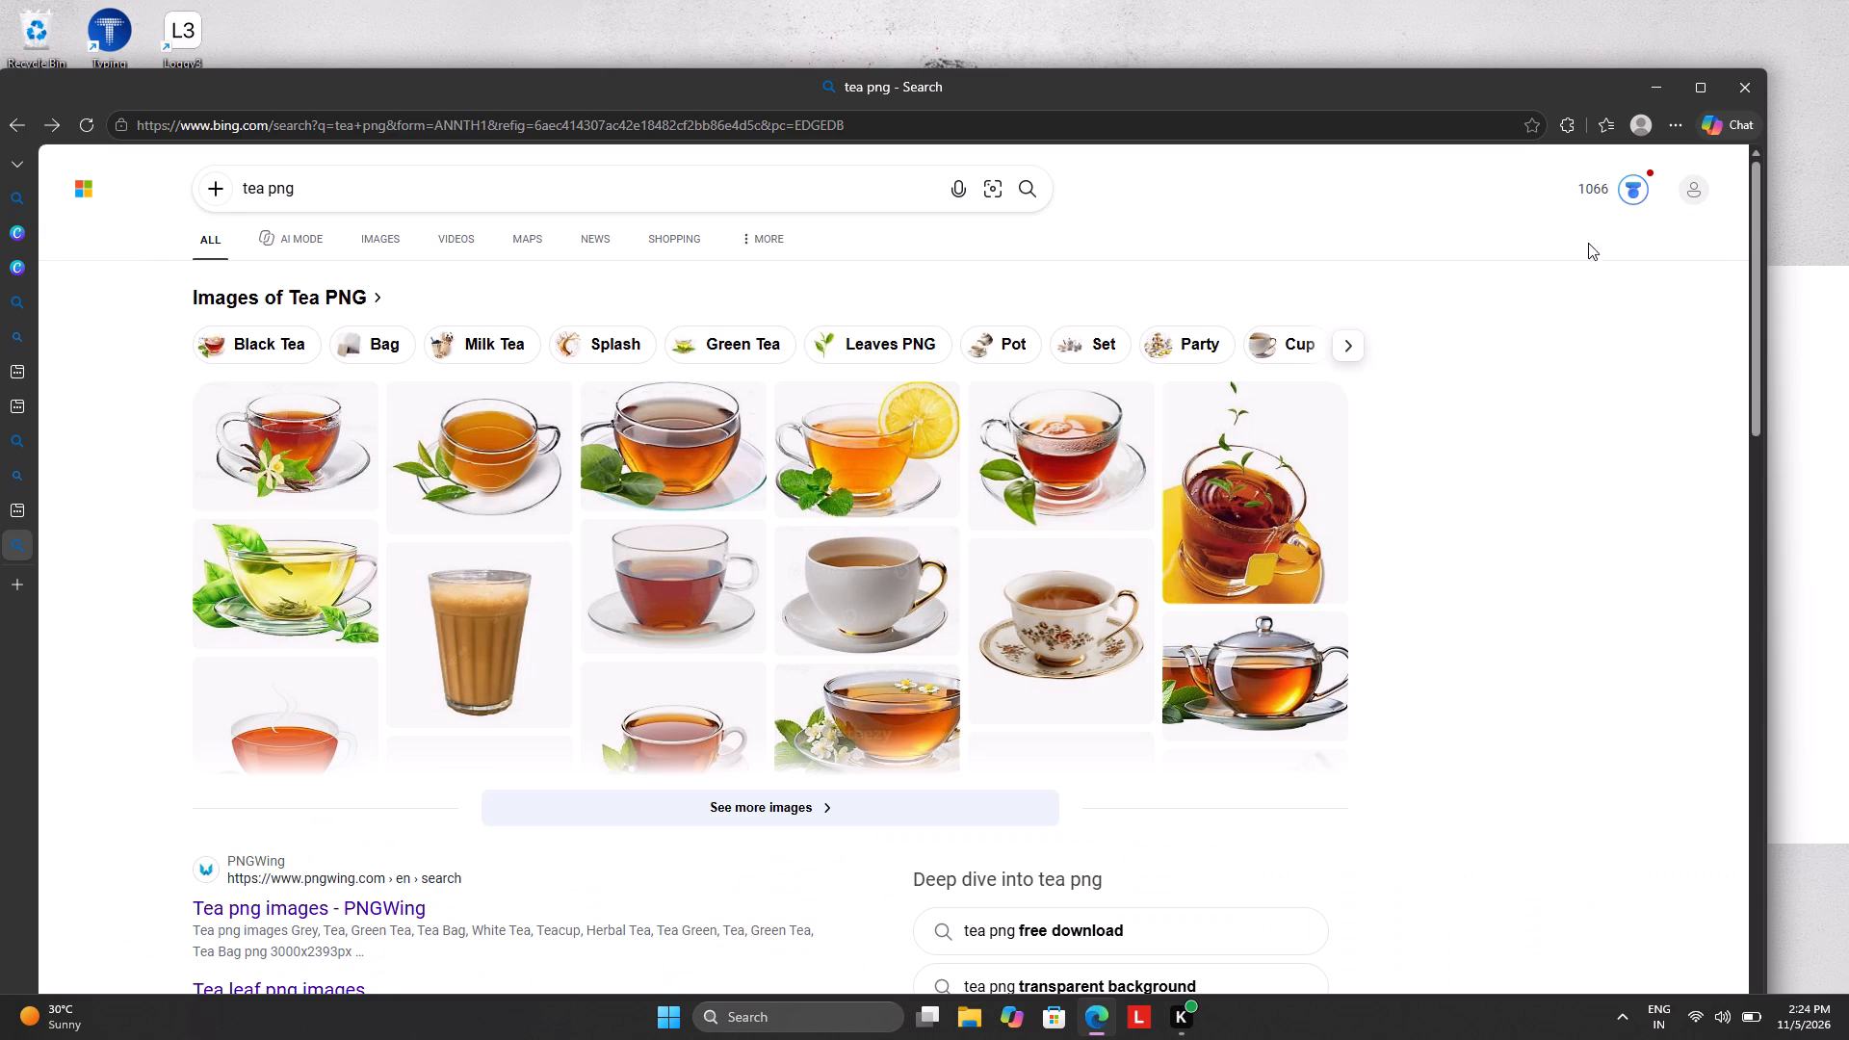
Expand the tea png image results and open the picture of the glass mug of milk tea.
scroll(881, 549, down, 1)
click(792, 706)
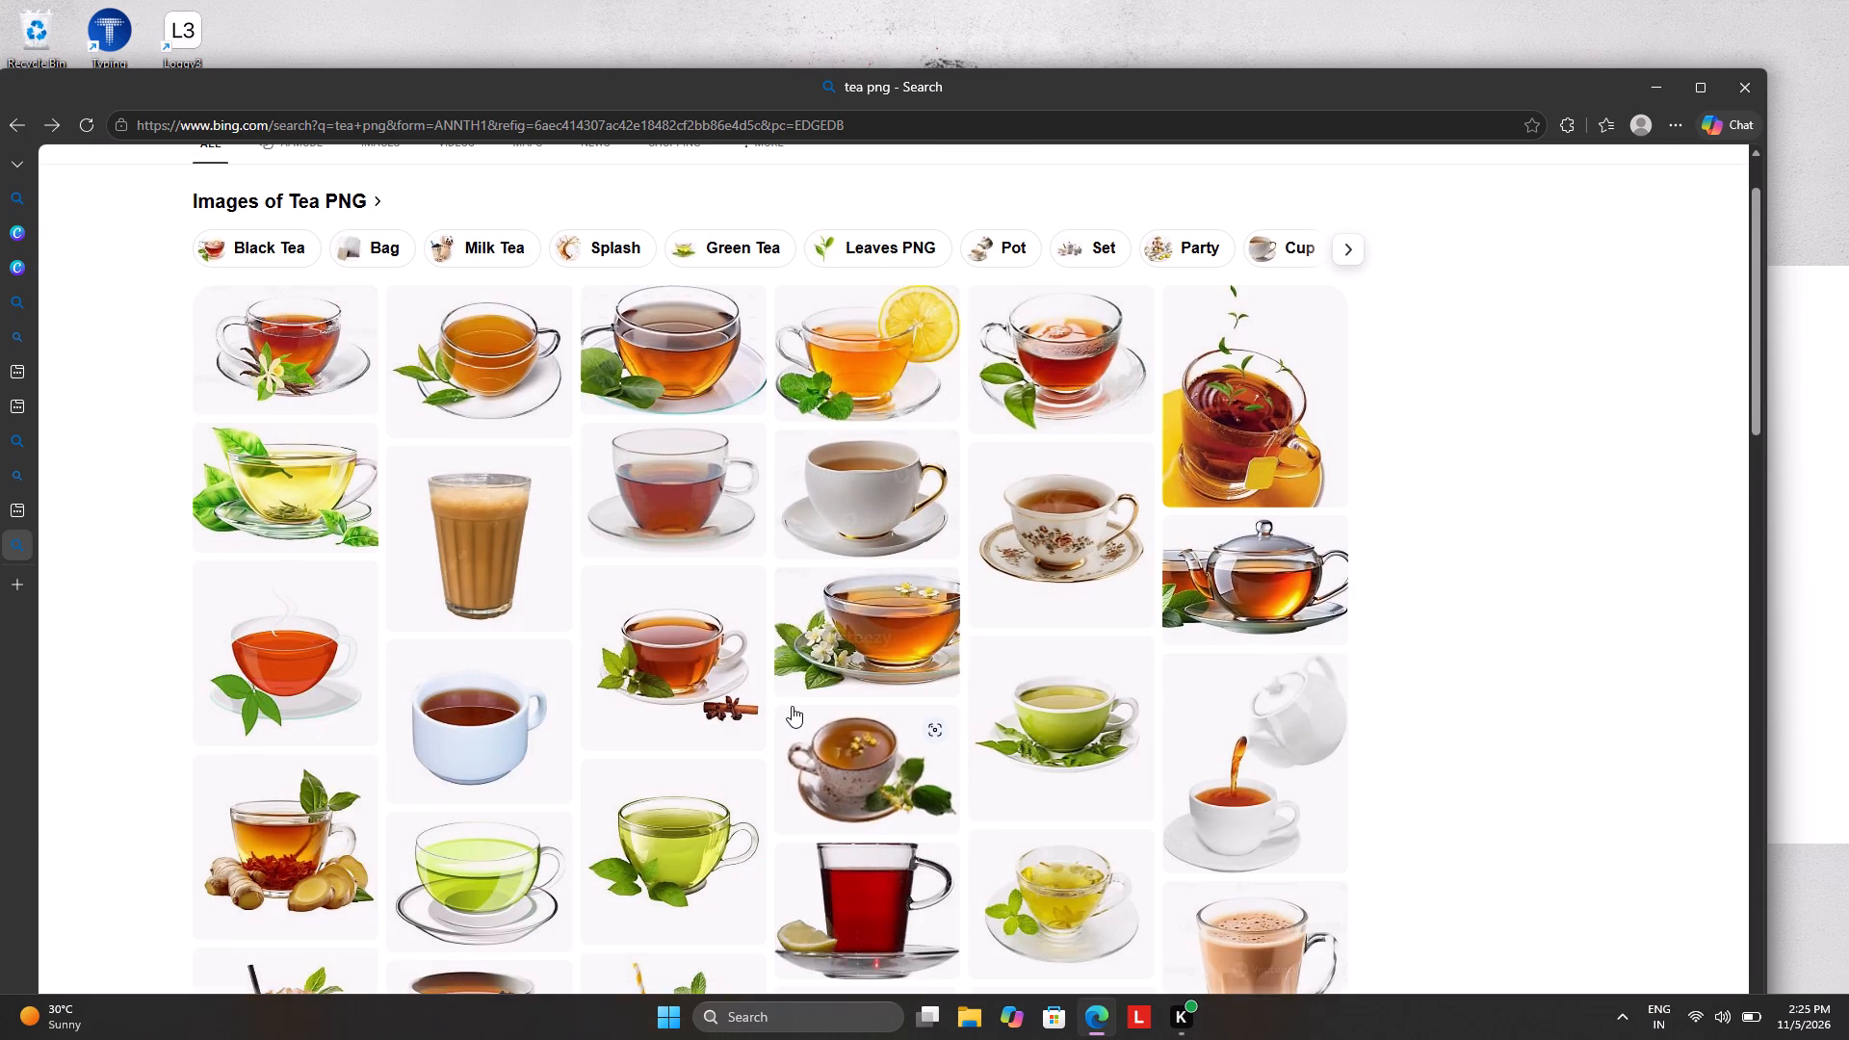
scroll(819, 585, down, 2)
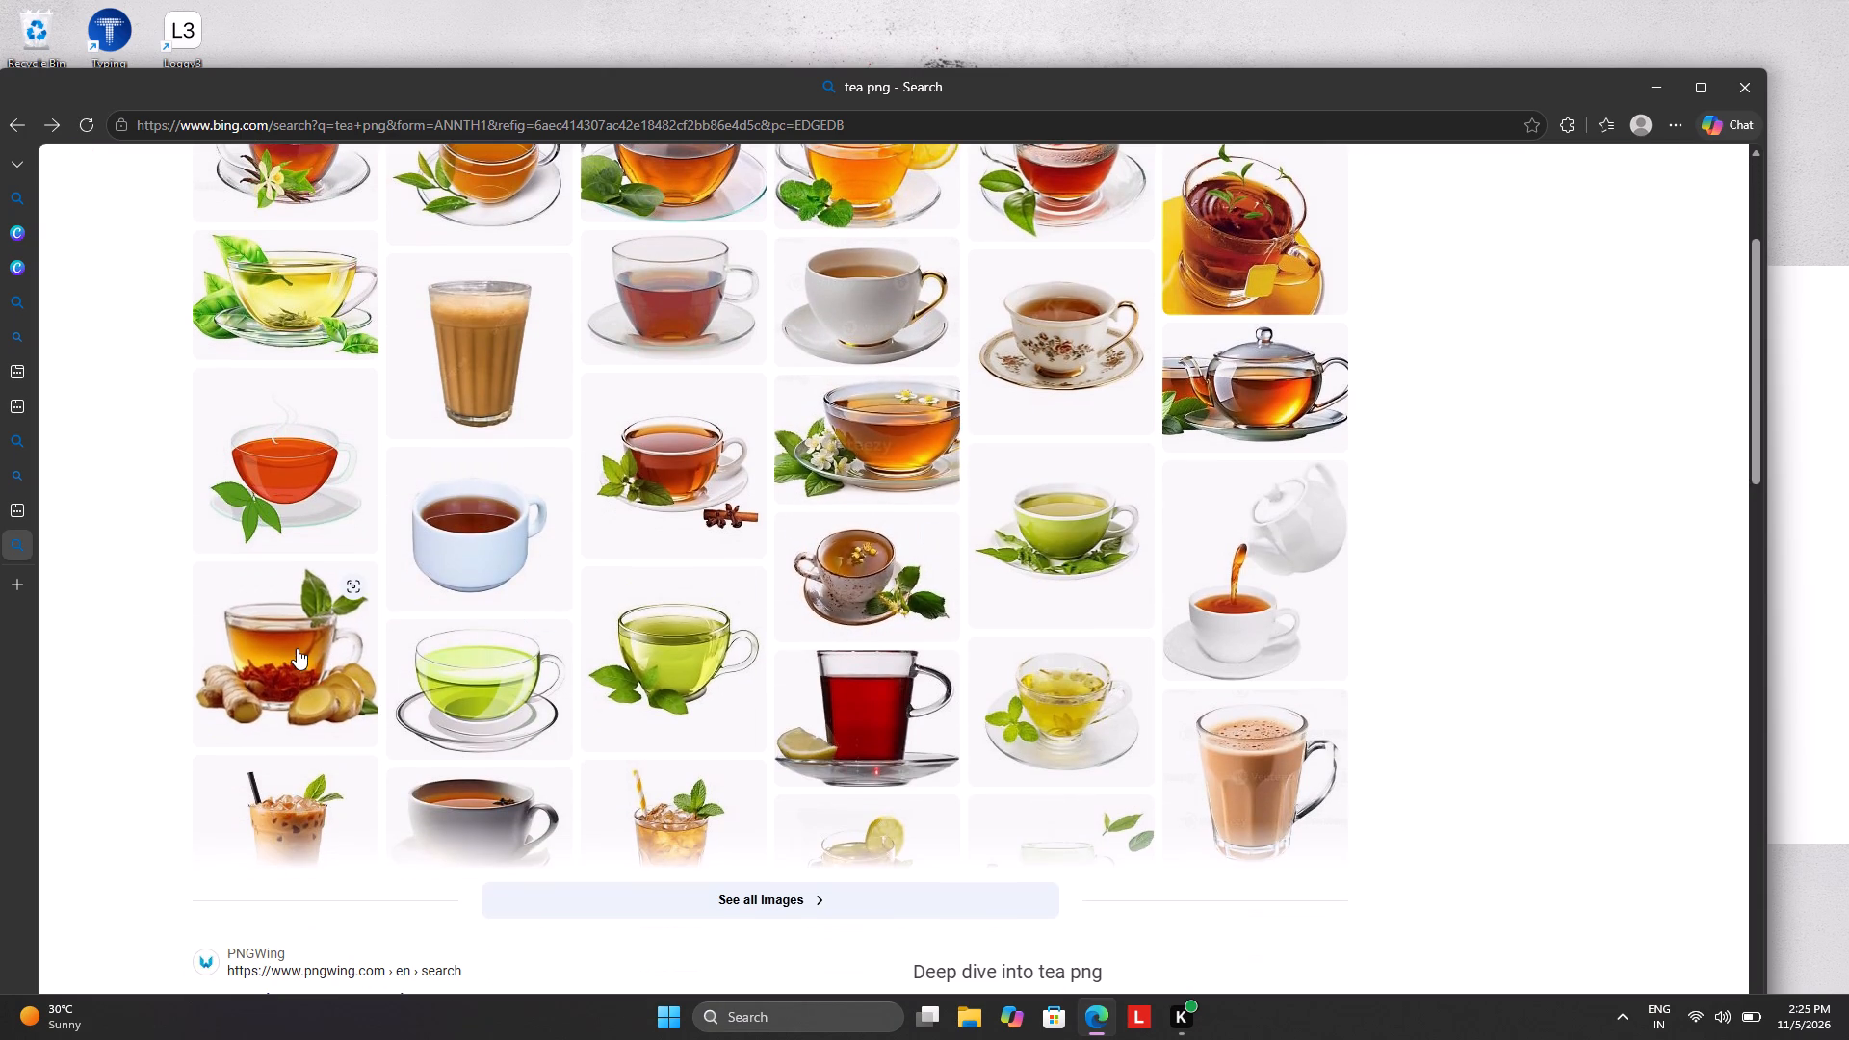
click(1233, 792)
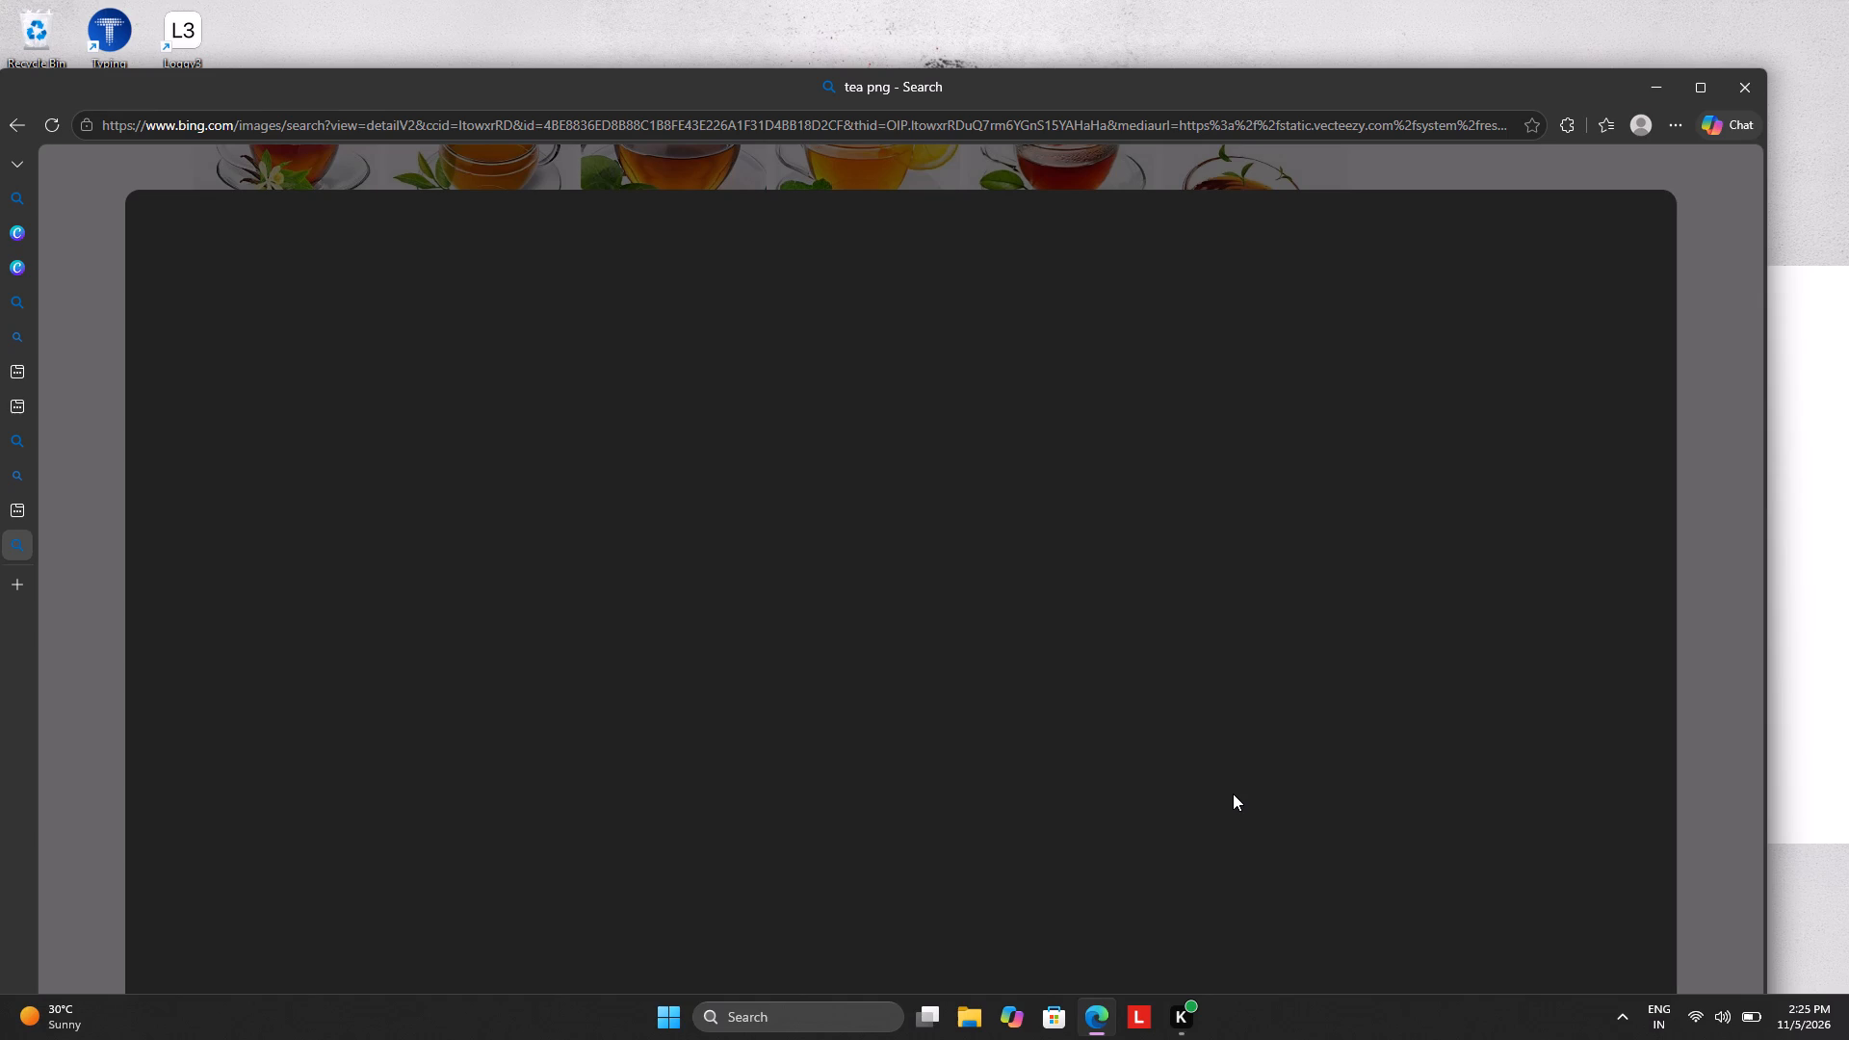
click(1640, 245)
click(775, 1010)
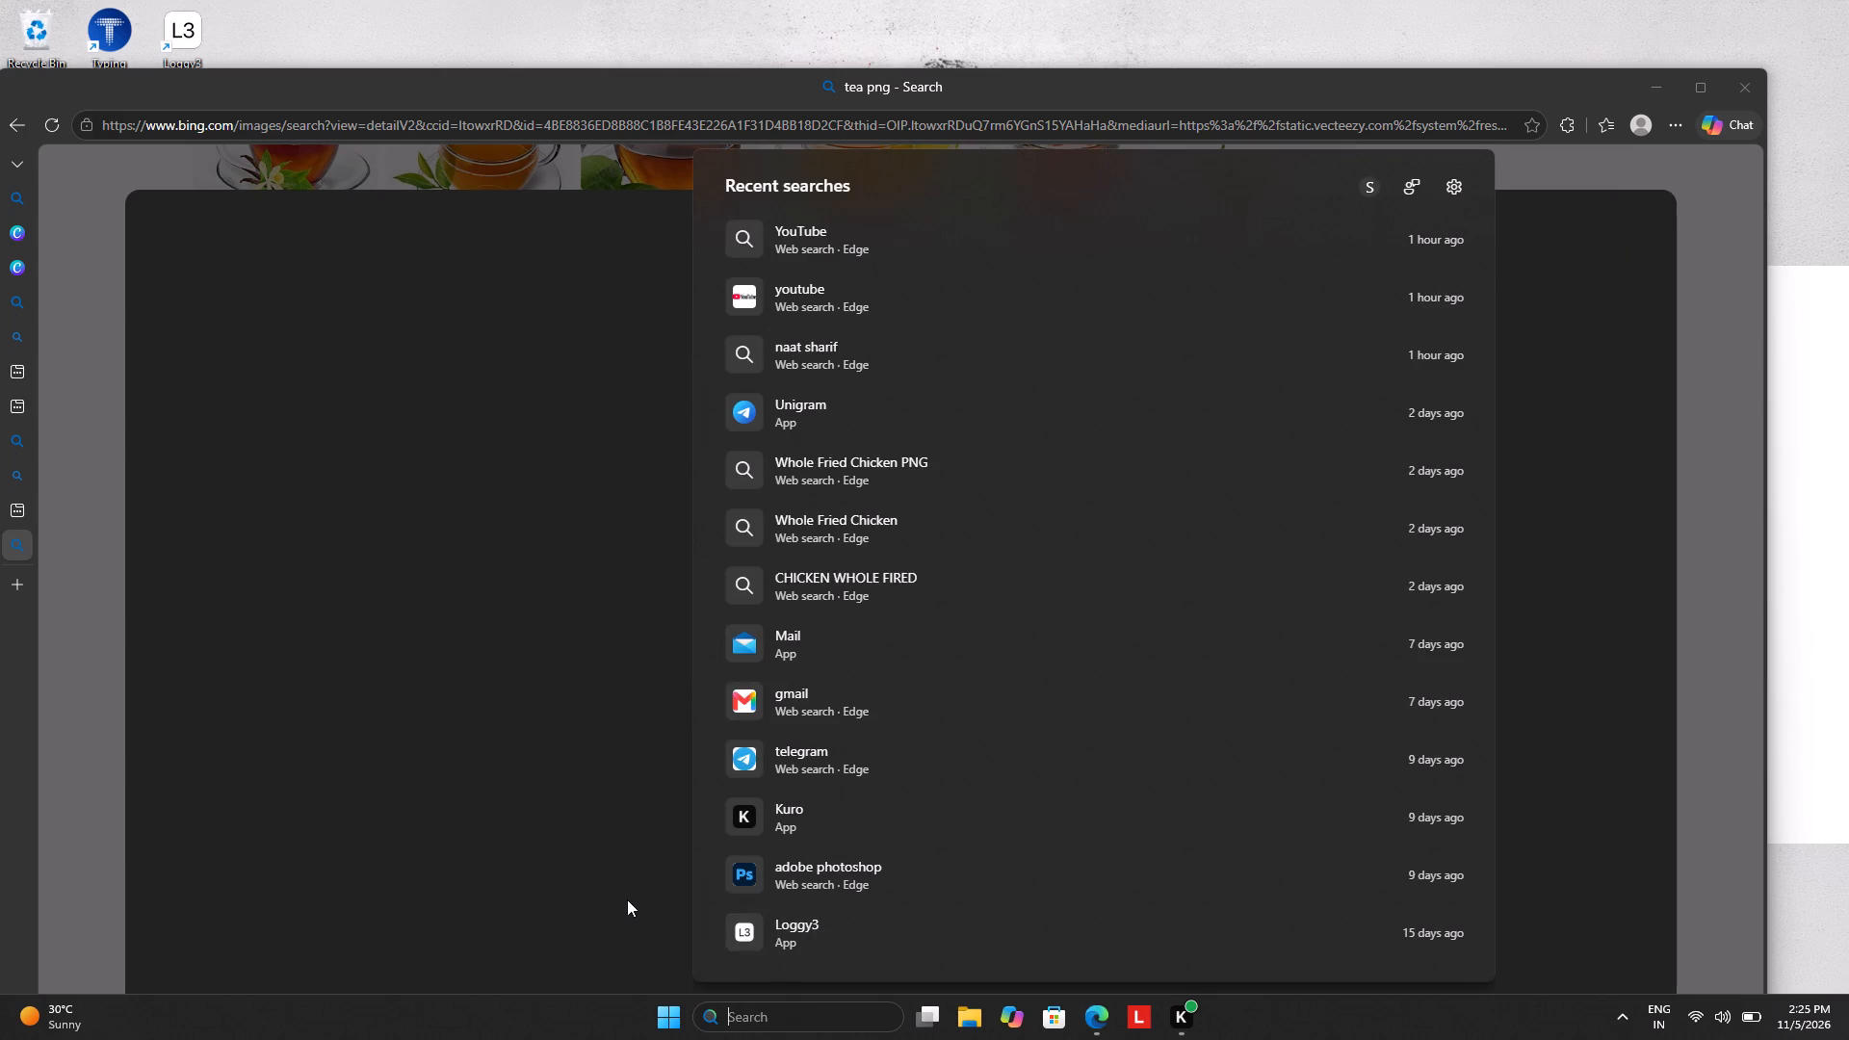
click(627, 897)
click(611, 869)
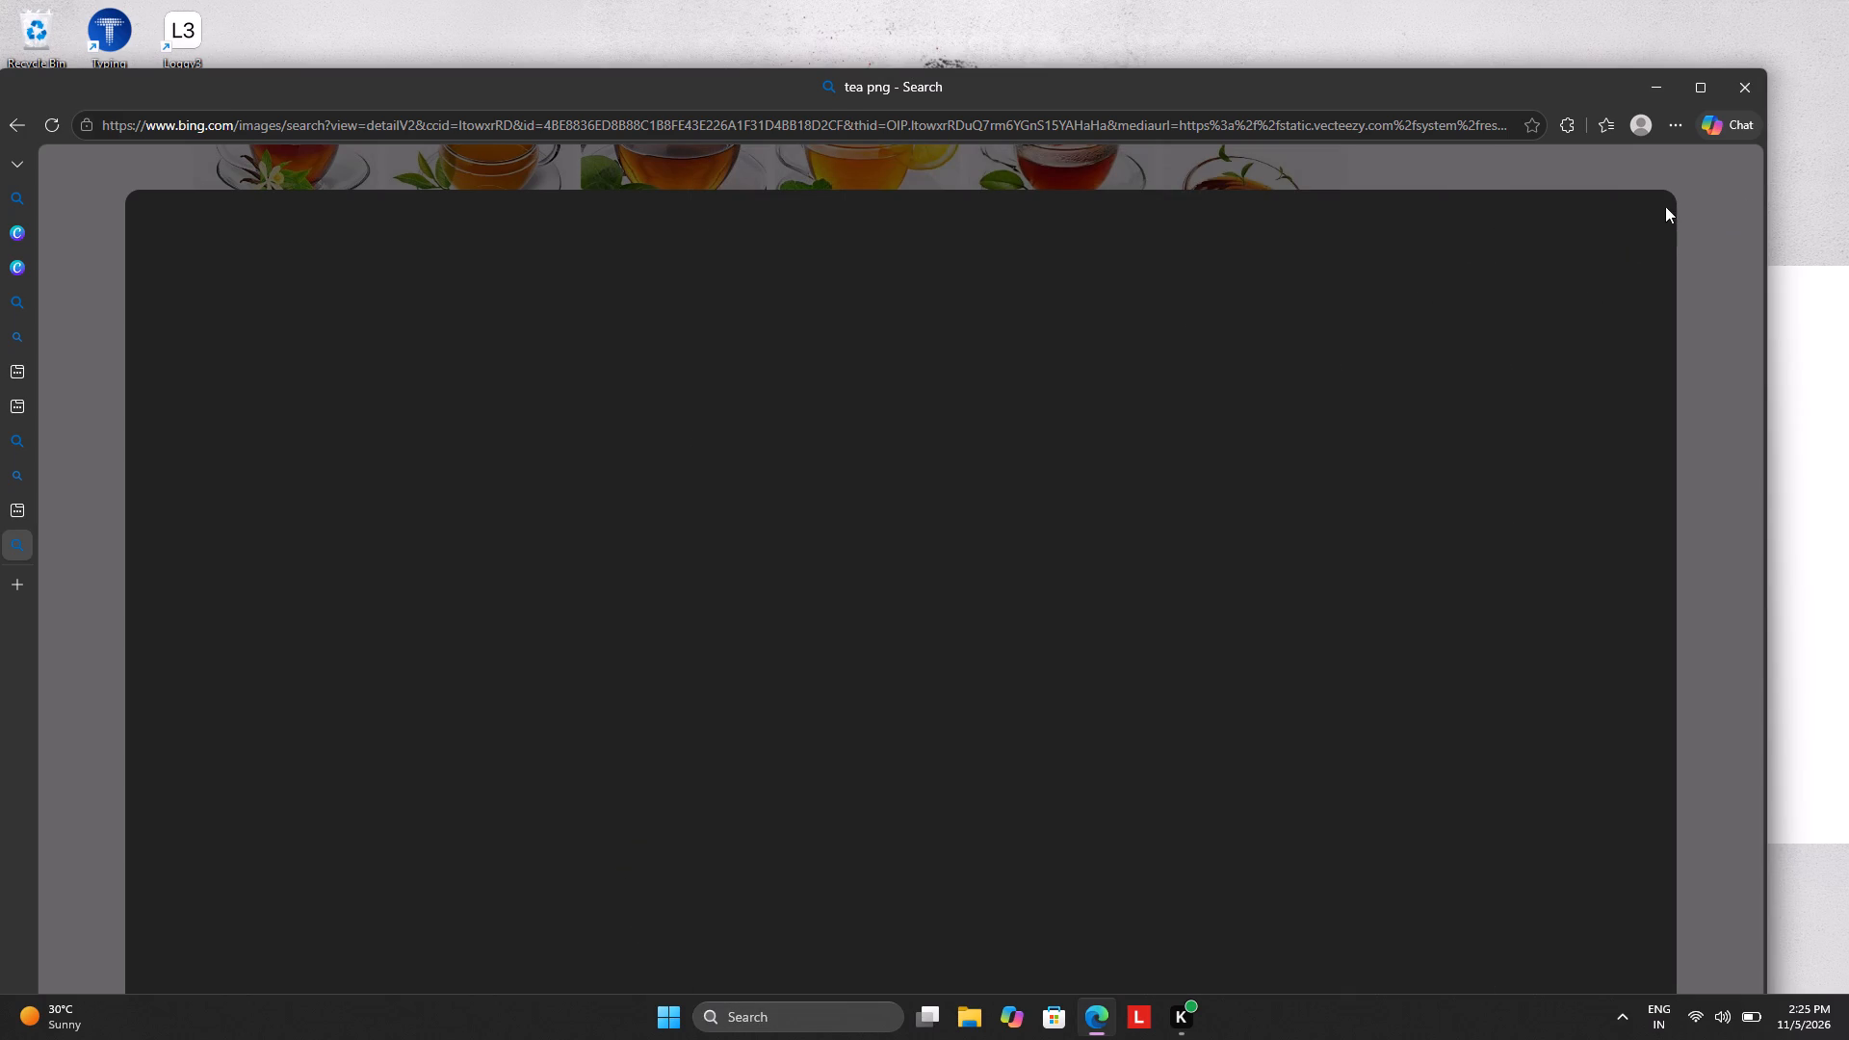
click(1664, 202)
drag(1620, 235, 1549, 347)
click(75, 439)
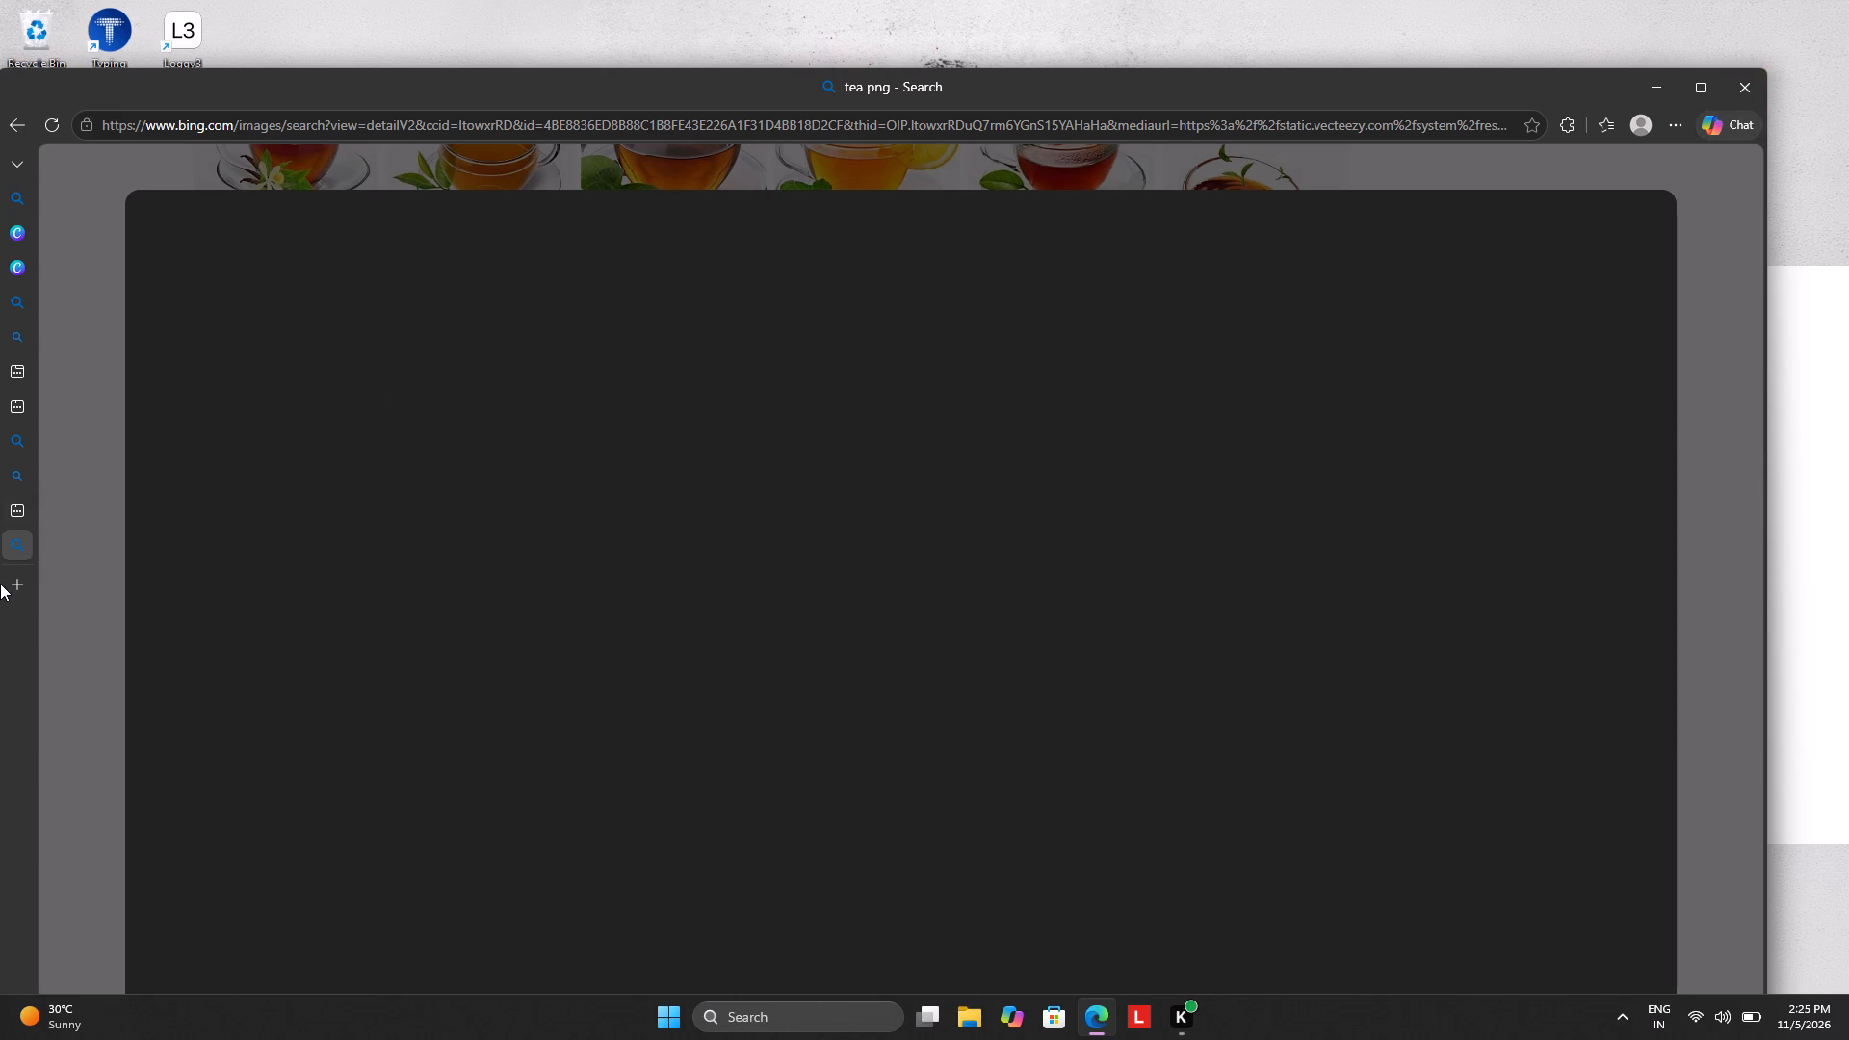
Search the web for "tea with butter png" in a new browser tab.
click(4, 584)
click(655, 286)
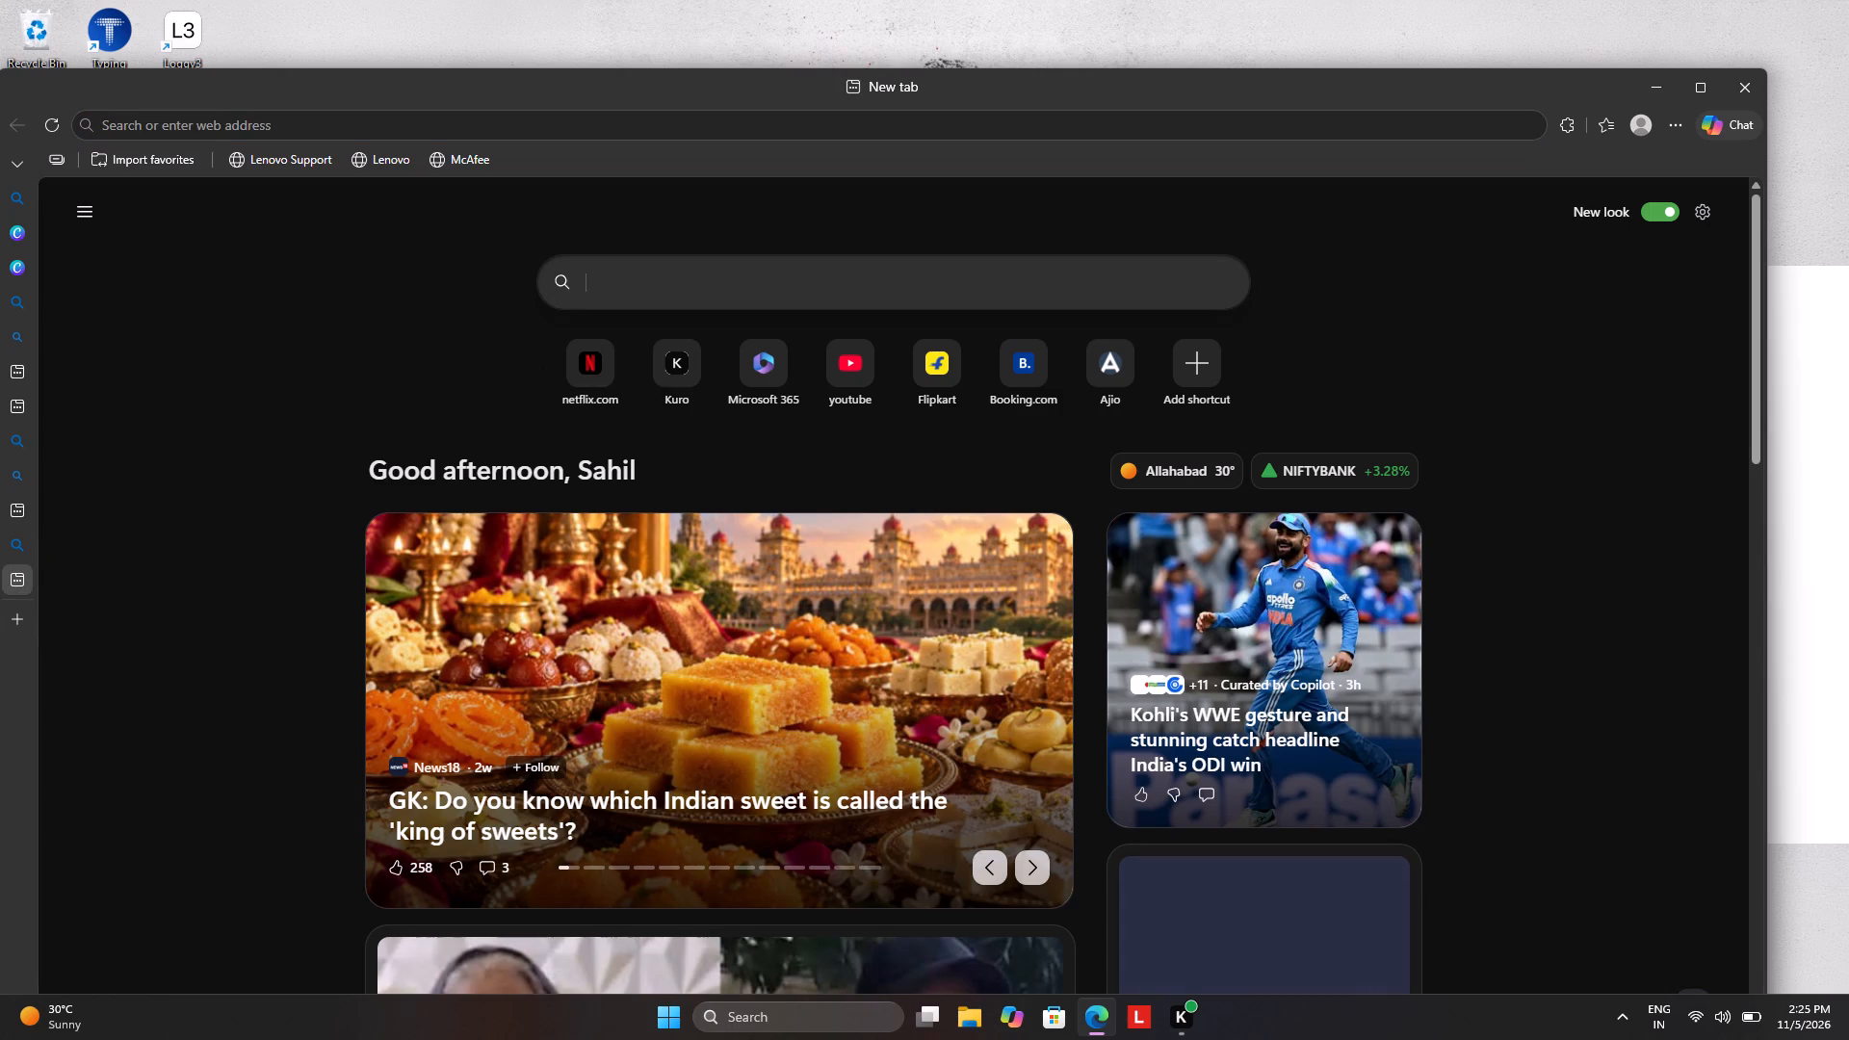
text(tea with butter)
key(space)
text(png)
key(Return)
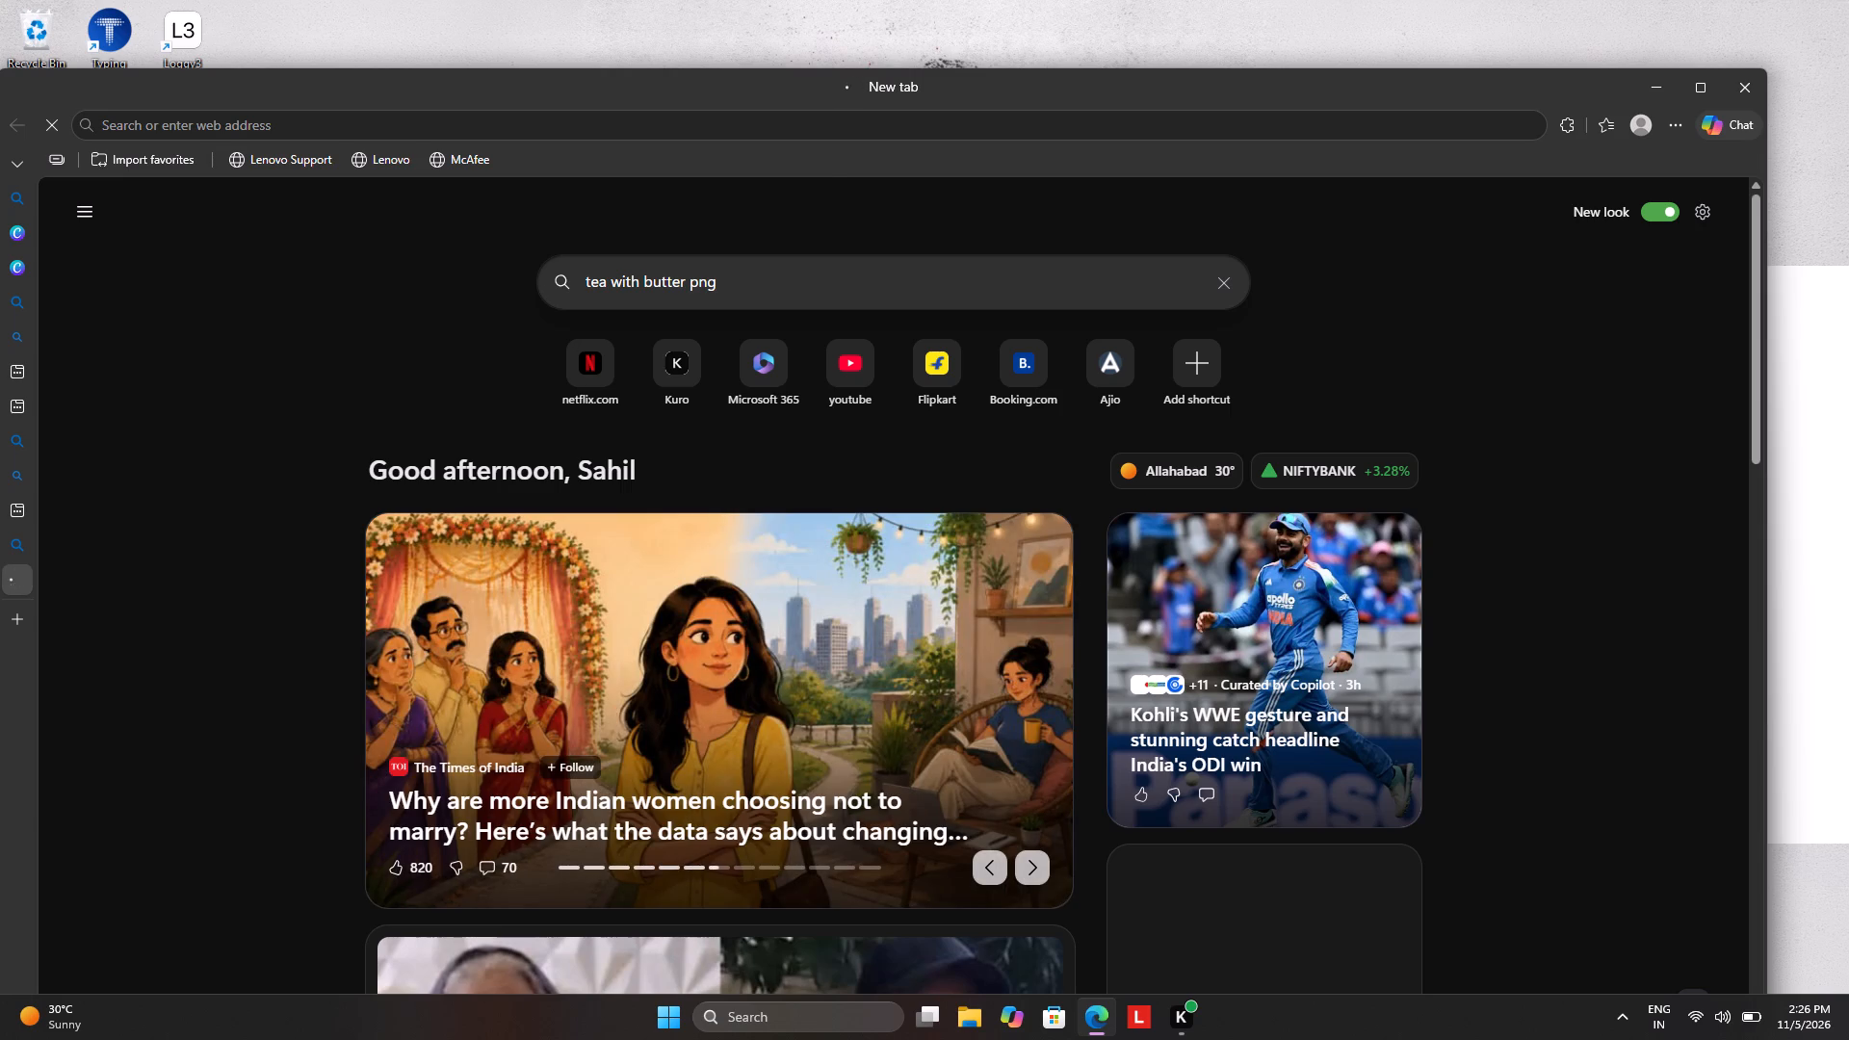
key(Return)
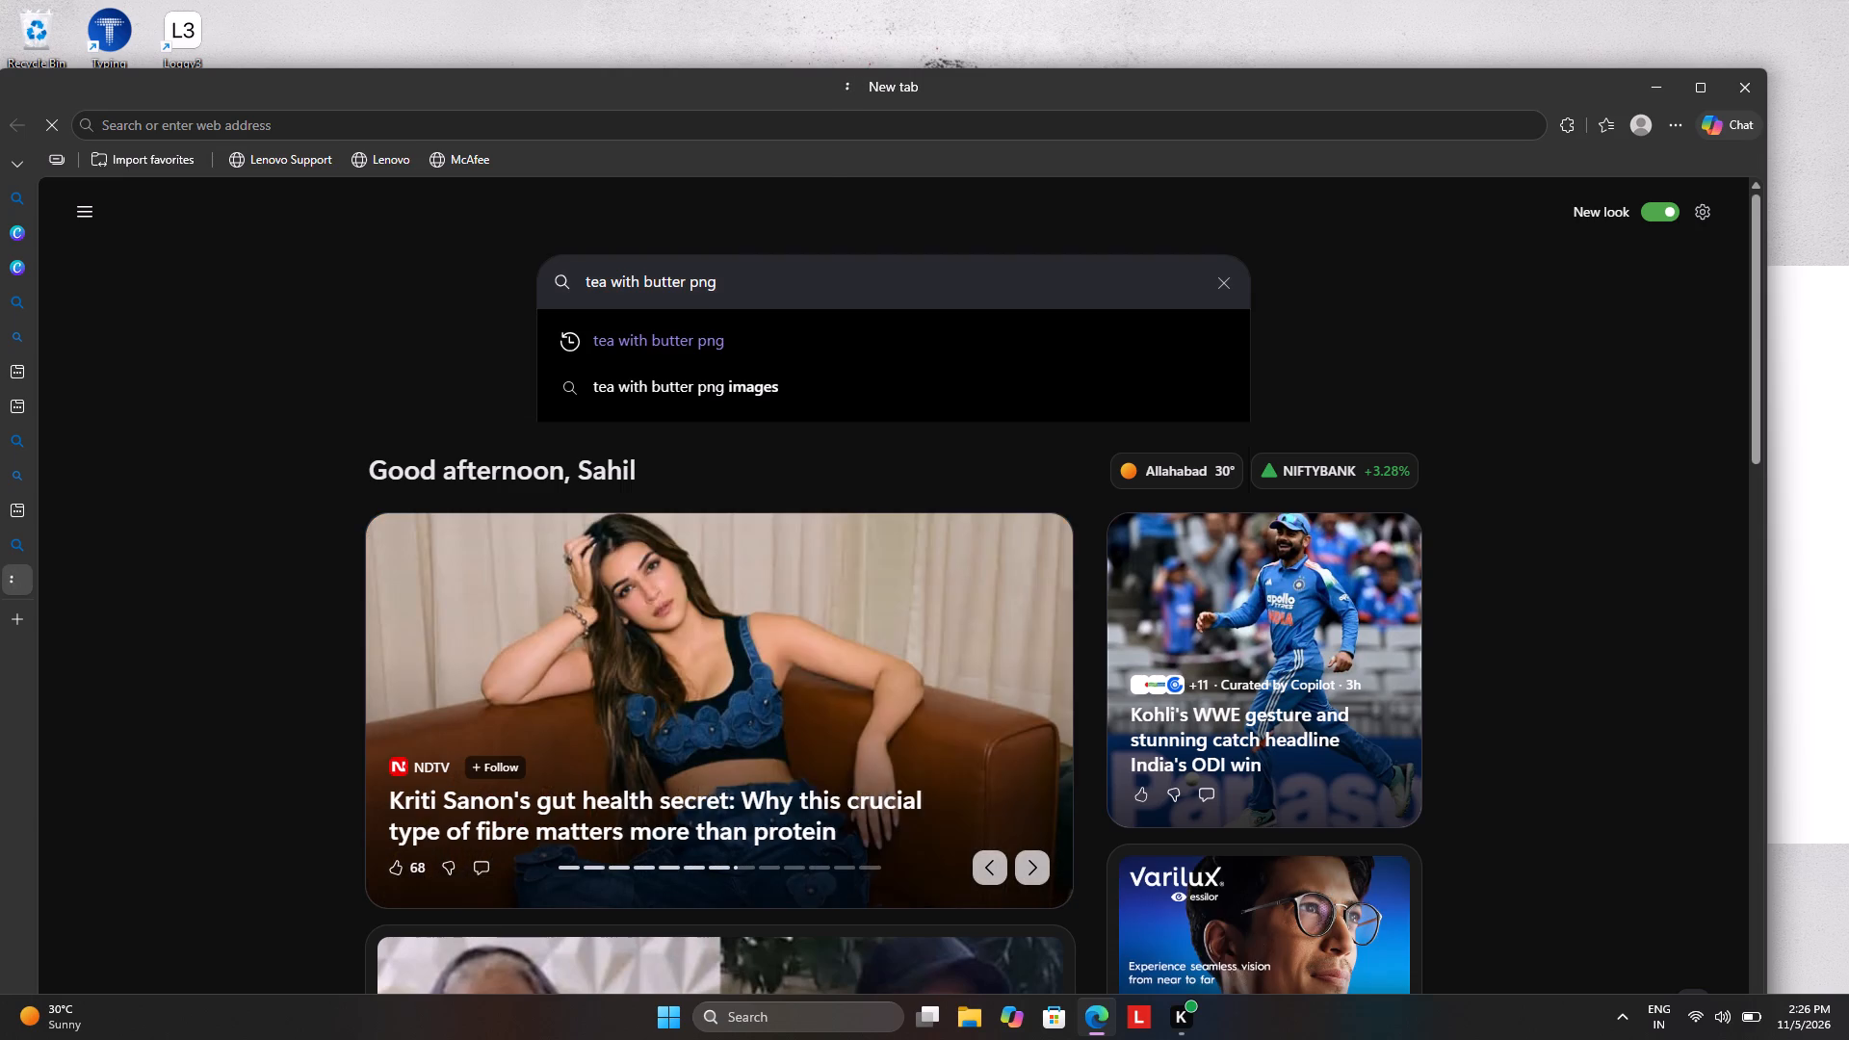
key(Return)
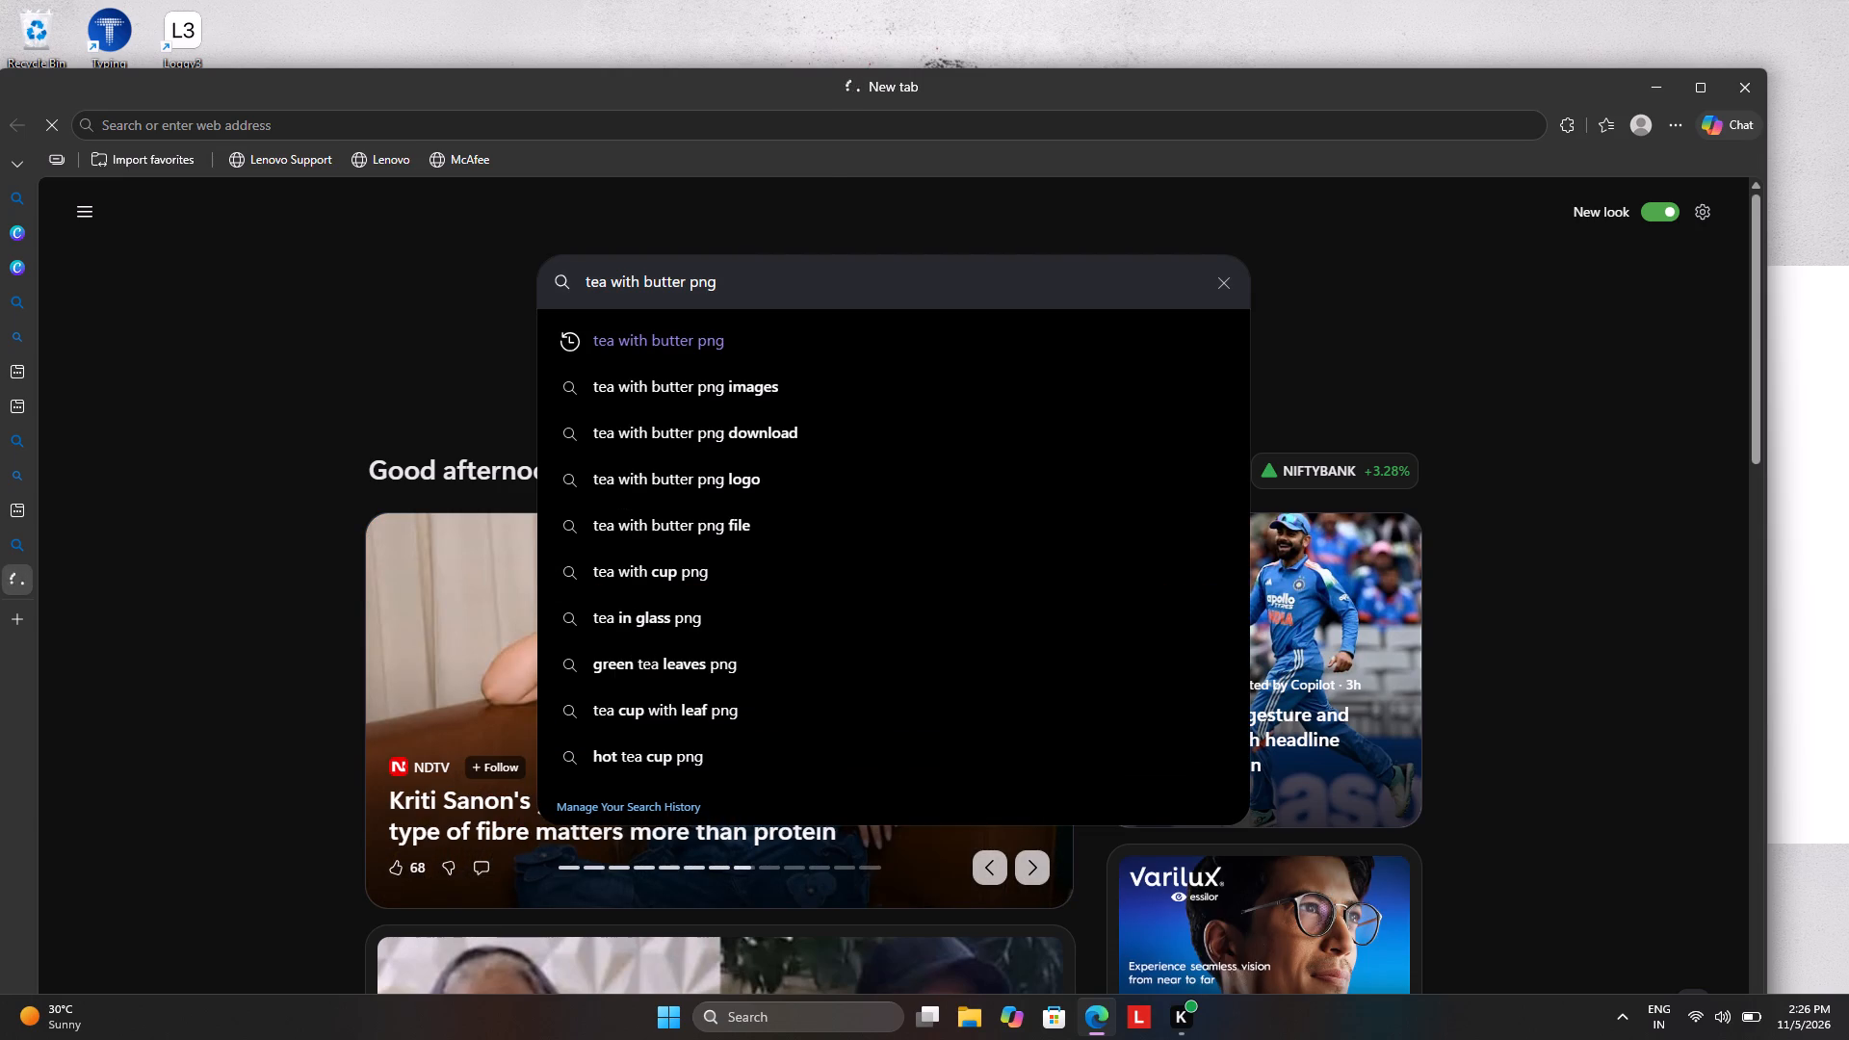
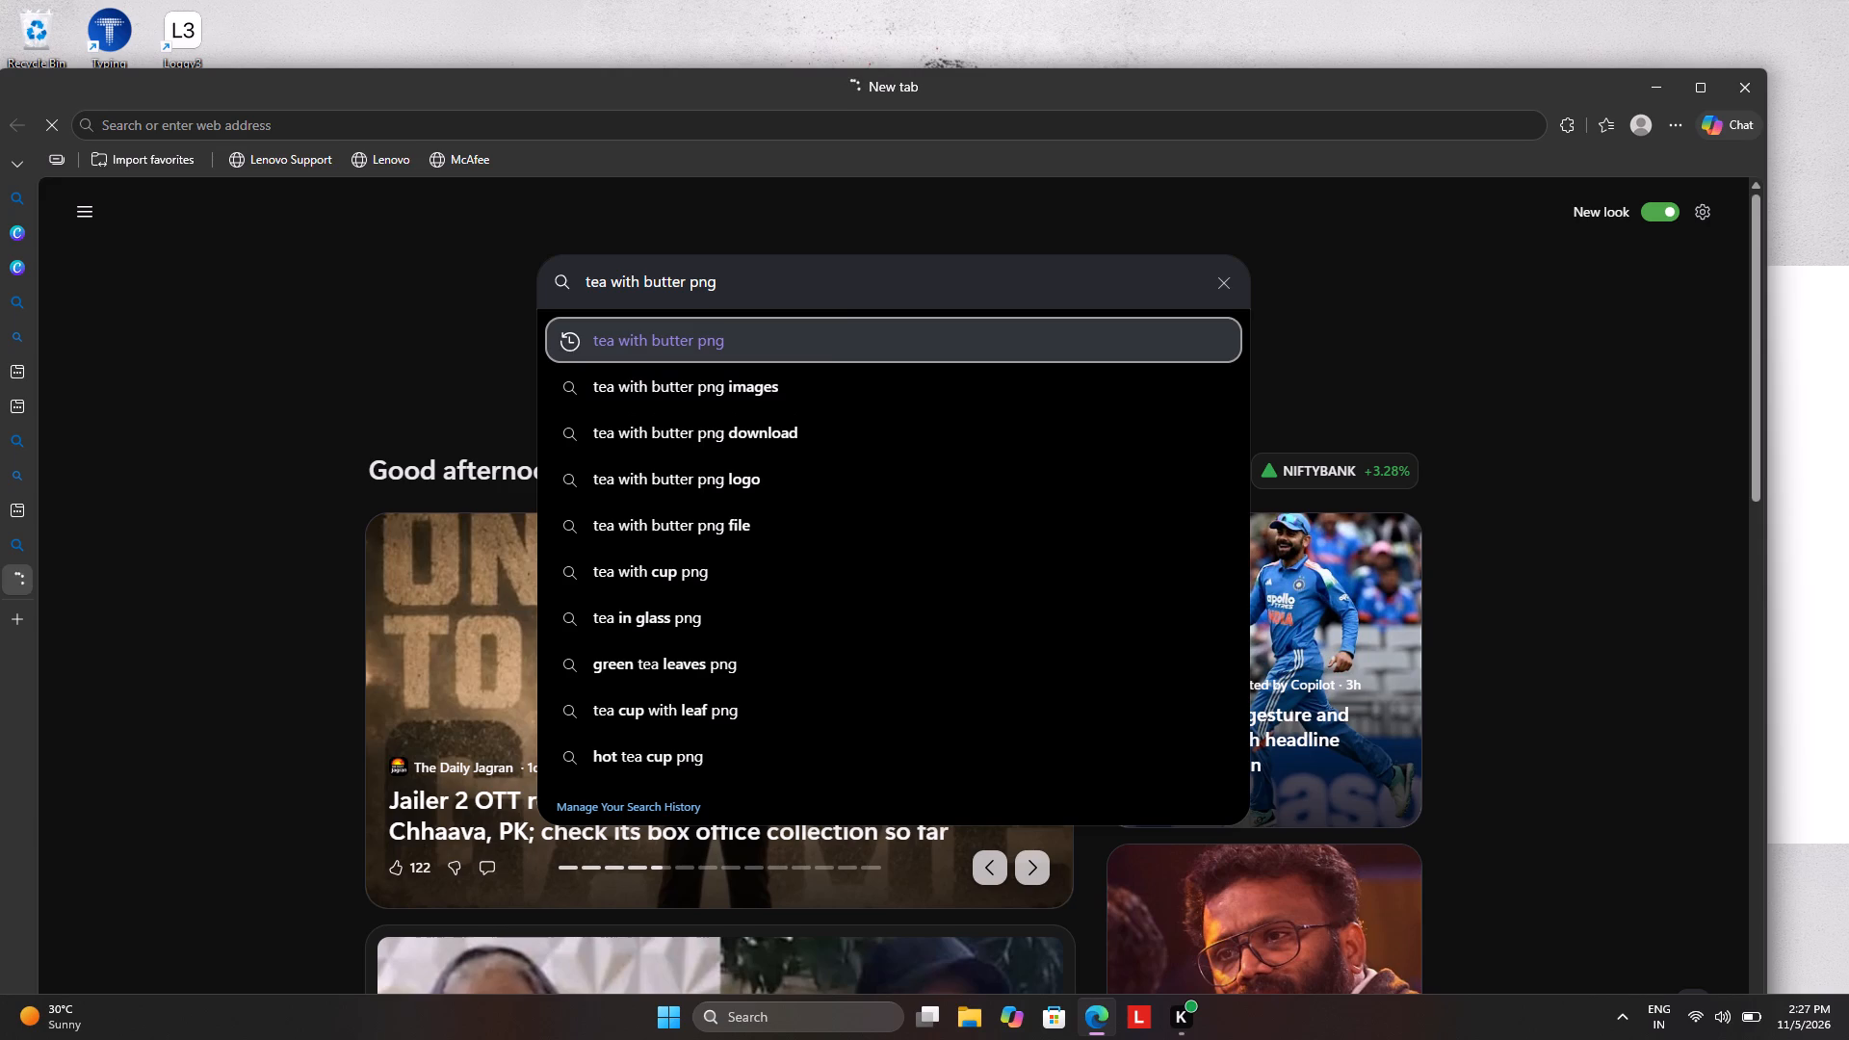
Try to run a web search for "tea with butter png".
click(826, 341)
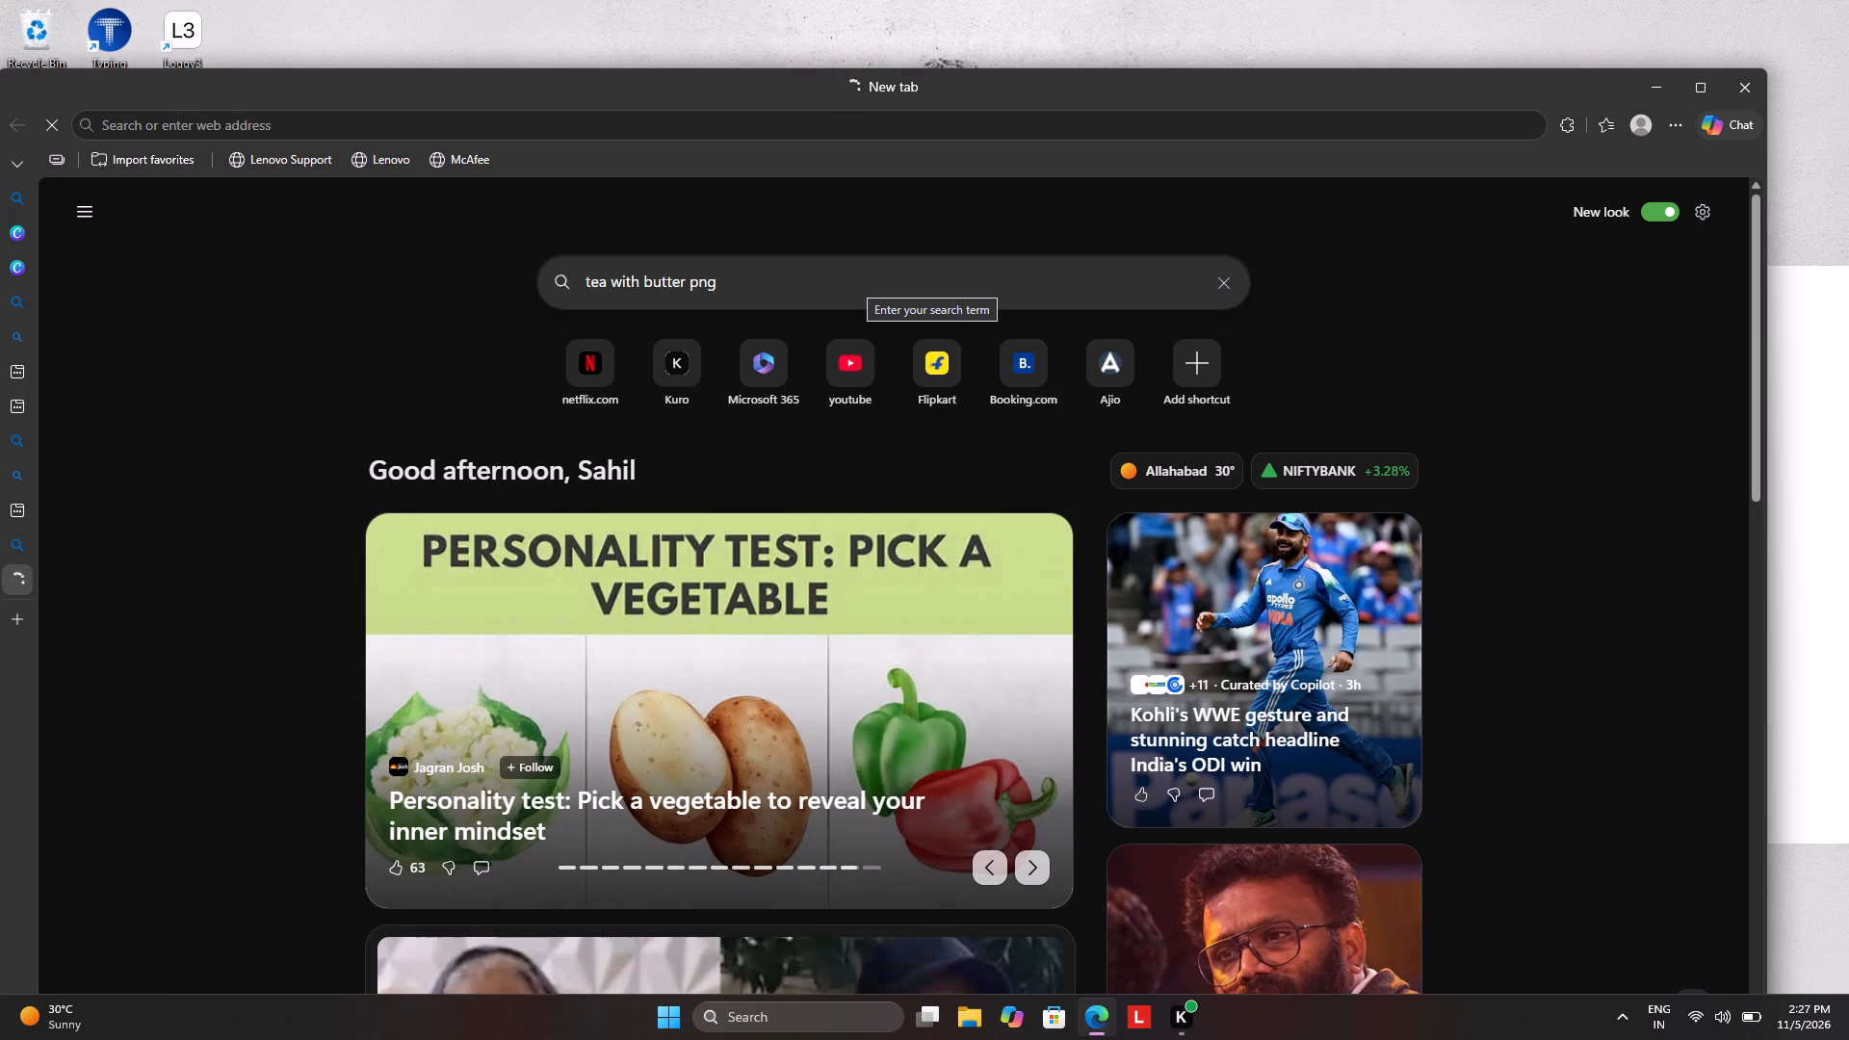
click(745, 286)
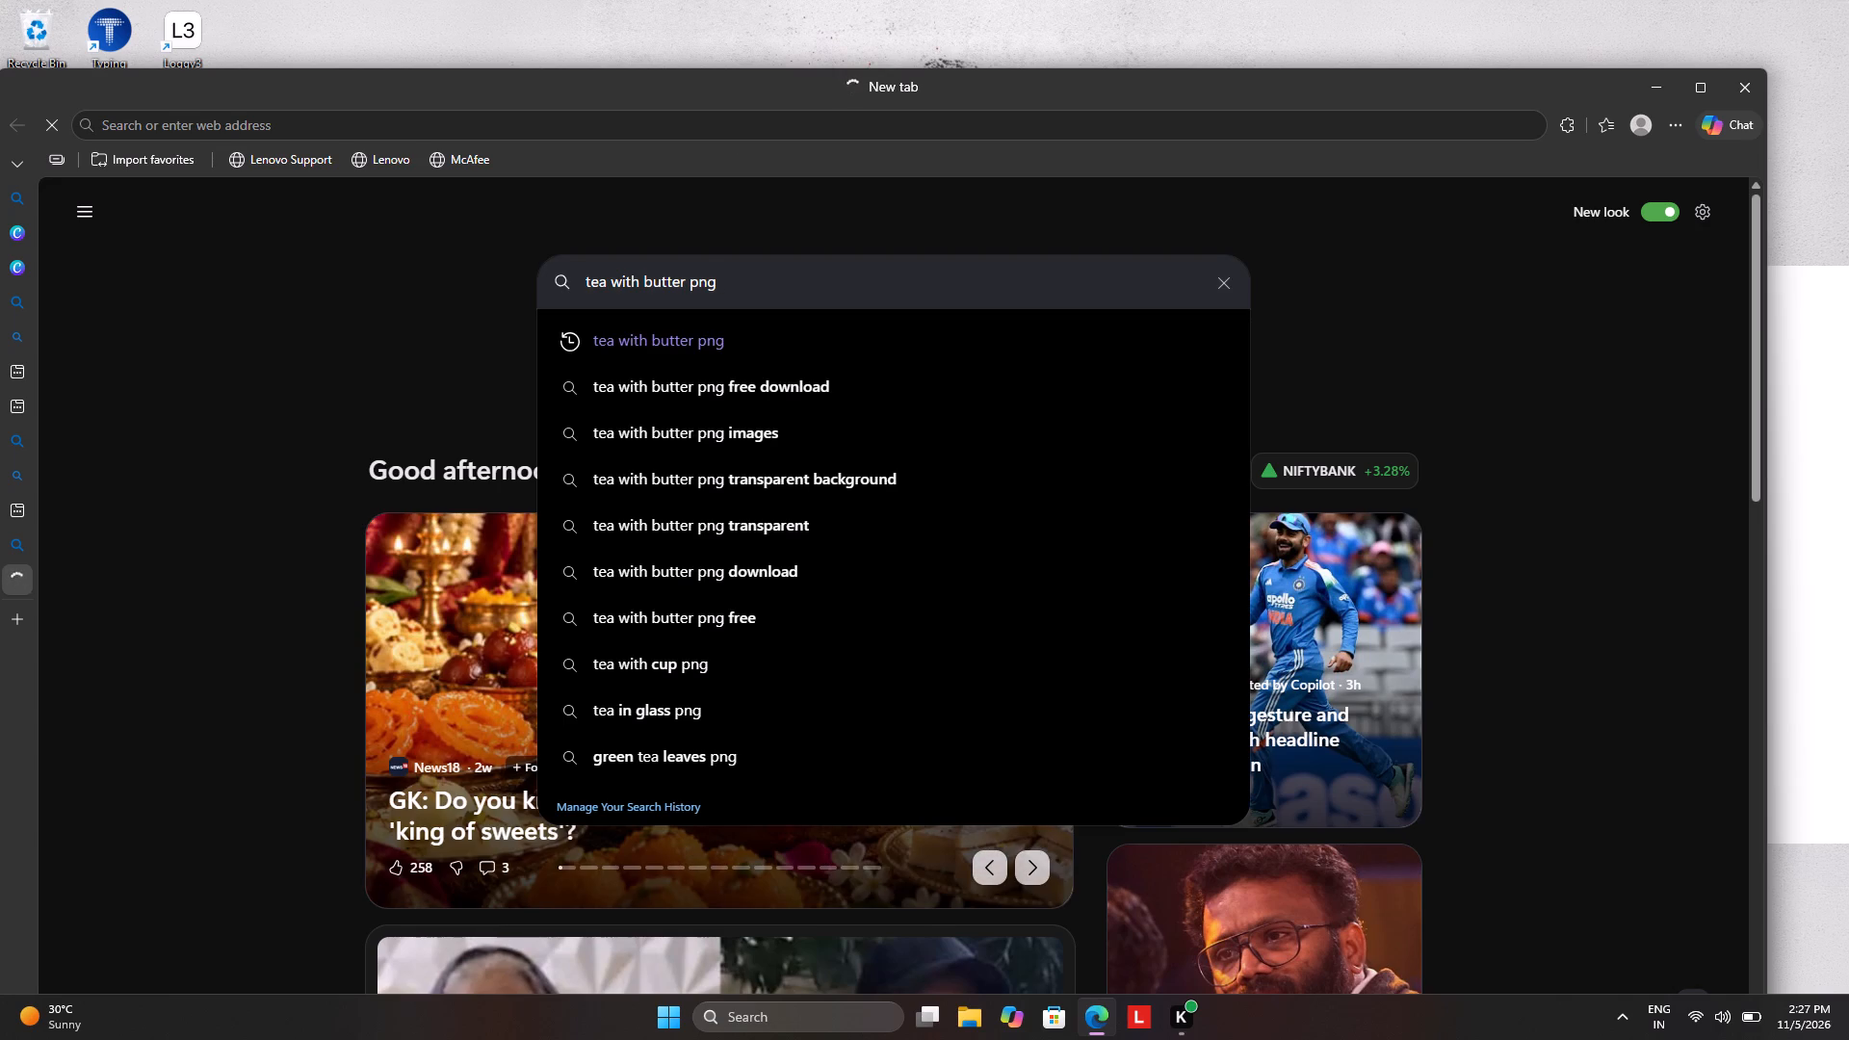
click(803, 349)
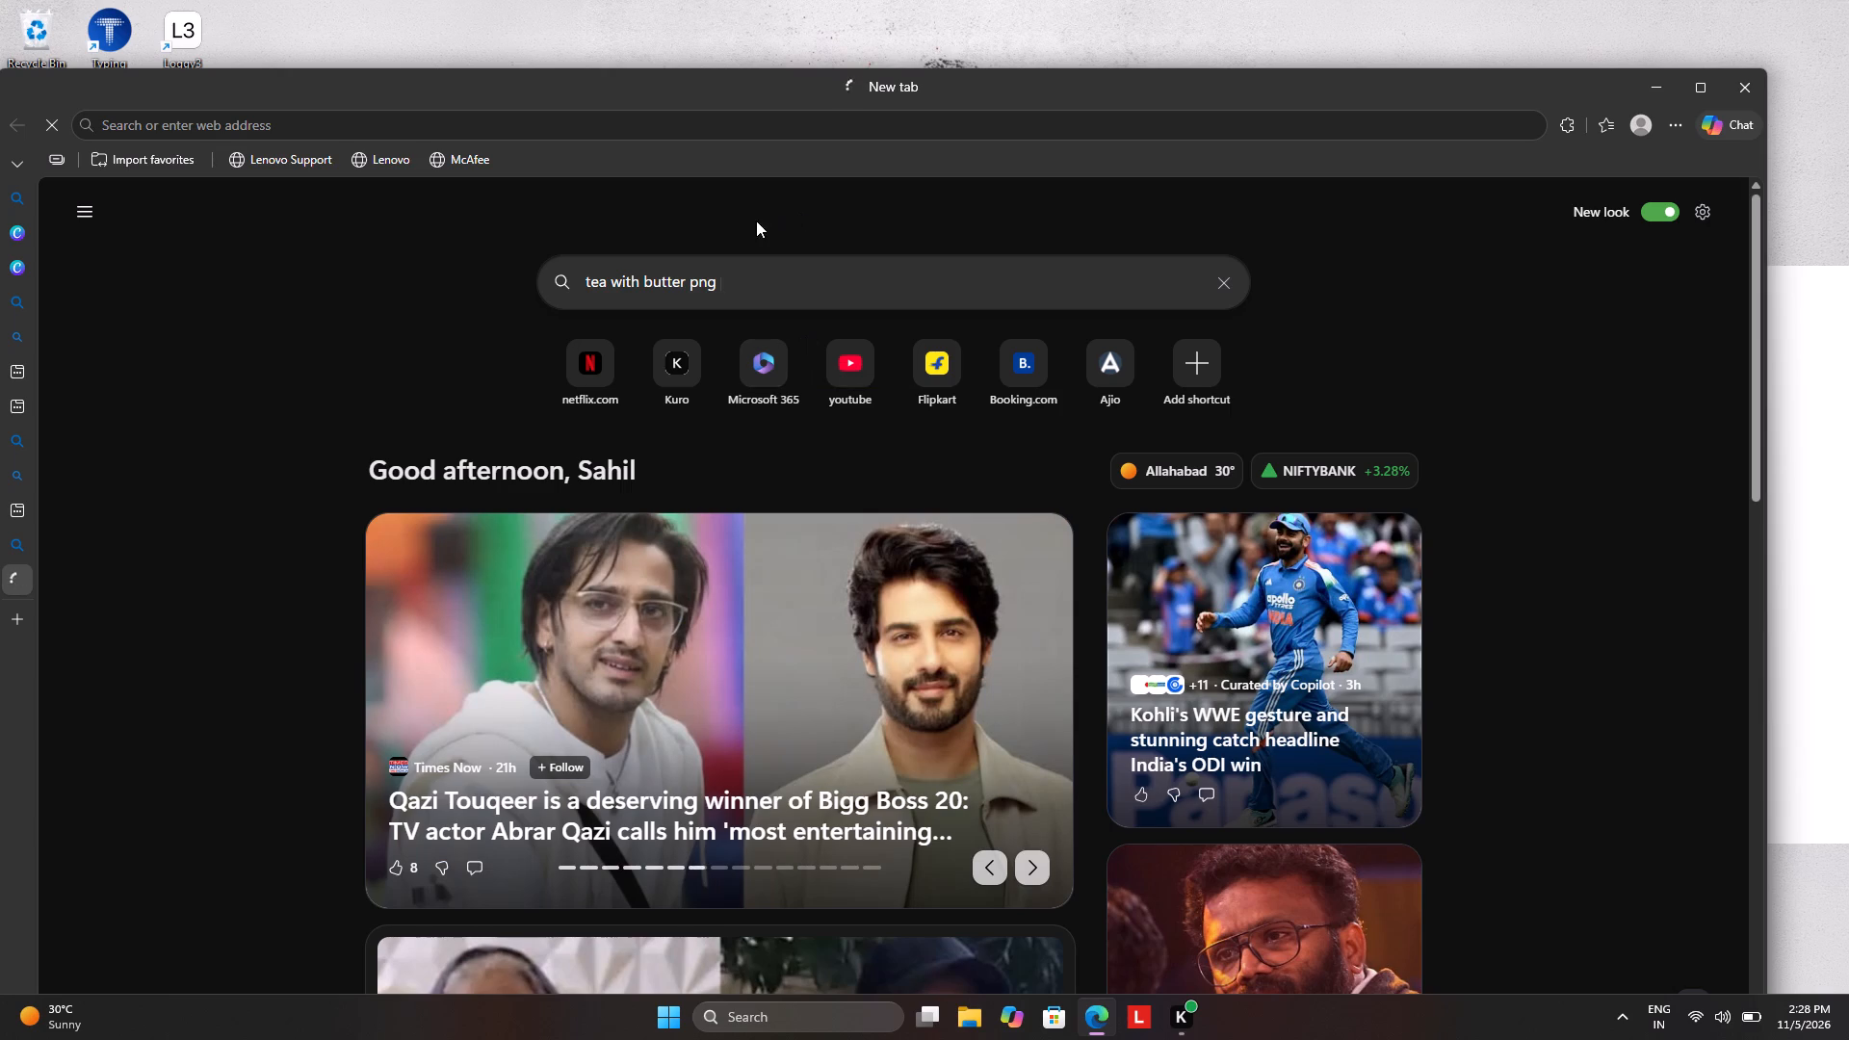
click(747, 292)
right_click(747, 292)
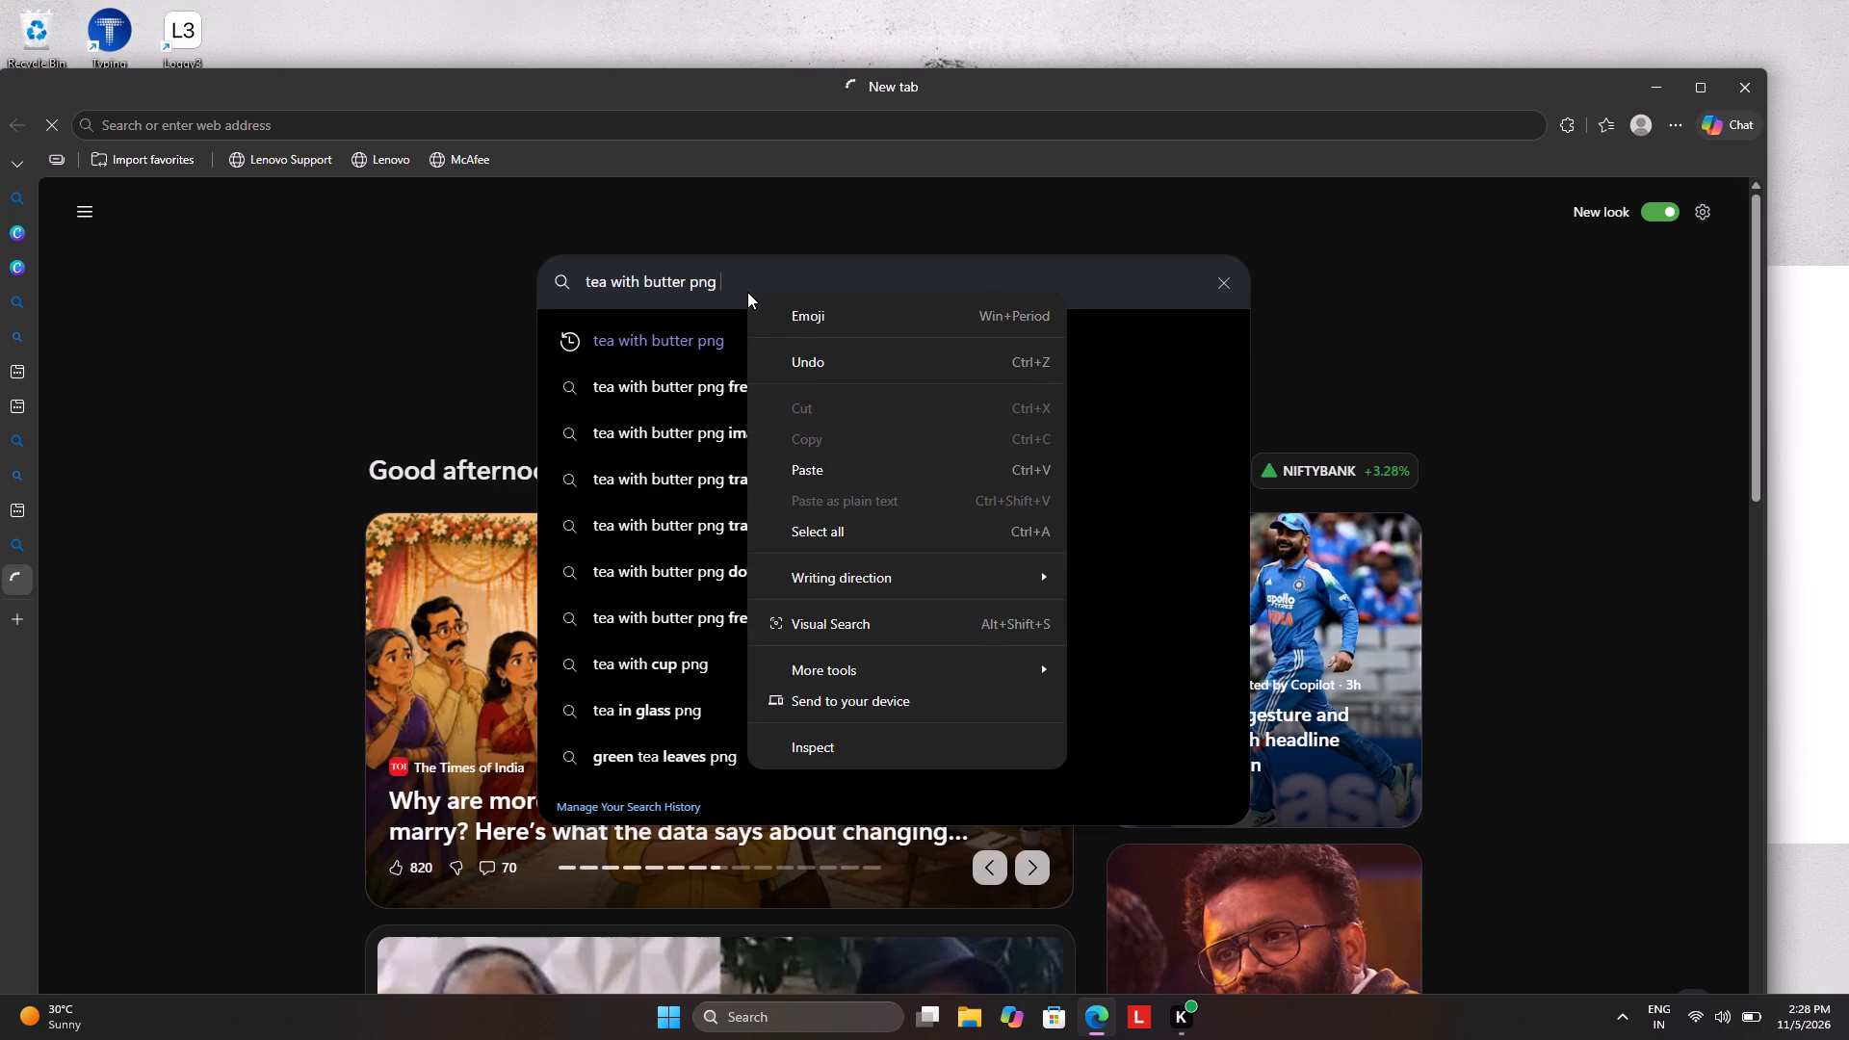
click(747, 292)
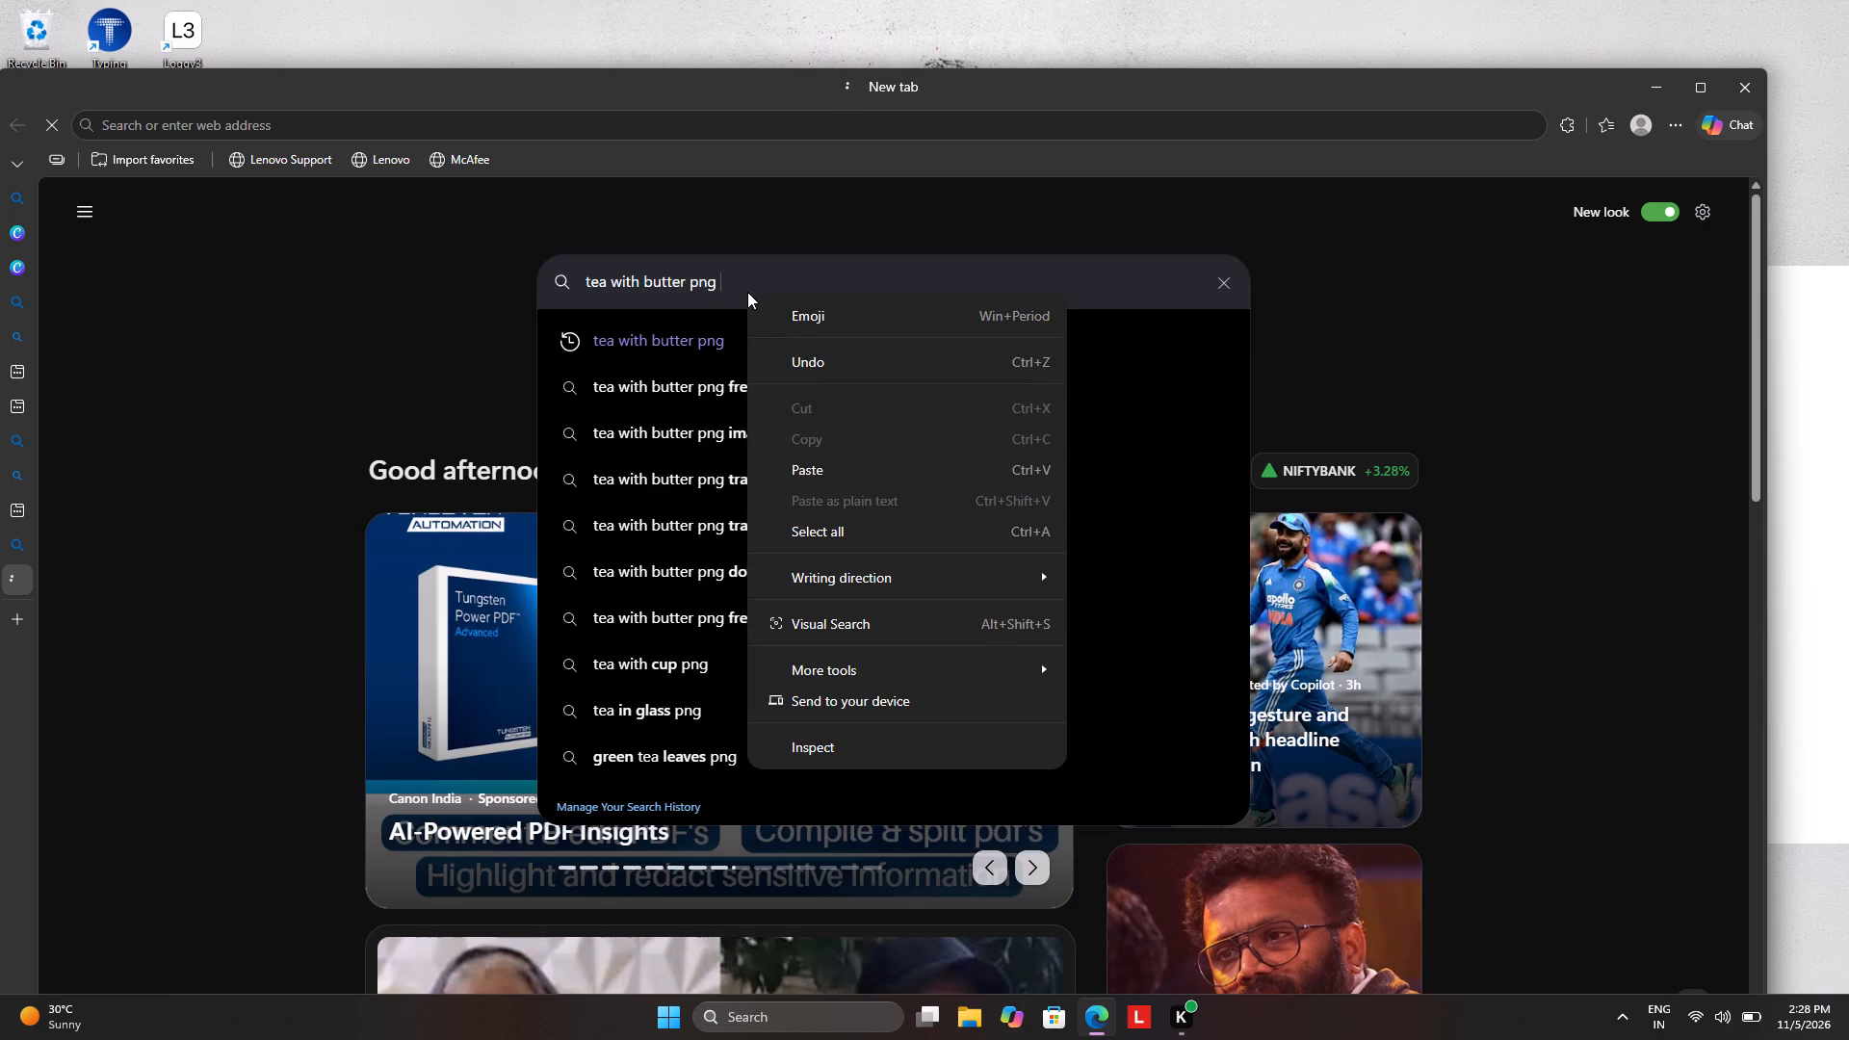
key(Return)
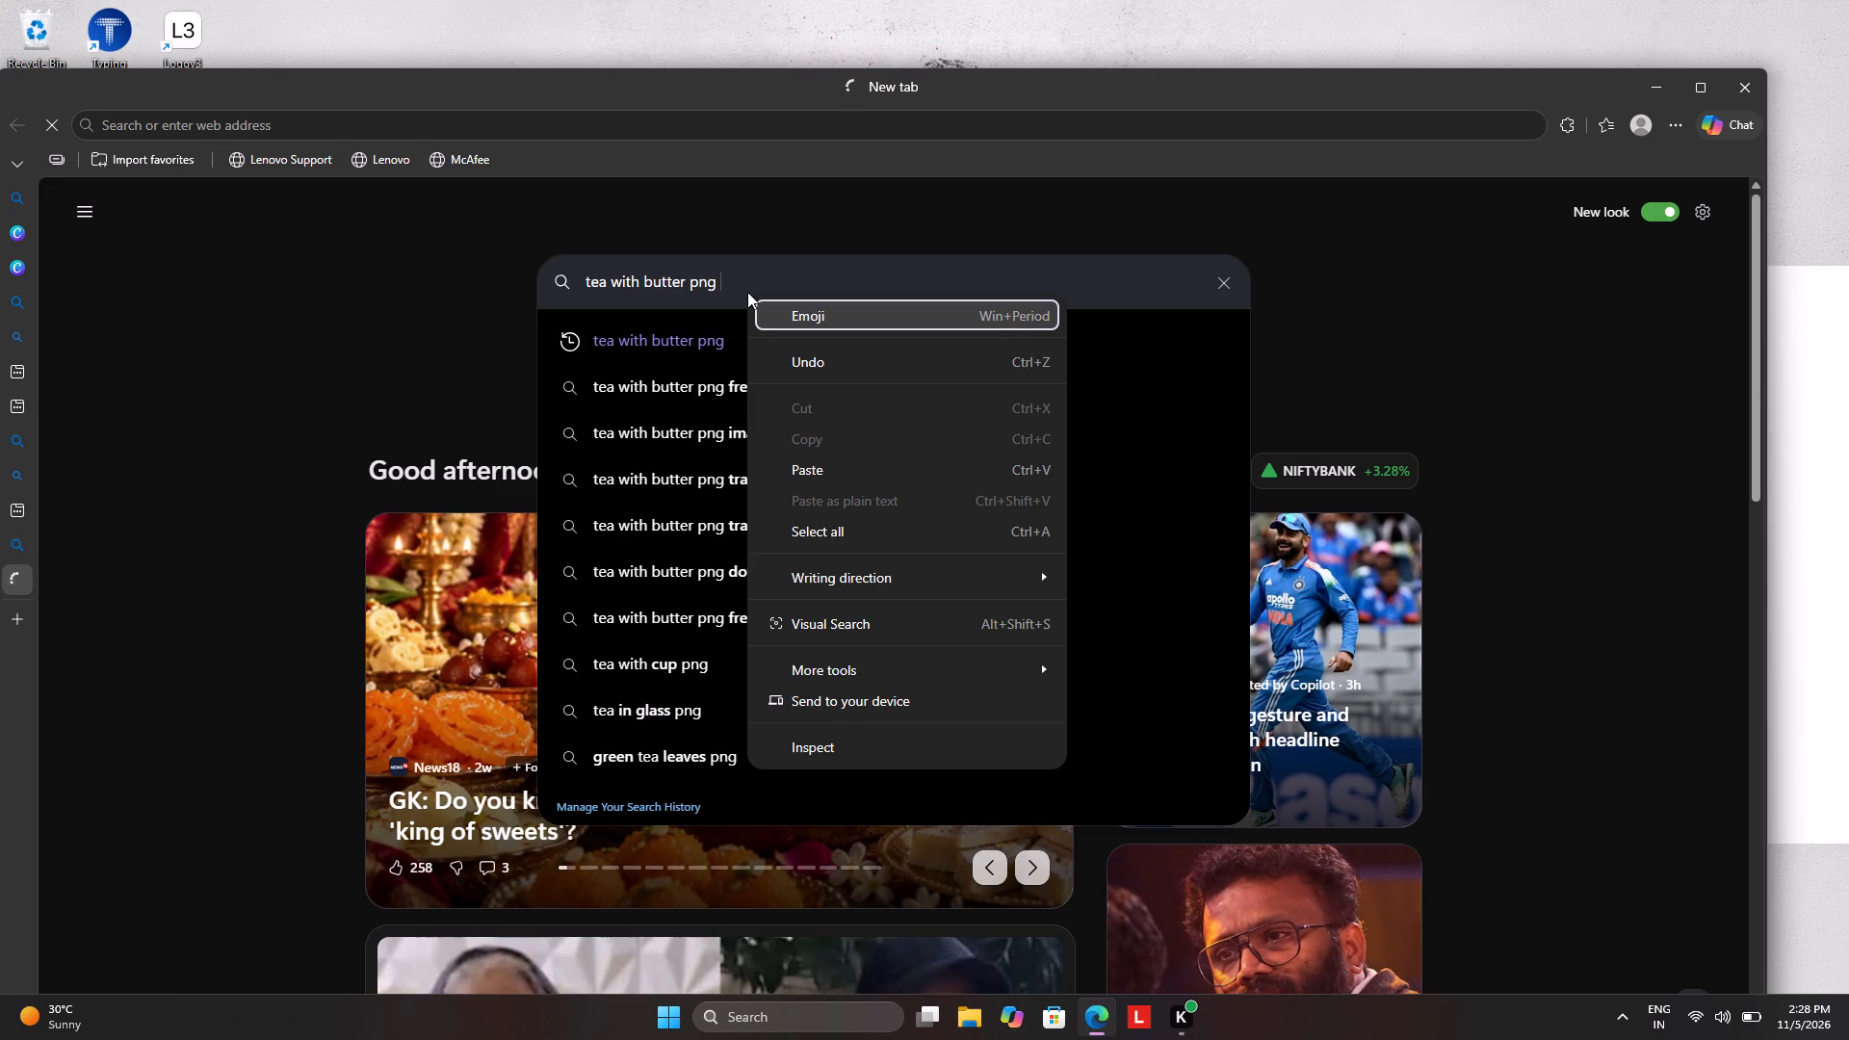
key(Return)
key(super+period)
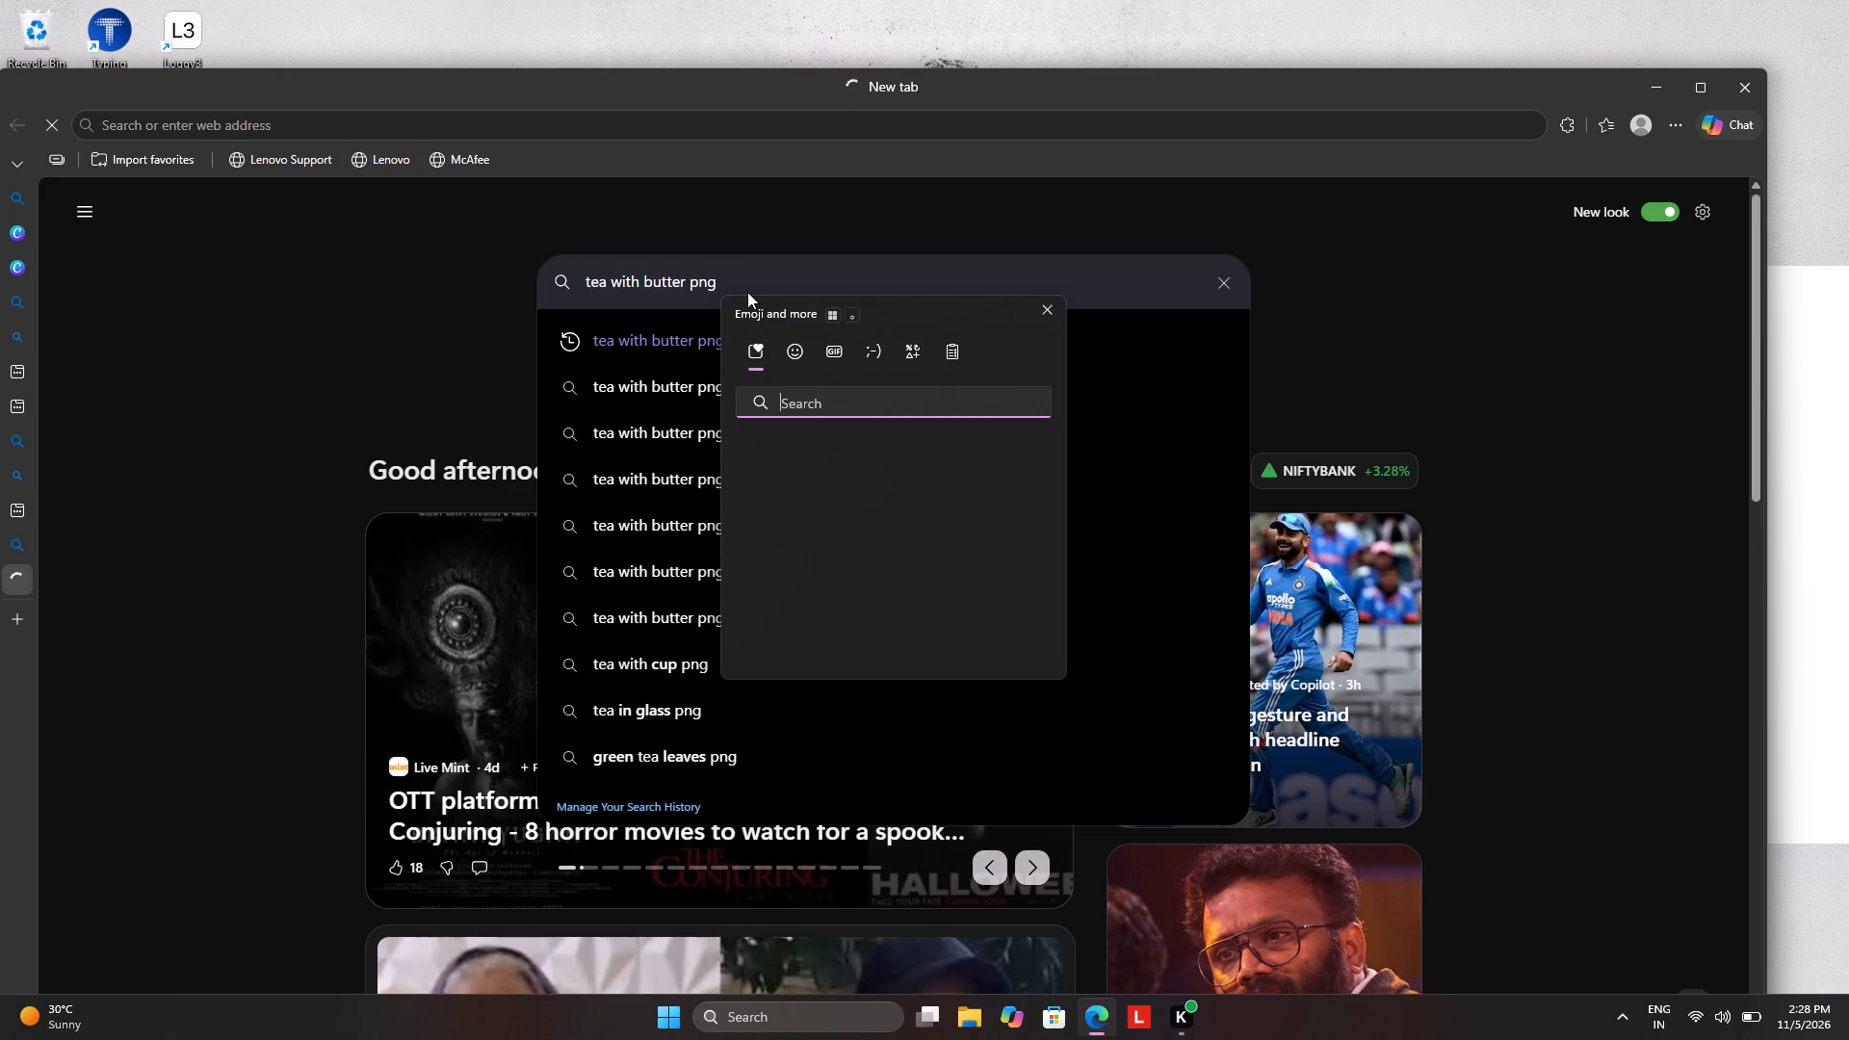
click(1047, 306)
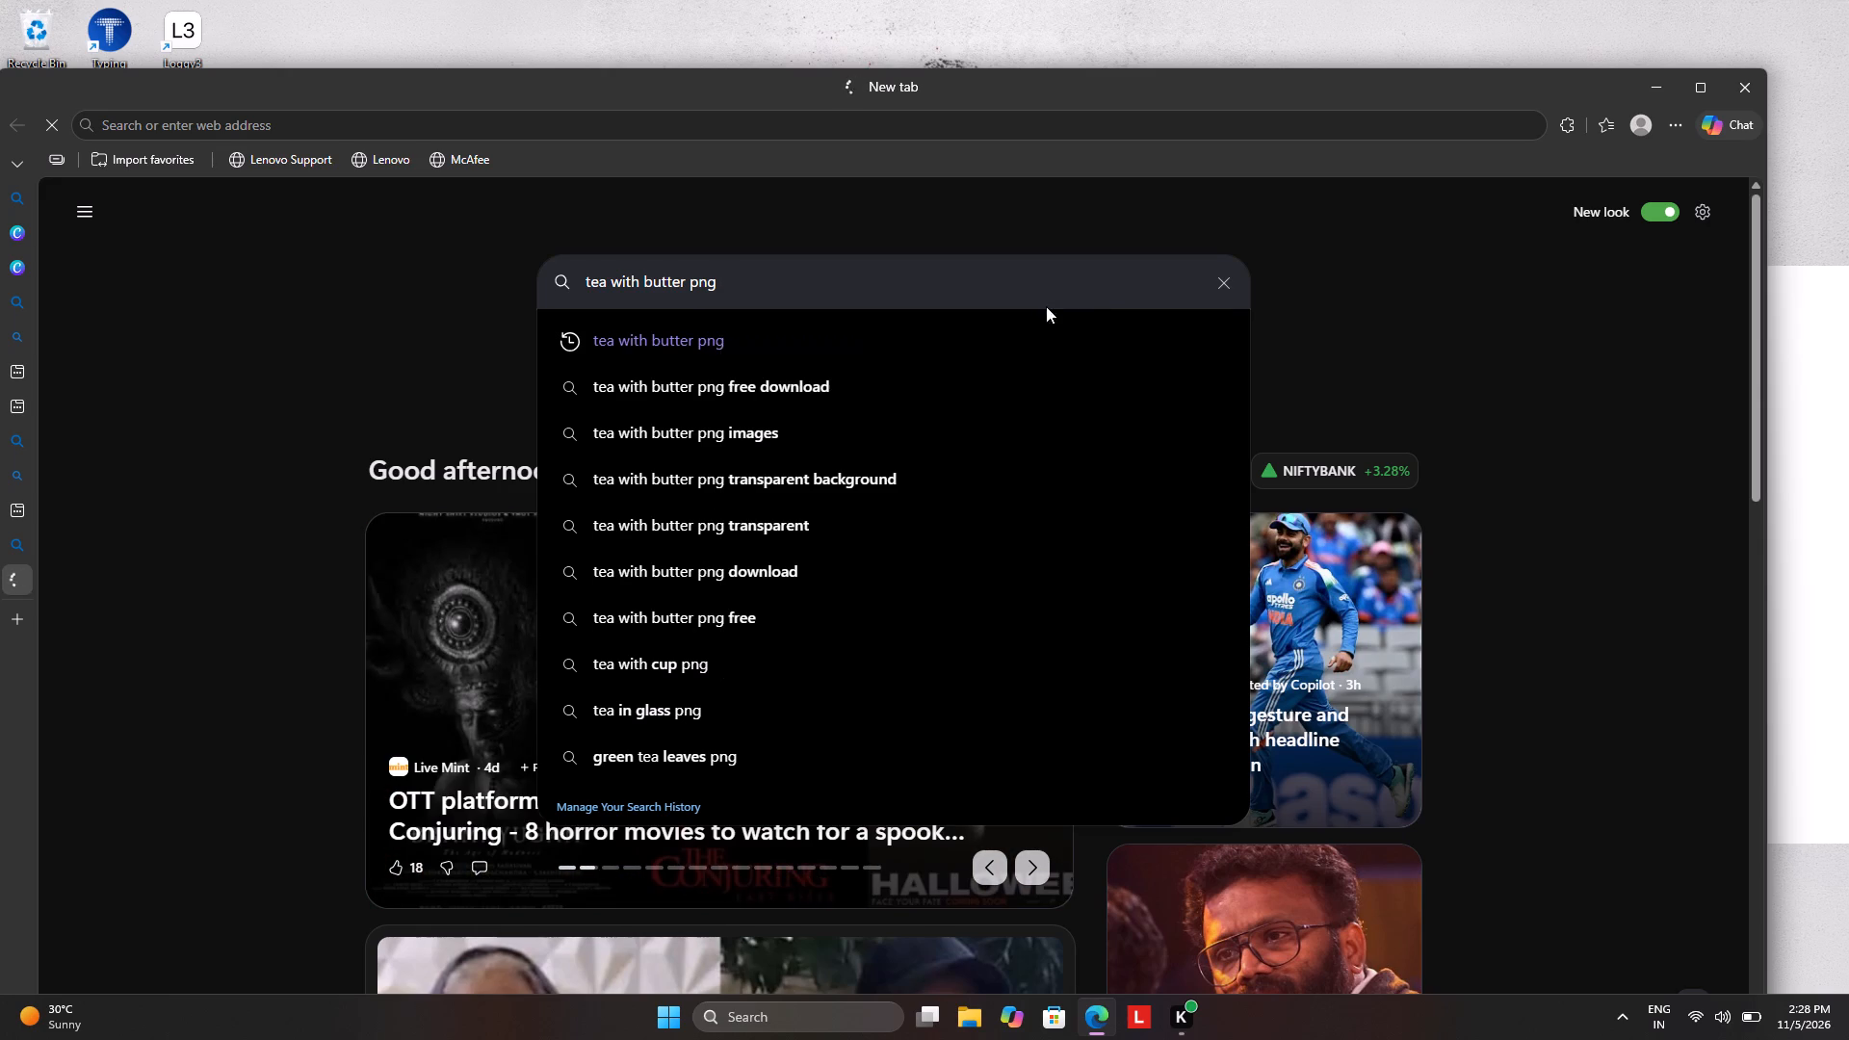
click(830, 290)
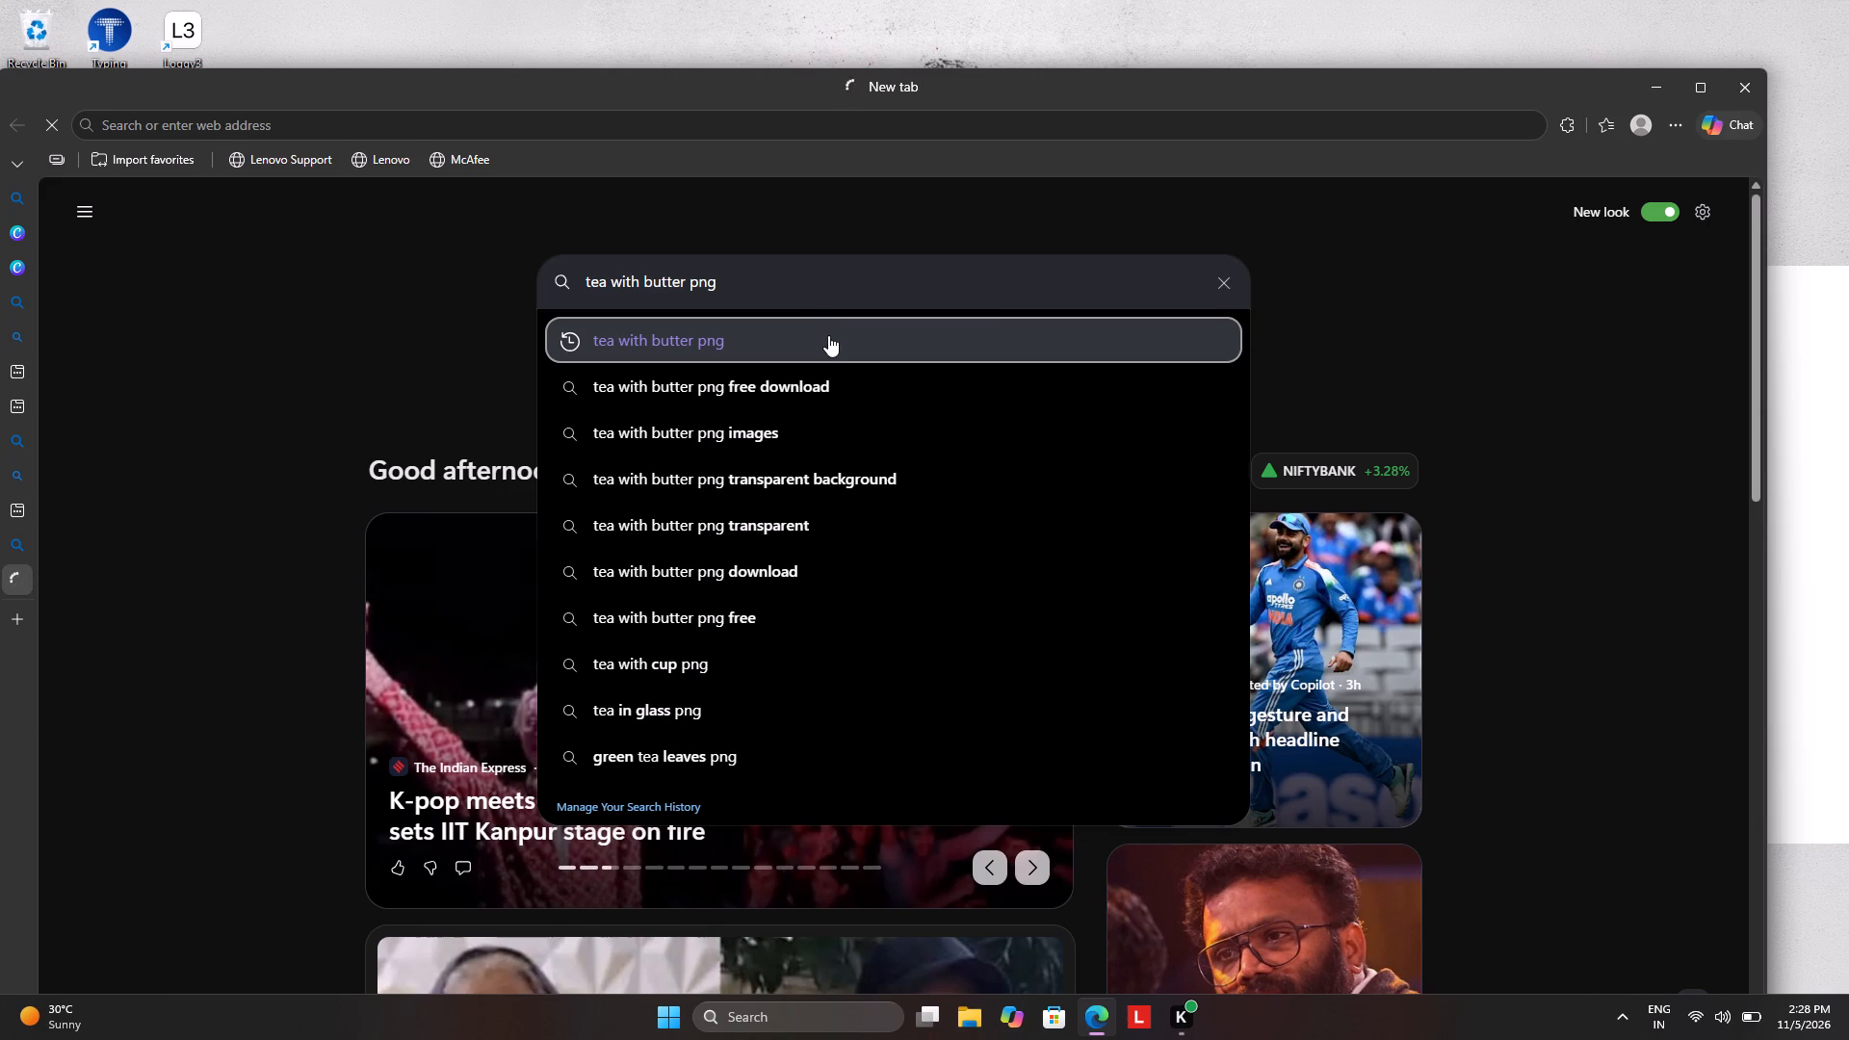
click(828, 335)
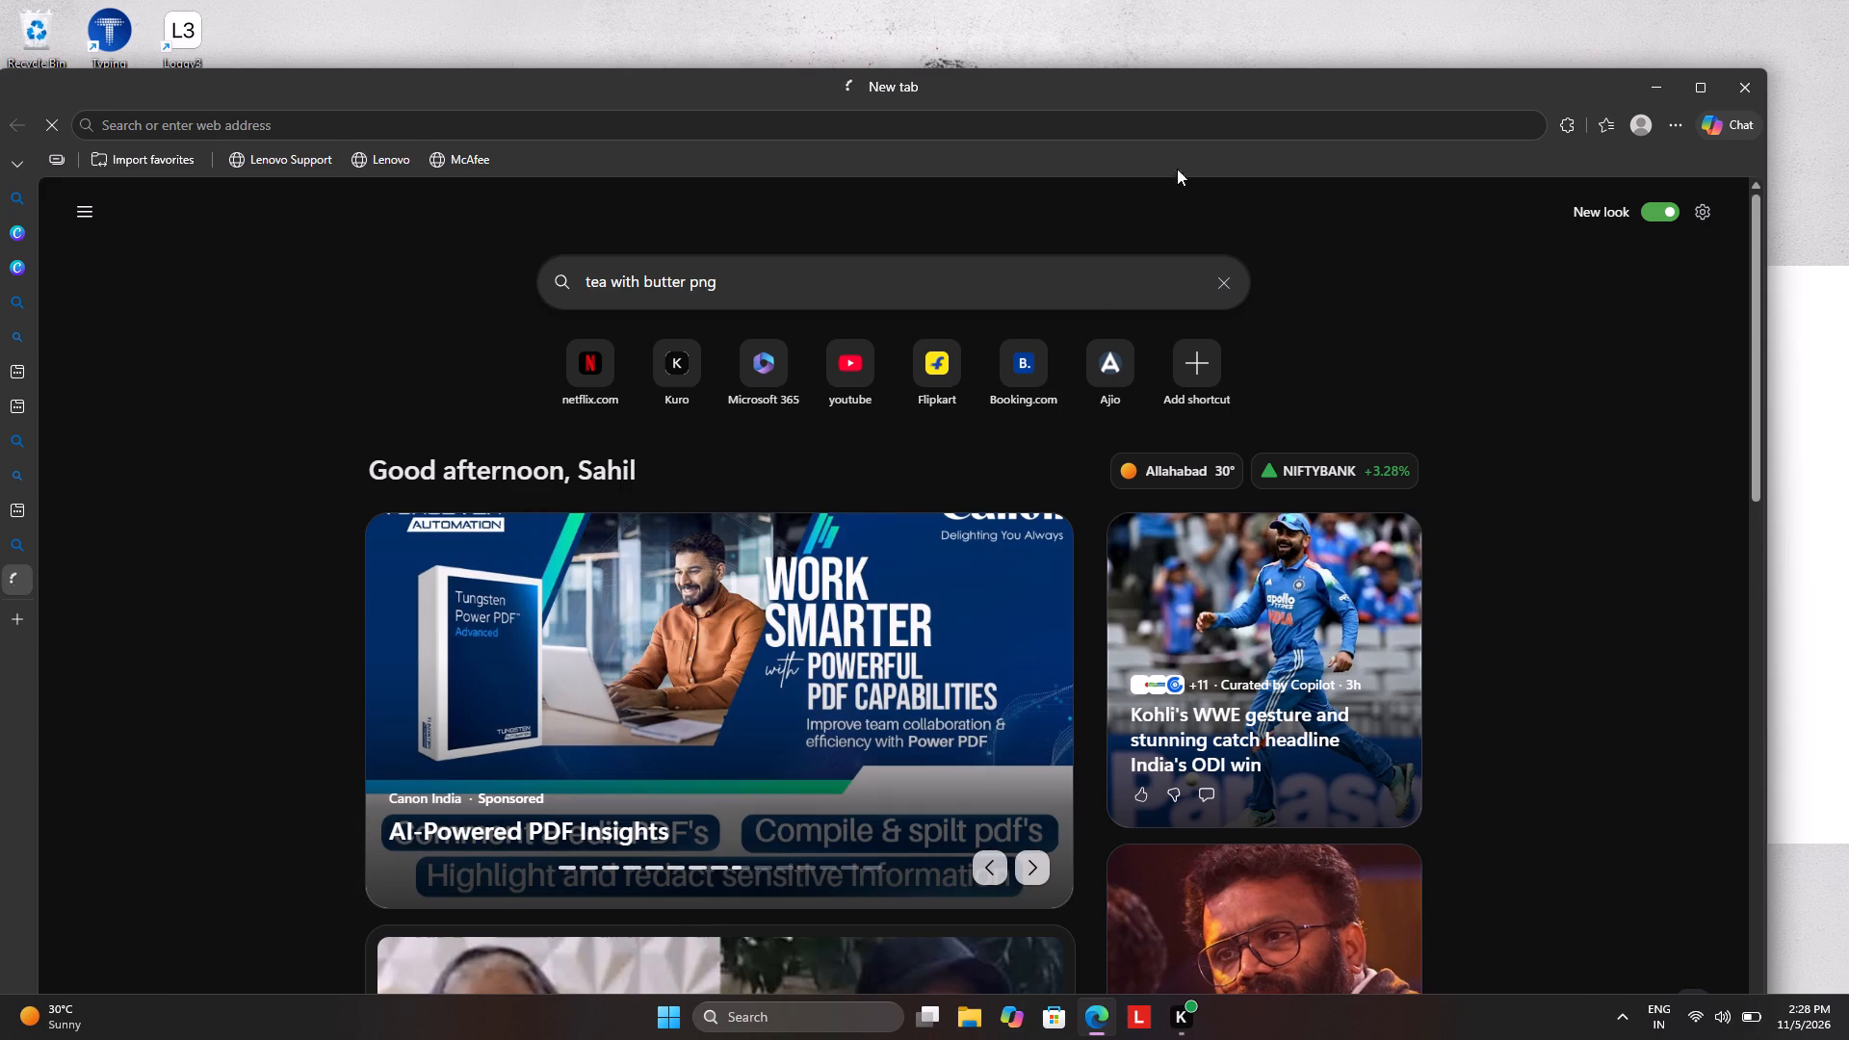
click(15, 619)
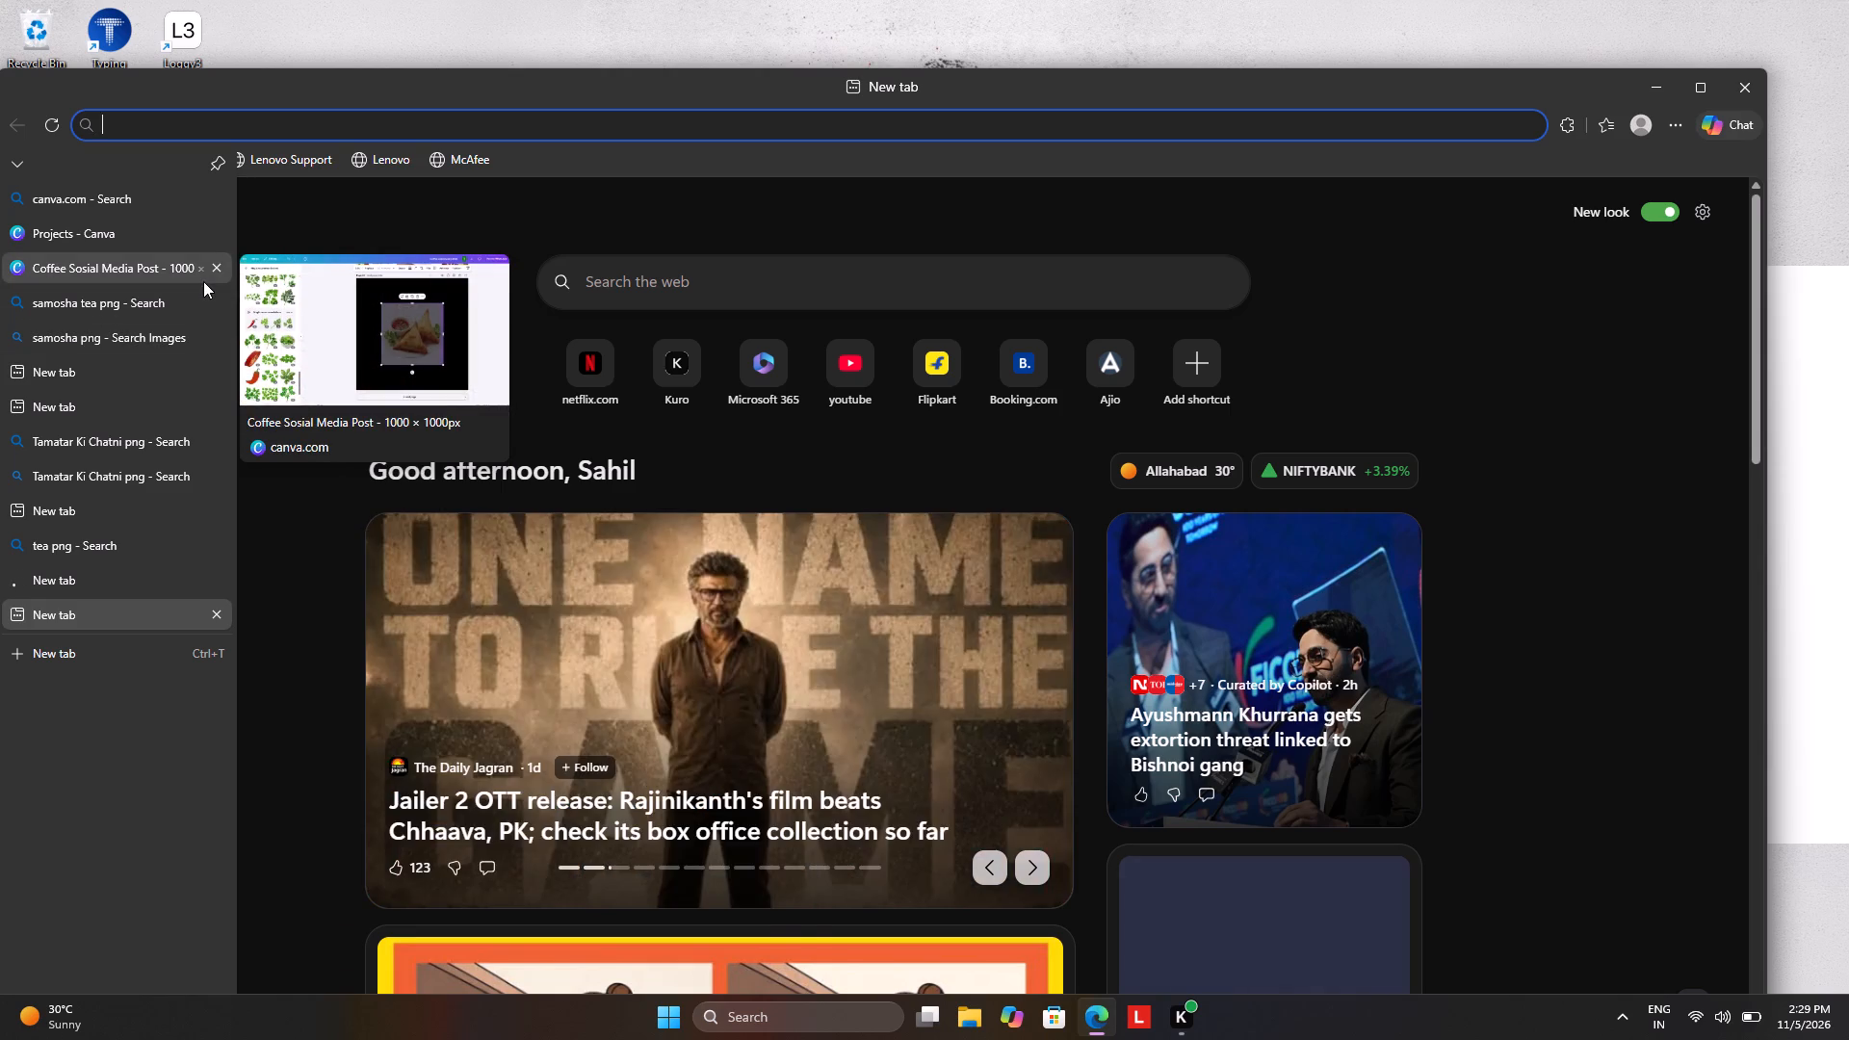
Return to the Coffee Sosial Media Post design and shrink the samosa plate image into the right-hand part of page 10.
click(203, 281)
drag(1055, 558, 1164, 555)
drag(1034, 433, 1060, 459)
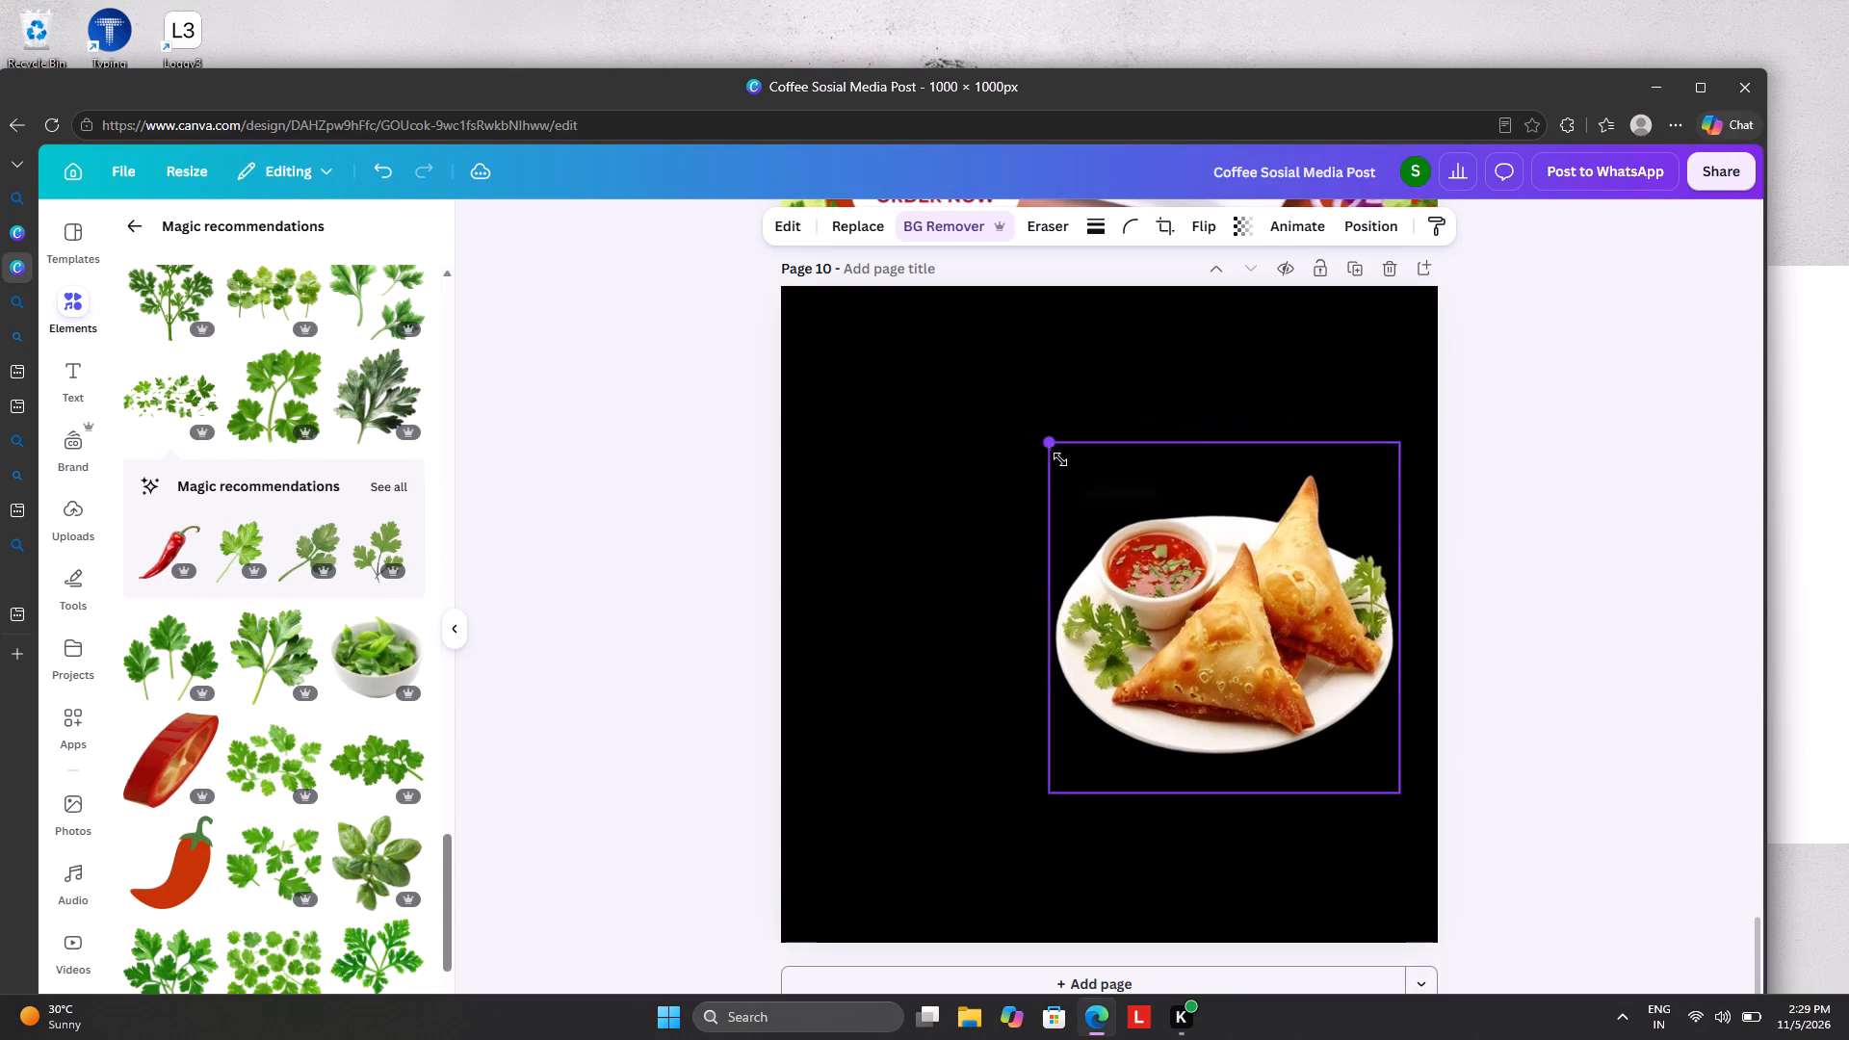
drag(1060, 459, 1152, 580)
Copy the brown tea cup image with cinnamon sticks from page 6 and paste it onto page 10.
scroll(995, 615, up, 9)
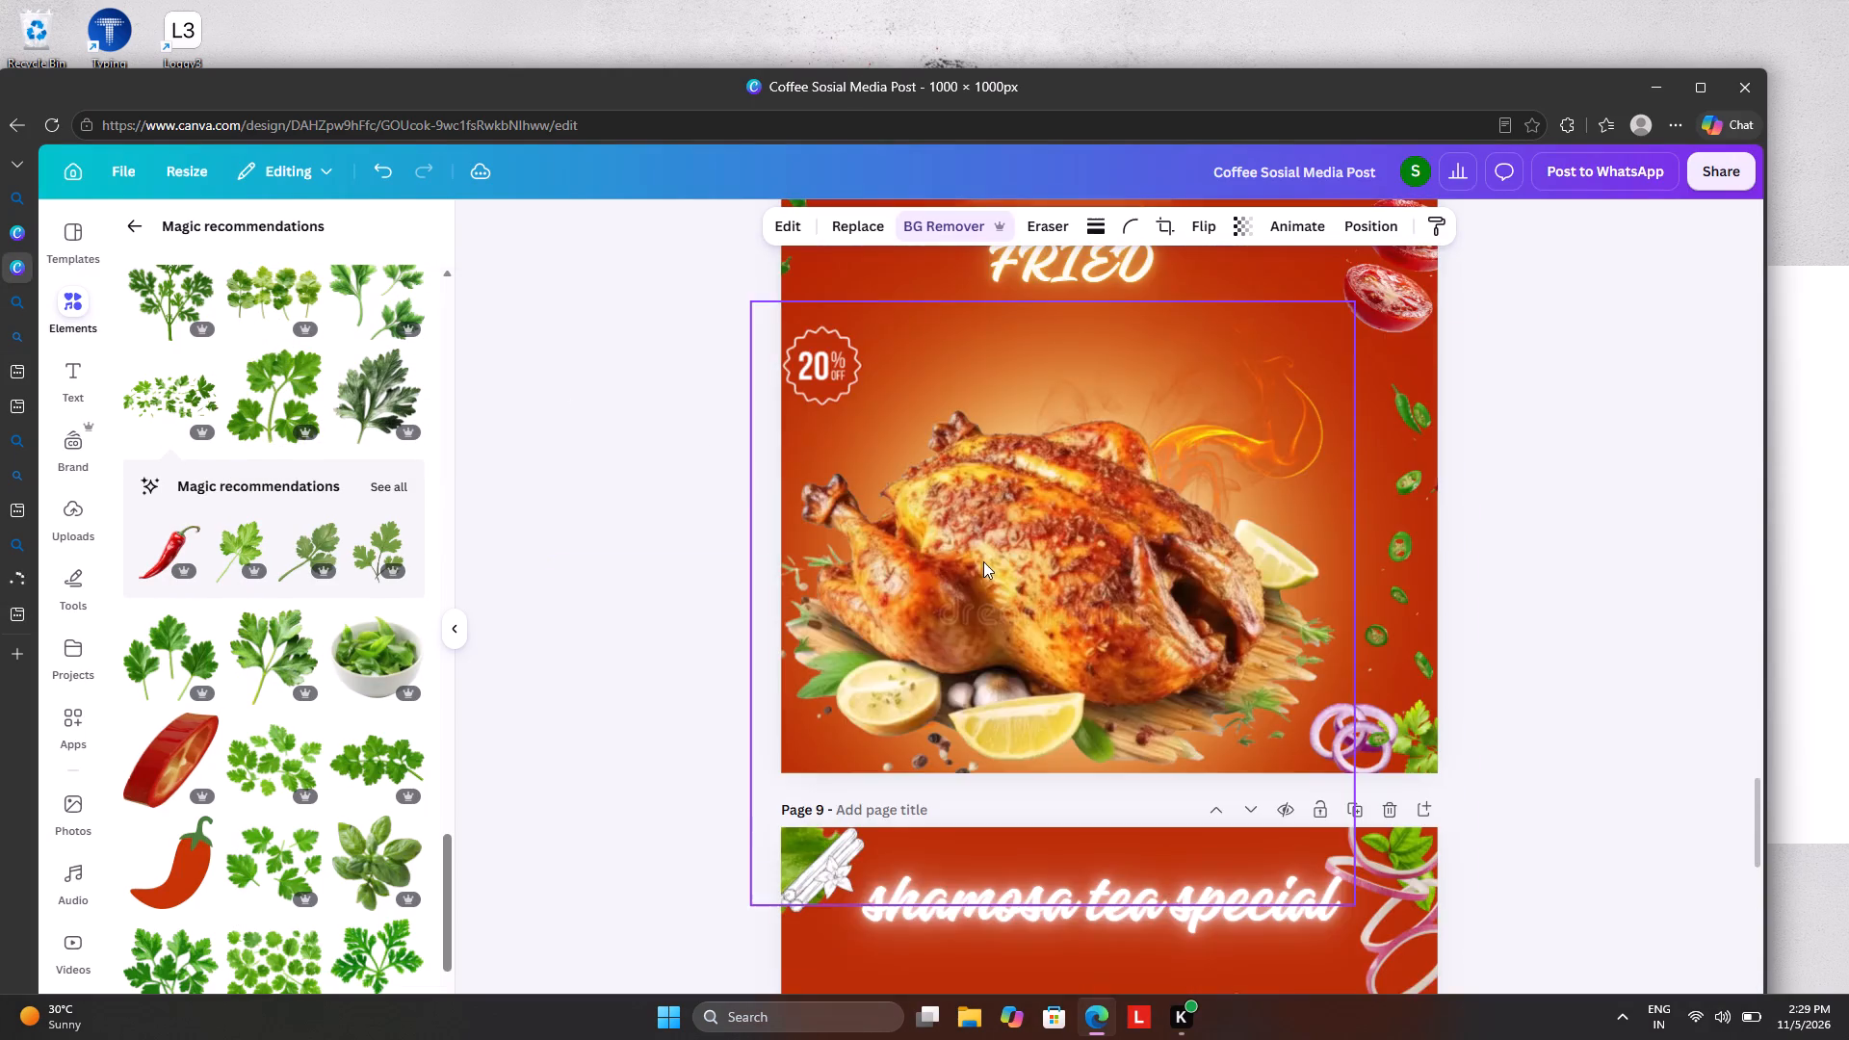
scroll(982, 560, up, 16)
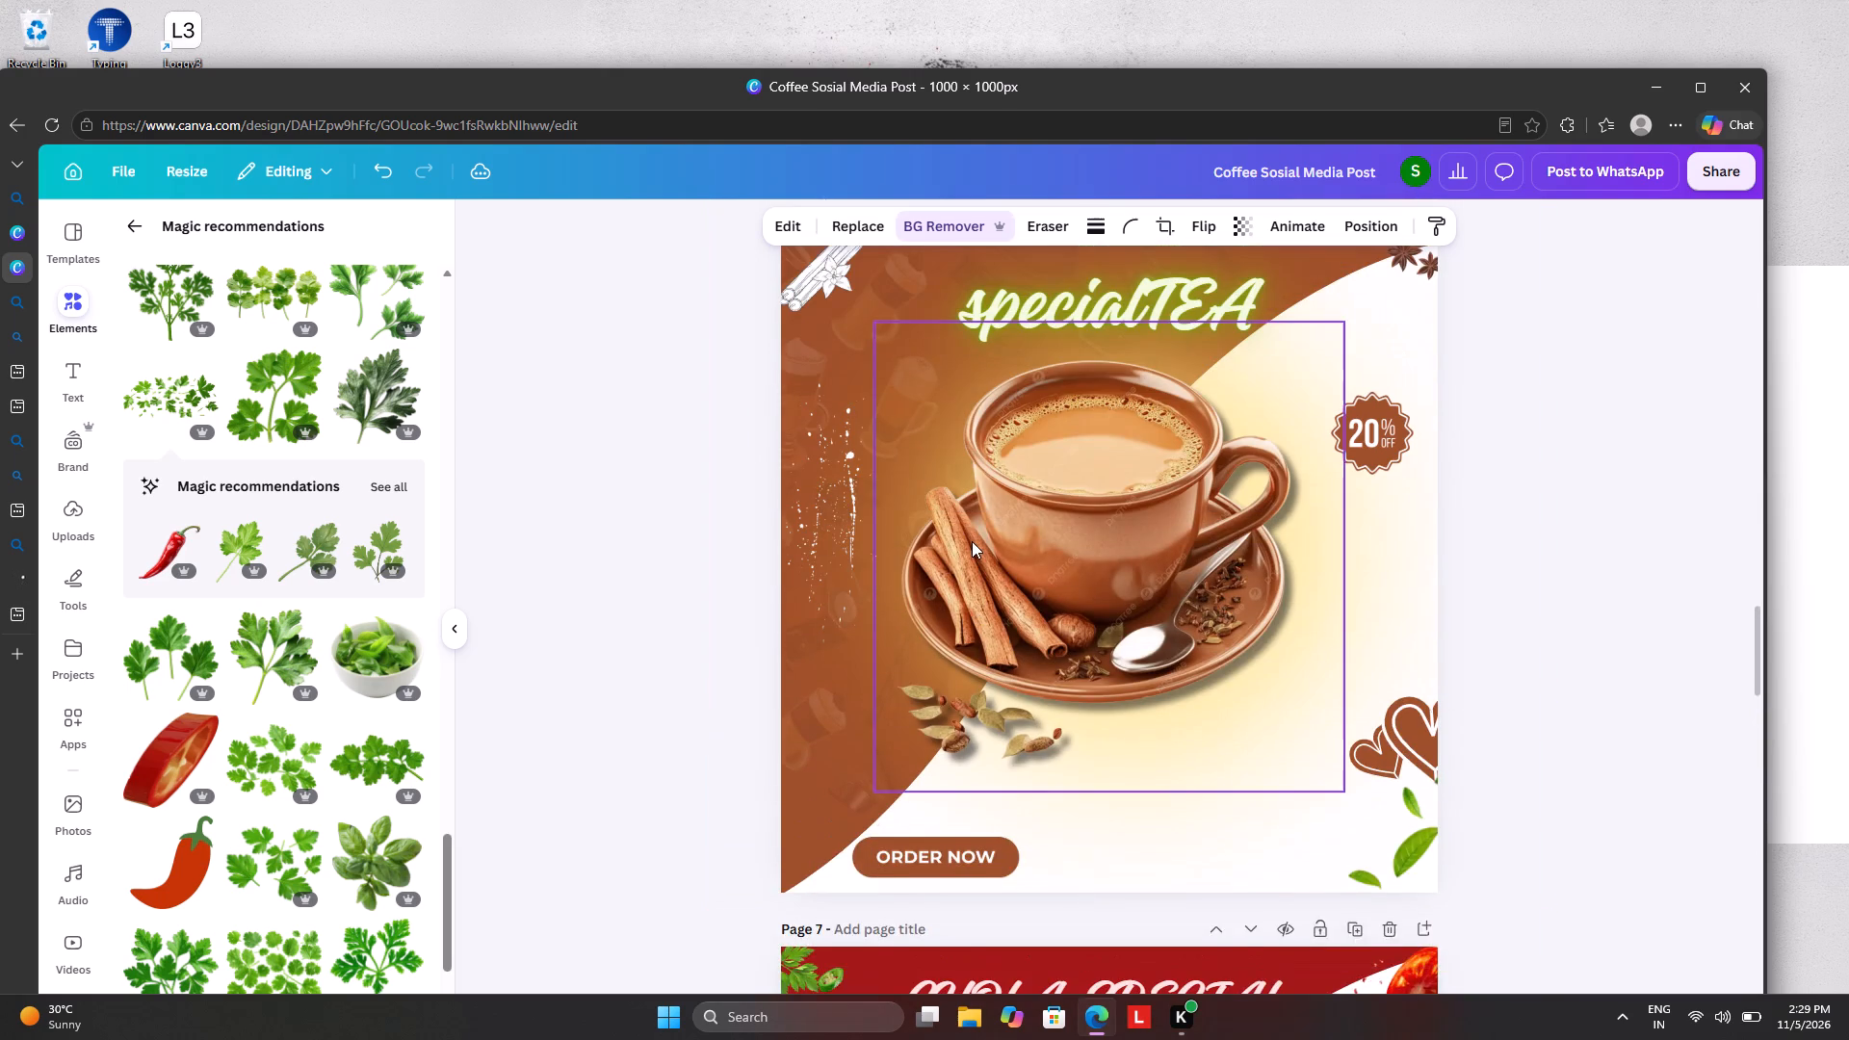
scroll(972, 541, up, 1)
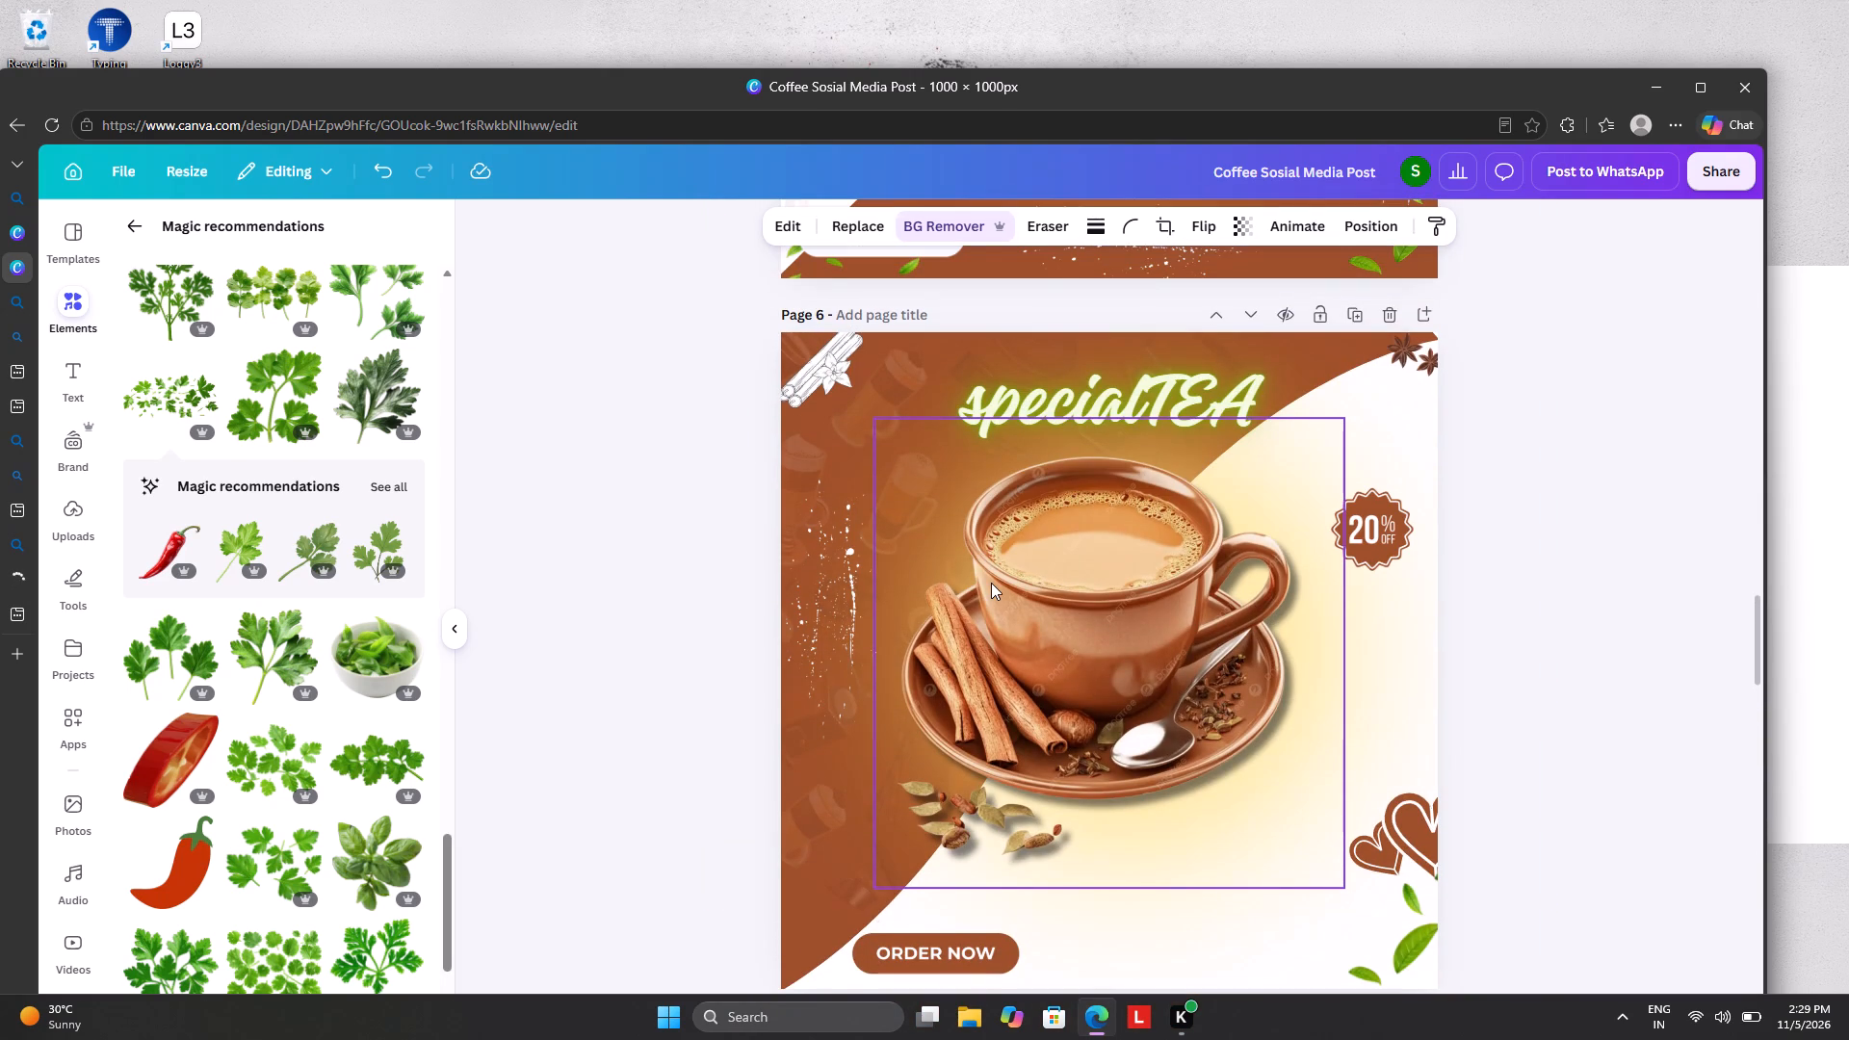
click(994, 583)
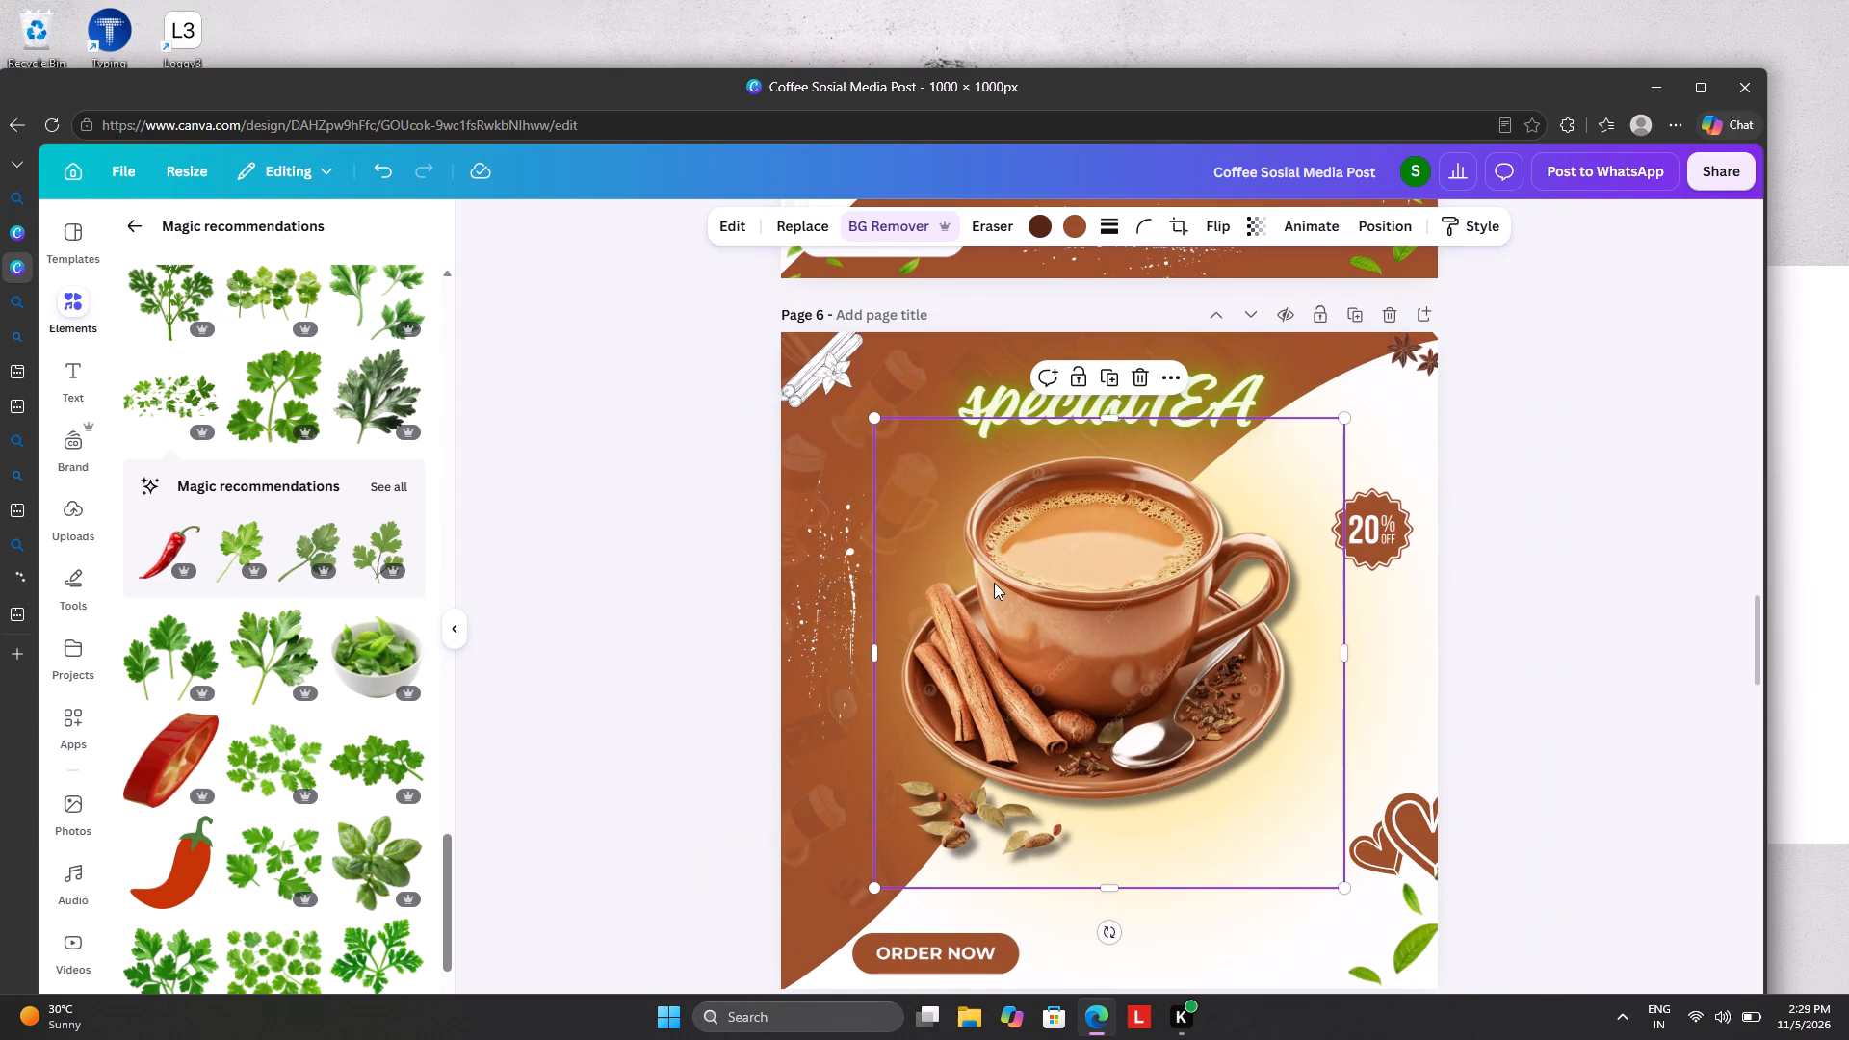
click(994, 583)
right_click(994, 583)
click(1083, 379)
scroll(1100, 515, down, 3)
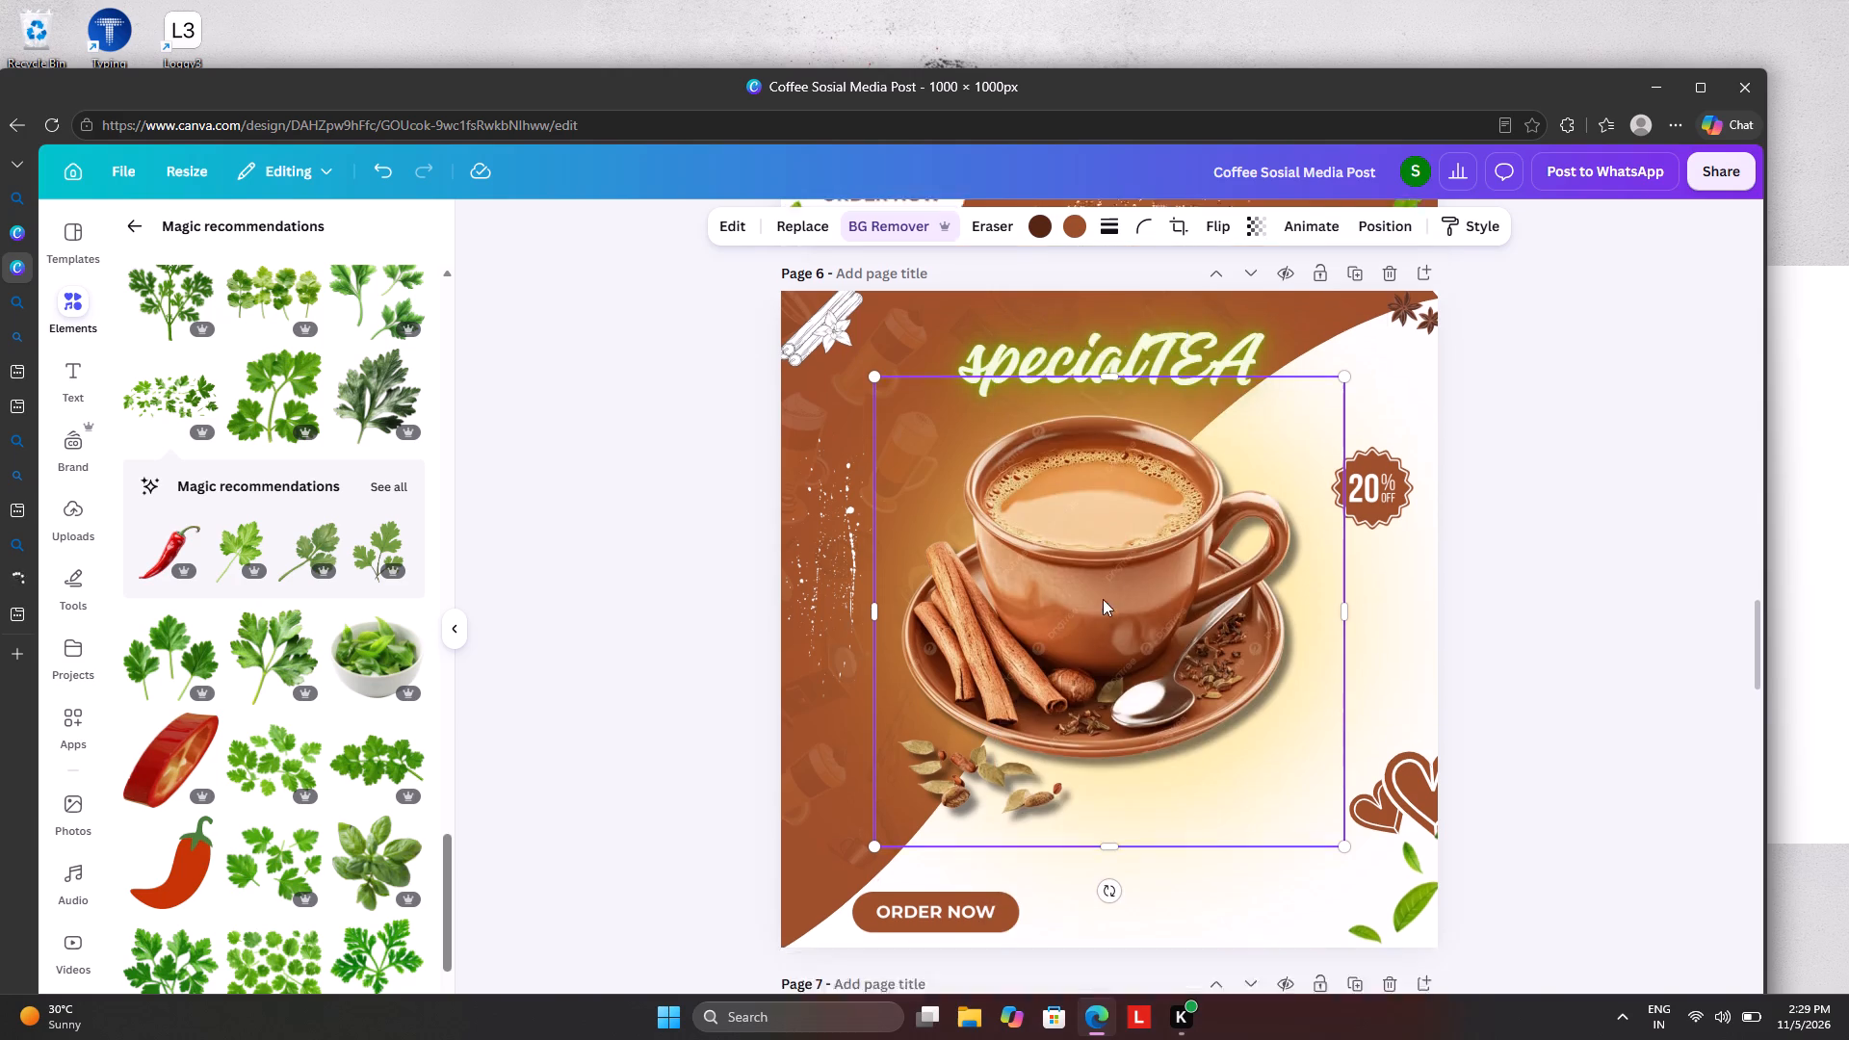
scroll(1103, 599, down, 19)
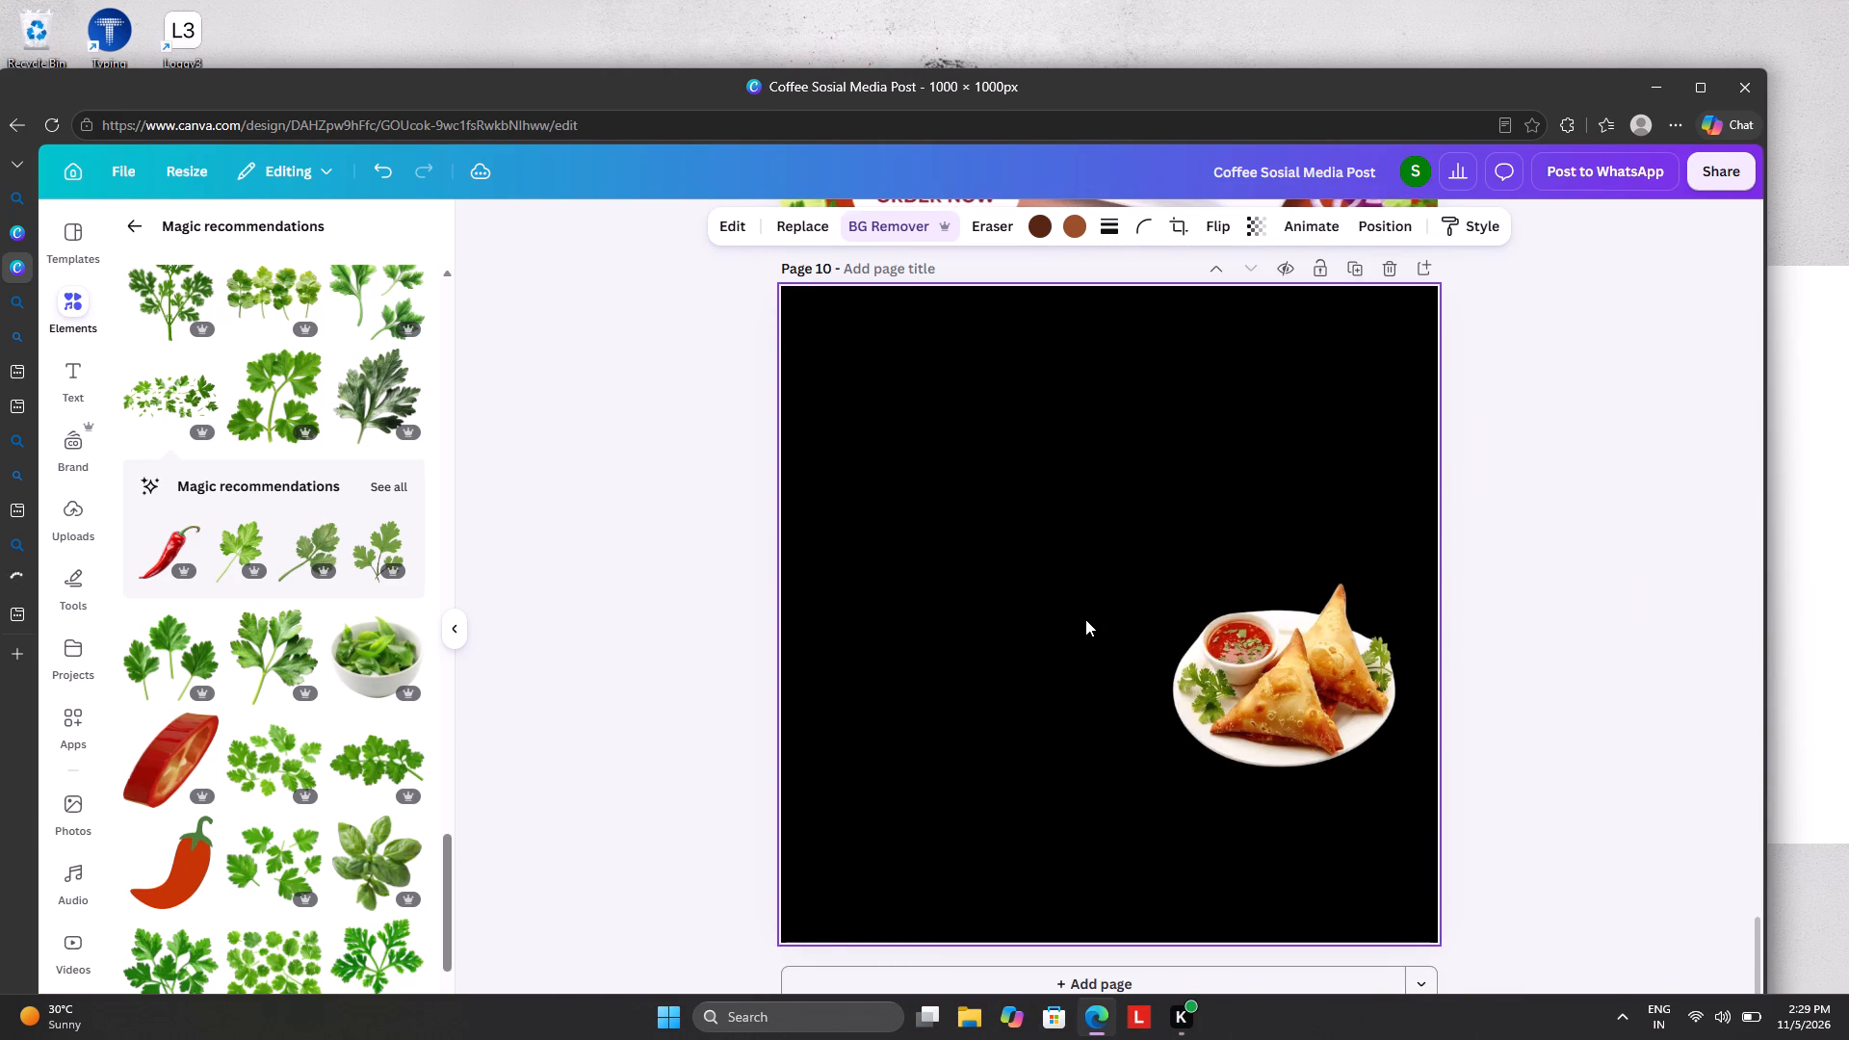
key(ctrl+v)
Copy the white tea cup image with the cookie from page 5.
scroll(1085, 619, up, 14)
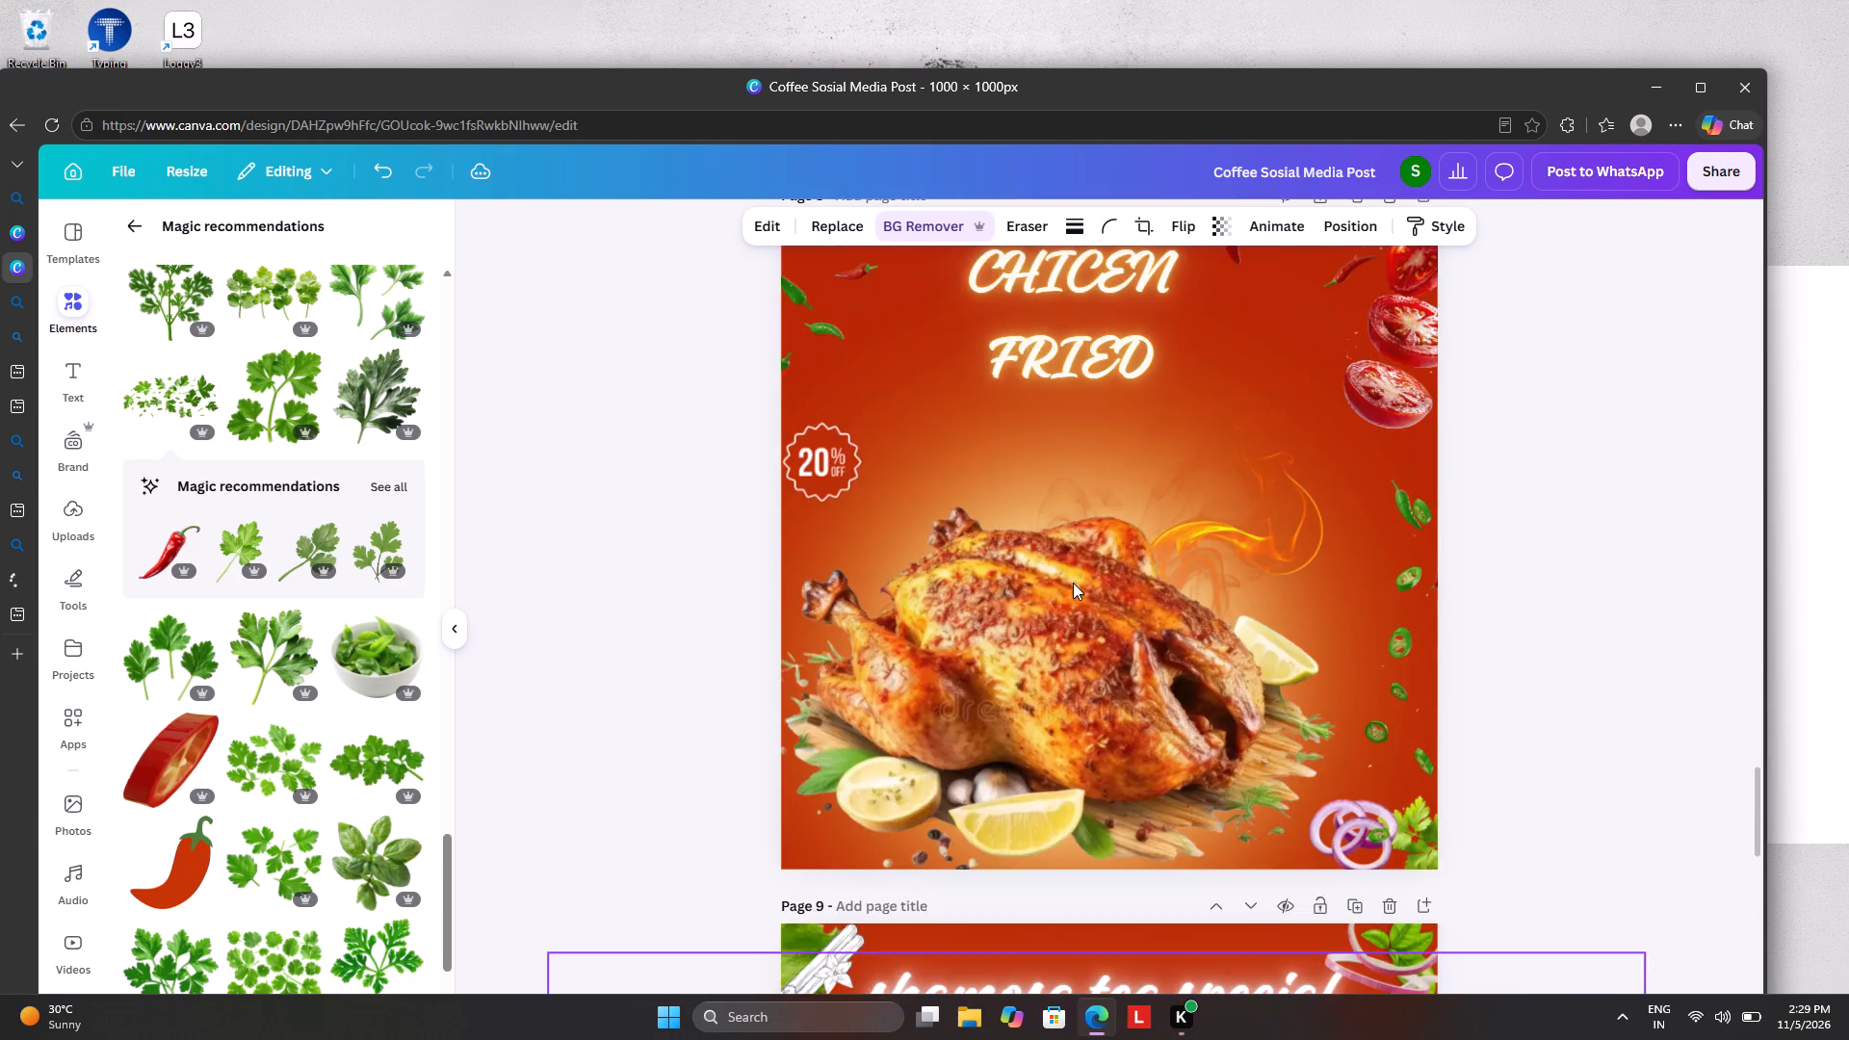
scroll(1073, 583, up, 9)
scroll(1073, 583, down, 13)
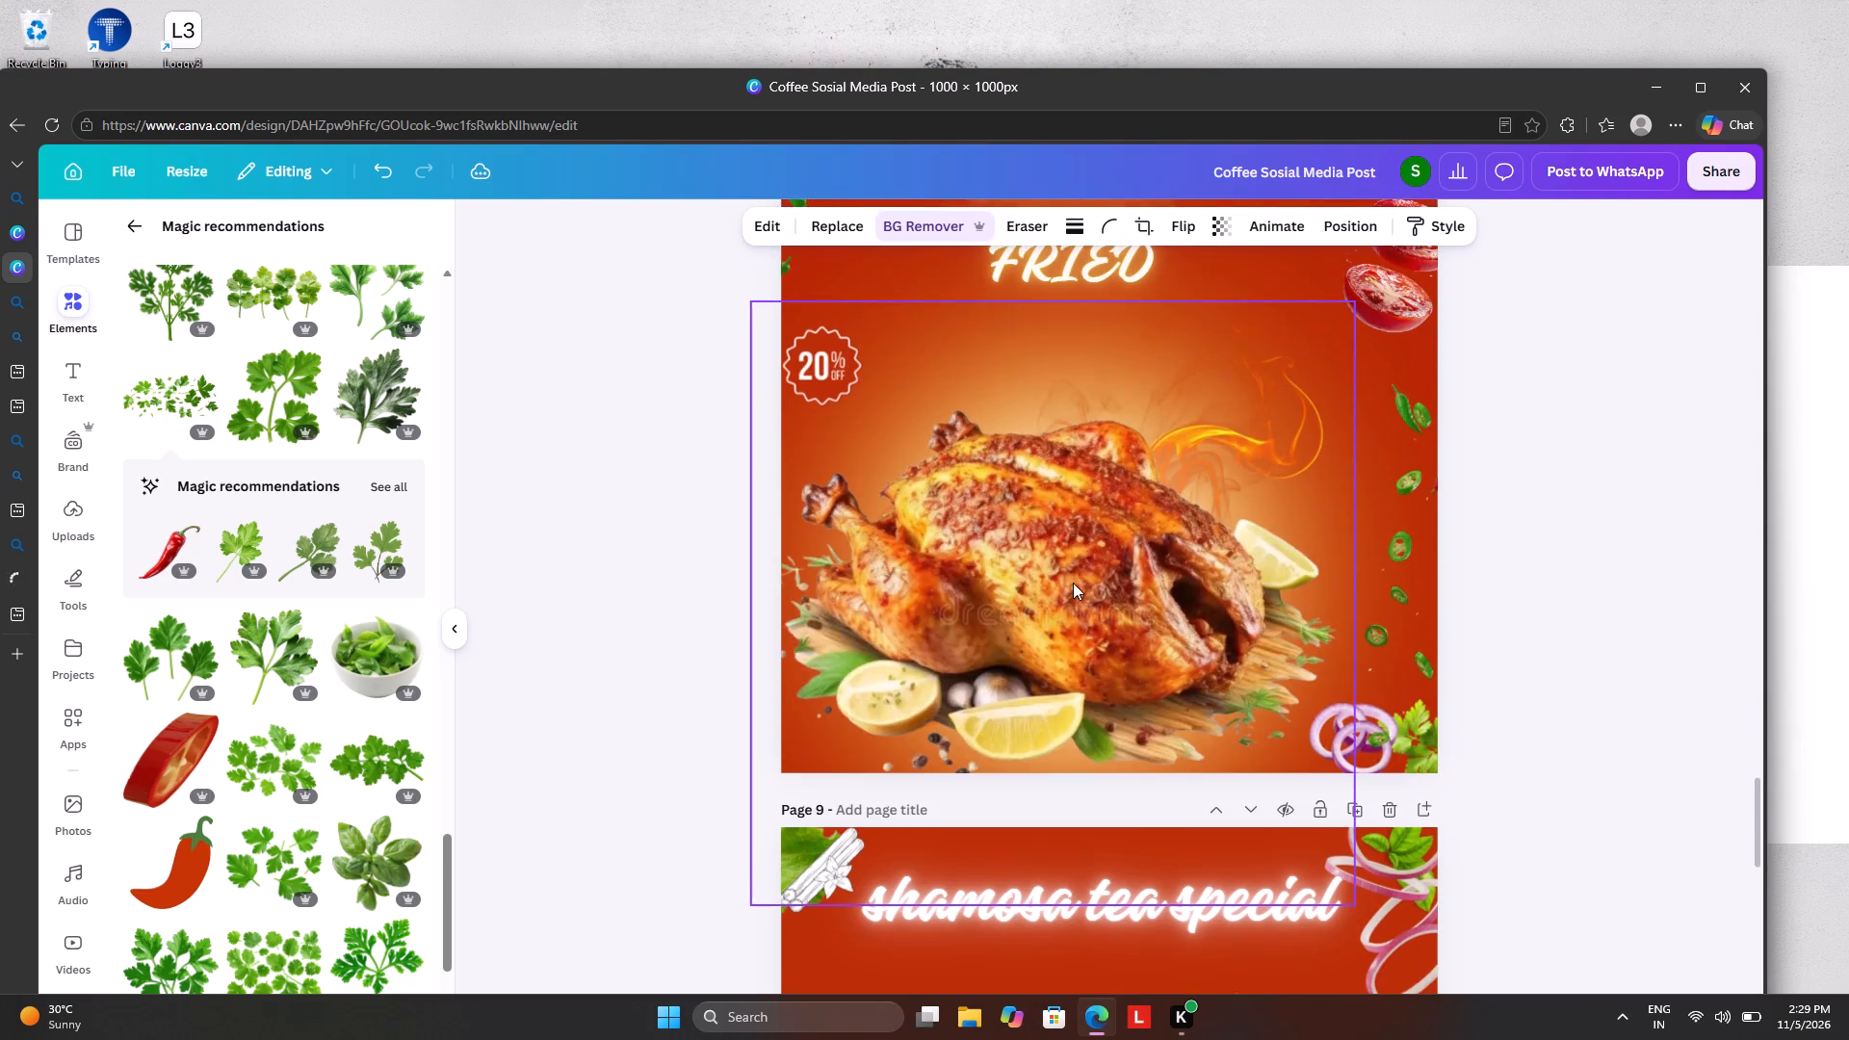
scroll(1073, 583, down, 3)
scroll(1073, 583, up, 9)
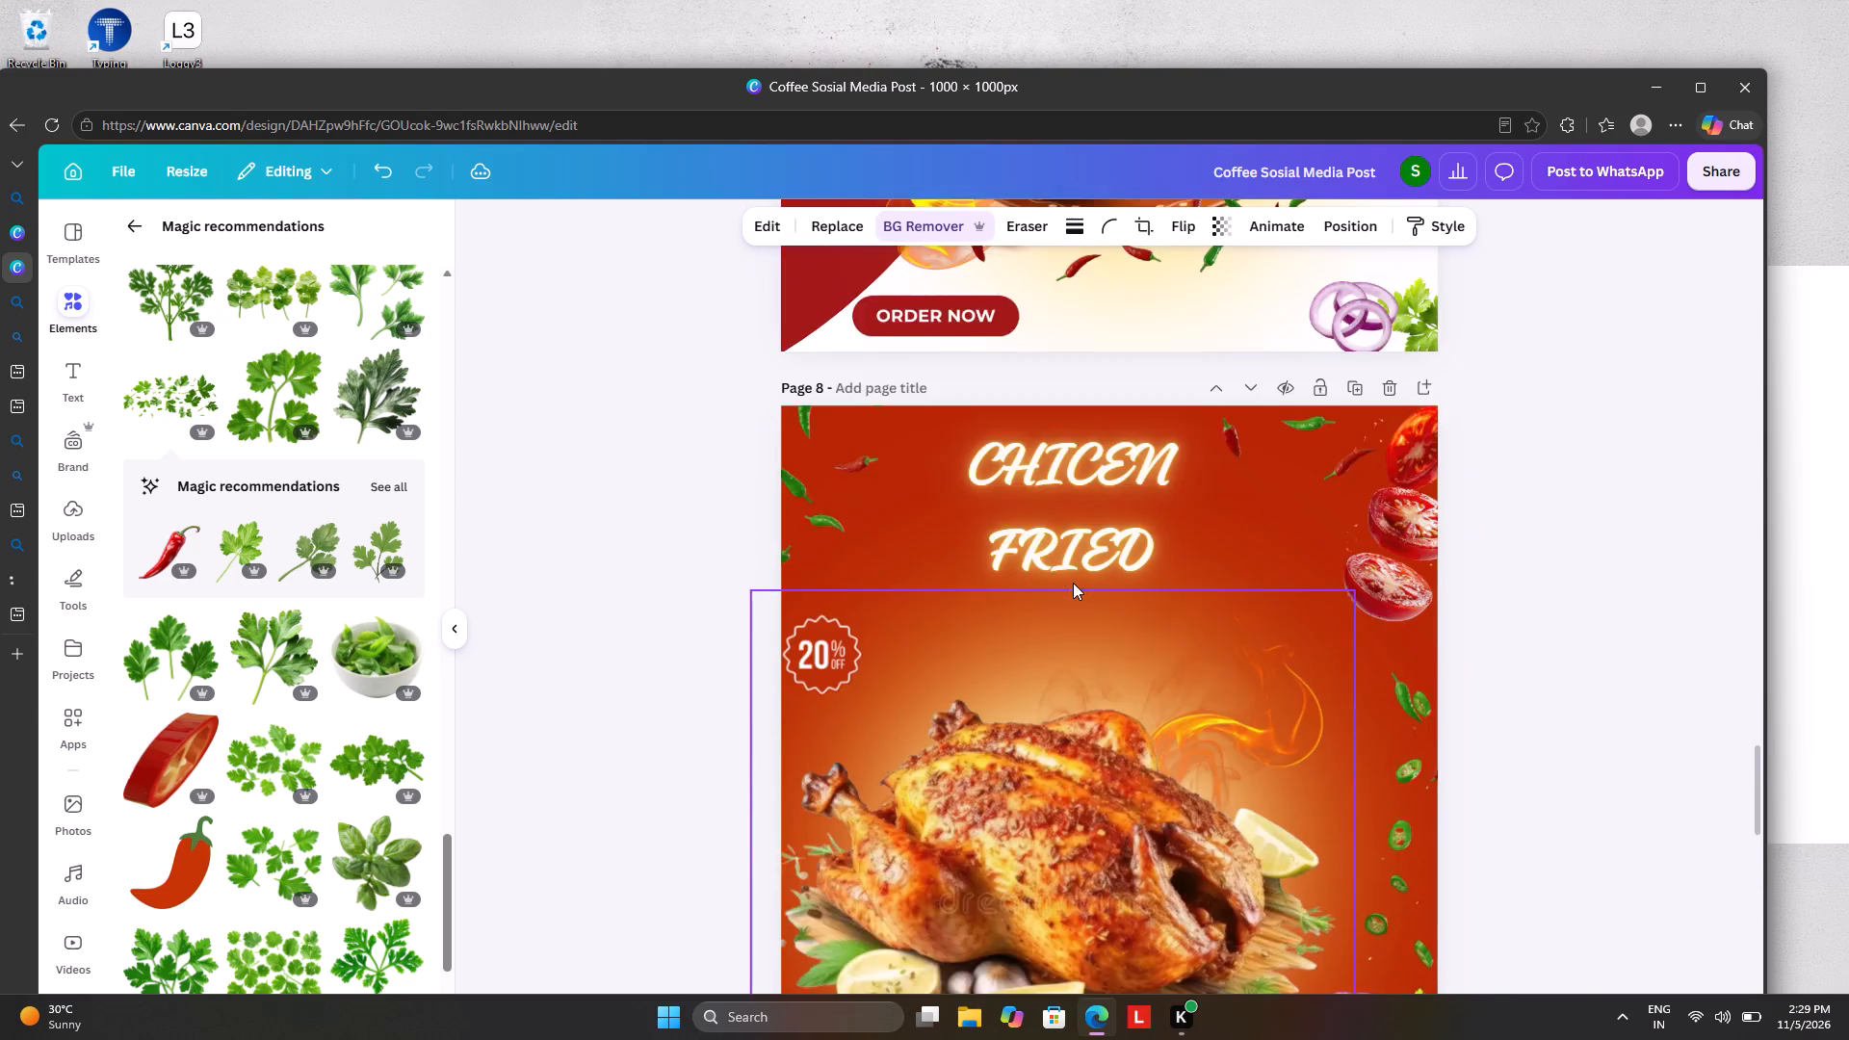
scroll(1073, 583, up, 20)
scroll(1073, 583, up, 1)
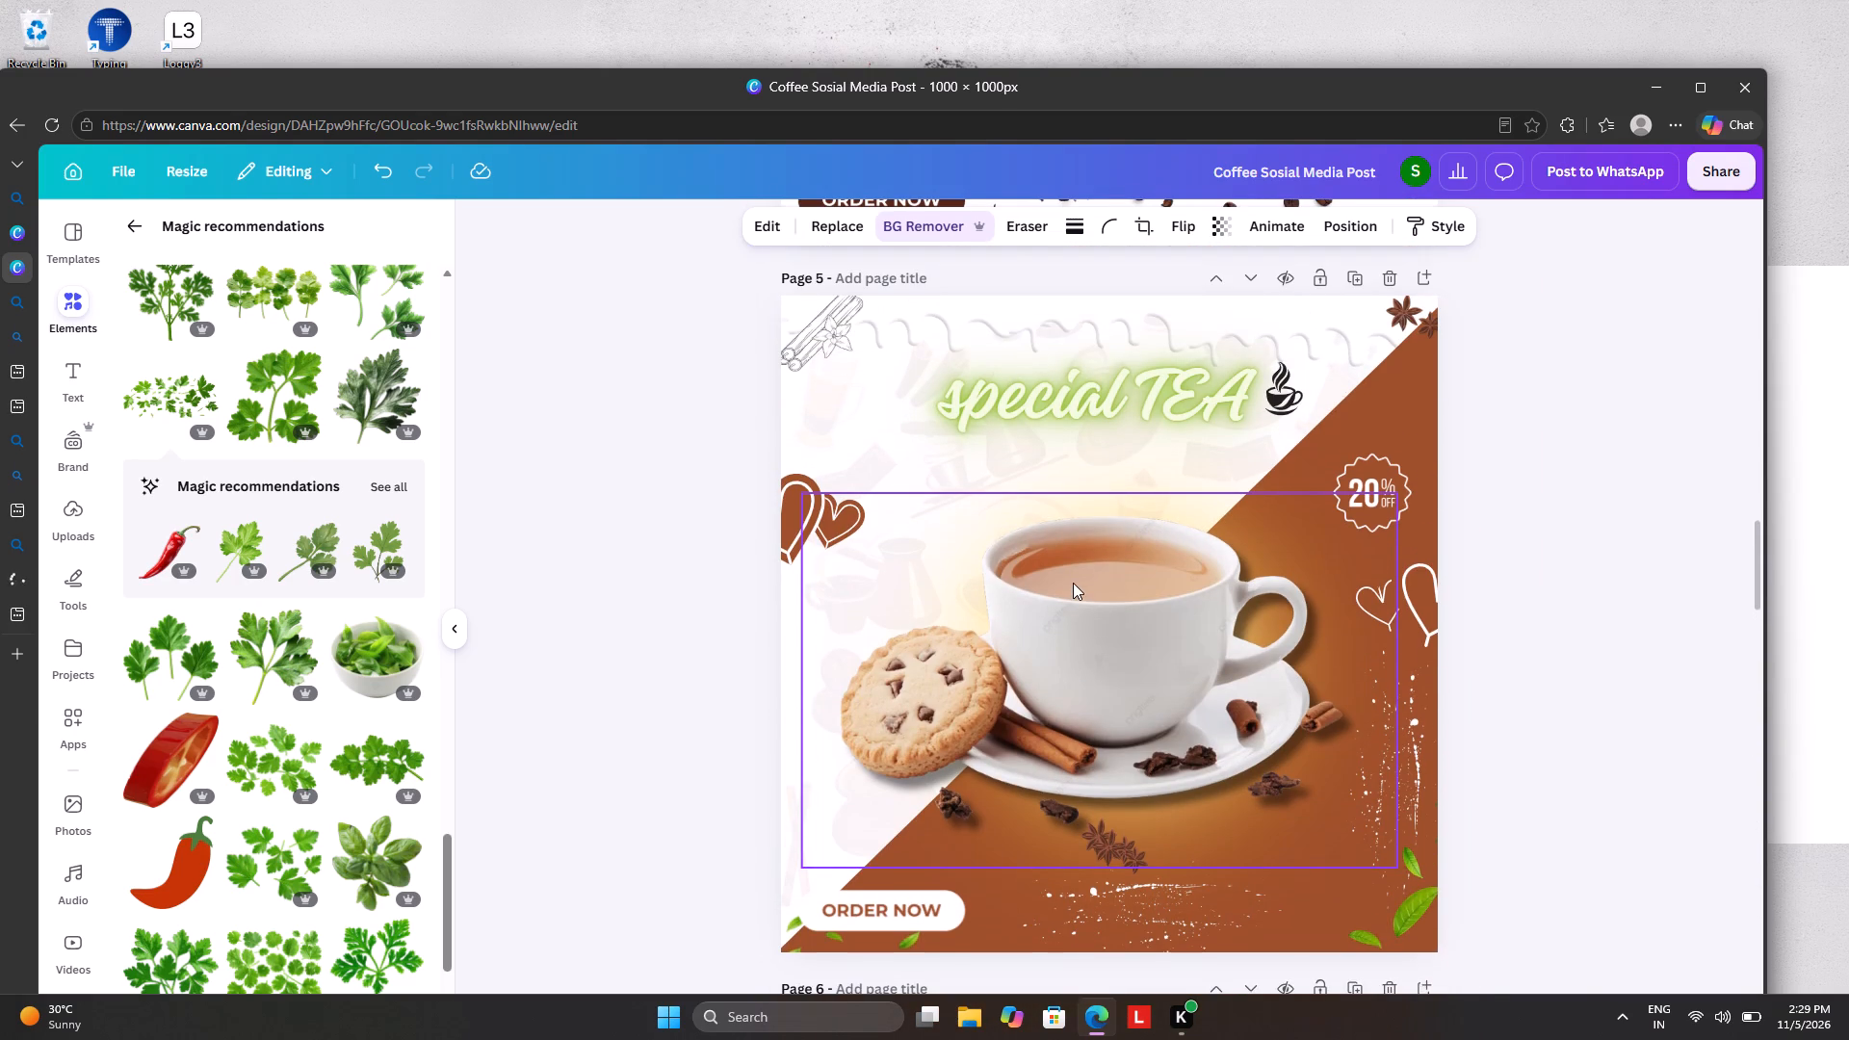
click(1053, 683)
right_click(1053, 683)
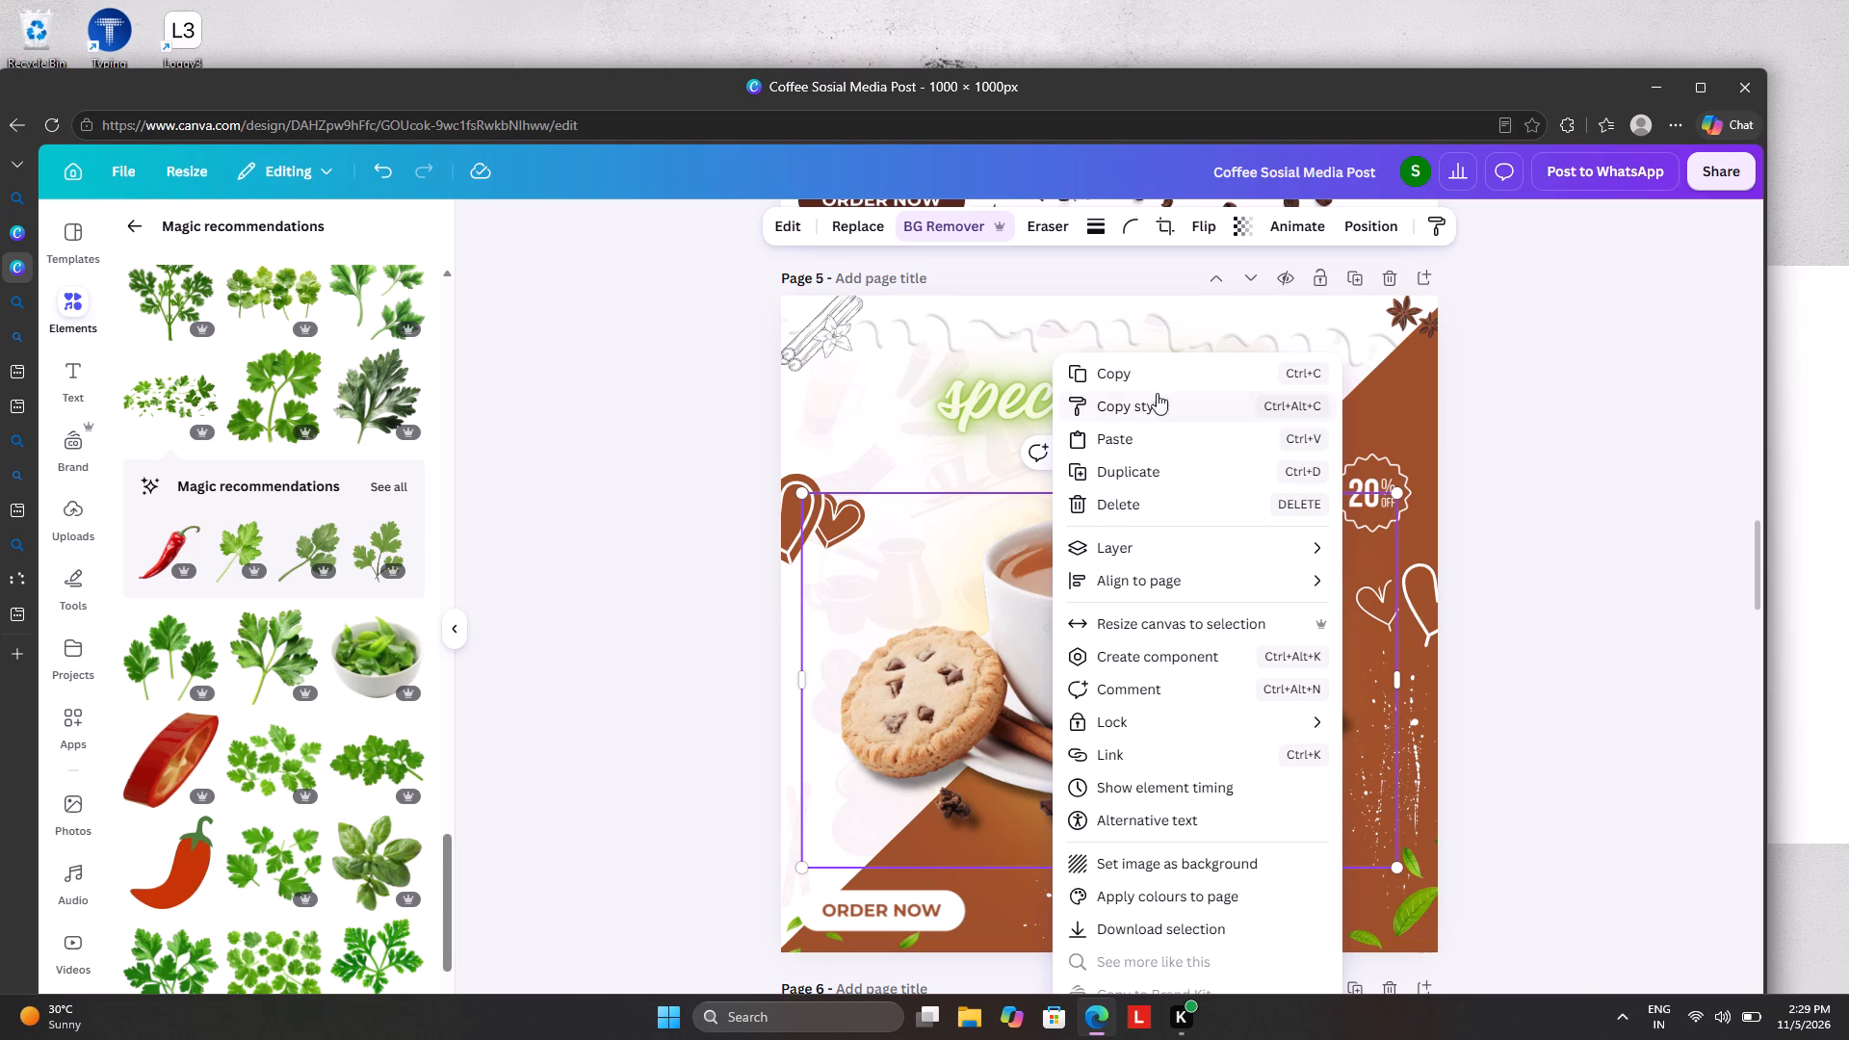
click(1159, 379)
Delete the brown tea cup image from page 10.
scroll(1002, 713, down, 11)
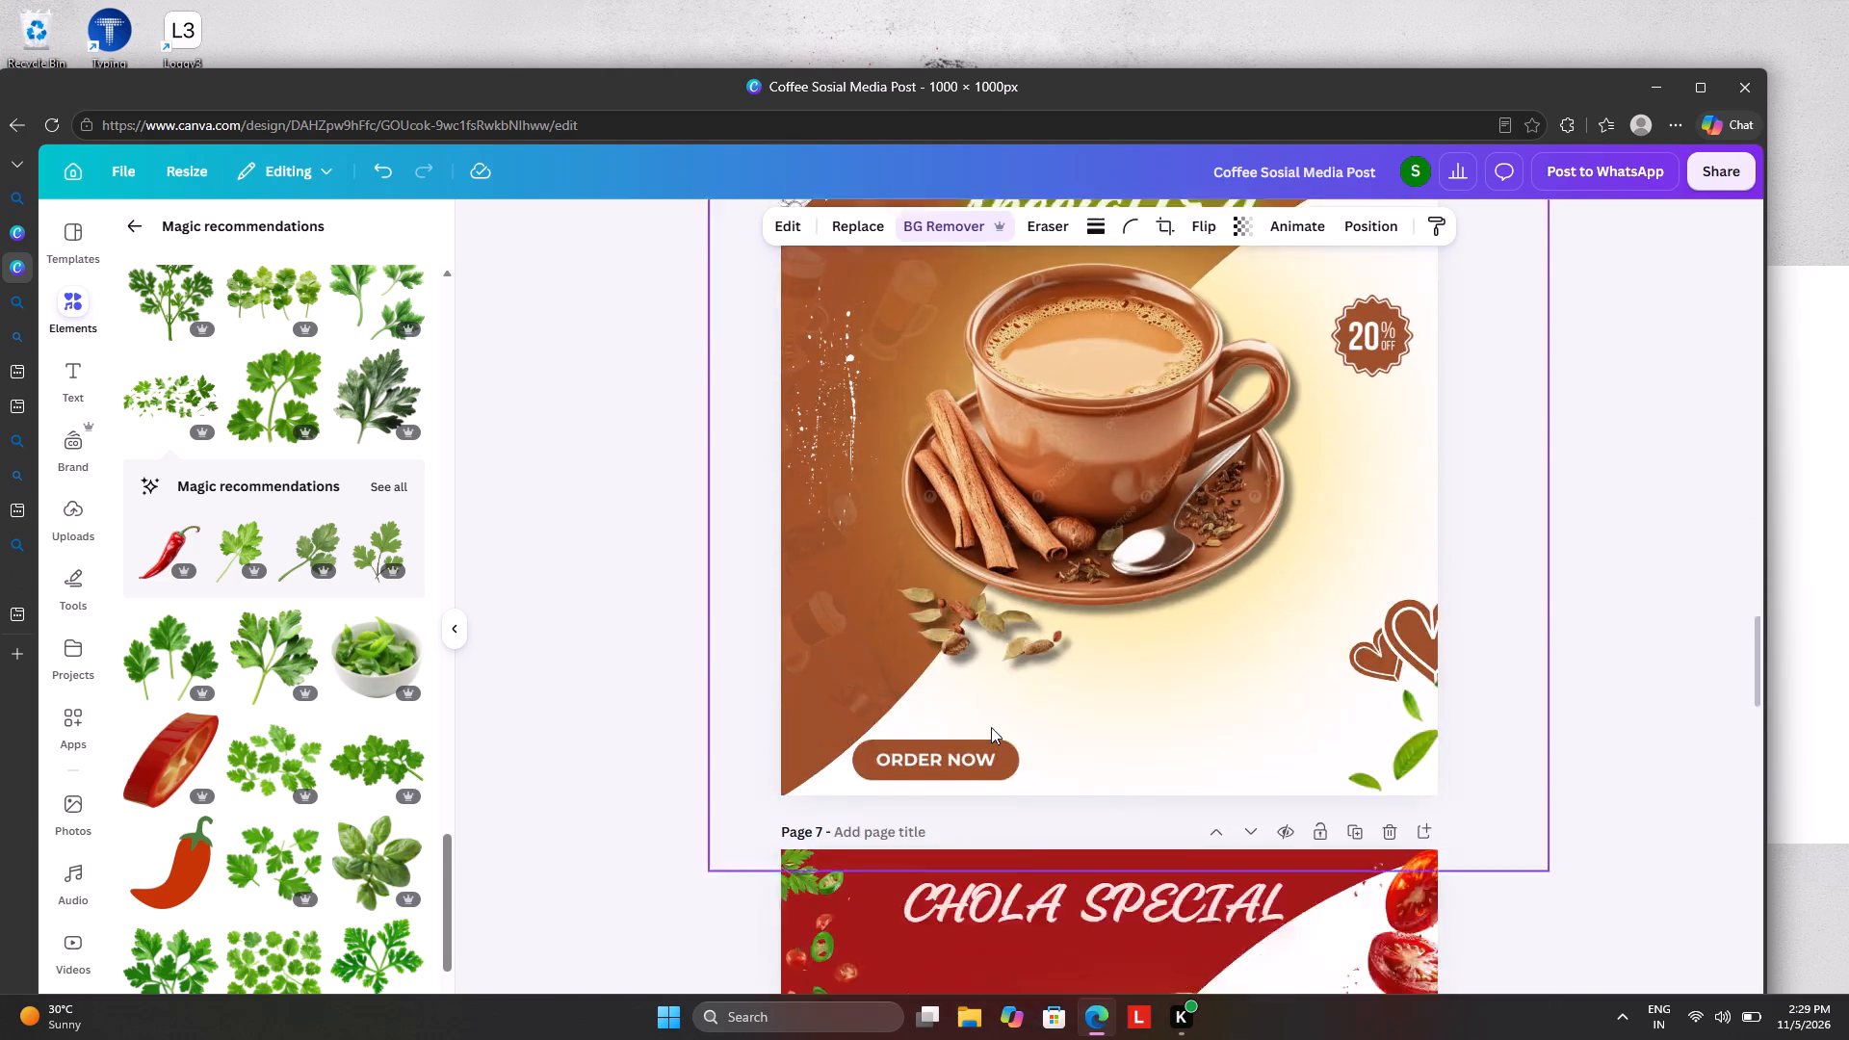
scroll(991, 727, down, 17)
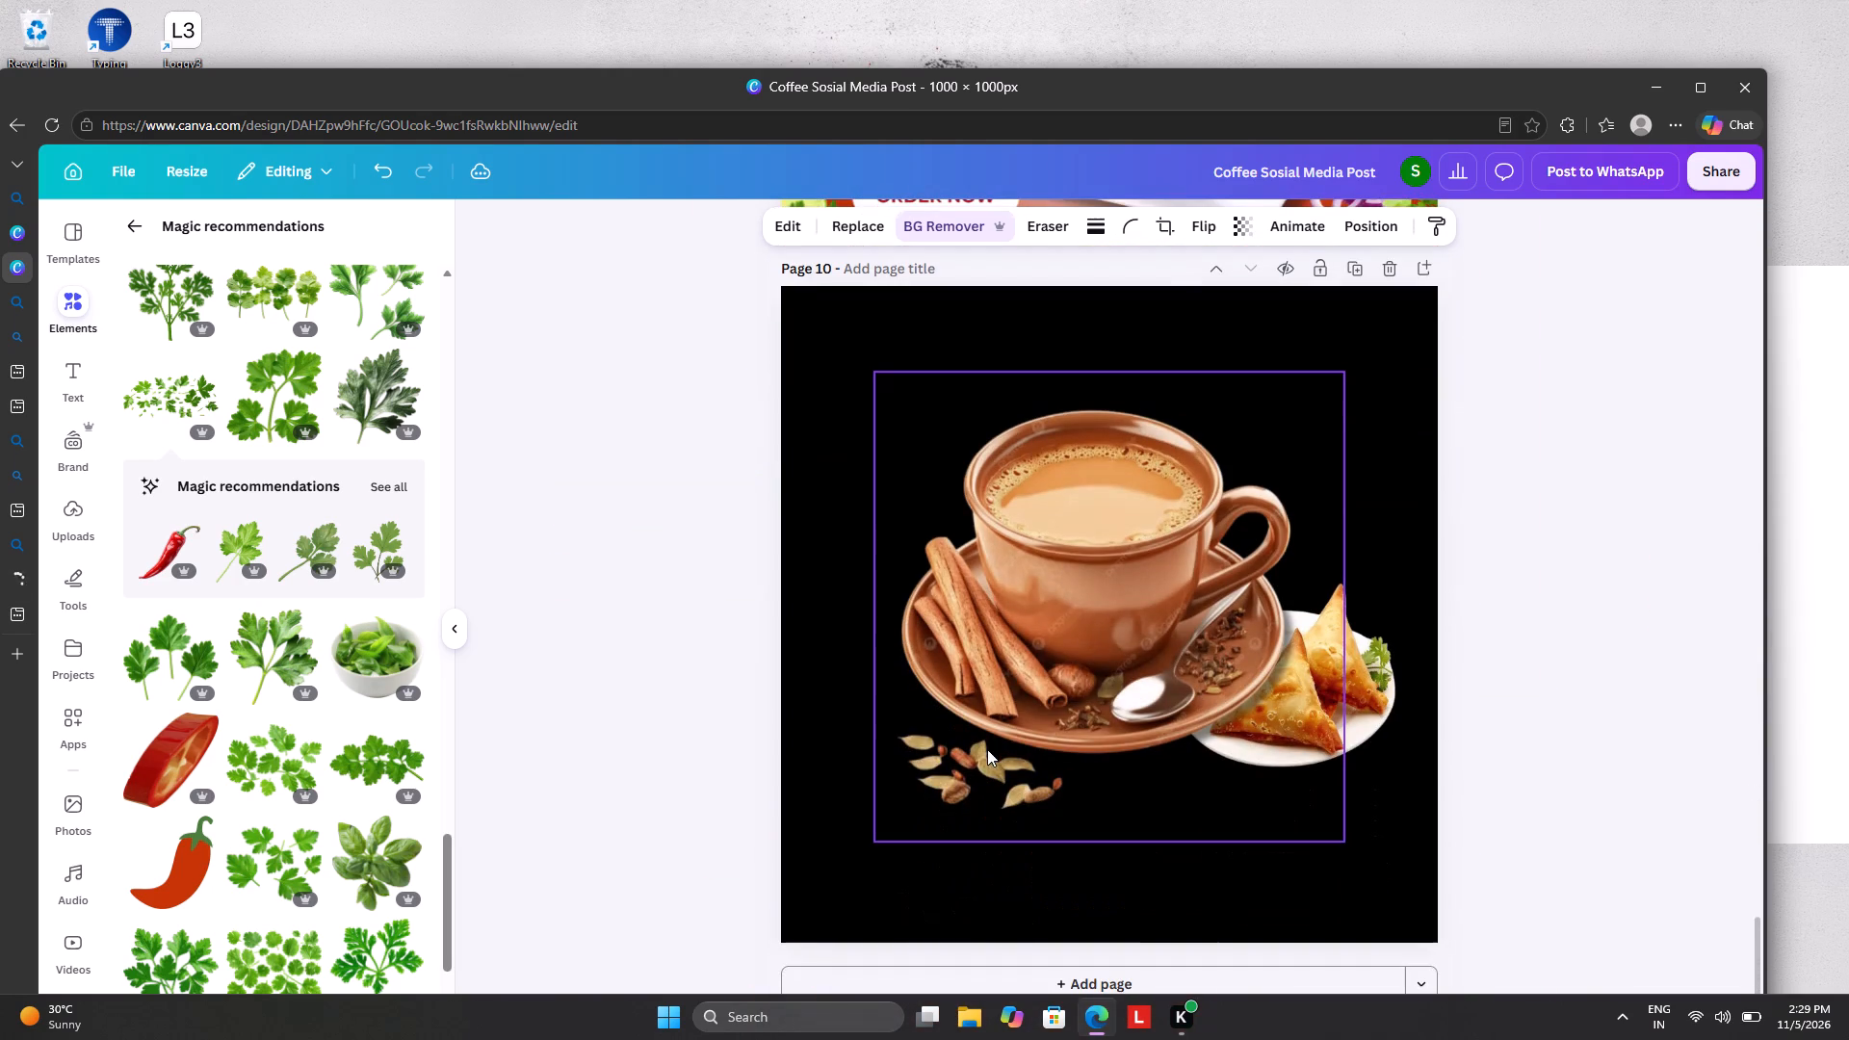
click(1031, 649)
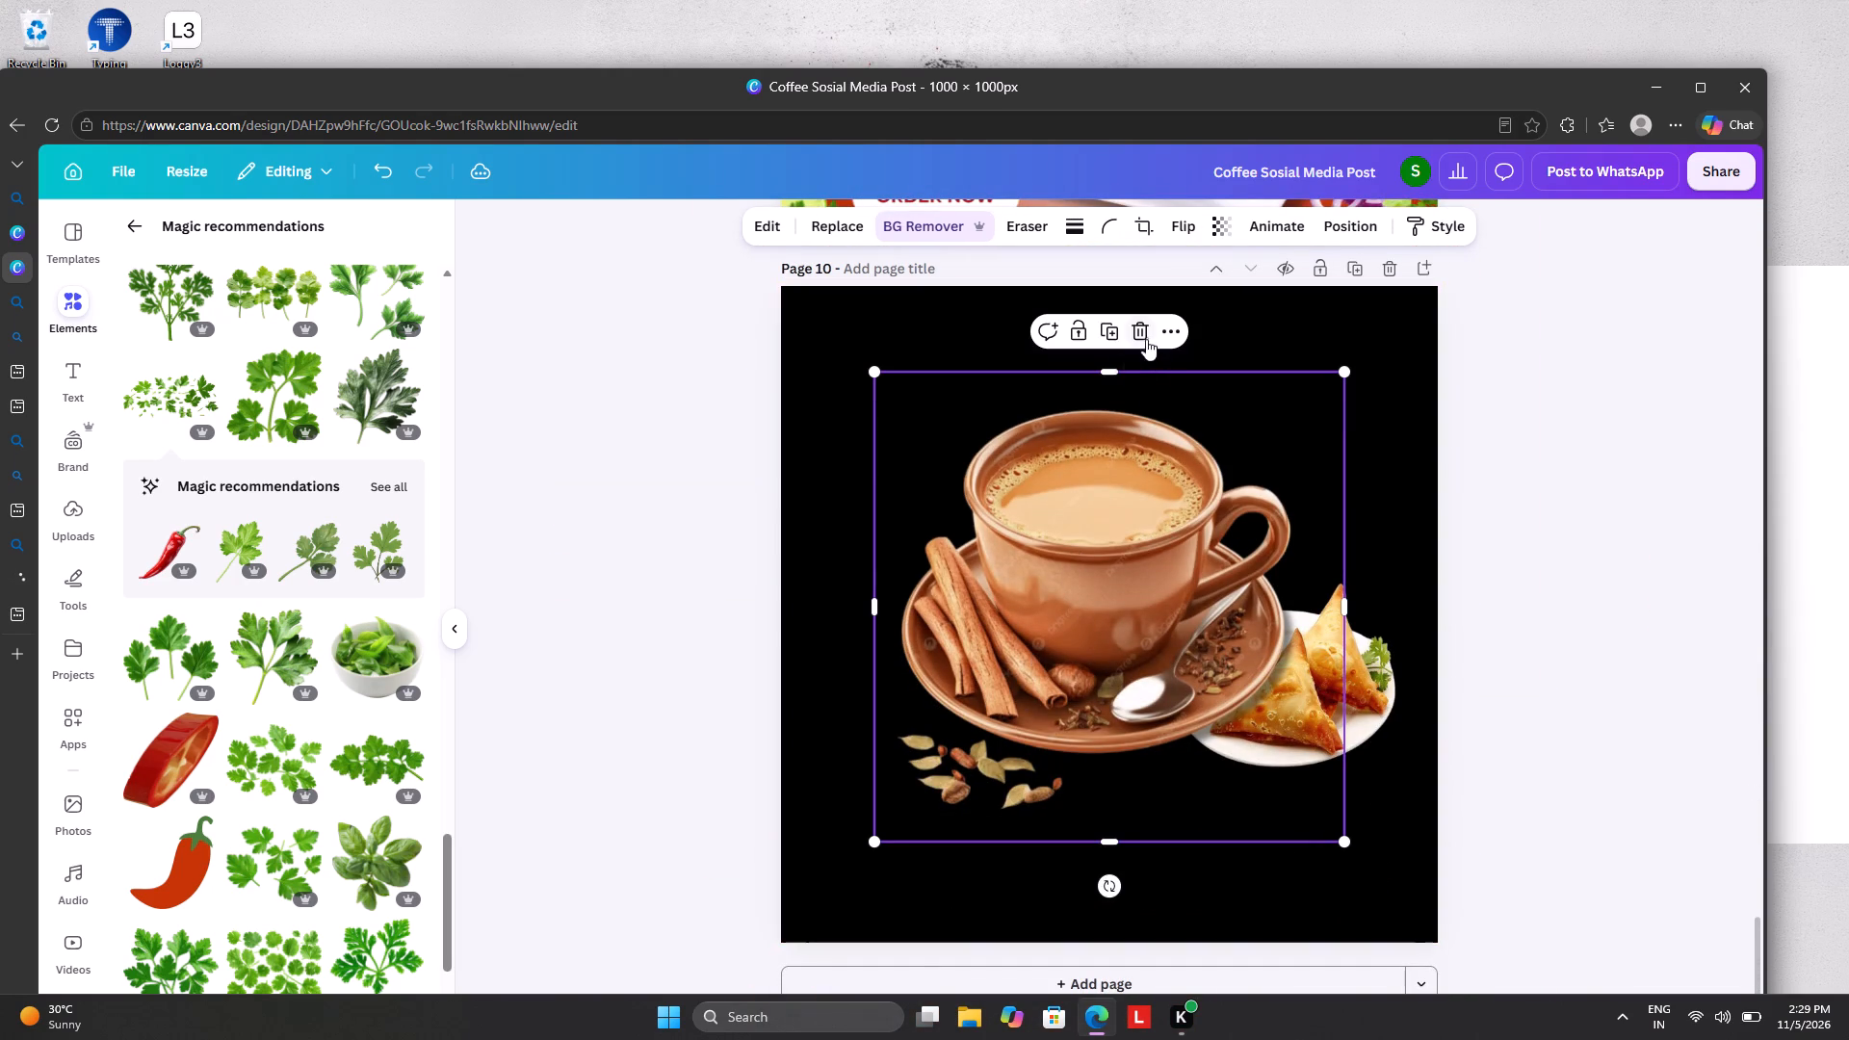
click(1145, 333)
Paste the copied white tea cup image on page 10, shrink it and place it to the left of the samosa plate.
key(ctrl+v)
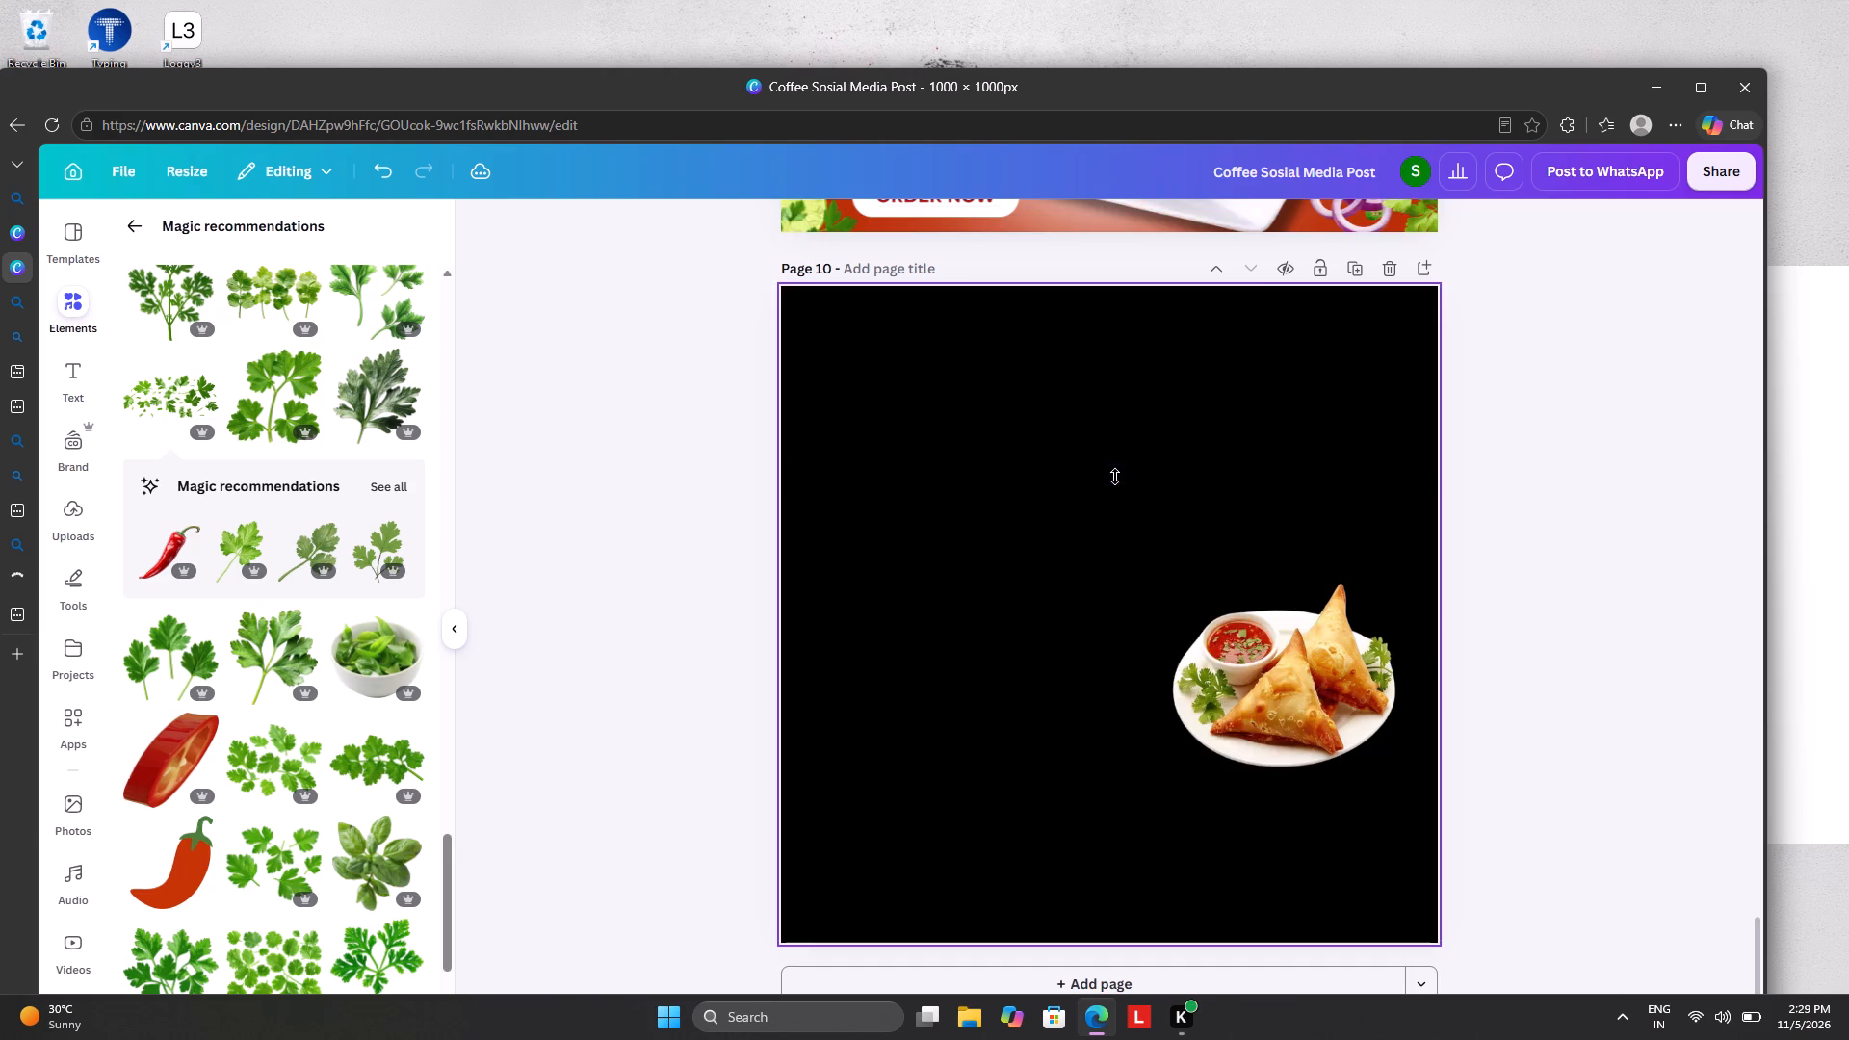
drag(1081, 608, 1022, 615)
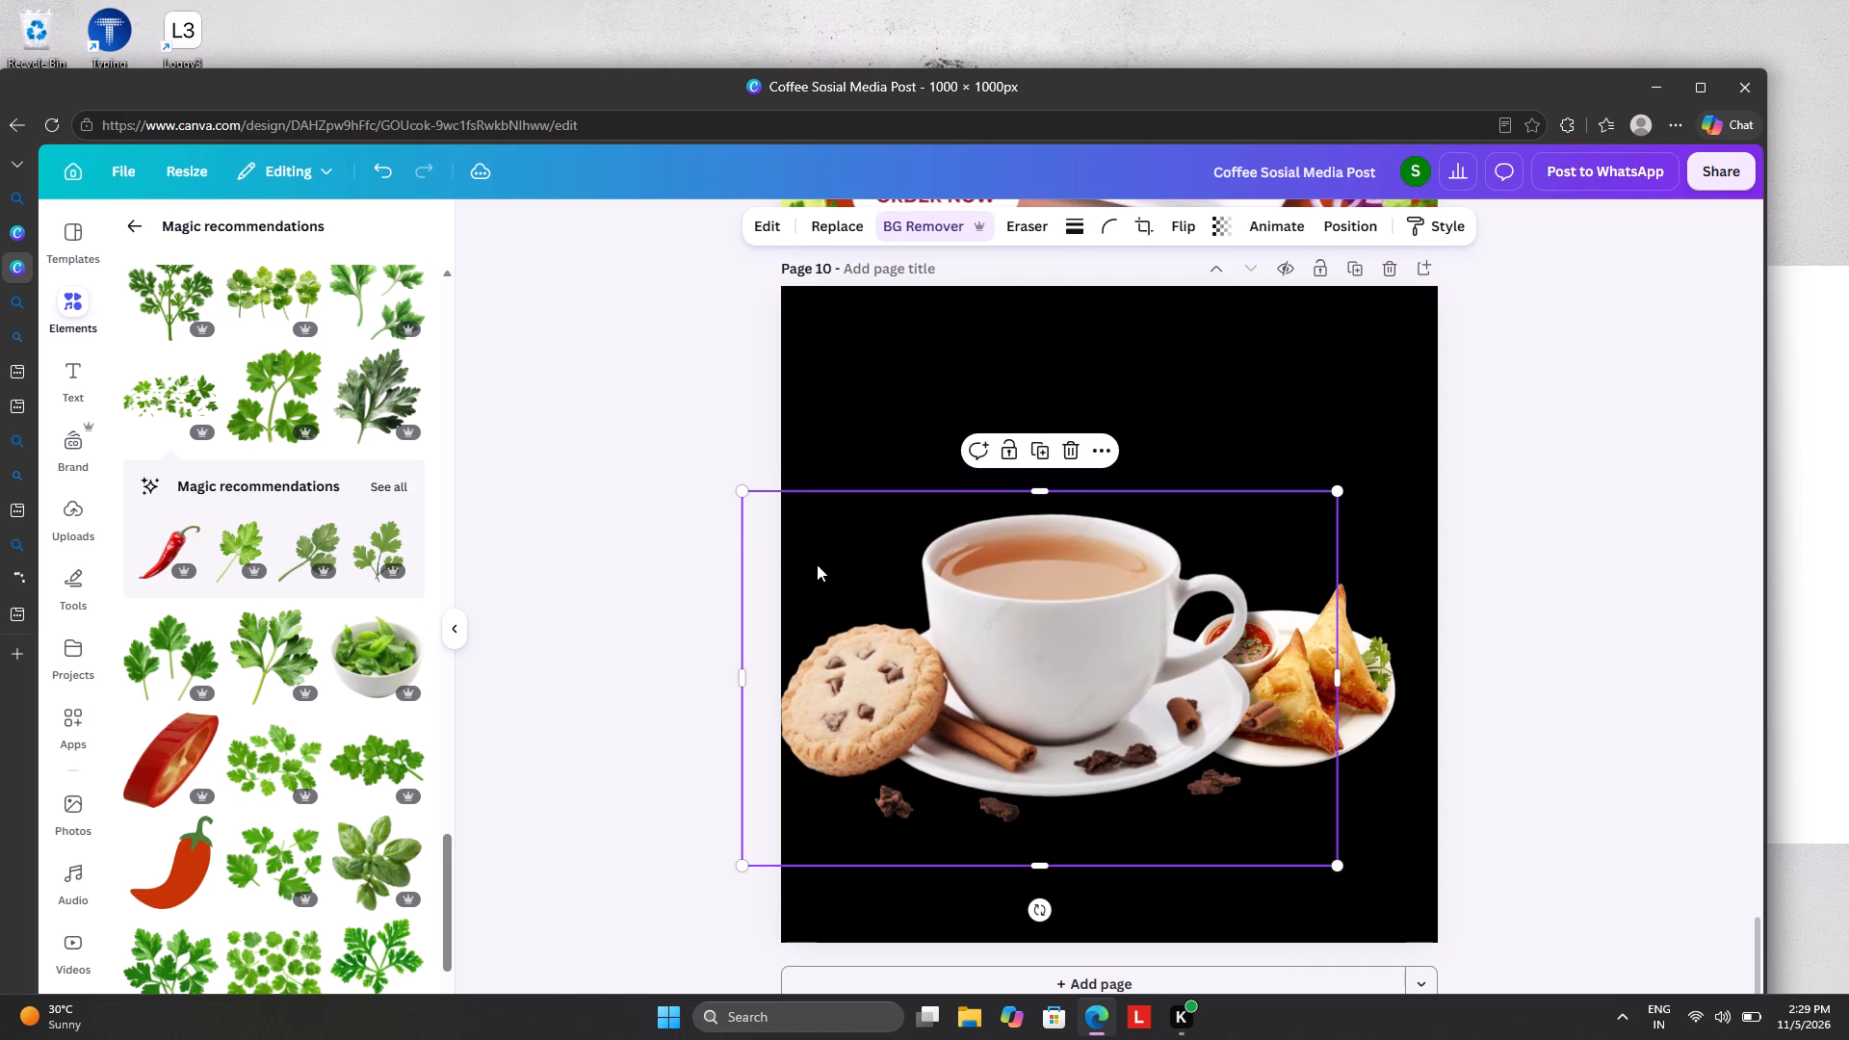
drag(742, 498, 984, 639)
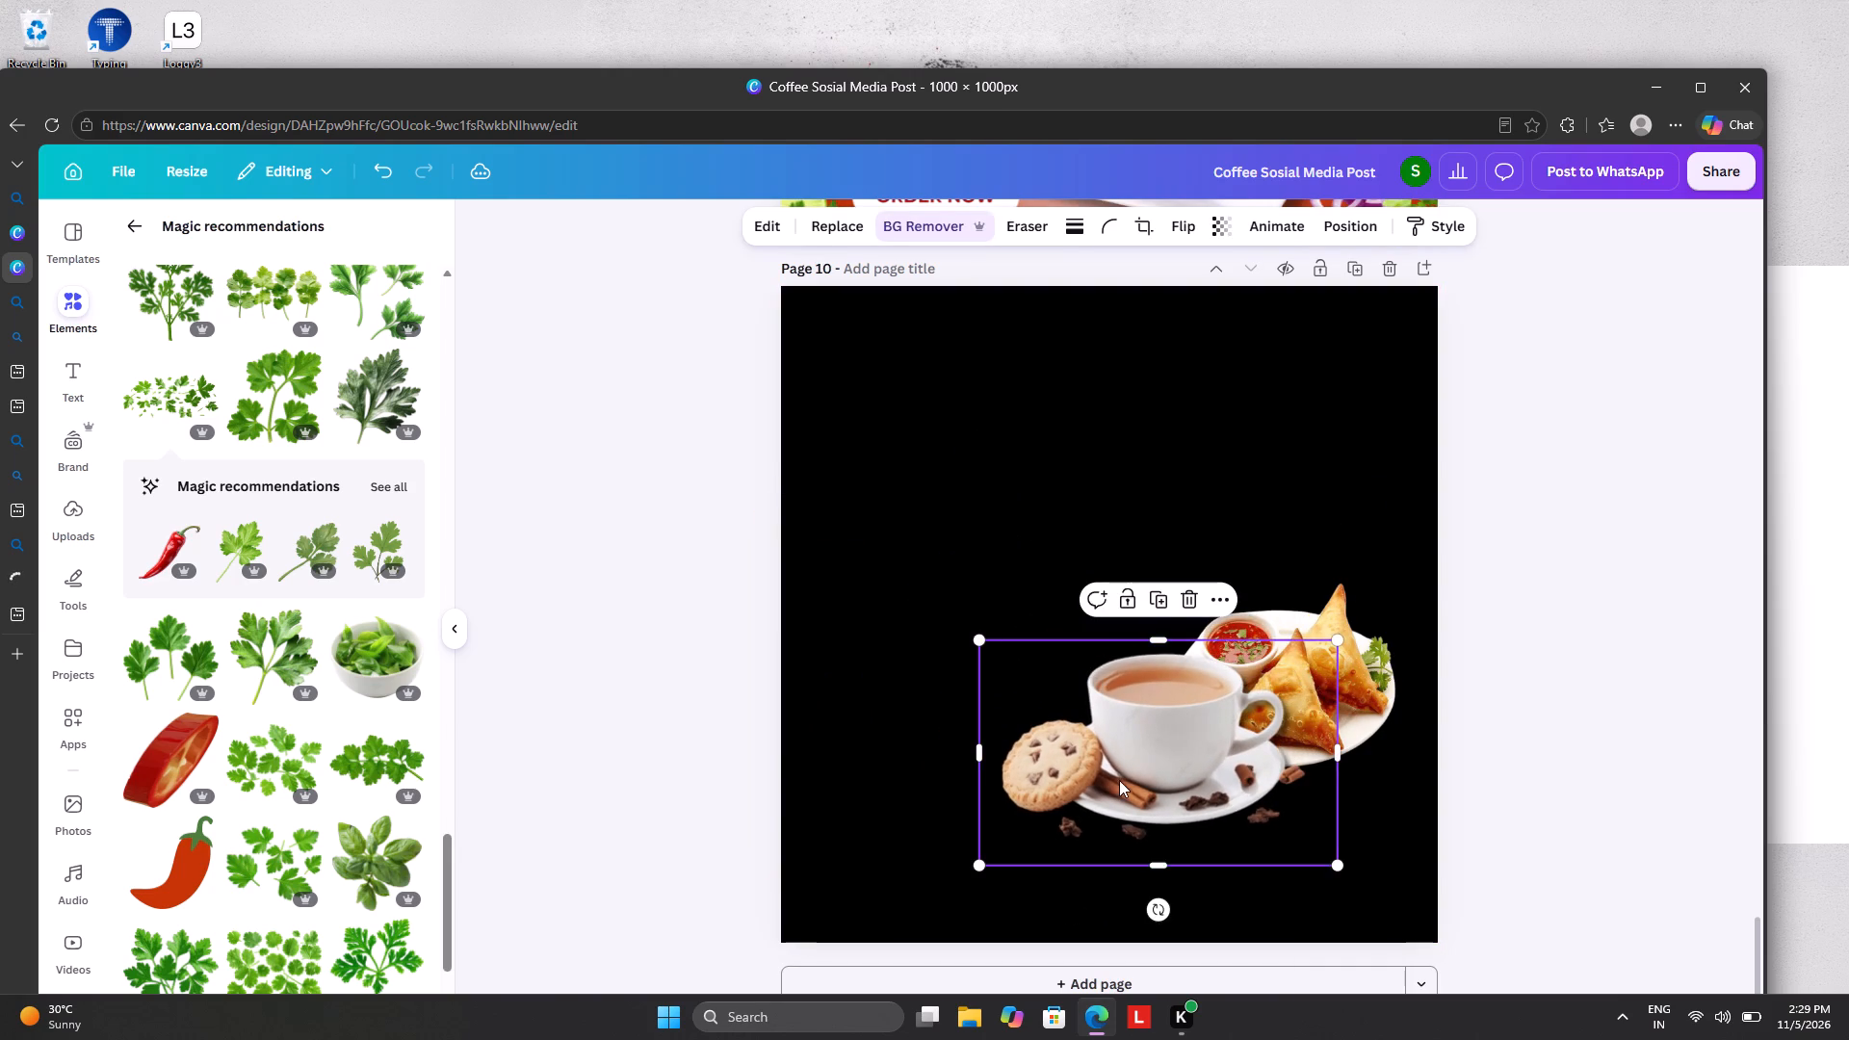
drag(1121, 780, 974, 717)
click(1227, 416)
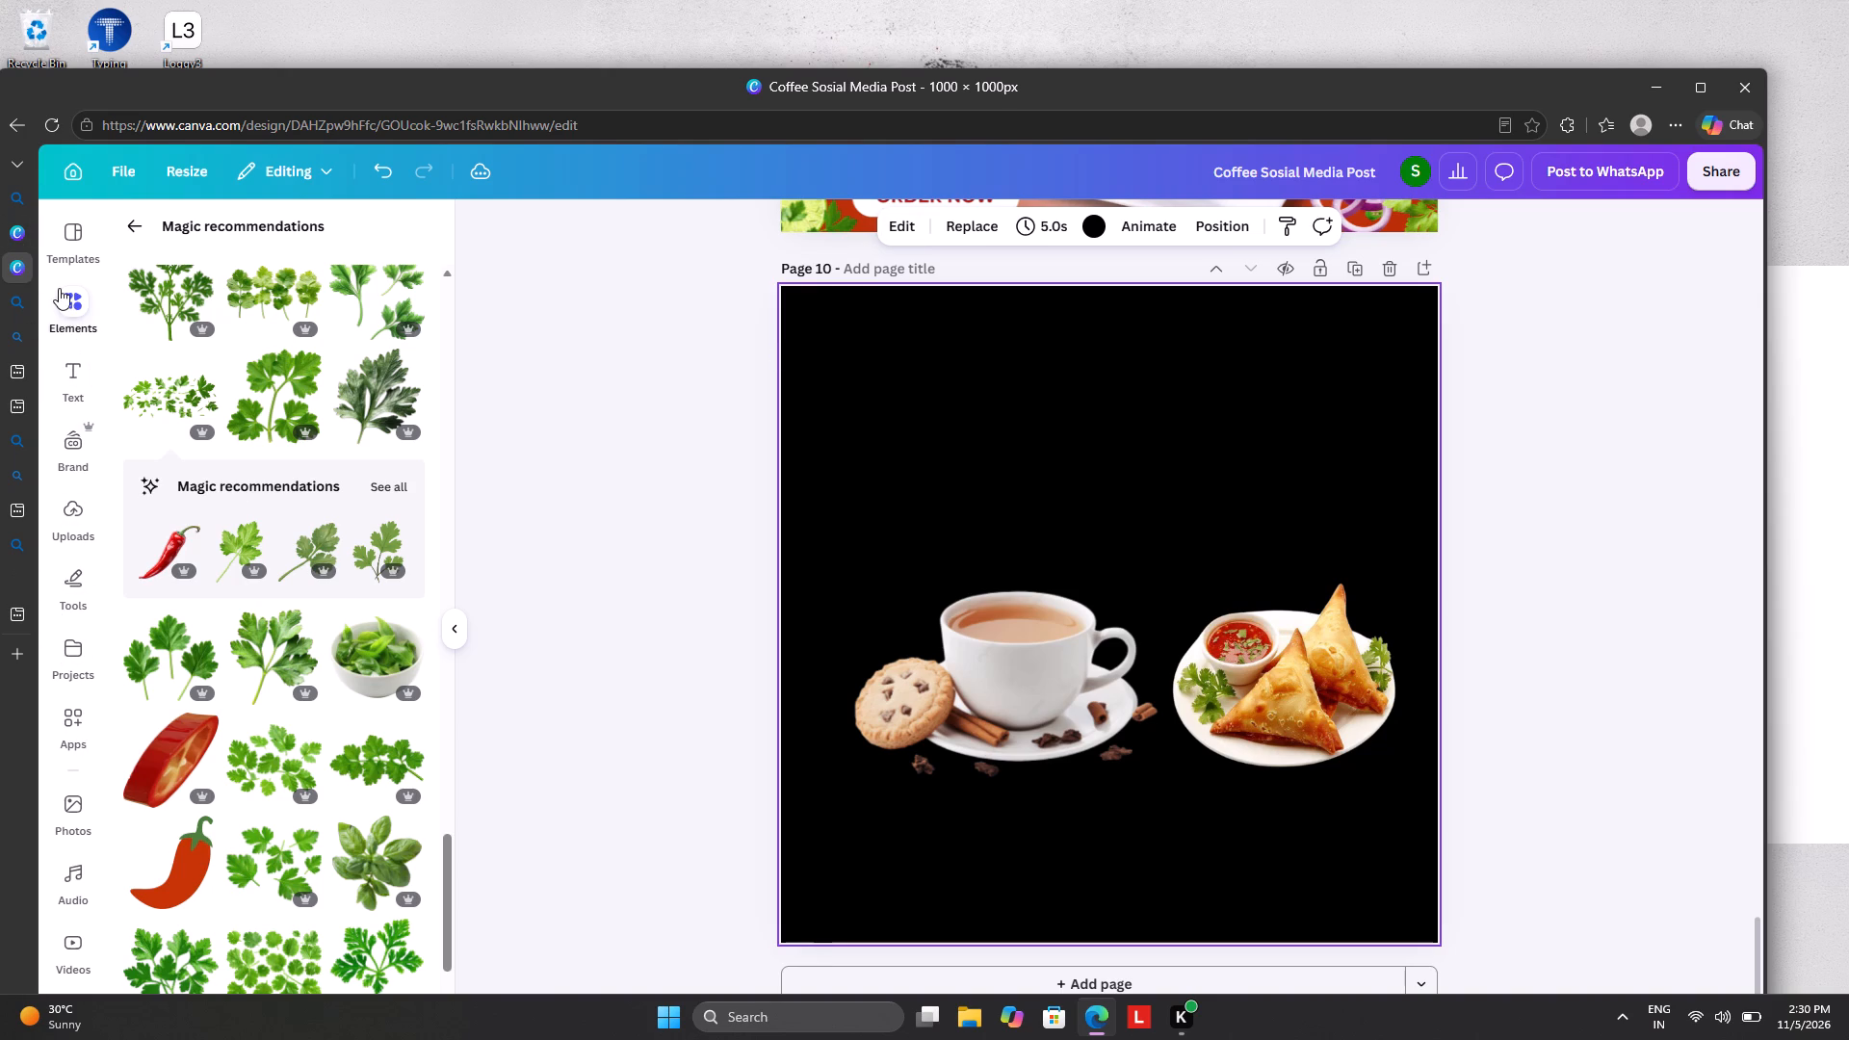
Search the elements library for "backgraund tree" and limit the results to photos.
click(134, 220)
click(222, 228)
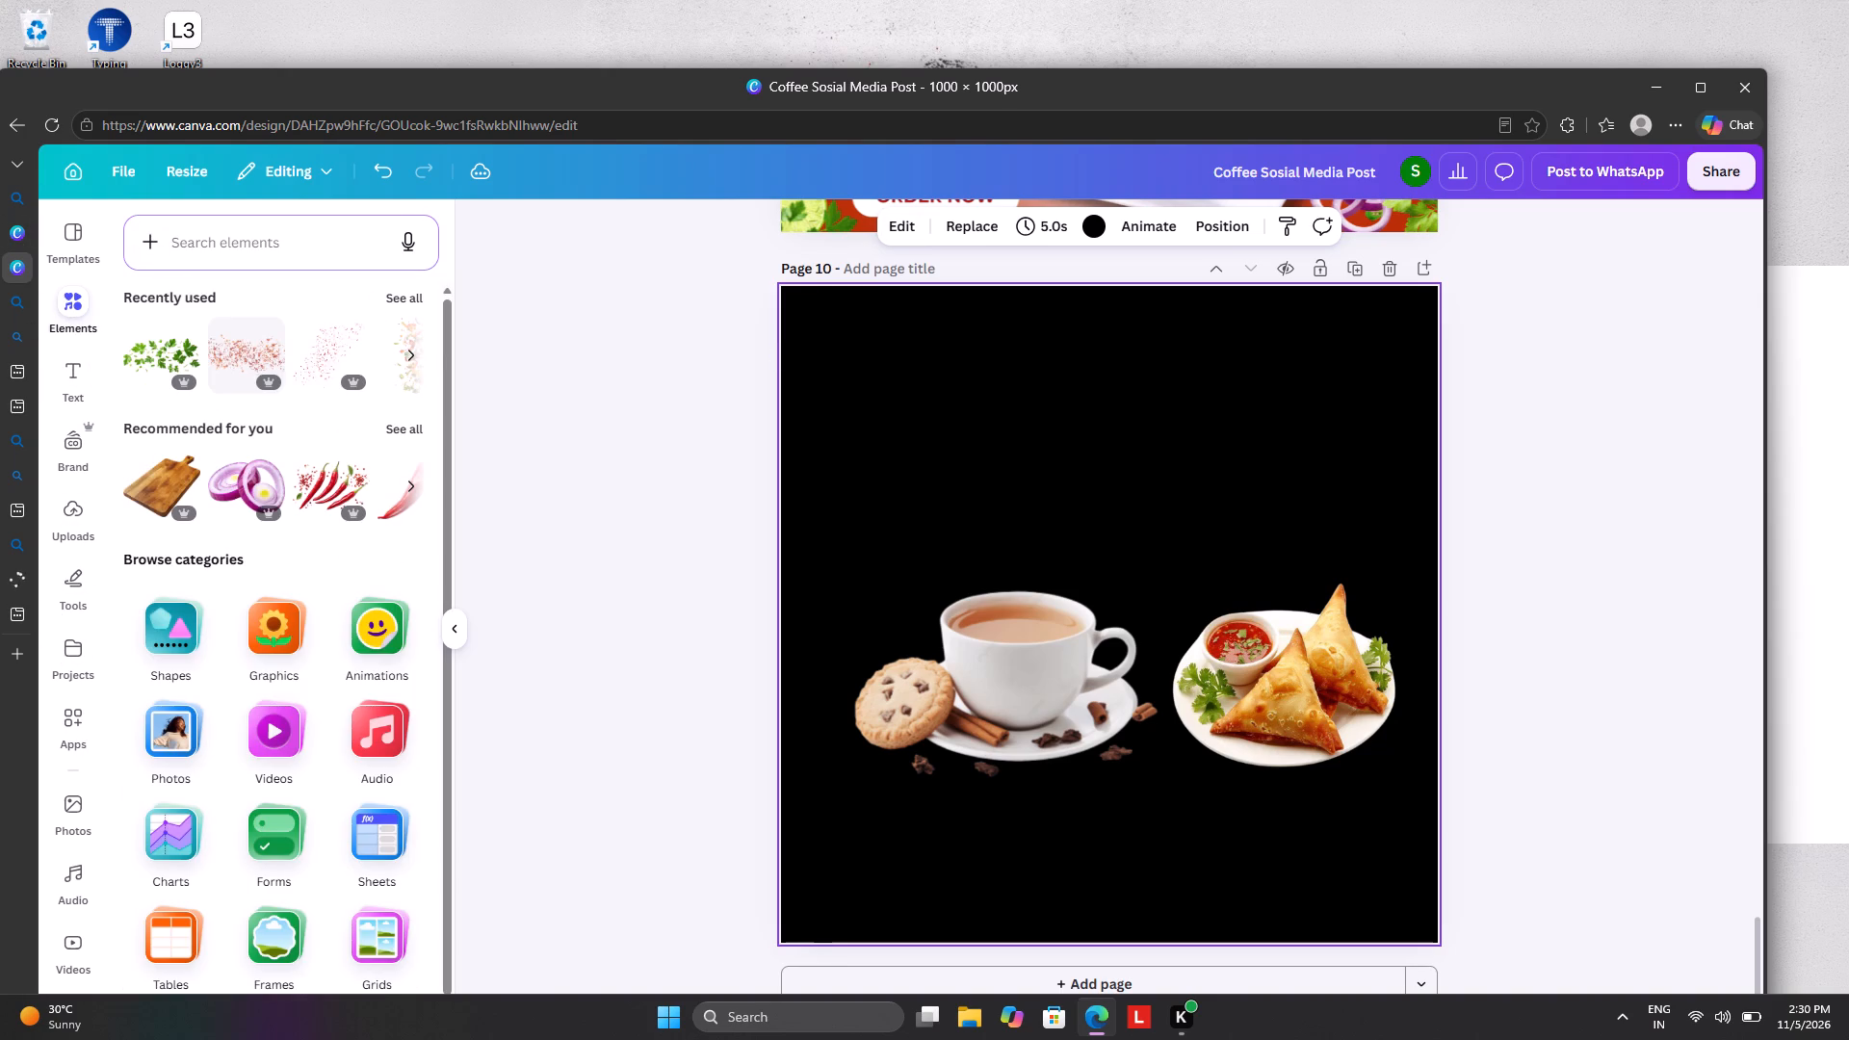
click(222, 247)
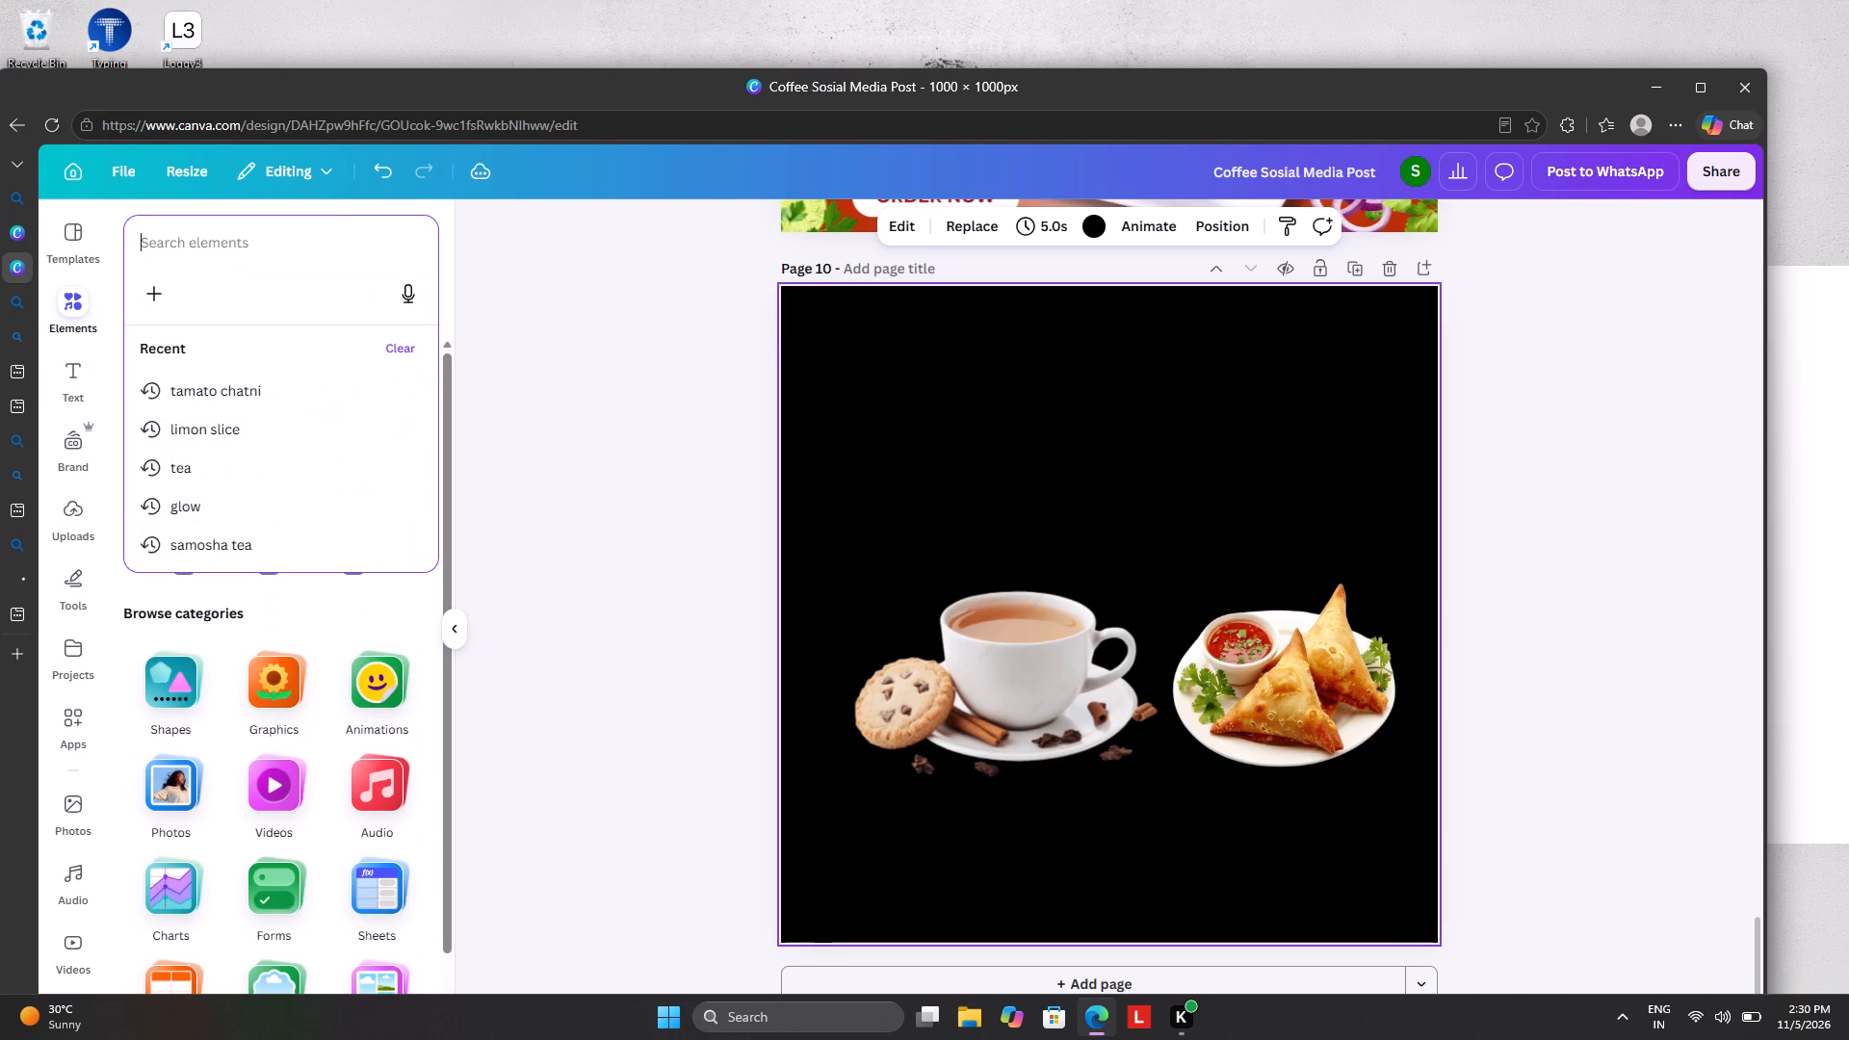
text(backgraun)
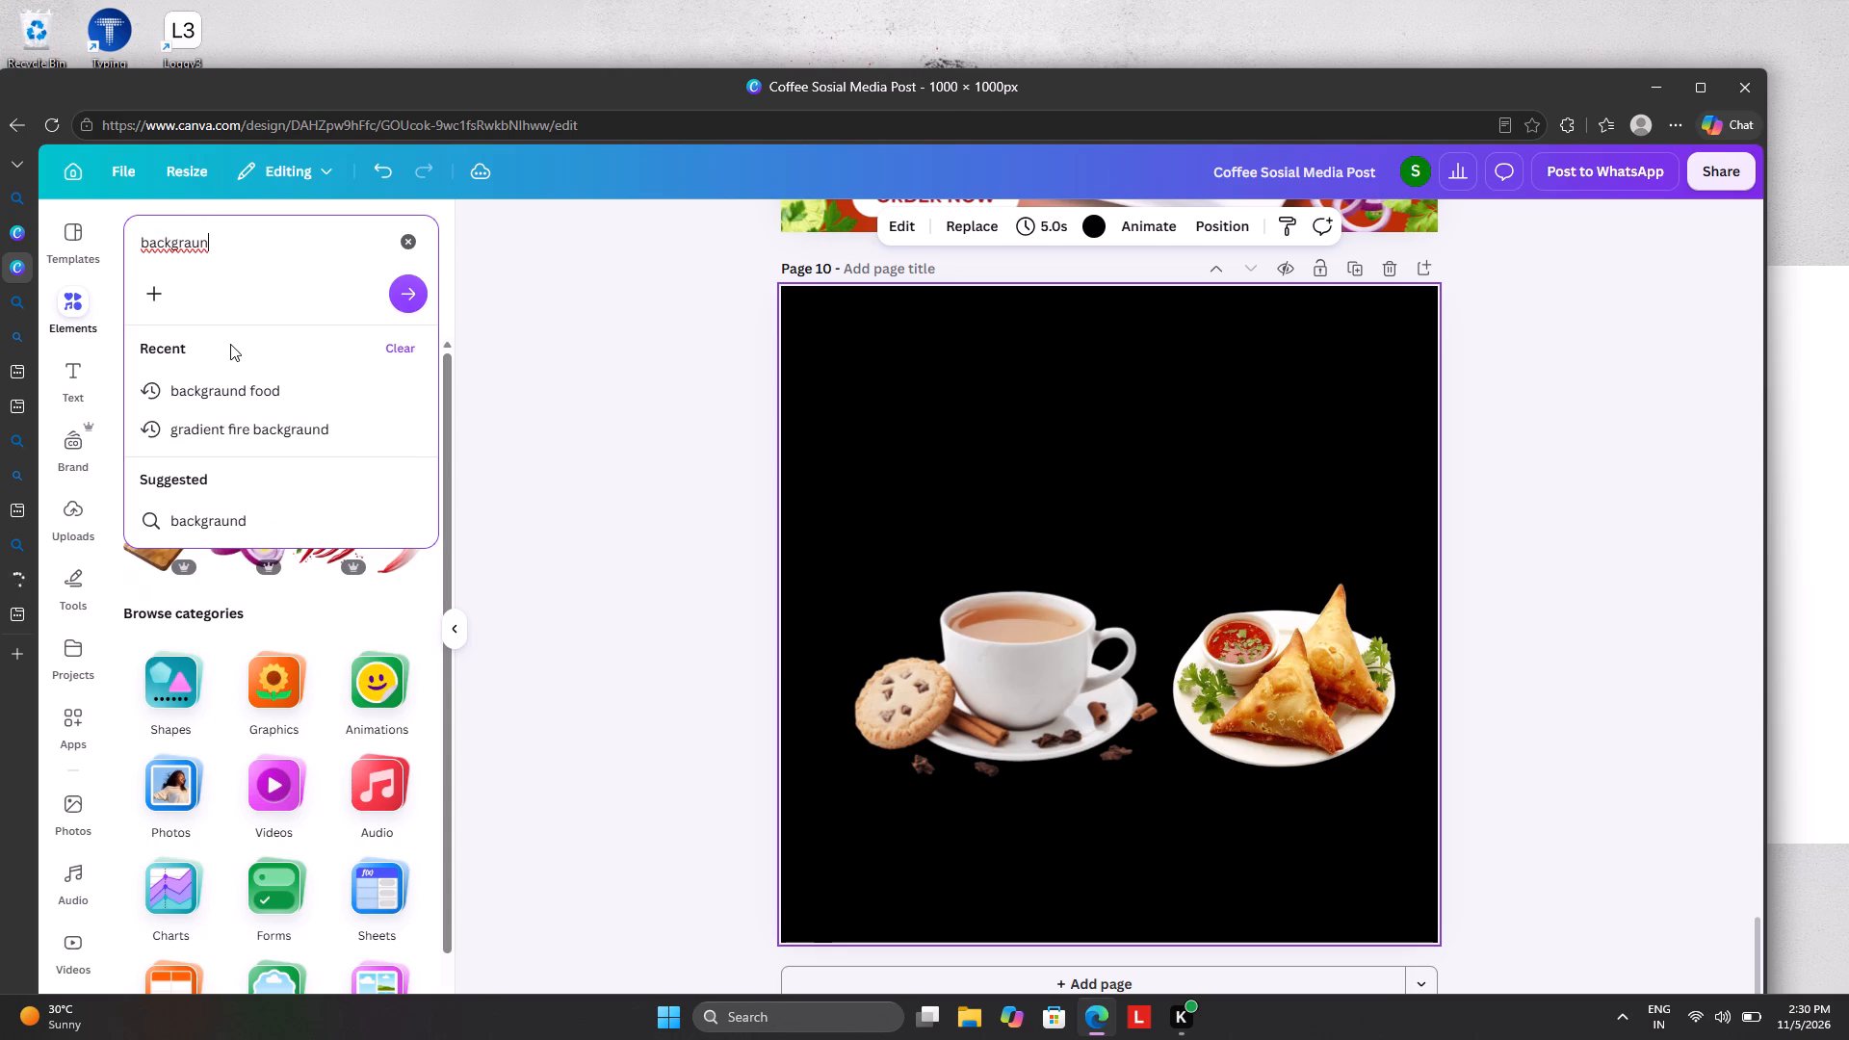
click(222, 385)
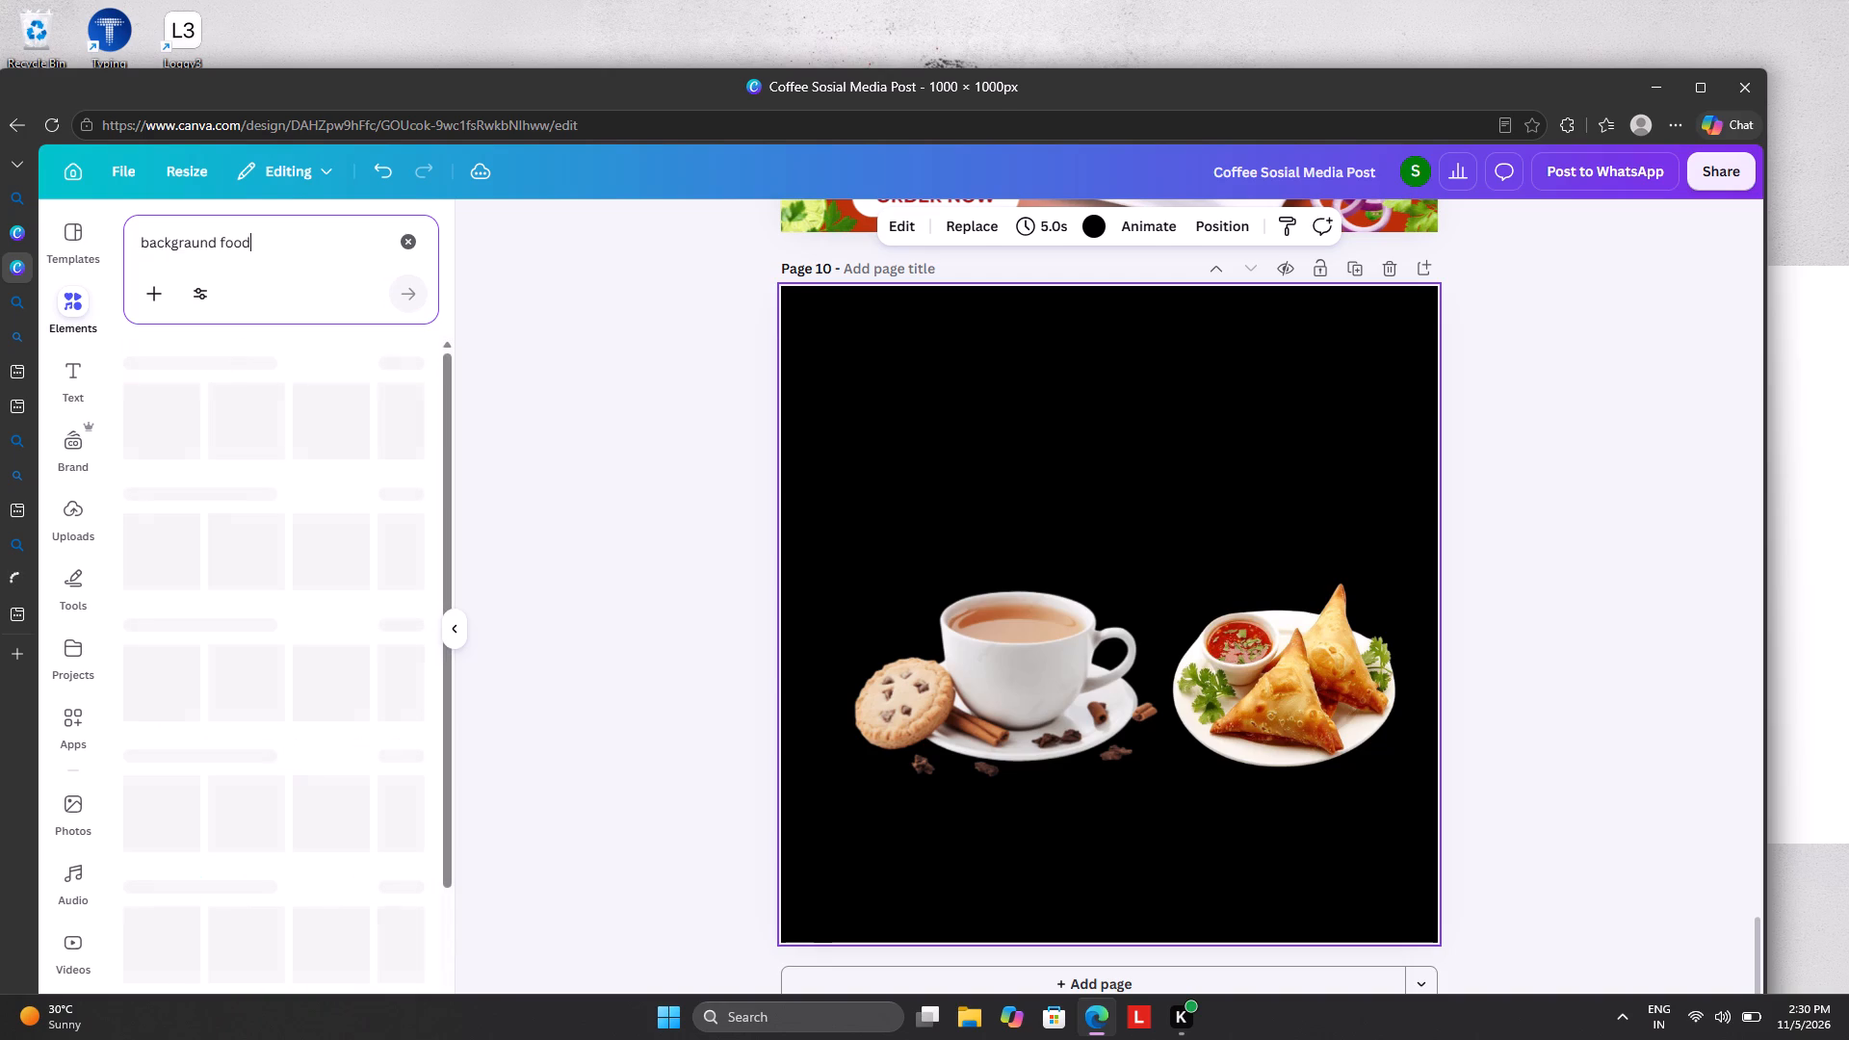
key(BackSpace)
key(BackSpace)
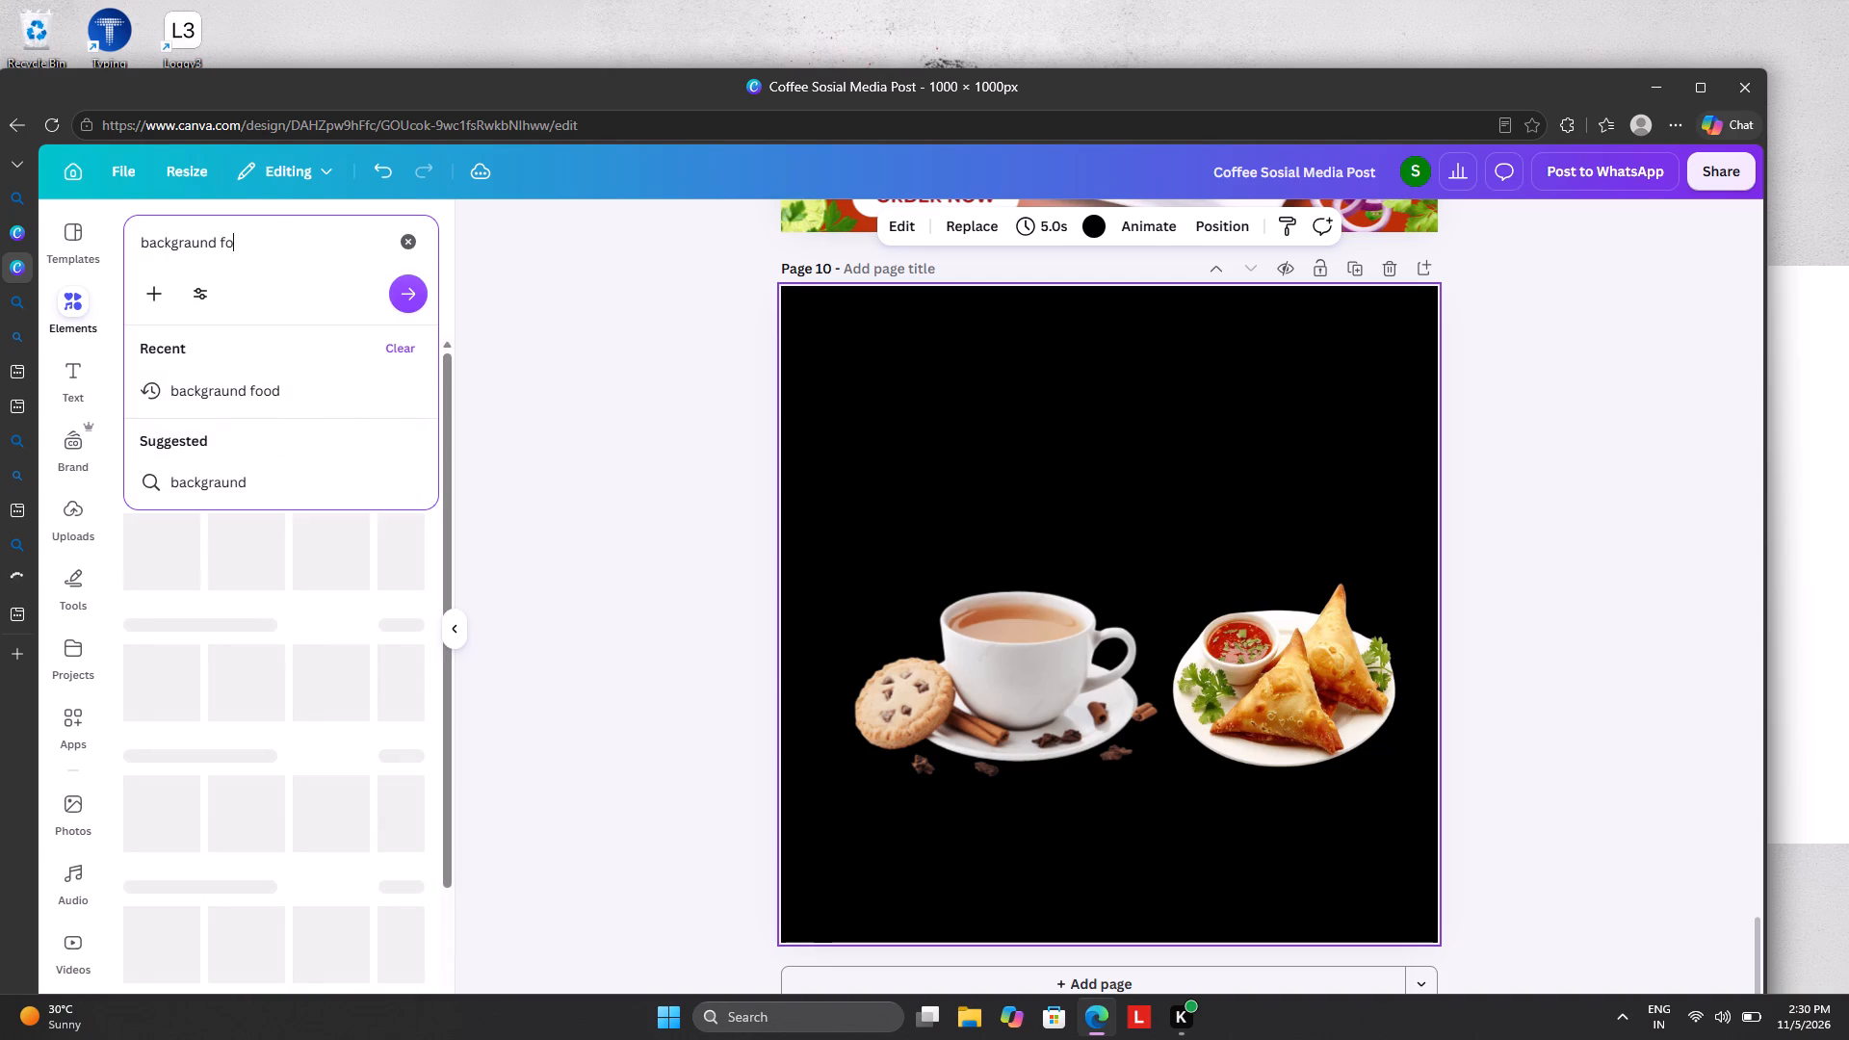
key(BackSpace)
key(BackSpace)
text(tree)
key(Return)
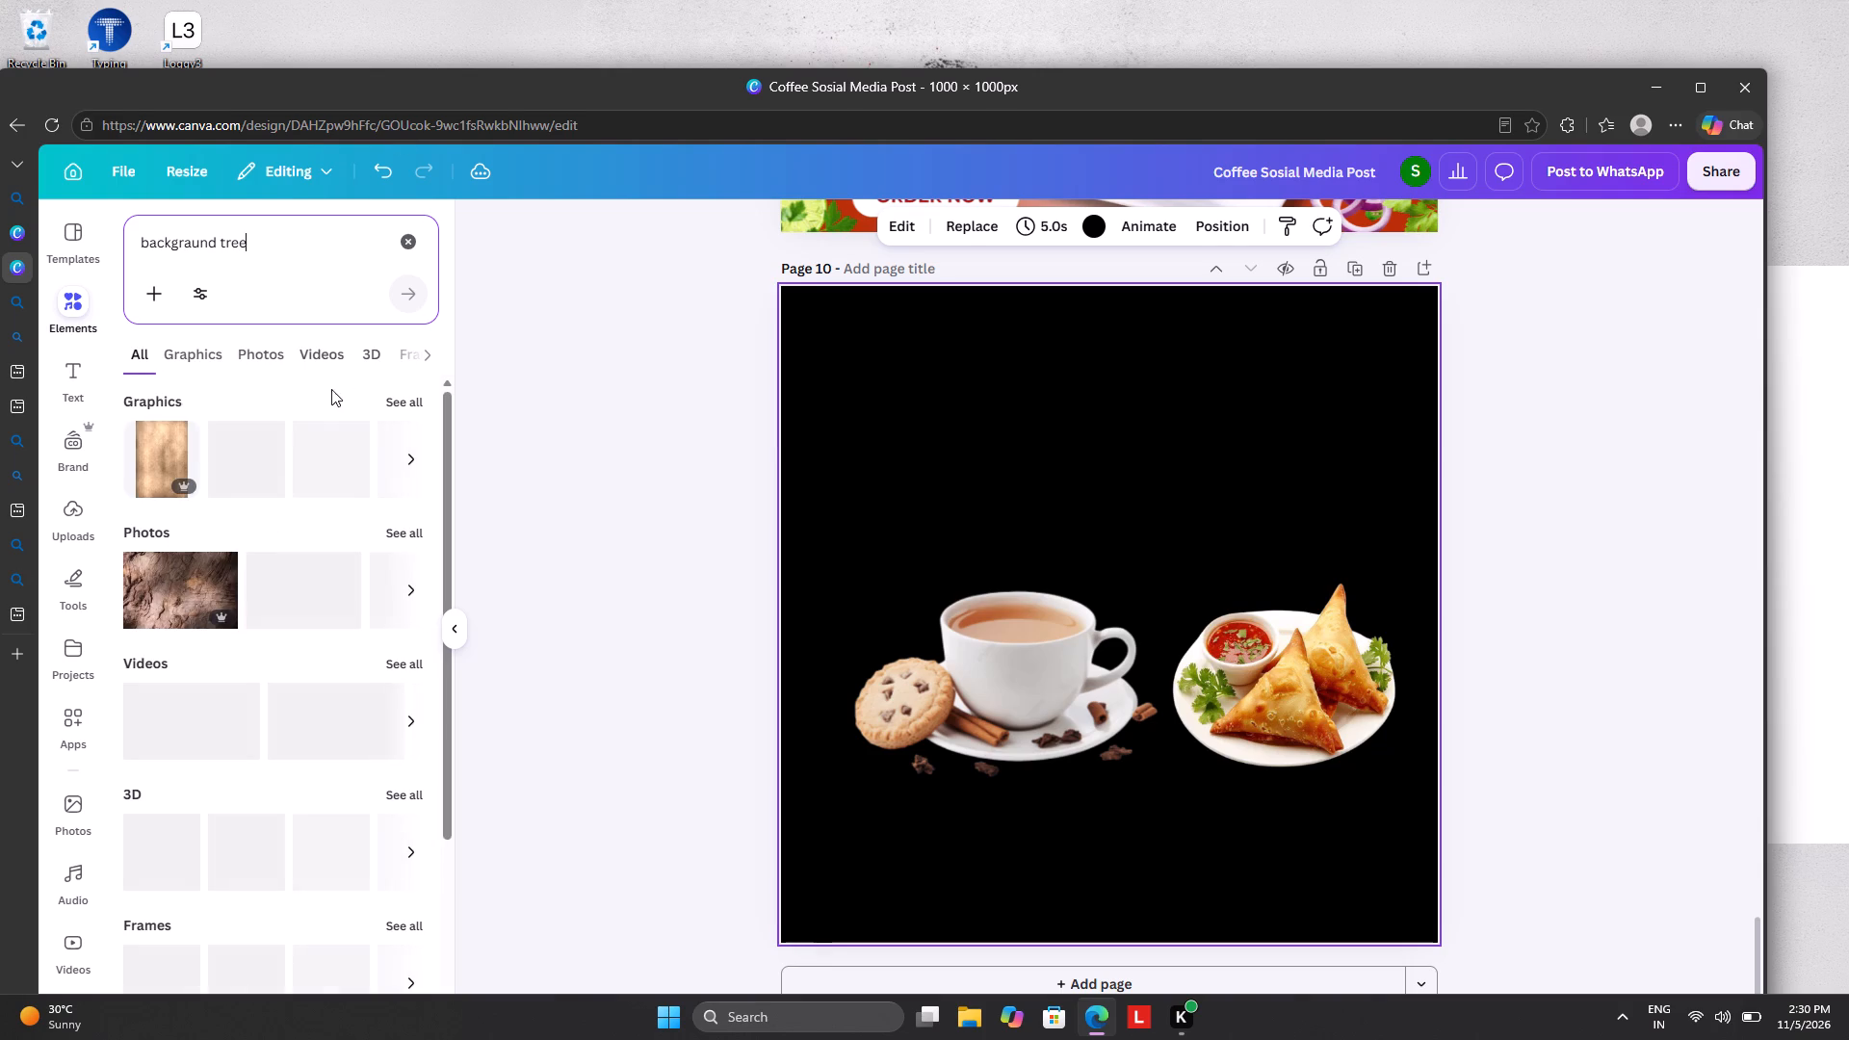
click(253, 354)
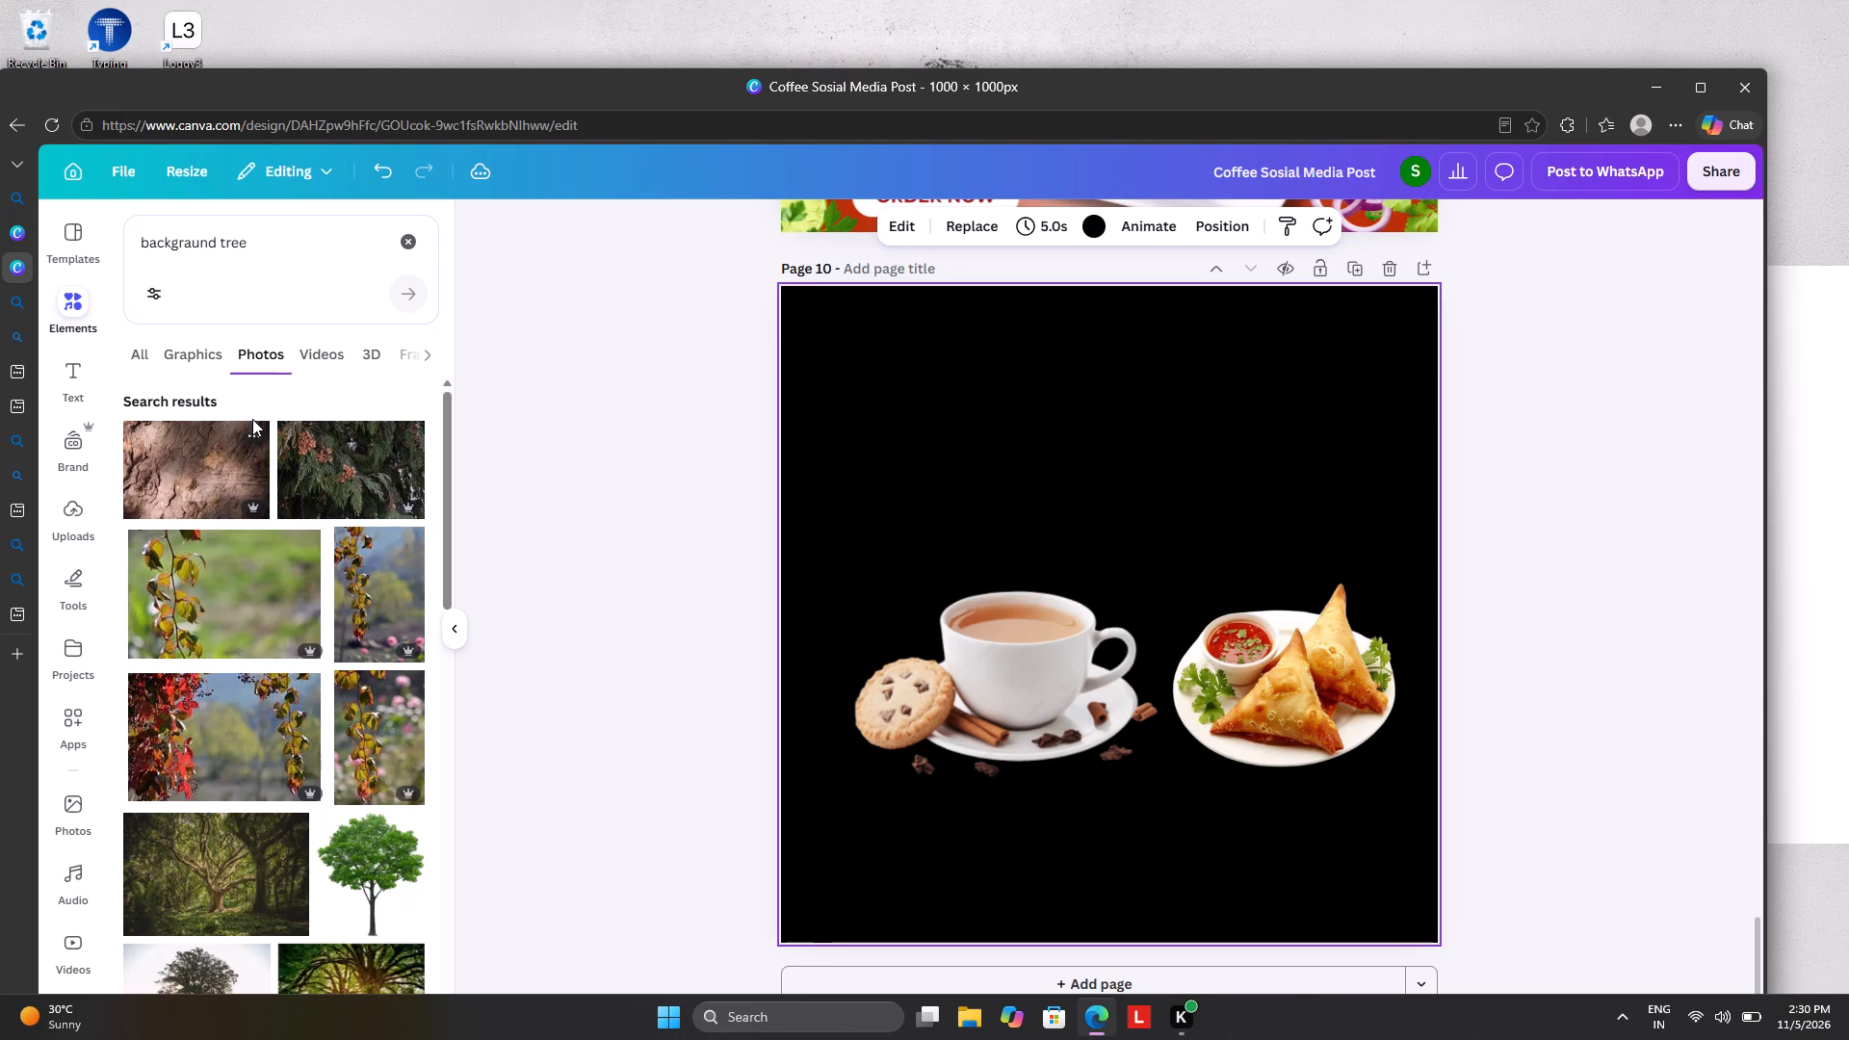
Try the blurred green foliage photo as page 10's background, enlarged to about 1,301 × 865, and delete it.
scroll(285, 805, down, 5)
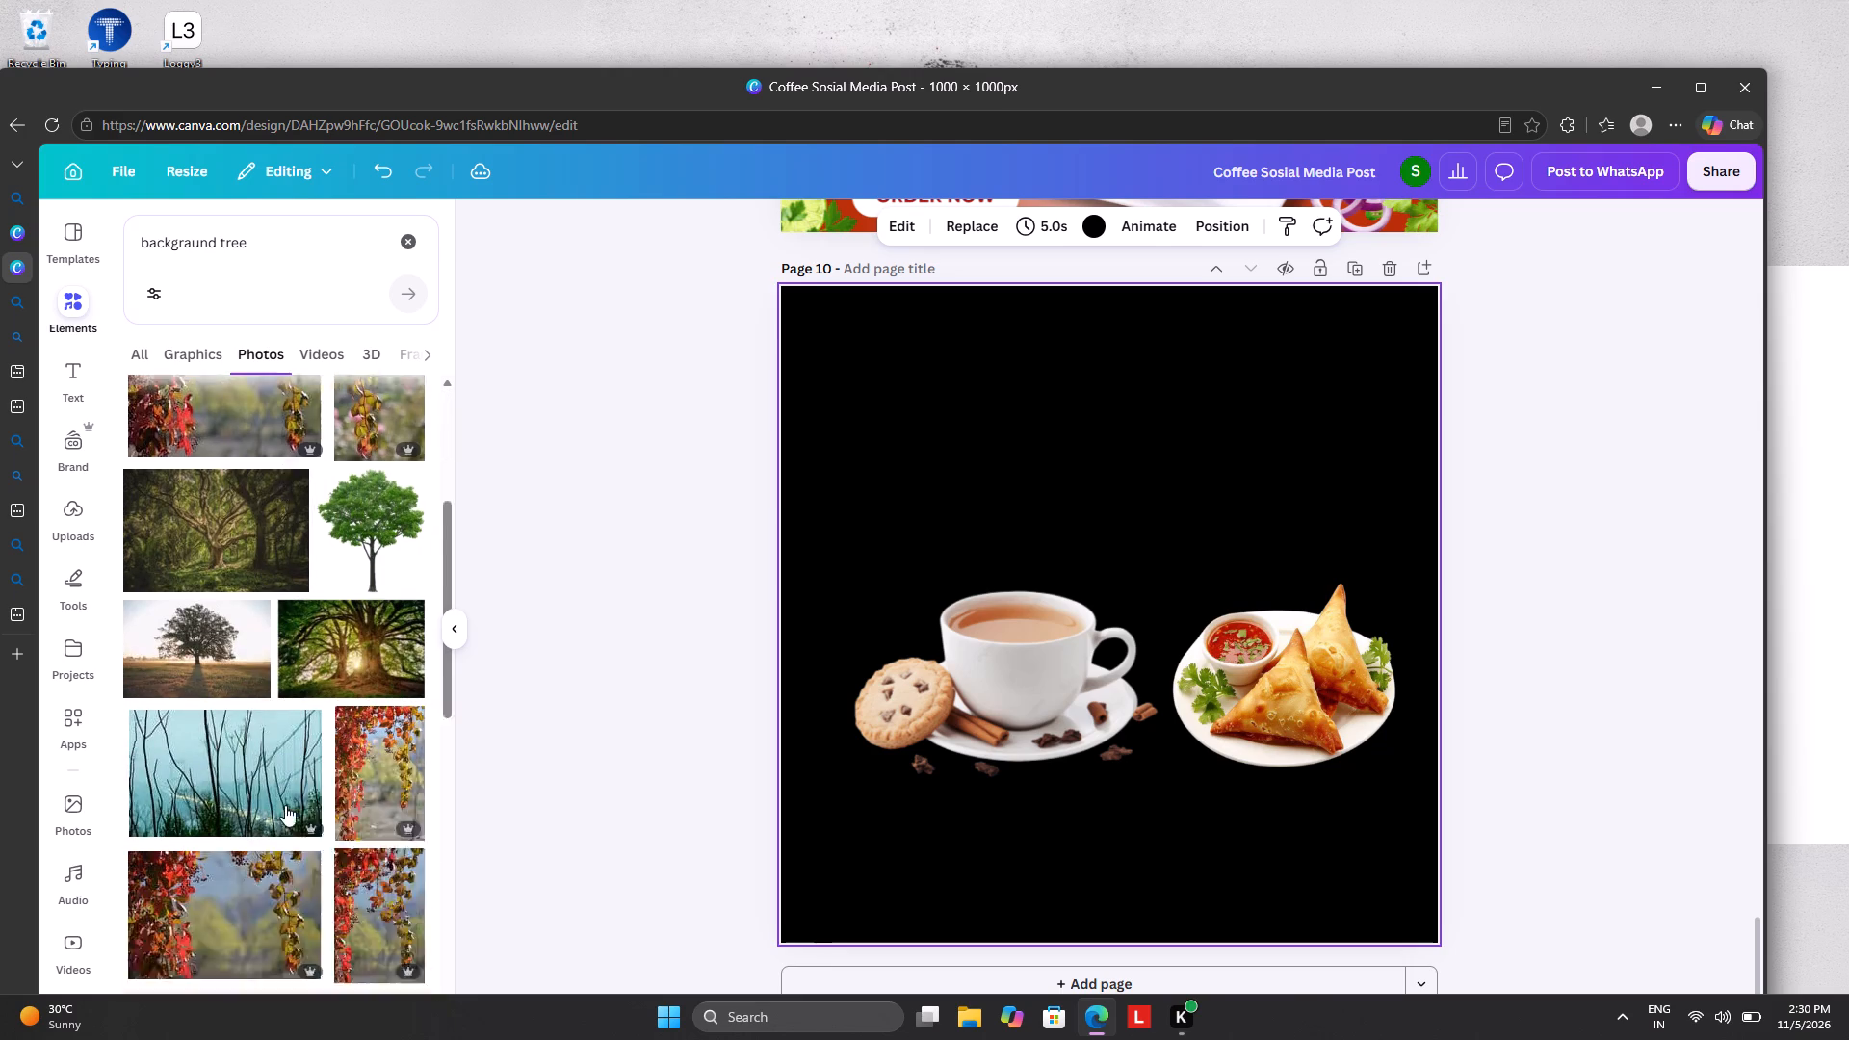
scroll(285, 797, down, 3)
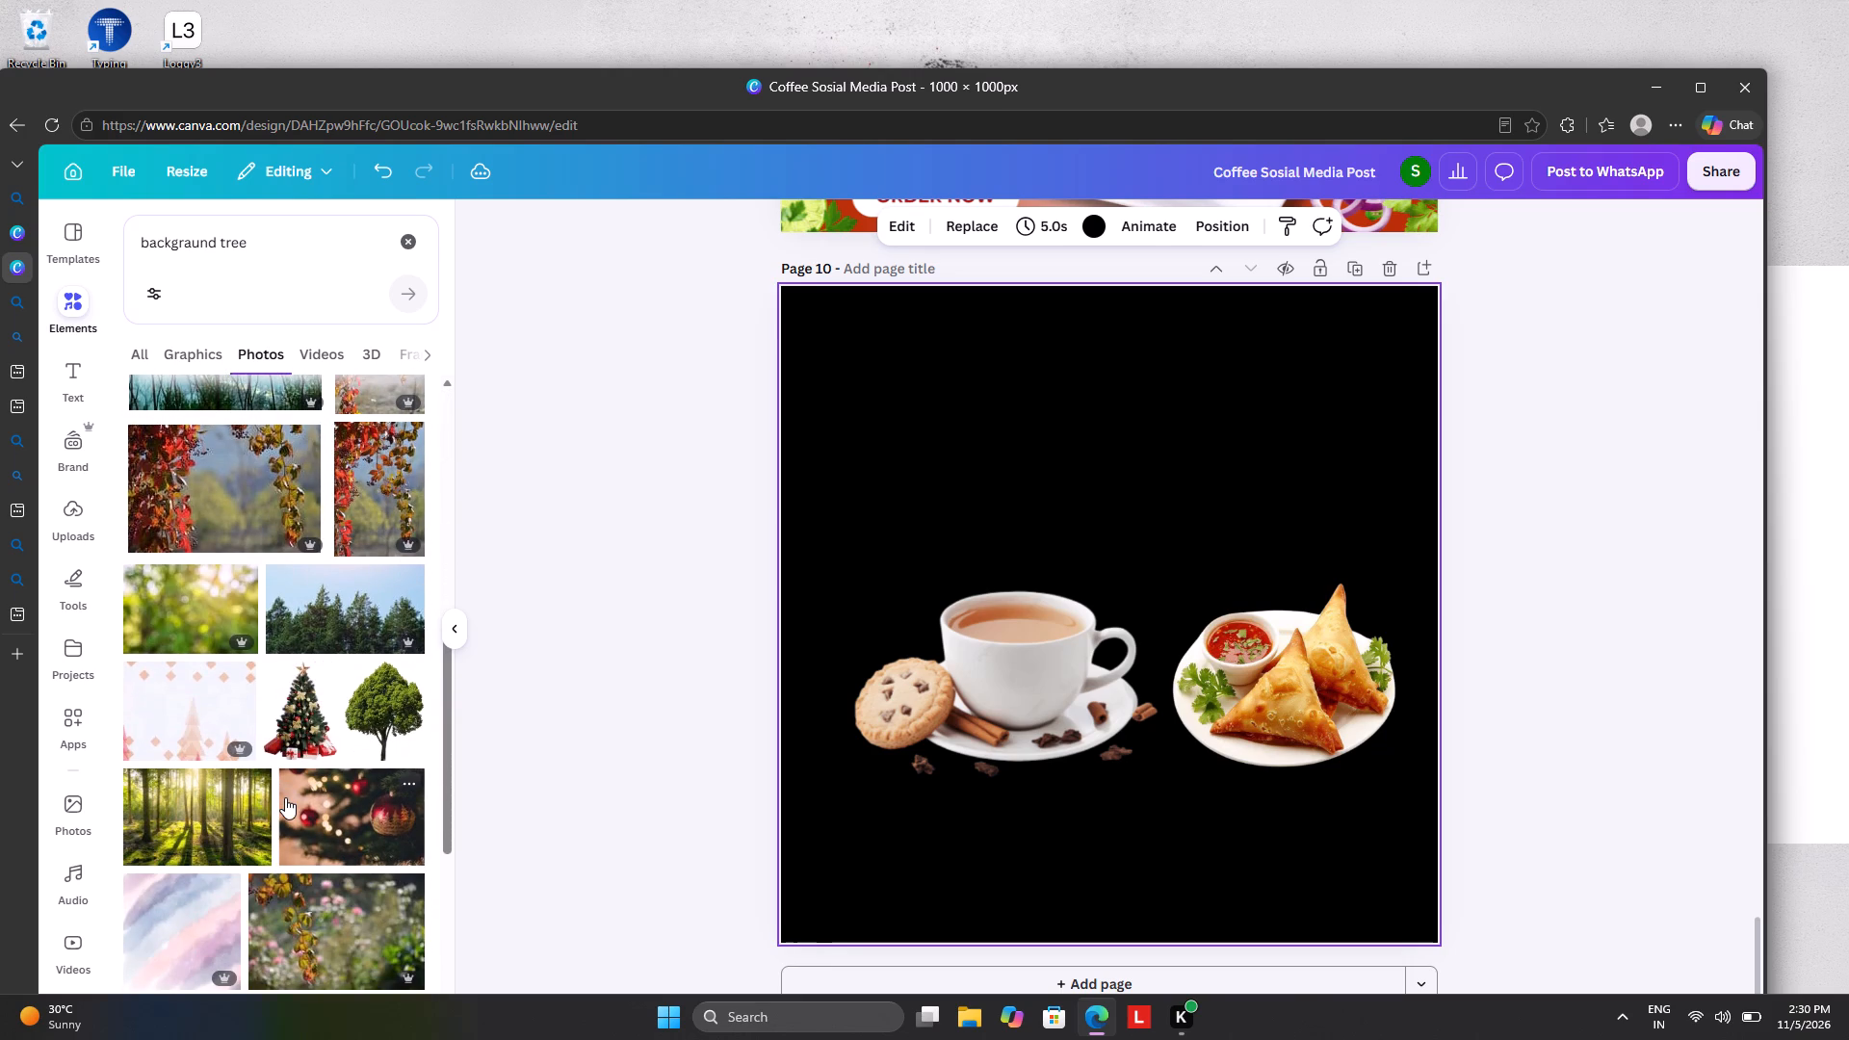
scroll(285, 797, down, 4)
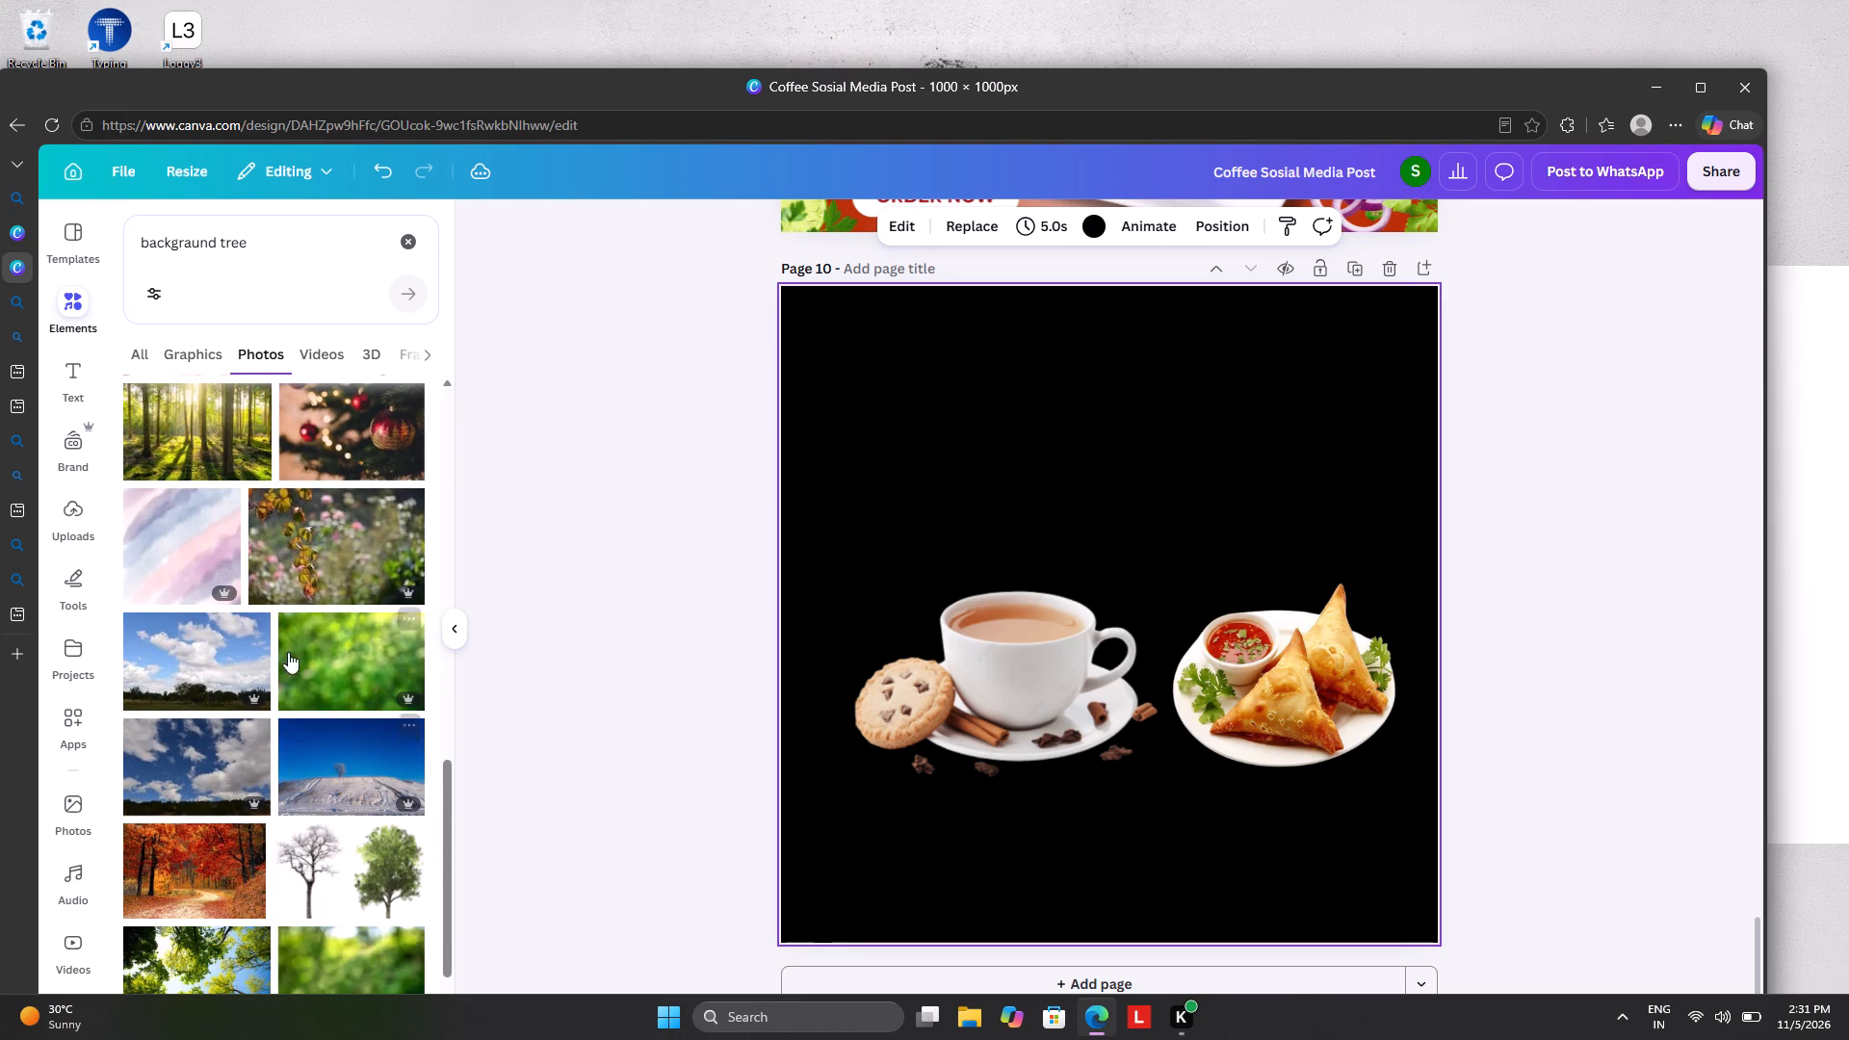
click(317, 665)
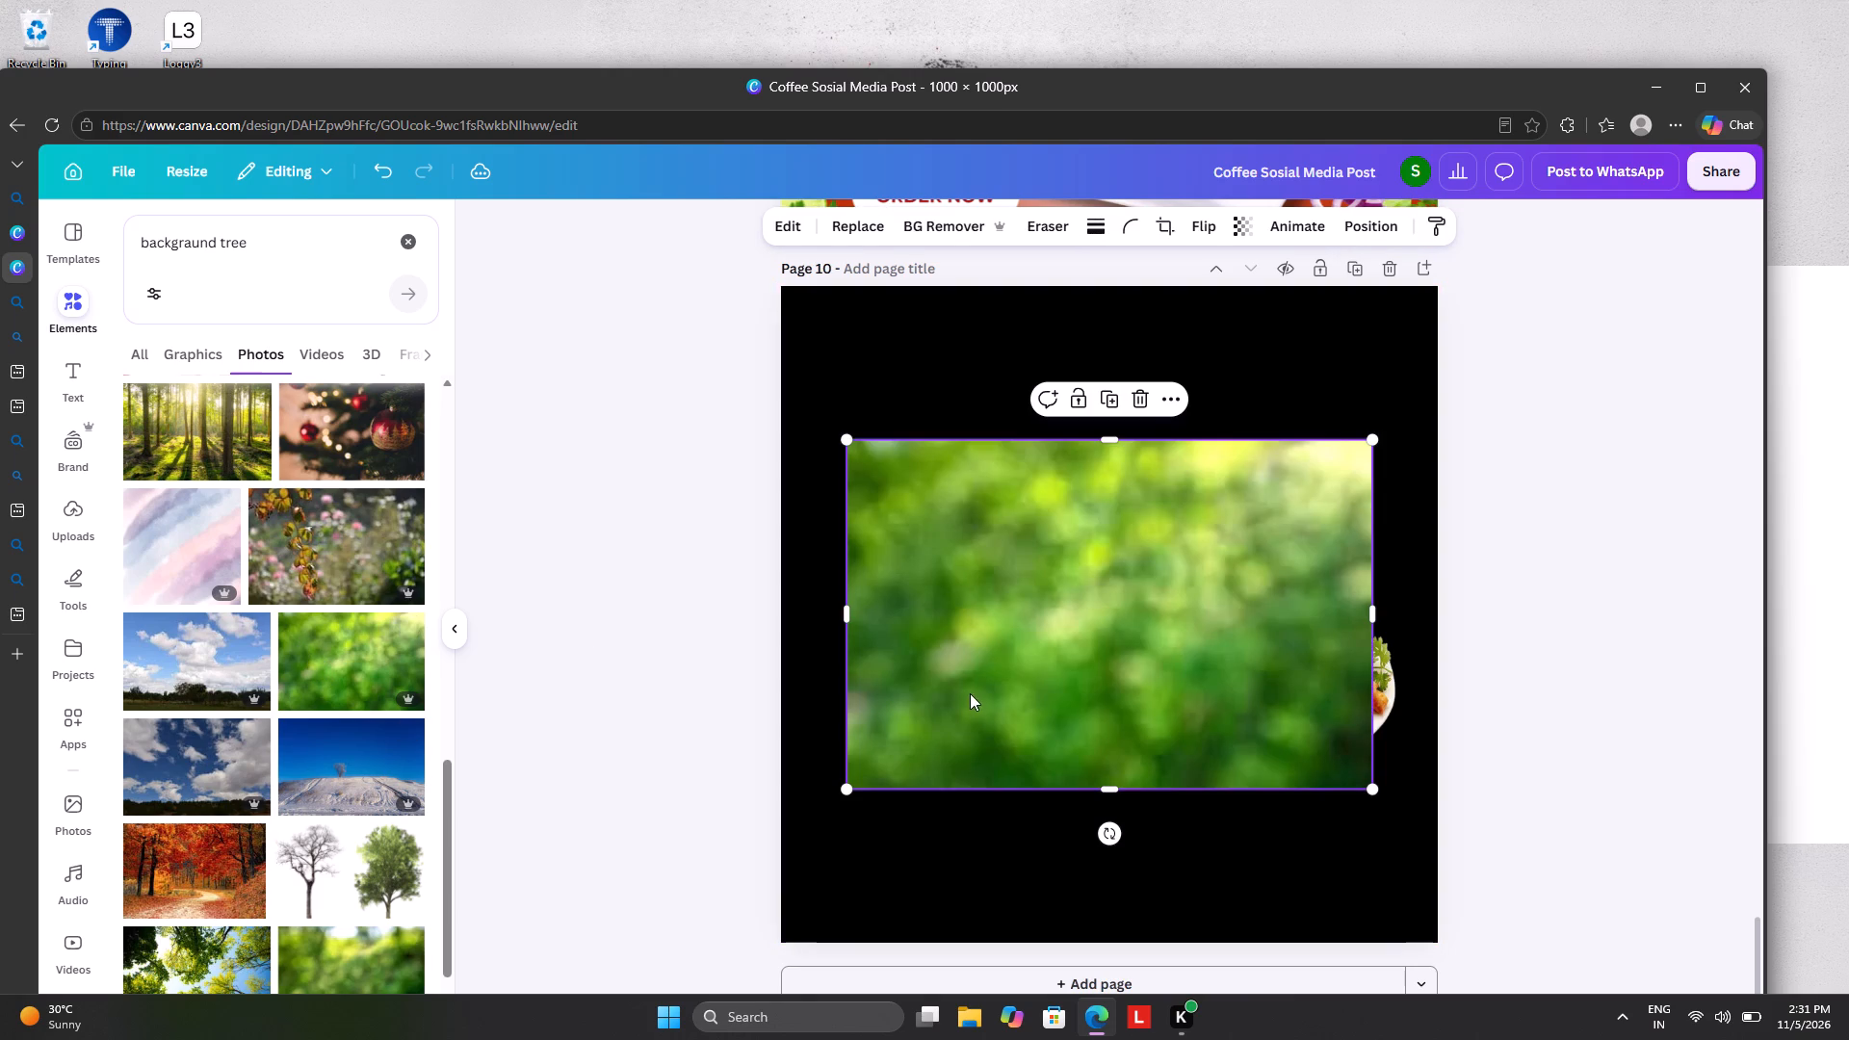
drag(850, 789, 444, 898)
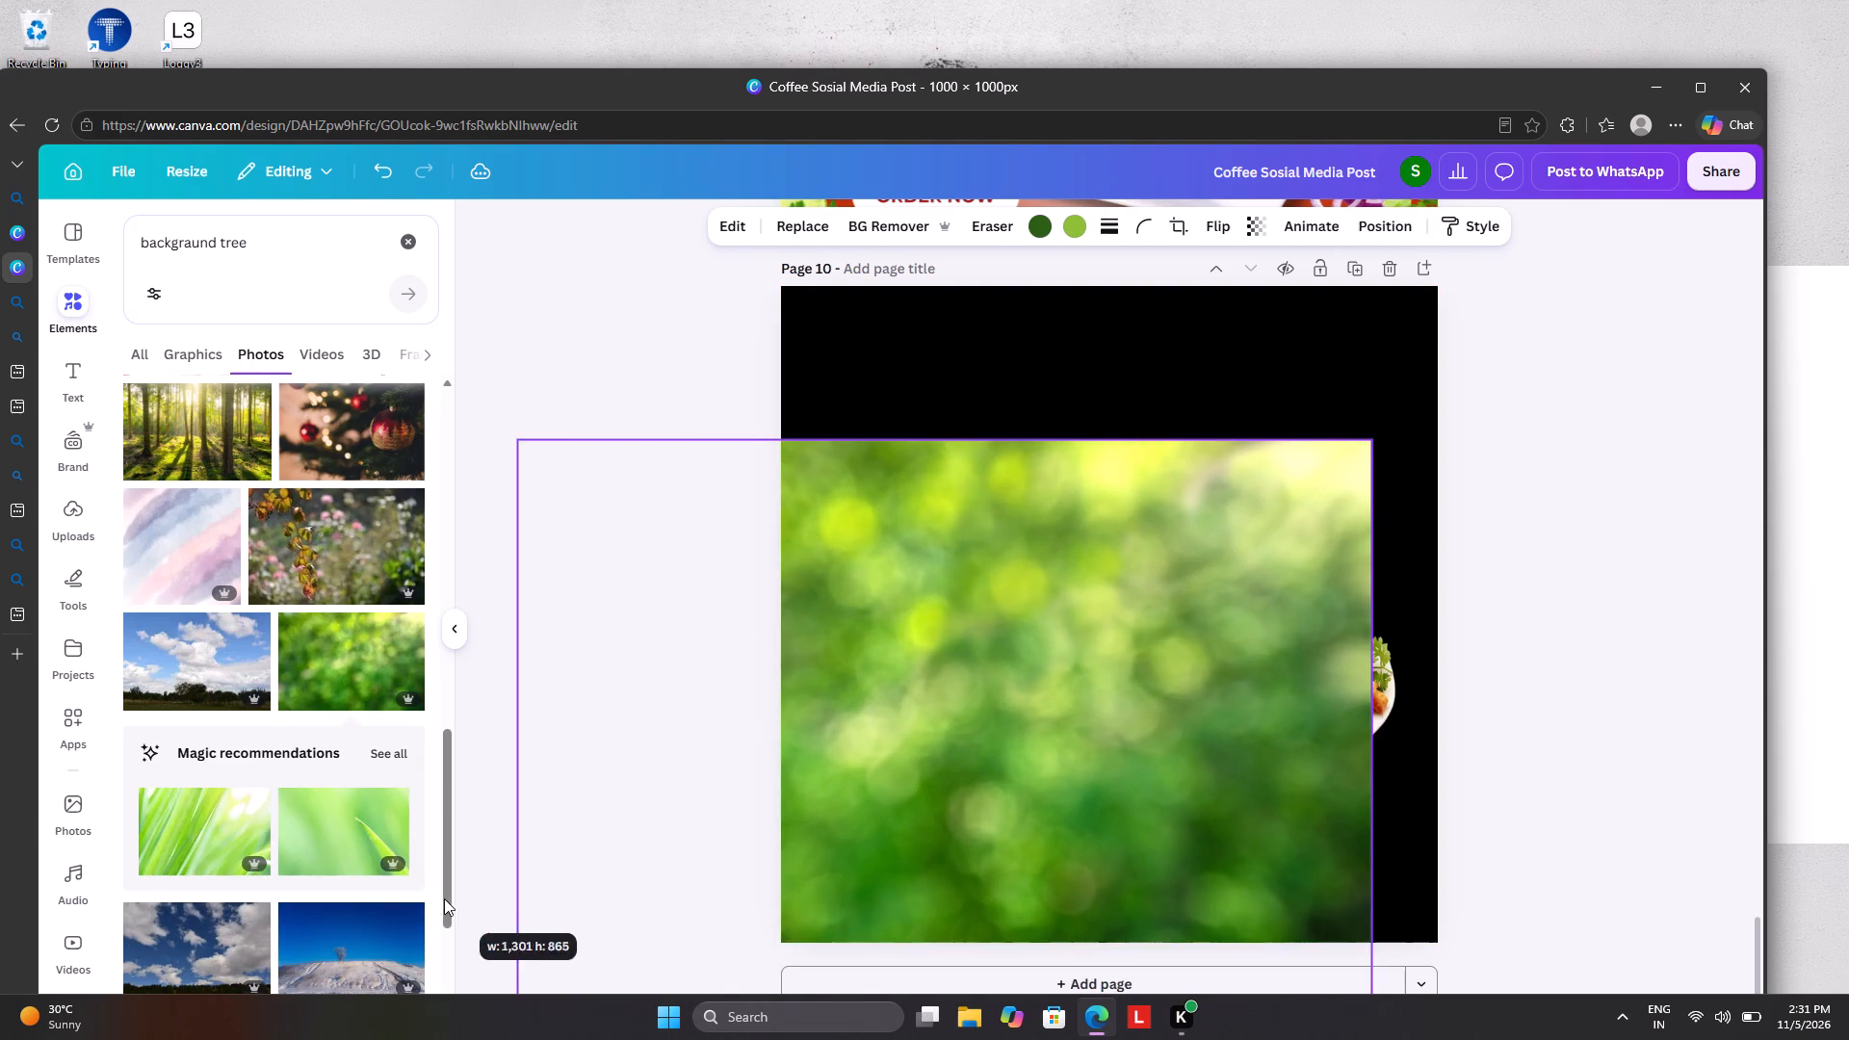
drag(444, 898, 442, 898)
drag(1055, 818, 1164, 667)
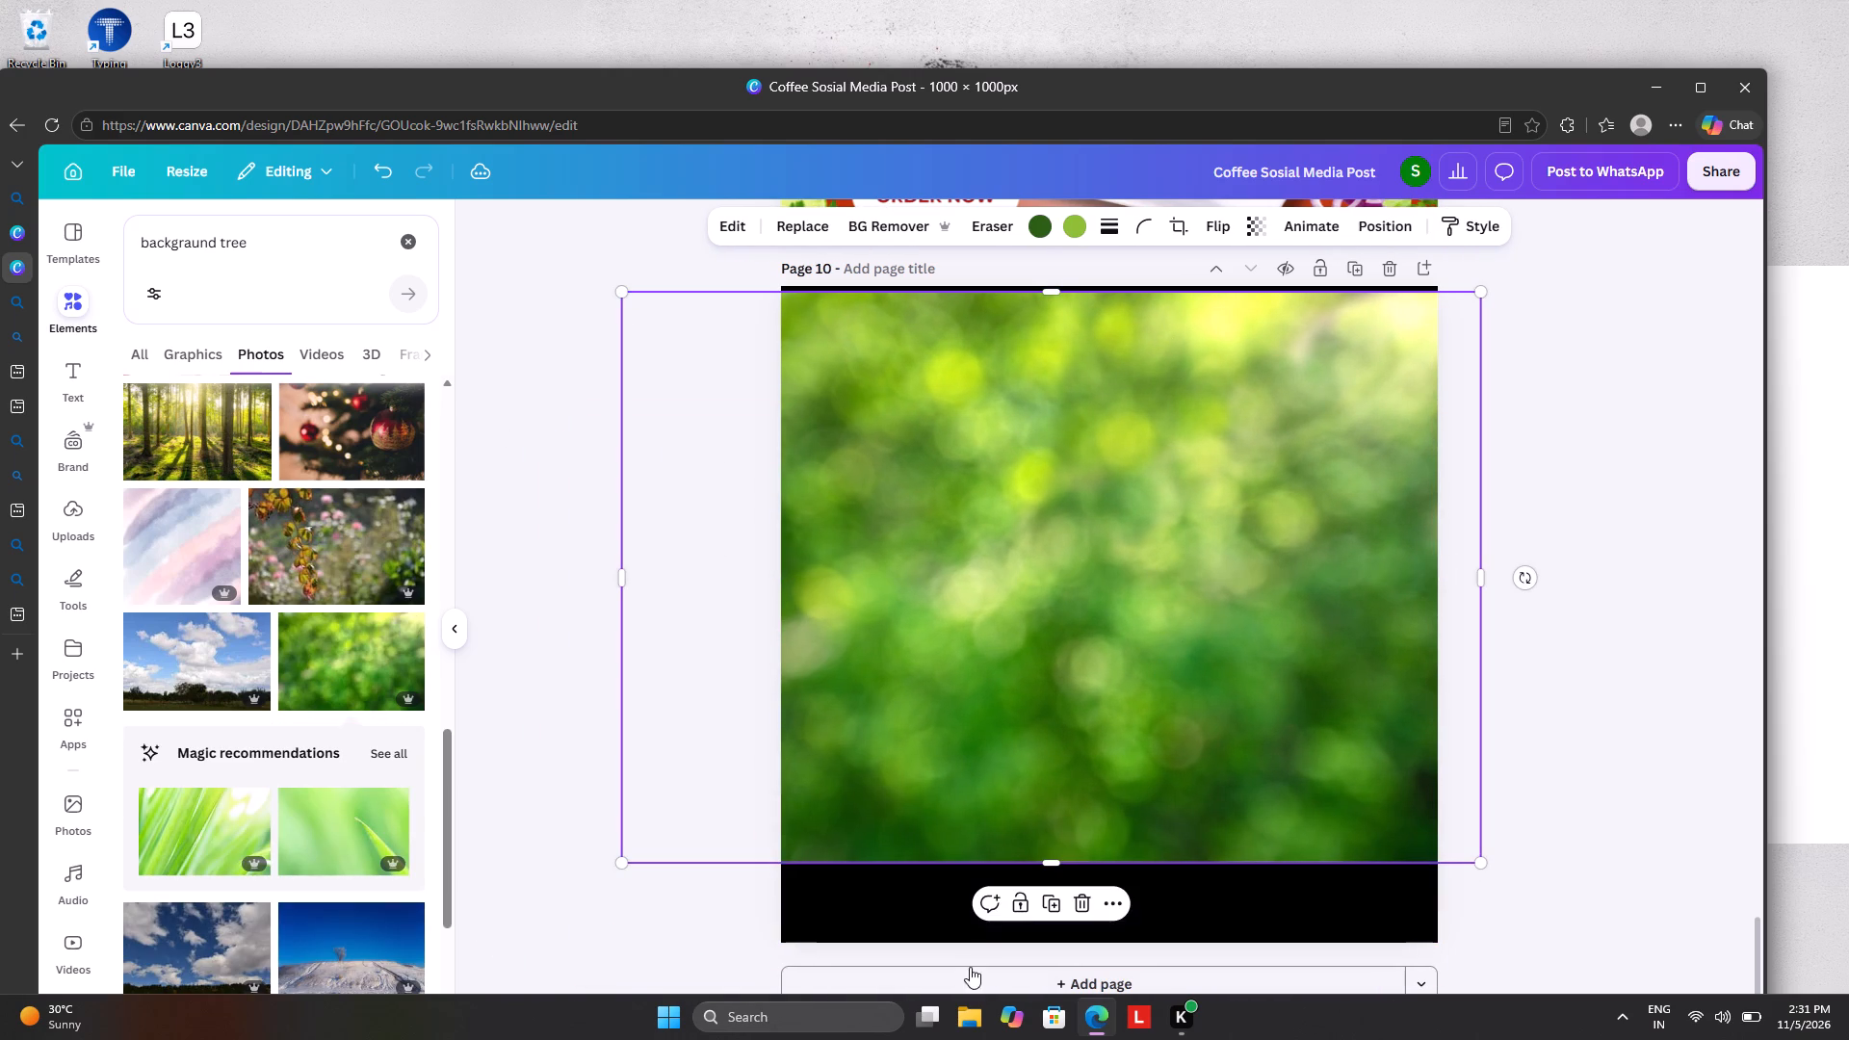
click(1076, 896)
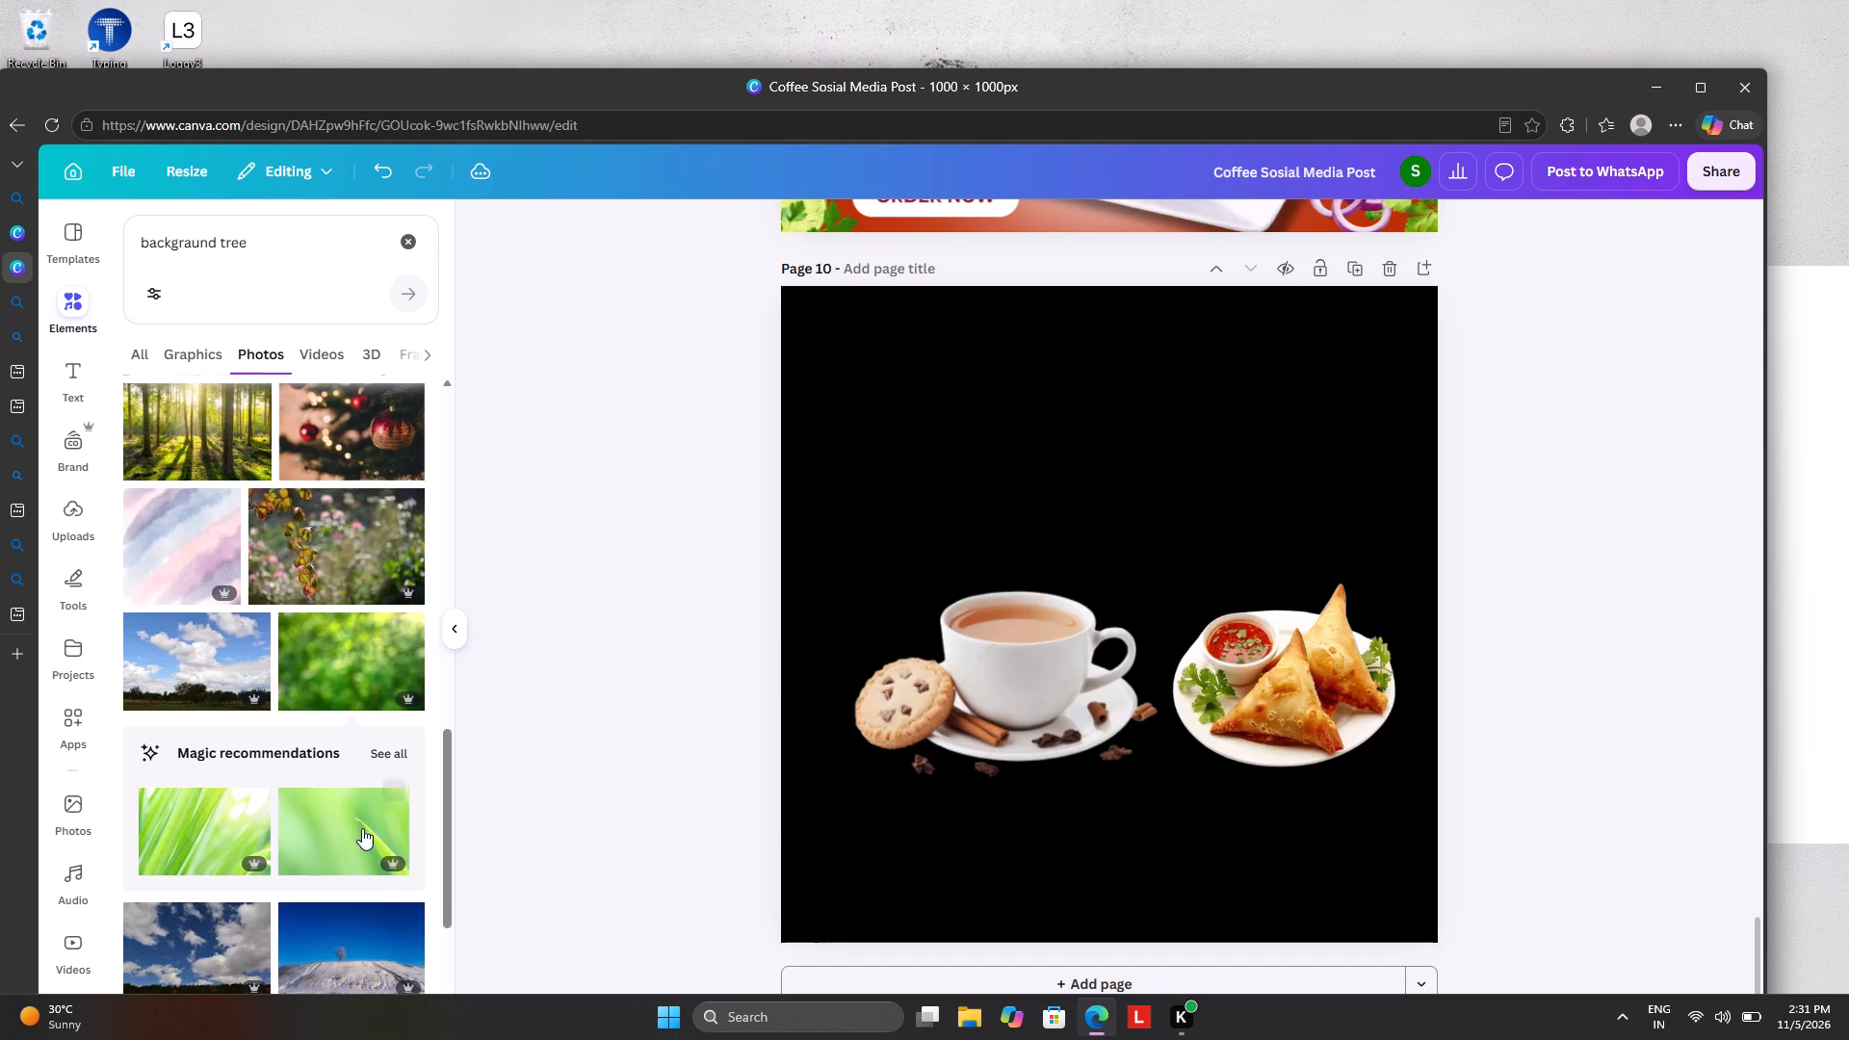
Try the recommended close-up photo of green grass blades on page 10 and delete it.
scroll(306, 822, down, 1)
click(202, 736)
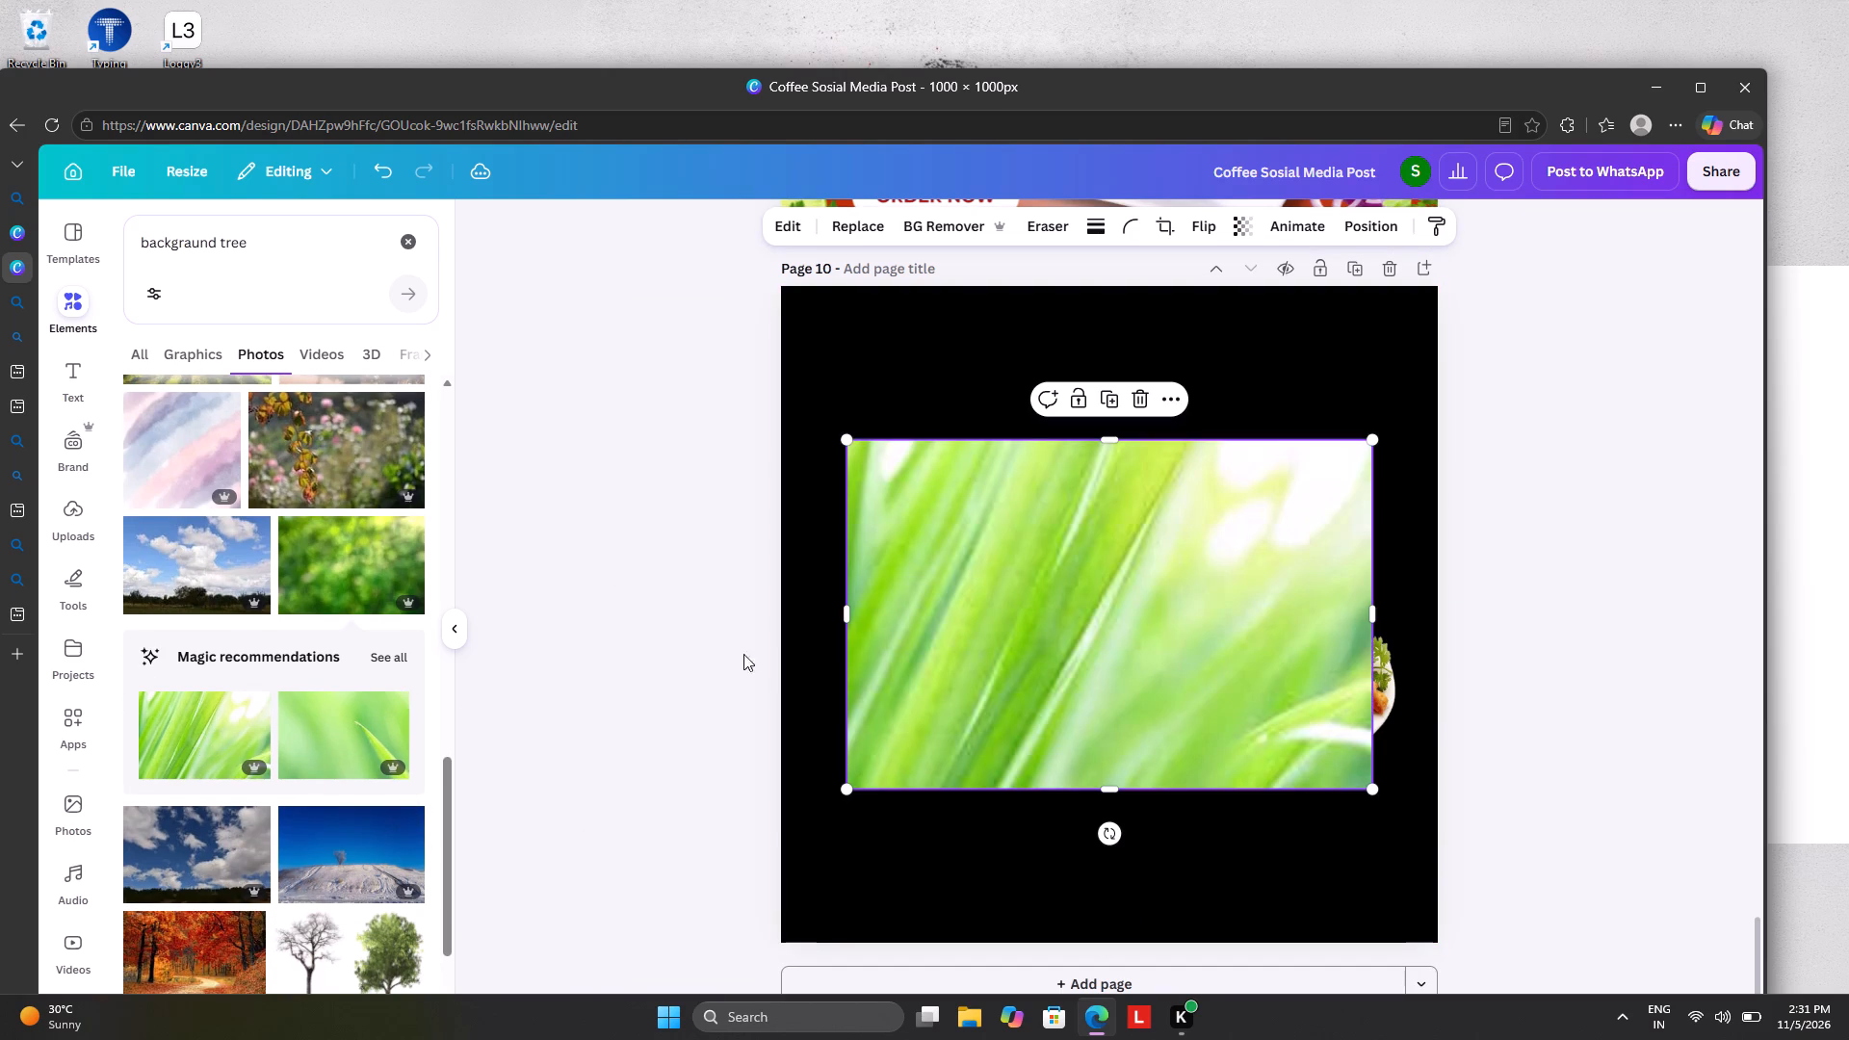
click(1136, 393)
Search the elements library for "hause backgrund".
scroll(176, 594, down, 5)
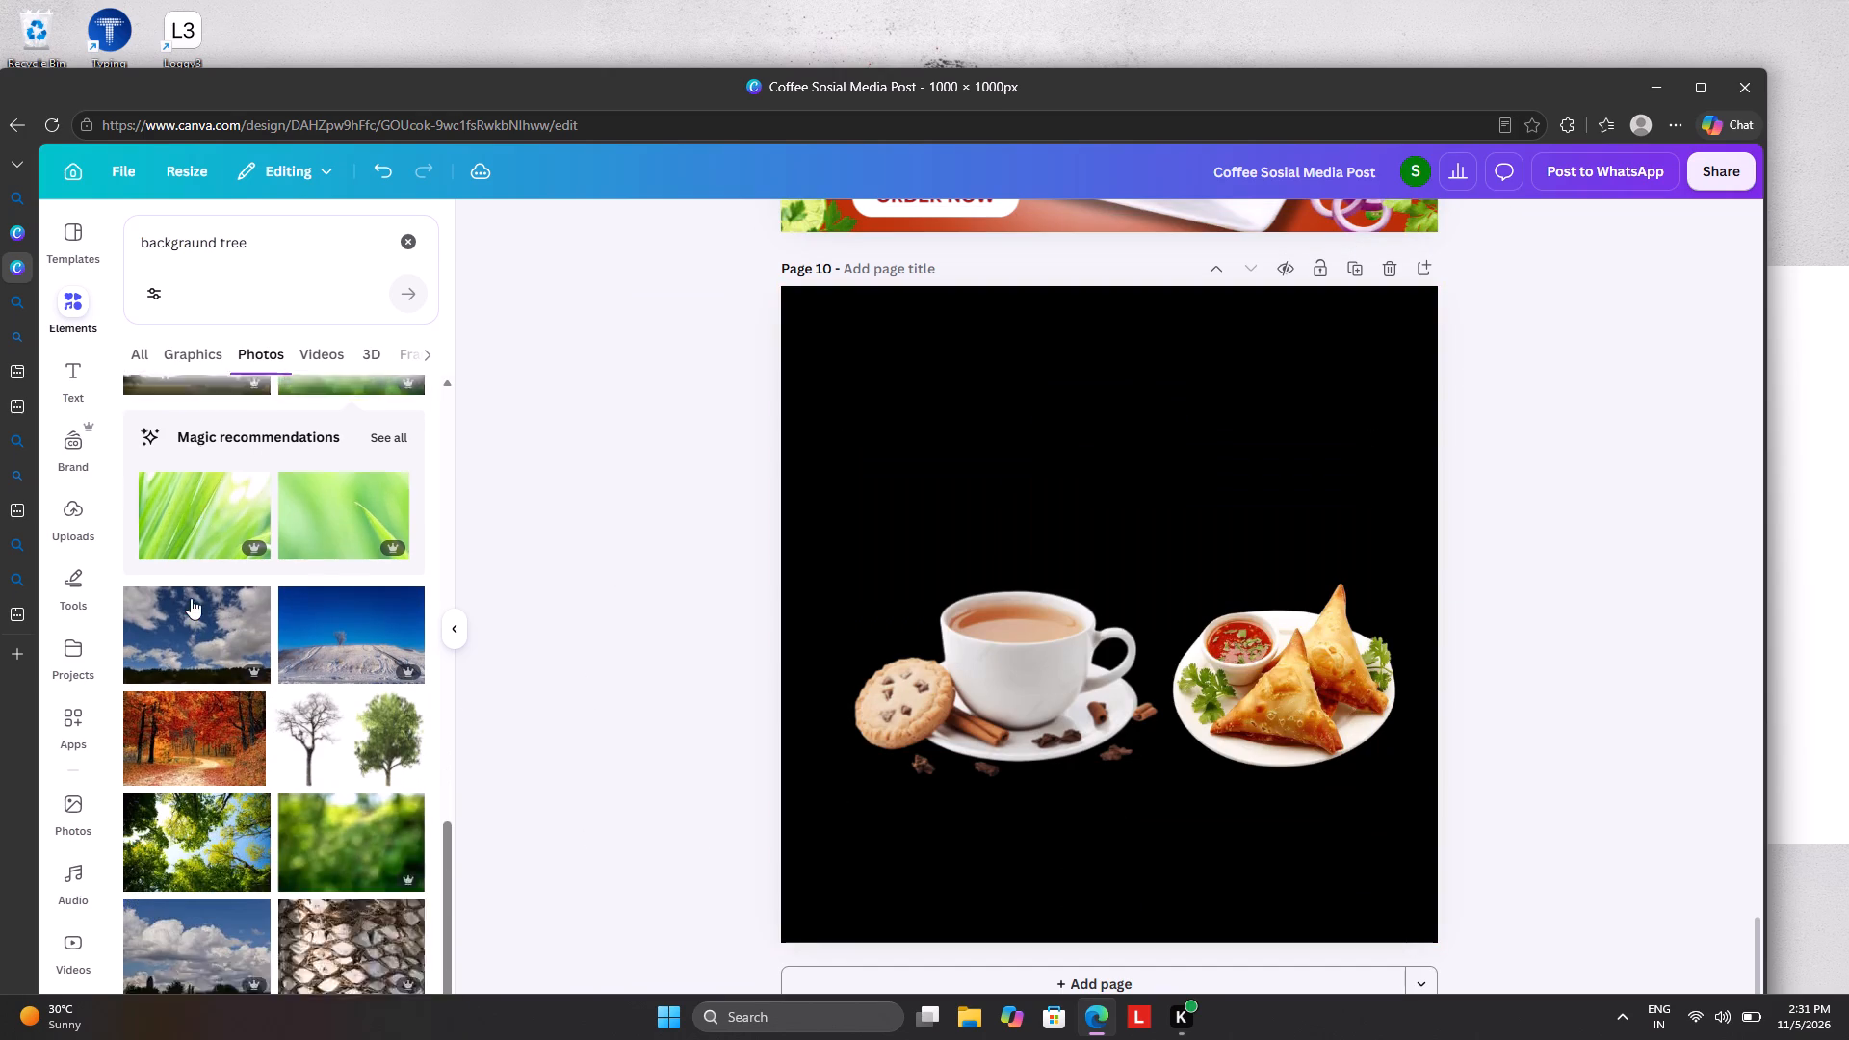
scroll(191, 598, down, 5)
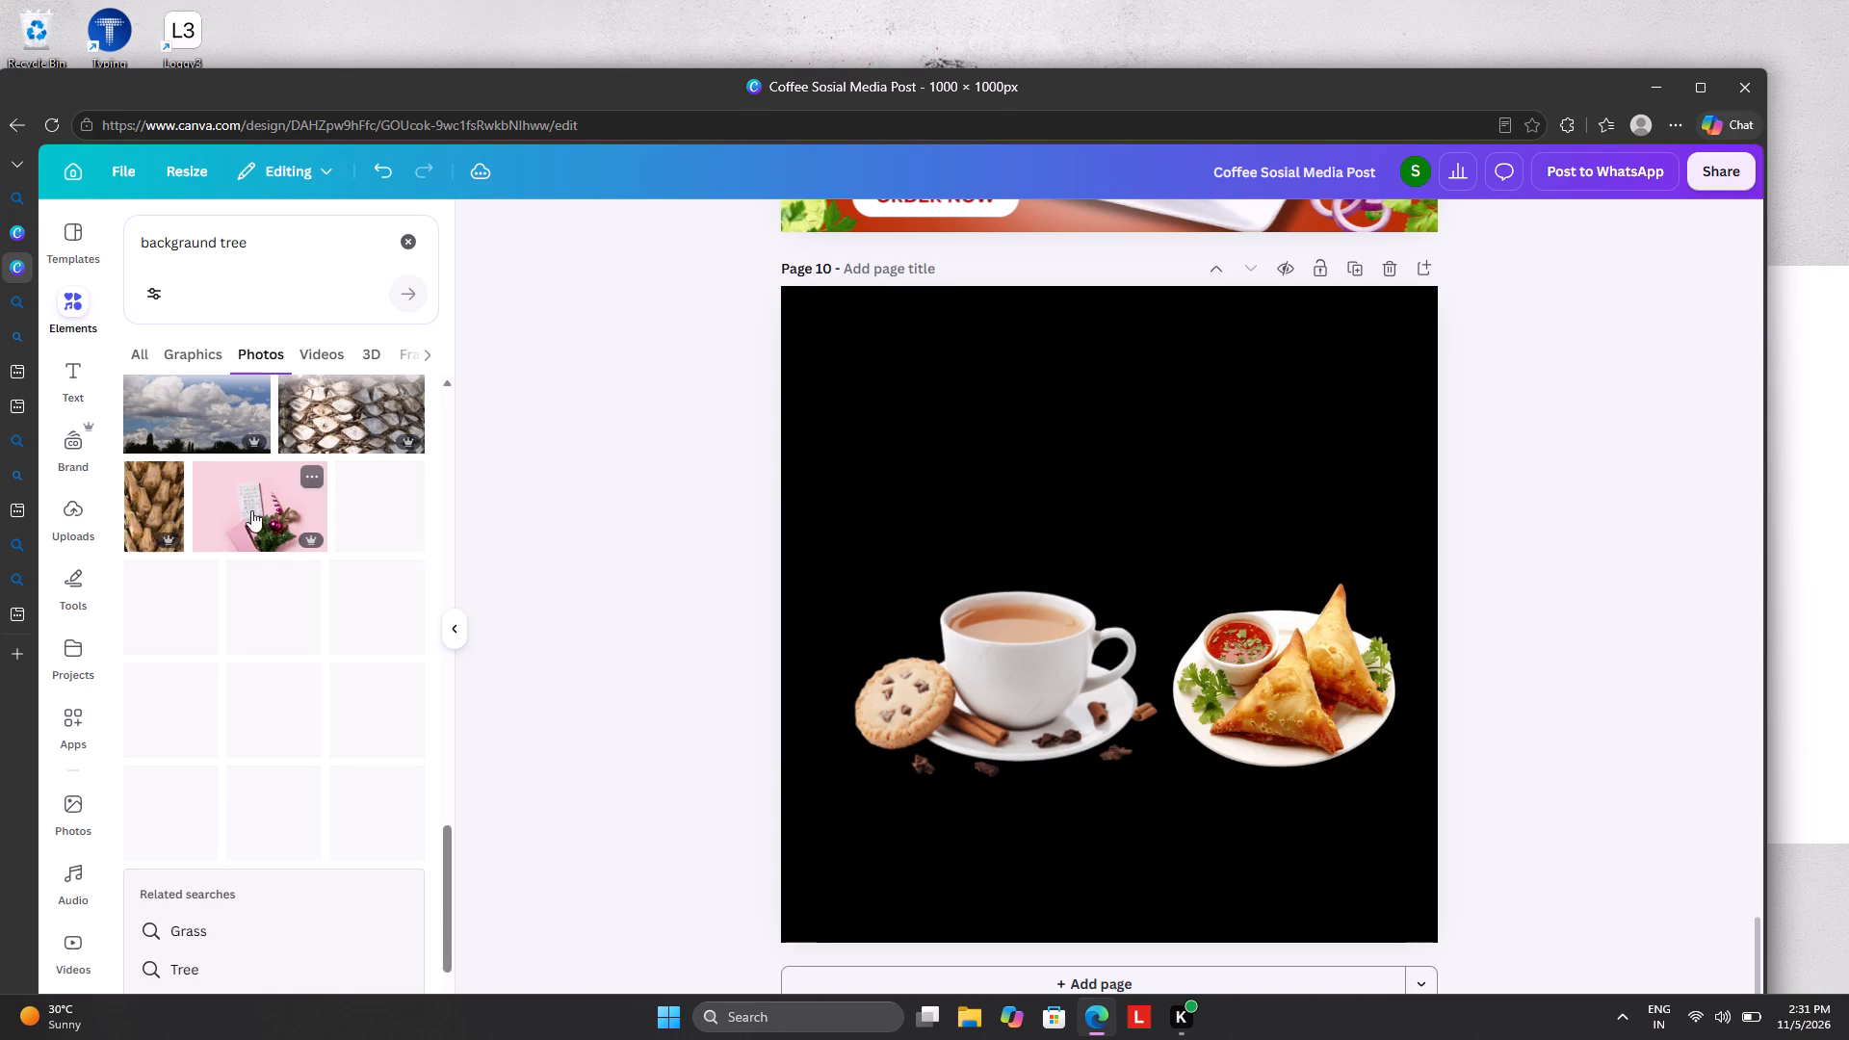
scroll(271, 580, down, 5)
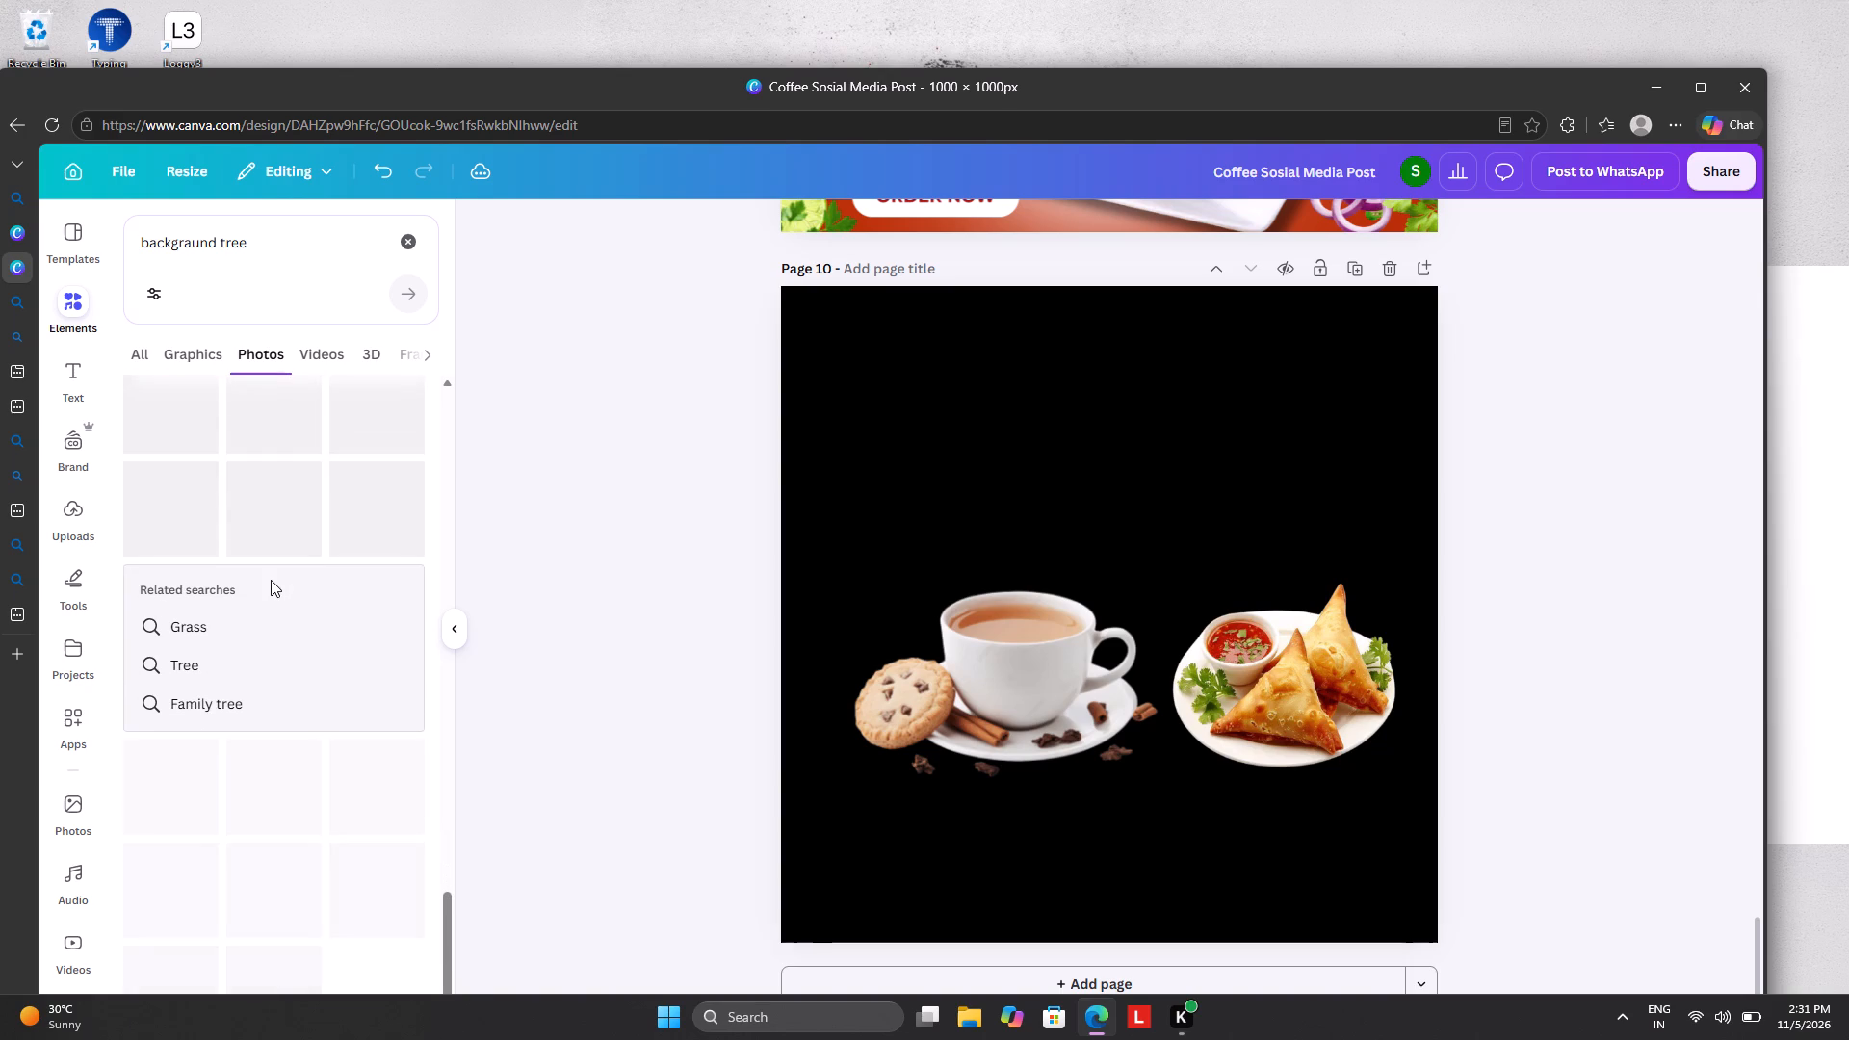
scroll(271, 580, up, 3)
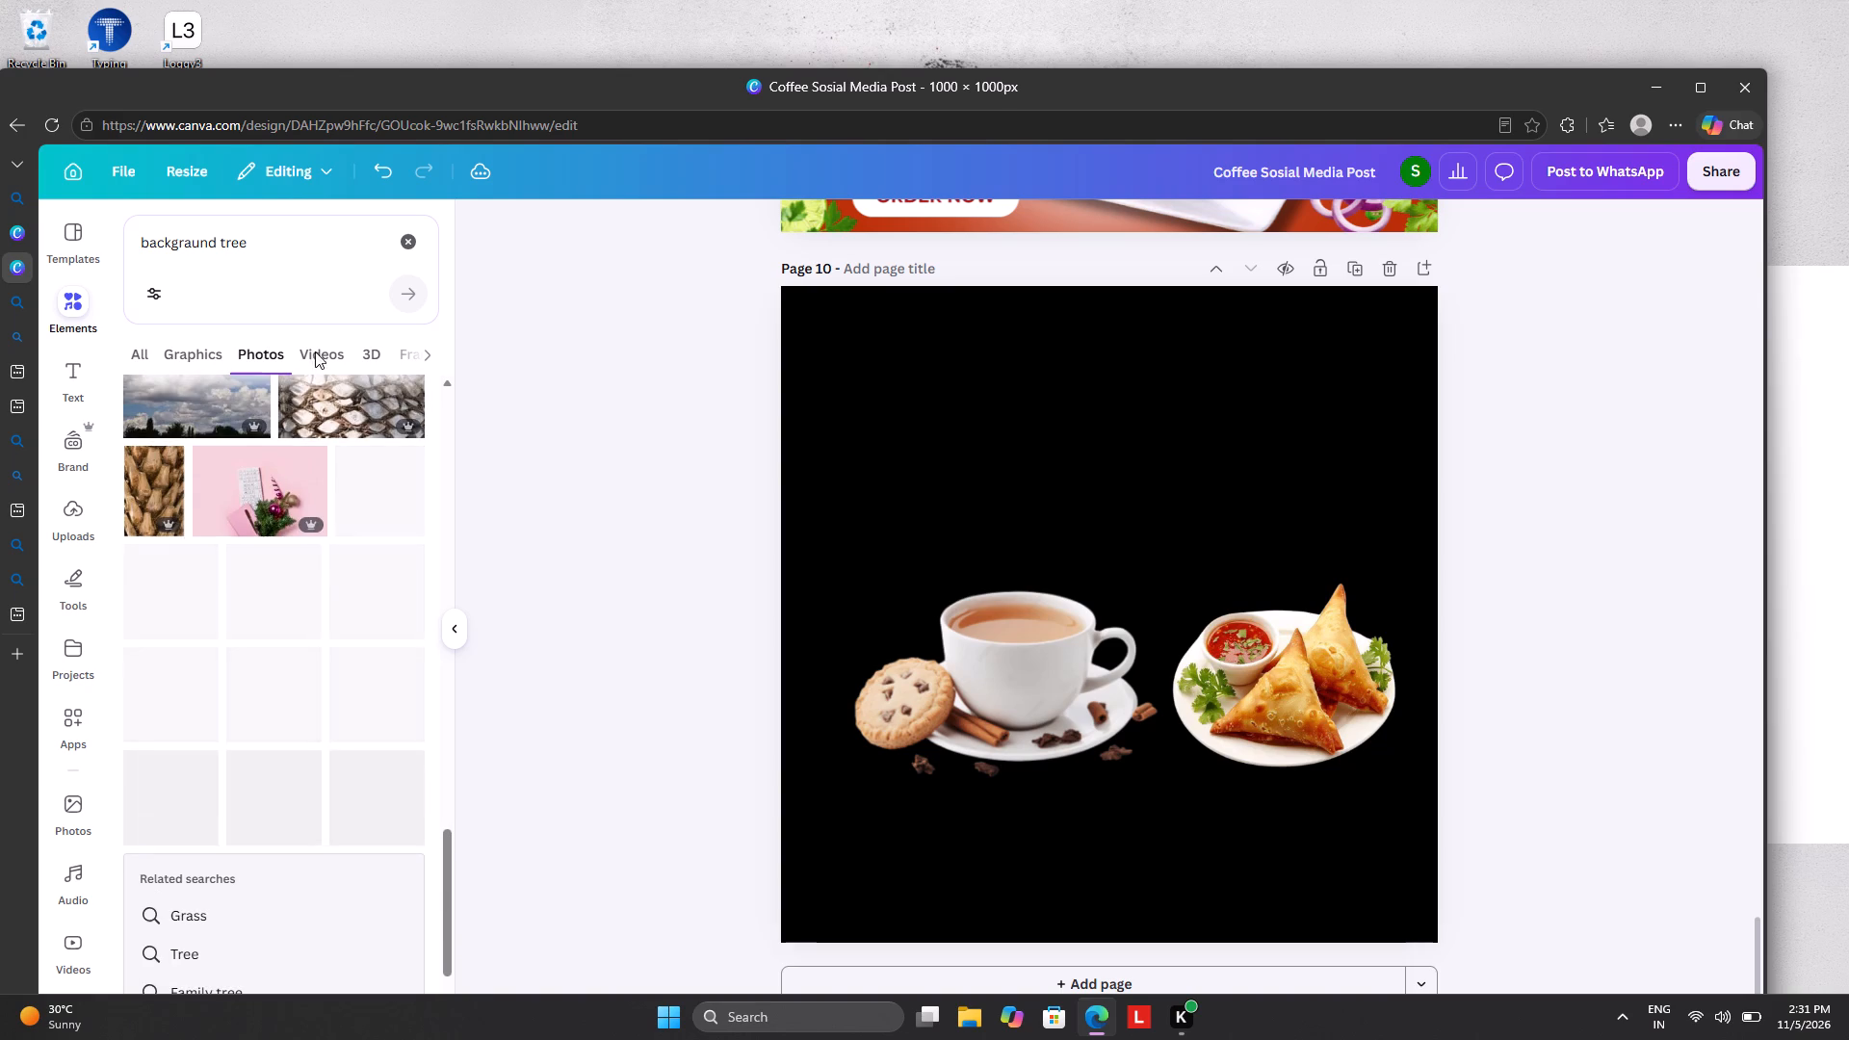
click(415, 237)
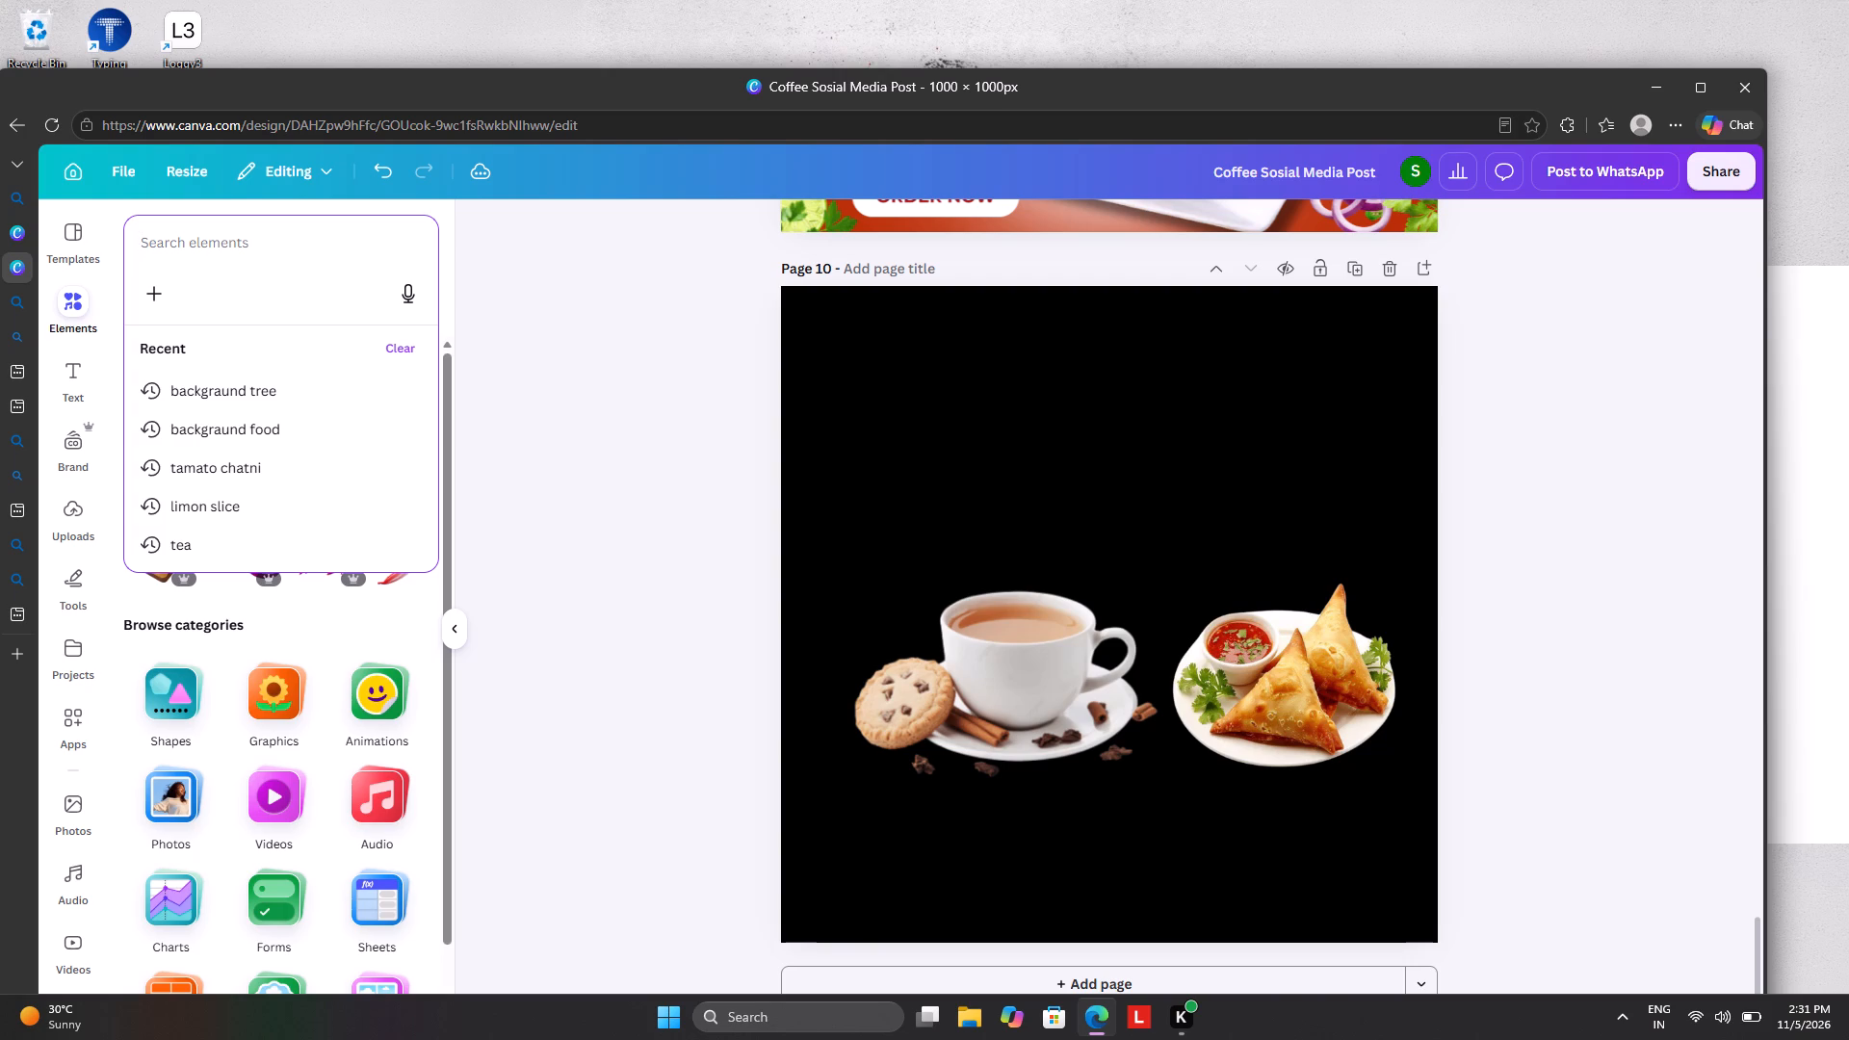
text(hause backgrub)
key(BackSpace)
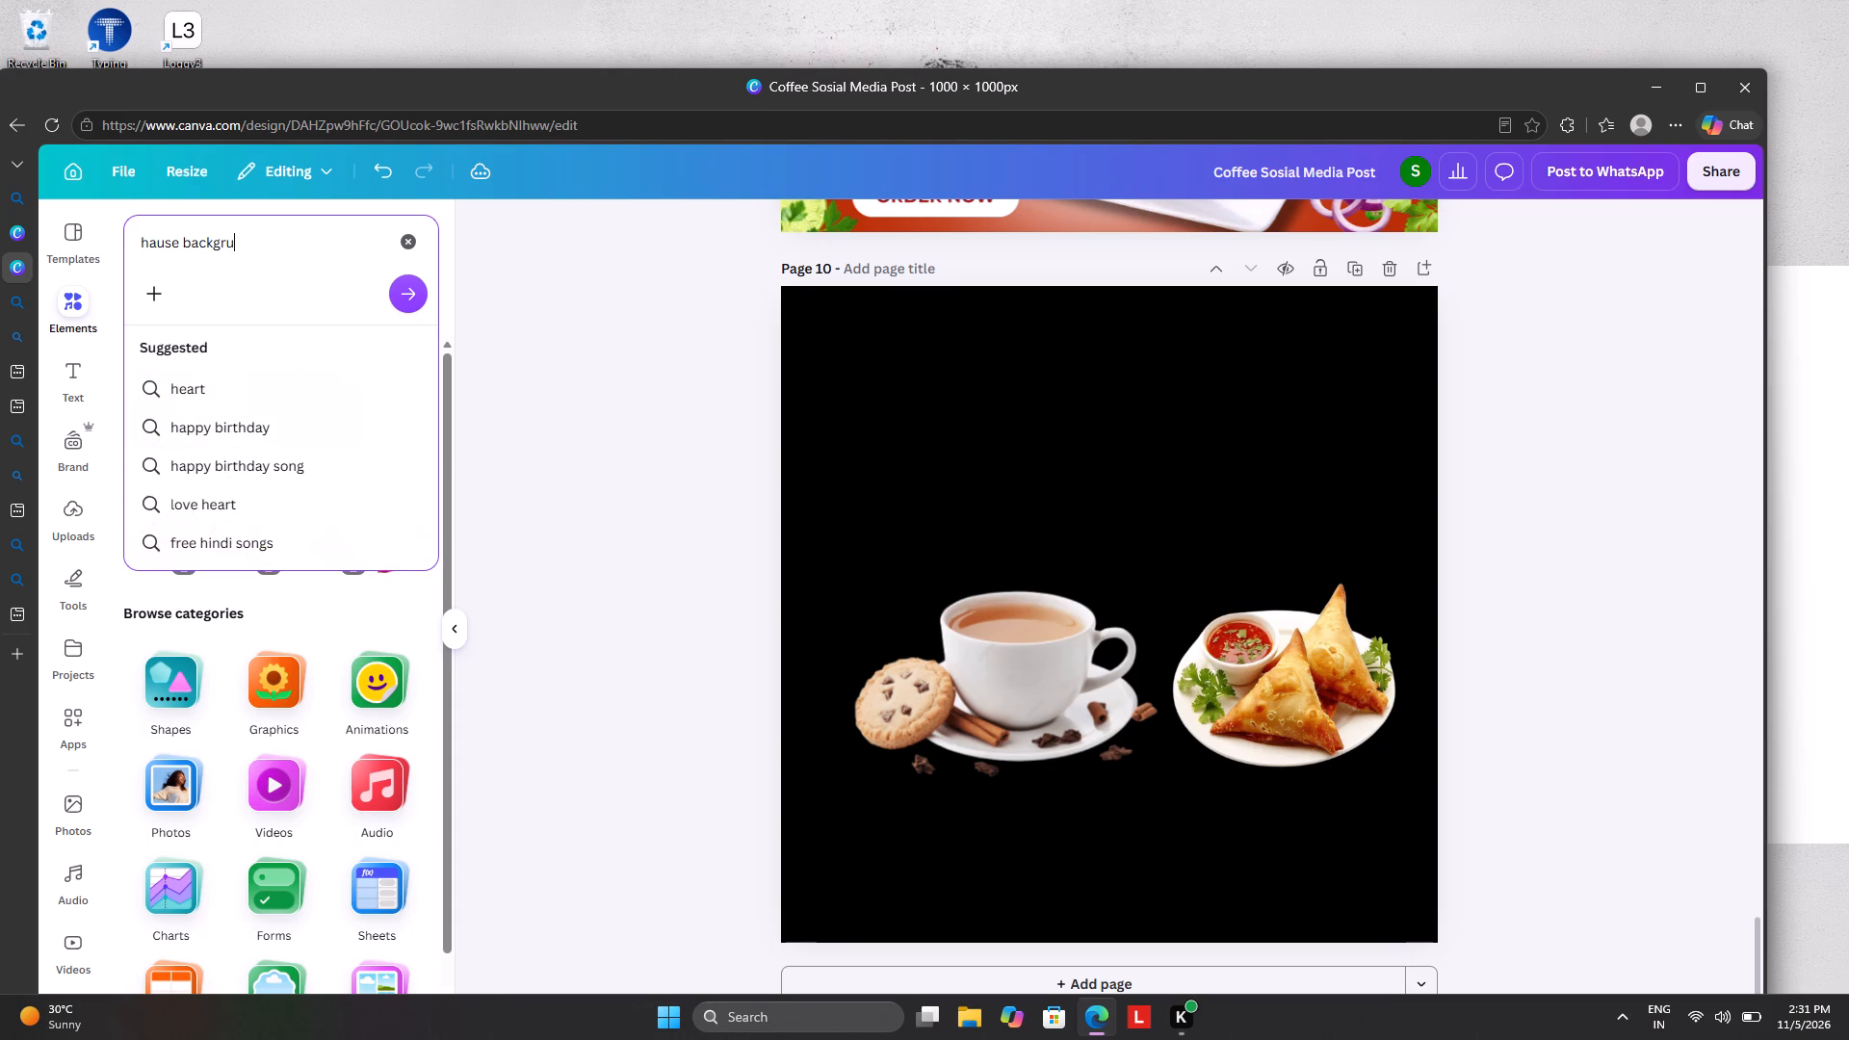
text(nd)
key(Return)
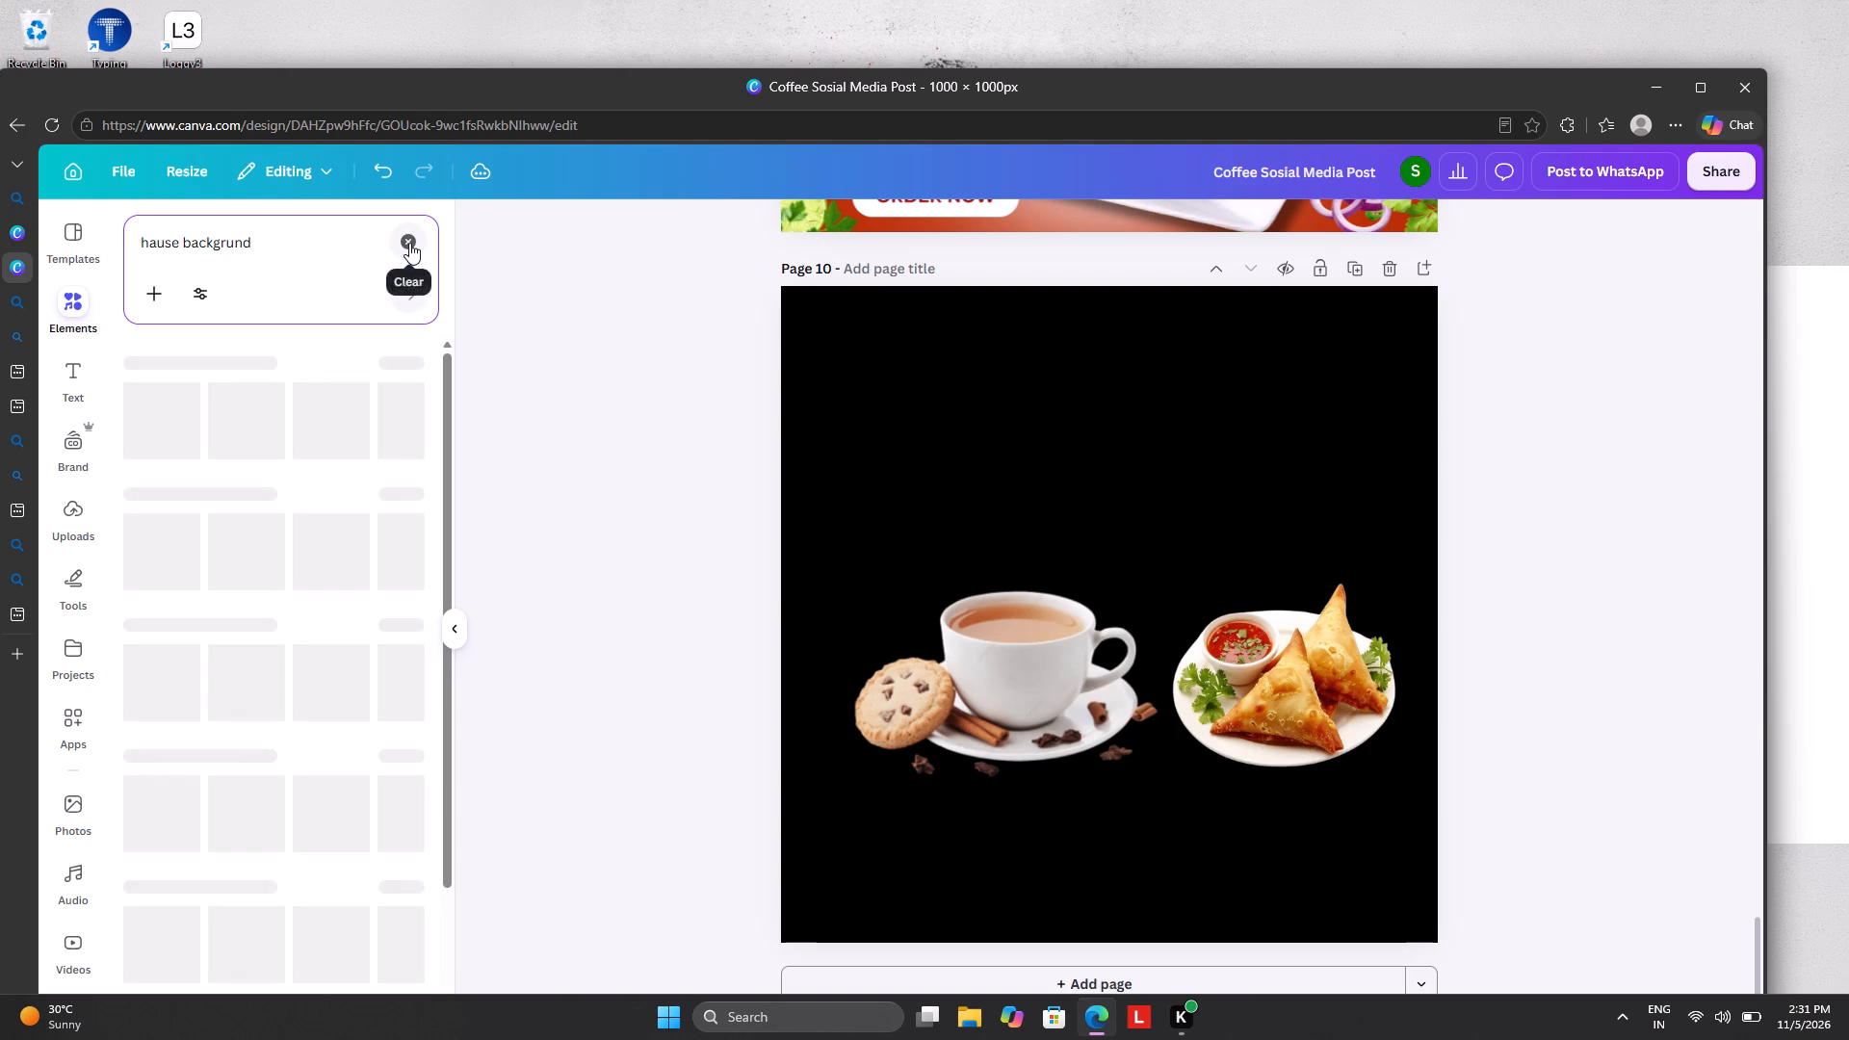
Search the elements for "shape", add the black parallelogram to page 10 and enlarge it over the tea cup.
click(409, 243)
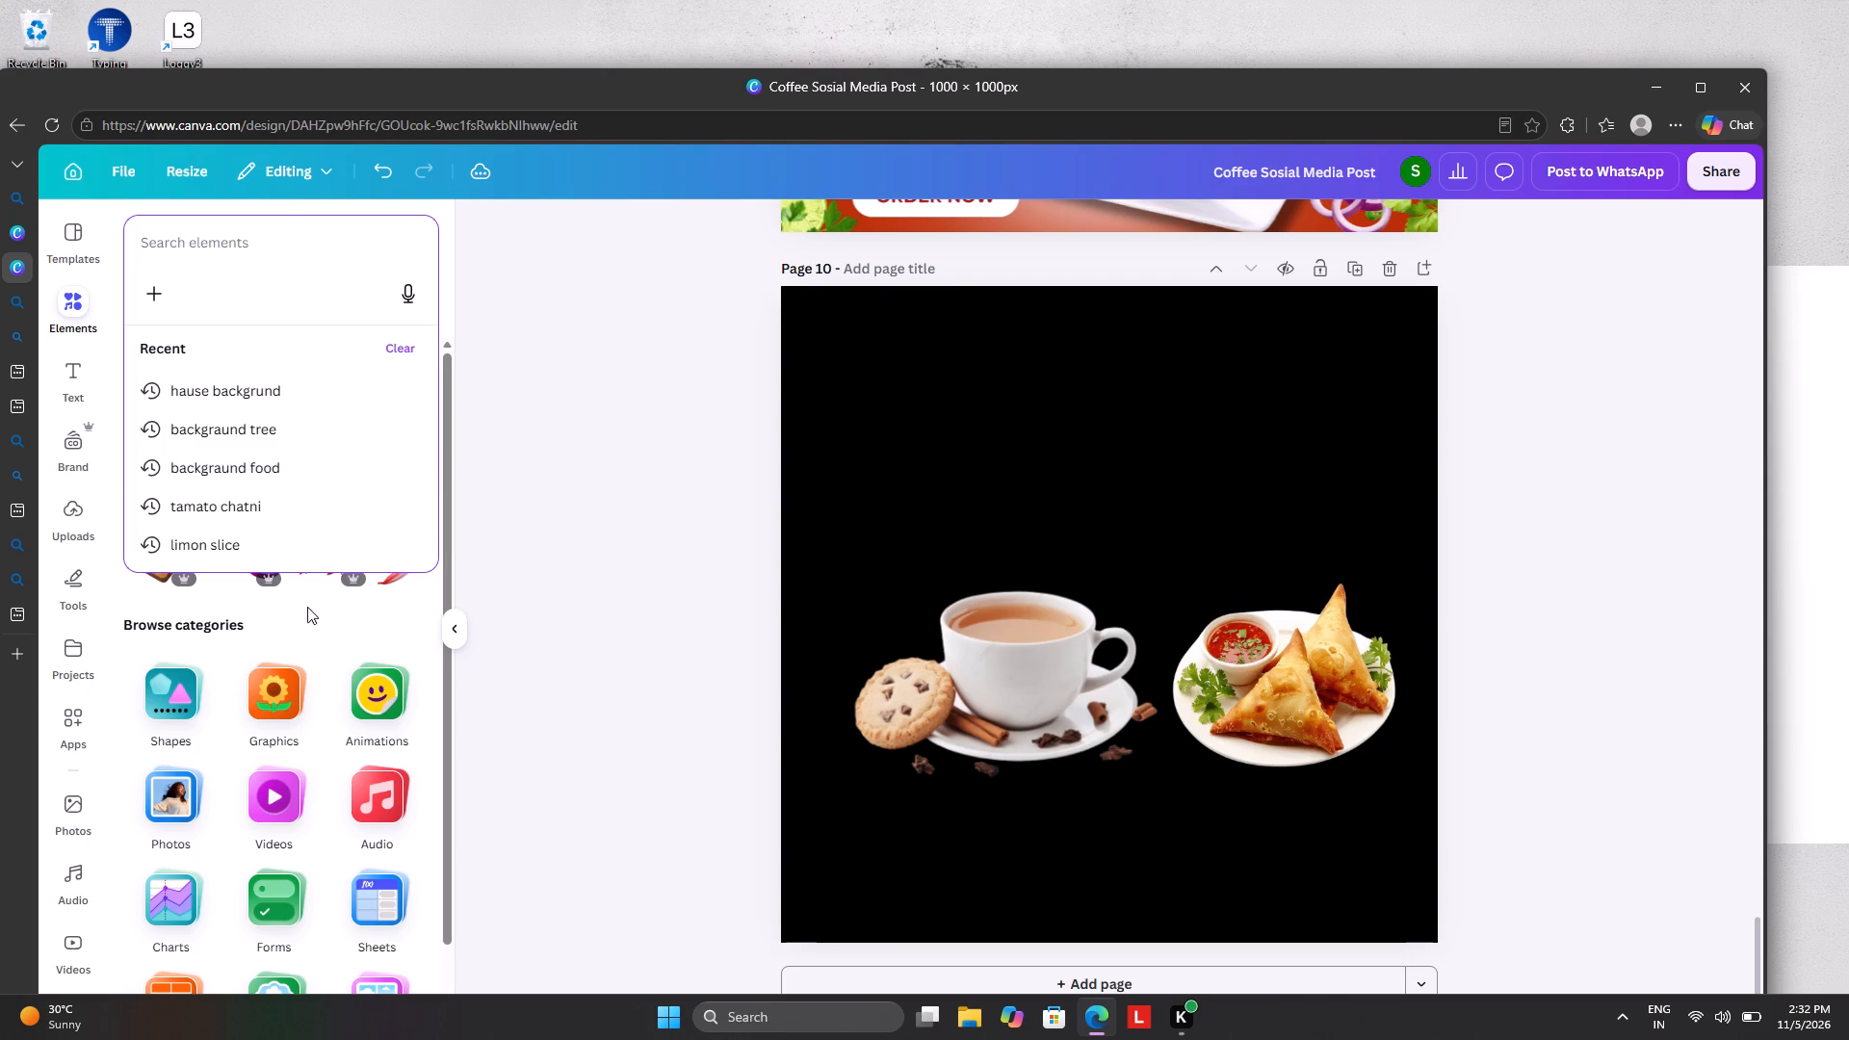
text(shape)
key(Return)
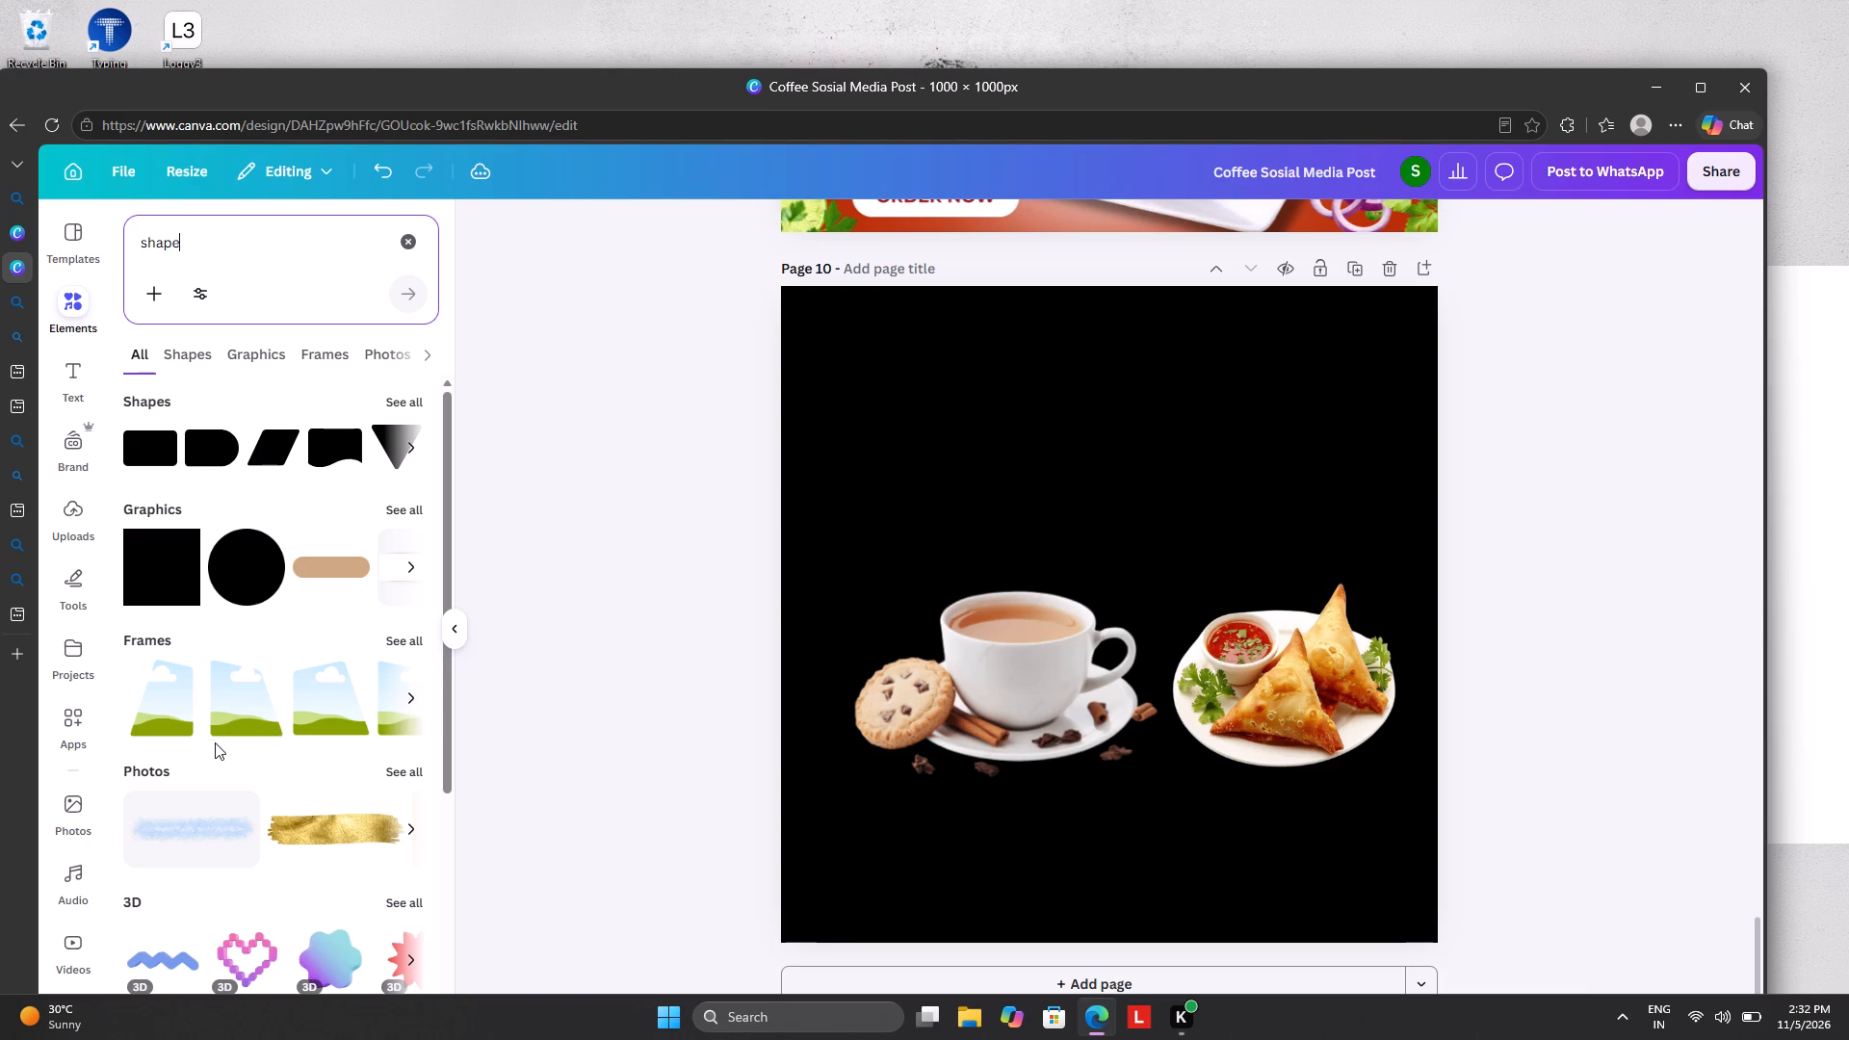
click(281, 454)
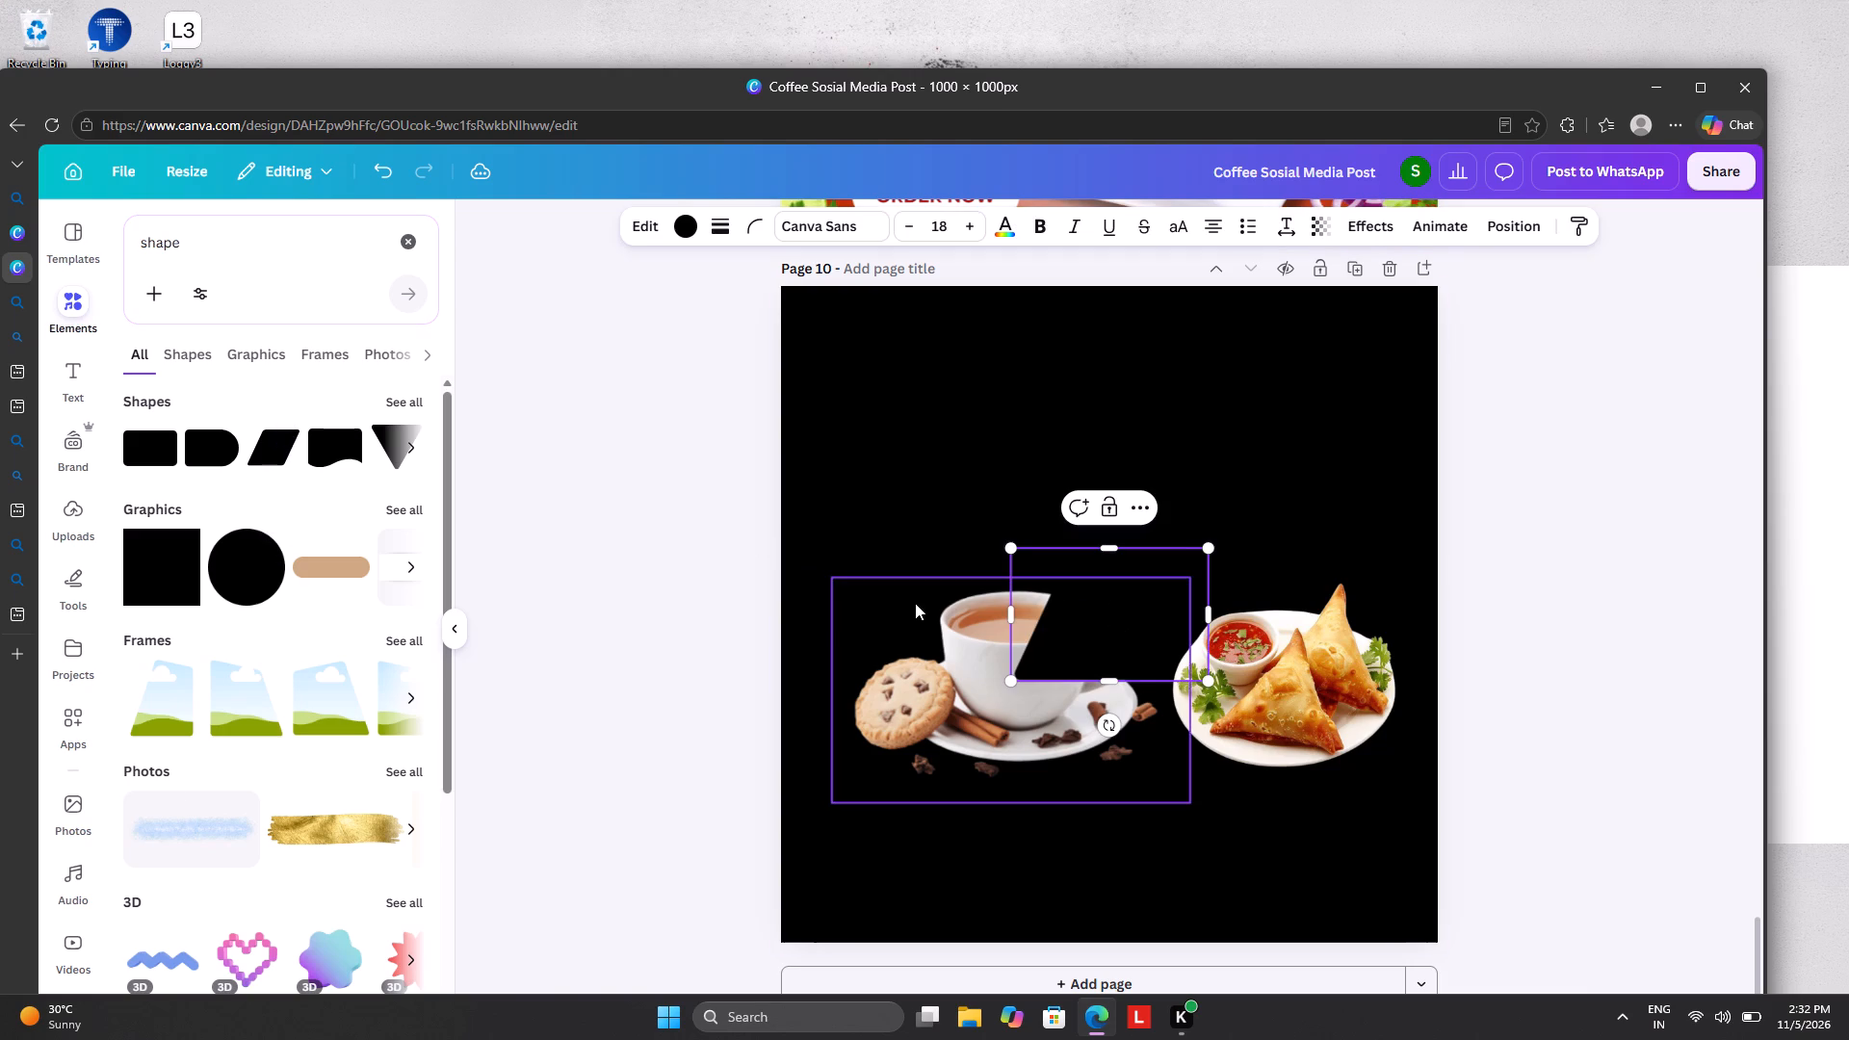
drag(1013, 678, 979, 701)
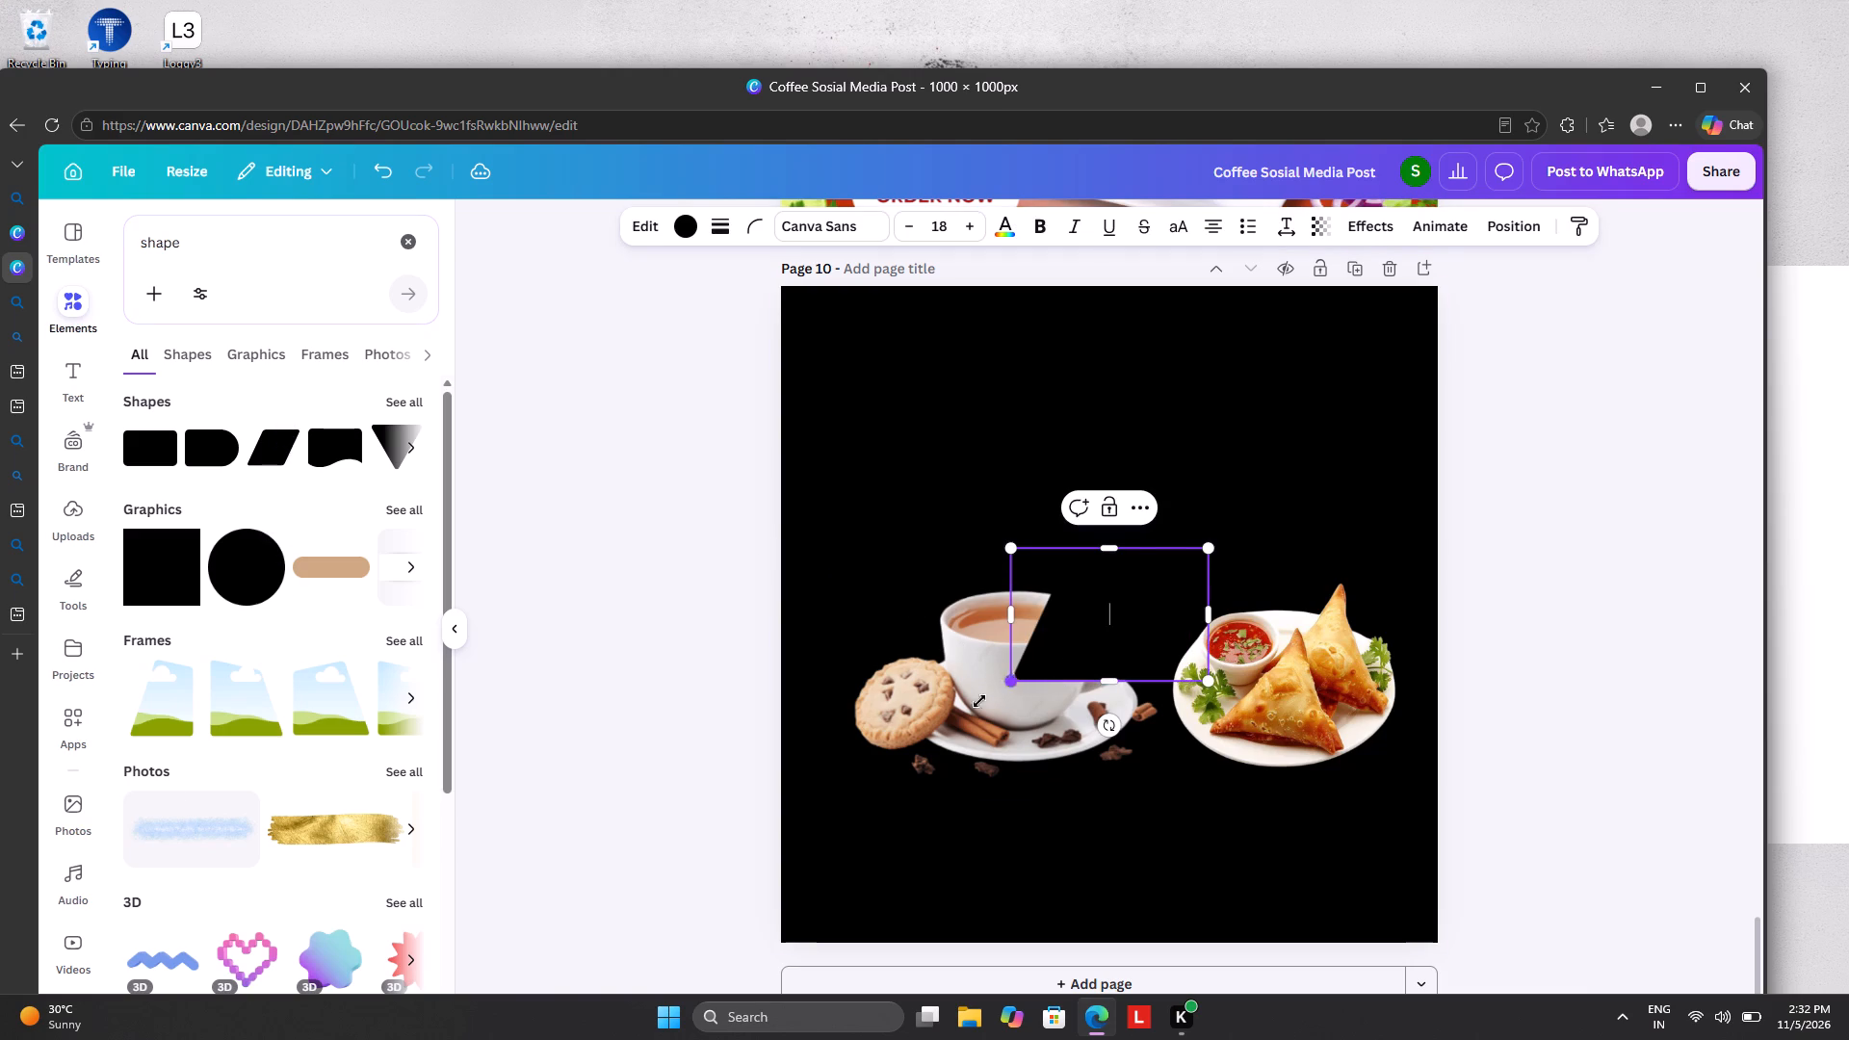
drag(979, 701, 273, 840)
drag(833, 800, 1058, 592)
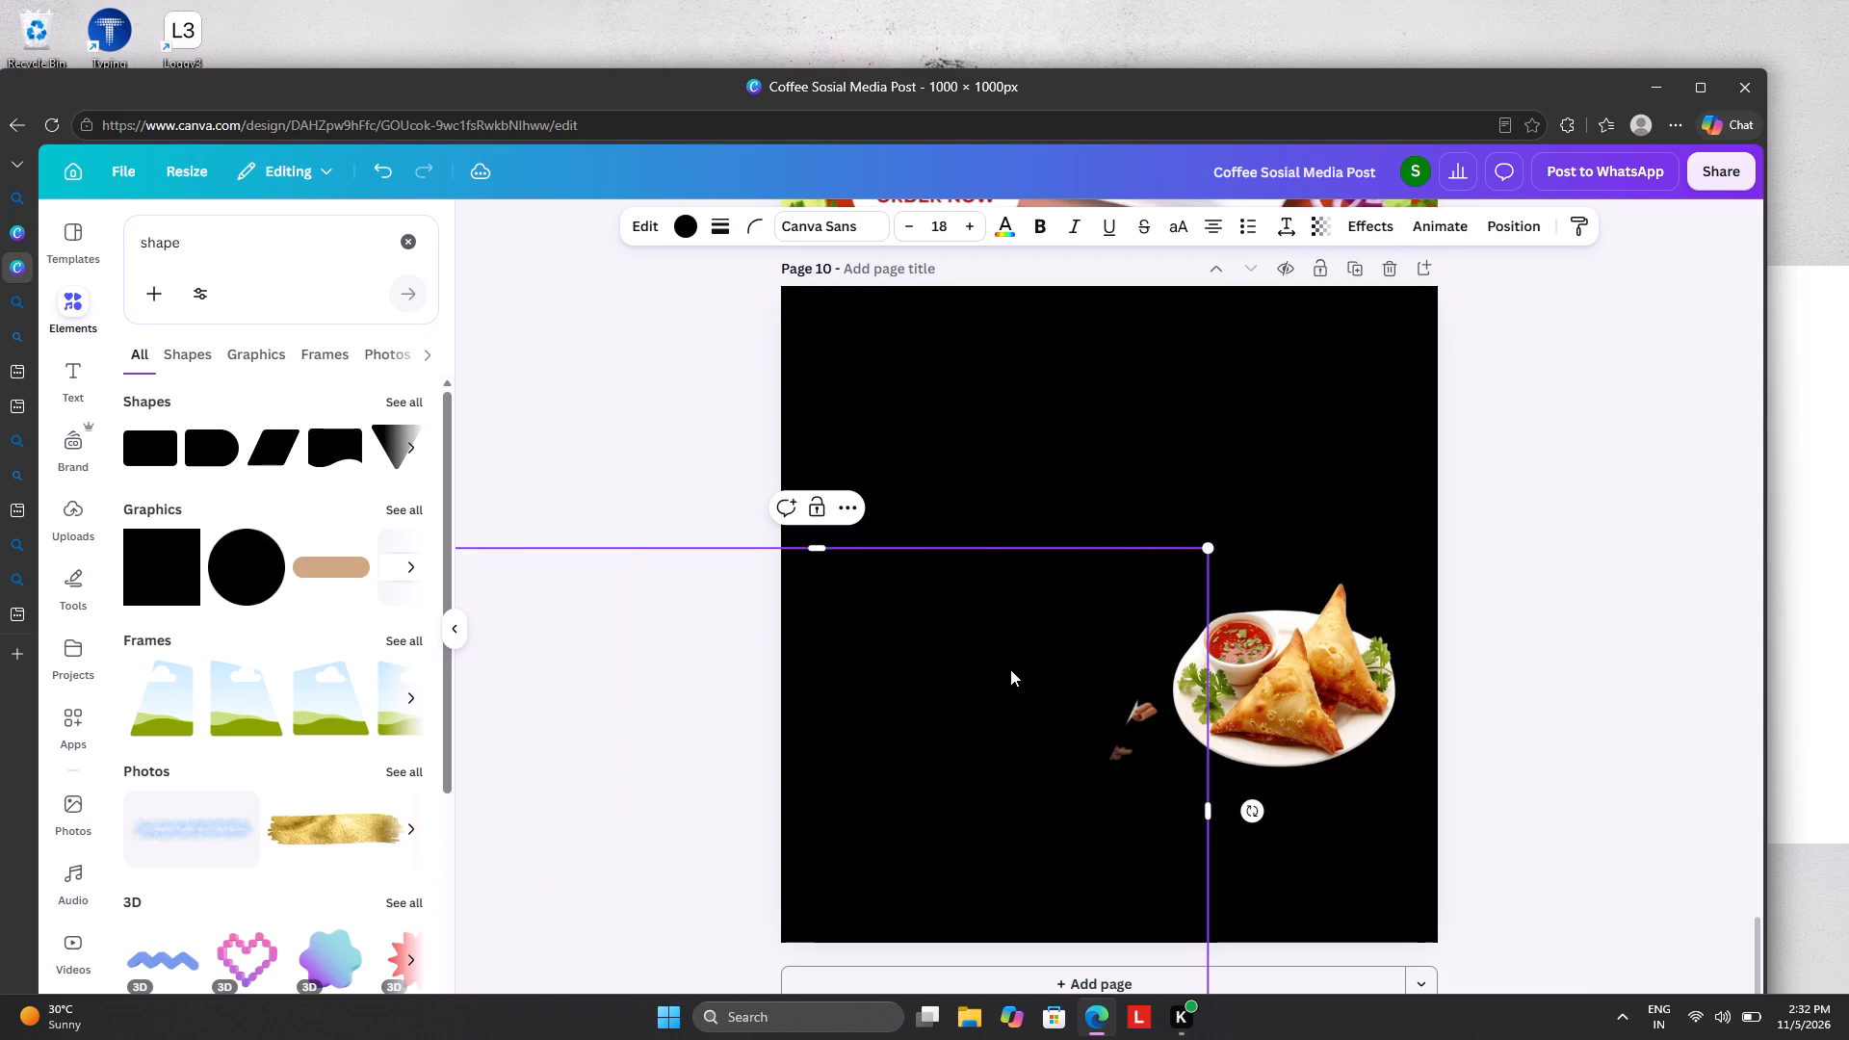
Set the parallelogram's fill colour to white.
click(680, 221)
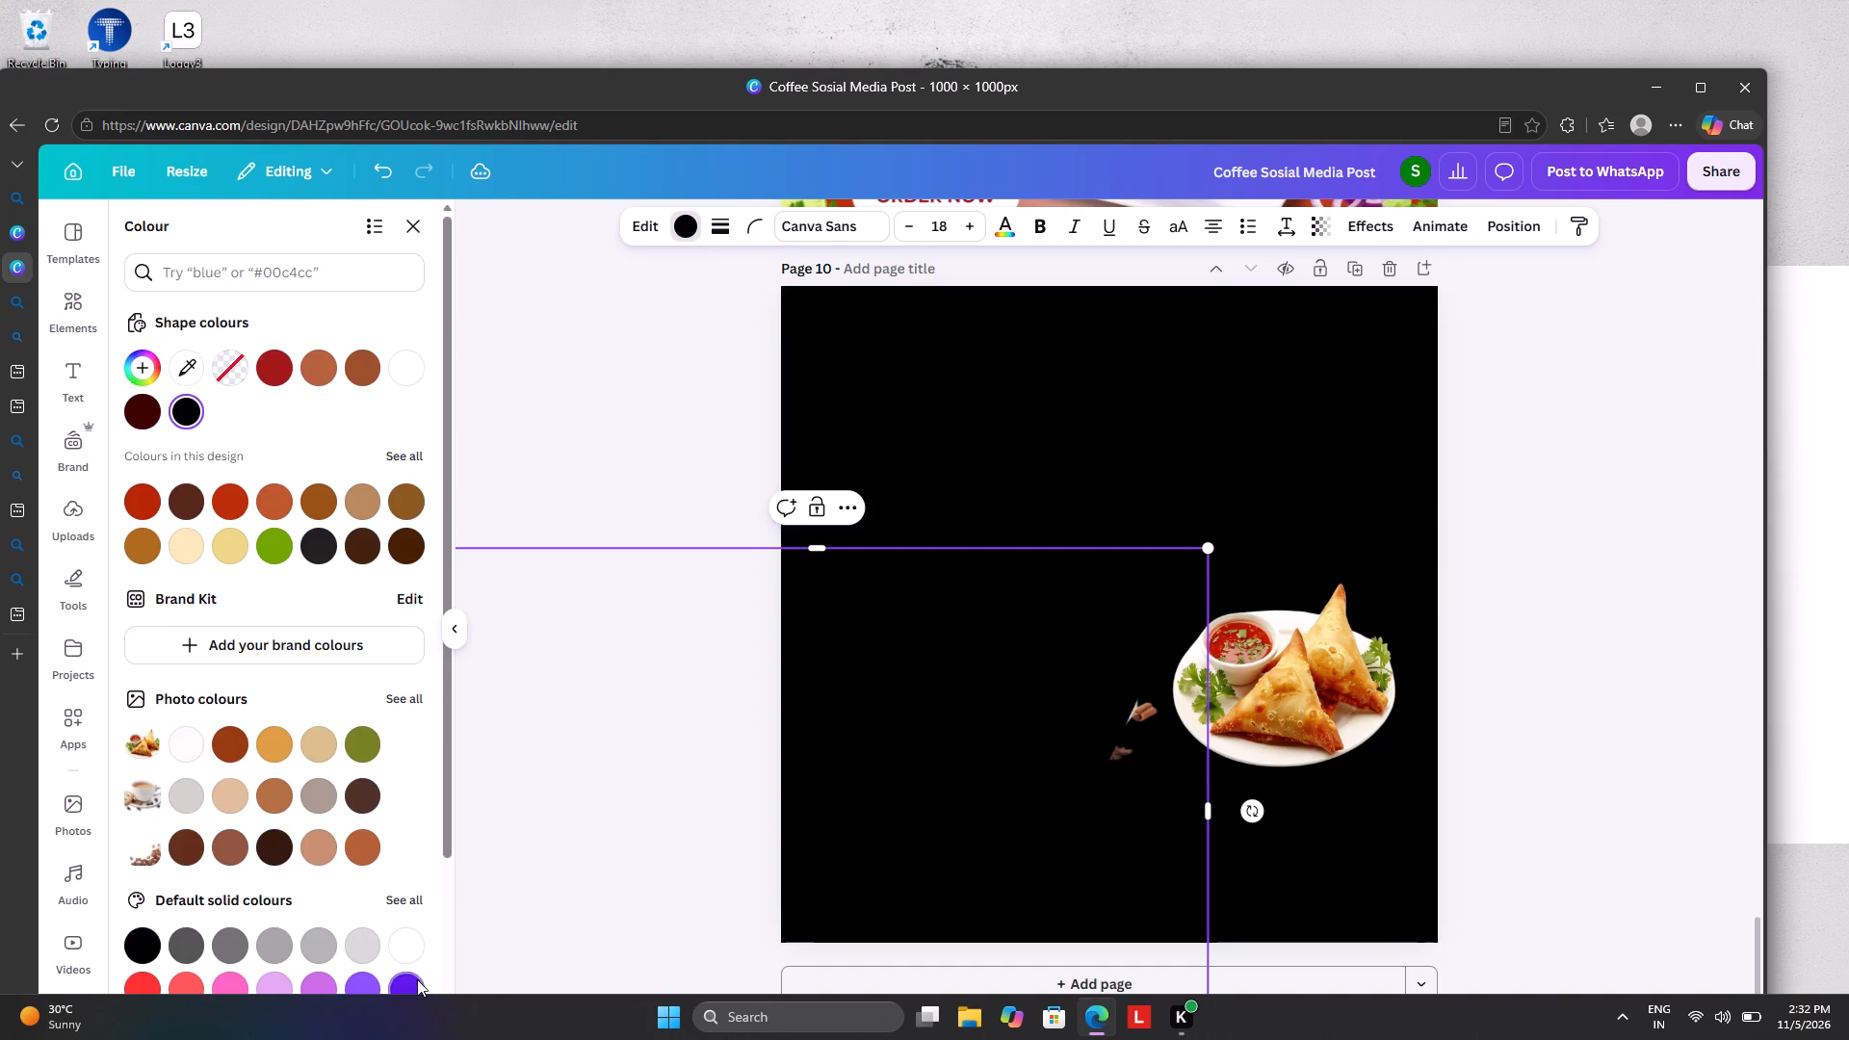
drag(402, 937, 402, 928)
Move the white parallelogram to page 10's top edge and stretch it leftward and downward to cover most of the page.
drag(616, 733, 803, 475)
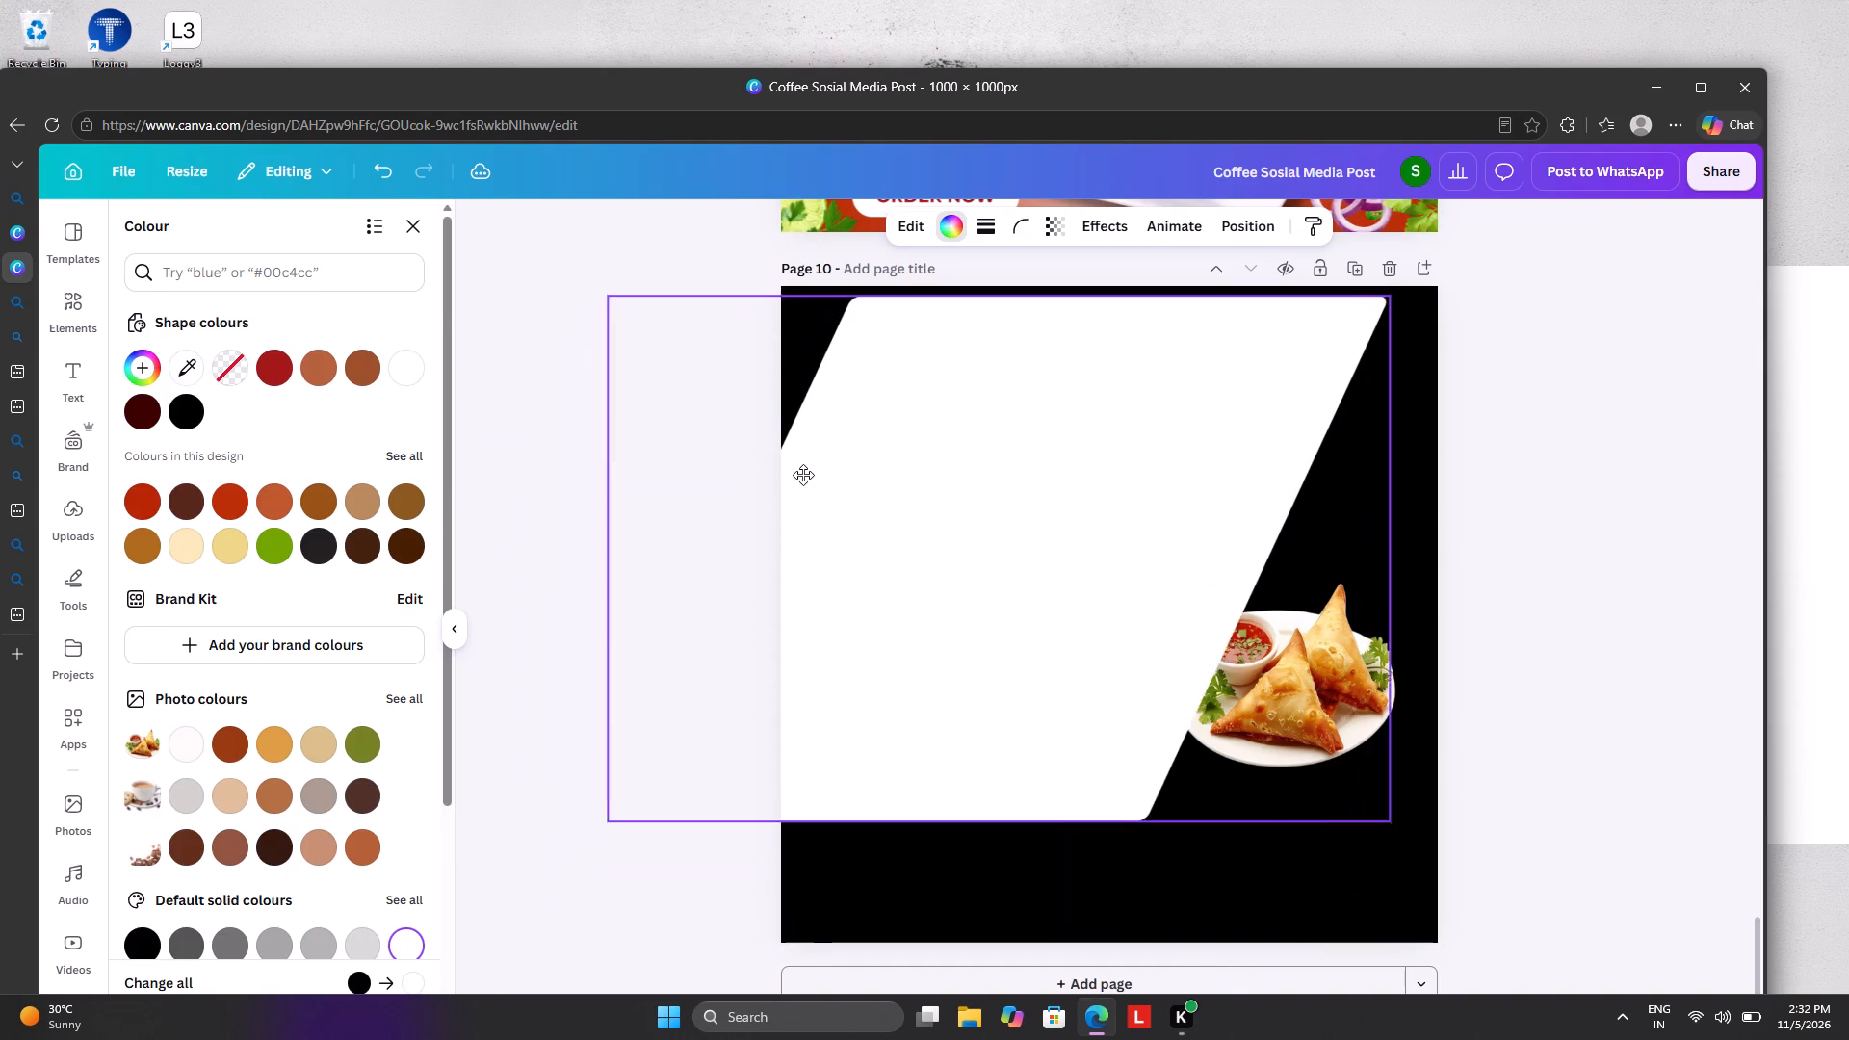
drag(803, 475, 852, 469)
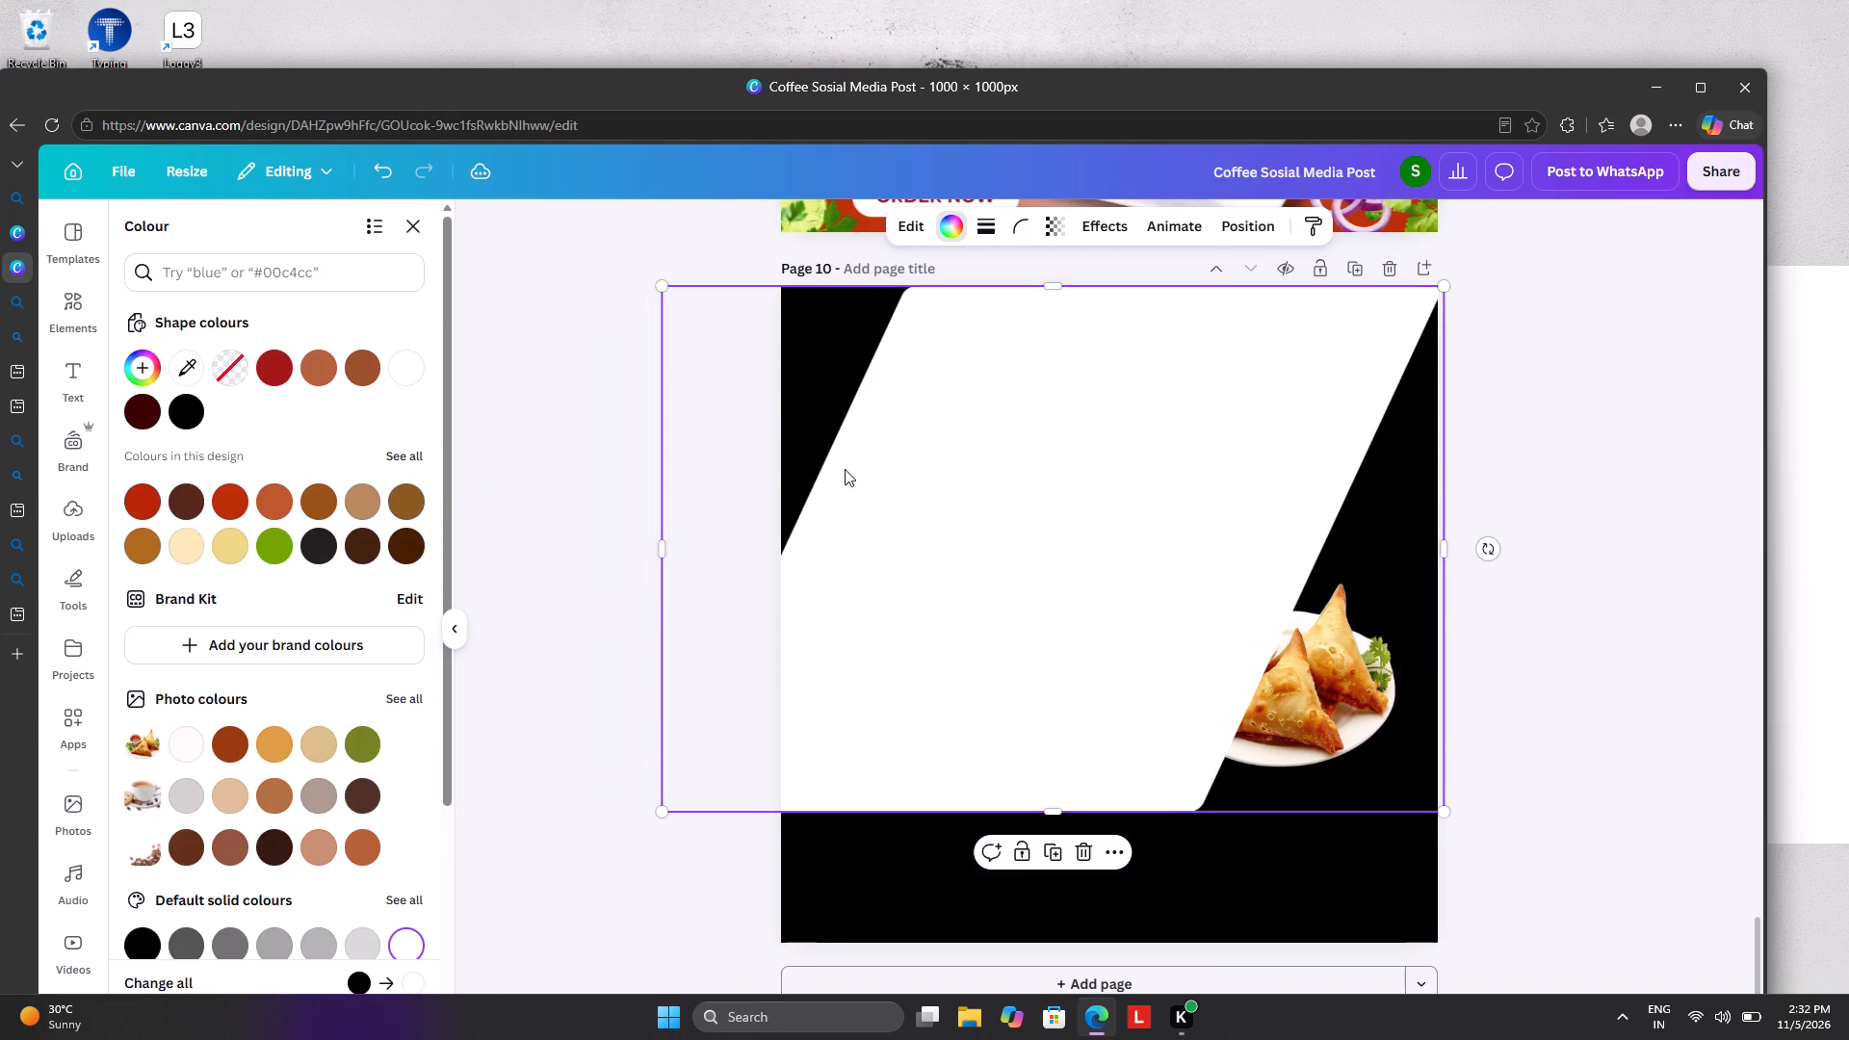
drag(666, 801, 490, 870)
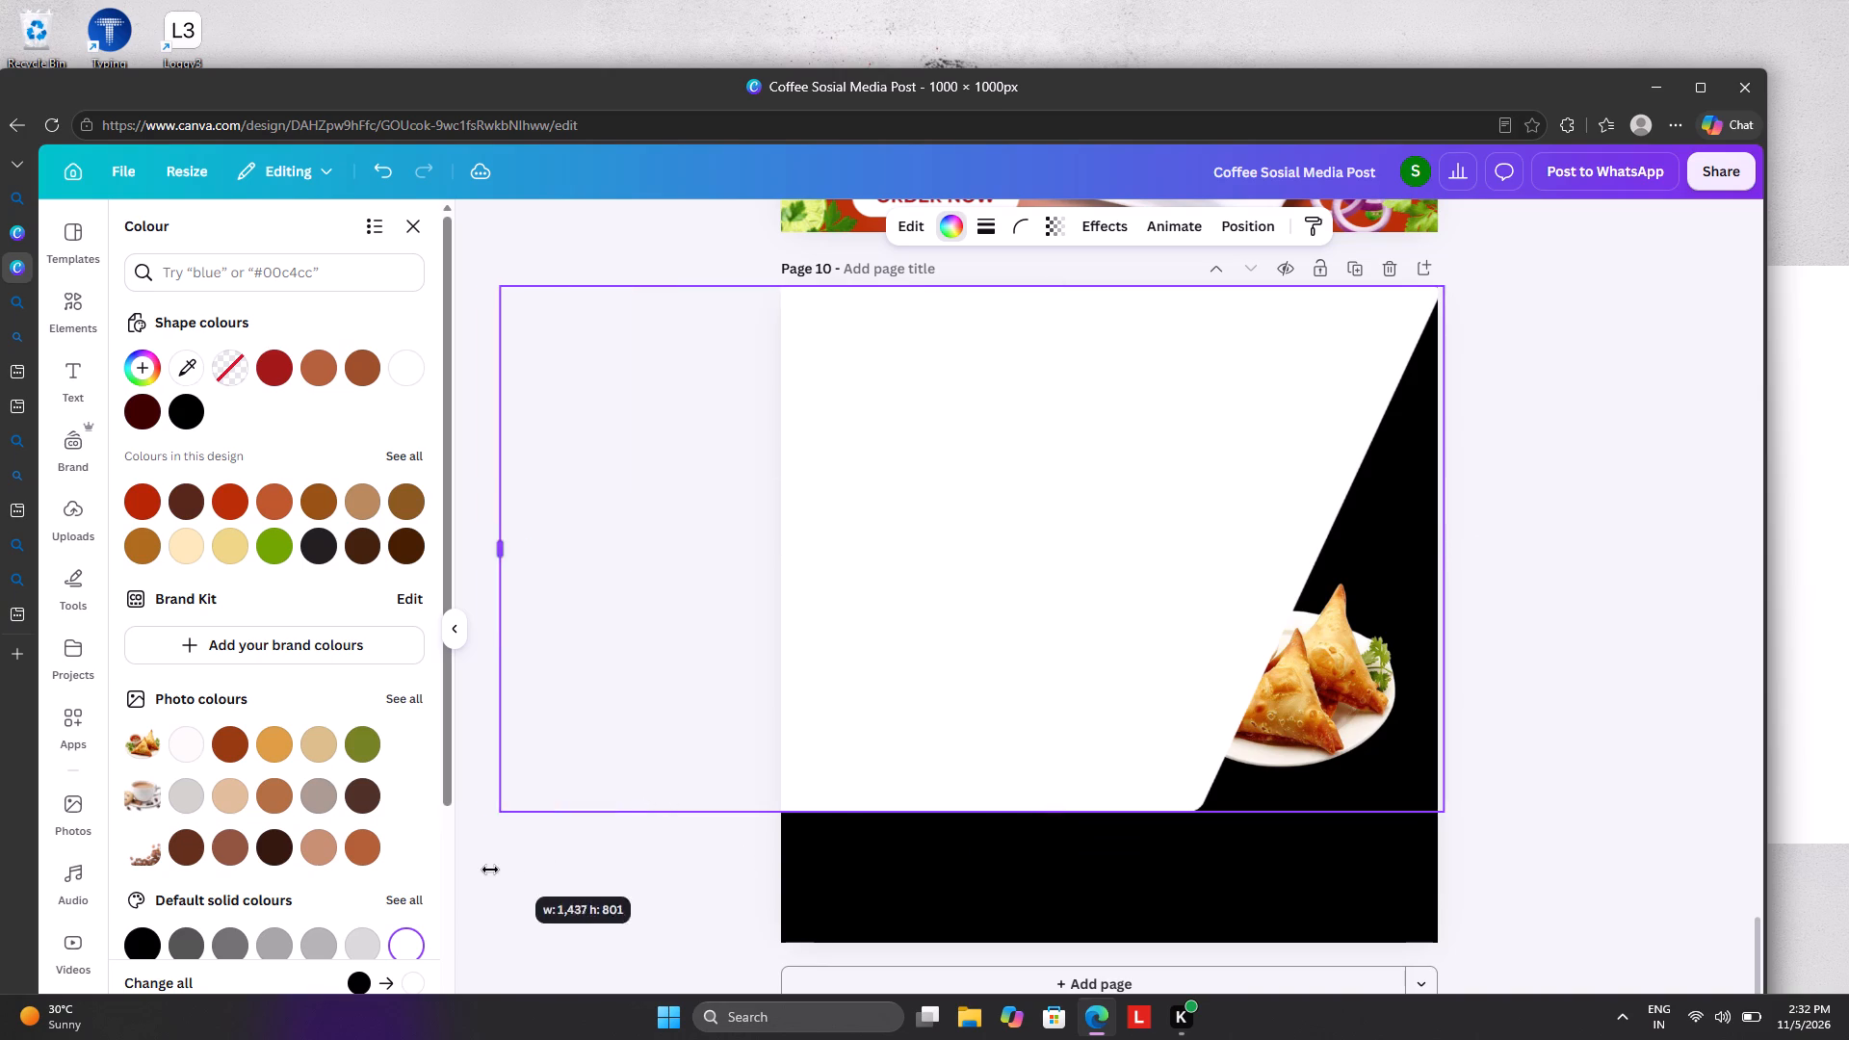
drag(490, 870, 493, 864)
drag(968, 814, 955, 867)
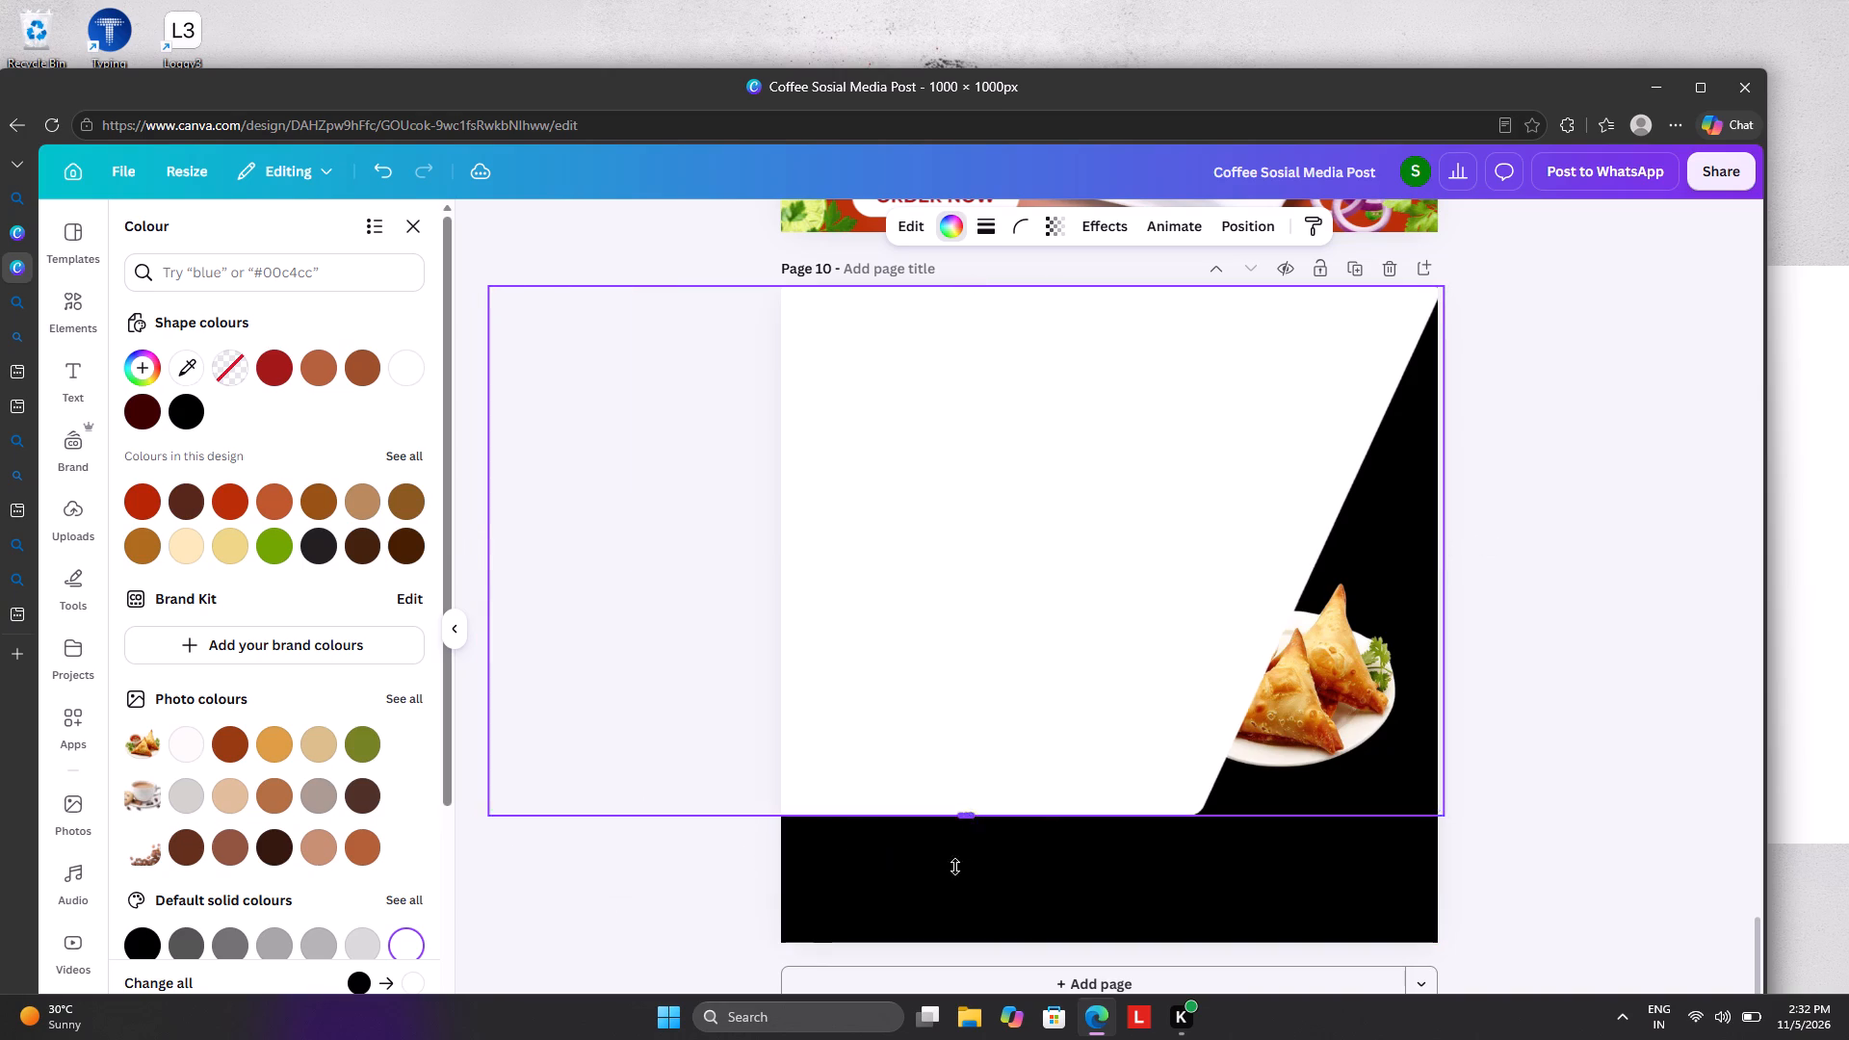
drag(955, 867, 940, 947)
drag(1033, 801, 984, 778)
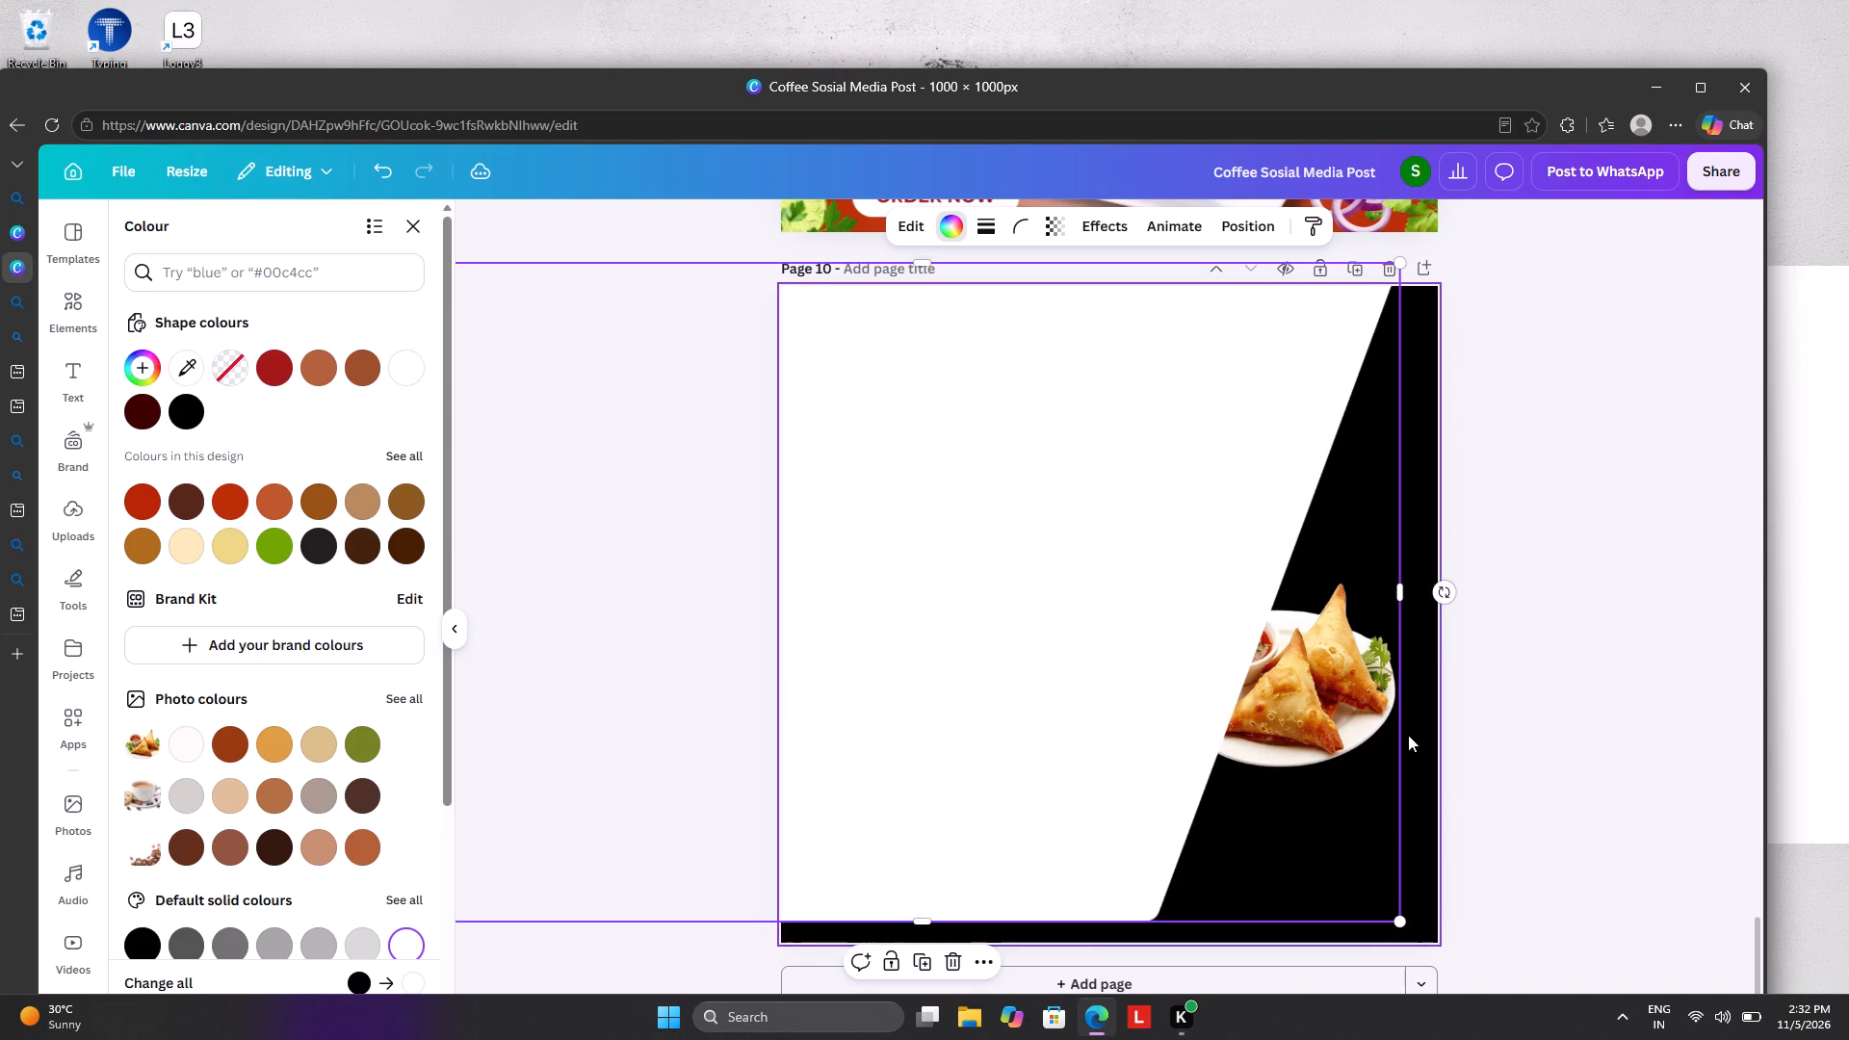
Rotate the white parallelogram clockwise to about 17° and resize it so its slanted edge starts near page 10's top-right corner.
drag(1450, 599, 1460, 716)
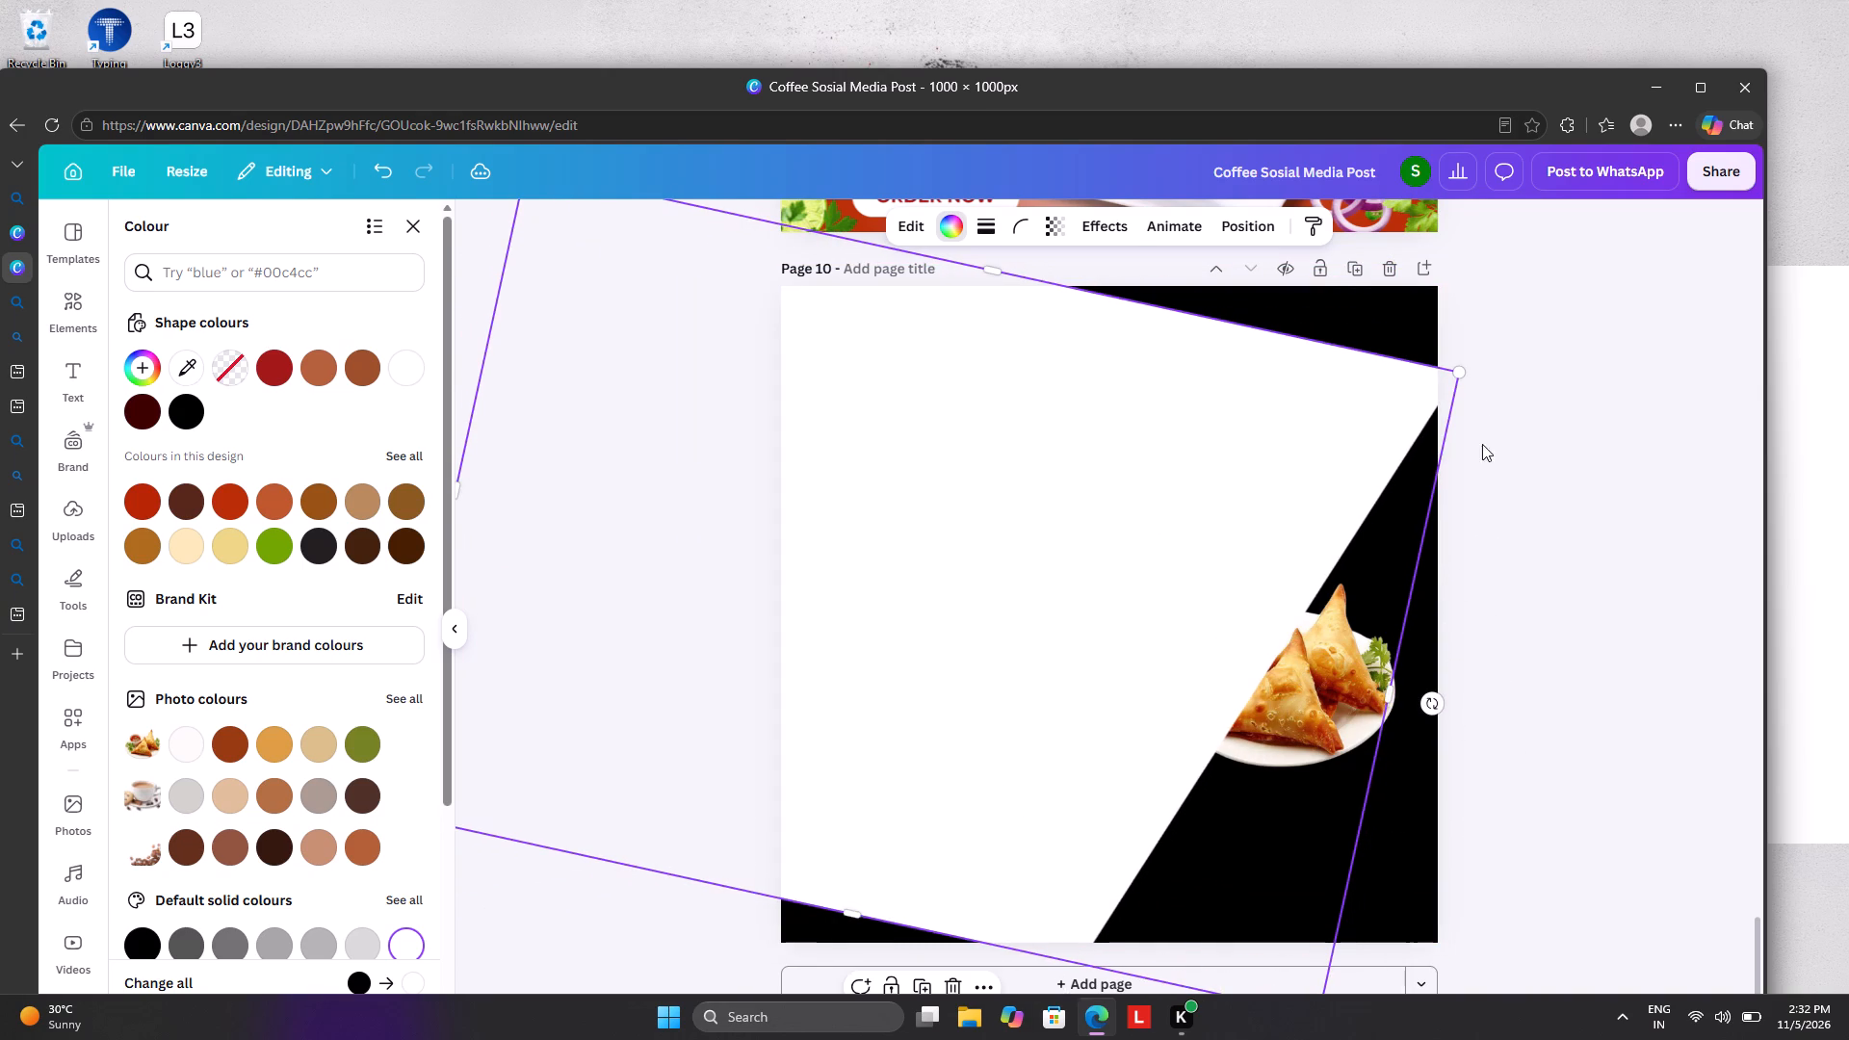
drag(1461, 374, 1672, 289)
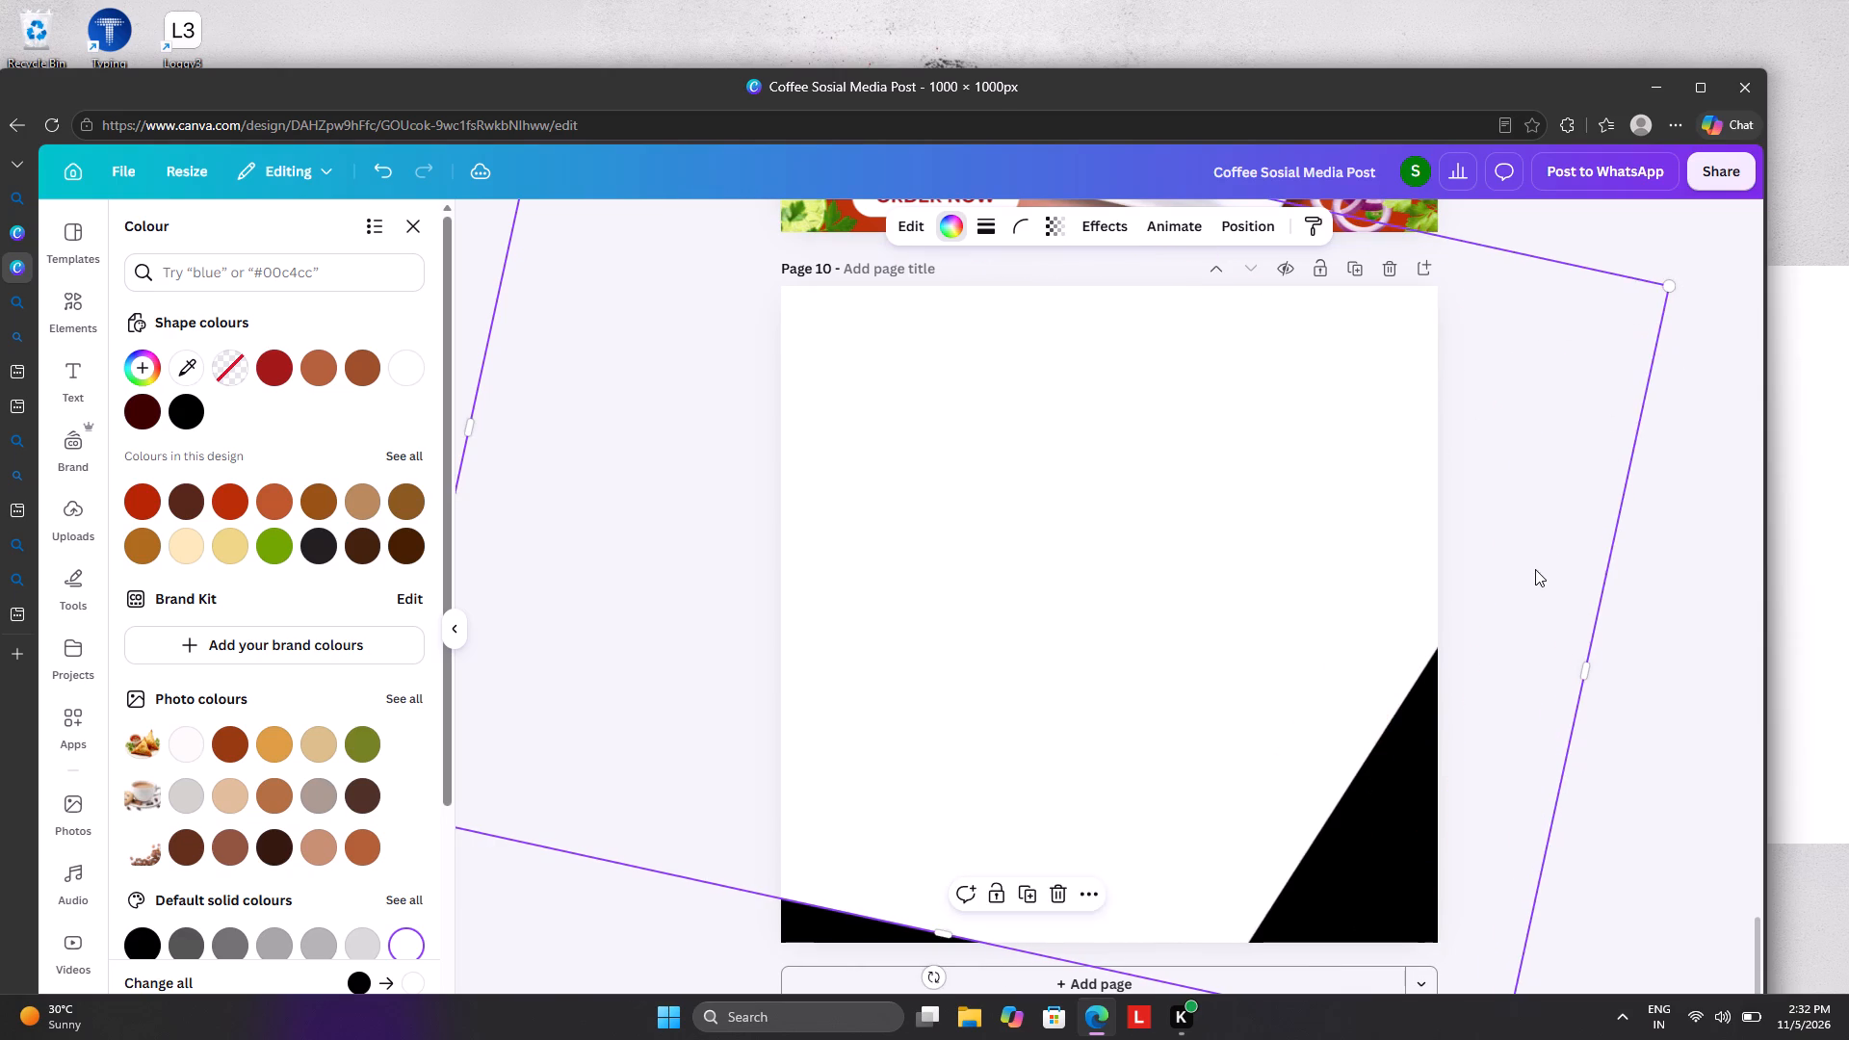
drag(1535, 569, 1305, 577)
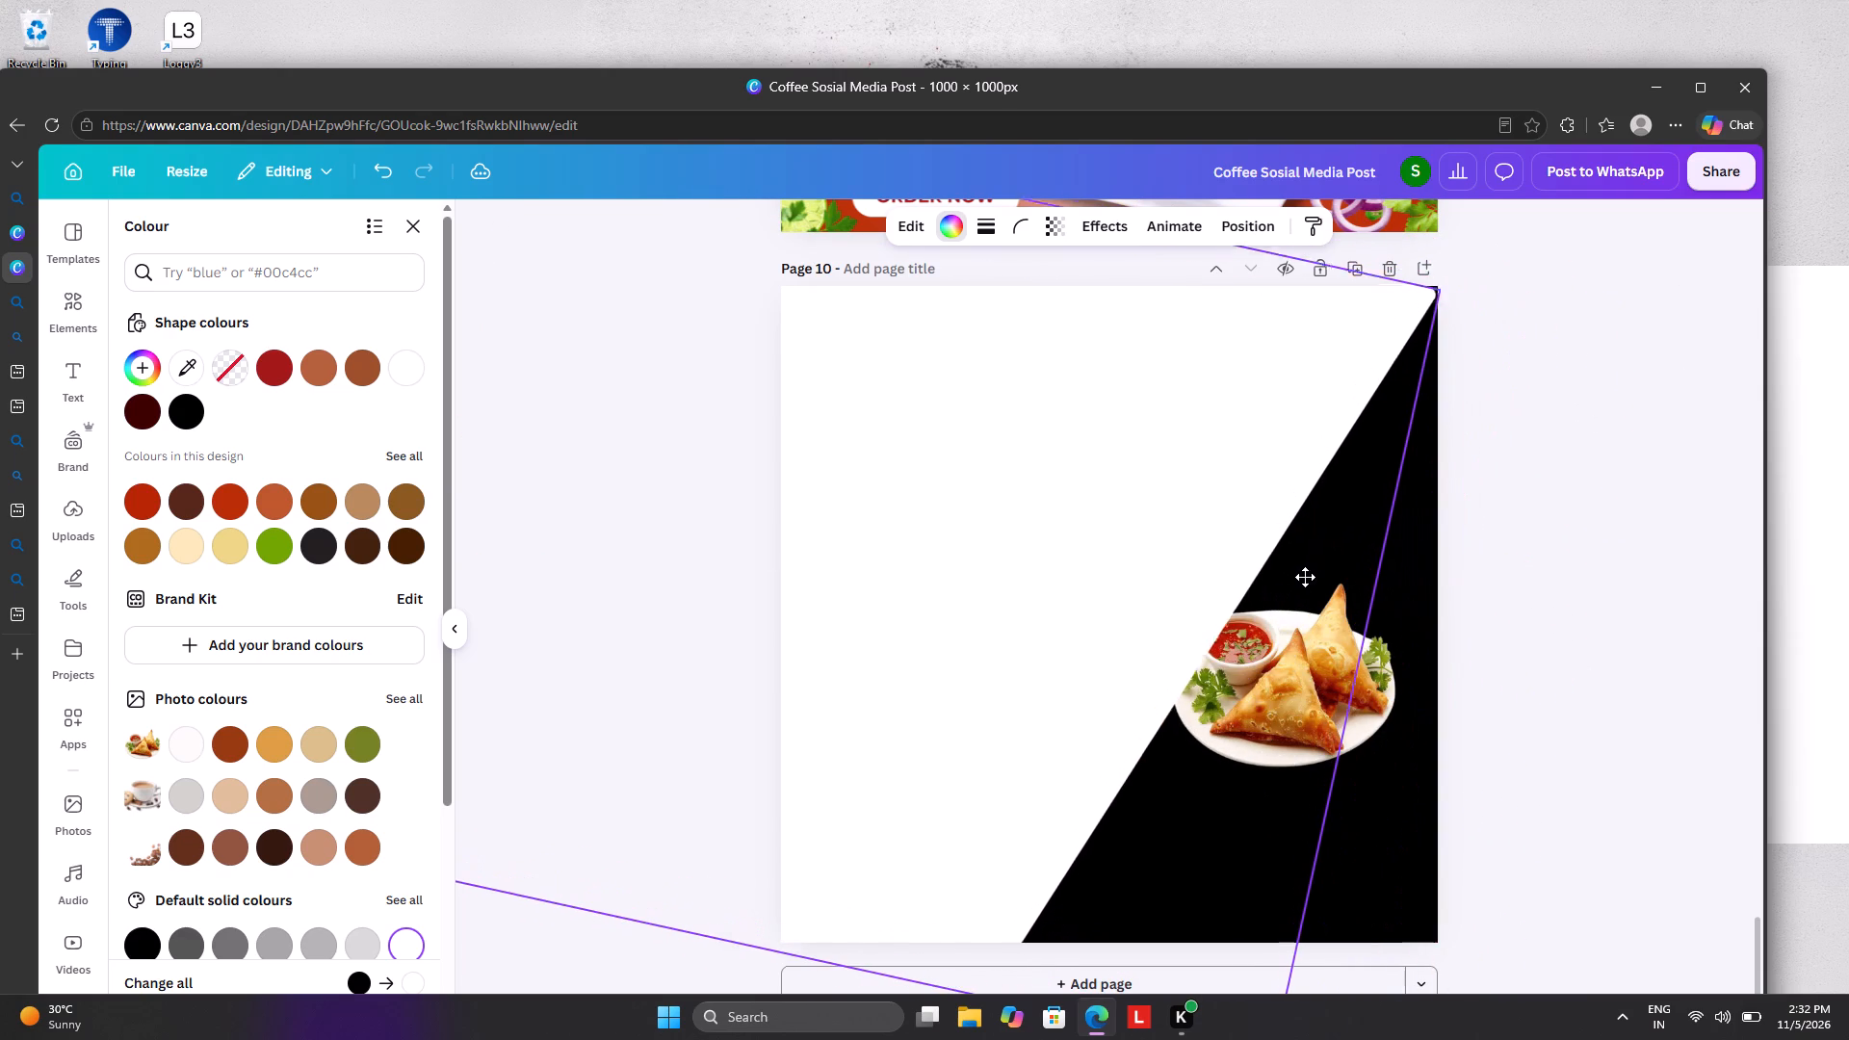
drag(1305, 577, 1305, 578)
drag(1254, 649, 1284, 585)
drag(1434, 629, 1430, 686)
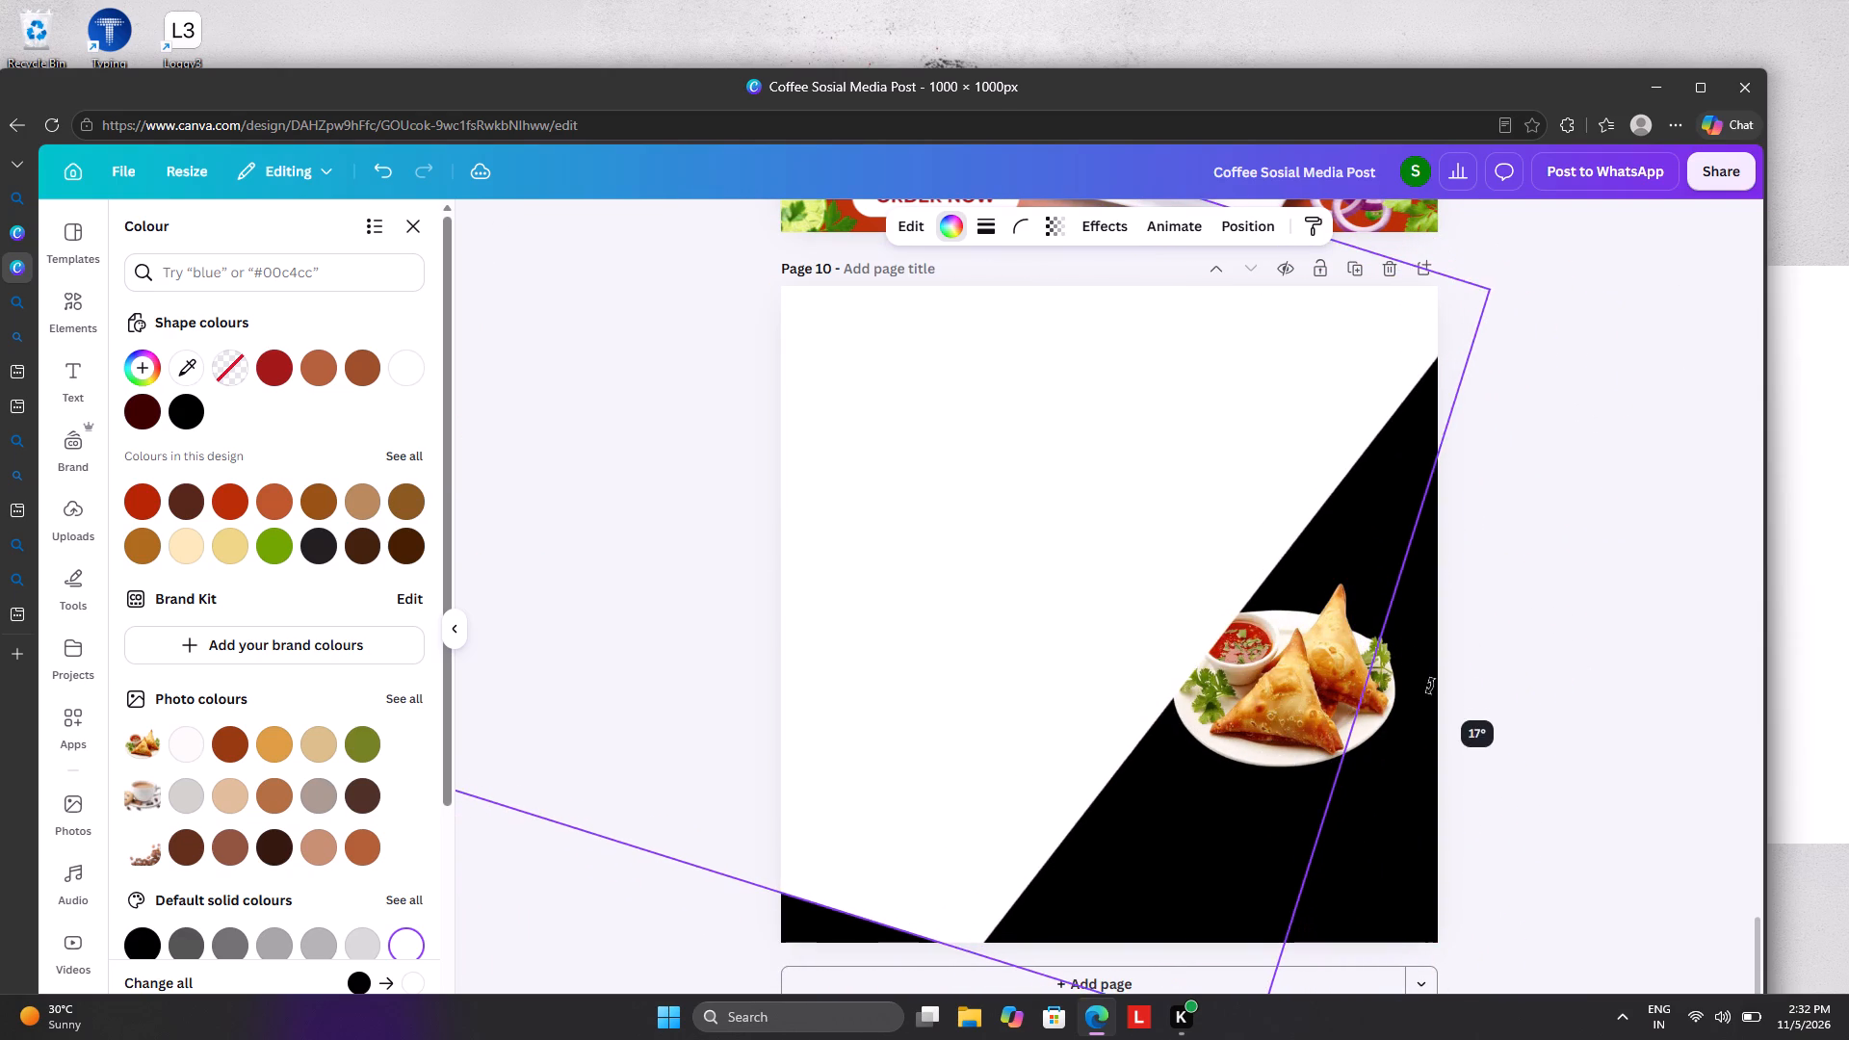
drag(1430, 686, 1431, 680)
drag(1104, 550, 933, 596)
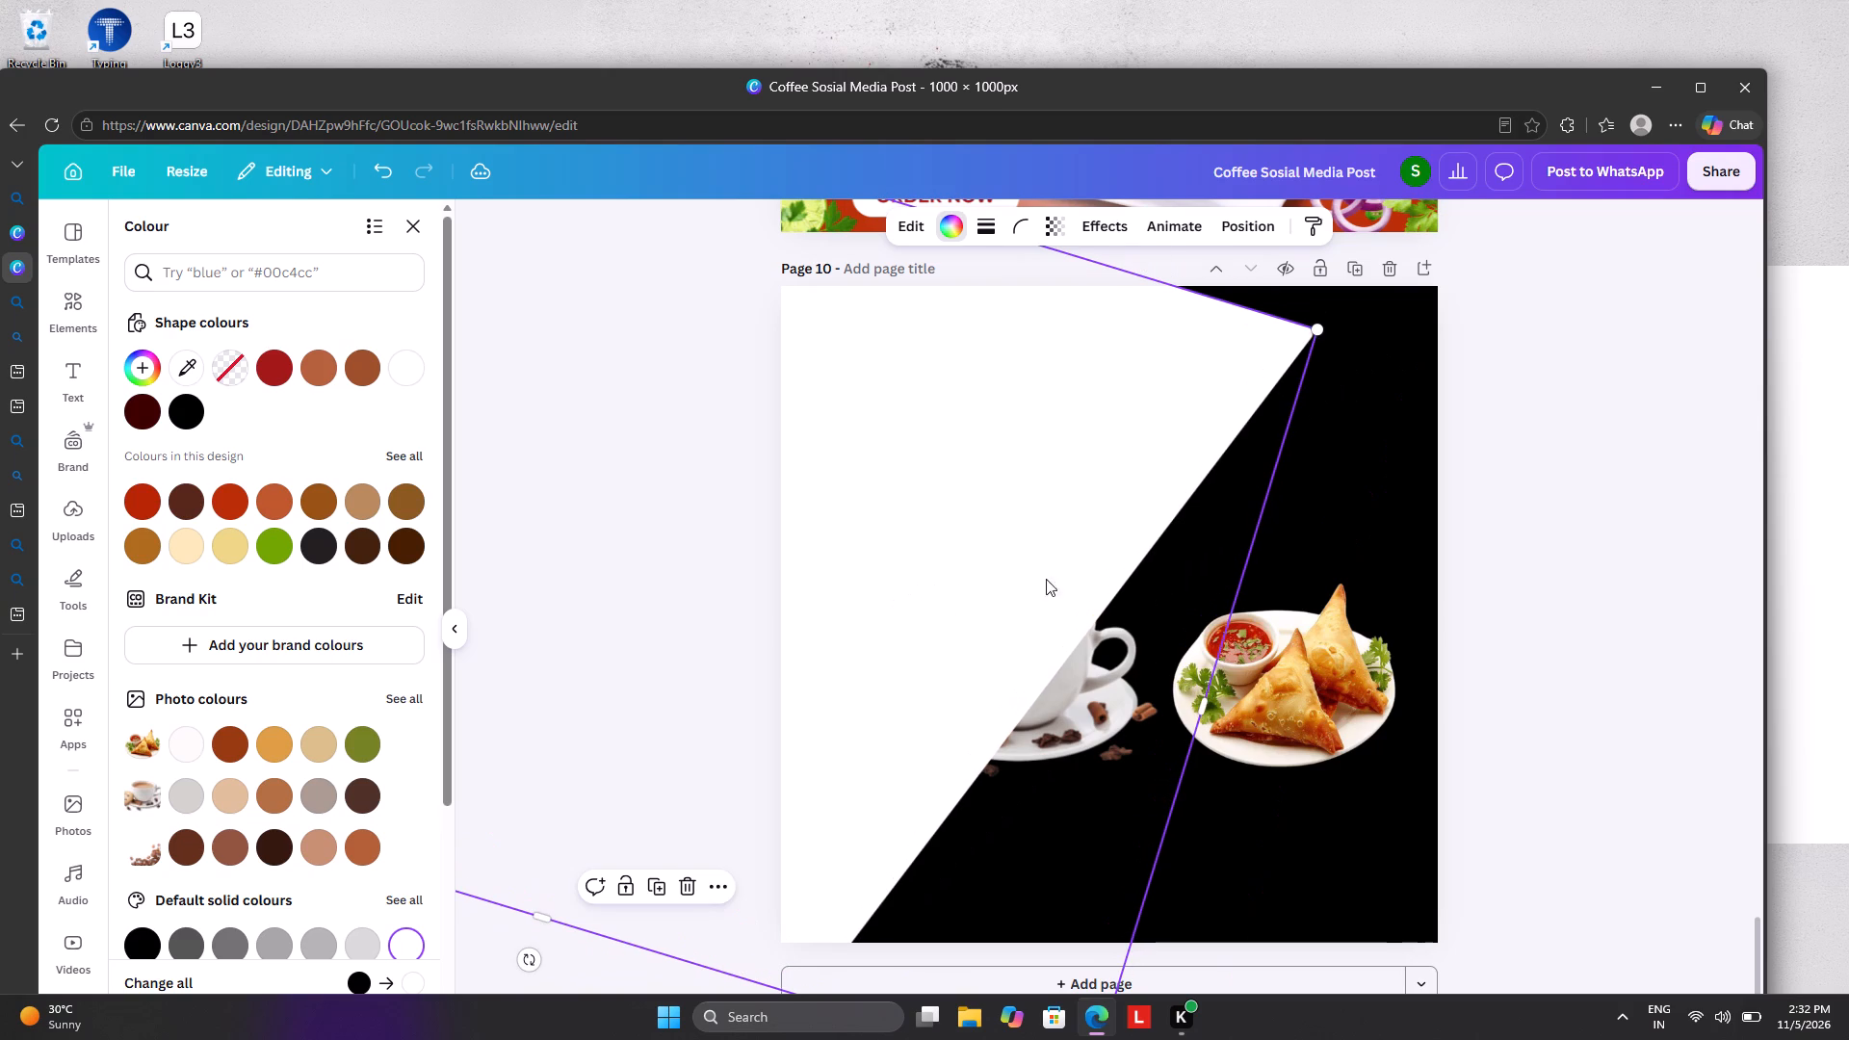
drag(1315, 331, 1428, 298)
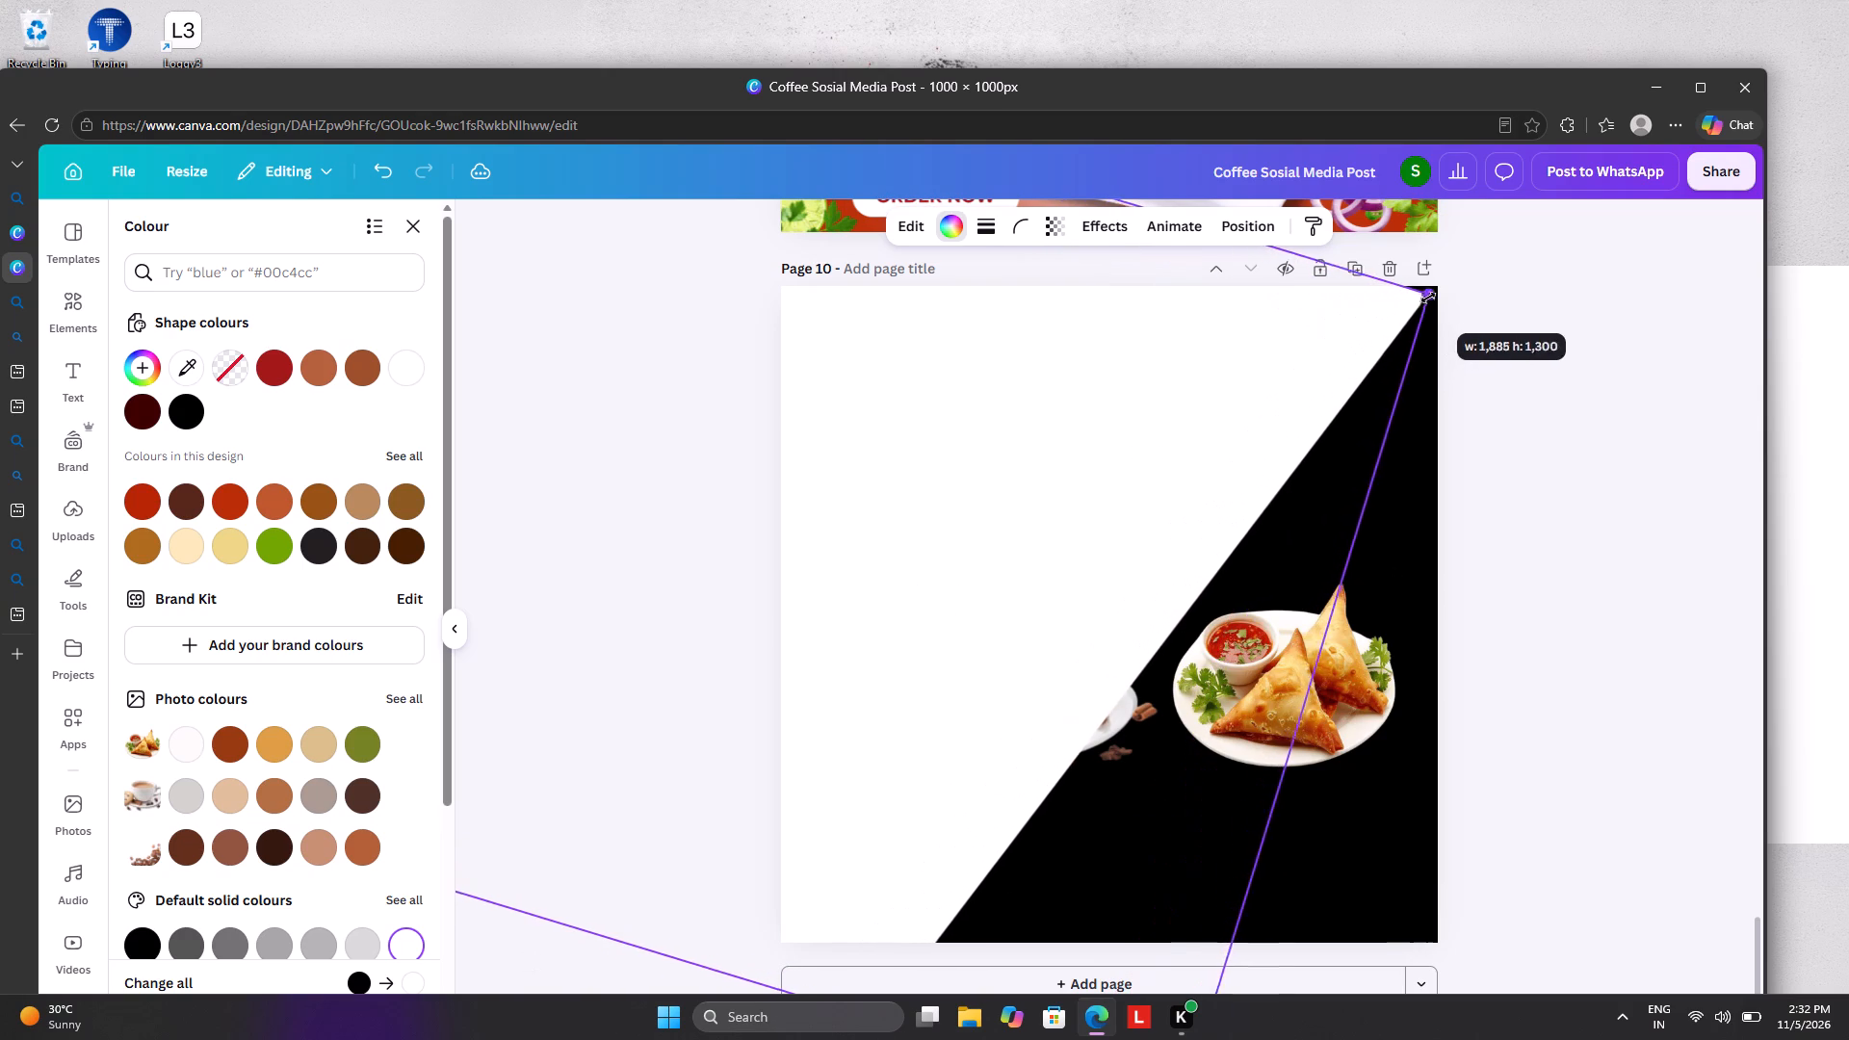
drag(1428, 298, 1437, 288)
drag(1073, 518, 1065, 502)
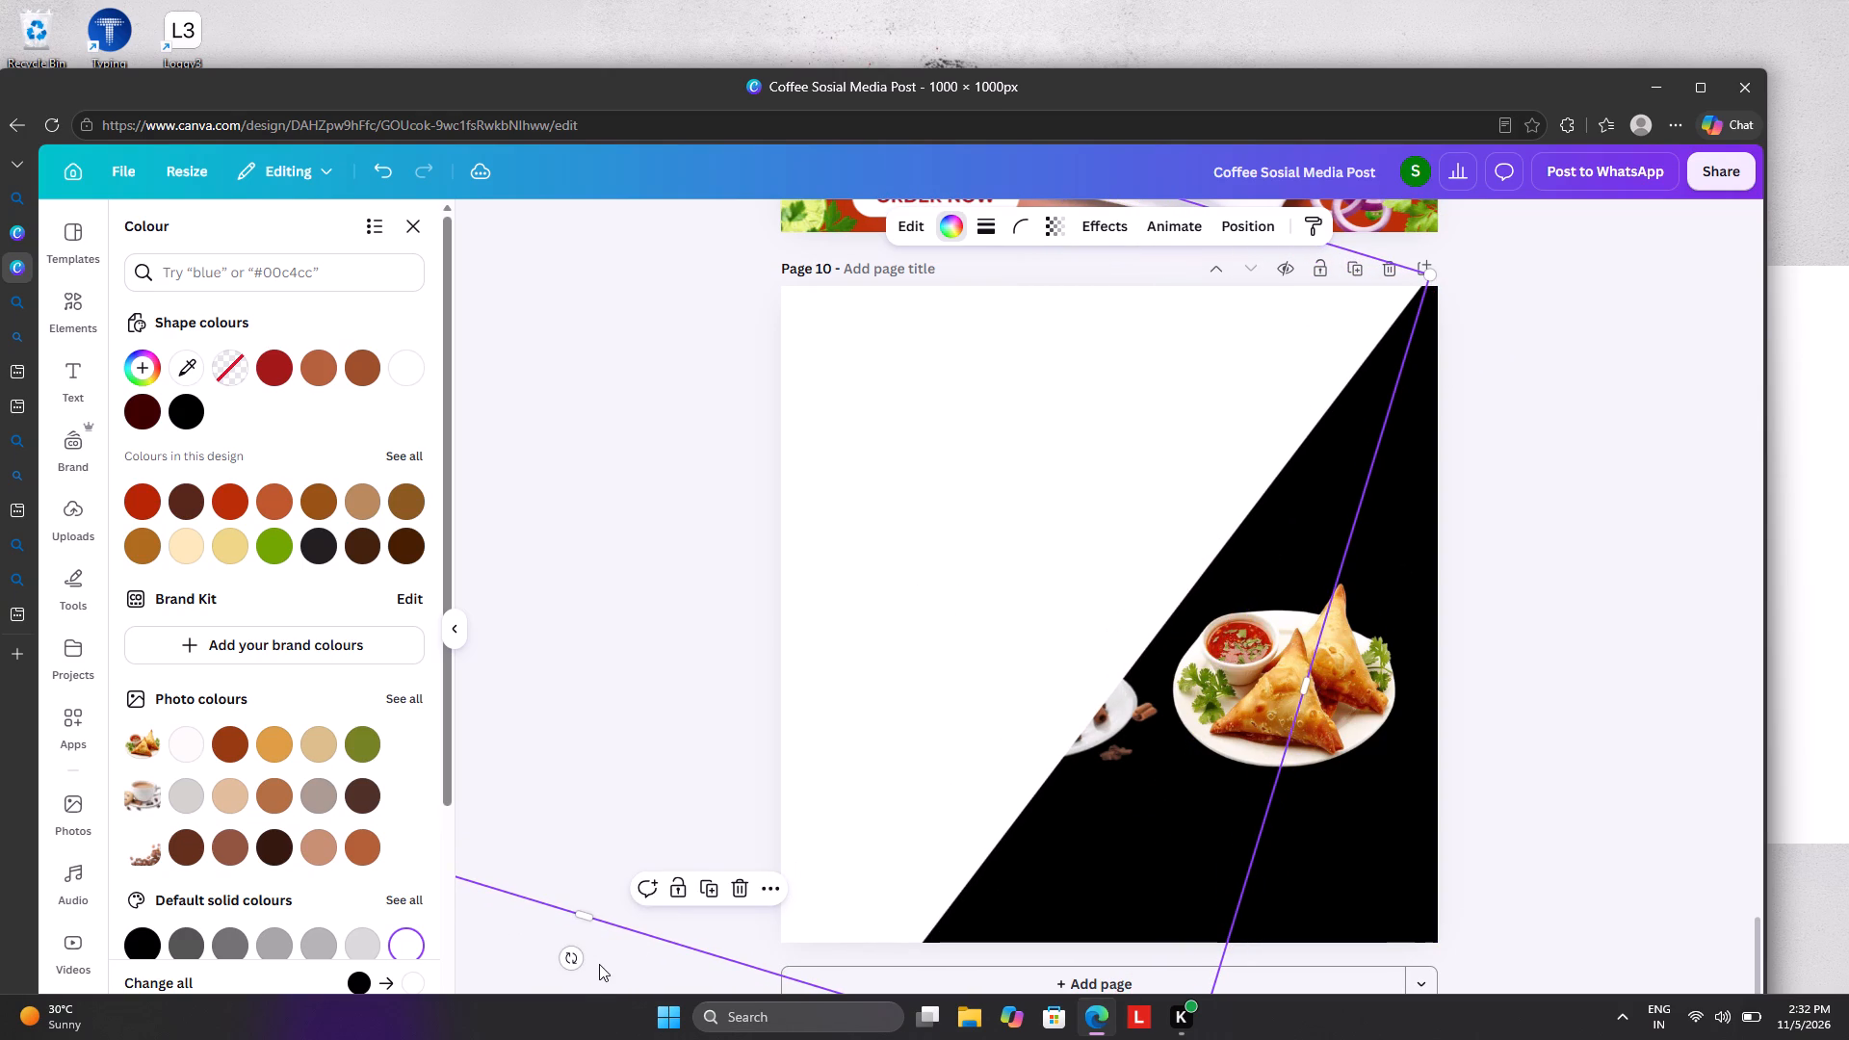
Rotate the parallelogram further and reposition it so its edge runs diagonally from page 10's top-right to its bottom-left corner.
drag(565, 950, 534, 986)
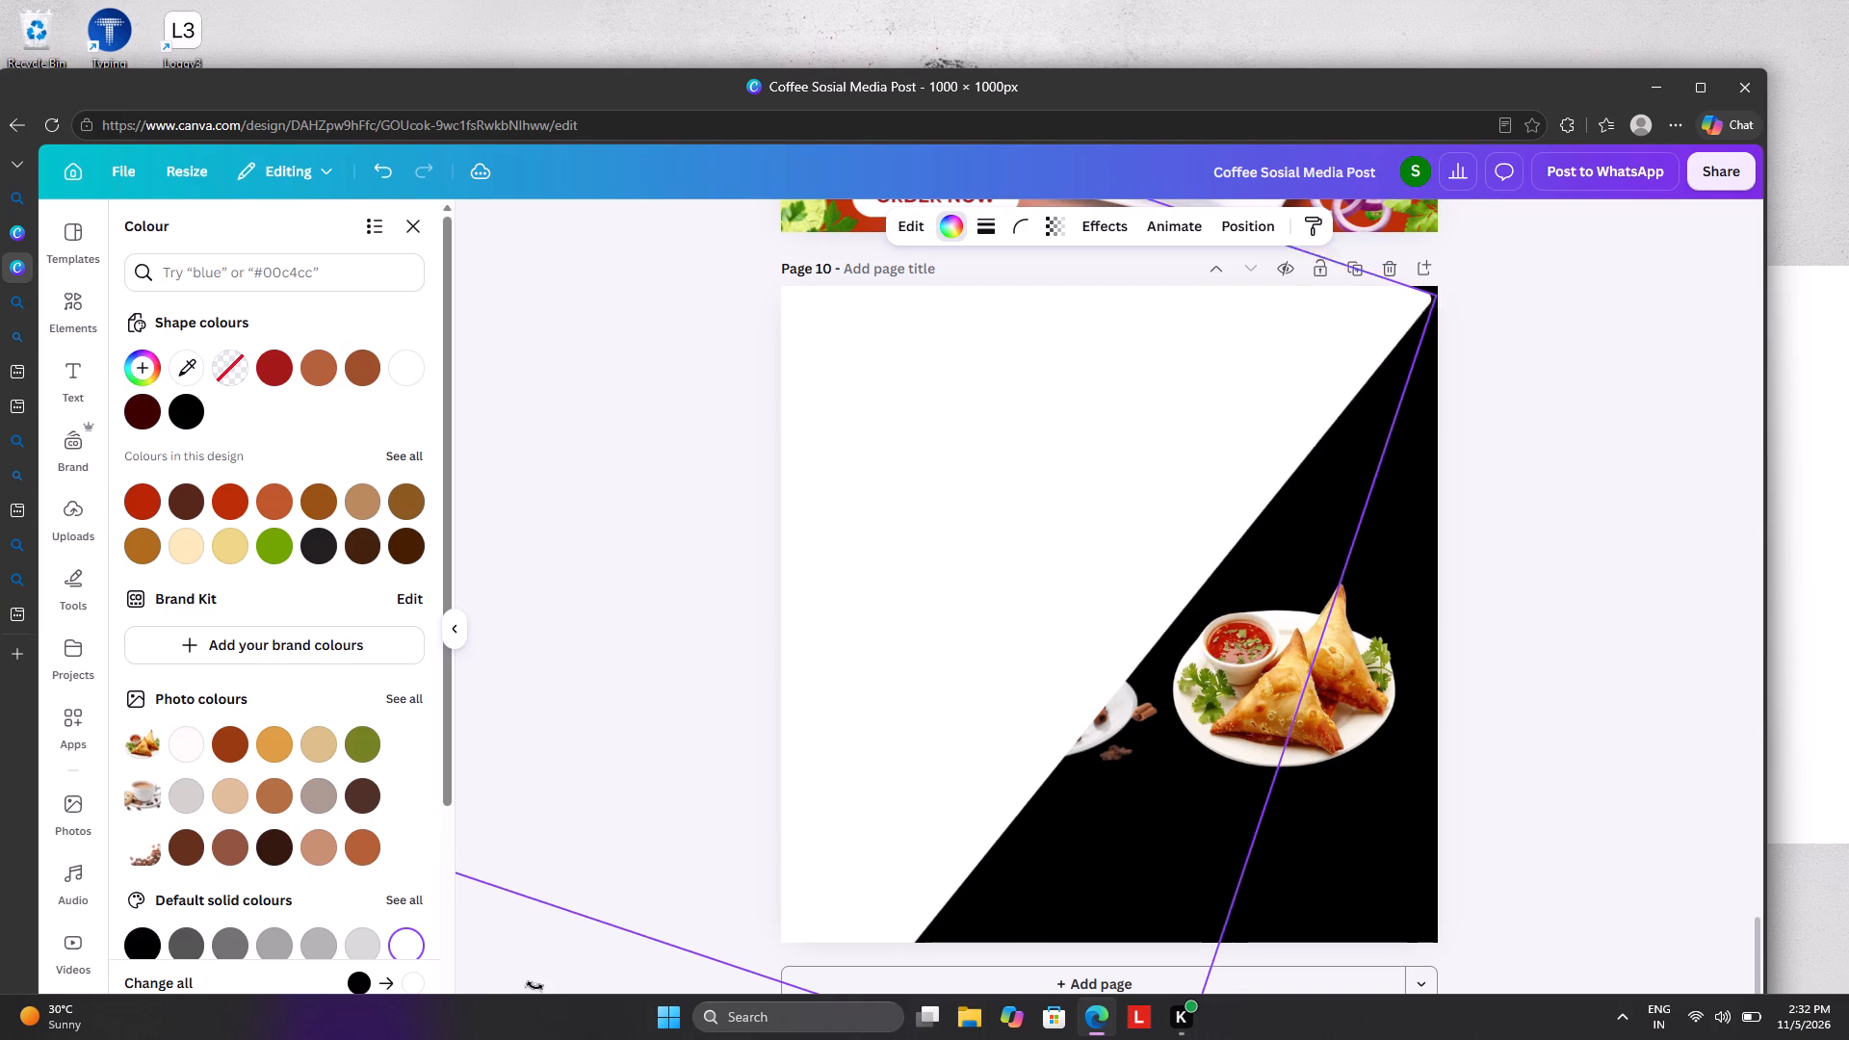
drag(534, 986, 508, 975)
drag(784, 800, 765, 710)
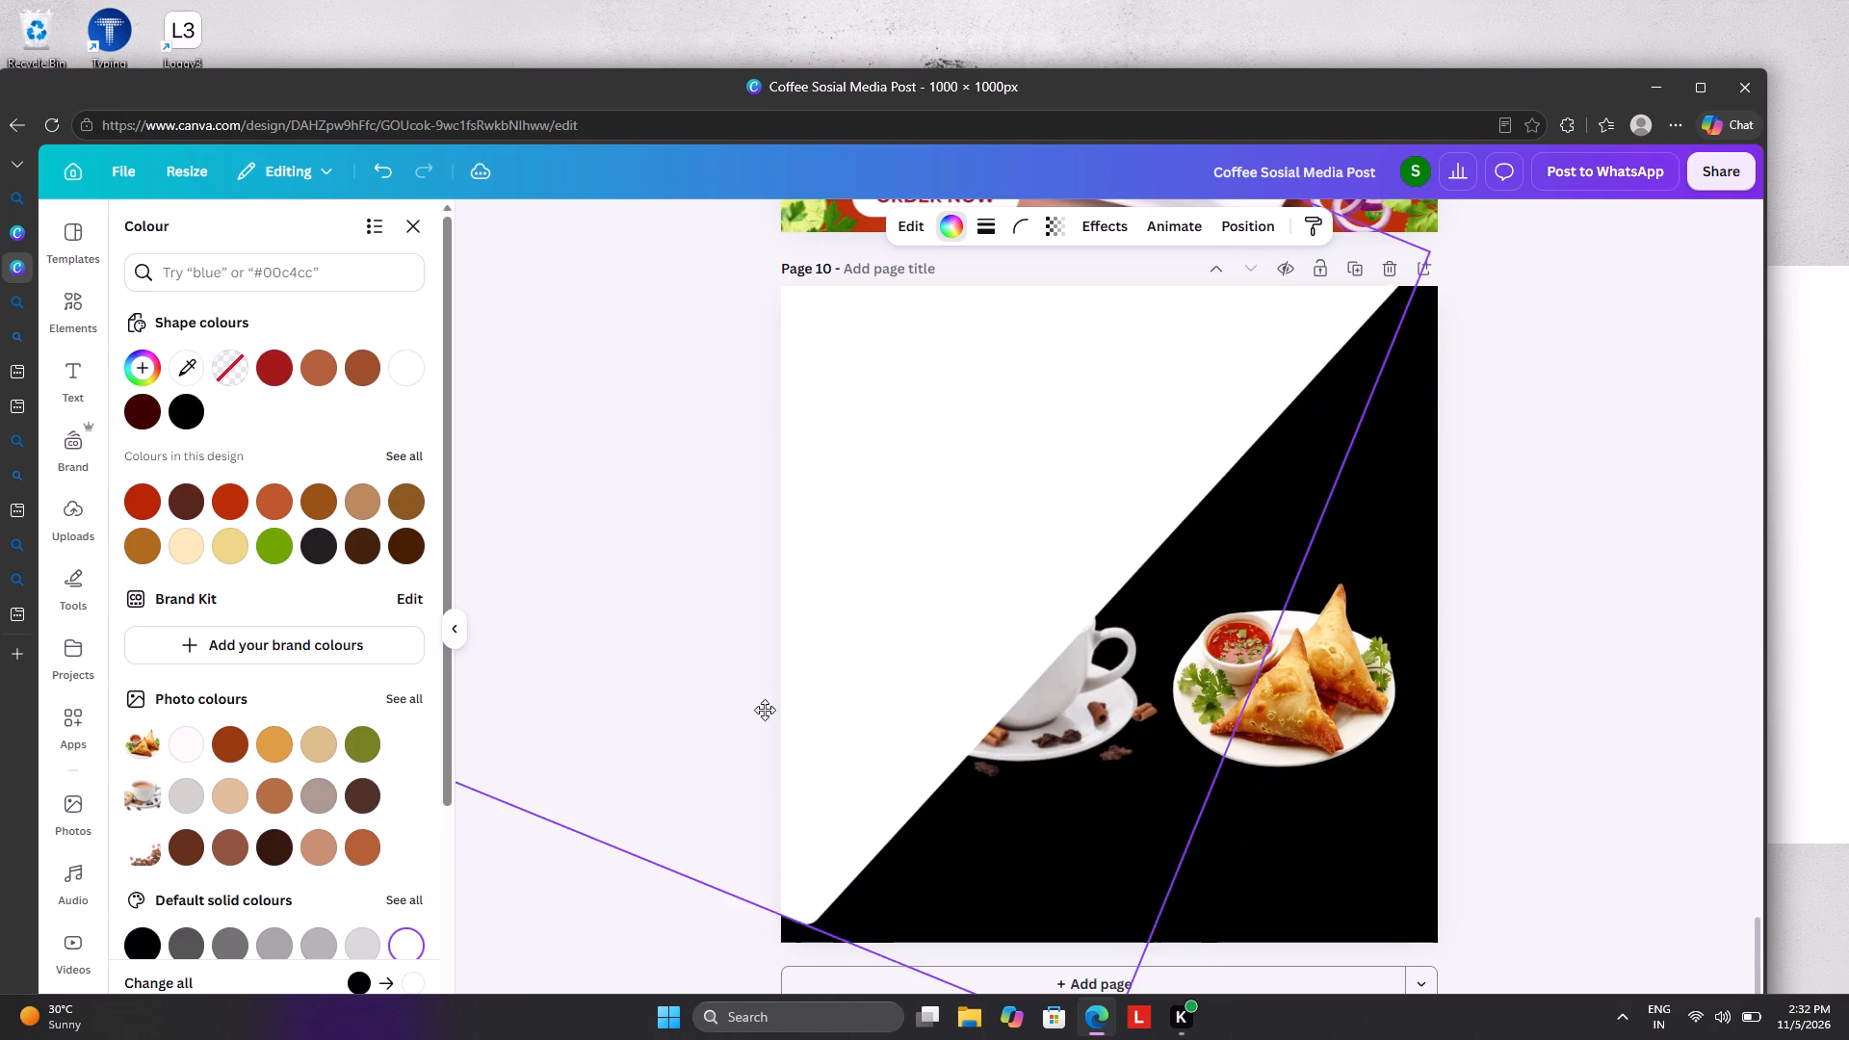
drag(765, 710, 747, 742)
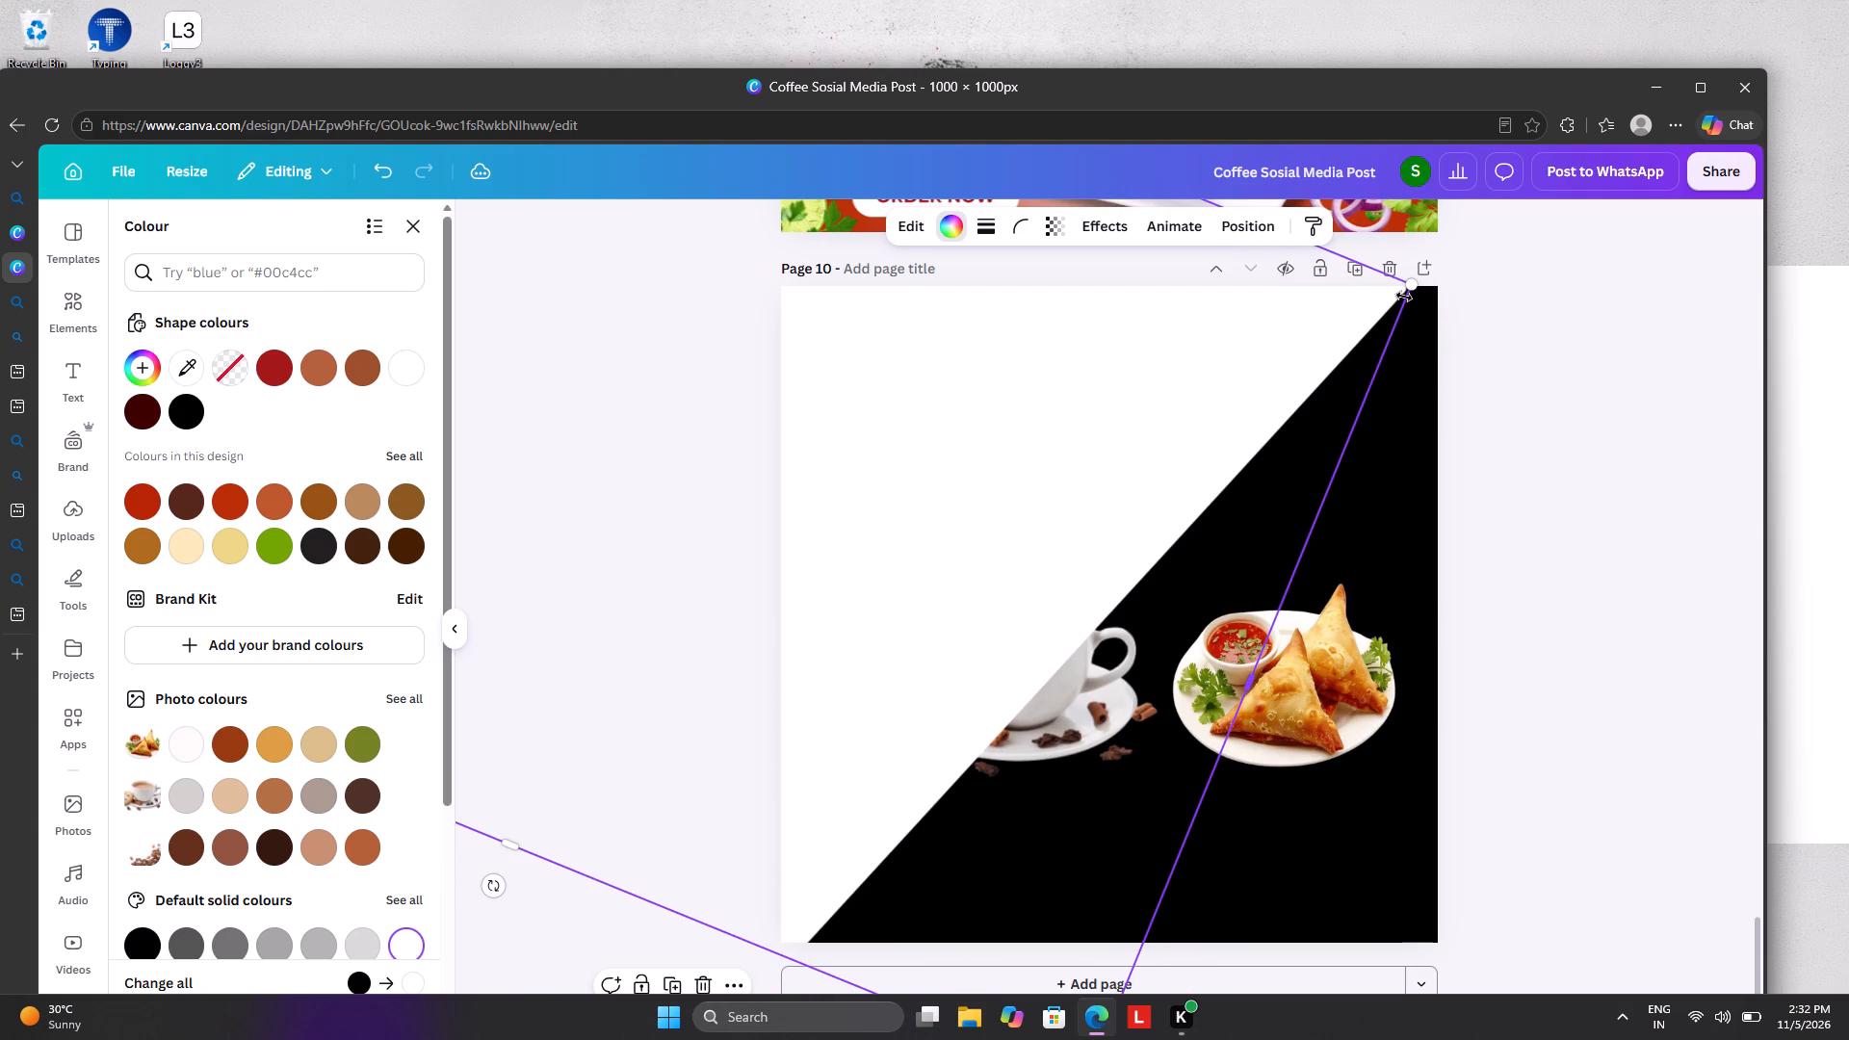
drag(1417, 287, 1465, 304)
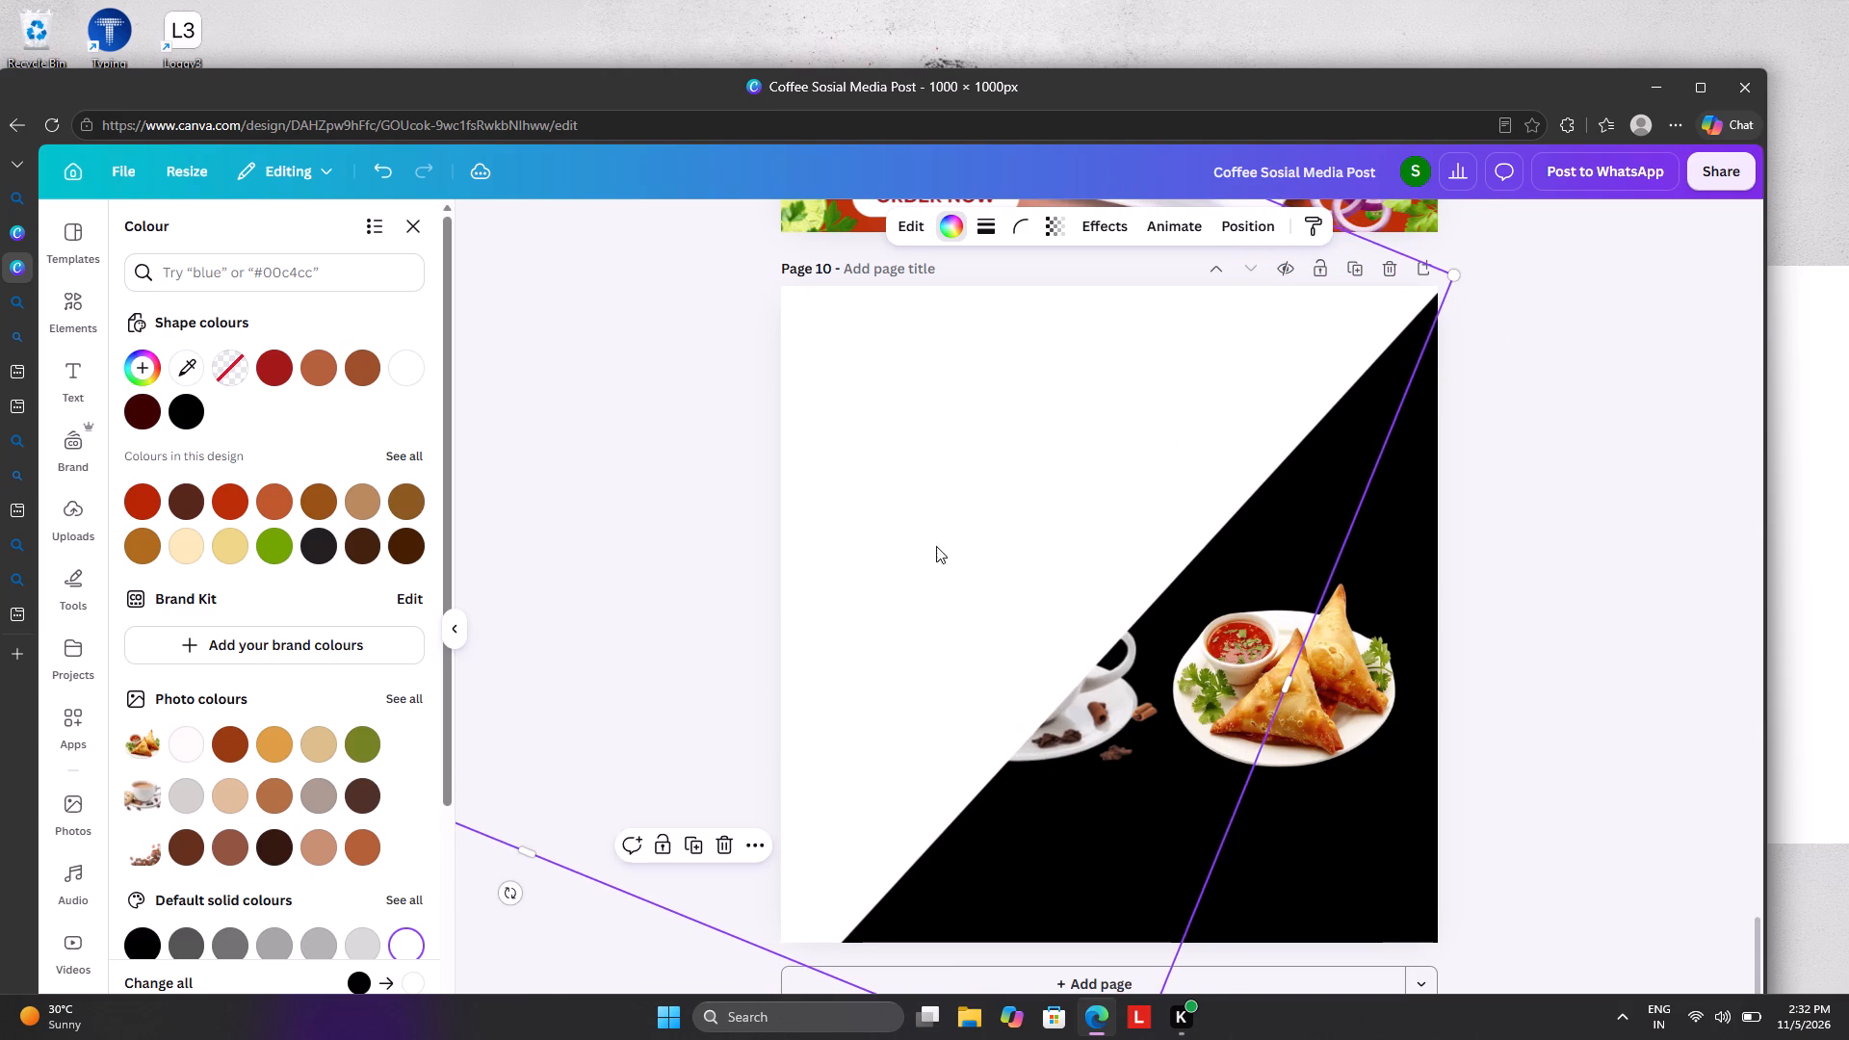
drag(929, 612, 899, 607)
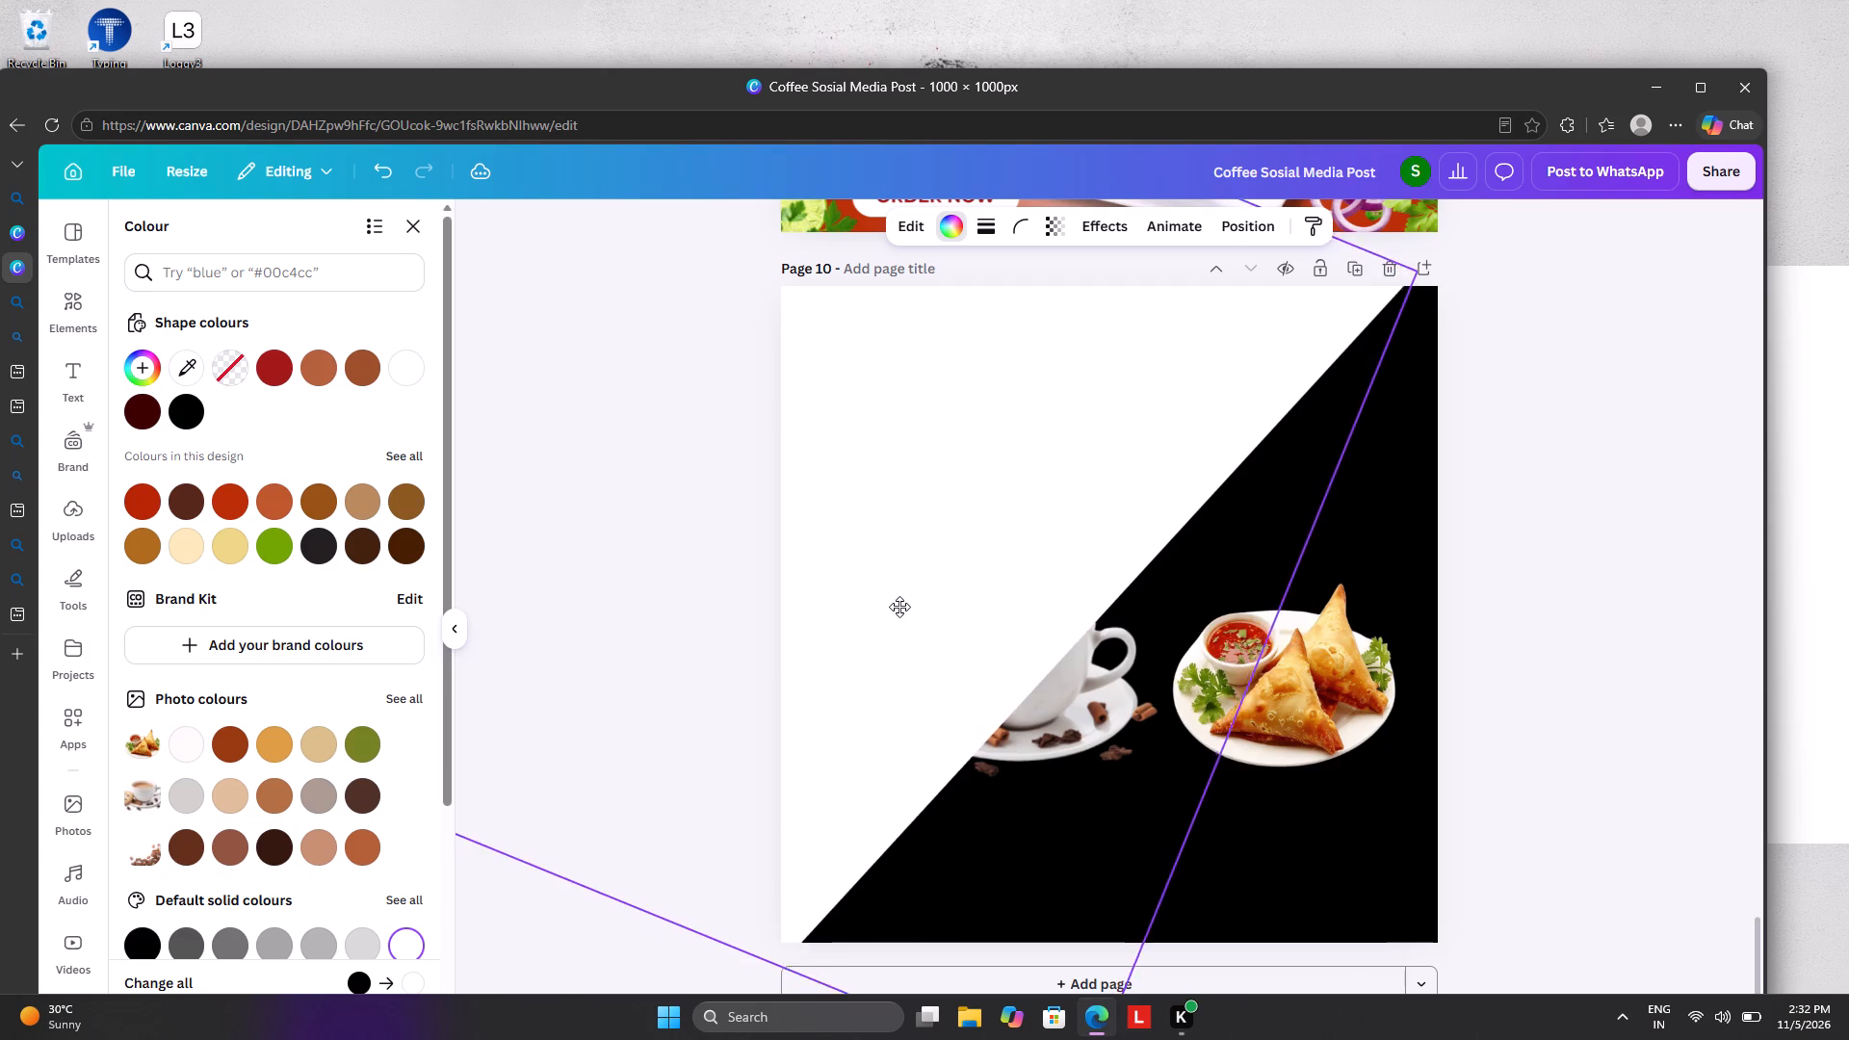
drag(899, 607, 892, 616)
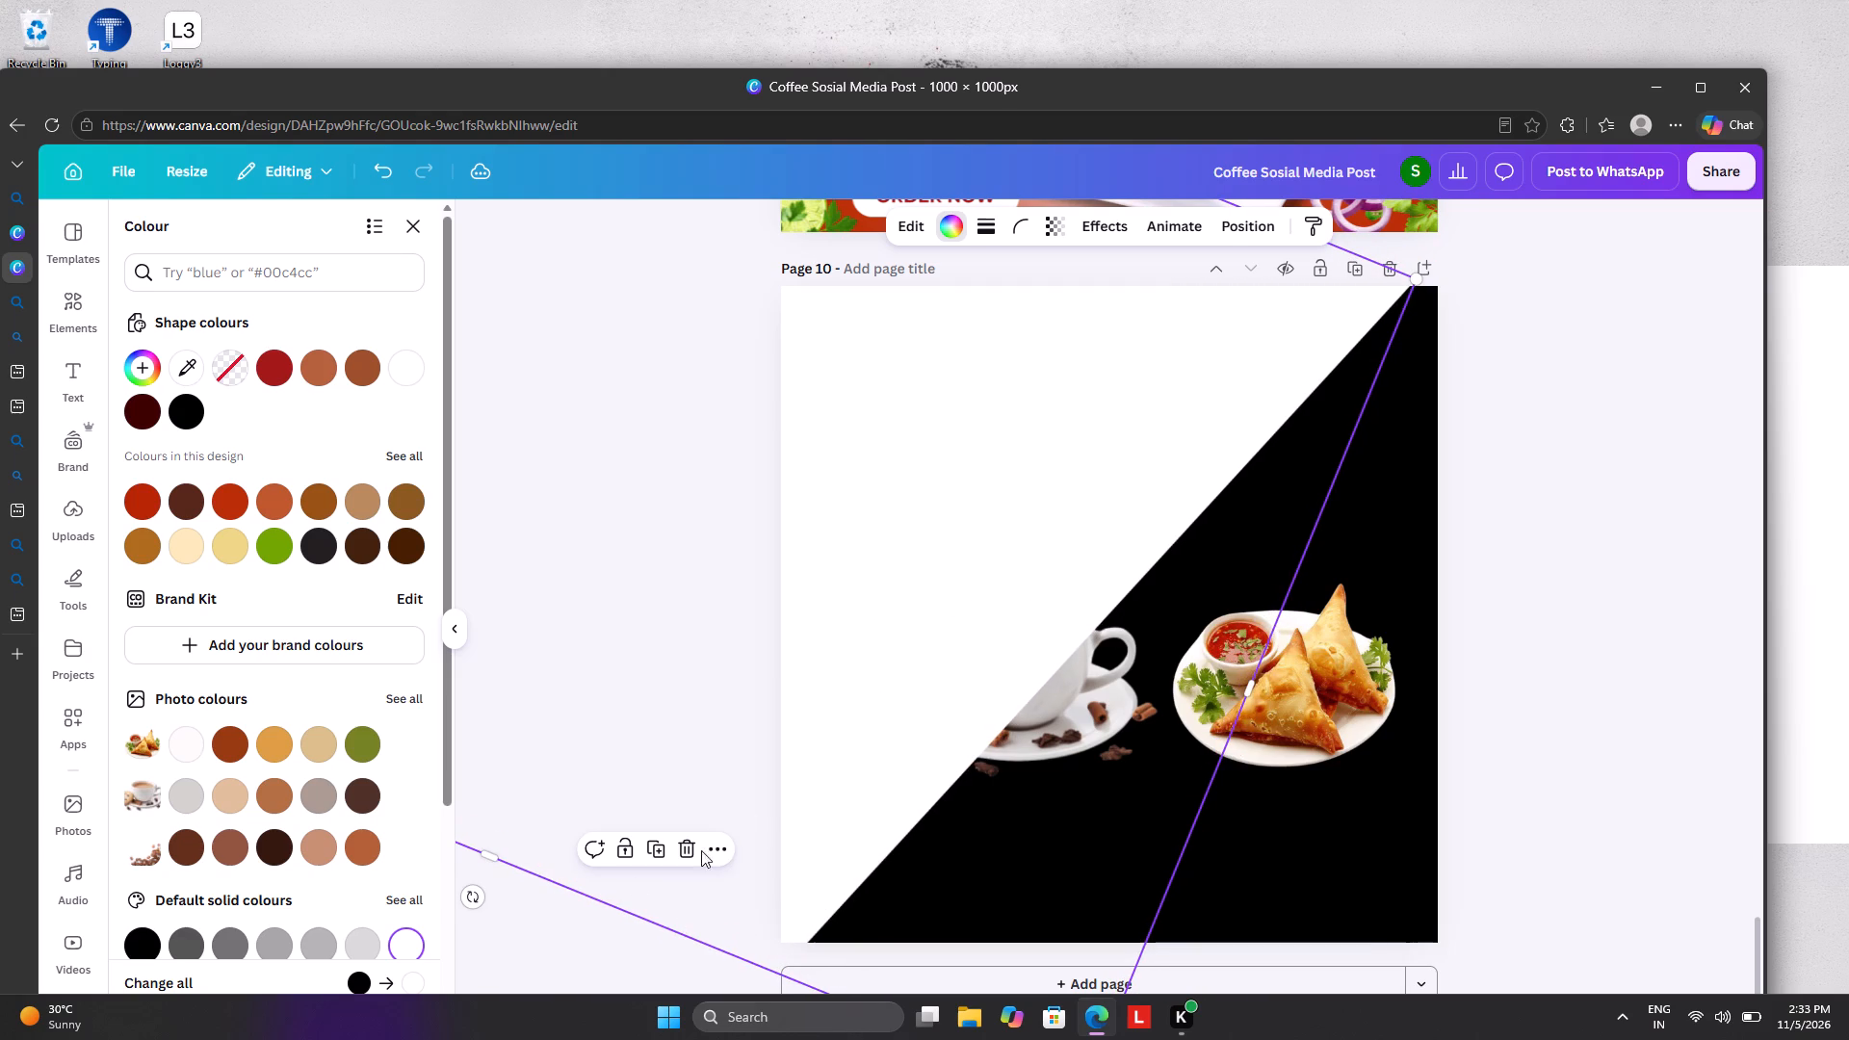
drag(473, 894, 440, 866)
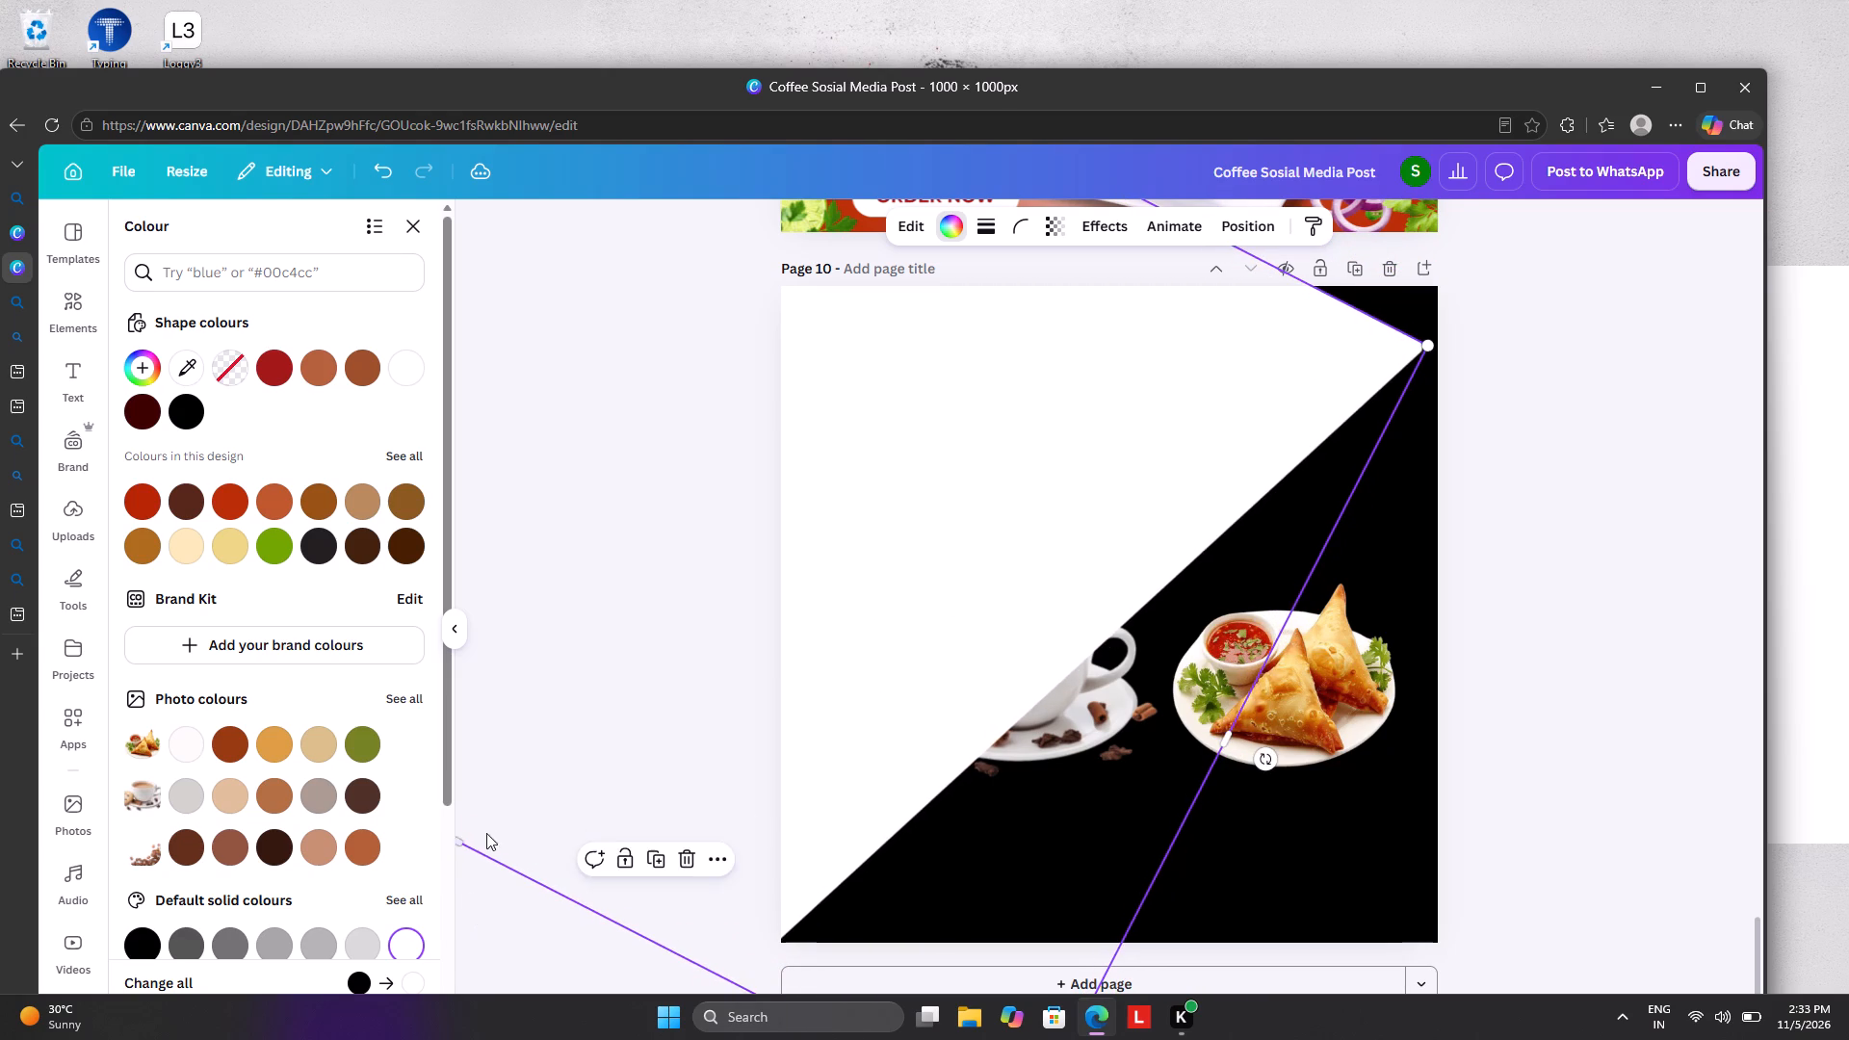
drag(596, 794, 634, 741)
drag(473, 823, 498, 821)
drag(583, 737, 562, 769)
click(1435, 294)
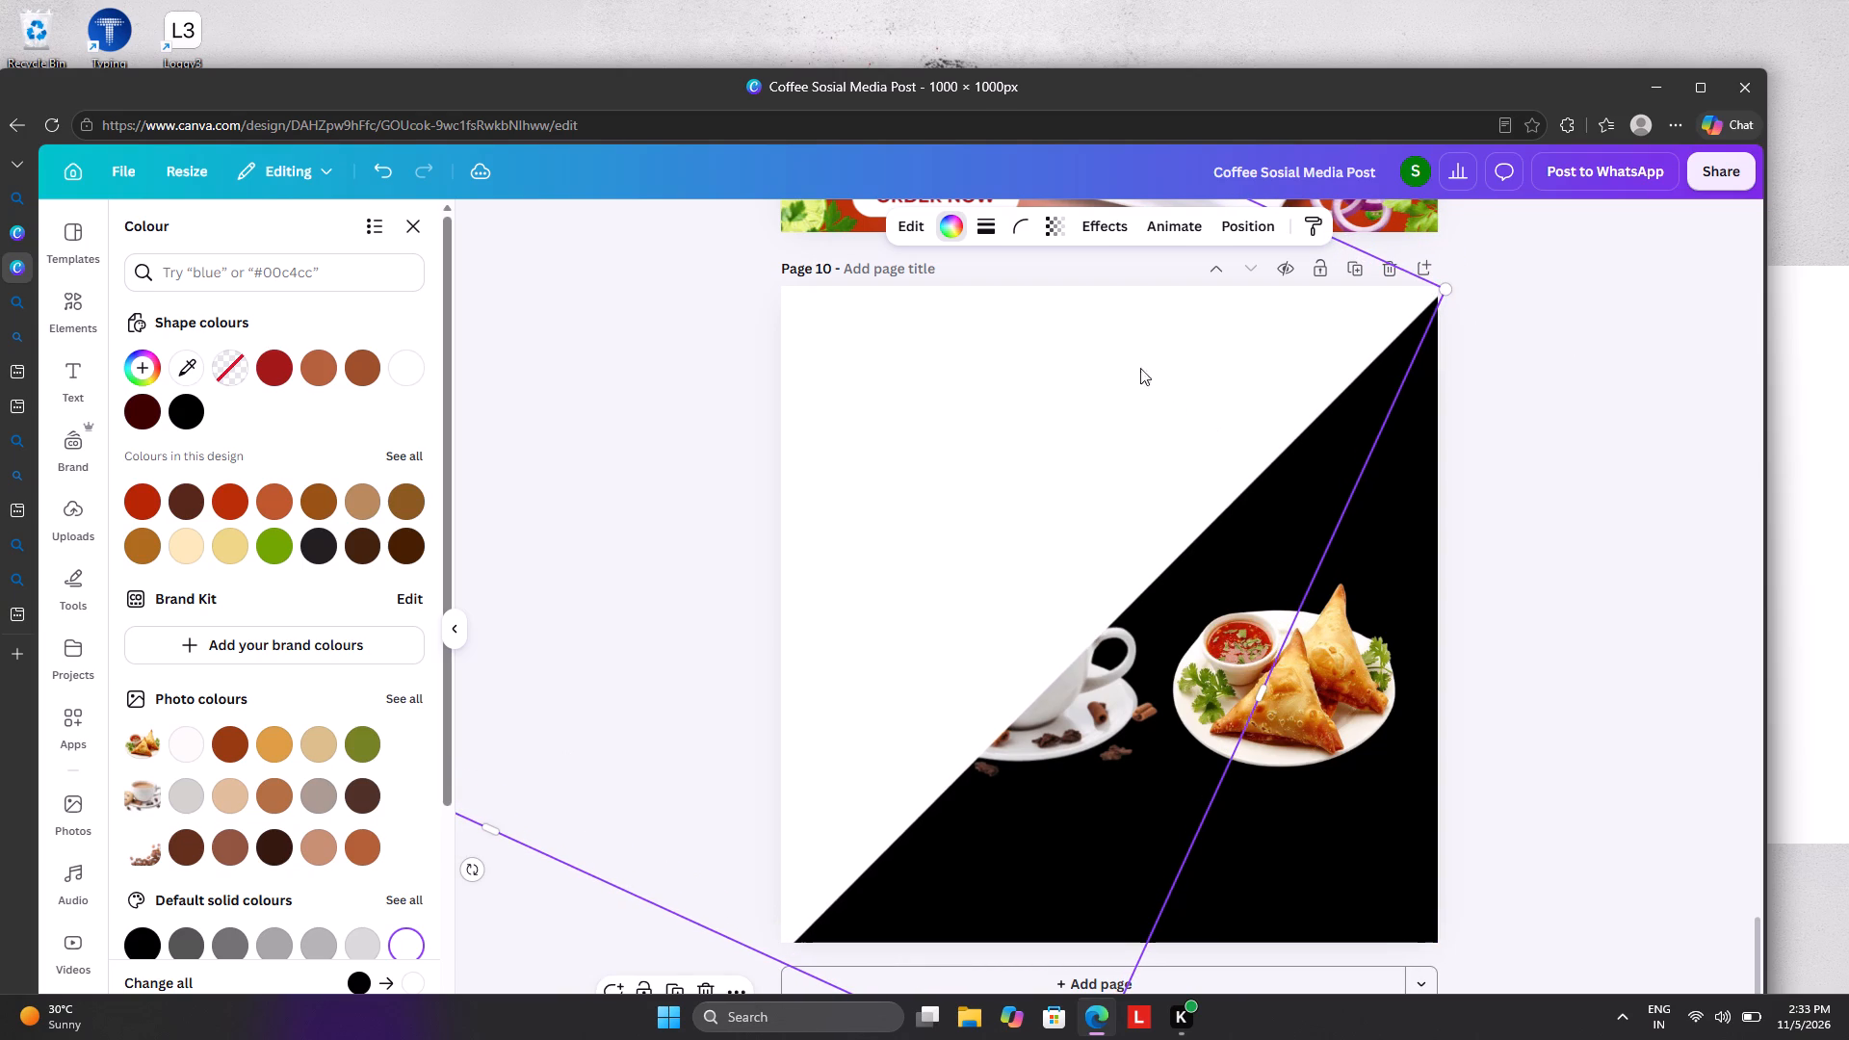
Change the parallelogram's fill to a custom dark green solid colour.
click(957, 230)
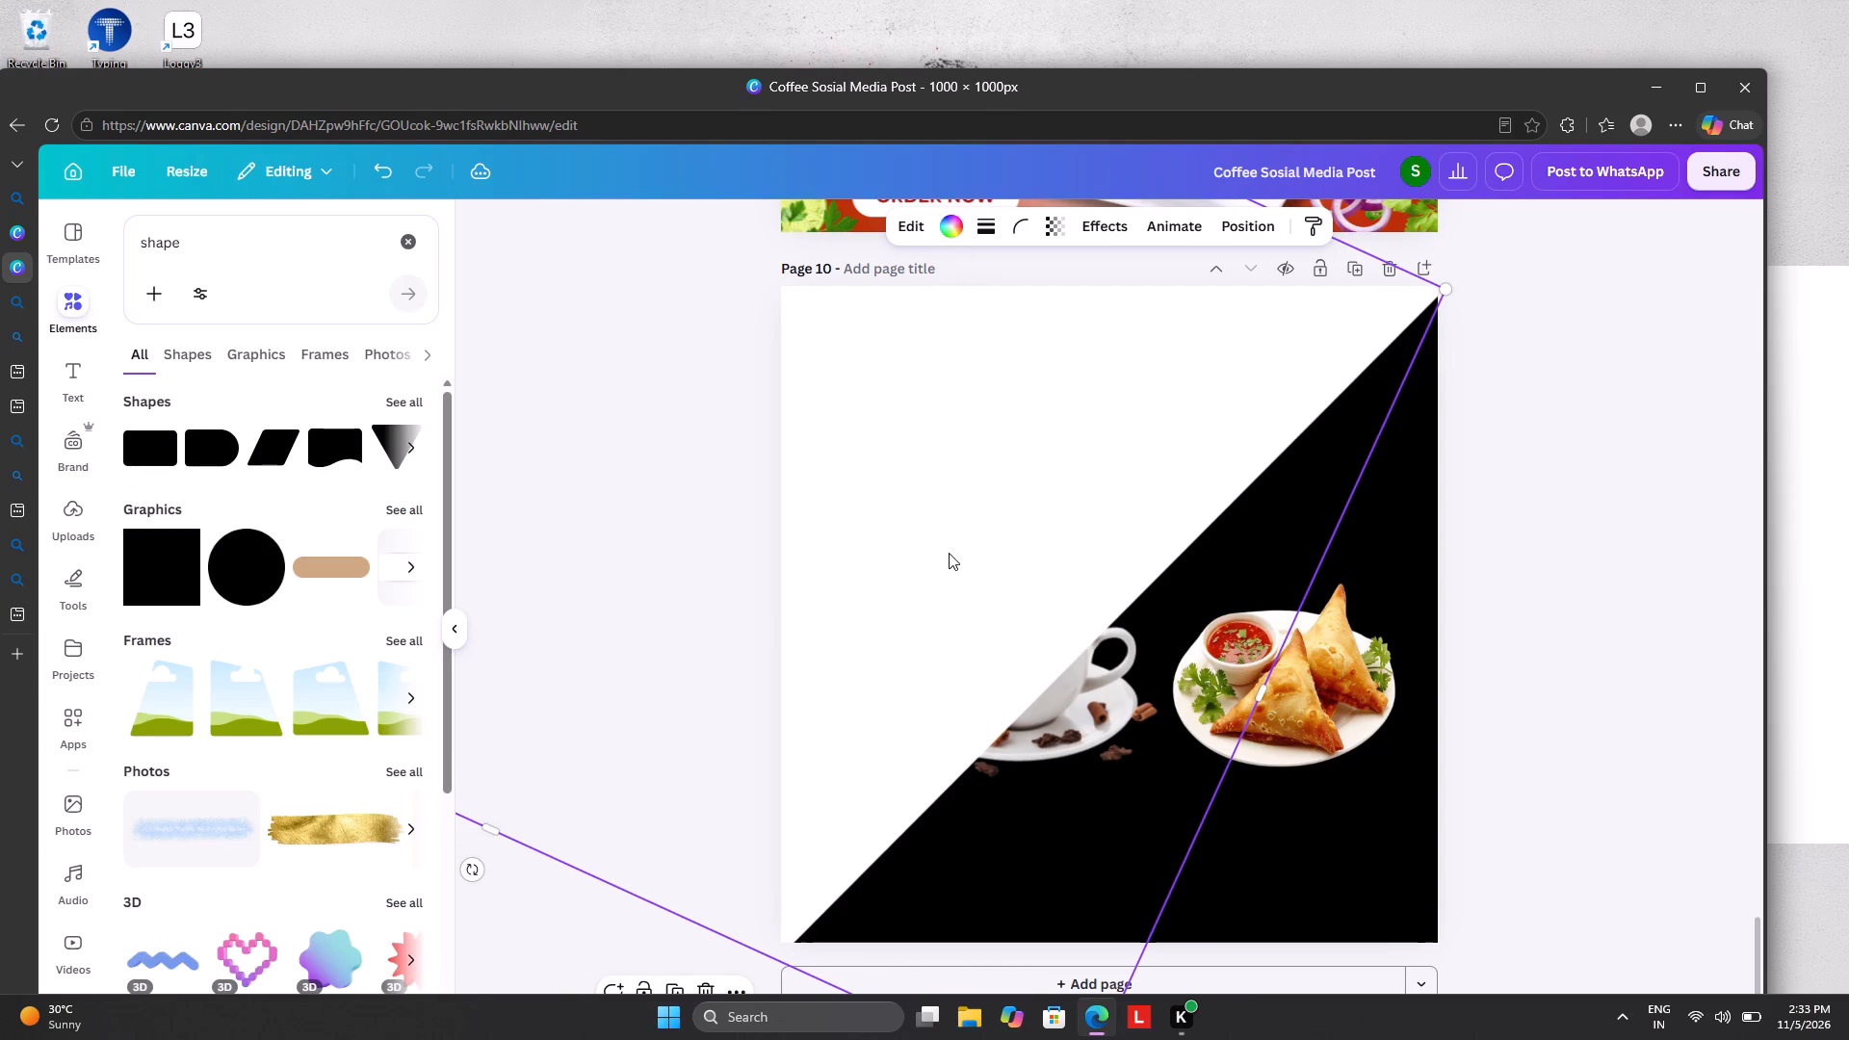
click(949, 553)
click(956, 539)
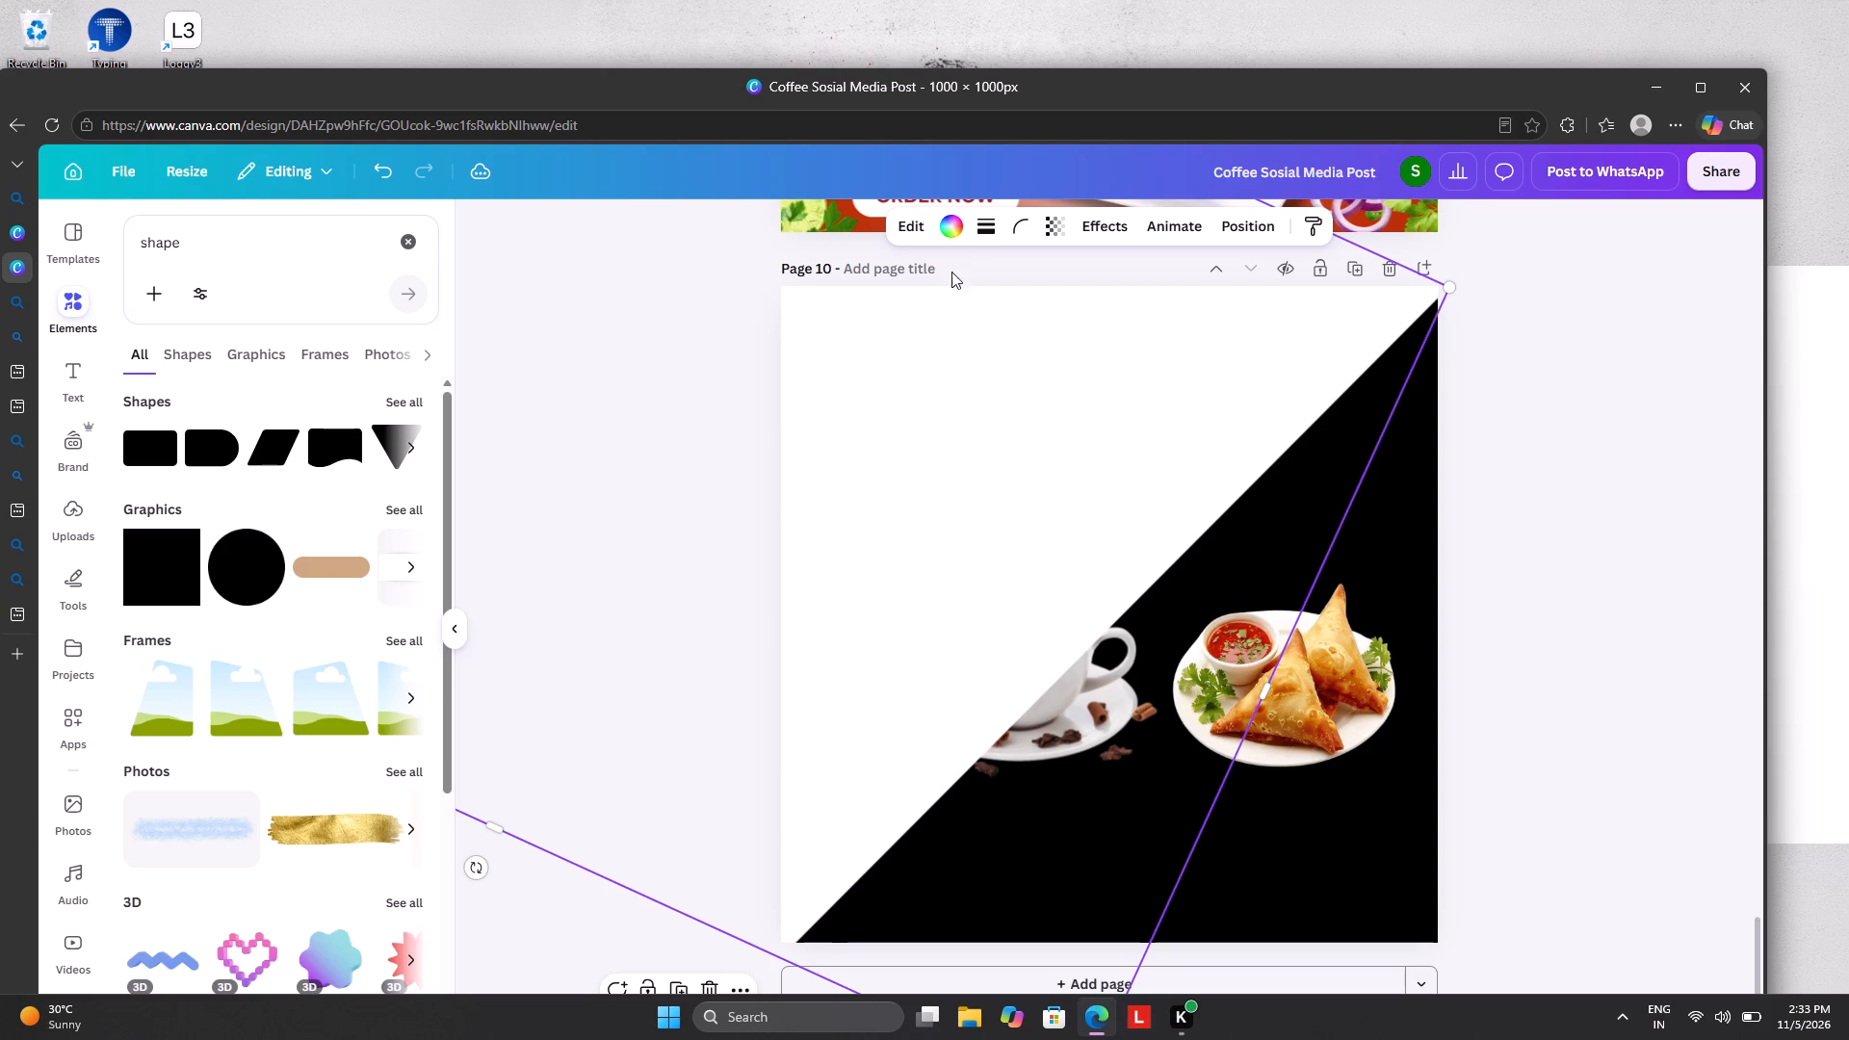
click(943, 223)
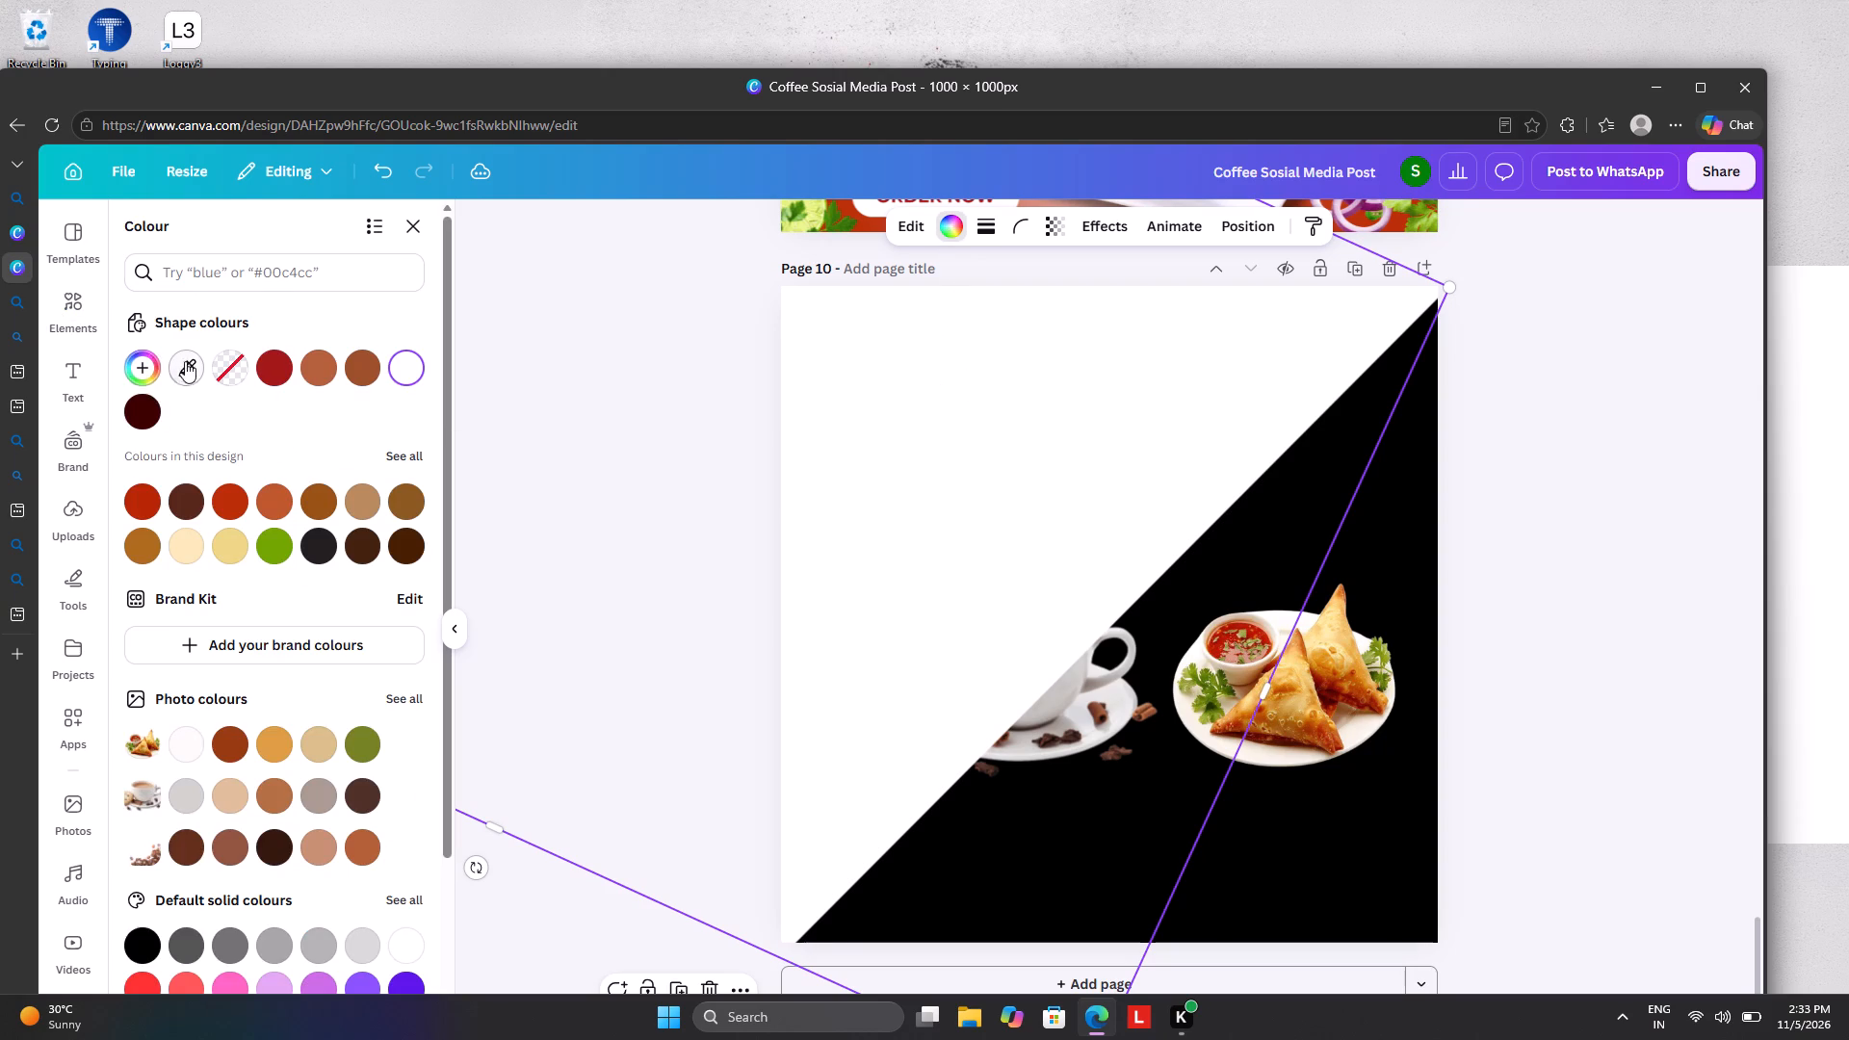
click(189, 359)
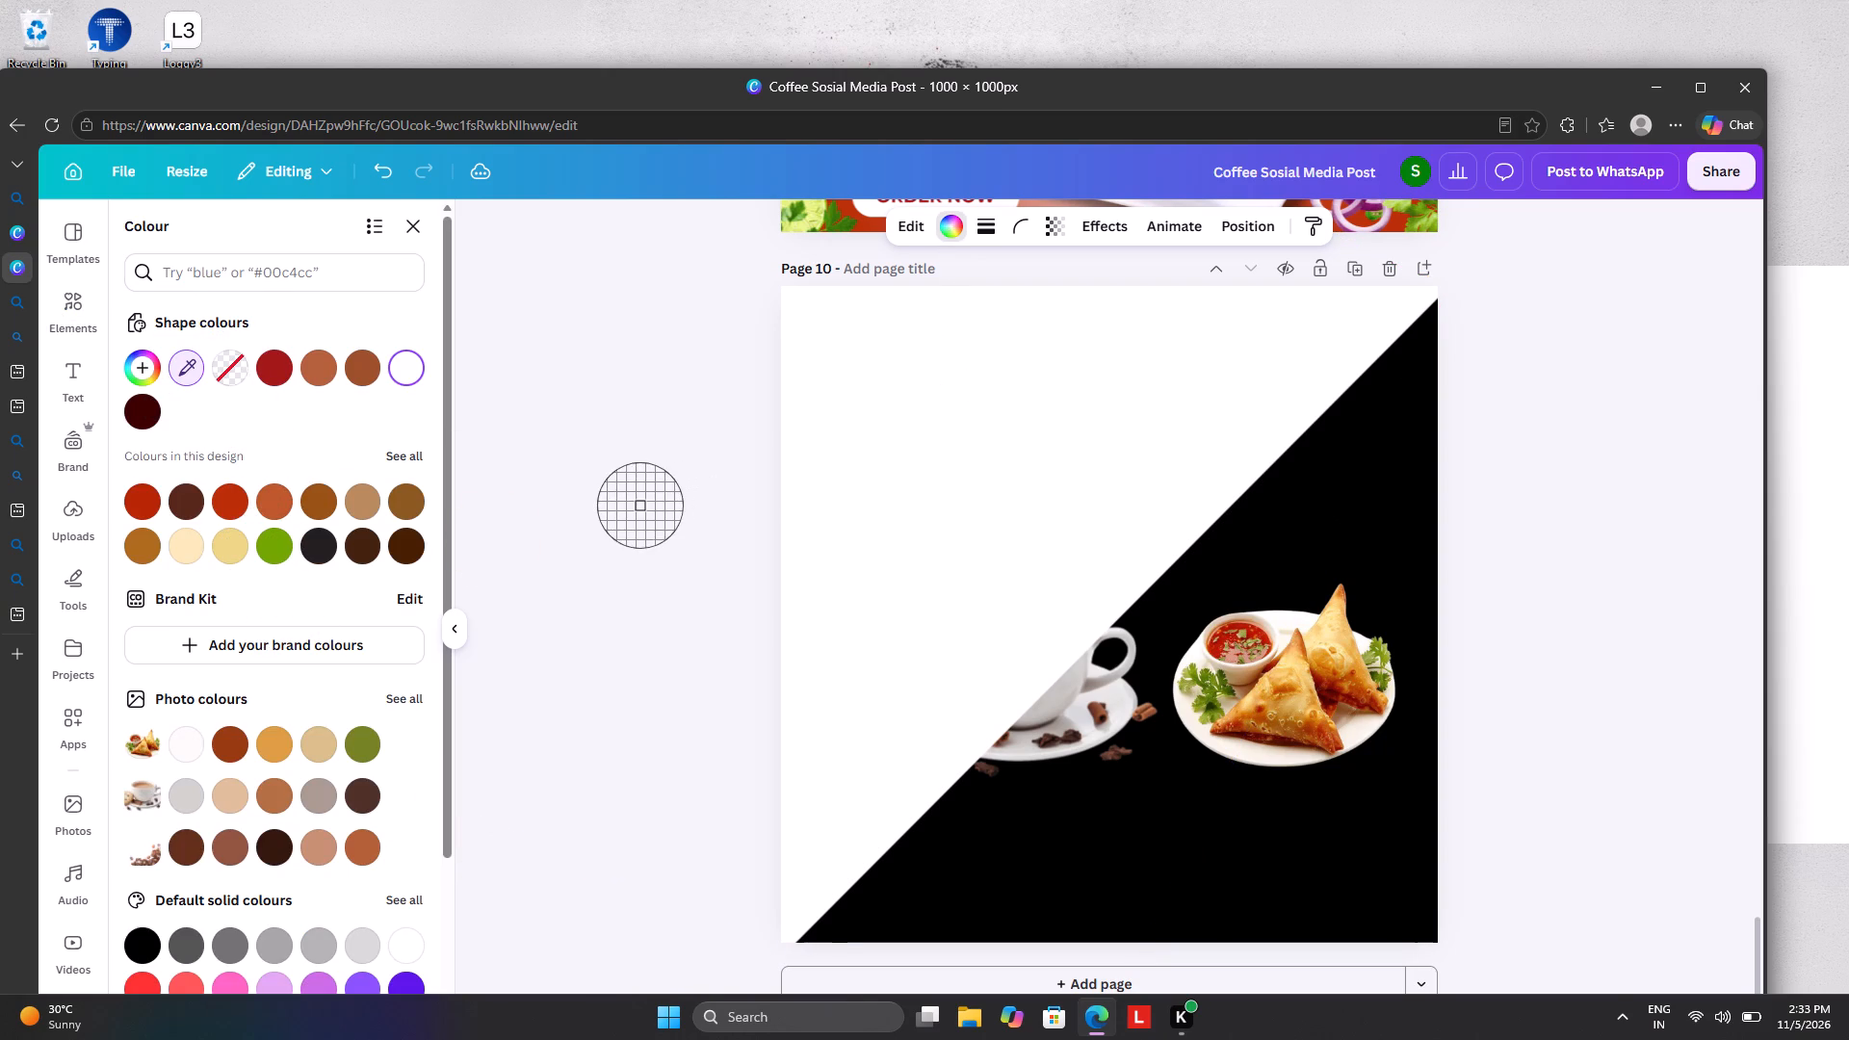
click(640, 506)
click(131, 353)
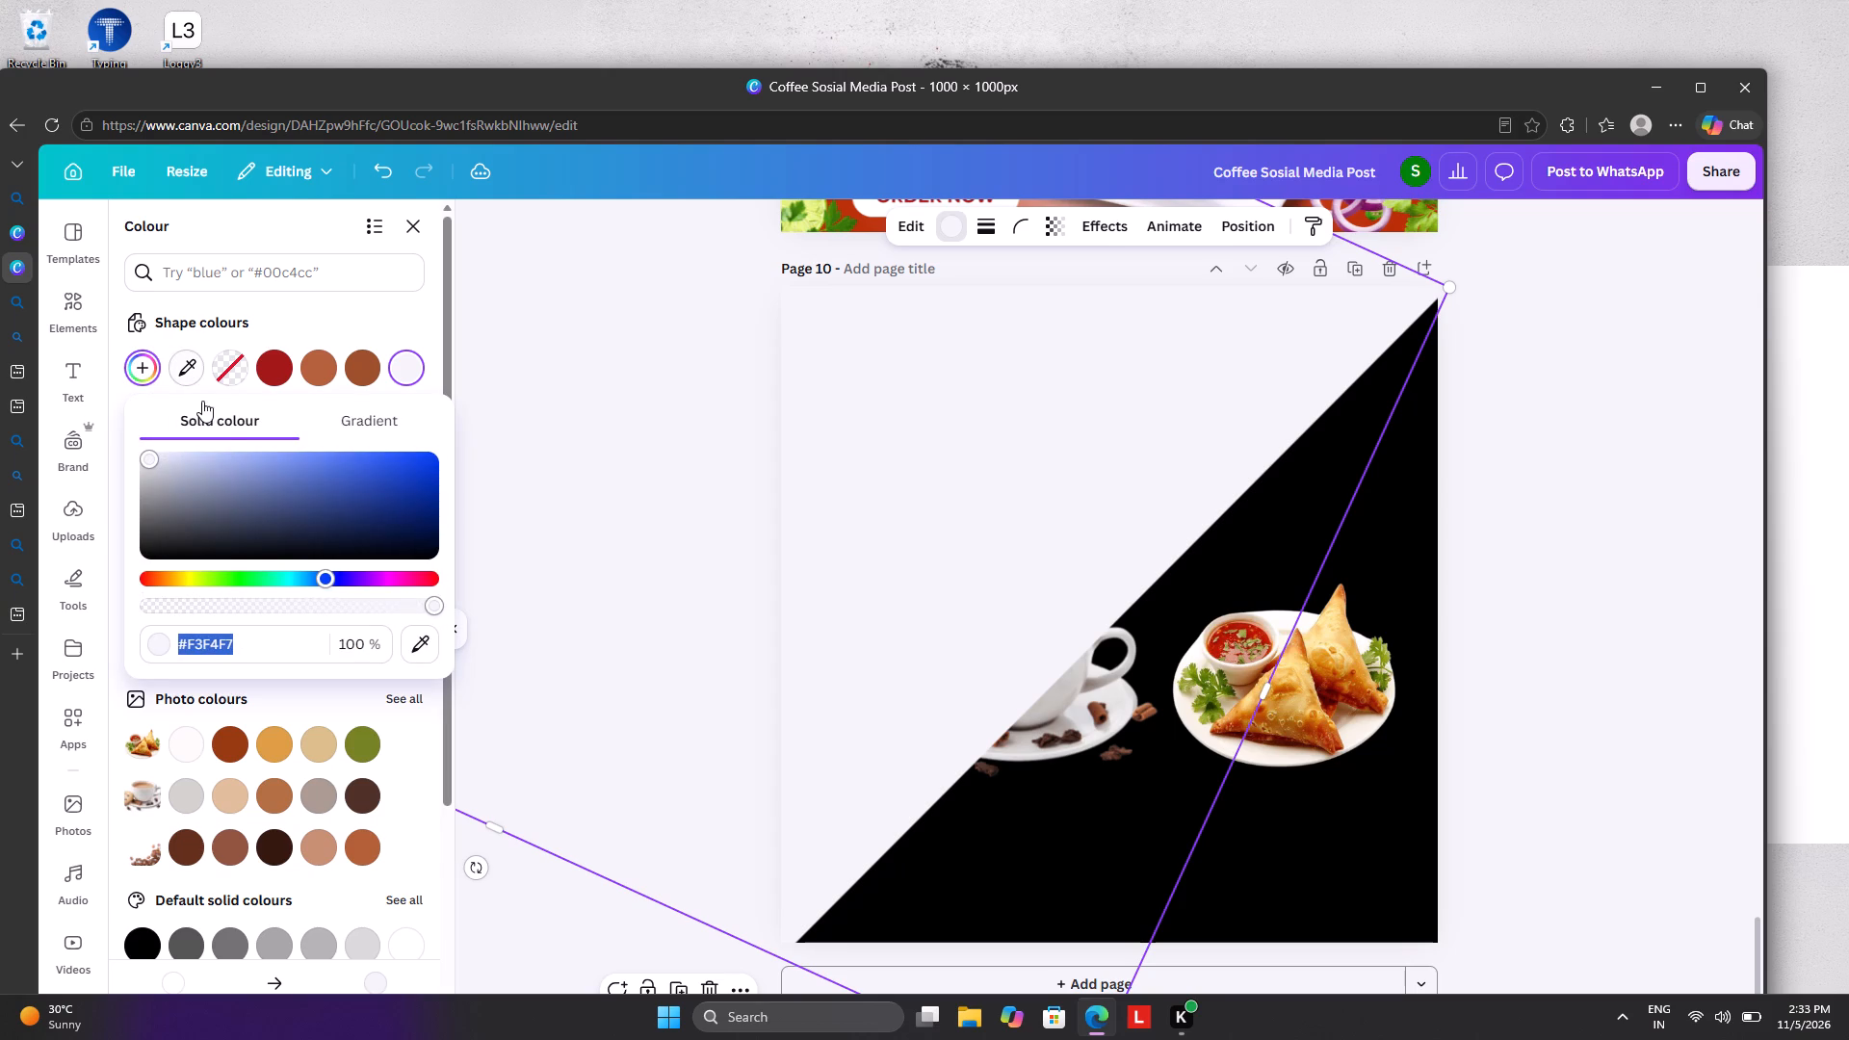
click(278, 575)
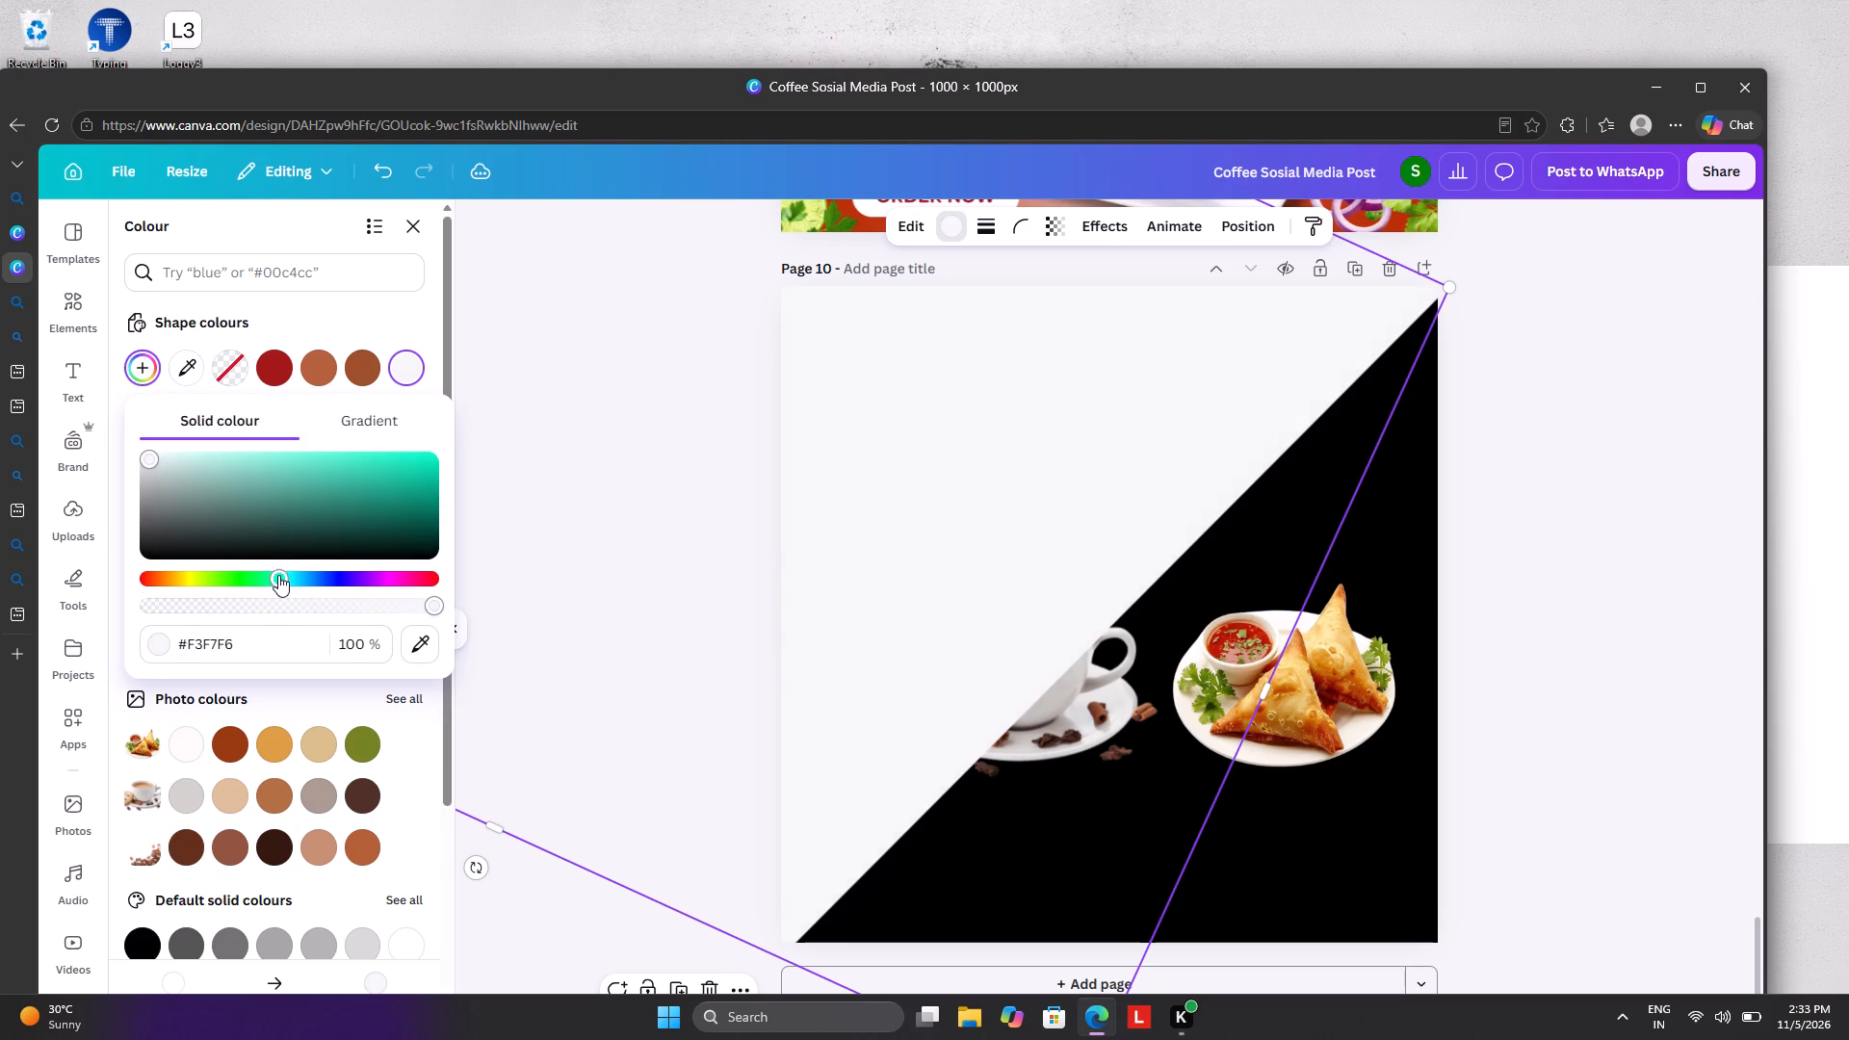
drag(278, 575, 222, 572)
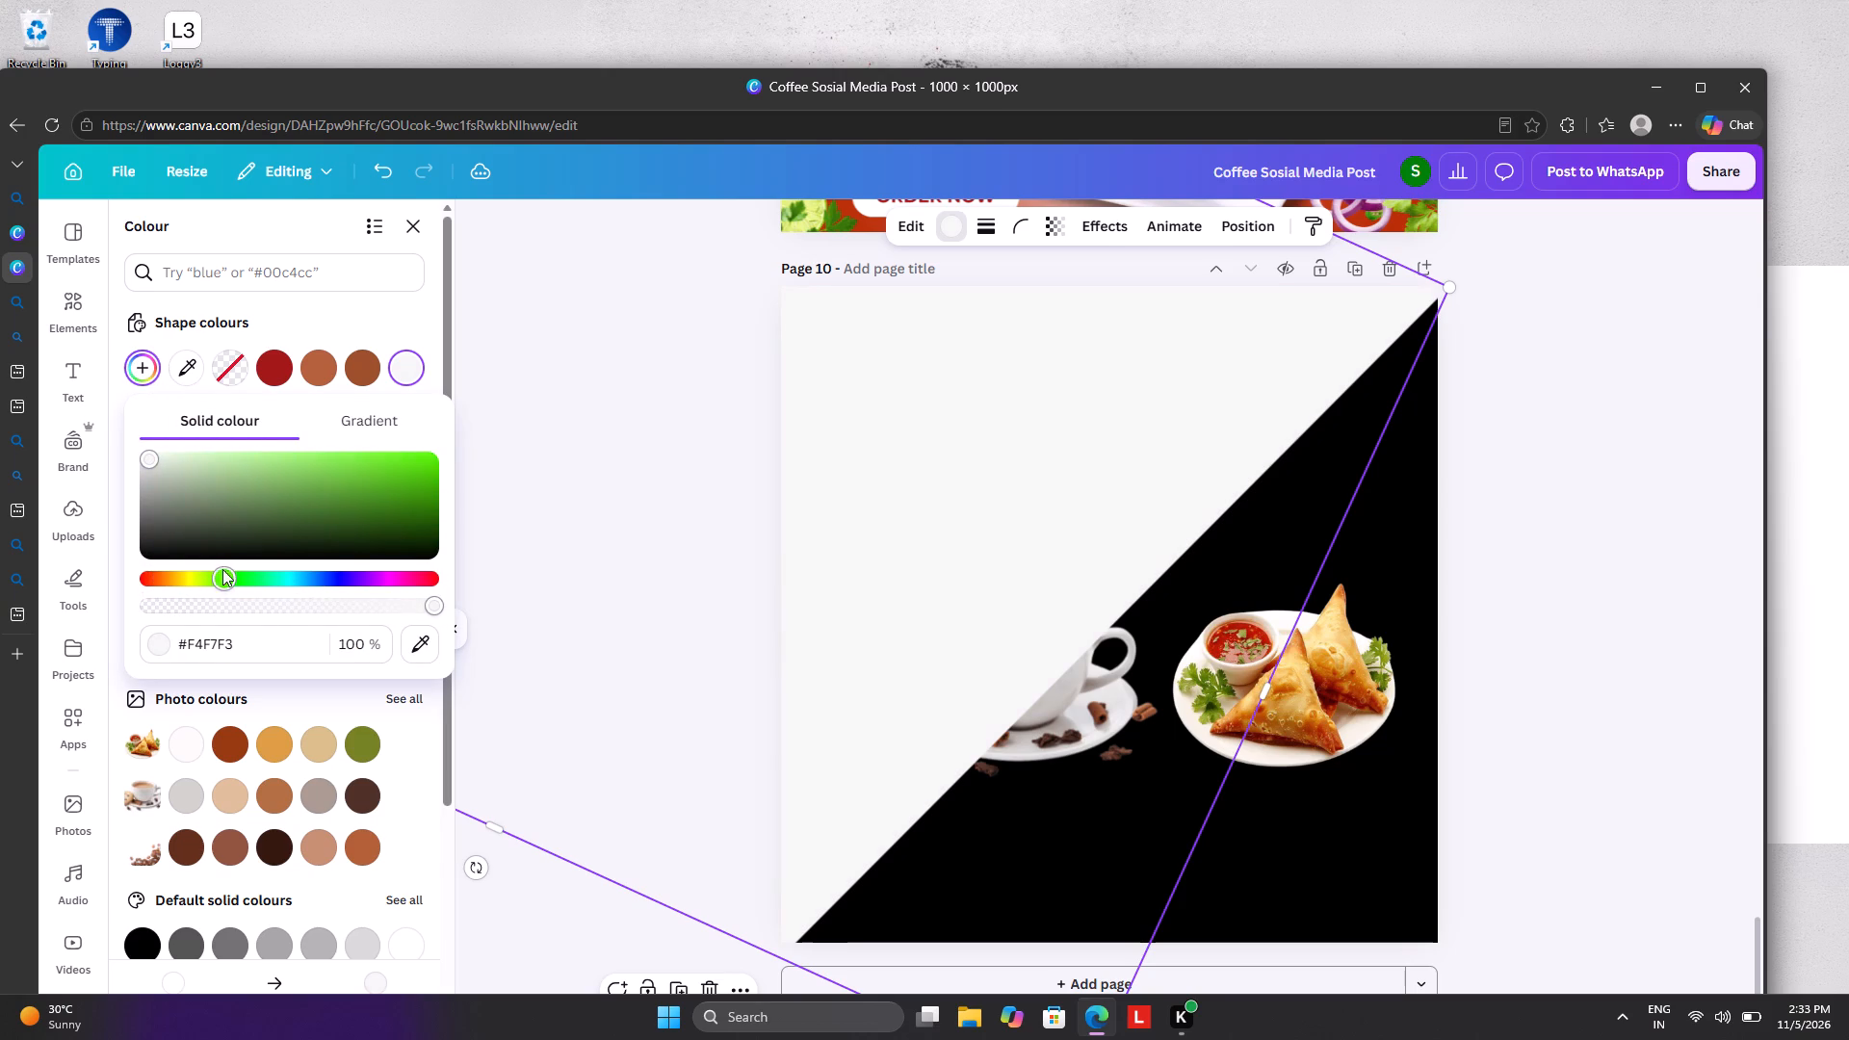
drag(396, 460, 326, 507)
click(571, 498)
click(571, 498)
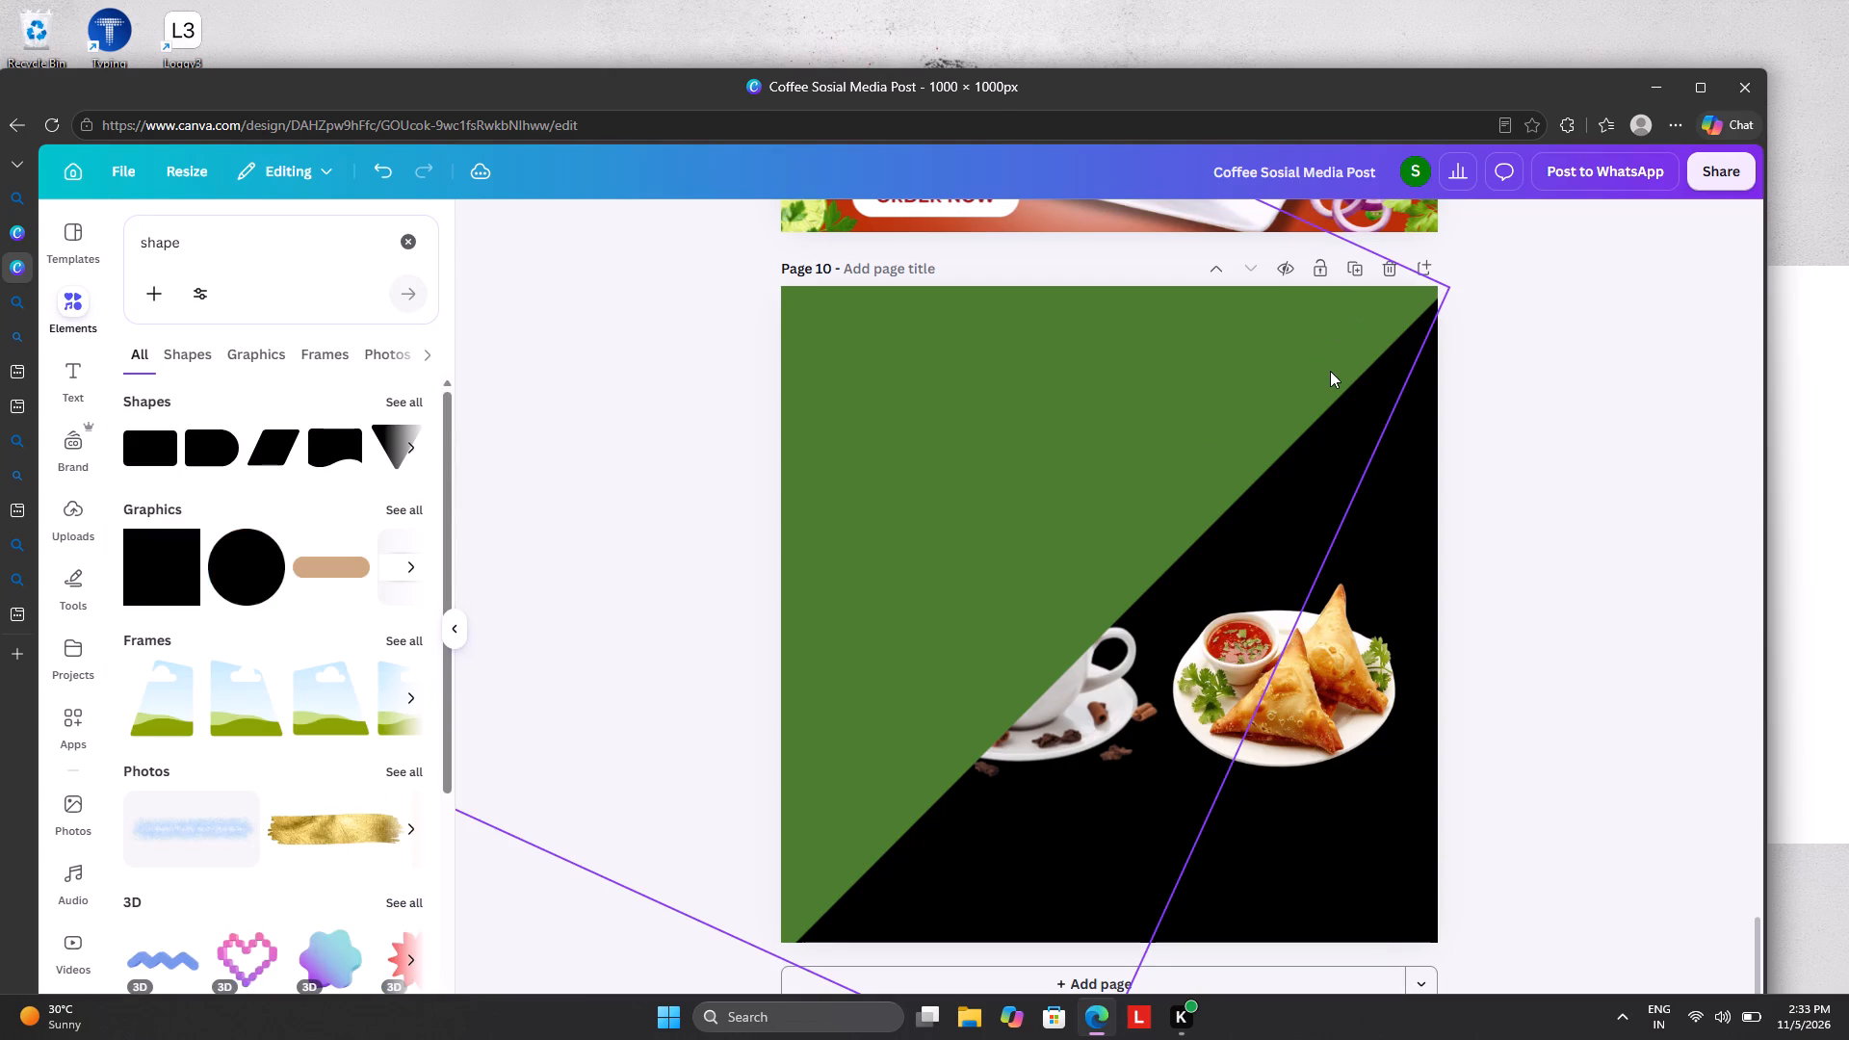
Move the dark green shape's layer beneath the tea cup and samosa images, directly above the background.
click(1311, 661)
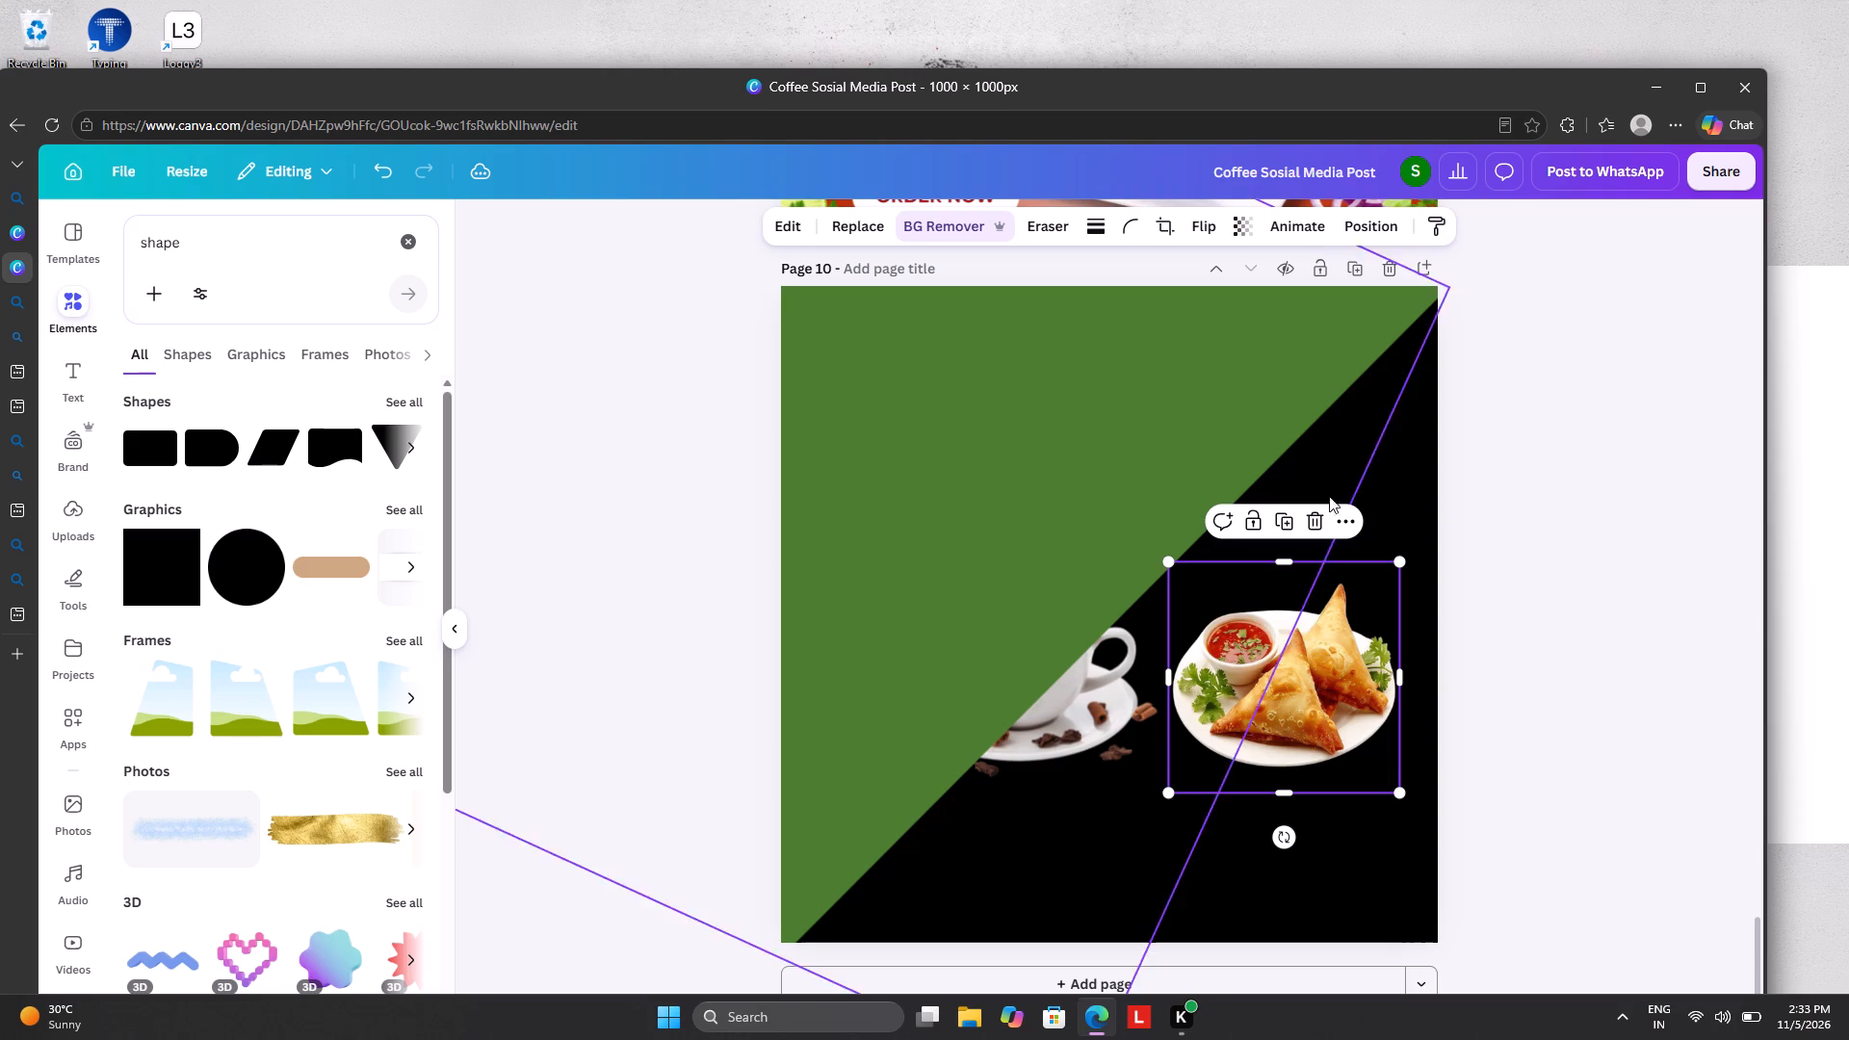
click(1373, 222)
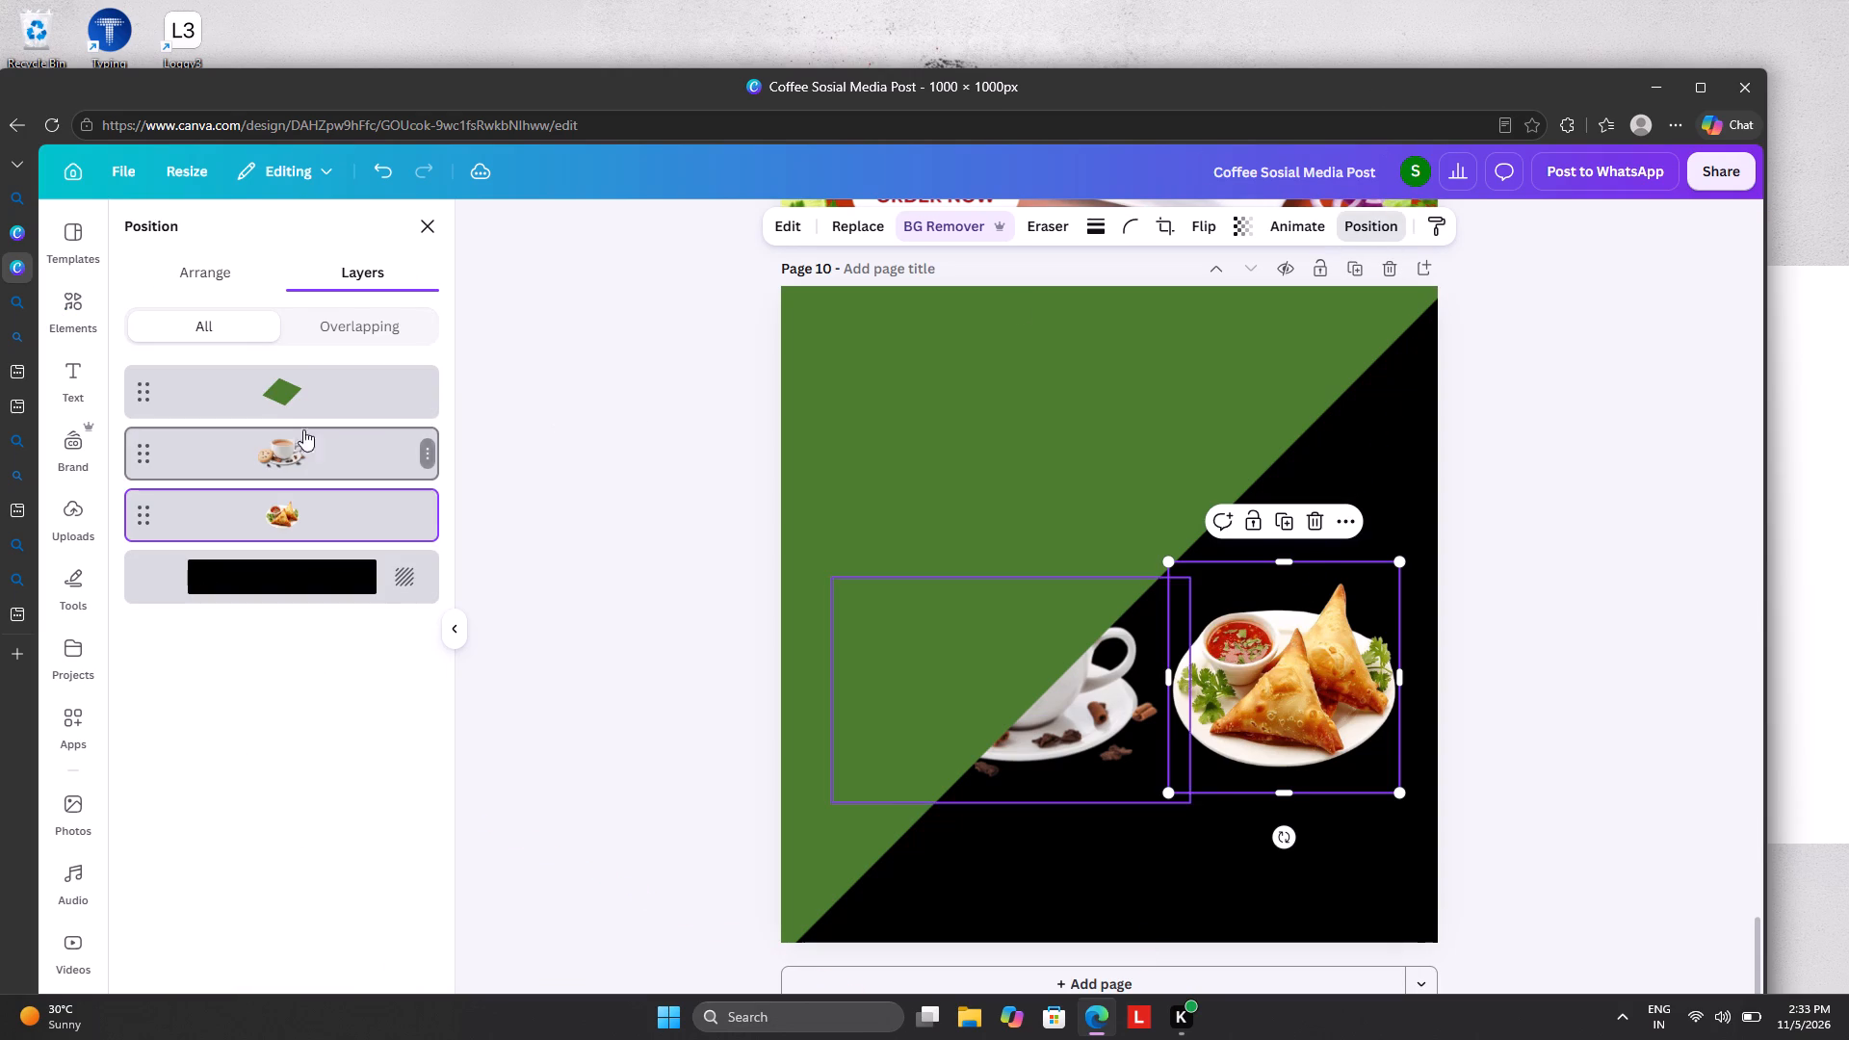
drag(297, 388, 295, 545)
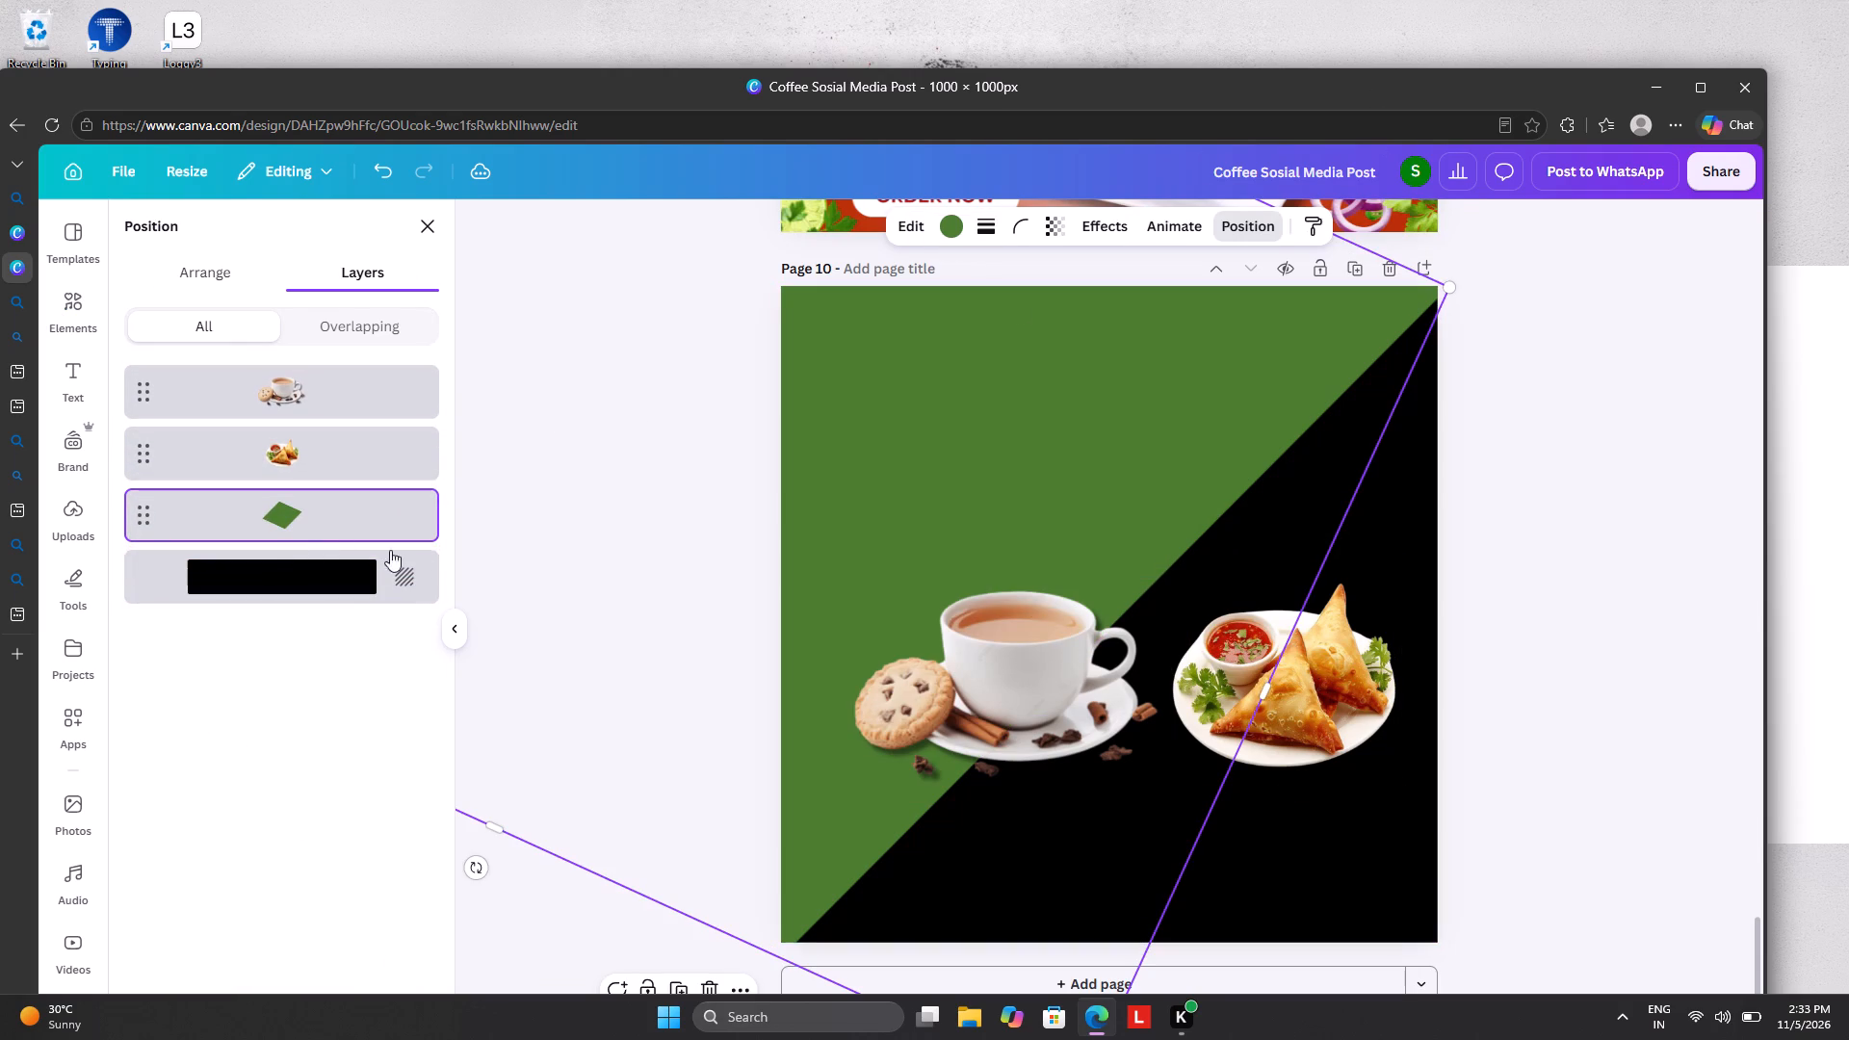
Set page 10's background to the bright green already used in this design.
click(266, 580)
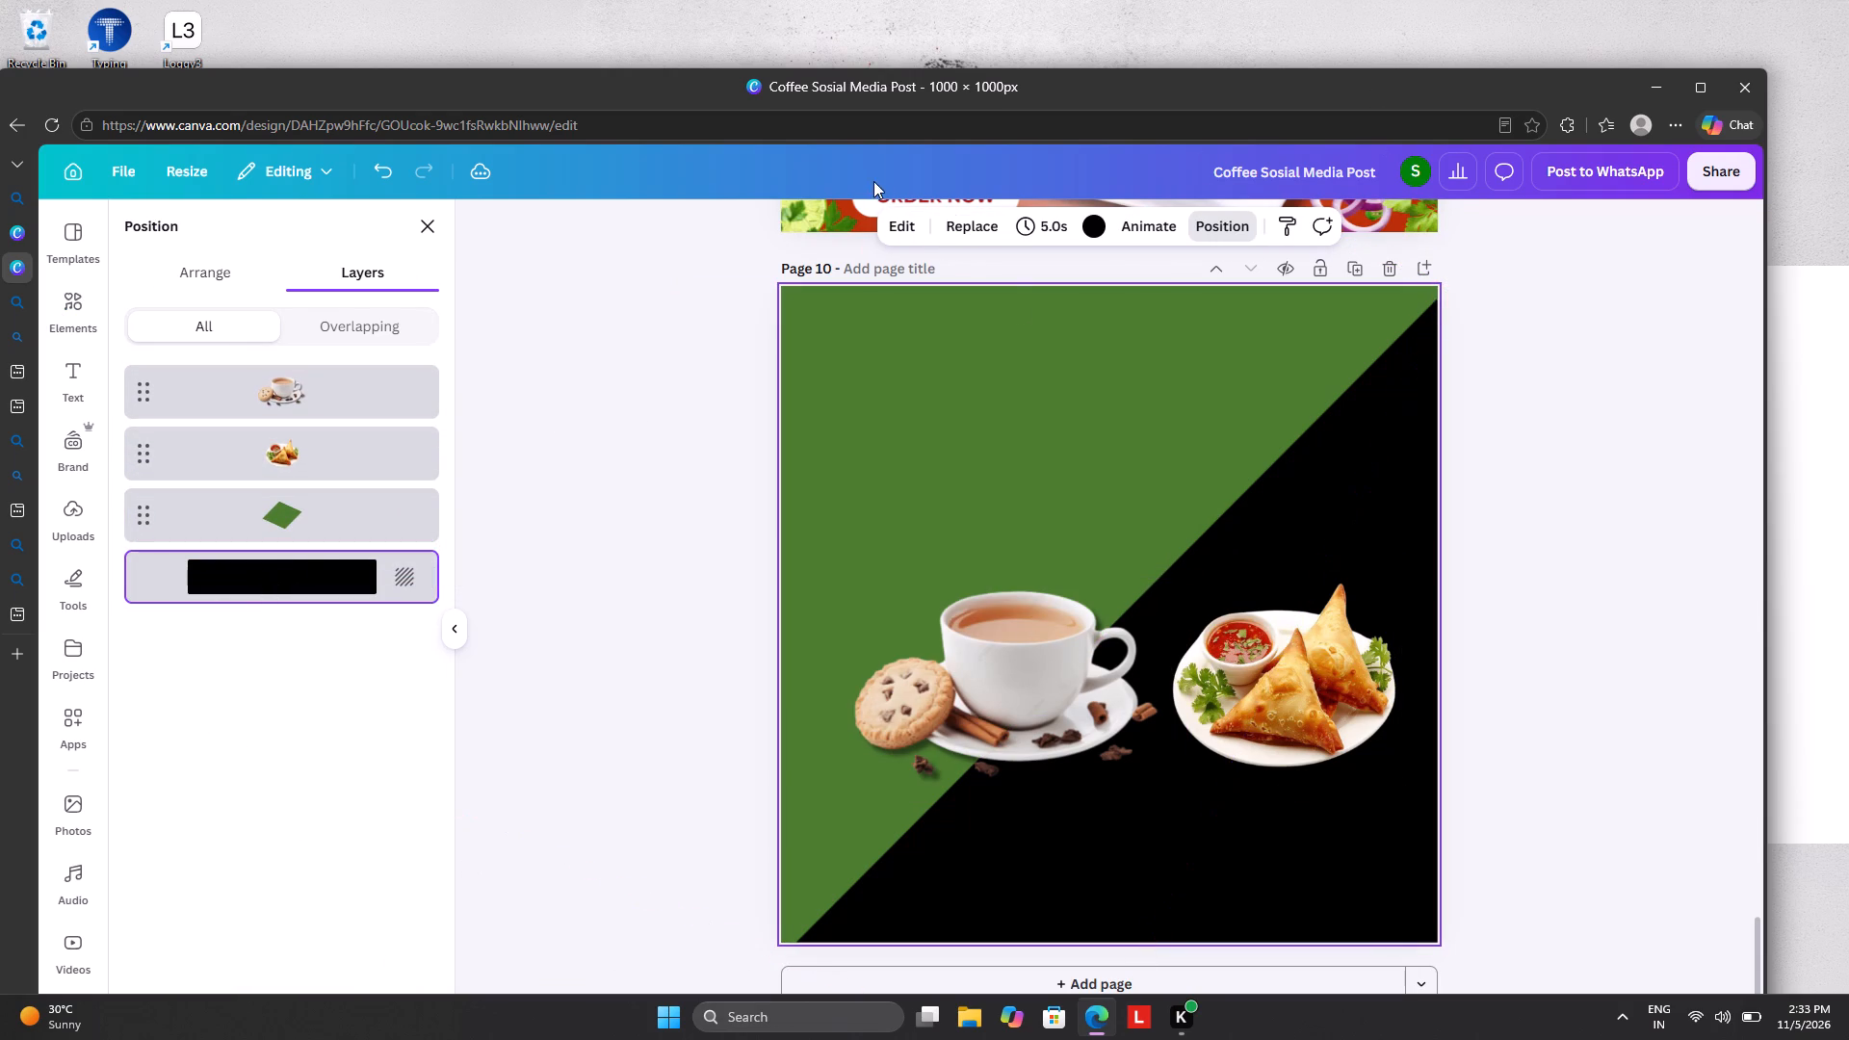
click(1090, 226)
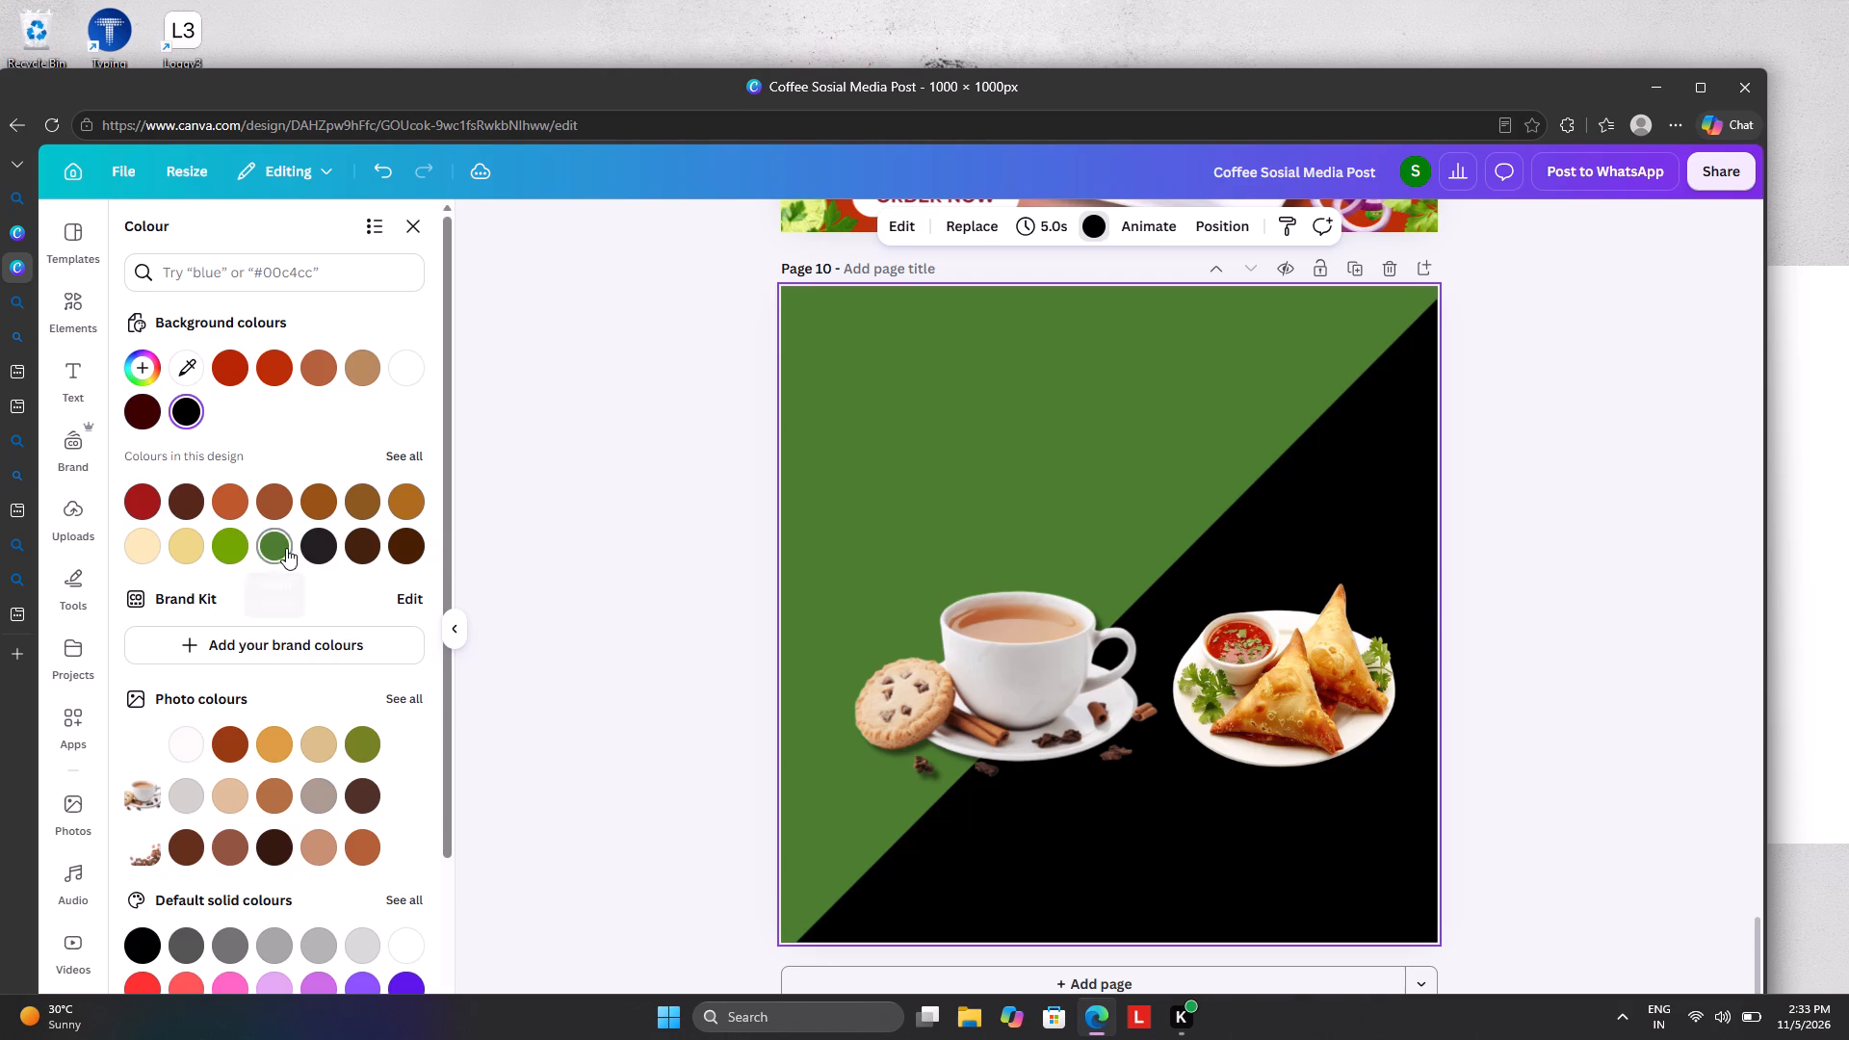
click(242, 553)
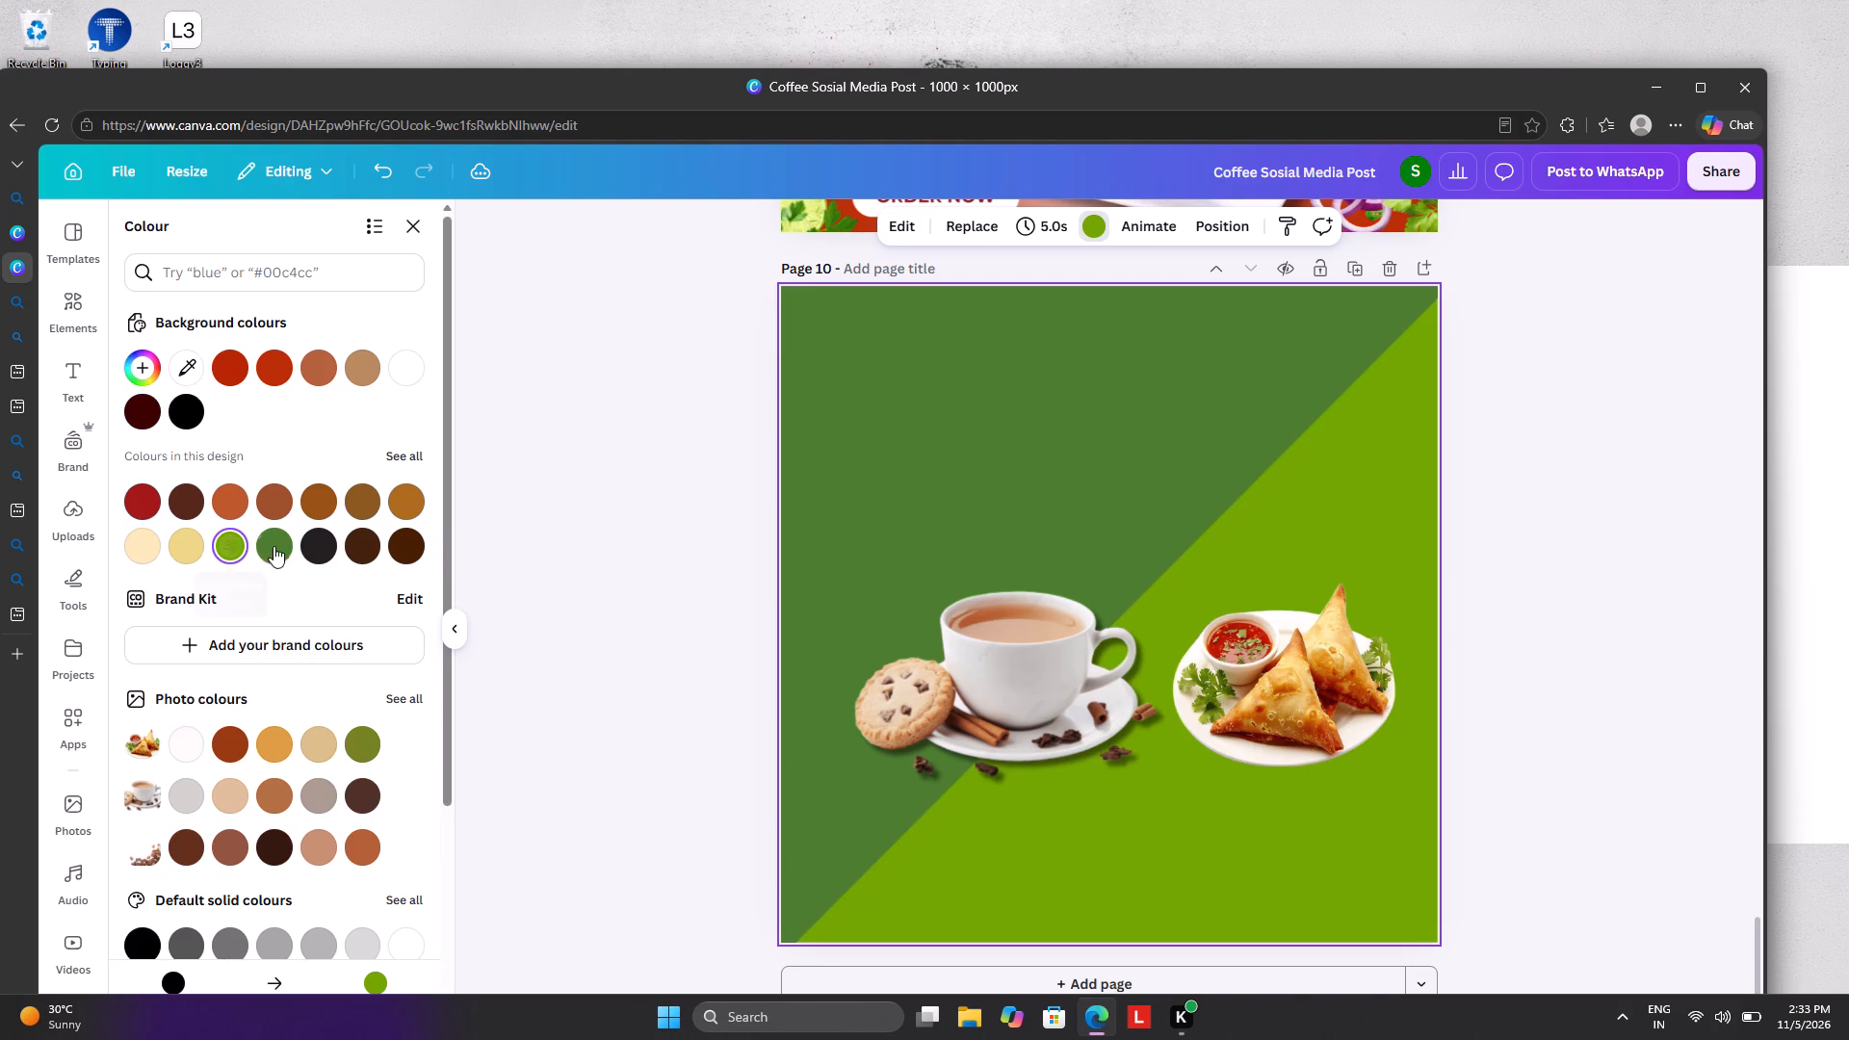
Move the tea cup image up onto the dark green area and enlarge it to span most of the page width.
drag(935, 665, 940, 489)
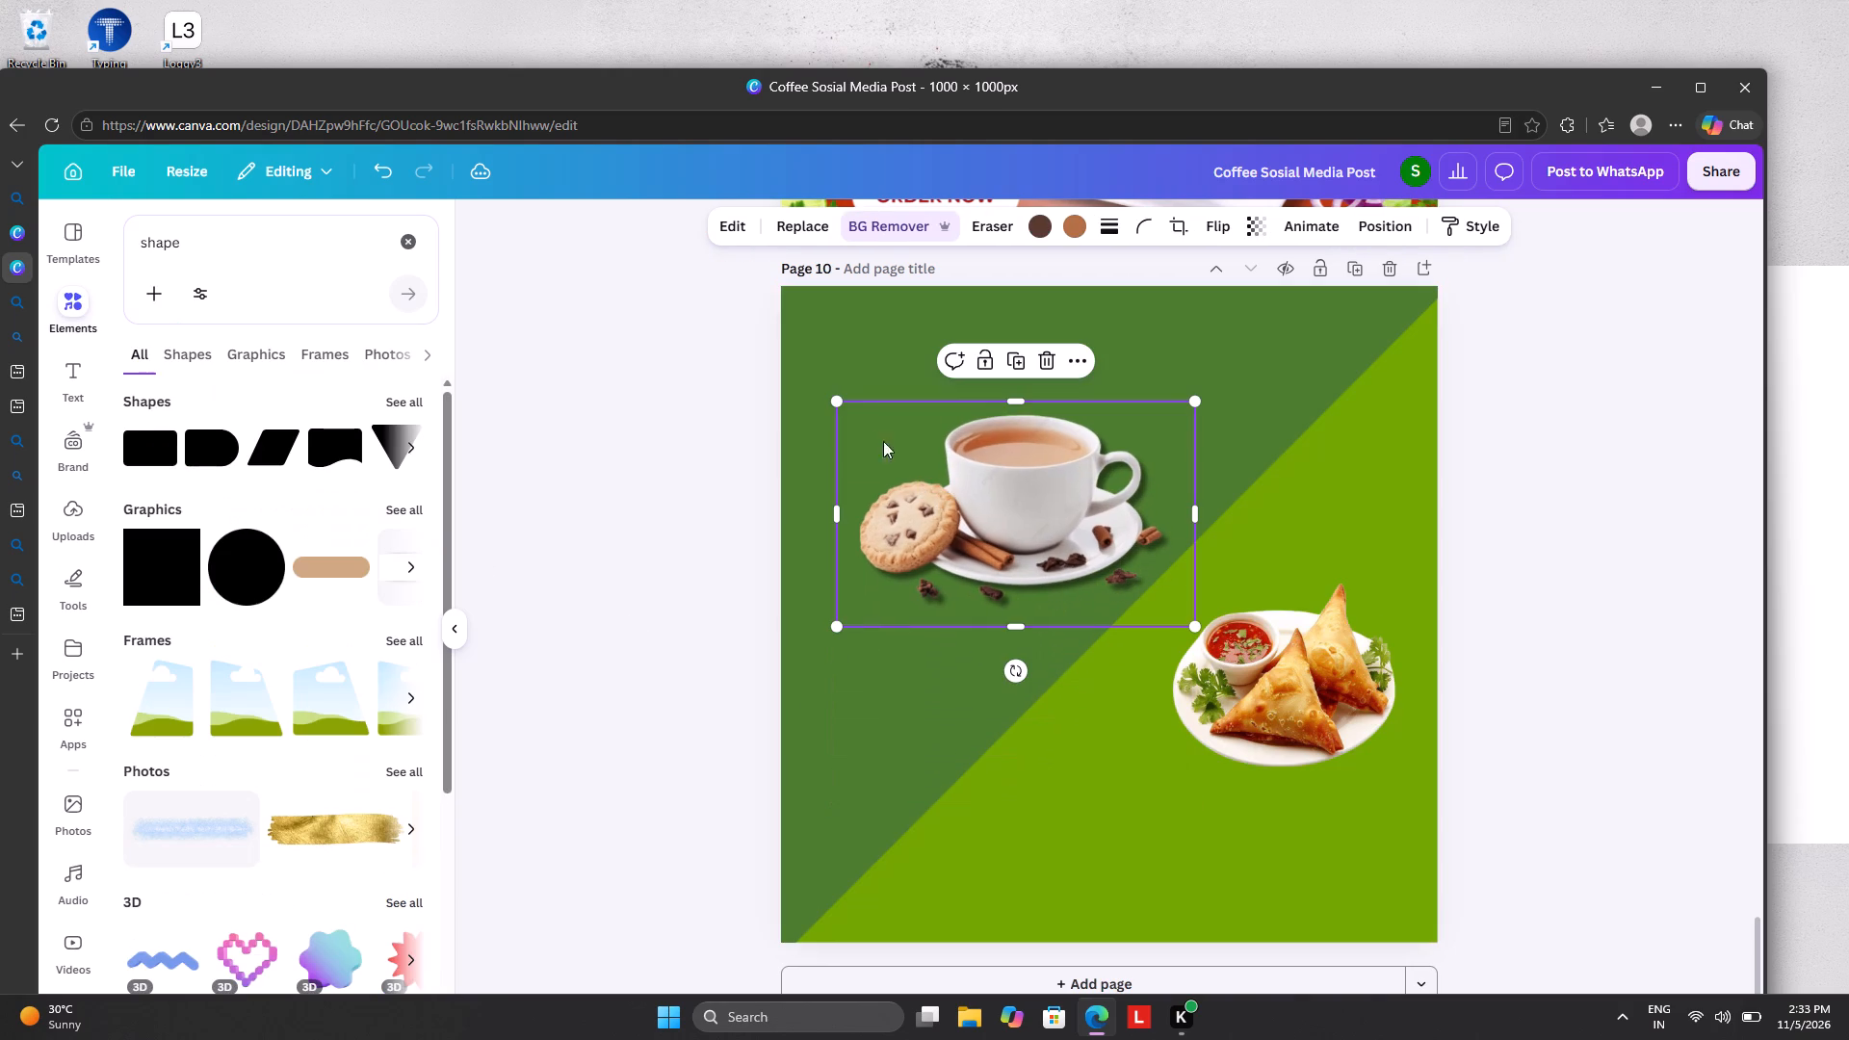
drag(834, 405, 651, 382)
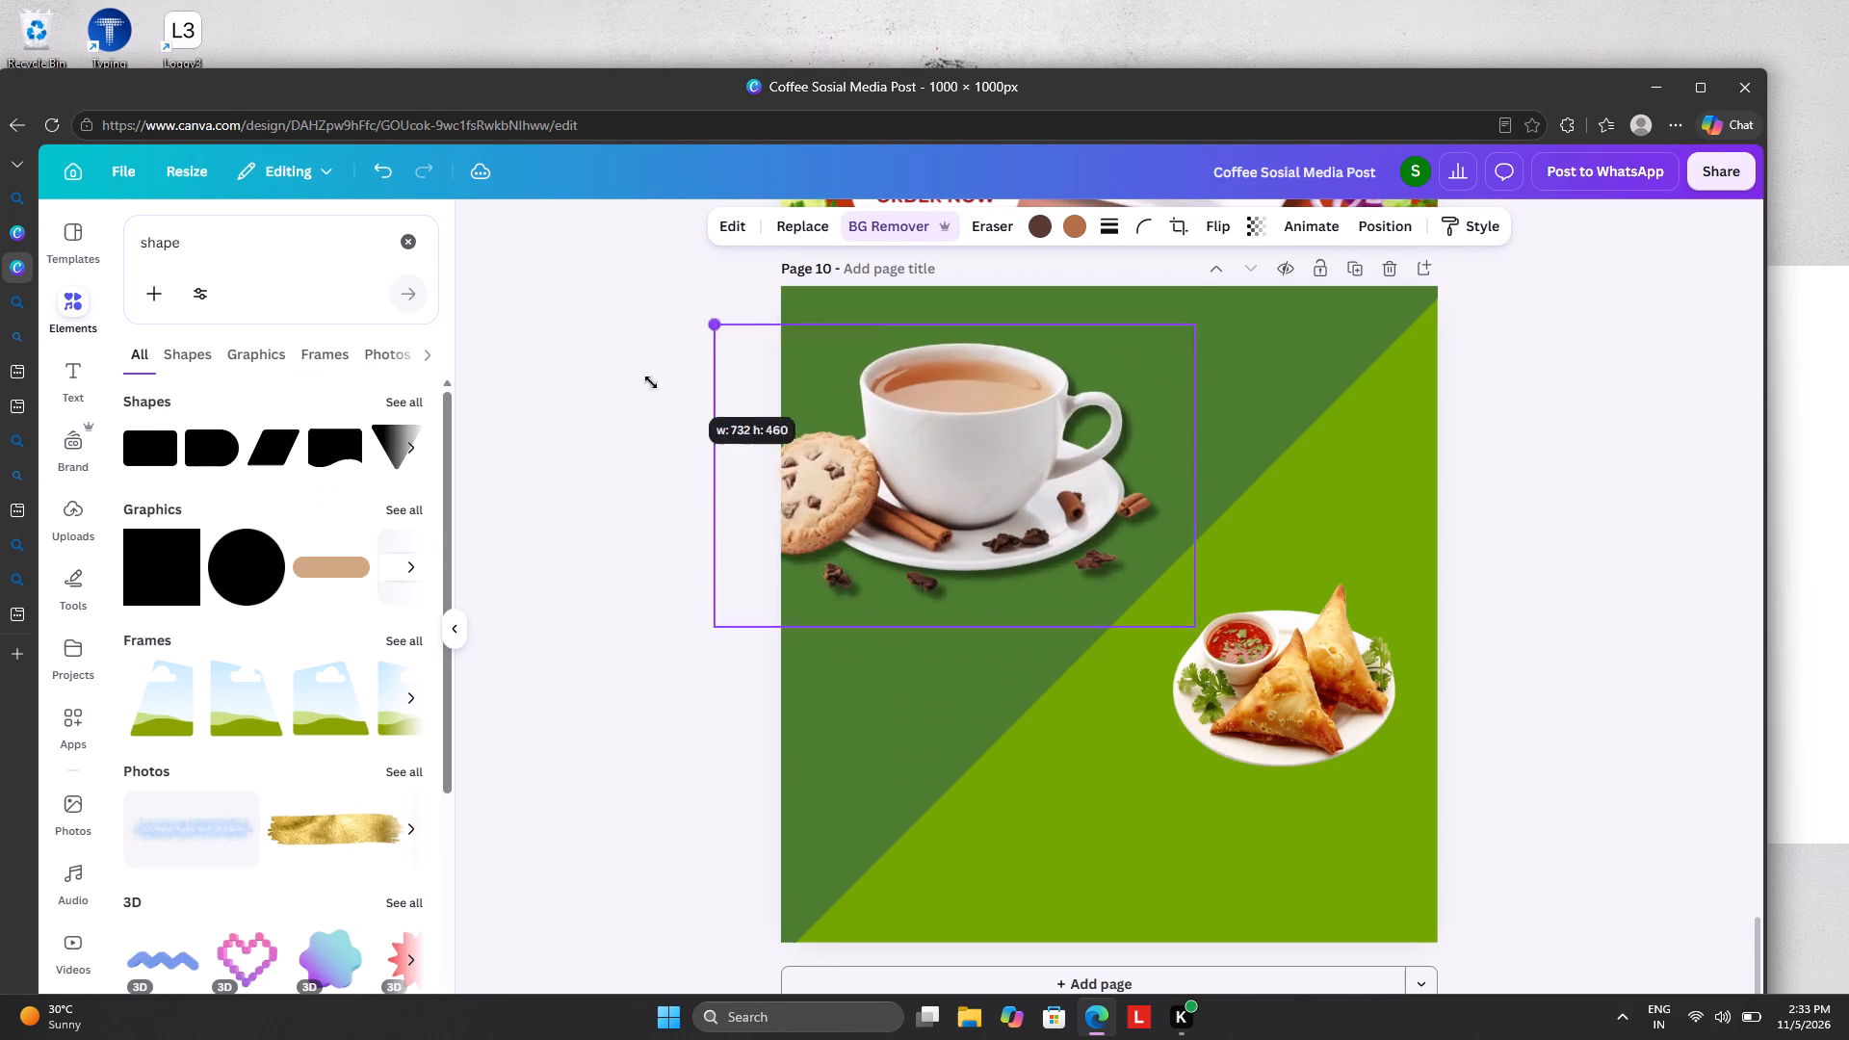
drag(651, 382, 572, 382)
drag(817, 444, 950, 505)
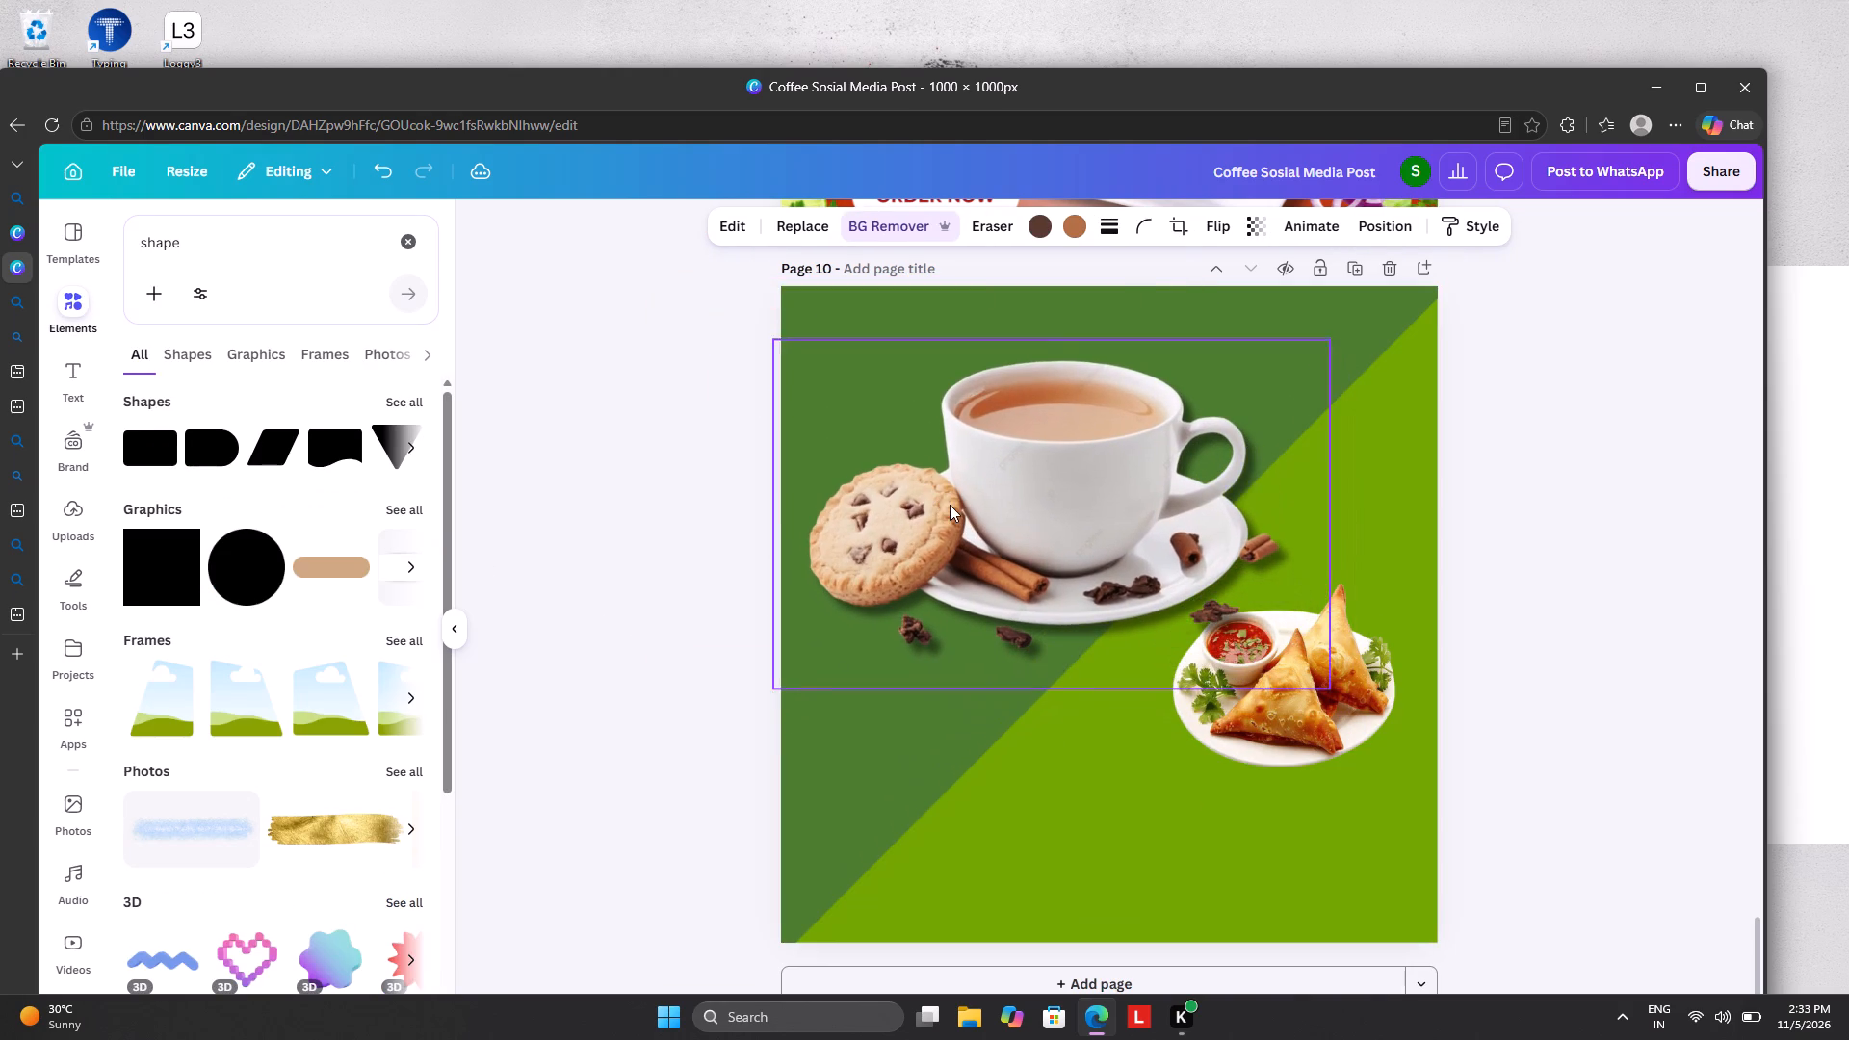
drag(950, 505, 949, 504)
Enlarge the samosa plate and place it in the page's lower-right area on the bright green.
drag(1269, 757, 946, 809)
drag(1074, 840, 1211, 920)
drag(1069, 841, 1298, 831)
Shrink the tea cup image to about 676 × 425 and place it at the page's left side, above the samosa plate.
drag(985, 539, 940, 571)
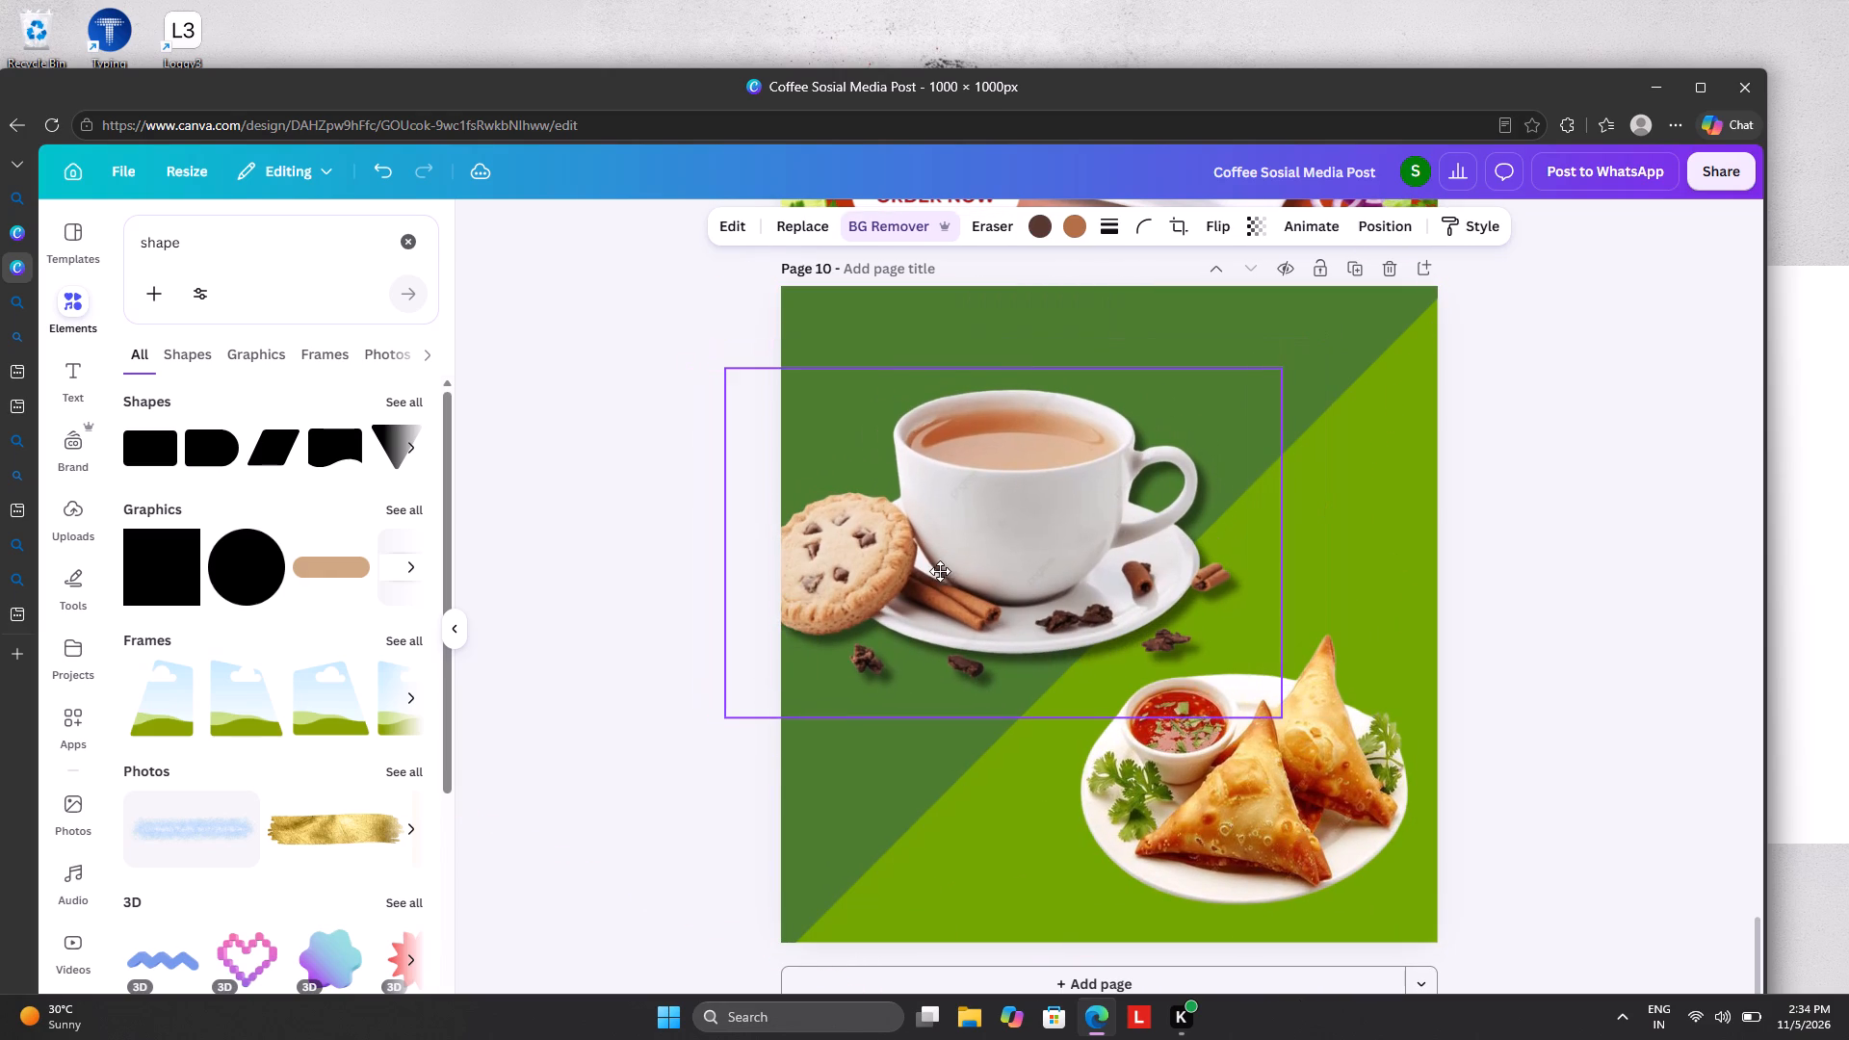
drag(940, 571, 940, 570)
drag(731, 368, 847, 432)
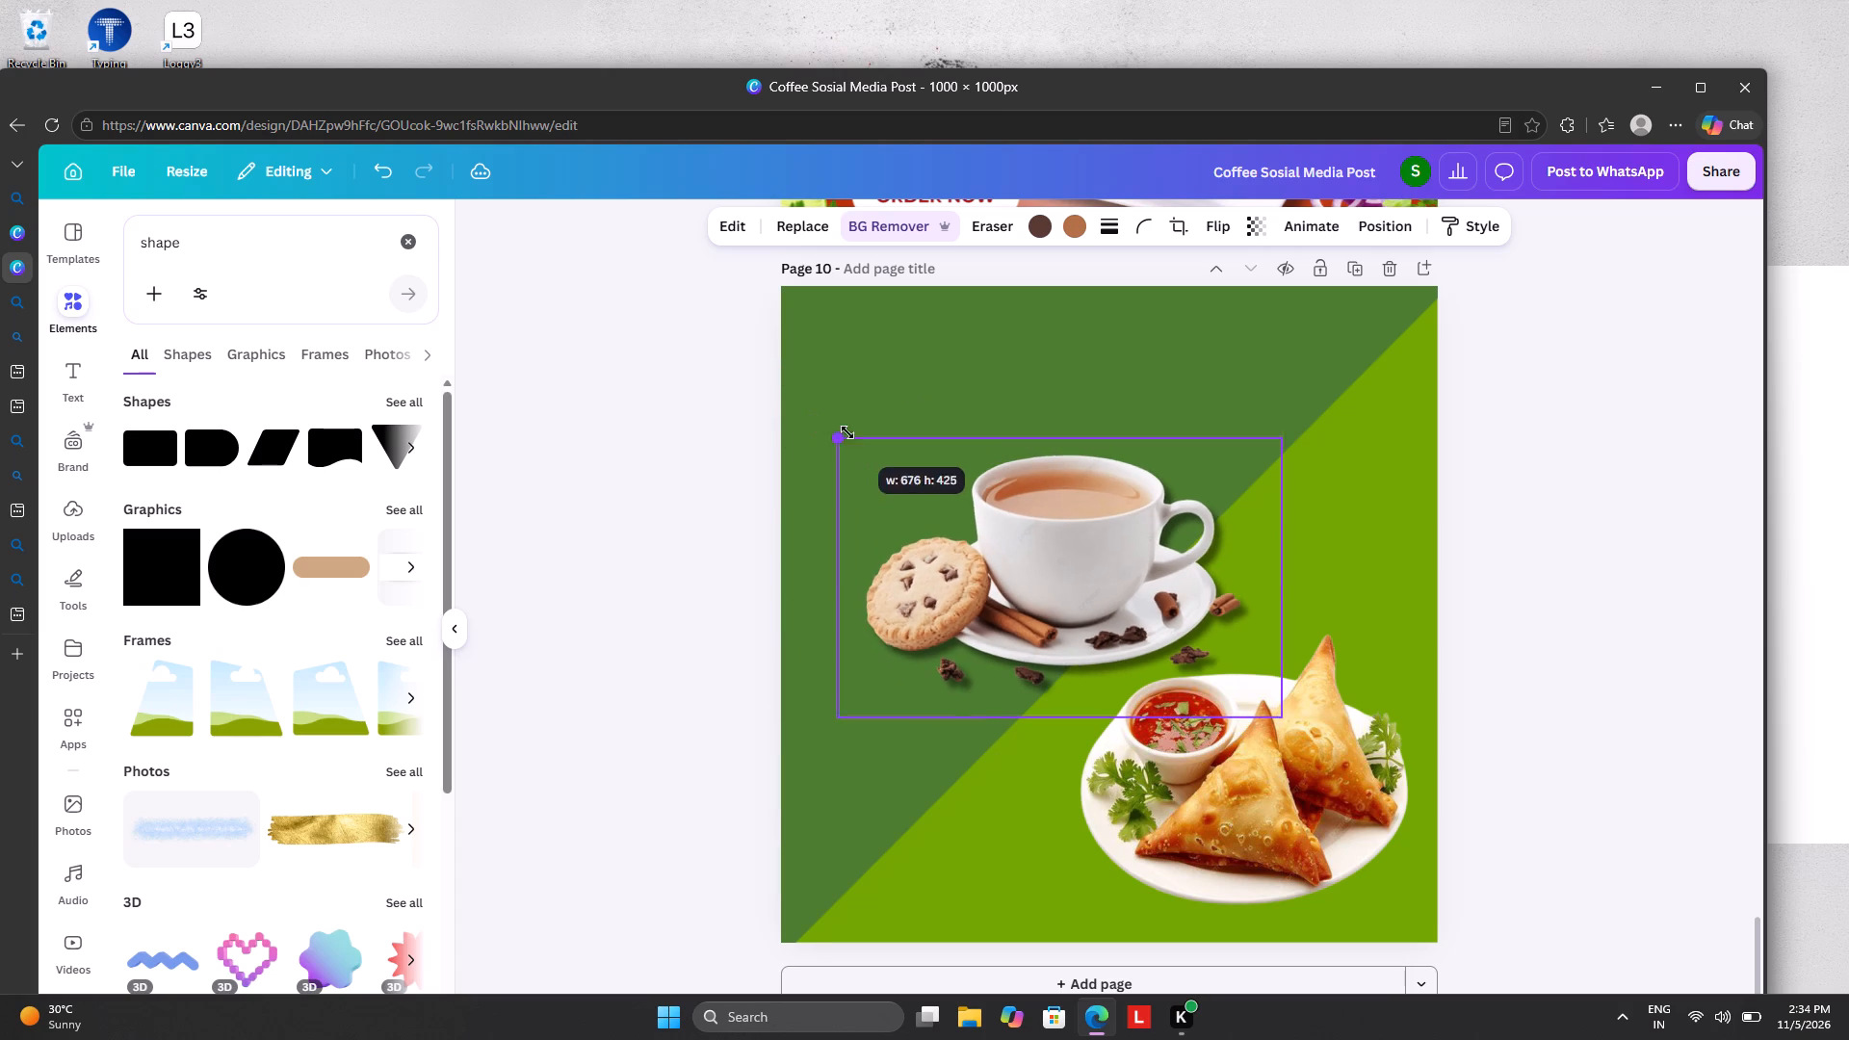
drag(847, 432, 847, 434)
drag(1159, 611, 1095, 554)
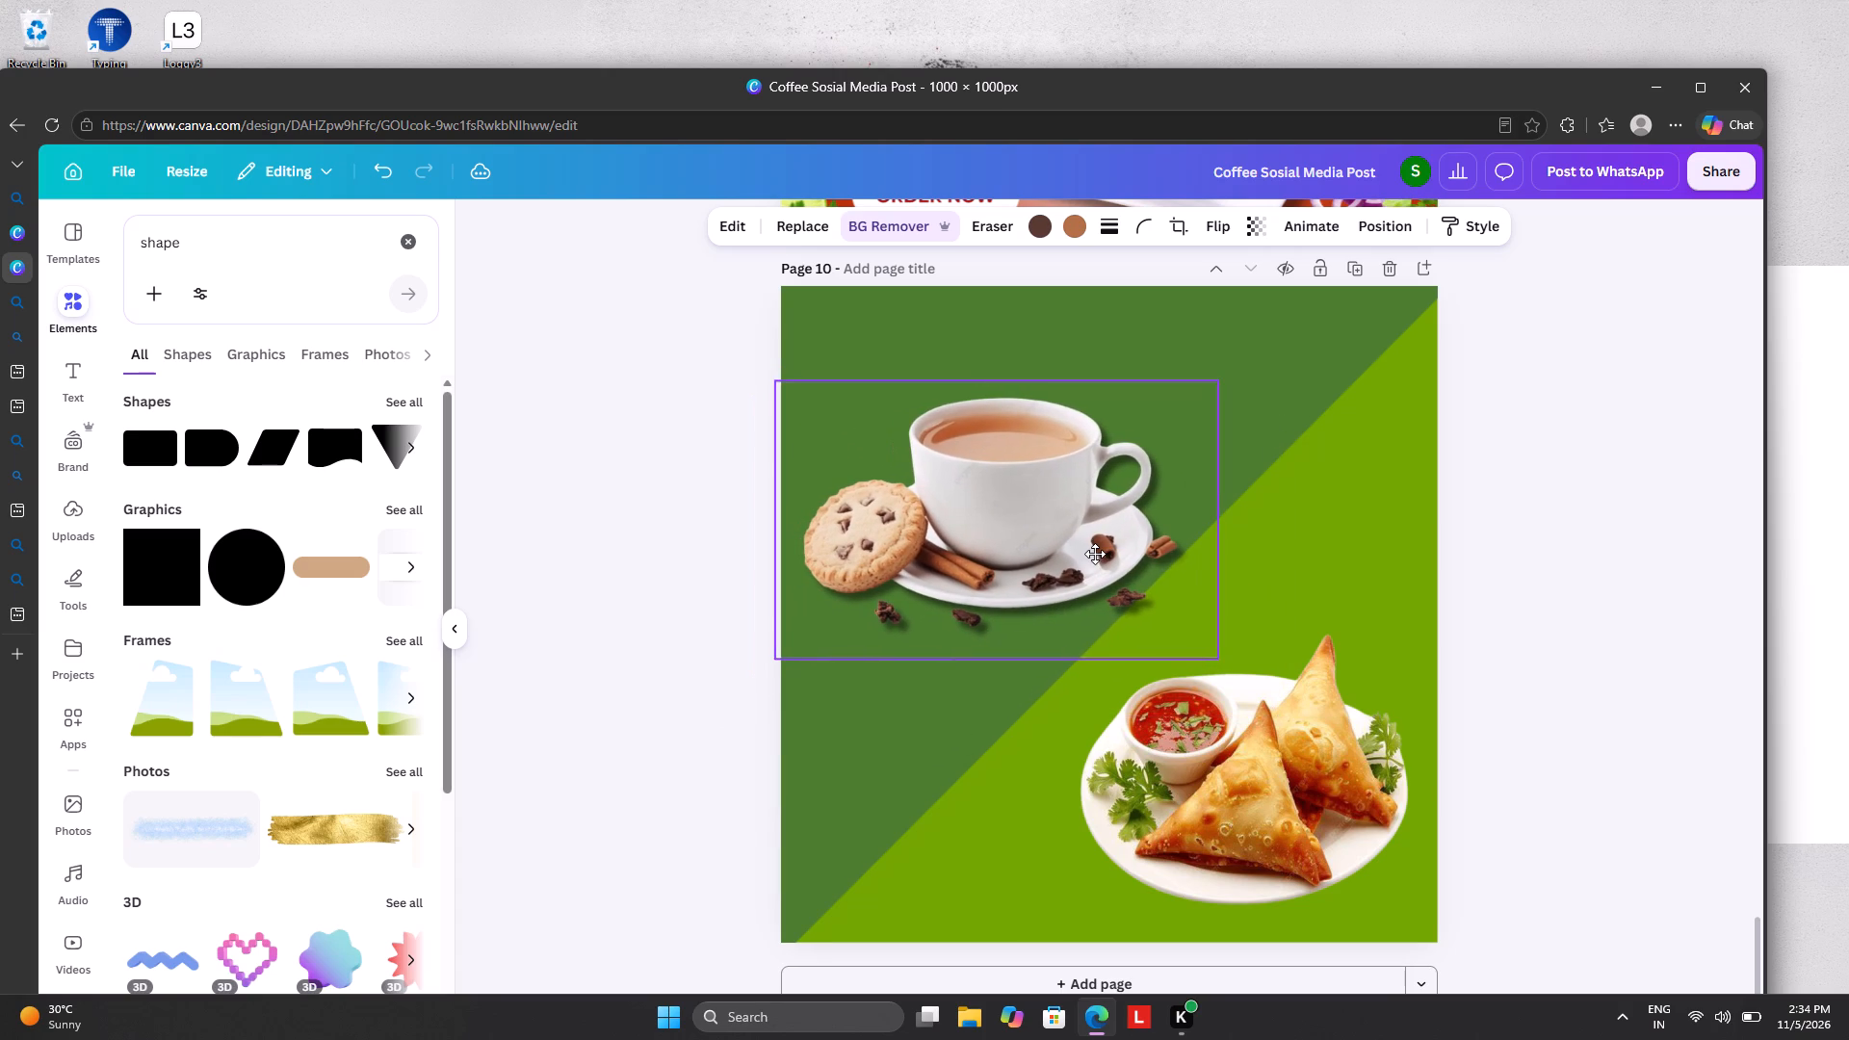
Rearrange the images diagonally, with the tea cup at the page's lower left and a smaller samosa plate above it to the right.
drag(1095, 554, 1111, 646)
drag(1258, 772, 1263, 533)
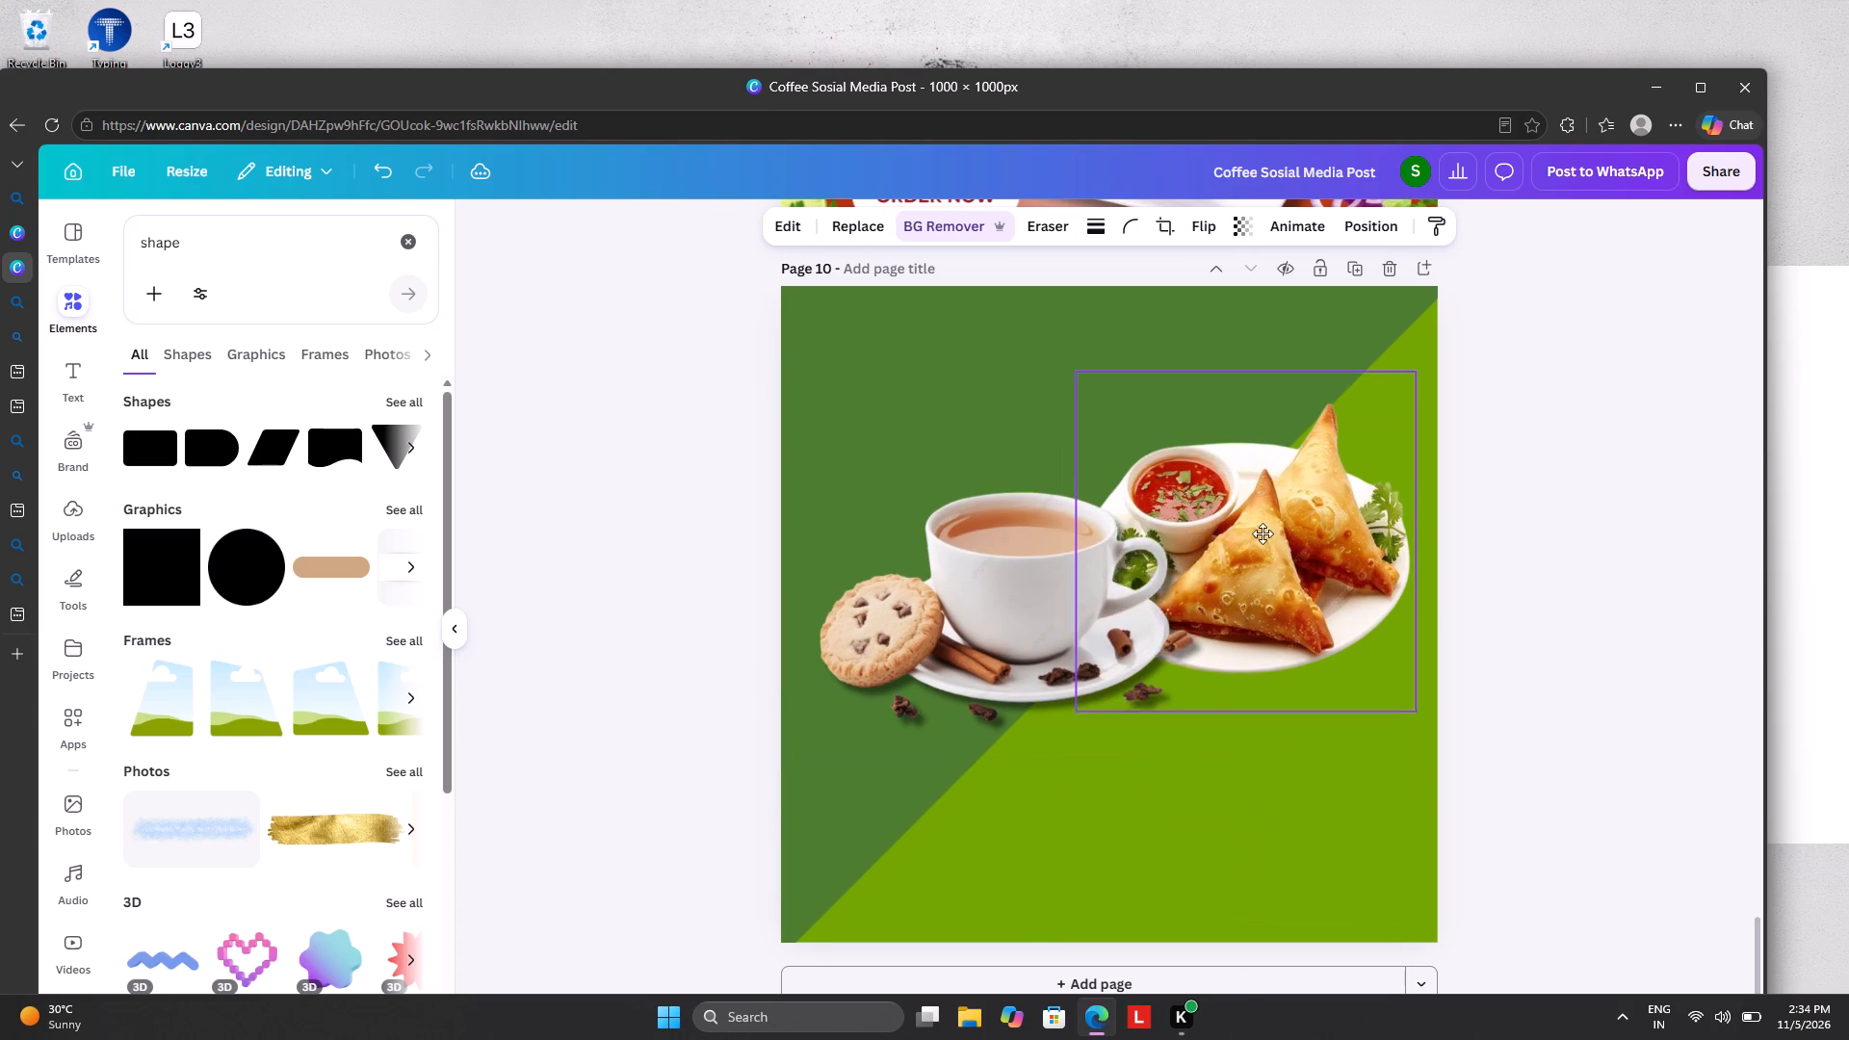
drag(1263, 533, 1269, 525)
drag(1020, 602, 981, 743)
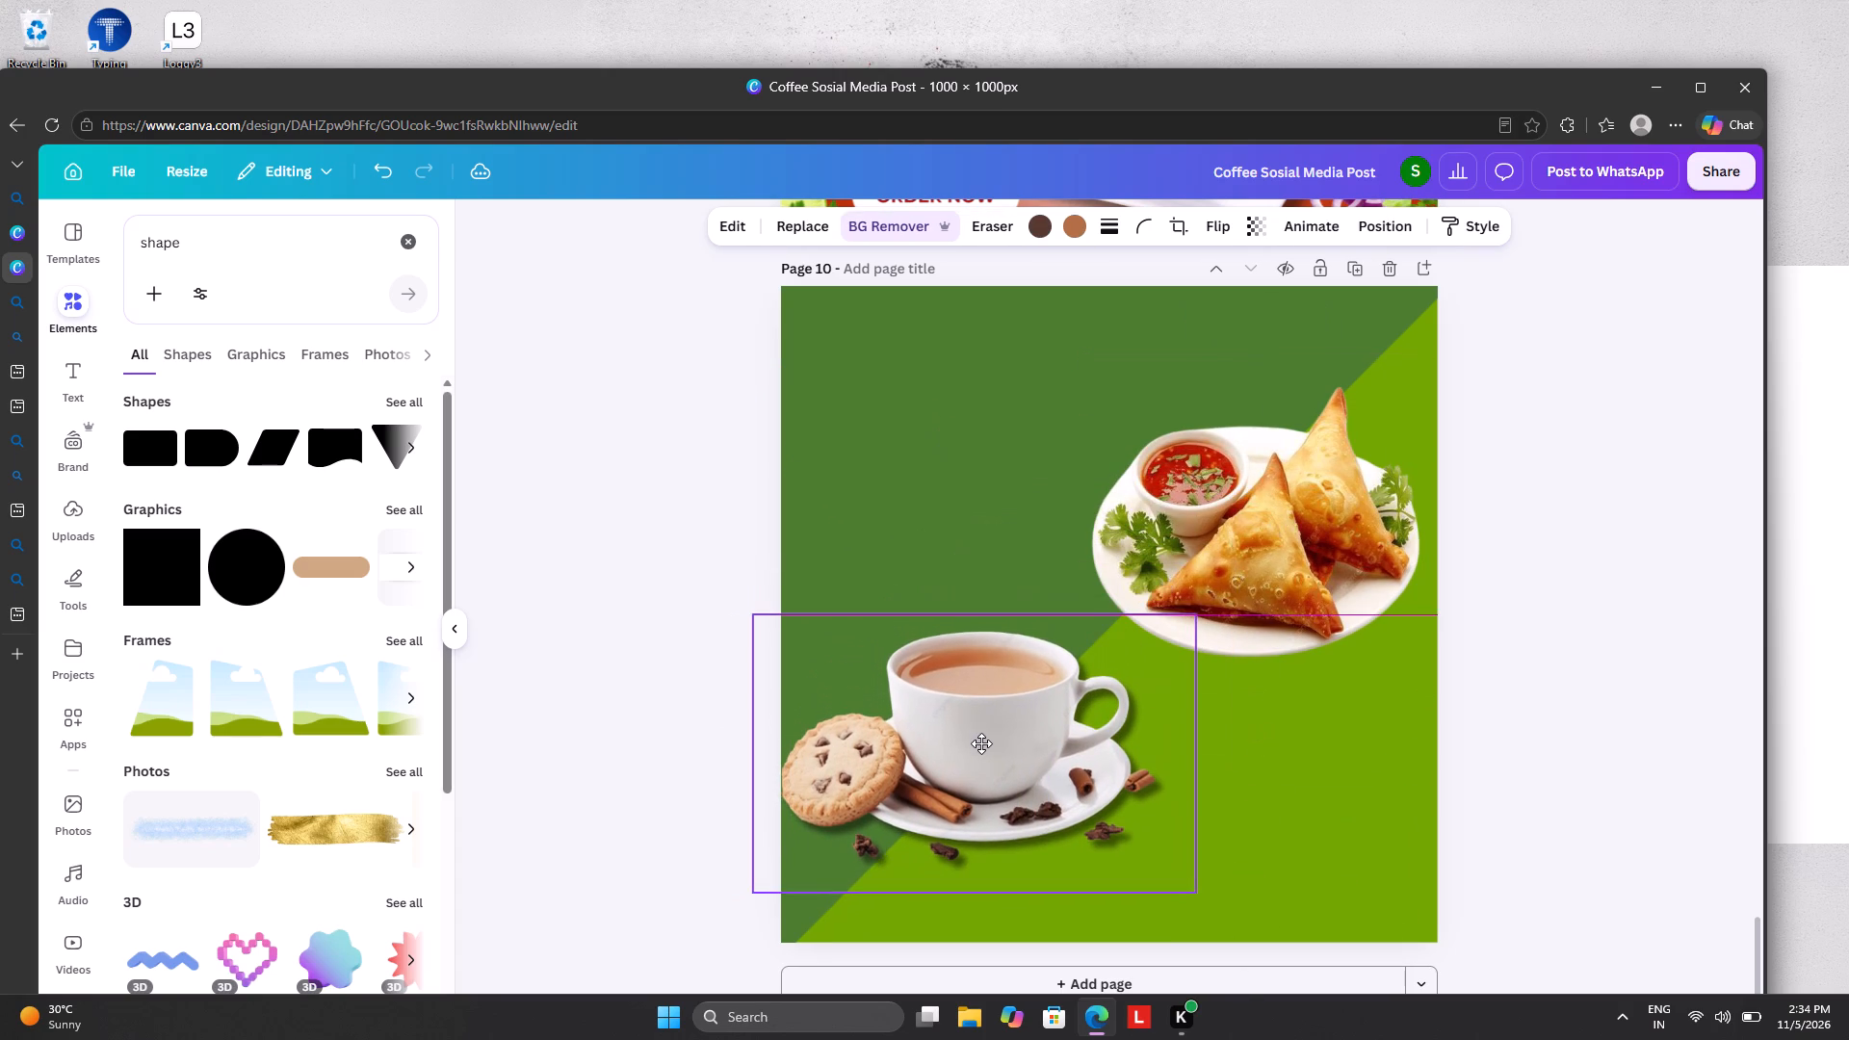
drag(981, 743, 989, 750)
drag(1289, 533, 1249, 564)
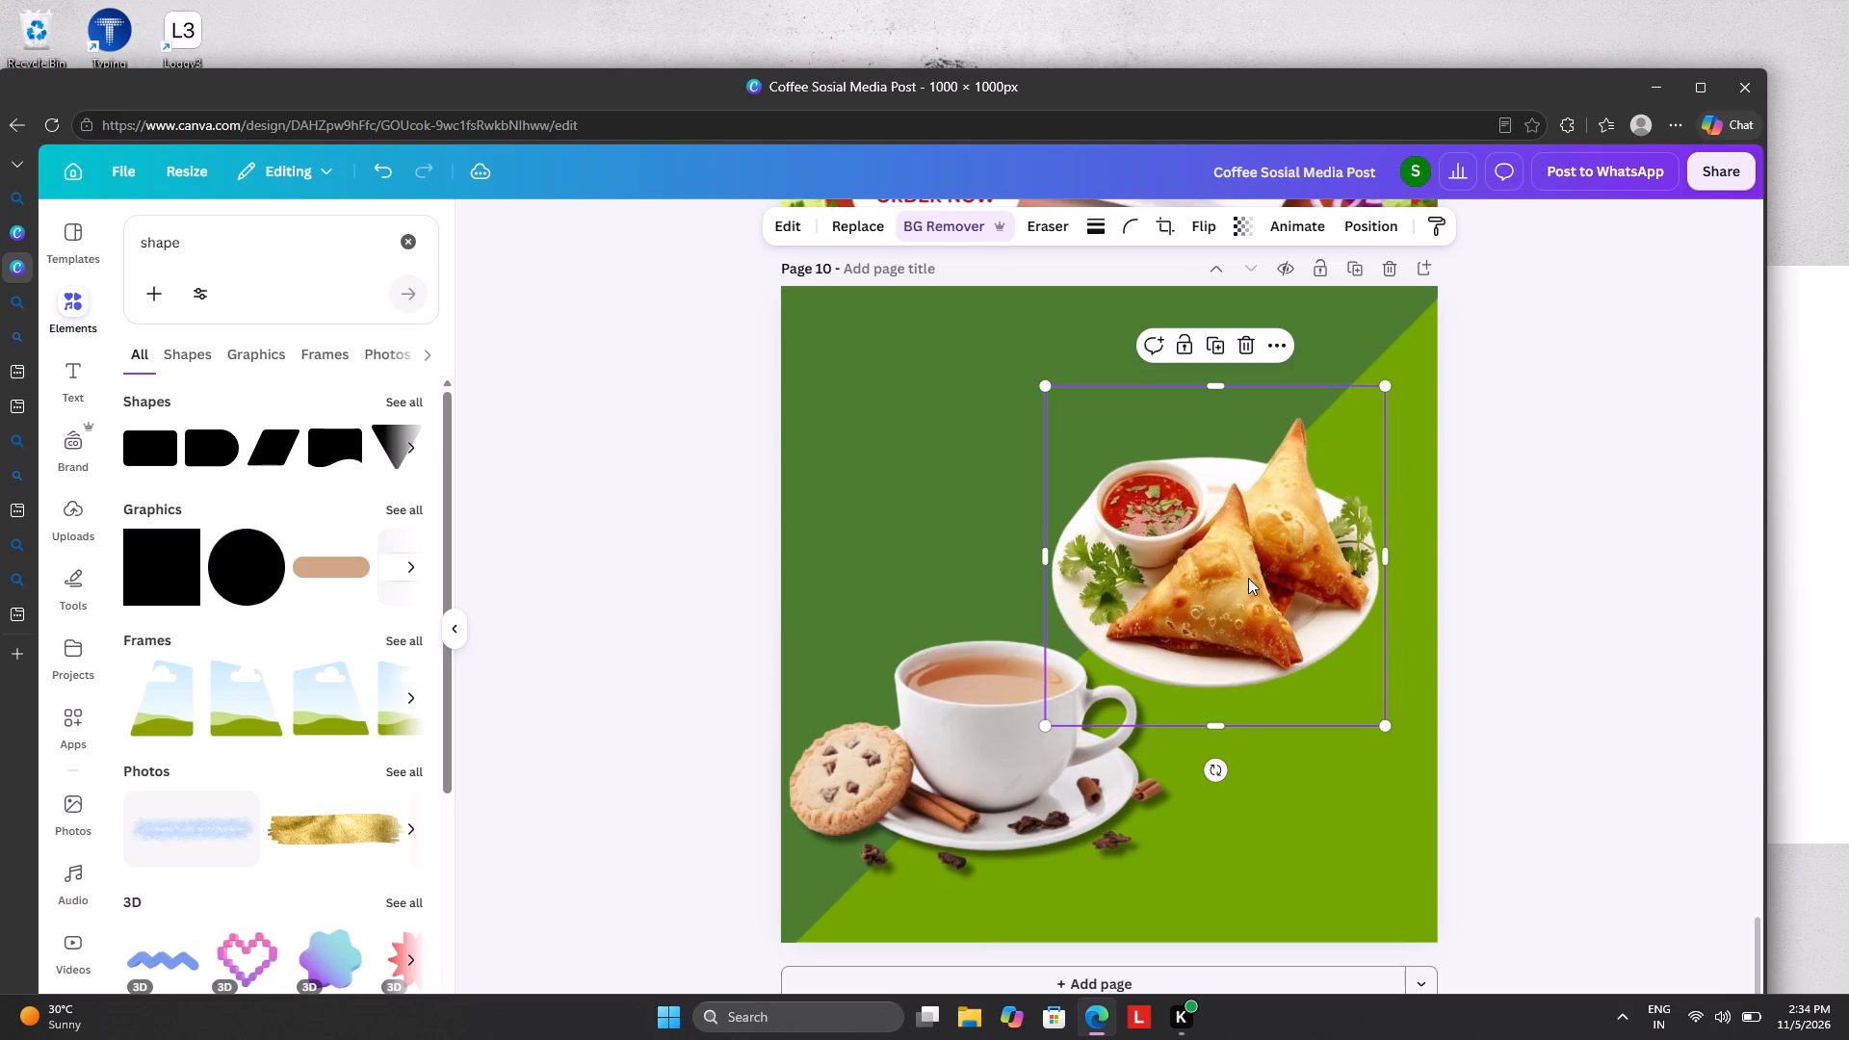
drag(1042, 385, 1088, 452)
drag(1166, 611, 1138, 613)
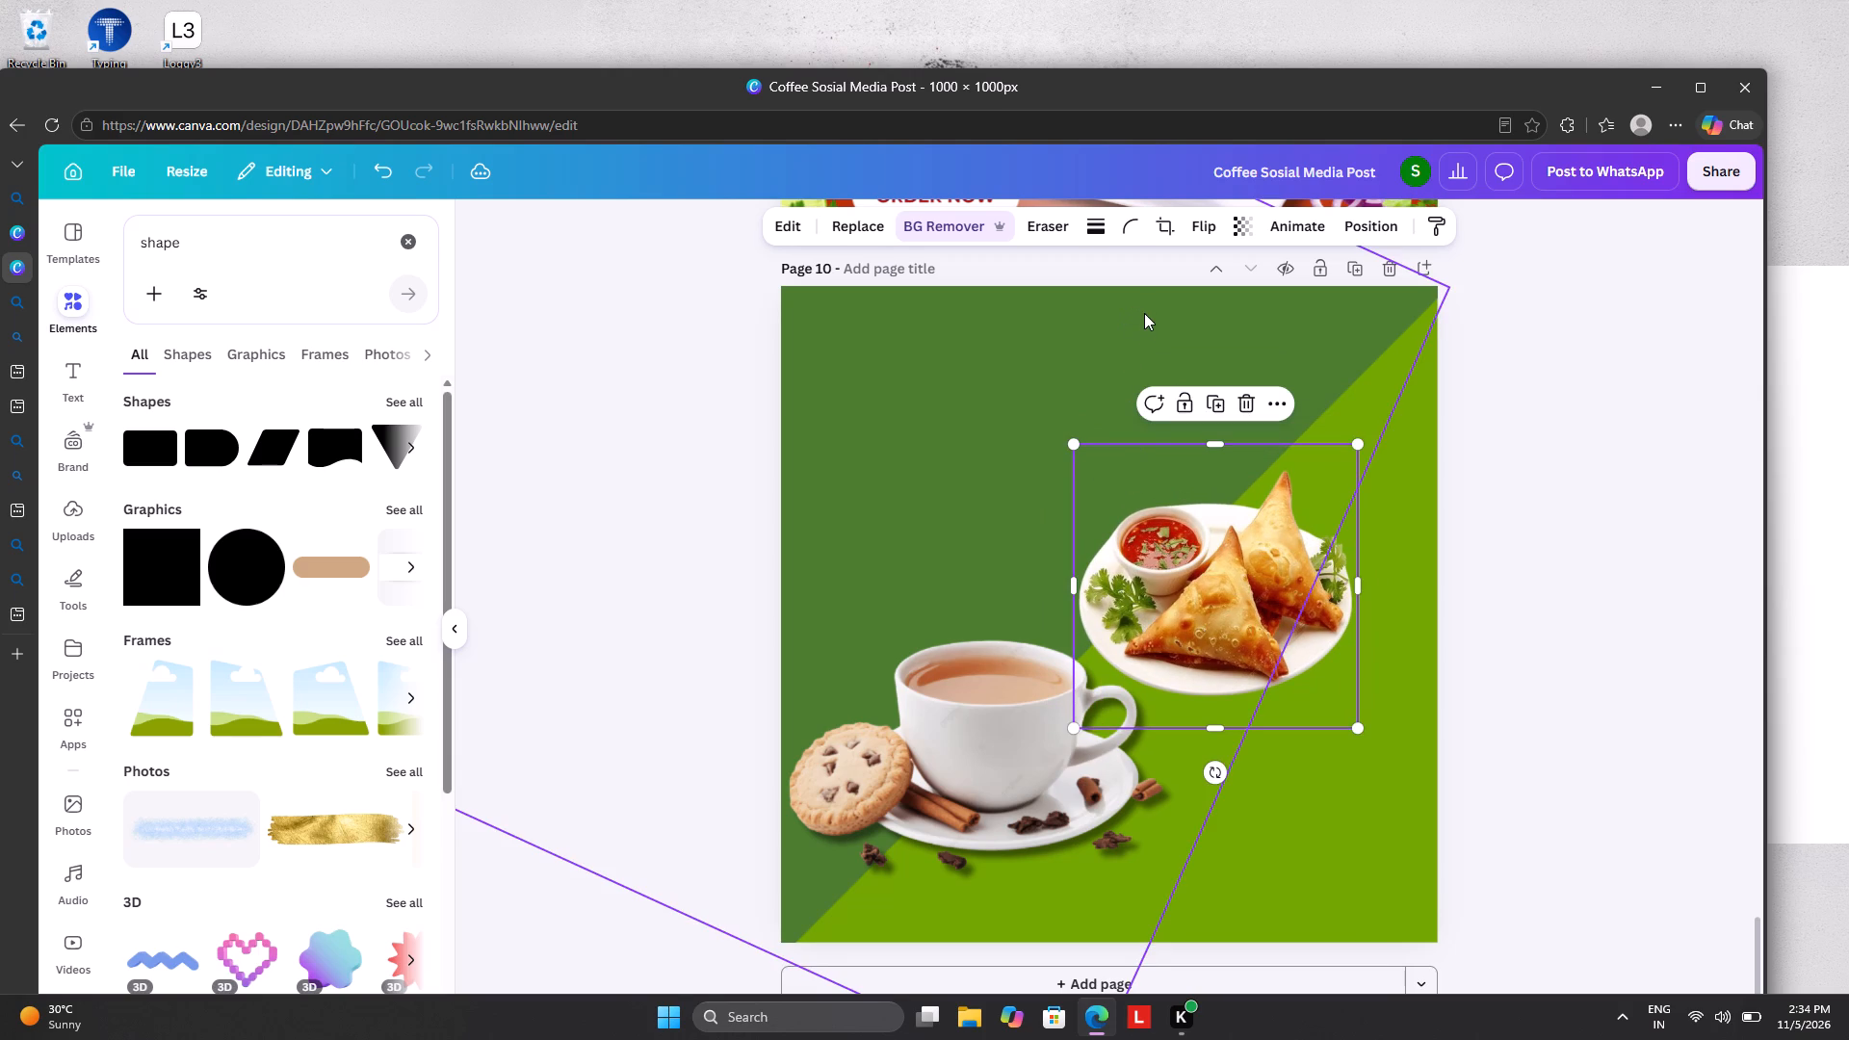
Recolour the dark green diagonal shape with the red sampled from the chutney bowl on the samosa plate.
click(1142, 325)
click(956, 228)
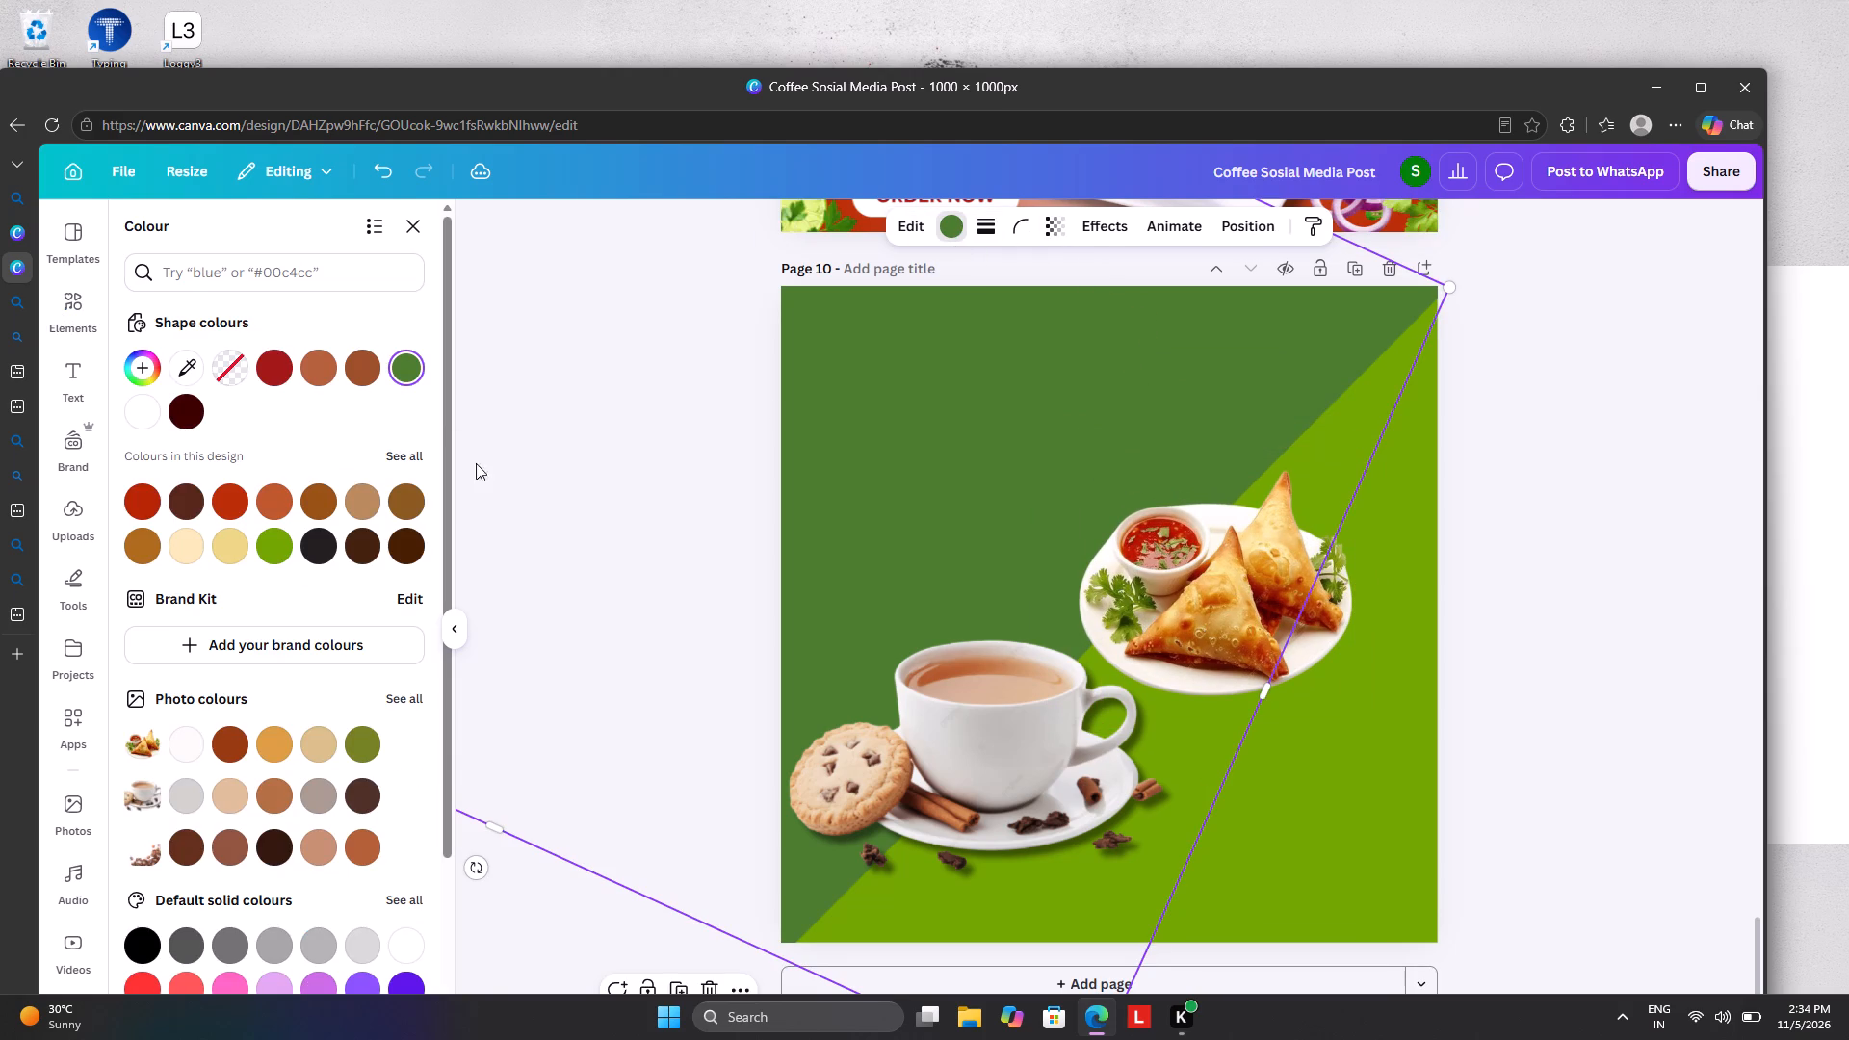
click(186, 369)
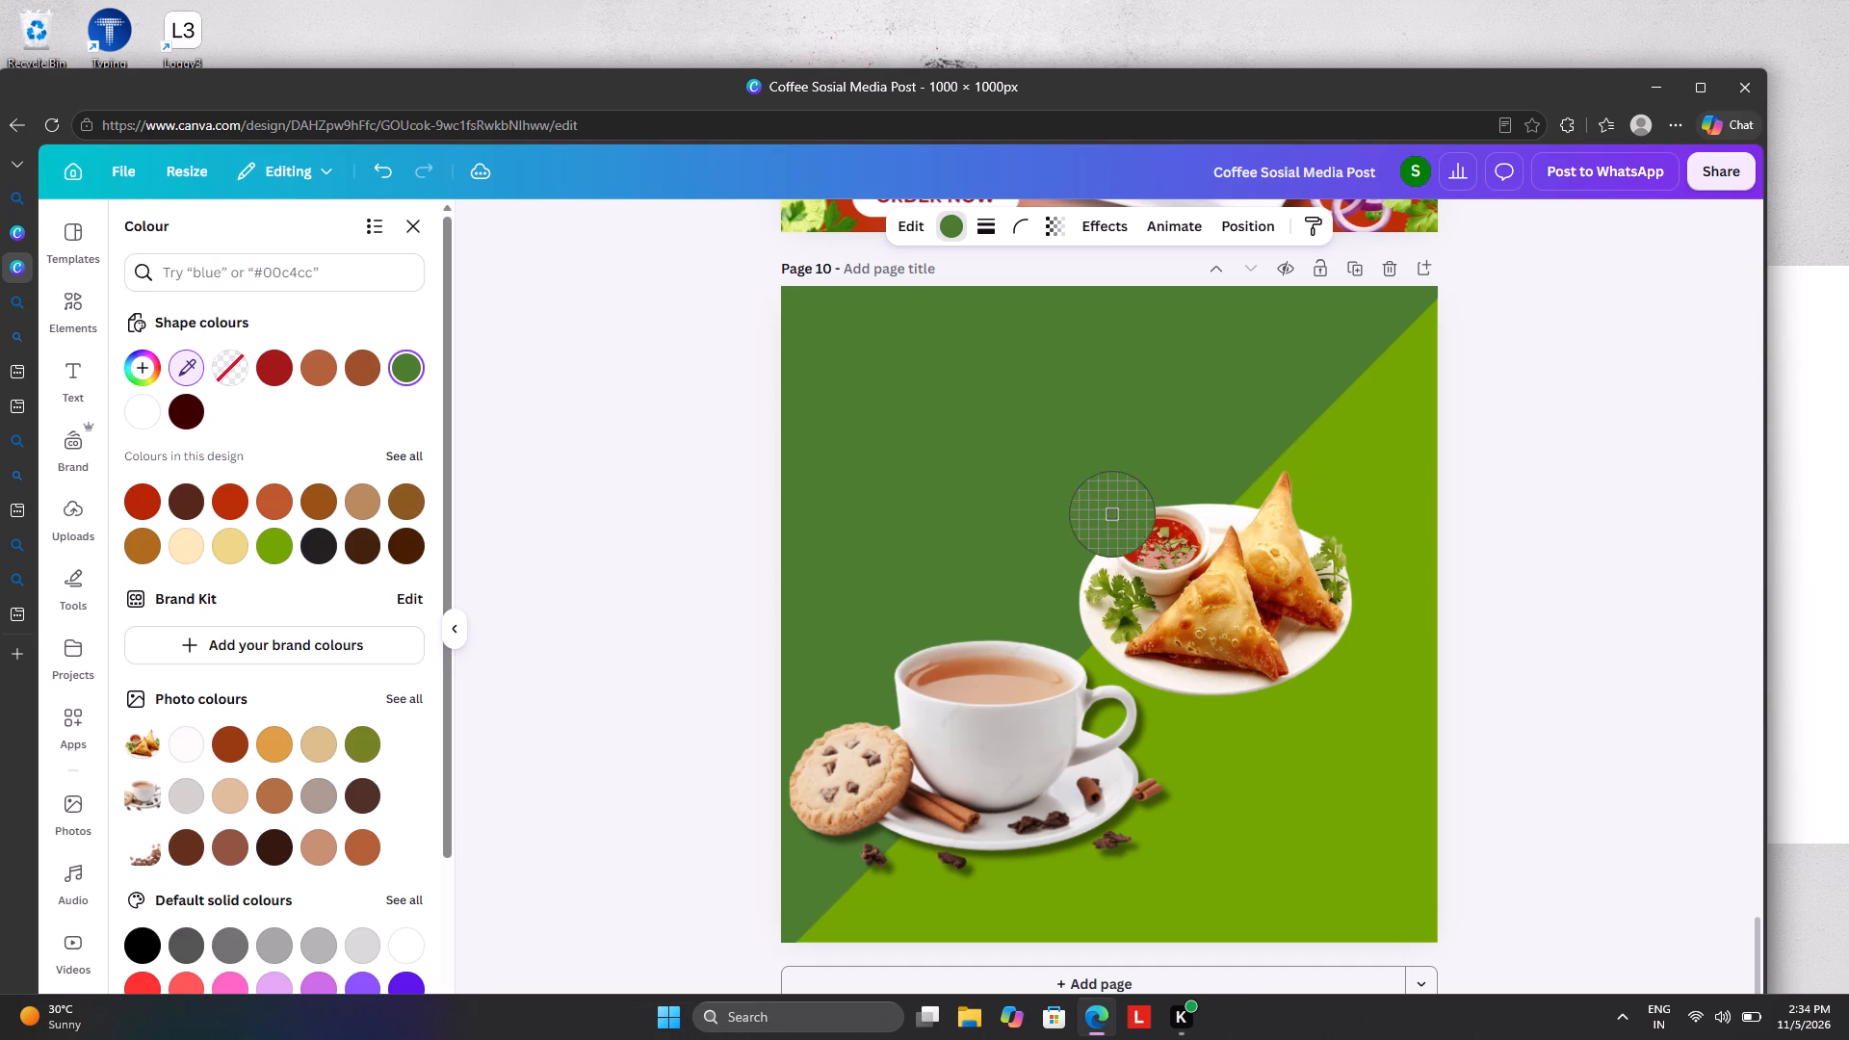
click(1139, 533)
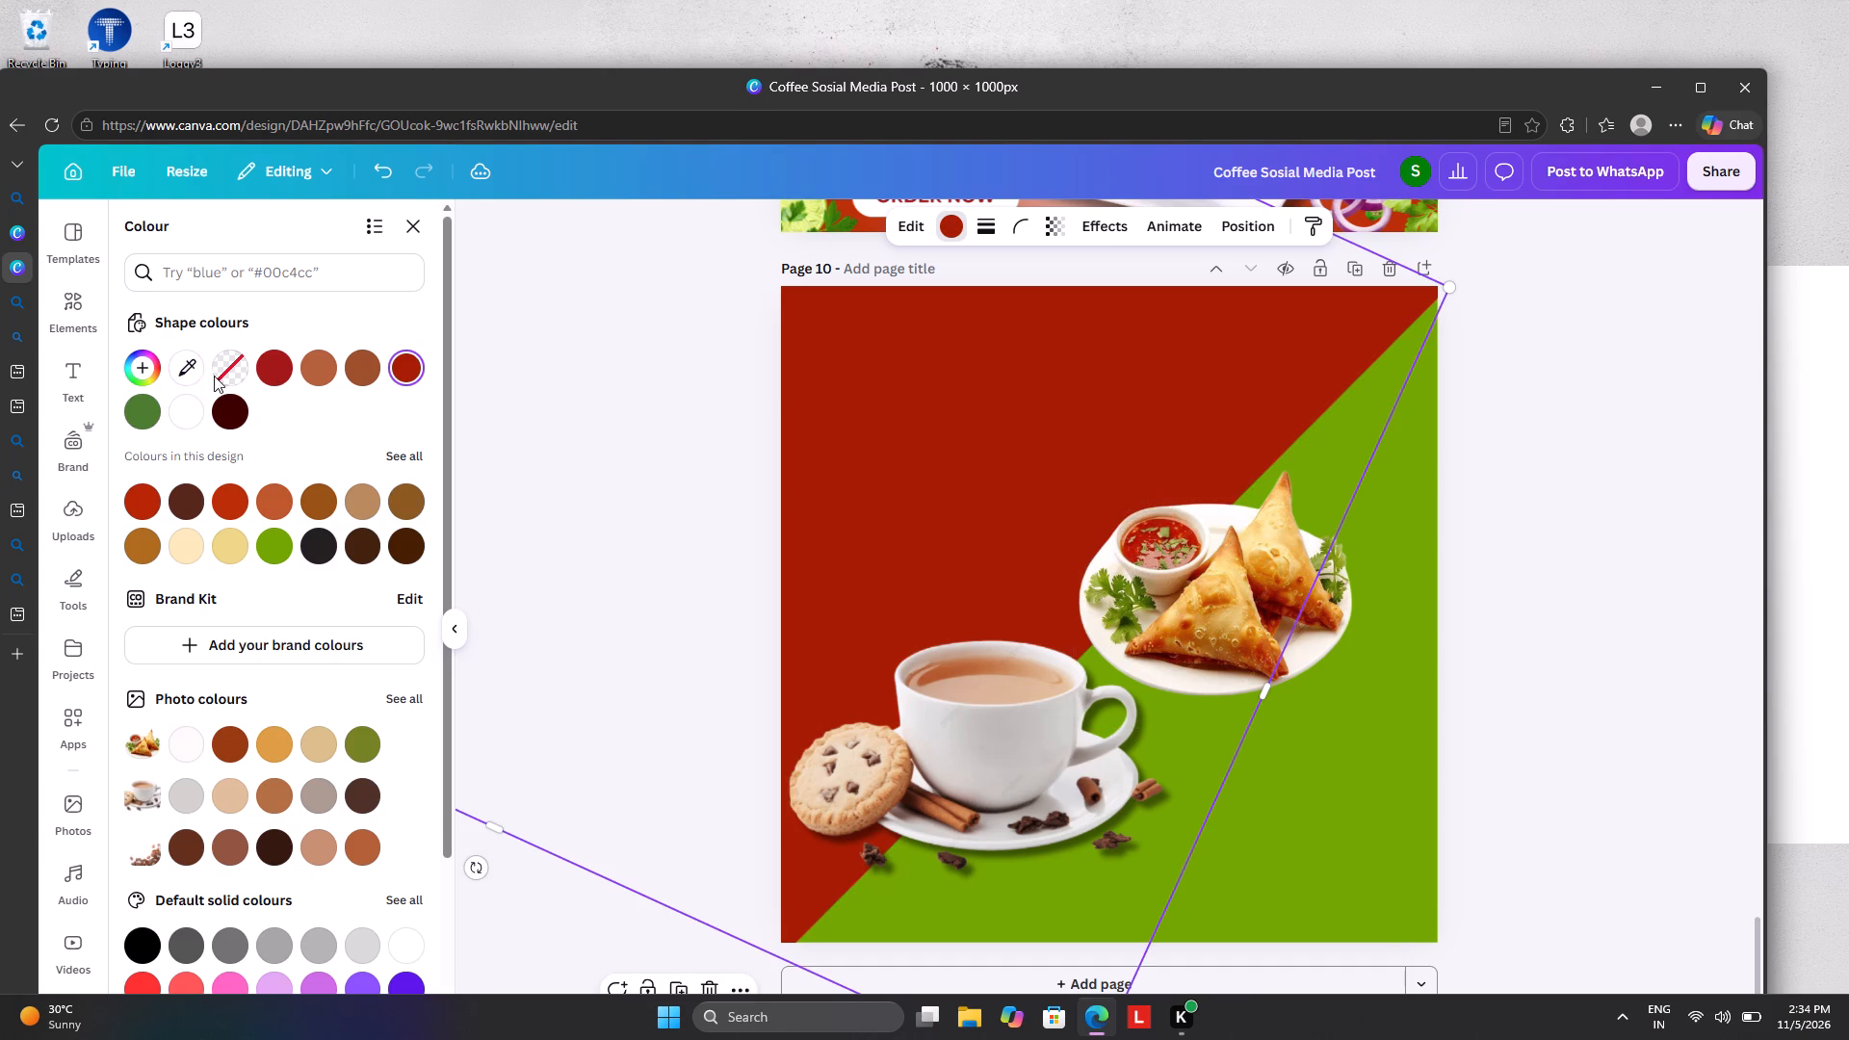
Set the page background to the light brown sampled from the tea in the cup.
click(1312, 826)
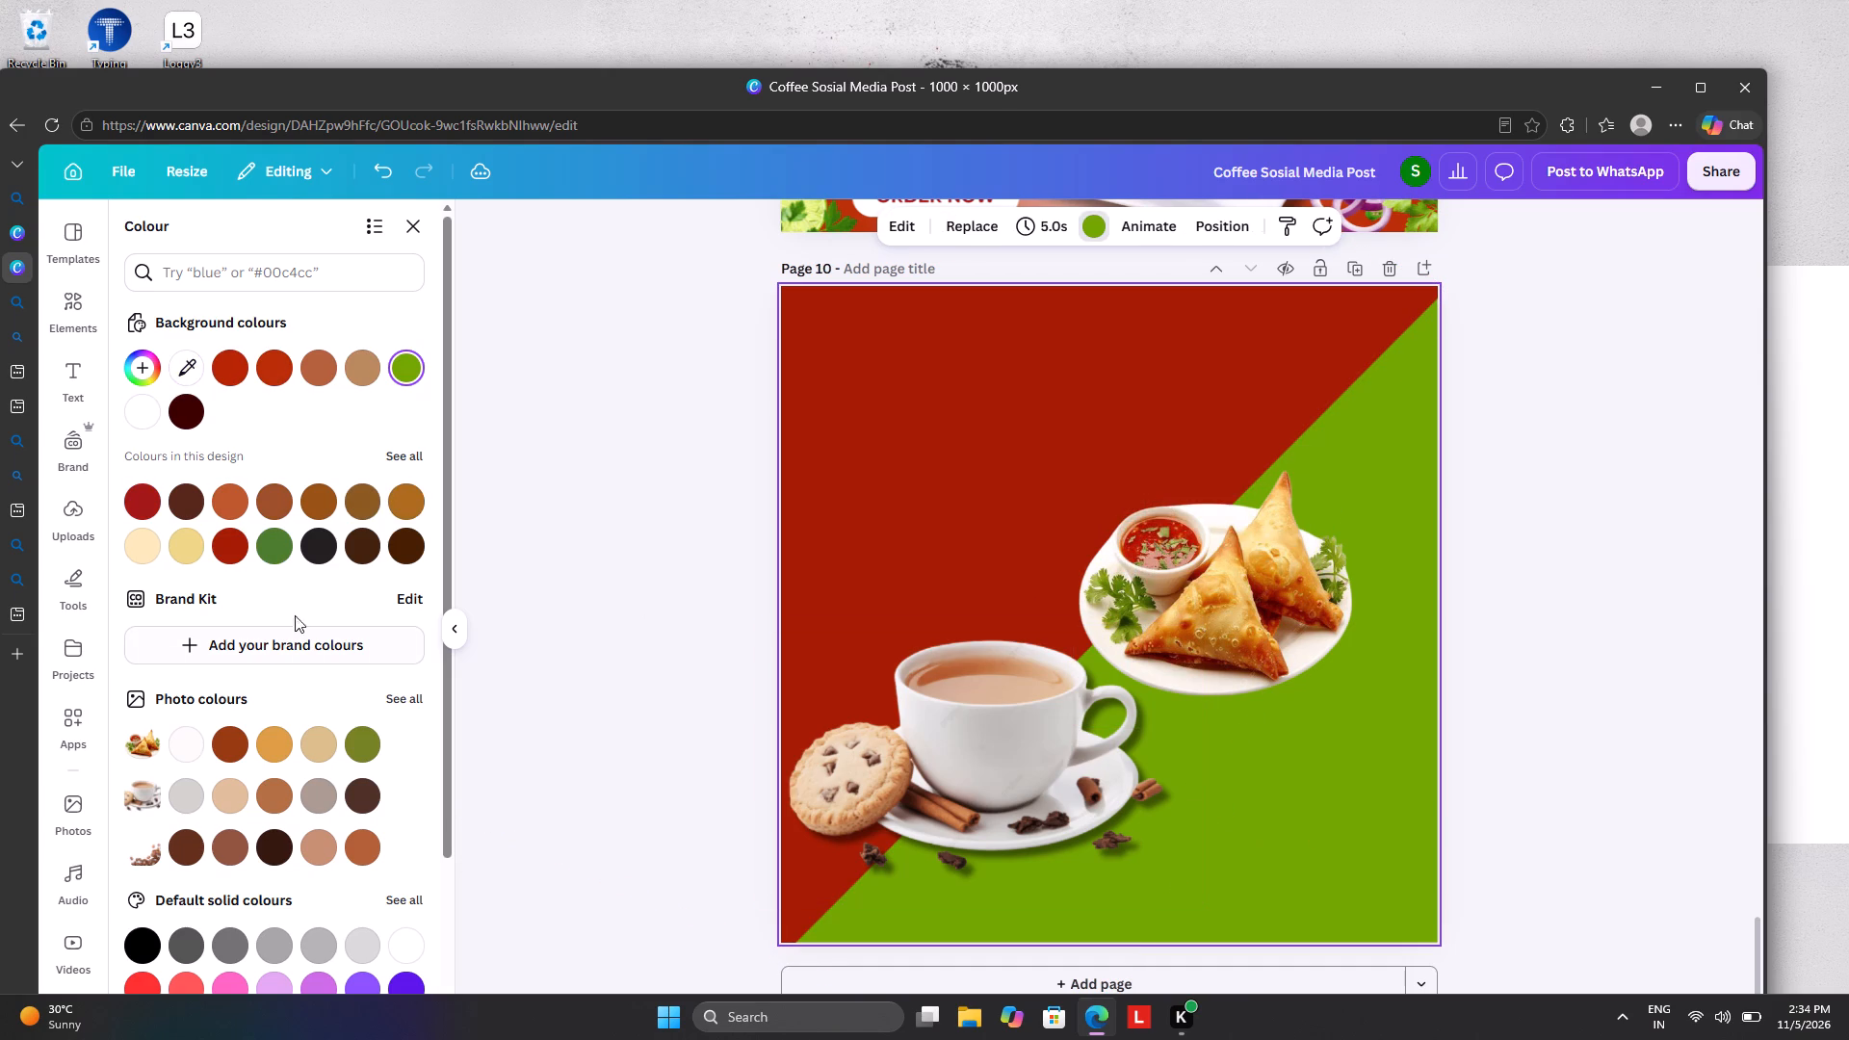
click(180, 356)
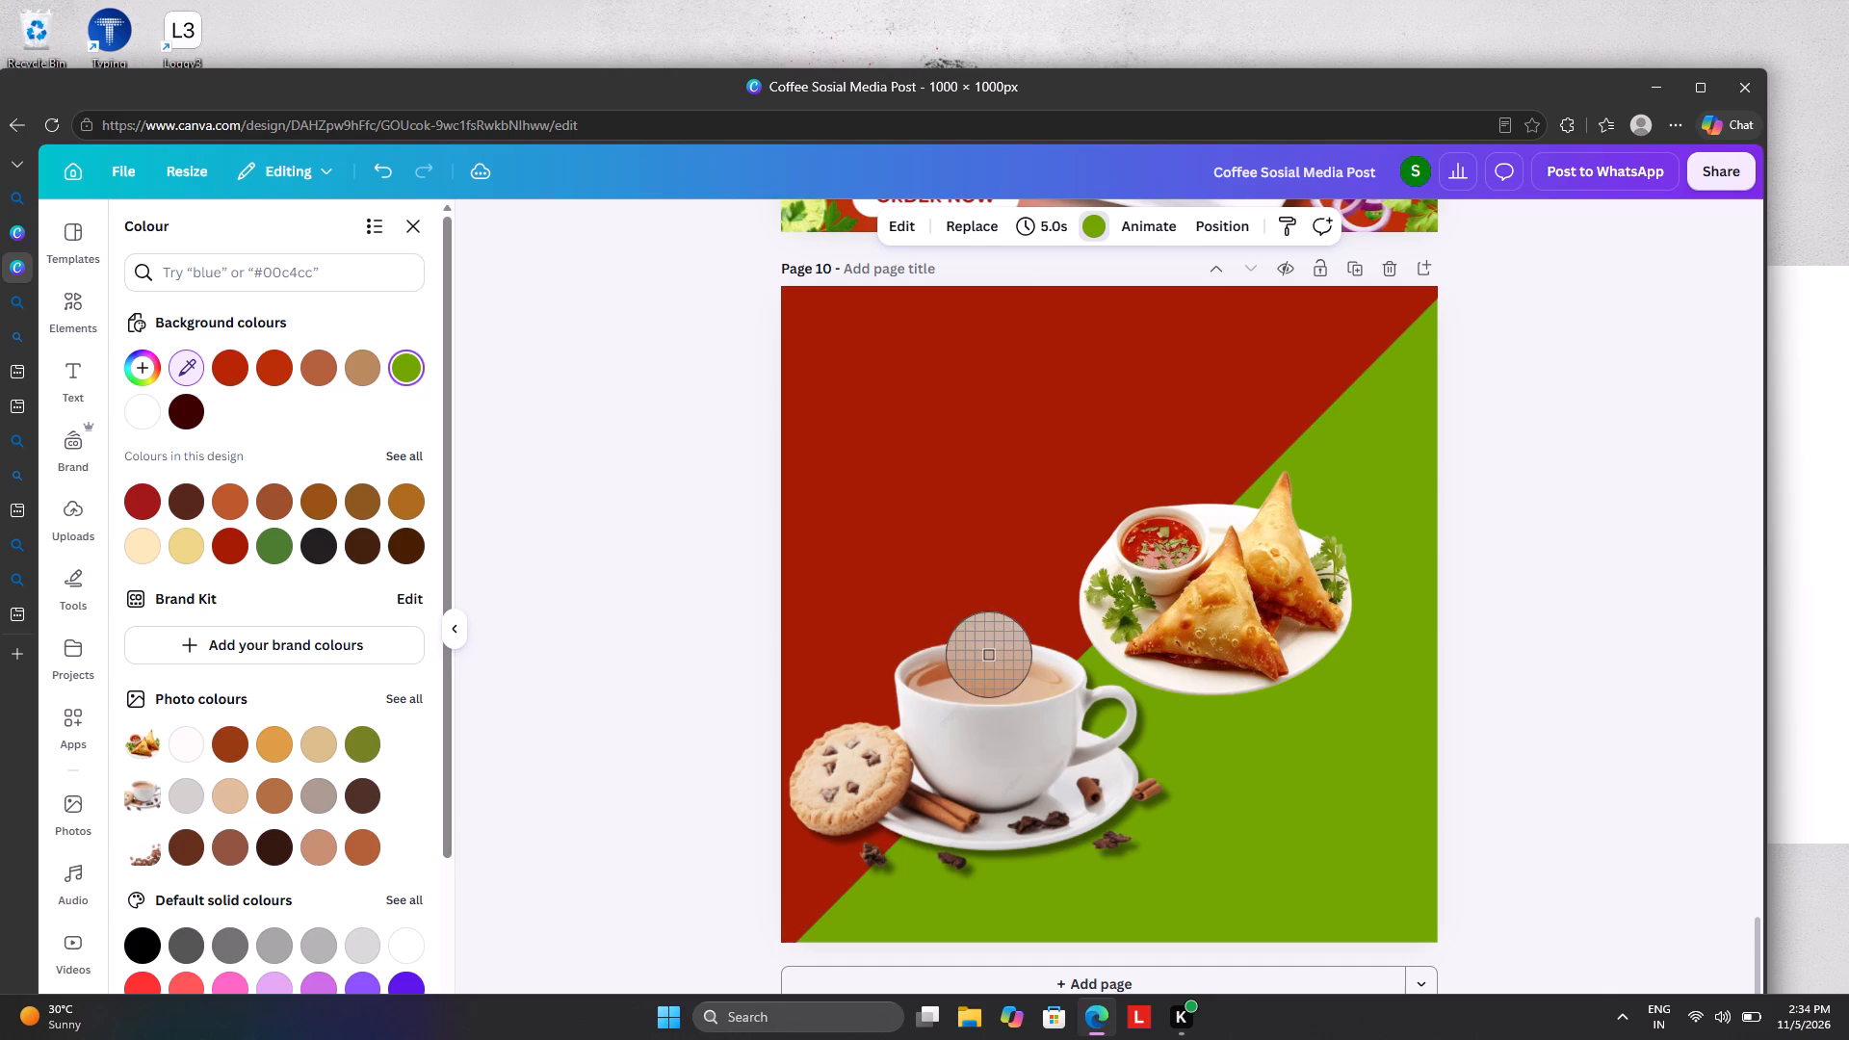
click(993, 672)
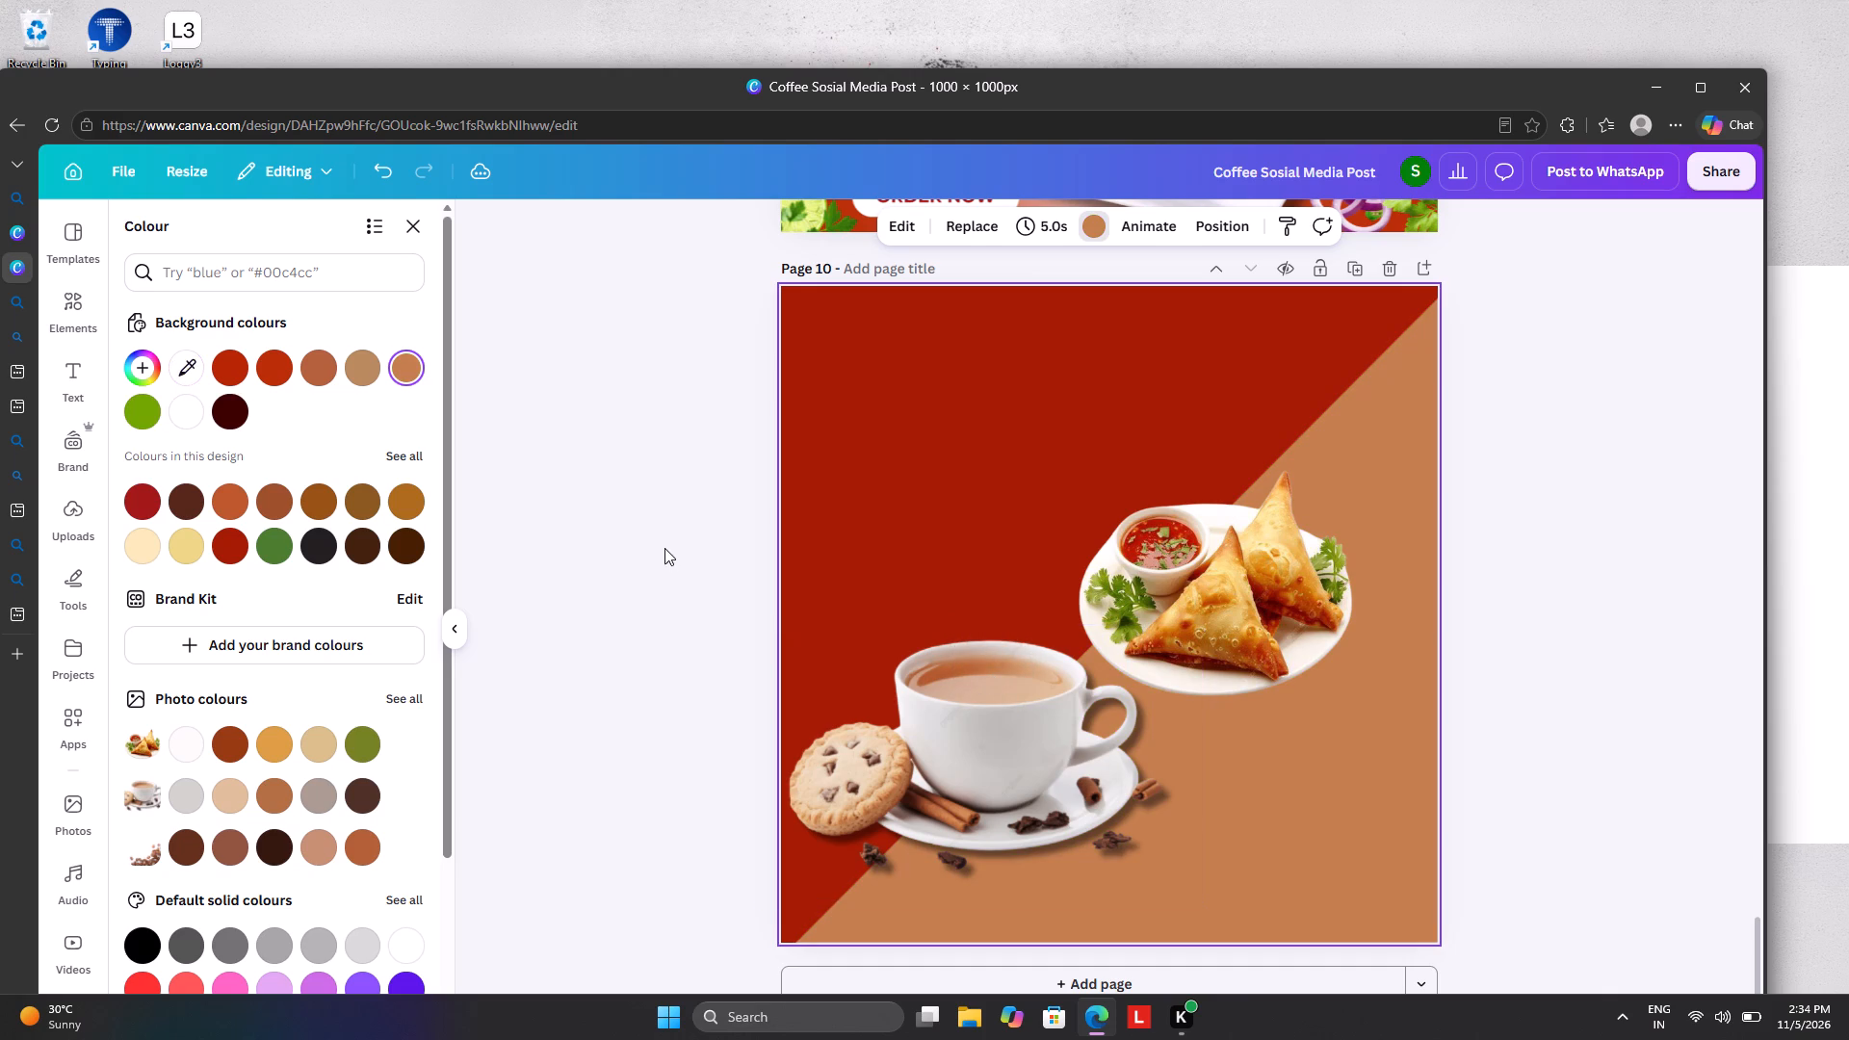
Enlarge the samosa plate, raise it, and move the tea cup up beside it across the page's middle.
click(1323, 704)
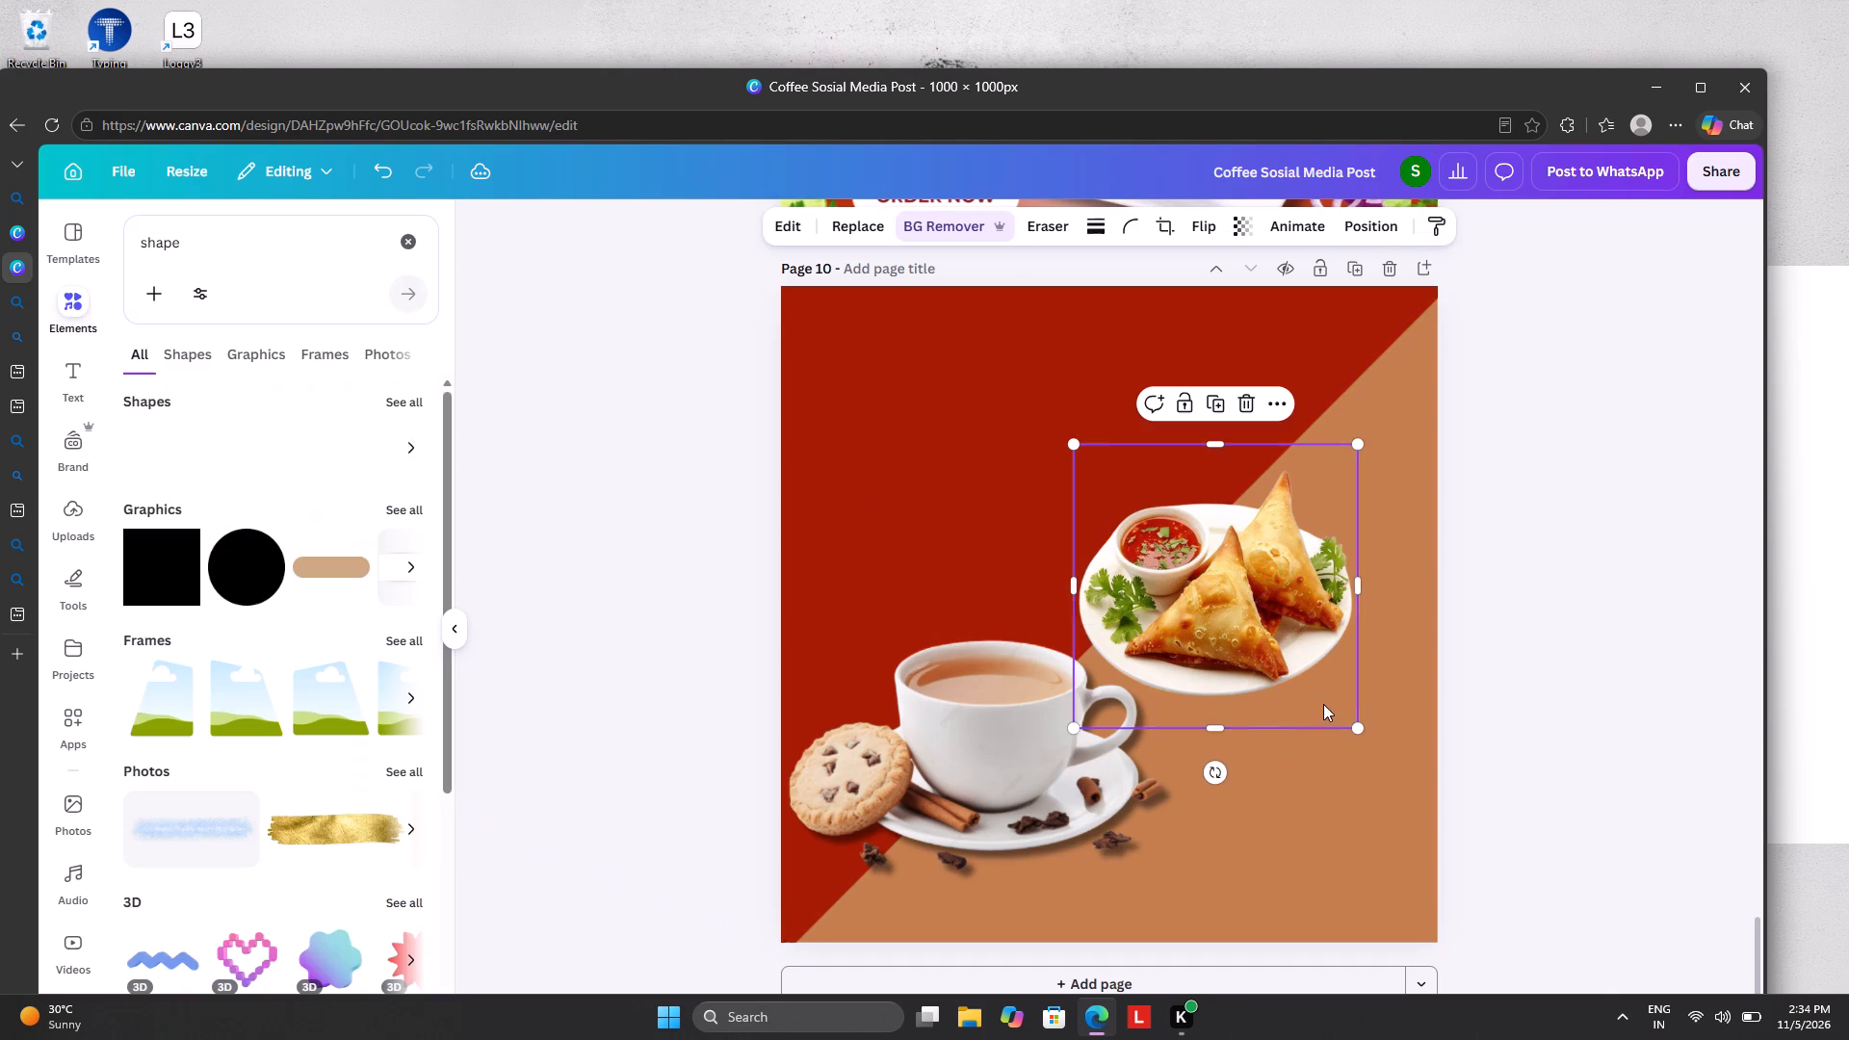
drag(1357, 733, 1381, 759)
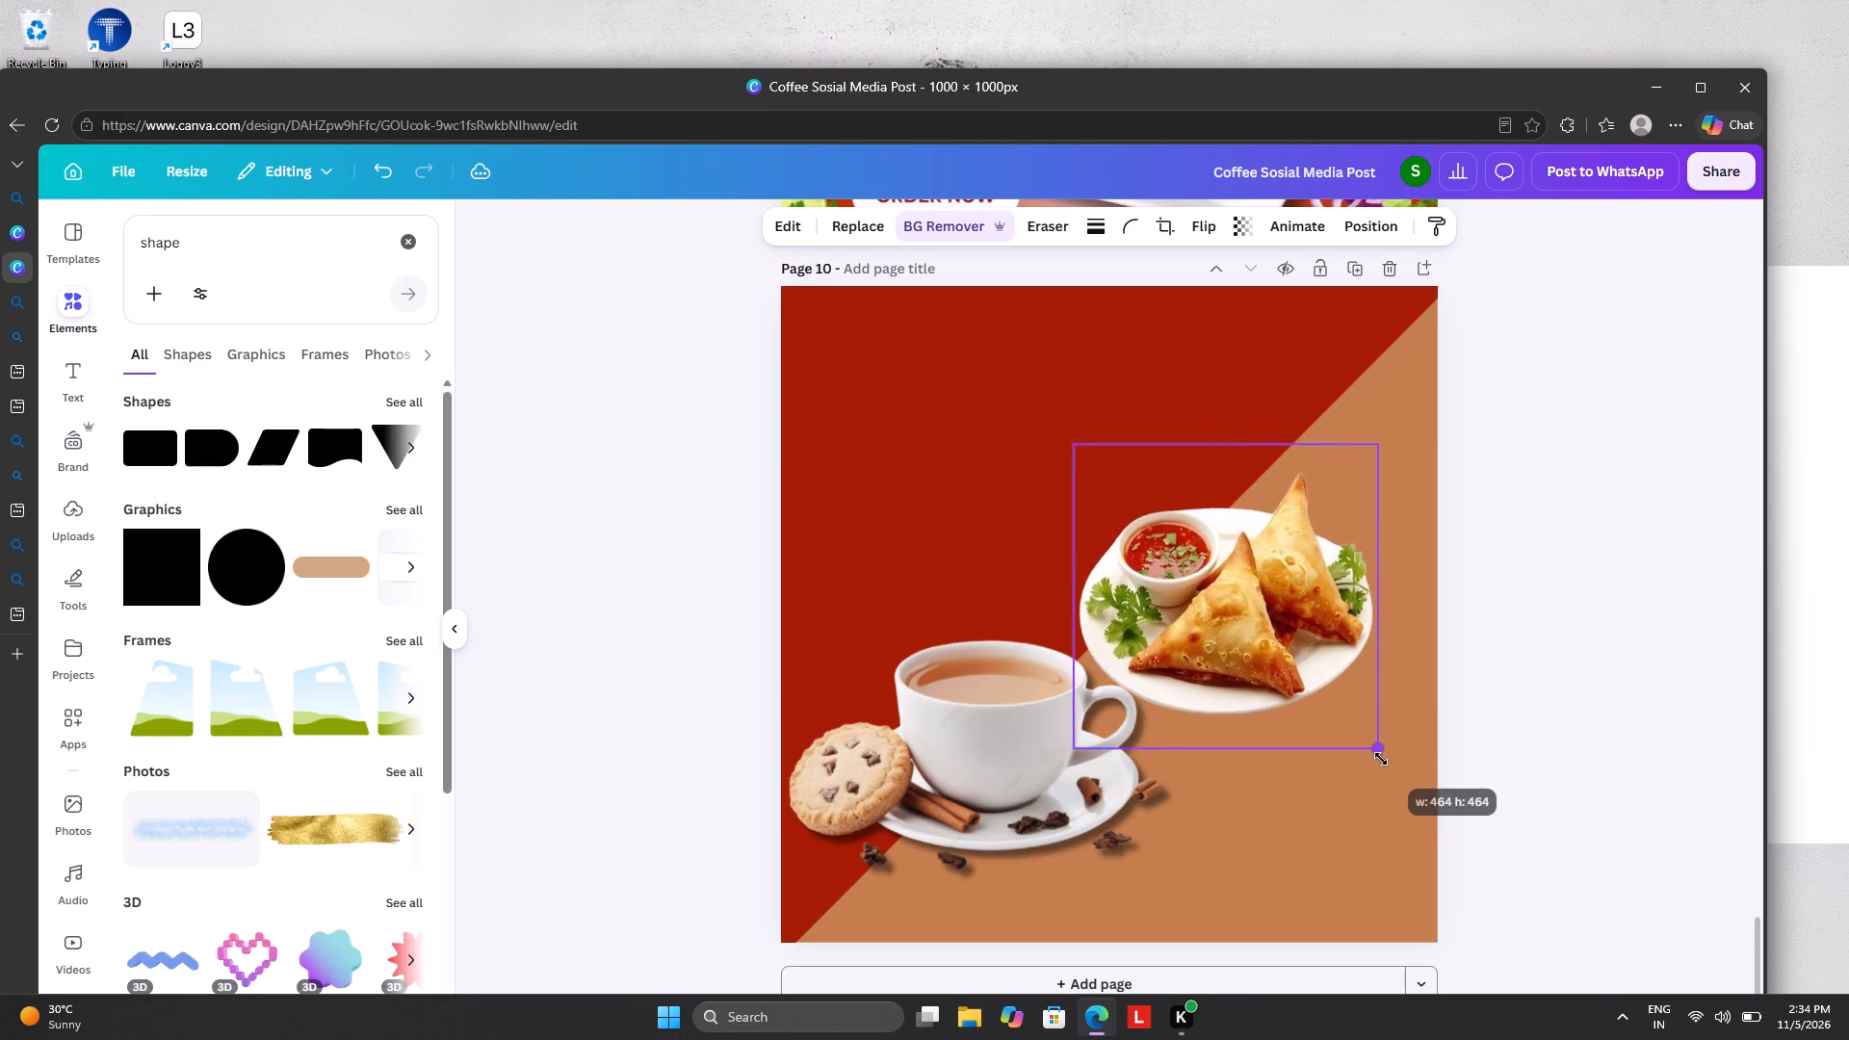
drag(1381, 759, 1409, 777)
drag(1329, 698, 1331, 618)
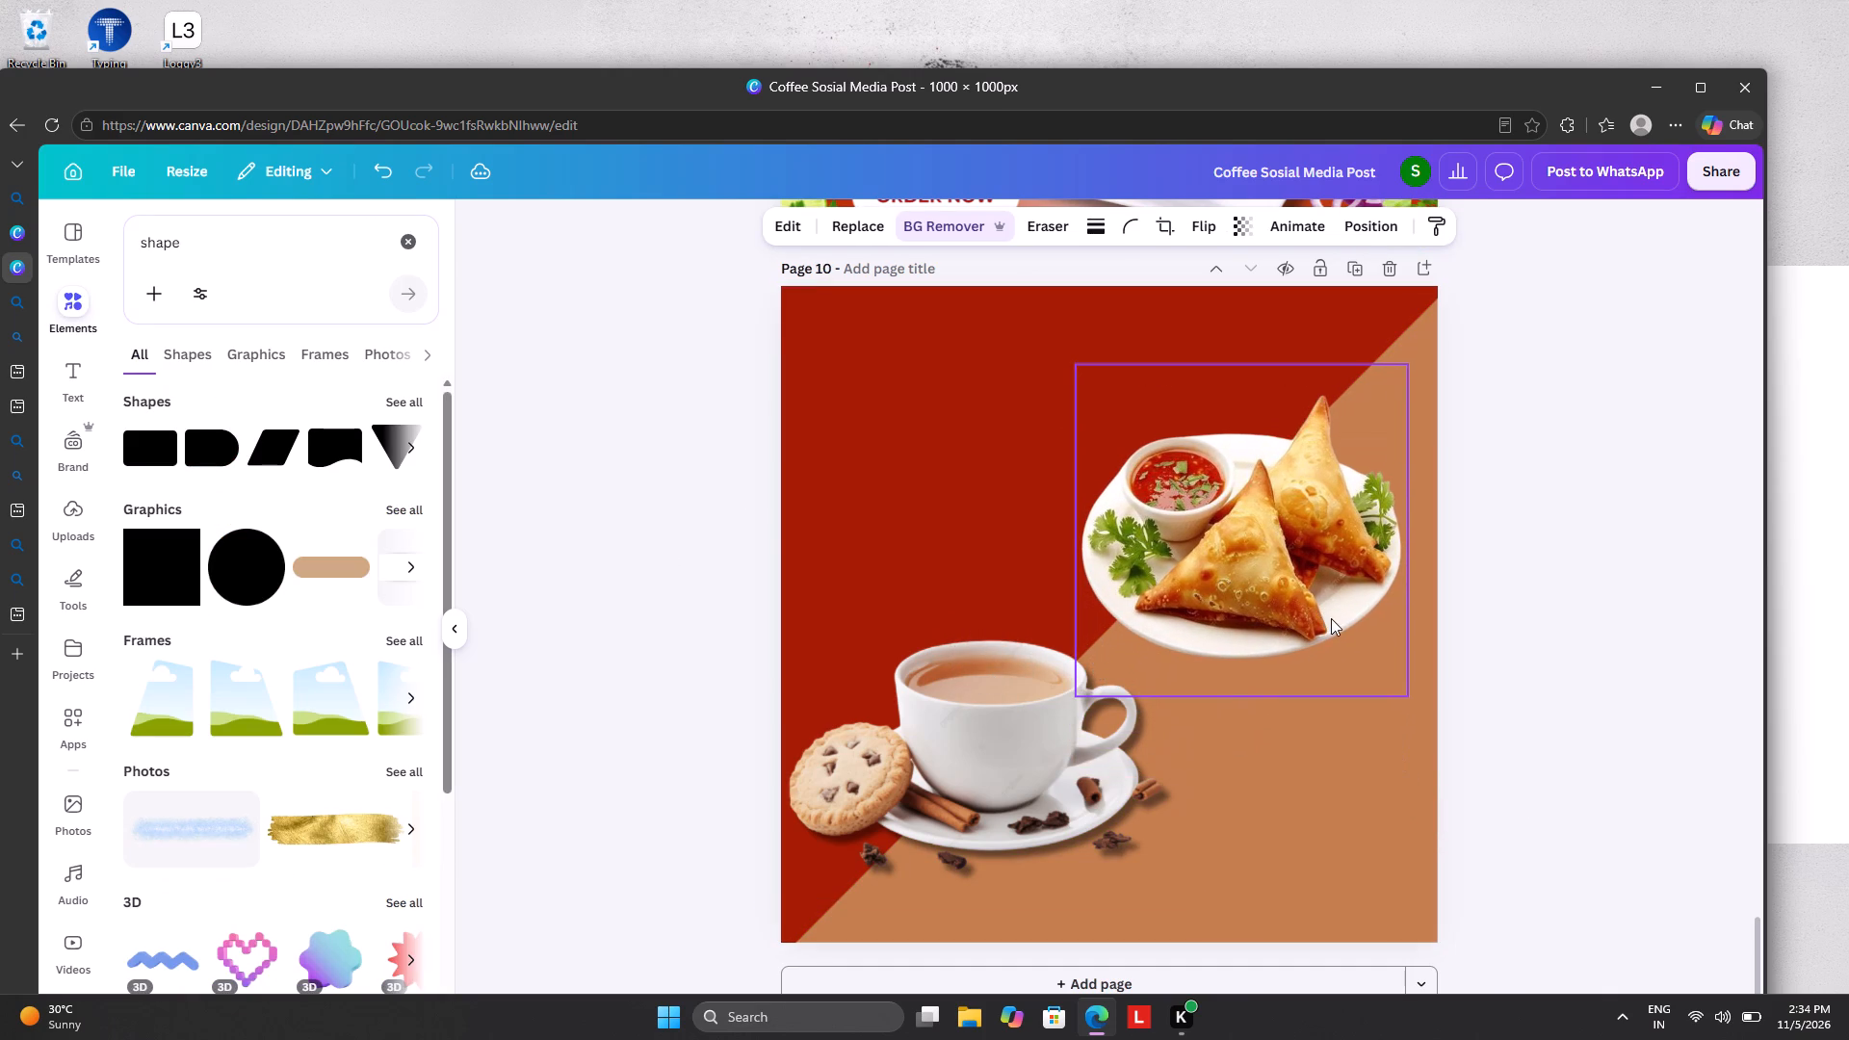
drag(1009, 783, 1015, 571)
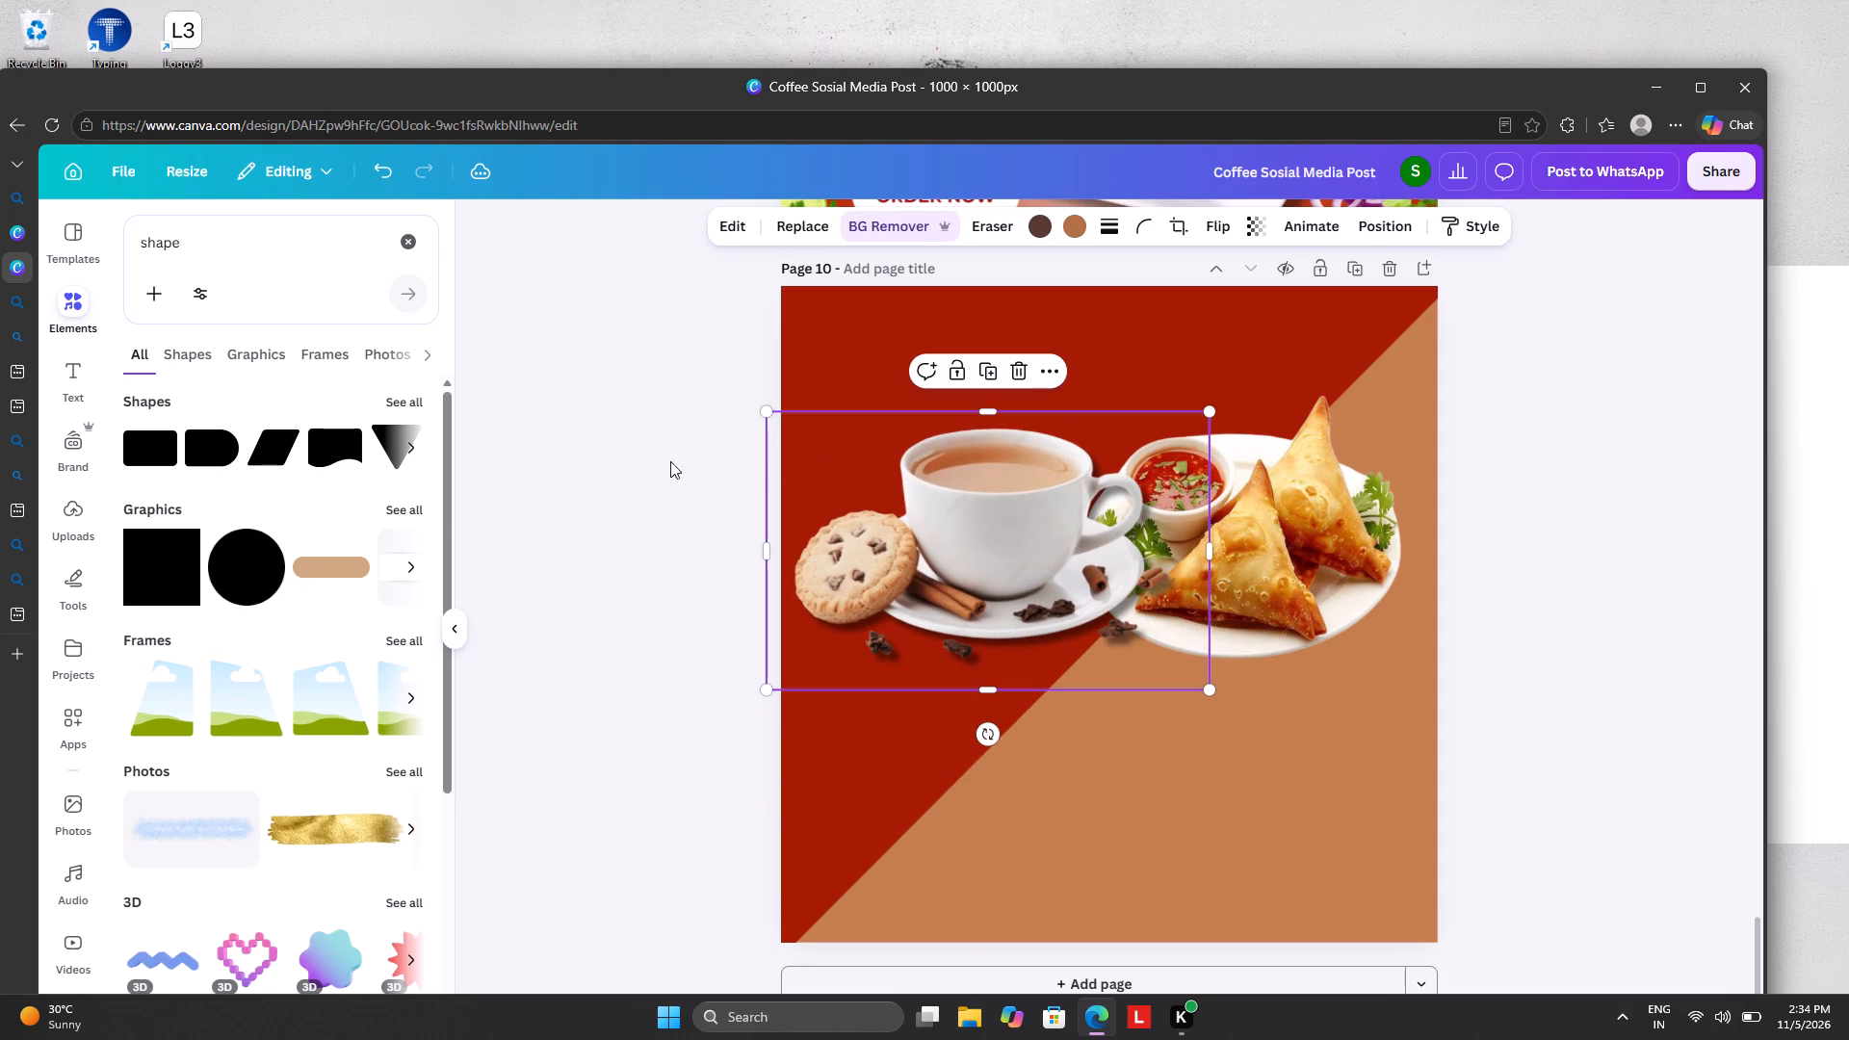
Add a black rounded rectangle, rotate it upright, size it to about 454 × 299, and place it over the tea cup.
click(143, 451)
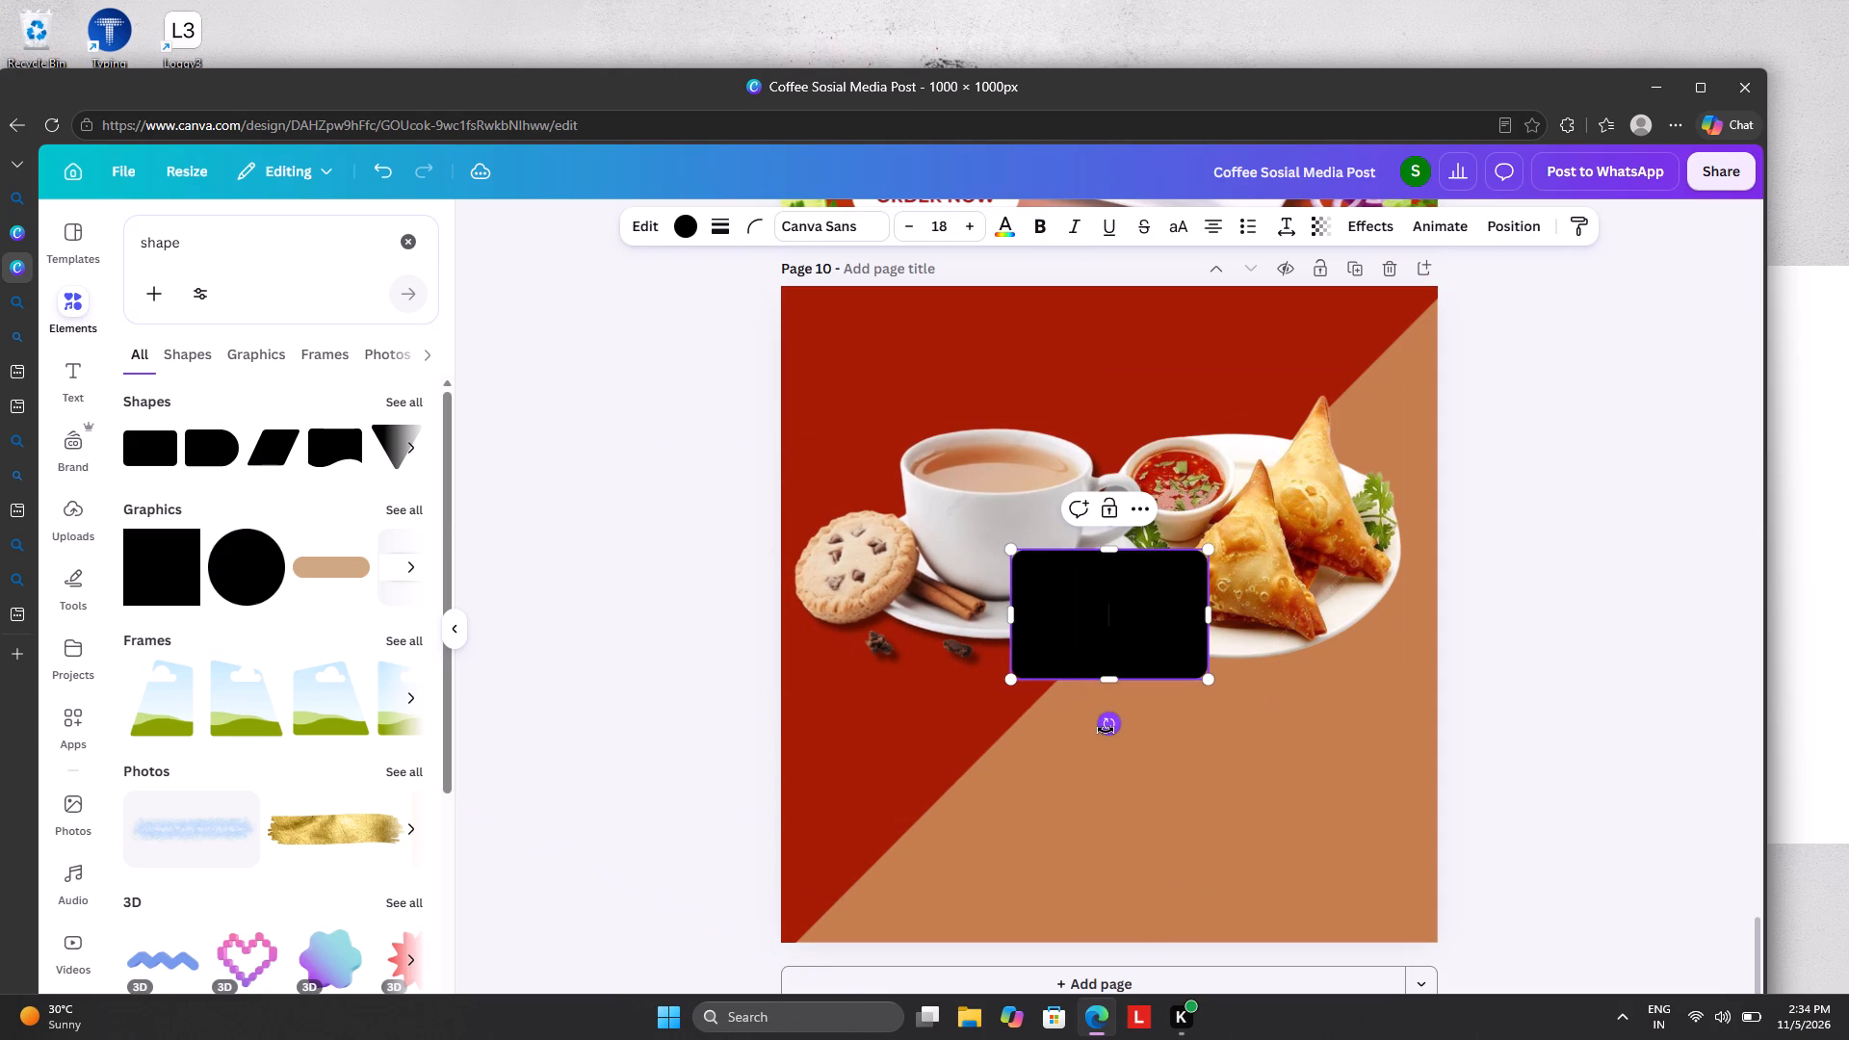
drag(1106, 730, 883, 582)
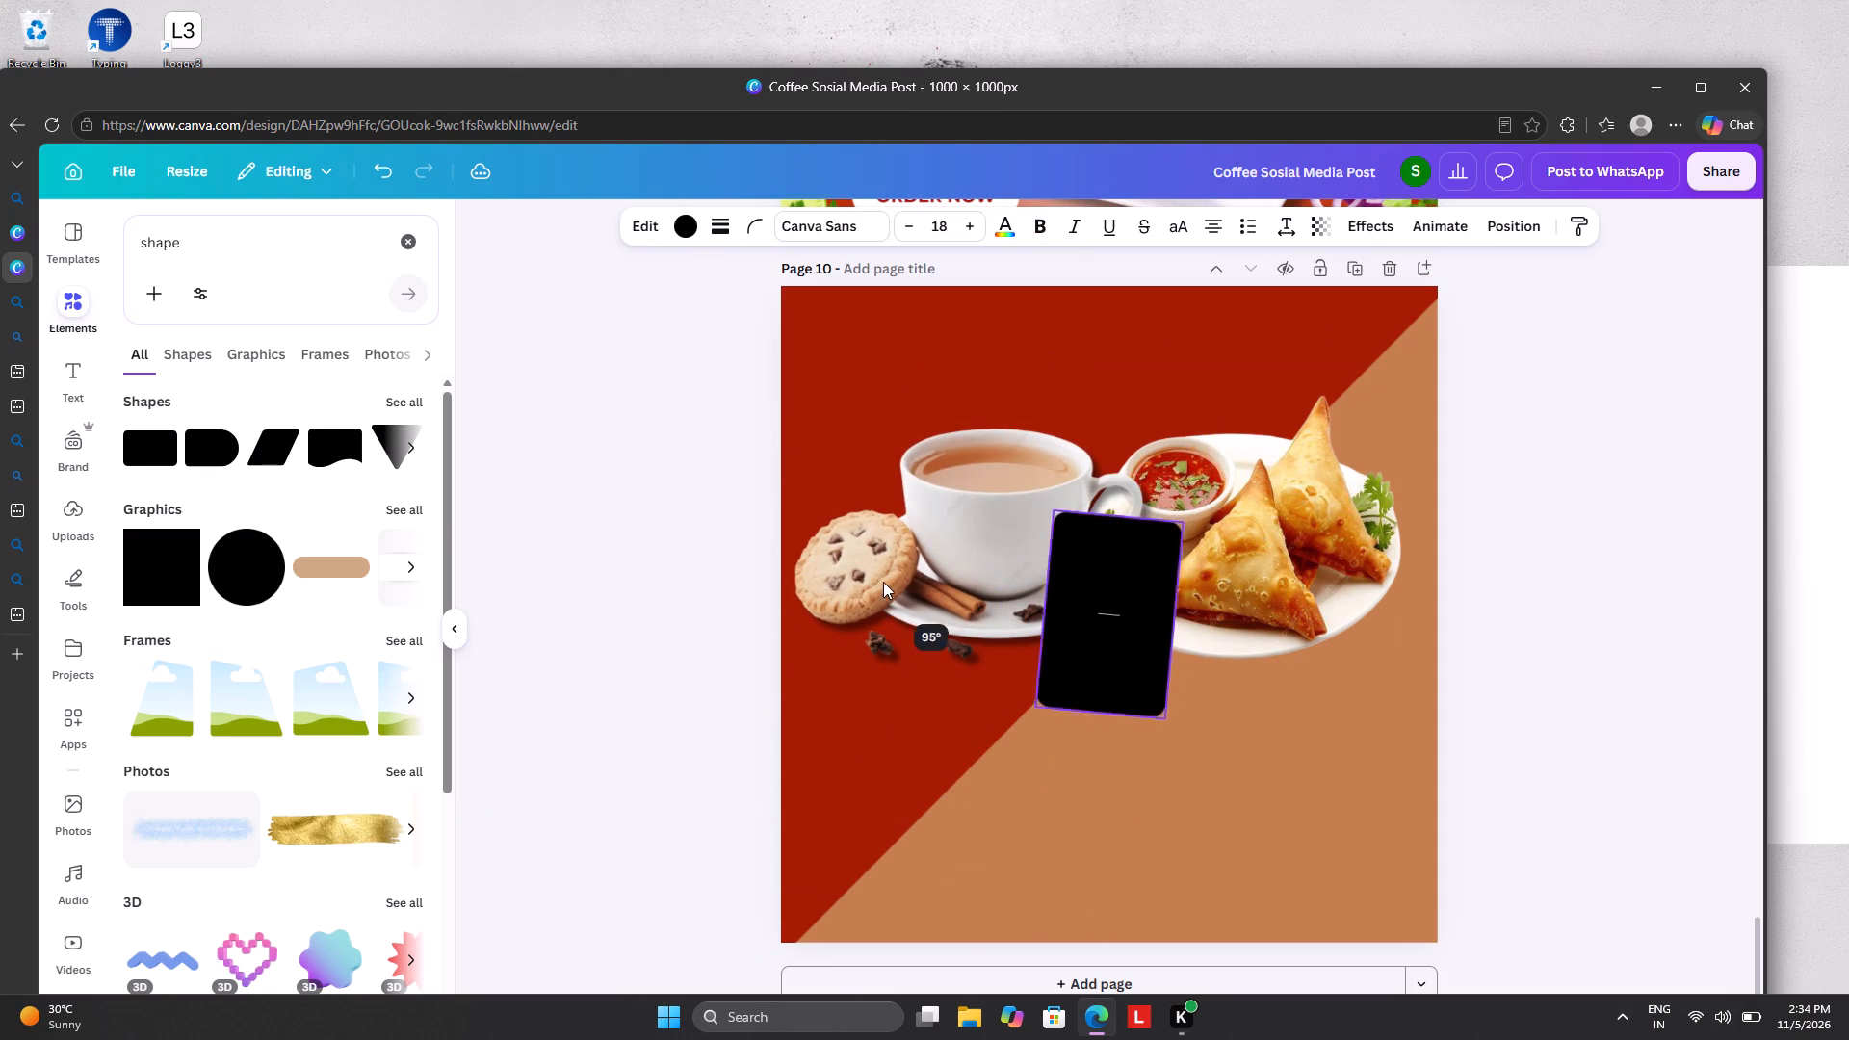
drag(883, 582, 885, 602)
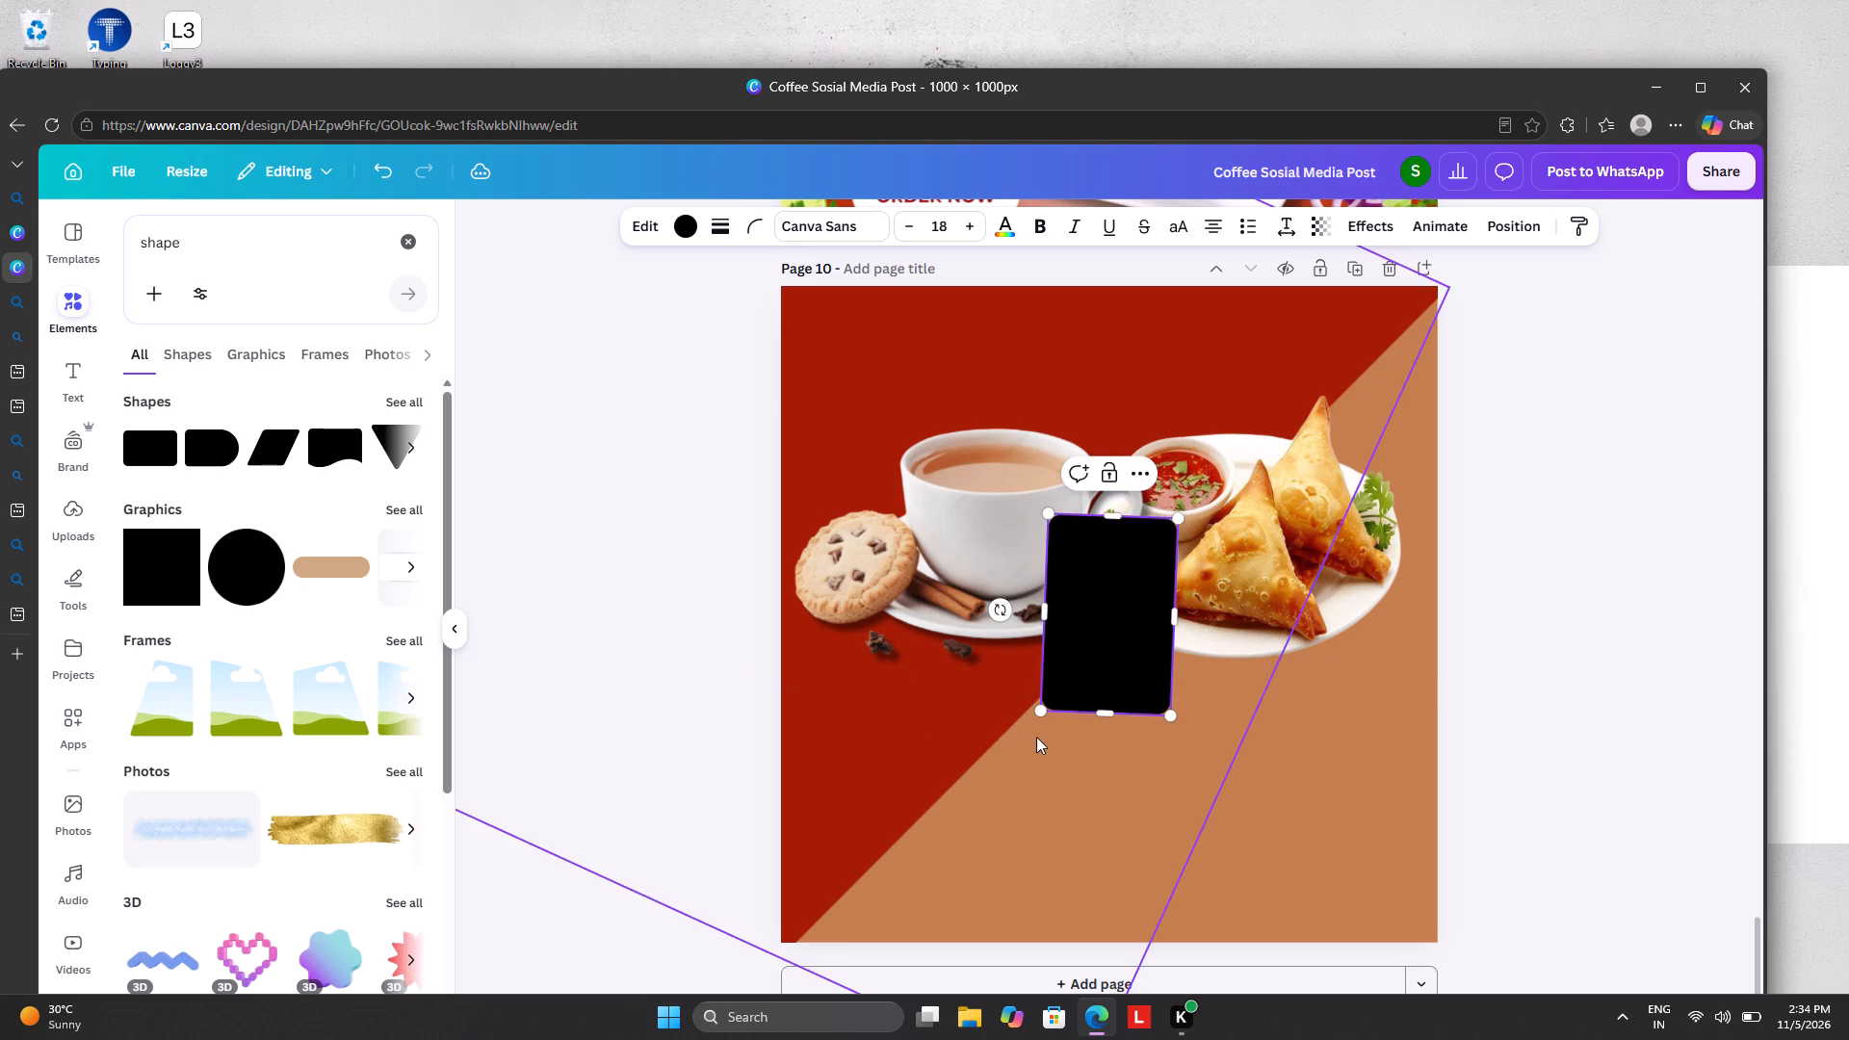
drag(1039, 711, 932, 871)
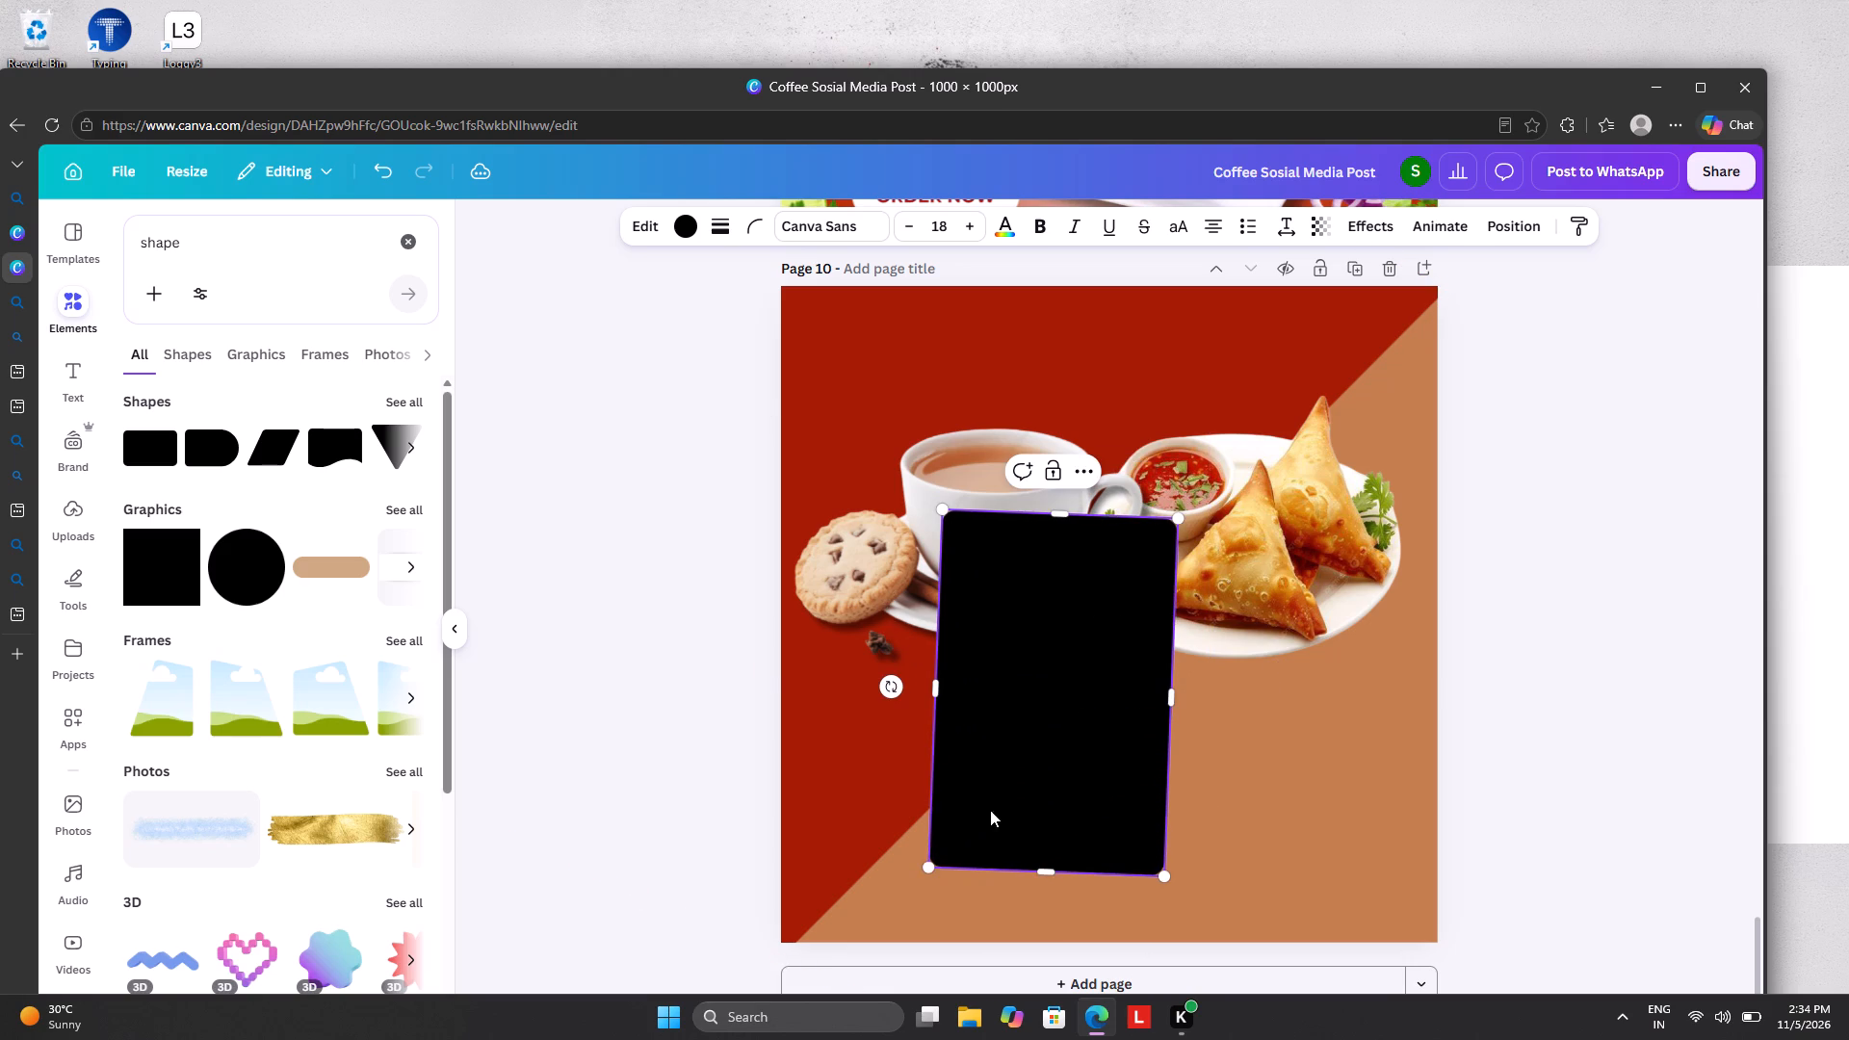
click(886, 697)
drag(928, 507, 942, 505)
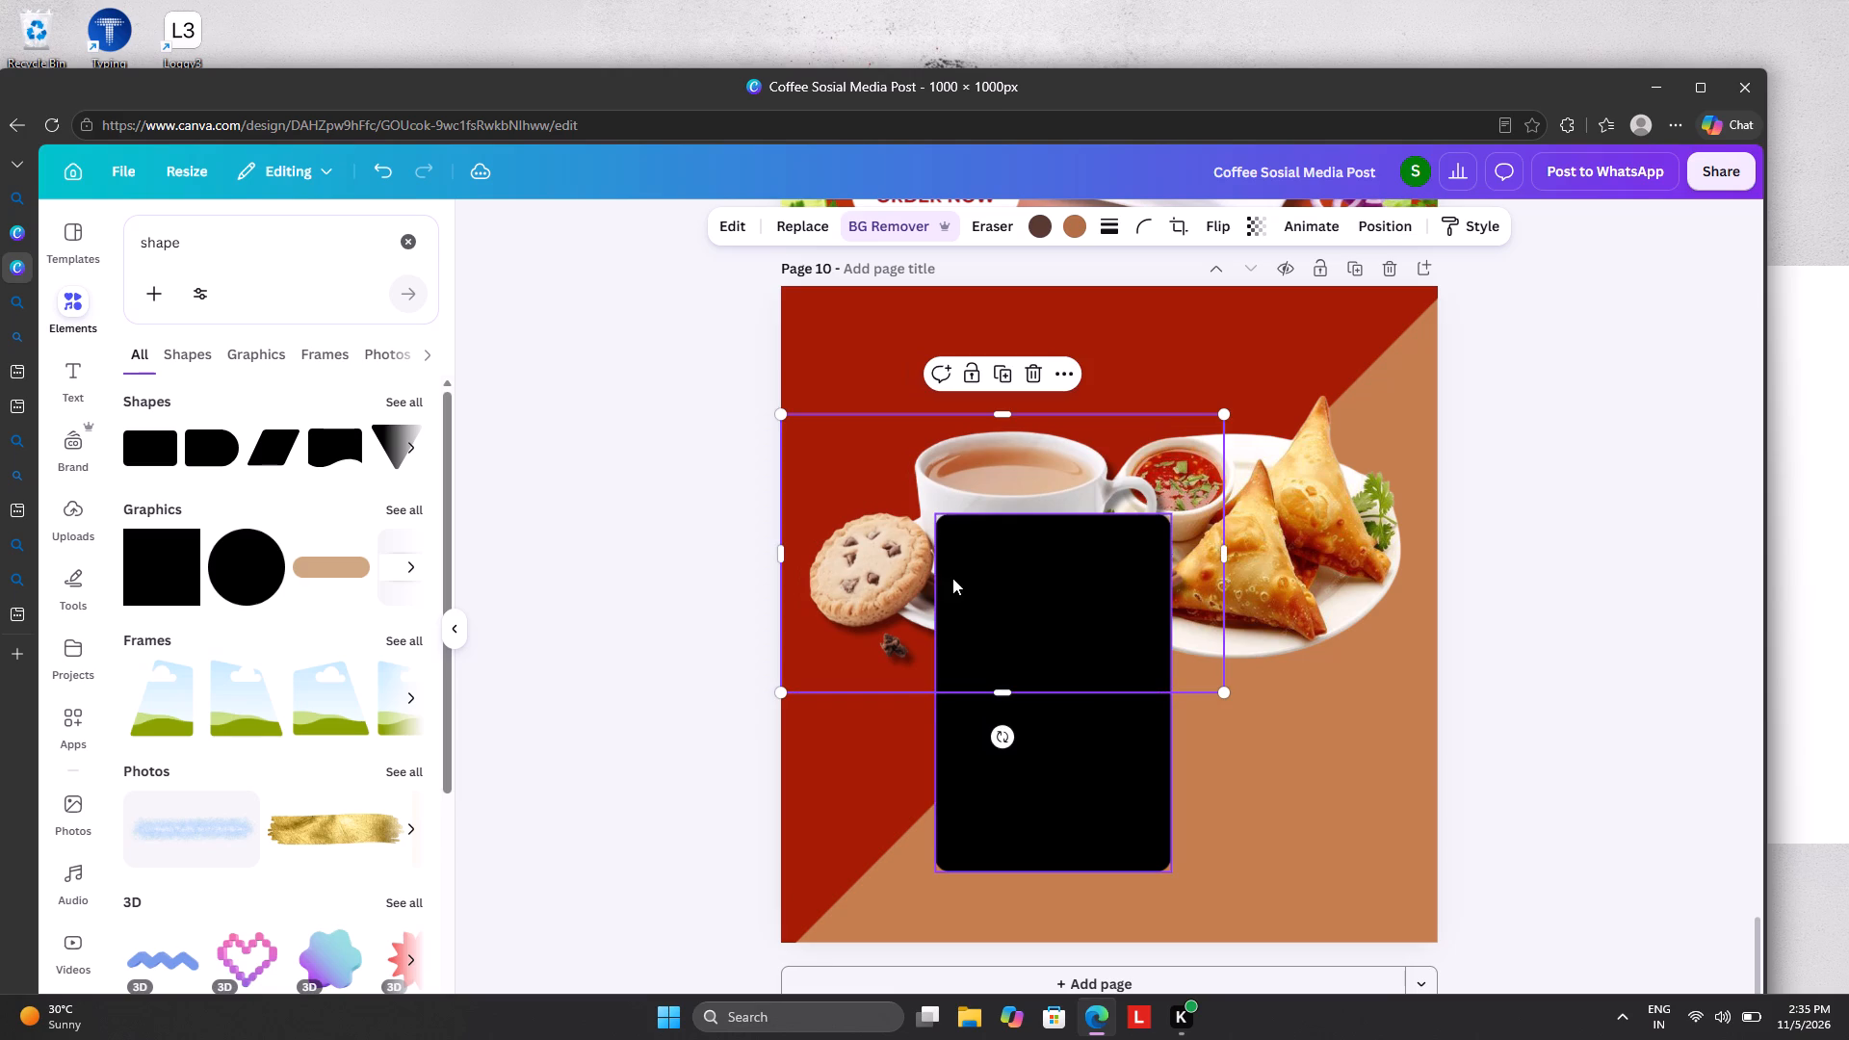
click(956, 578)
drag(934, 520, 969, 584)
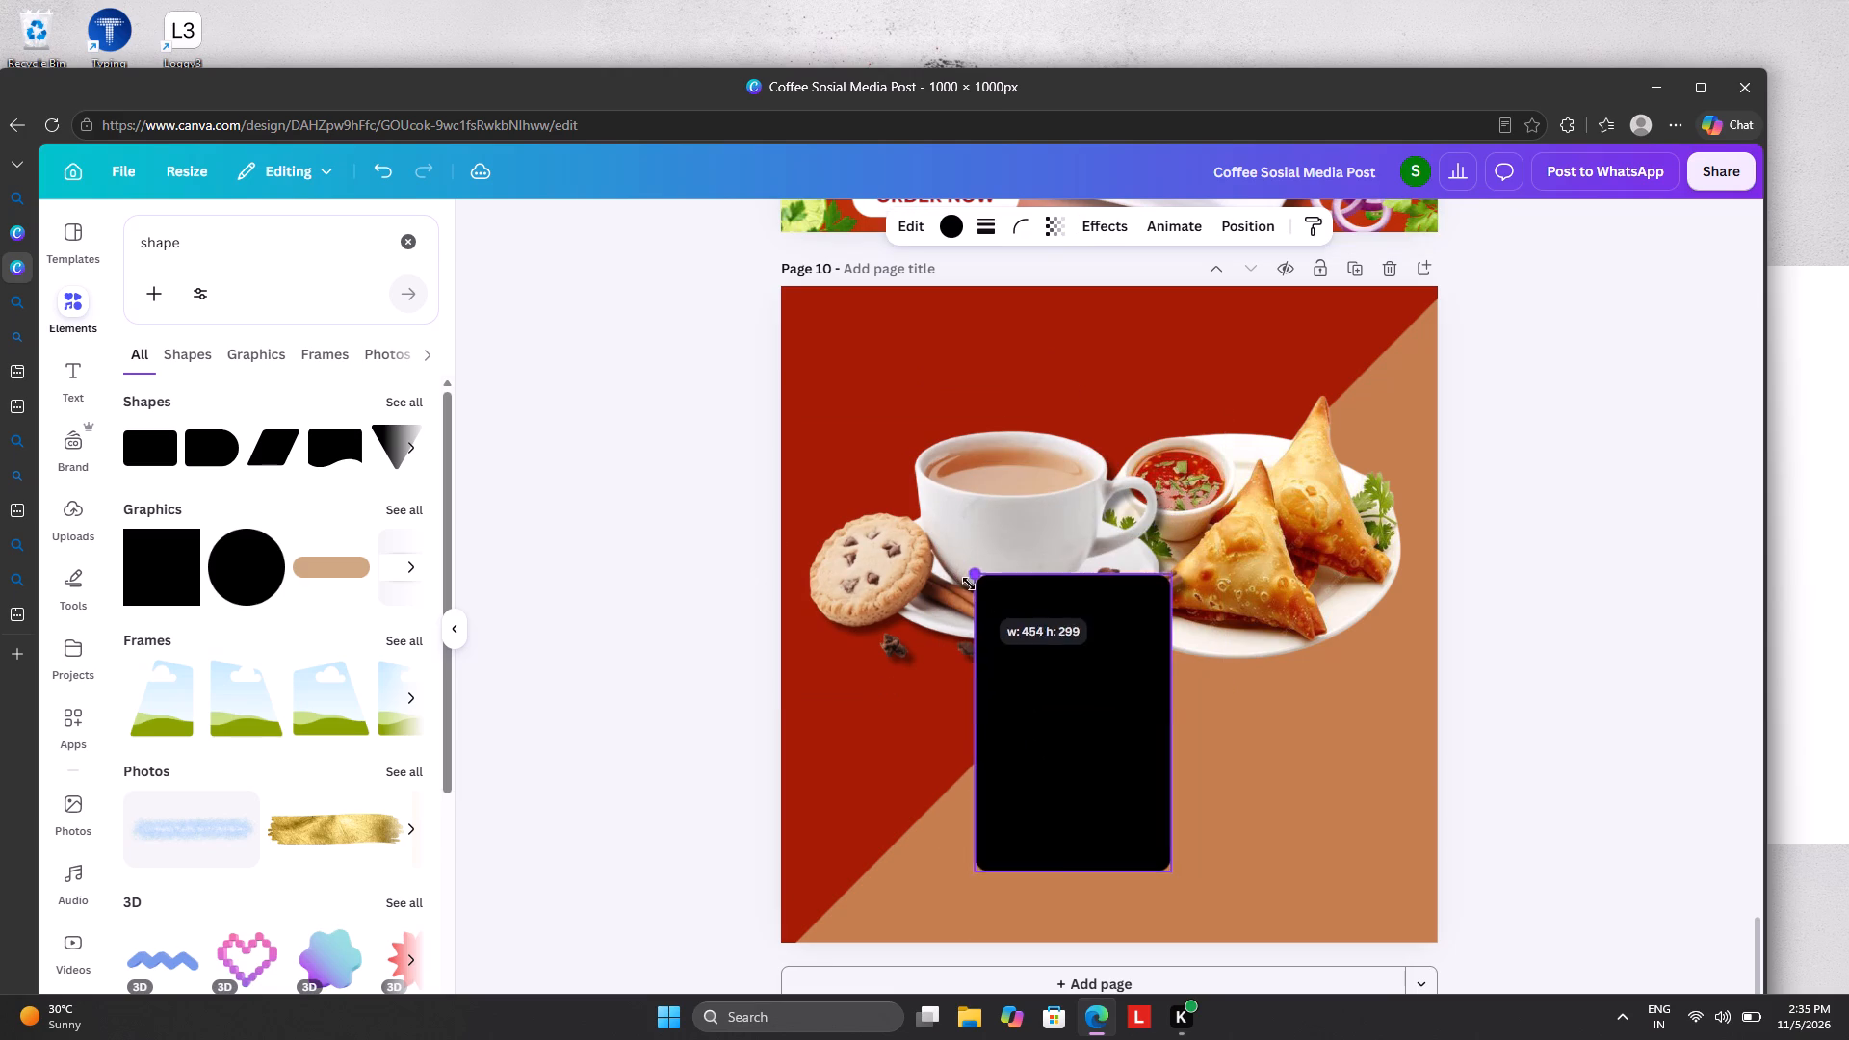
drag(969, 584, 969, 585)
drag(1049, 684, 980, 605)
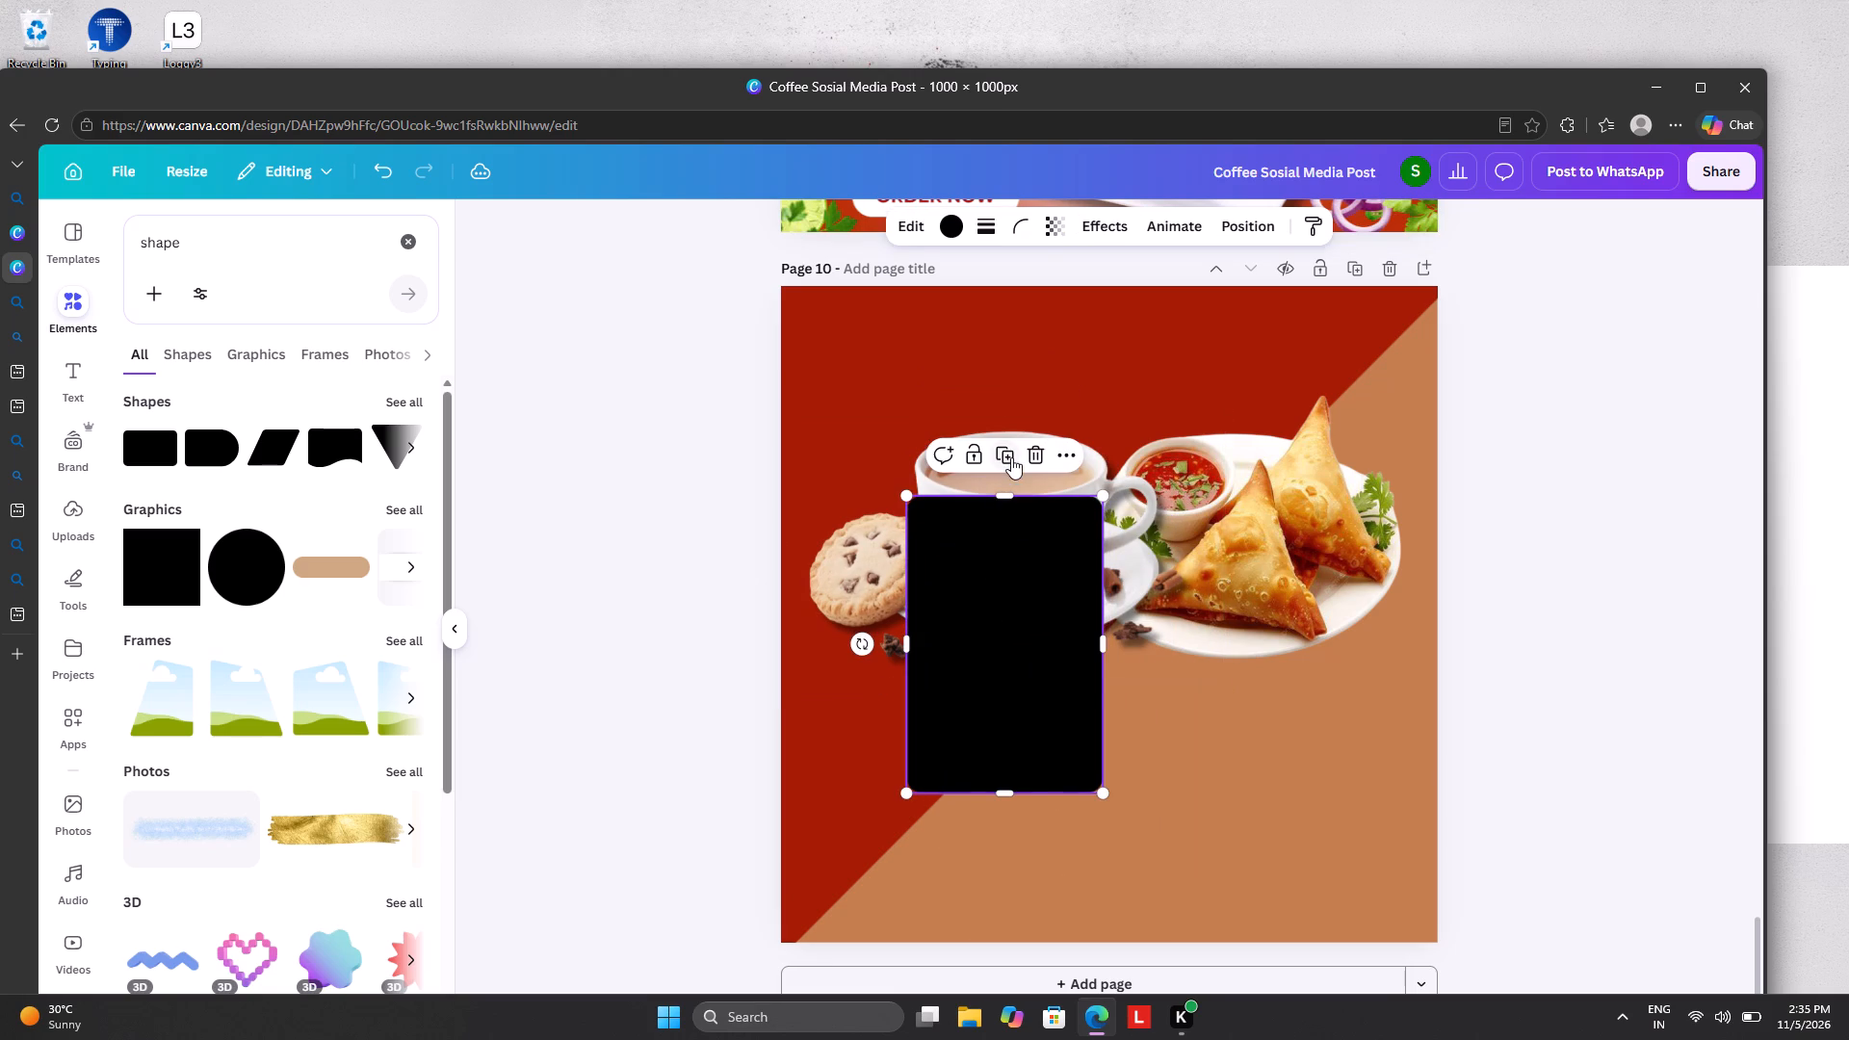
Duplicate the upright black rectangle and place the copy beside it over the samosa plate.
click(1011, 456)
drag(1026, 569, 1229, 553)
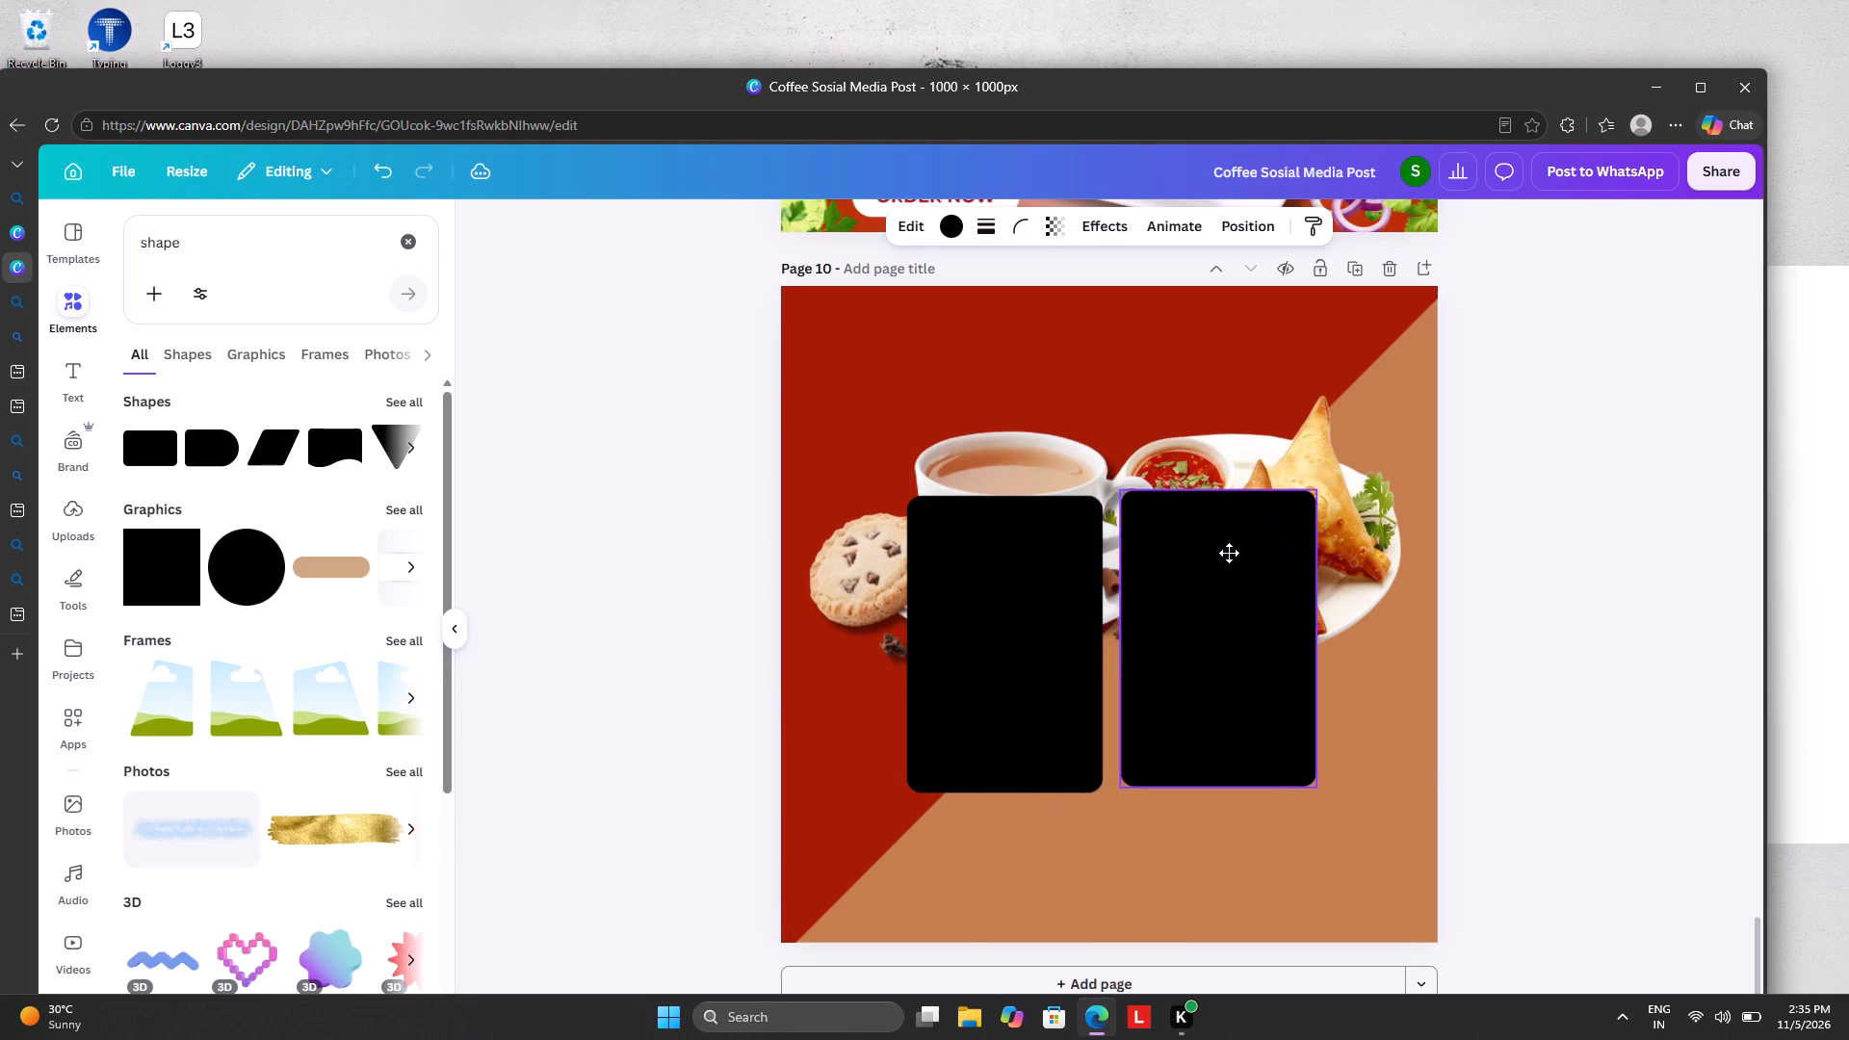
drag(1229, 553, 1233, 553)
Bring the tea cup and samosa plate layers in front of both black rectangles, with the cup topmost.
click(1001, 426)
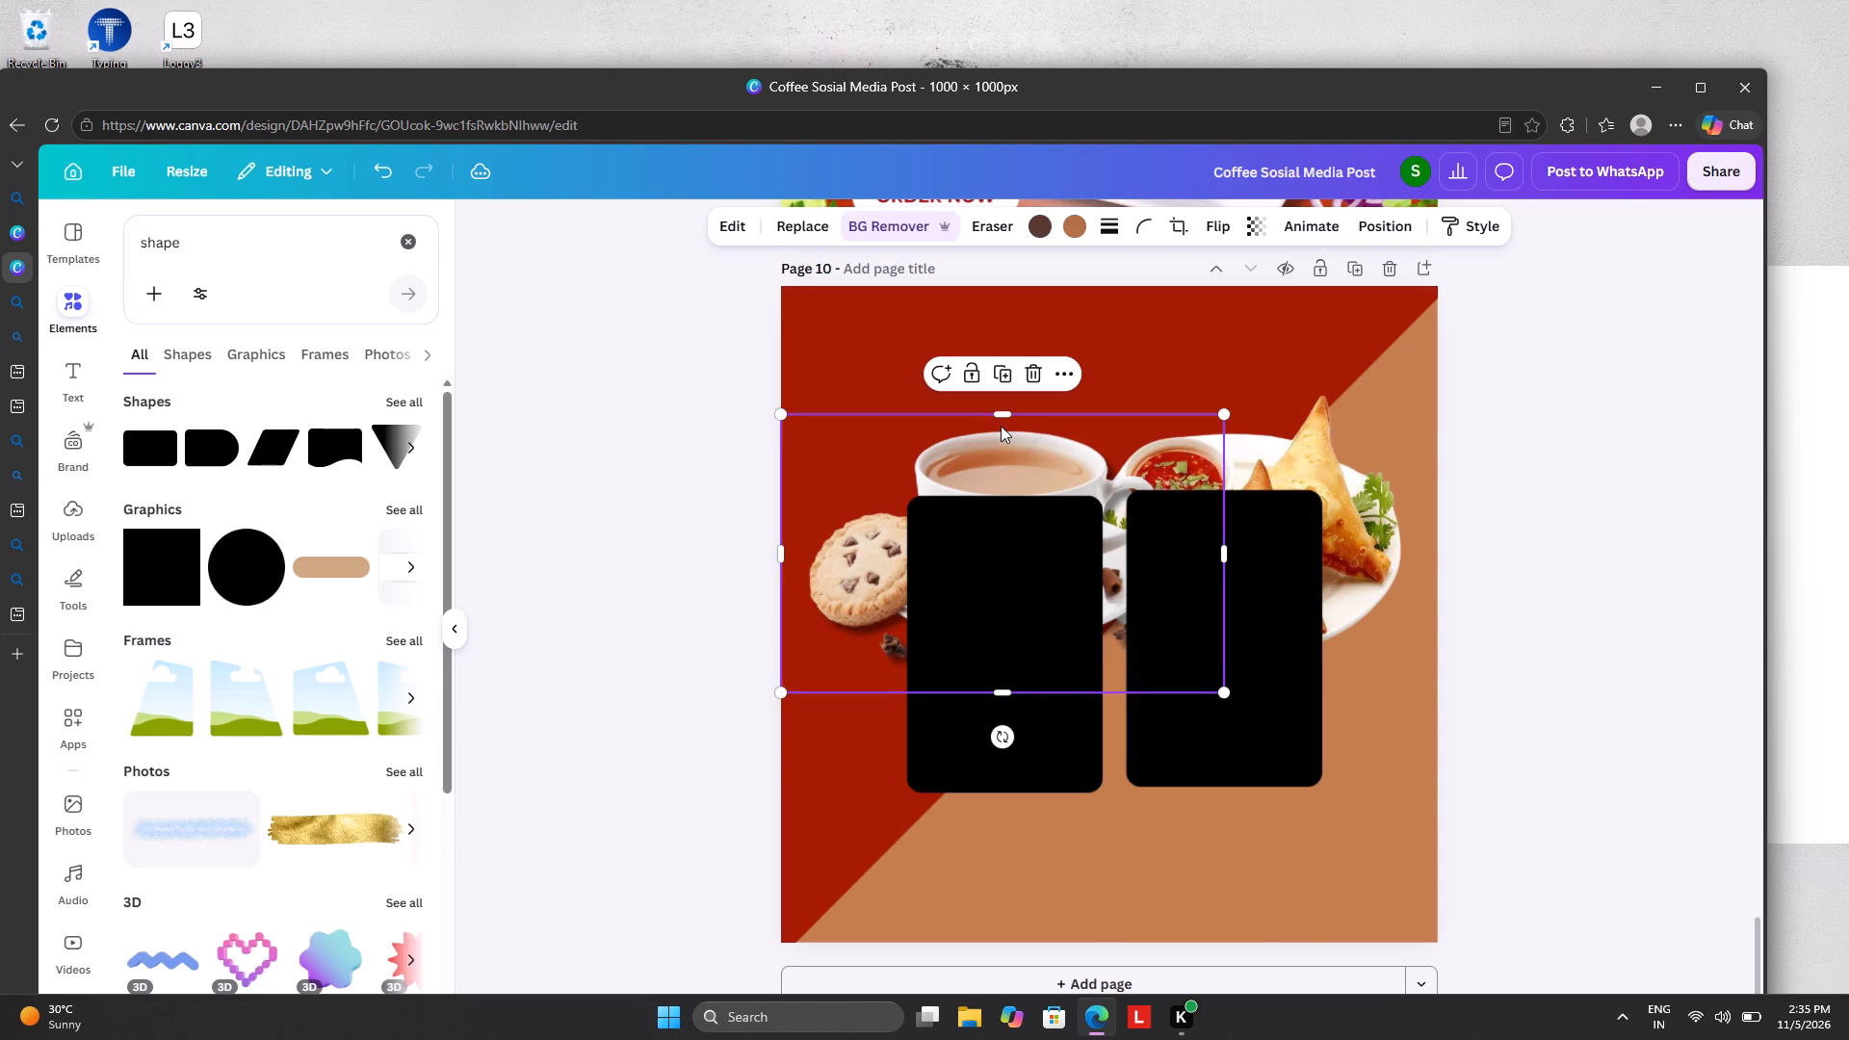
click(1369, 226)
drag(259, 516, 259, 393)
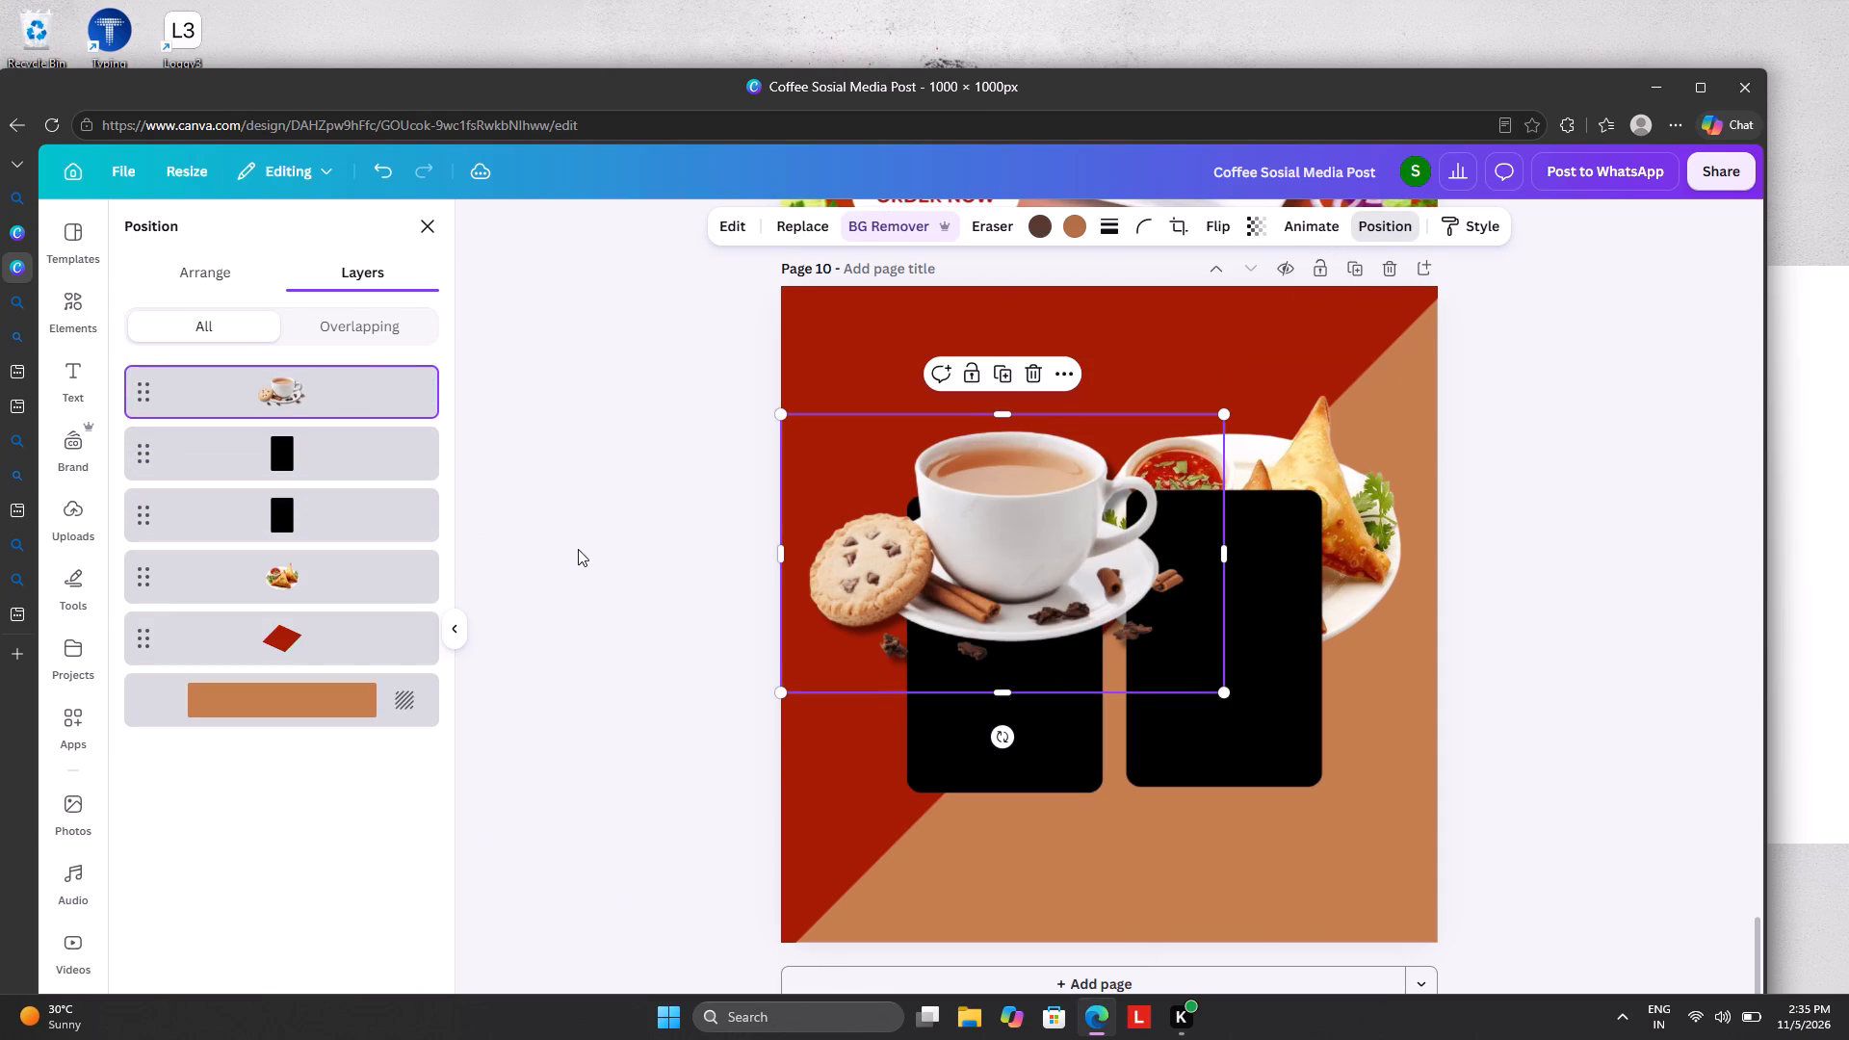
drag(309, 577, 310, 434)
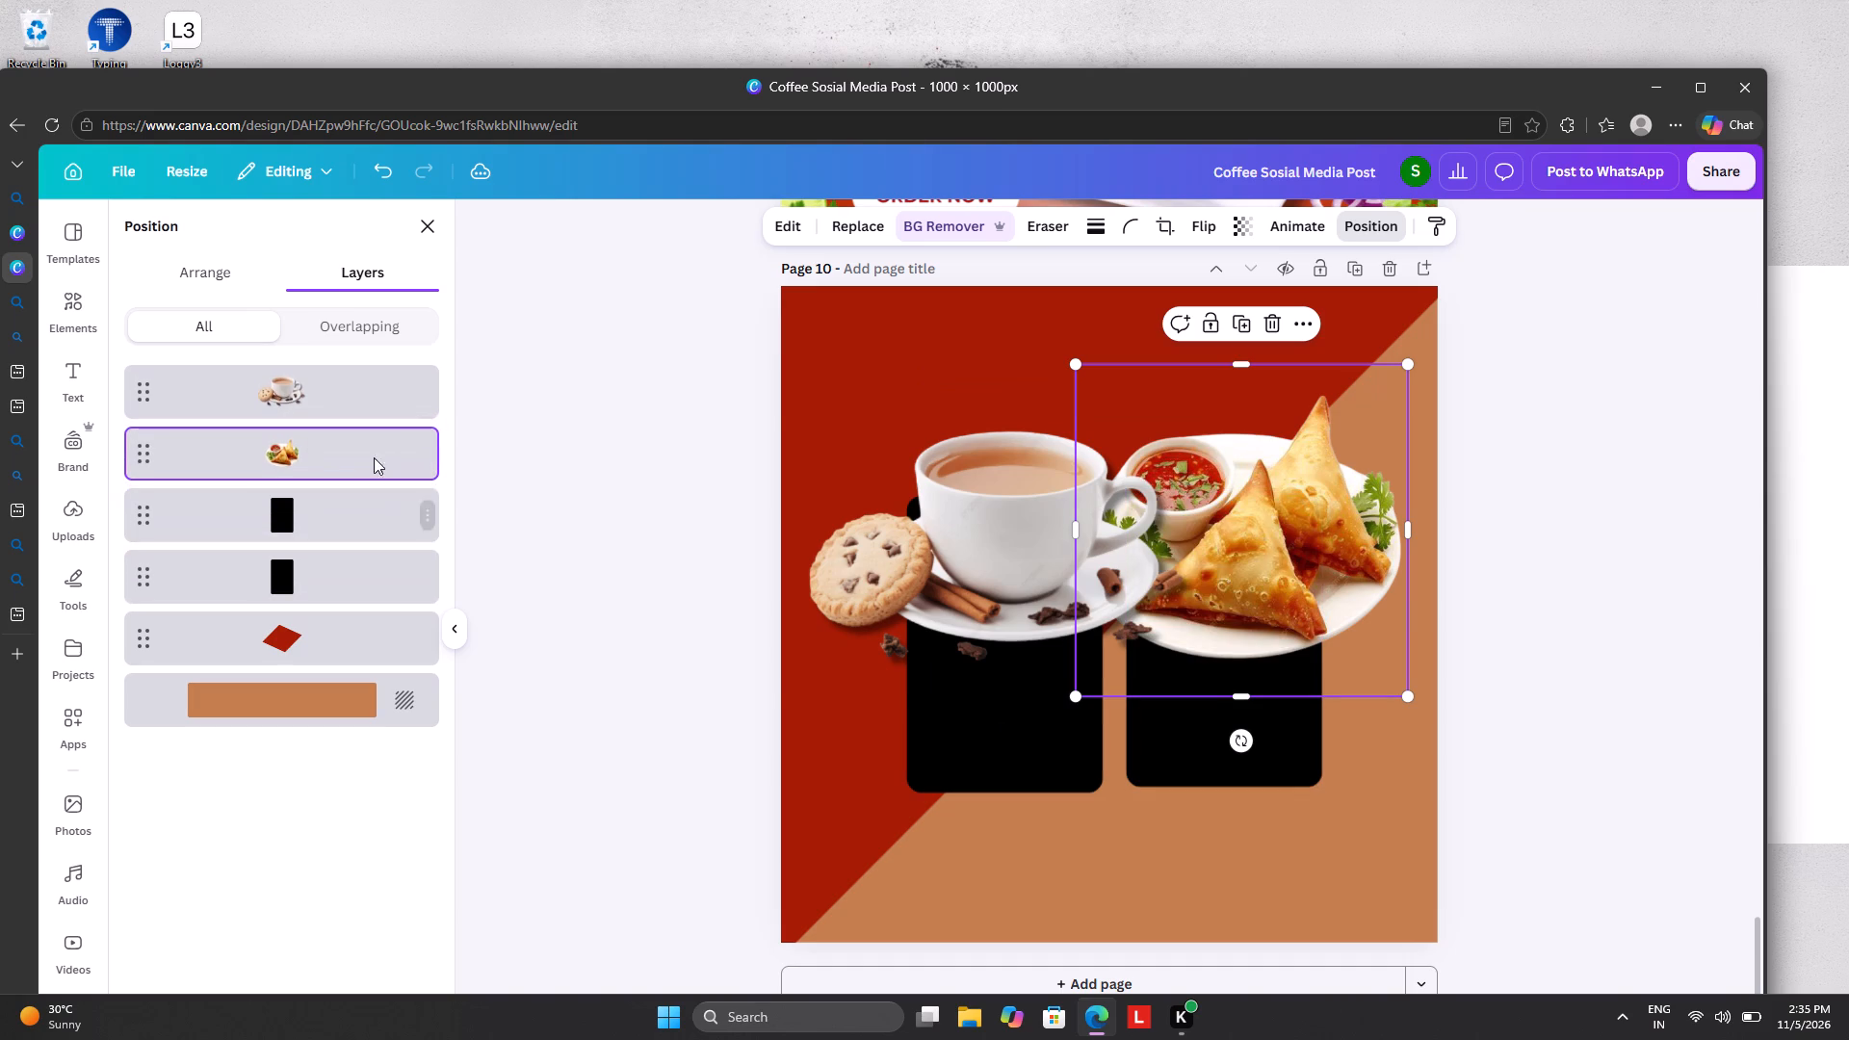
Tilt the tea cup image slightly counterclockwise, shrink it, and place it over the lower part of the left black rectangle.
click(912, 508)
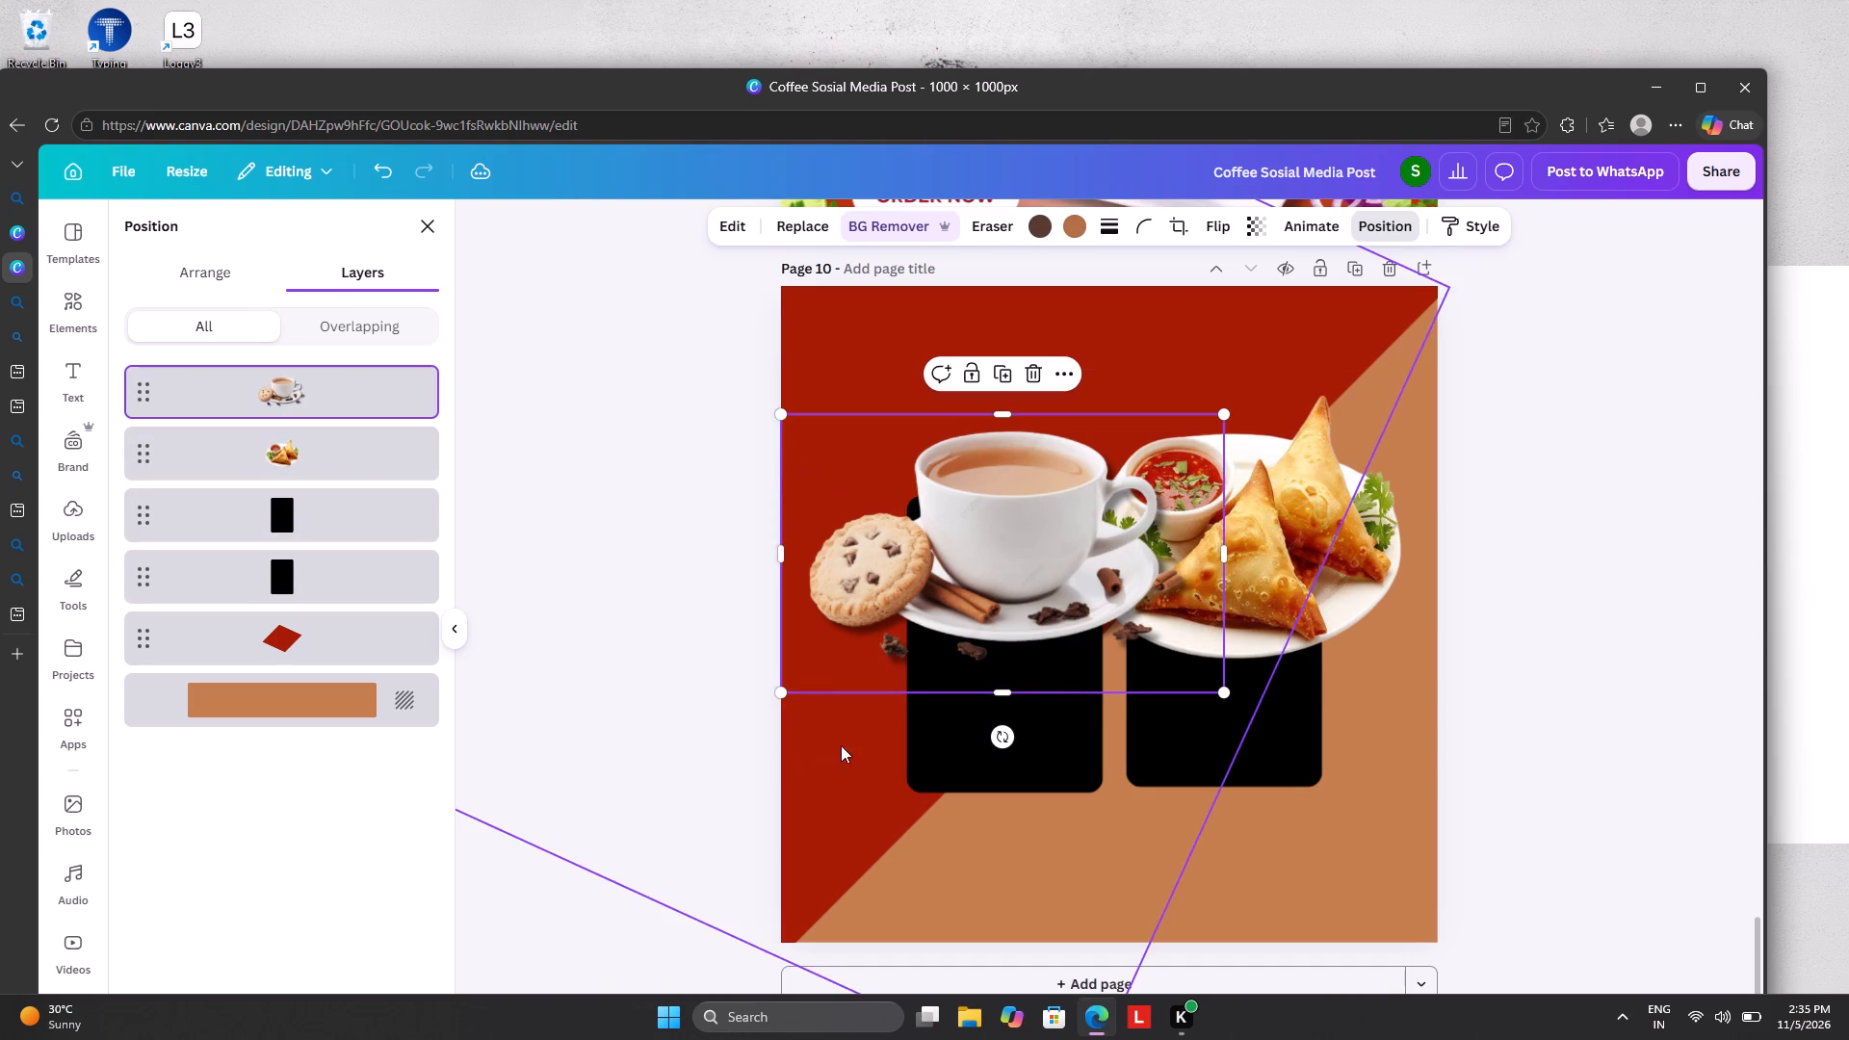
drag(1007, 733, 1041, 721)
drag(1021, 633, 1003, 774)
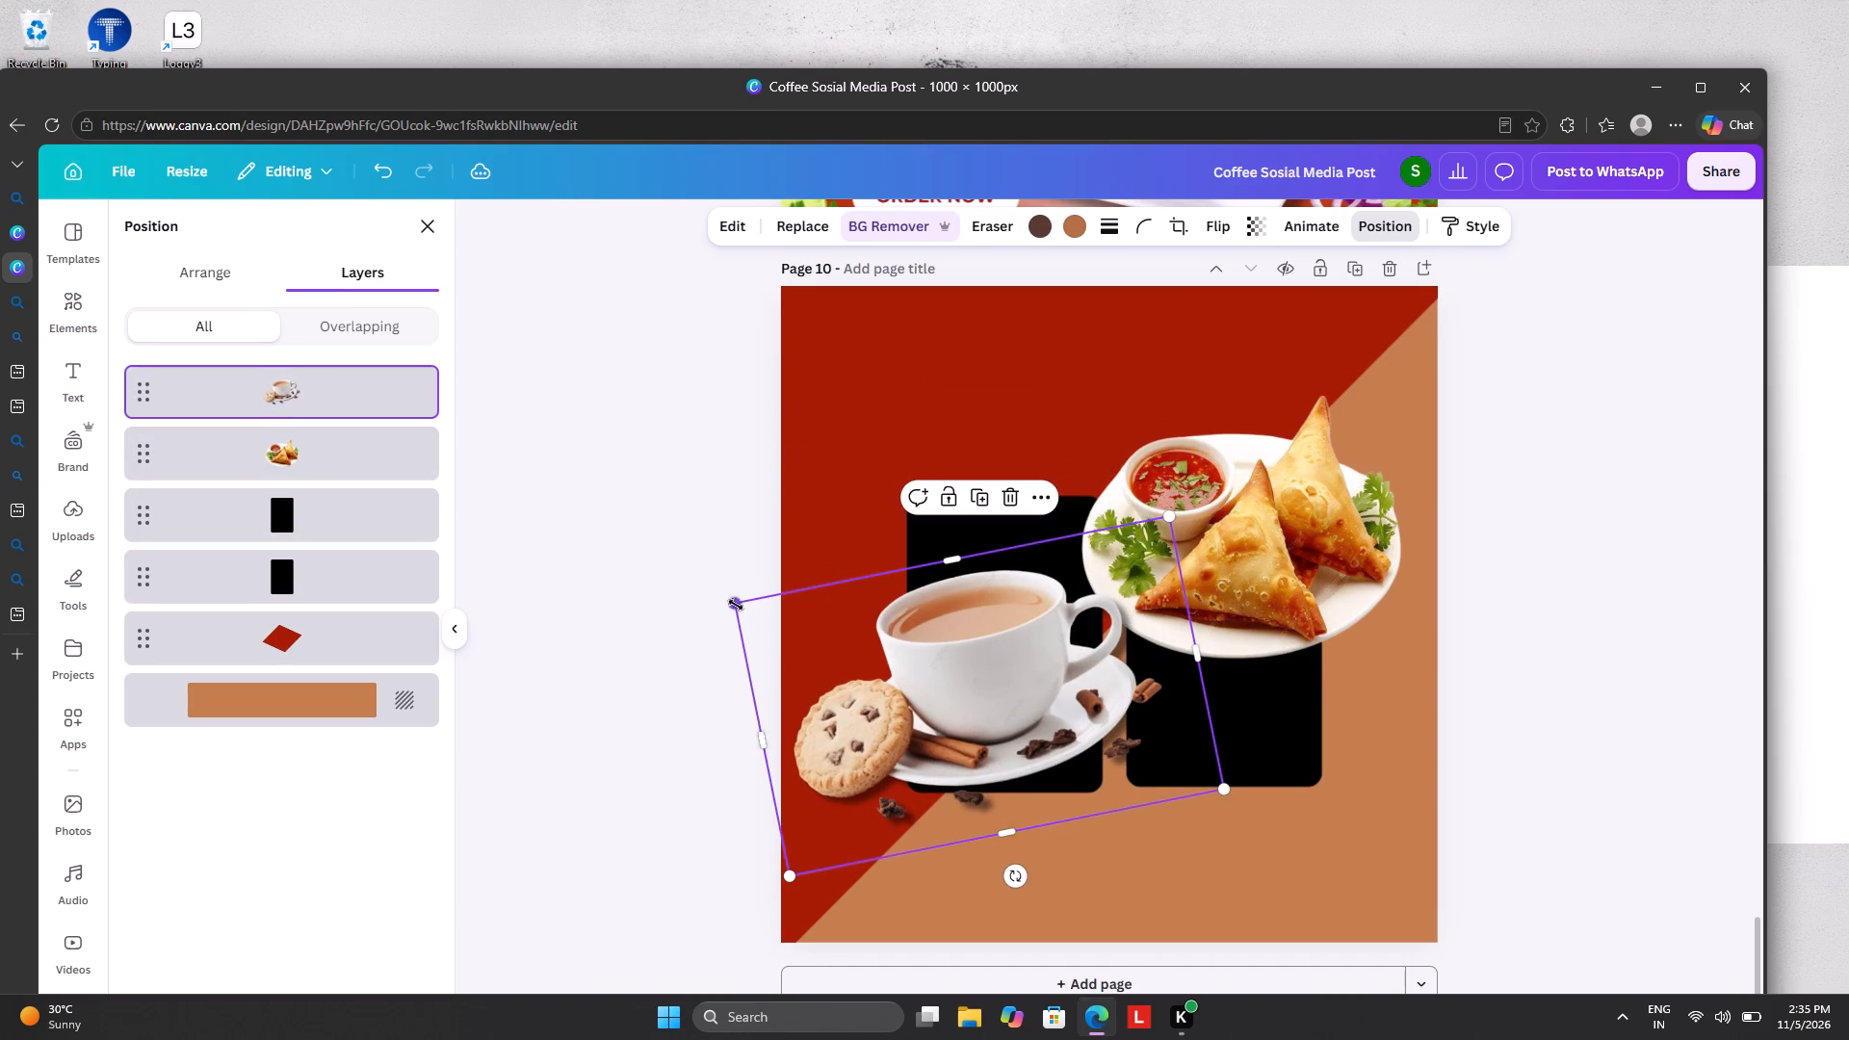
drag(736, 604, 798, 621)
drag(993, 709, 984, 689)
Shrink the samosa plate and set it over the lower half of the right black rectangle, shifting that rectangle slightly right and down.
click(1248, 535)
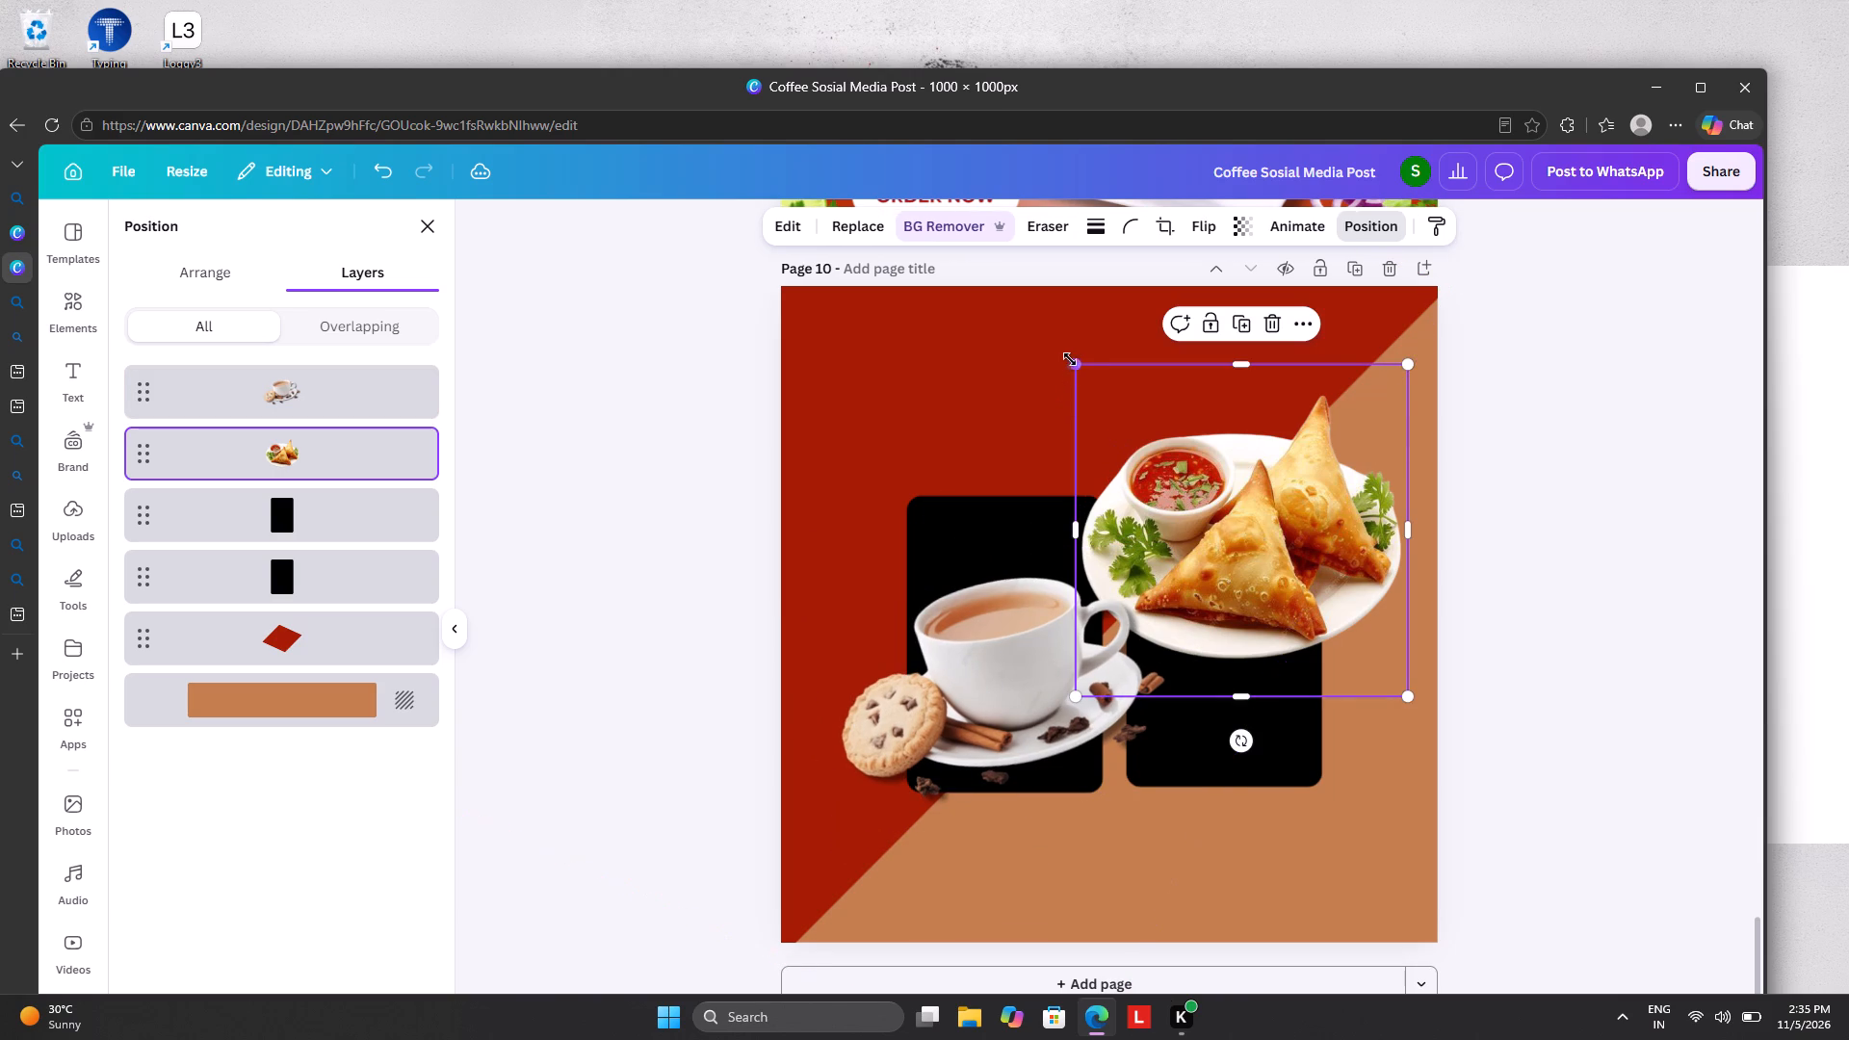
drag(1073, 357, 1184, 483)
drag(1240, 743, 1247, 750)
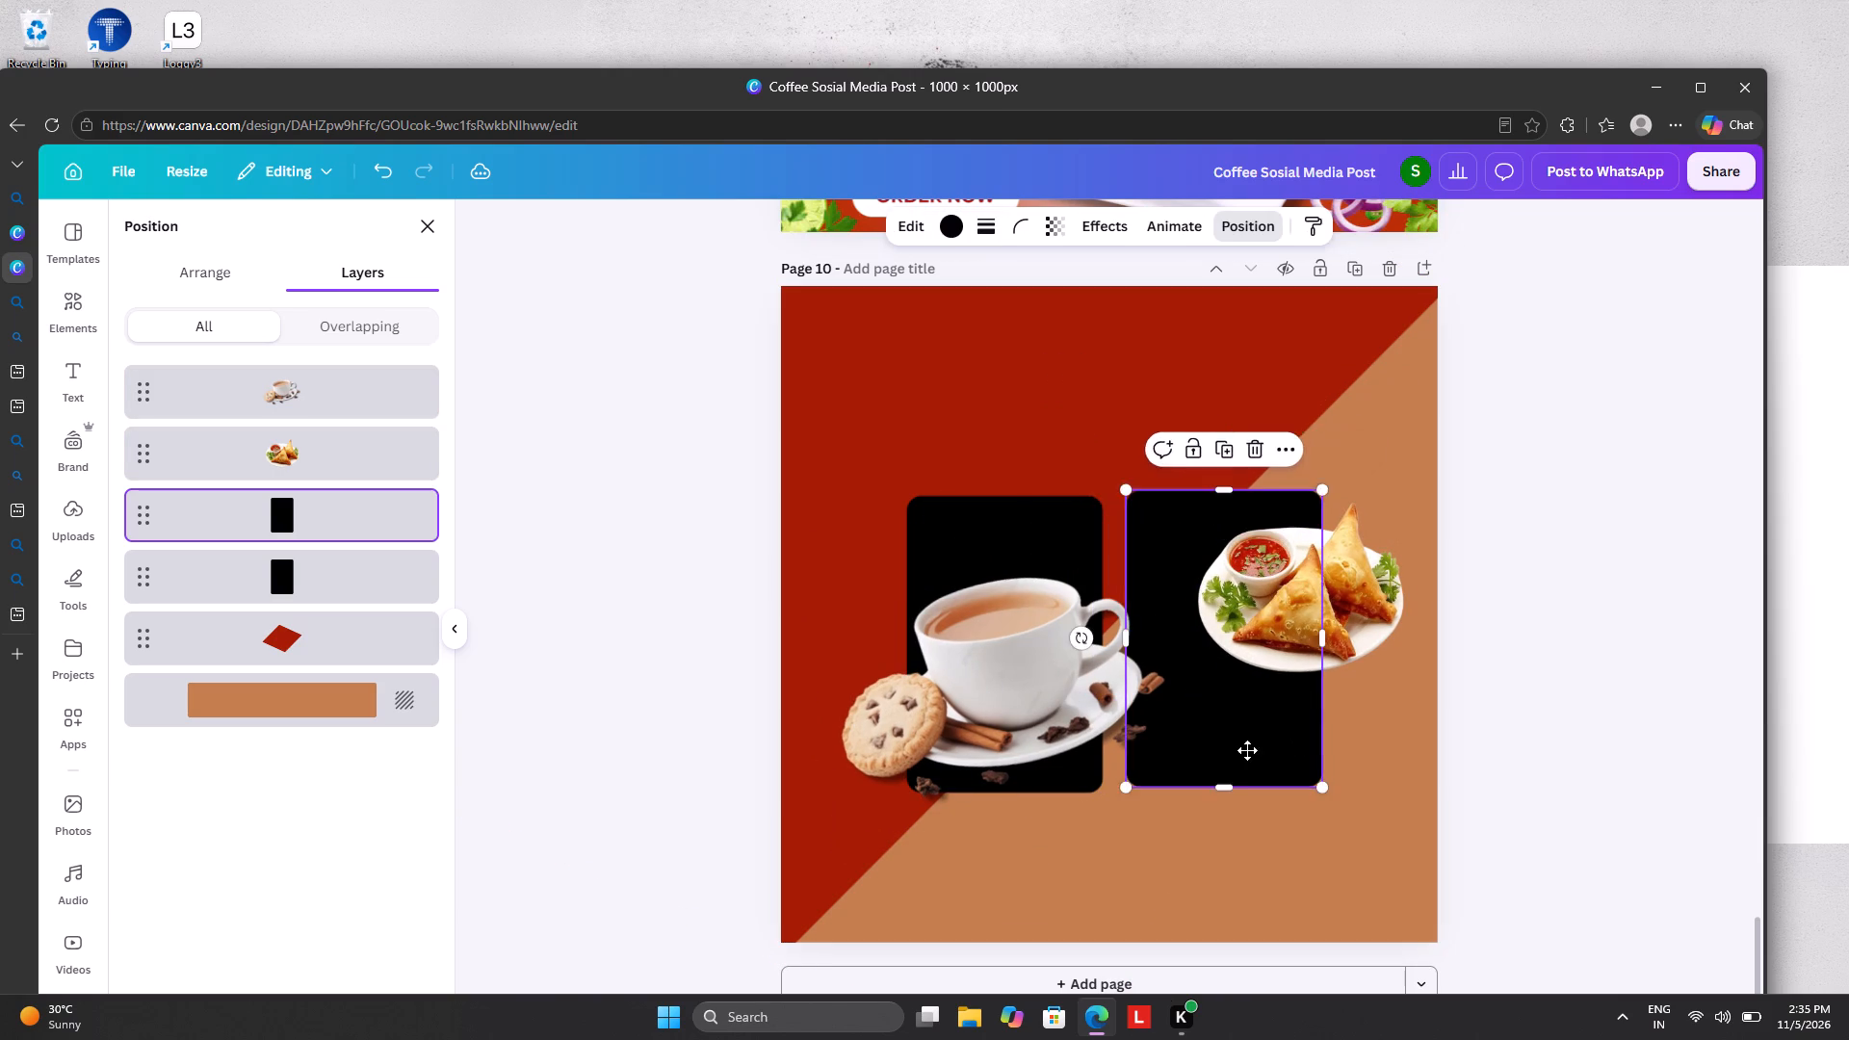
drag(1247, 750, 1277, 751)
drag(1313, 610, 1303, 650)
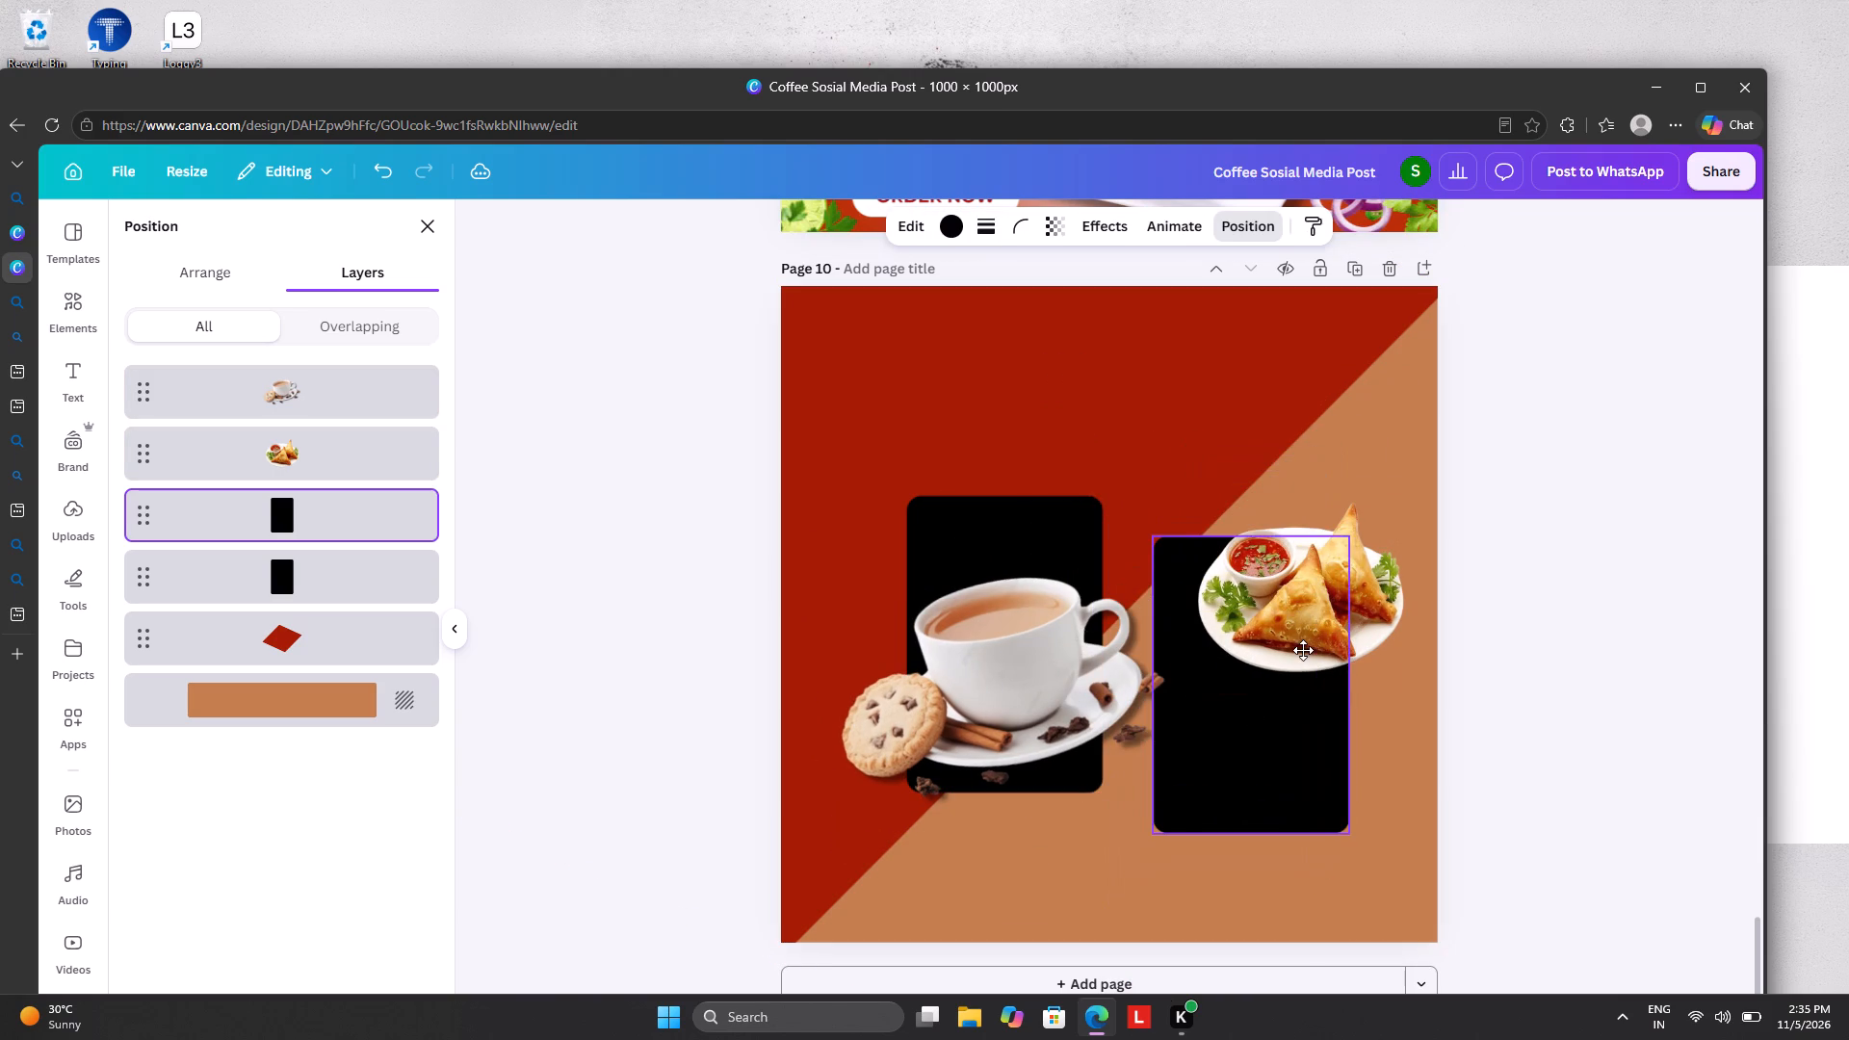
drag(1303, 650, 1309, 633)
click(1299, 617)
drag(1299, 617, 1265, 723)
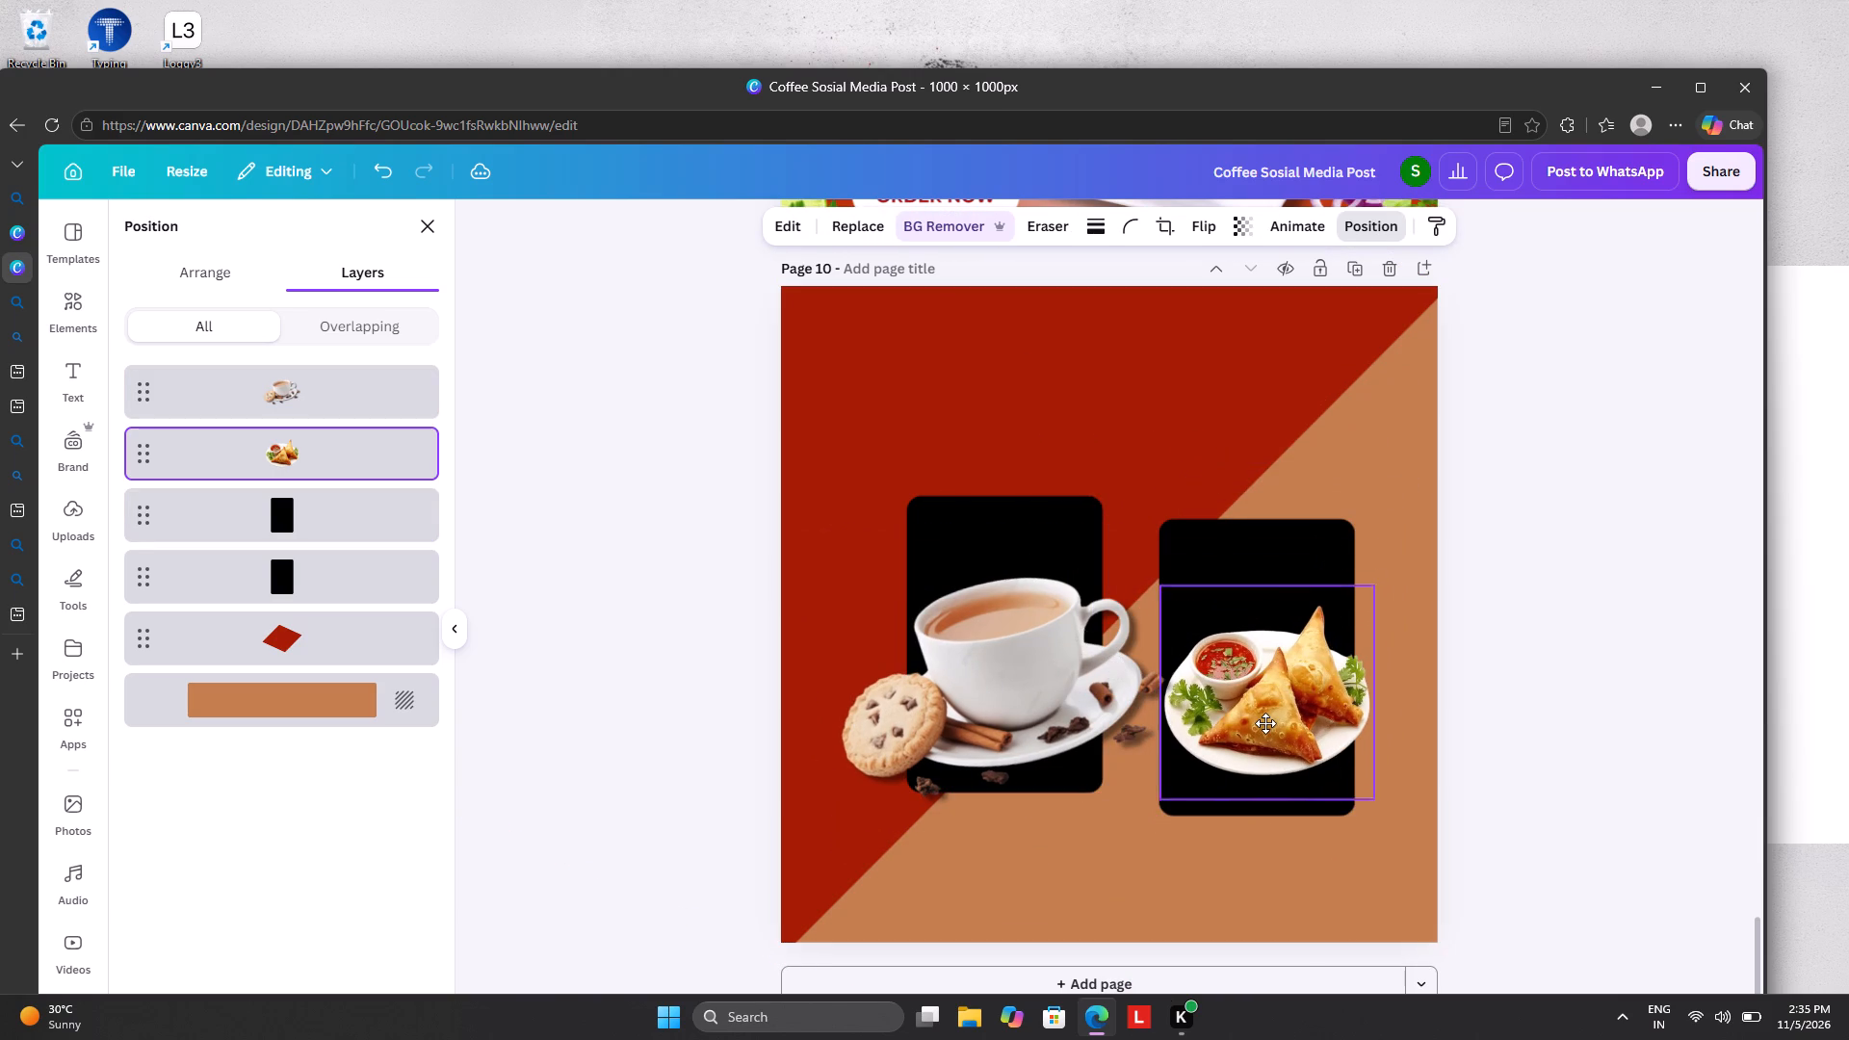
drag(1265, 723, 1264, 737)
Move the left black rectangle down level with the right one.
click(919, 535)
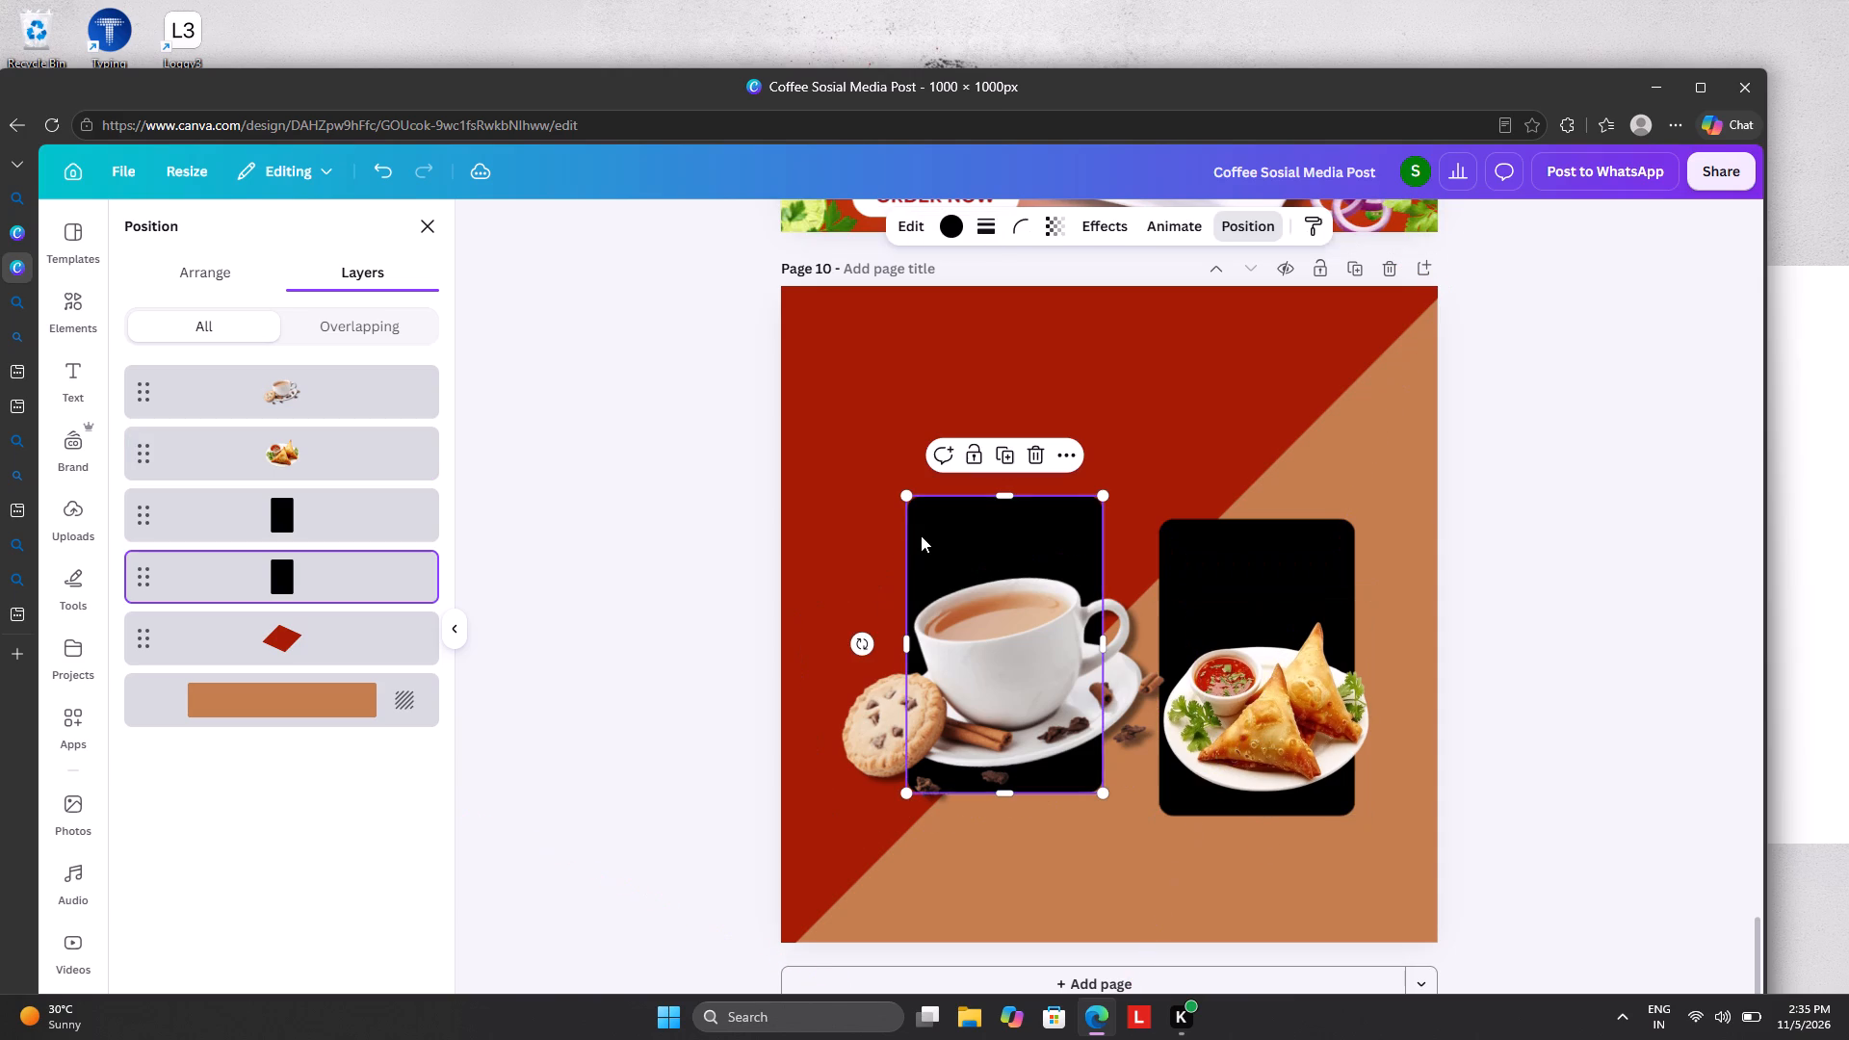
drag(924, 535, 924, 562)
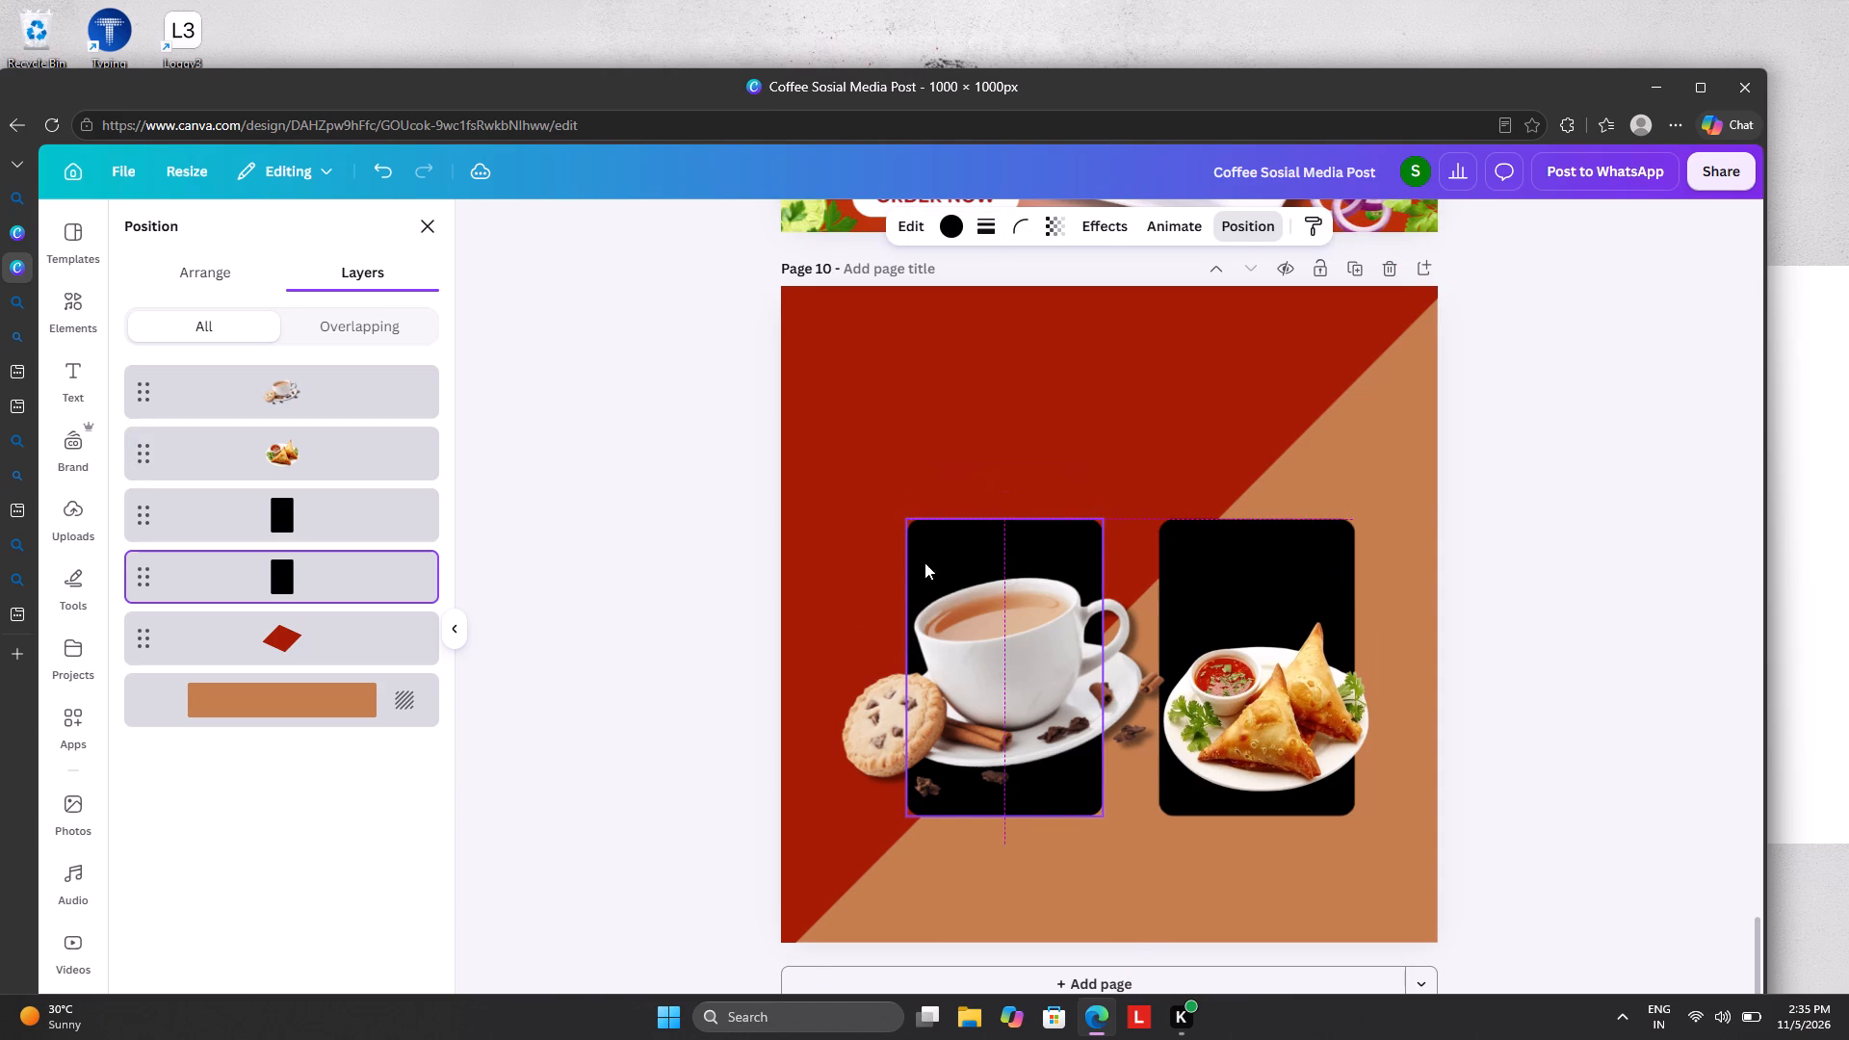
Shrink the tea cup image, straighten its tilt, and place it over the lower part of the left black rectangle.
click(976, 663)
drag(796, 611, 863, 637)
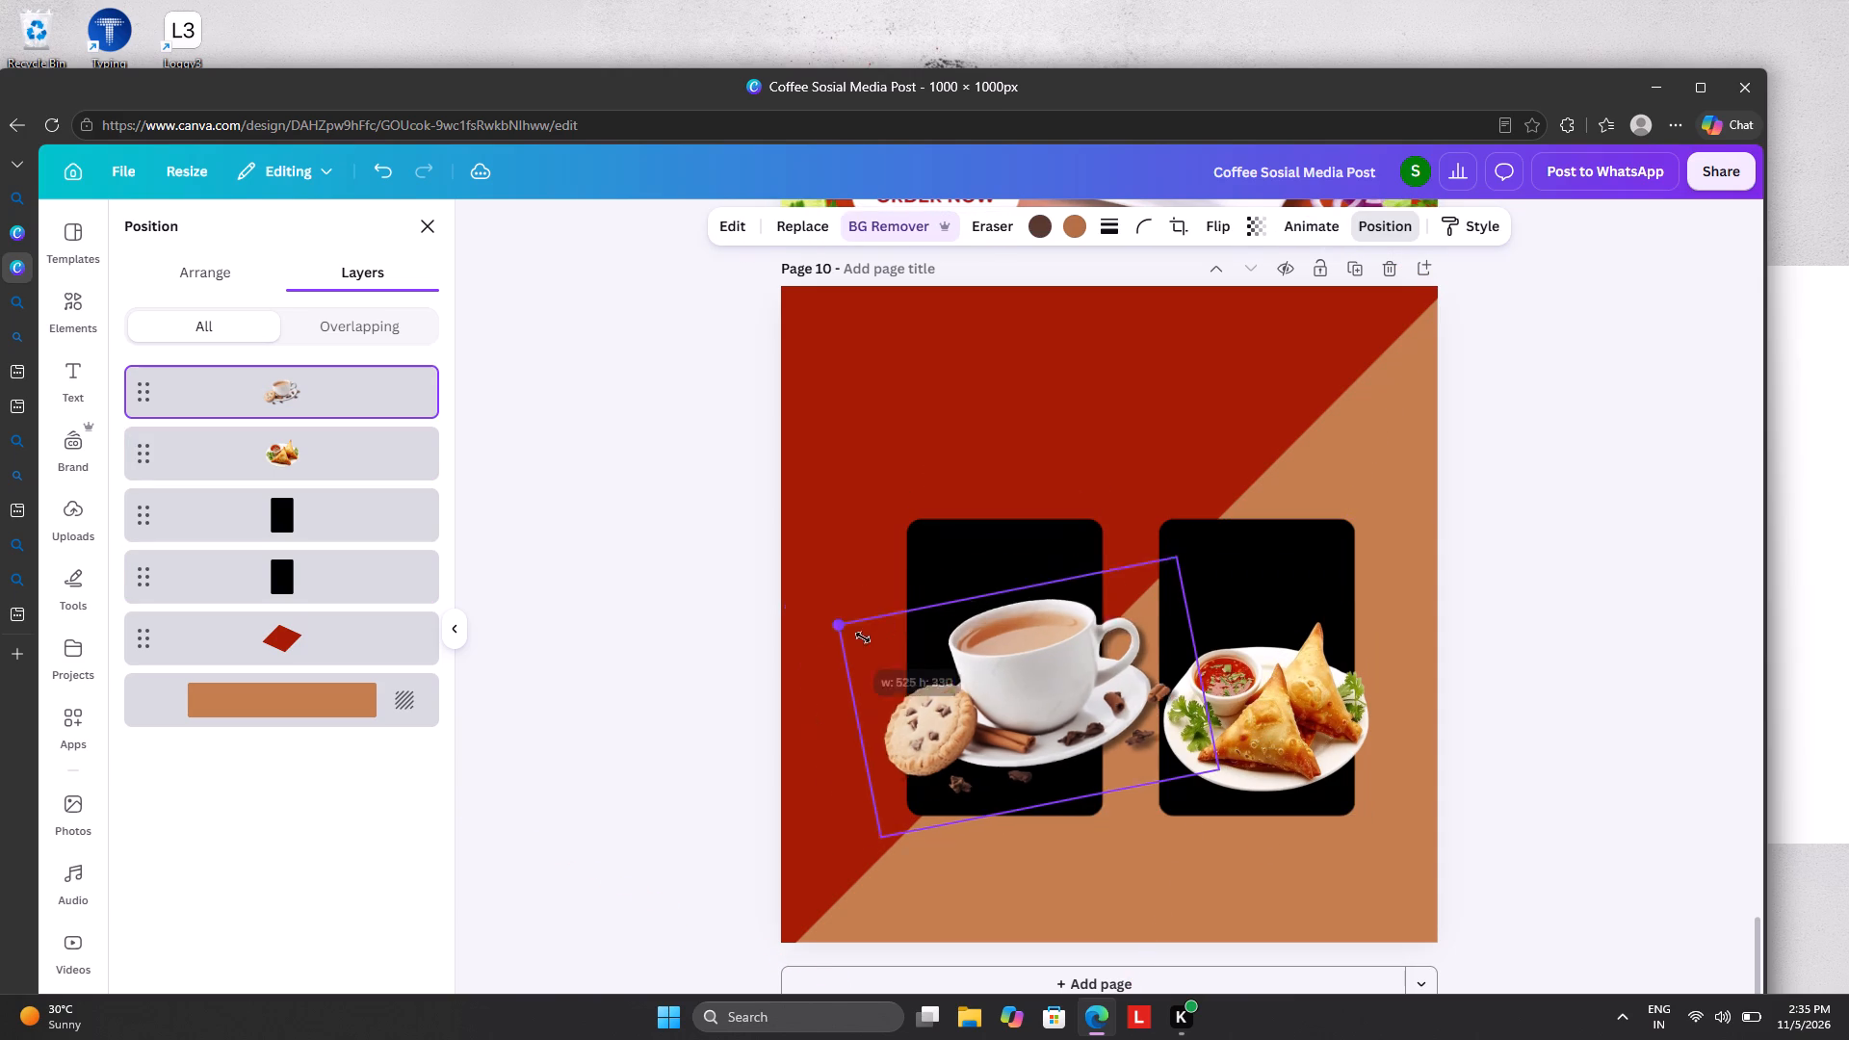
drag(863, 637, 885, 642)
drag(1077, 835, 1051, 843)
drag(1071, 728, 1034, 754)
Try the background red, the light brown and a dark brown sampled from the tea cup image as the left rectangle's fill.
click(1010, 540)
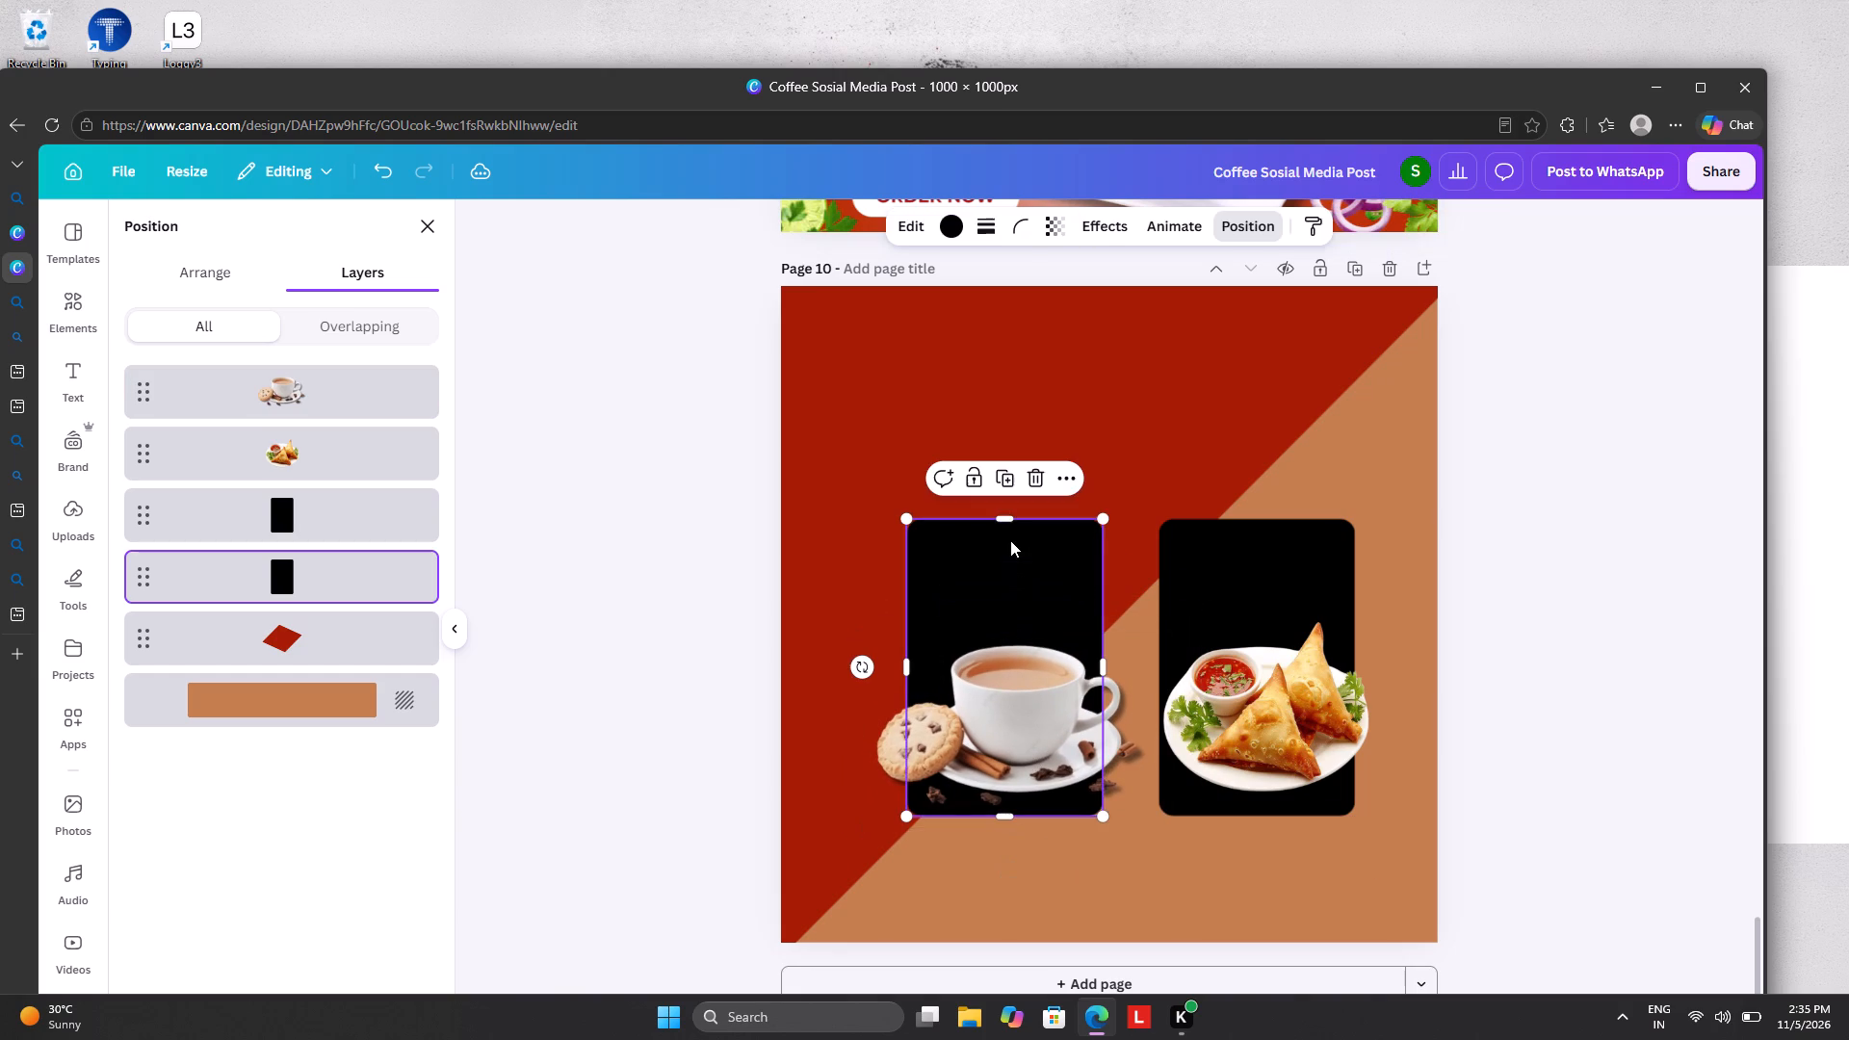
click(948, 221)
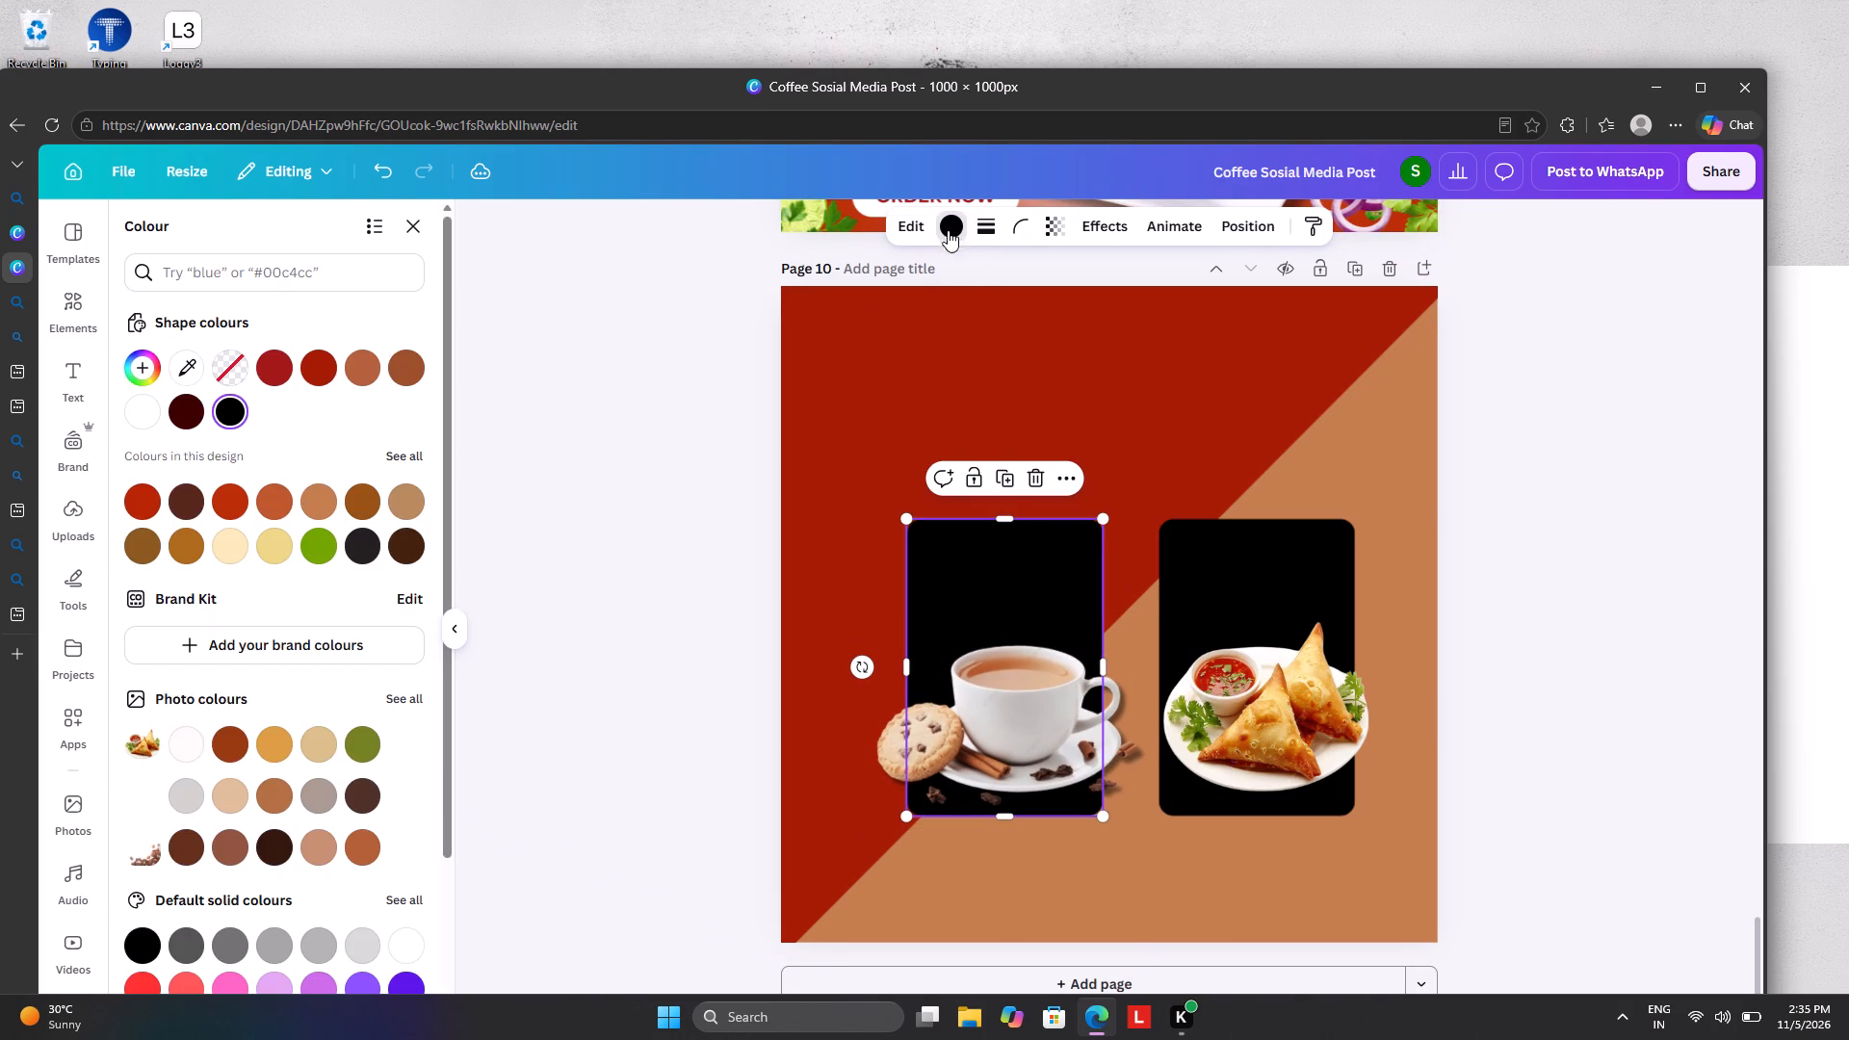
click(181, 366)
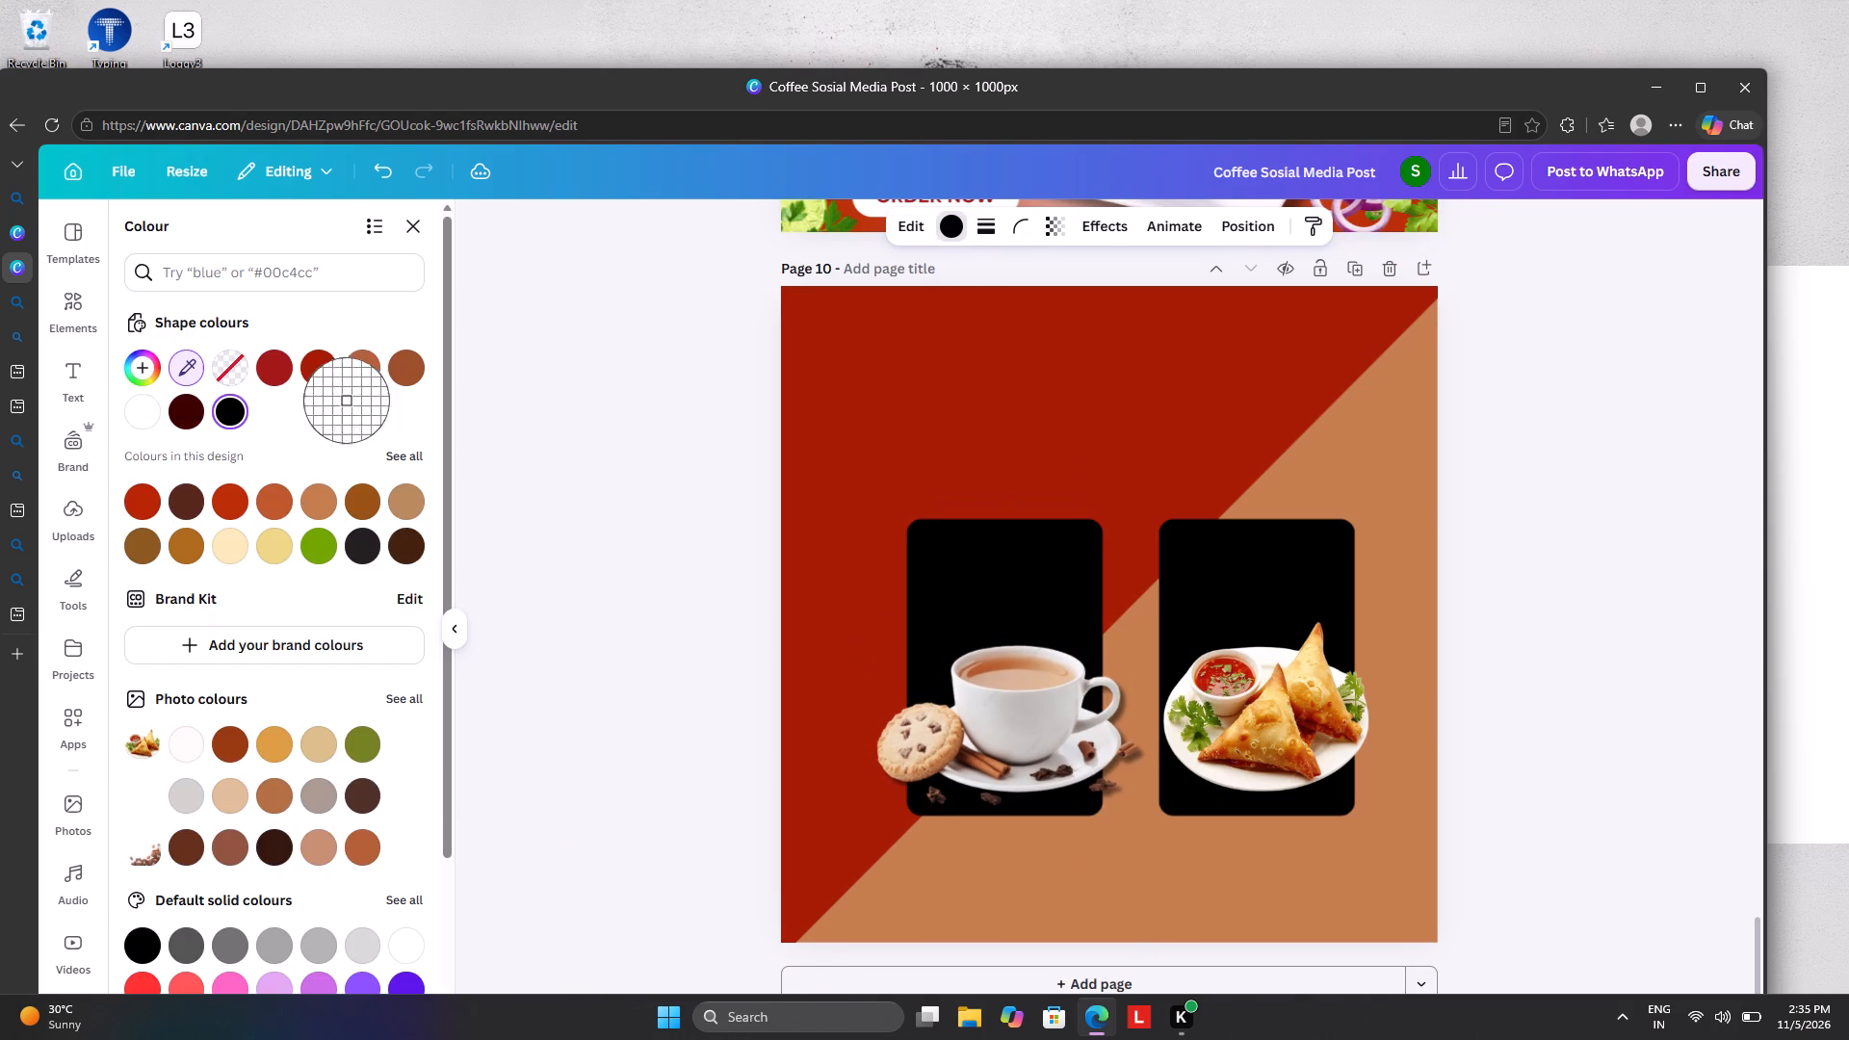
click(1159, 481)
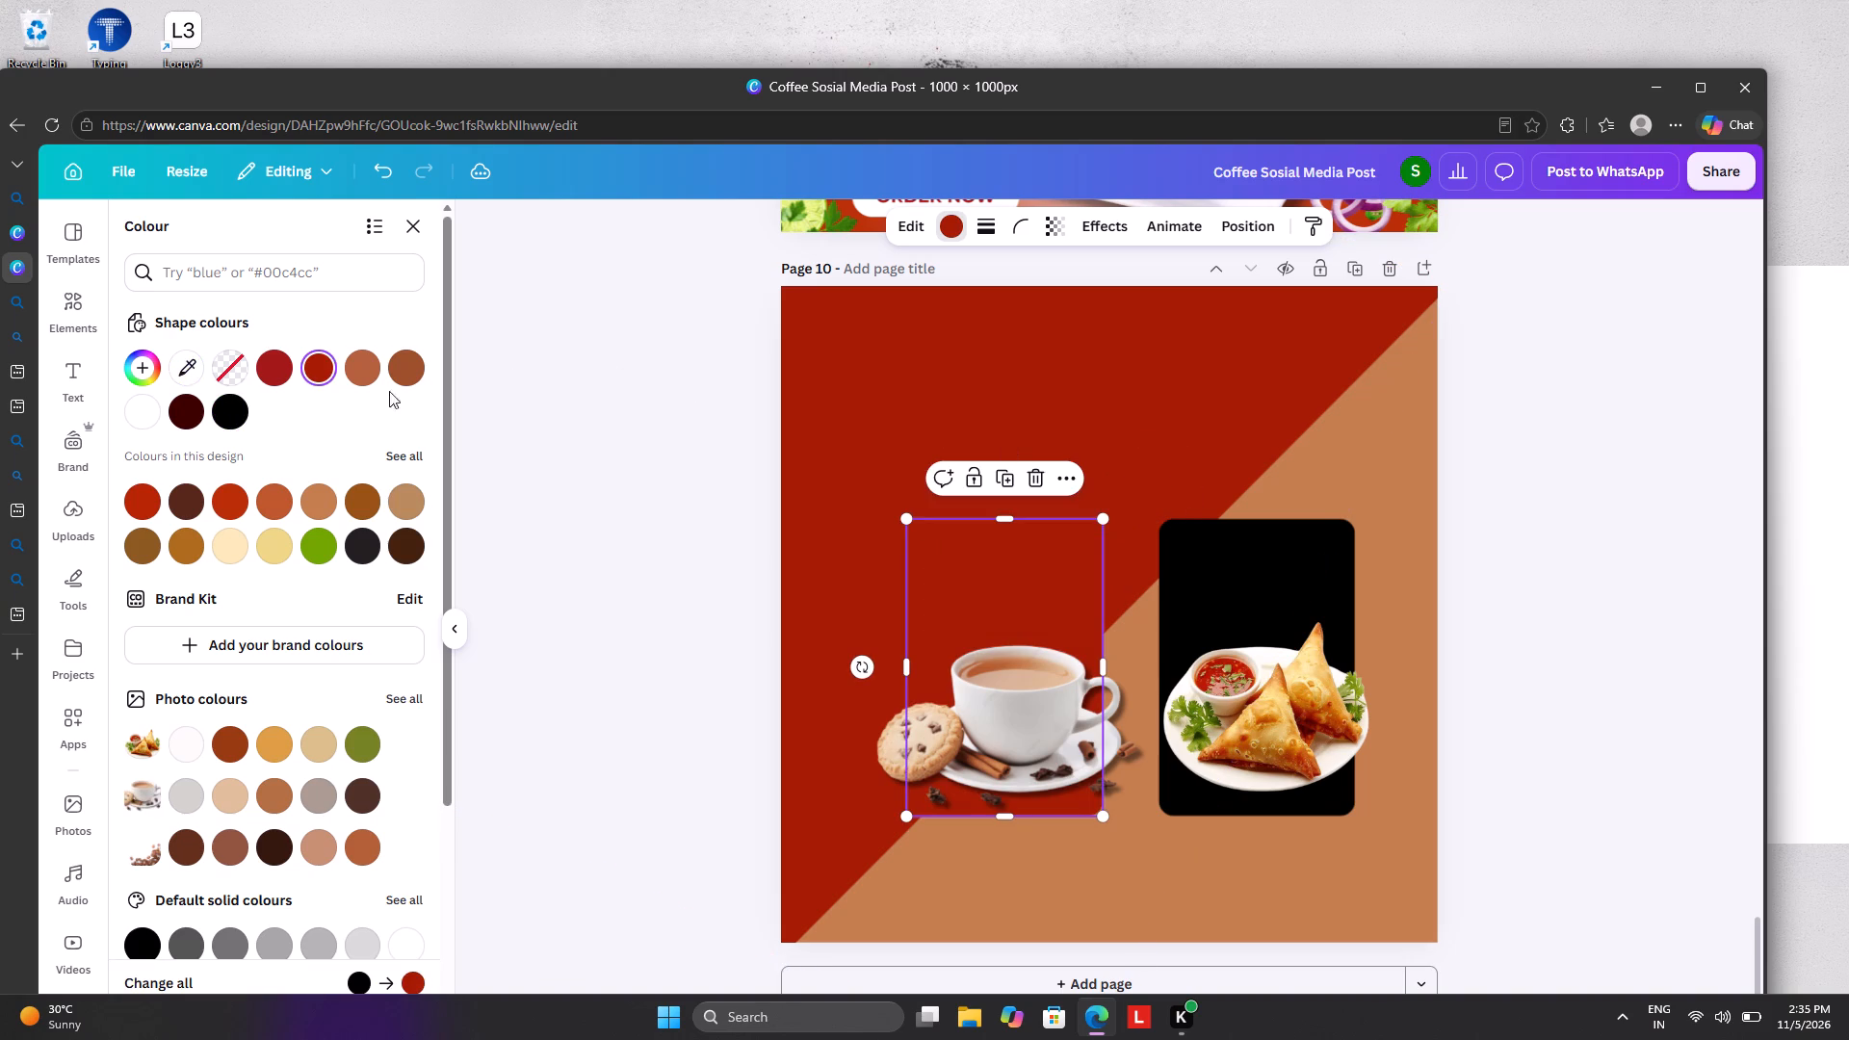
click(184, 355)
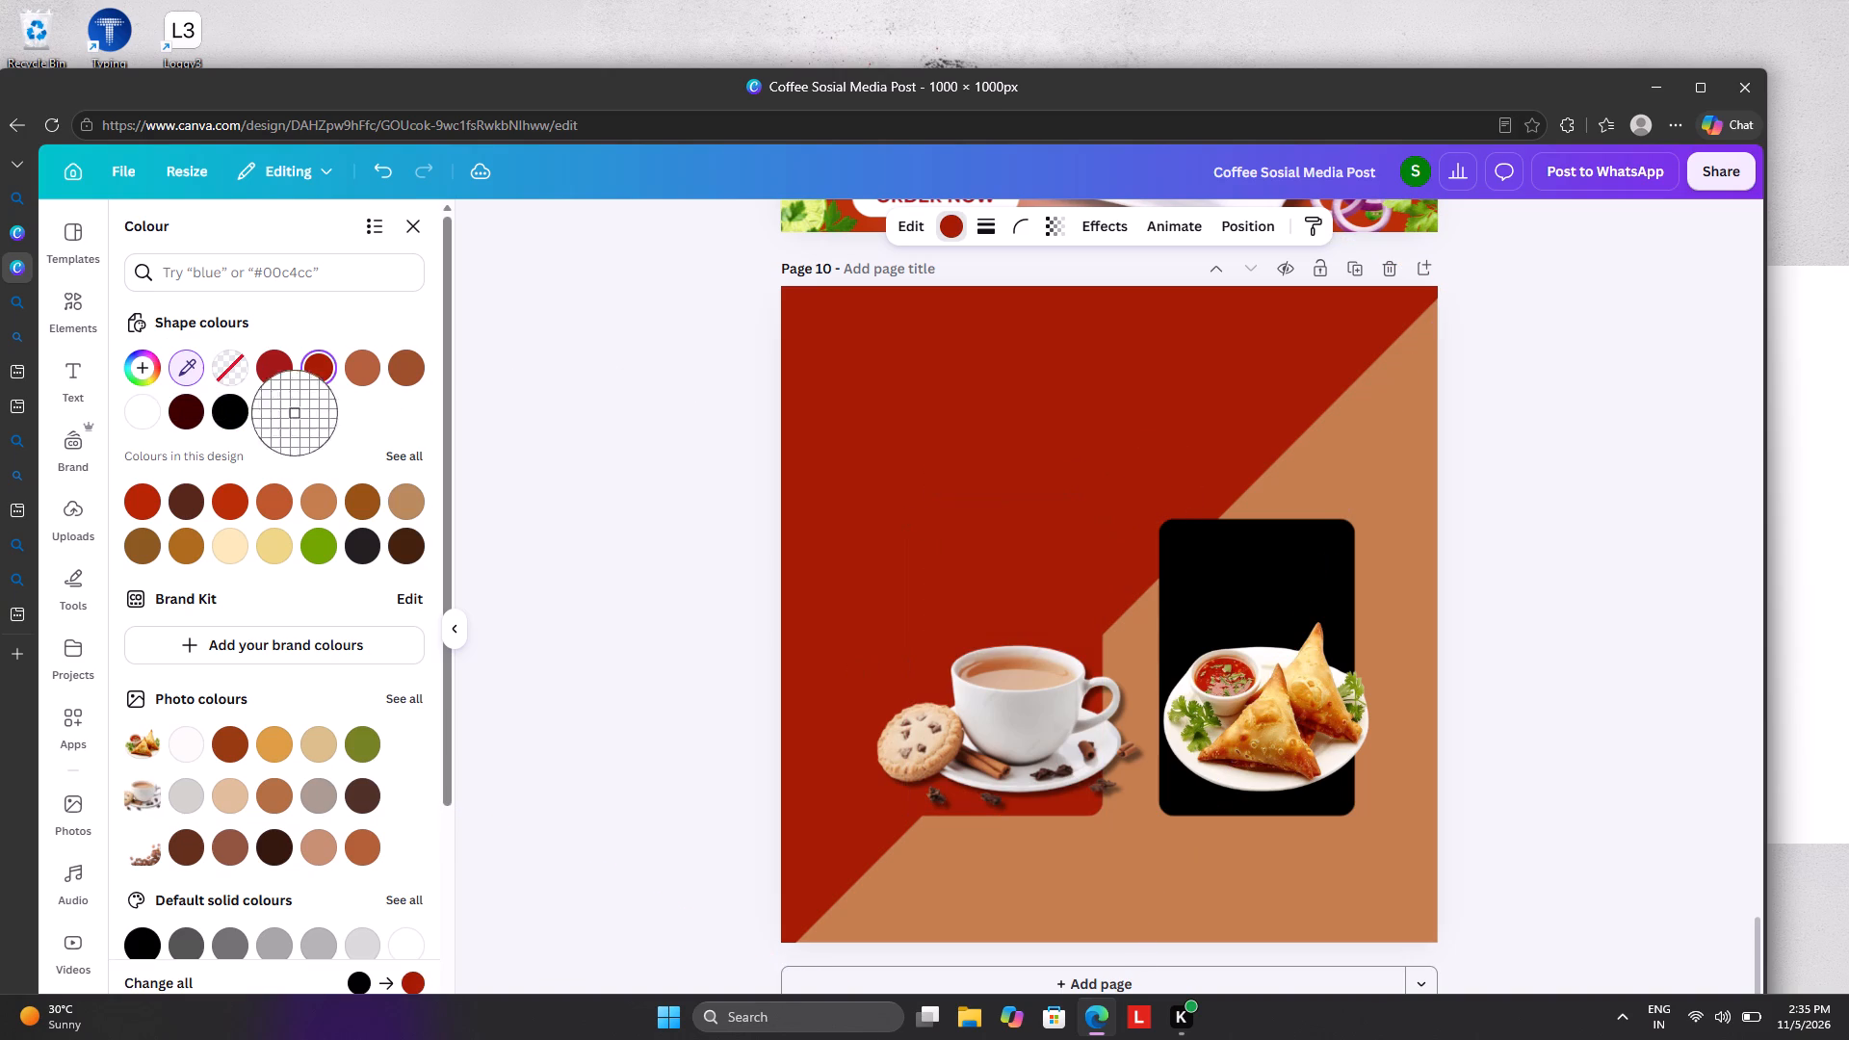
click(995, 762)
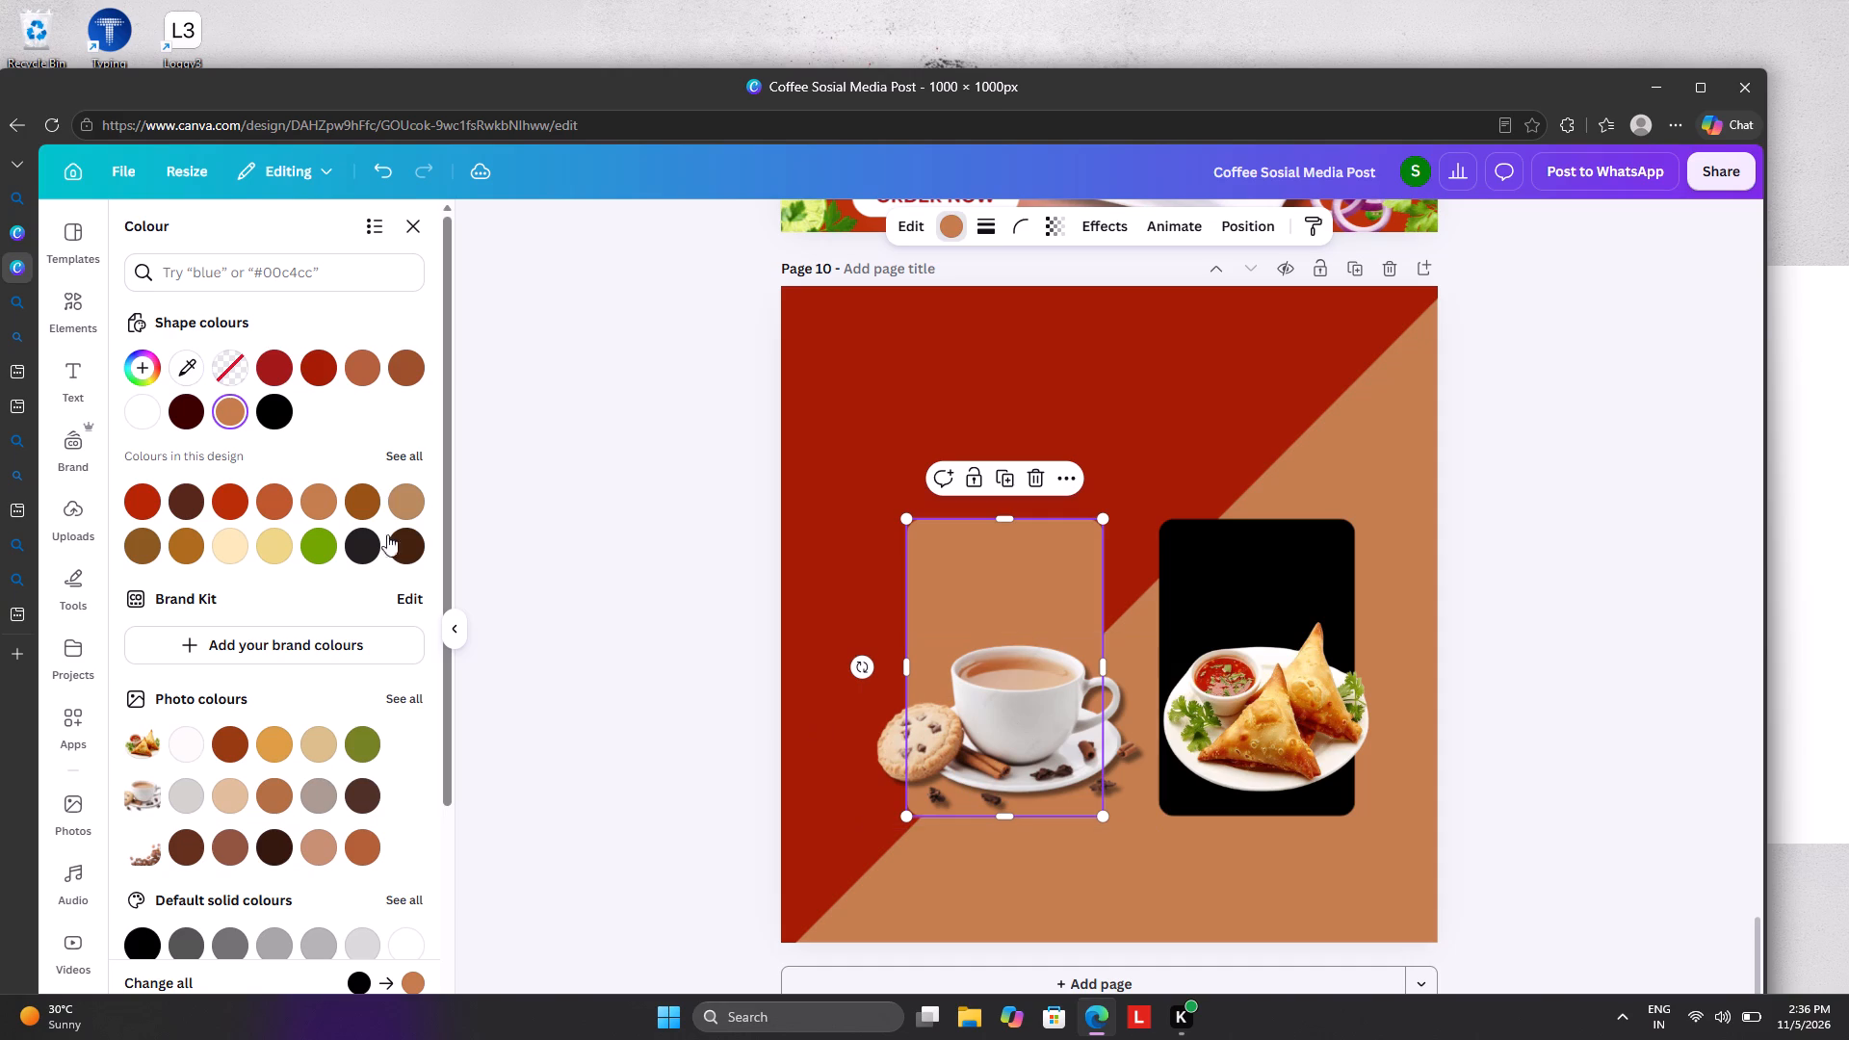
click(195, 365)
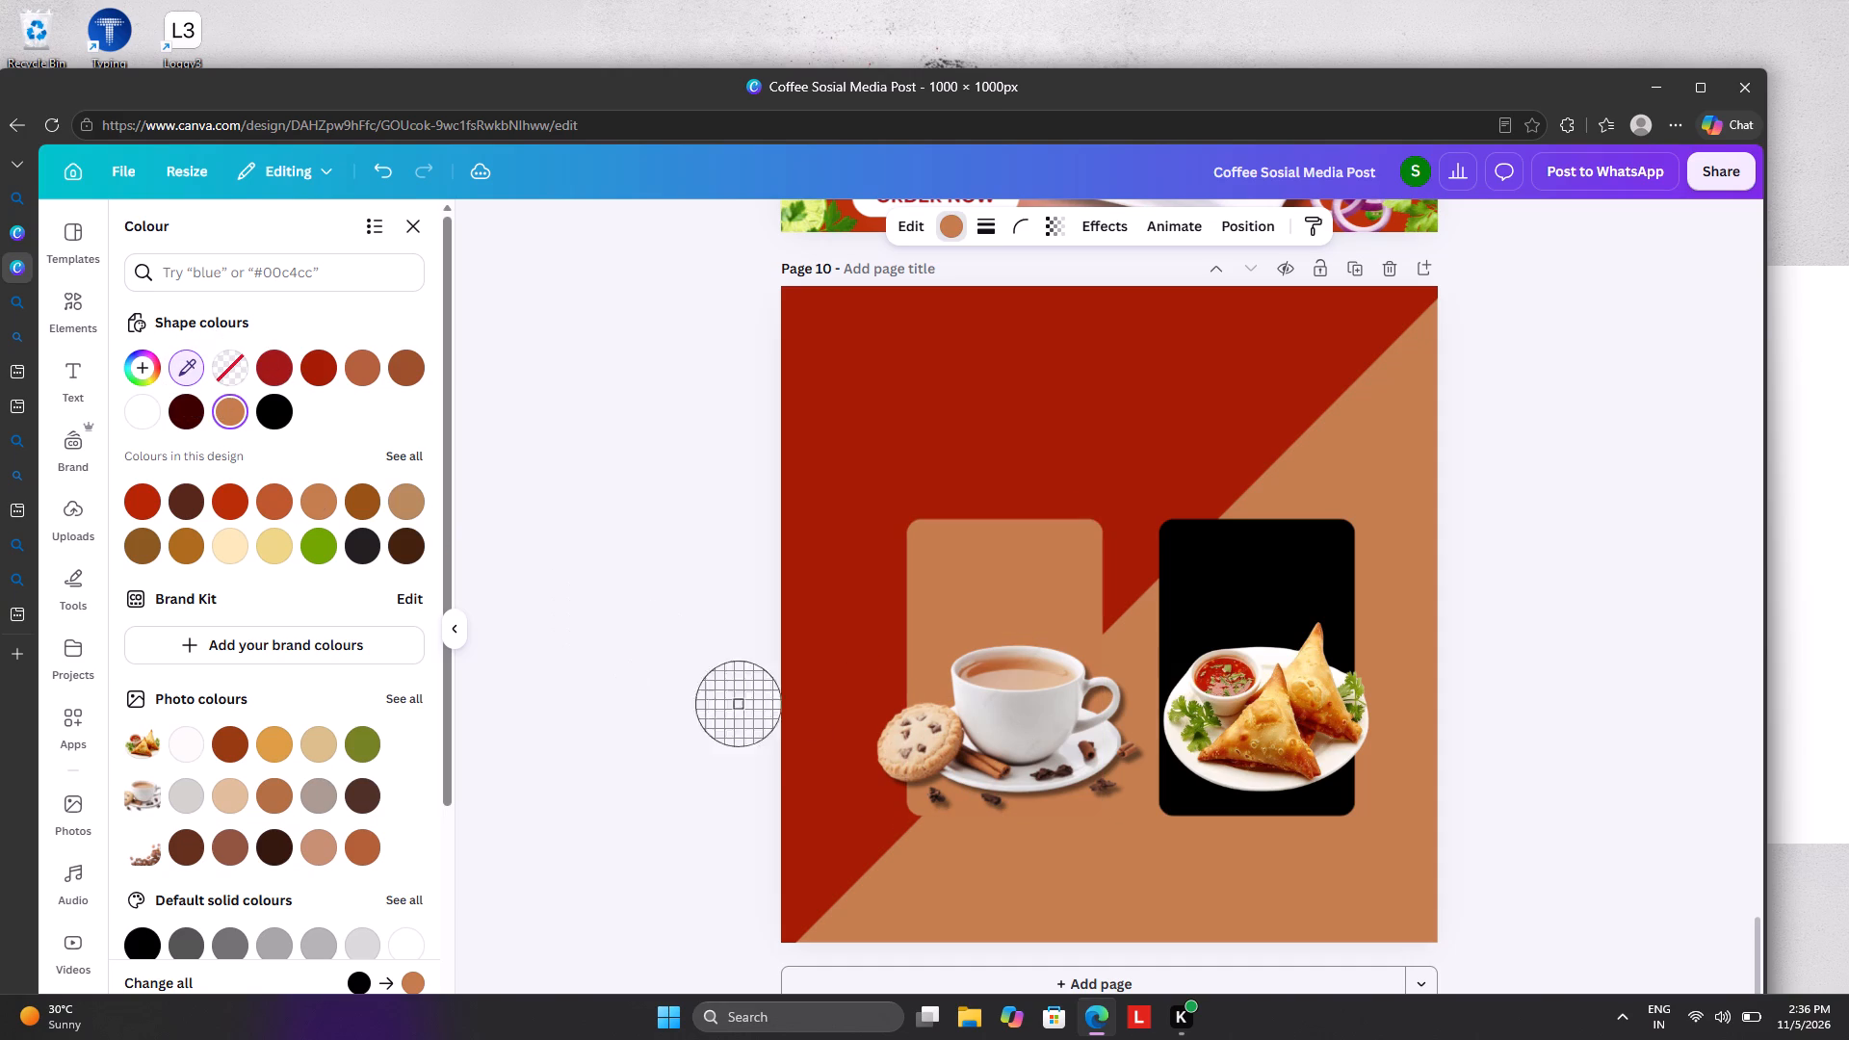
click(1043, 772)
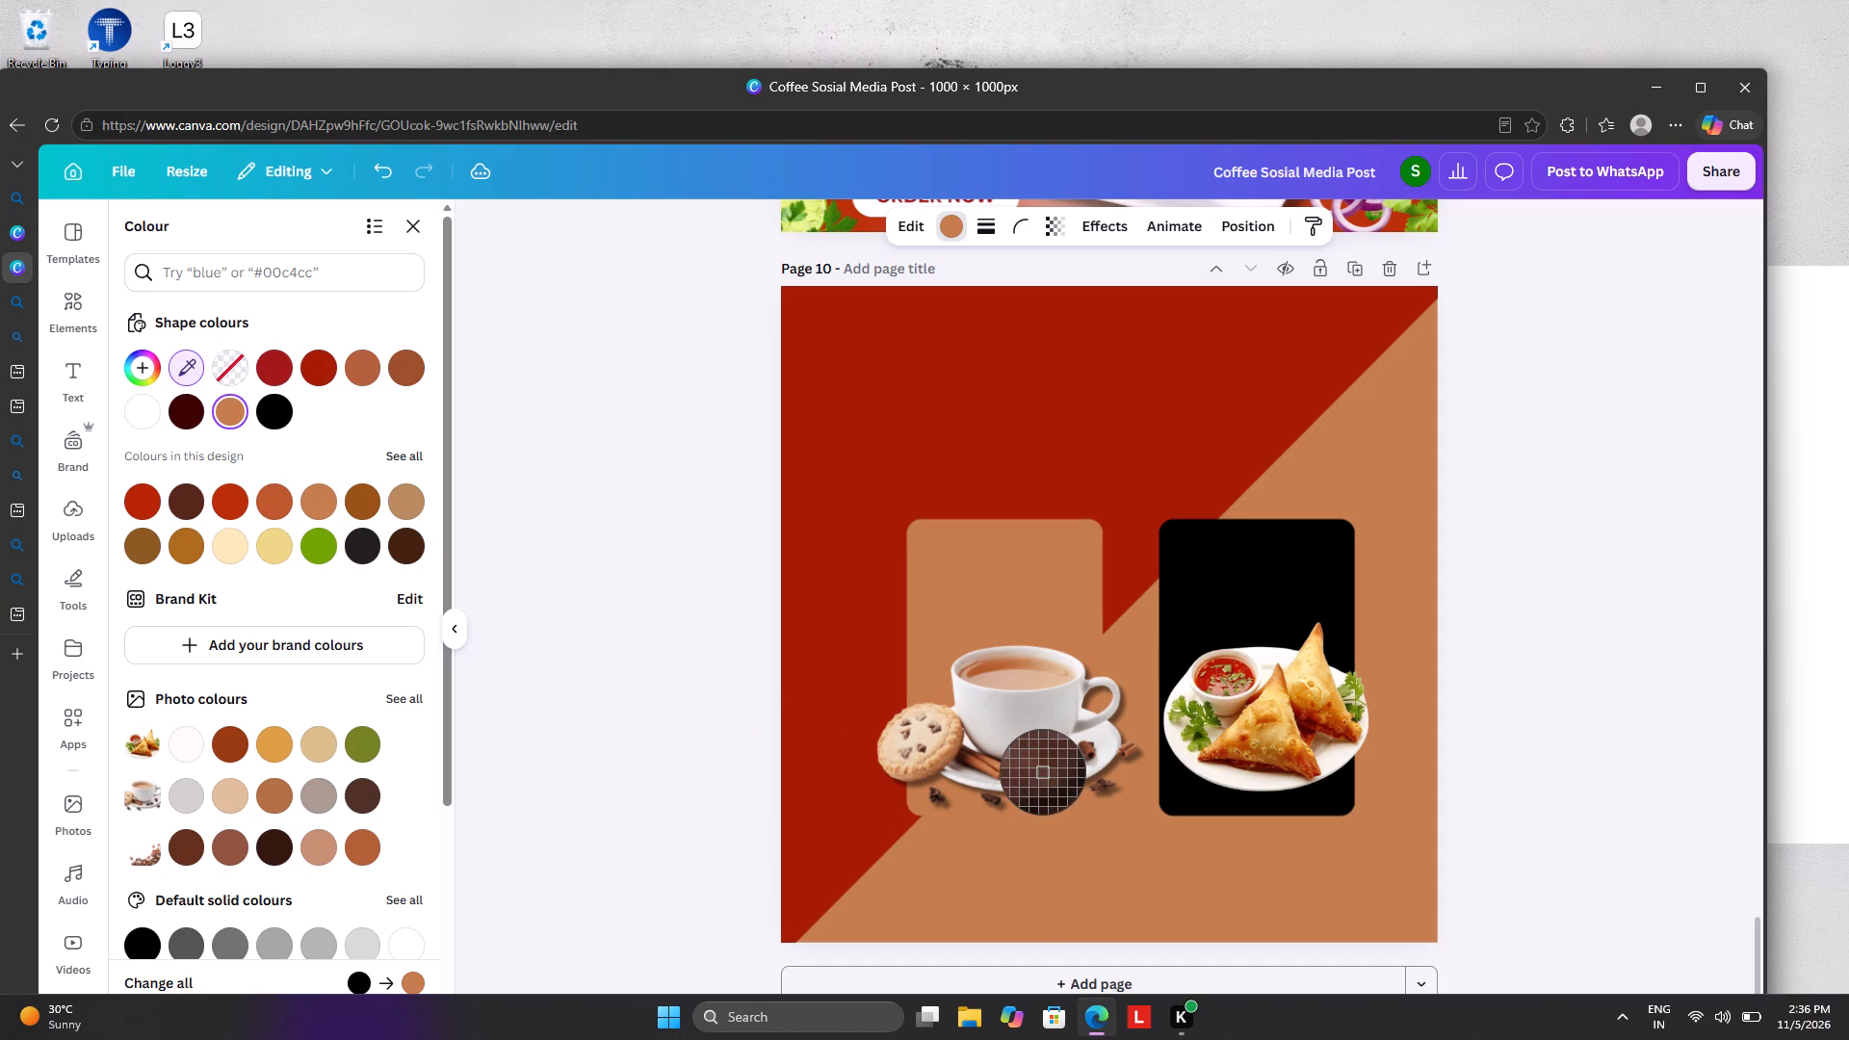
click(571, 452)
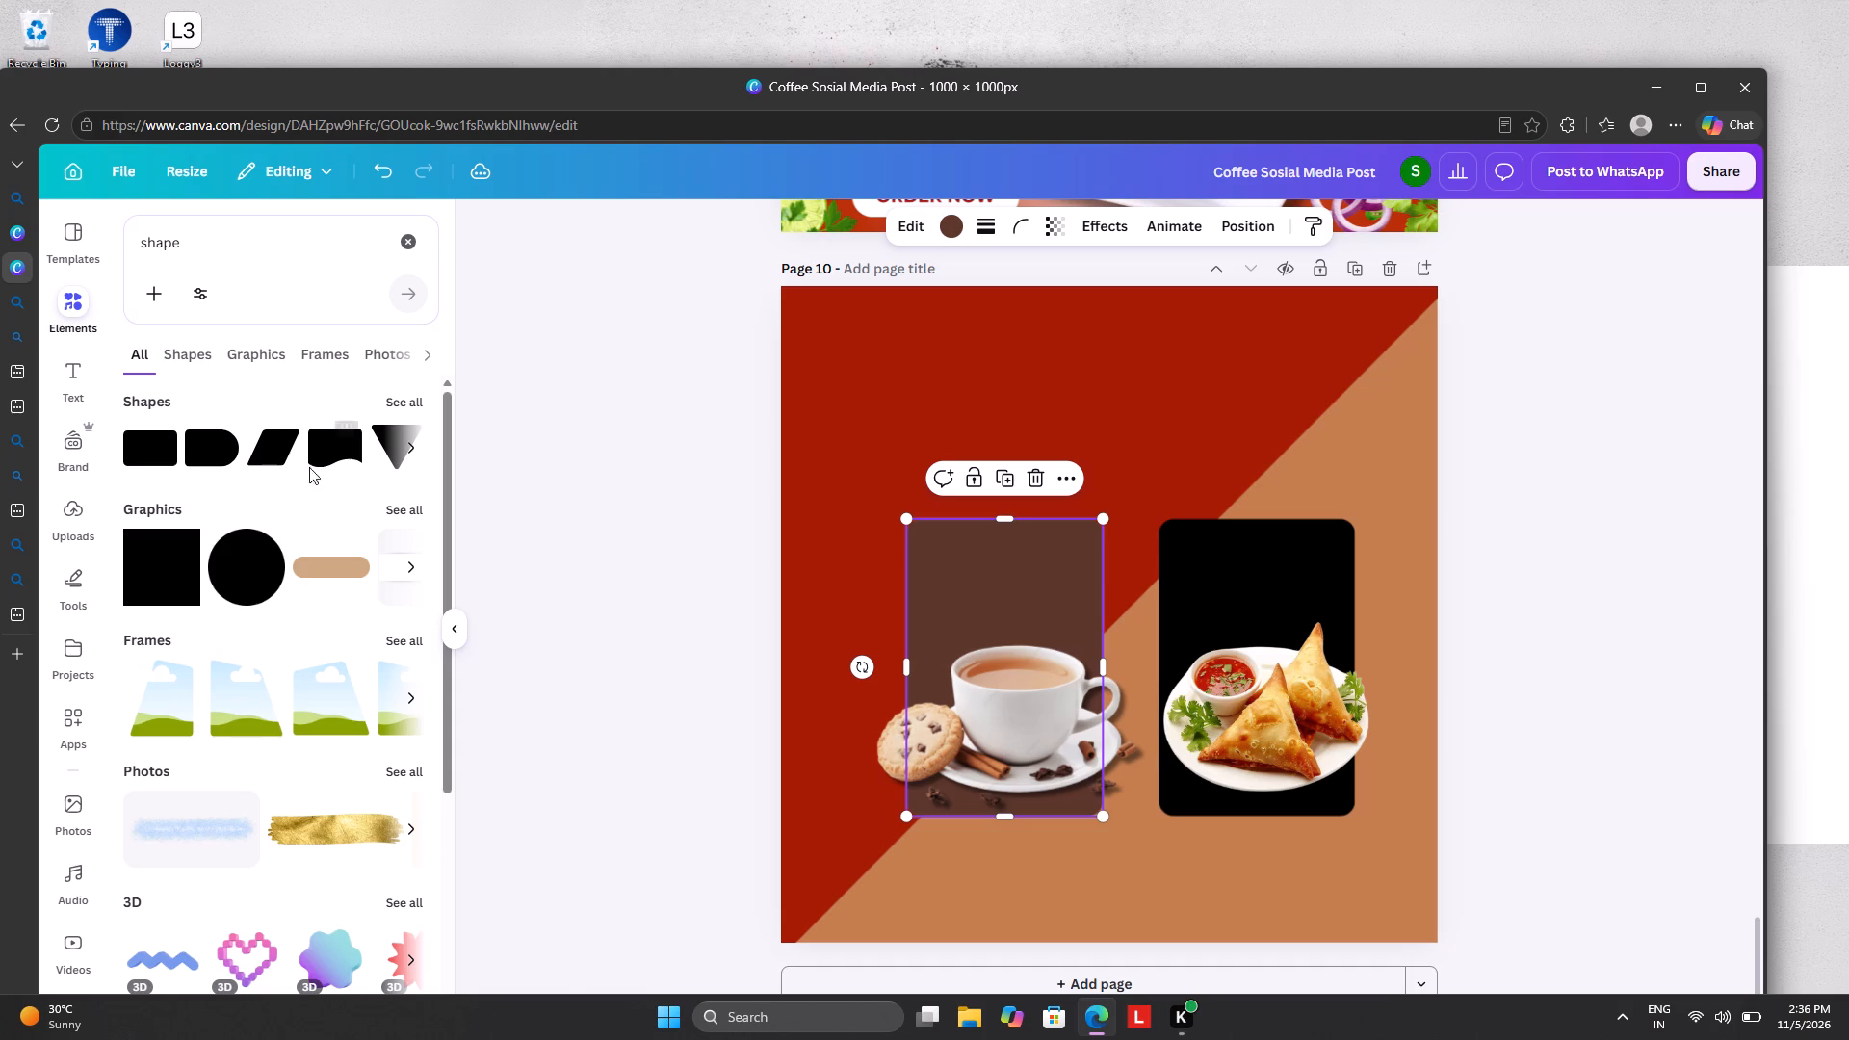
Fill the right black rectangle with the green sampled from the leafy garnish on the samosa plate.
click(1272, 578)
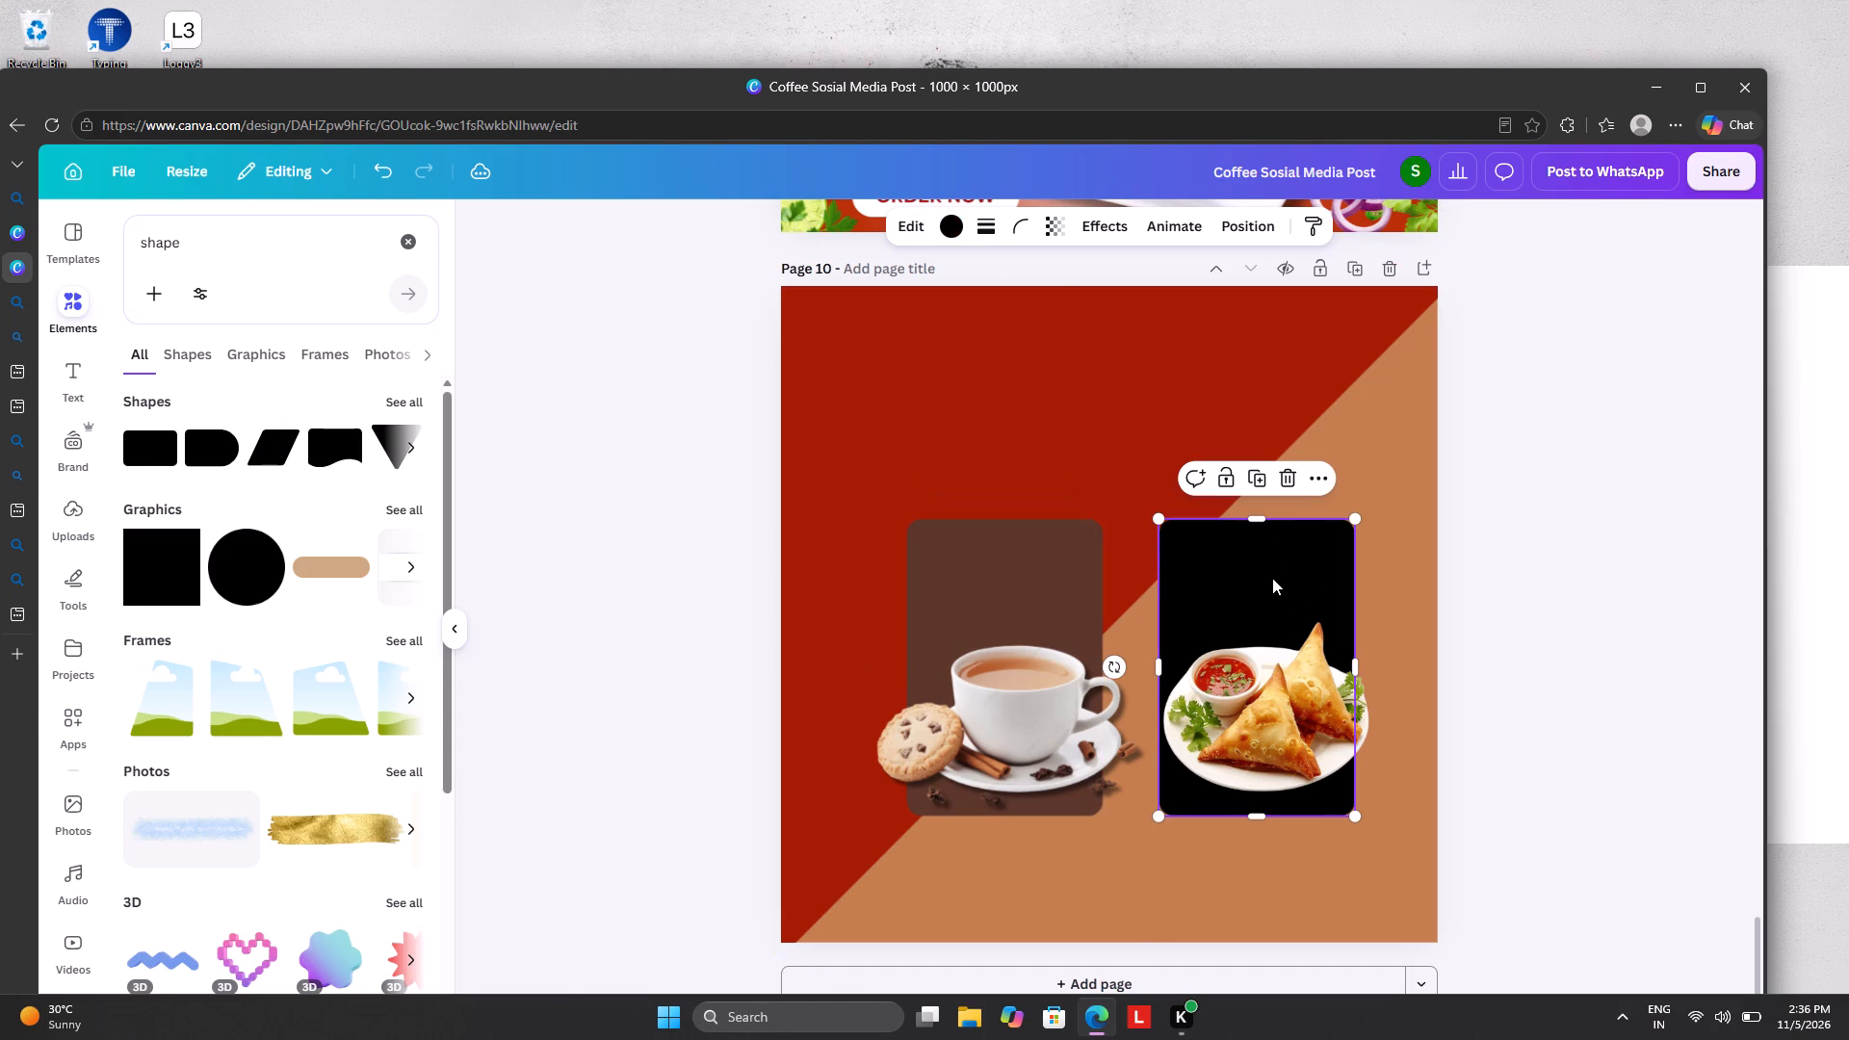
click(949, 226)
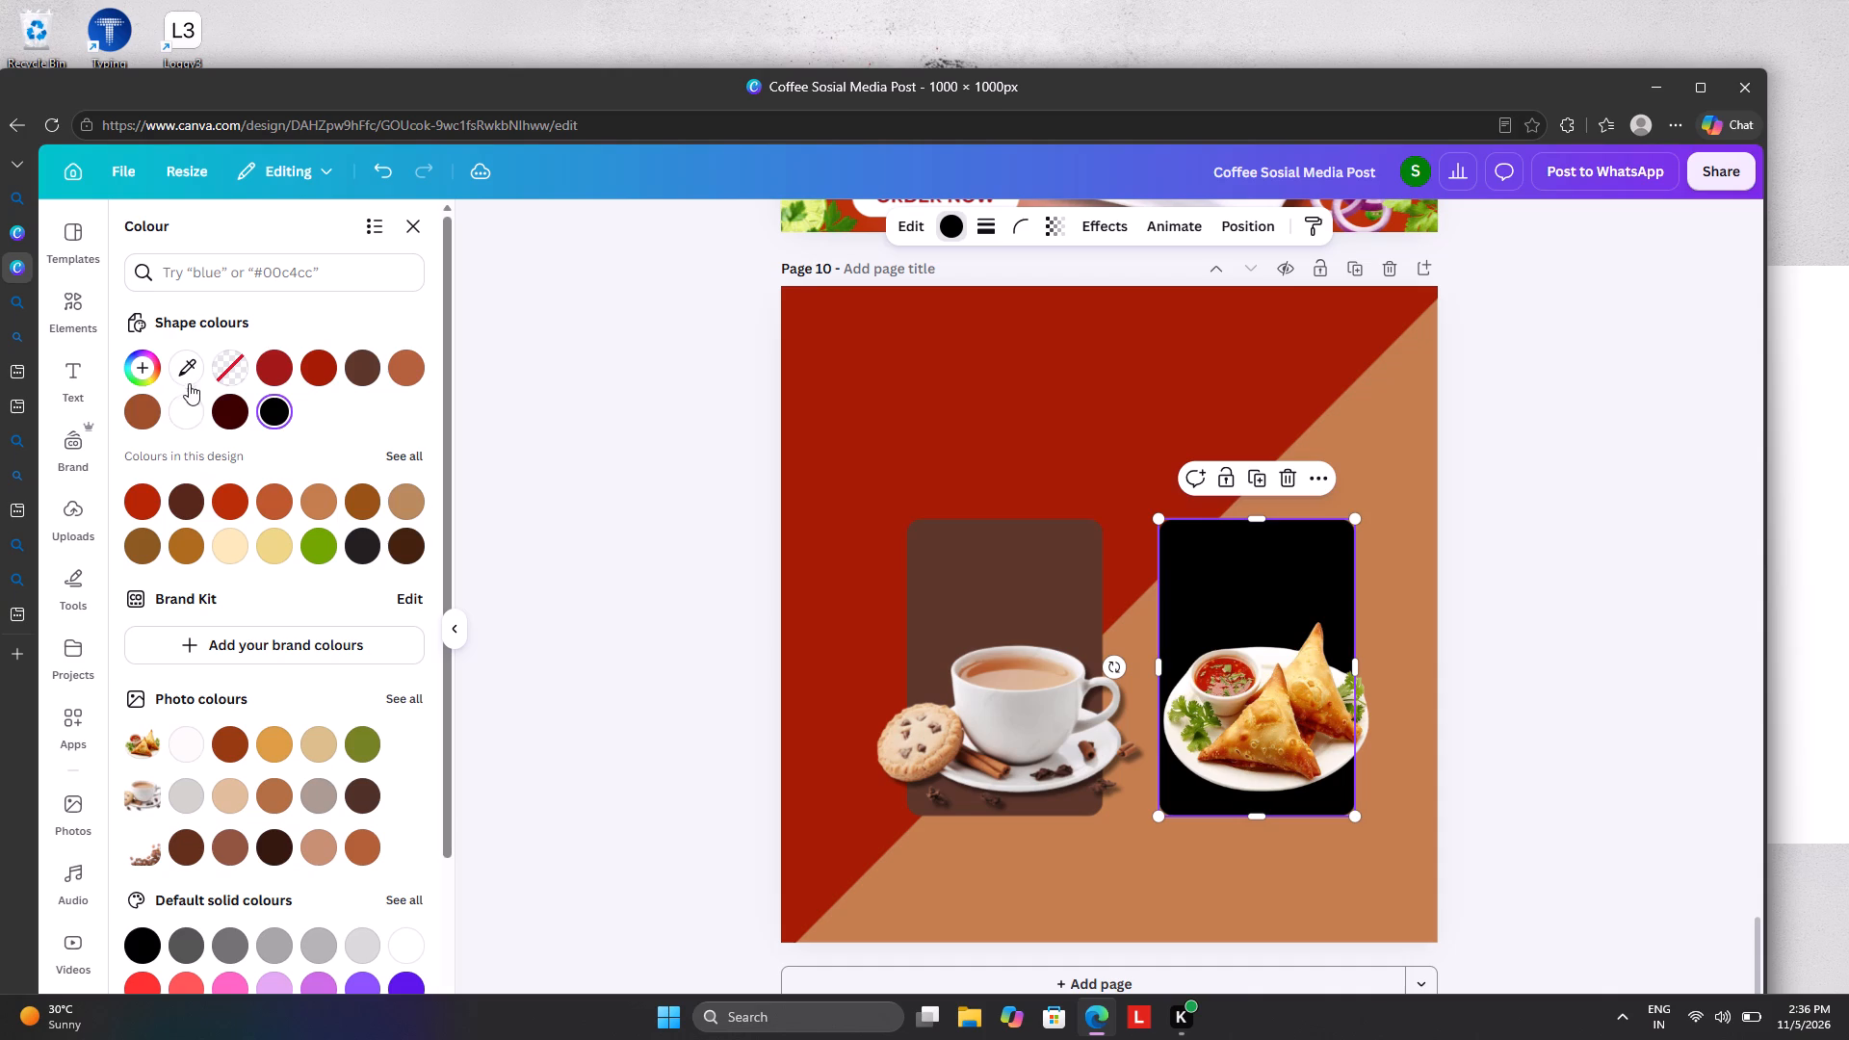
click(189, 374)
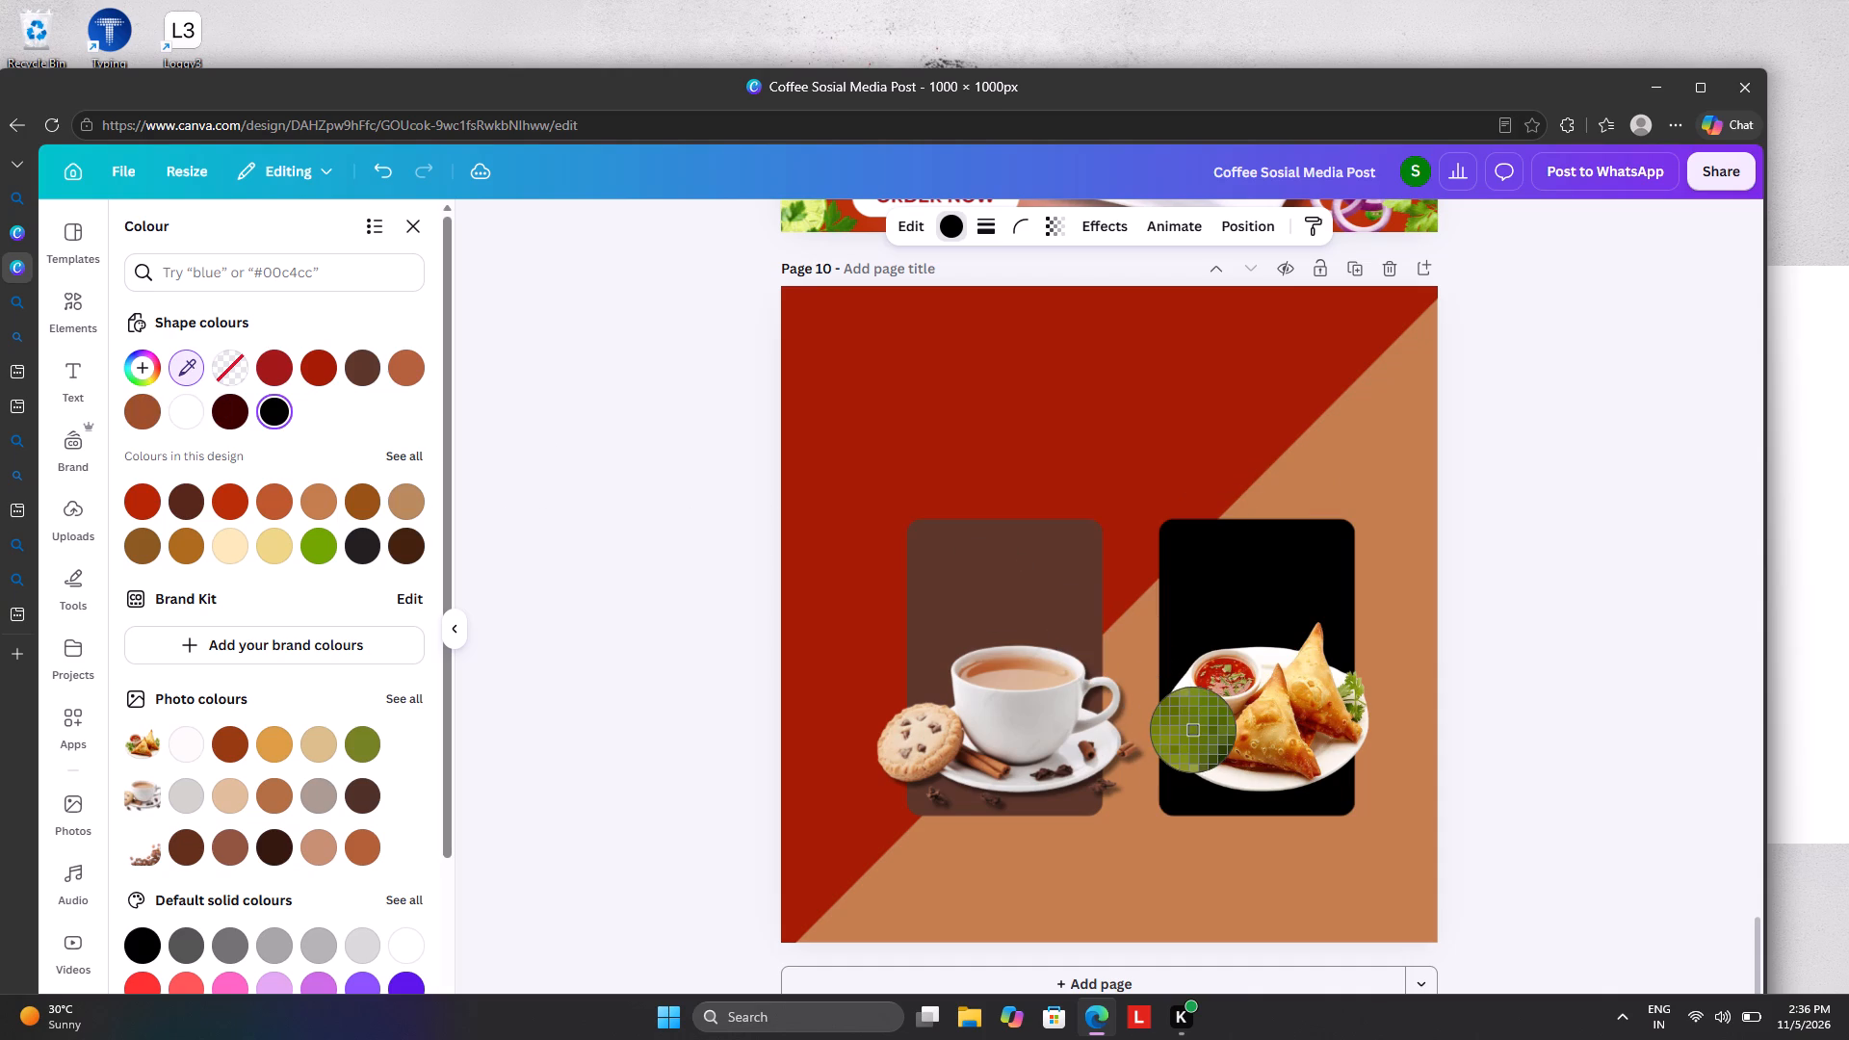
click(1193, 728)
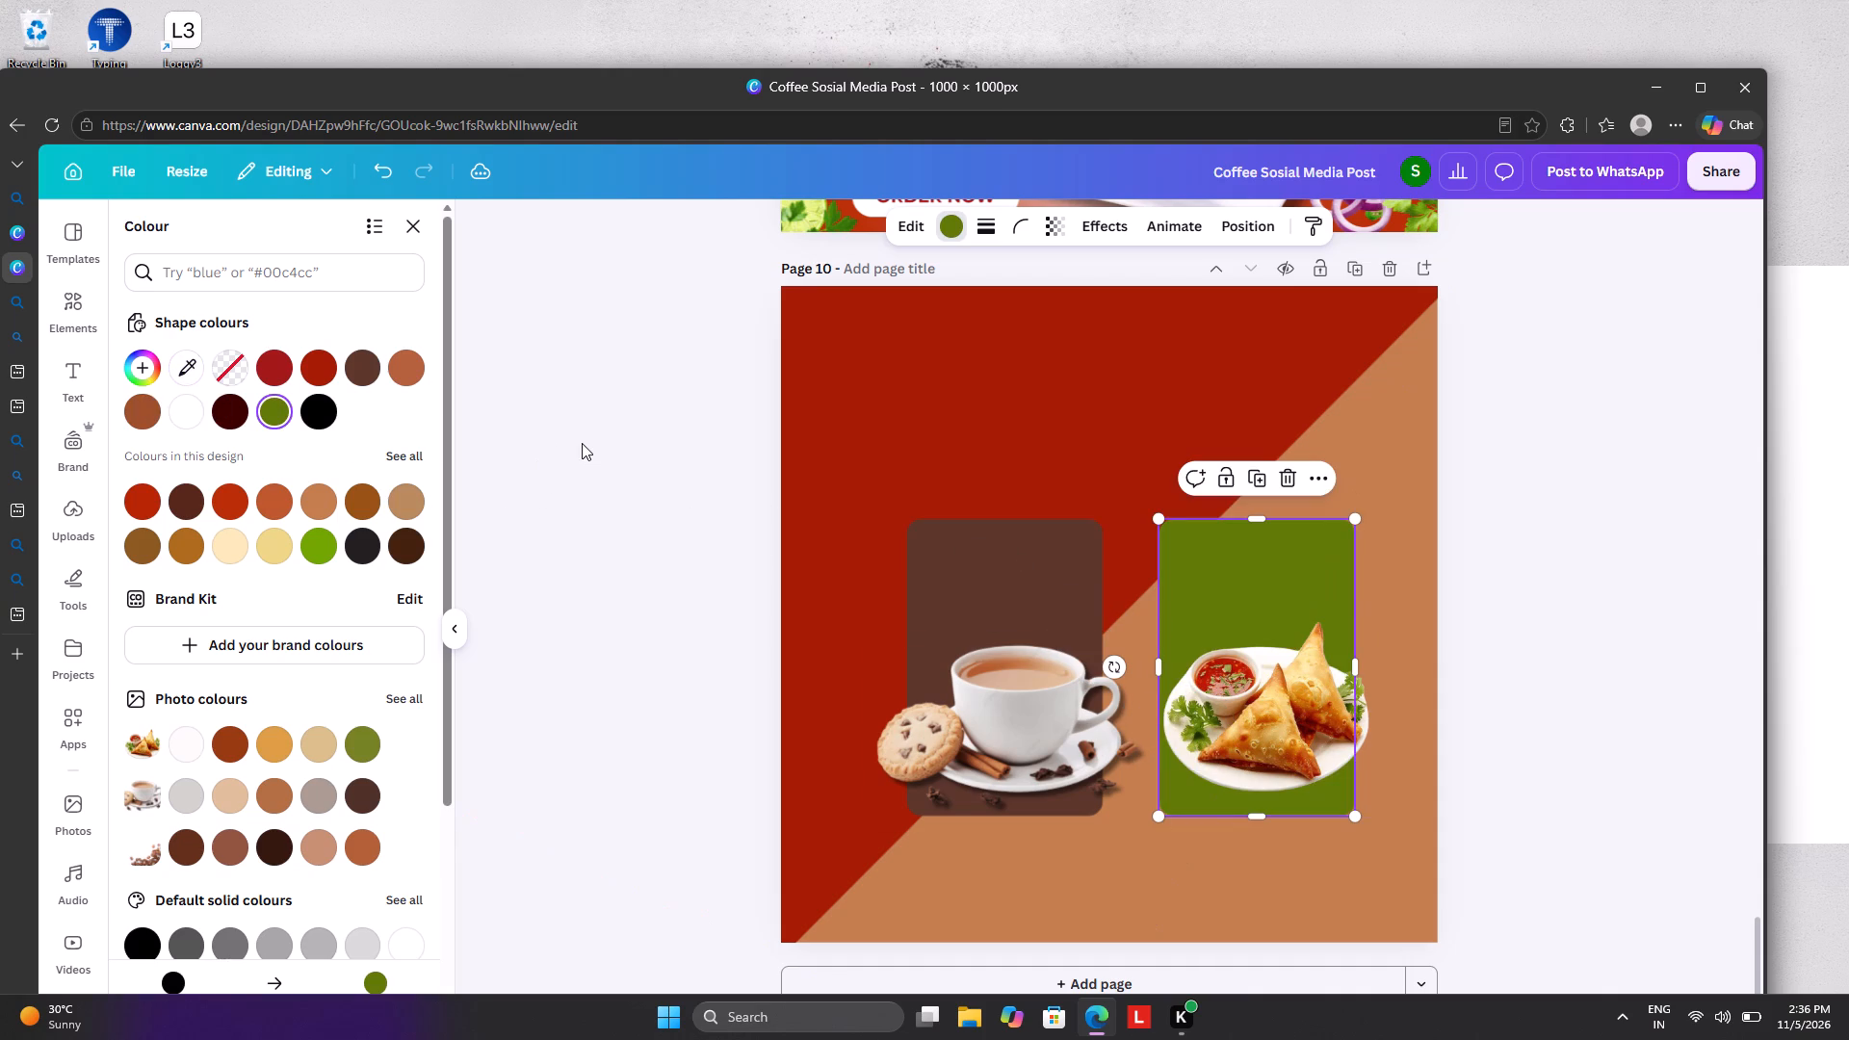
click(582, 440)
click(559, 440)
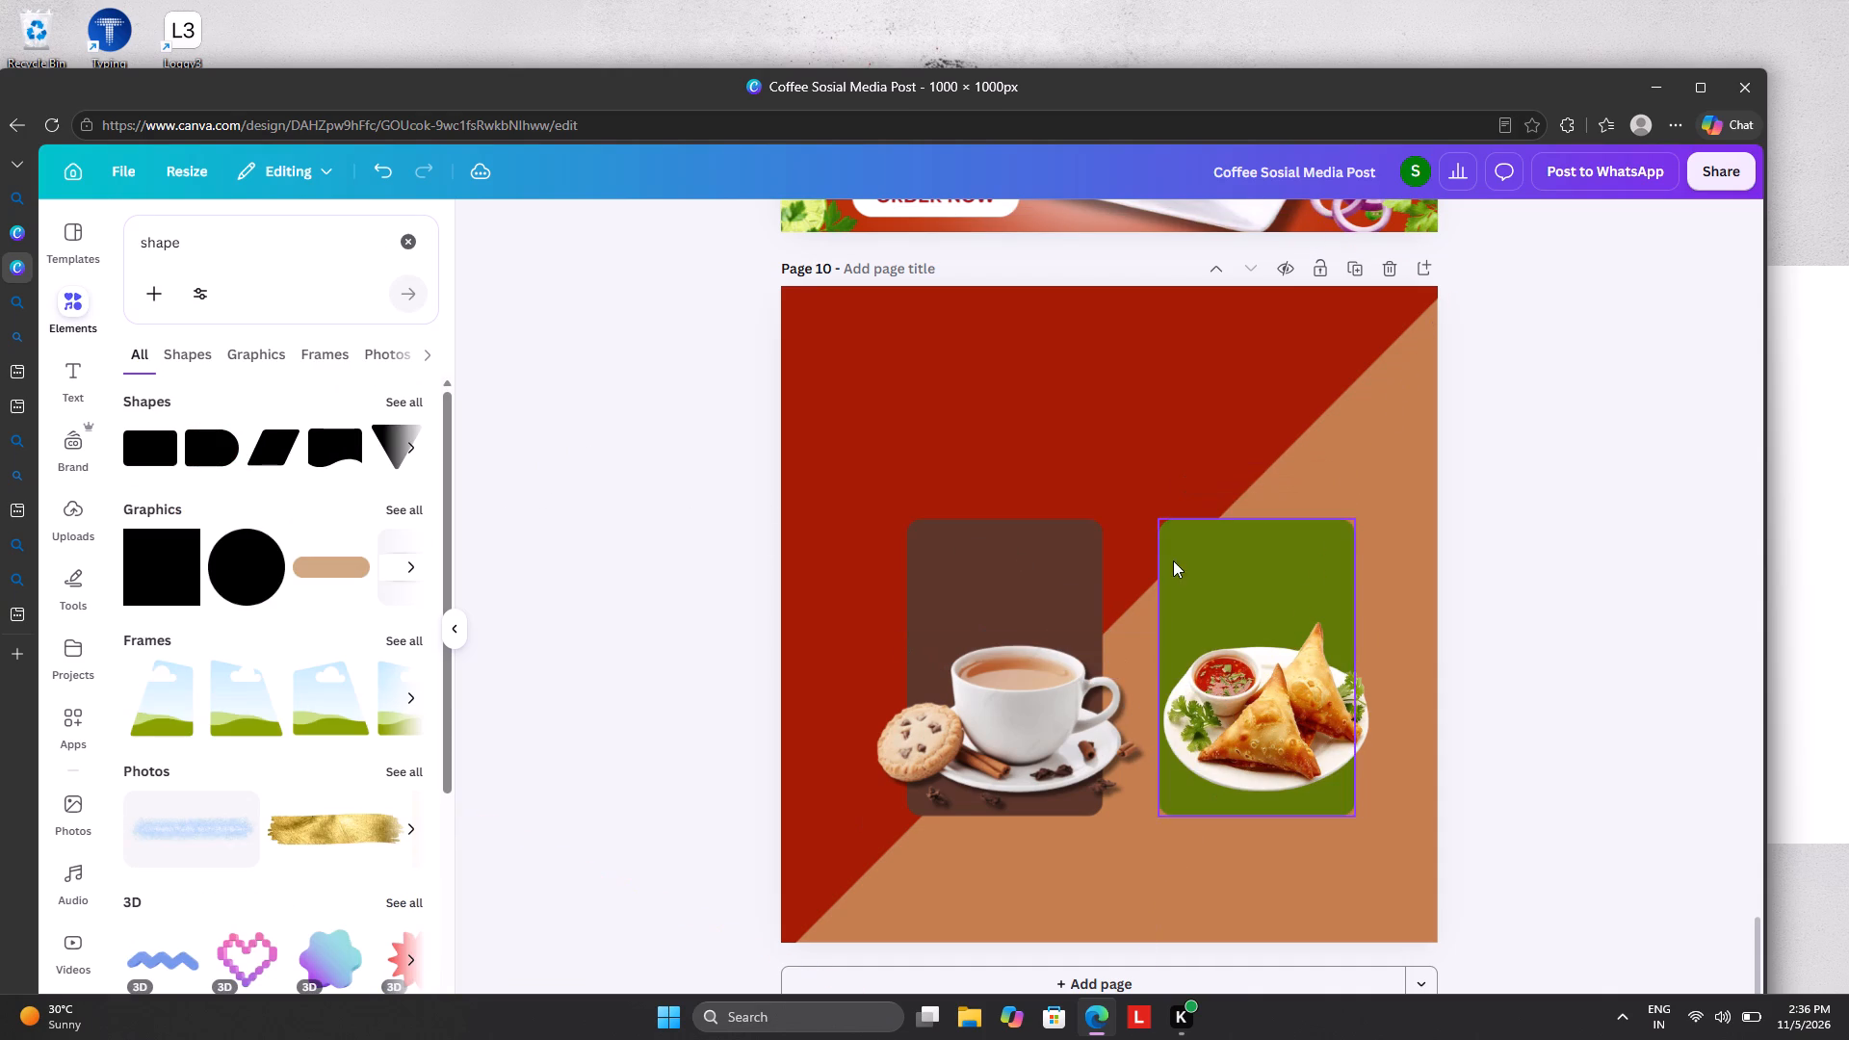
Recolour the rectangle behind the tea cup with the olive green from the samosa image's photo colours.
click(1040, 569)
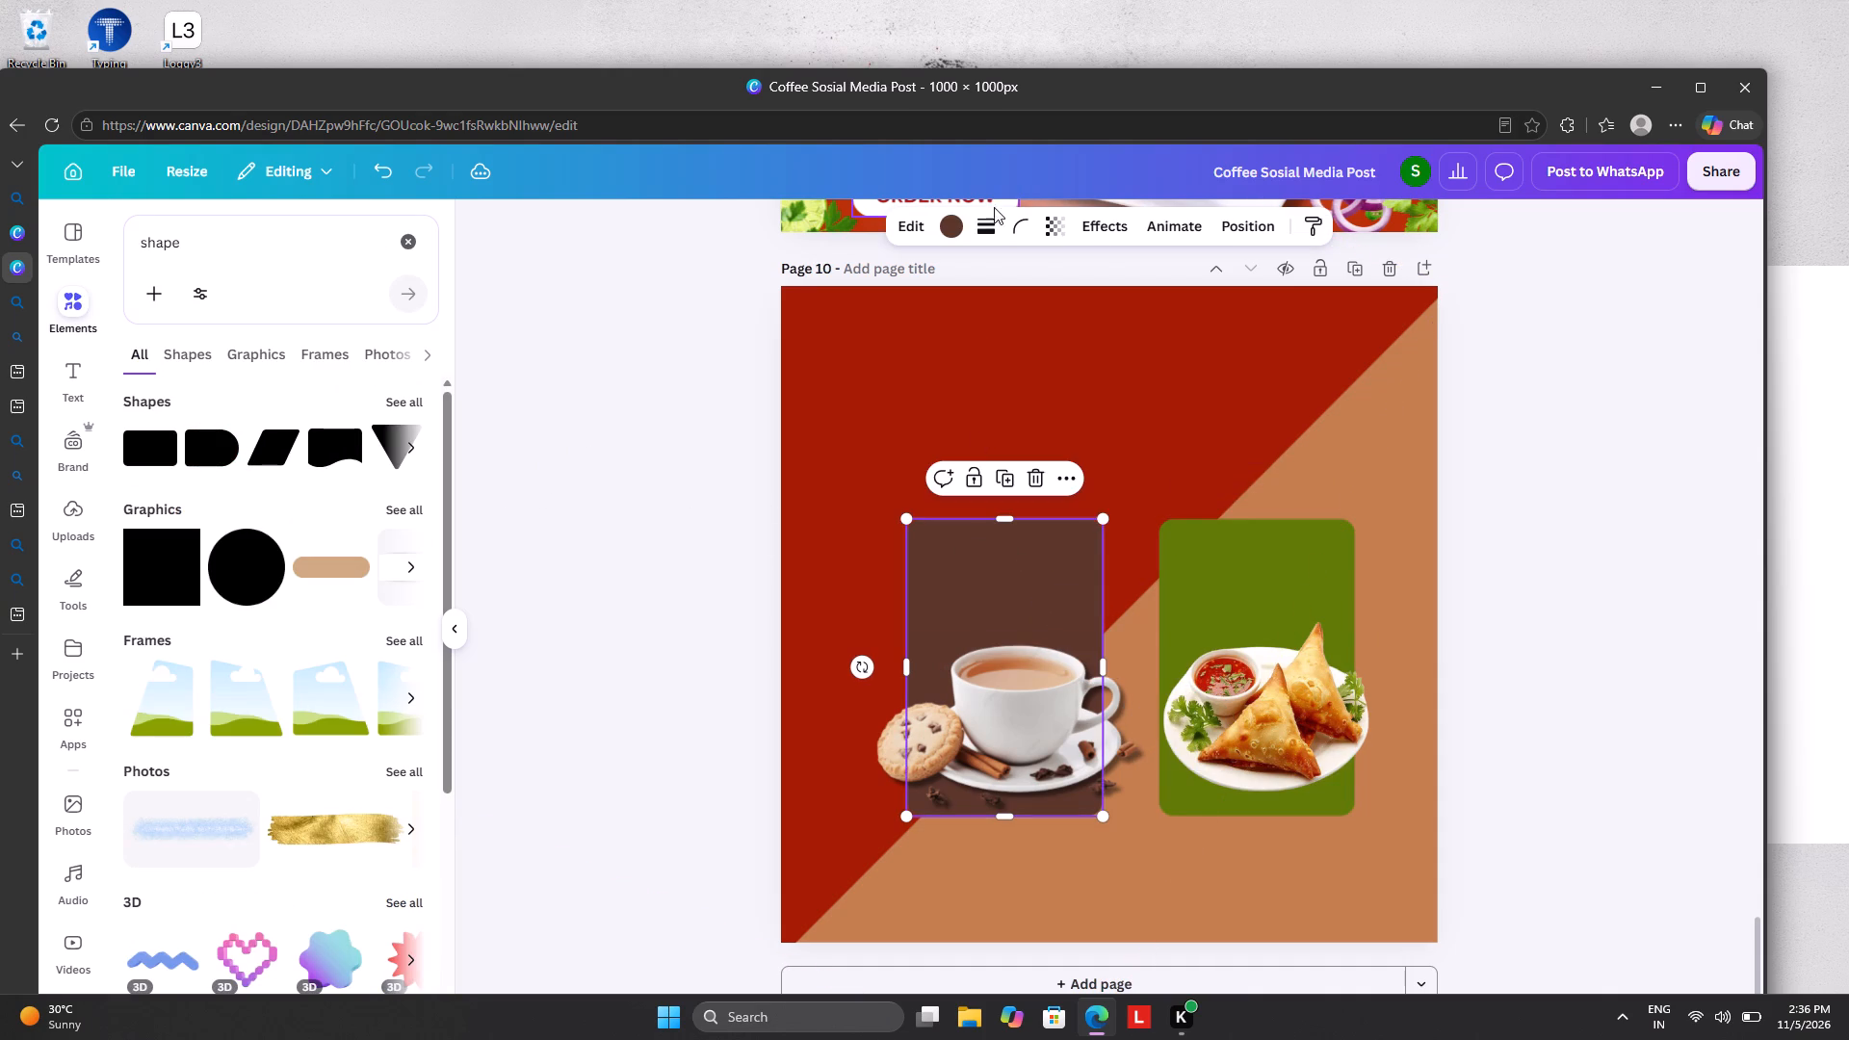
click(961, 222)
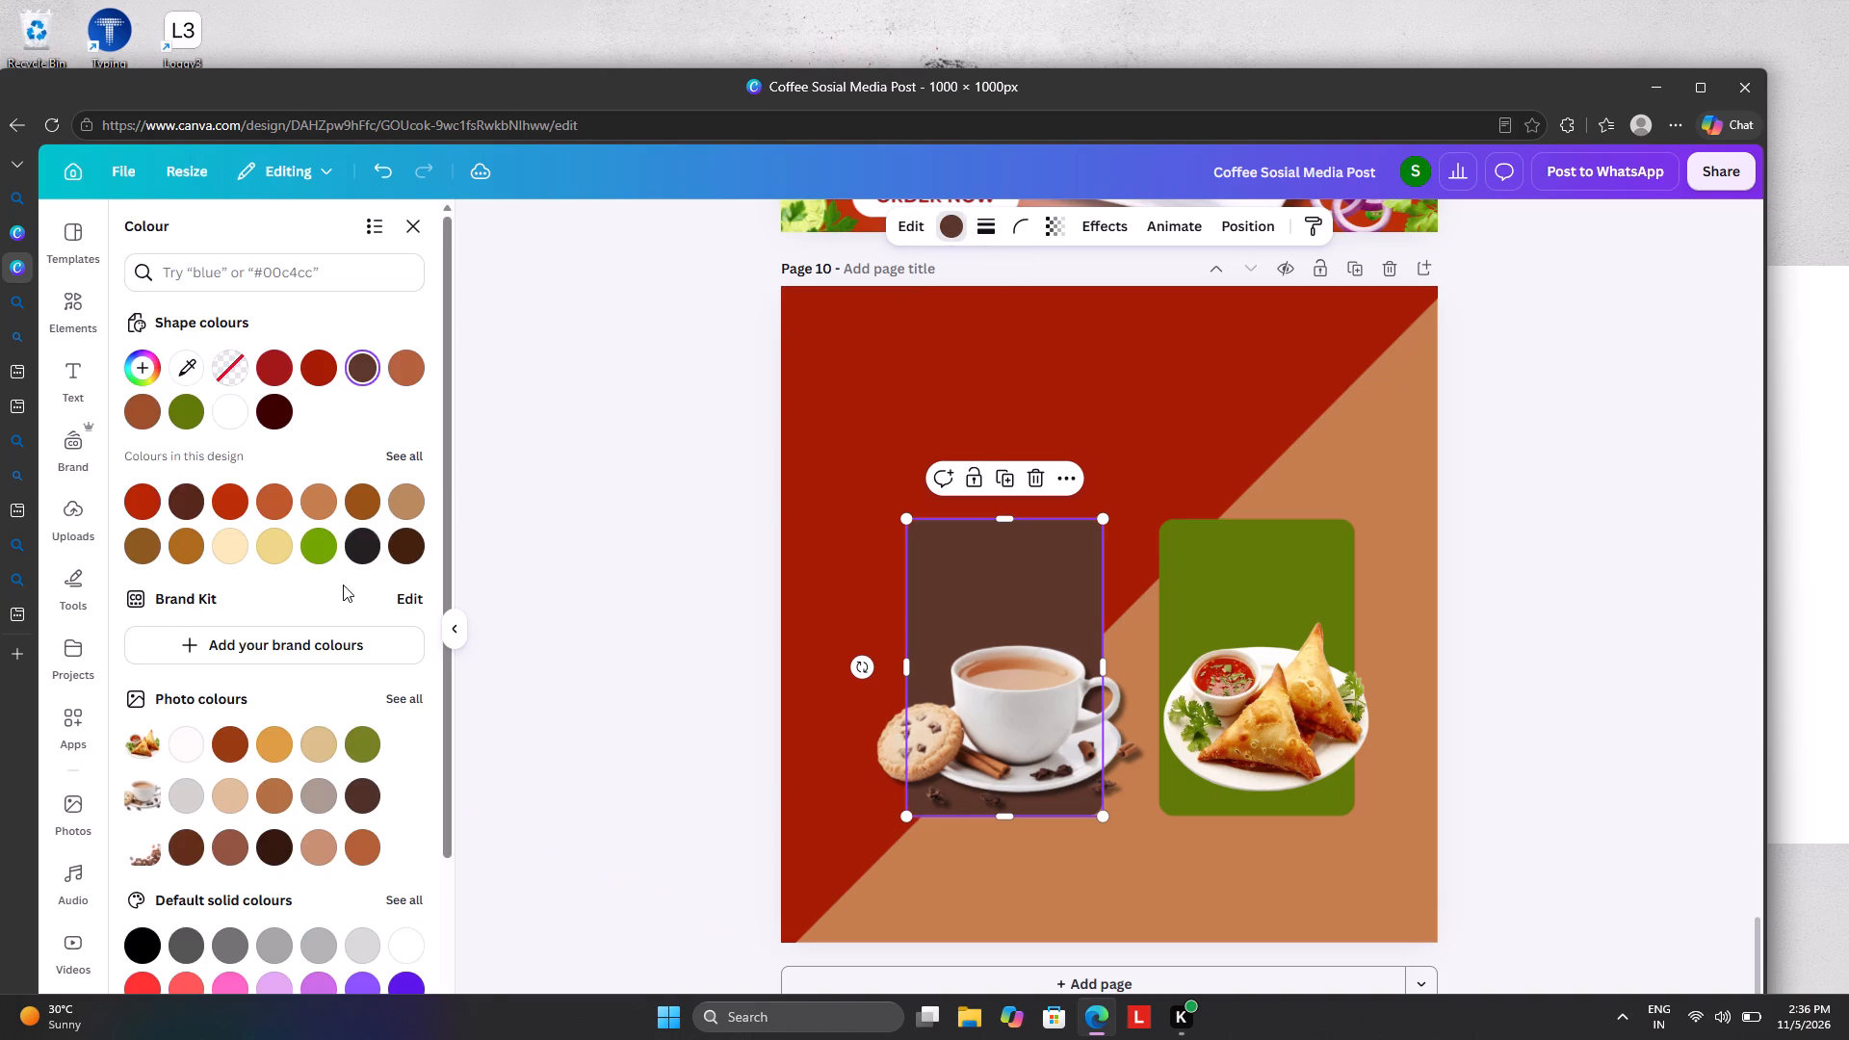
click(368, 742)
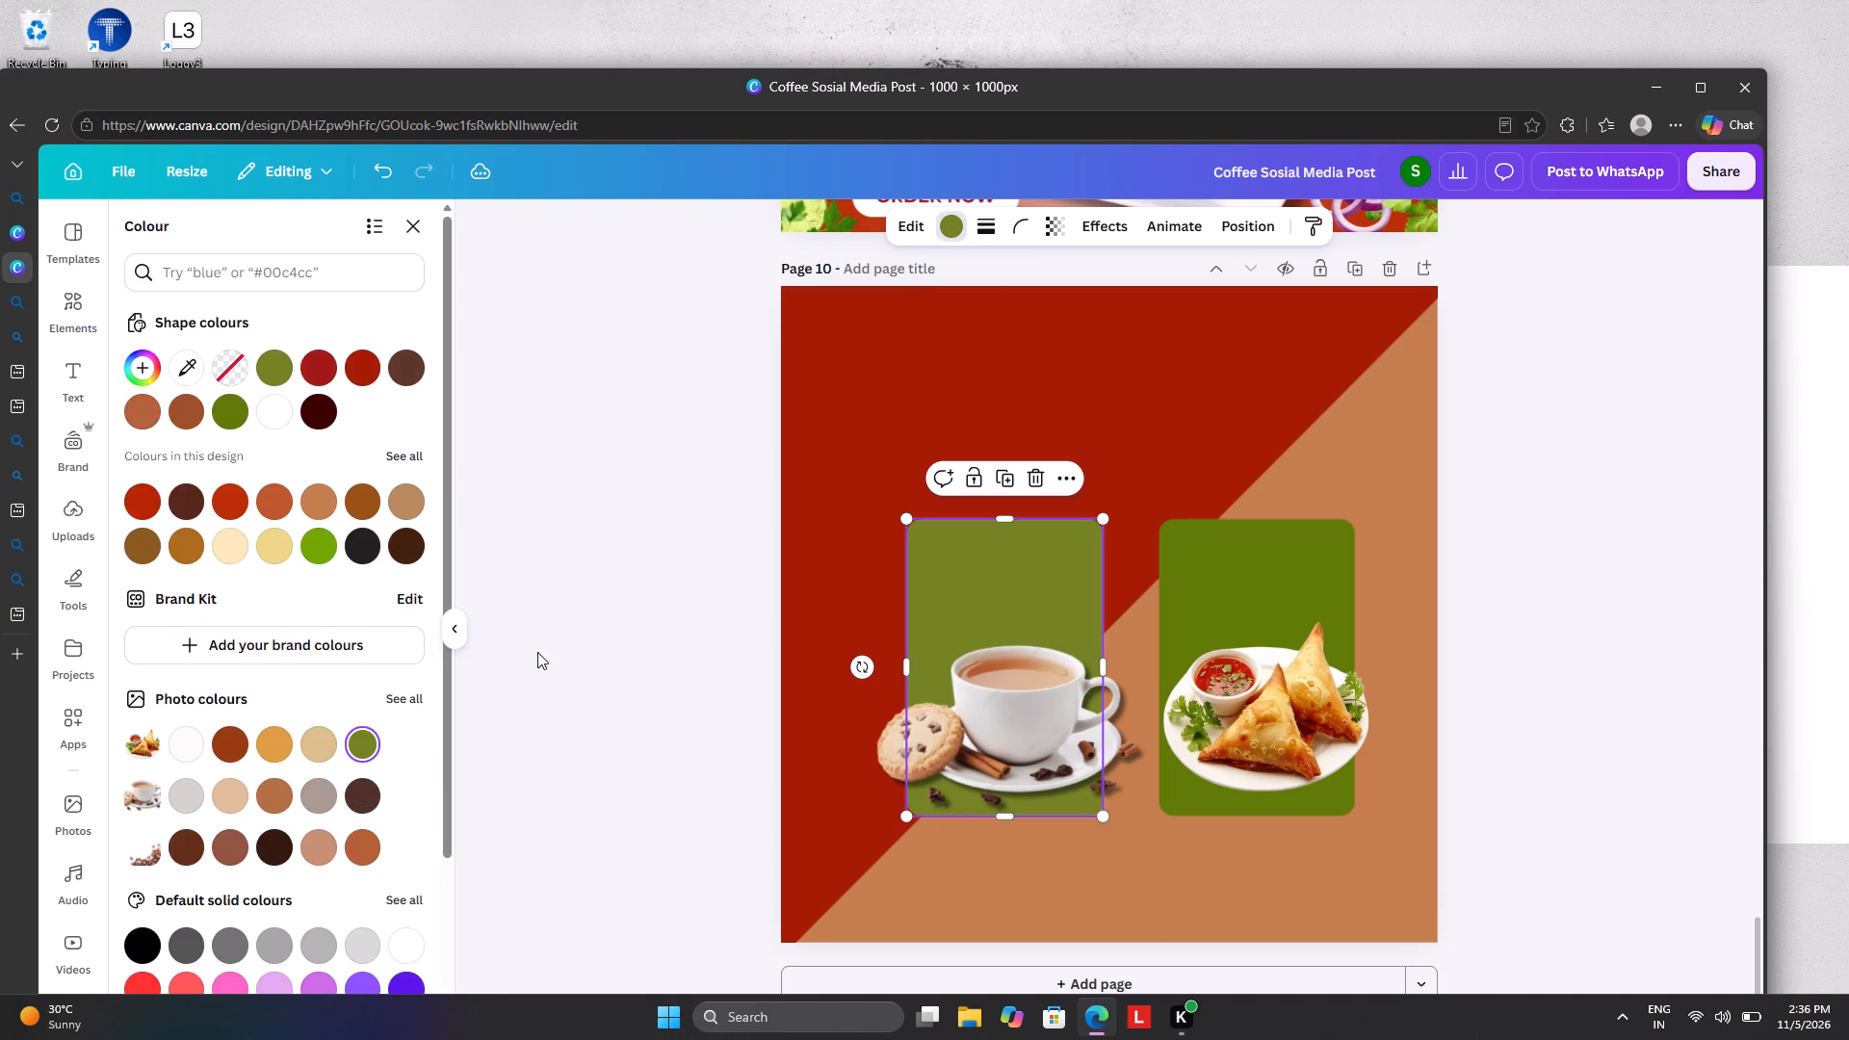
click(538, 650)
Tilt the tea cup and the samosa plate slightly counterclockwise and nudge both into place over the lower part of their green rectangles.
click(1048, 717)
click(1003, 746)
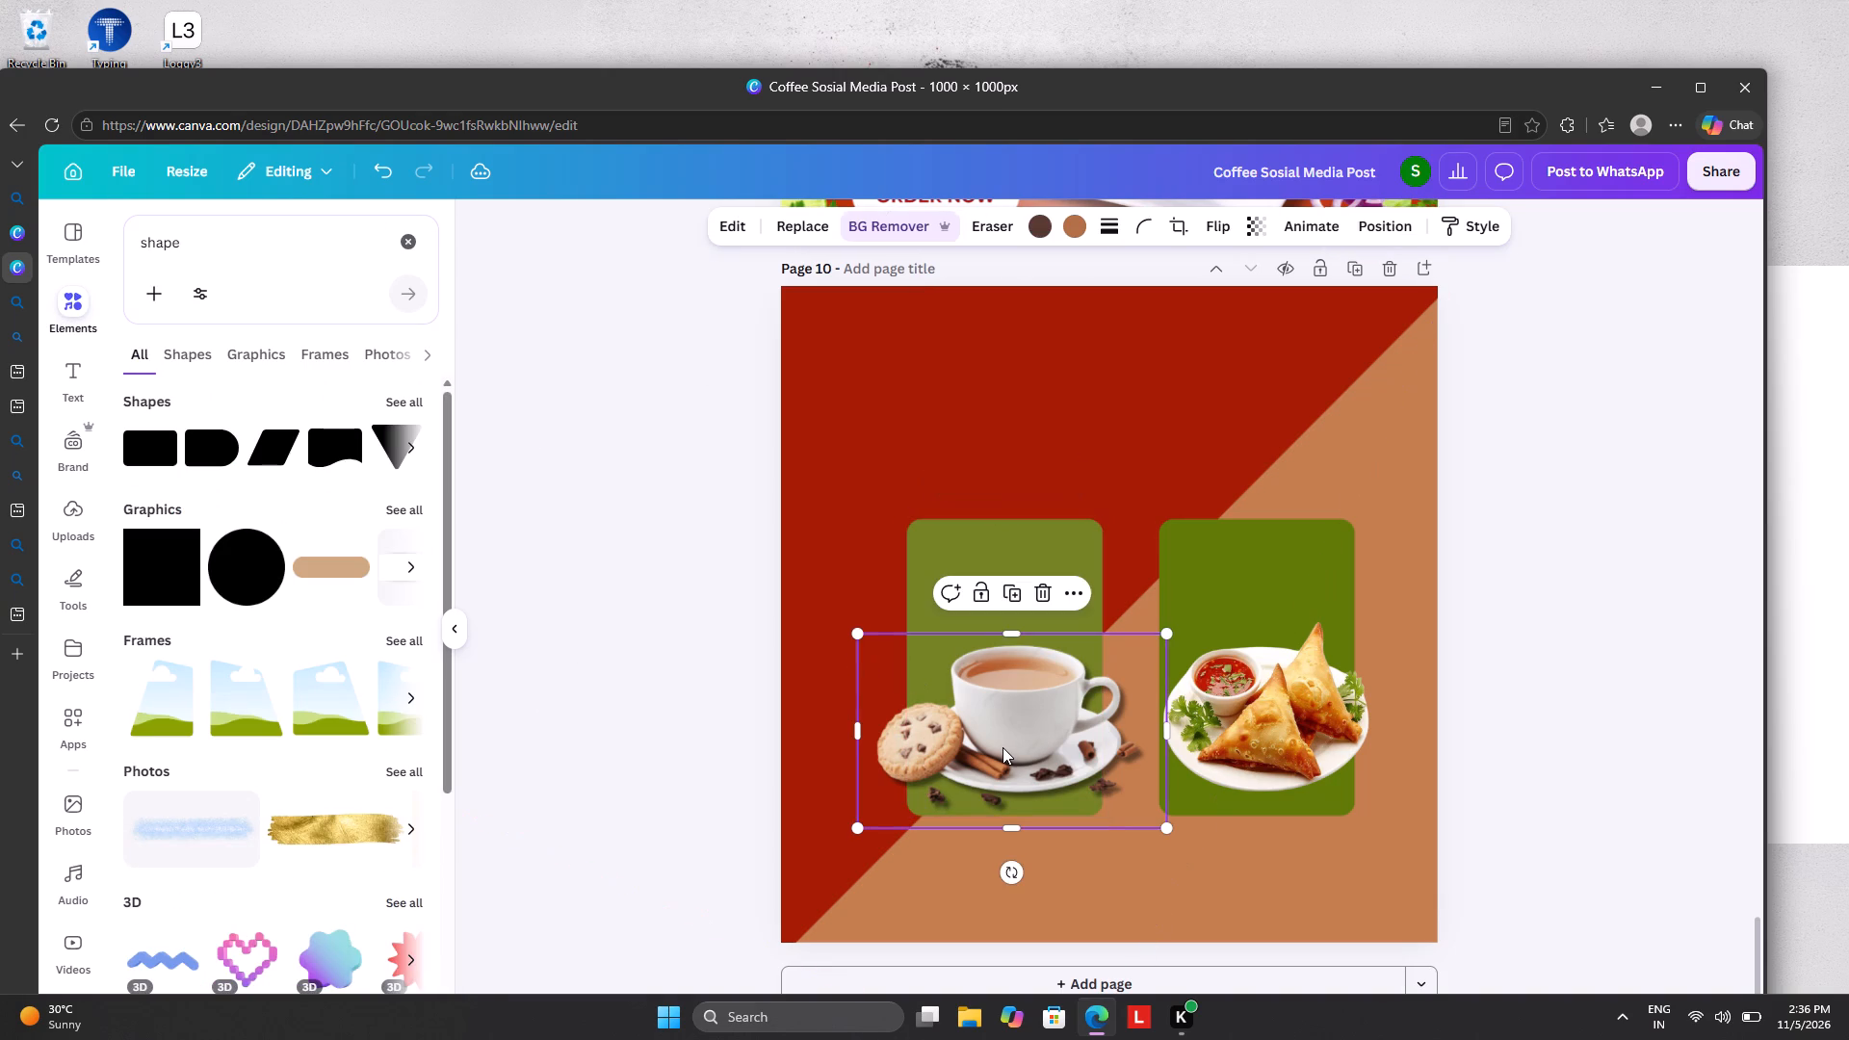
drag(1004, 877, 1028, 871)
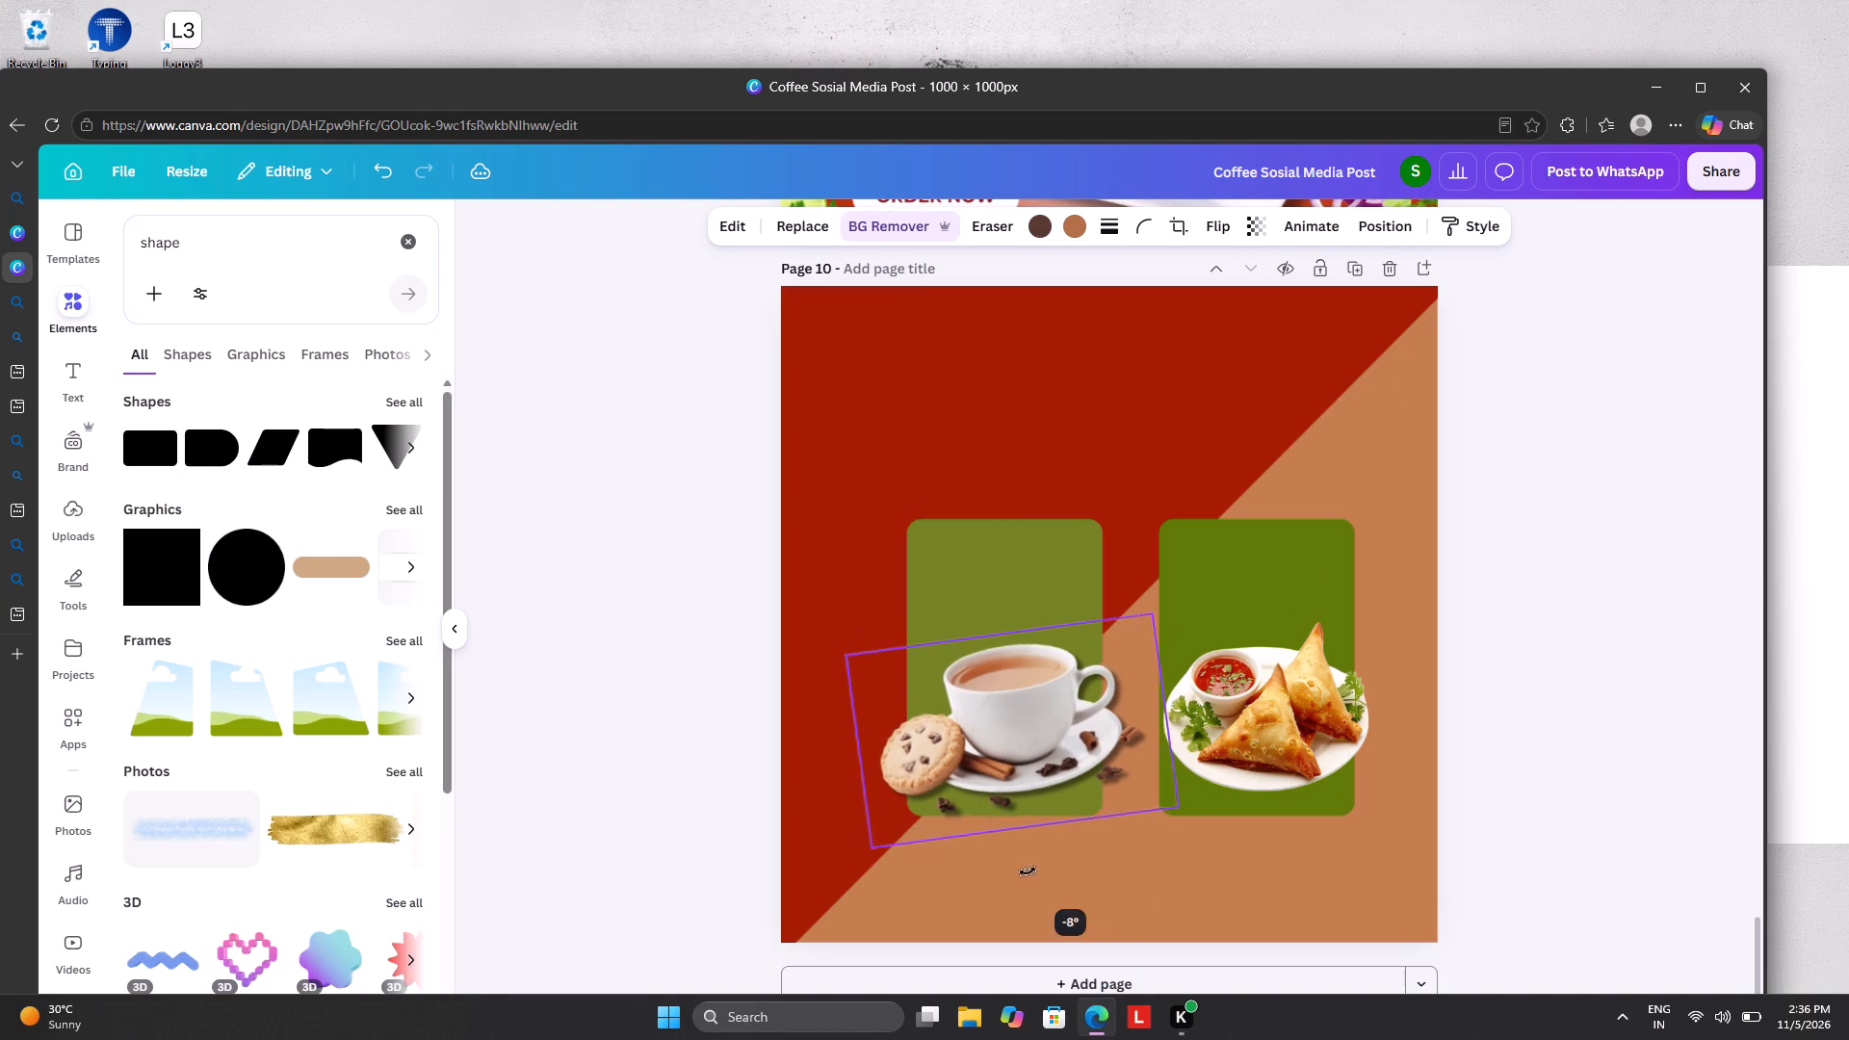
drag(1028, 871, 1021, 868)
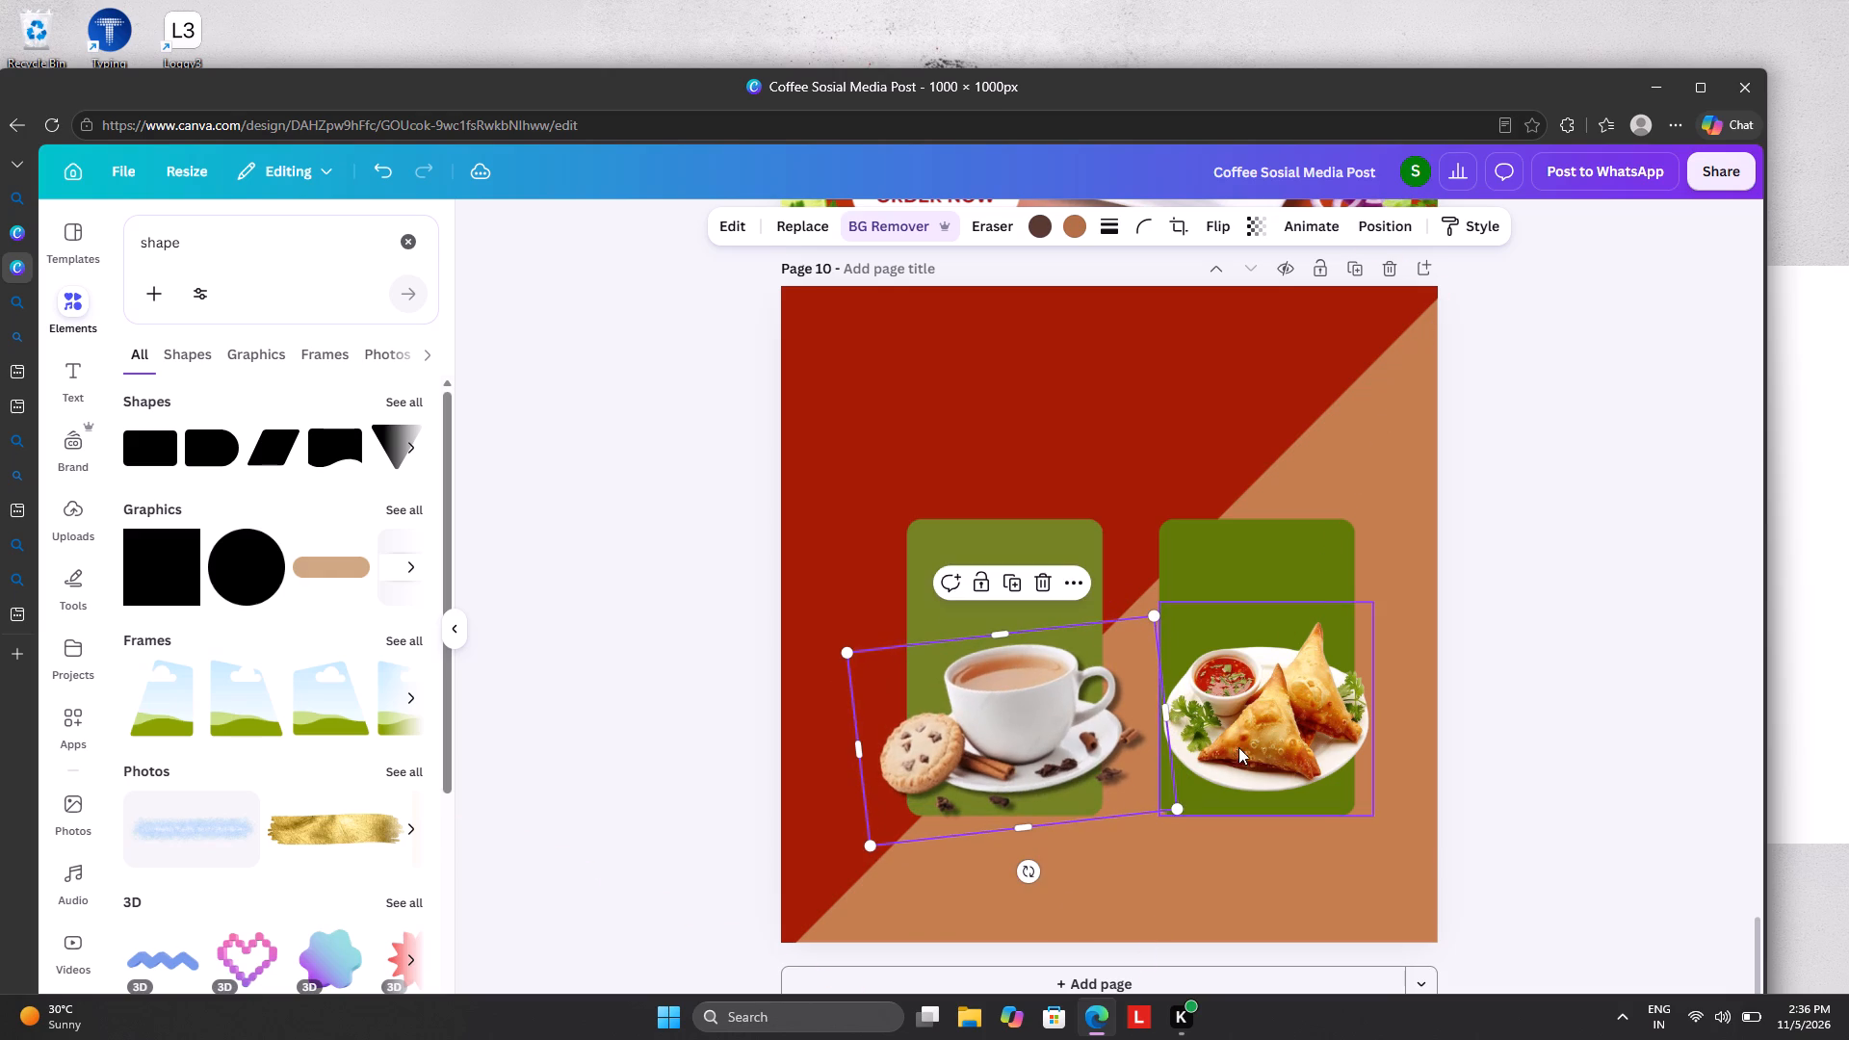
click(1242, 741)
drag(1264, 860, 1285, 858)
drag(1290, 709, 1279, 719)
drag(1052, 731, 1047, 740)
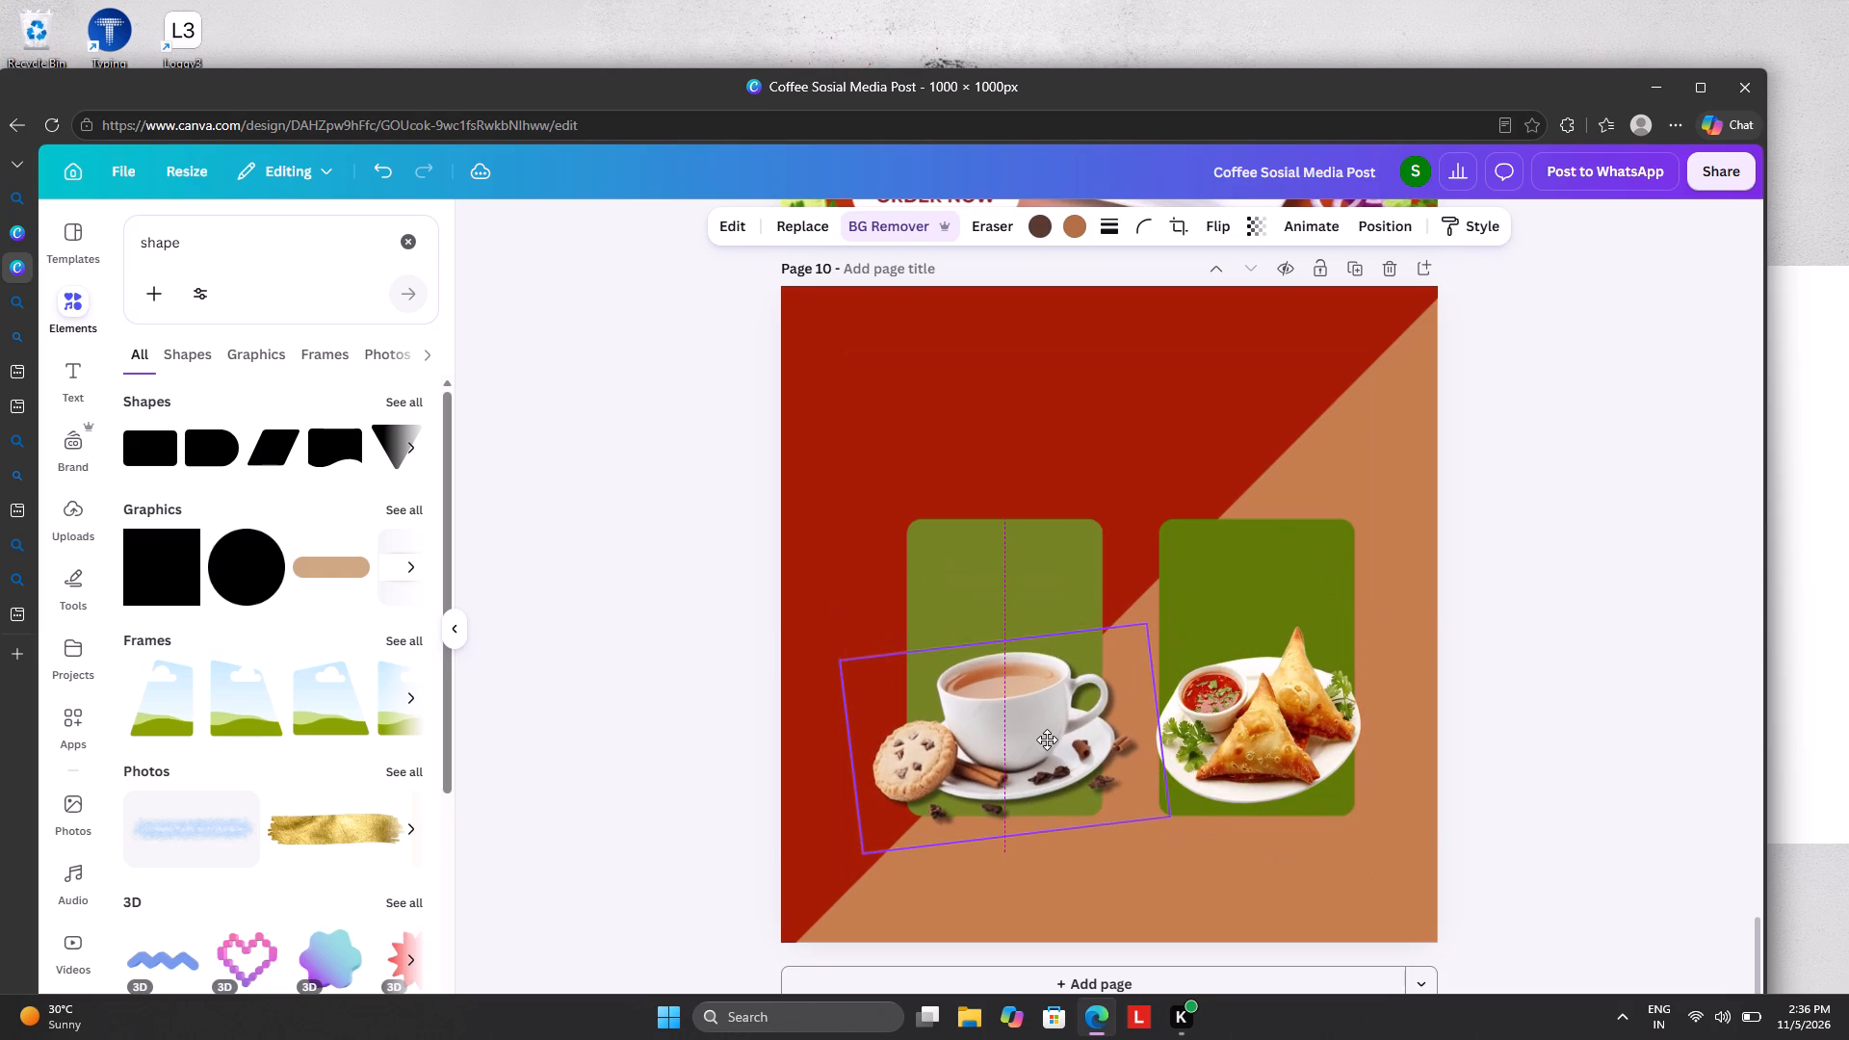
drag(1047, 740, 1044, 740)
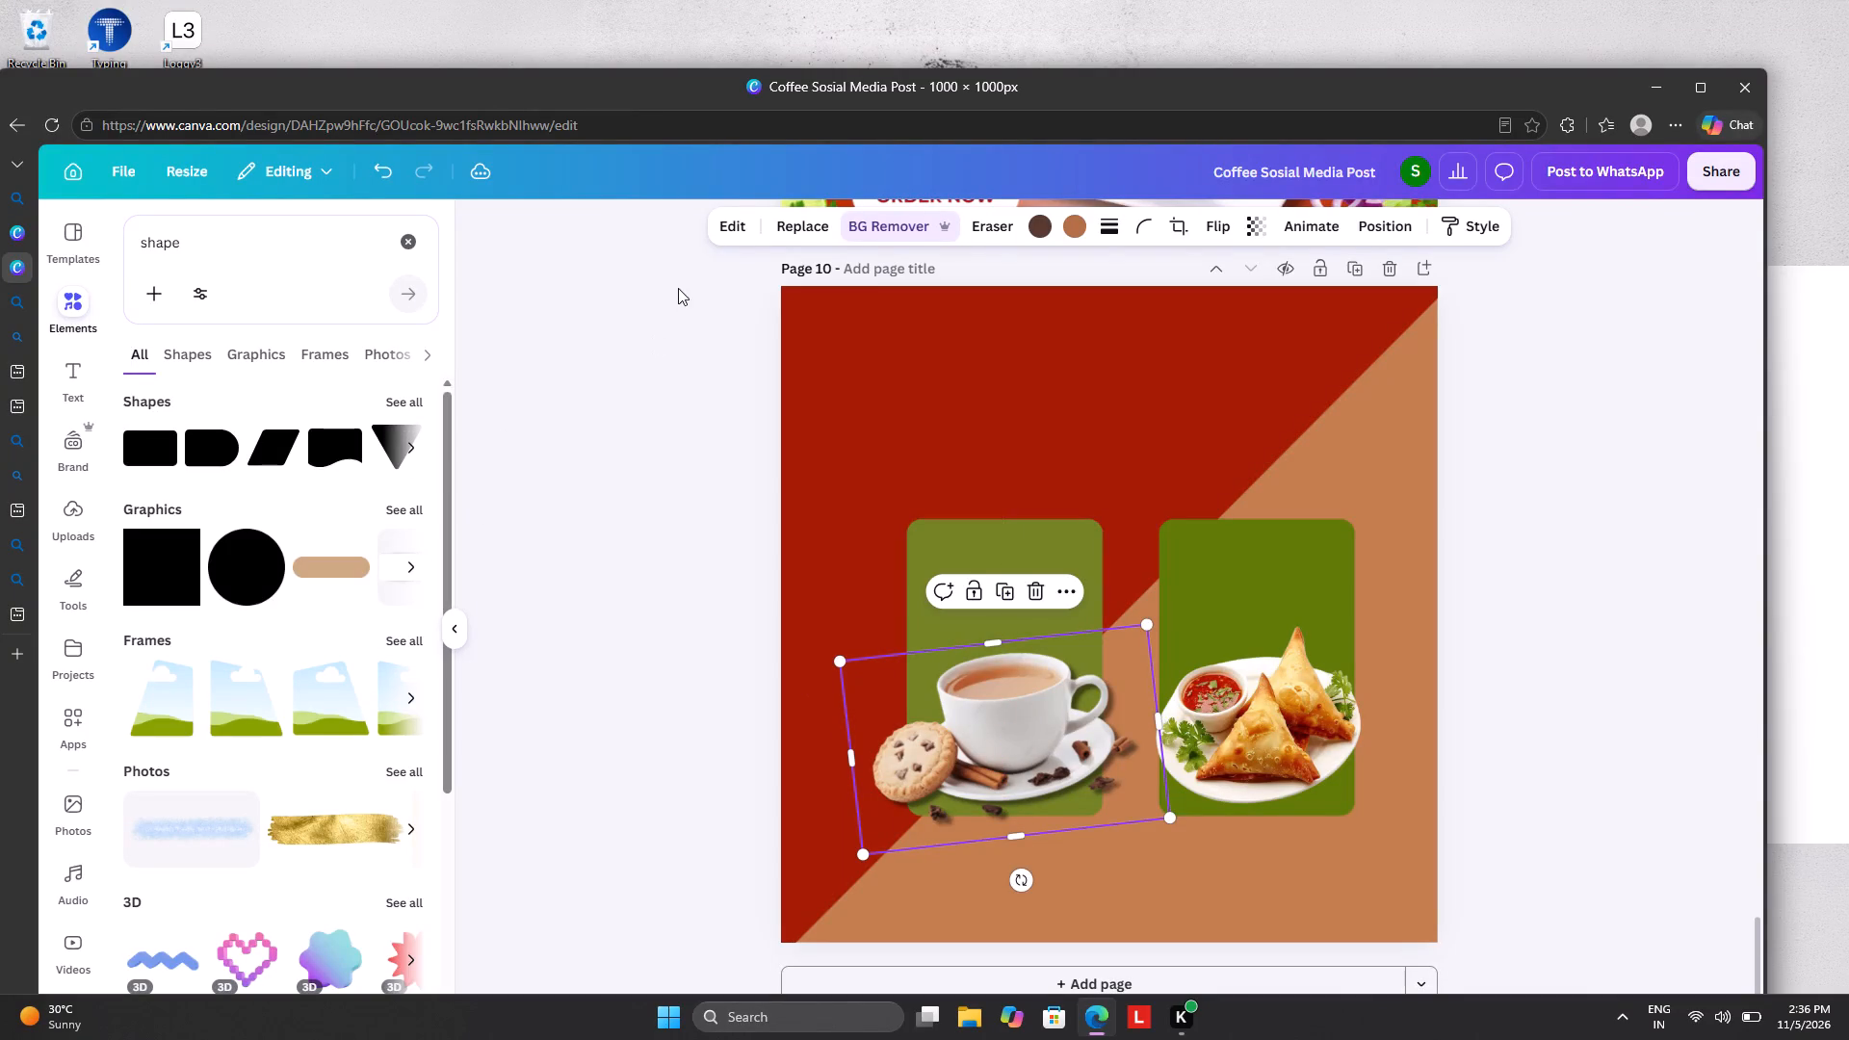
Set the tea cup image's shadow distance to 100.
click(737, 216)
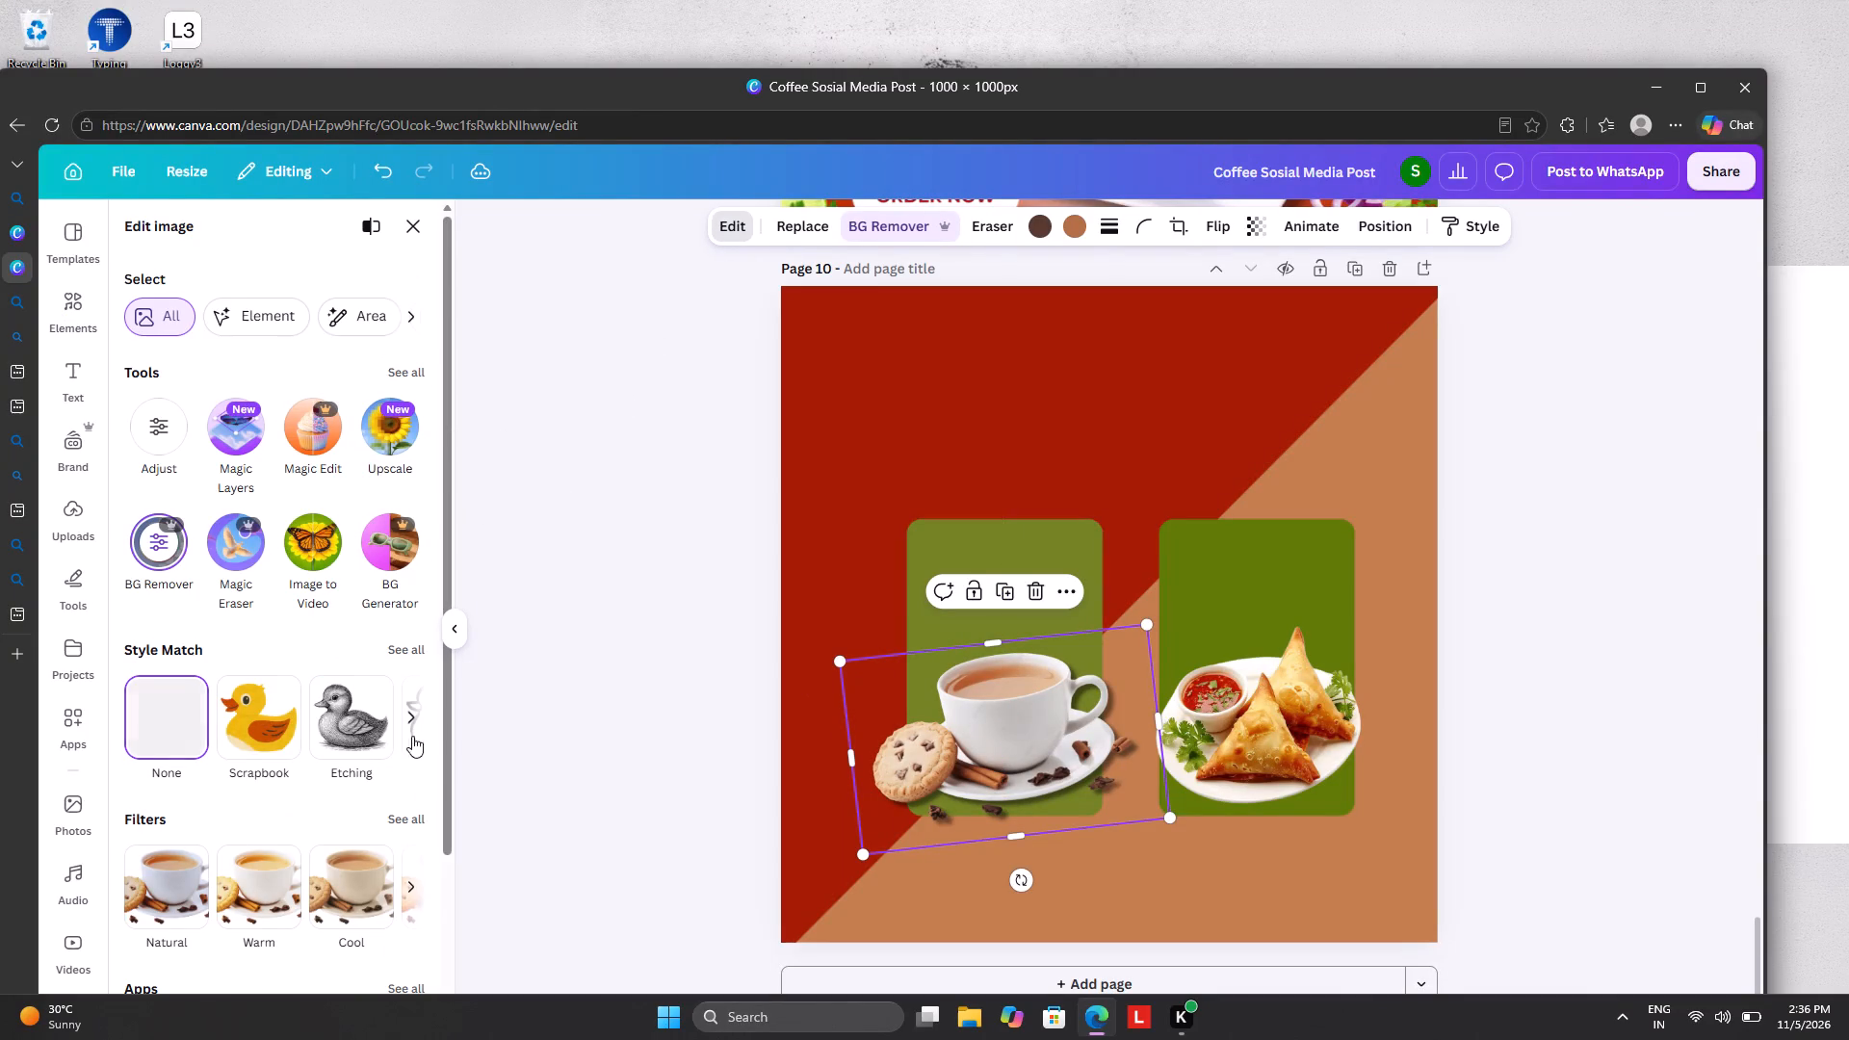
scroll(404, 792, down, 4)
click(368, 953)
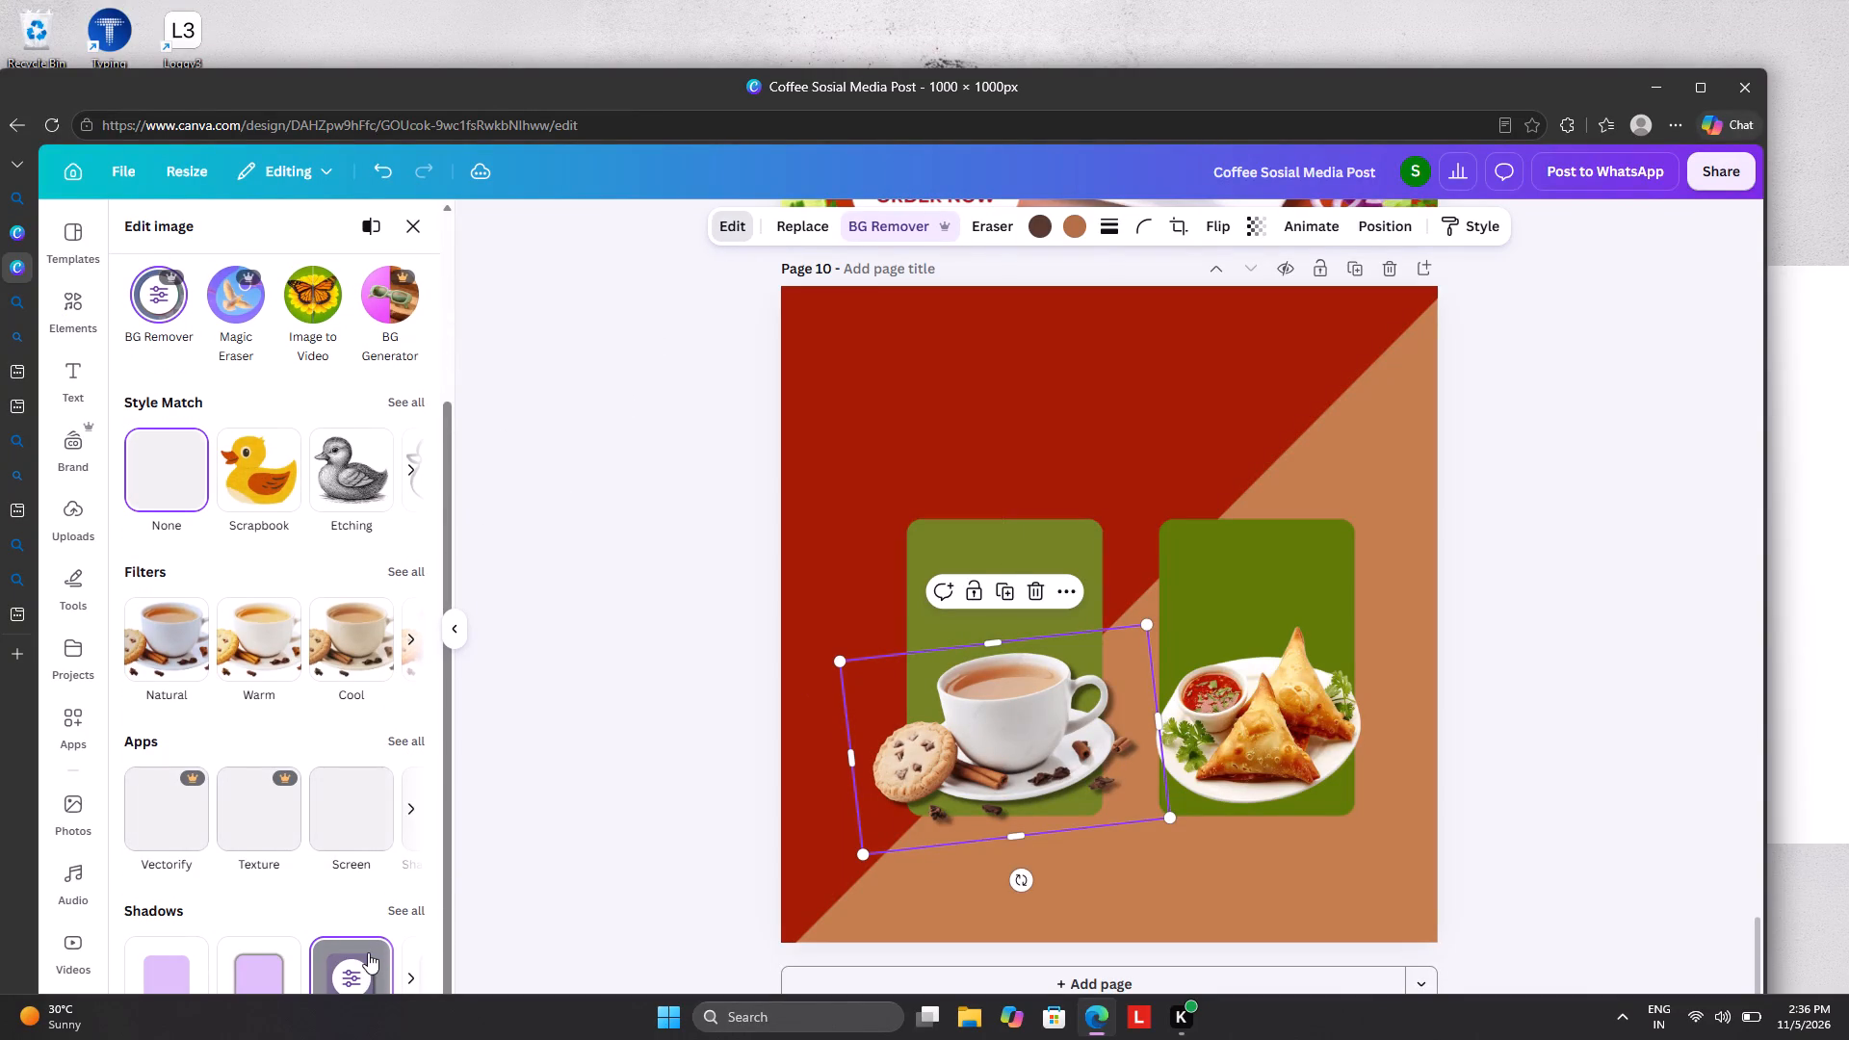
click(420, 496)
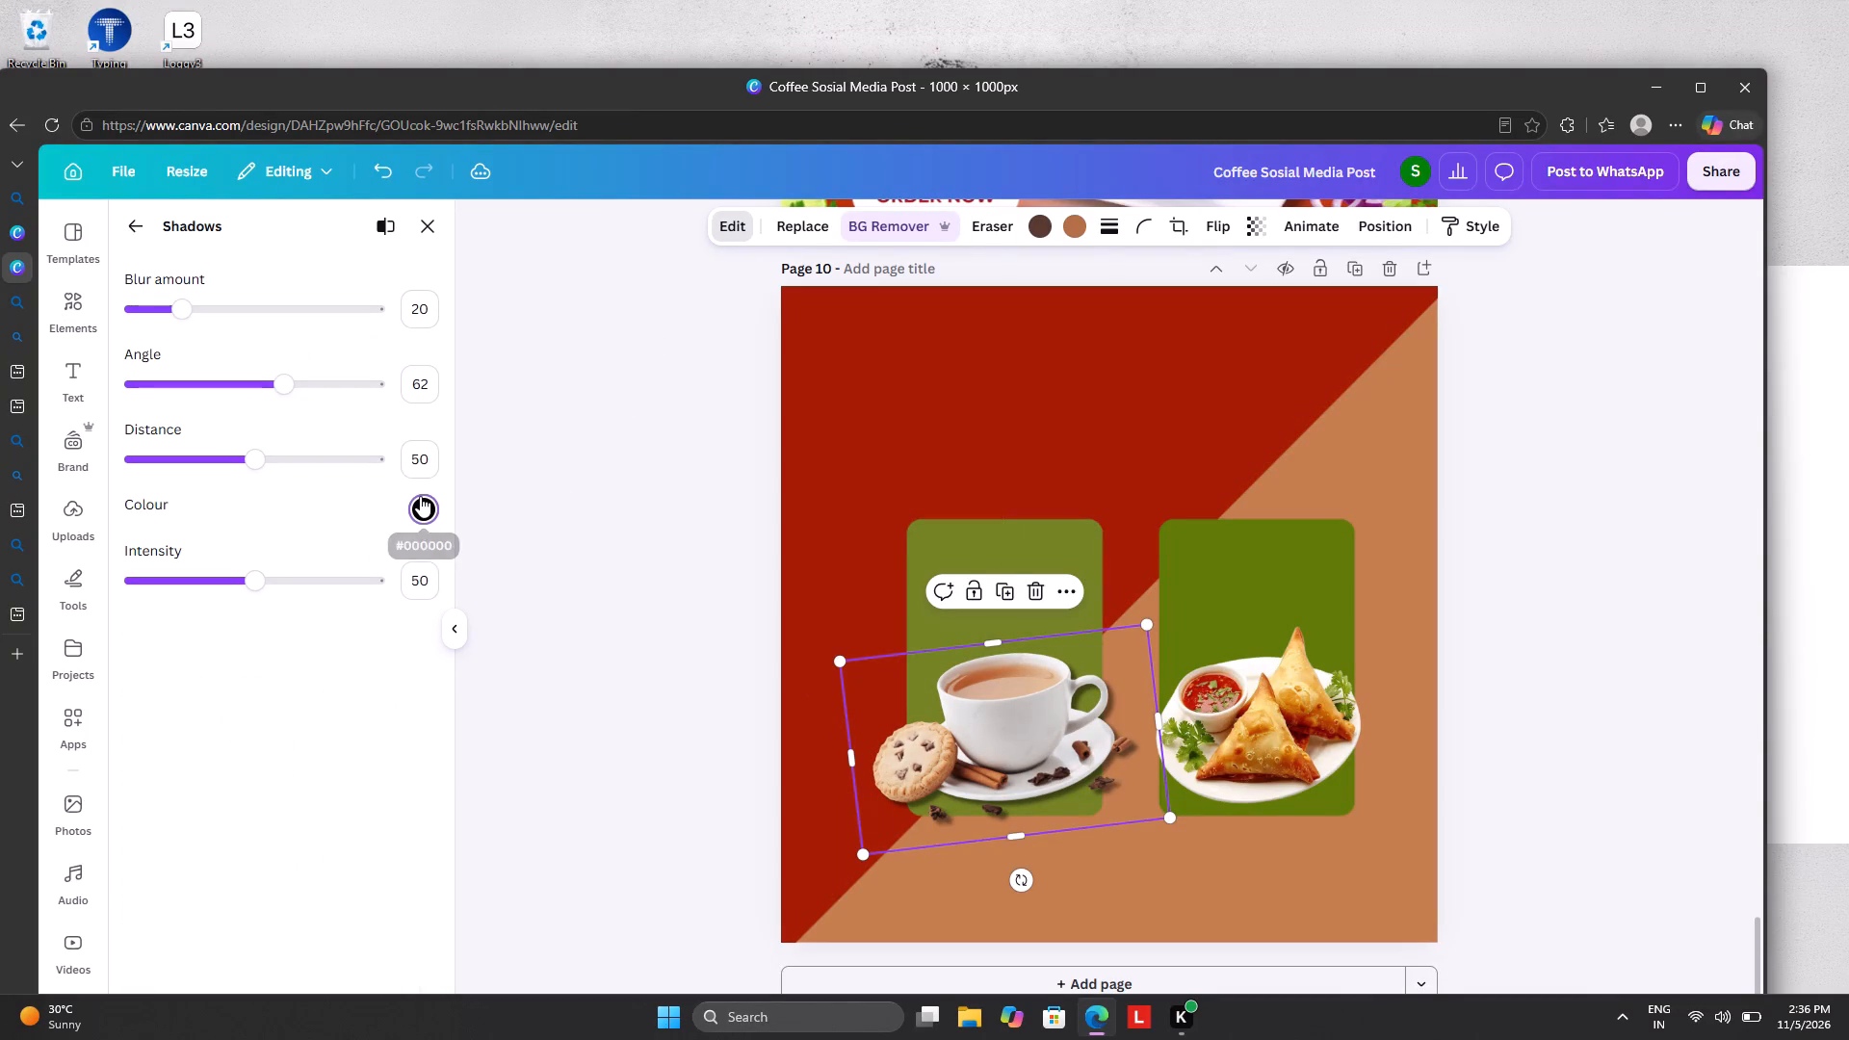
drag(260, 444, 259, 453)
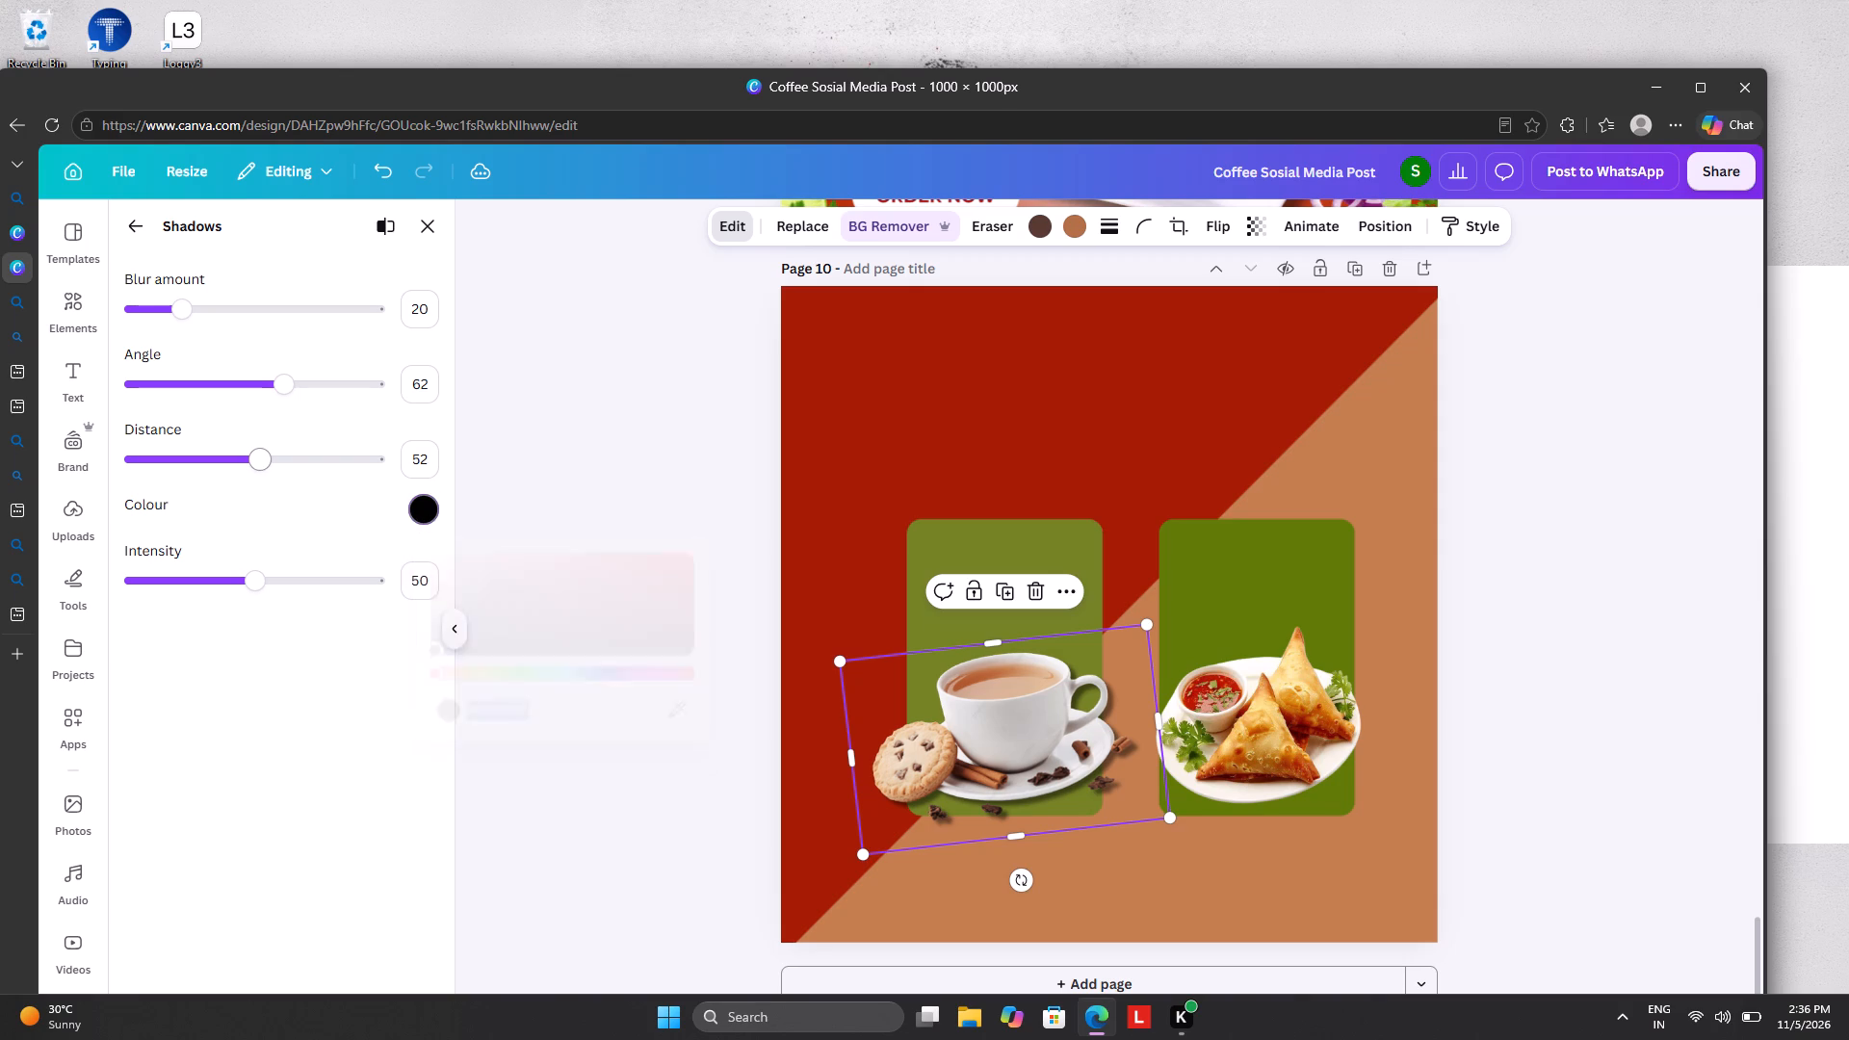
click(258, 453)
drag(258, 453, 406, 457)
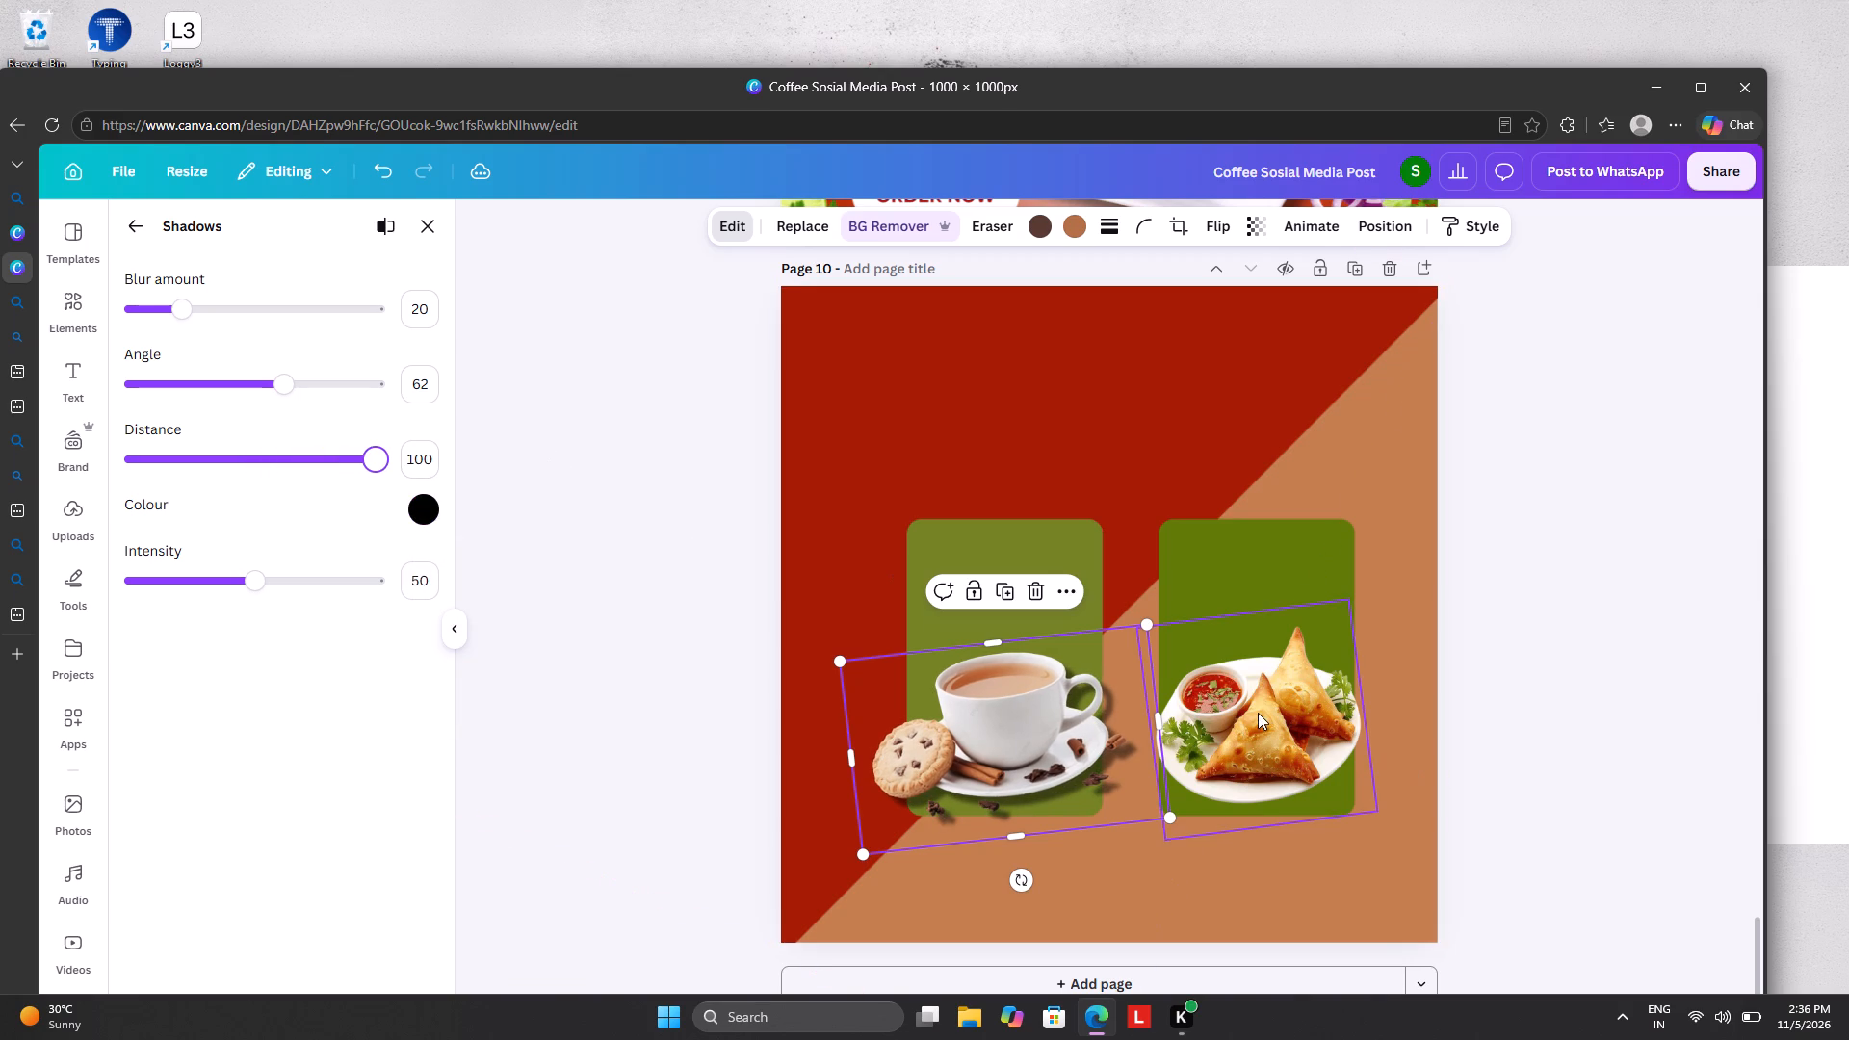
Apply the tea cup's shadow style to the samosa plate image and set the shadow distance to 100.
click(1255, 710)
click(779, 221)
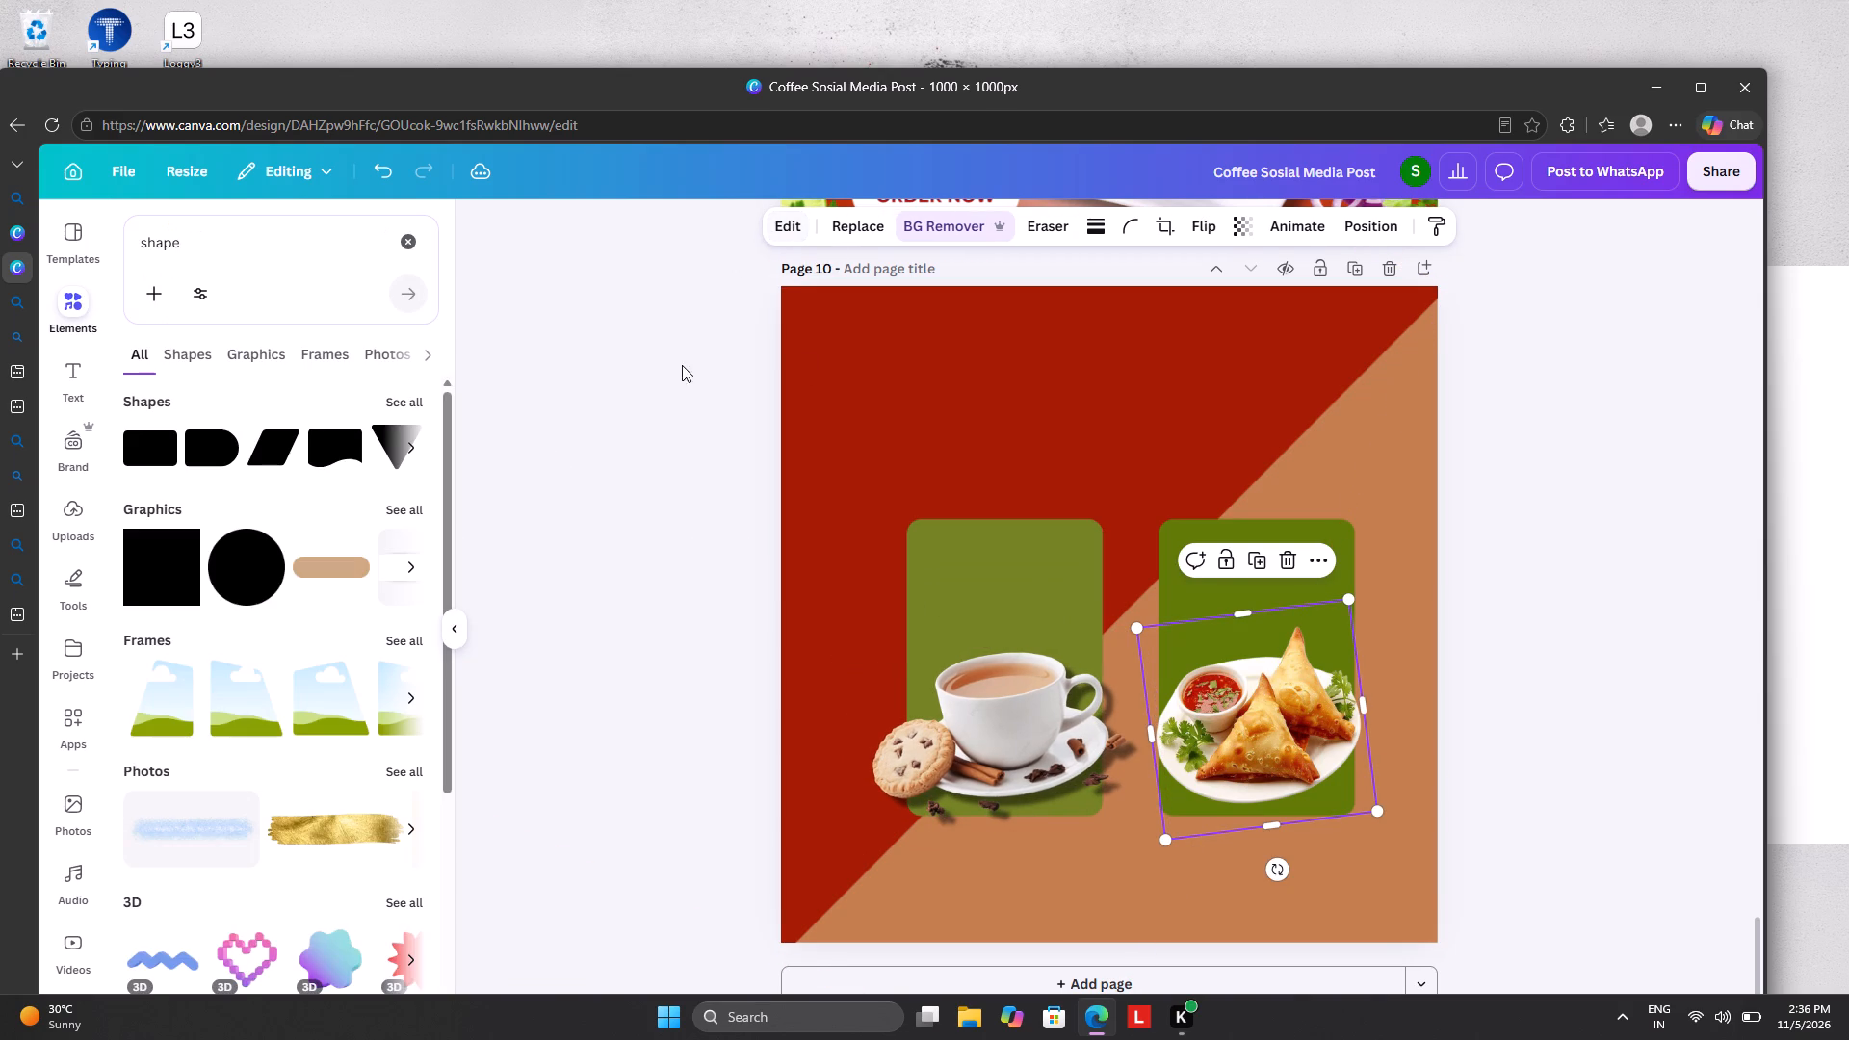
scroll(486, 679, down, 5)
scroll(282, 789, down, 9)
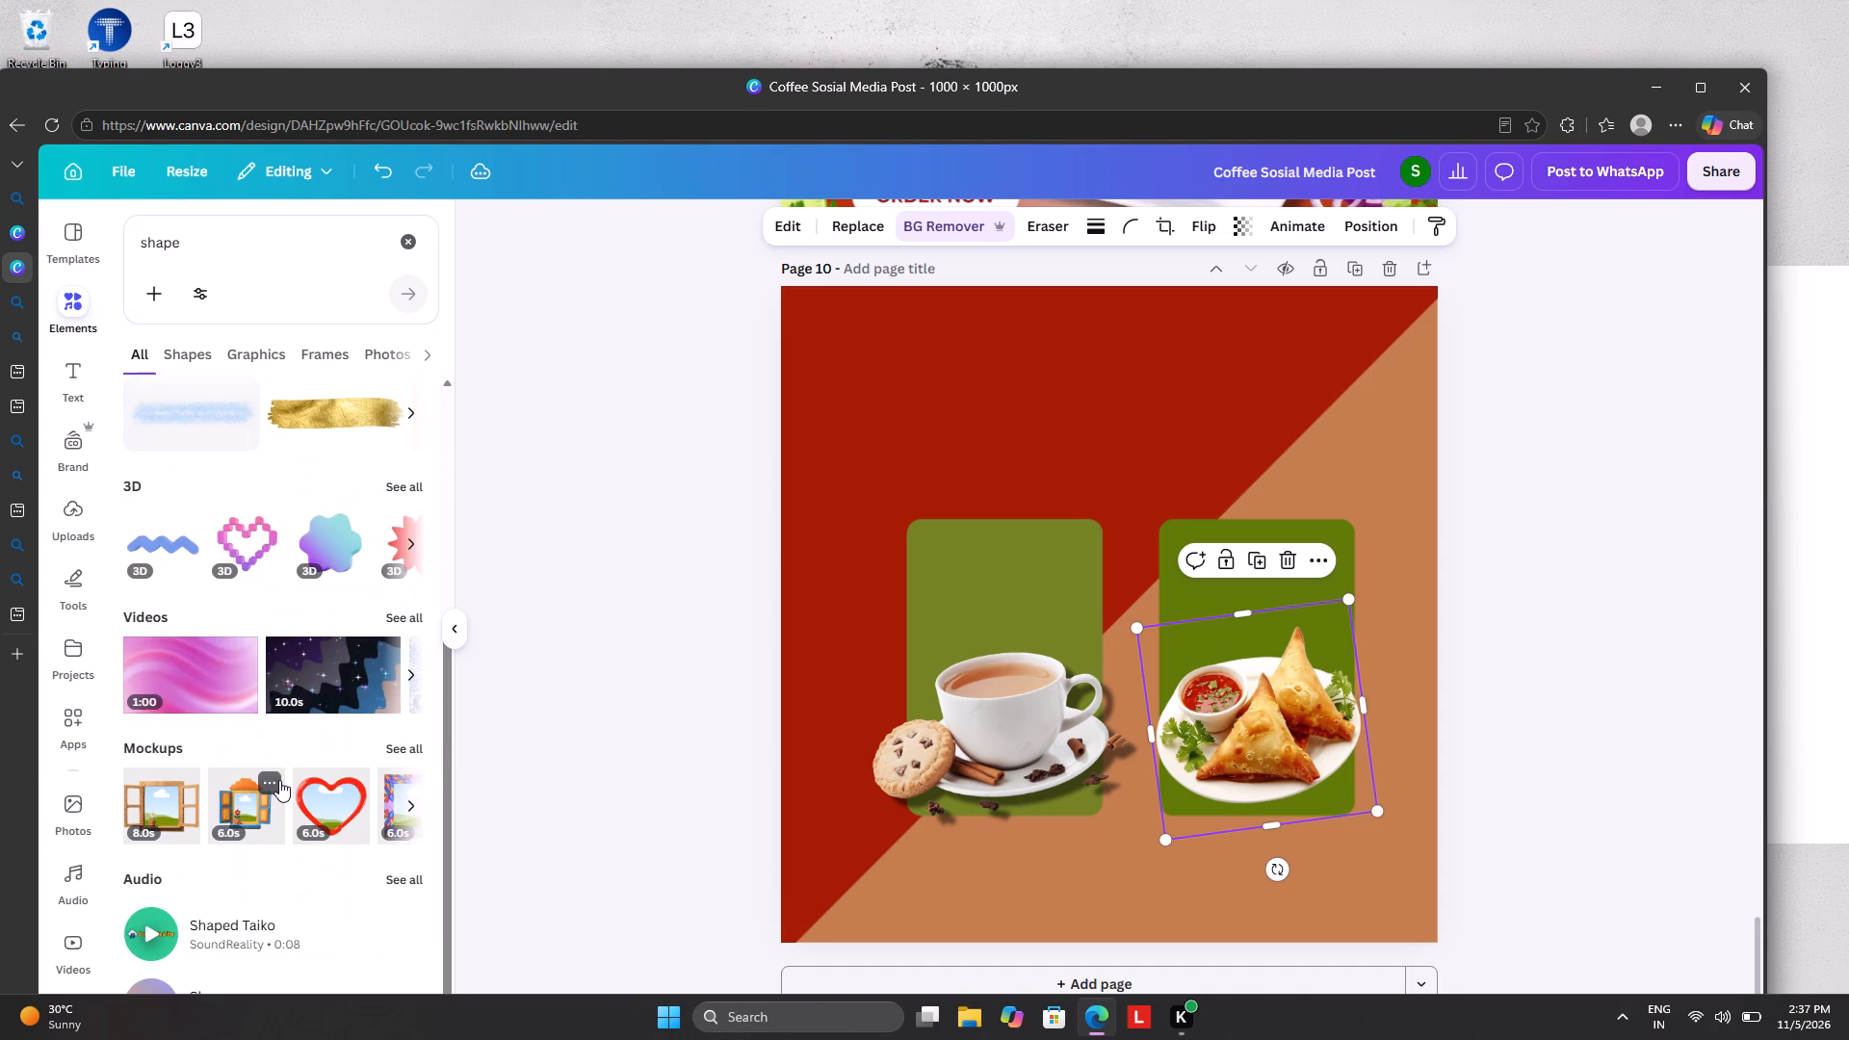
scroll(279, 777, up, 5)
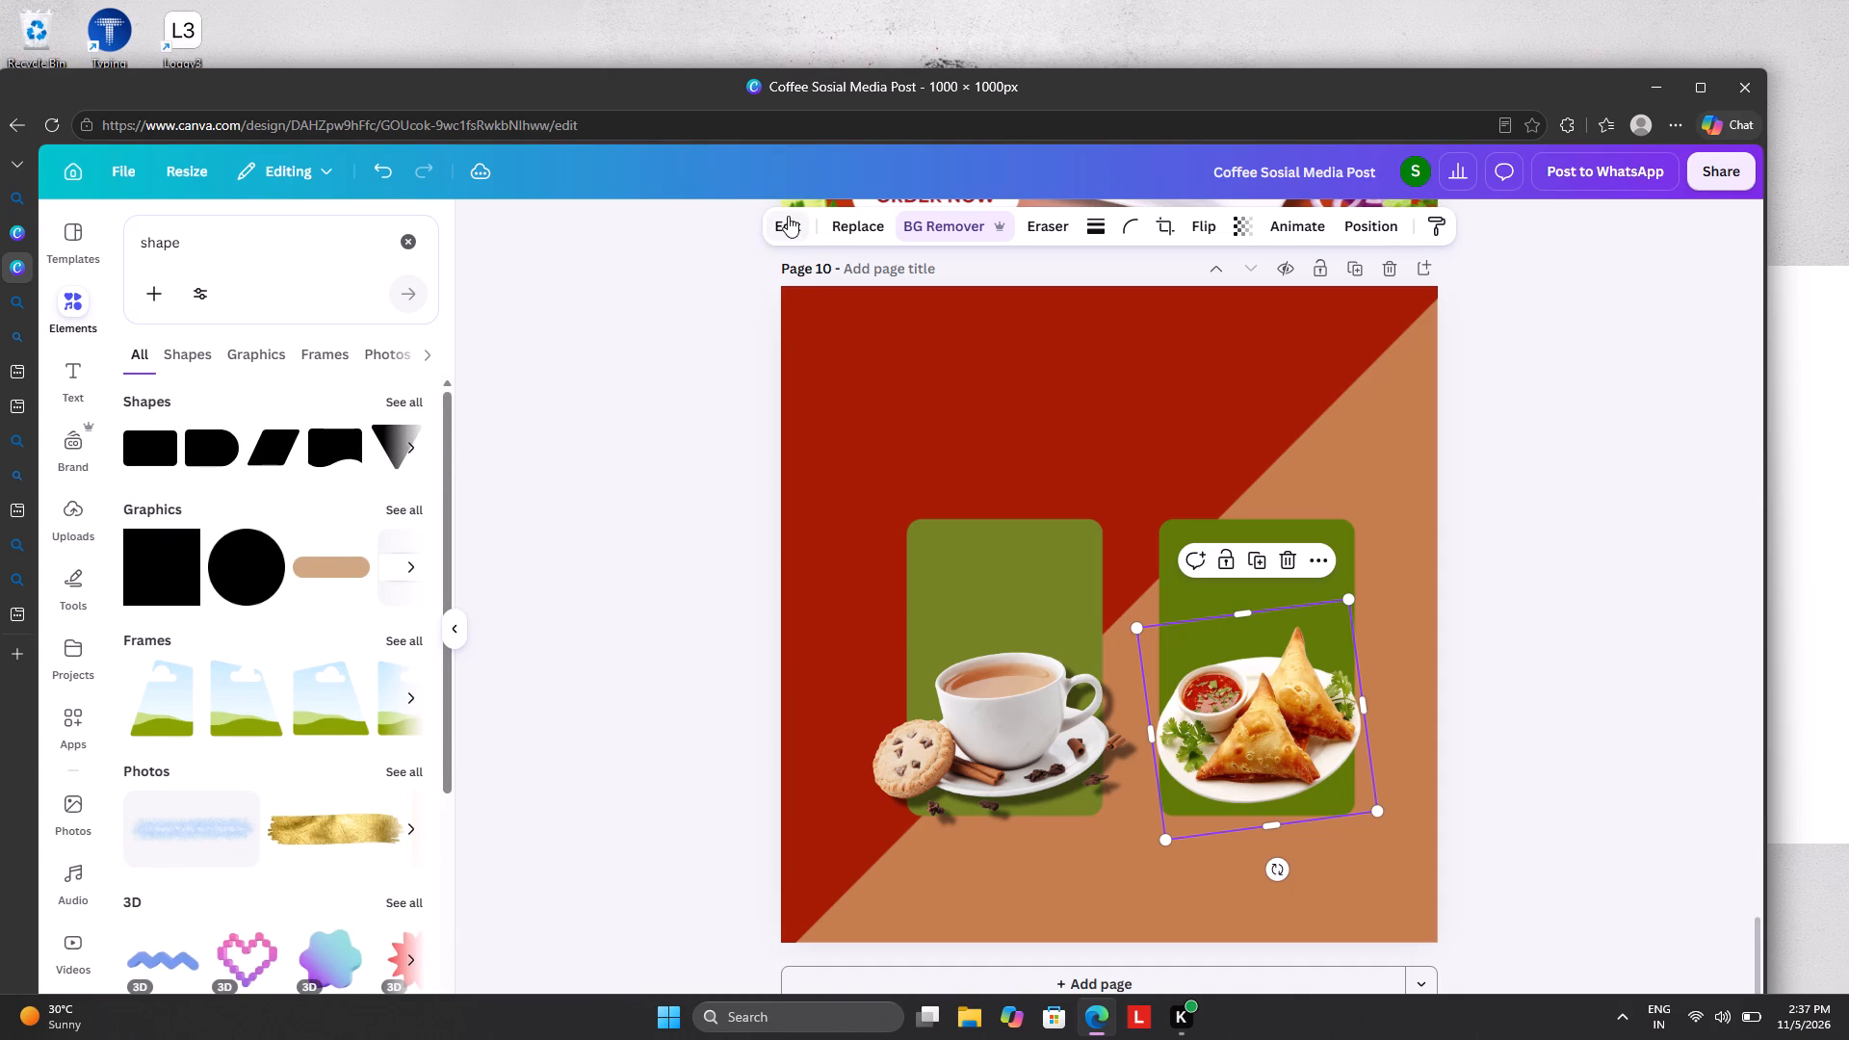
click(789, 214)
scroll(369, 545, down, 5)
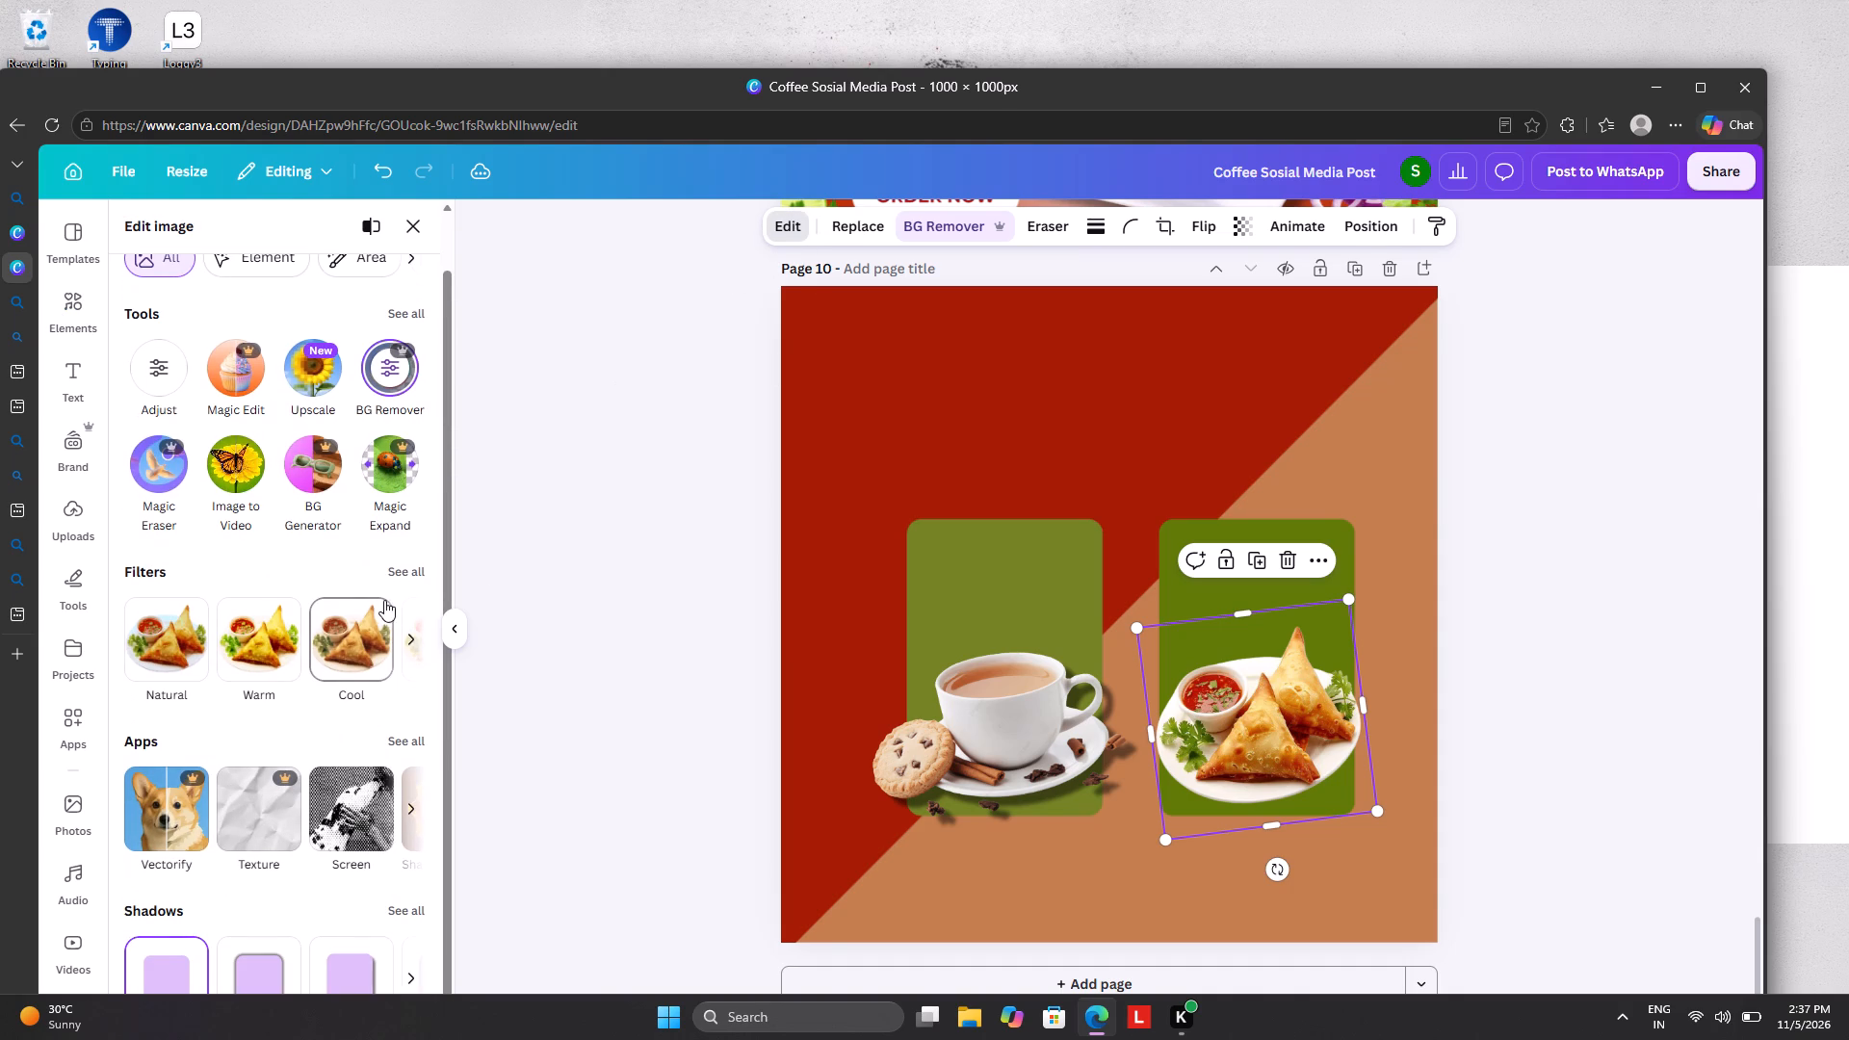
scroll(384, 600, down, 4)
click(374, 966)
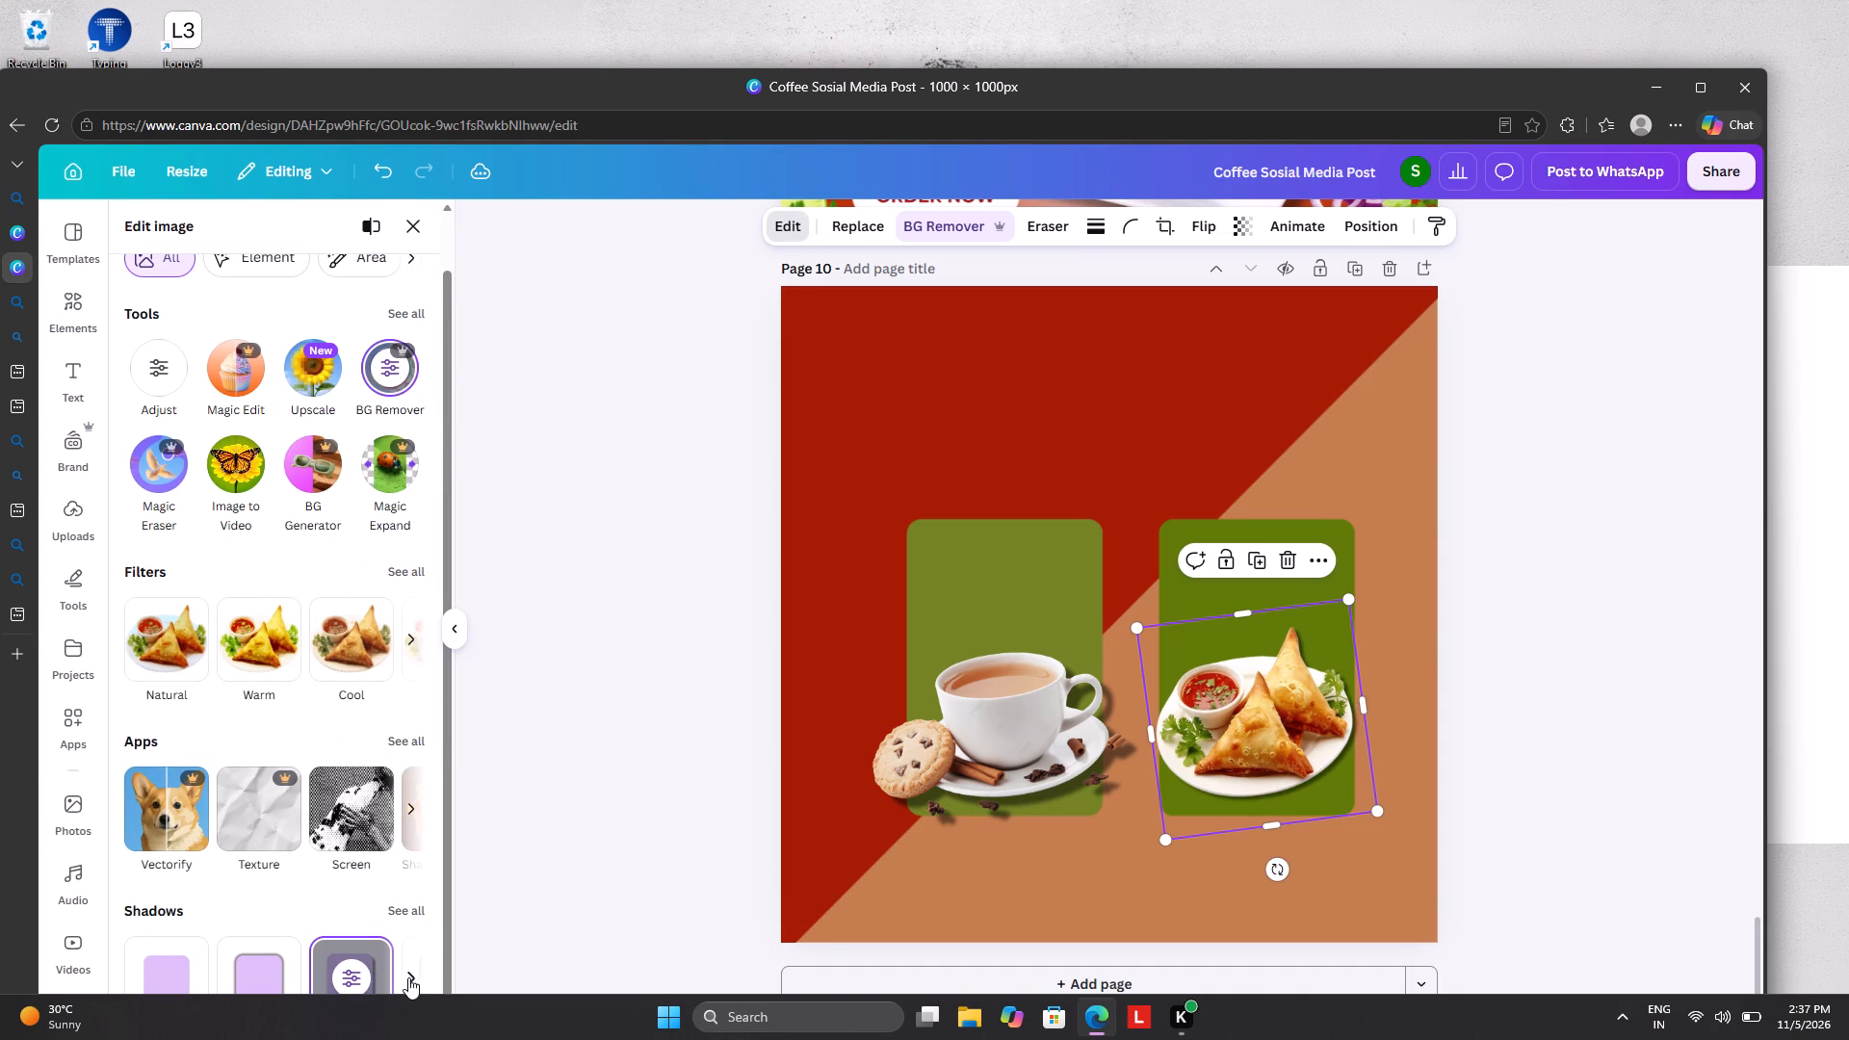
click(372, 969)
click(368, 962)
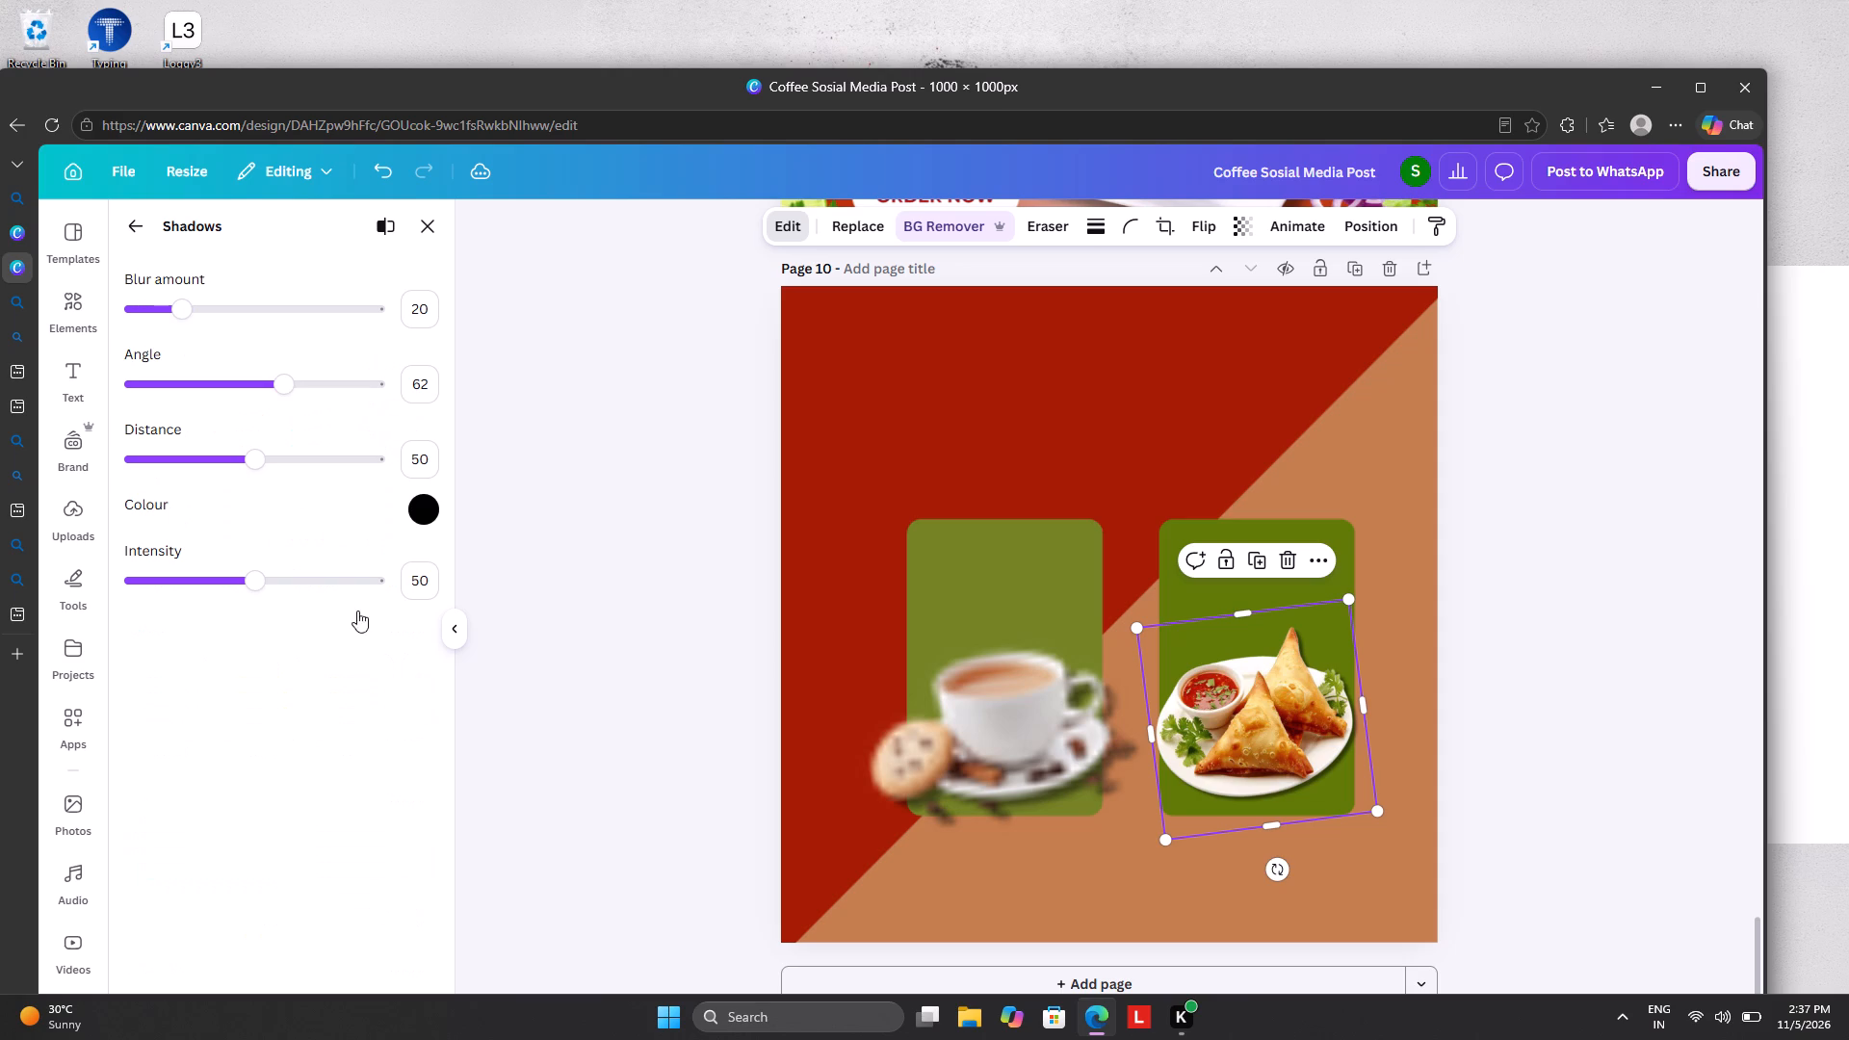
drag(256, 455, 378, 473)
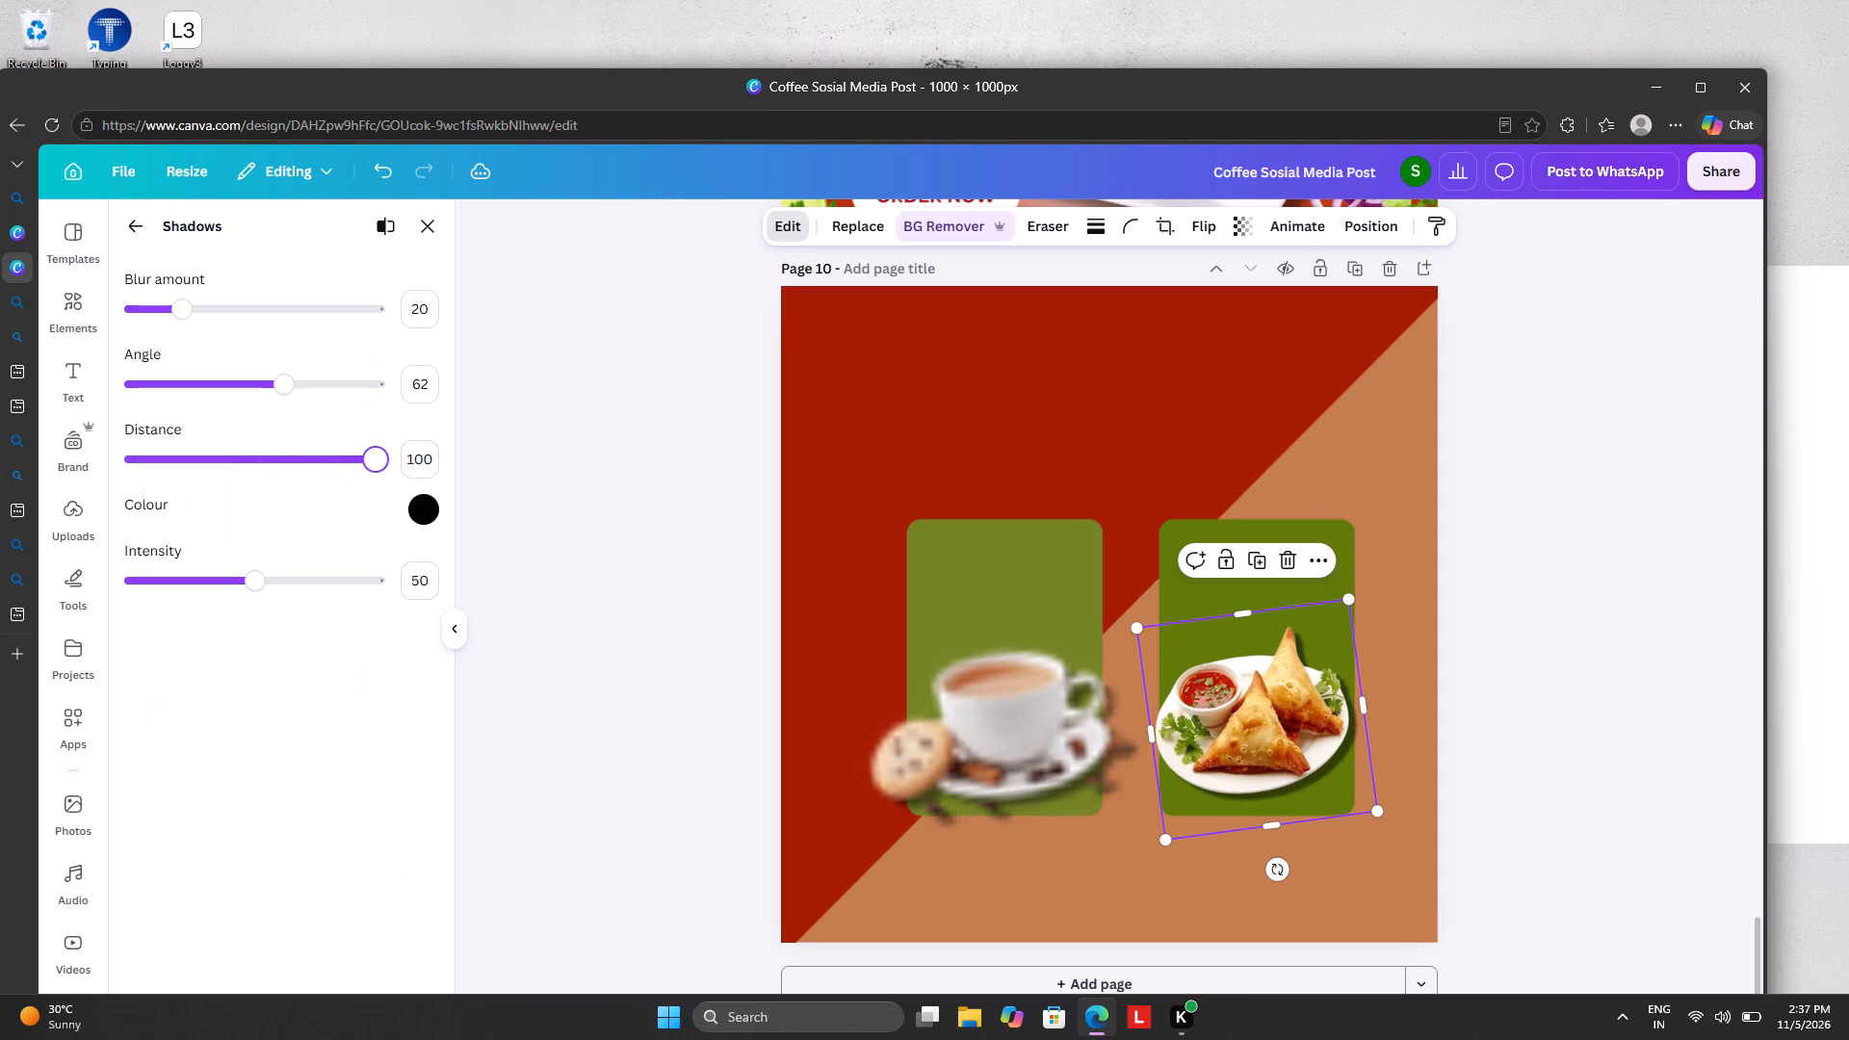
Recolour the red diagonal shape covering the upper part of page 10 solid white.
click(512, 485)
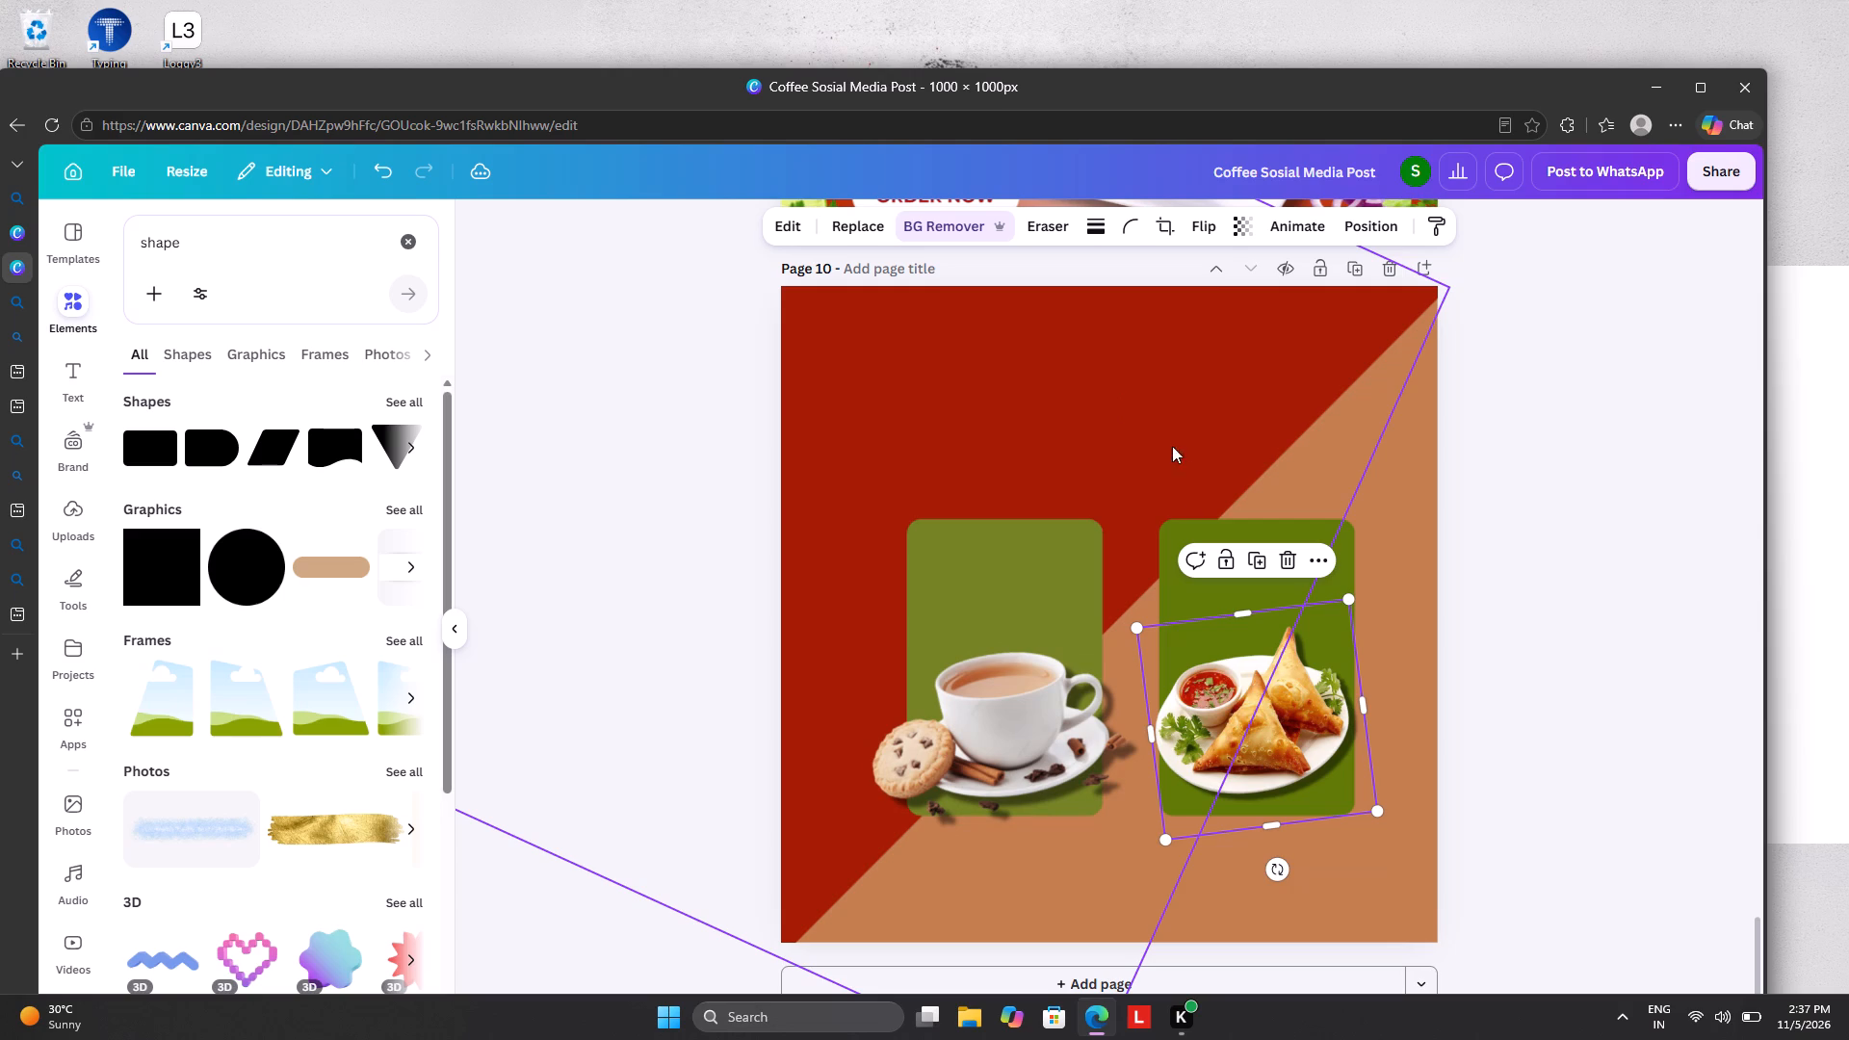
click(1176, 551)
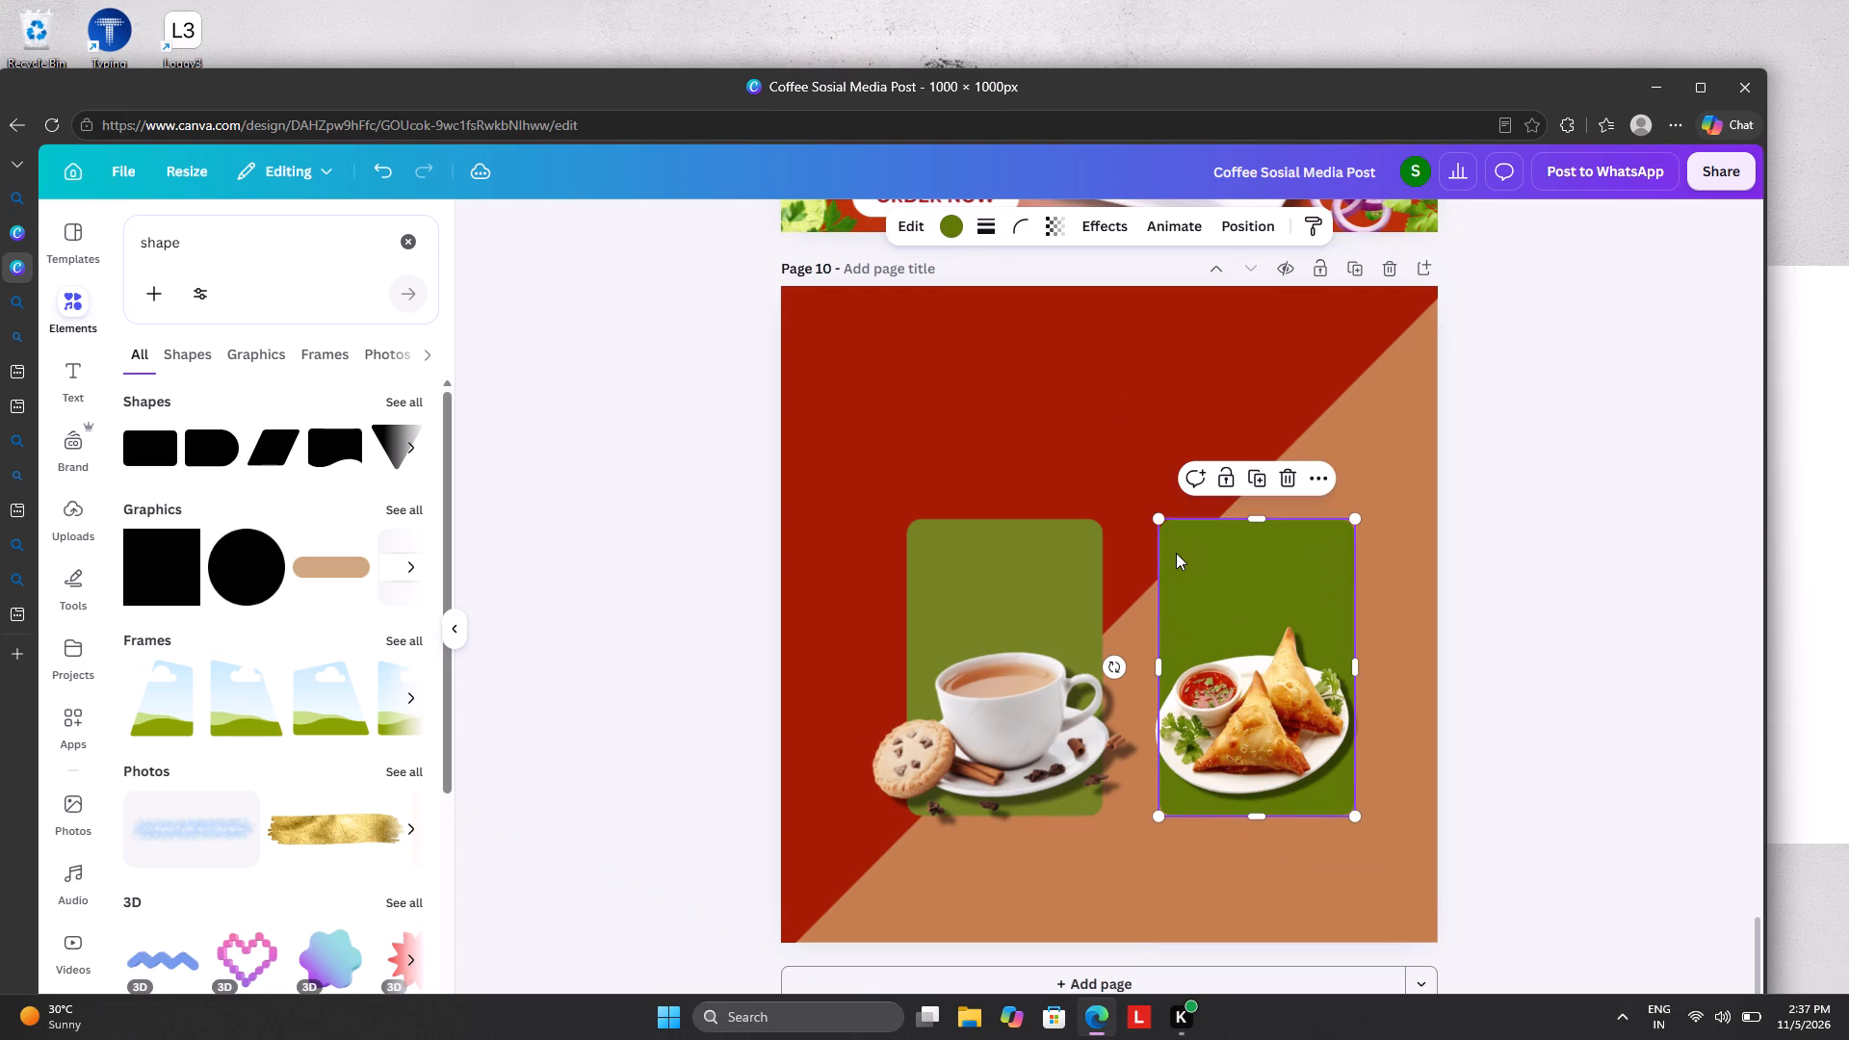
click(1097, 439)
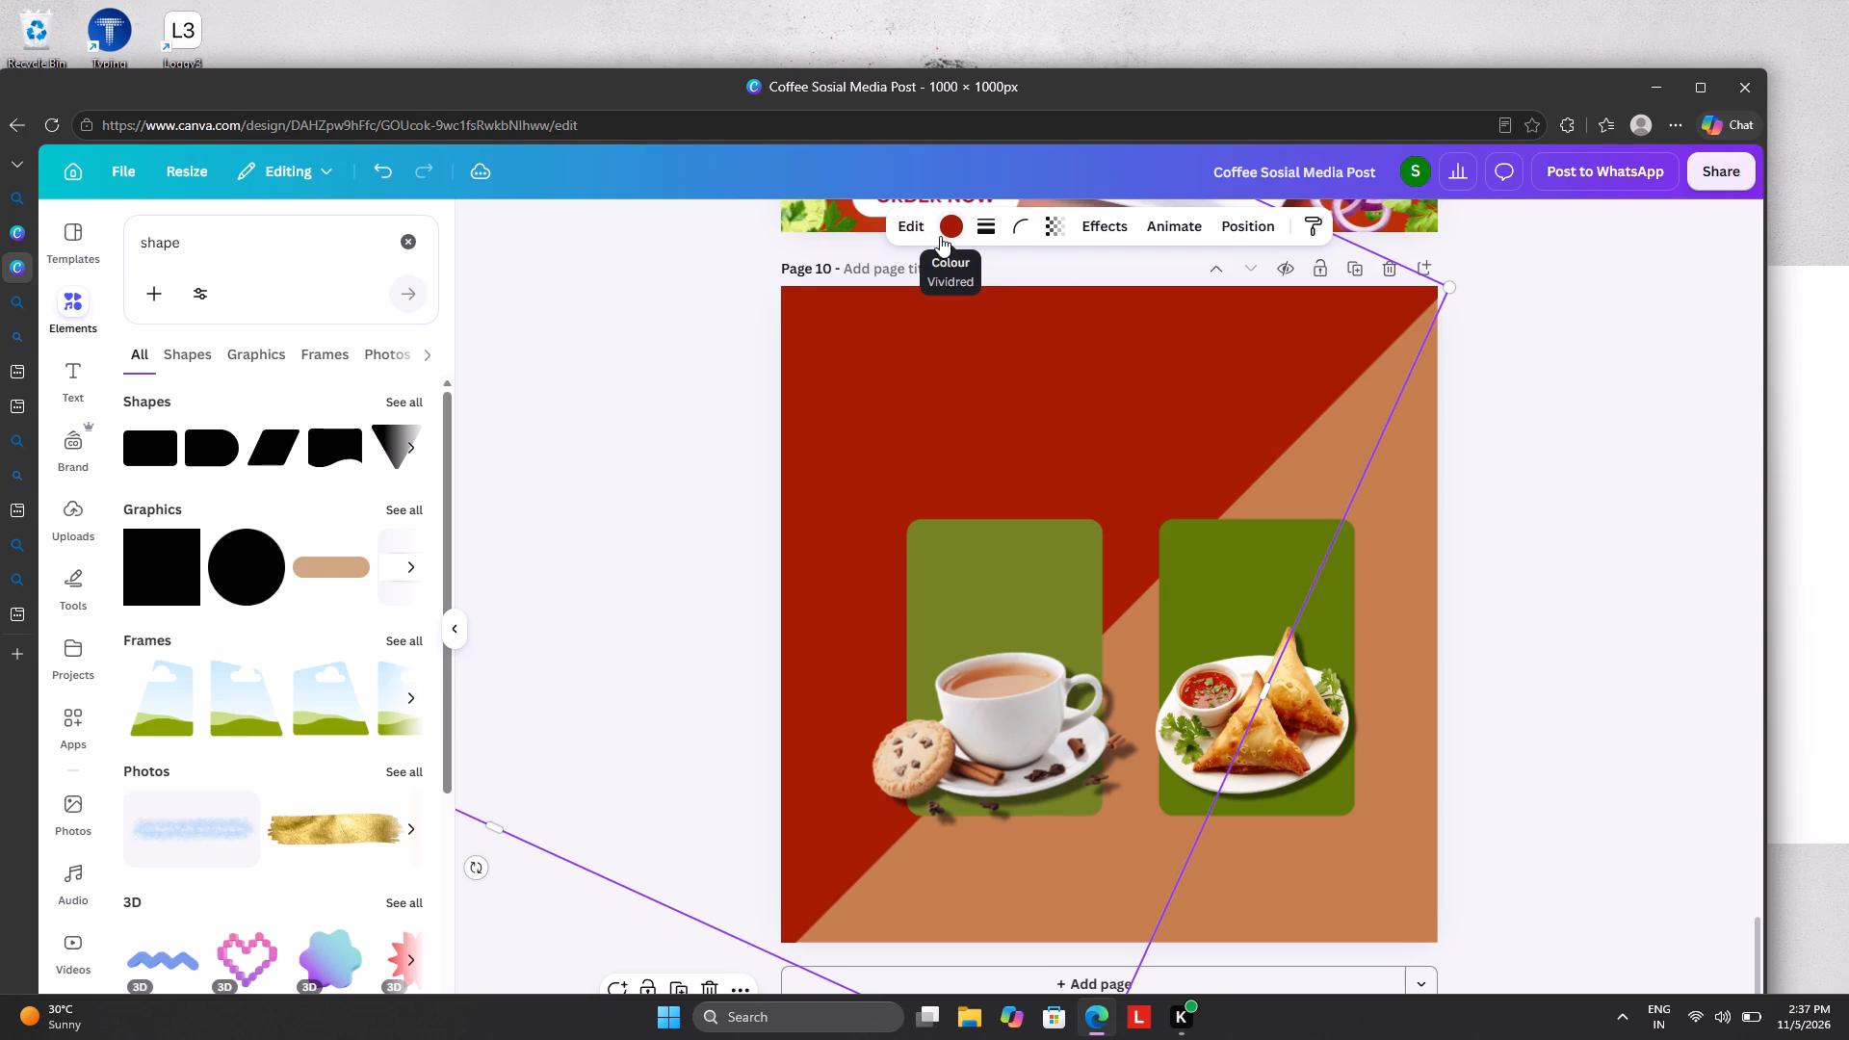
click(943, 236)
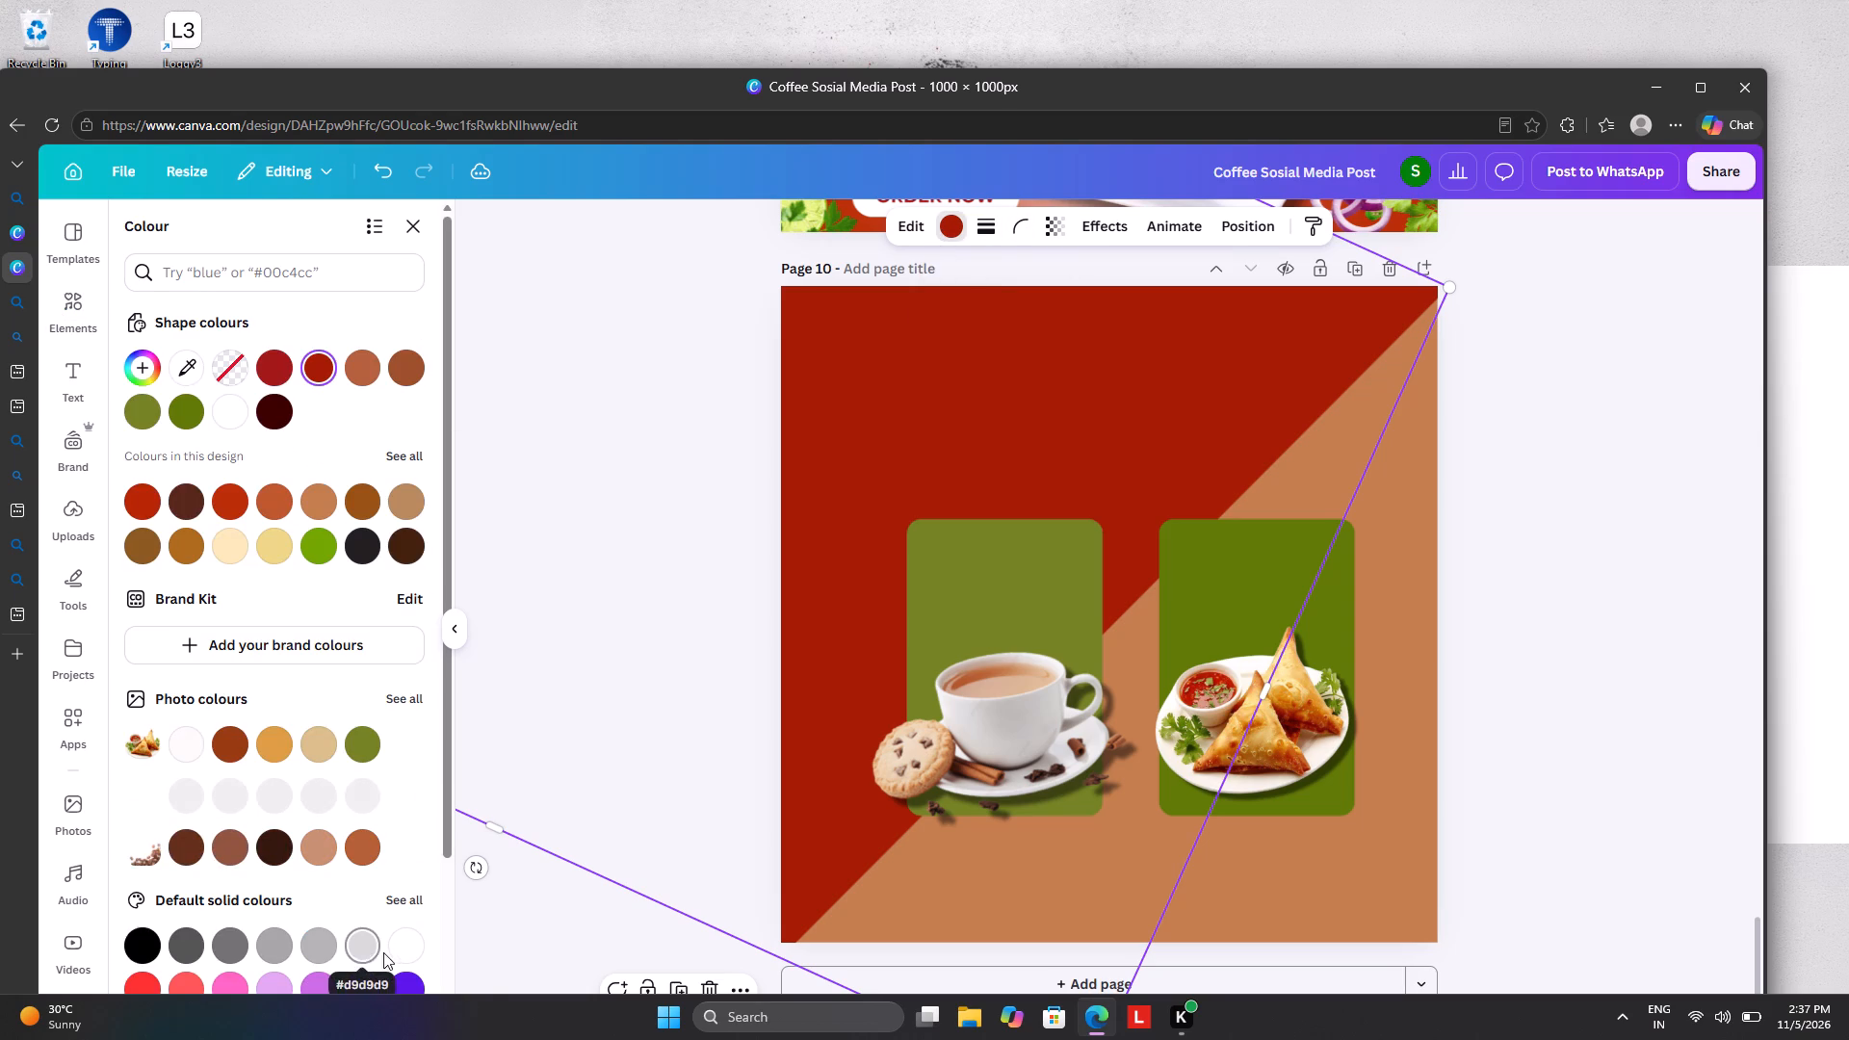
click(396, 949)
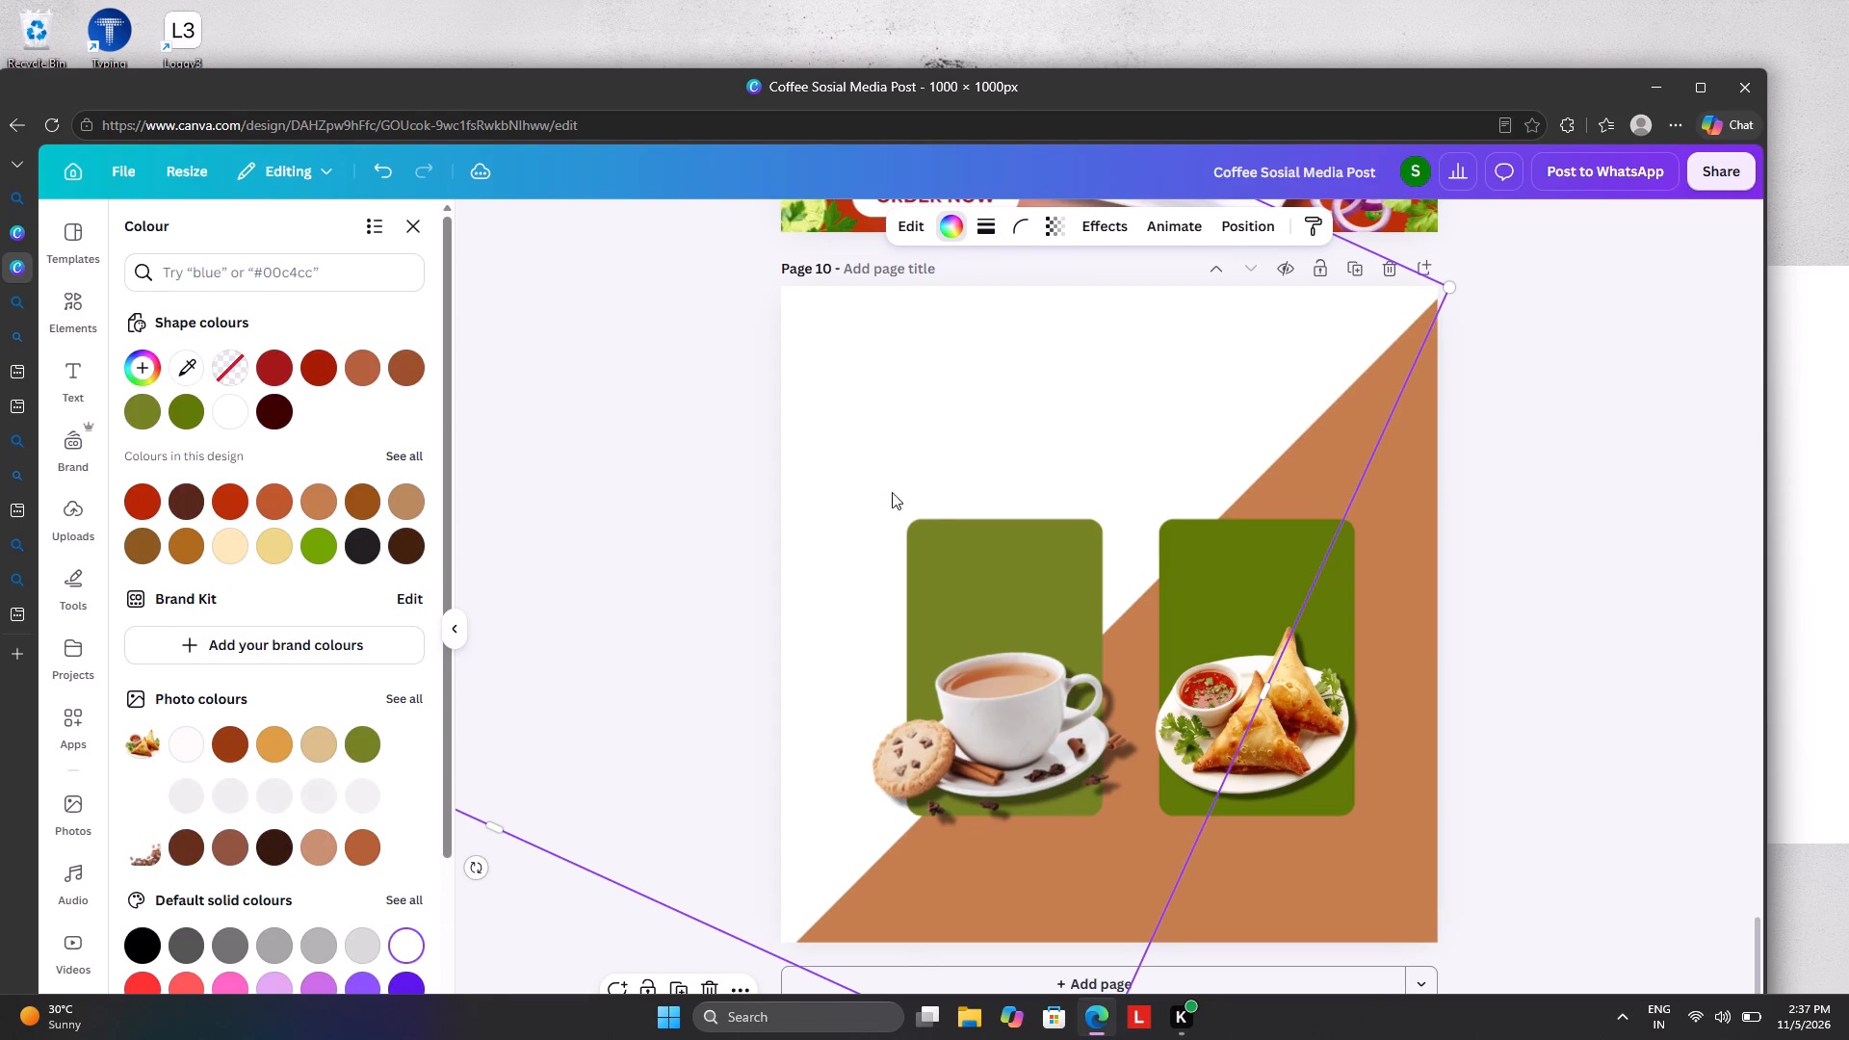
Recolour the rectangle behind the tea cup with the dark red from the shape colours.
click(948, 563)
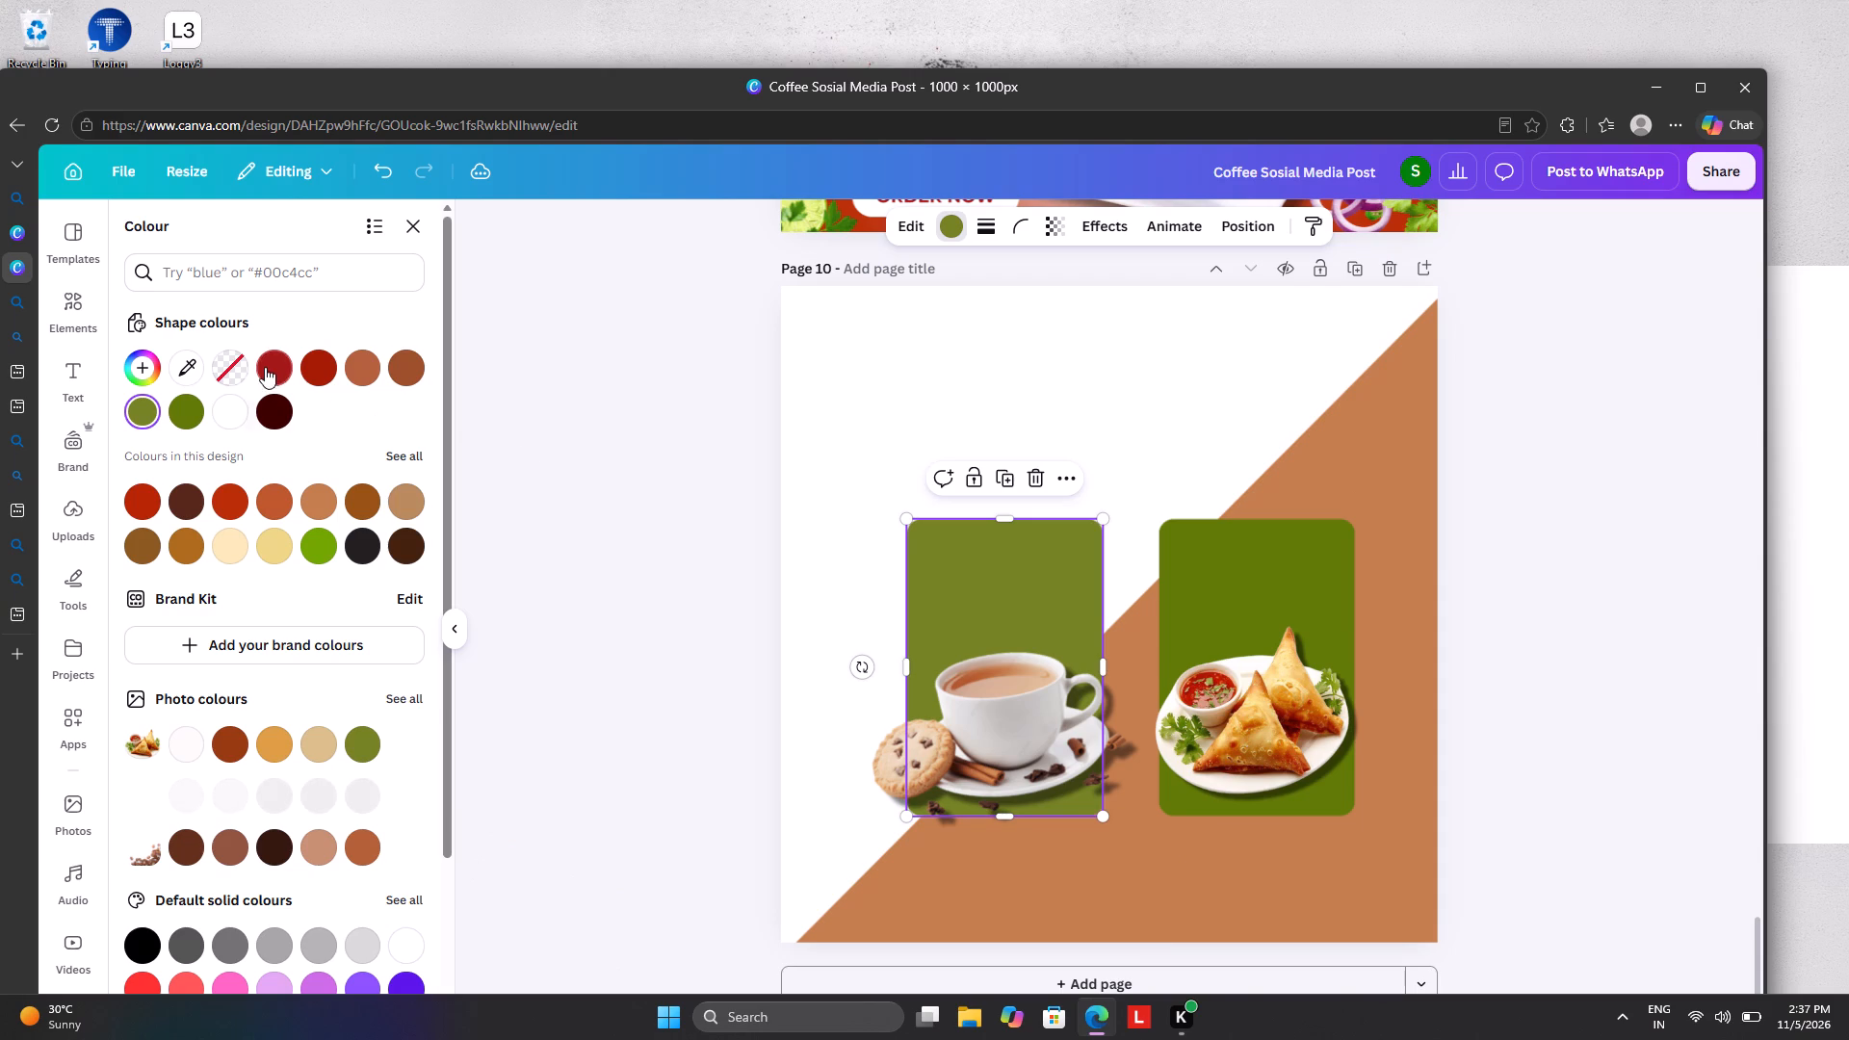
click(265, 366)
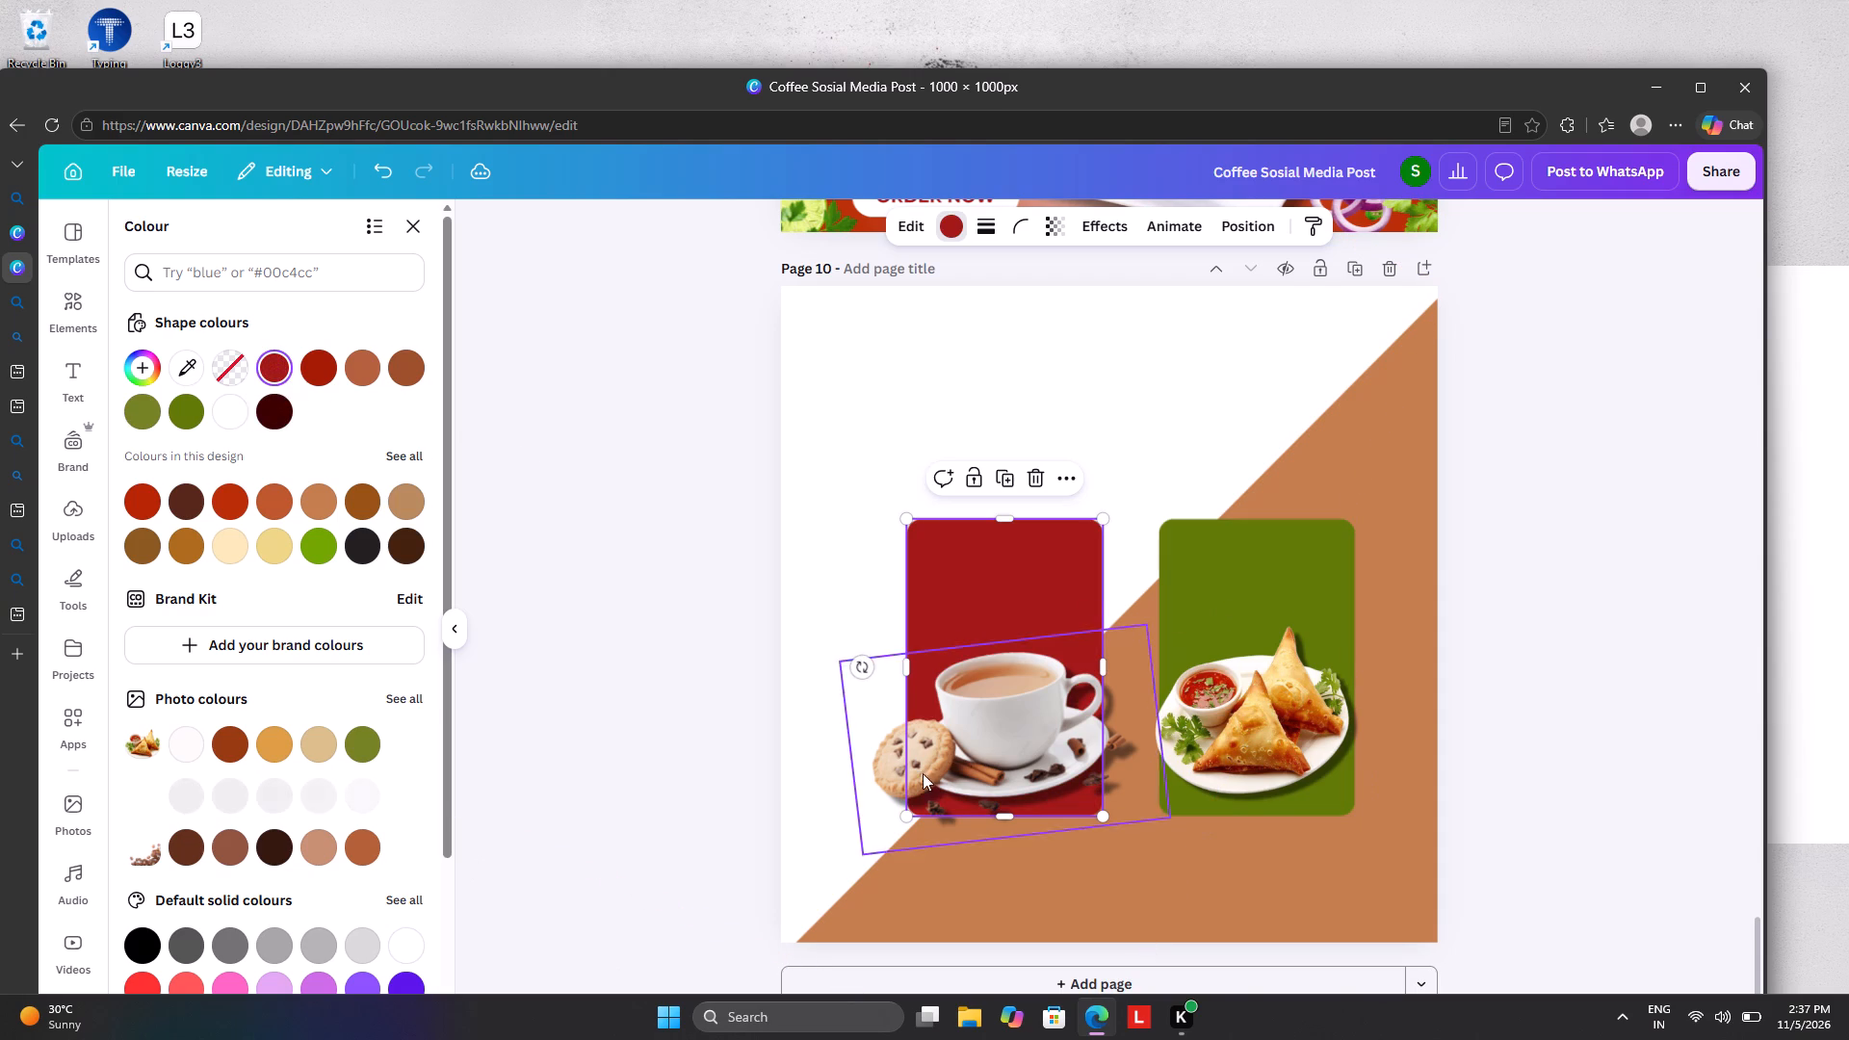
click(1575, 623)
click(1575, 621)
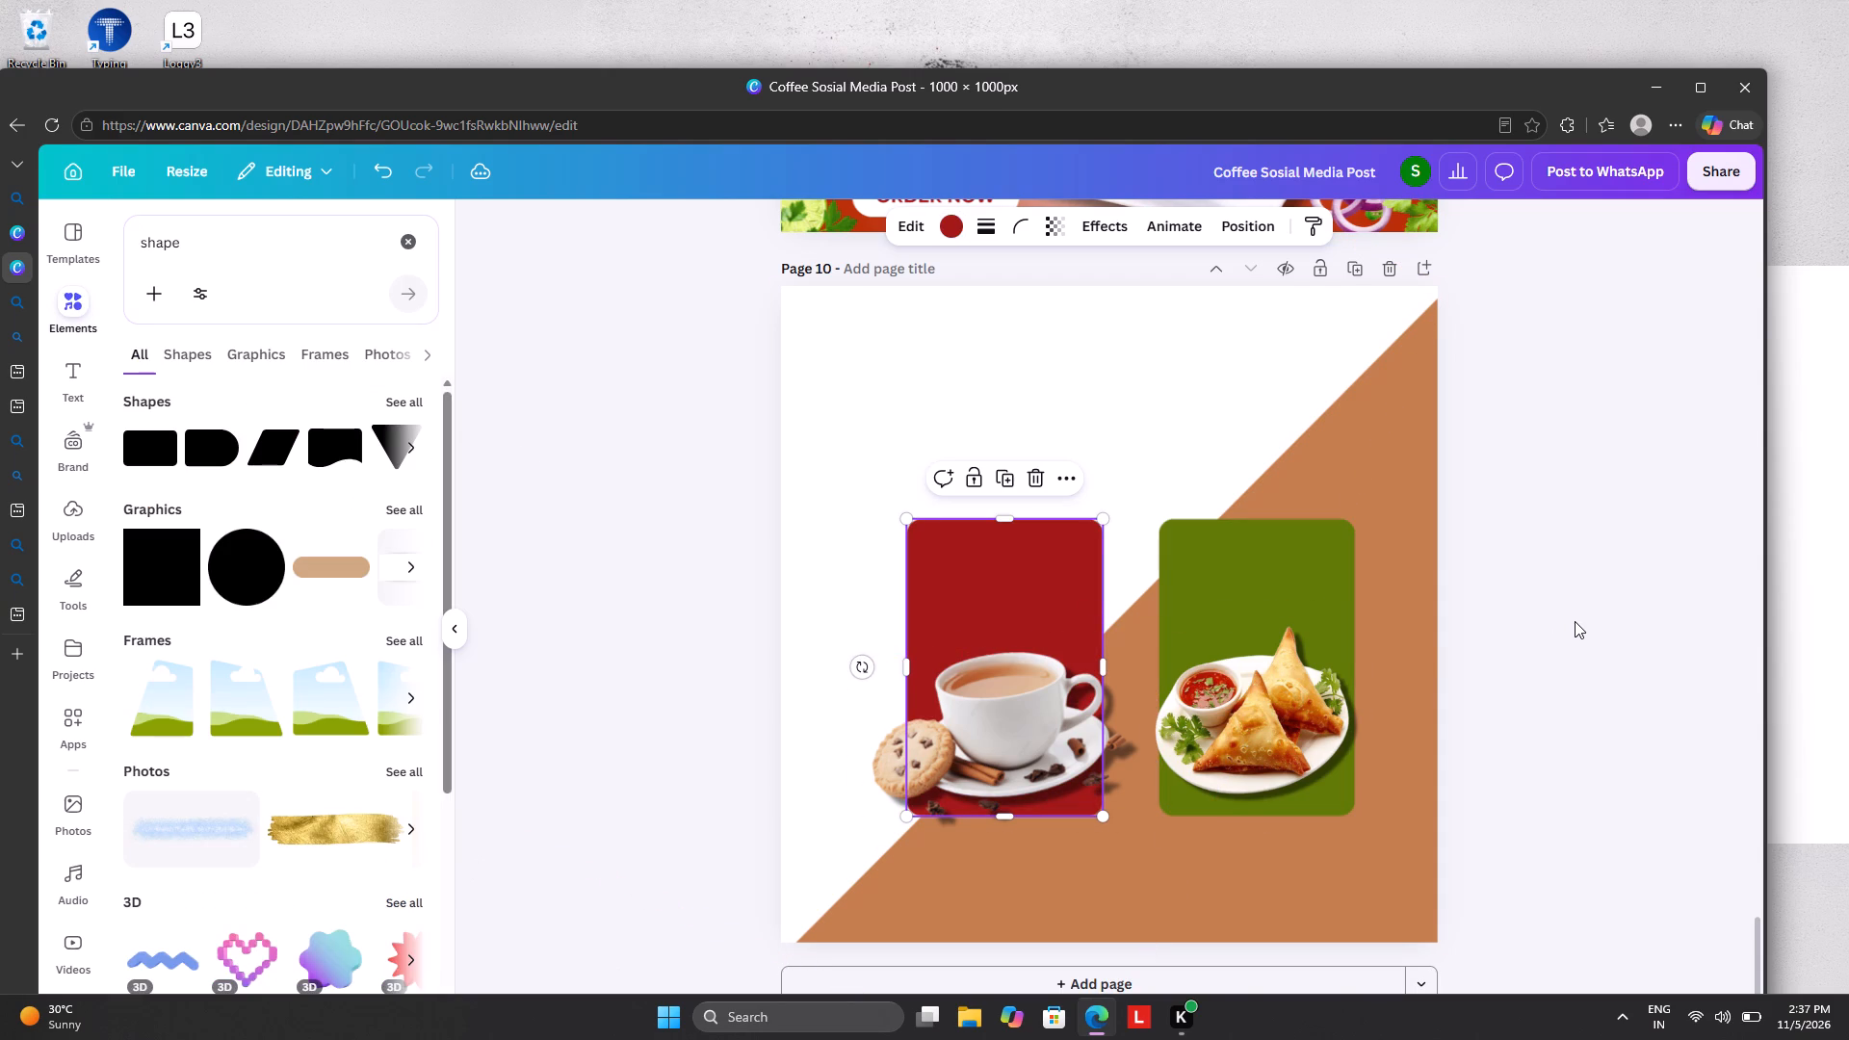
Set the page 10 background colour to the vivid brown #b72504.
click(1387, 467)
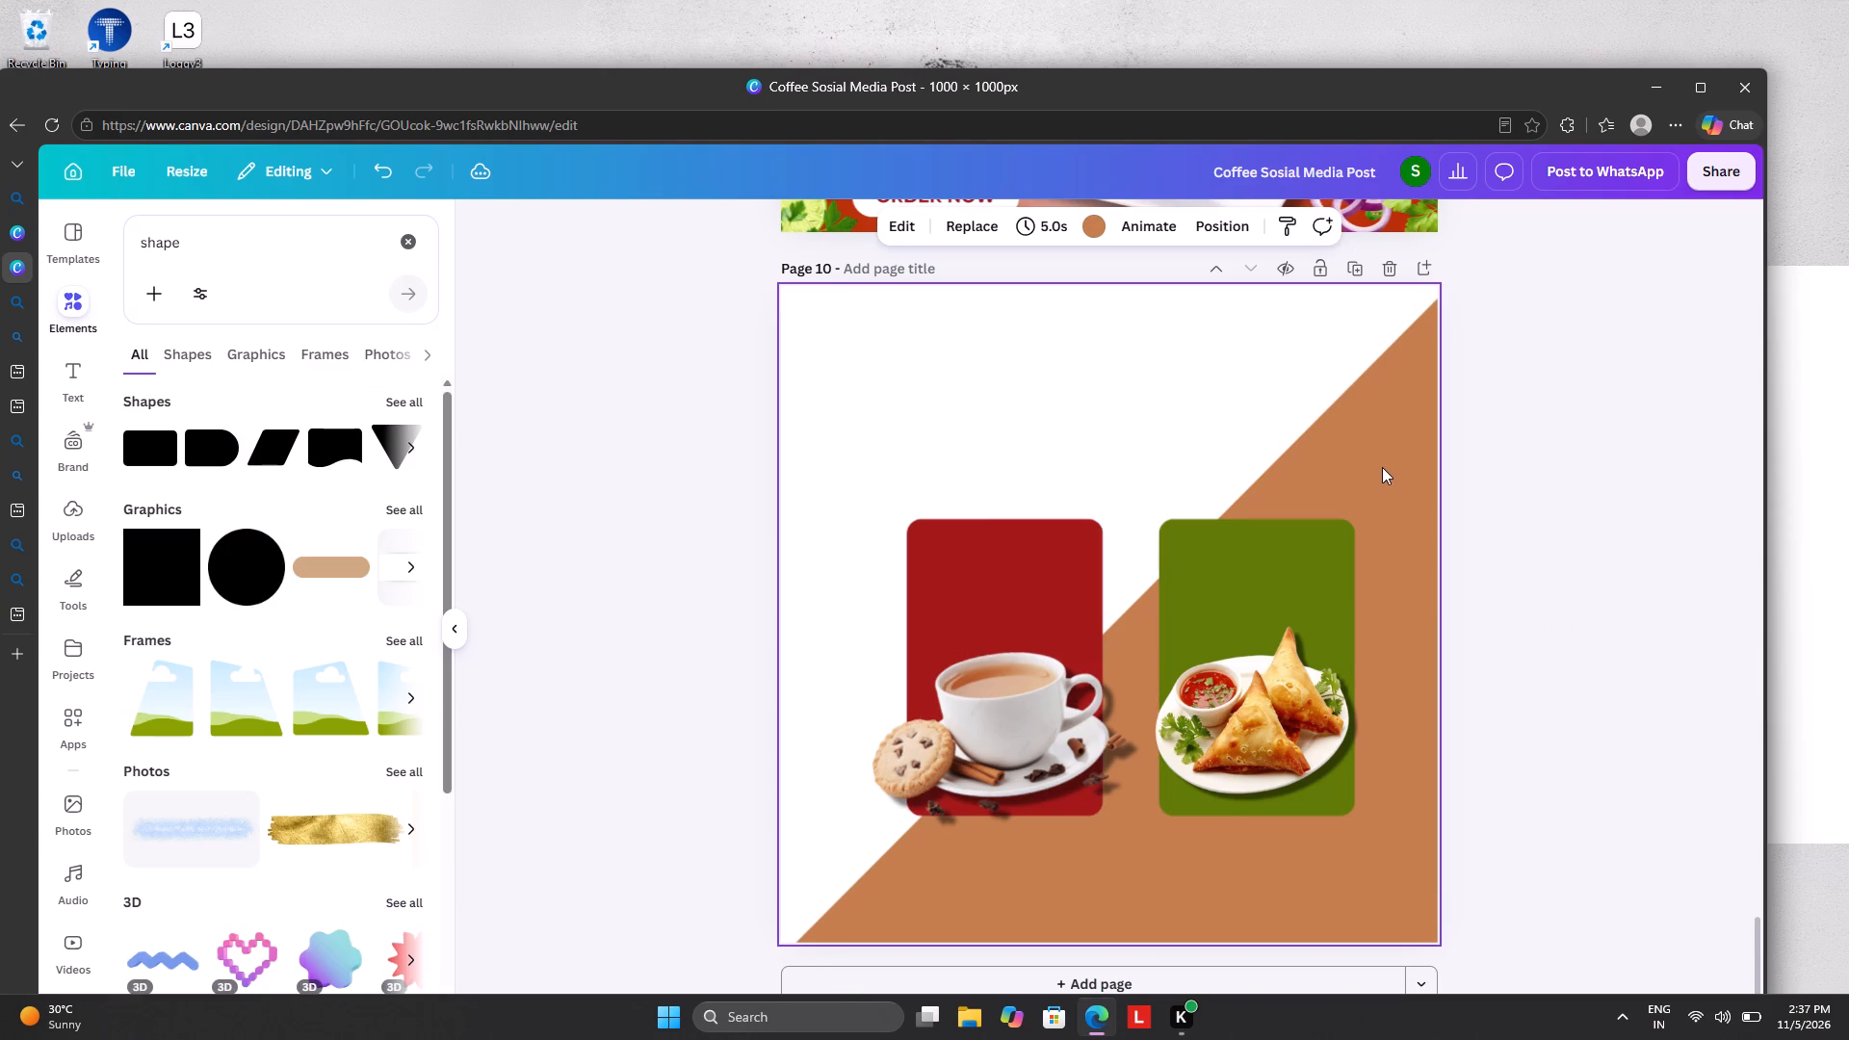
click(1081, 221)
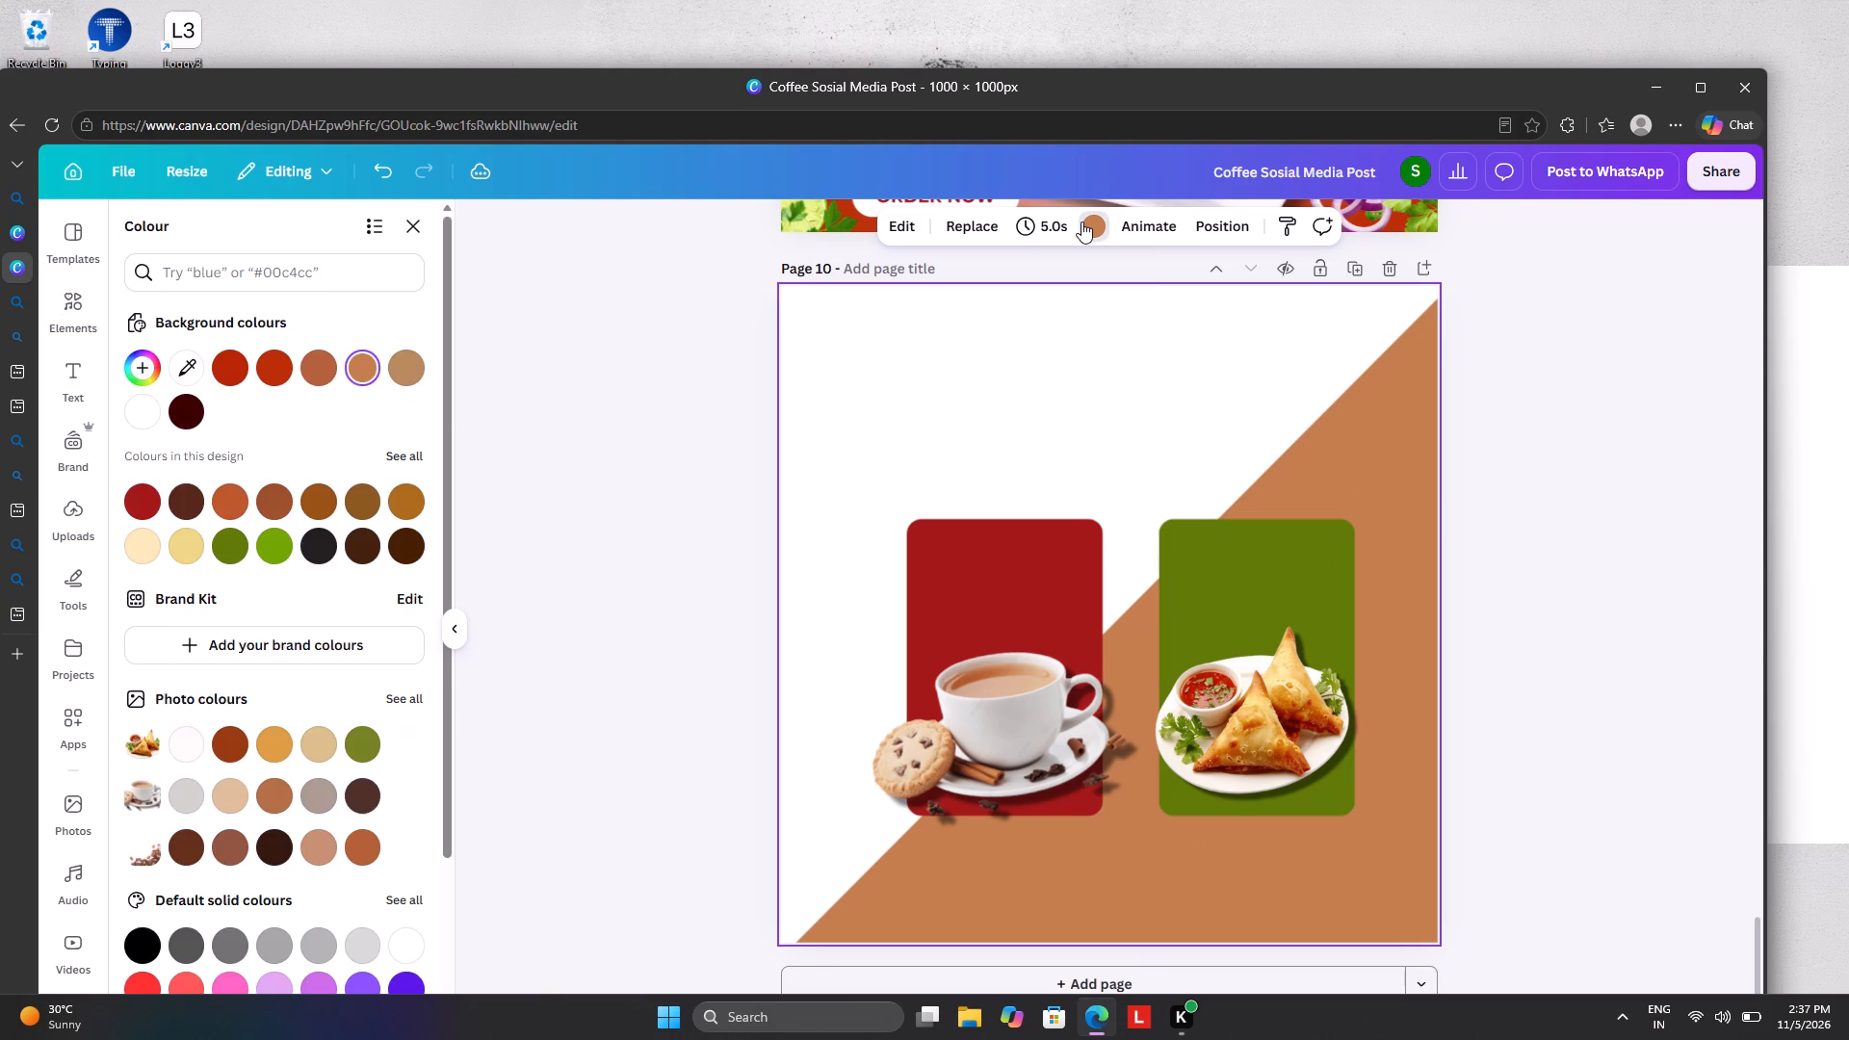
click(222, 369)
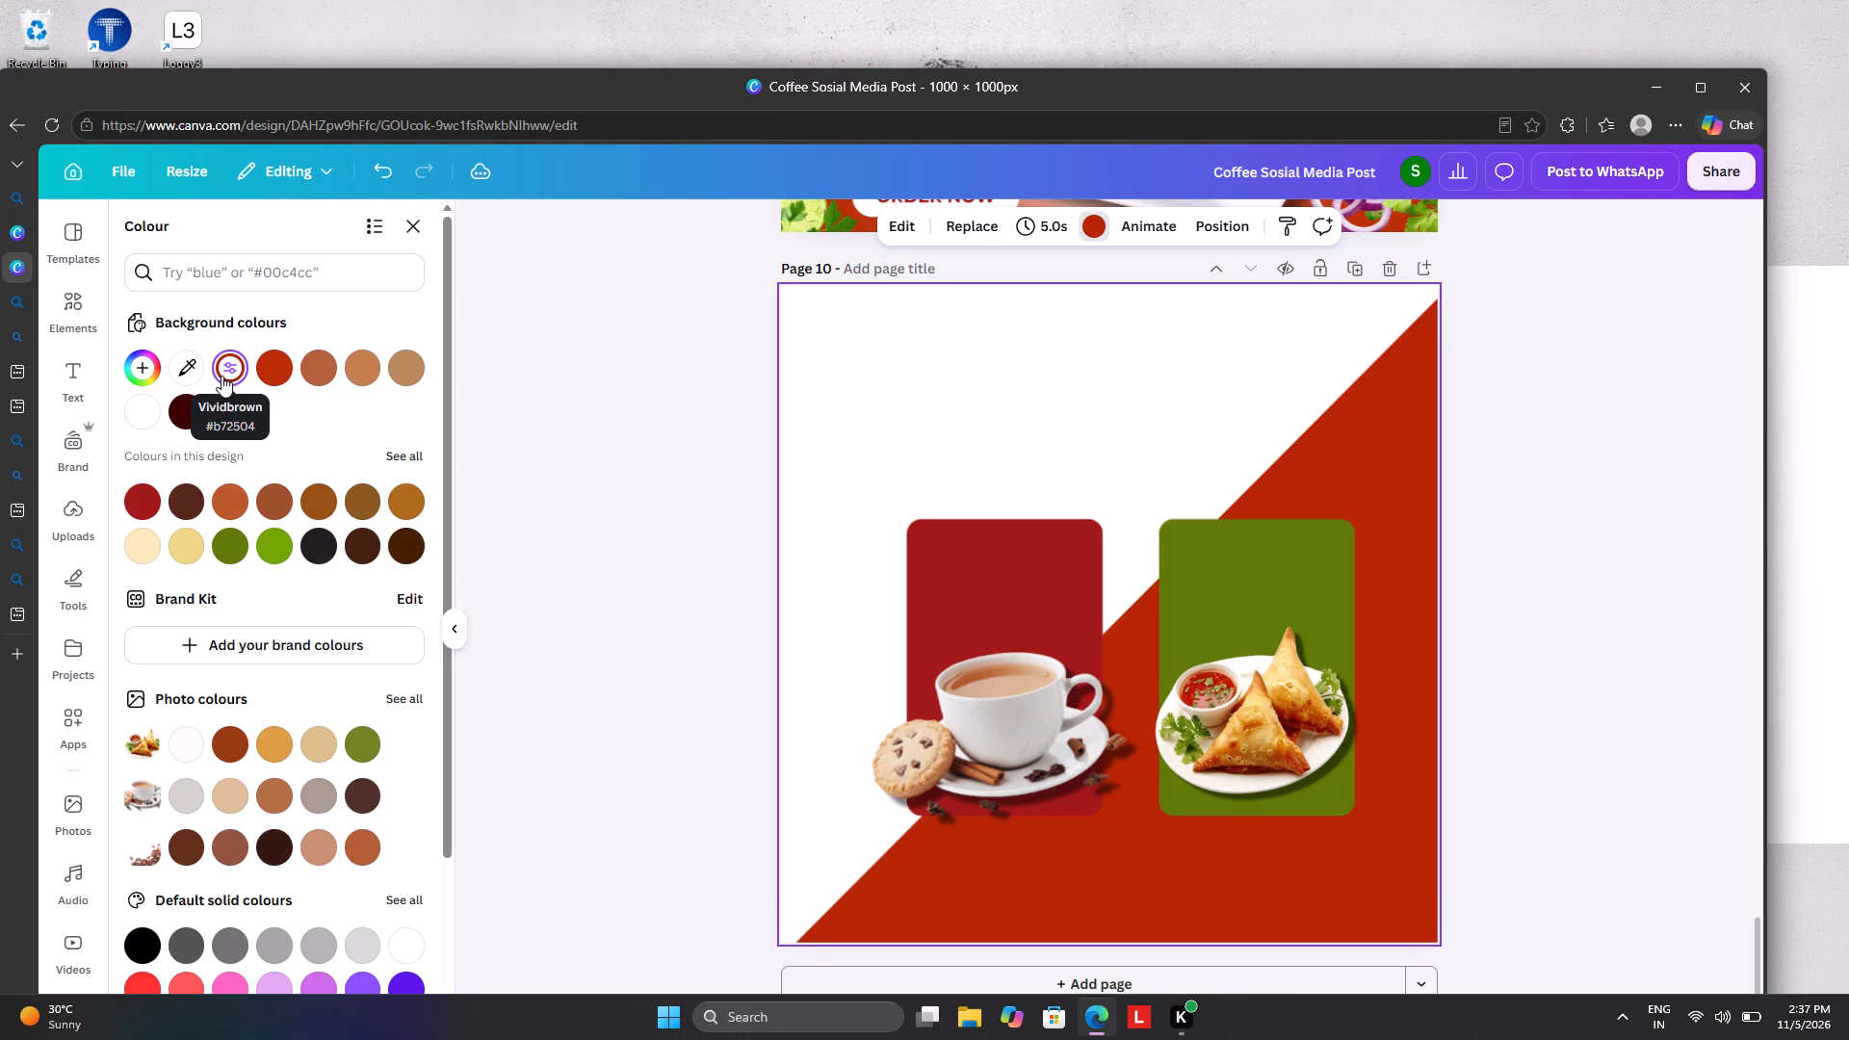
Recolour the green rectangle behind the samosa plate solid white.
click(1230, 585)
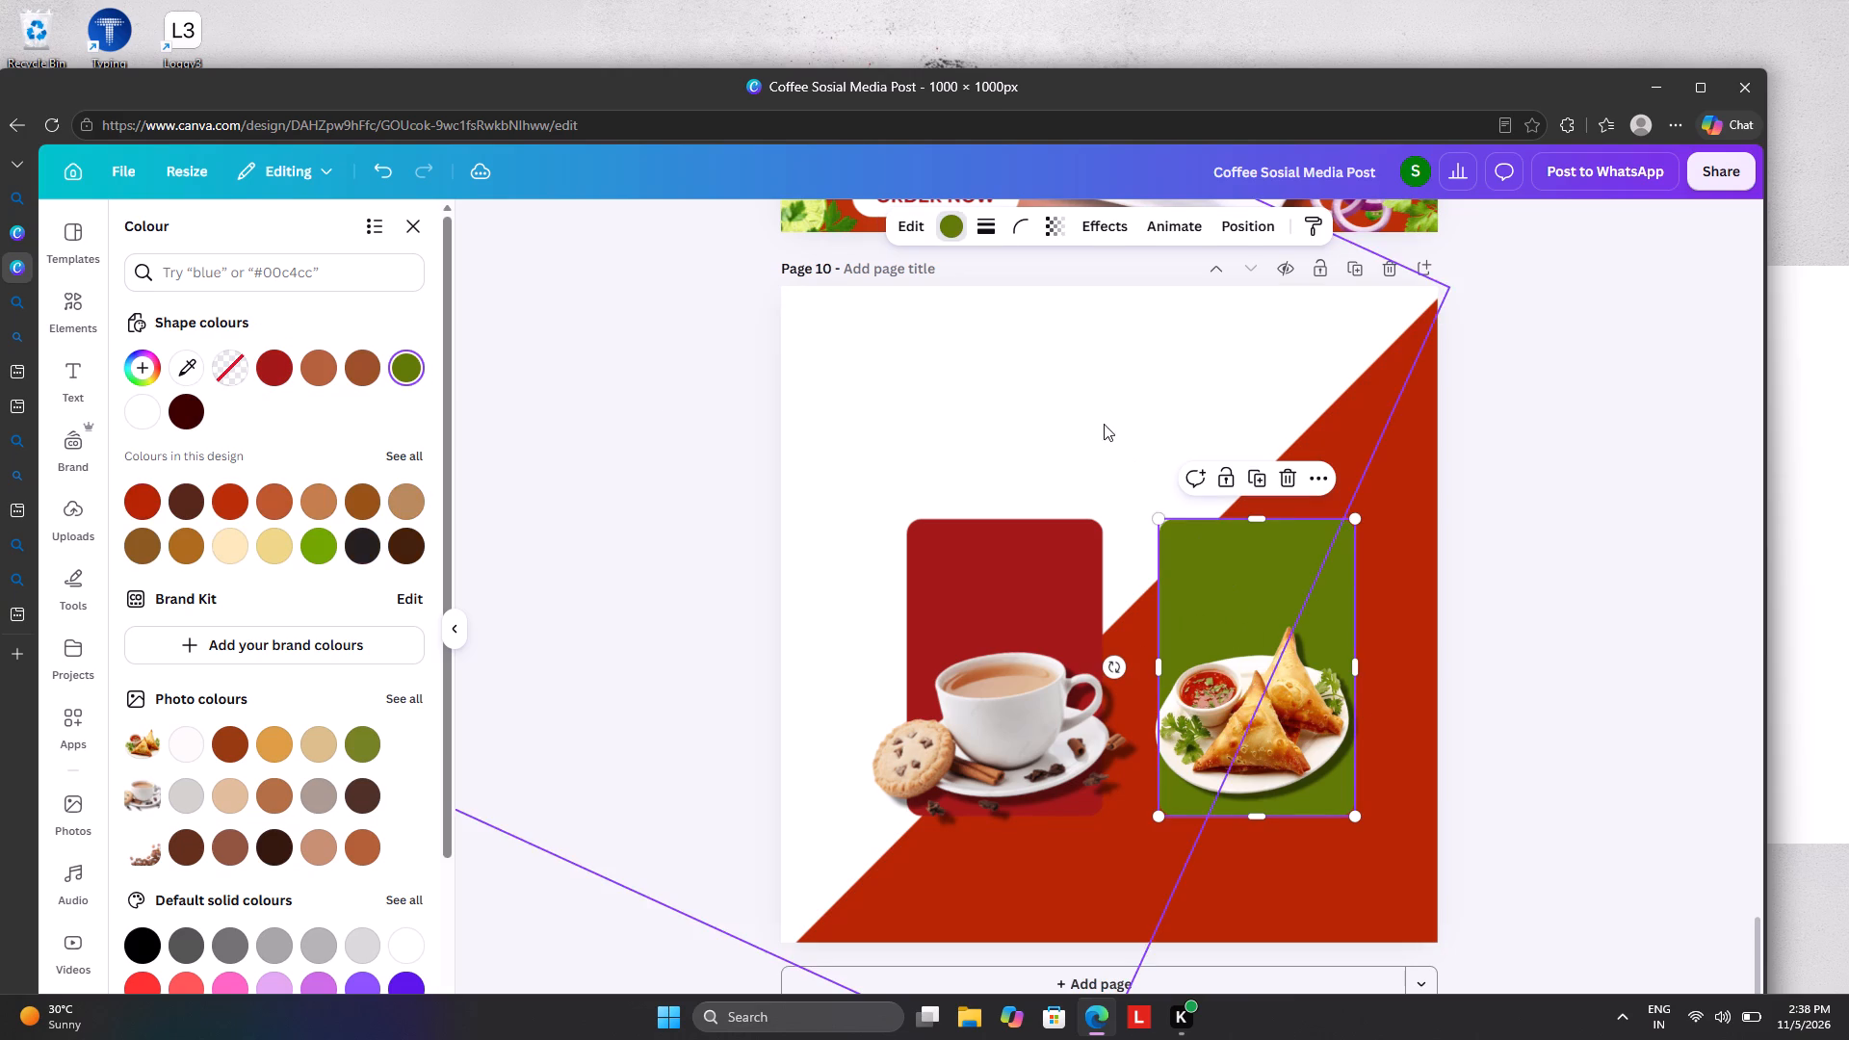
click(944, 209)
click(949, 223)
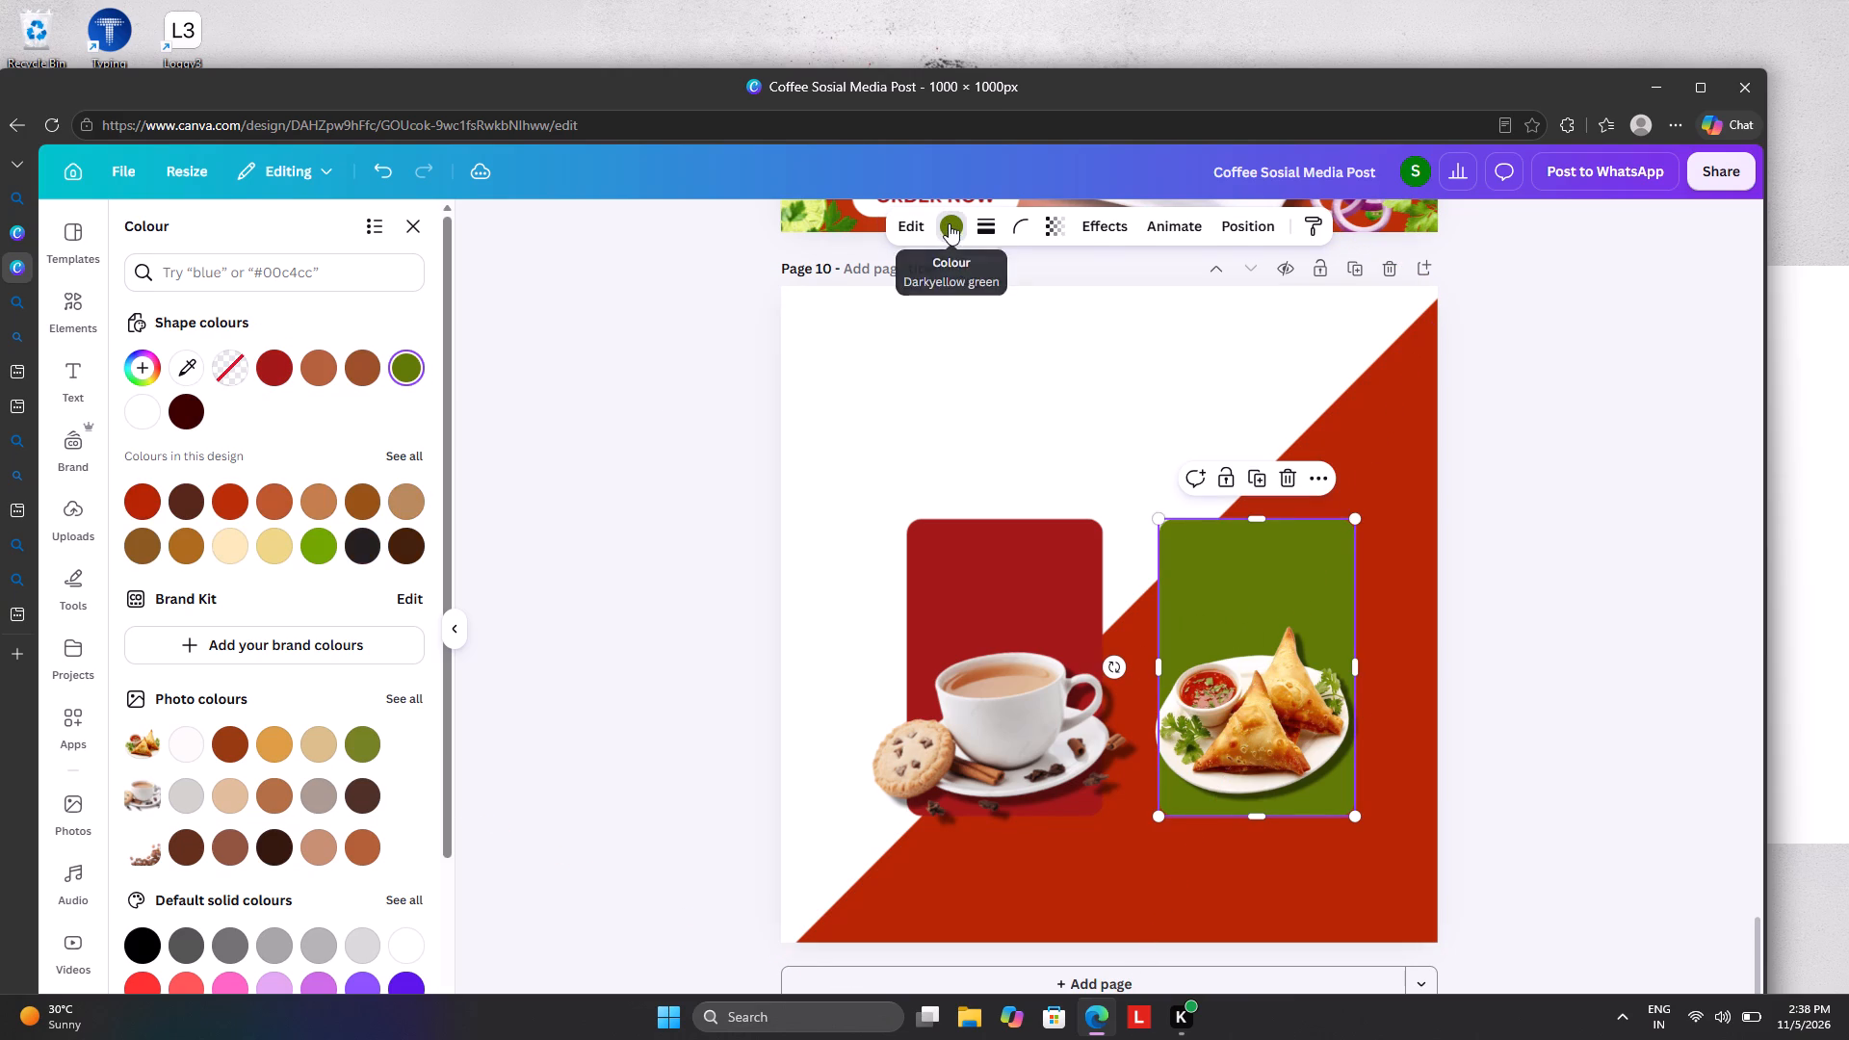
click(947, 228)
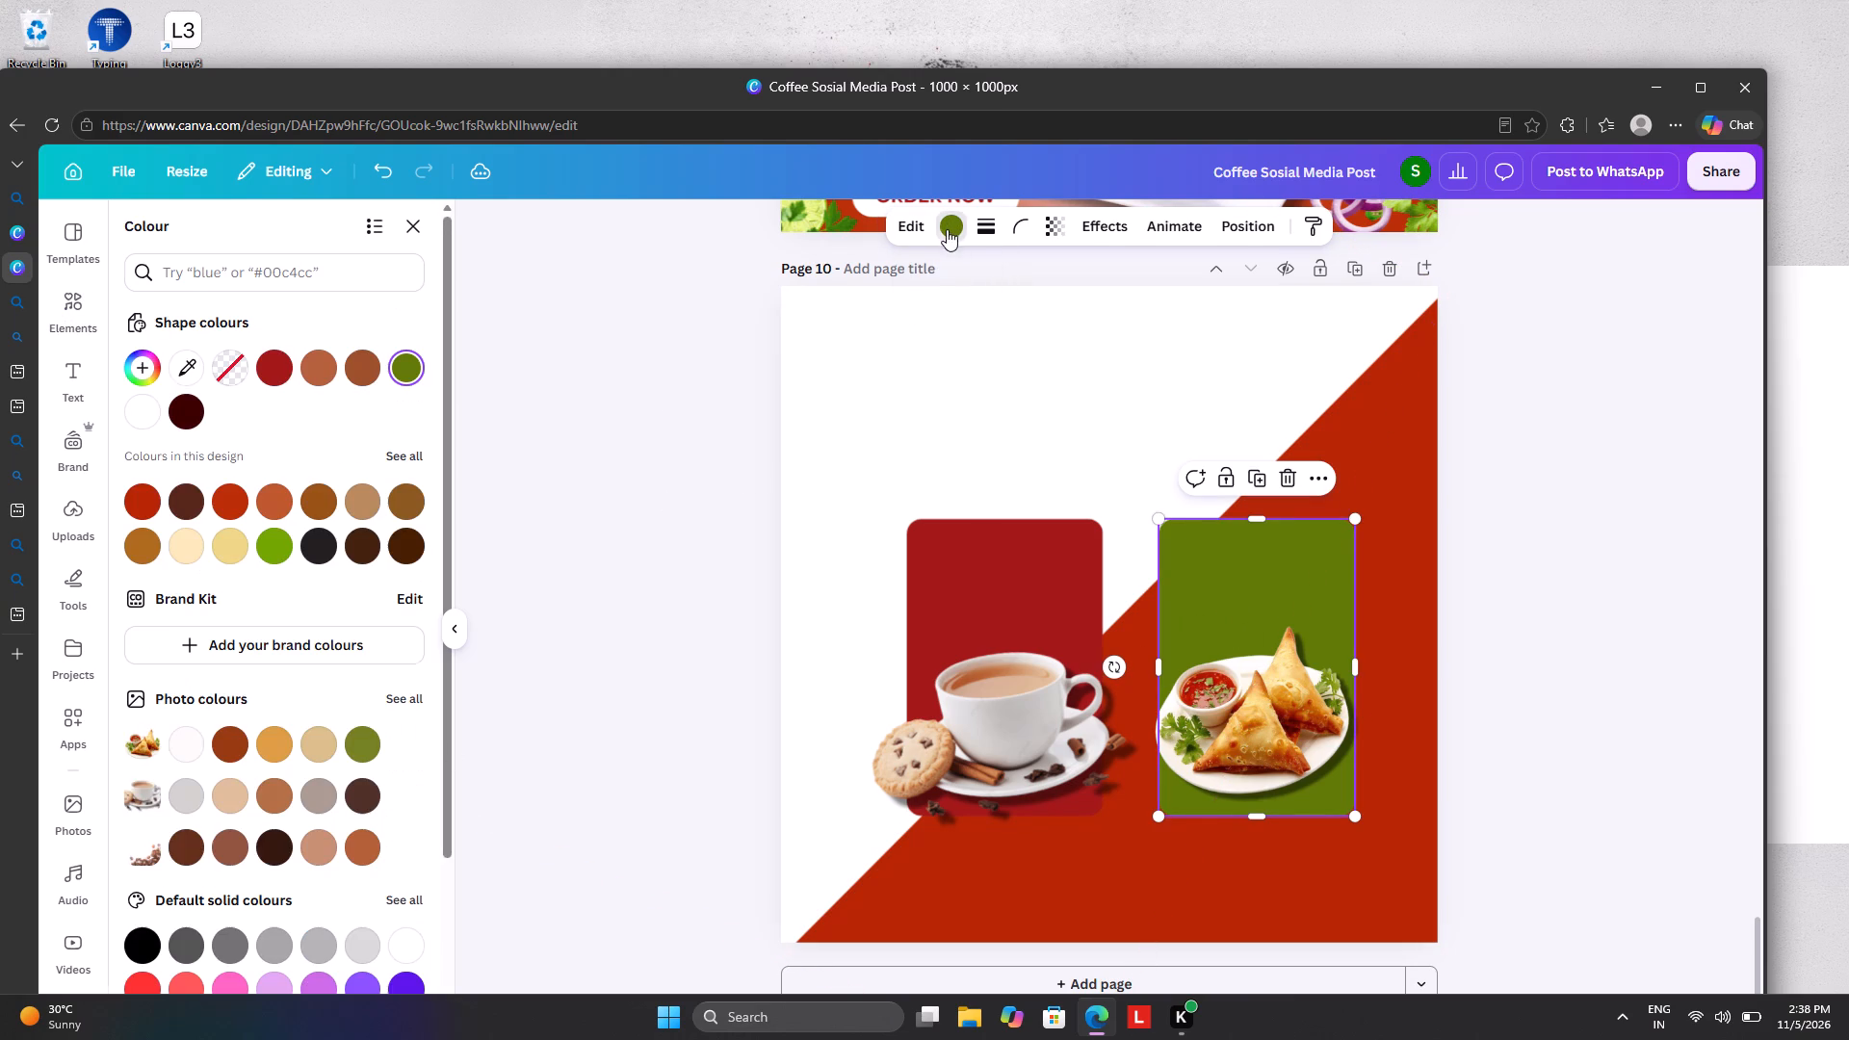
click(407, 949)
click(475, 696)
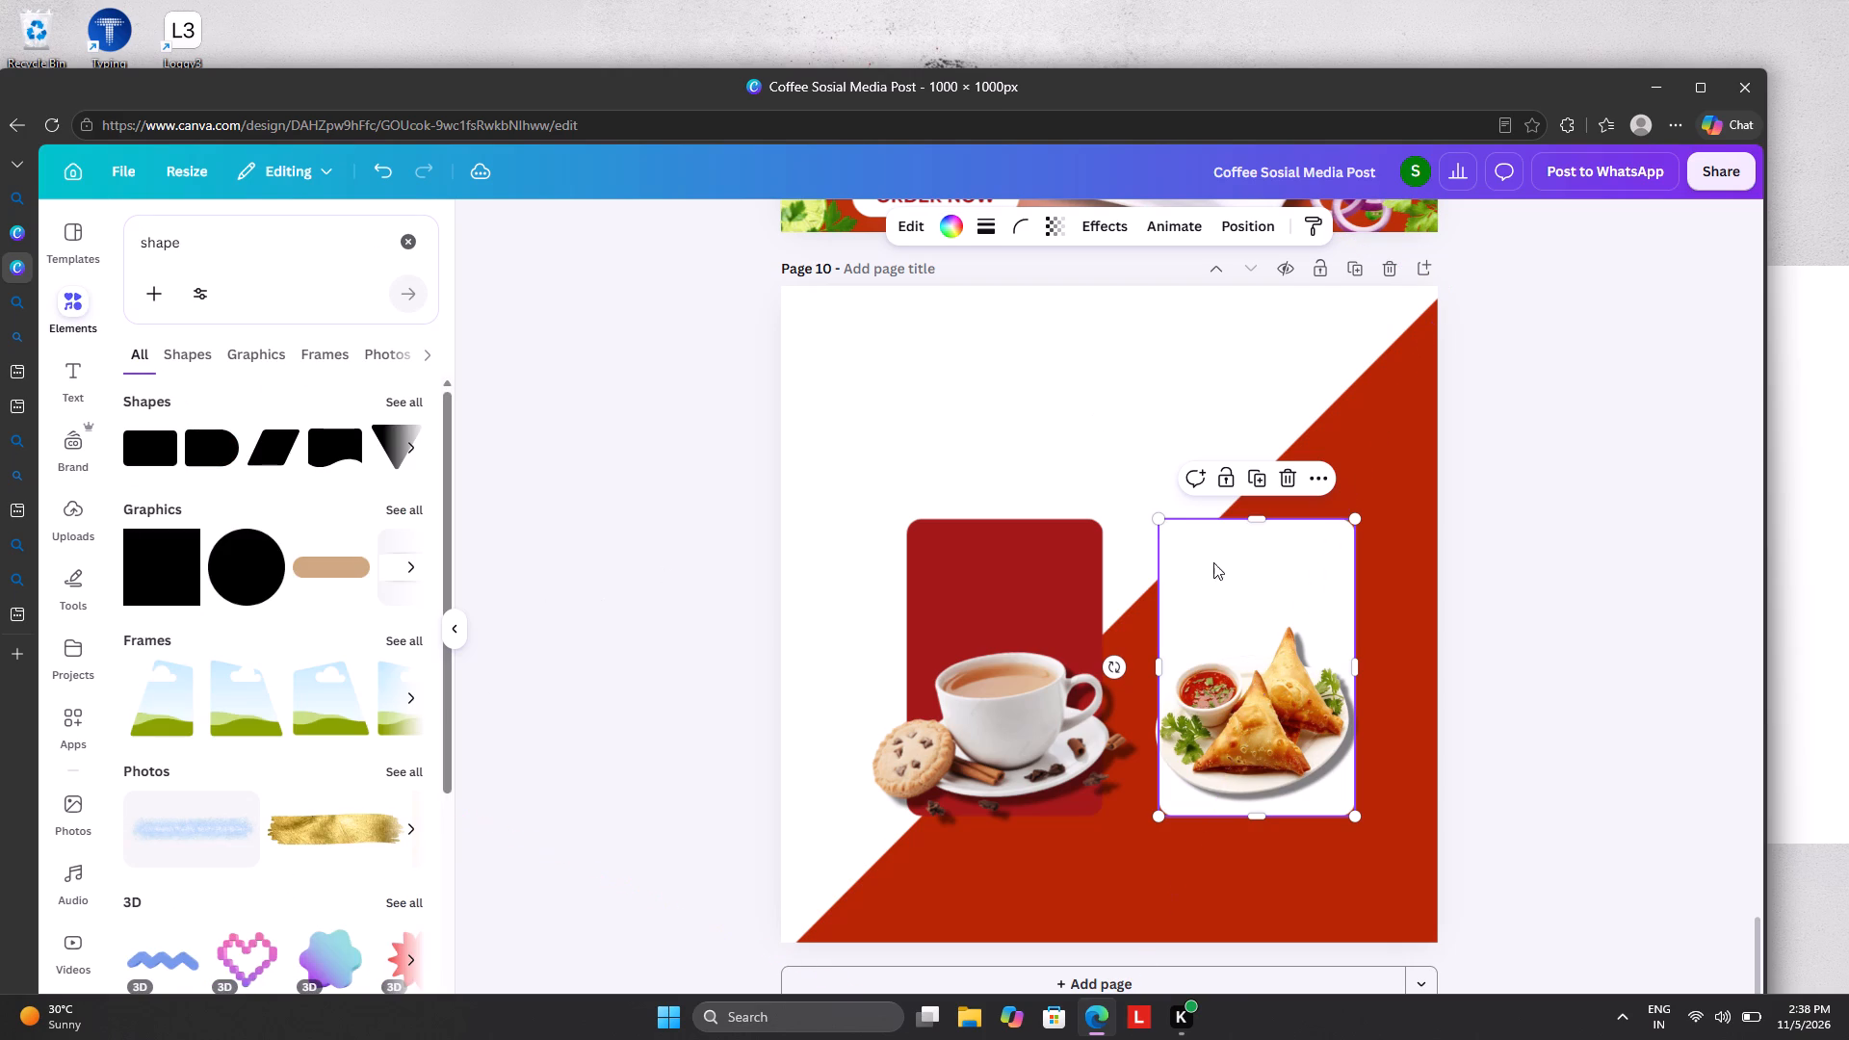
Move the rectangle behind the samosa plate slightly upward so its bottom edge sits close to the plate's lower rim.
drag(1228, 570, 1210, 544)
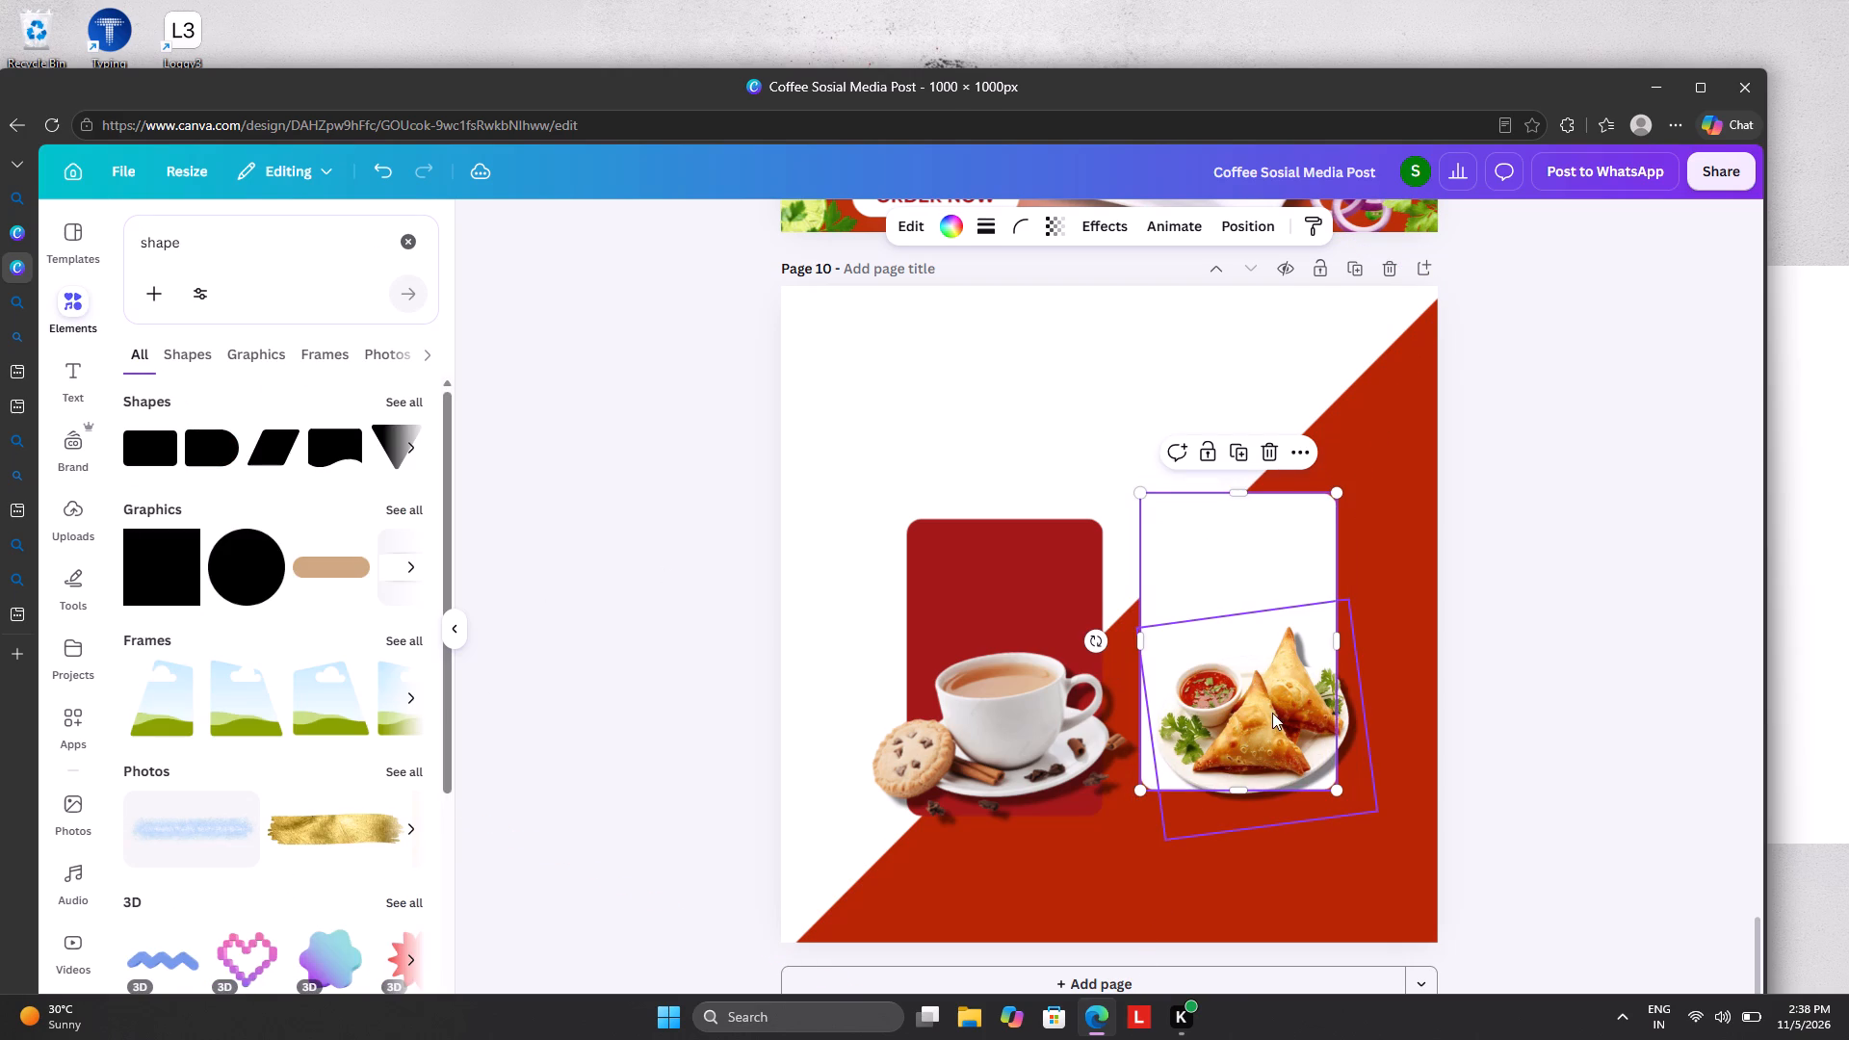
click(1272, 714)
drag(1268, 711, 1284, 715)
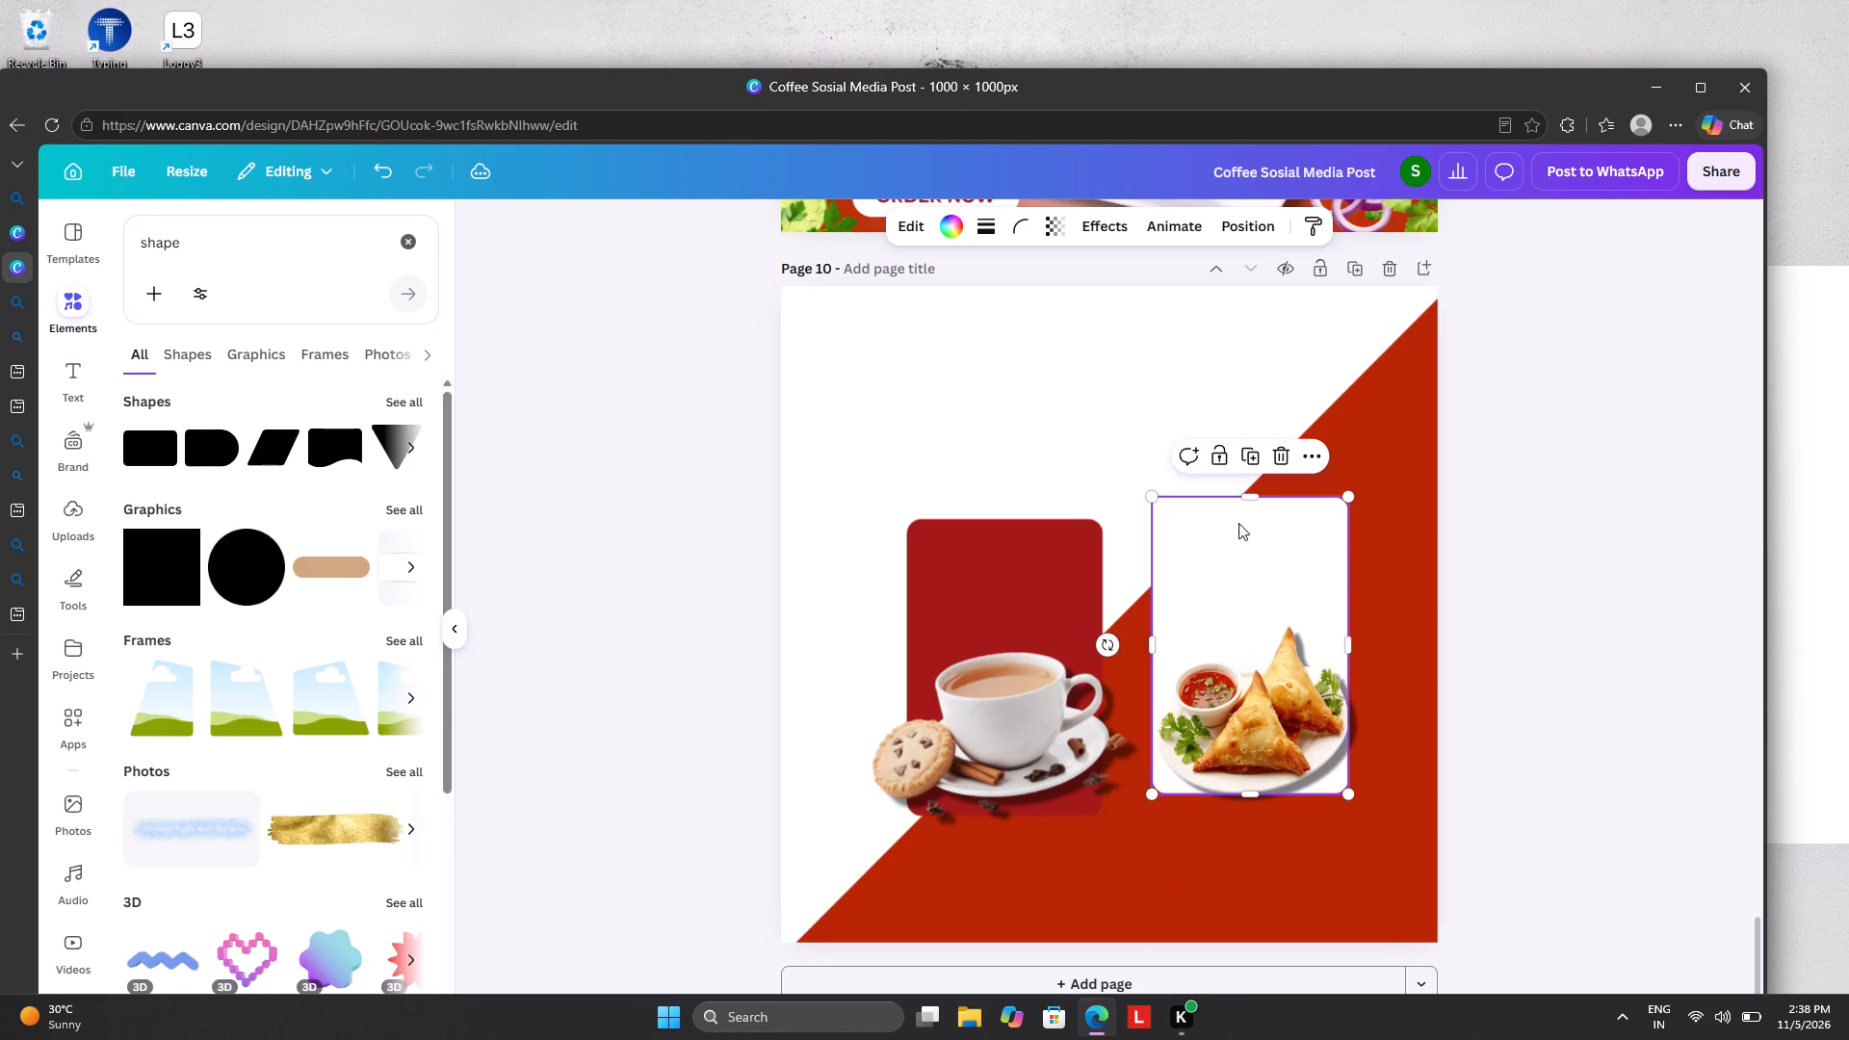
Recolour the rectangle behind the samosa plate with a dark red from the full set of photo colours.
click(951, 220)
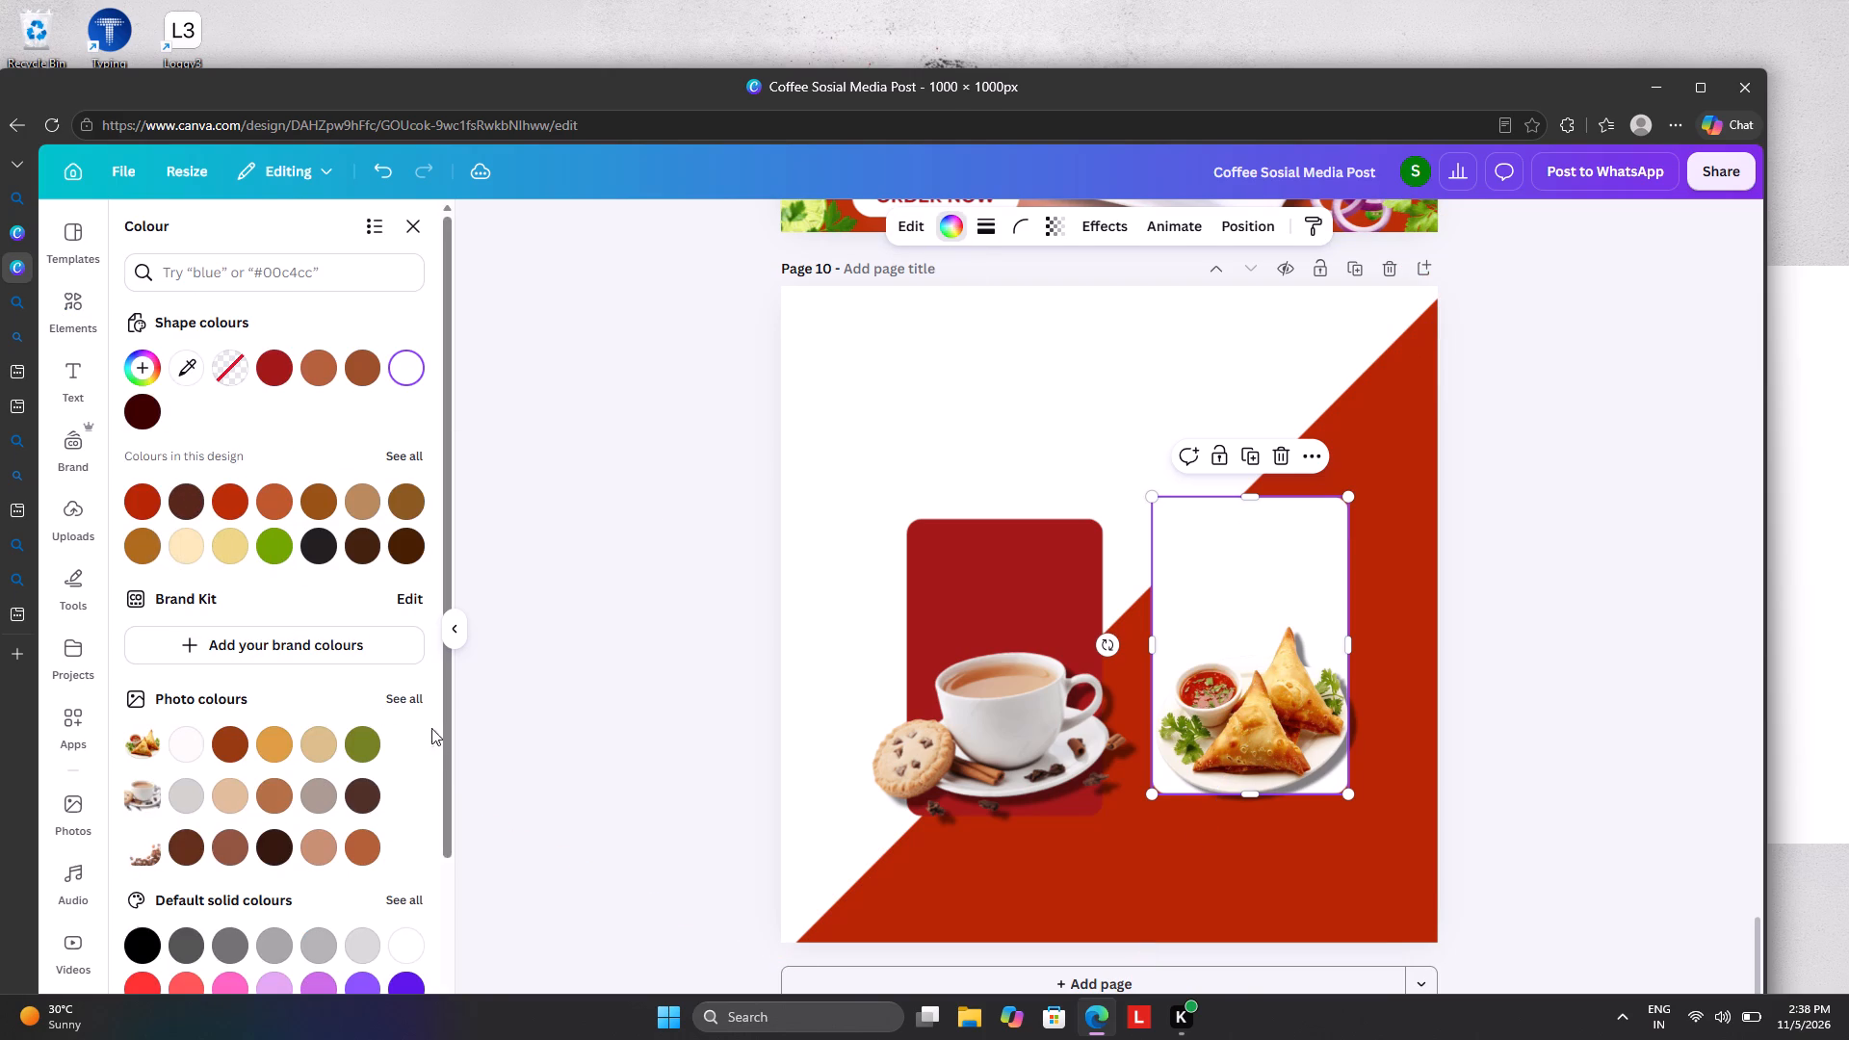
click(407, 692)
scroll(318, 665, down, 1)
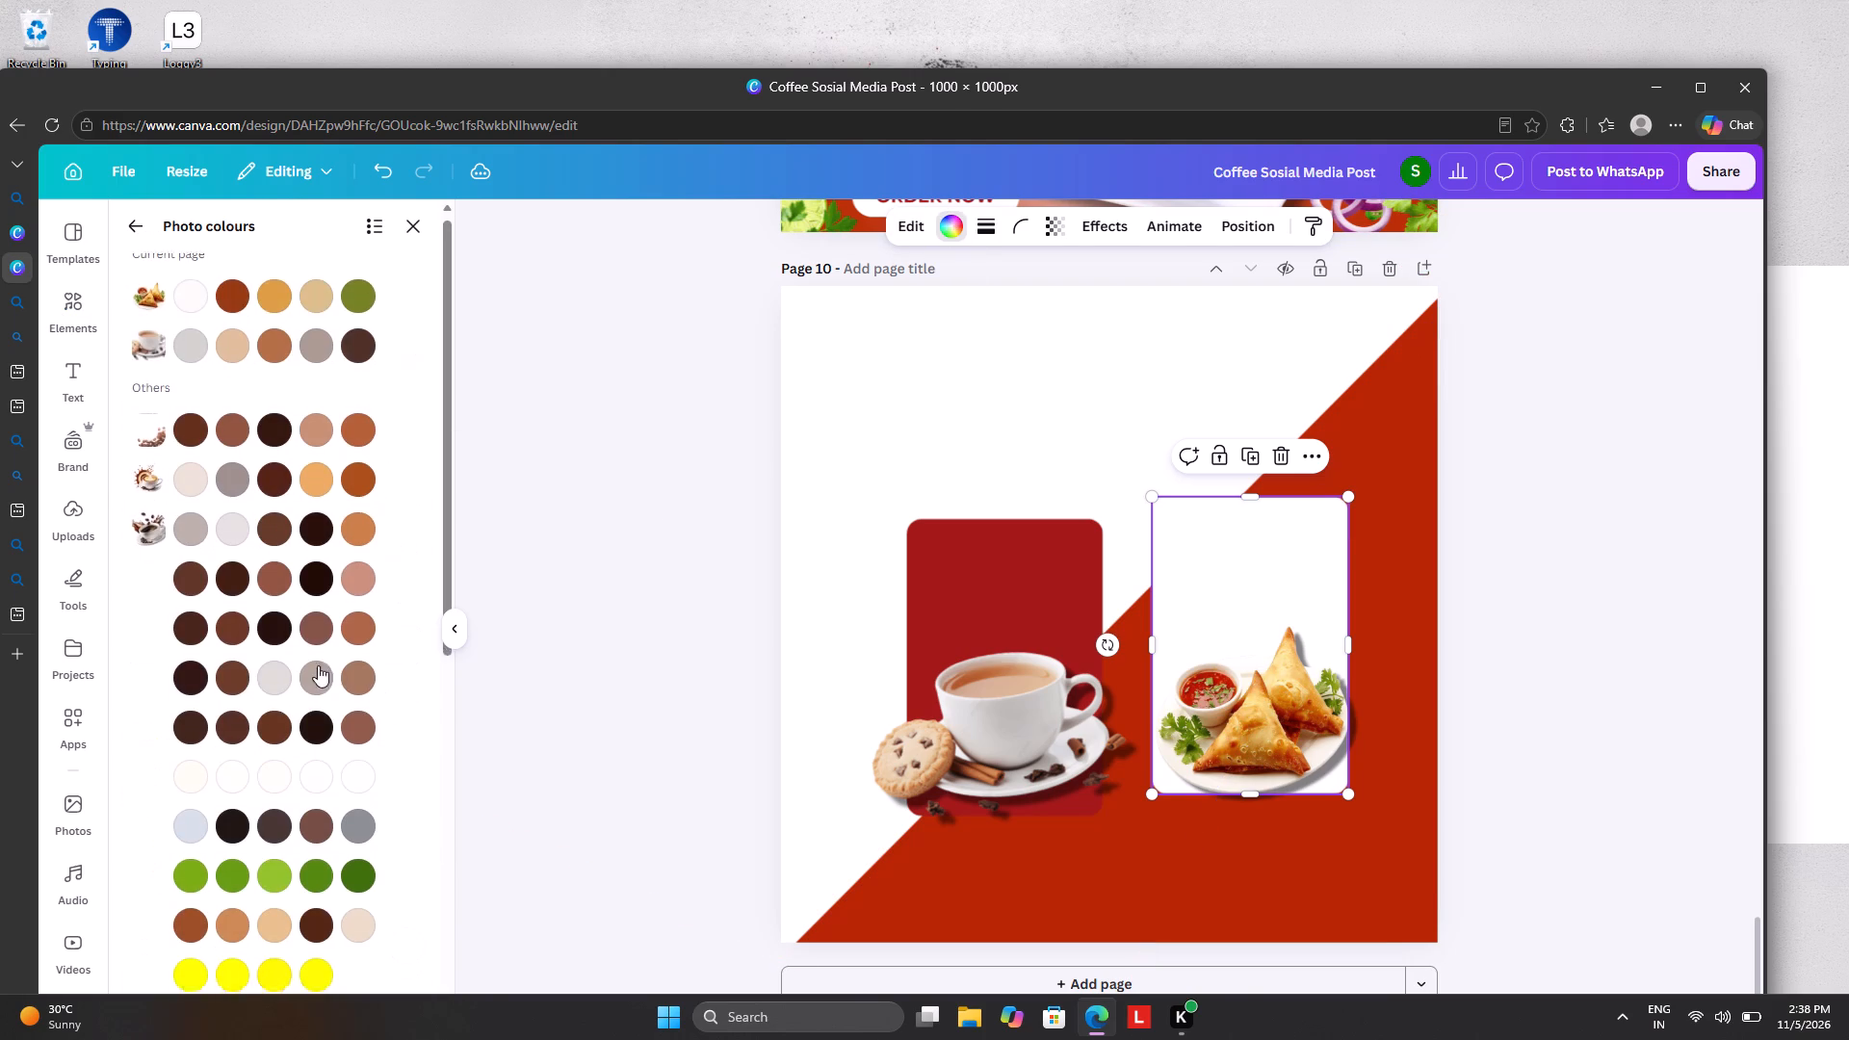
scroll(318, 665, down, 4)
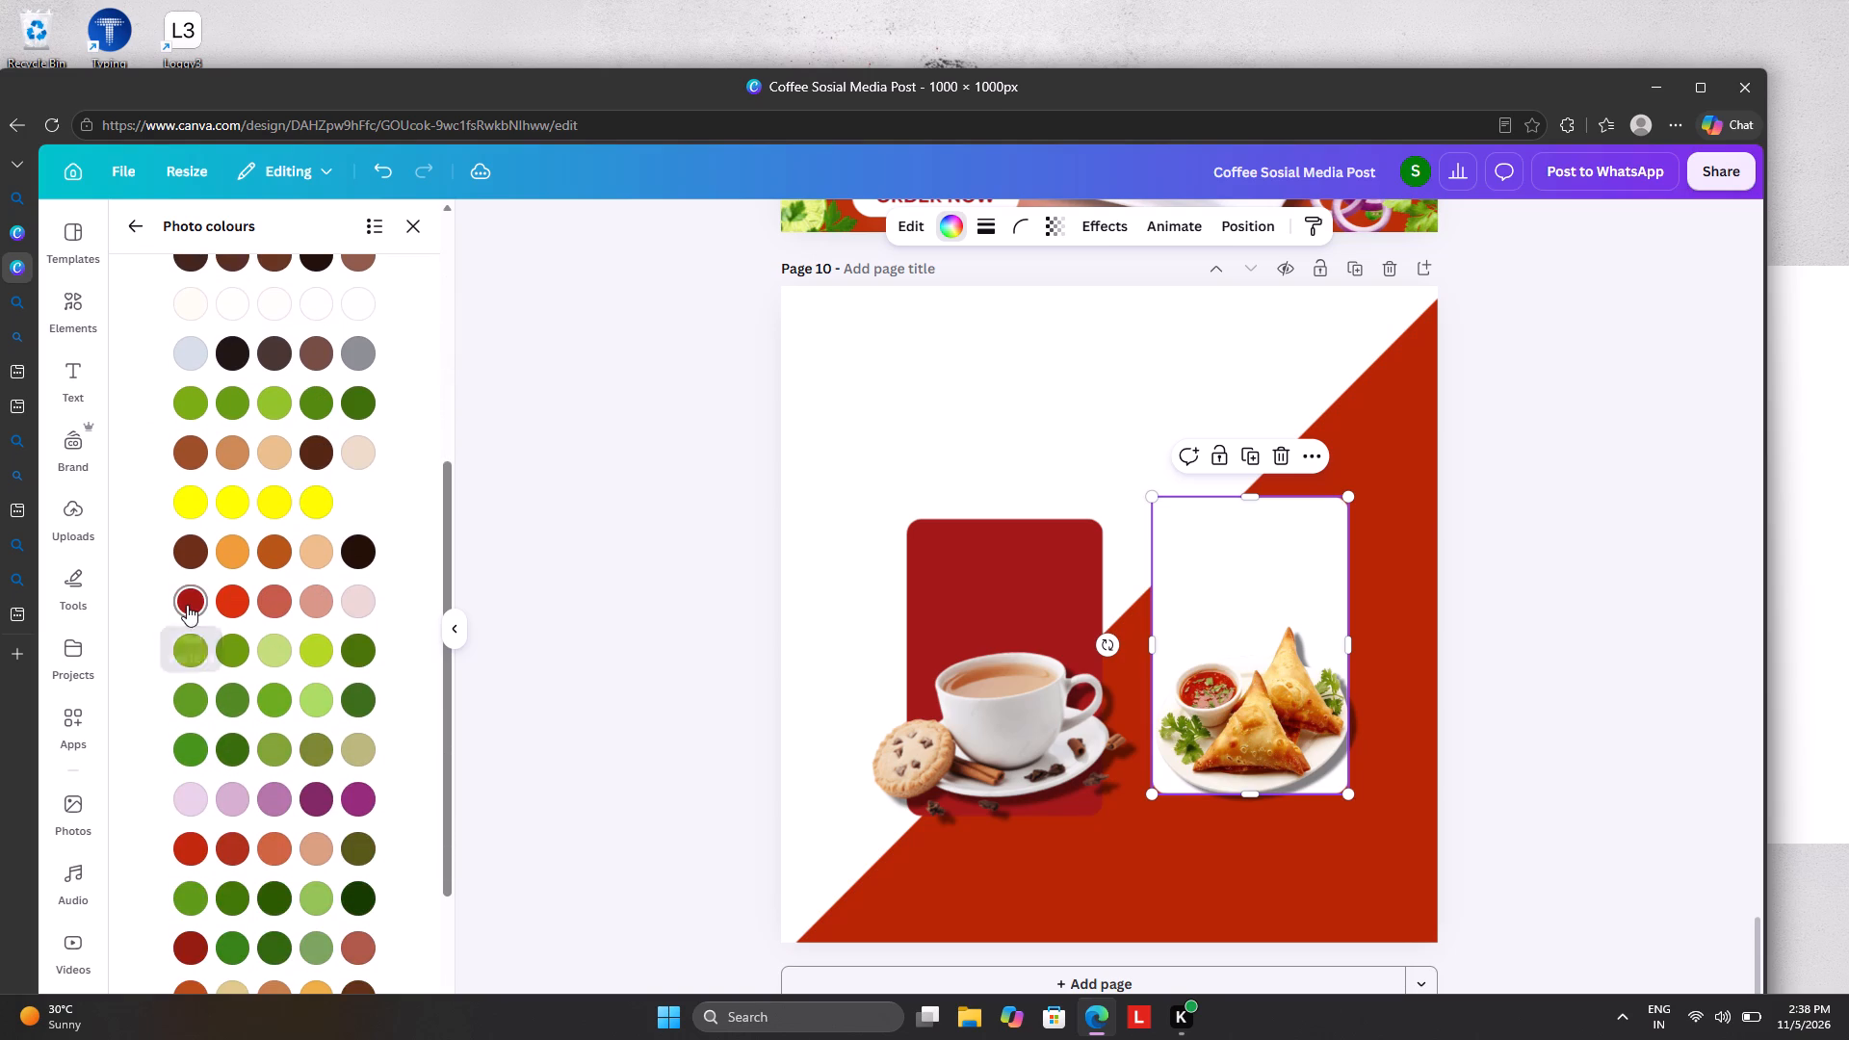
click(187, 604)
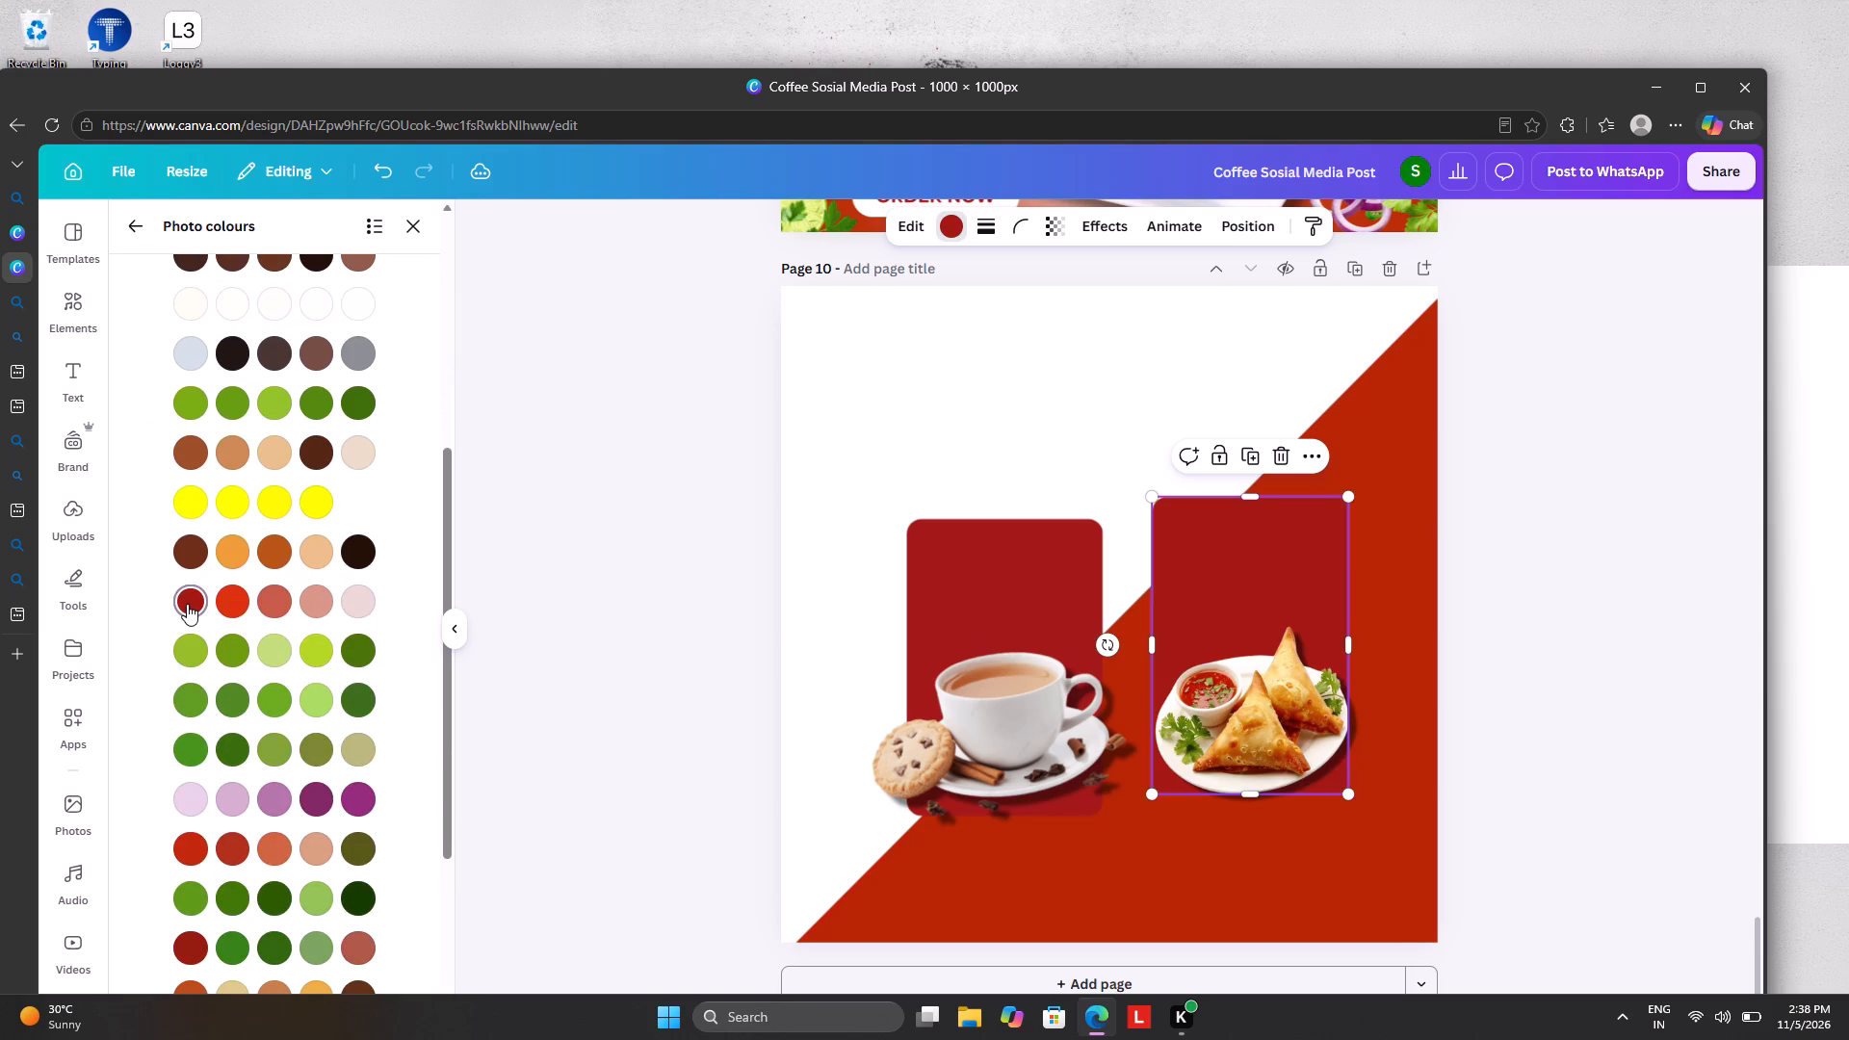
click(549, 458)
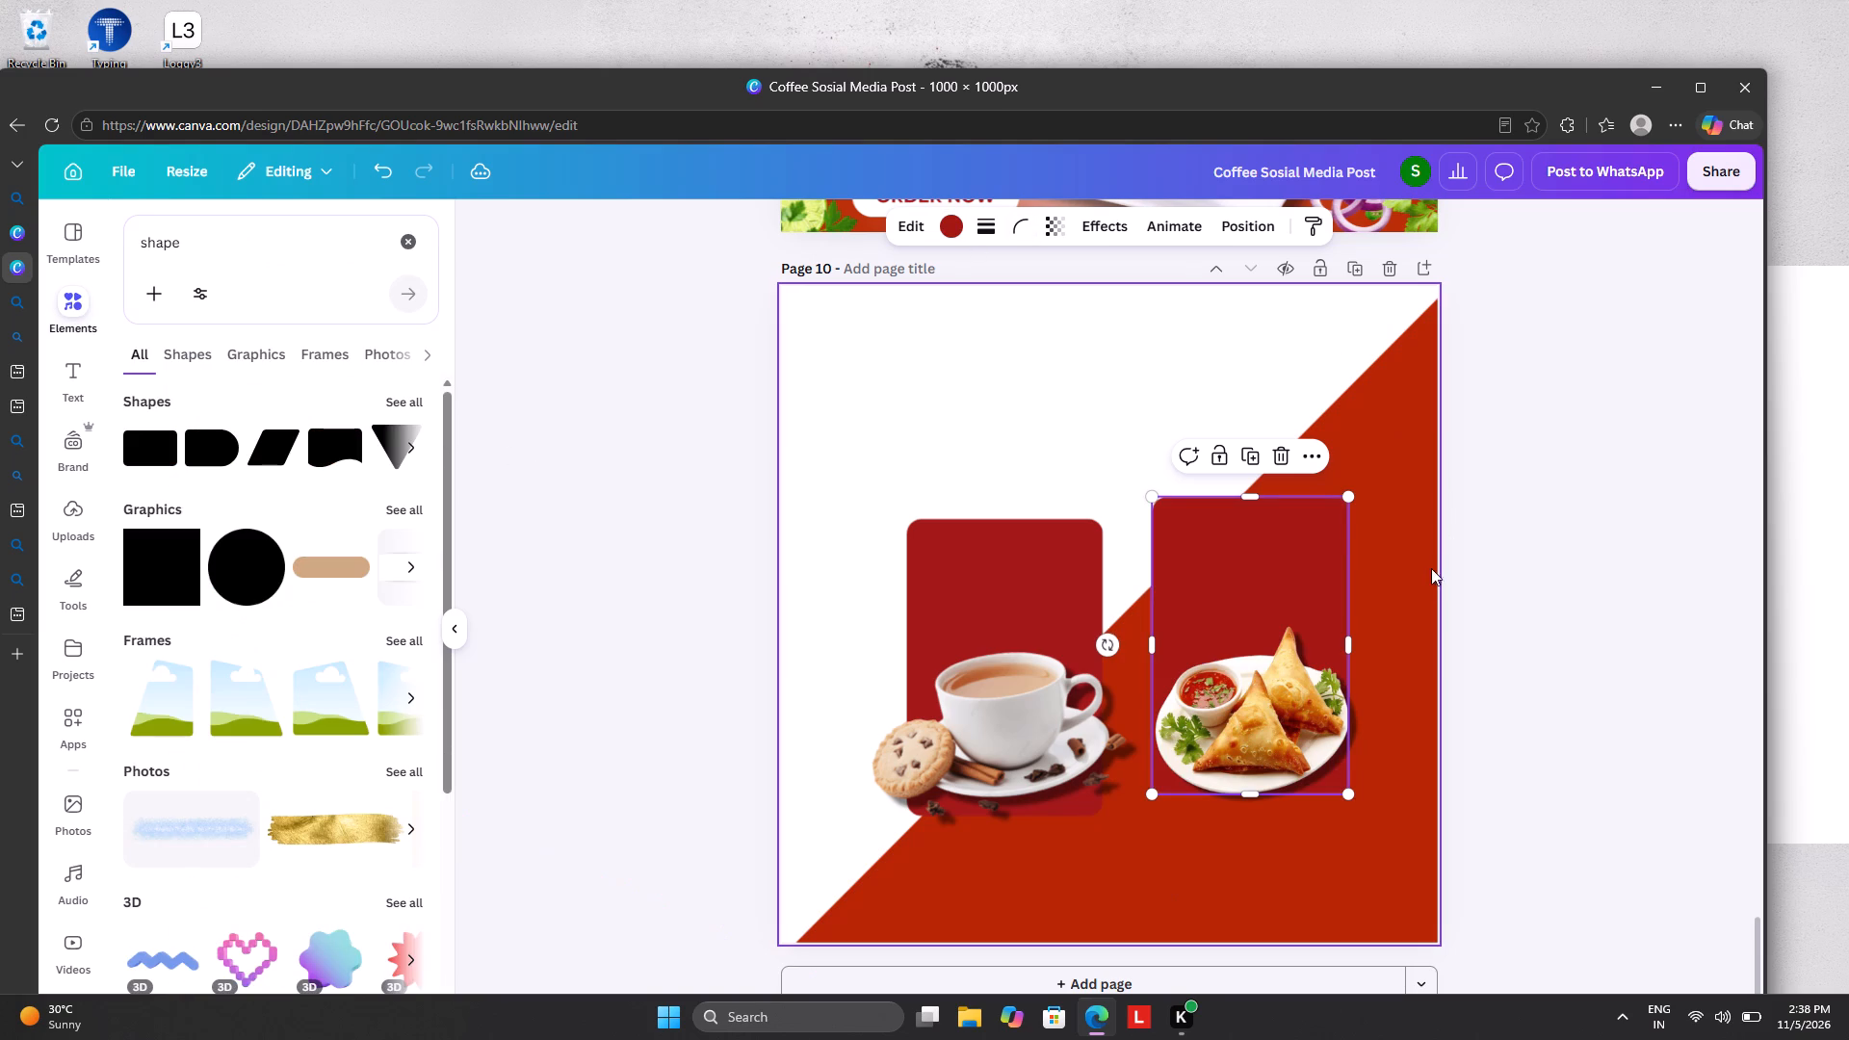
Change the page background to the dark red sampled from the rectangle behind the samosa plate.
click(1418, 590)
click(1097, 222)
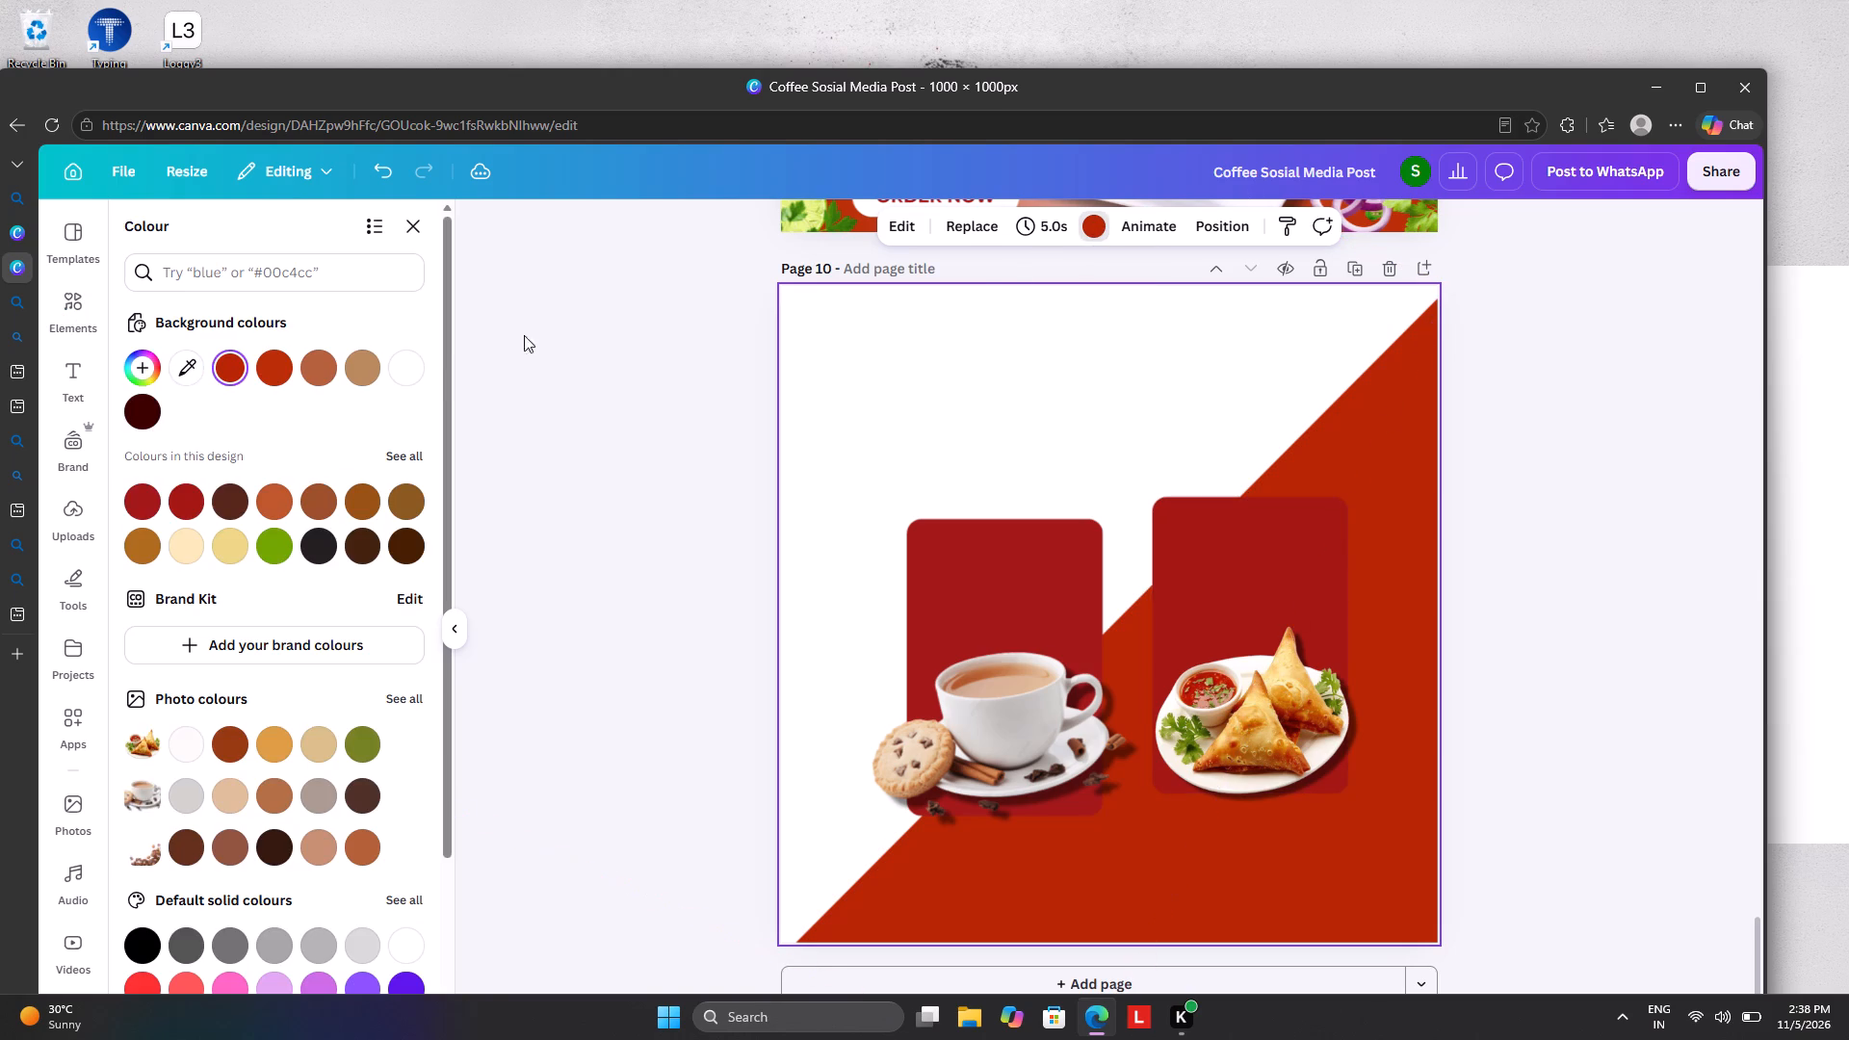
click(237, 362)
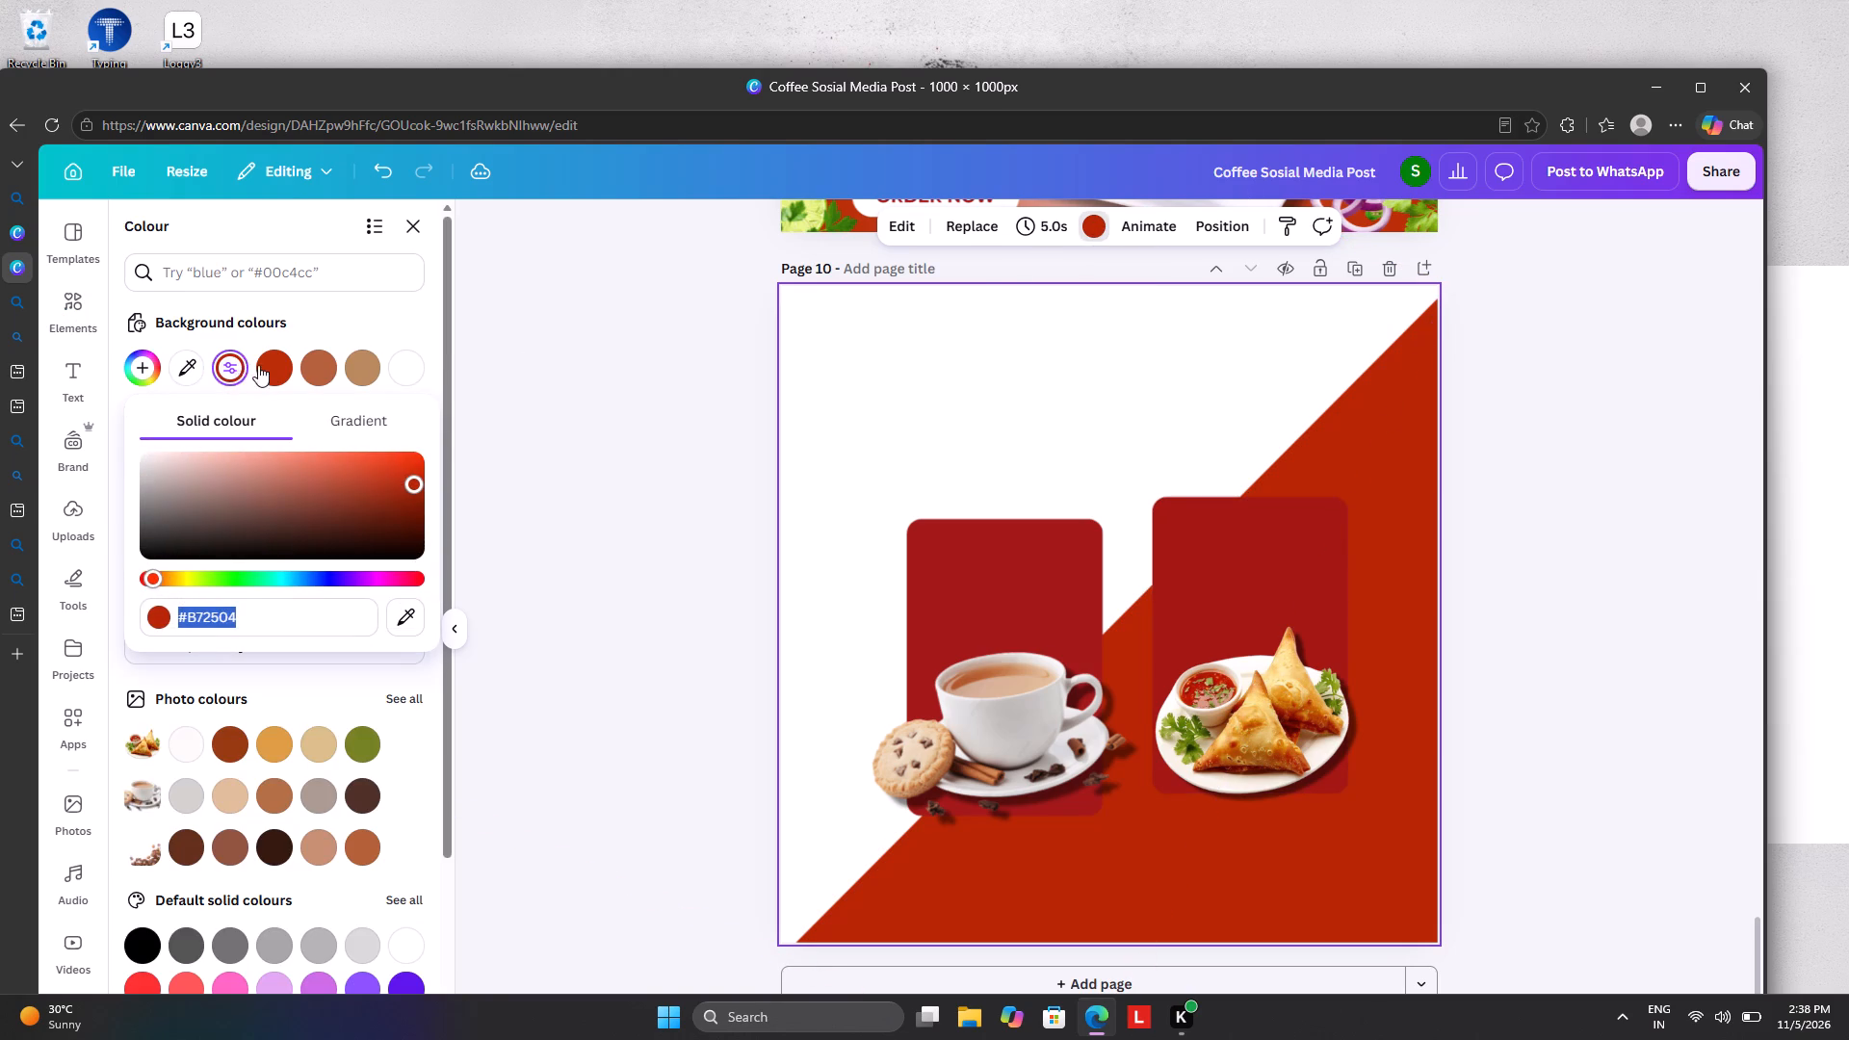
click(163, 353)
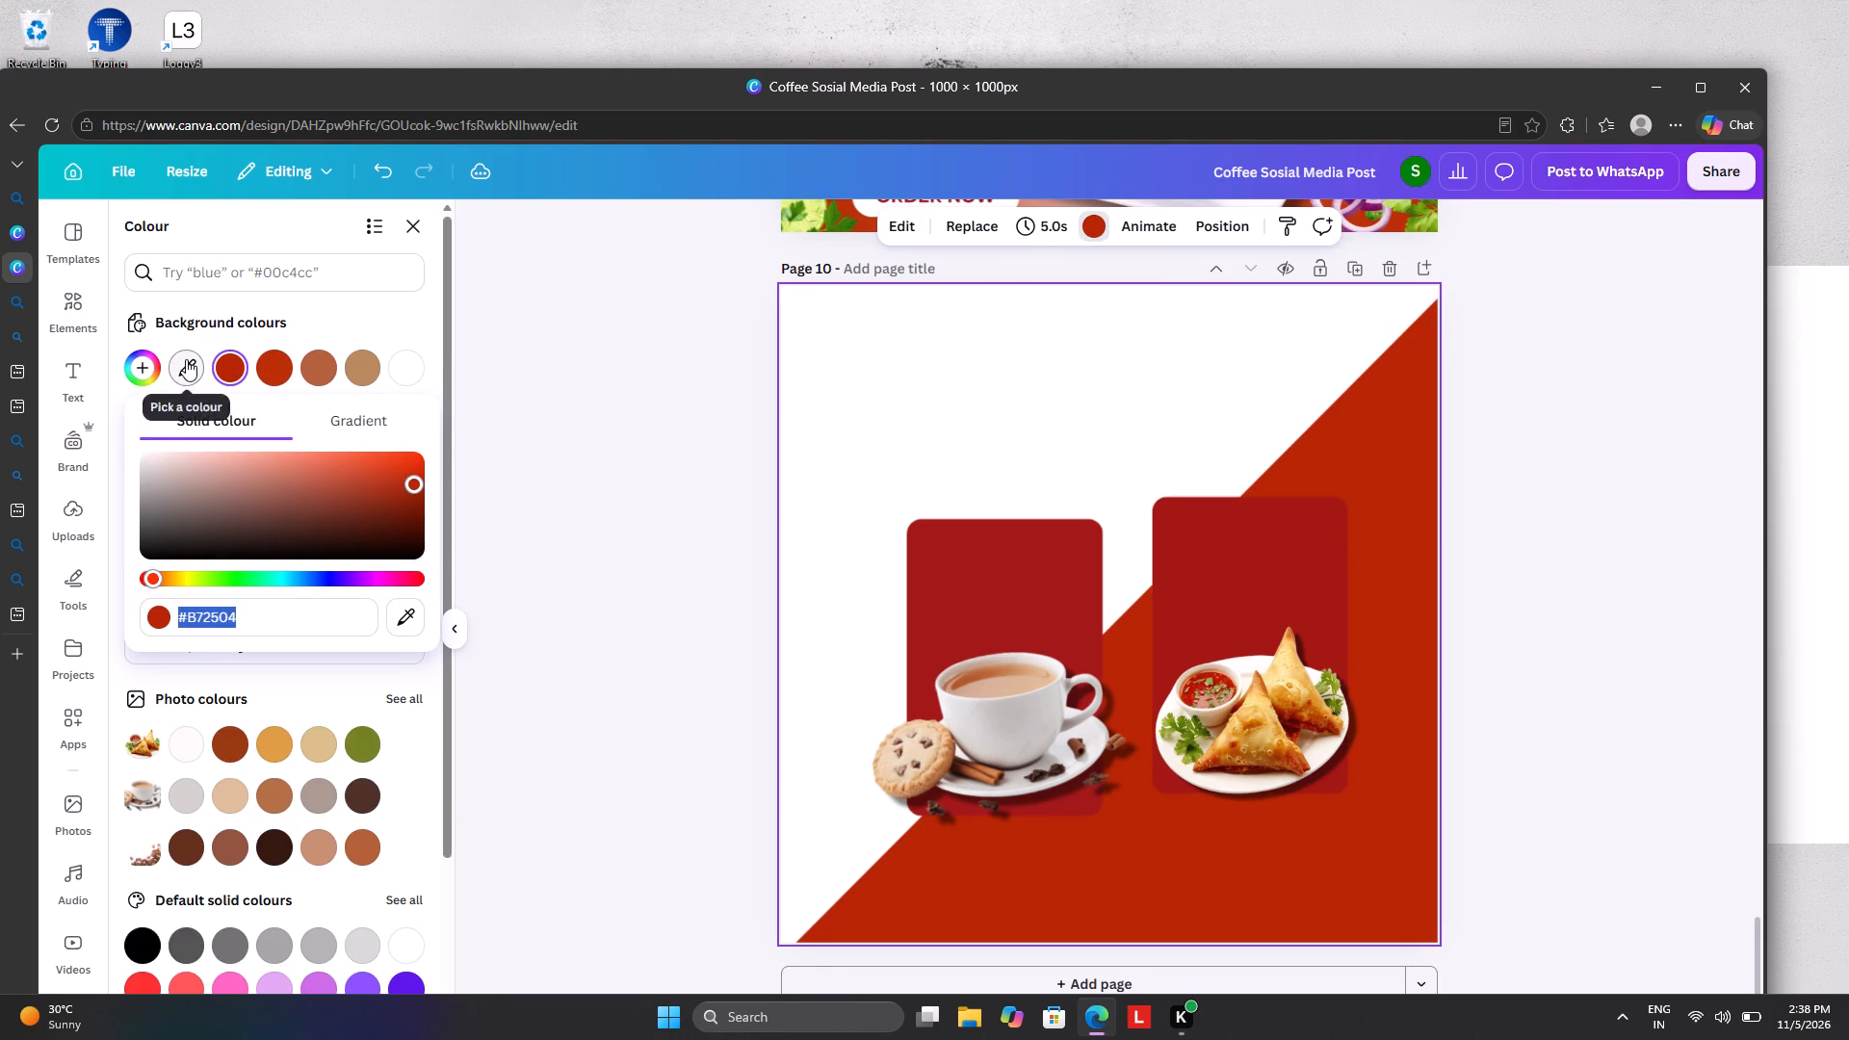
click(186, 359)
click(1210, 569)
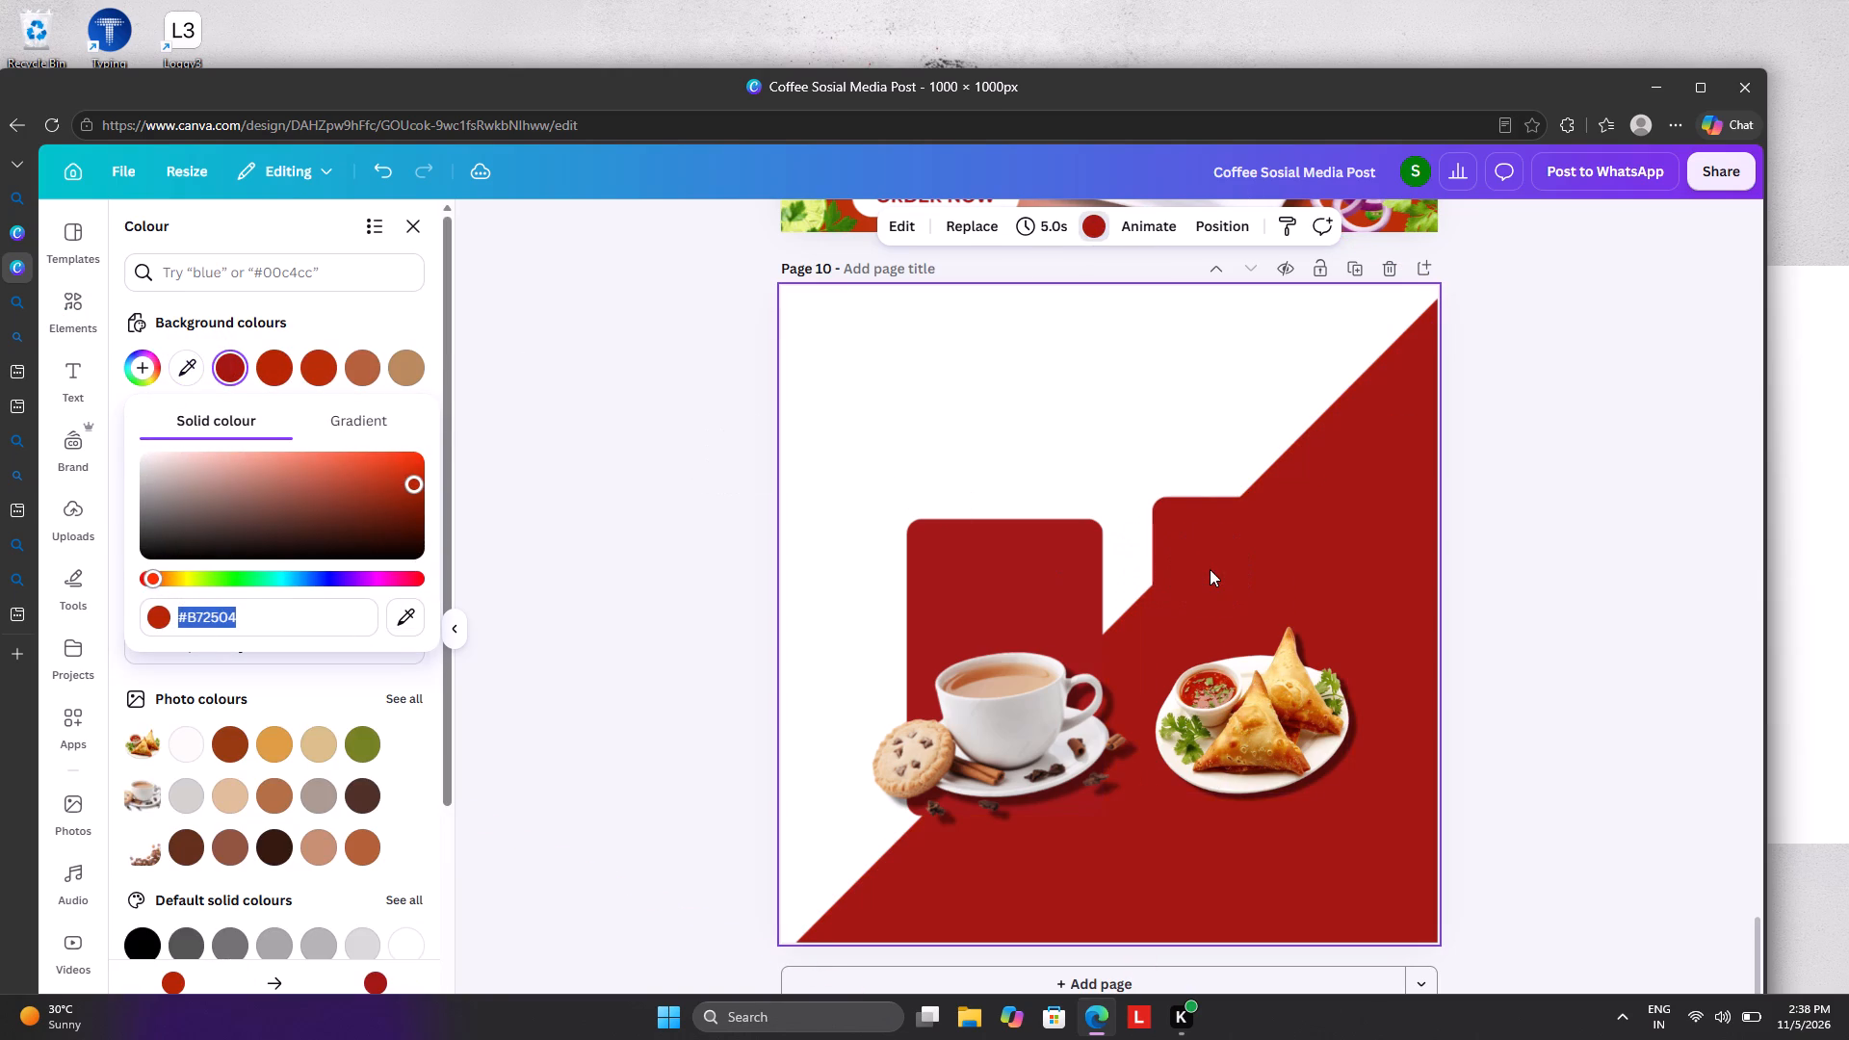
Try white and a dark brown photo colour on the rectangle behind the samosa plate, settling on solid black.
click(1209, 576)
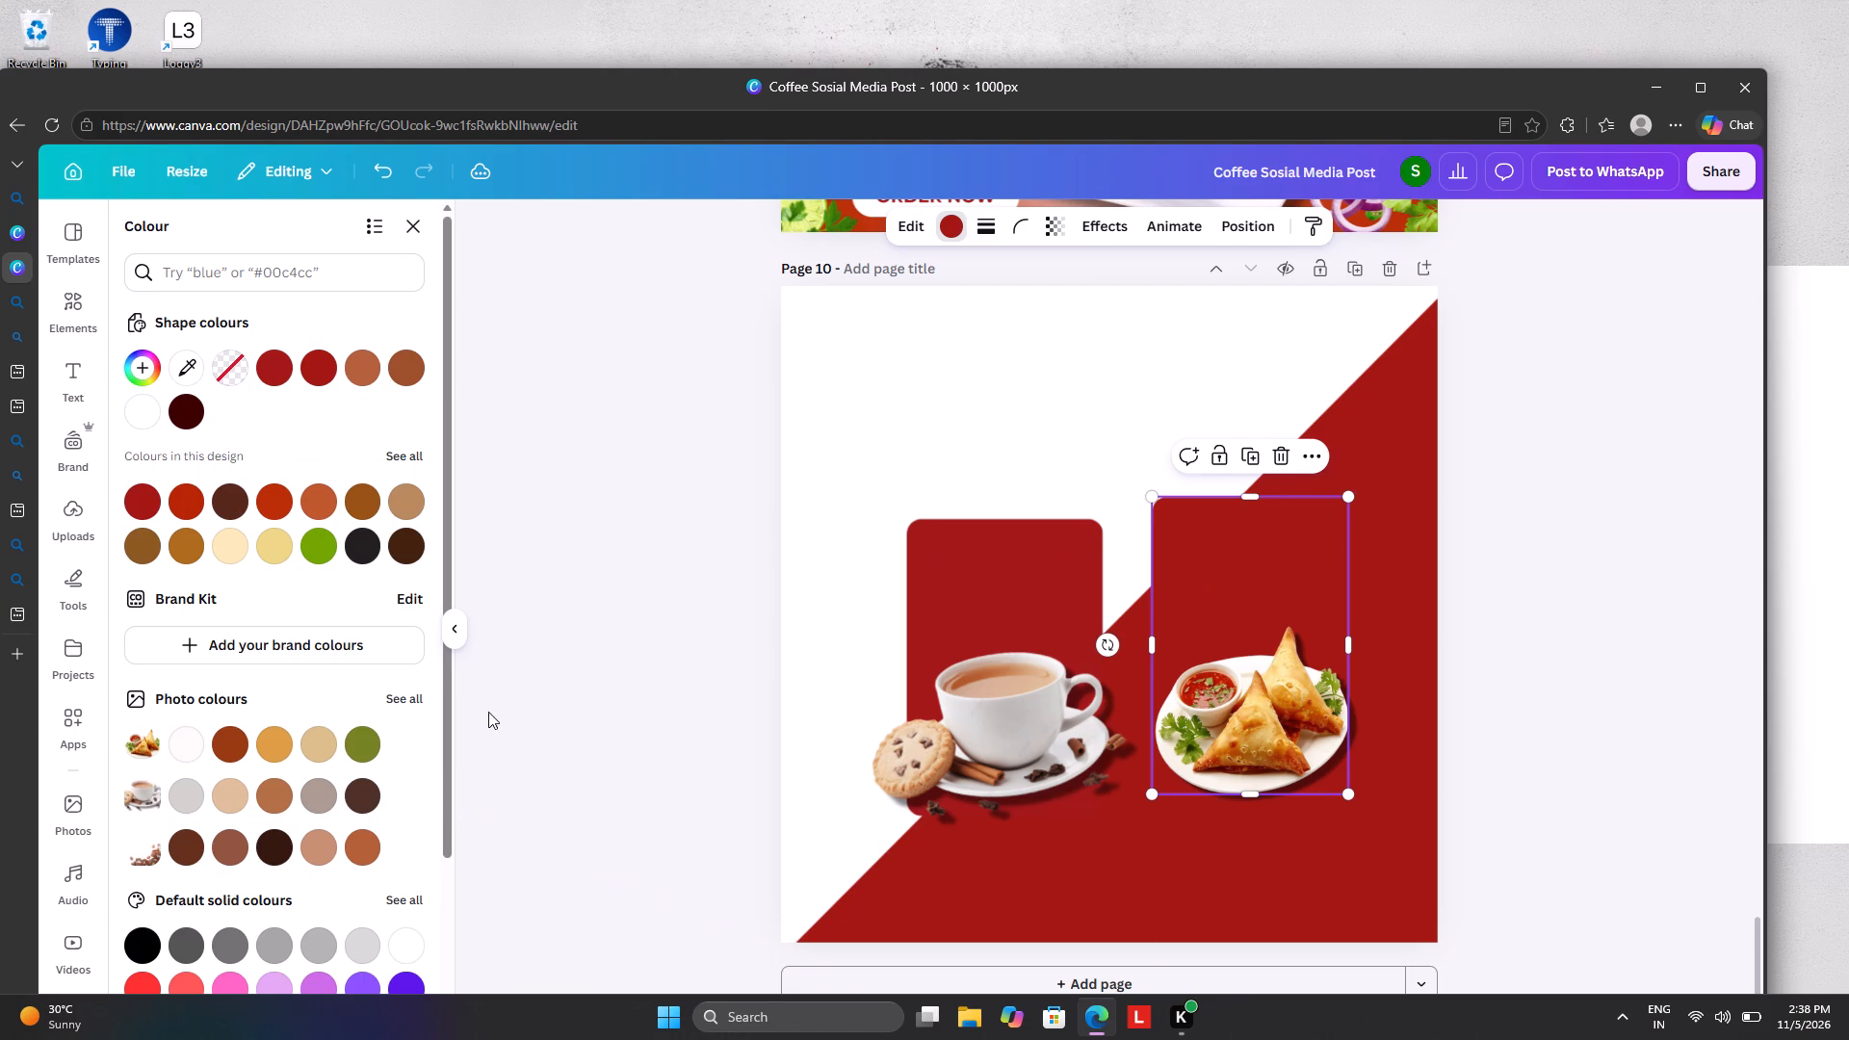
click(408, 938)
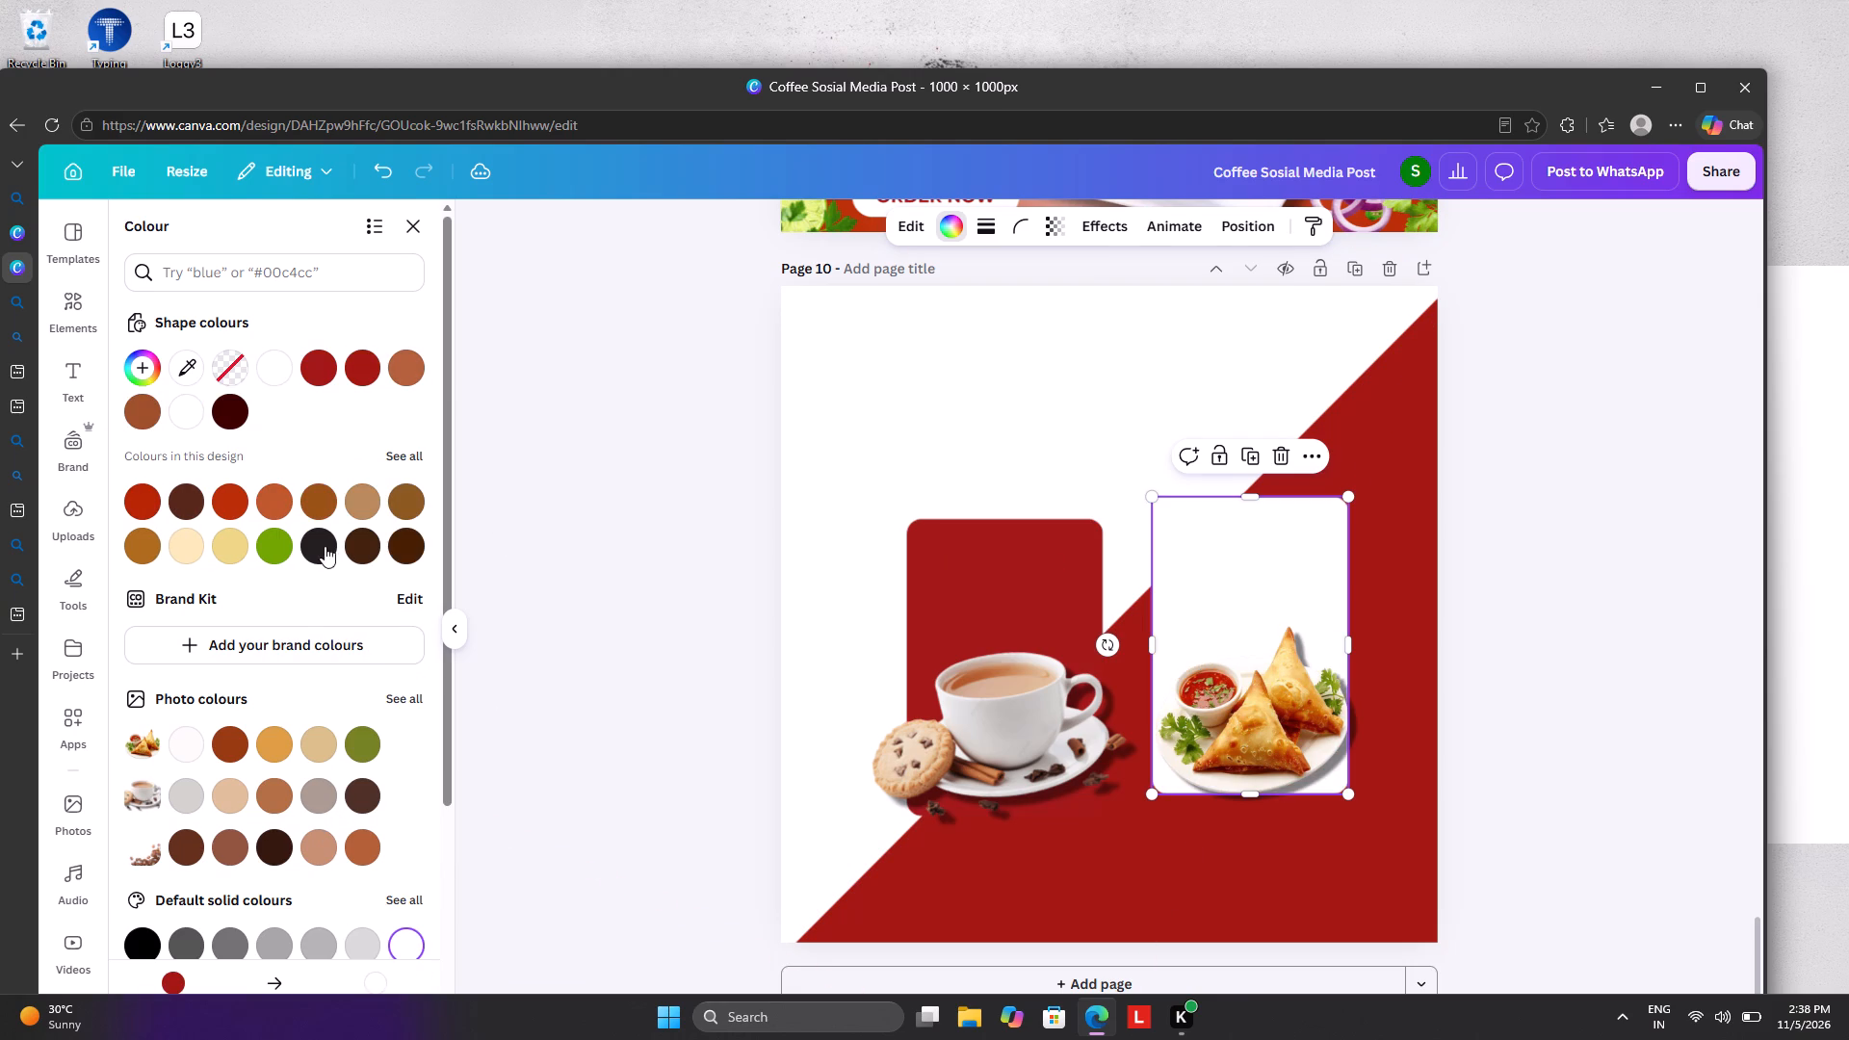
click(267, 849)
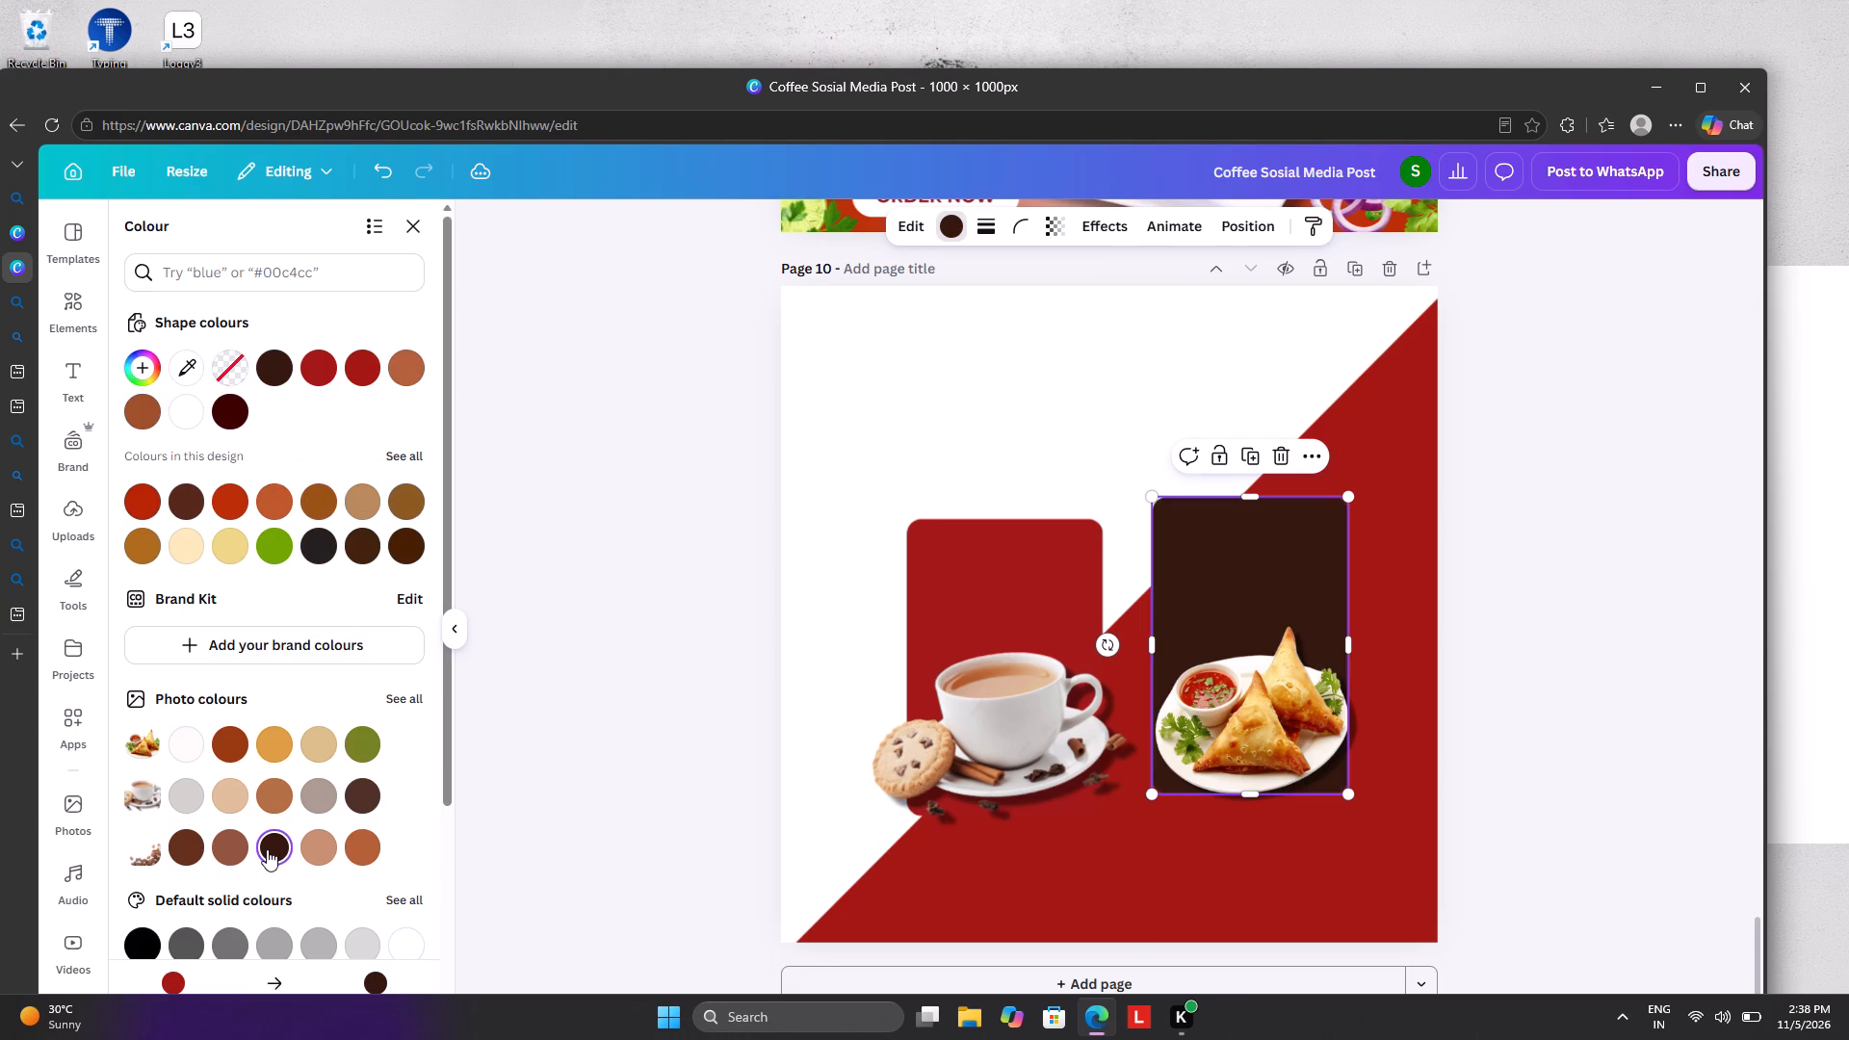
scroll(280, 839, down, 2)
scroll(222, 775, down, 3)
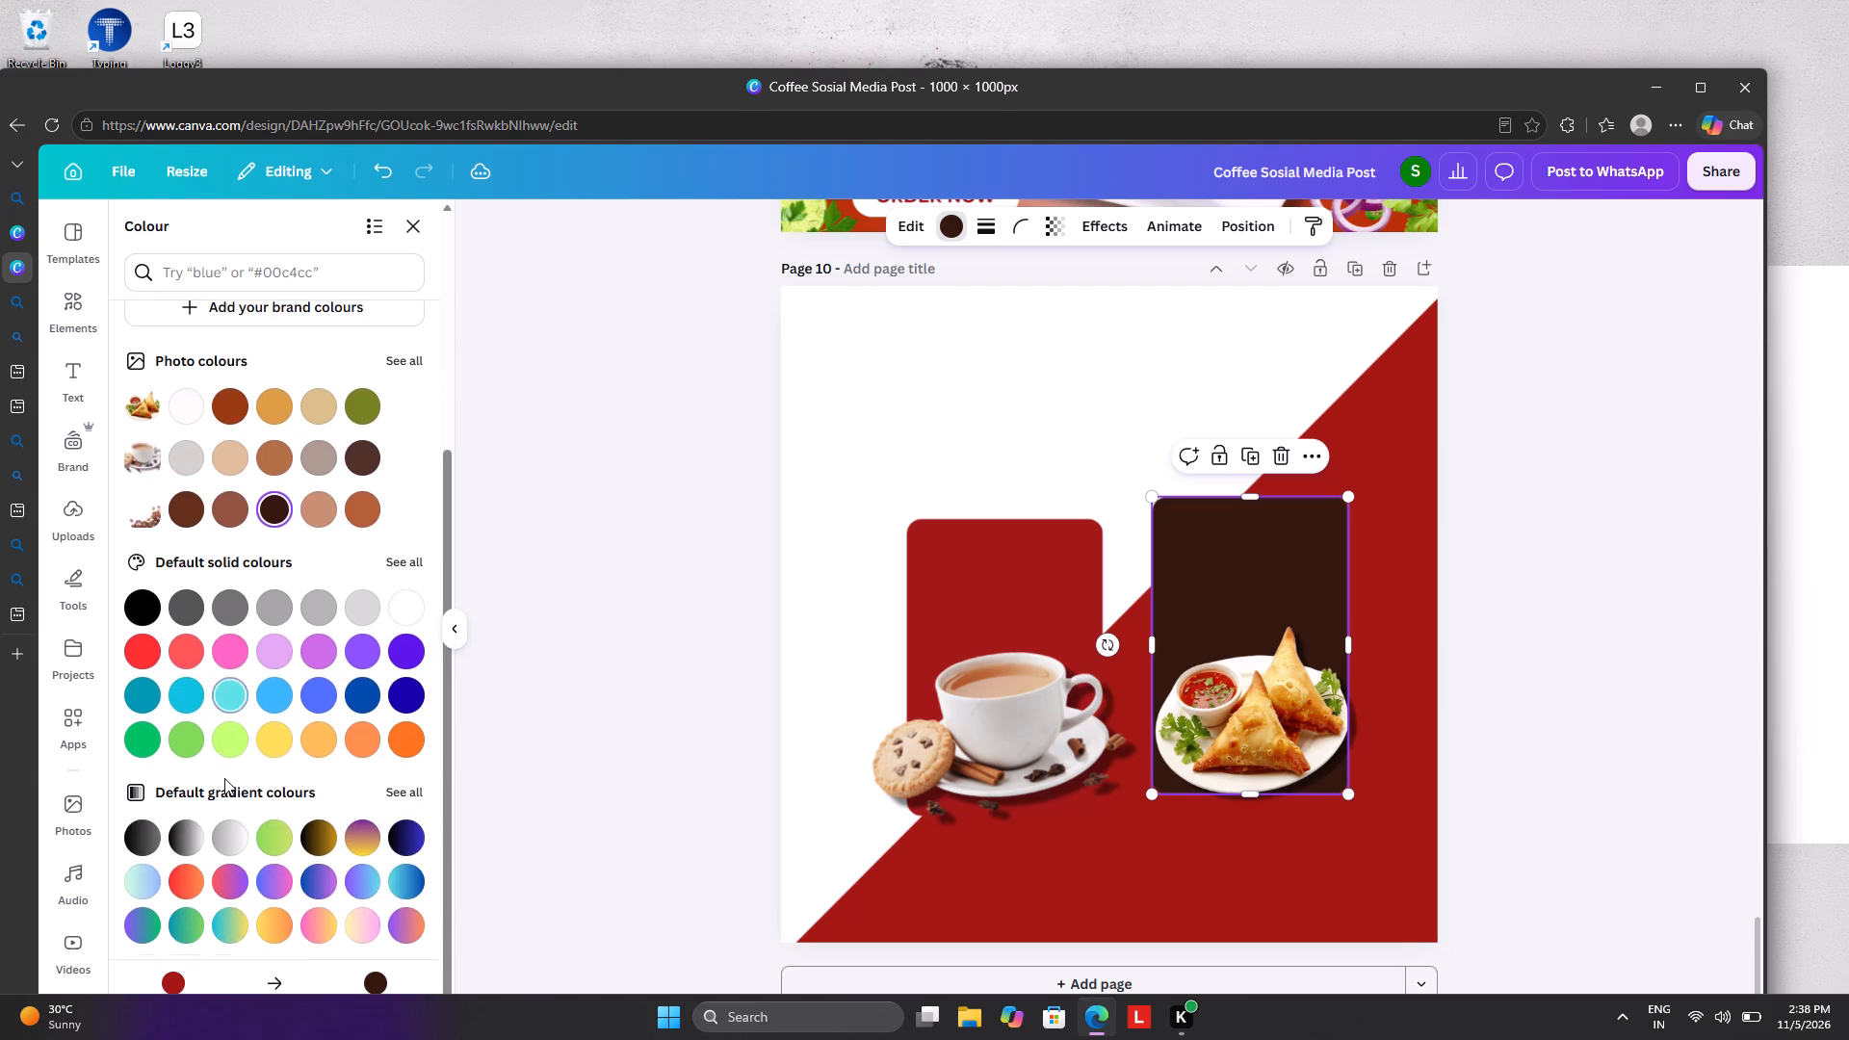
scroll(224, 778, down, 1)
click(140, 587)
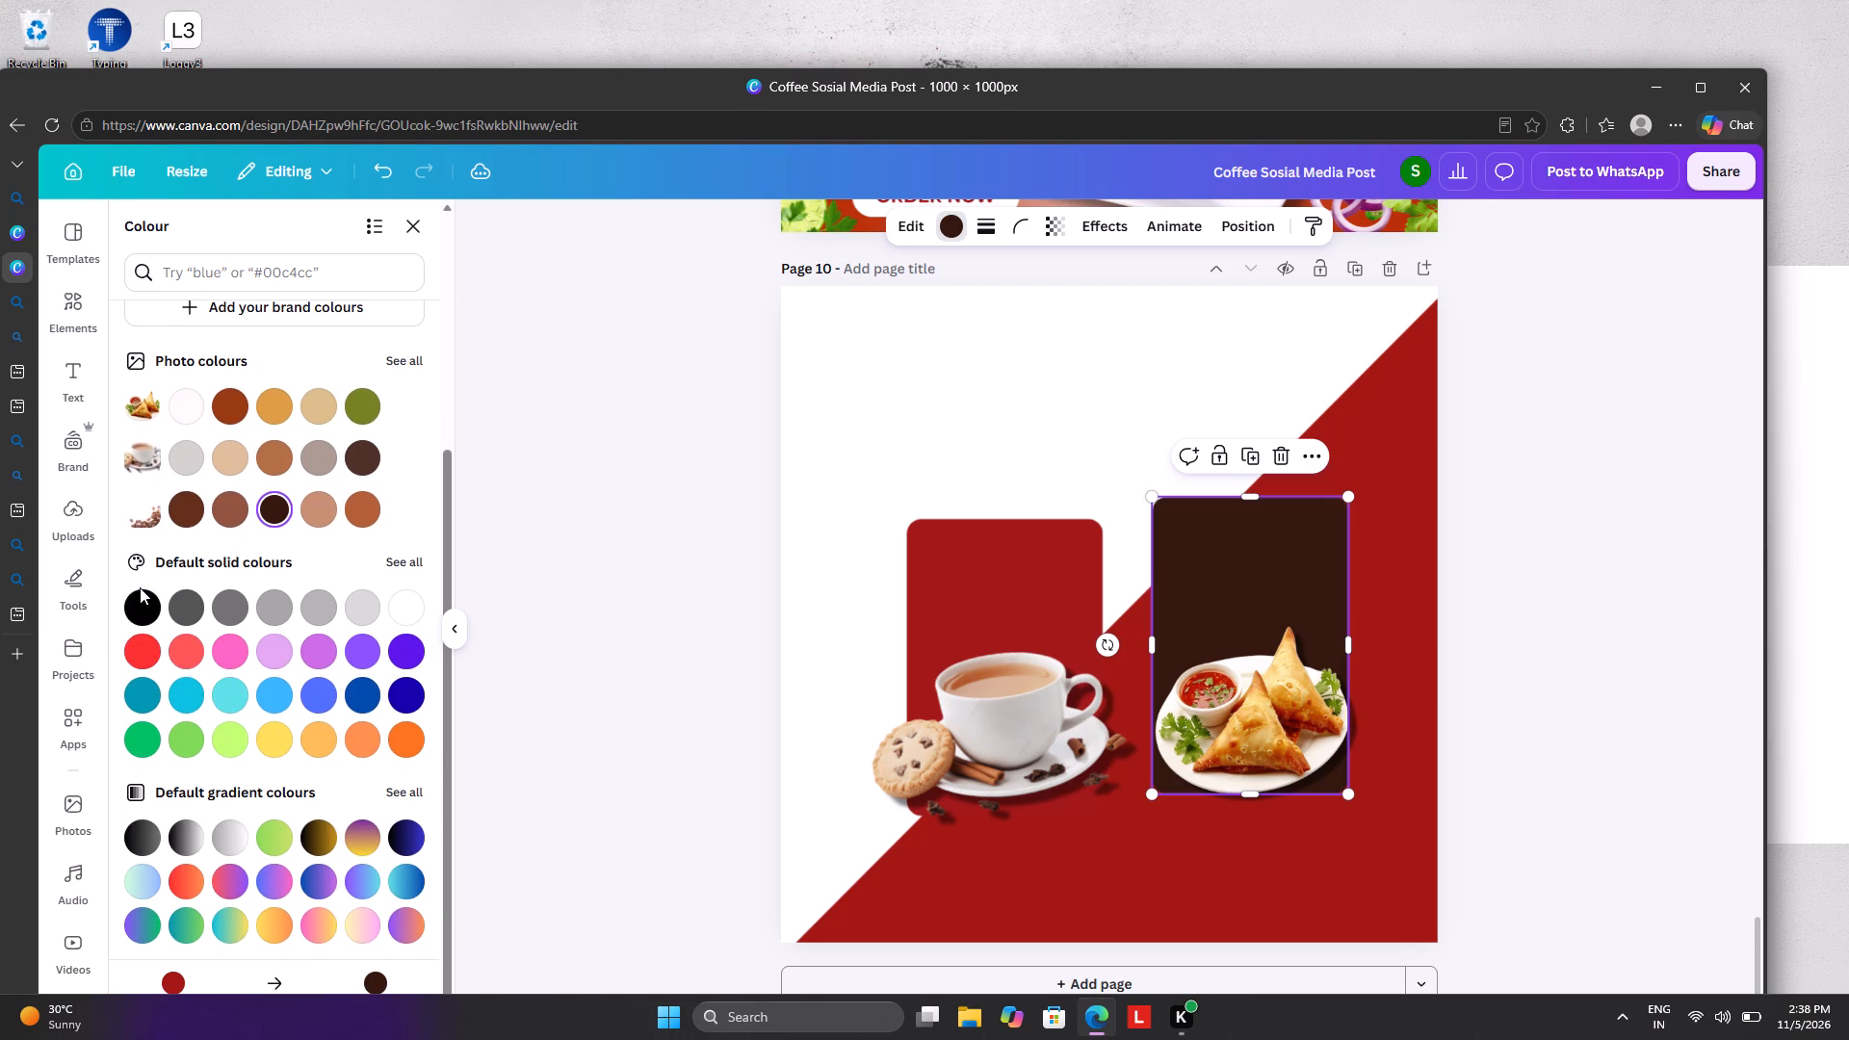
click(144, 610)
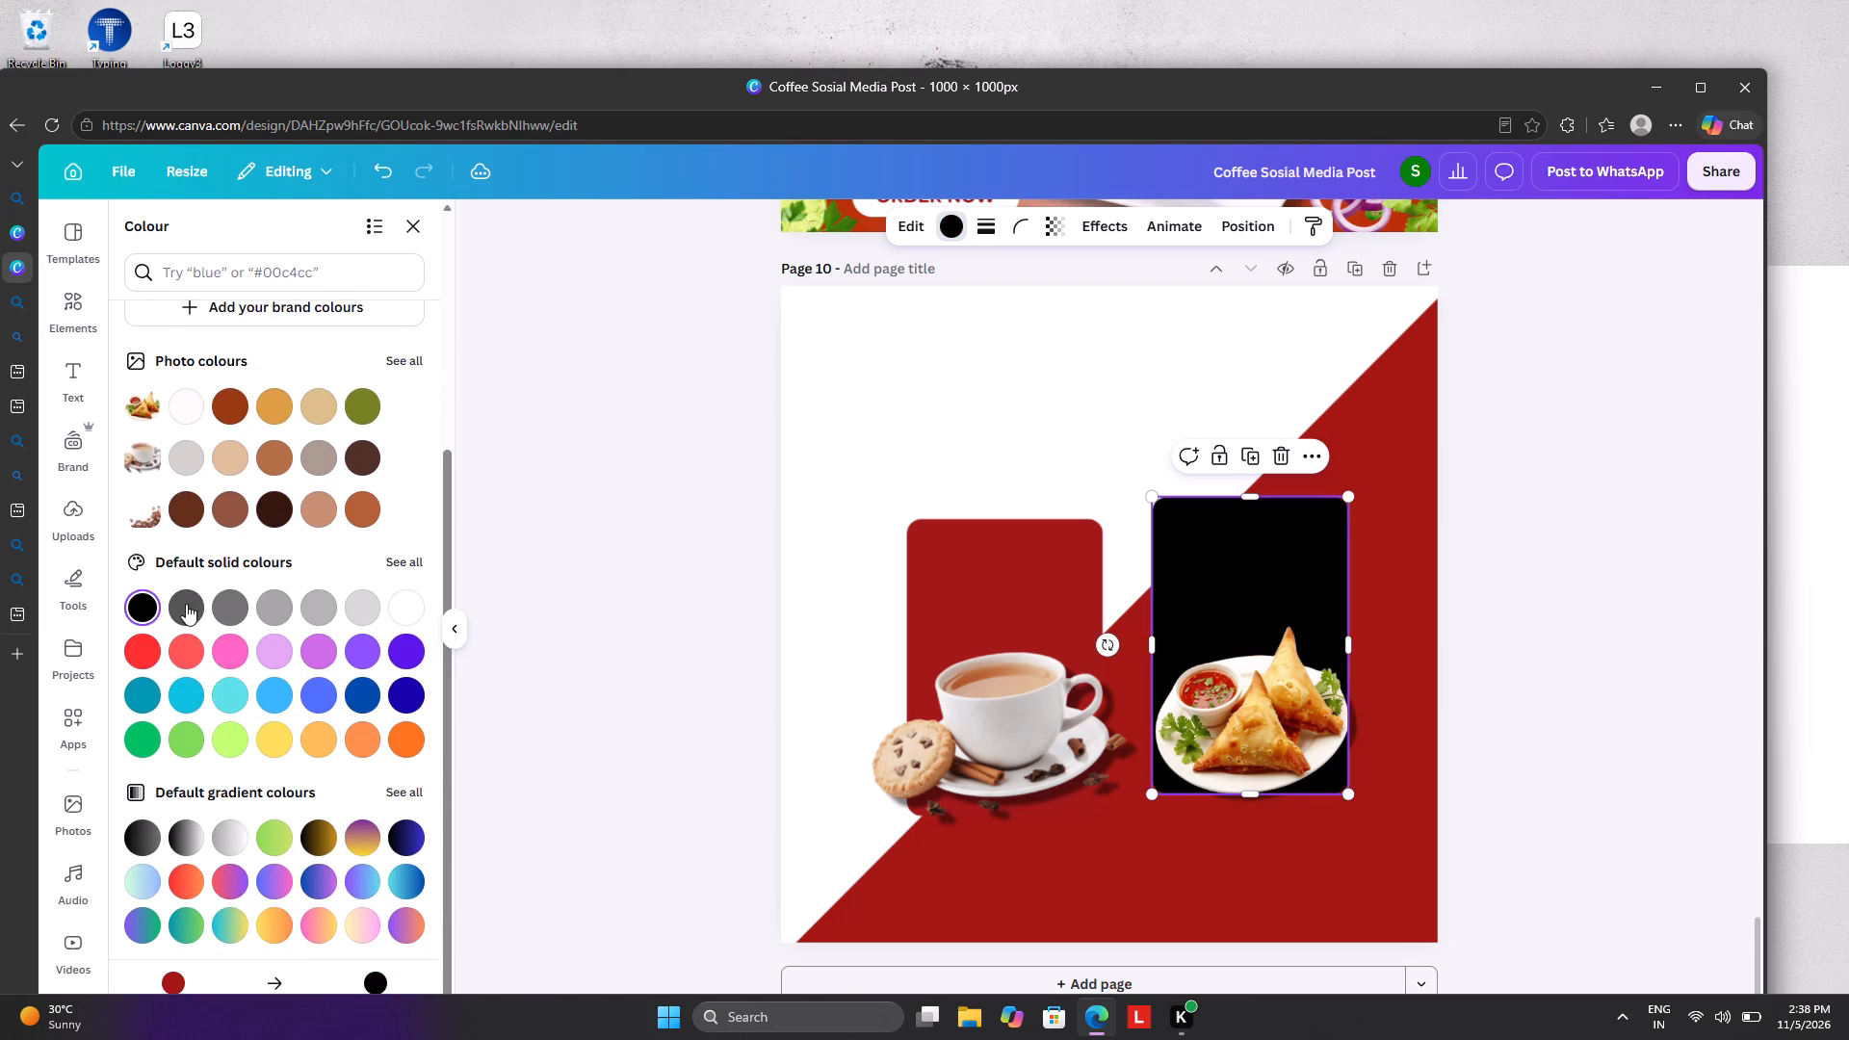
Recolour the rectangle behind the tea cup, trying black and settling on the light beige from the tea cup image's photo colours.
click(1029, 588)
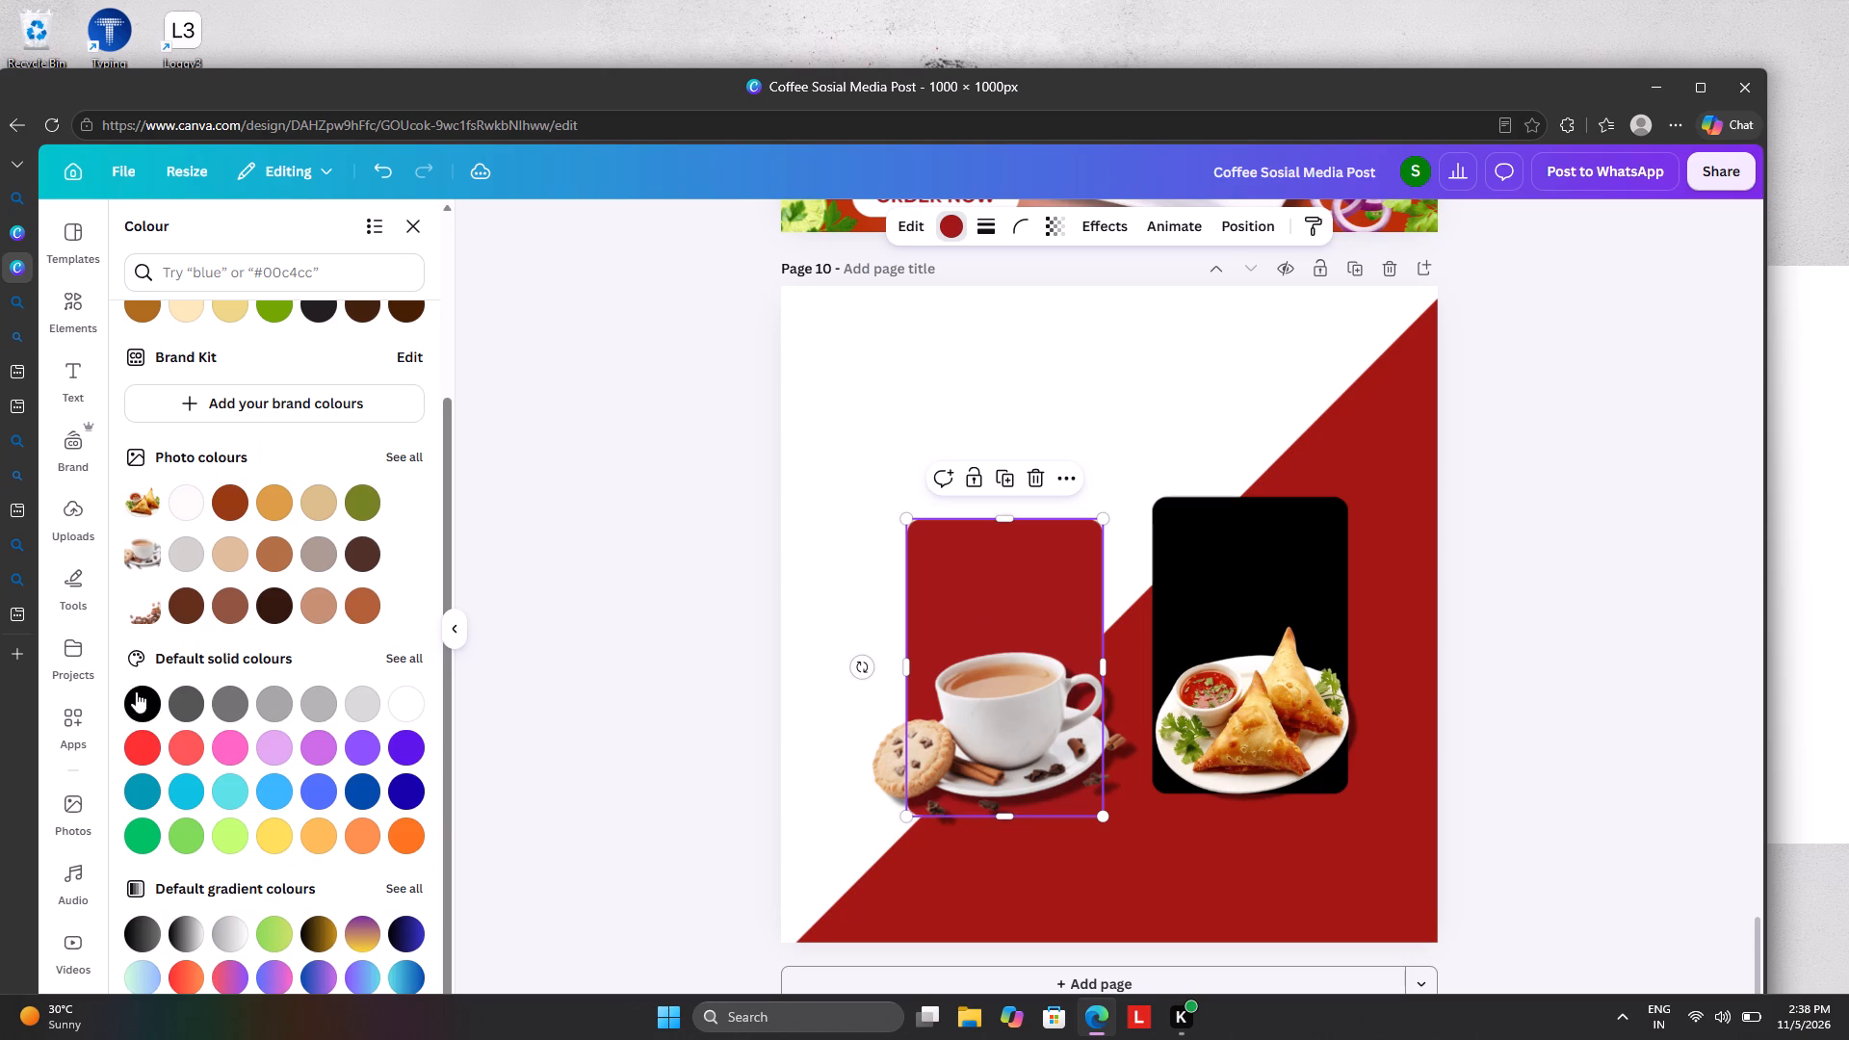
click(142, 695)
click(227, 541)
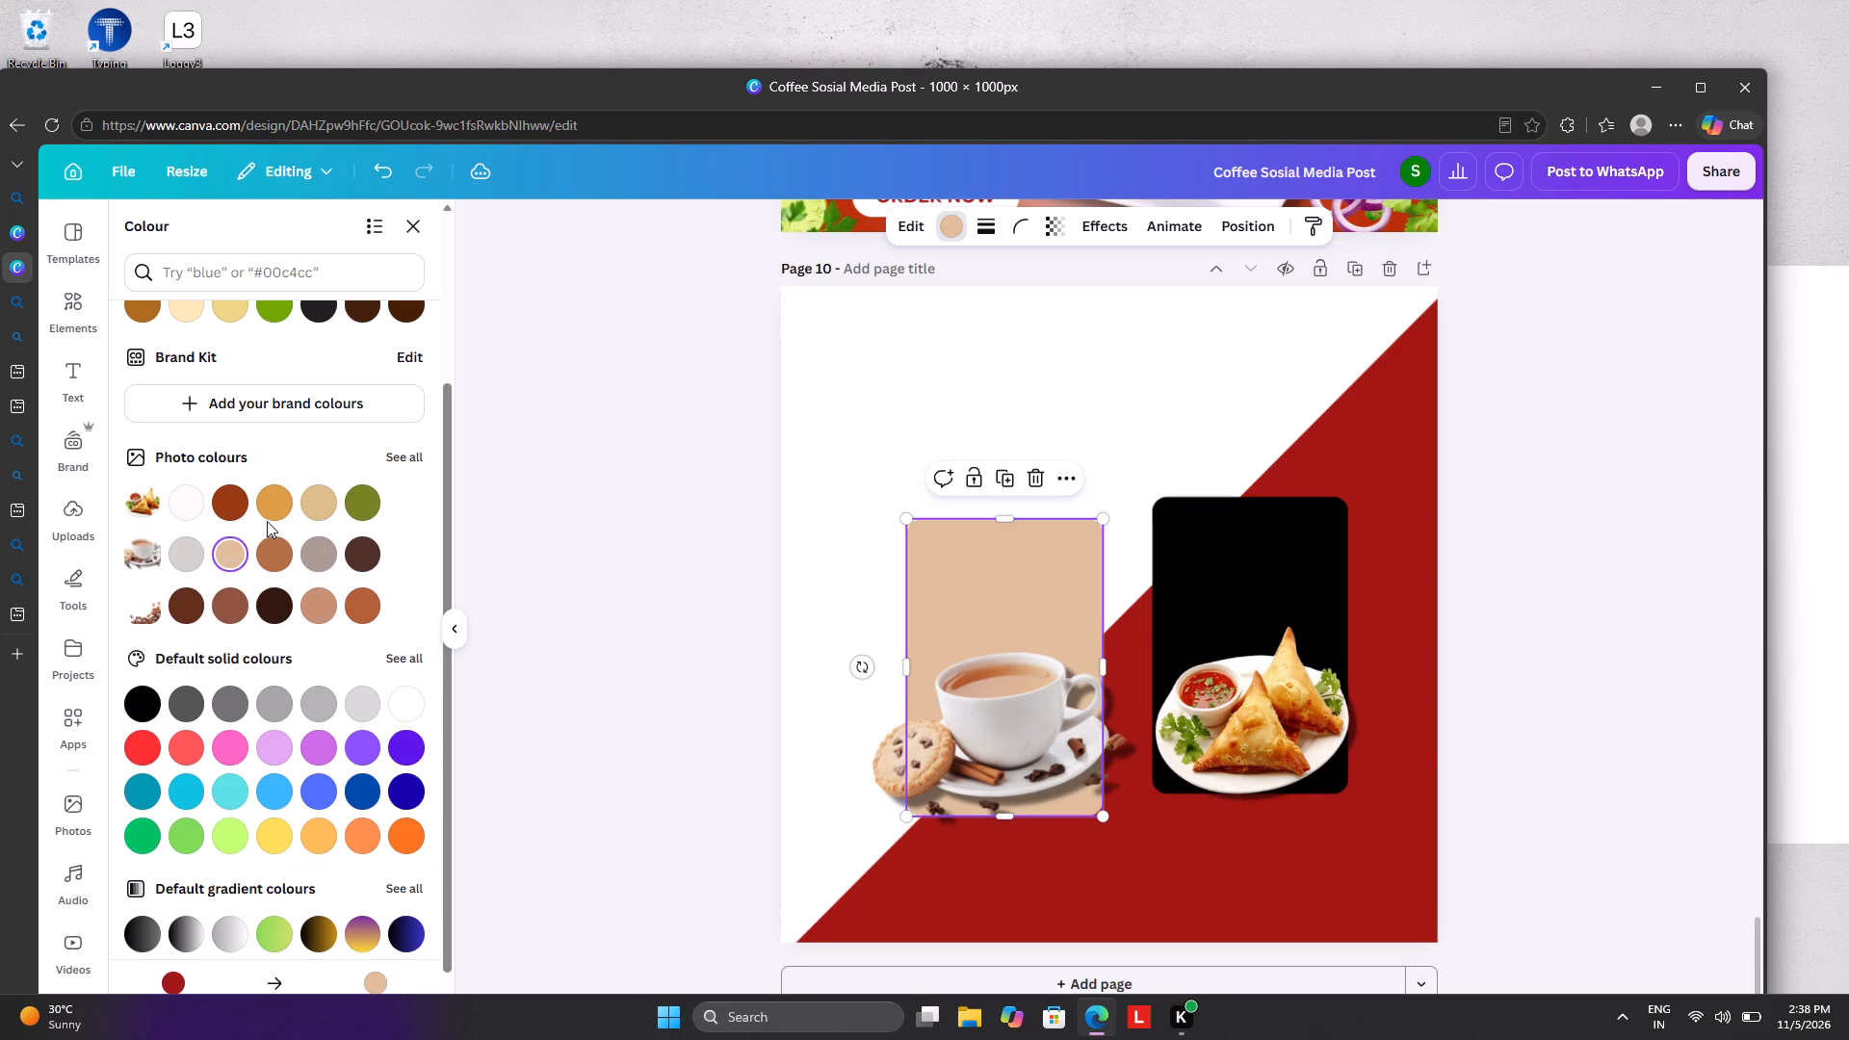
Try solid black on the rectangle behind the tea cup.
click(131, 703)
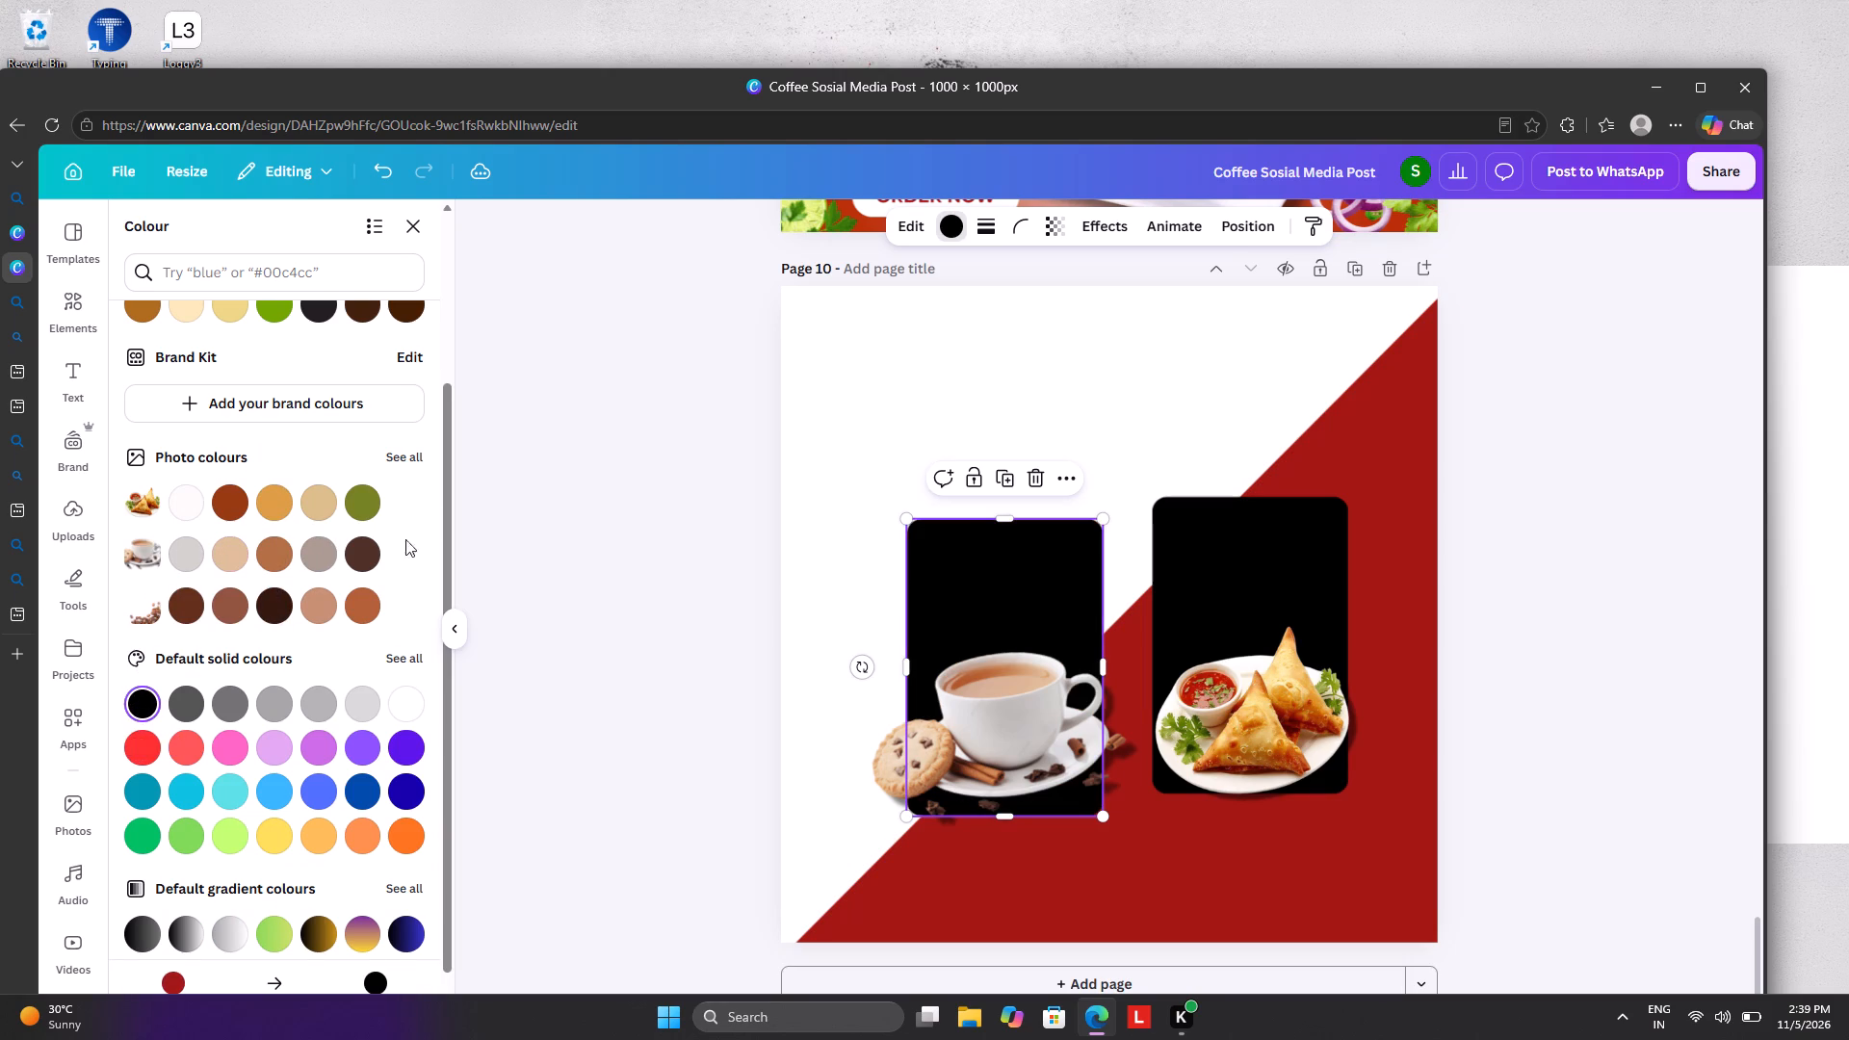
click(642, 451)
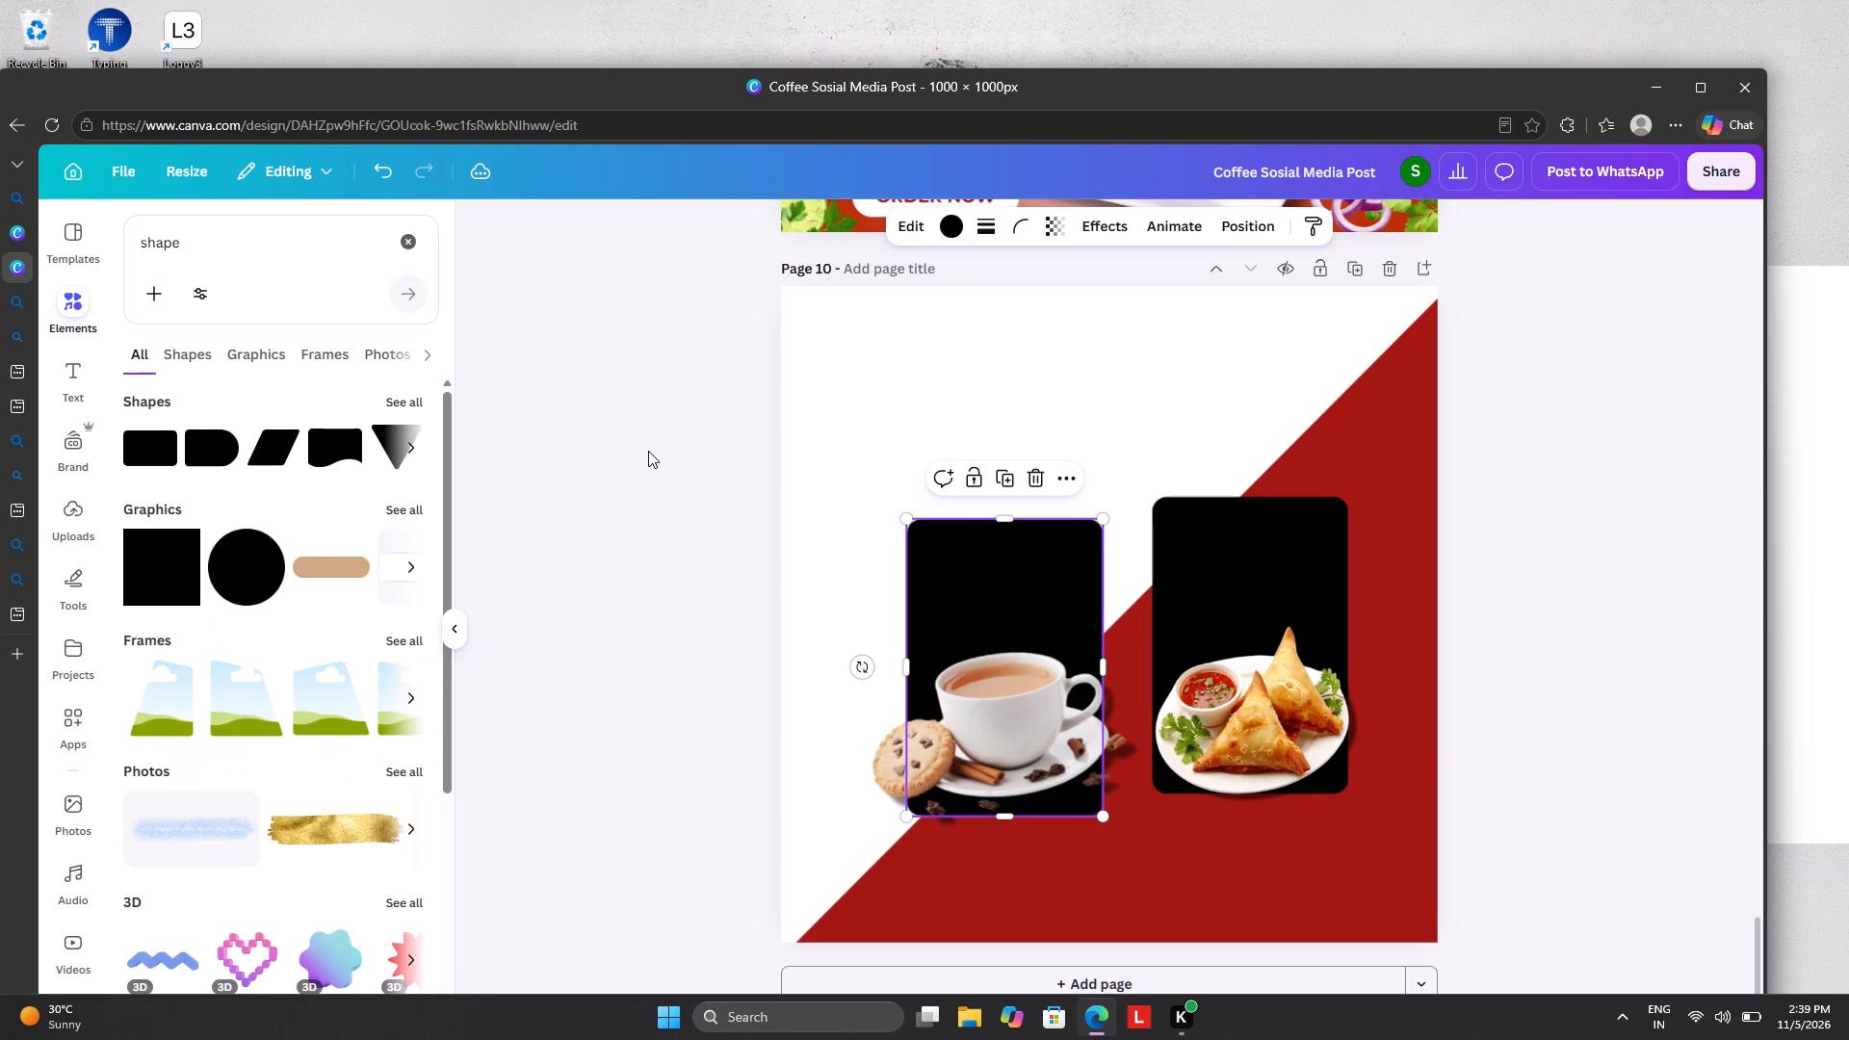
Move the tea cup image and the samosa plate image slightly upward over their rectangles.
click(1026, 745)
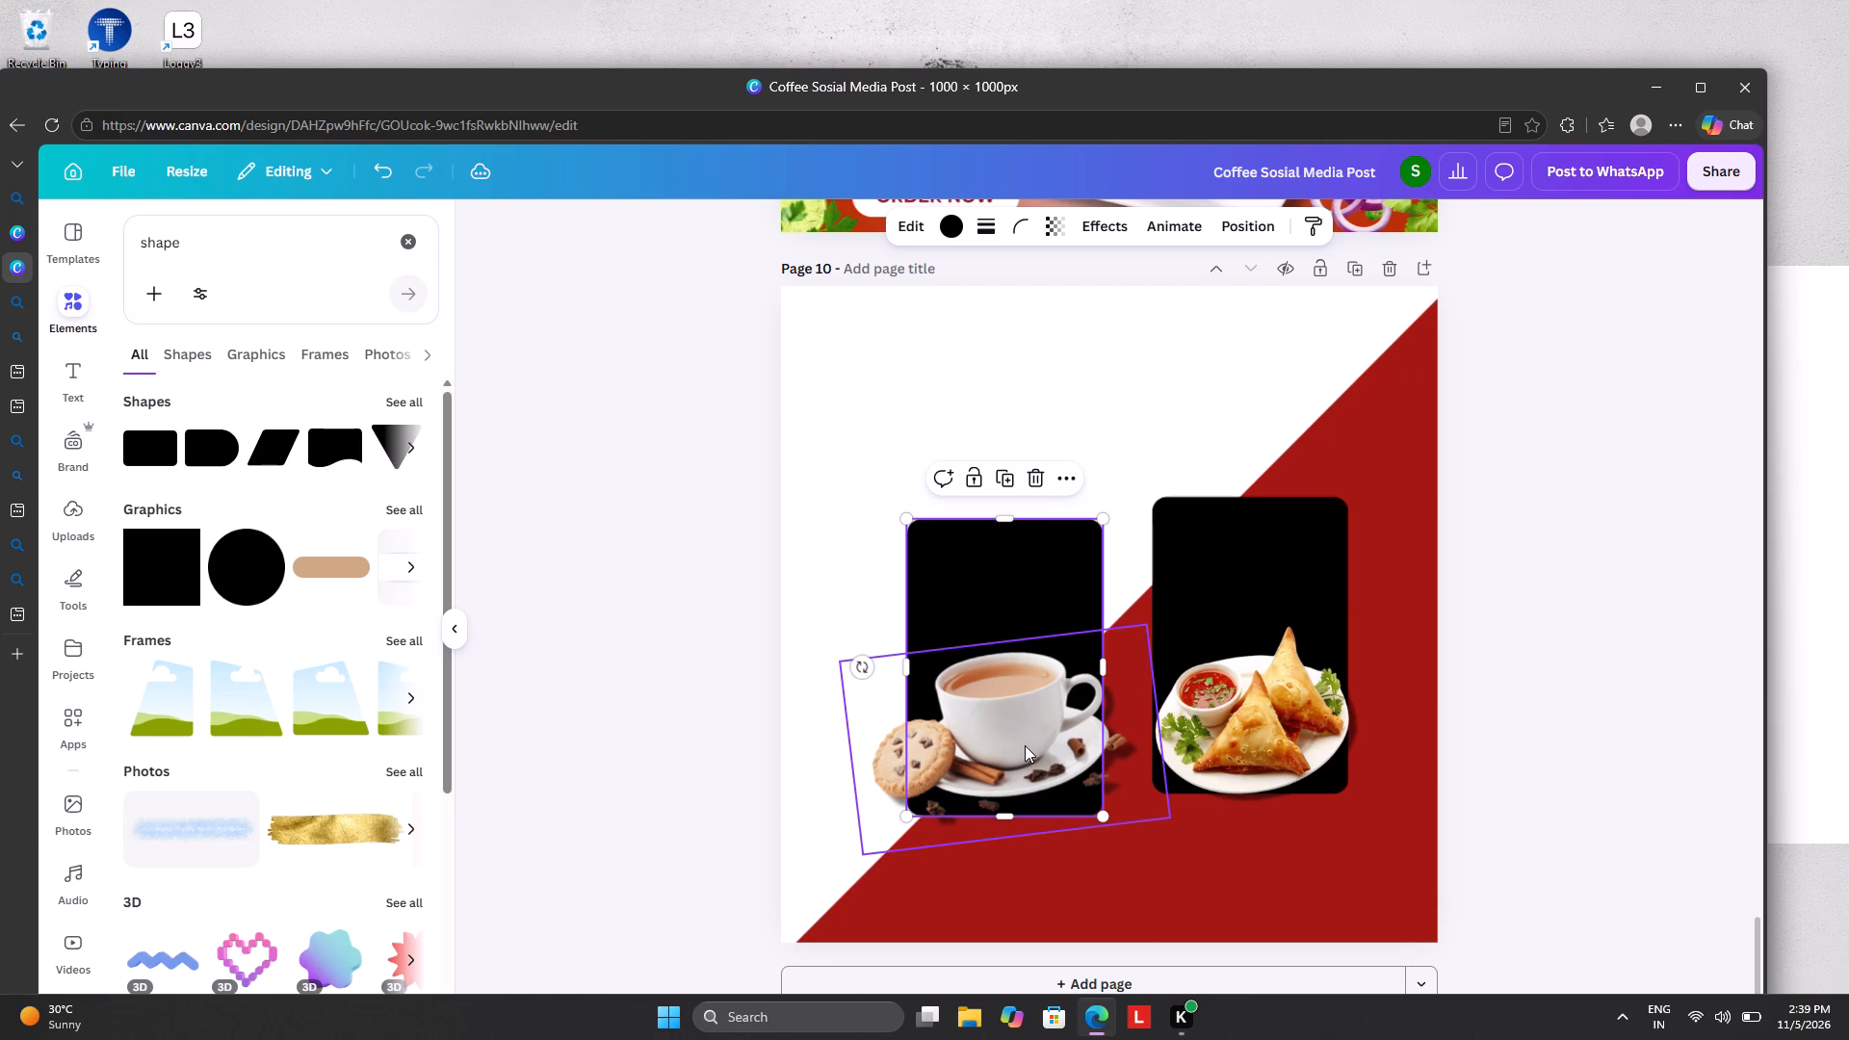
drag(1024, 746, 1029, 731)
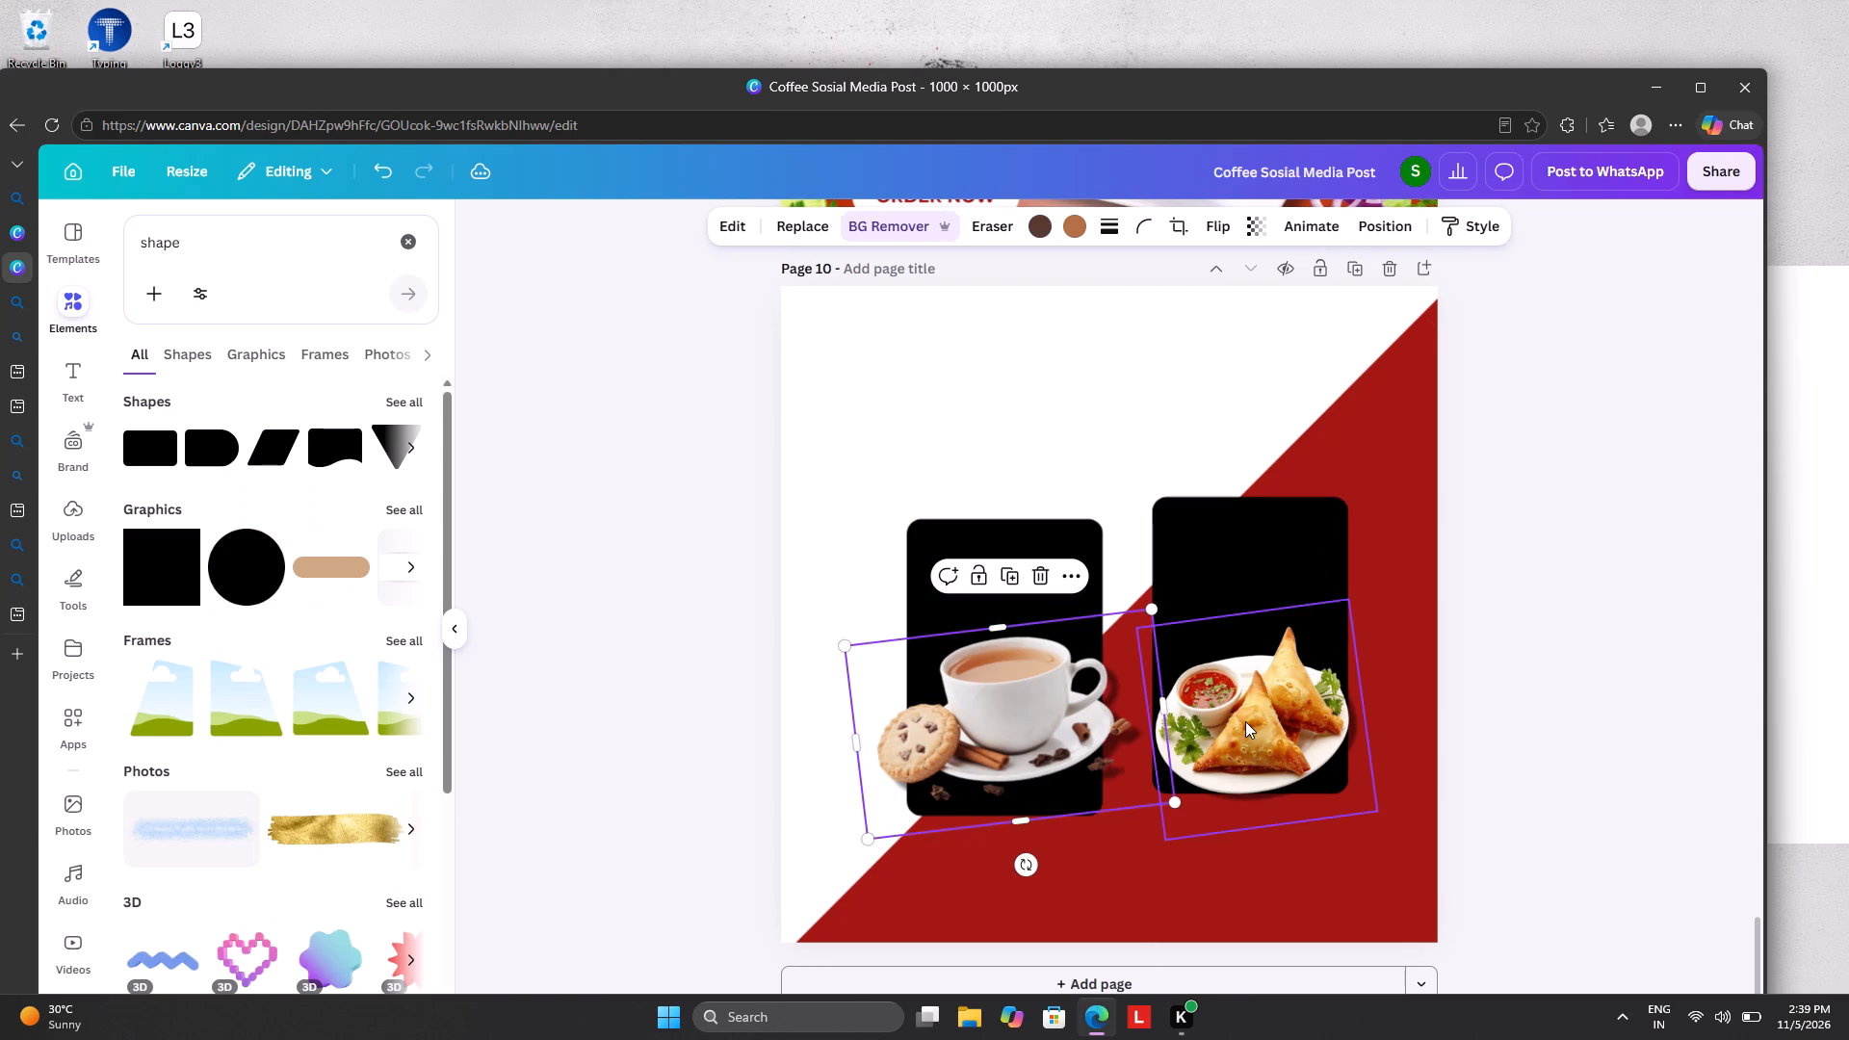
drag(1245, 721, 1245, 709)
Shrink the two black rectangles slightly and reposition them side by side at nearly matching heights behind the tea cup and samosa plate.
drag(1186, 578, 1188, 596)
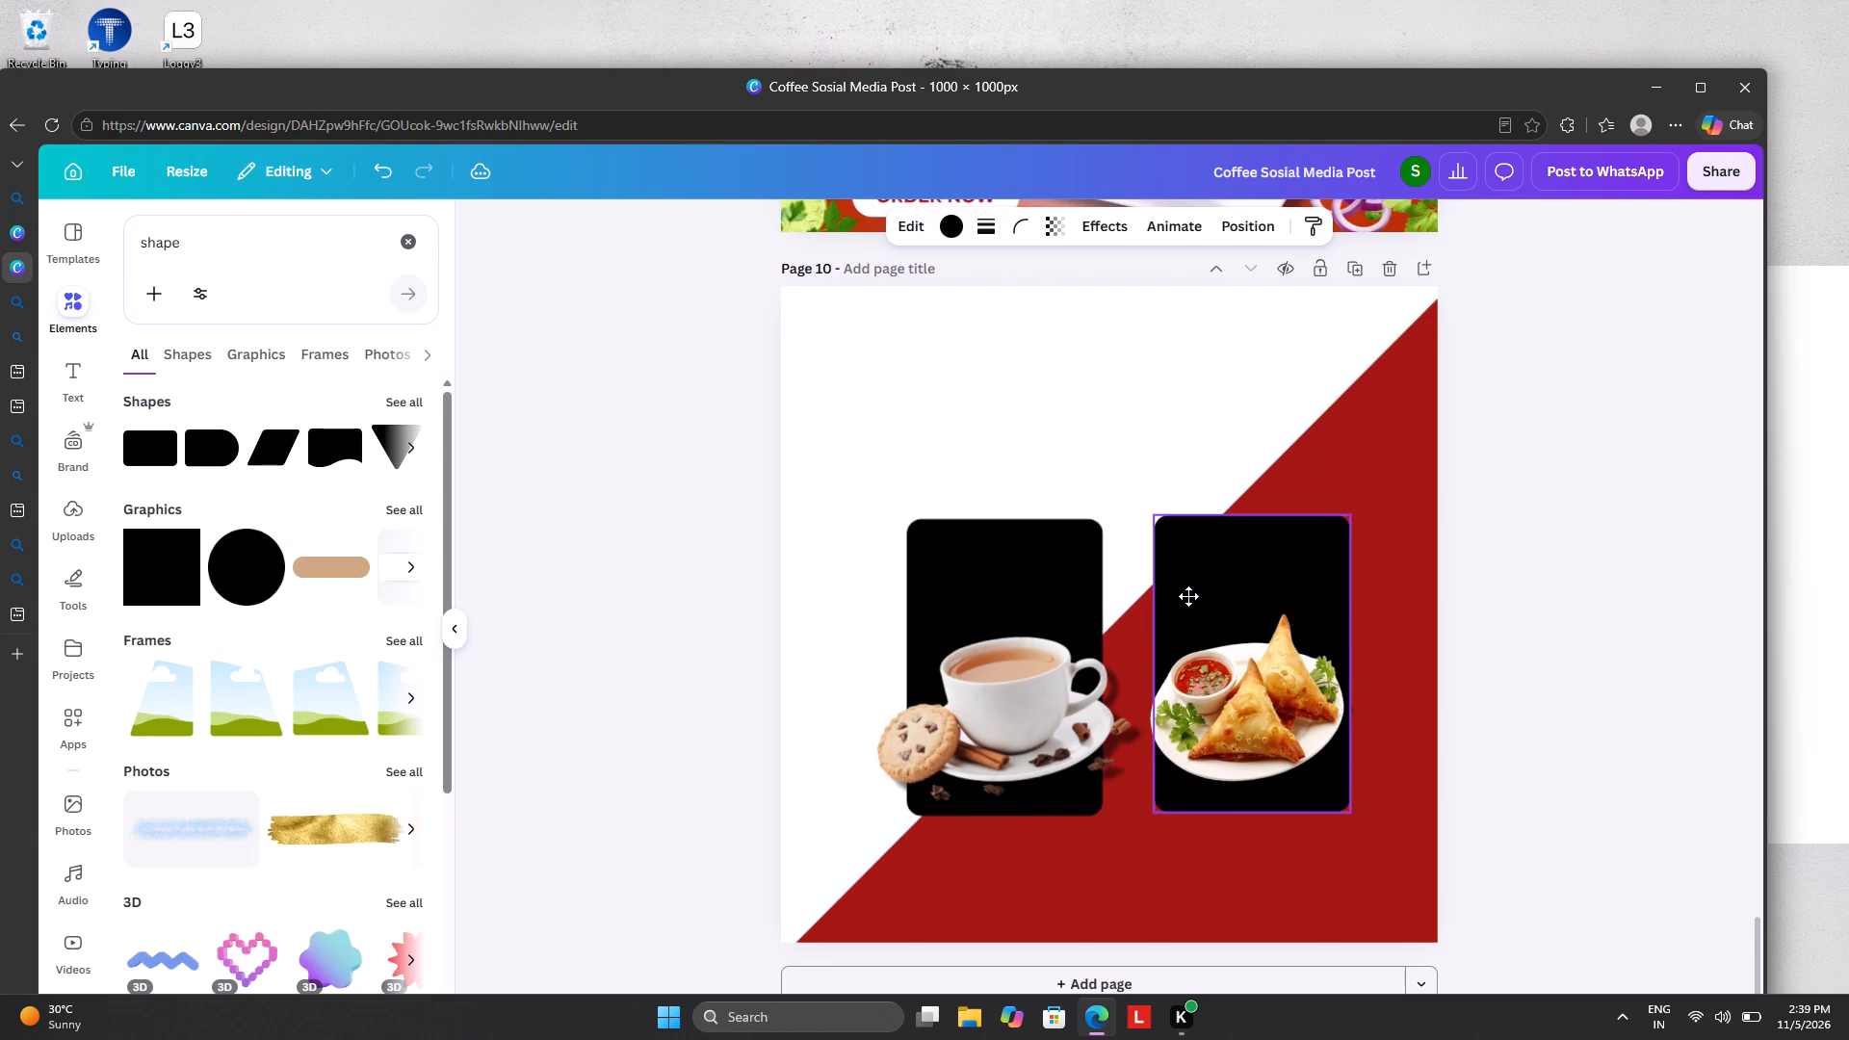
drag(1188, 596, 1188, 591)
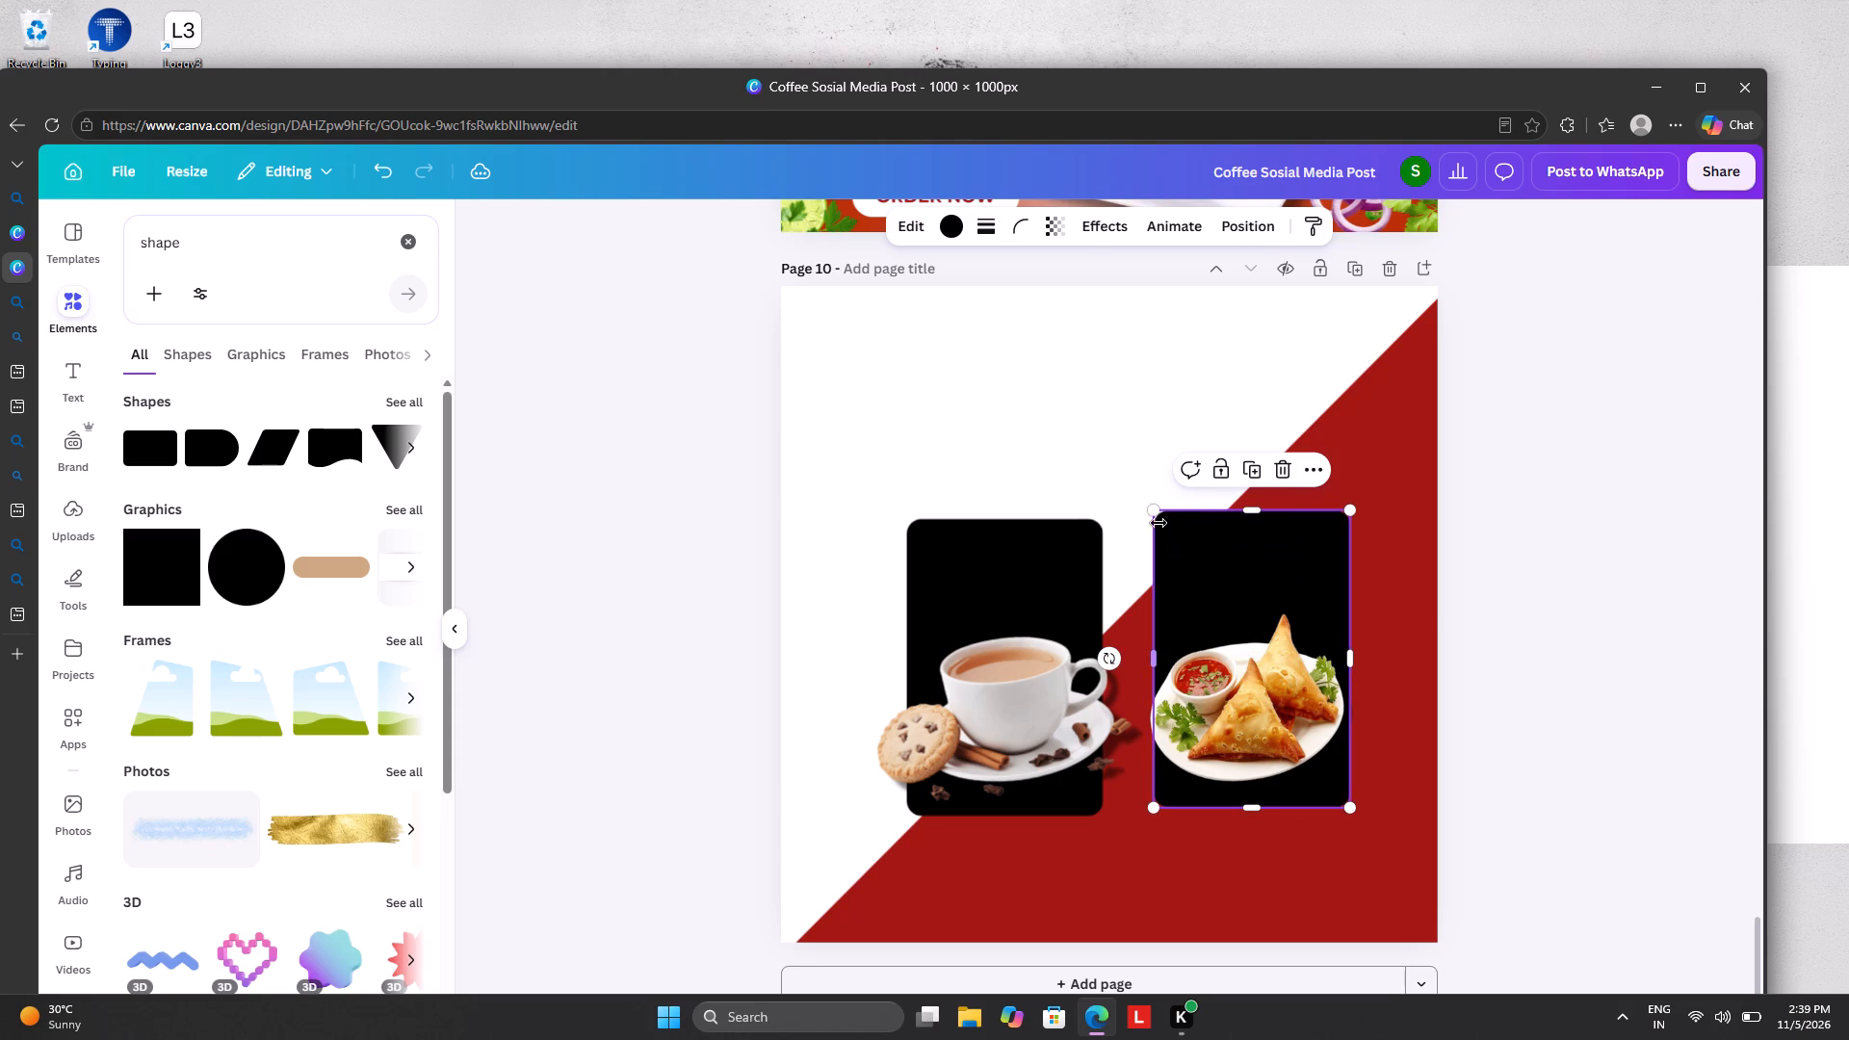
drag(1155, 510, 1160, 528)
click(1193, 586)
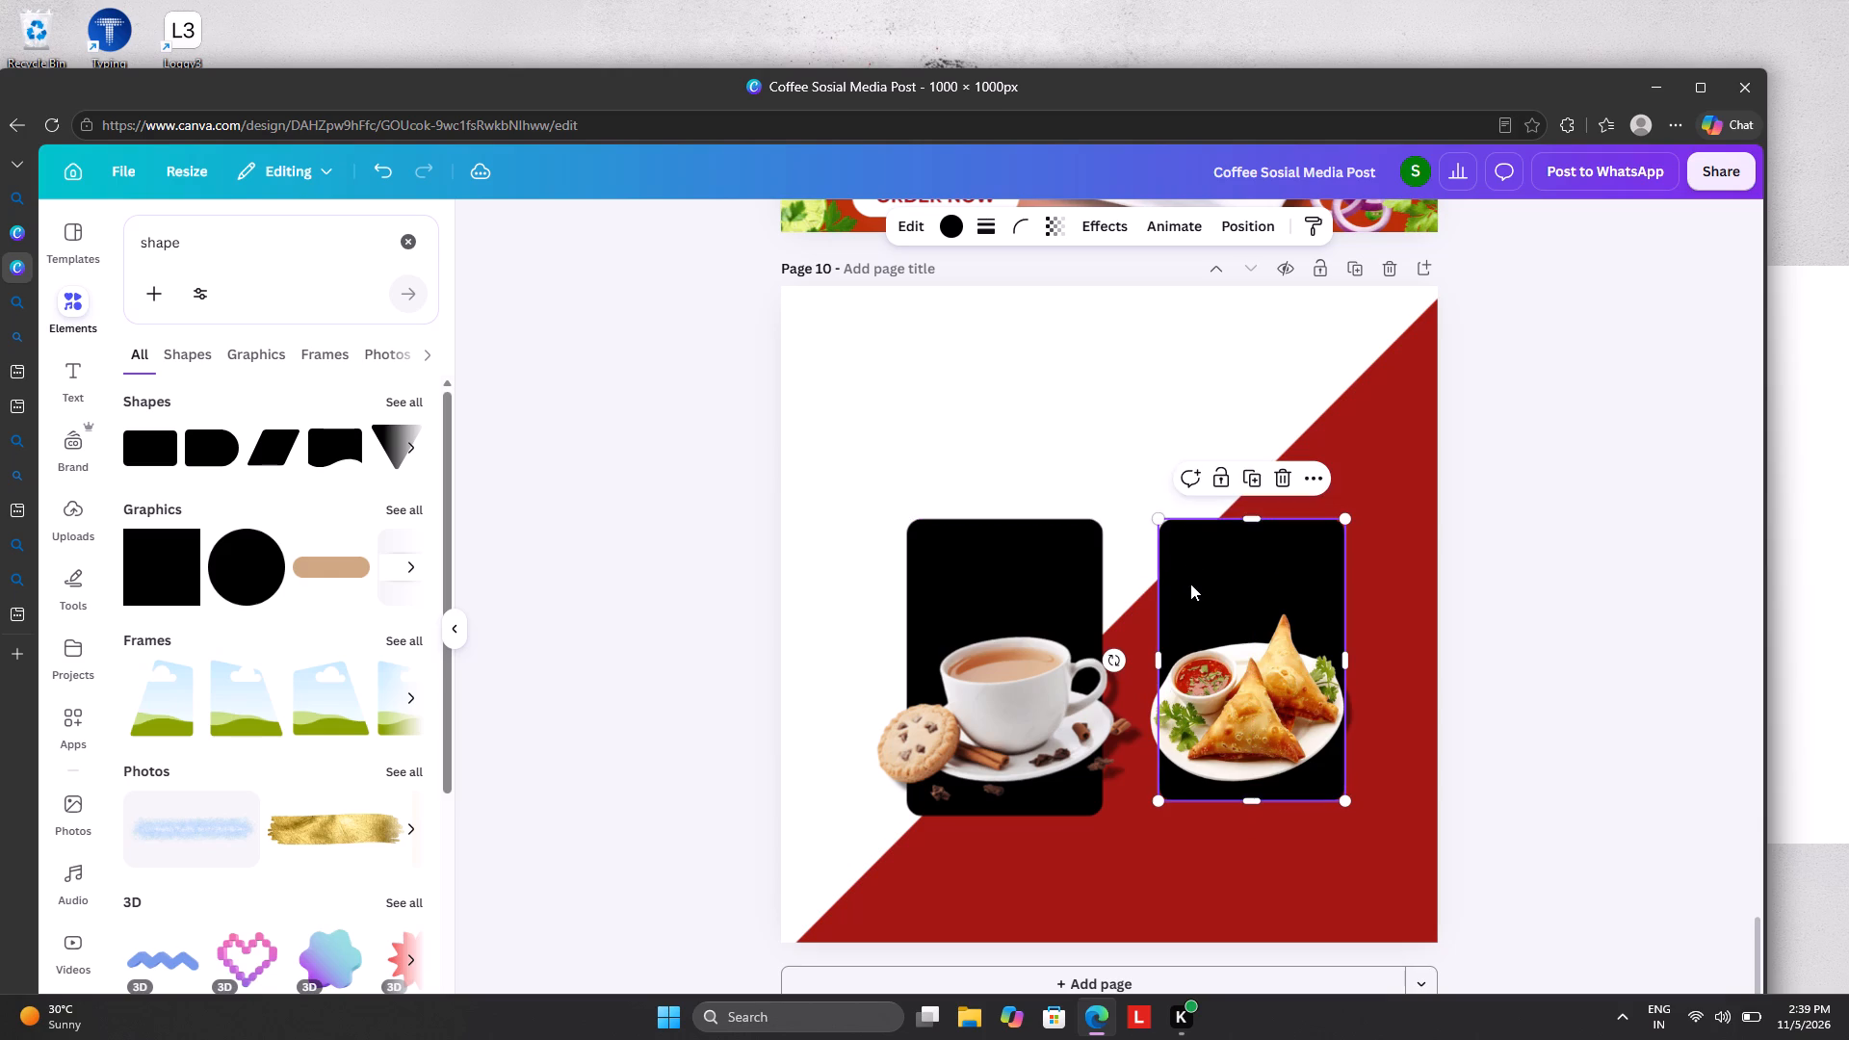
click(1010, 565)
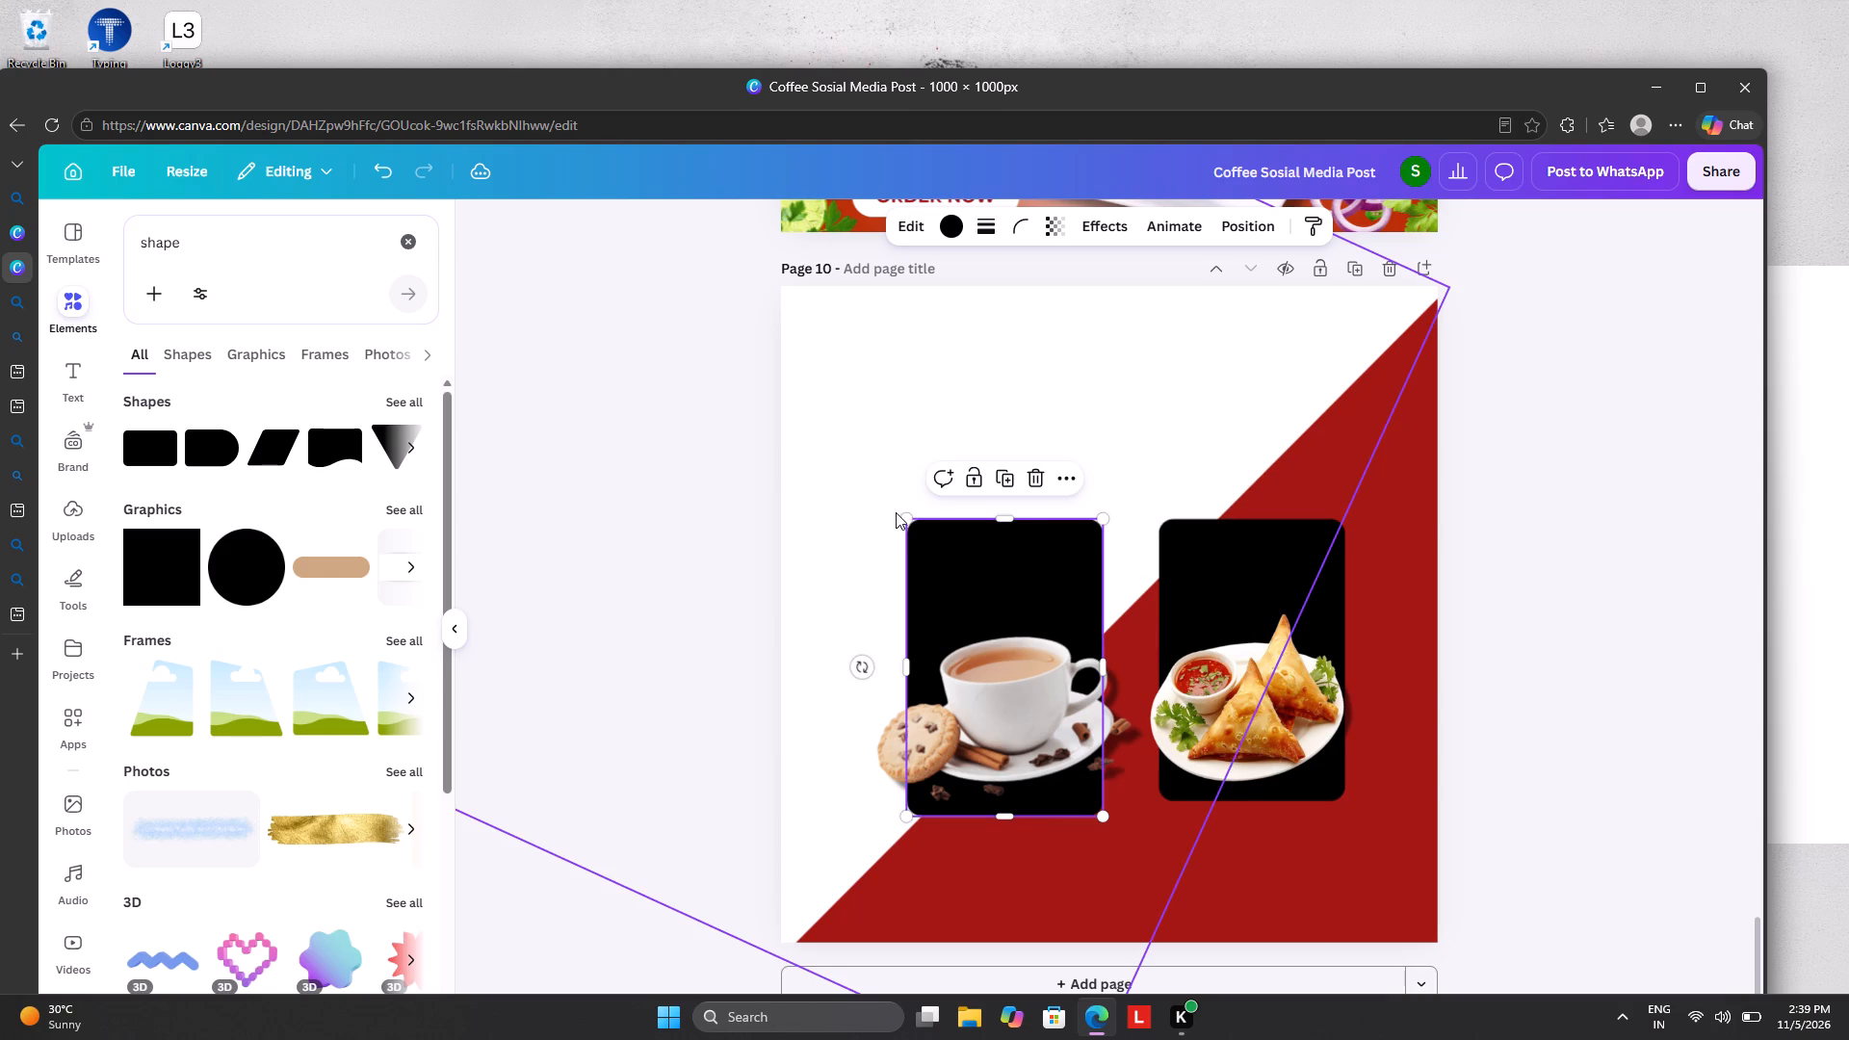
drag(902, 519, 909, 531)
drag(937, 589, 937, 579)
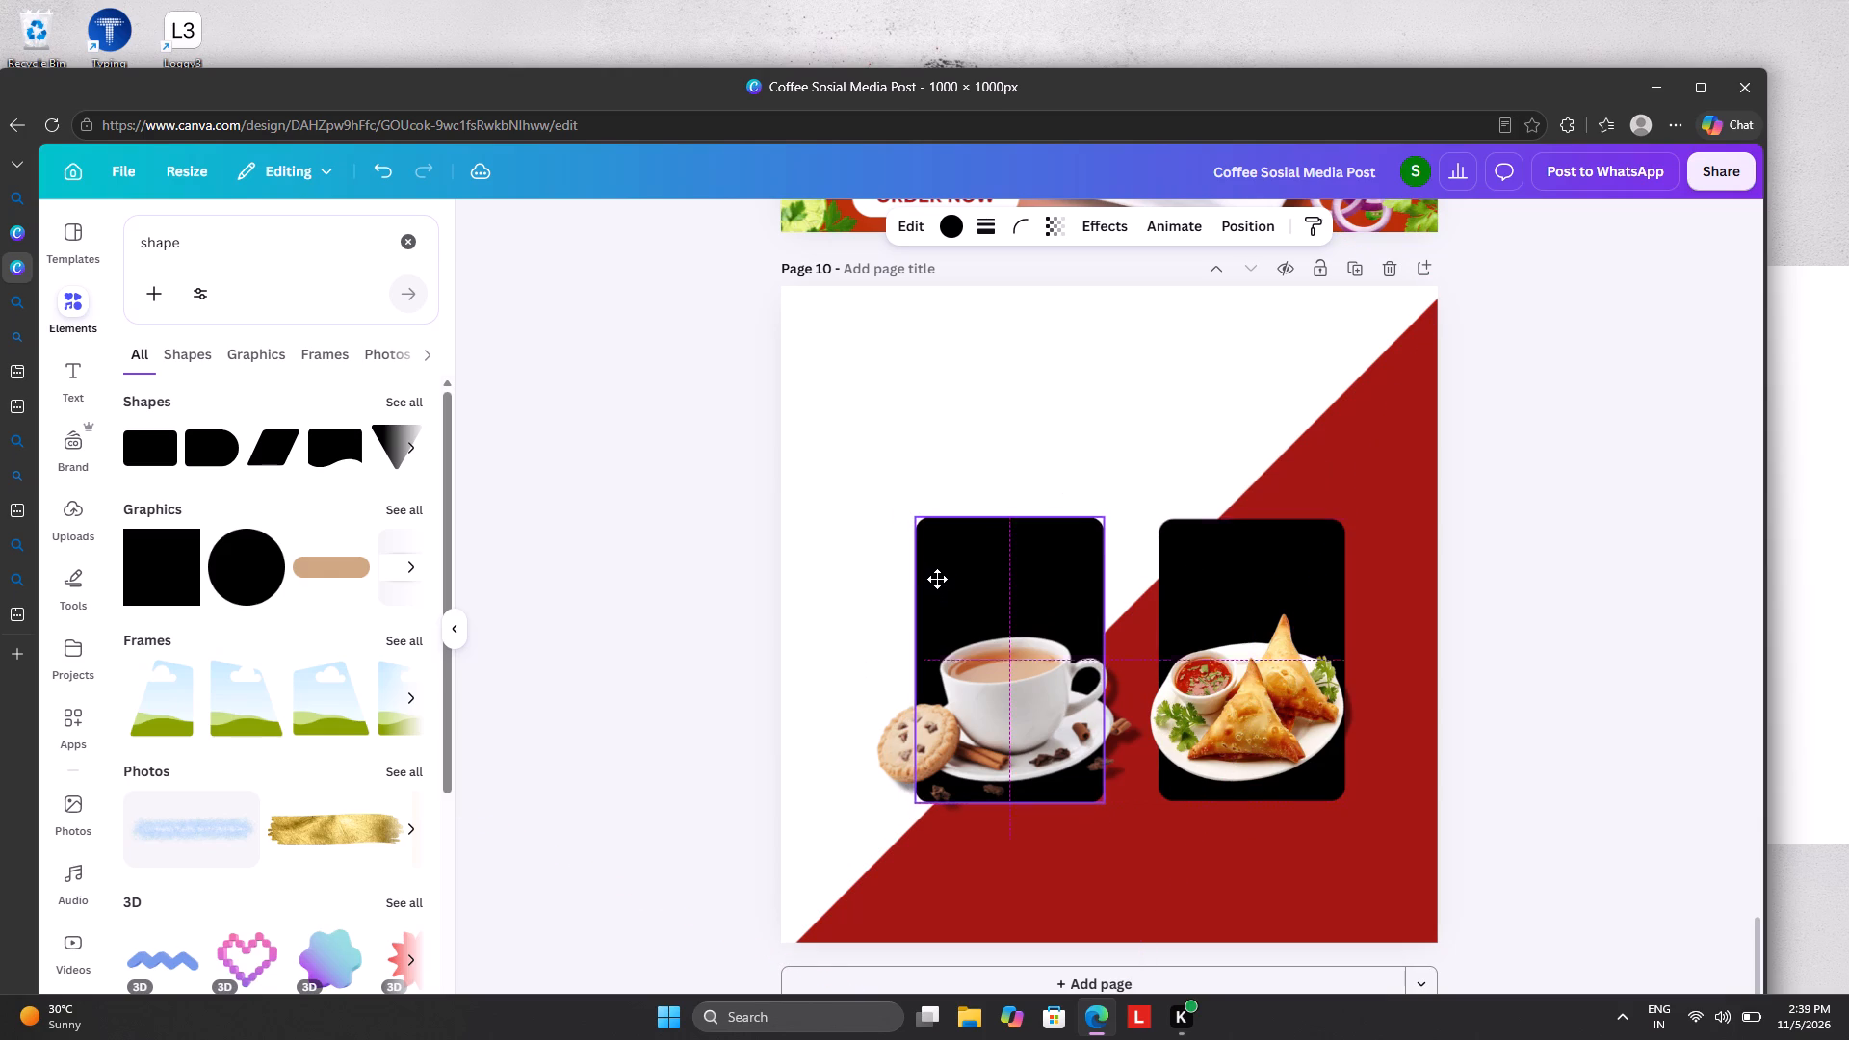
drag(937, 579, 937, 574)
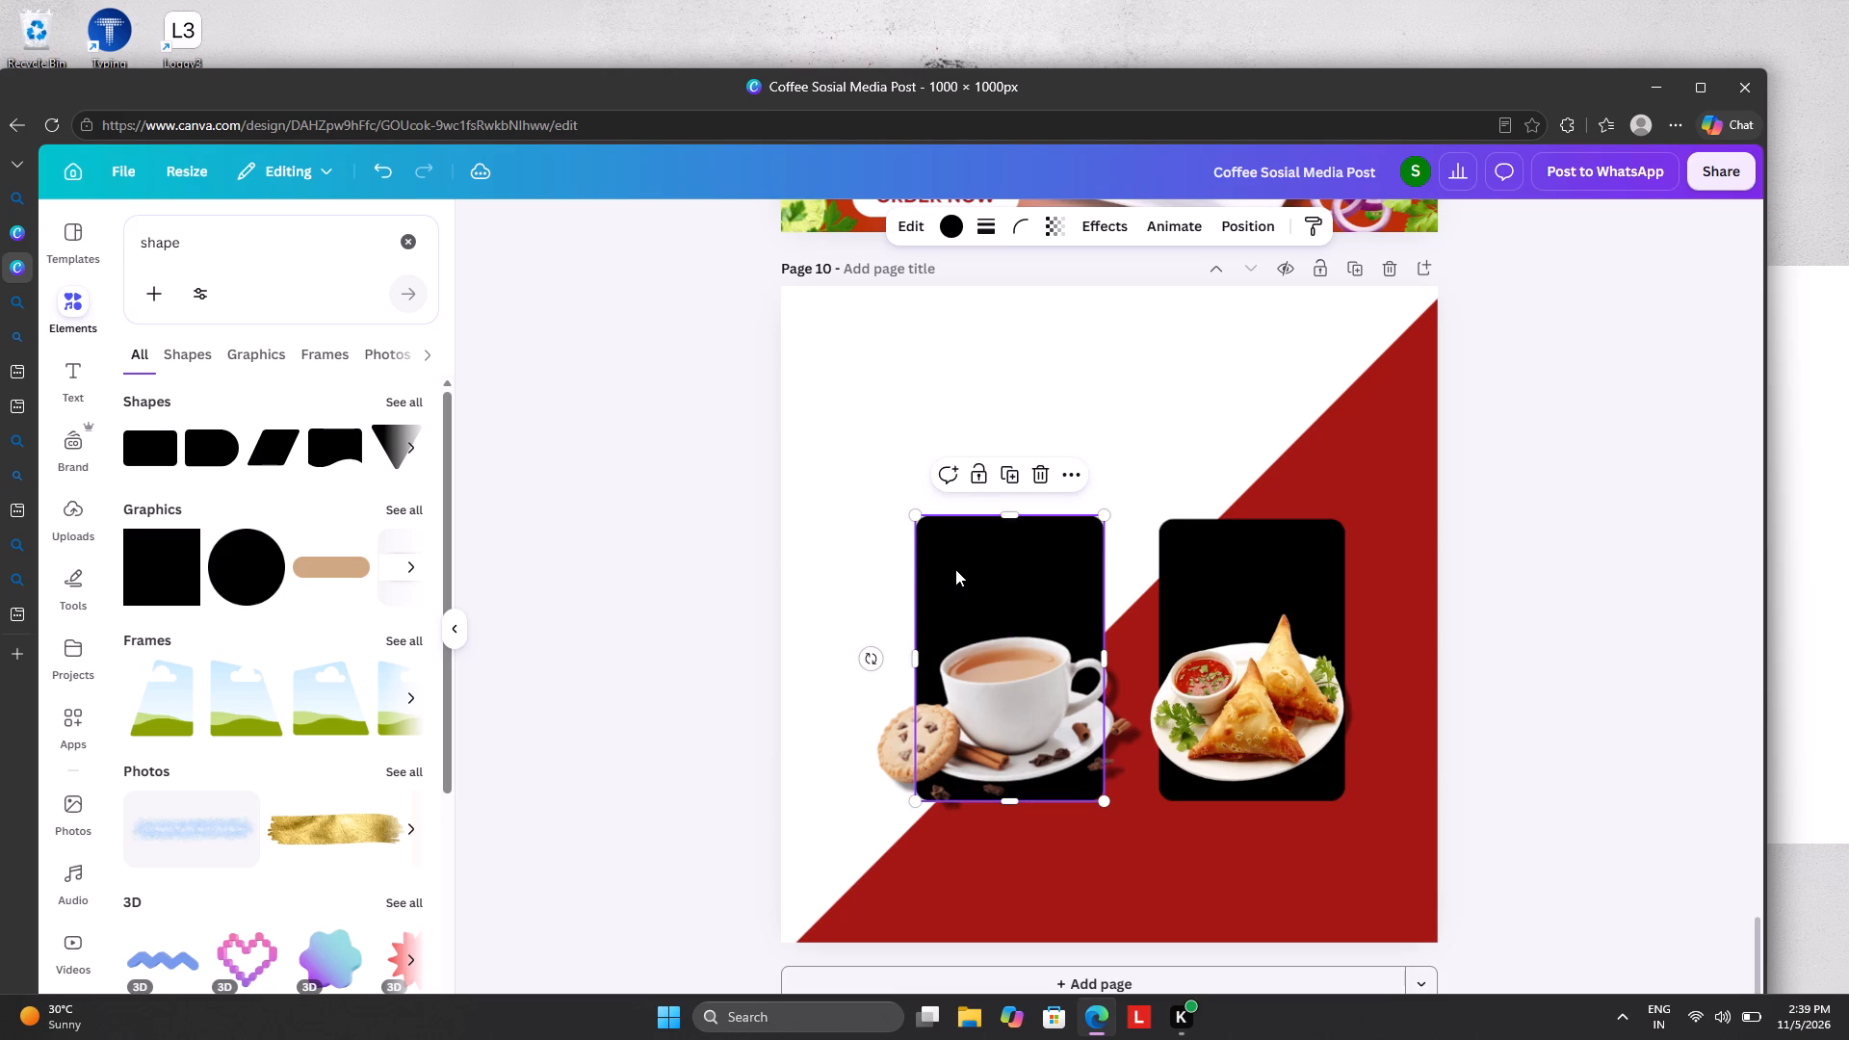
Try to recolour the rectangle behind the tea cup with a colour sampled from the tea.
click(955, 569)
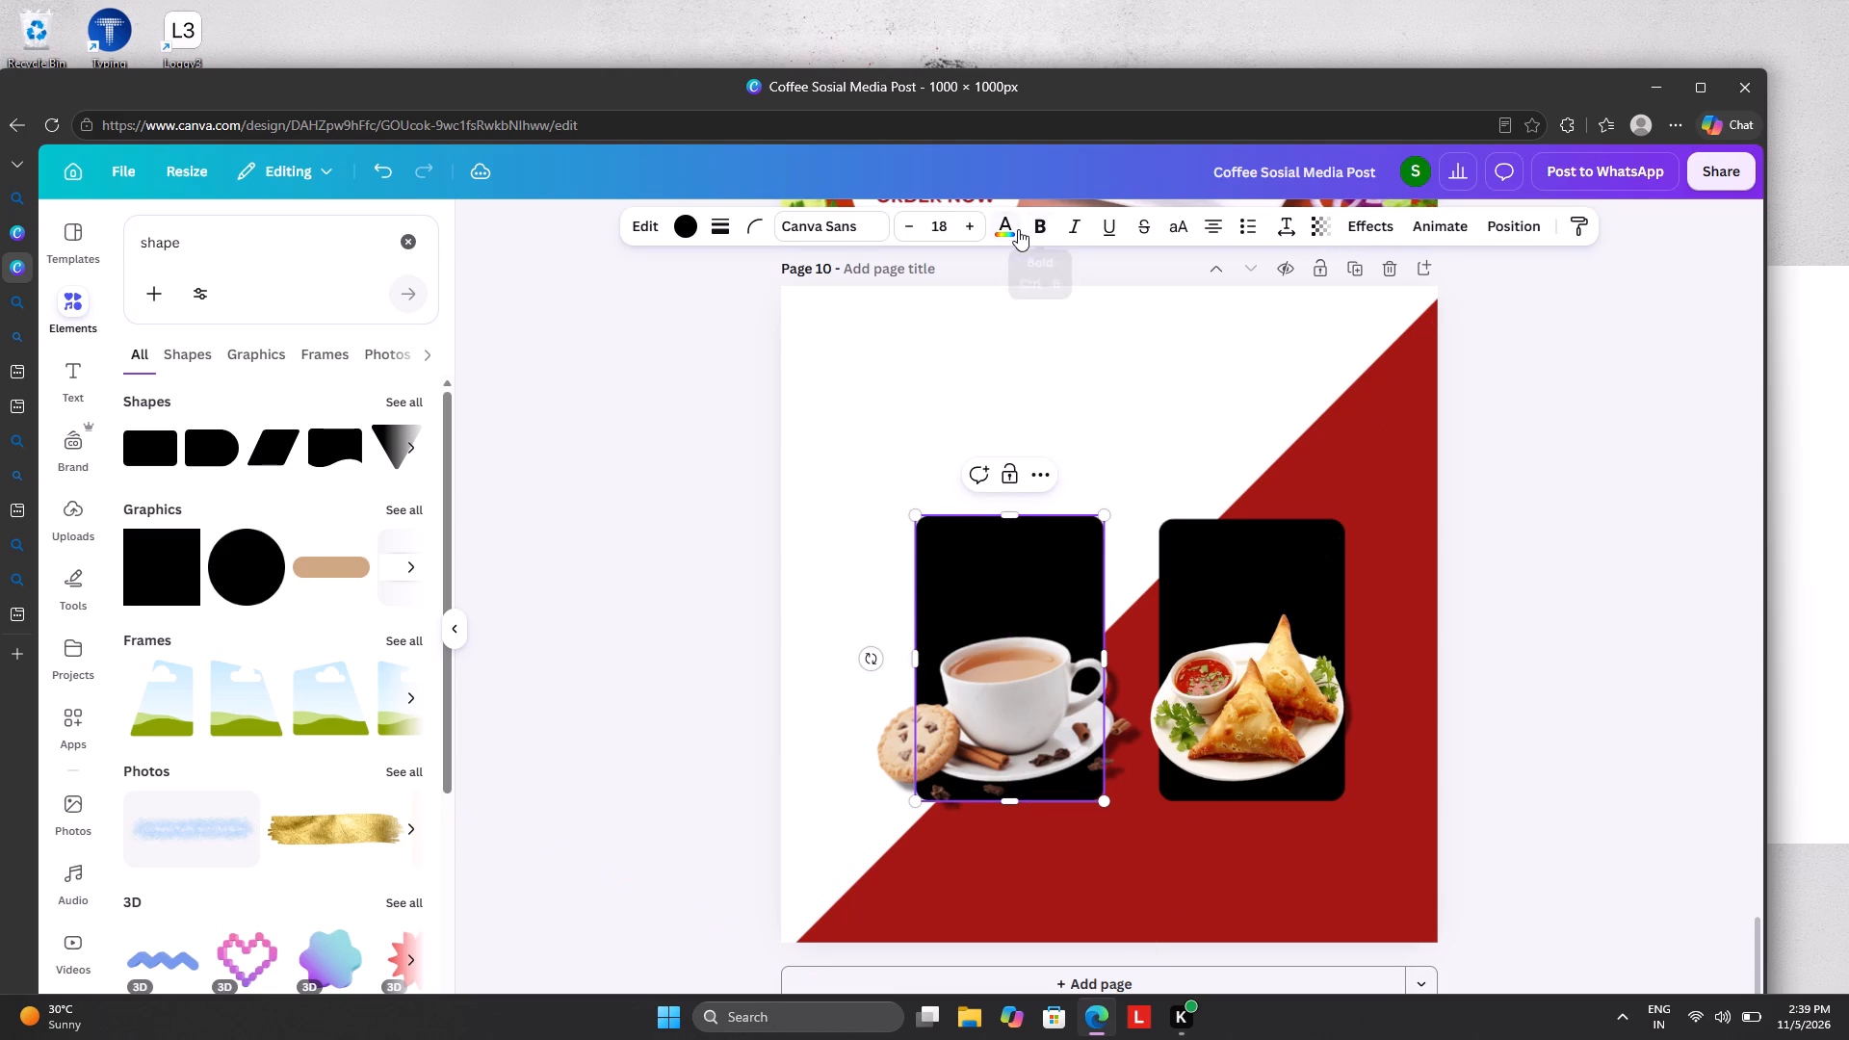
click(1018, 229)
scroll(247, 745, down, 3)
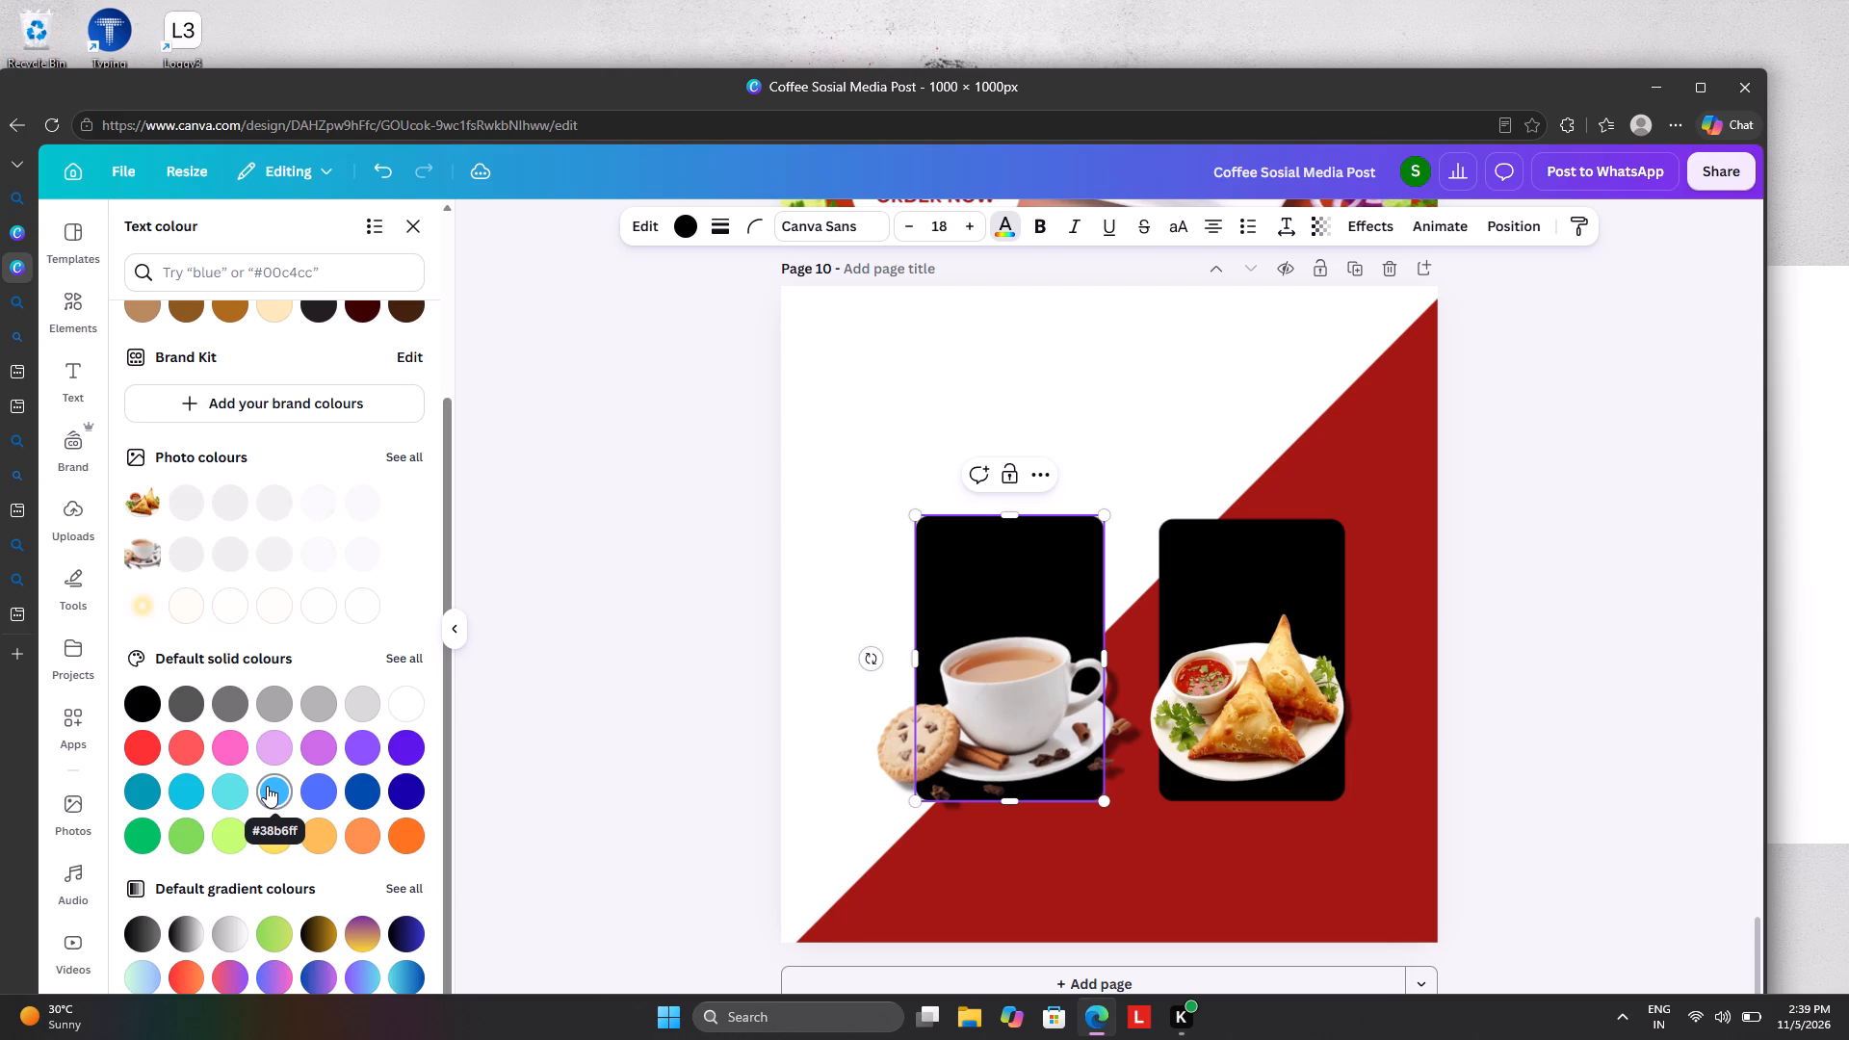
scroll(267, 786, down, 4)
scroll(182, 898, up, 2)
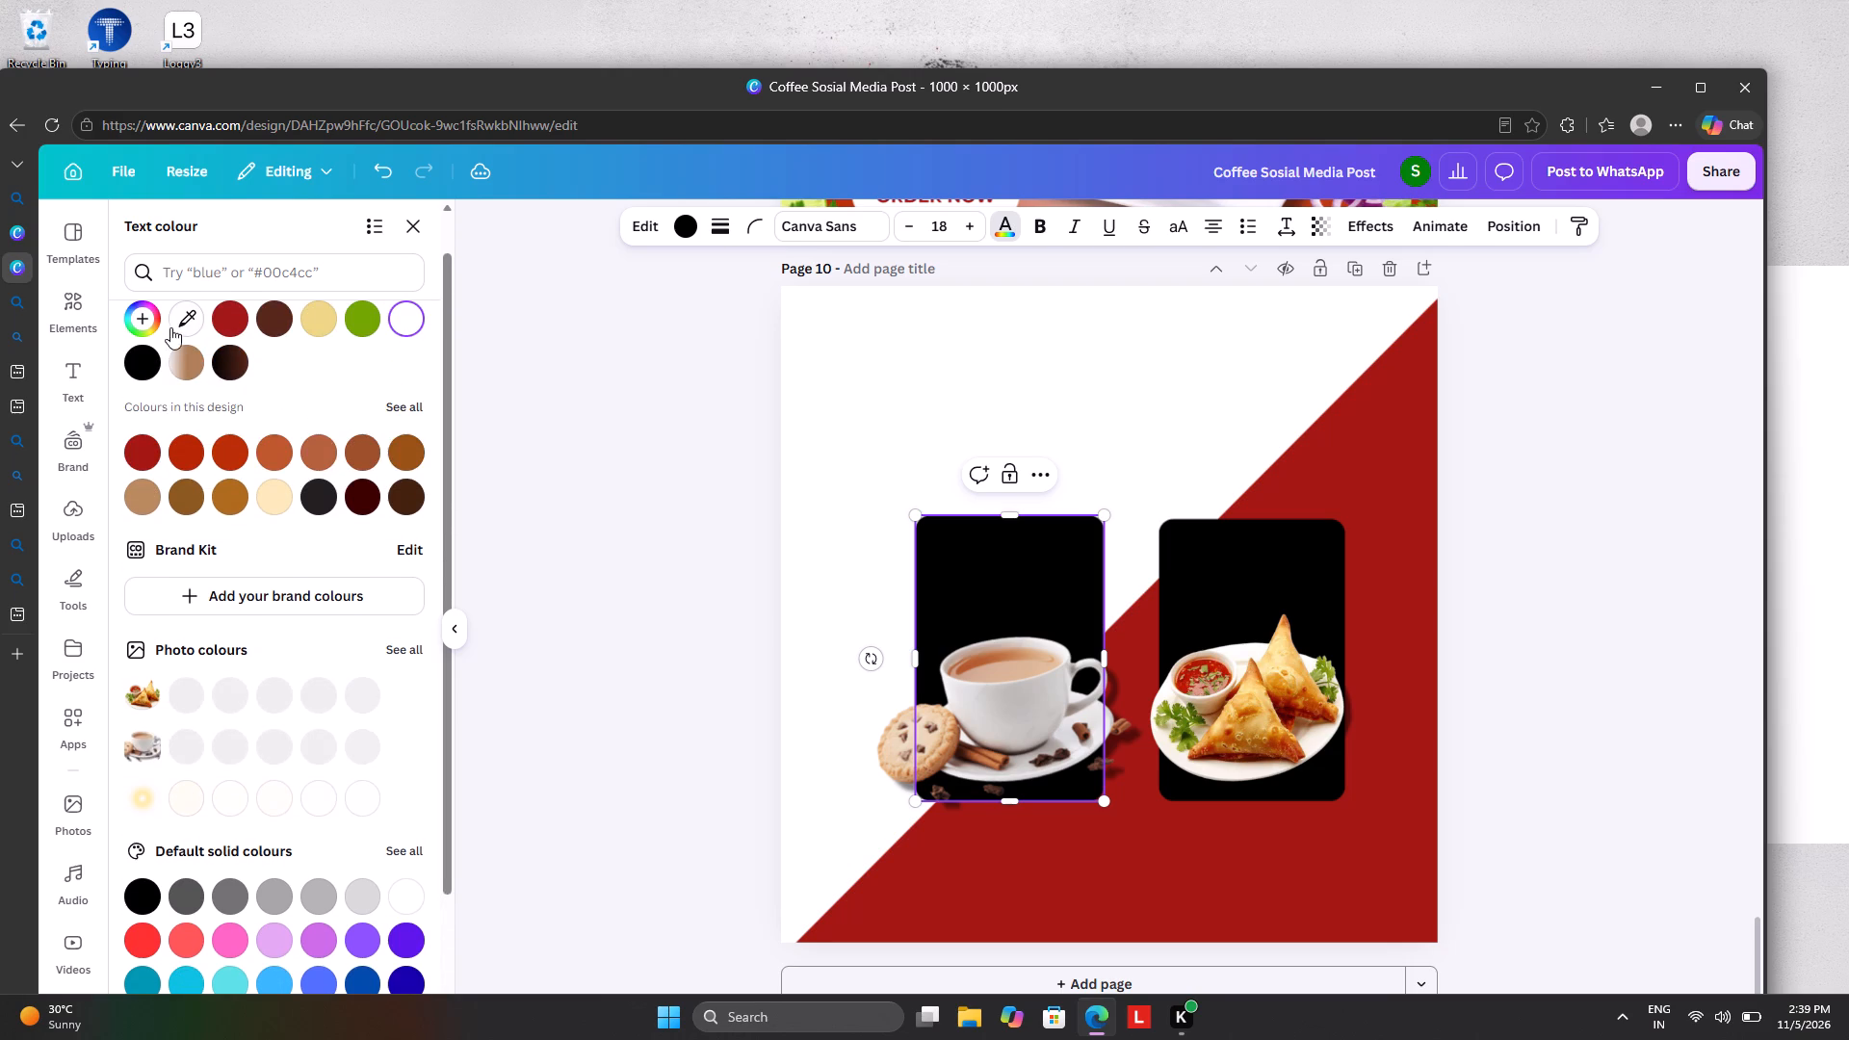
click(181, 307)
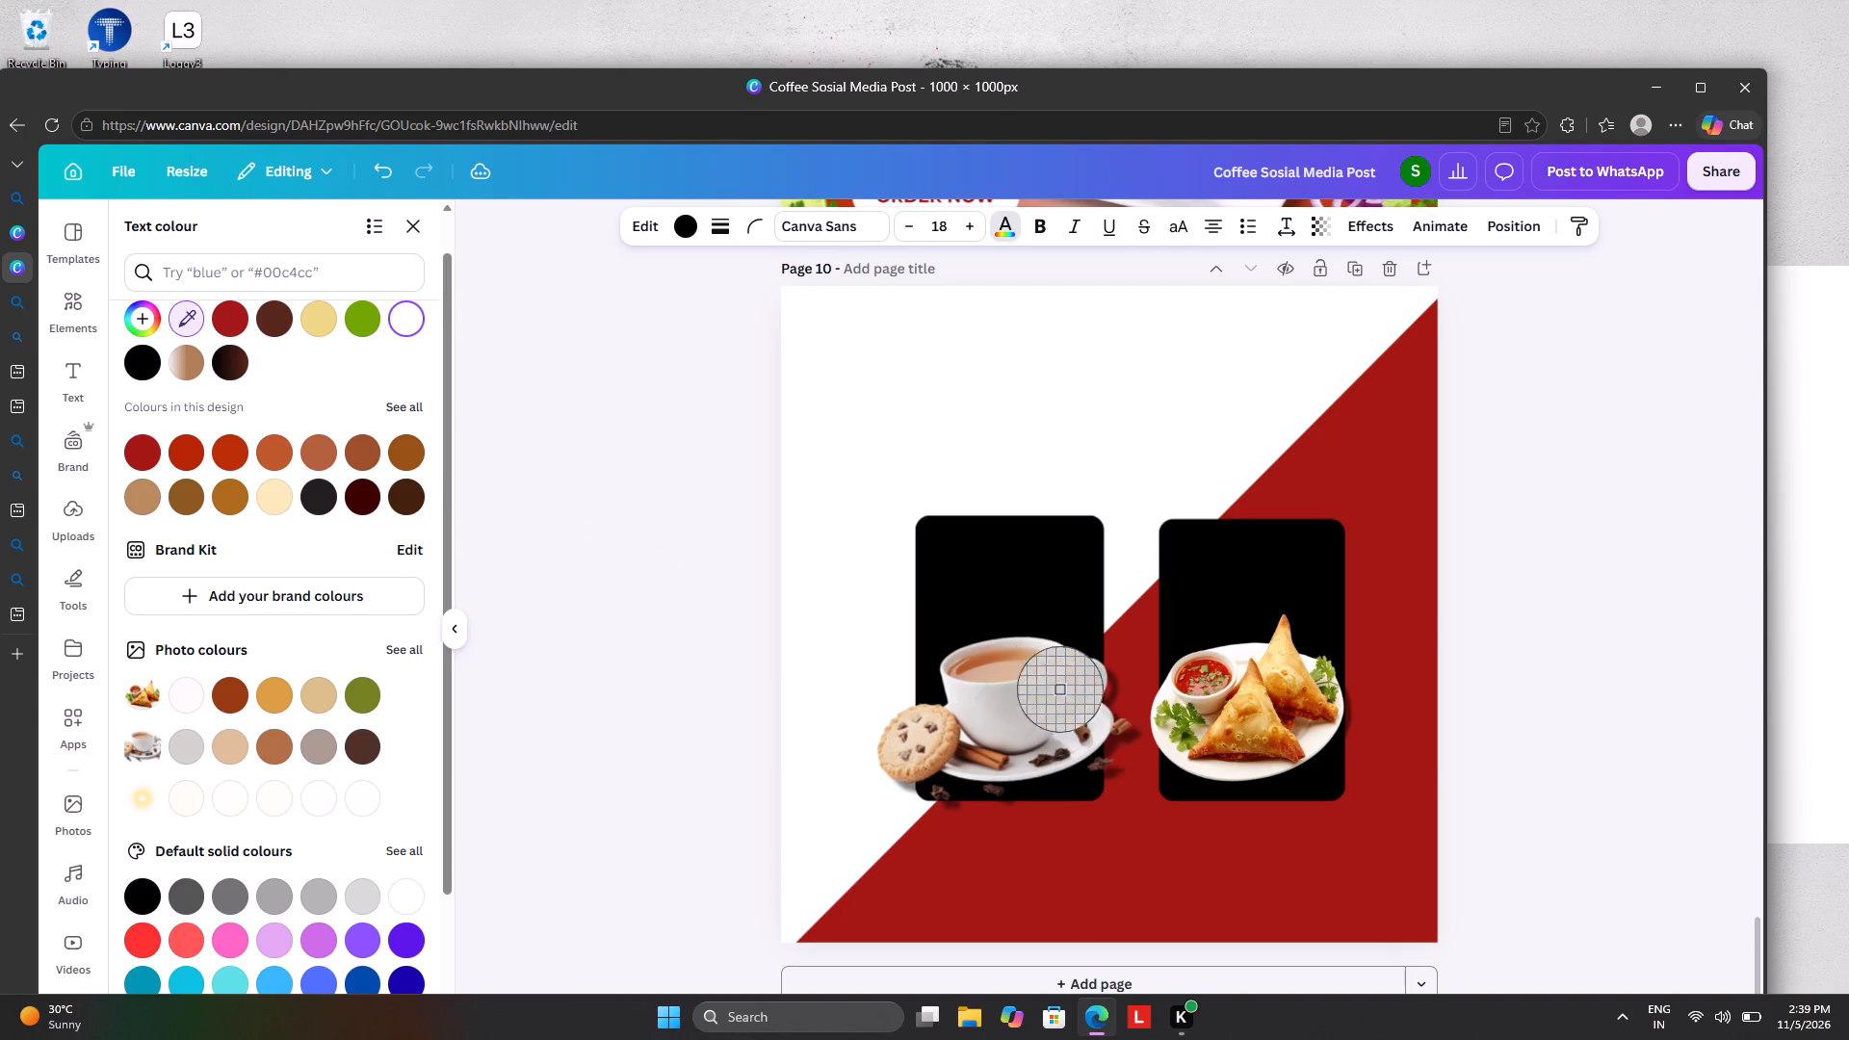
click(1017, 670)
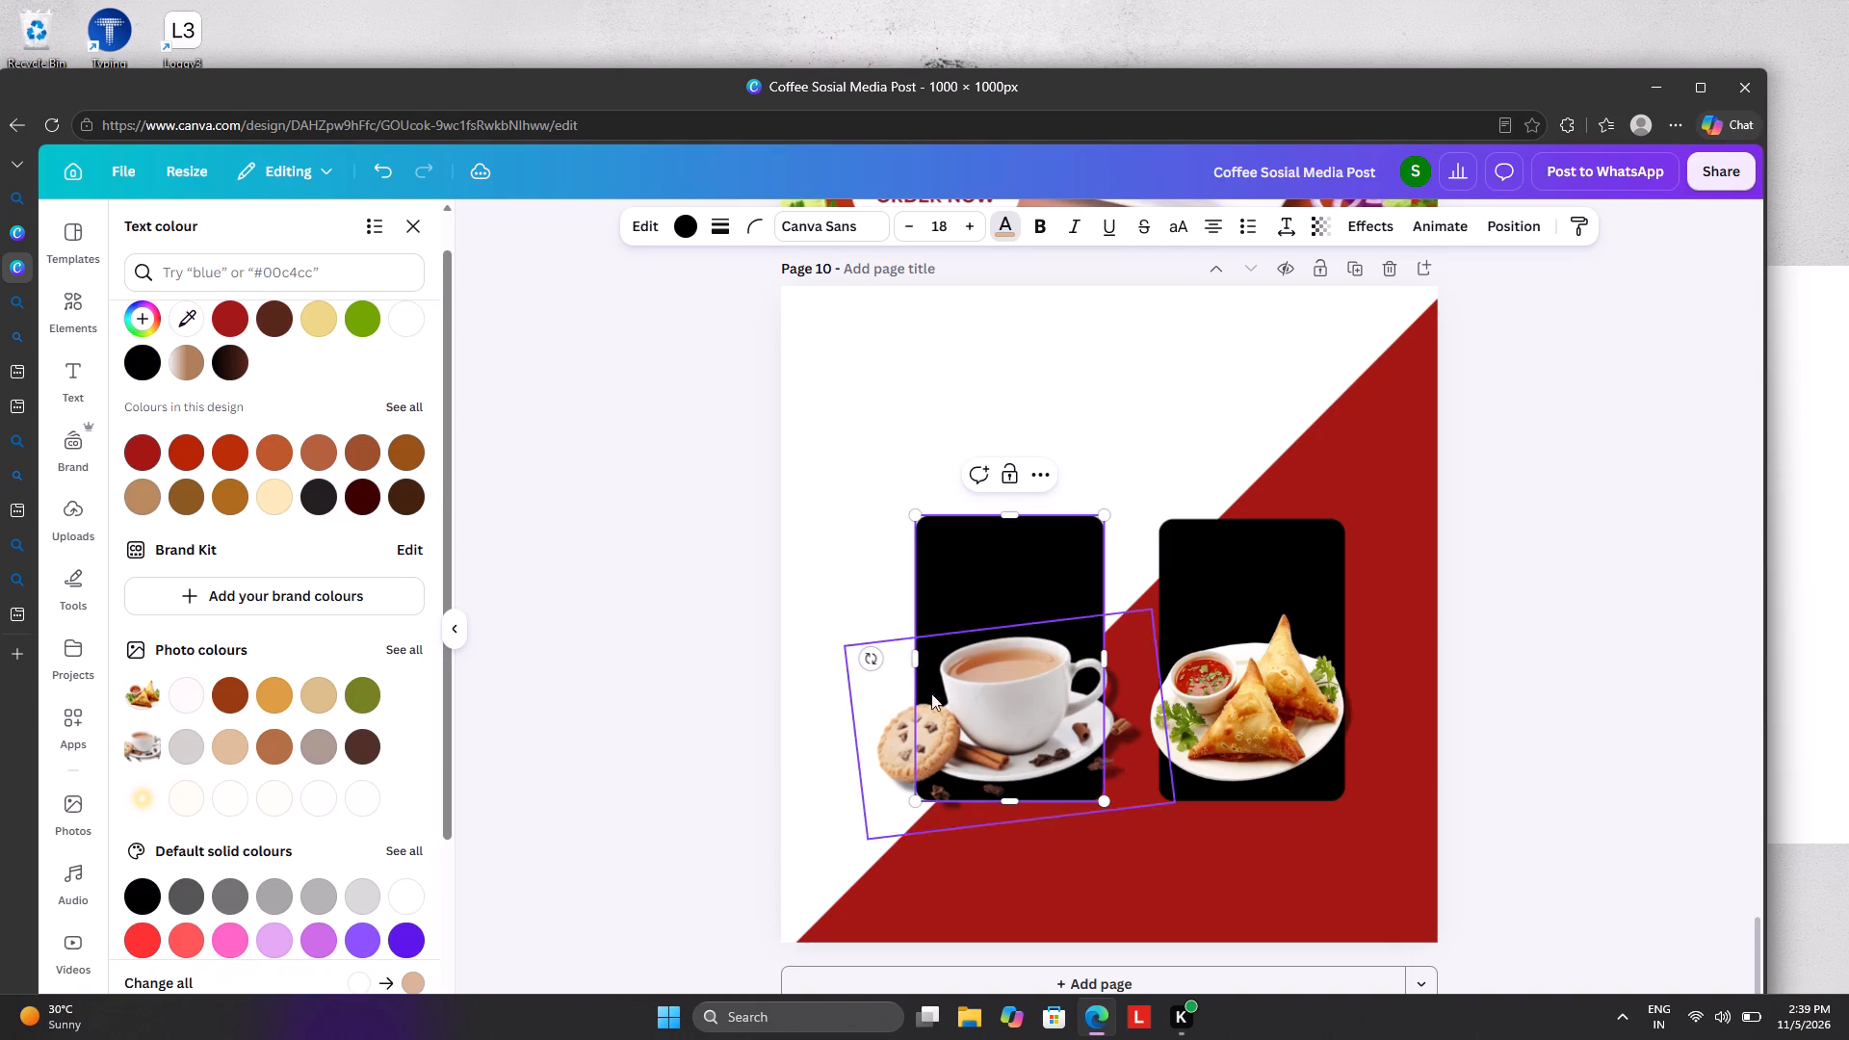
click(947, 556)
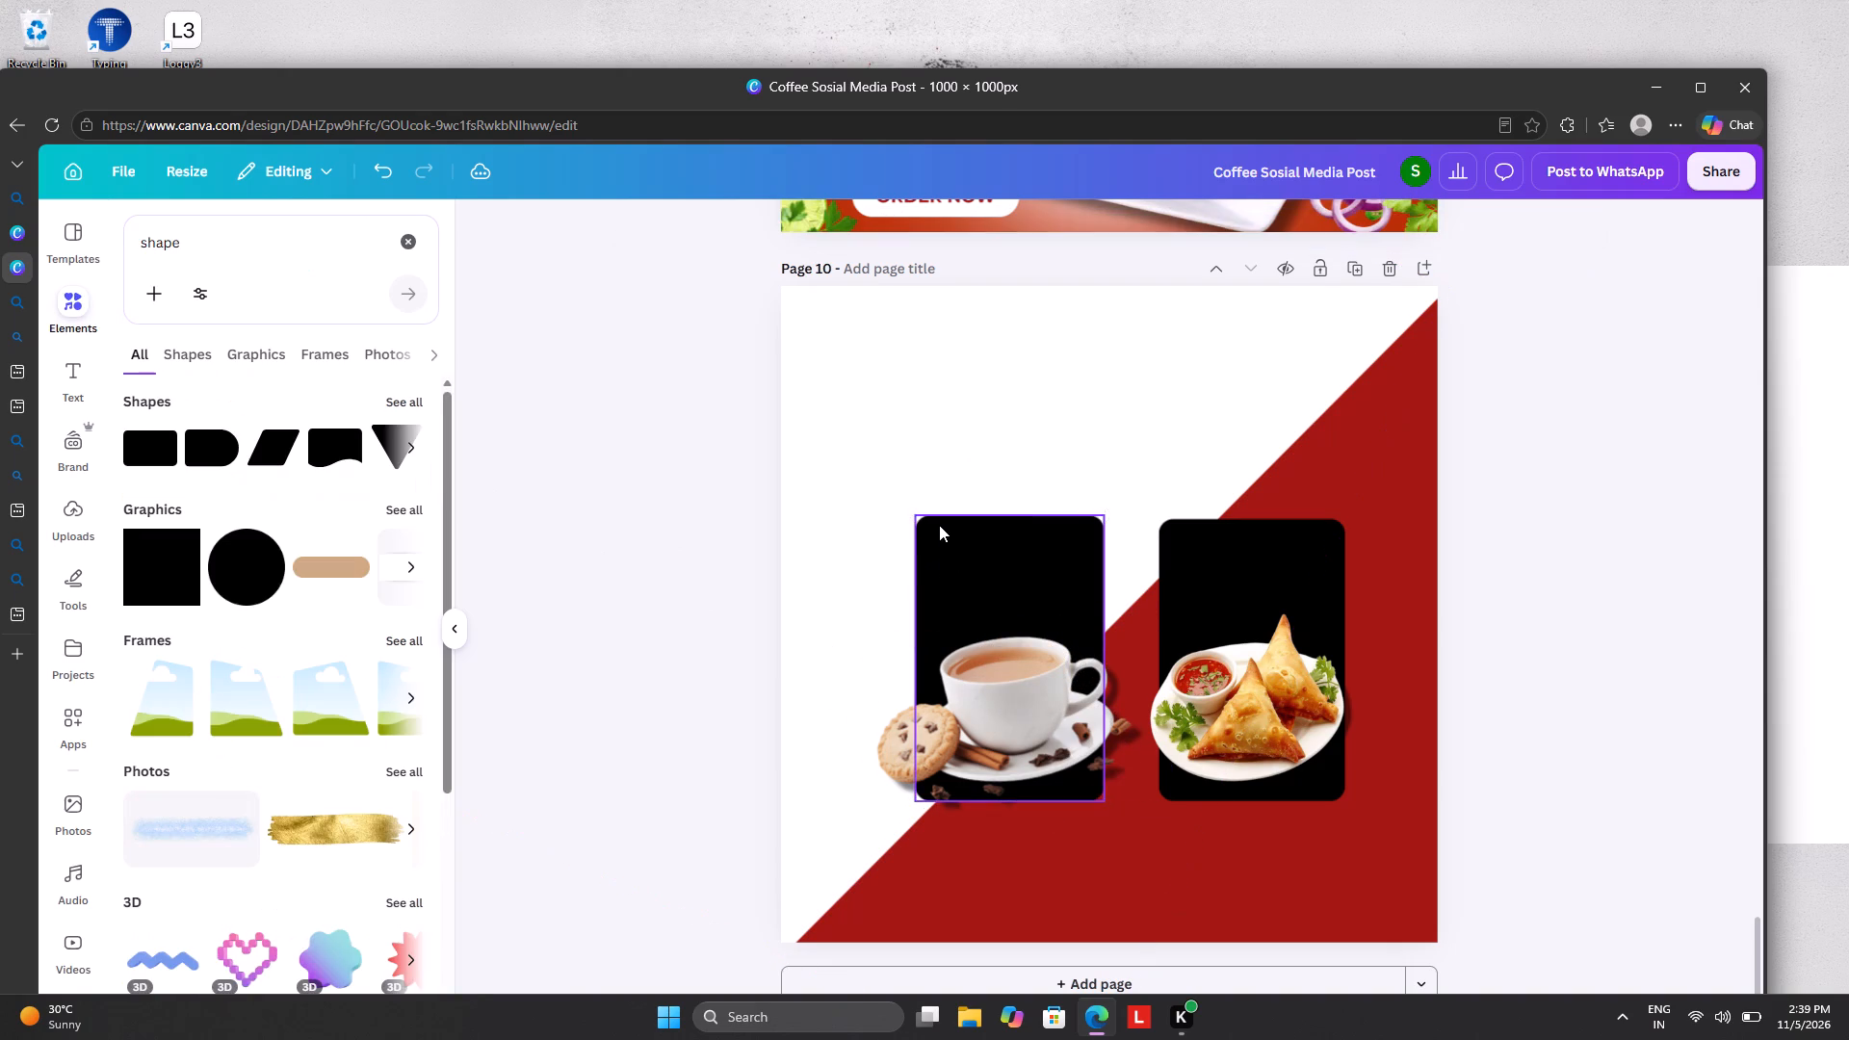
Recolour the rectangle behind the tea cup with the orange-brown sampled from the cookie.
click(943, 571)
click(943, 573)
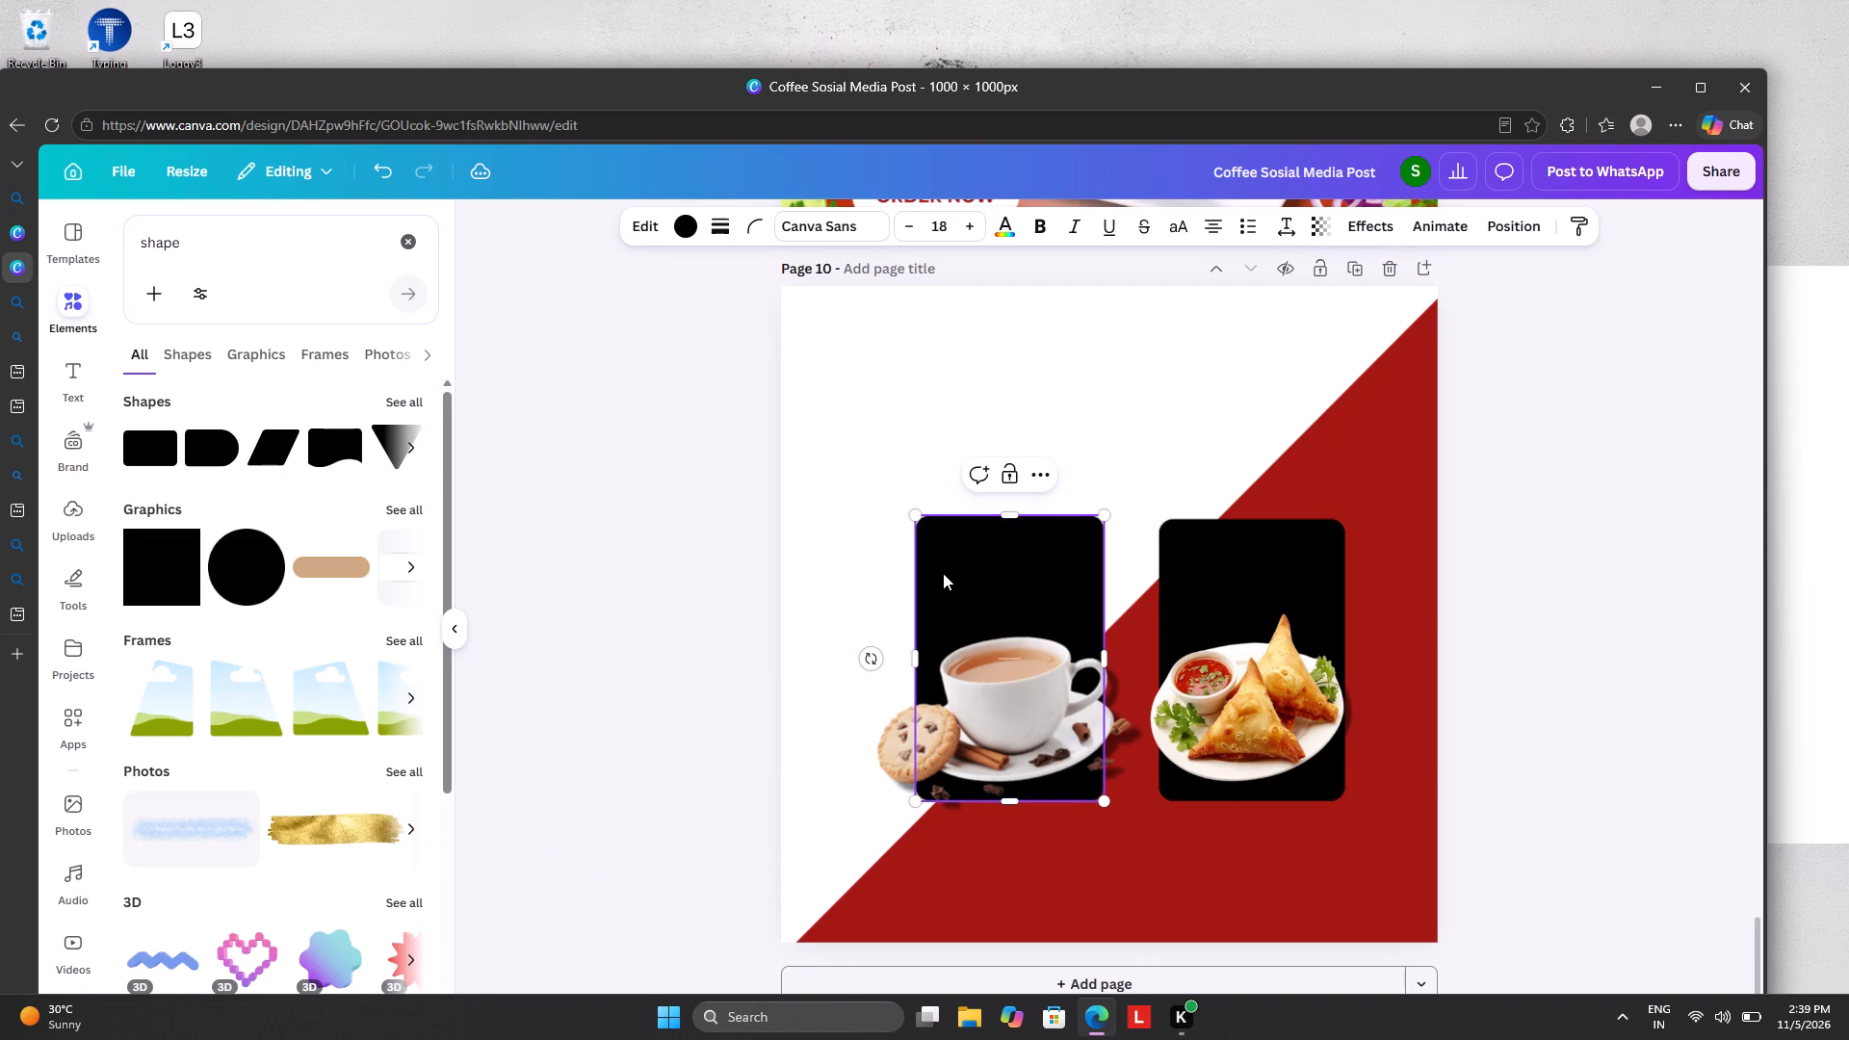
click(677, 230)
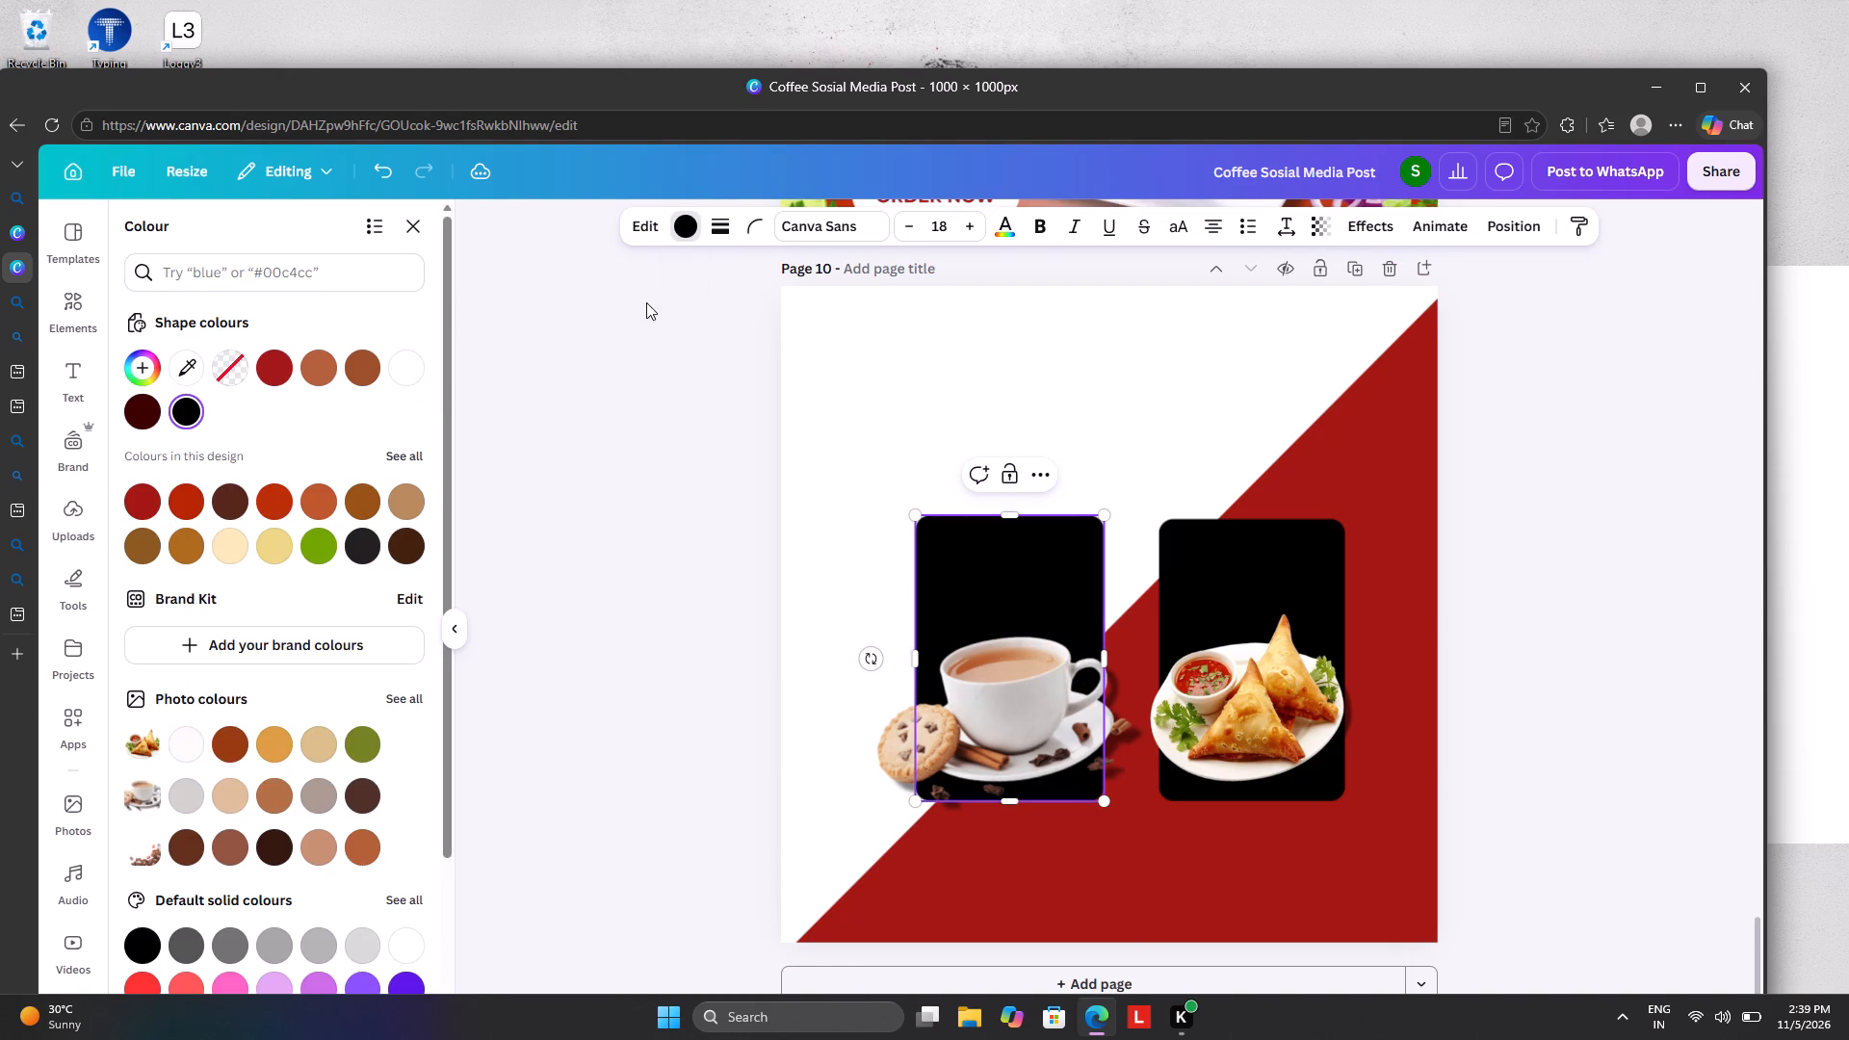
click(187, 377)
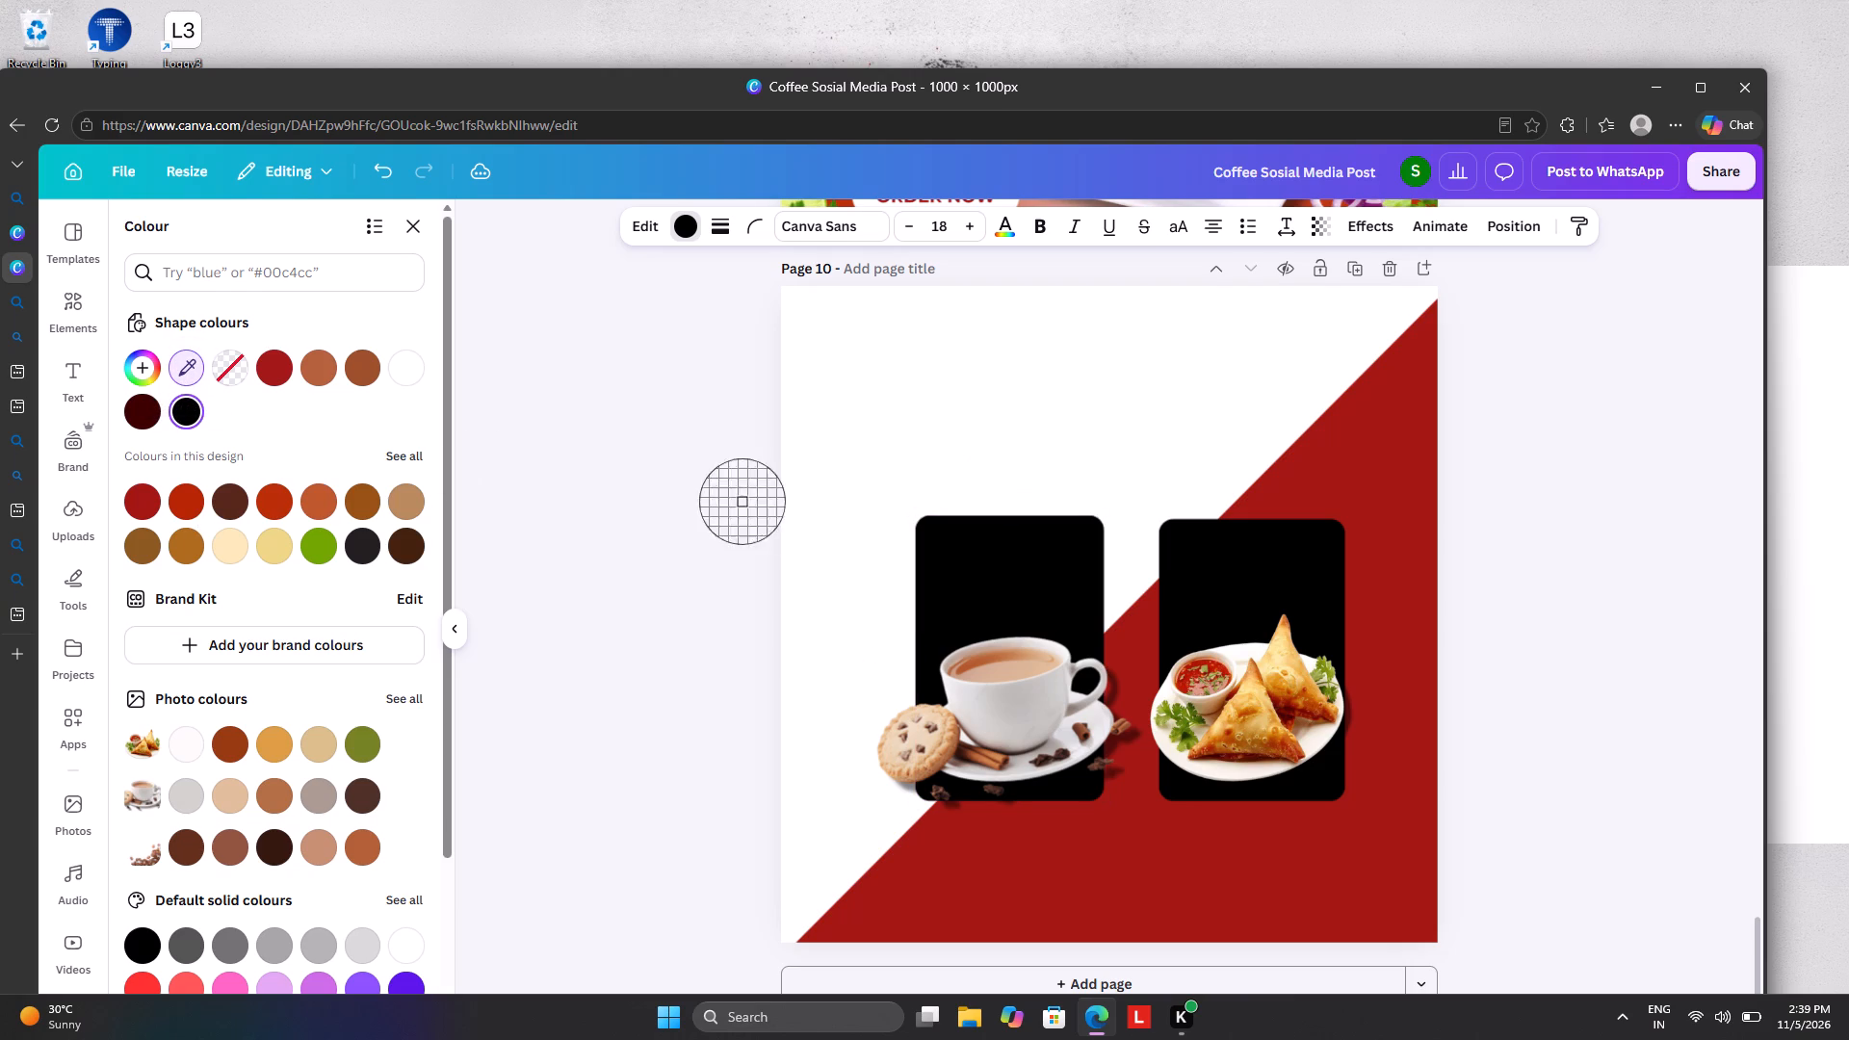
click(942, 750)
click(718, 771)
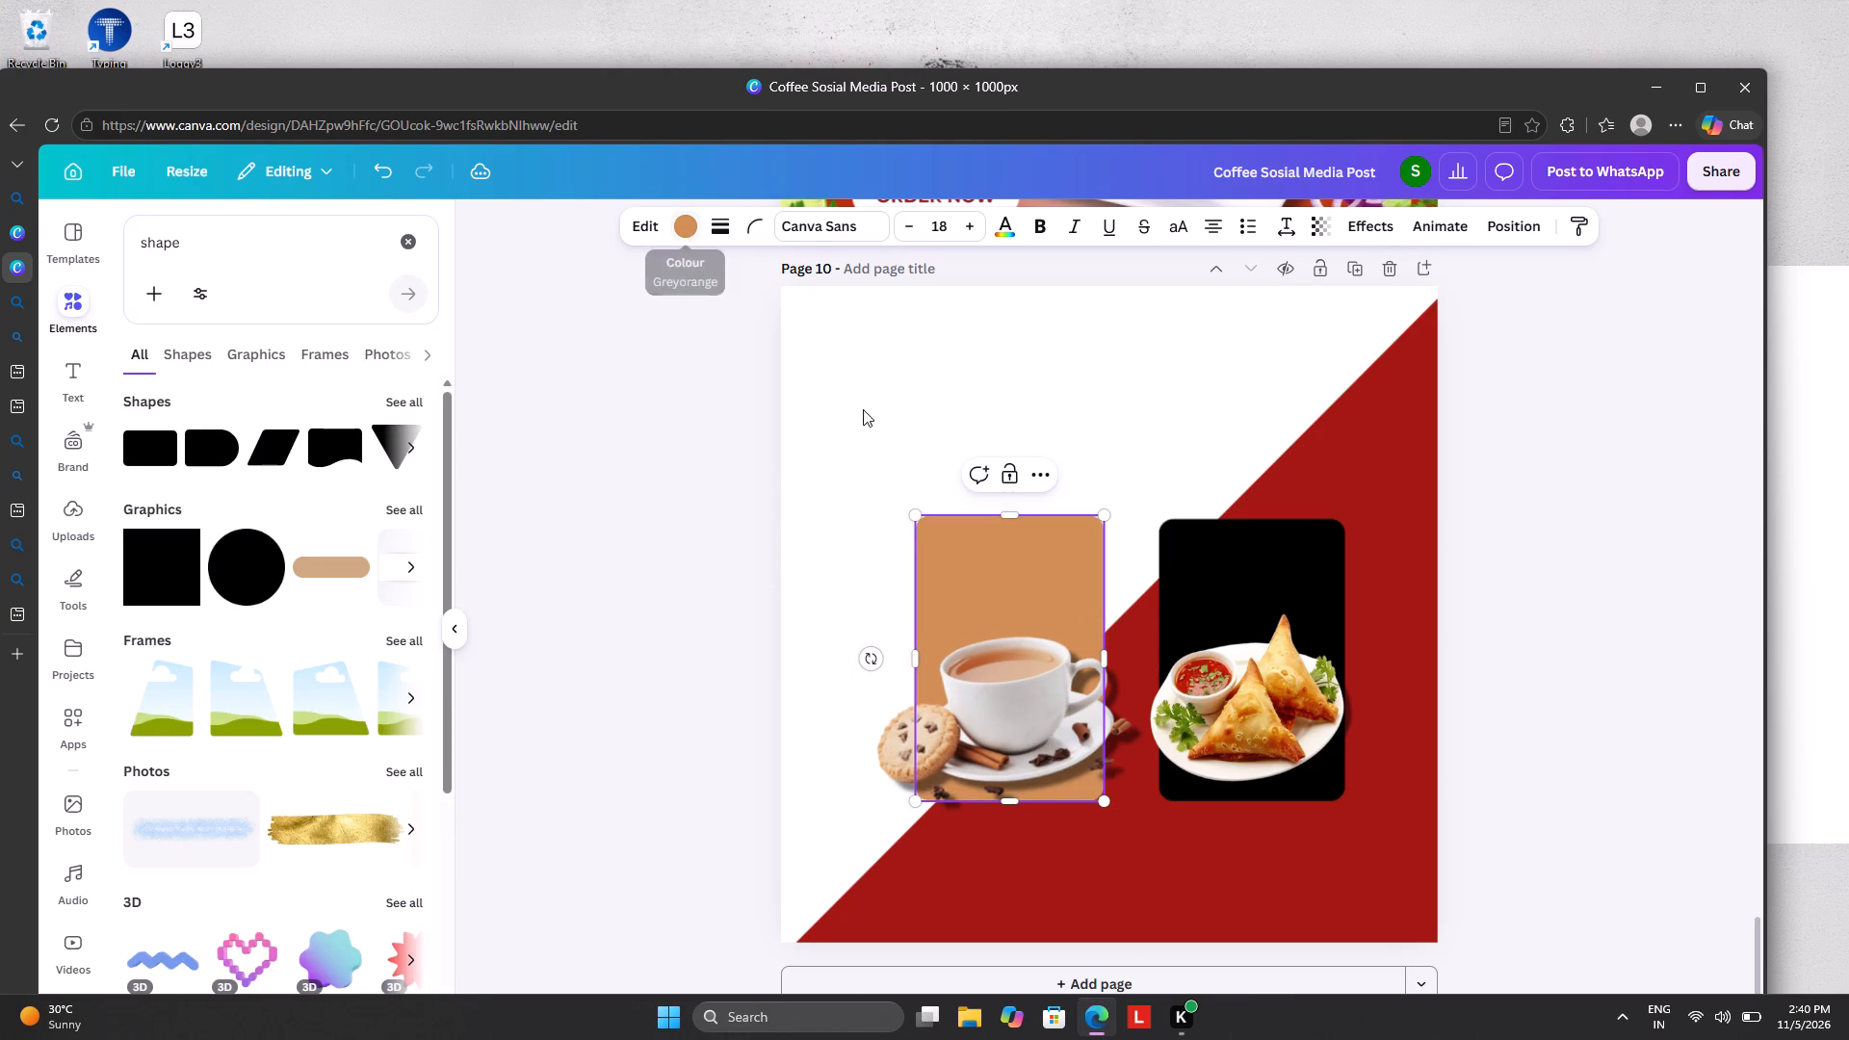
Recolour the rectangle behind the samosa plate with the green already used in the design.
click(1228, 589)
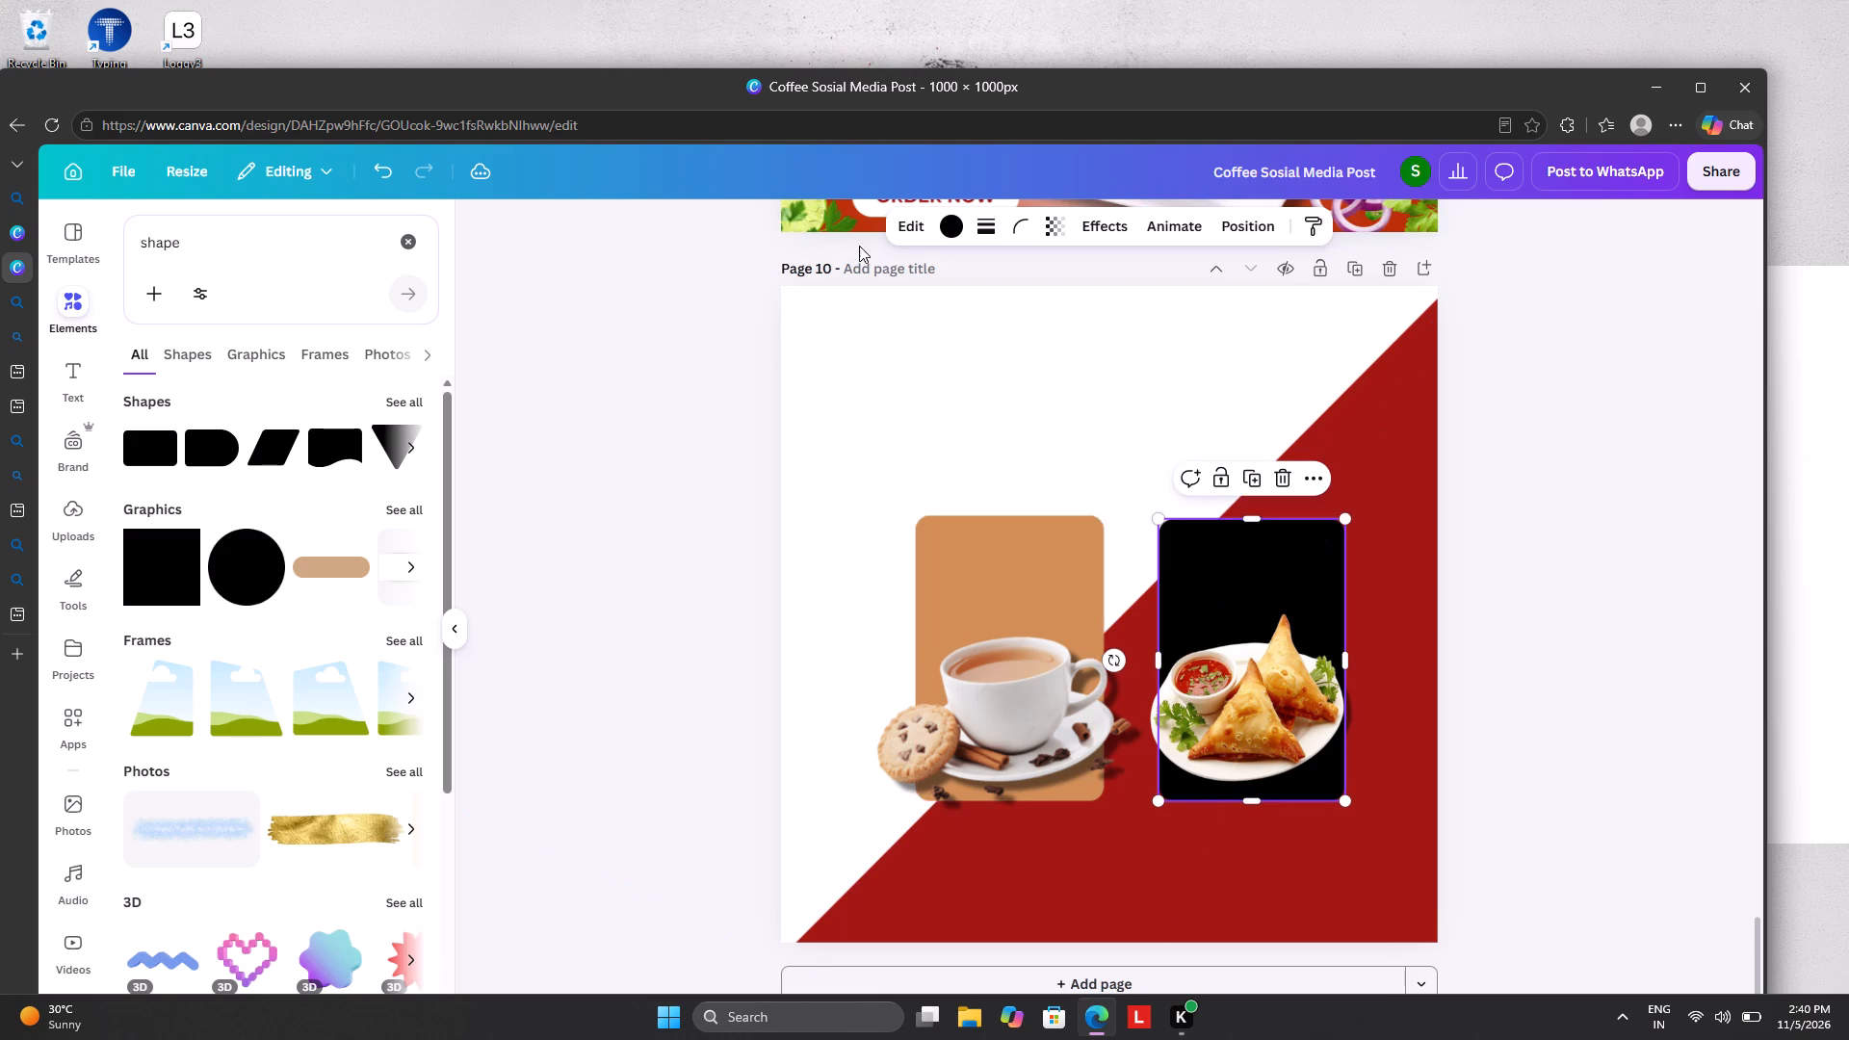
click(948, 221)
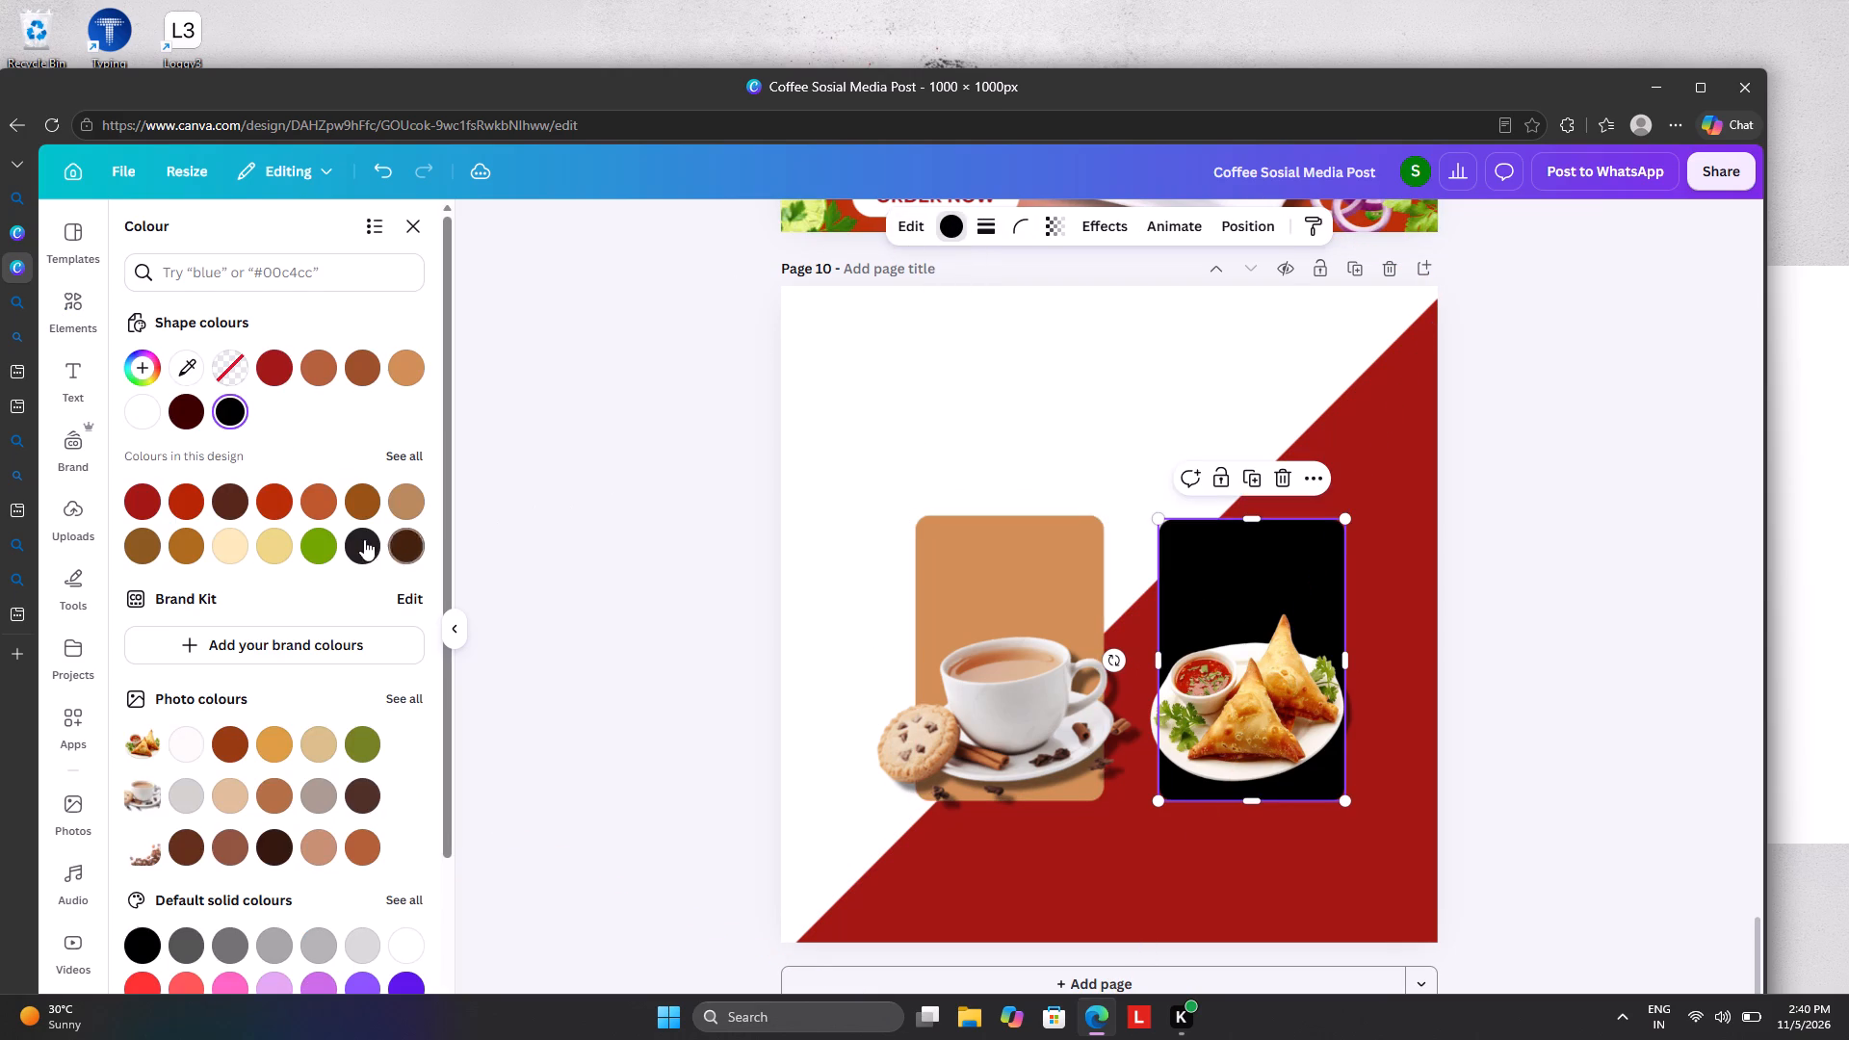
click(323, 544)
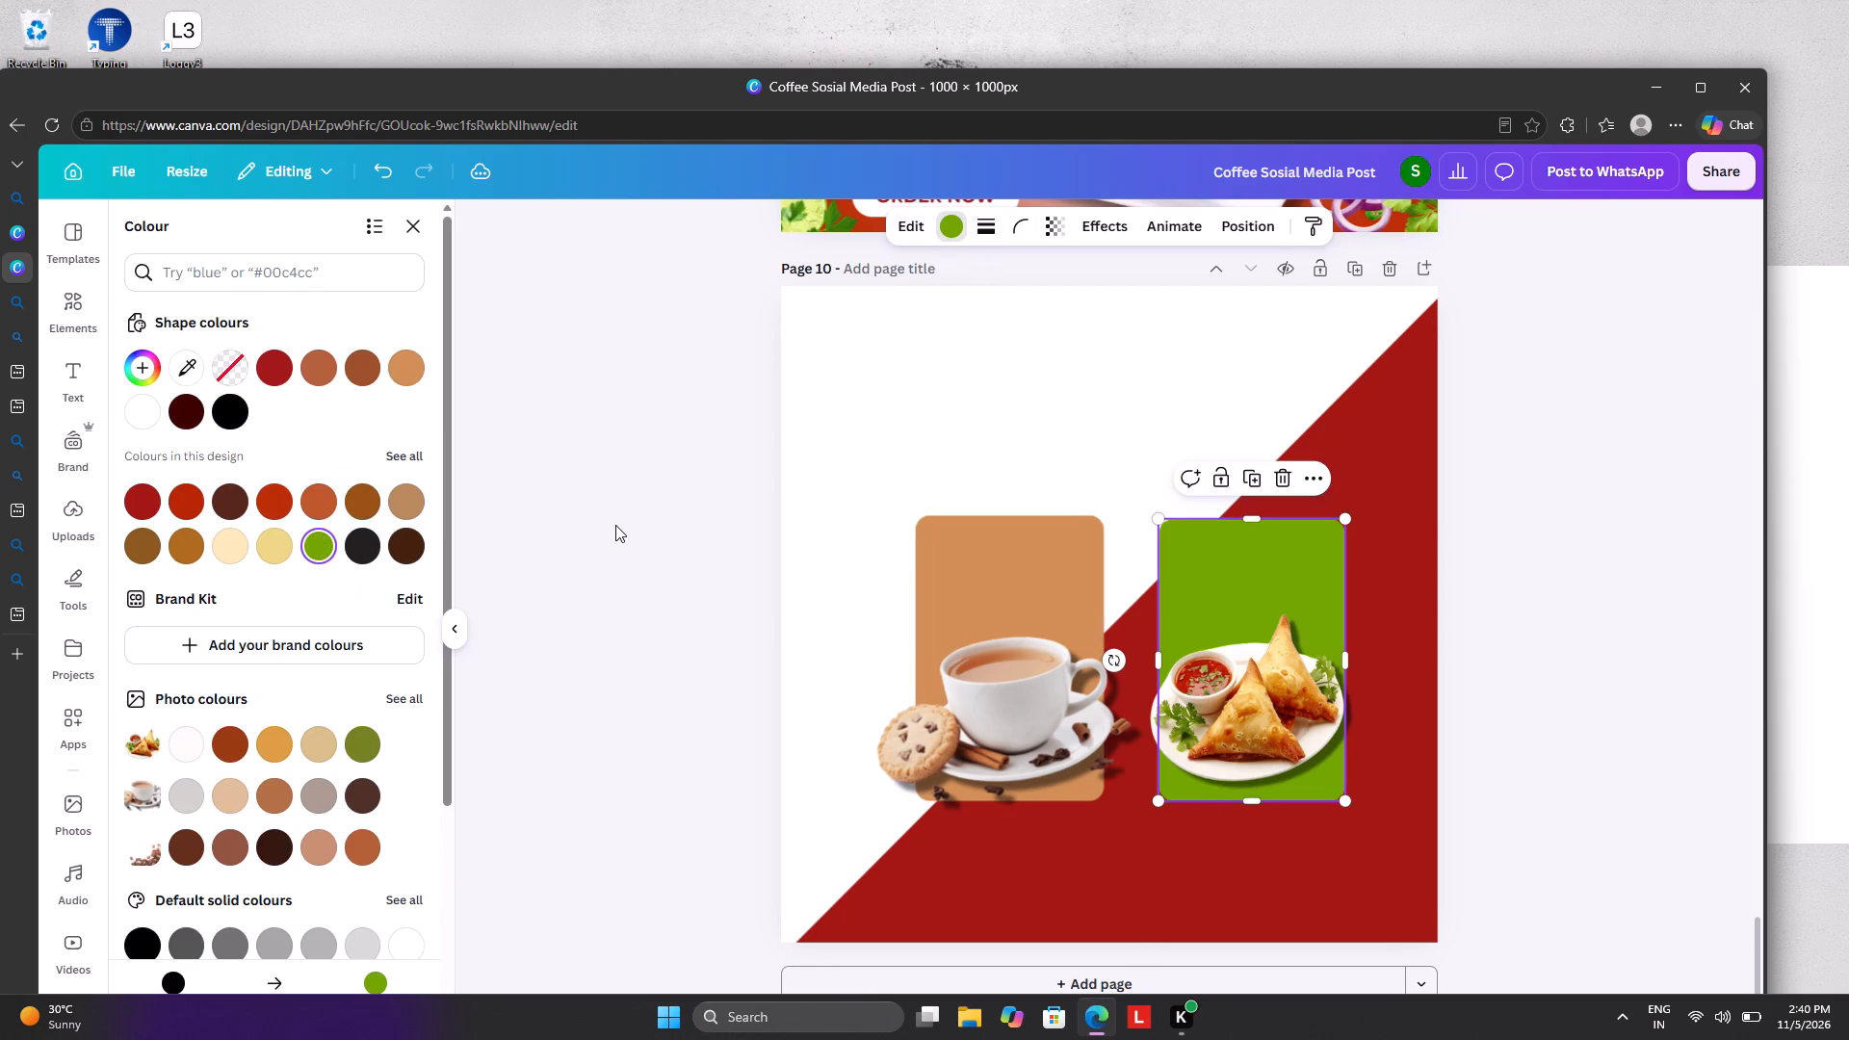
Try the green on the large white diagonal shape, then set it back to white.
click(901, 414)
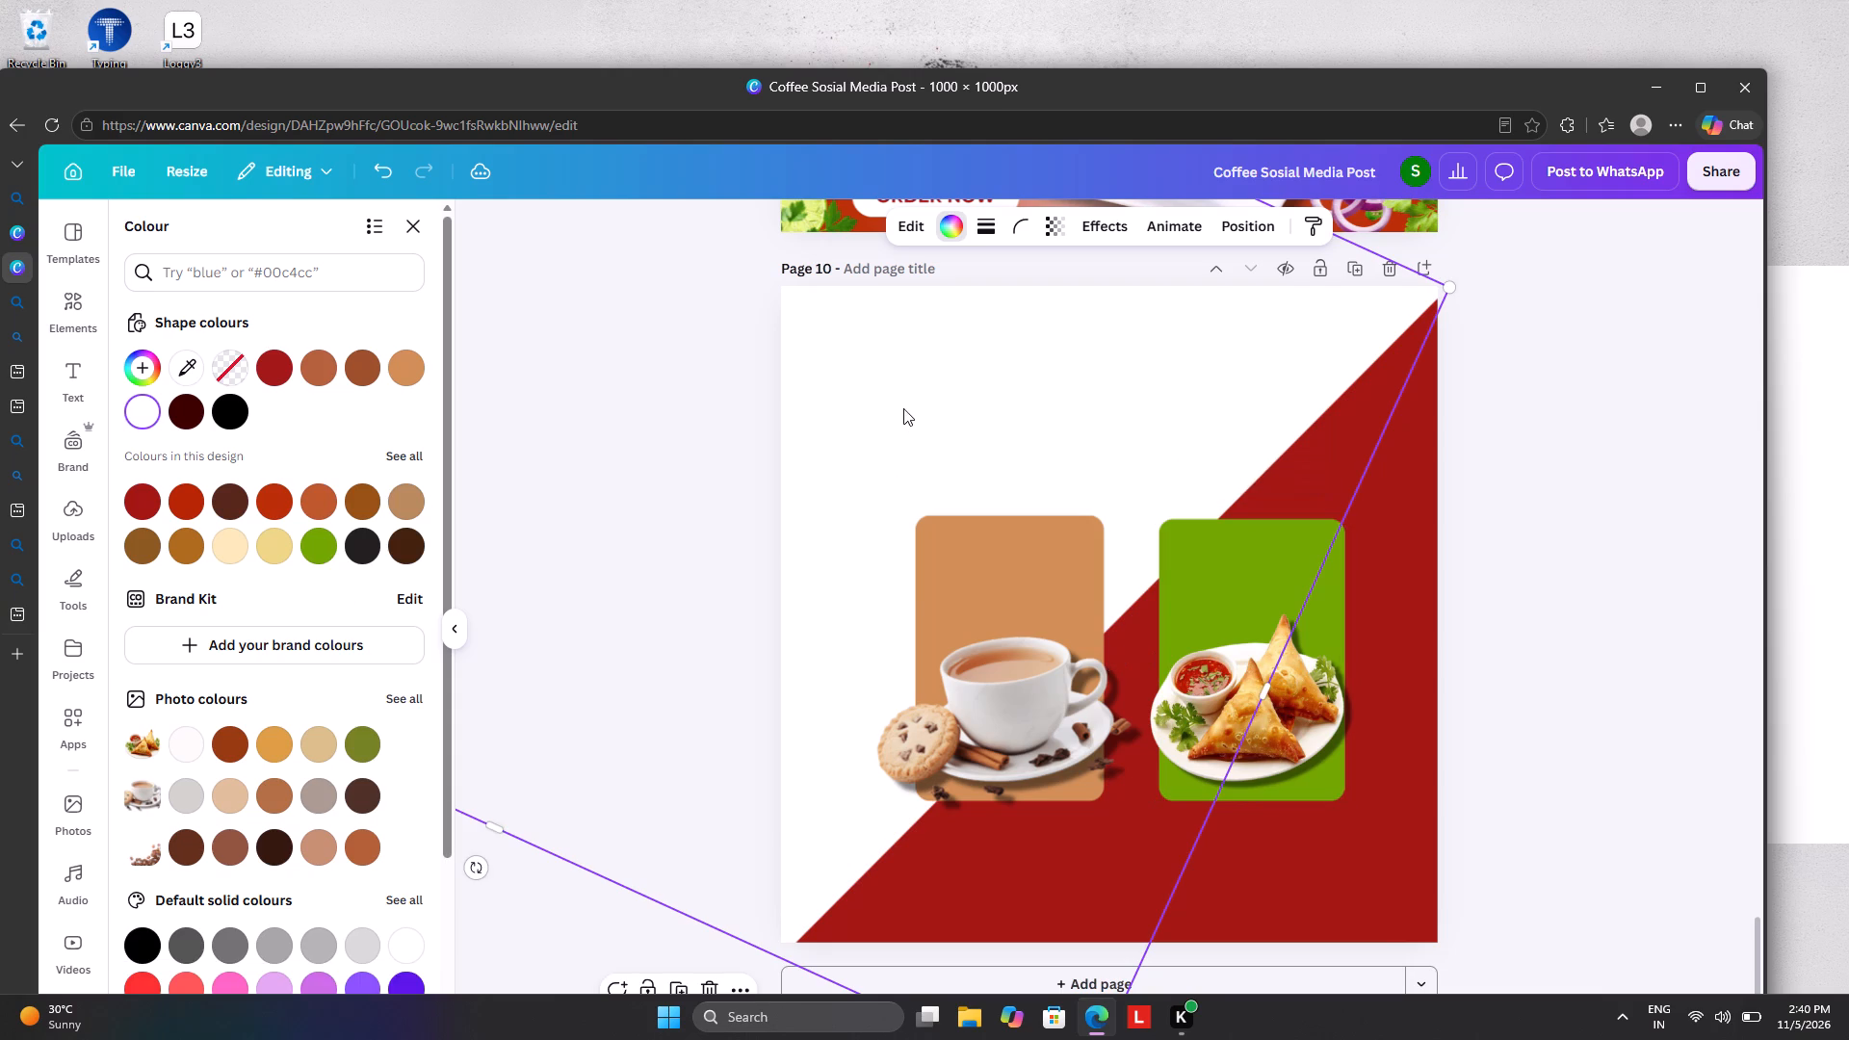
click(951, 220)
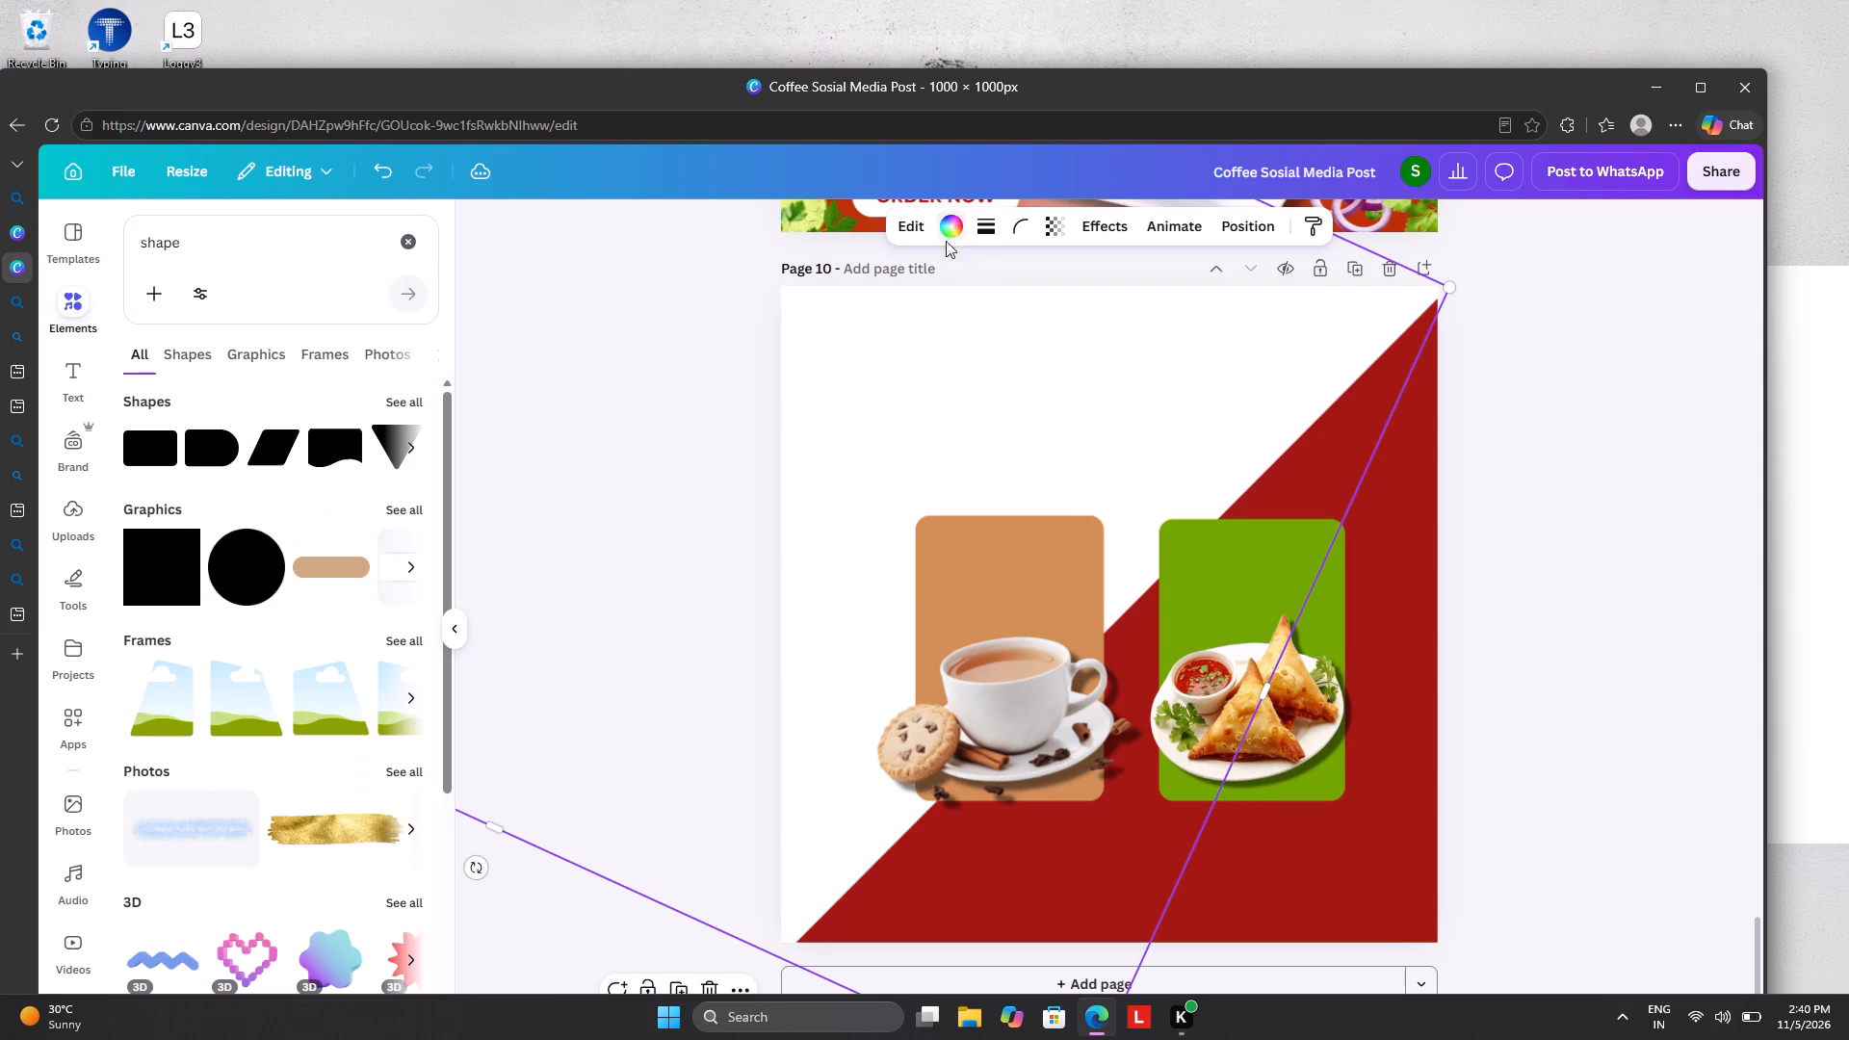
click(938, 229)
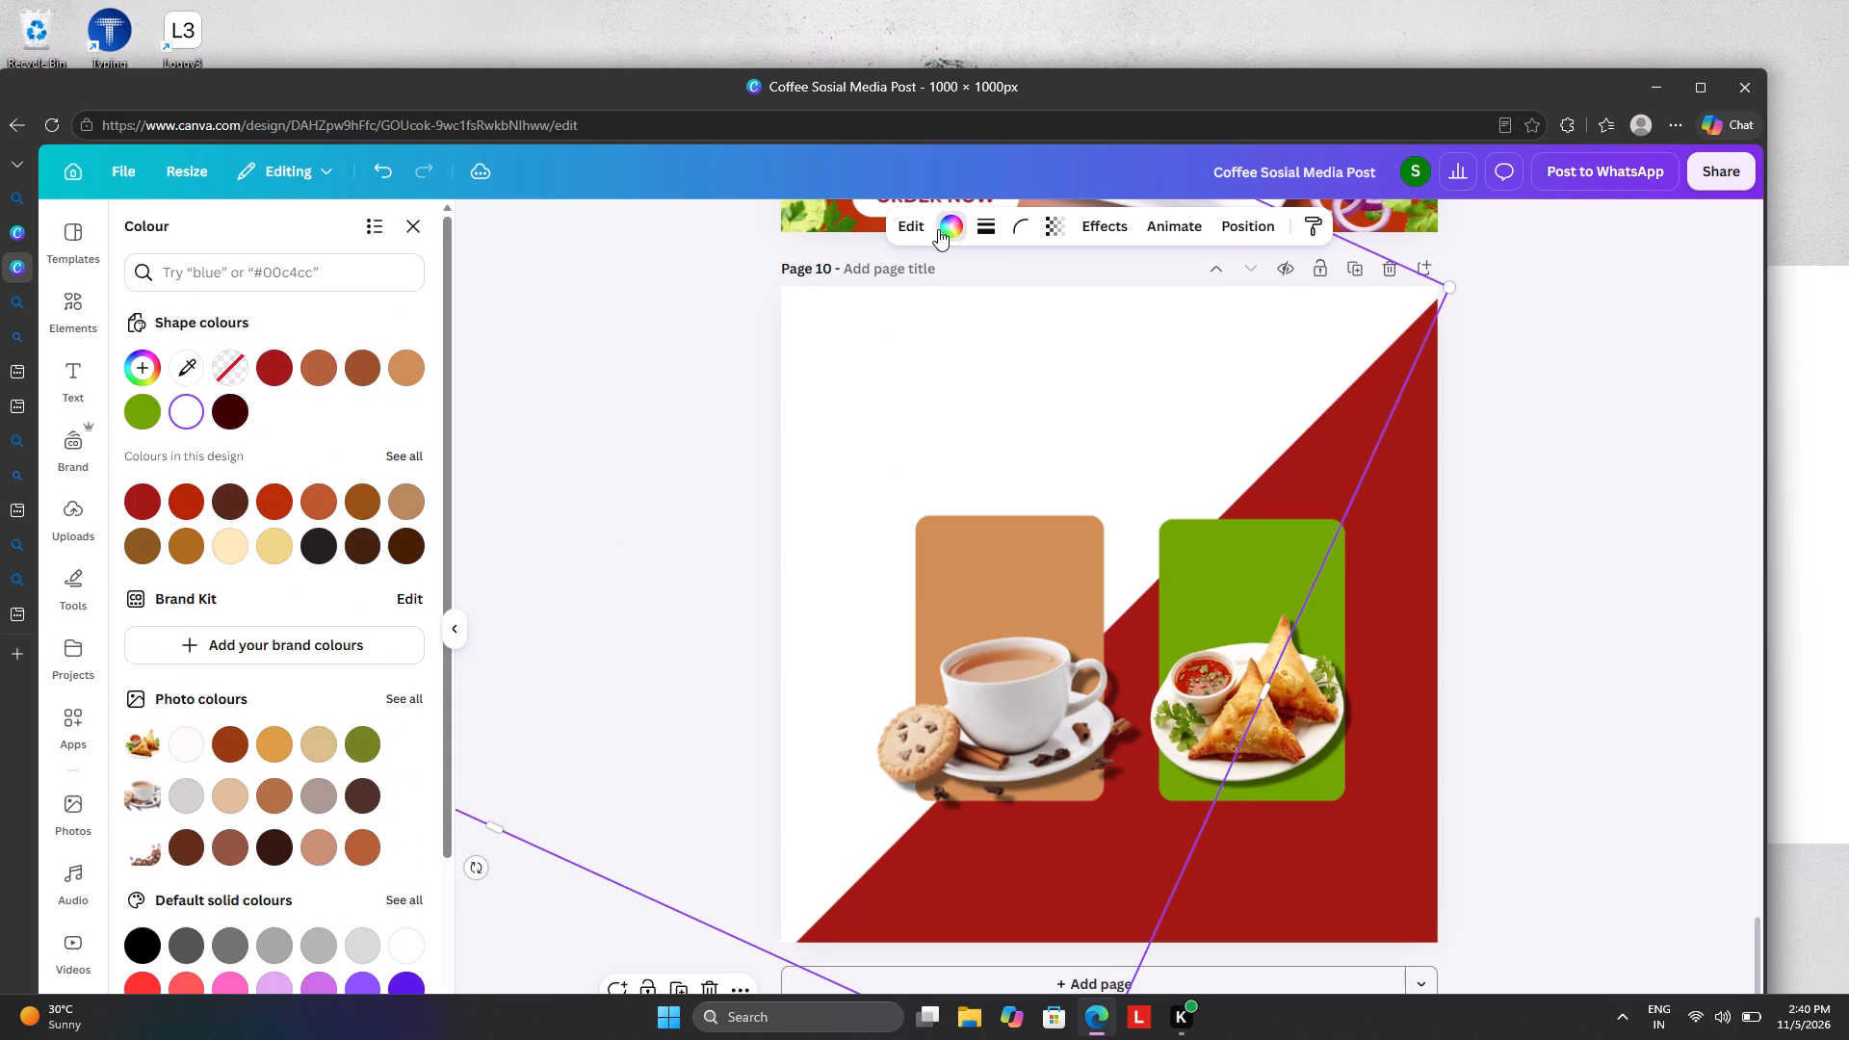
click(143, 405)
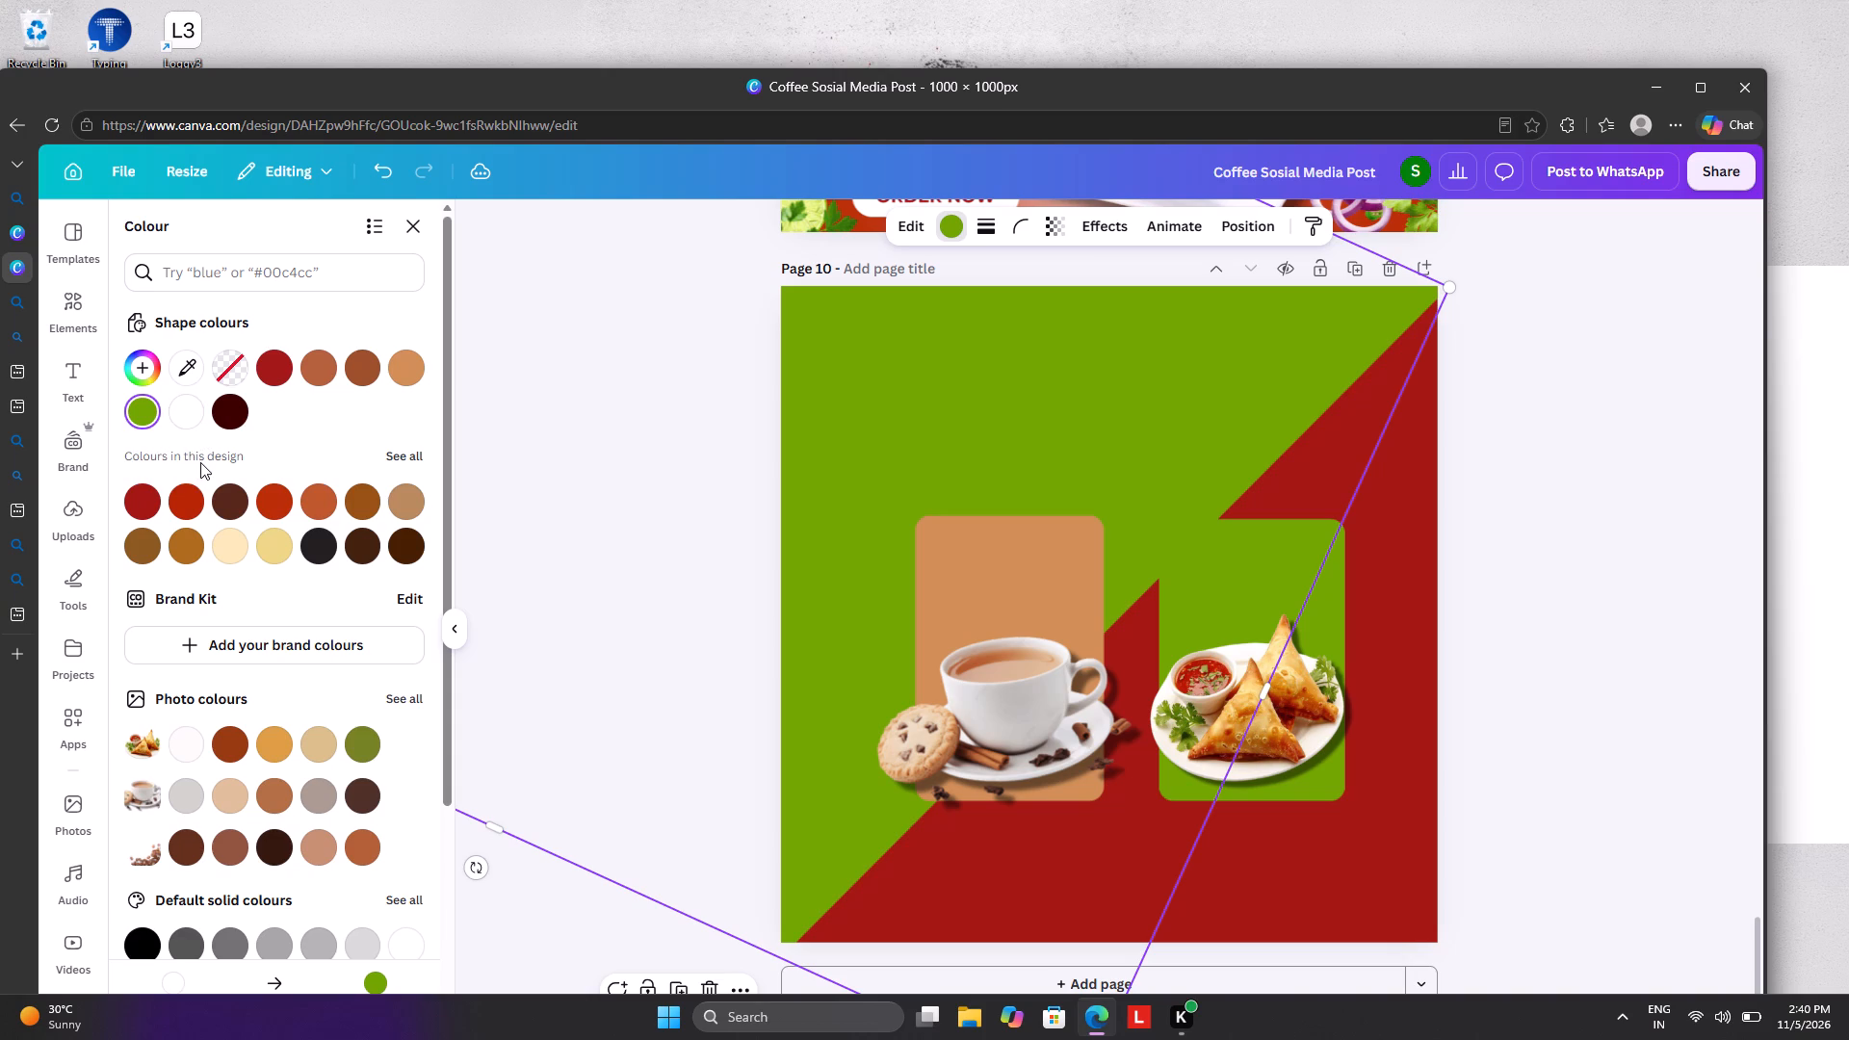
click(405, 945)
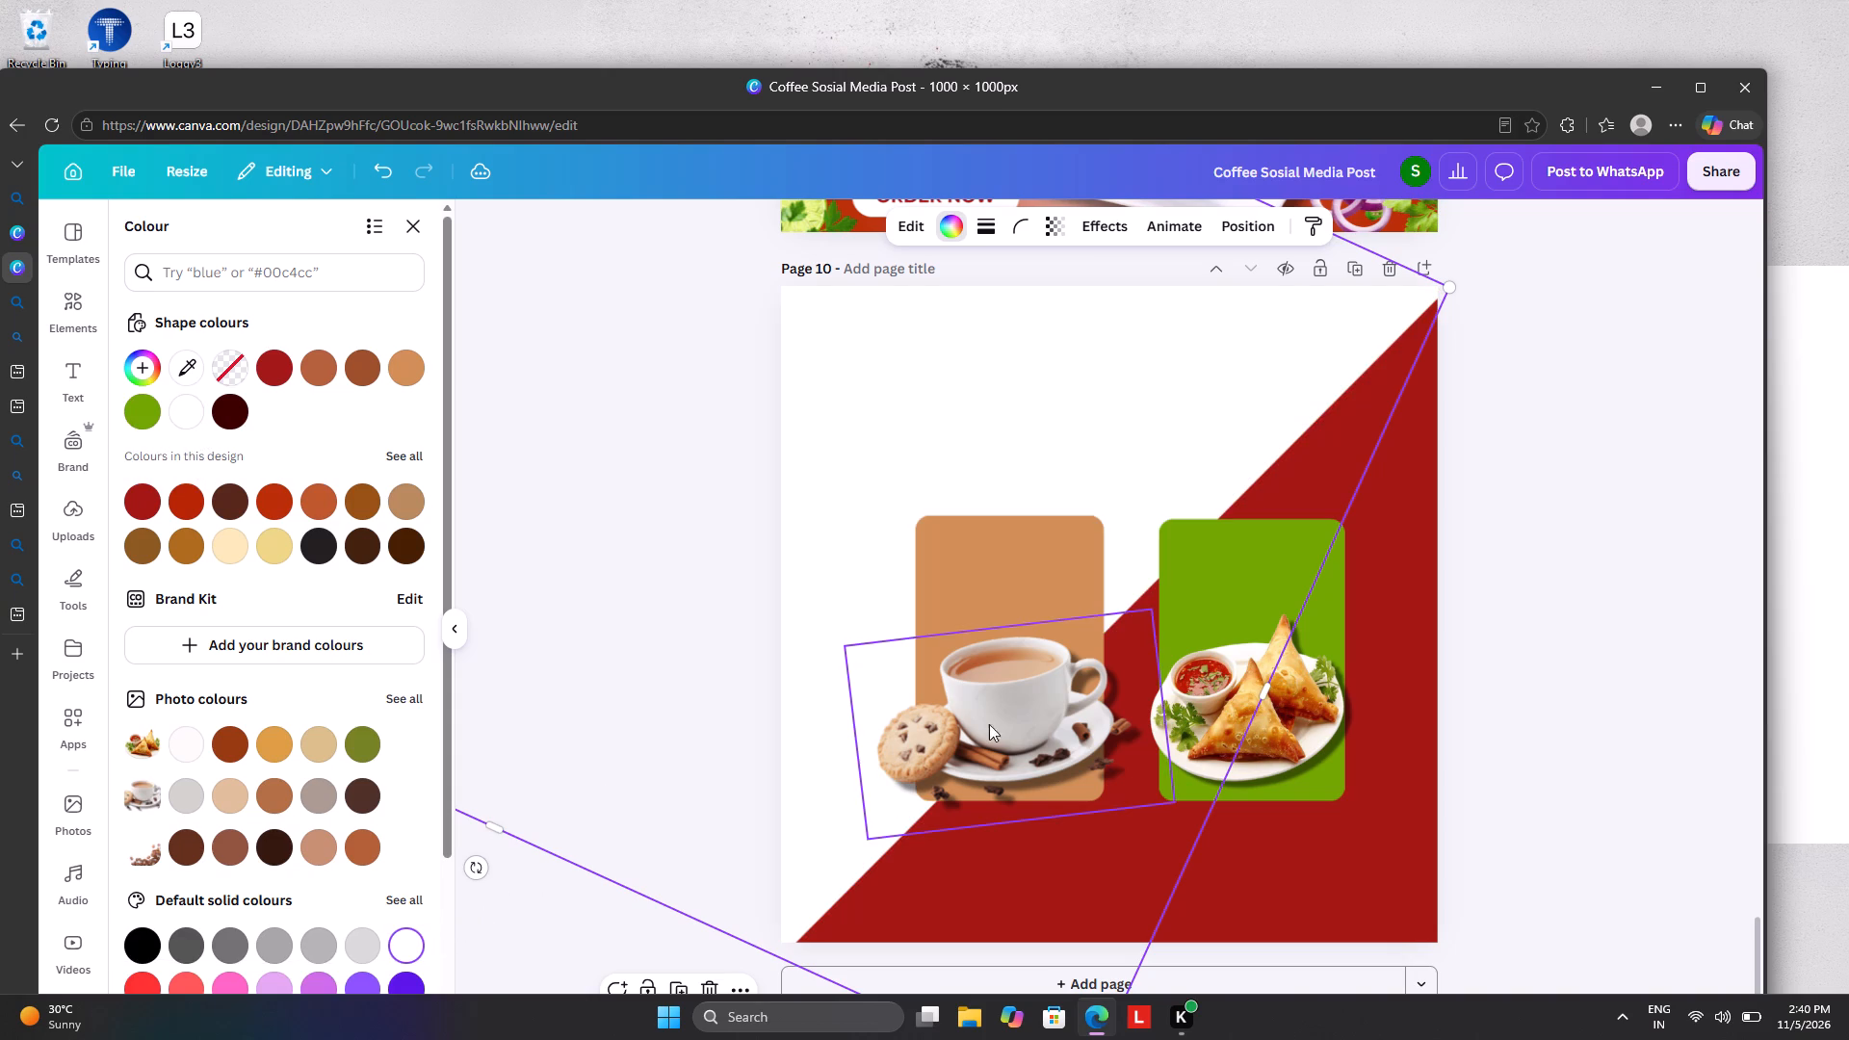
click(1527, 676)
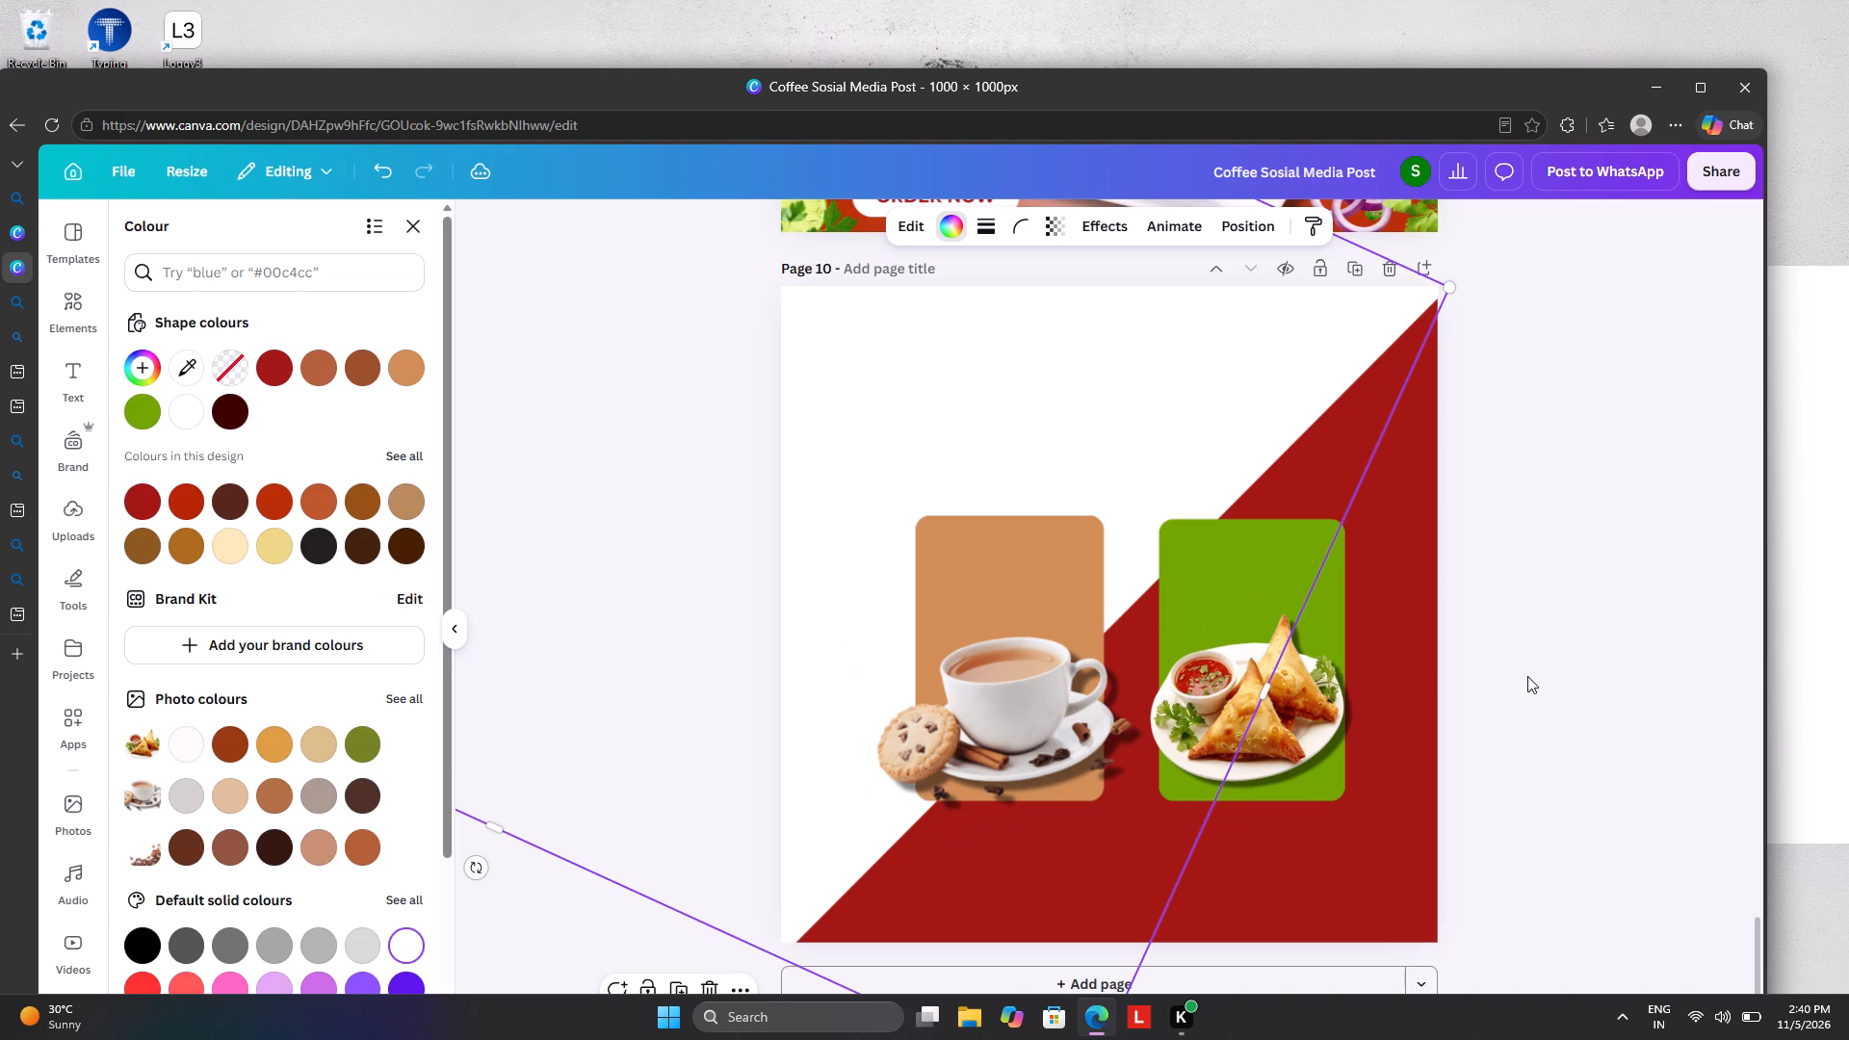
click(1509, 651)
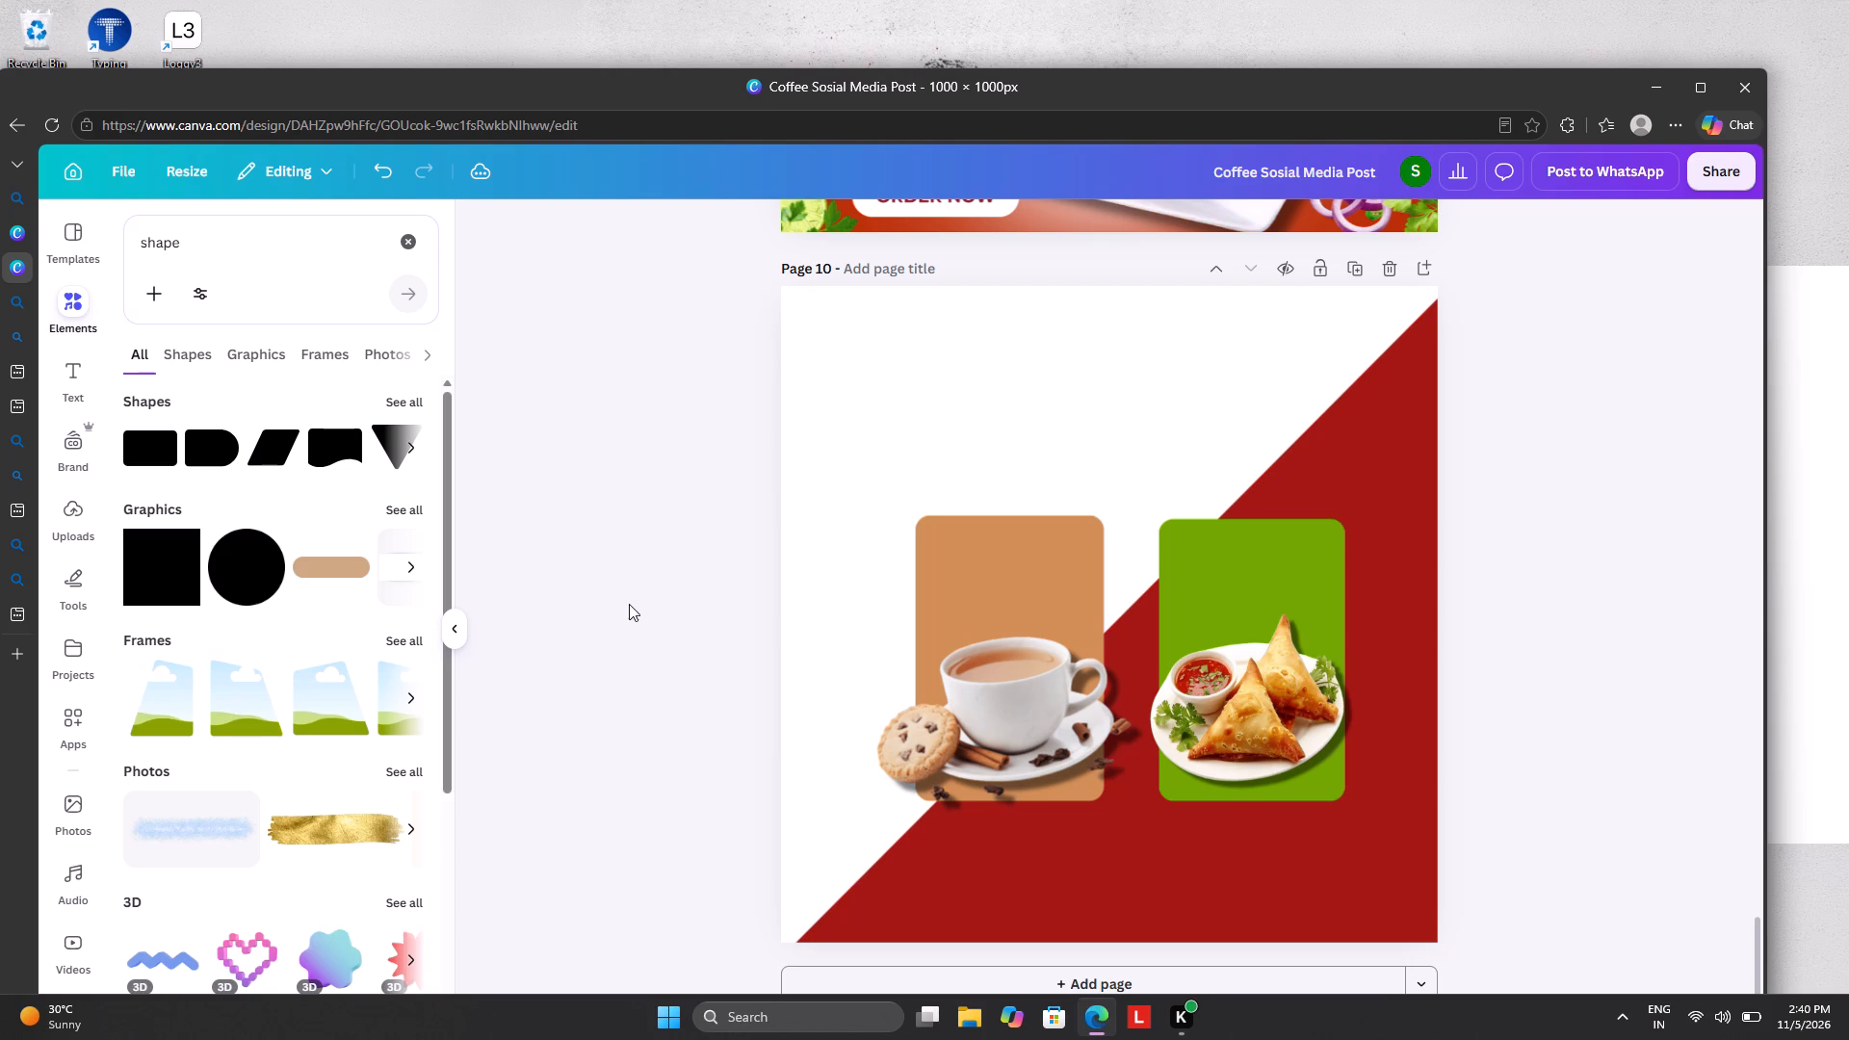
Change the page 10 background from dark red to solid white.
click(1410, 886)
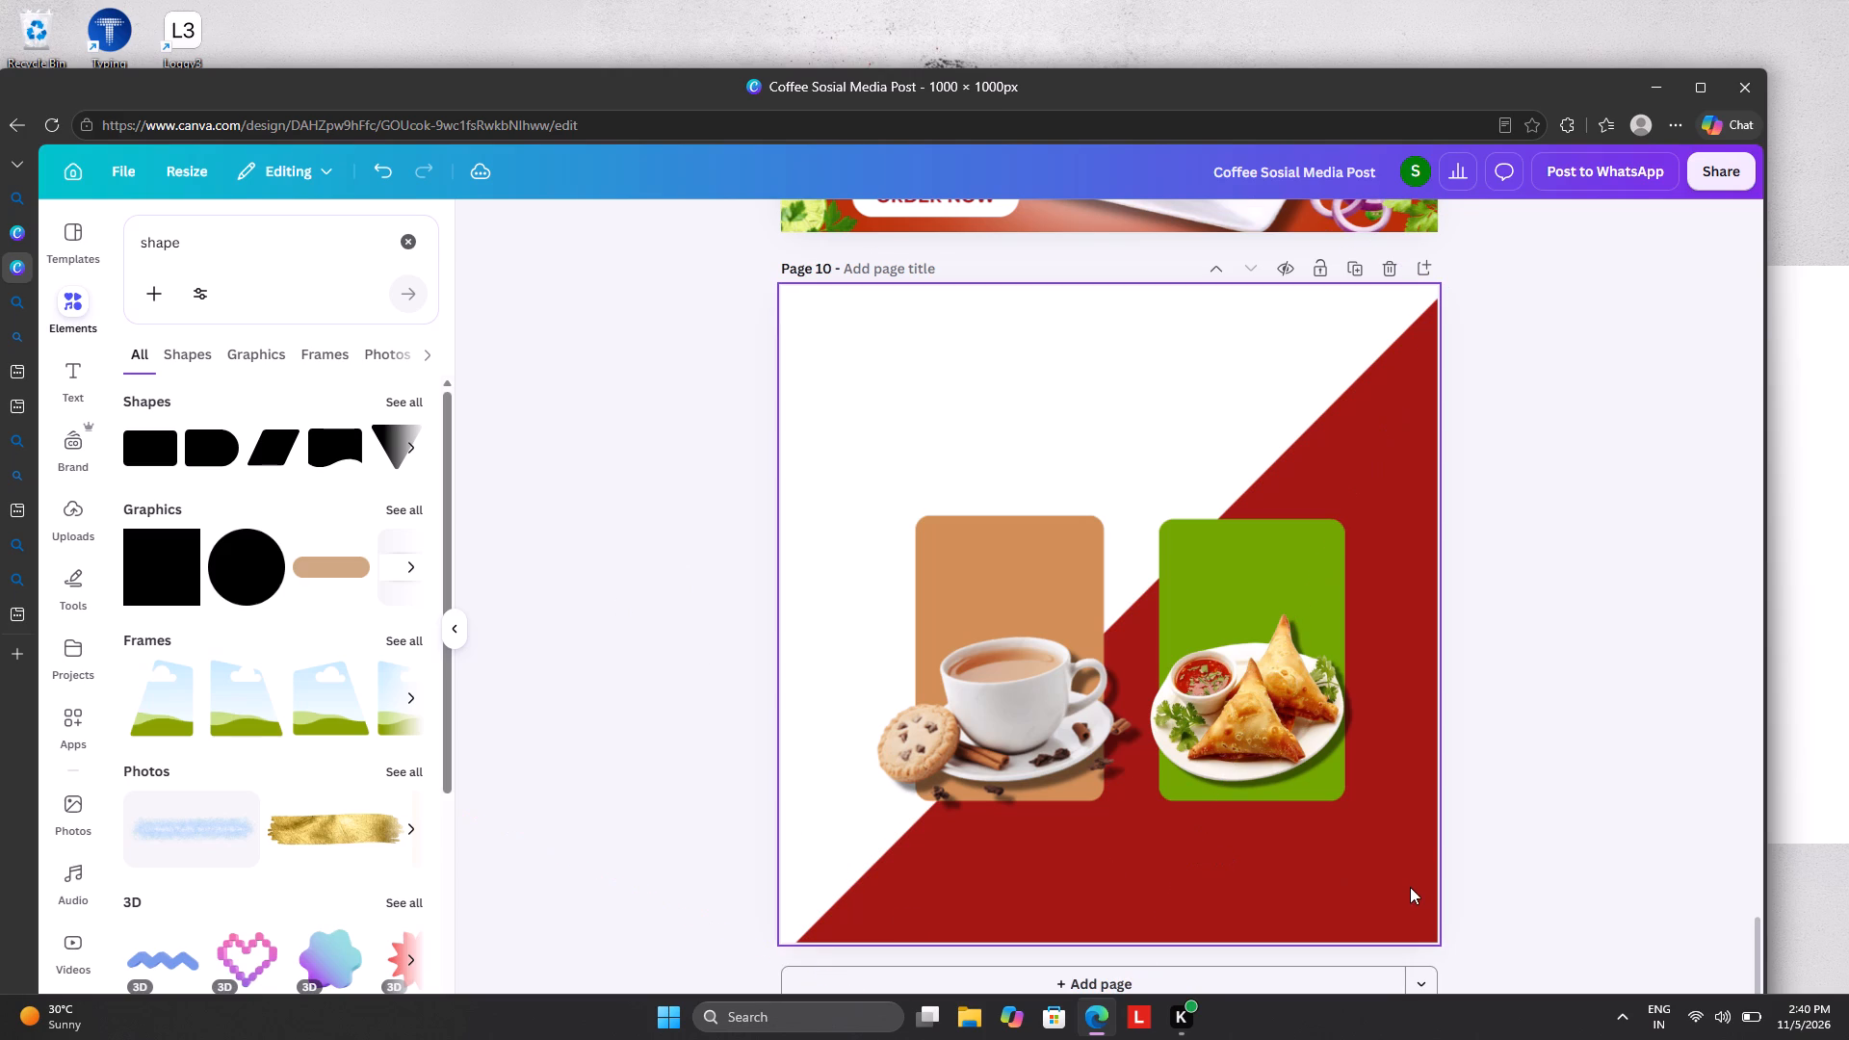
click(1107, 228)
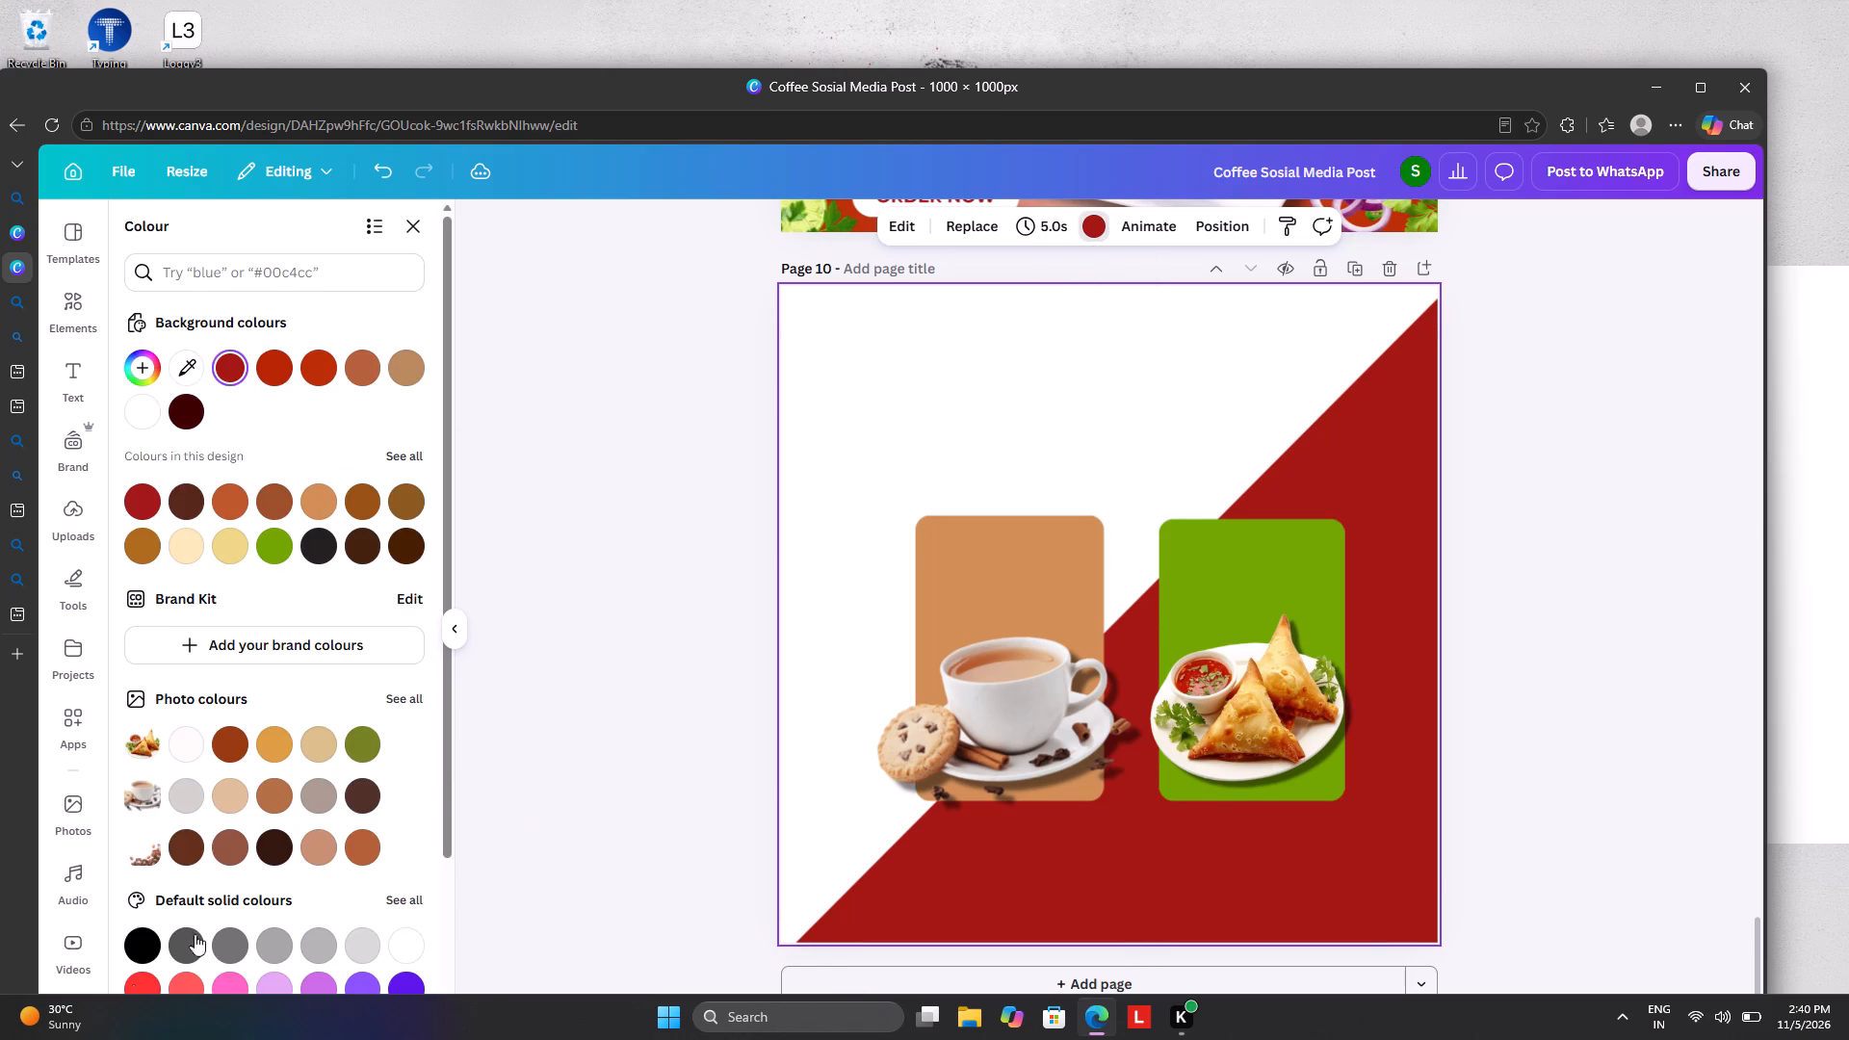
click(392, 919)
click(400, 950)
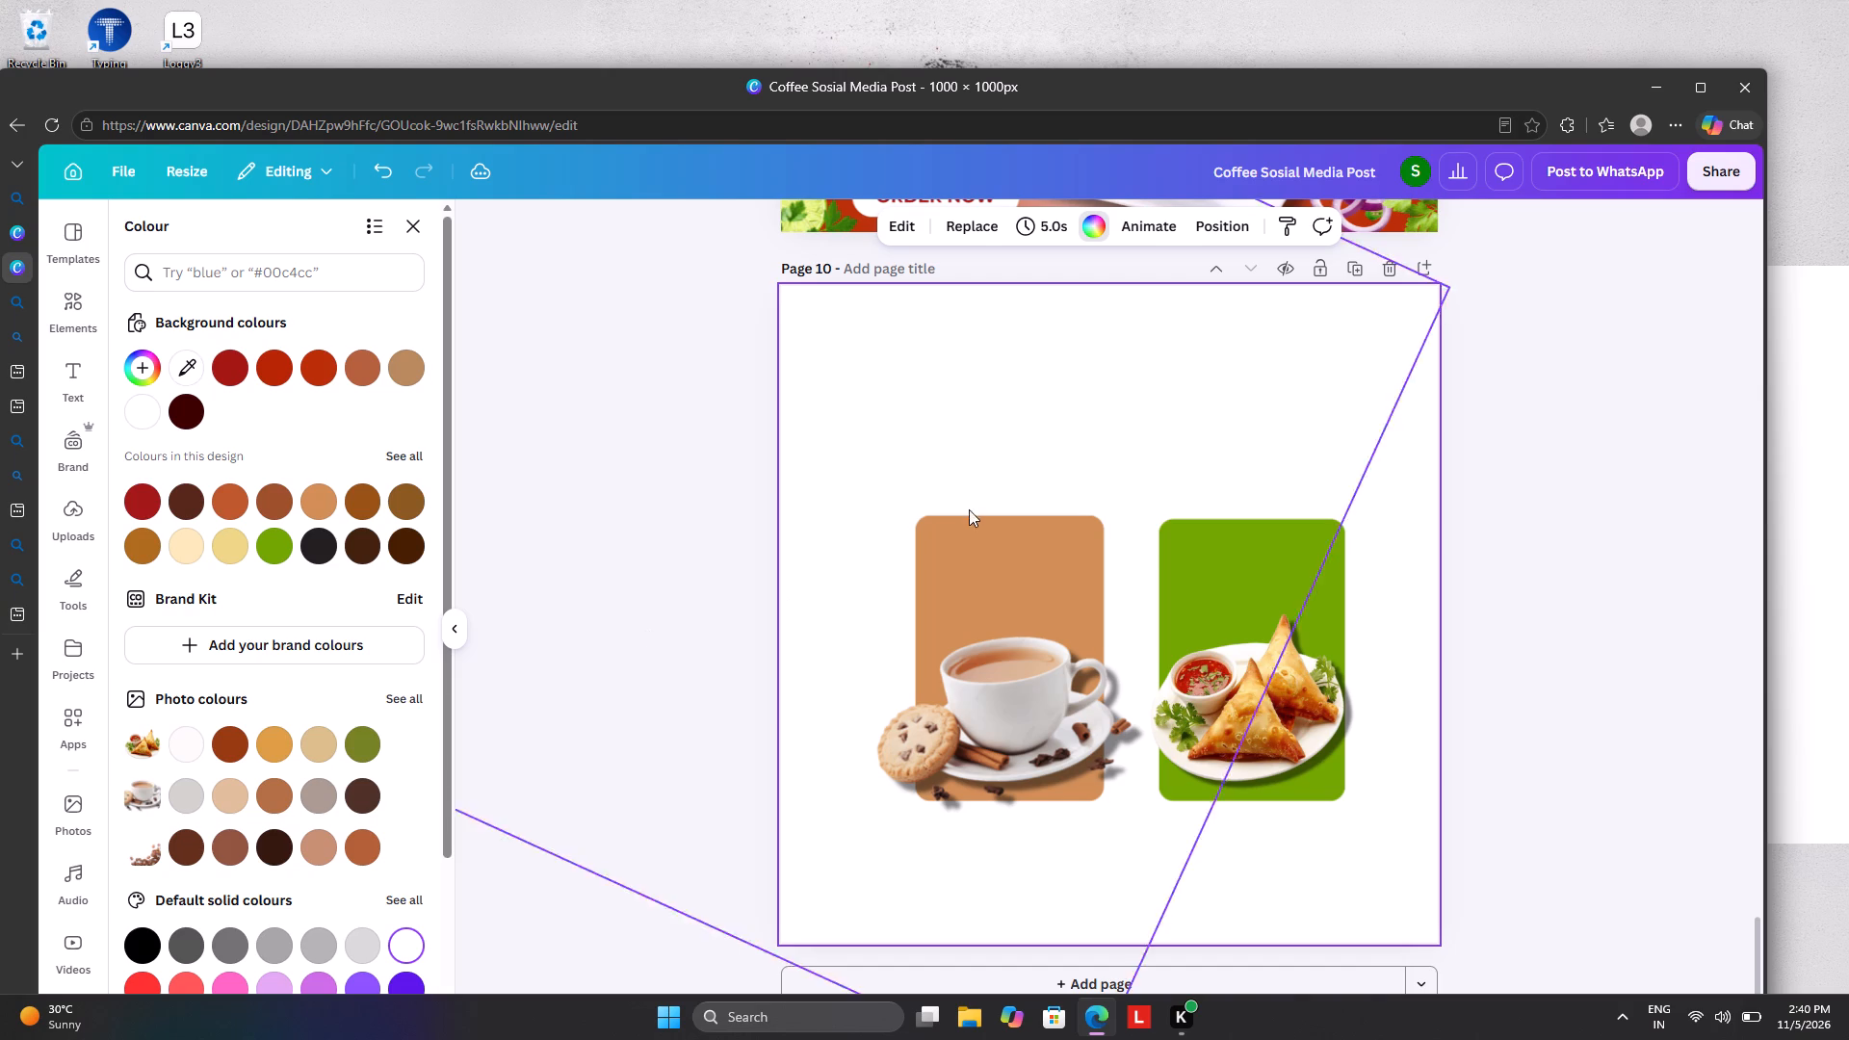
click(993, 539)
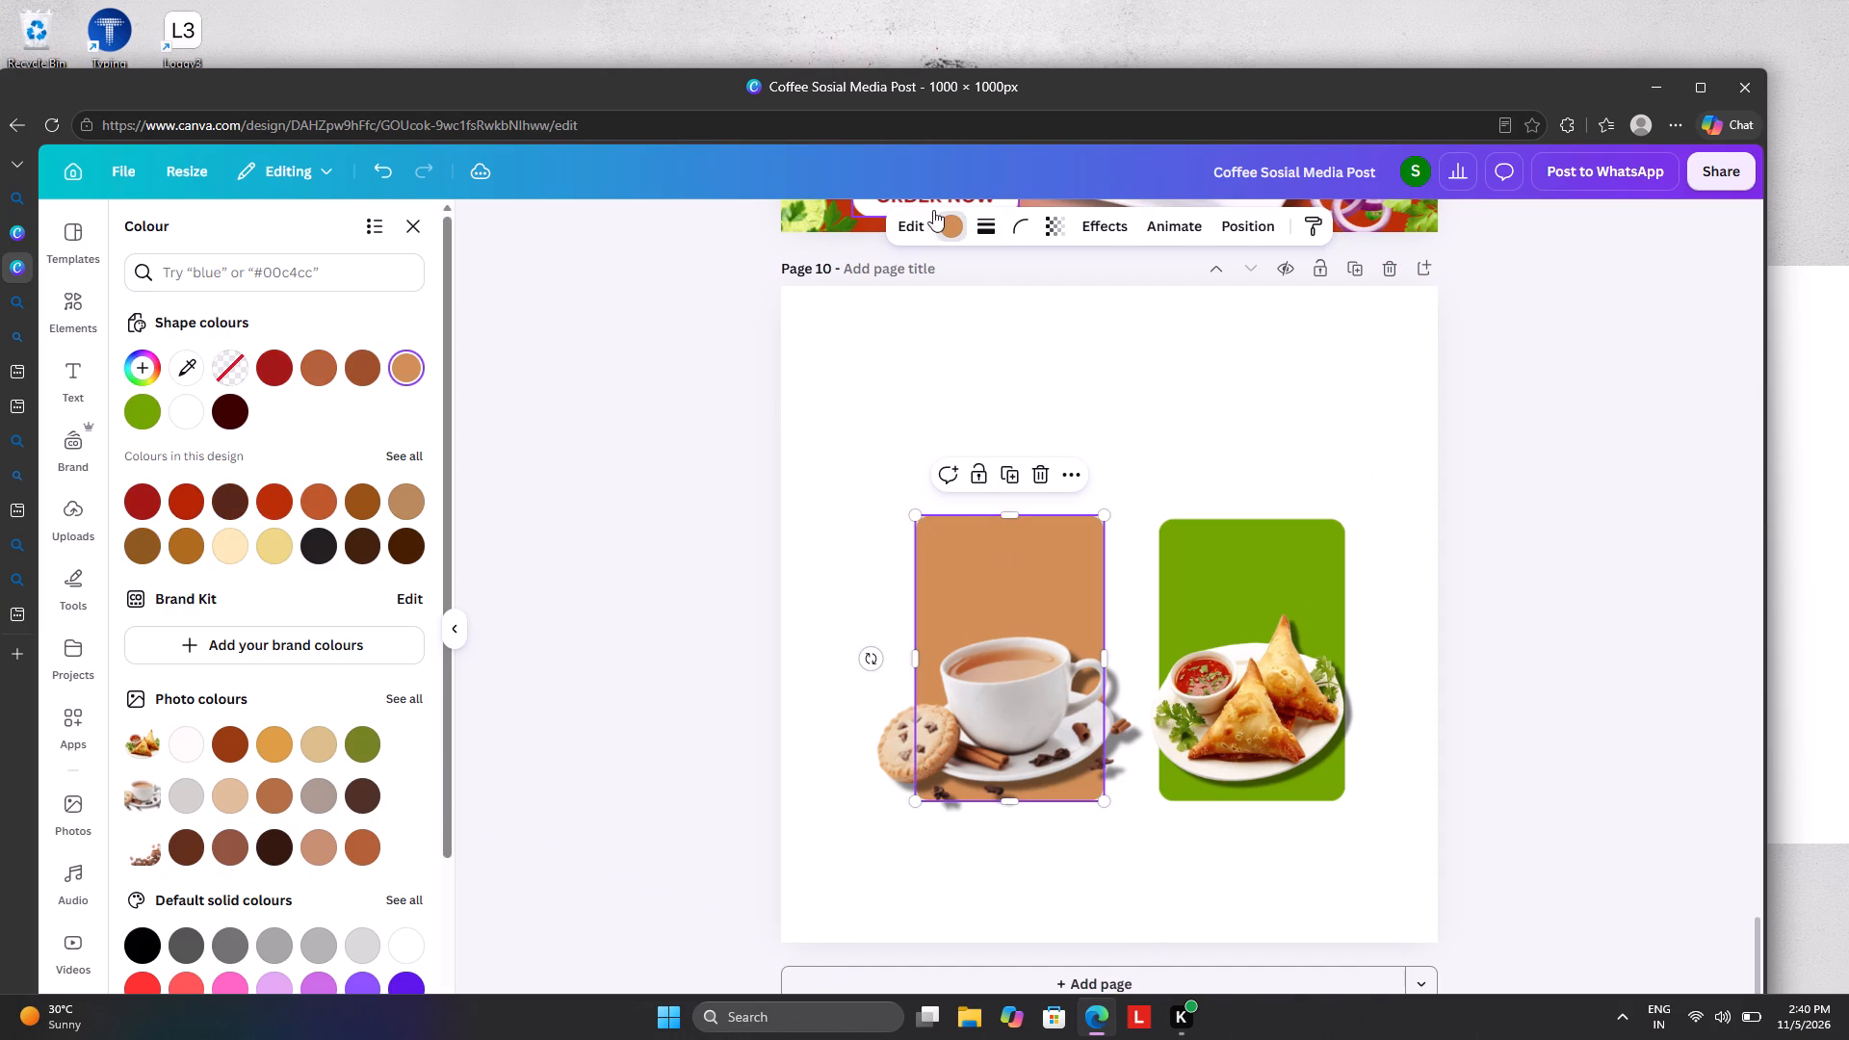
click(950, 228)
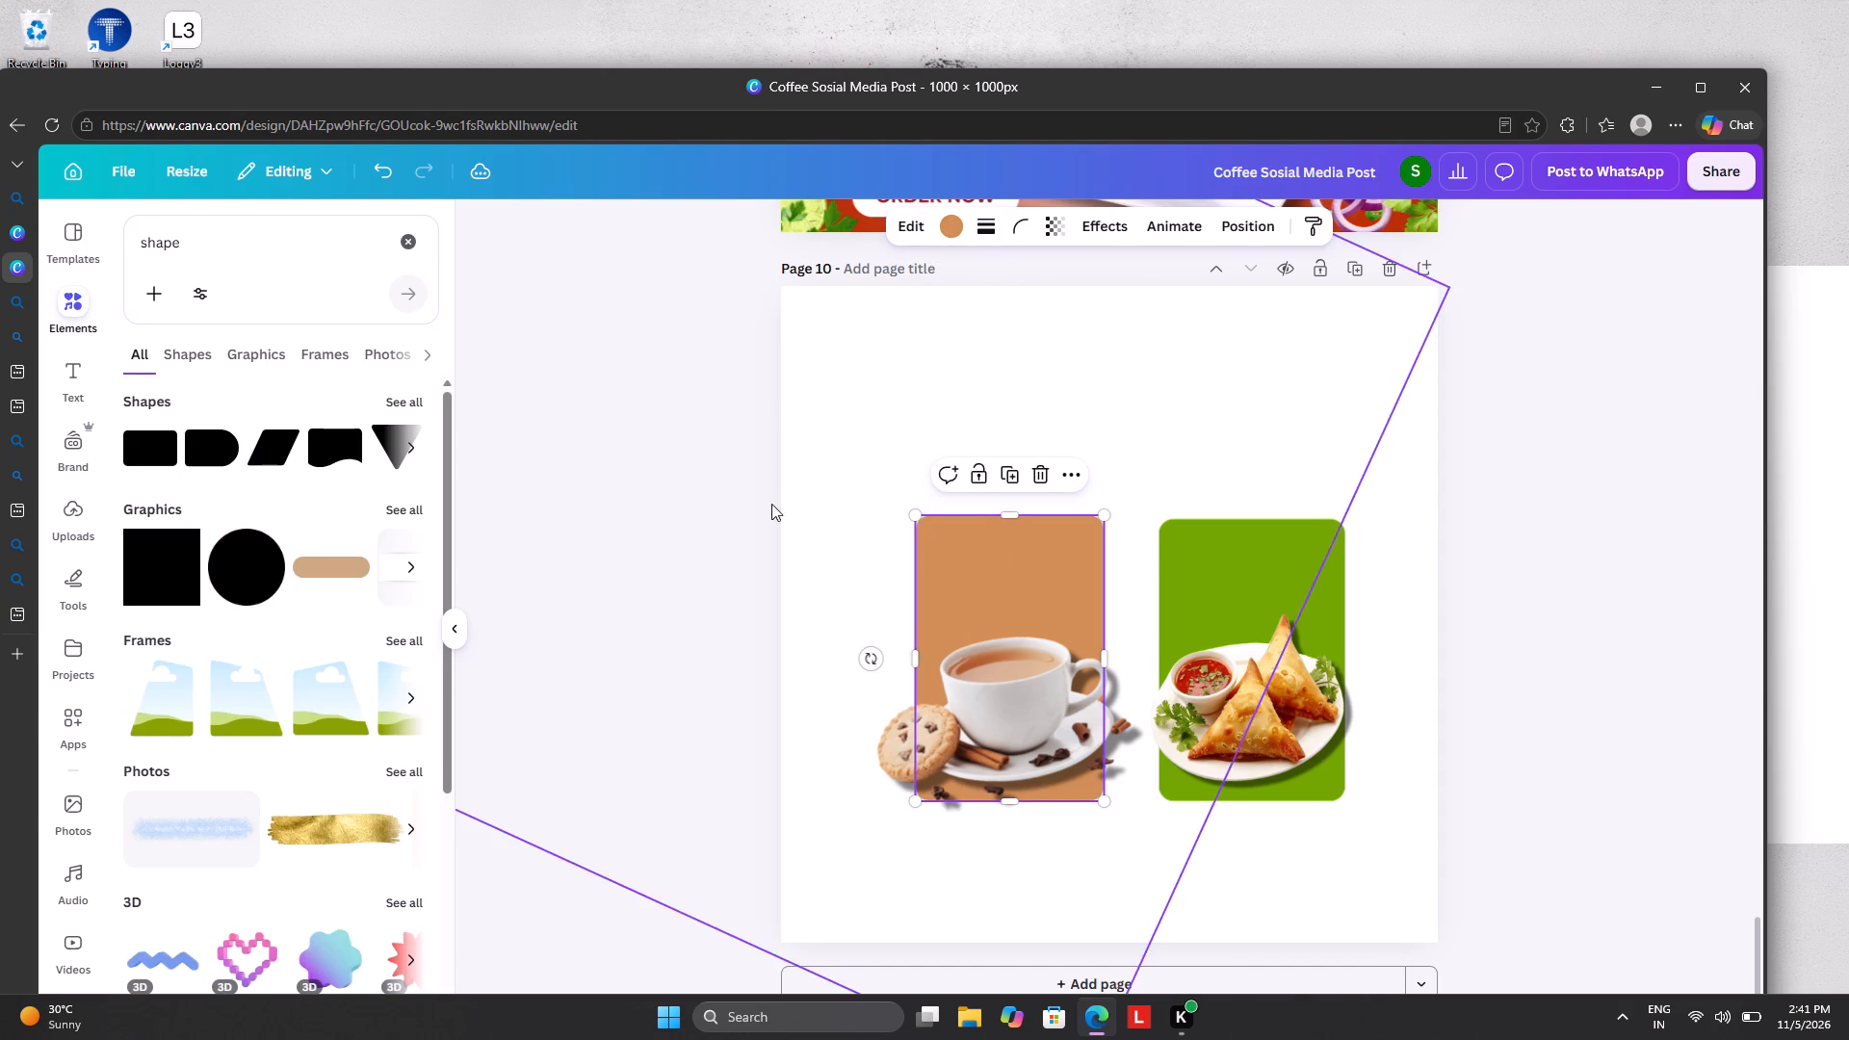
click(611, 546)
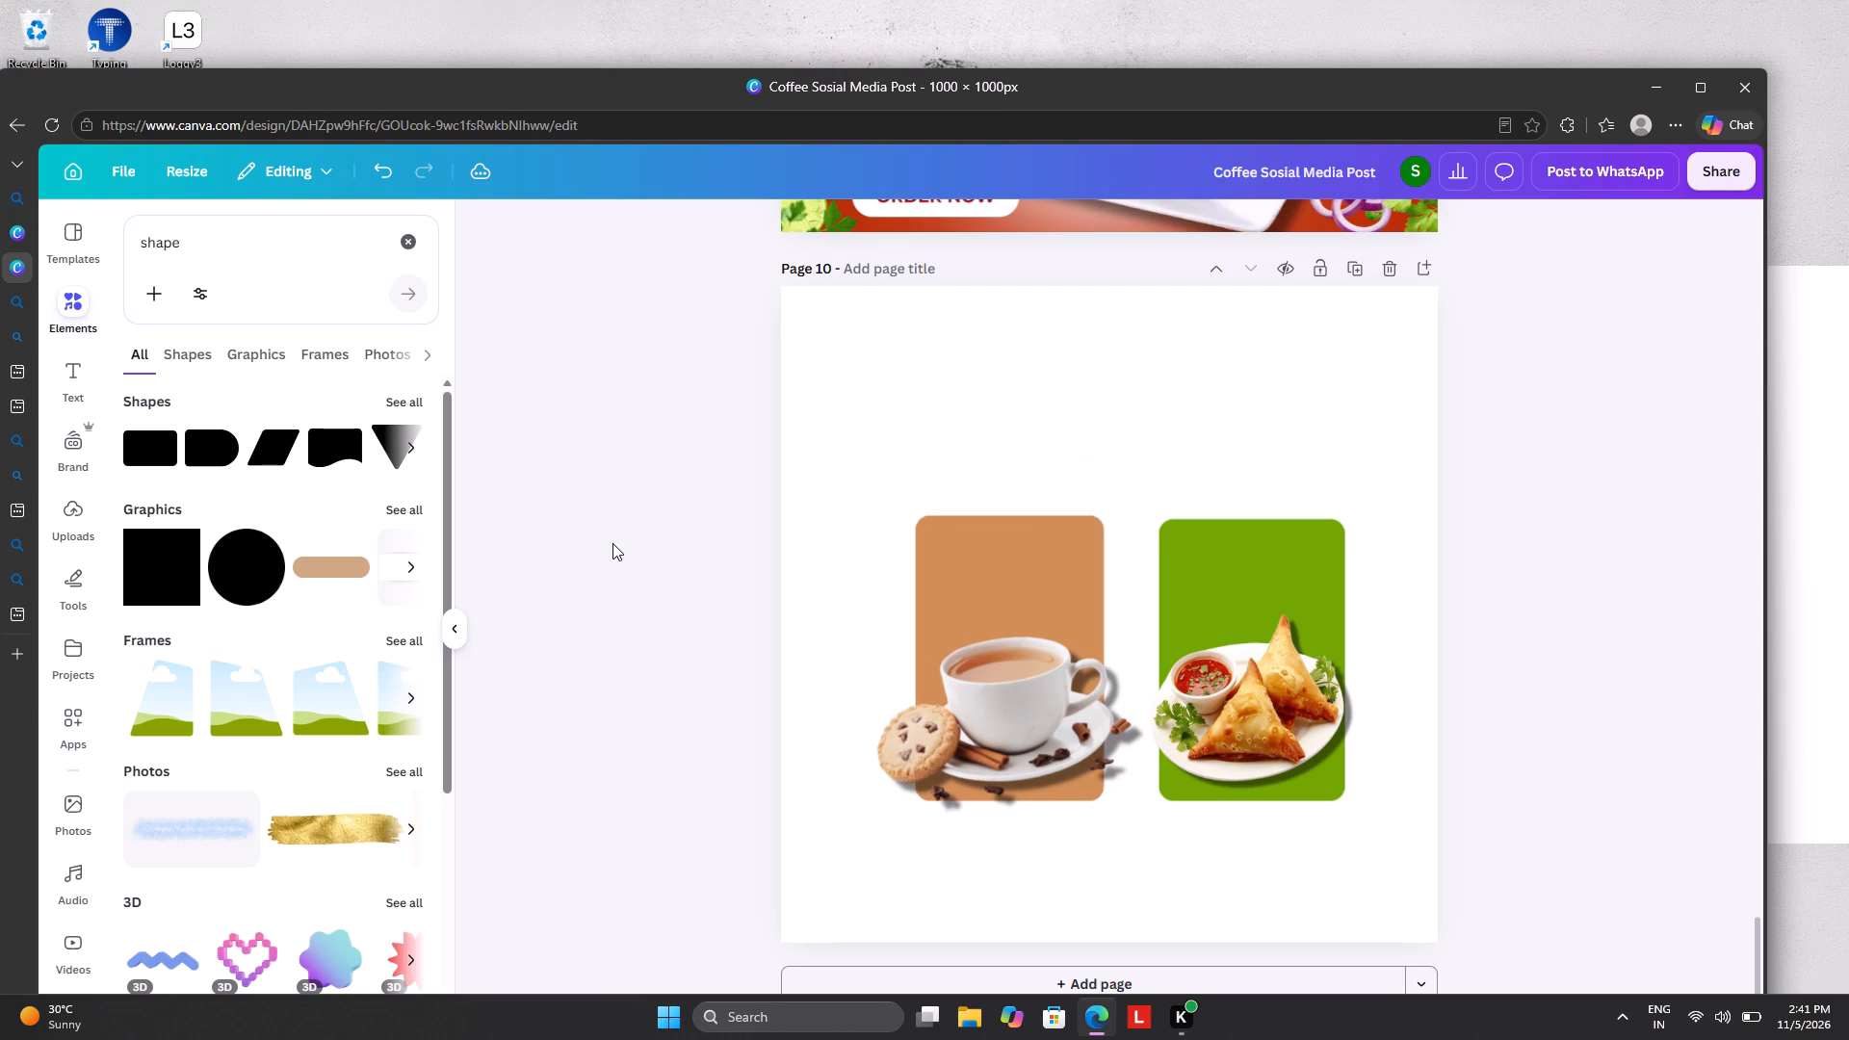
Copy the samosa plate image from page 10 onto a newly added page 11.
click(1272, 663)
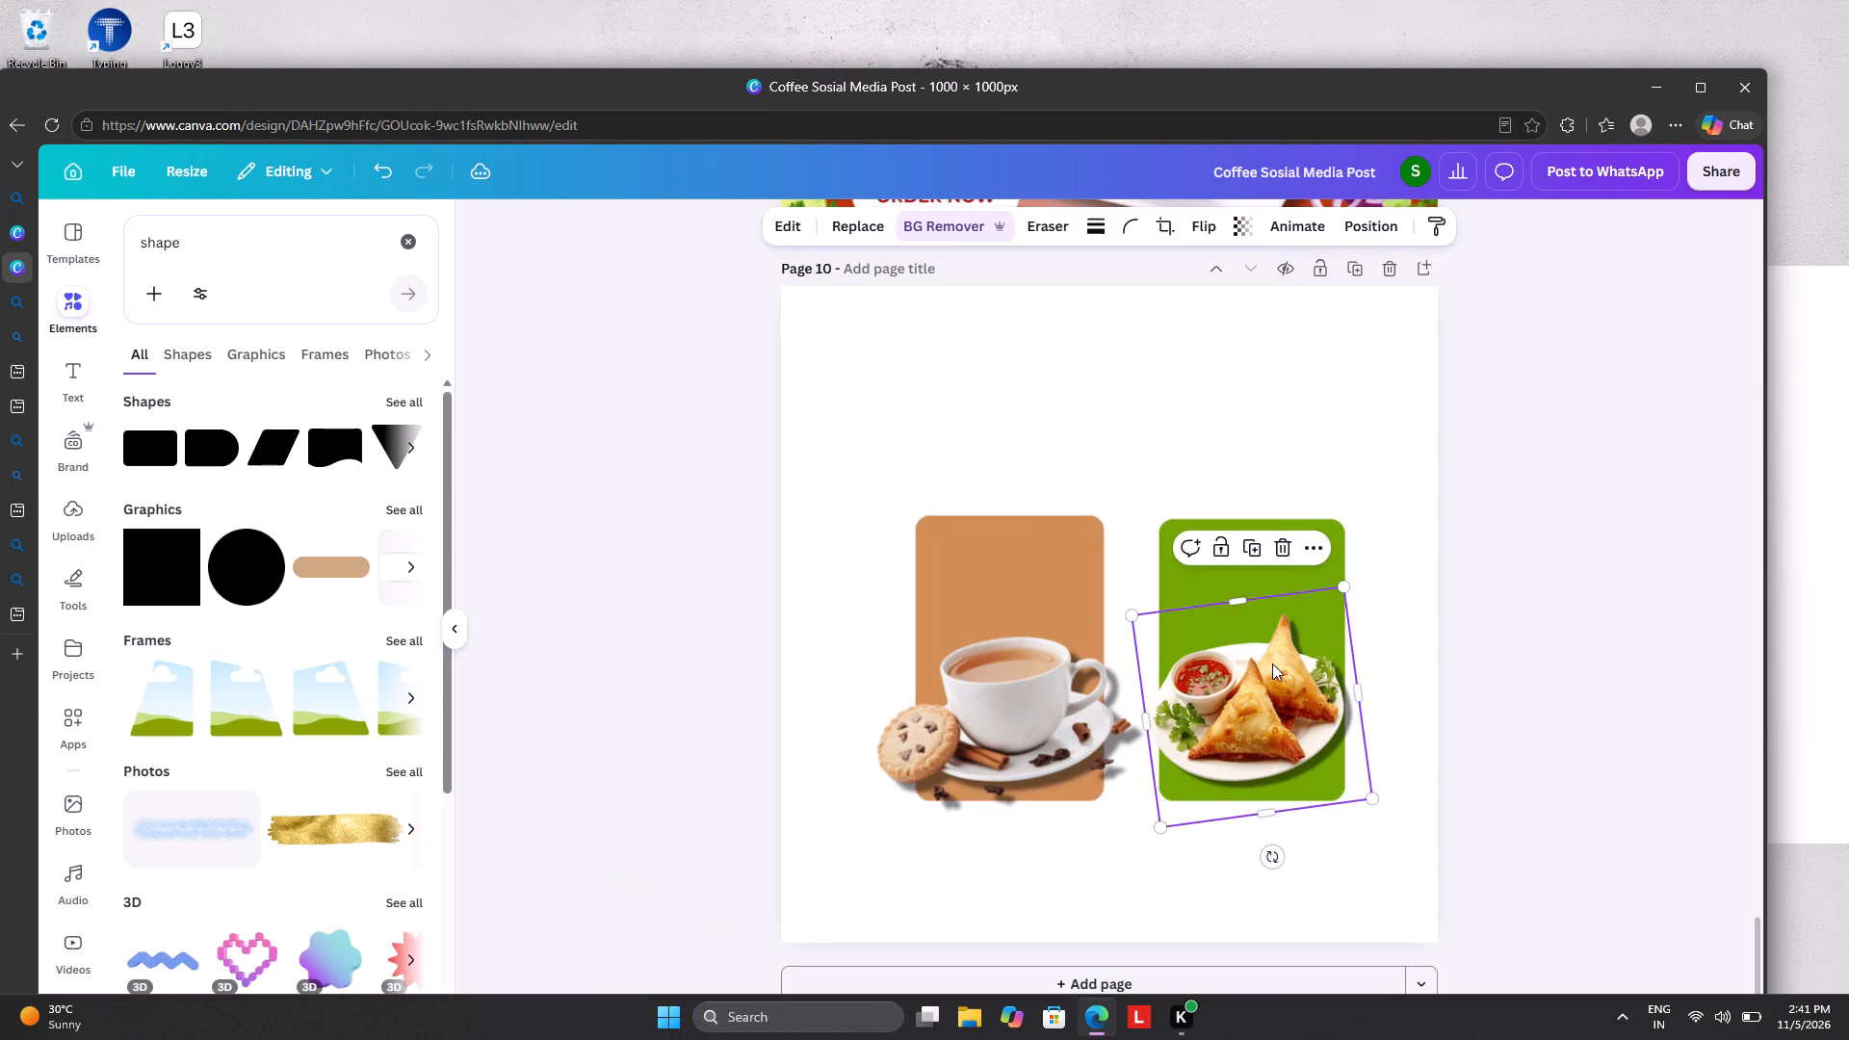
right_click(1270, 652)
click(1329, 354)
click(1330, 375)
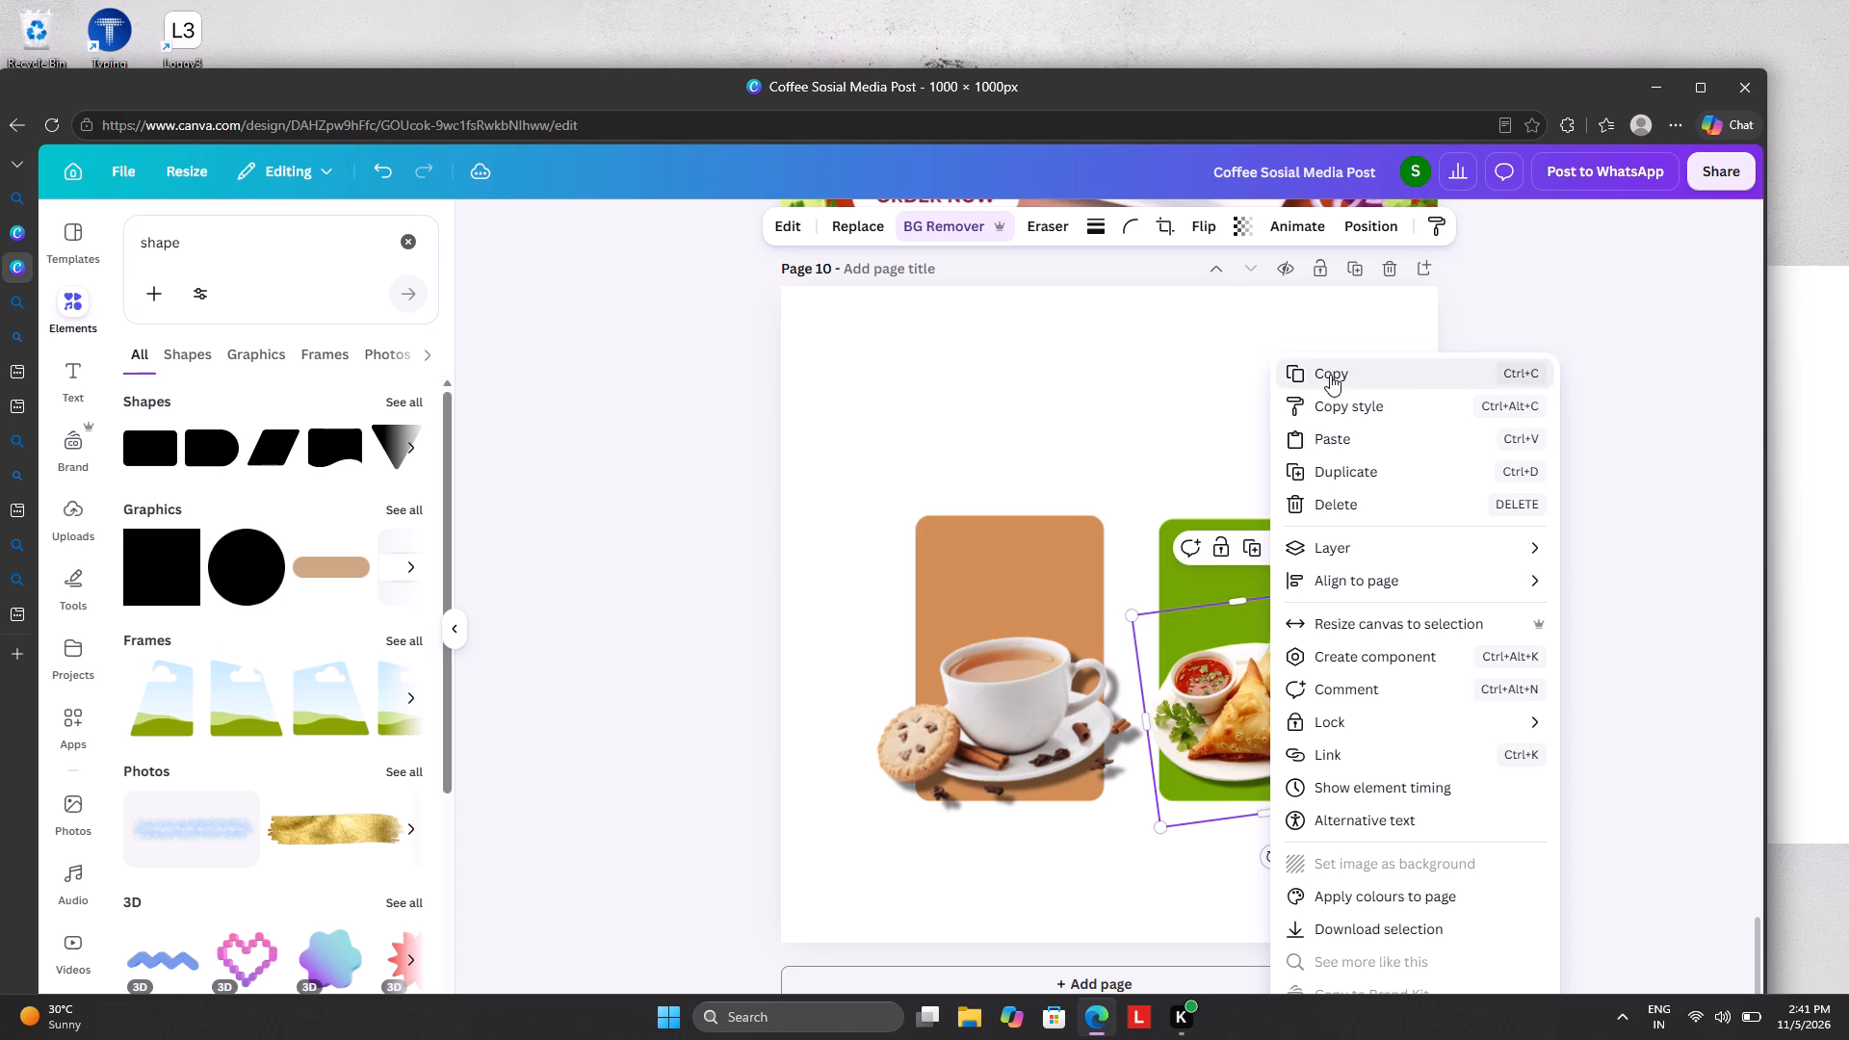
scroll(1103, 778, down, 8)
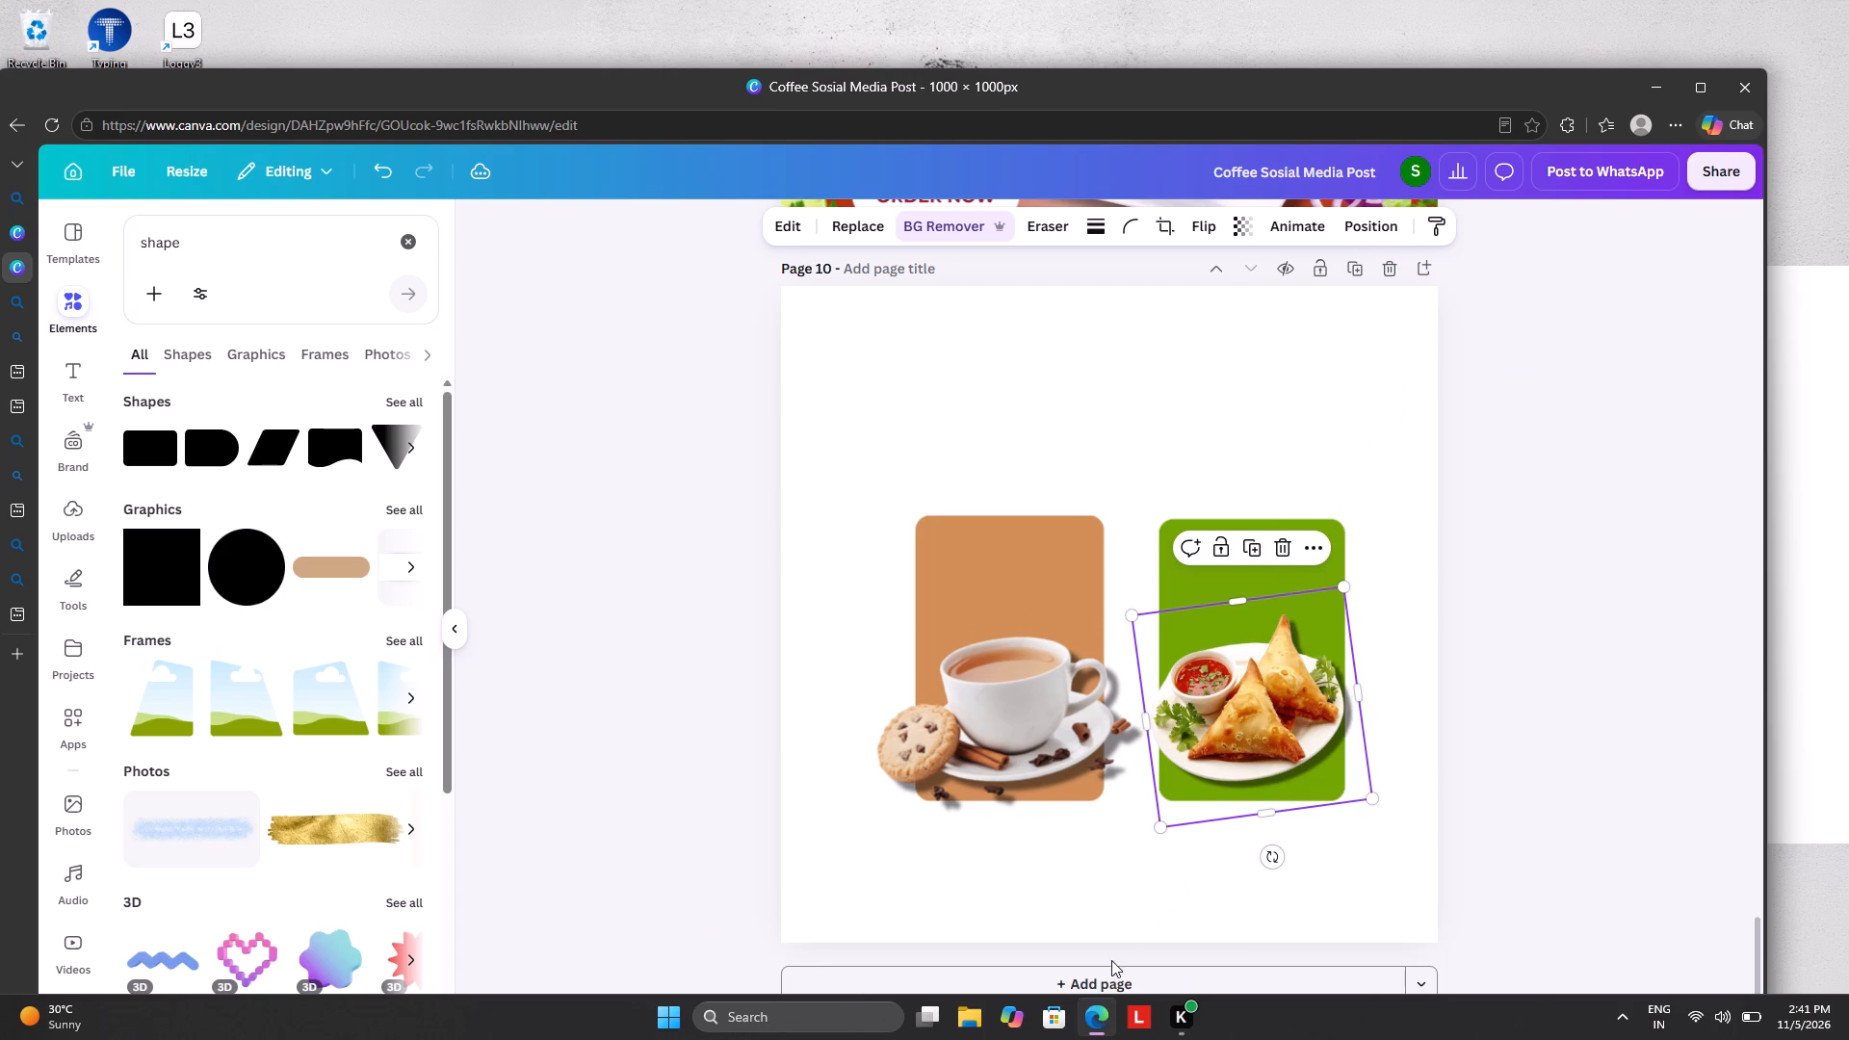
click(1108, 983)
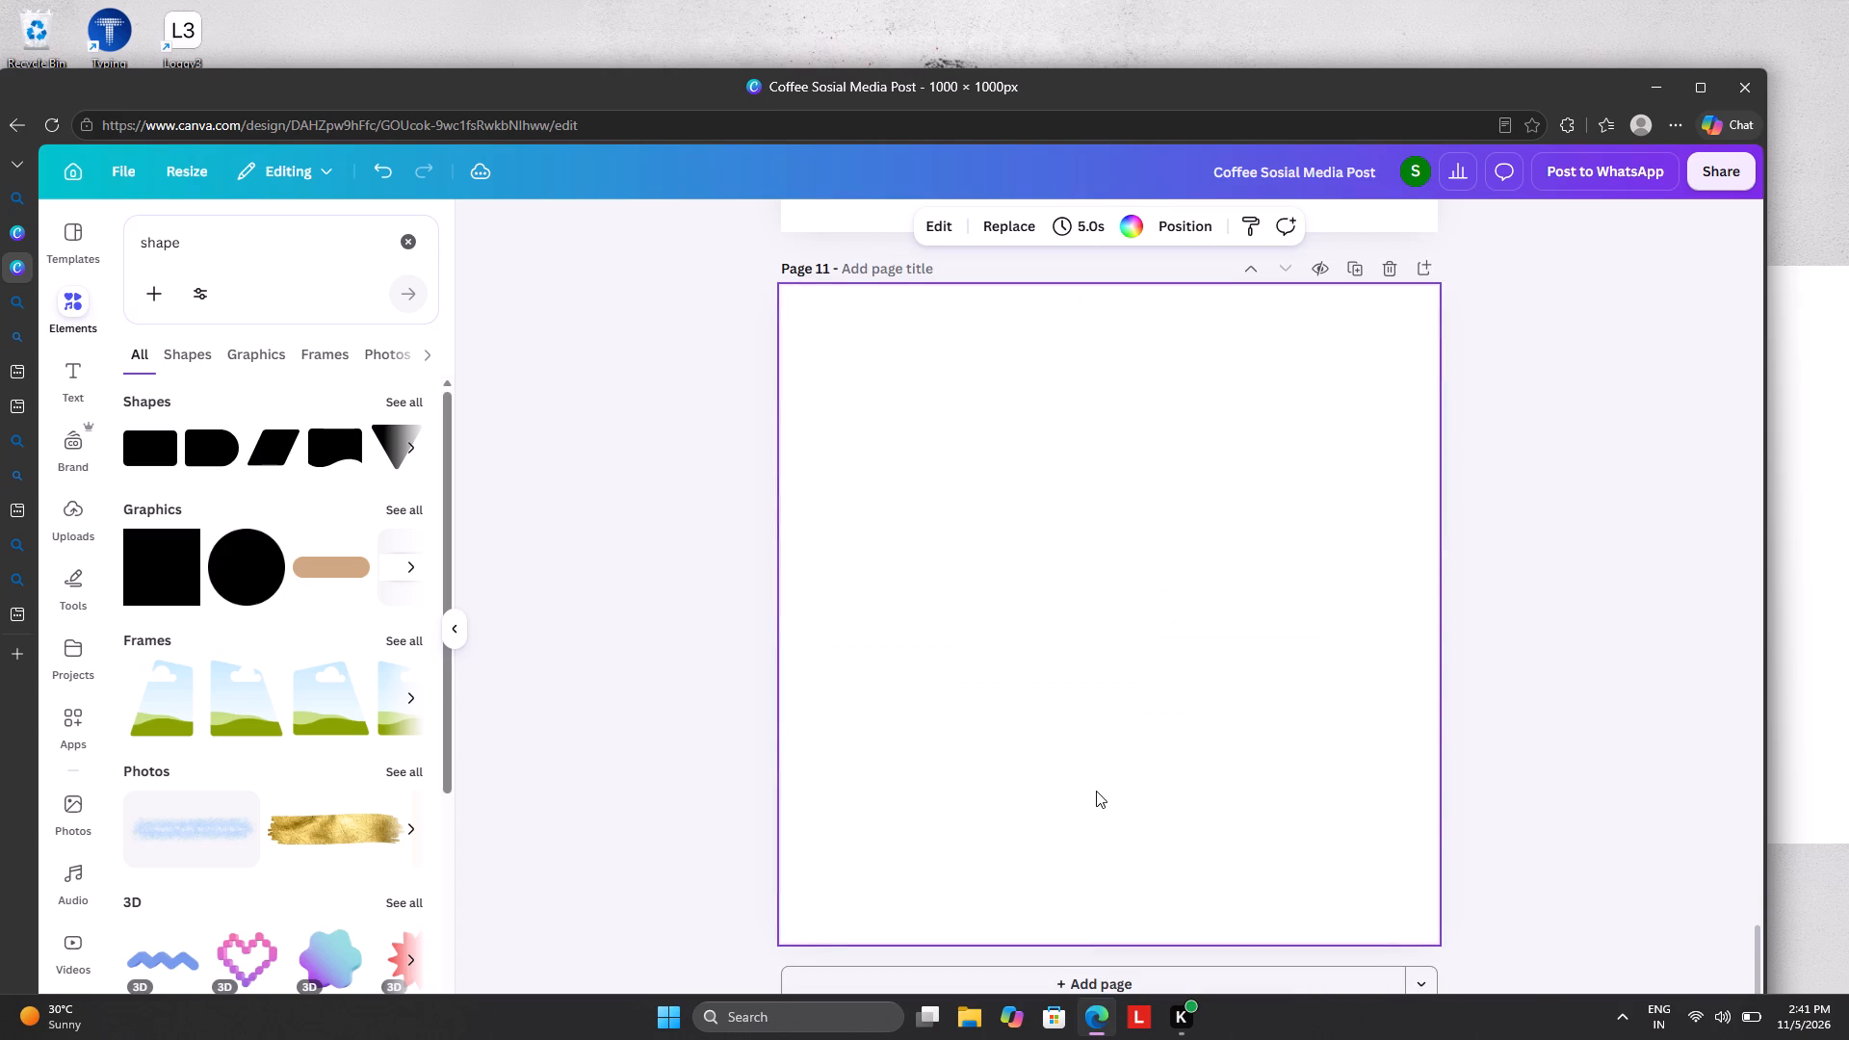
key(ctrl+v)
Copy the green rounded rectangle from page 10 to page 11, deleting the stray duplicate pasted on page 10.
scroll(1092, 800, up, 5)
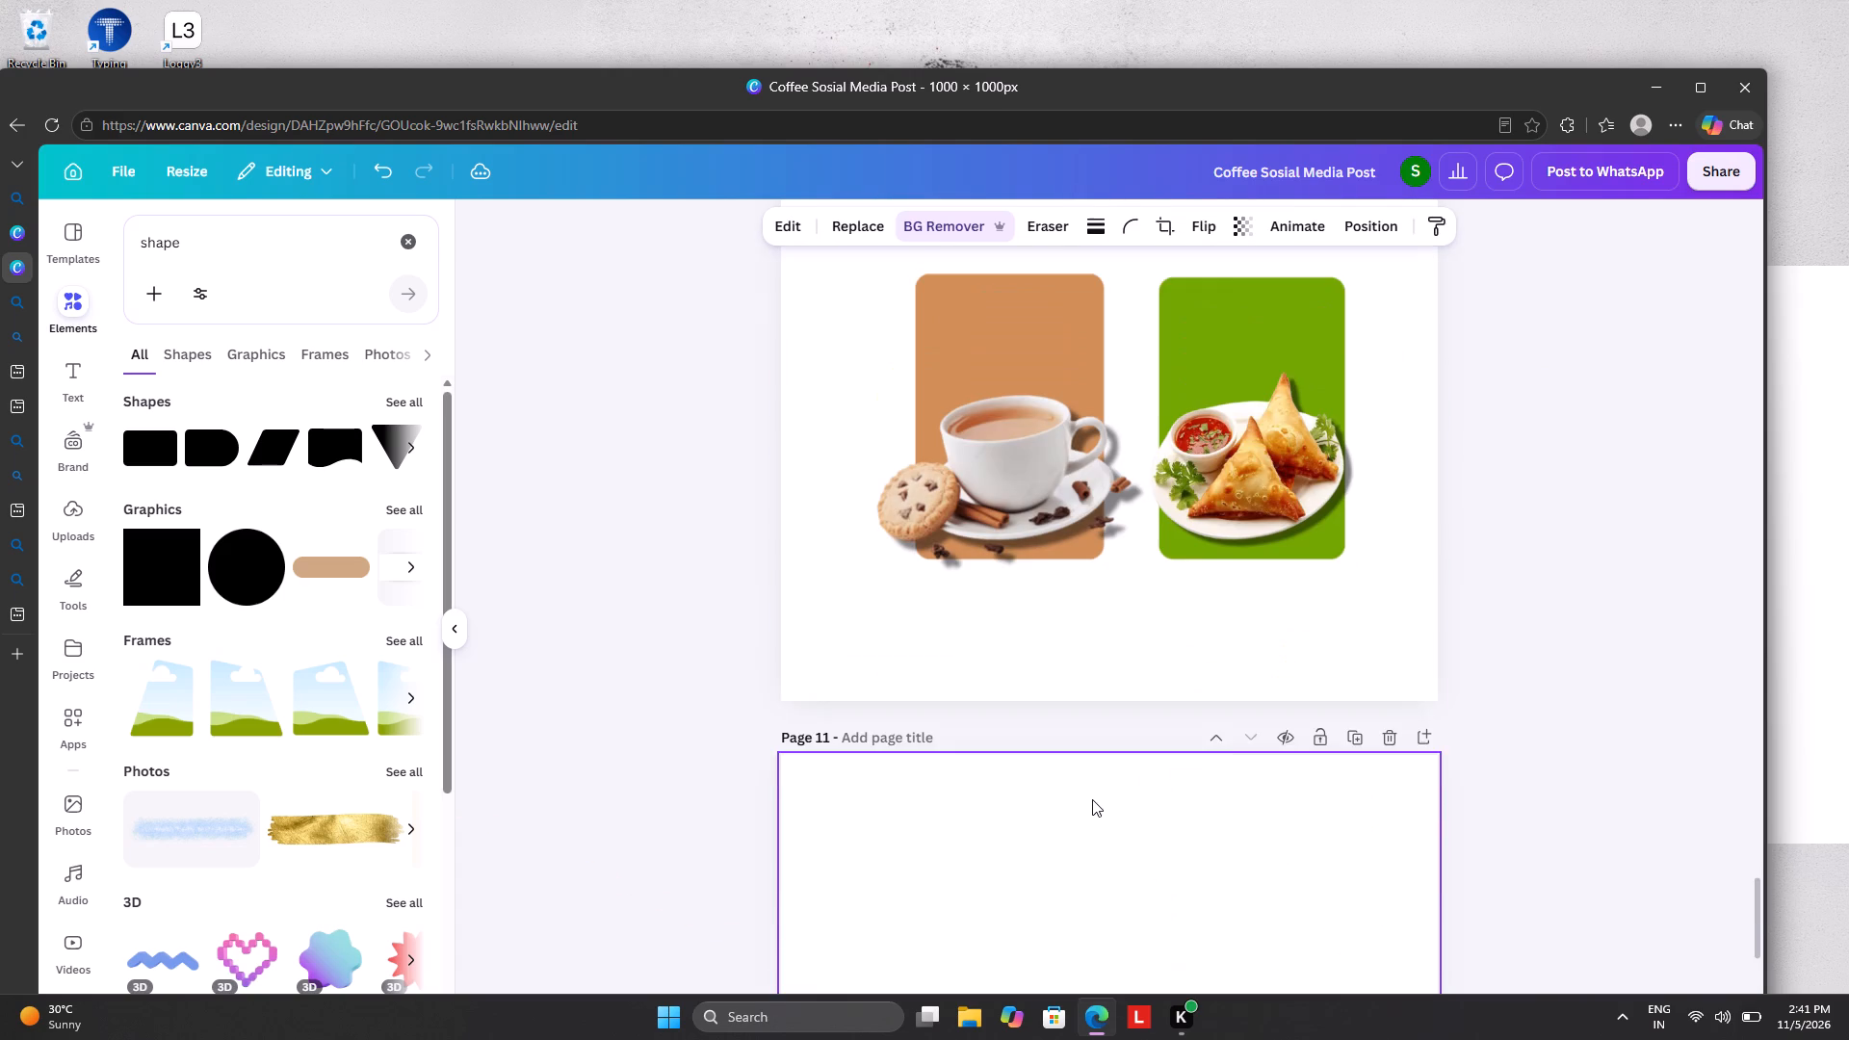
click(1224, 351)
right_click(1224, 351)
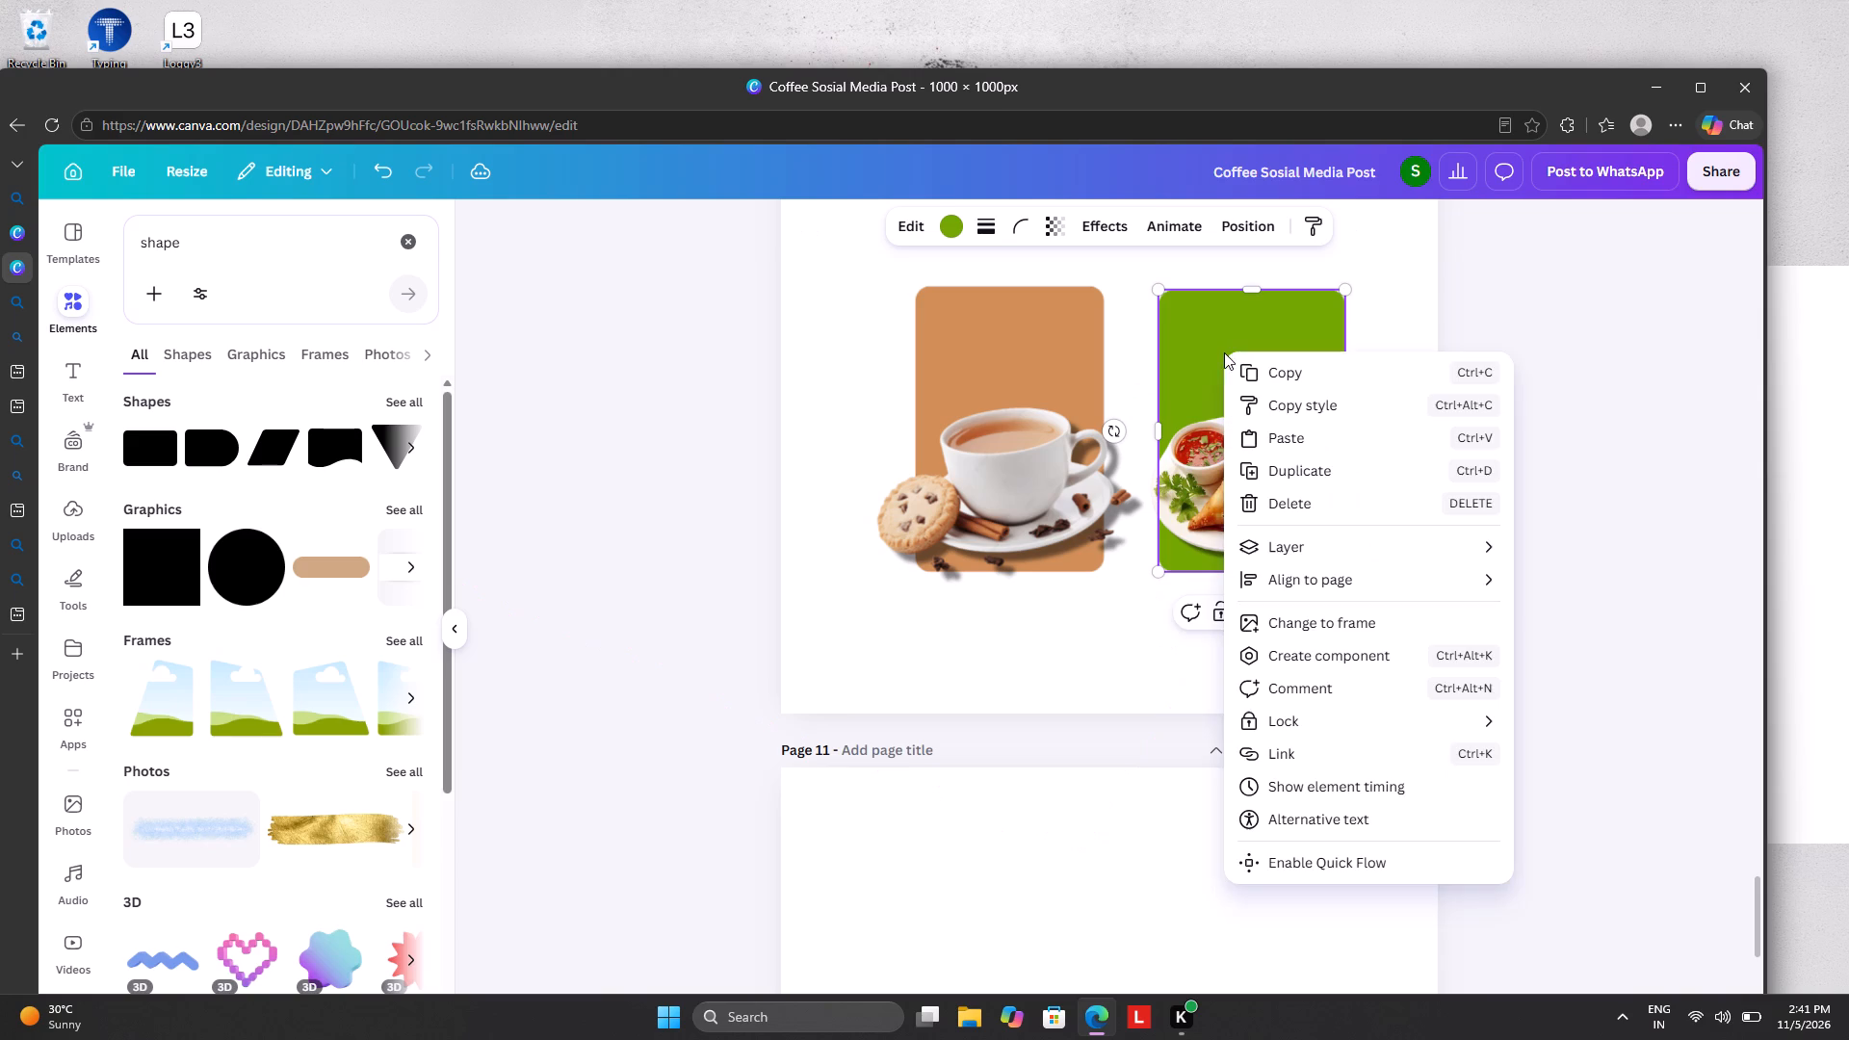
click(1261, 384)
scroll(1181, 743, down, 3)
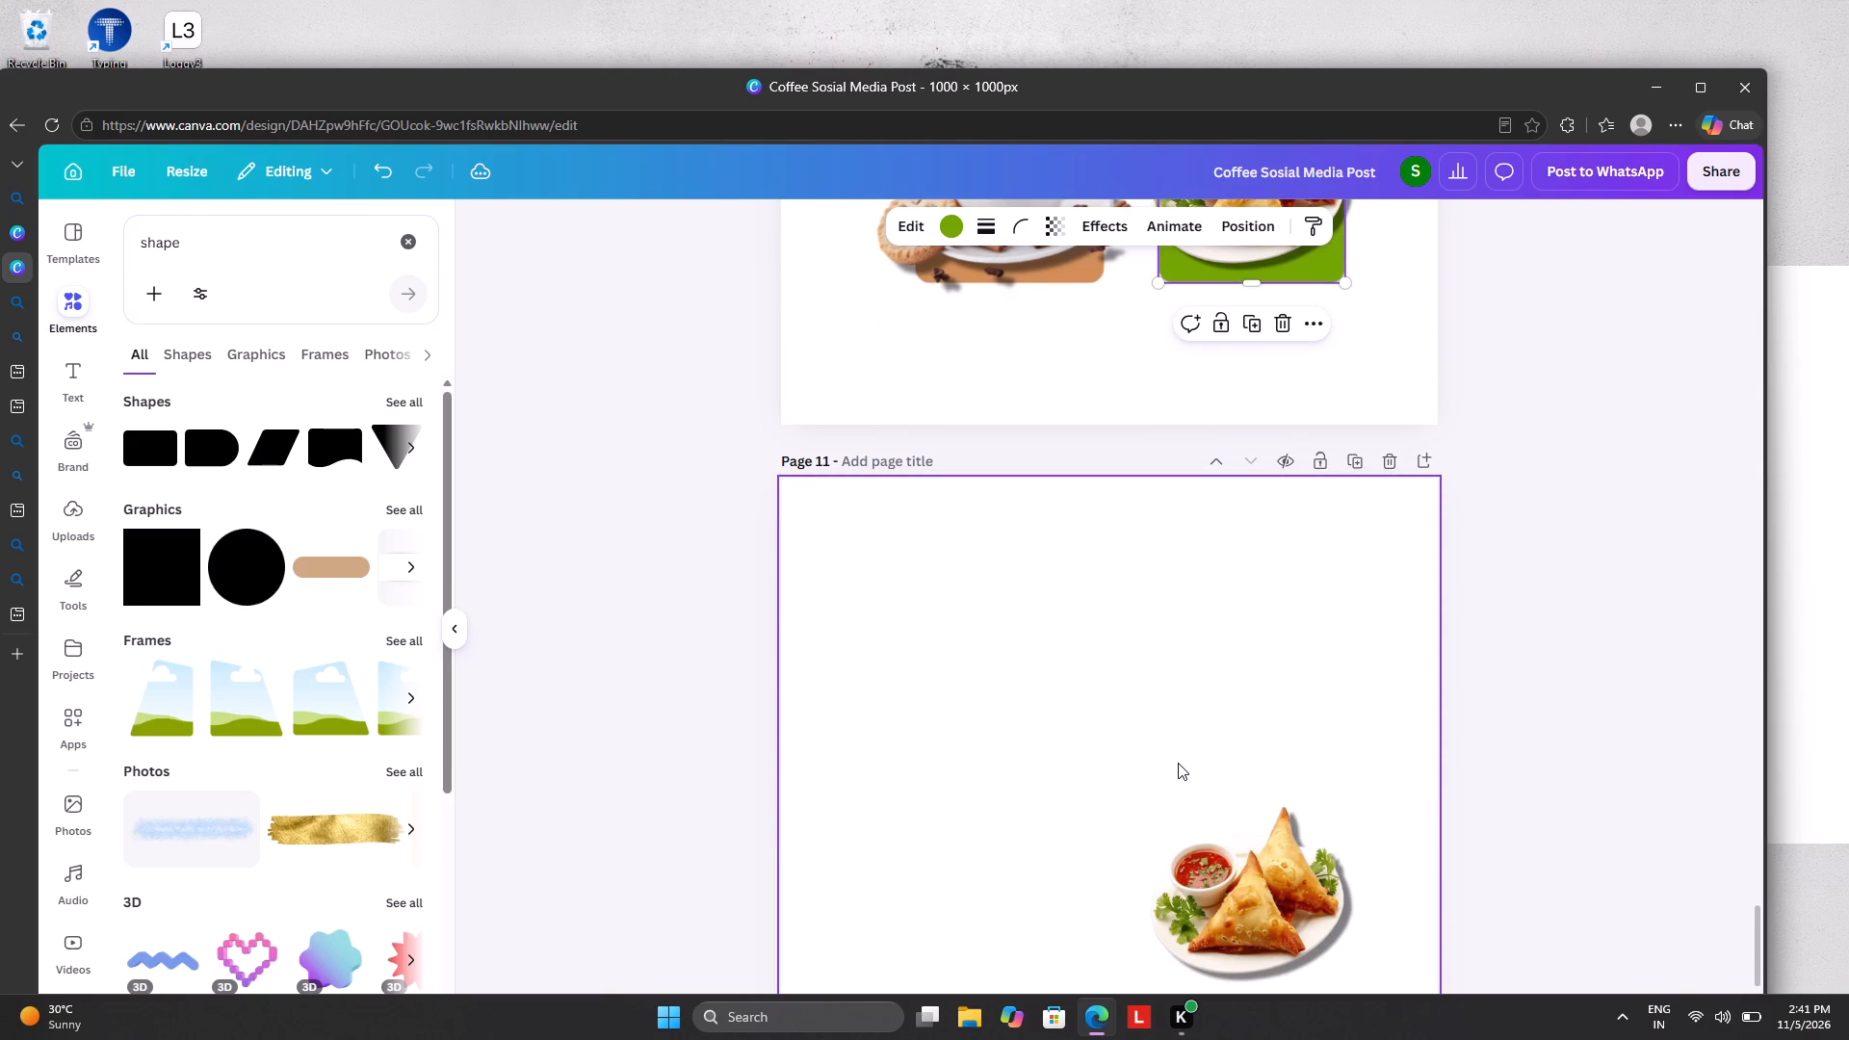
key(ctrl+v)
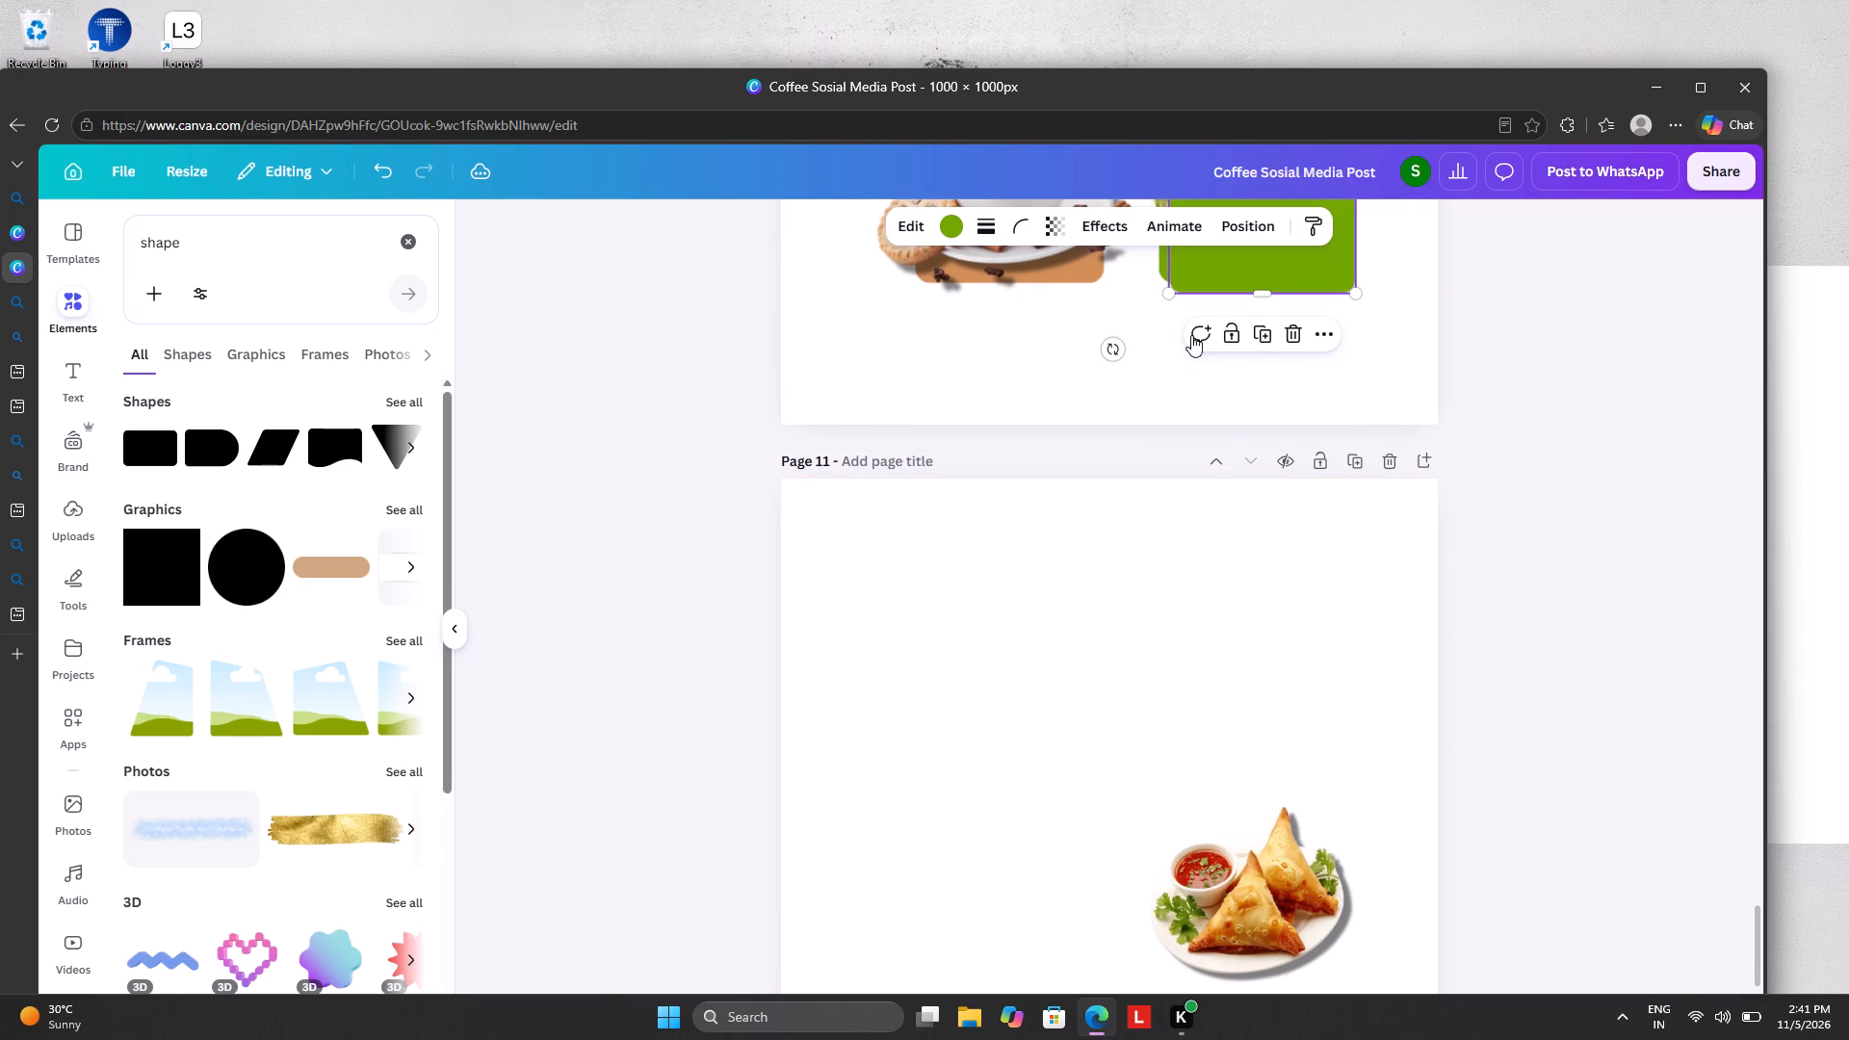
click(1285, 335)
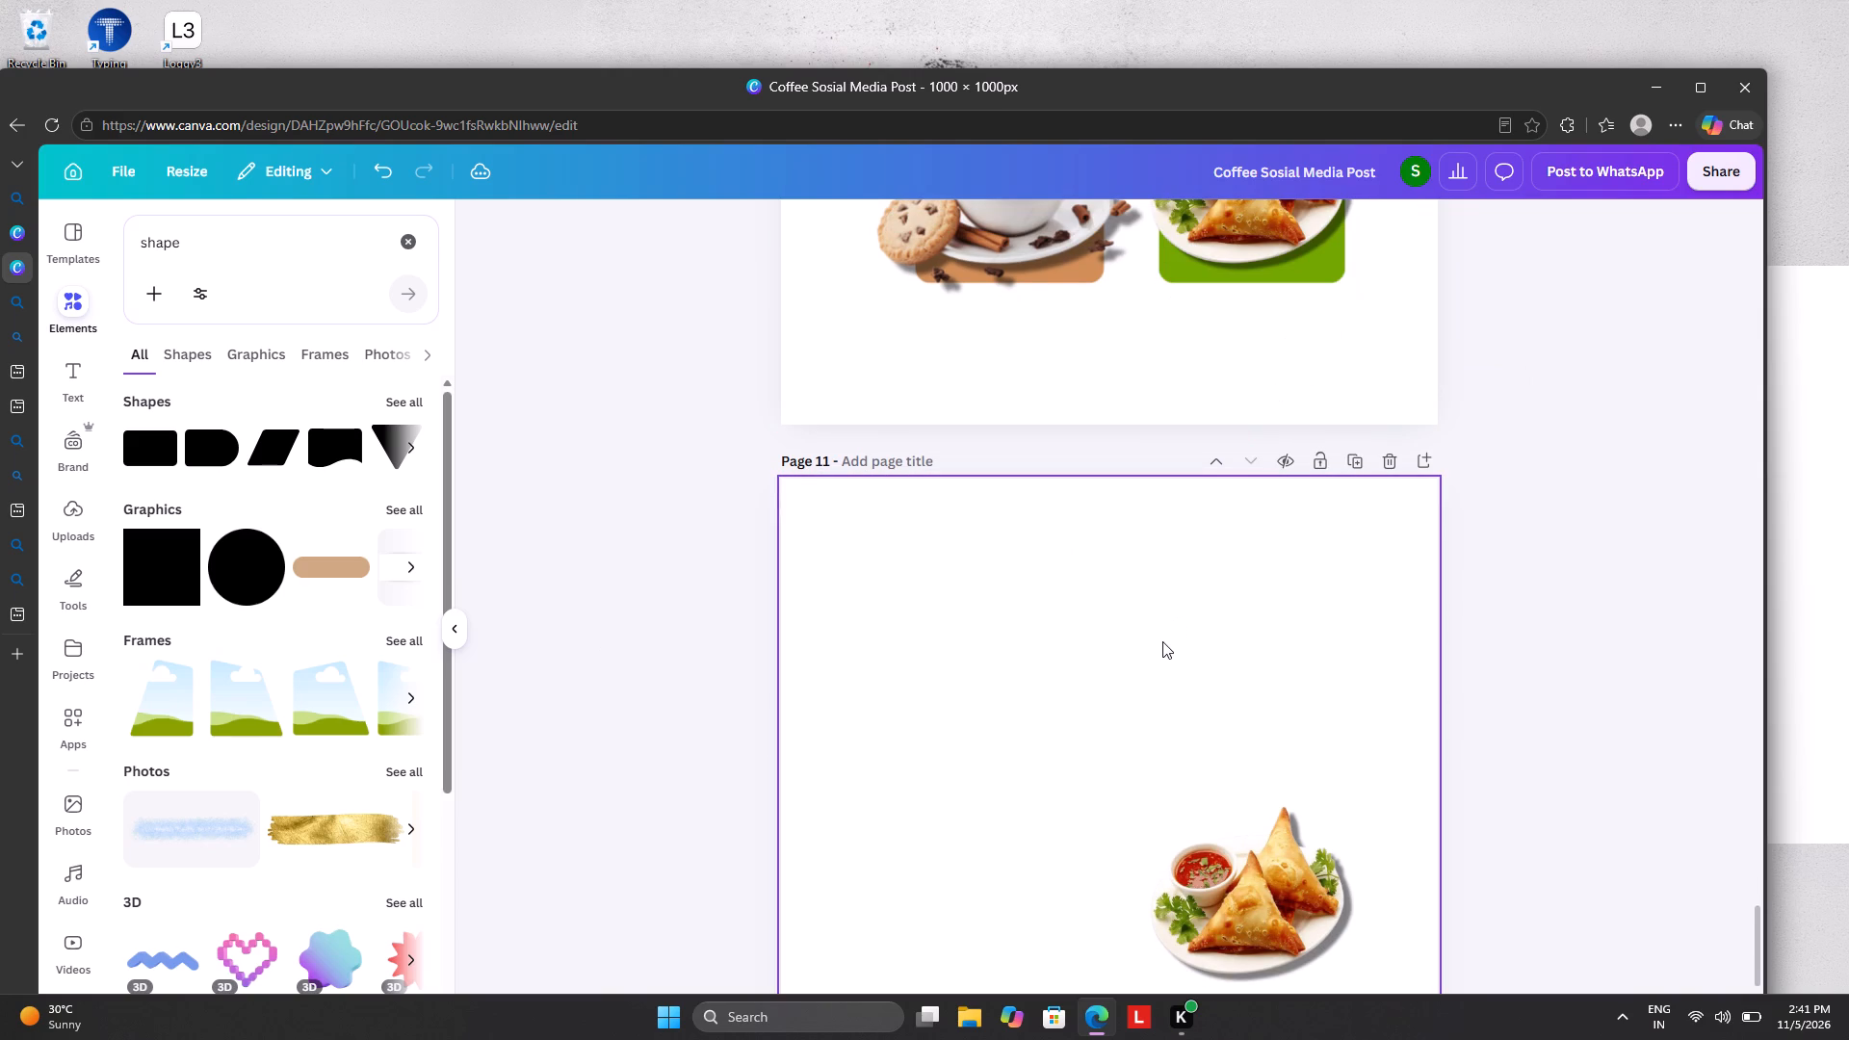
key(ctrl+v)
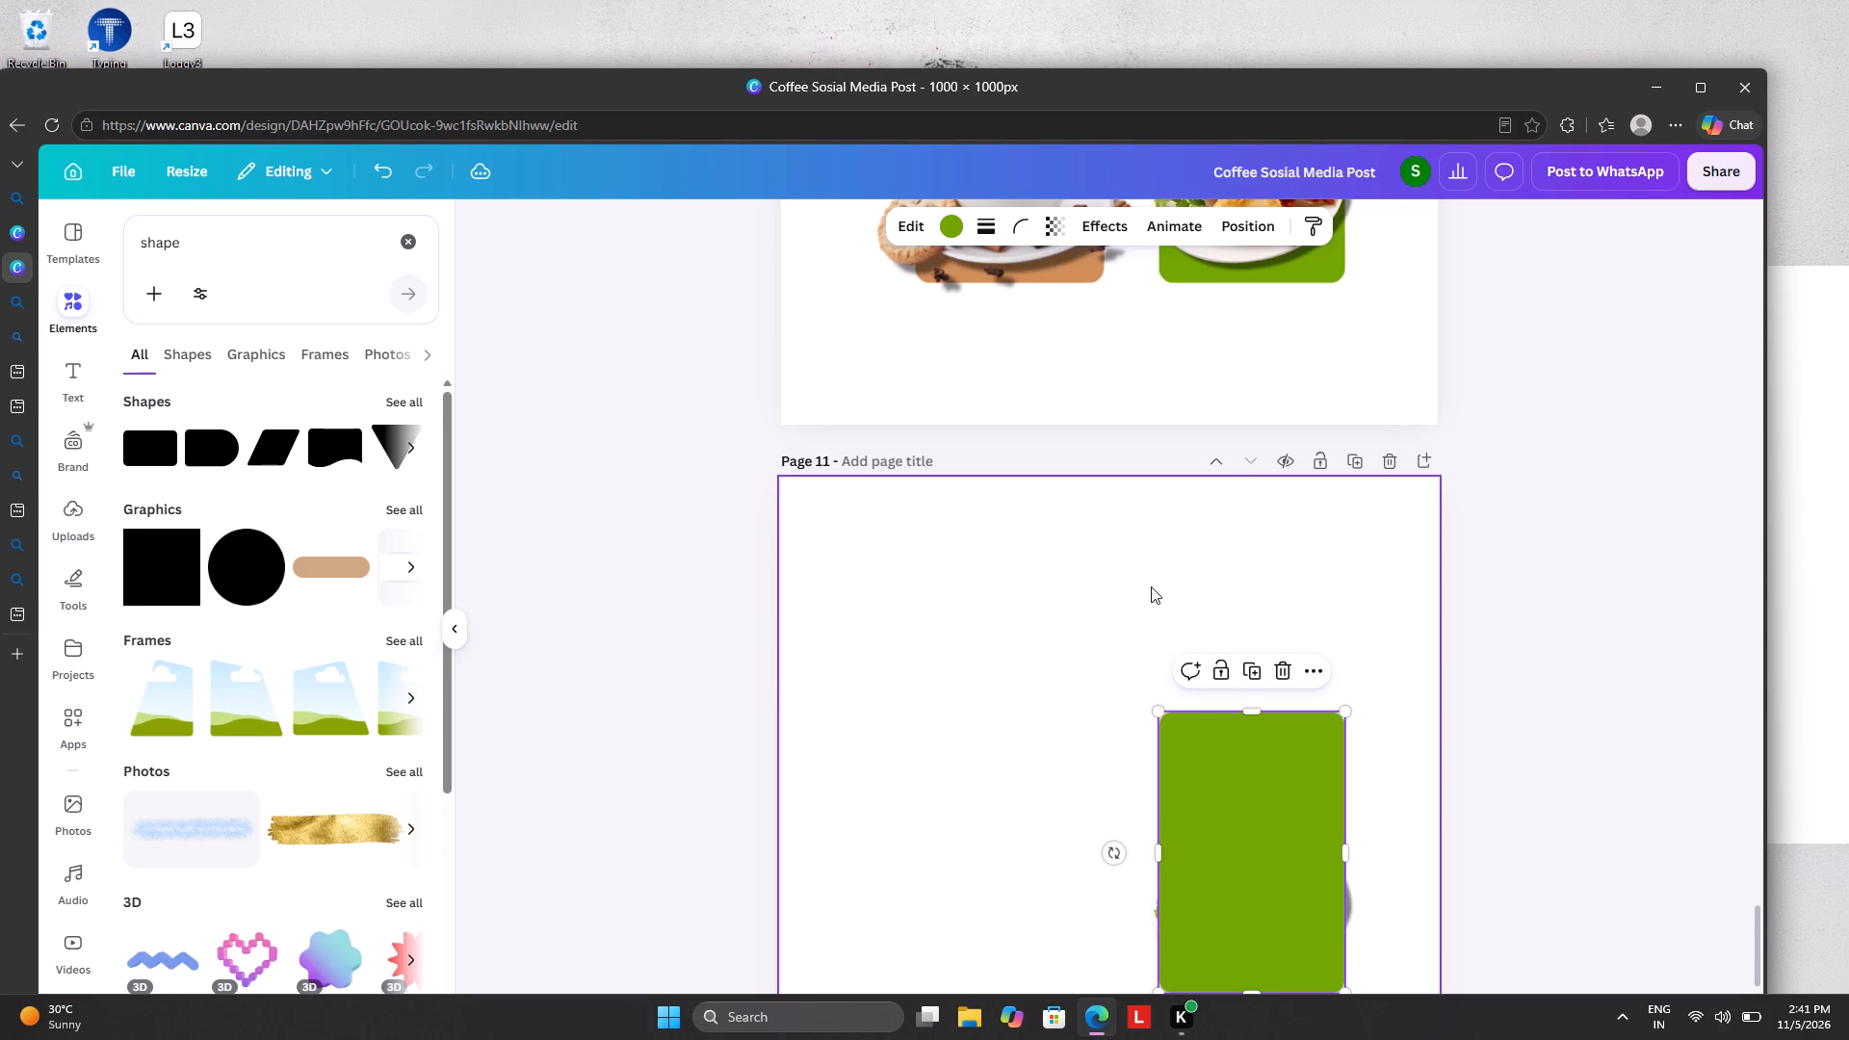
Delete the green rounded rectangle and the samosa plate image from page 10.
scroll(1151, 586, up, 4)
click(1285, 443)
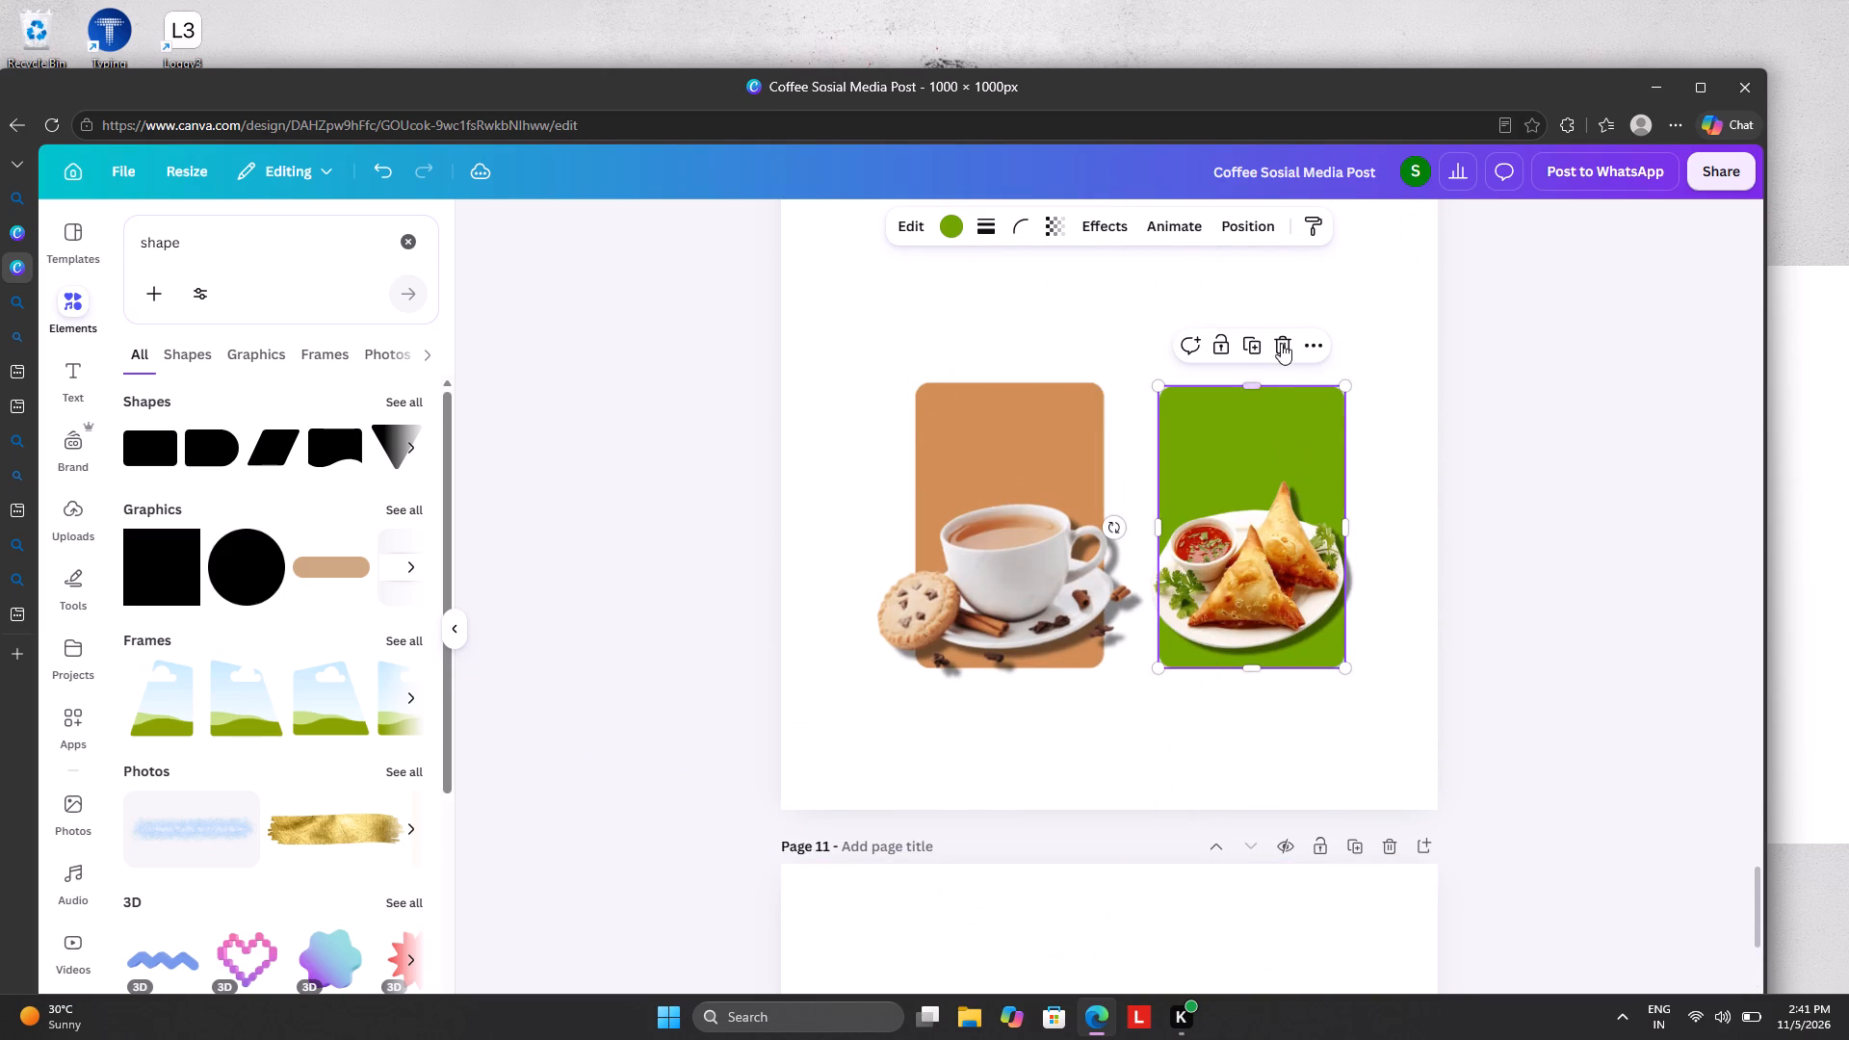
click(1287, 329)
click(1287, 345)
click(1243, 564)
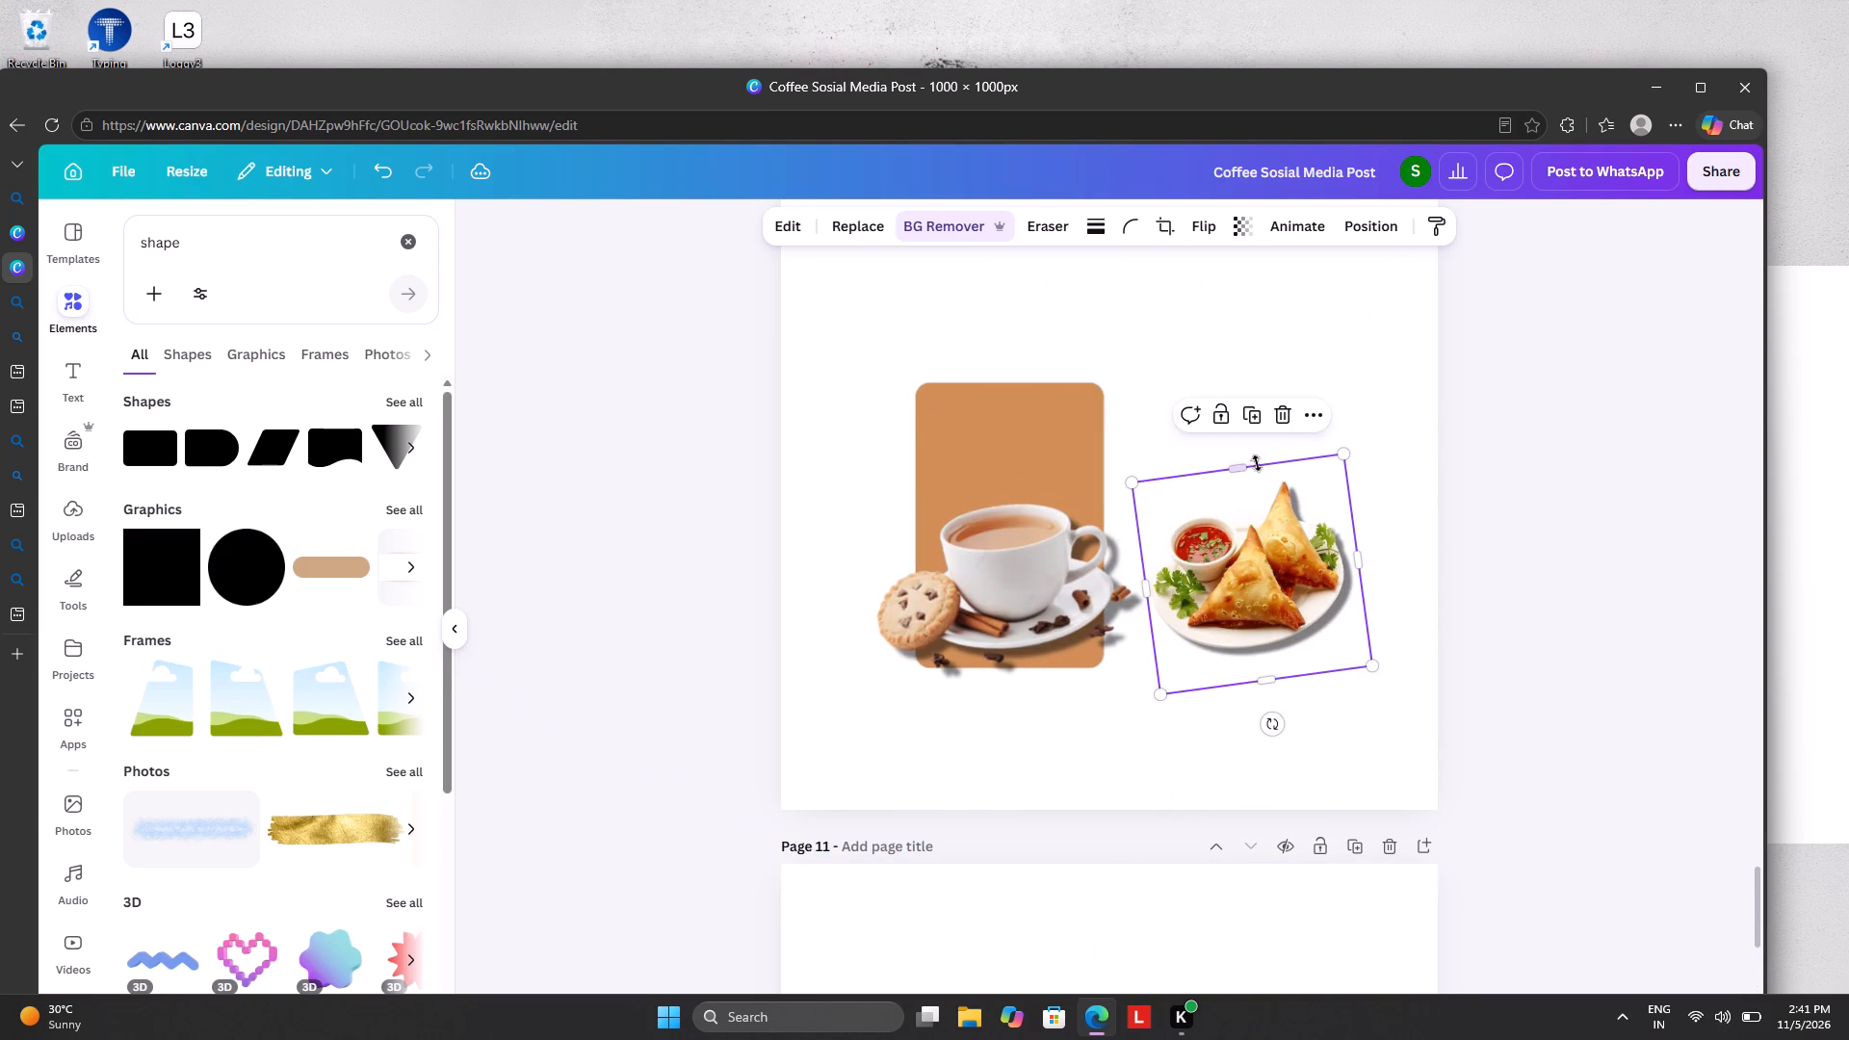
click(1279, 408)
Set the page 10 background to the orange-brown sampled from the rectangle behind the tea cup.
click(1035, 477)
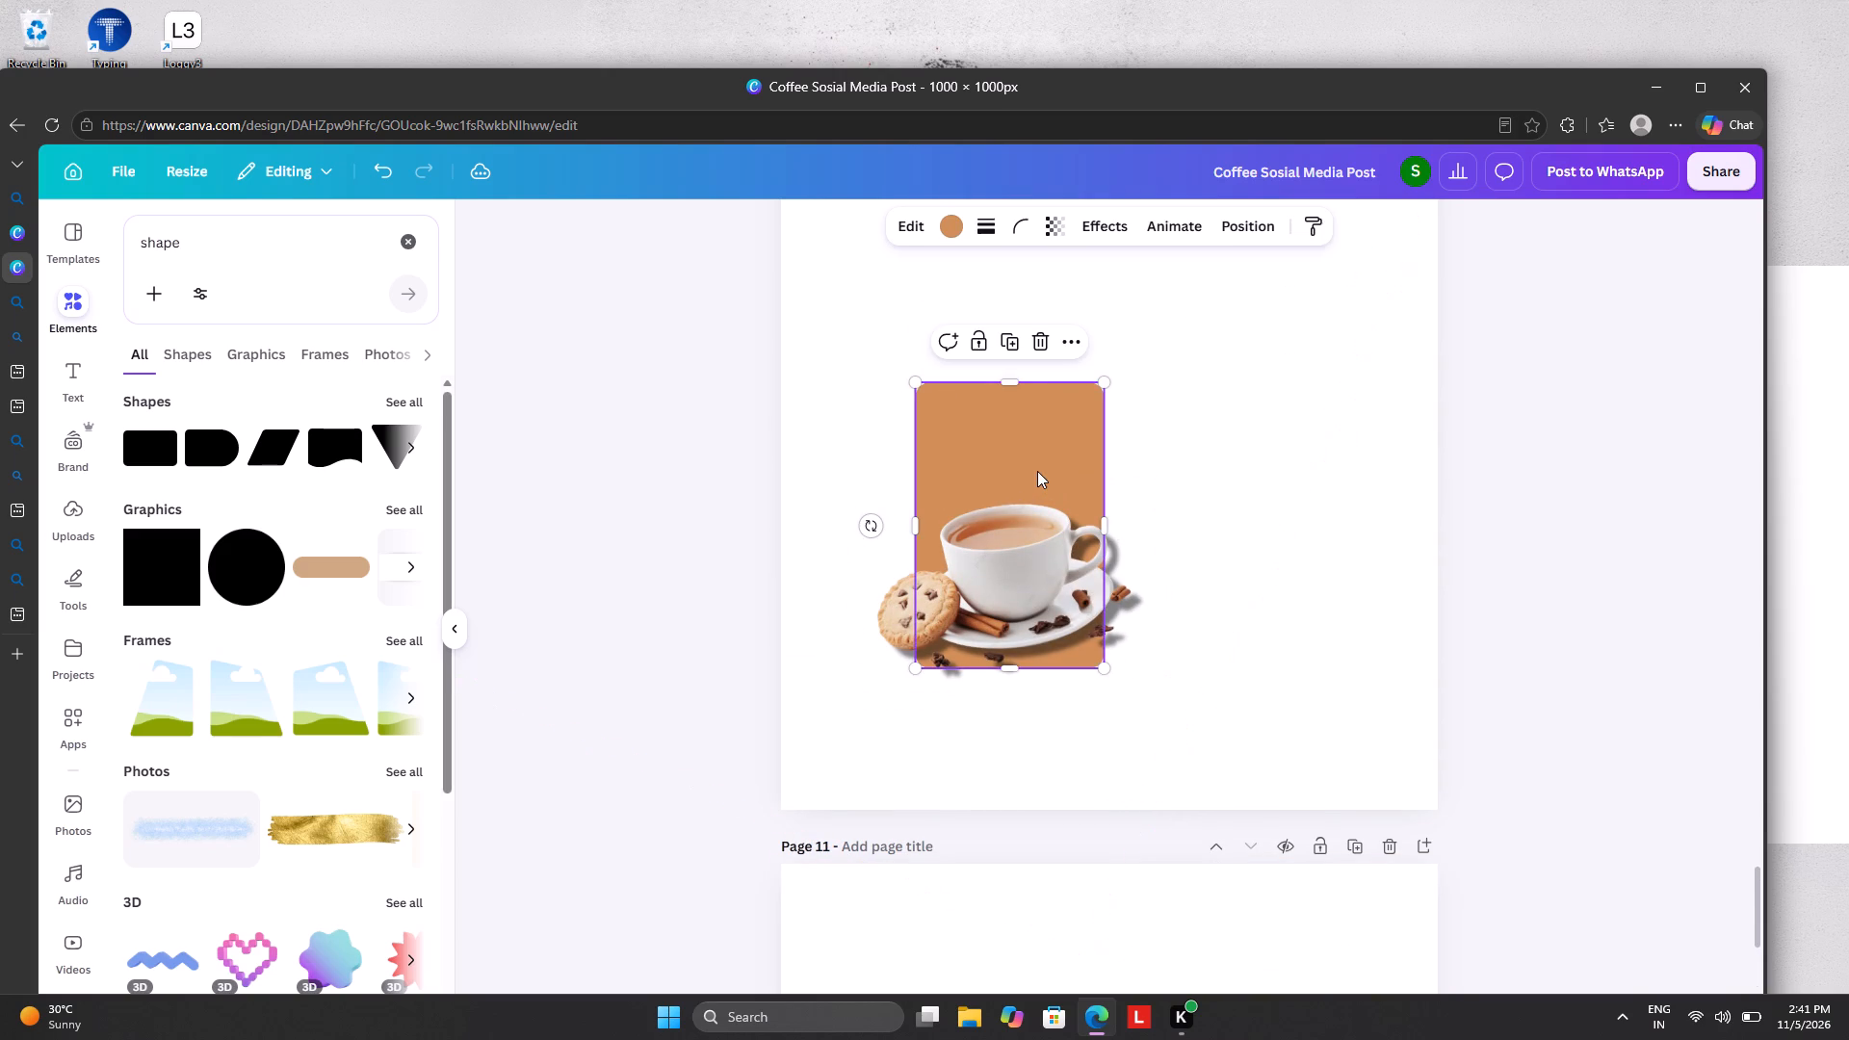
click(1352, 505)
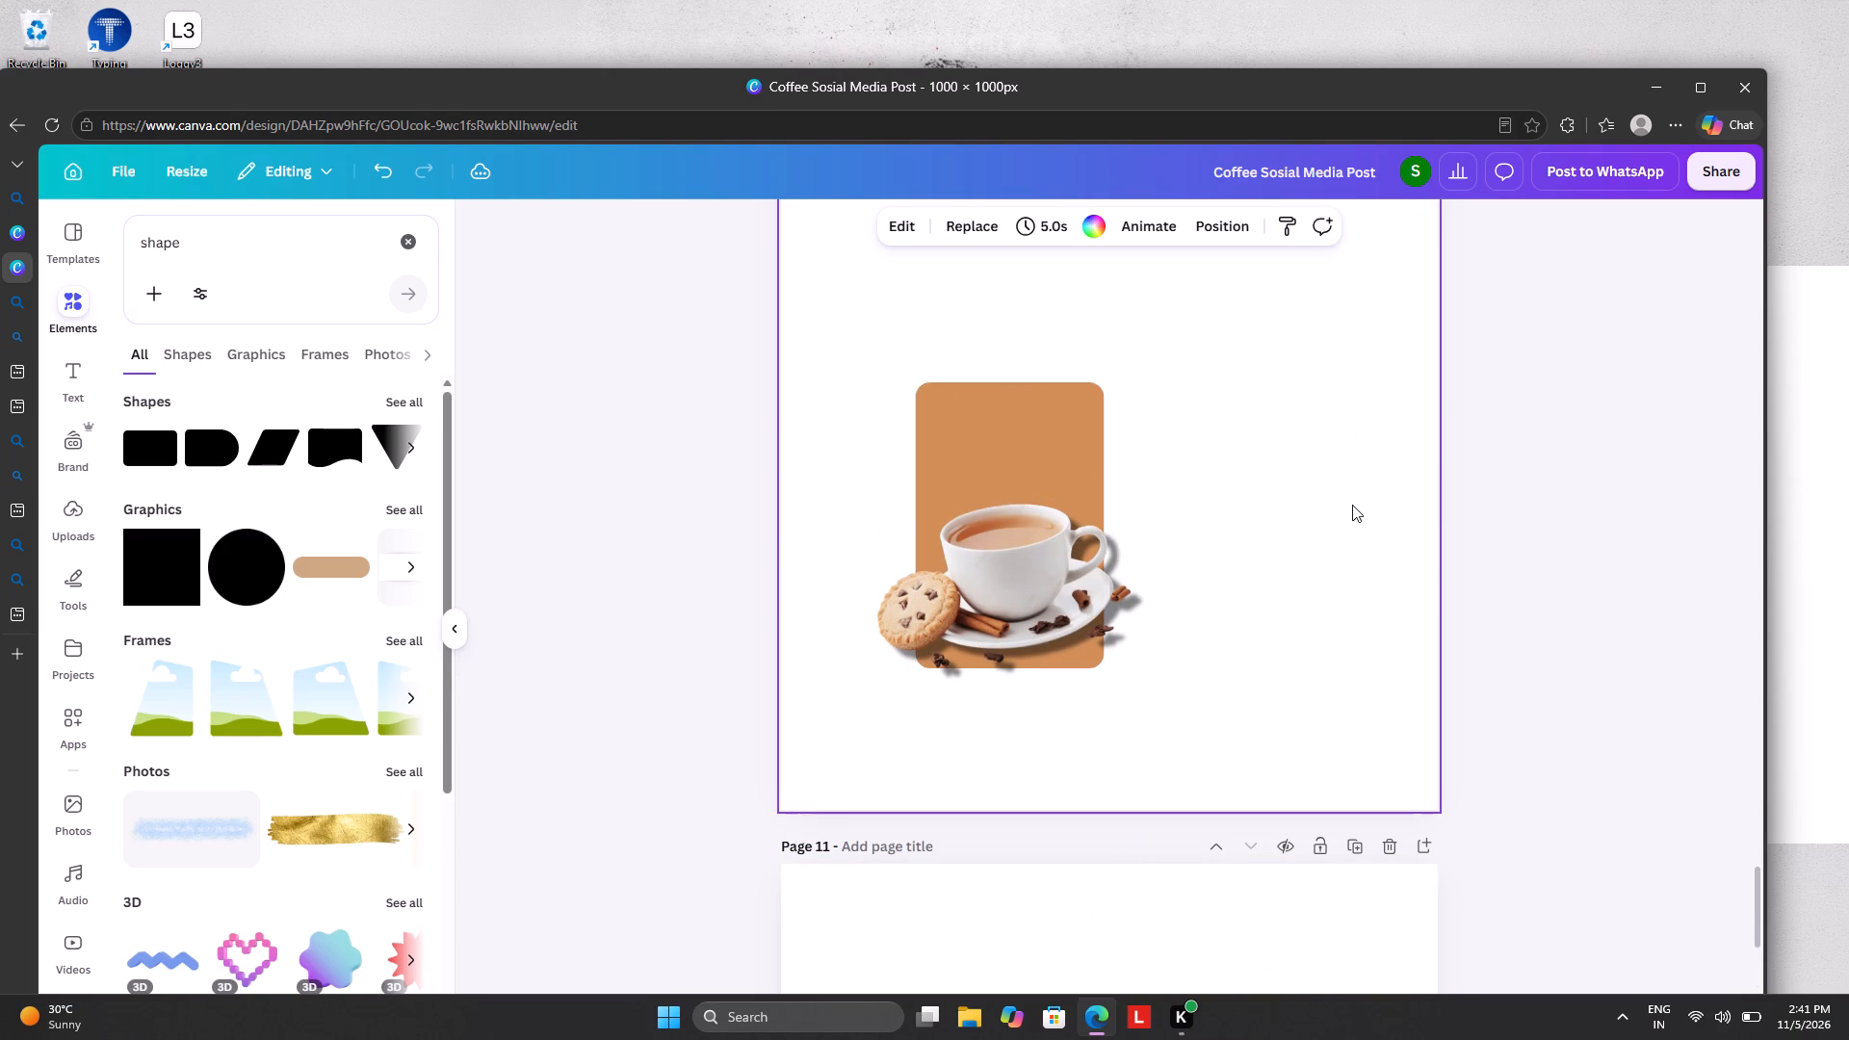
click(1100, 219)
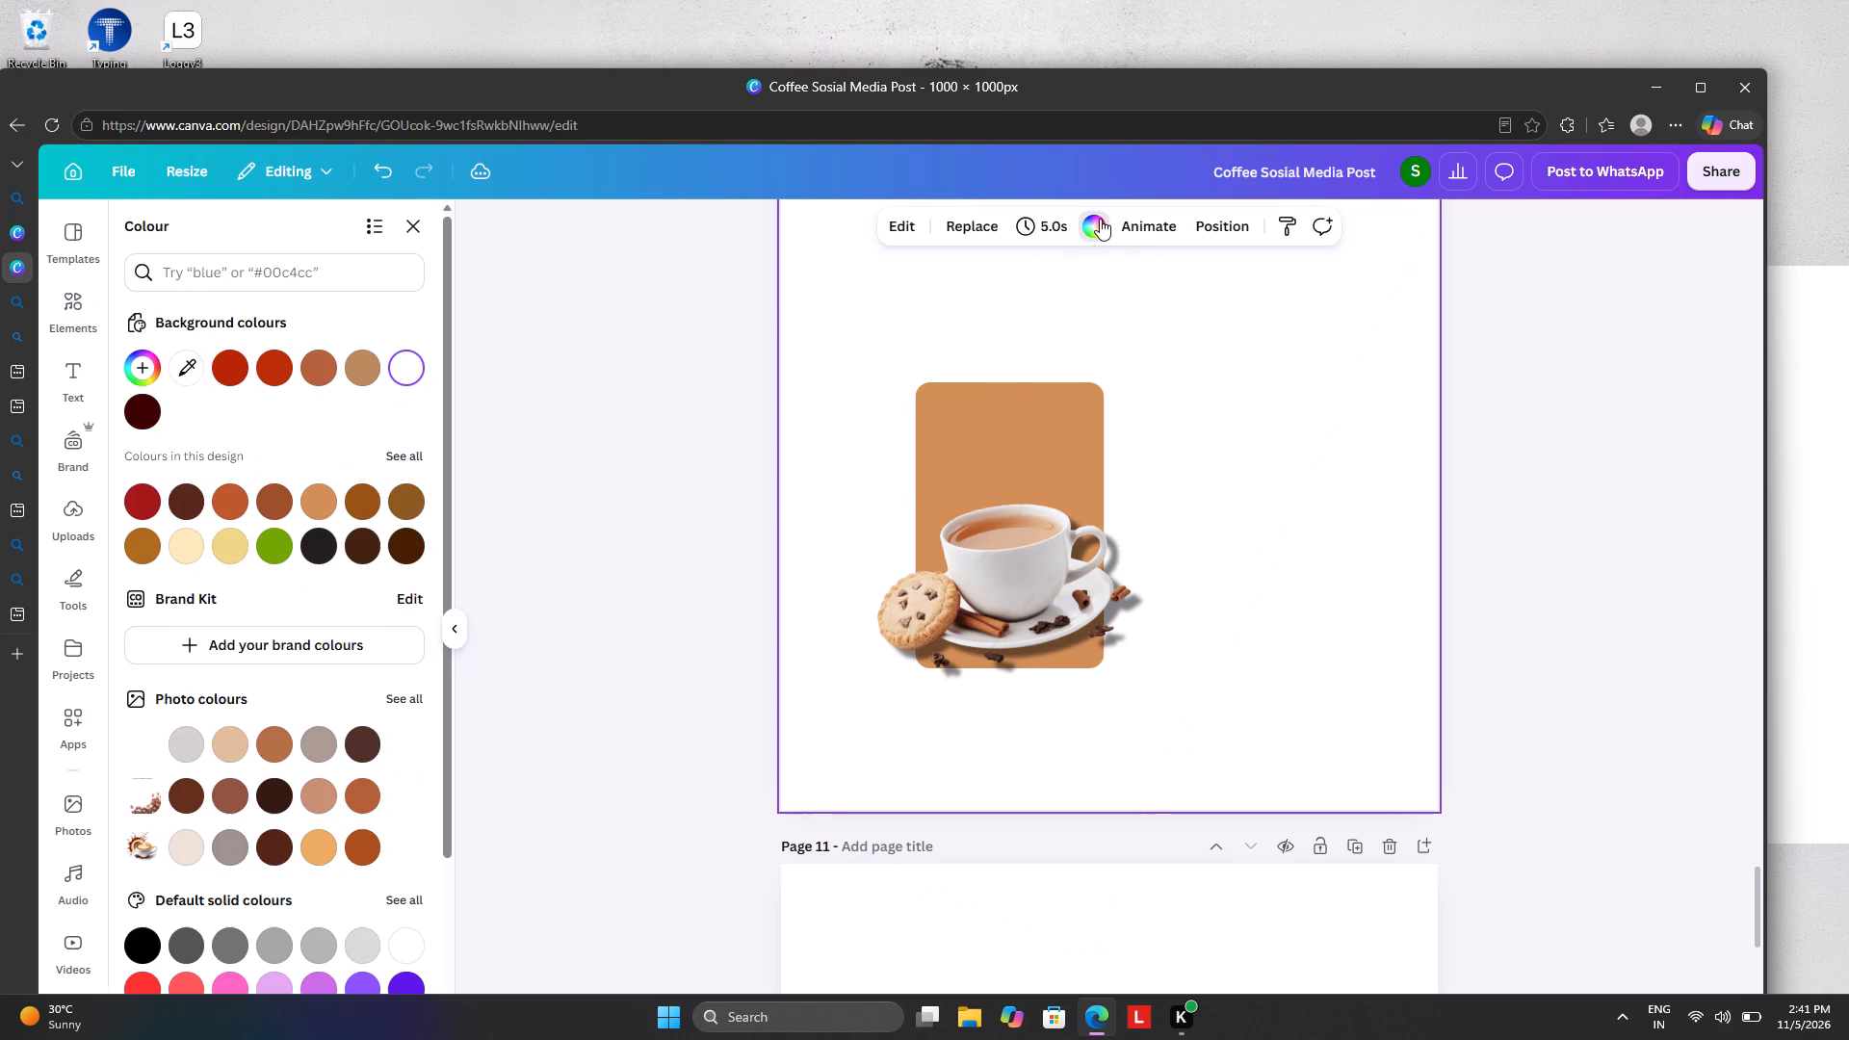
click(185, 370)
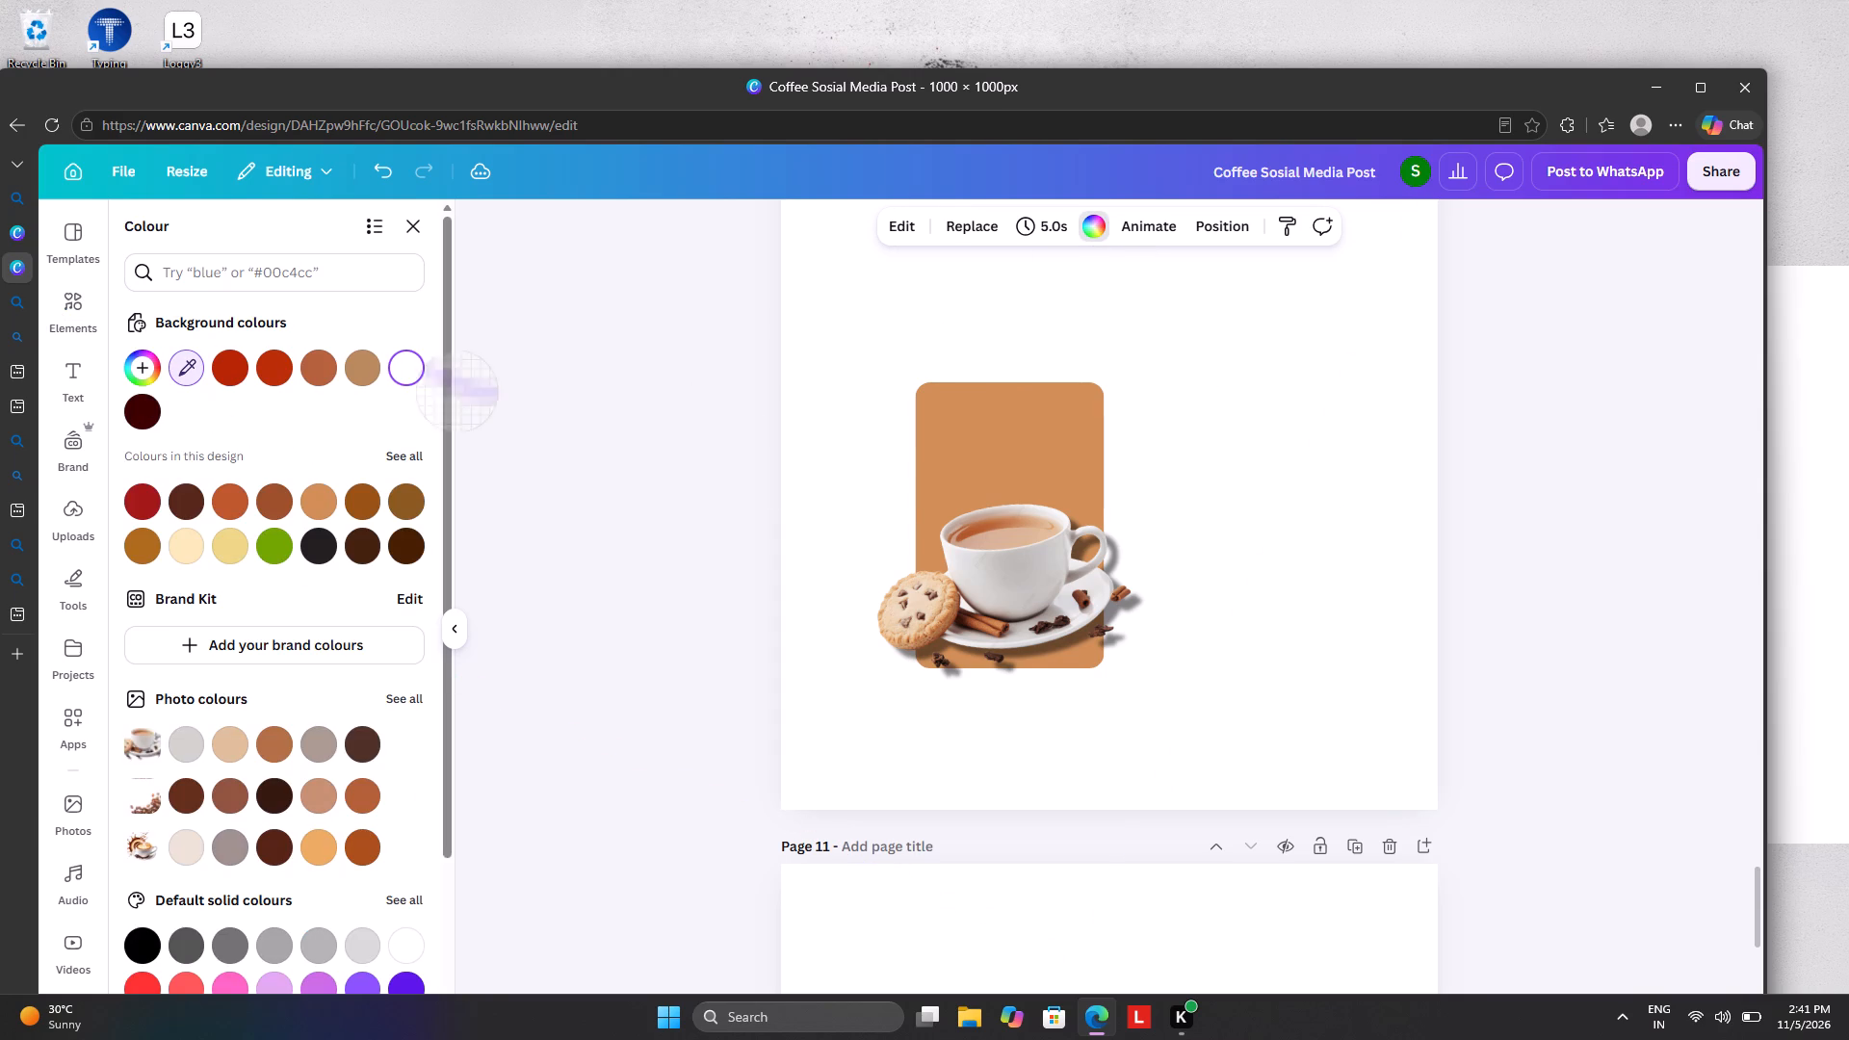
click(960, 476)
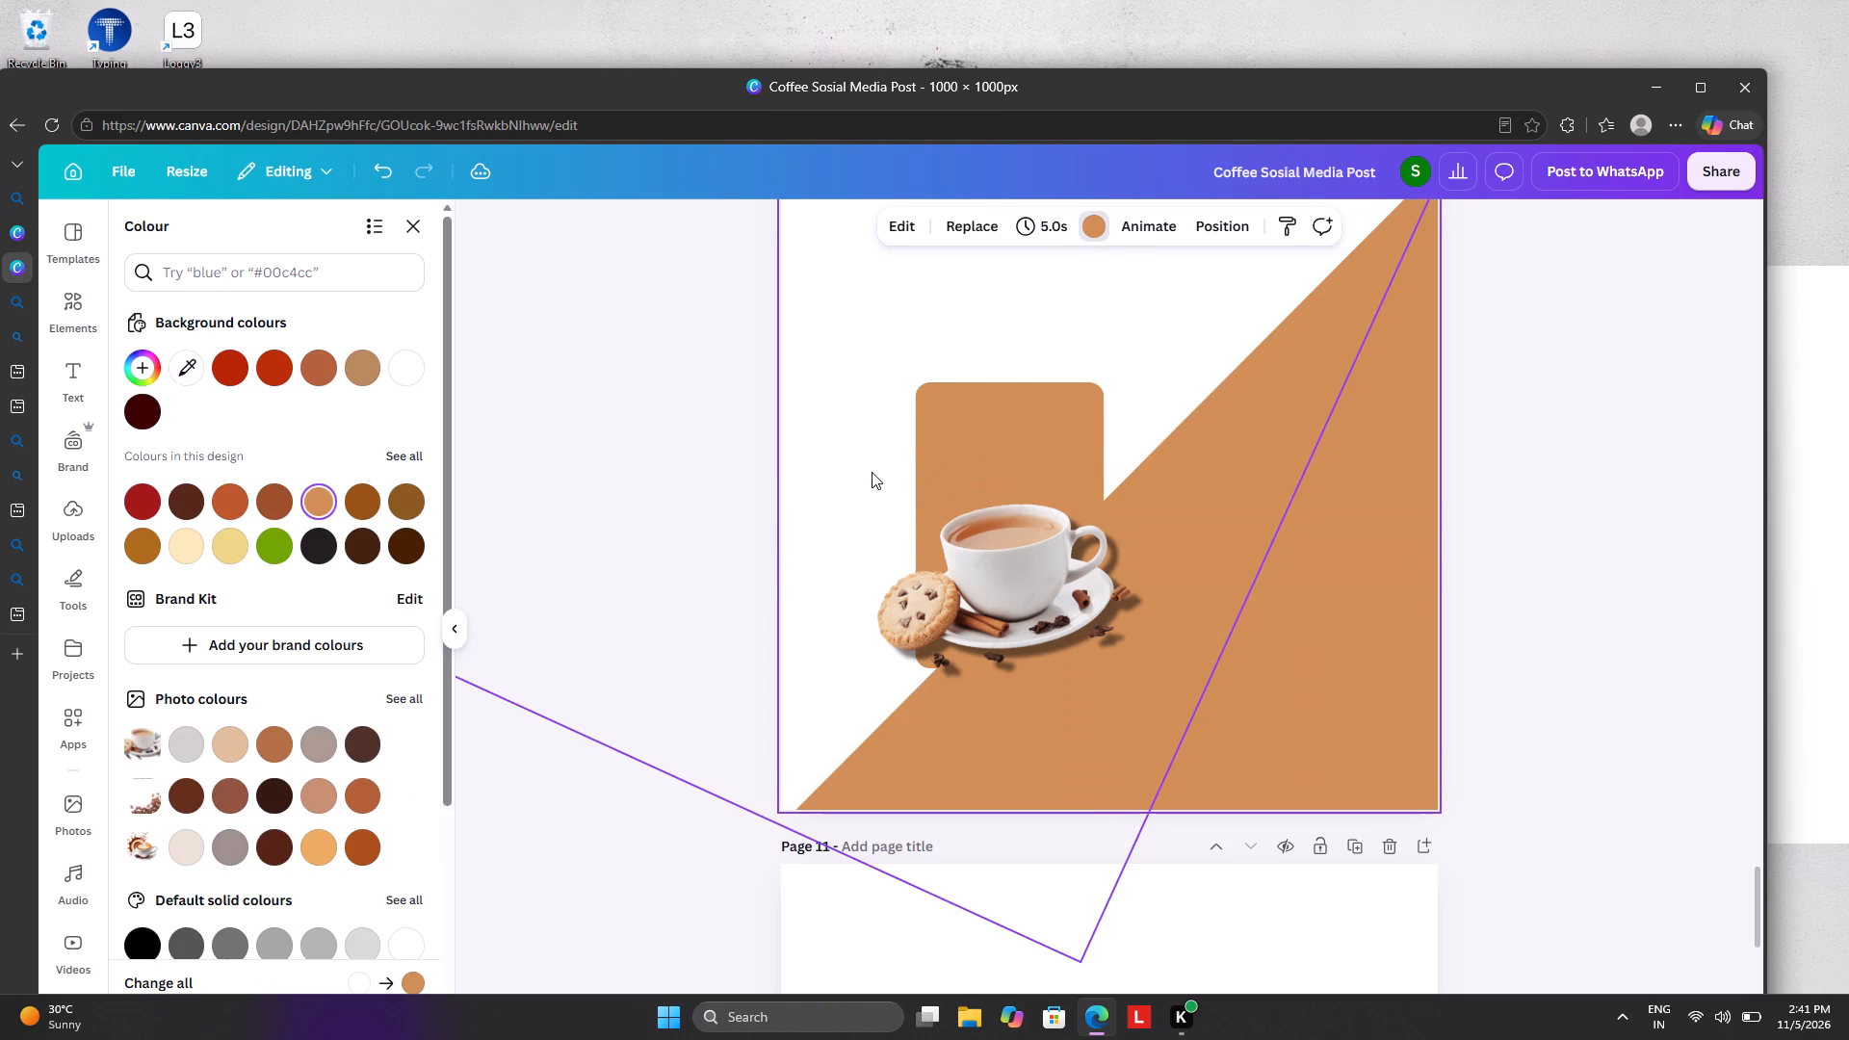
Delete the large white diagonal shape from page 10.
click(872, 471)
click(705, 842)
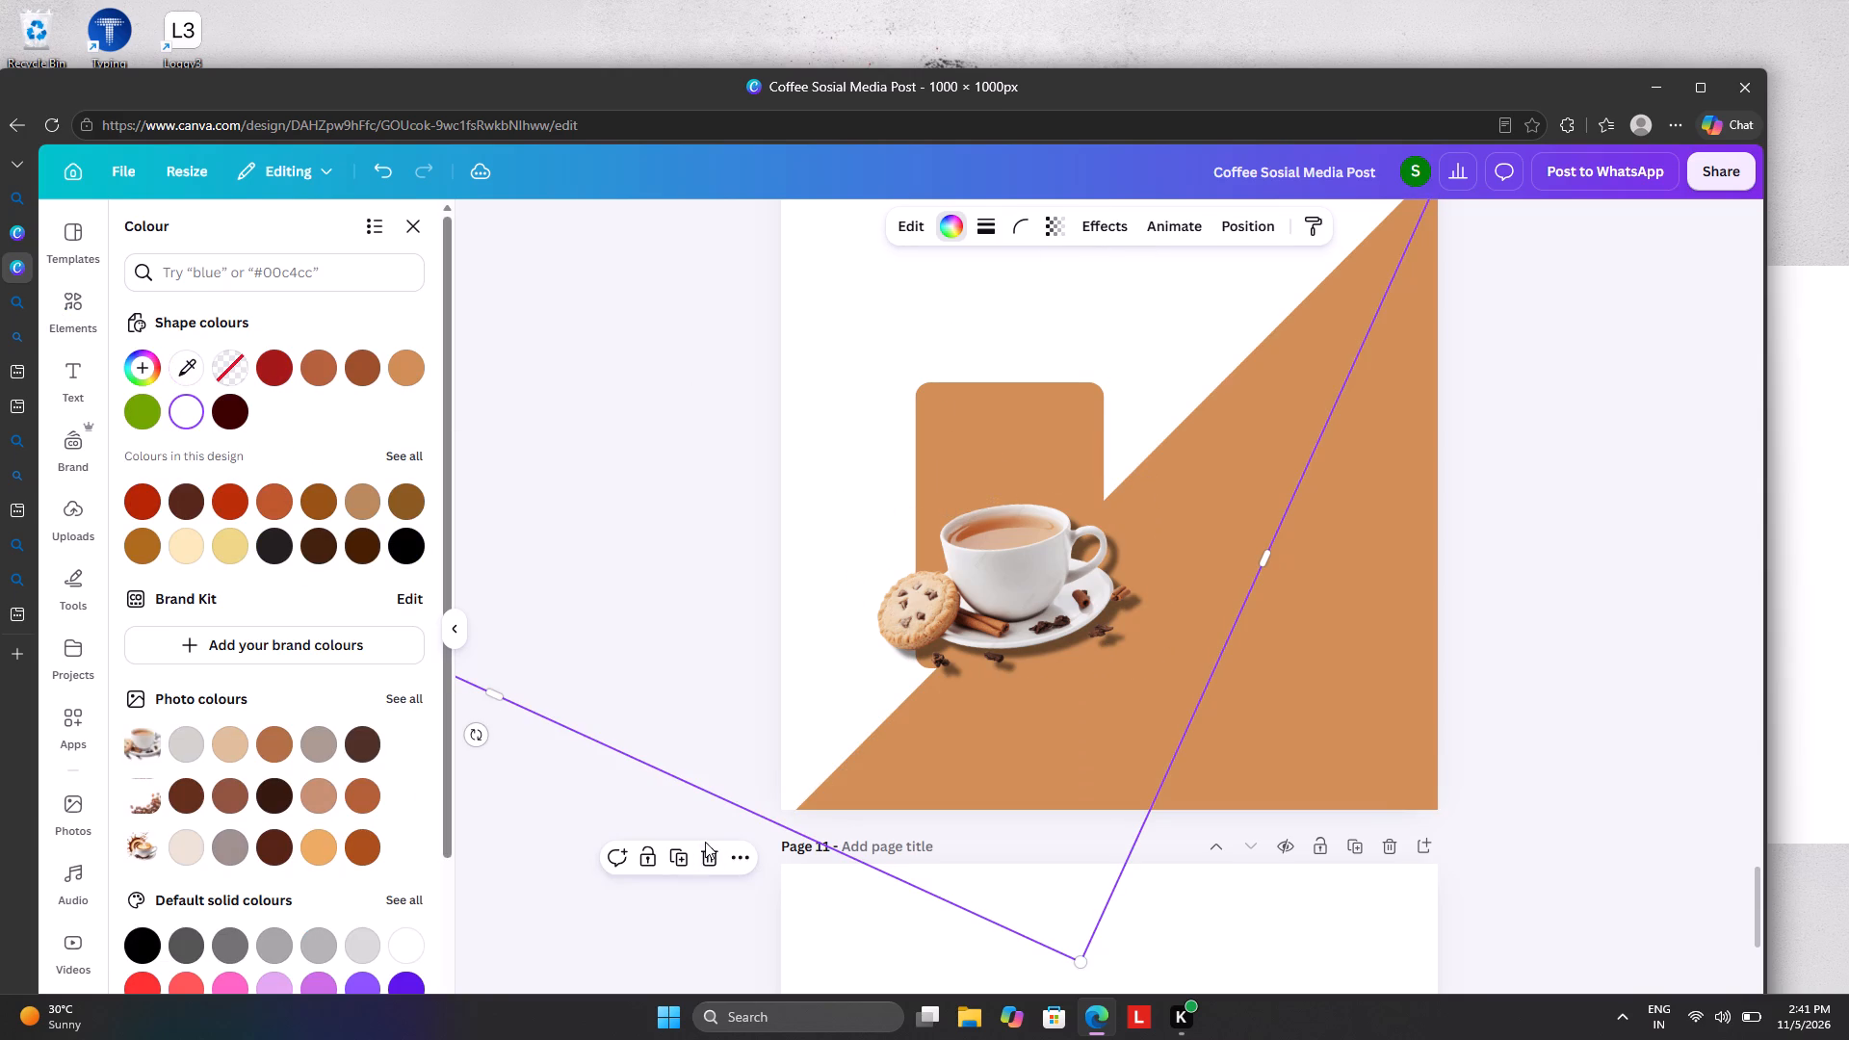
click(712, 859)
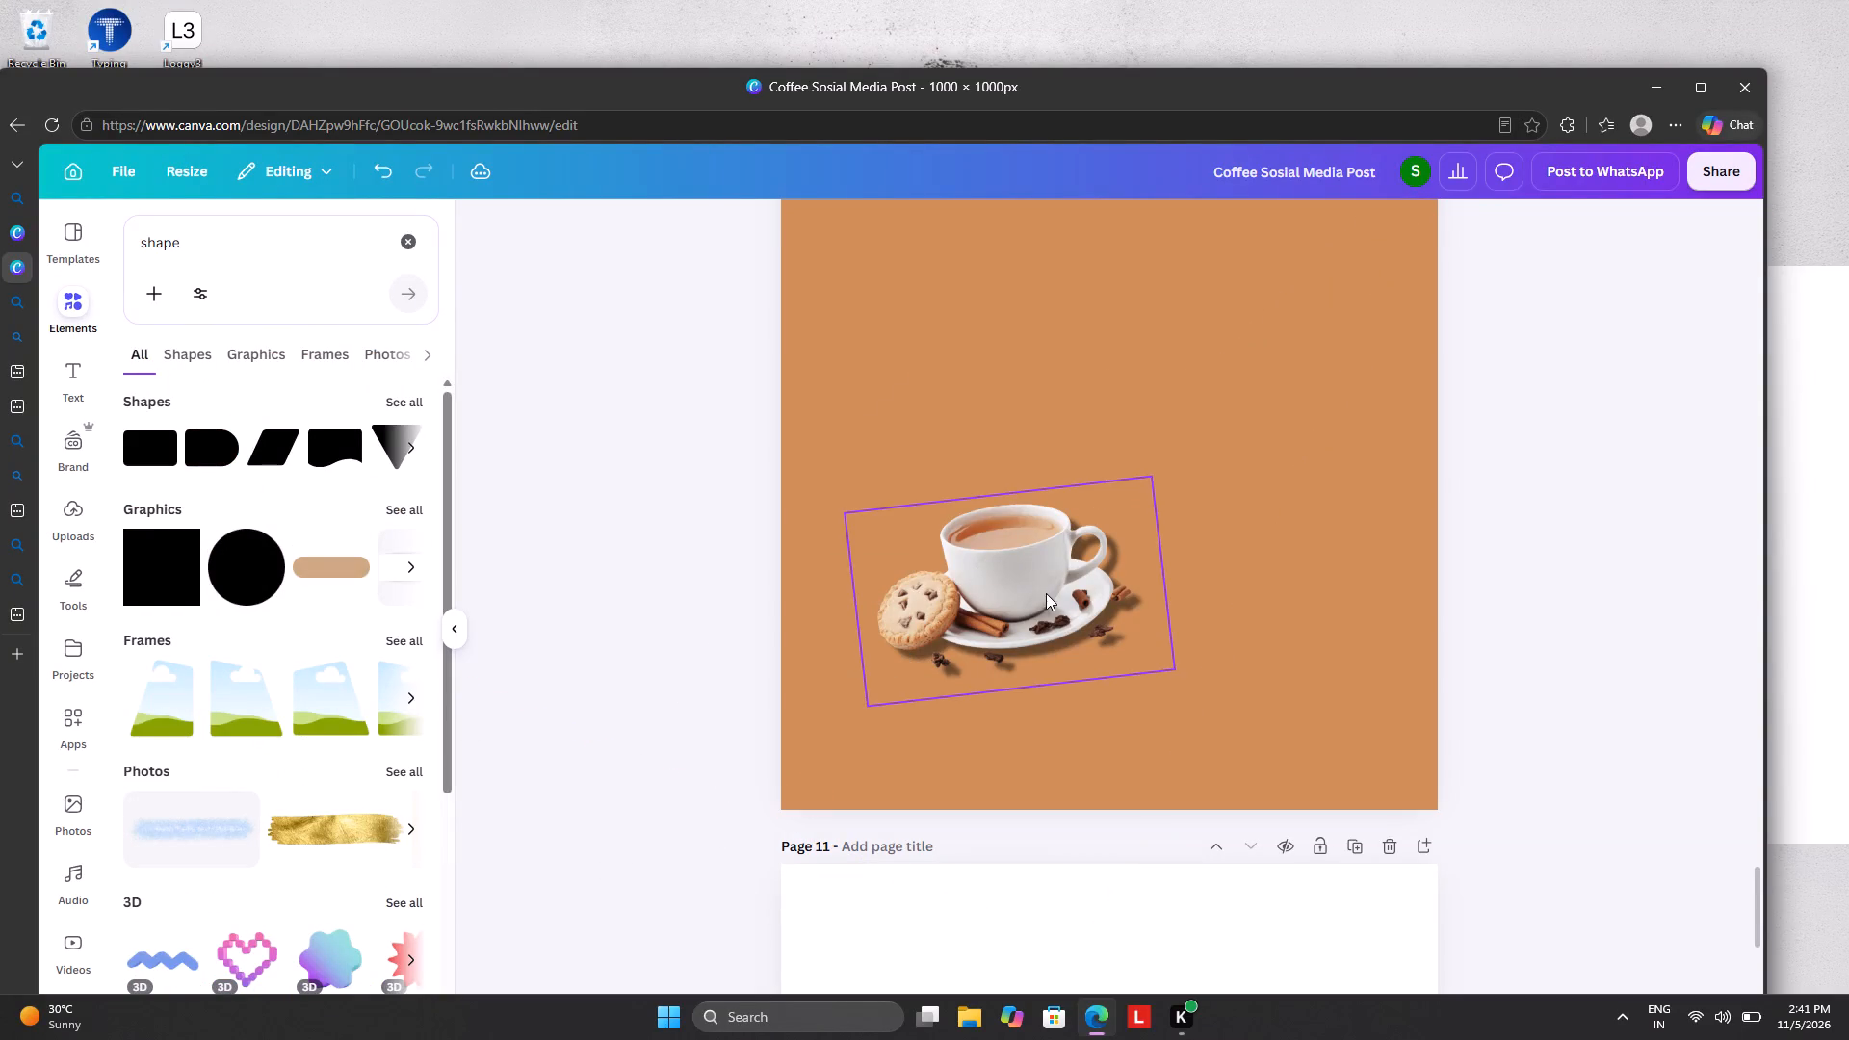
Enlarge the tea cup image on page 10 to nearly the full page width and centre it horizontally.
drag(1047, 587, 1071, 567)
drag(898, 690, 578, 785)
drag(827, 714, 1013, 588)
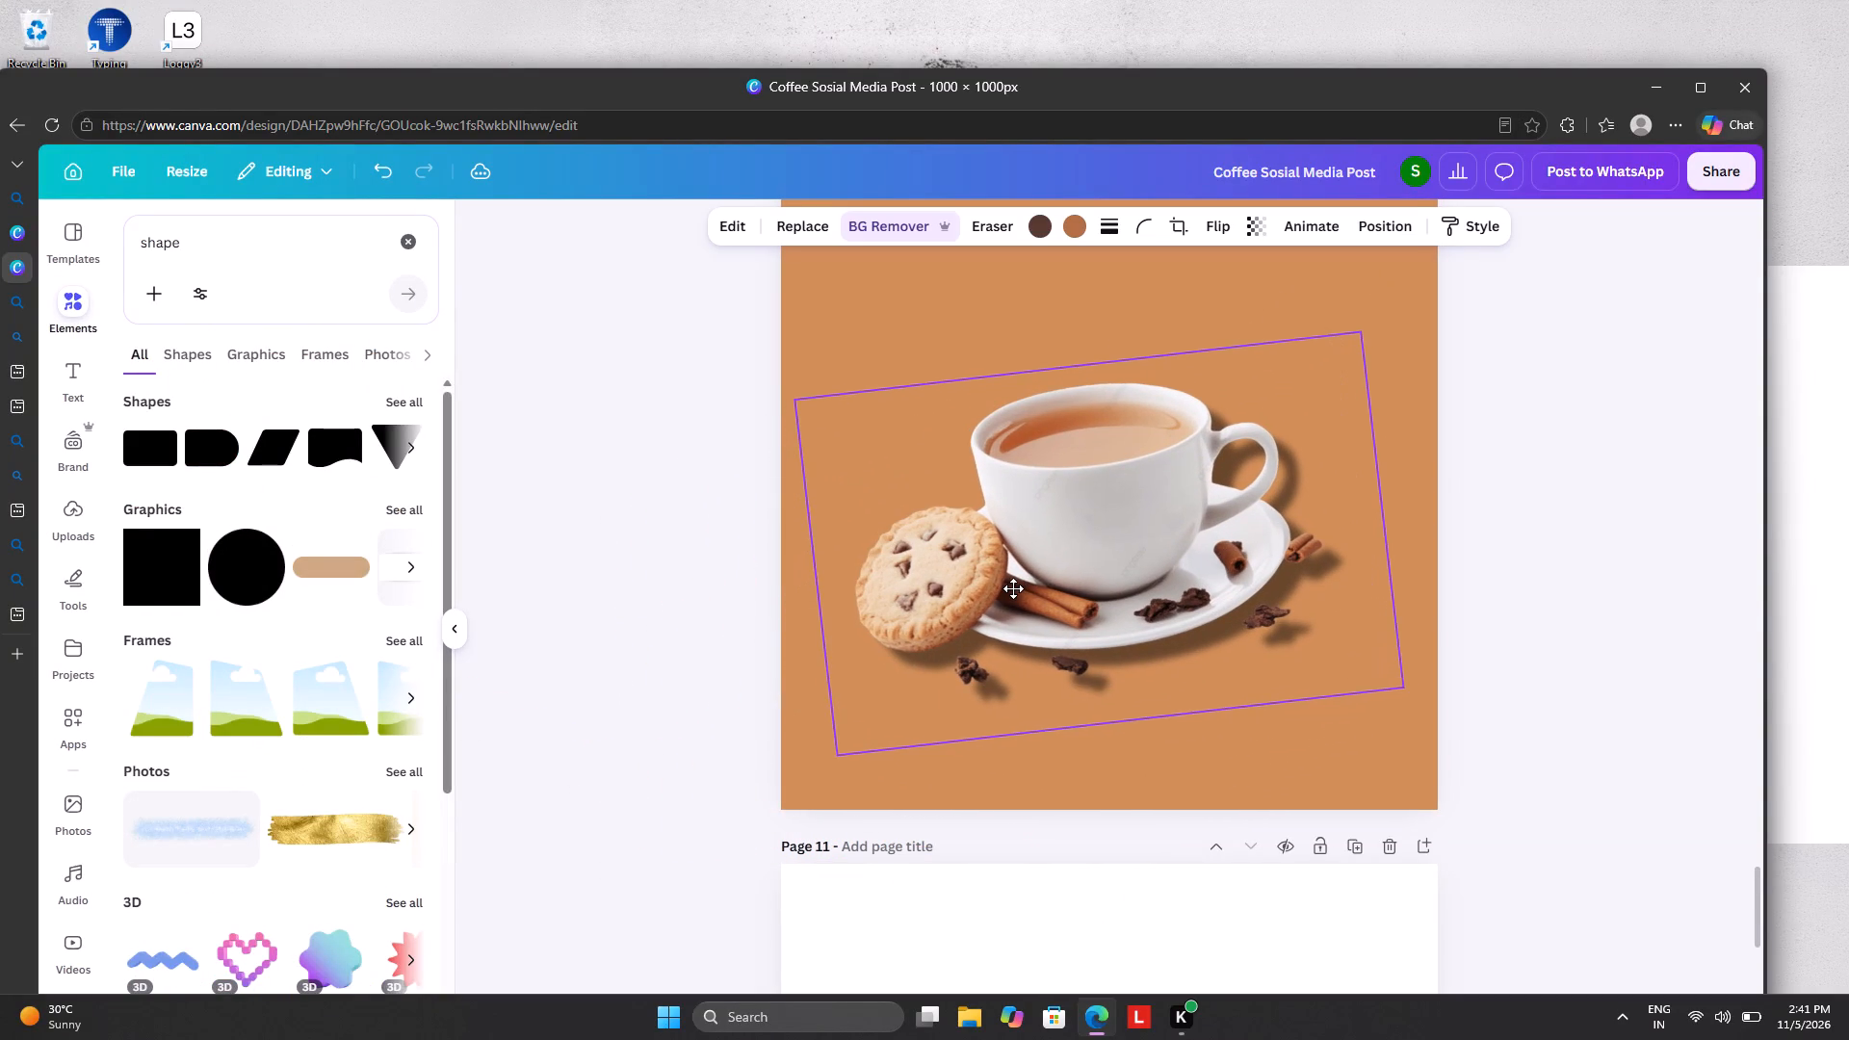
drag(1013, 588, 1016, 586)
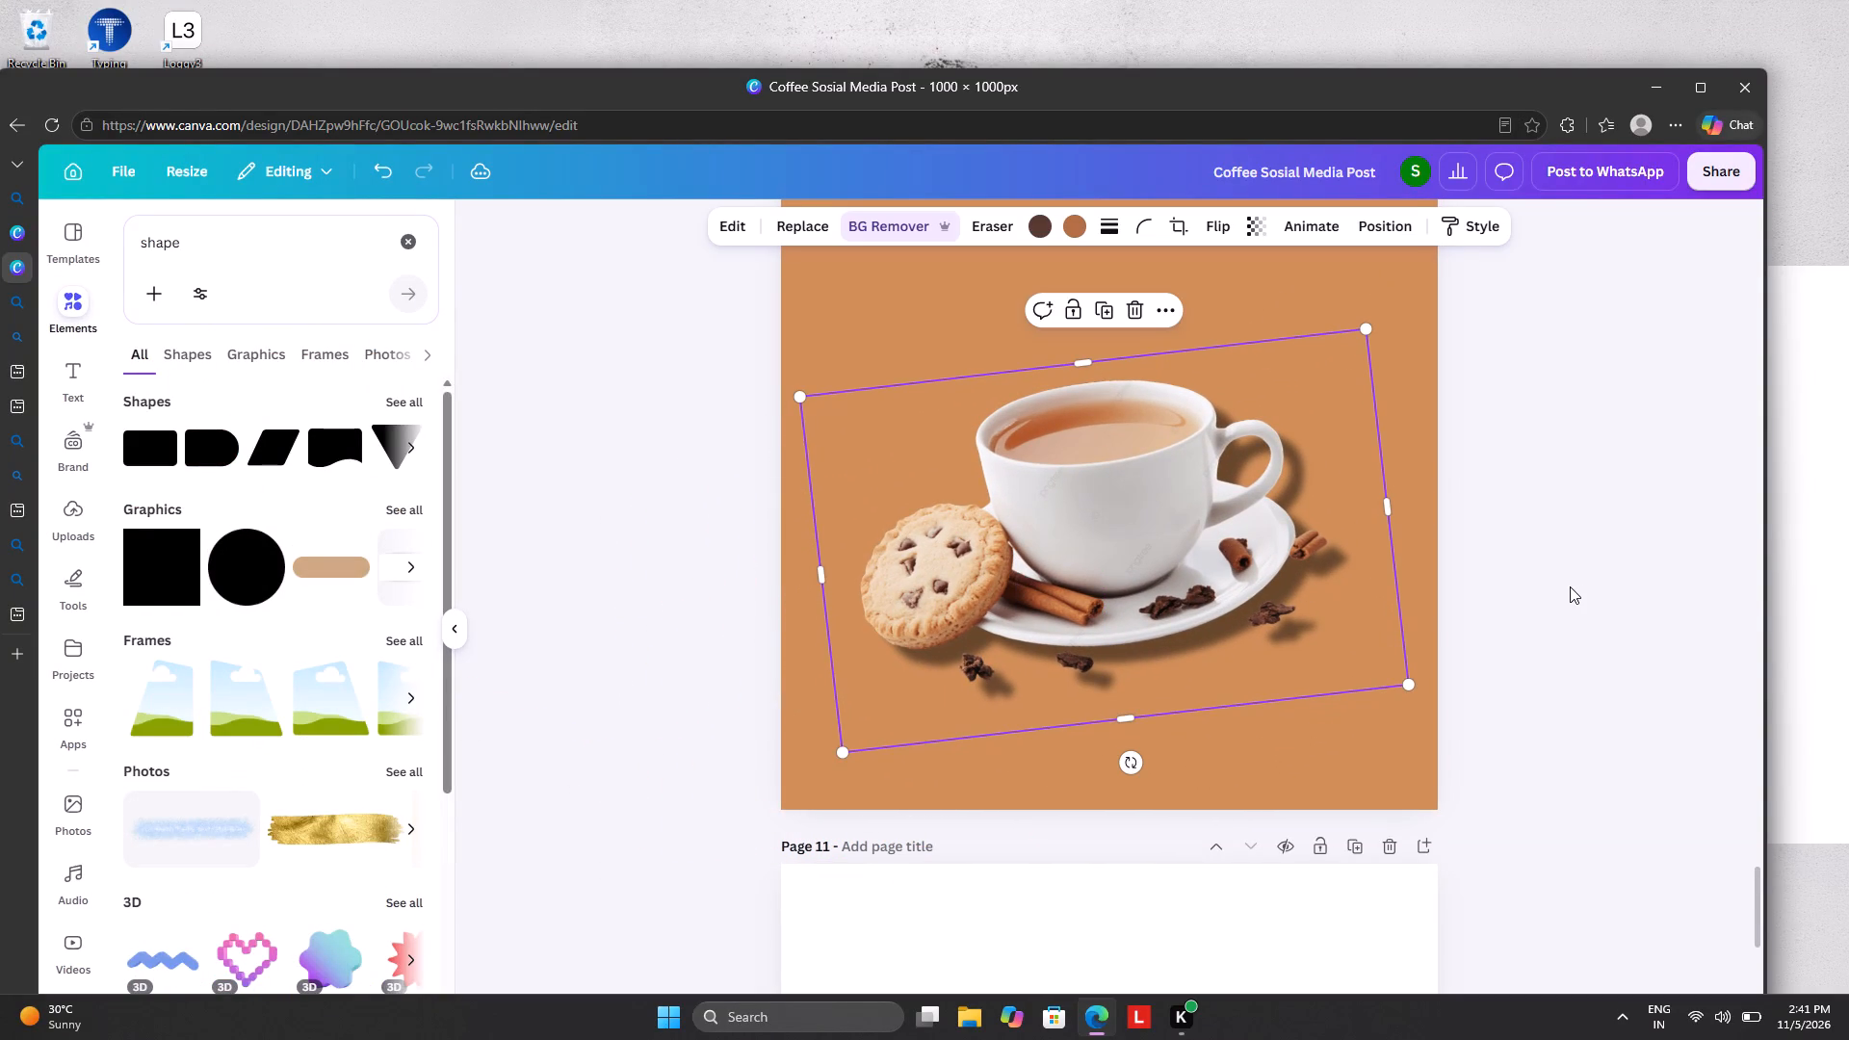
click(1568, 586)
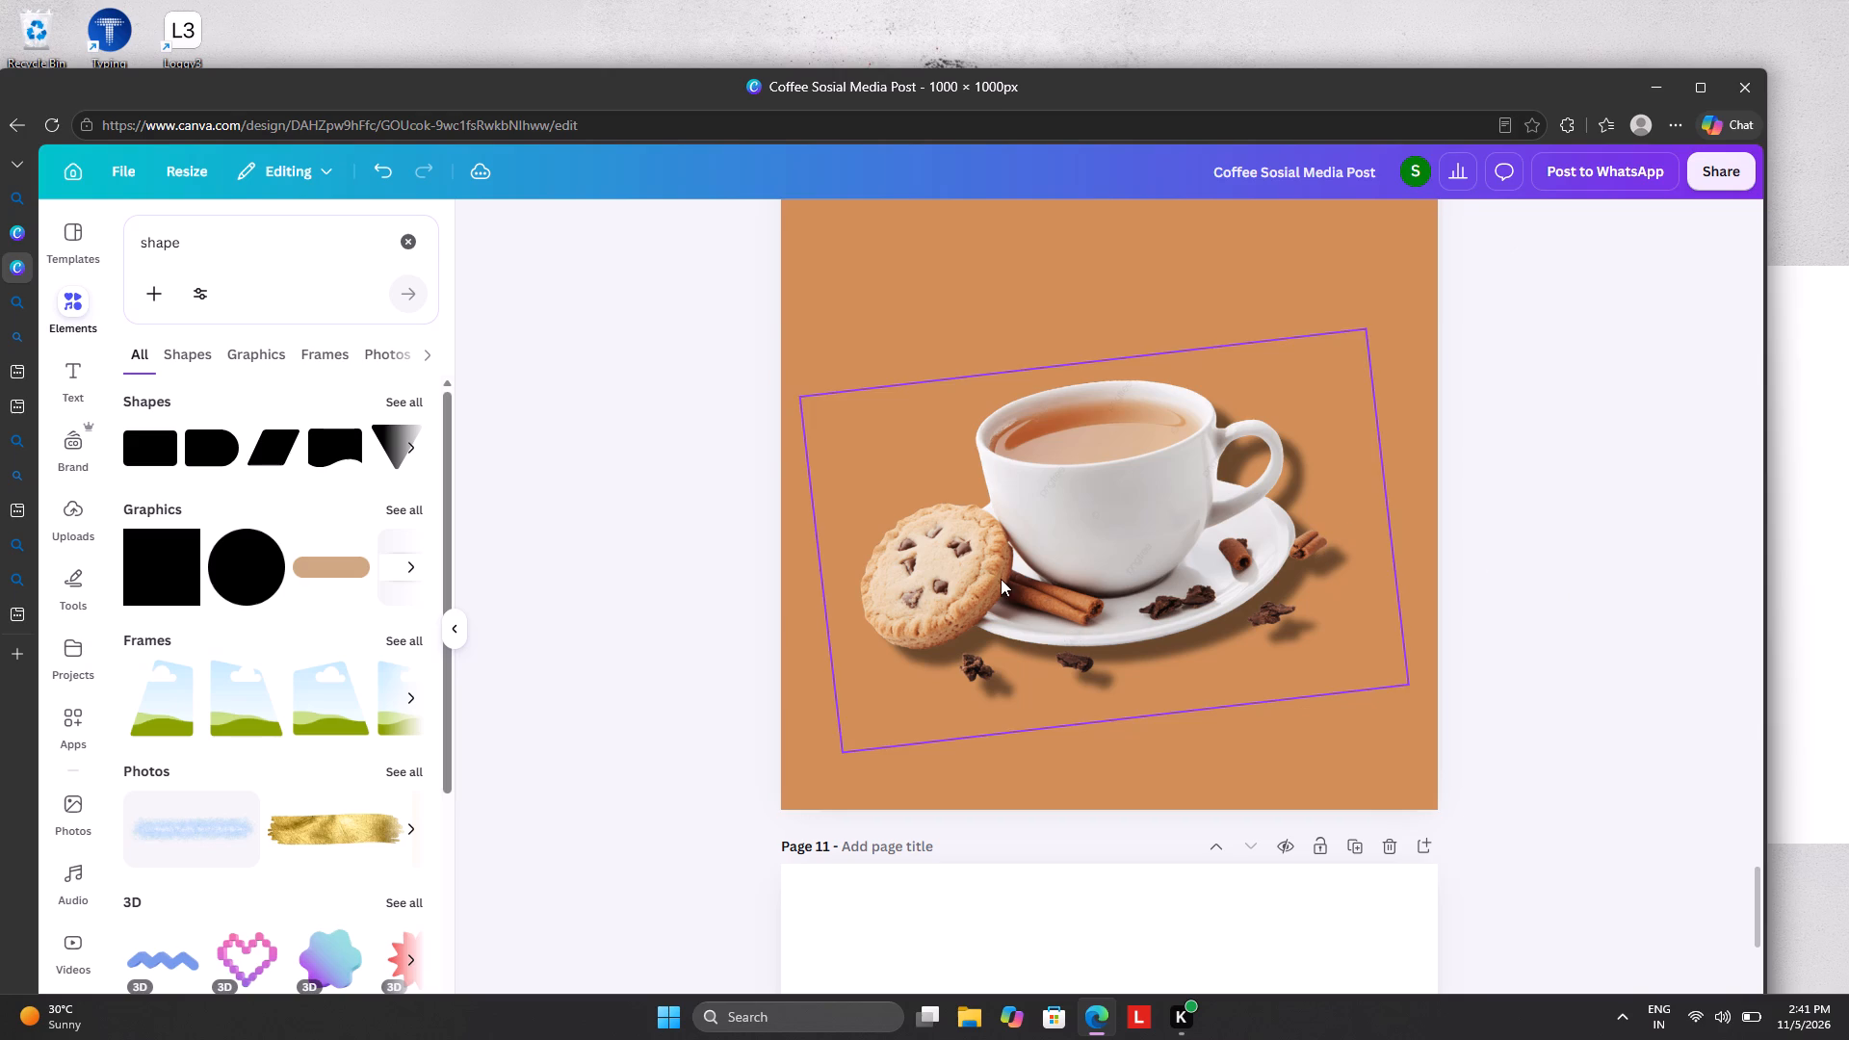
Select the faint doodle pattern layer on page 5 and shift it slightly further past the page's left edge.
scroll(1001, 560, up, 15)
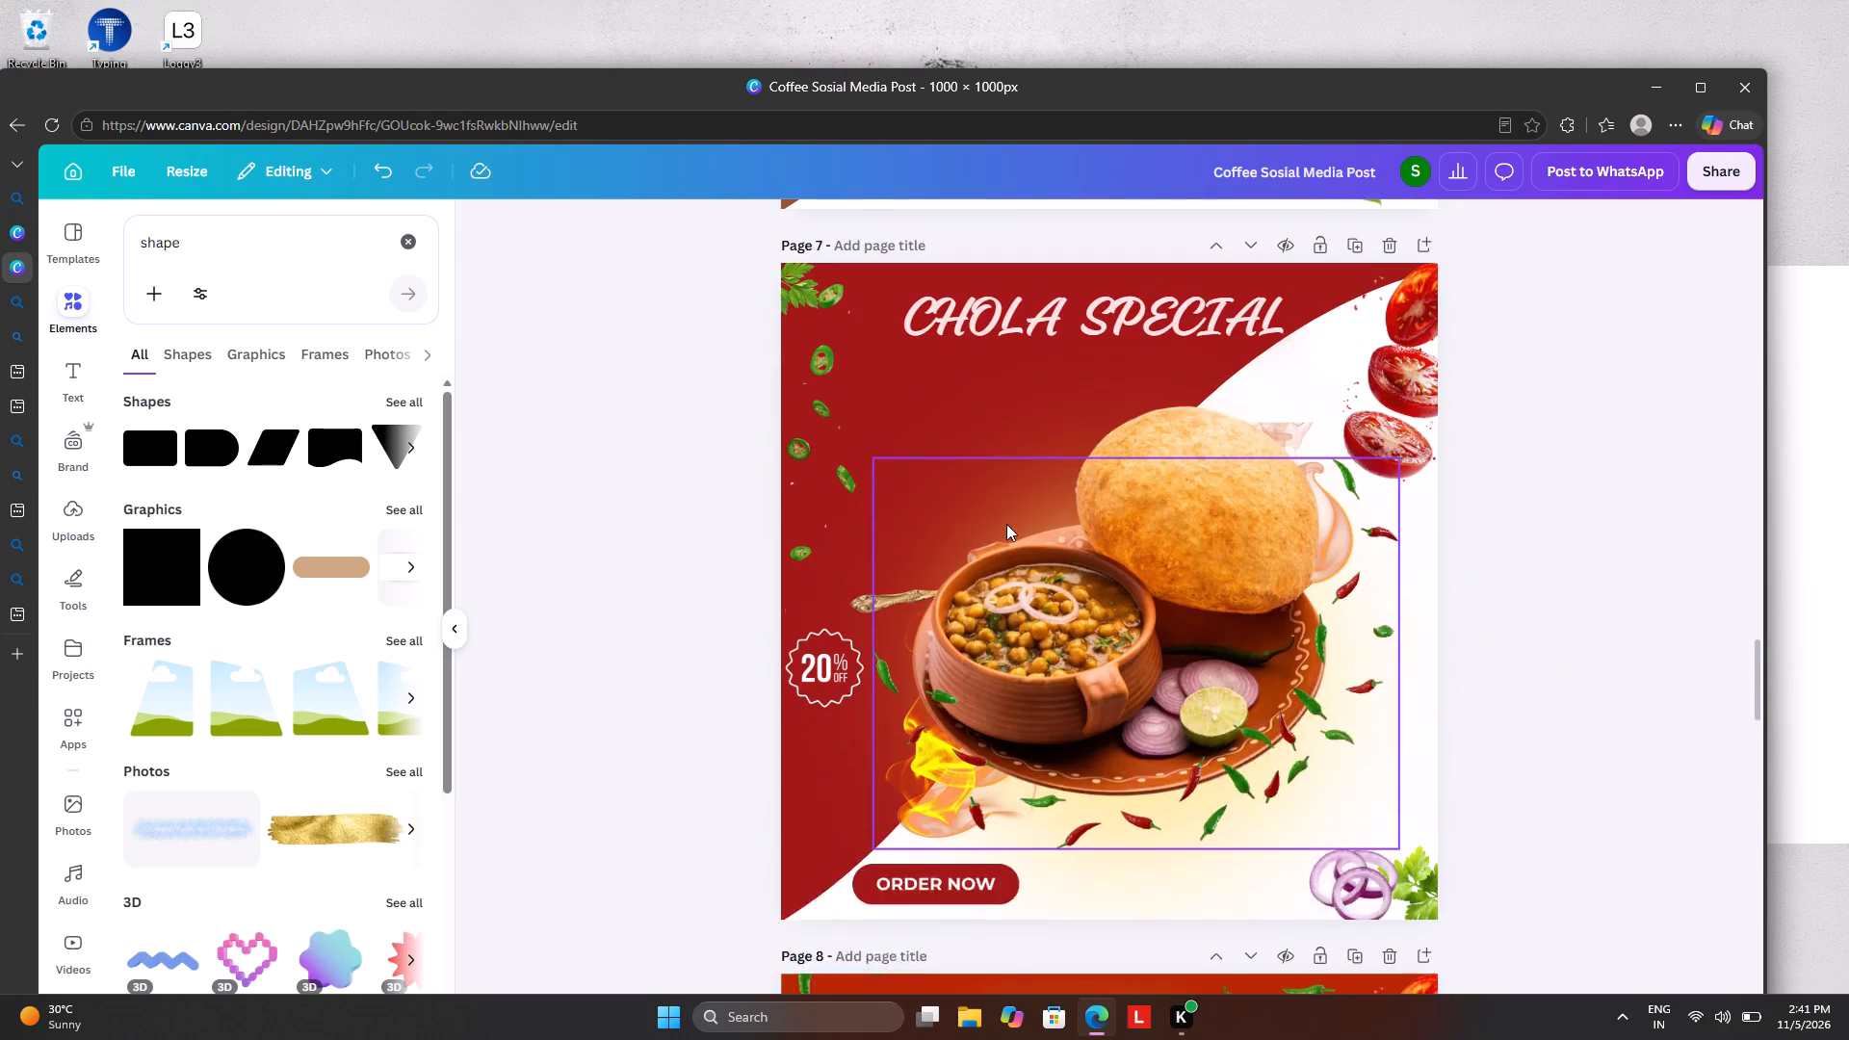
scroll(1006, 524, up, 10)
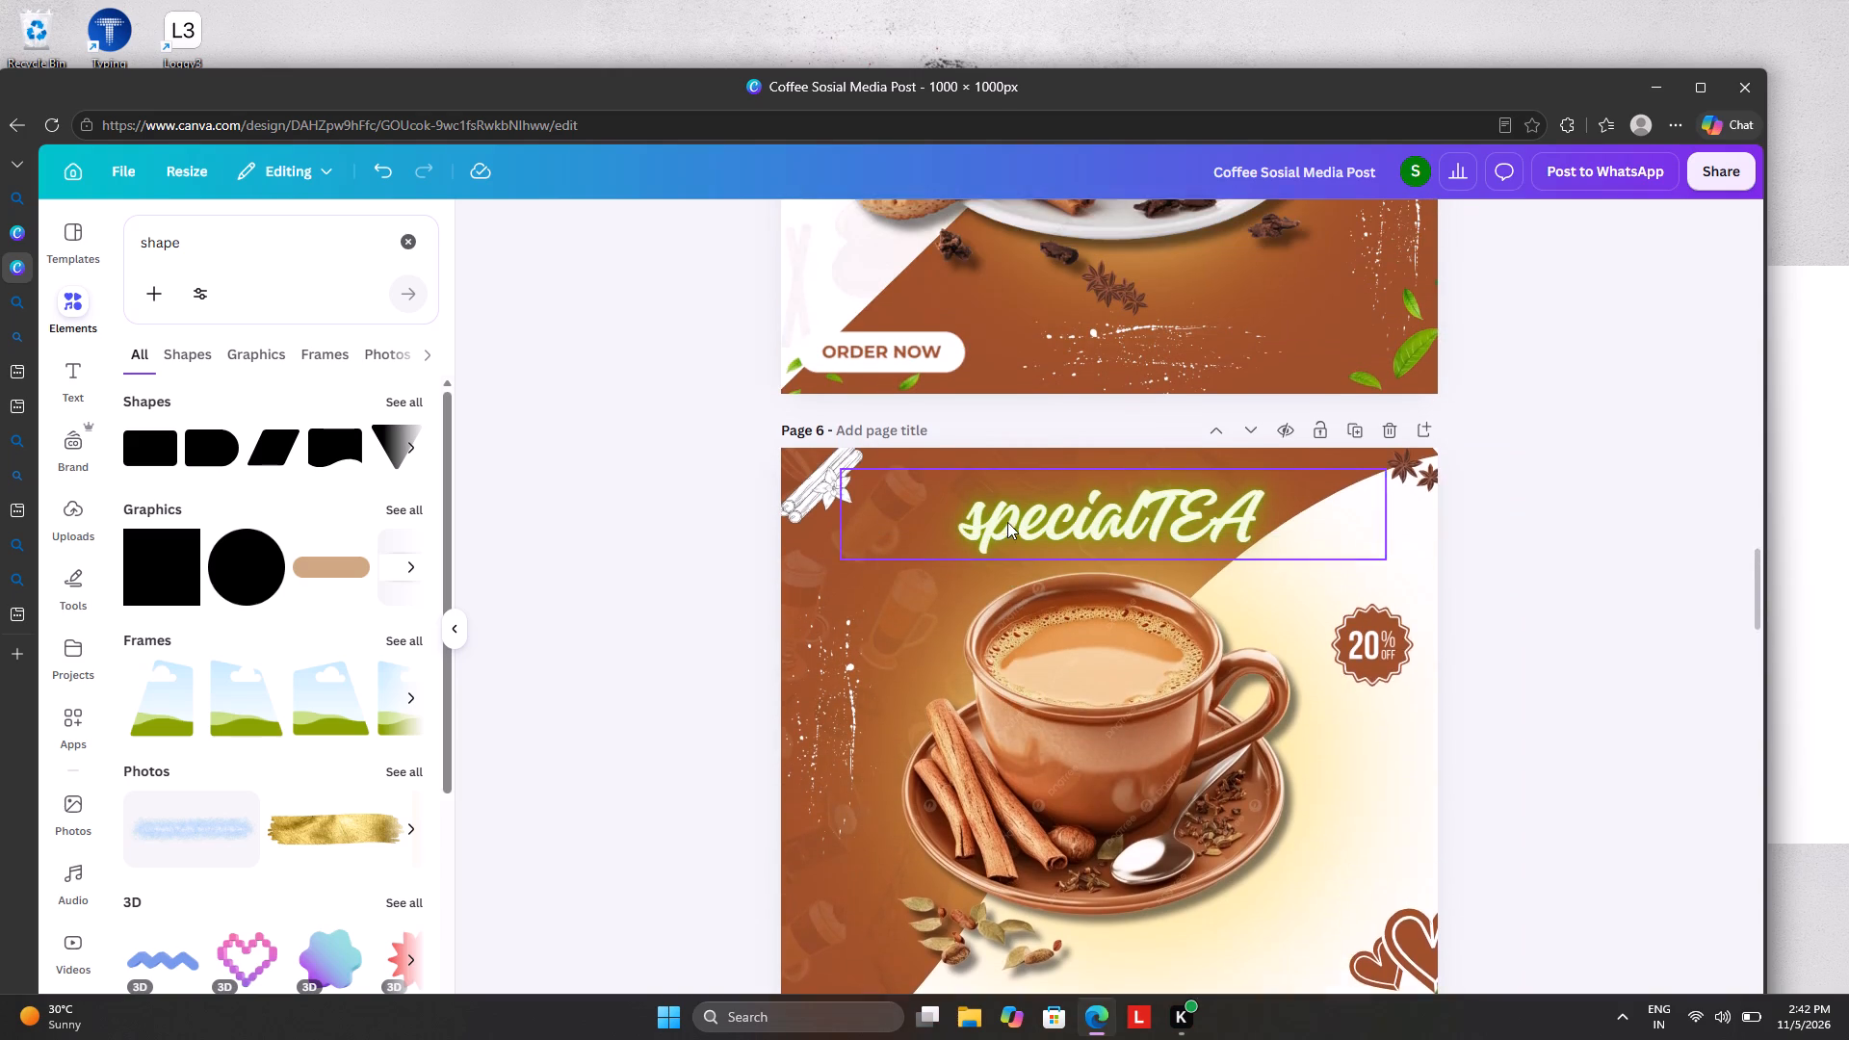
scroll(1007, 522, up, 2)
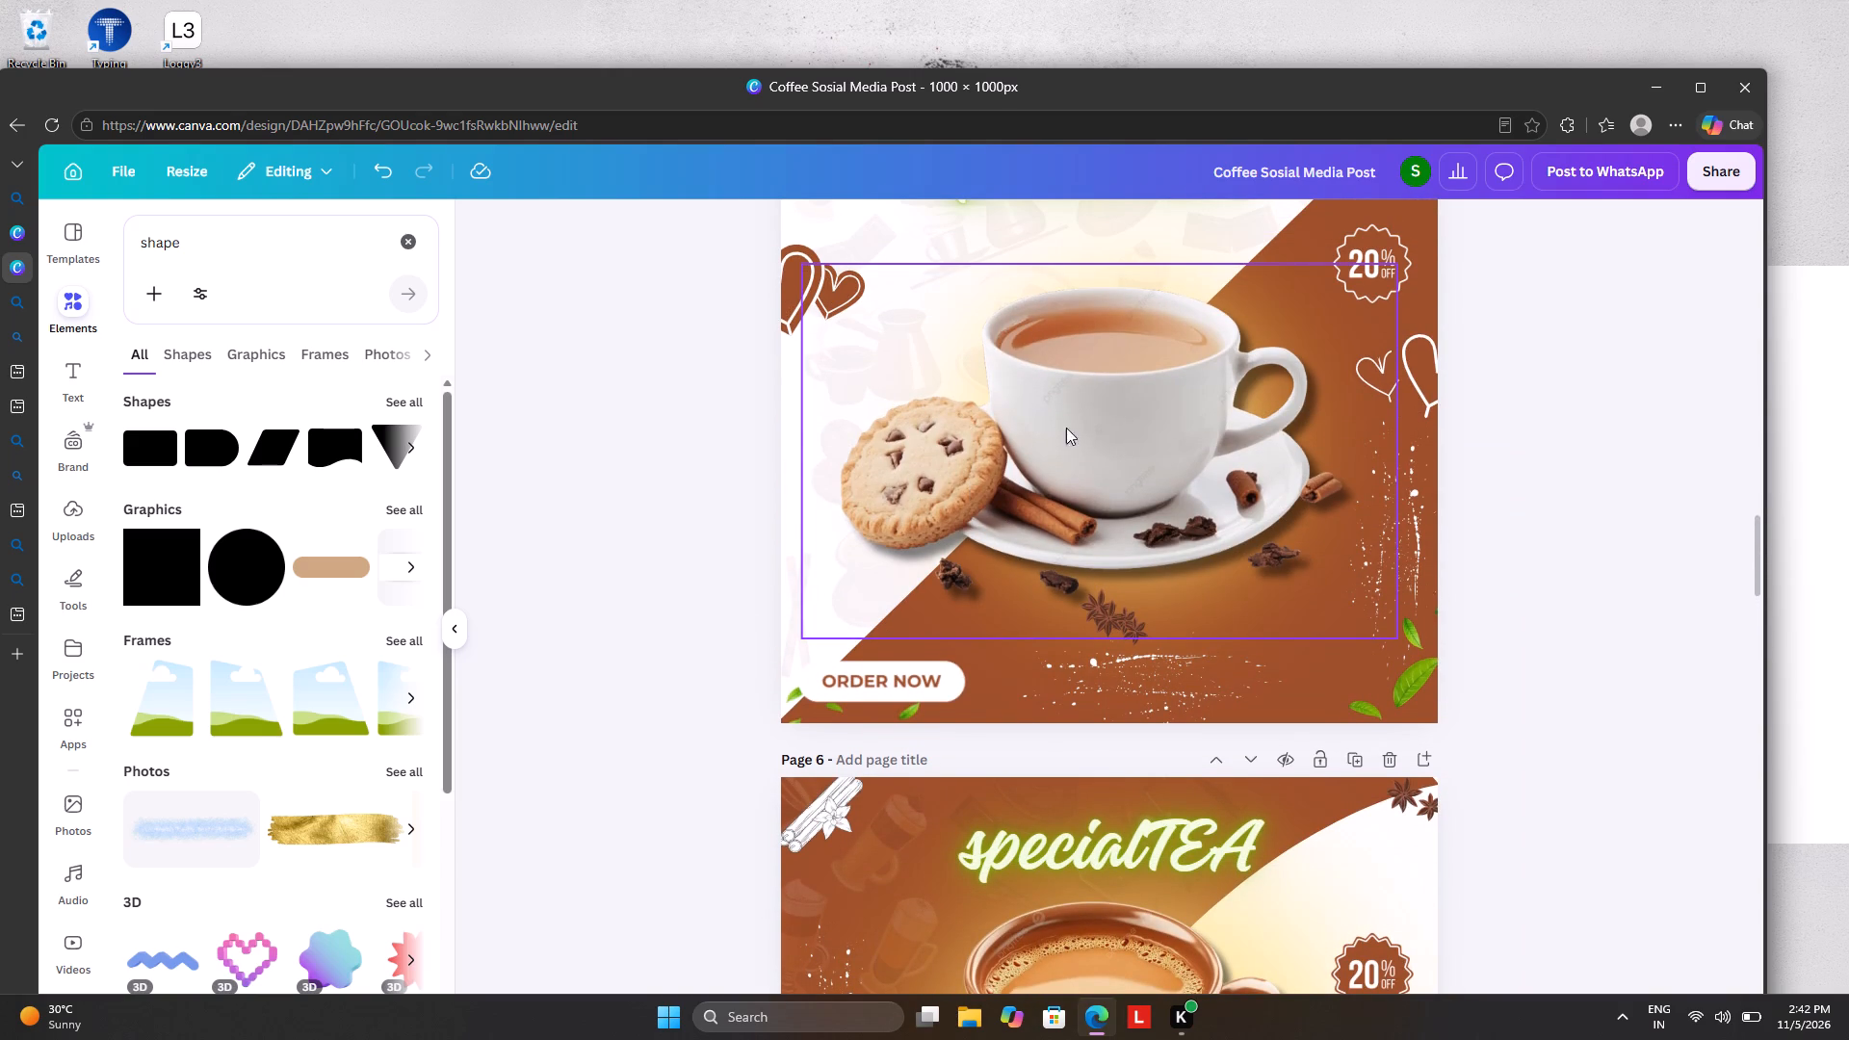
scroll(1419, 425, up, 2)
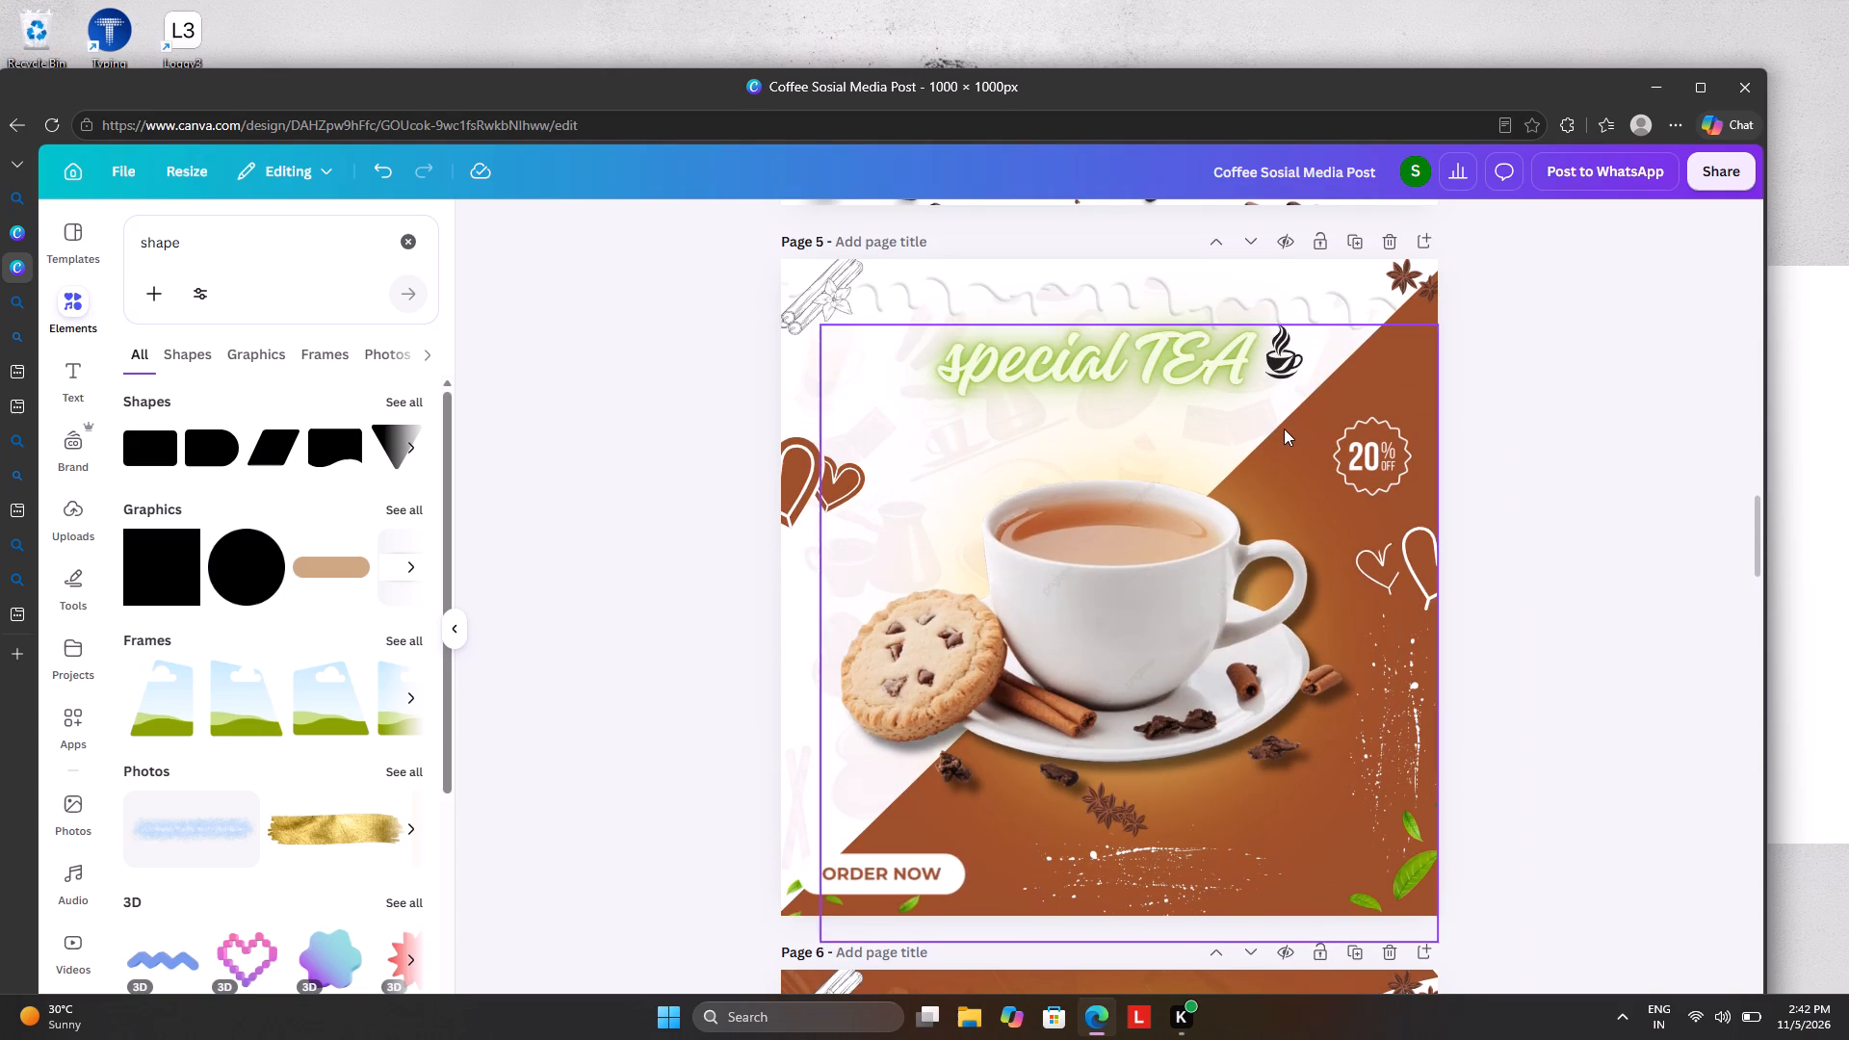
click(1400, 372)
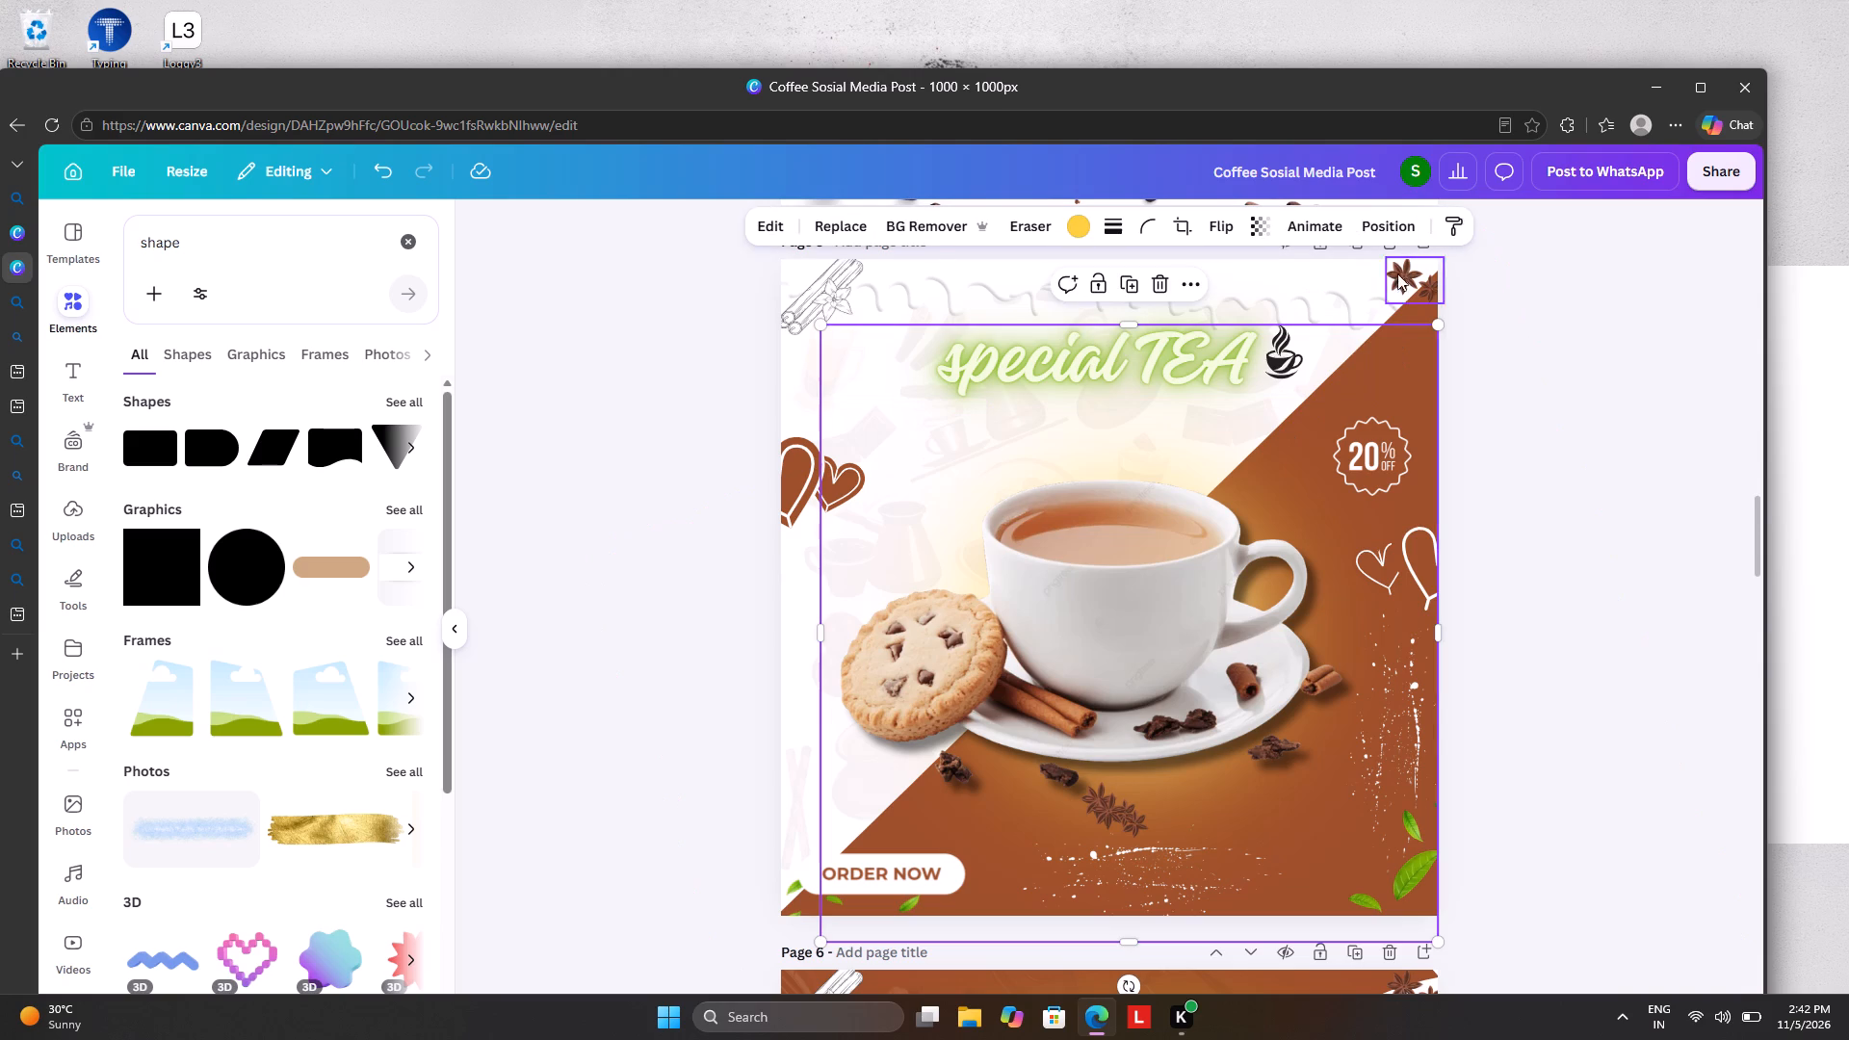
click(1397, 232)
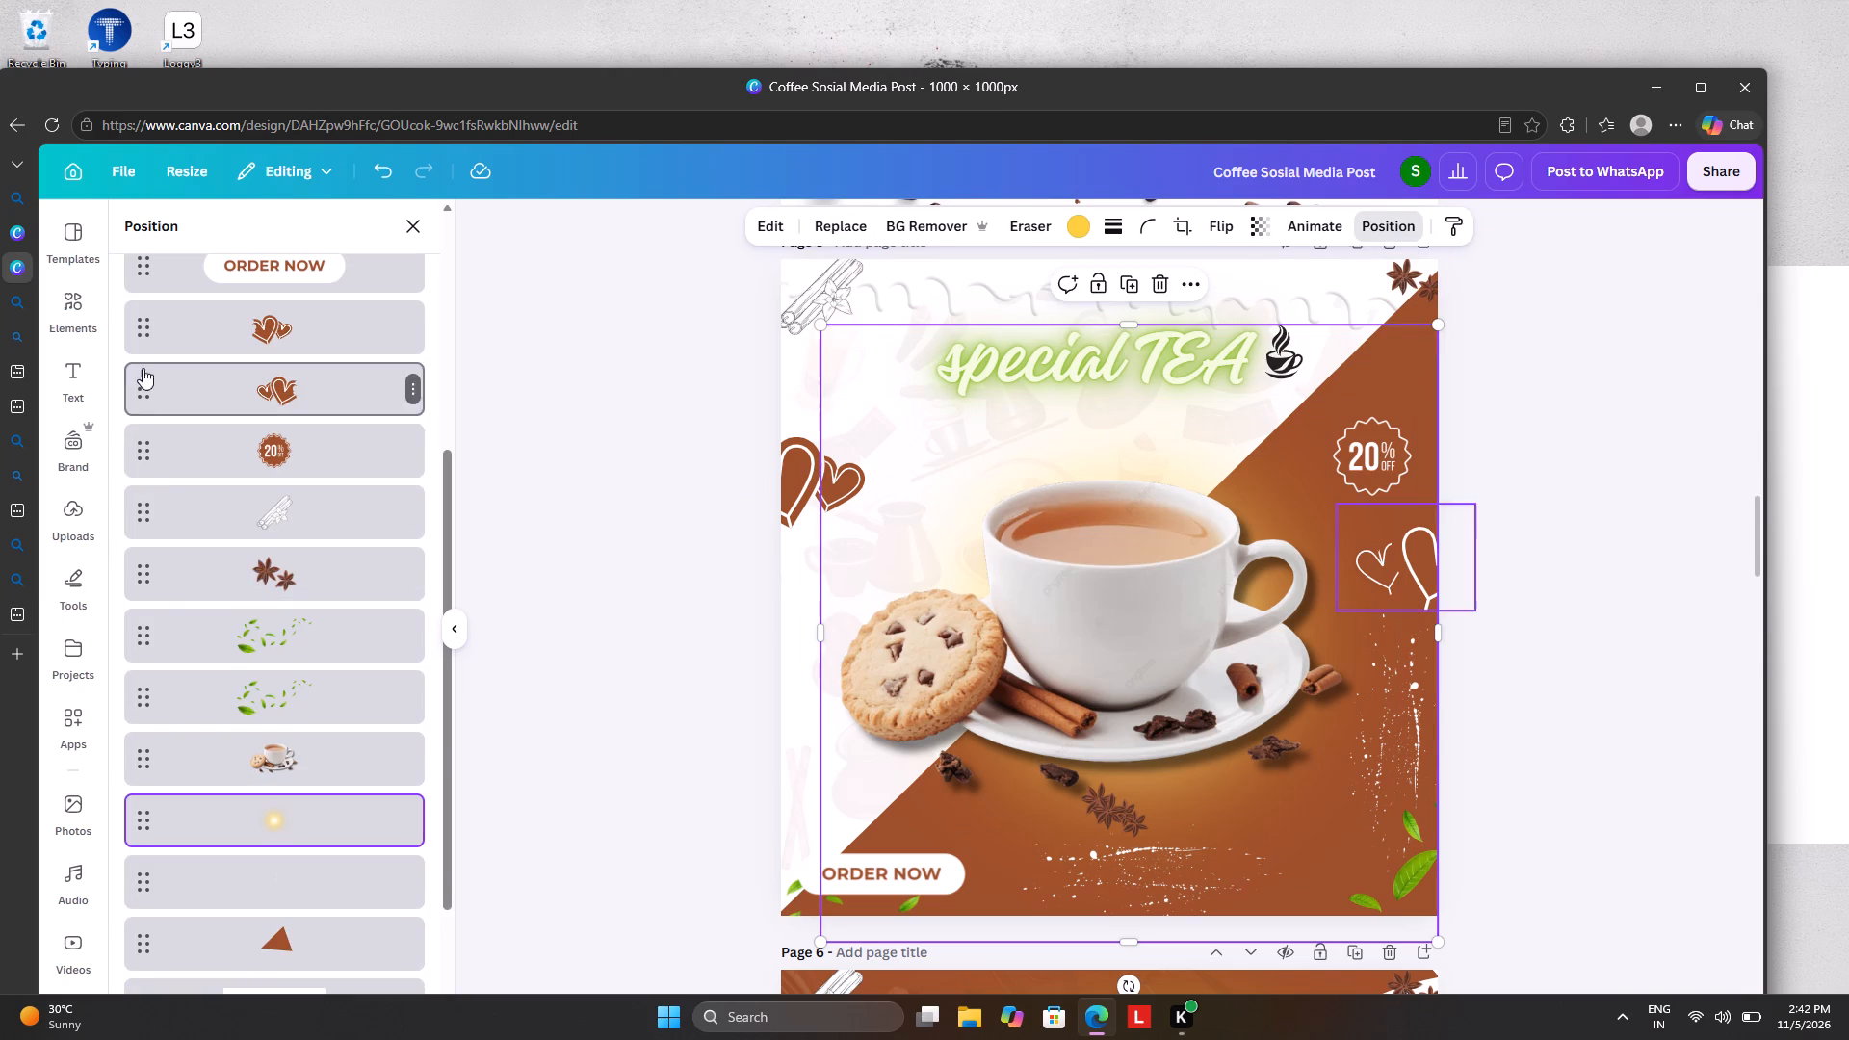
scroll(158, 461, down, 4)
scroll(212, 611, down, 6)
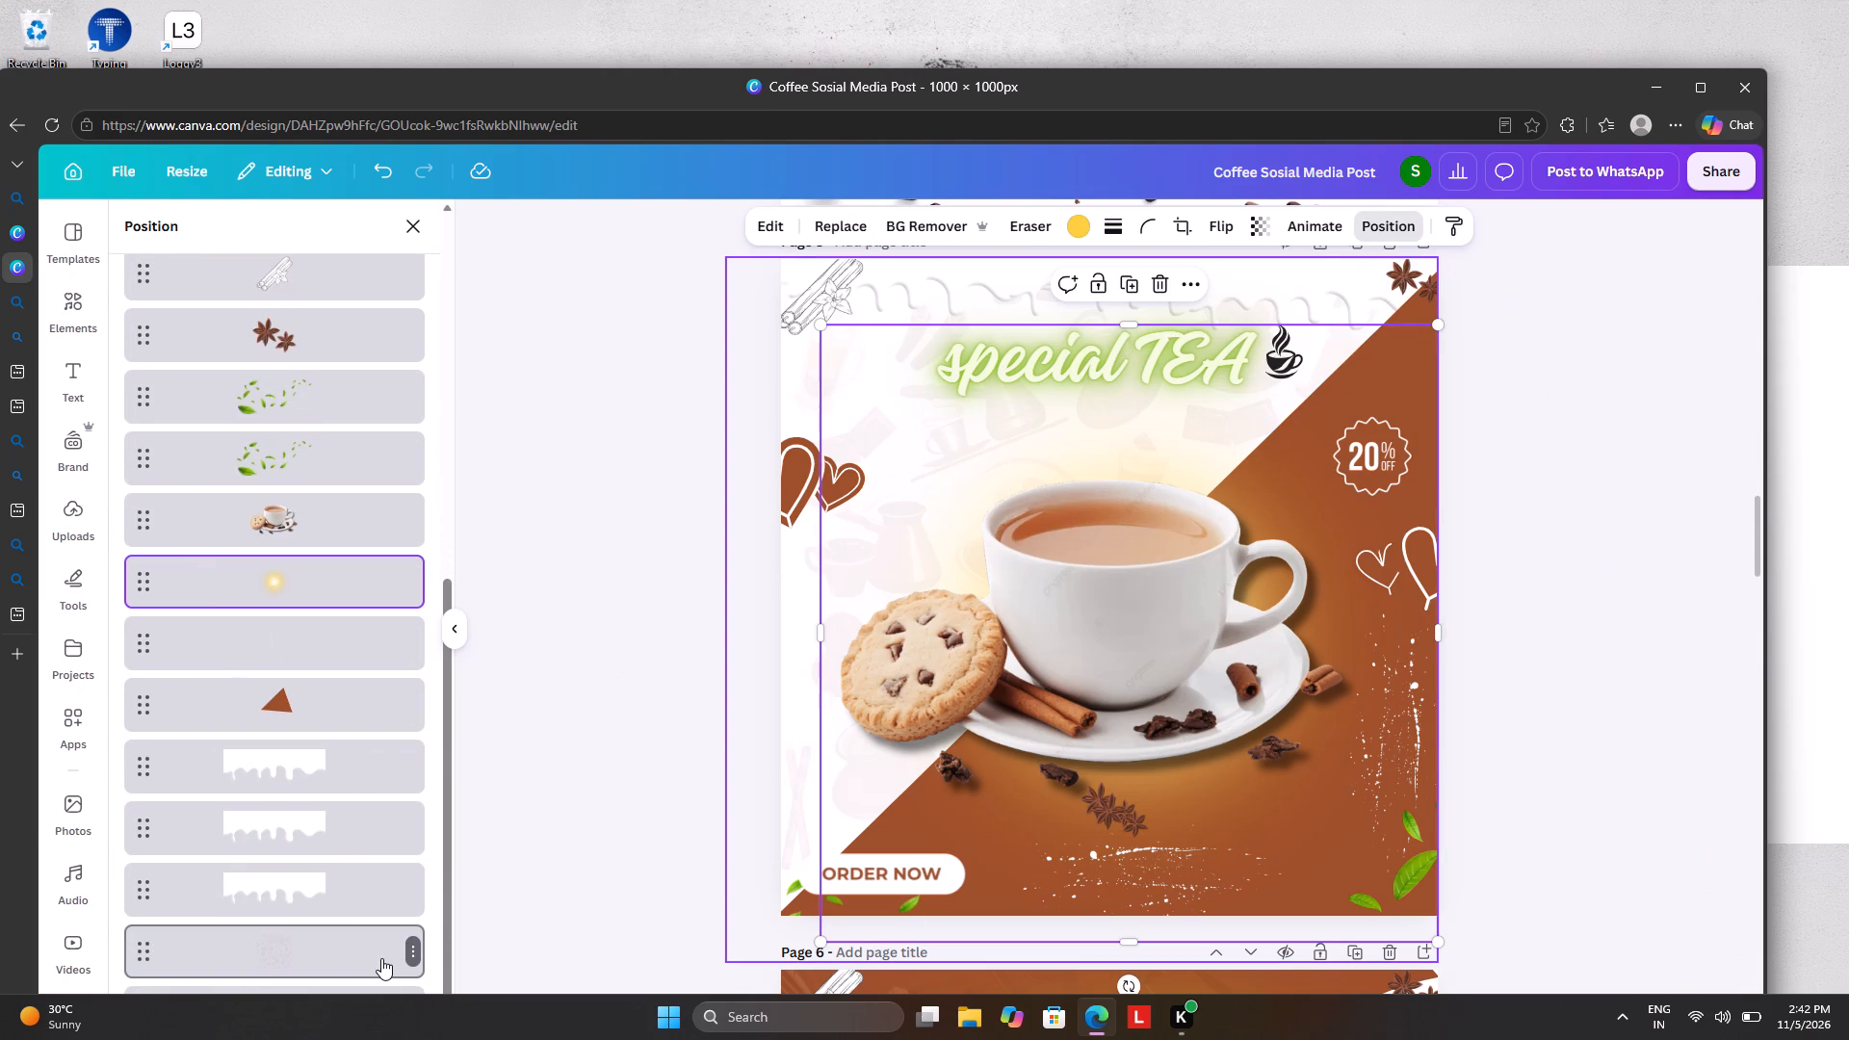
scroll(380, 954, up, 7)
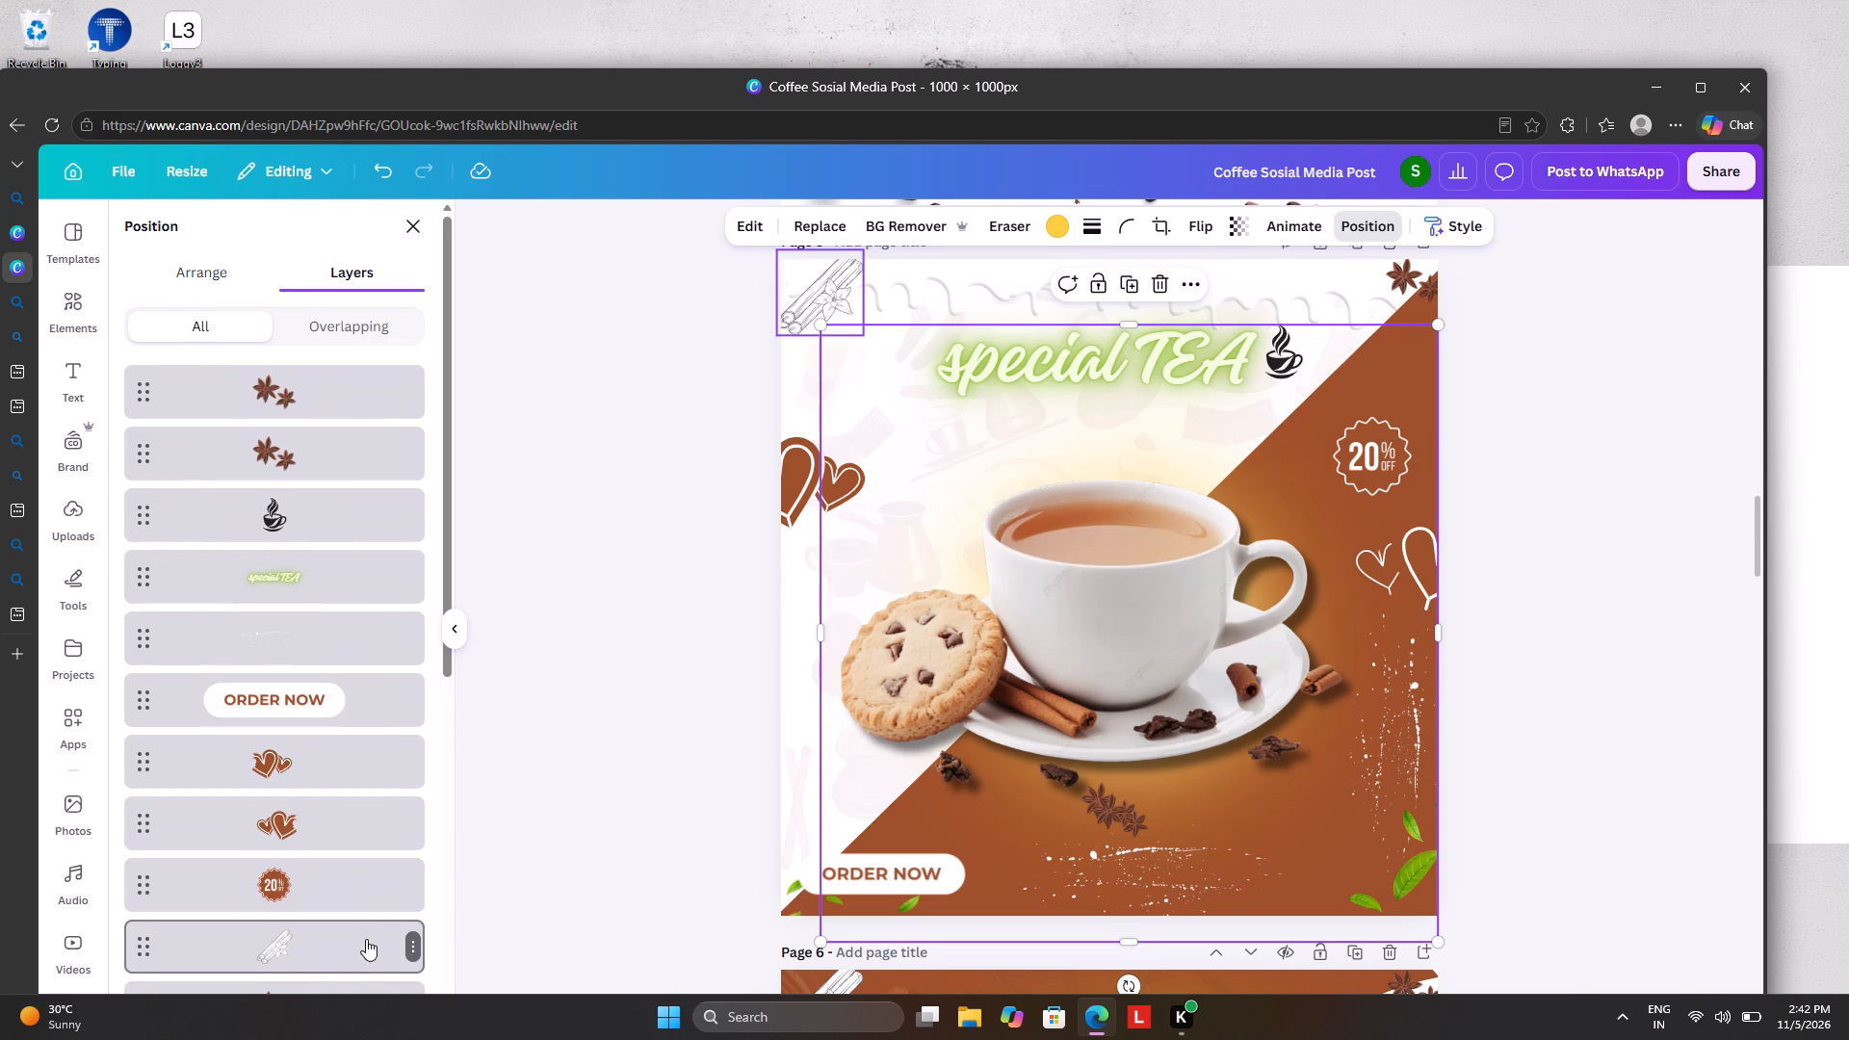
scroll(353, 519, up, 4)
scroll(353, 516, down, 1)
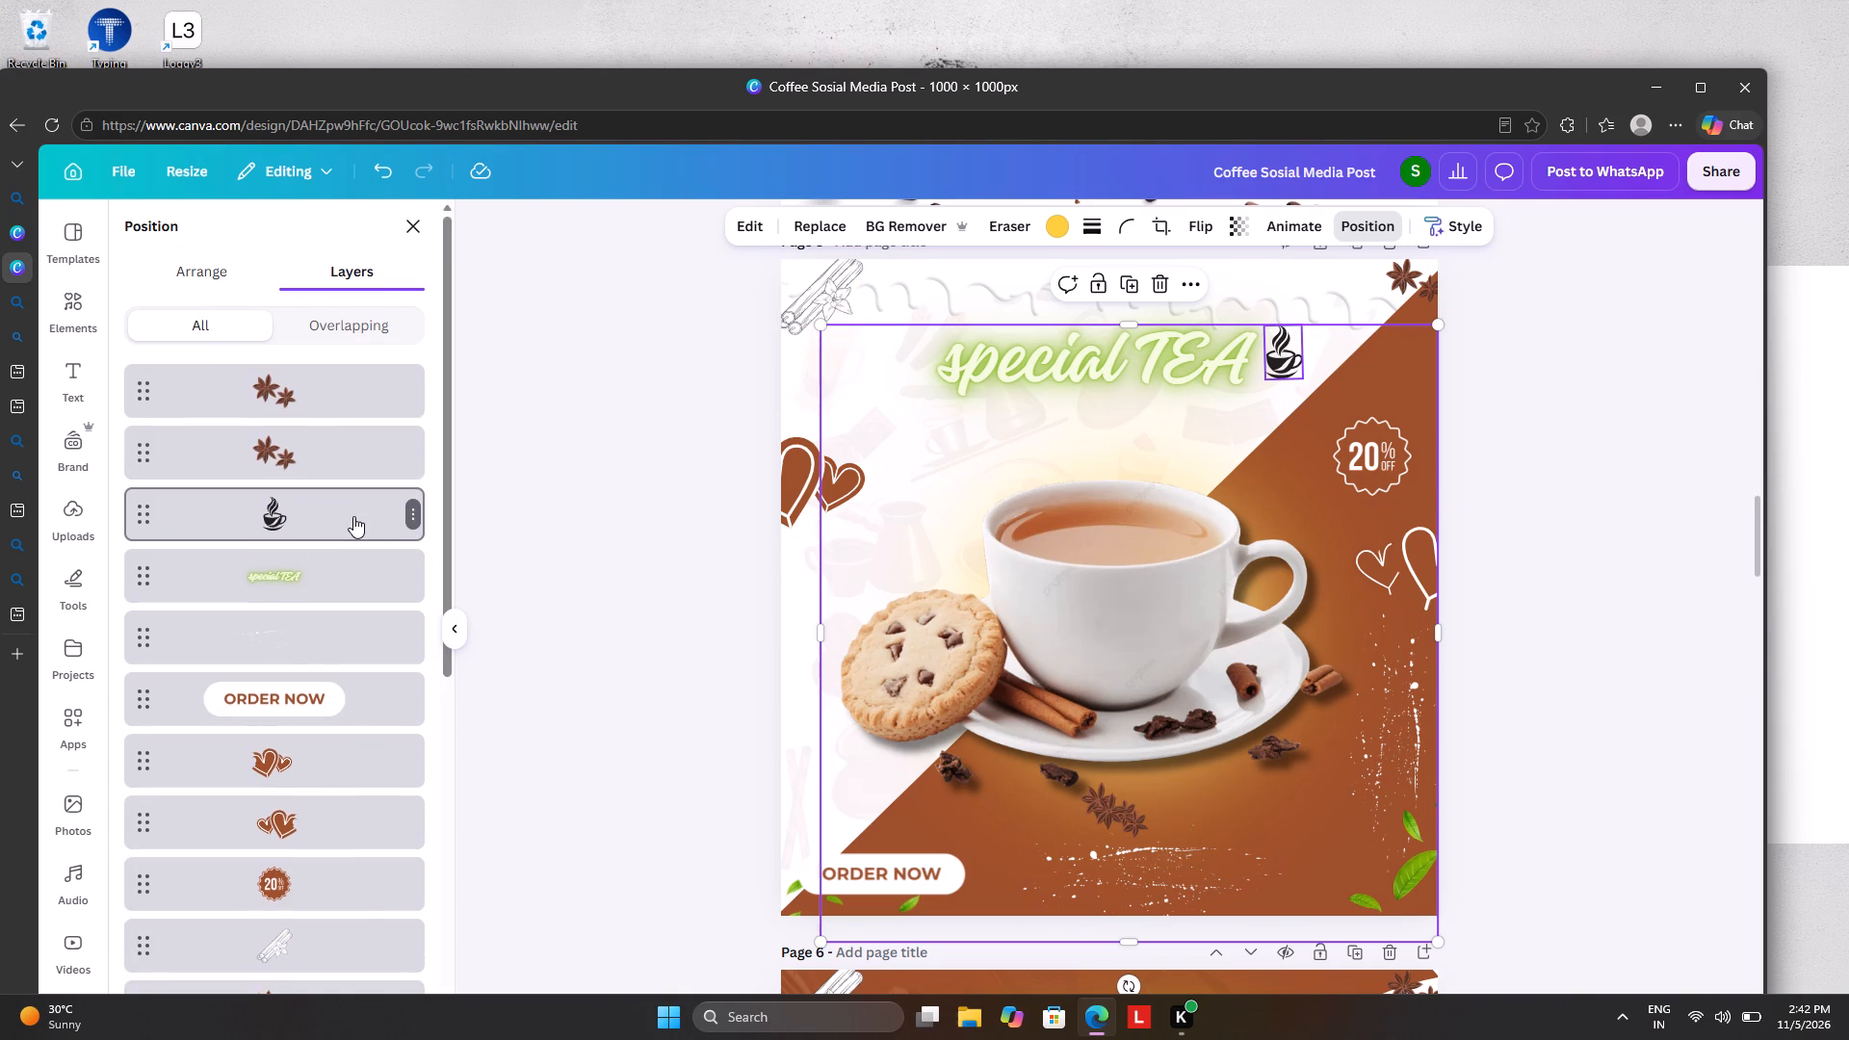
scroll(353, 516, down, 8)
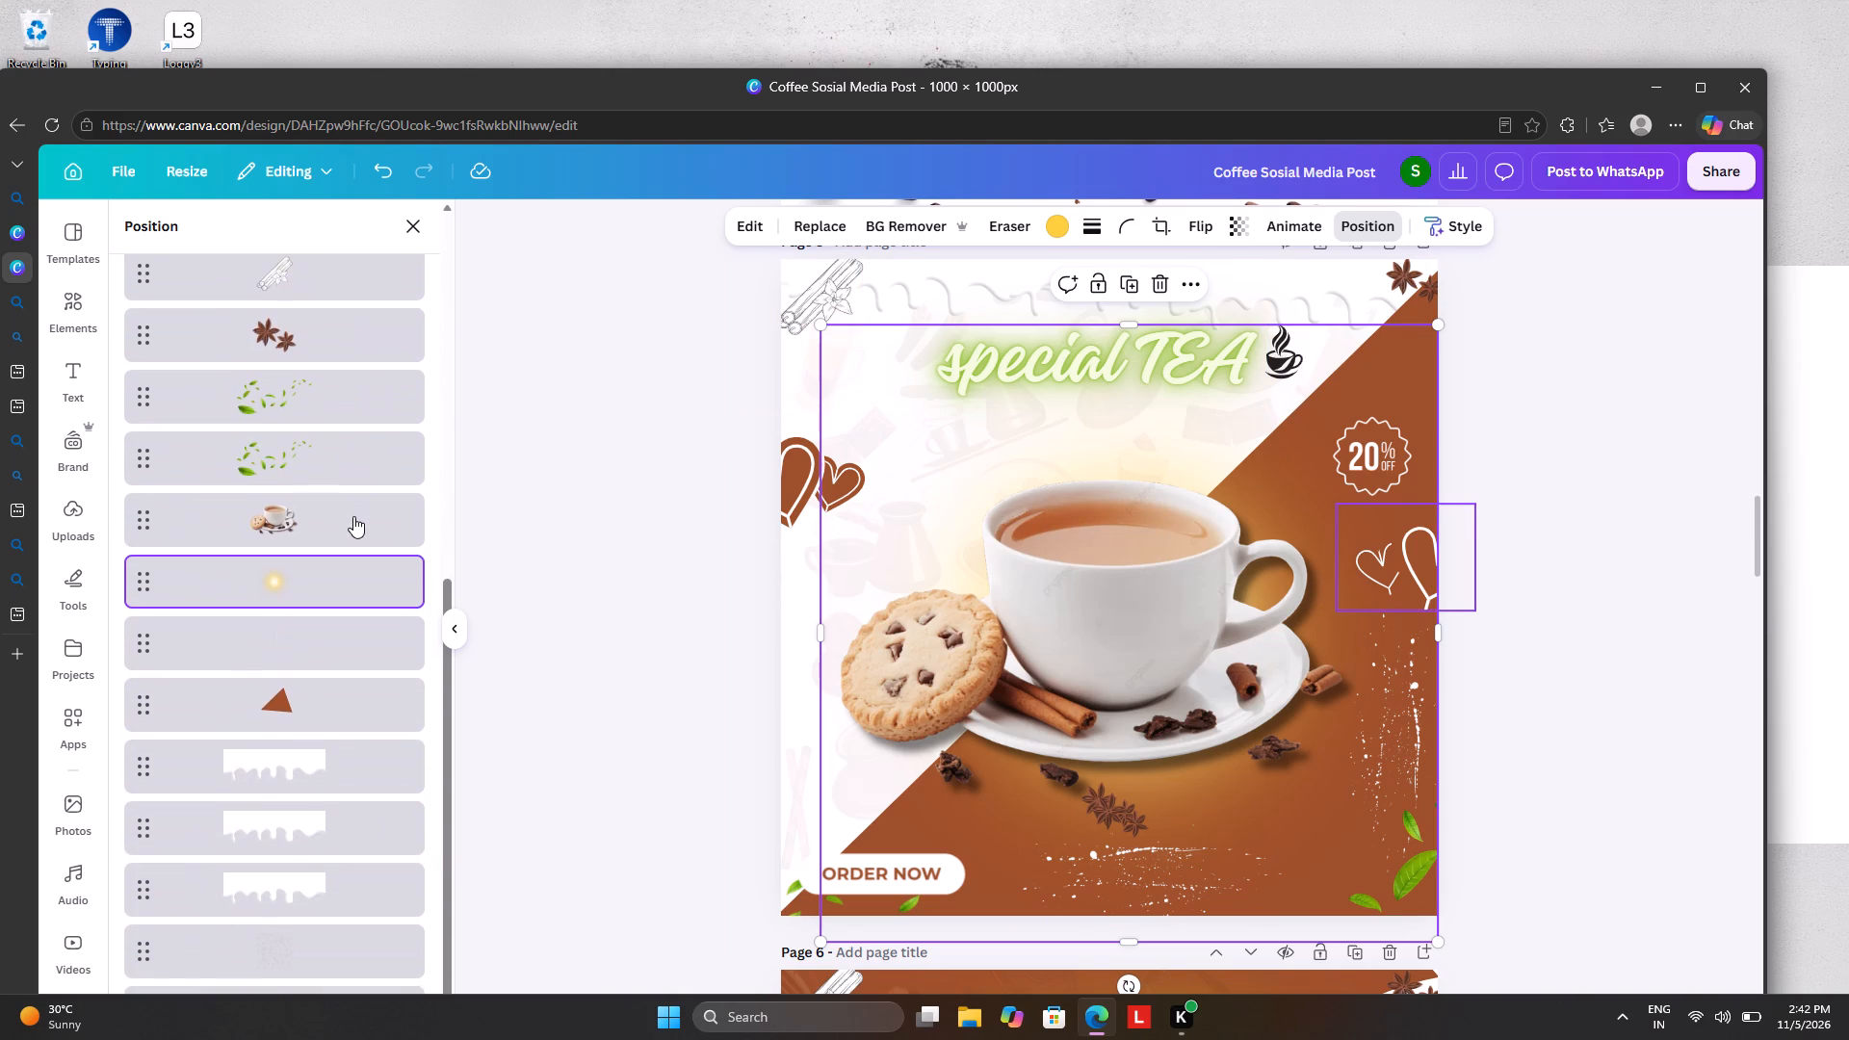
scroll(353, 516, down, 2)
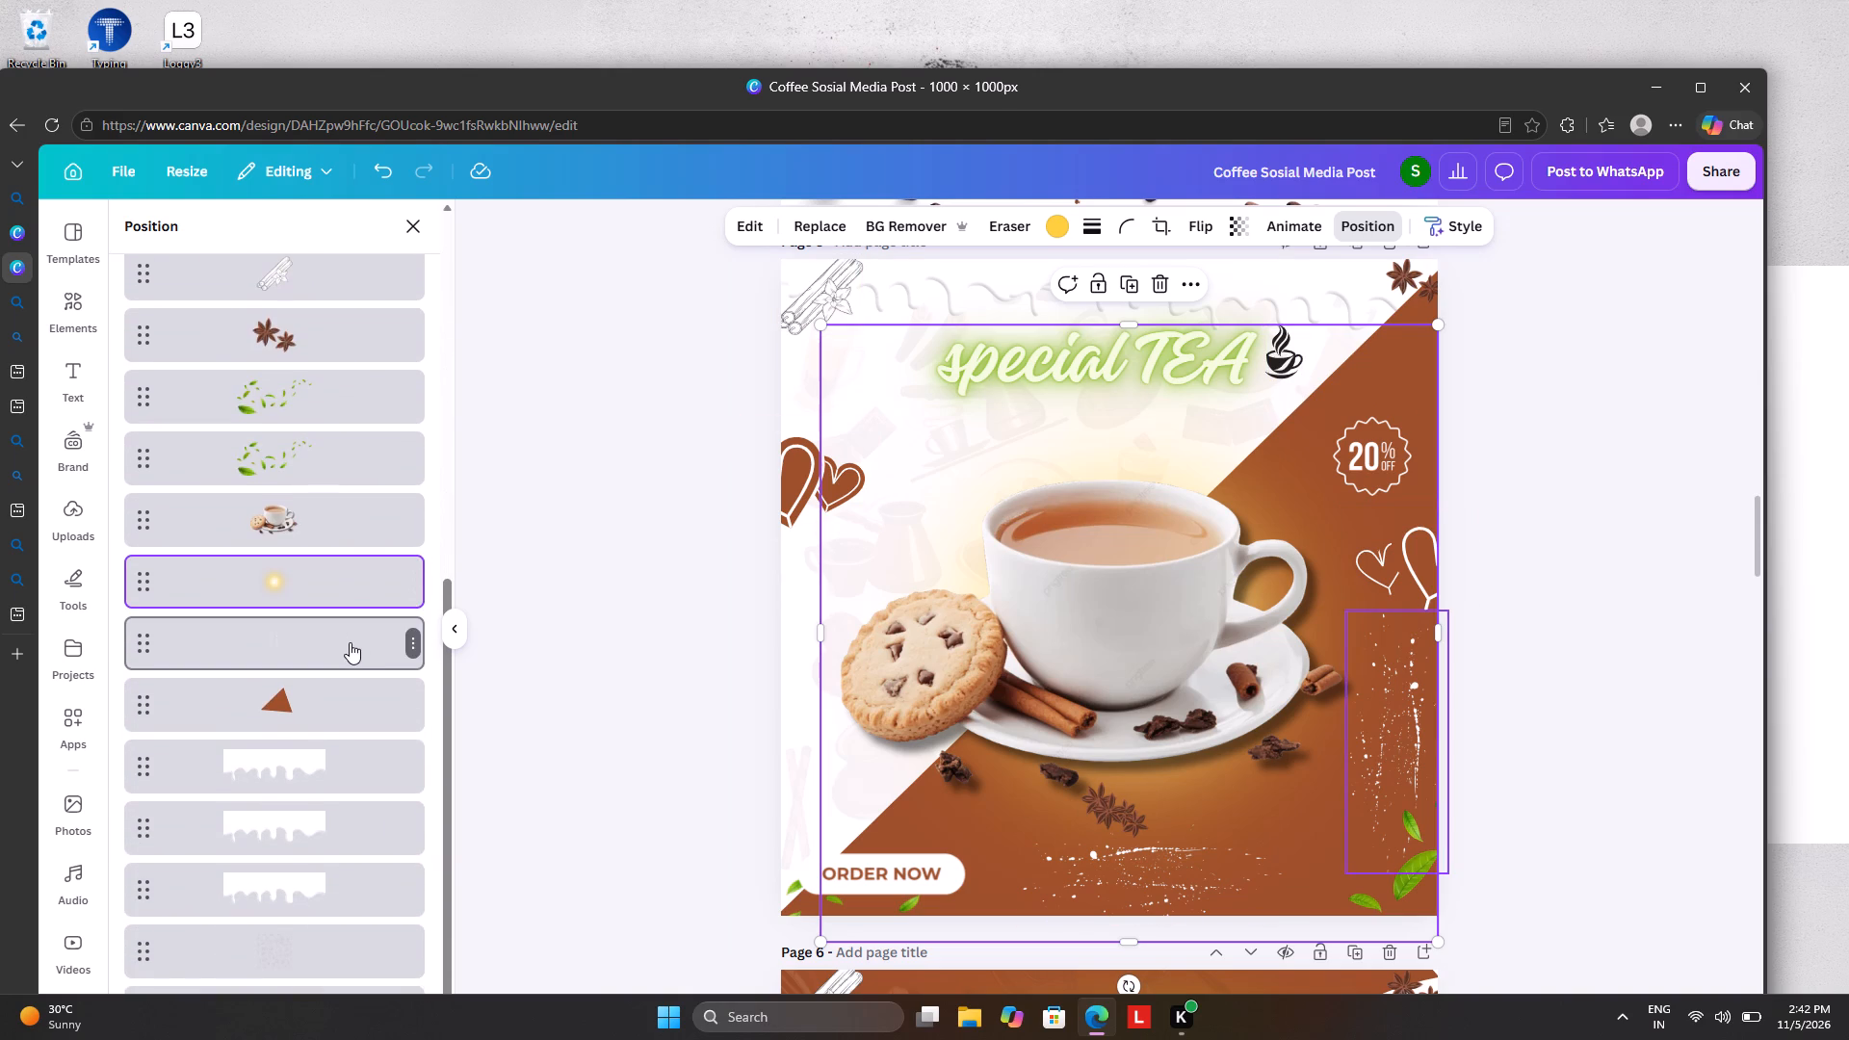
scroll(350, 642, down, 5)
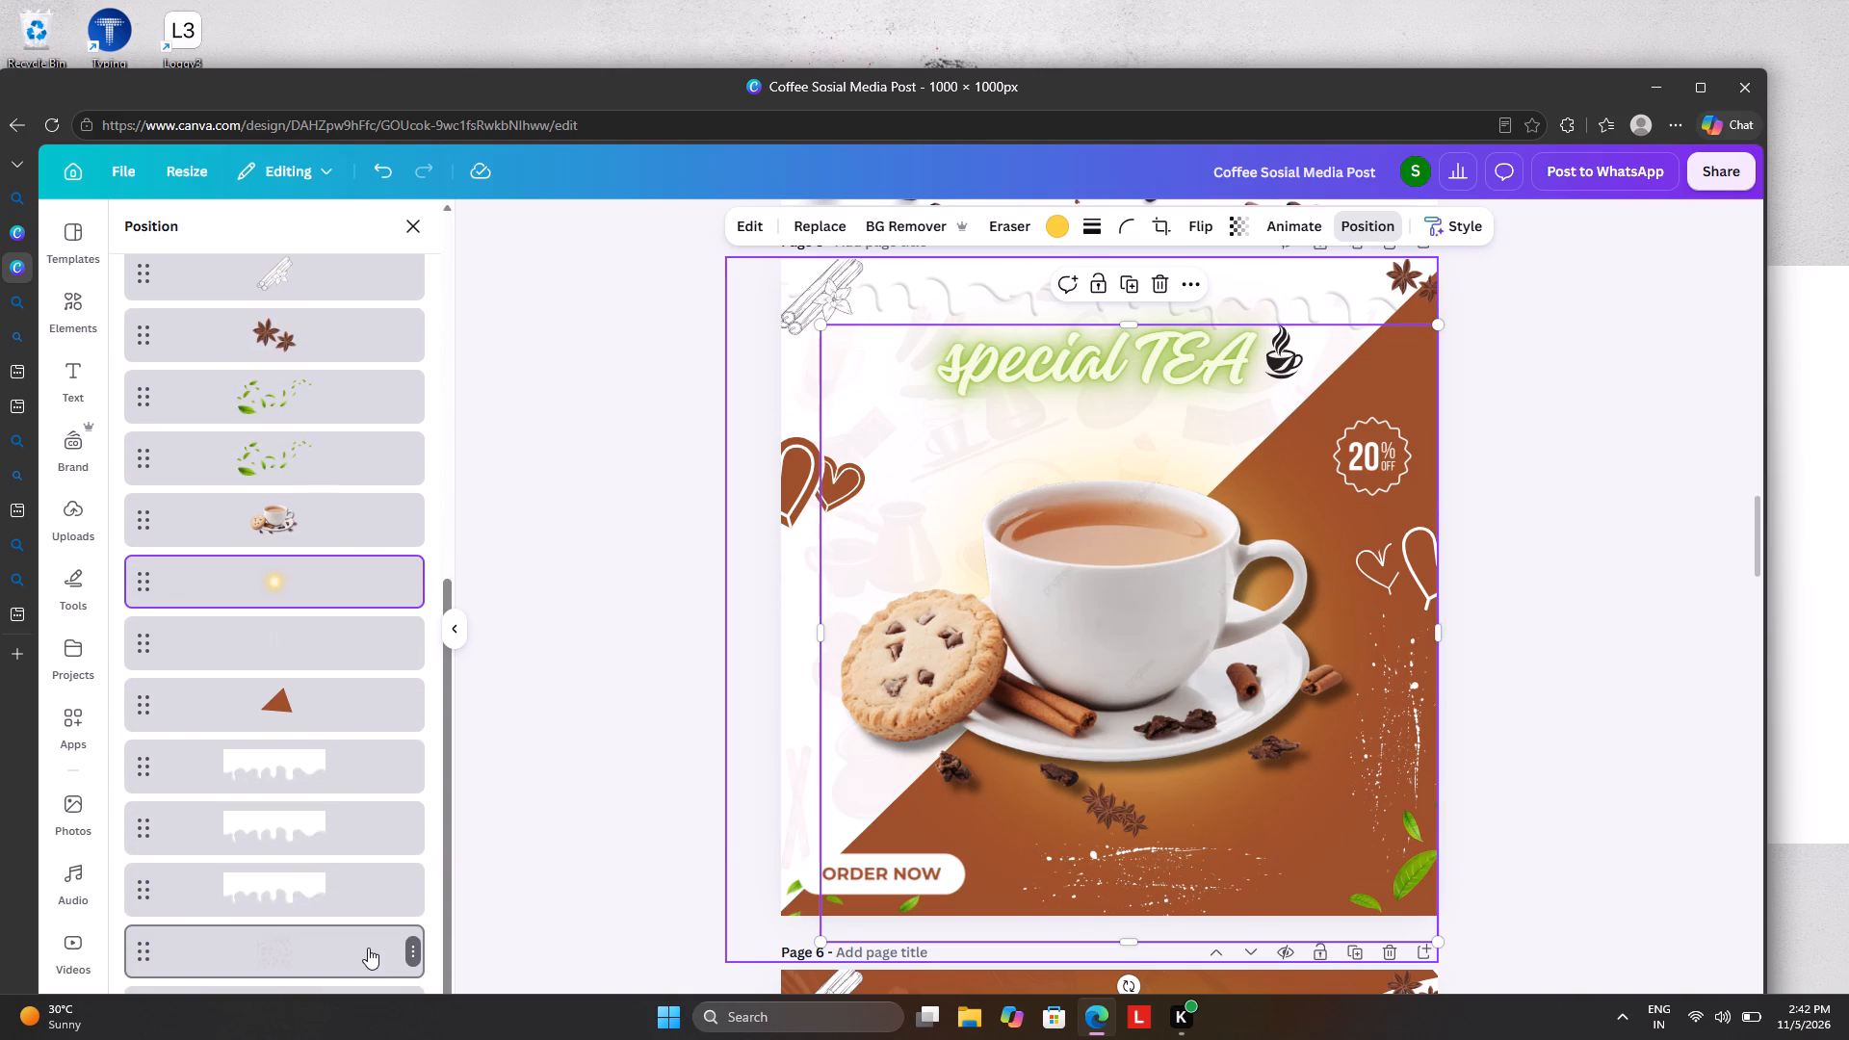
click(368, 948)
drag(733, 713, 678, 695)
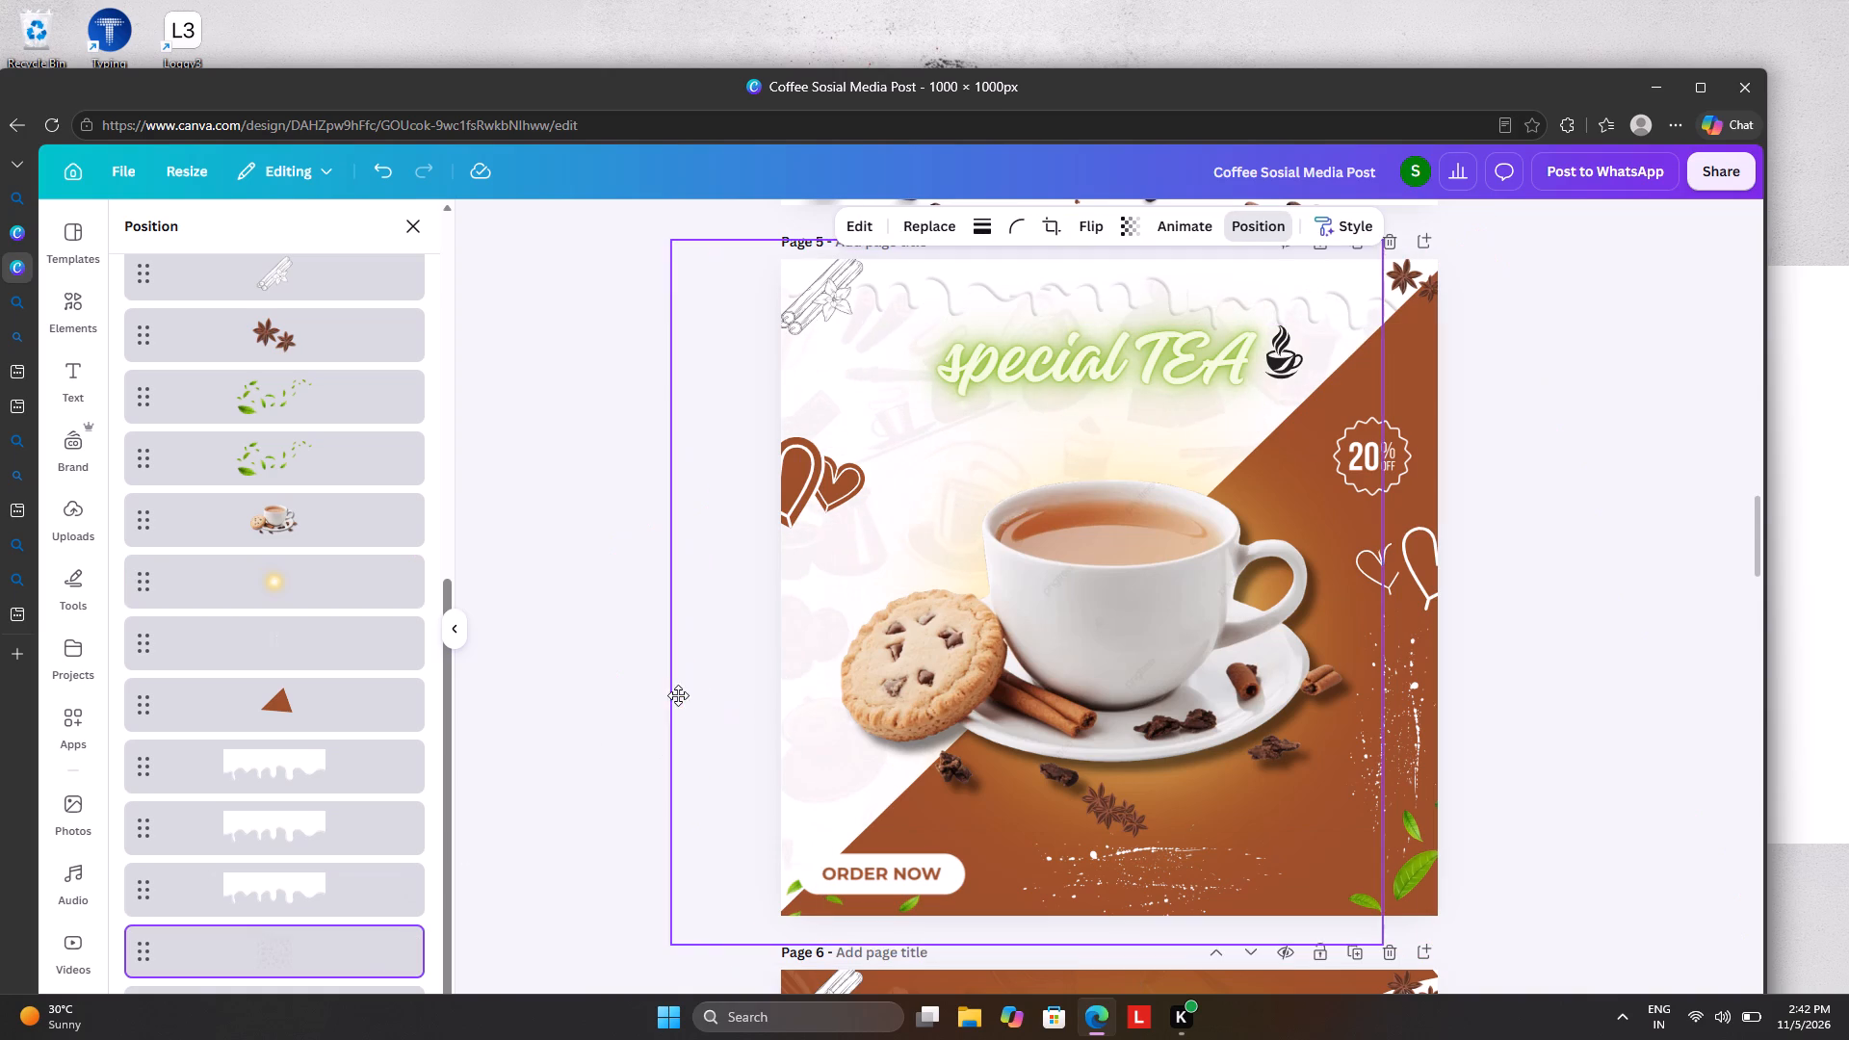
drag(678, 695, 694, 696)
right_click(694, 695)
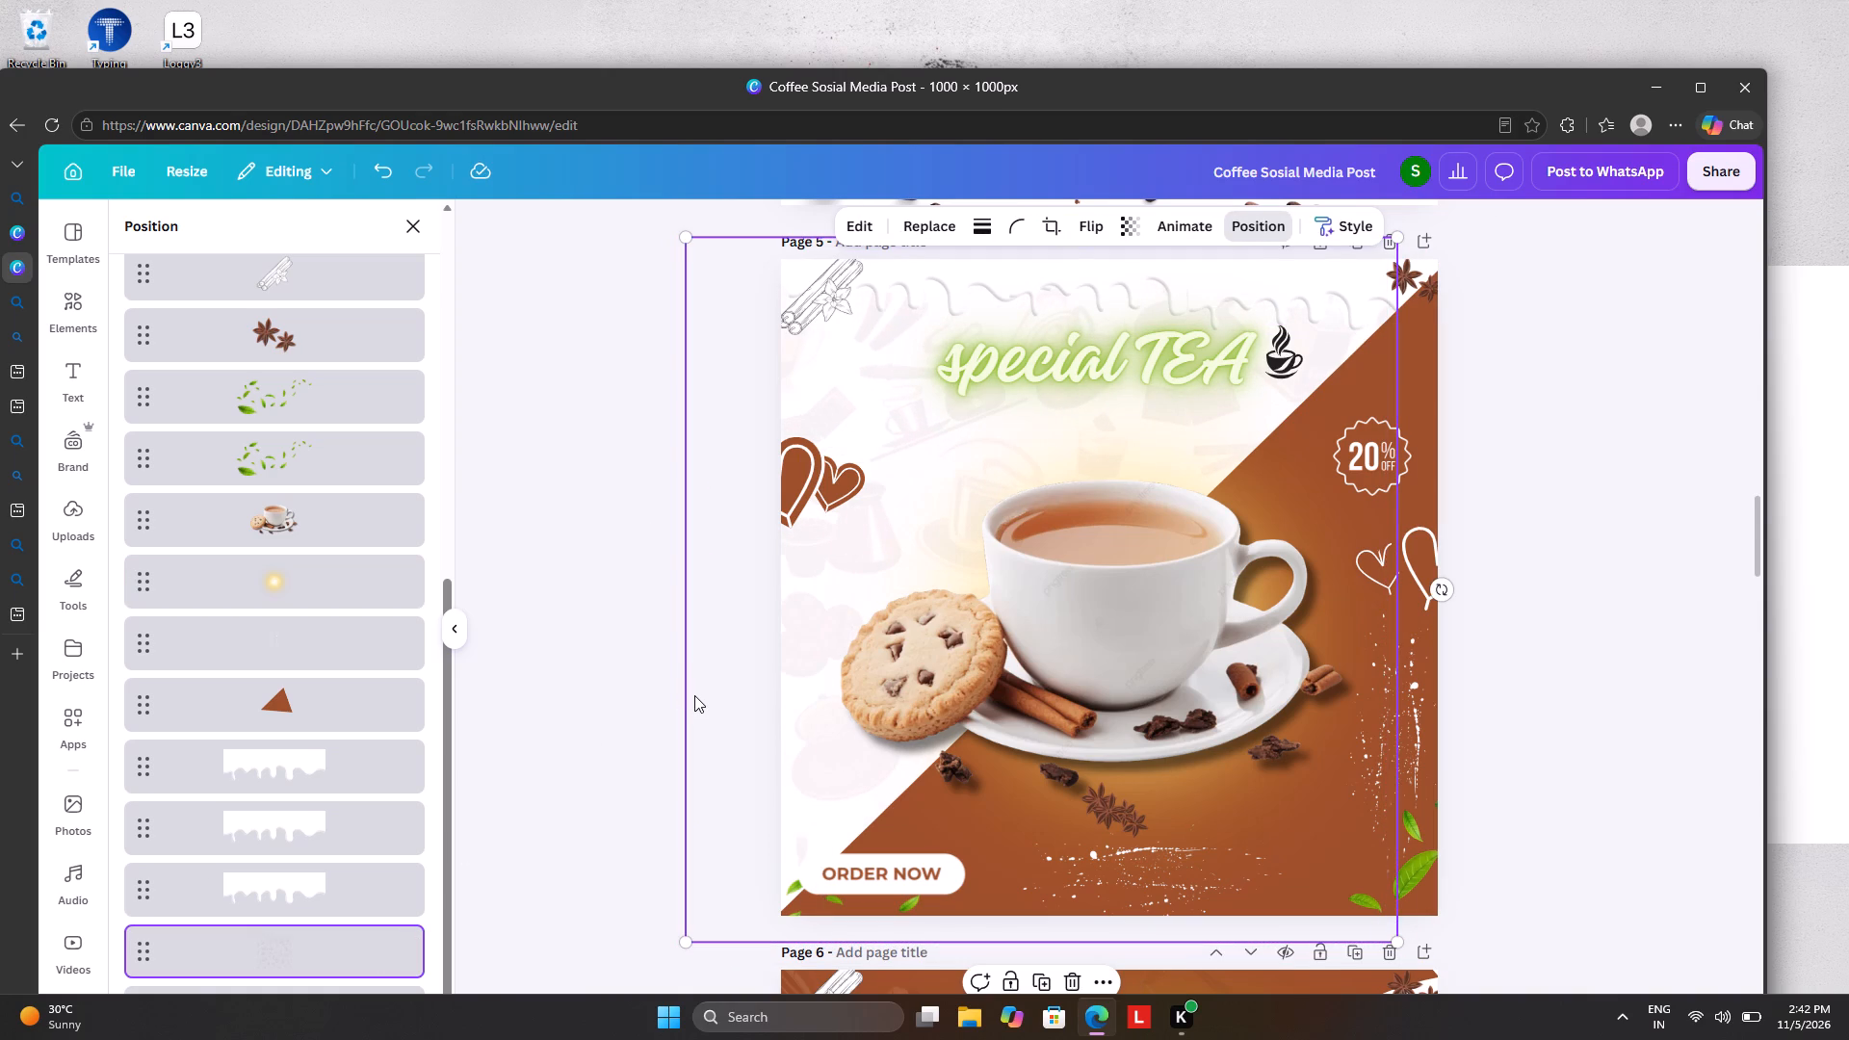
click(752, 805)
click(724, 648)
click(724, 647)
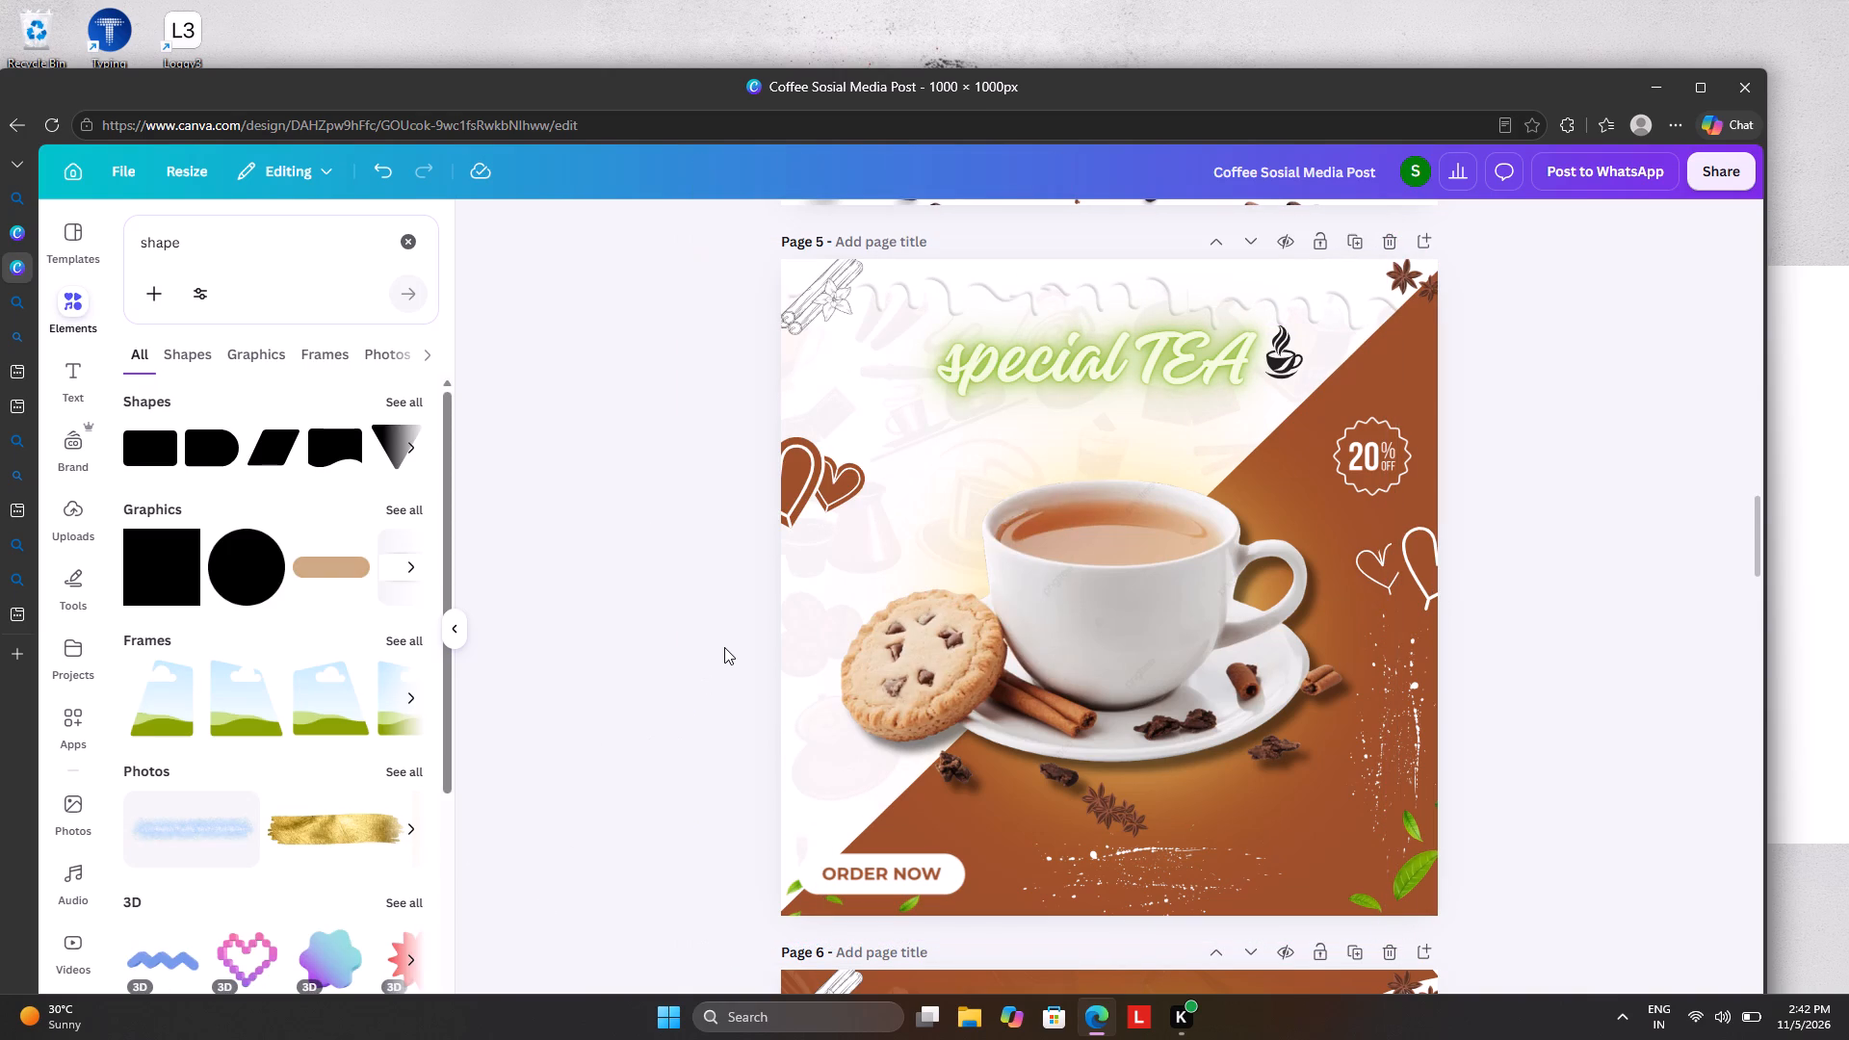
Copy the faint doodle pattern from page 5 onto page 10 and align it with the page's right edge.
click(1305, 371)
click(1410, 221)
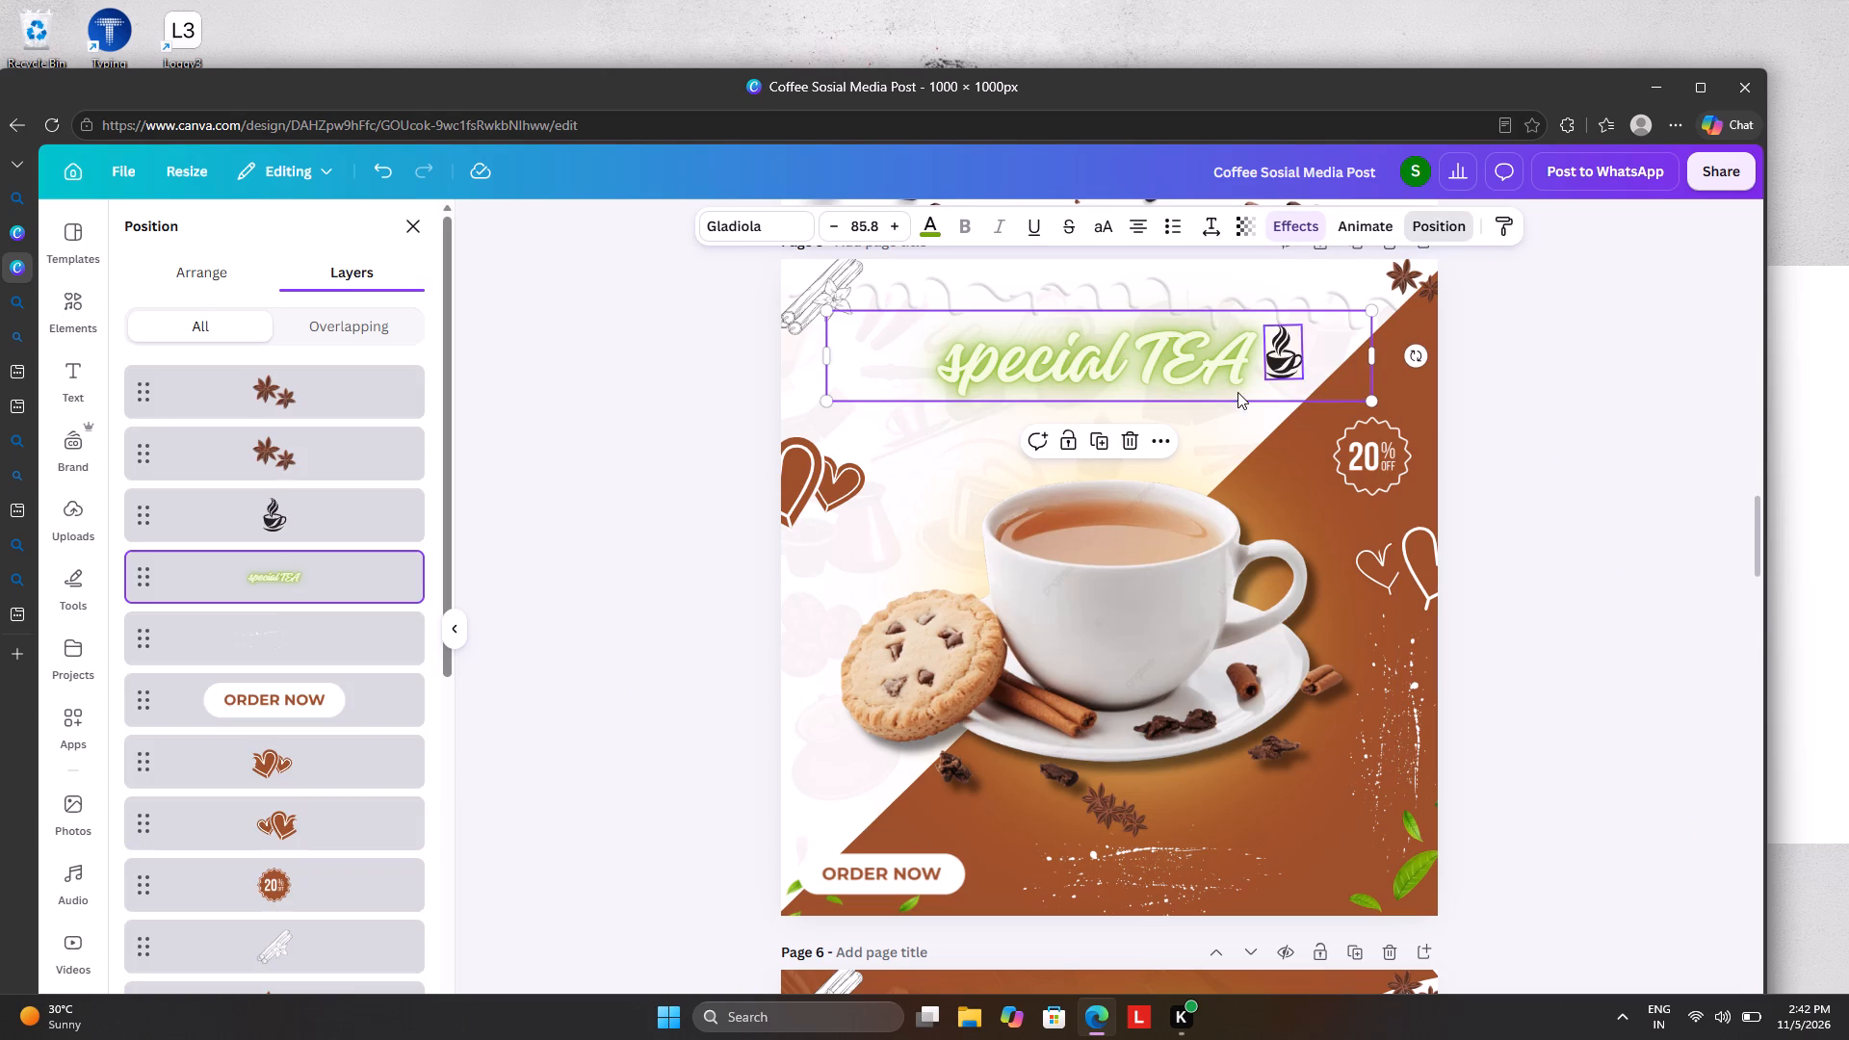
scroll(255, 555, down, 11)
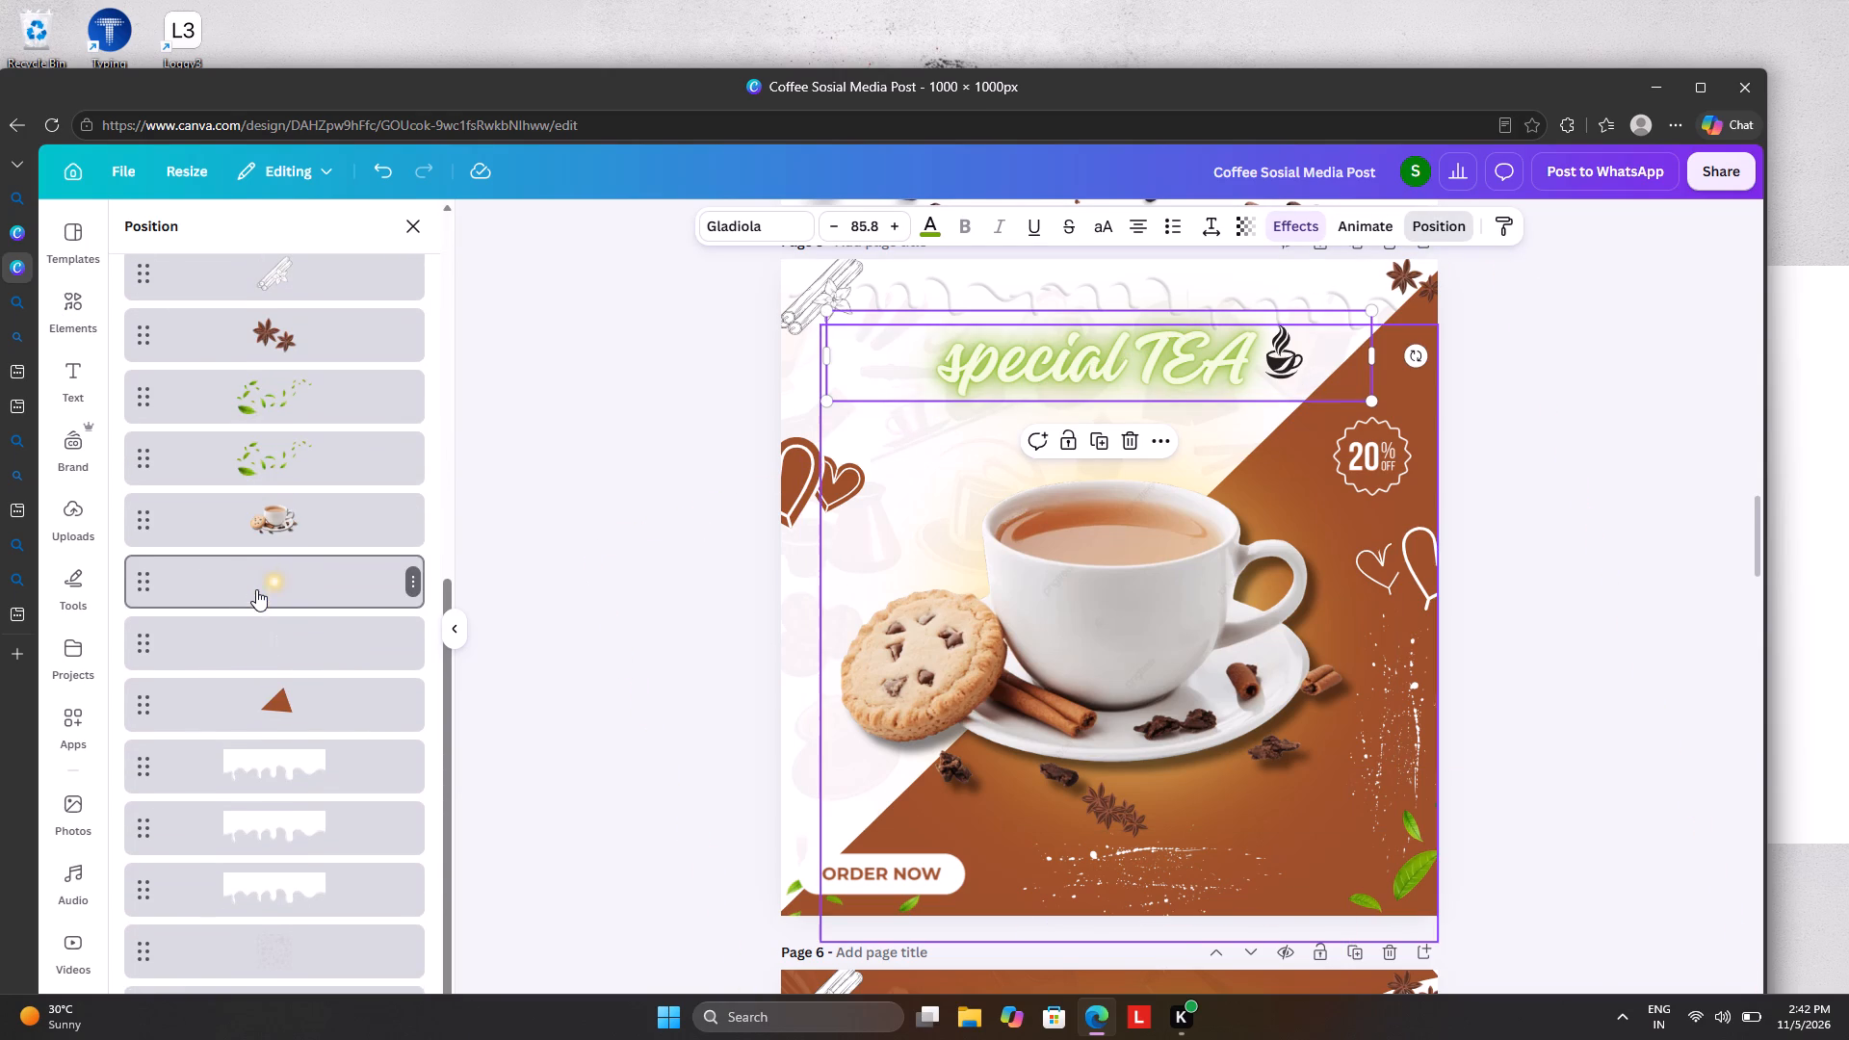
scroll(255, 667, down, 2)
click(242, 960)
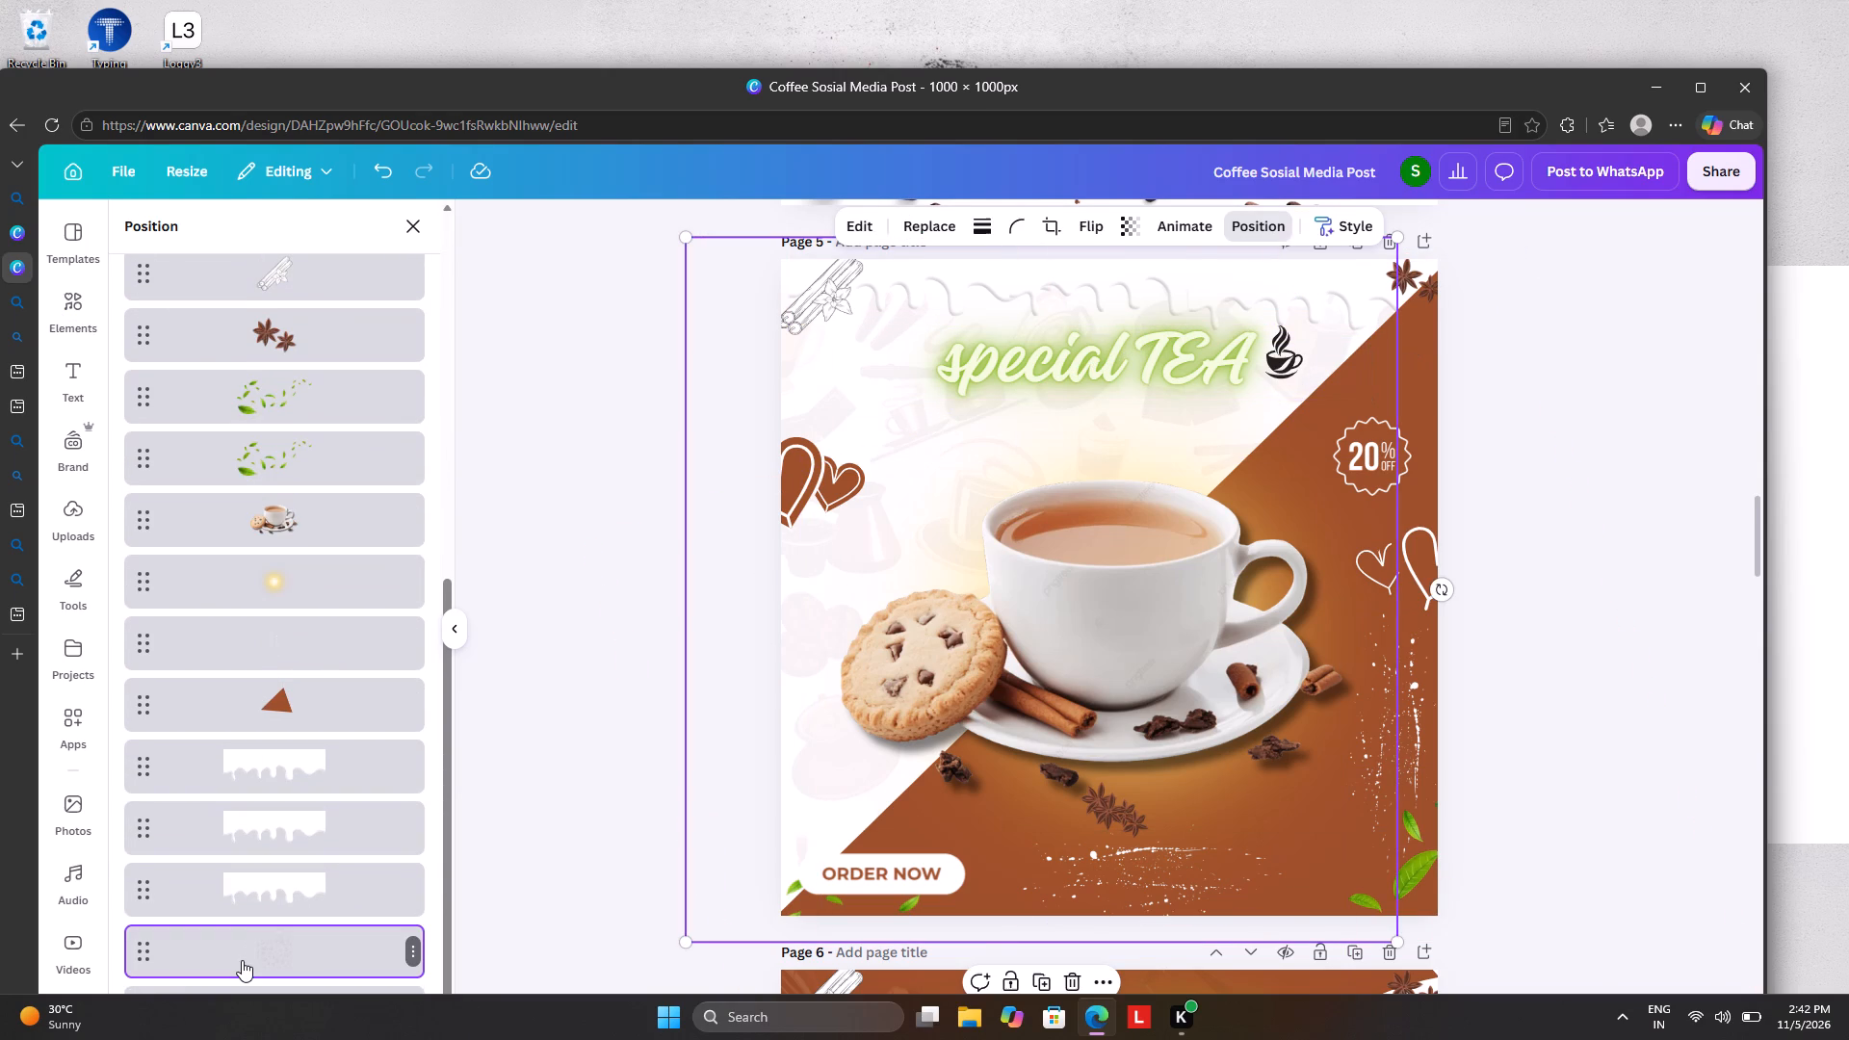
right_click(242, 958)
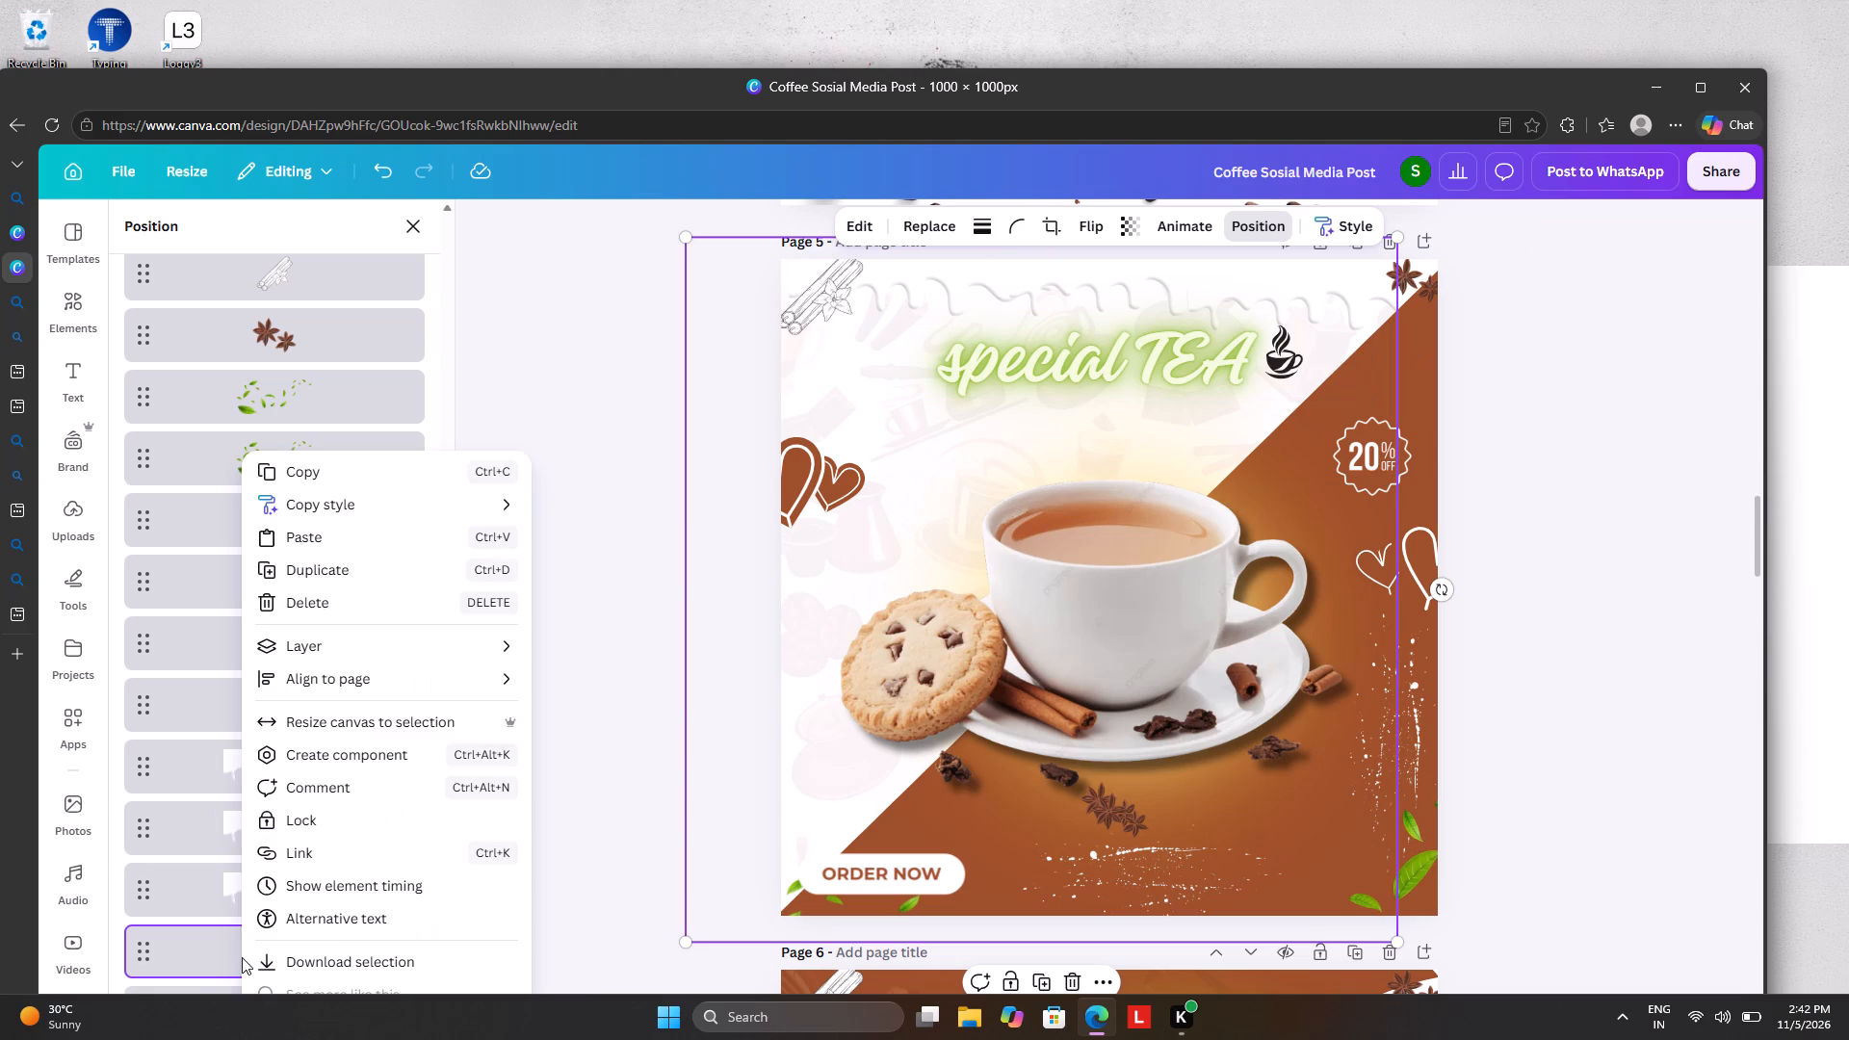
click(287, 465)
scroll(617, 534, down, 5)
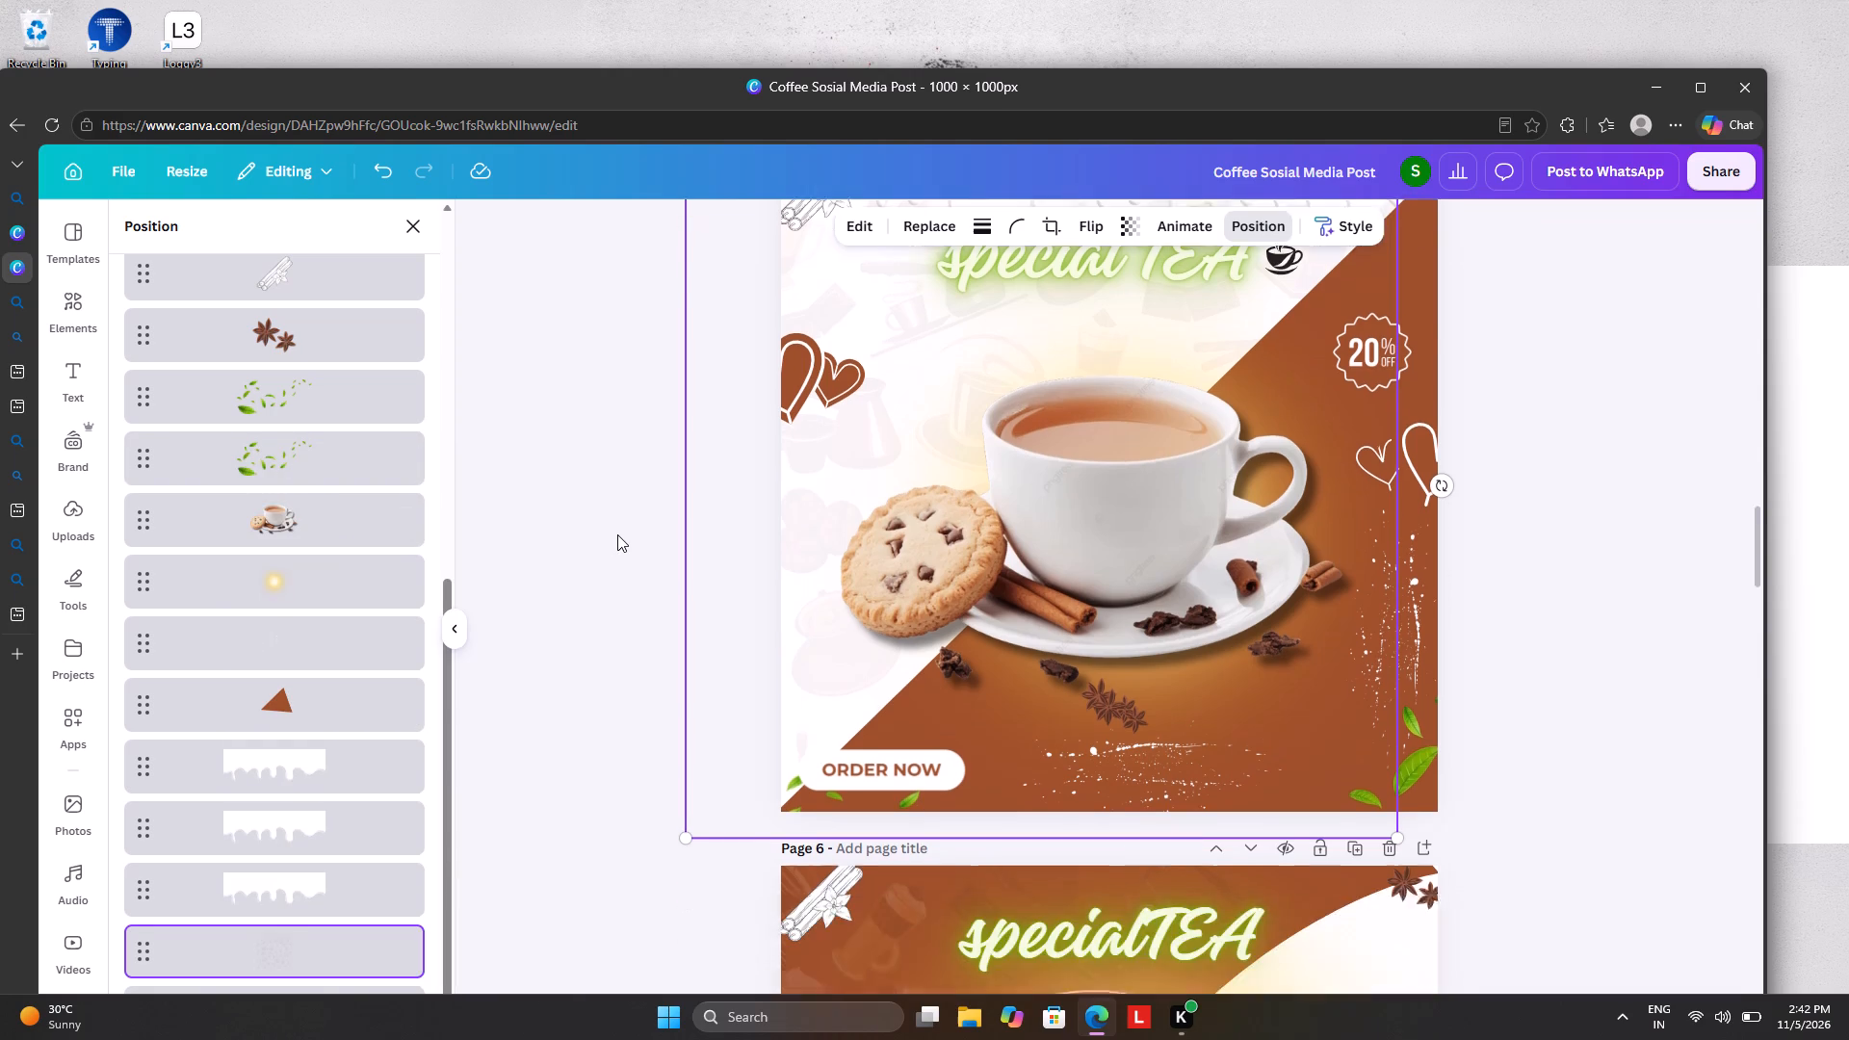
scroll(617, 534, down, 20)
scroll(617, 534, down, 19)
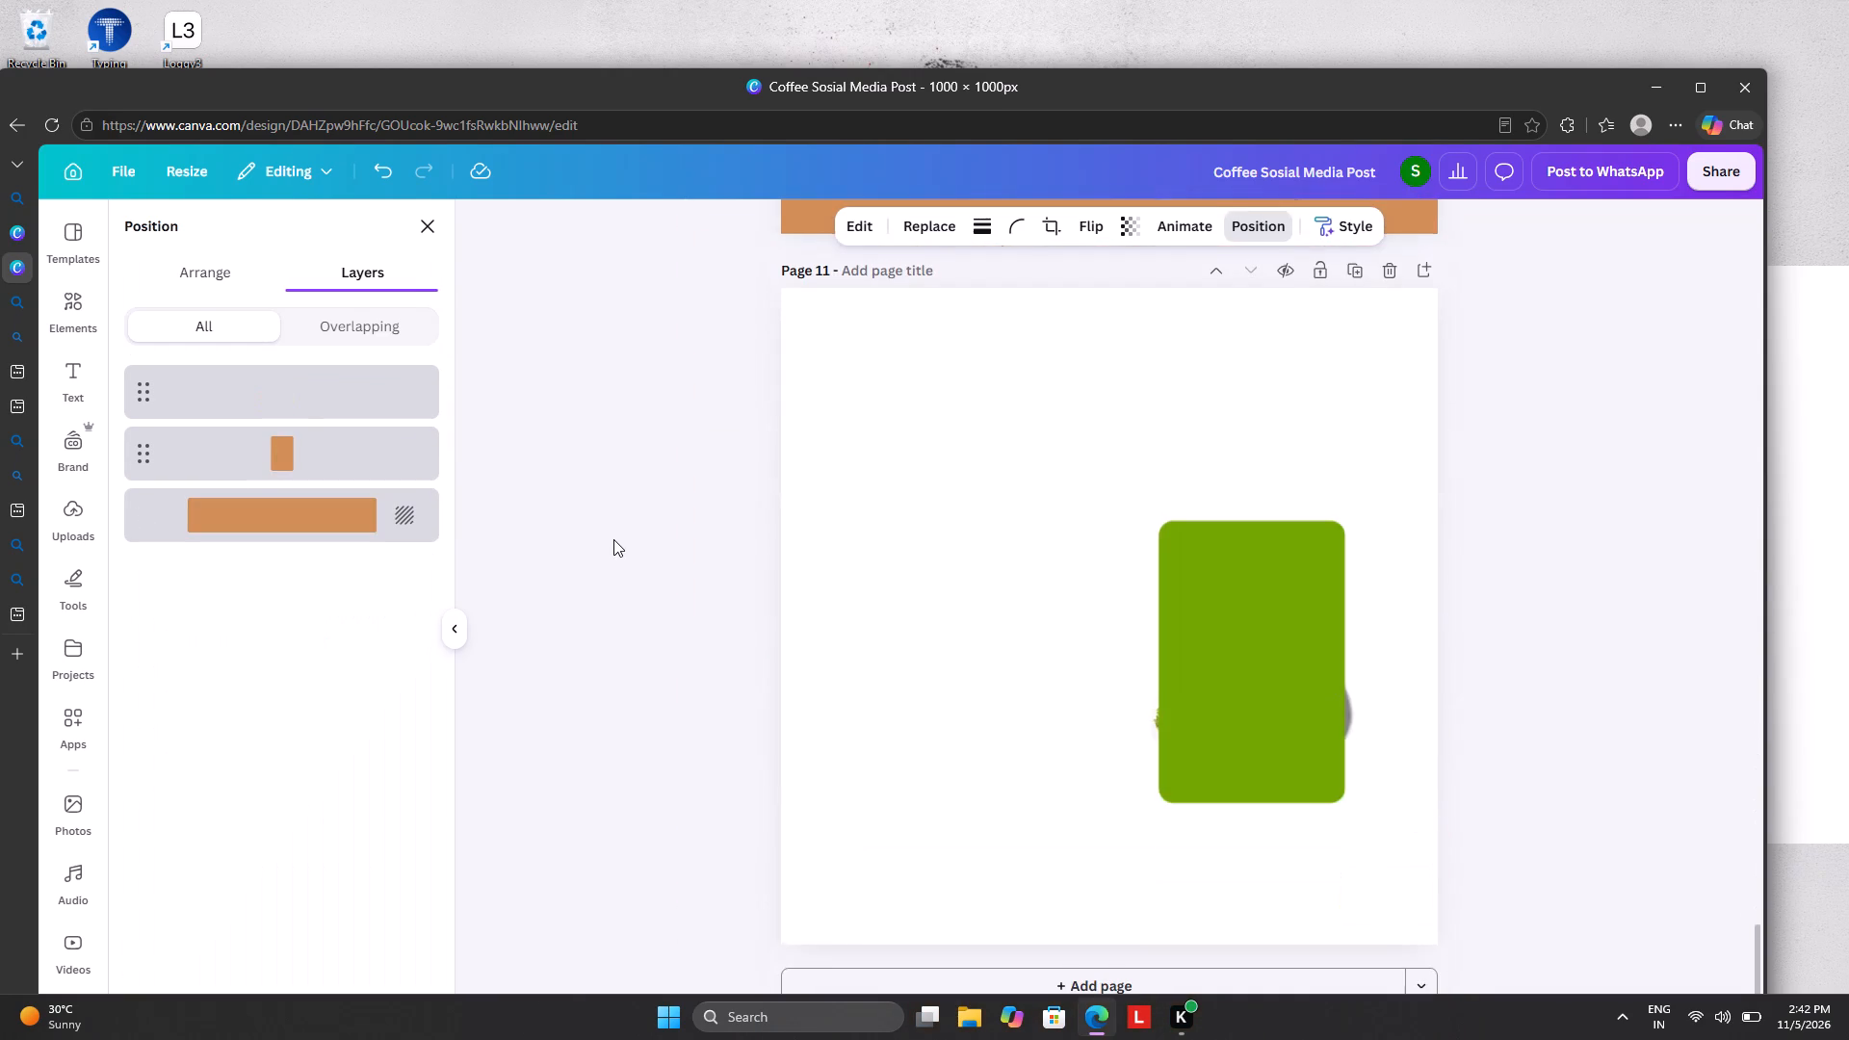
scroll(613, 539, up, 6)
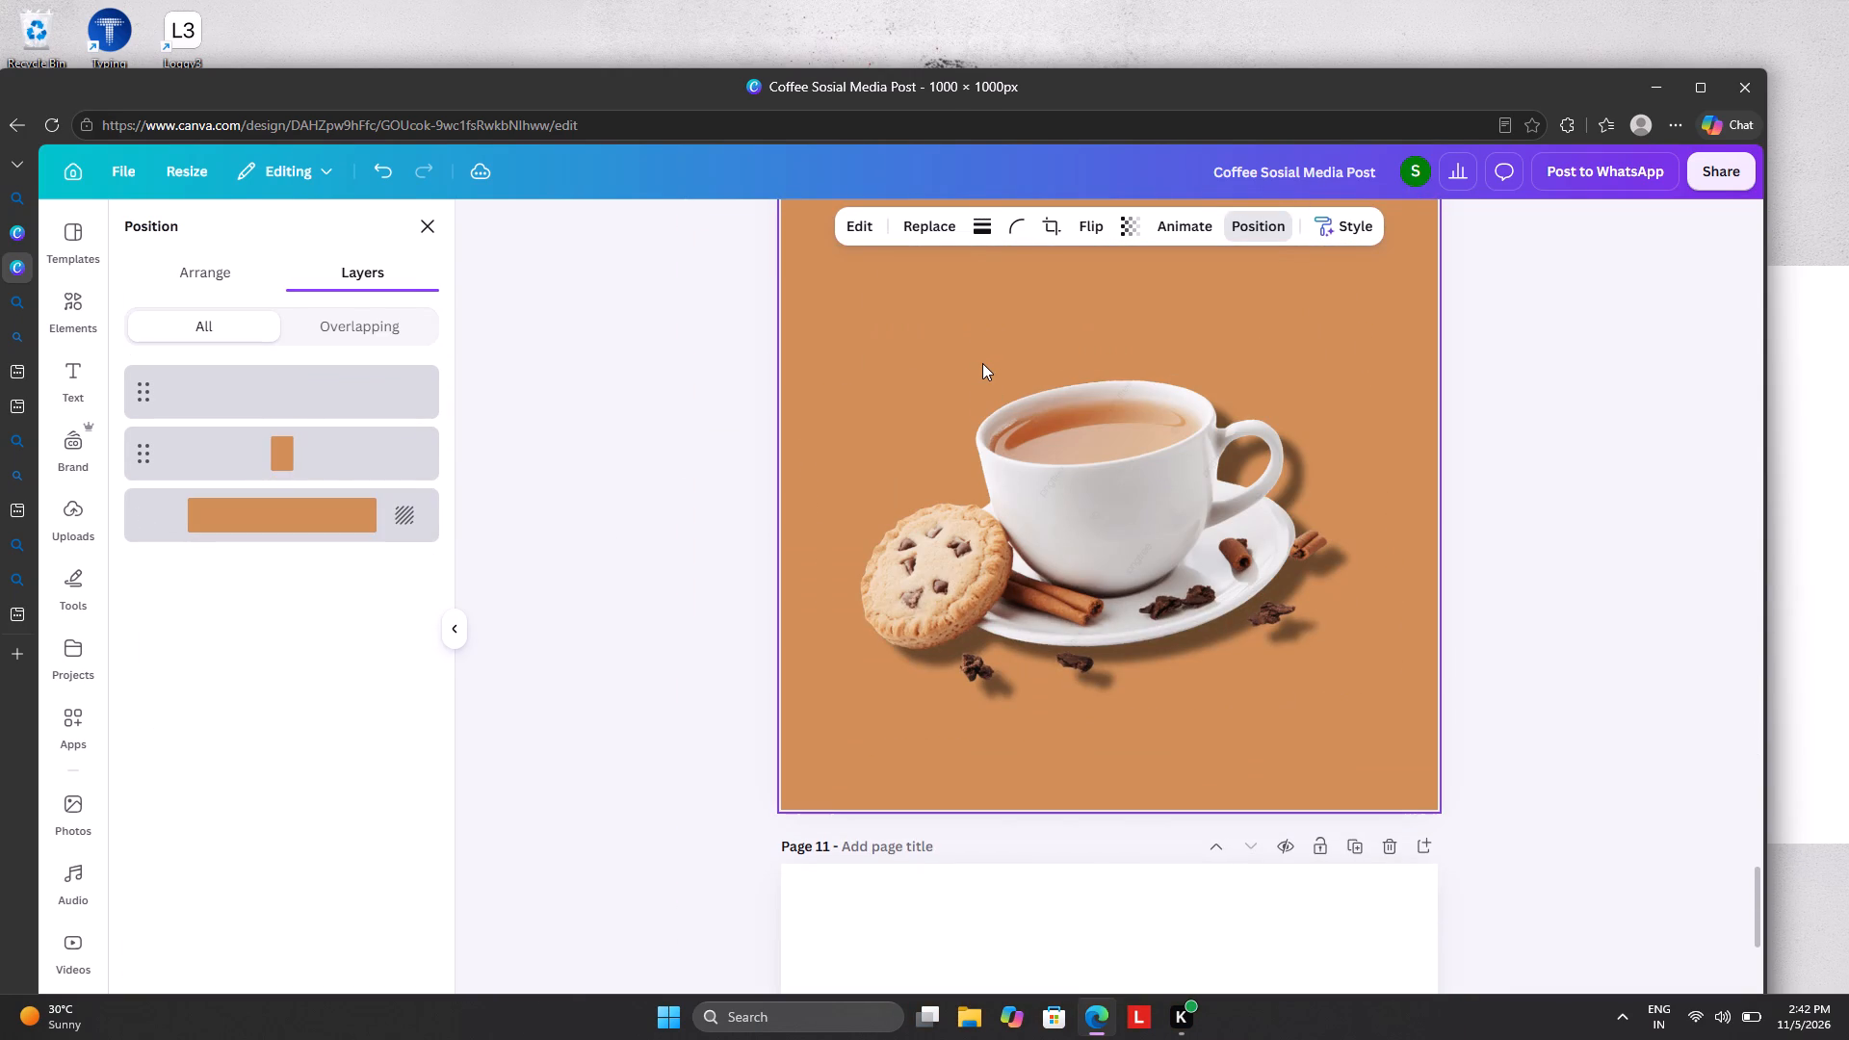
key(ctrl+v)
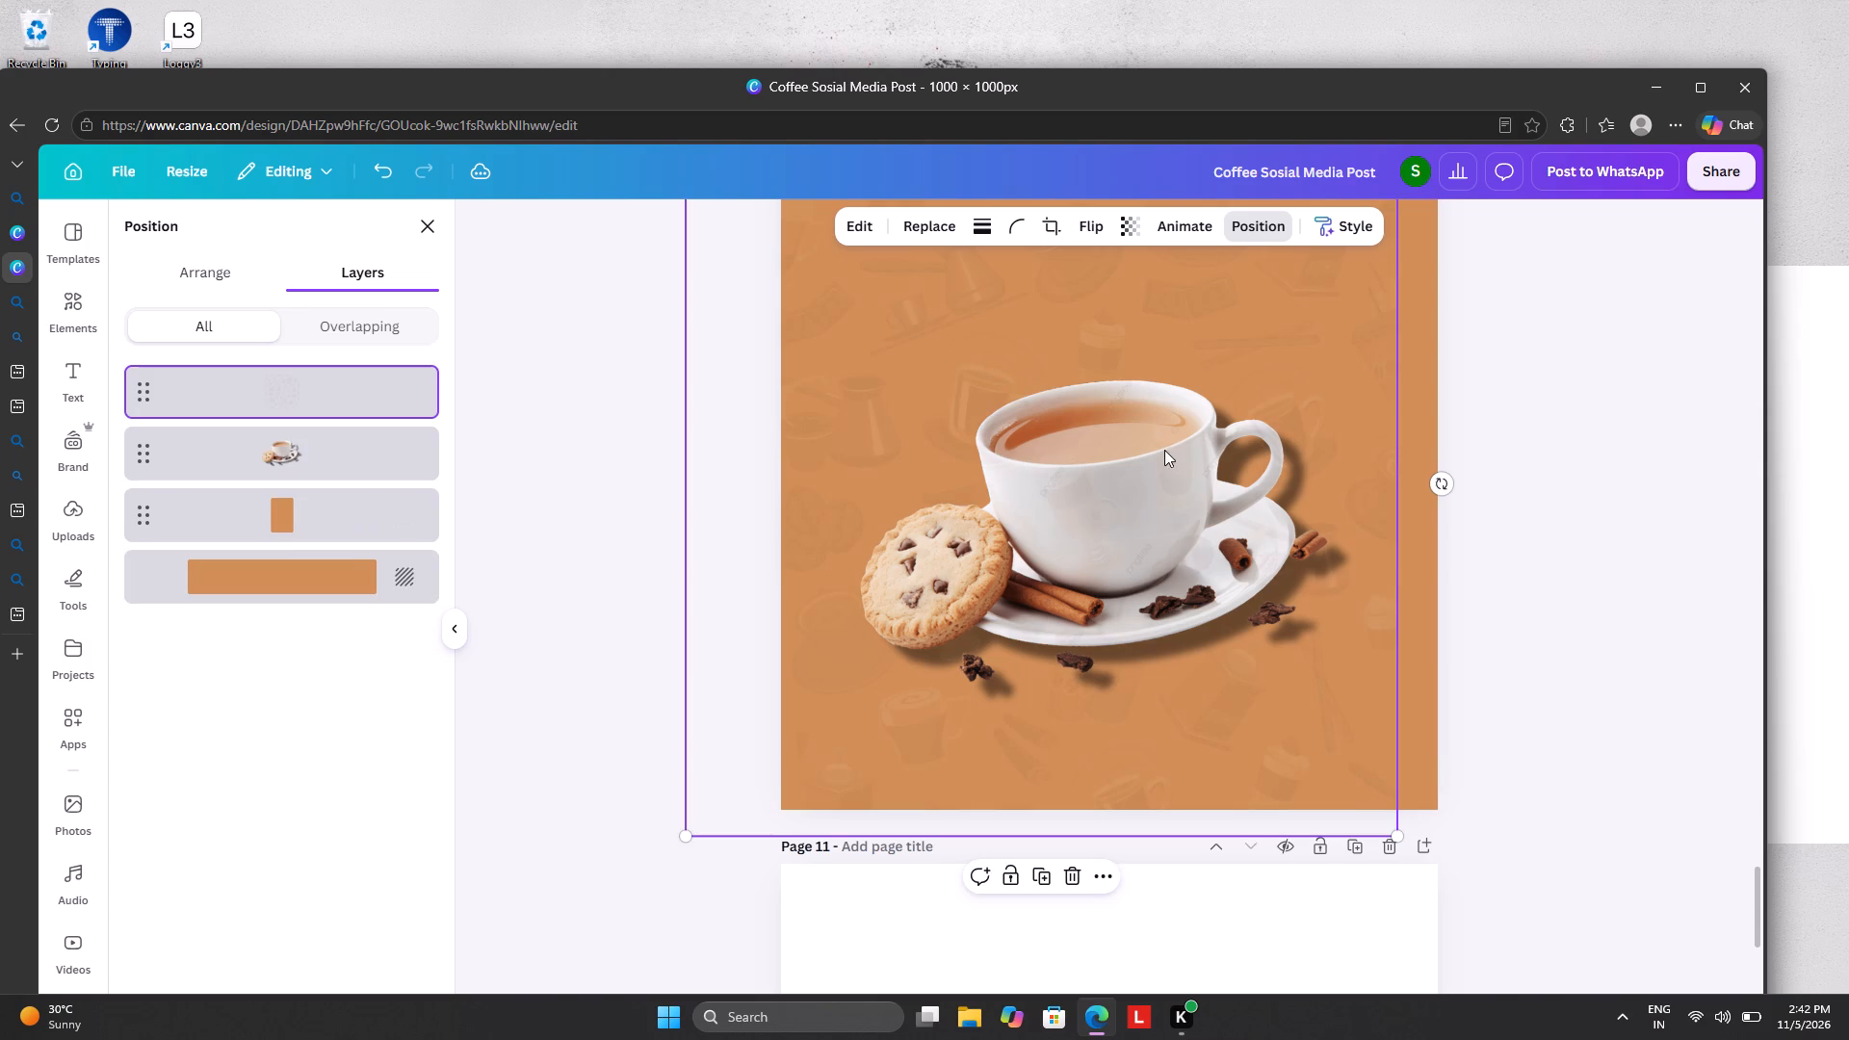
drag(1272, 384, 1315, 408)
Copy the double-heart graphic from the right edge of page 5 onto page 10.
scroll(1620, 507, down, 2)
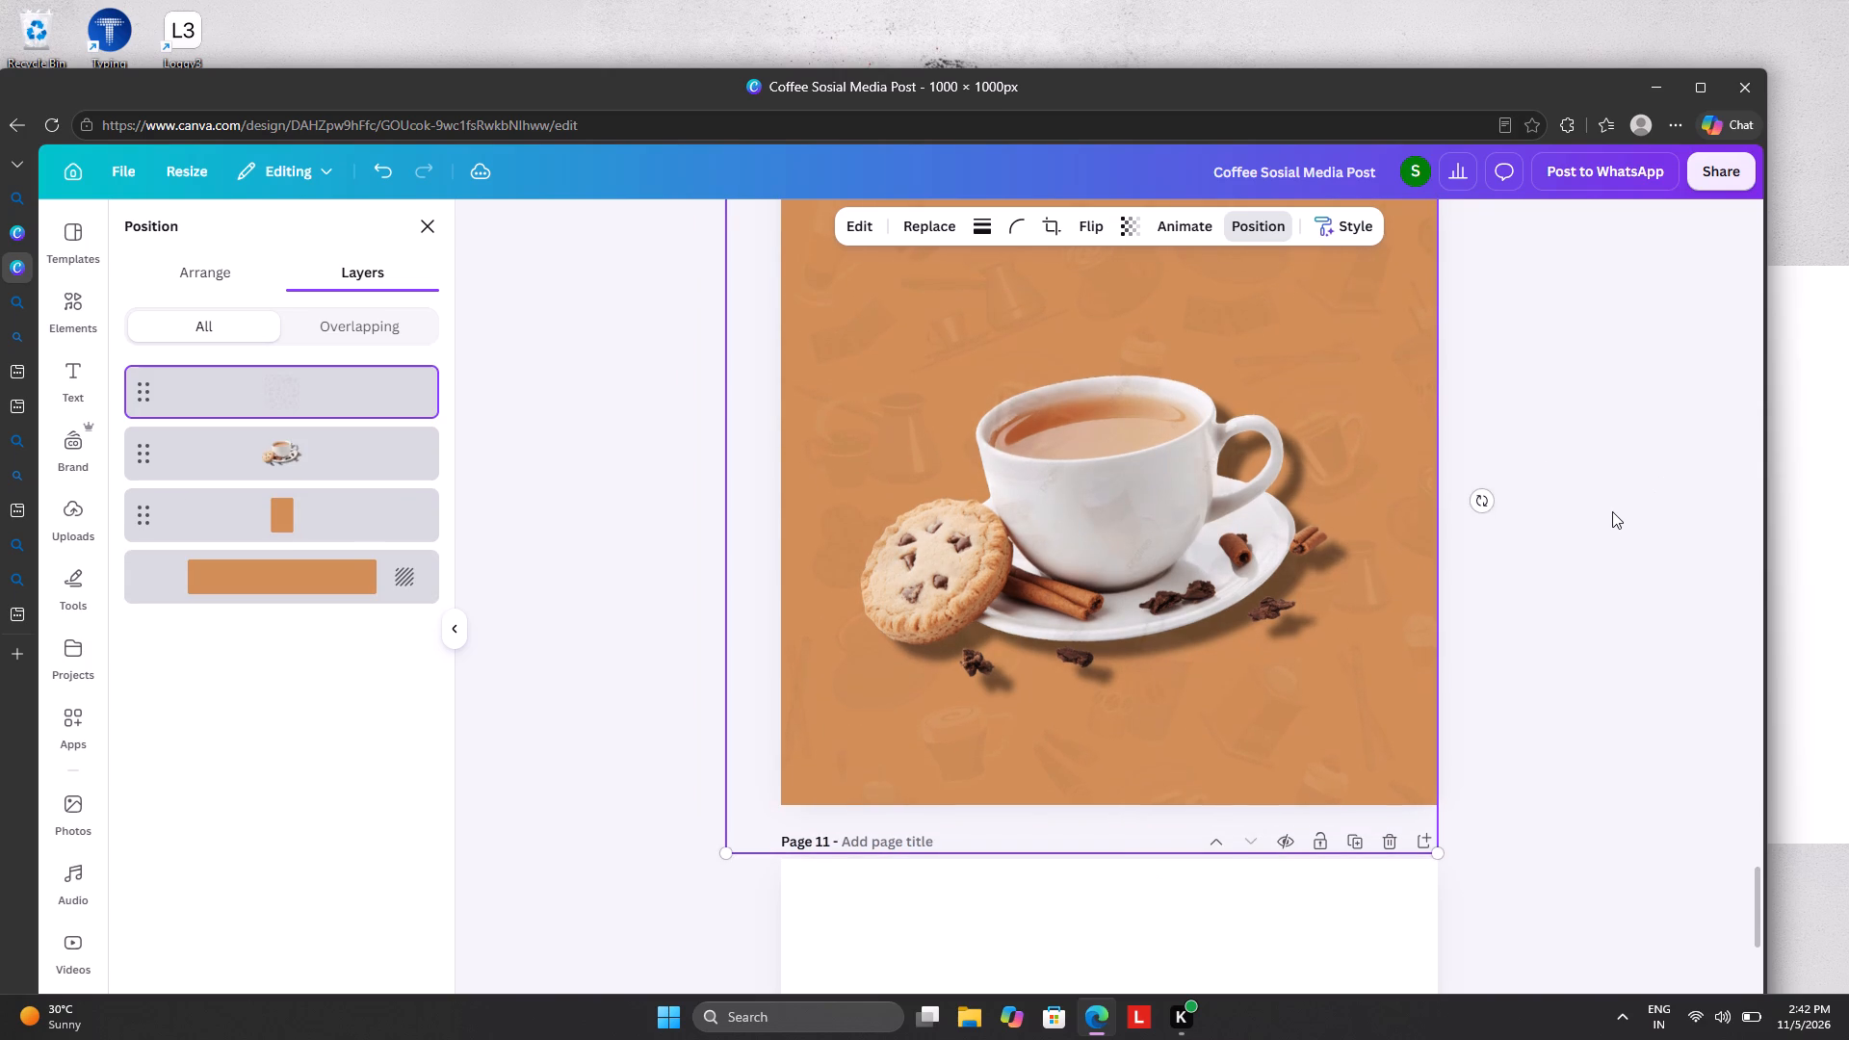
scroll(1612, 511, down, 1)
scroll(1612, 511, up, 18)
scroll(1611, 515, up, 10)
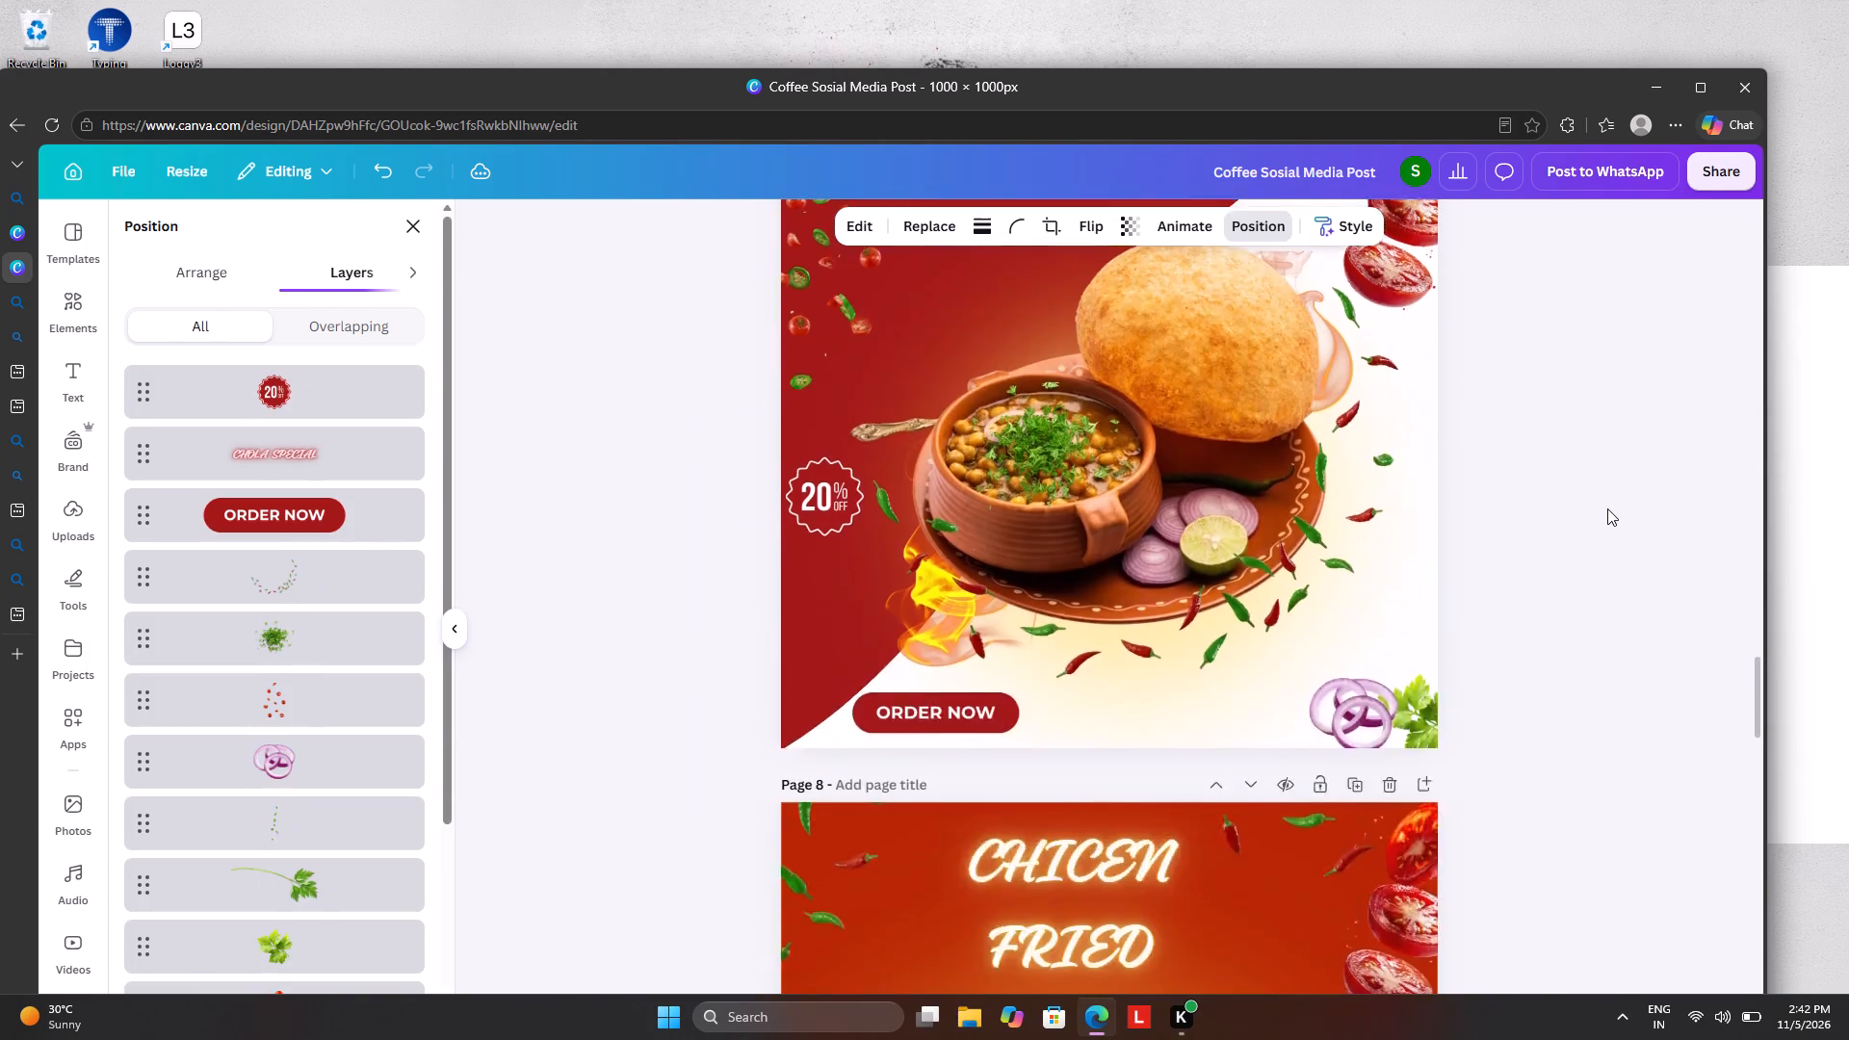
scroll(1607, 508, up, 13)
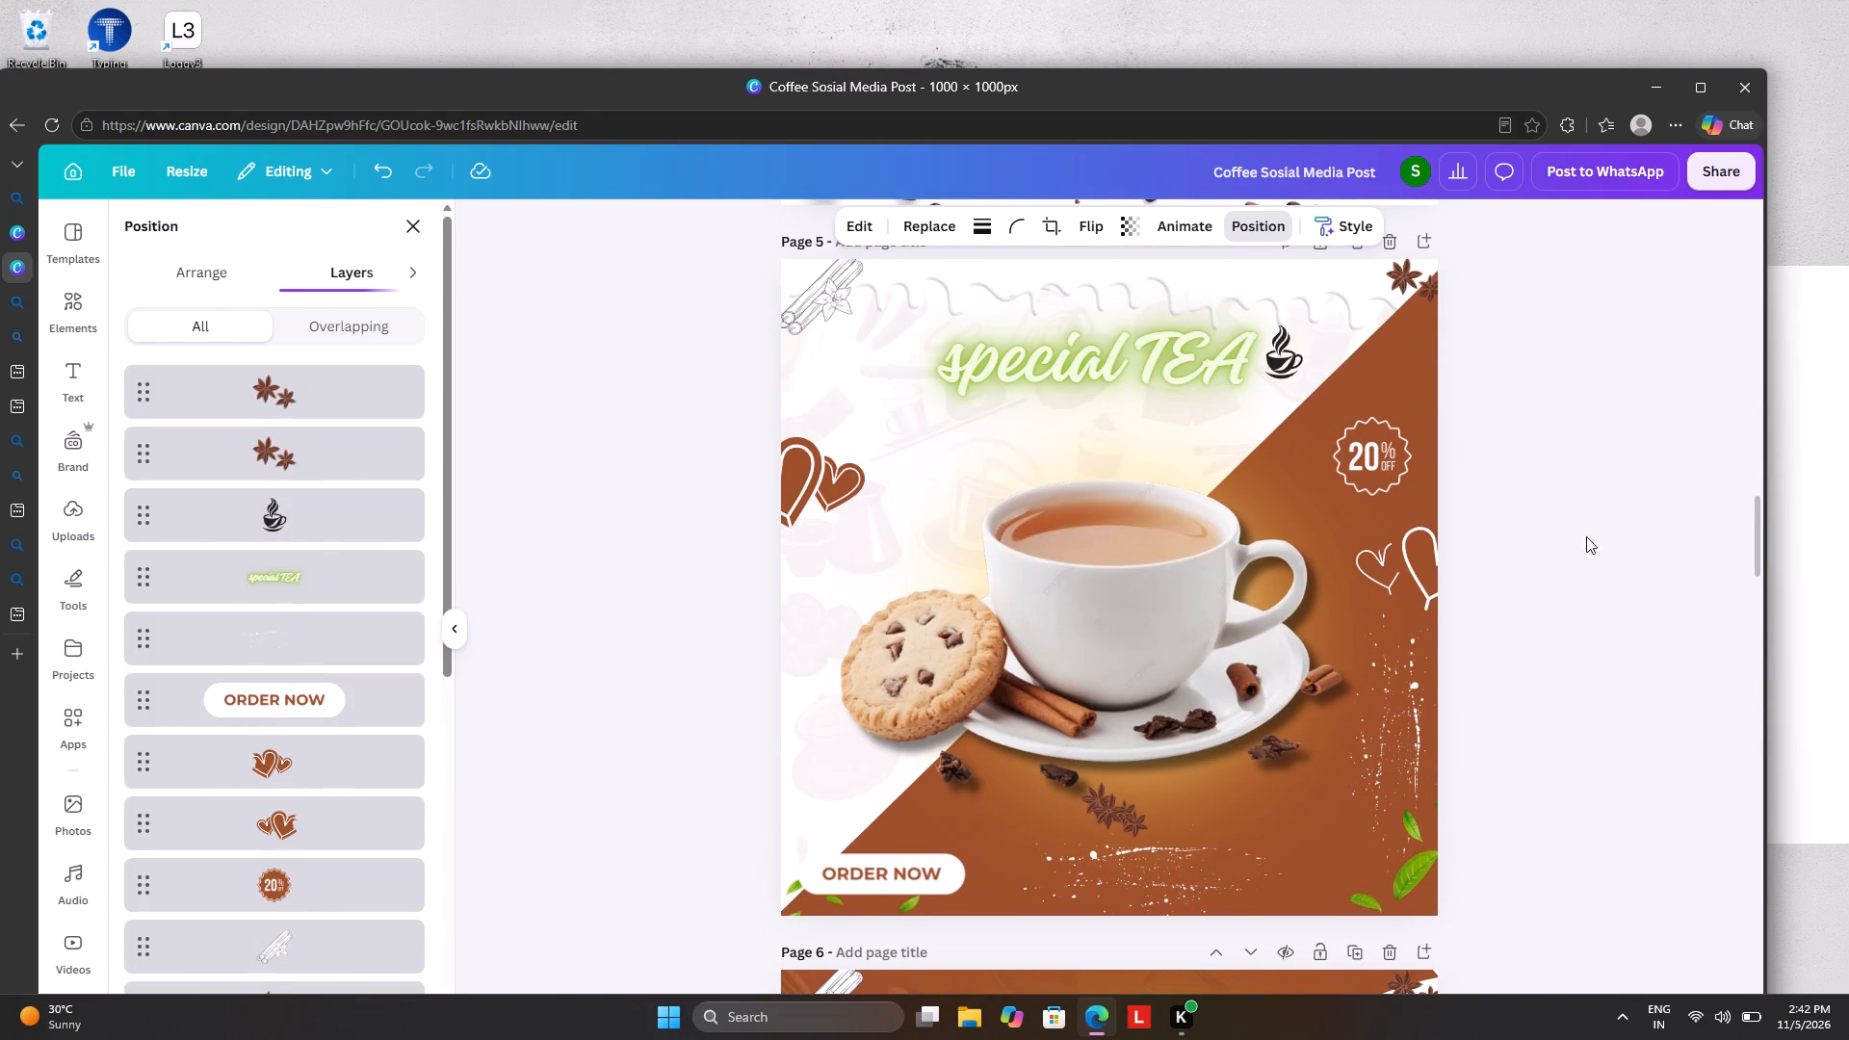
click(1387, 570)
right_click(1387, 570)
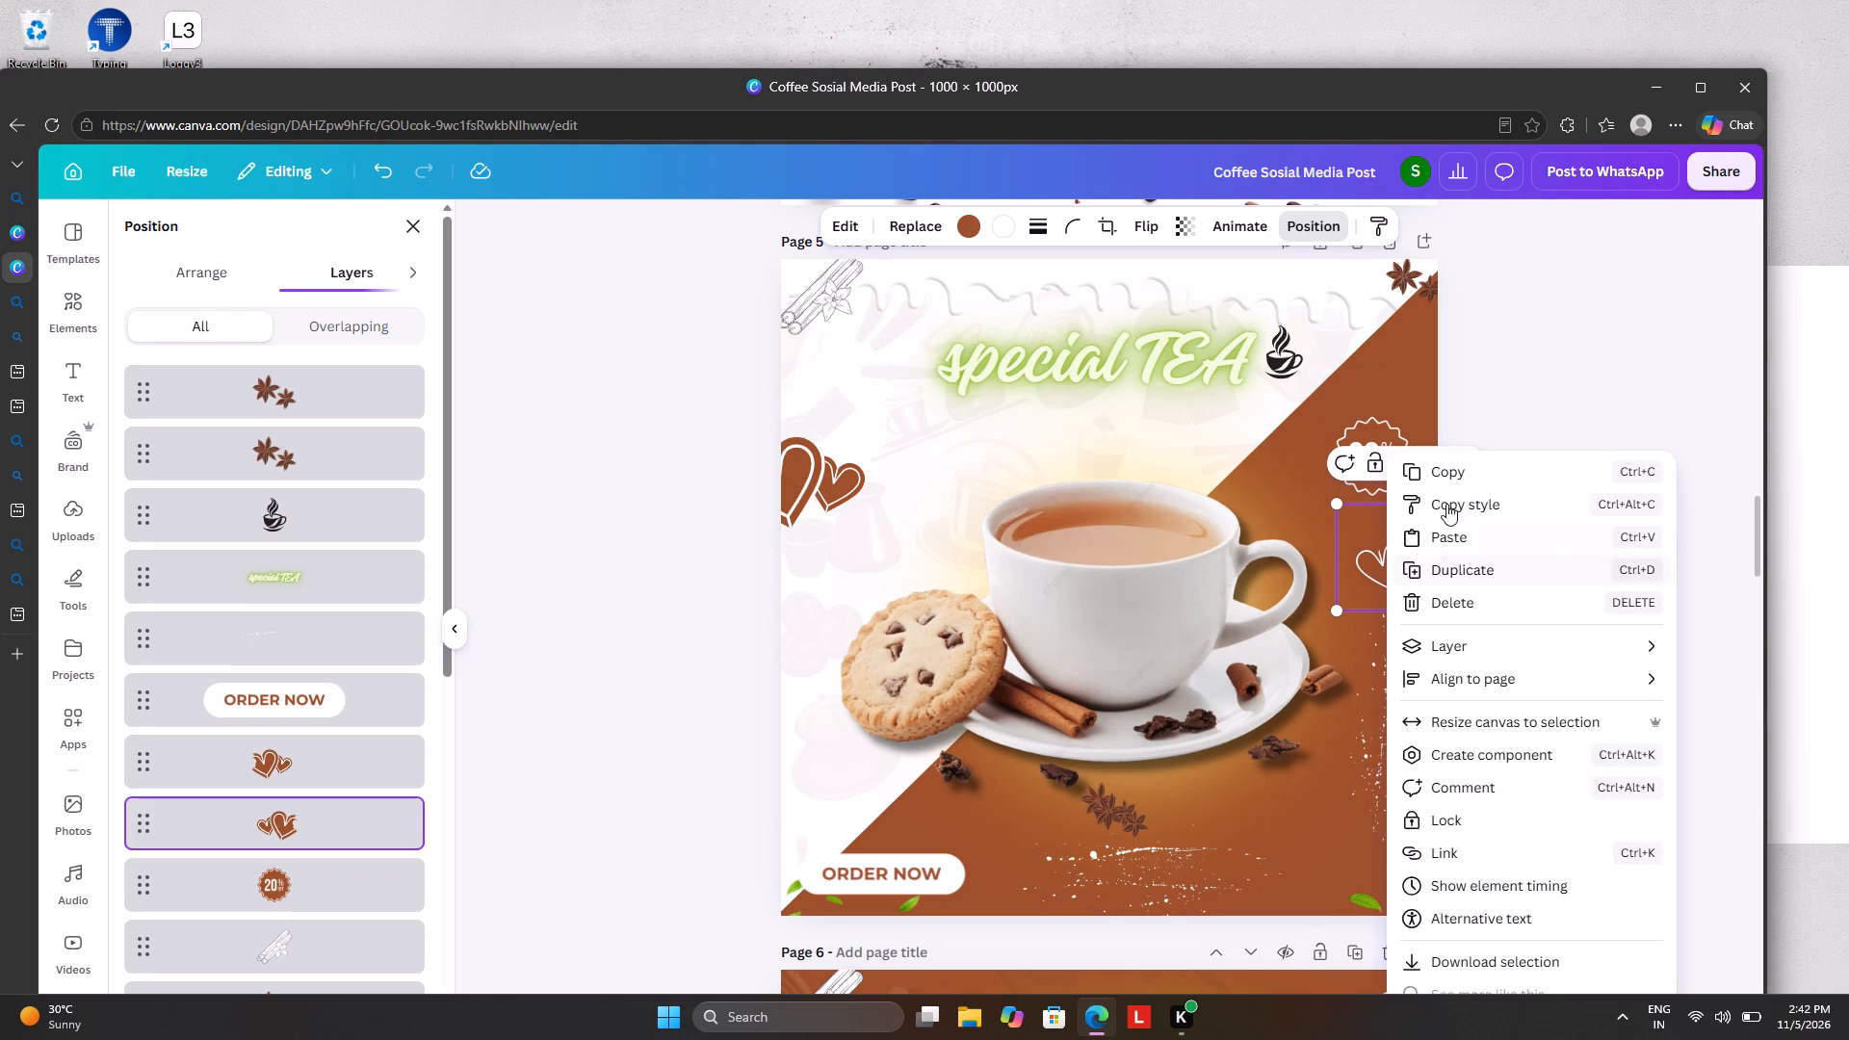
click(1469, 470)
scroll(1471, 488, down, 9)
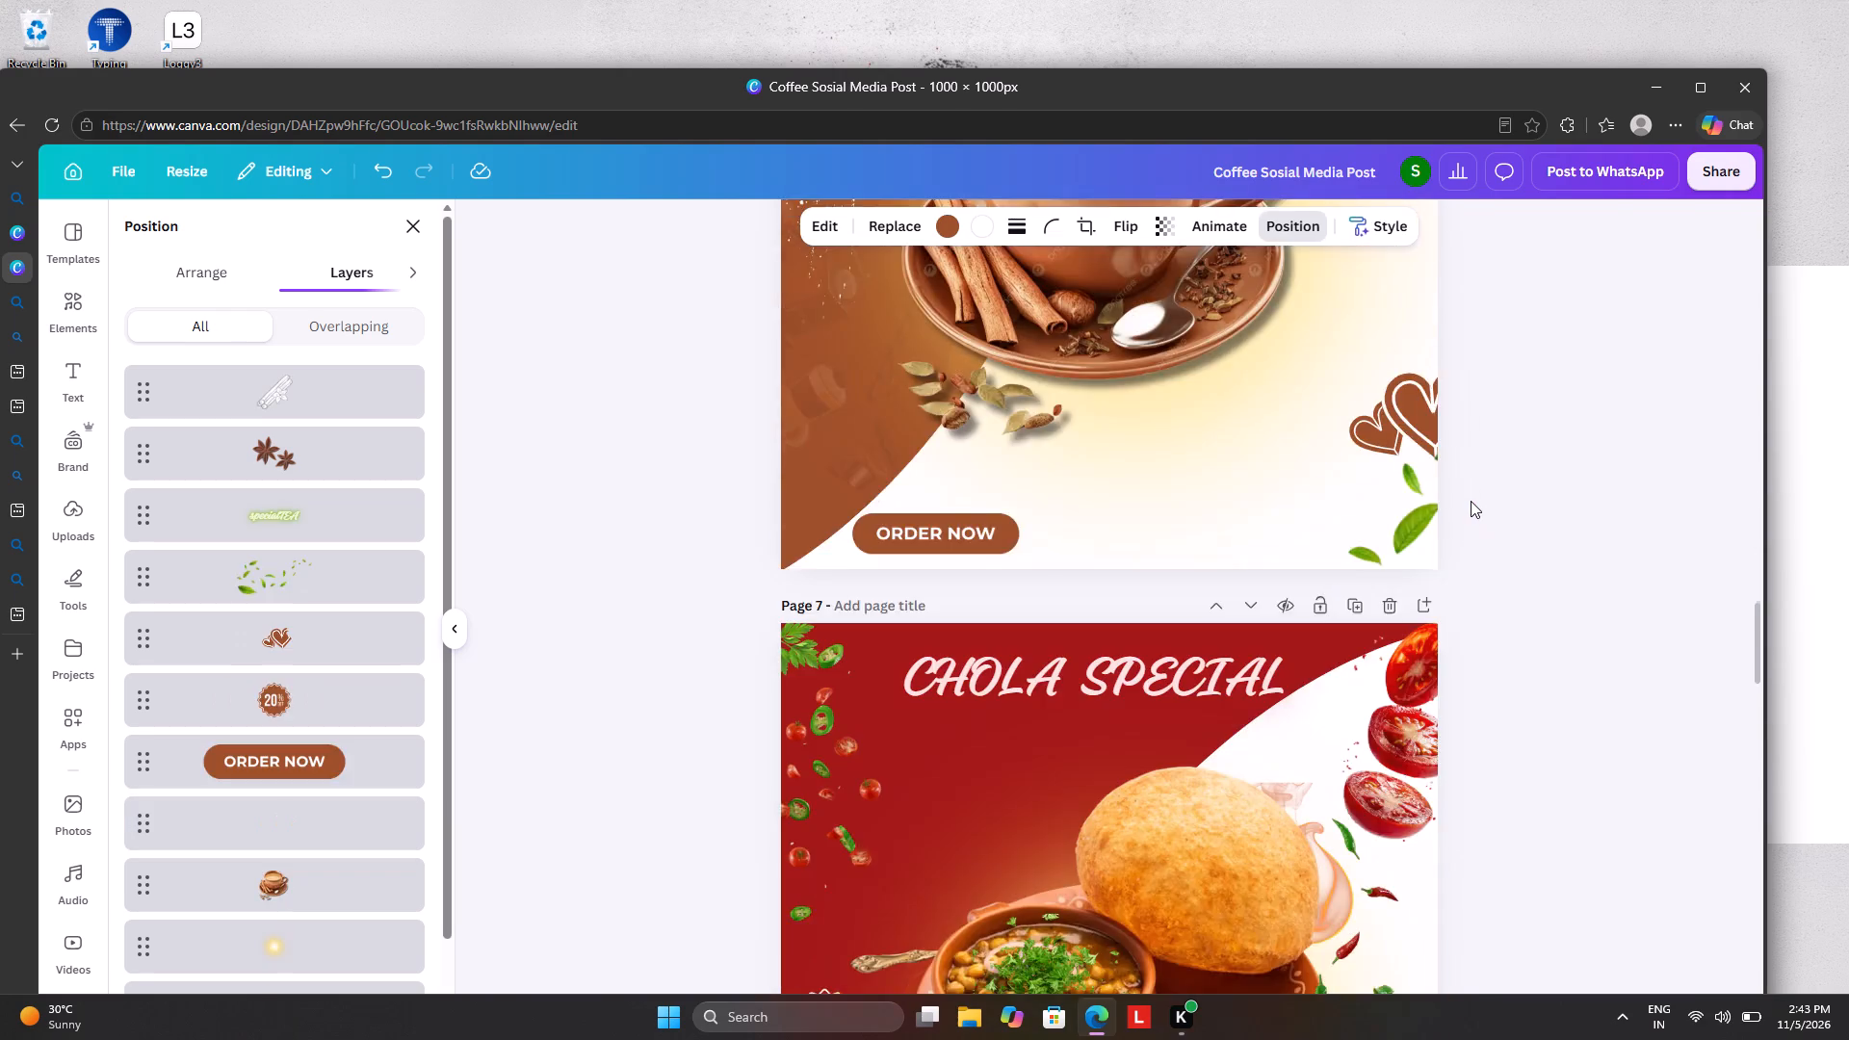
scroll(1471, 501, down, 20)
scroll(1471, 501, down, 10)
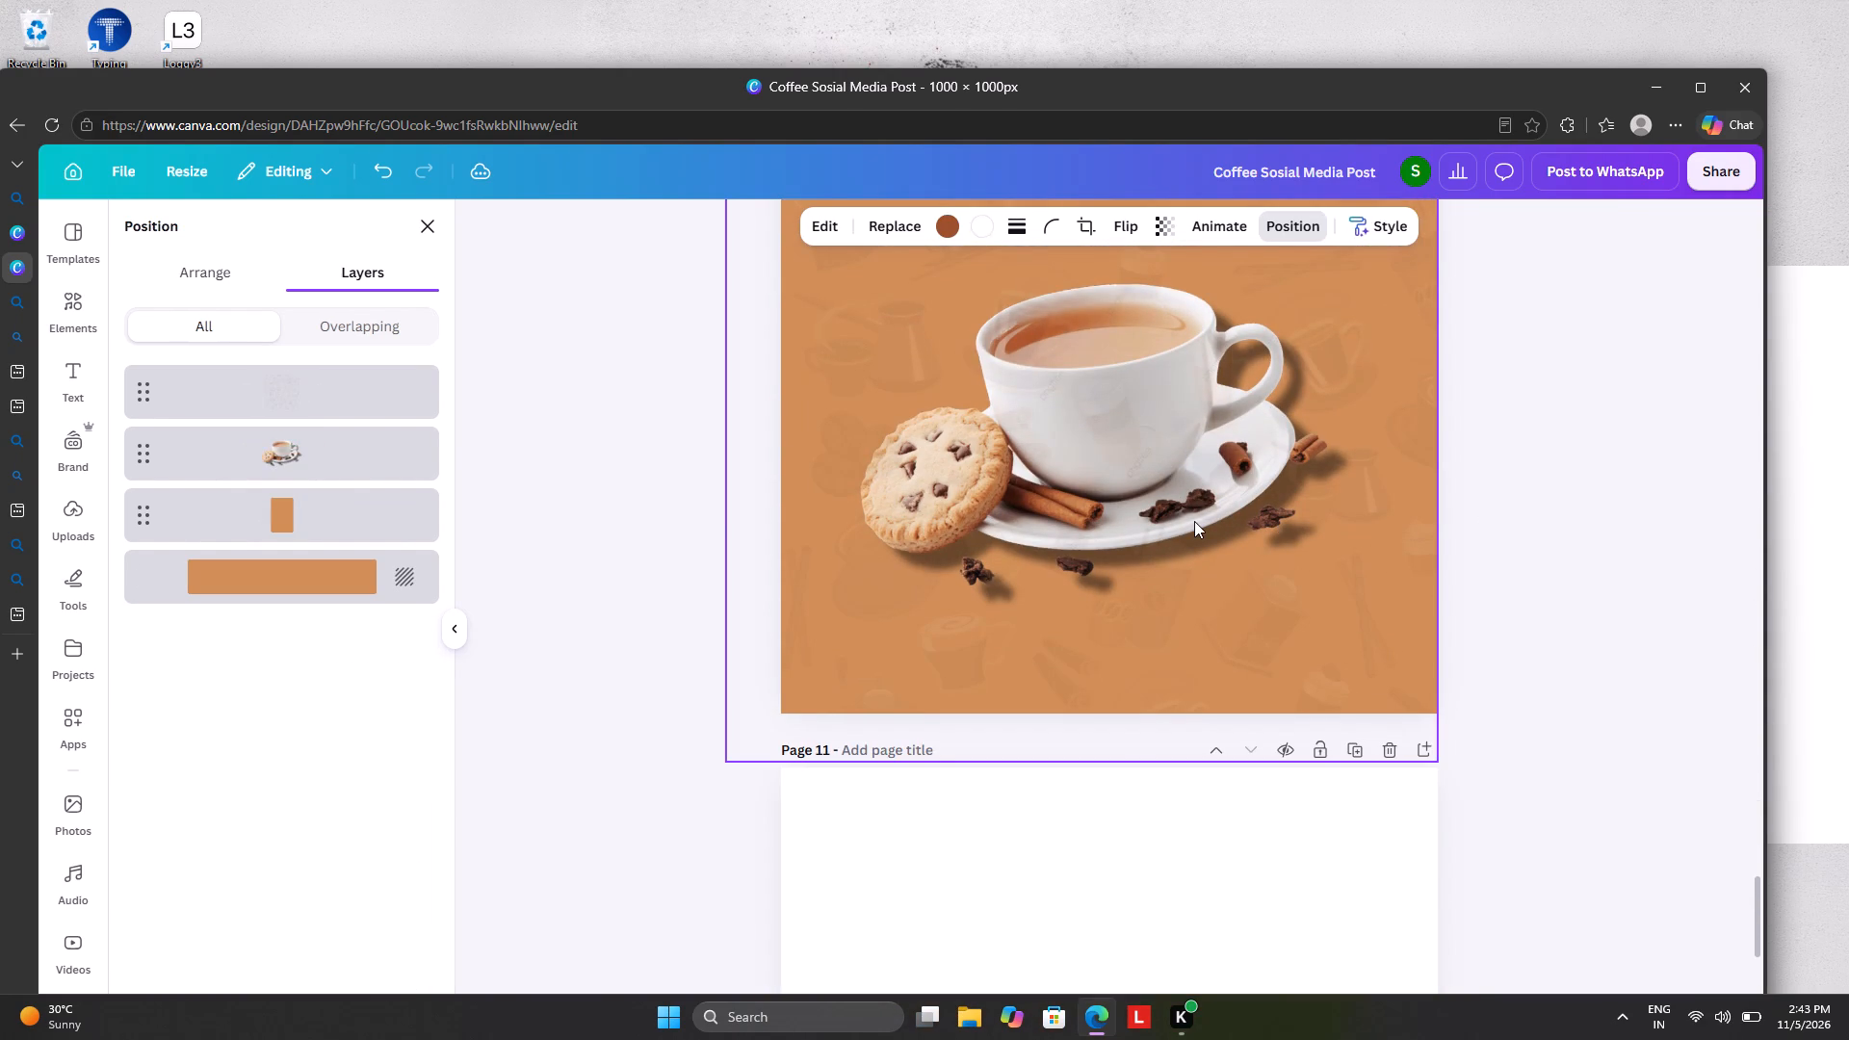
key(ctrl+v)
Copy the glowing "specialTEA" heading from page 6 onto page 10.
scroll(1196, 521, up, 15)
scroll(1196, 521, up, 18)
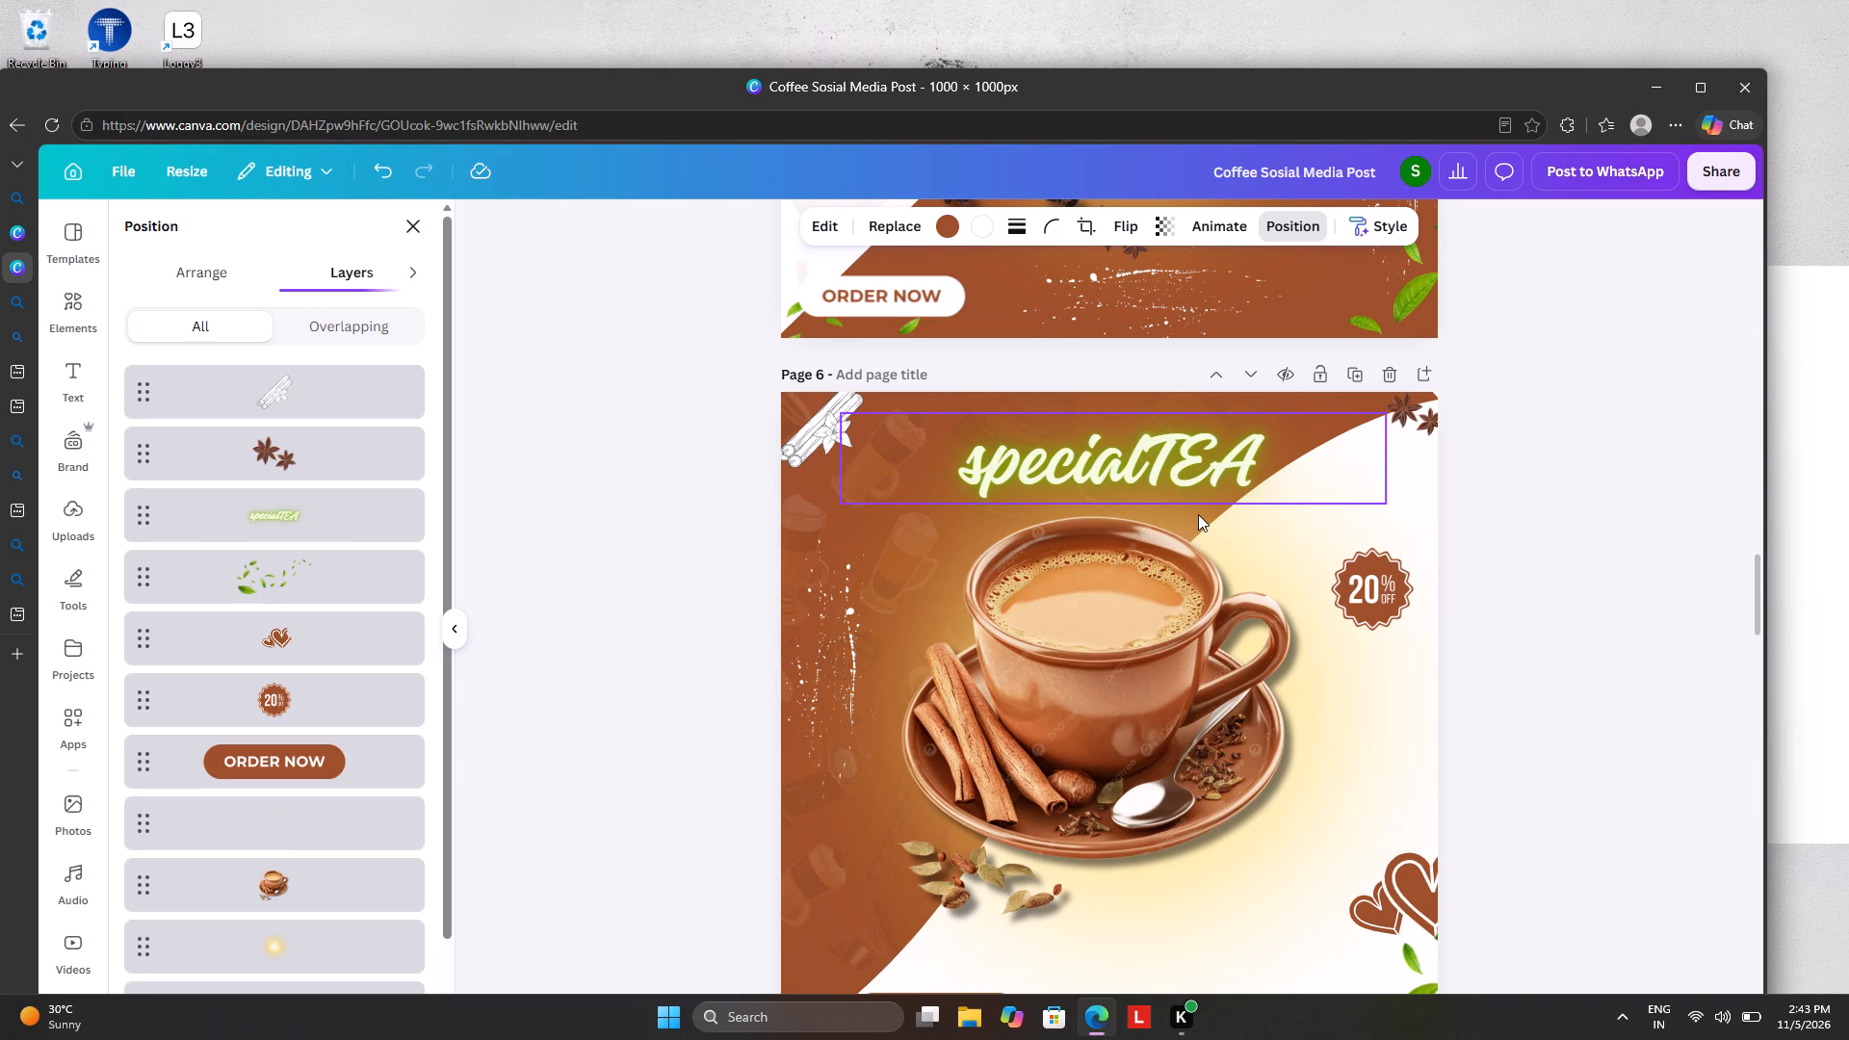
right_click(1240, 483)
click(1298, 499)
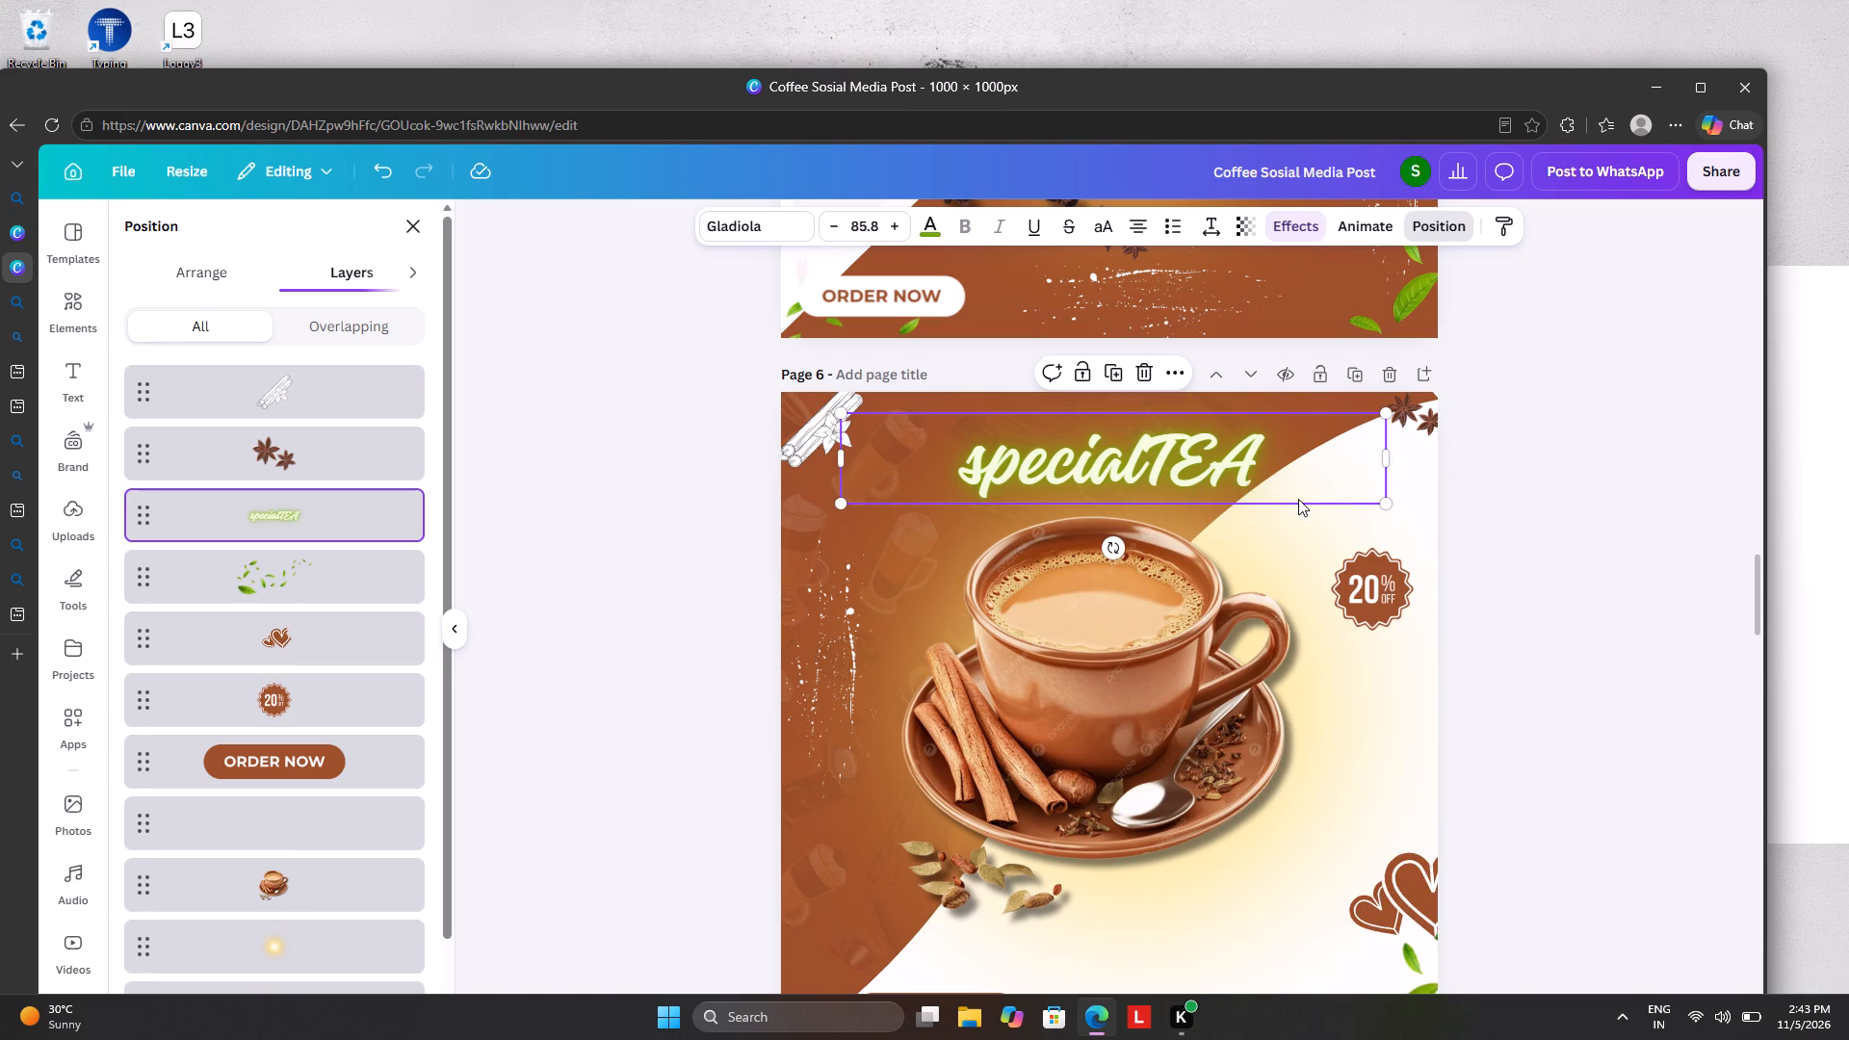
scroll(1304, 670, down, 20)
scroll(1304, 670, down, 9)
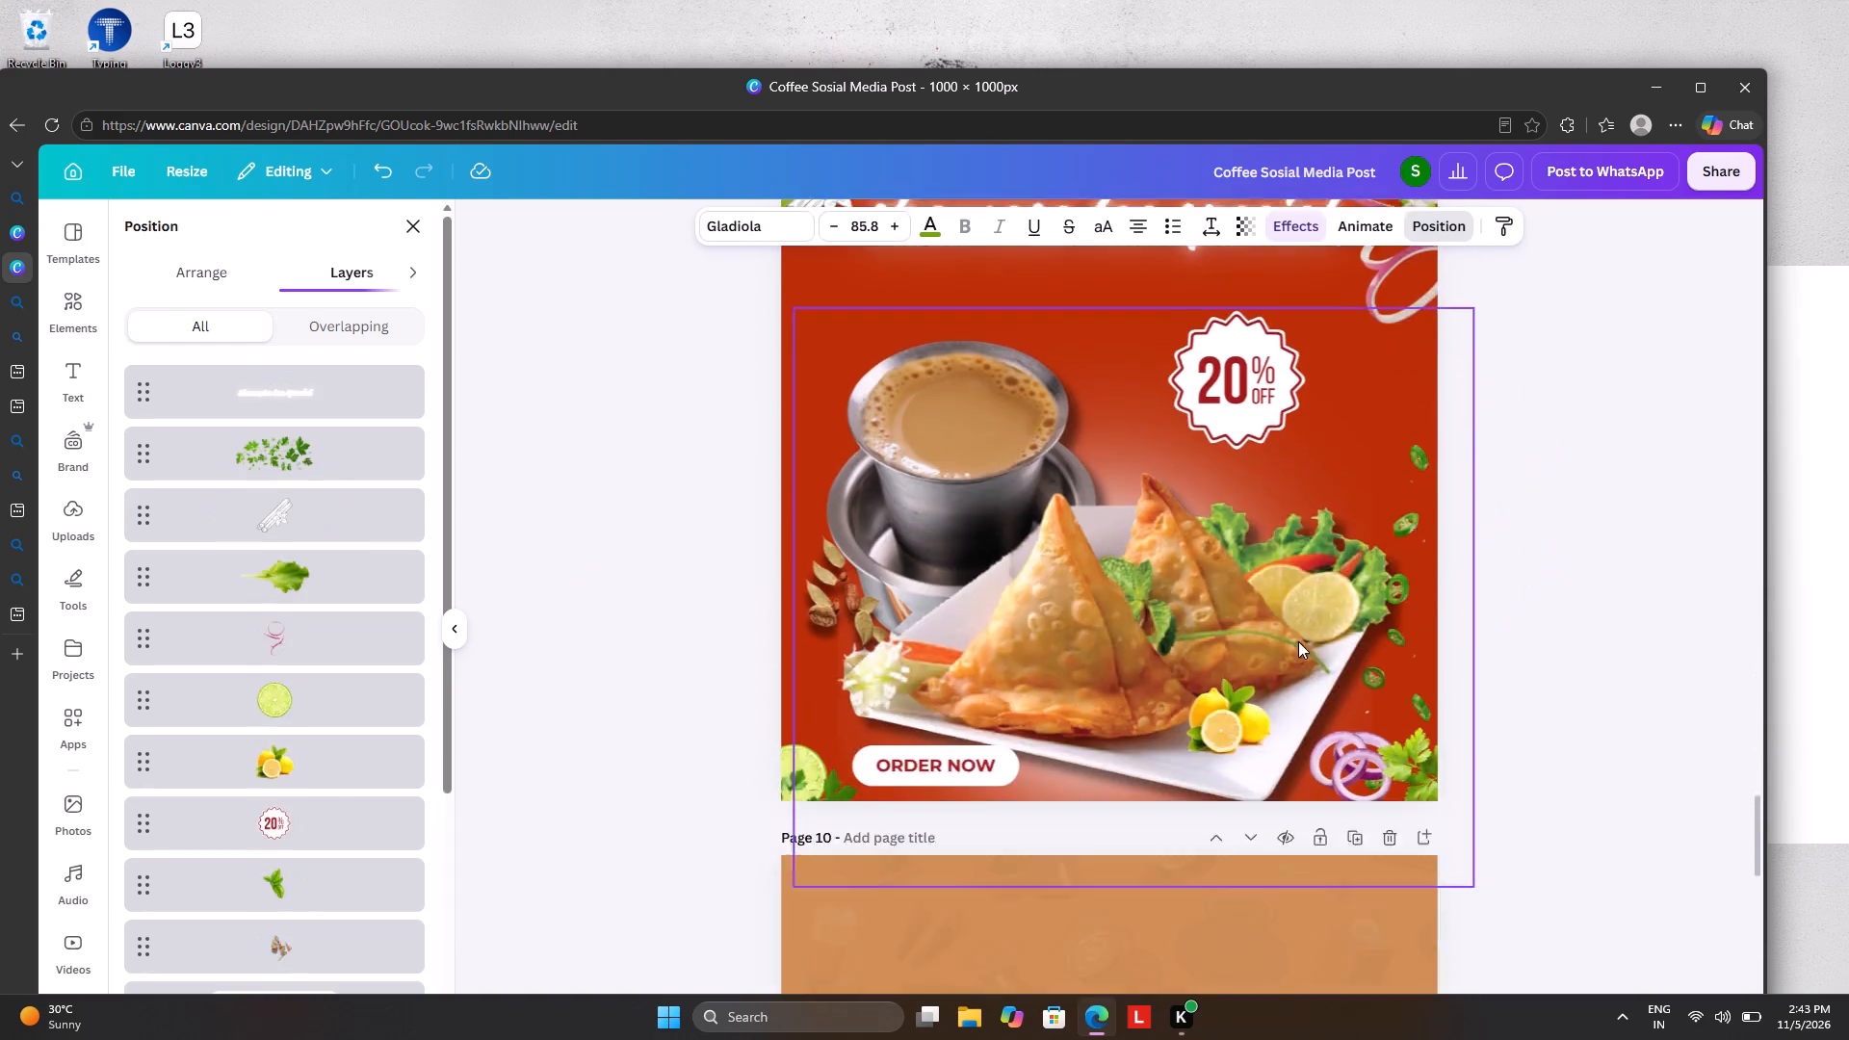
scroll(1298, 641, down, 4)
scroll(1274, 558, up, 3)
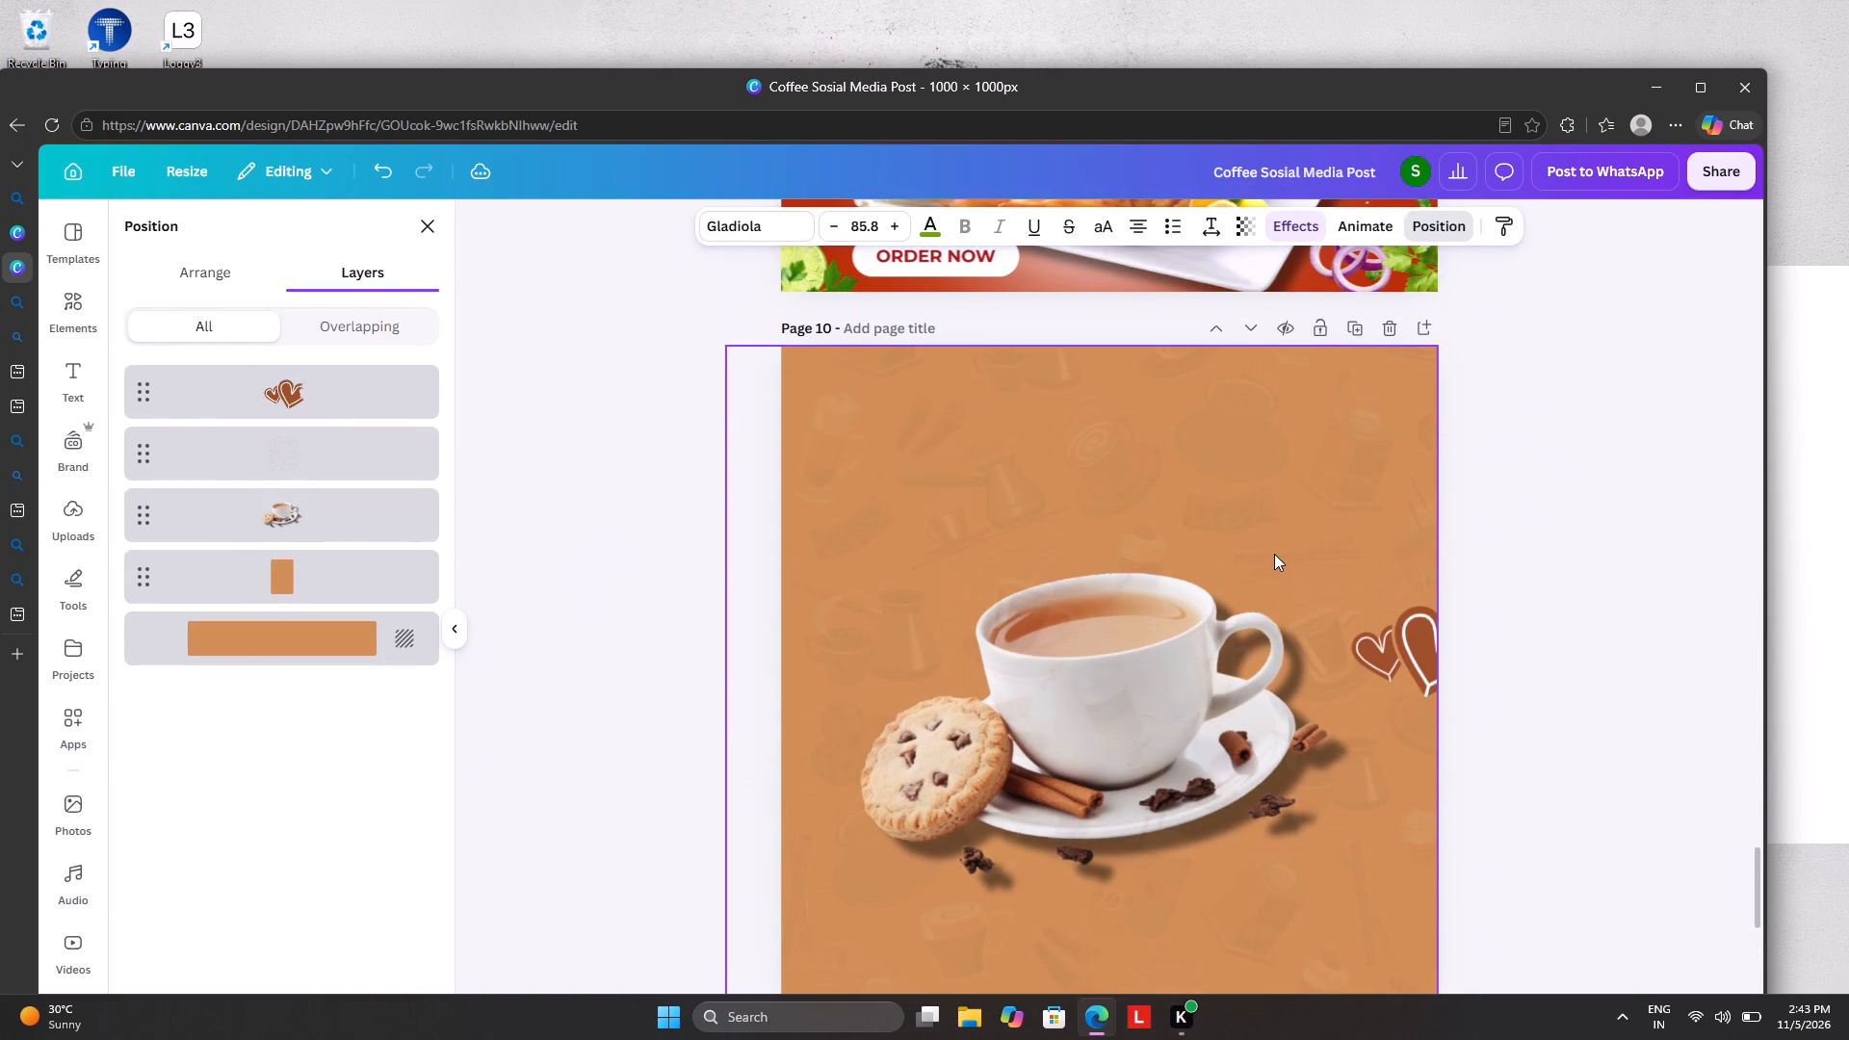
key(ctrl+v)
scroll(1272, 541, up, 12)
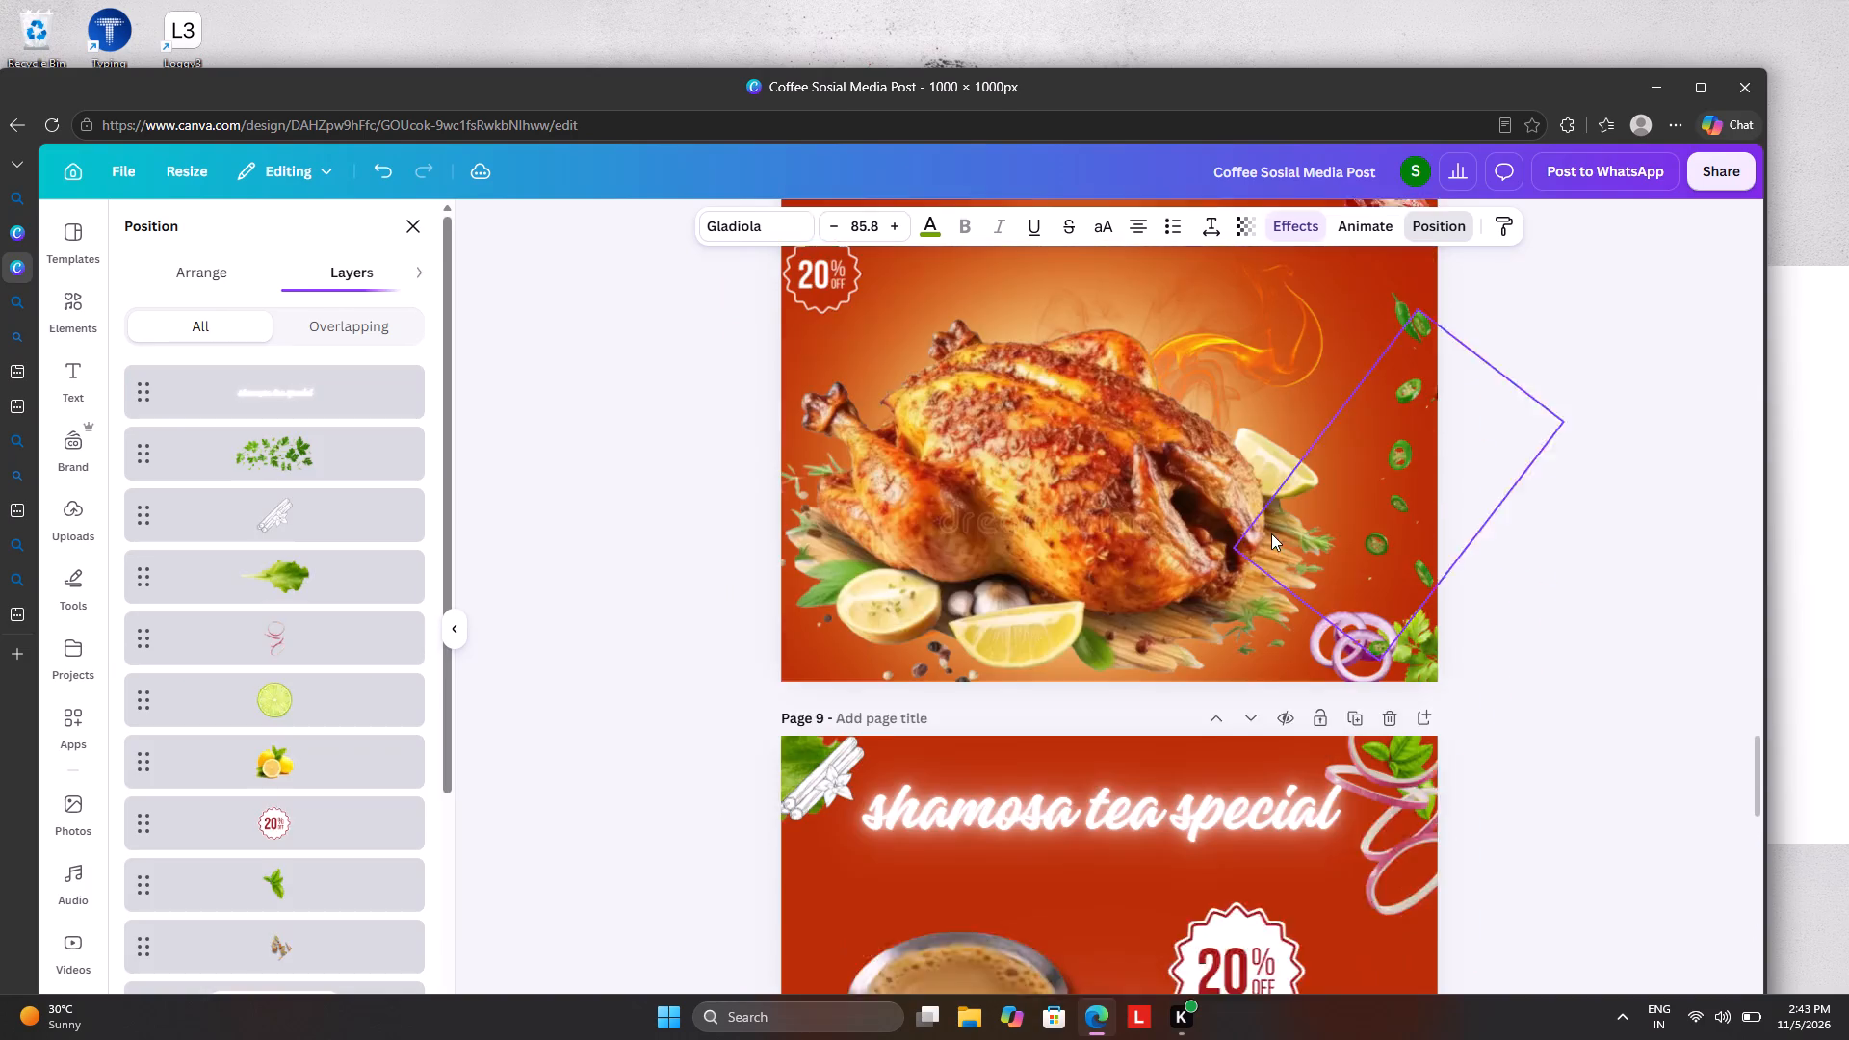
Copy the double-heart graphic from the left edge of page 5 onto page 10.
scroll(1271, 533, up, 18)
scroll(1271, 529, up, 7)
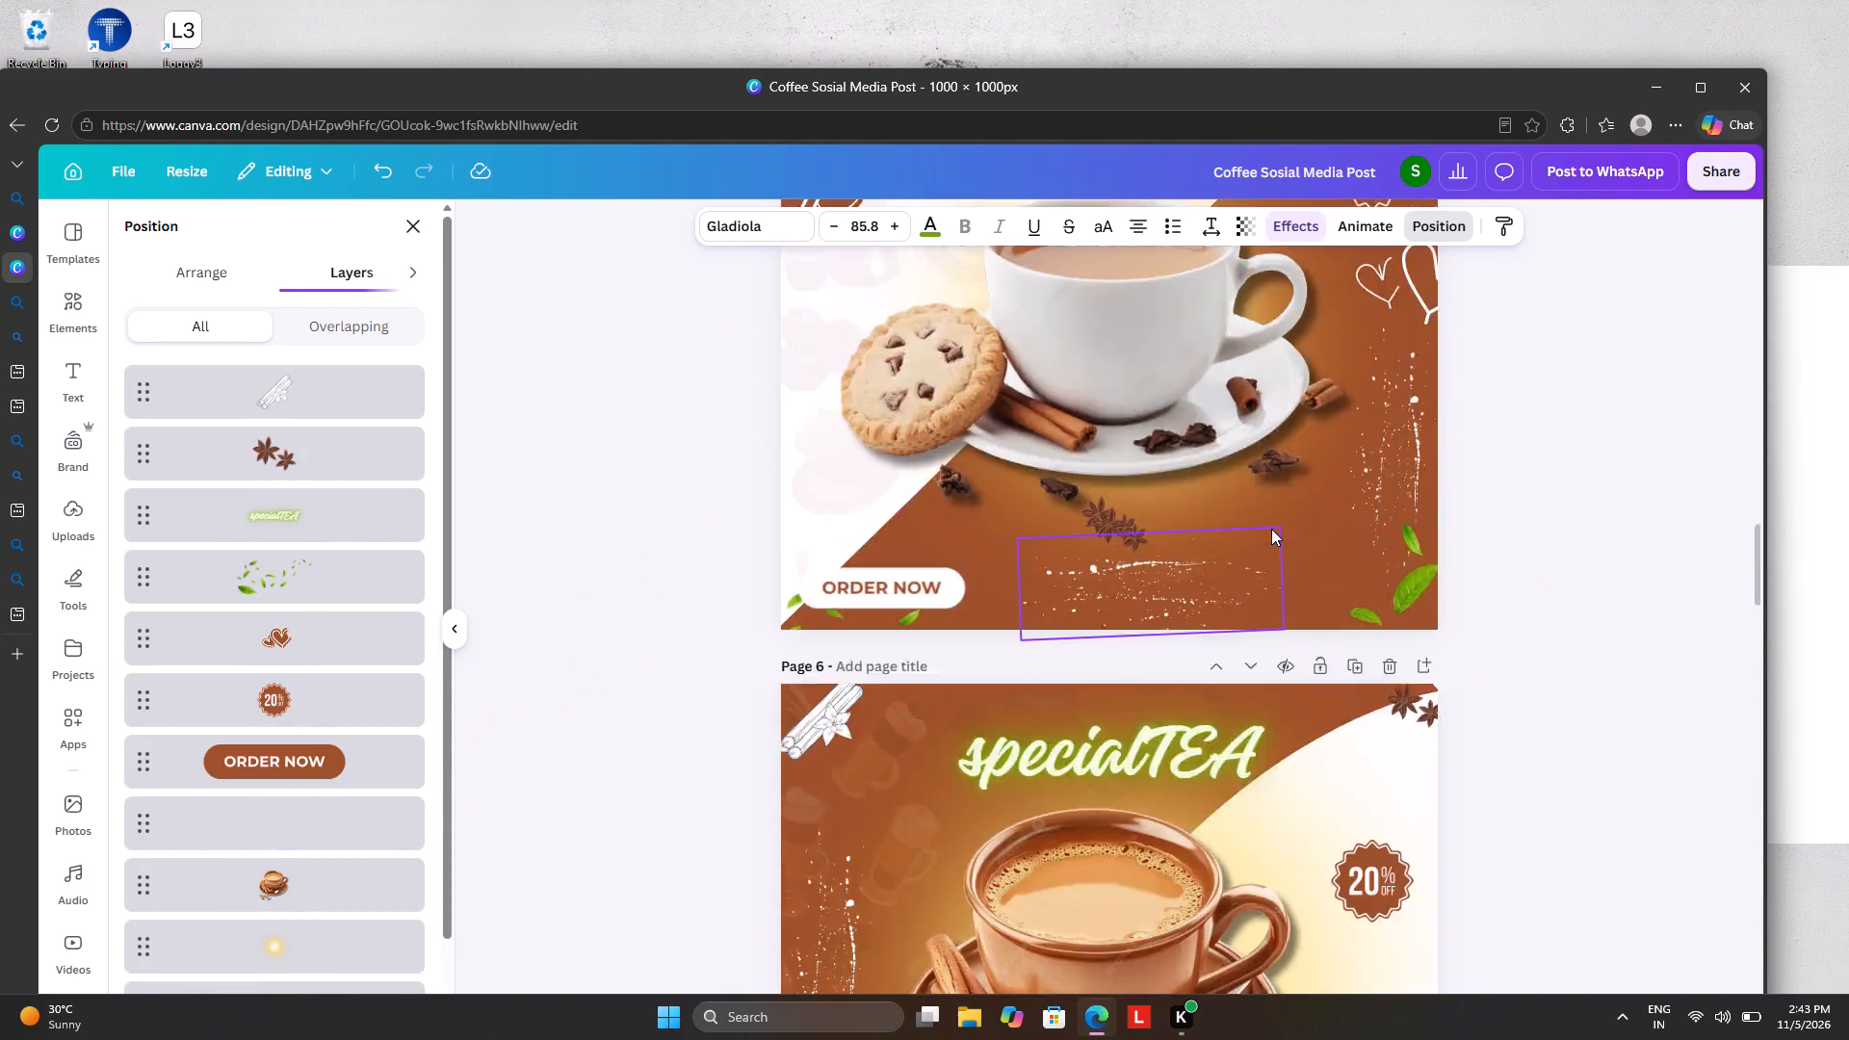
click(781, 585)
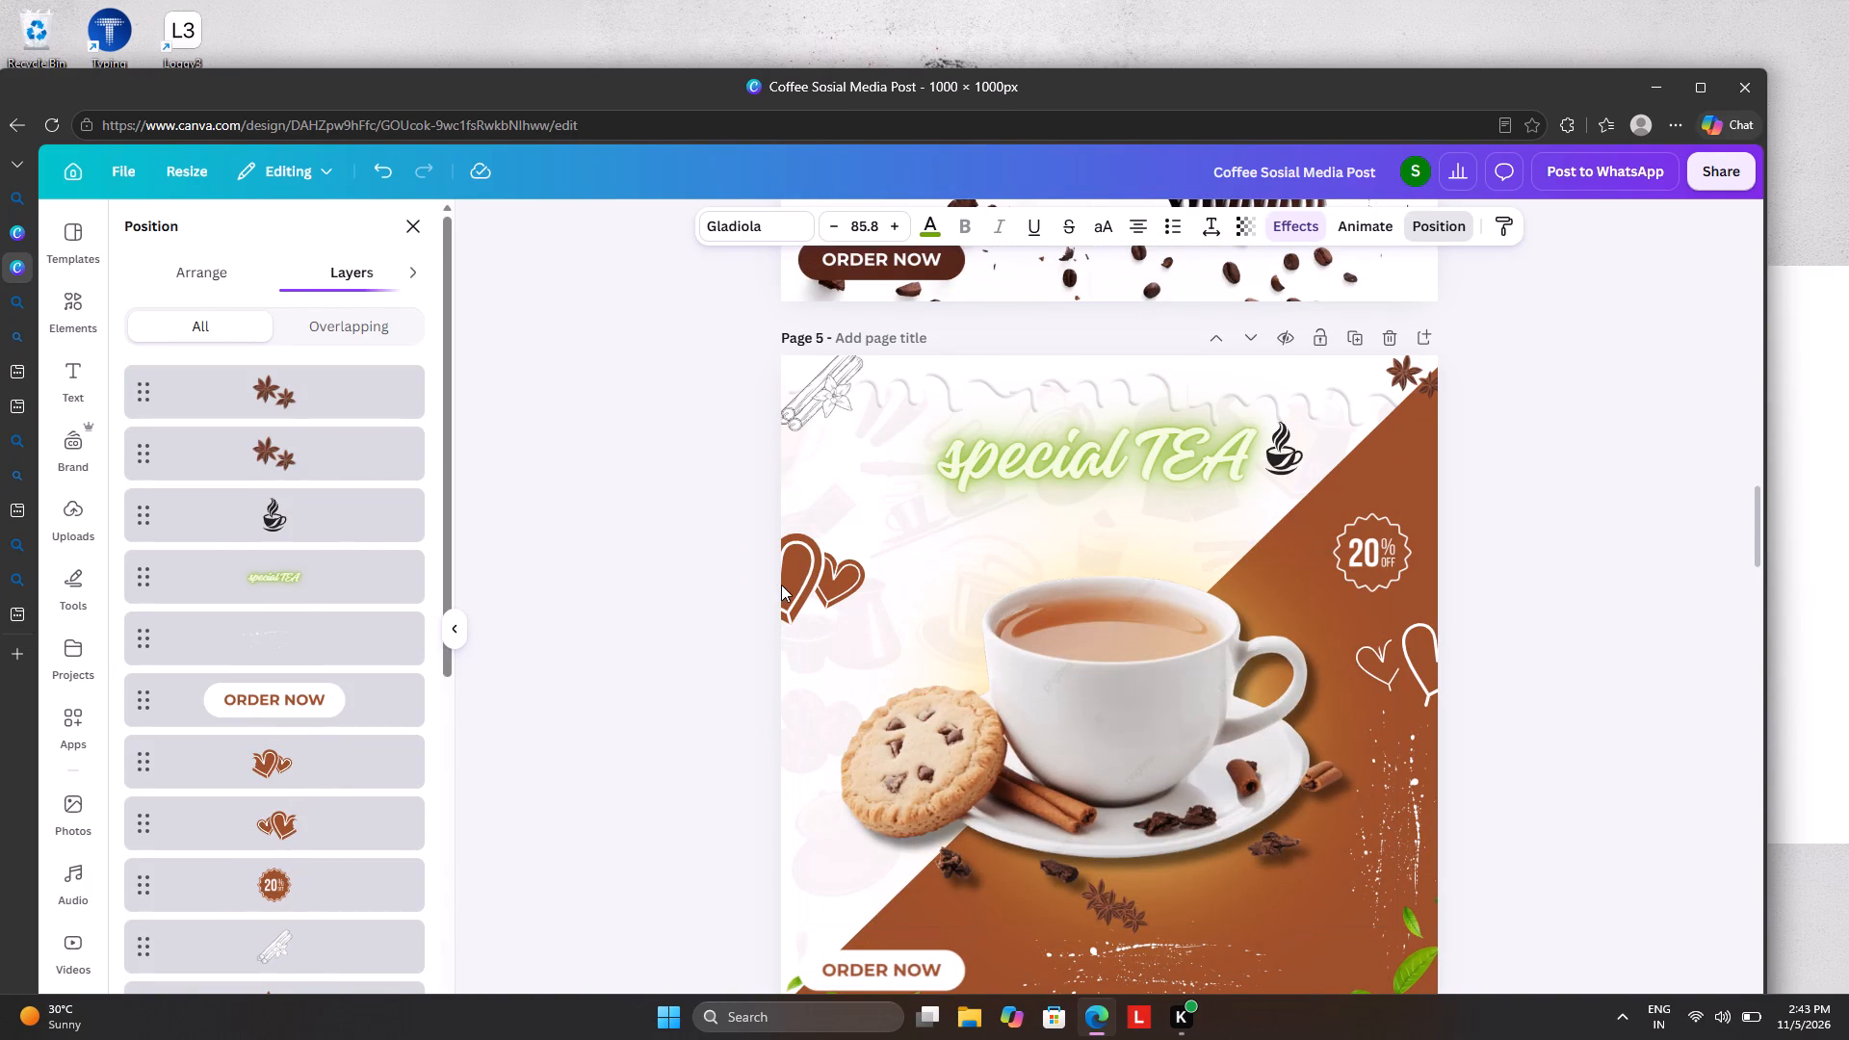
right_click(781, 585)
click(848, 477)
scroll(848, 478, down, 4)
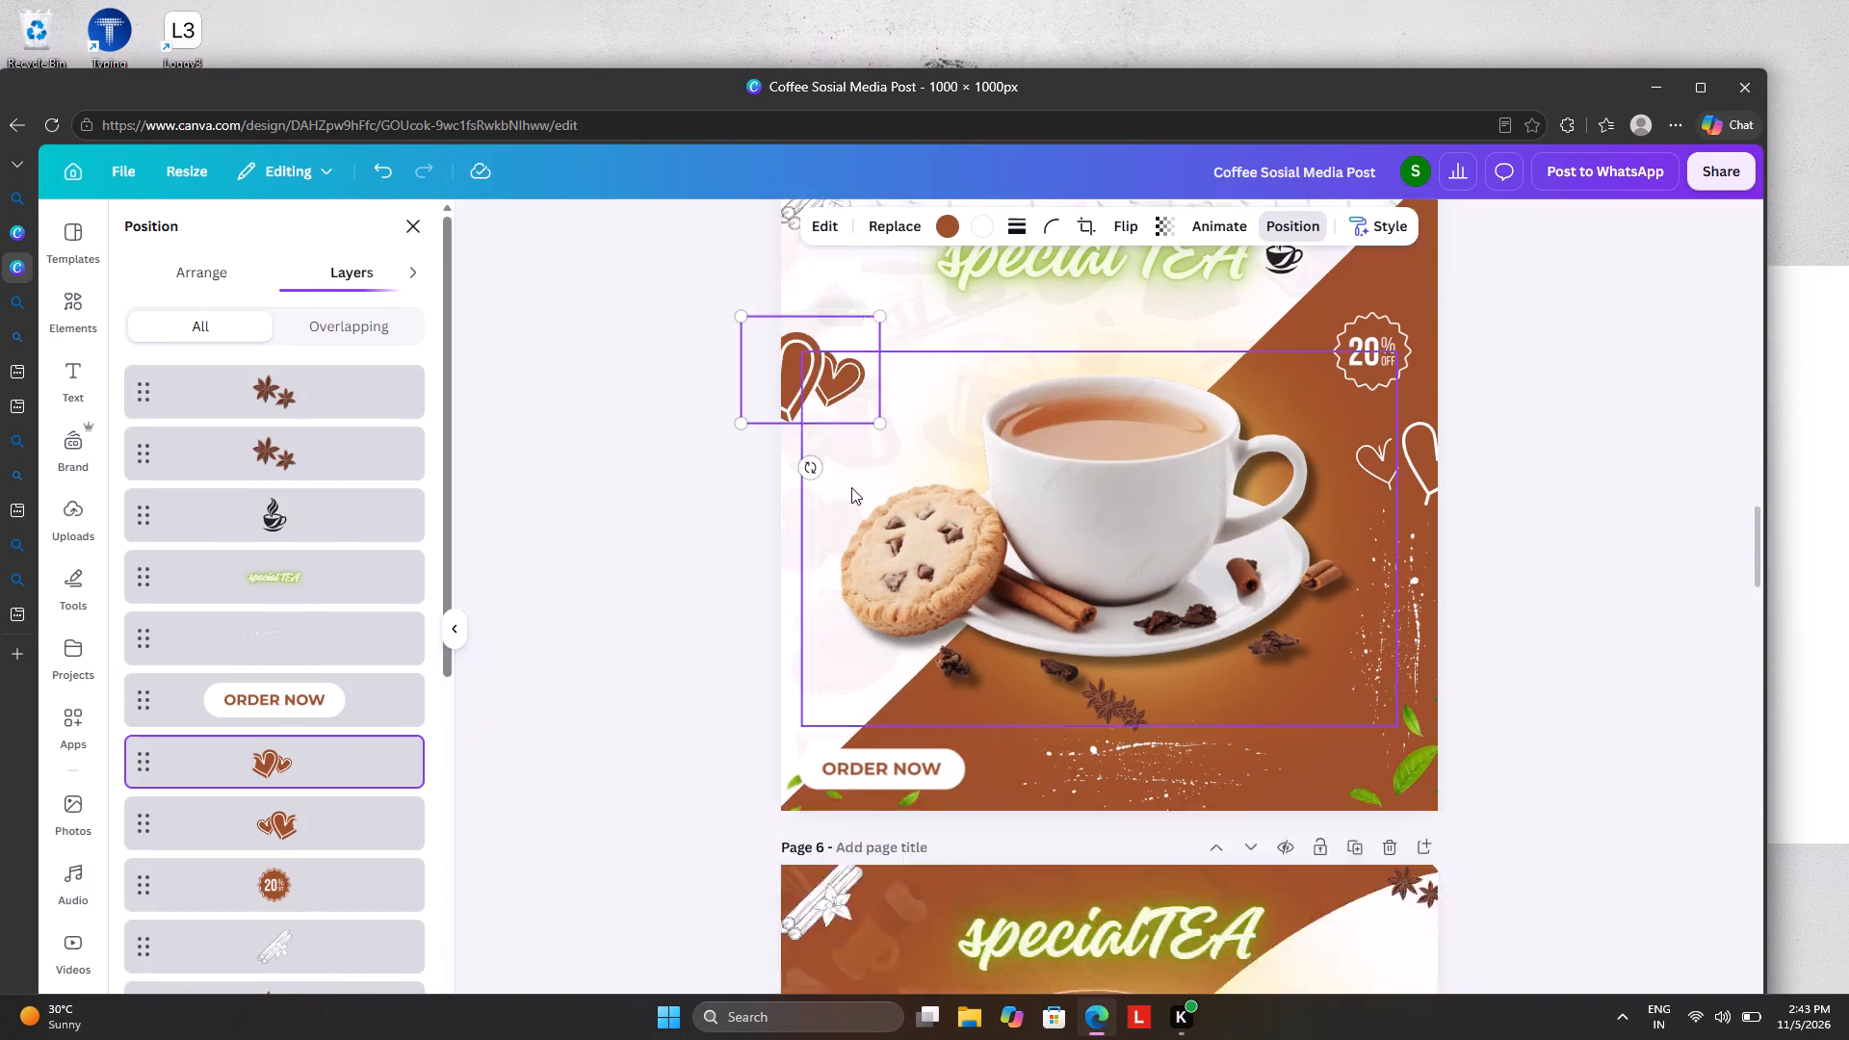
scroll(851, 487, down, 20)
scroll(851, 487, down, 10)
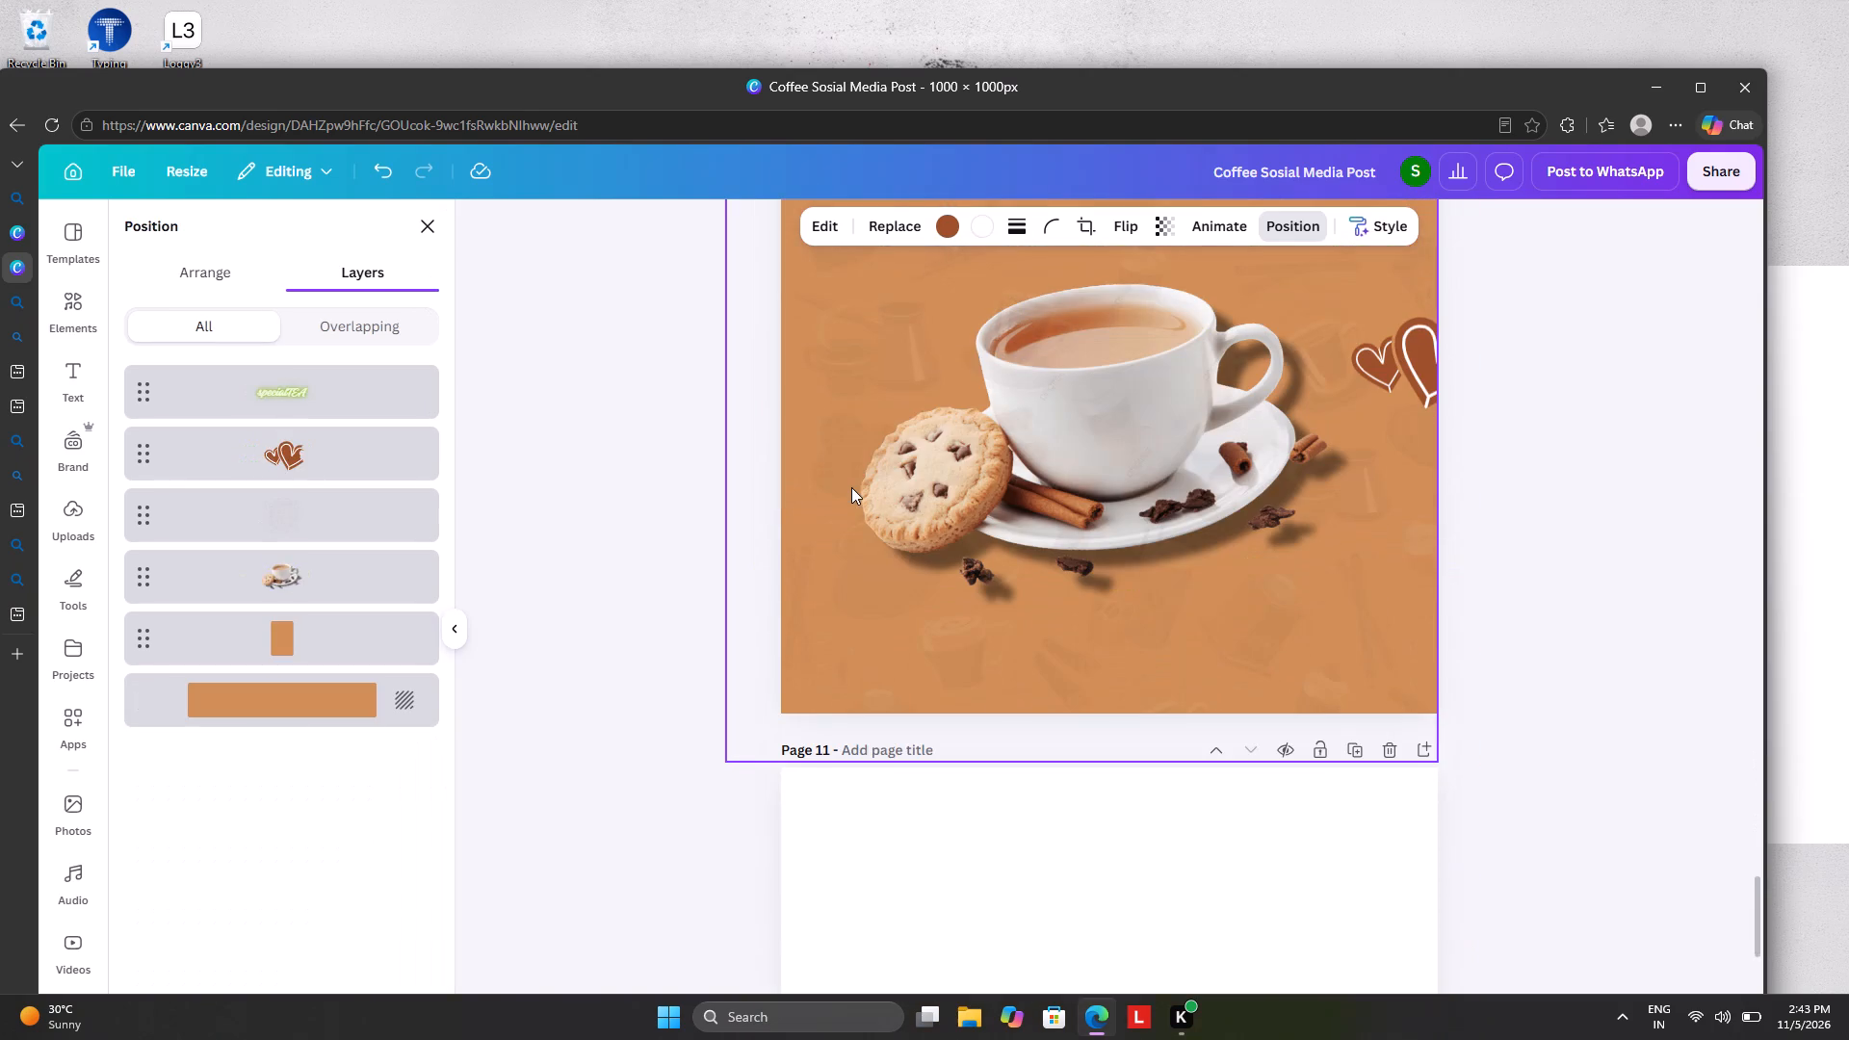
key(ctrl+v)
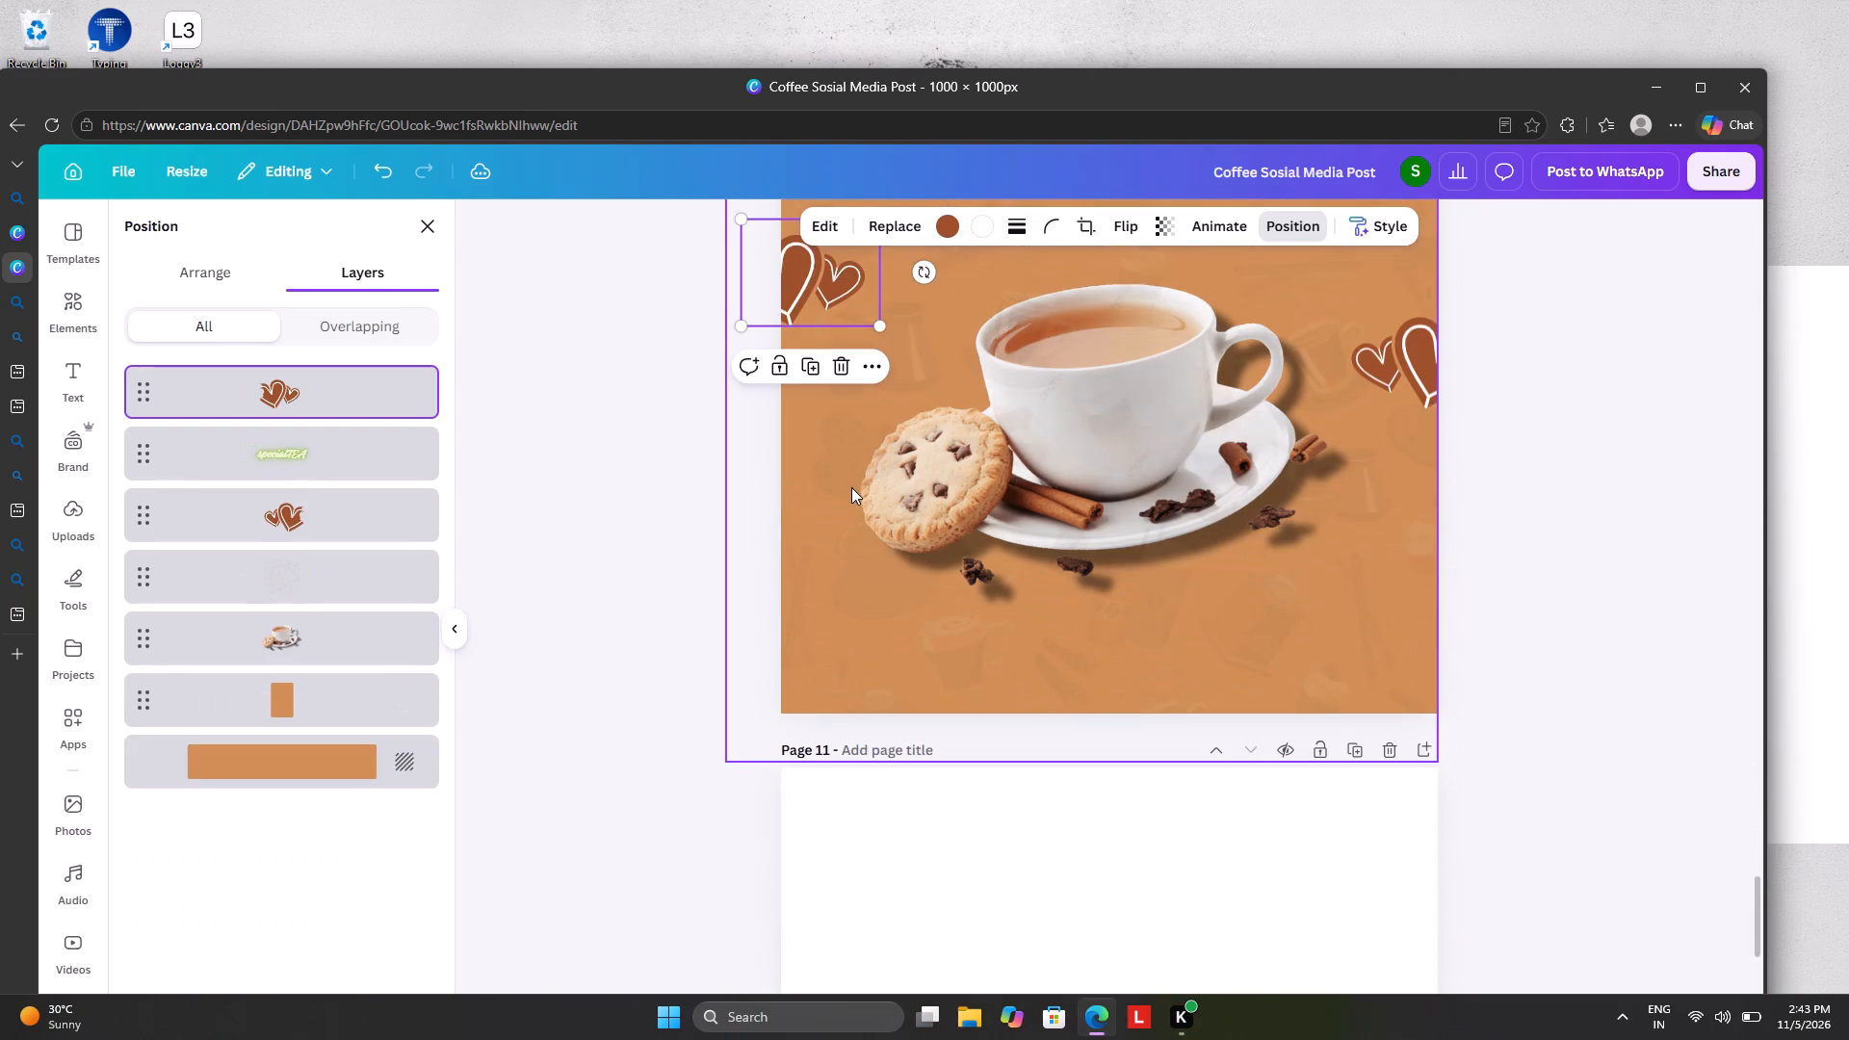
Copy the green leaves graphic from the bottom-right corner of page 5 onto page 10.
ctrl+scroll(851, 487, up, 4)
ctrl+scroll(851, 487, down, 3)
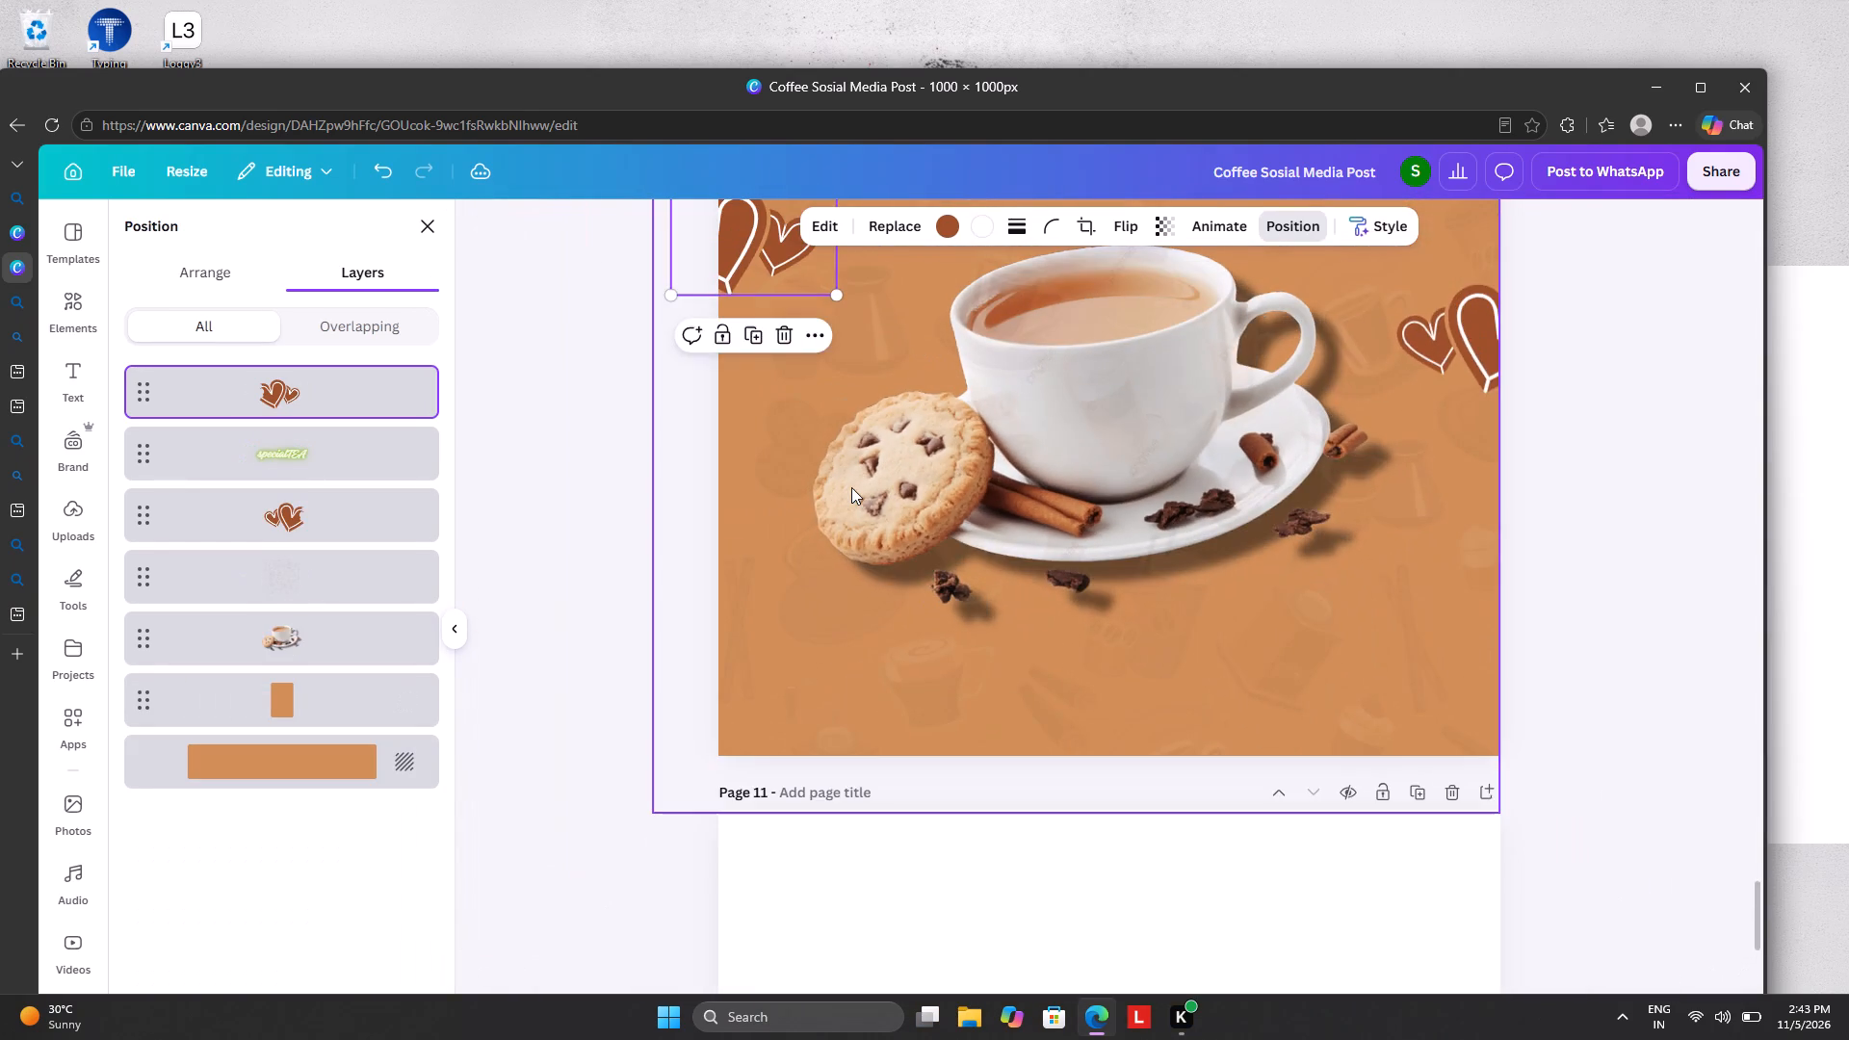
ctrl+scroll(851, 487, down, 2)
scroll(851, 487, up, 14)
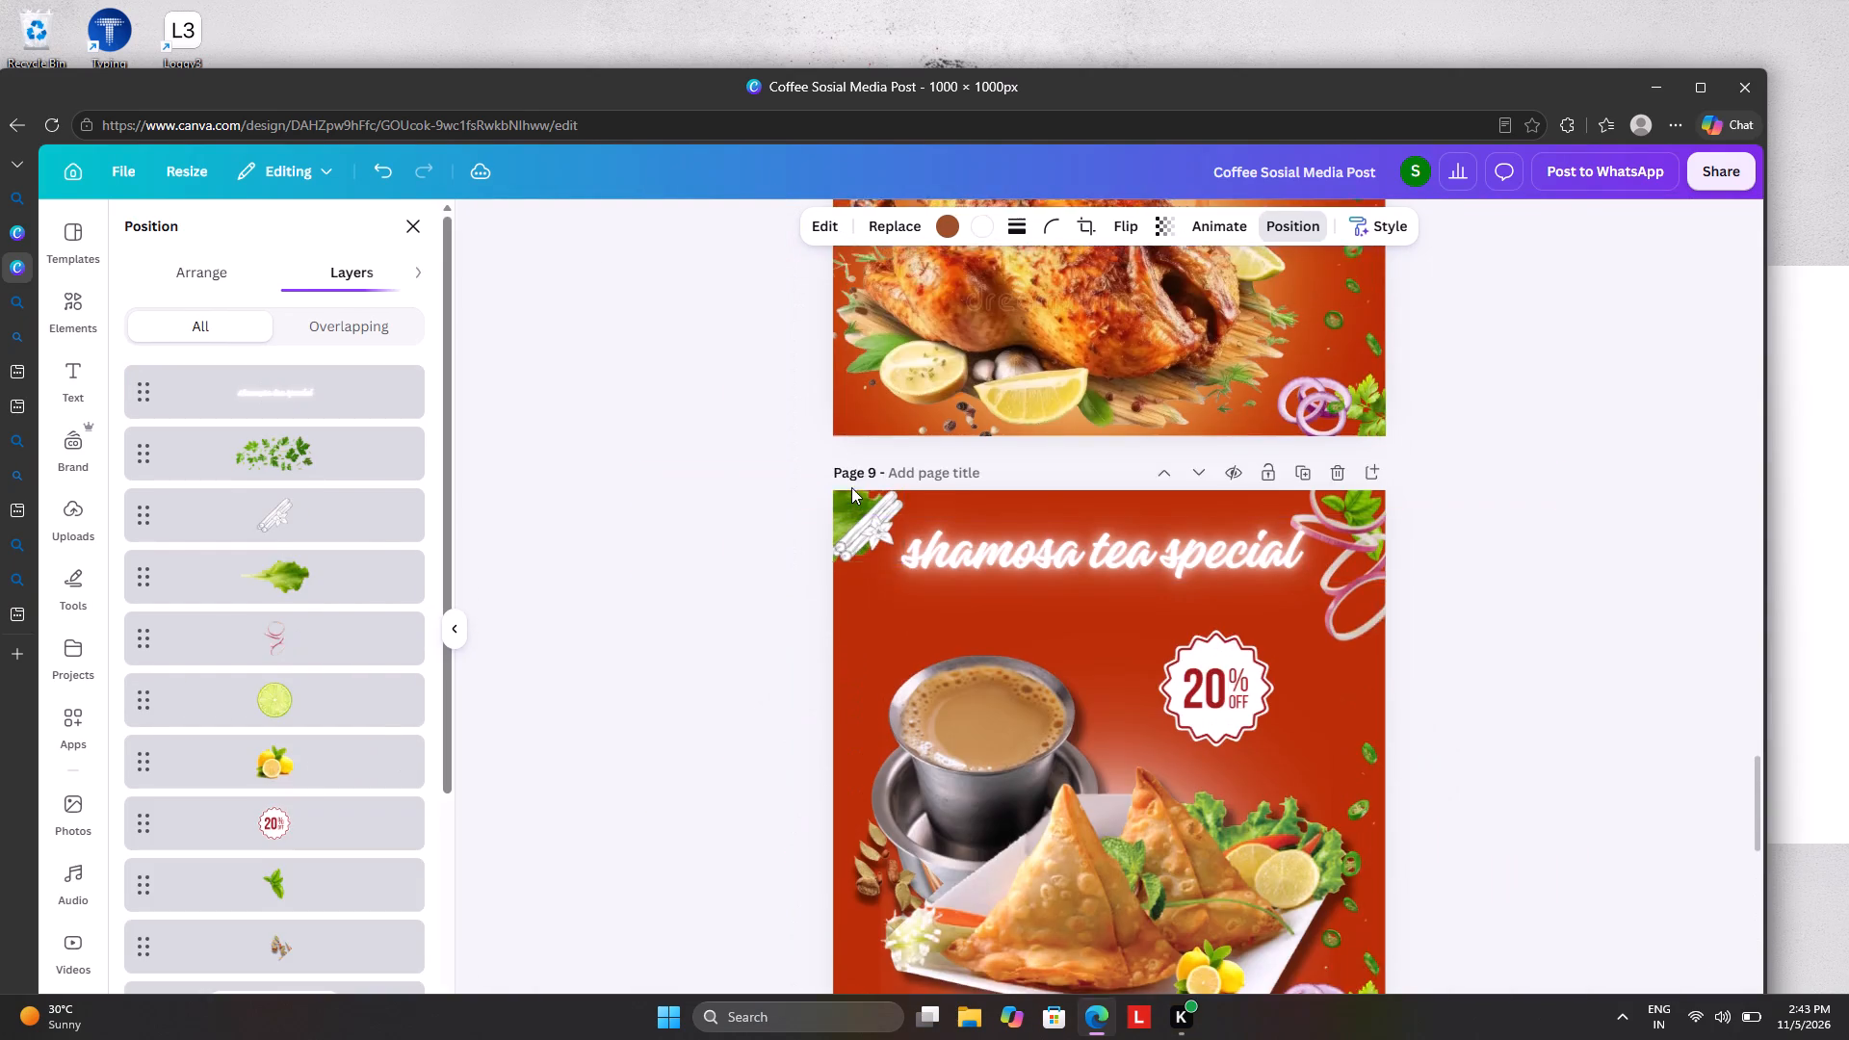
scroll(851, 487, up, 9)
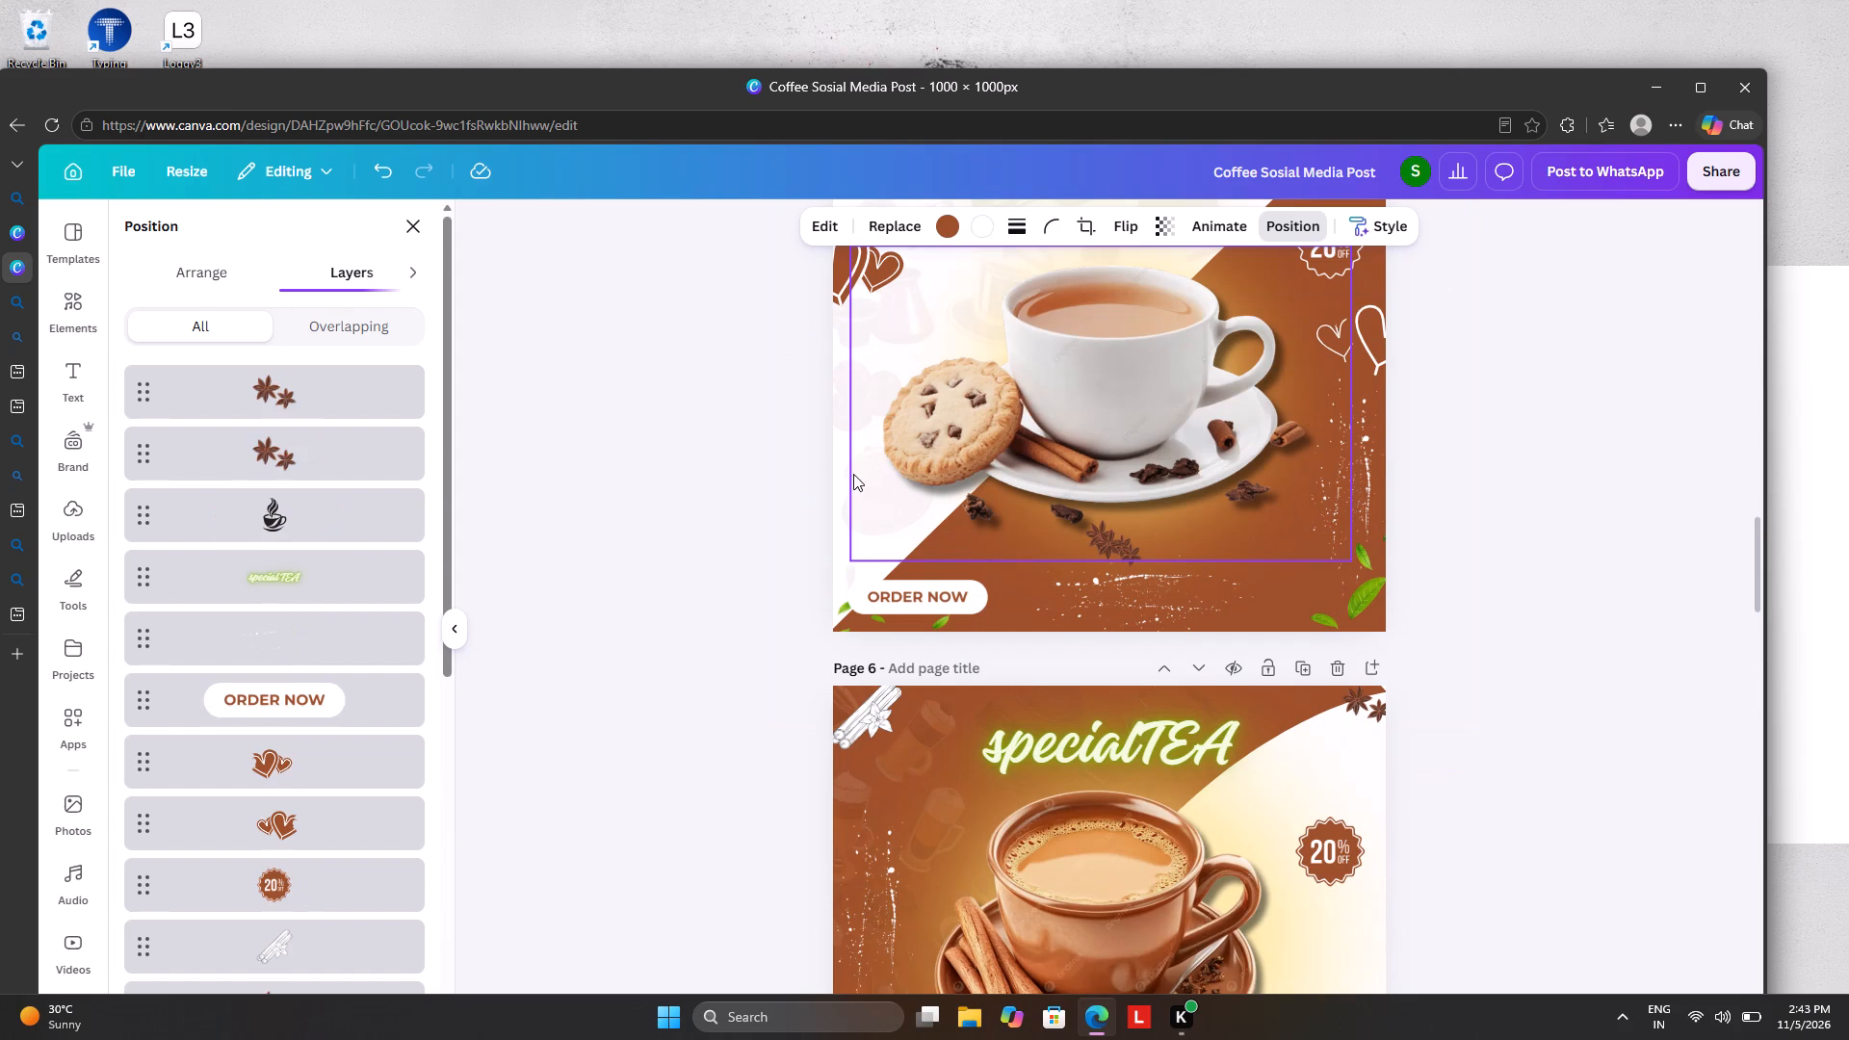
scroll(853, 473, up, 1)
click(1358, 561)
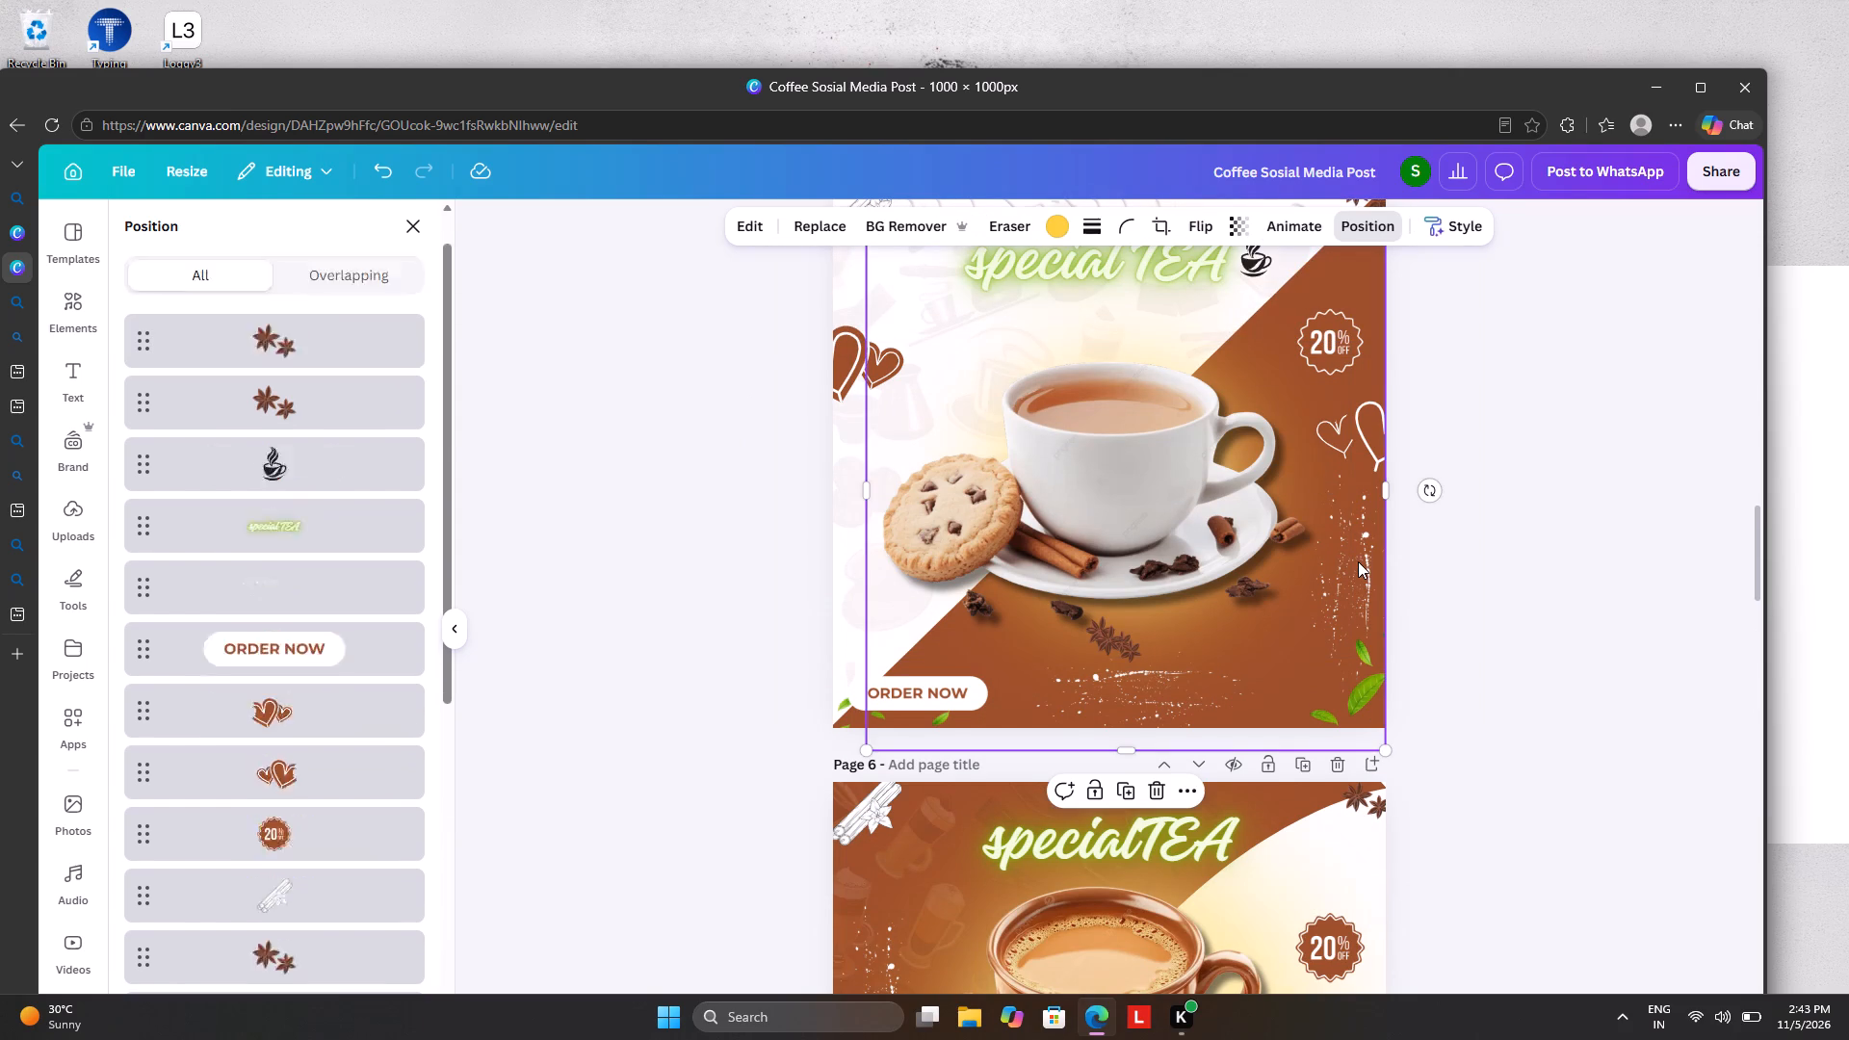
click(1354, 684)
right_click(1354, 683)
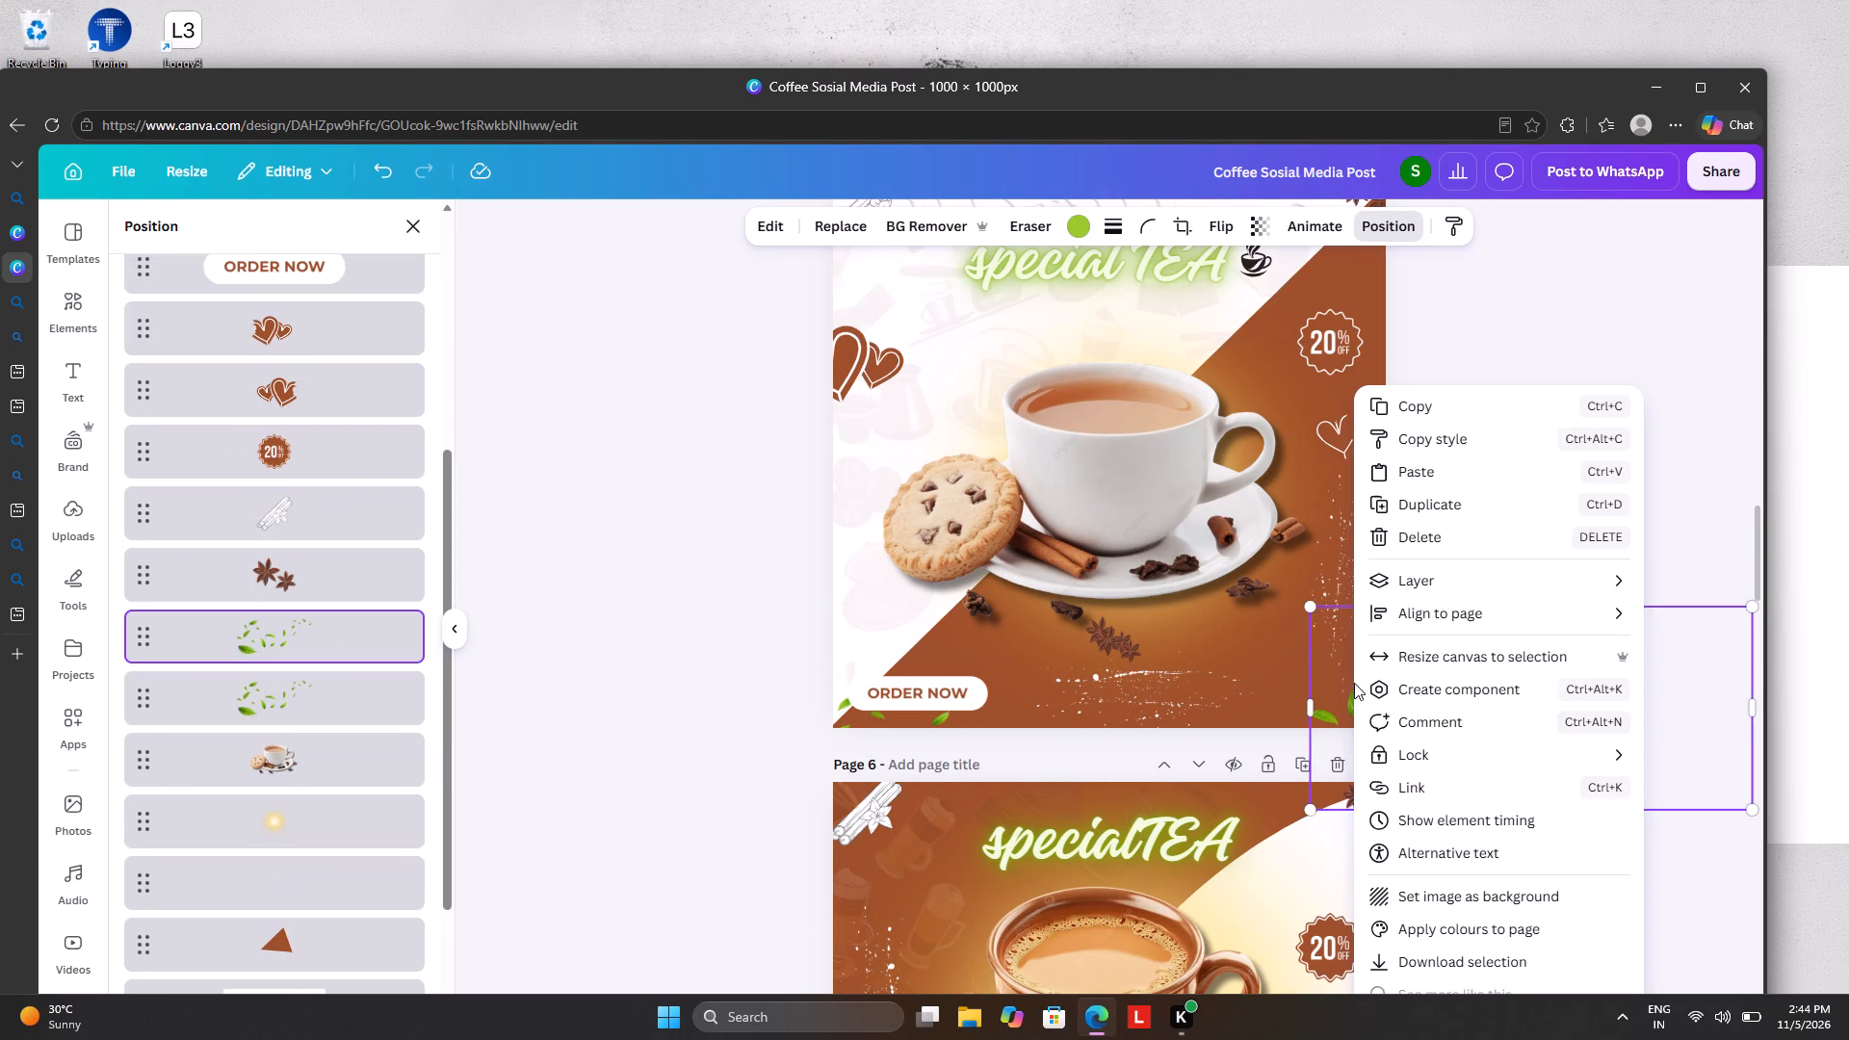
click(1419, 410)
scroll(1419, 410, down, 7)
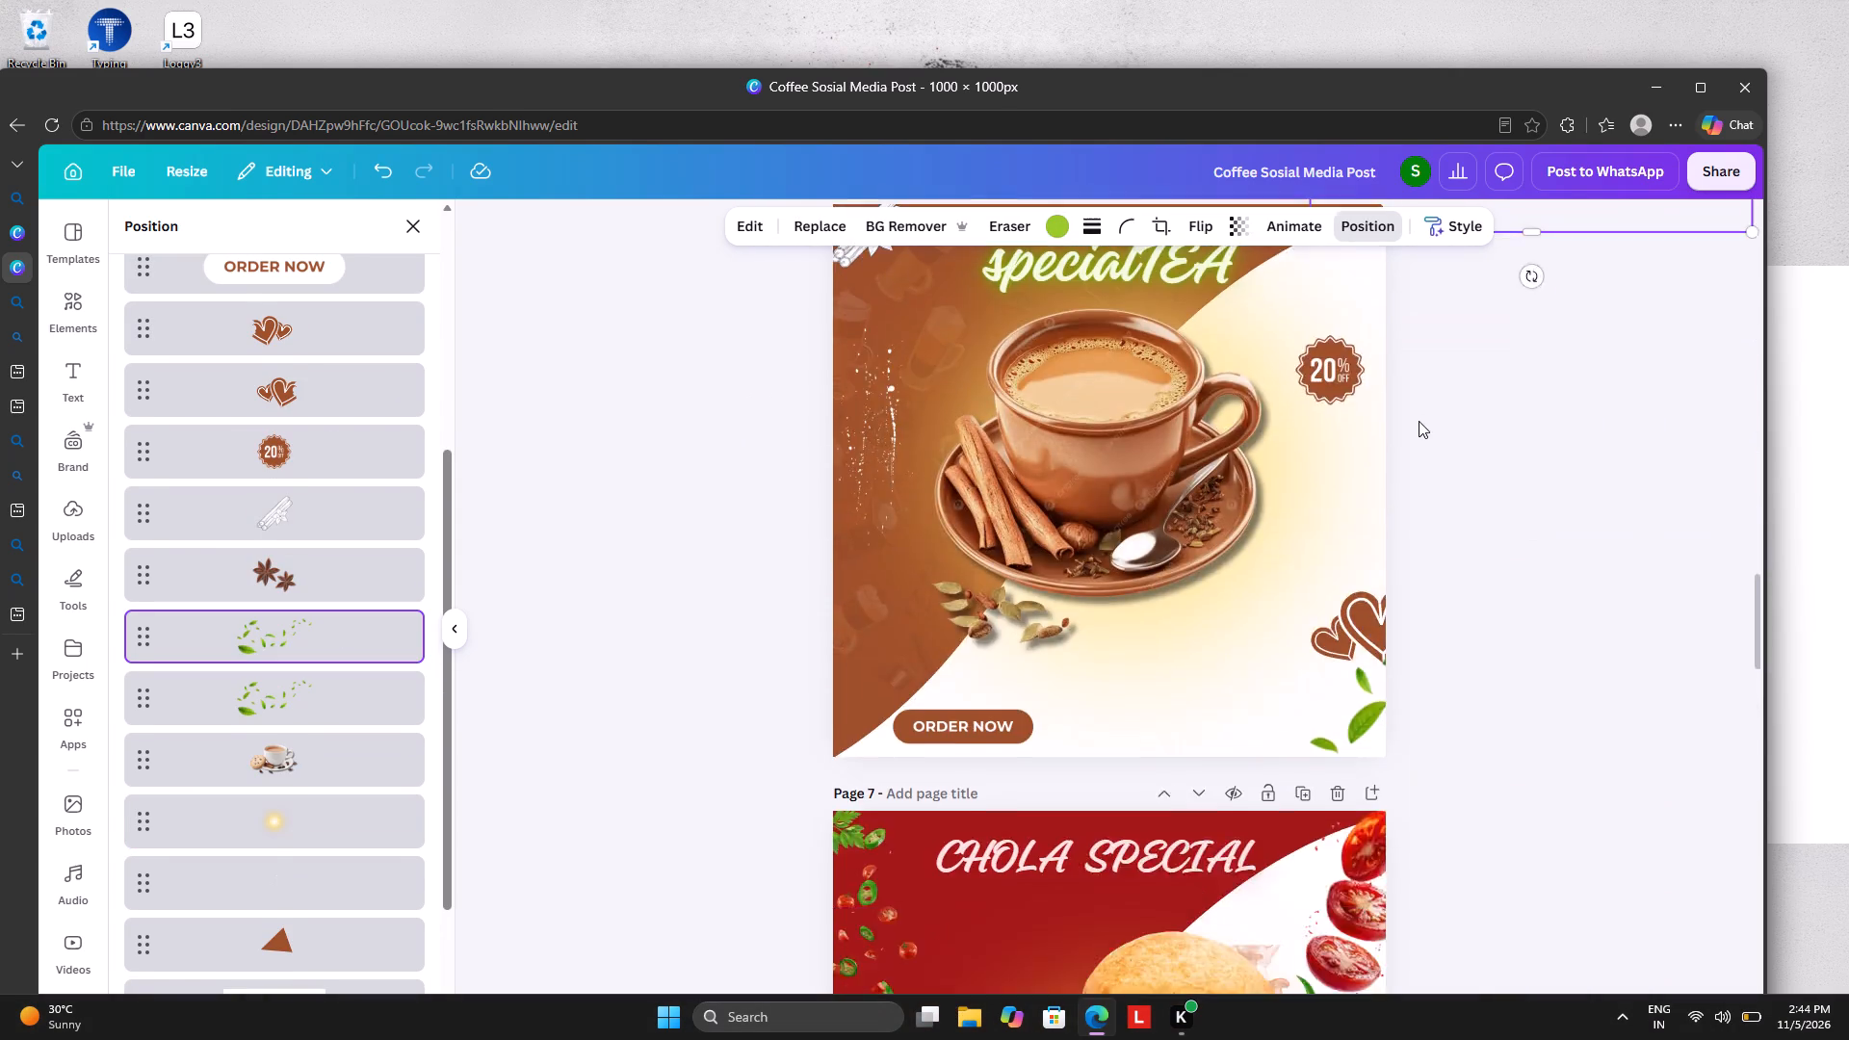
scroll(1419, 421, down, 19)
scroll(1418, 422, down, 5)
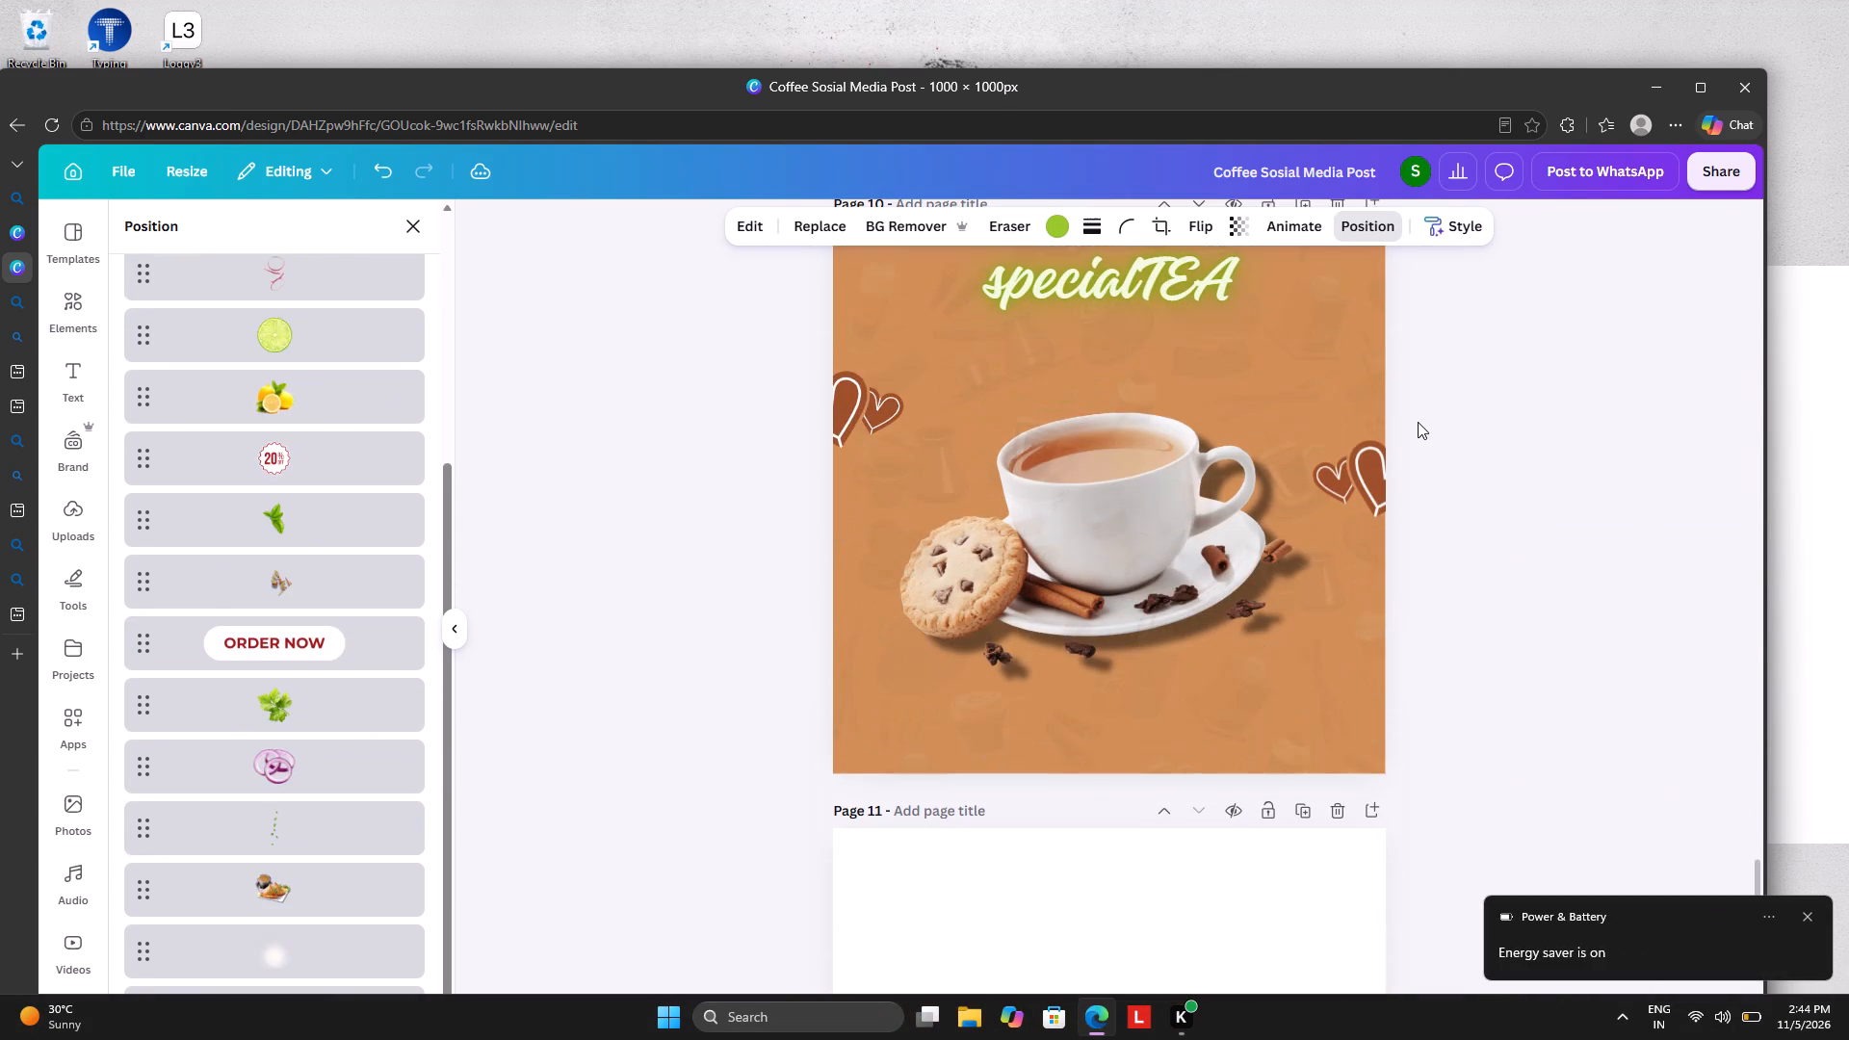
key(ctrl+v)
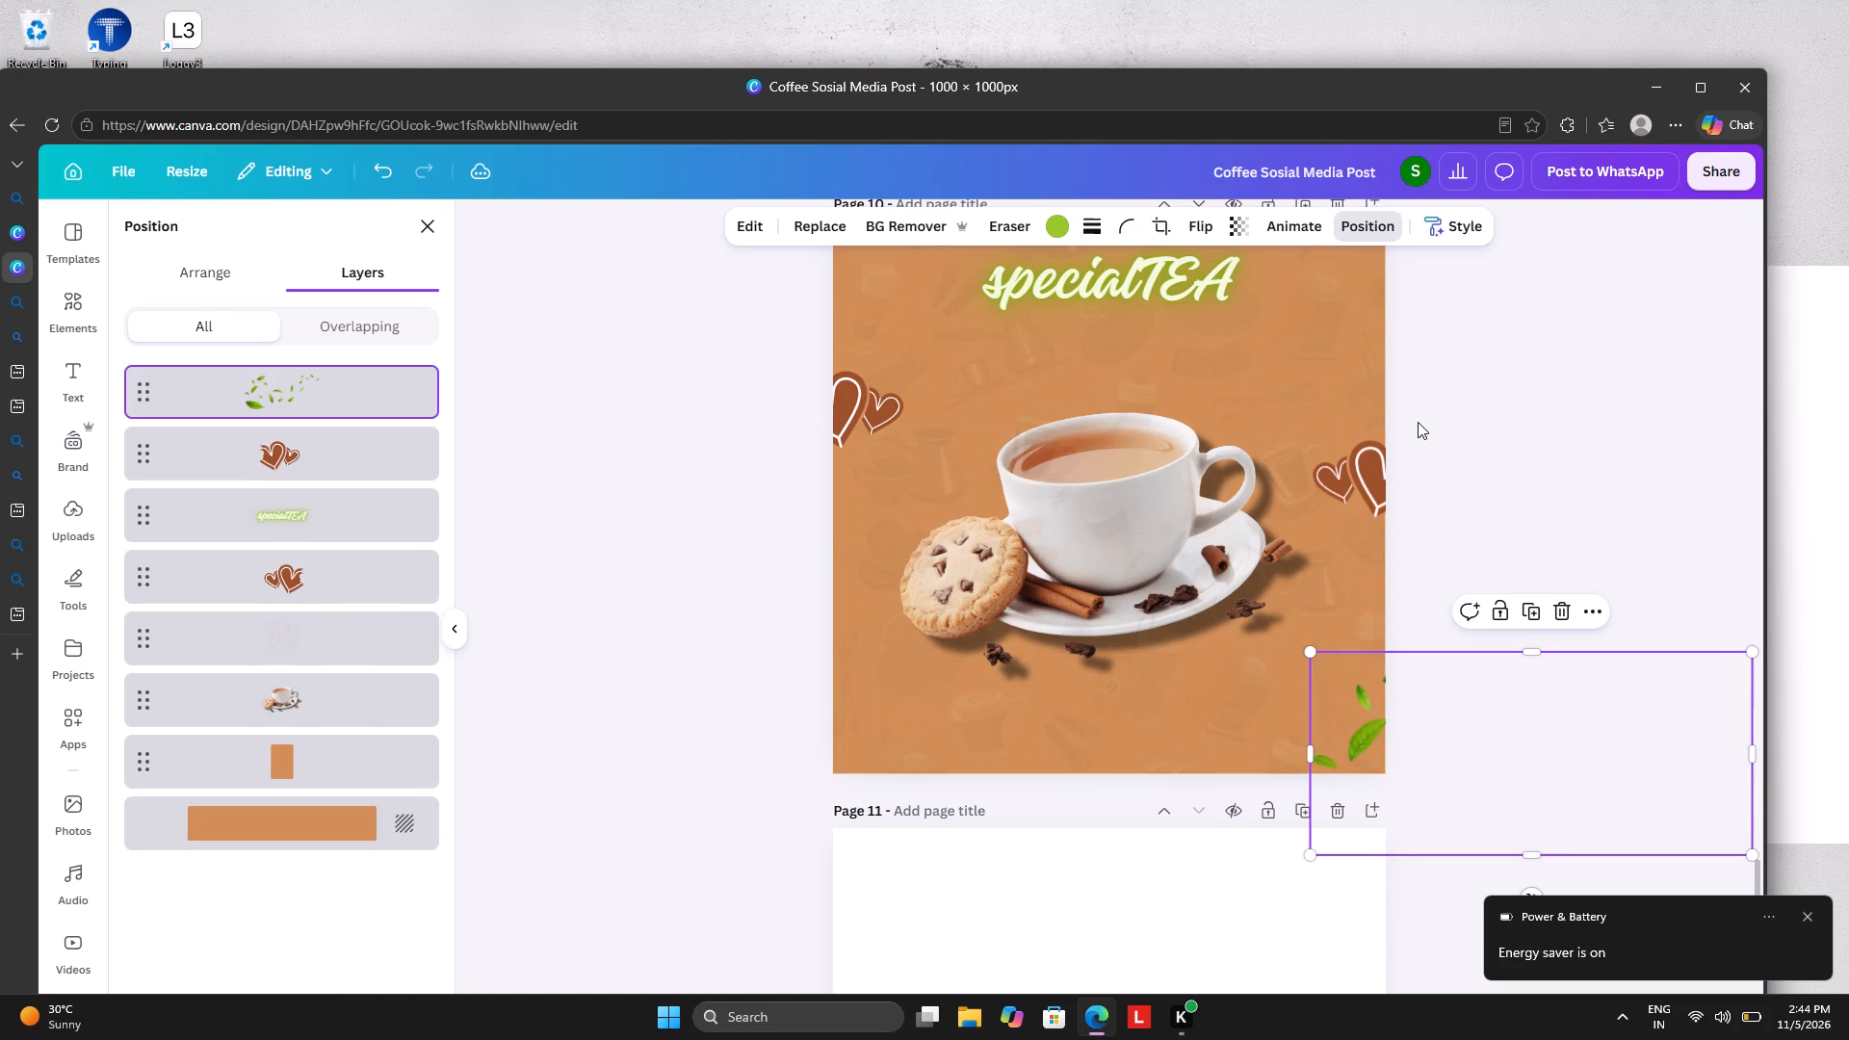
Look back through the earlier pages up to page 1 for more decorations to reuse.
scroll(1426, 519, up, 18)
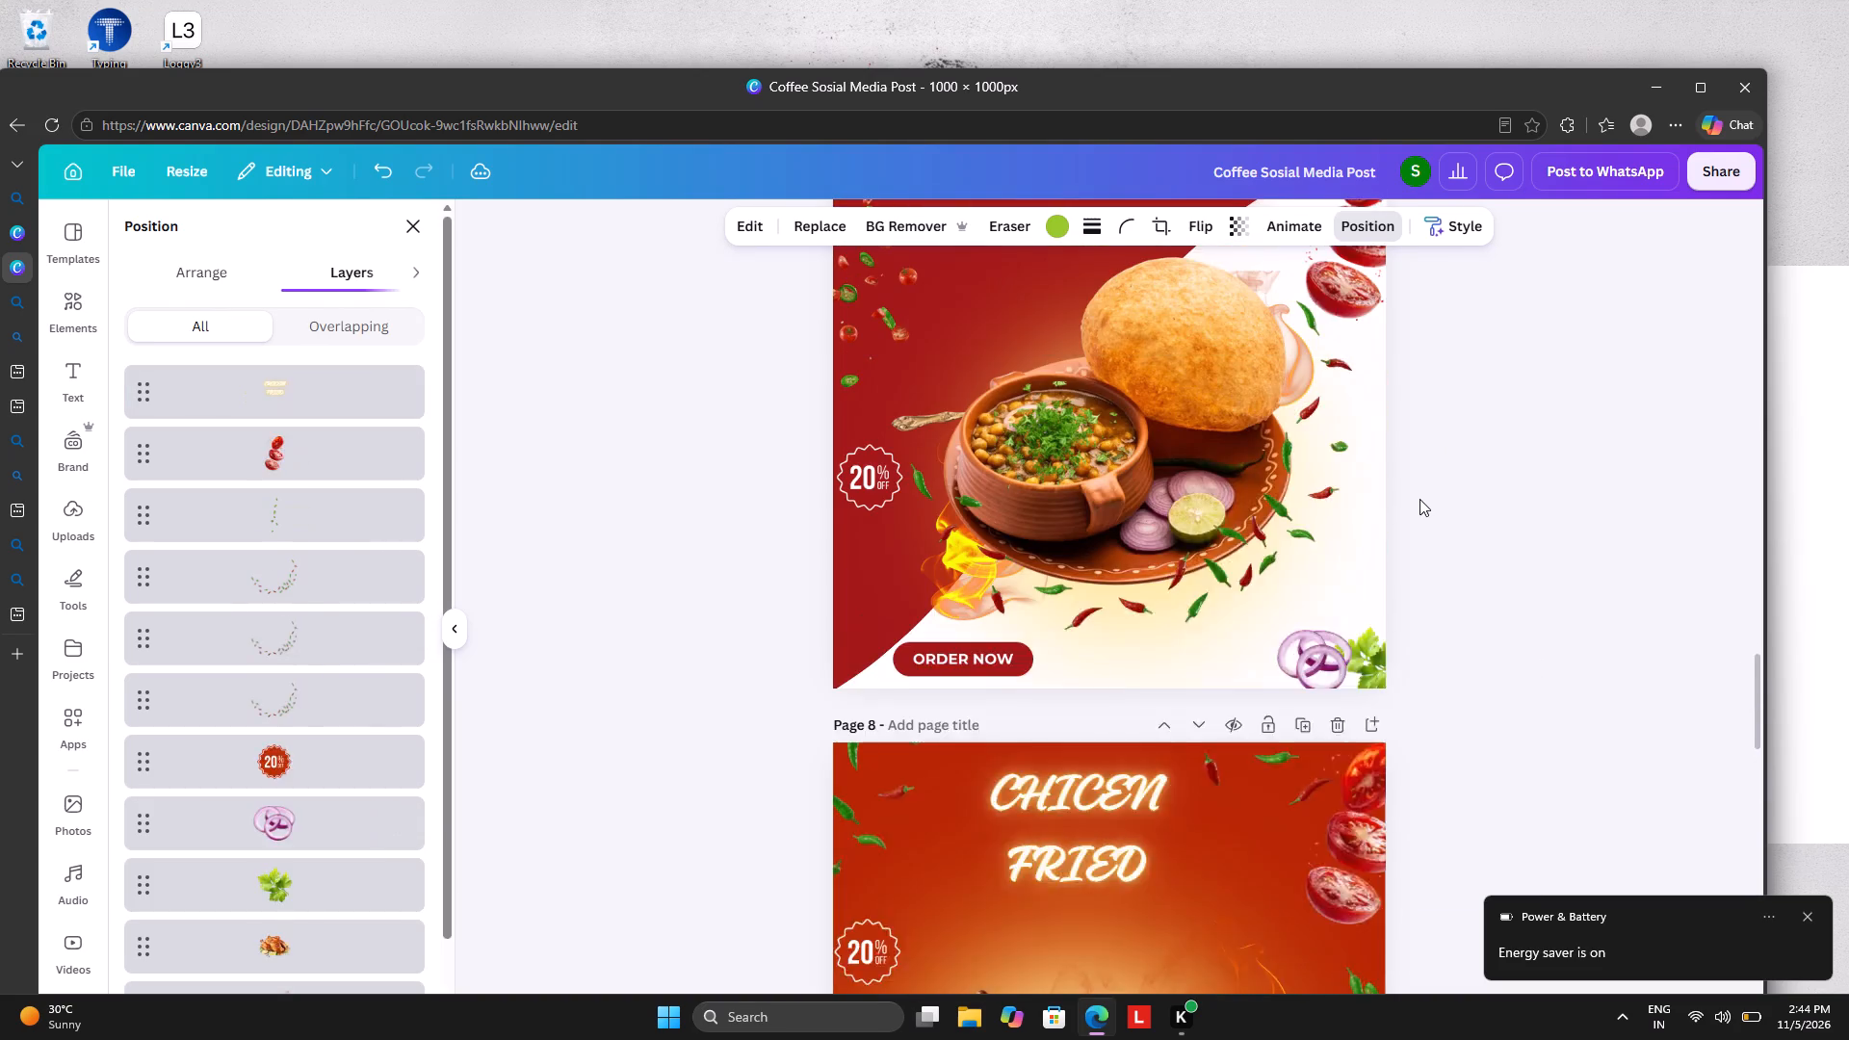
scroll(1419, 499, up, 17)
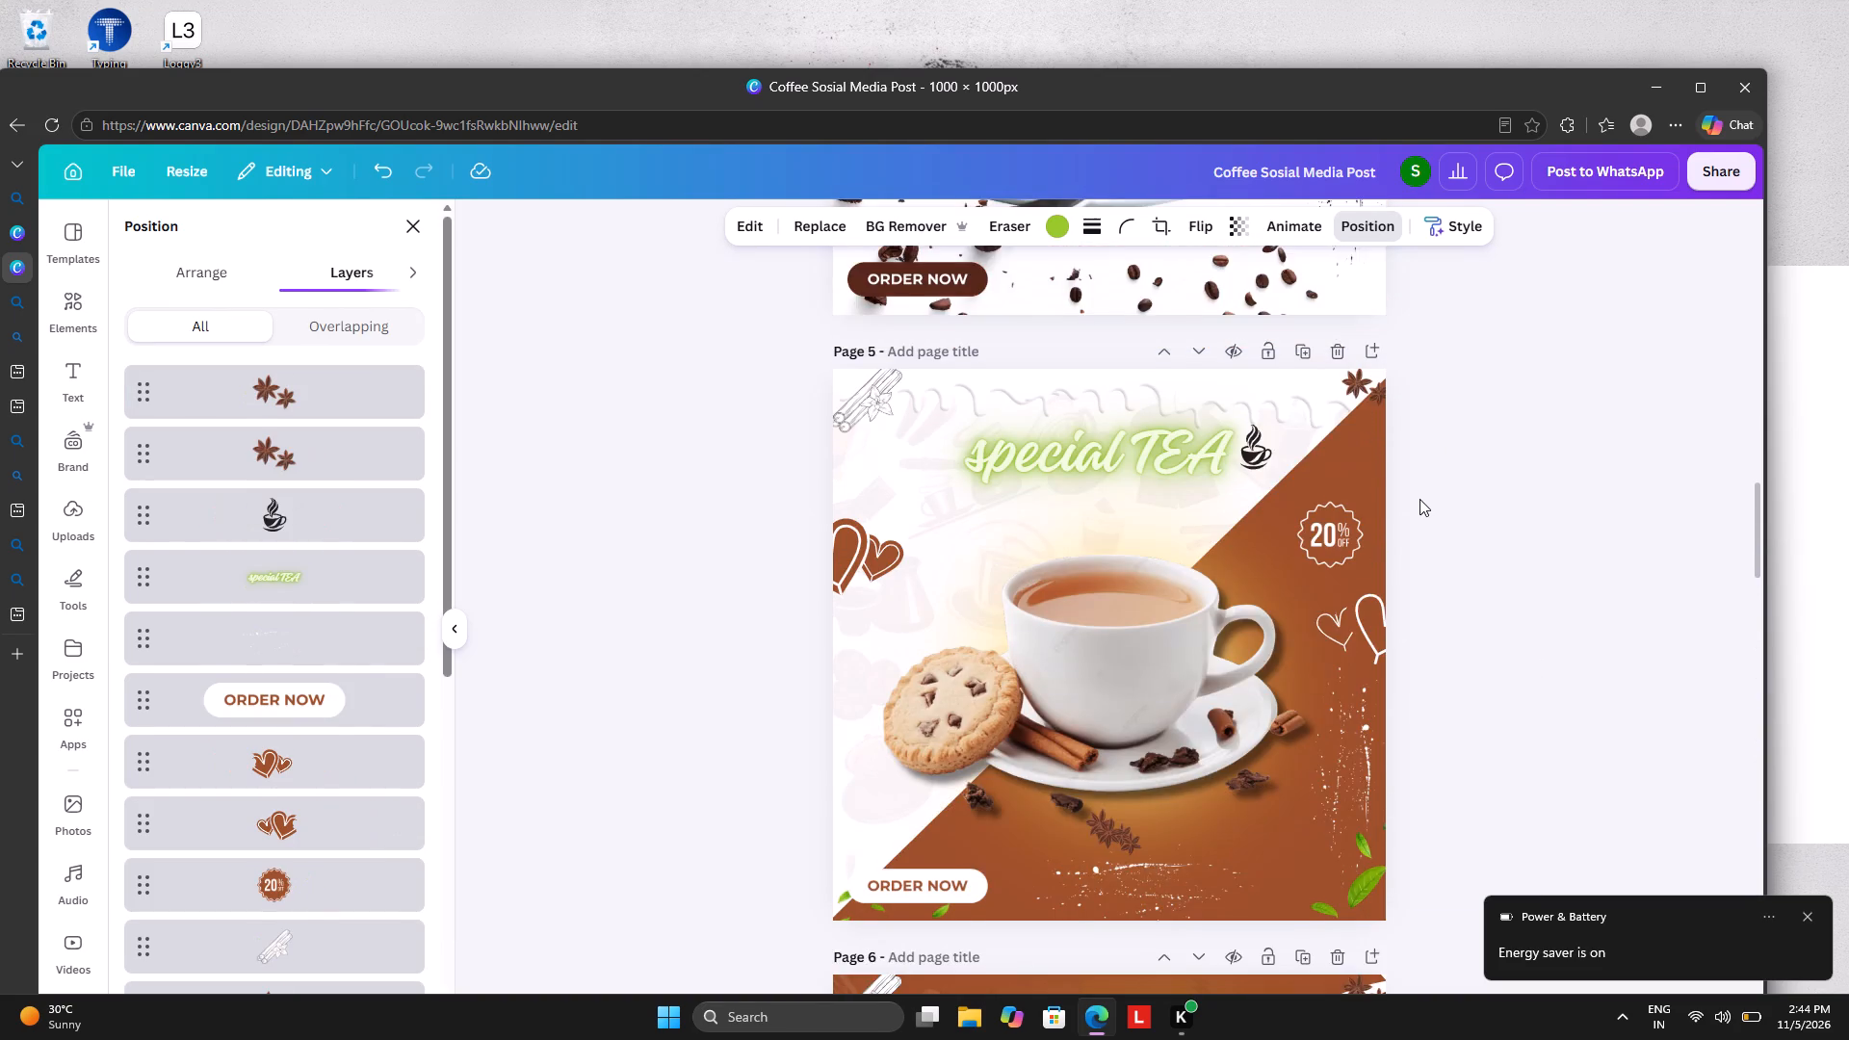
scroll(1419, 499, up, 15)
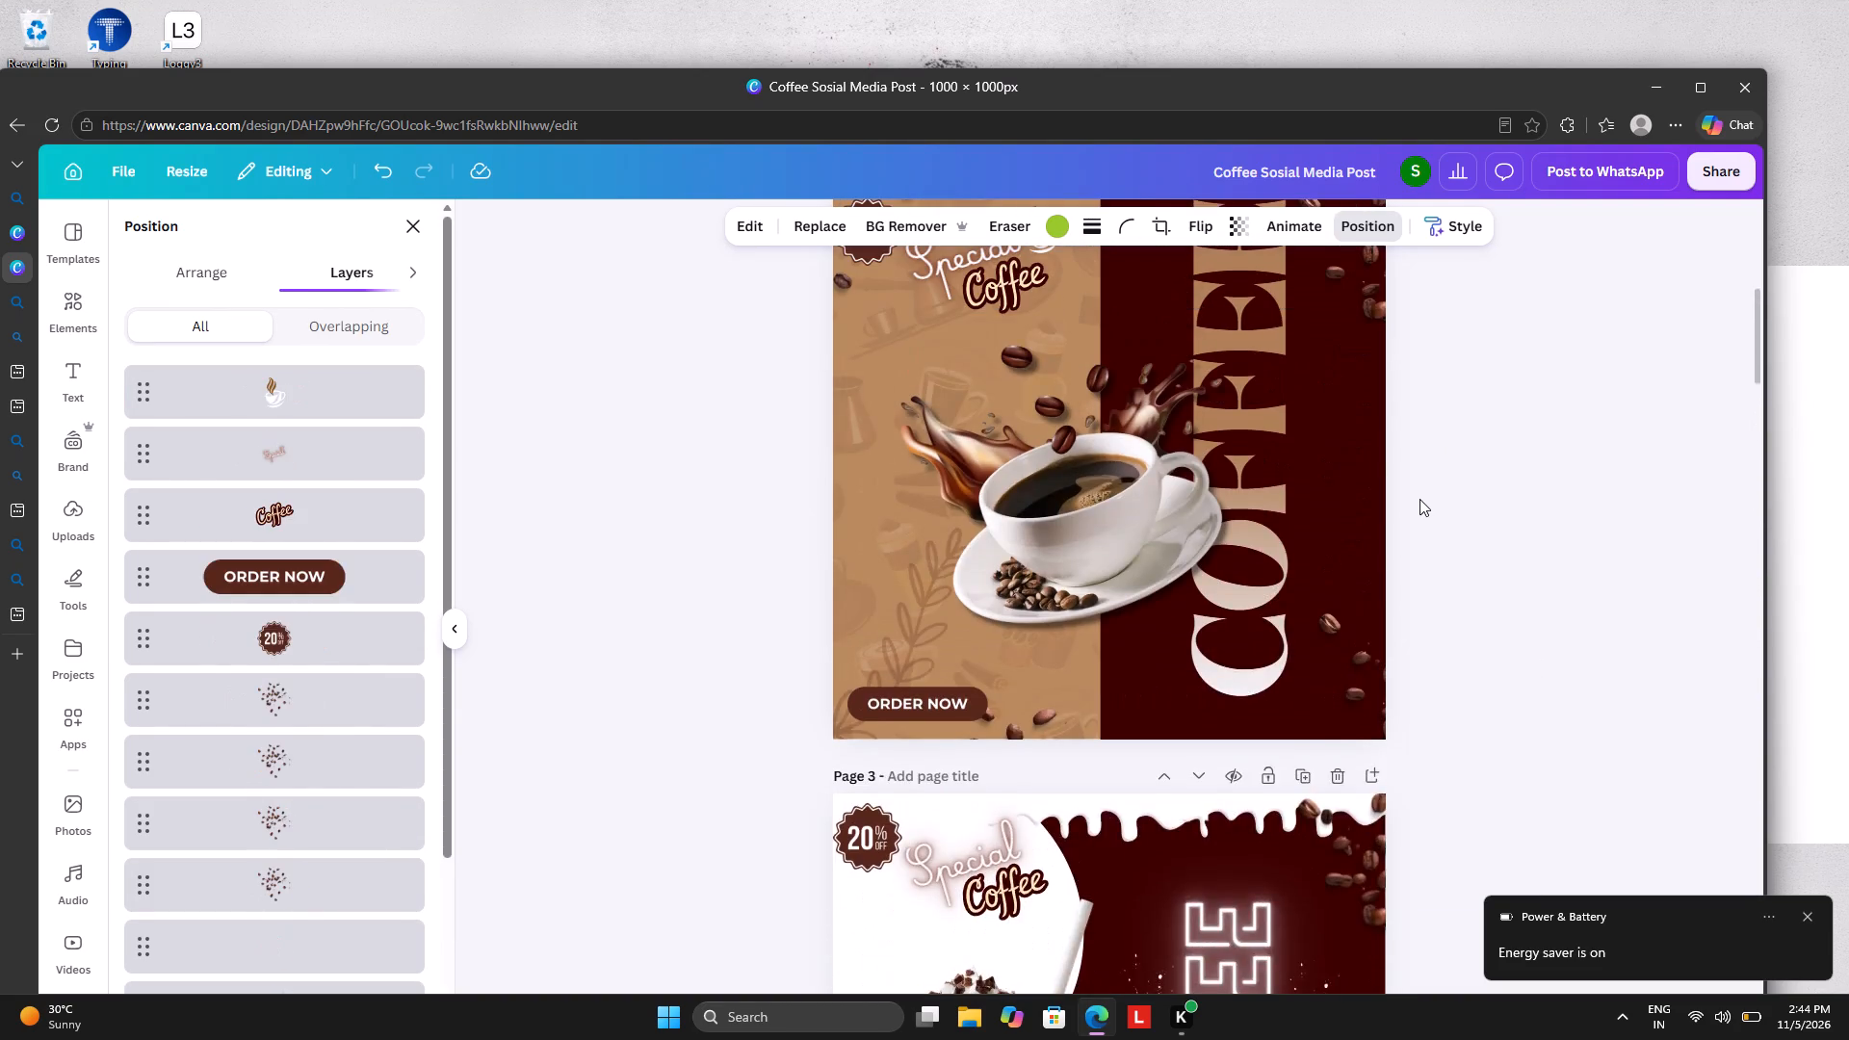
scroll(1419, 499, up, 10)
scroll(1419, 499, down, 4)
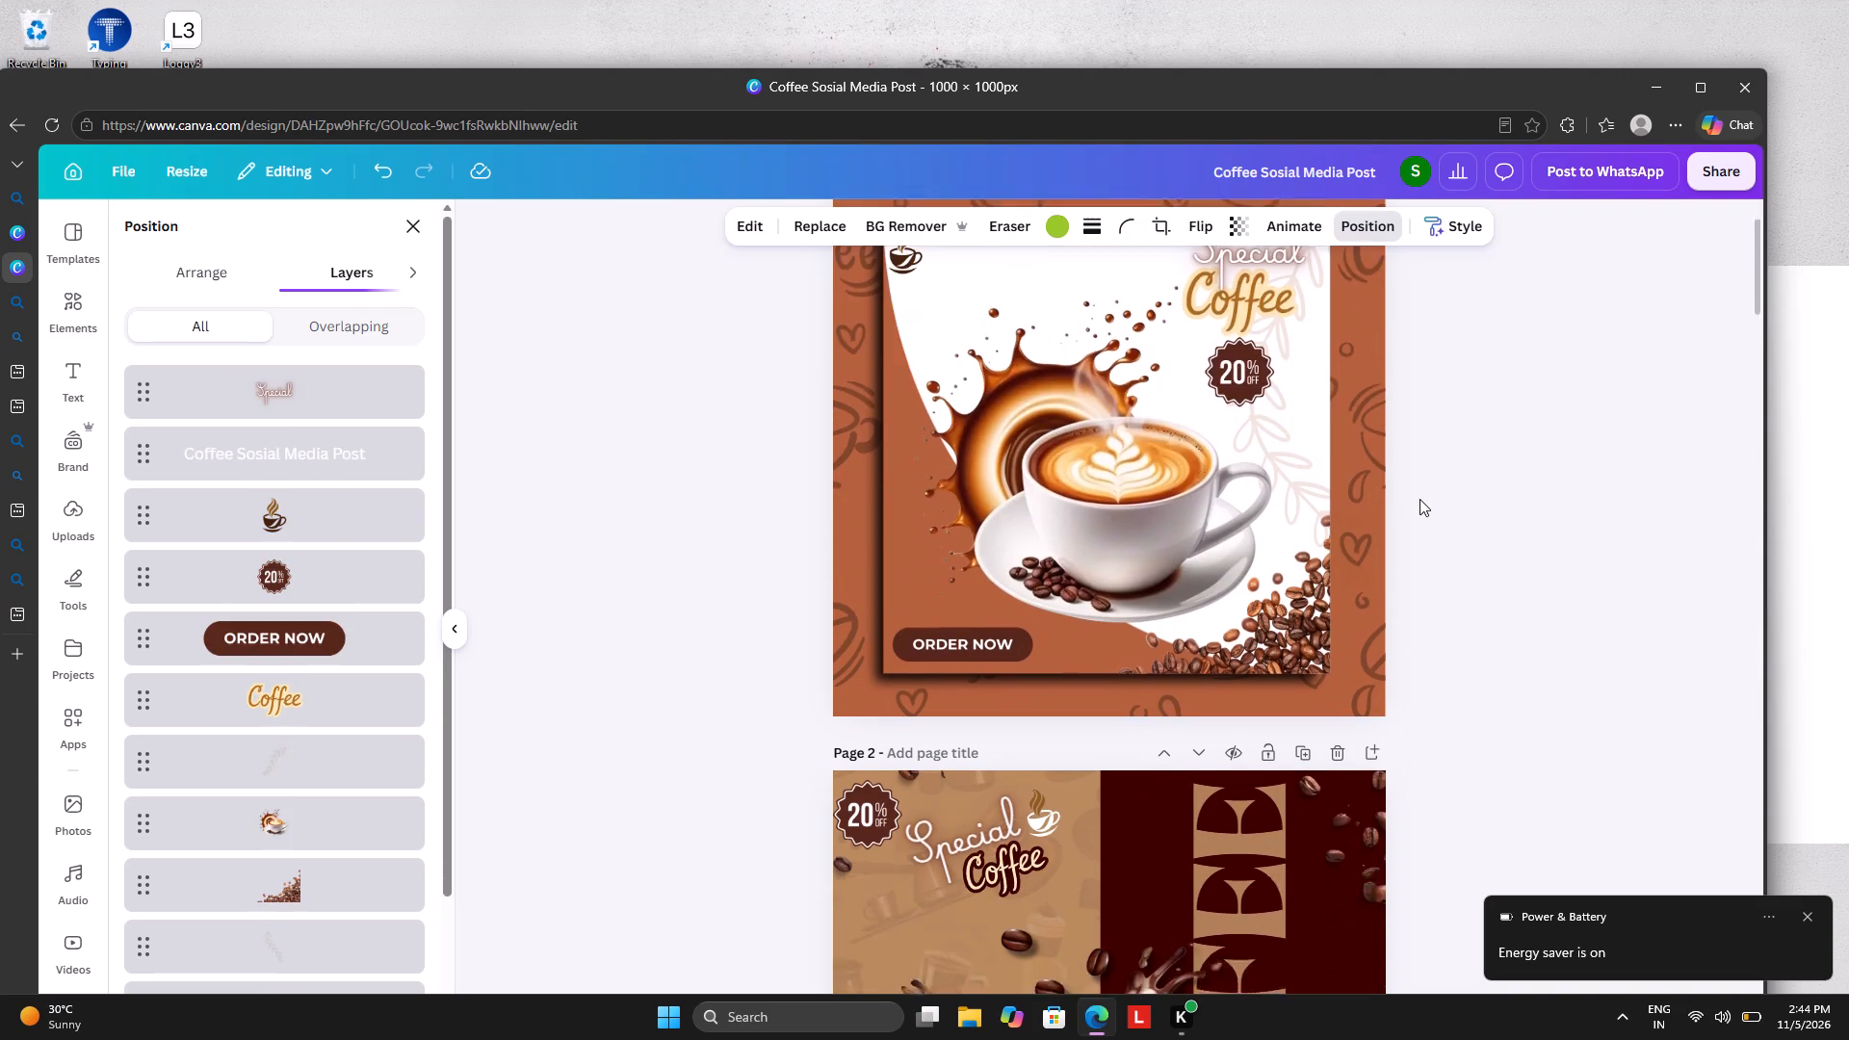
scroll(1419, 499, up, 3)
scroll(1435, 488, down, 3)
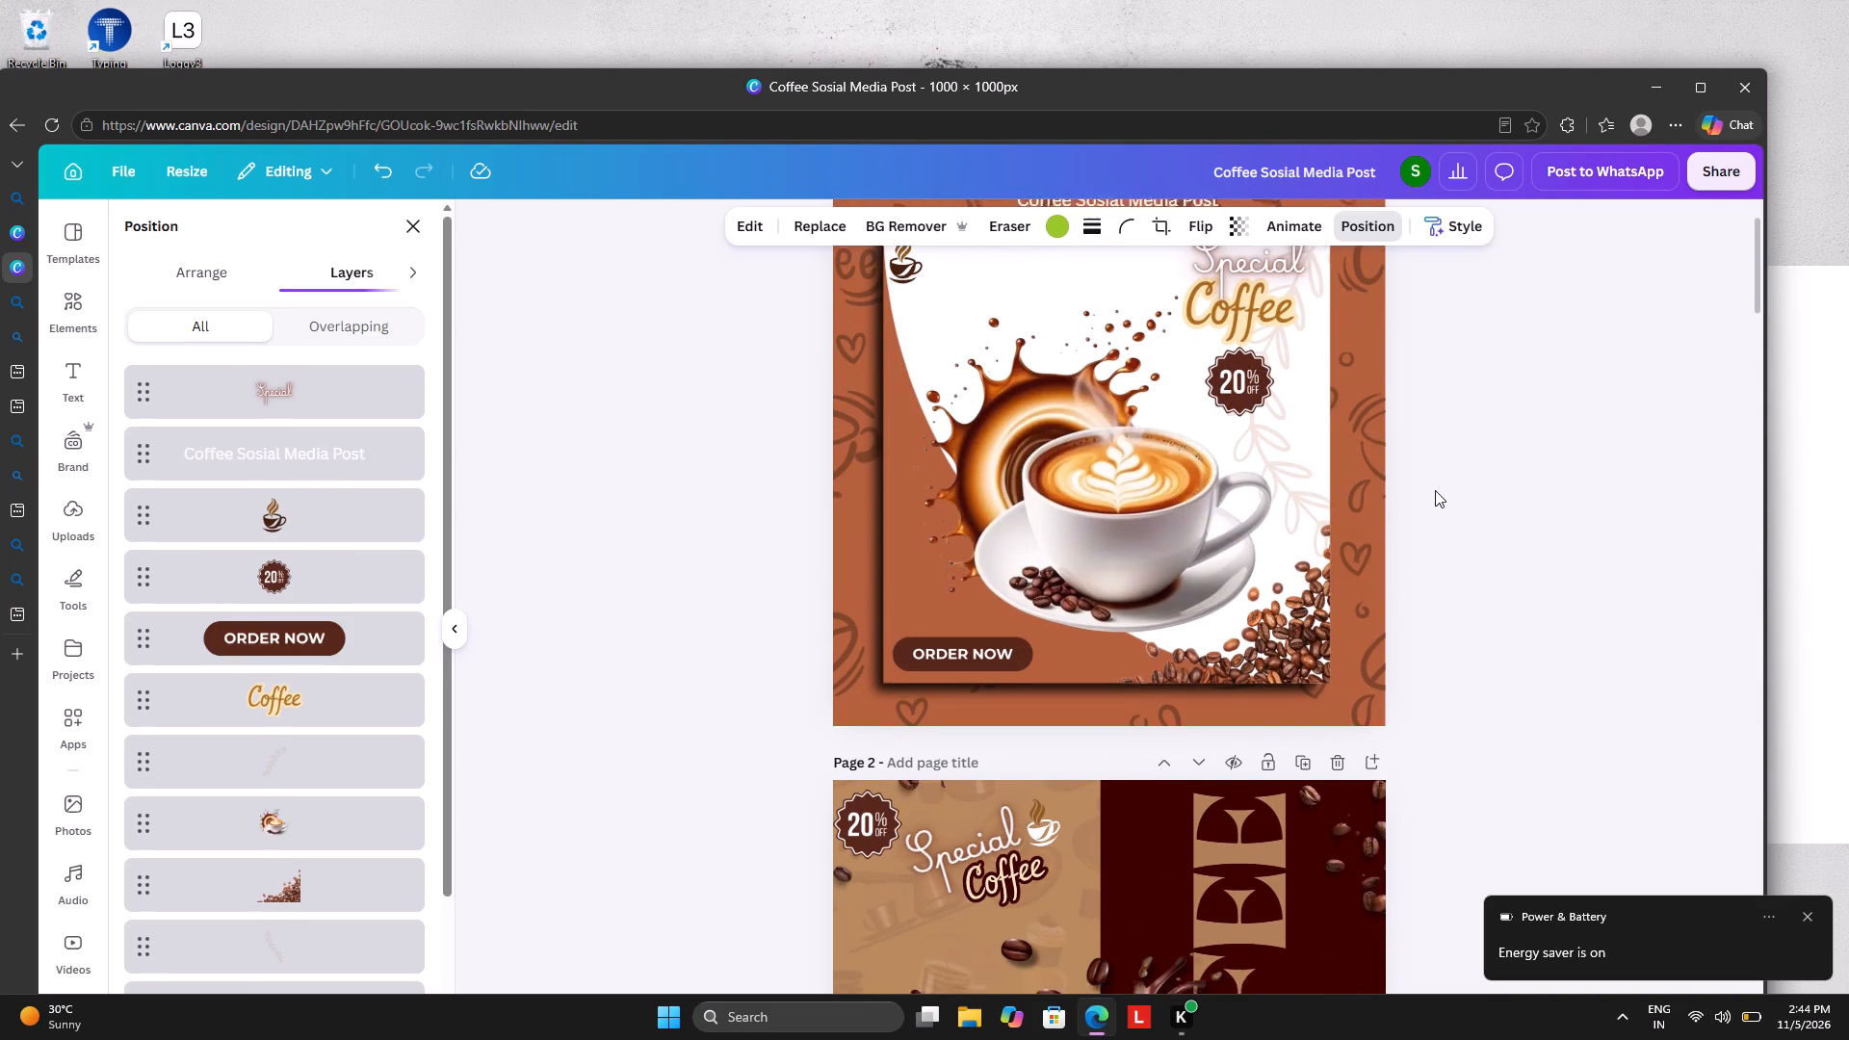
Copy the white splatter graphic below the cup on page 5 onto page 10.
scroll(1435, 490, down, 19)
scroll(1423, 509, down, 5)
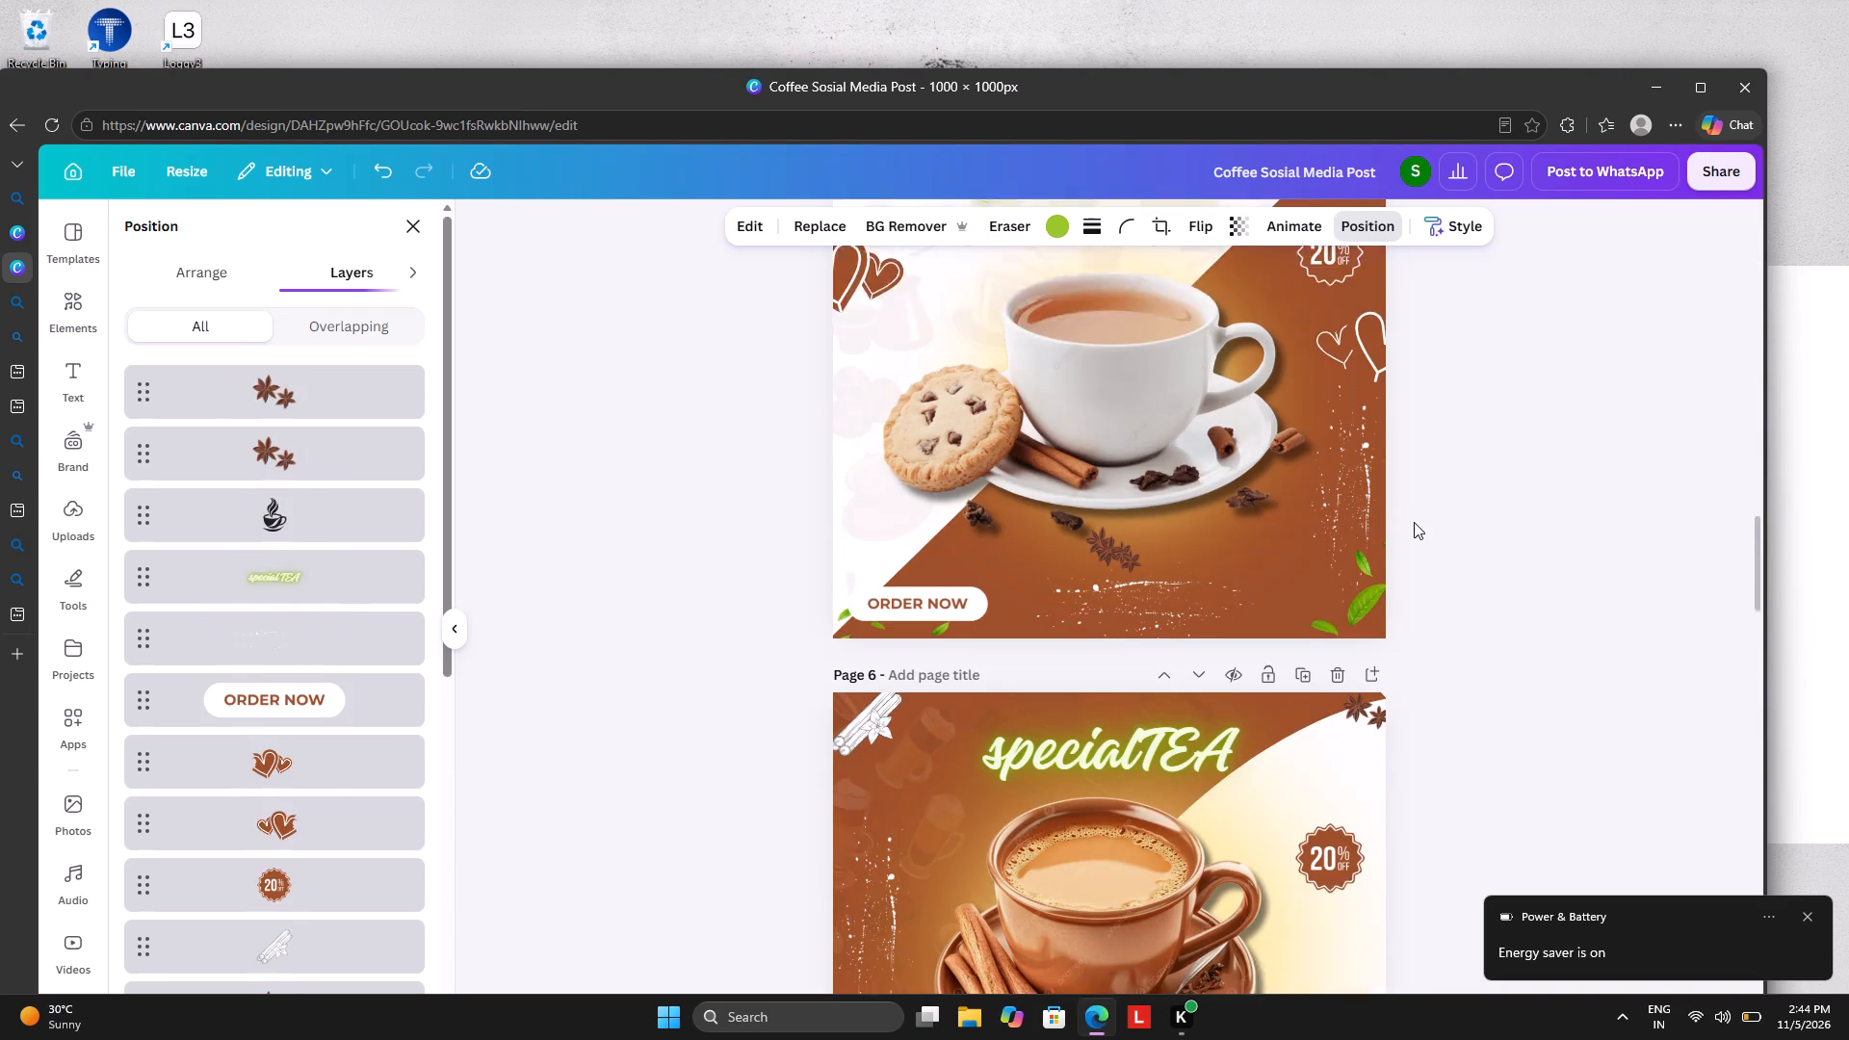
click(1146, 505)
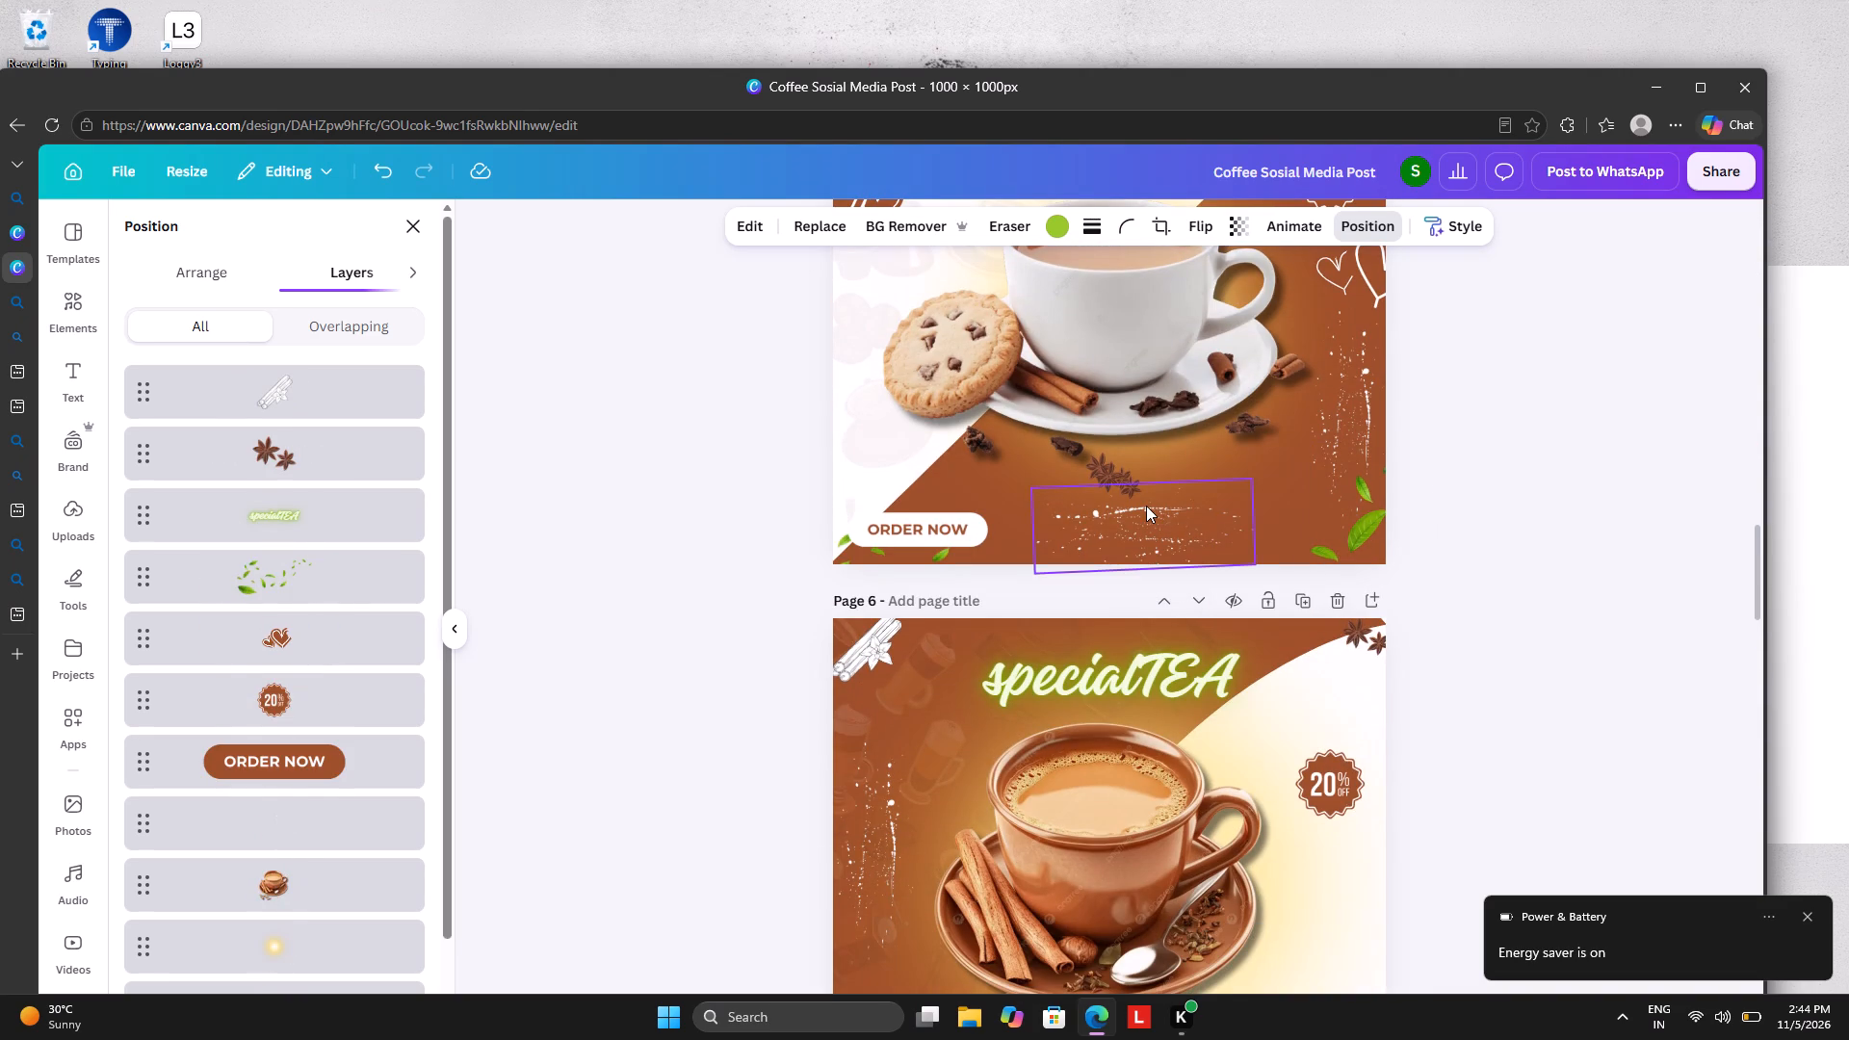
right_click(1145, 505)
click(1237, 465)
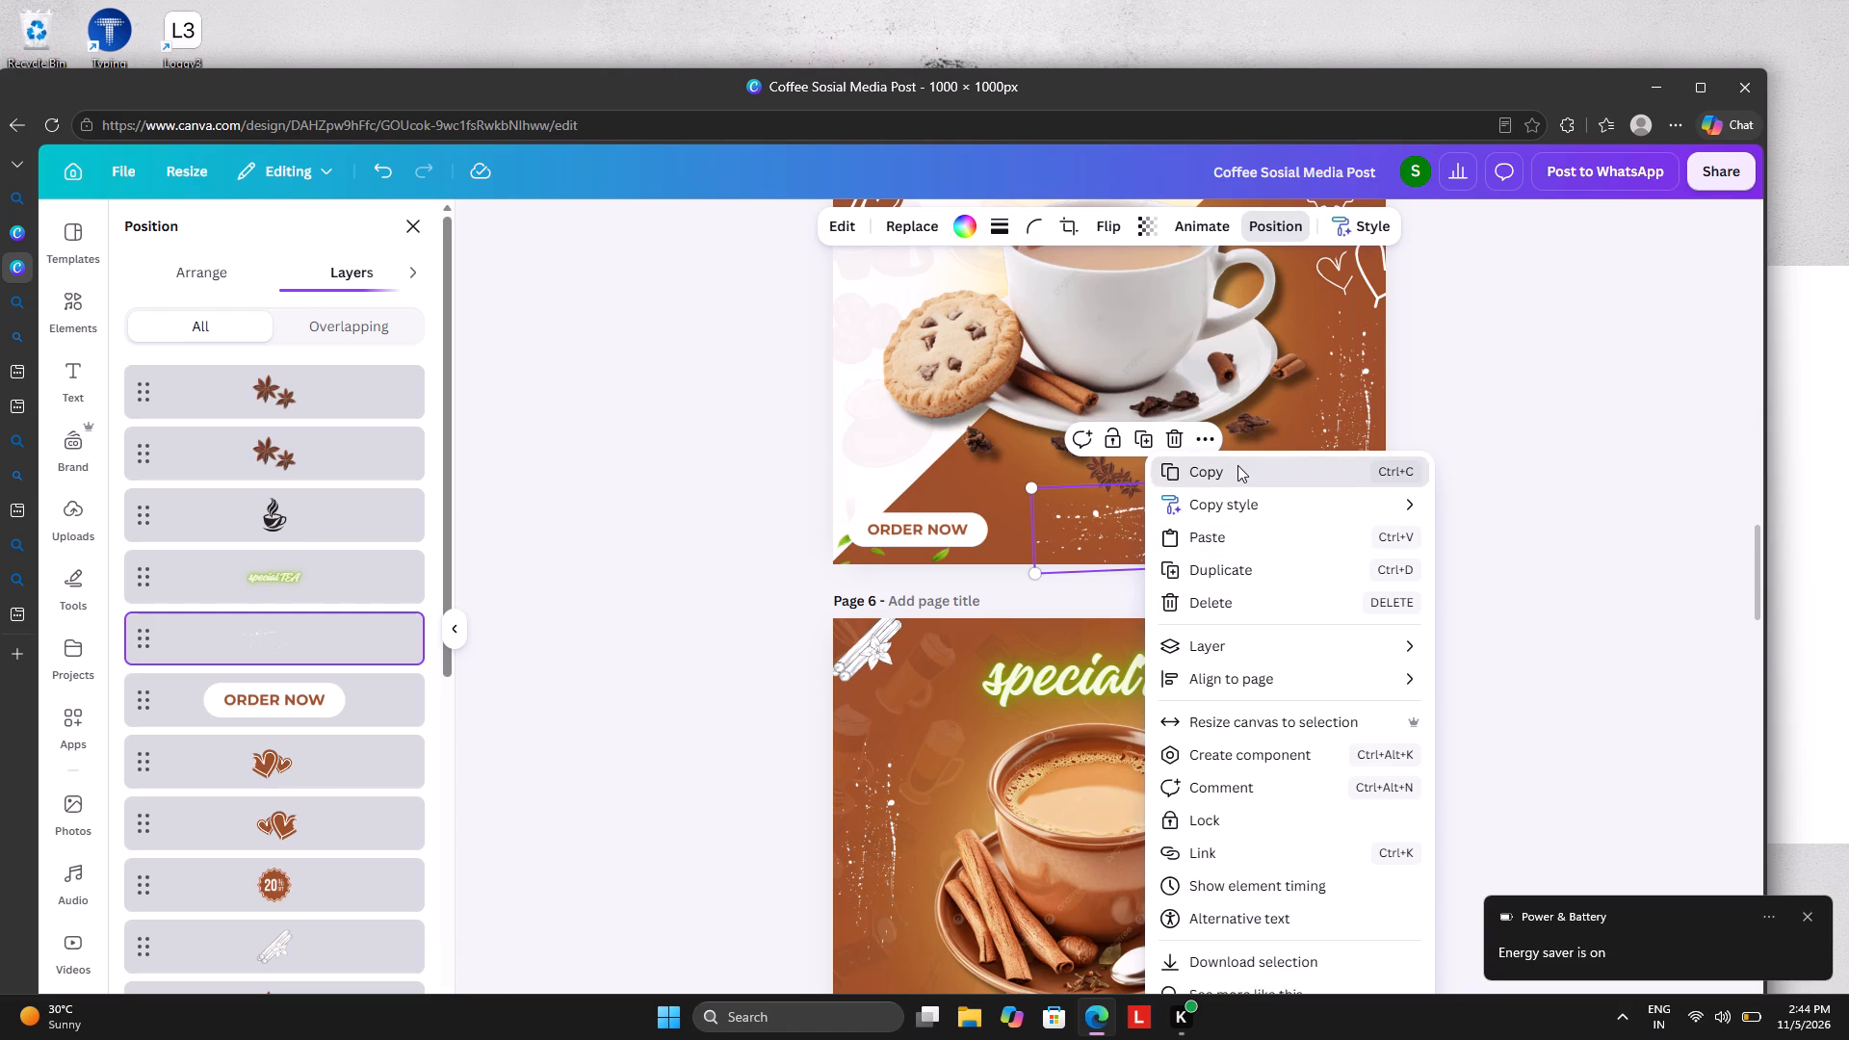
scroll(1237, 465, down, 18)
scroll(1231, 496, down, 9)
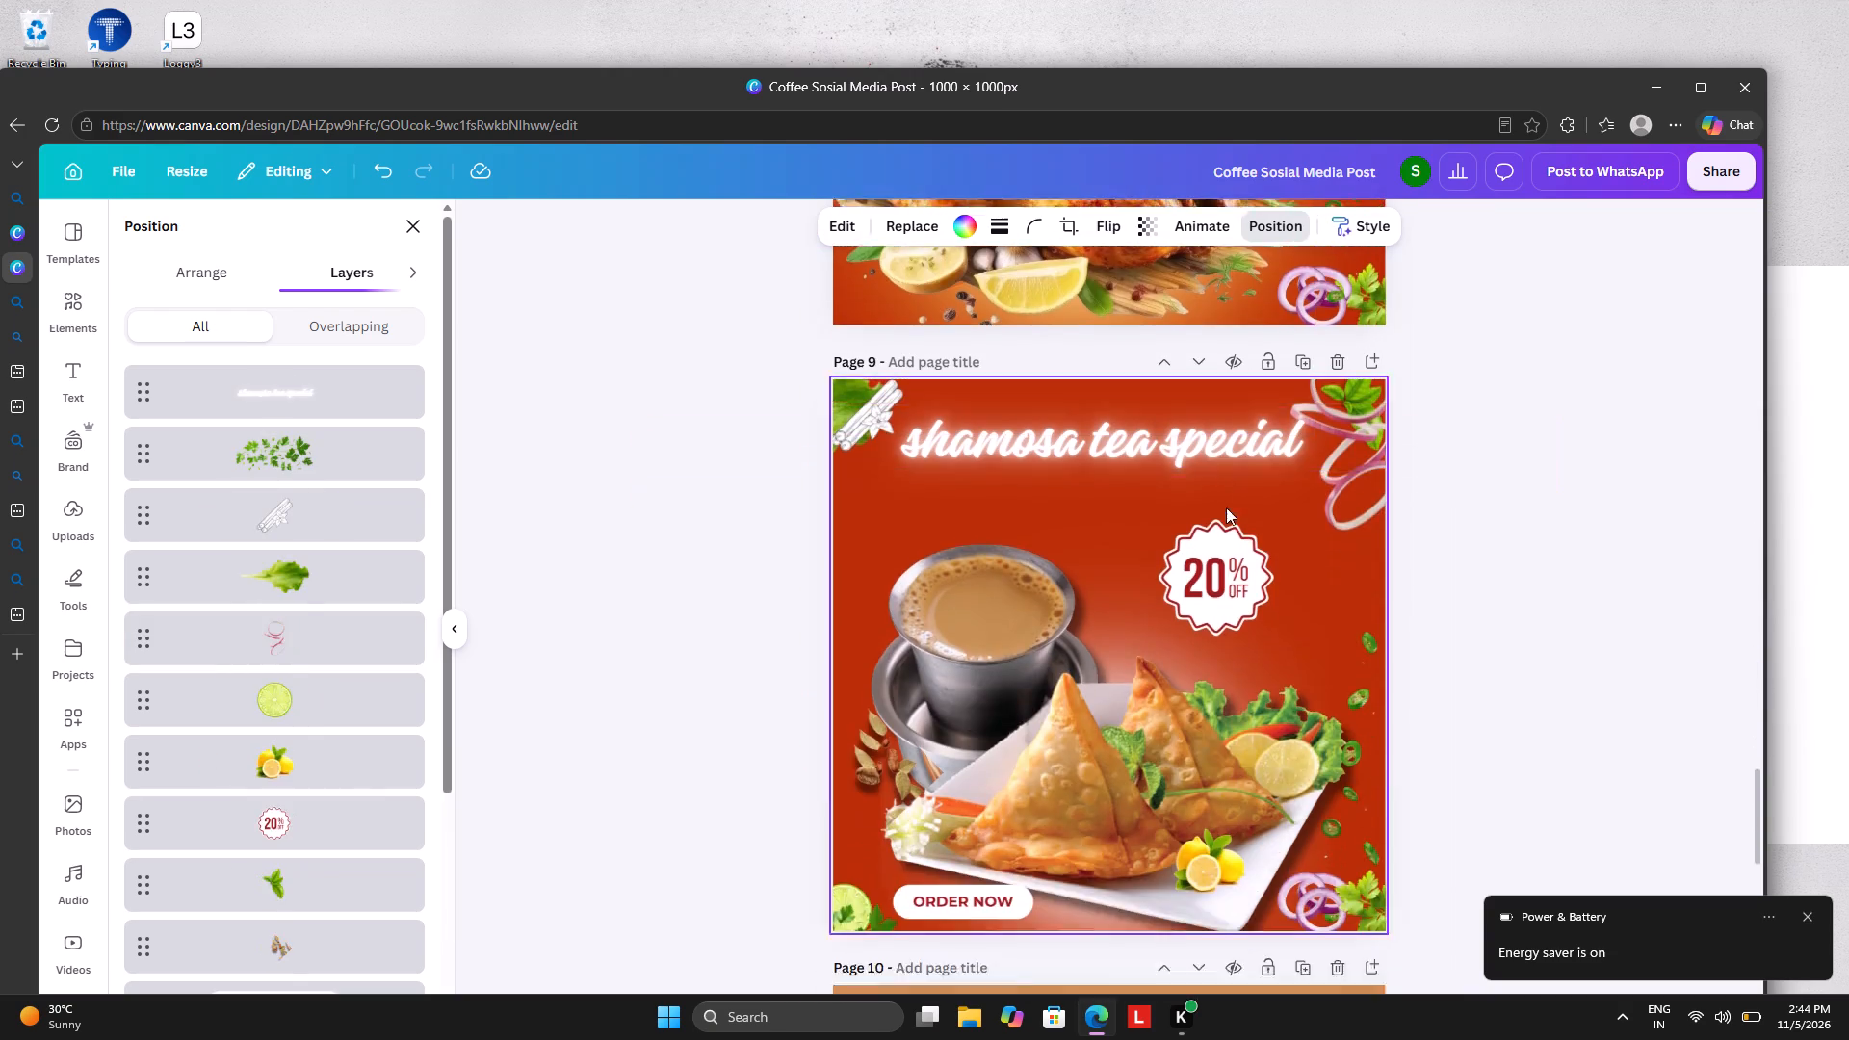
scroll(1224, 512, down, 5)
scroll(1224, 512, up, 2)
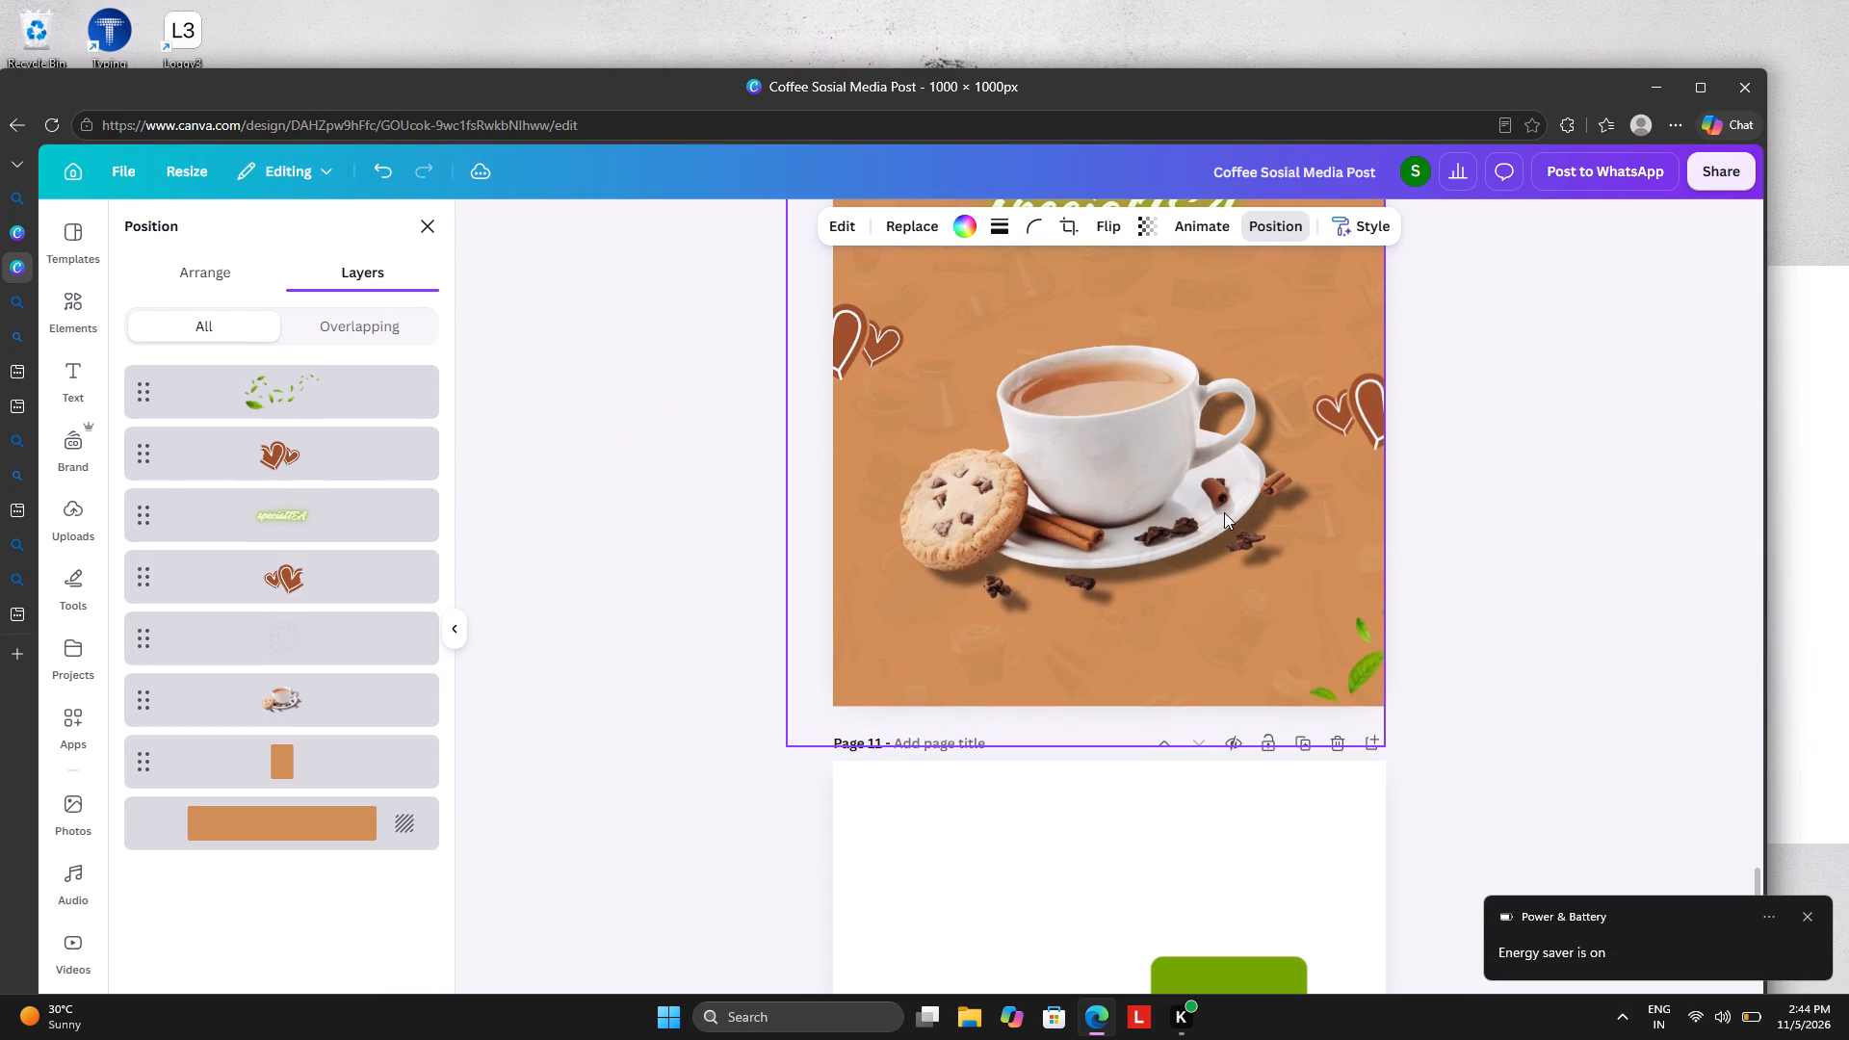
key(ctrl+v)
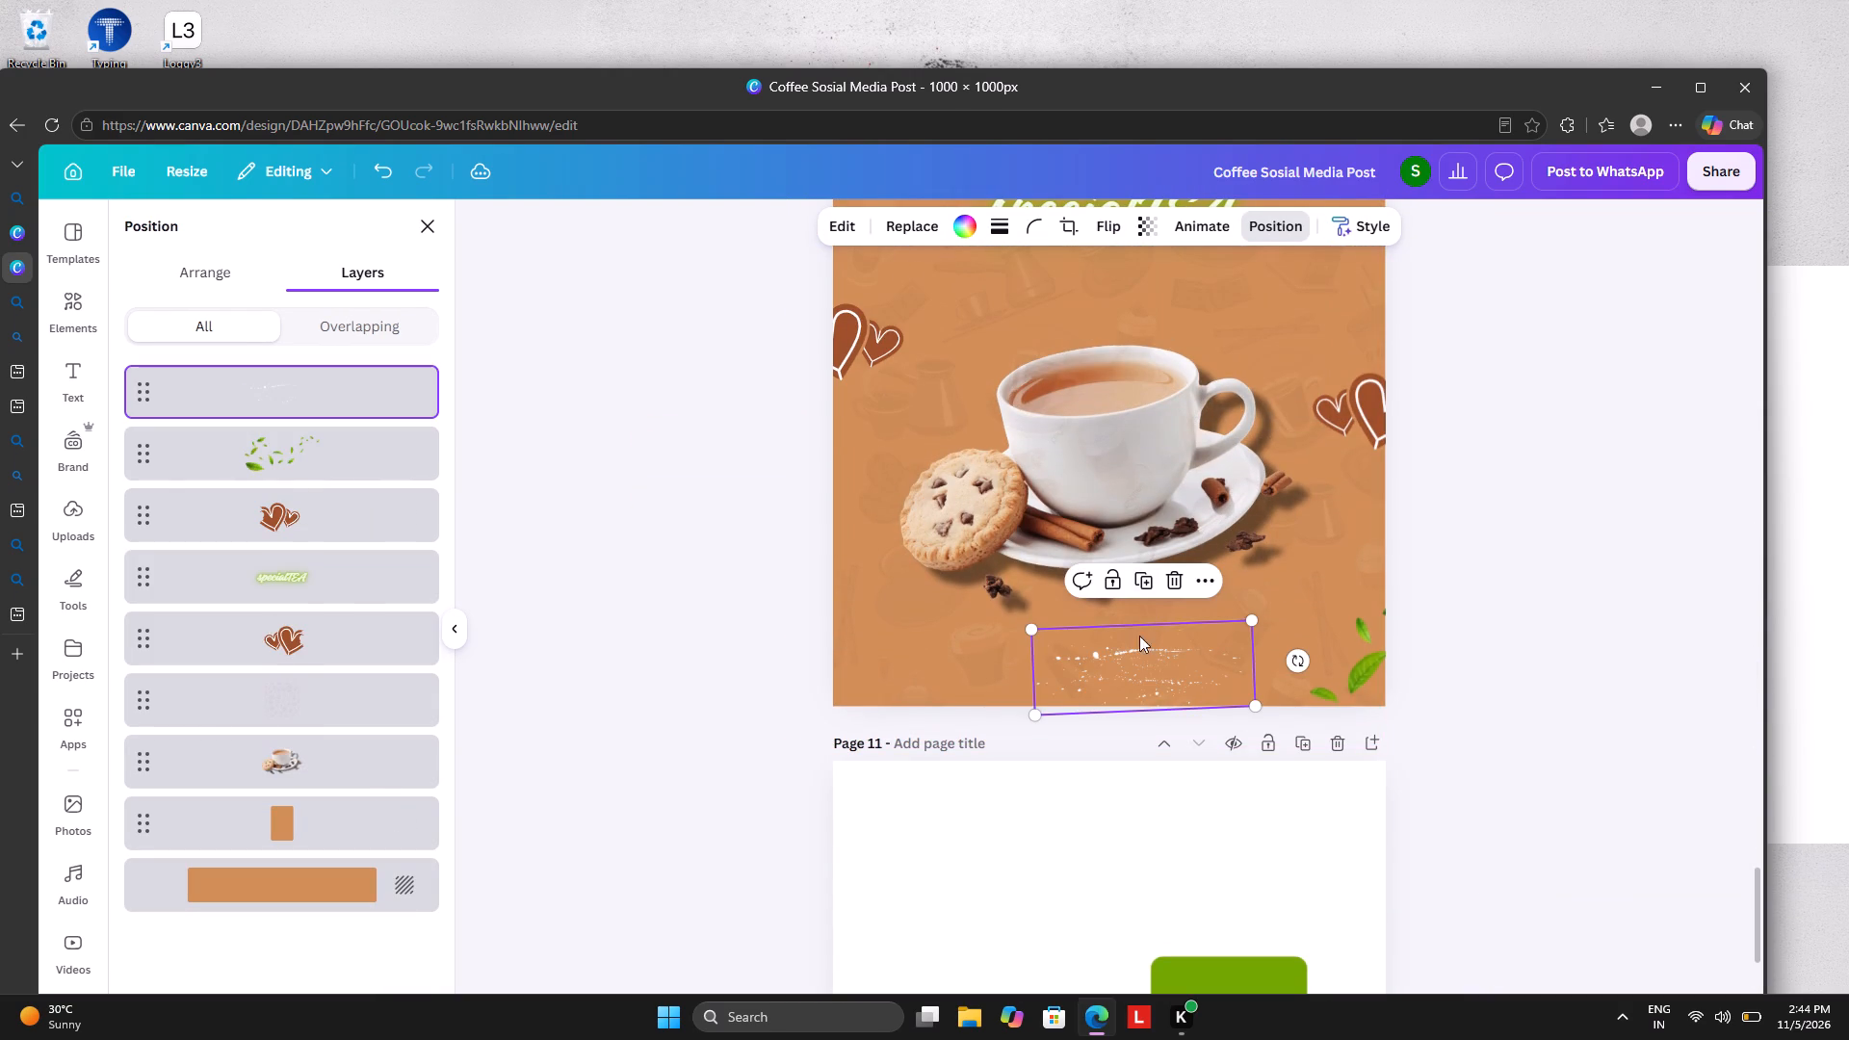
Add a second copy of the white splatter on page 10 and place it over the "specialTEA" heading.
key(ctrl+v)
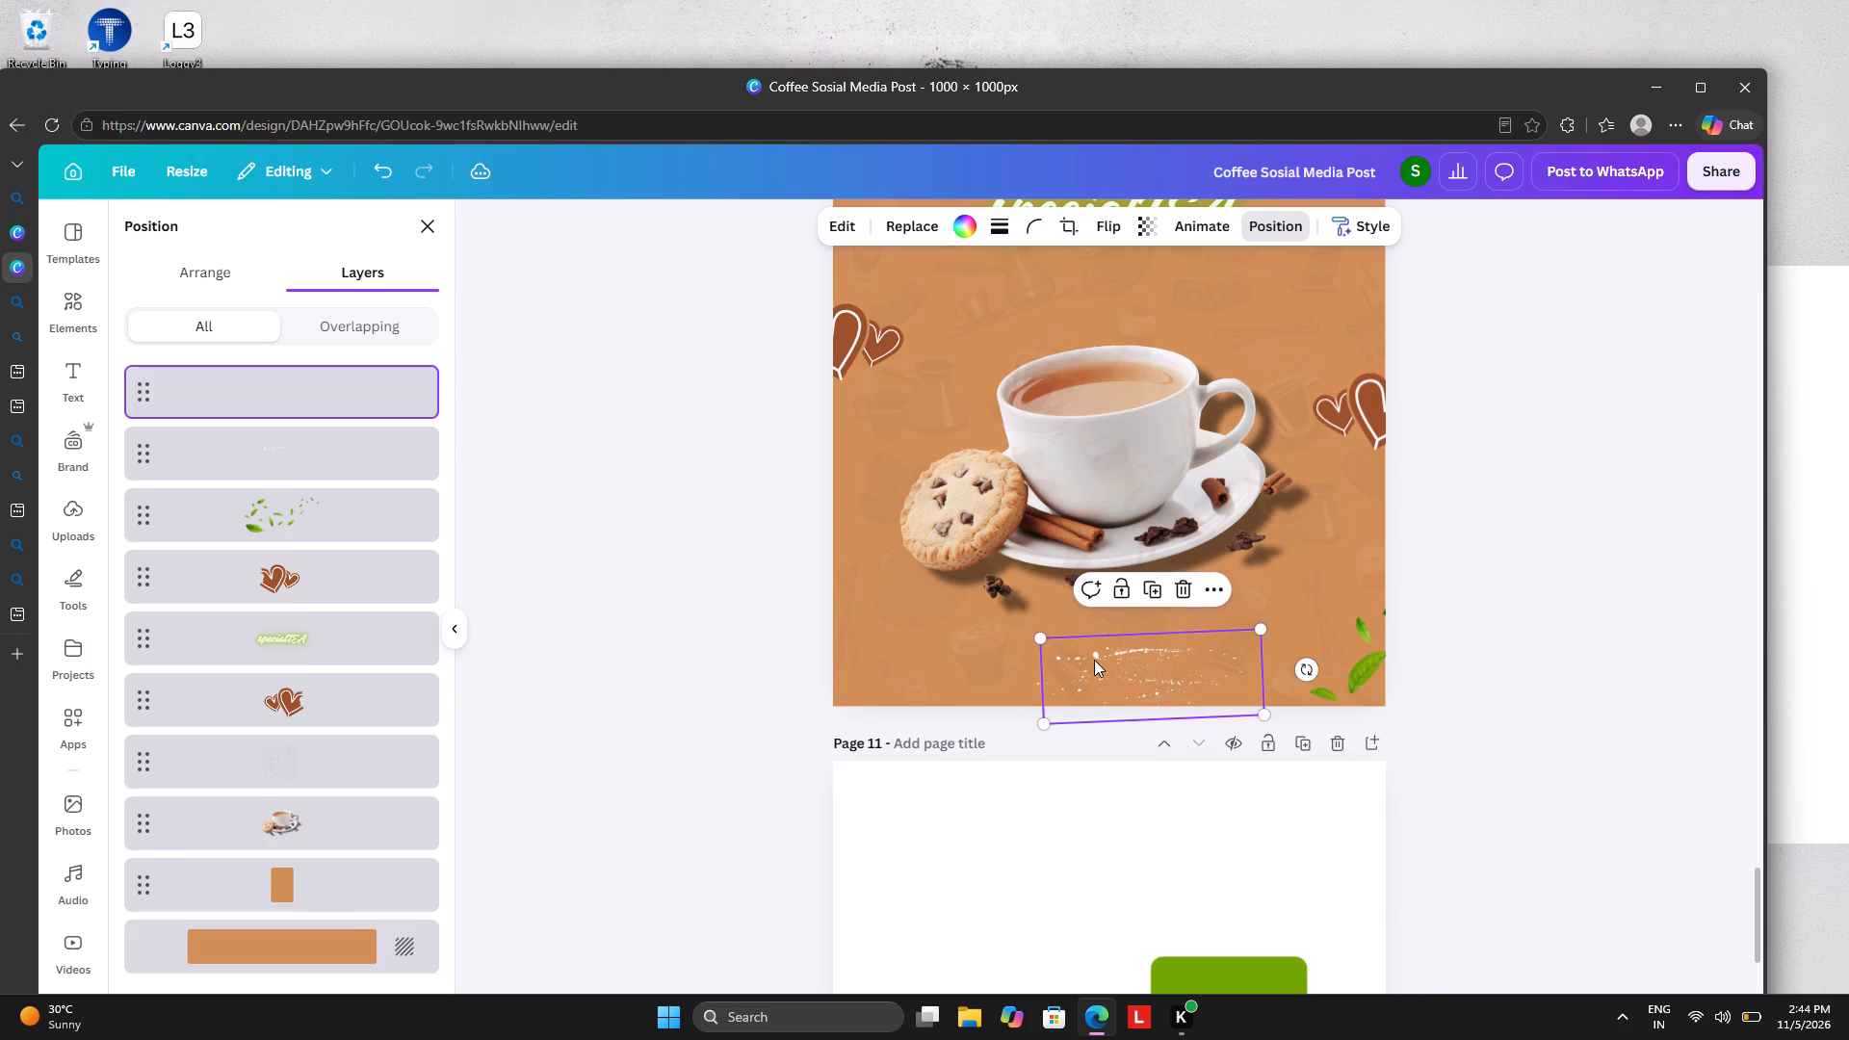
drag(1111, 669, 911, 641)
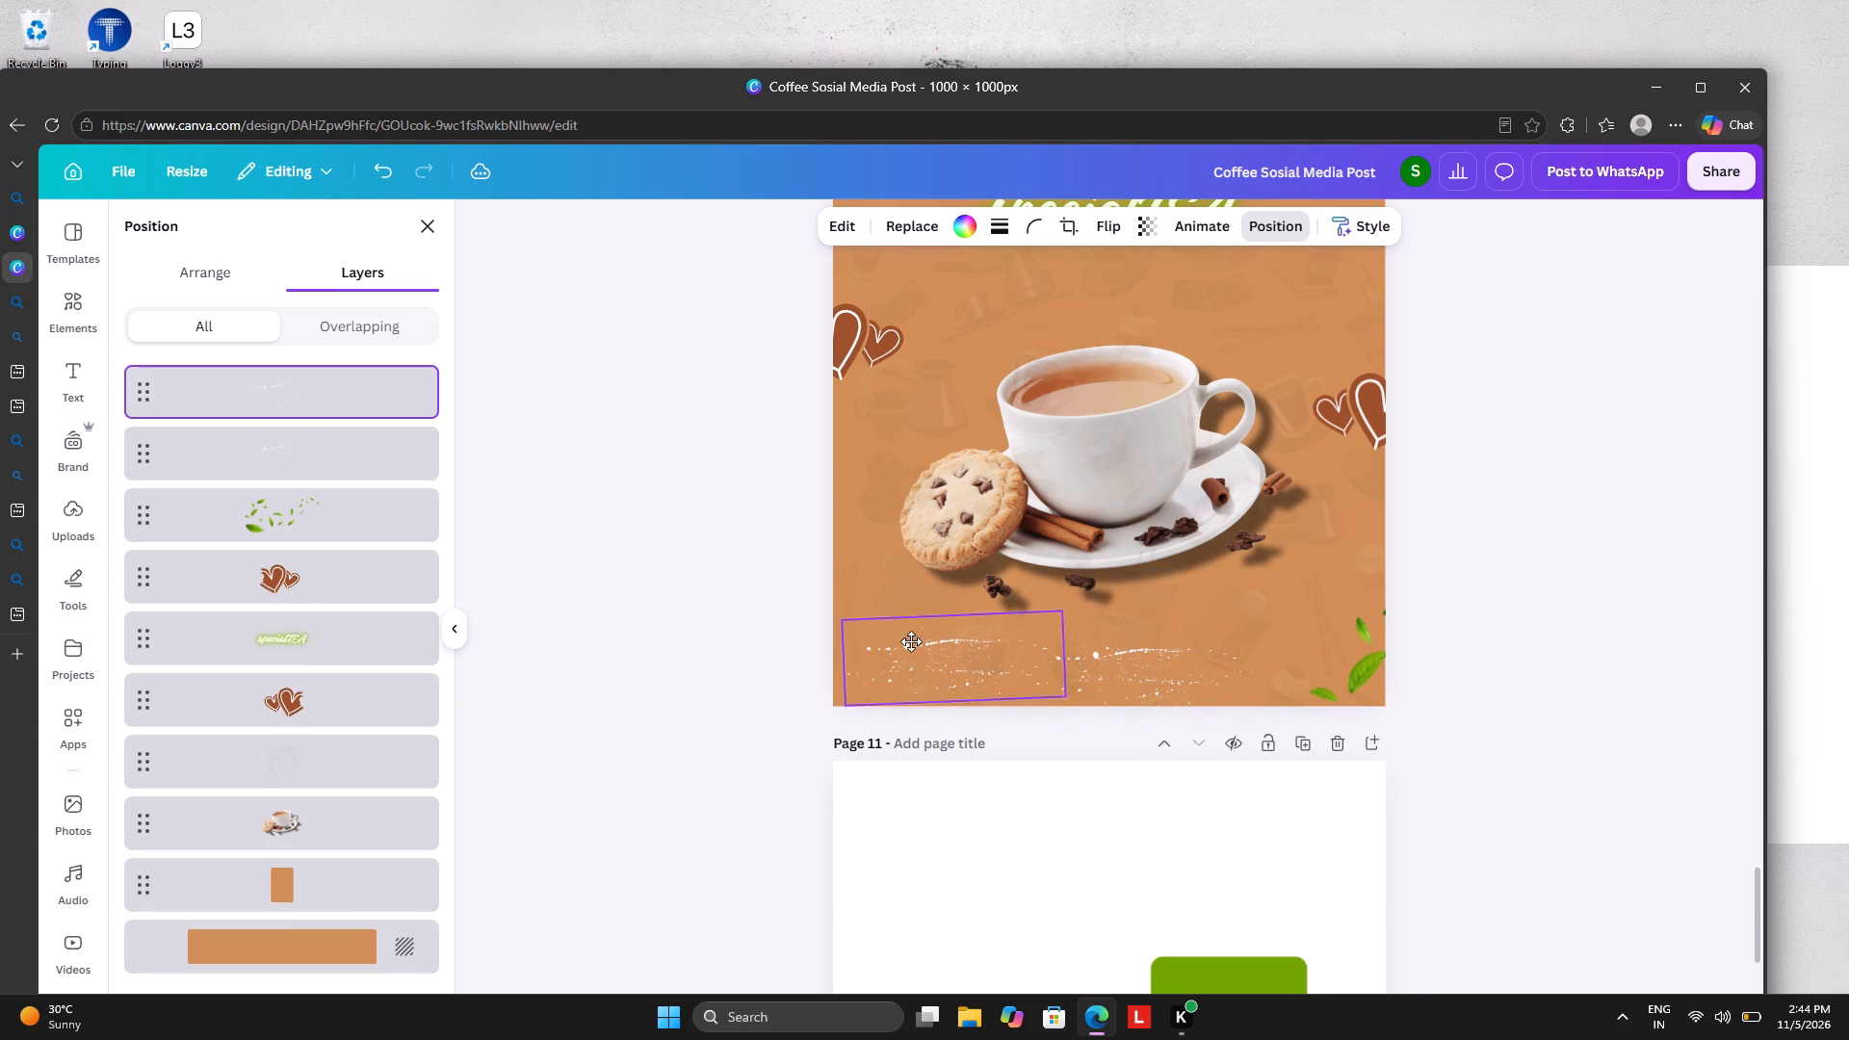
drag(911, 641, 979, 300)
scroll(979, 301, up, 1)
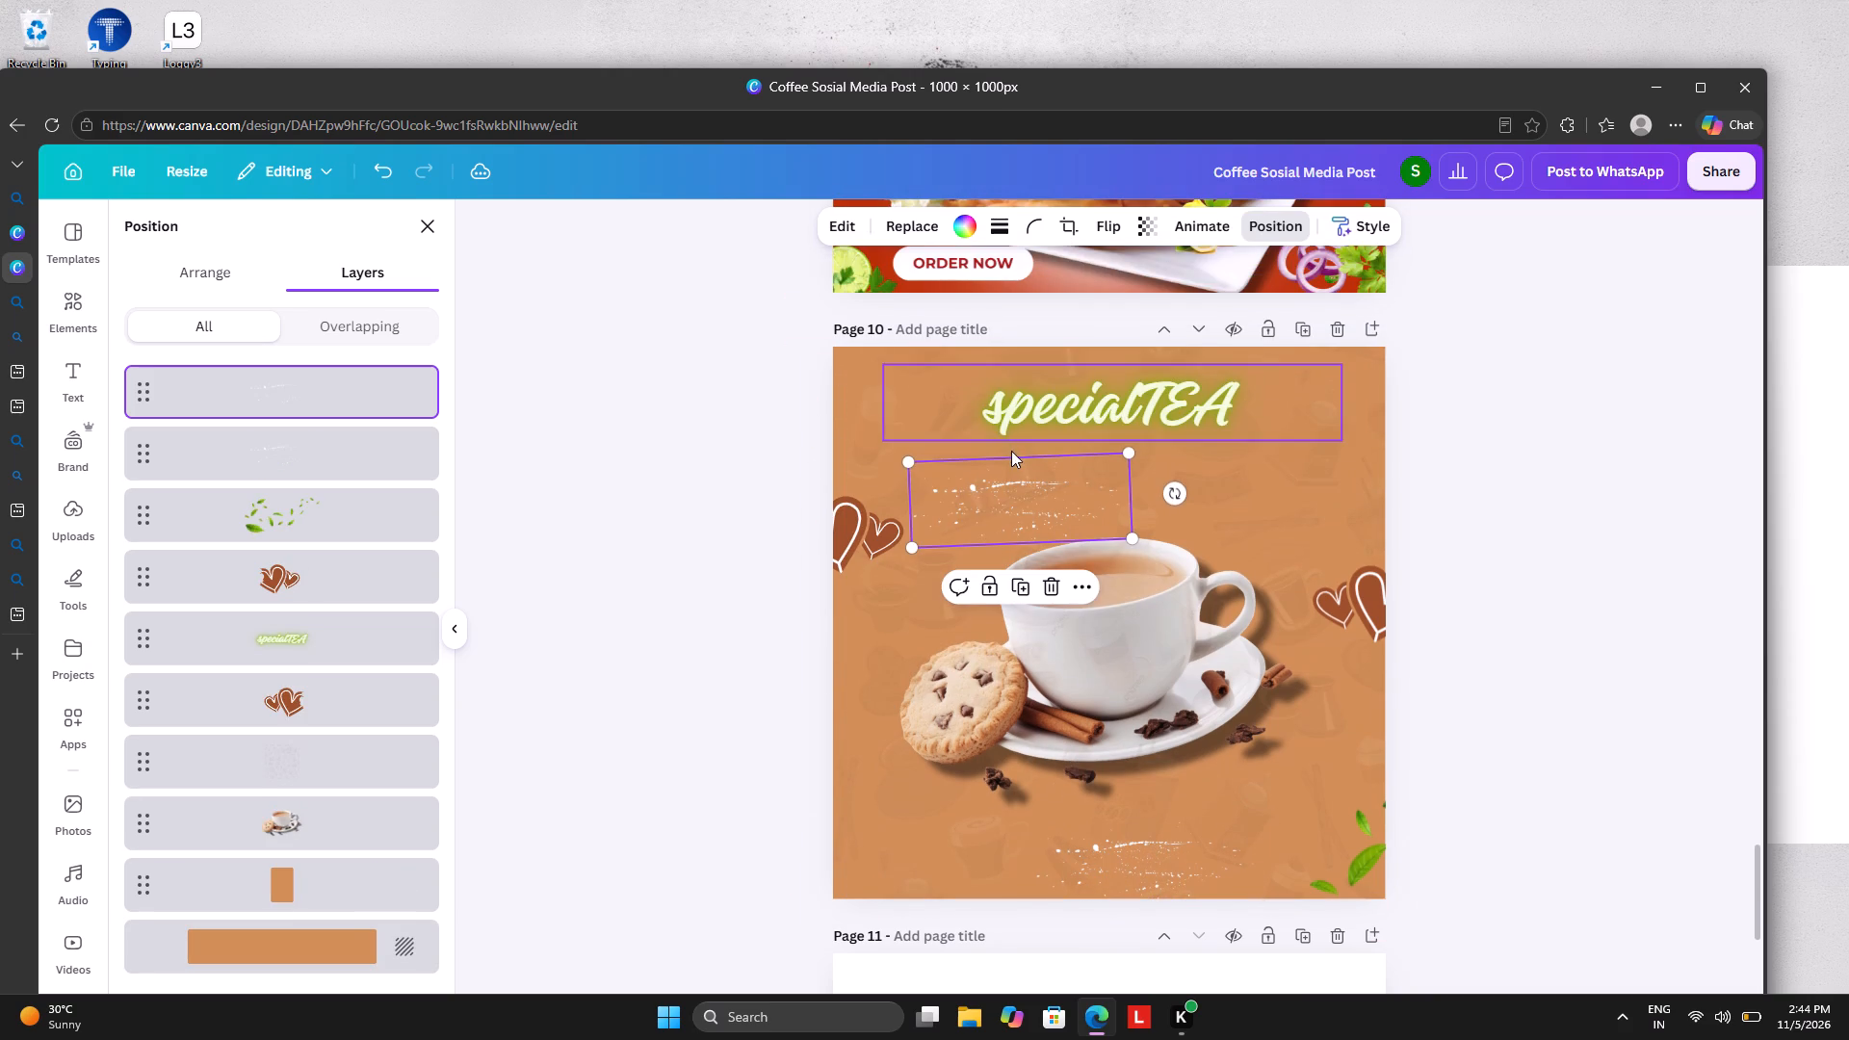
drag(1012, 486, 1105, 389)
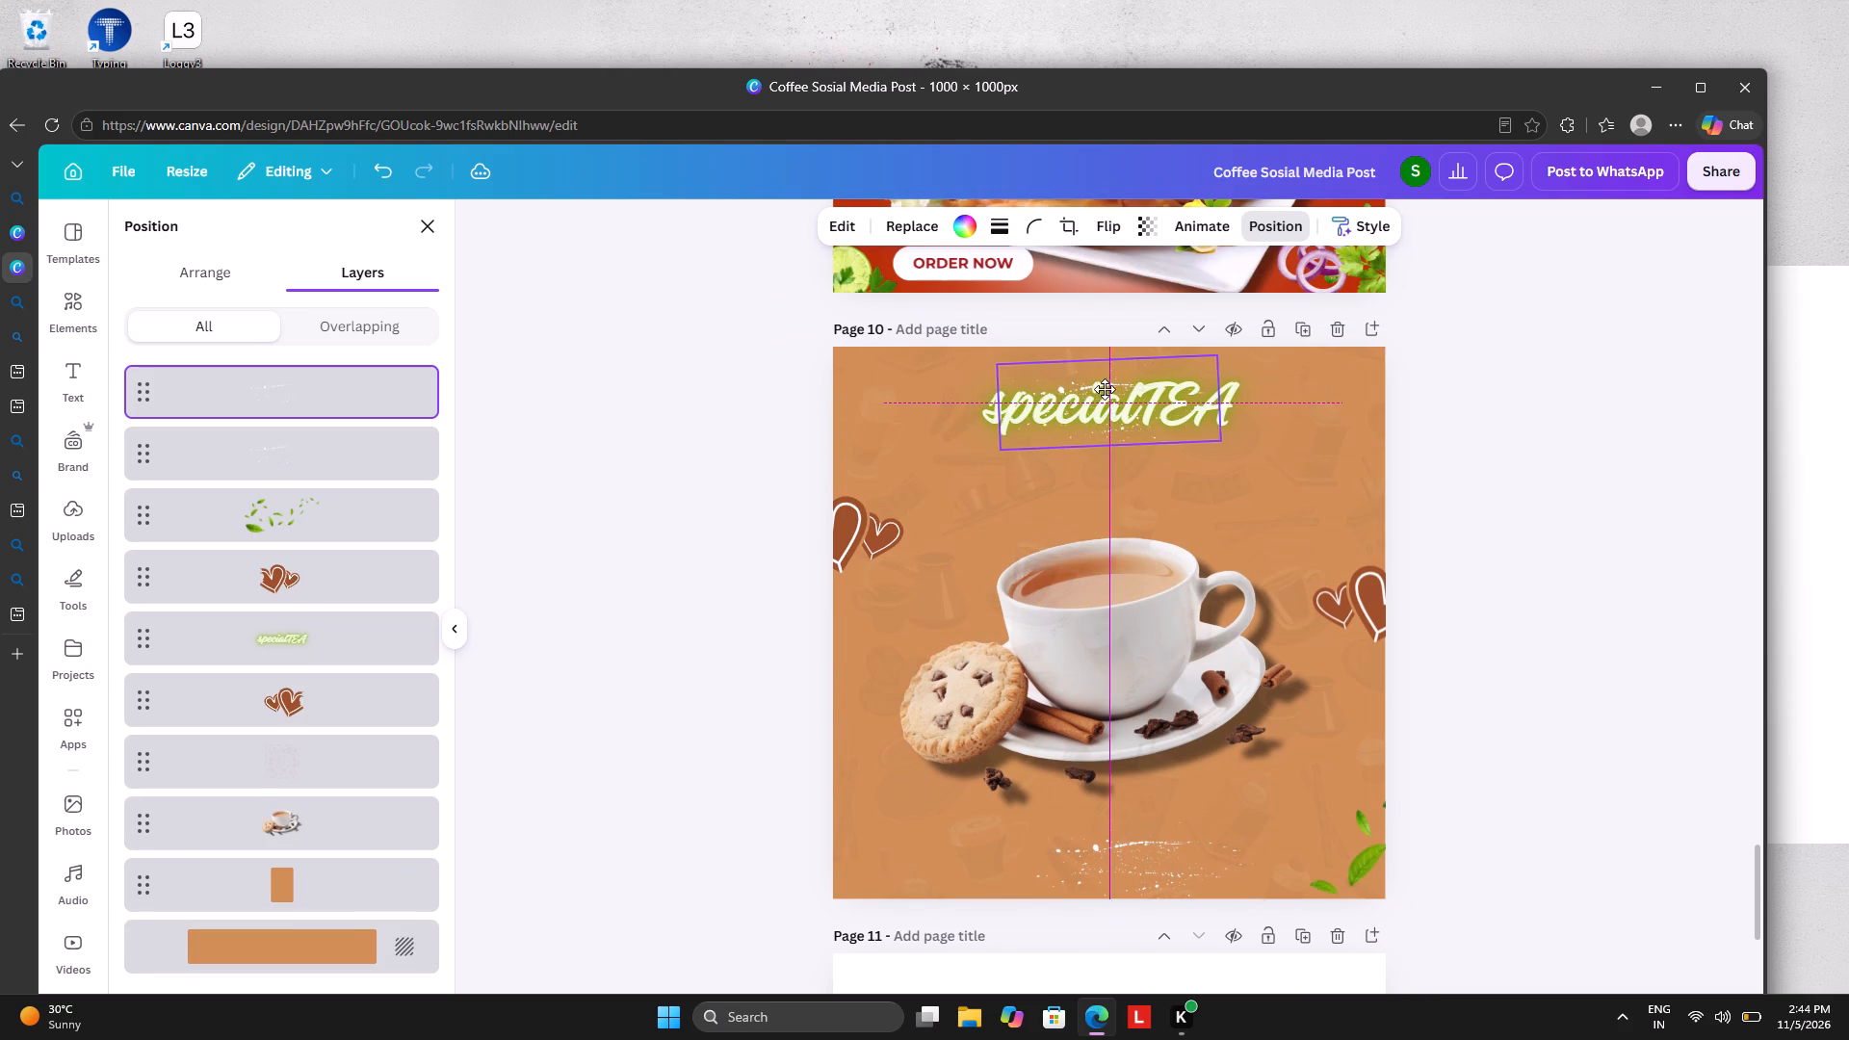
drag(1105, 389, 1119, 394)
Copy the cinnamon-stick line drawing from the top-left corner of page 5 onto page 10.
scroll(1028, 484, up, 8)
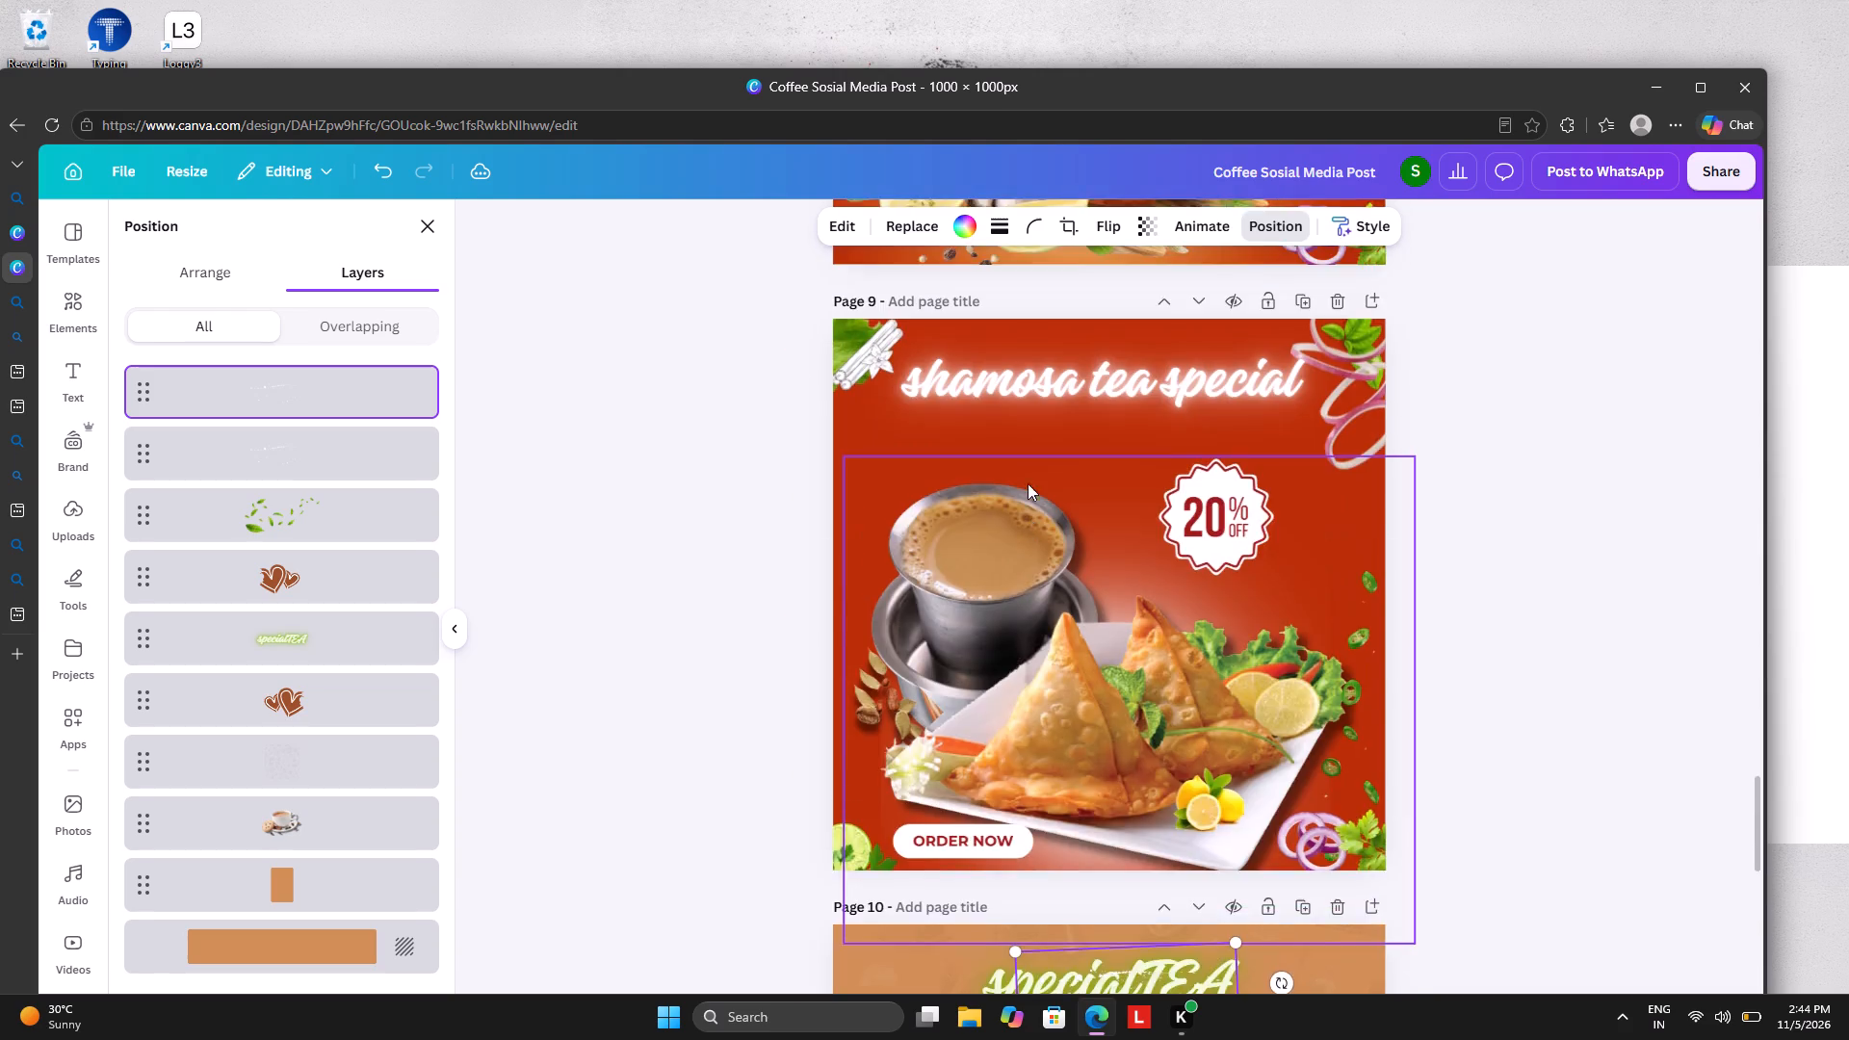
scroll(1028, 483, up, 19)
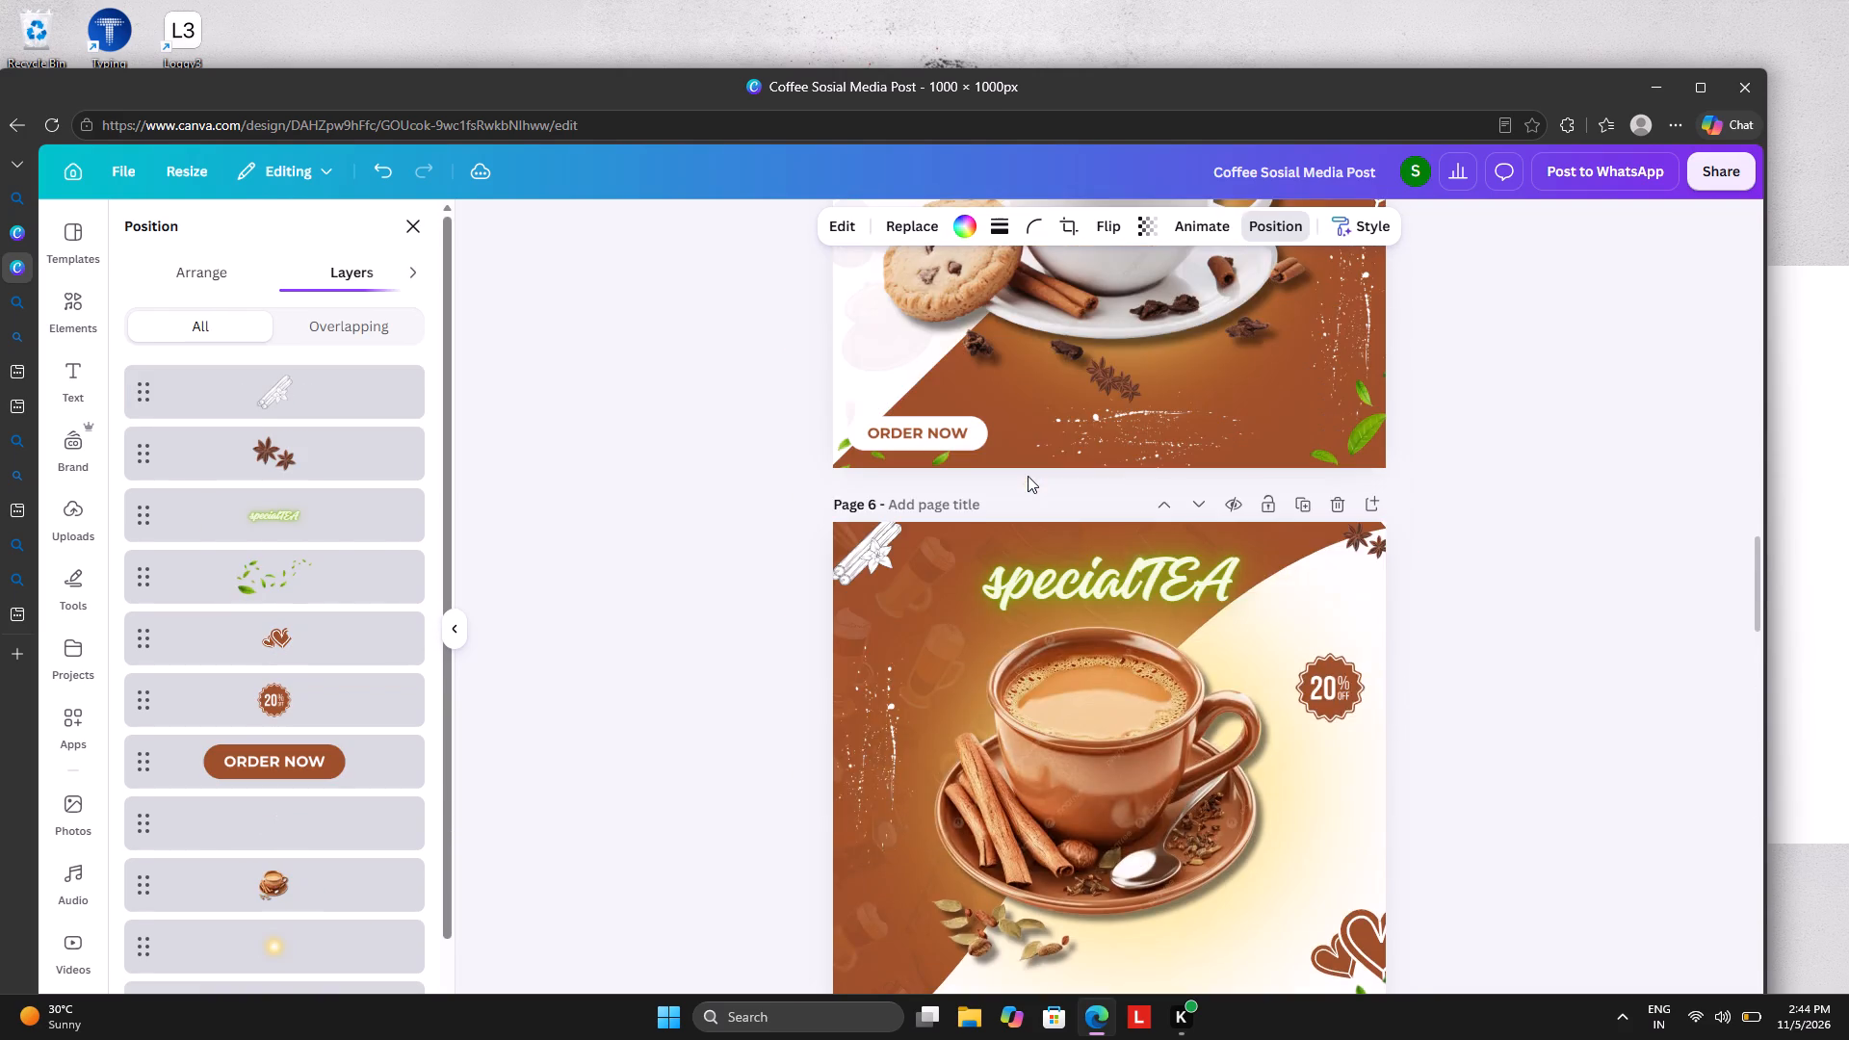
scroll(1028, 476, up, 5)
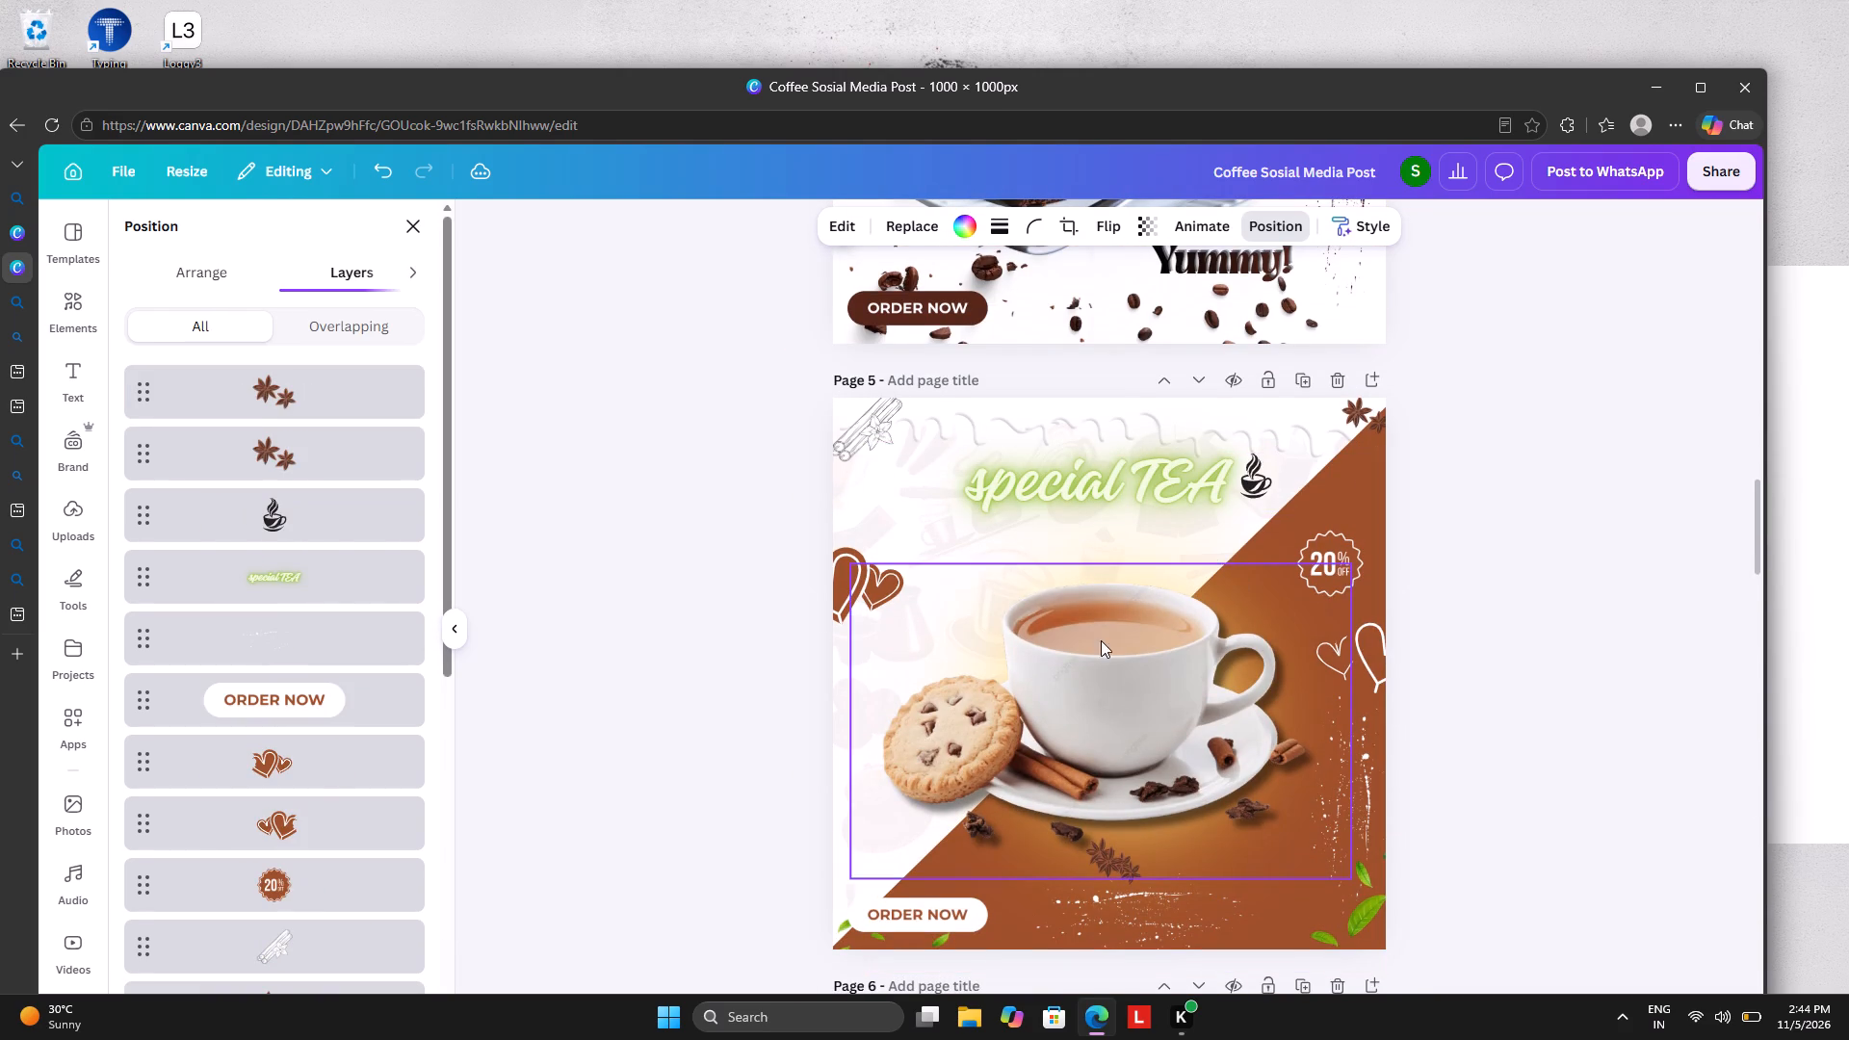
click(861, 449)
right_click(861, 450)
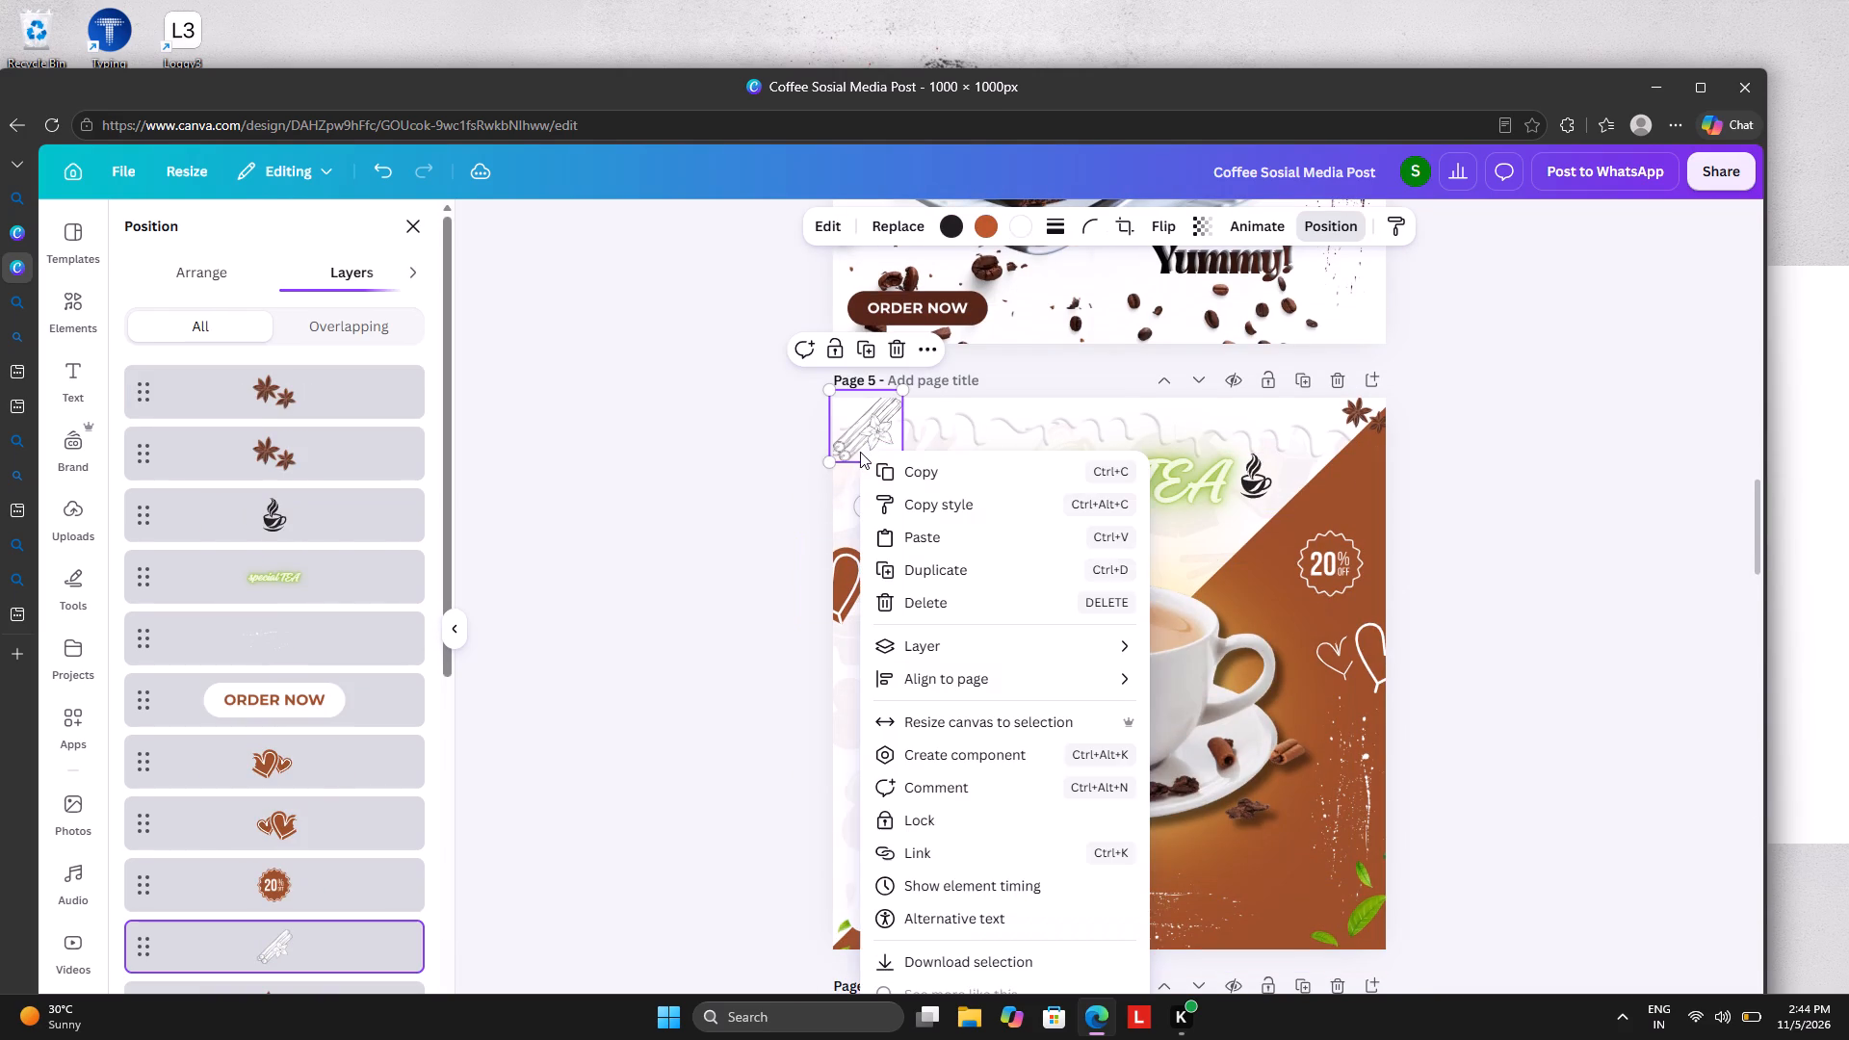
click(886, 462)
scroll(887, 463, down, 16)
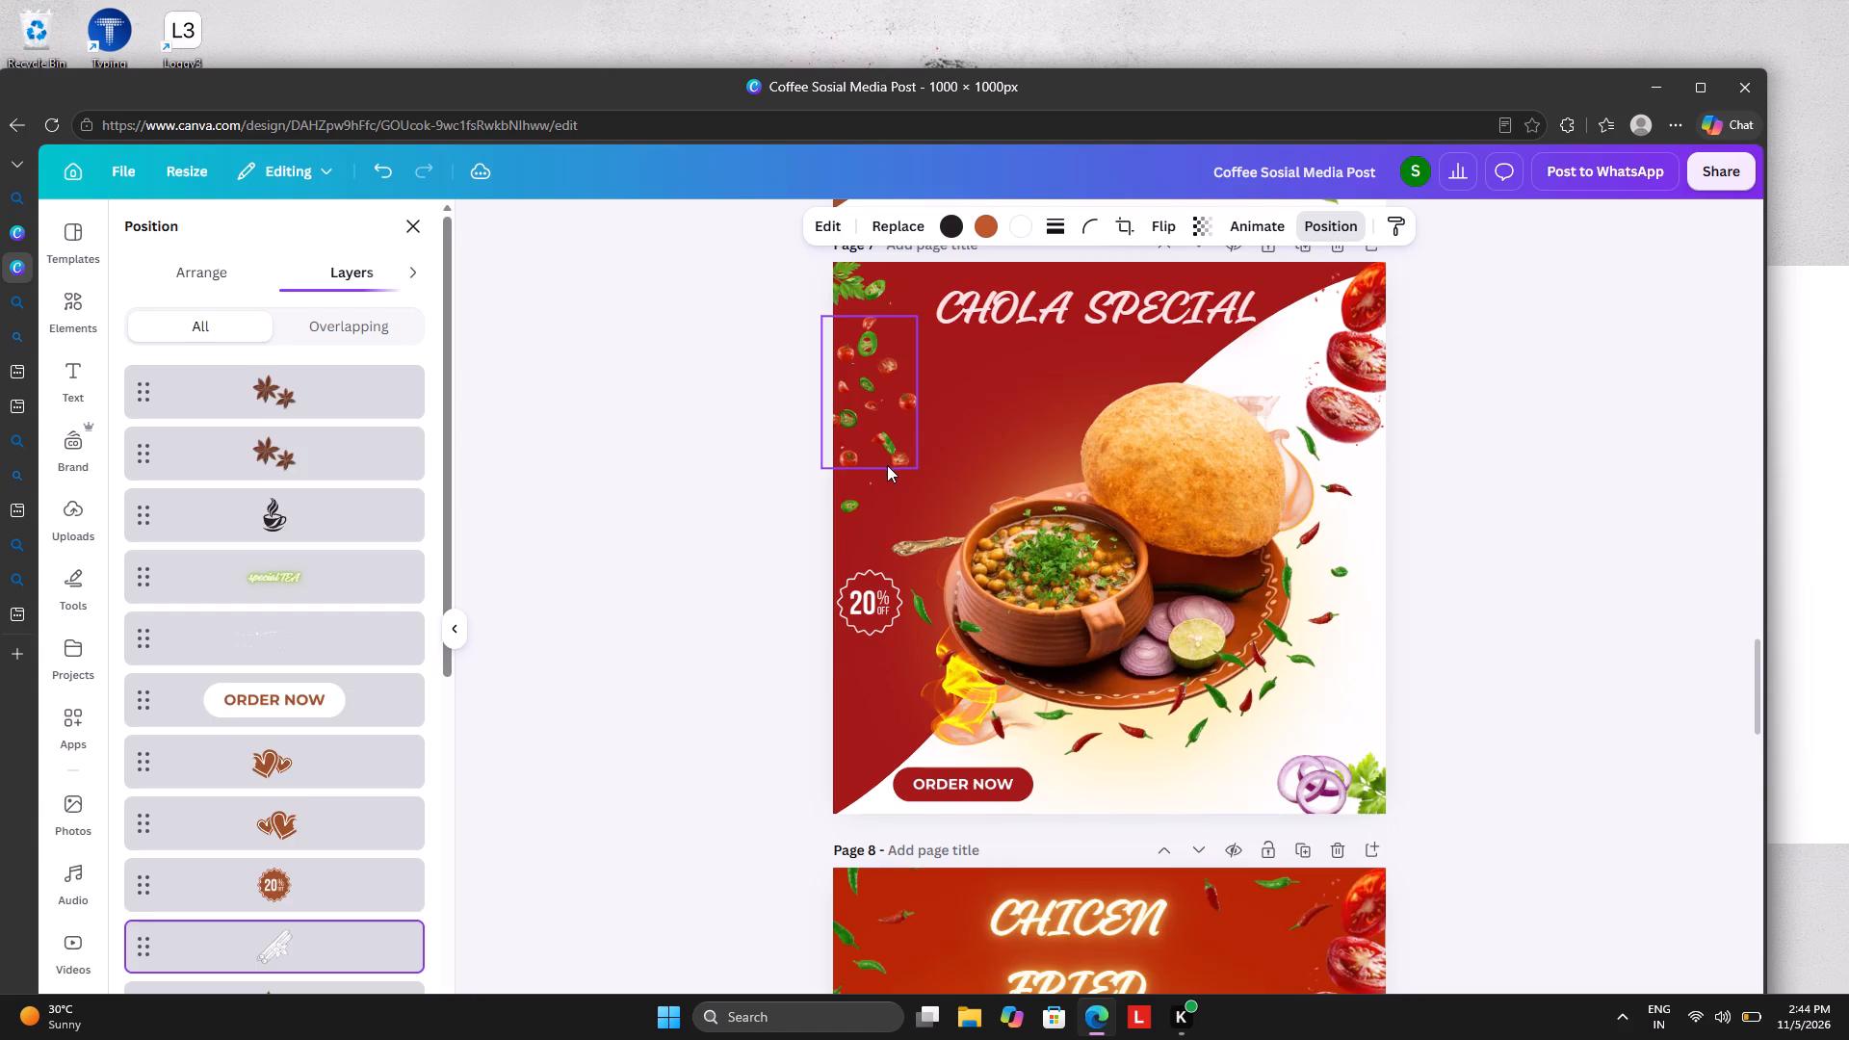
scroll(887, 465, down, 10)
scroll(887, 465, up, 6)
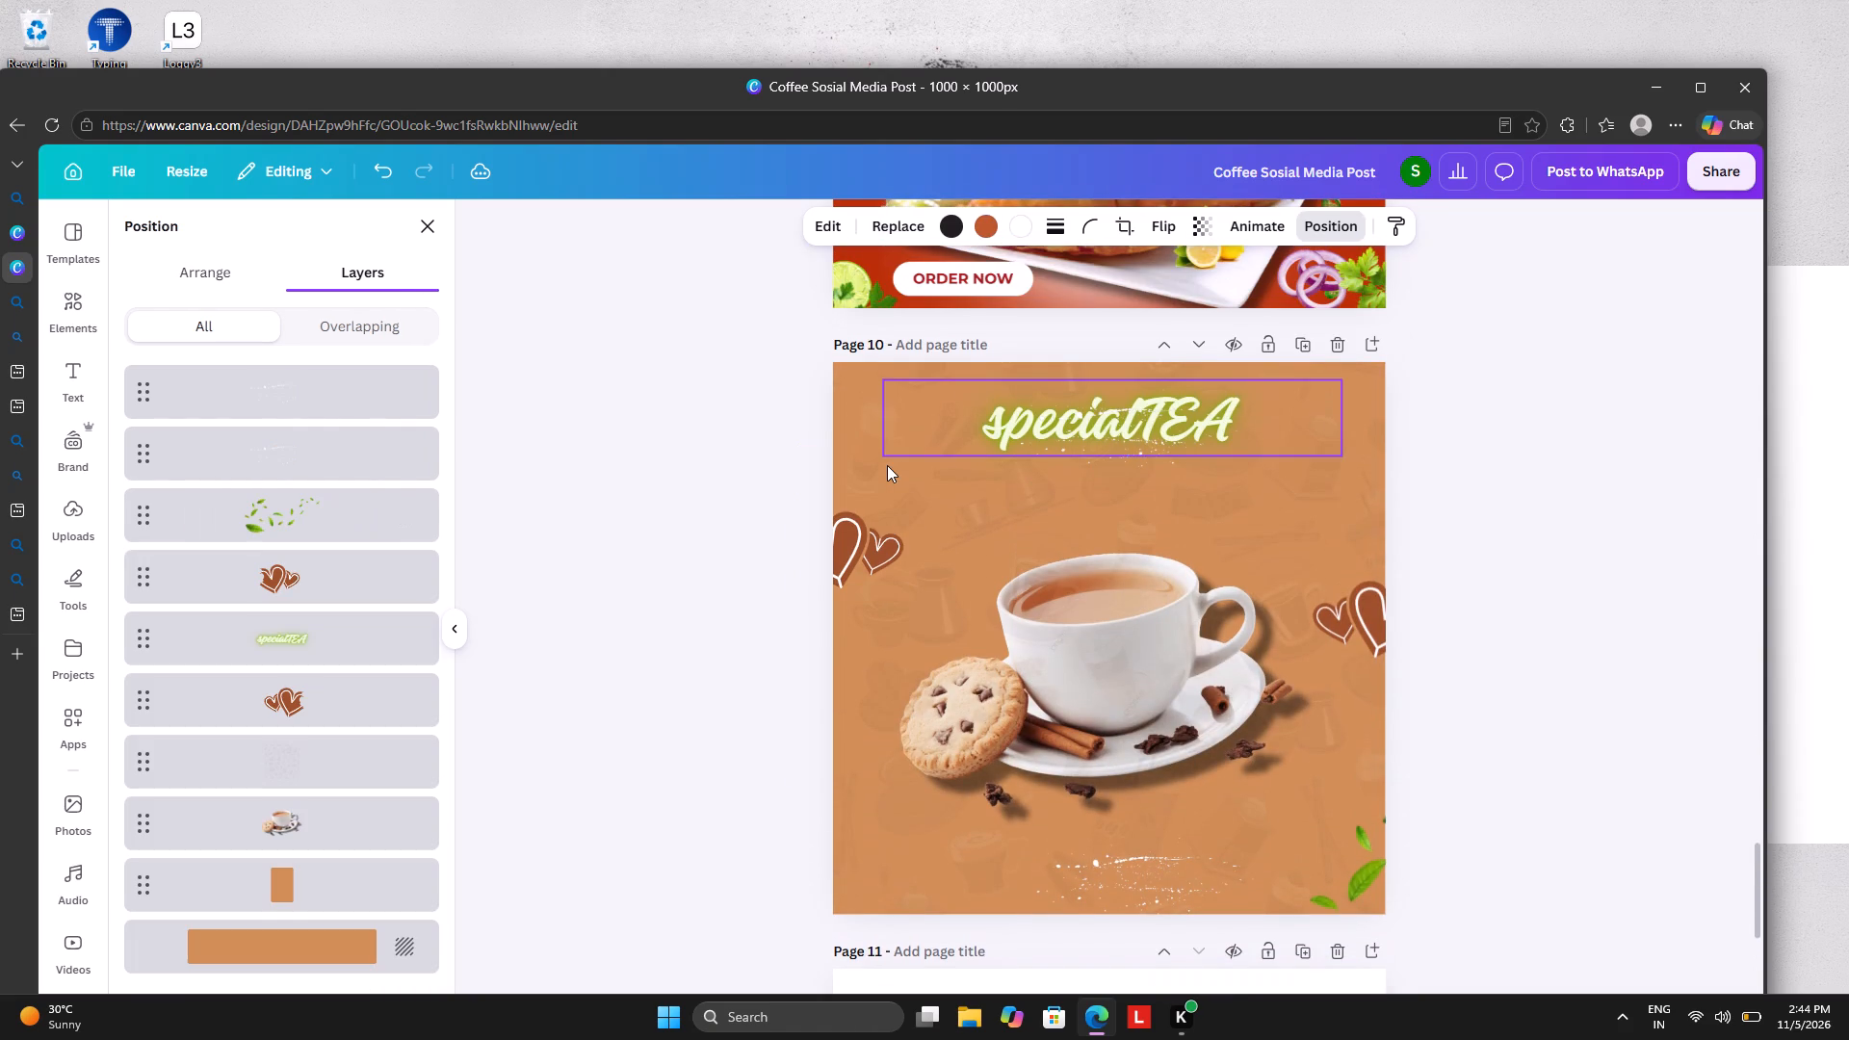
key(ctrl+v)
scroll(887, 465, up, 5)
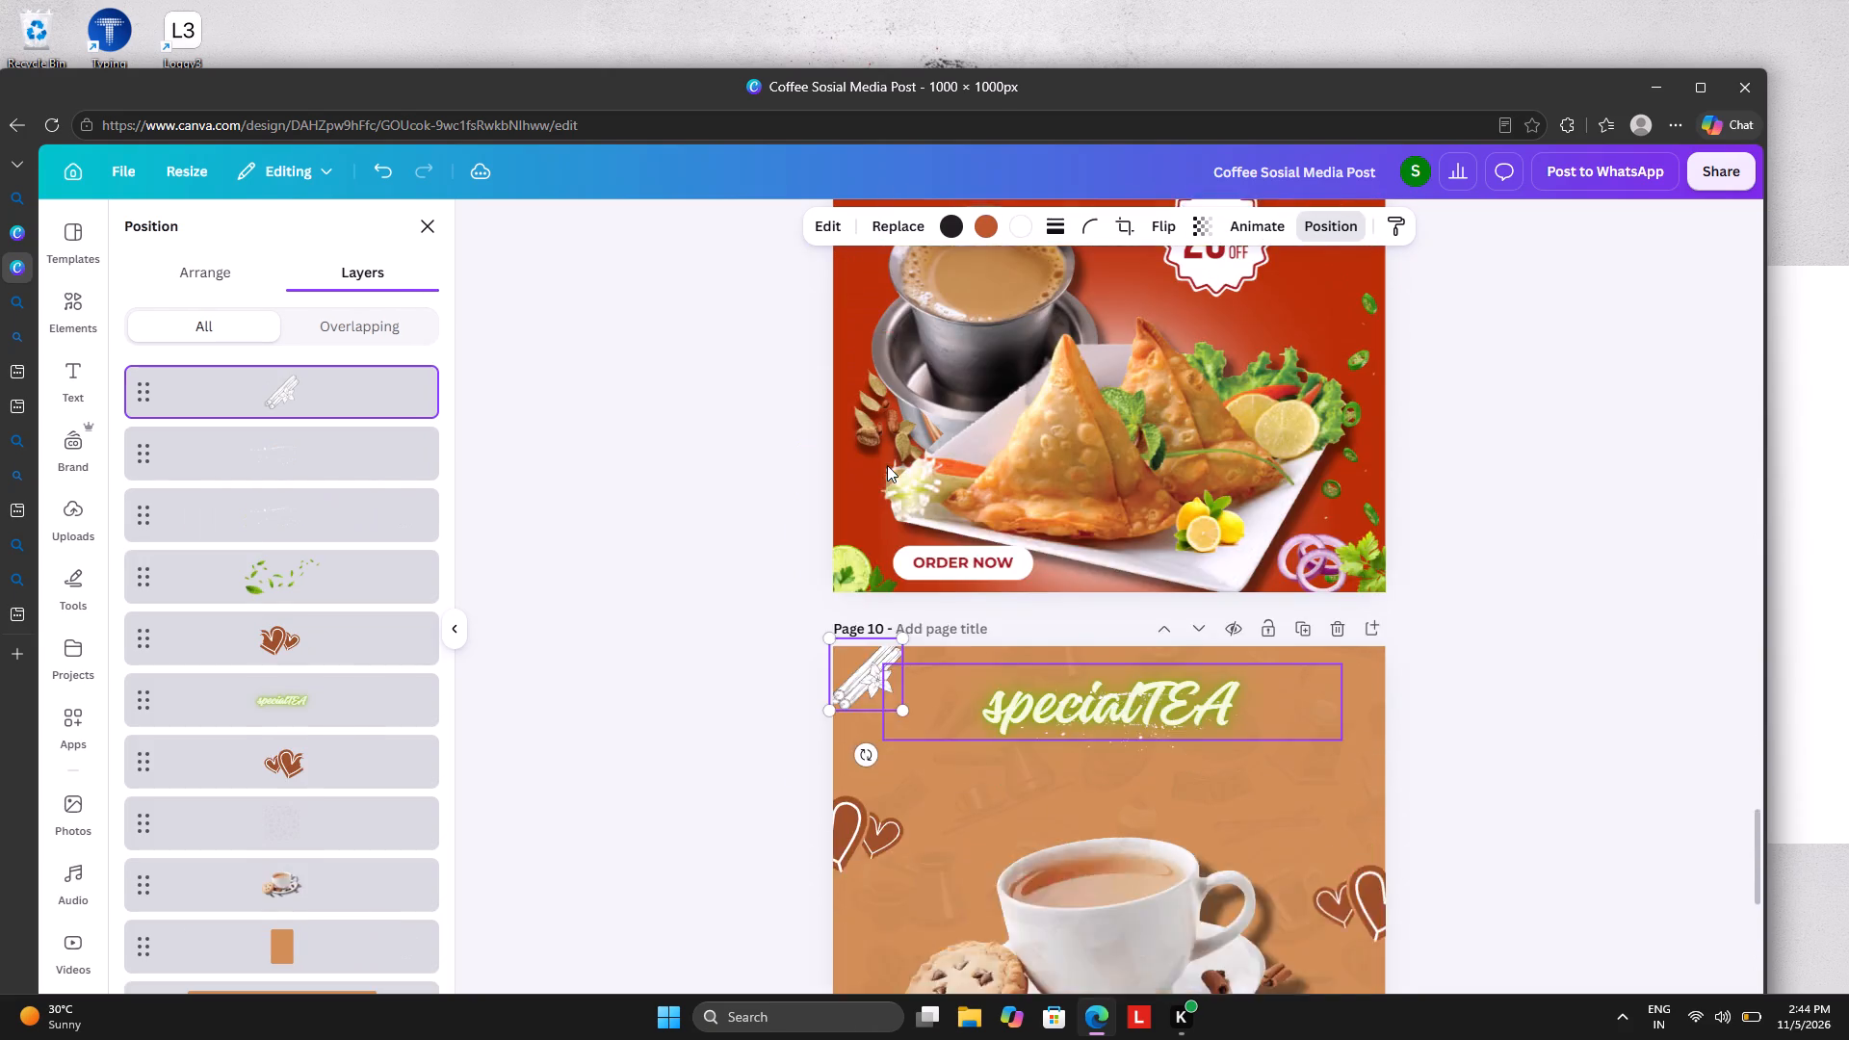
Copy the star-anise graphic from the top-right corner of page 5 onto page 10.
scroll(887, 465, up, 17)
scroll(887, 465, up, 4)
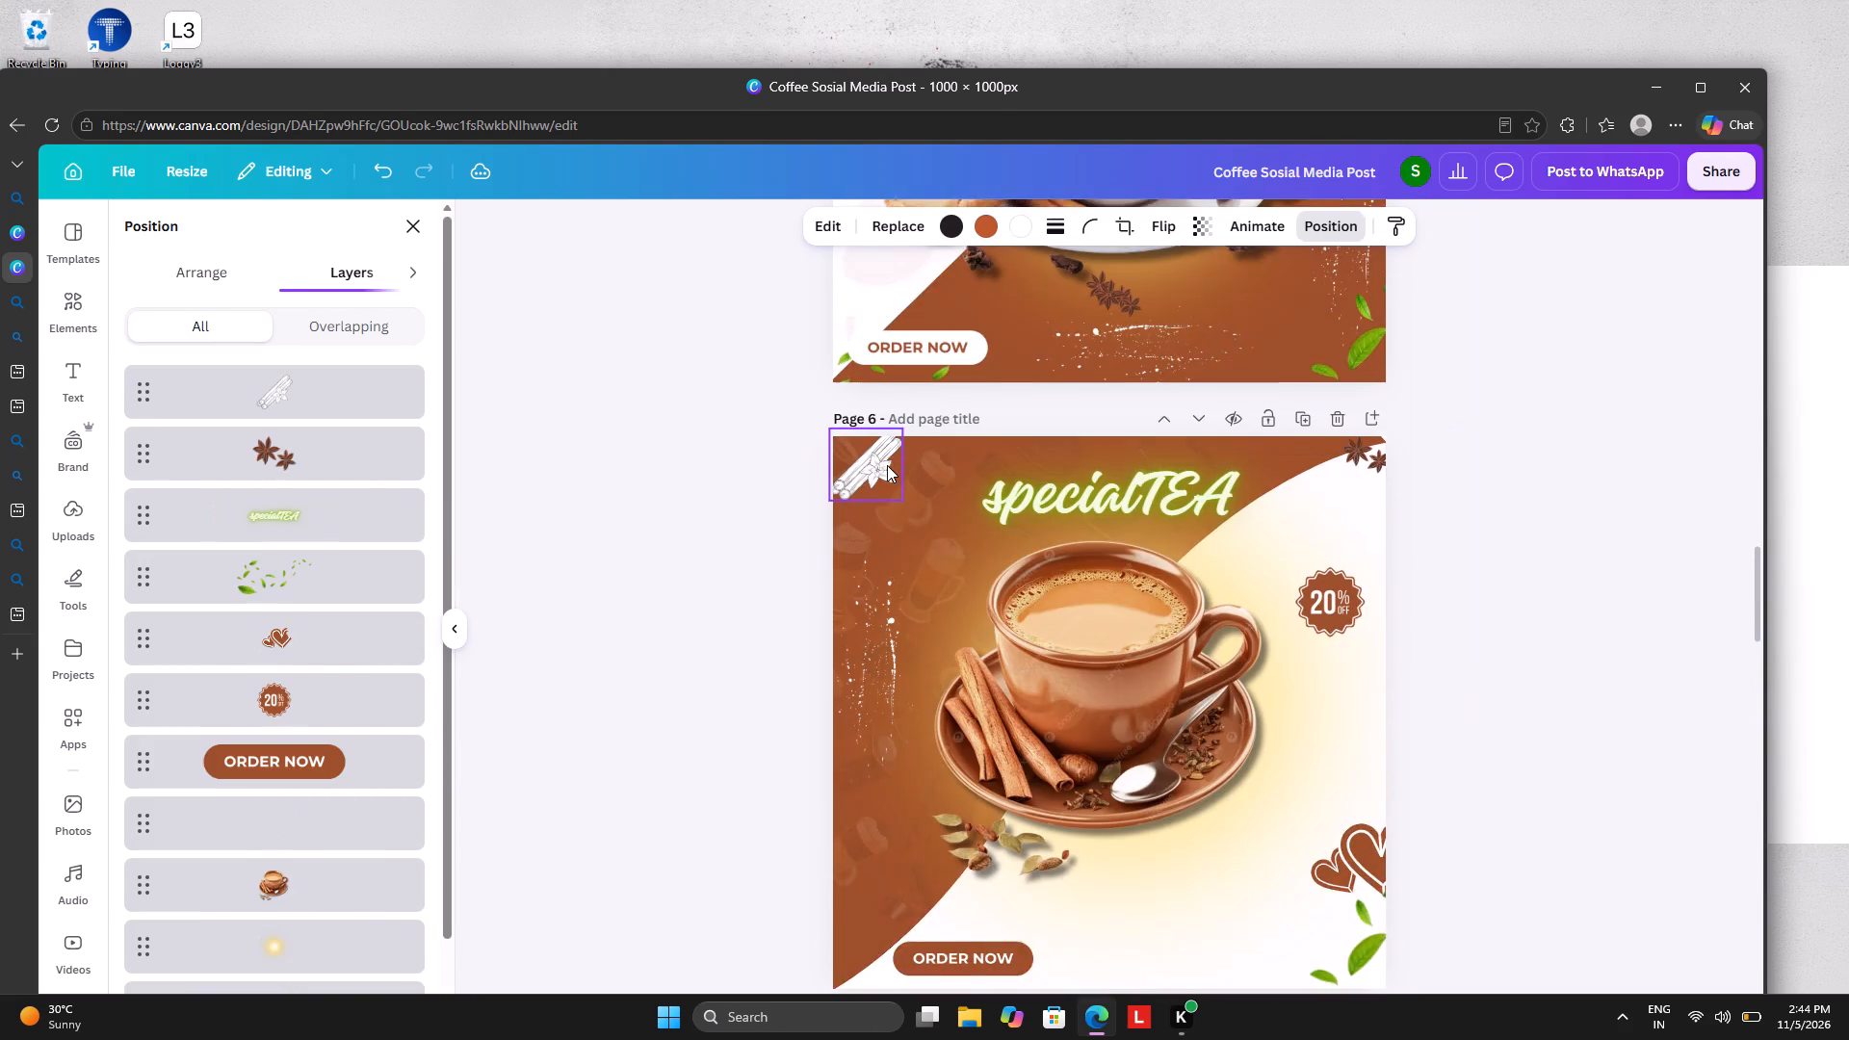
scroll(887, 465, up, 5)
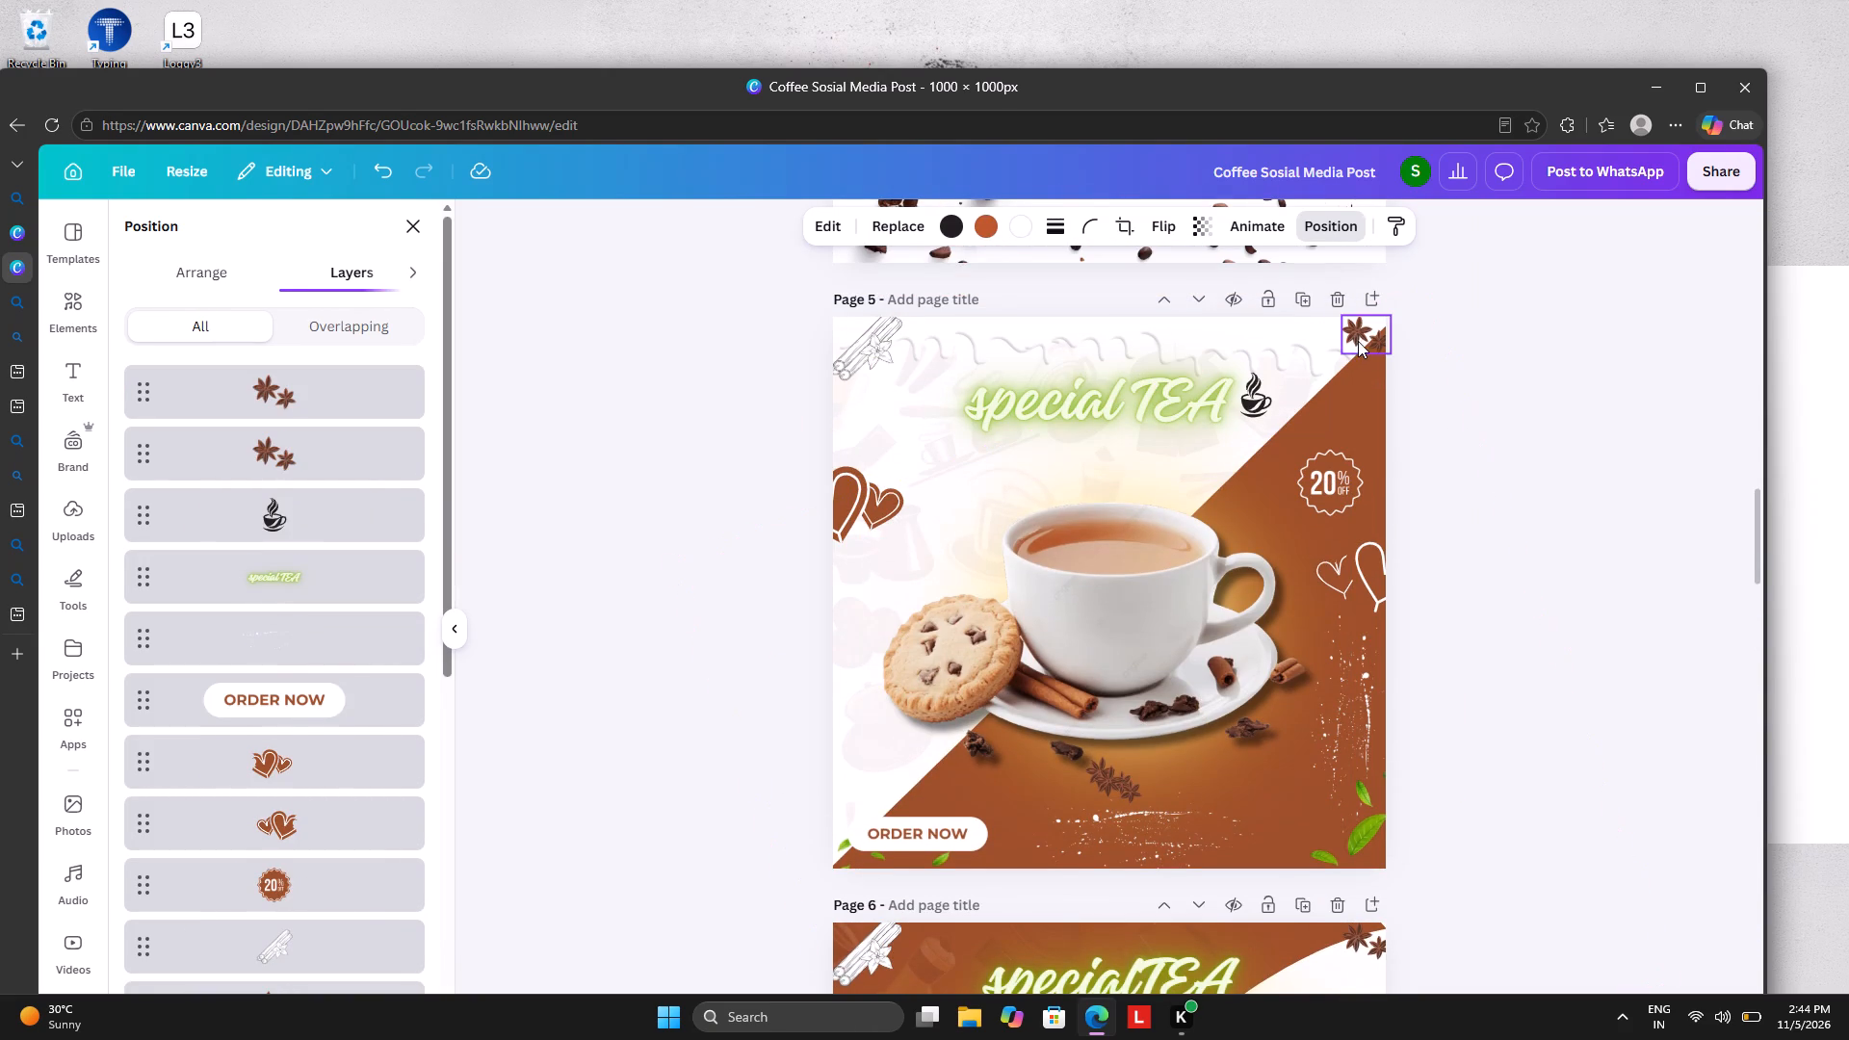
click(1361, 337)
right_click(1361, 337)
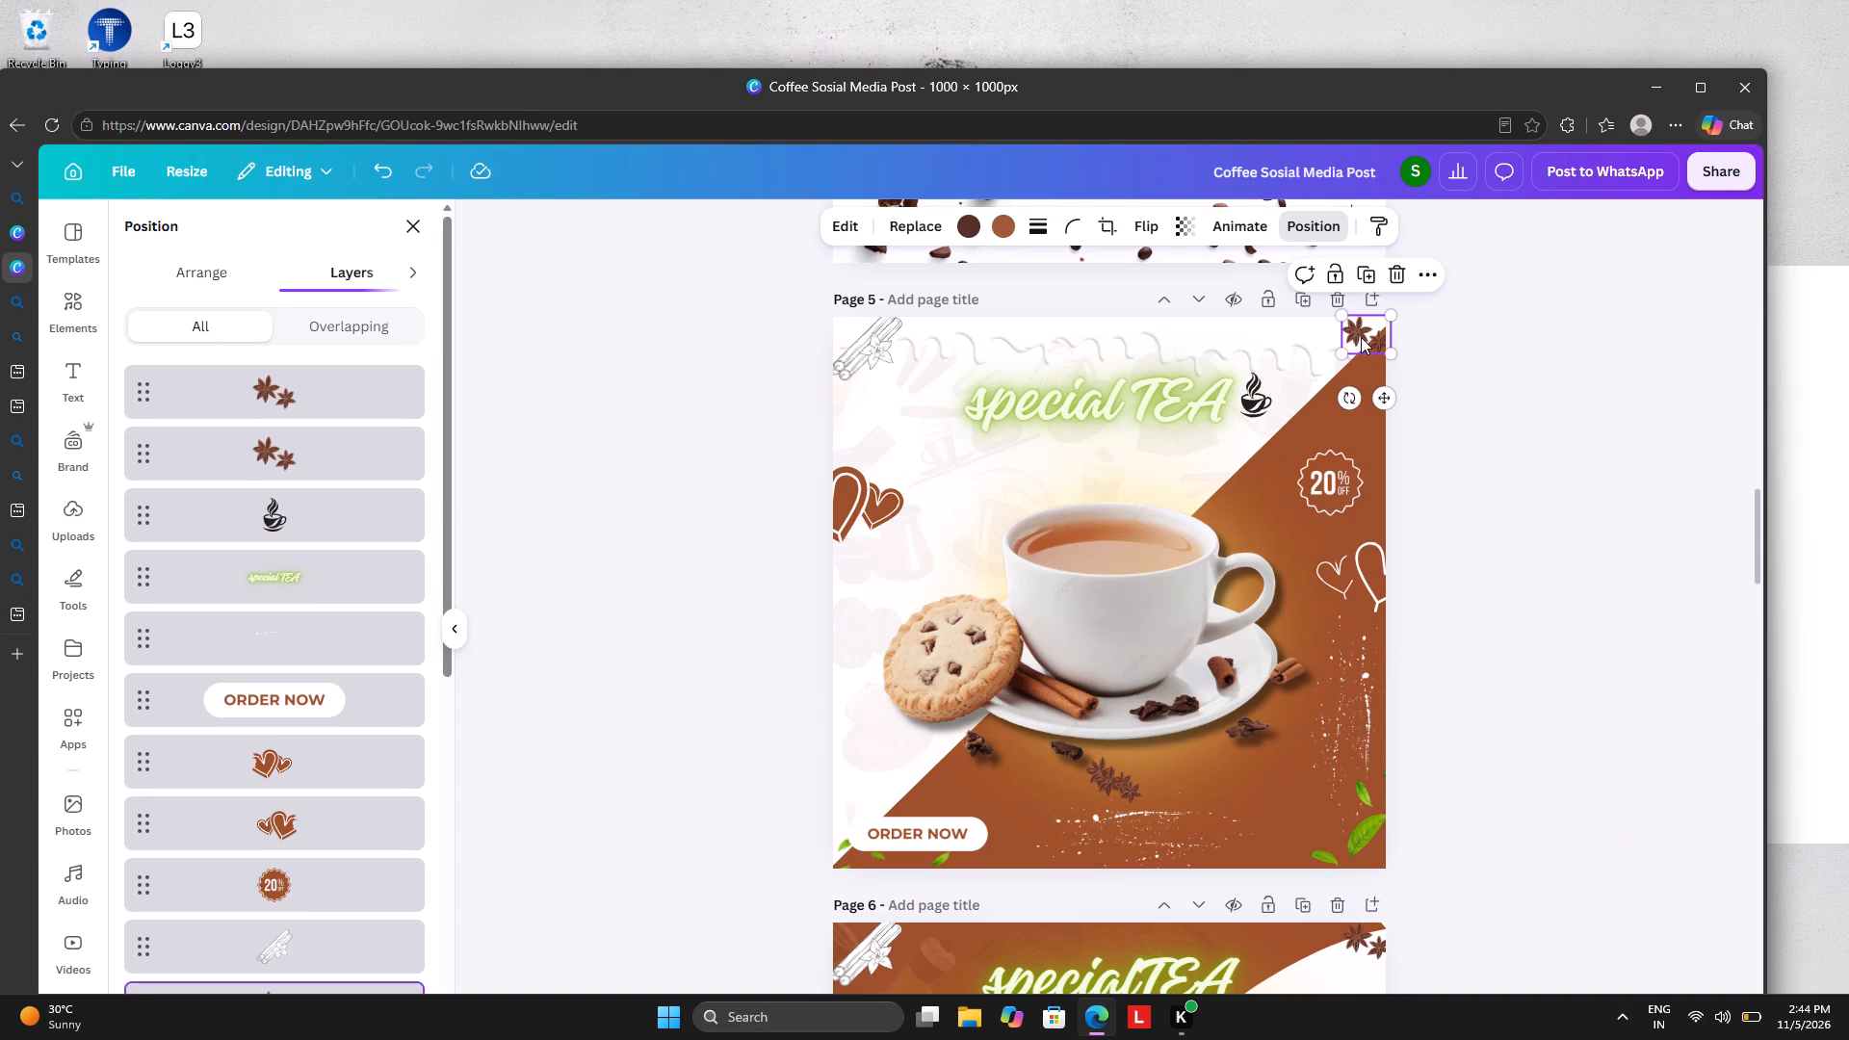
click(1391, 364)
scroll(1391, 364, down, 13)
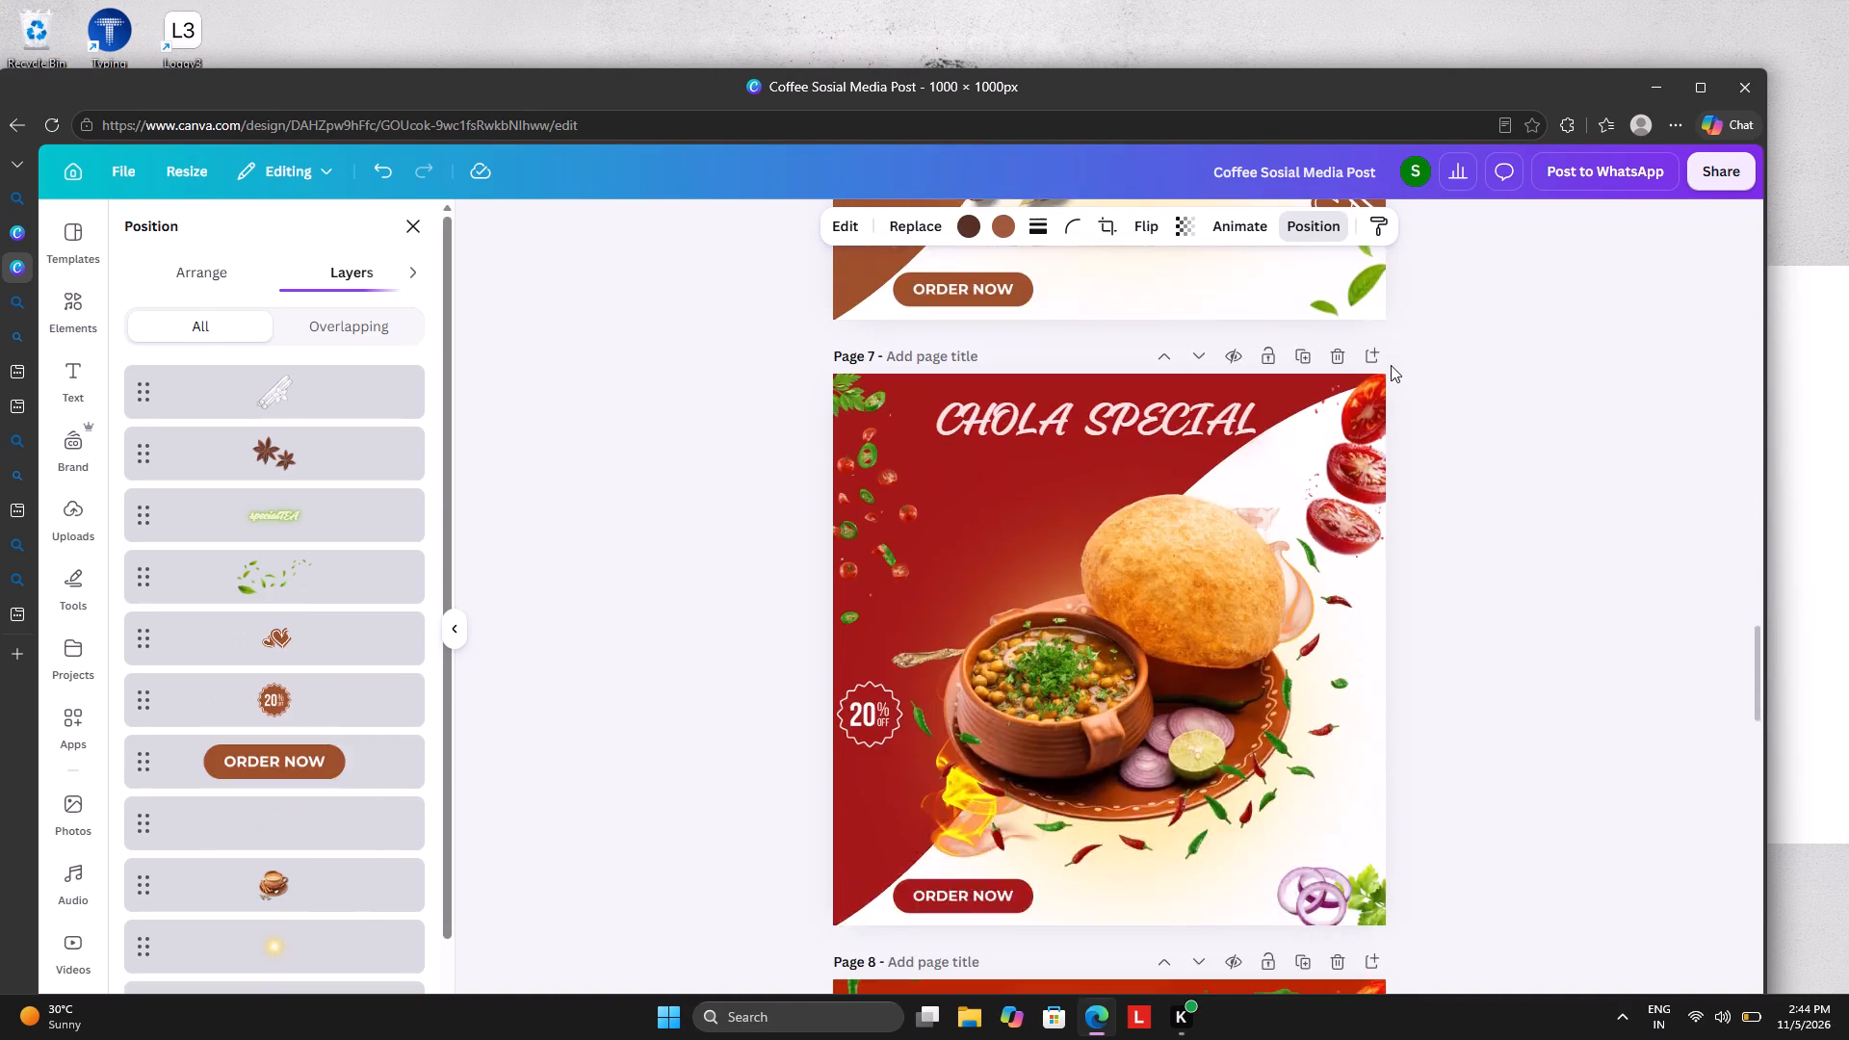
scroll(1391, 365, down, 20)
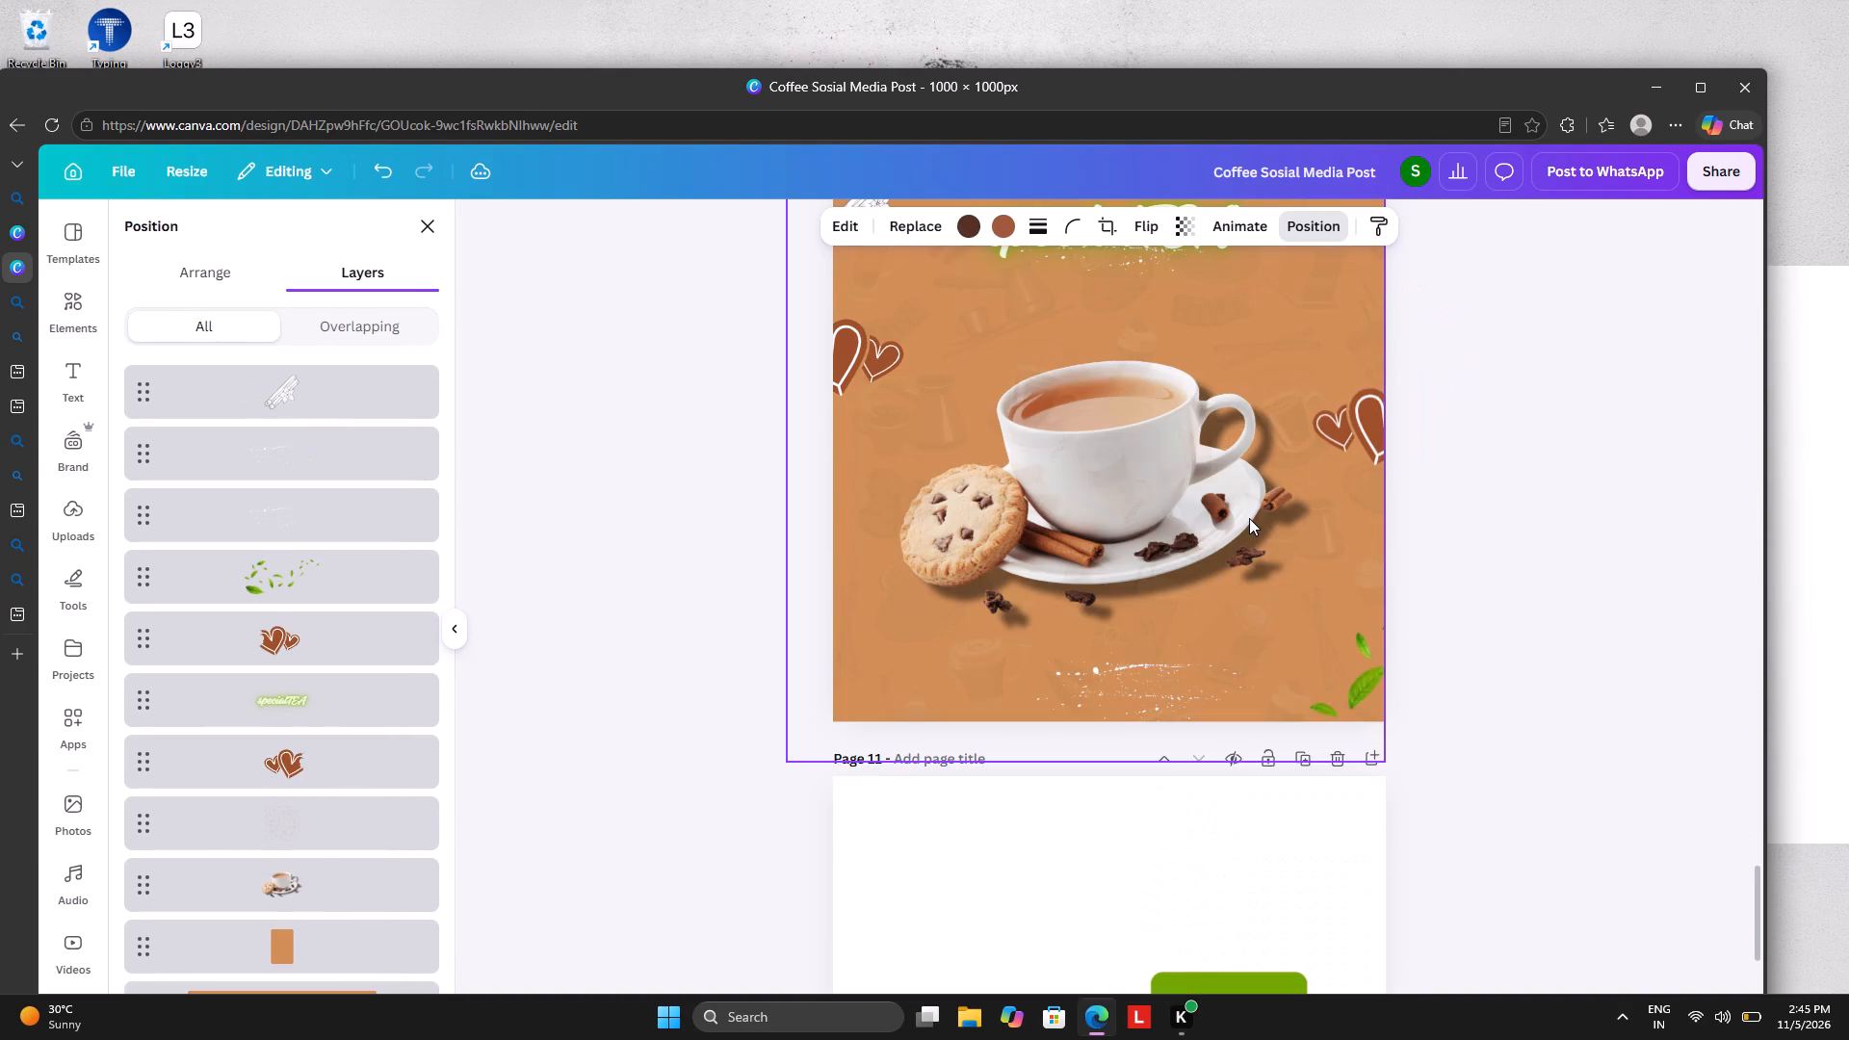
key(ctrl+v)
Copy the white "ORDER NOW" button from page 5 onto page 10.
scroll(1240, 578, up, 19)
scroll(1240, 572, up, 3)
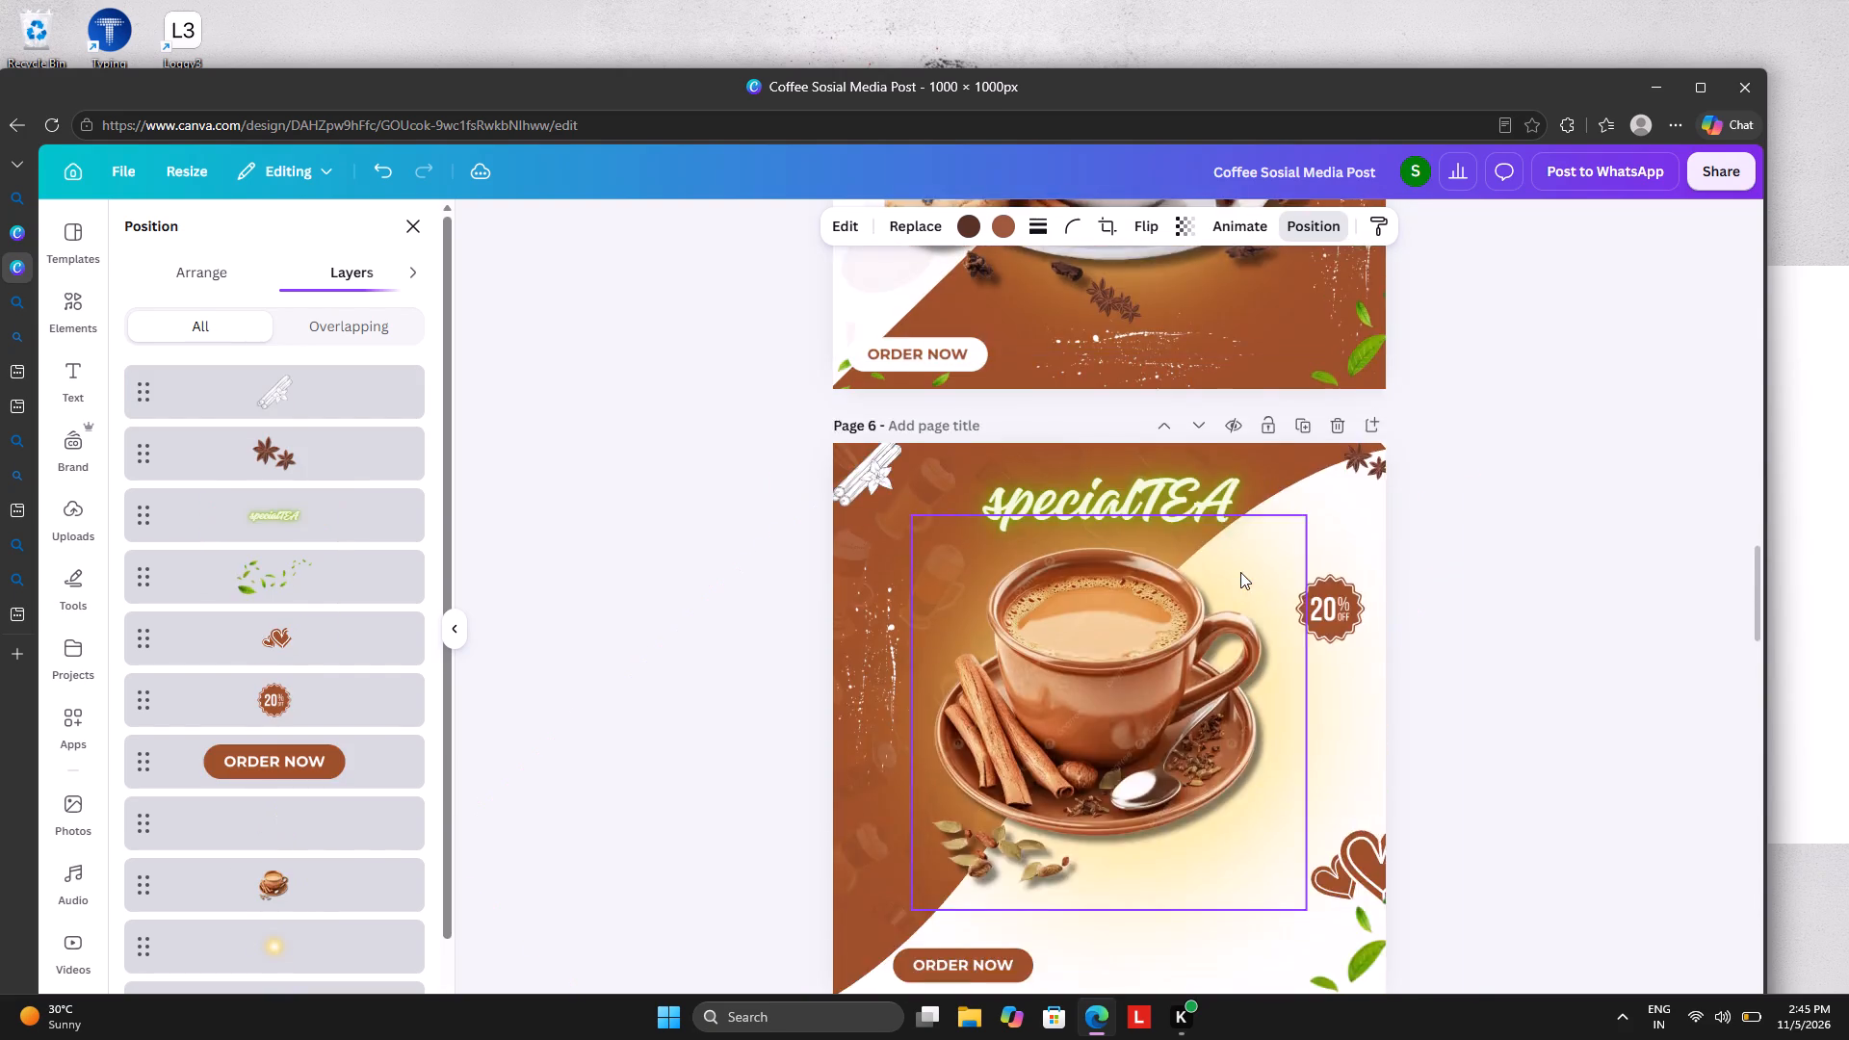
scroll(1240, 572, up, 5)
scroll(1240, 572, down, 6)
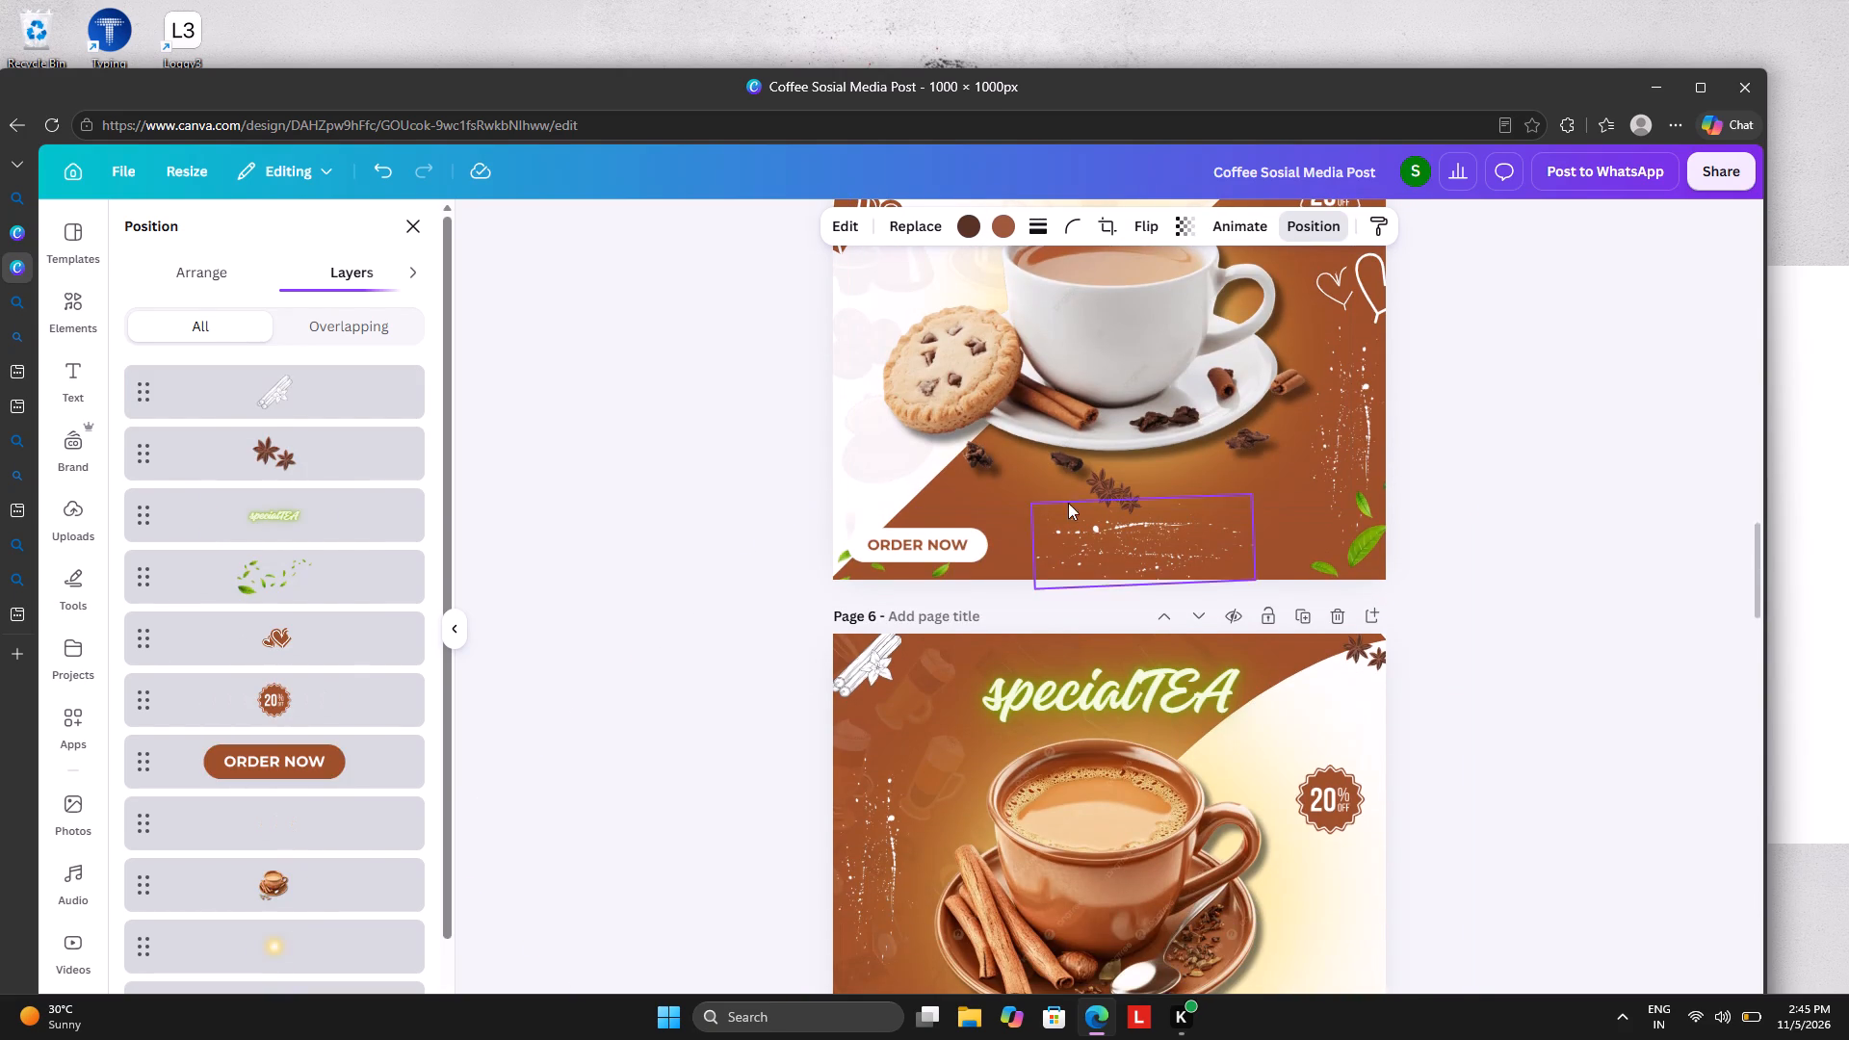
click(949, 542)
right_click(949, 542)
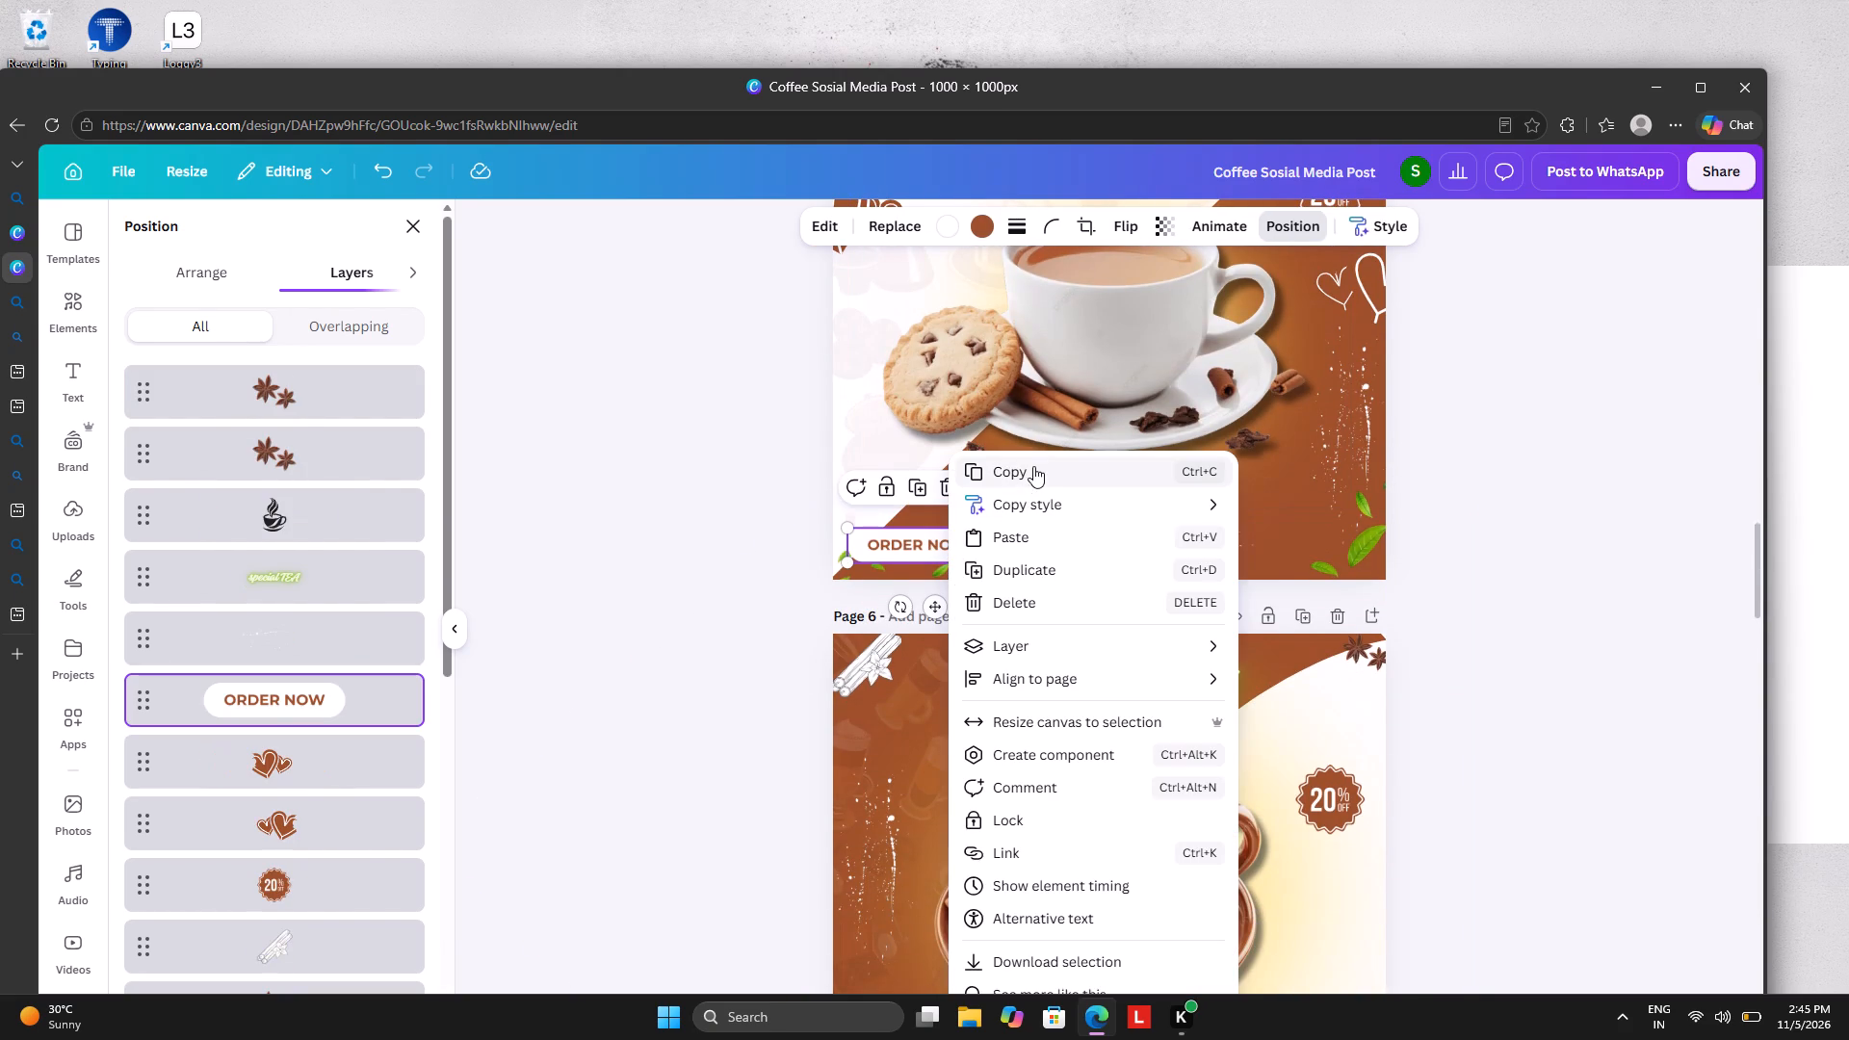
click(1033, 466)
scroll(1033, 466, down, 20)
scroll(1033, 466, down, 6)
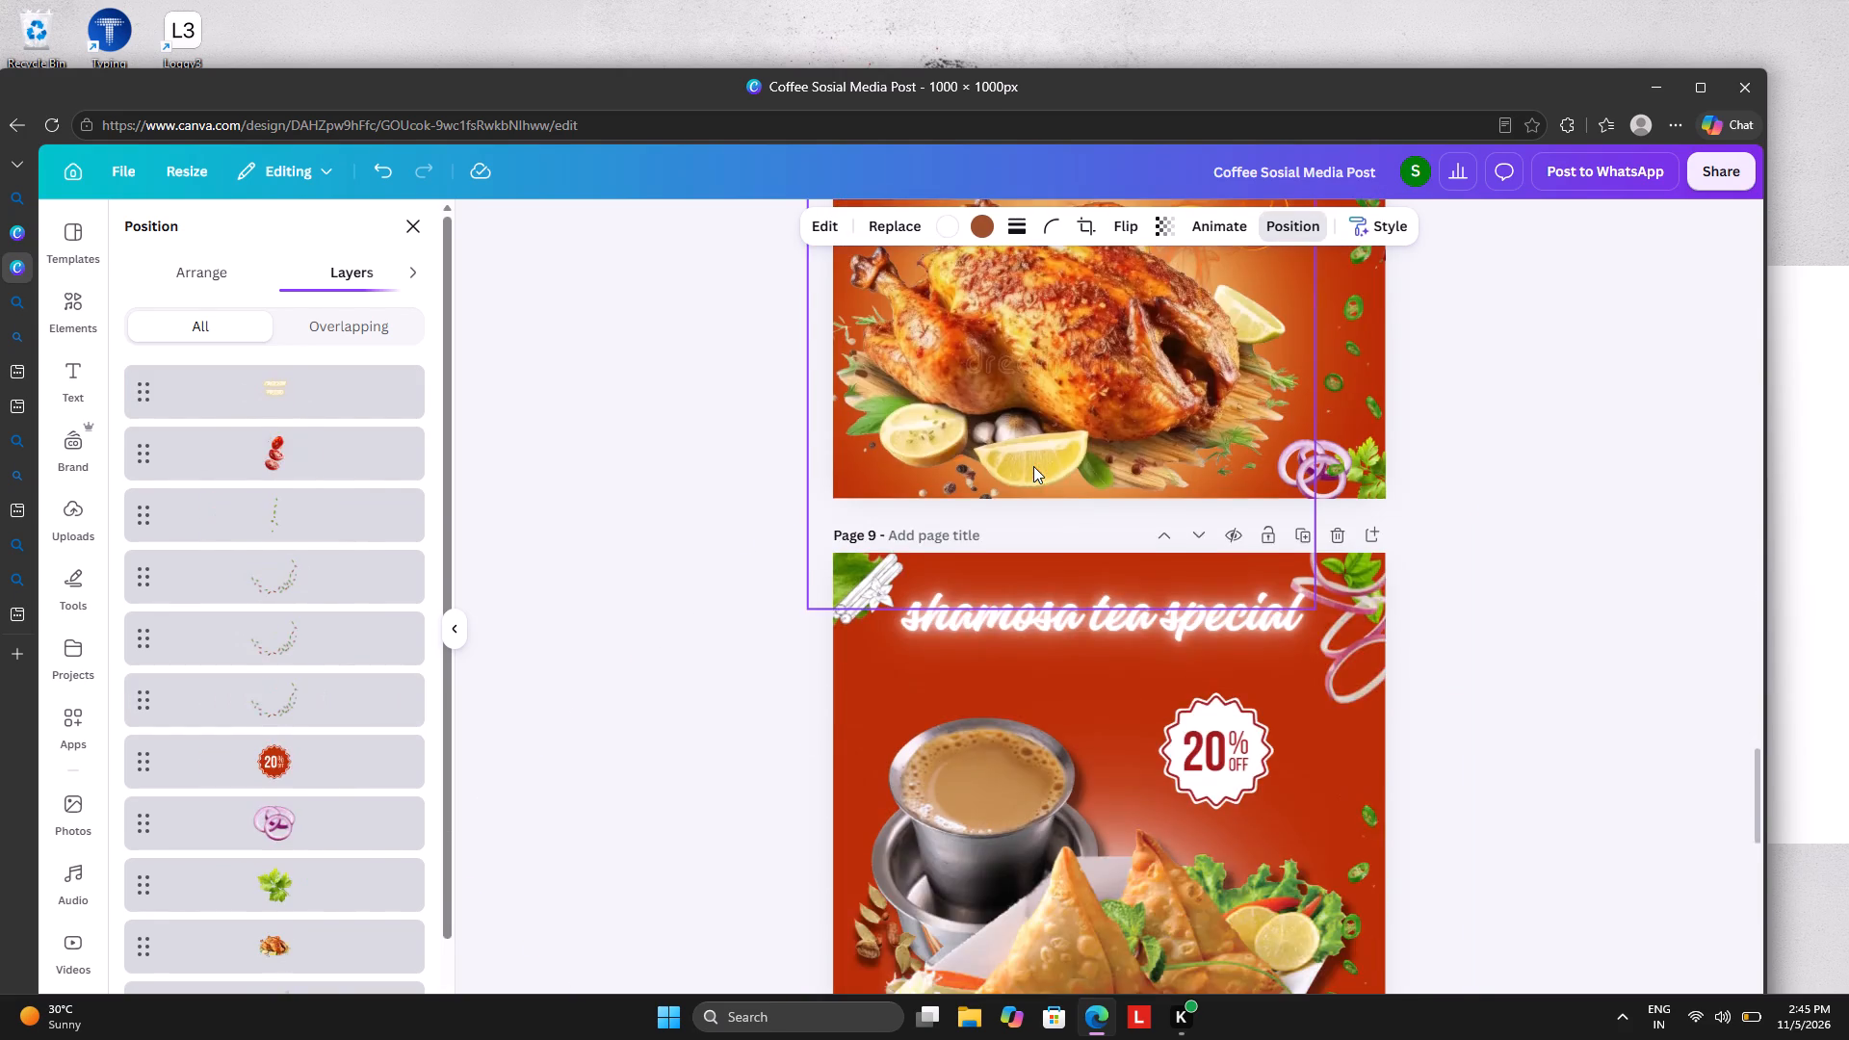
scroll(1033, 466, down, 11)
scroll(1033, 466, up, 3)
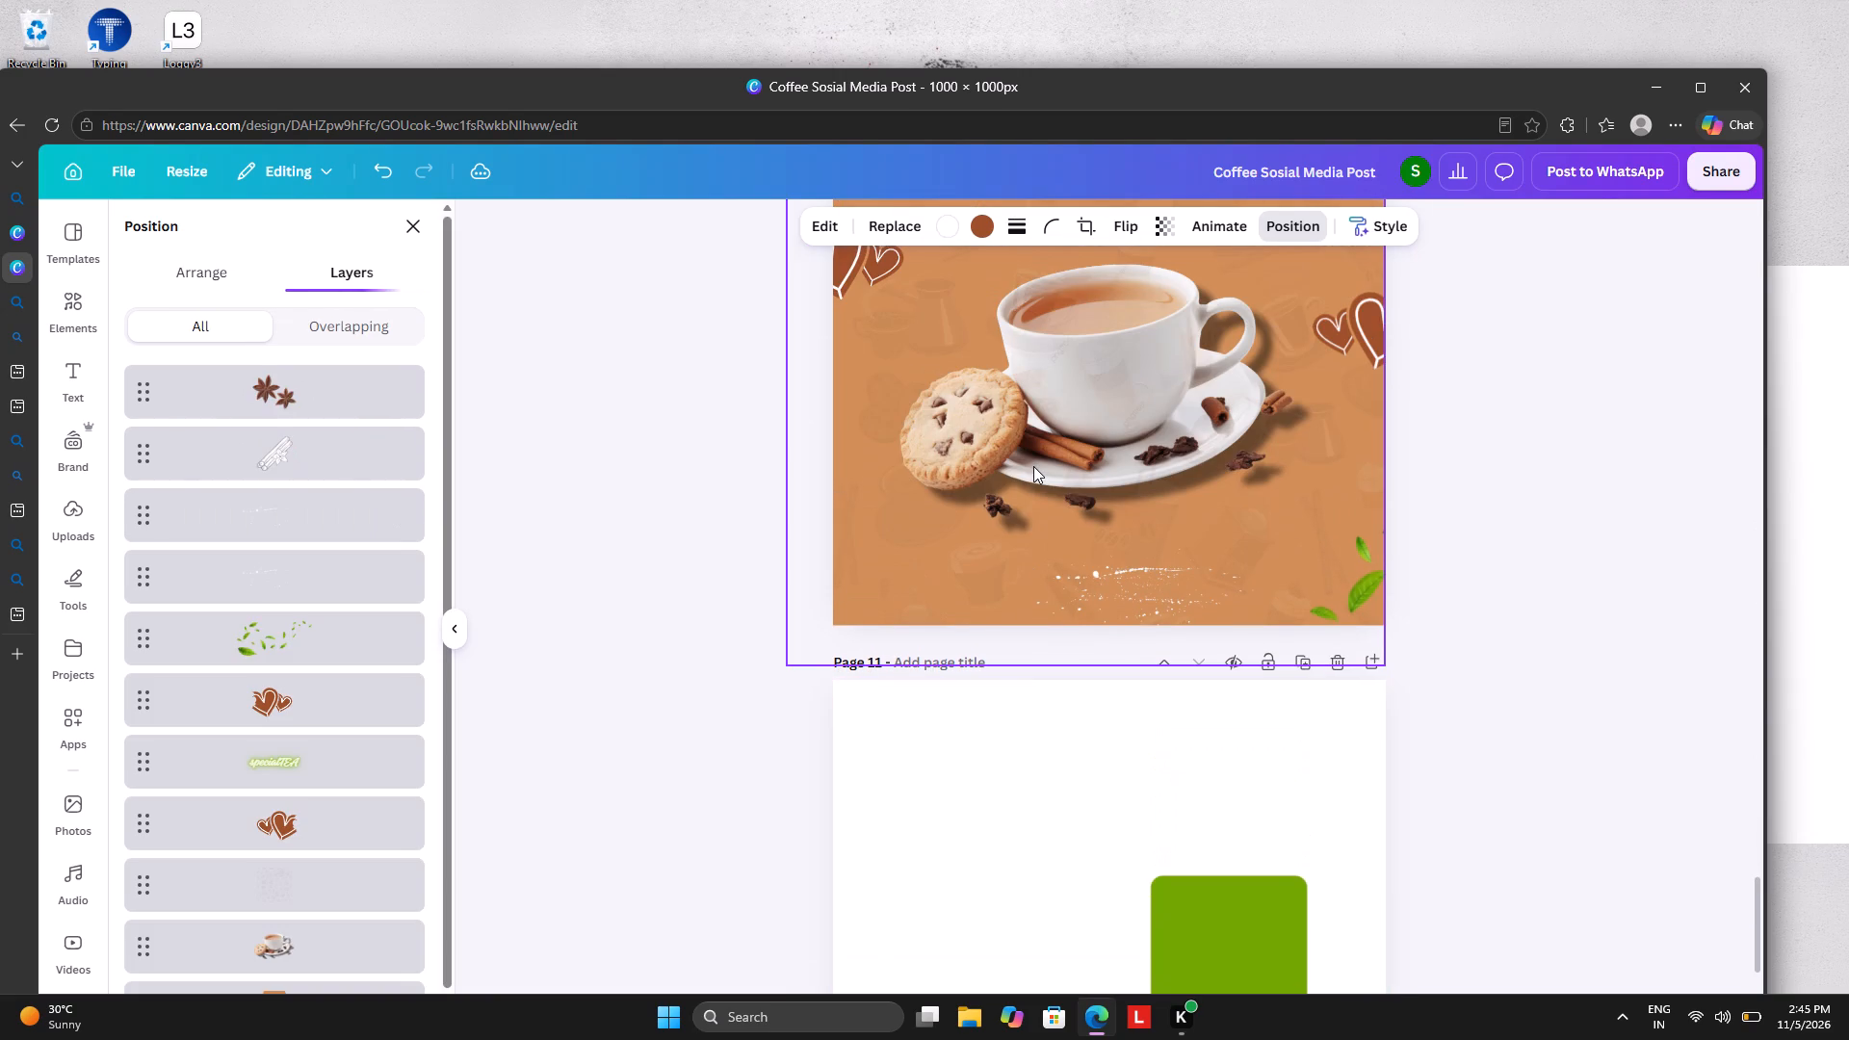
key(ctrl+v)
Copy the green leaves graphic at the bottom-left corner of page 5.
scroll(1033, 465, up, 6)
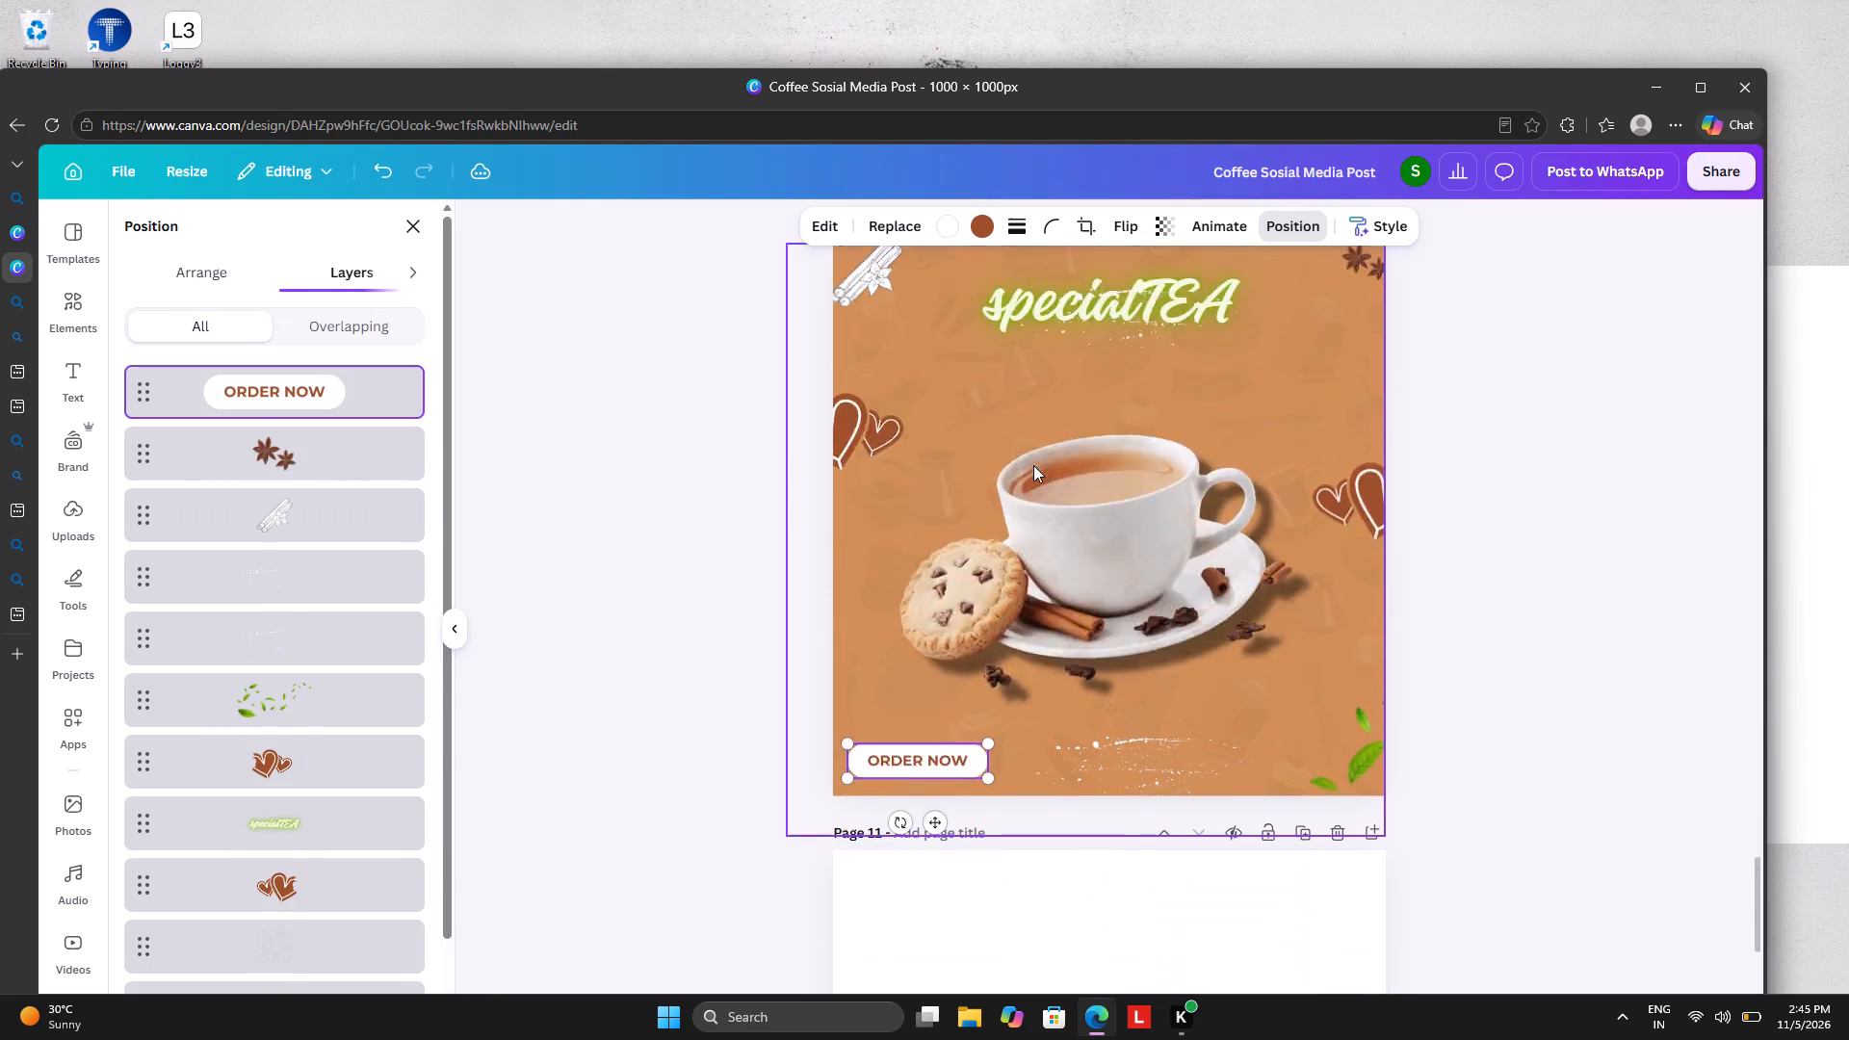
scroll(1033, 465, up, 17)
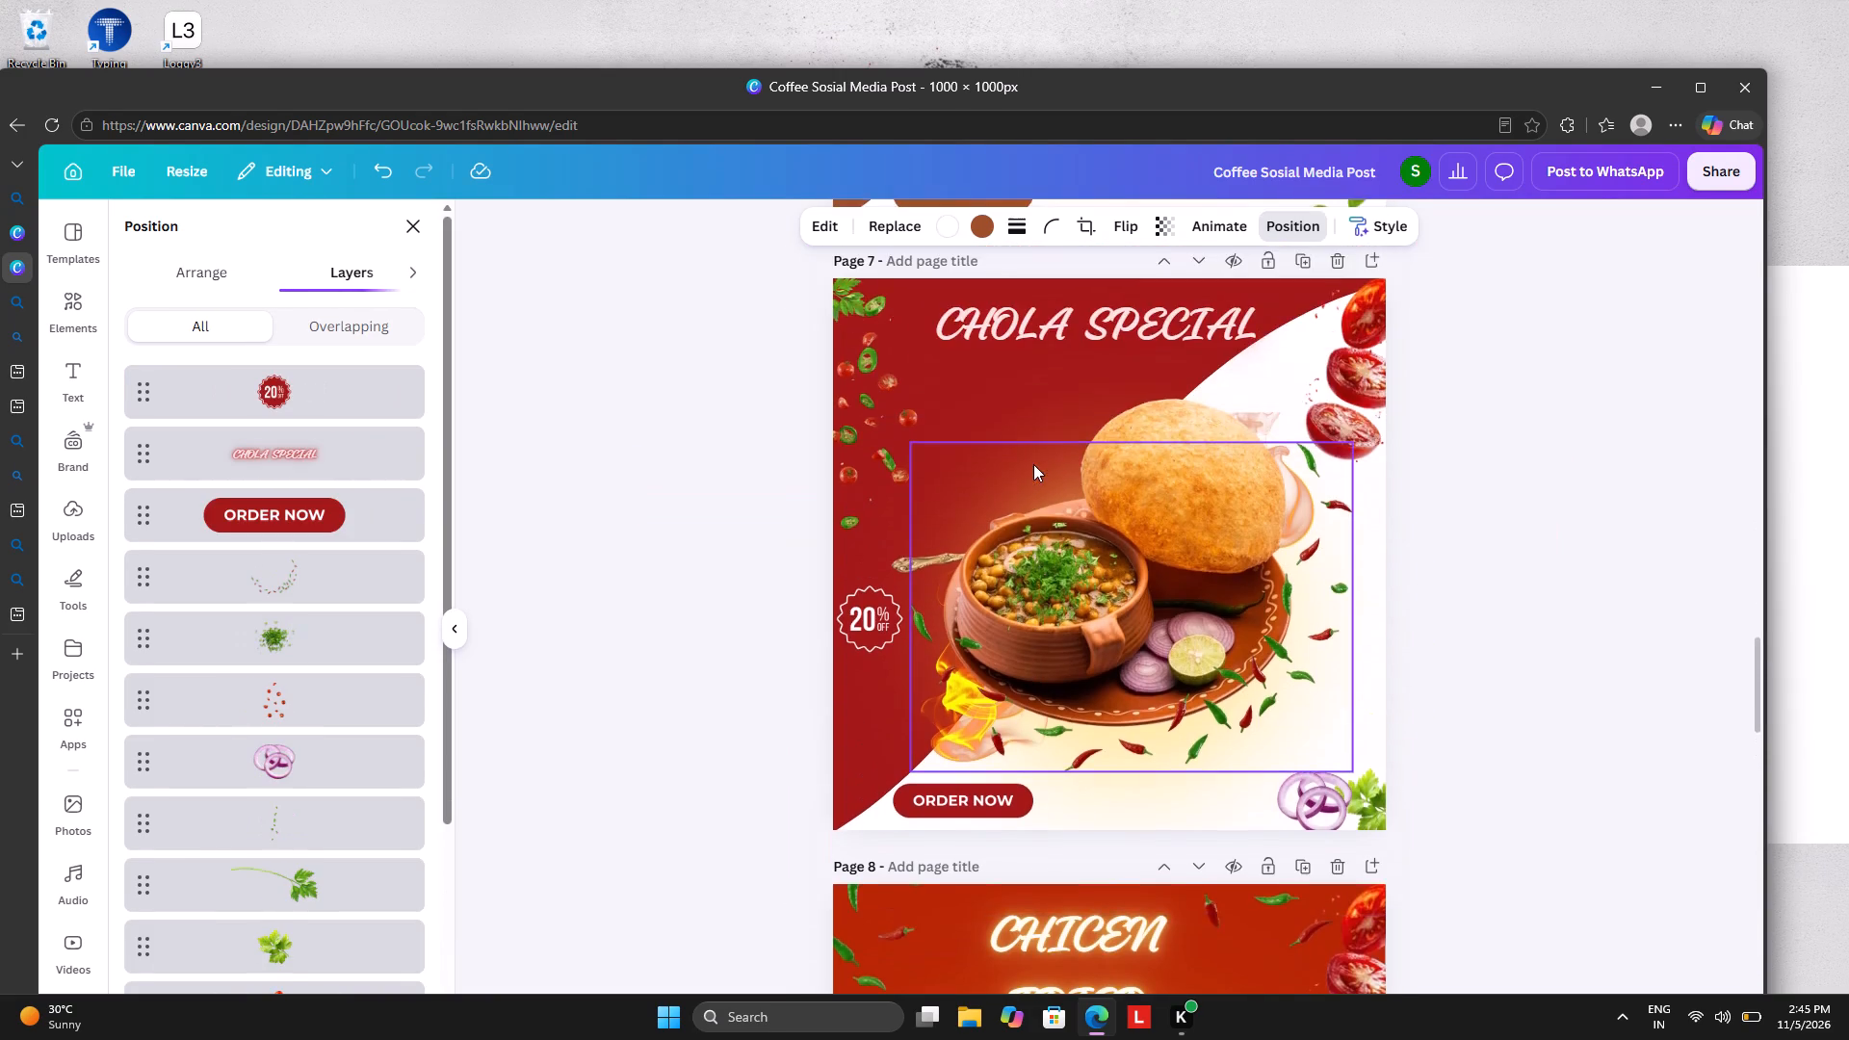
scroll(1033, 464, up, 7)
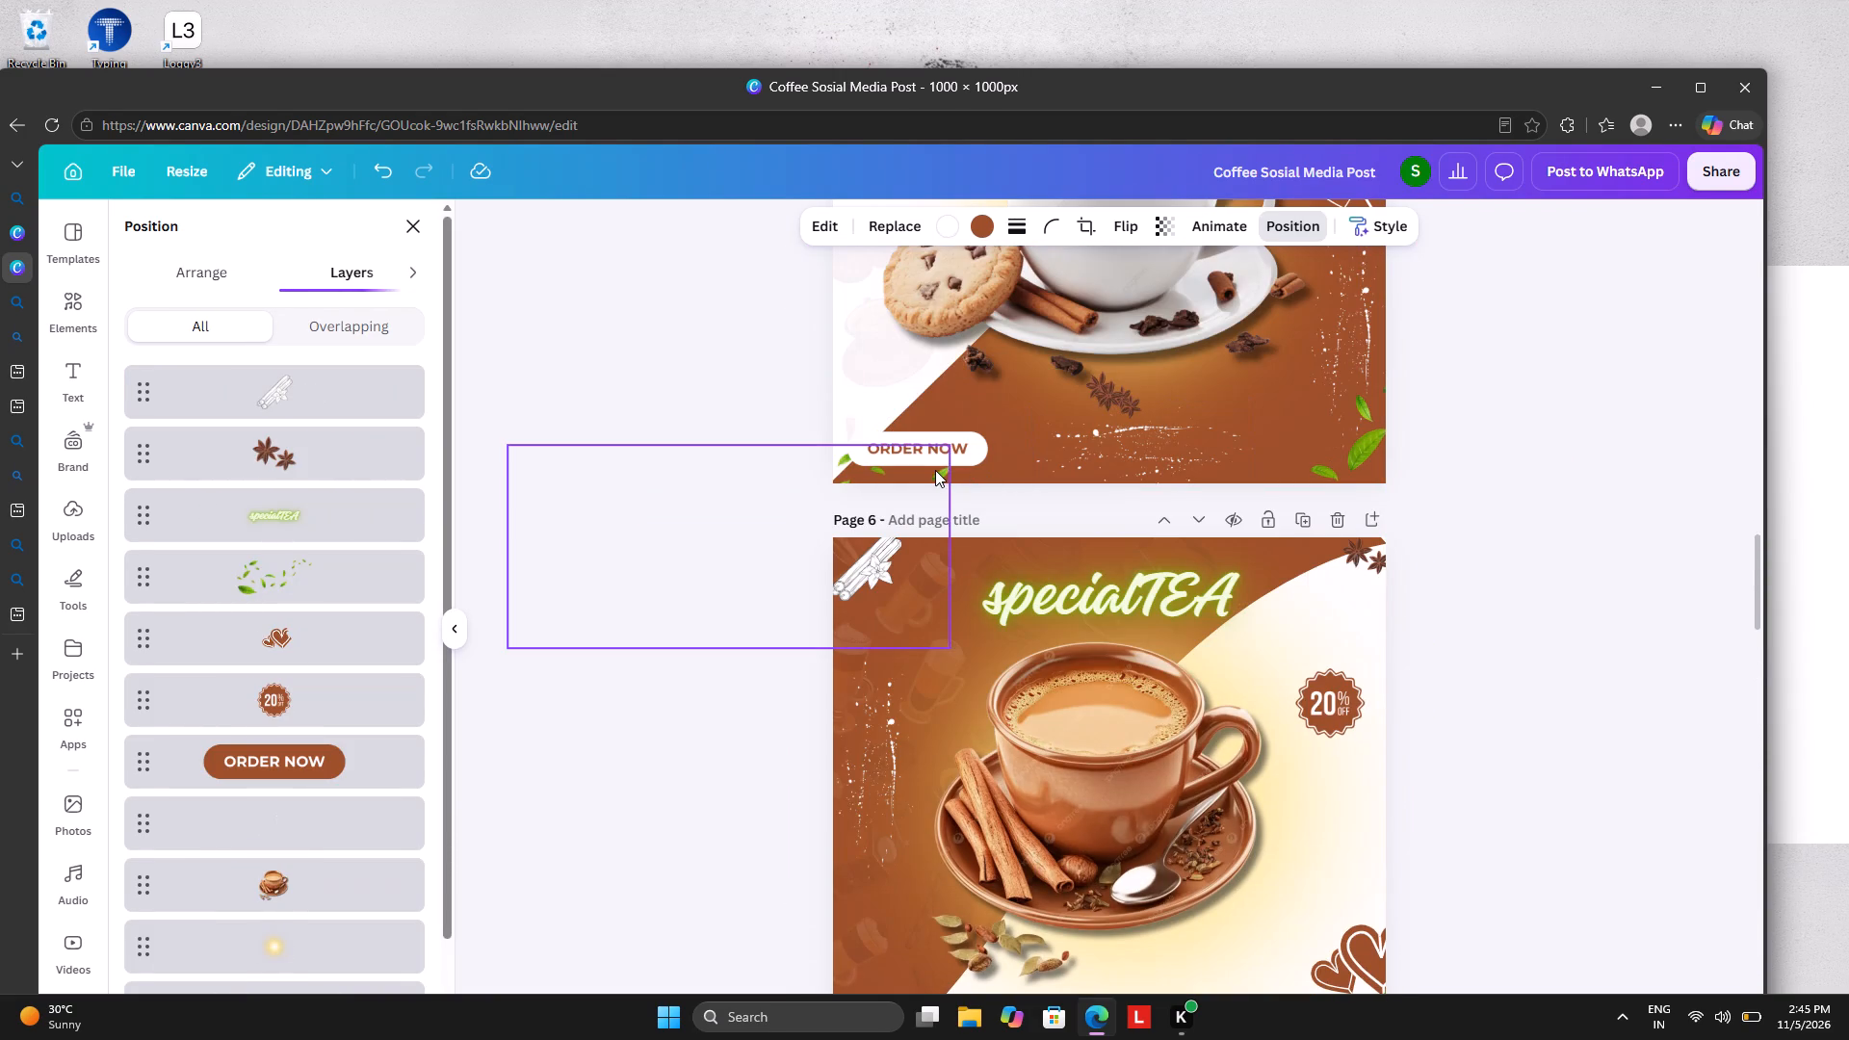
click(935, 468)
right_click(935, 467)
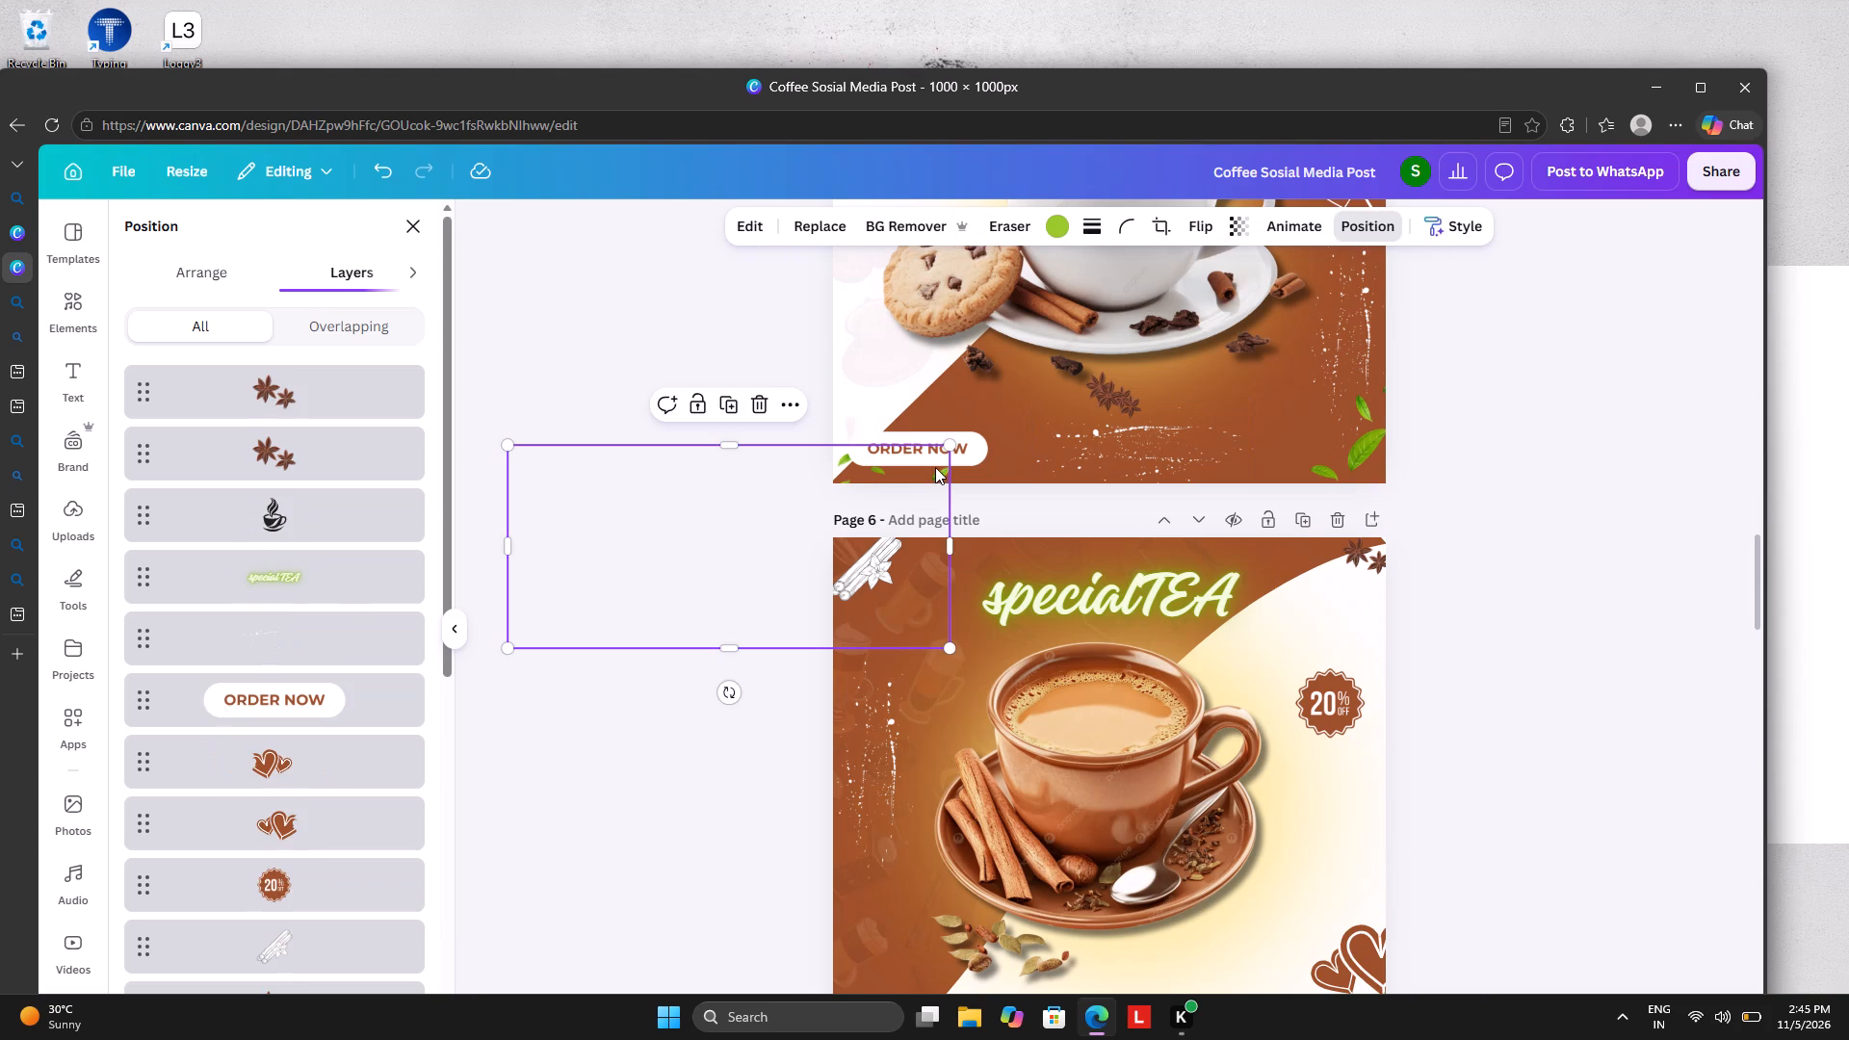
click(987, 391)
scroll(1008, 462, down, 11)
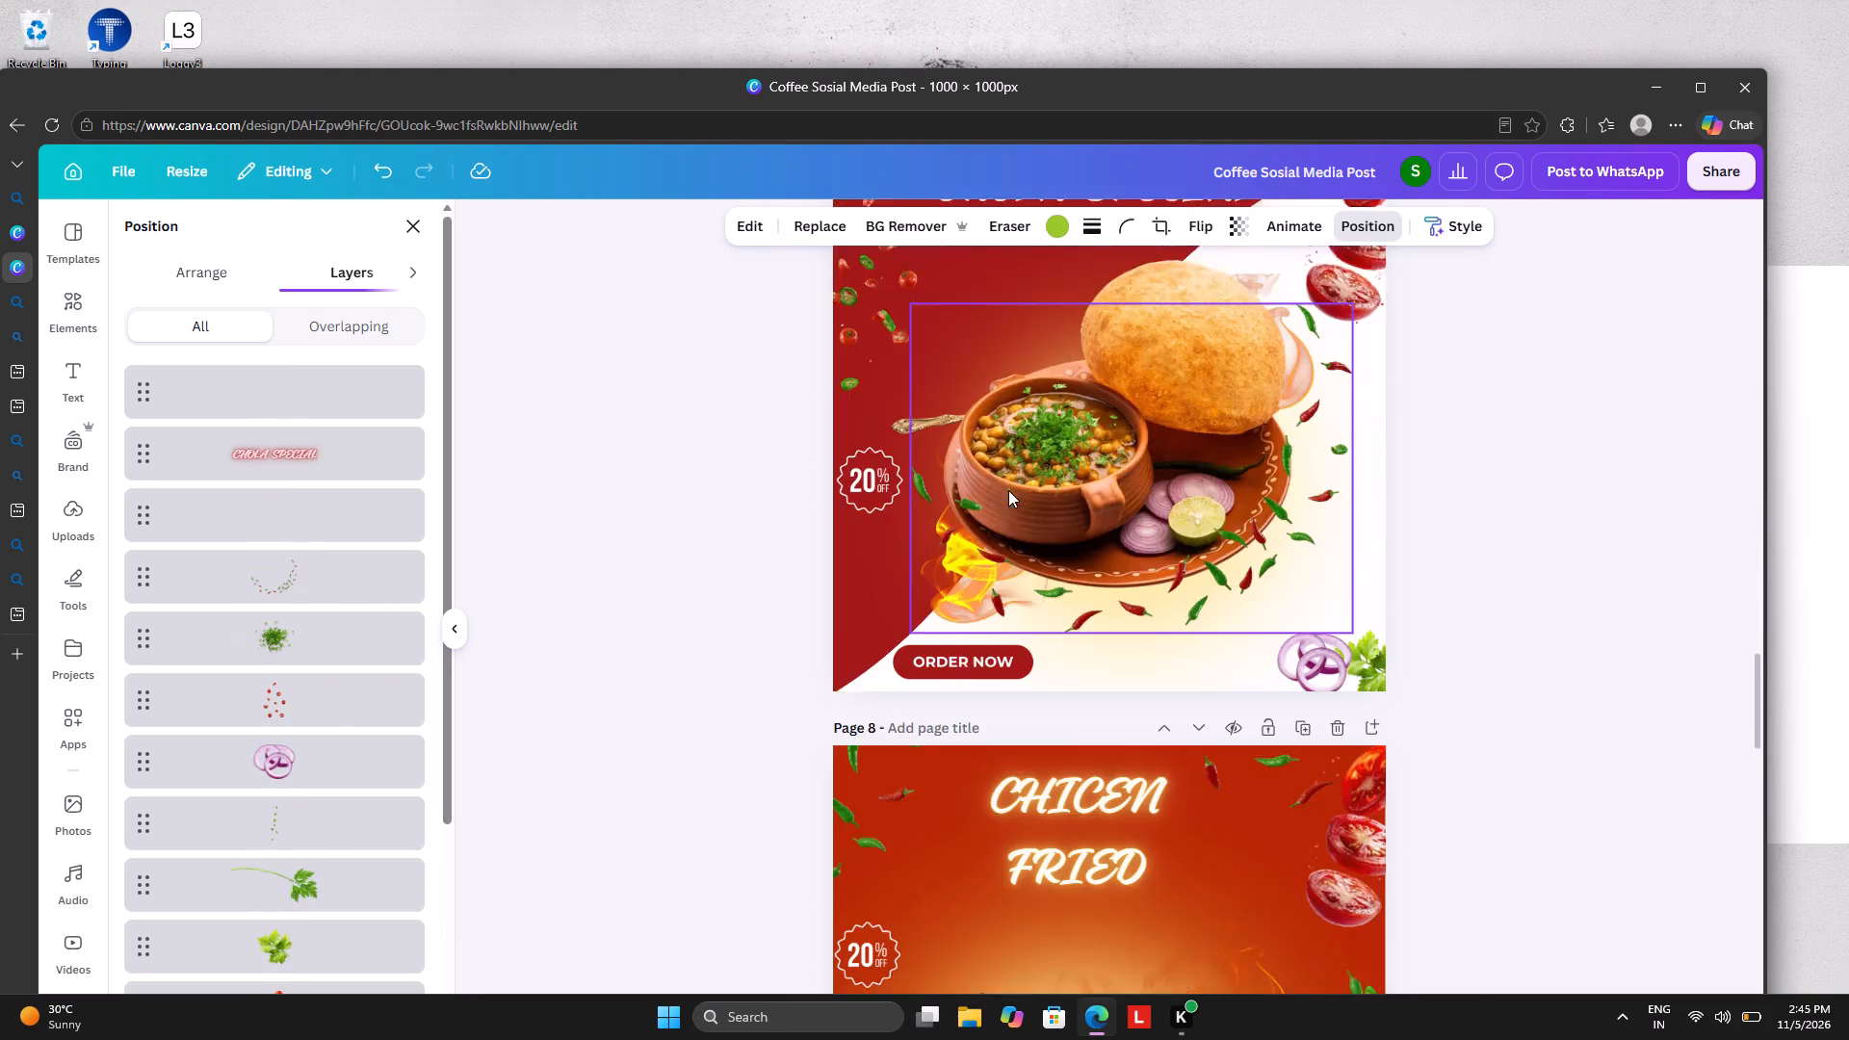
scroll(1008, 490, down, 20)
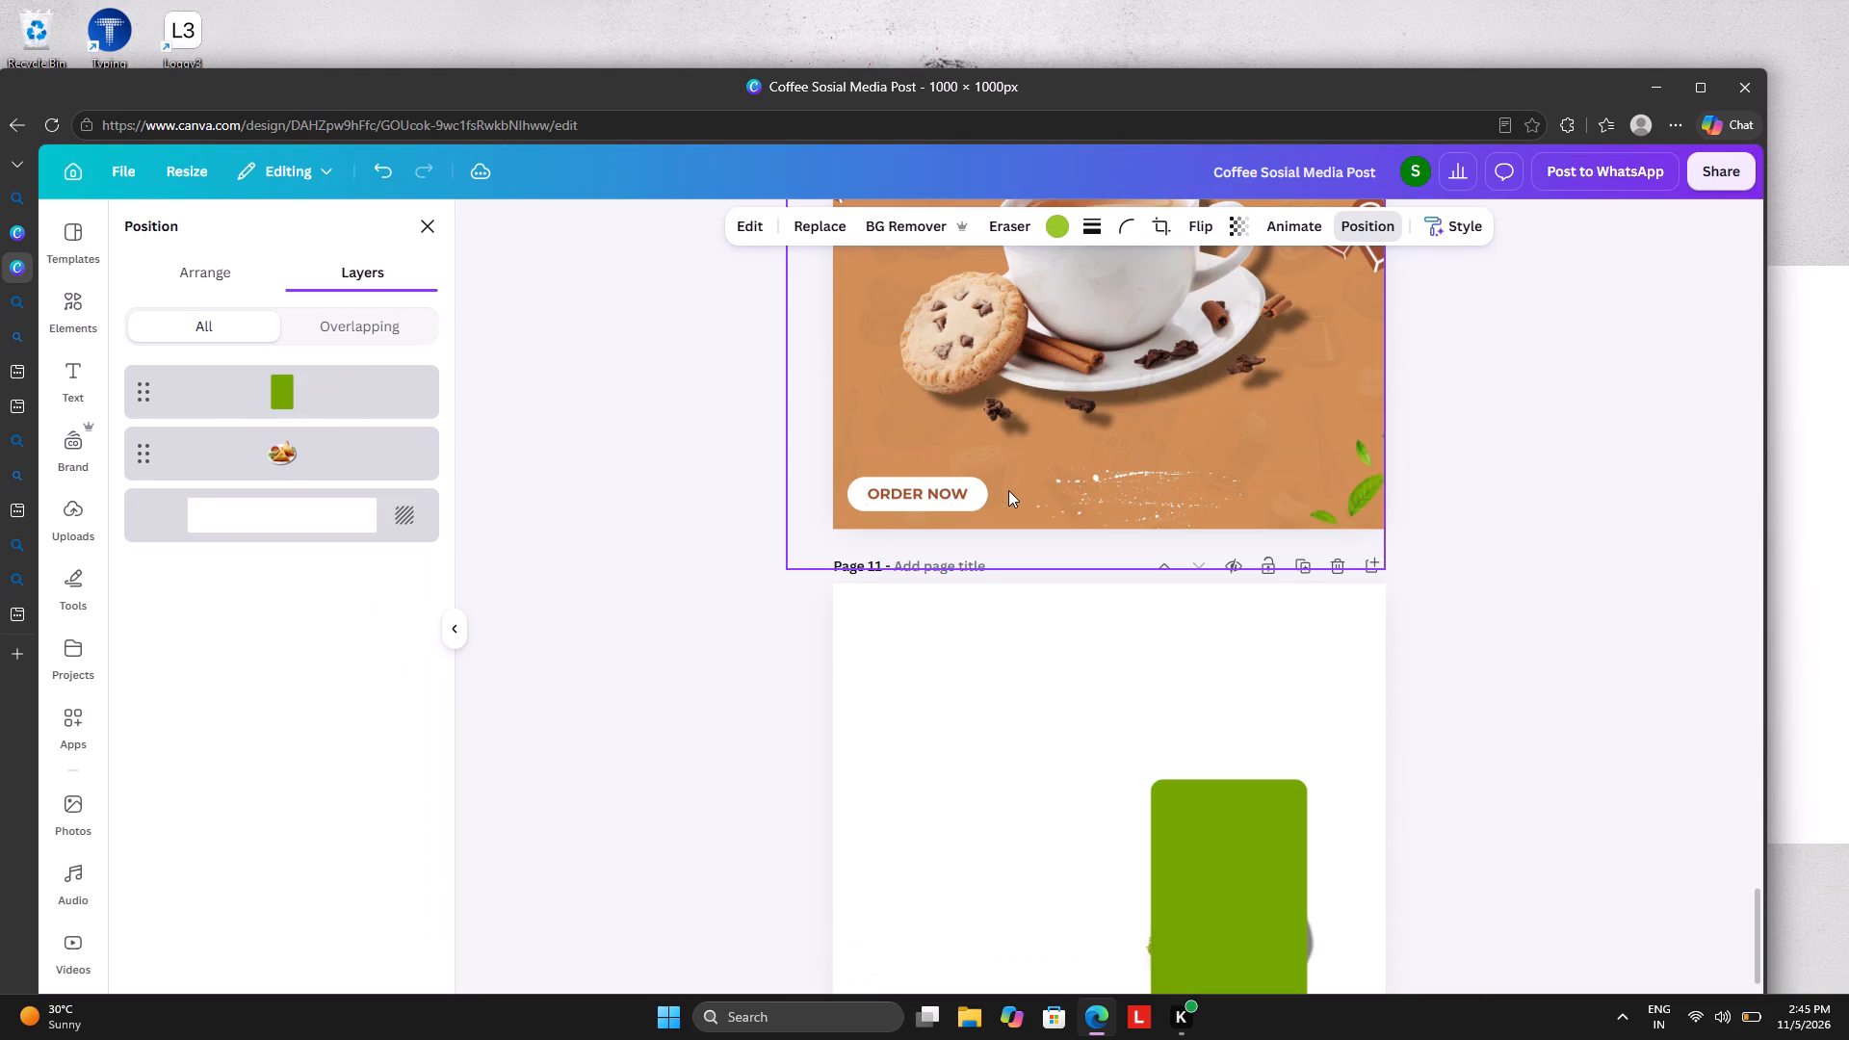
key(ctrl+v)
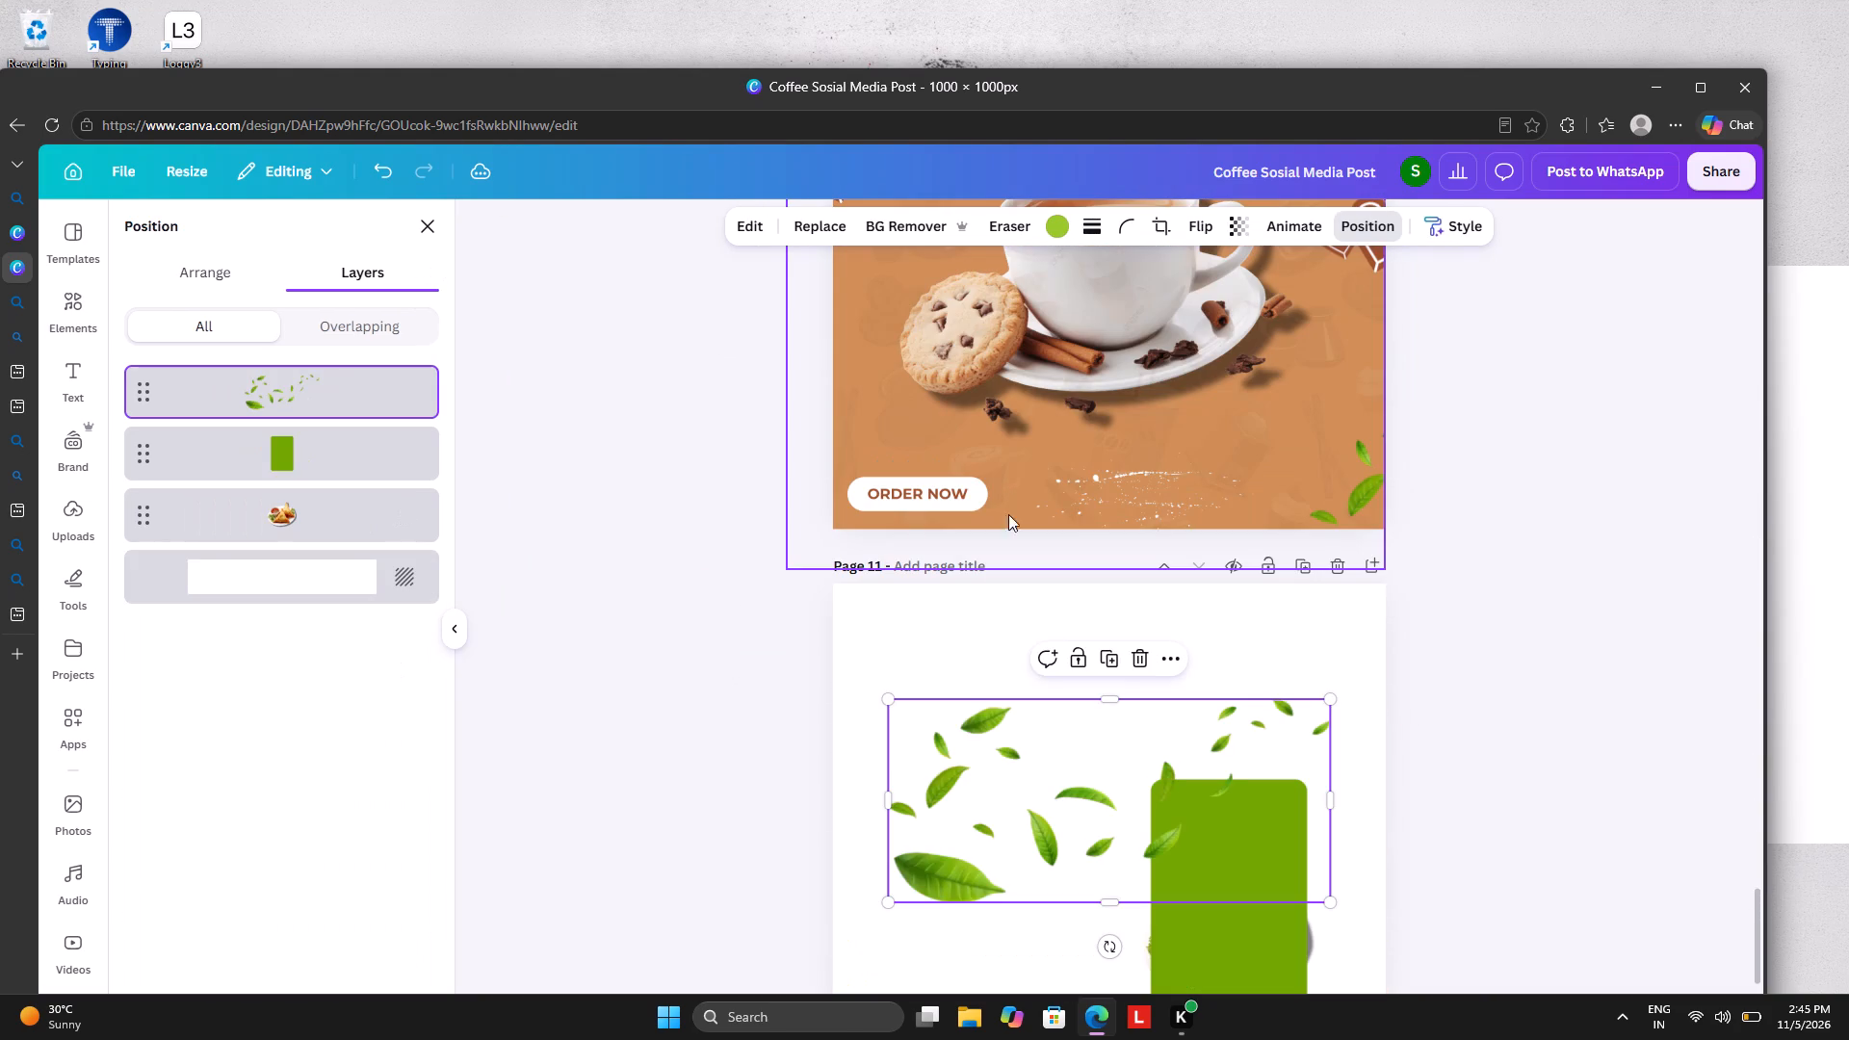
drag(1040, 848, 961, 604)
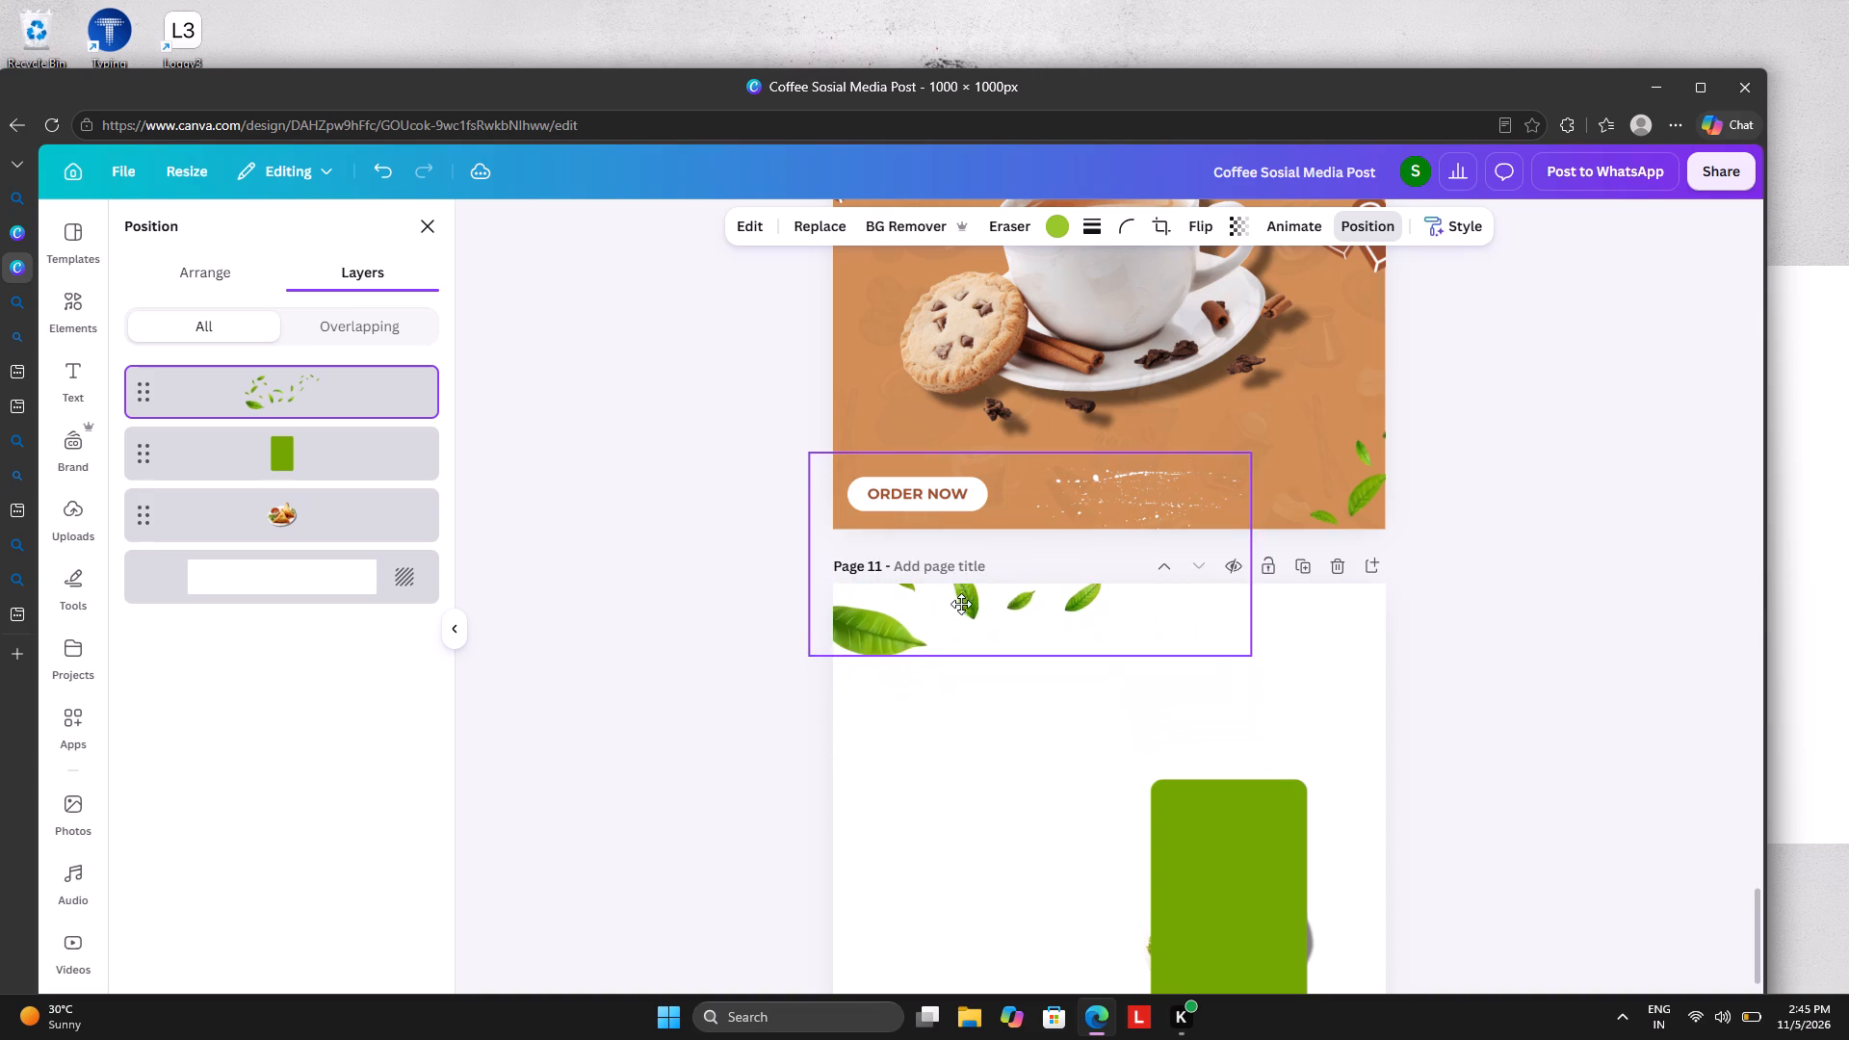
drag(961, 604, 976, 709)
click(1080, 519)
Paste the copied green leaves onto page 10 at its bottom-left corner.
scroll(1080, 518, up, 1)
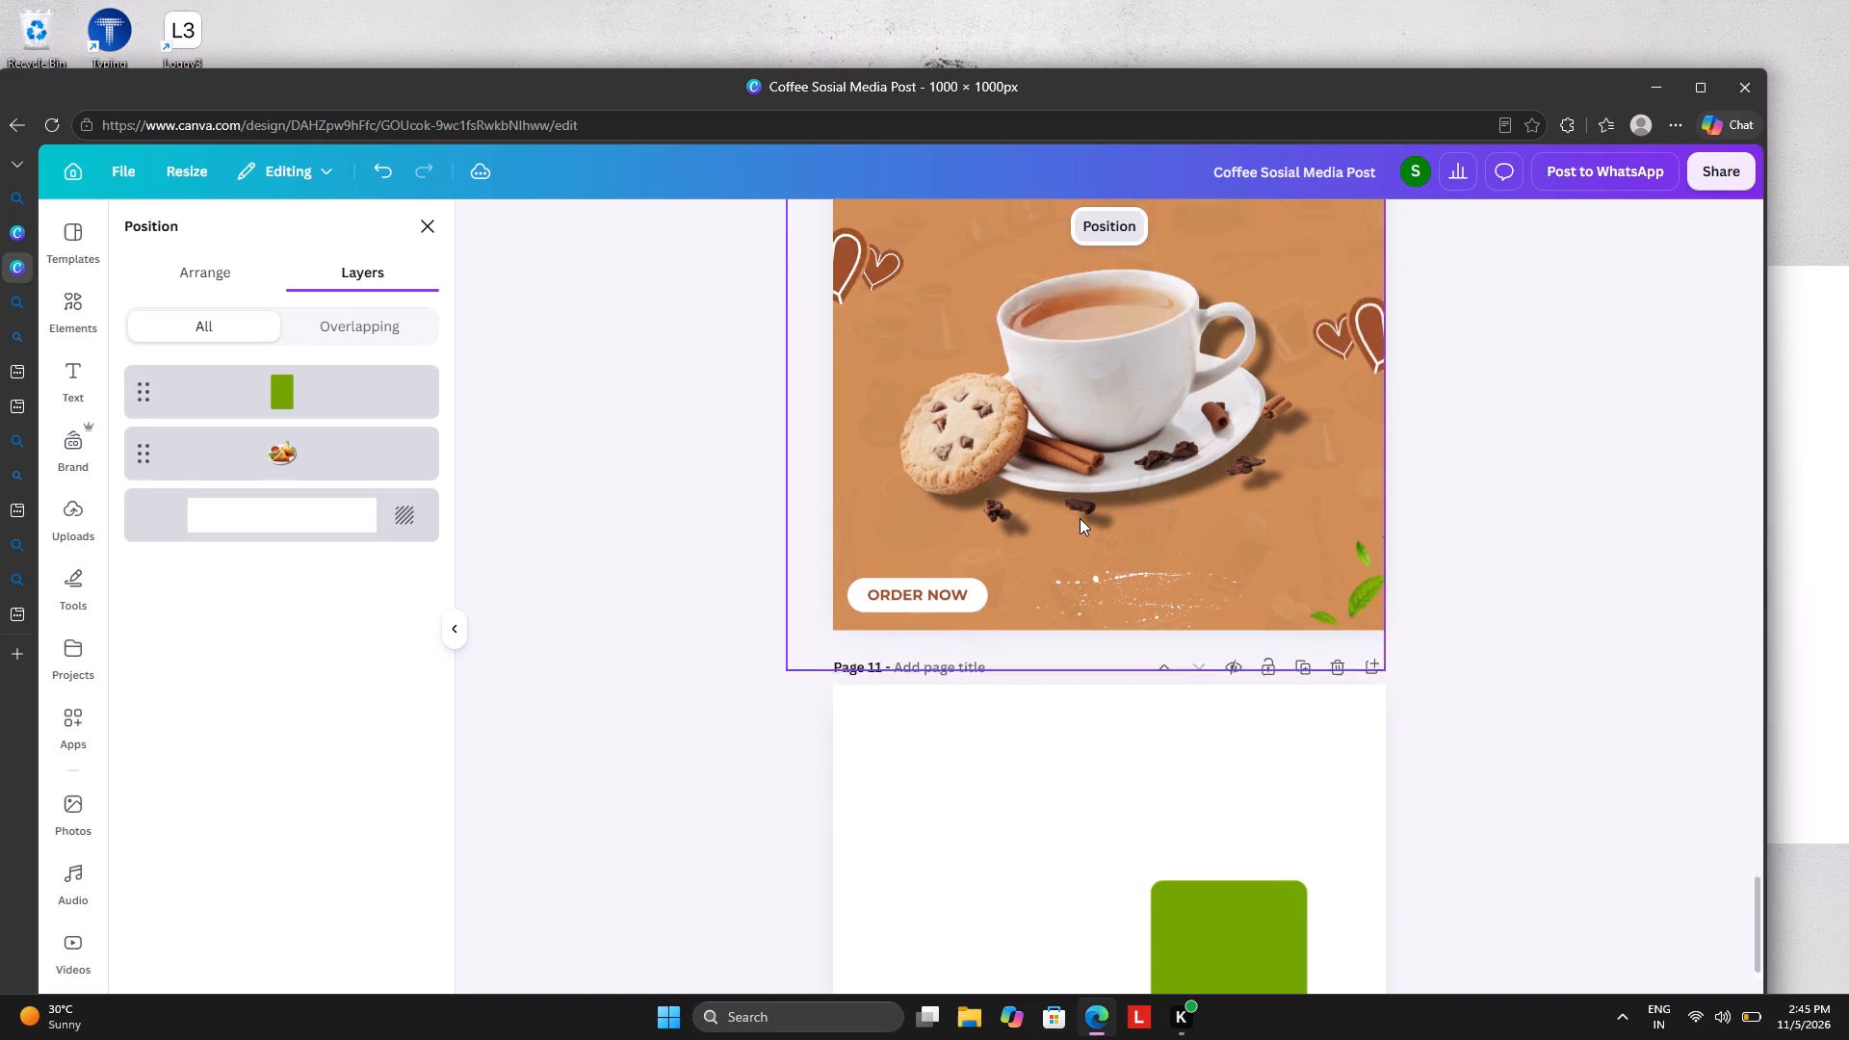
scroll(1080, 518, up, 1)
key(ctrl+v)
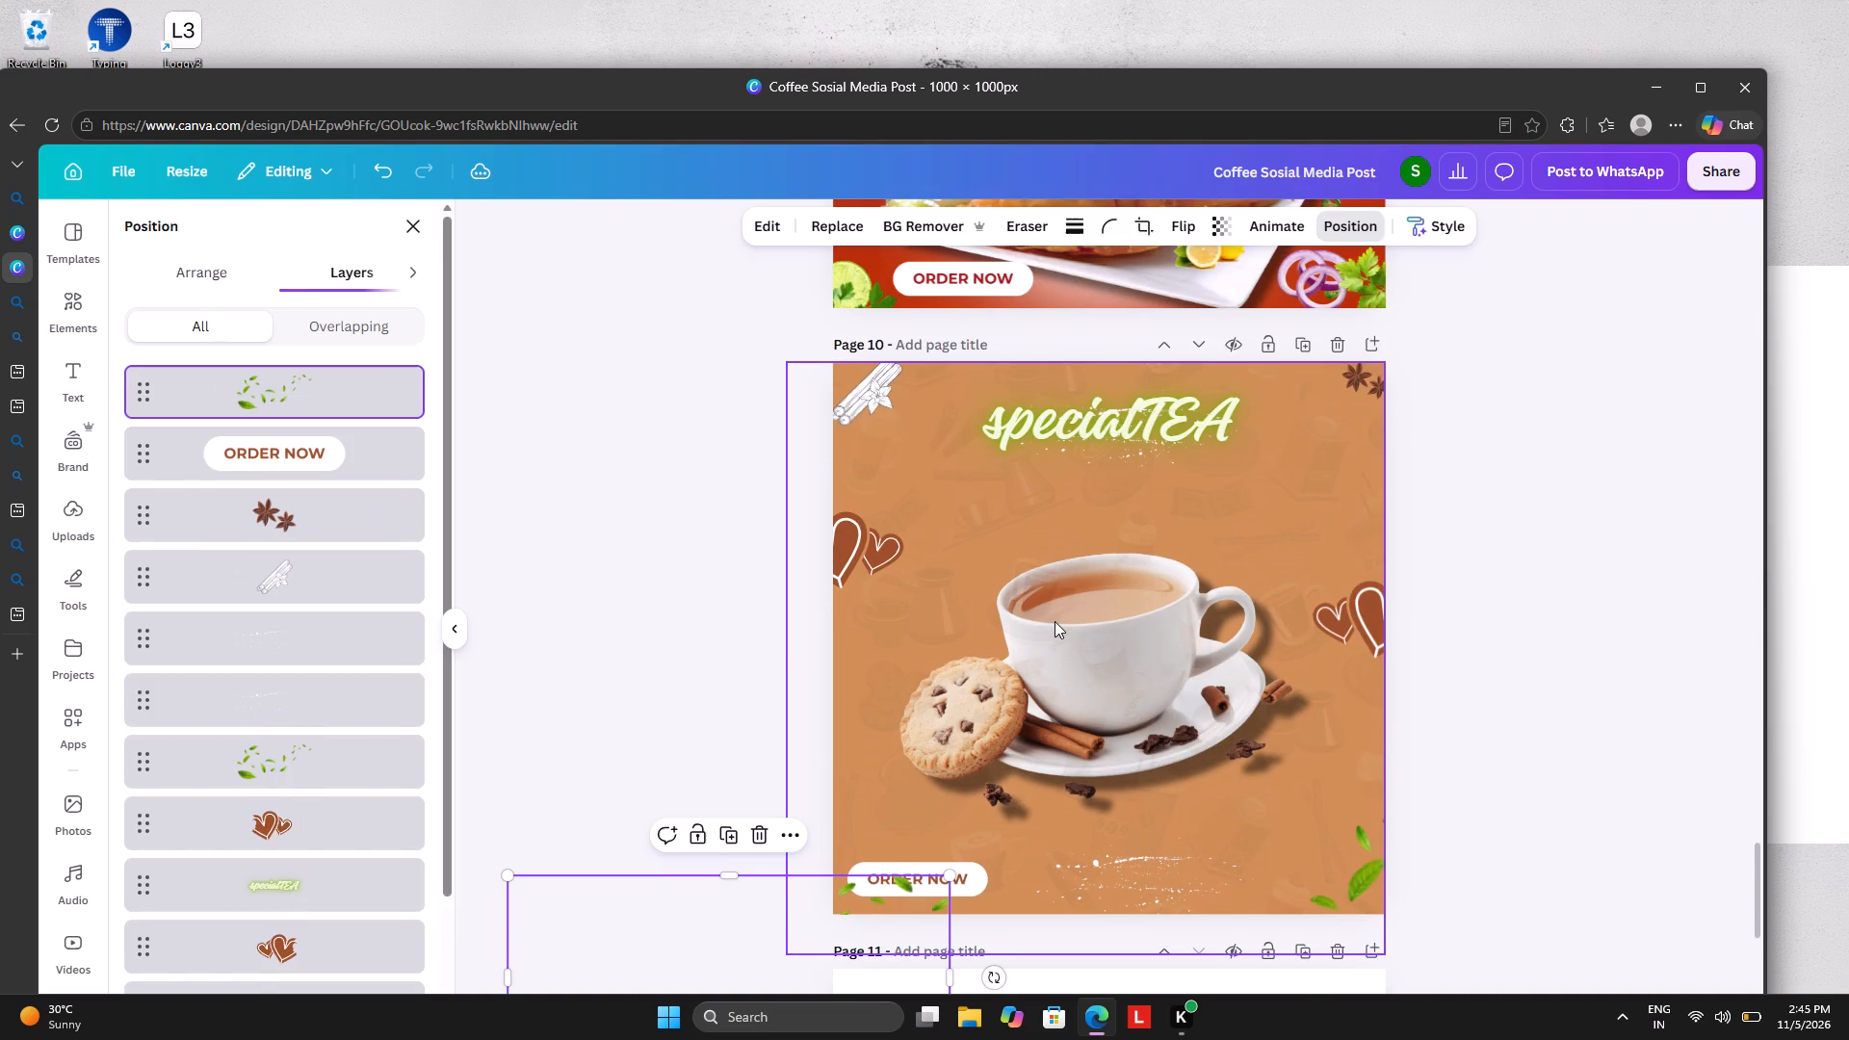
Move the "ORDER NOW" button on page 10 above the green leaves in the layer order.
click(961, 884)
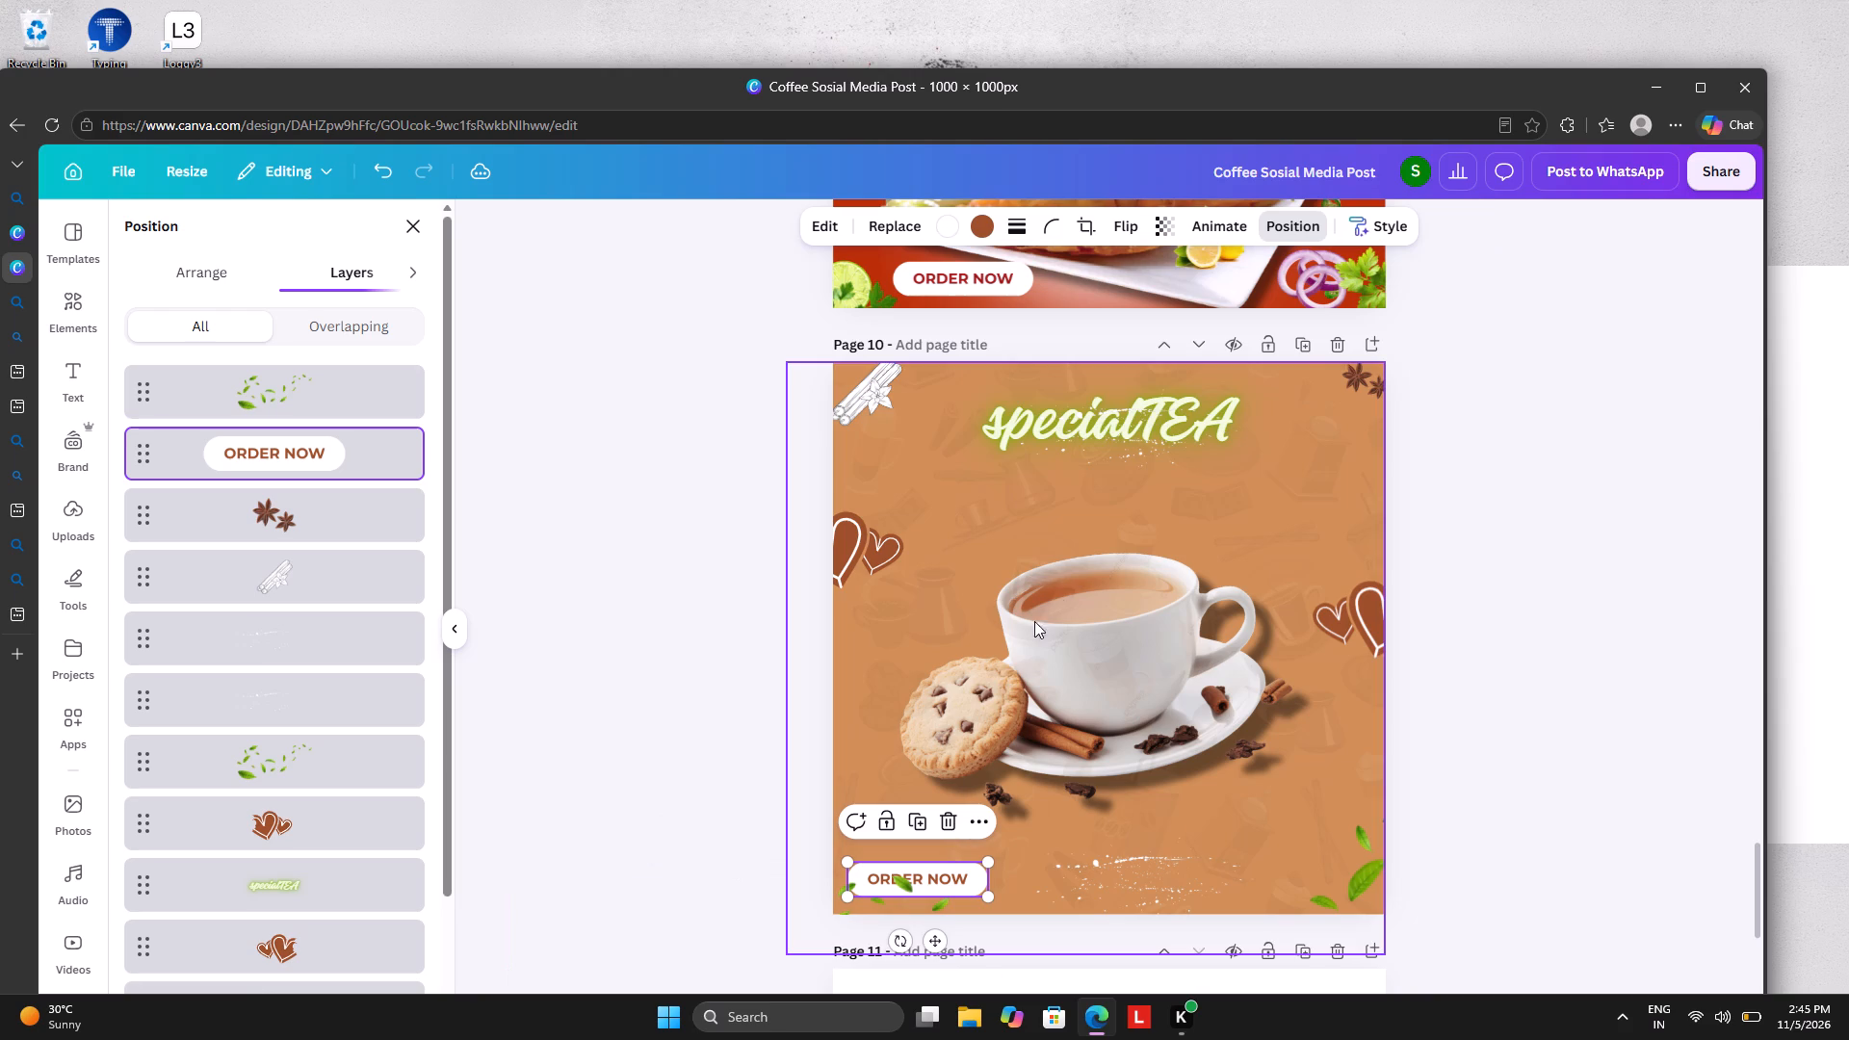
click(1282, 229)
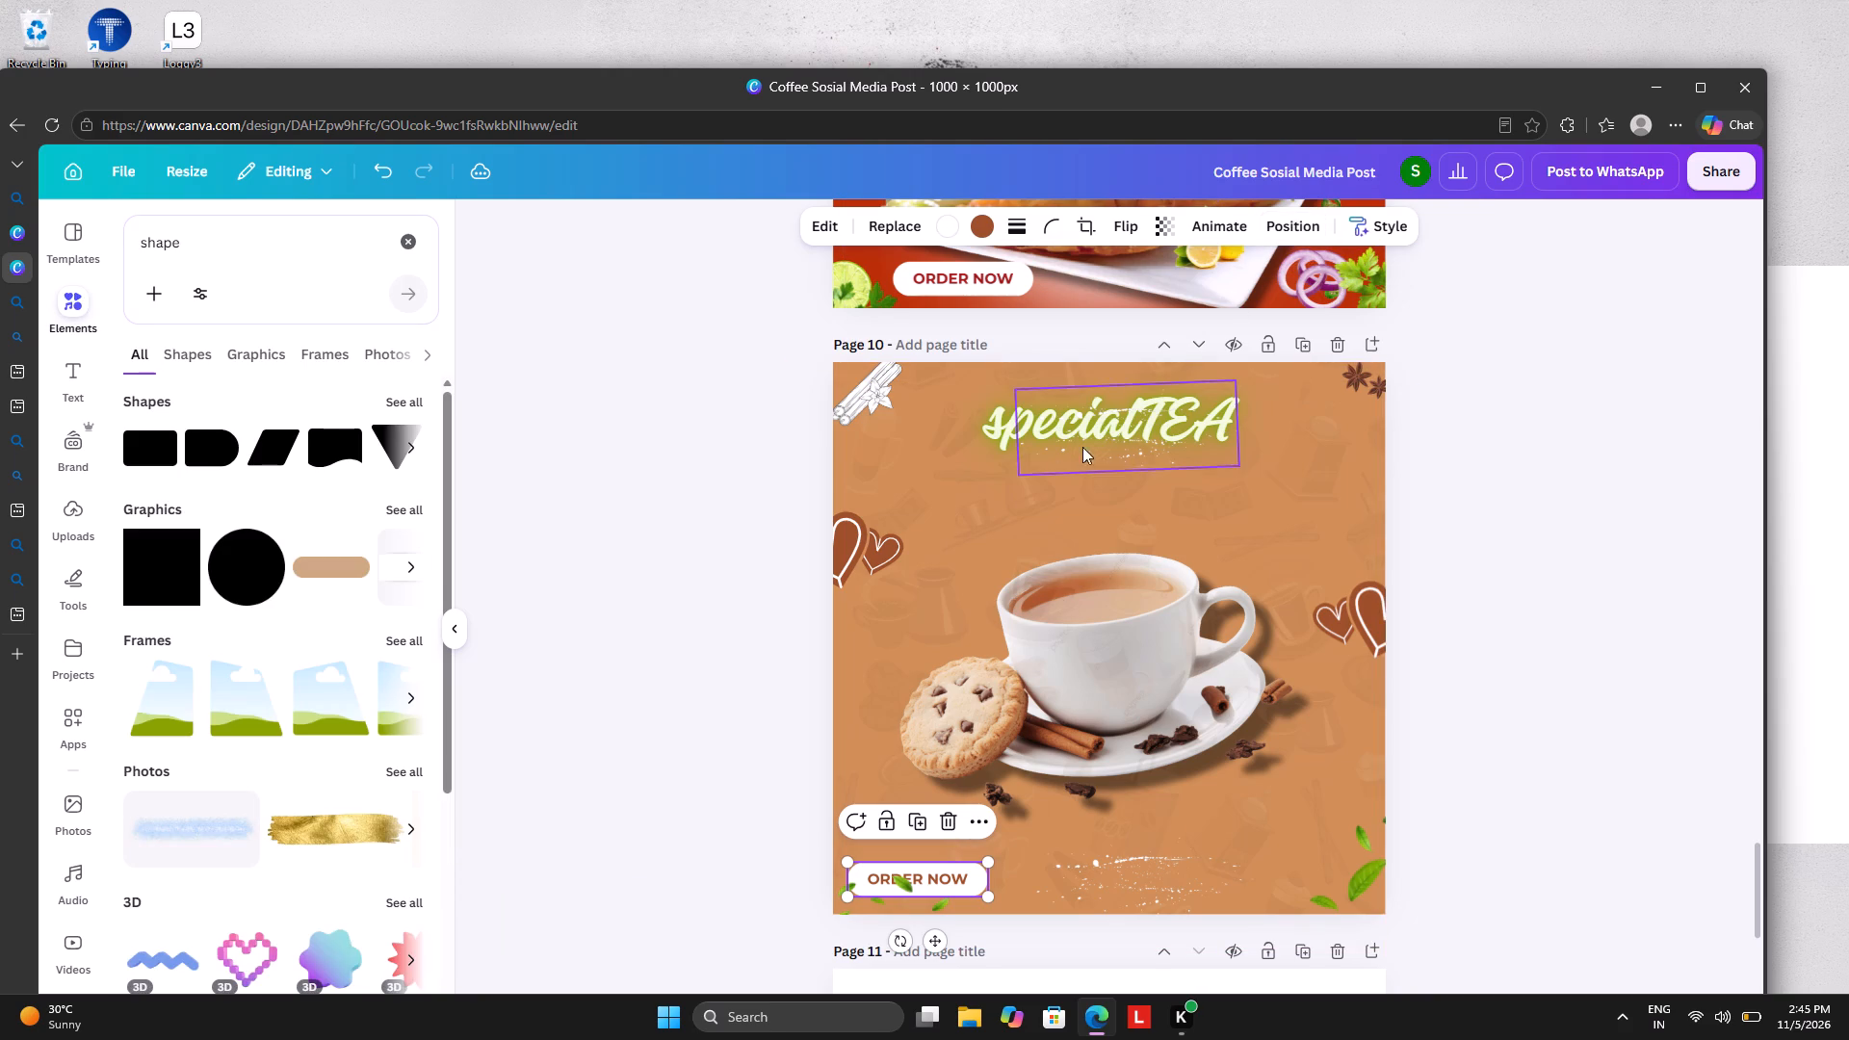
click(1287, 219)
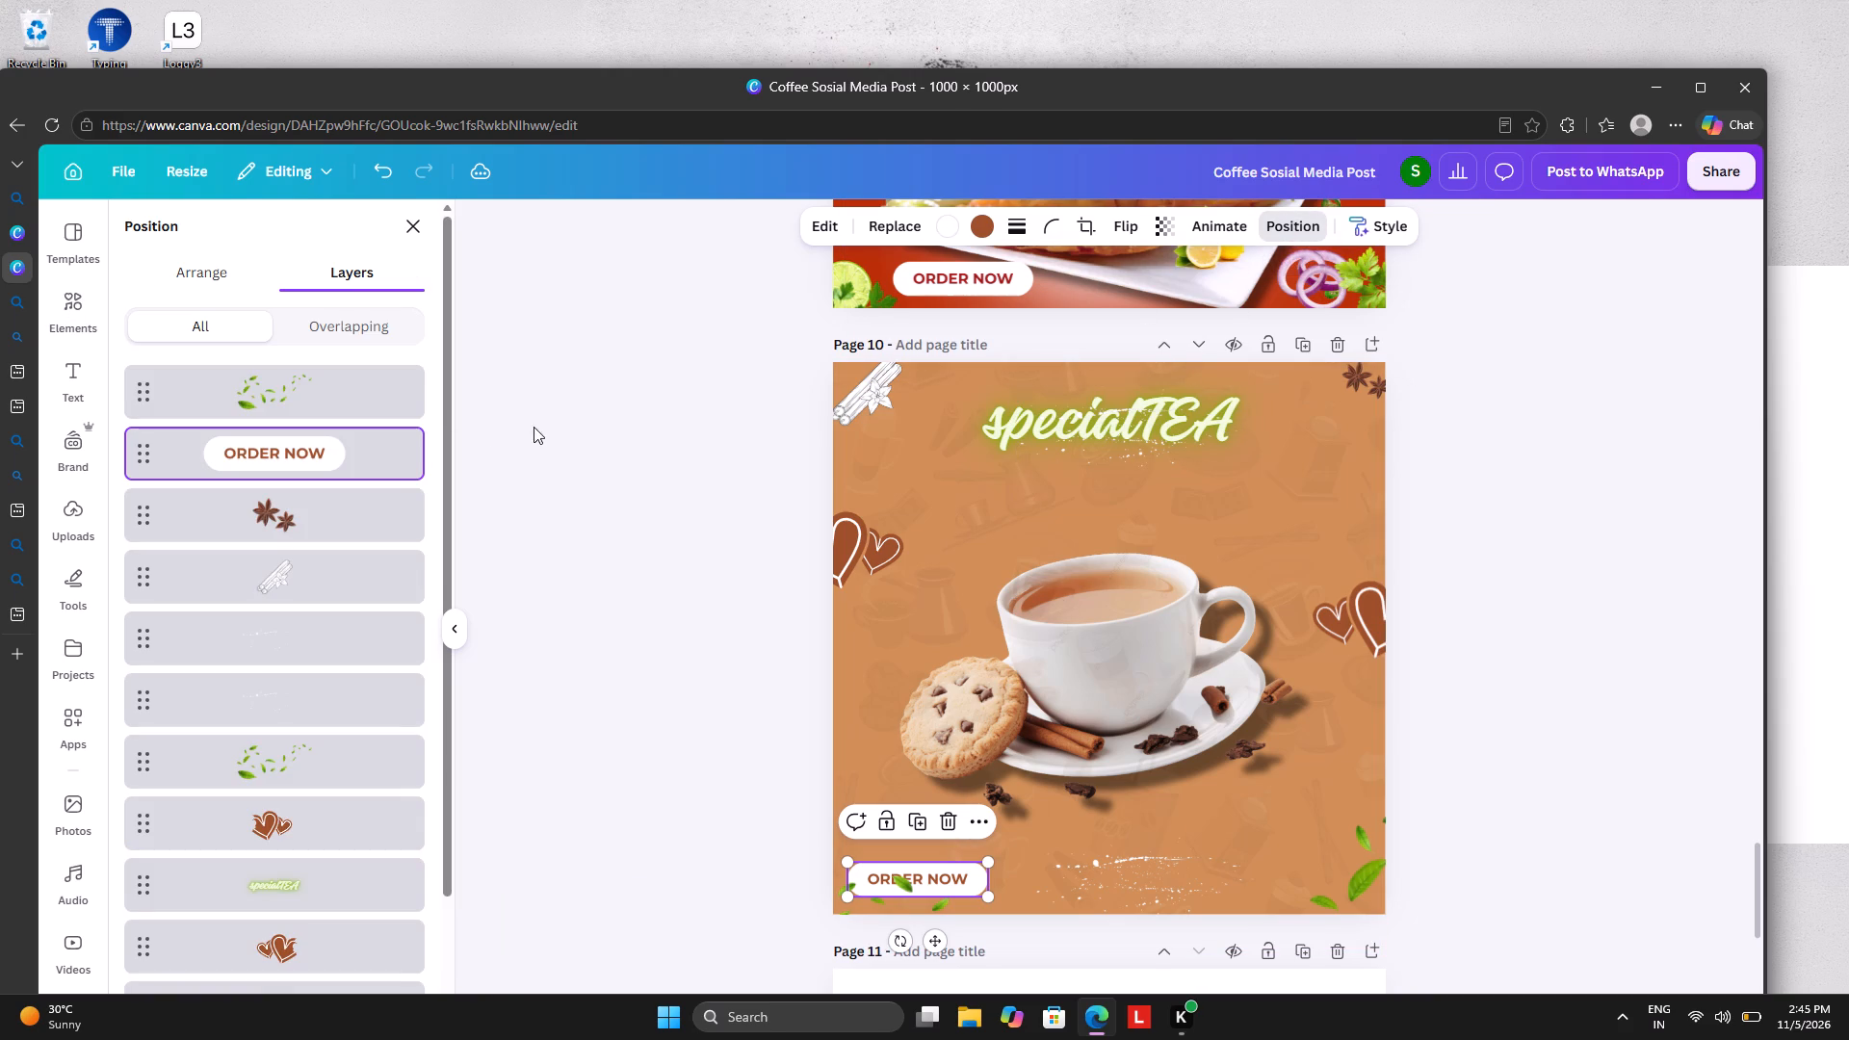
drag(367, 453, 368, 365)
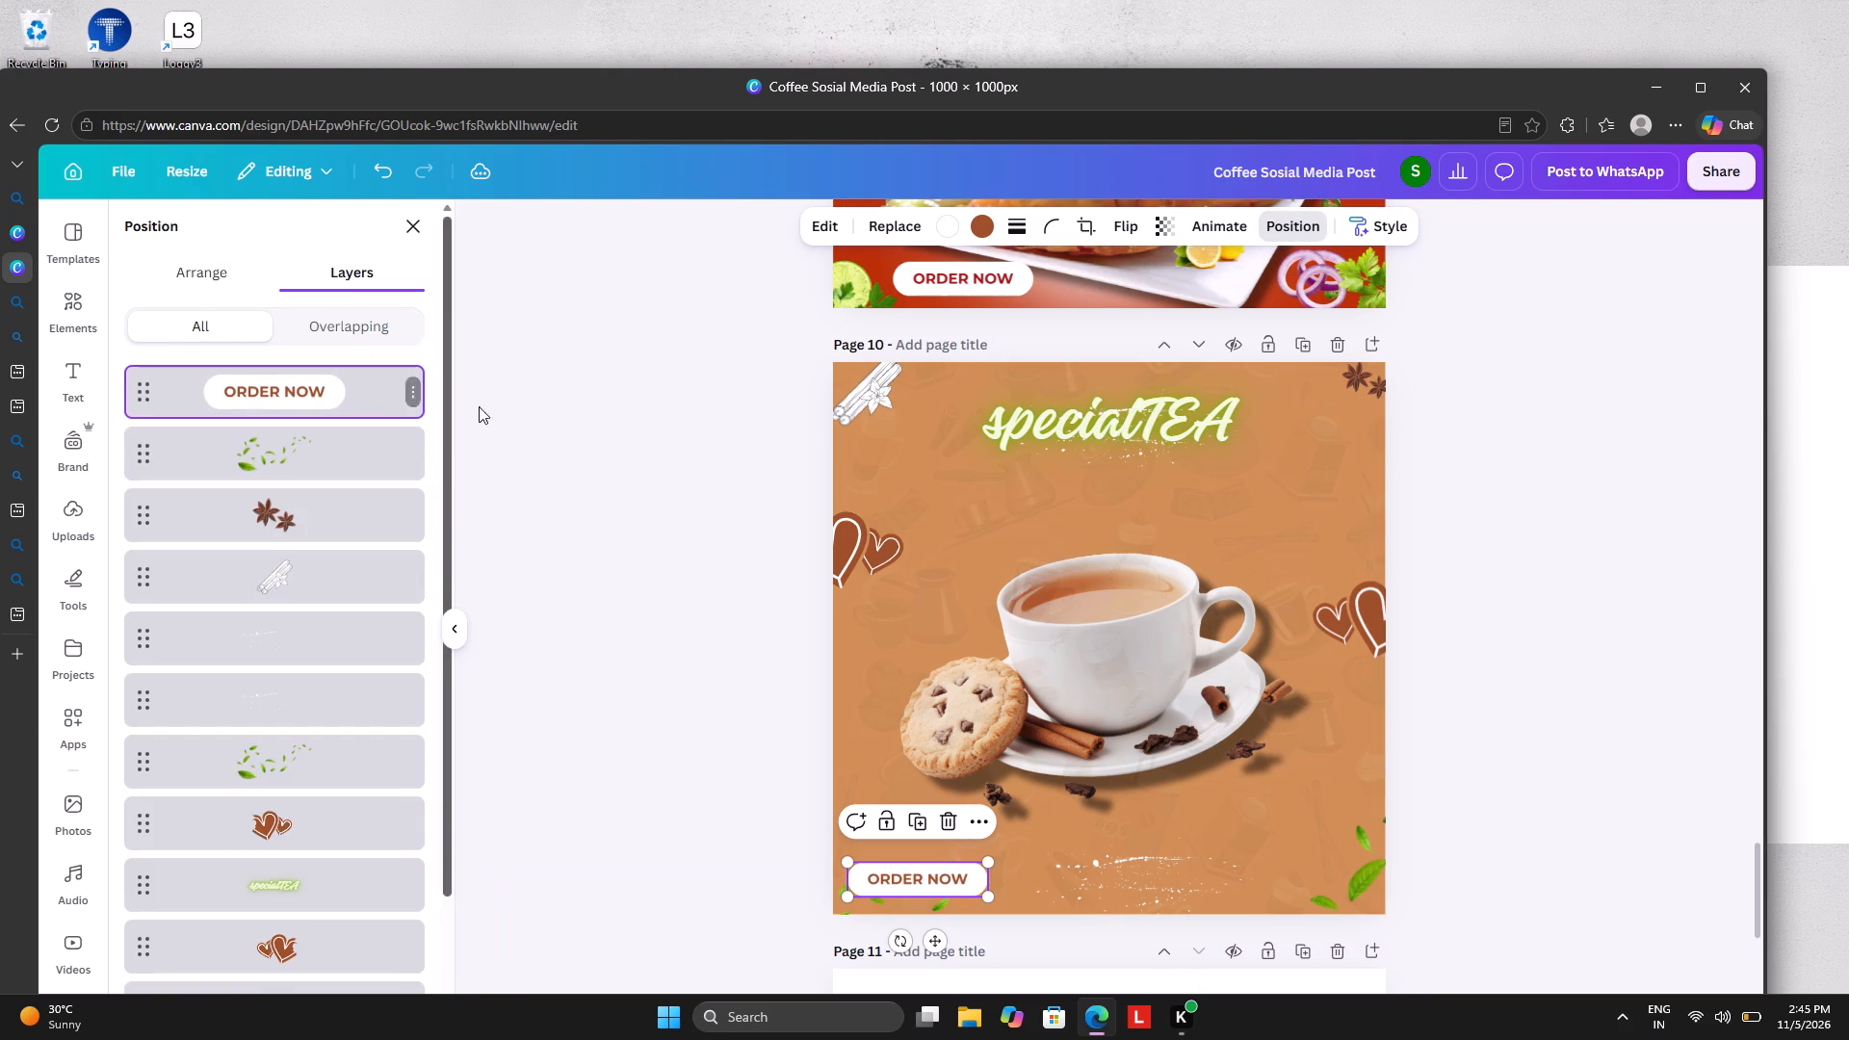
Look back through the earlier pages up to page 5 for any decorations still missing from page 10.
scroll(533, 440, up, 15)
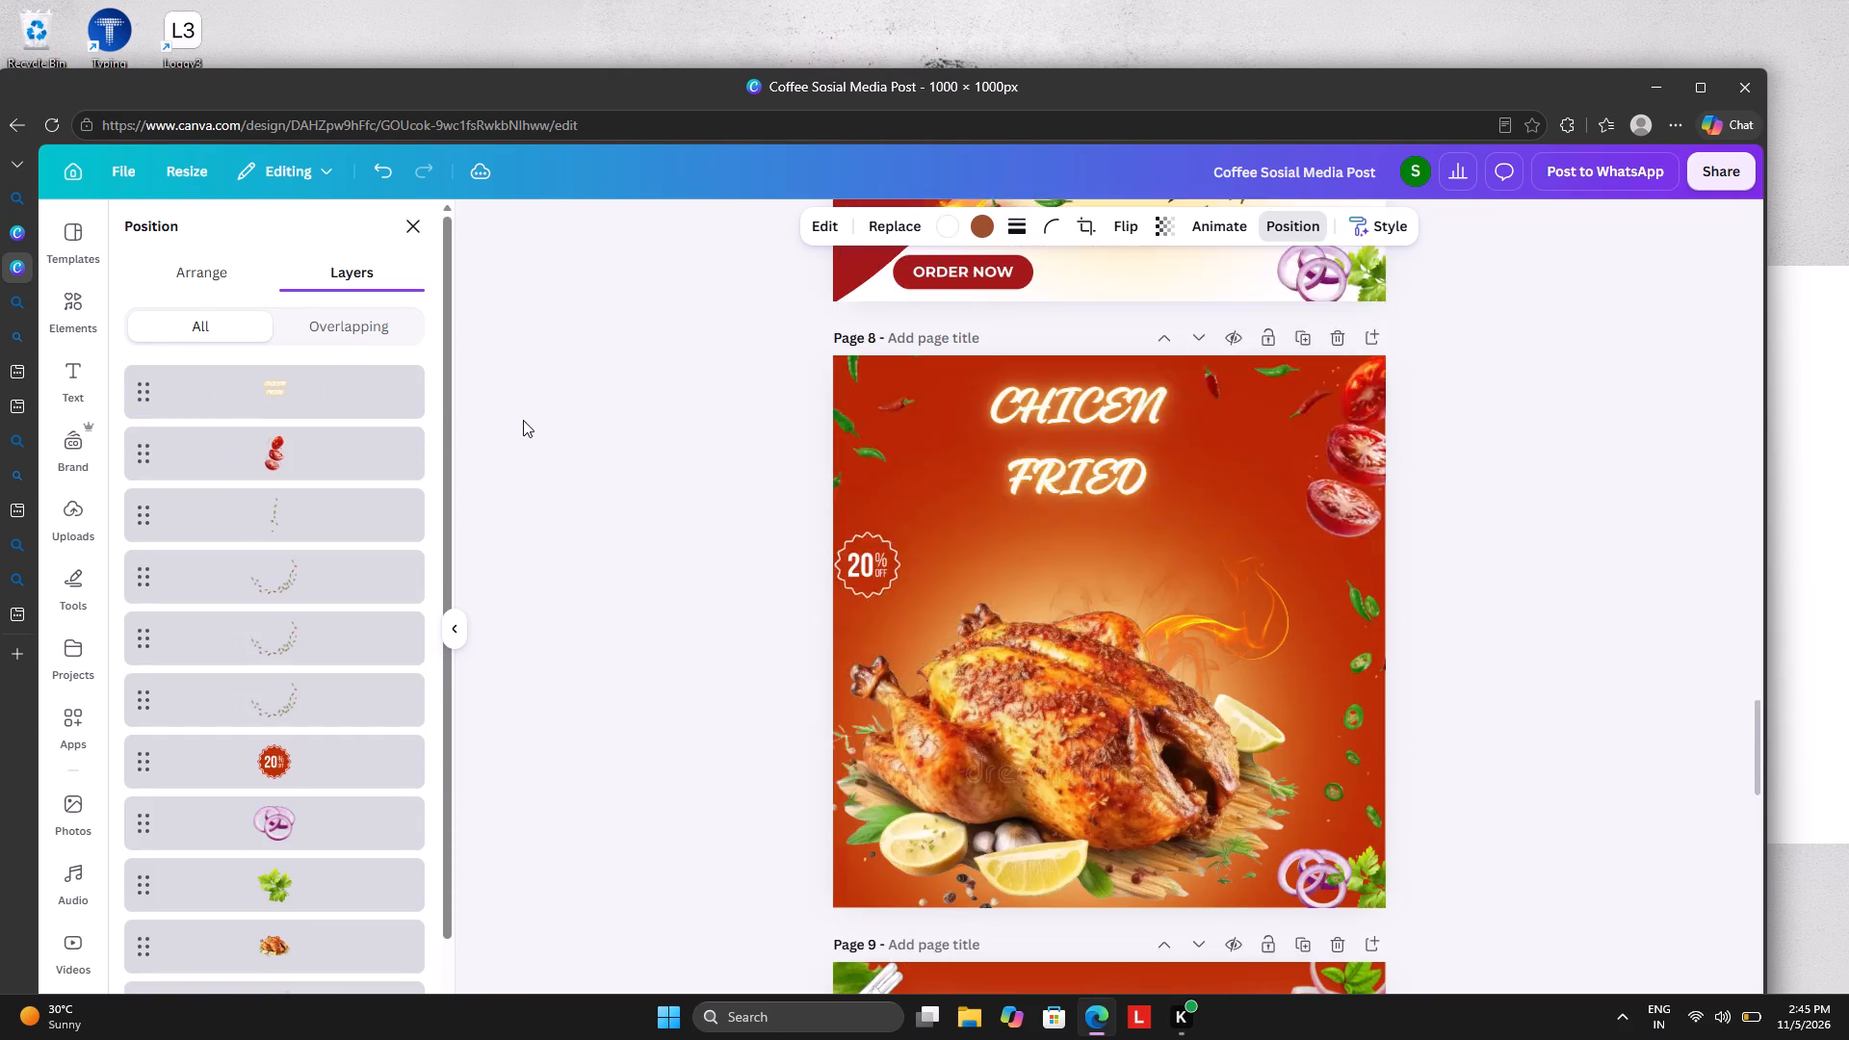
scroll(523, 420, up, 15)
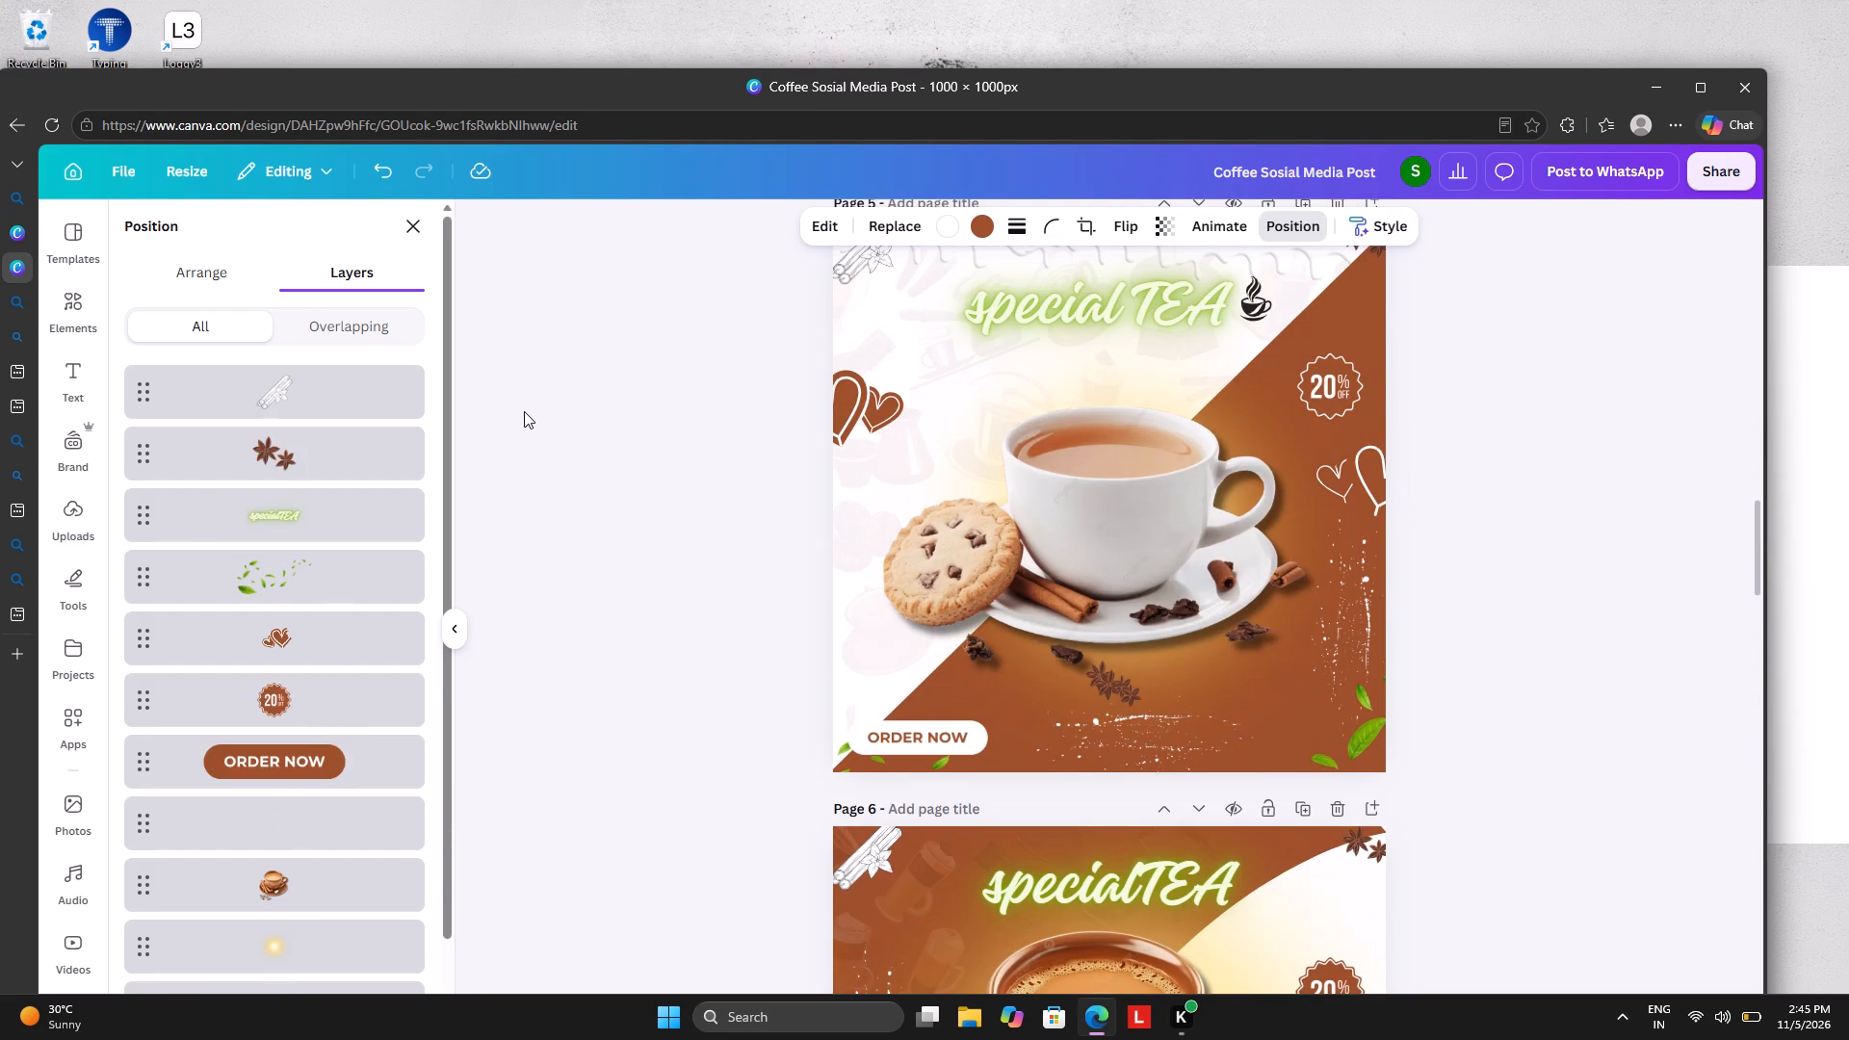
scroll(556, 376, up, 1)
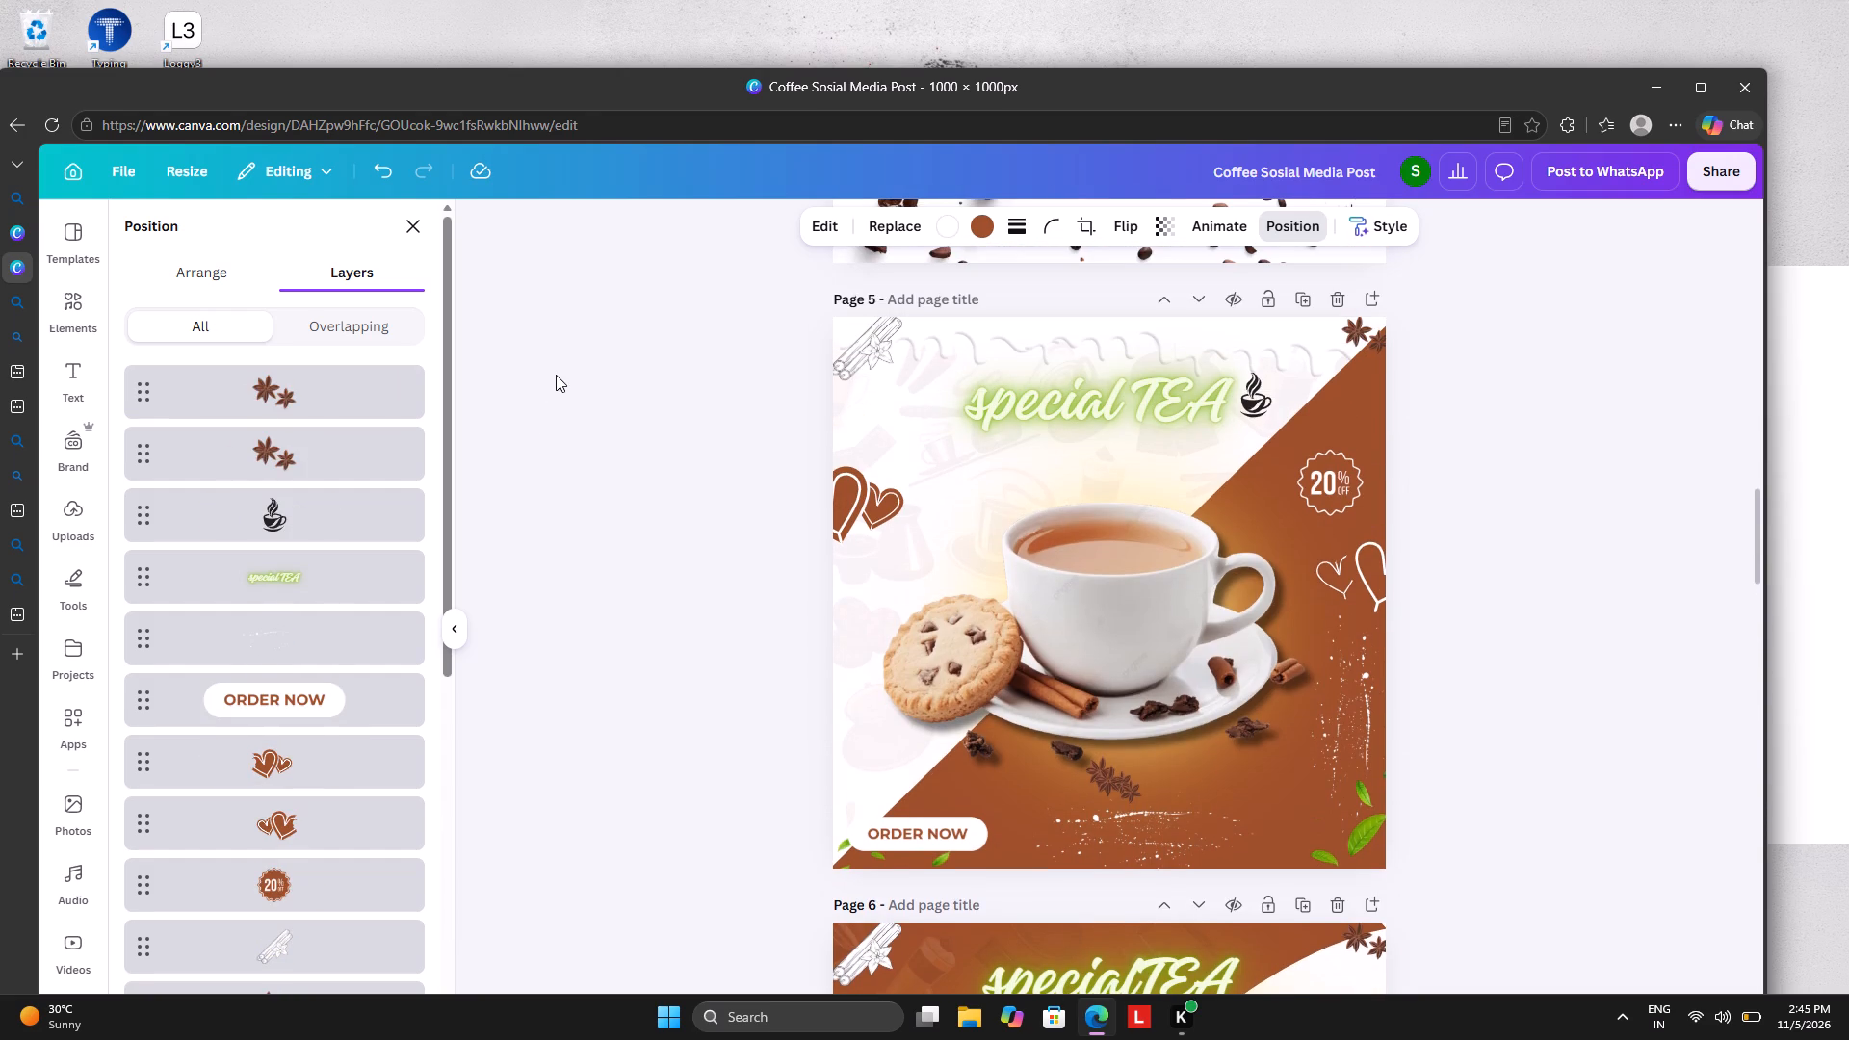
scroll(556, 375, down, 11)
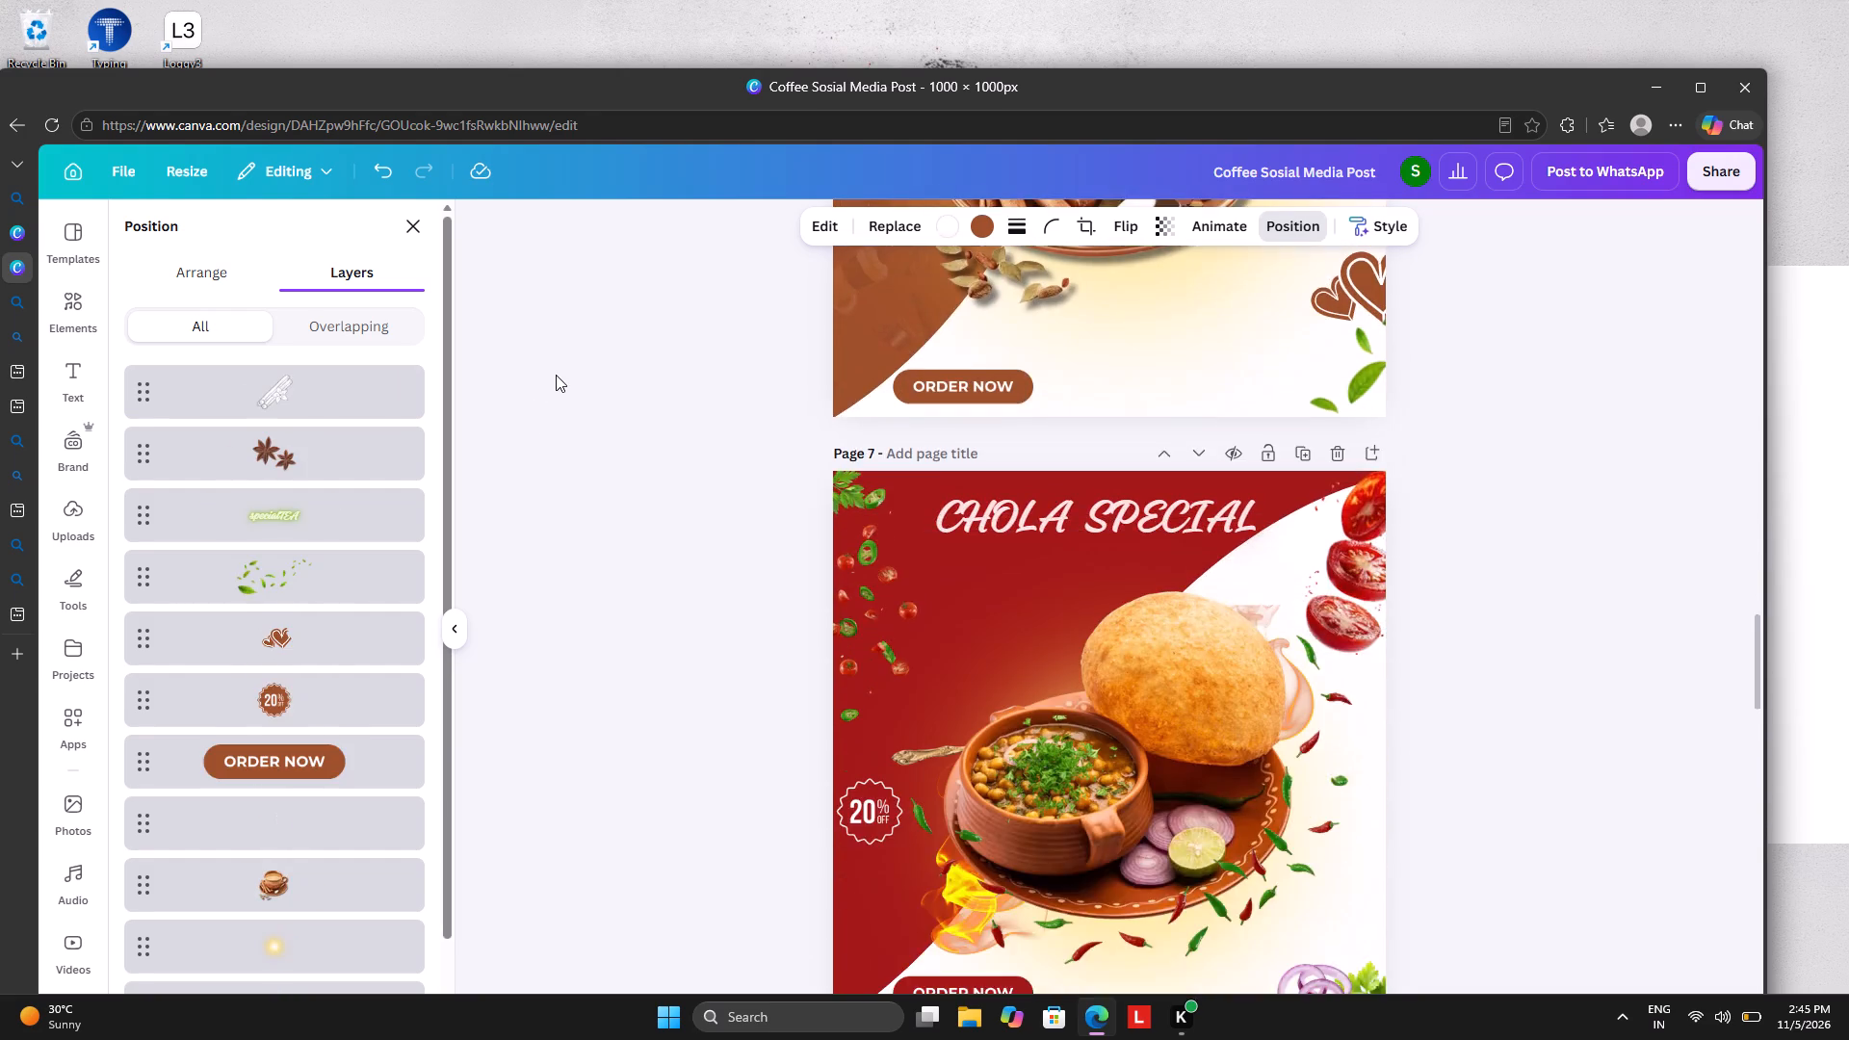
scroll(556, 375, down, 16)
scroll(556, 375, down, 7)
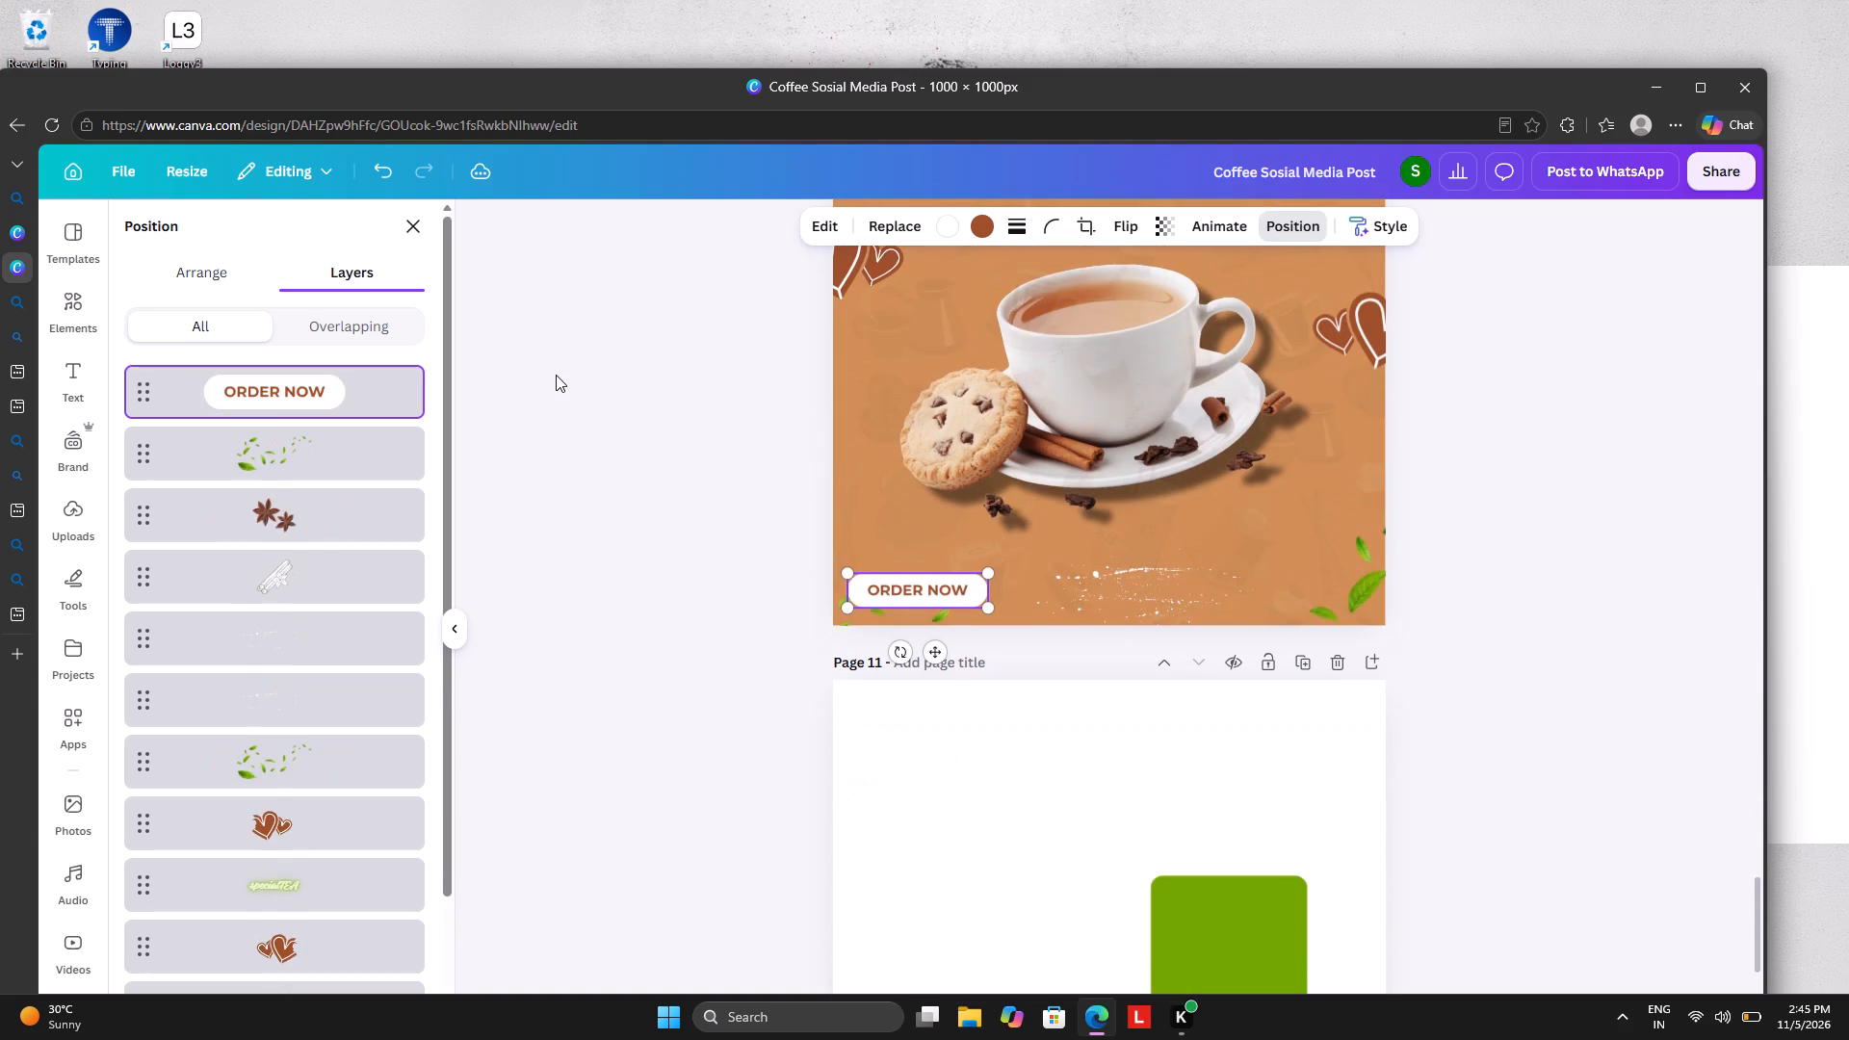
Recolour the white outline of the hearts at page 10's right edge with the brown sampled from the heart fill.
scroll(556, 375, up, 3)
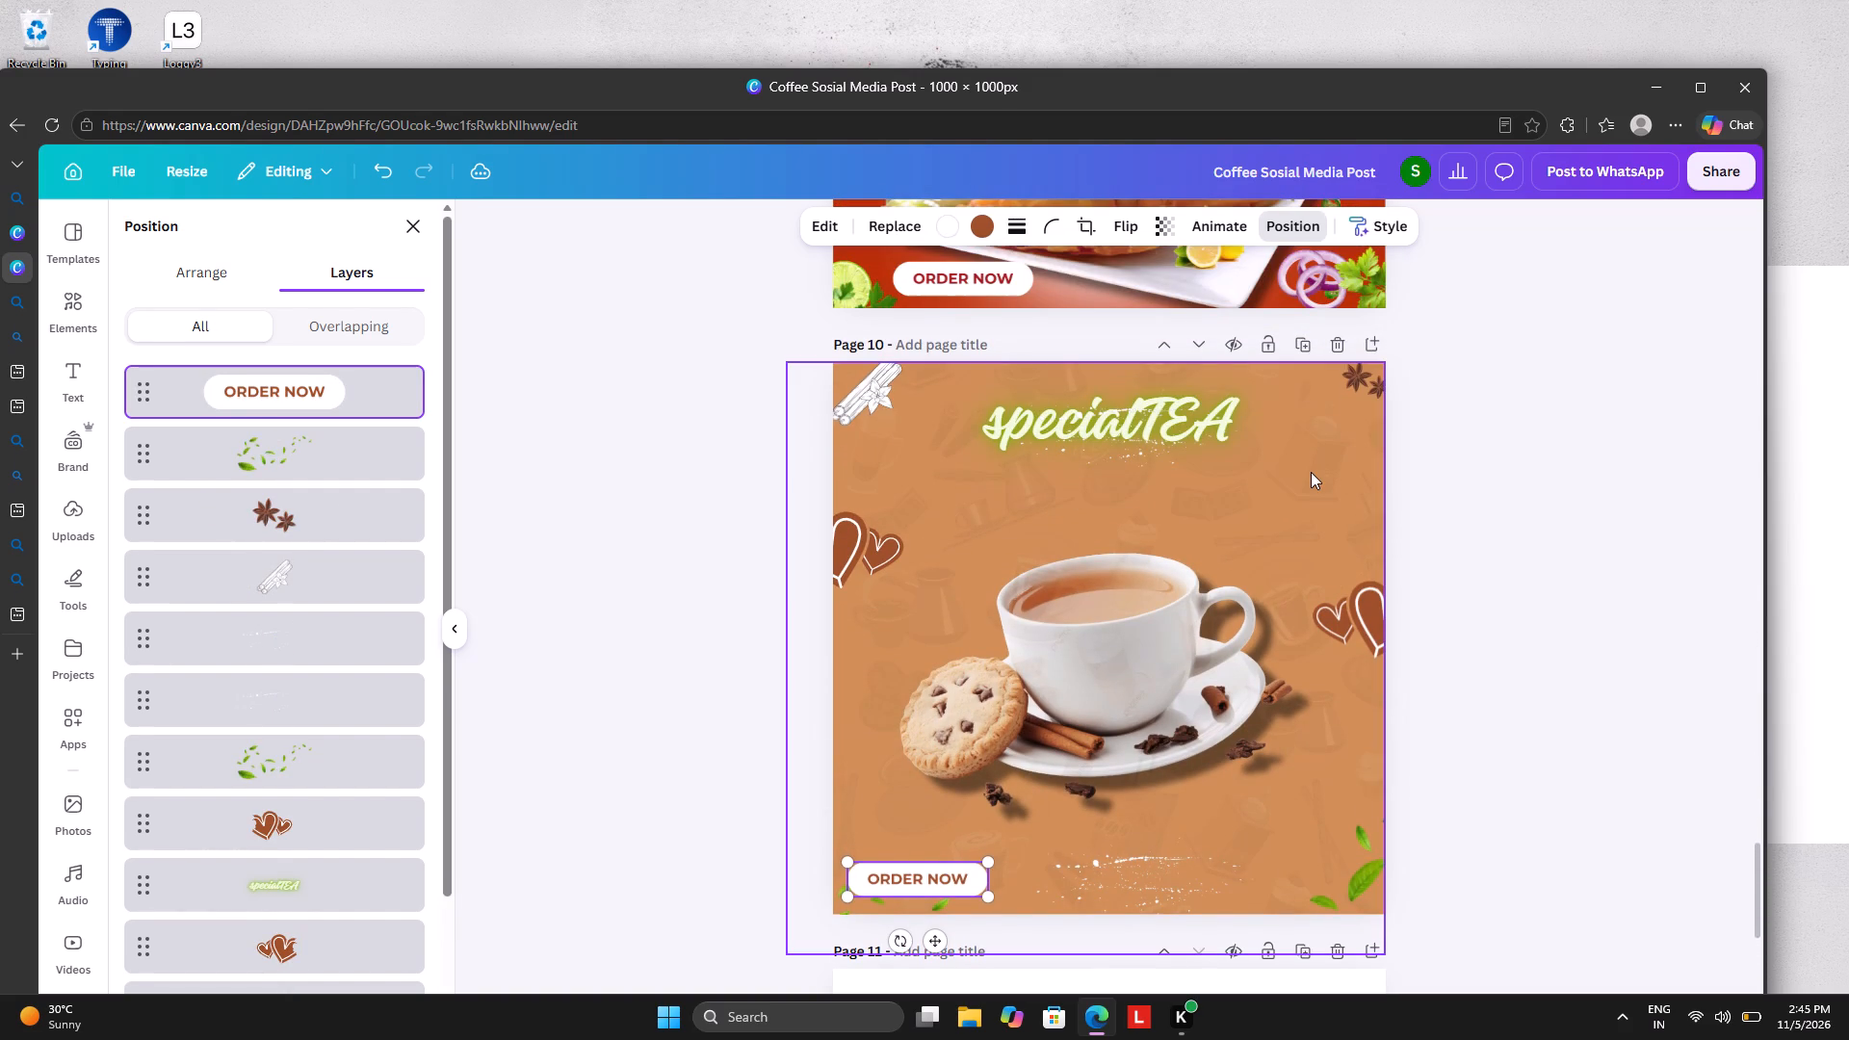
ctrl+scroll(1312, 472, up, 2)
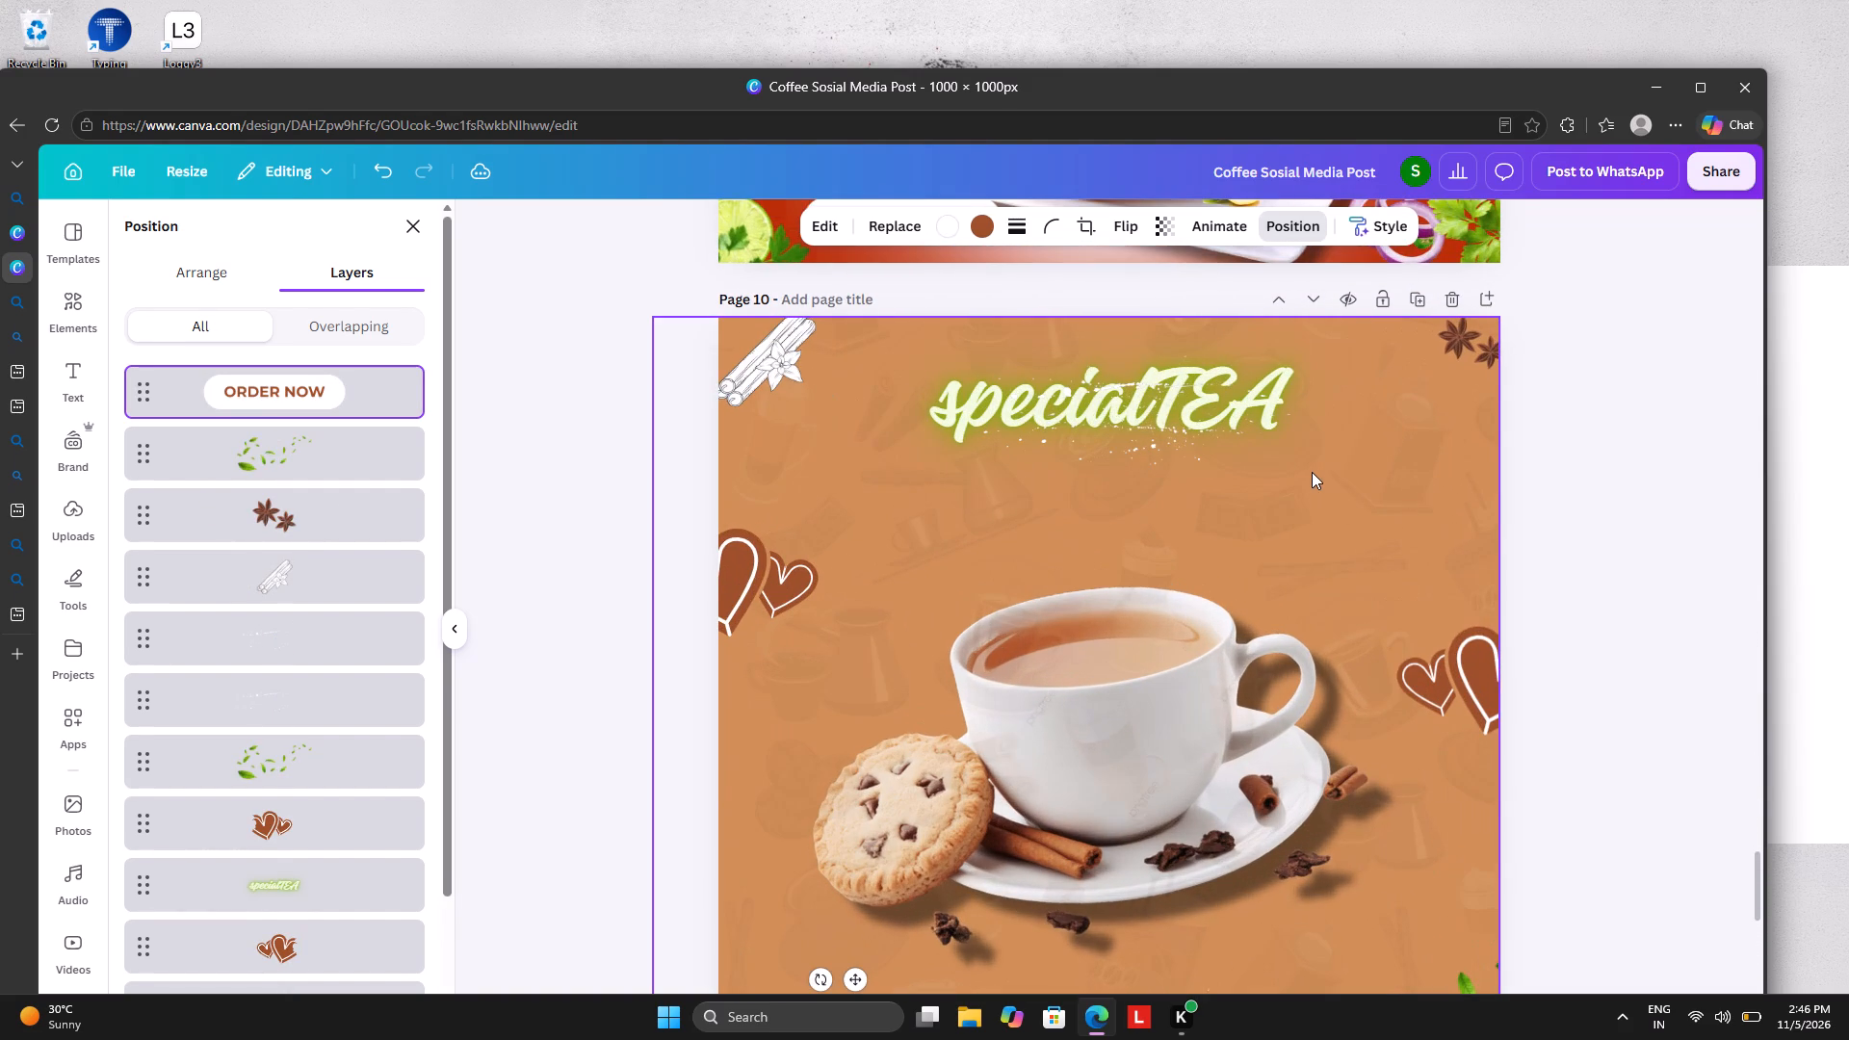
scroll(1312, 472, down, 2)
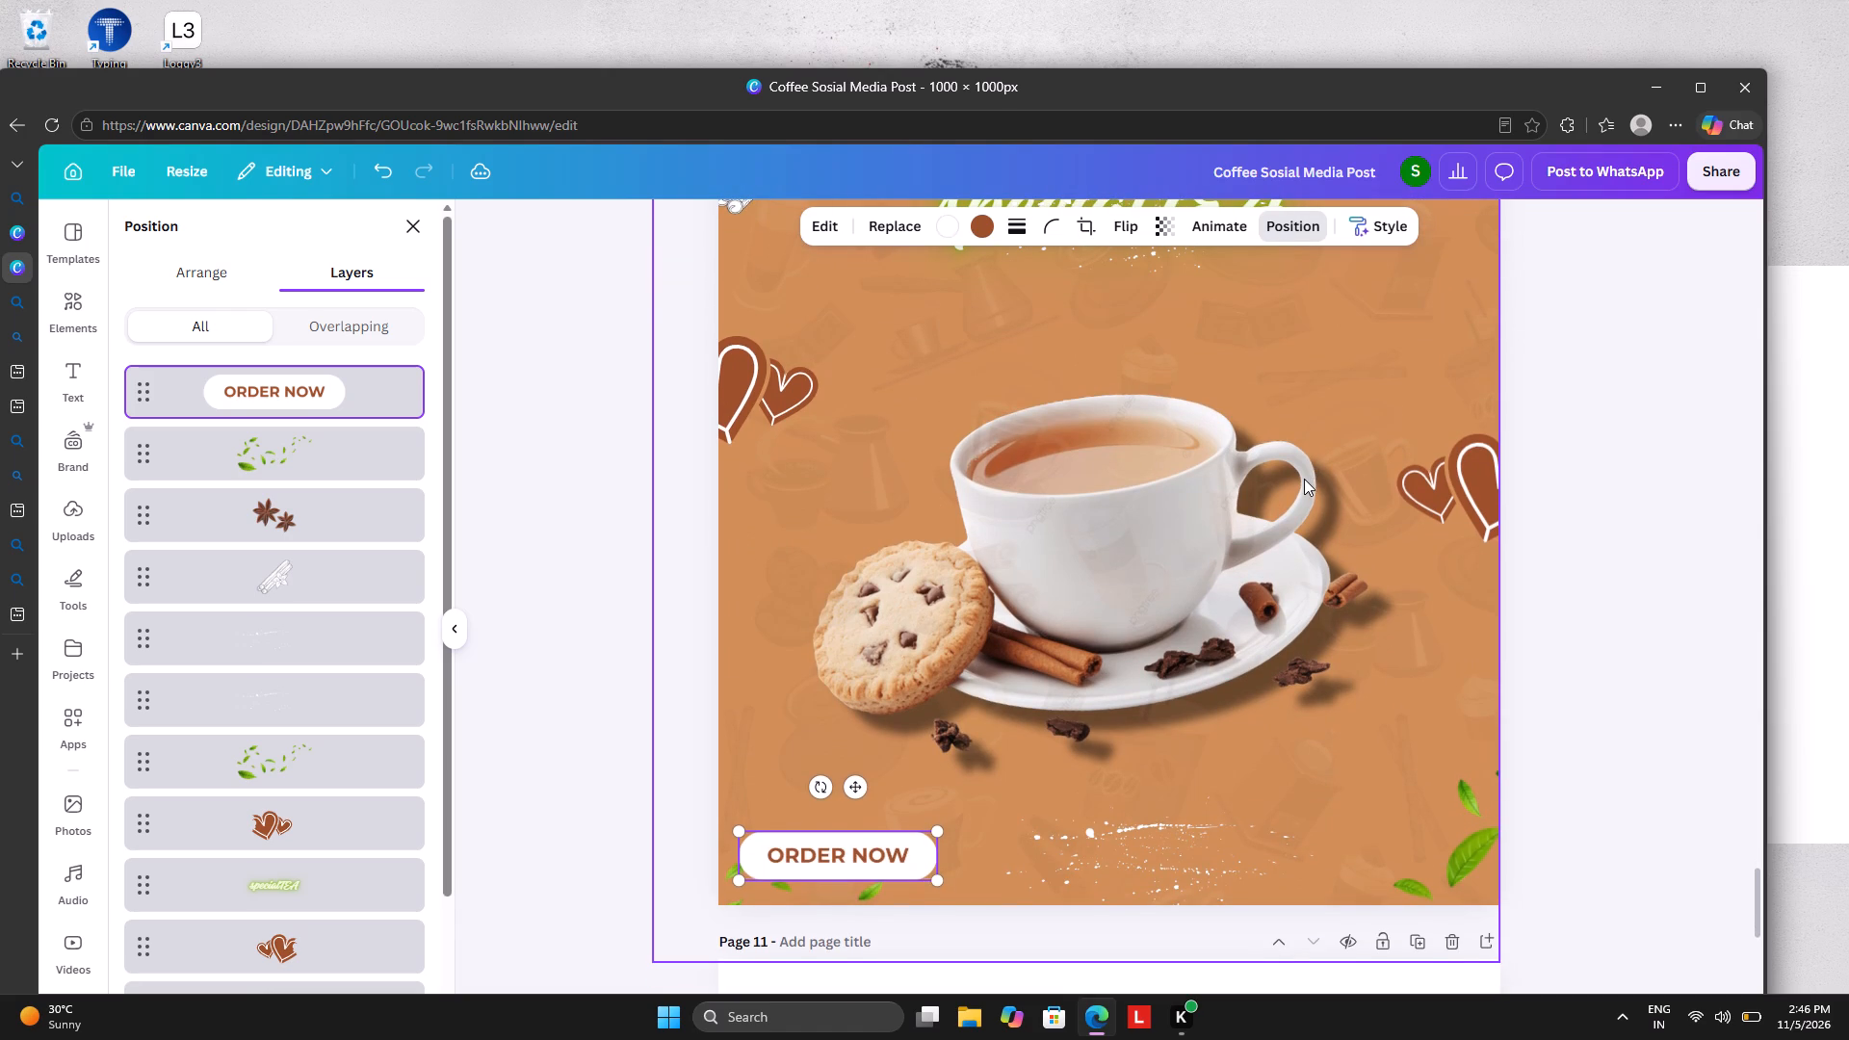
click(1444, 470)
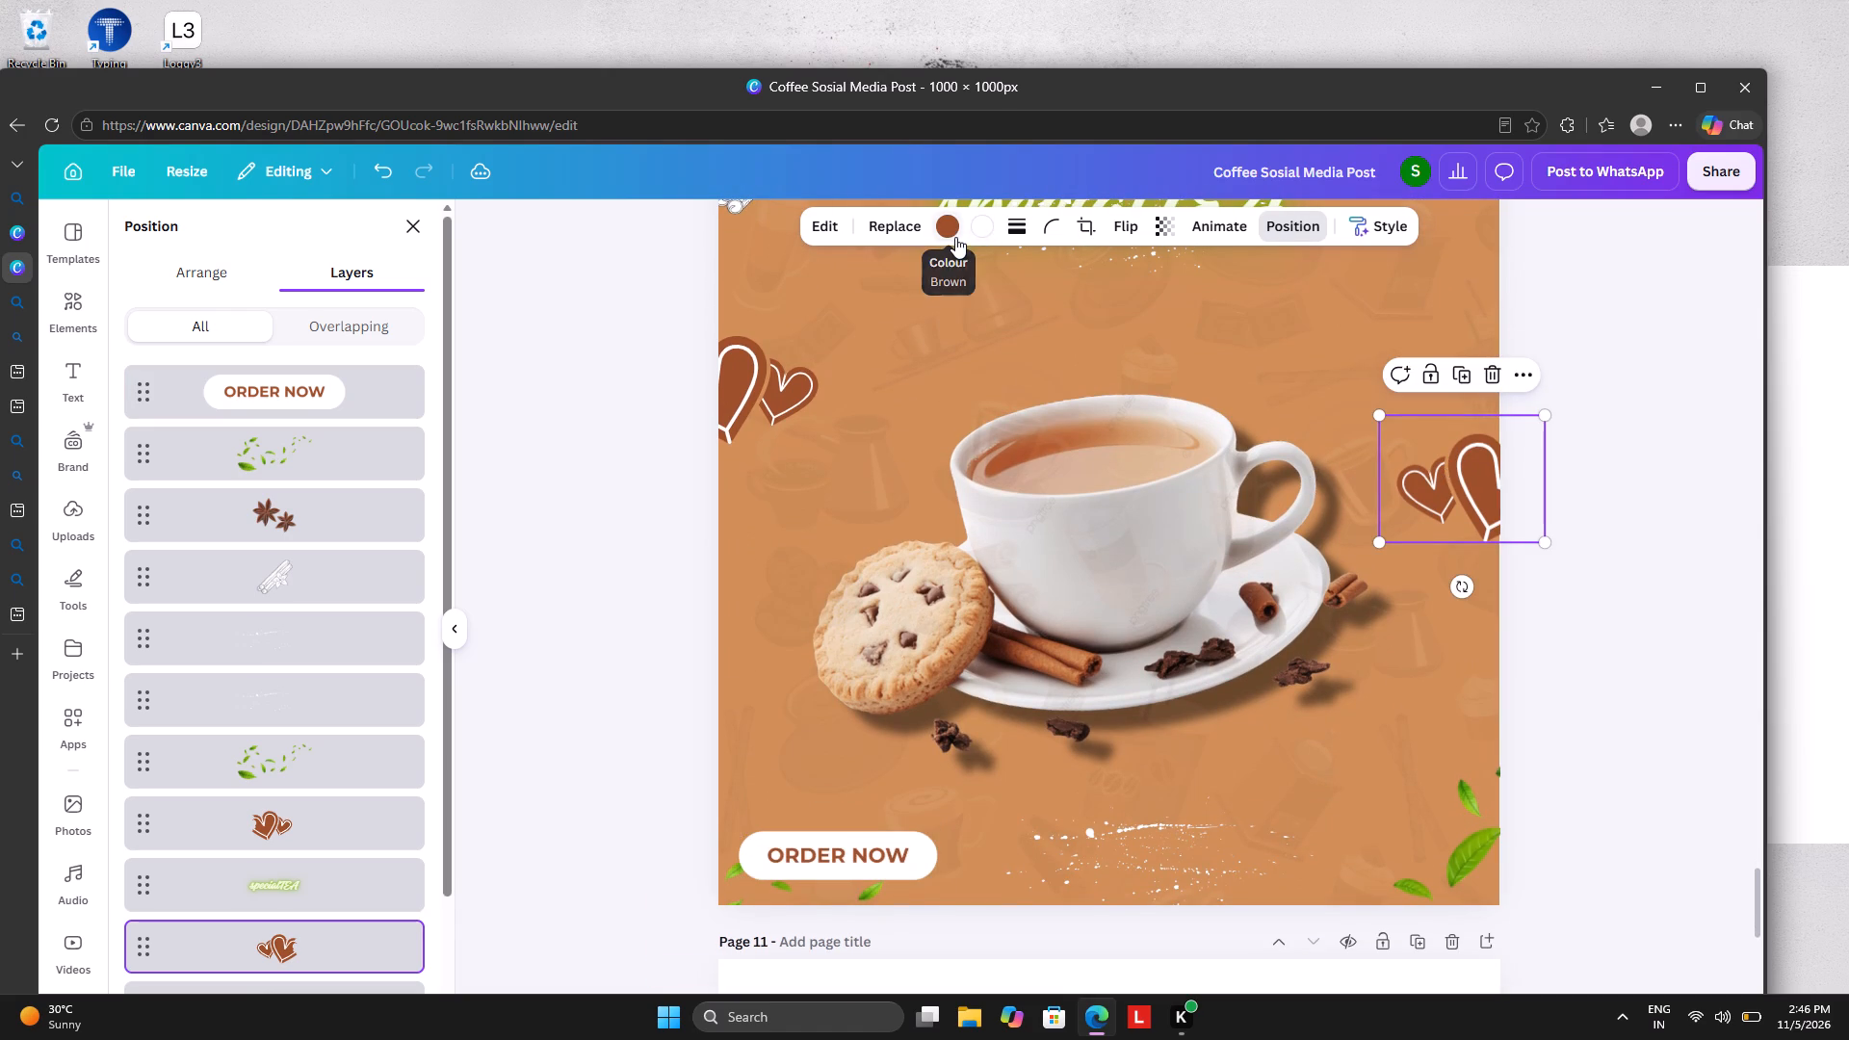
click(983, 229)
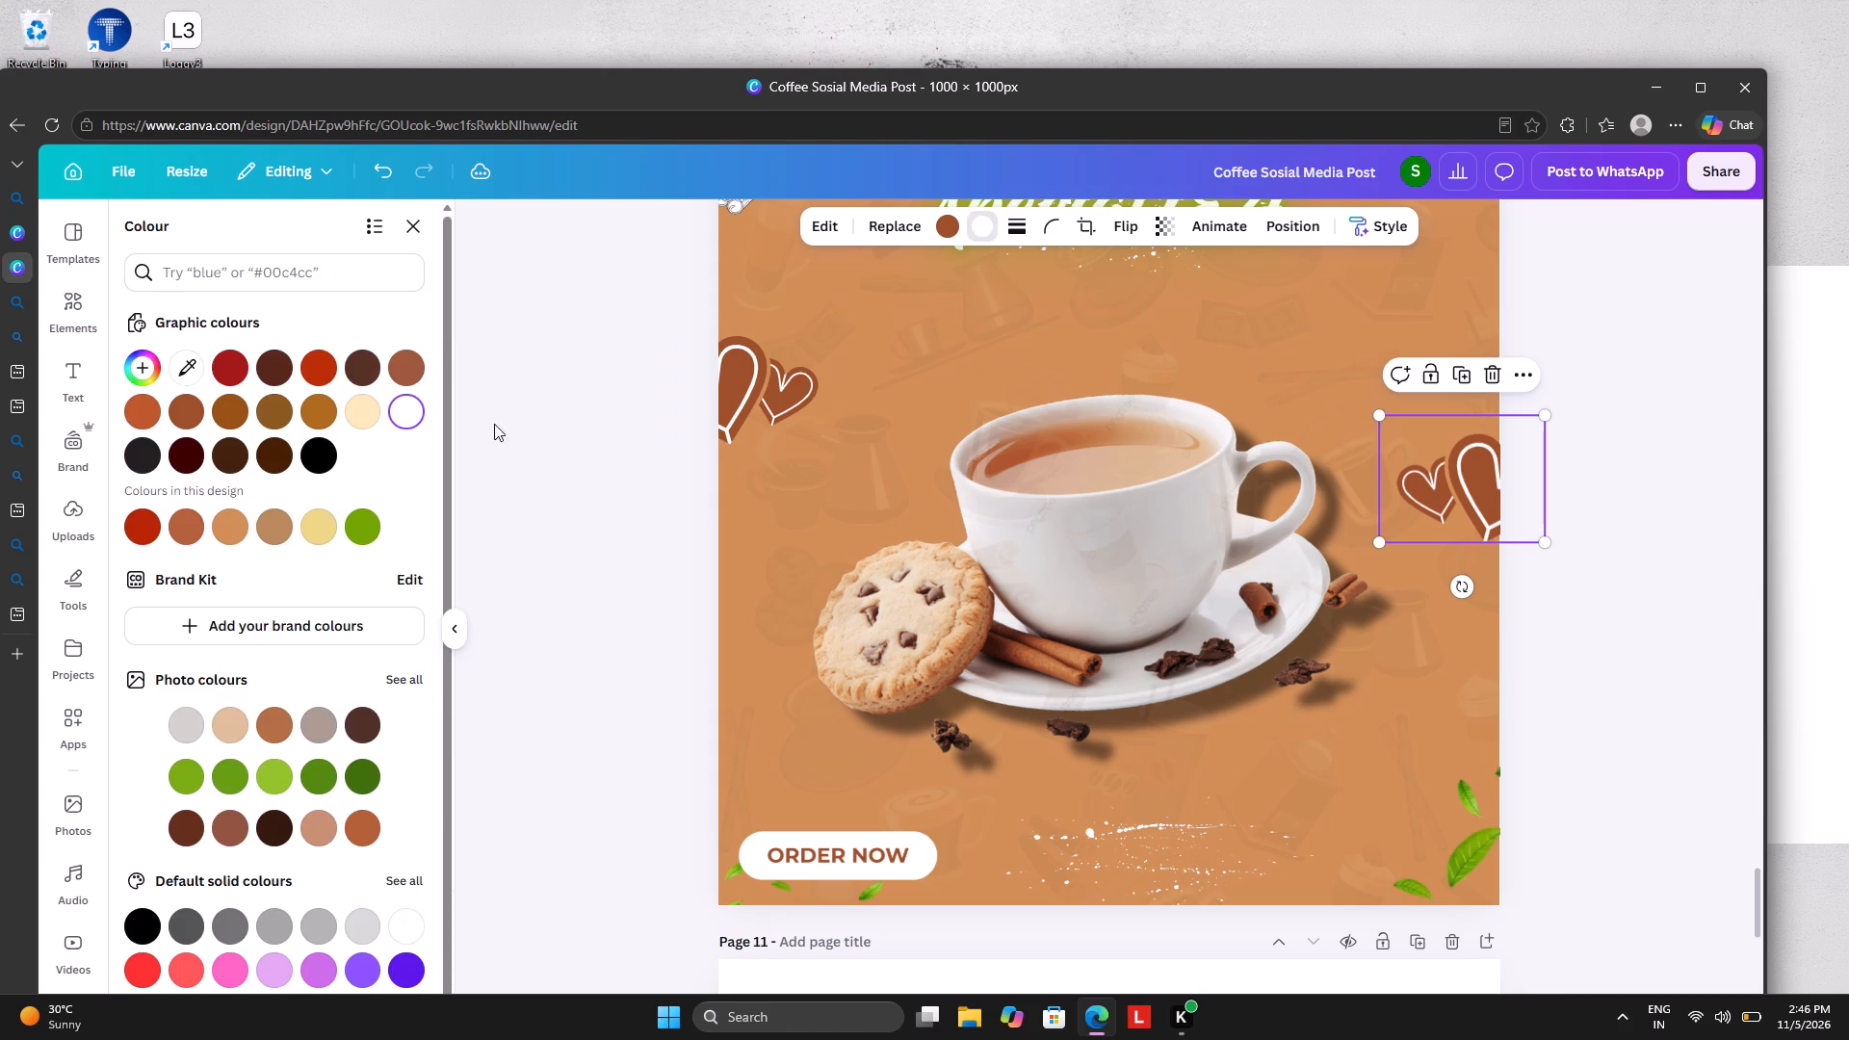
click(177, 363)
click(1485, 483)
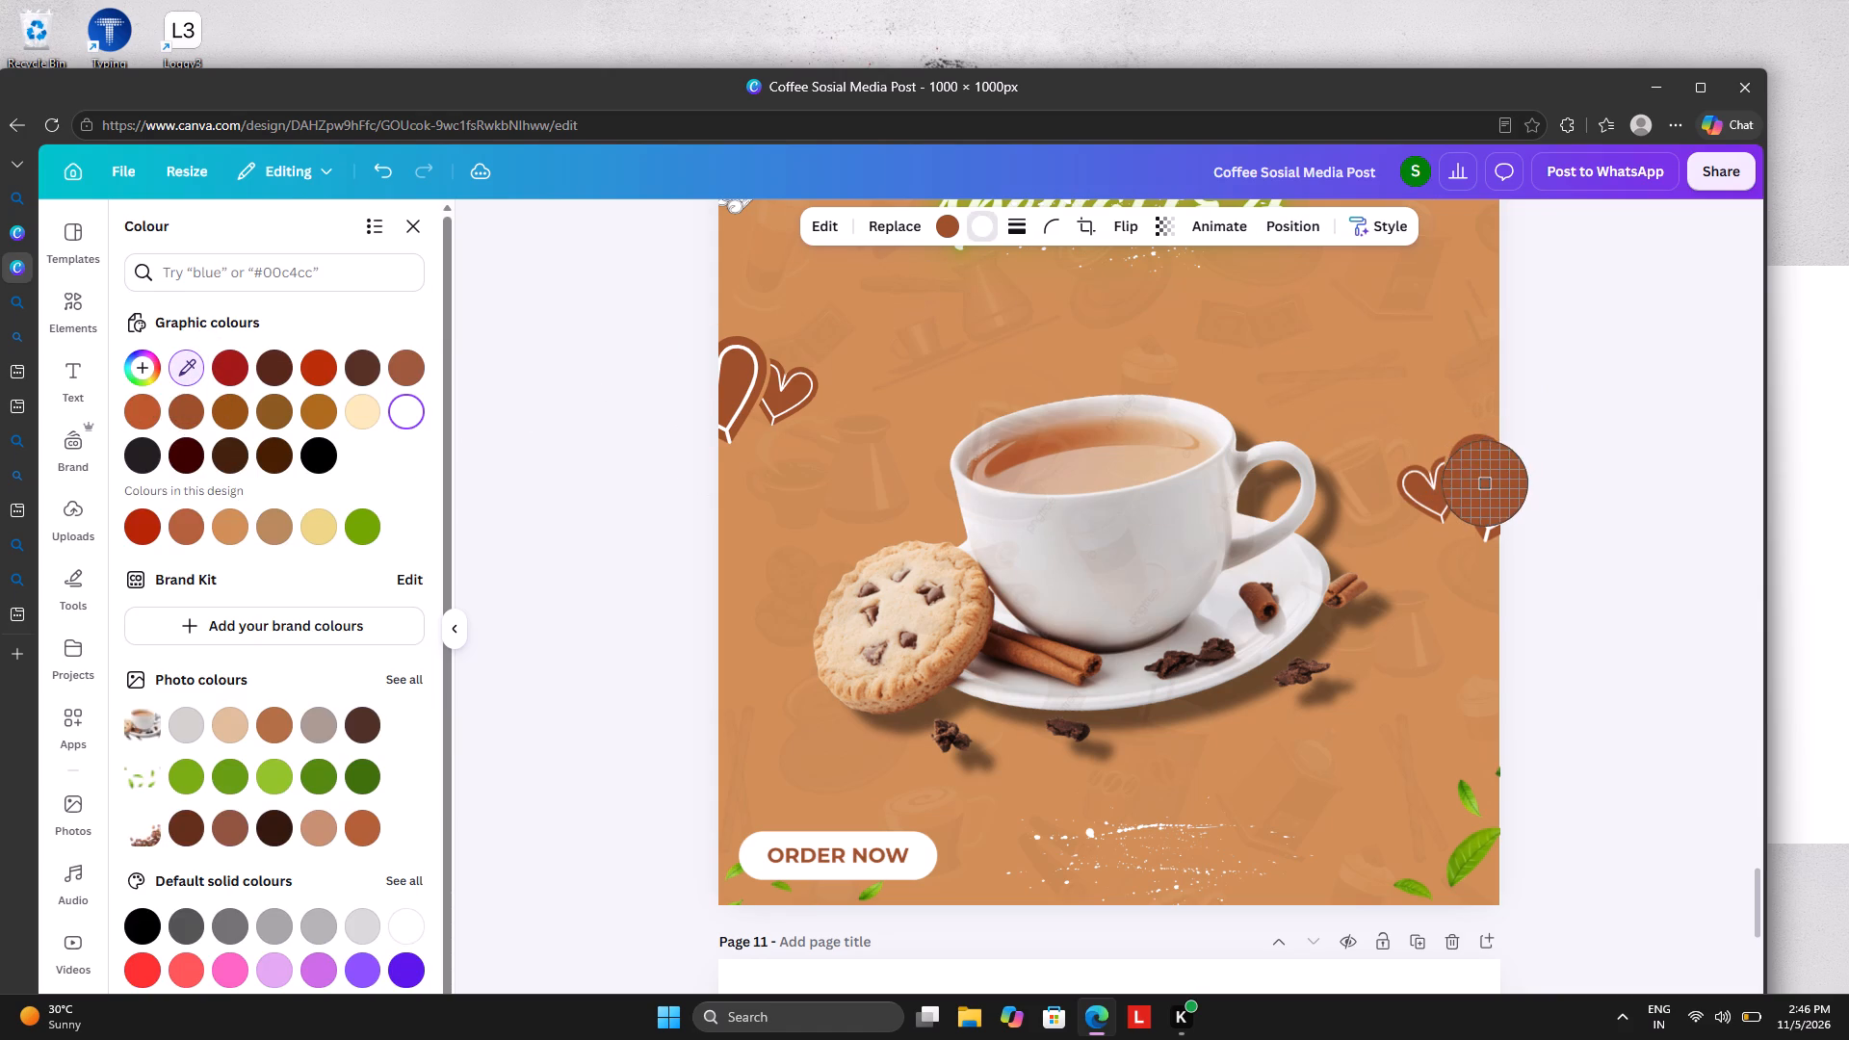
Recolour the fill of the hearts at page 10's right edge white.
click(954, 225)
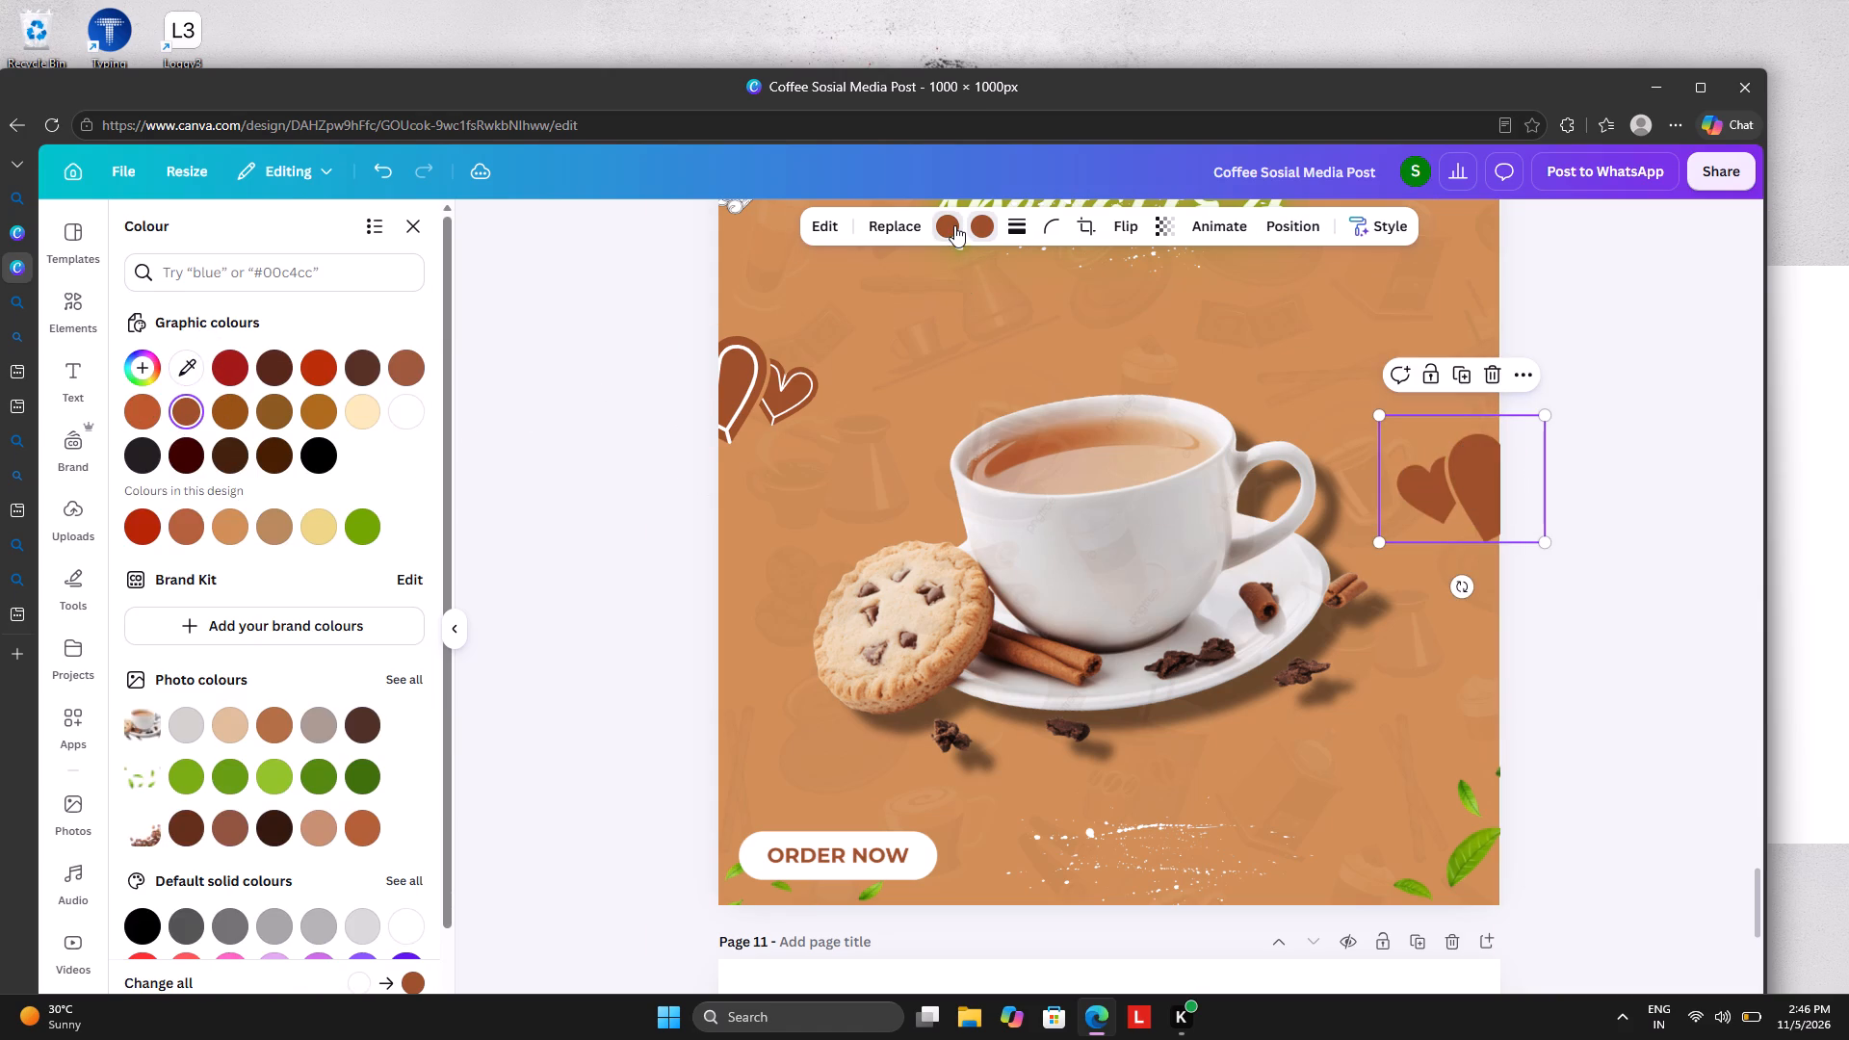
click(401, 921)
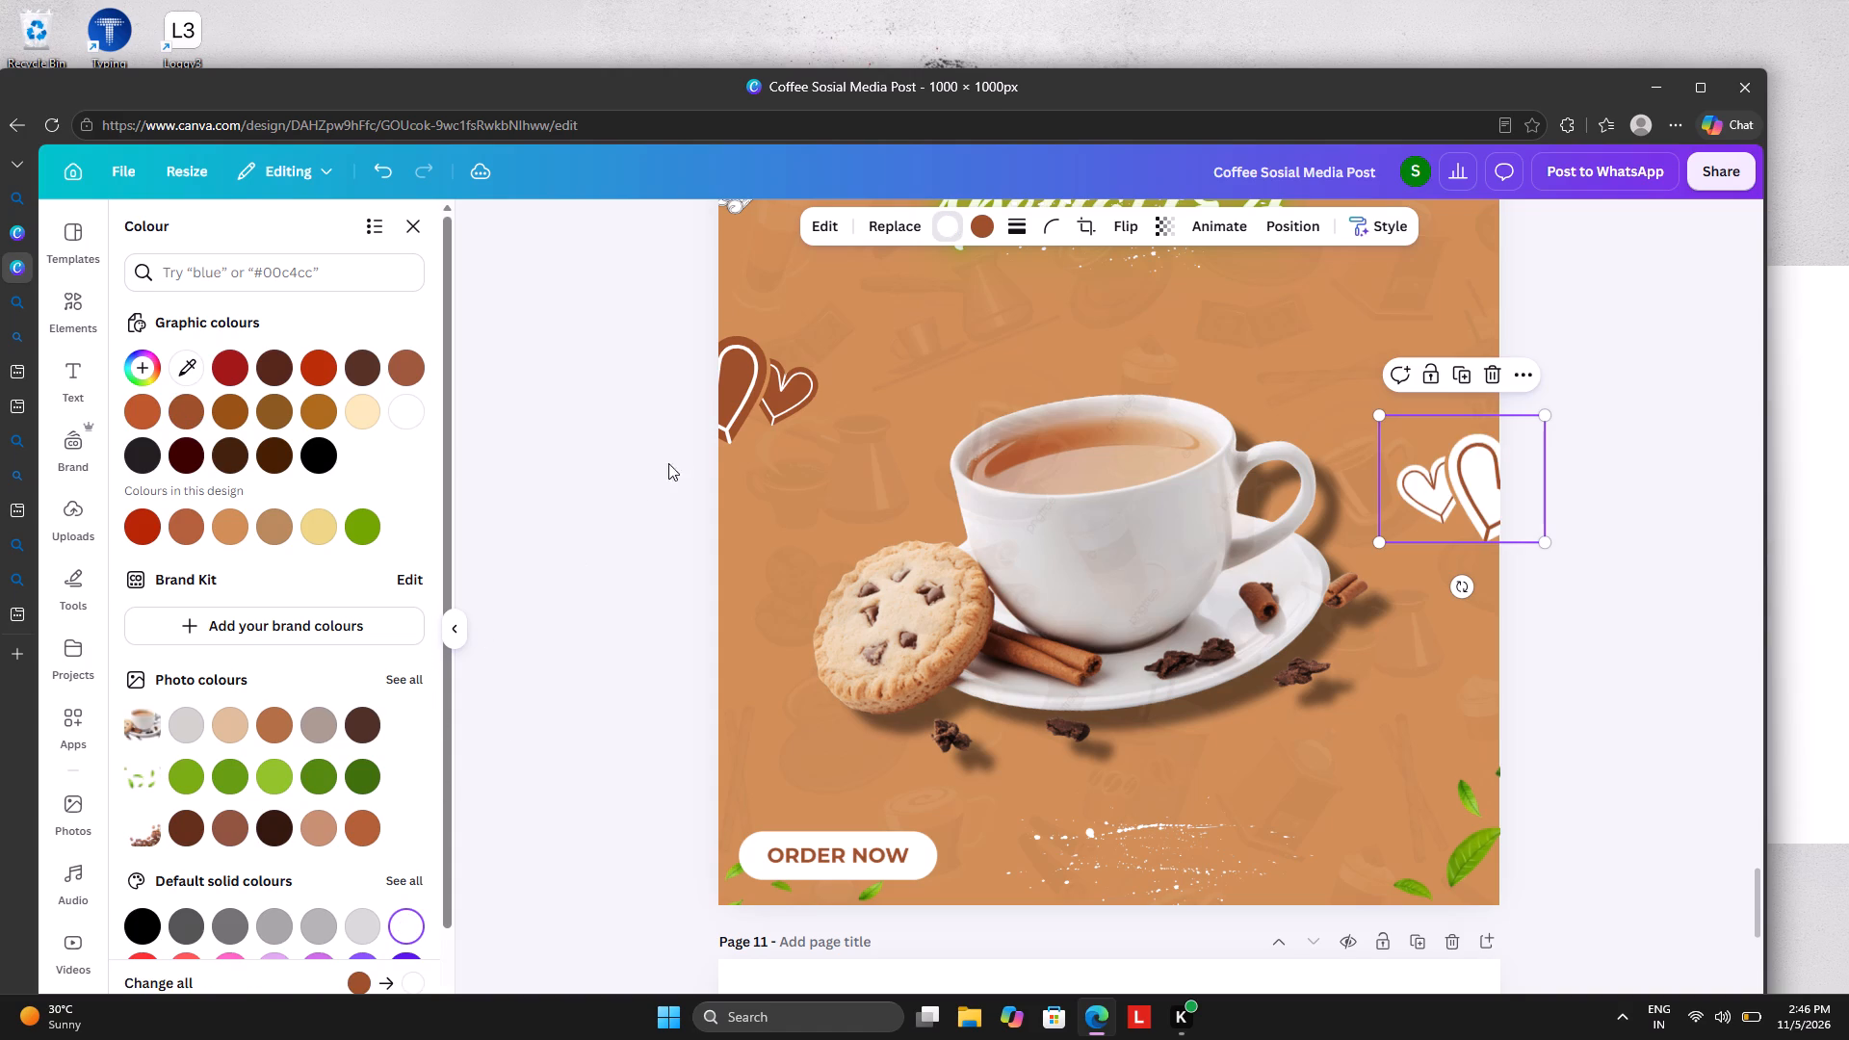
Recolour the hearts at page 10's left edge with a #9f593c brown outline and a white (#ffffff) fill.
click(731, 413)
click(991, 226)
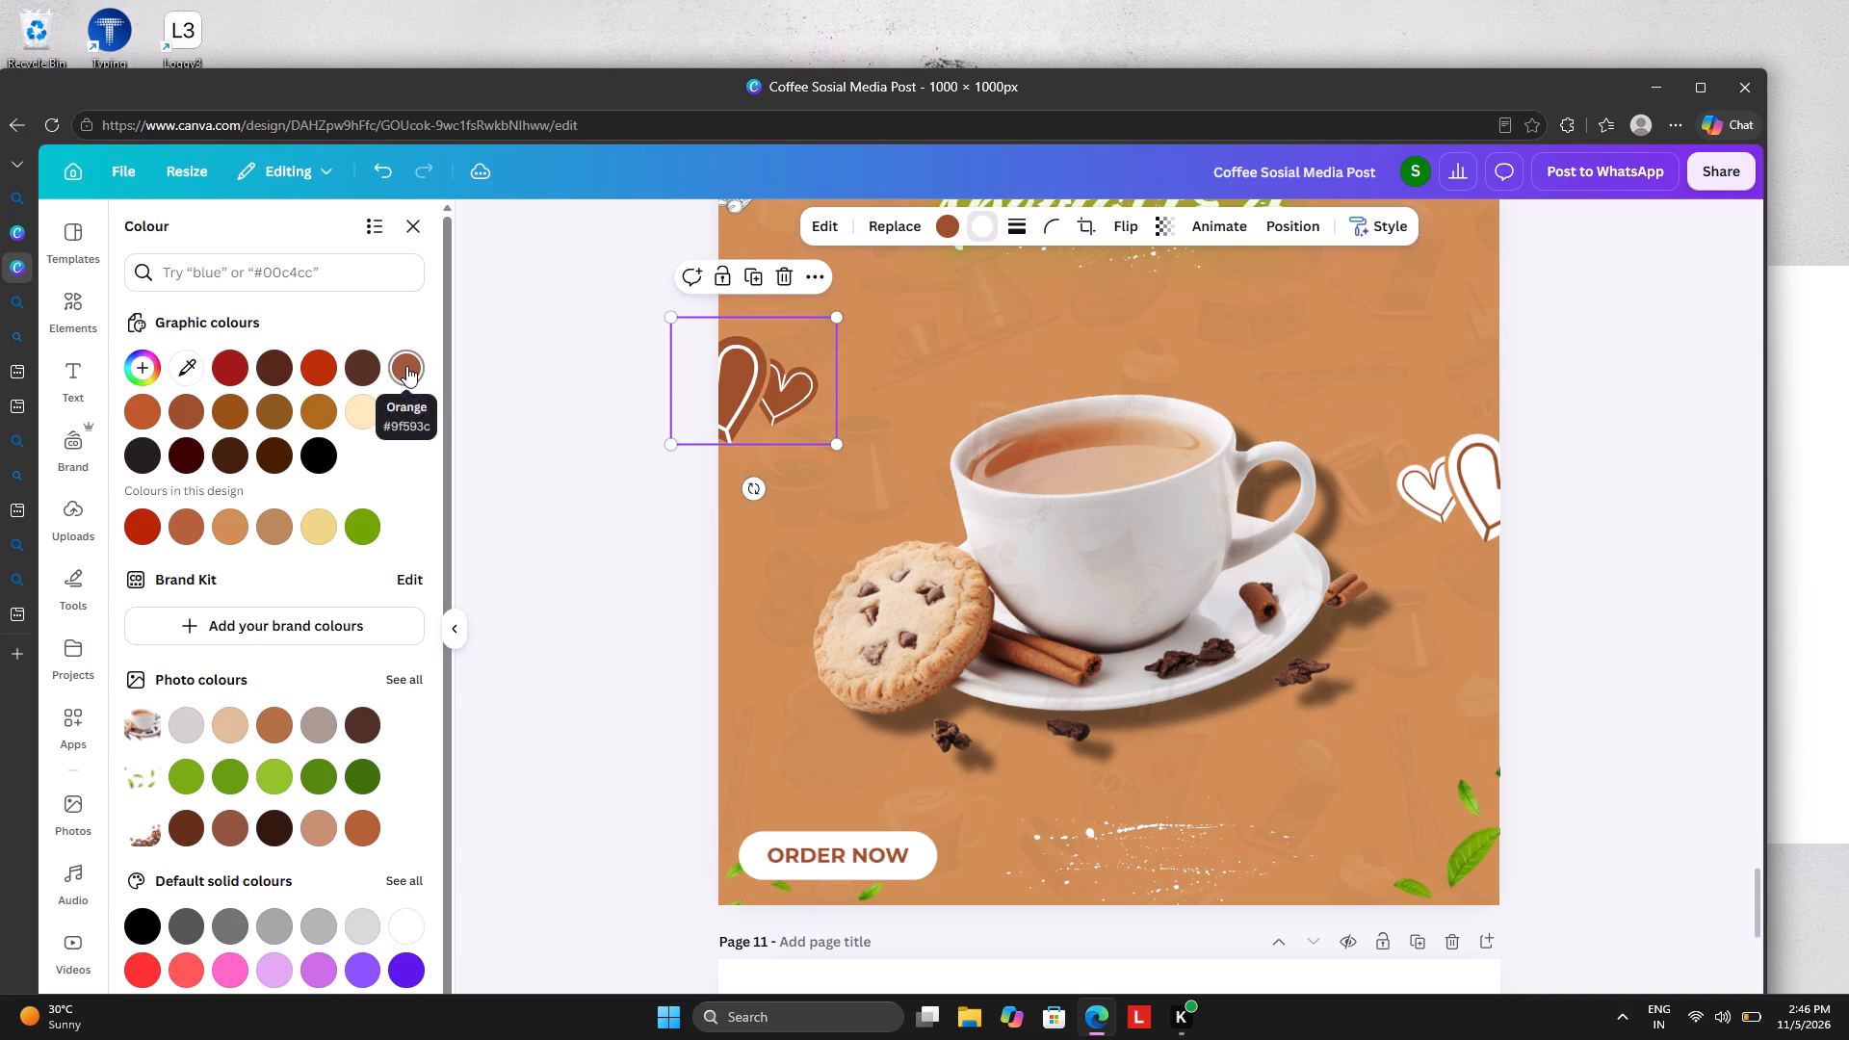
click(406, 366)
click(948, 220)
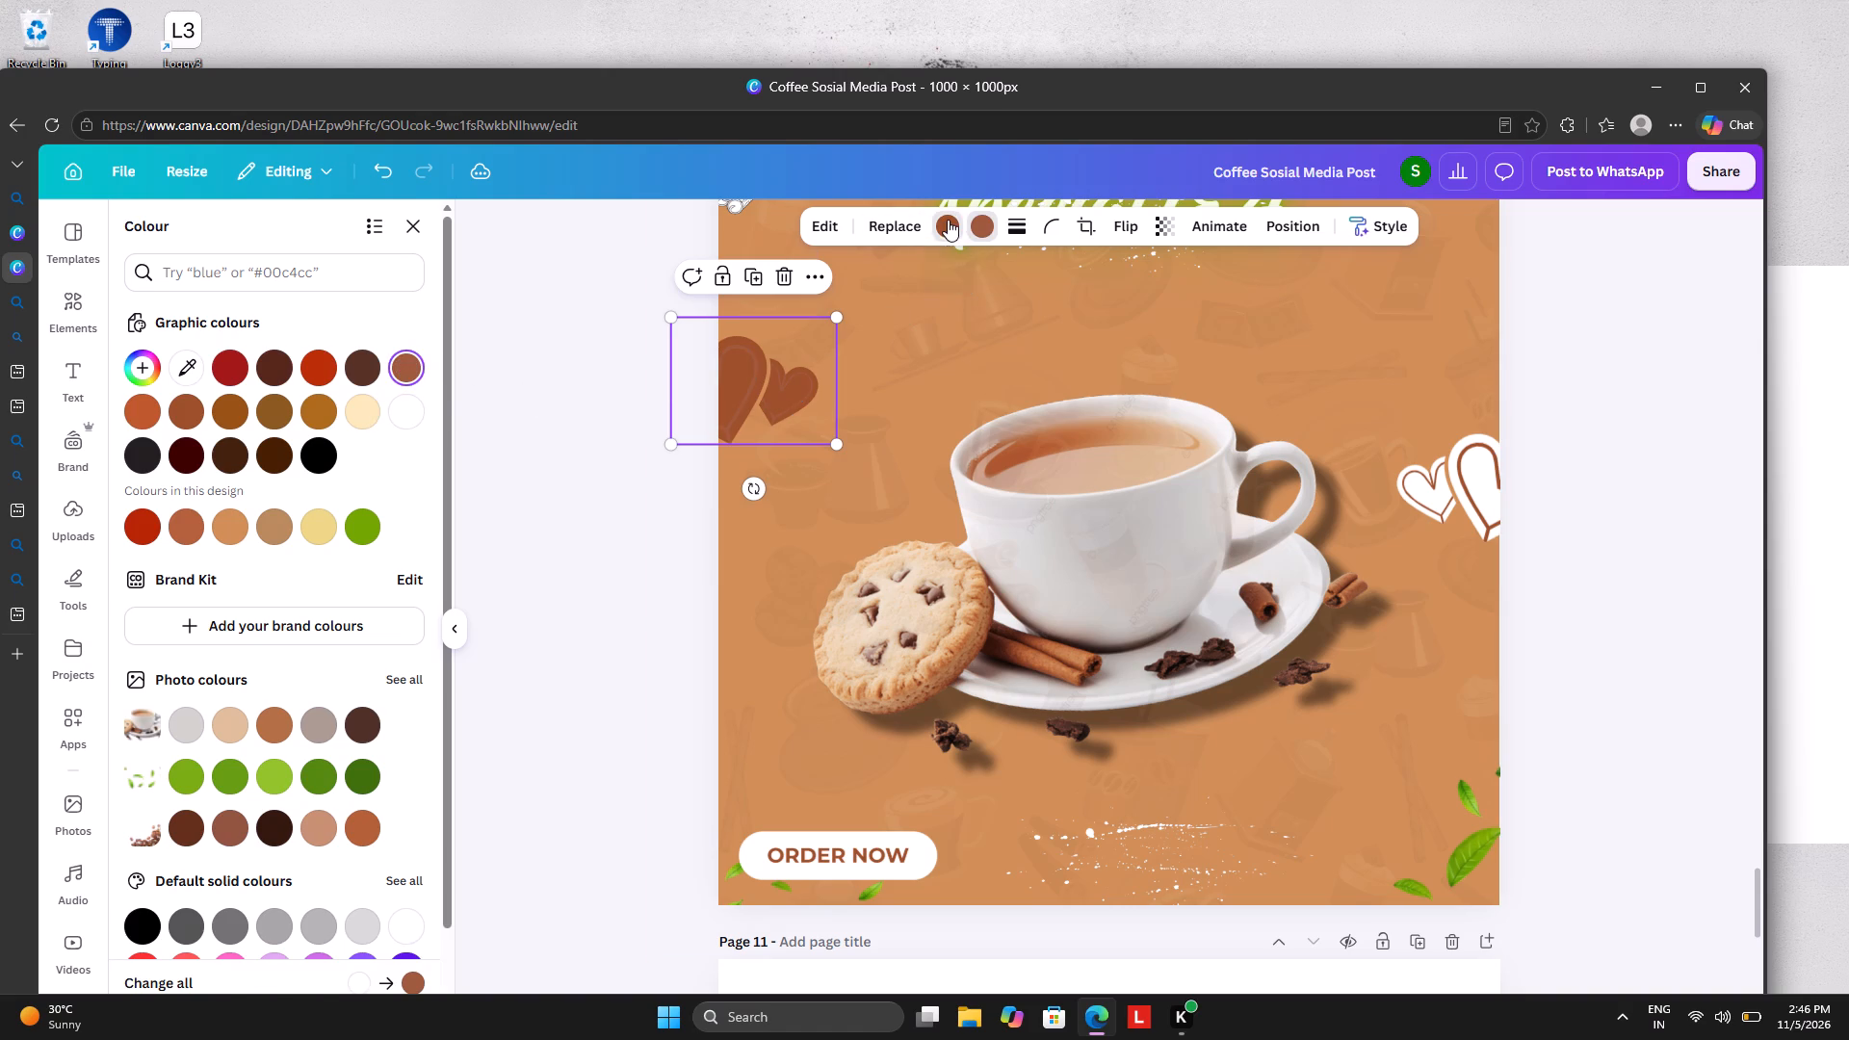
click(412, 930)
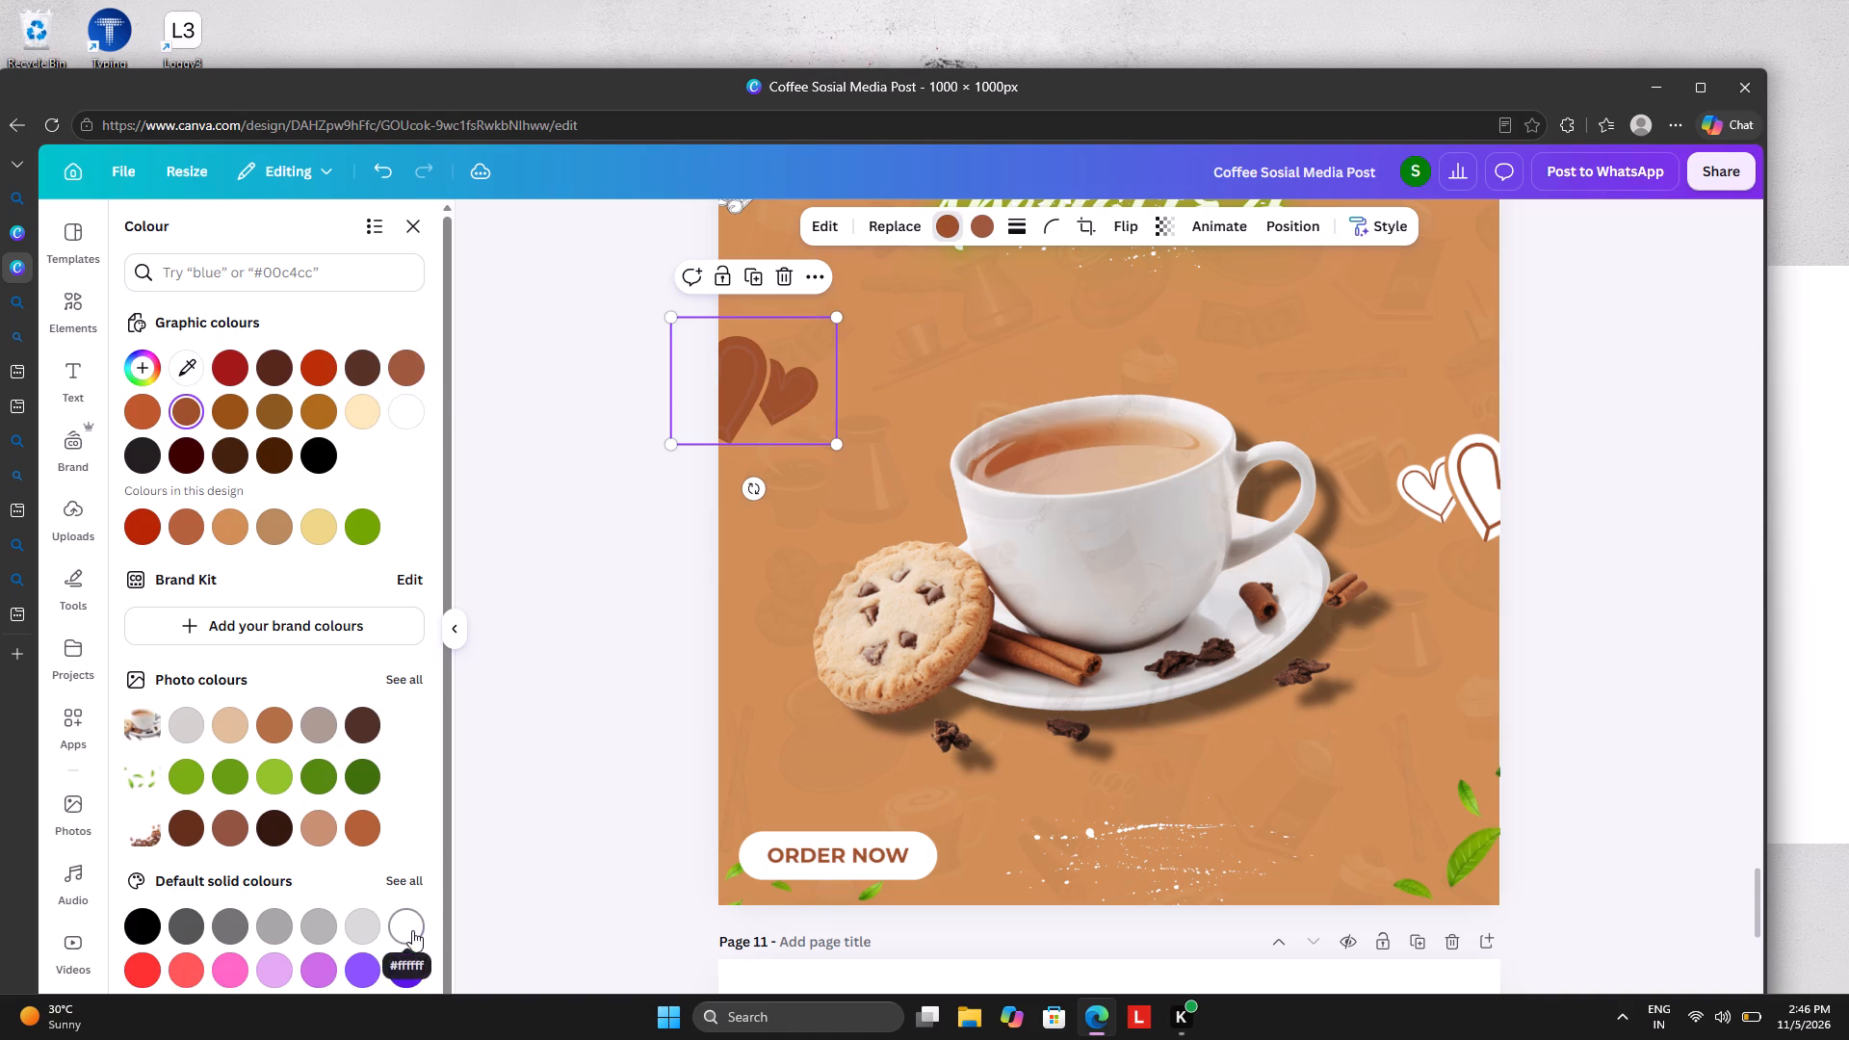
Change the colour of the "specialTEA" heading on page 10 to white.
scroll(486, 627, up, 2)
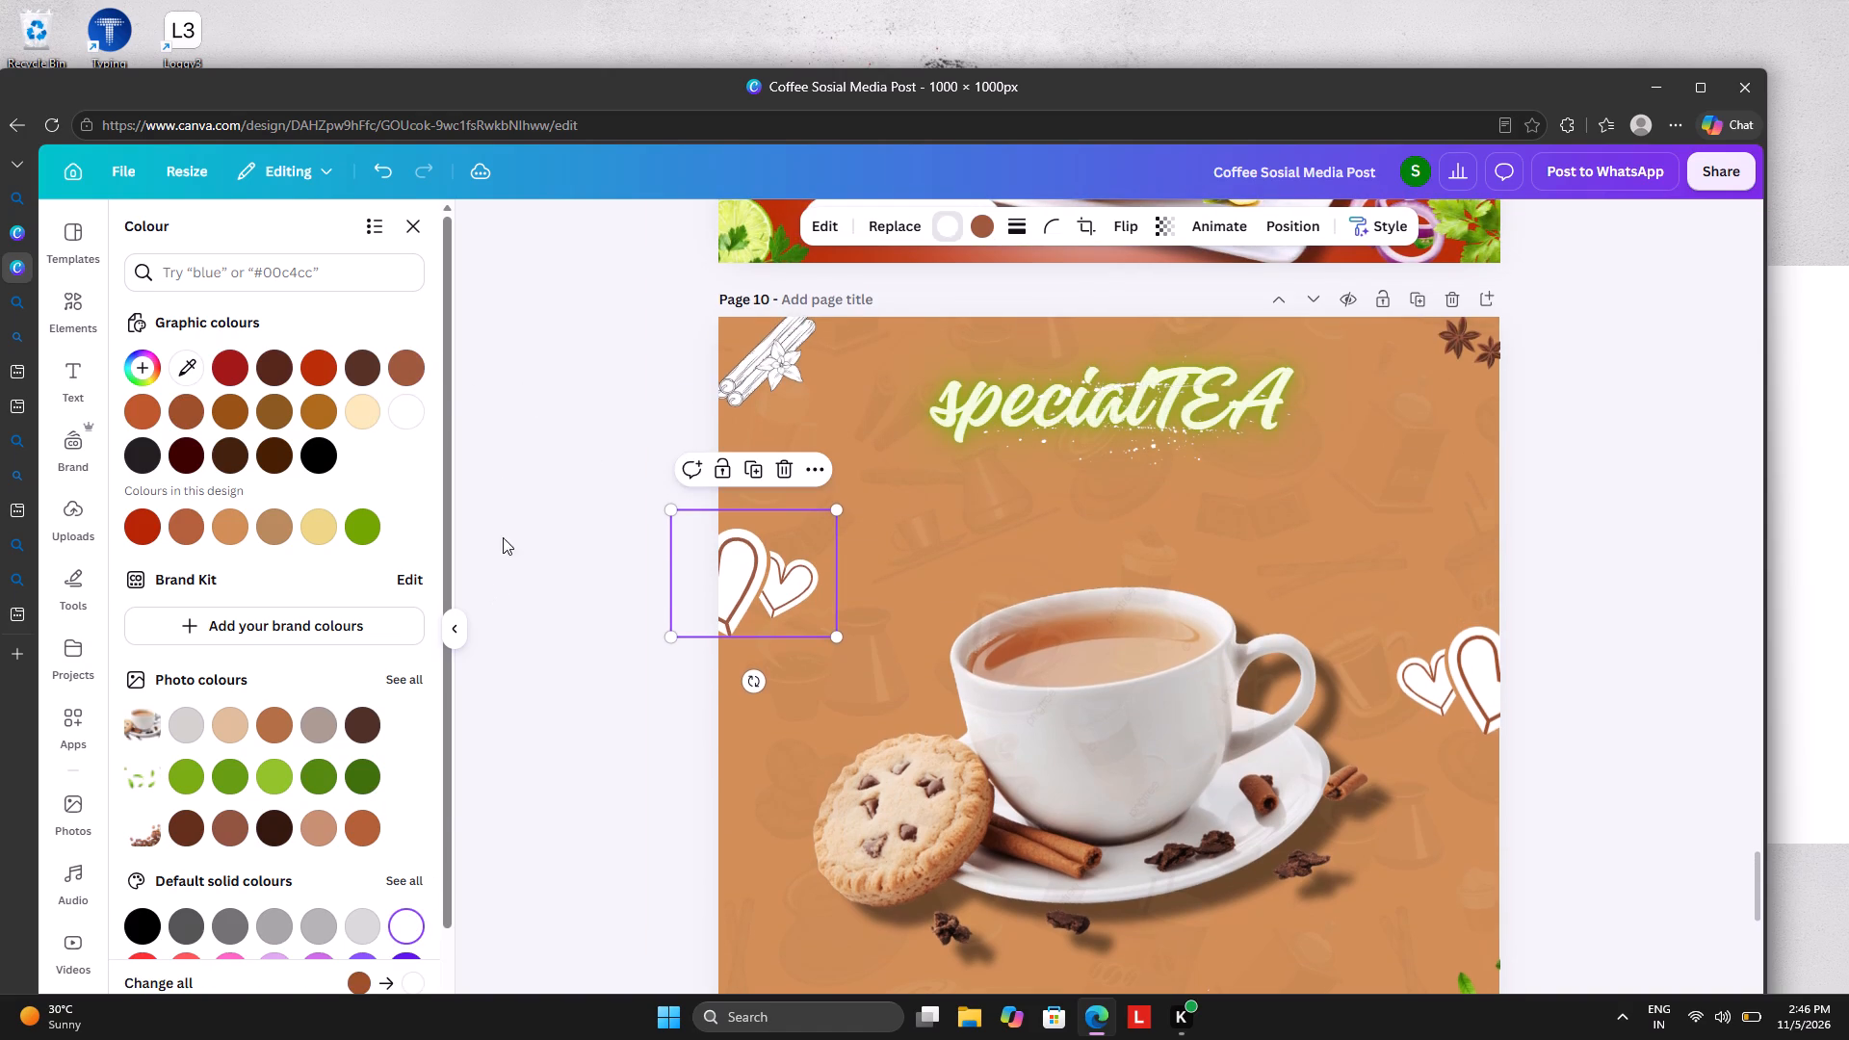
click(1306, 422)
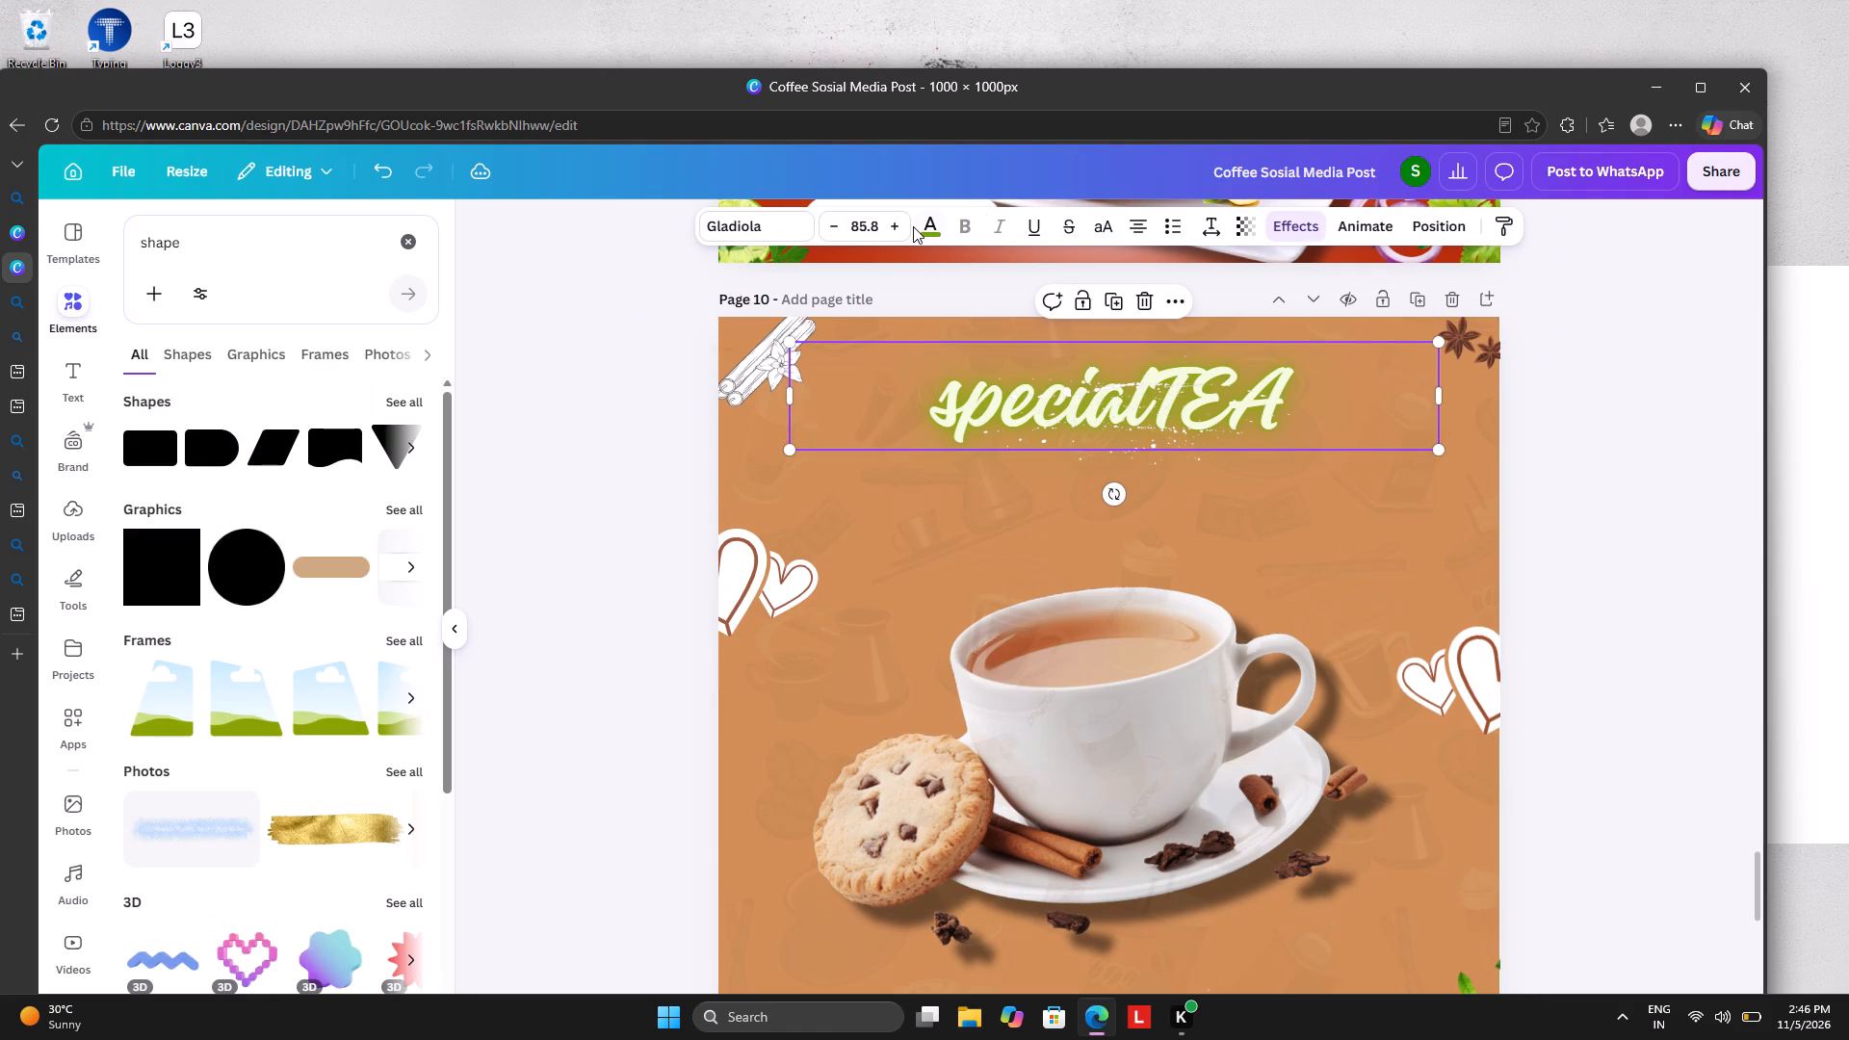
click(920, 225)
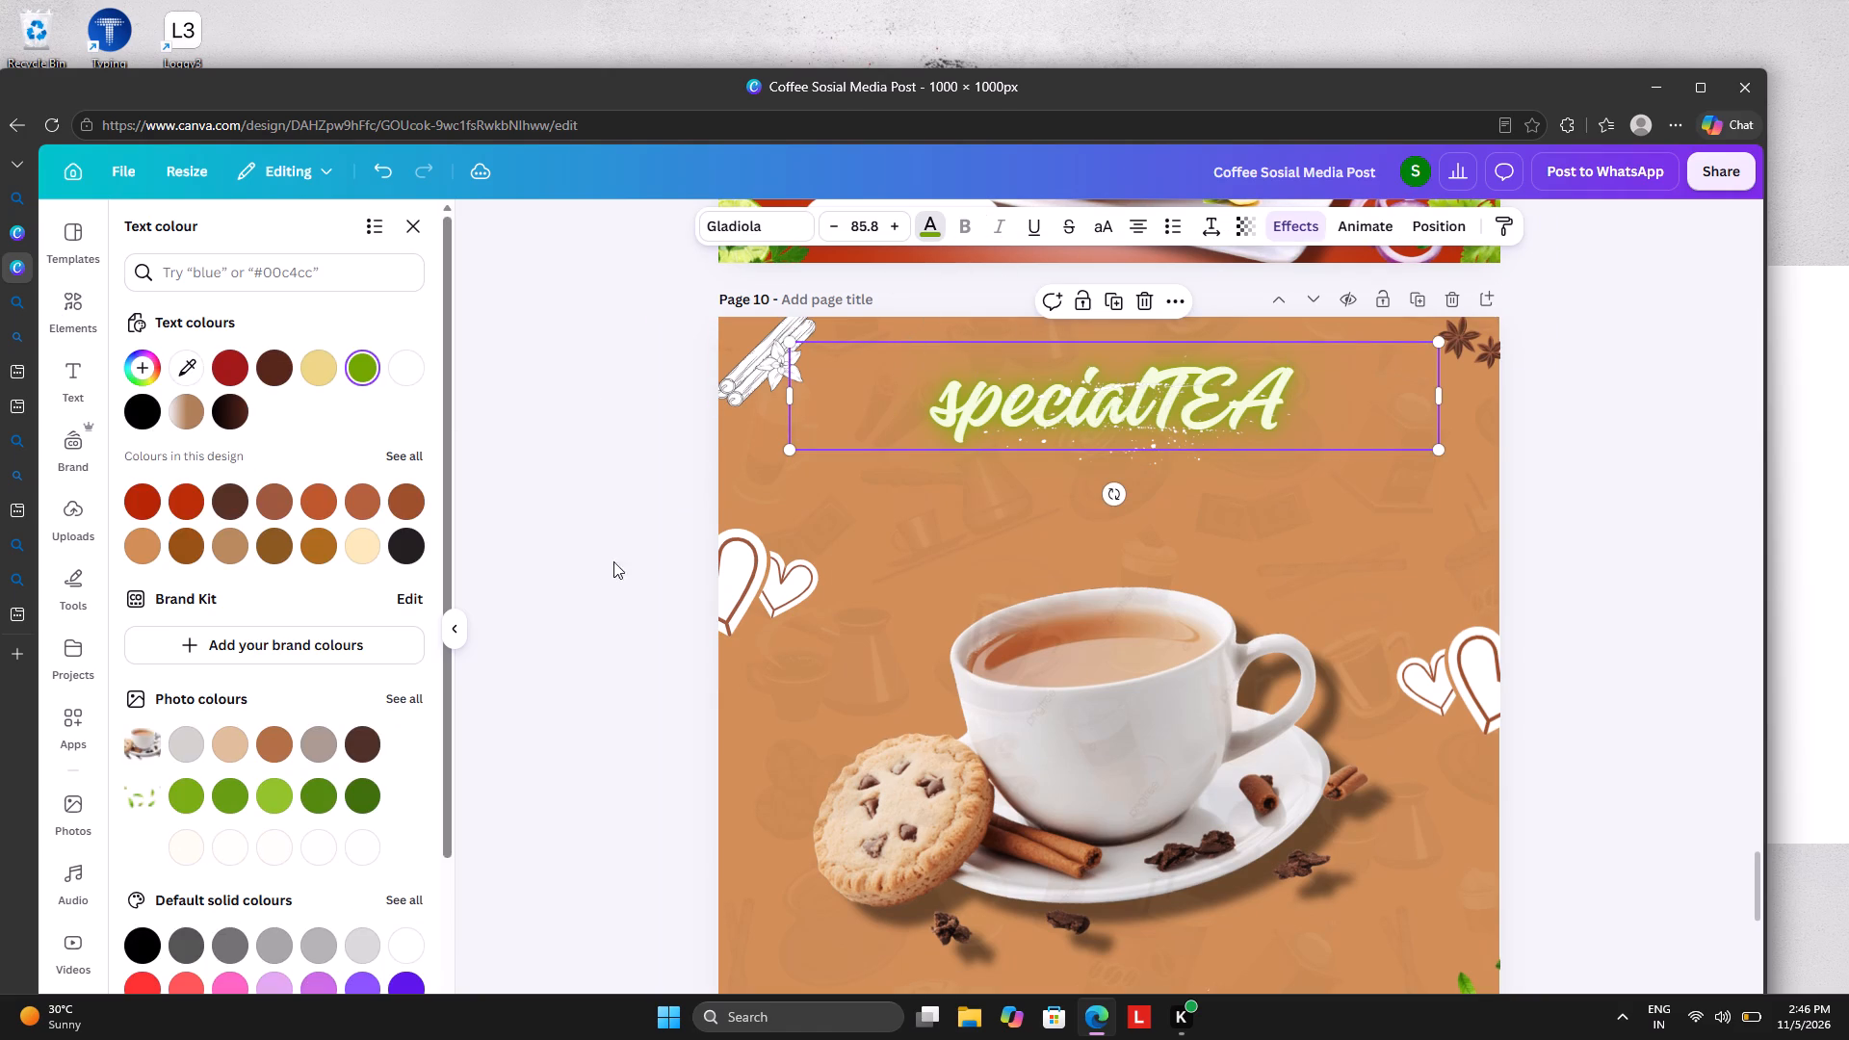
click(409, 942)
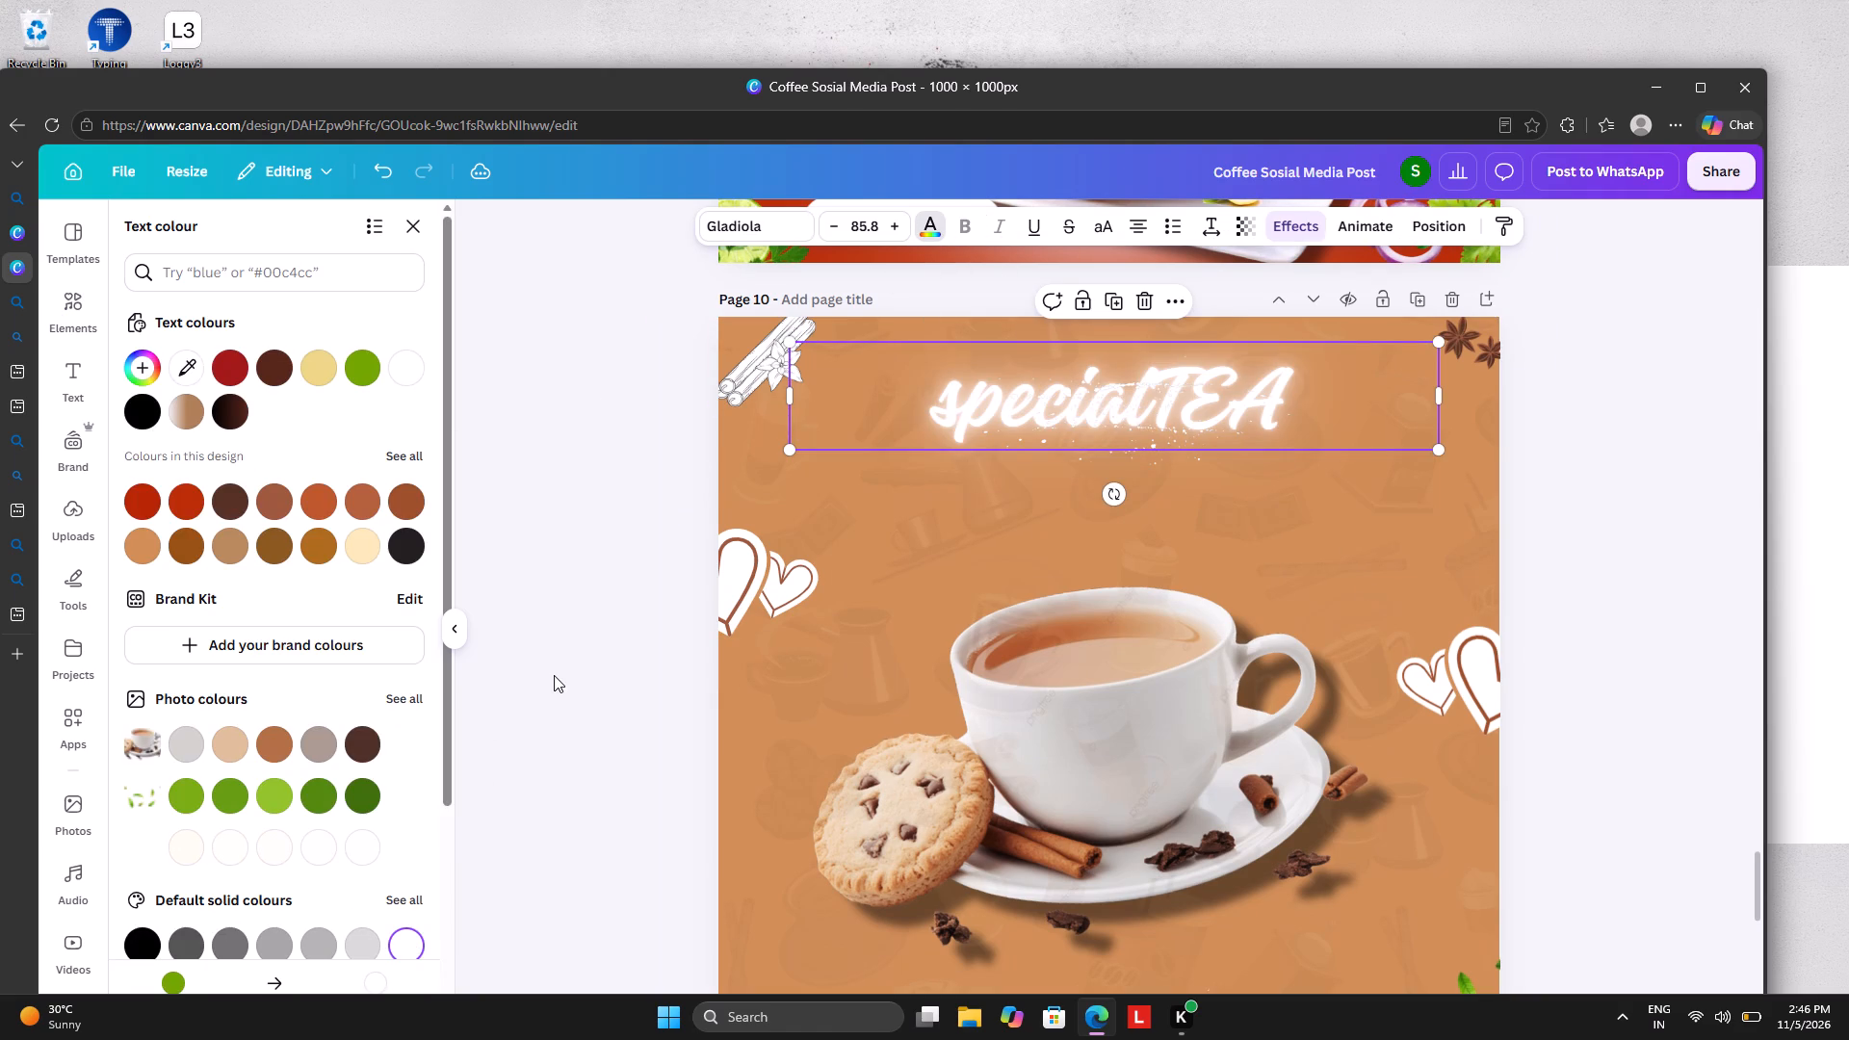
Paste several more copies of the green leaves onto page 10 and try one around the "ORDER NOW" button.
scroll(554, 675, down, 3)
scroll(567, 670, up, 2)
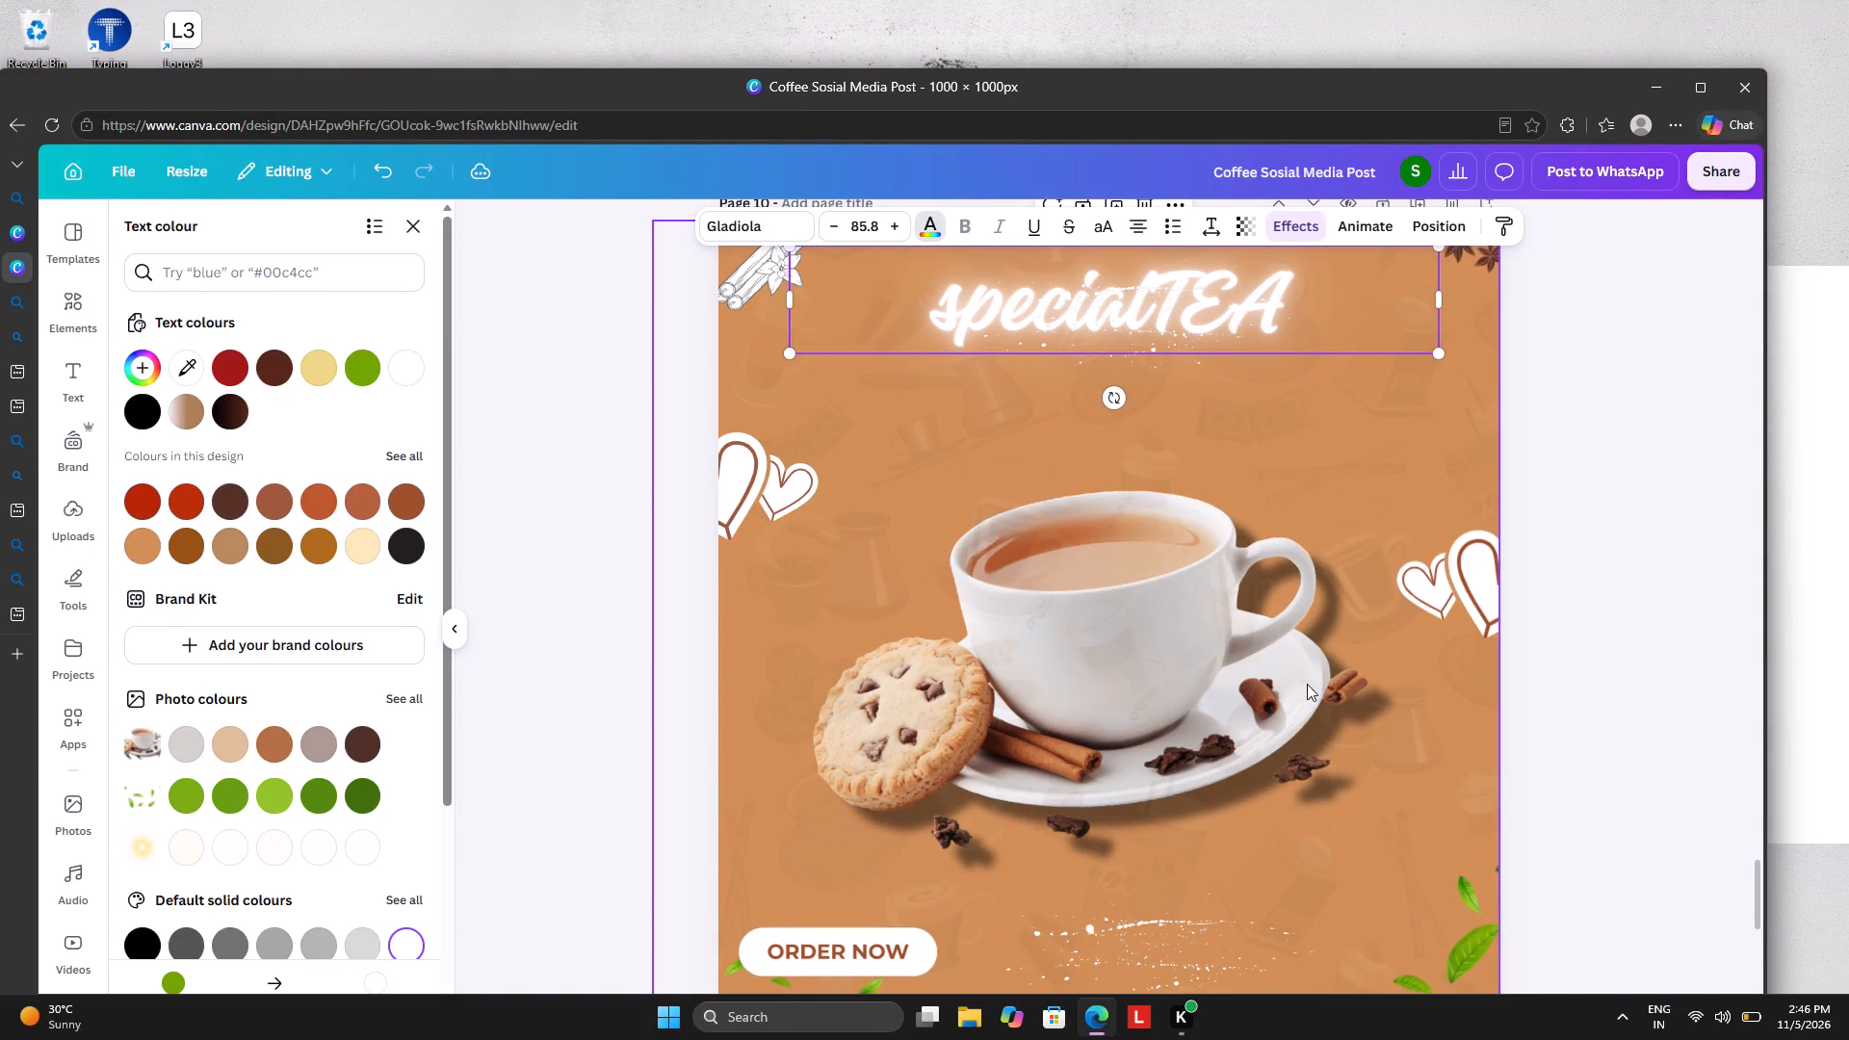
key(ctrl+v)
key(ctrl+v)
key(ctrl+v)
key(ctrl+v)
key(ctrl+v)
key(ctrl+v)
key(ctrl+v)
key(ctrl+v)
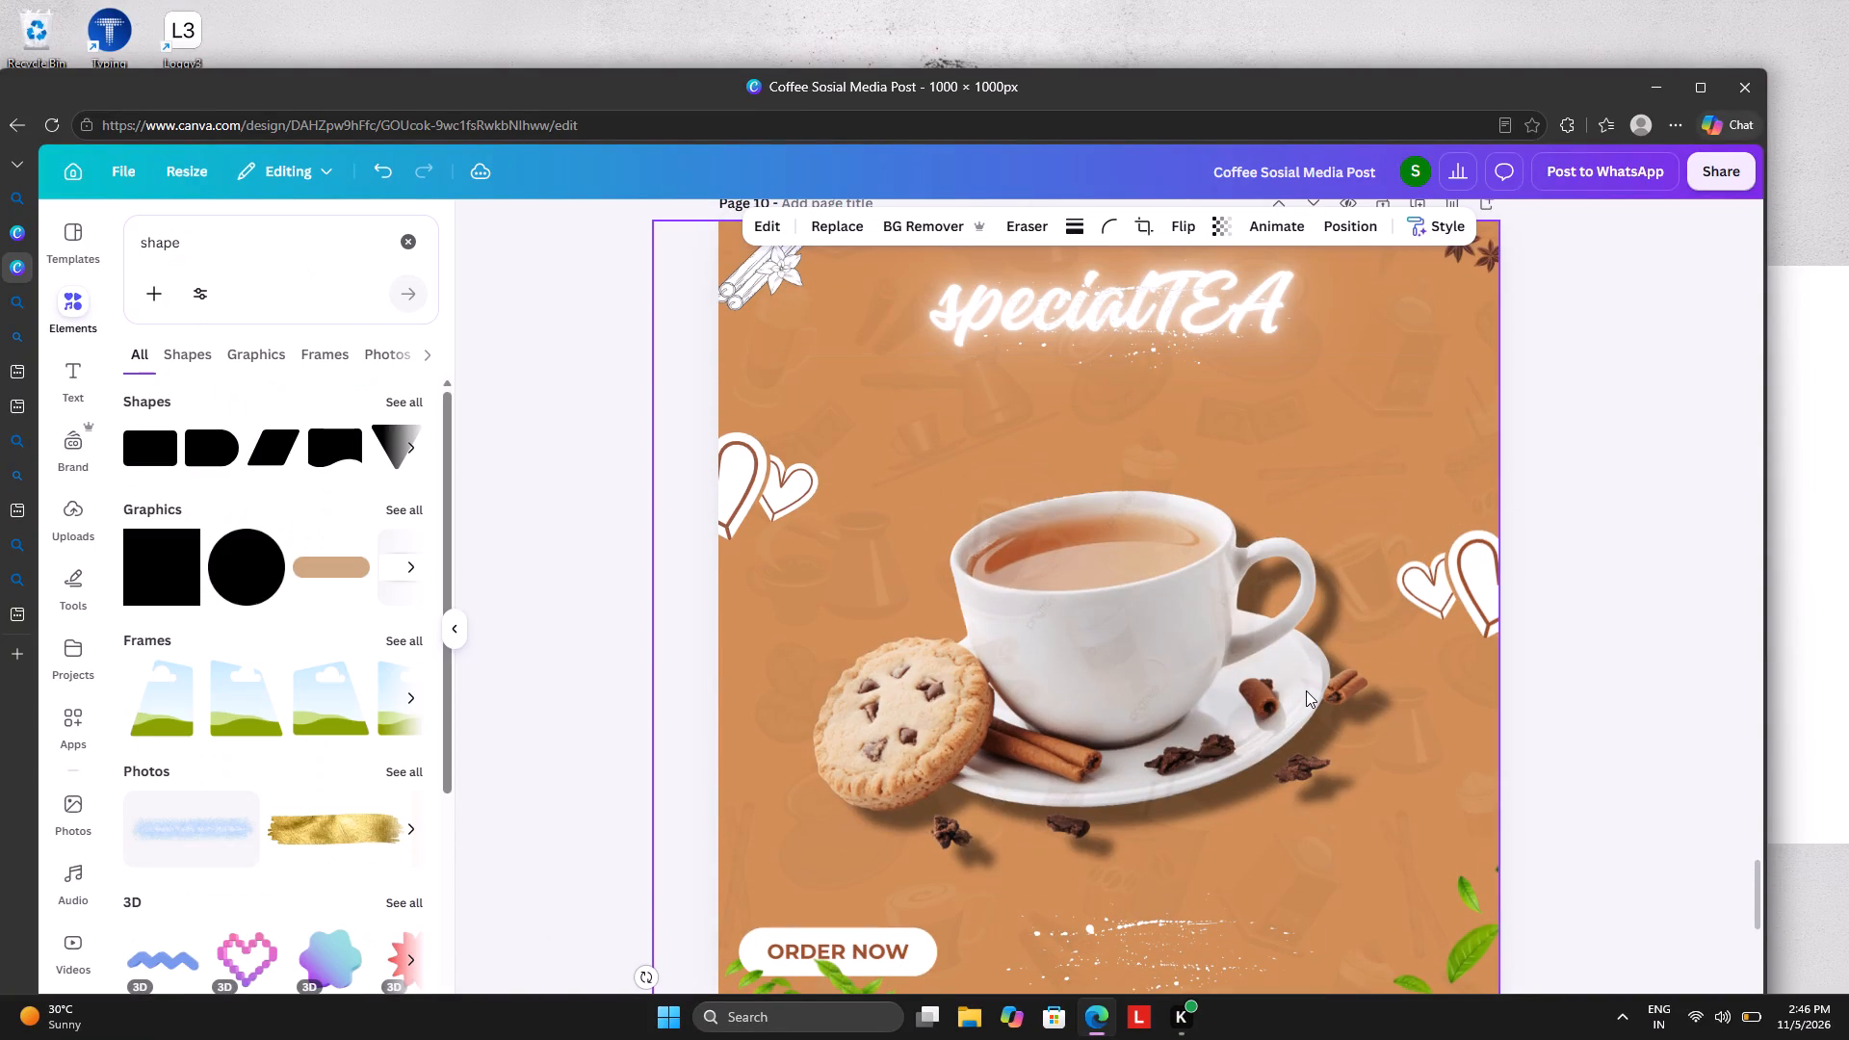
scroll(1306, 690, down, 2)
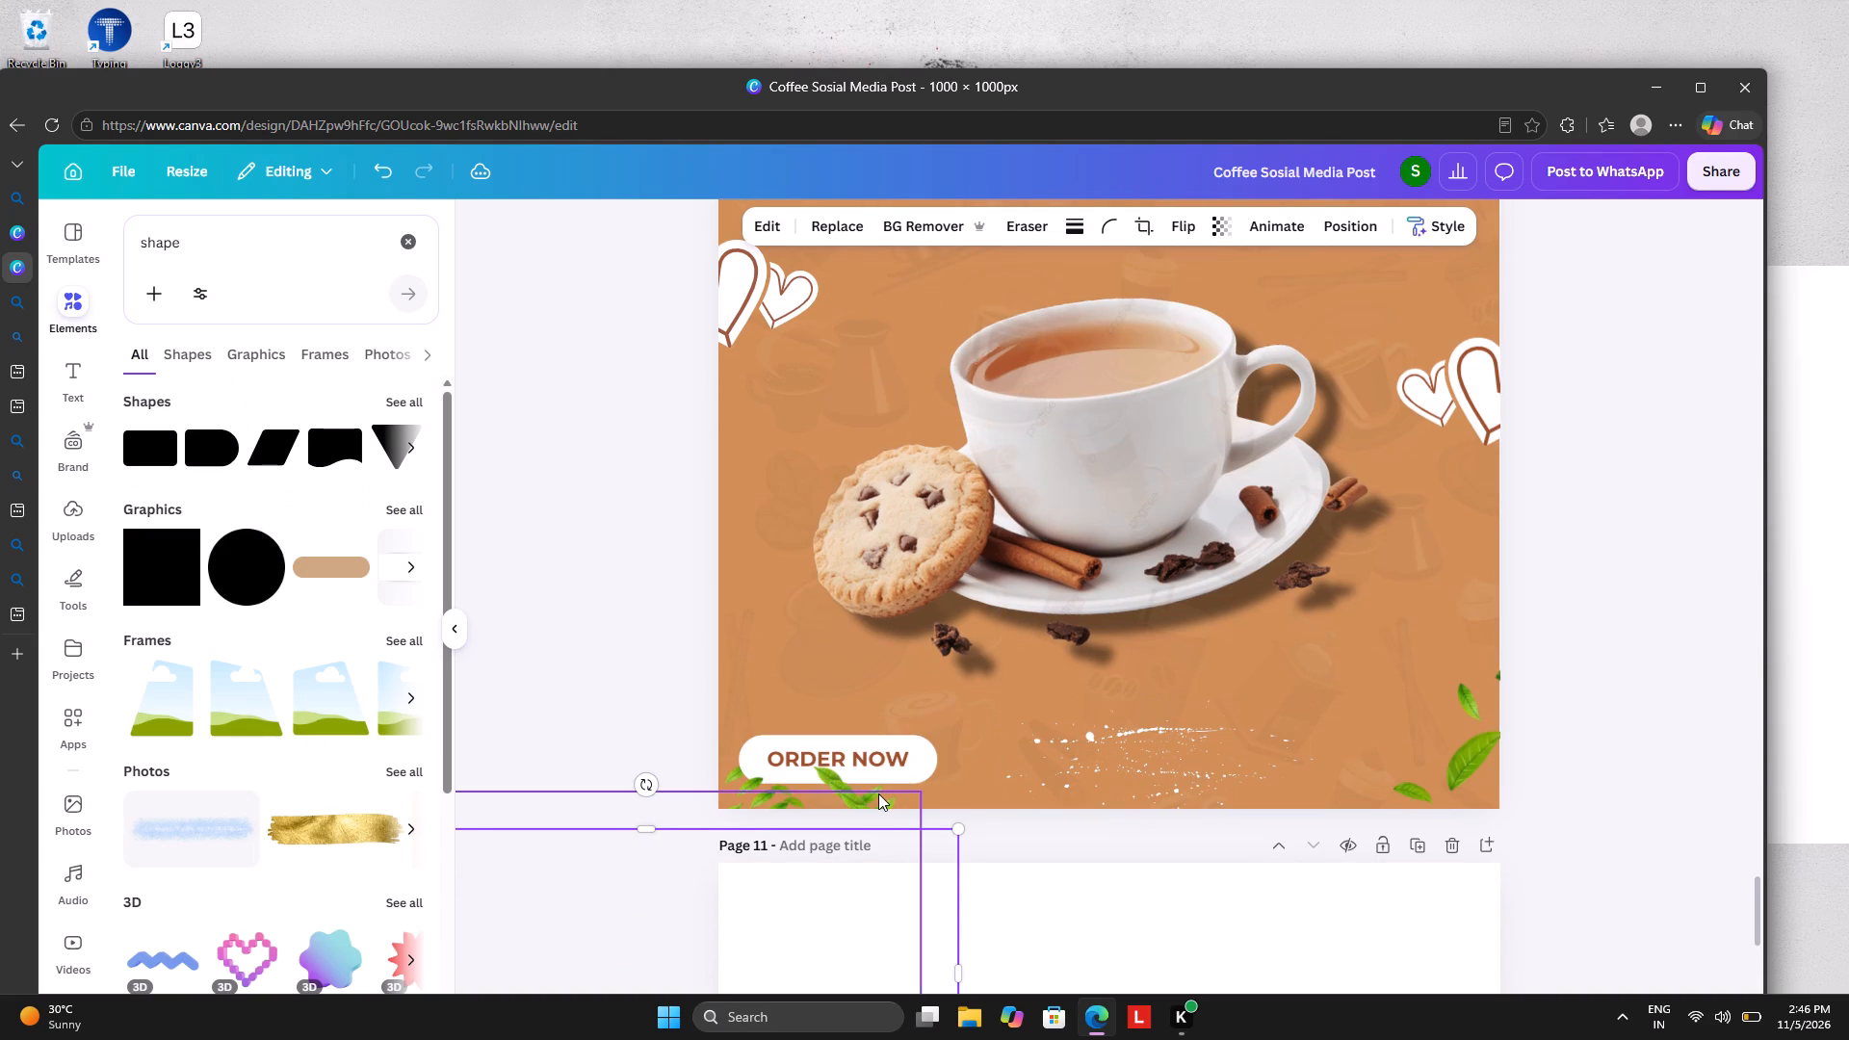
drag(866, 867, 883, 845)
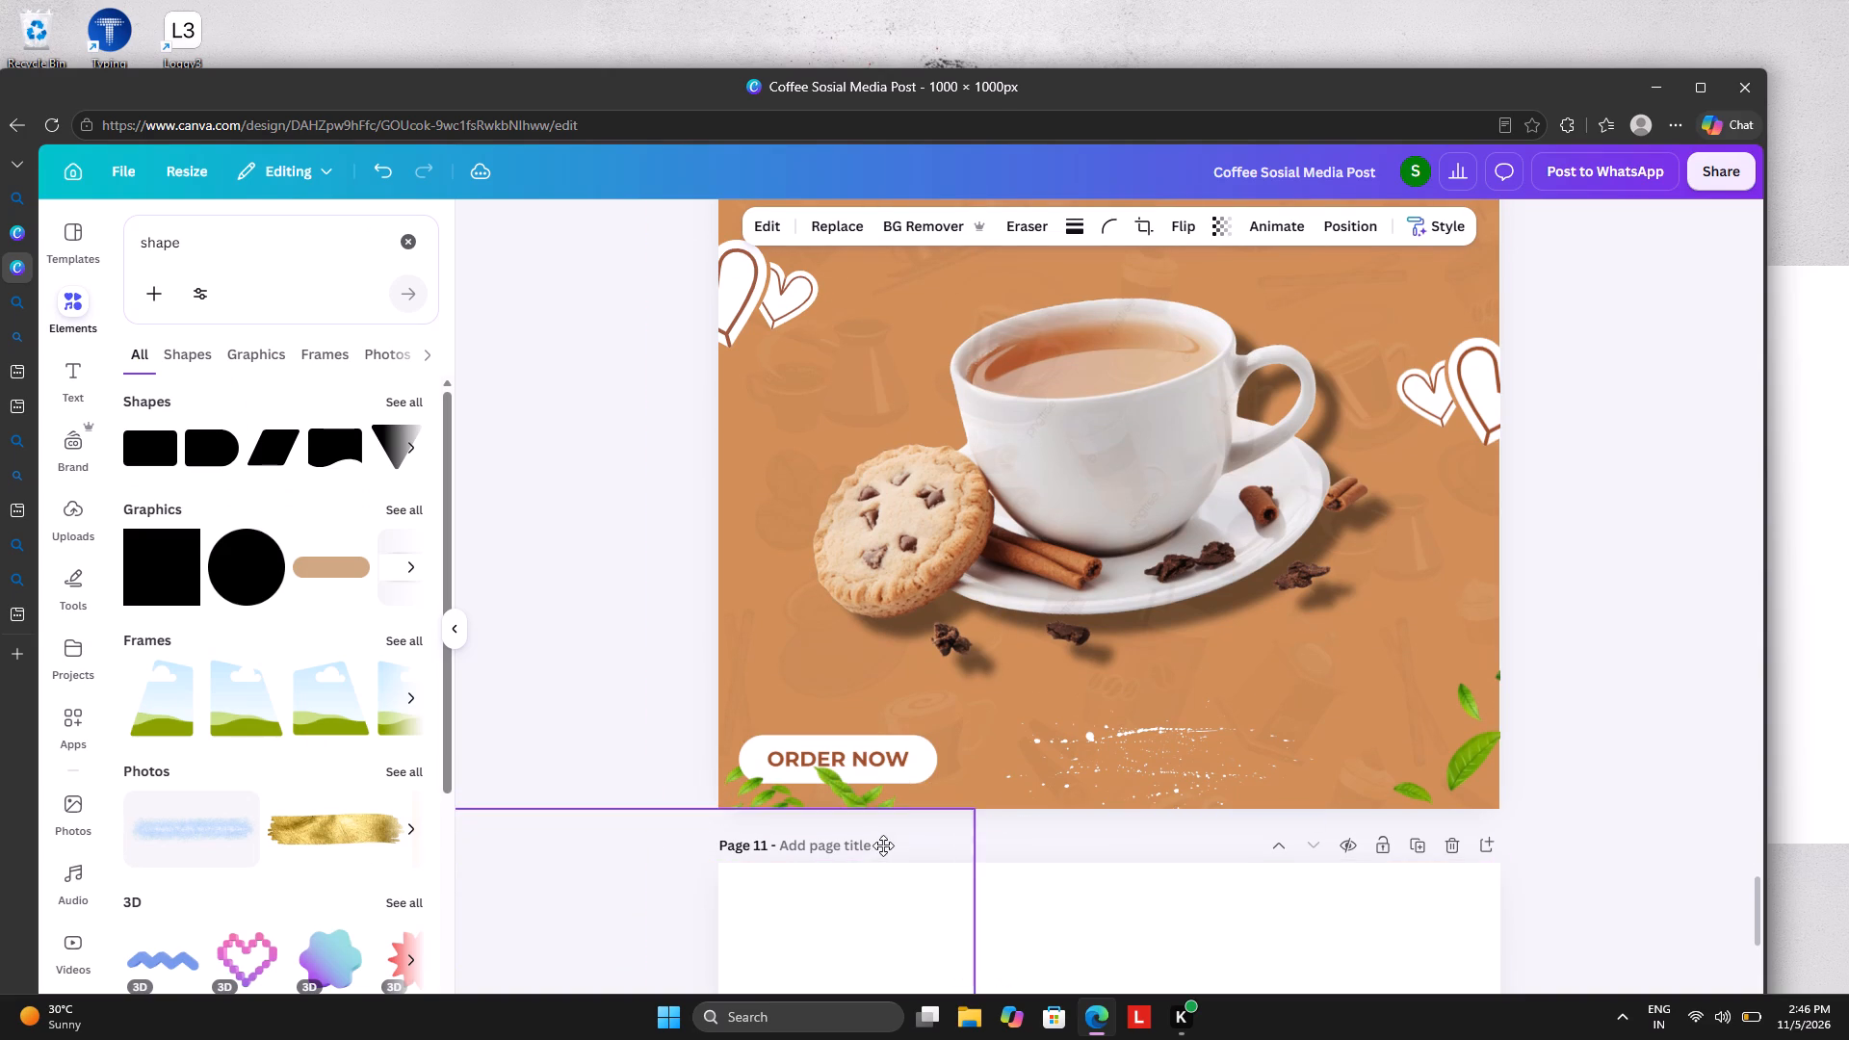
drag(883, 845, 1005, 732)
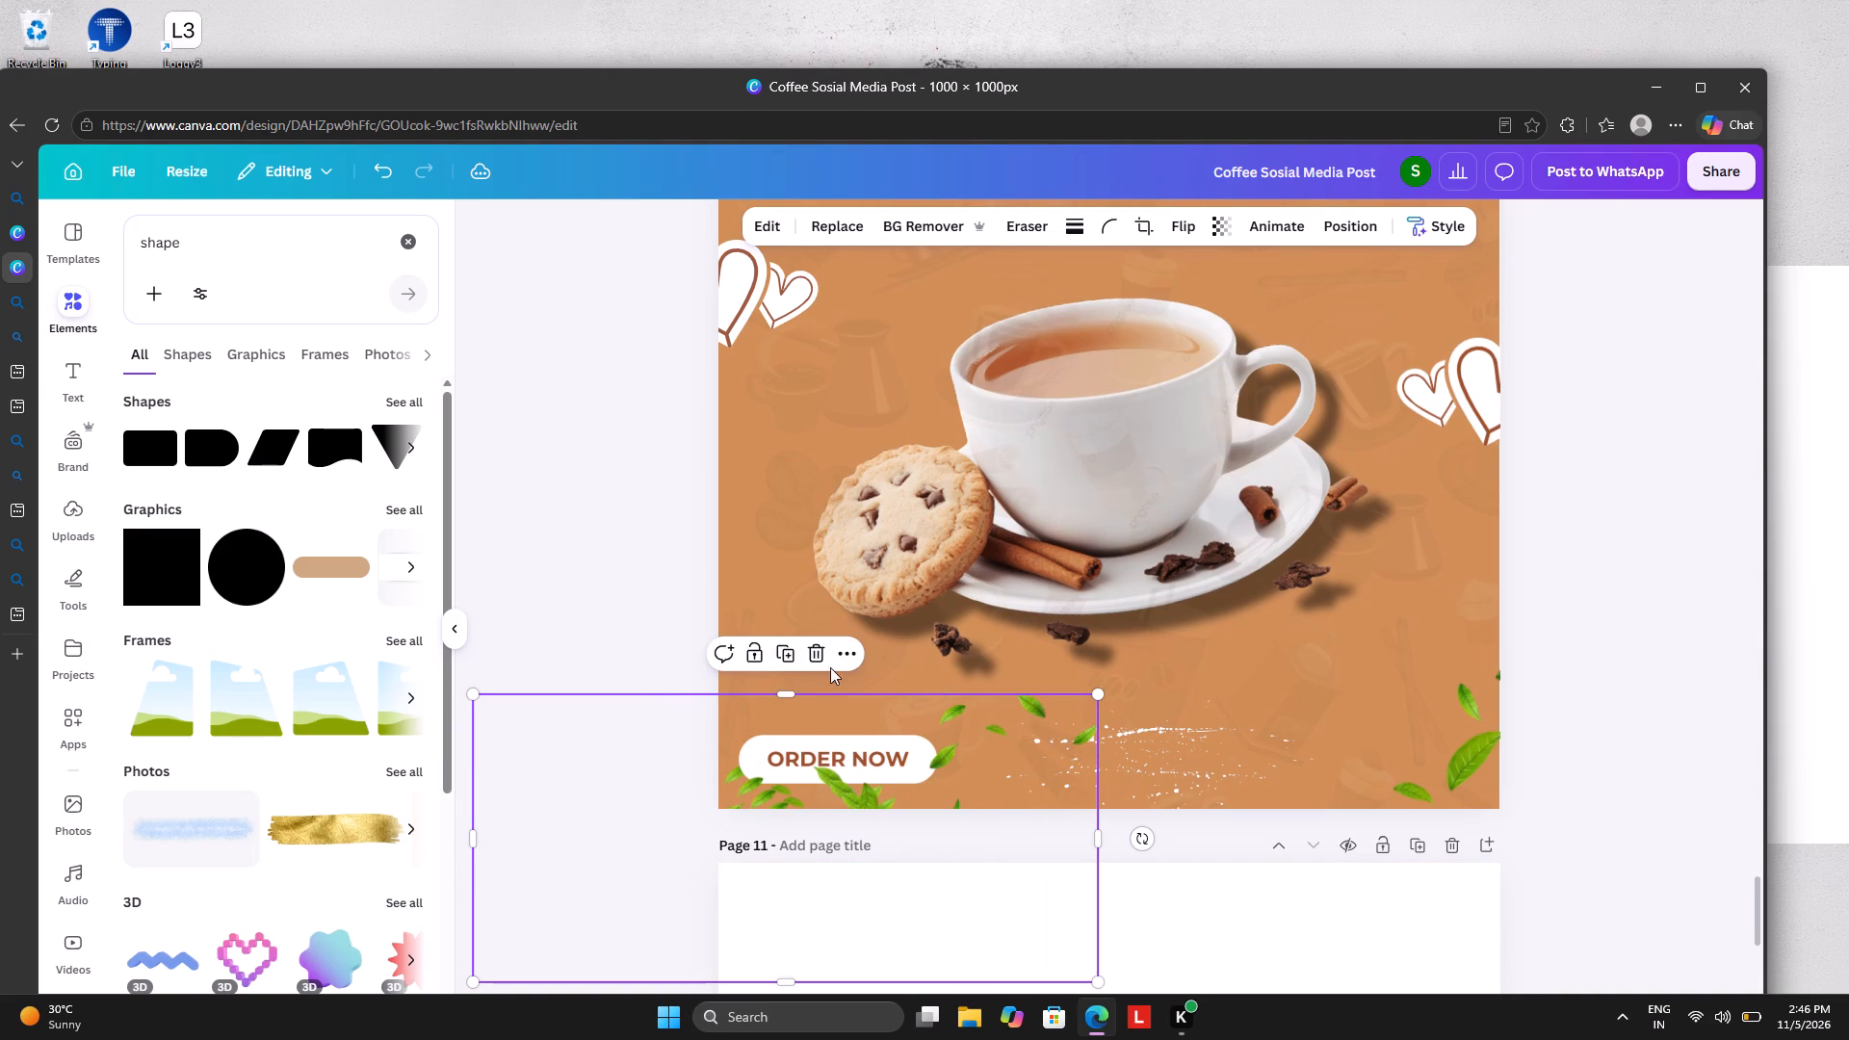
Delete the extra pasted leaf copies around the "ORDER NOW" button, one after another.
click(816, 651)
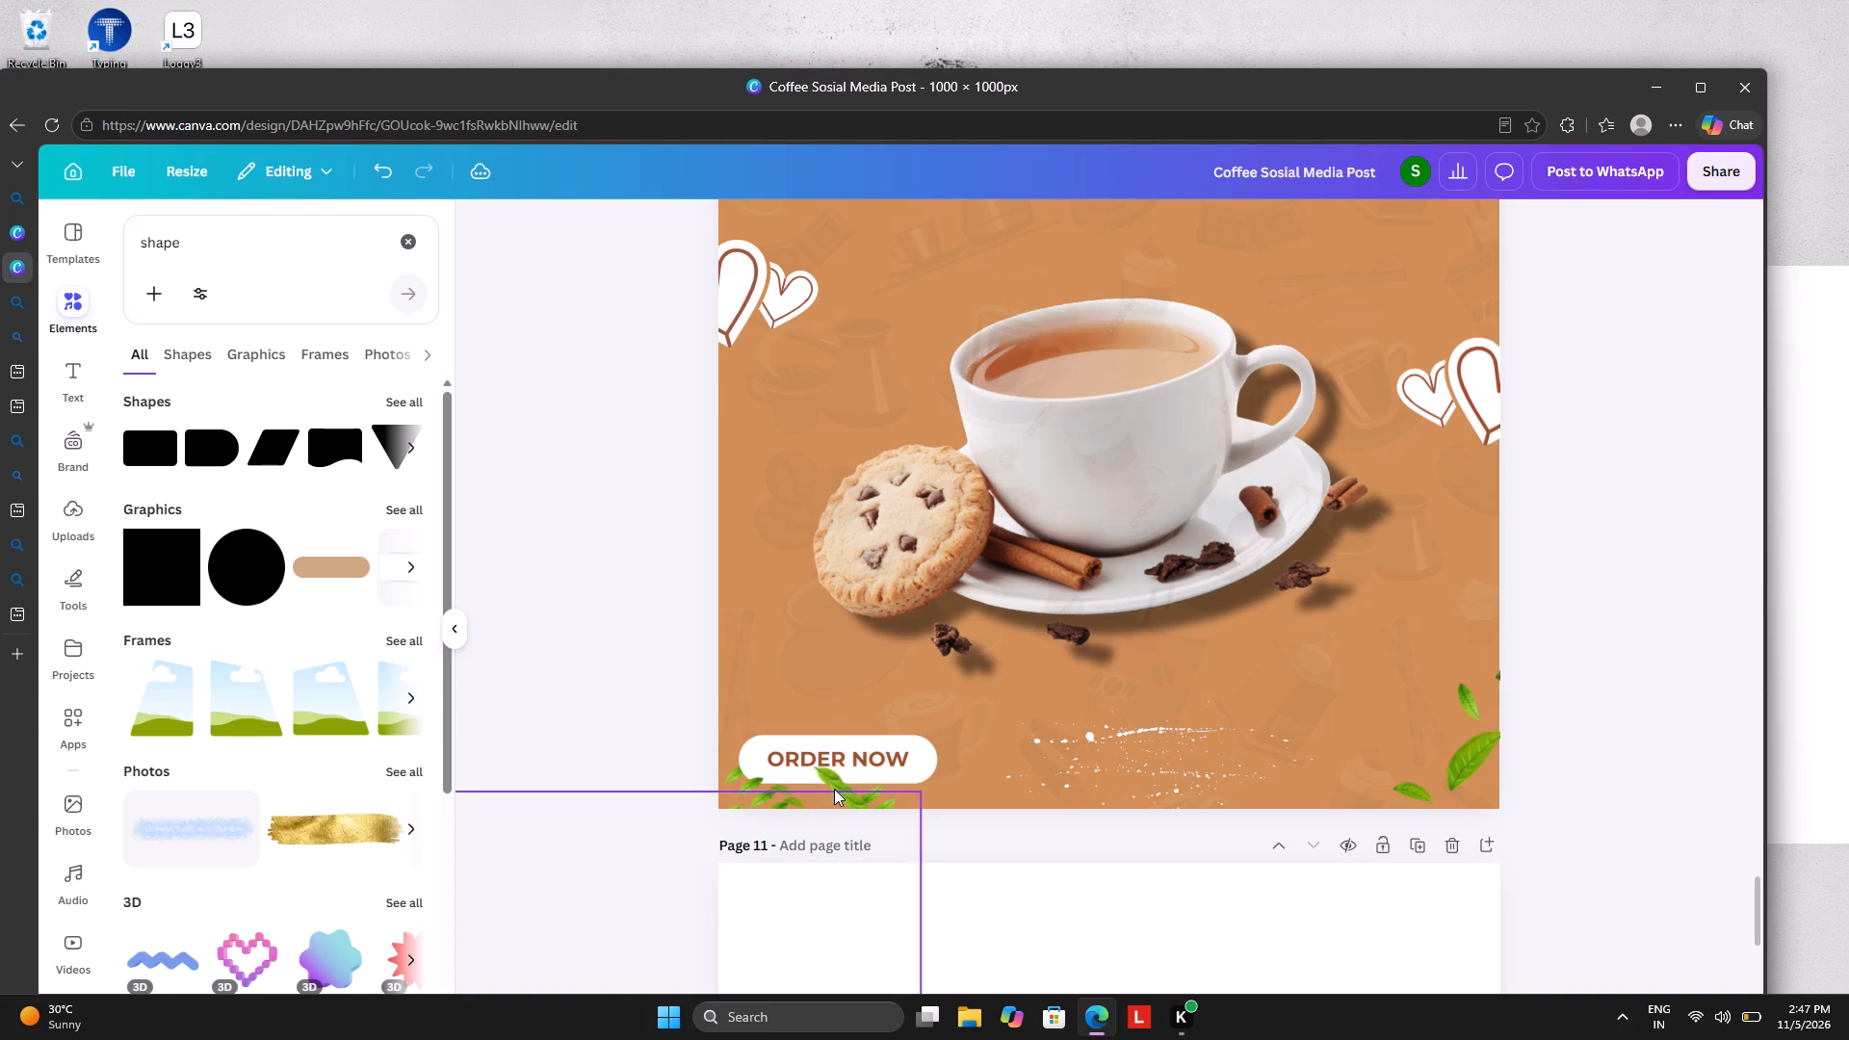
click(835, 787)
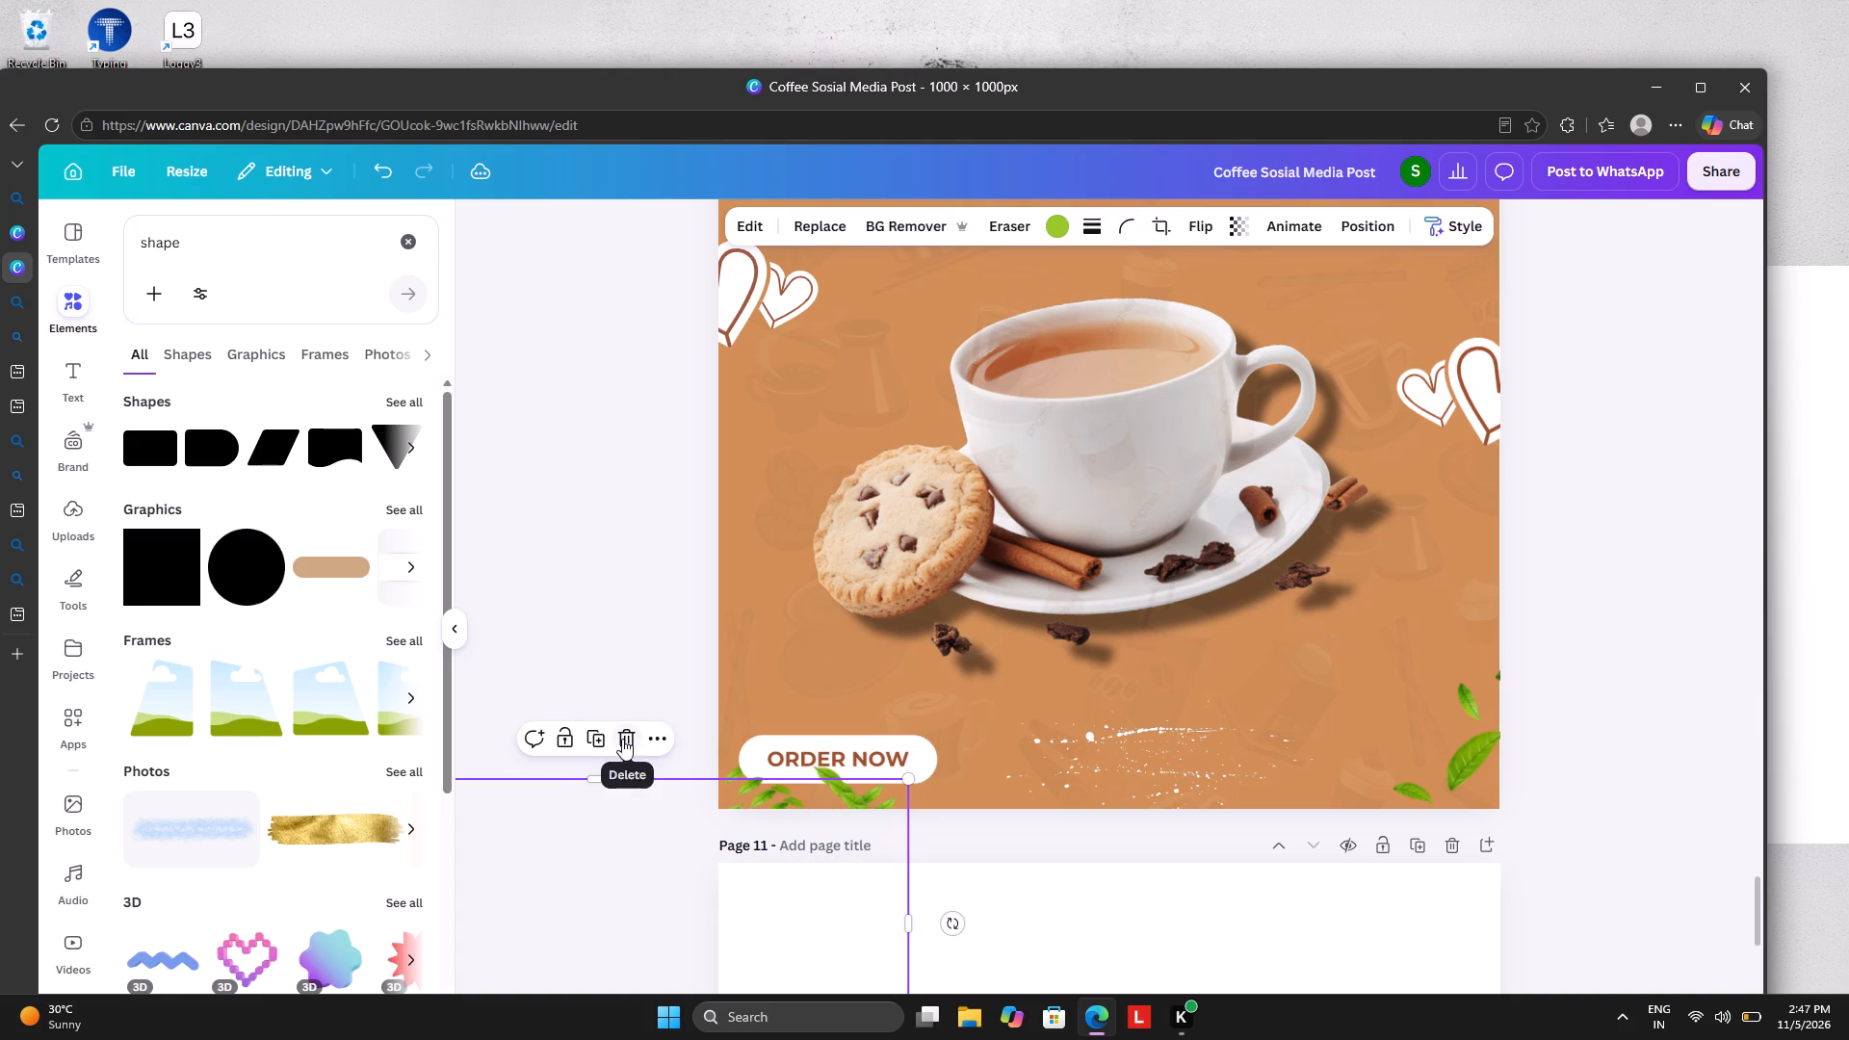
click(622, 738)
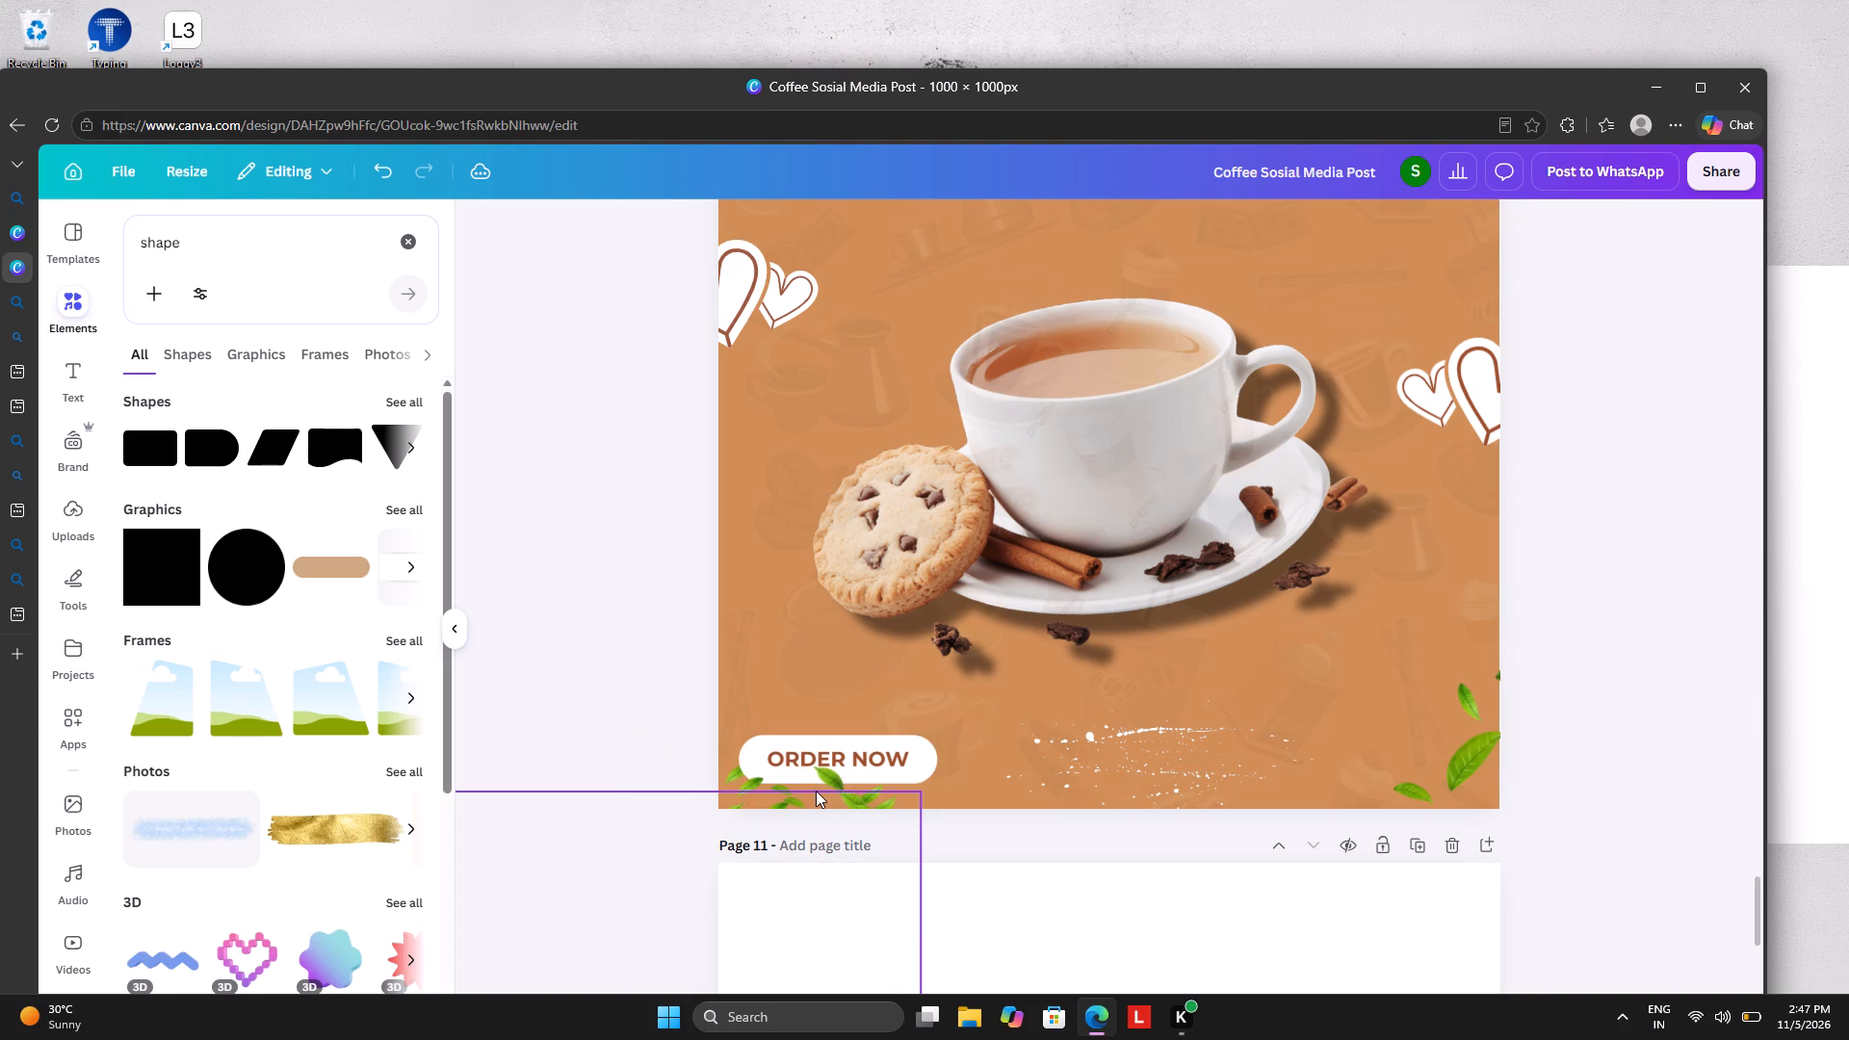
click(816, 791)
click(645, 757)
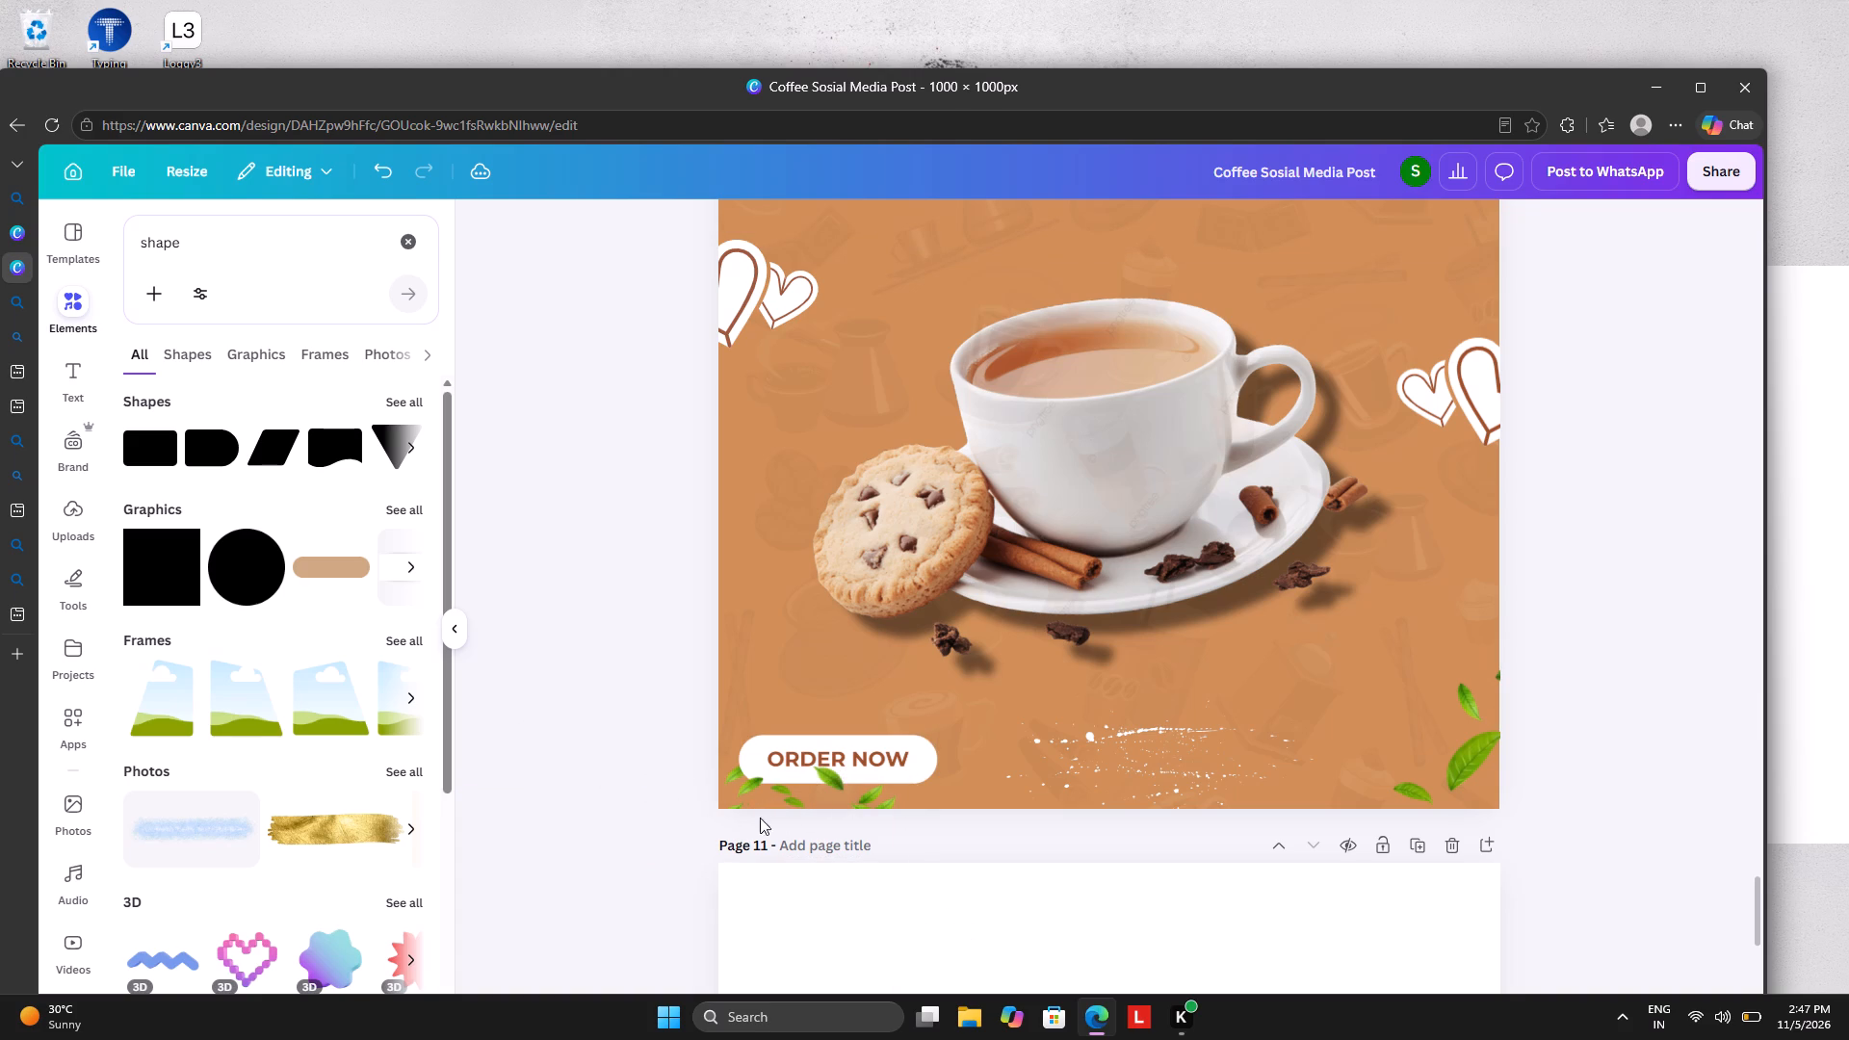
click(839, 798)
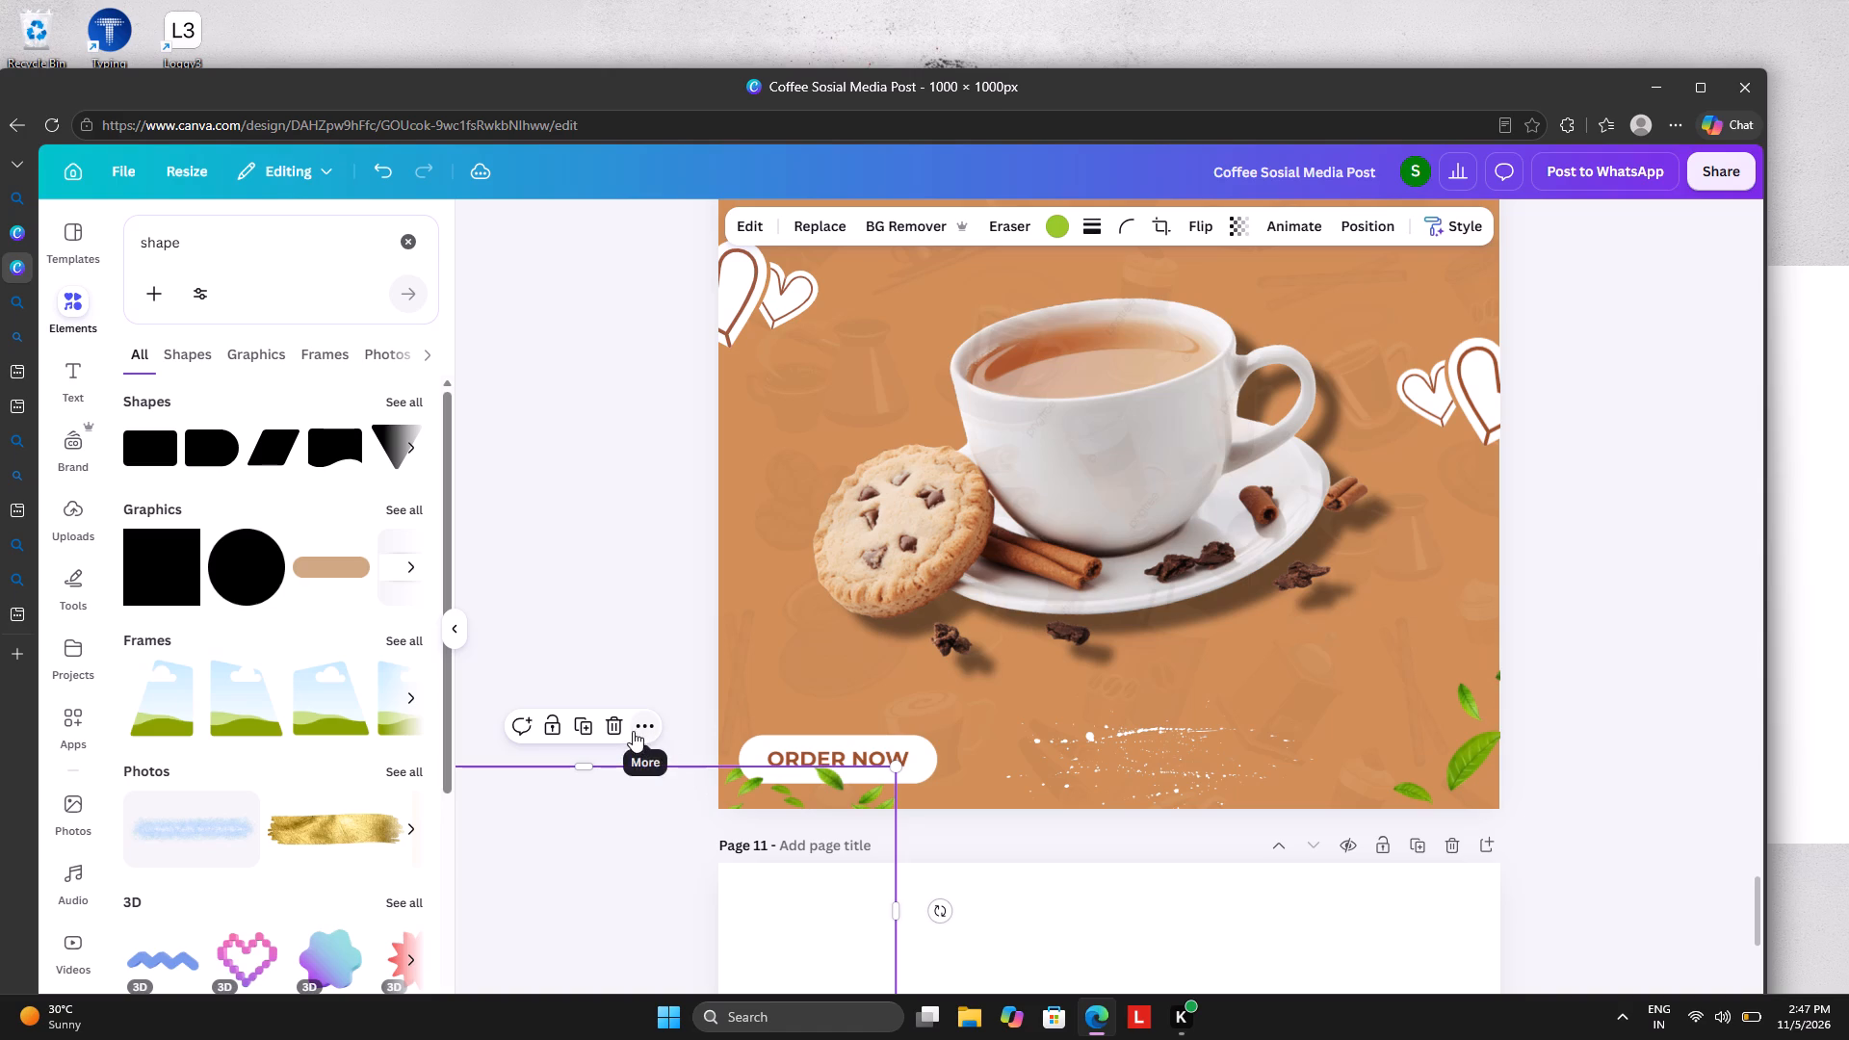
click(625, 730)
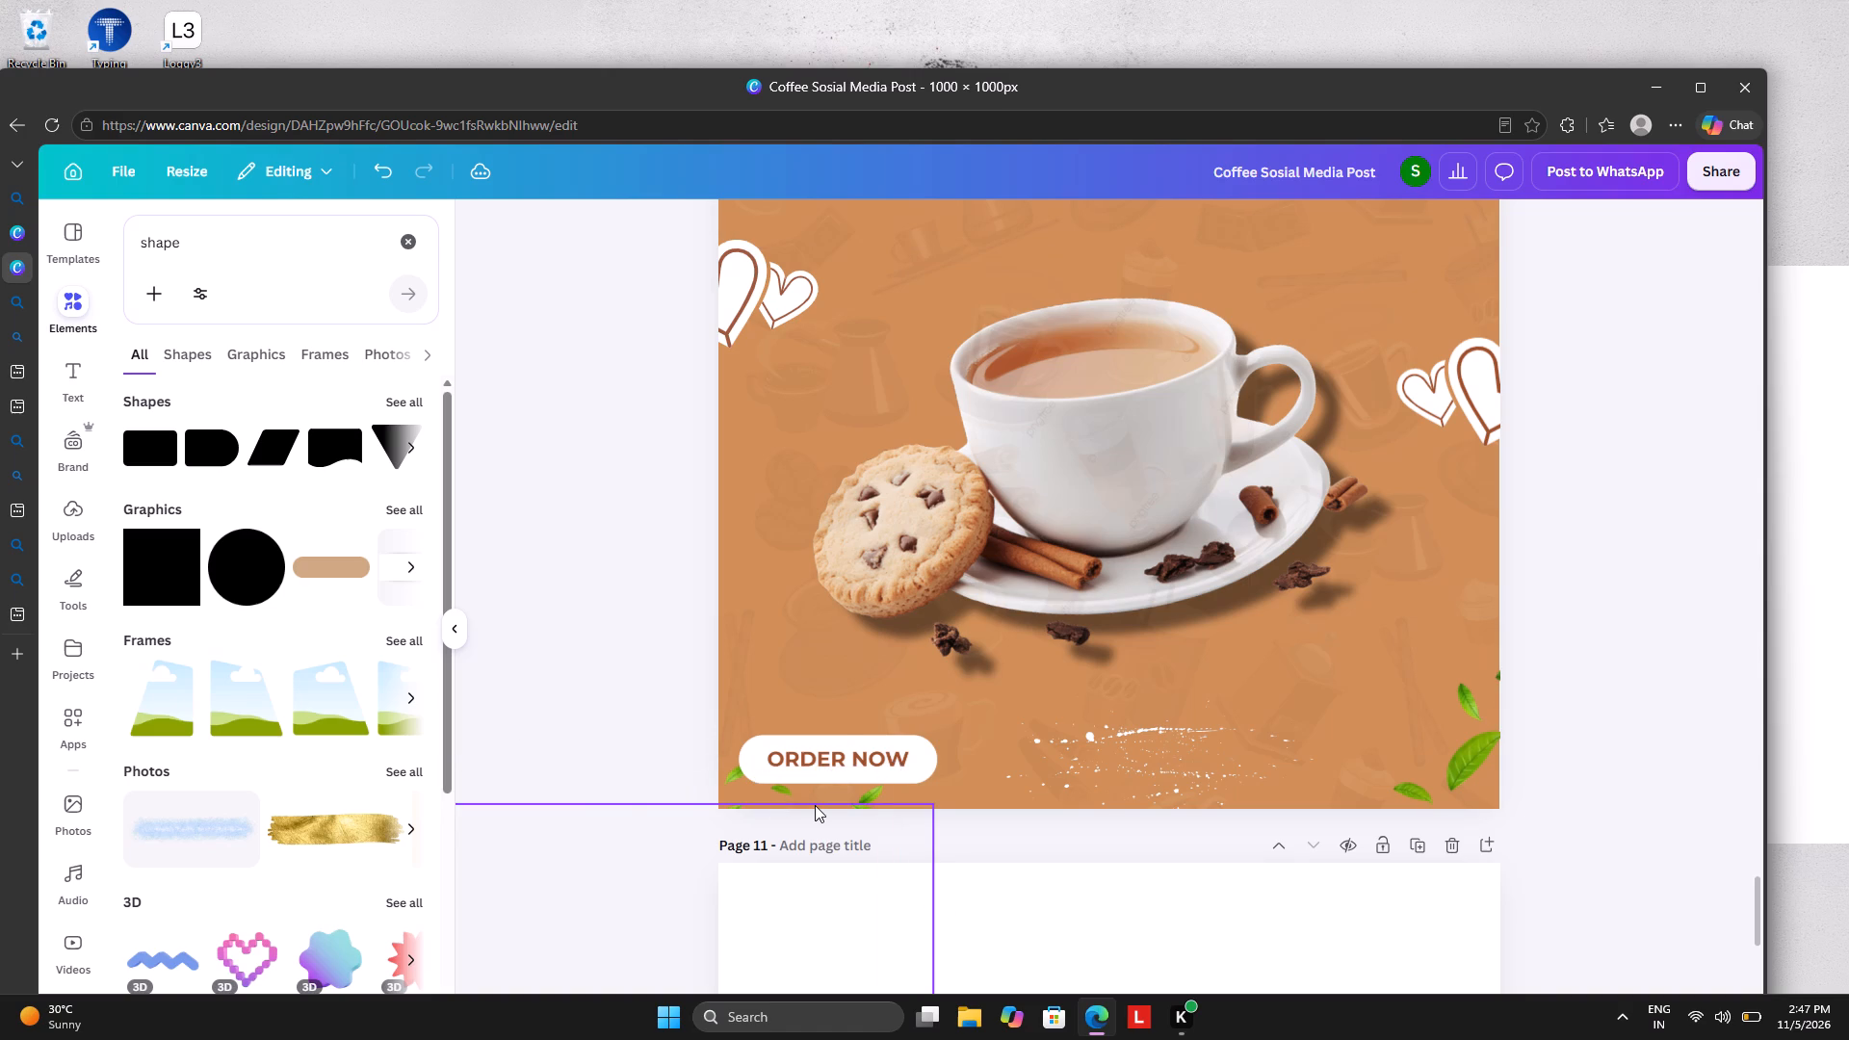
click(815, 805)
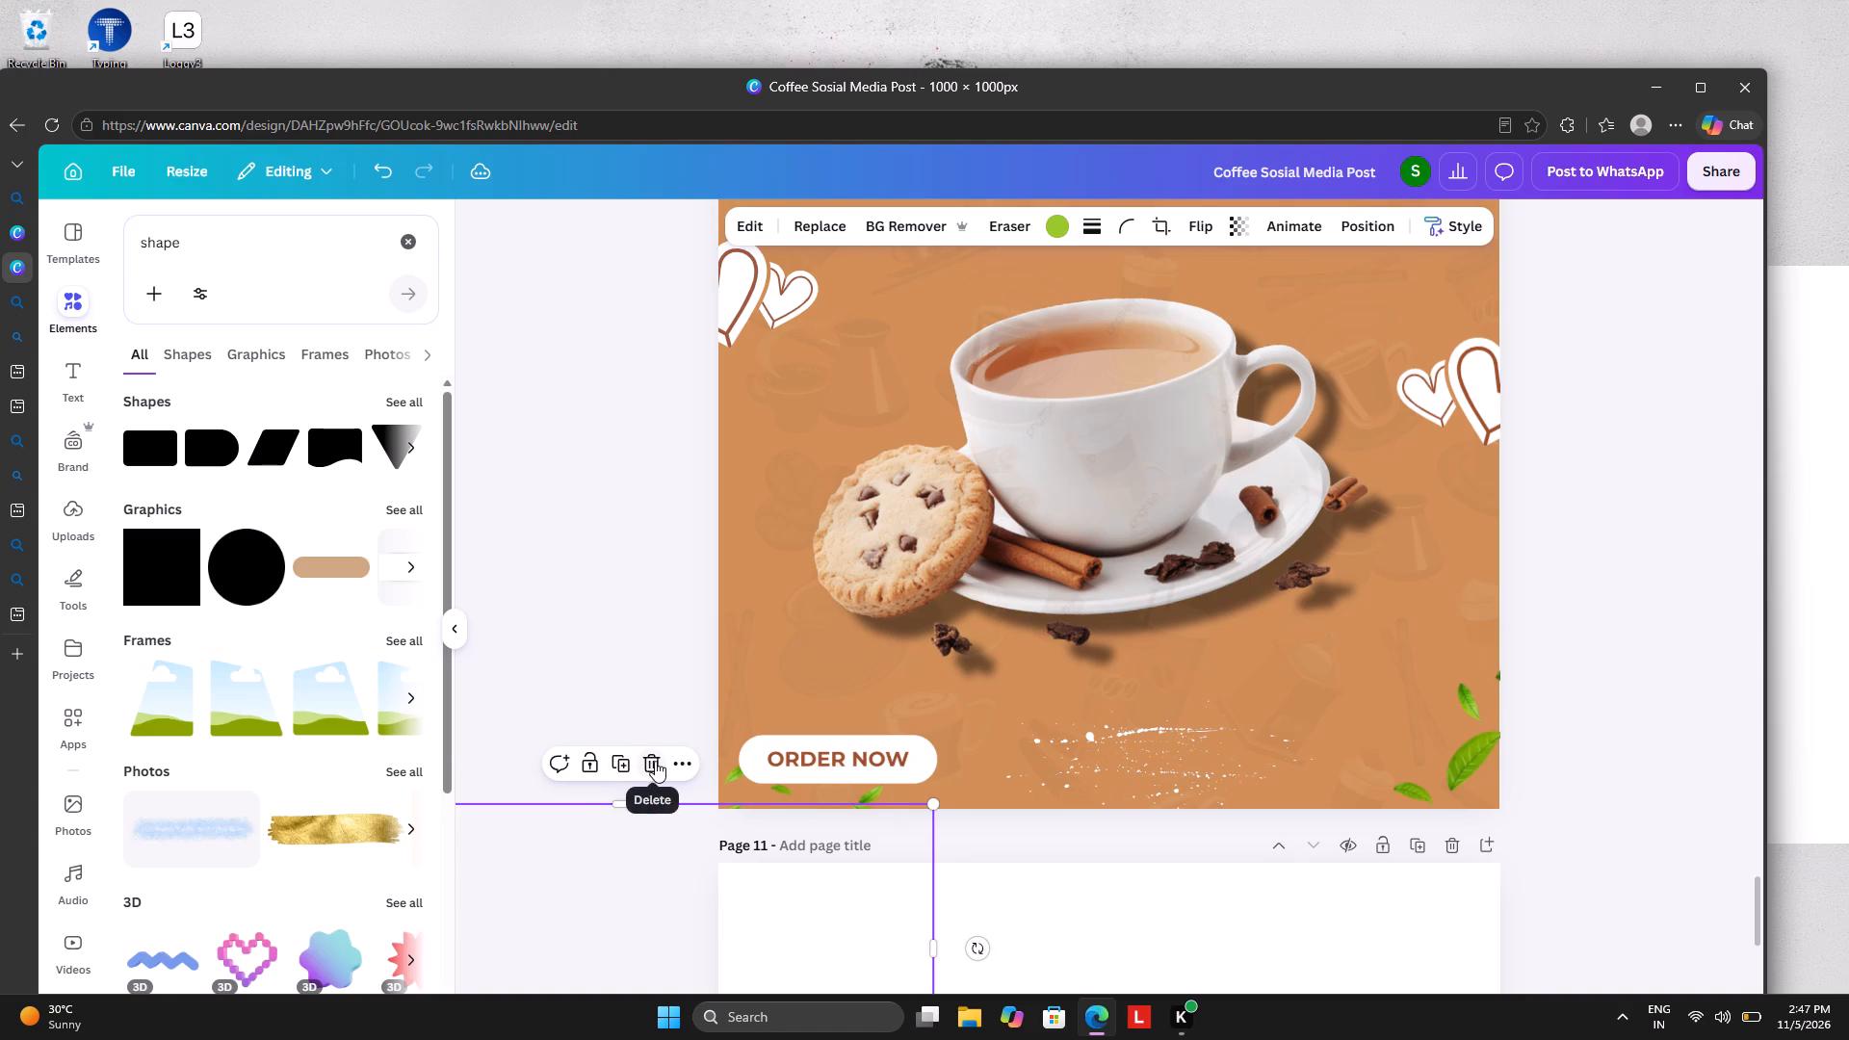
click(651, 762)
Reposition the remaining green leaves behind the "ORDER NOW" button so they peek out above it and at its lower-left corner.
drag(792, 799, 830, 818)
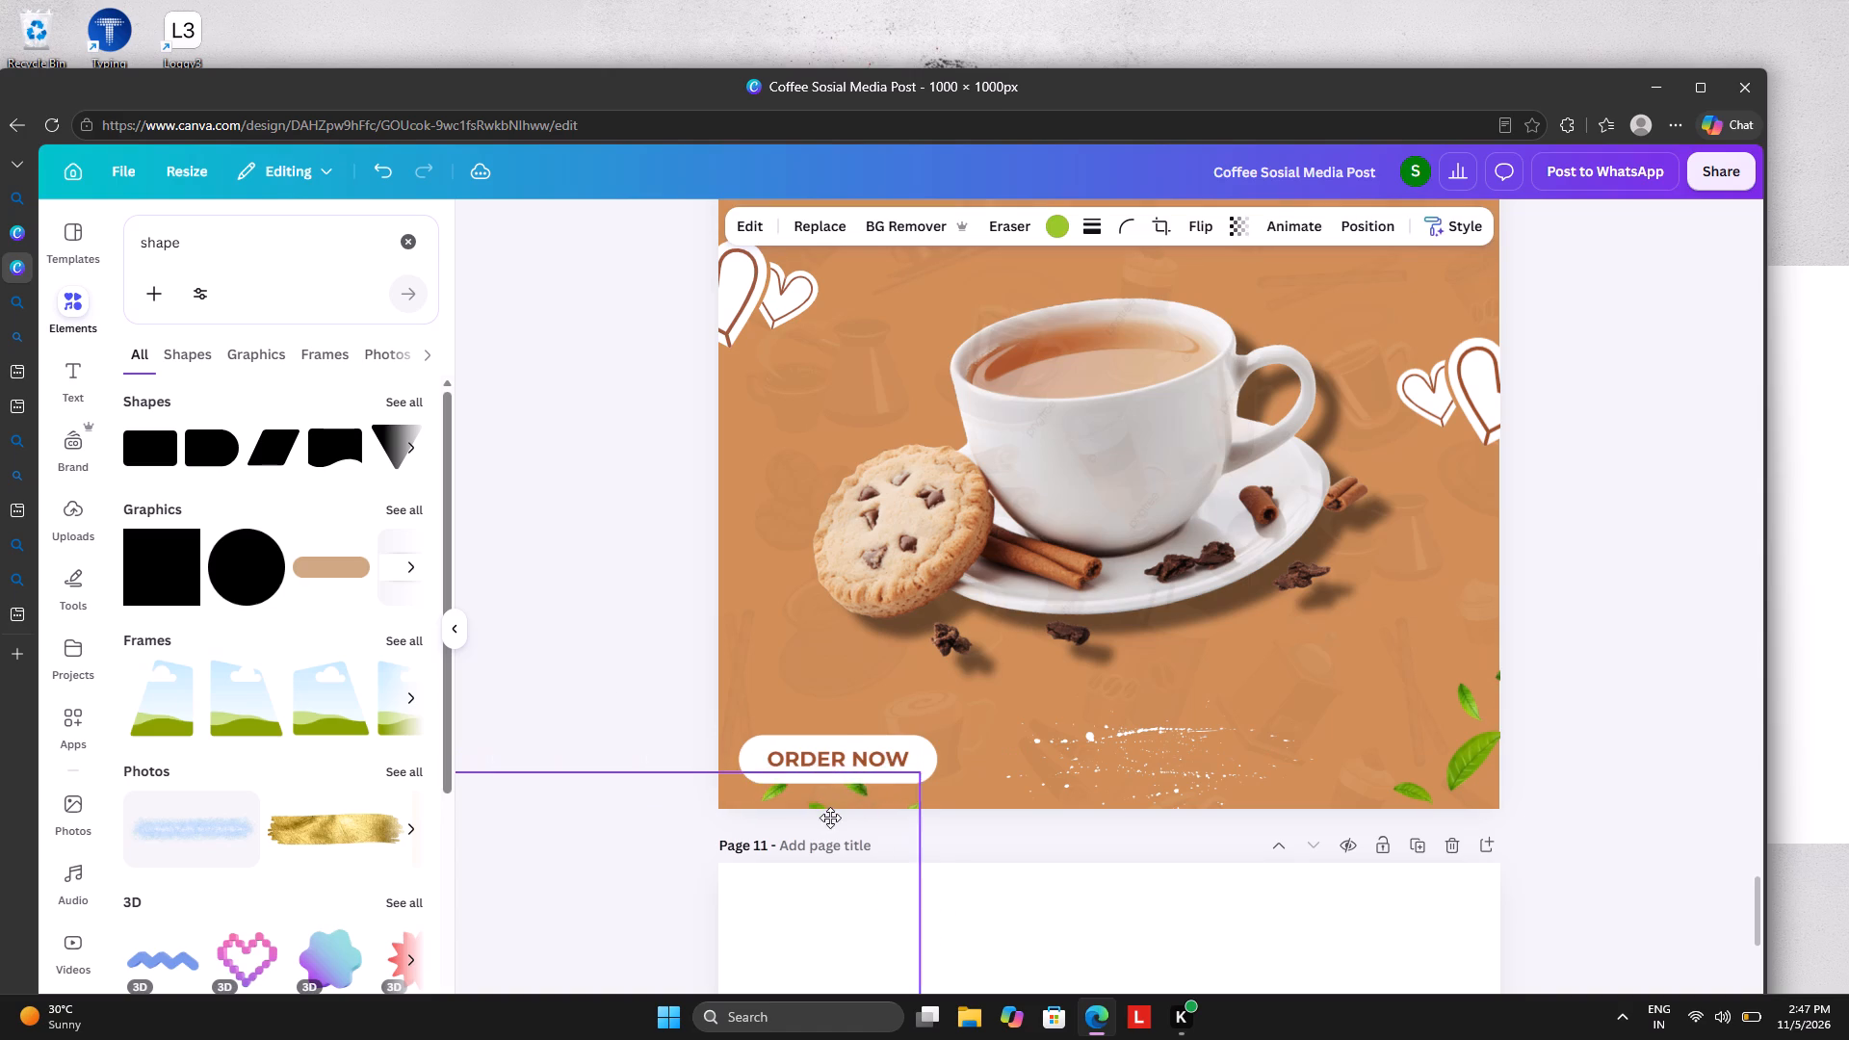
drag(830, 818, 816, 766)
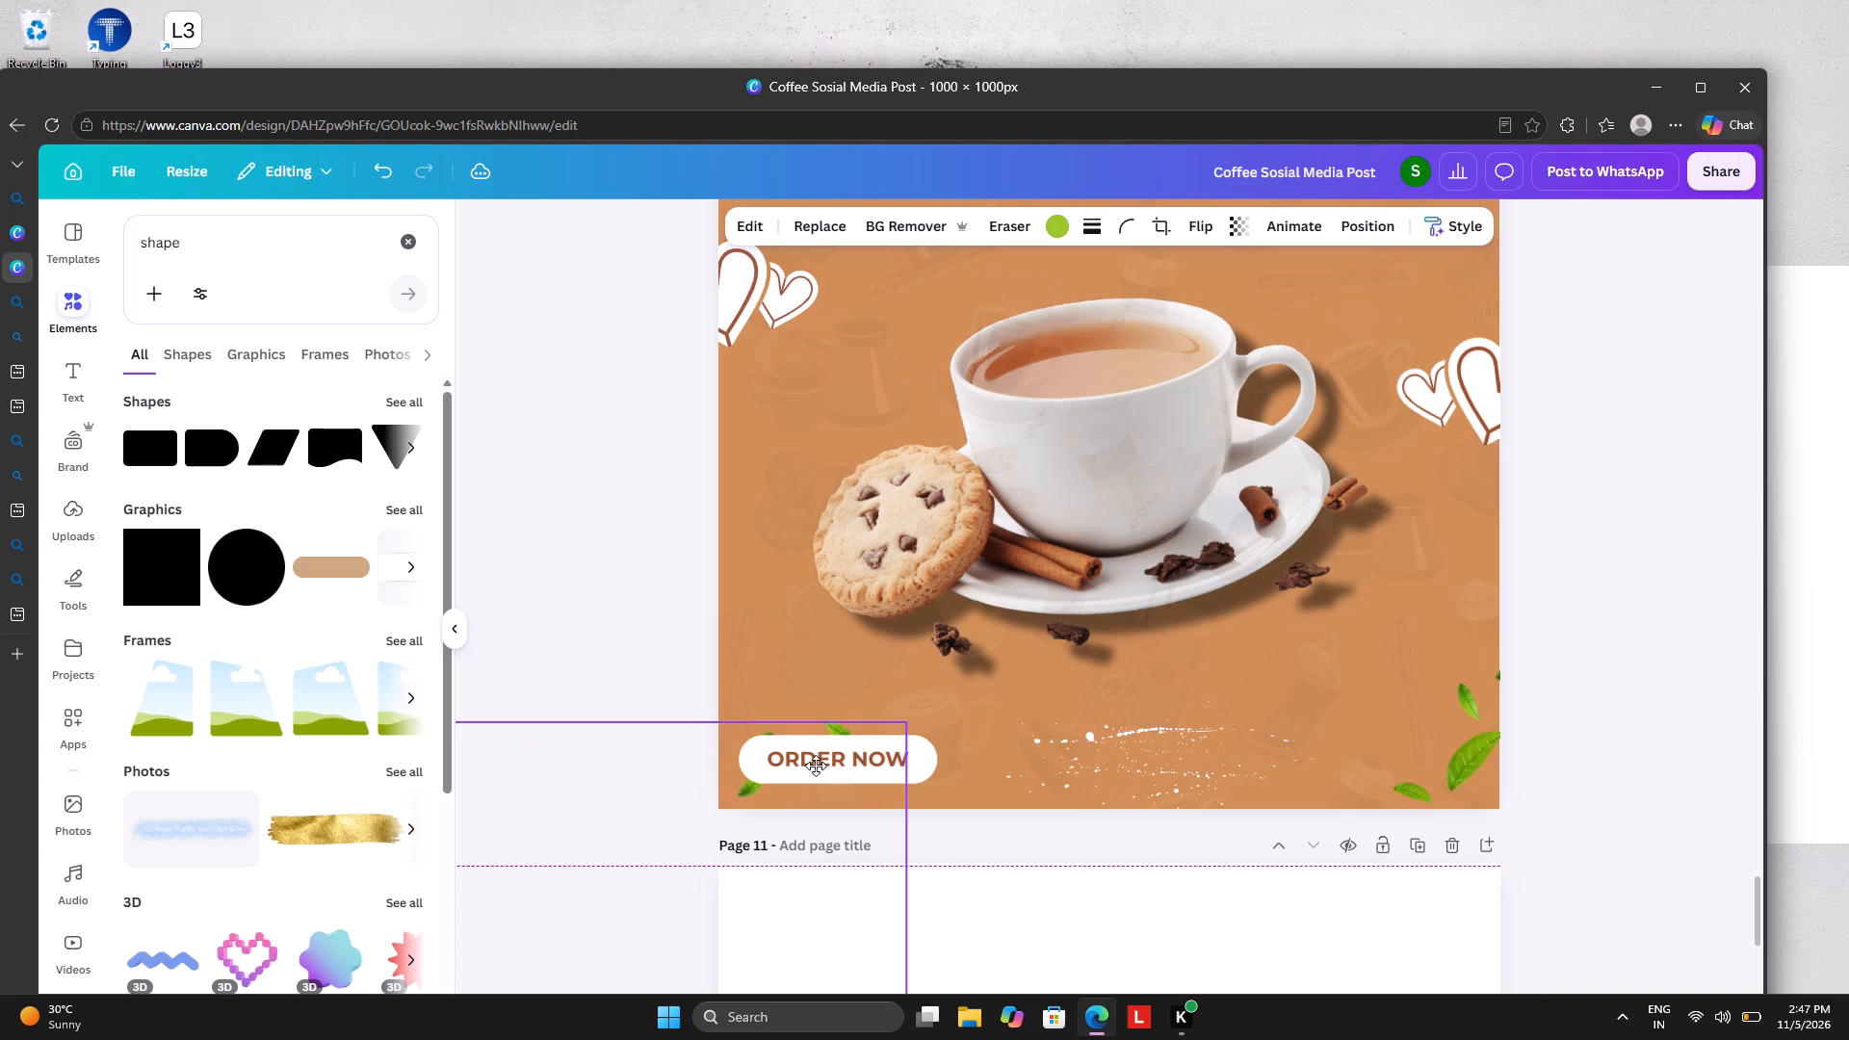
drag(816, 766, 795, 820)
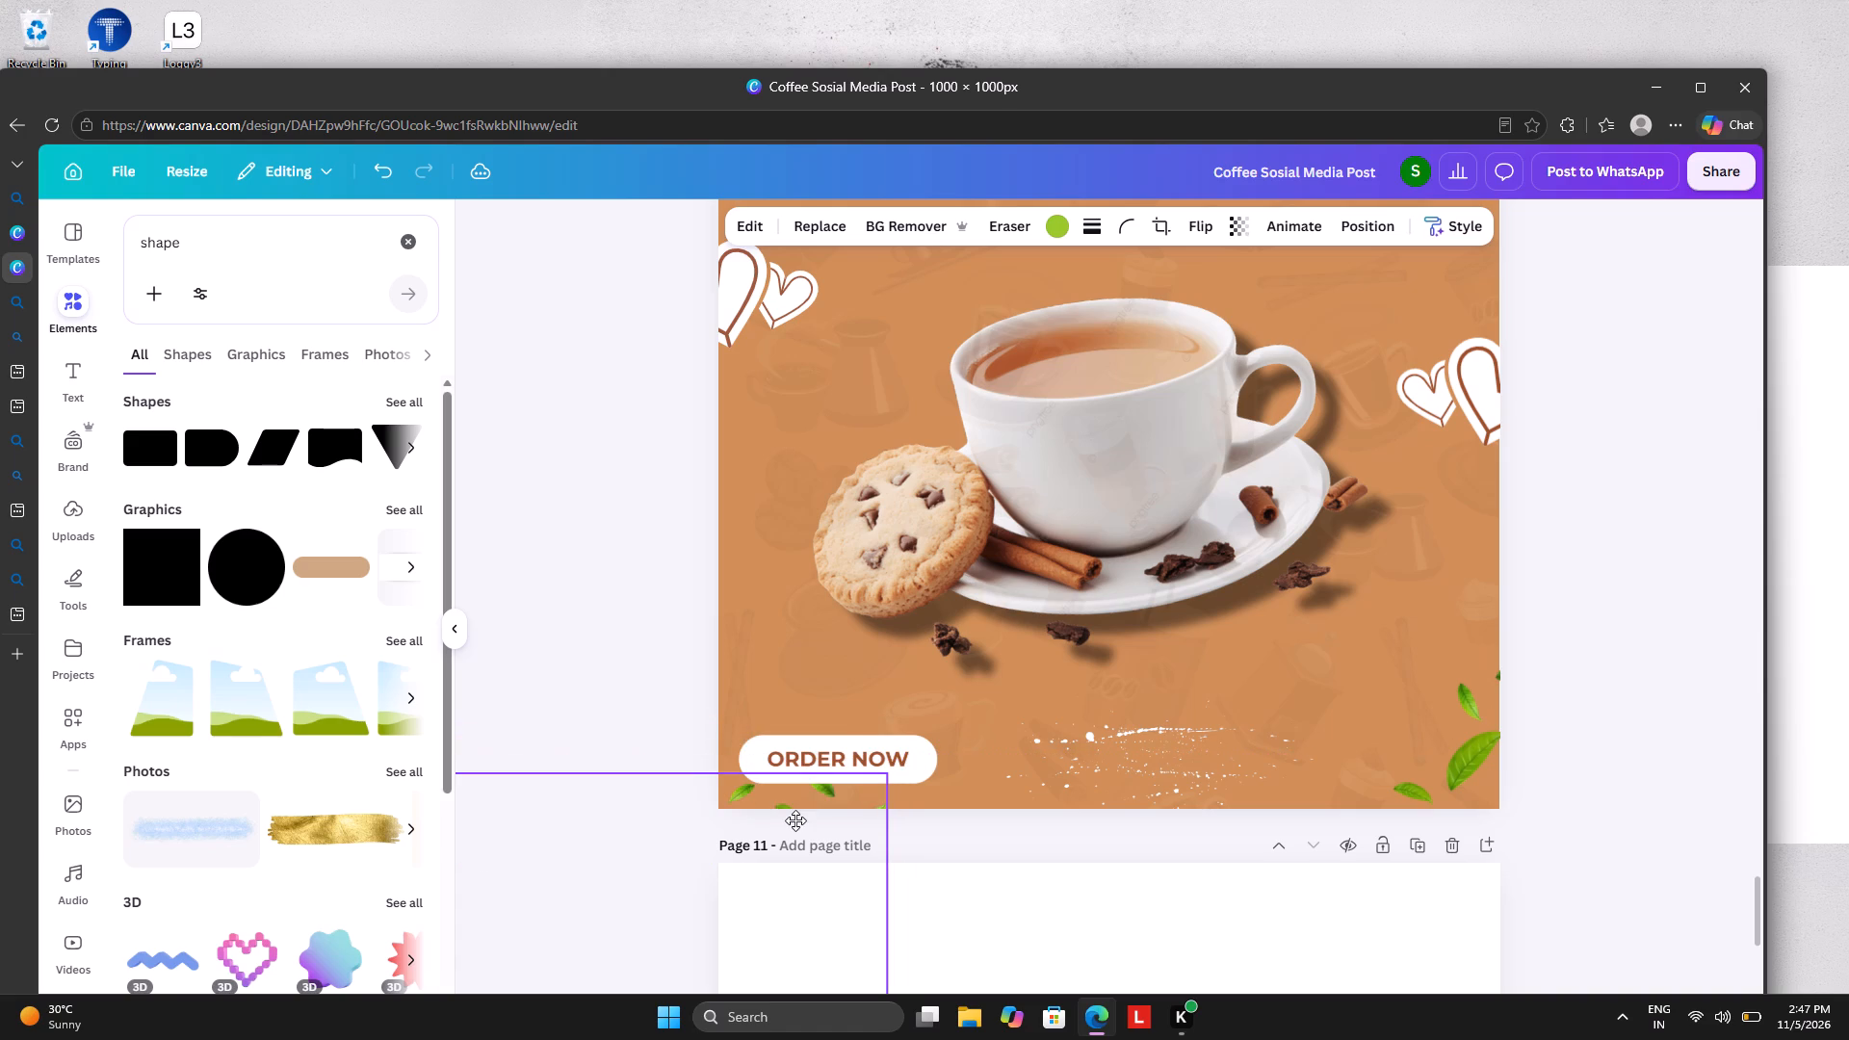
drag(795, 820, 810, 767)
click(1630, 594)
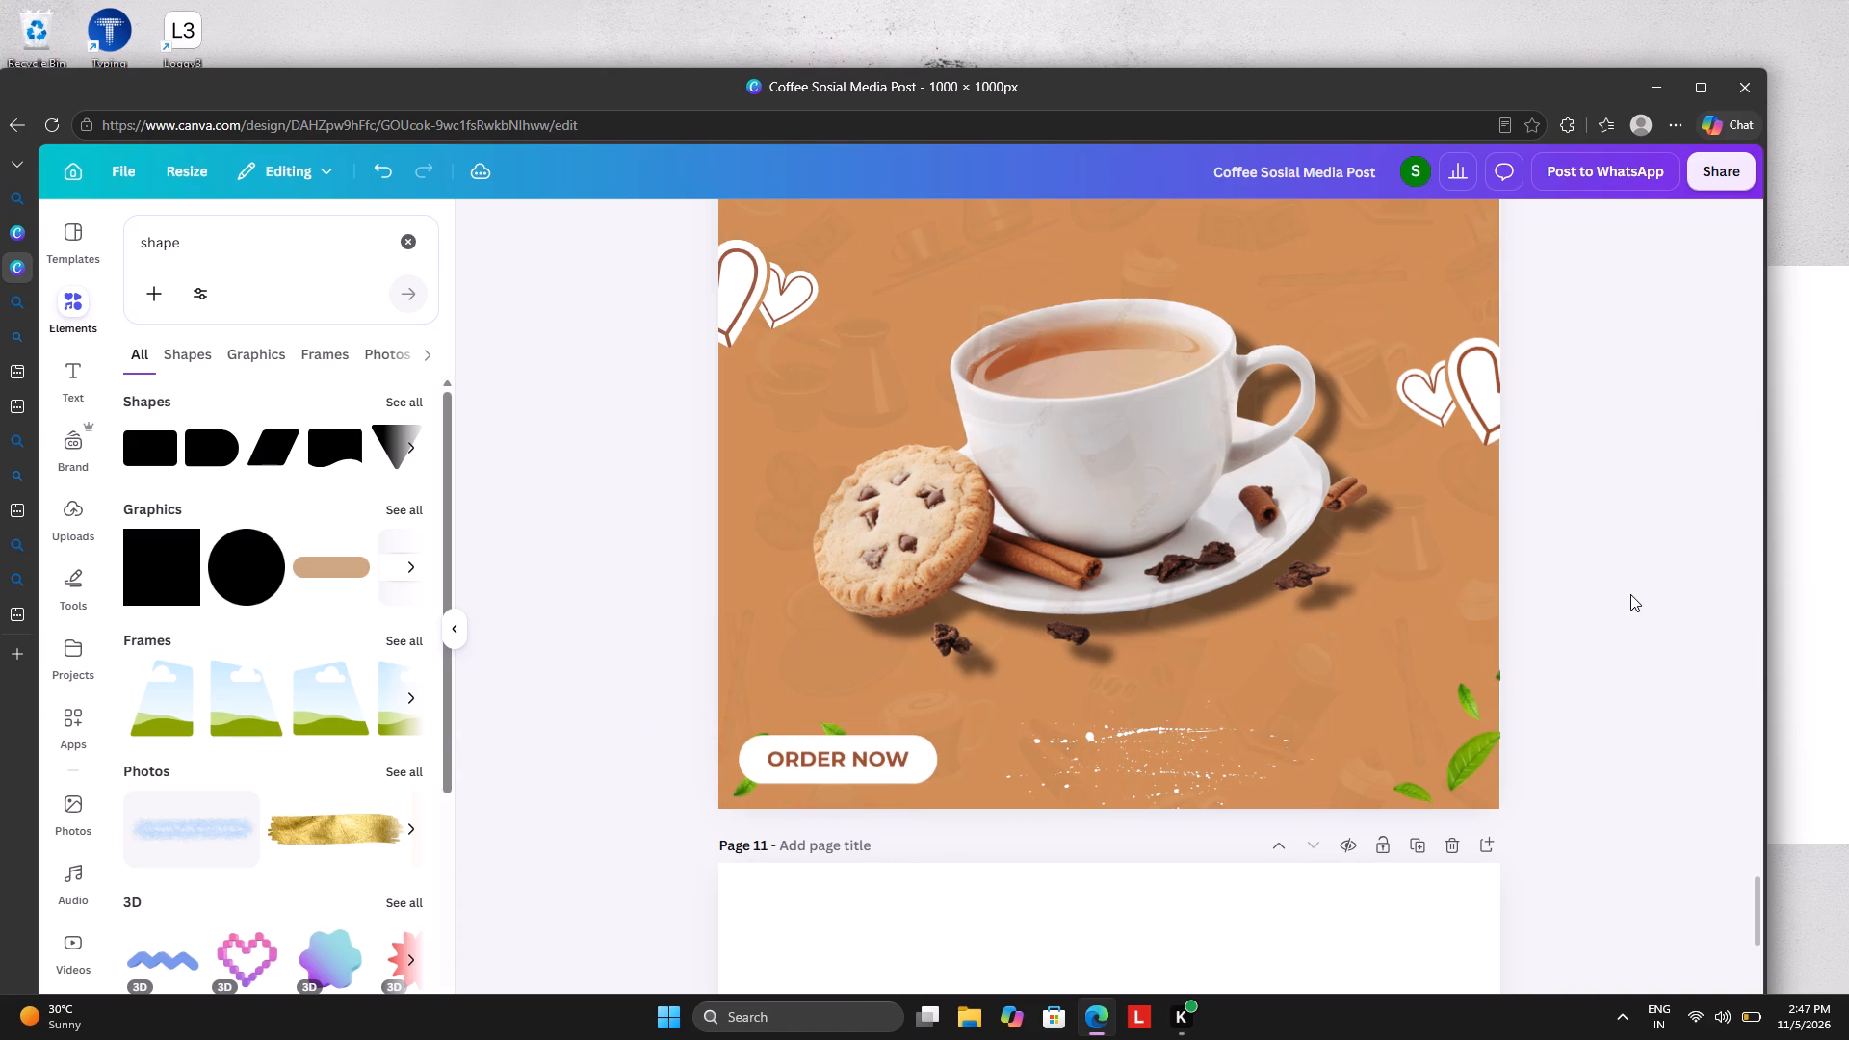
Uncover the samosa plate behind page 11's green rectangle and enlarge it to about three-quarters of the page width.
scroll(1623, 595, up, 3)
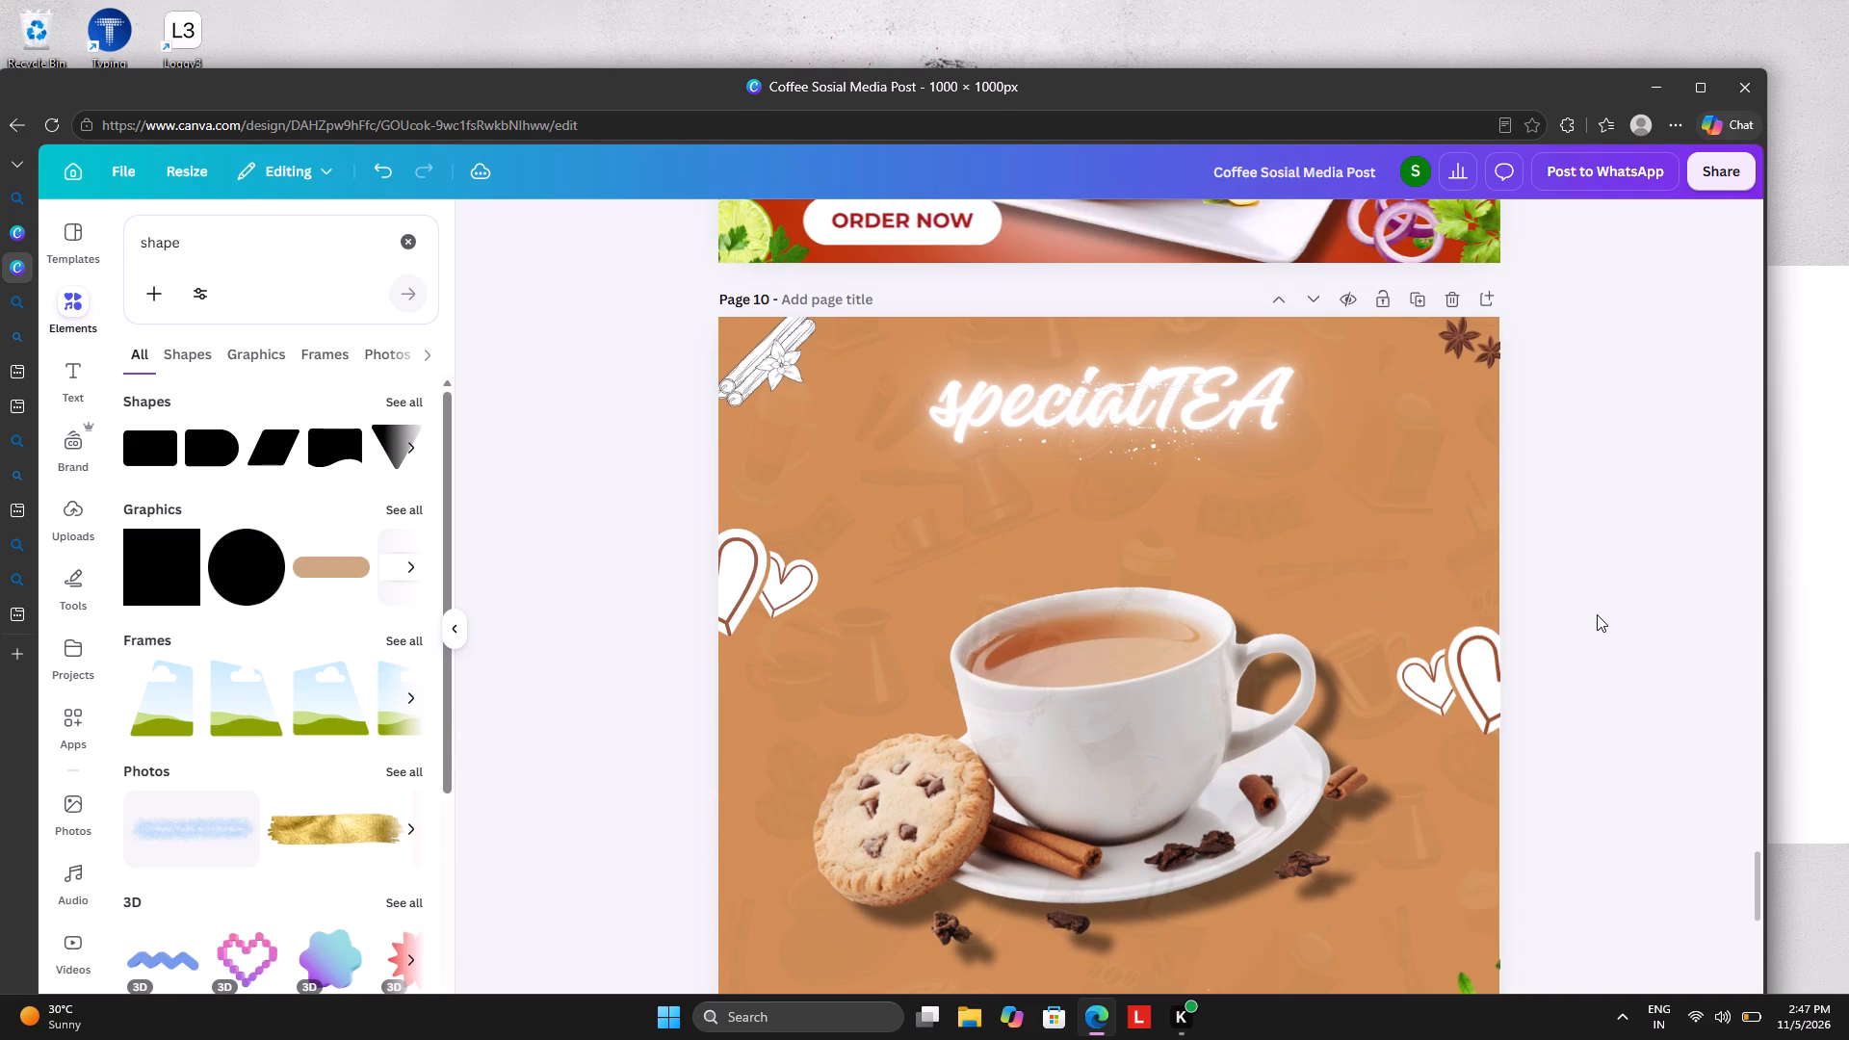
scroll(1597, 614, down, 2)
scroll(1597, 613, up, 2)
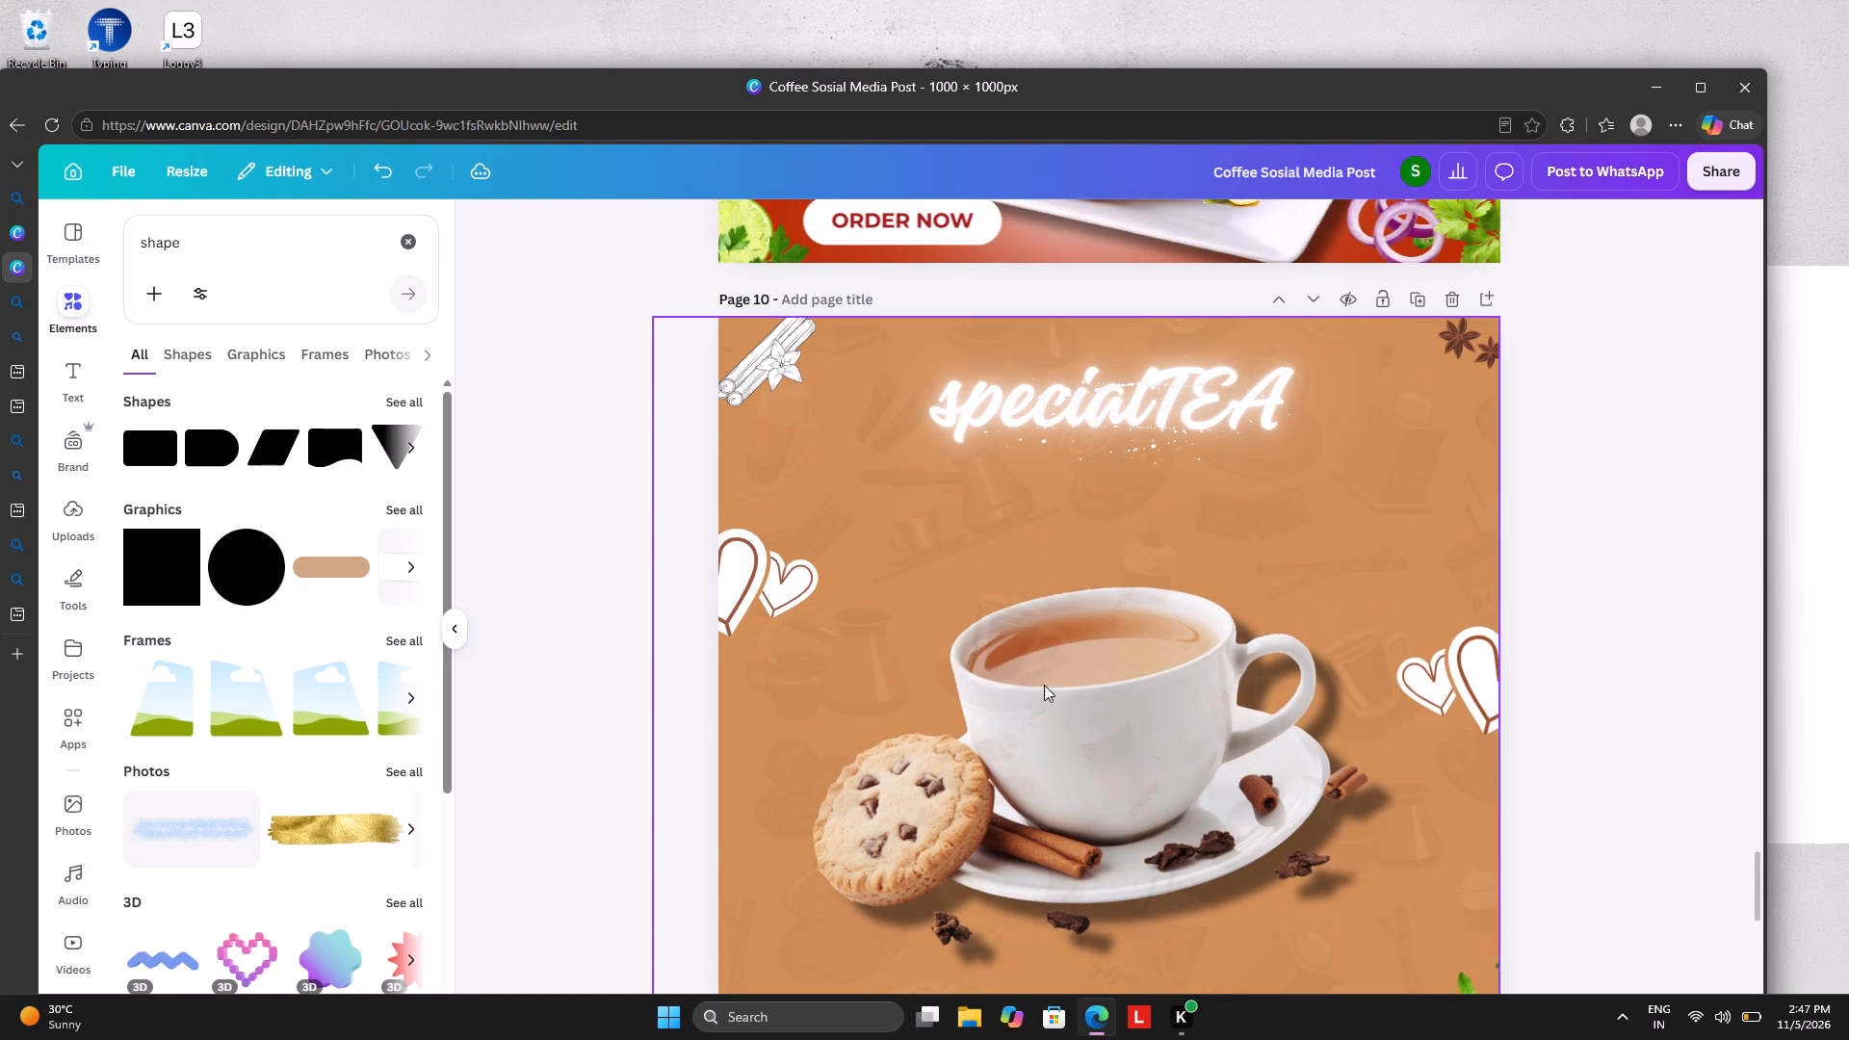
scroll(1156, 657, down, 10)
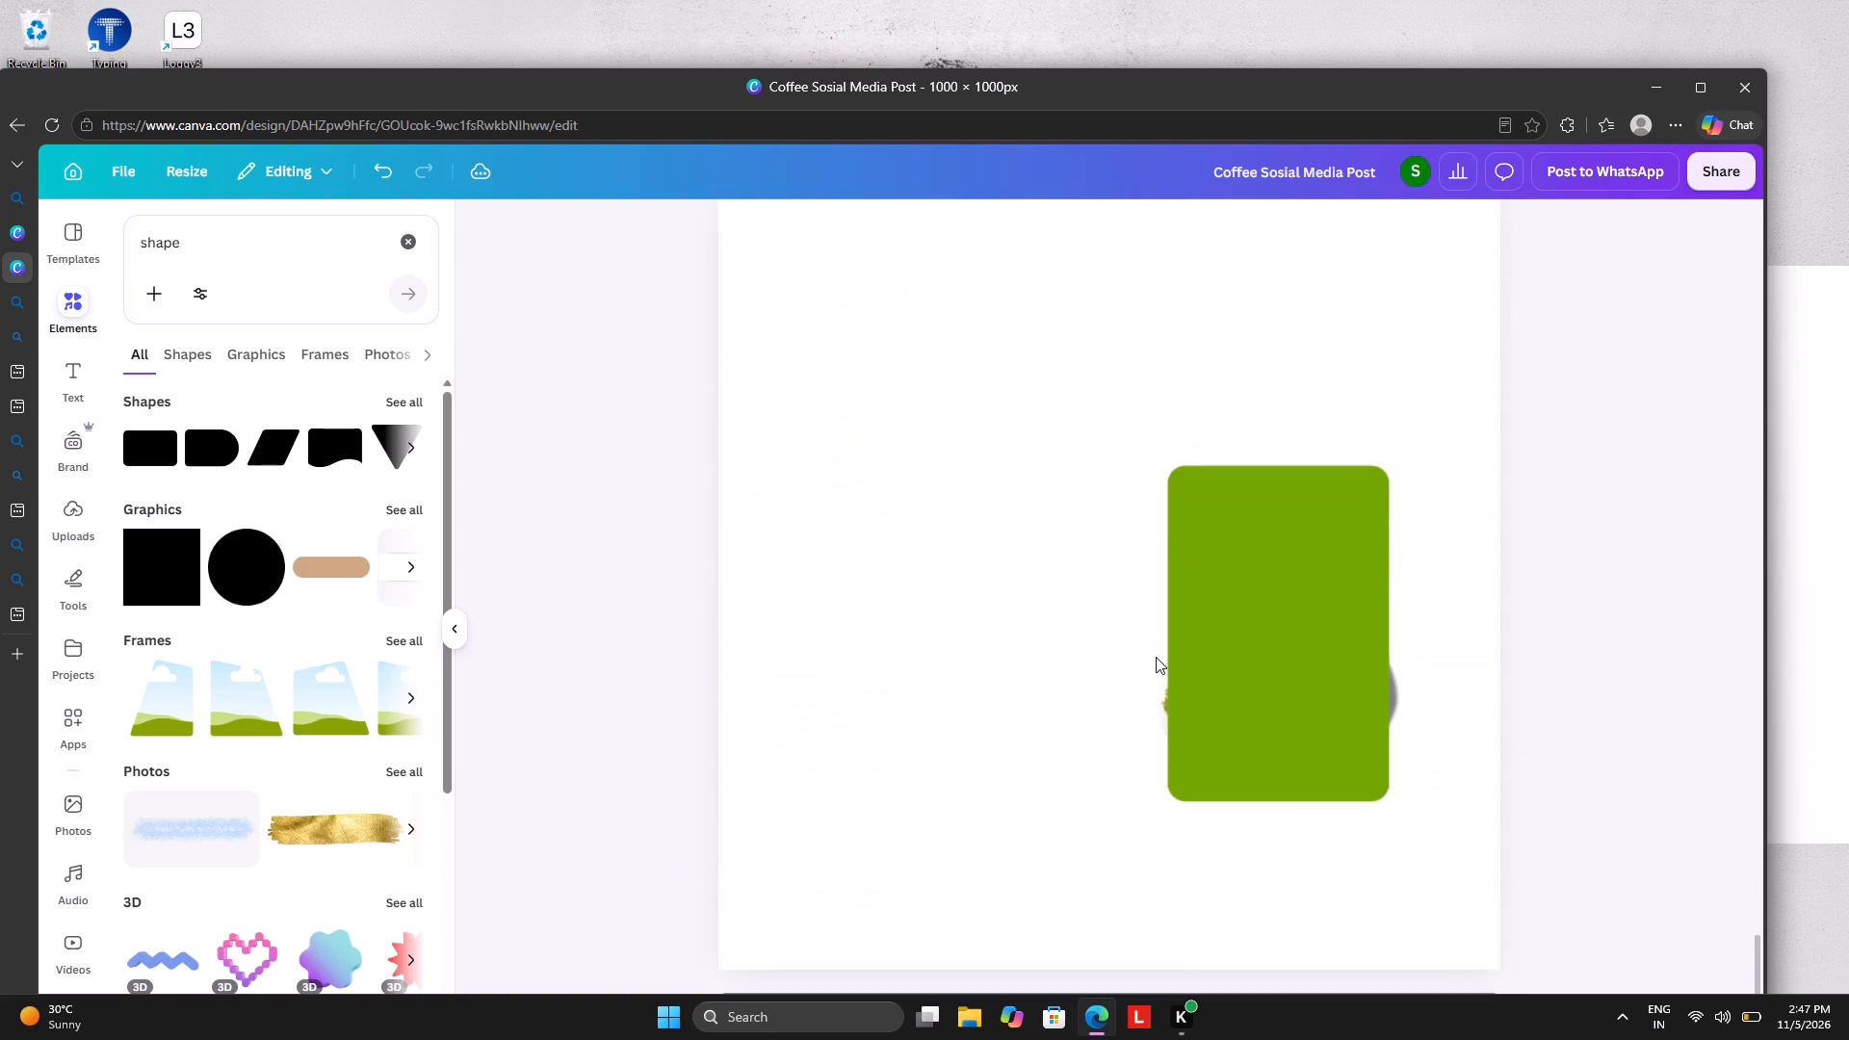
drag(1204, 652, 938, 640)
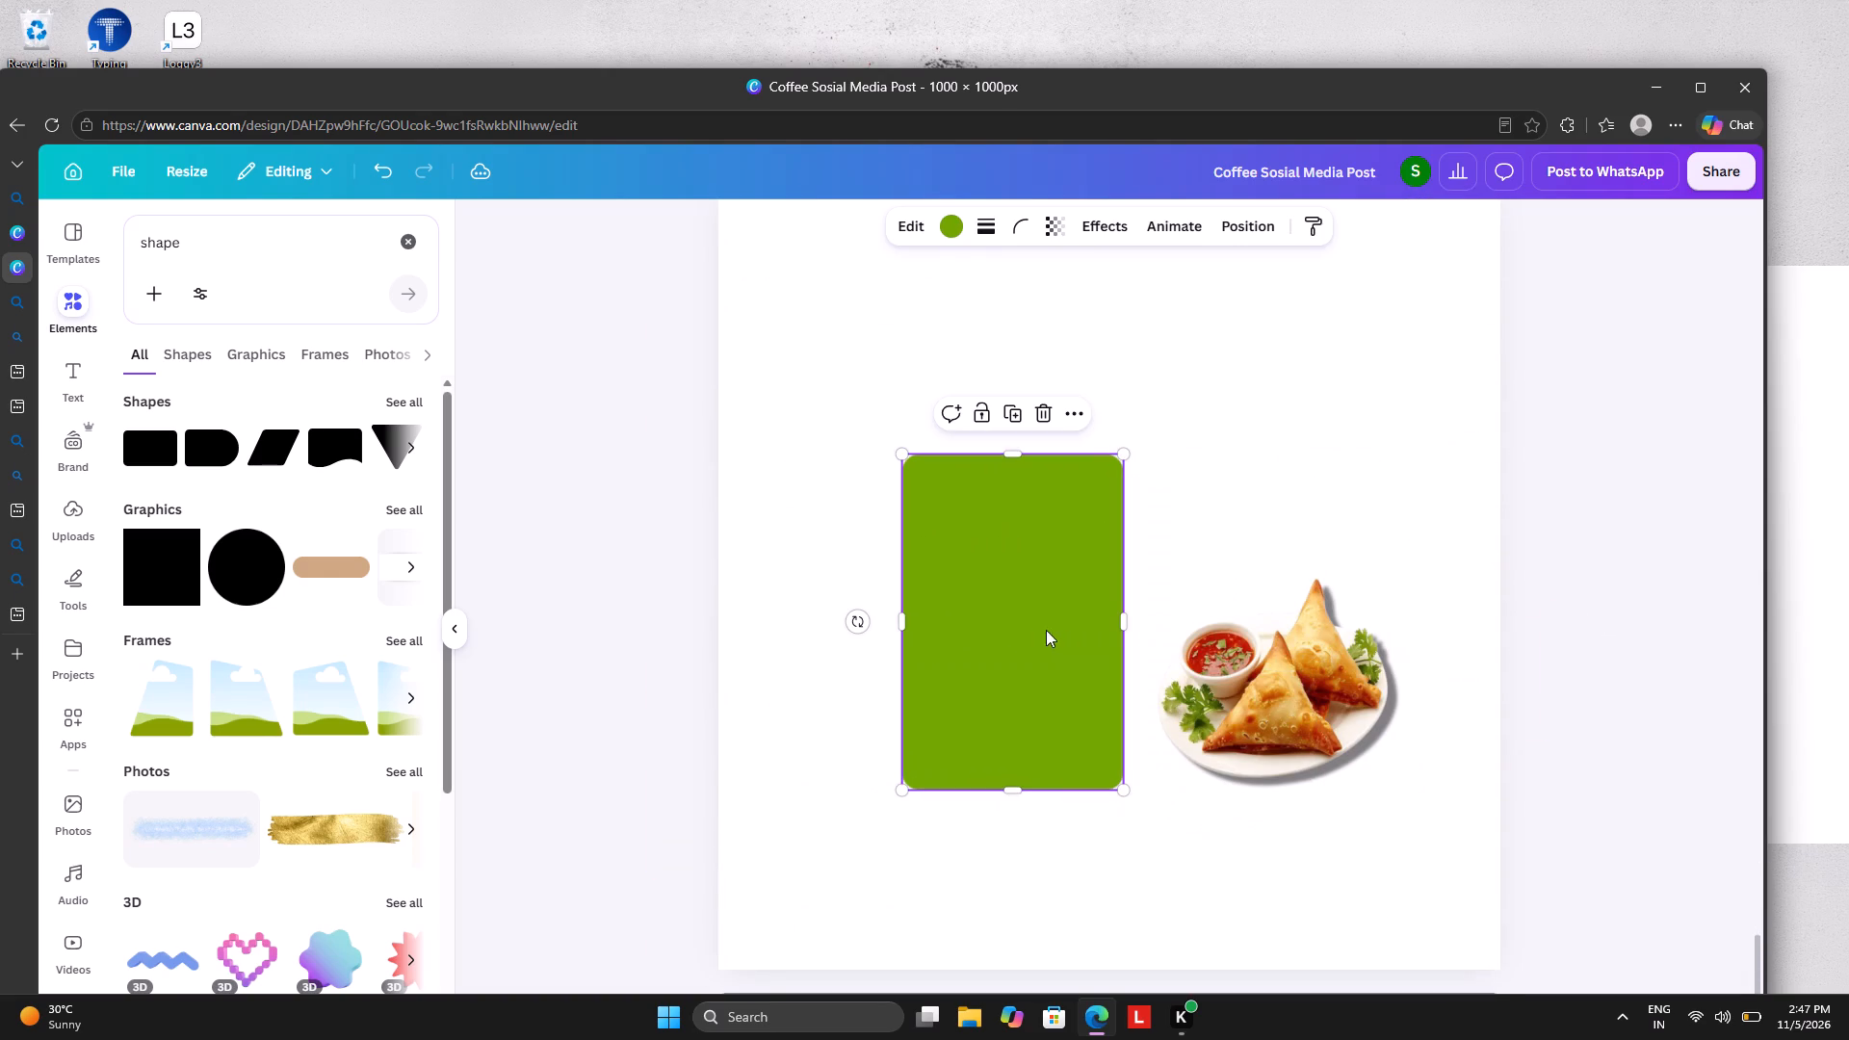
drag(1218, 688, 1024, 653)
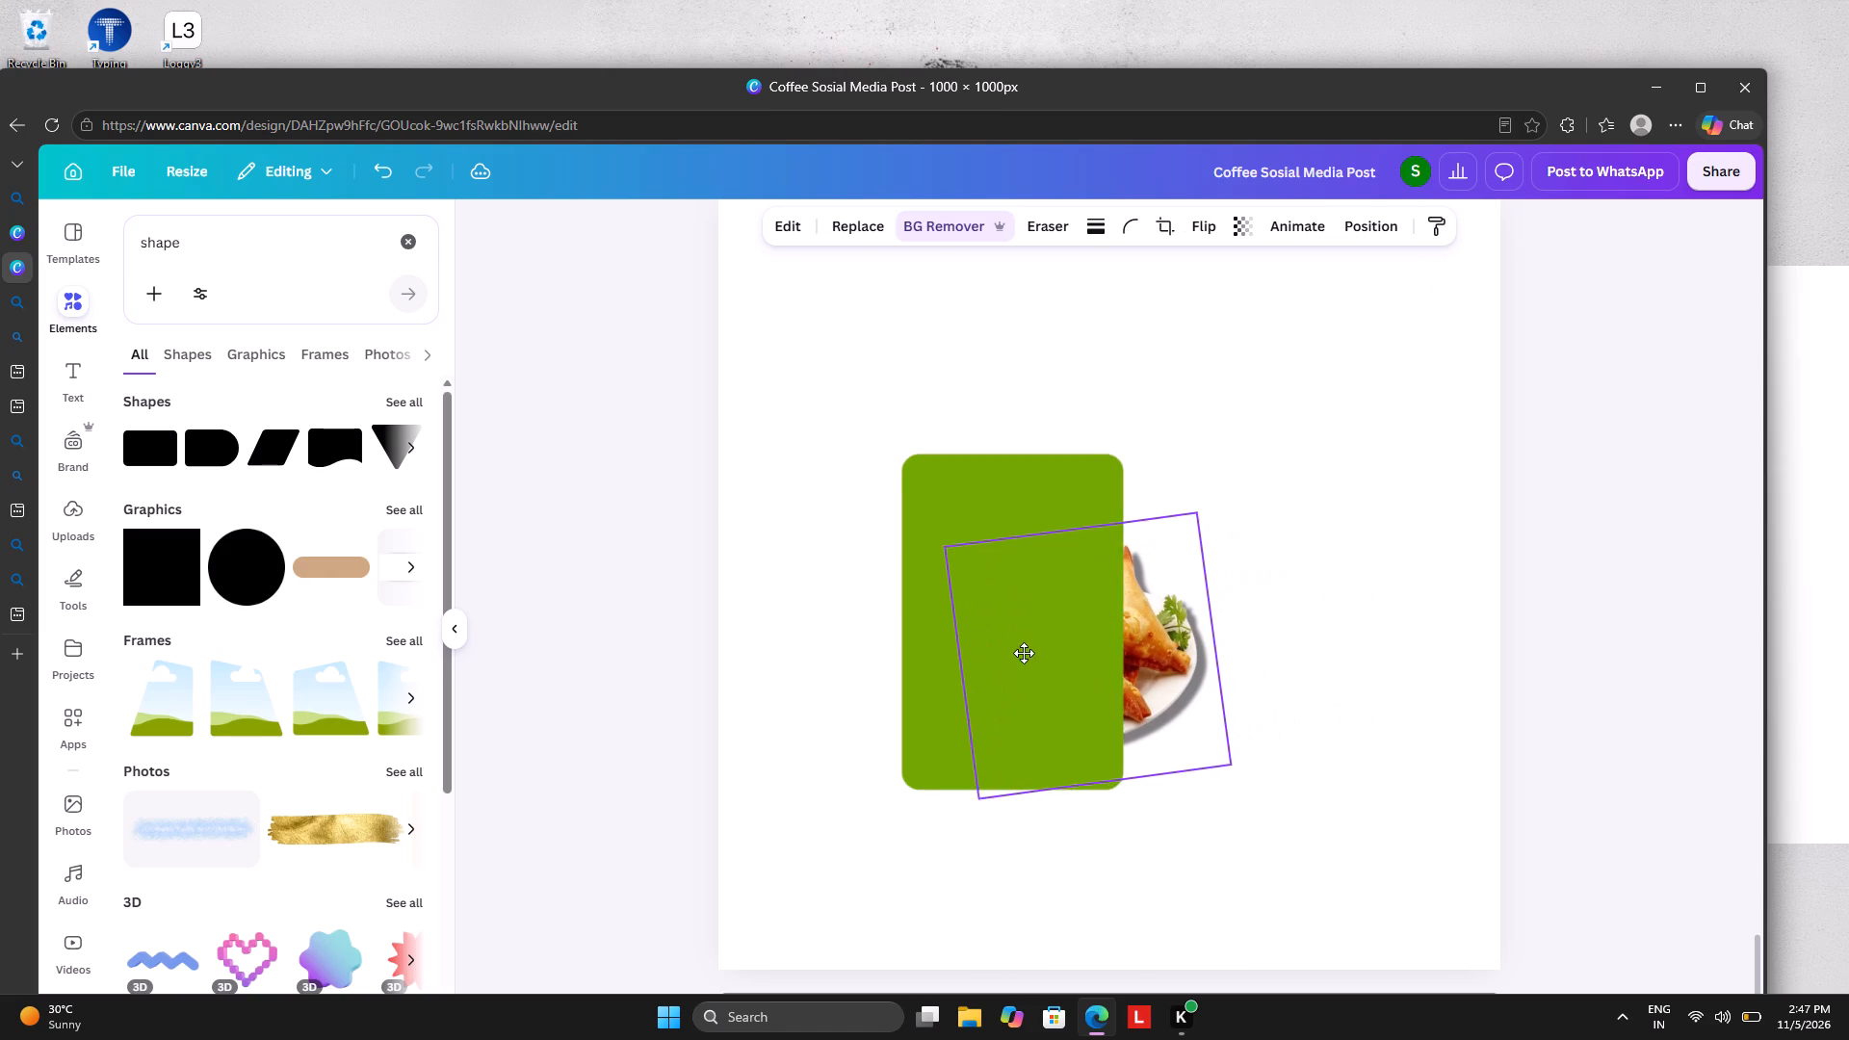
drag(1024, 653, 1023, 652)
drag(1225, 761, 1740, 850)
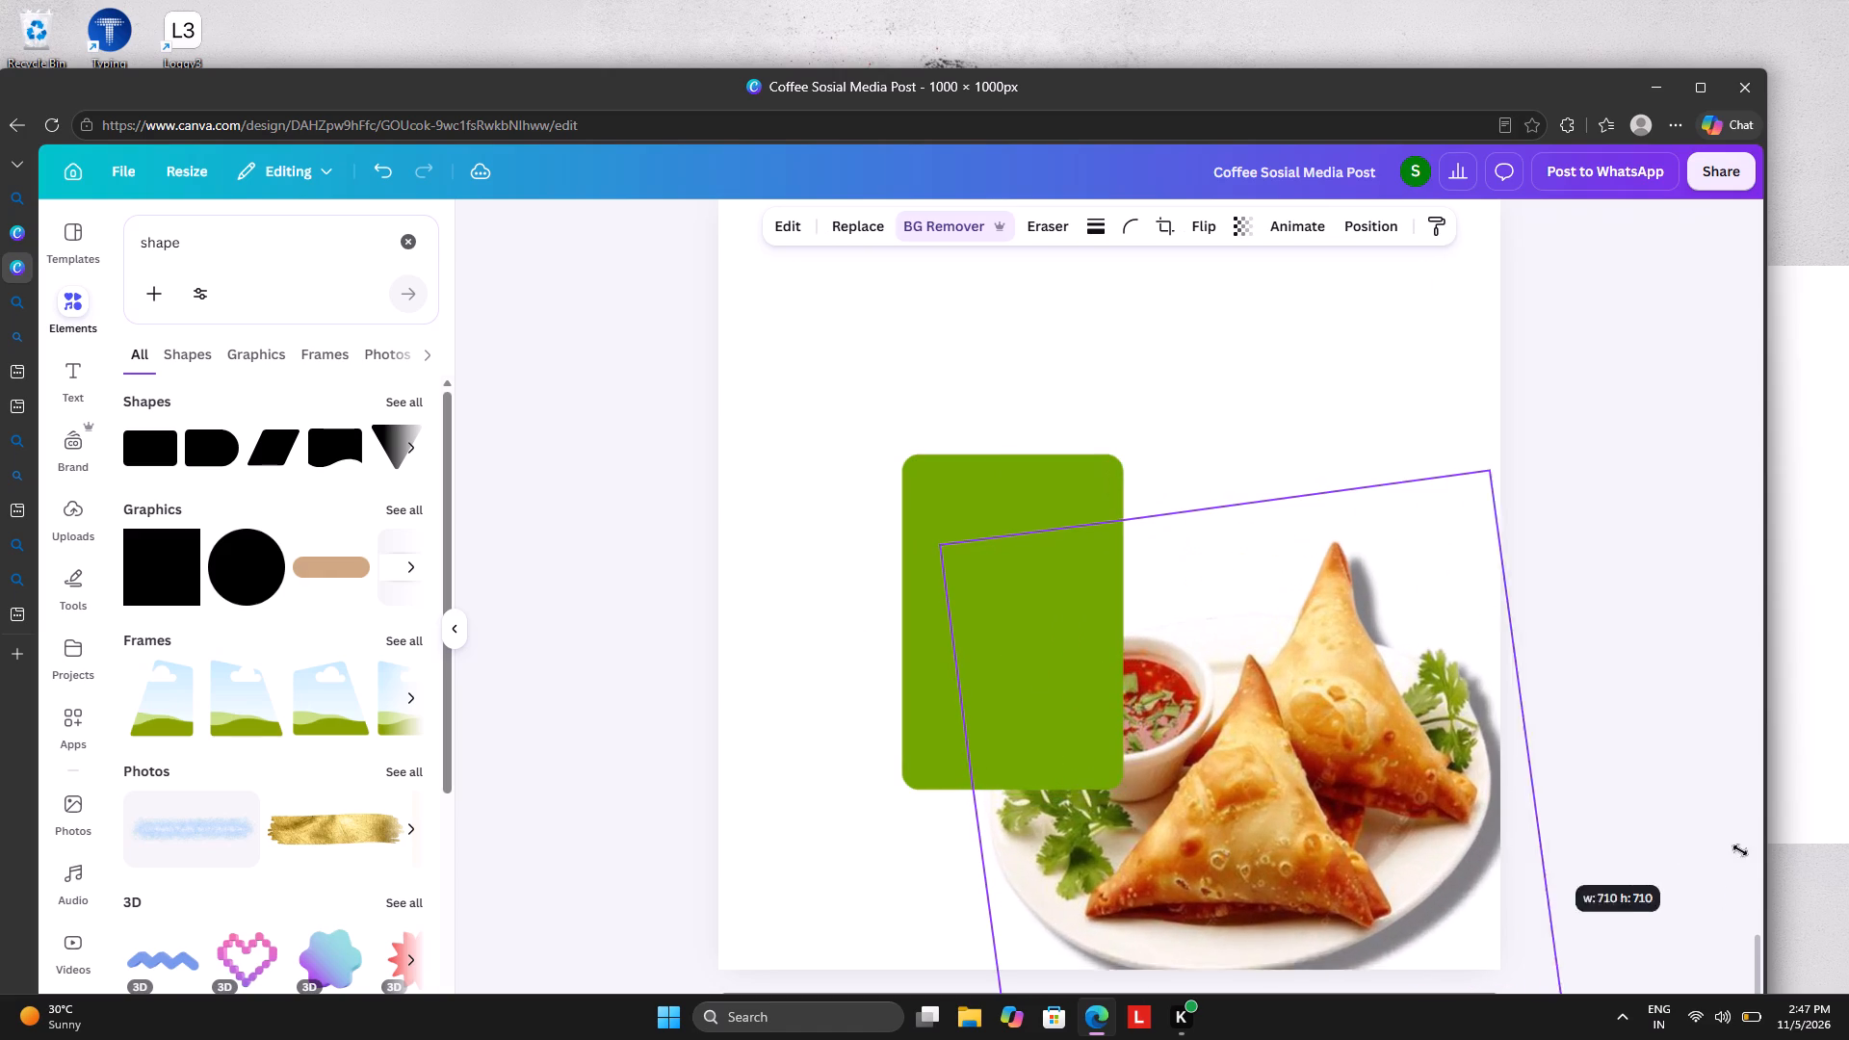
drag(1740, 850, 1744, 850)
drag(1329, 780, 1263, 675)
Delete the green rounded rectangle from page 11.
click(1055, 654)
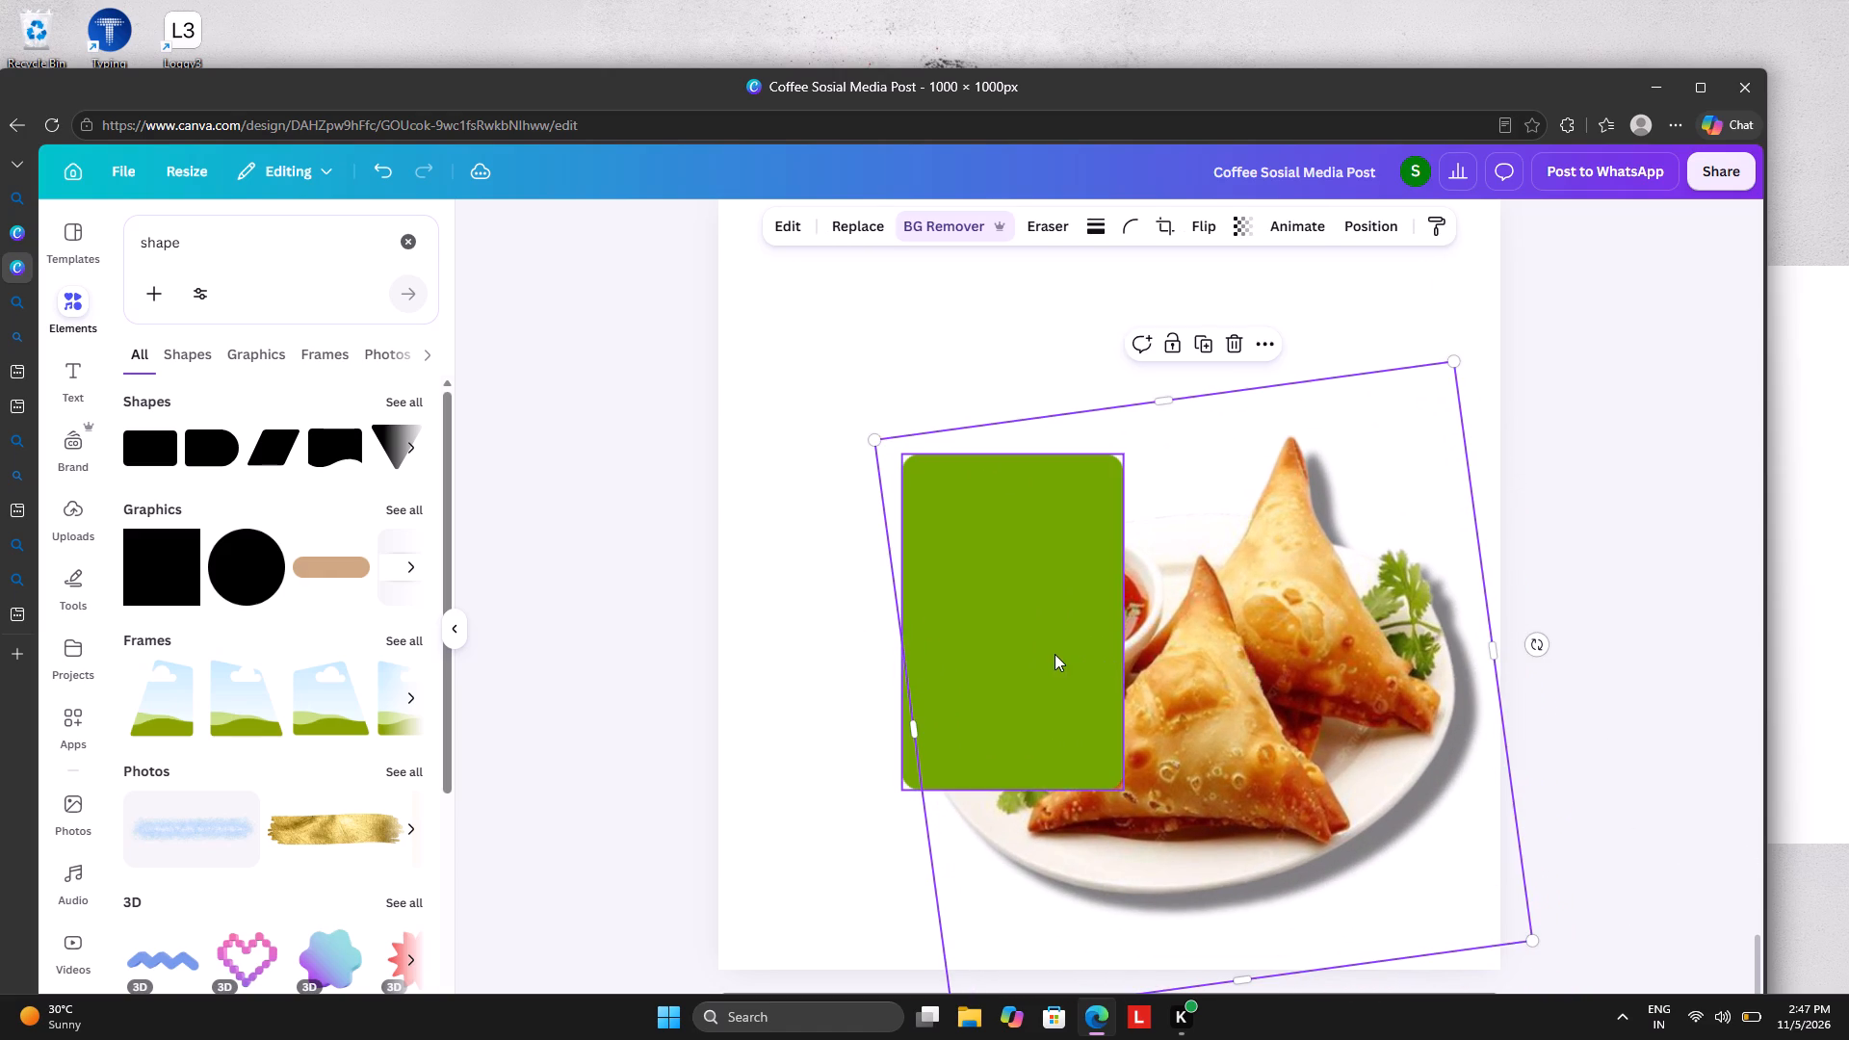
click(1037, 409)
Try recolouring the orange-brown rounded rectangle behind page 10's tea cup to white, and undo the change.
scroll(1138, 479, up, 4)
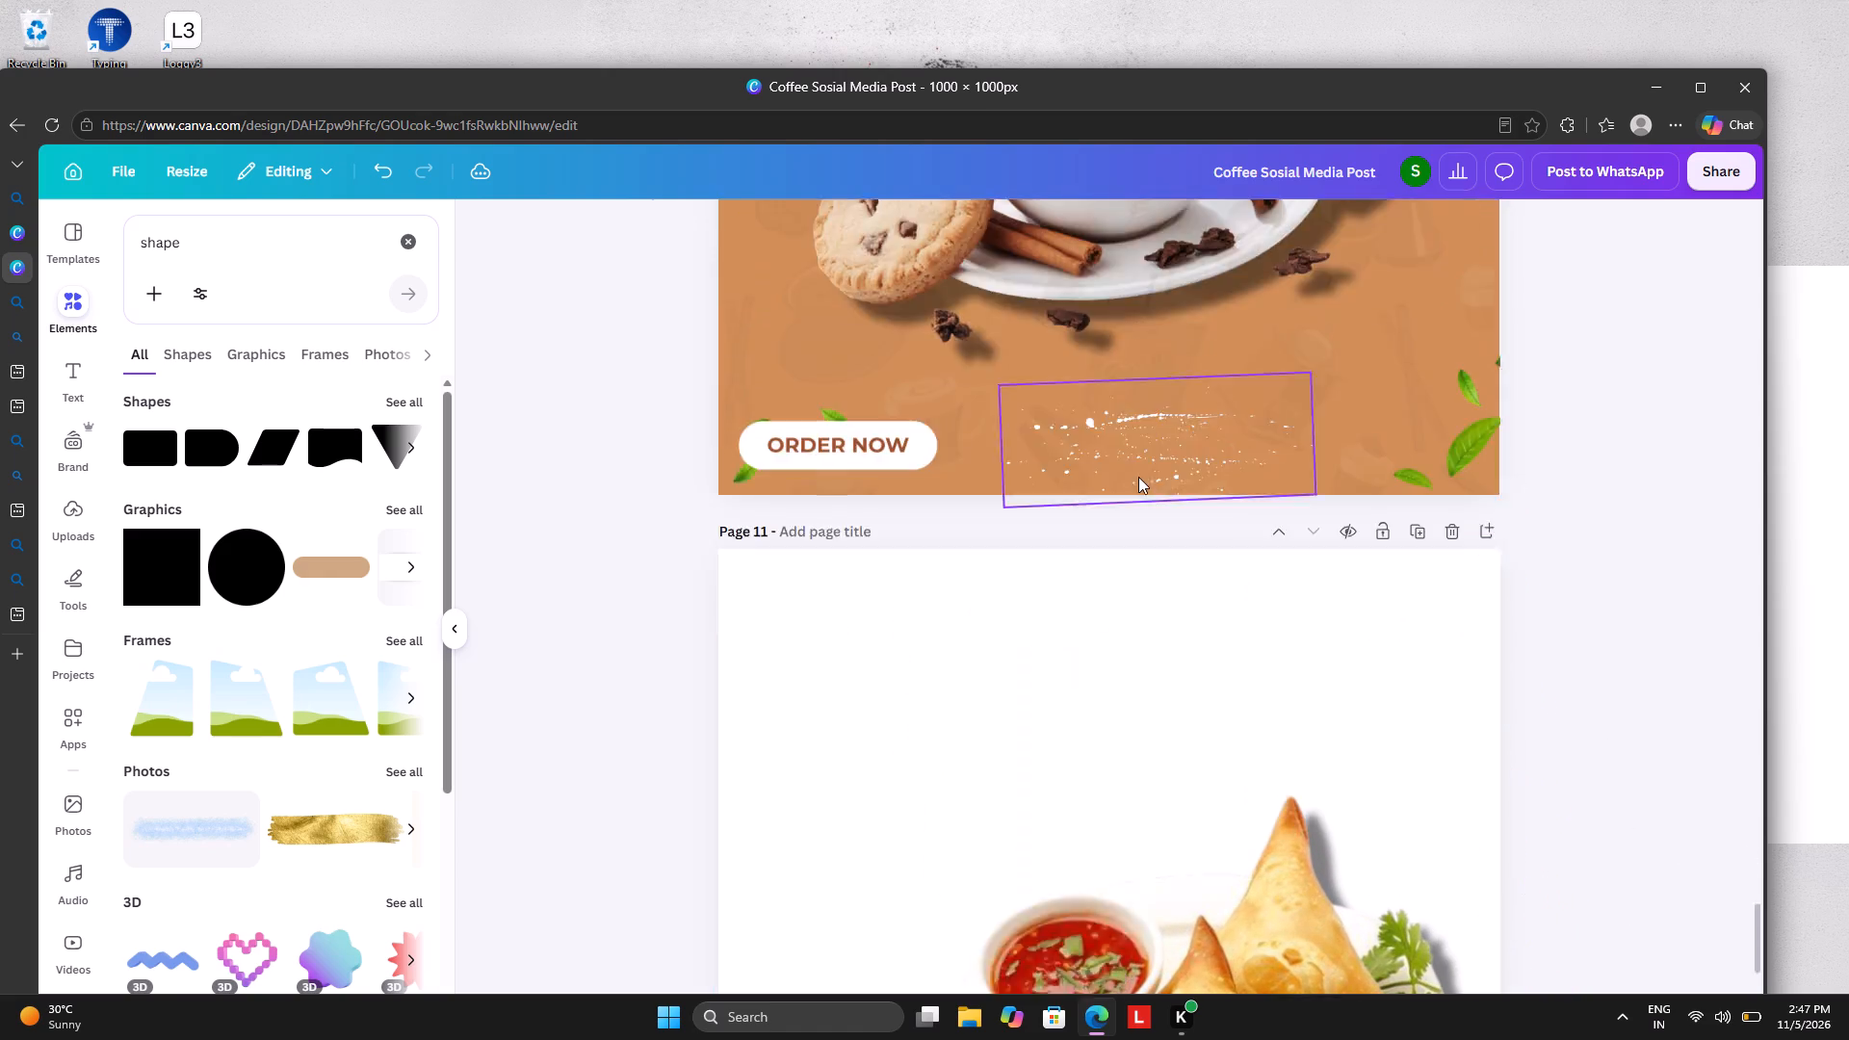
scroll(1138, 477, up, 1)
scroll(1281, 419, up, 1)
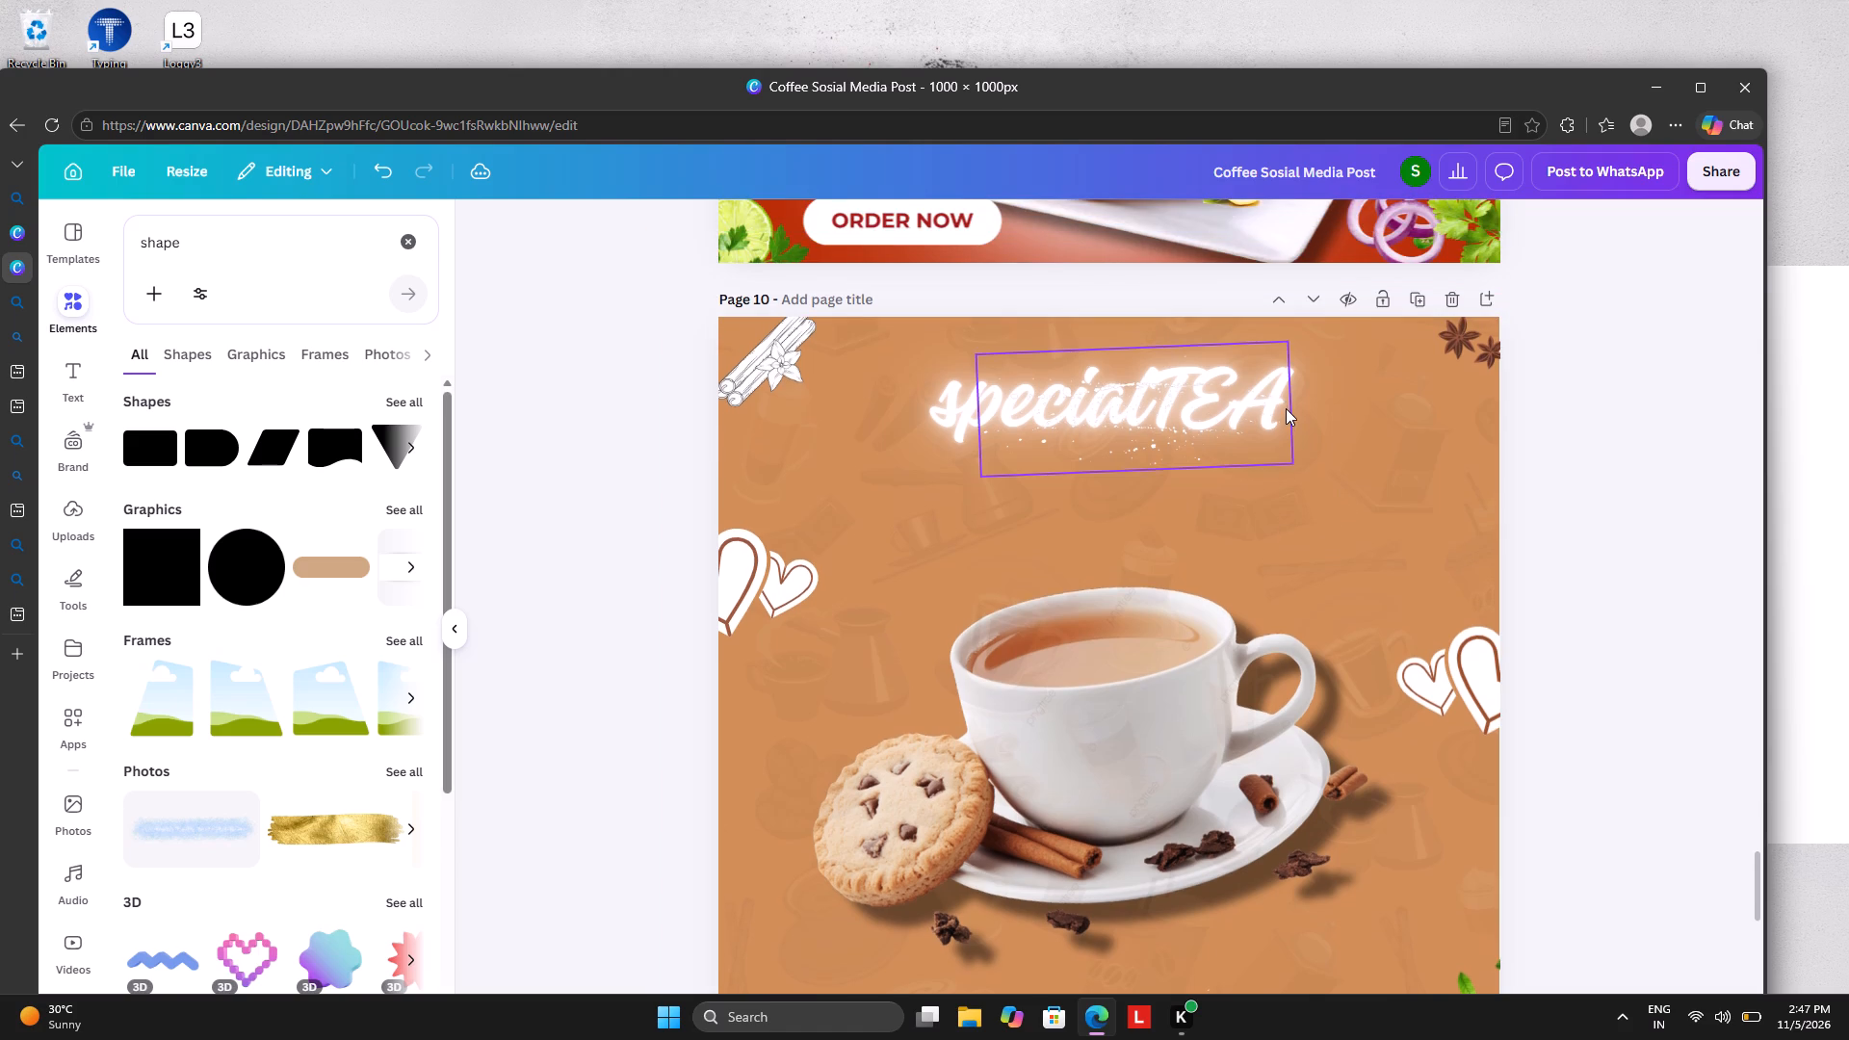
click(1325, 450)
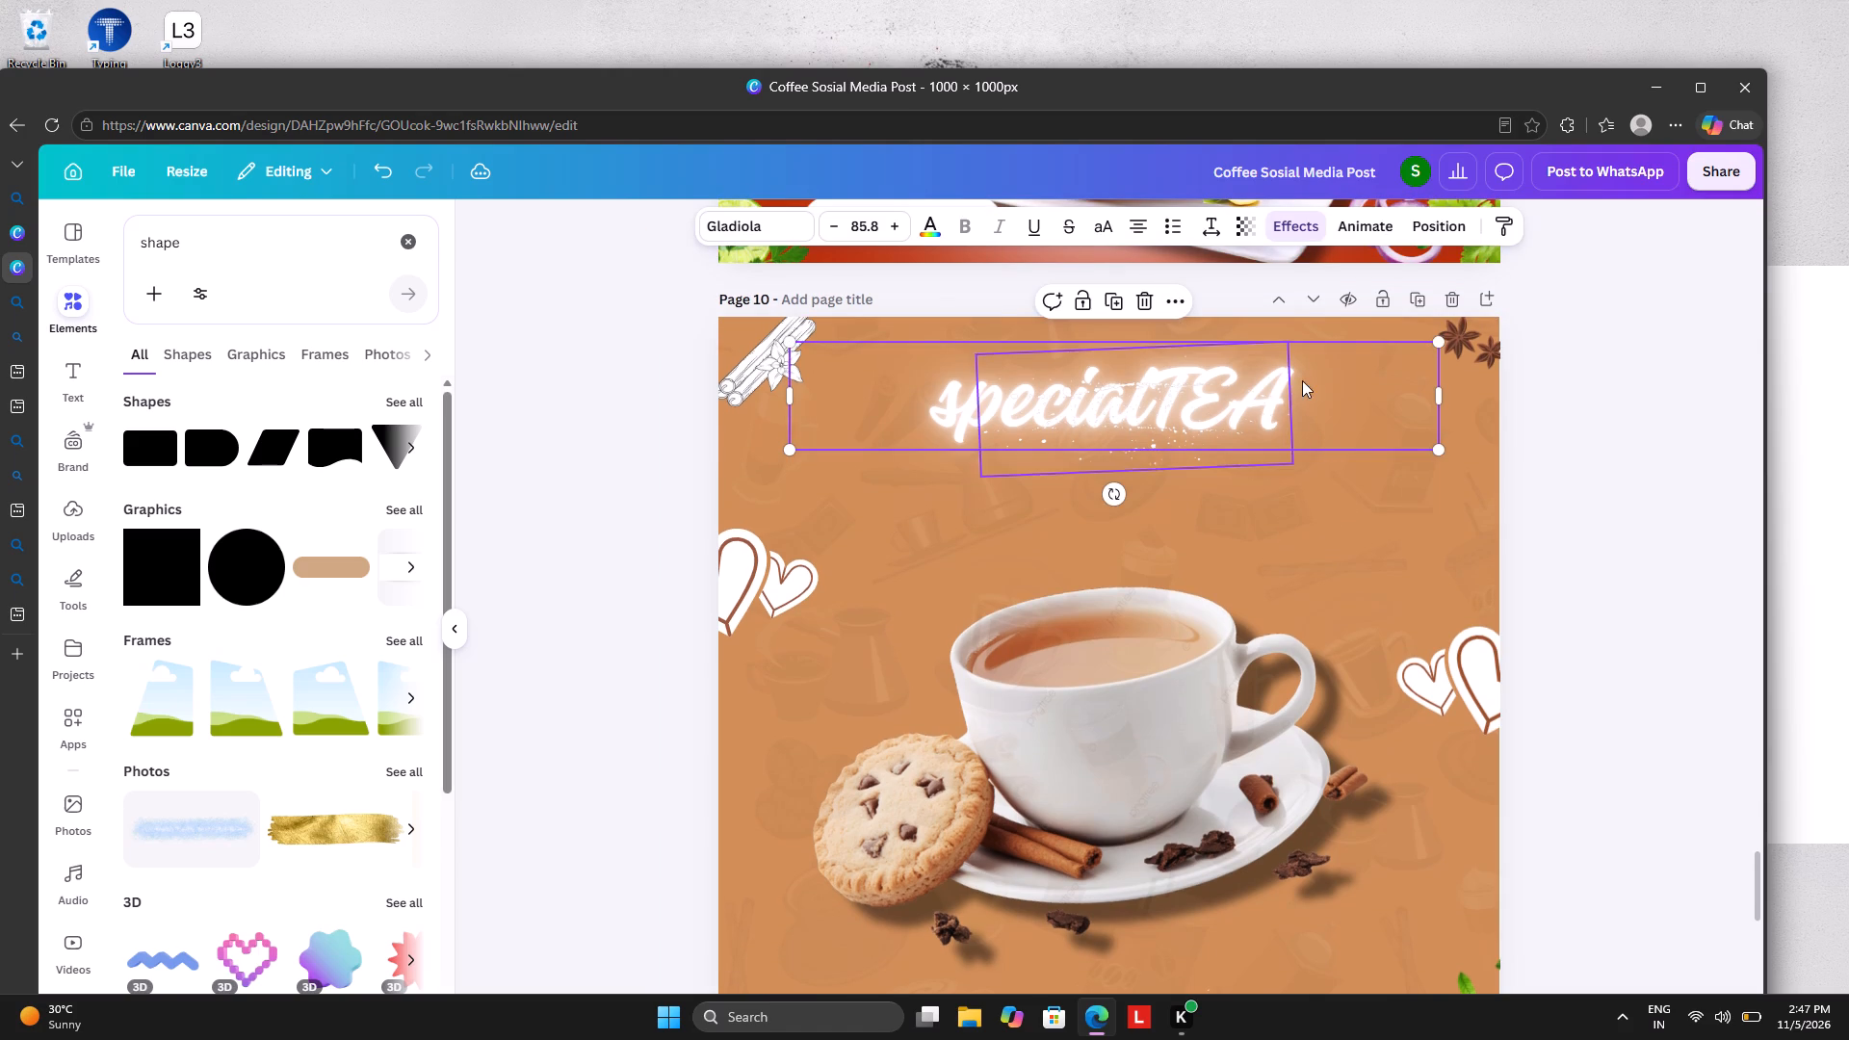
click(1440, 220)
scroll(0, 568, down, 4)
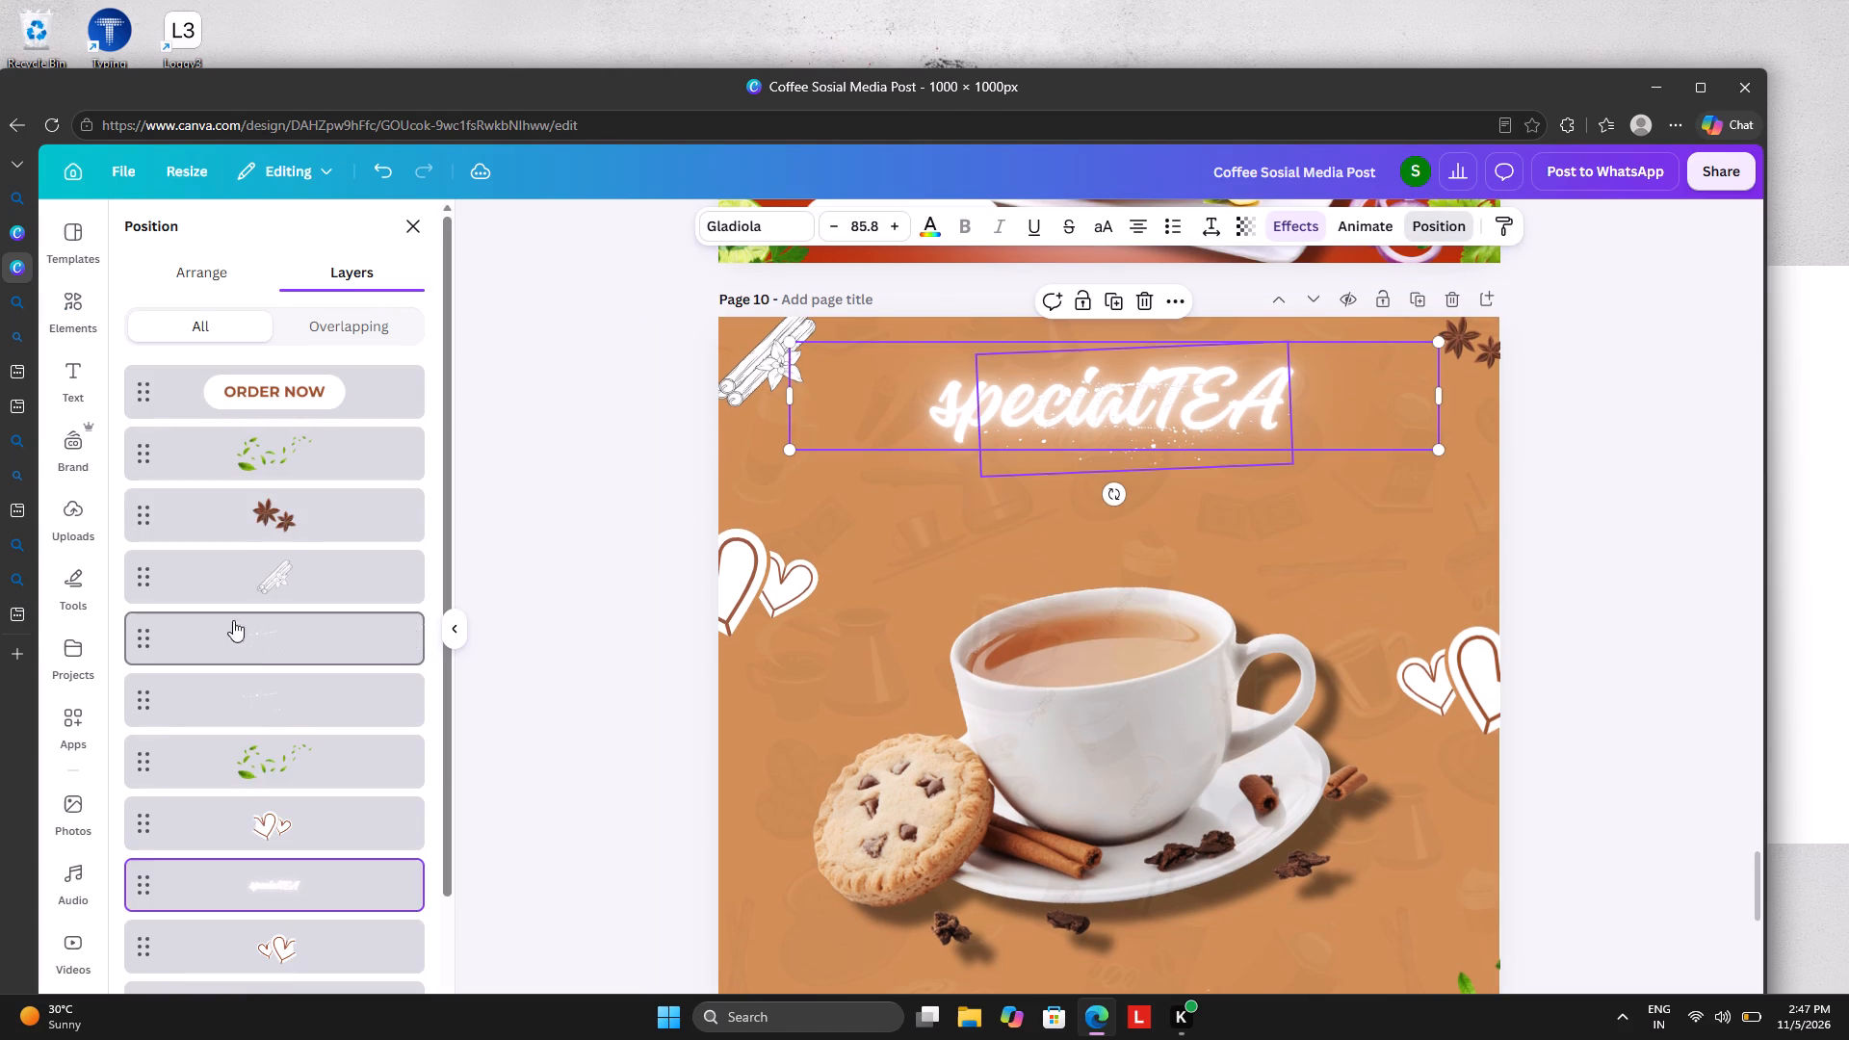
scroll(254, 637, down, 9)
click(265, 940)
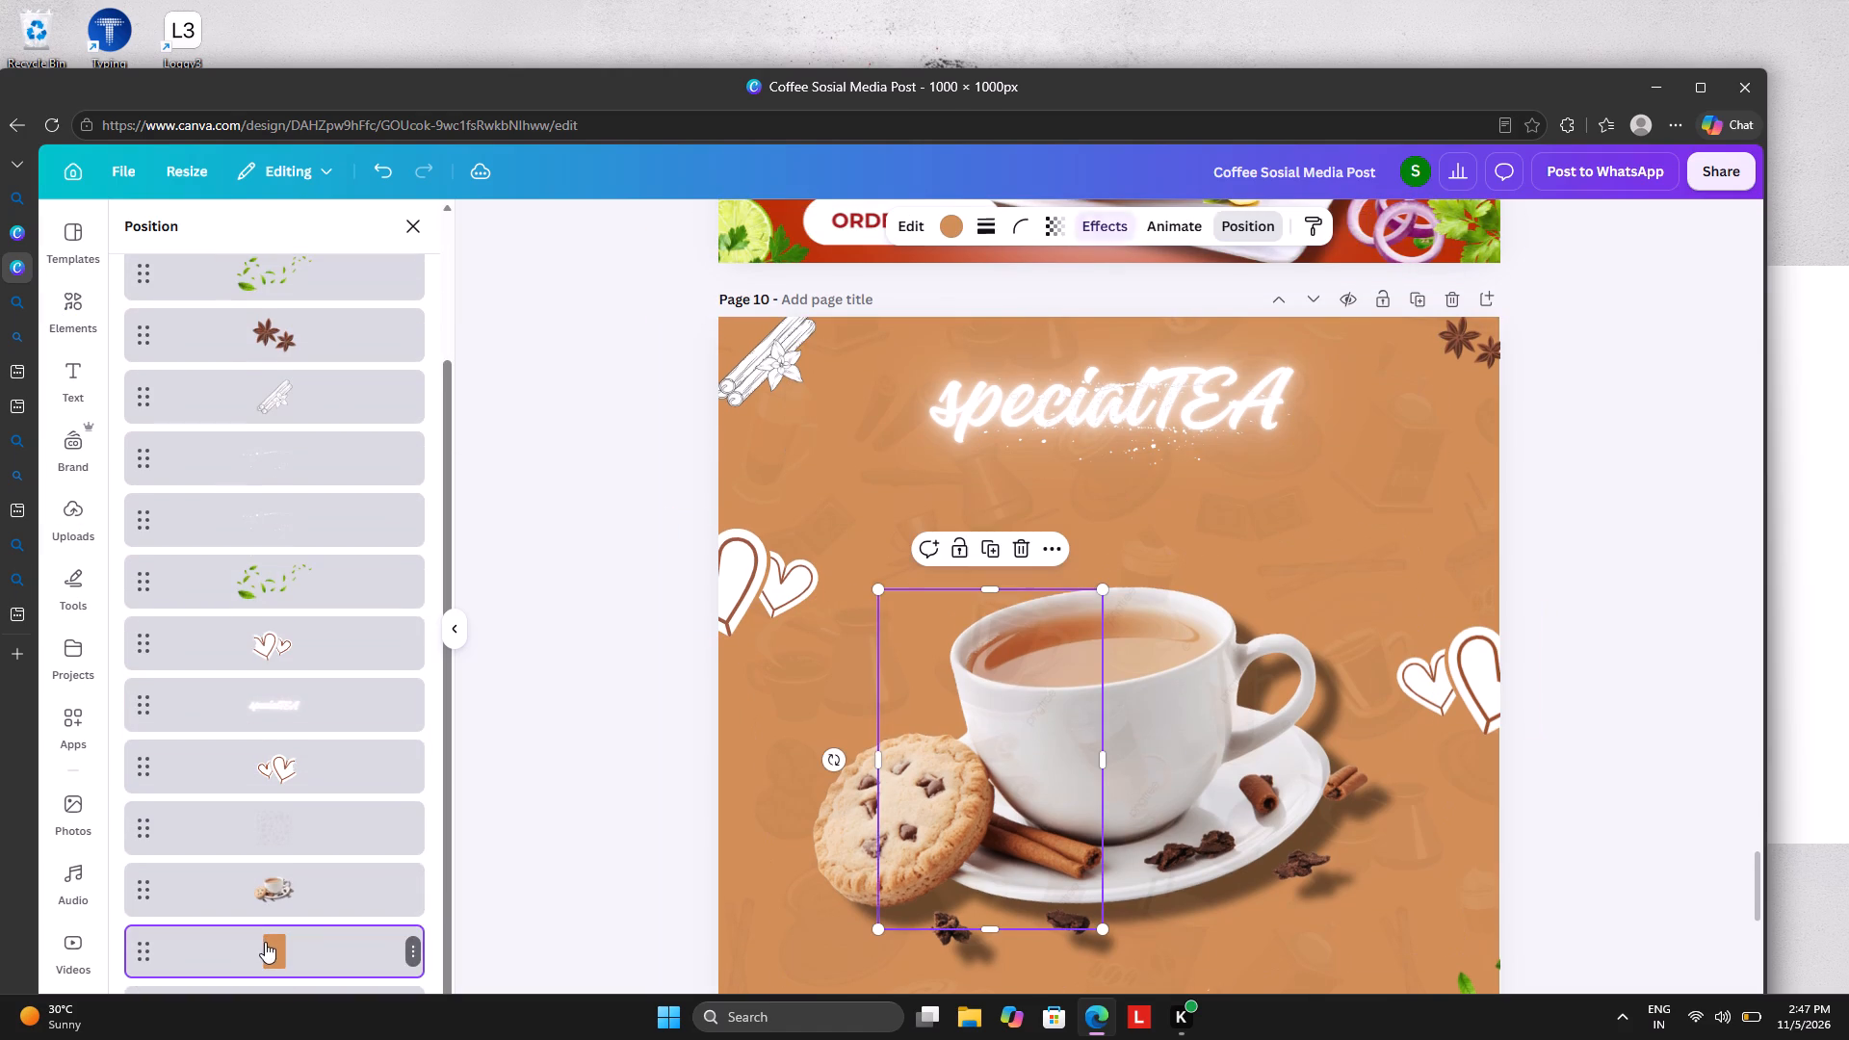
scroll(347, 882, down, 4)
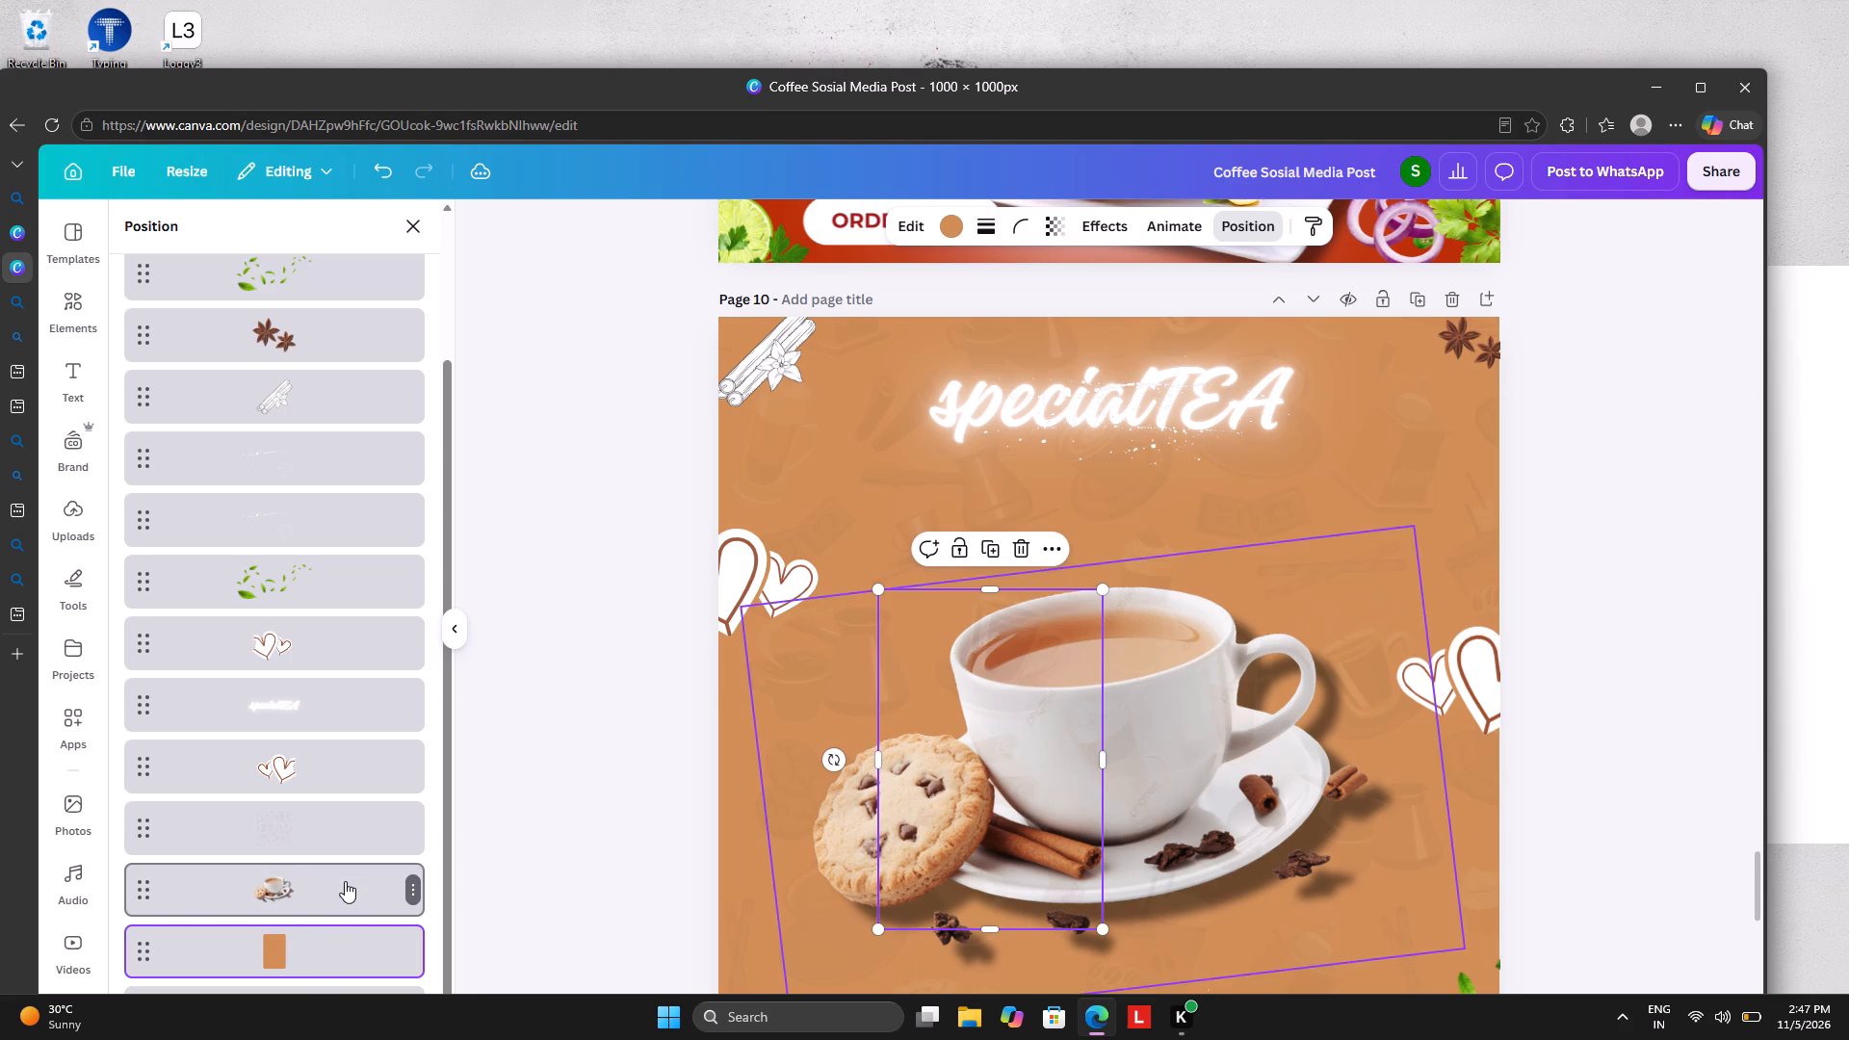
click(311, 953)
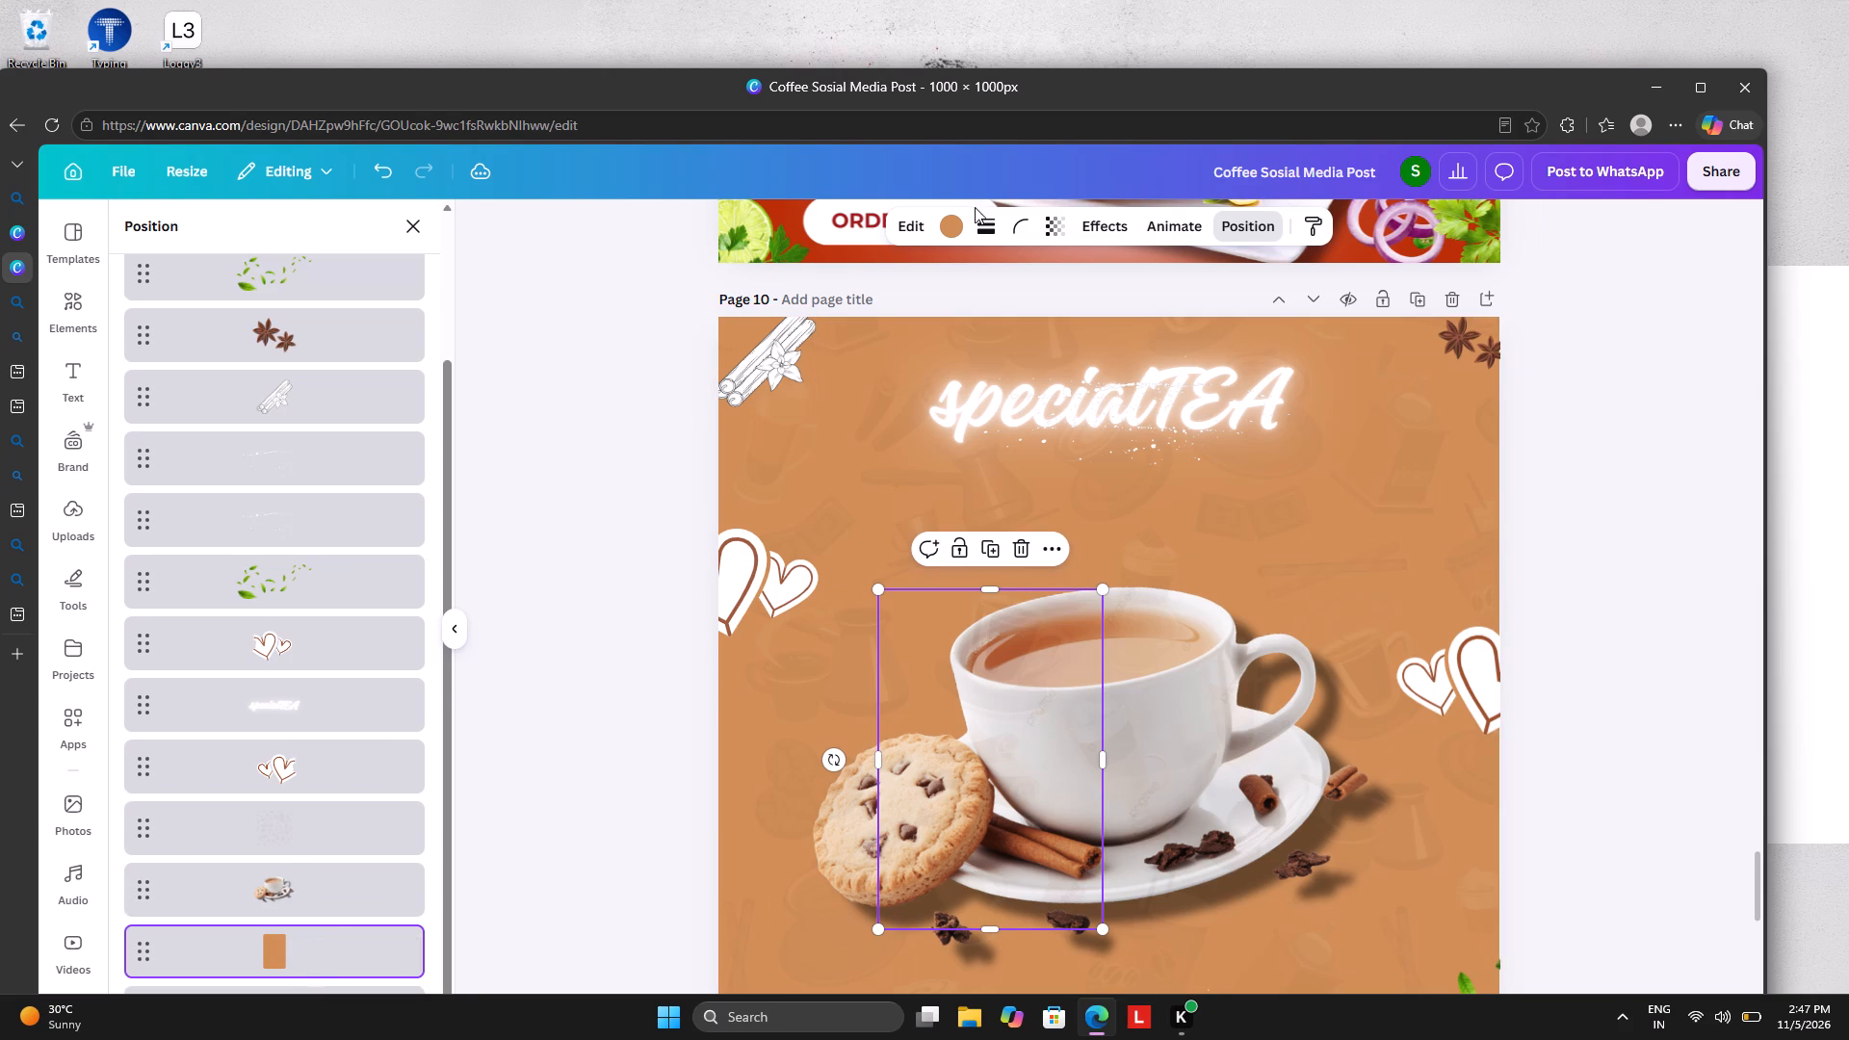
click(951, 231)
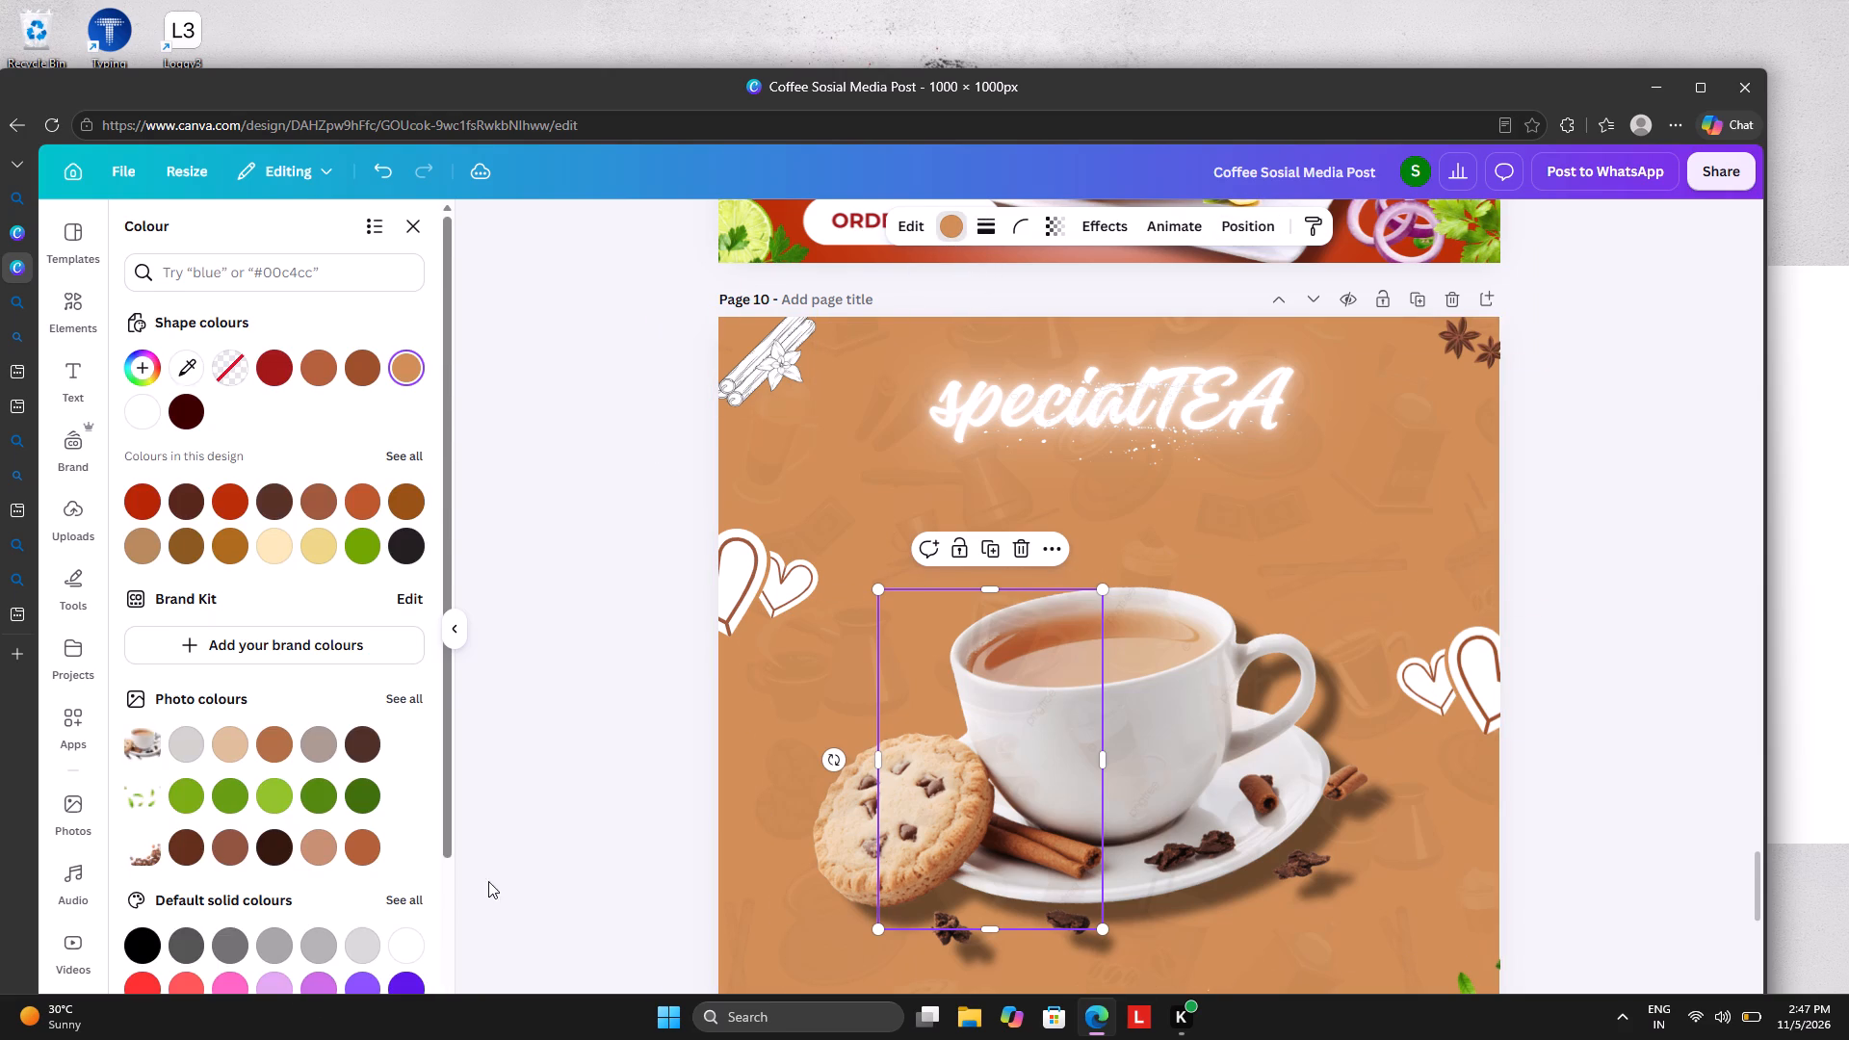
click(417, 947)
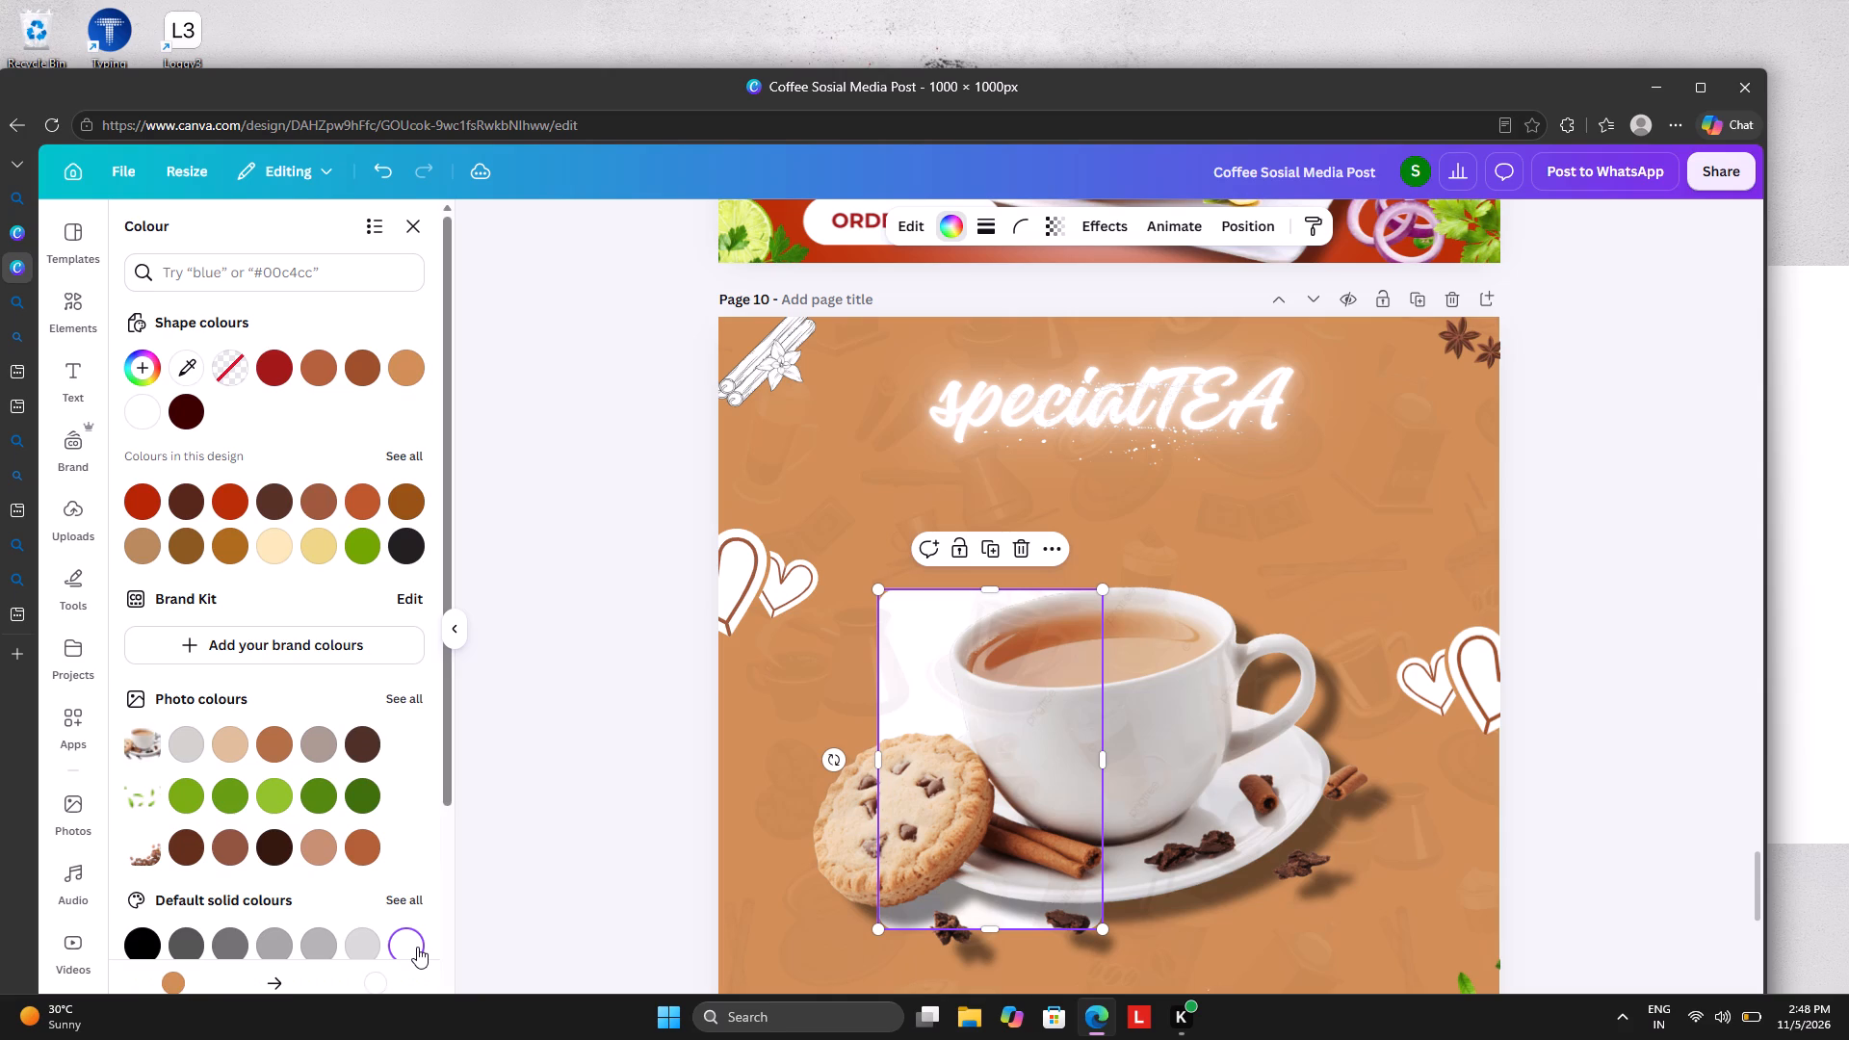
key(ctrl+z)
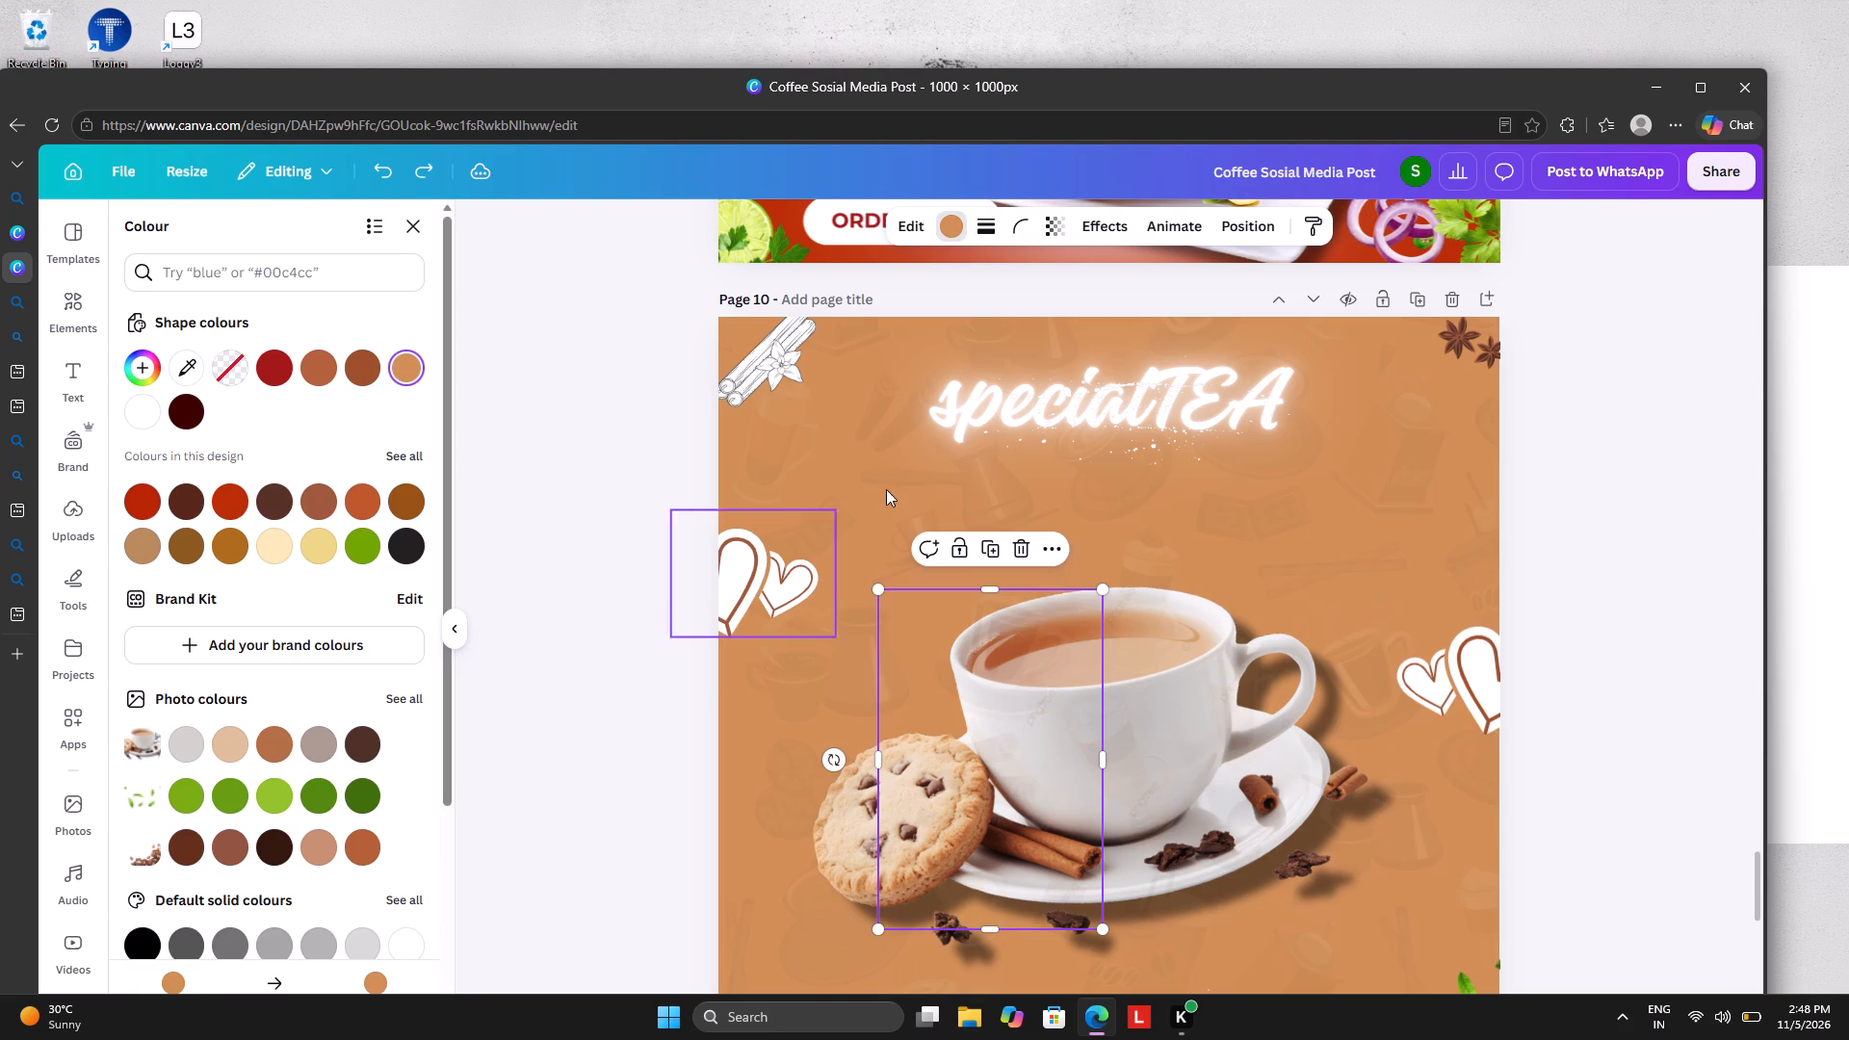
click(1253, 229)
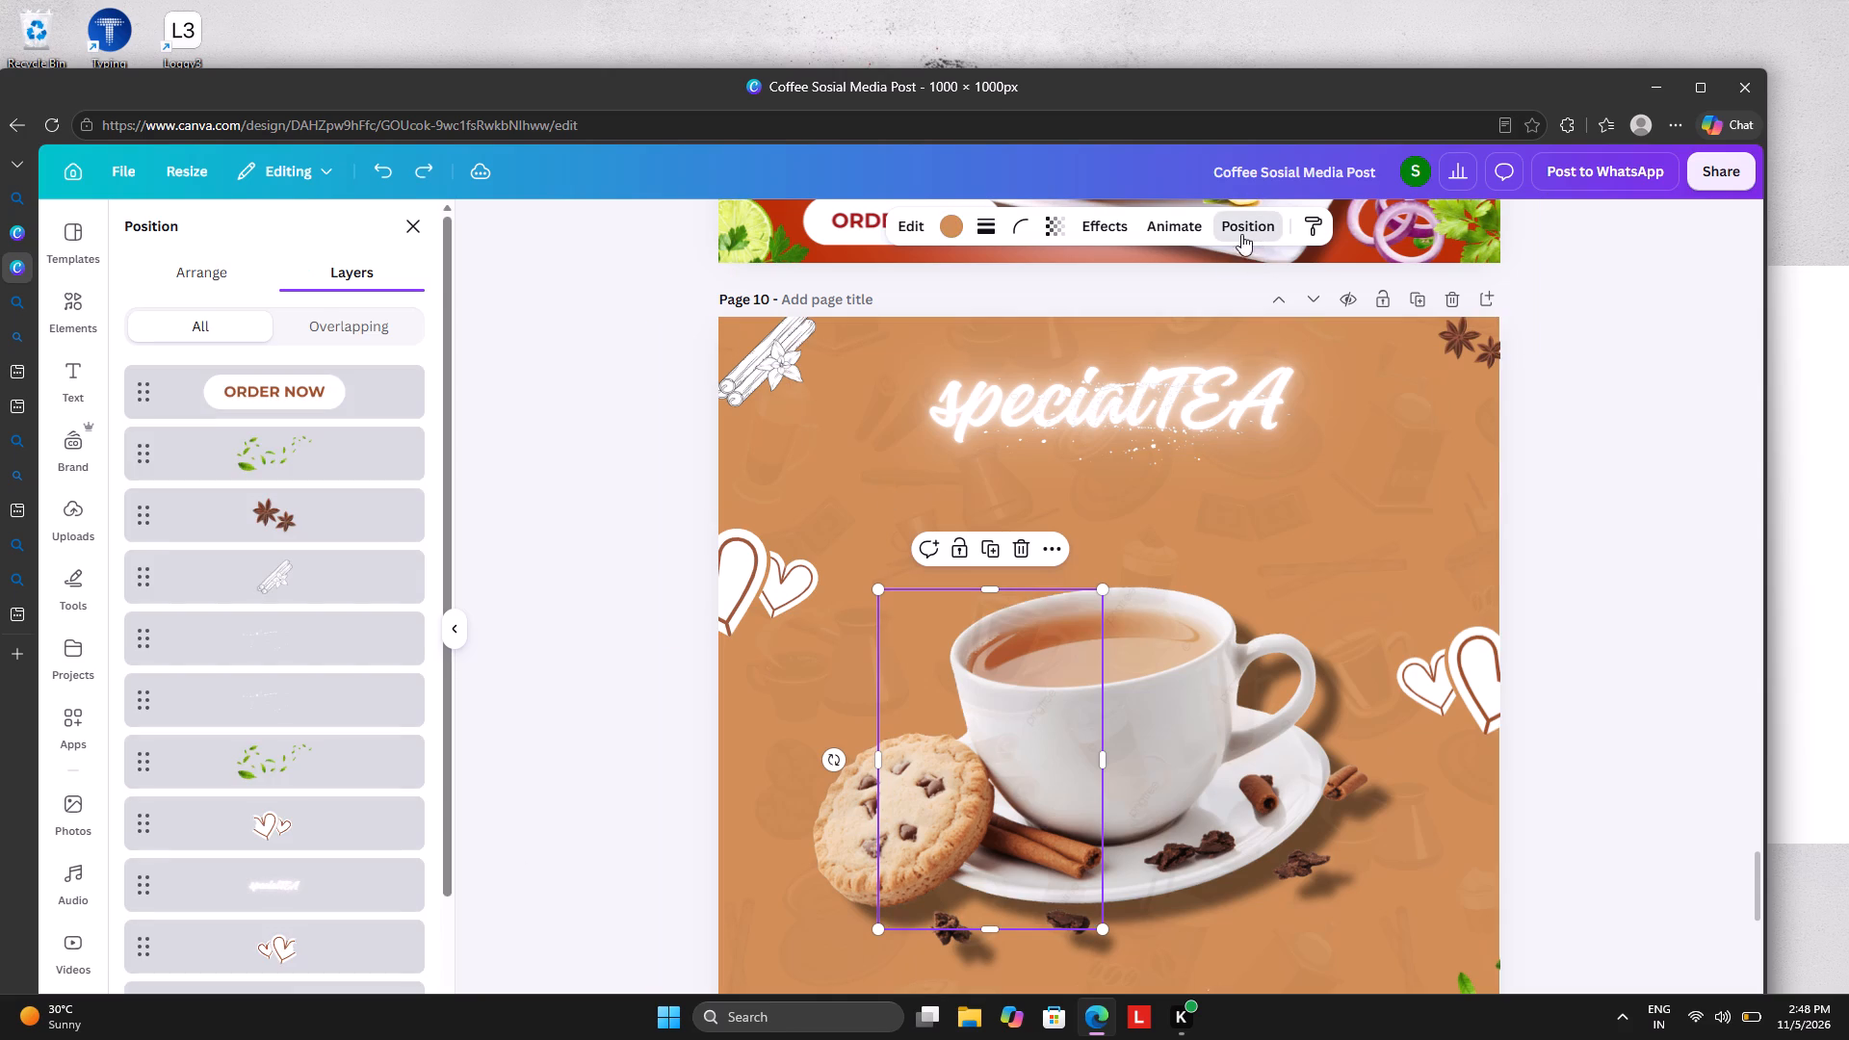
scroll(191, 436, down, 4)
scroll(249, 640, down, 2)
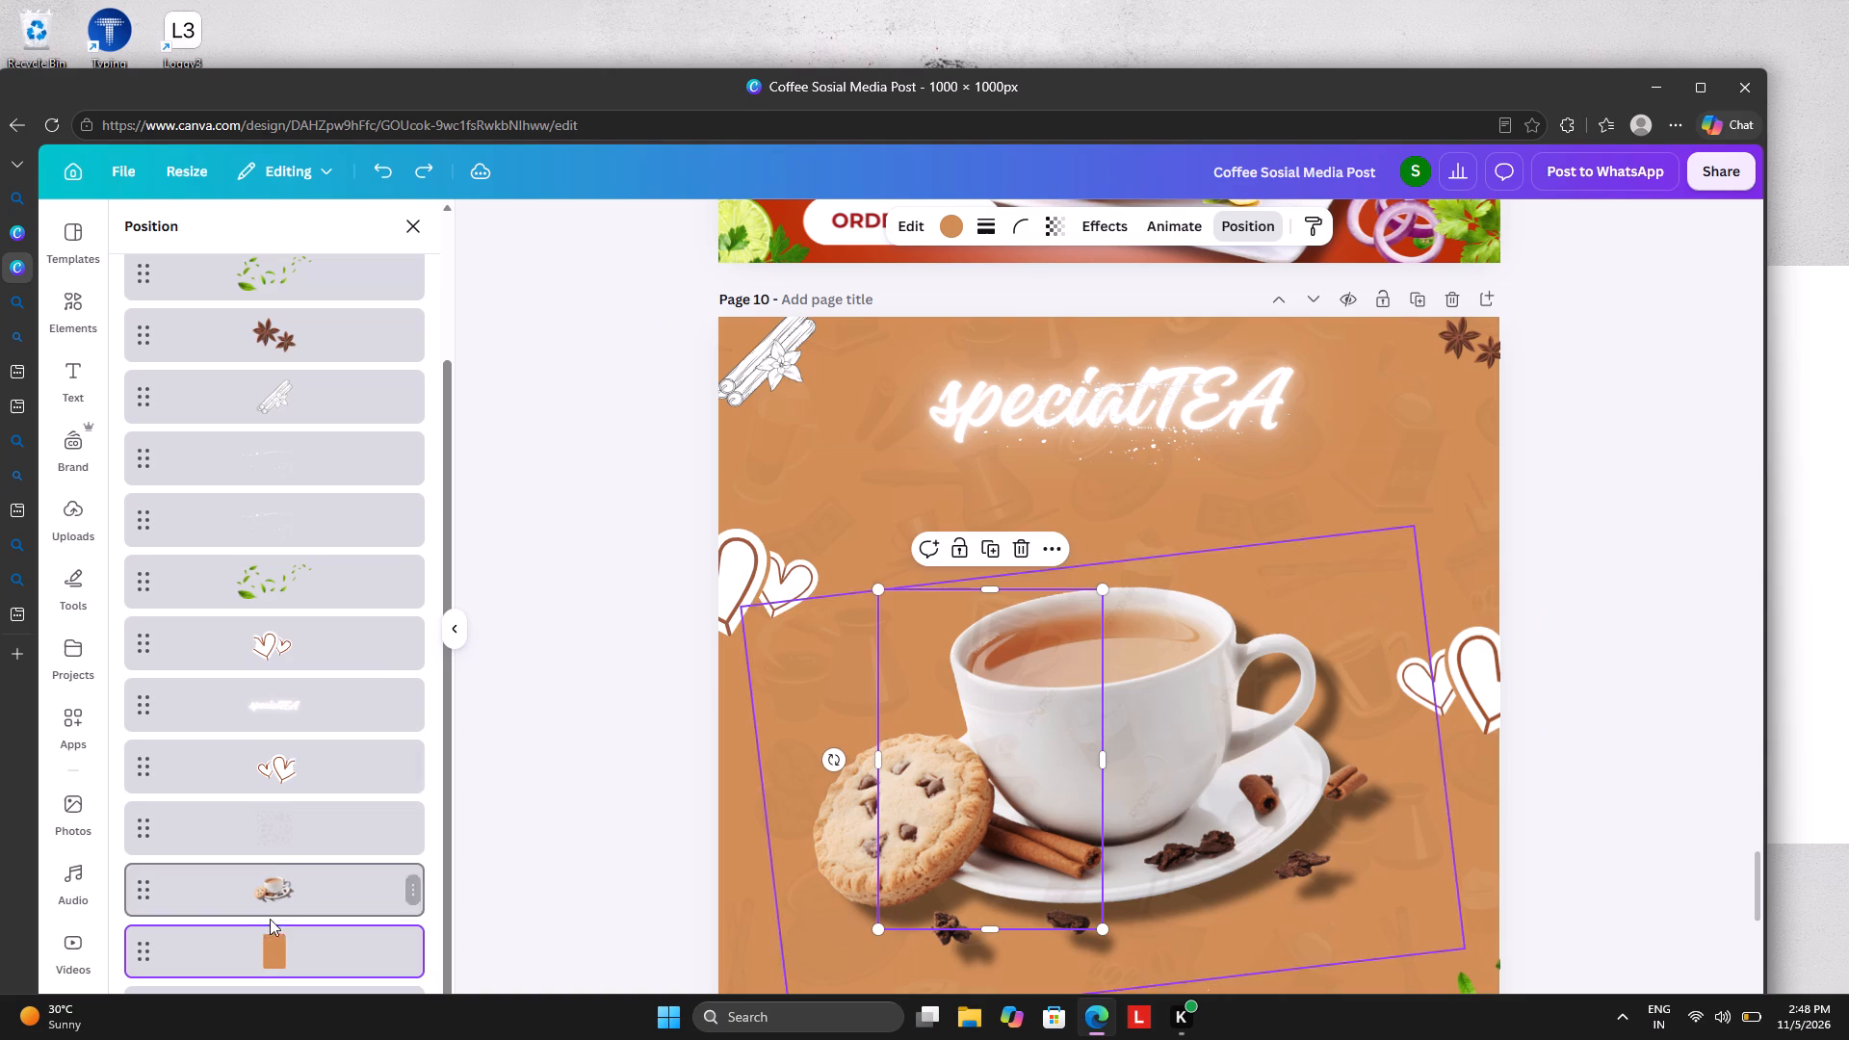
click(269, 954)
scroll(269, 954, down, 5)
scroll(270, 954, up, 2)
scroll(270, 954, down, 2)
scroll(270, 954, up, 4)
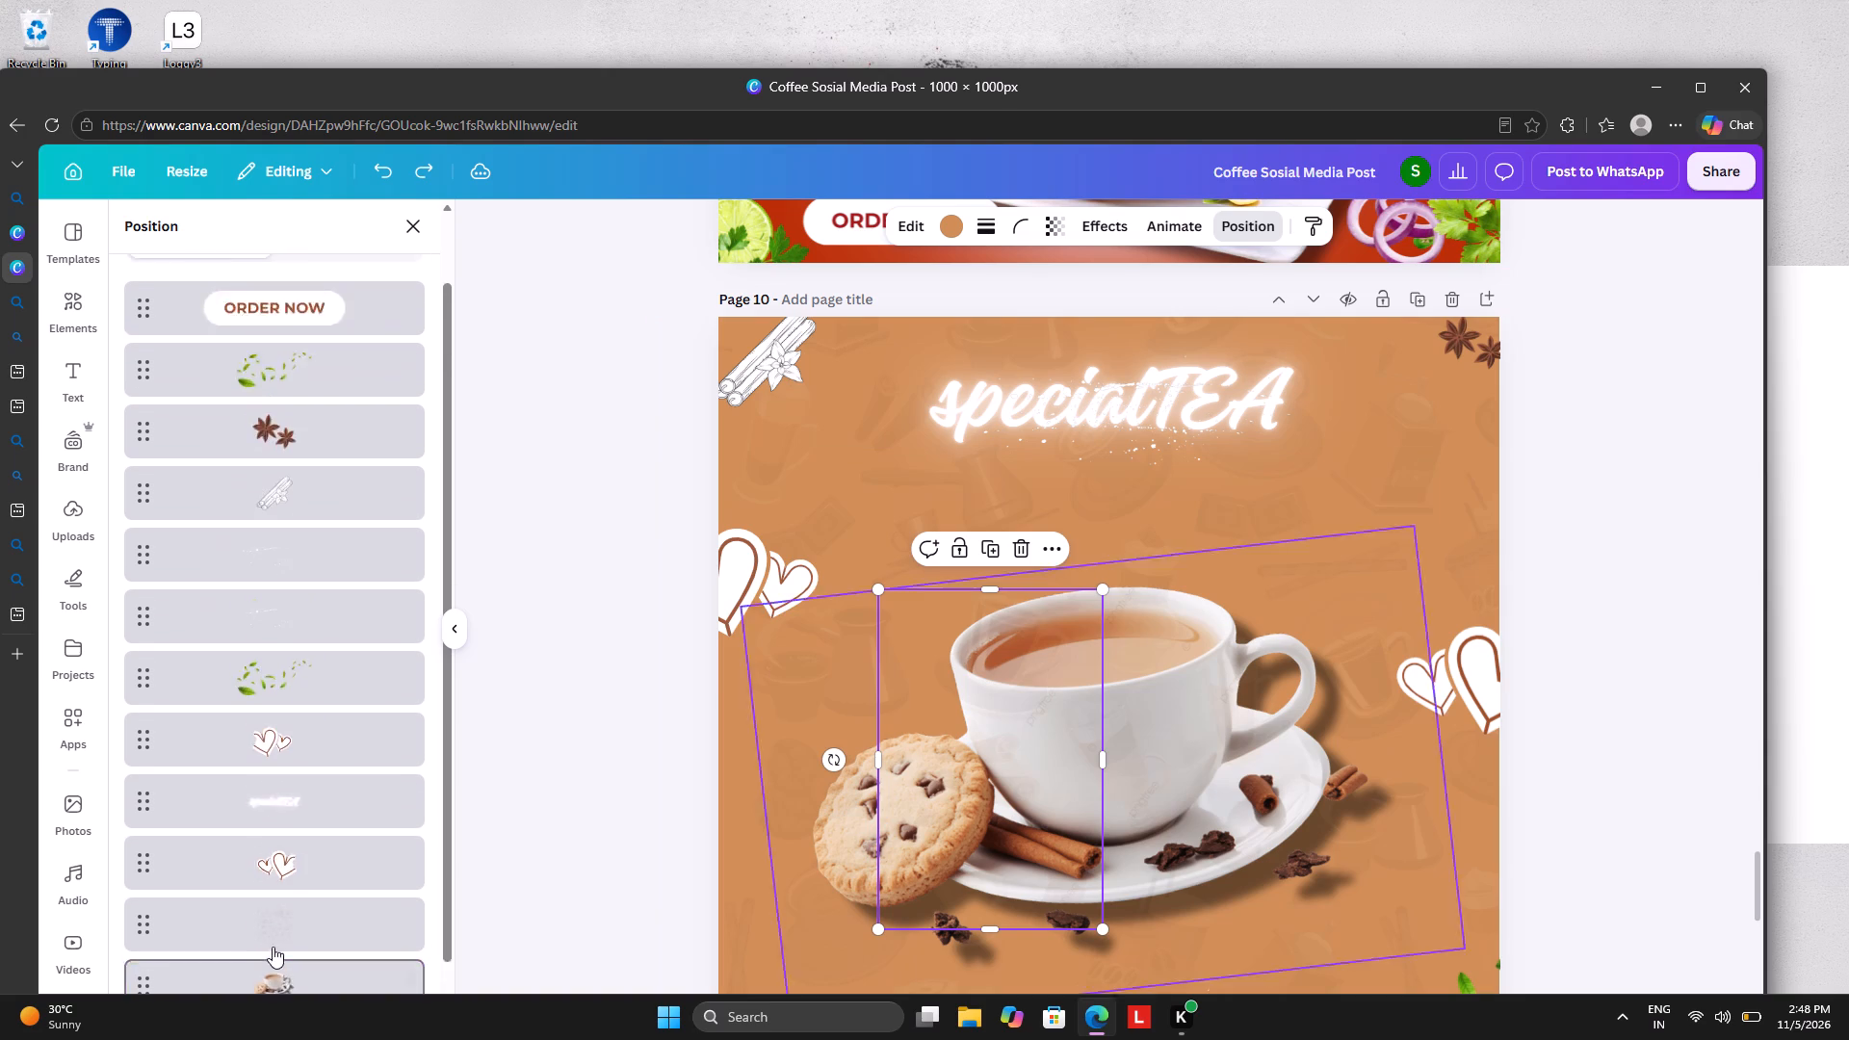
Shift the faint pattern overlay down to expose page 10's background, and set the background colour to white.
click(1400, 540)
click(1400, 535)
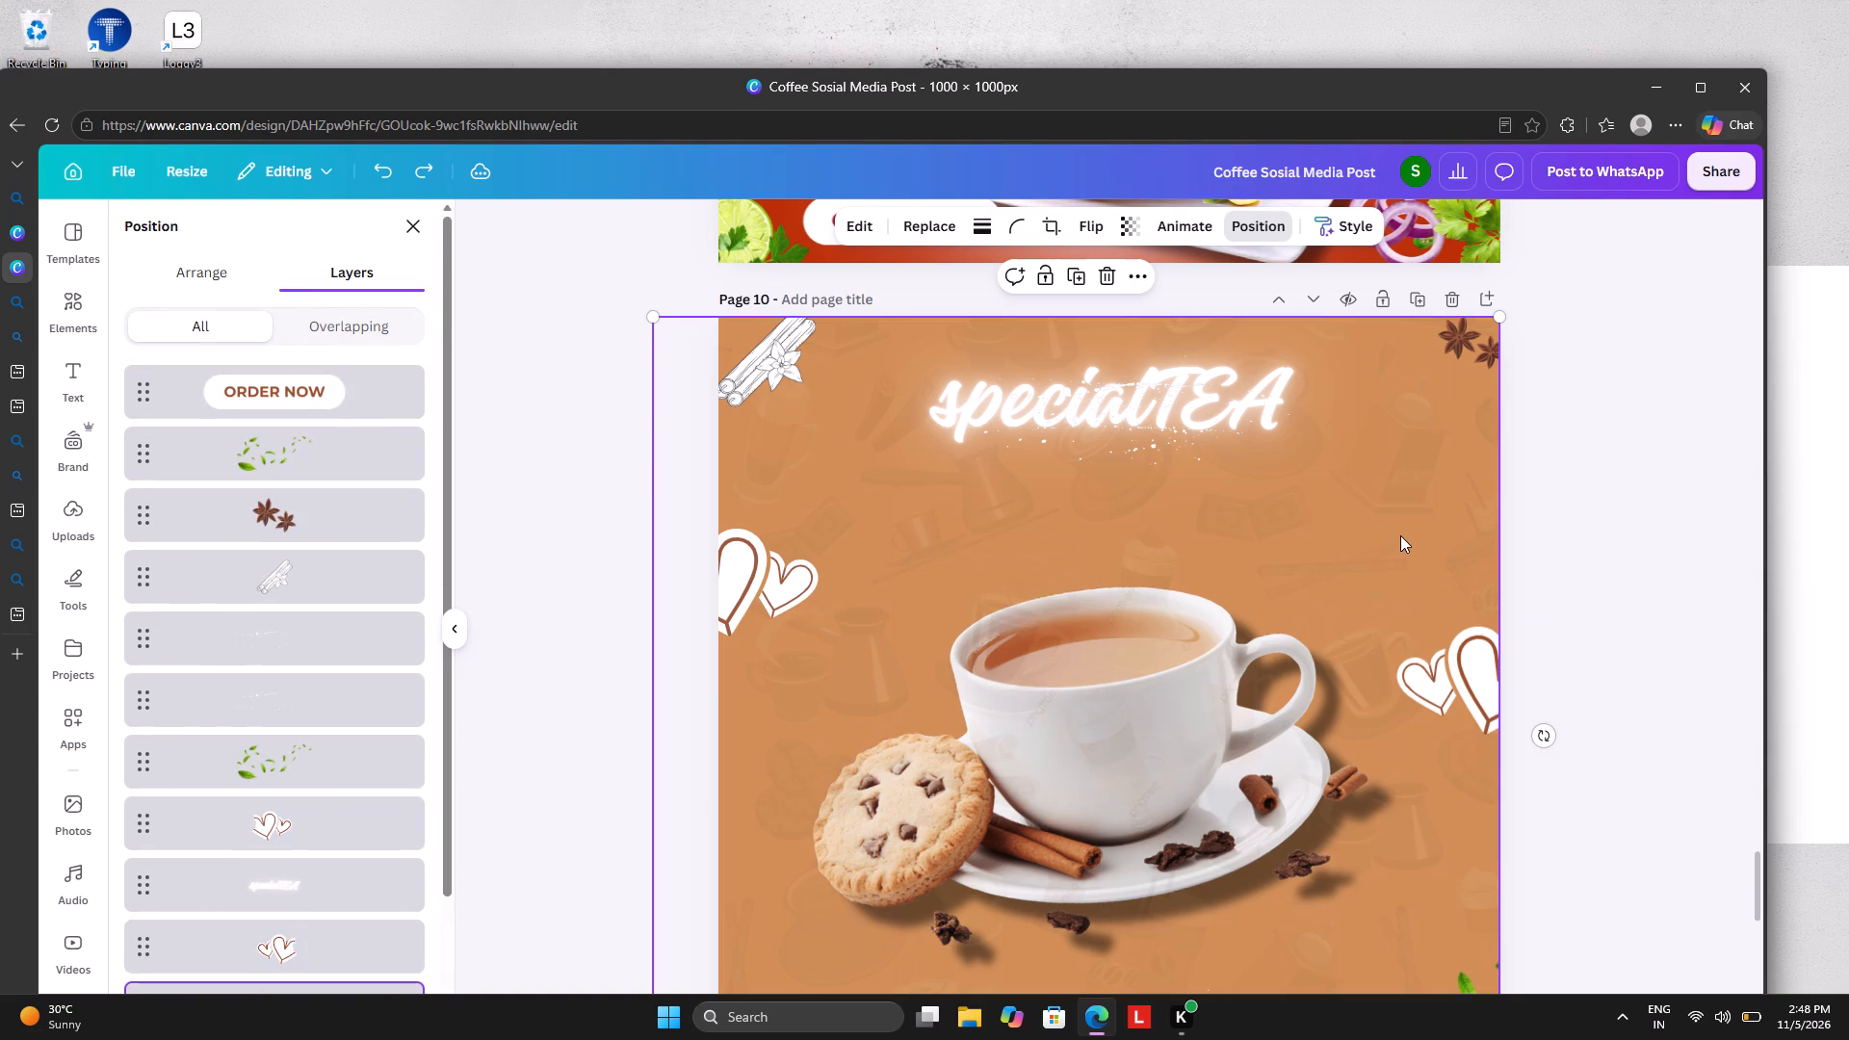
drag(1400, 535, 1367, 595)
click(1420, 444)
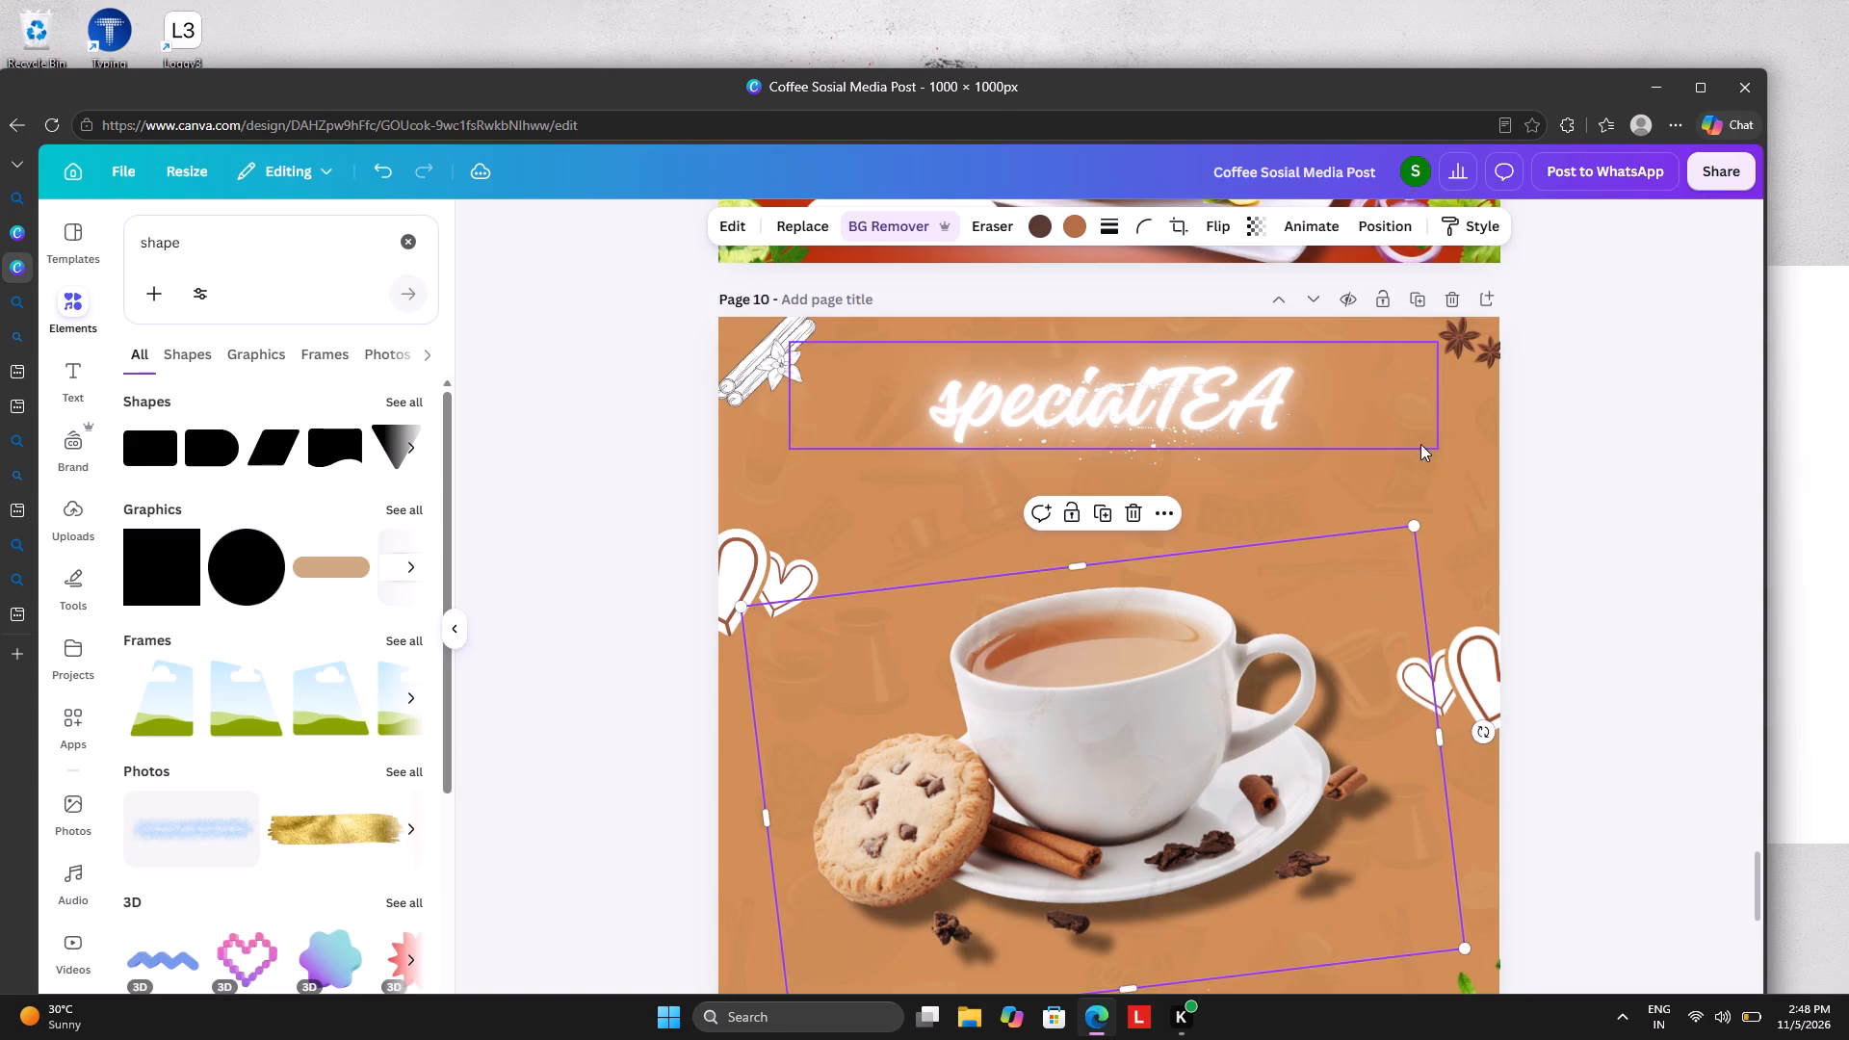
click(1427, 497)
drag(1432, 495, 1377, 611)
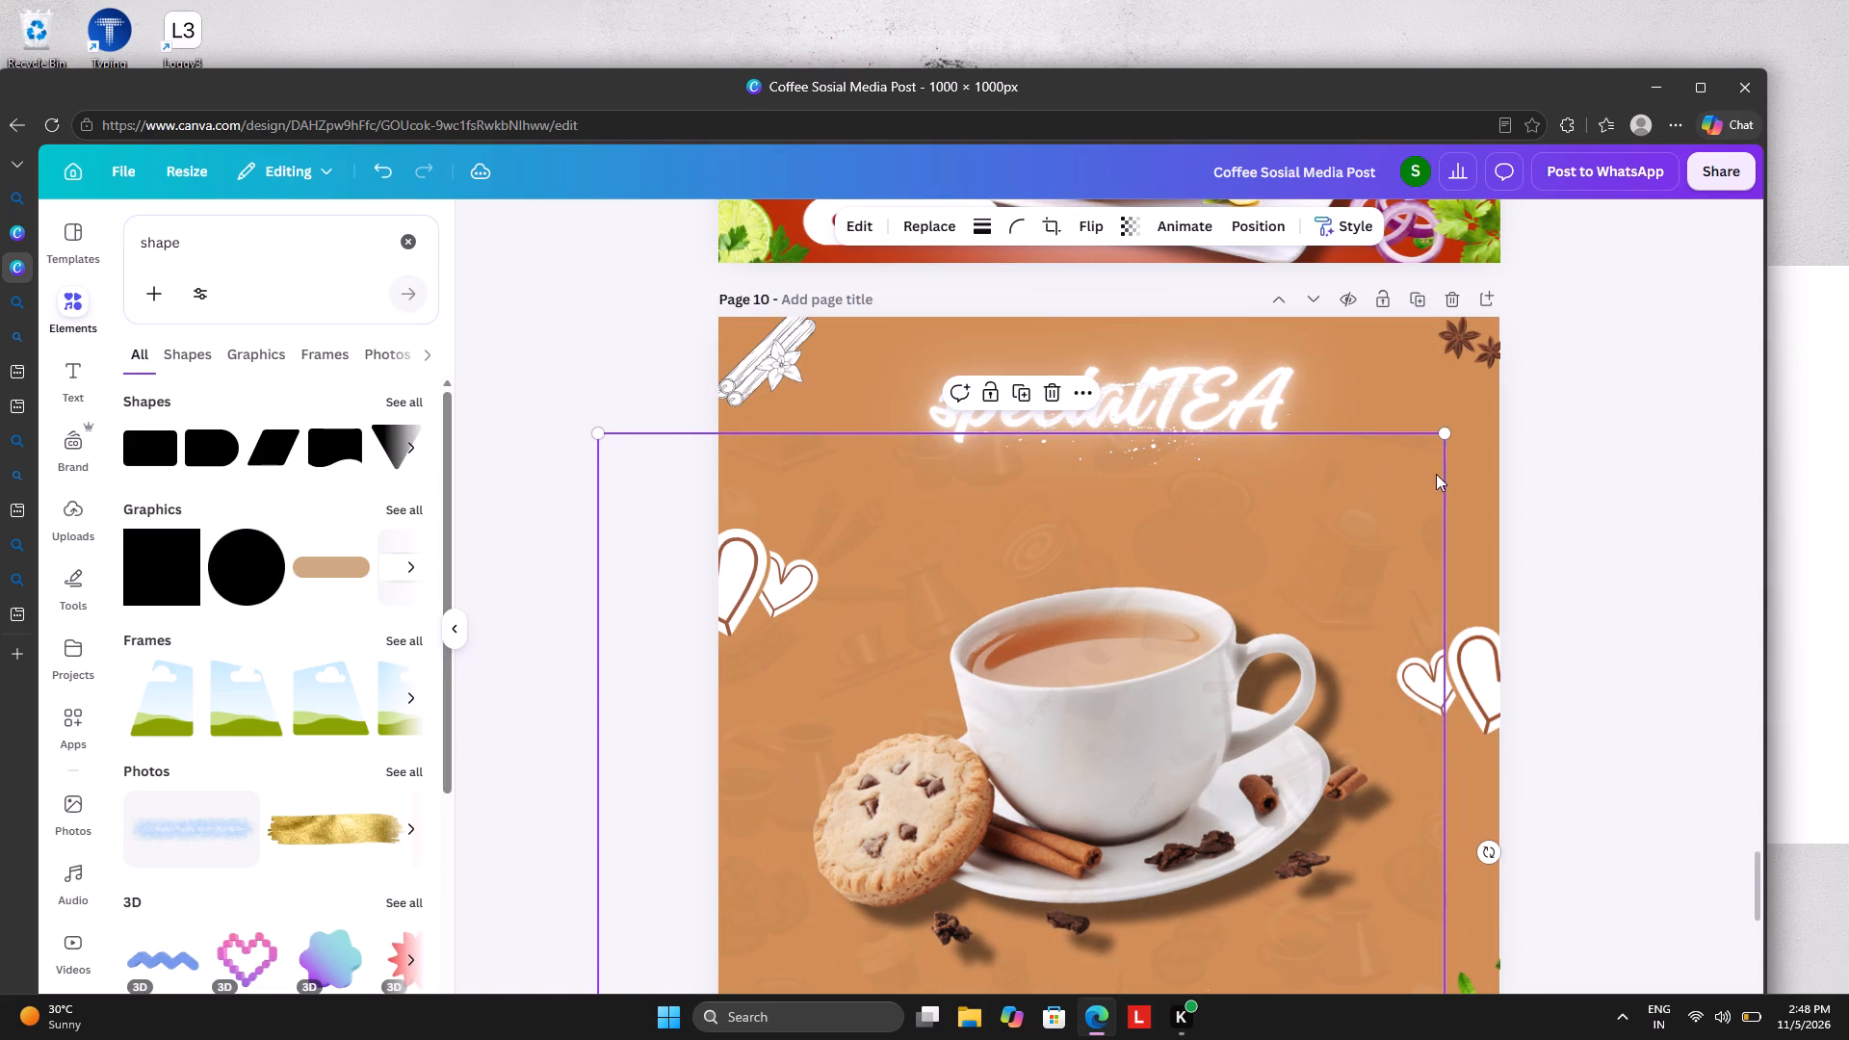
click(1448, 395)
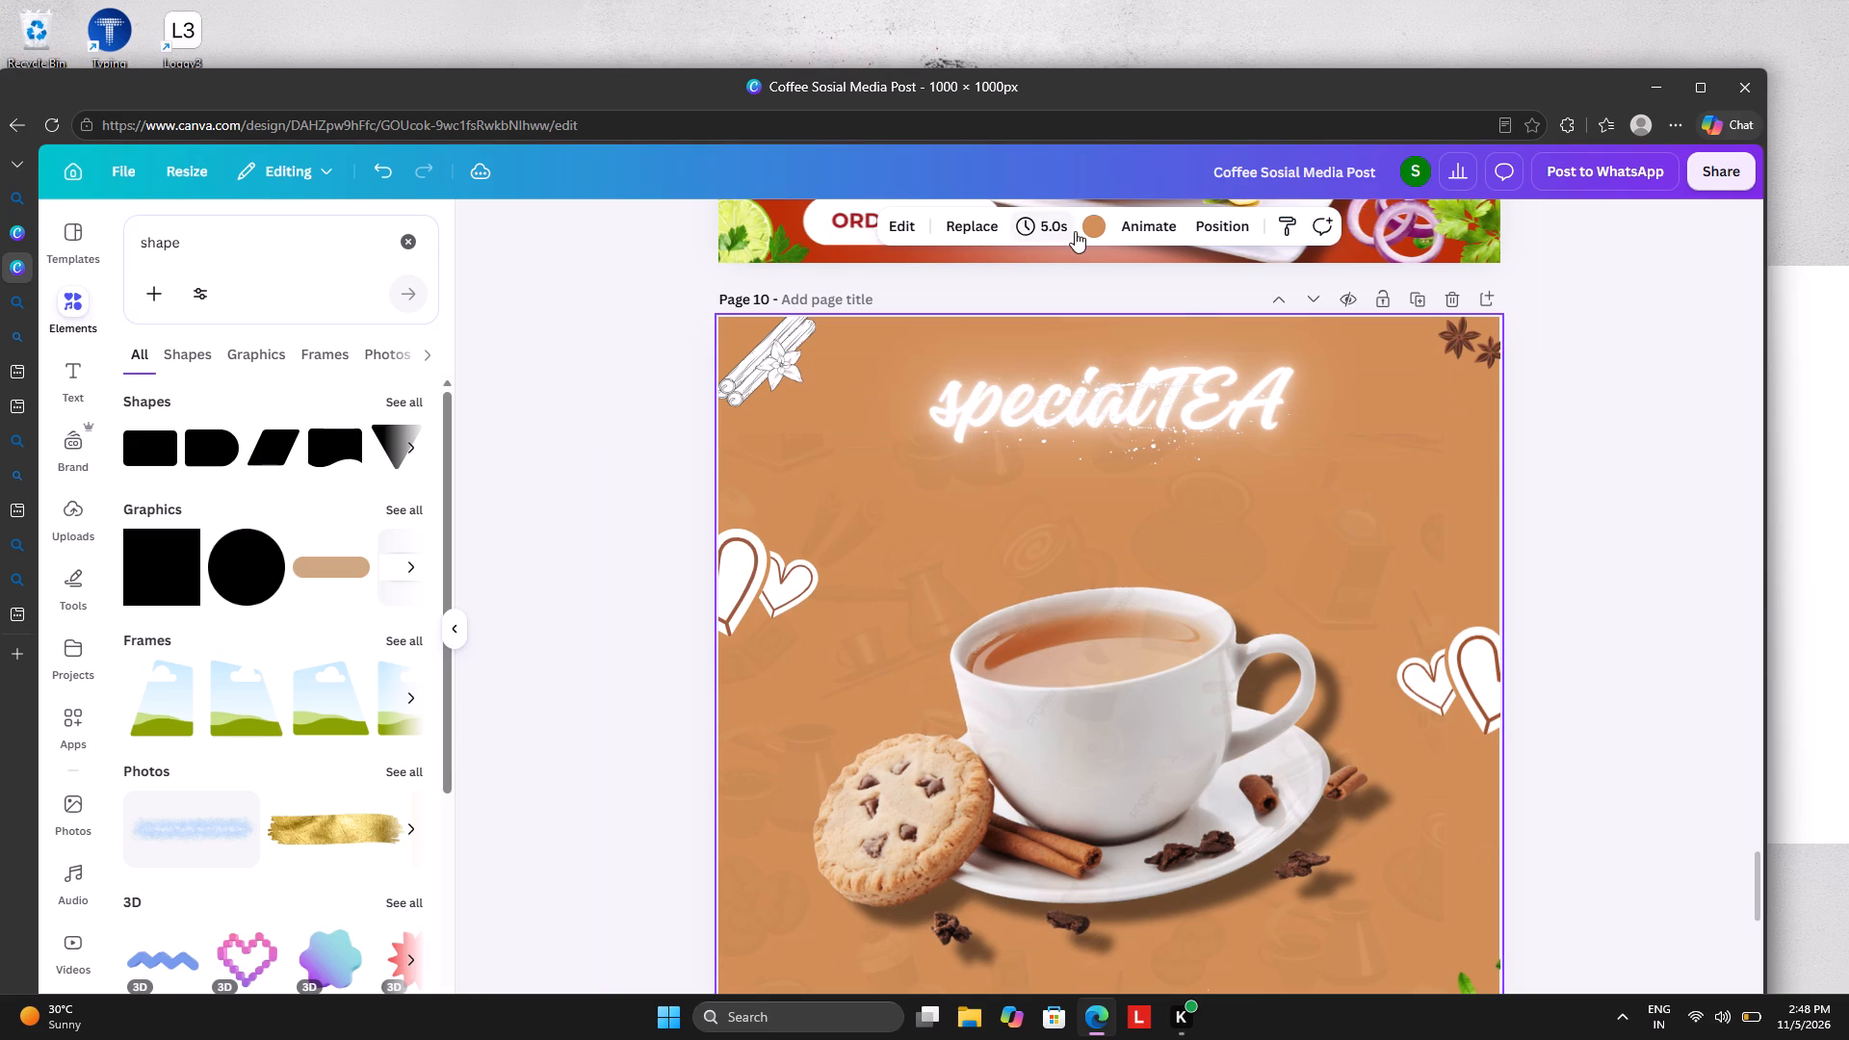
click(1089, 227)
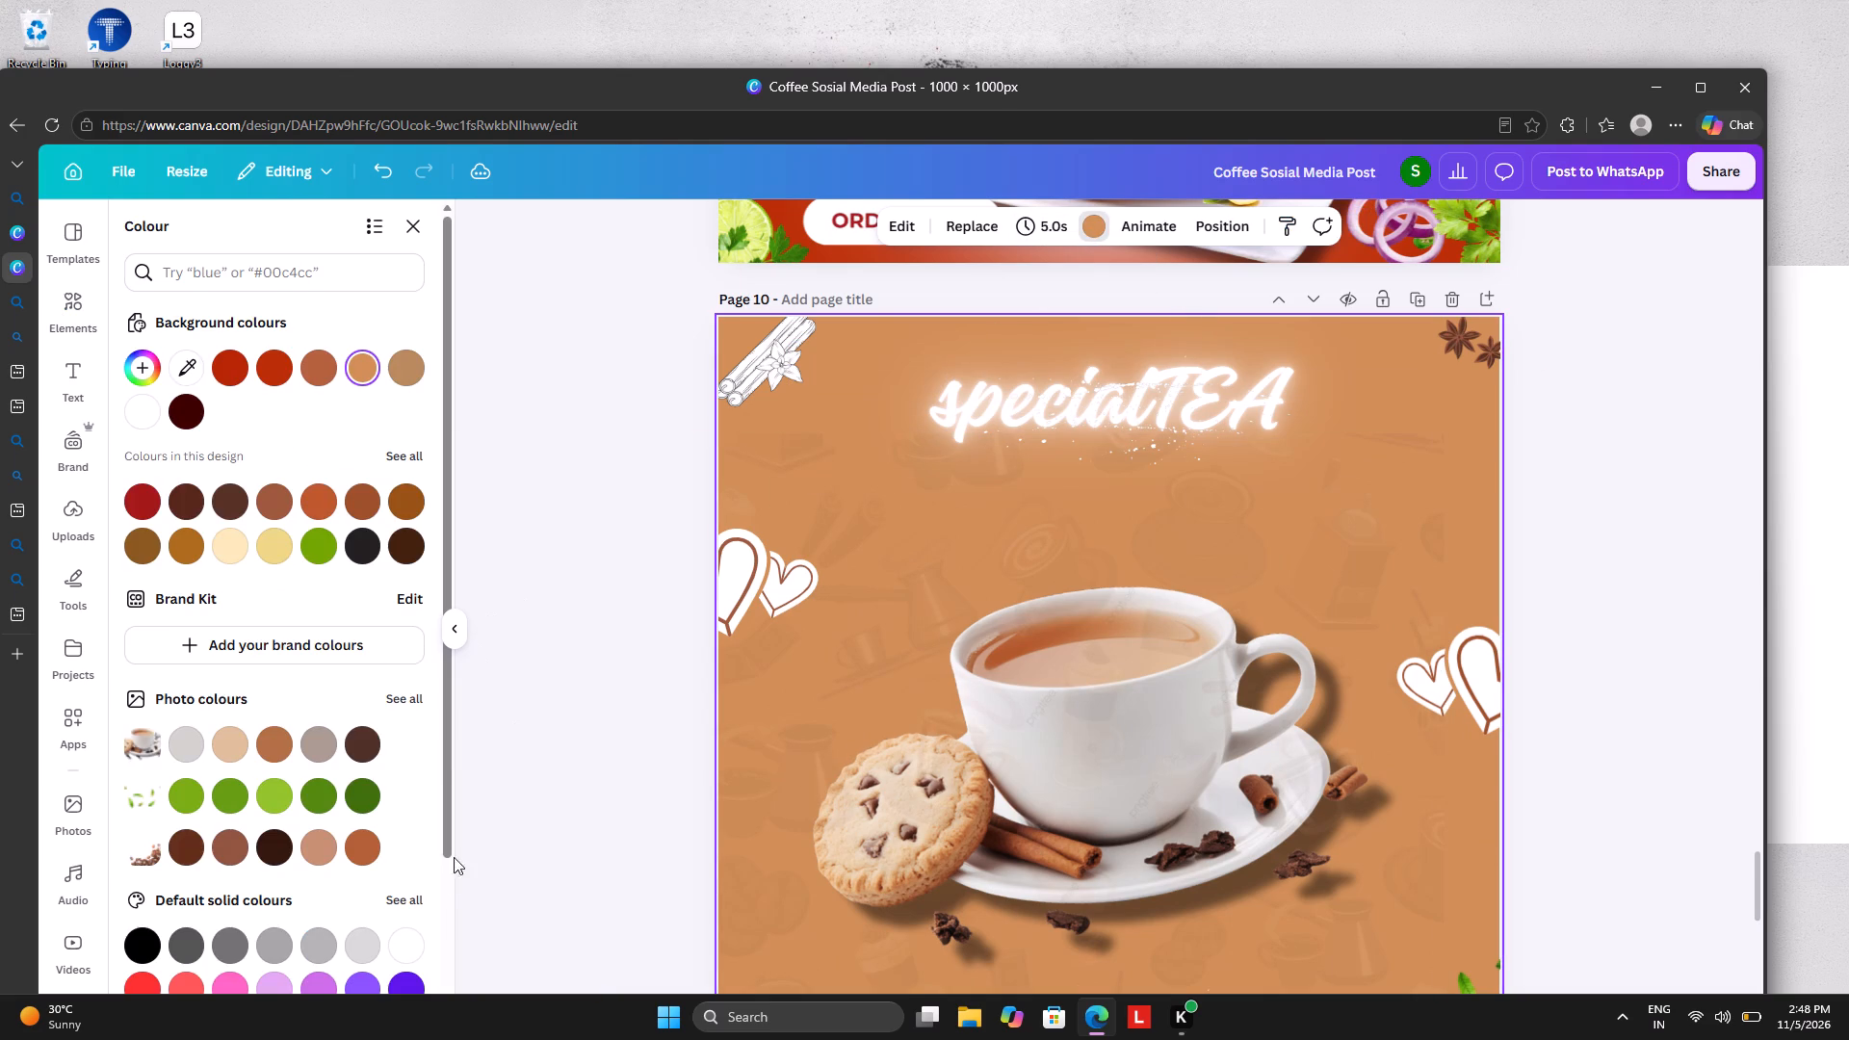
click(404, 953)
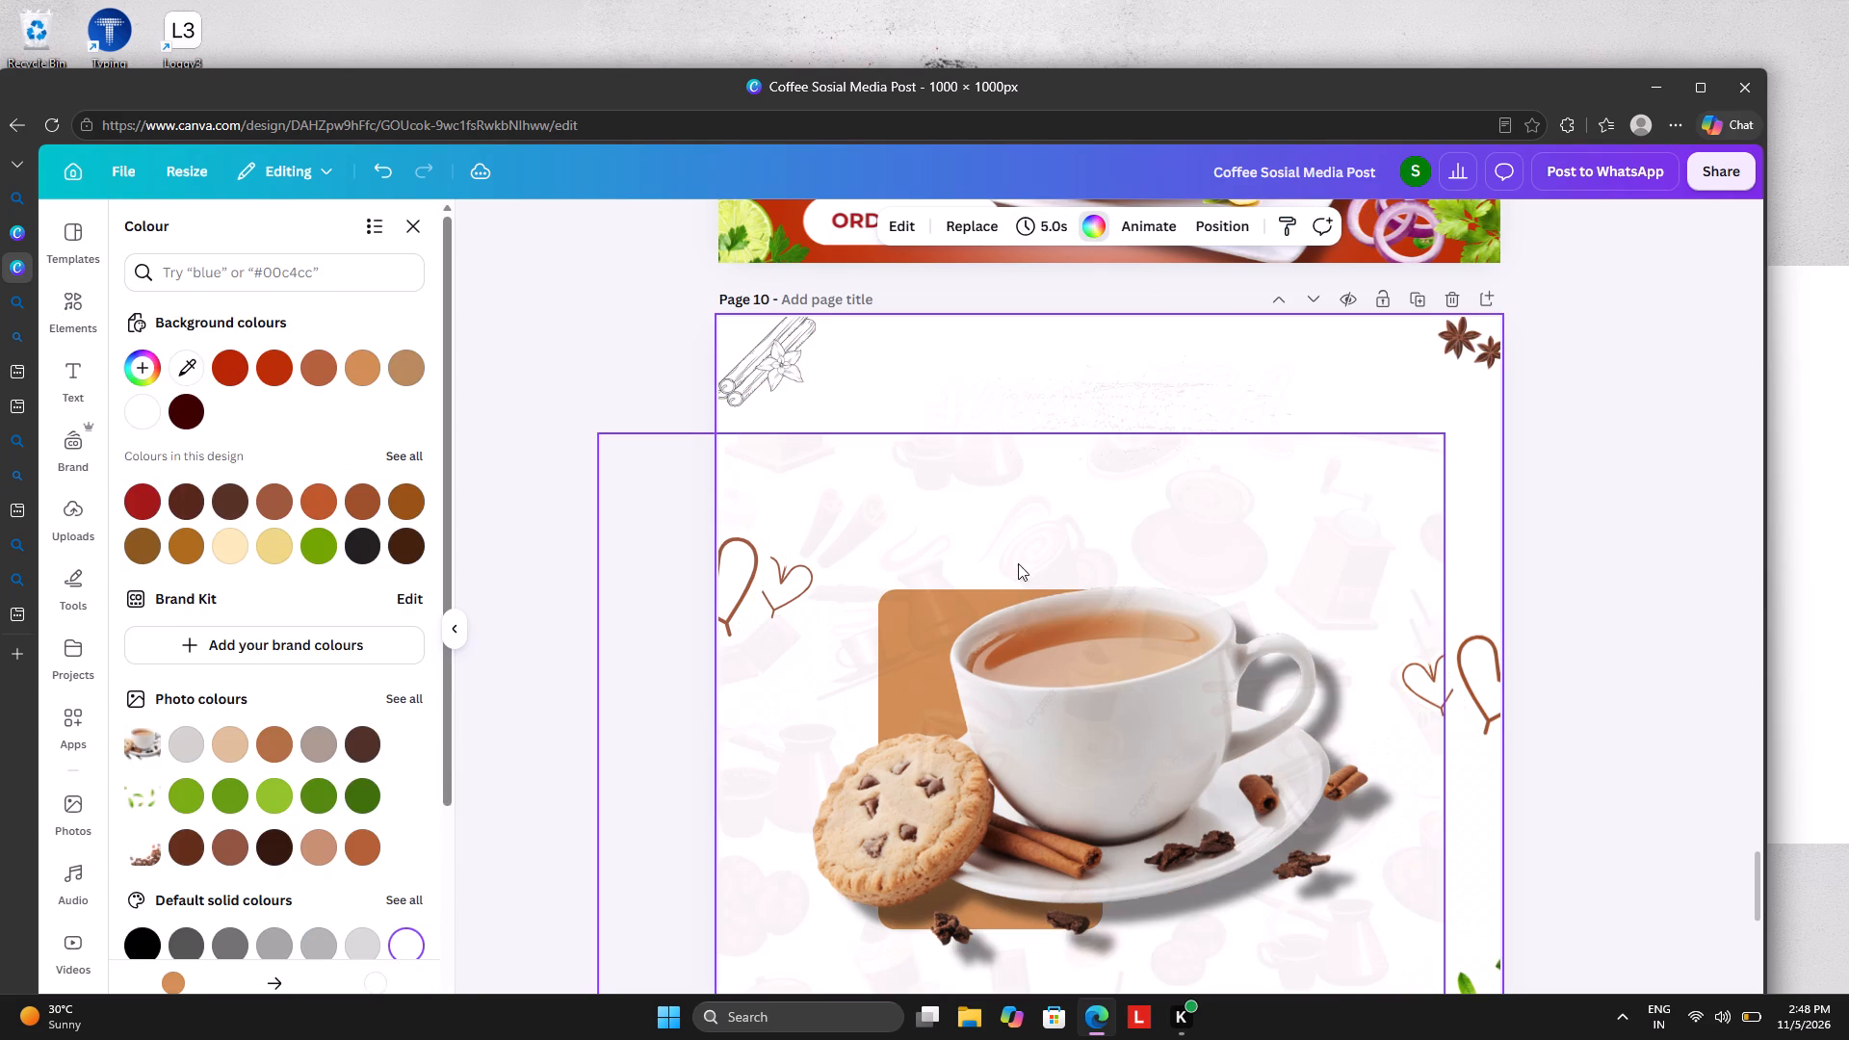
Move the faint pattern overlay back up so it covers page 10 from the top edge.
drag(1348, 529, 1383, 440)
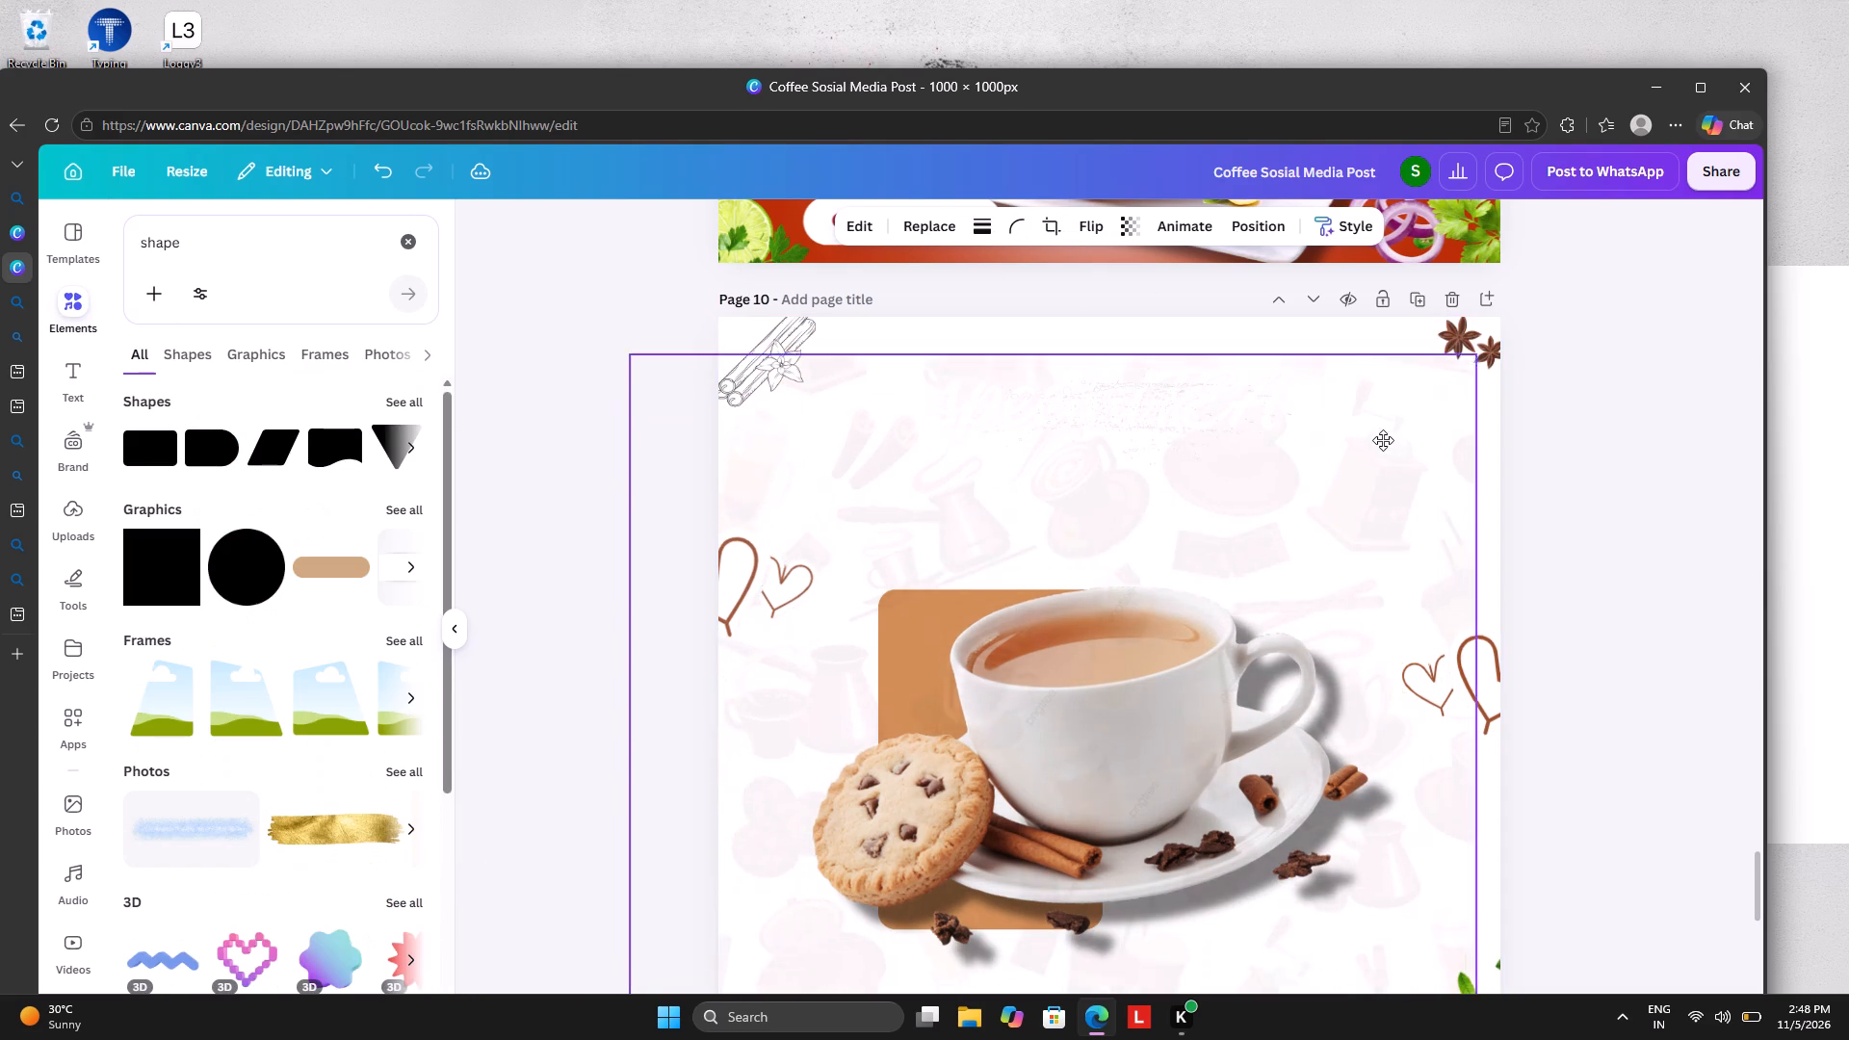
drag(1383, 440, 1408, 408)
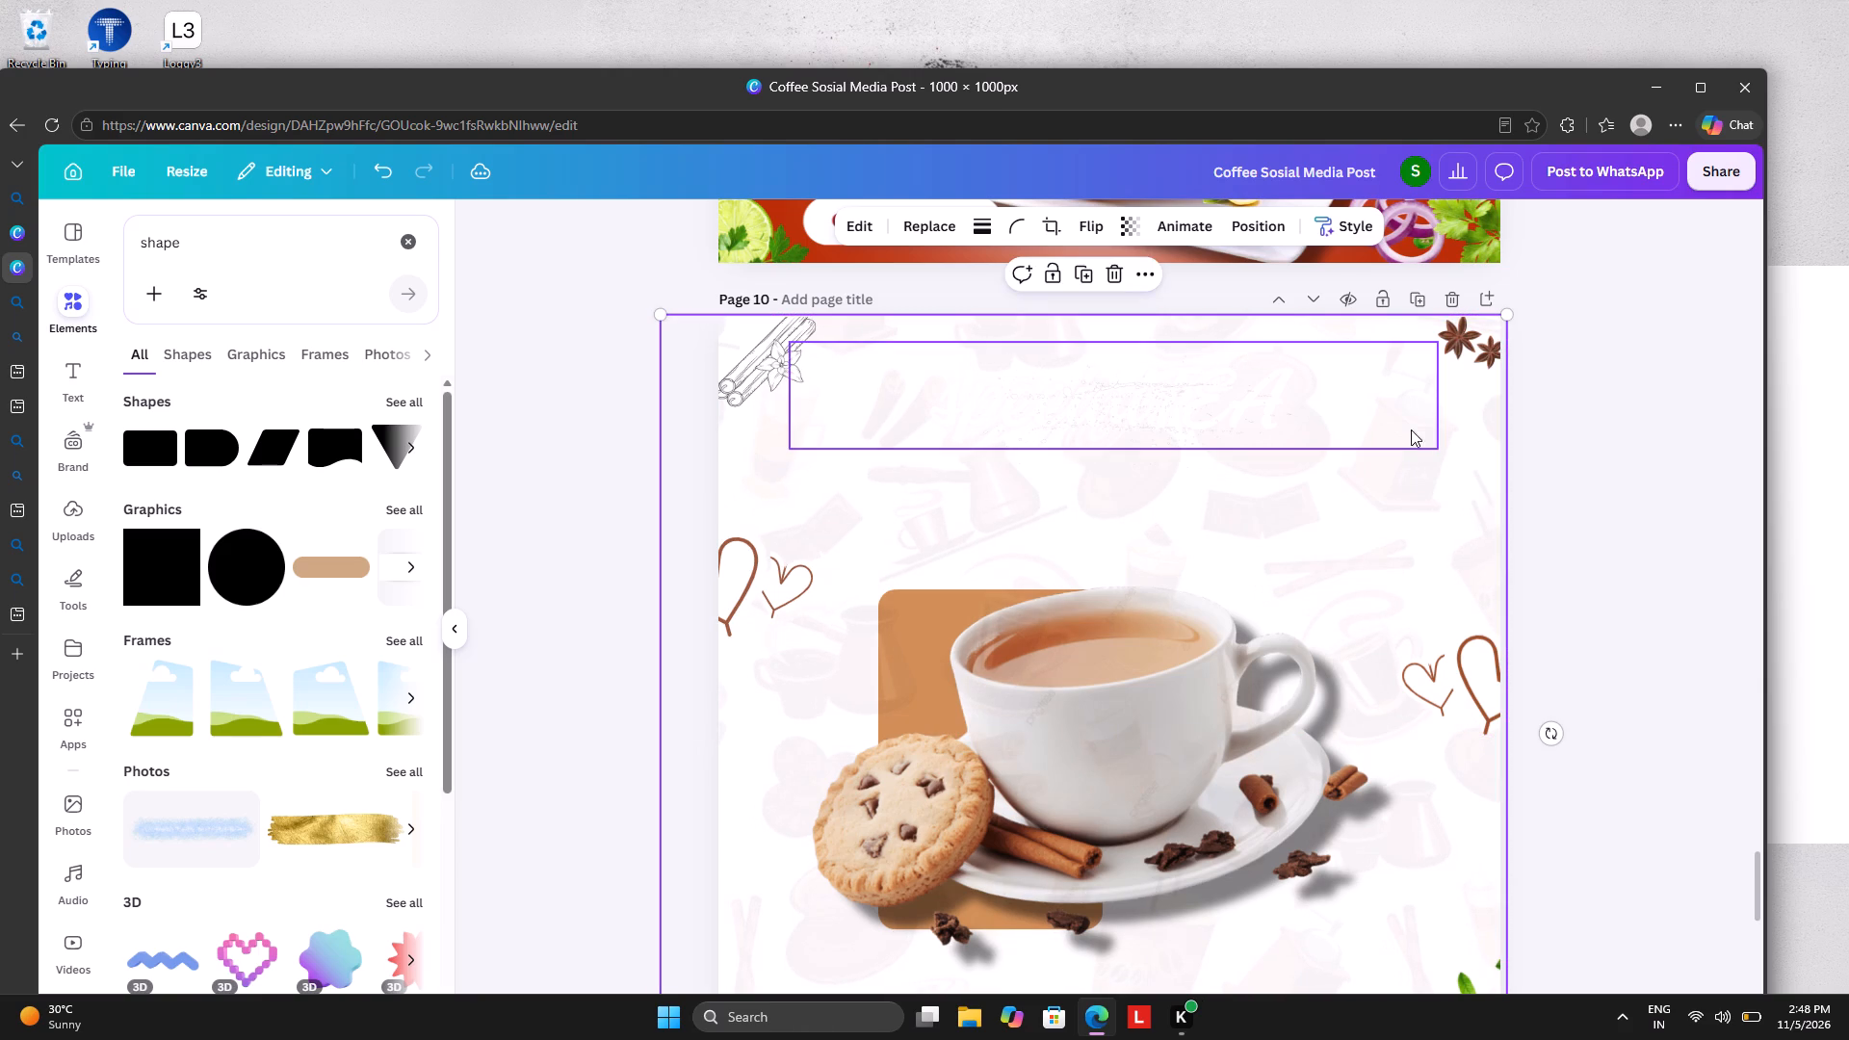
Delete the orange-brown rounded rectangle behind the tea cup on page 10.
click(923, 676)
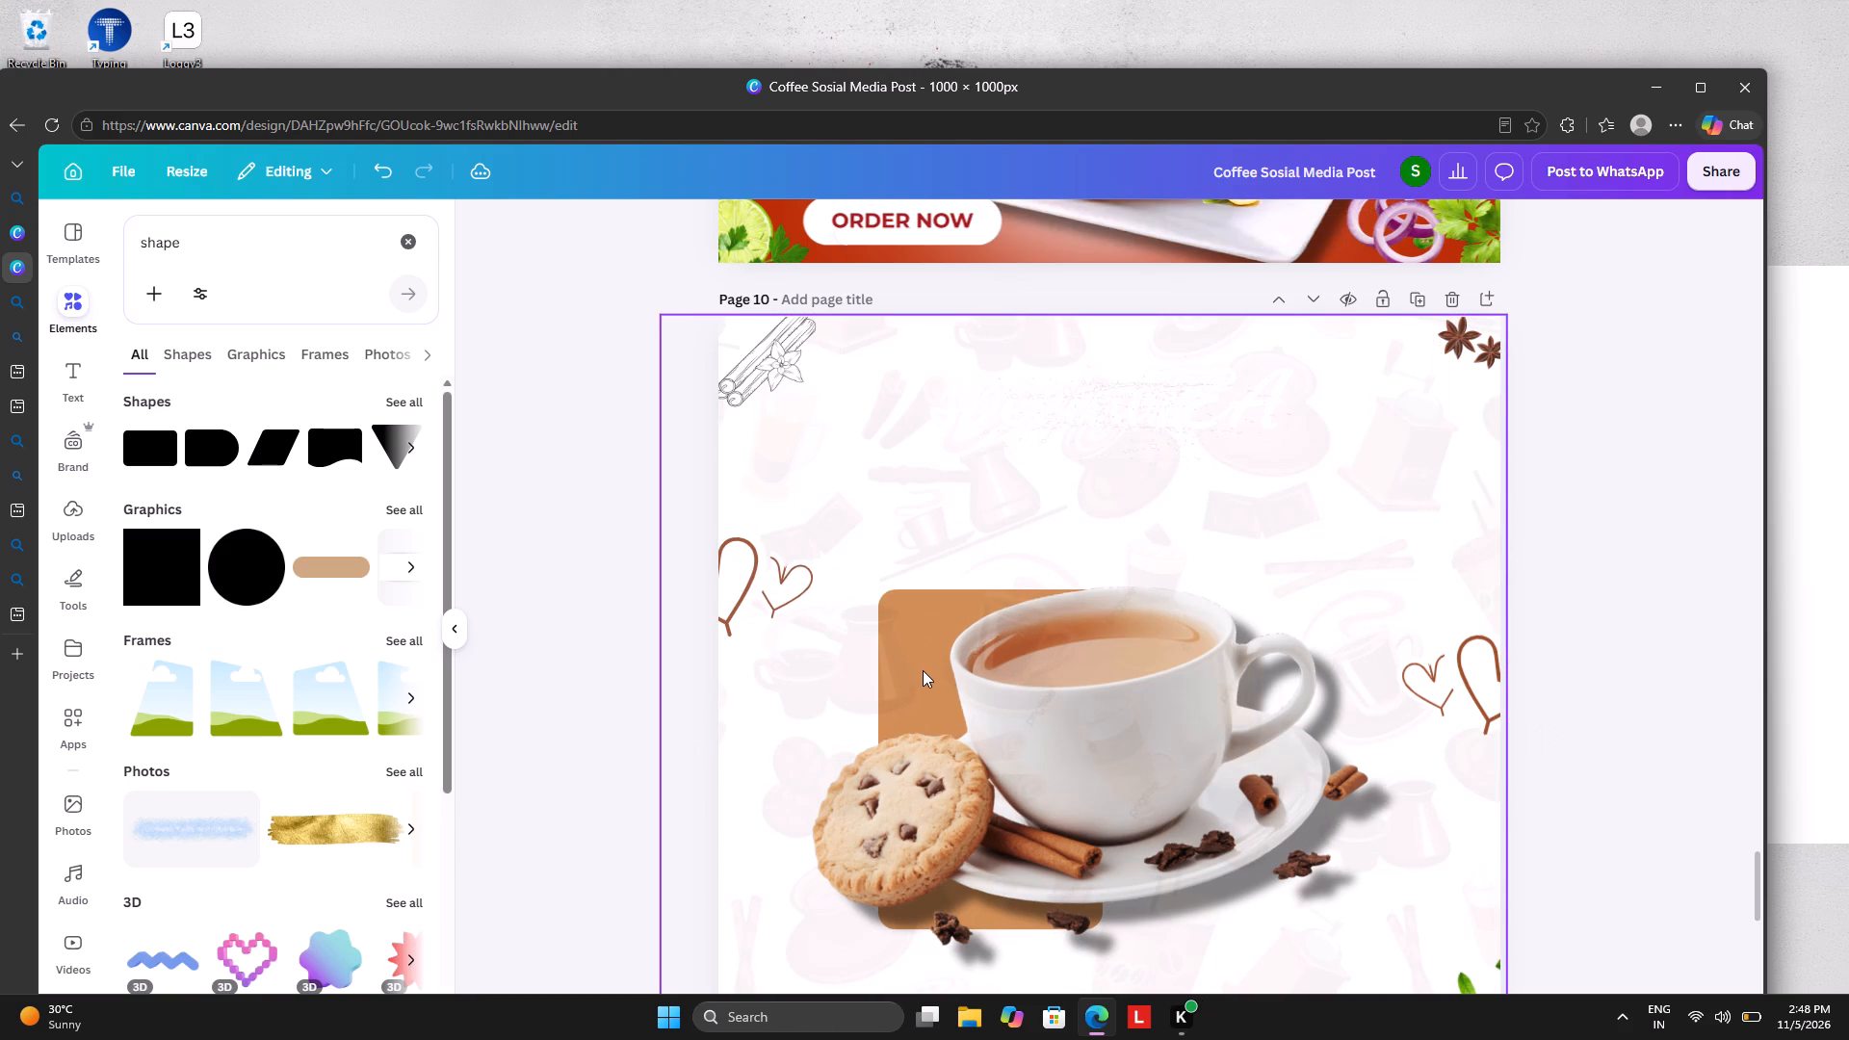
click(1355, 599)
click(1403, 464)
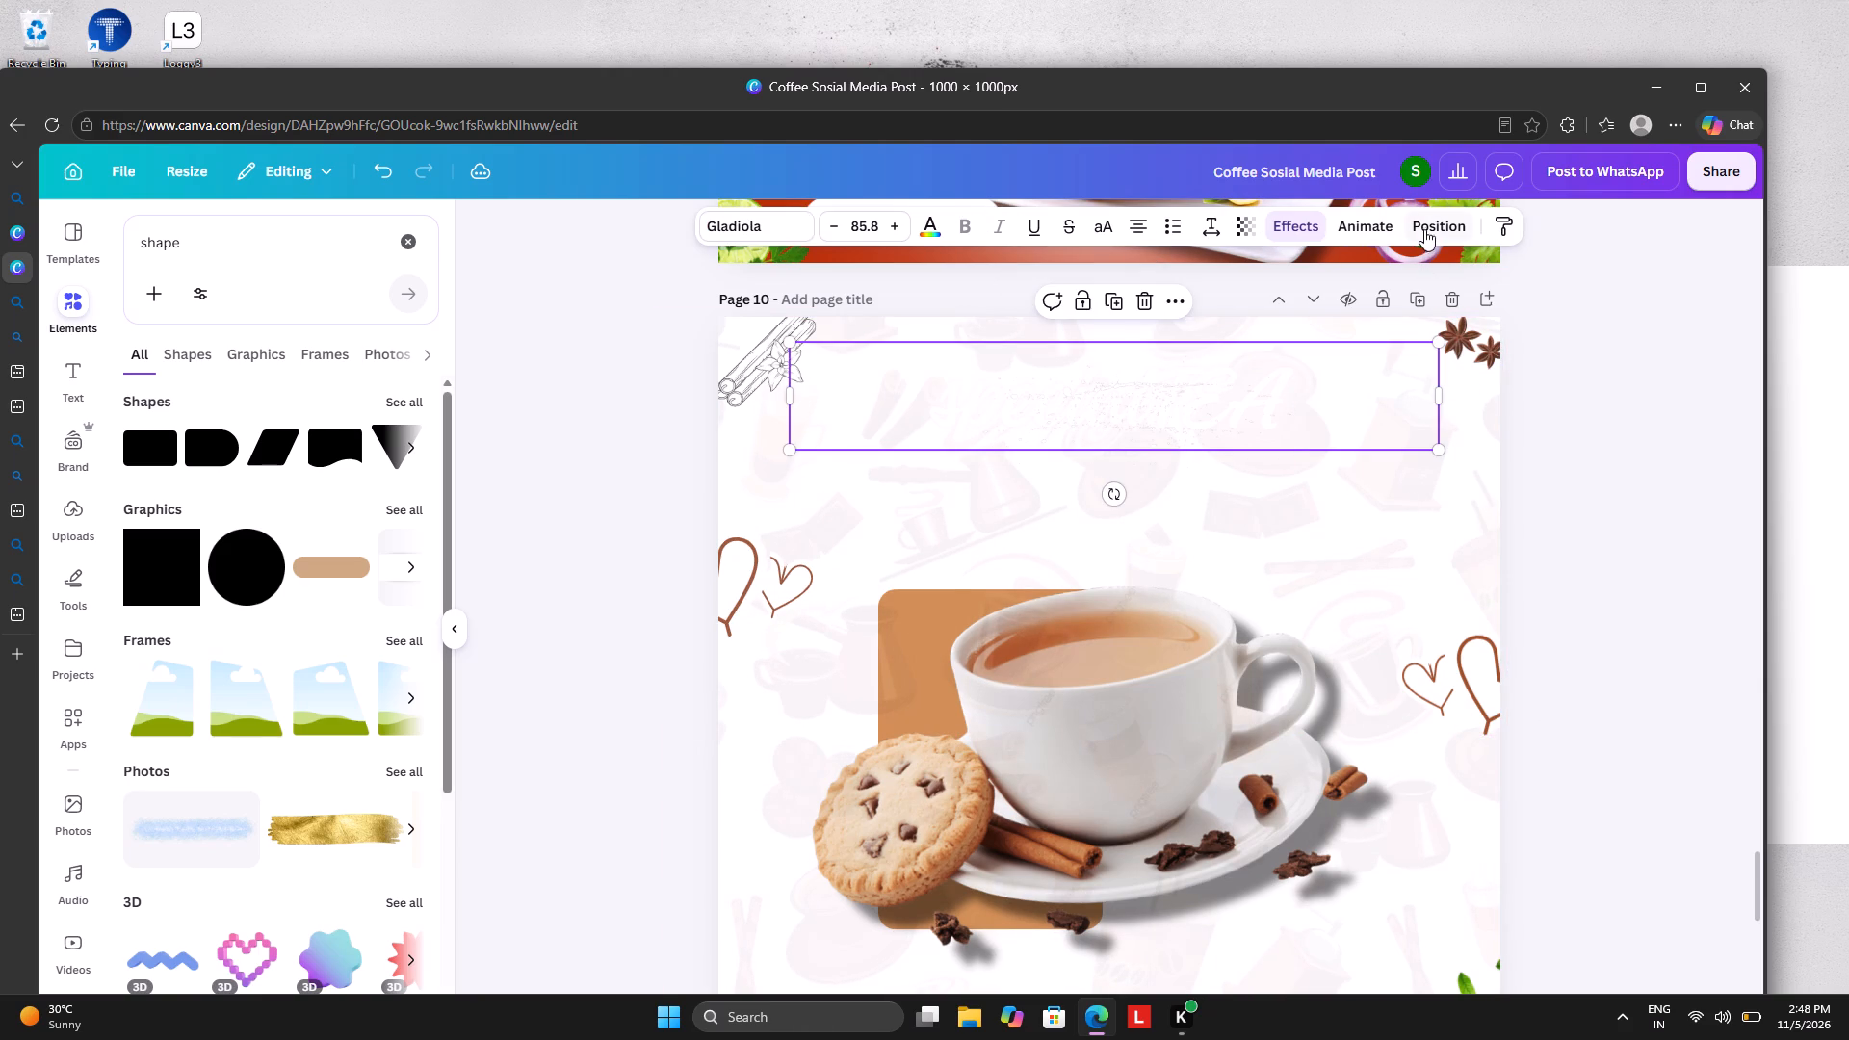
click(1424, 228)
scroll(297, 651, down, 5)
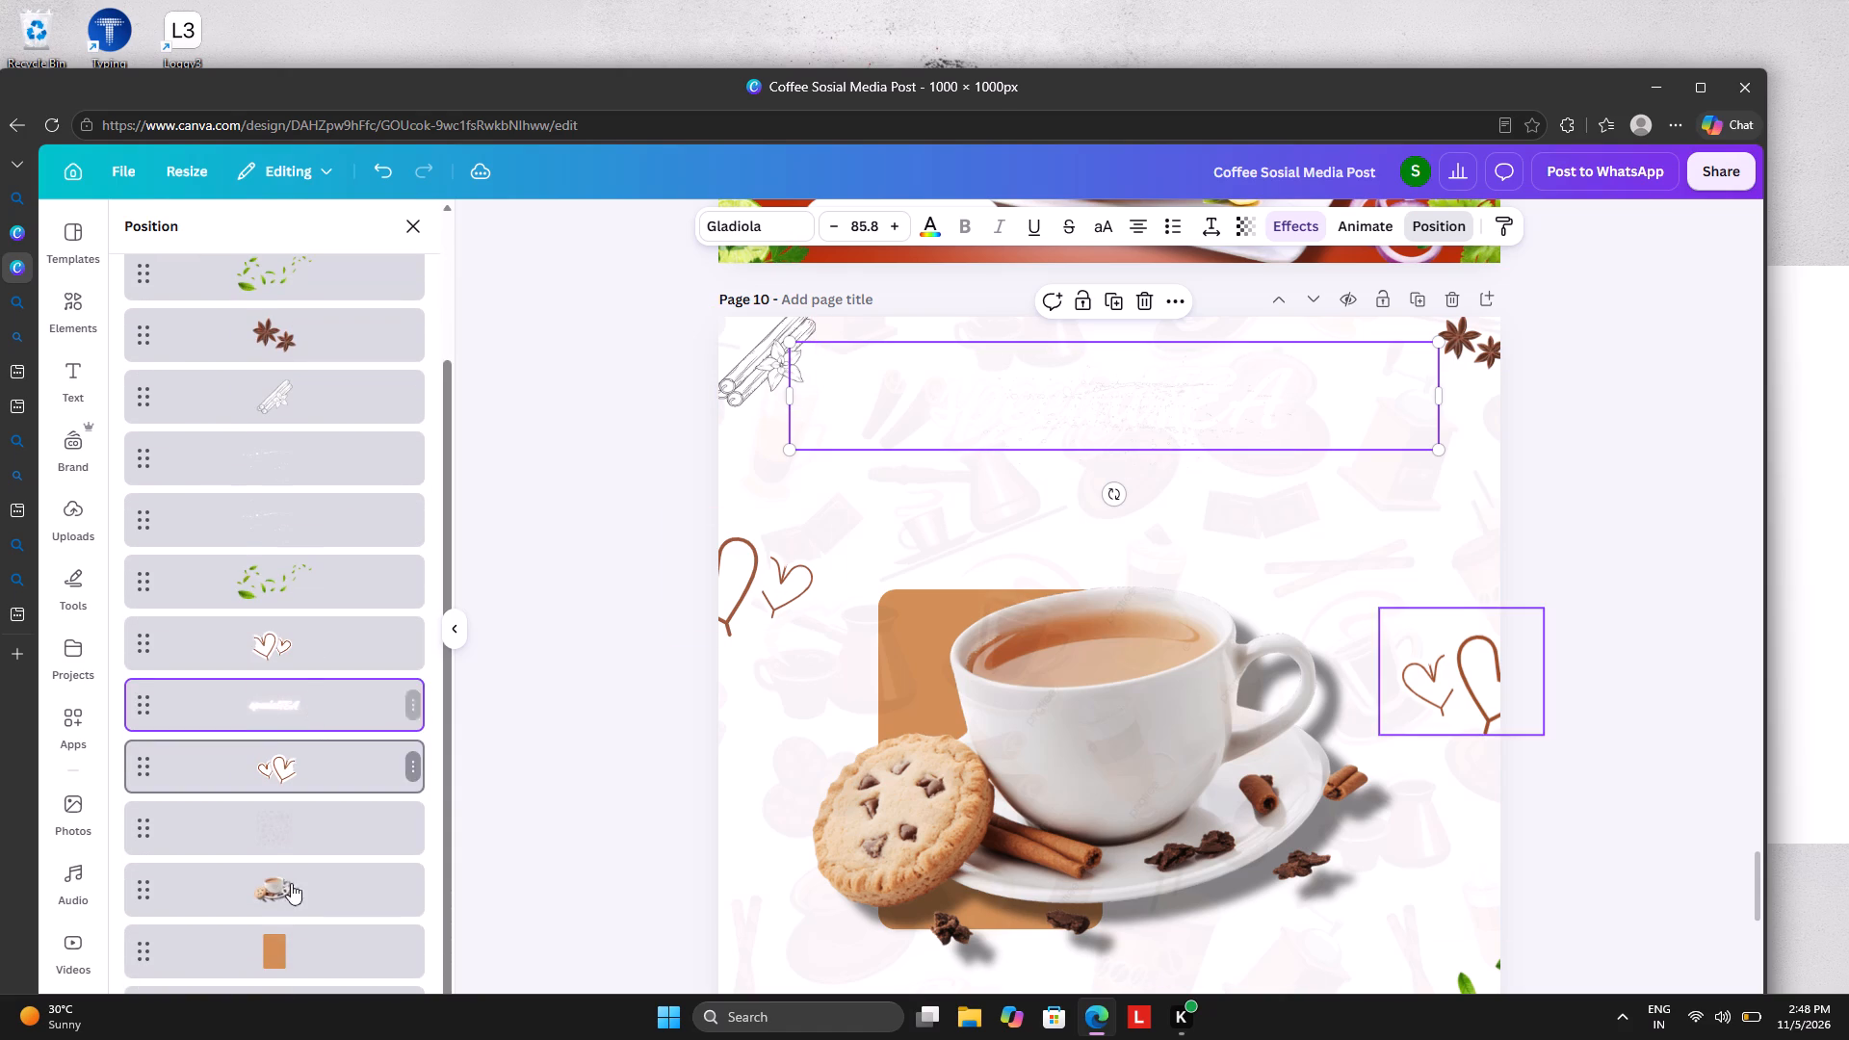
click(300, 958)
click(404, 940)
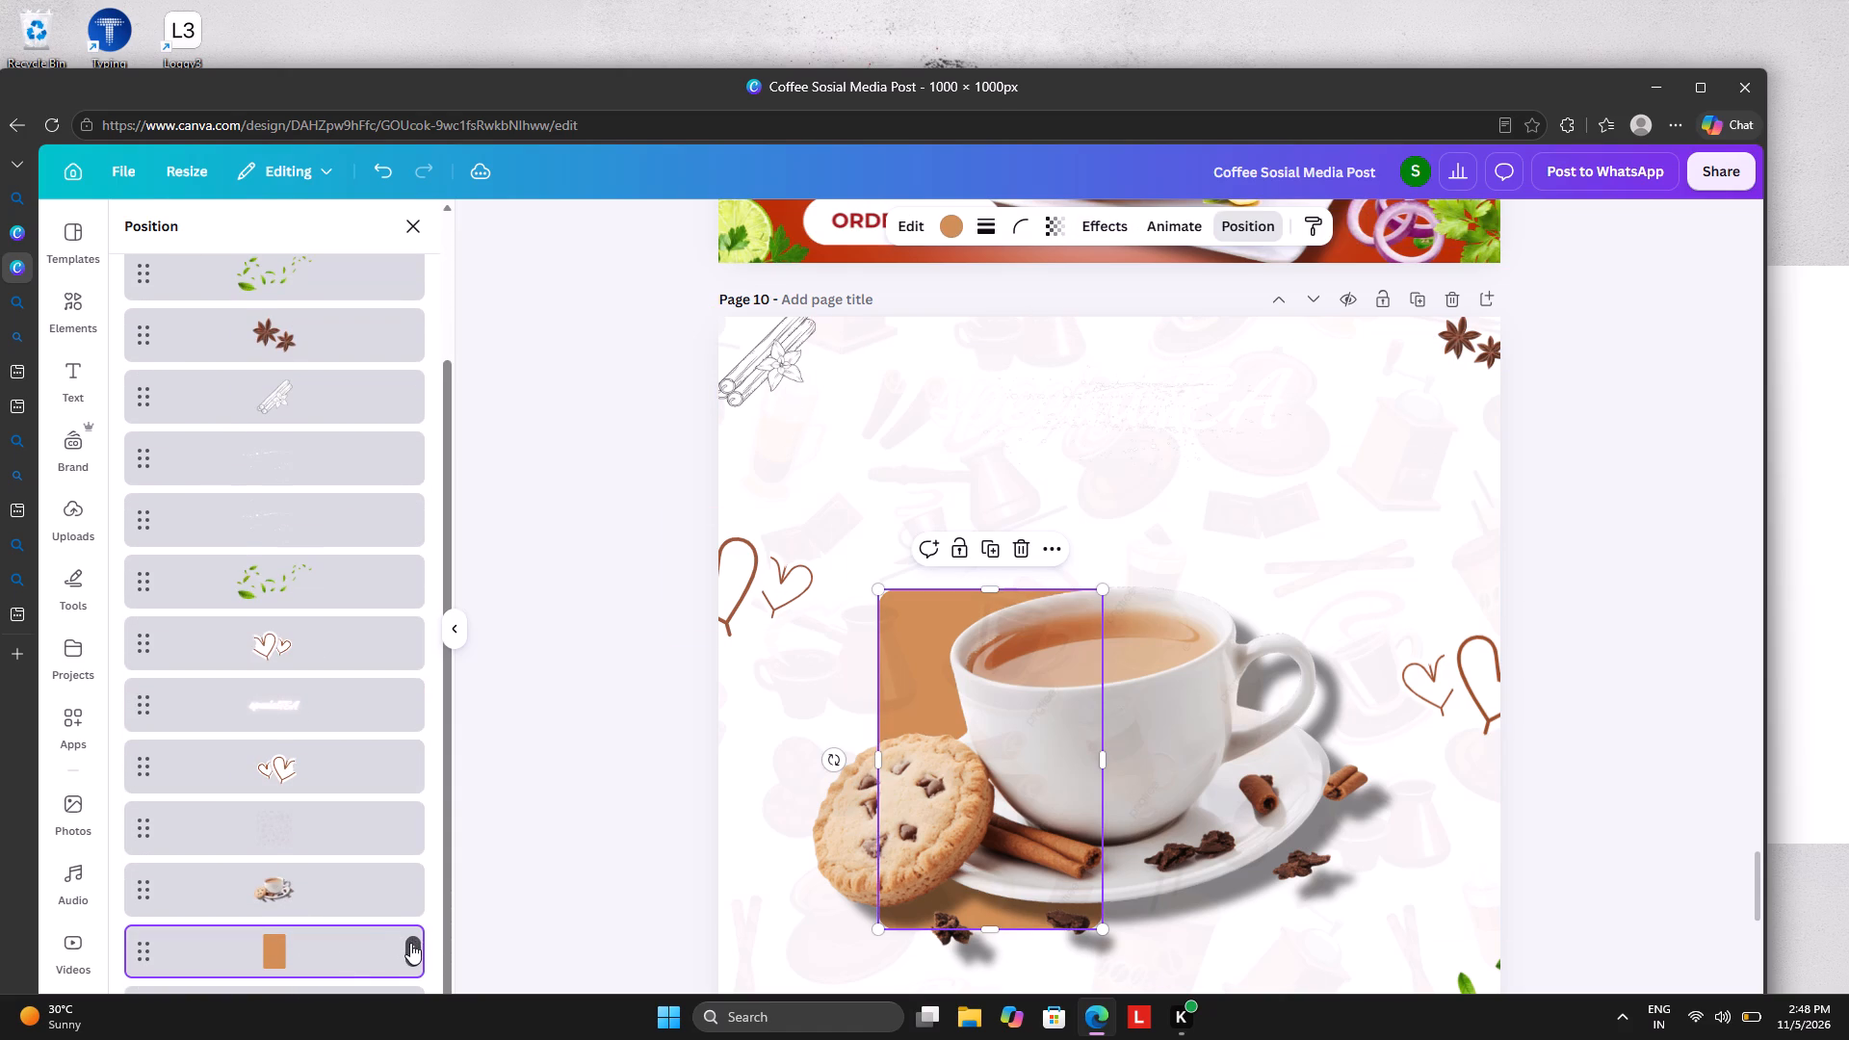
click(410, 949)
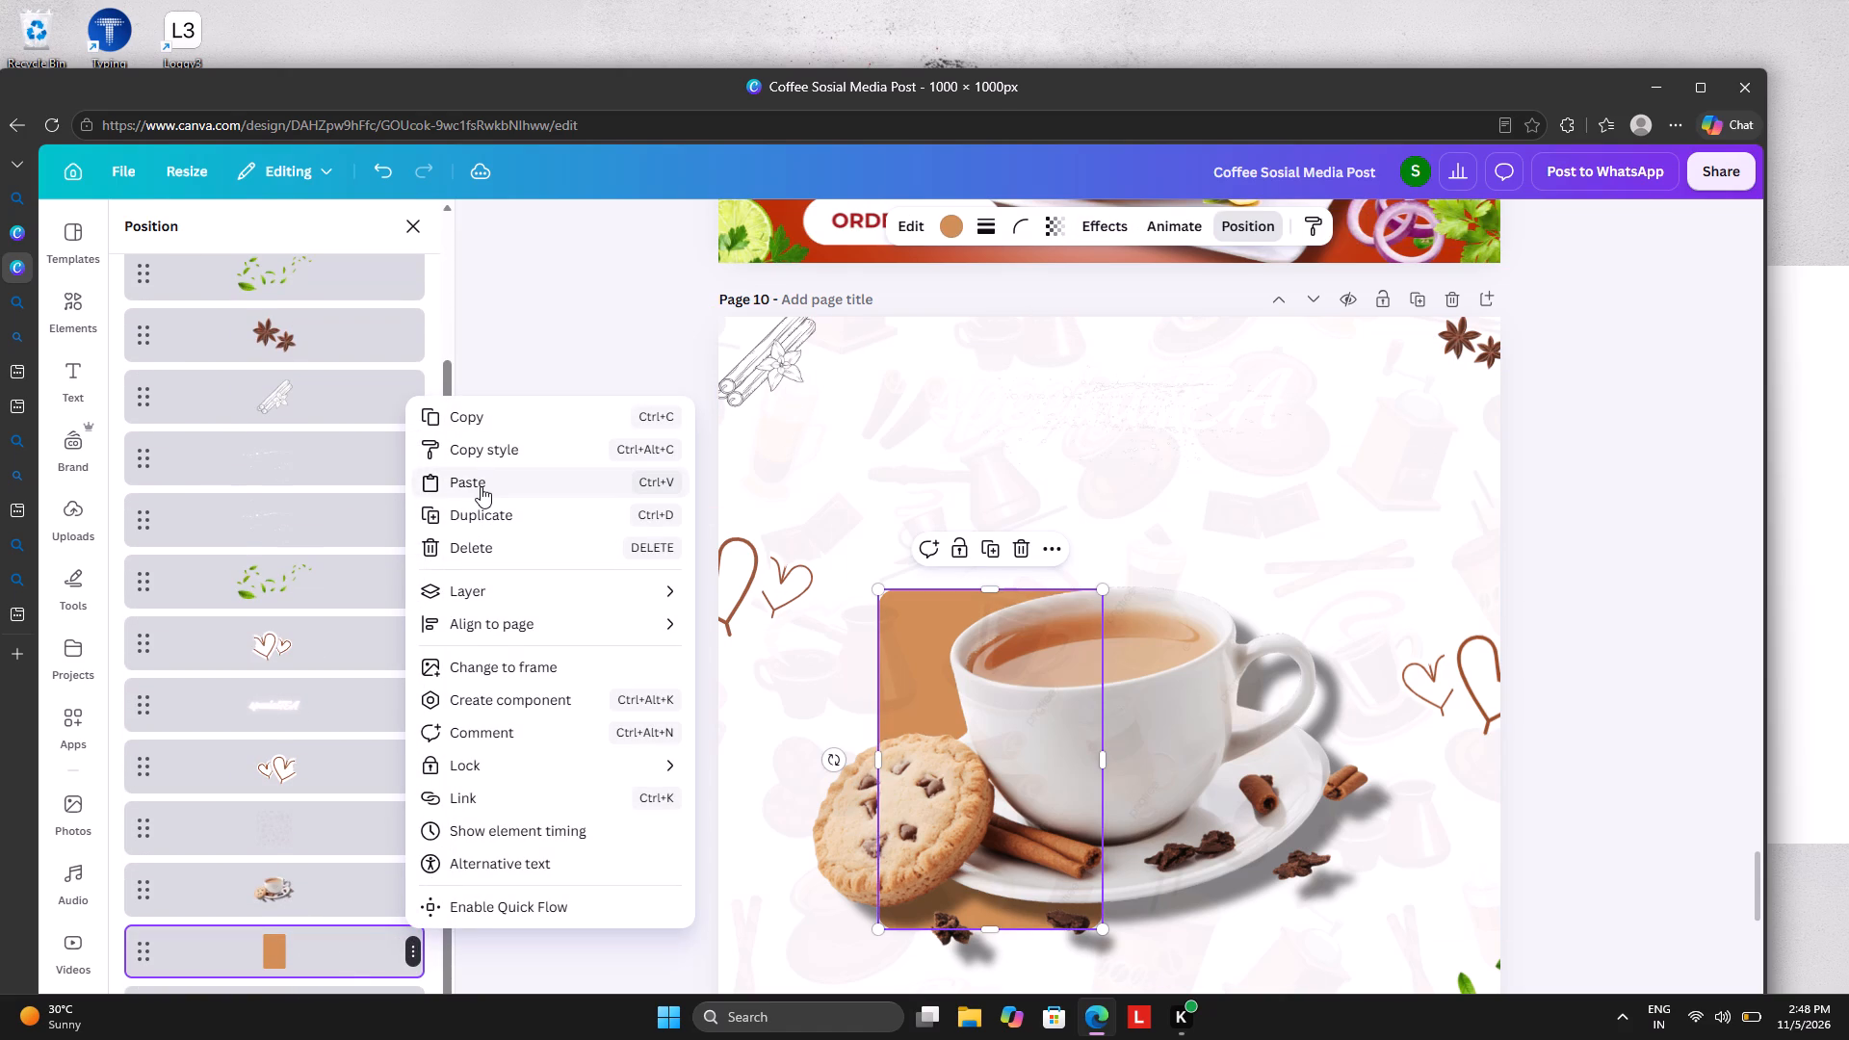
click(485, 552)
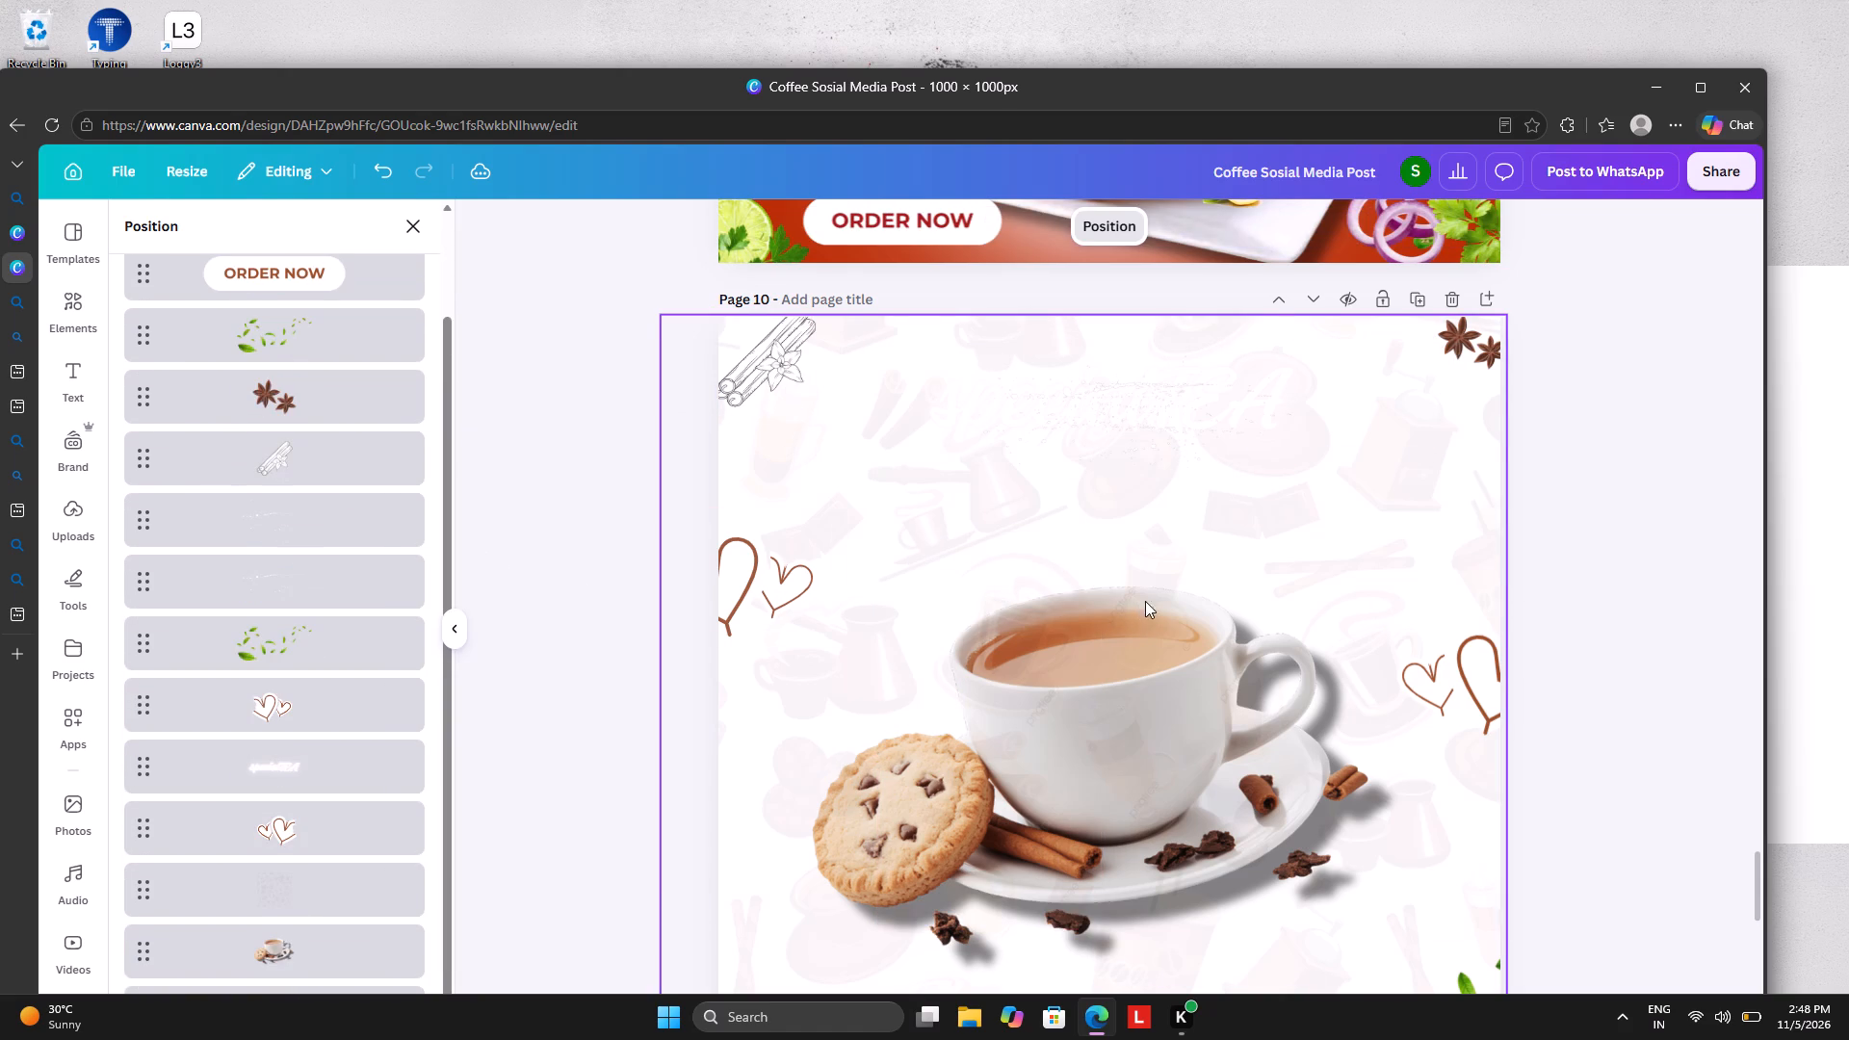
Recolour the white splatter over page 10's heading to the leaf photo's dark green and move it just below the heading.
scroll(1156, 600, down, 4)
scroll(1165, 602, up, 2)
click(1135, 416)
click(967, 226)
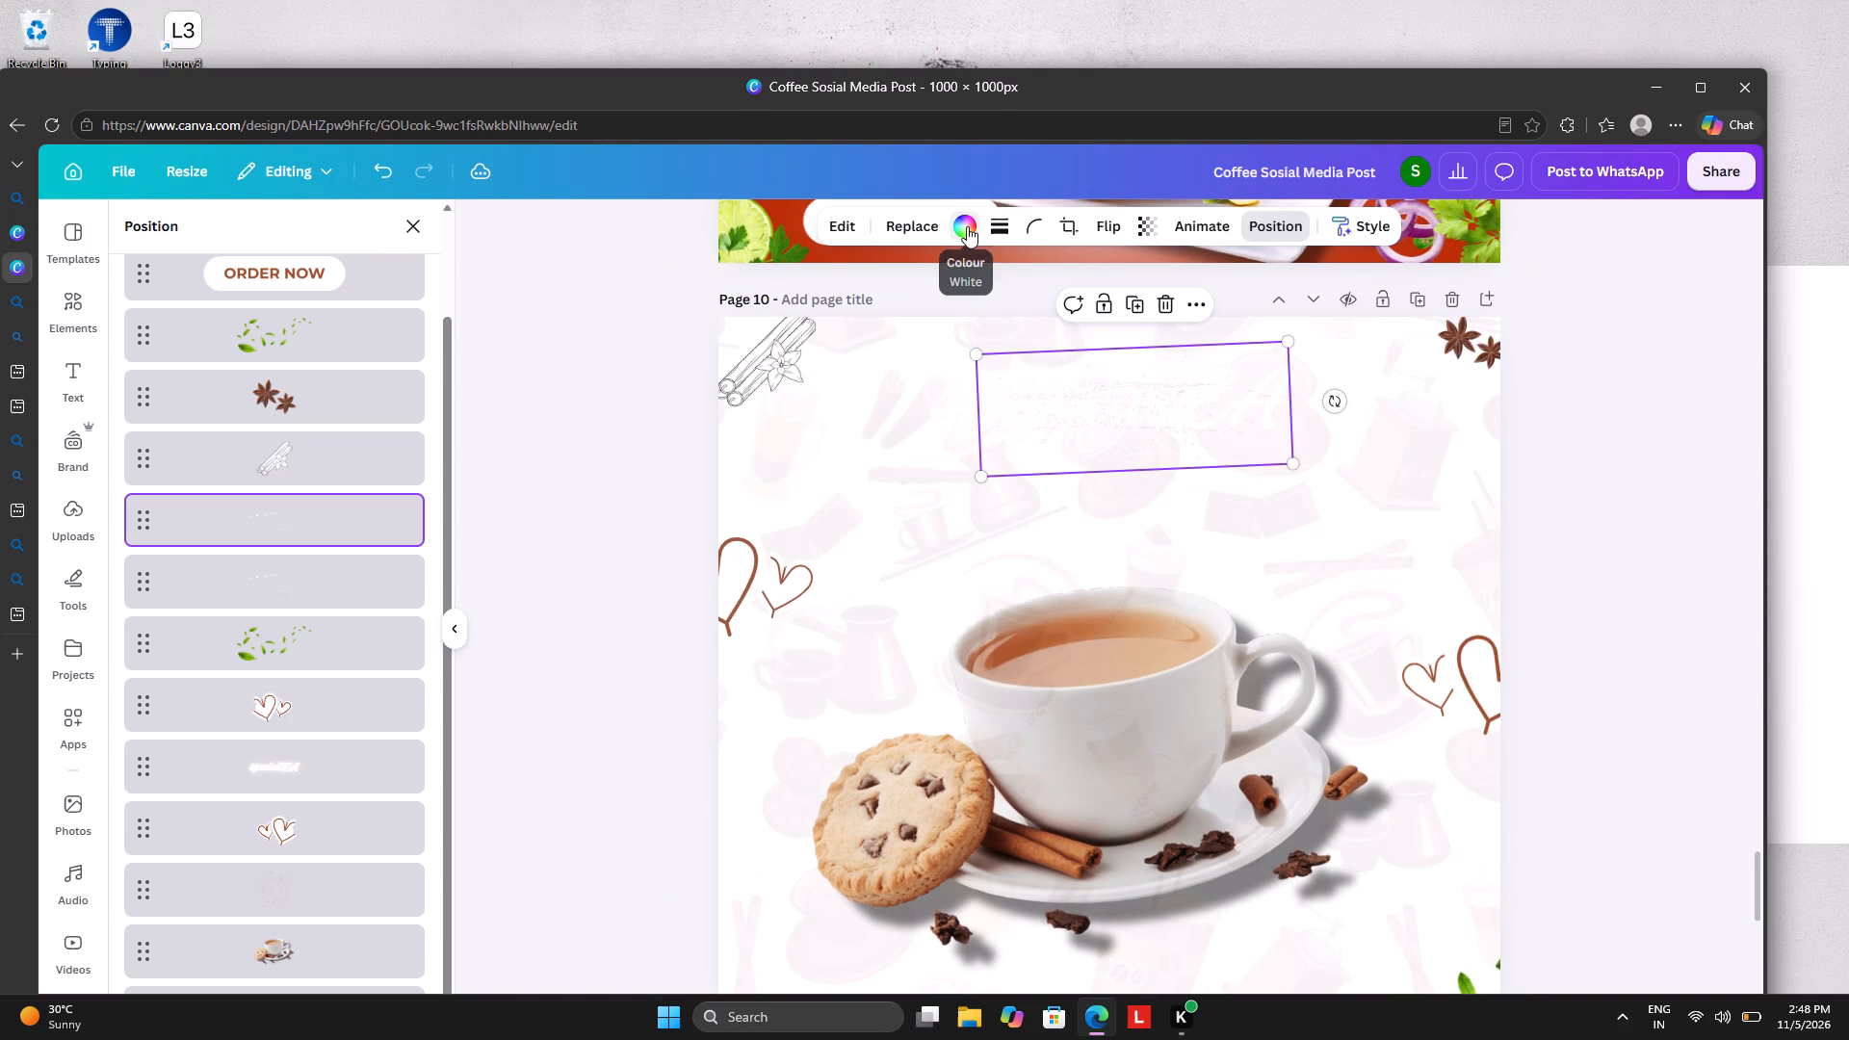
click(314, 771)
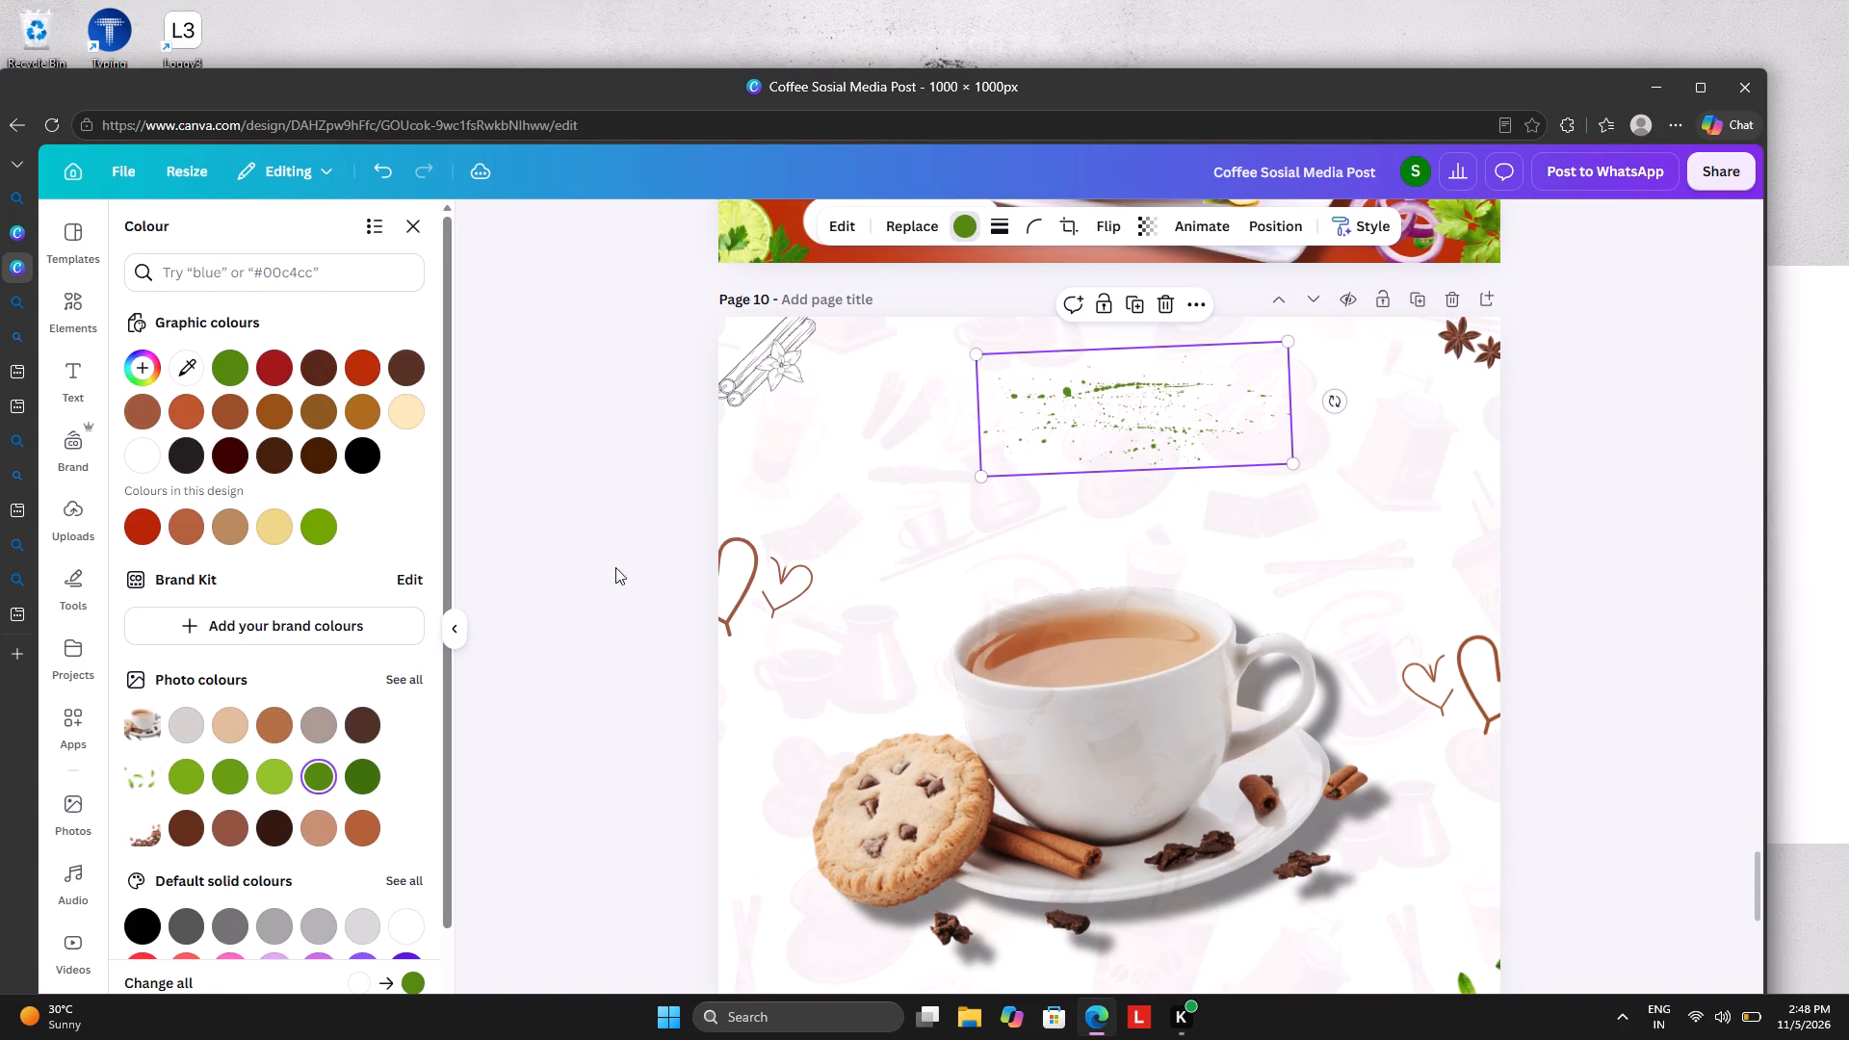
drag(1102, 424, 1106, 488)
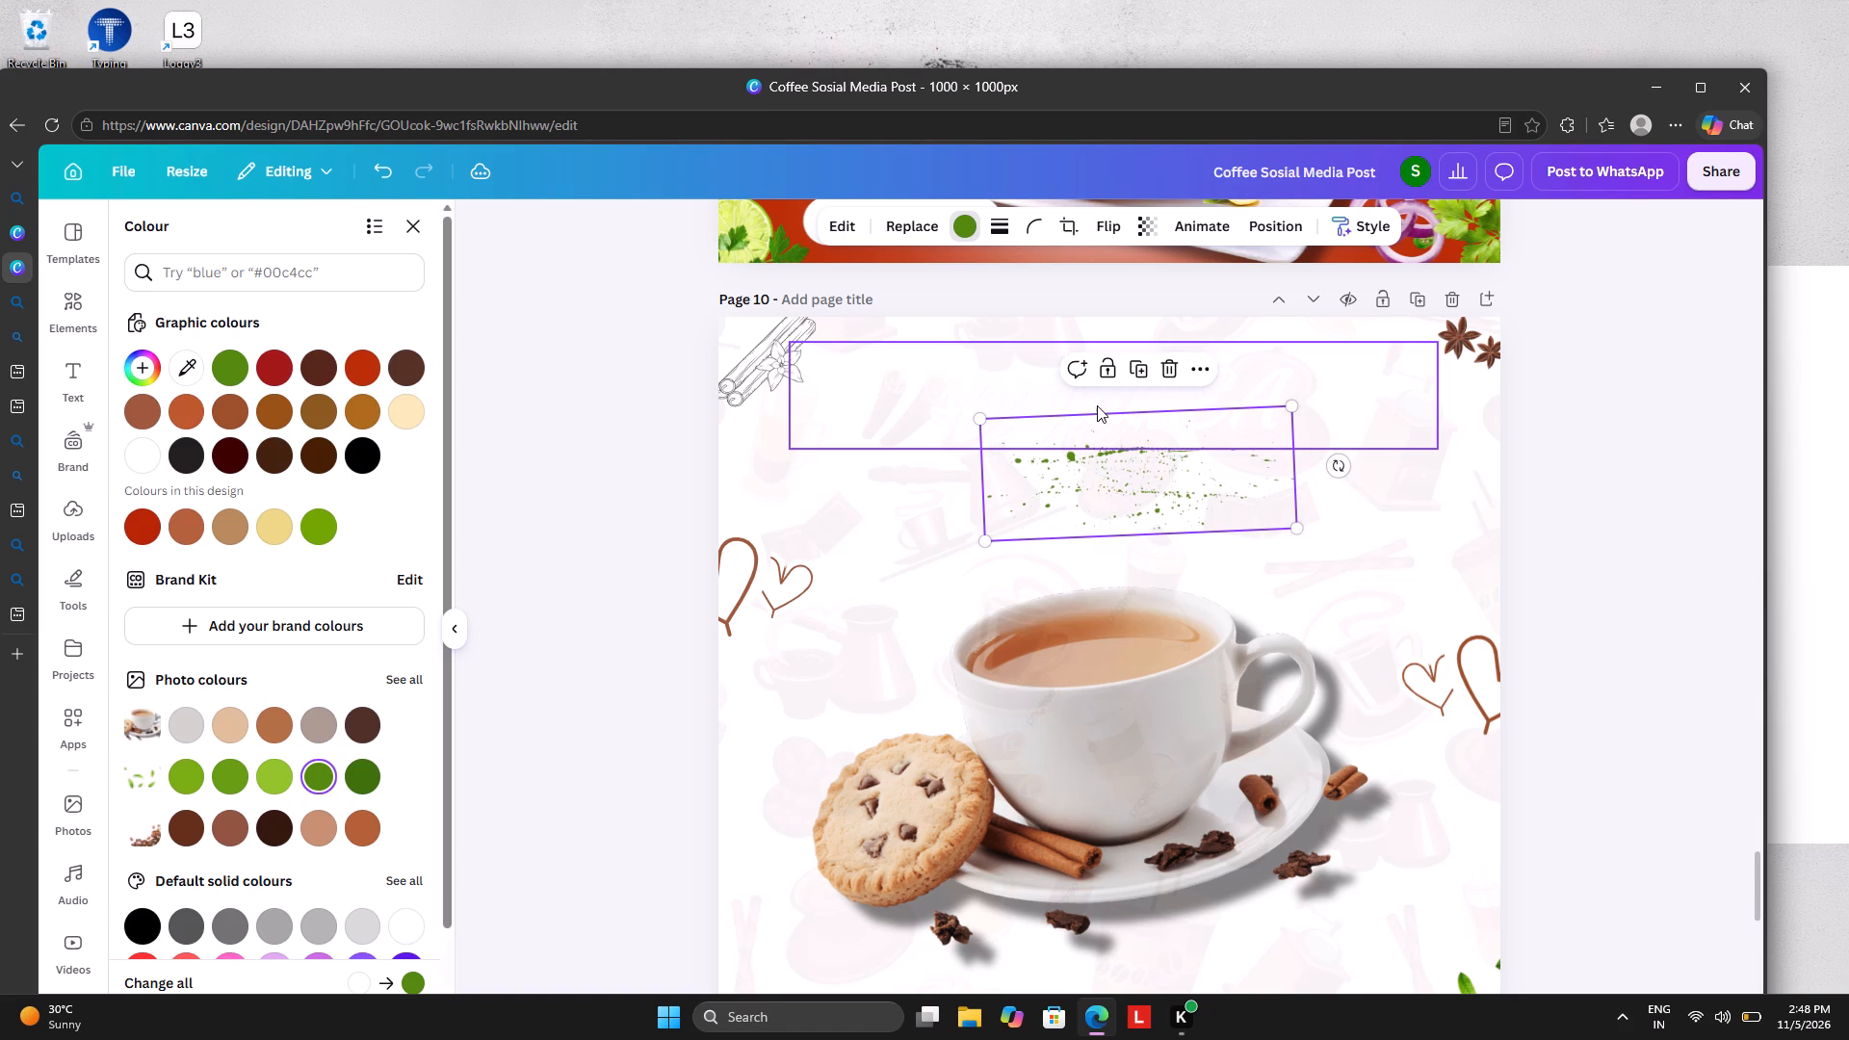
Set the "specialTEA" heading's text colour to the vivid brown #b72504.
click(1094, 391)
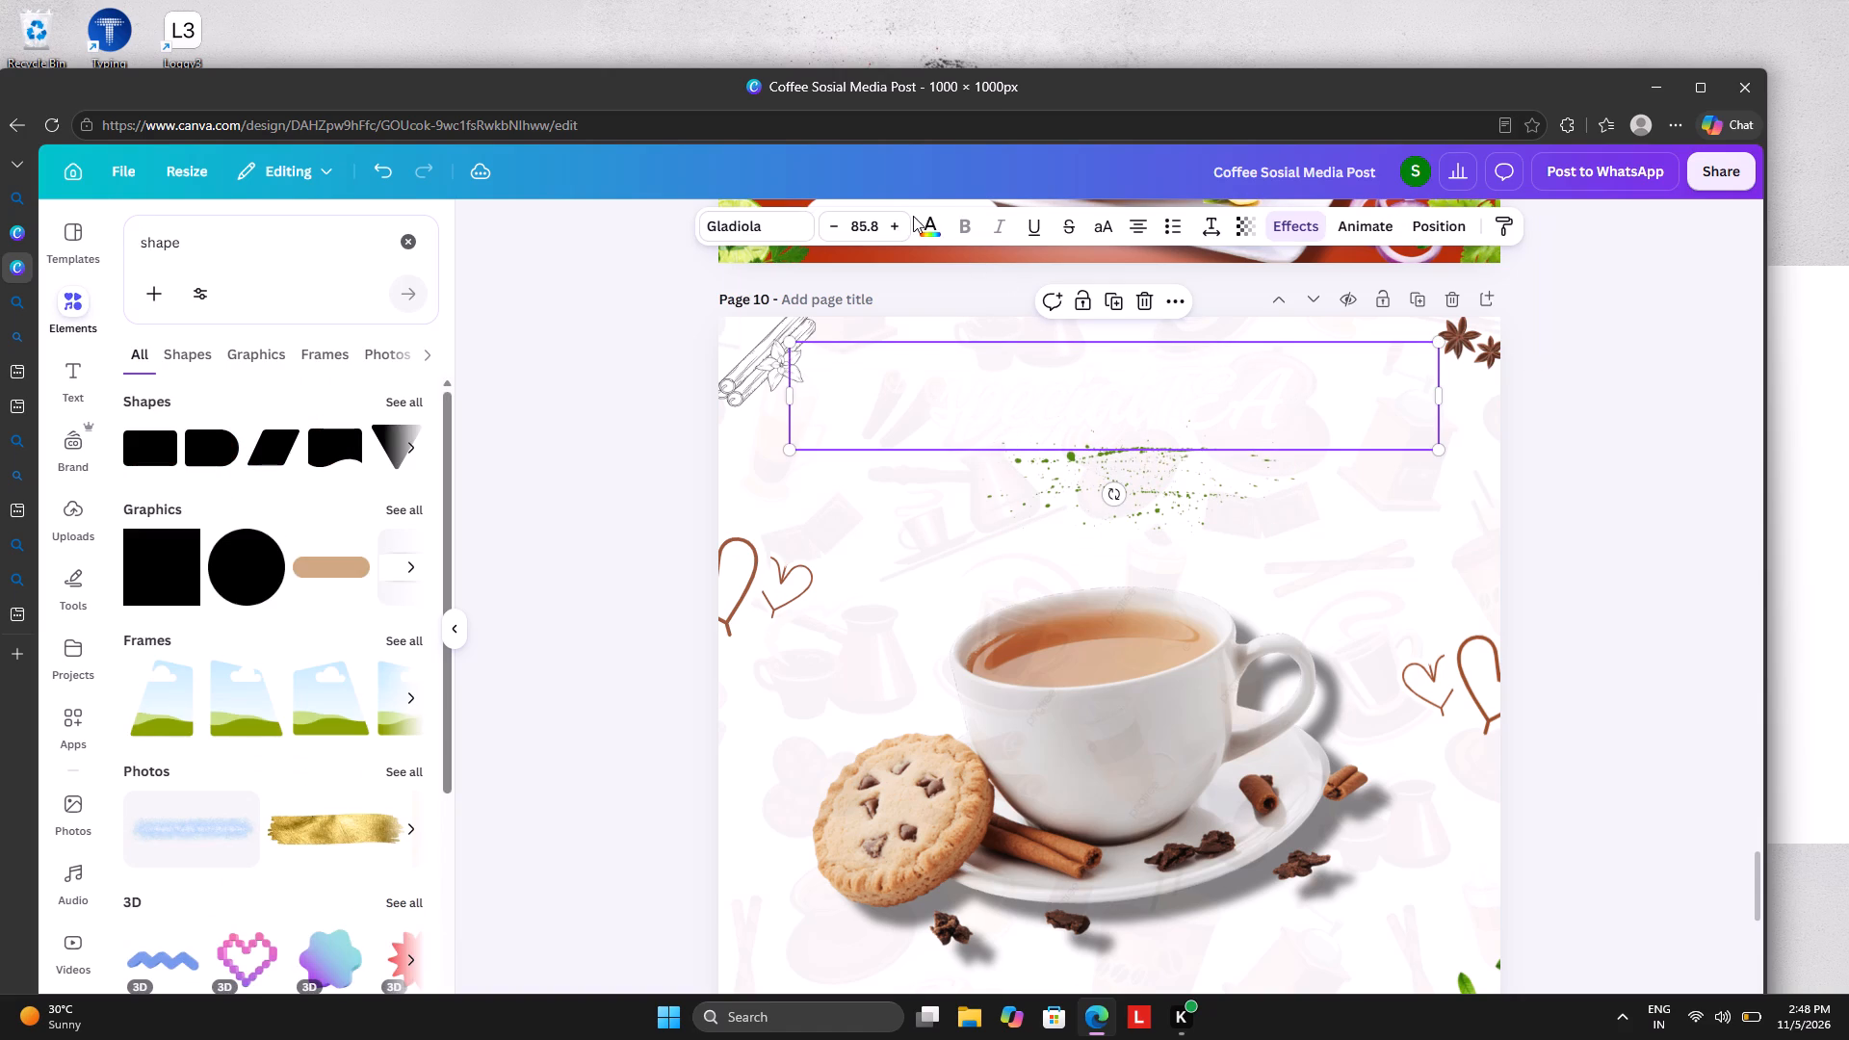
click(928, 230)
click(139, 503)
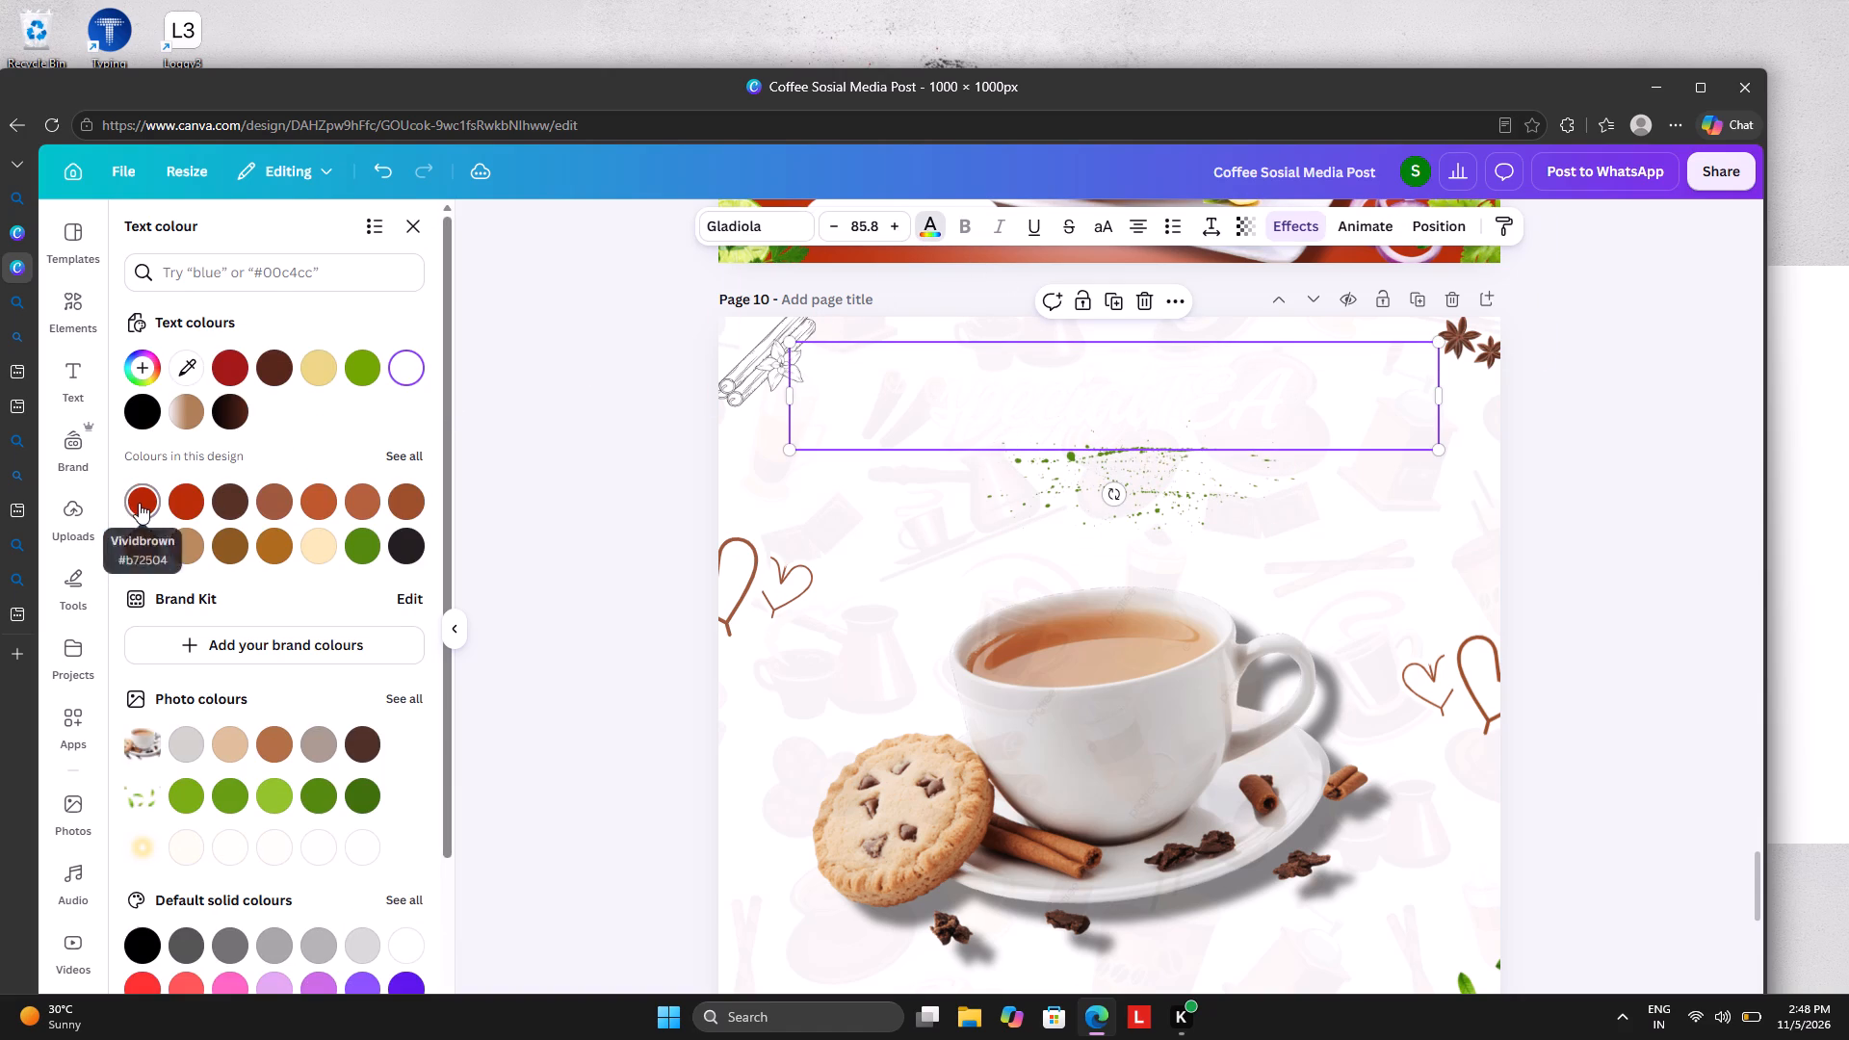
click(1199, 477)
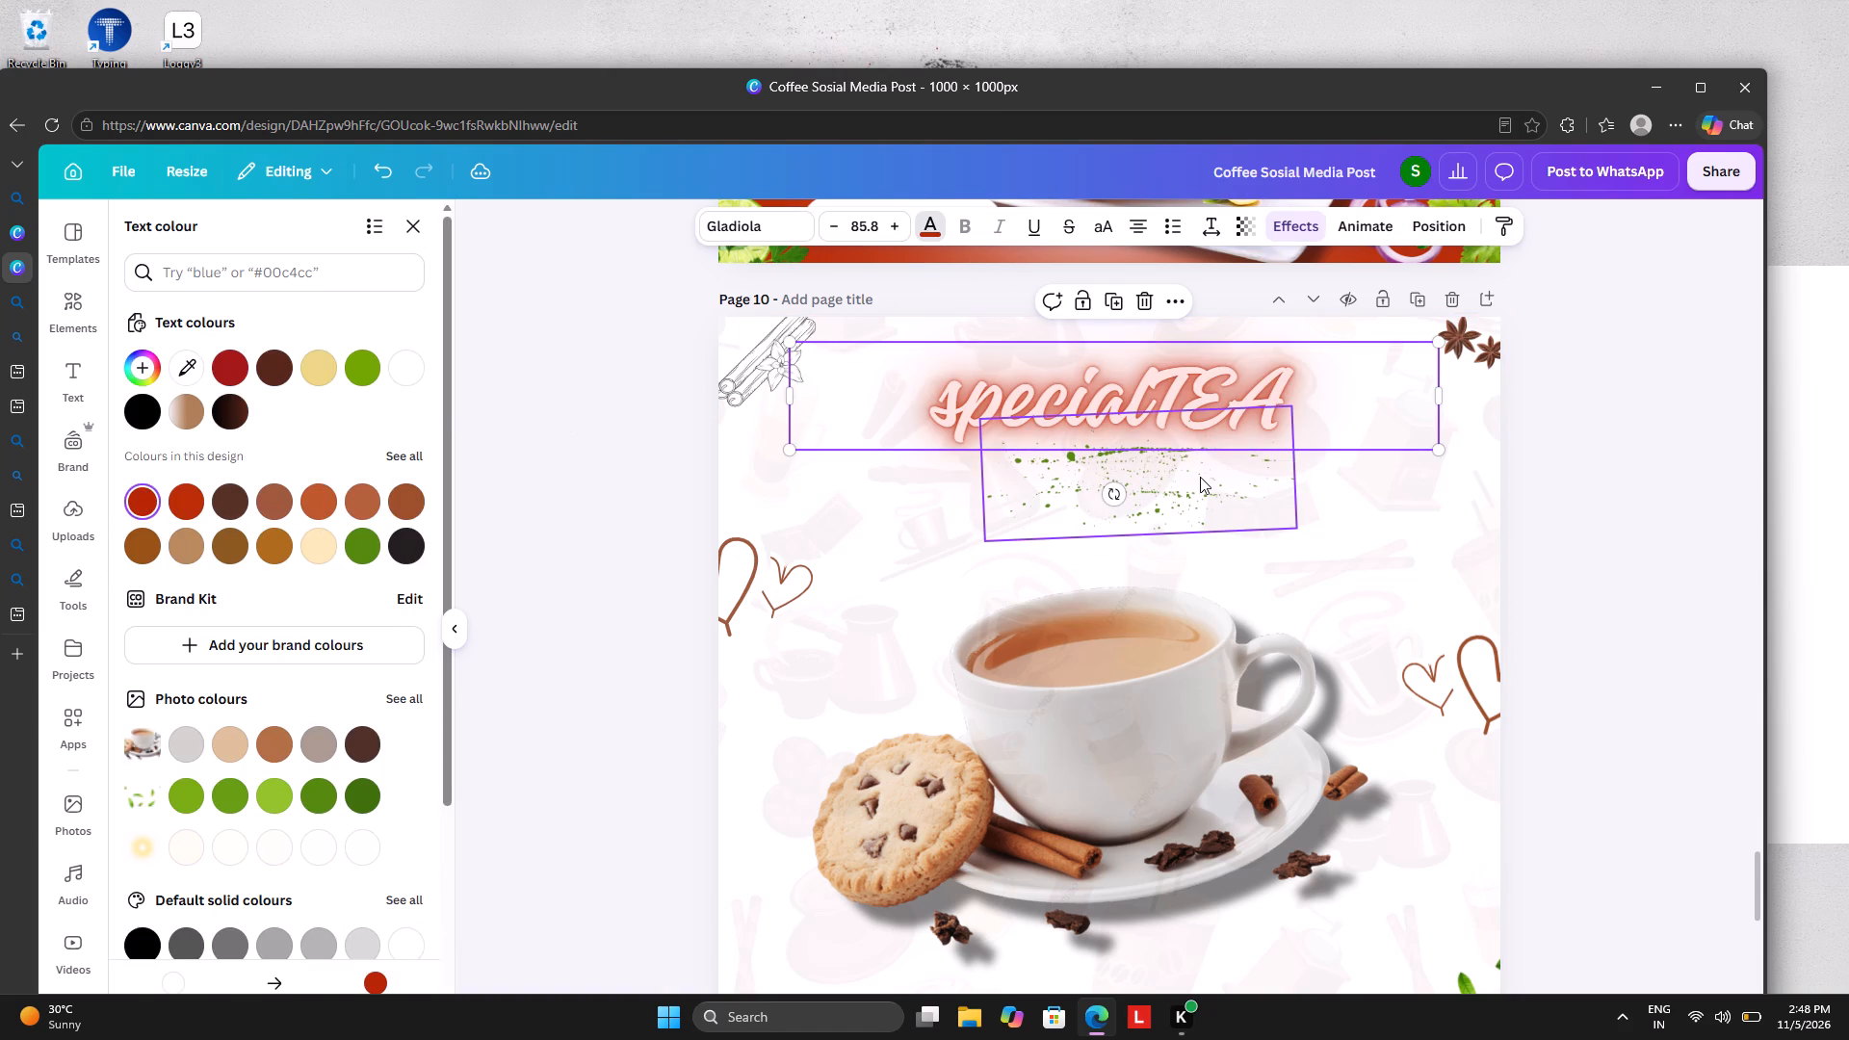
Delete the green splatter below the "specialTEA" heading on page 10.
drag(1189, 498, 1183, 437)
click(1158, 298)
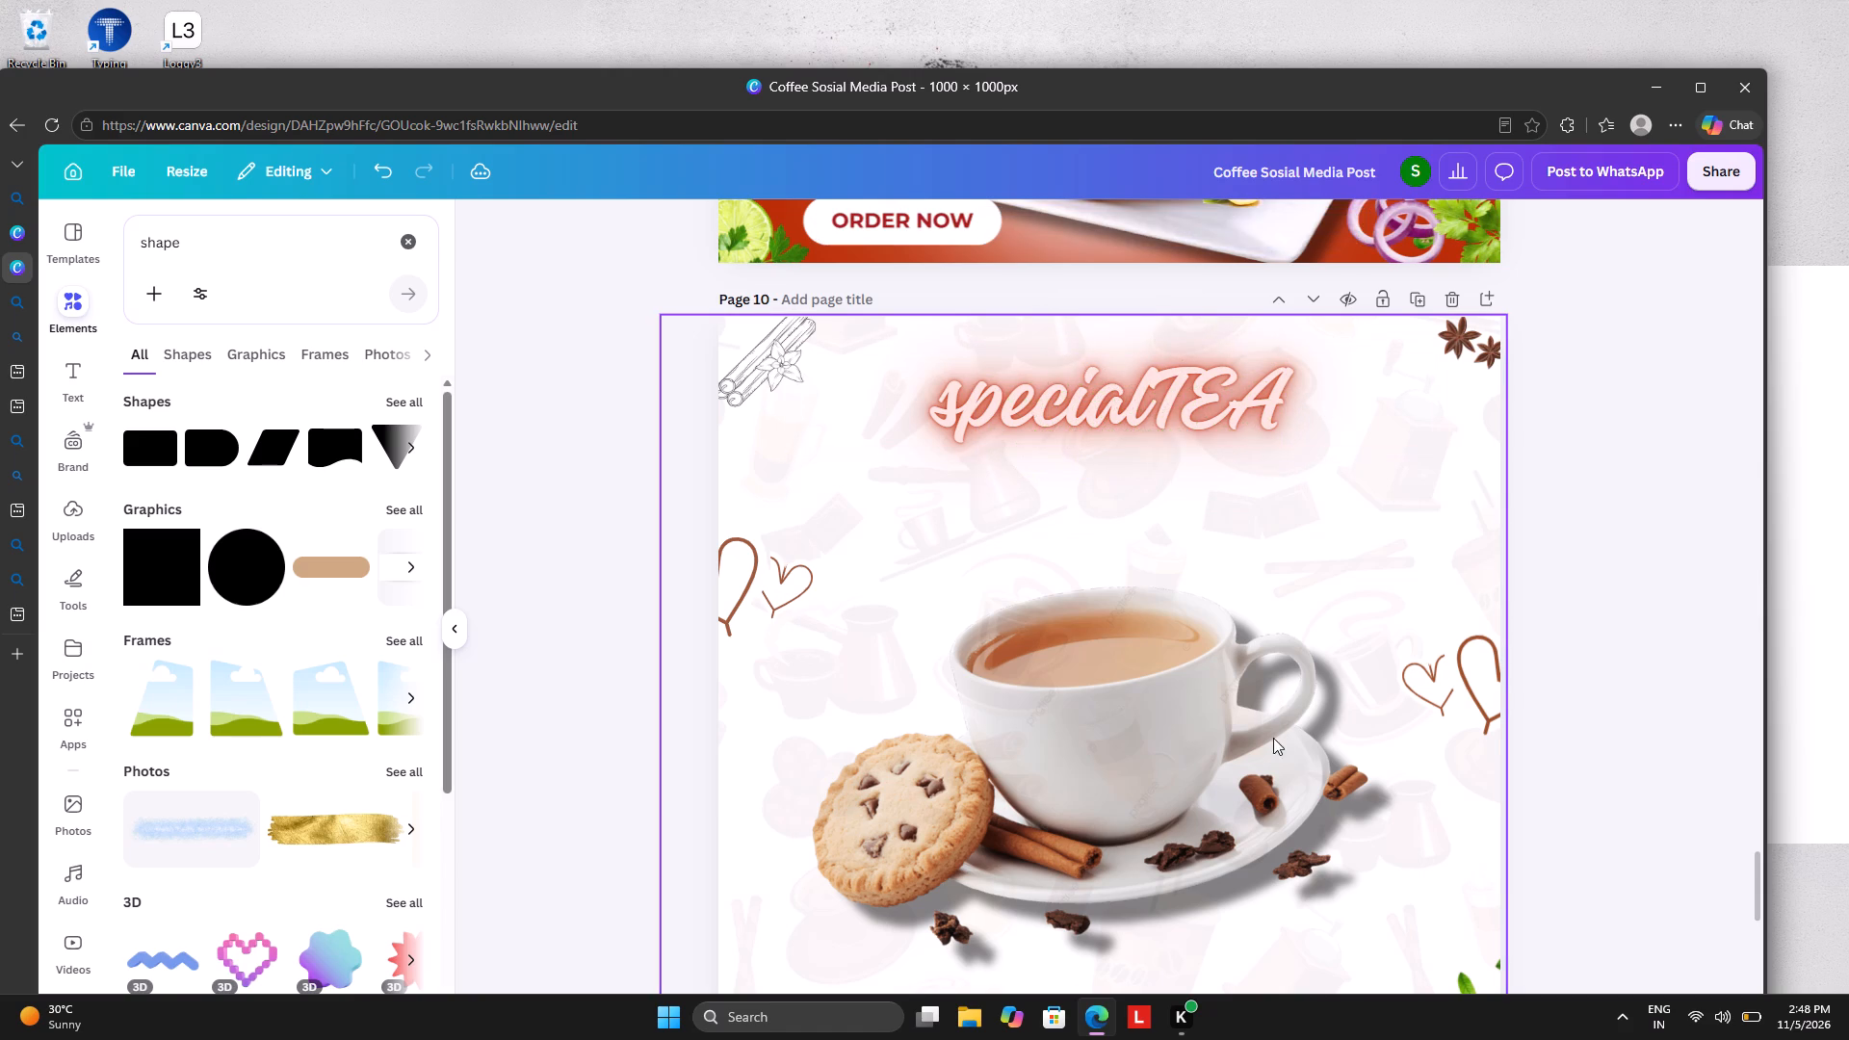
Move the green leaf photo slightly further down into page 10's lower-right corner.
scroll(1275, 696, down, 3)
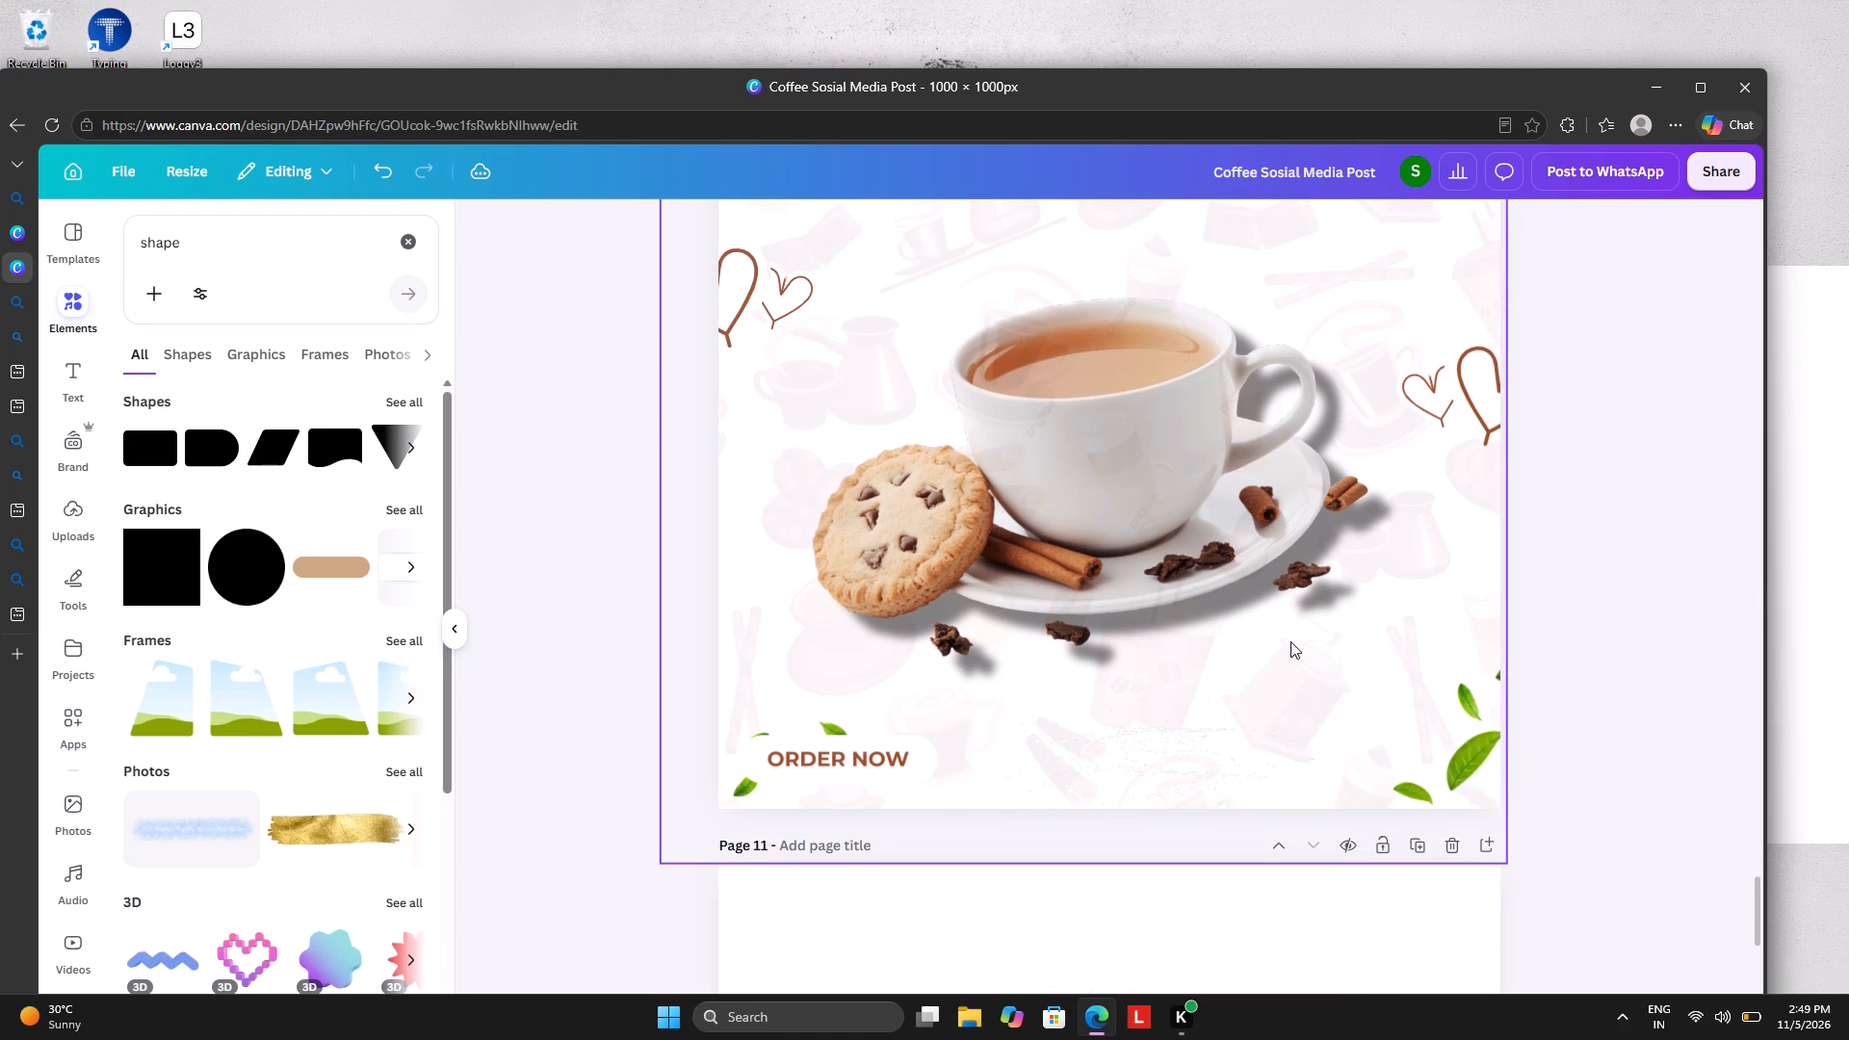
scroll(1315, 619, up, 3)
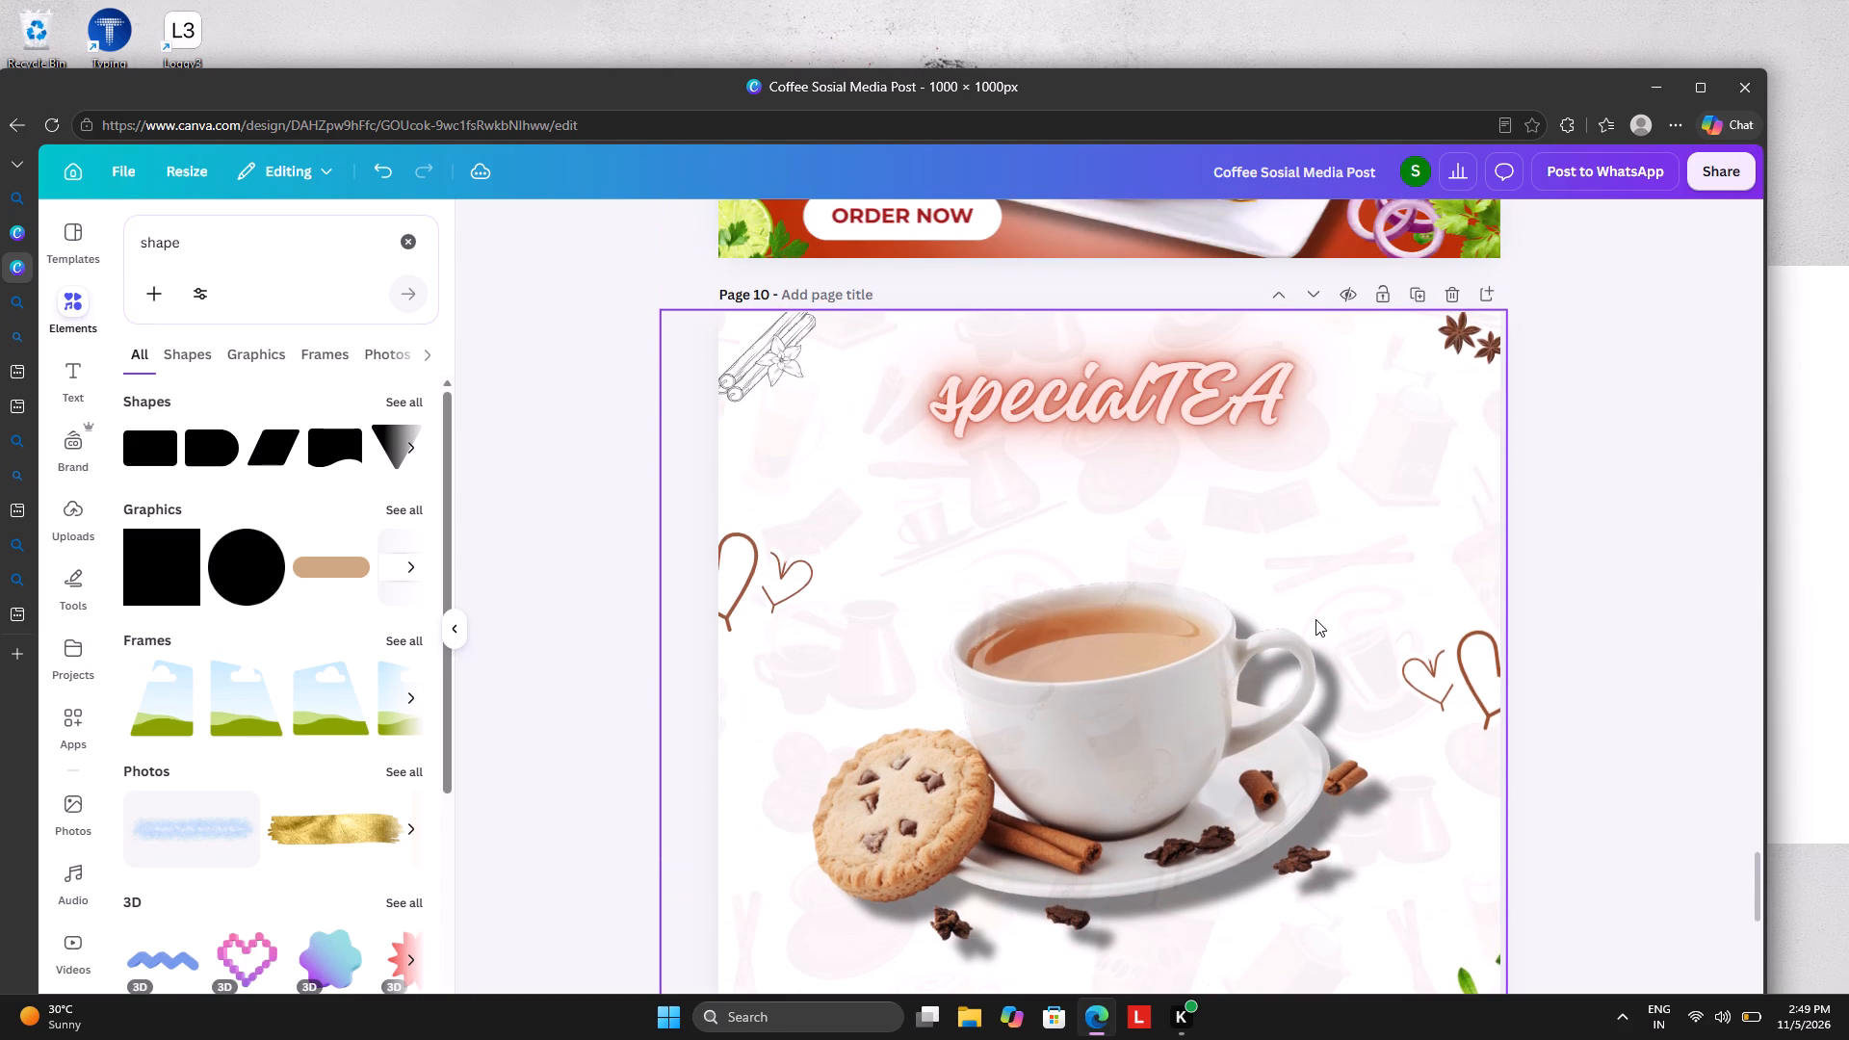
scroll(1315, 617, down, 3)
drag(1454, 744, 1434, 752)
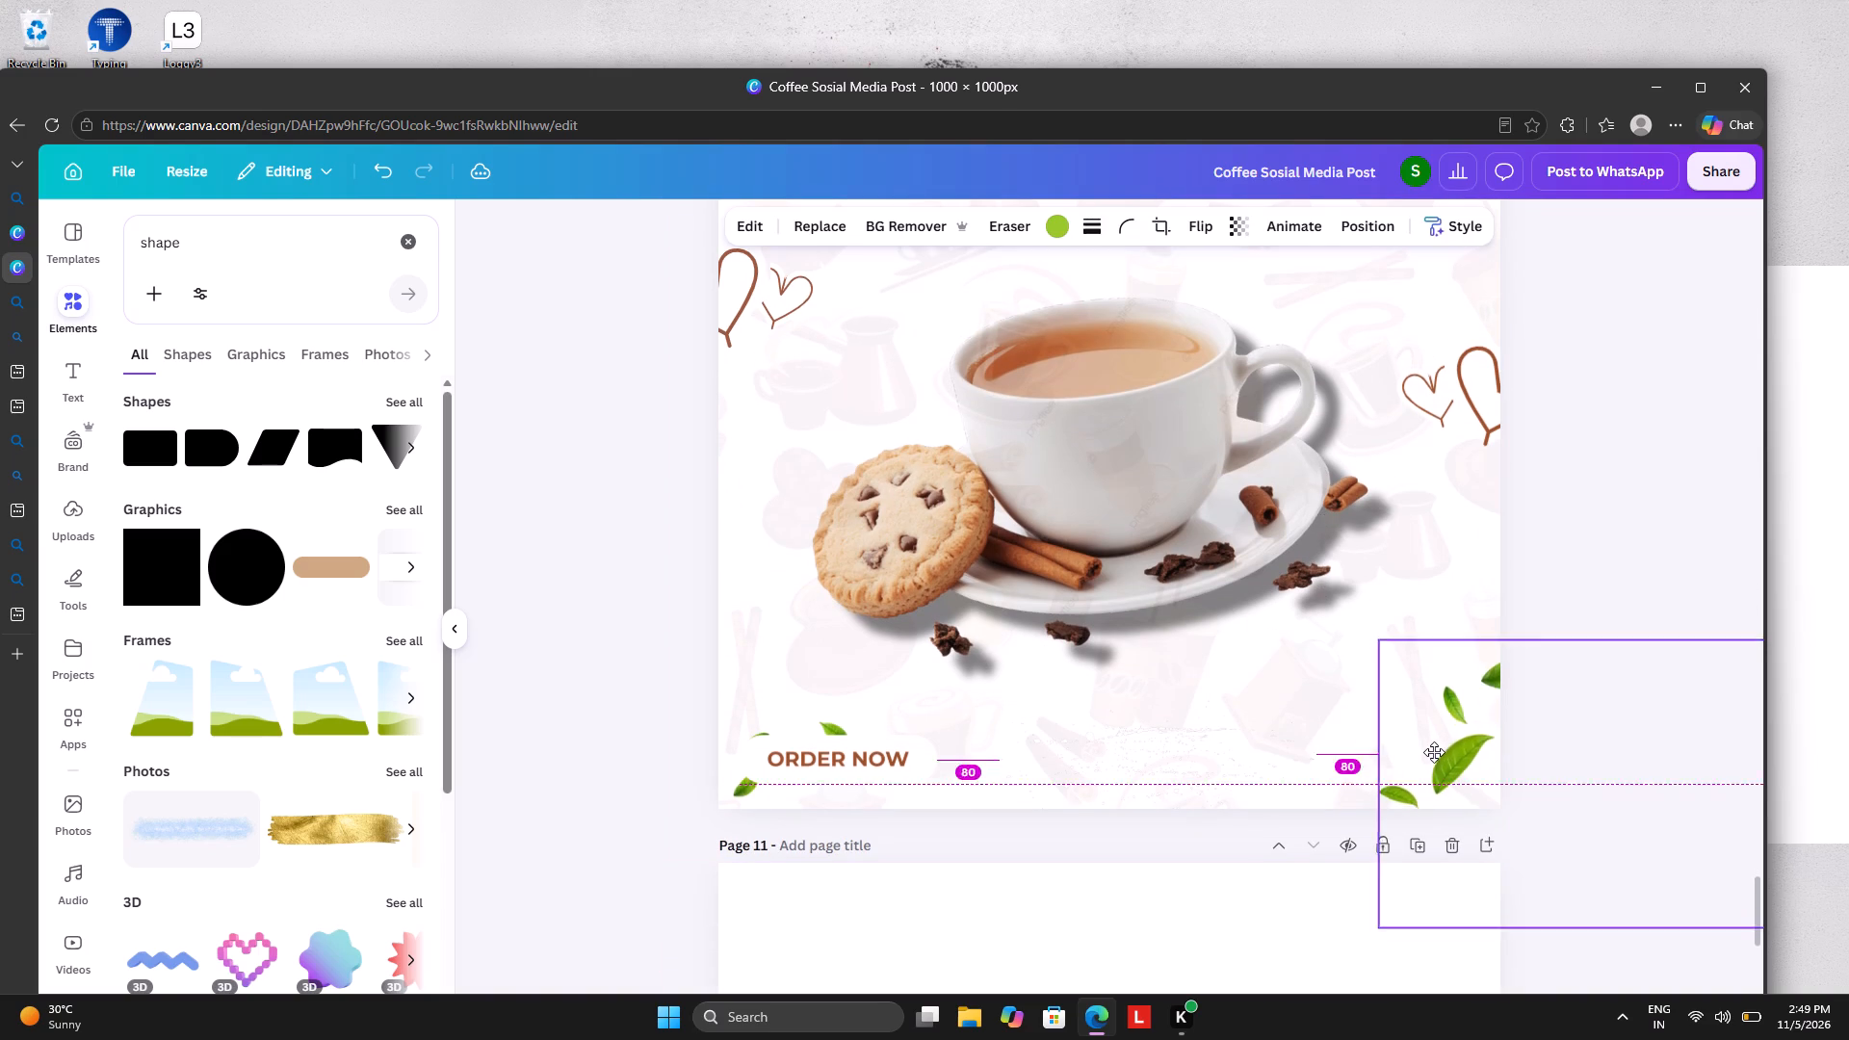
drag(1434, 752, 1467, 768)
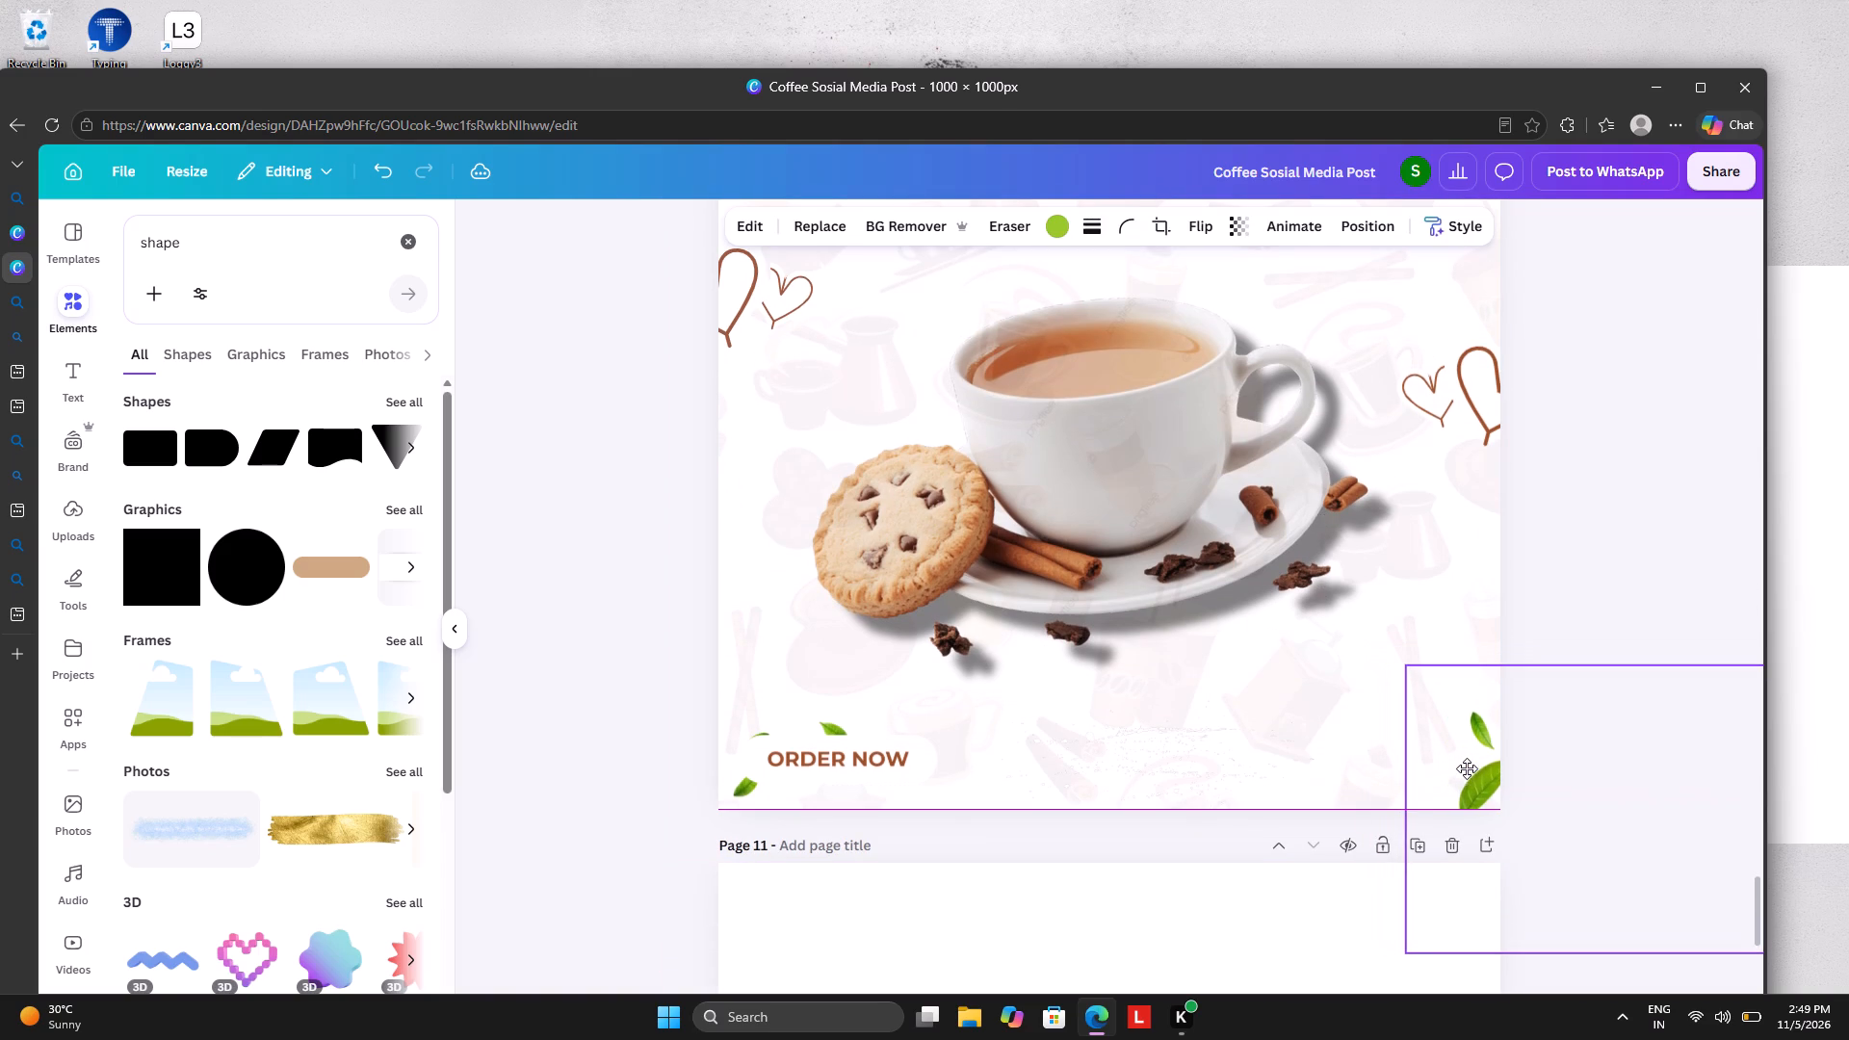
drag(1467, 768, 1460, 761)
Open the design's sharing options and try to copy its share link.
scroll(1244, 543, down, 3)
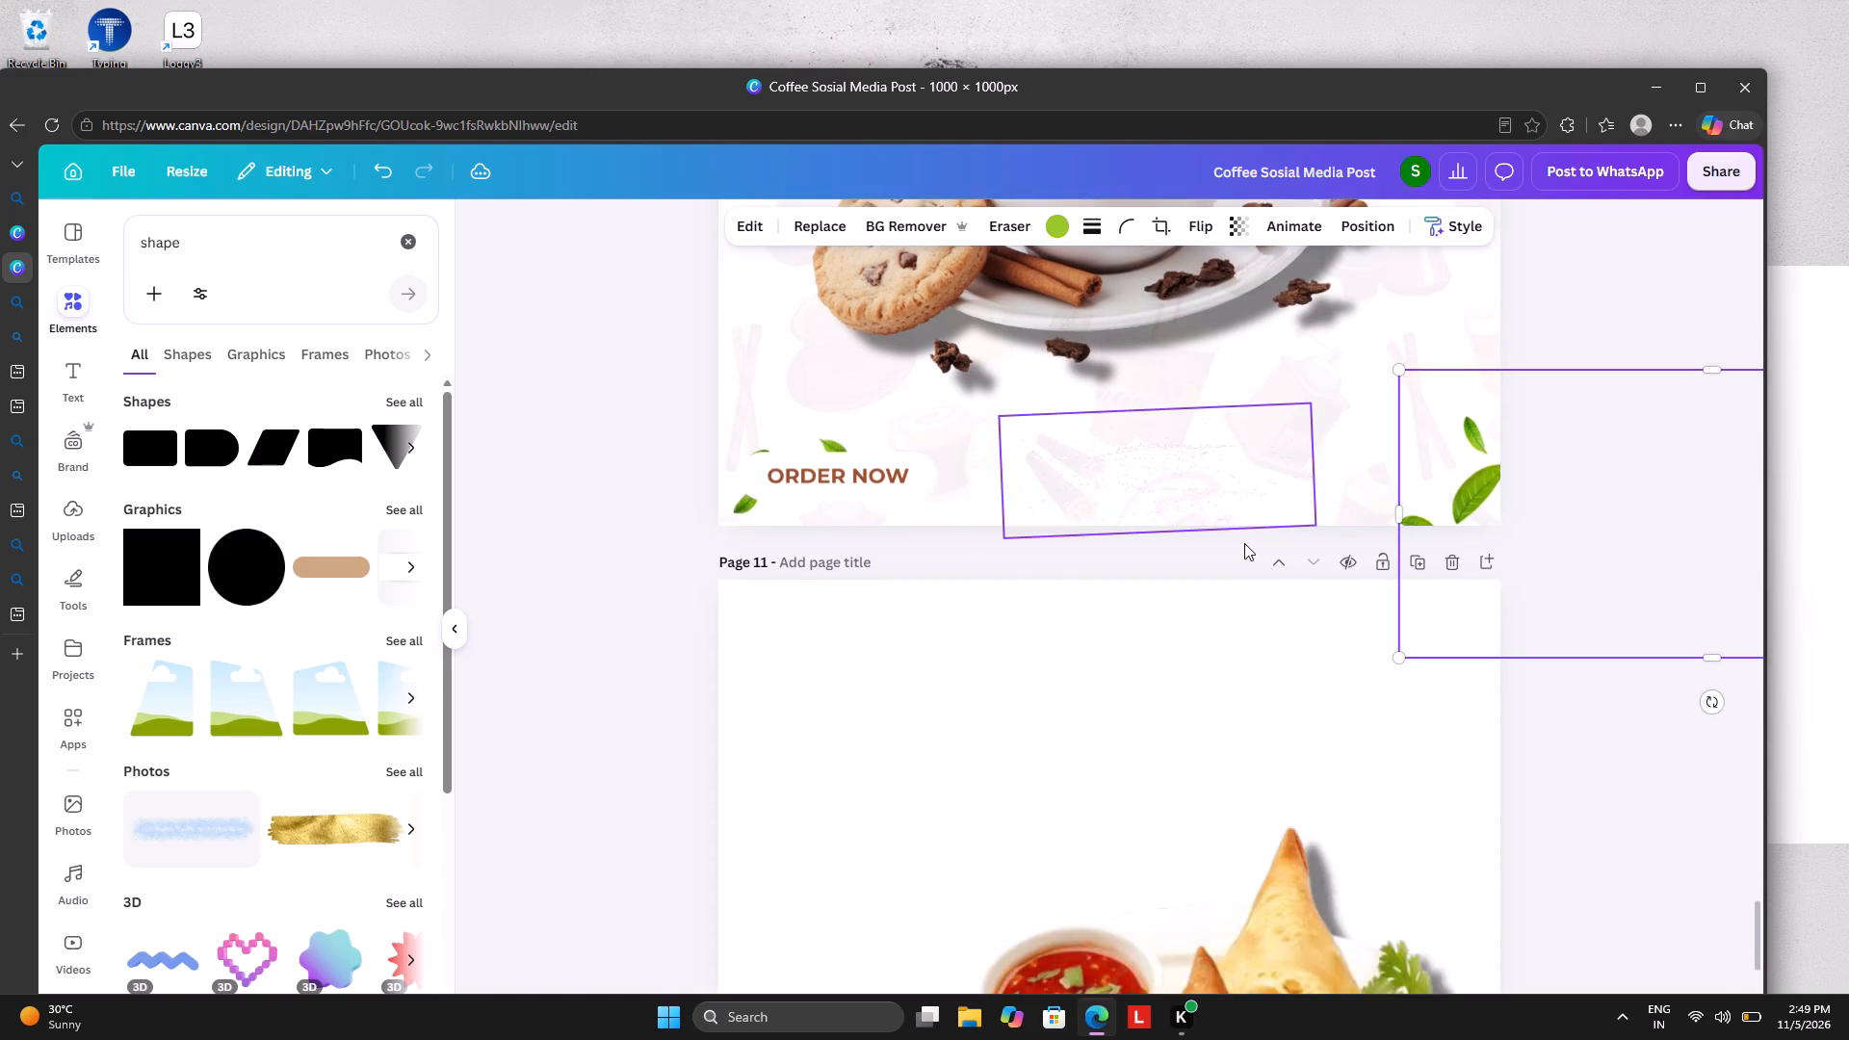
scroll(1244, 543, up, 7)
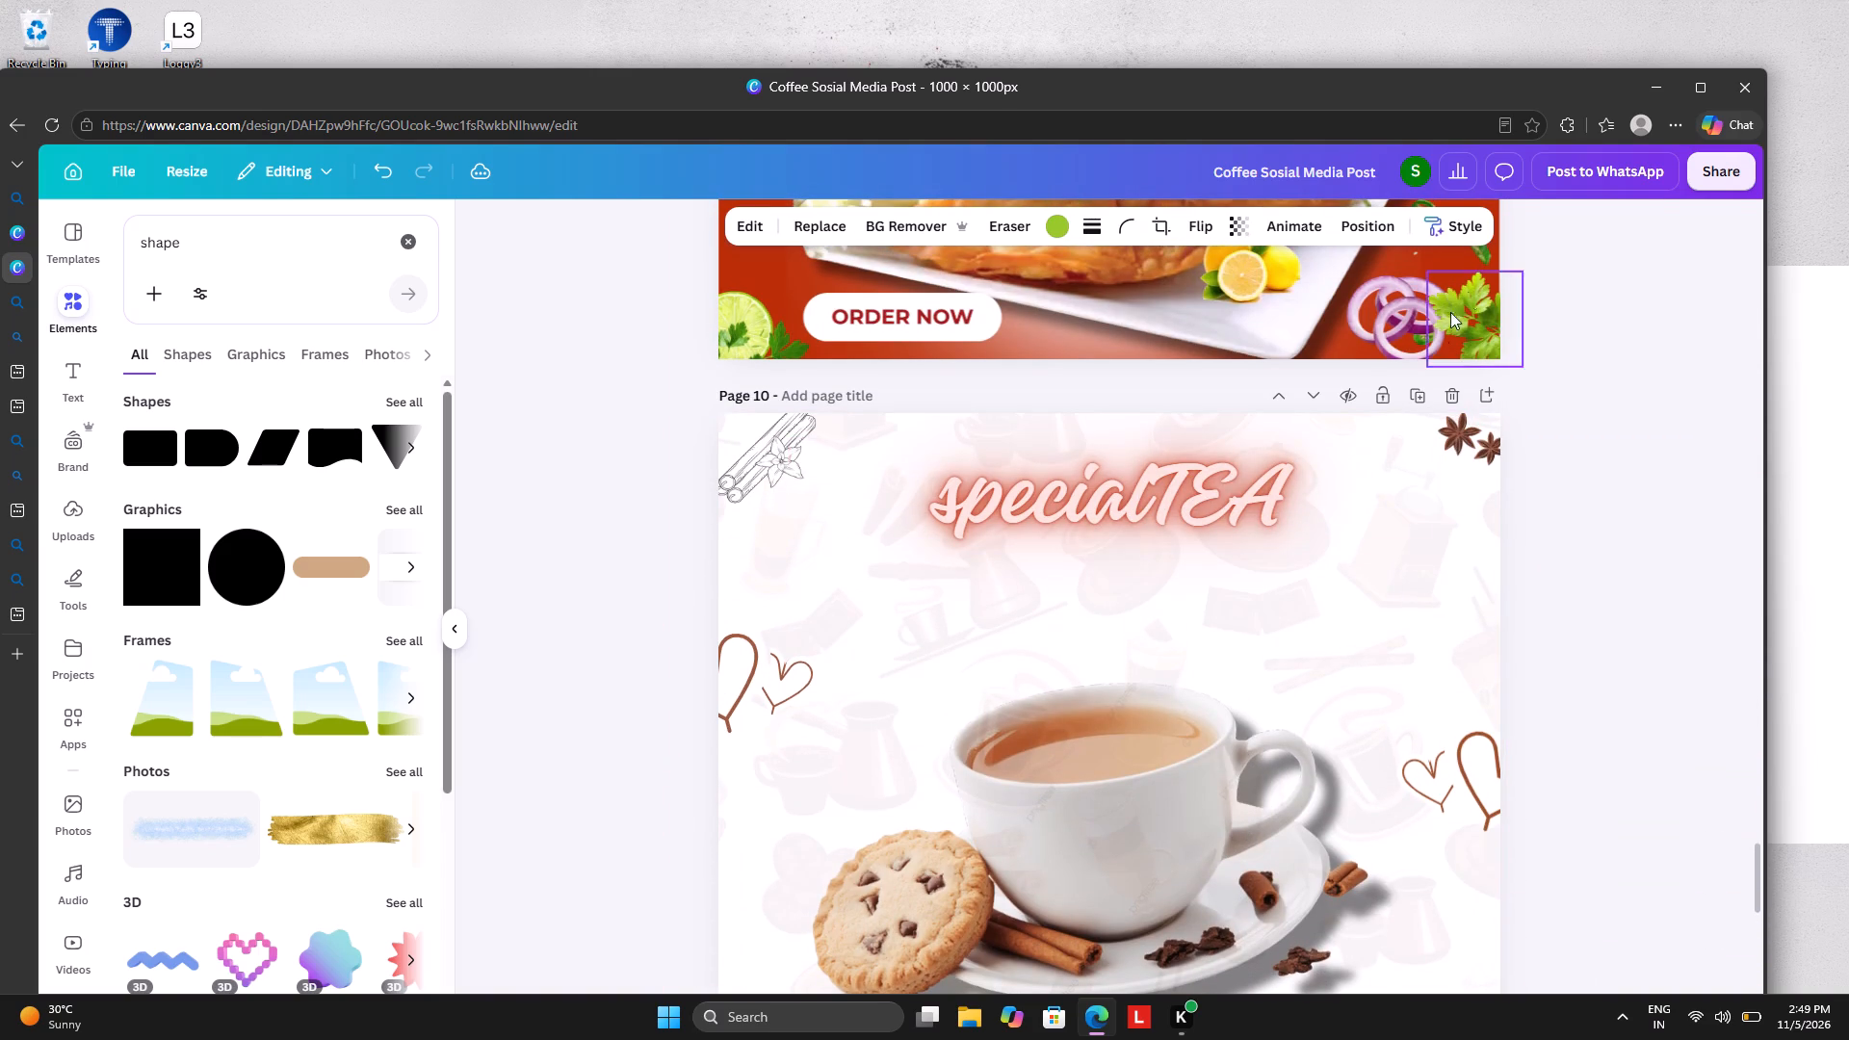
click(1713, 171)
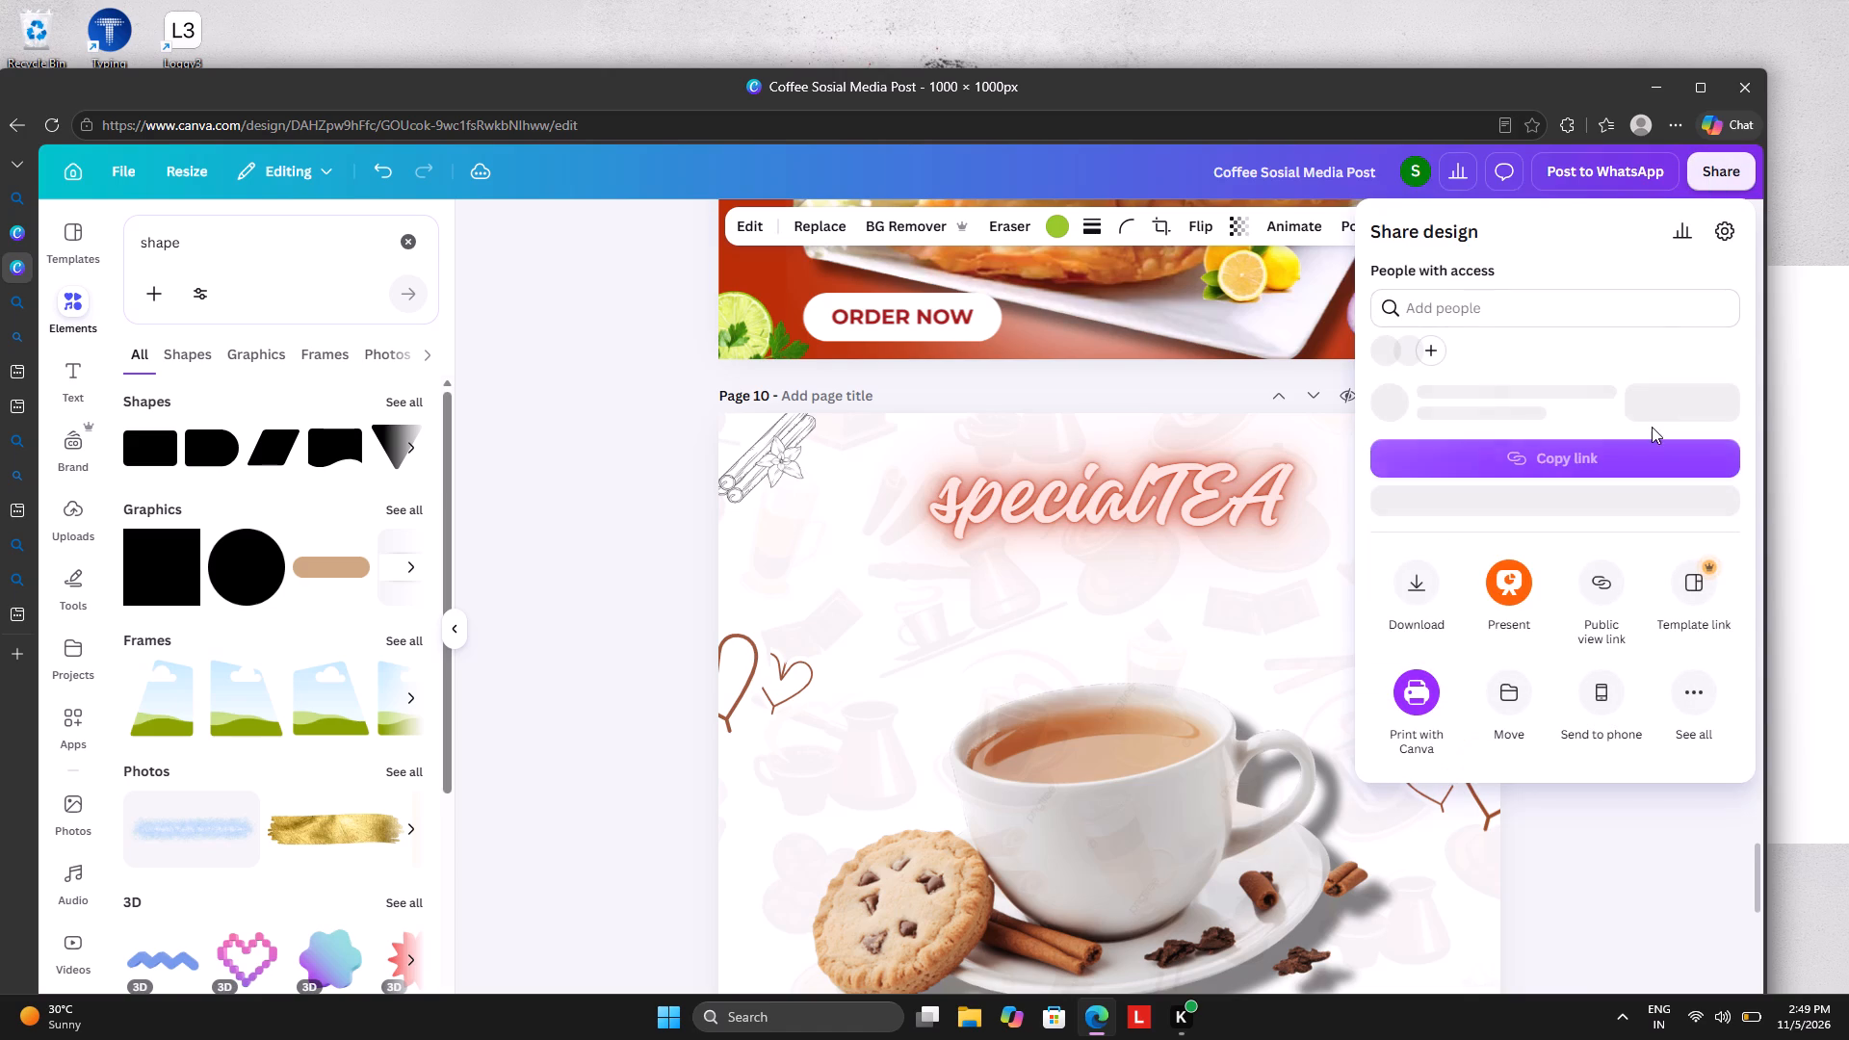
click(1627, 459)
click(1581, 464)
Close the browser window with the design and leave the site.
click(1747, 90)
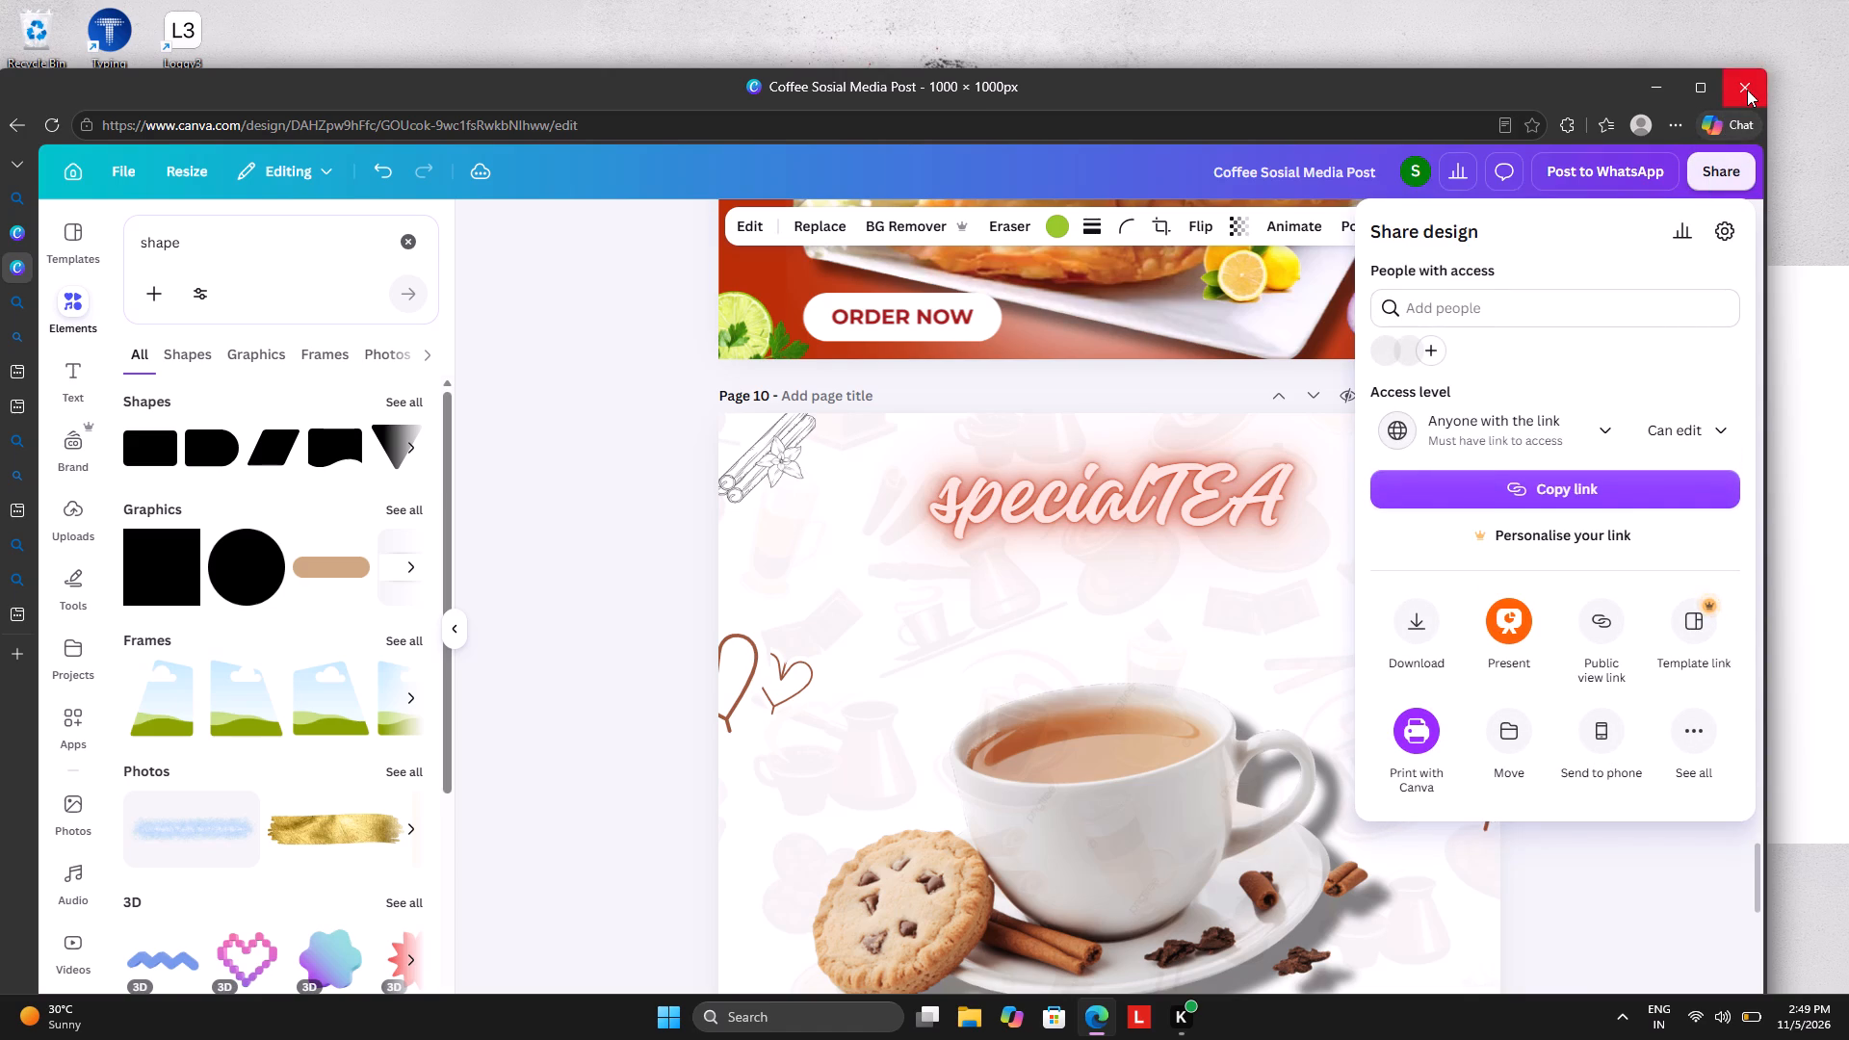
click(983, 233)
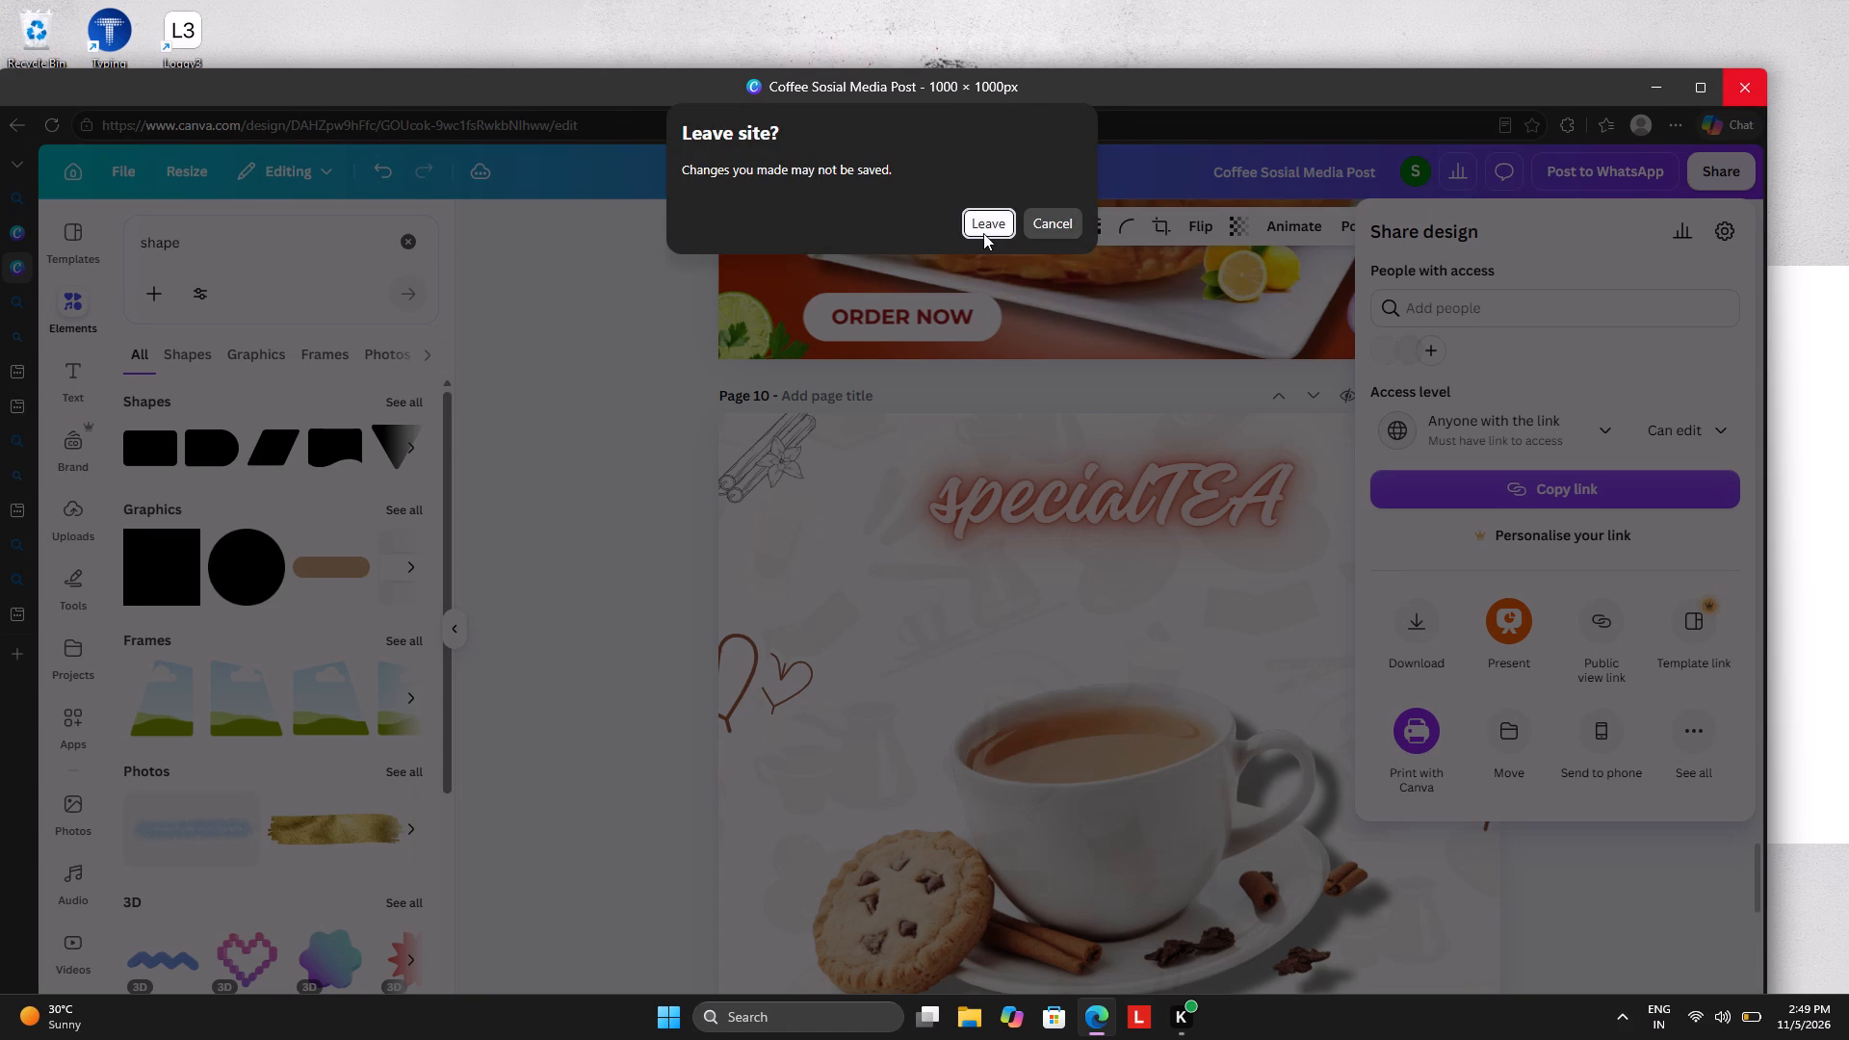